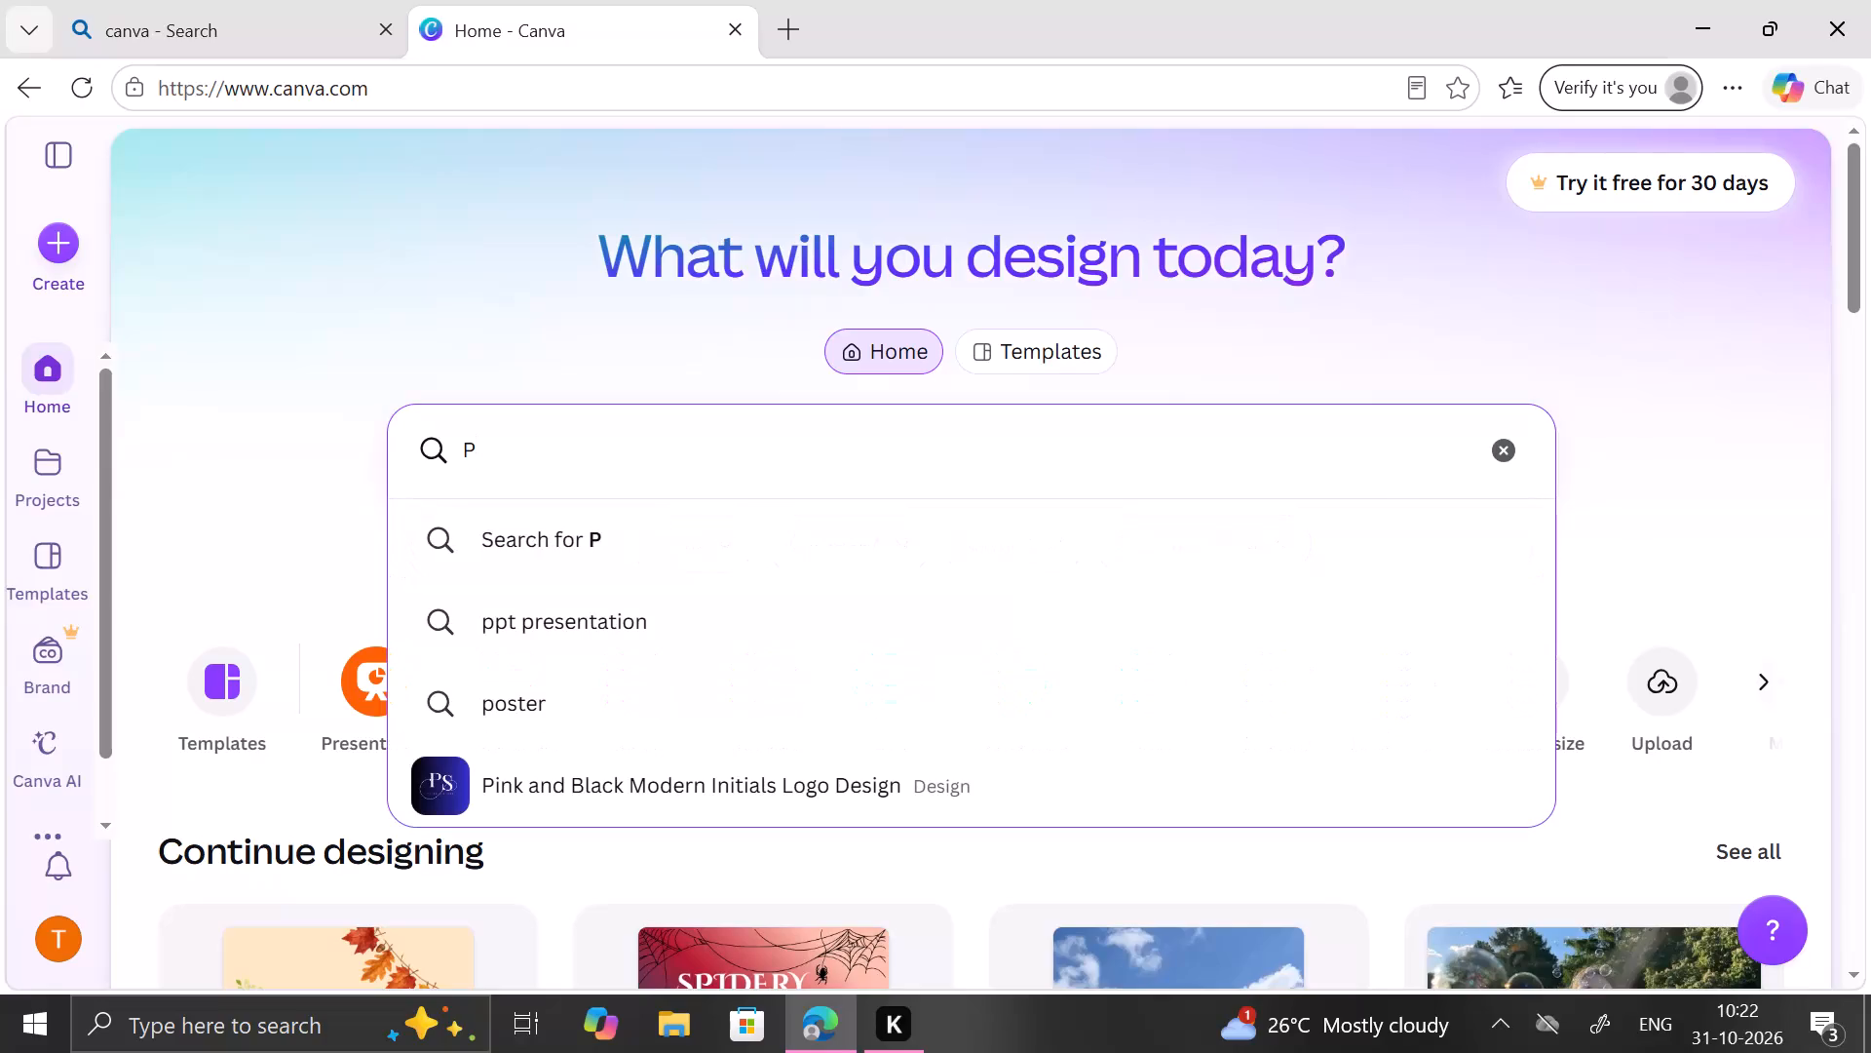
Search for Poster and create a blank Poster (A2, Portrait) design, dismissing the print shop offer.
key("o")
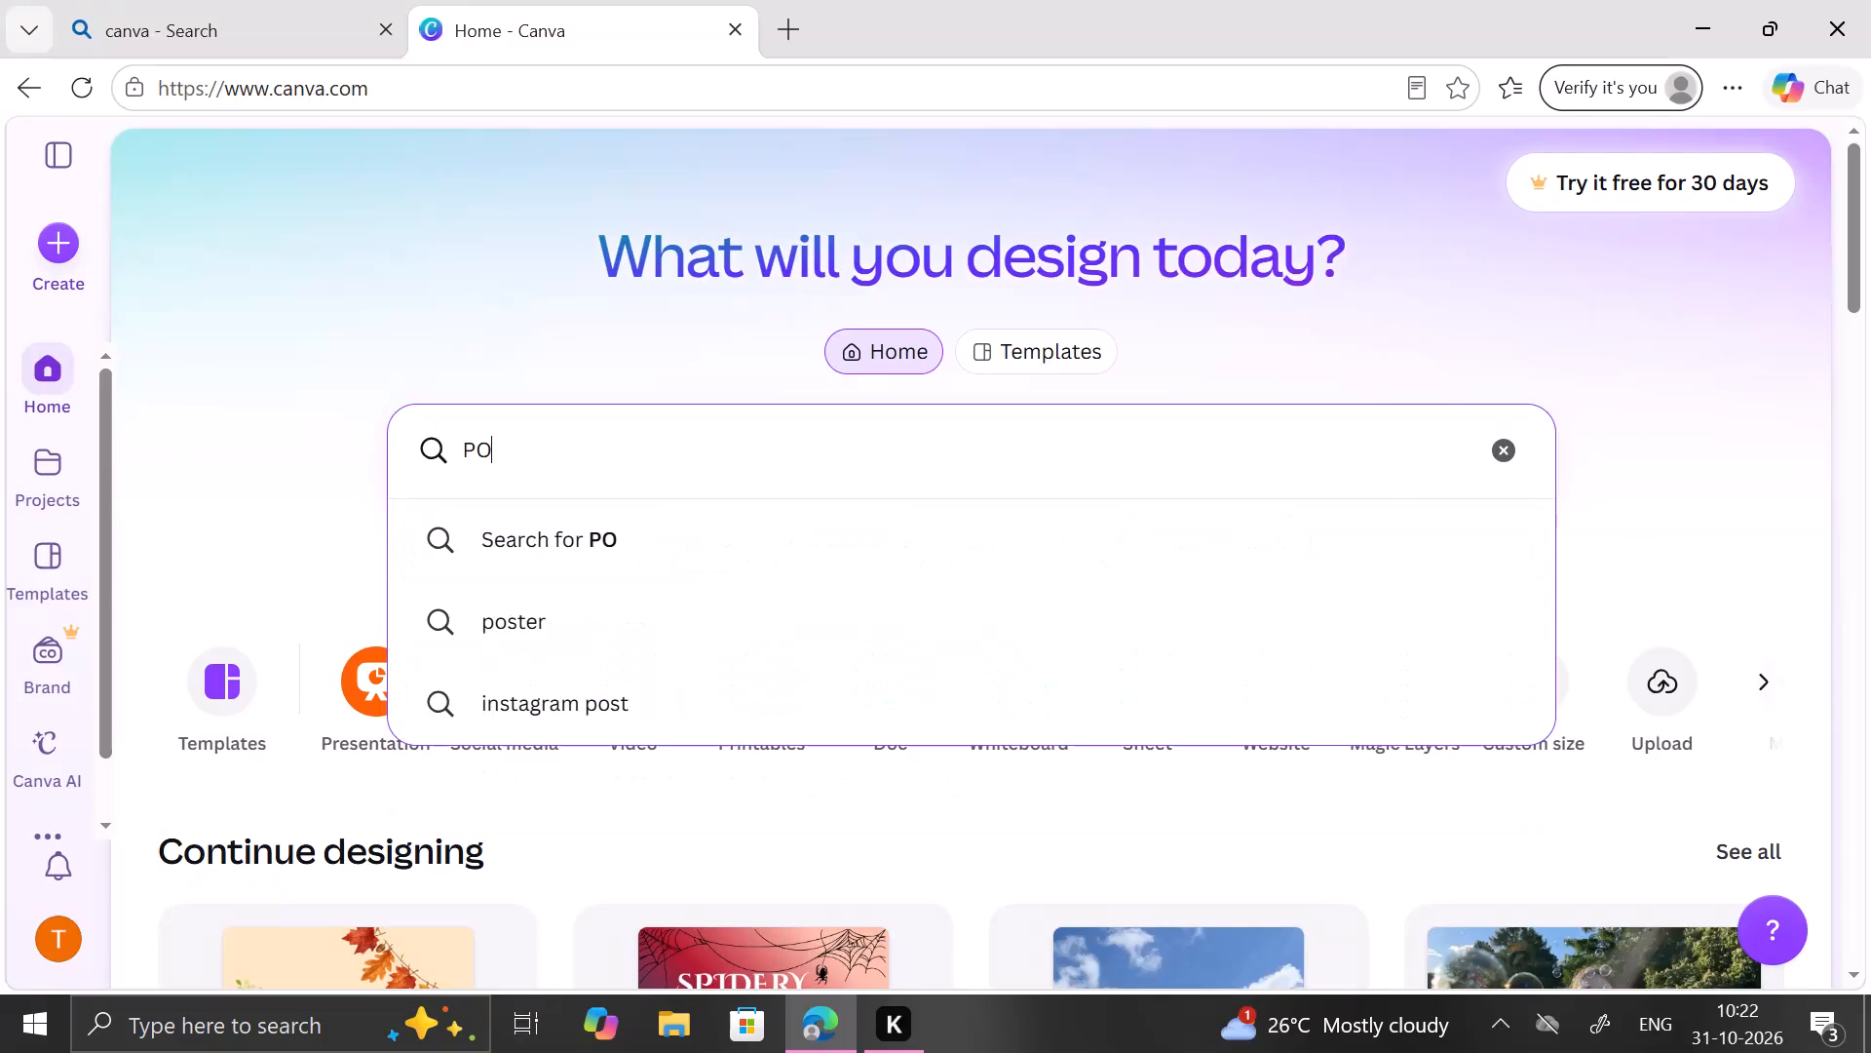
key("BackSpace")
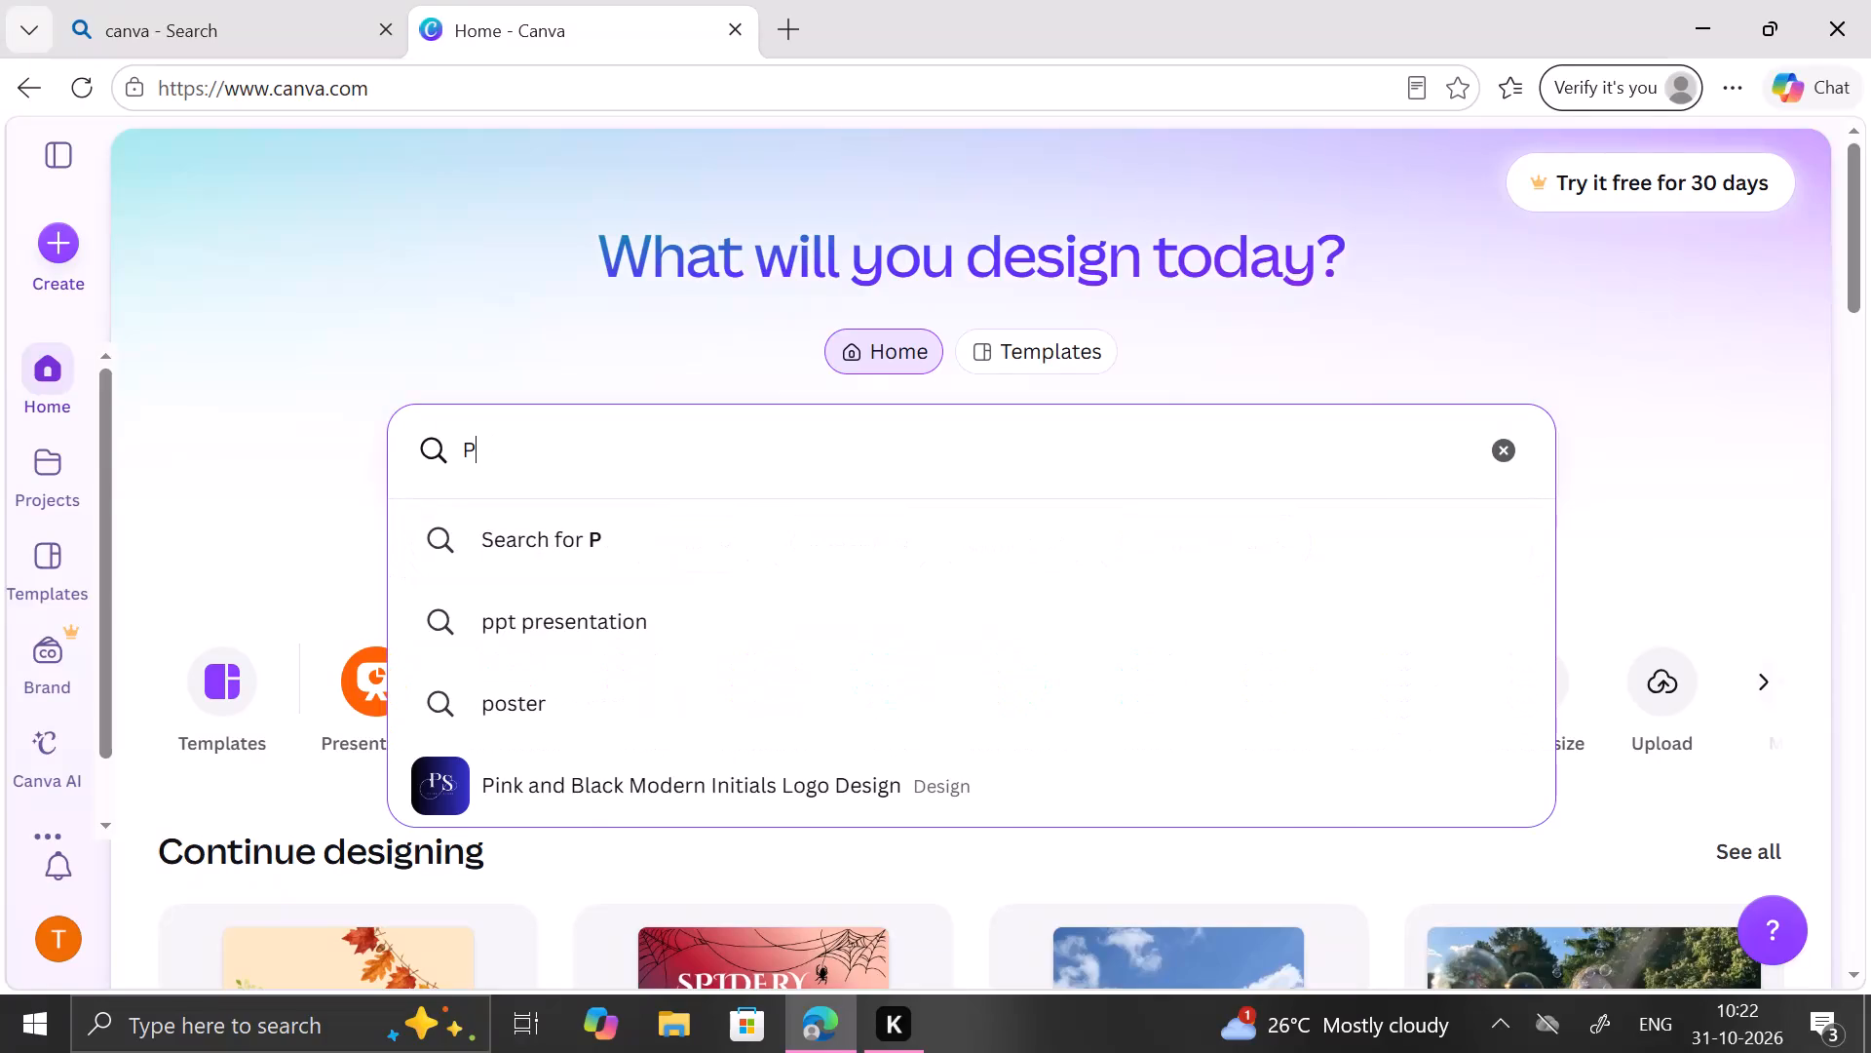
type("ost")
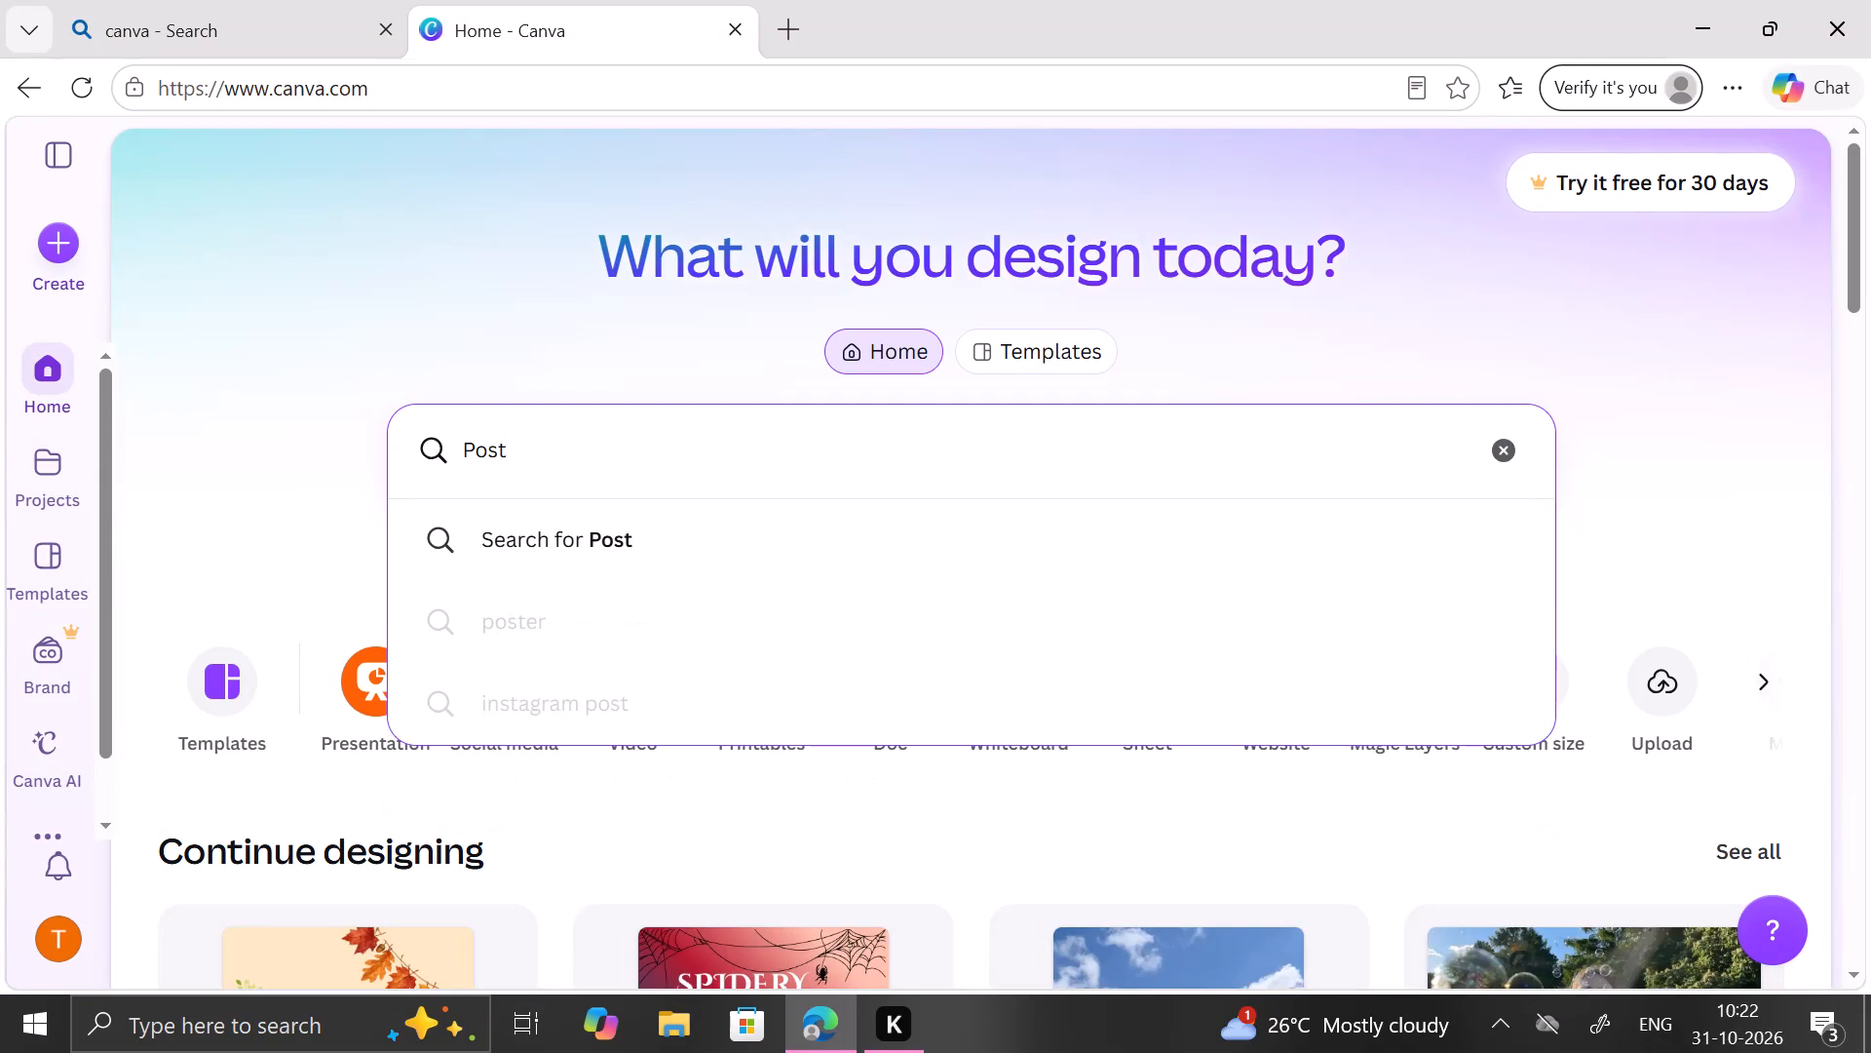
type("er")
key("Return")
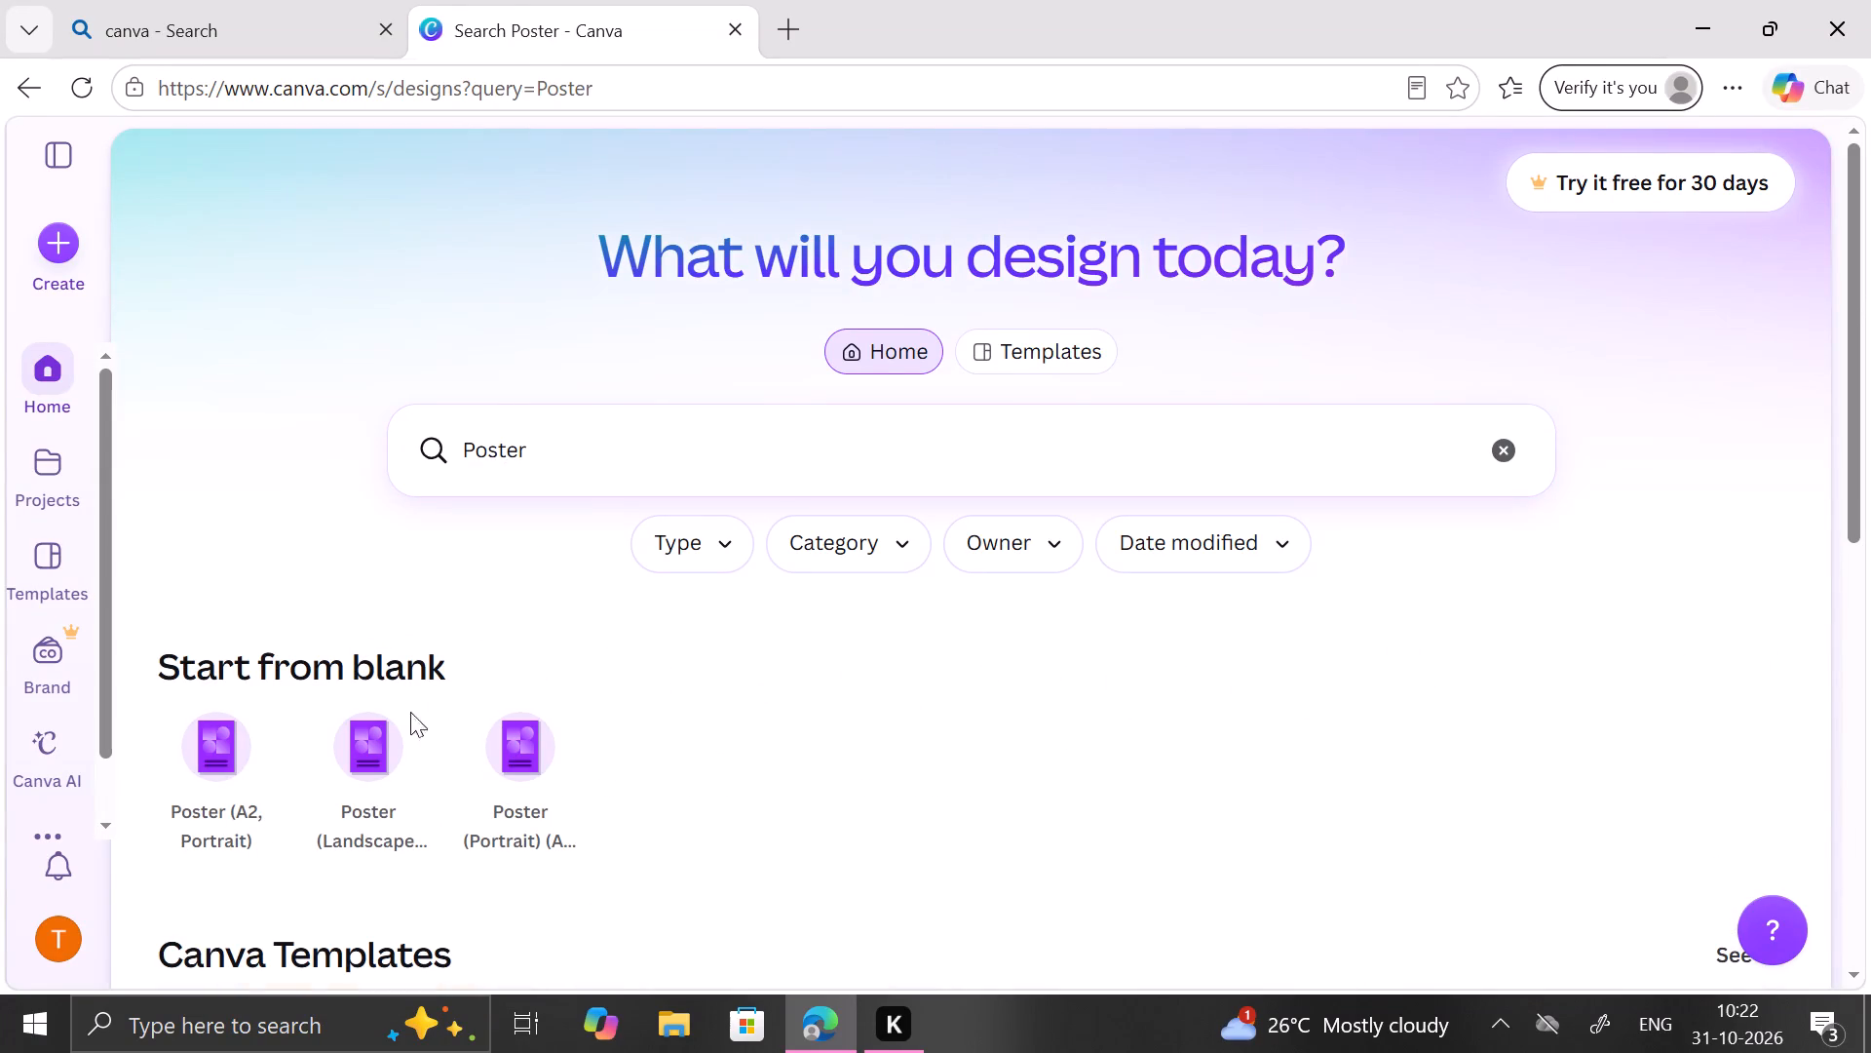
double_click(175, 768)
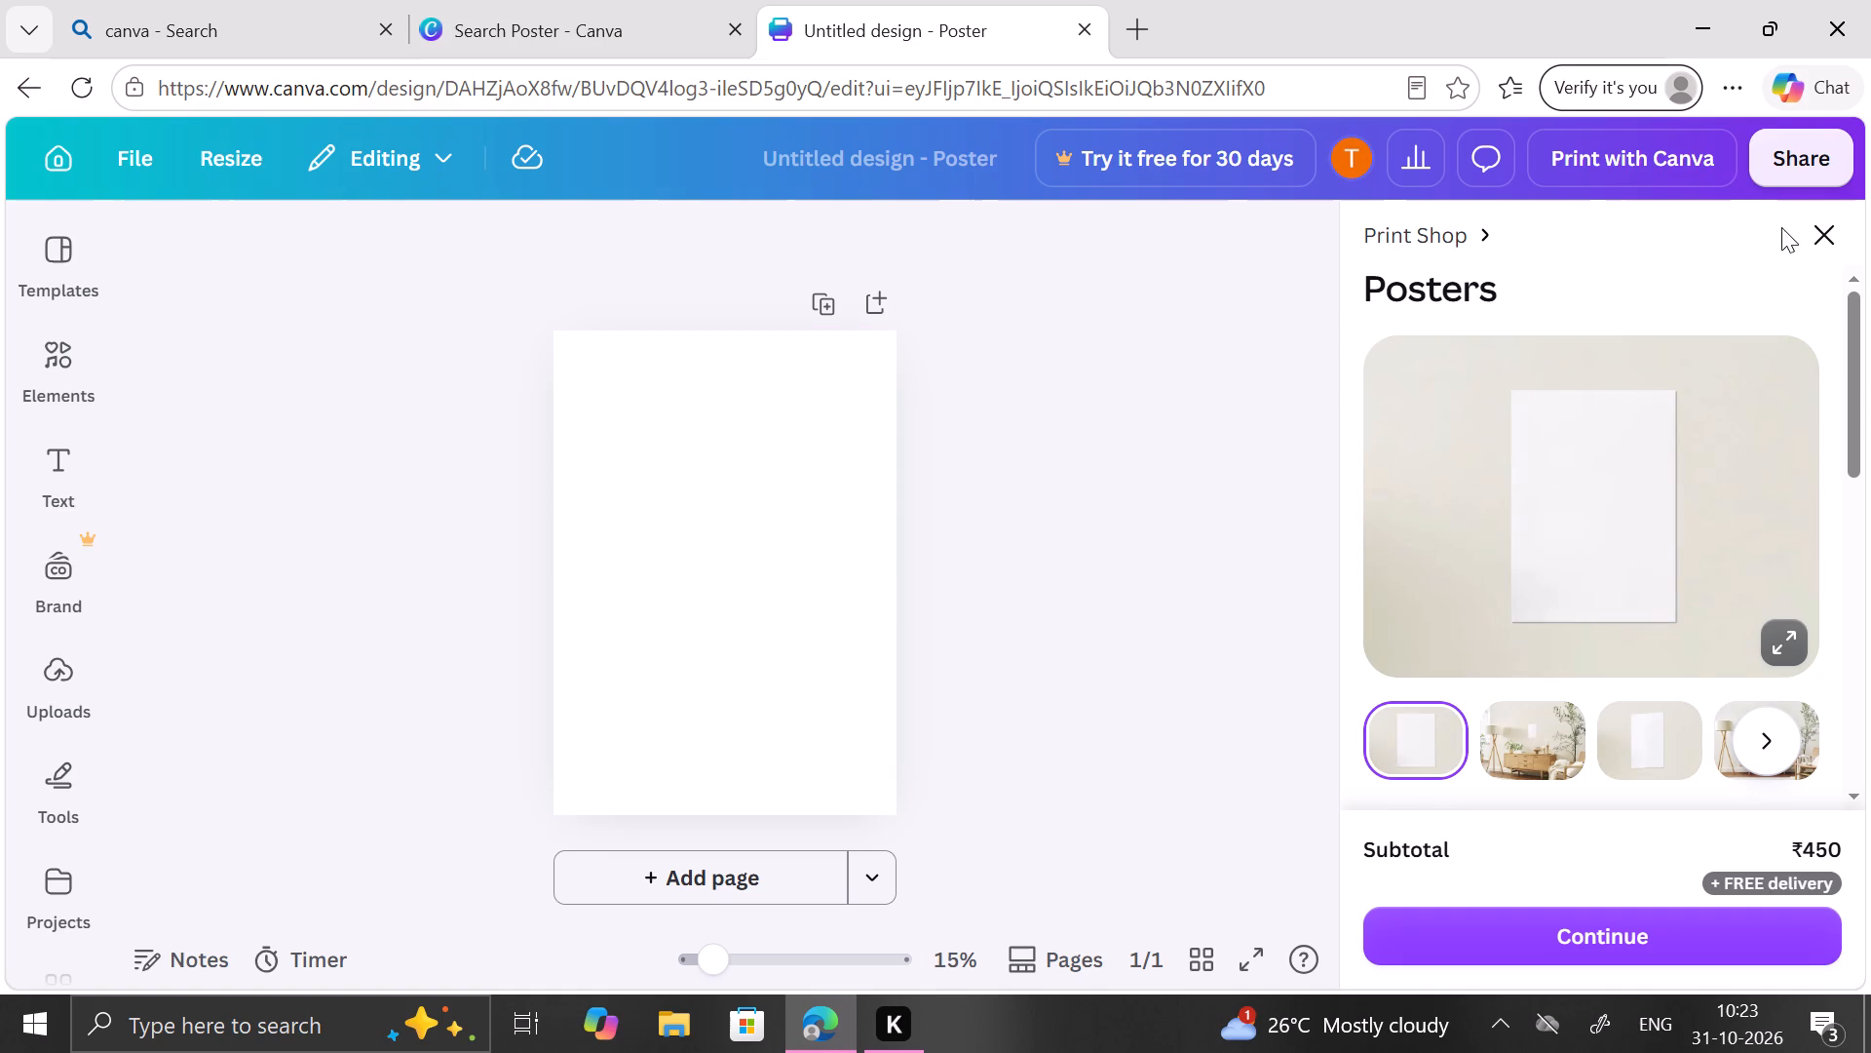
left_click(1827, 224)
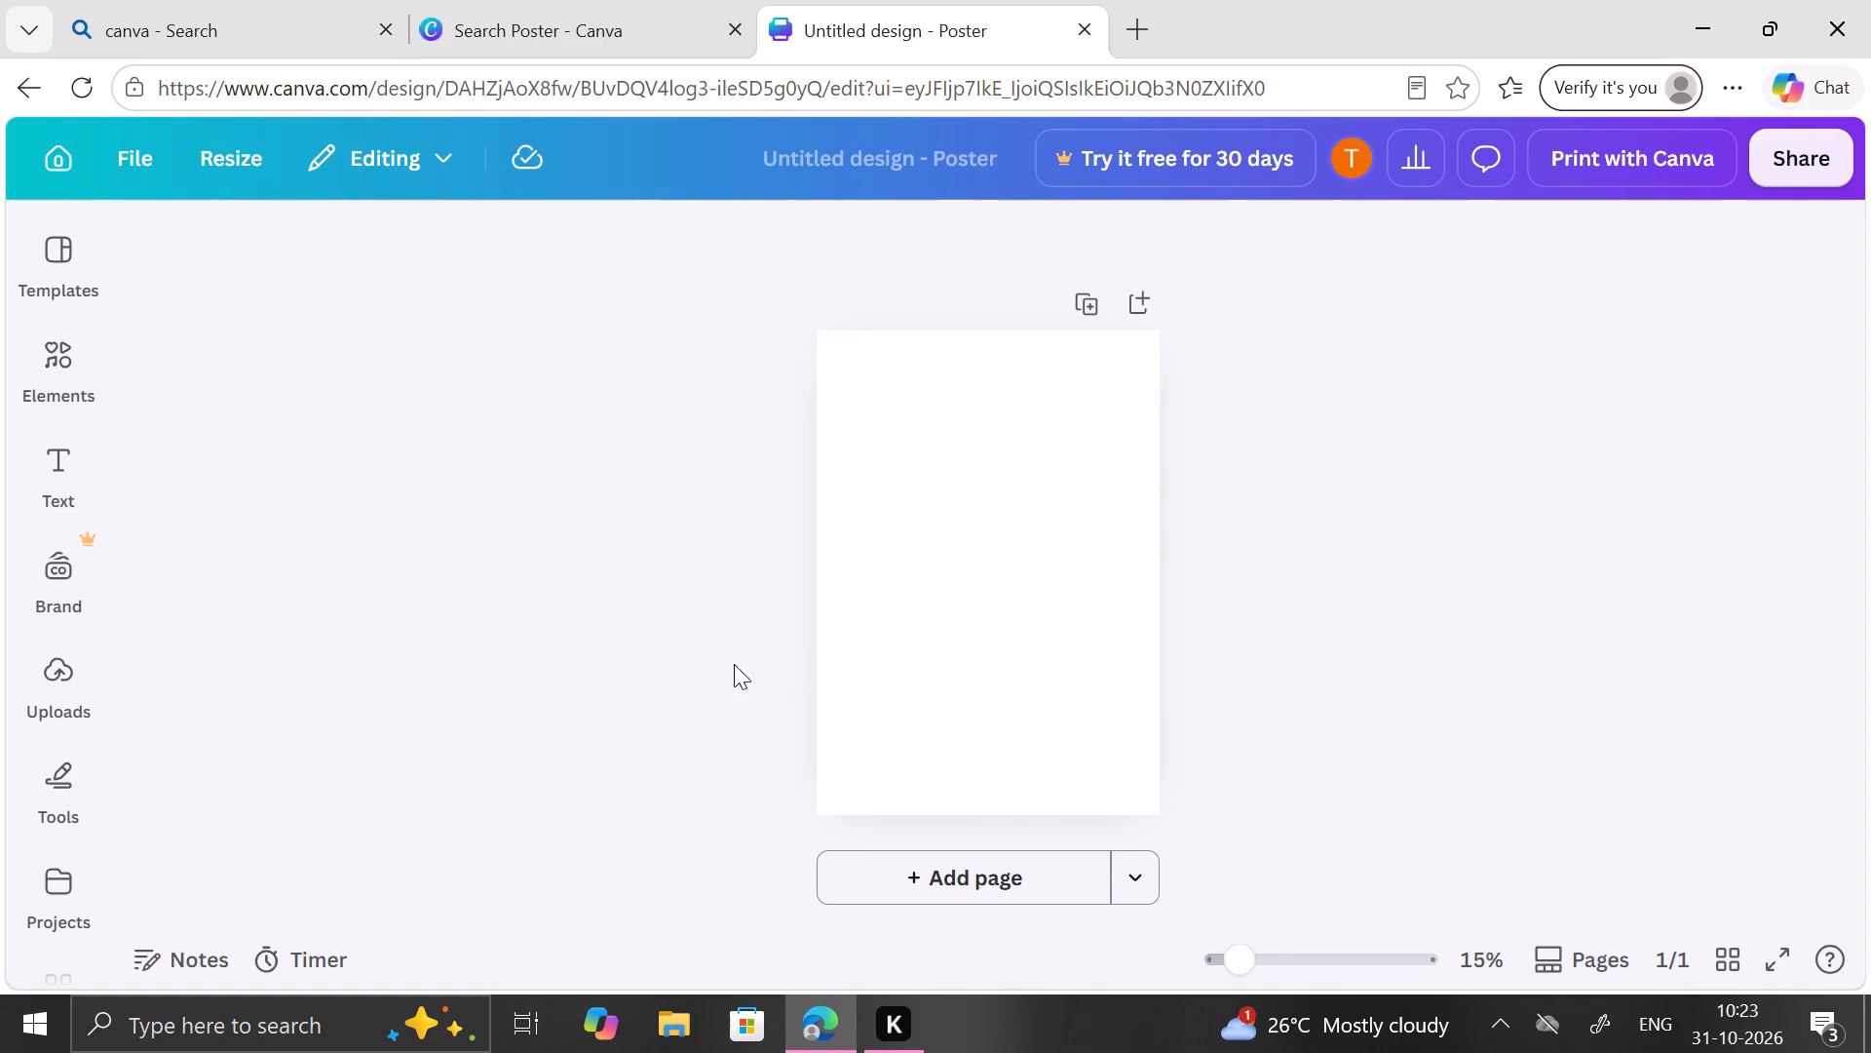
Search the elements for letter and add the open beige envelope with the cream lining from the graphics to the page.
left_click(48, 390)
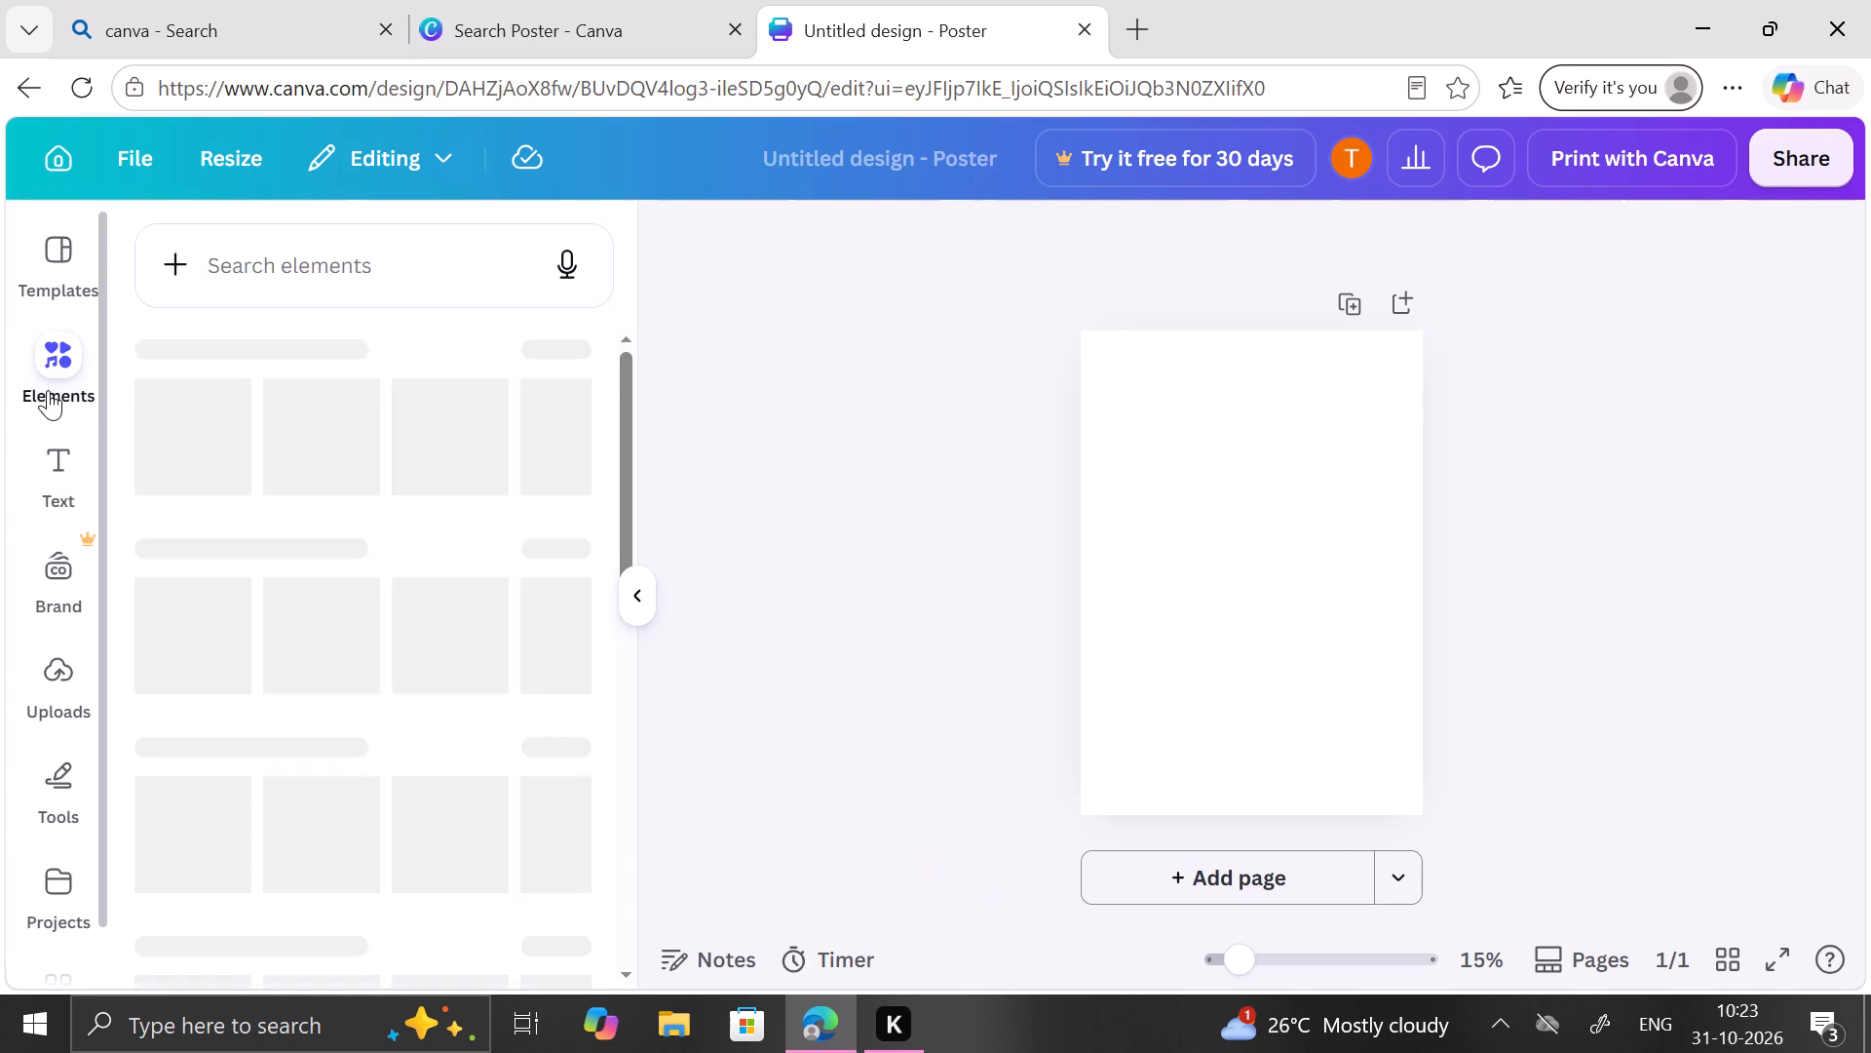
left_click(263, 275)
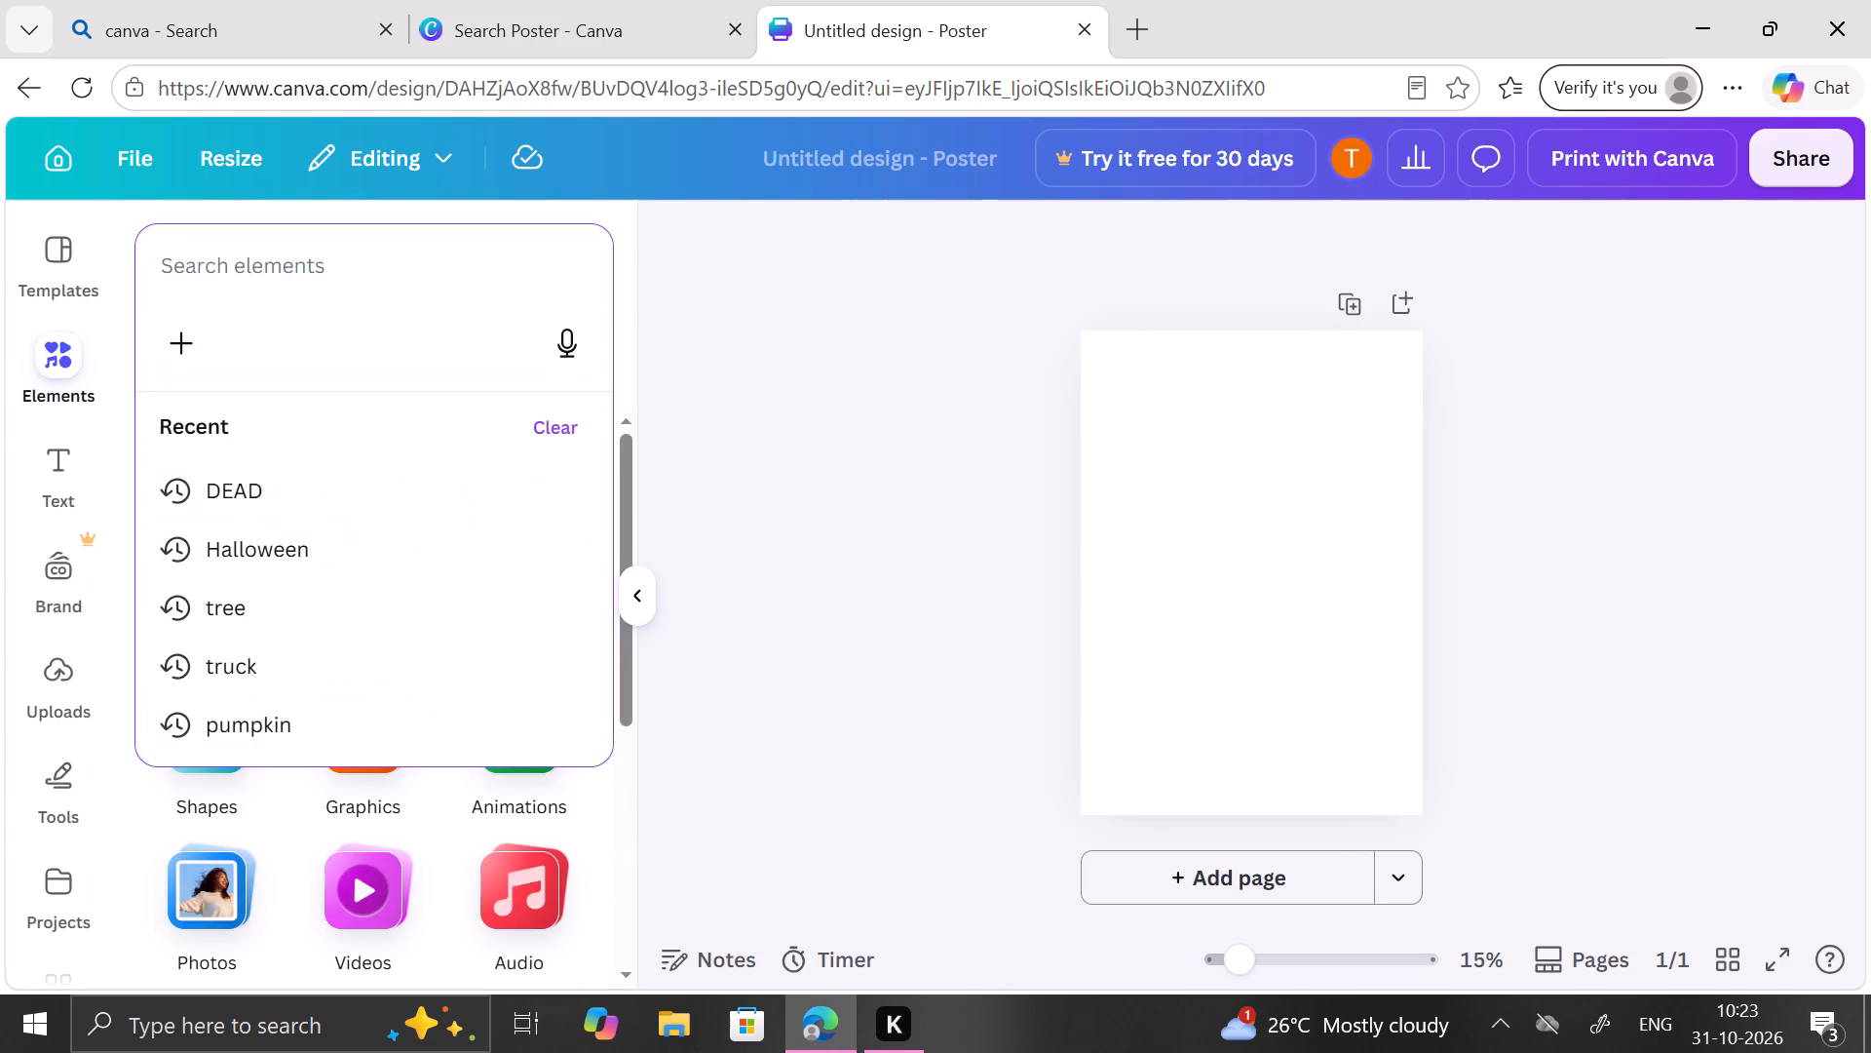
type("letter")
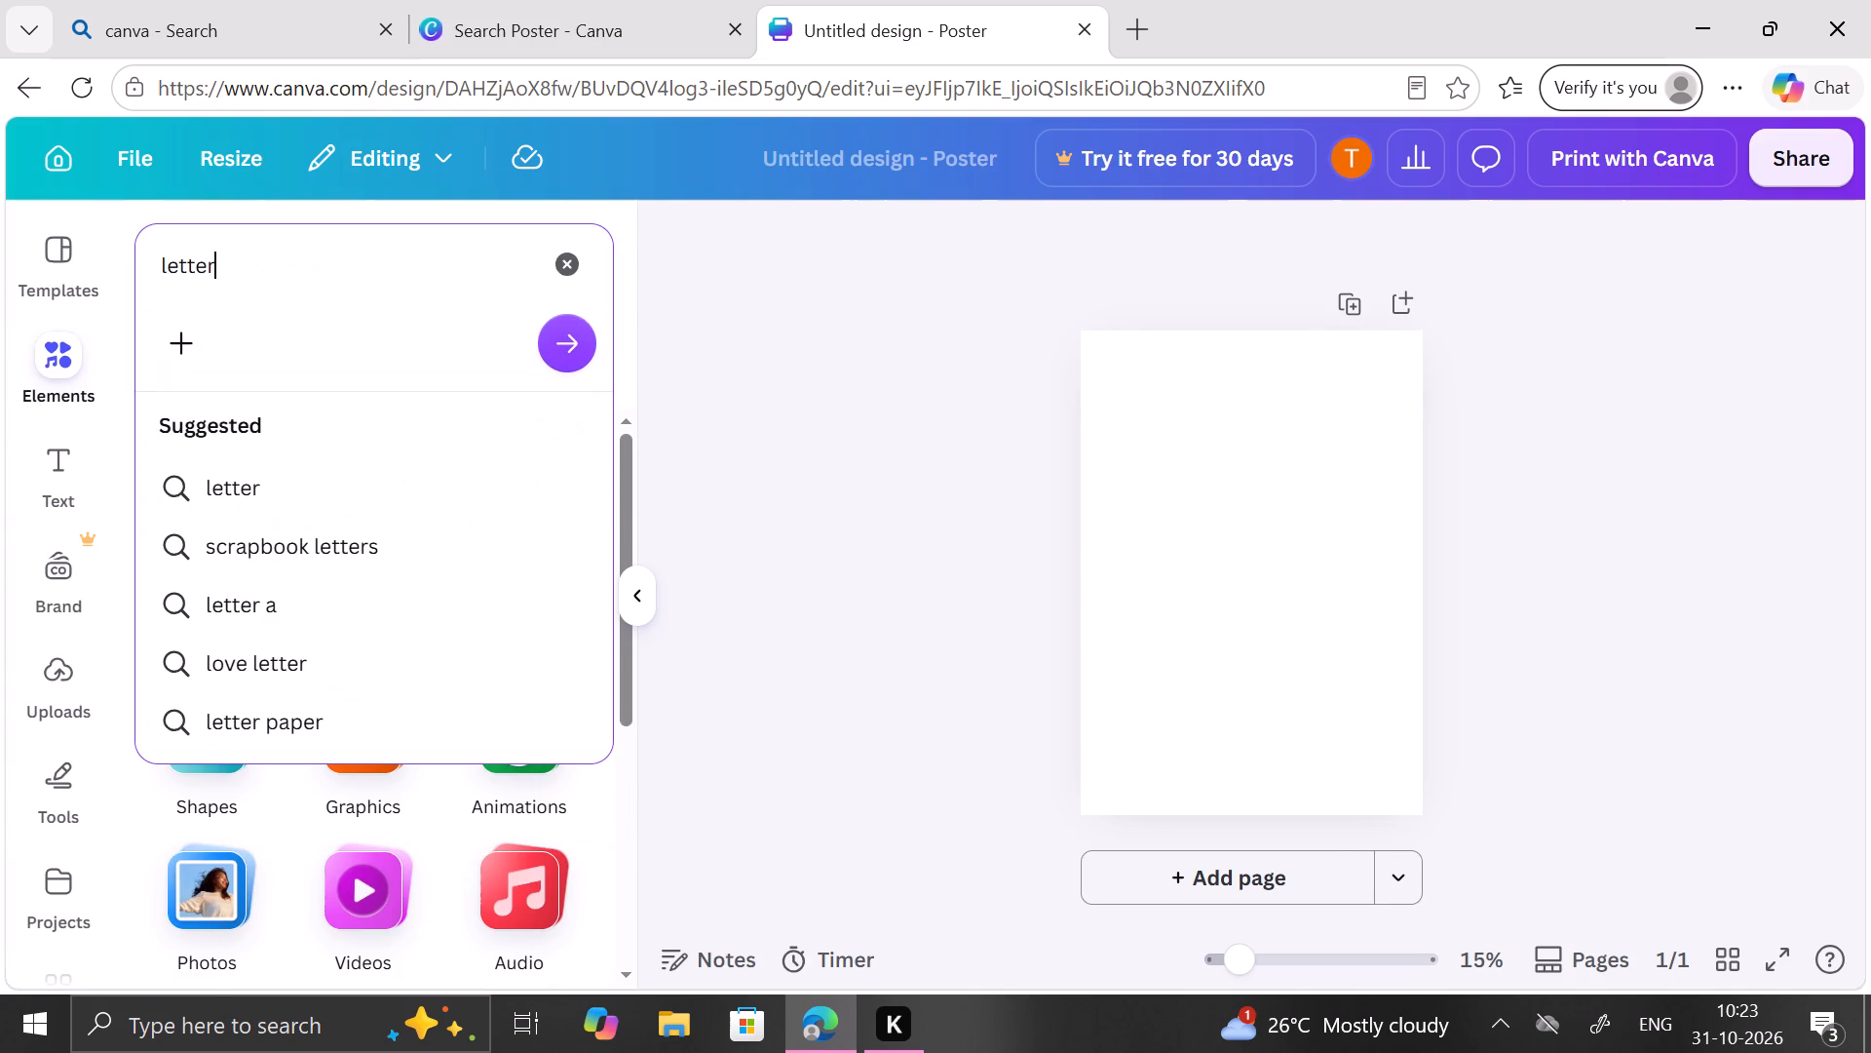
key("Return")
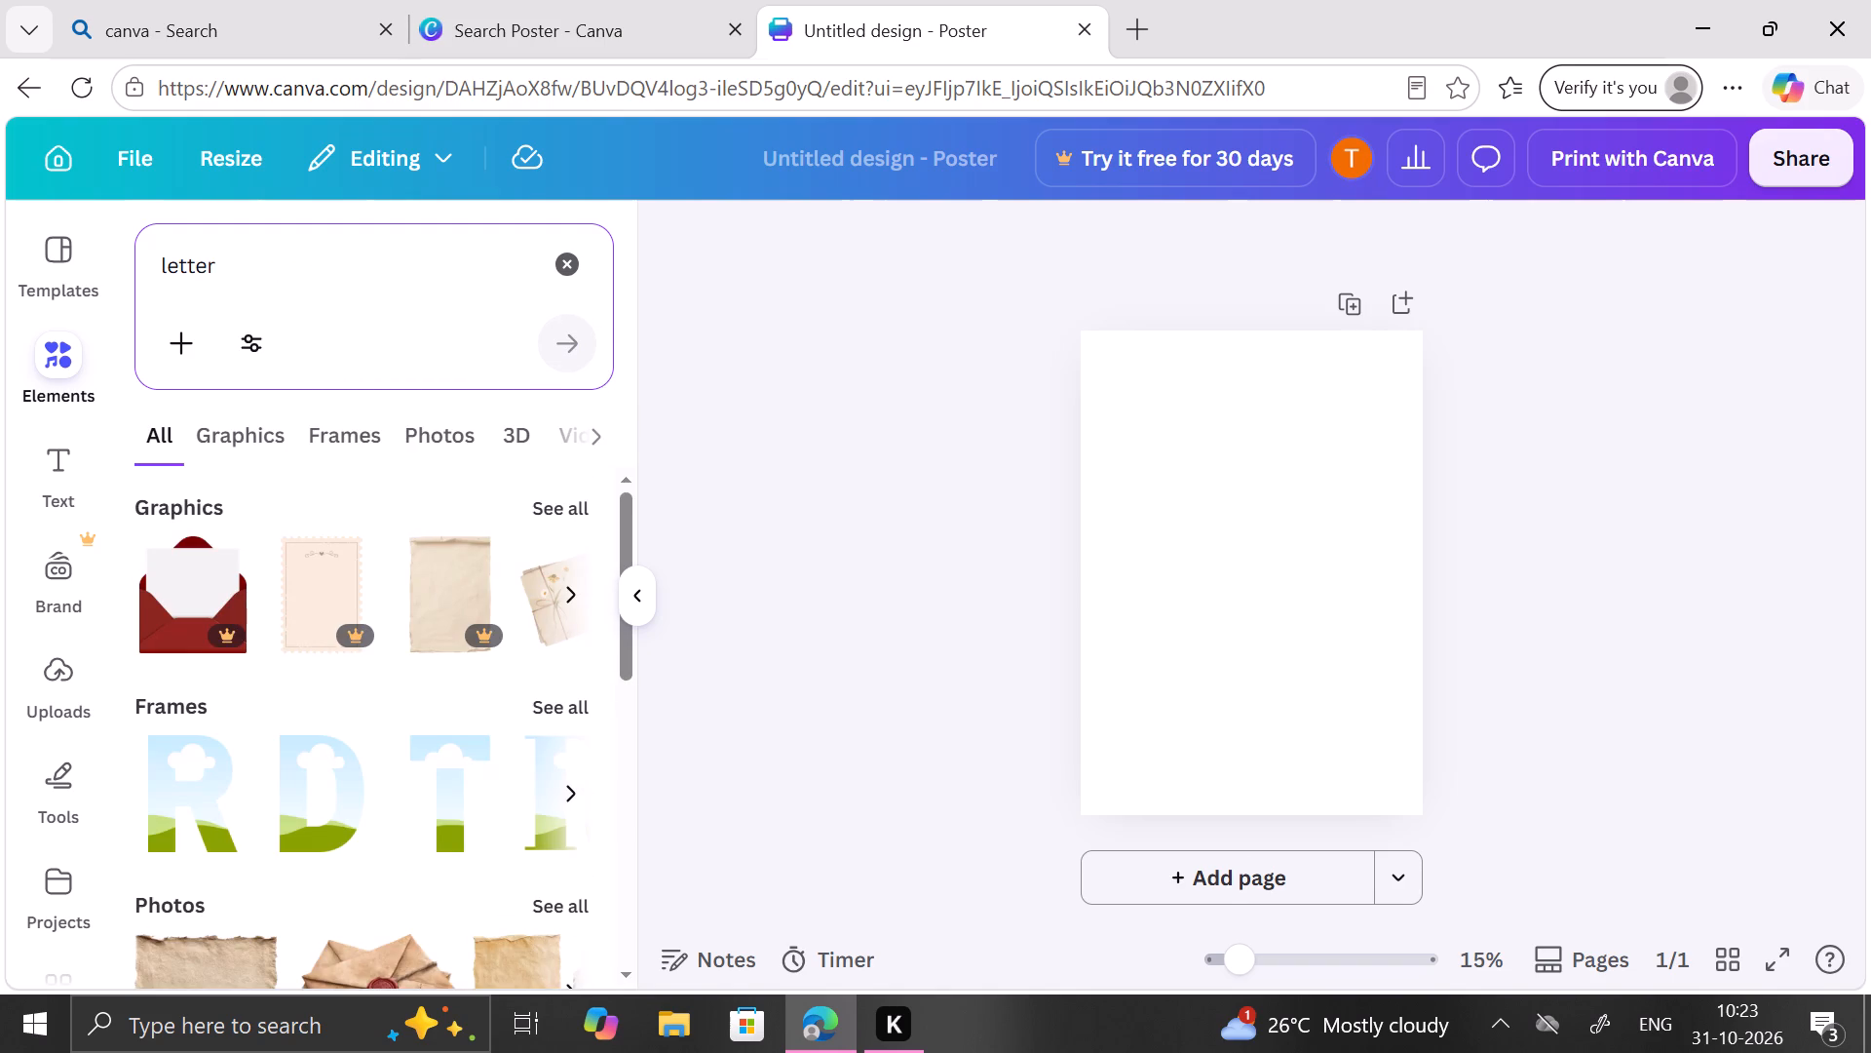
left_click(574, 497)
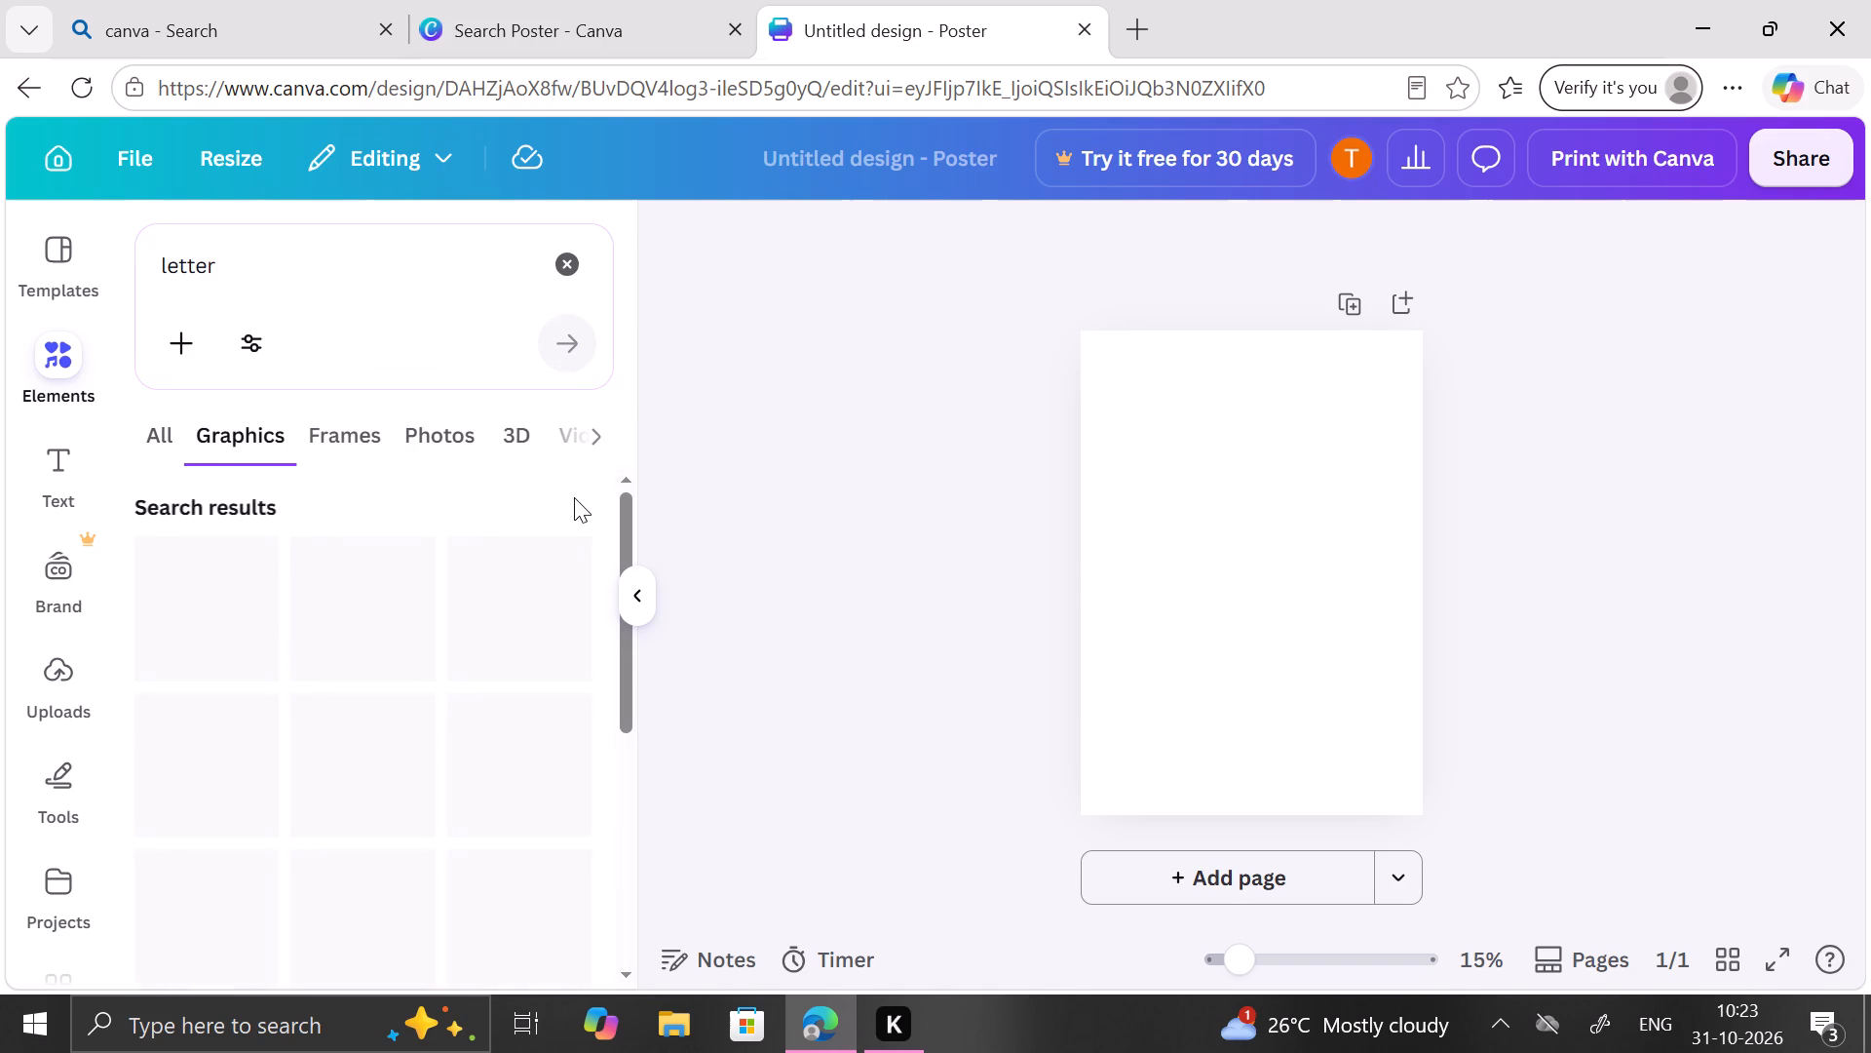
scroll(452, 592, "down", 2)
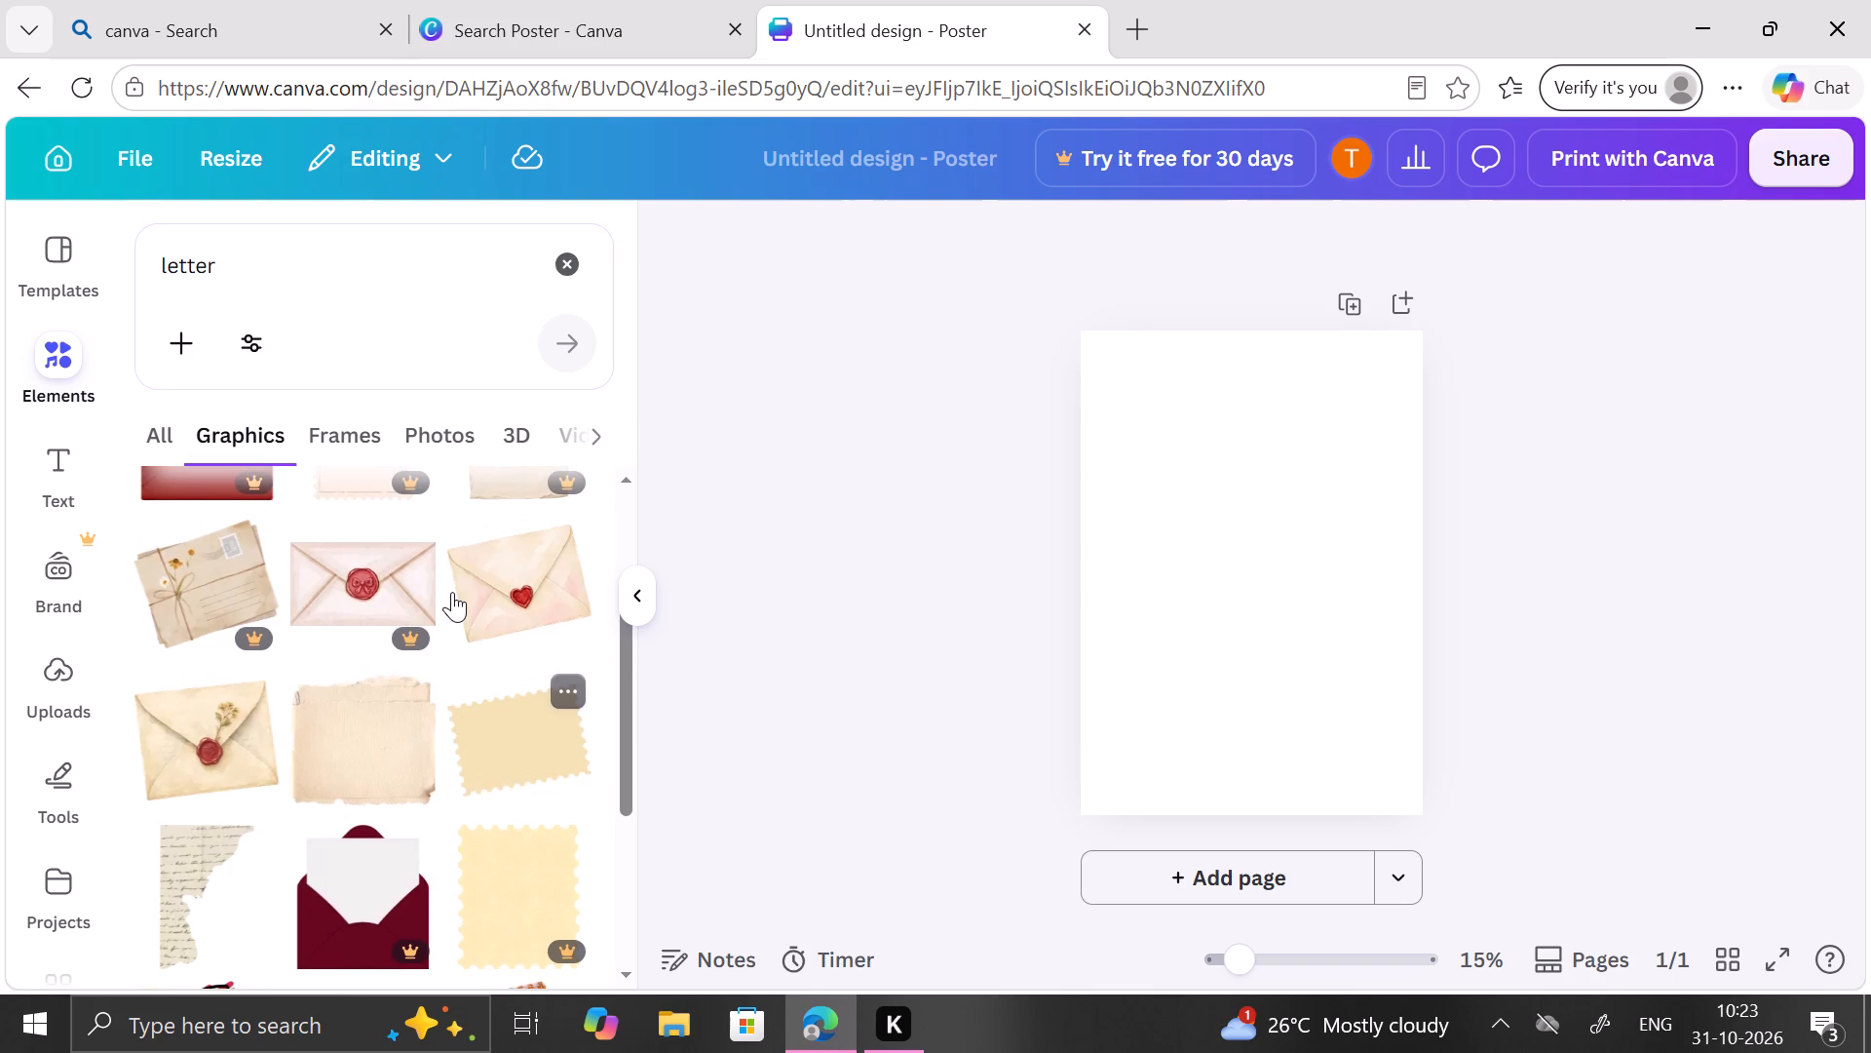
scroll(452, 592, "down", 1)
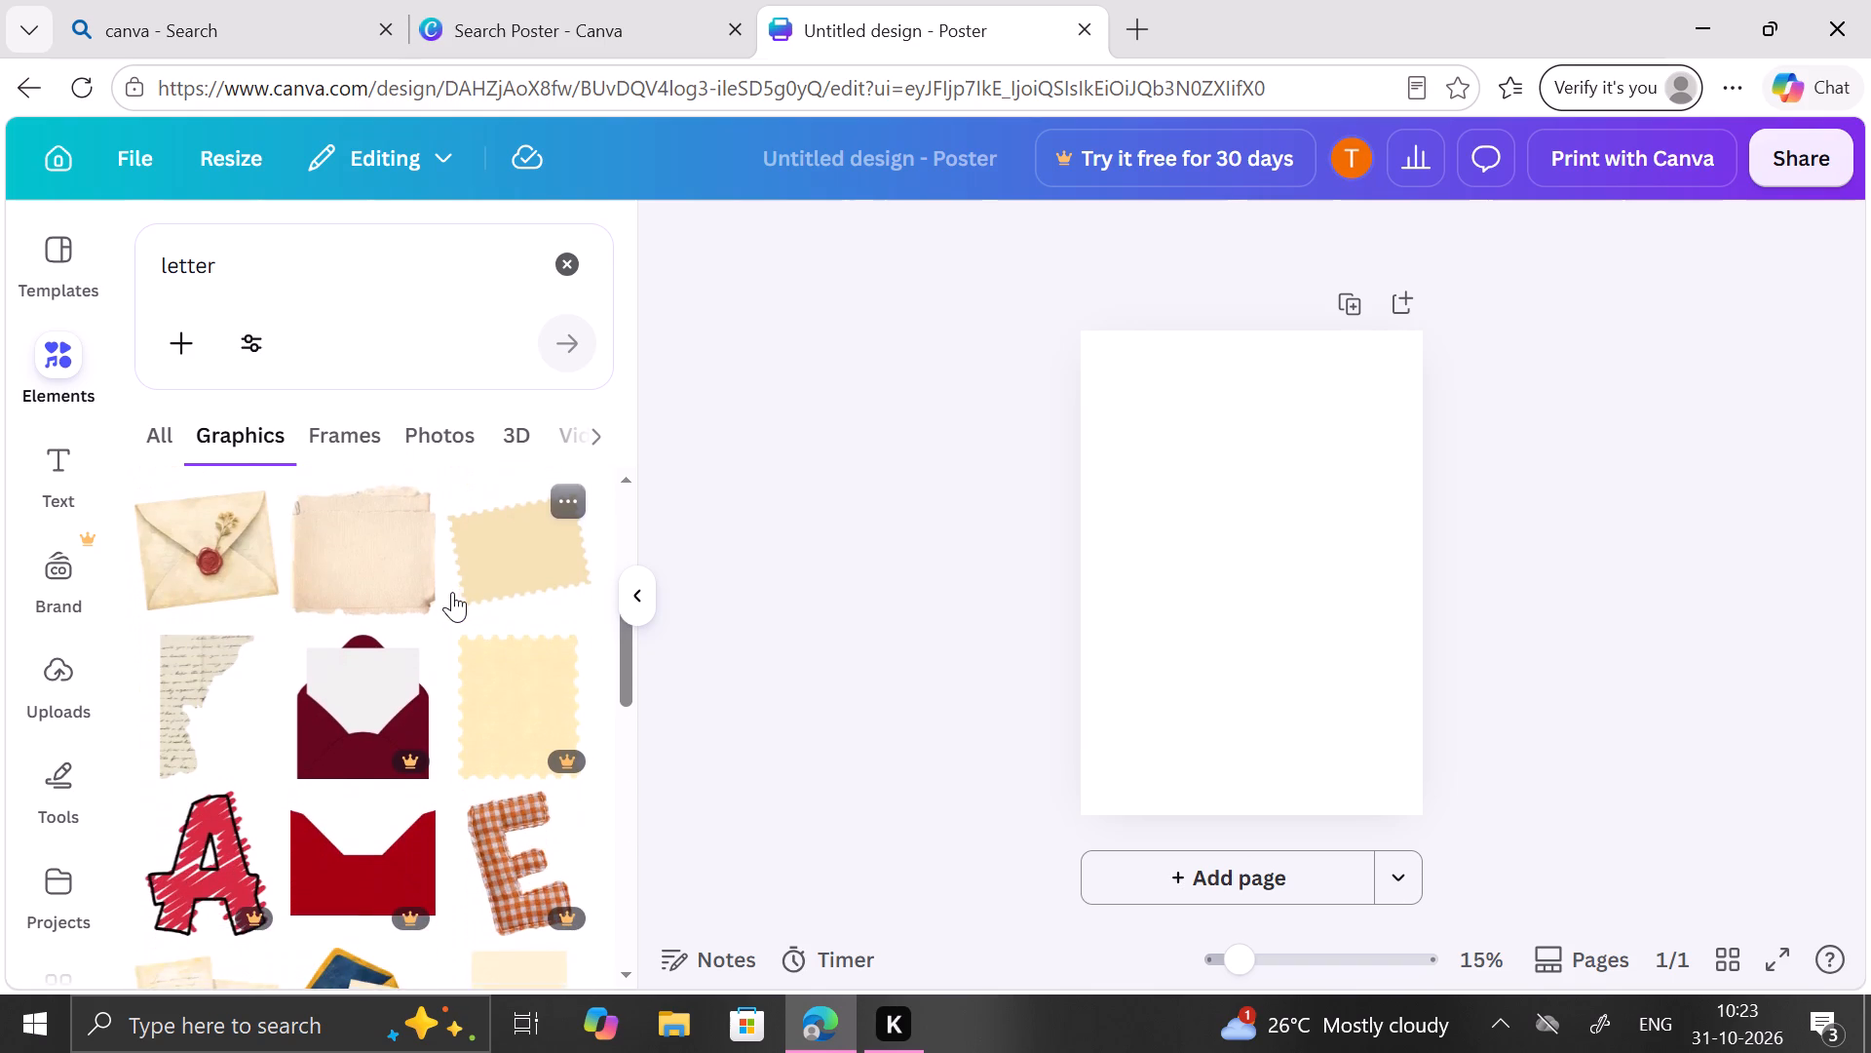
scroll(452, 592, "down", 3)
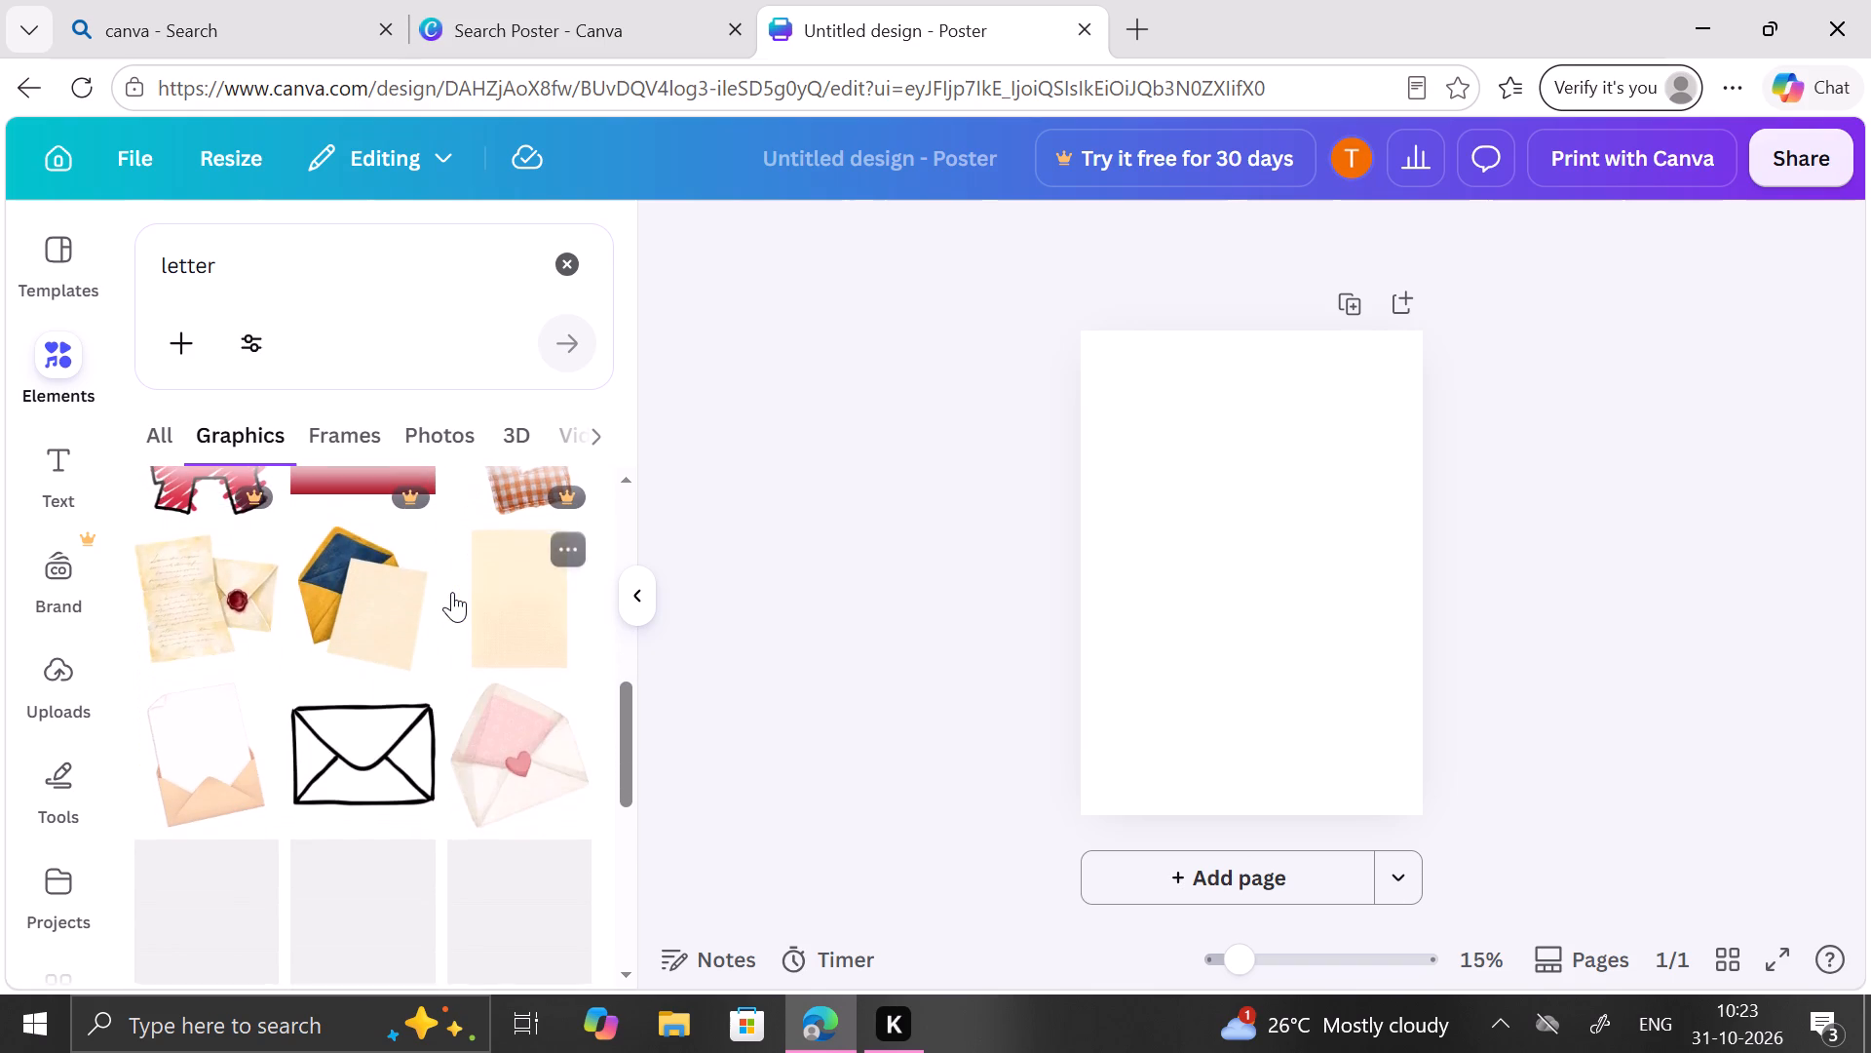
scroll(452, 592, "down", 3)
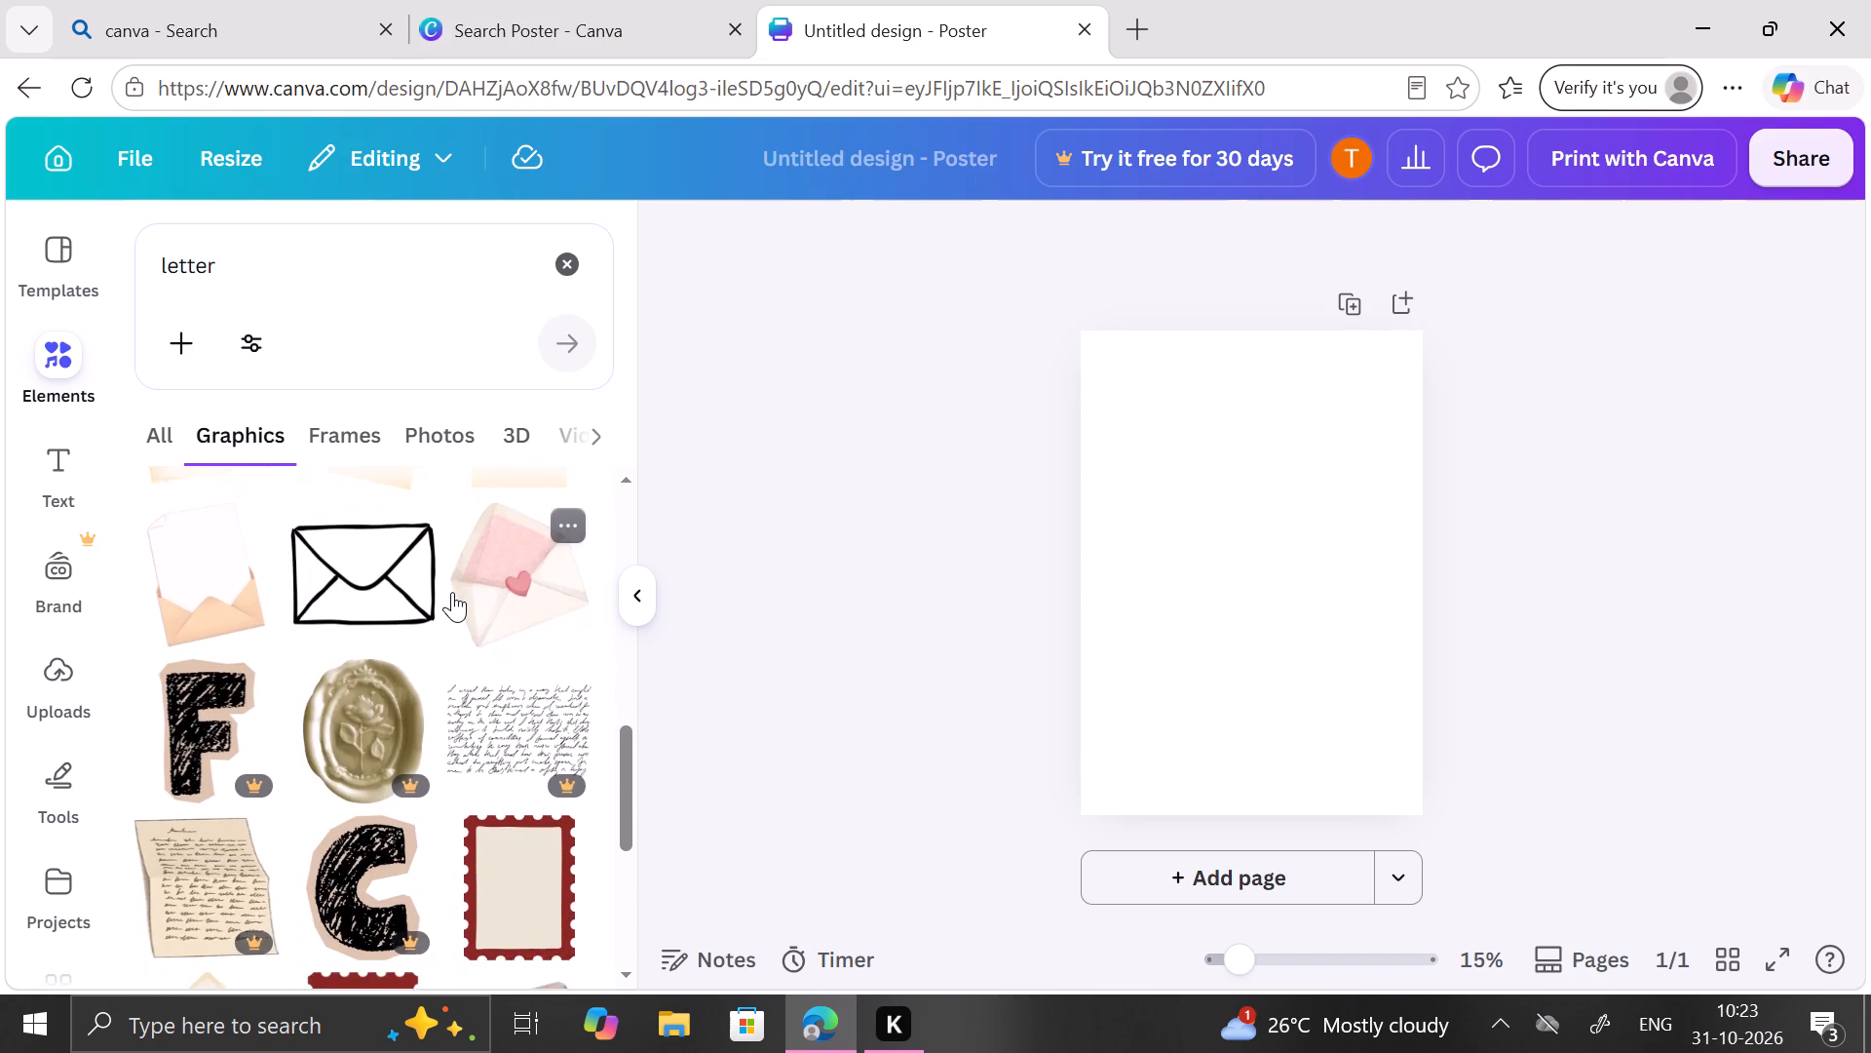
scroll(452, 592, "down", 3)
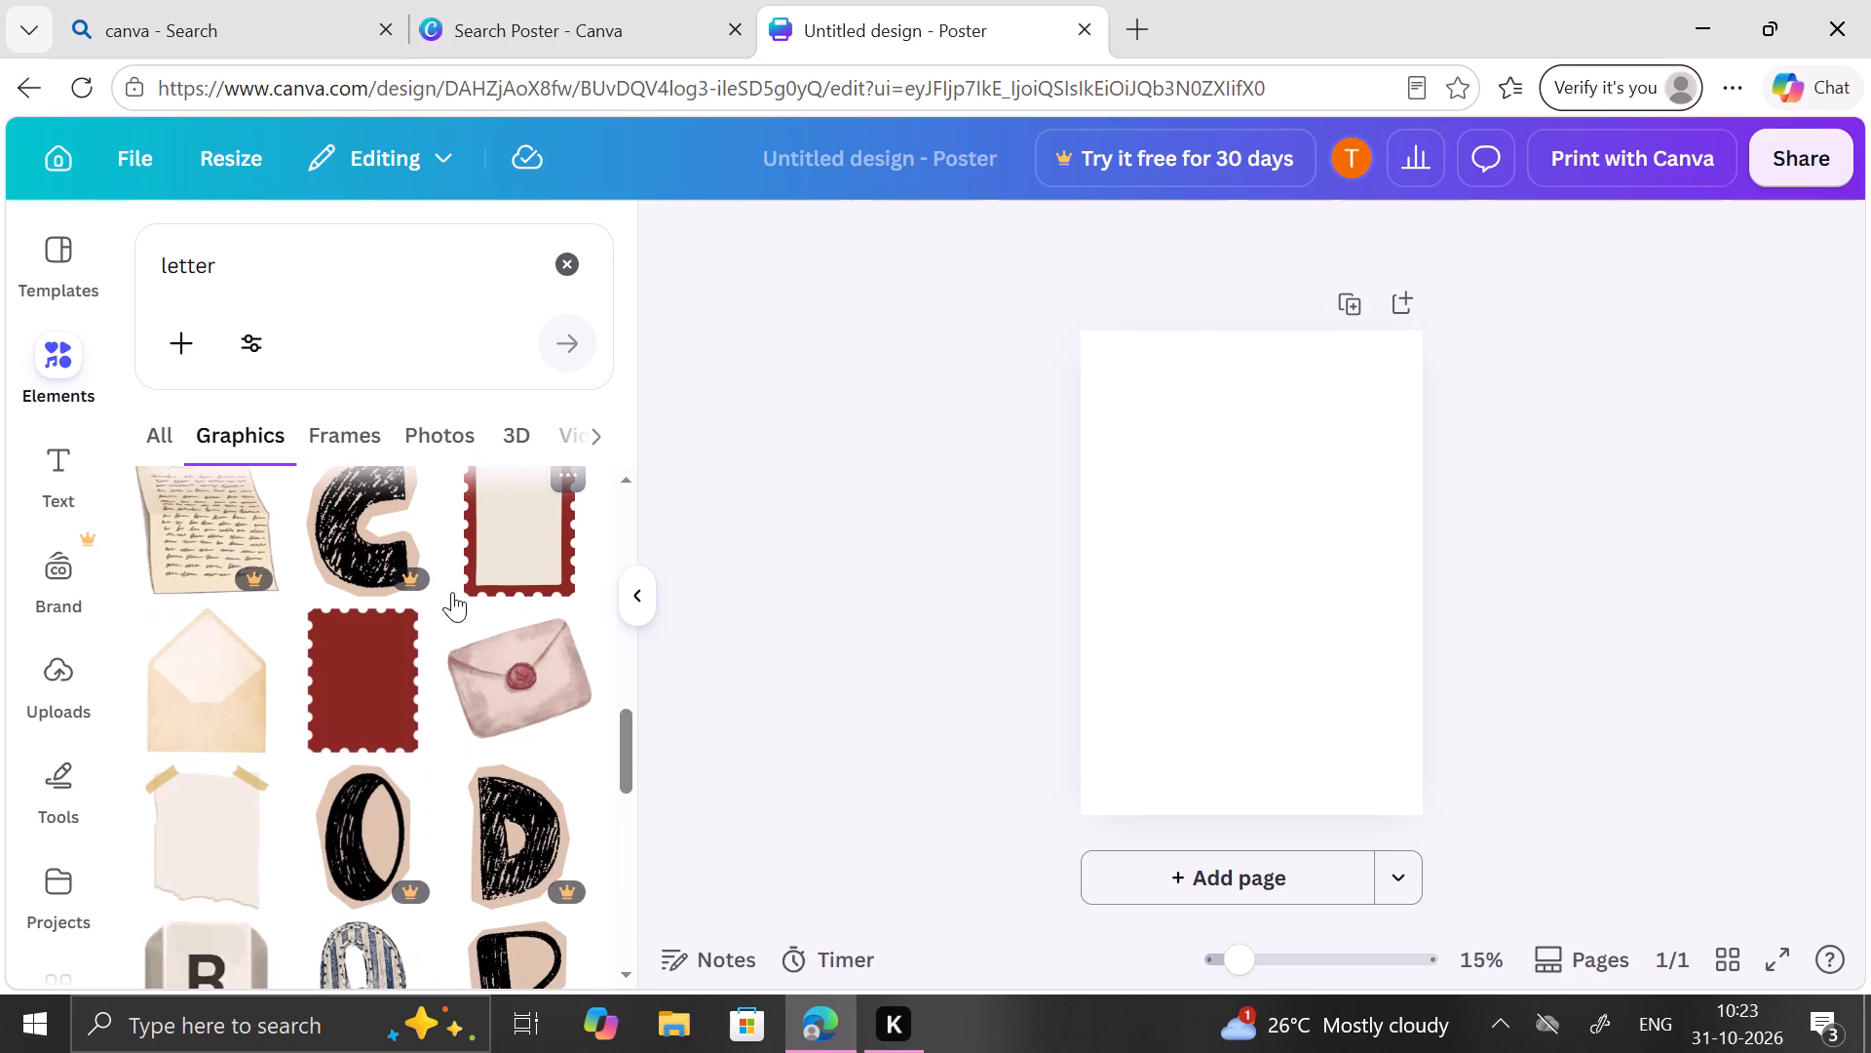
left_click(199, 706)
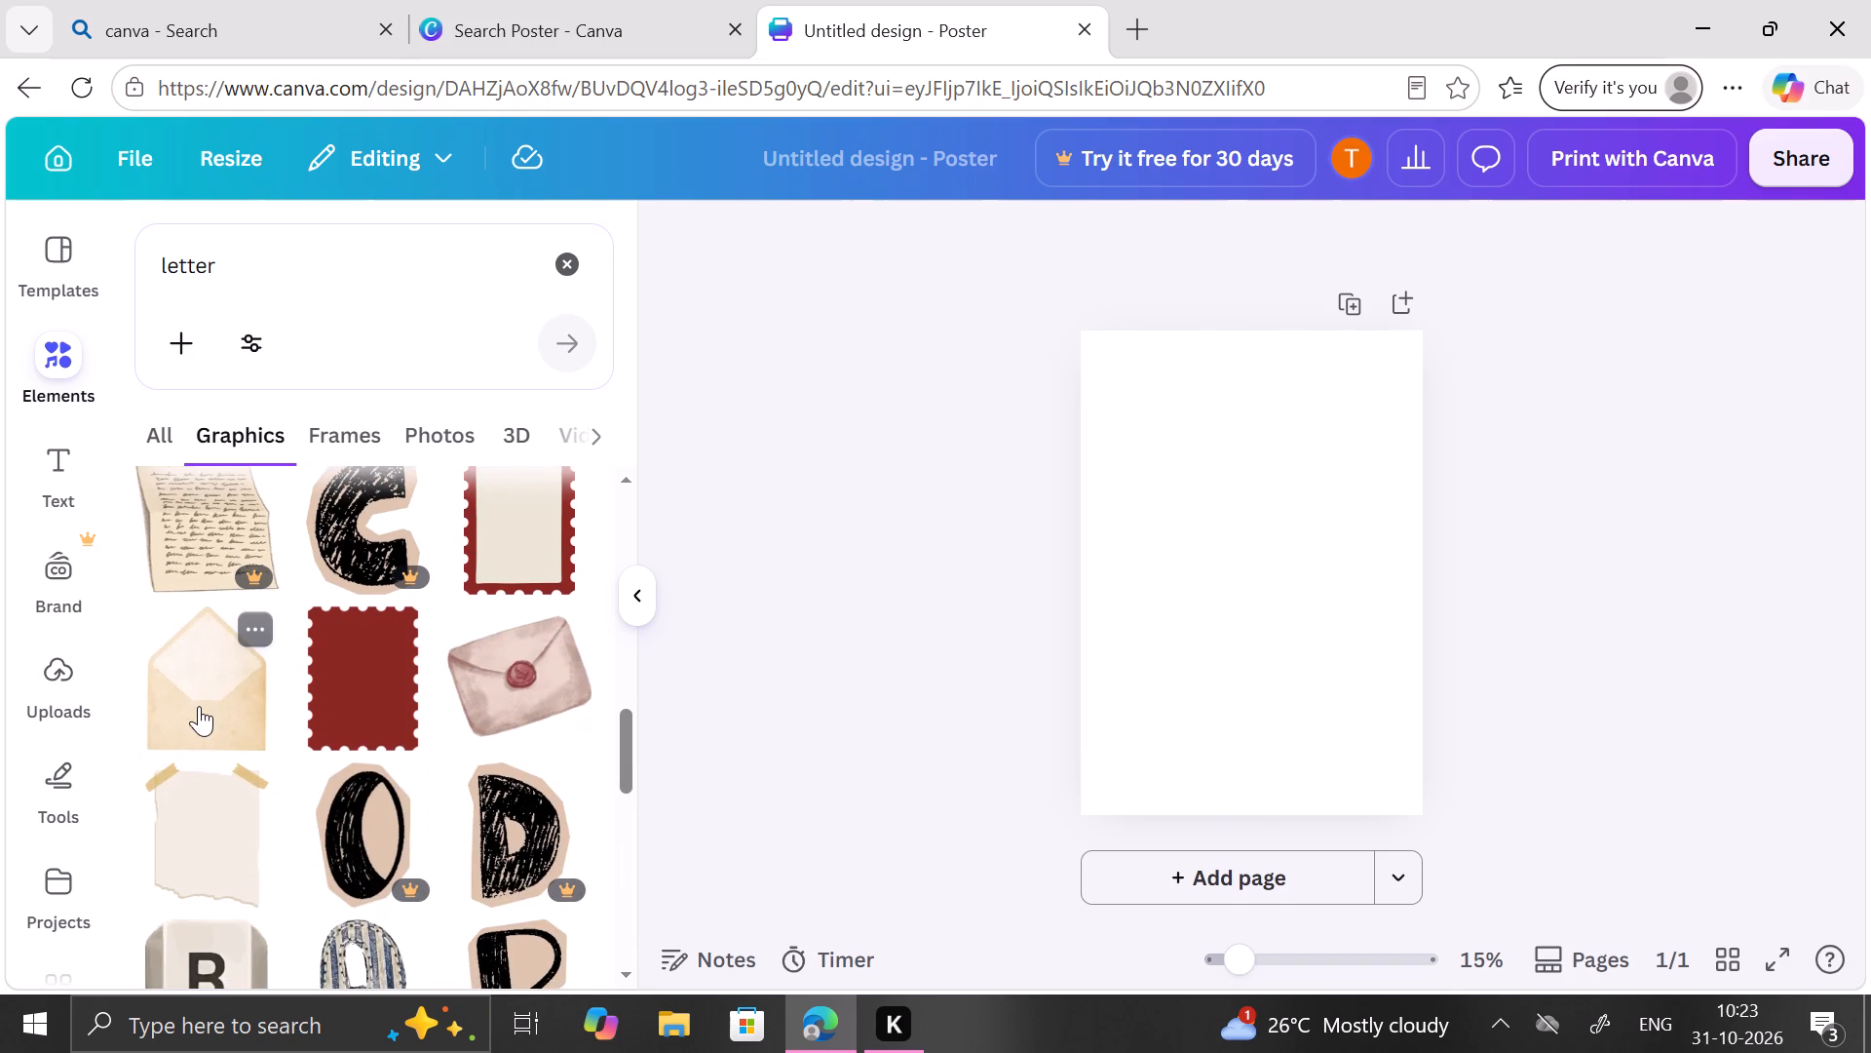
Examine further letter graphics for other elements that could suit the poster.
scroll(410, 740, "down", 1)
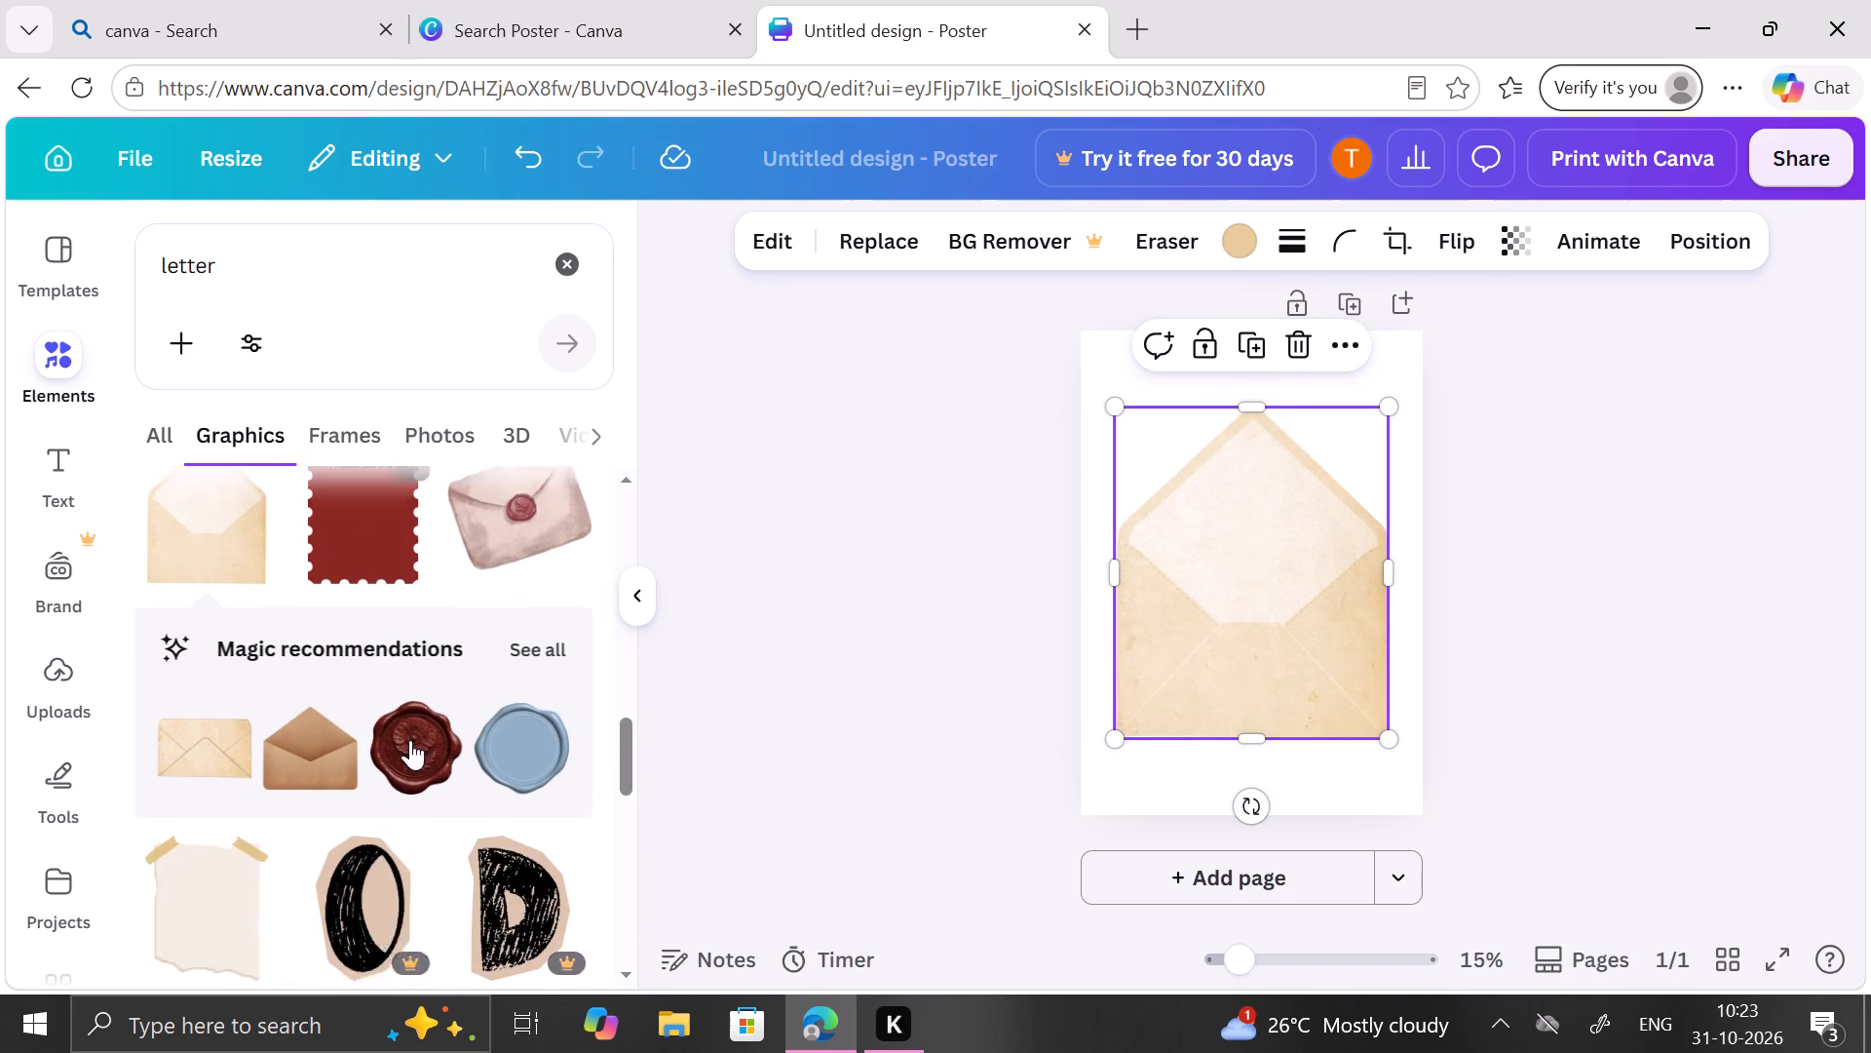
scroll(410, 740, "down", 1)
scroll(429, 664, "down", 1)
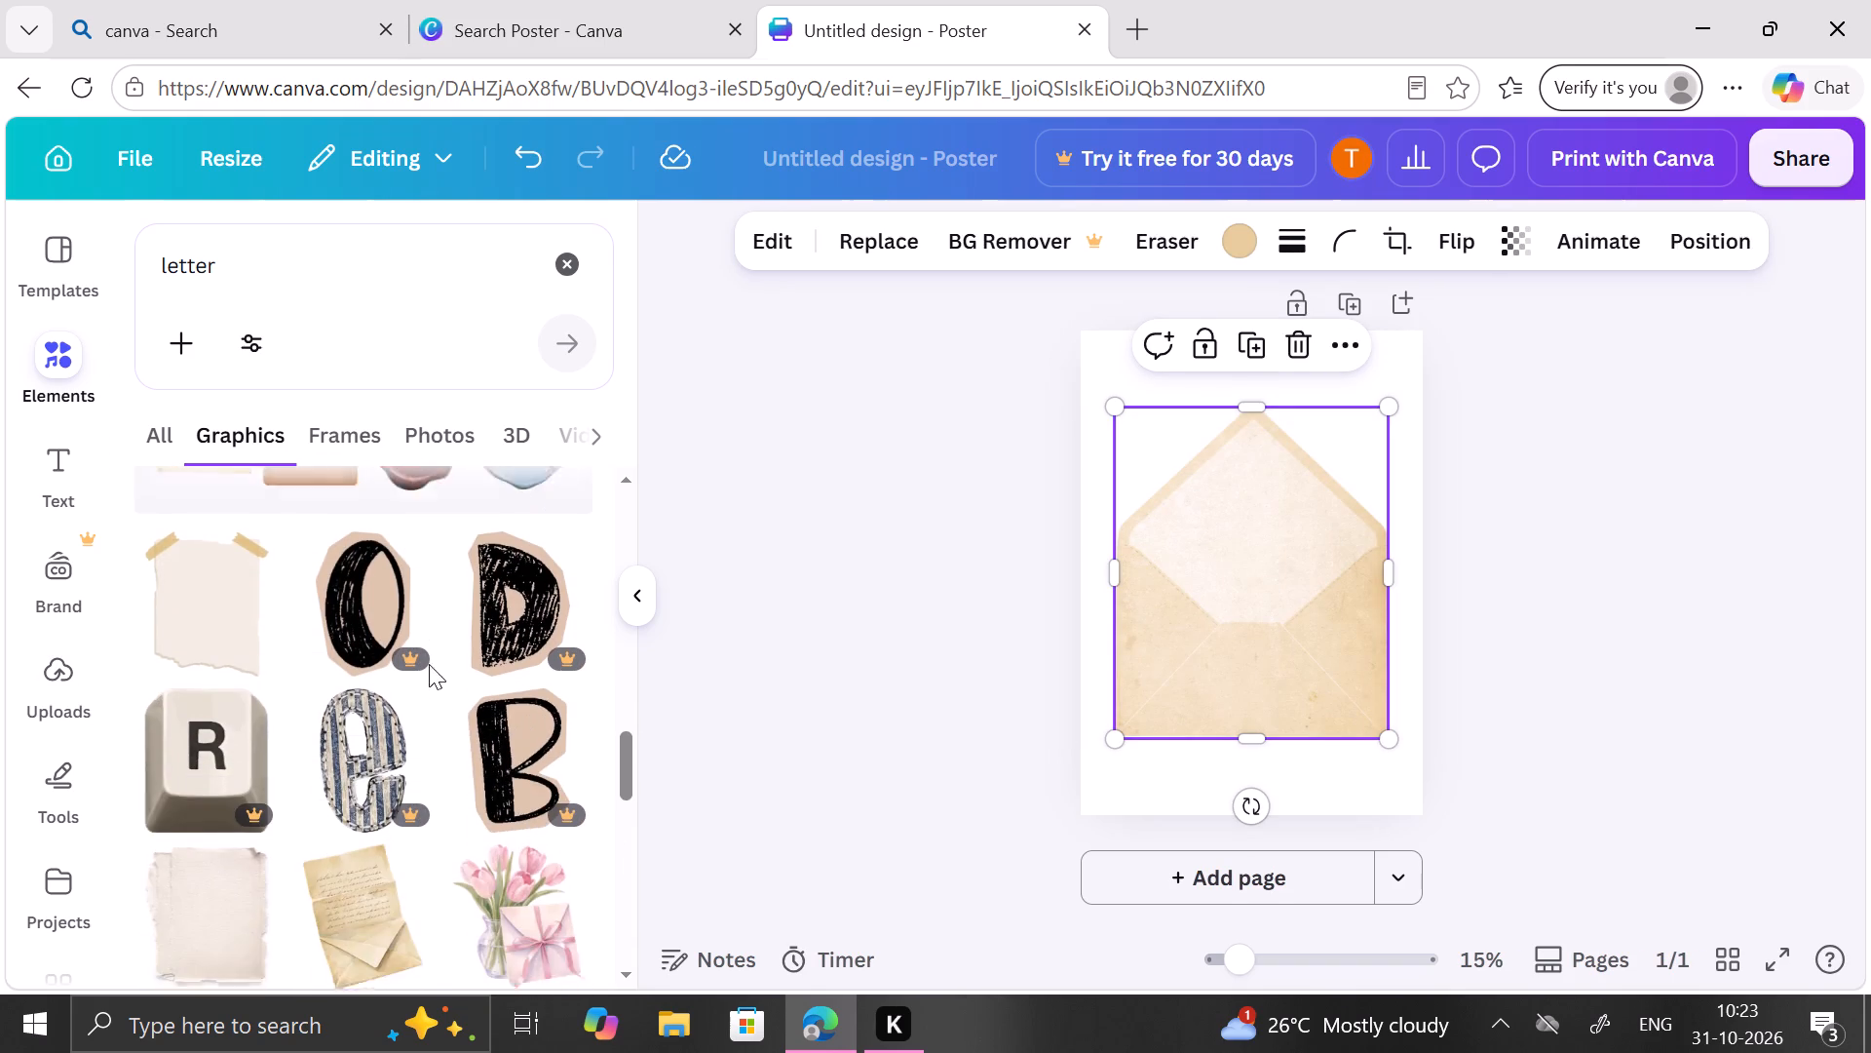
scroll(429, 664, "down", 6)
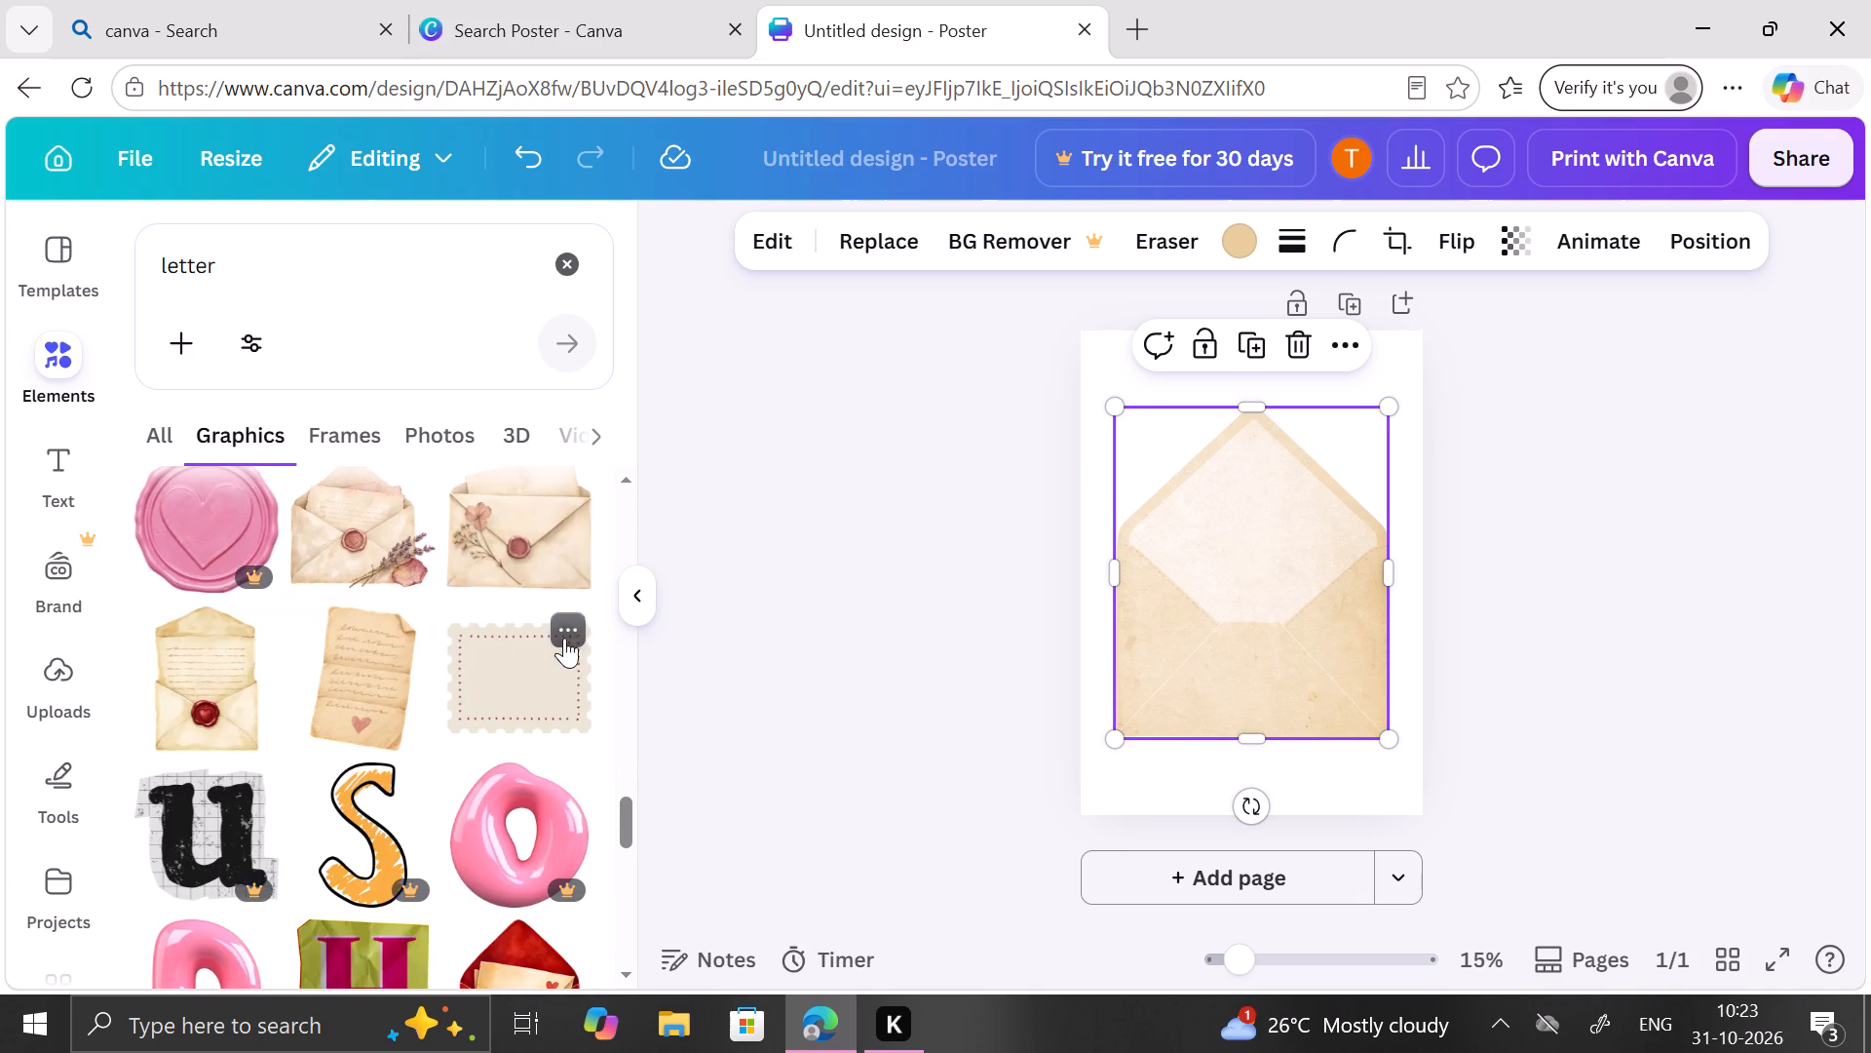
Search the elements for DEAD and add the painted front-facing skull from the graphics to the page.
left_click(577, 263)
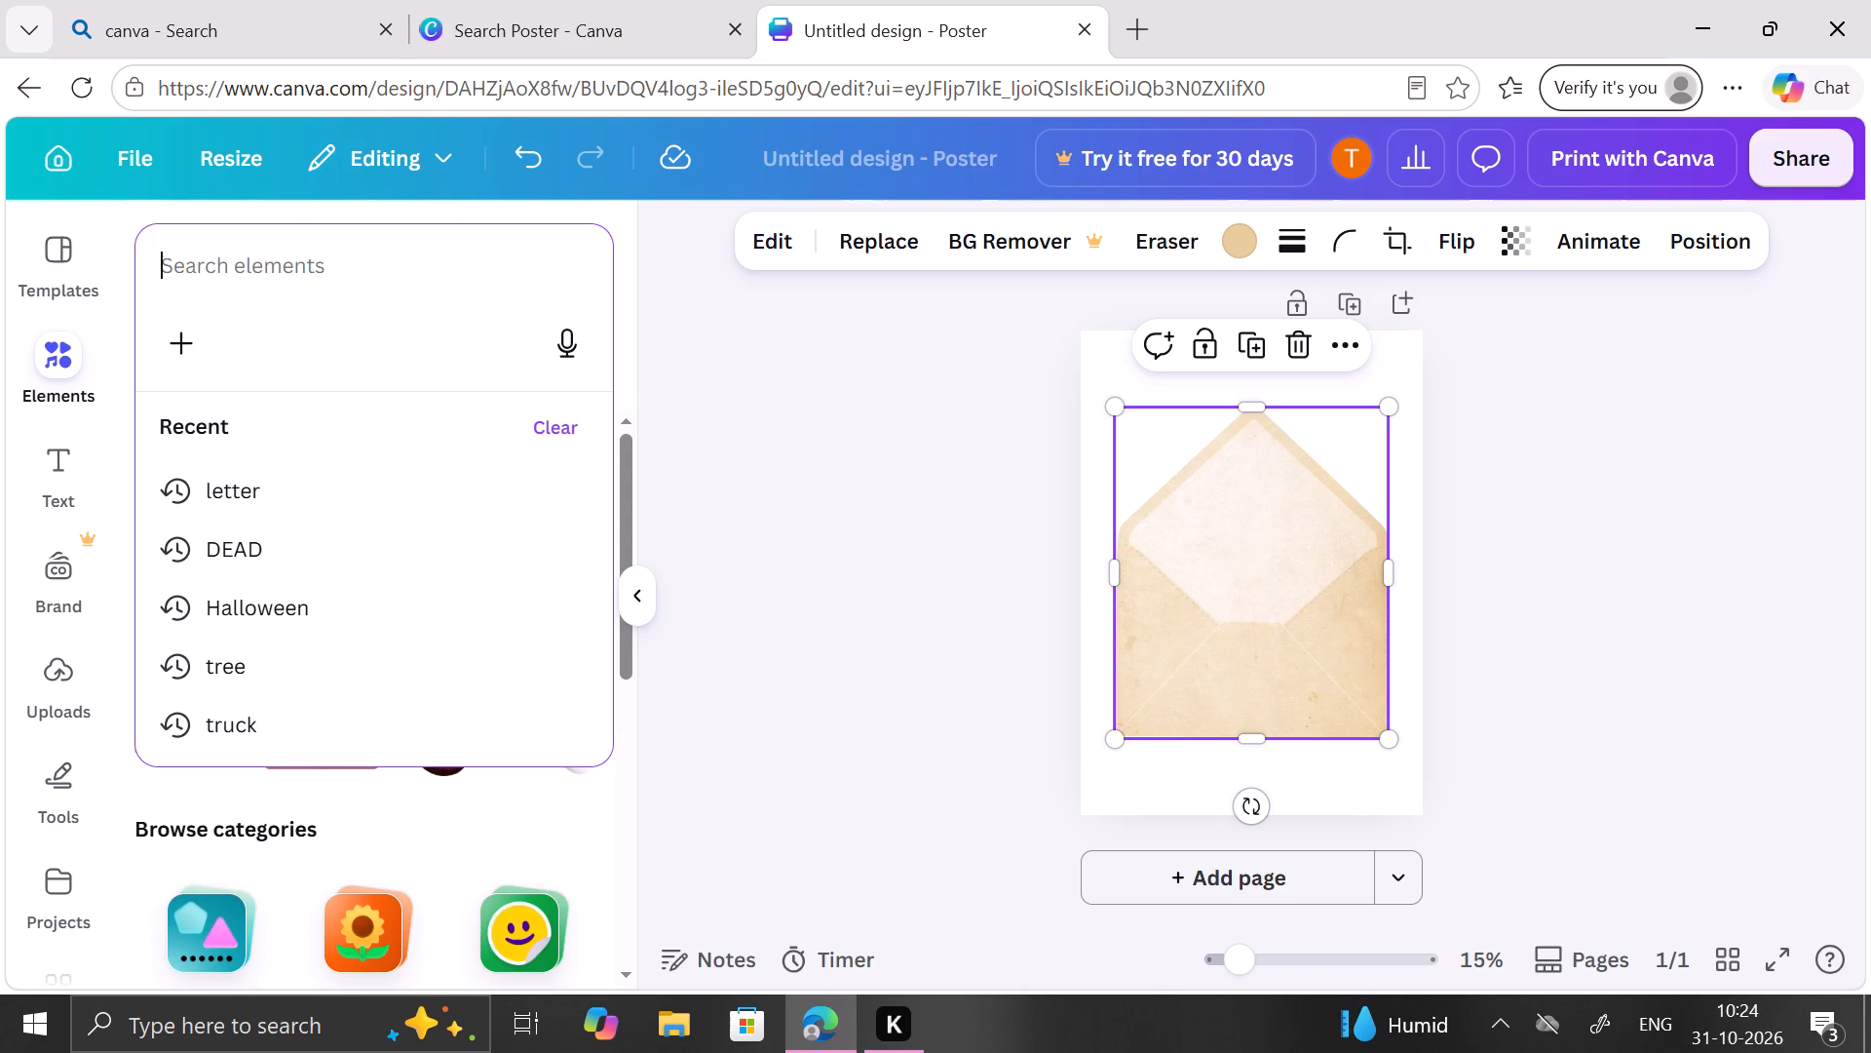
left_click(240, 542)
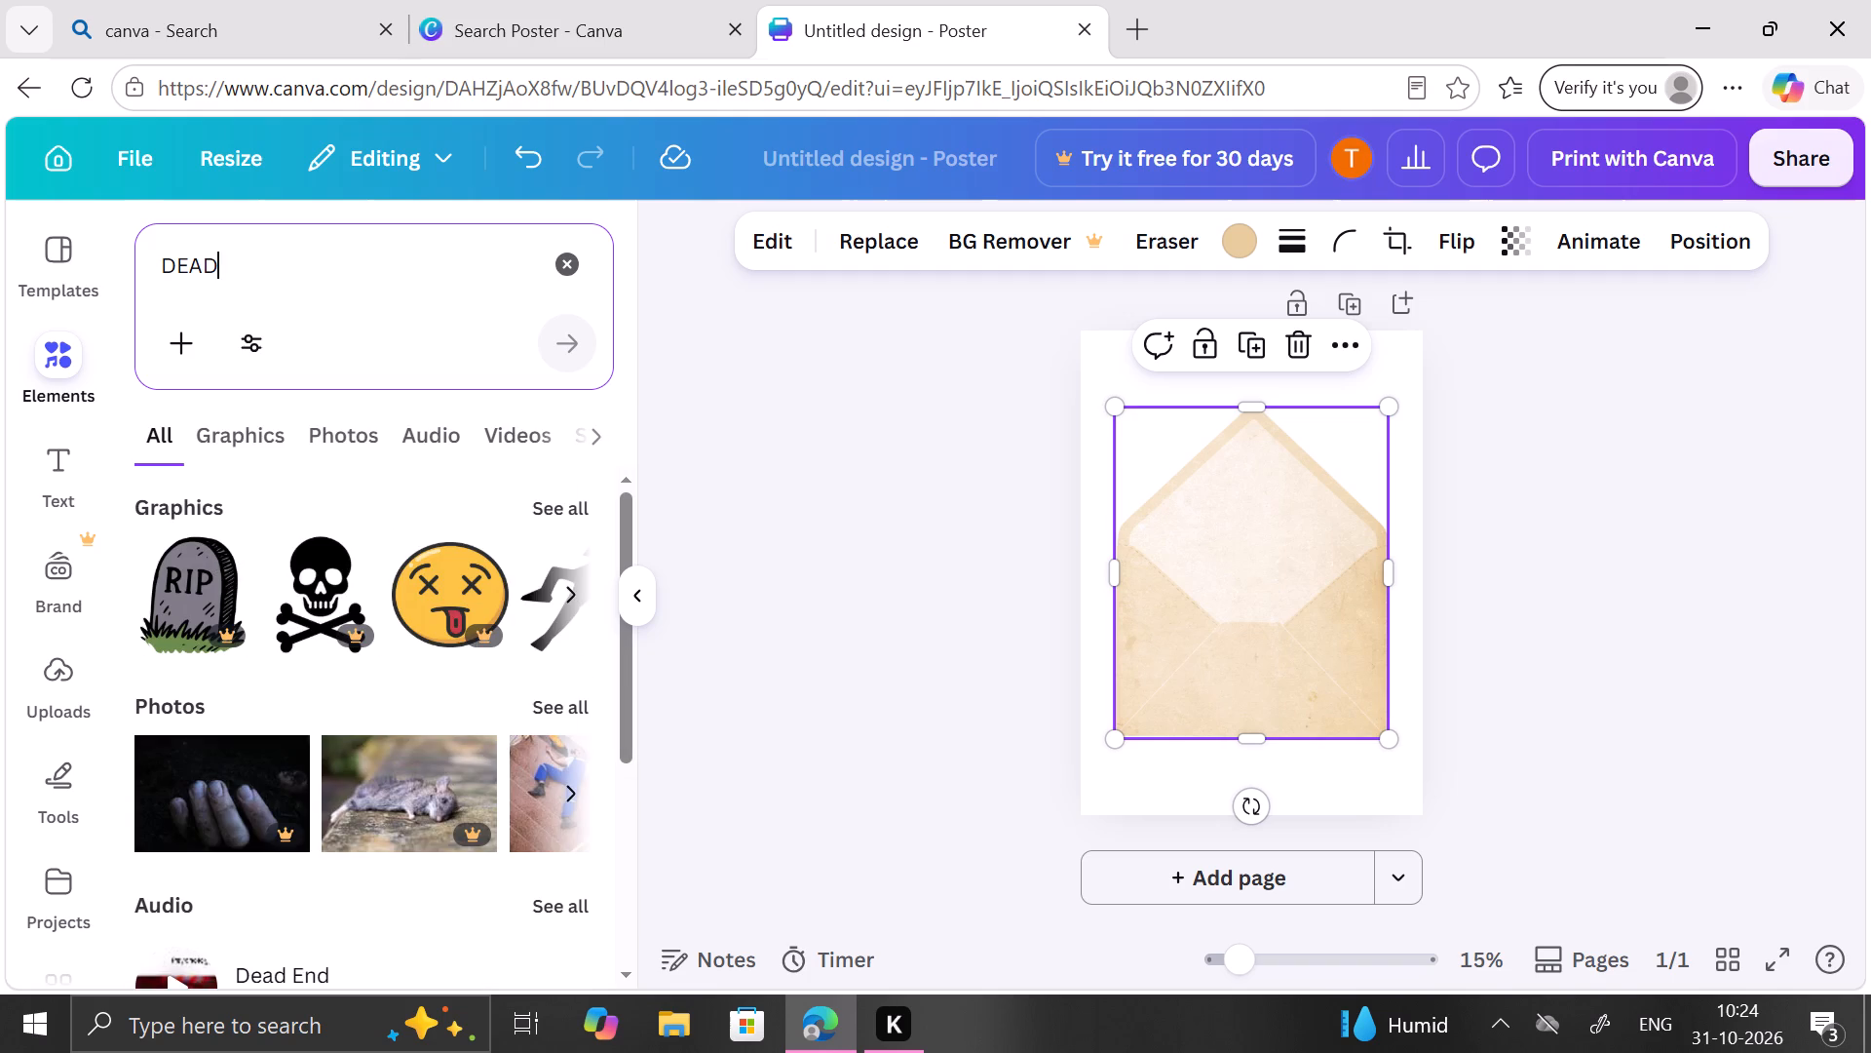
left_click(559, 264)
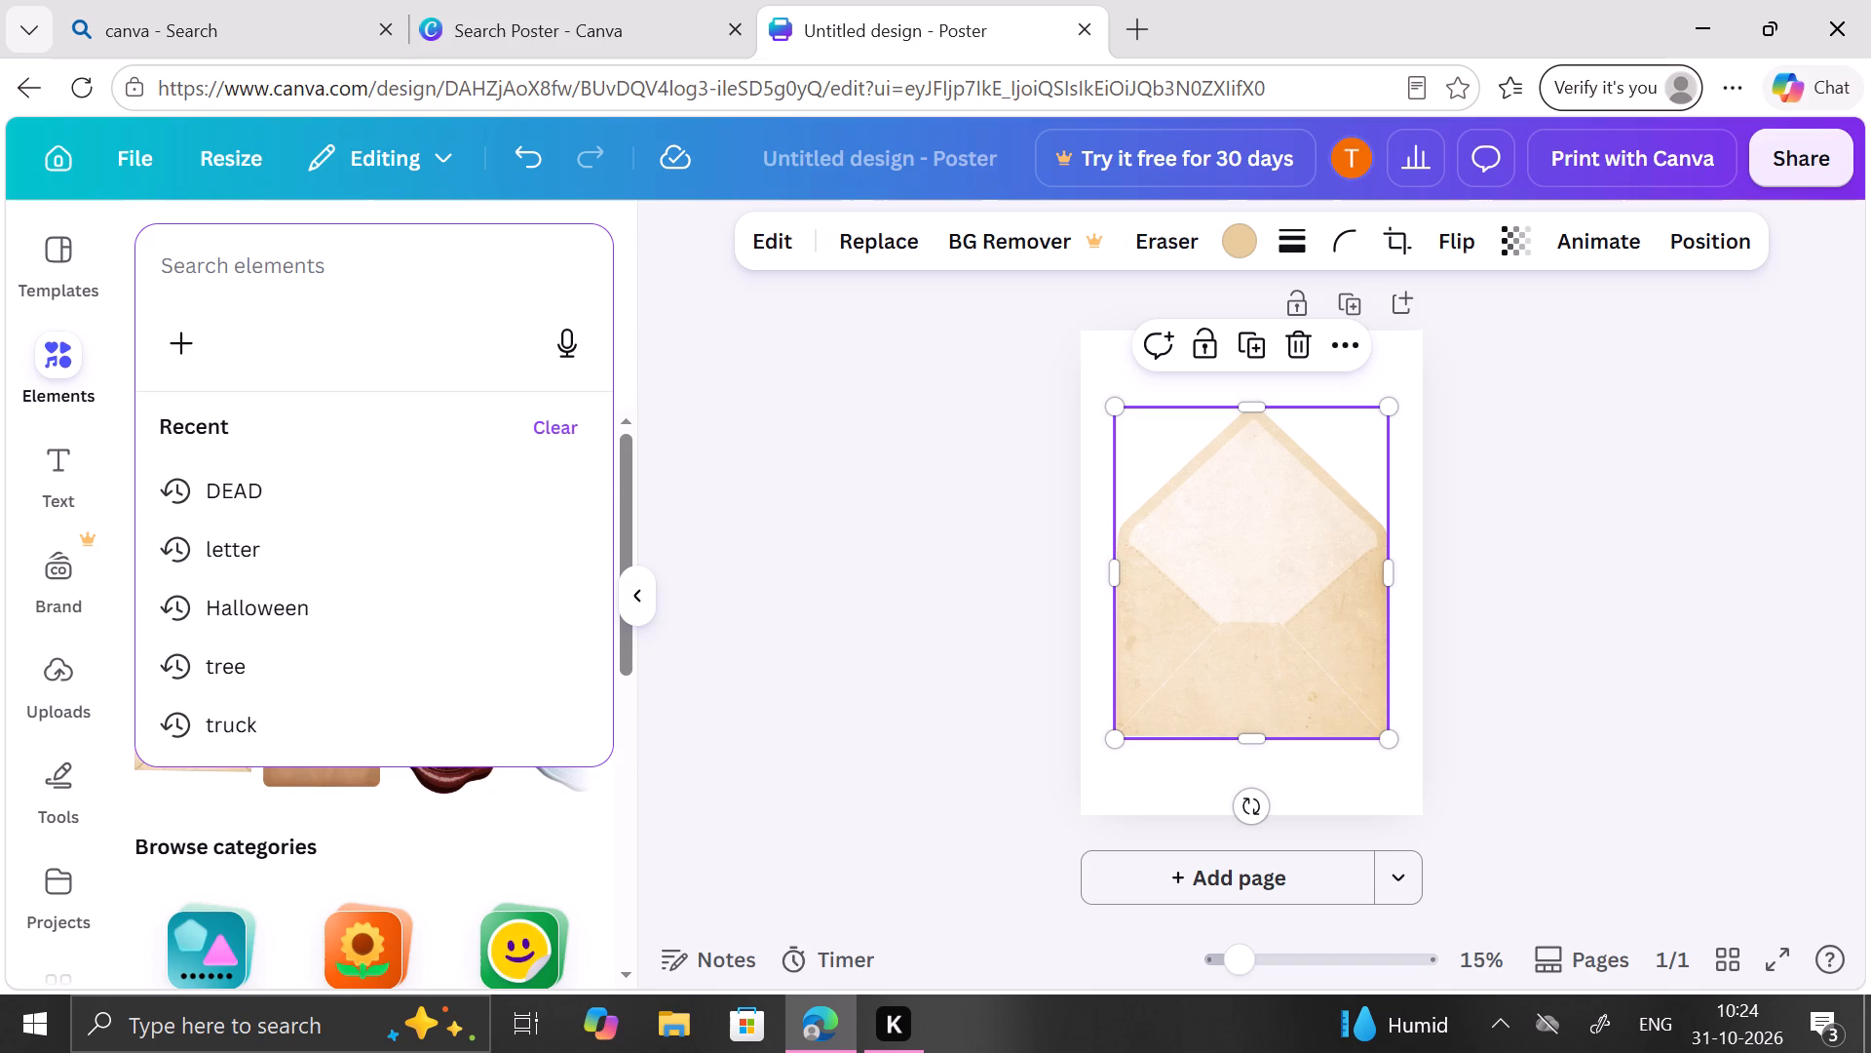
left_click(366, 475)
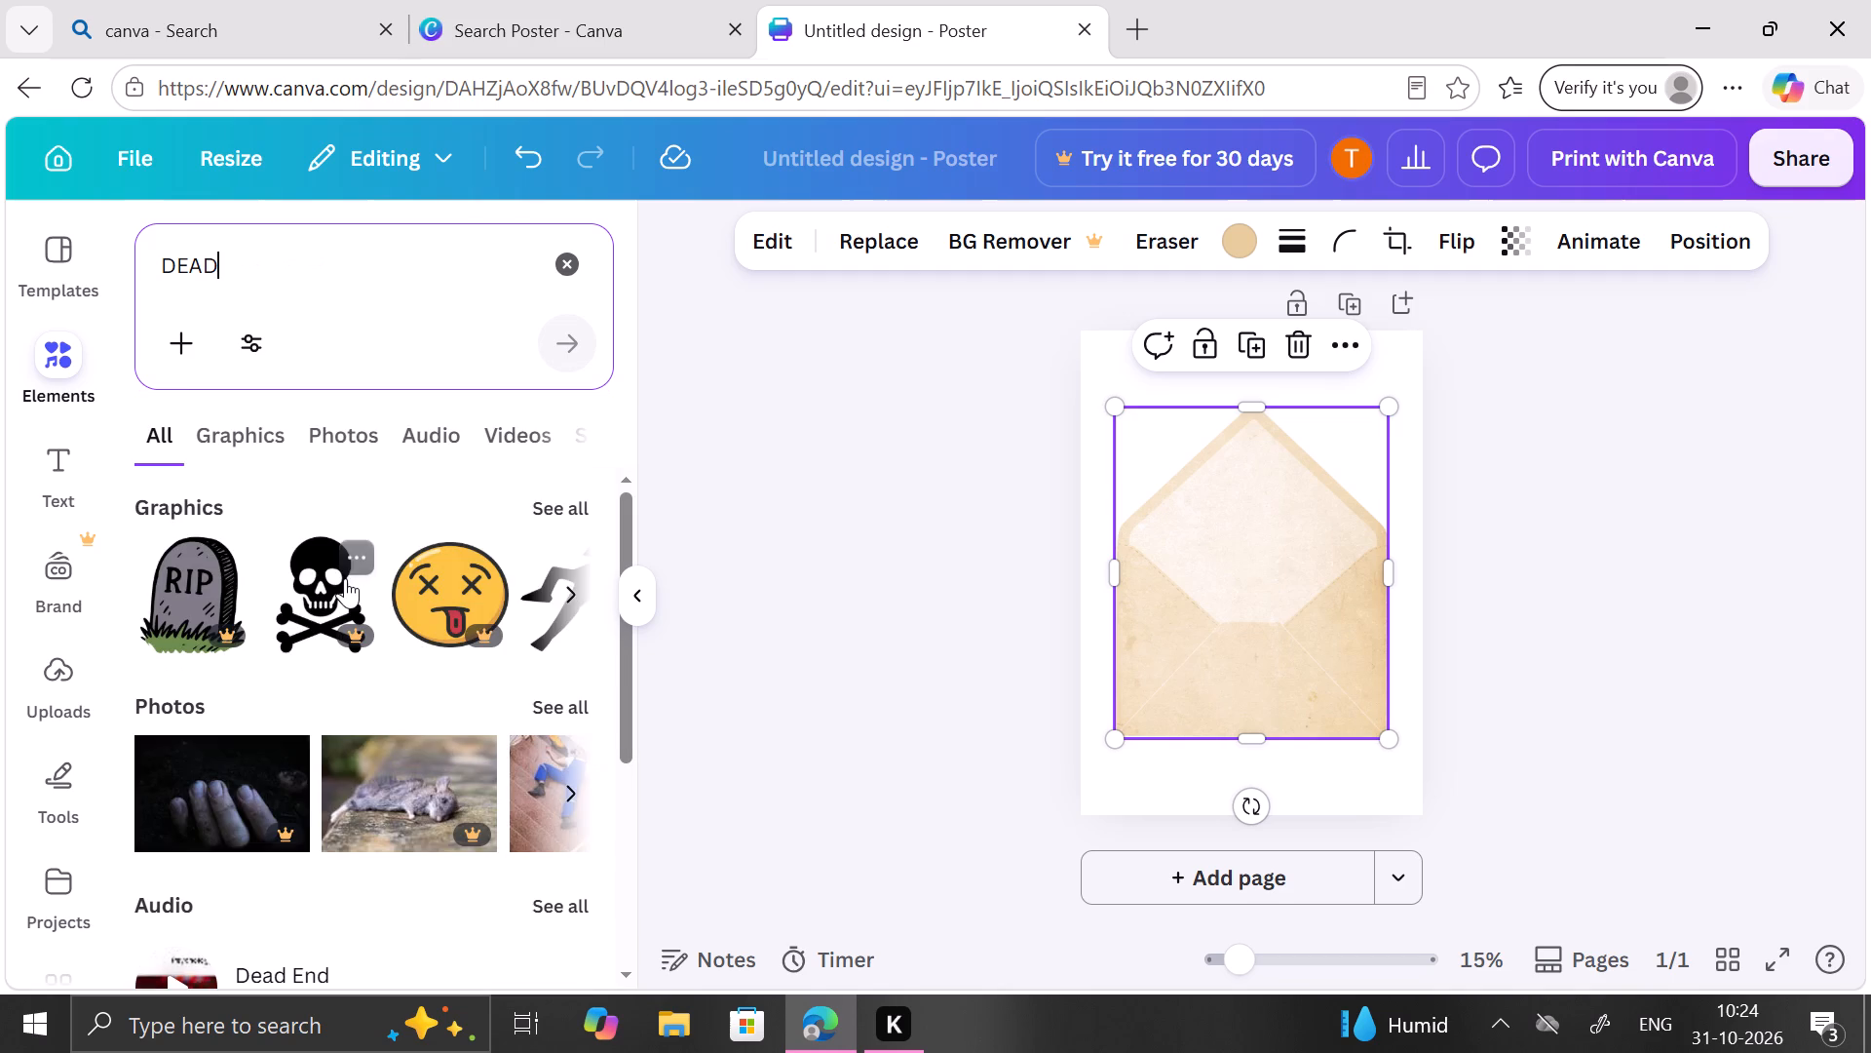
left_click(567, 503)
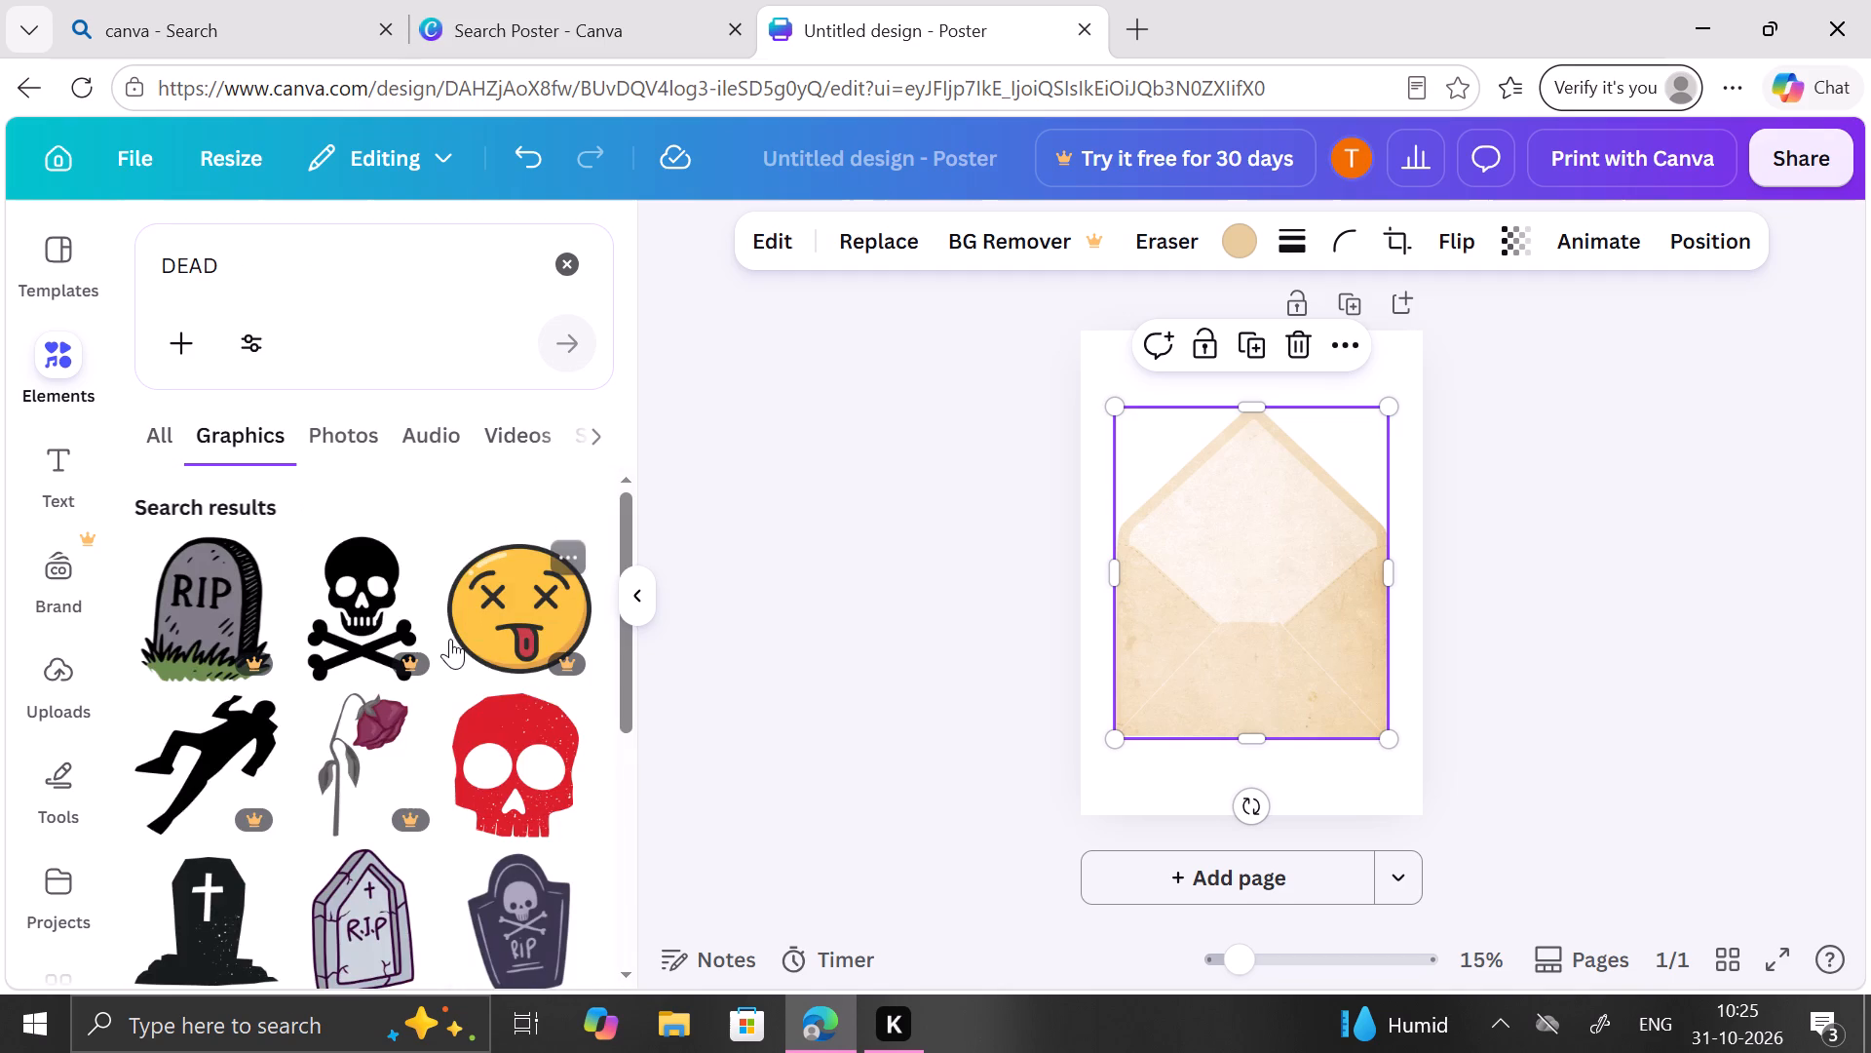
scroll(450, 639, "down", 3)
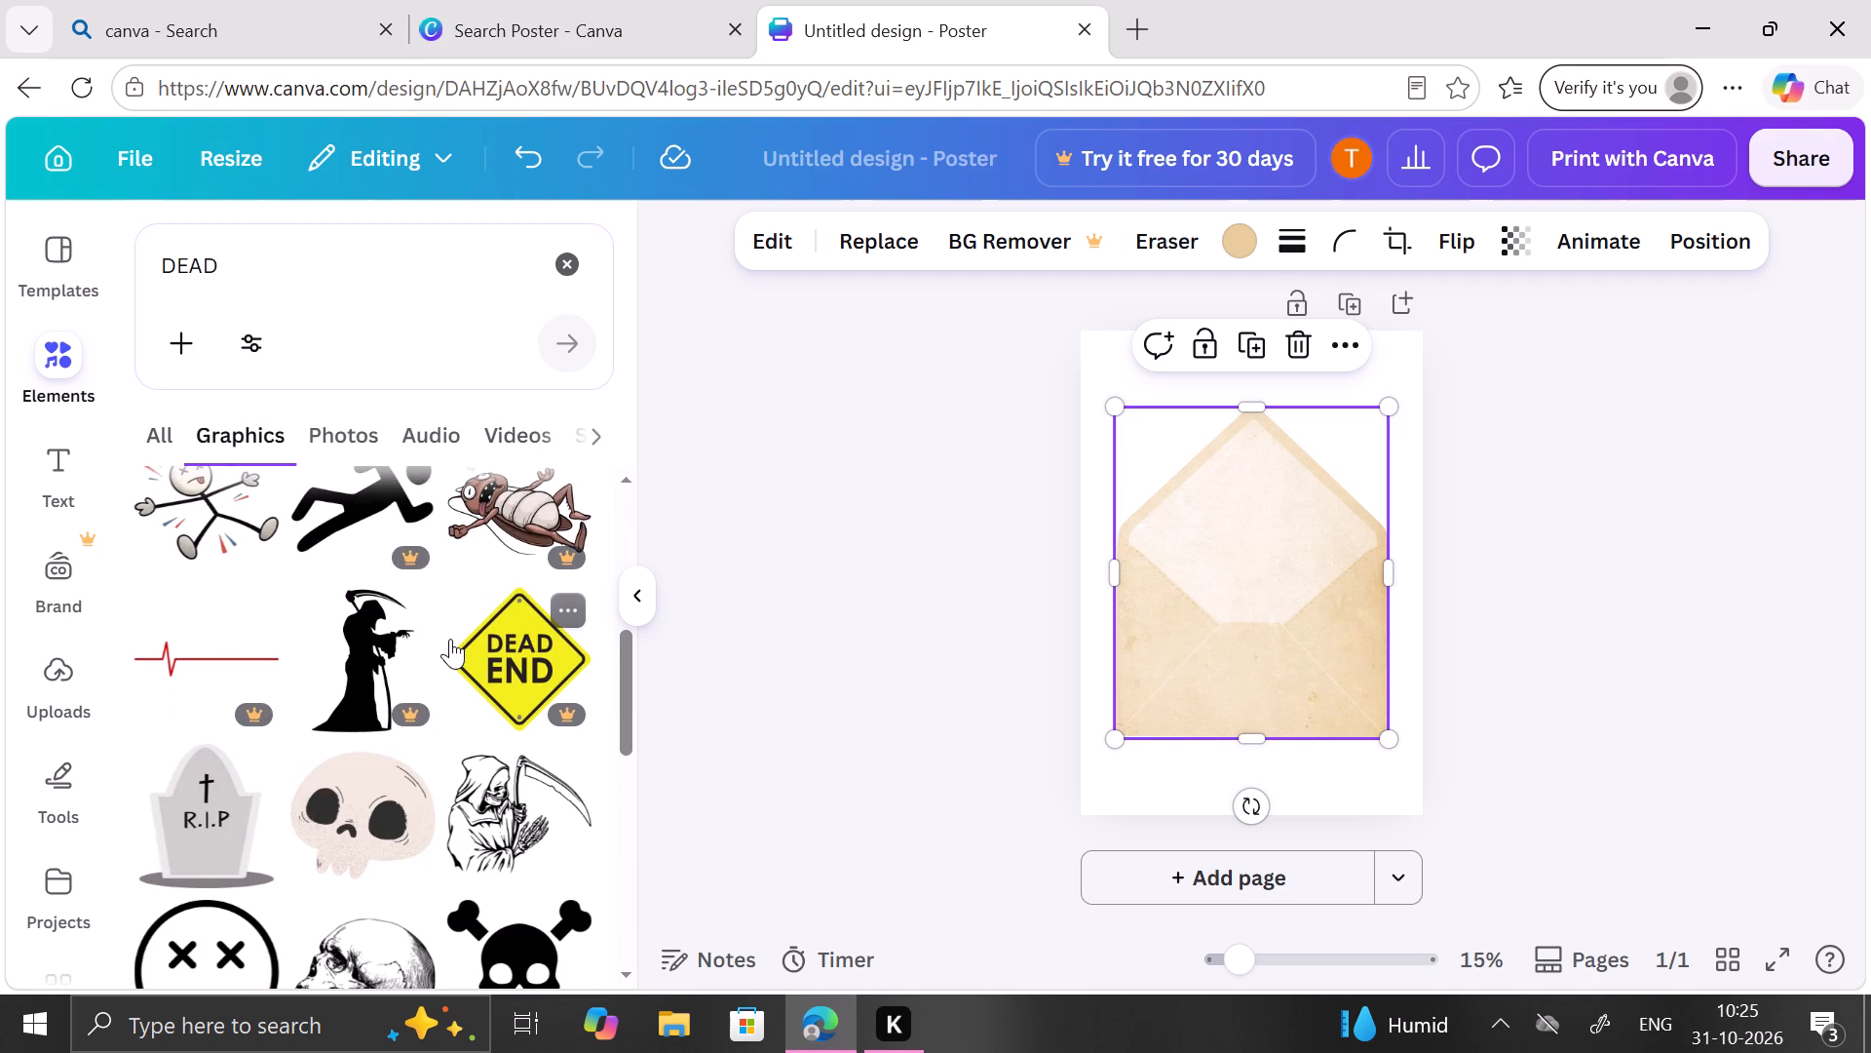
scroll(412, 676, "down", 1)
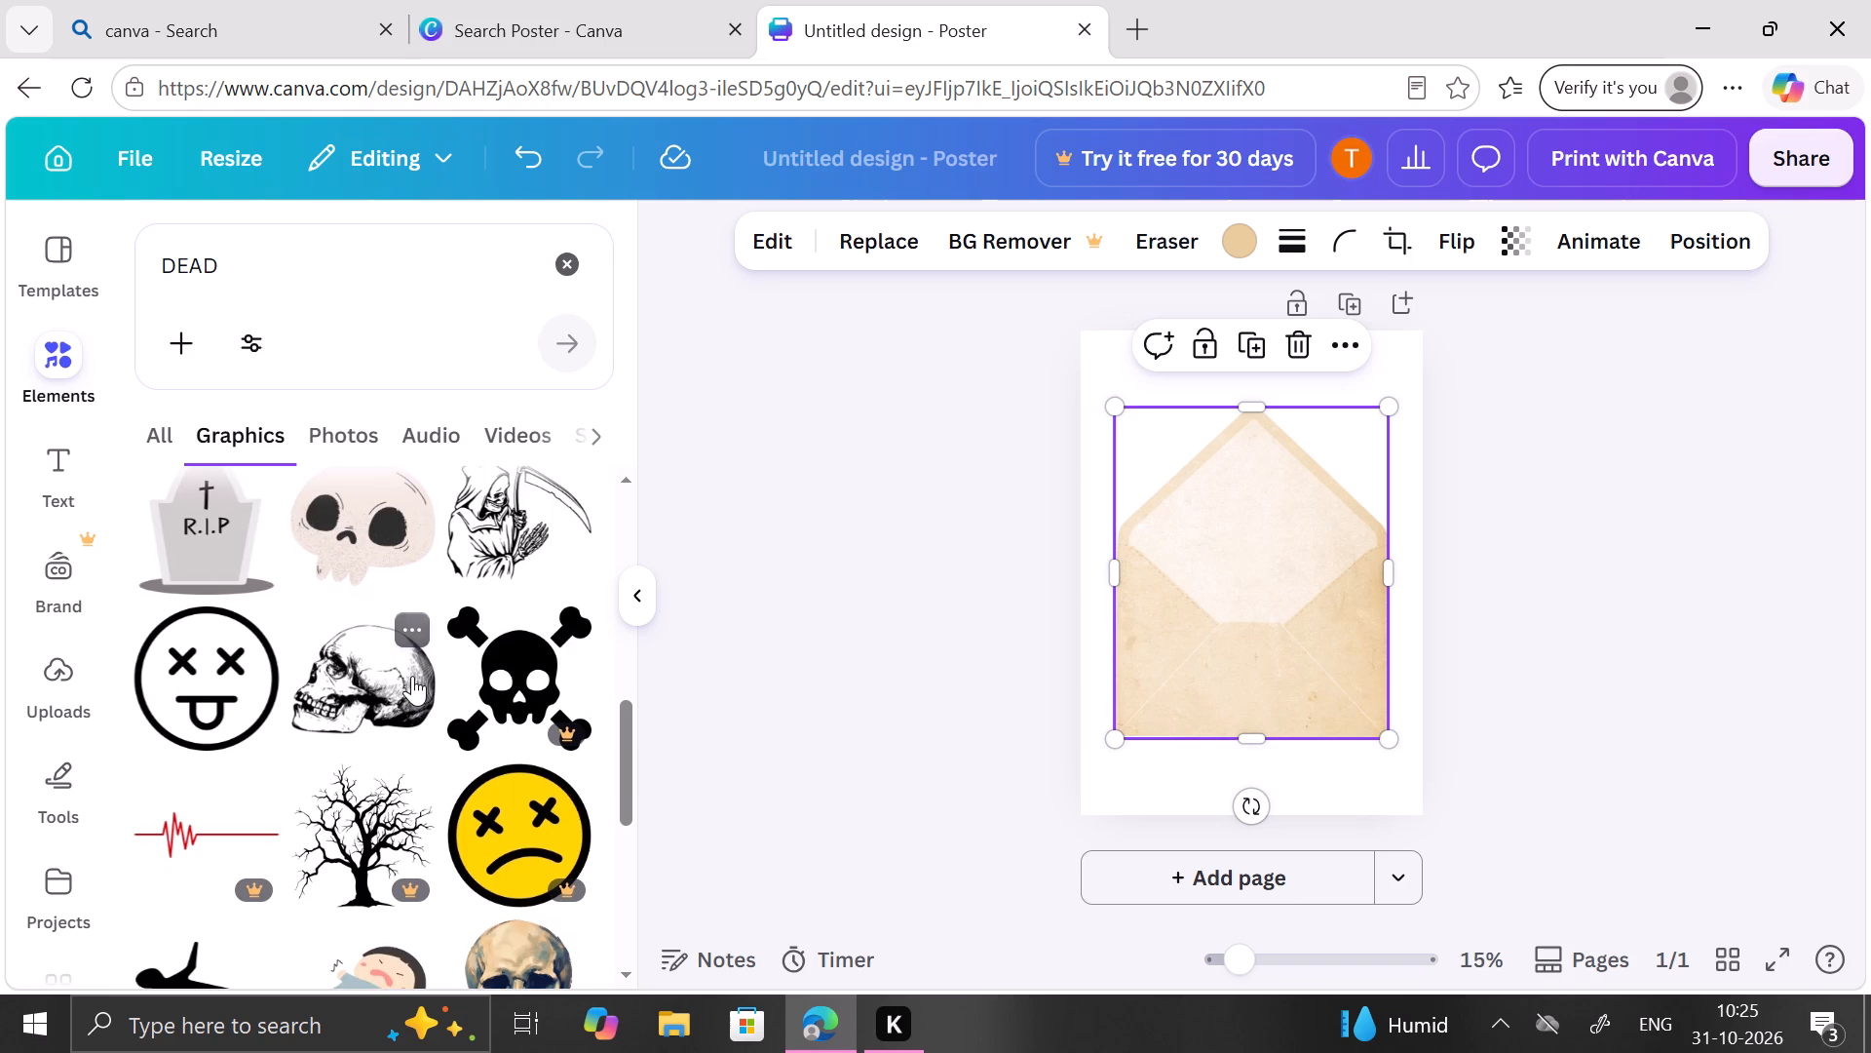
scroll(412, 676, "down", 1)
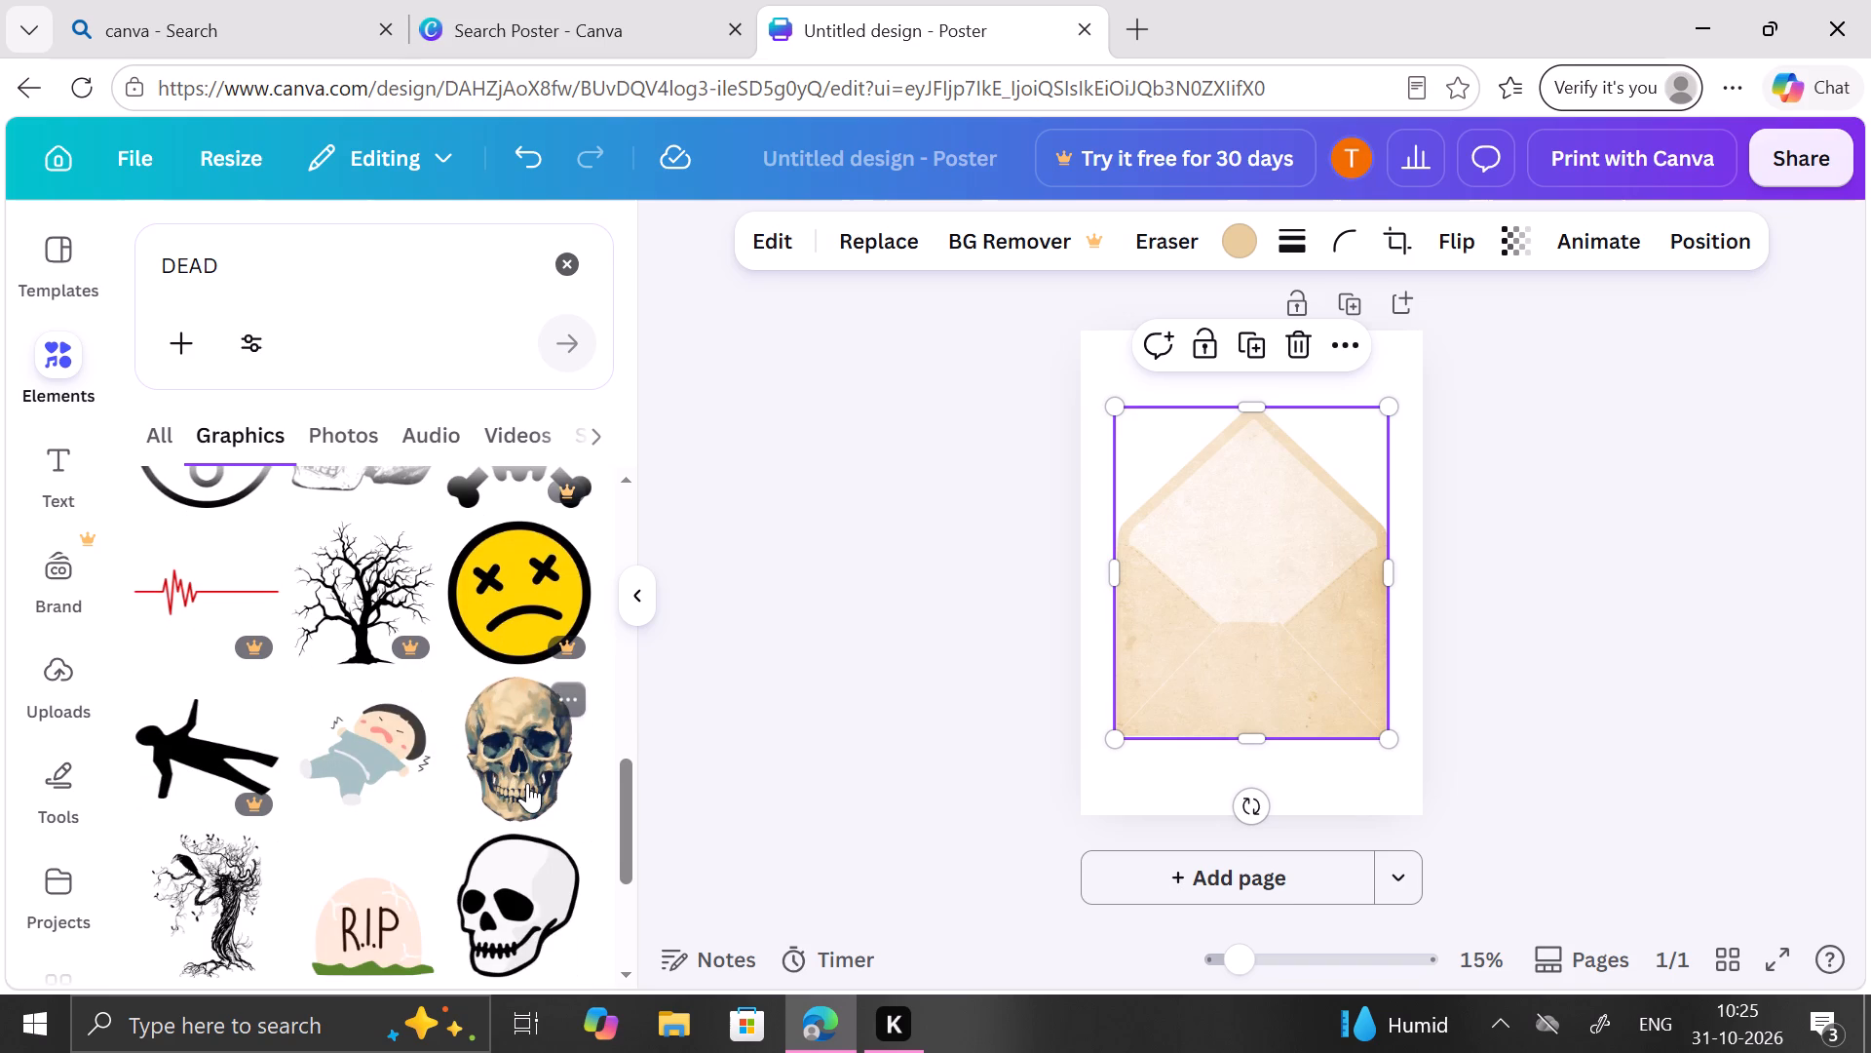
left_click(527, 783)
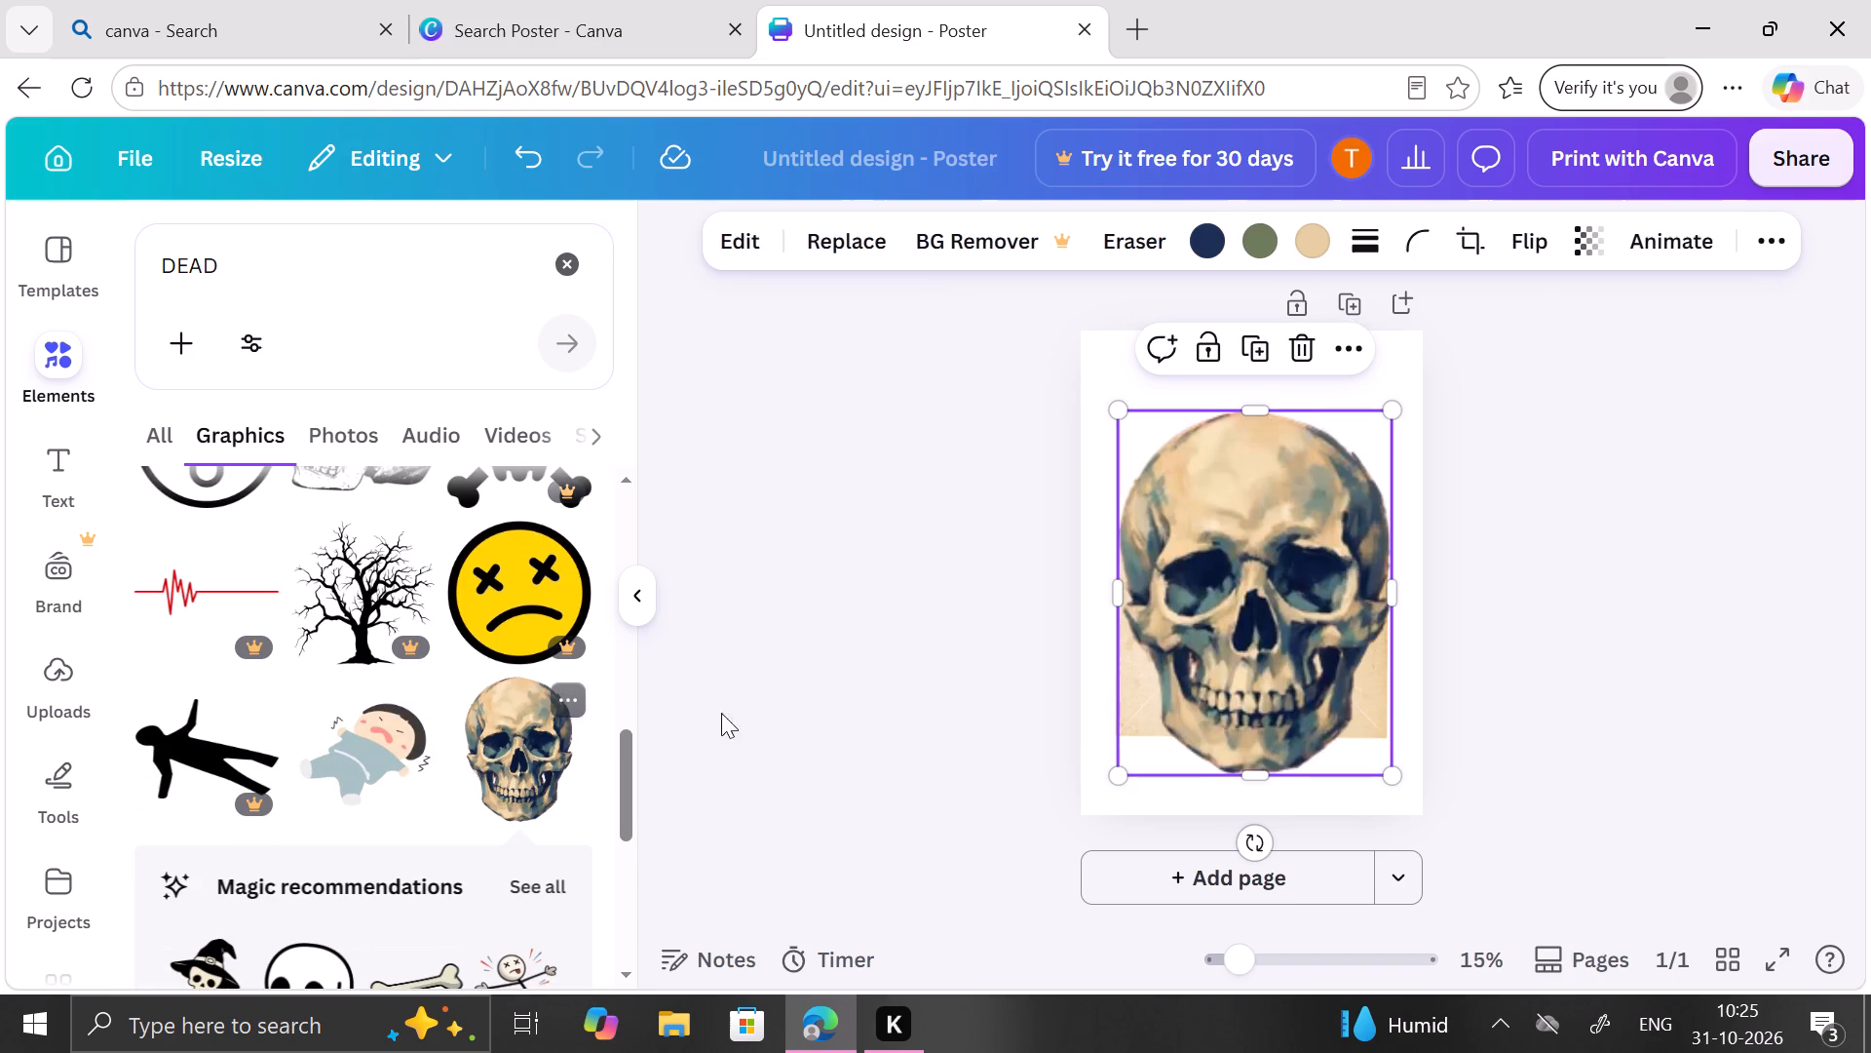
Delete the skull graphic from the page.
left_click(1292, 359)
Search the elements for wax seal and add the round dark red seal with the thistle motif from the graphics.
left_click(569, 261)
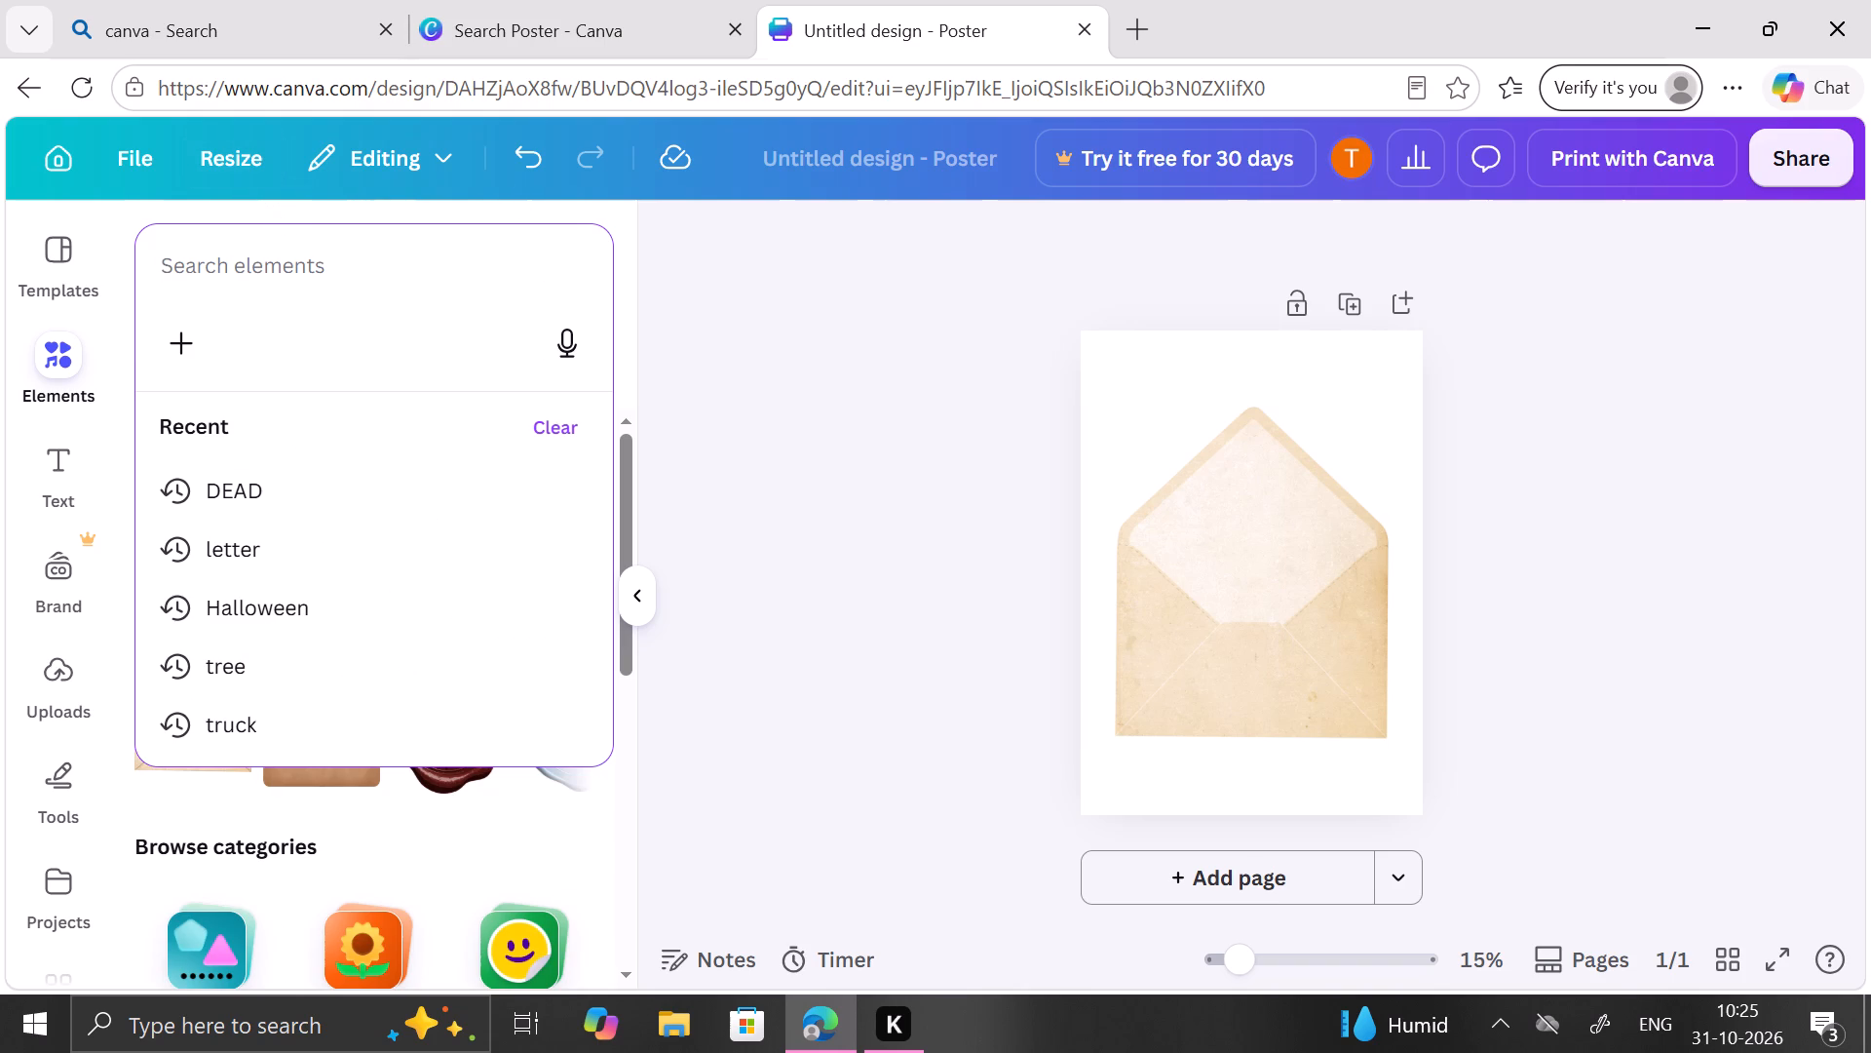
type("wax")
key("space")
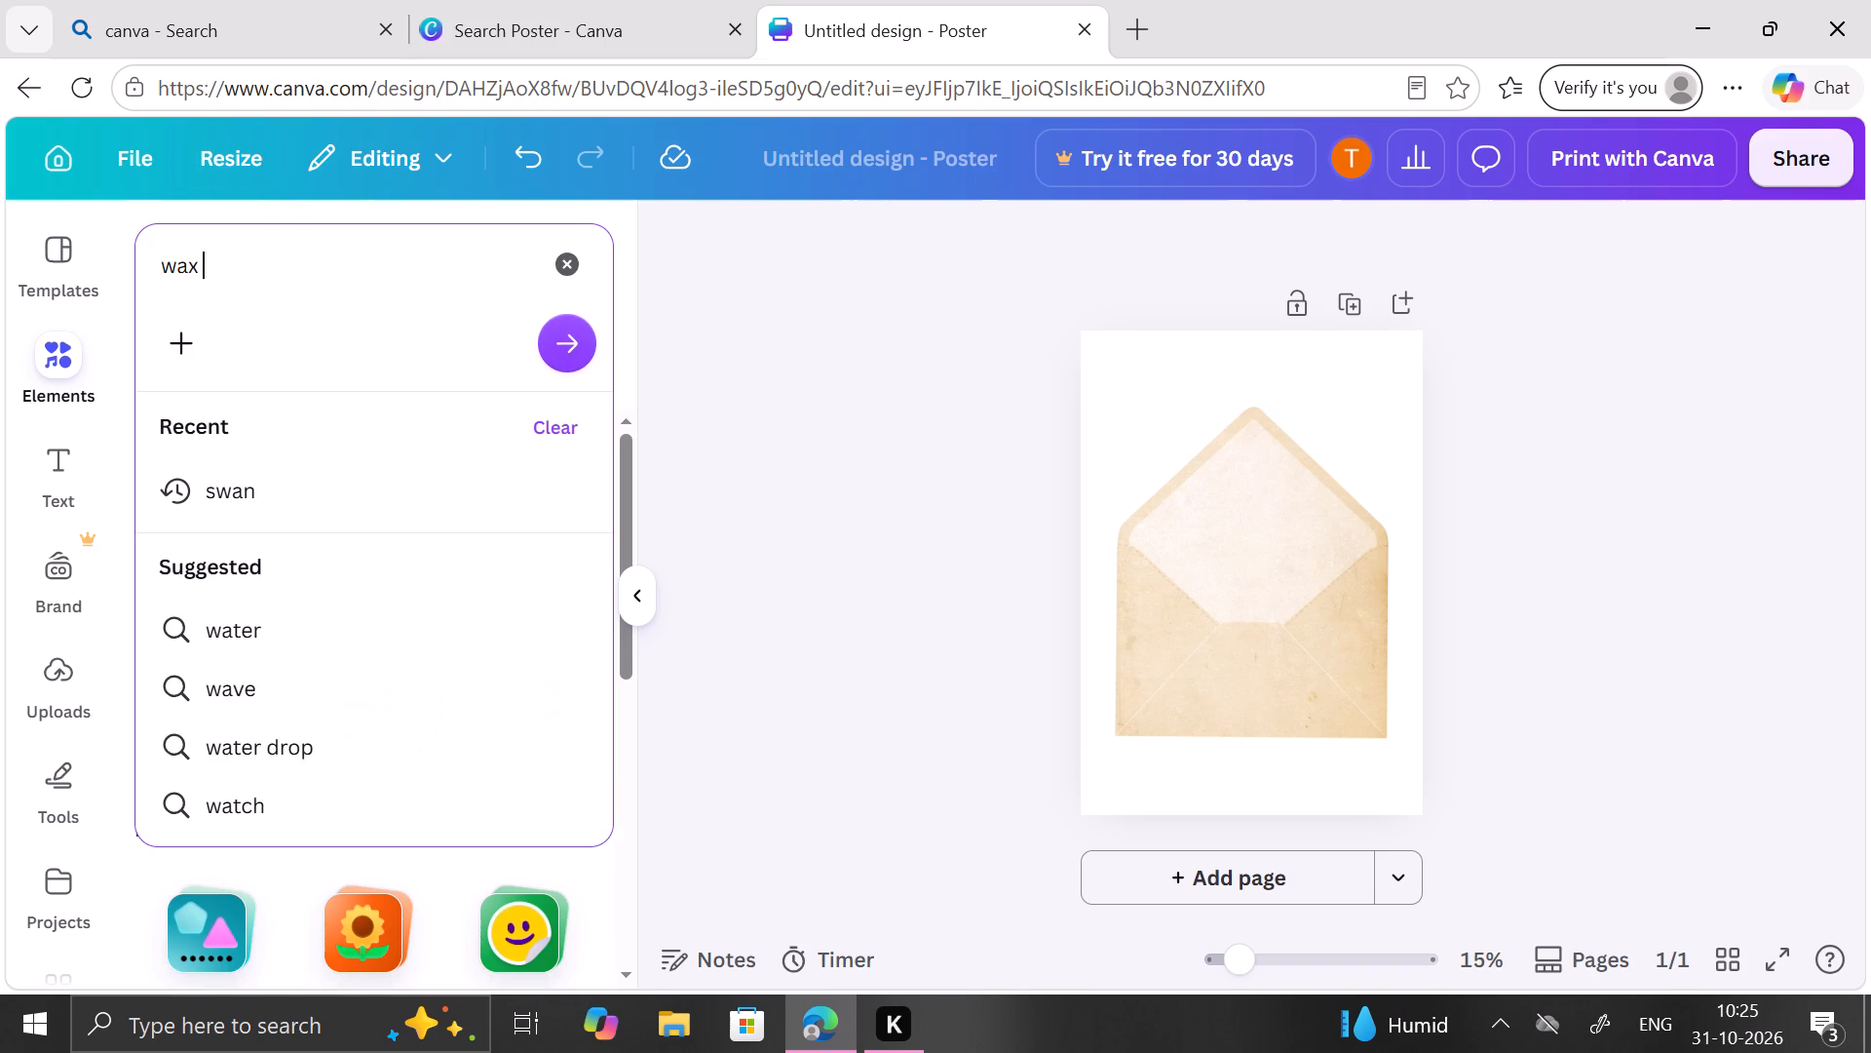
type("sl")
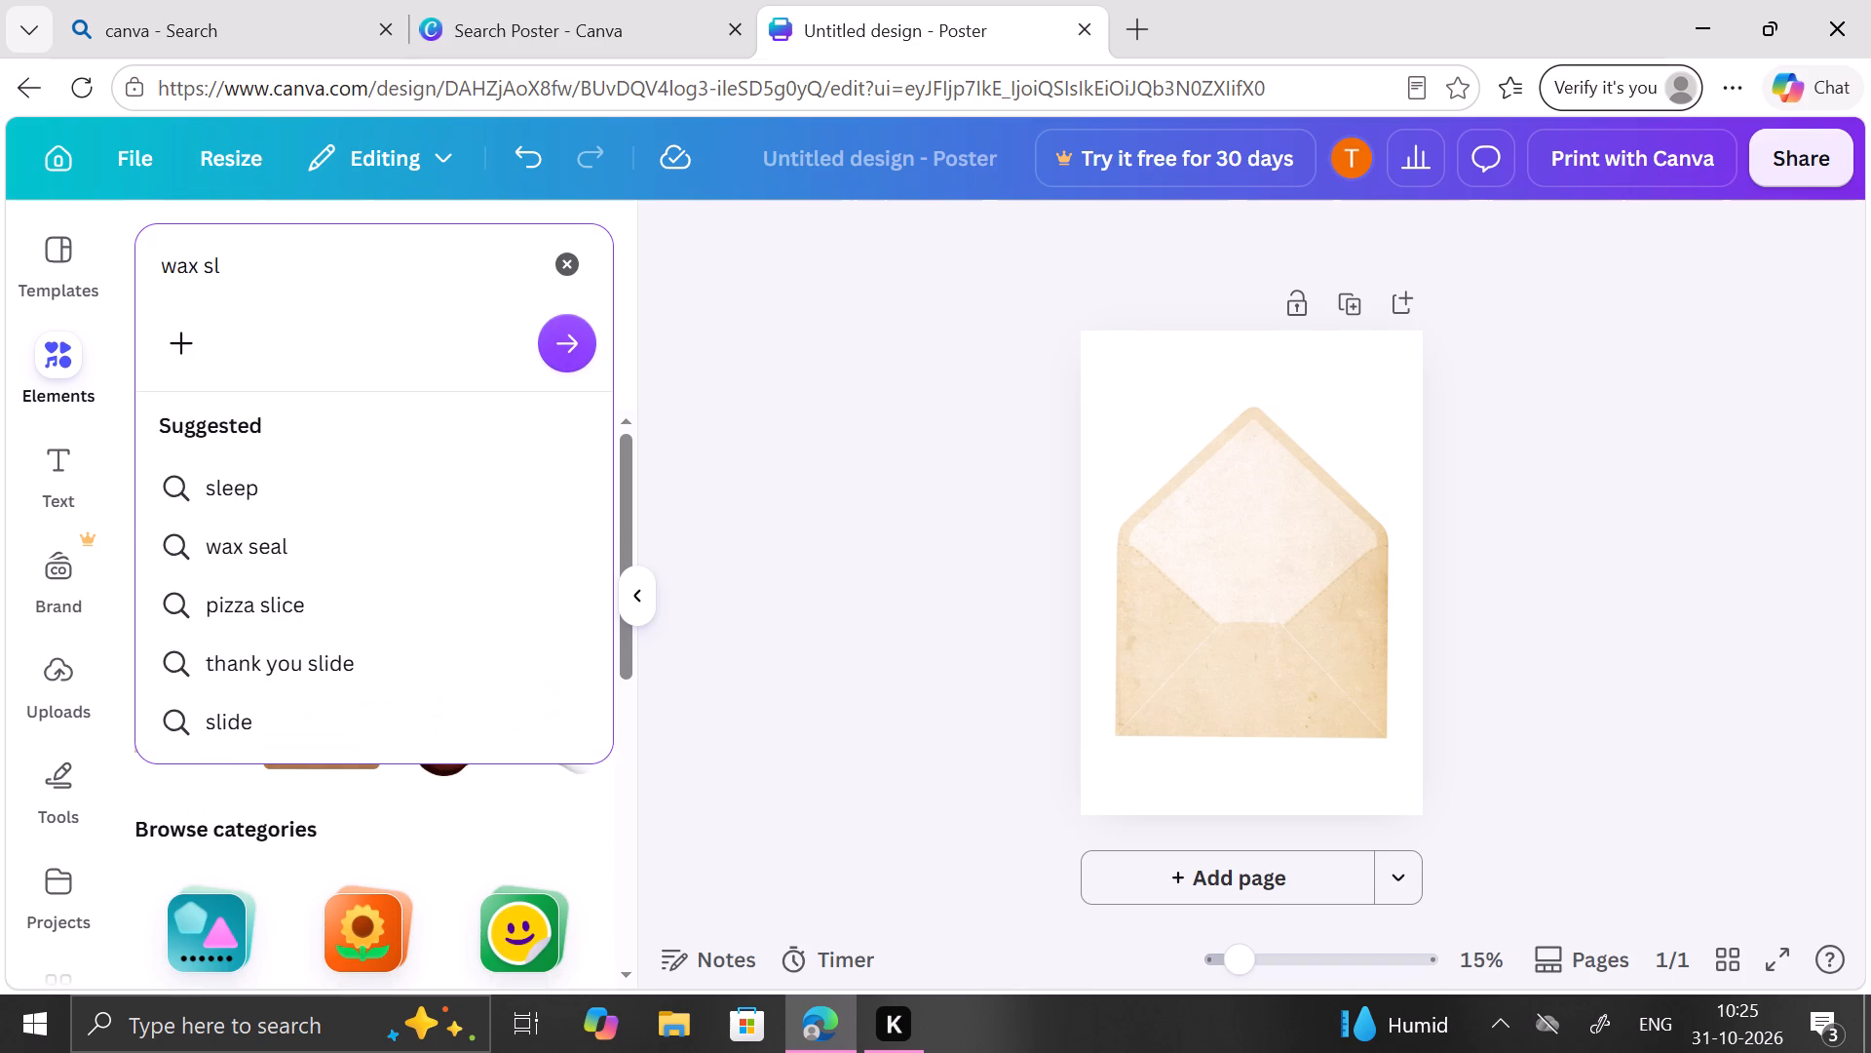
left_click(301, 538)
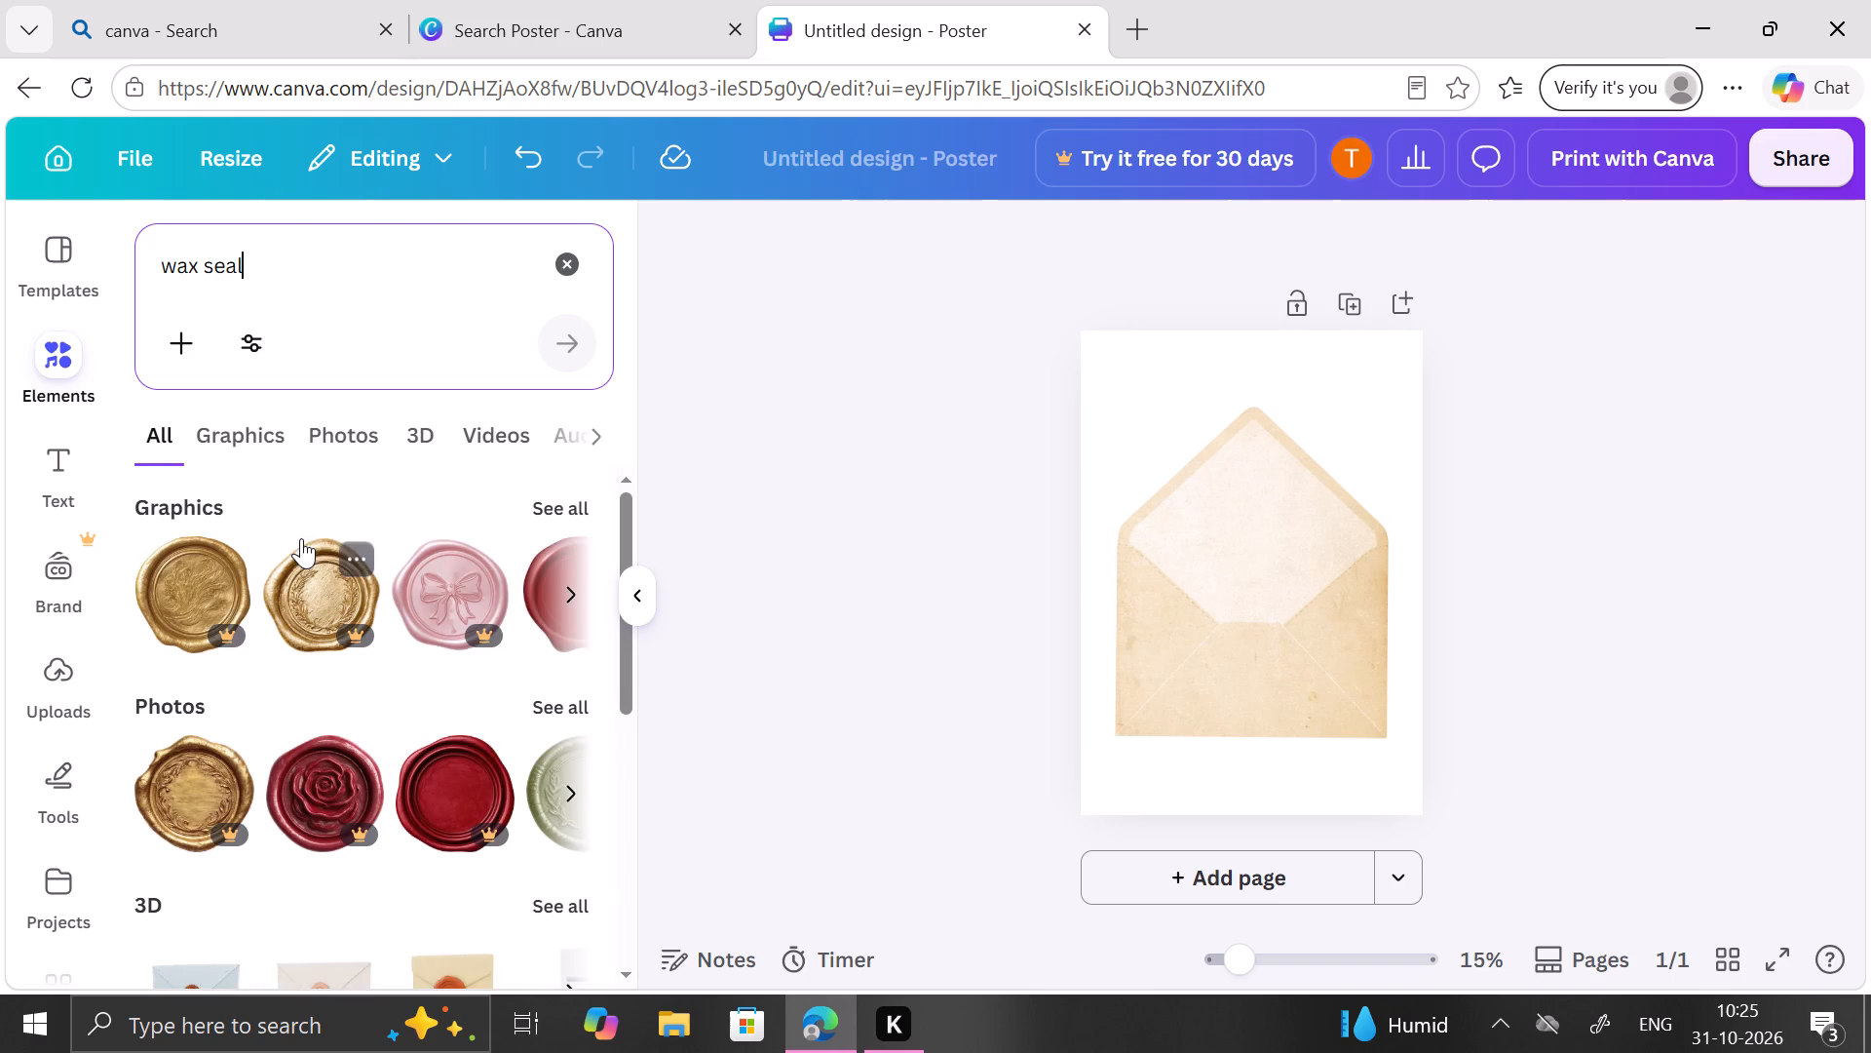
left_click(592, 496)
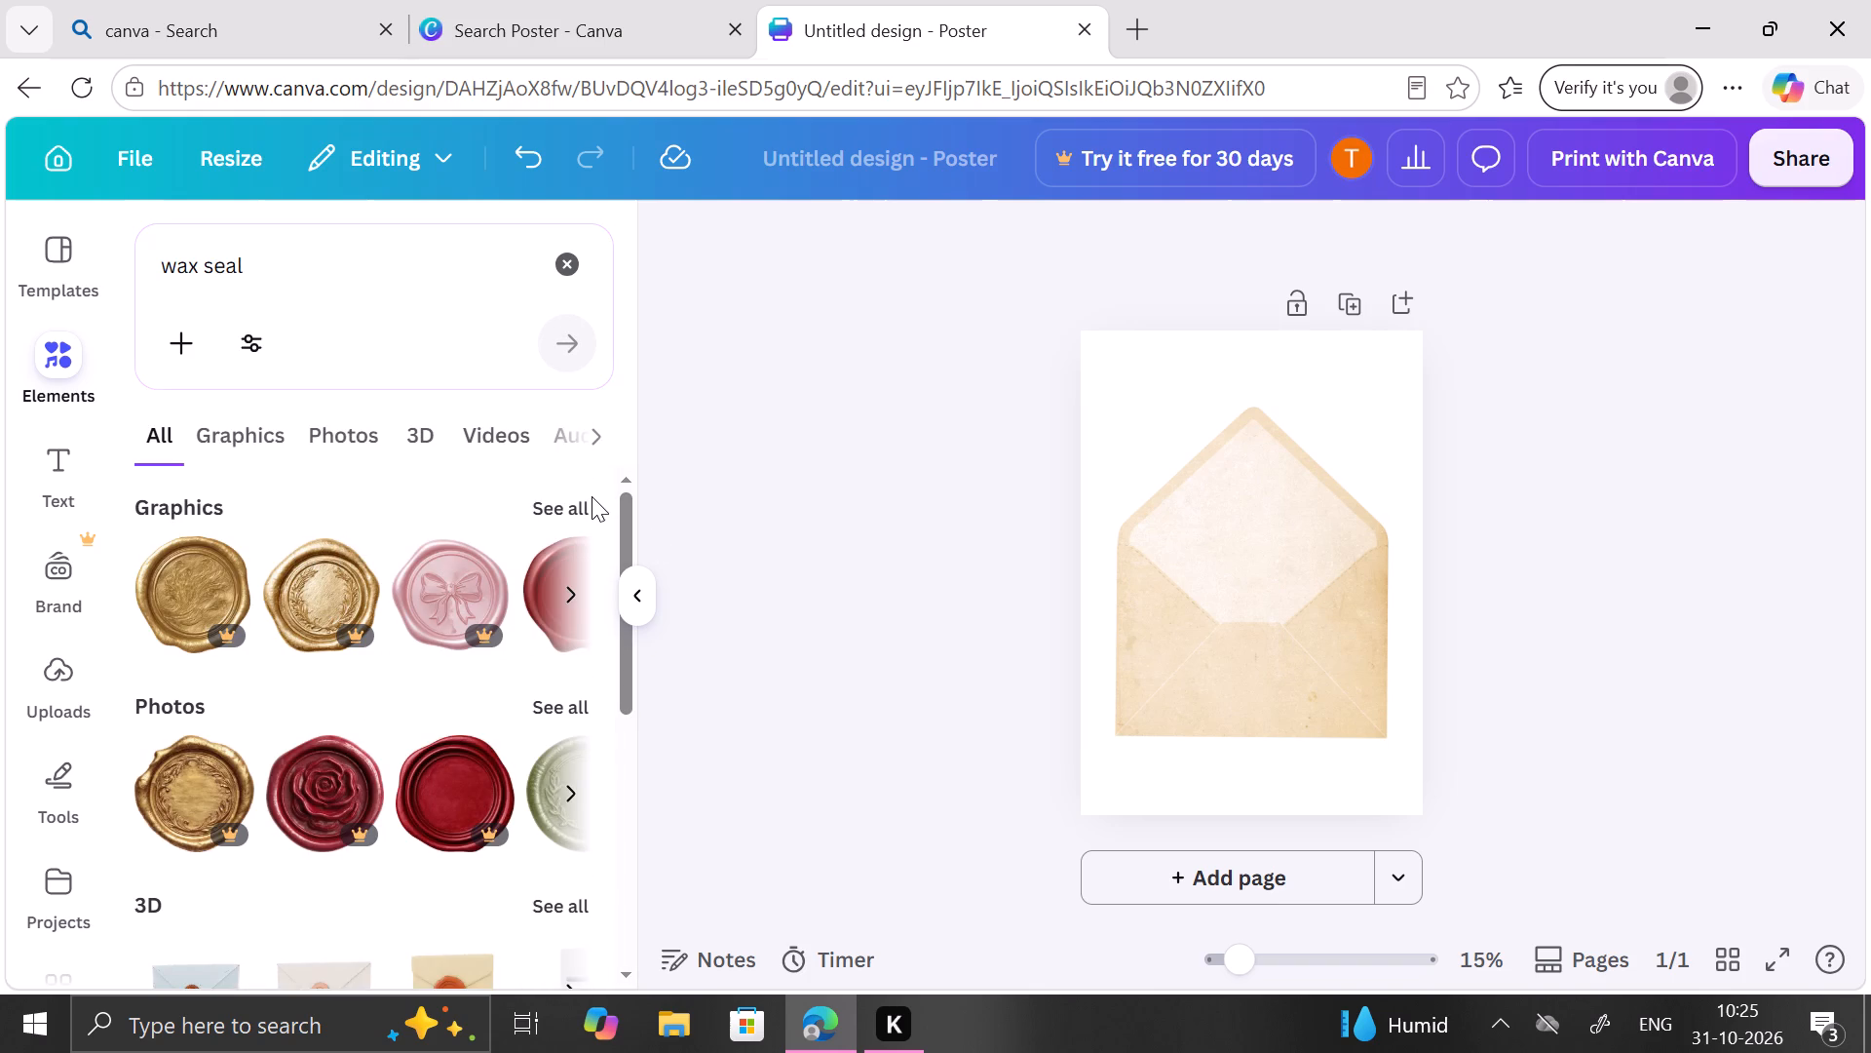
left_click(567, 507)
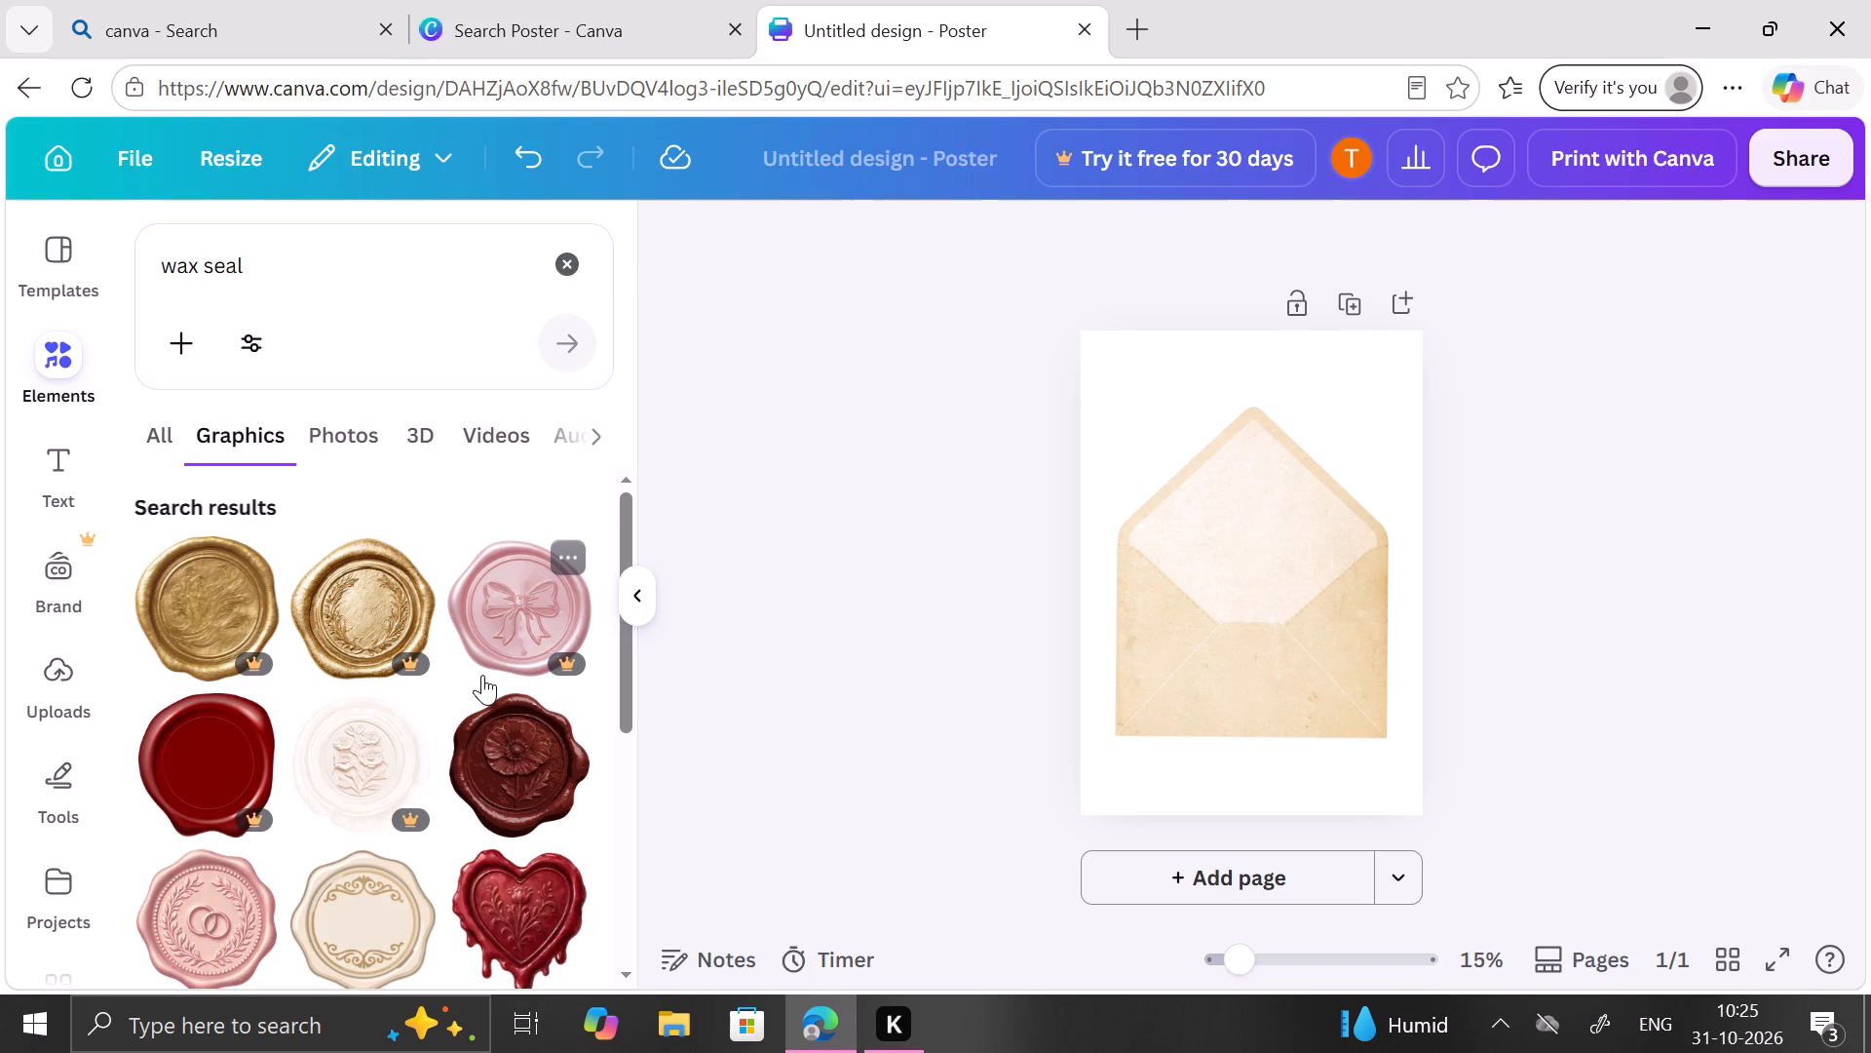
scroll(536, 698, "down", 3)
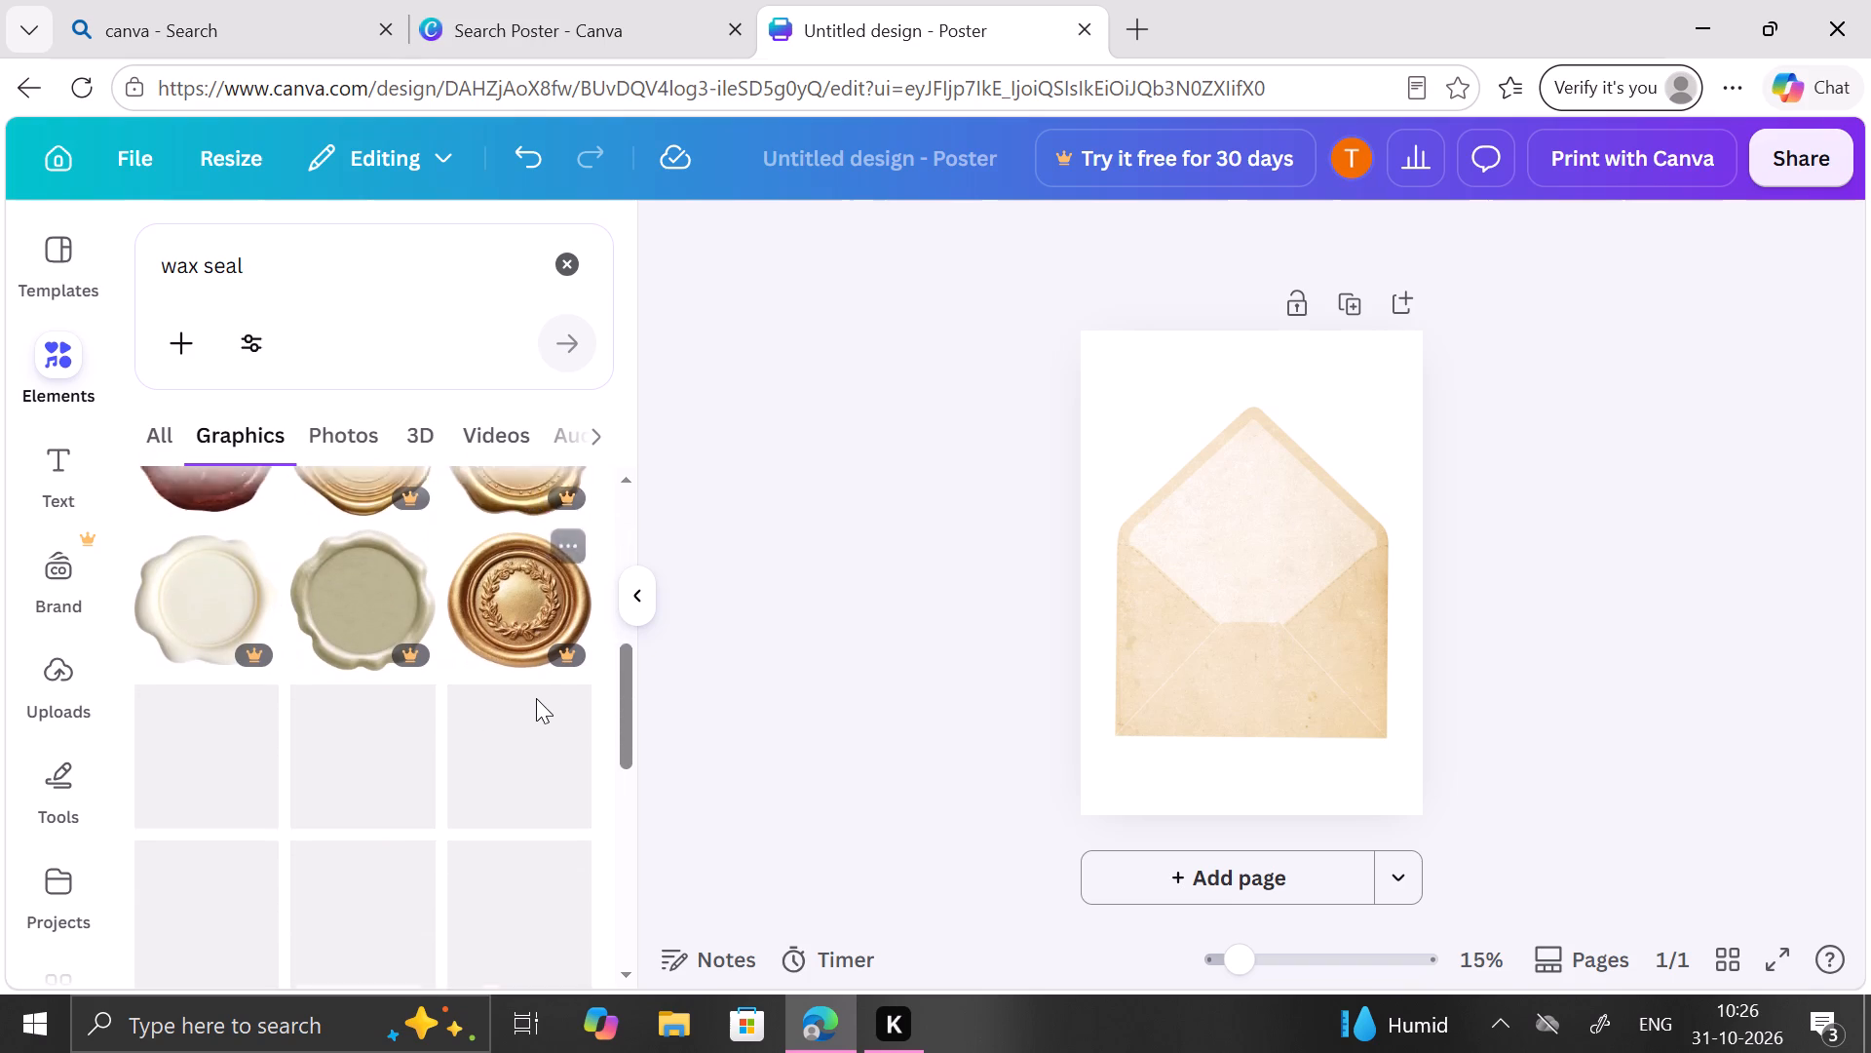
scroll(536, 698, "down", 1)
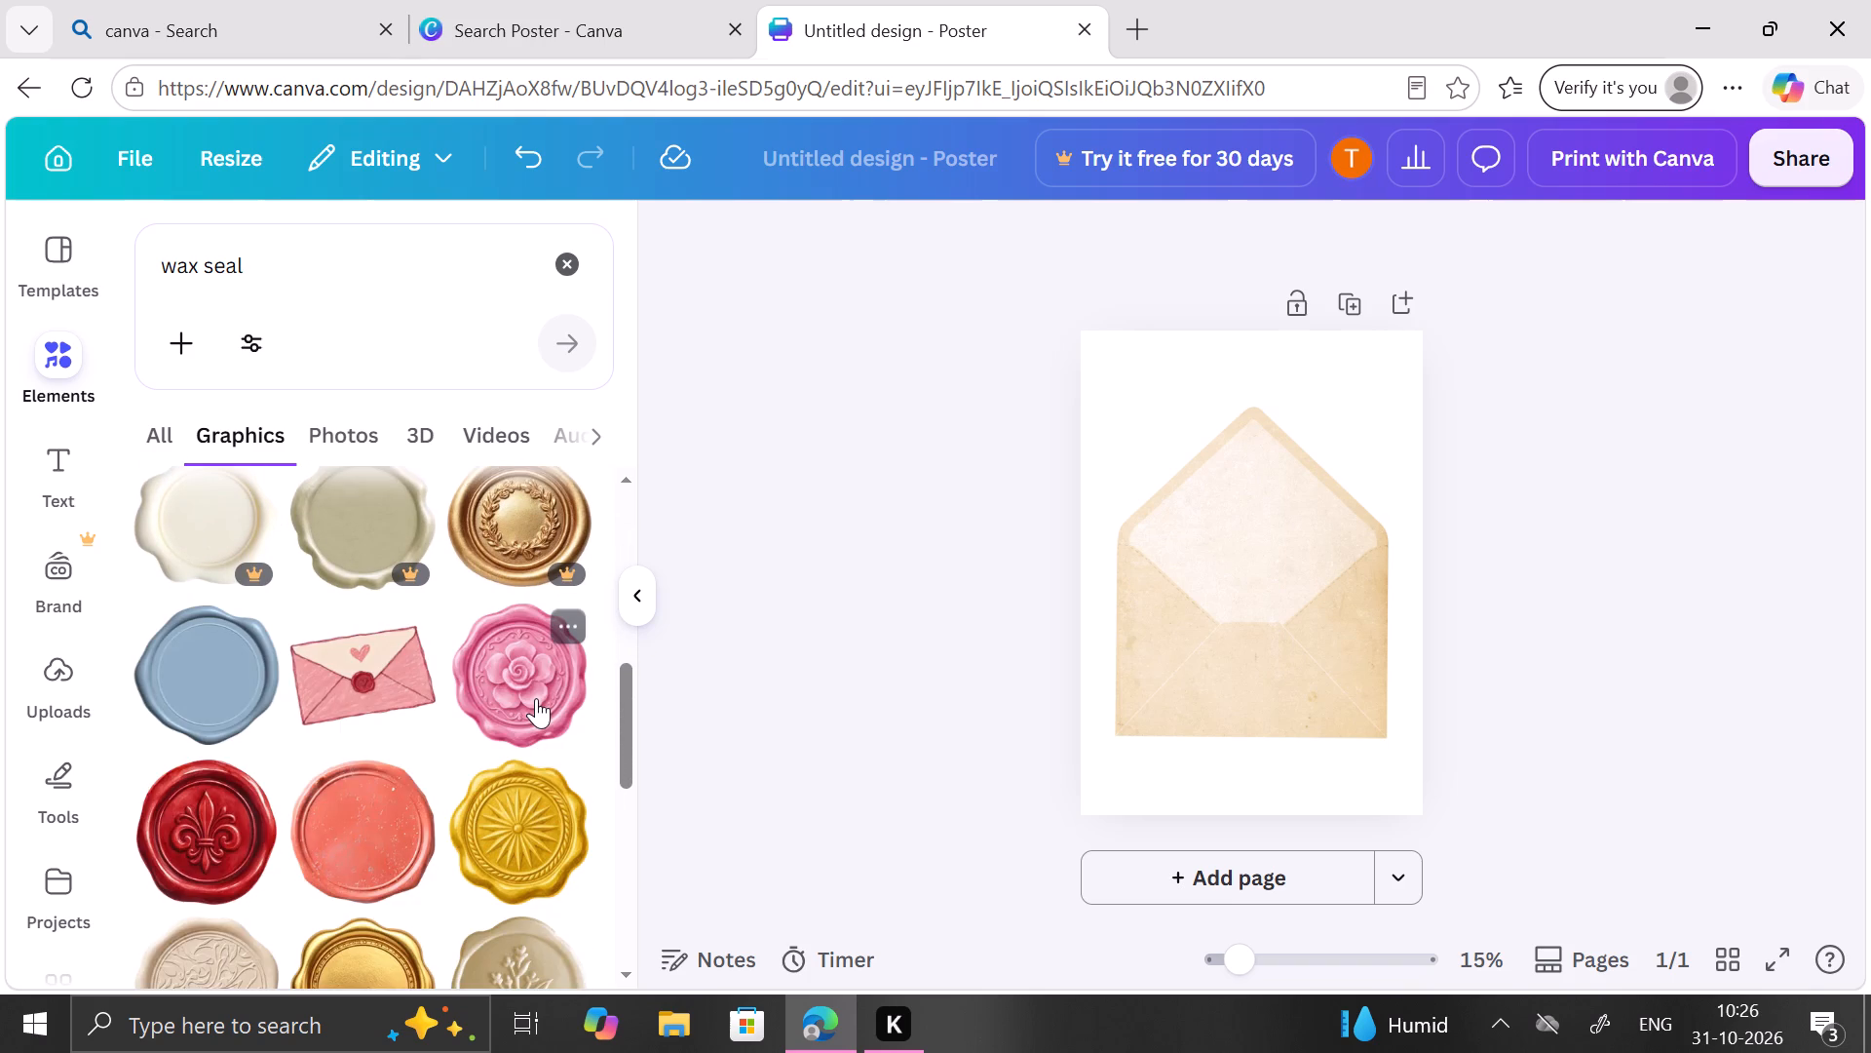
scroll(536, 698, "right", 1)
scroll(562, 915, "up", 1)
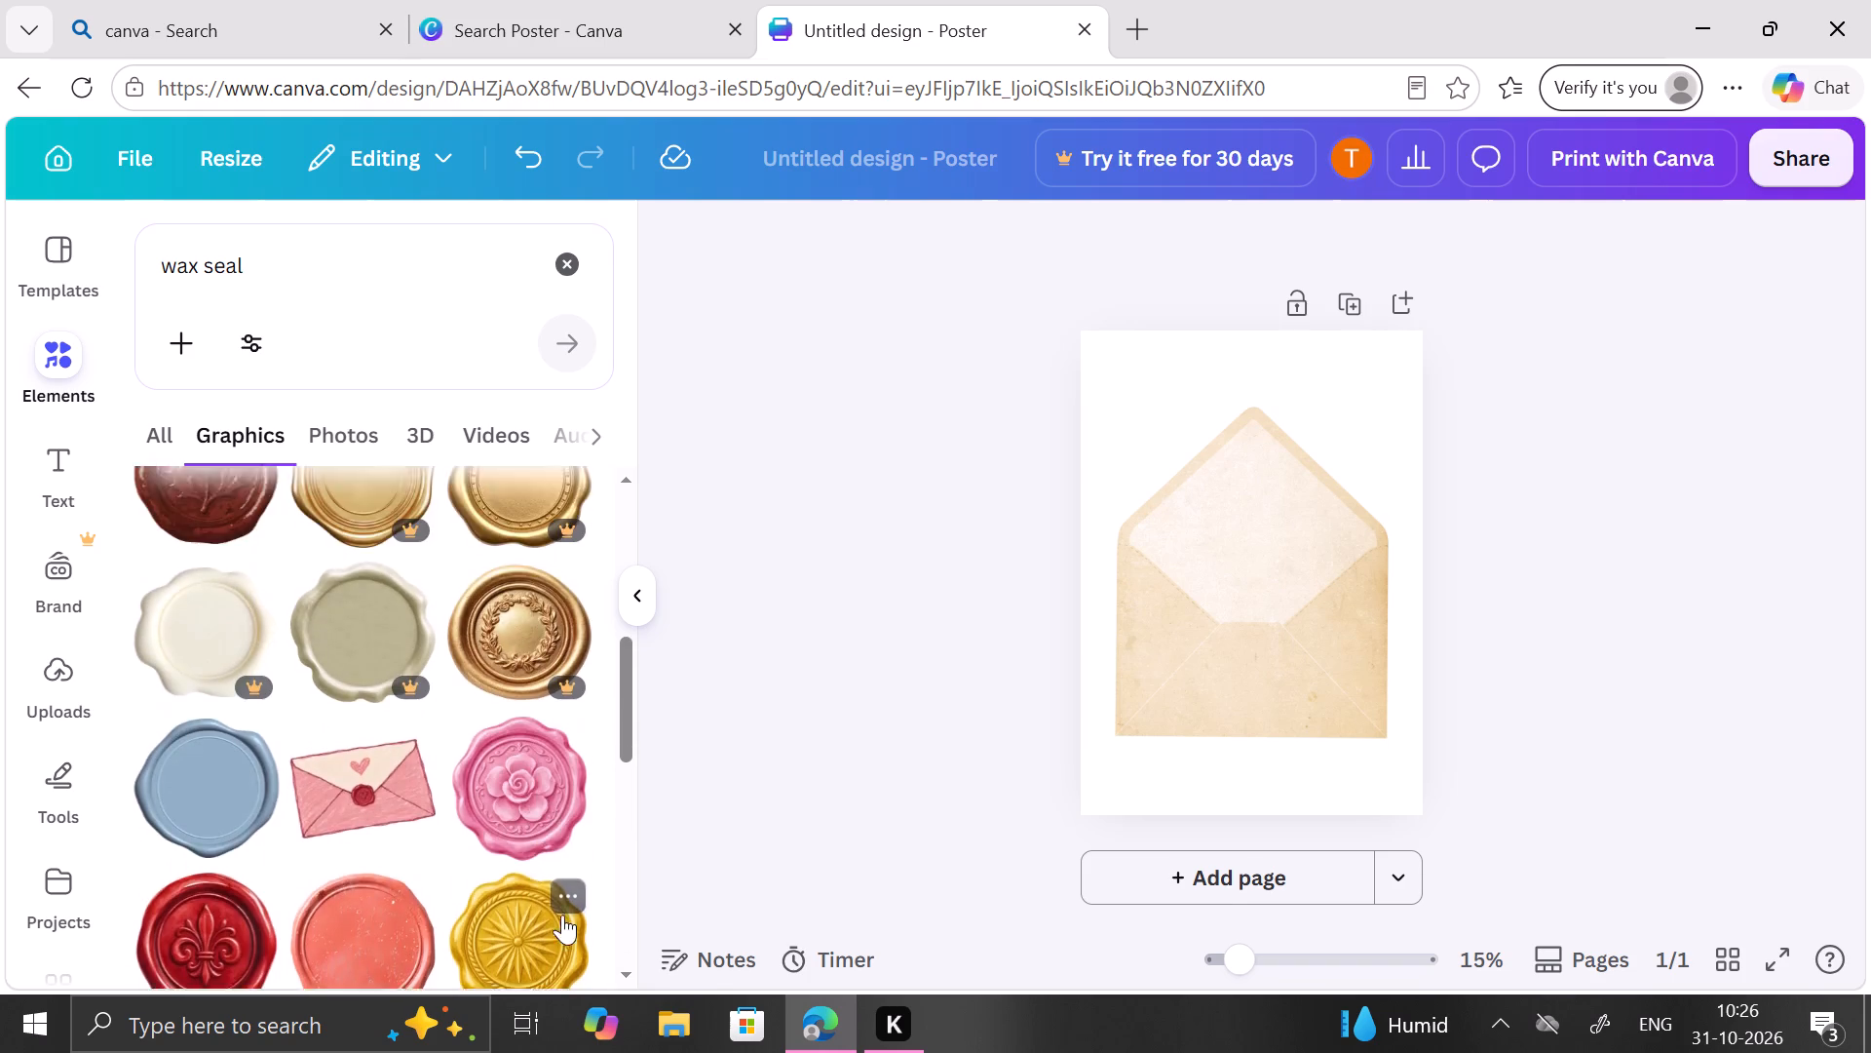
scroll(562, 915, "up", 1)
left_click(171, 772)
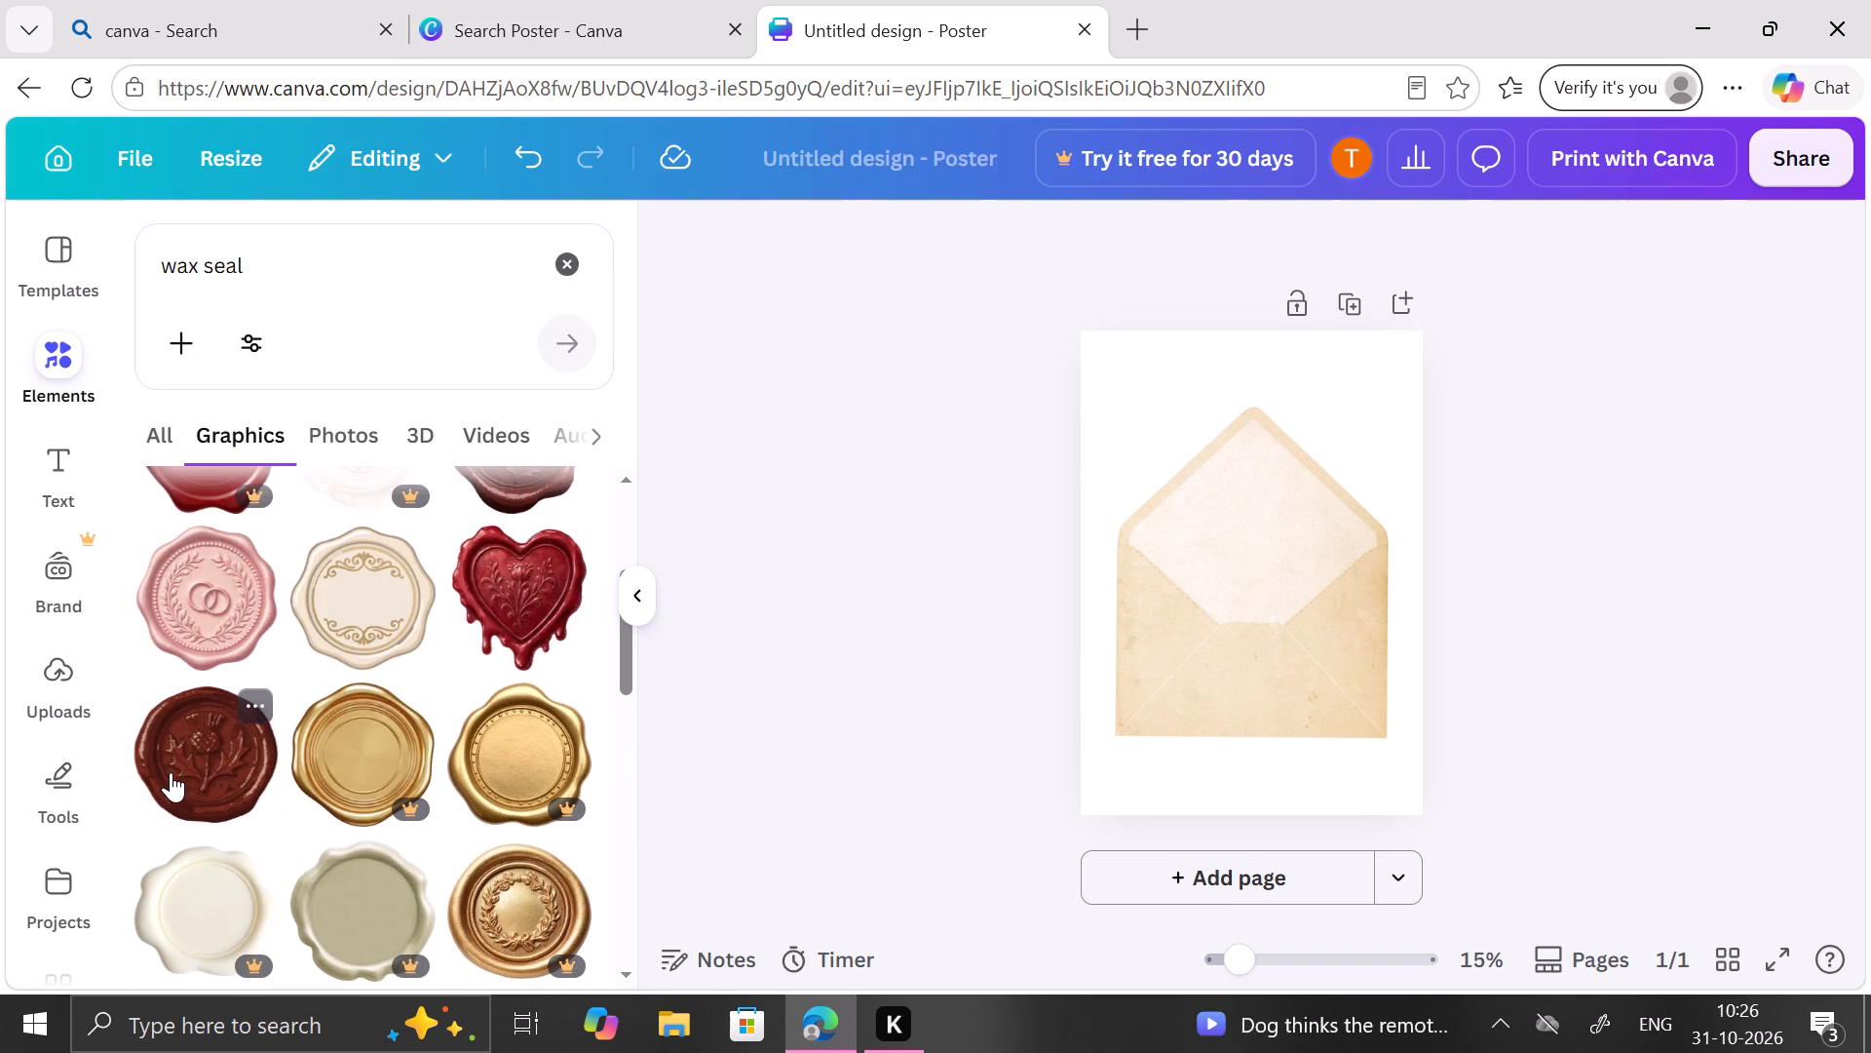
Shrink the wax seal to about a third of the envelope's width and centre it just below the envelope's opening.
left_click_drag(1230, 579, 1232, 614)
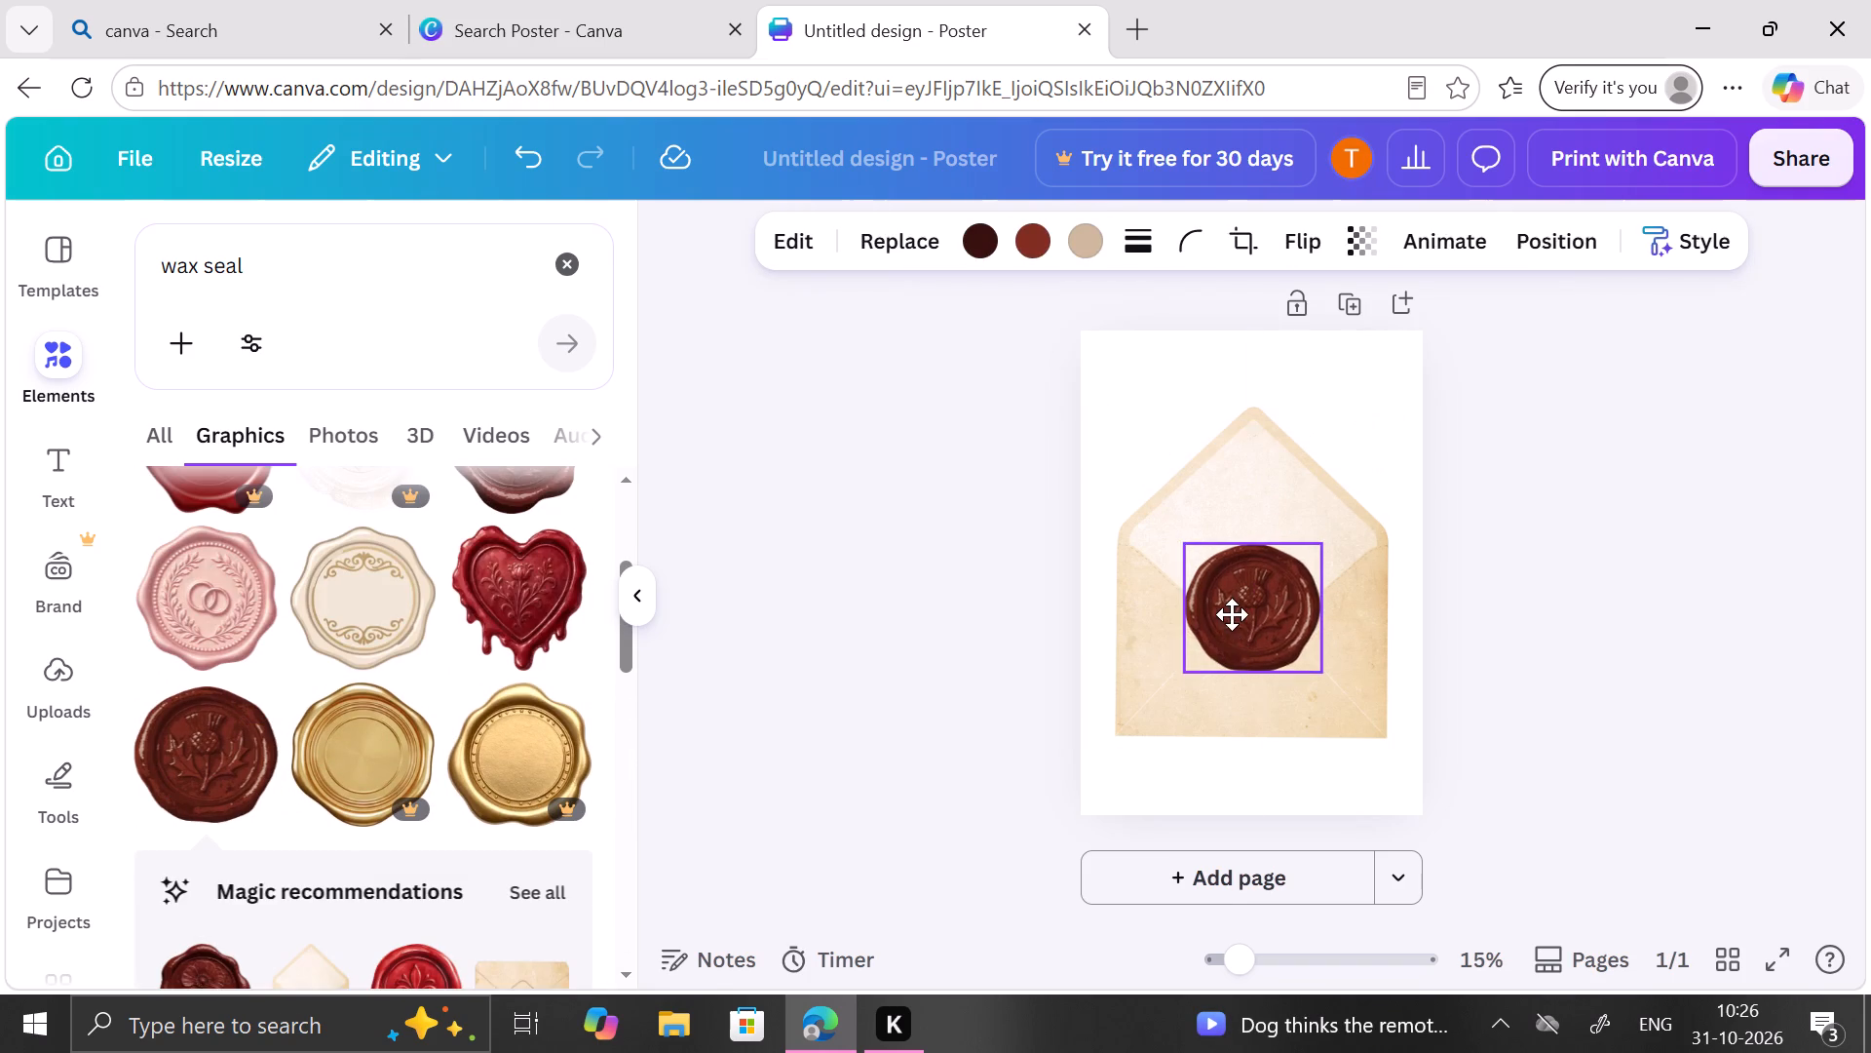
left_click_drag(1232, 614, 1238, 636)
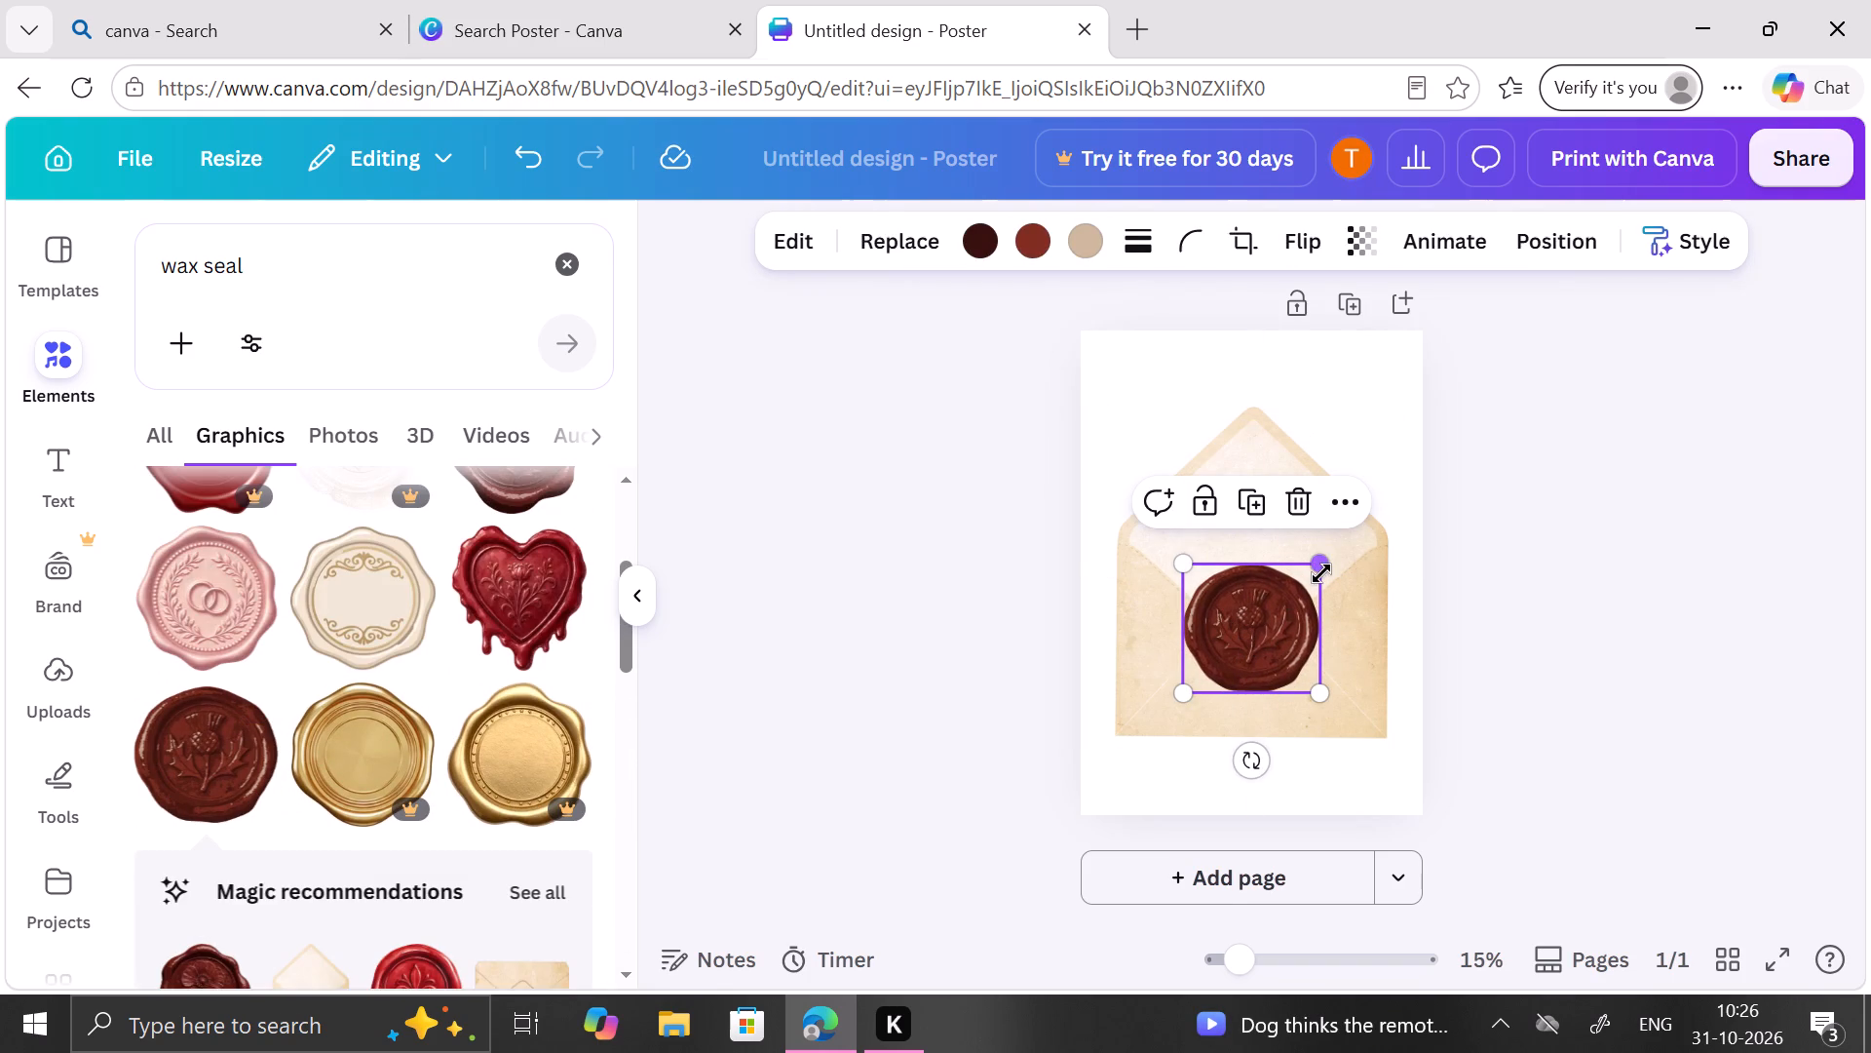
left_click_drag(1320, 563, 1316, 587)
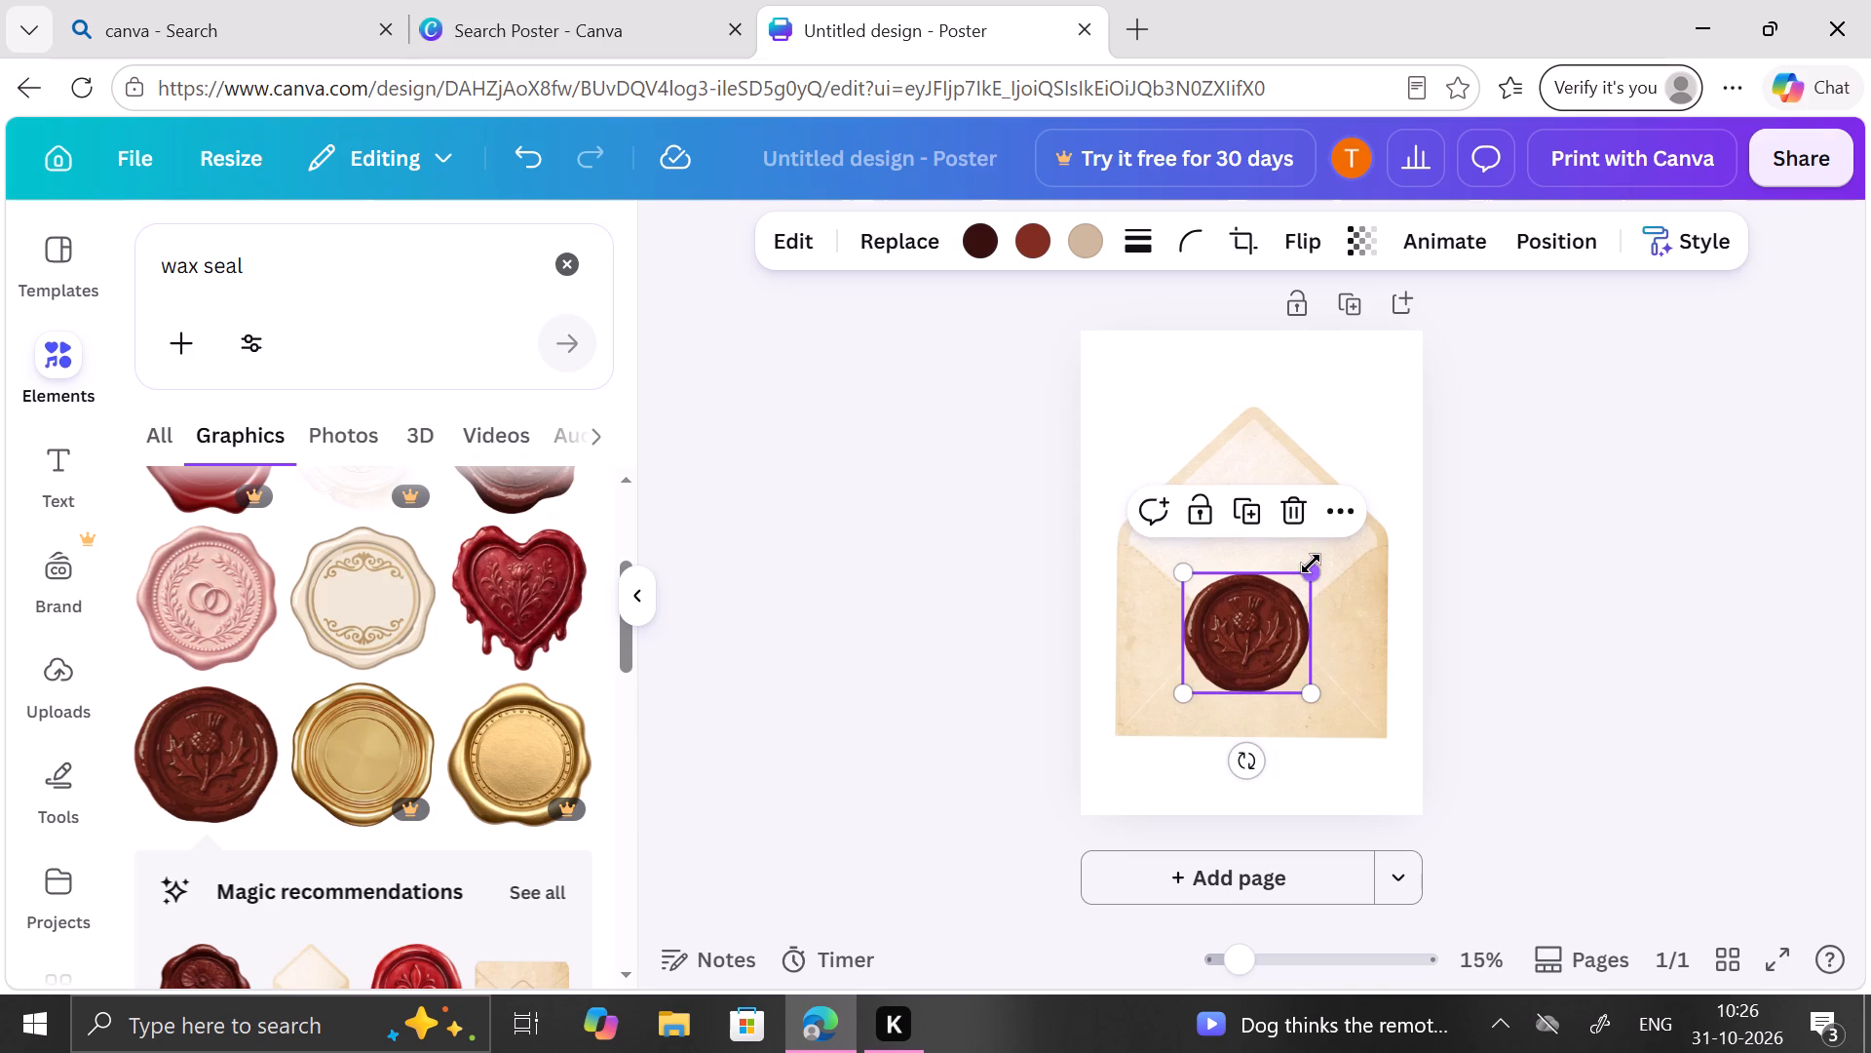
left_click_drag(1311, 563, 1311, 602)
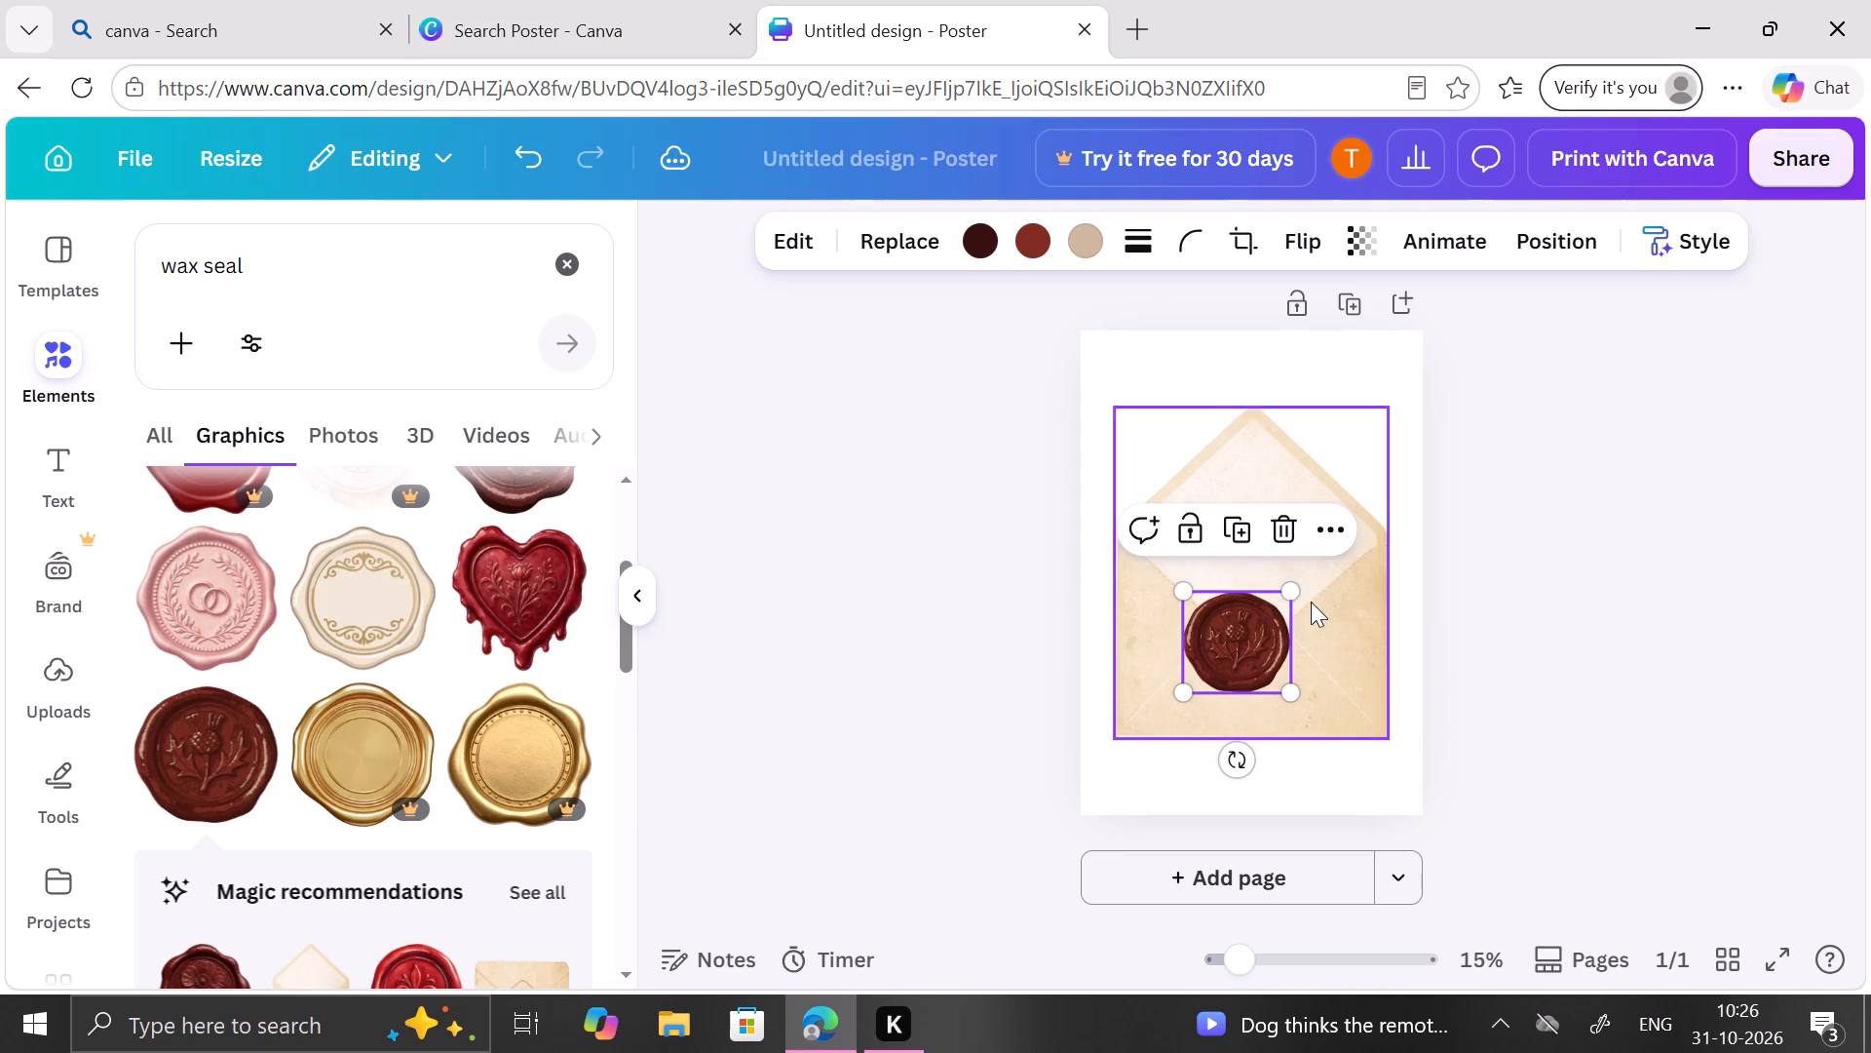
left_click_drag(1263, 617, 1286, 621)
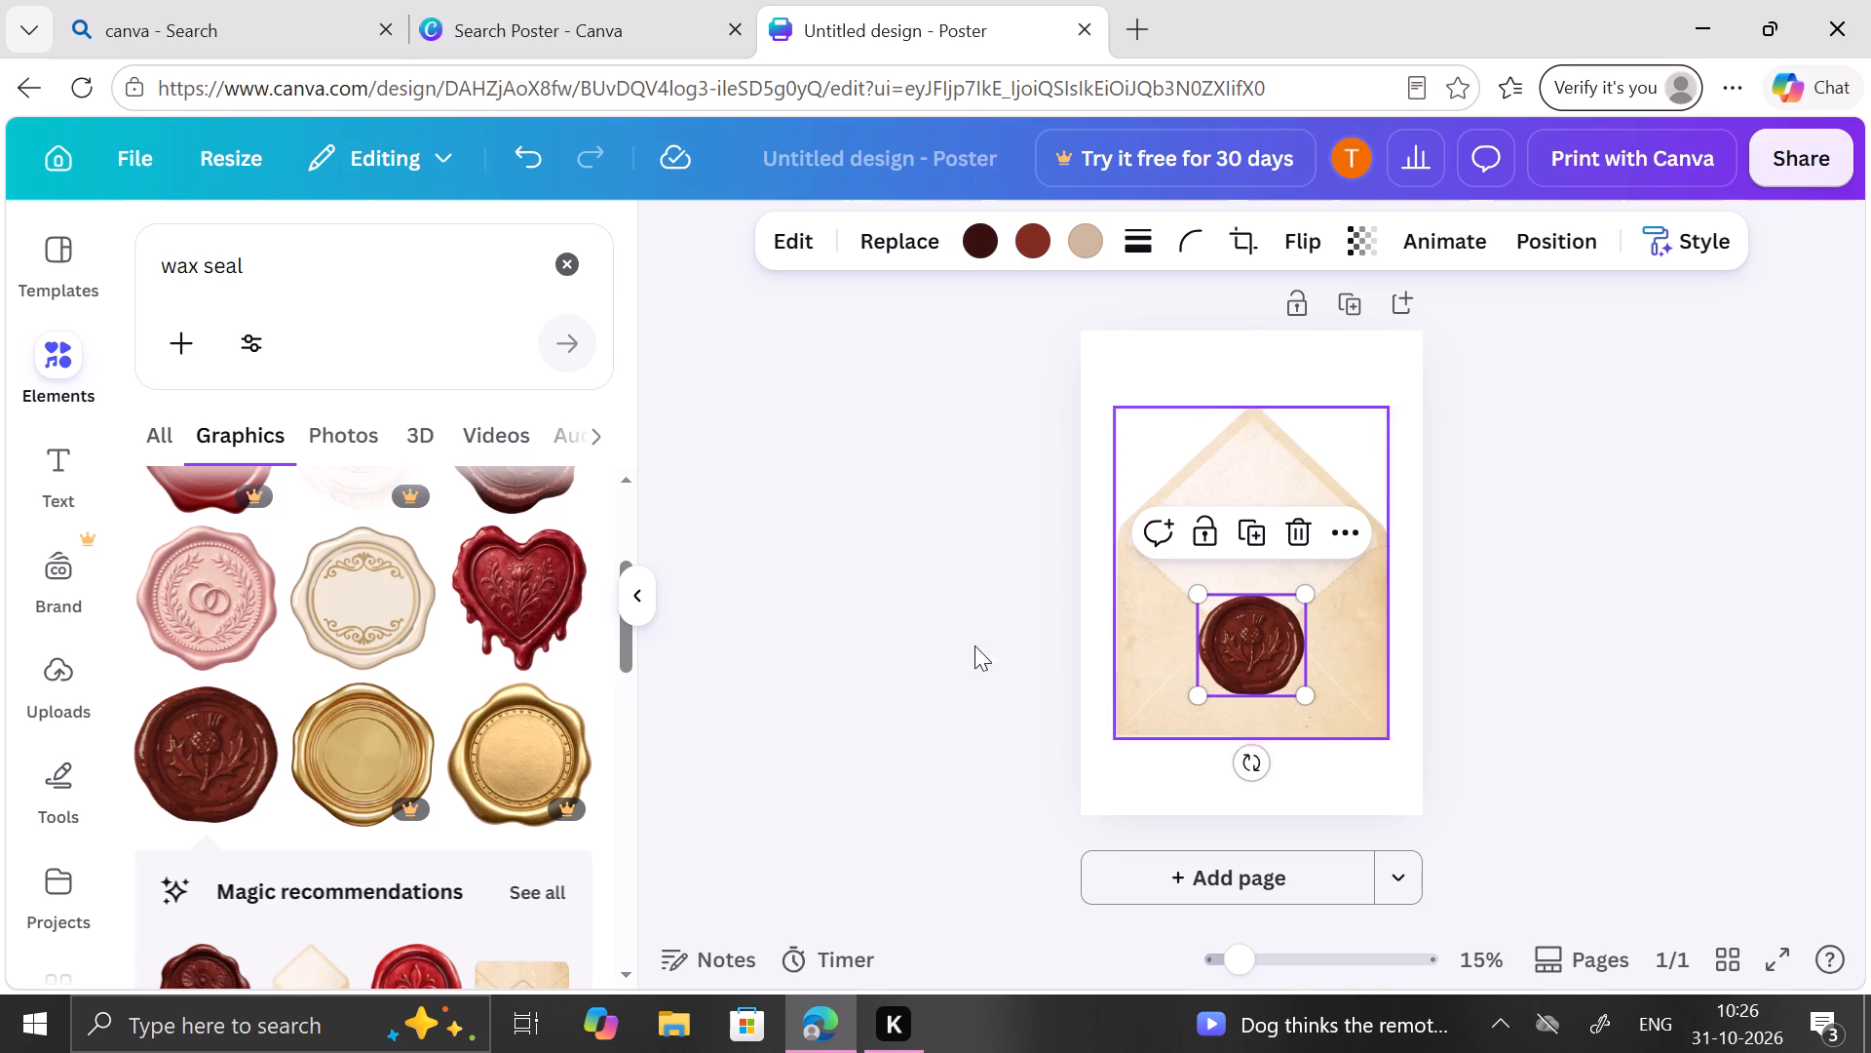
left_click_drag(1304, 589, 1305, 633)
left_click_drag(1239, 642, 1262, 637)
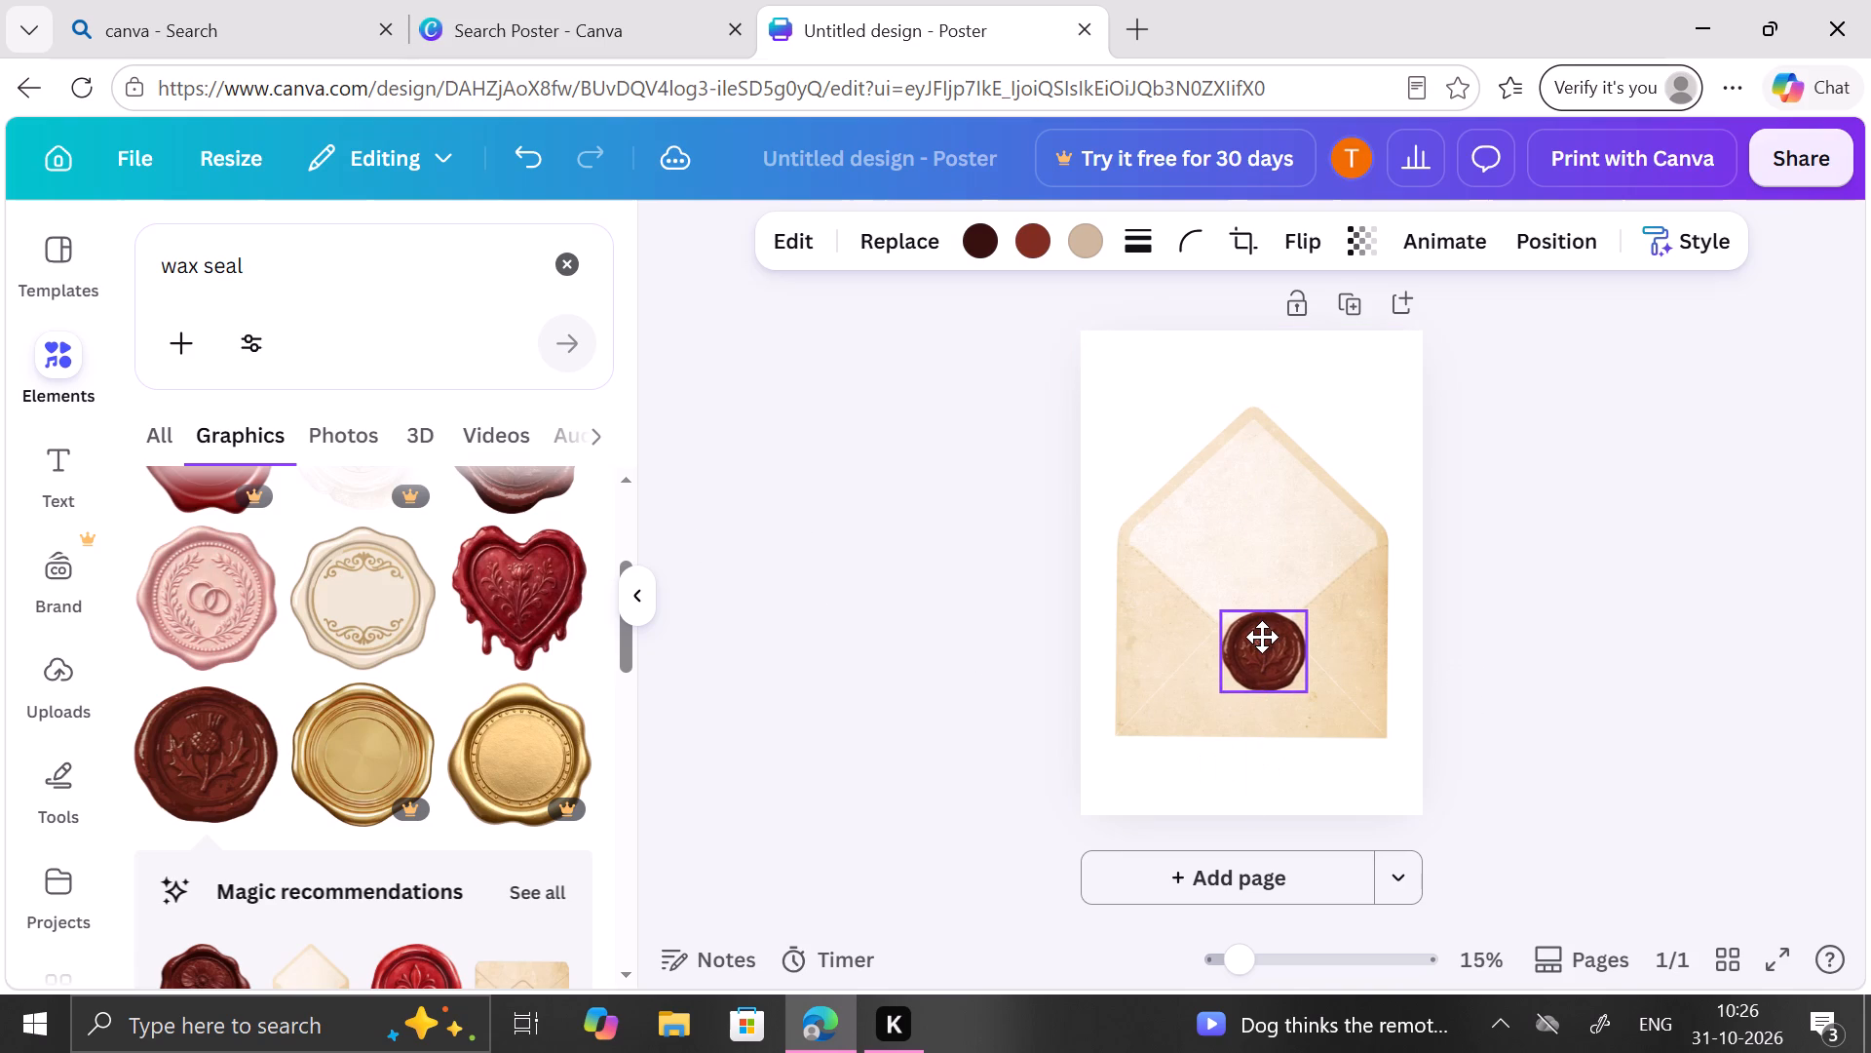
left_click_drag(1262, 637, 1258, 639)
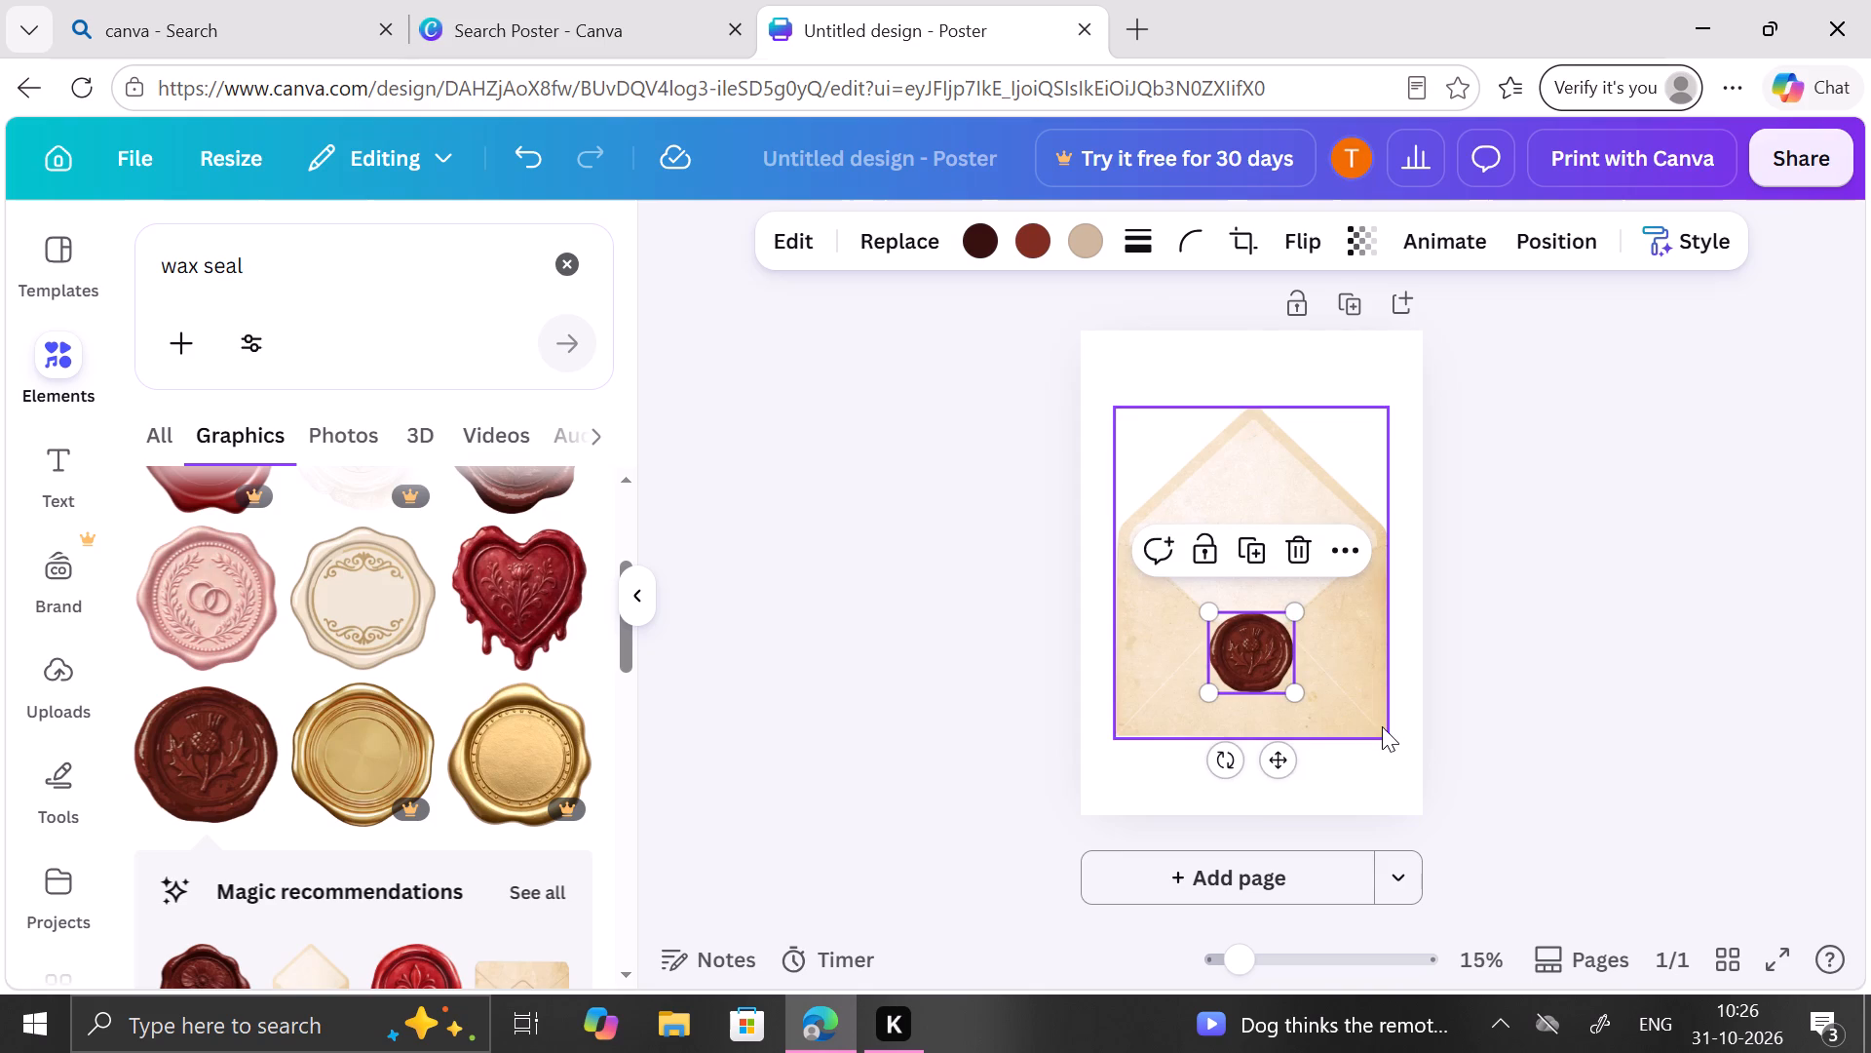
Enlarge the envelope to span the full page width down to the bottom edge, and shift the wax seal down to match.
left_click(1353, 690)
left_click_drag(1379, 734, 1420, 777)
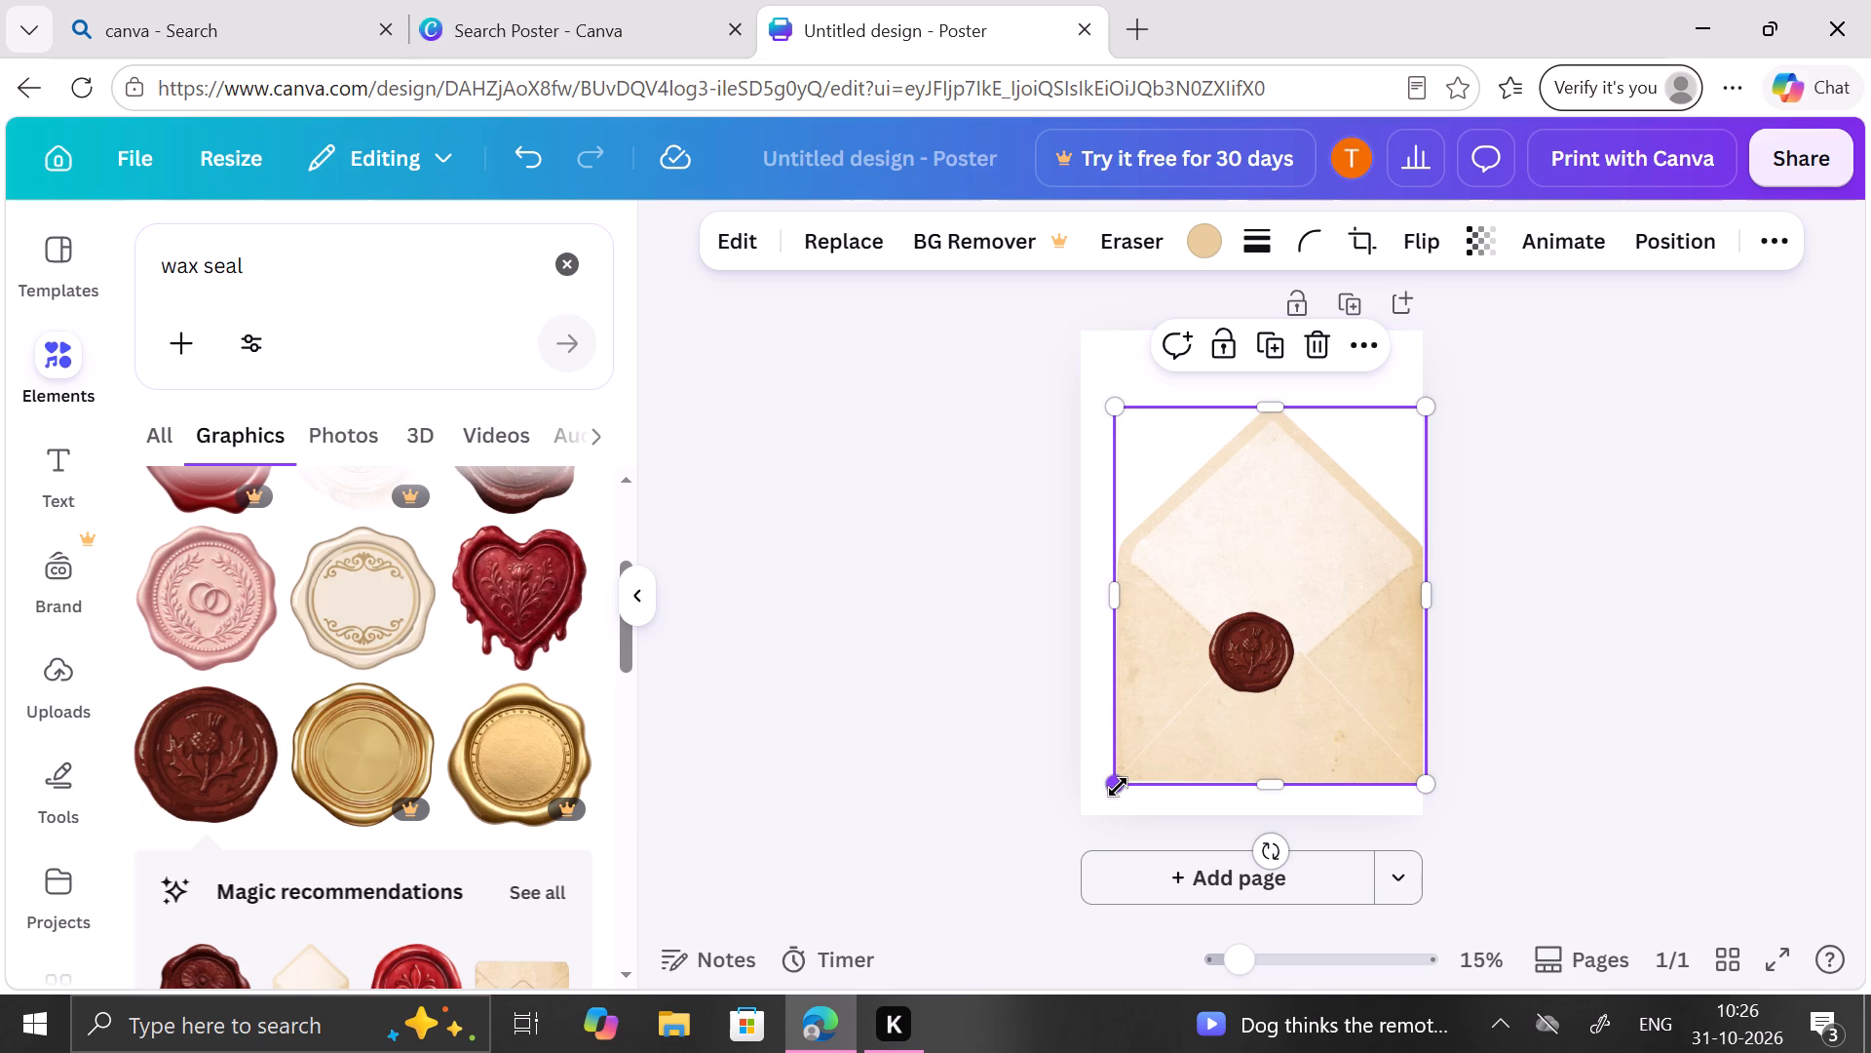
left_click_drag(1118, 787, 1088, 840)
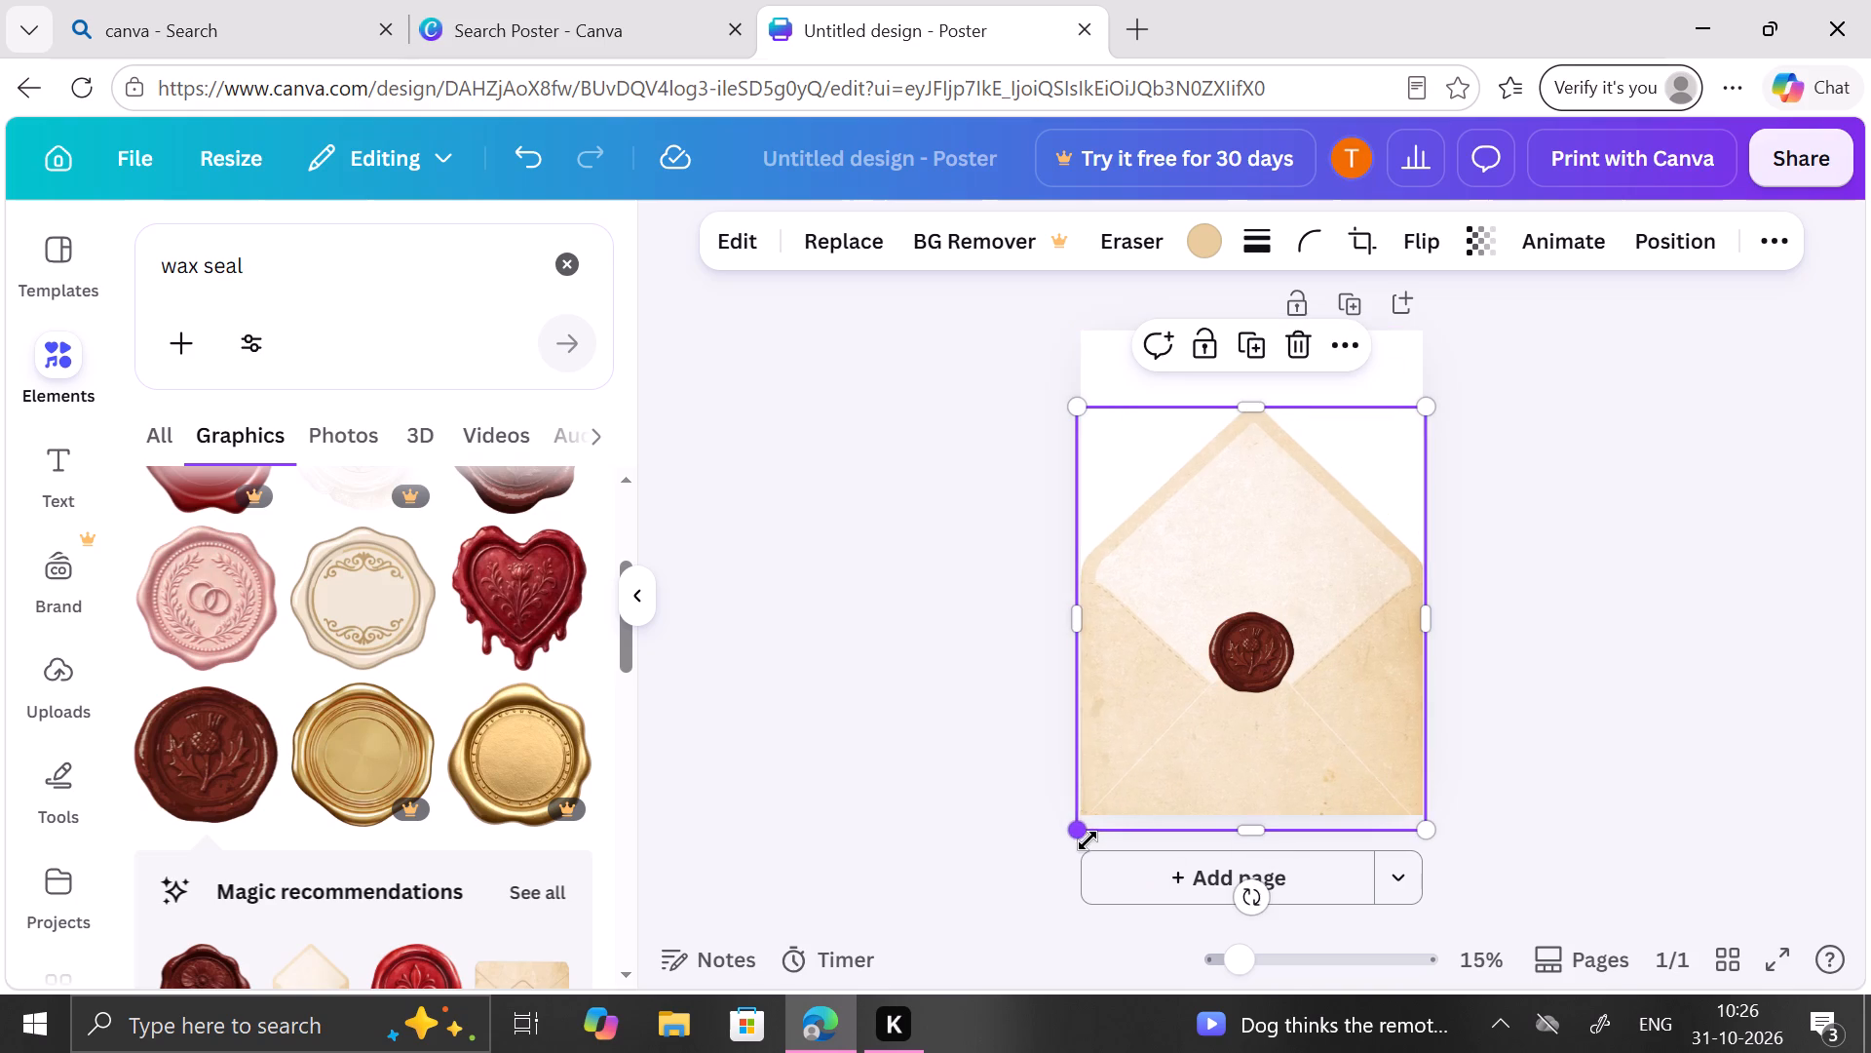
left_click_drag(1244, 641, 1245, 676)
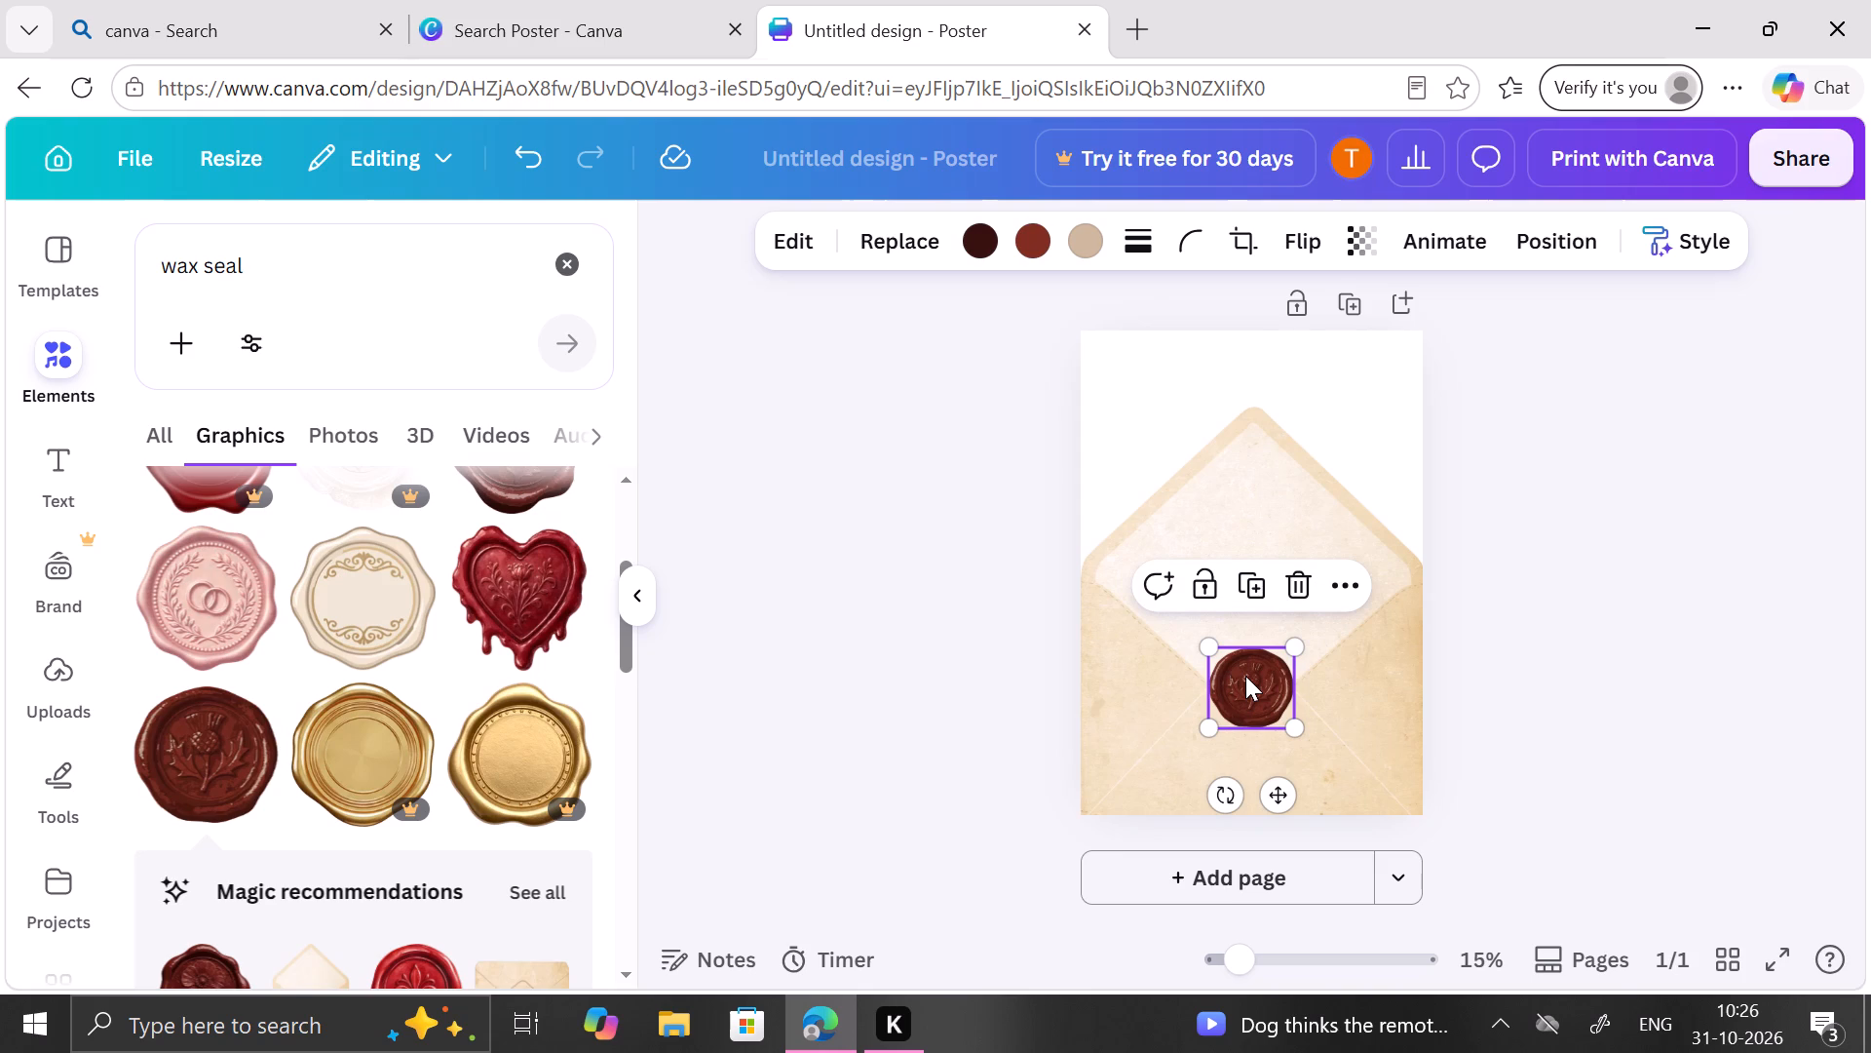
Search the elements for DEAD again.
left_click(559, 270)
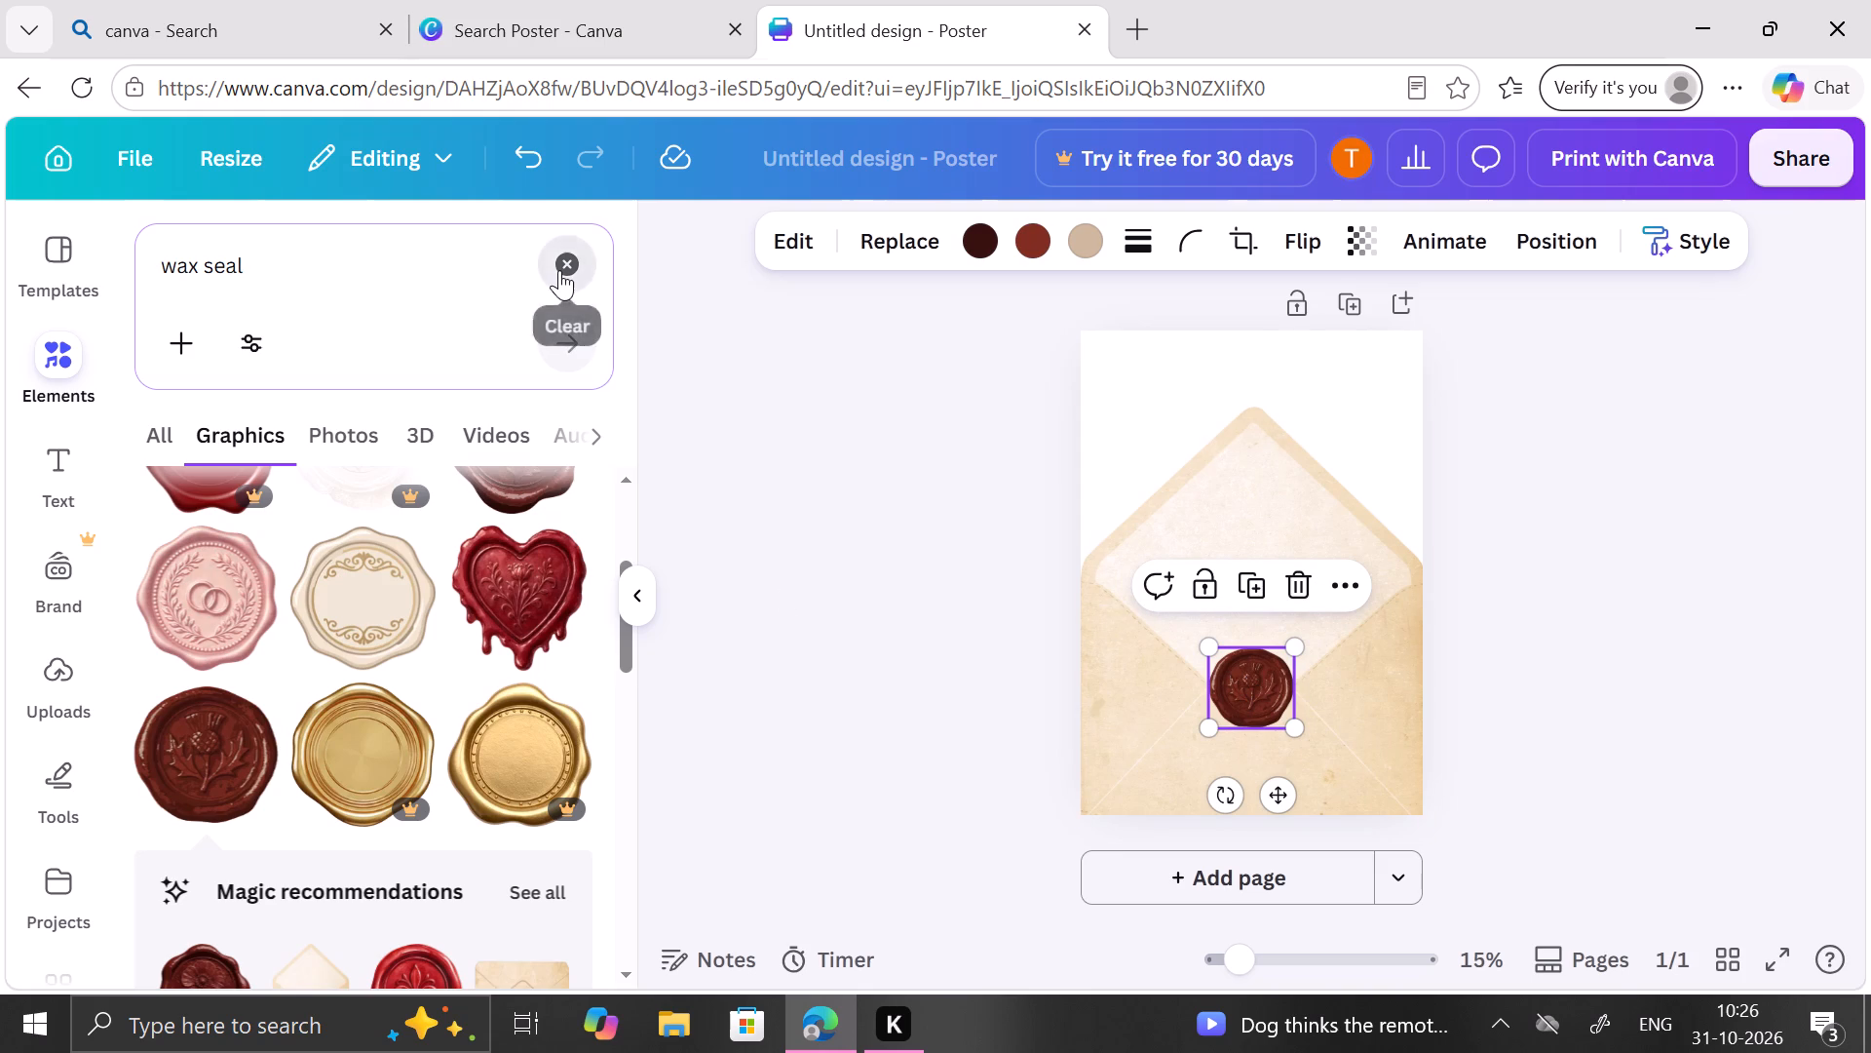
left_click(220, 563)
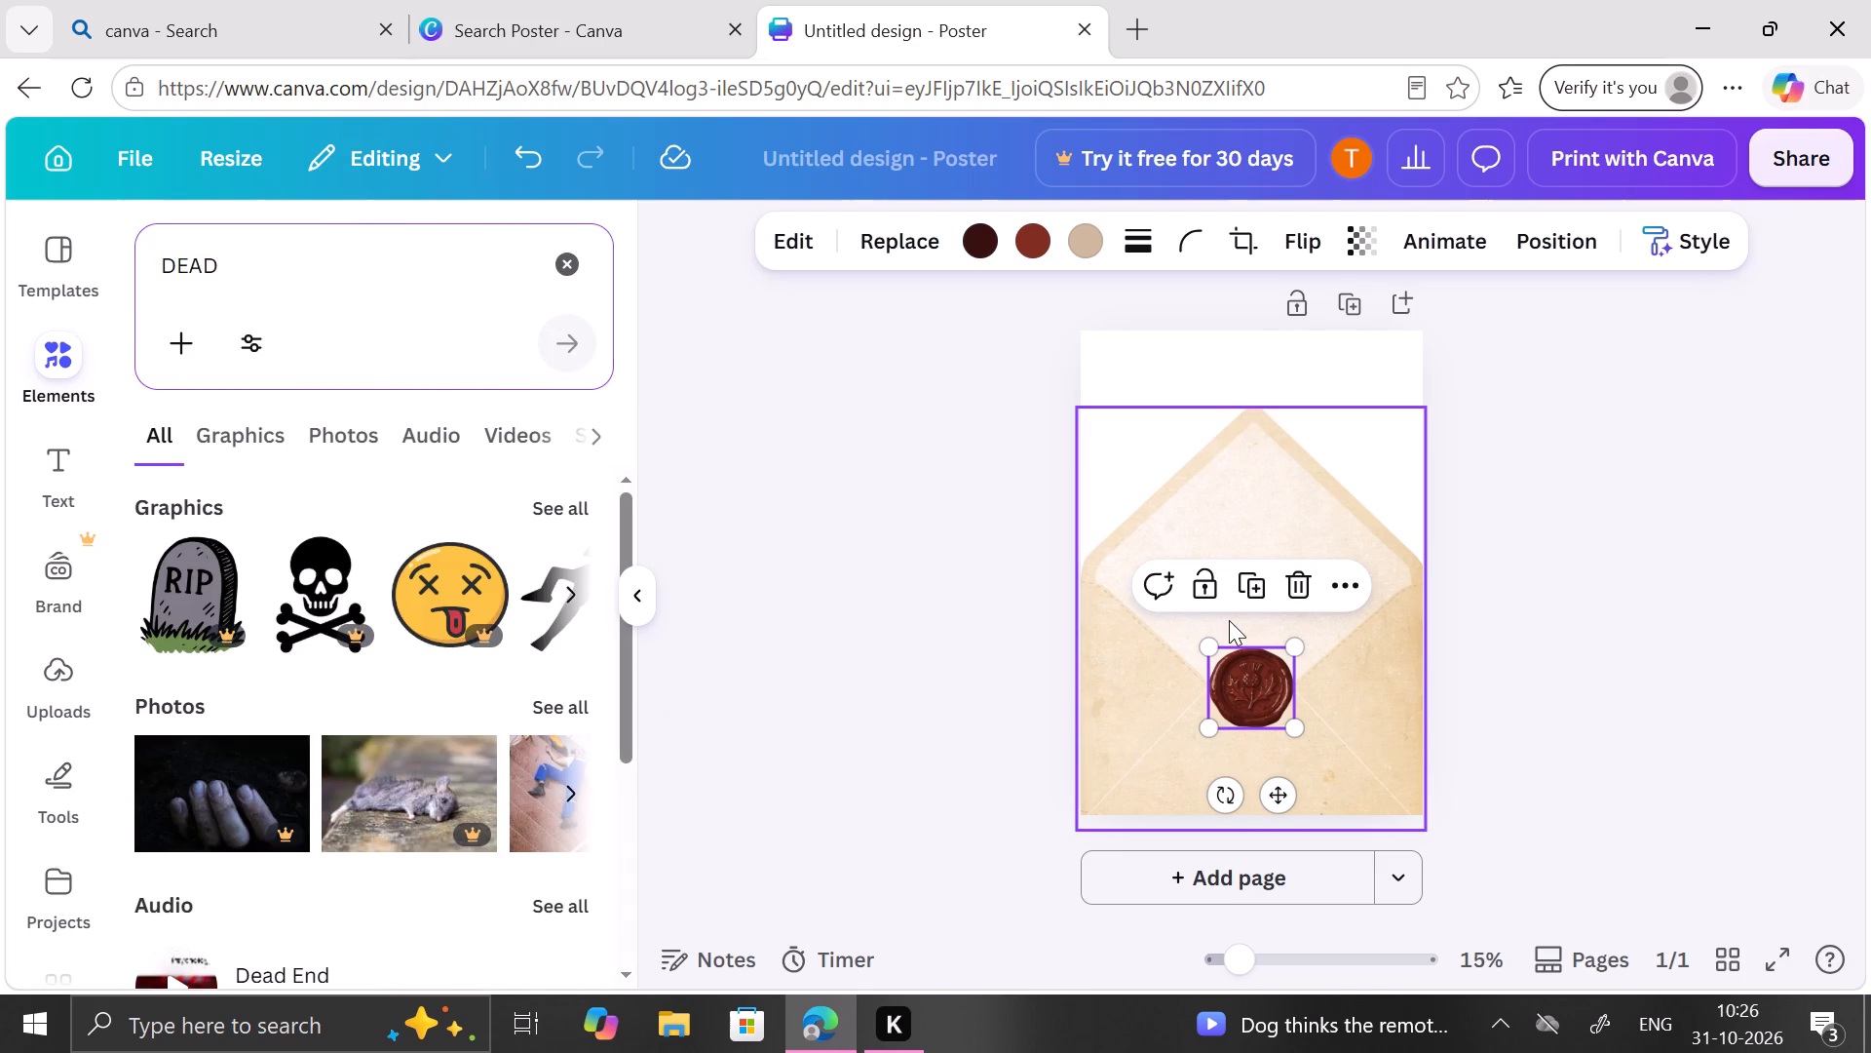
Enlarge the wax seal slightly and move it down, horizontally centred, over the lower tip of the envelope's lining.
left_click_drag(1300, 644, 1313, 643)
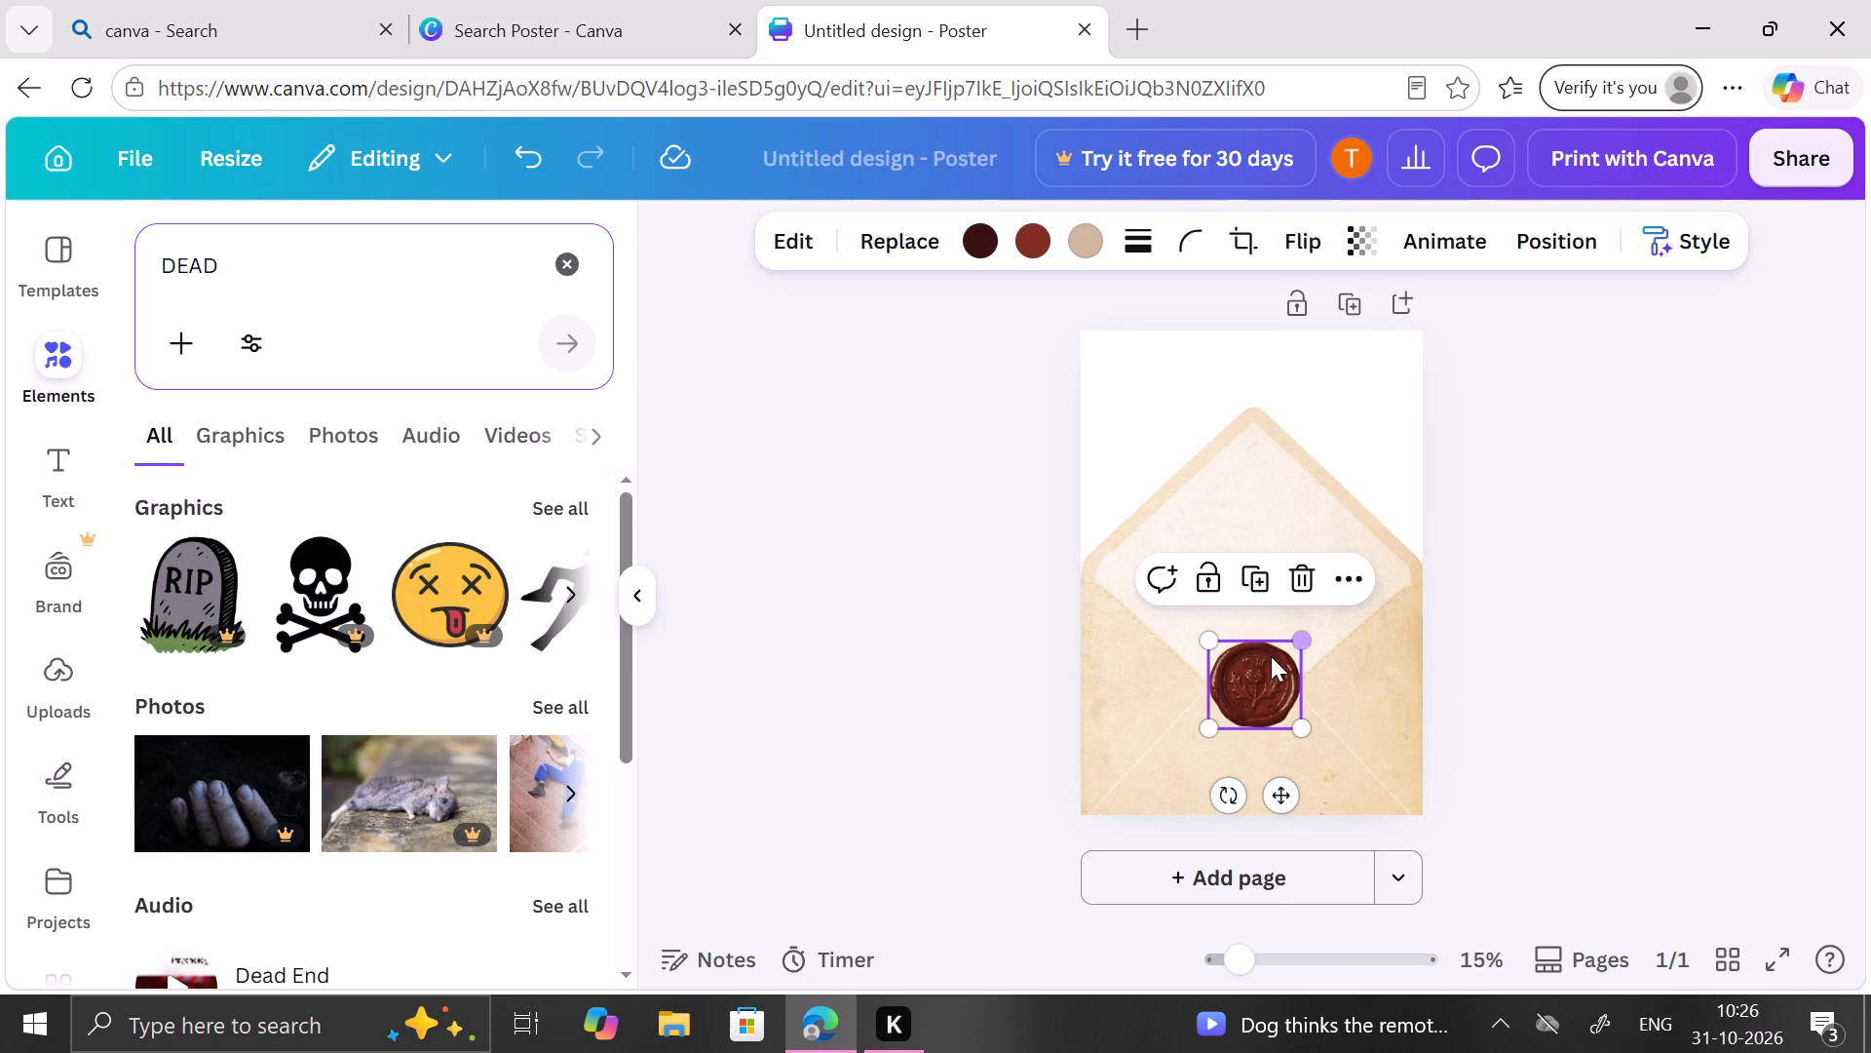
left_click_drag(1269, 656, 1270, 687)
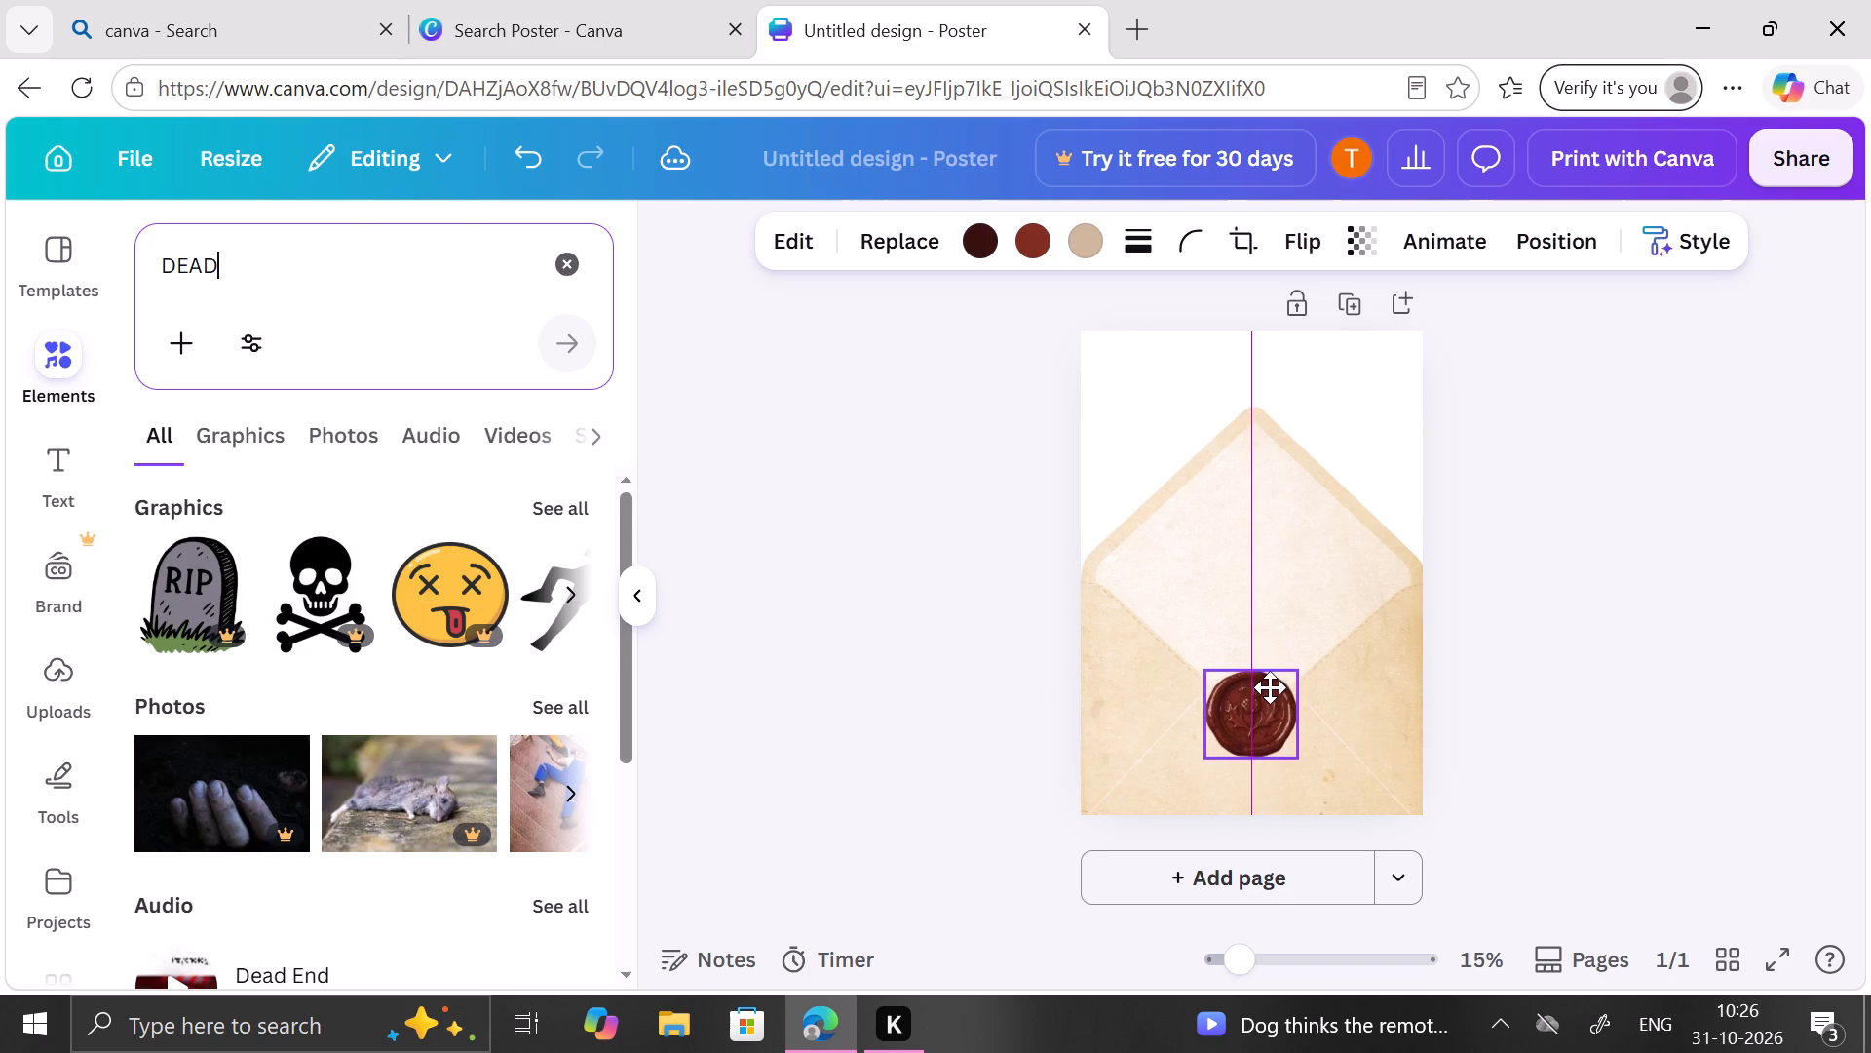
left_click_drag(1270, 687, 1274, 685)
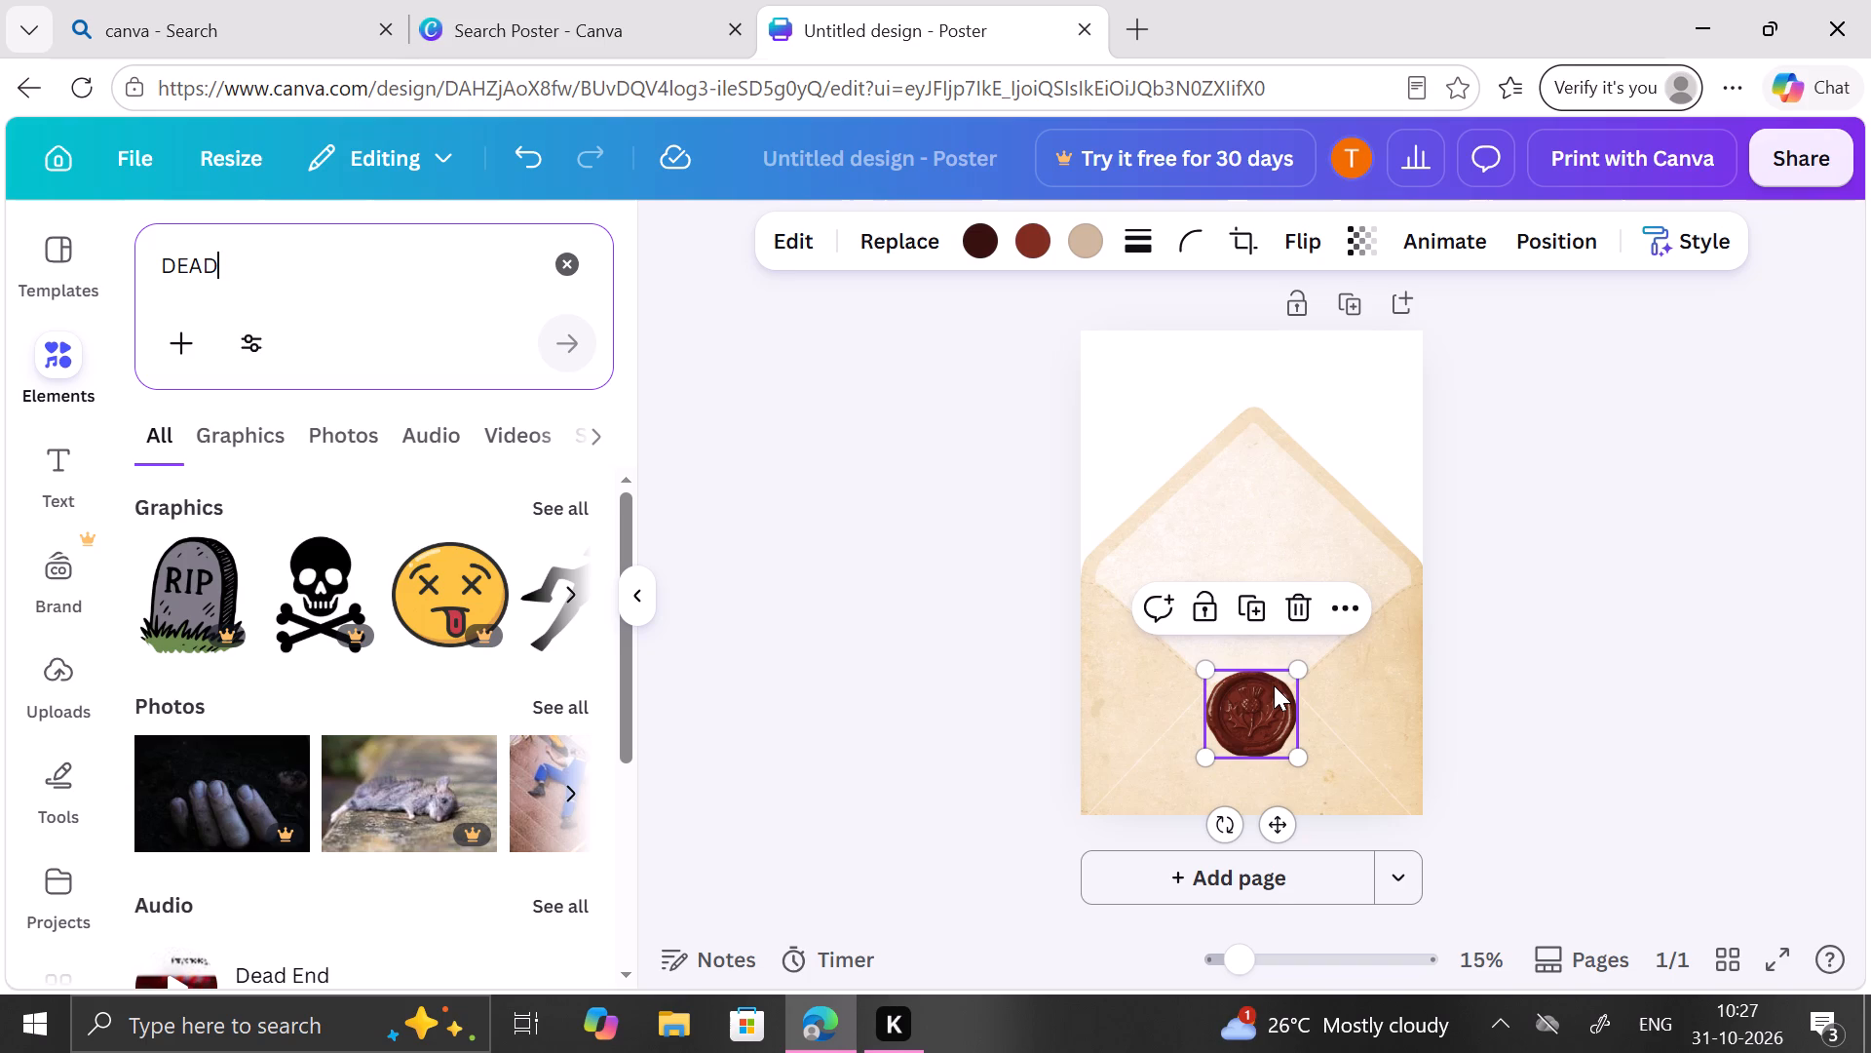
Add the painted front-facing skull from the DEAD graphics to the page.
left_click(527, 504)
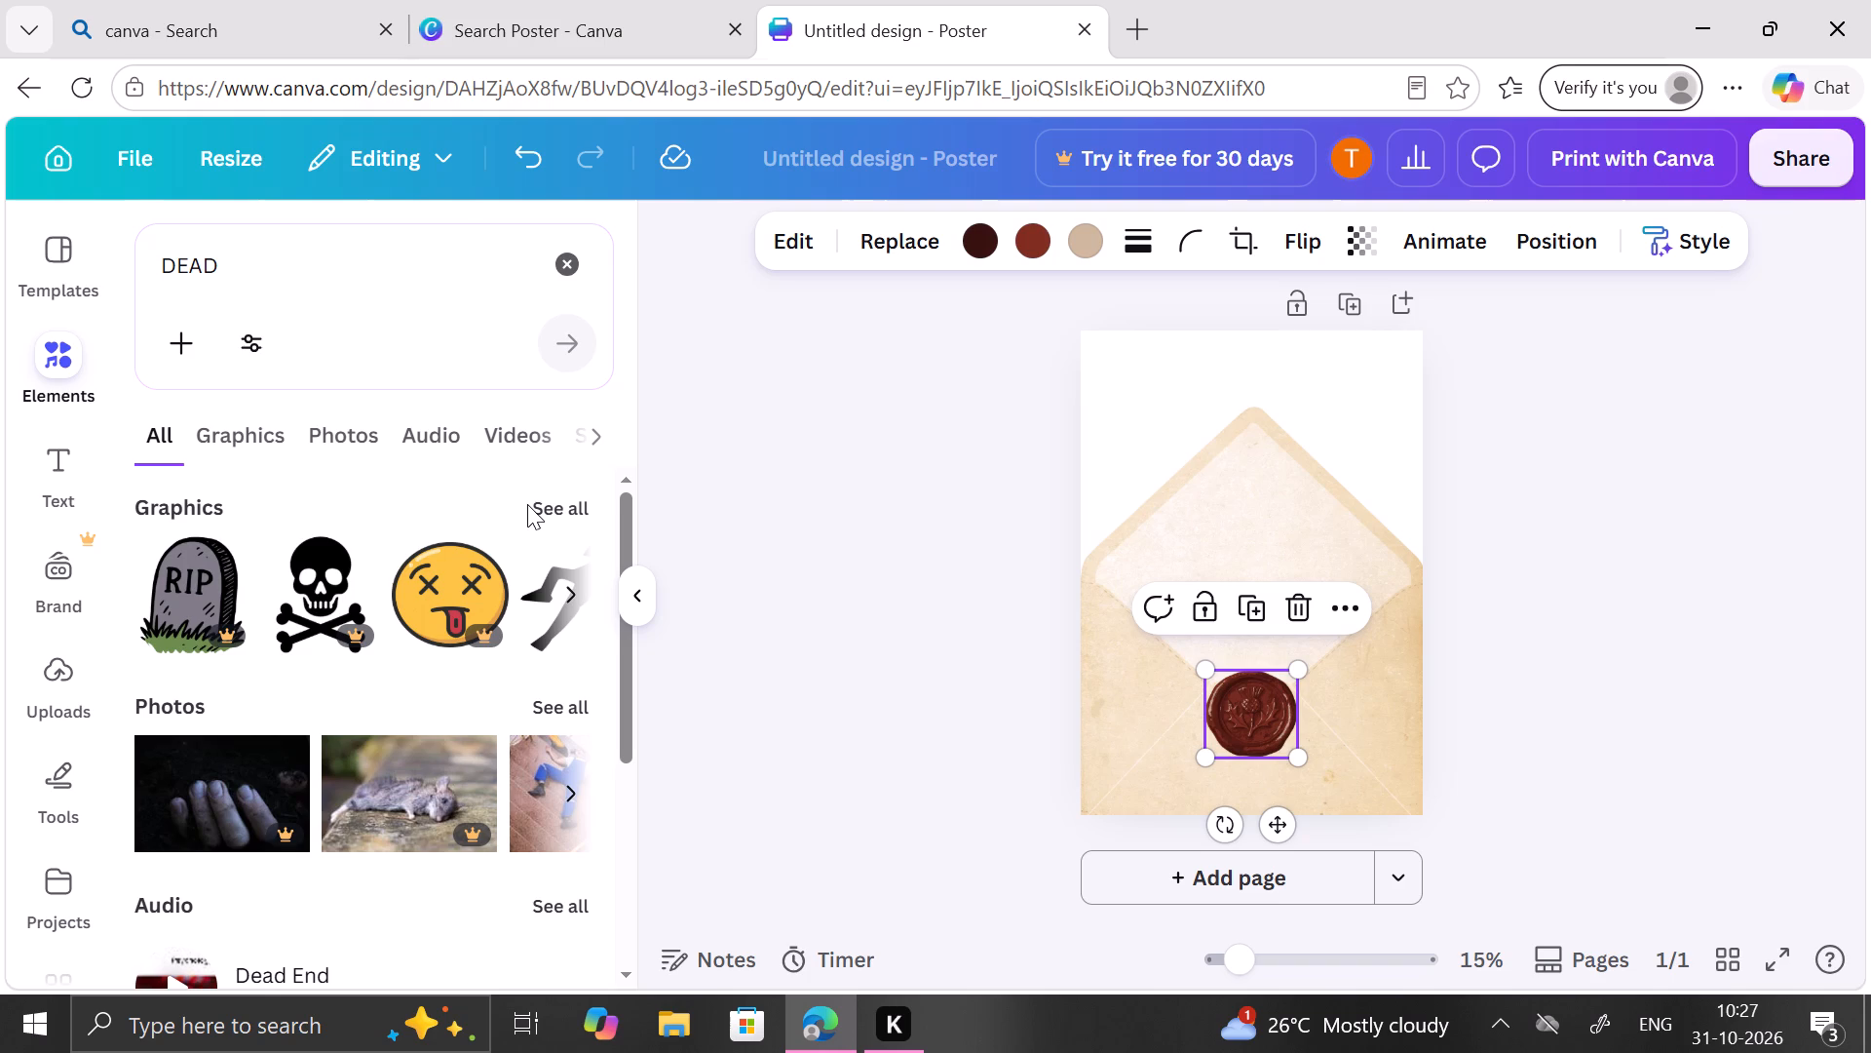
left_click(529, 512)
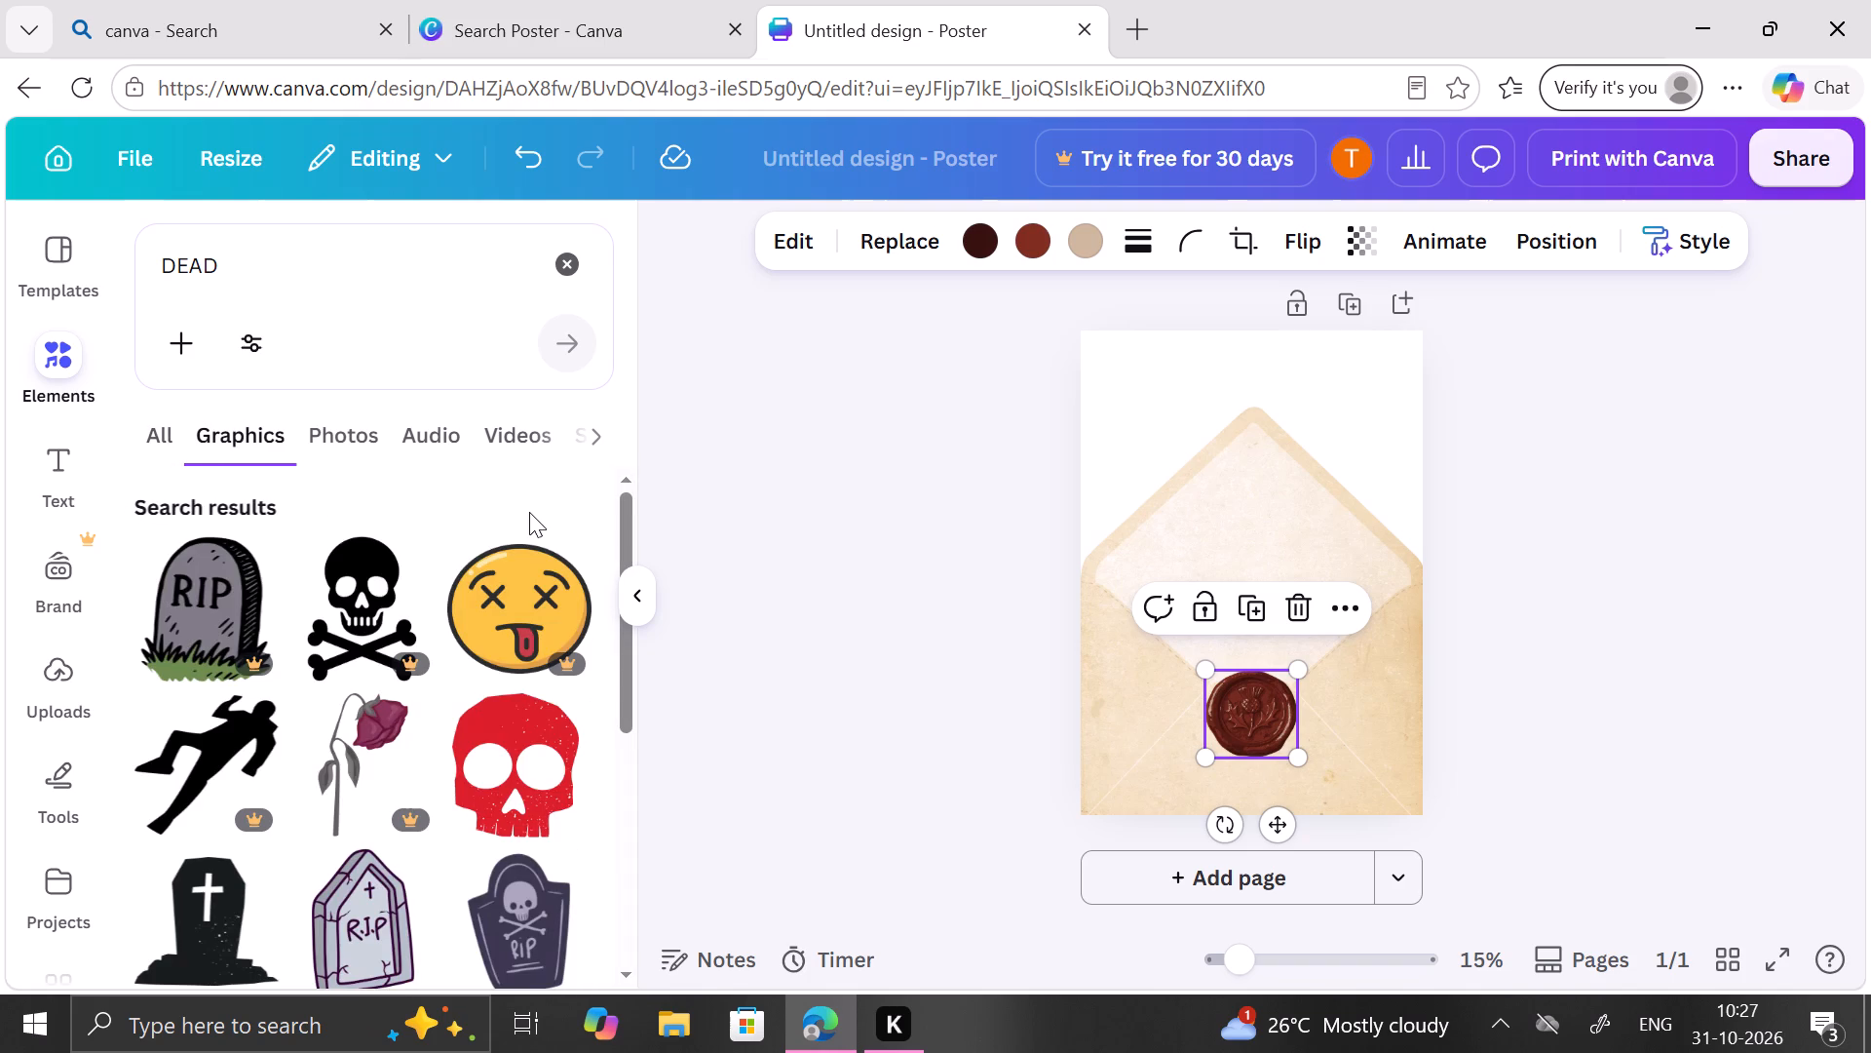
scroll(529, 512, "down", 7)
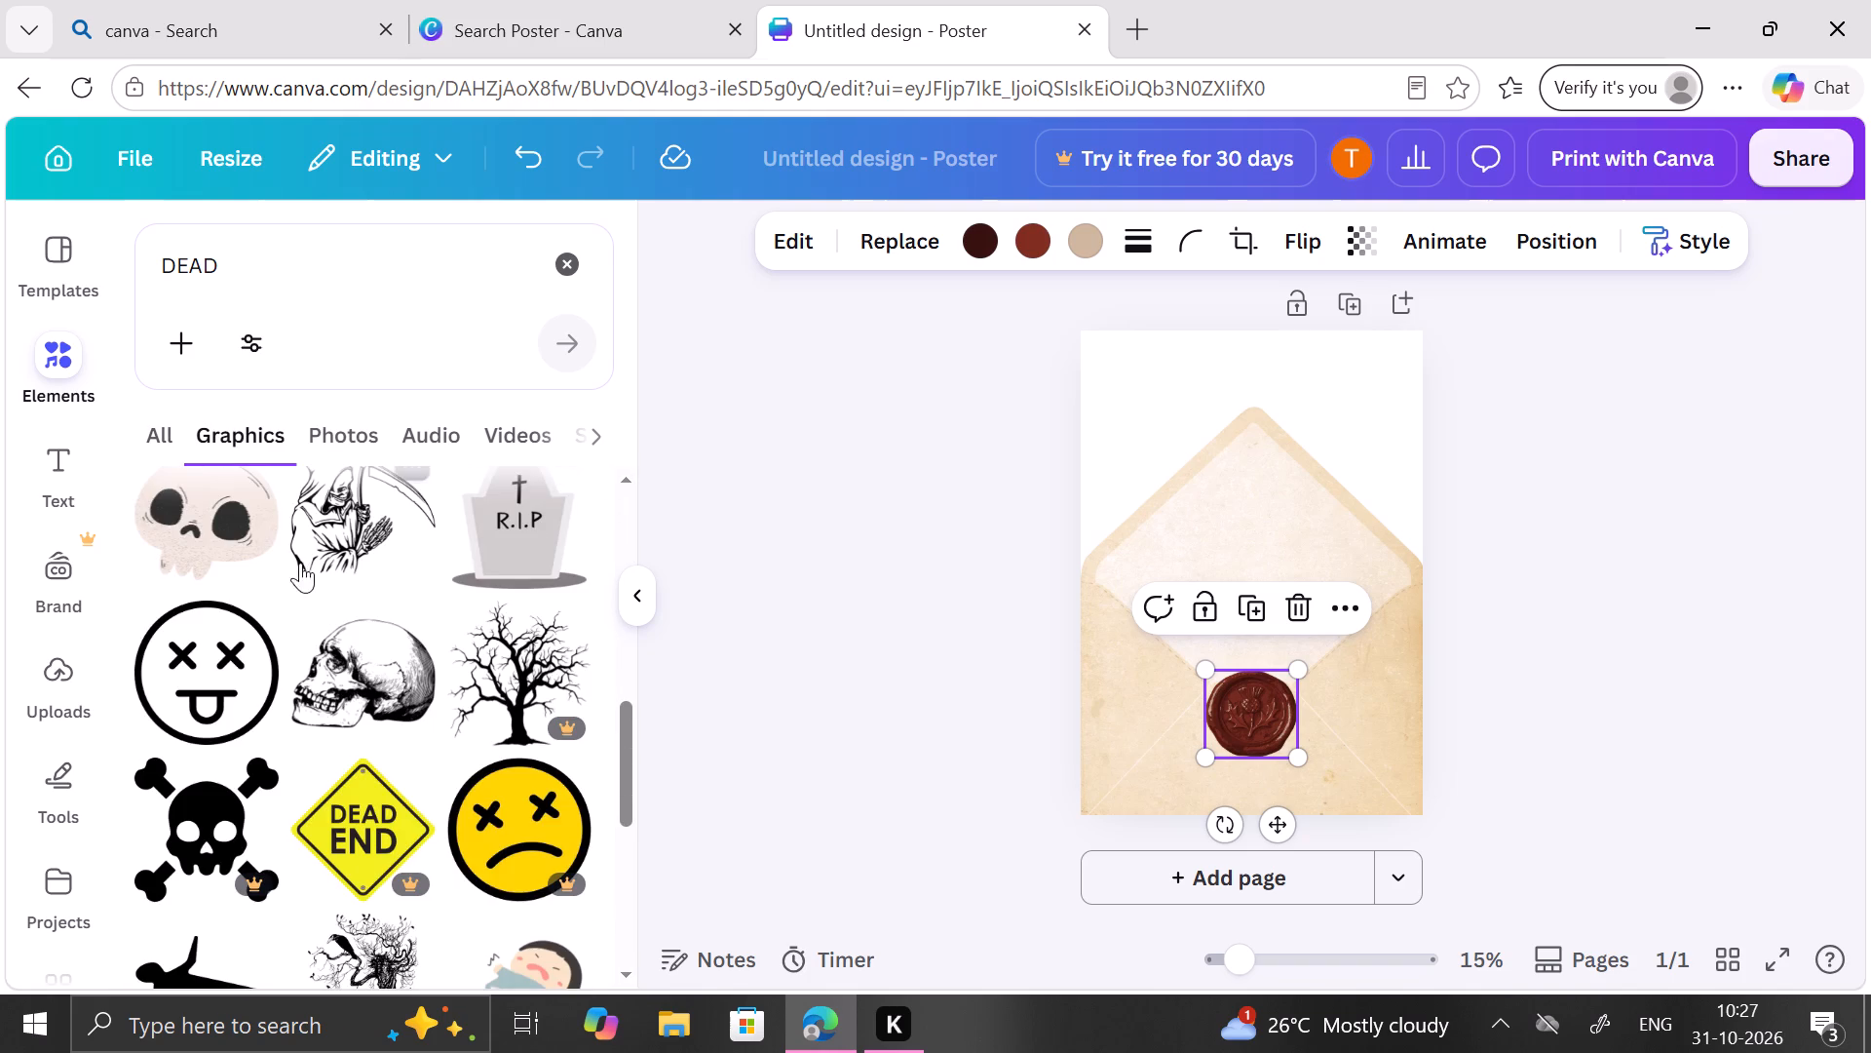
scroll(375, 608, "down", 3)
left_click(198, 795)
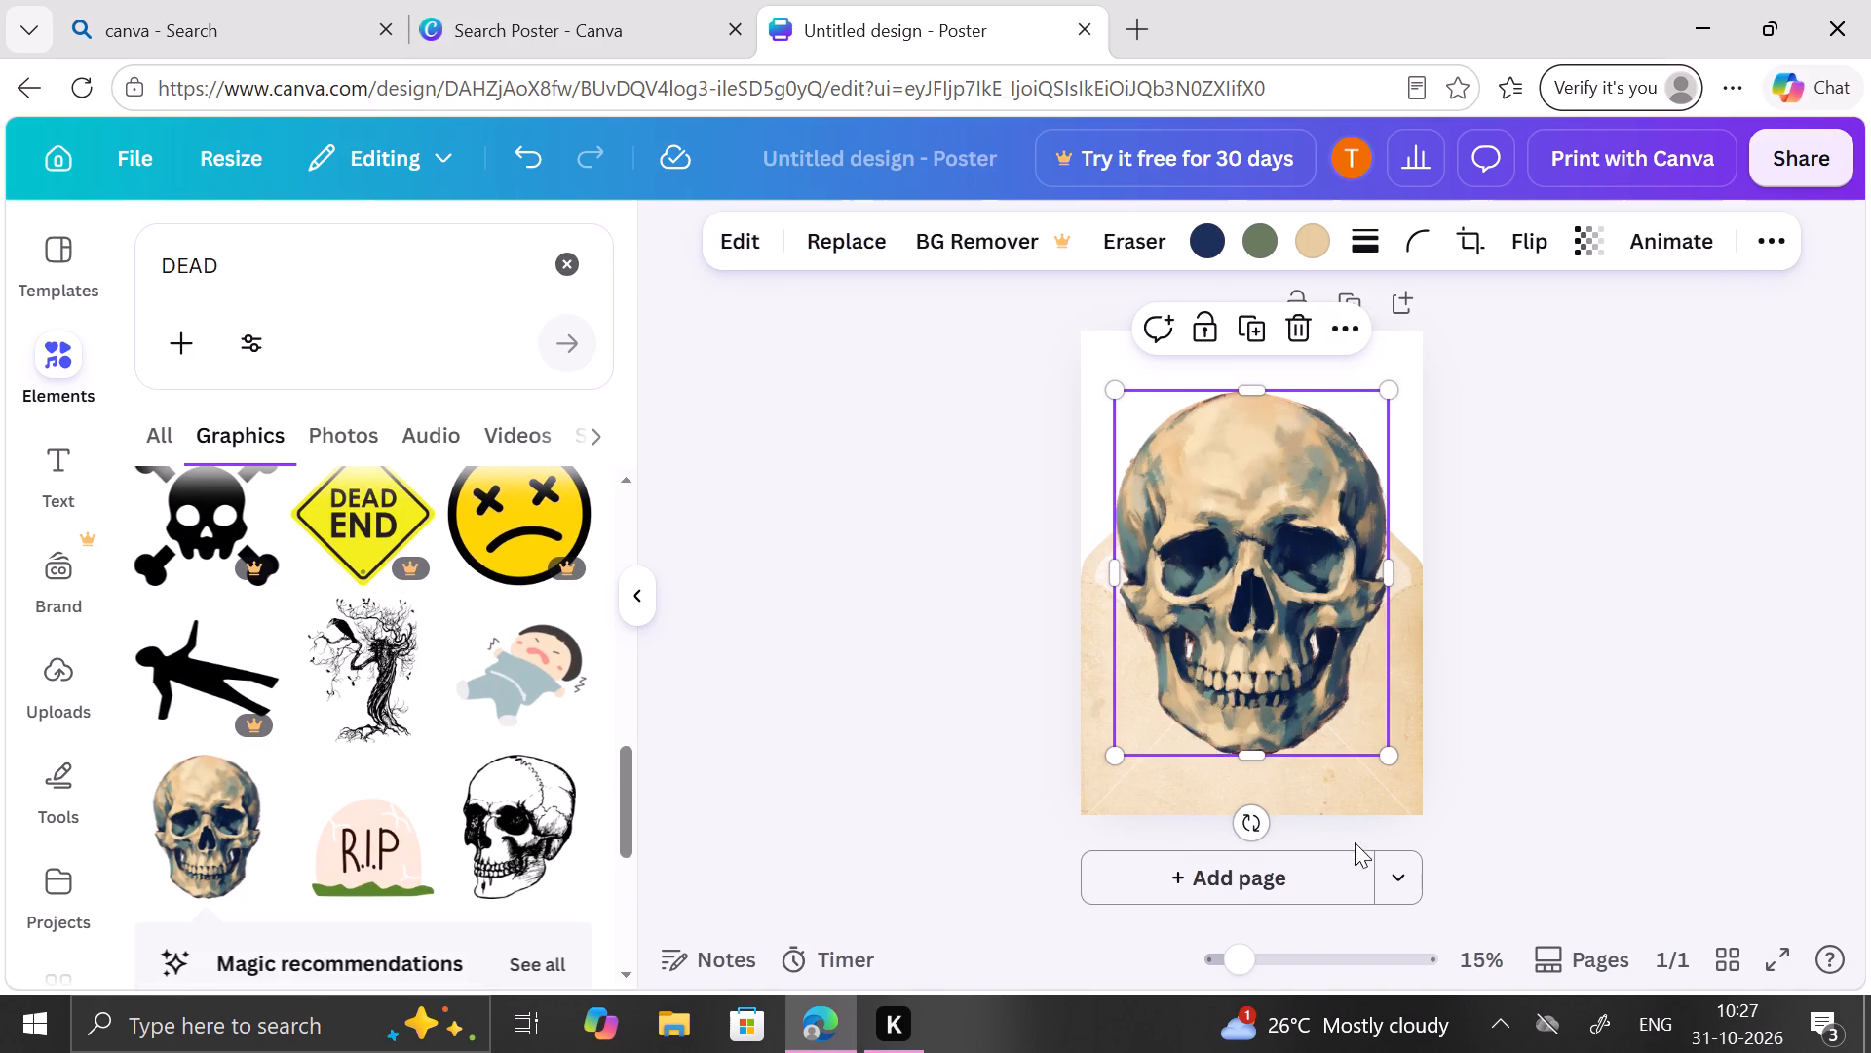
Shrink the skull to roughly the wax seal's size and set it aside at the envelope's right edge.
left_click_drag(1392, 749, 1257, 649)
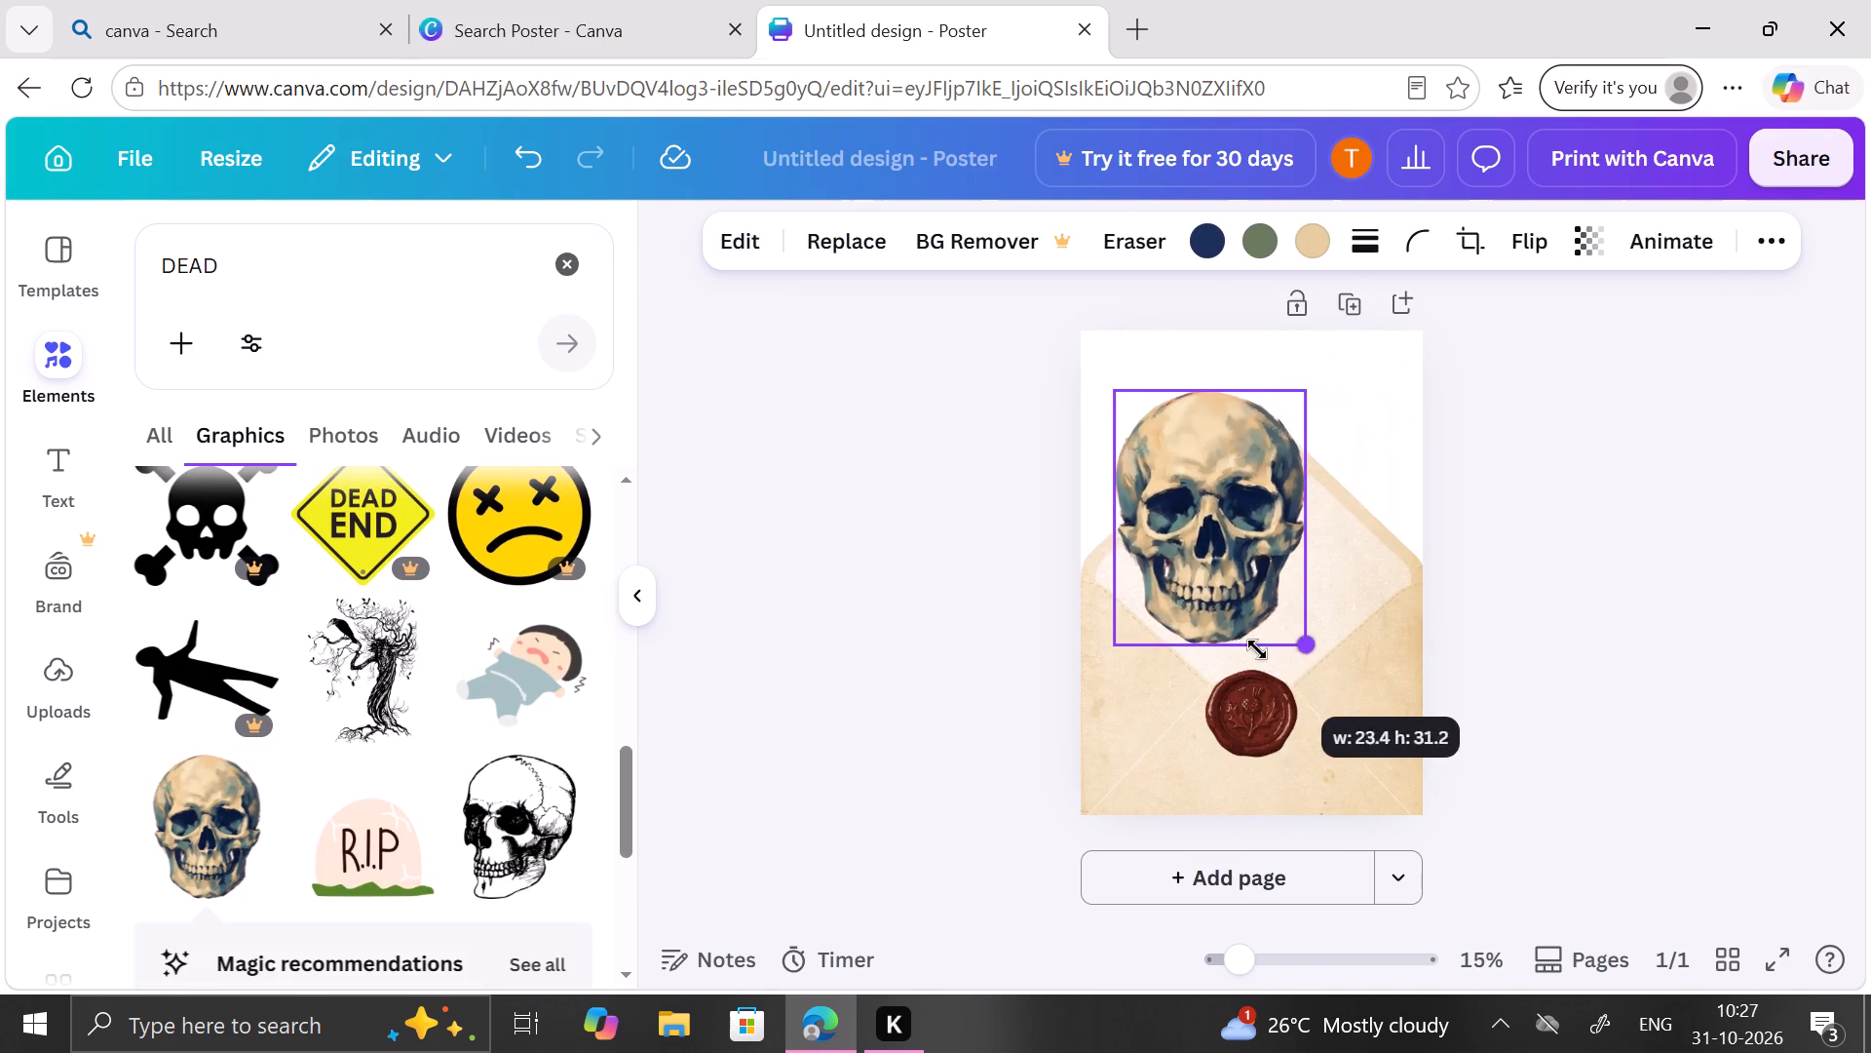
left_click_drag(1257, 649, 1170, 519)
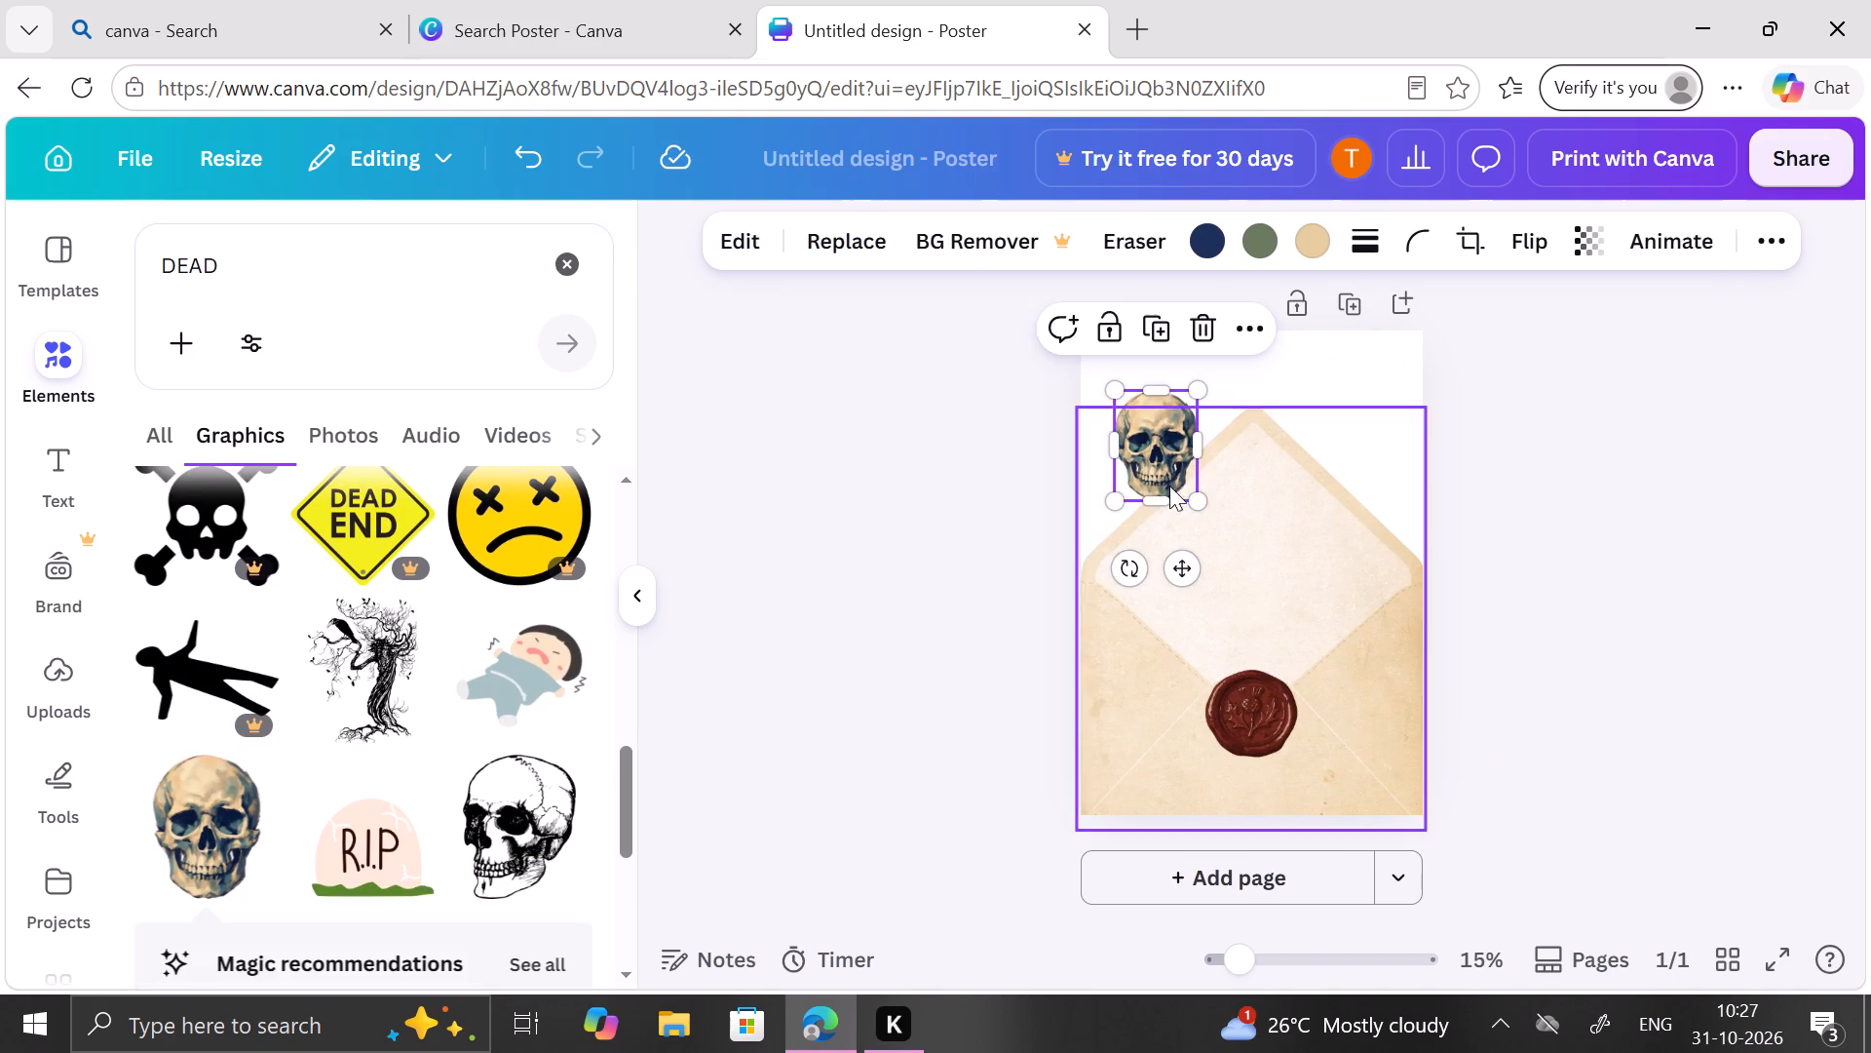
left_click_drag(1165, 468, 1257, 731)
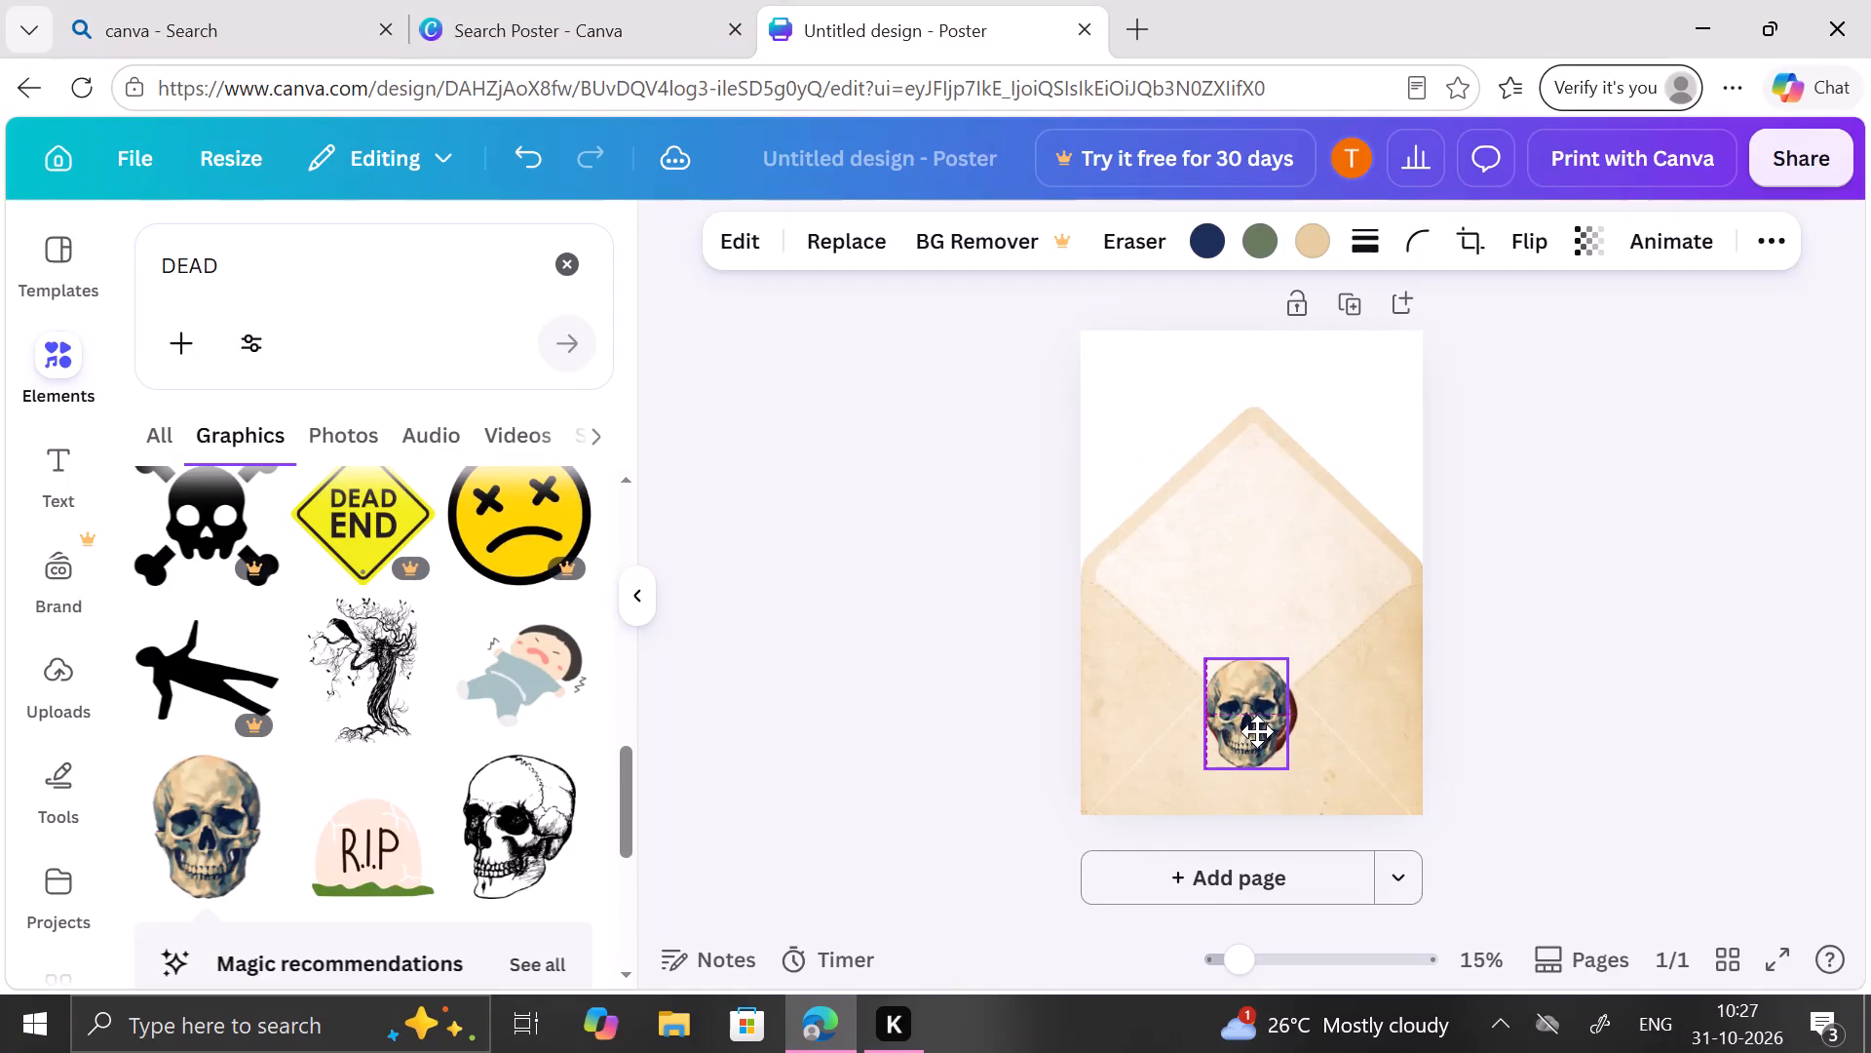
left_click_drag(1257, 731, 1399, 661)
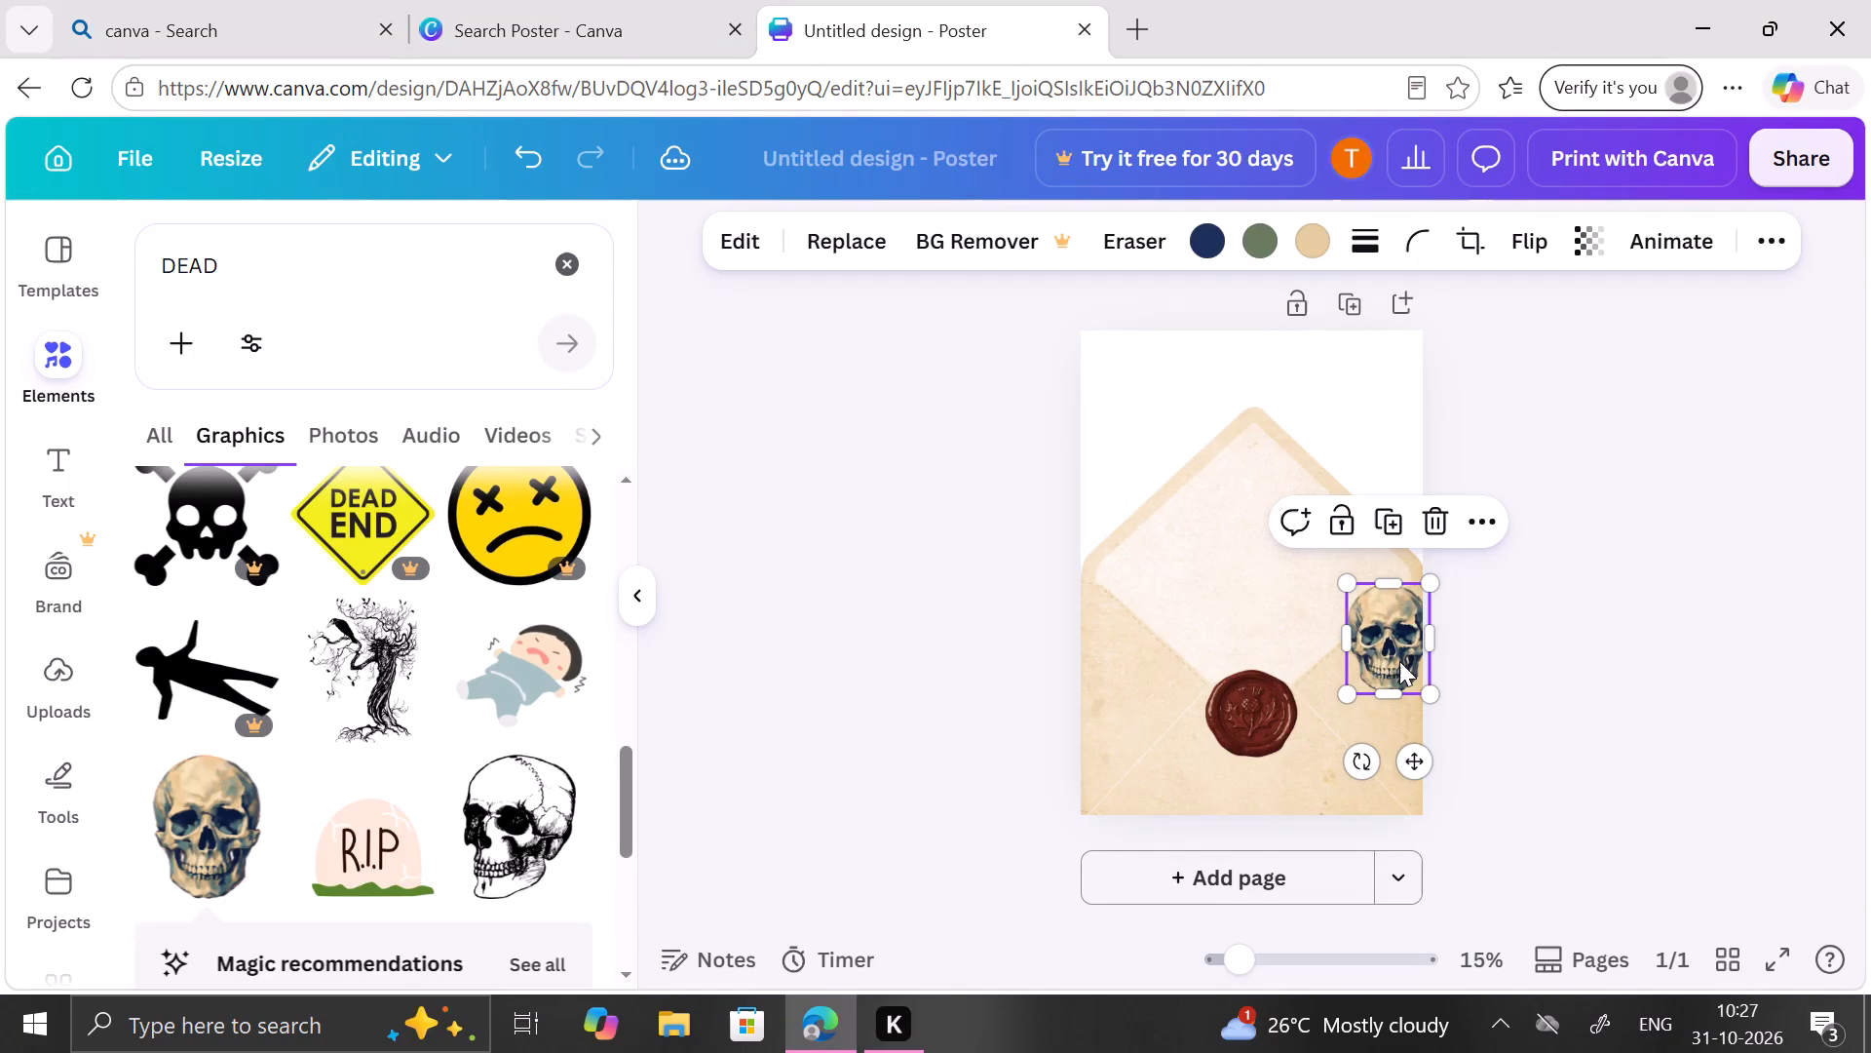
Enlarge the wax seal a little more so it is wider than the skull, keeping it centred on the envelope.
left_click(1259, 737)
left_click_drag(1289, 749, 1312, 764)
left_click(1285, 741)
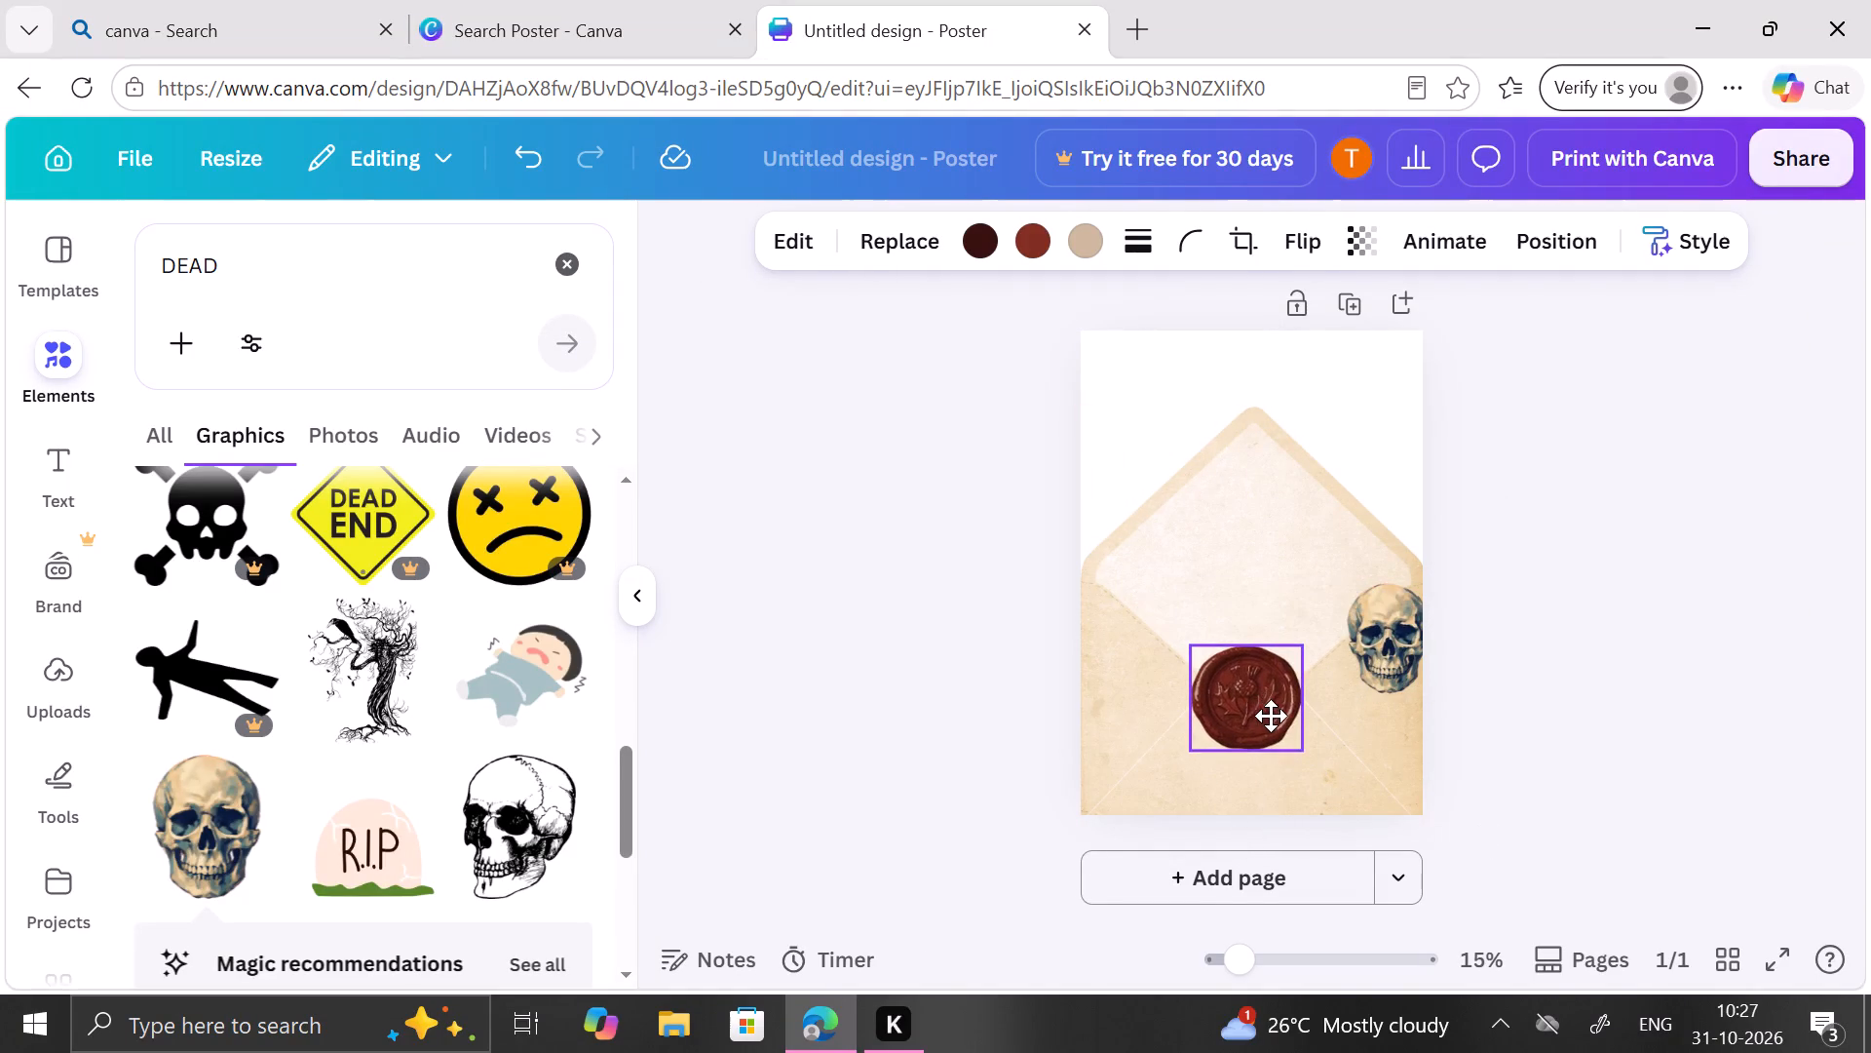
Move the small skull onto the centre of the wax seal.
left_click_drag(1359, 659, 1225, 726)
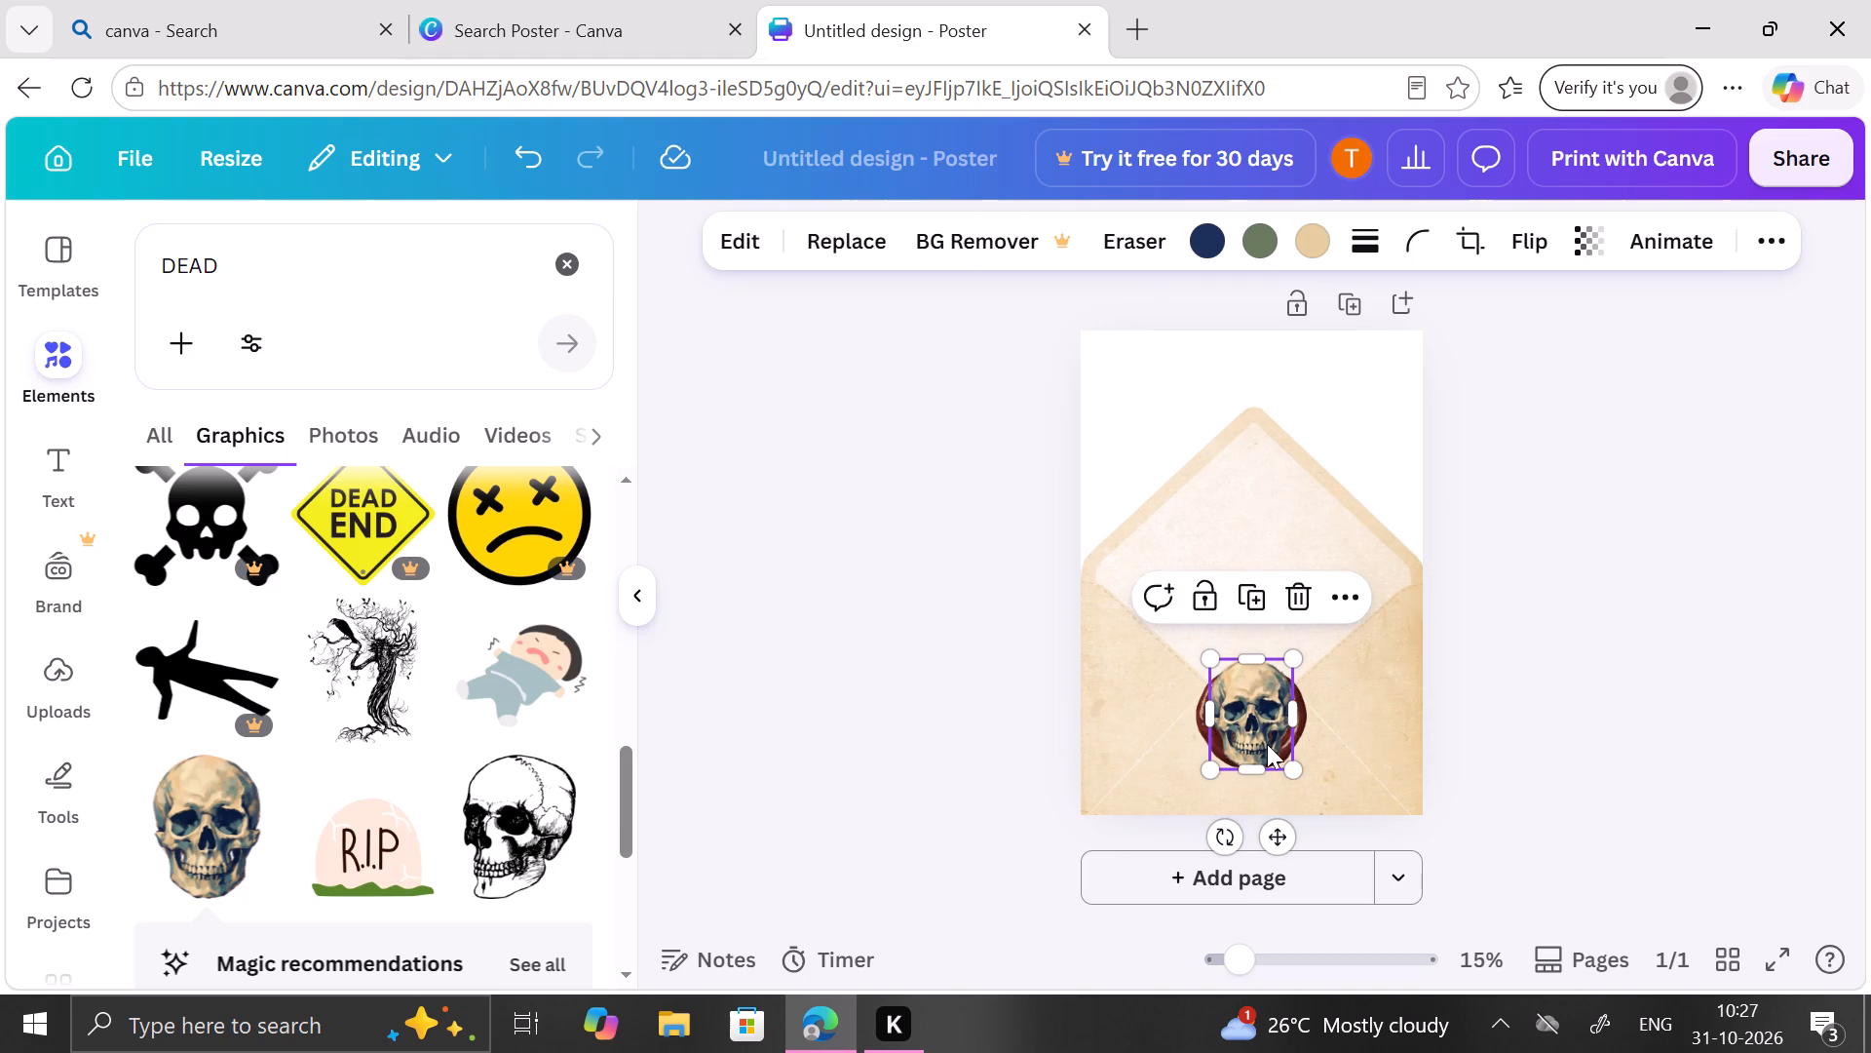
Shrink the skull in two stages so the wax seal's rim shows around it, and centre it on the seal.
left_click_drag(1292, 768, 1279, 752)
left_click_drag(1251, 719, 1257, 730)
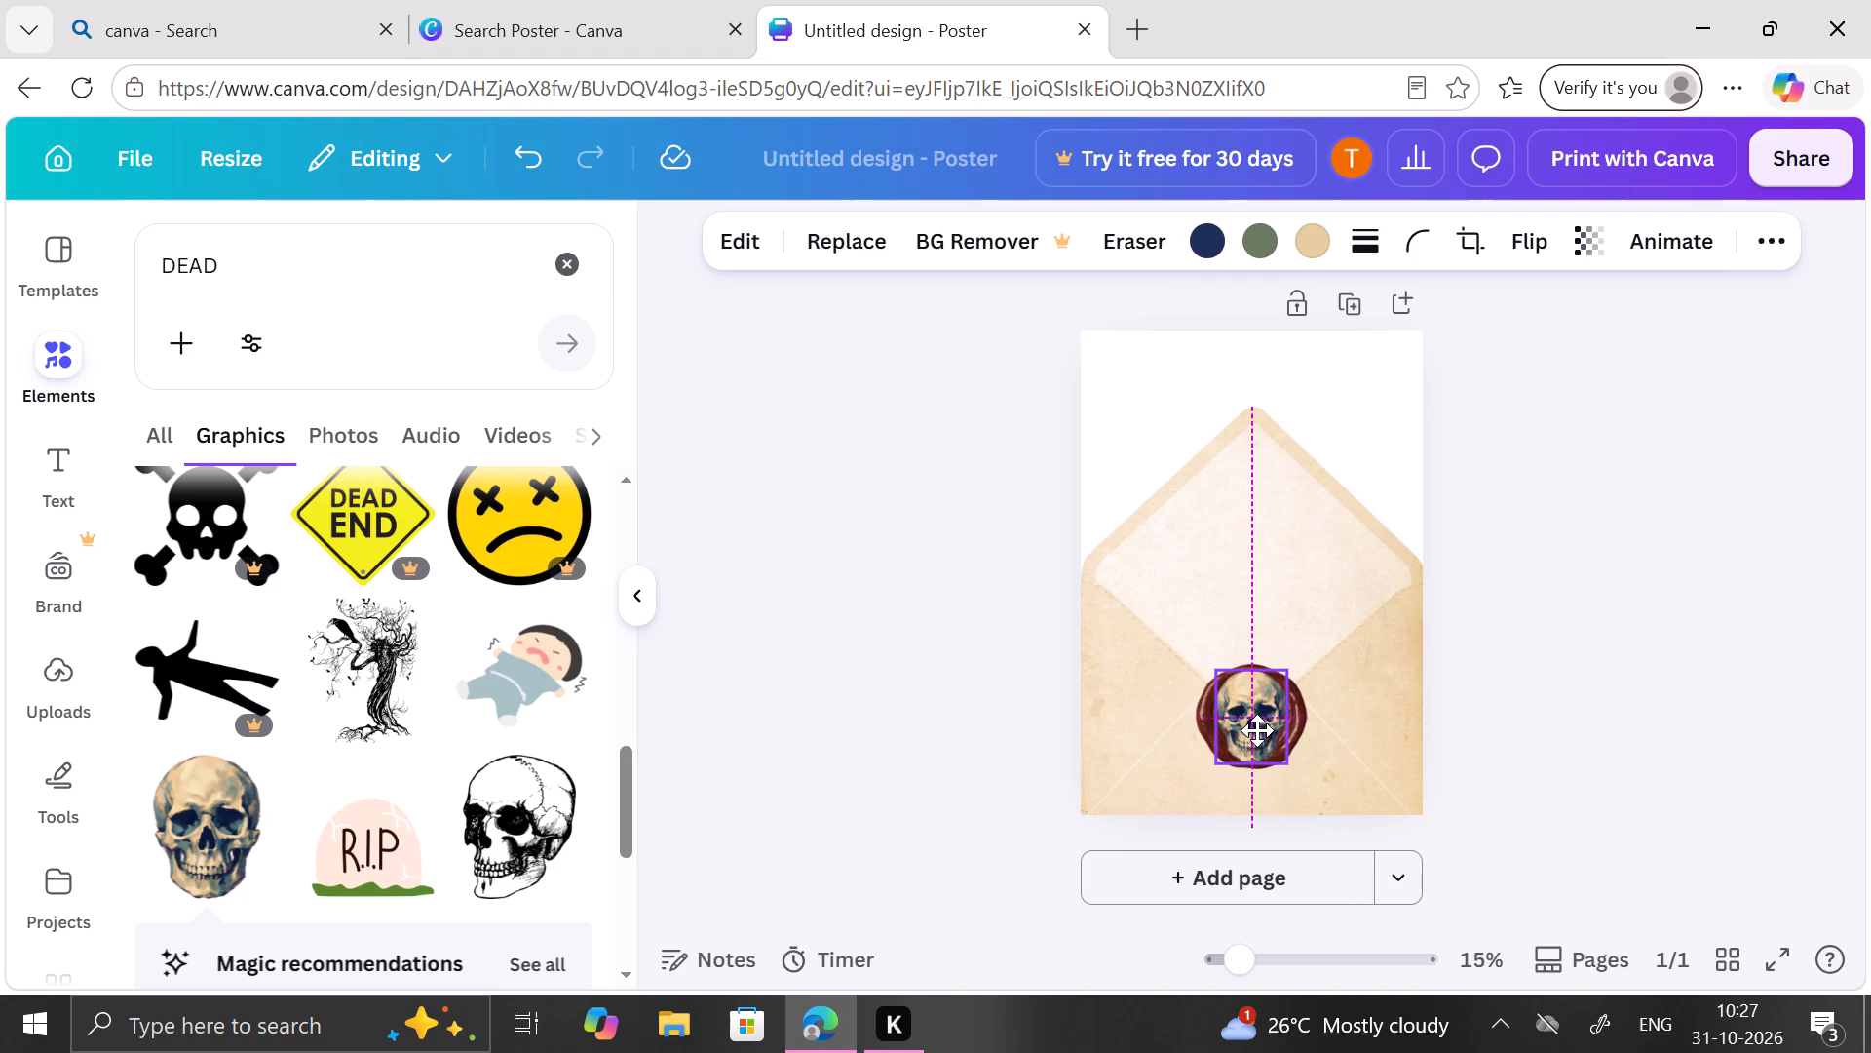
left_click_drag(1257, 730, 1257, 728)
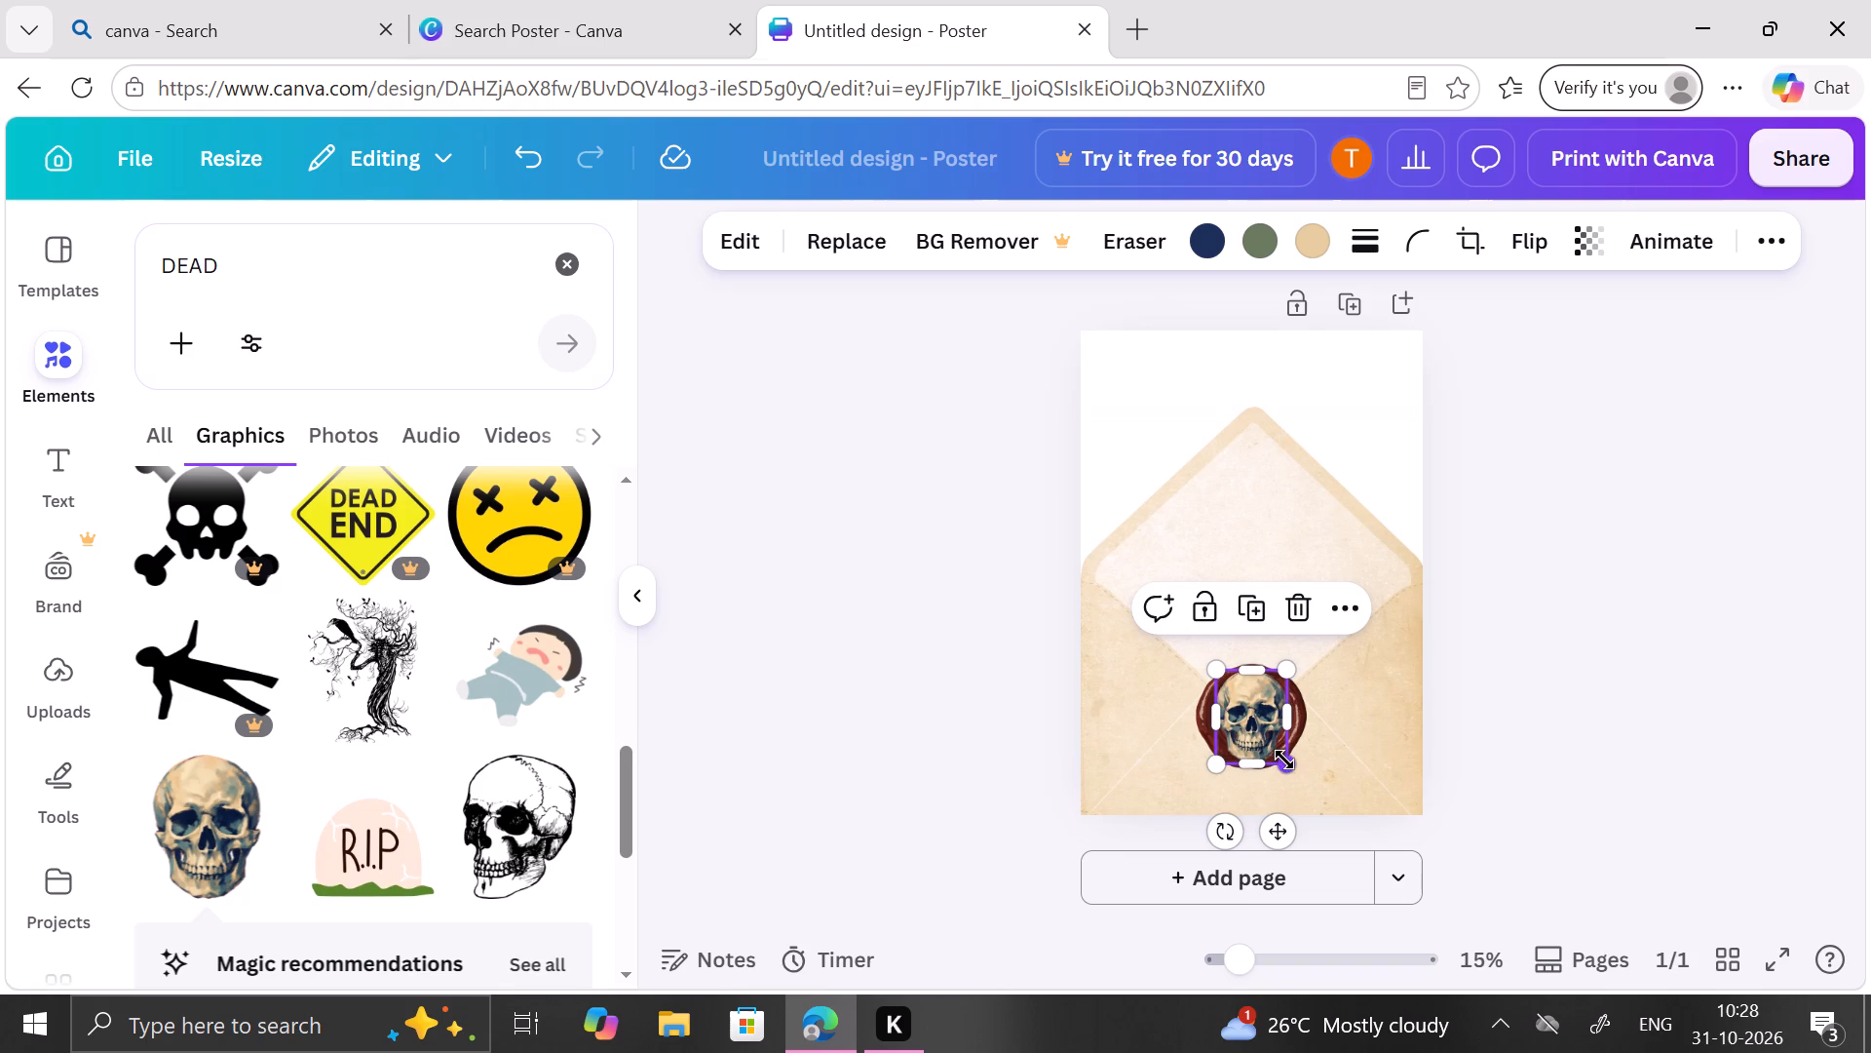
left_click_drag(1288, 764, 1283, 754)
left_click_drag(1262, 720, 1270, 729)
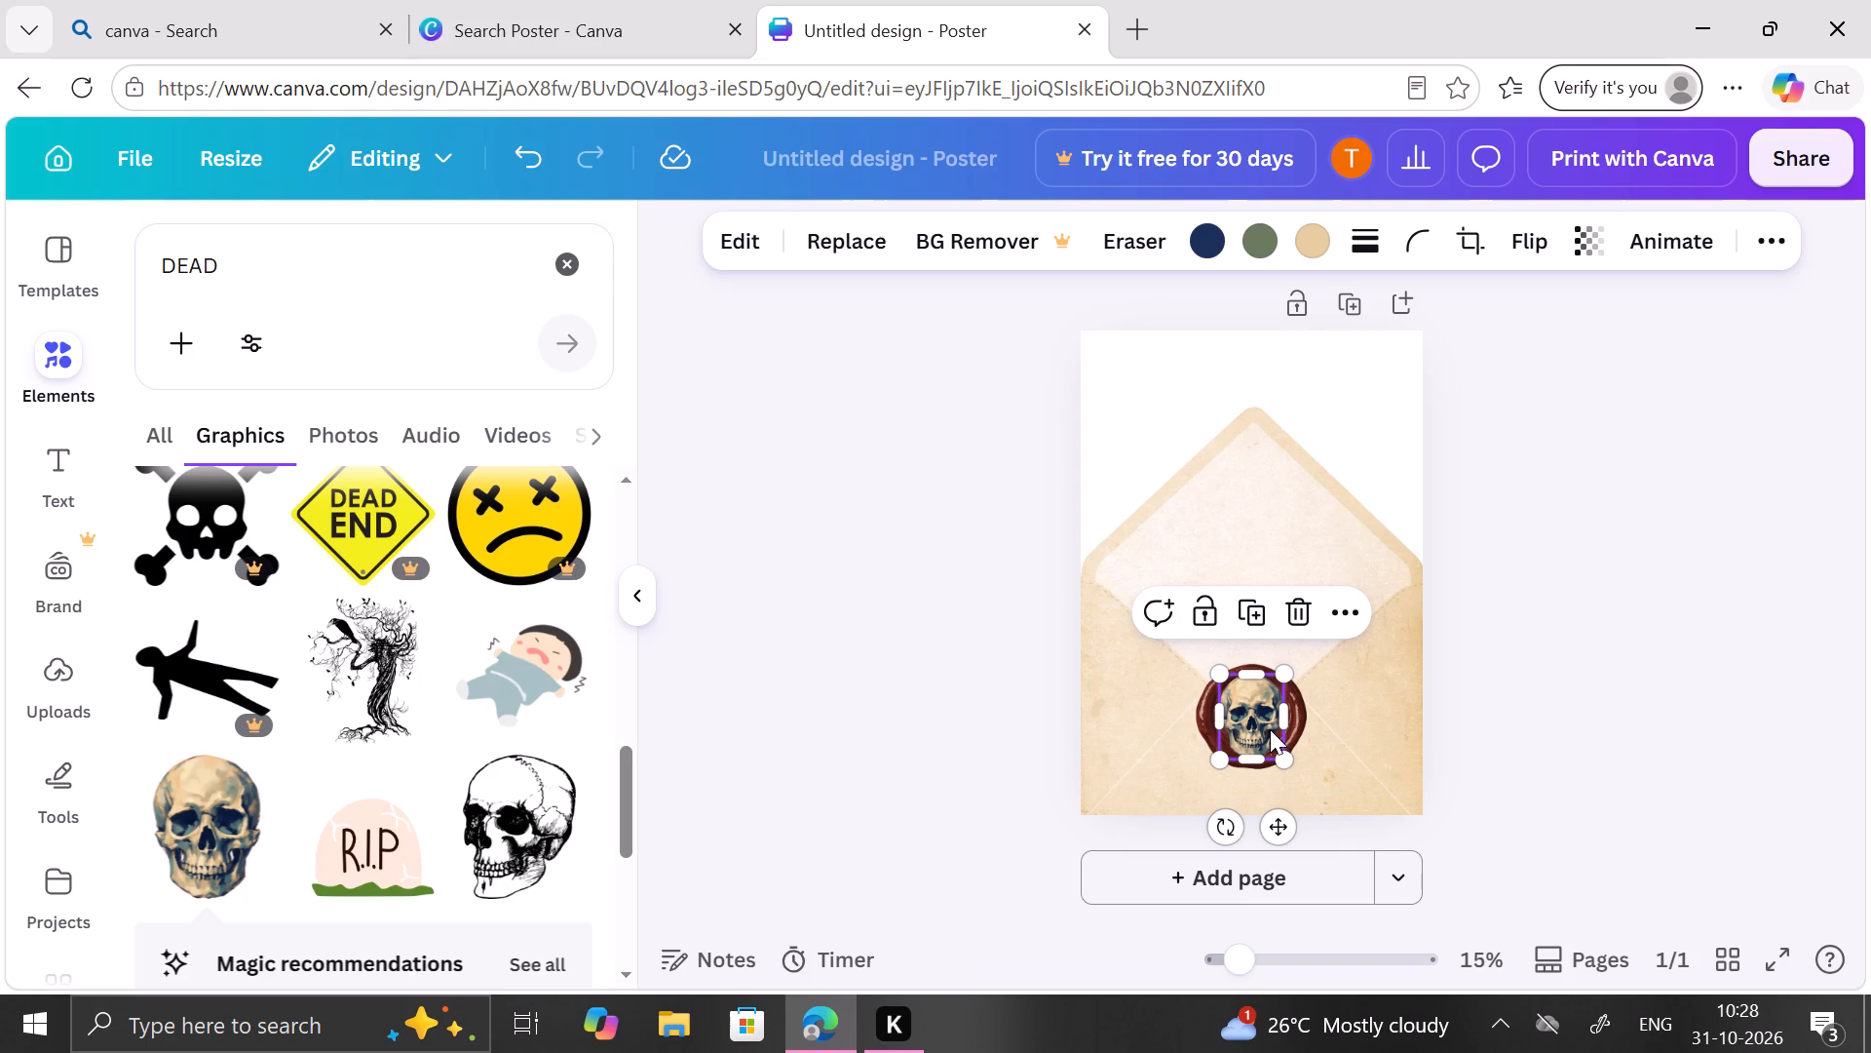
Open the full set of default gradient colours for the page background.
left_click(1401, 458)
left_click(1400, 379)
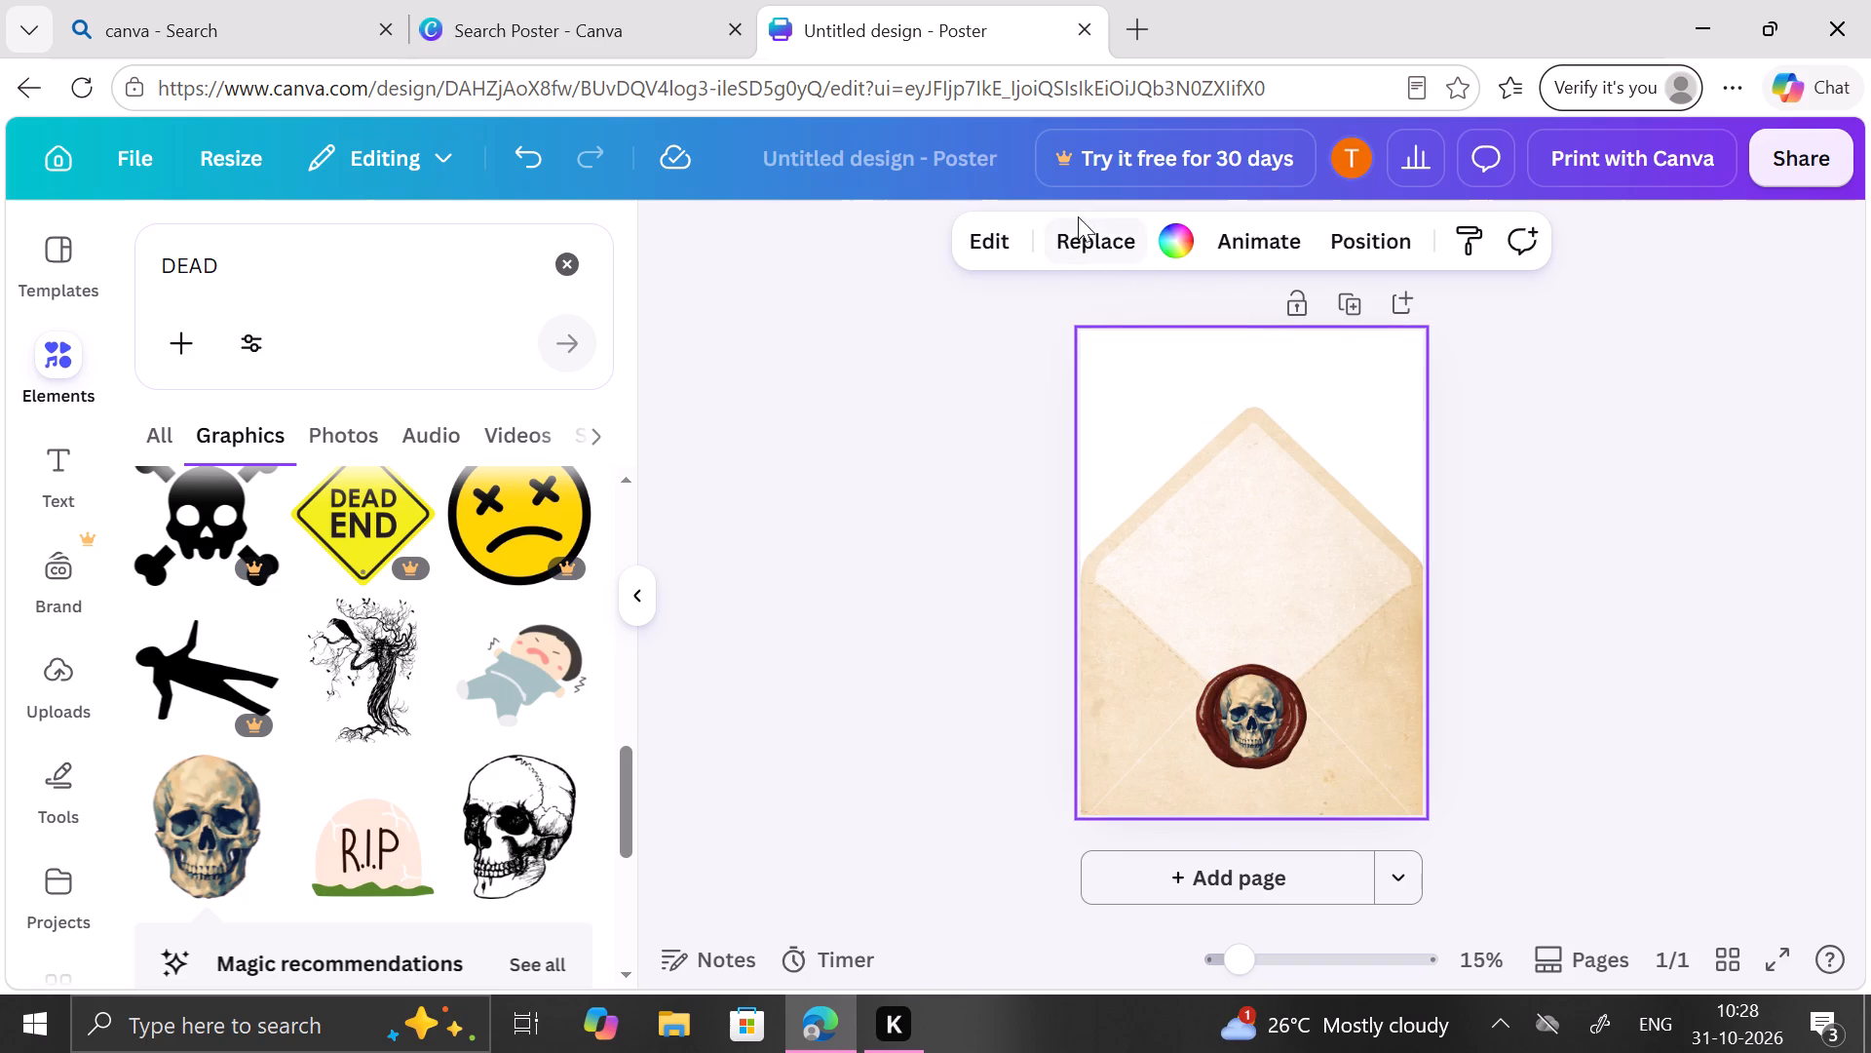
left_click(1181, 240)
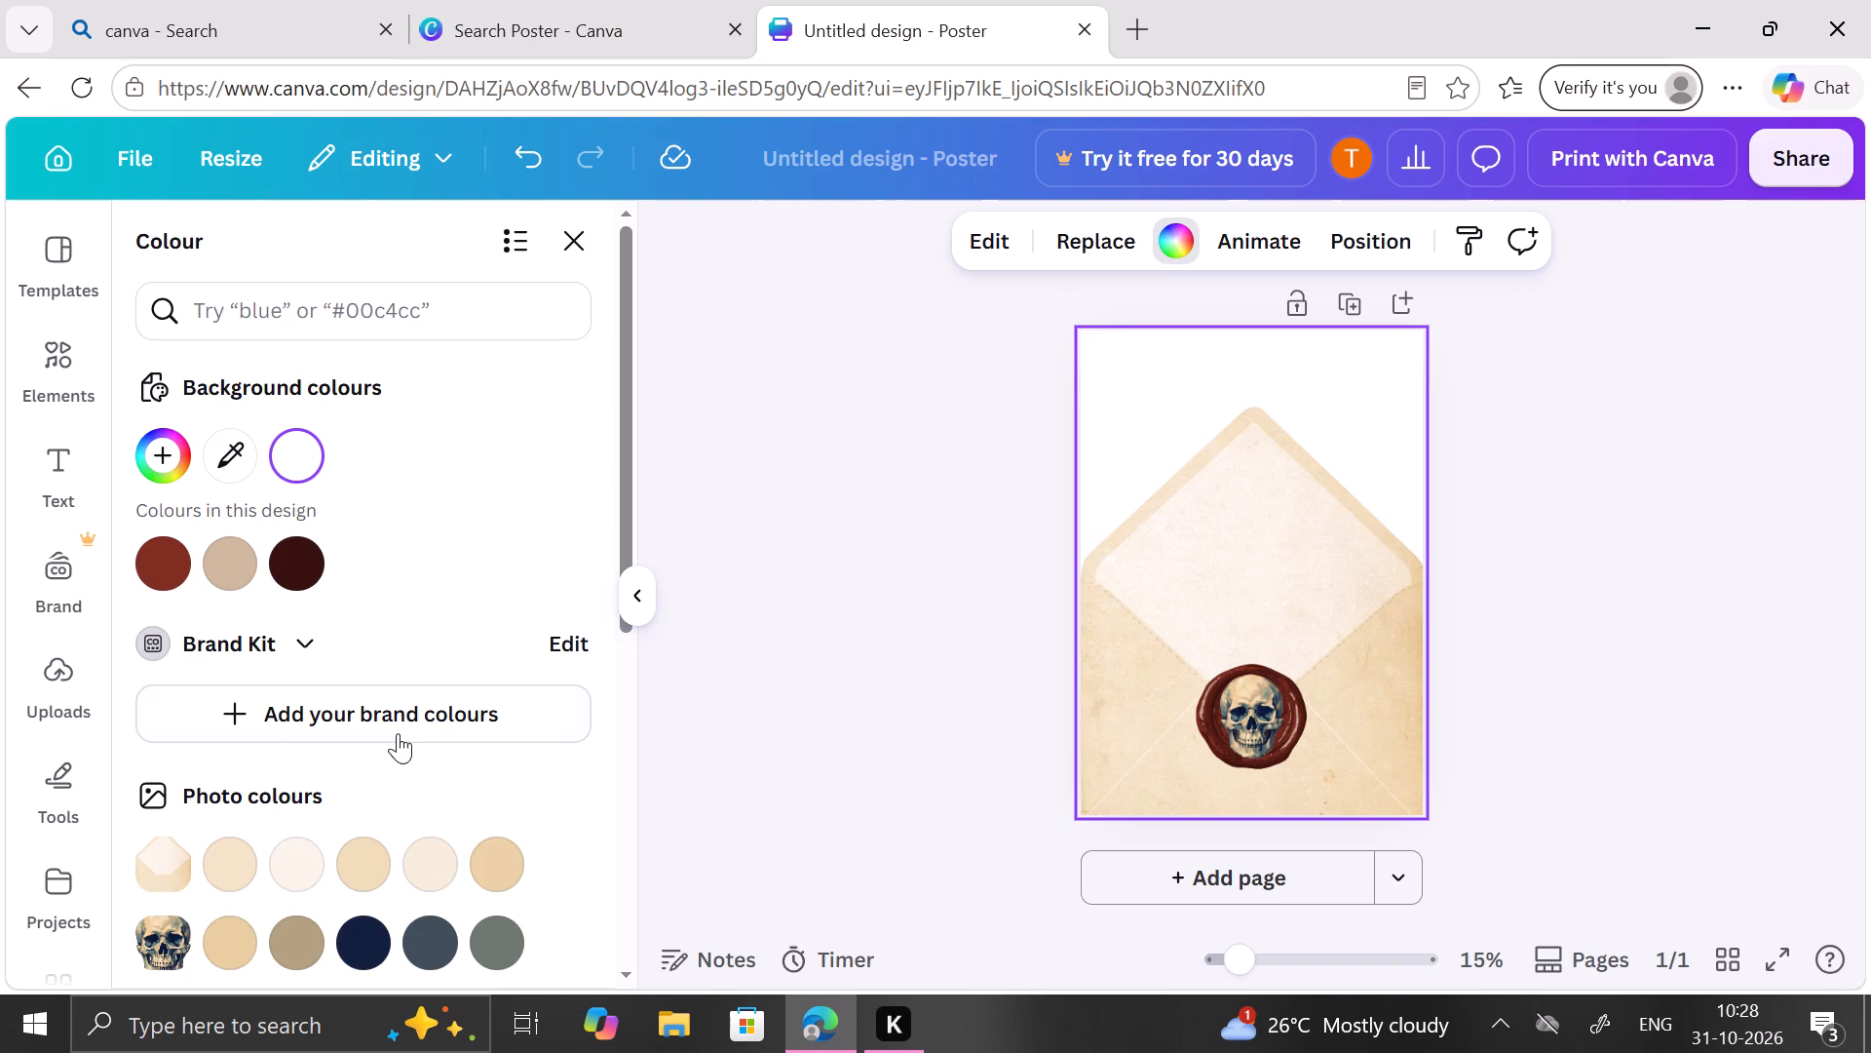
scroll(546, 752, "down", 4)
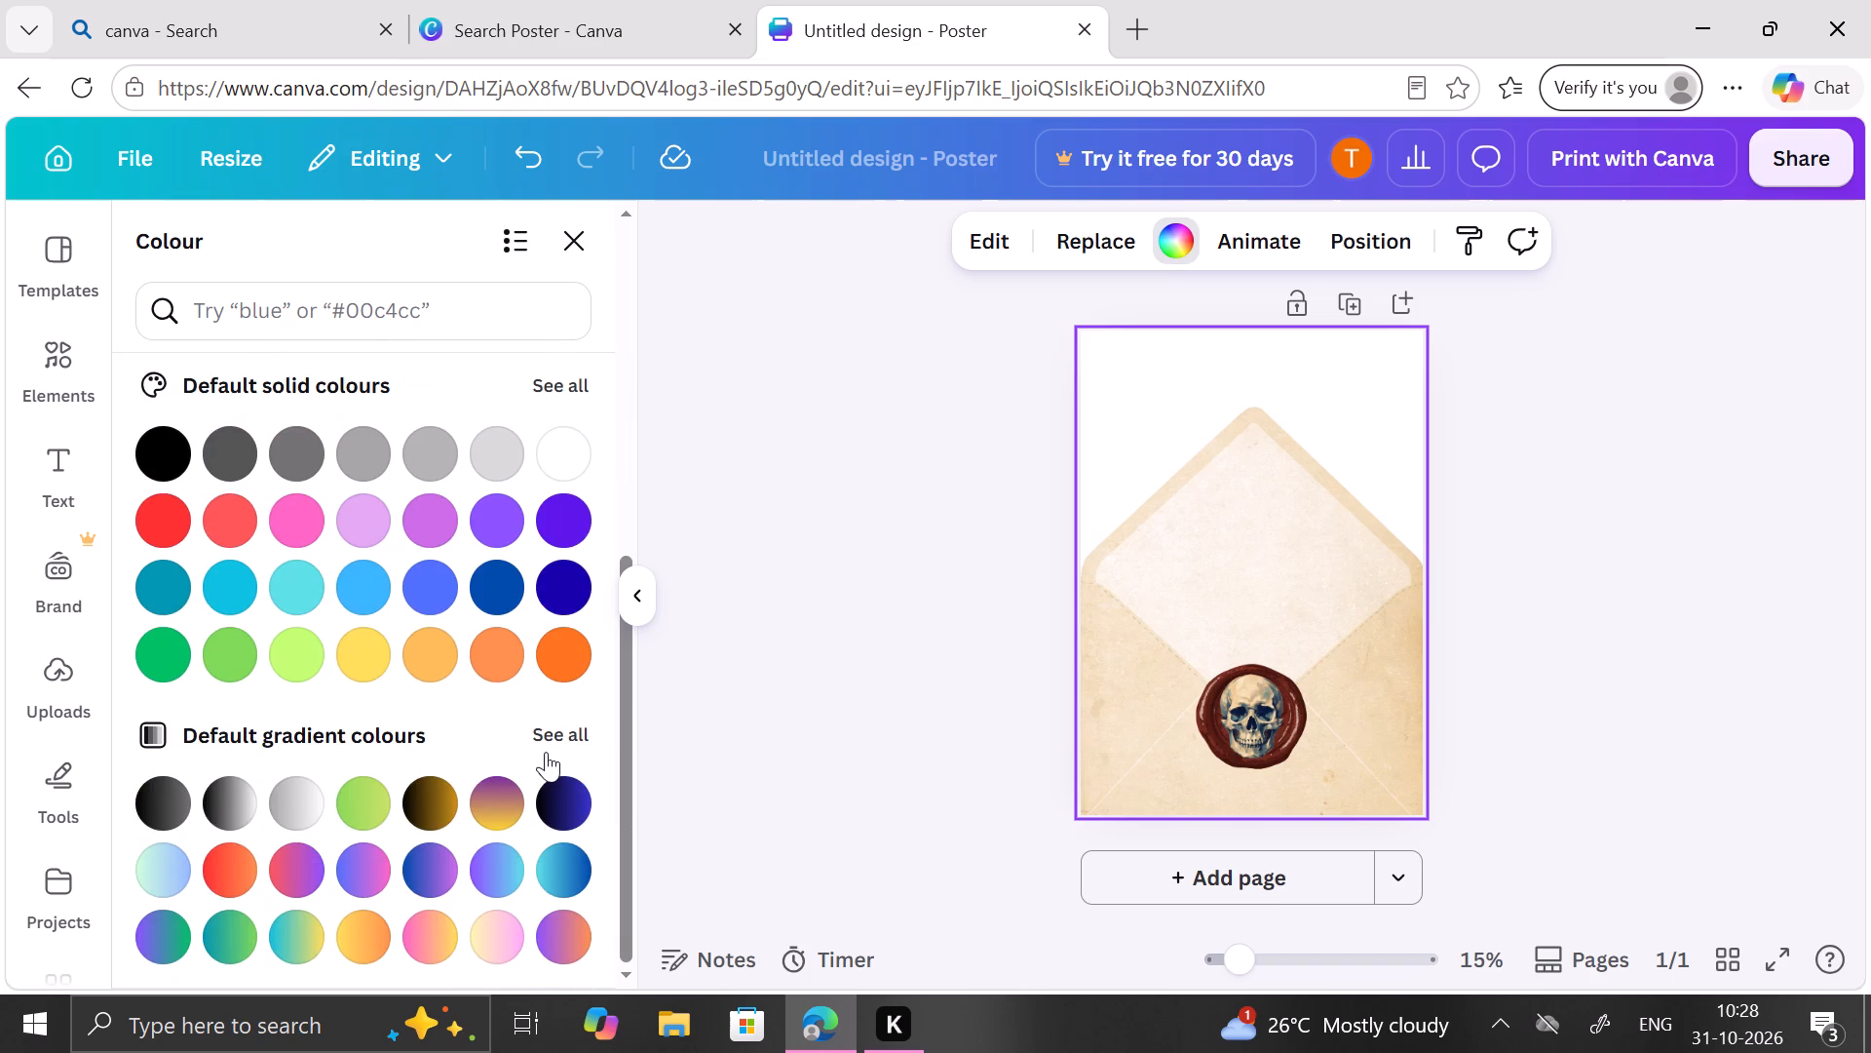
scroll(546, 752, "down", 1)
left_click(557, 740)
scroll(557, 740, "down", 1)
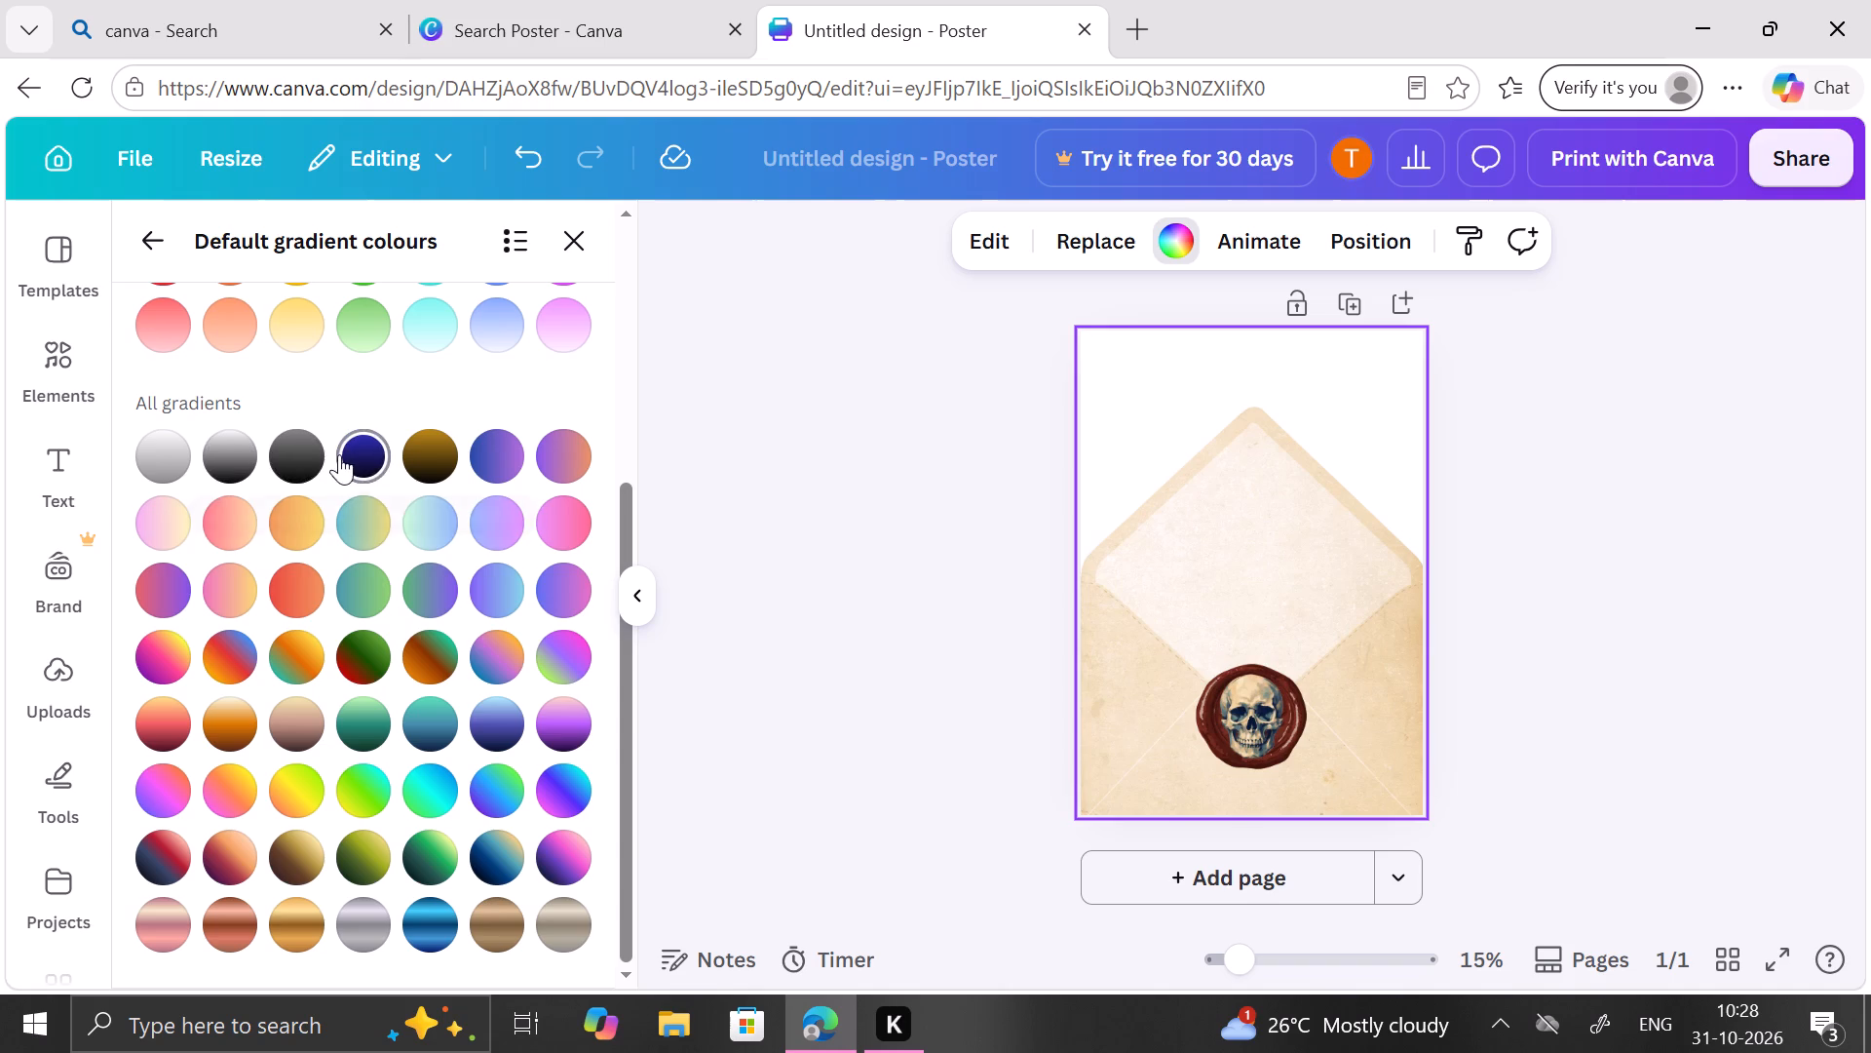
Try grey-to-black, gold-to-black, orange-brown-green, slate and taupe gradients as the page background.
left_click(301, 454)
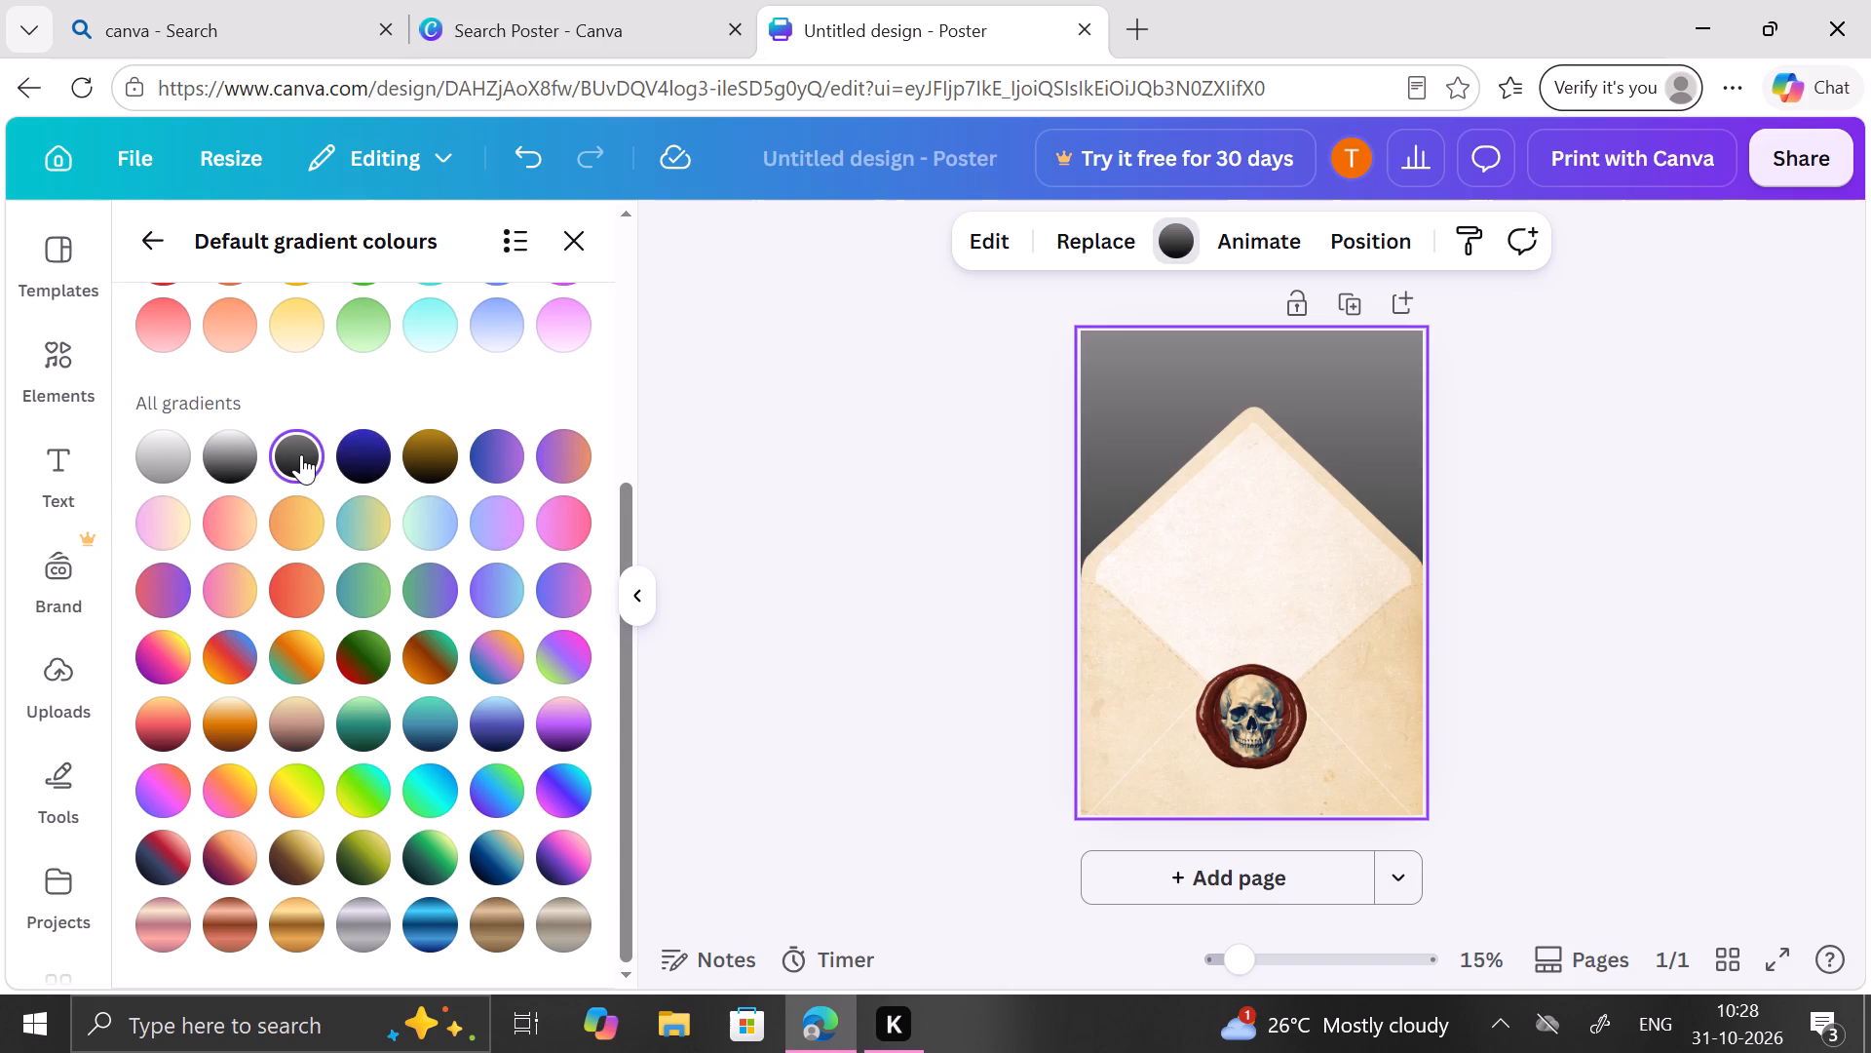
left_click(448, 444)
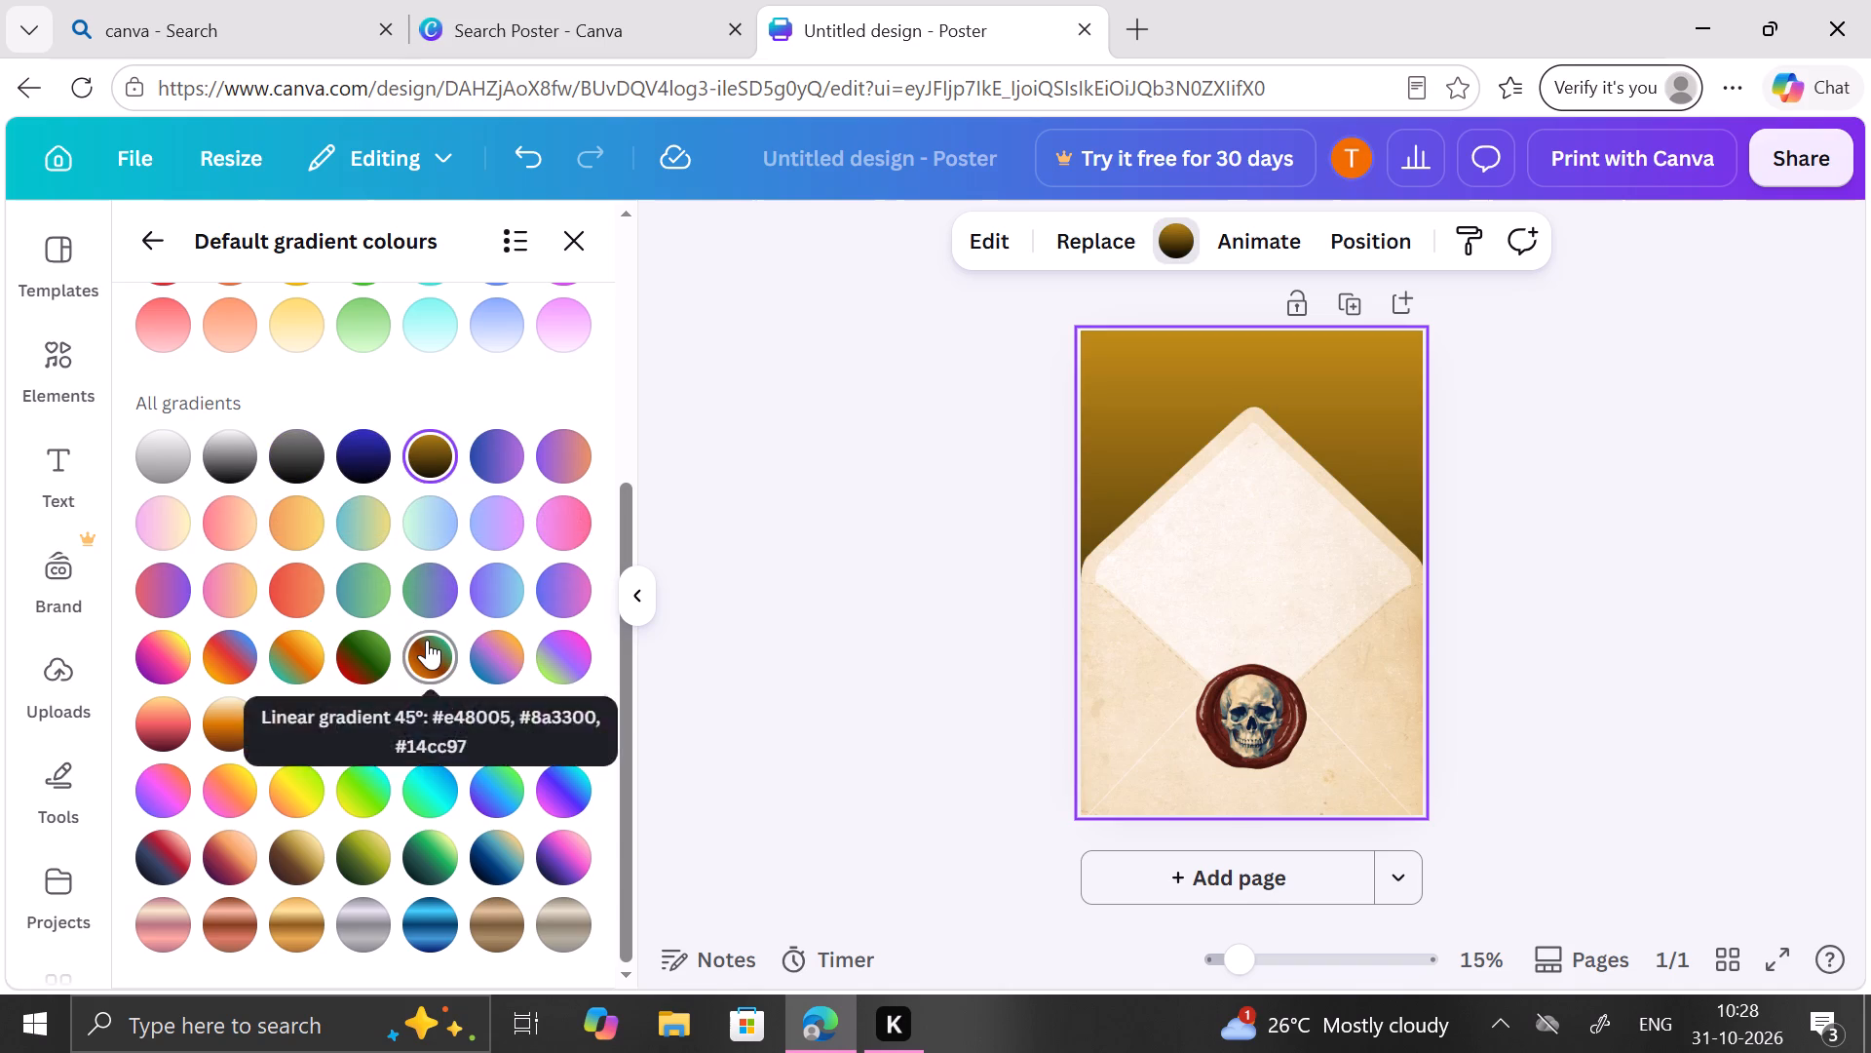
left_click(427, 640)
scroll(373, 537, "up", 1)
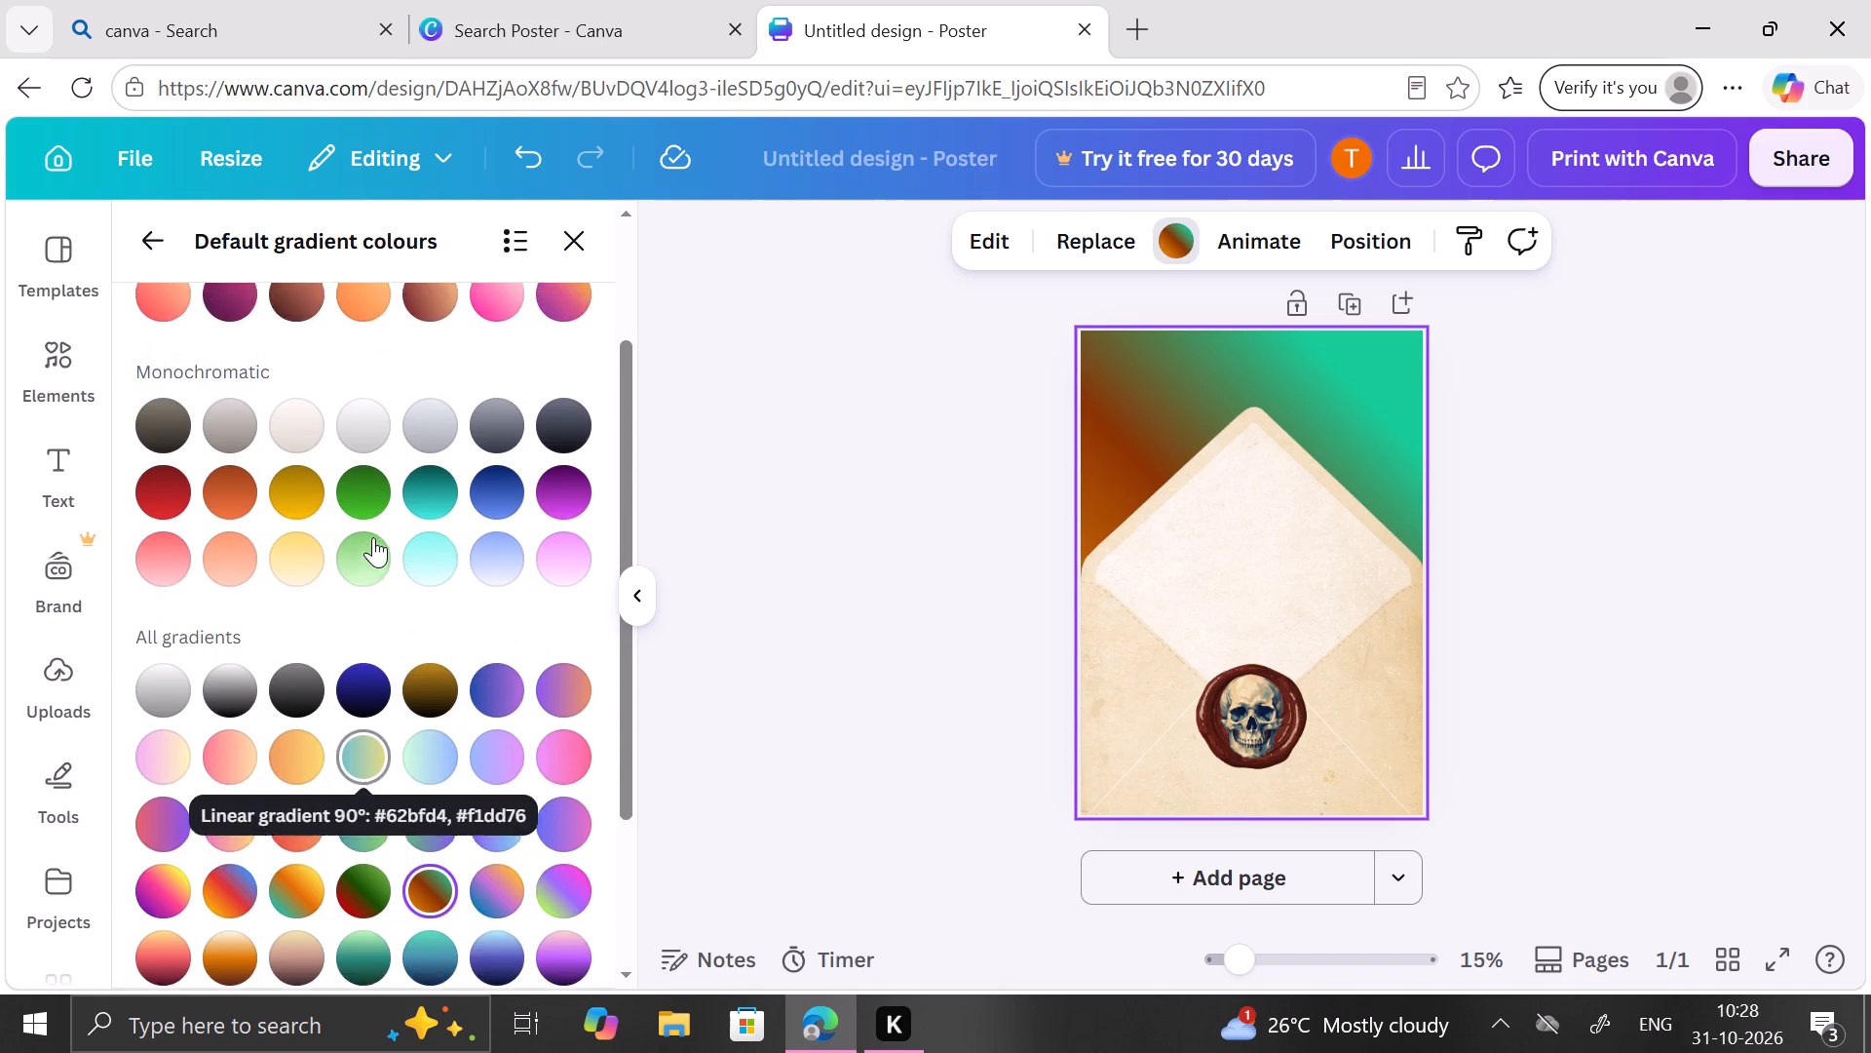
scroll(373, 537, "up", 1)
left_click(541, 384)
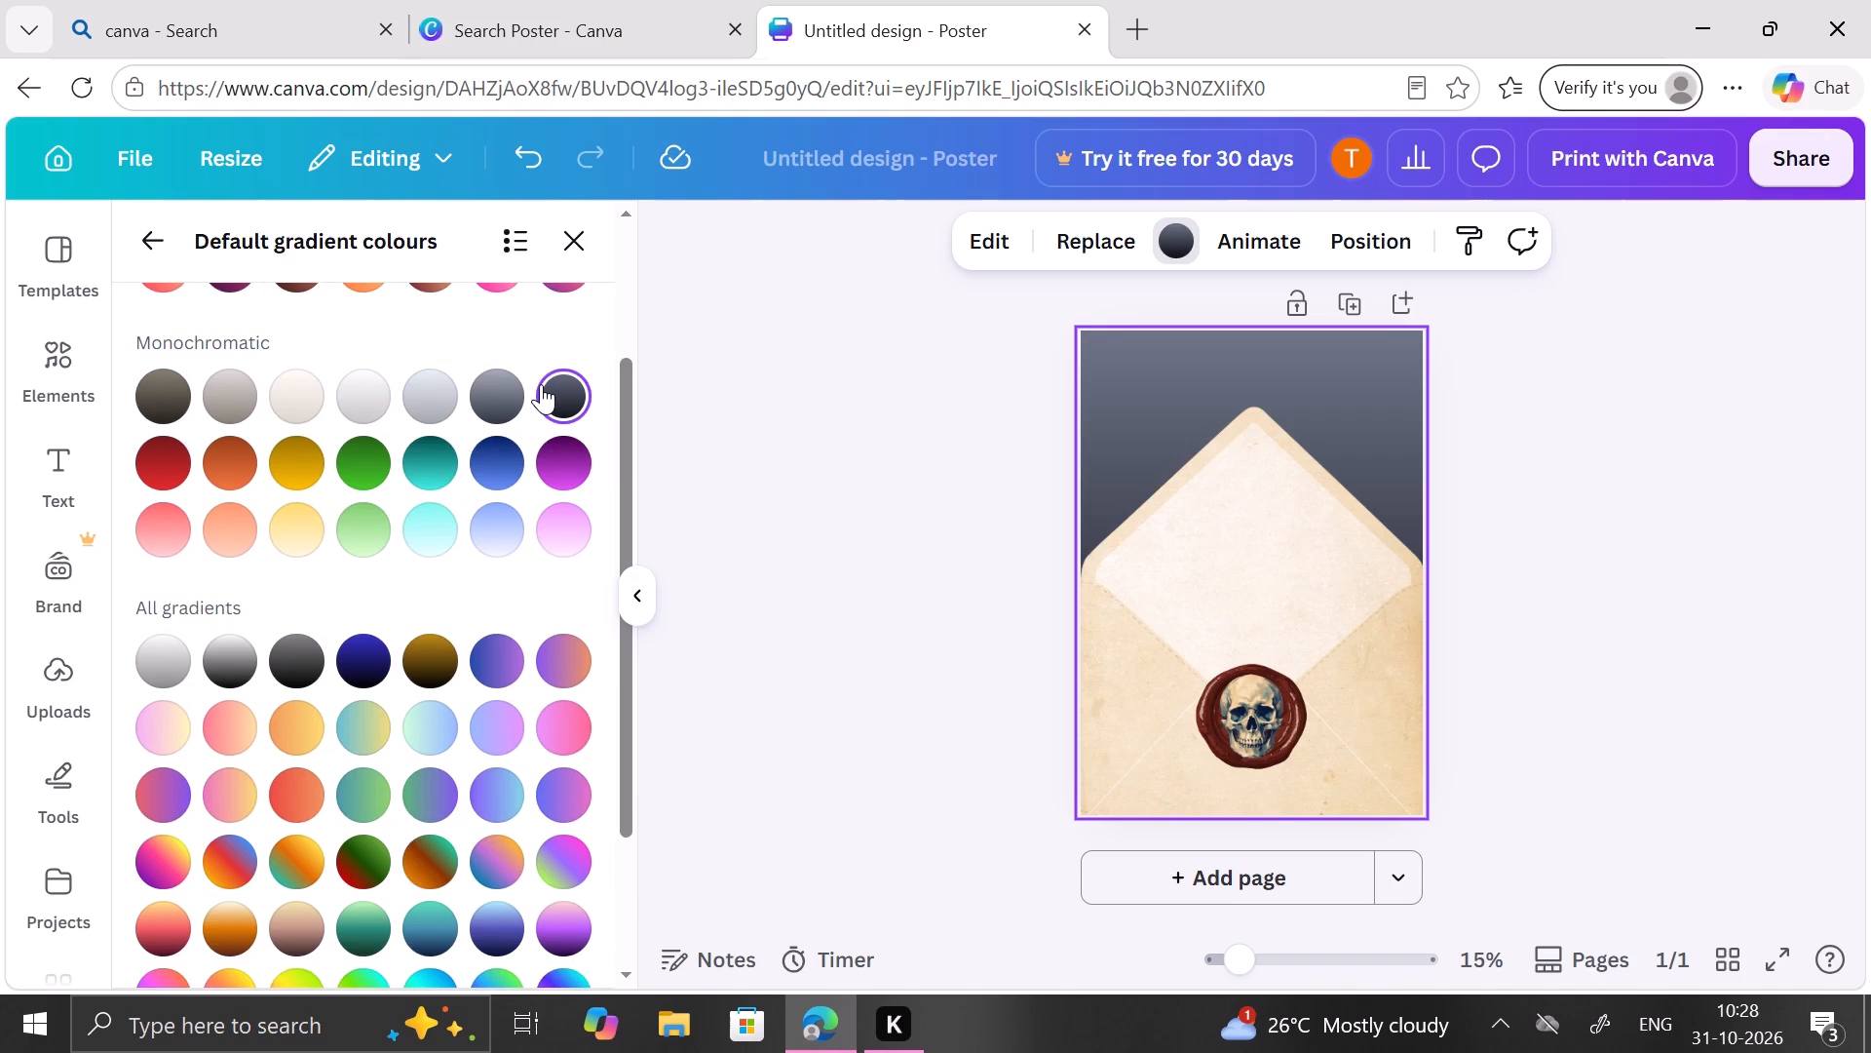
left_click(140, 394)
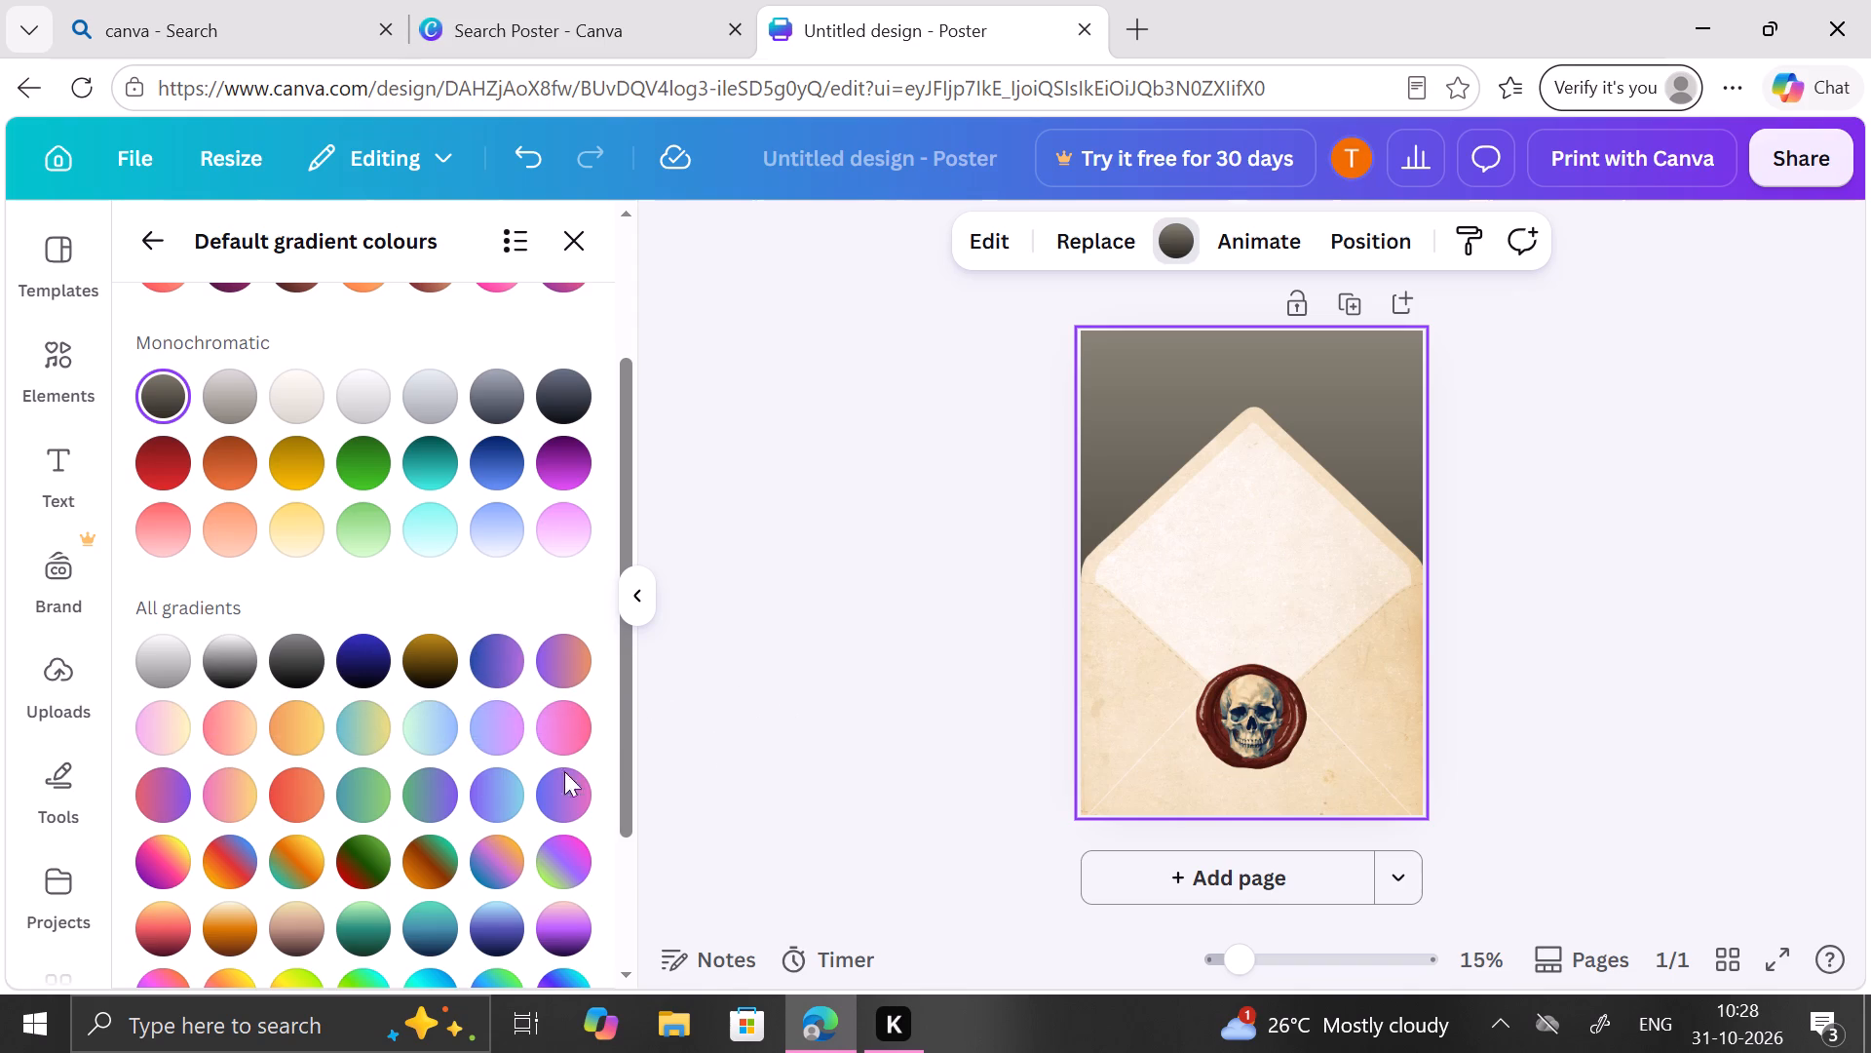
Set the page background to the monochromatic dark-red-to-red gradient and collapse the colour choices.
scroll(659, 555, "up", 1)
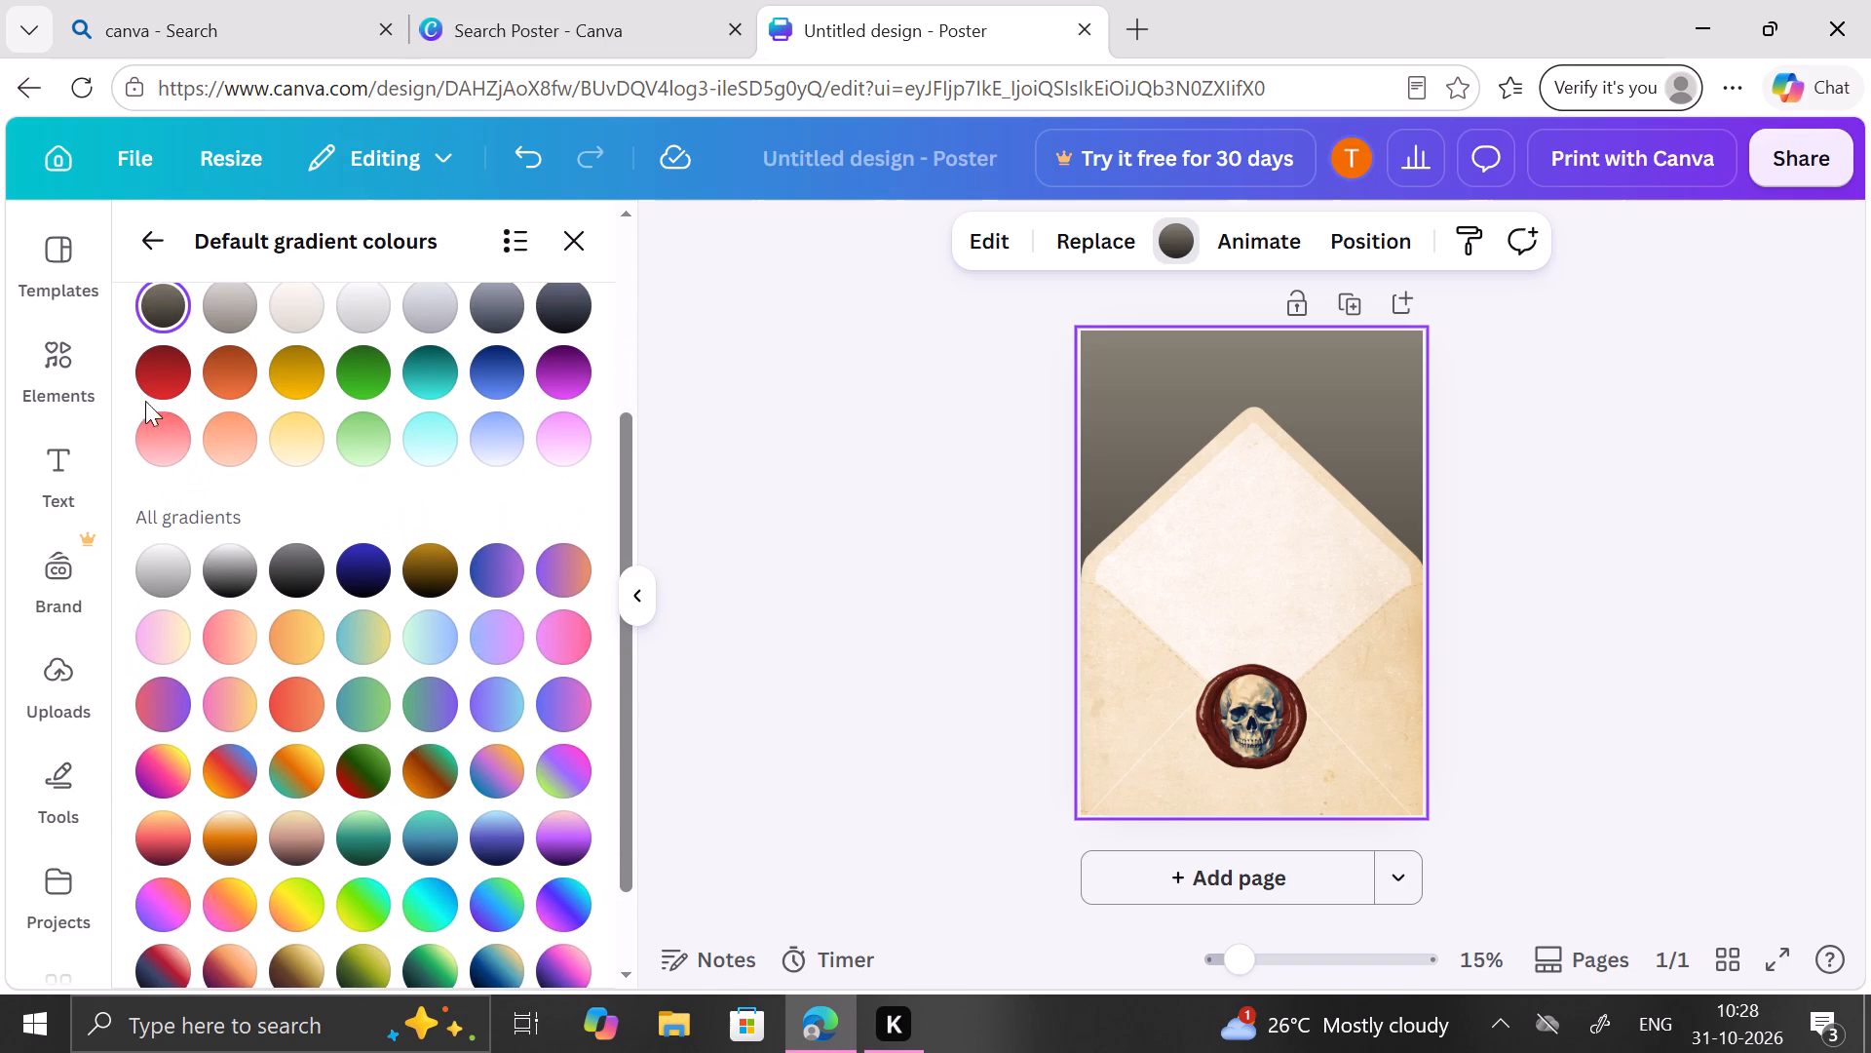
left_click(140, 360)
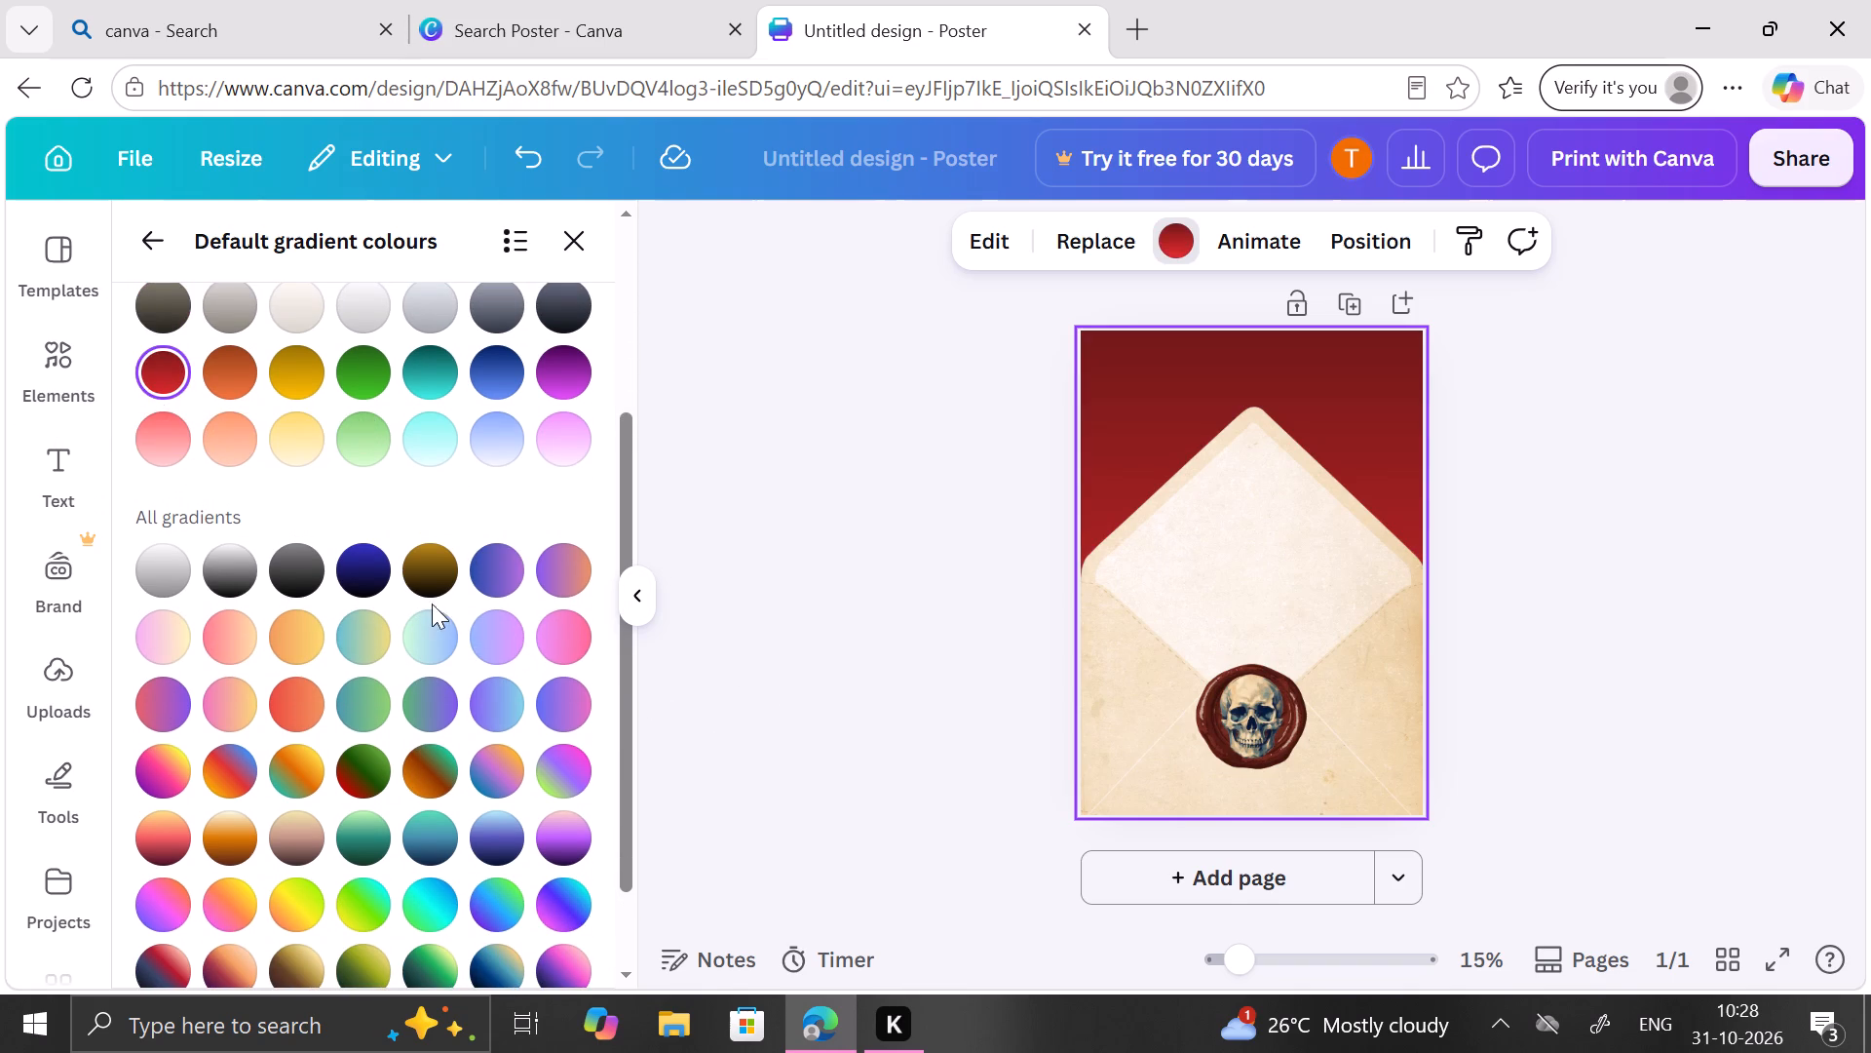
scroll(268, 604, "down", 3)
scroll(268, 604, "up", 3)
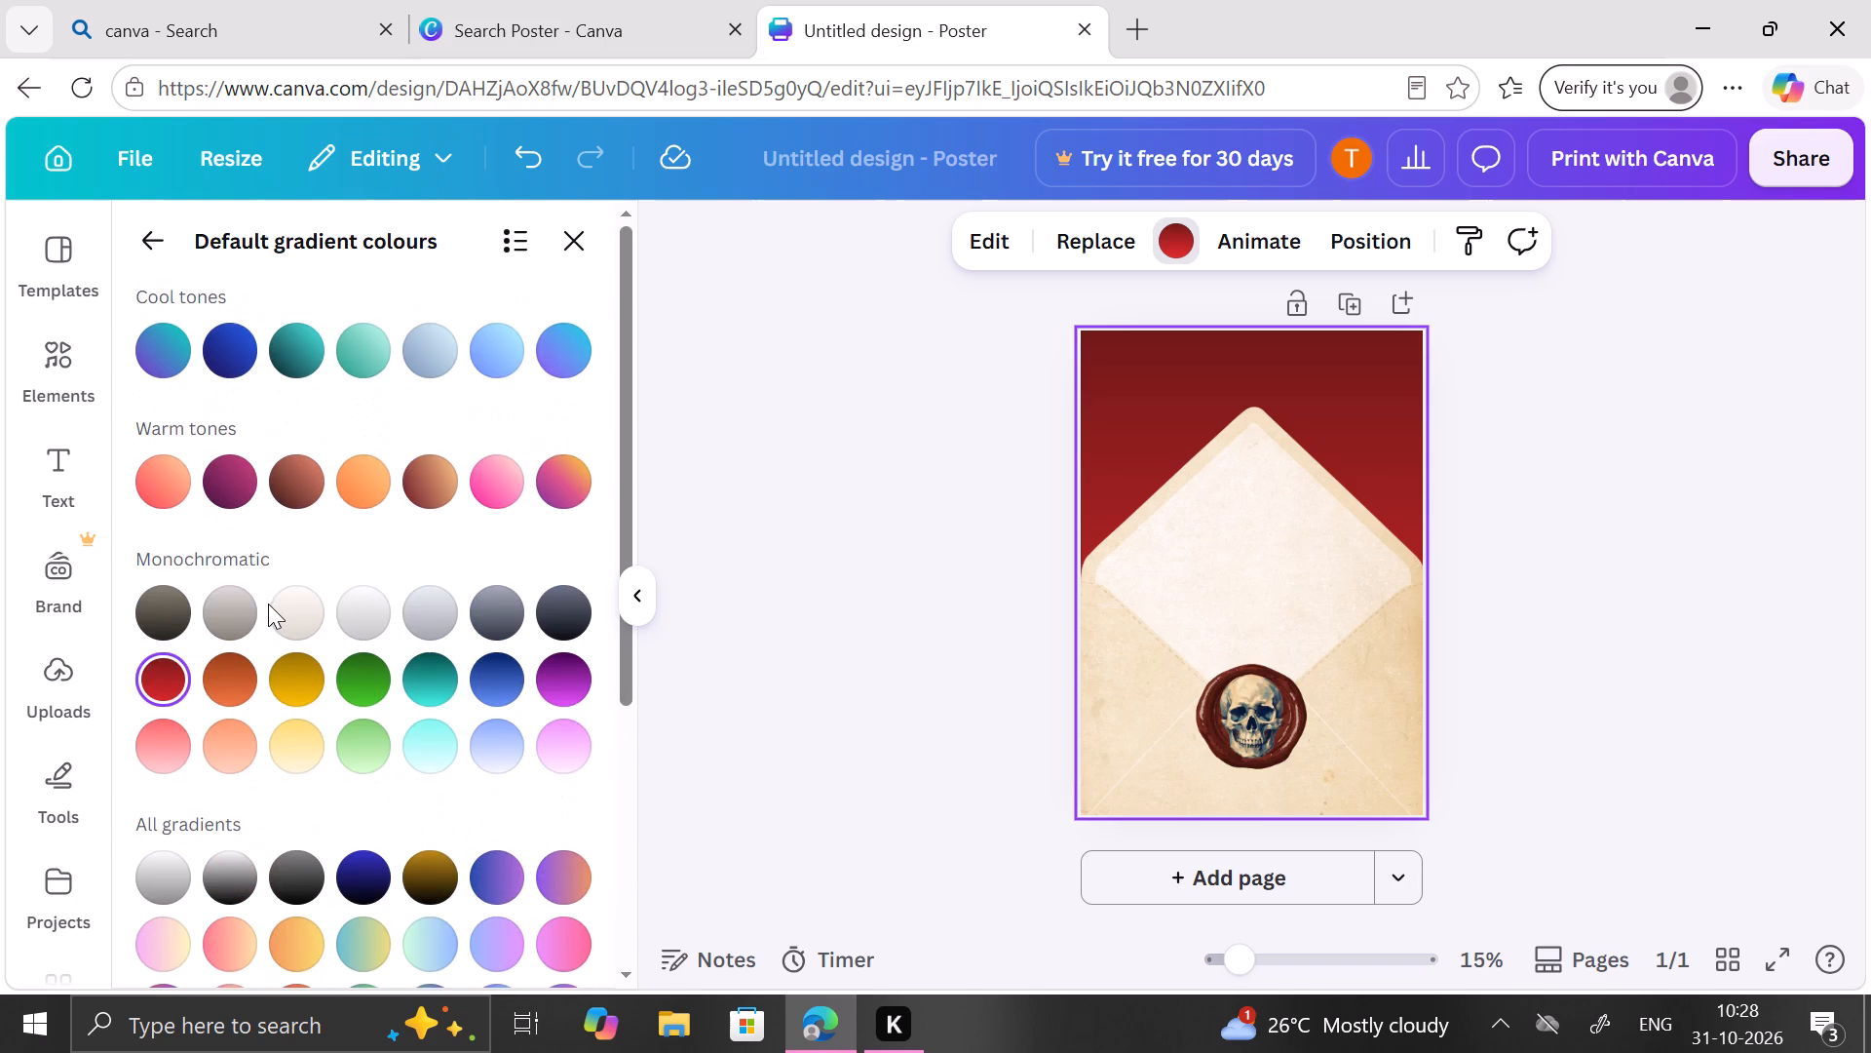
left_click(617, 589)
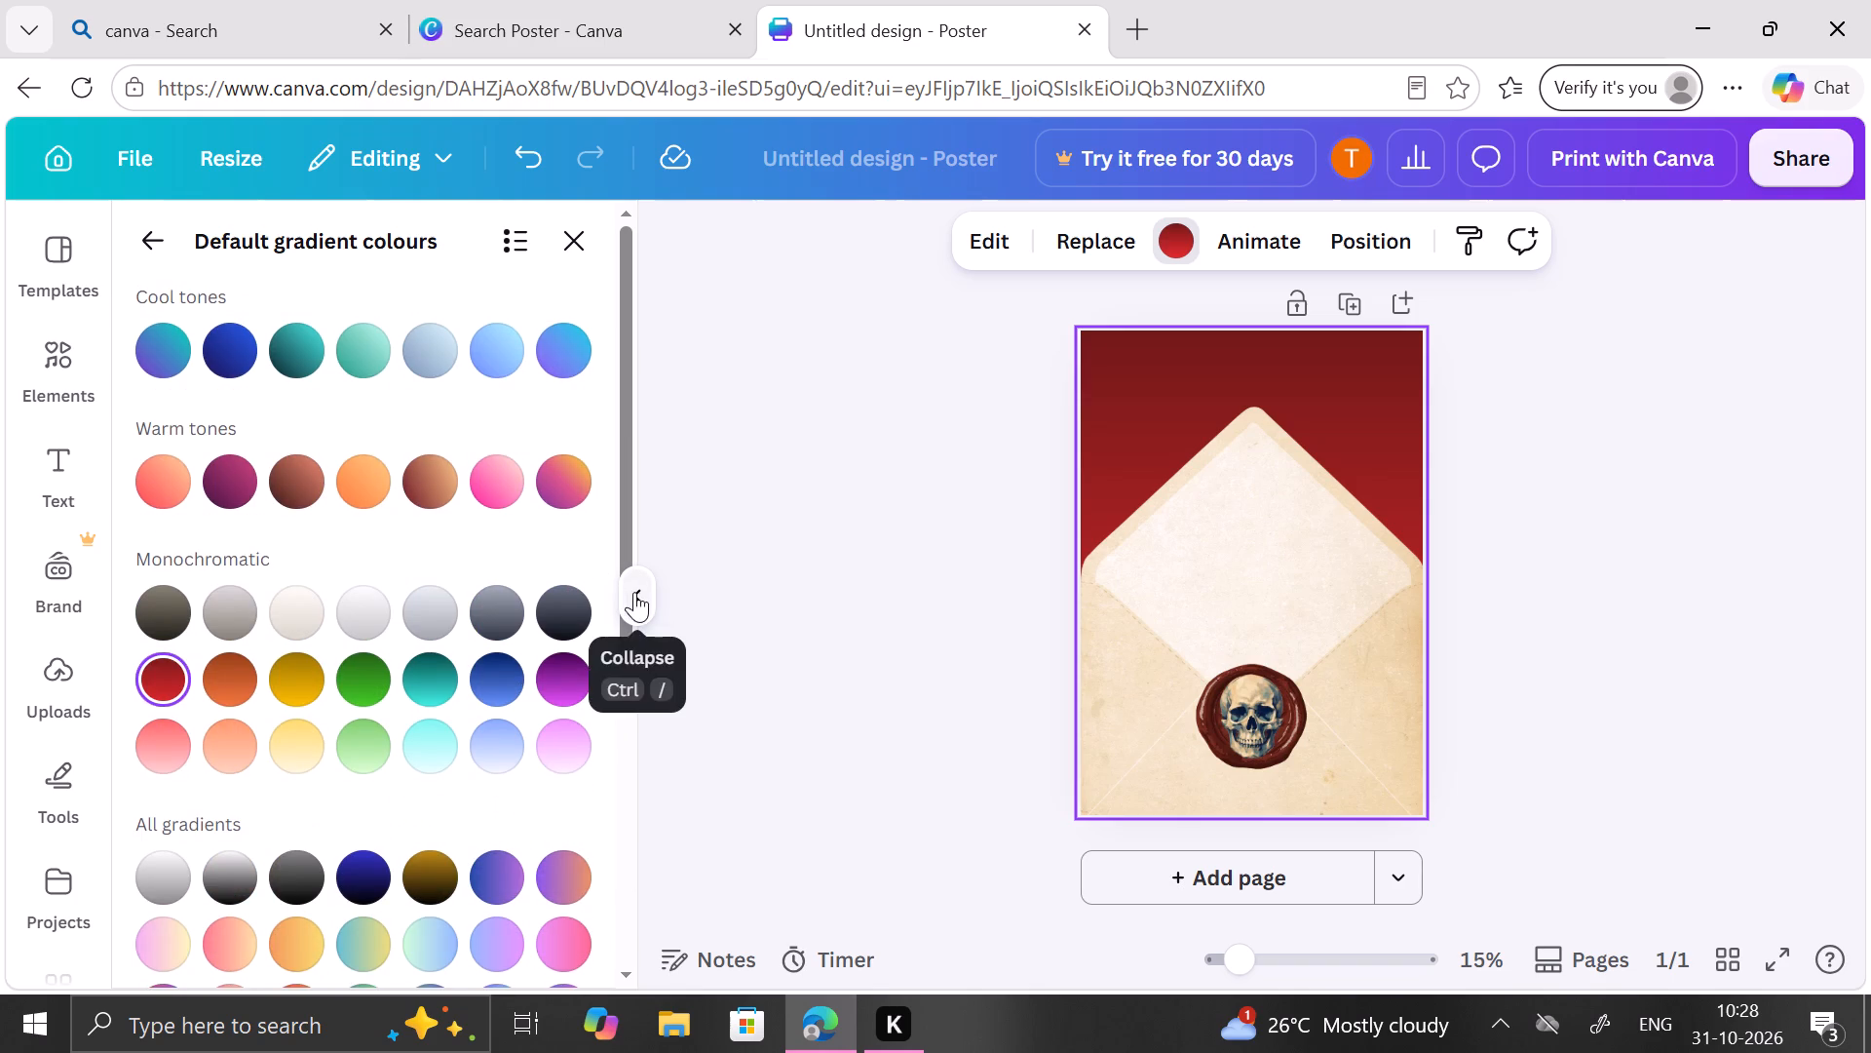
left_click(634, 592)
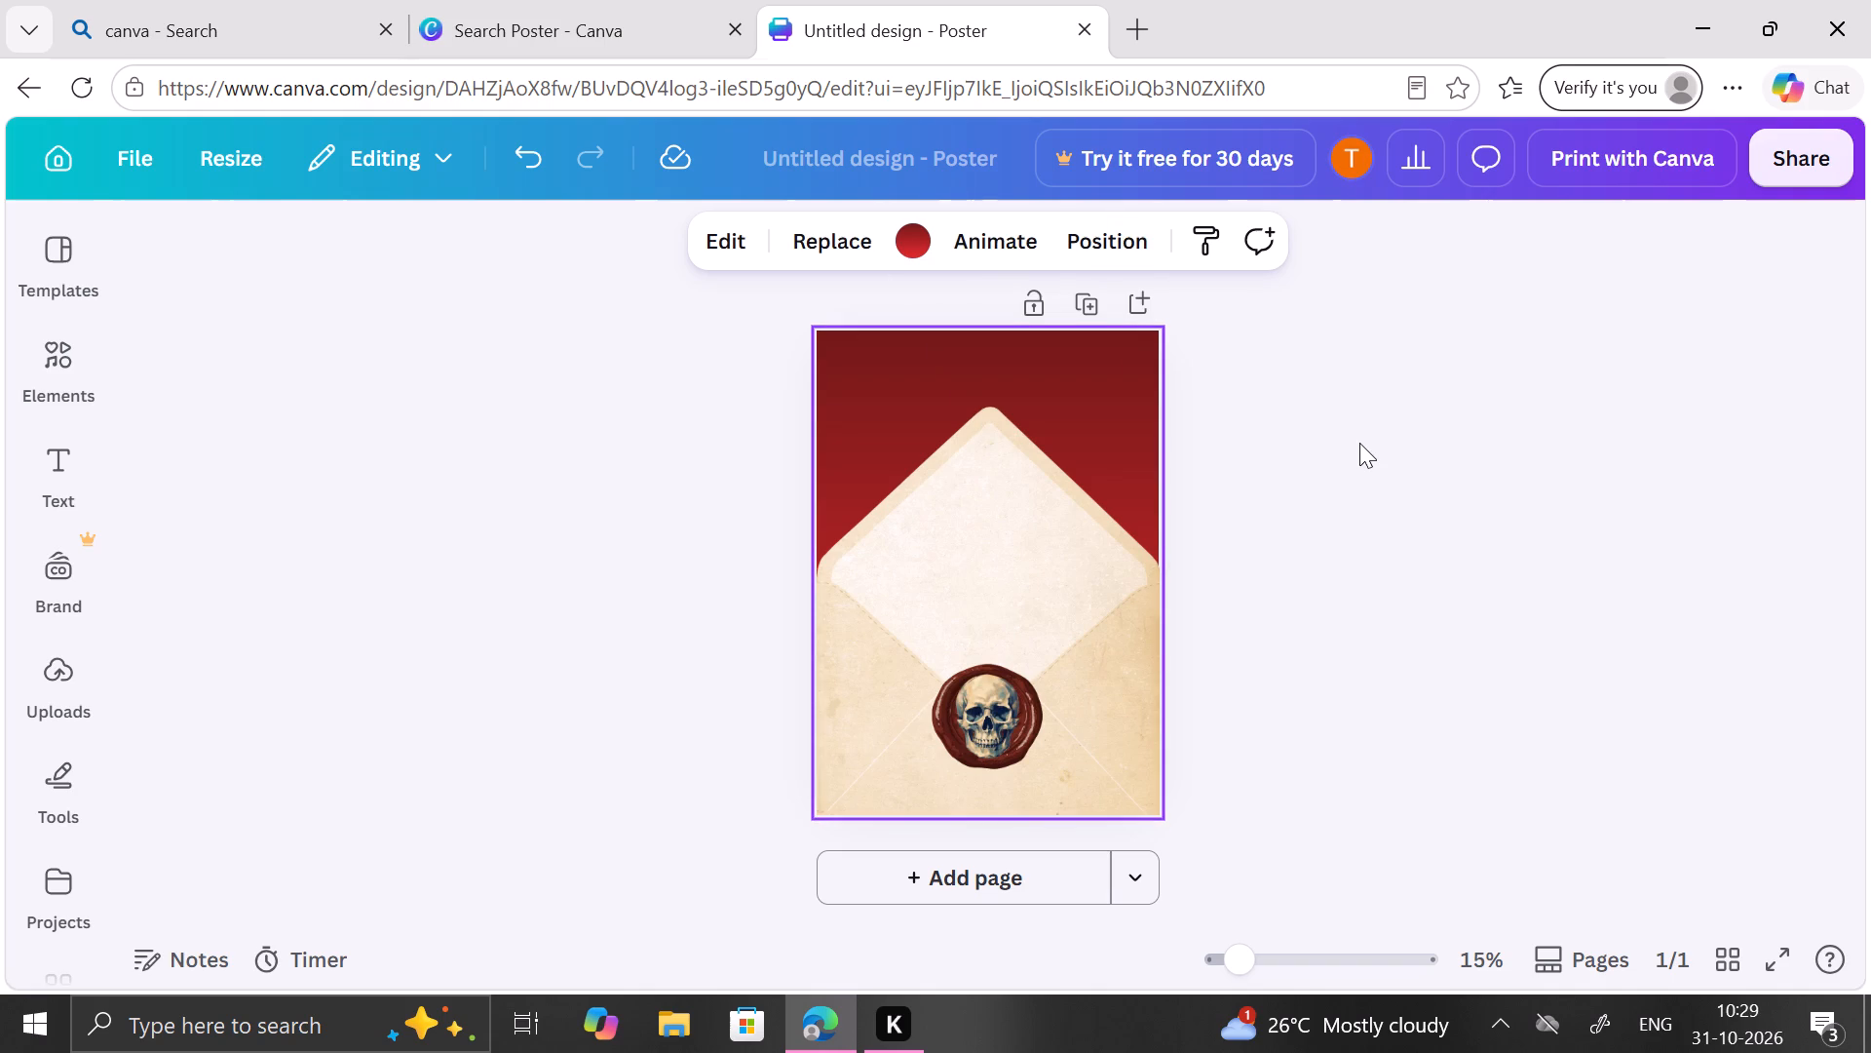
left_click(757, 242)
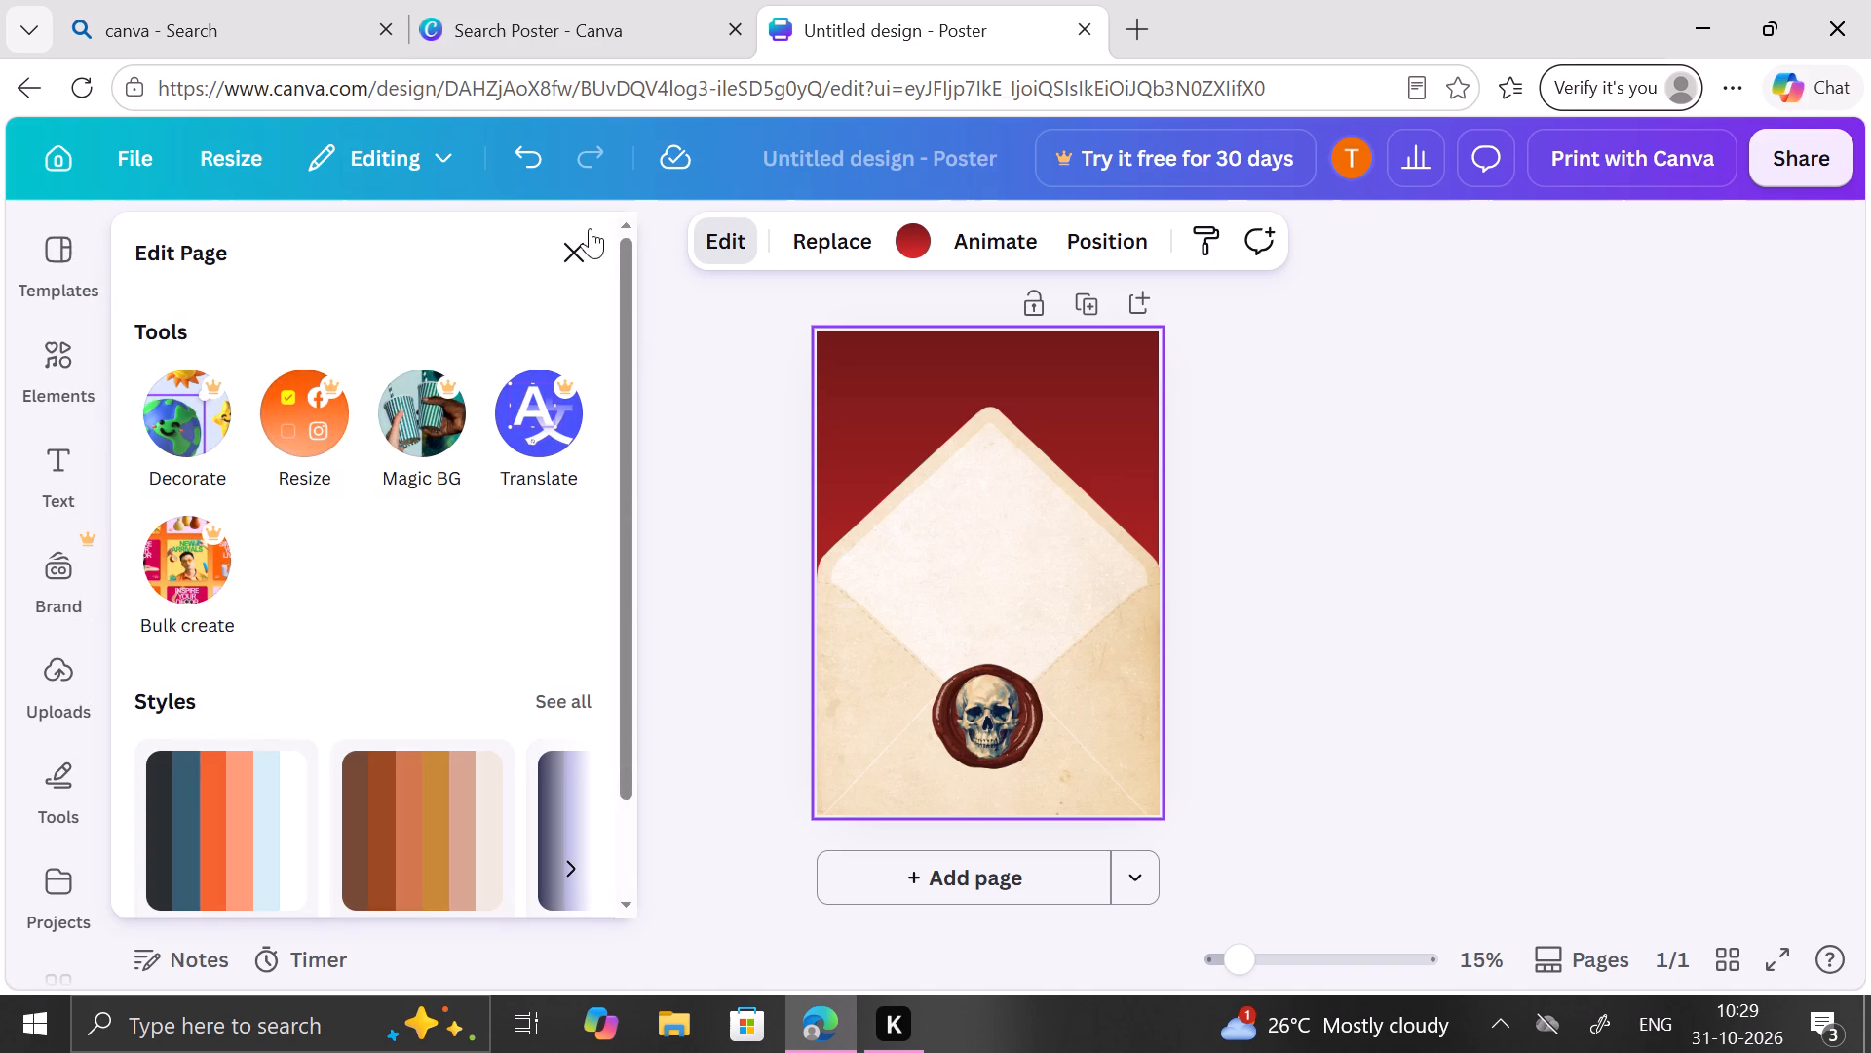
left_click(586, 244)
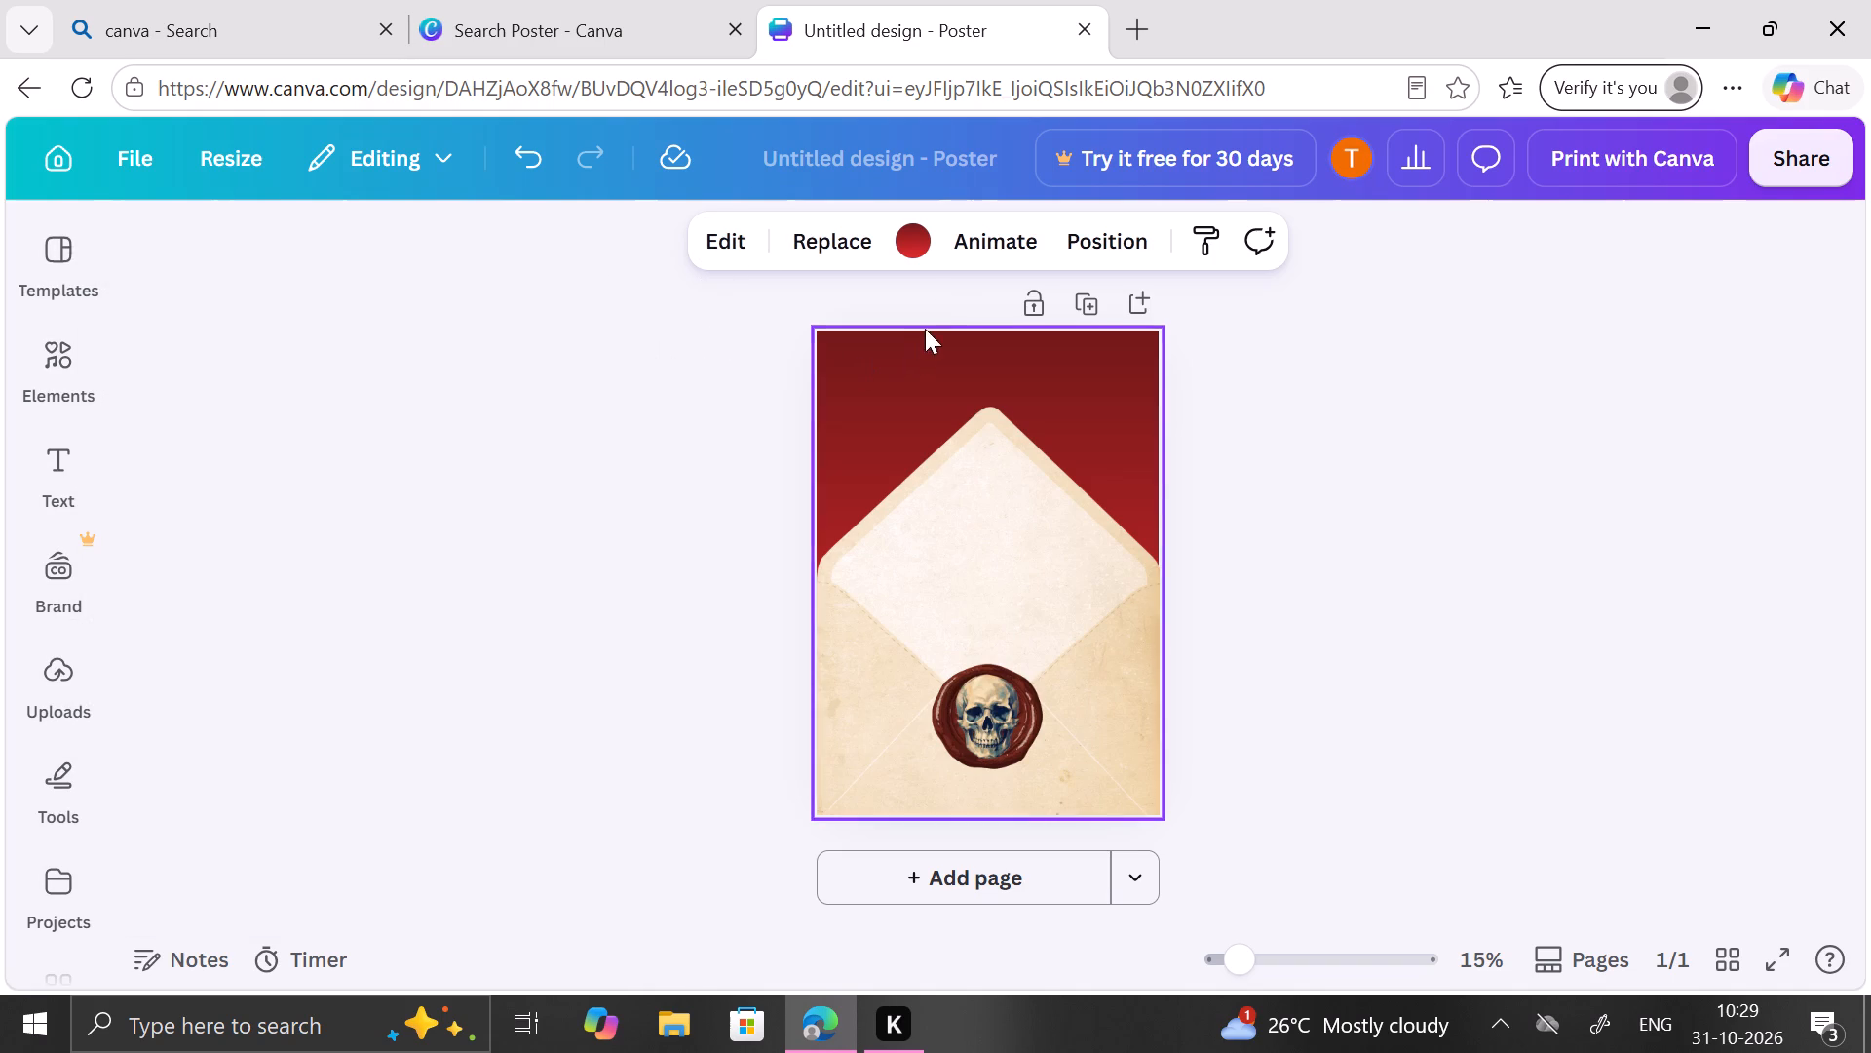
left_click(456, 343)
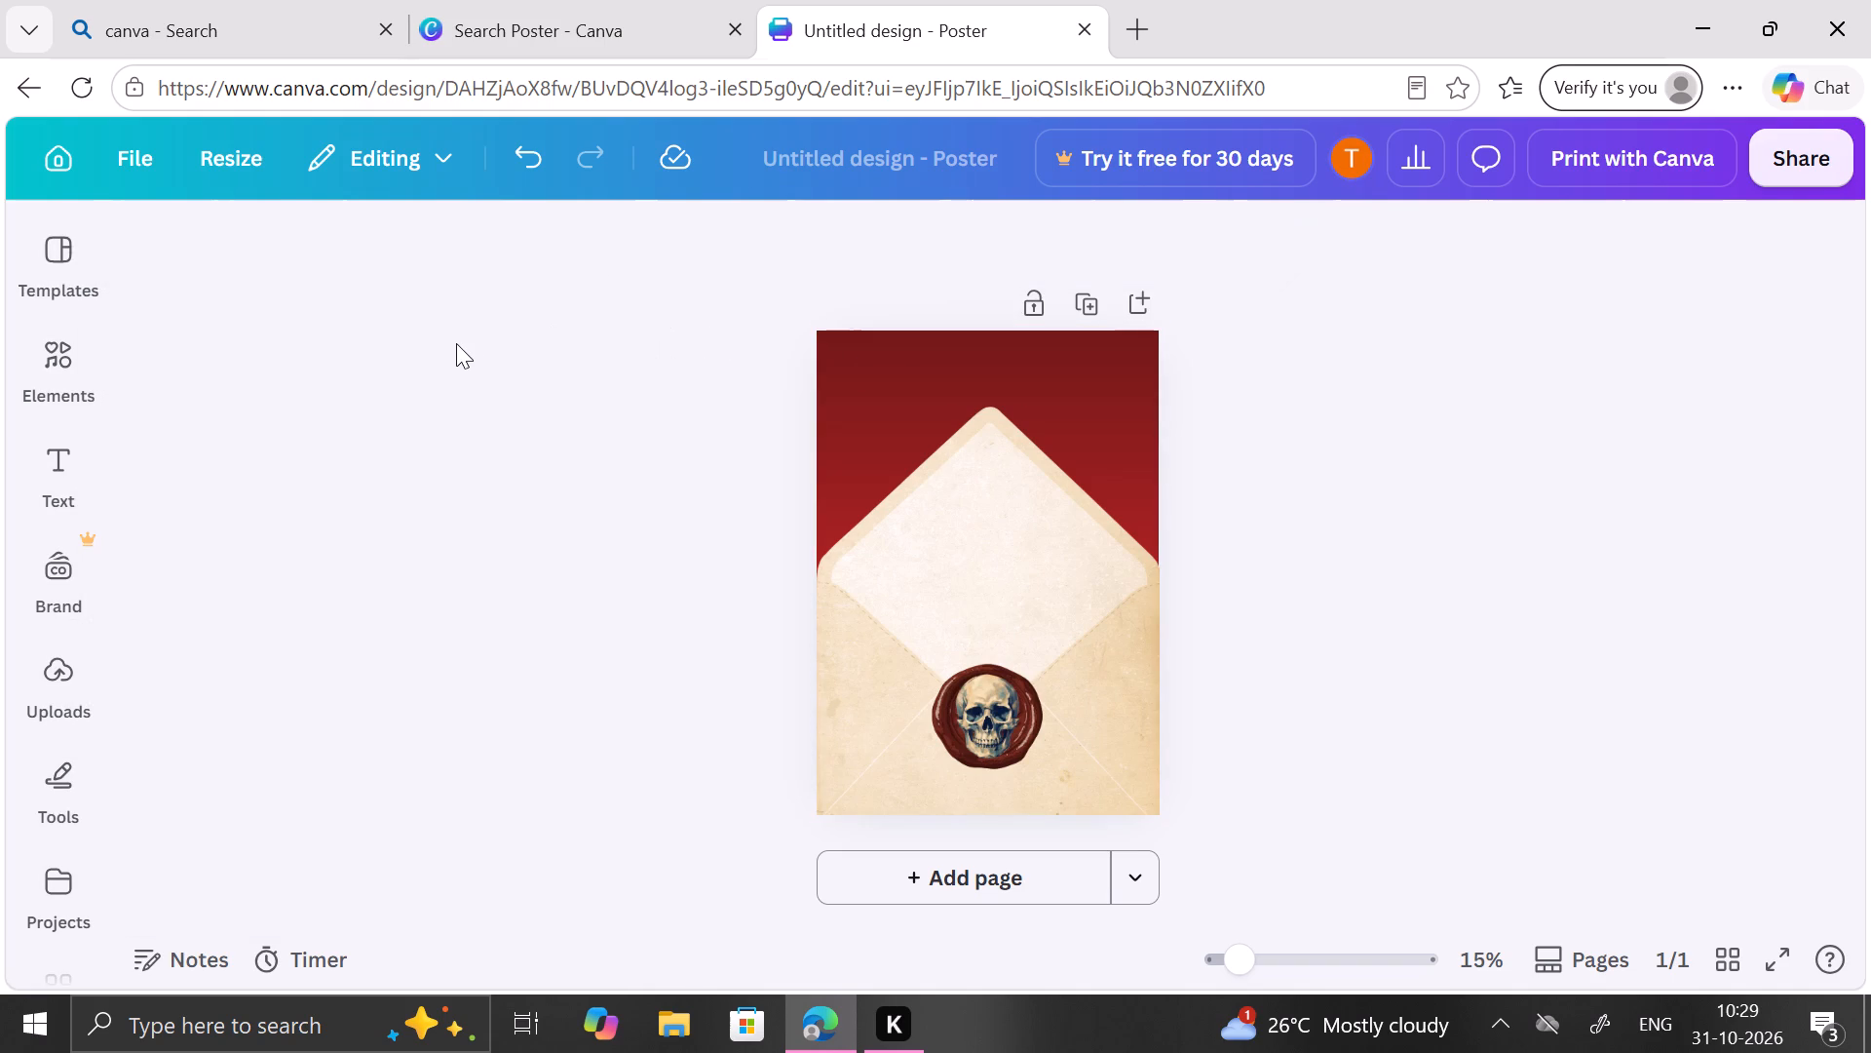
Add a plain text box to the poster, over the envelope's flap.
left_click(47, 451)
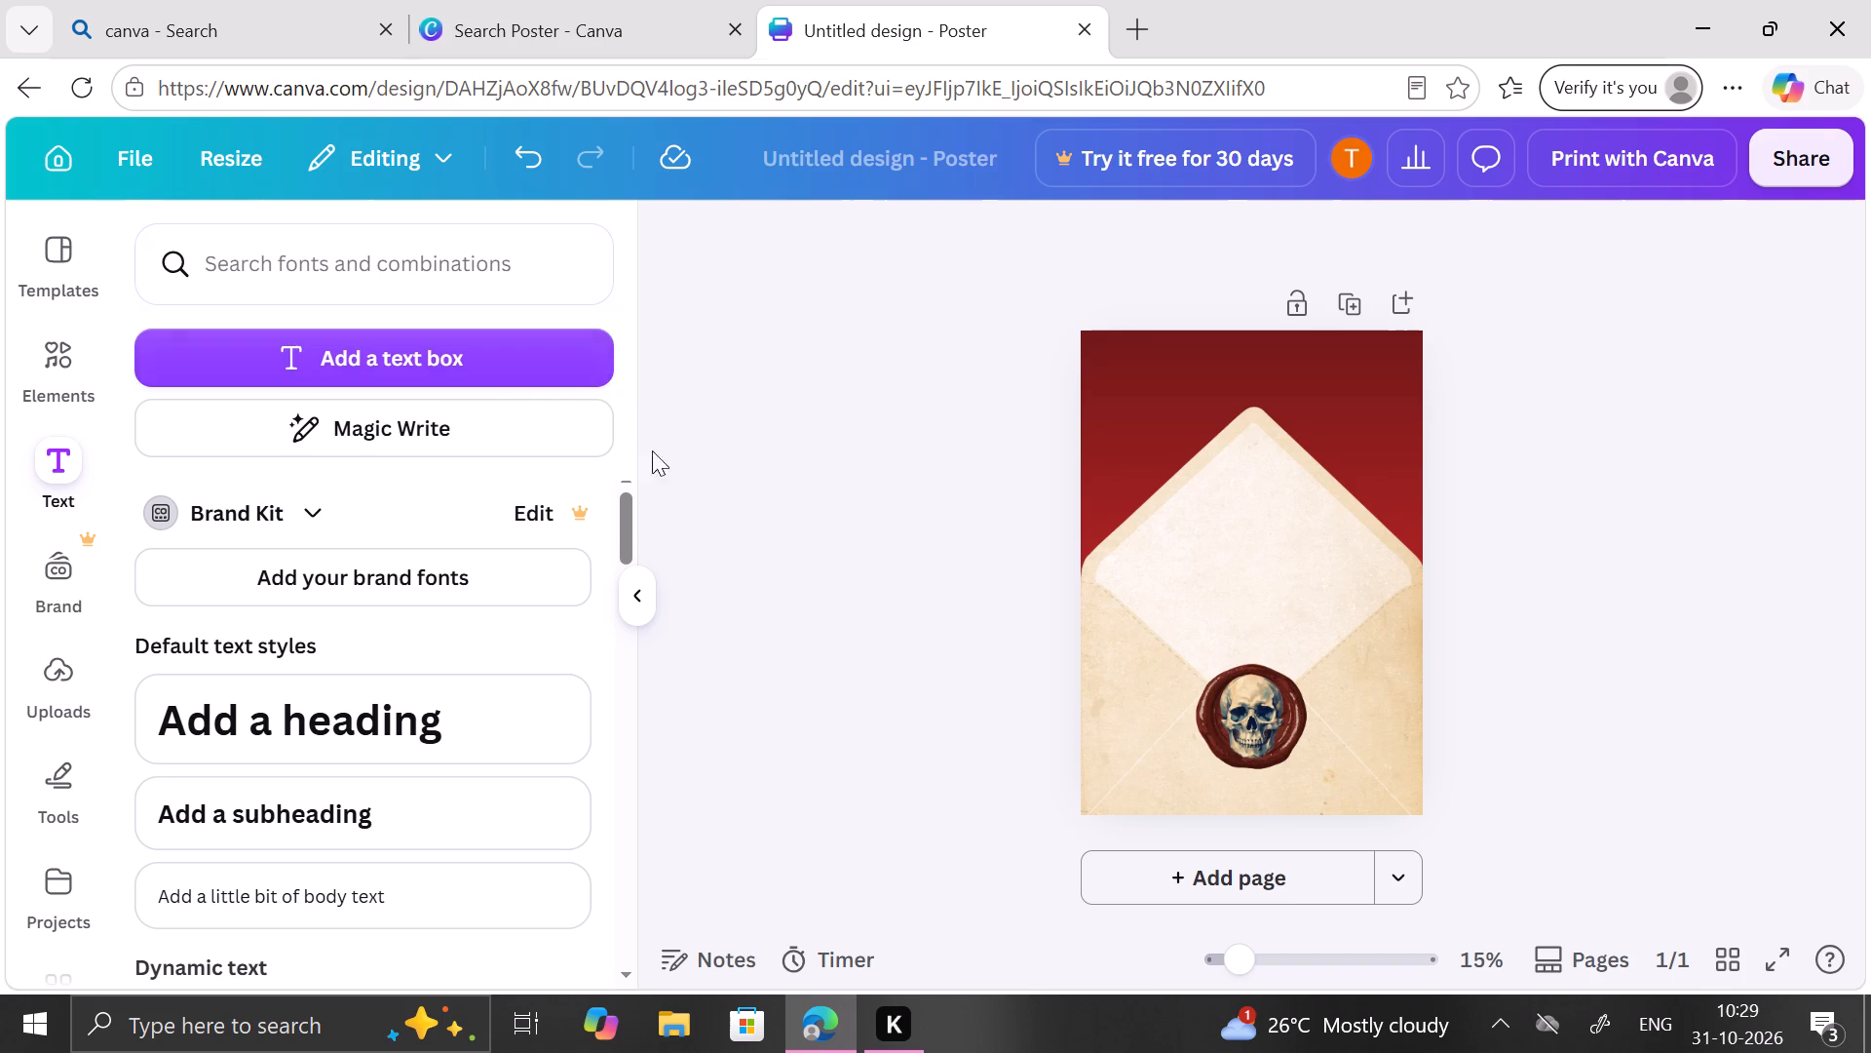
left_click_drag(775, 508, 440, 297)
left_click(430, 339)
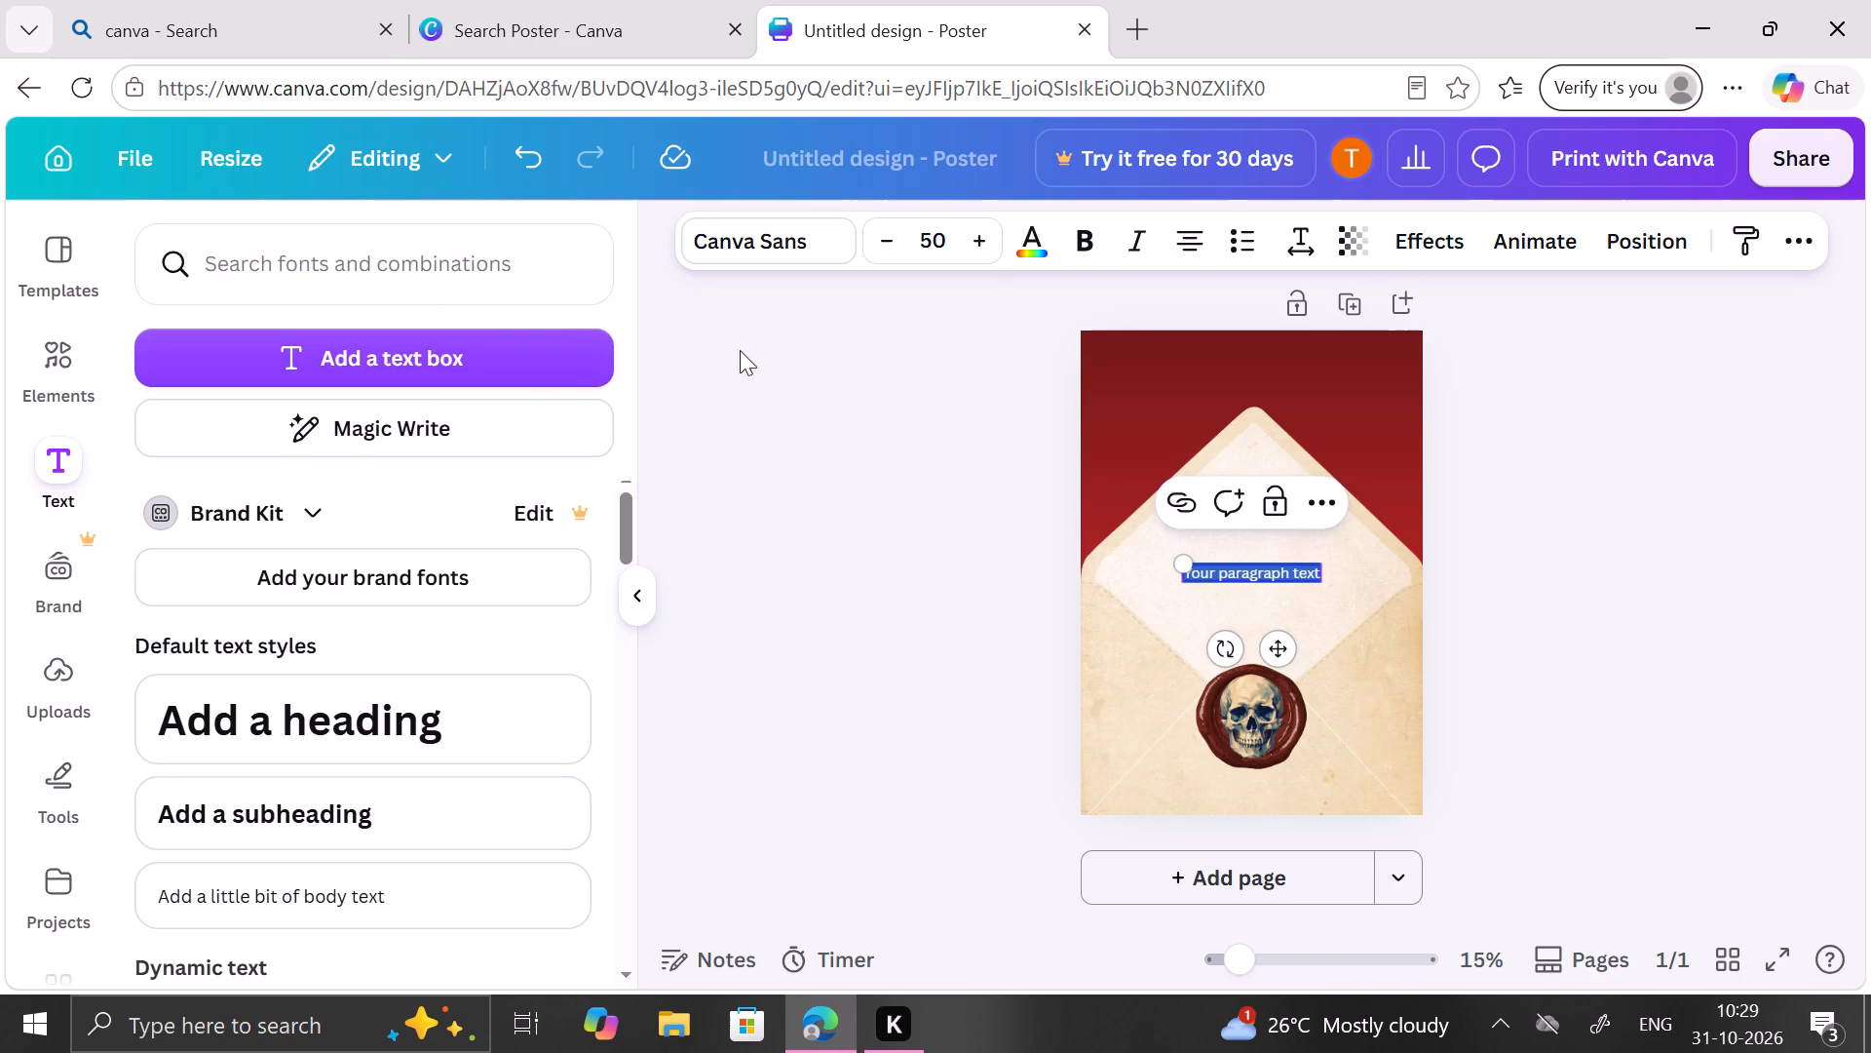
left_click(2, 408)
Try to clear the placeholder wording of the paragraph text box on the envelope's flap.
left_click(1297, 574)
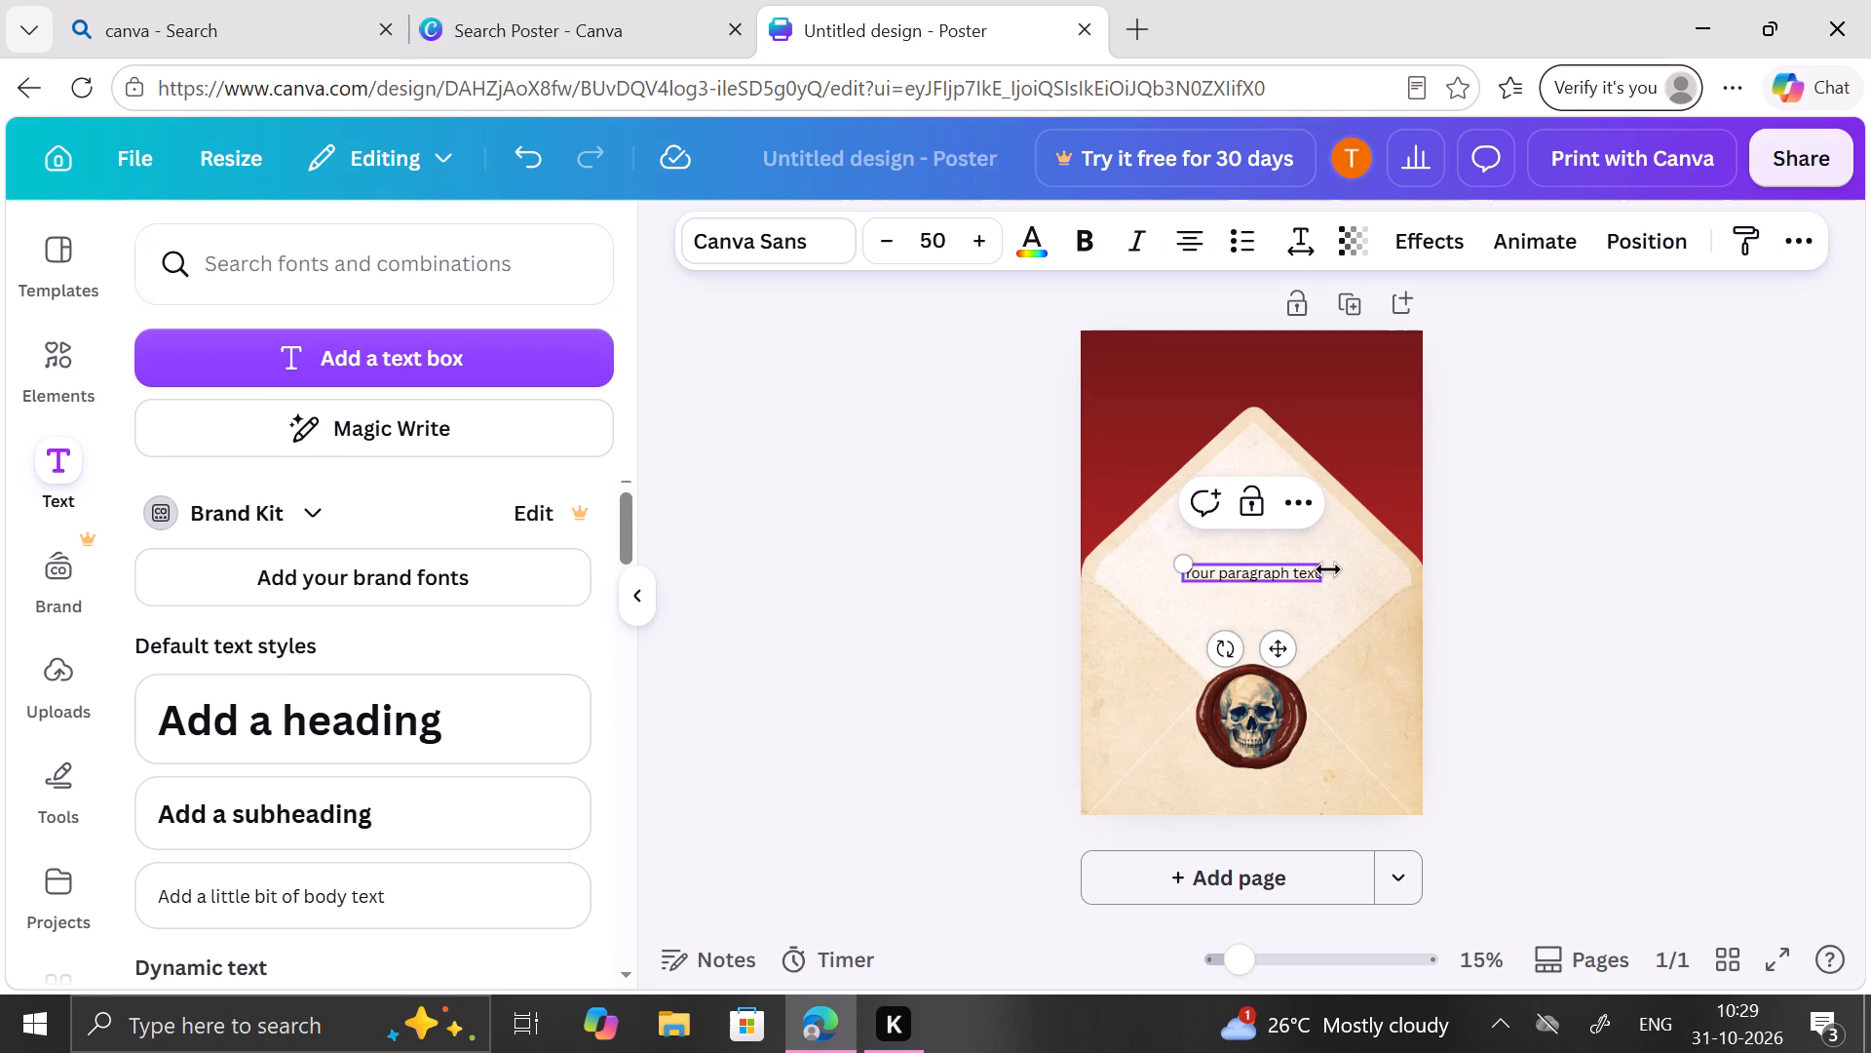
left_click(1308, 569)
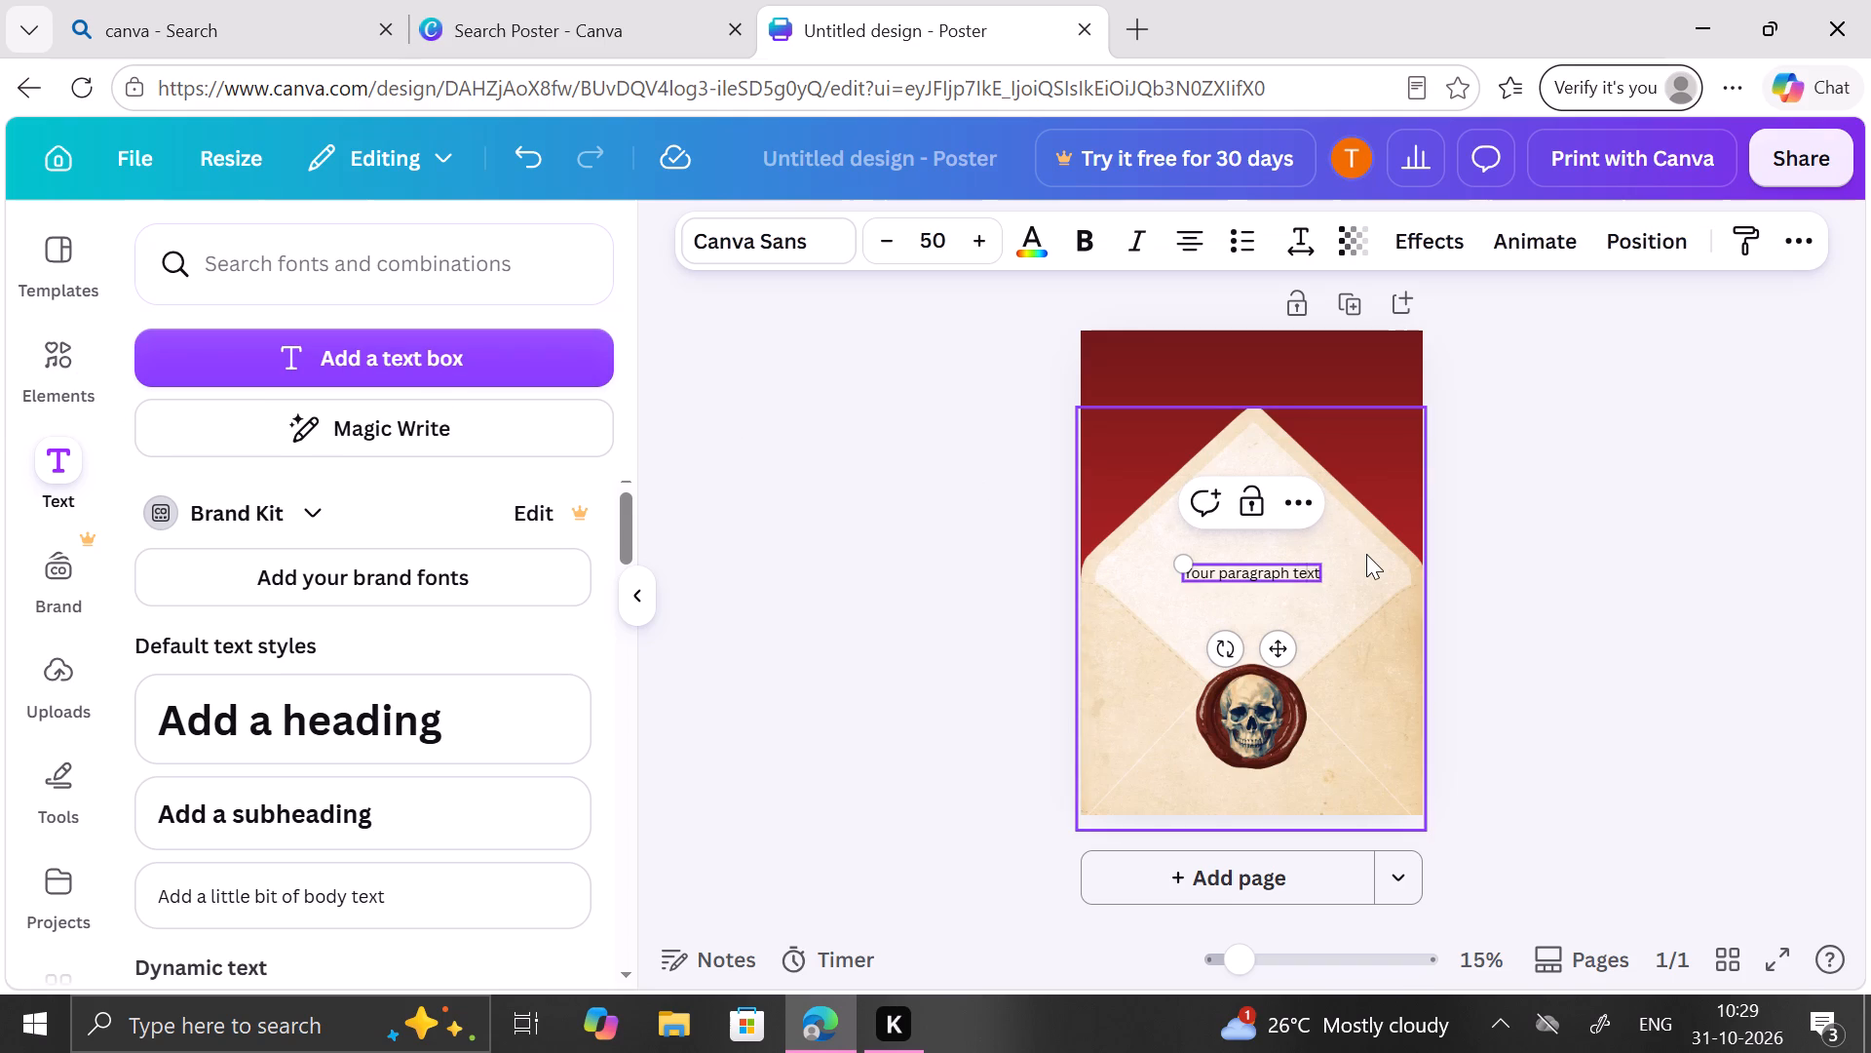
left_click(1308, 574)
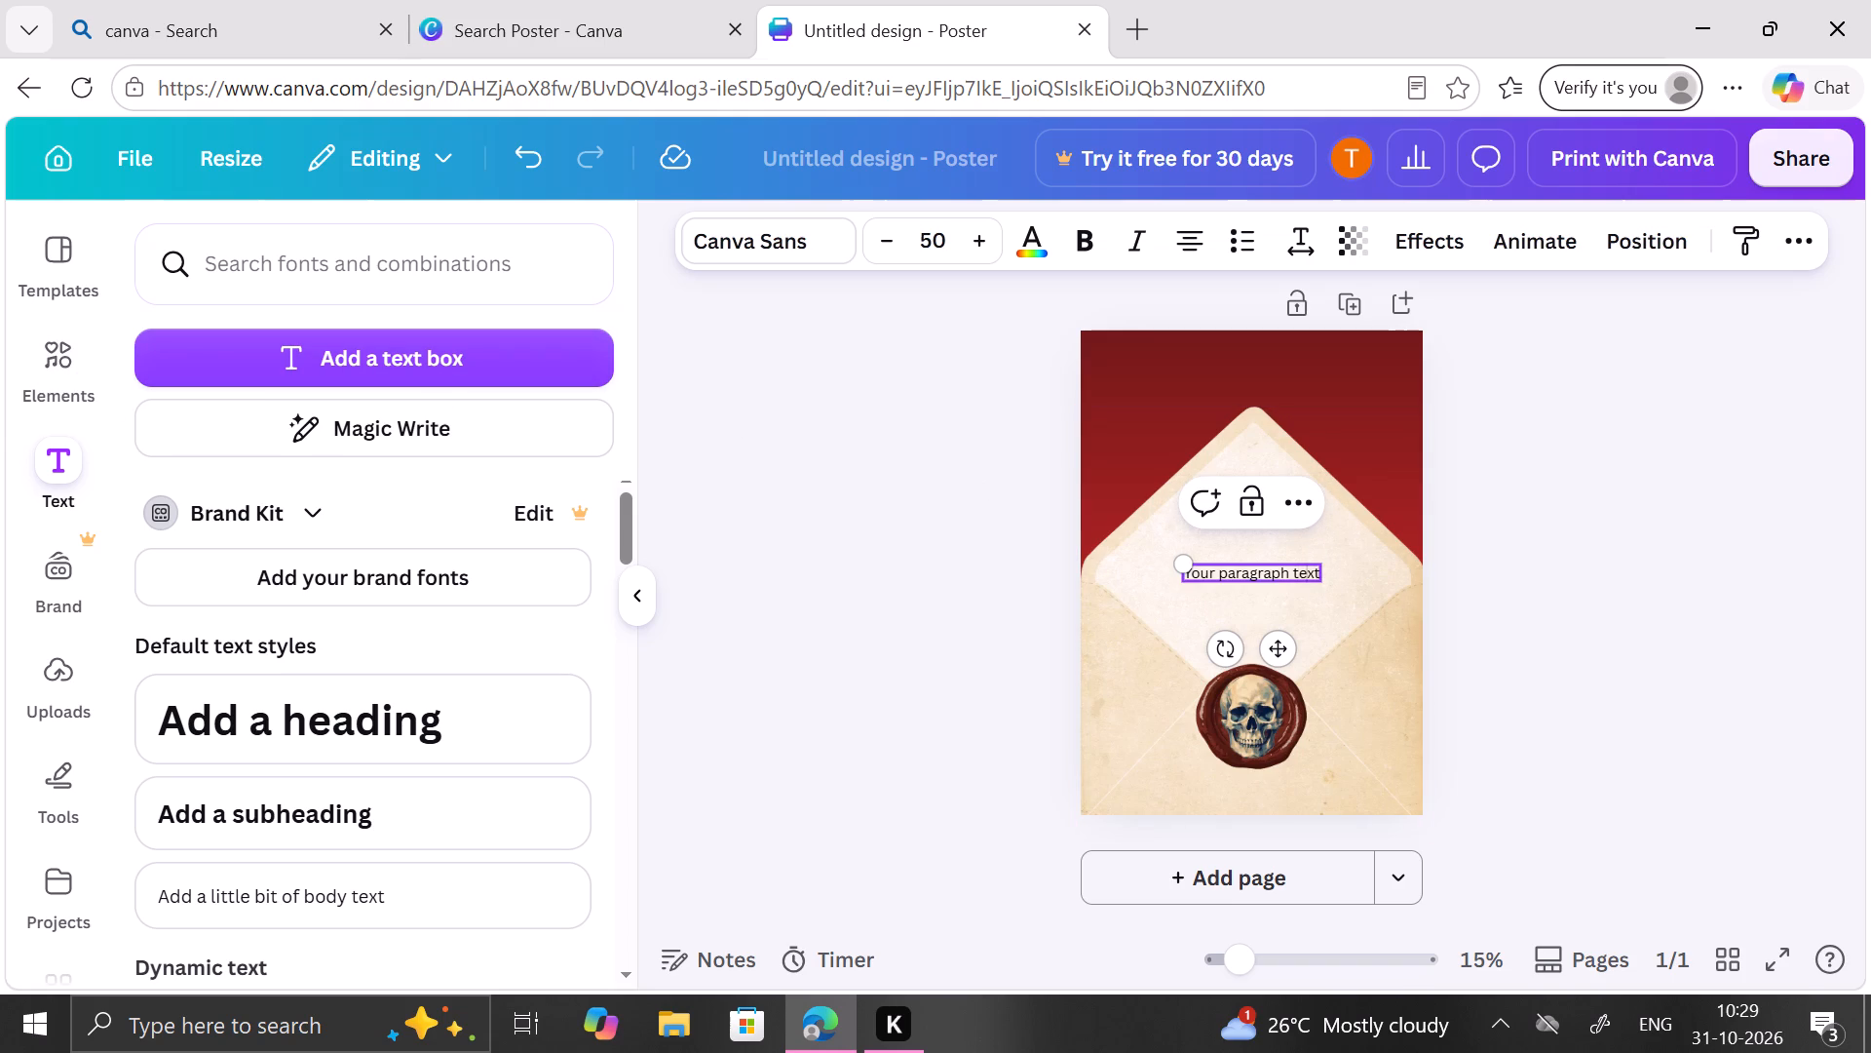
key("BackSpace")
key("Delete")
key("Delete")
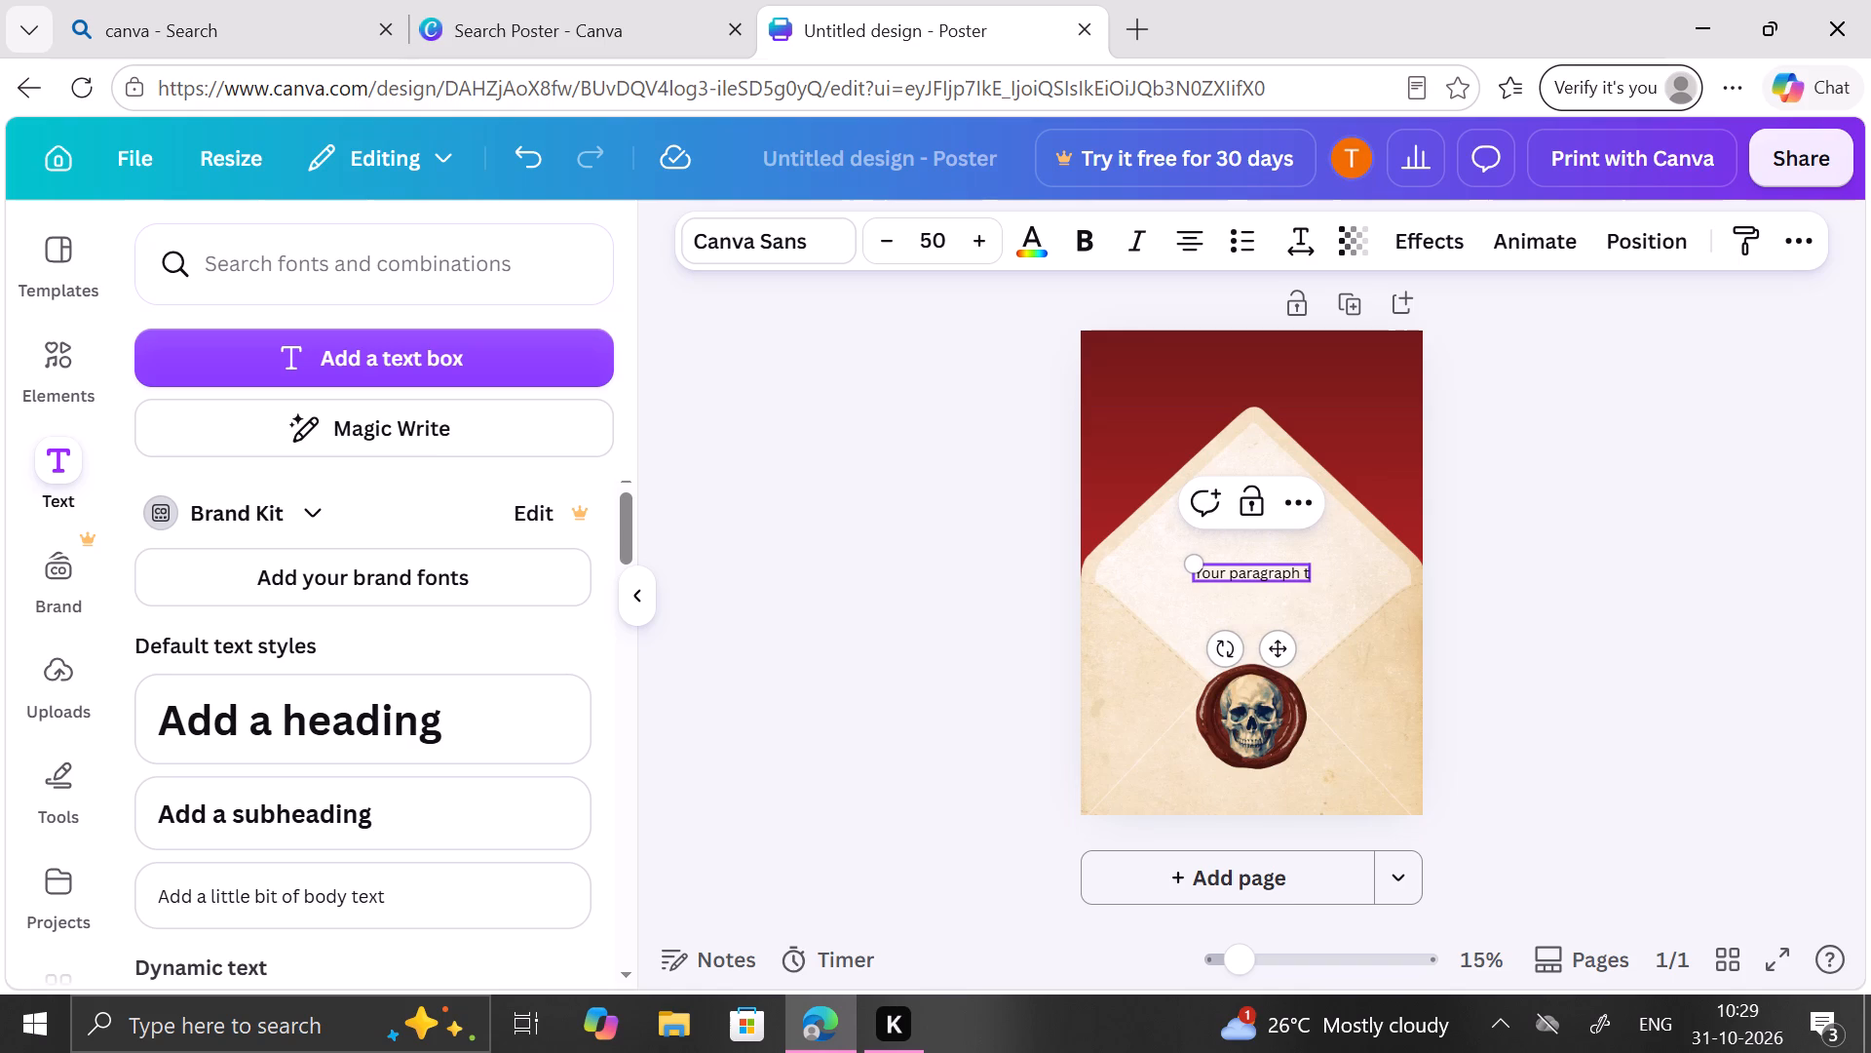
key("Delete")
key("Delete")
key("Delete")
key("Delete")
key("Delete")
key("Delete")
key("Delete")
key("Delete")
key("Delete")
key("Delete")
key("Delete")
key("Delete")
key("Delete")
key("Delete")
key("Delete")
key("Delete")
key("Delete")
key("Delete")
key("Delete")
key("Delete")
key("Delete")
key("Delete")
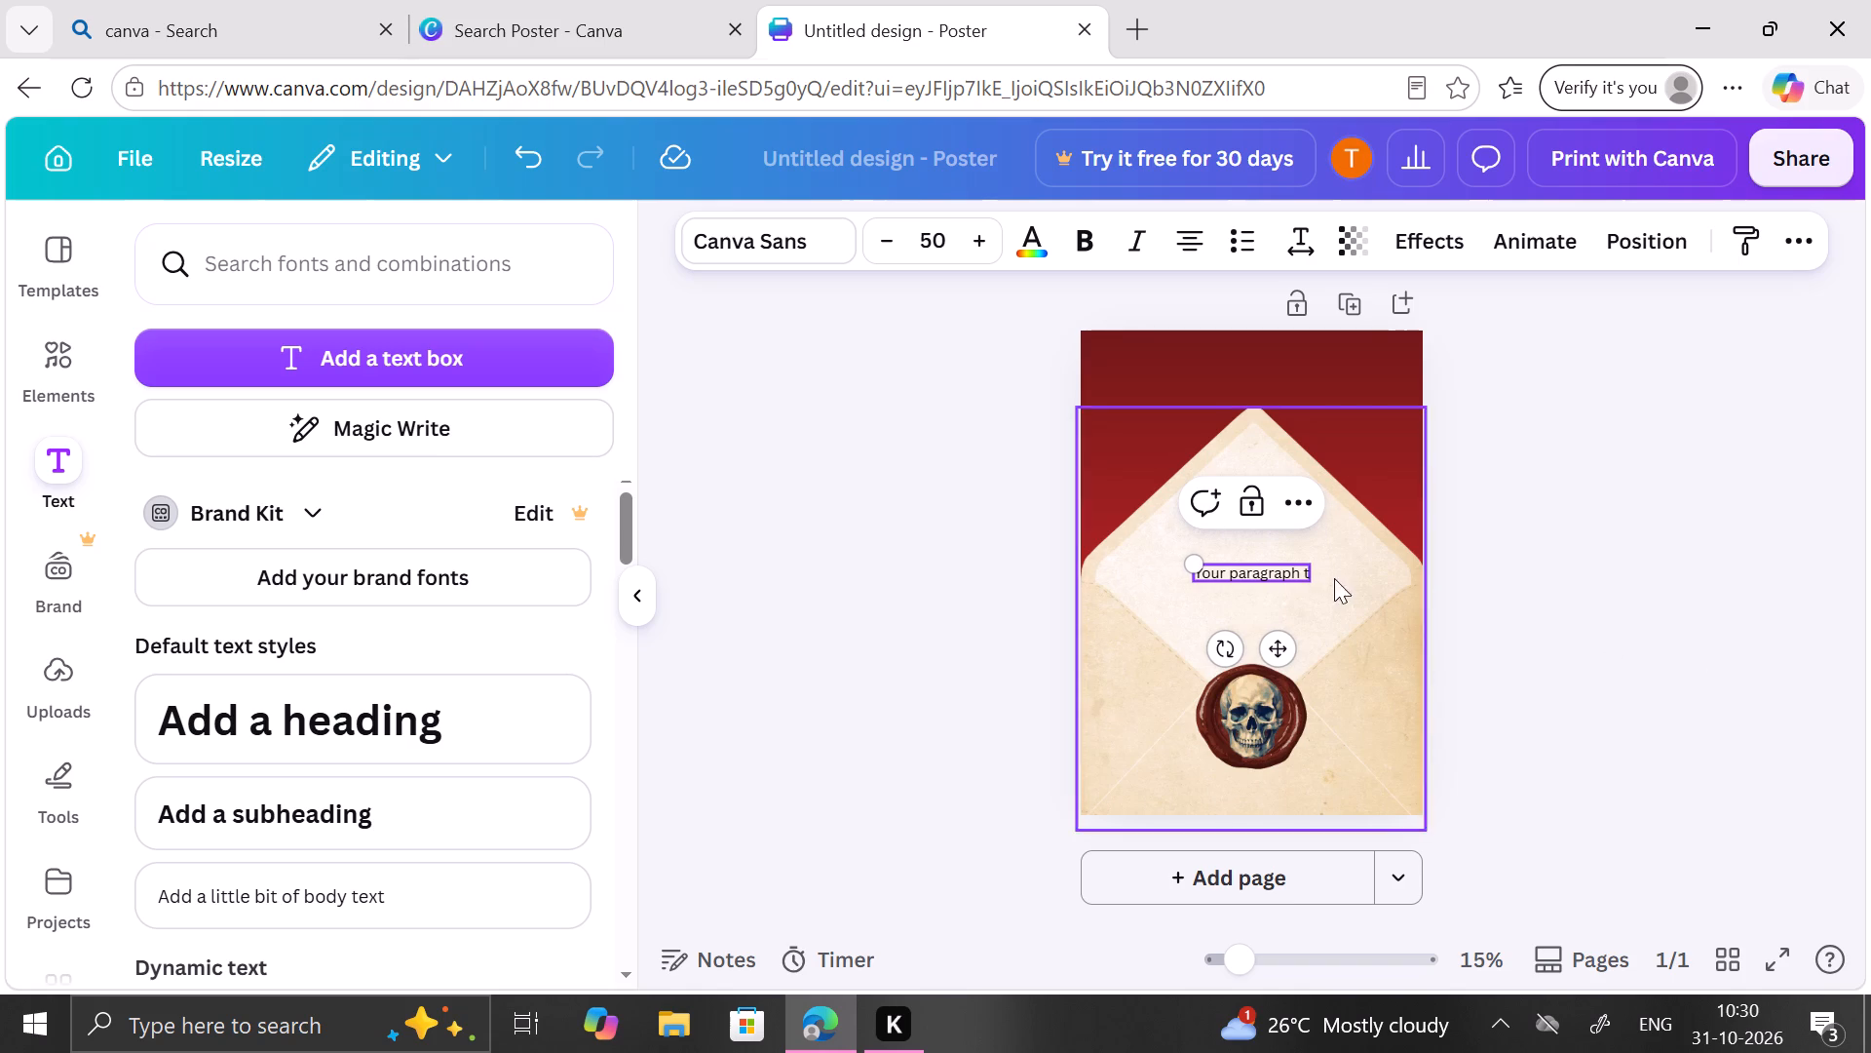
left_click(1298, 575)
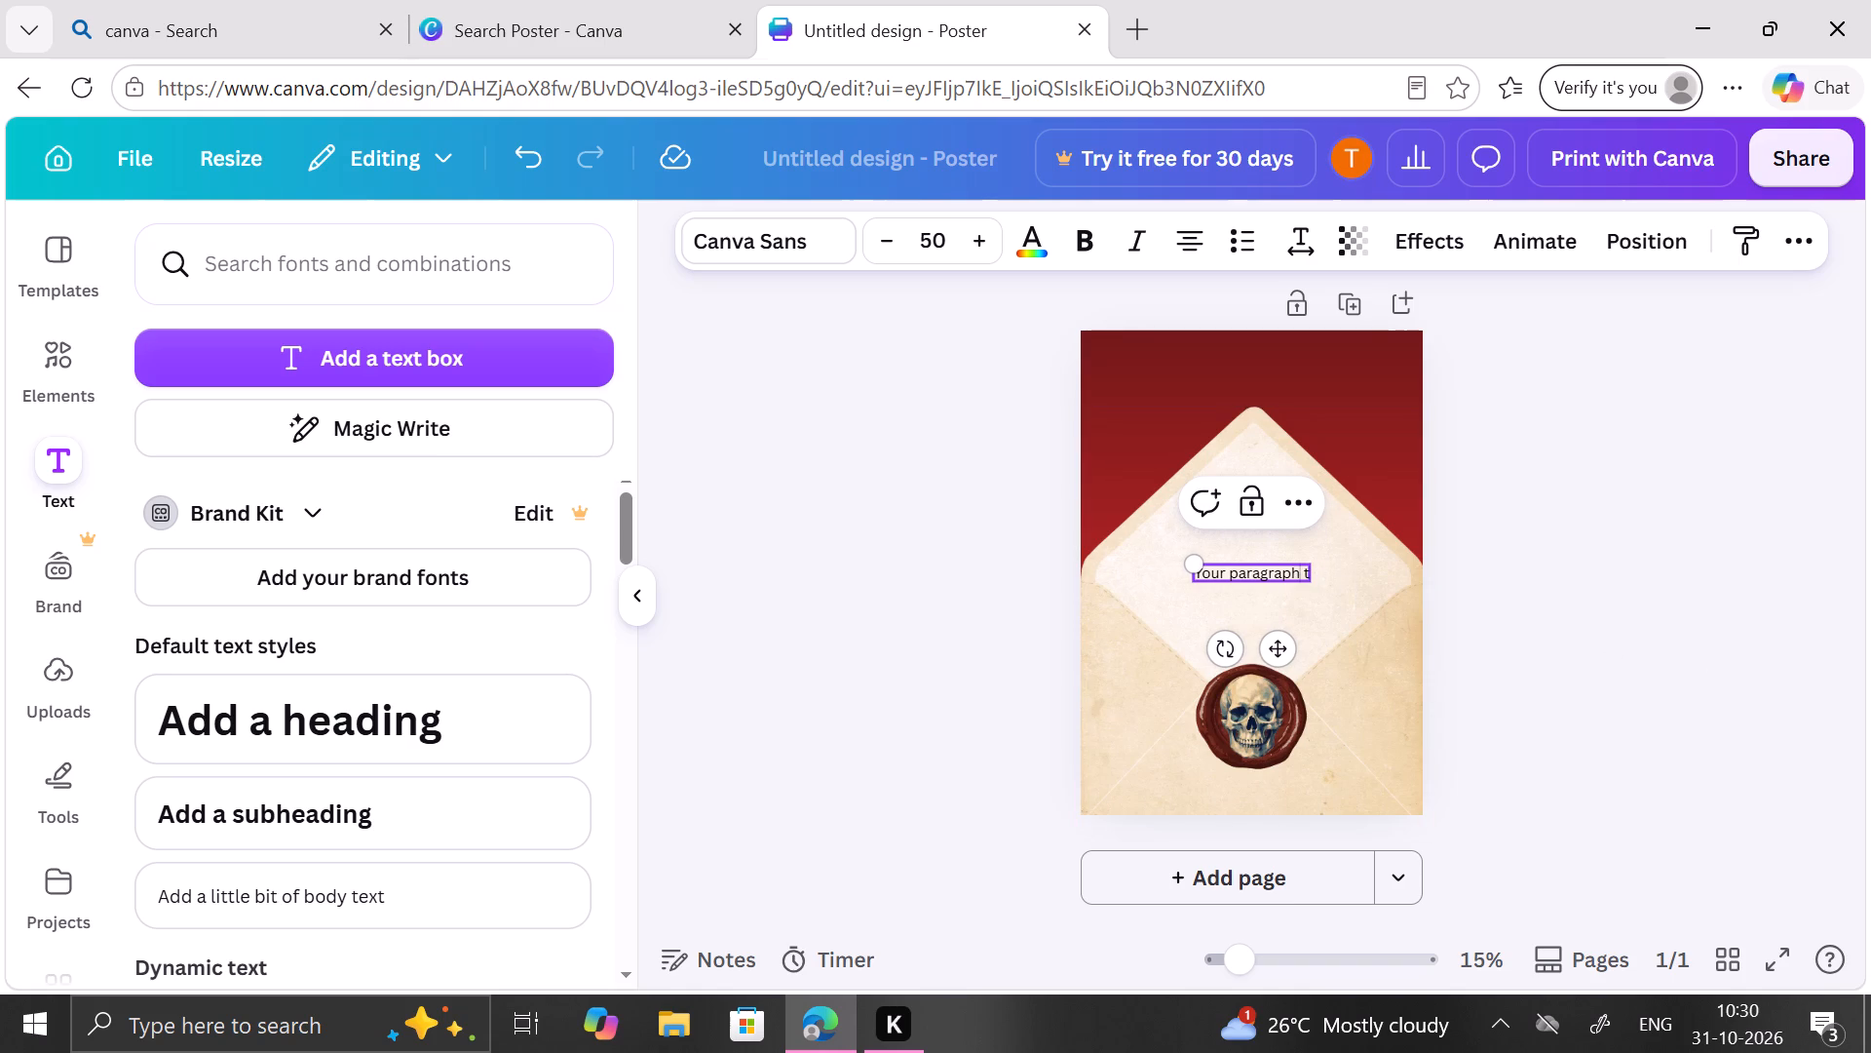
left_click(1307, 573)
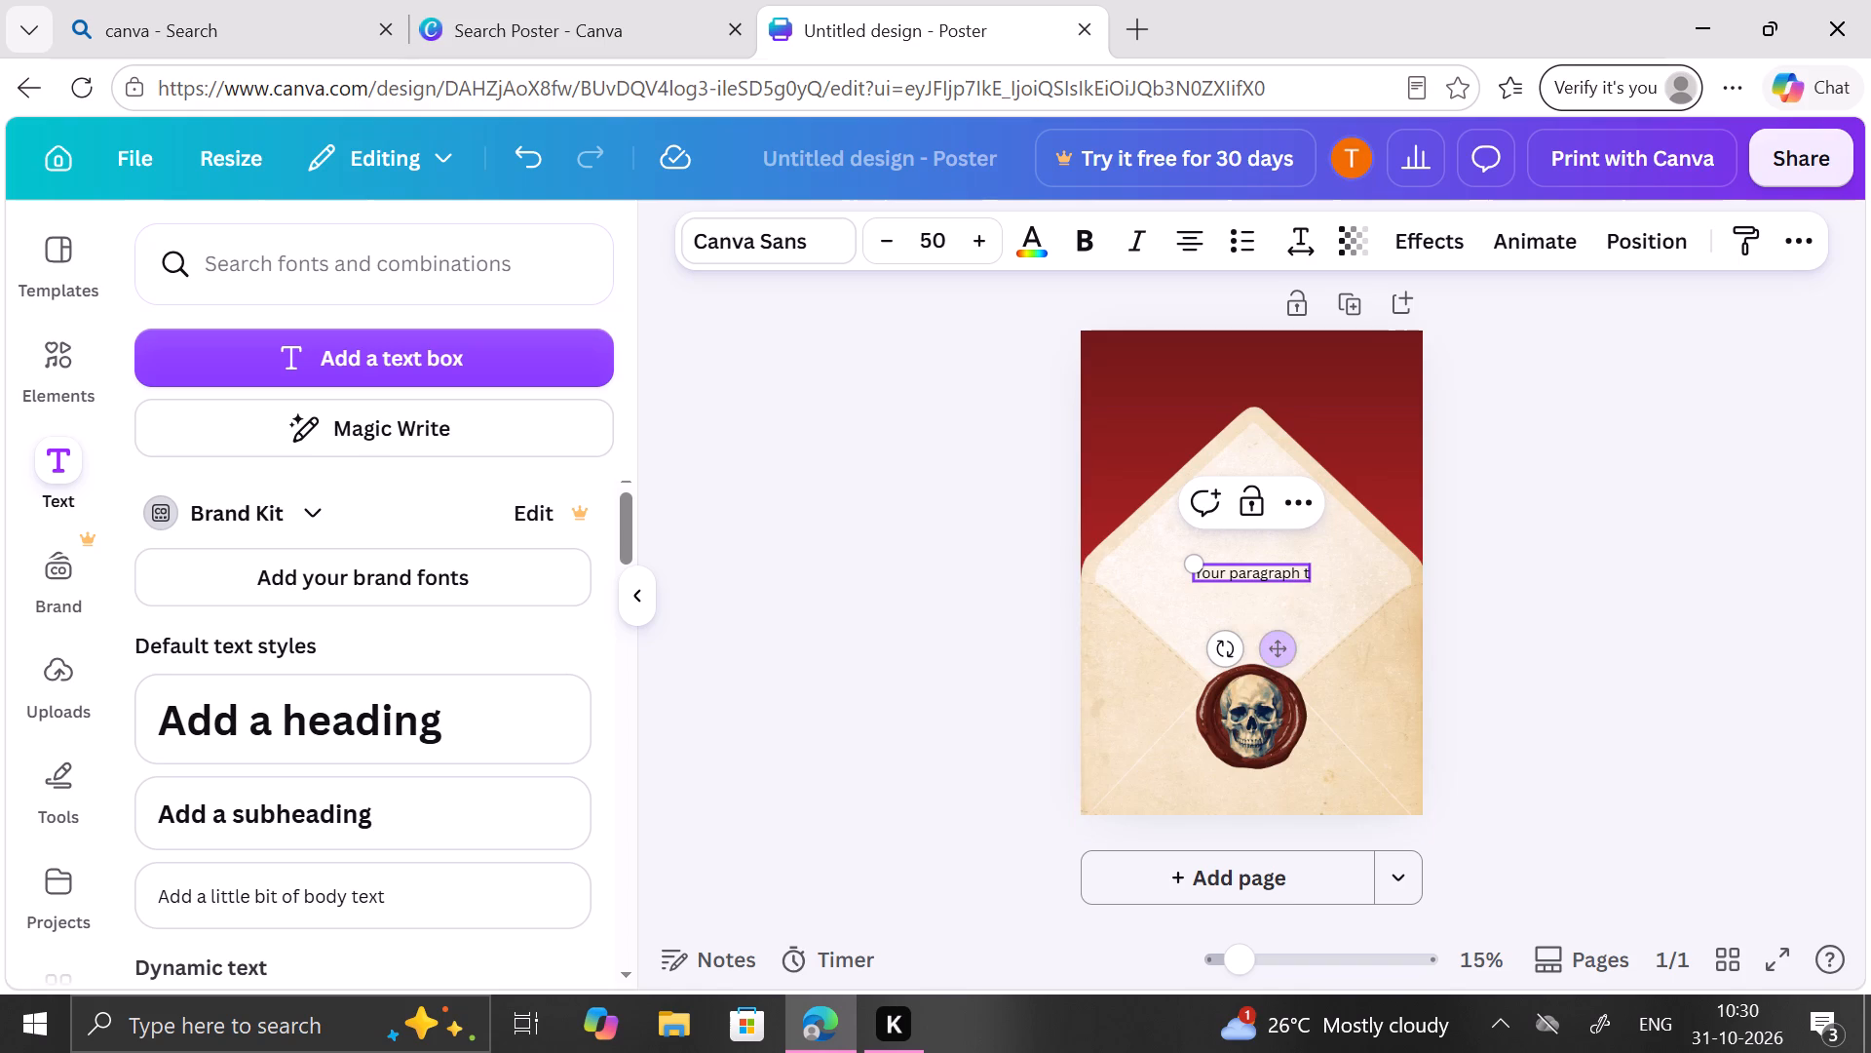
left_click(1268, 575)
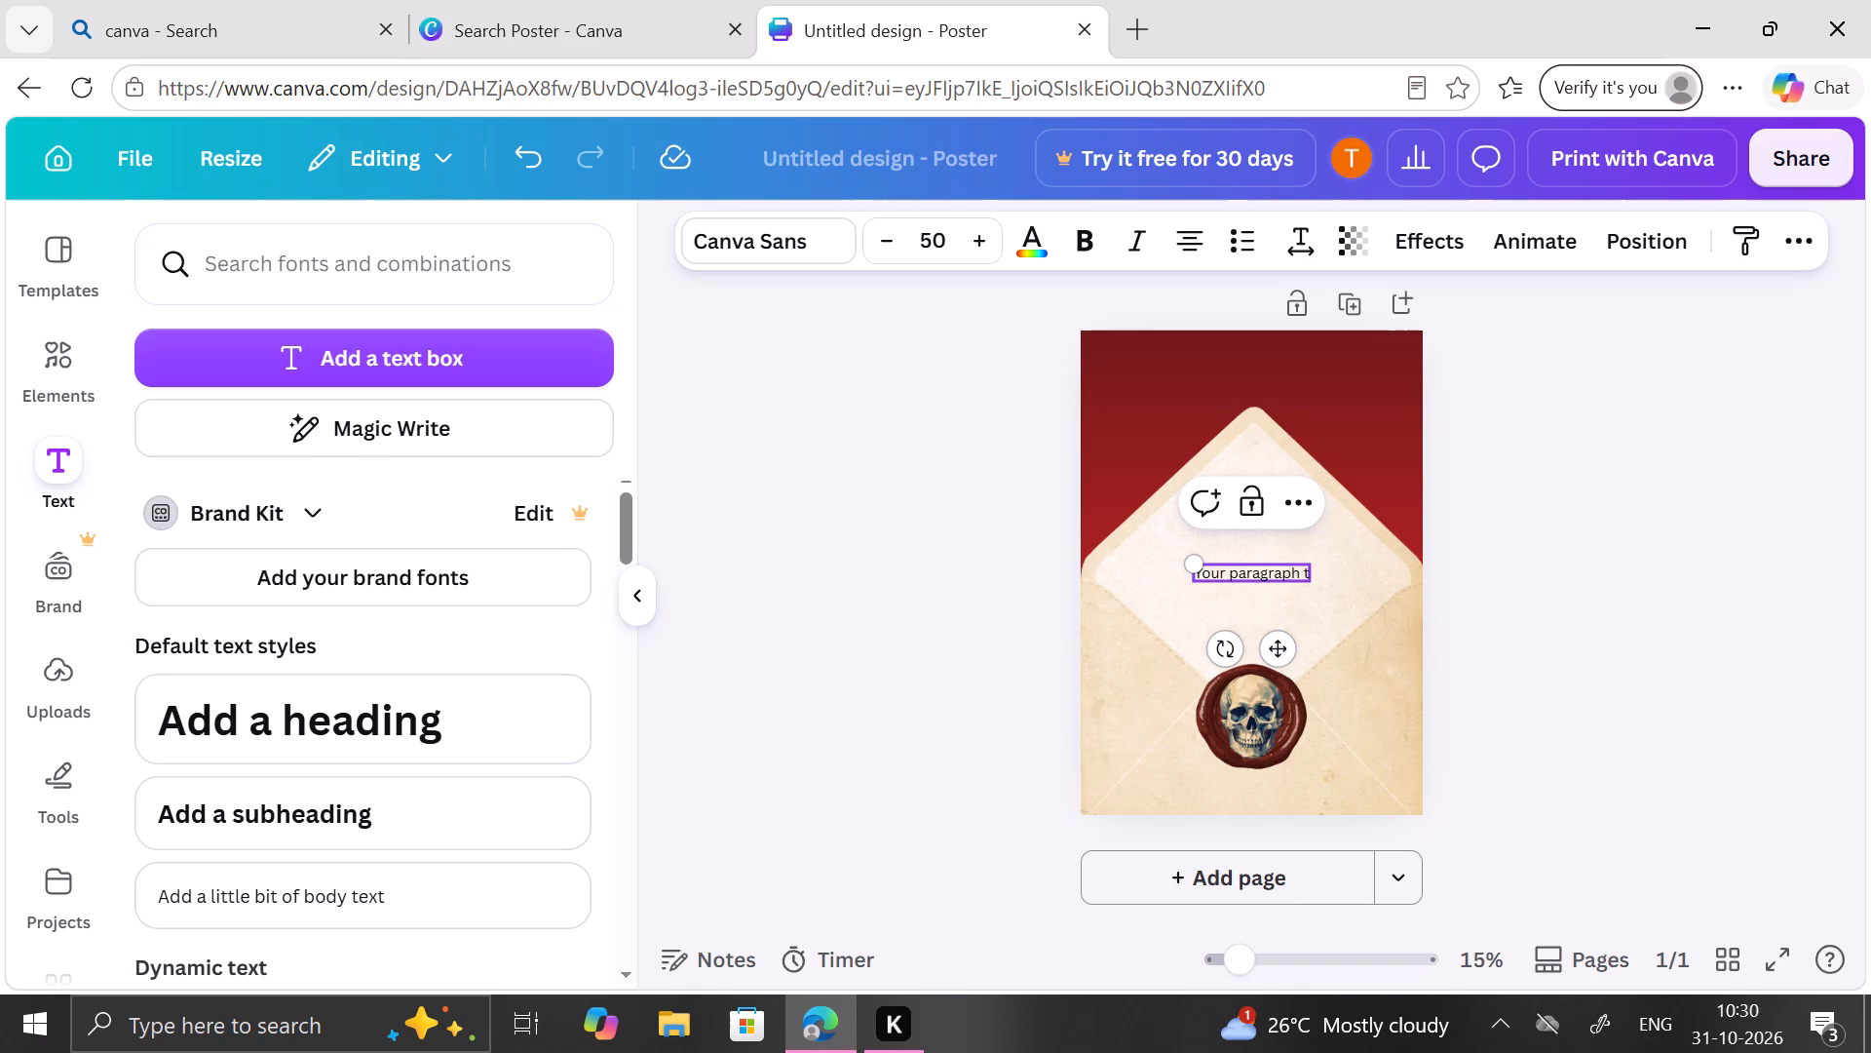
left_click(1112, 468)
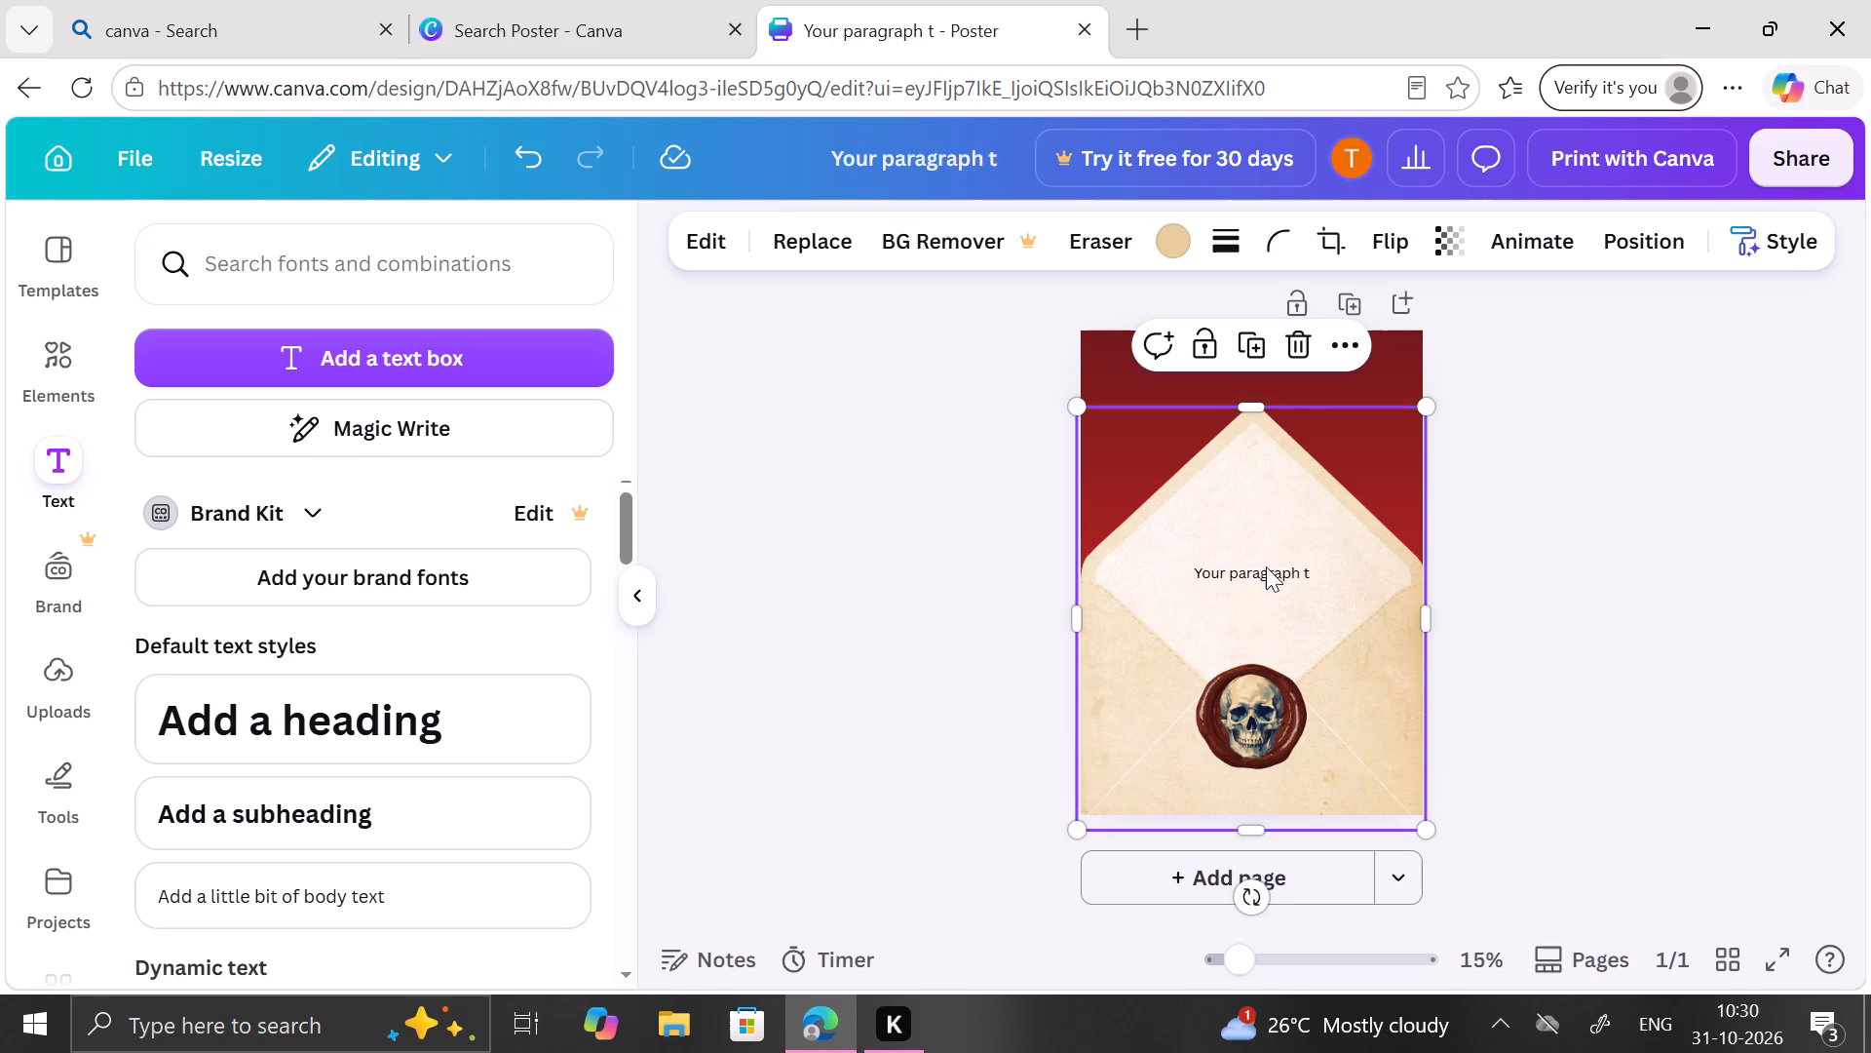
Delete the paragraph text box from the envelope's flap.
left_click(1279, 582)
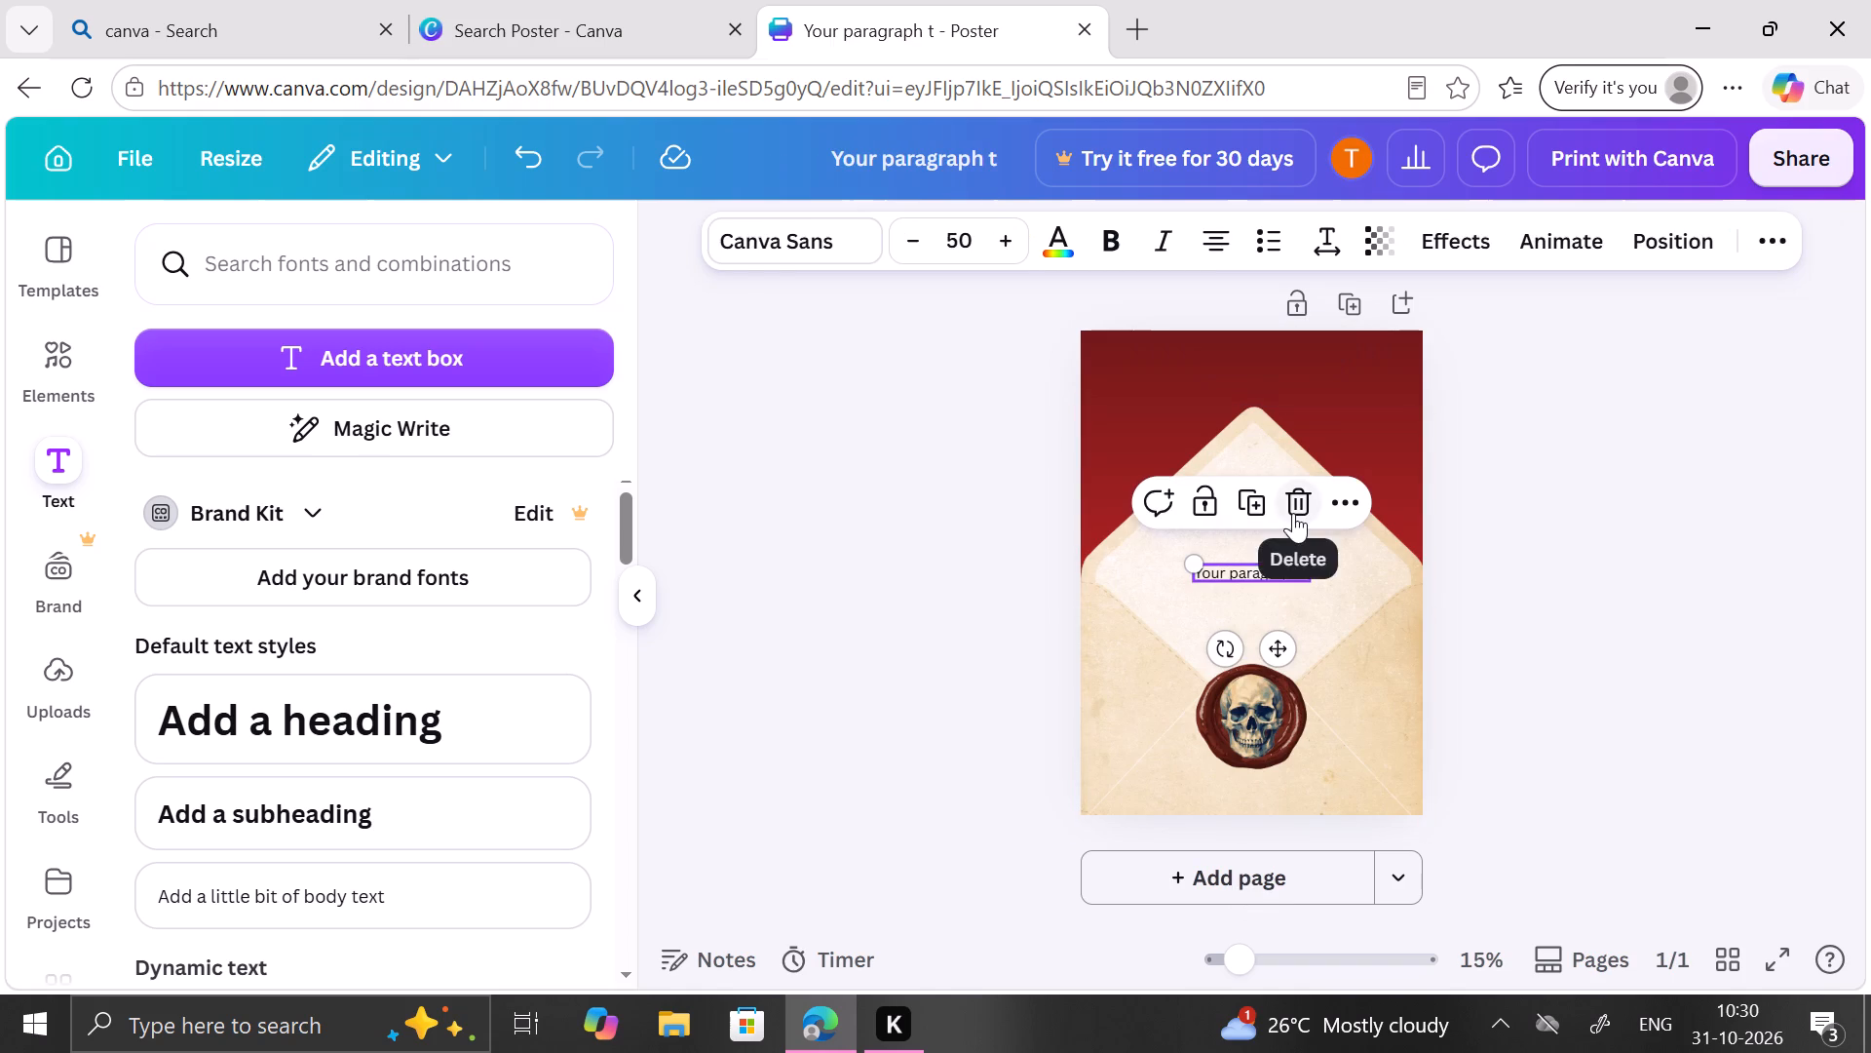
left_click(1293, 513)
Add a heading over the envelope's flap and replace its text with "HALLOWEN" and "INVITATION" on two lines.
left_click(573, 726)
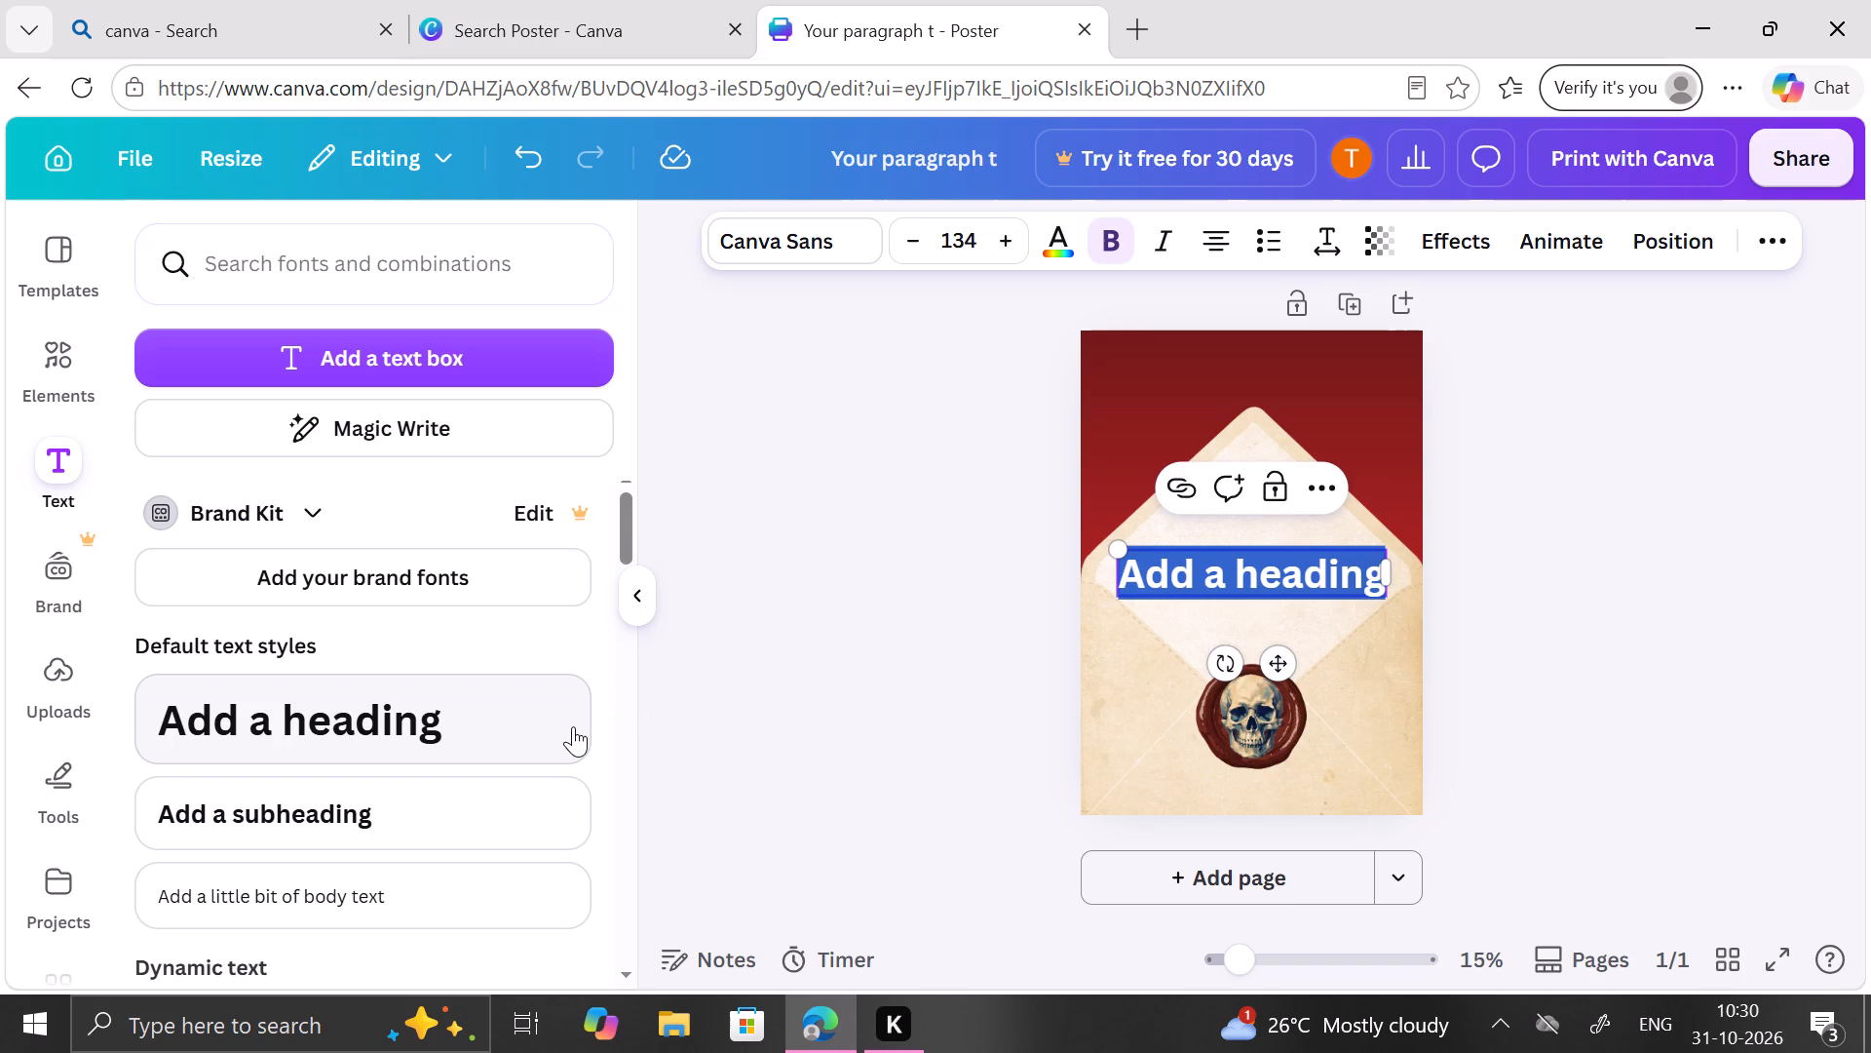
key("BackSpace")
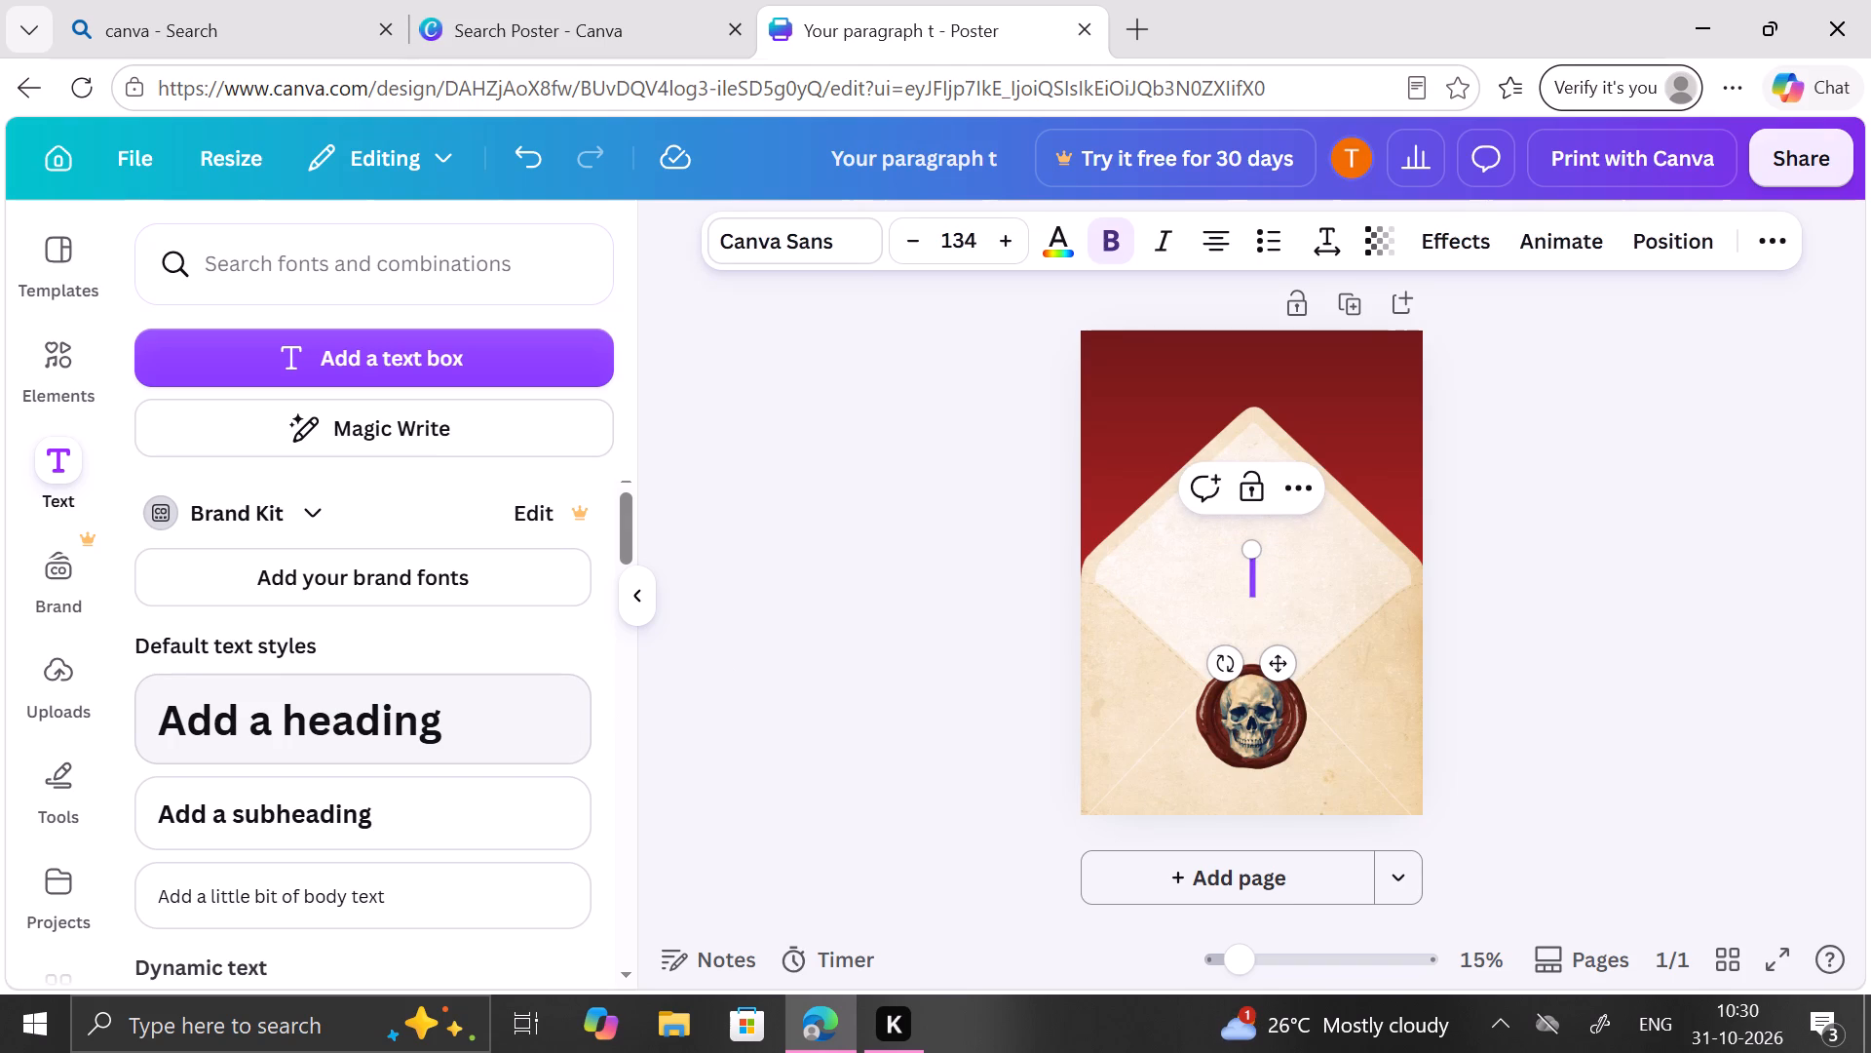
key("h")
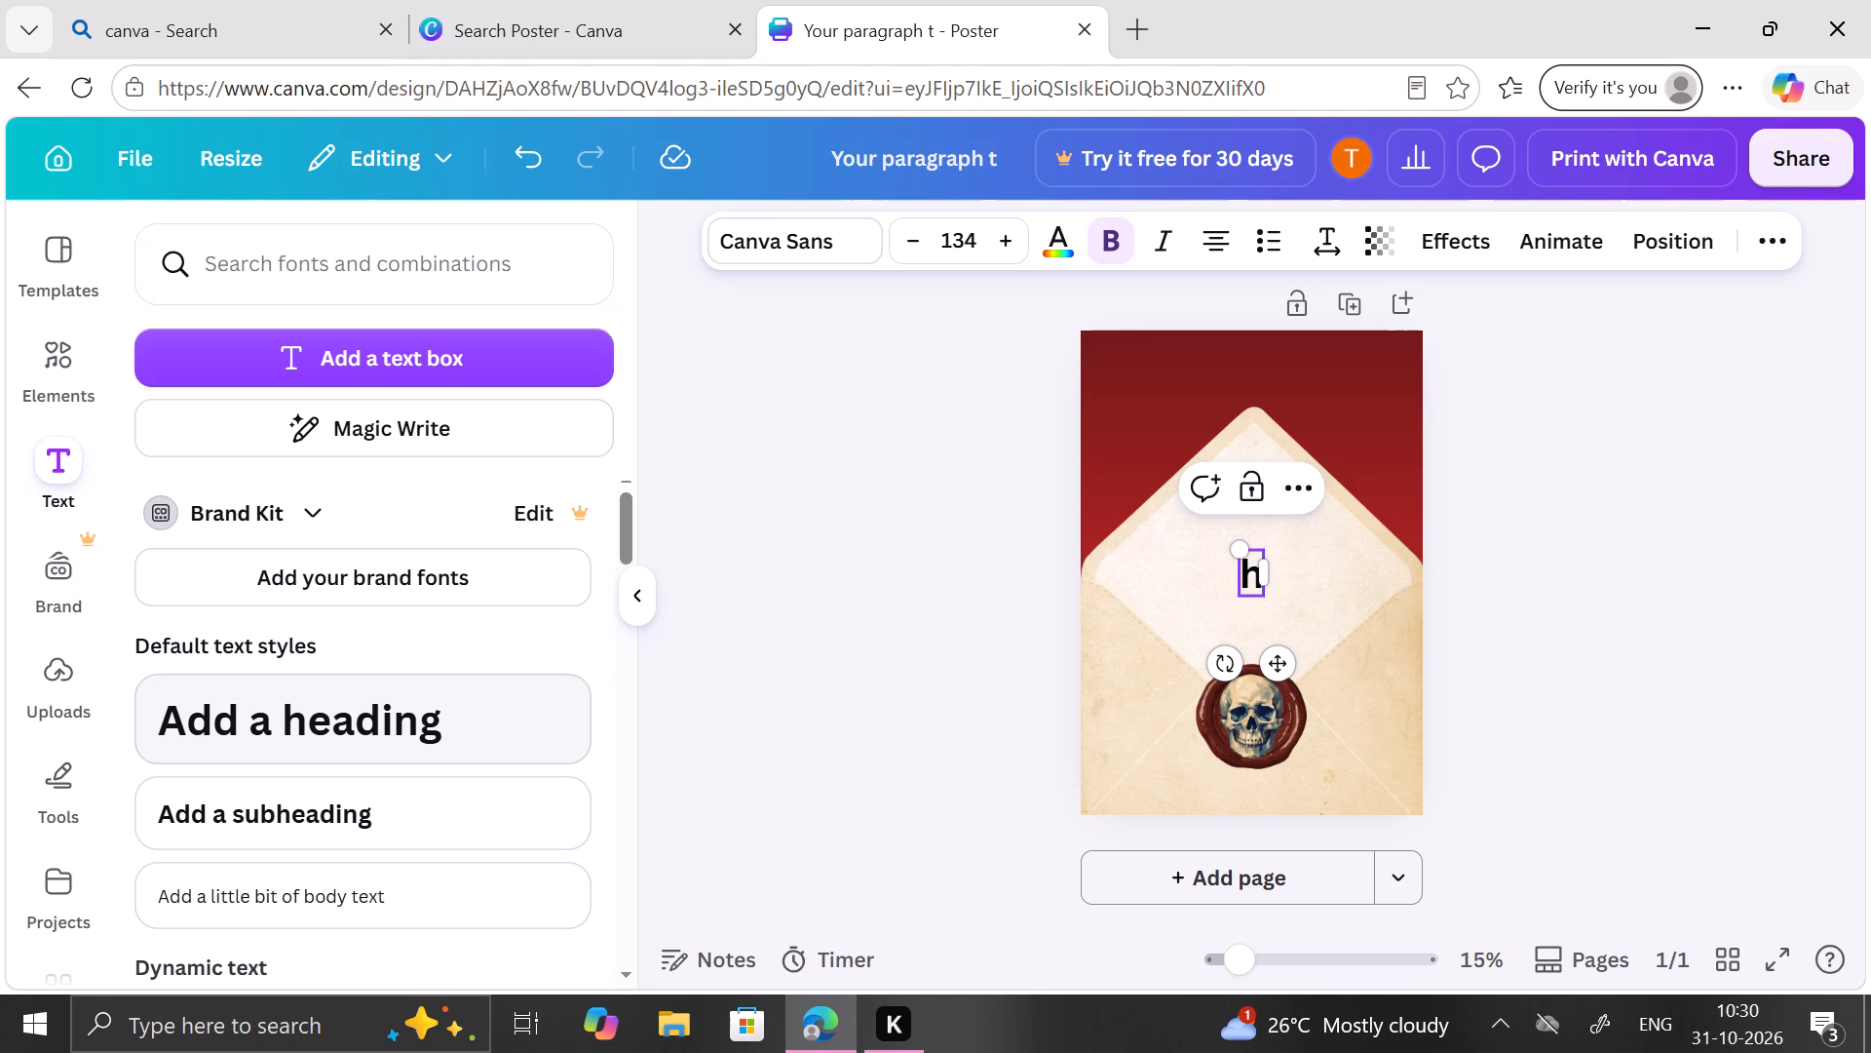
scroll(573, 726, "left", 2)
key("BackSpace")
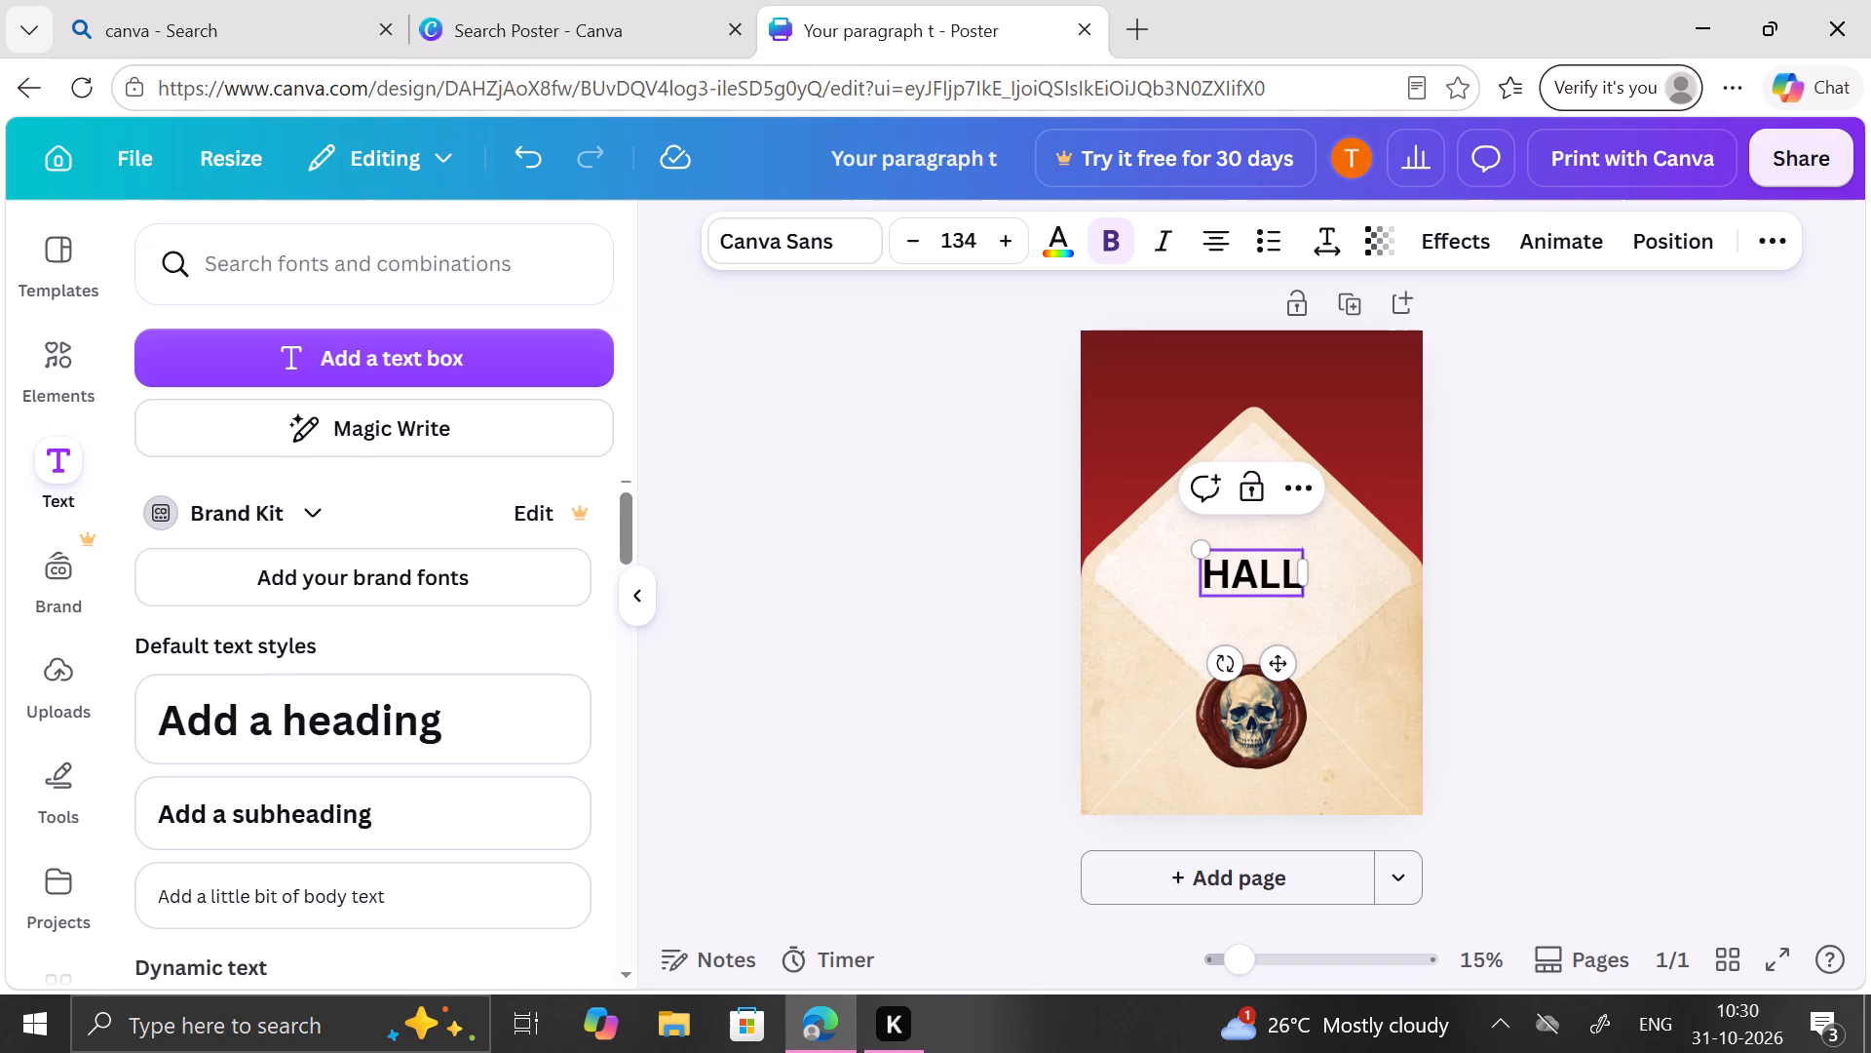
key("BackSpace")
type("OWEN")
key("space")
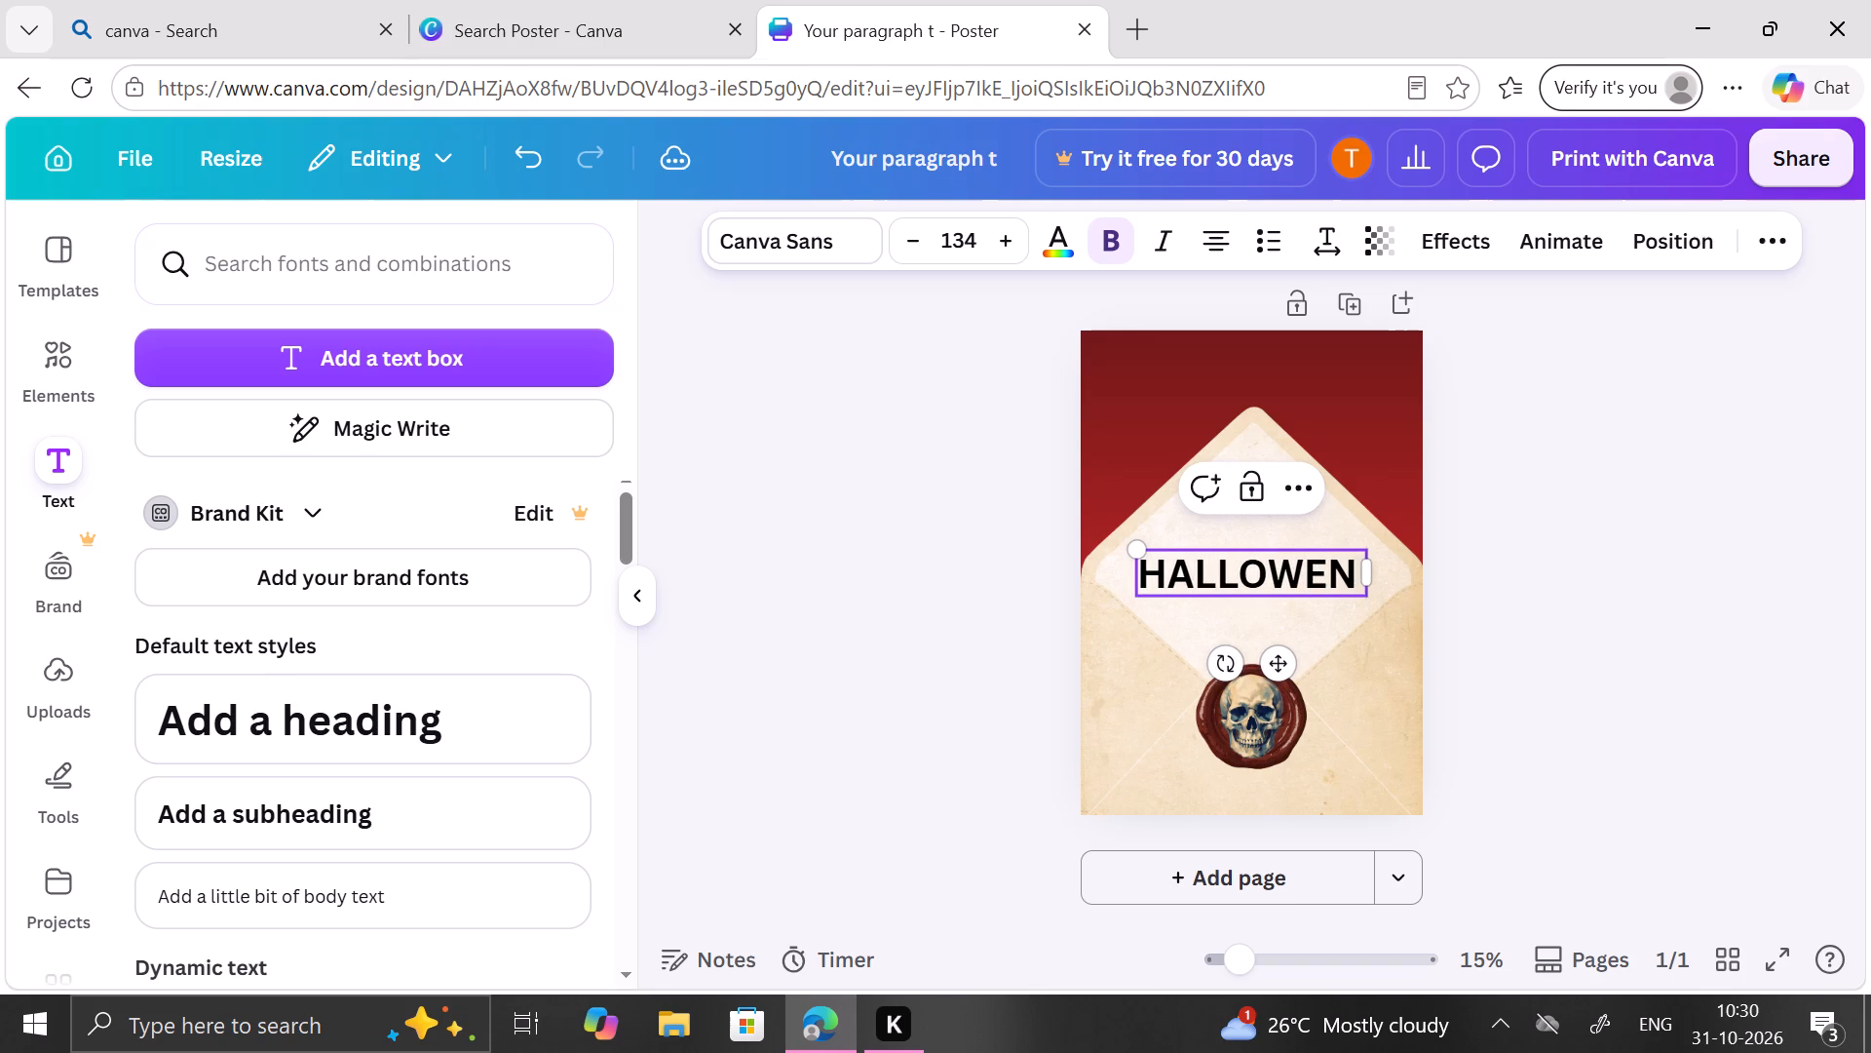
key("Return")
type("INCI")
key("BackSpace")
key("BackSpace")
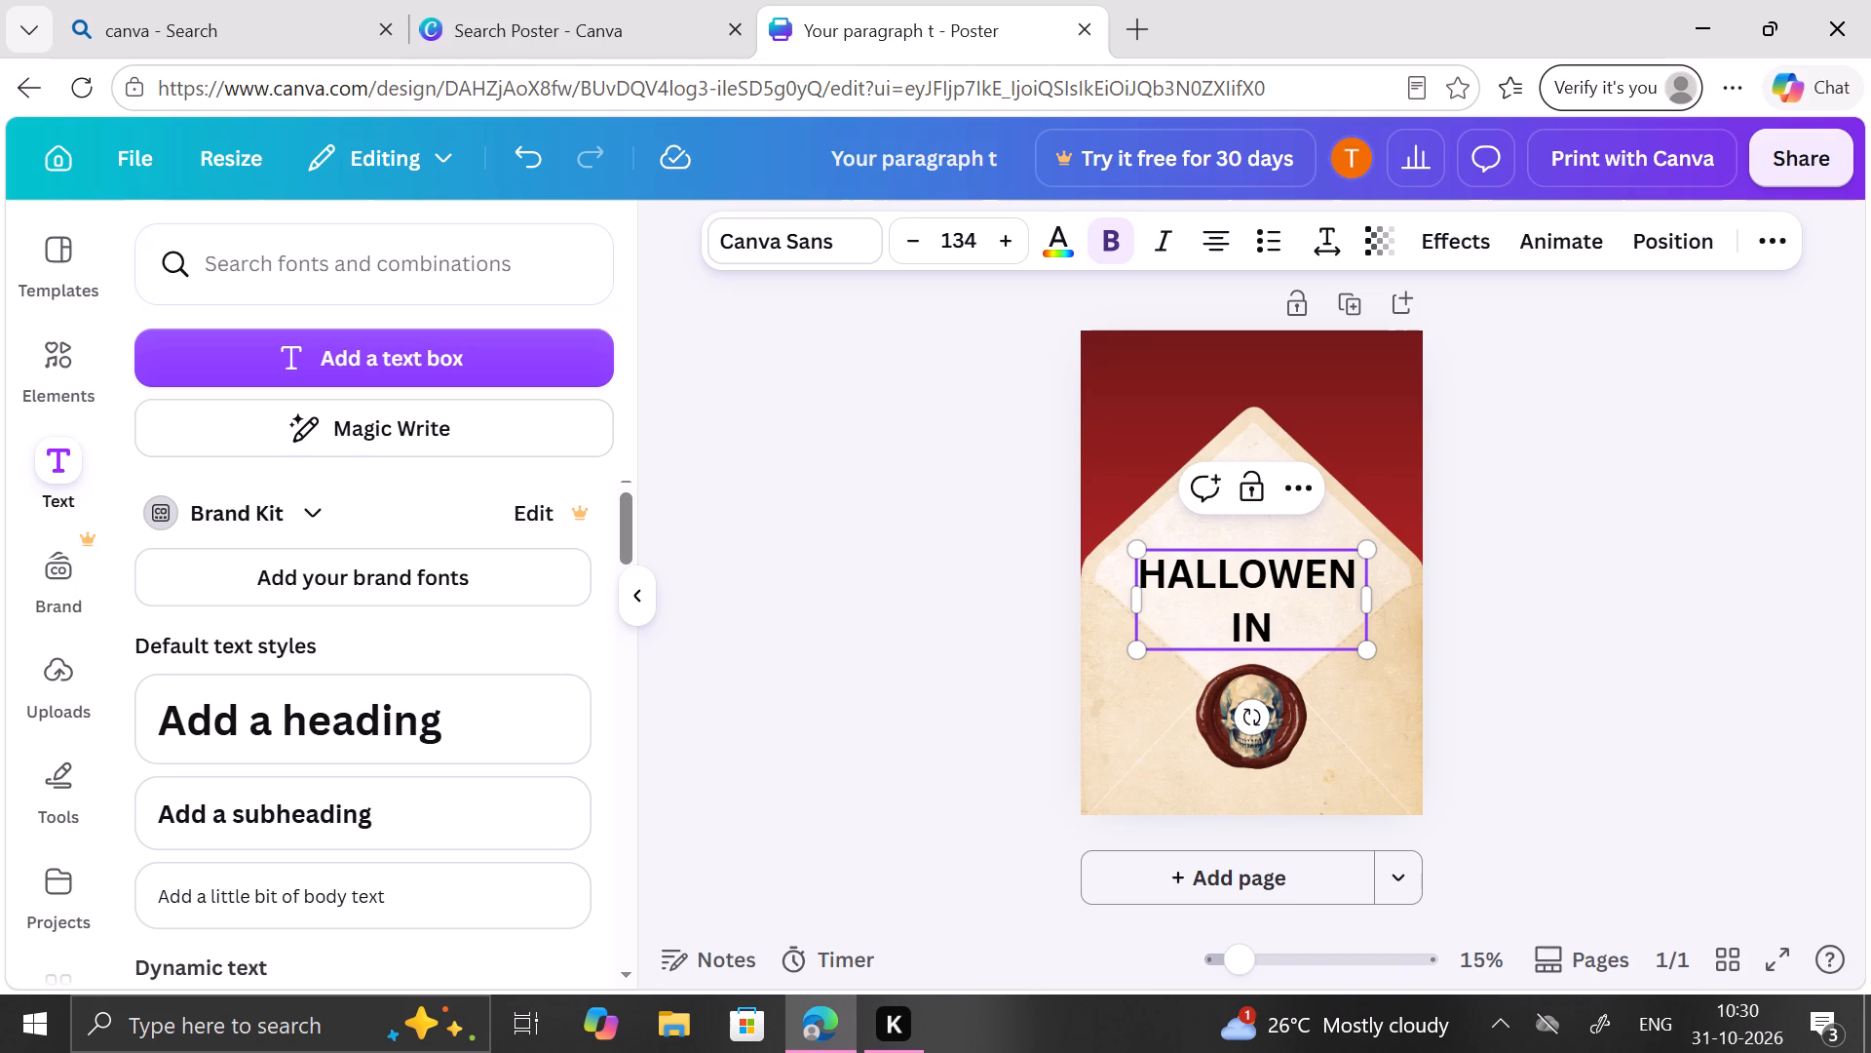
type("VITATI")
type("ON")
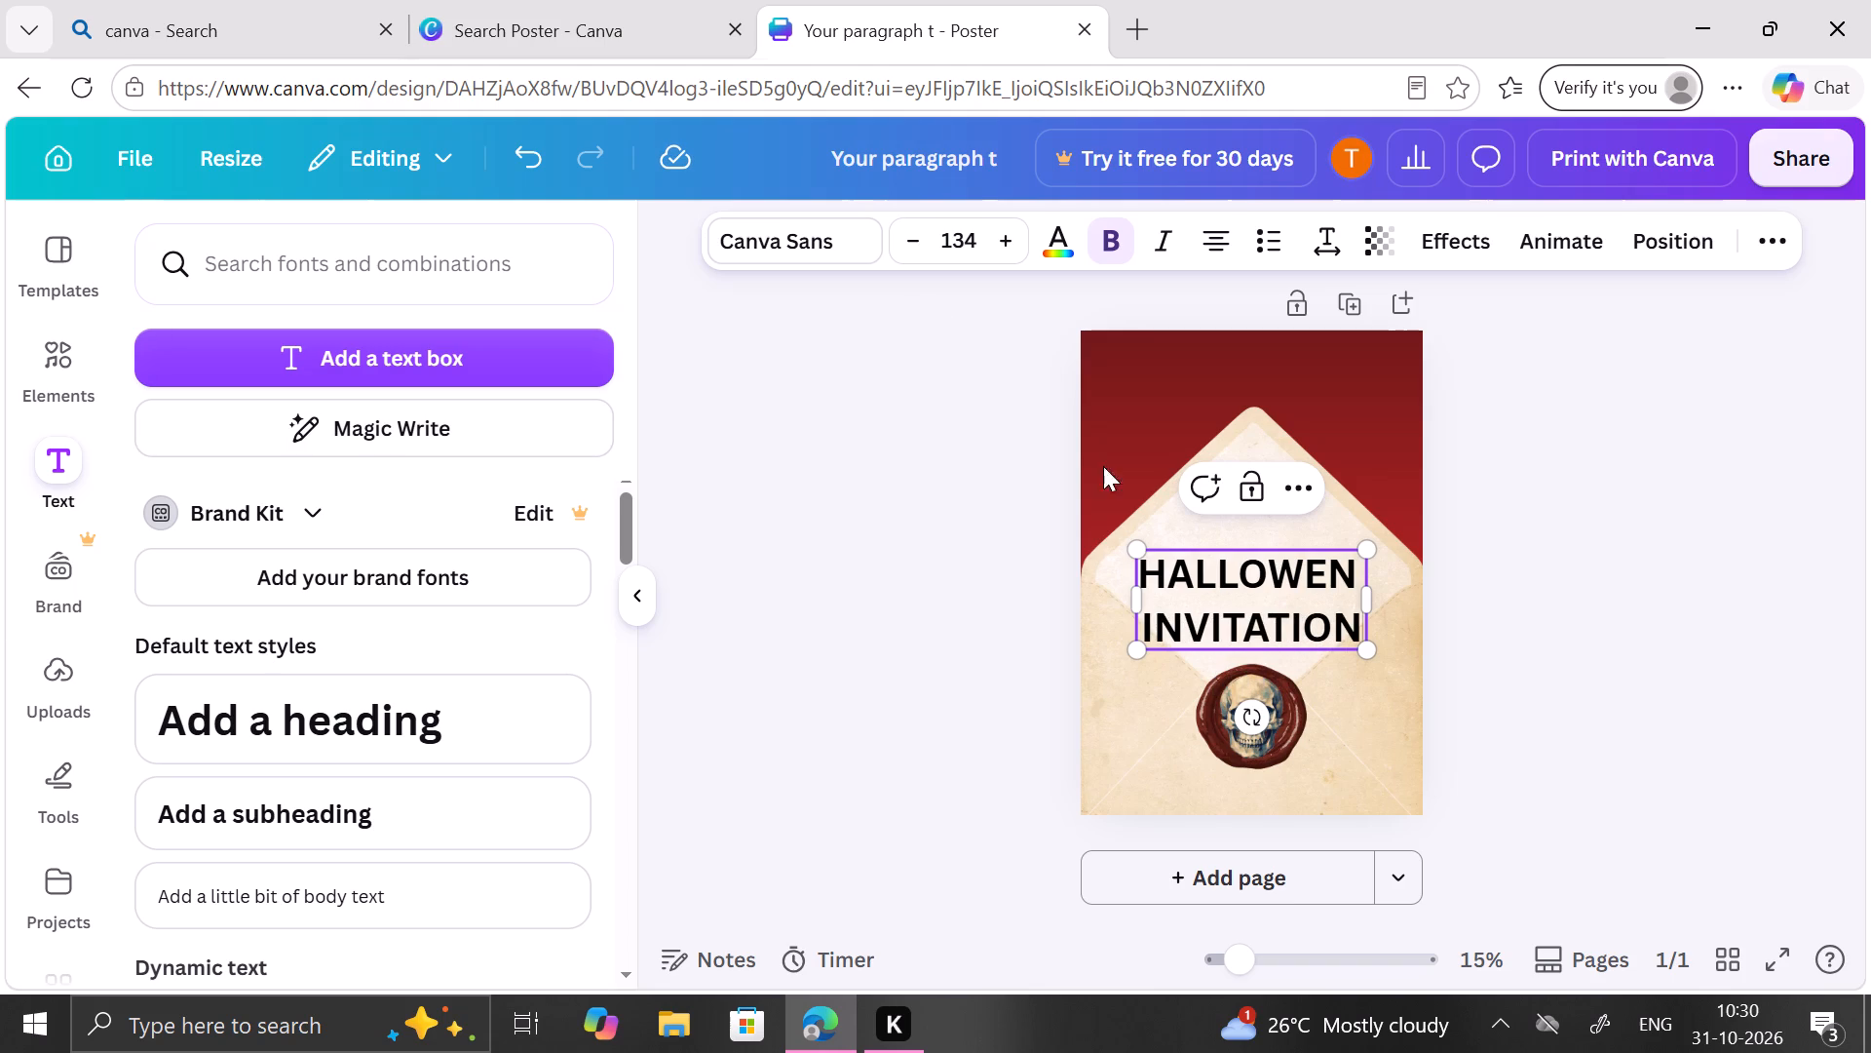
Set both lines of the "HALLOWEN INVITATION" heading to the Gagalin font.
left_click(858, 250)
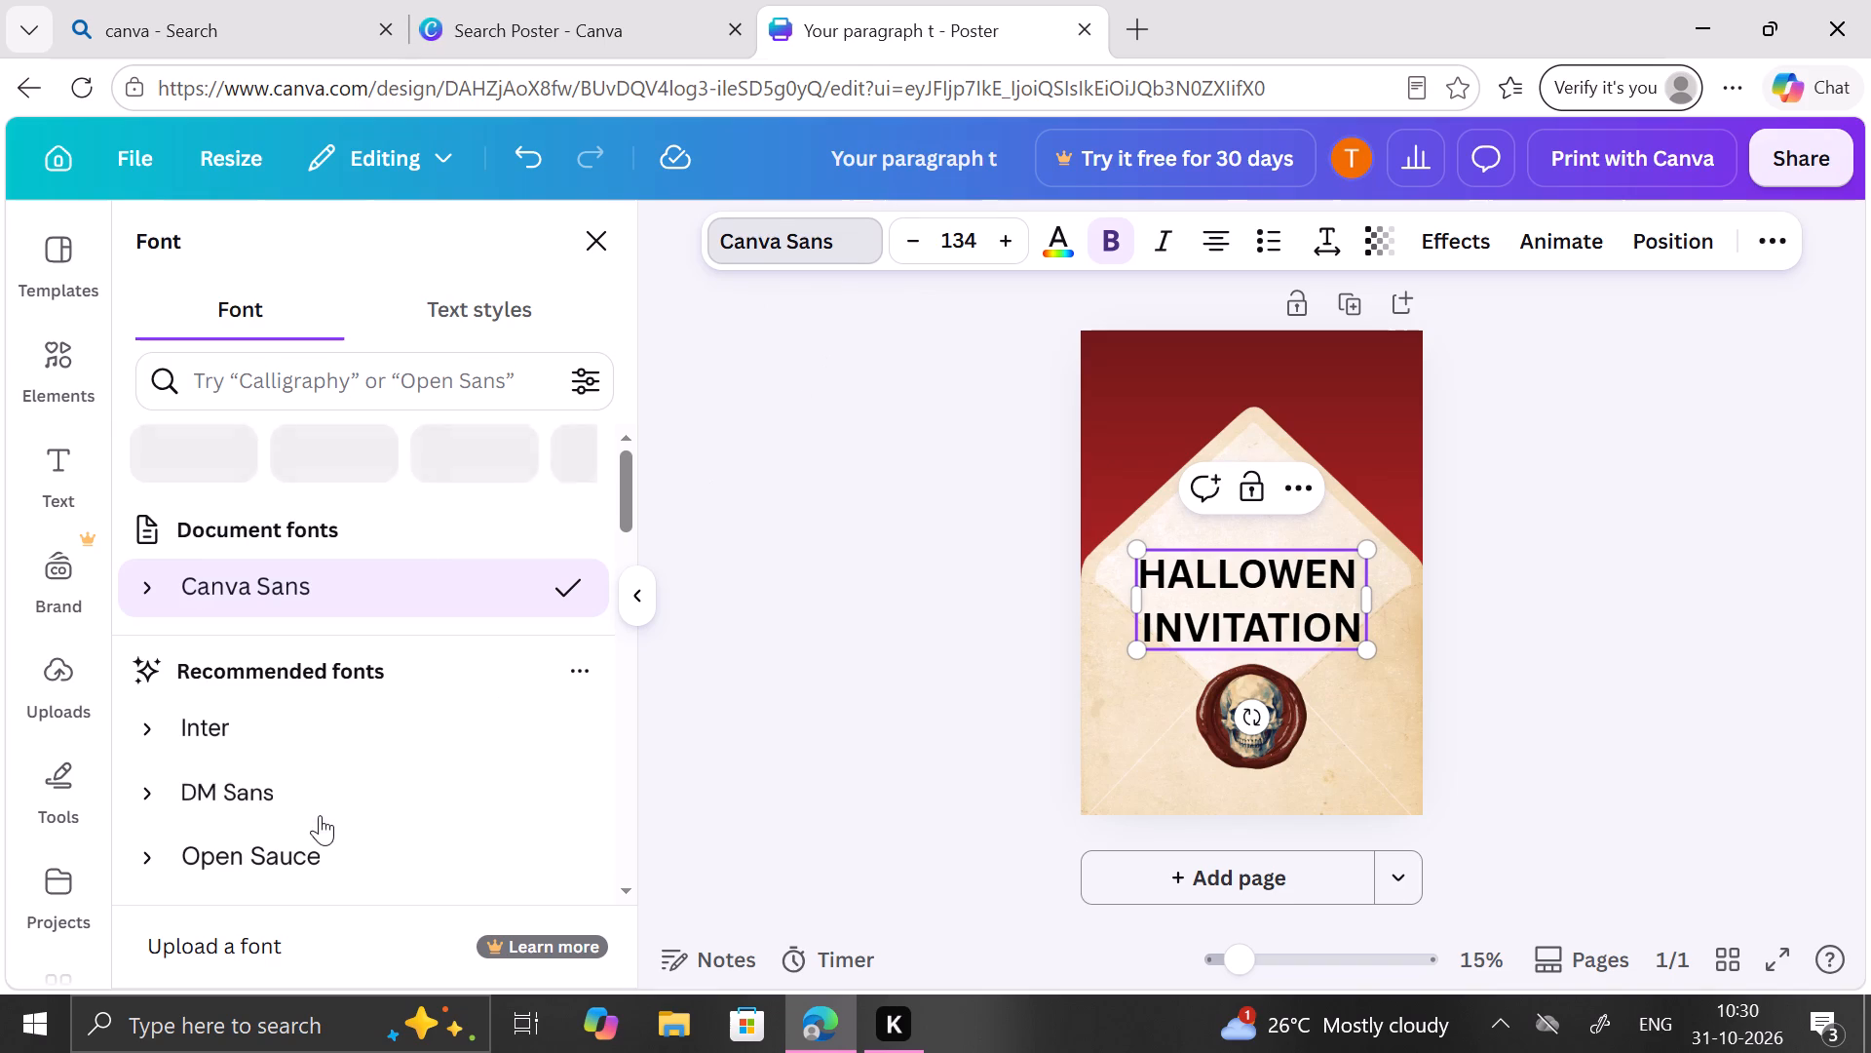
scroll(320, 815, "down", 3)
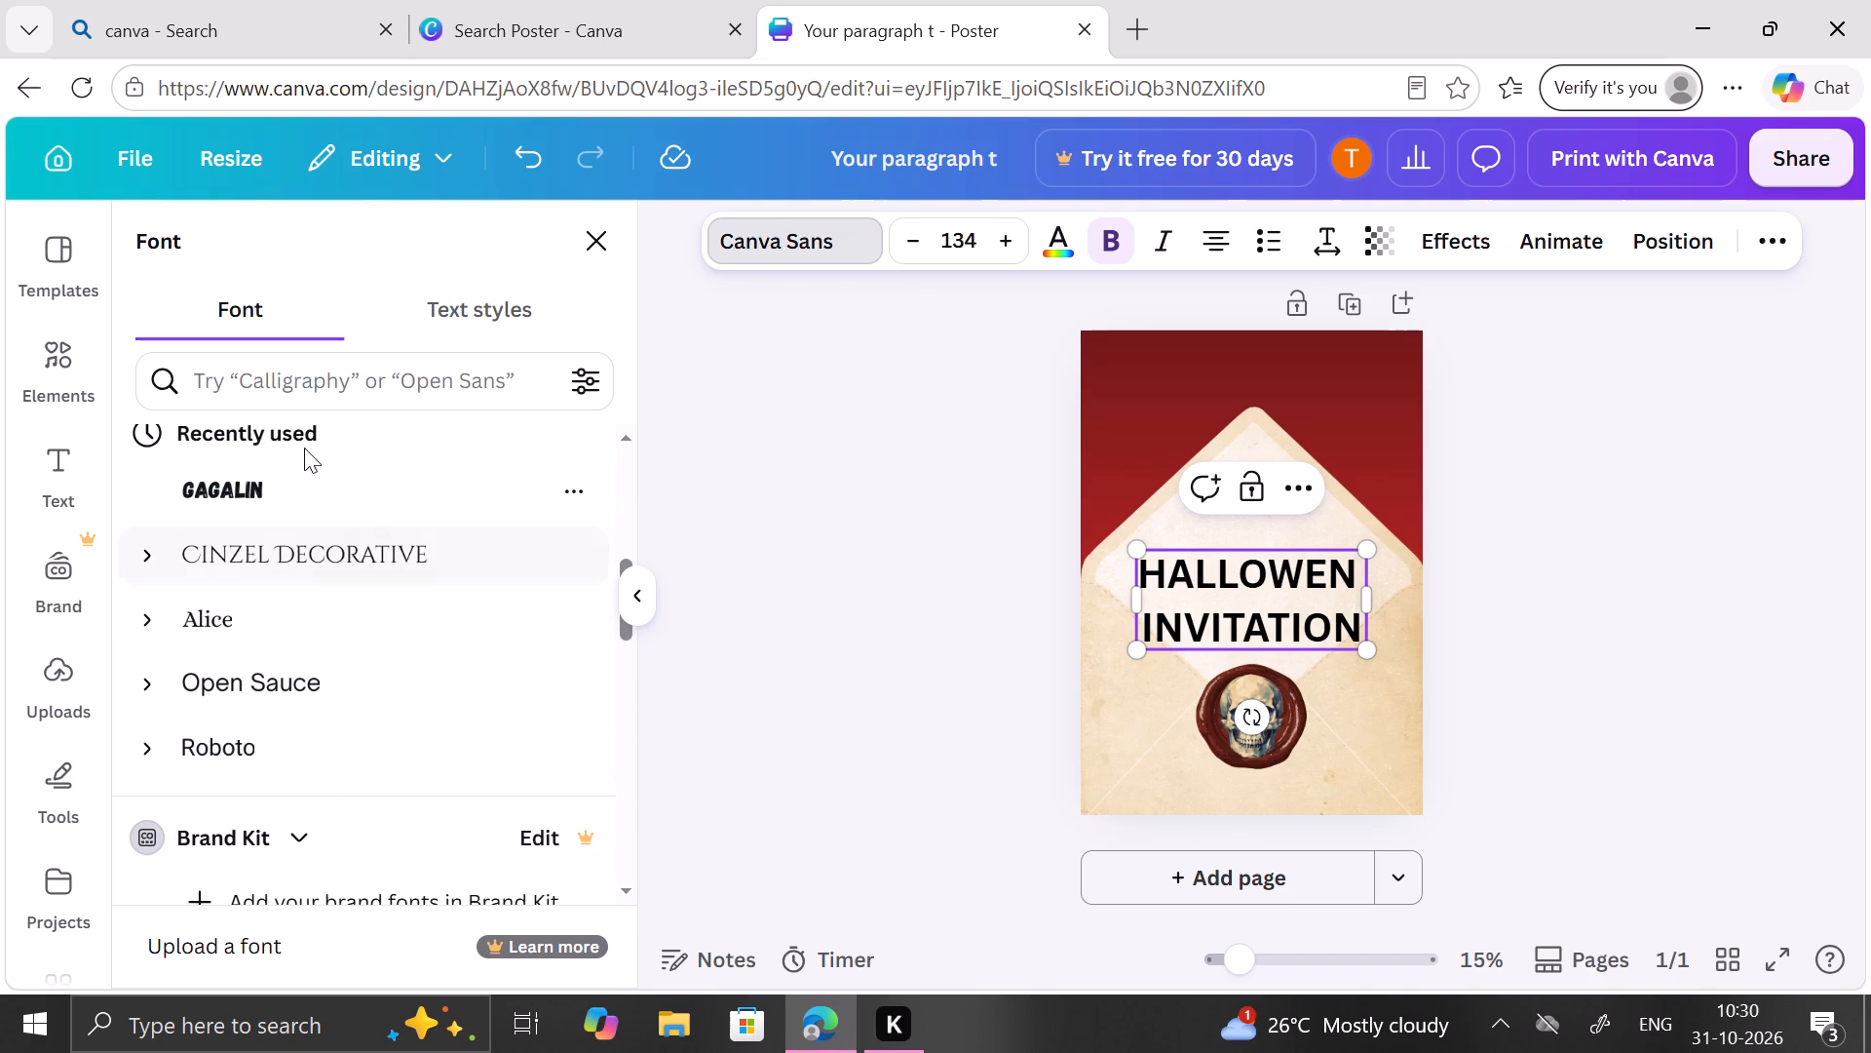
left_click(311, 478)
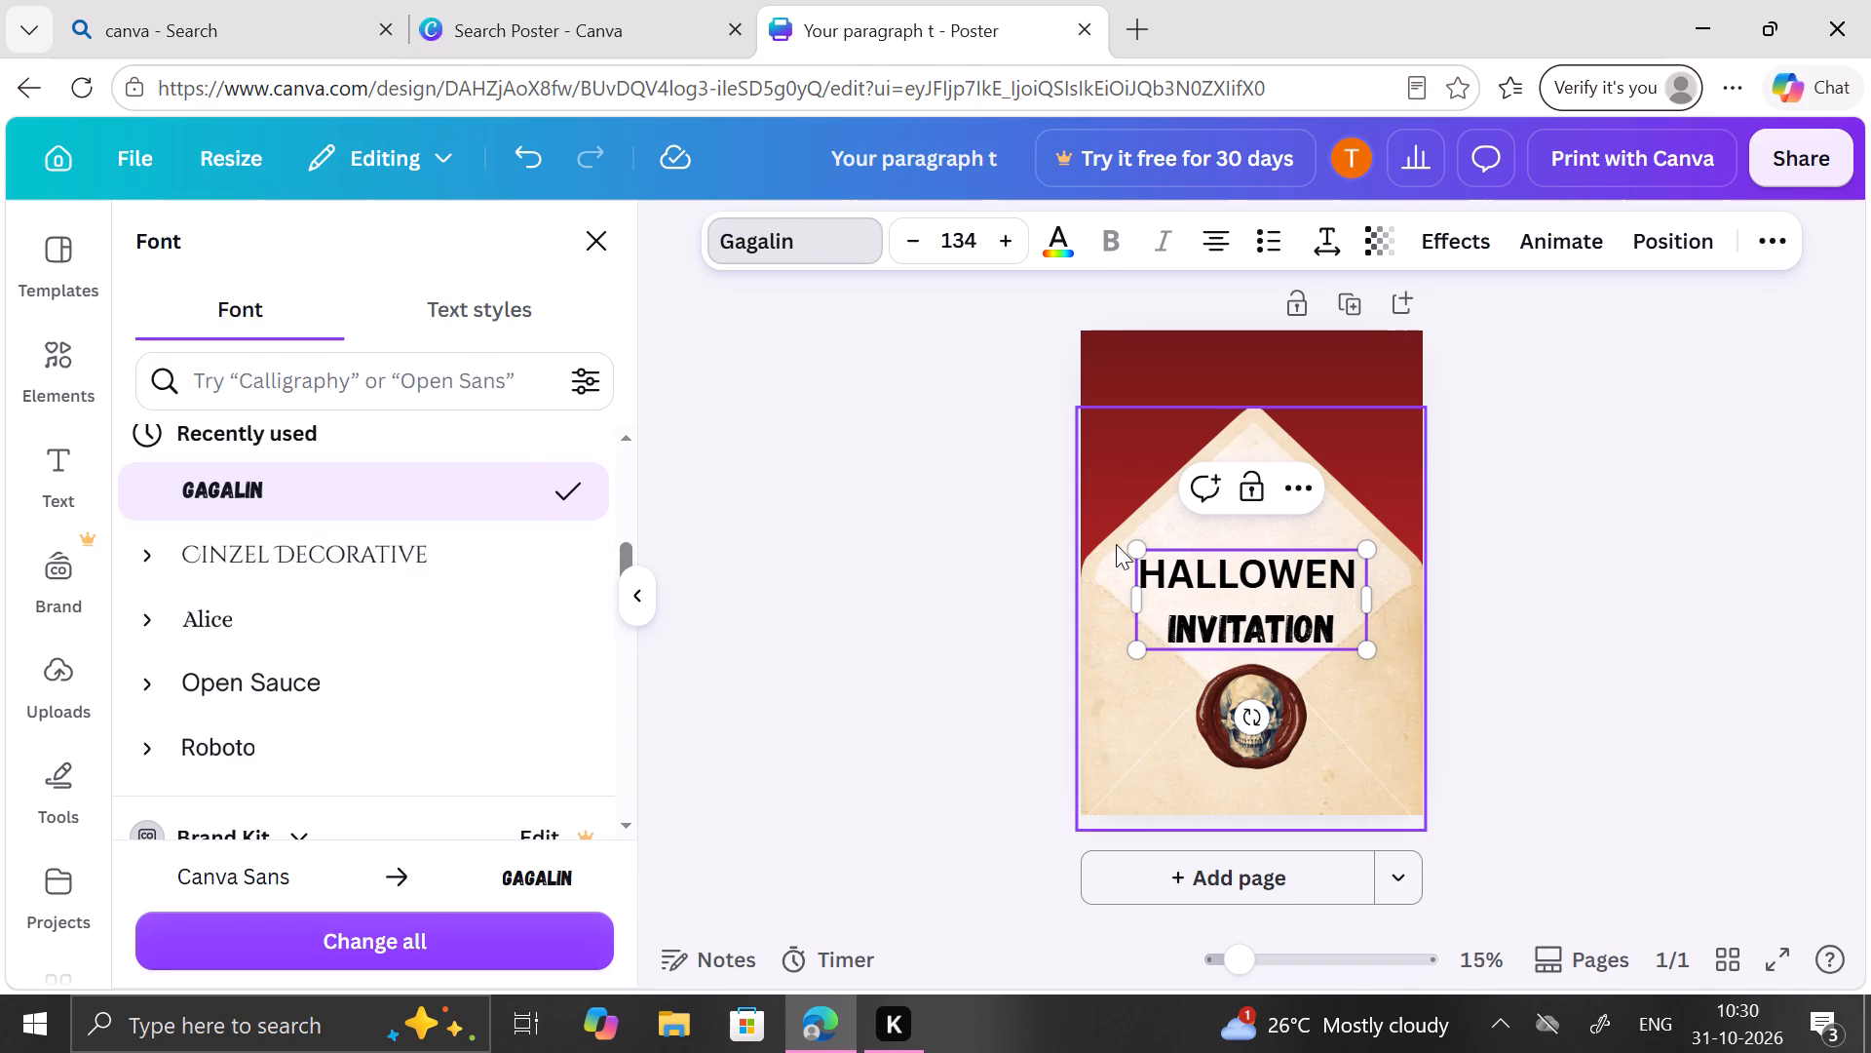
left_click_drag(1139, 569, 1395, 573)
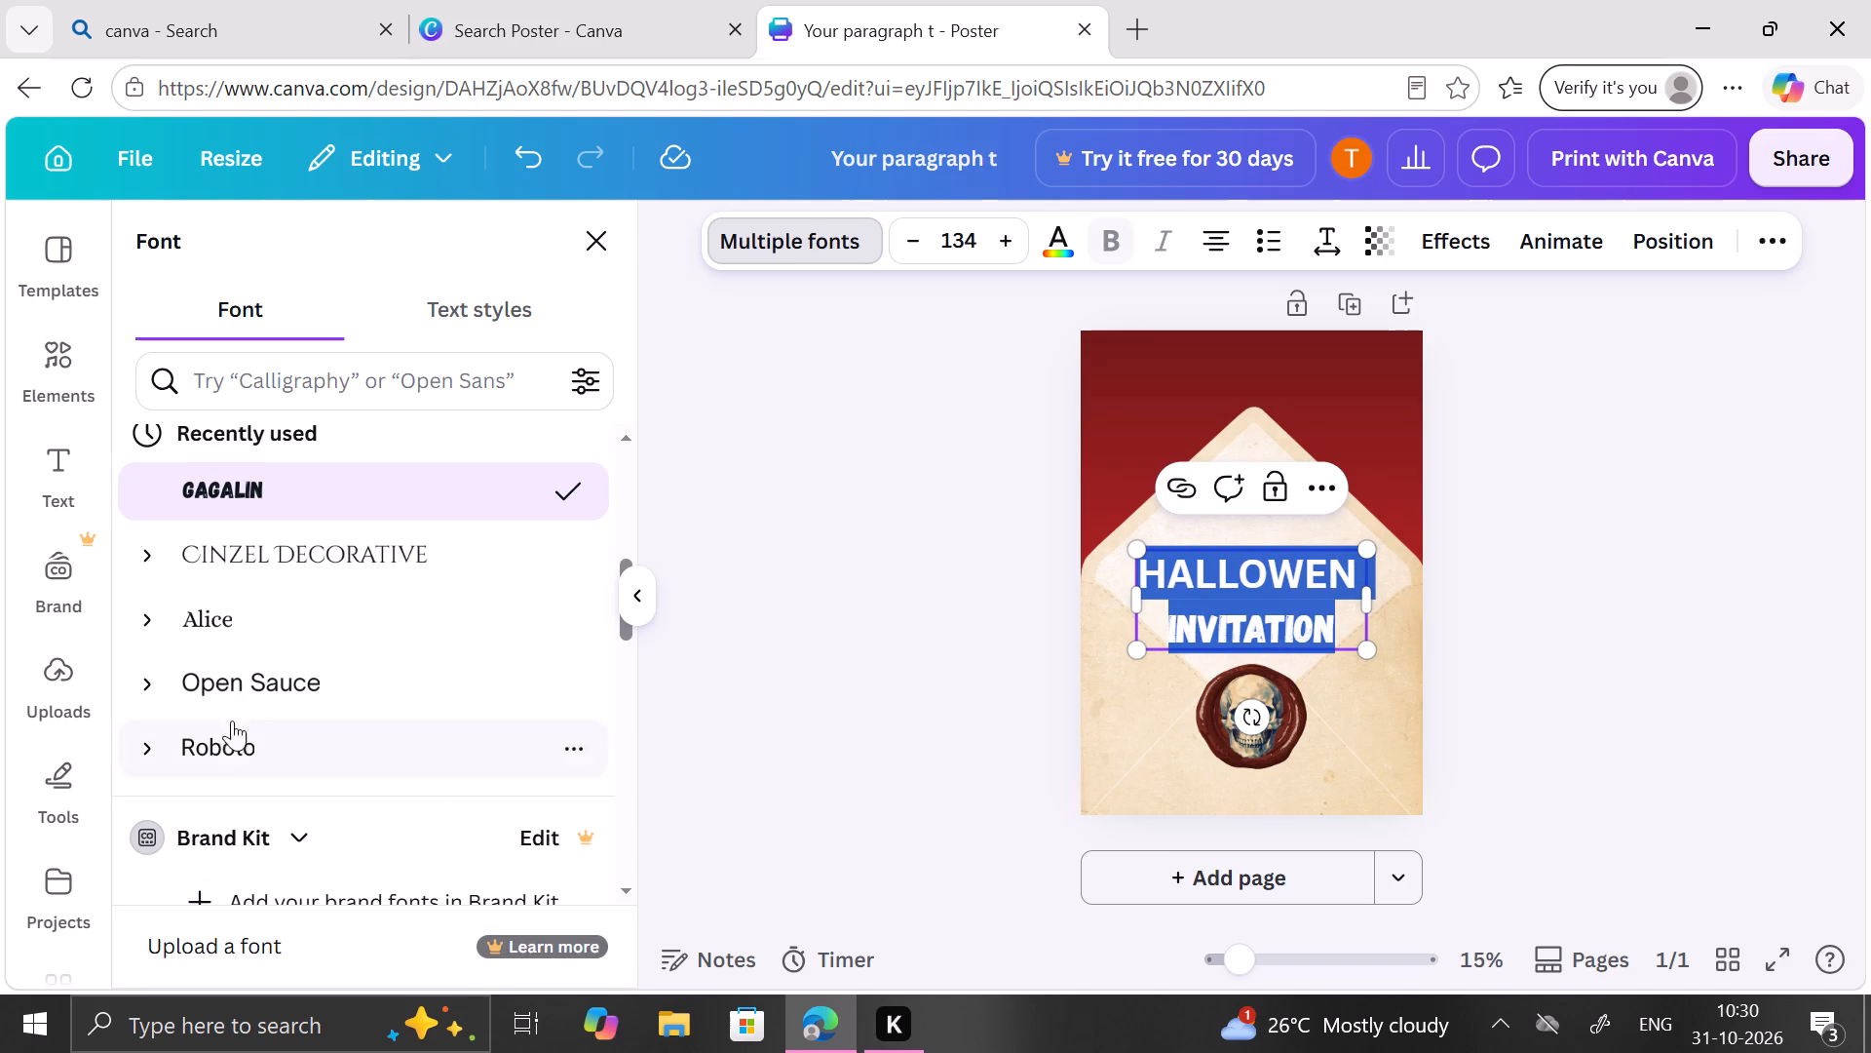
left_click(318, 488)
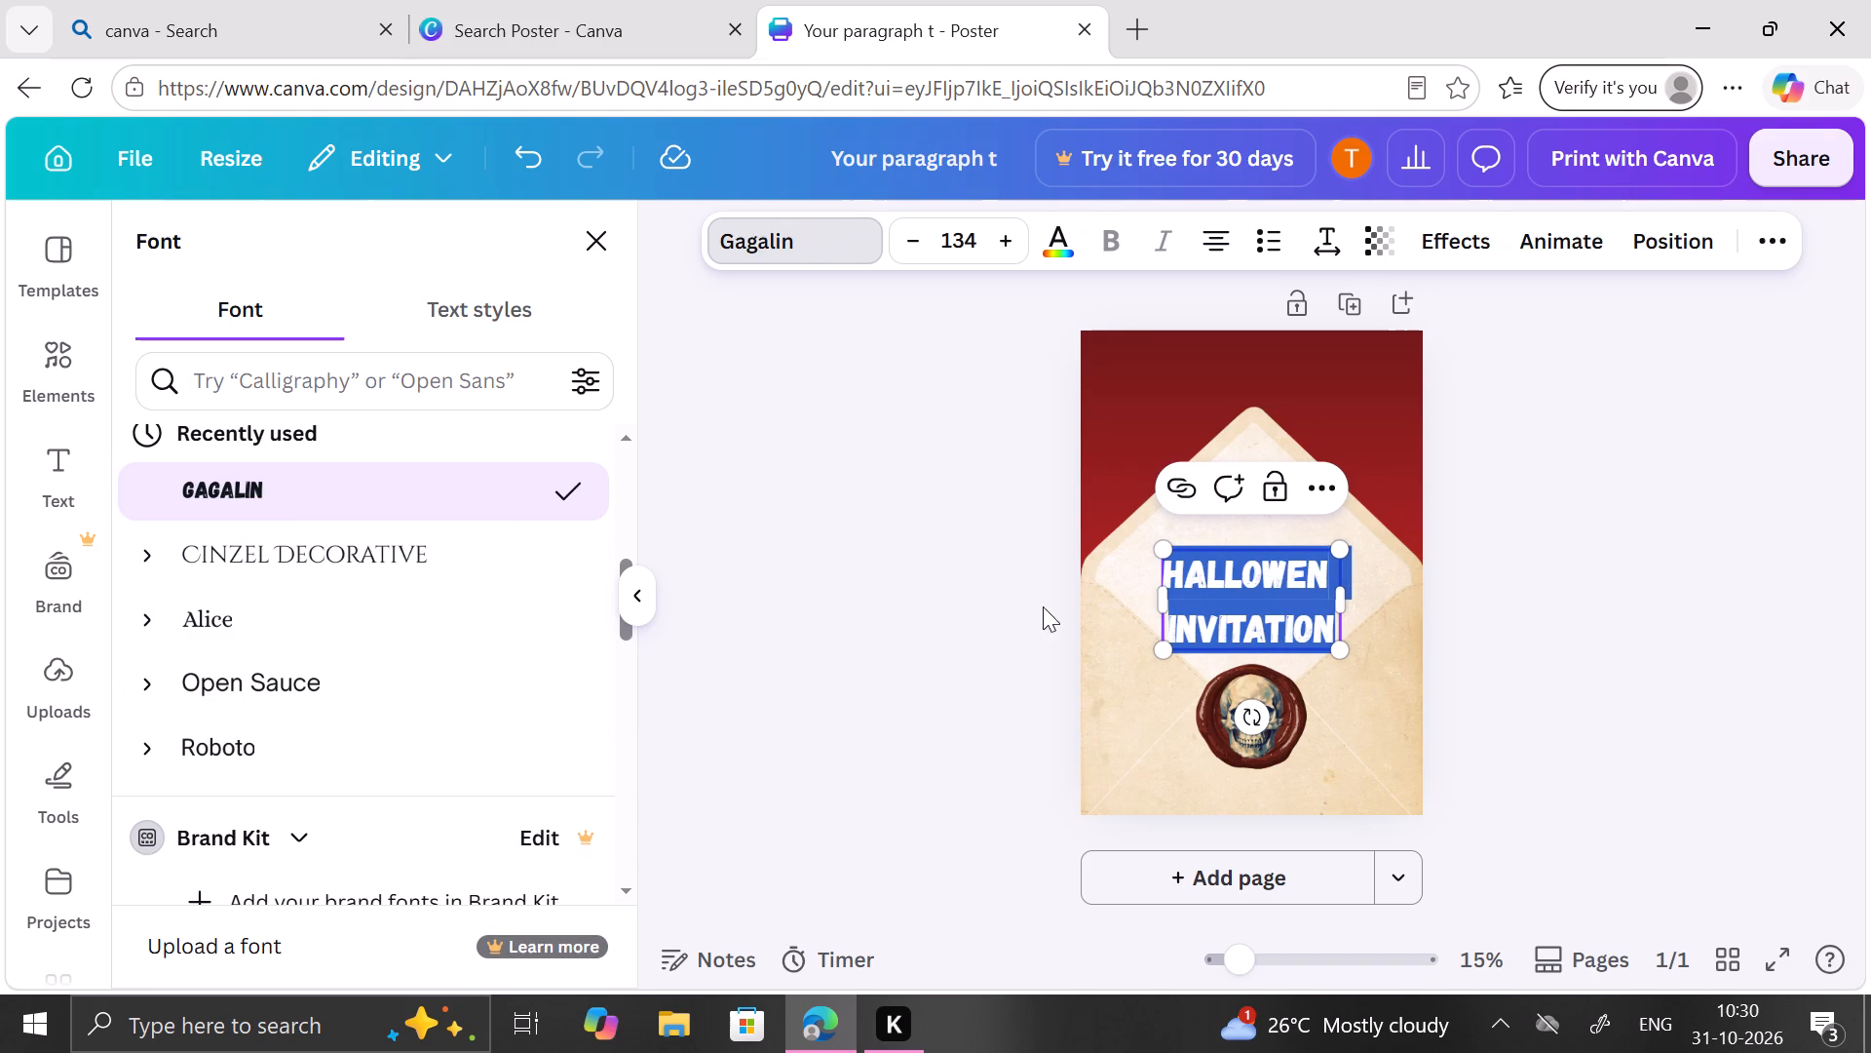
left_click(1400, 626)
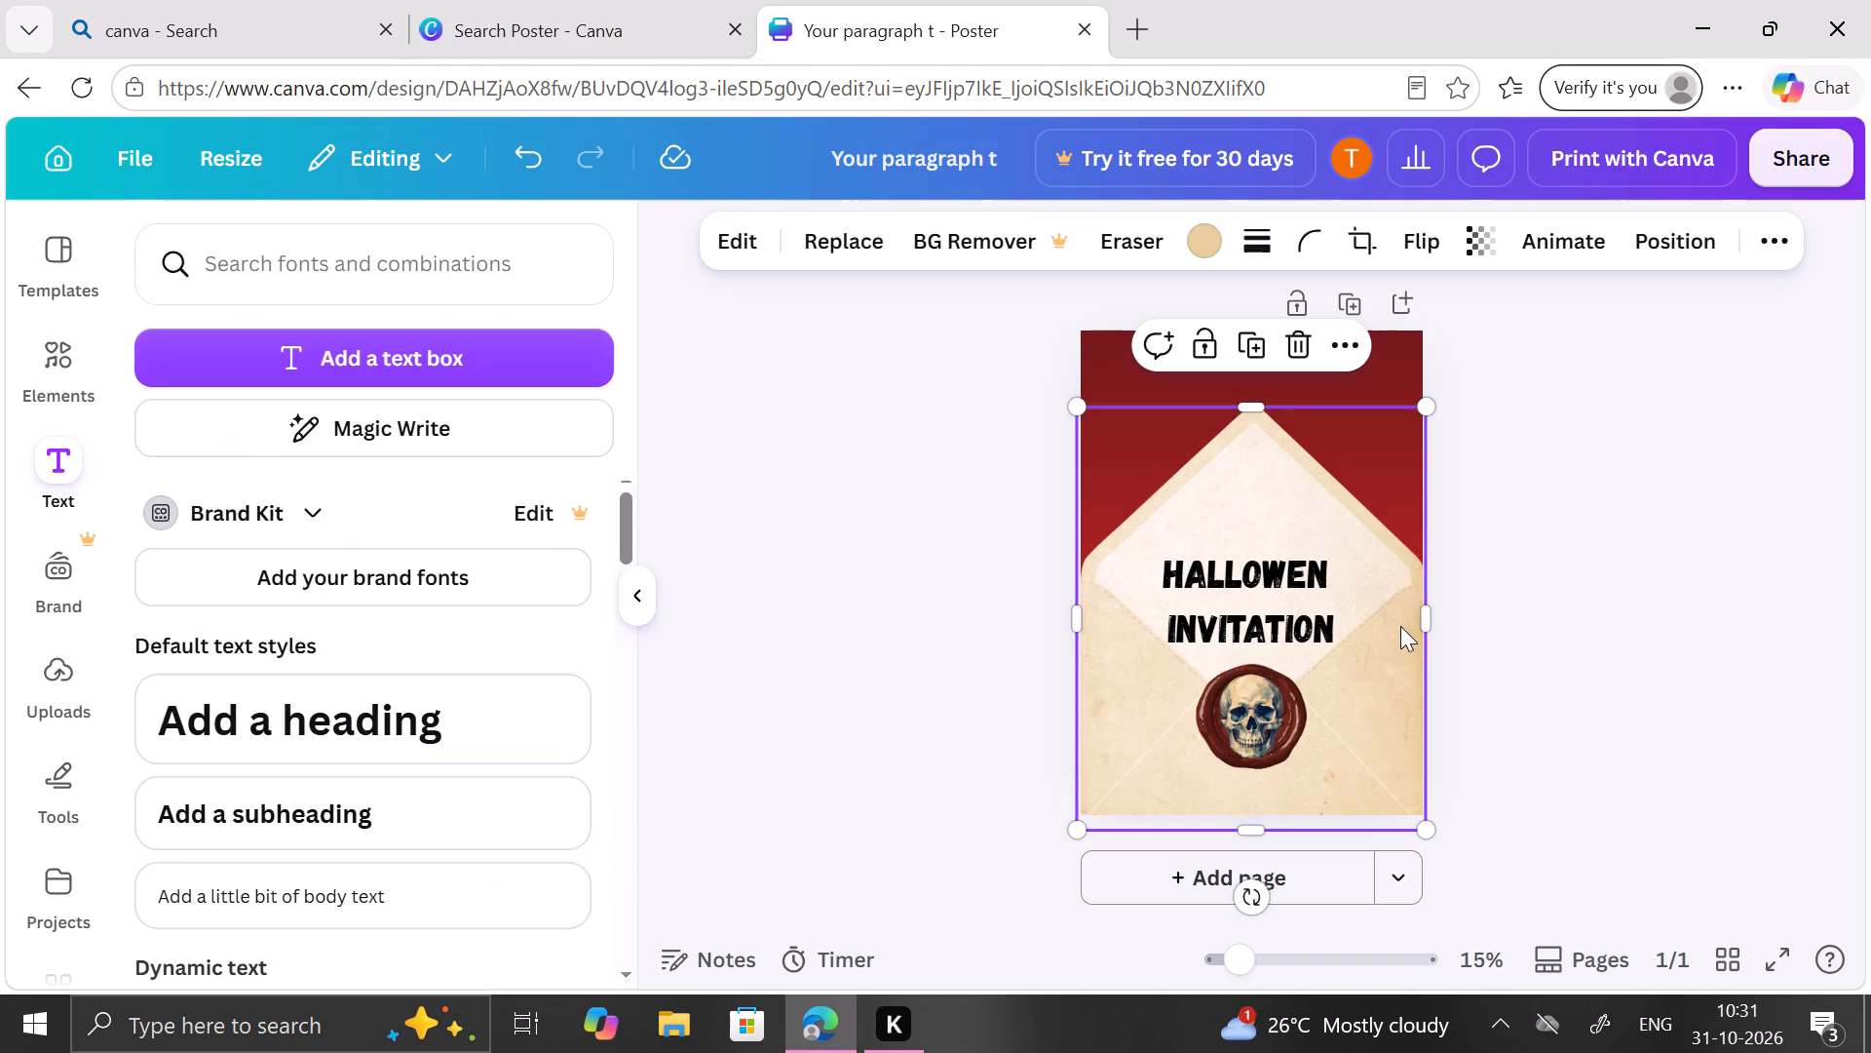
Move the "HALLOWEN INVITATION" heading up on the envelope's flap, clear of the wax seal.
left_click_drag(1250, 641, 1251, 603)
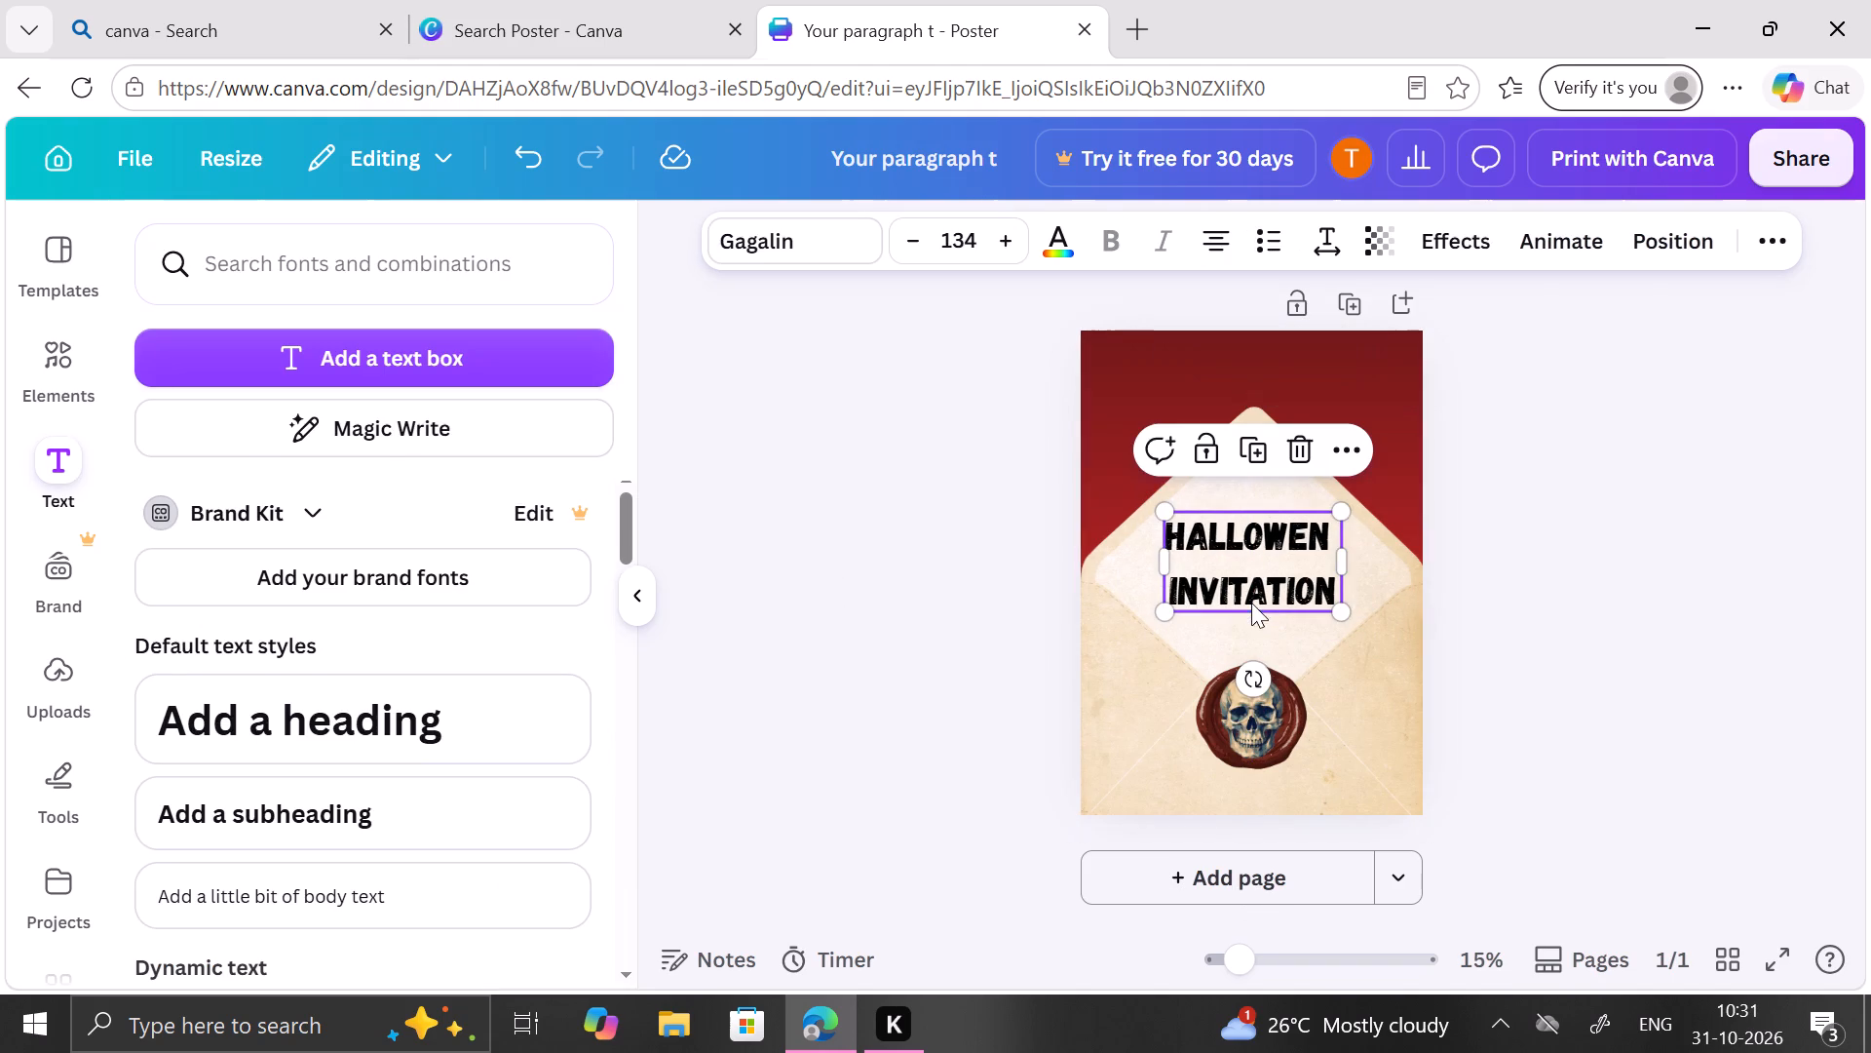
Search the elements library for "RED" and browse the graphics for a suitable decoration.
left_click(437, 278)
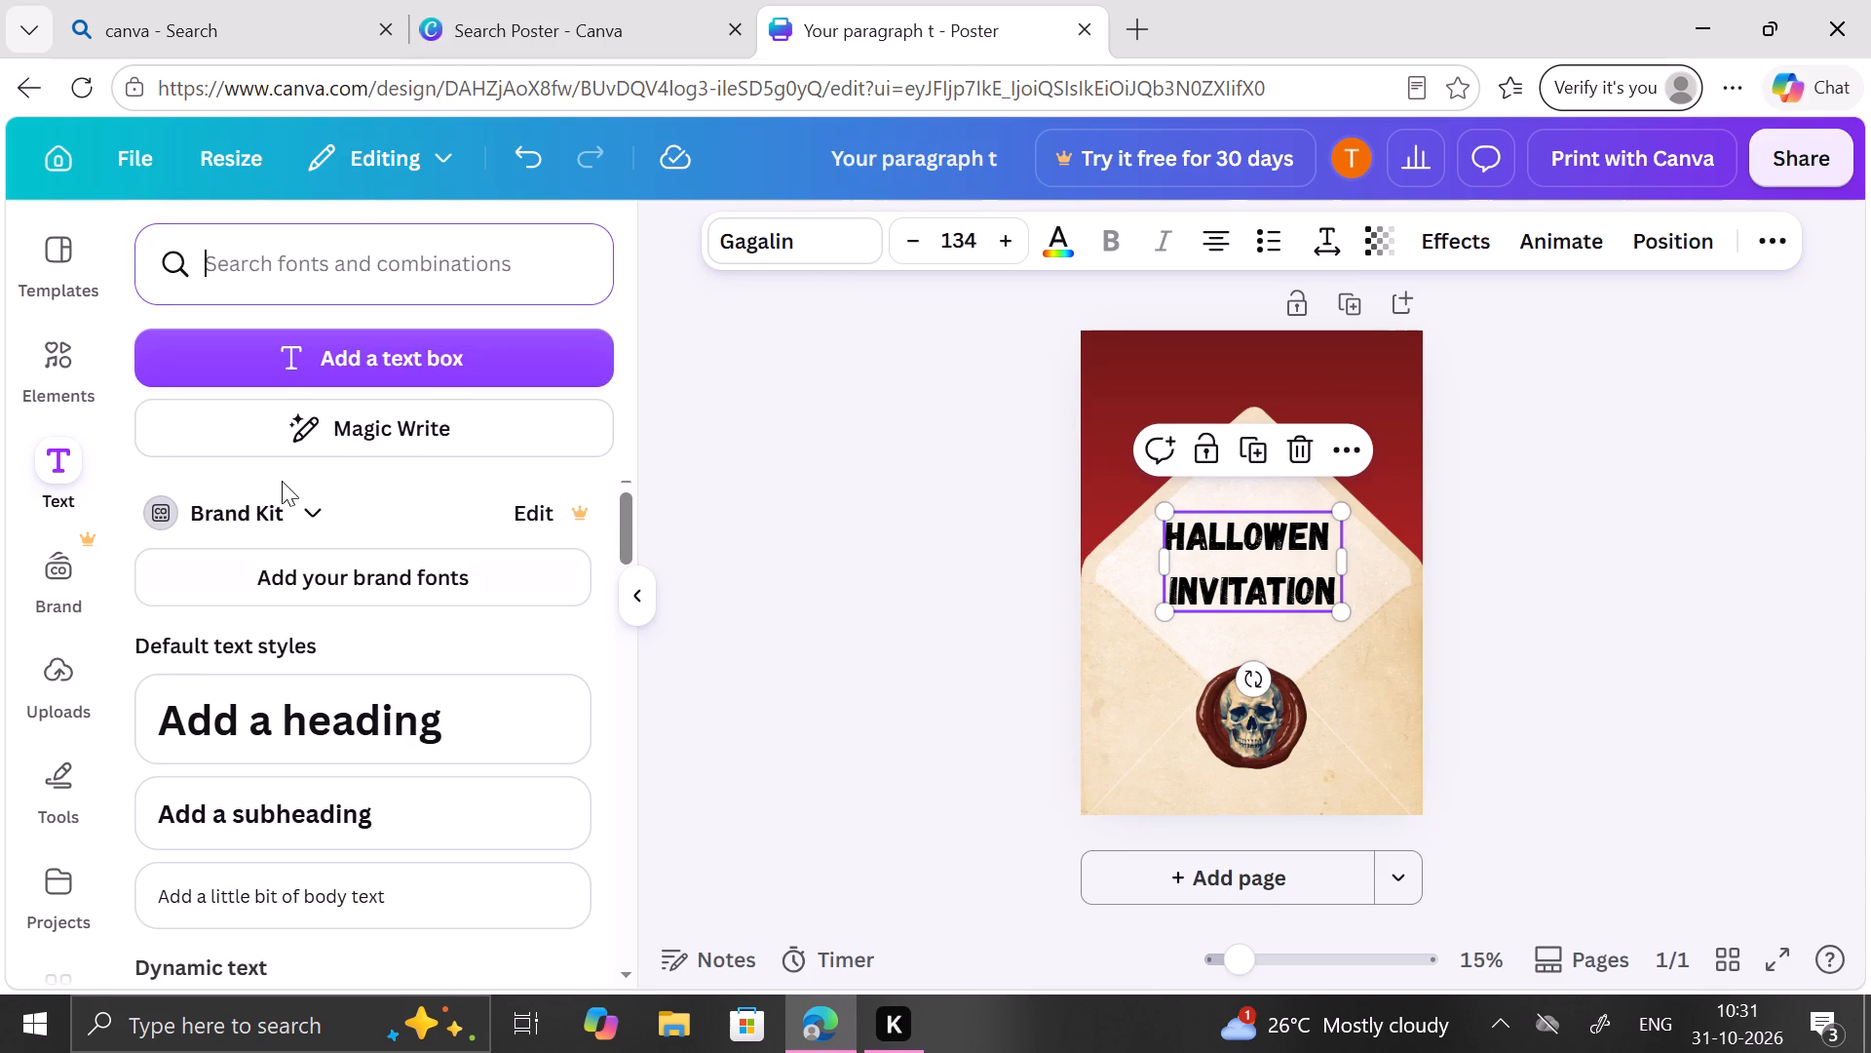
left_click(46, 386)
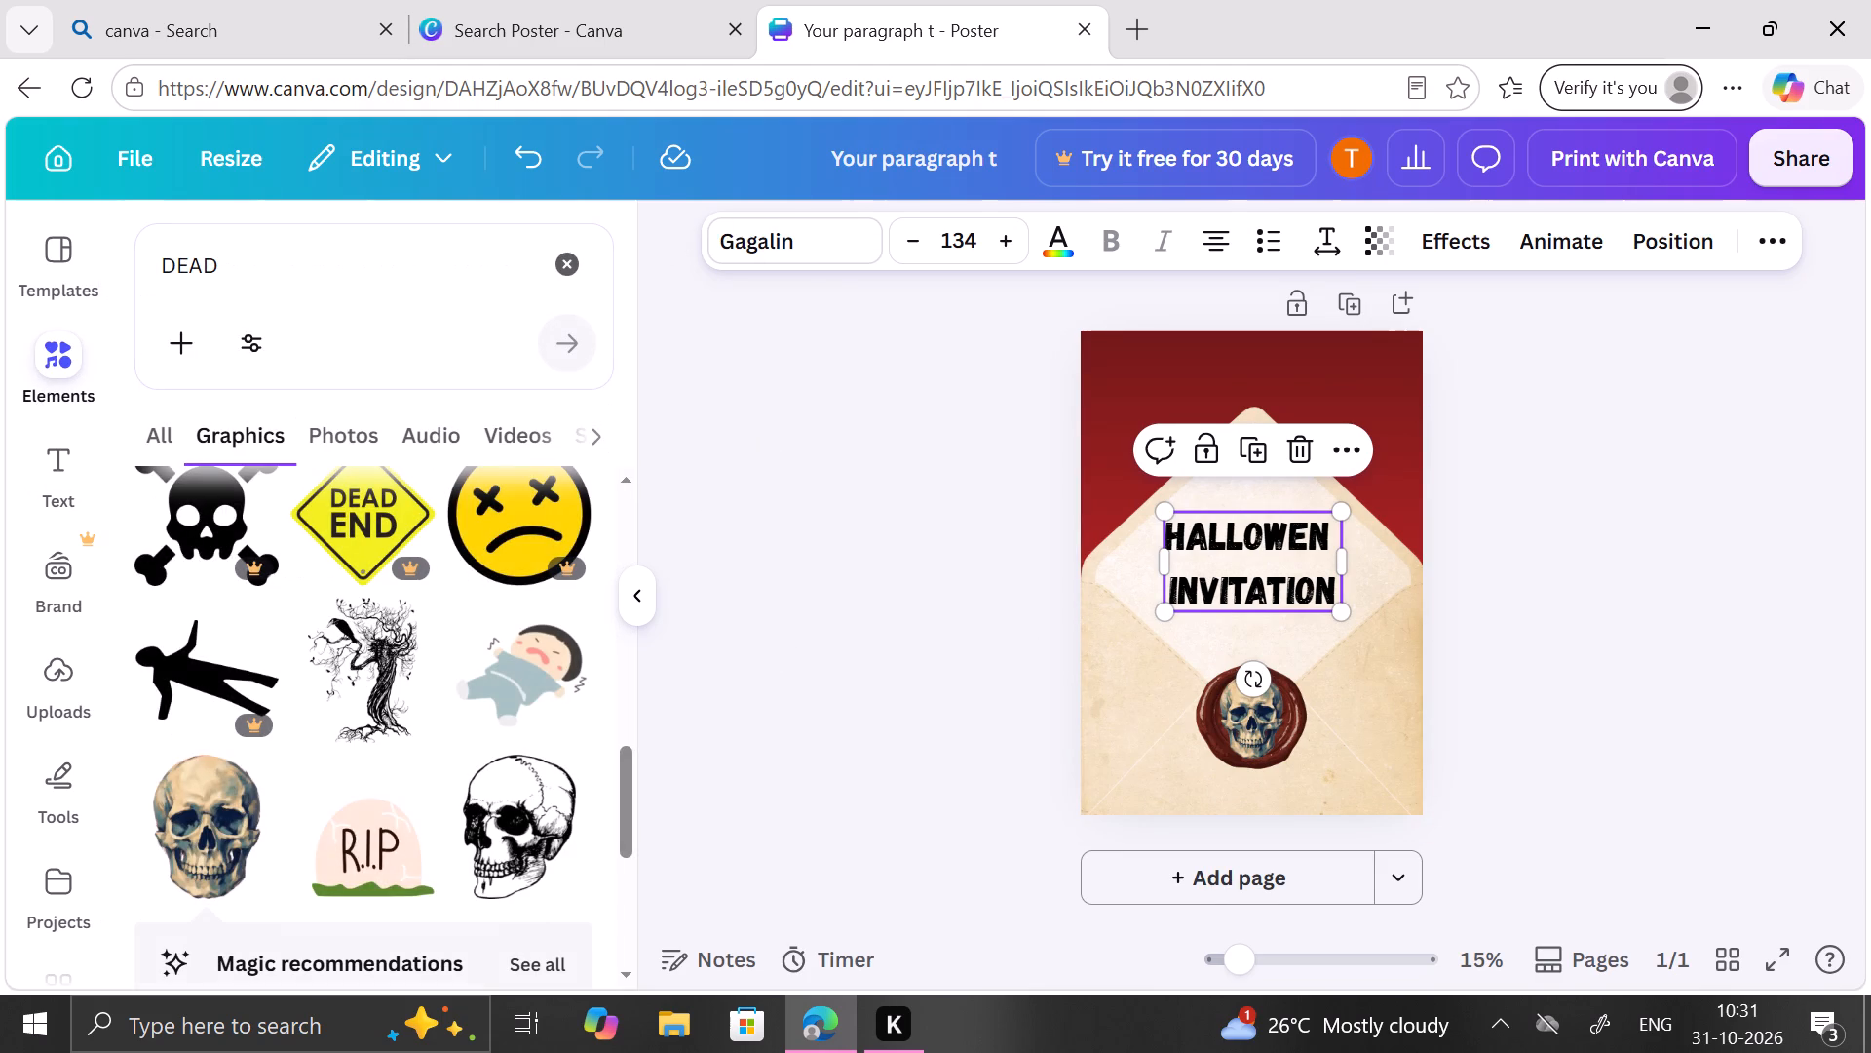
left_click(569, 260)
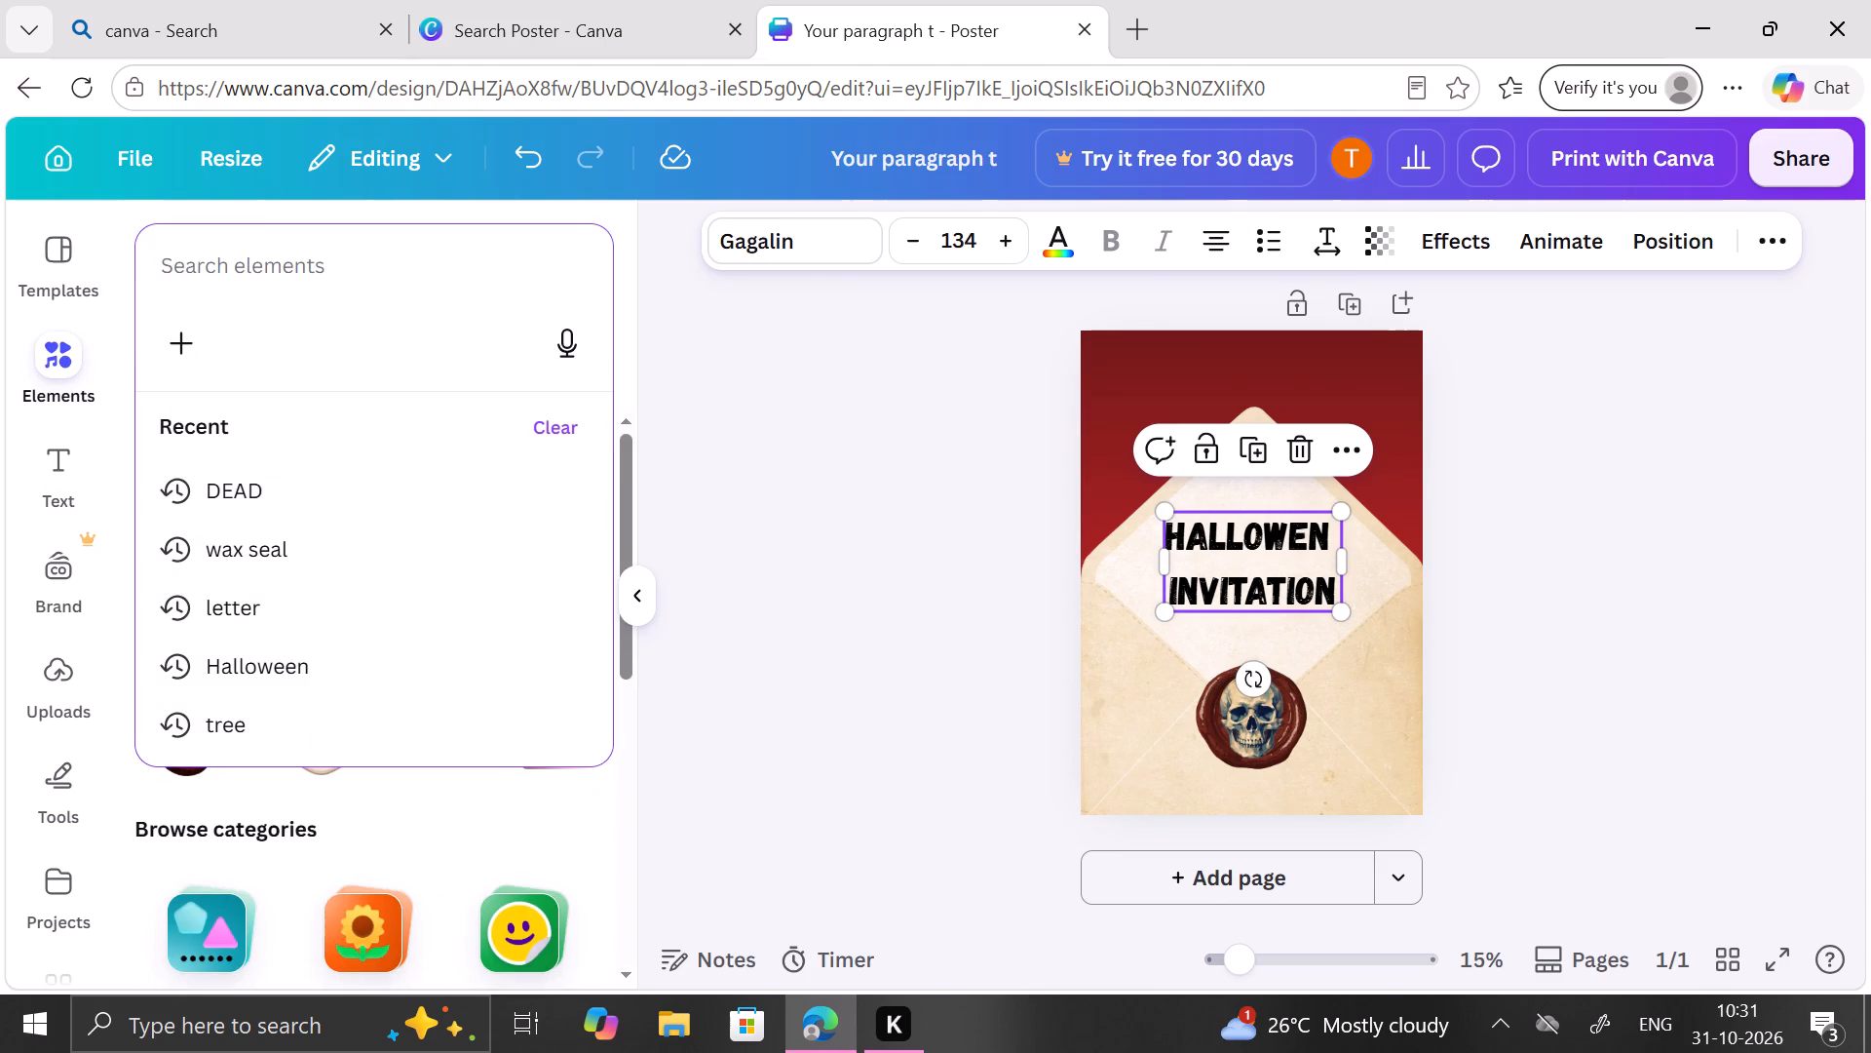
key("r")
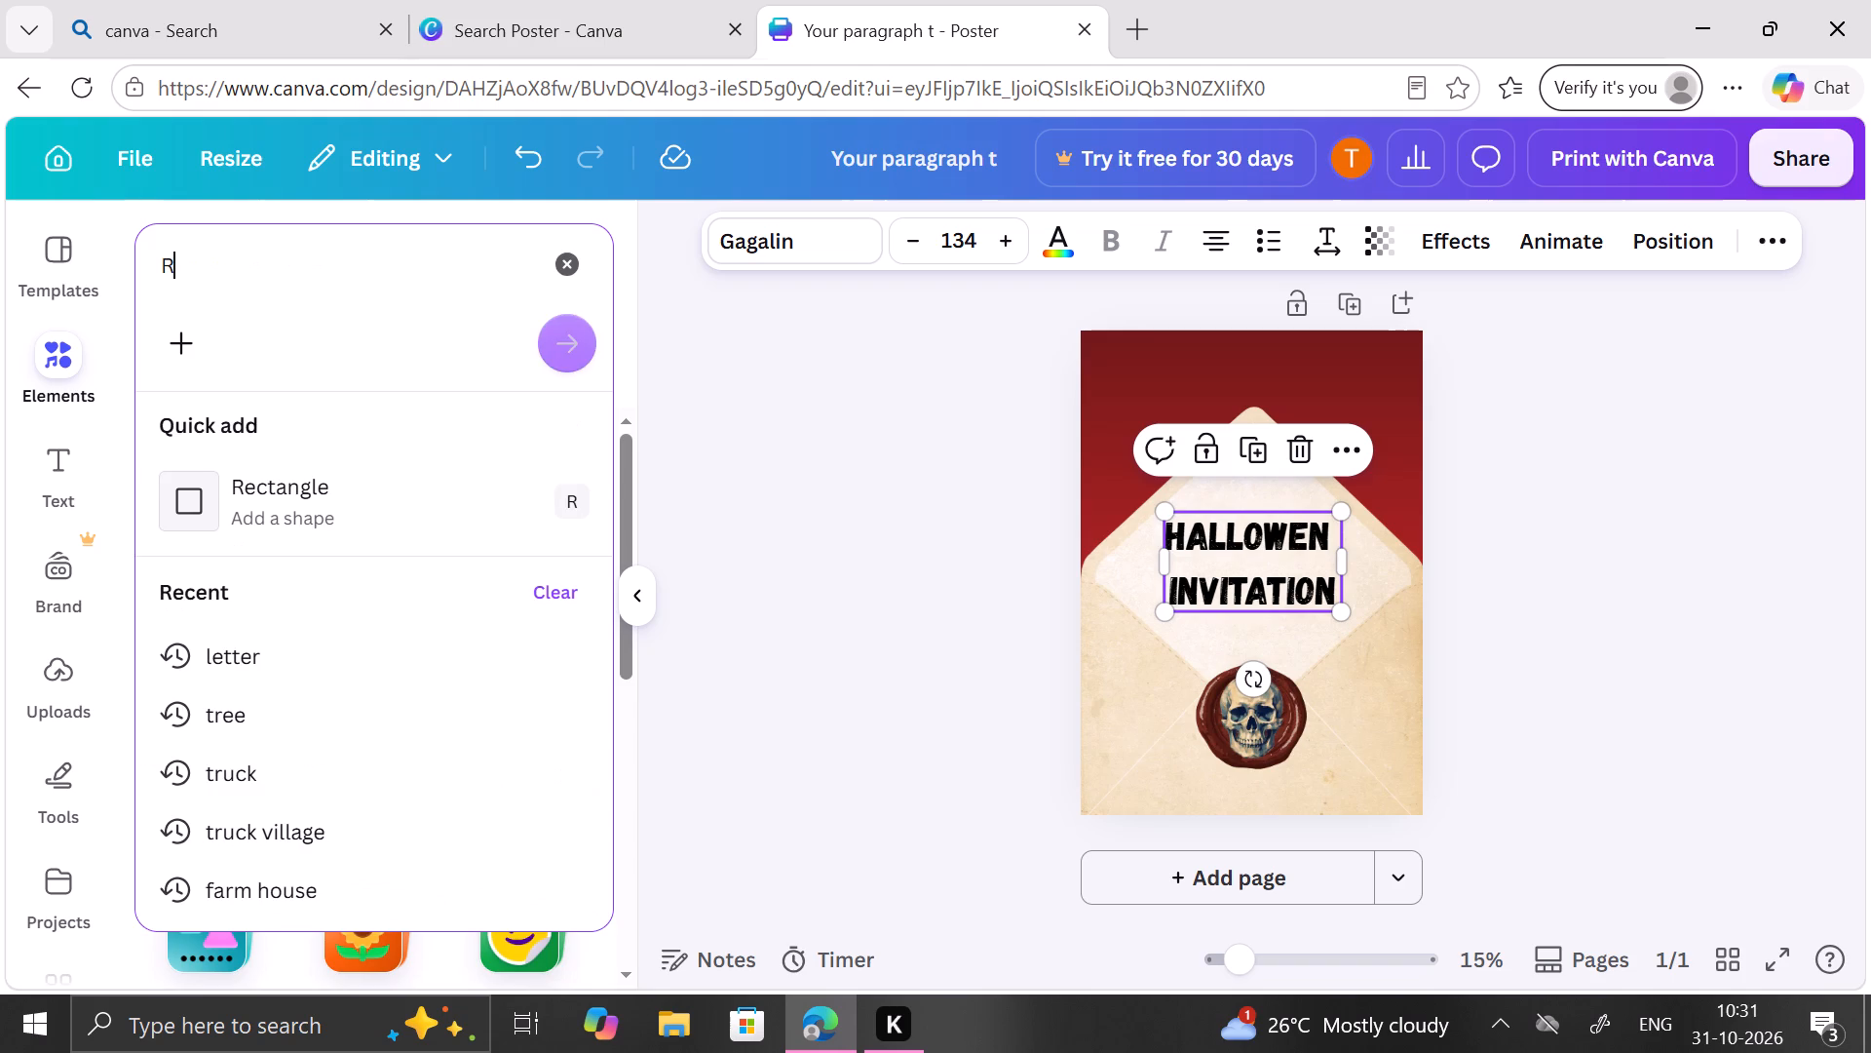
type("ED")
key("space")
key("Return")
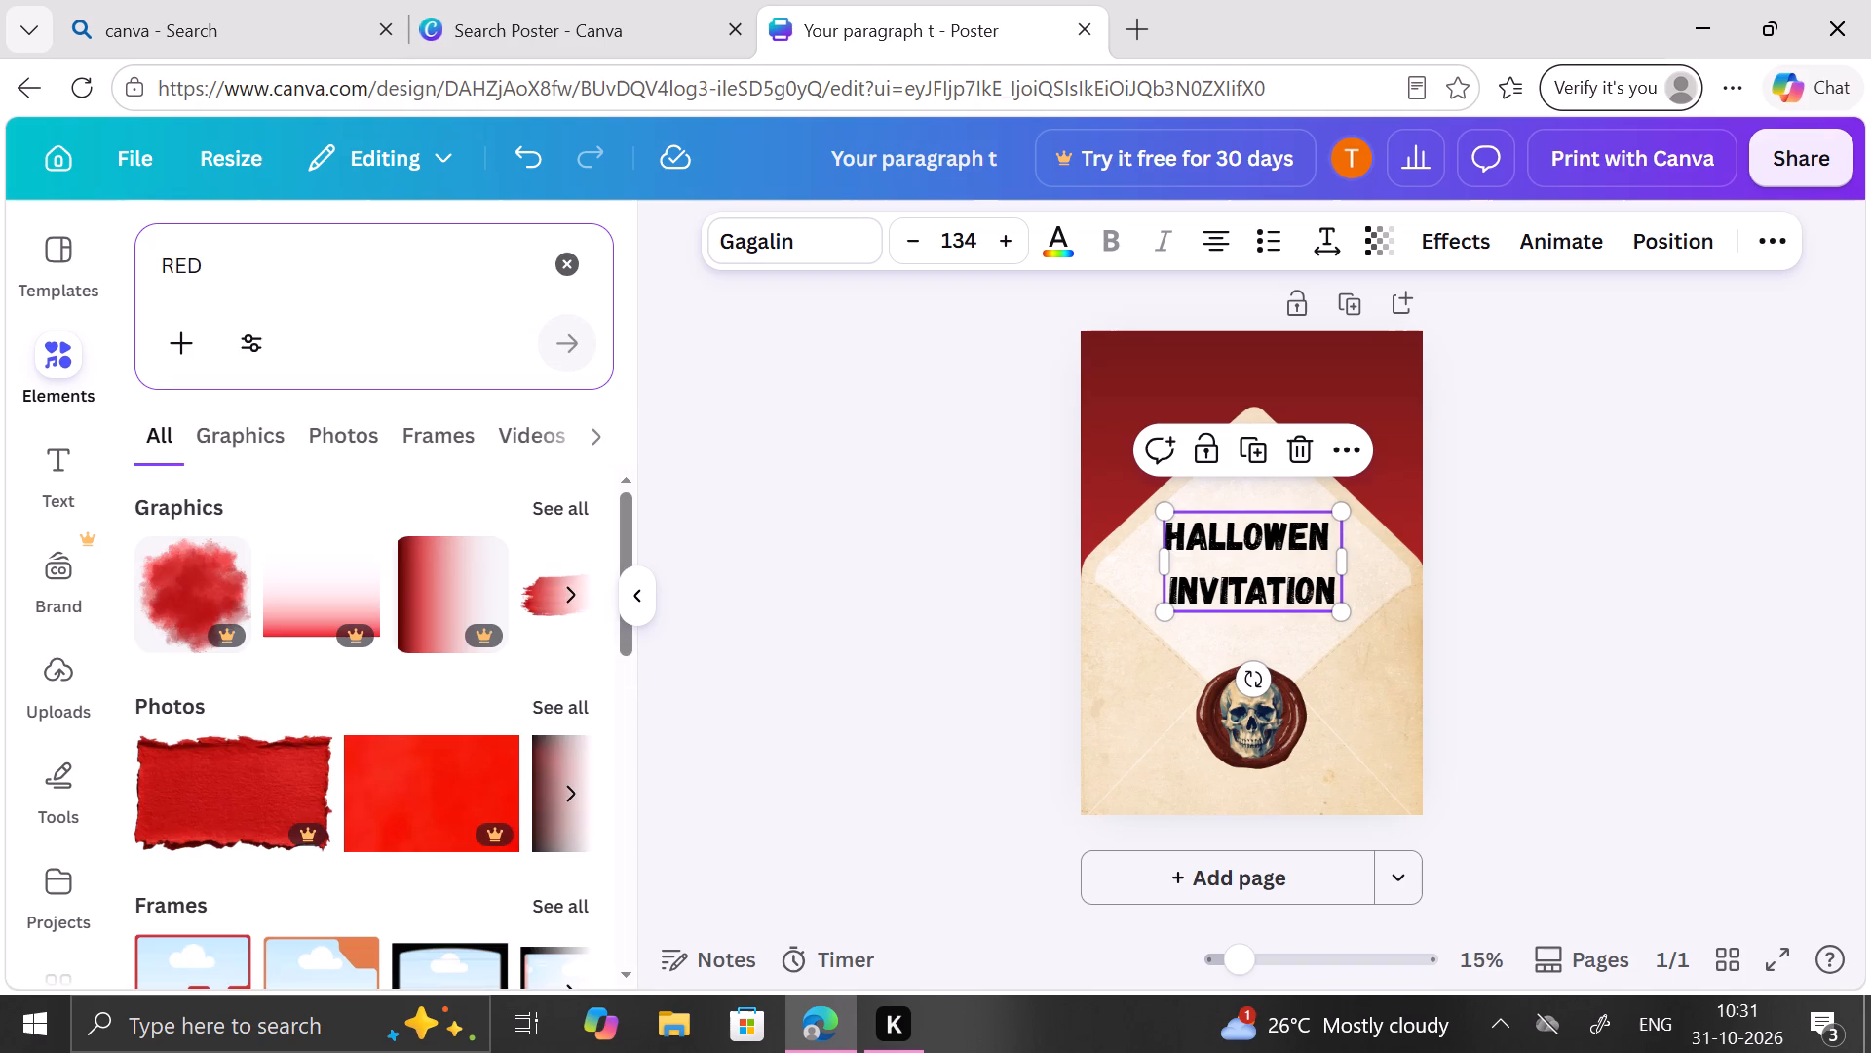
left_click(542, 499)
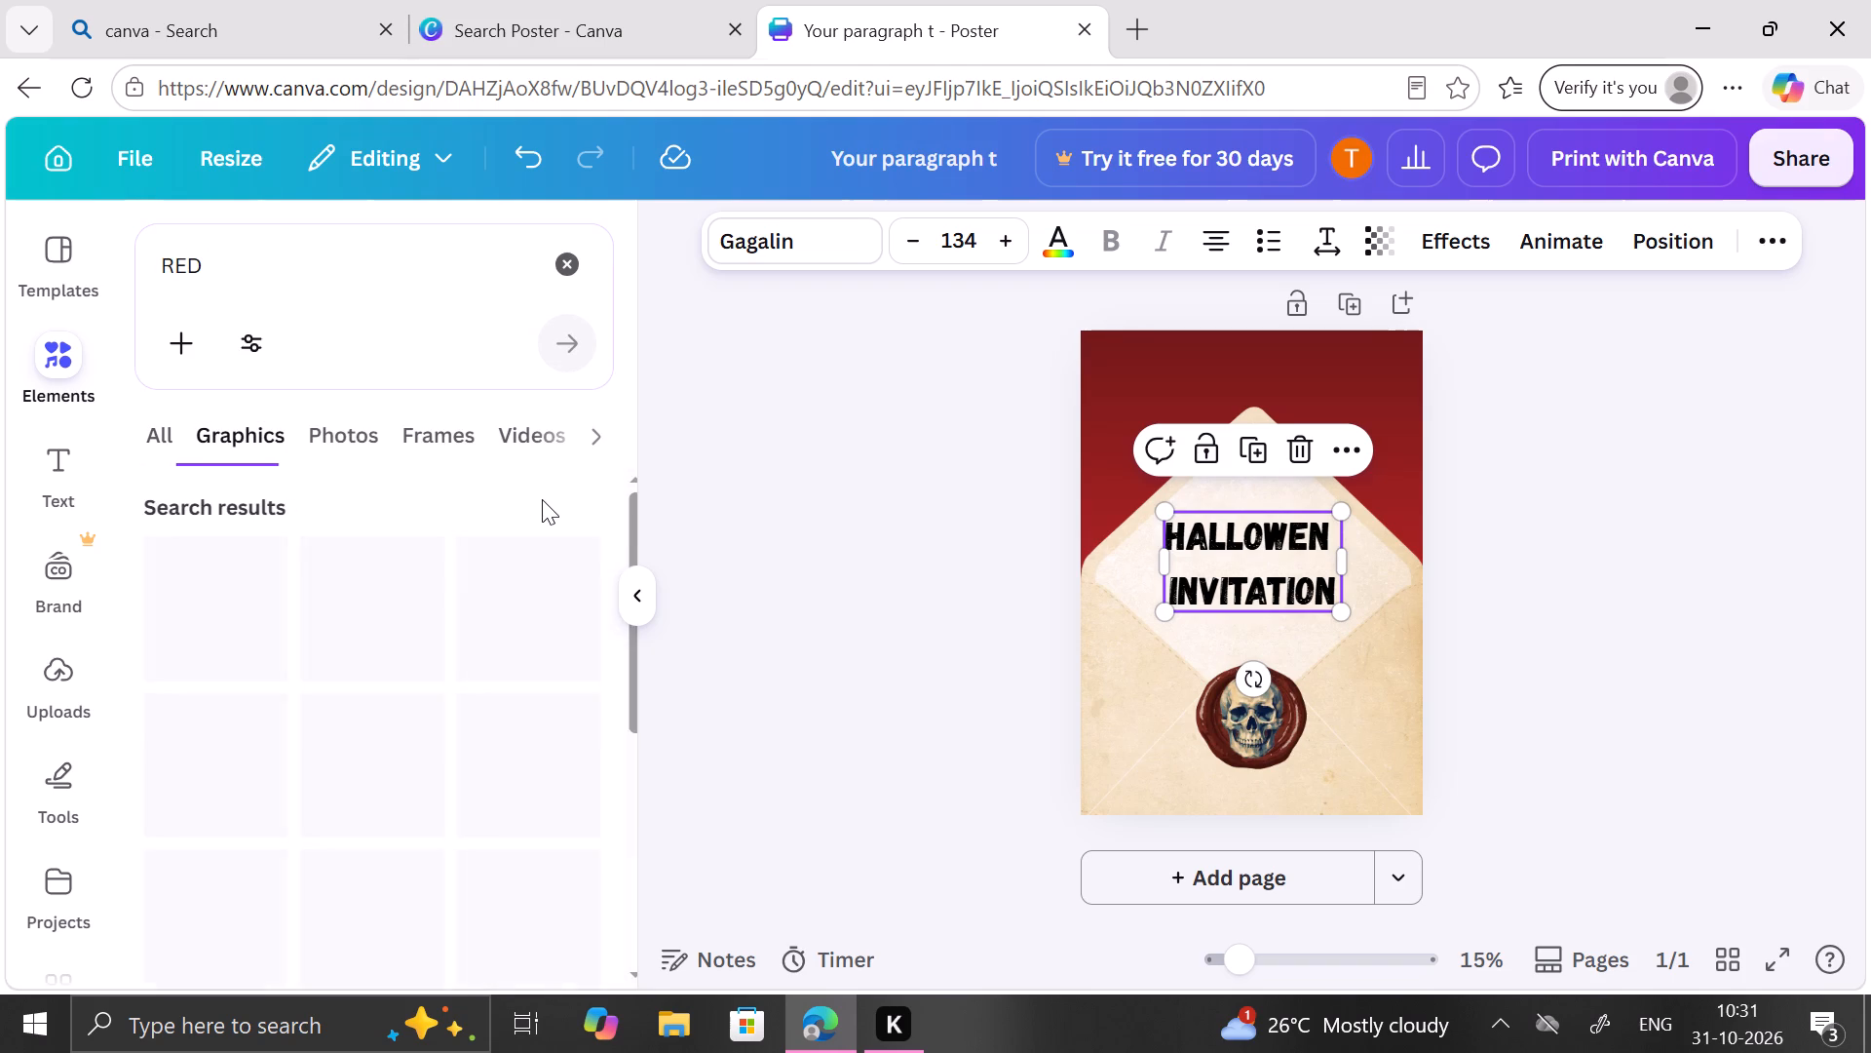
left_click(542, 499)
scroll(542, 499, "down", 1)
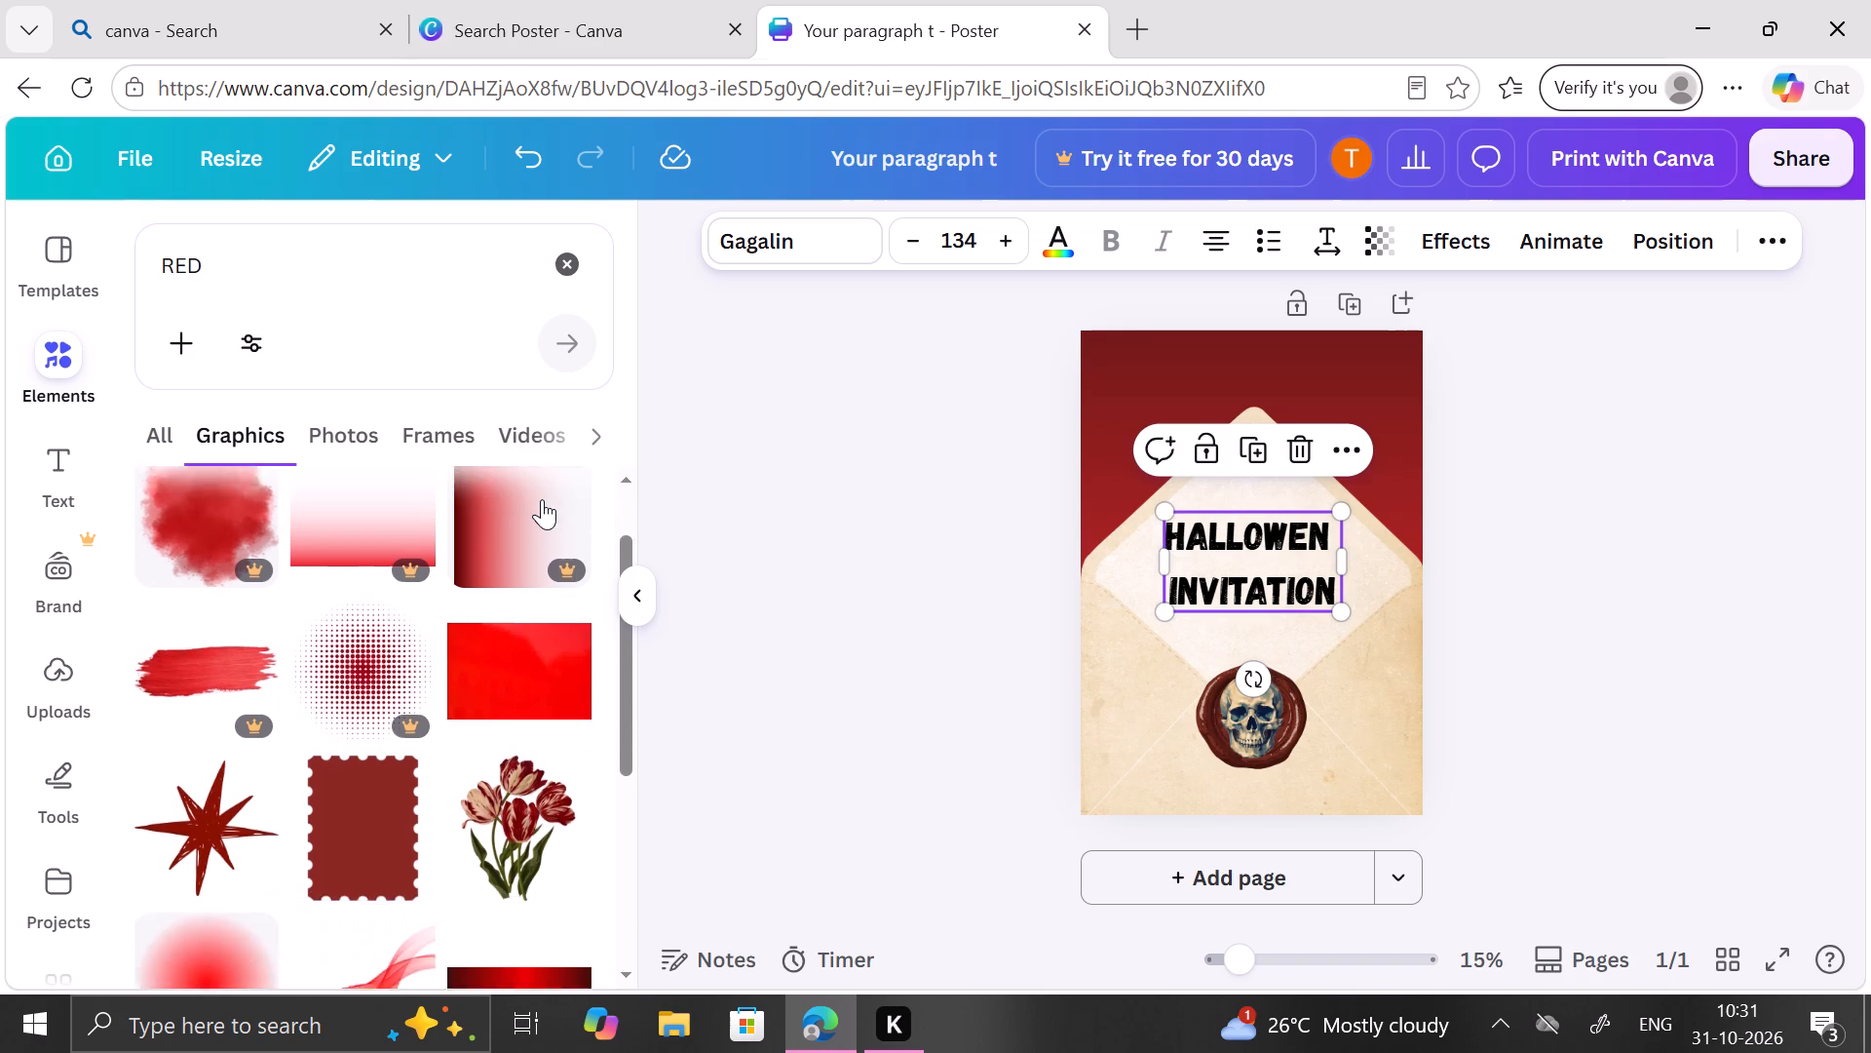
scroll(542, 499, "down", 2)
scroll(542, 499, "up", 2)
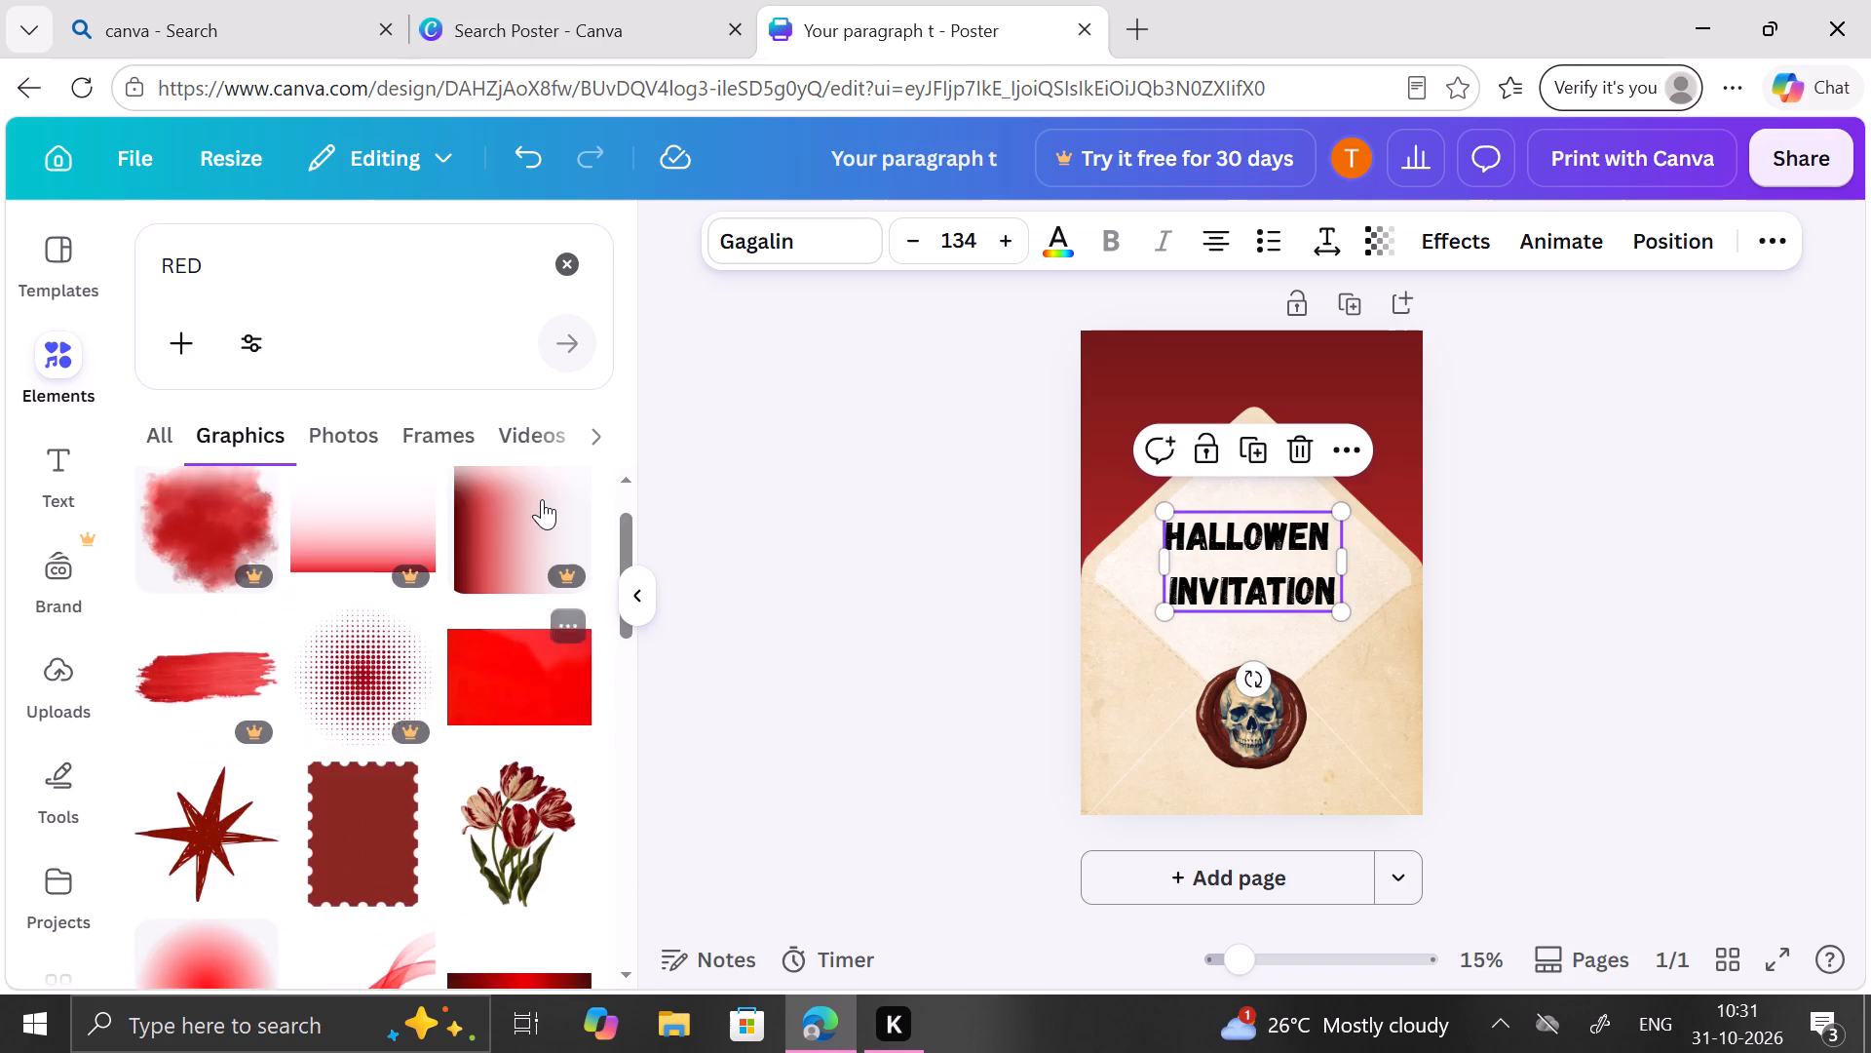
scroll(542, 499, "up", 1)
scroll(542, 499, "down", 3)
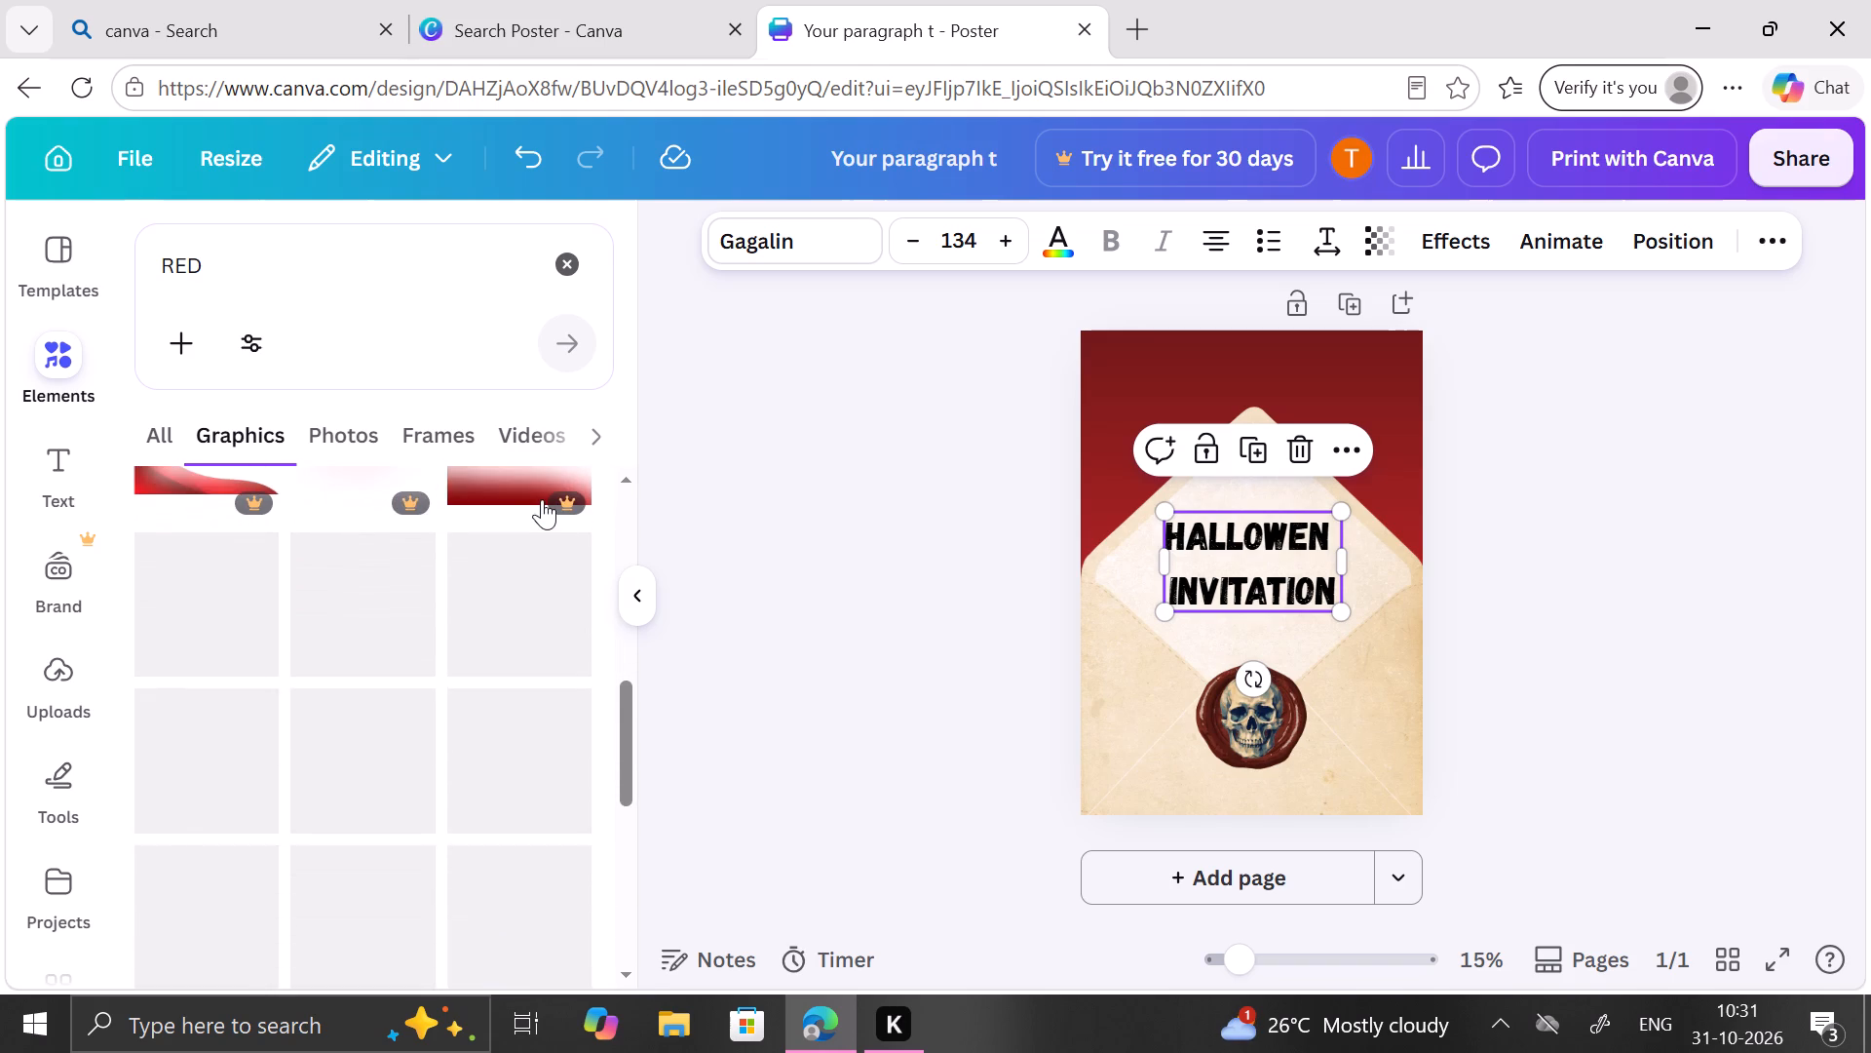
scroll(542, 499, "down", 2)
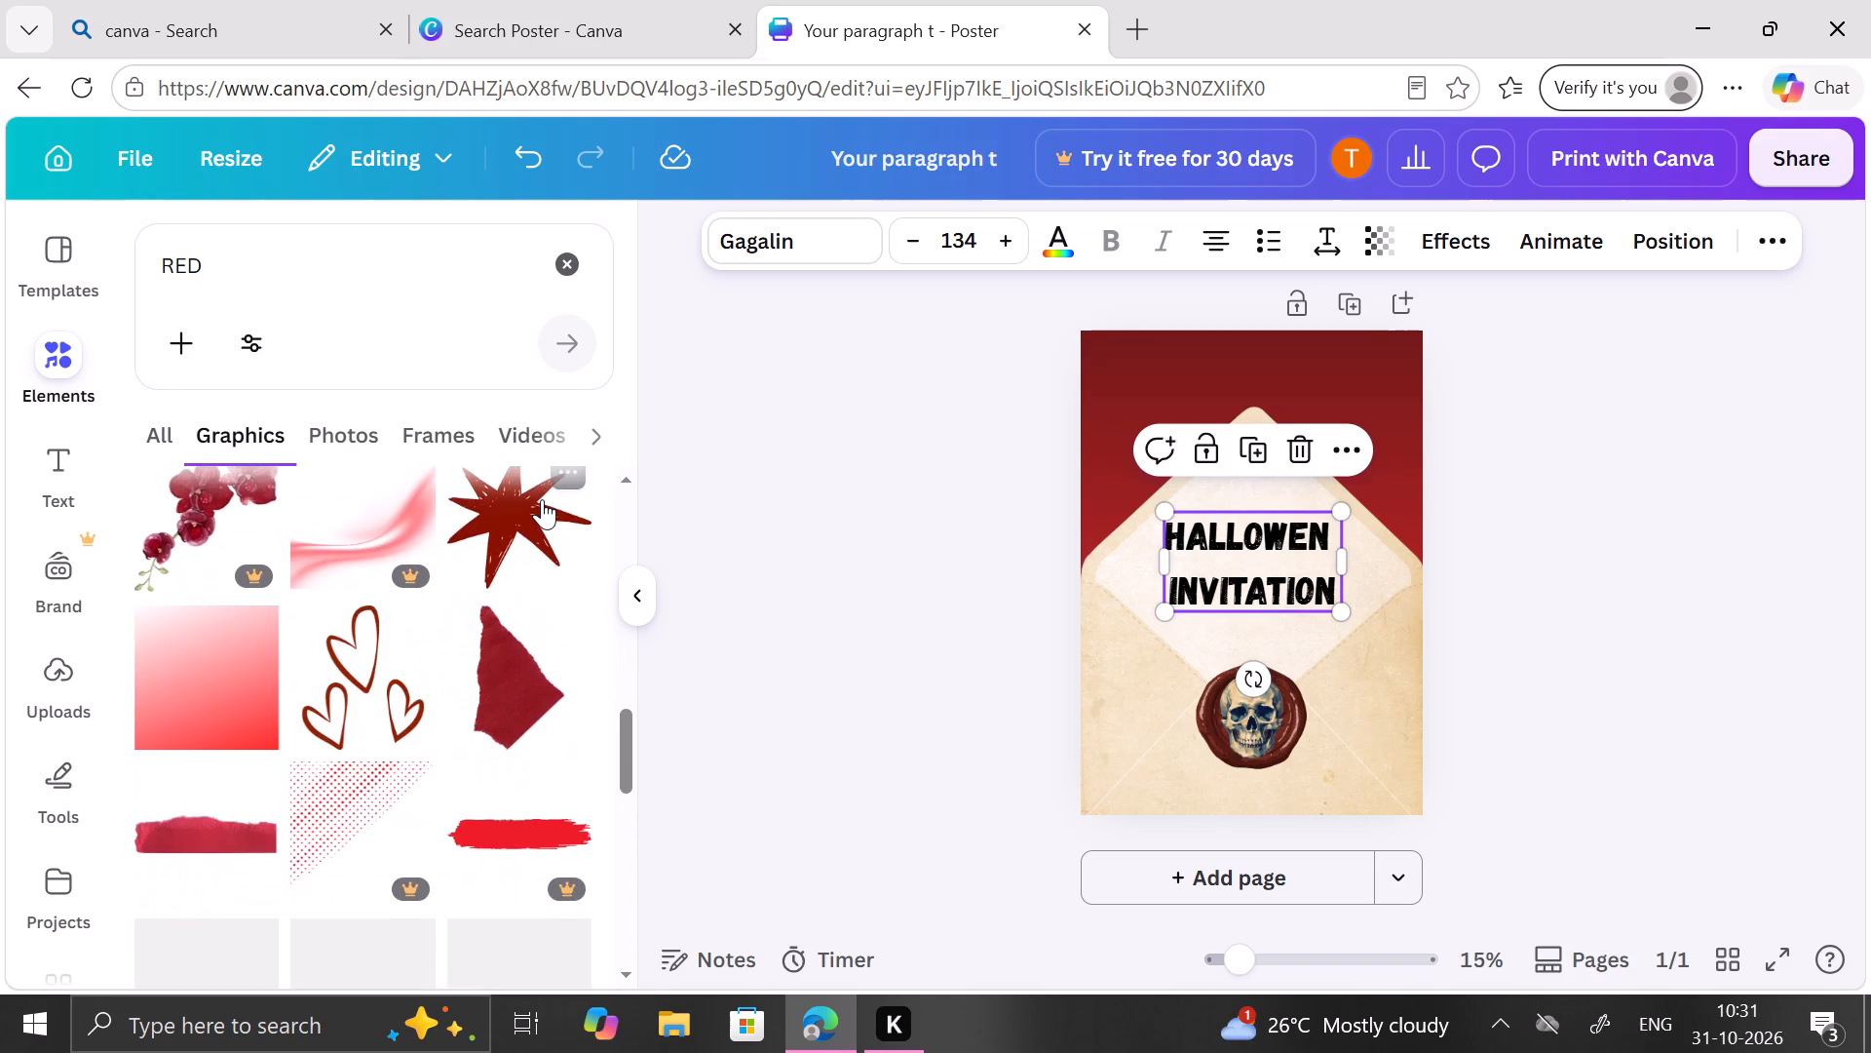
scroll(542, 499, "down", 3)
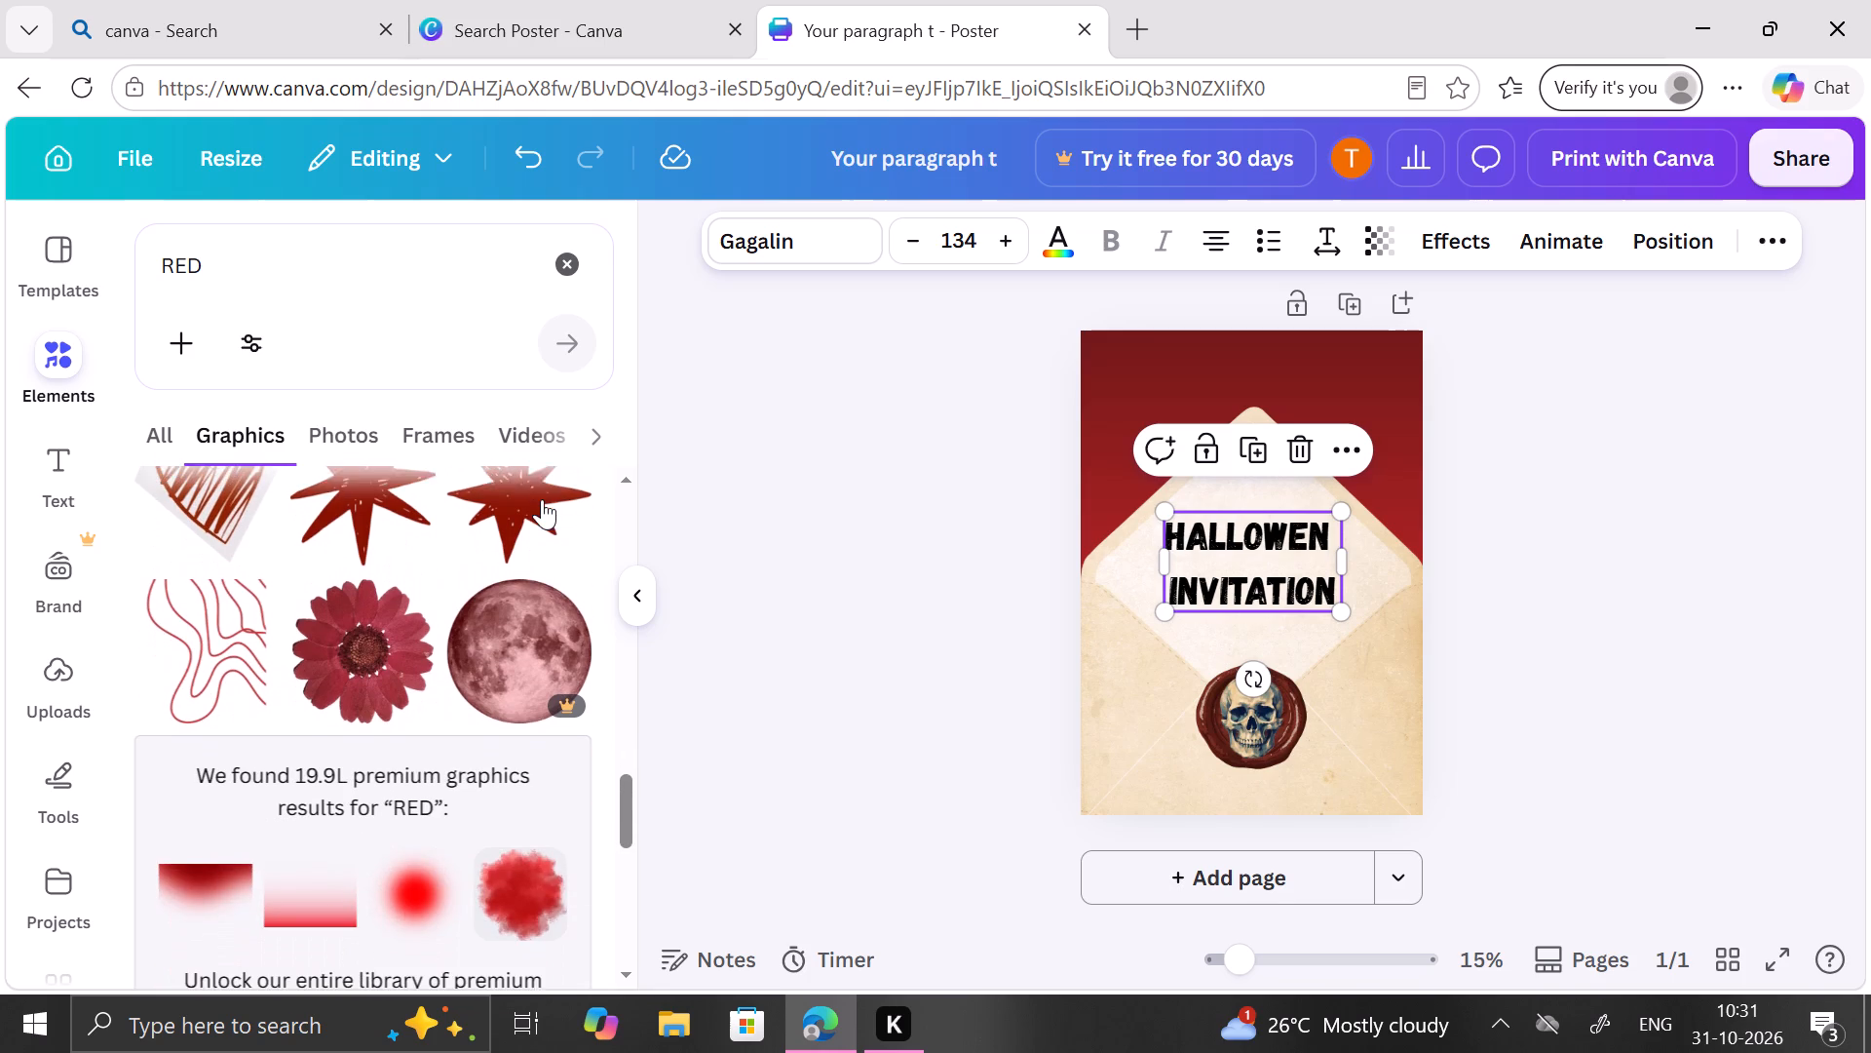
scroll(542, 499, "down", 5)
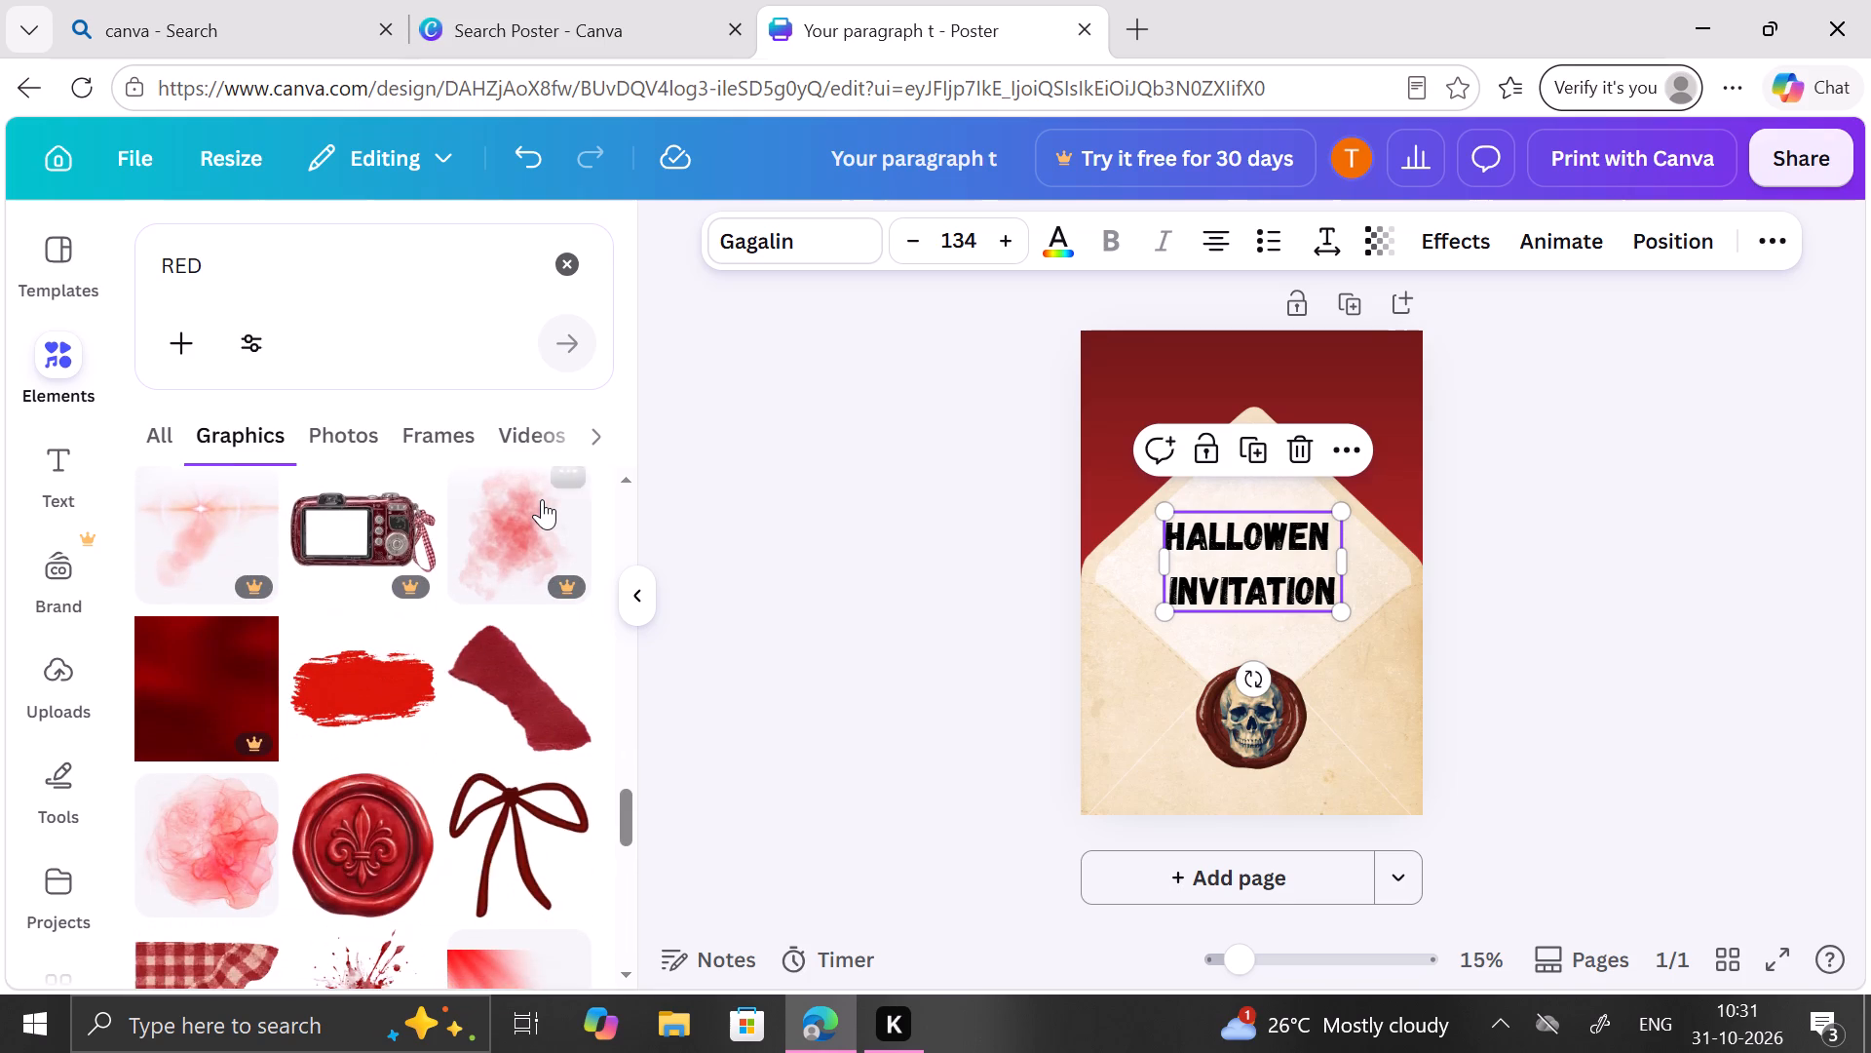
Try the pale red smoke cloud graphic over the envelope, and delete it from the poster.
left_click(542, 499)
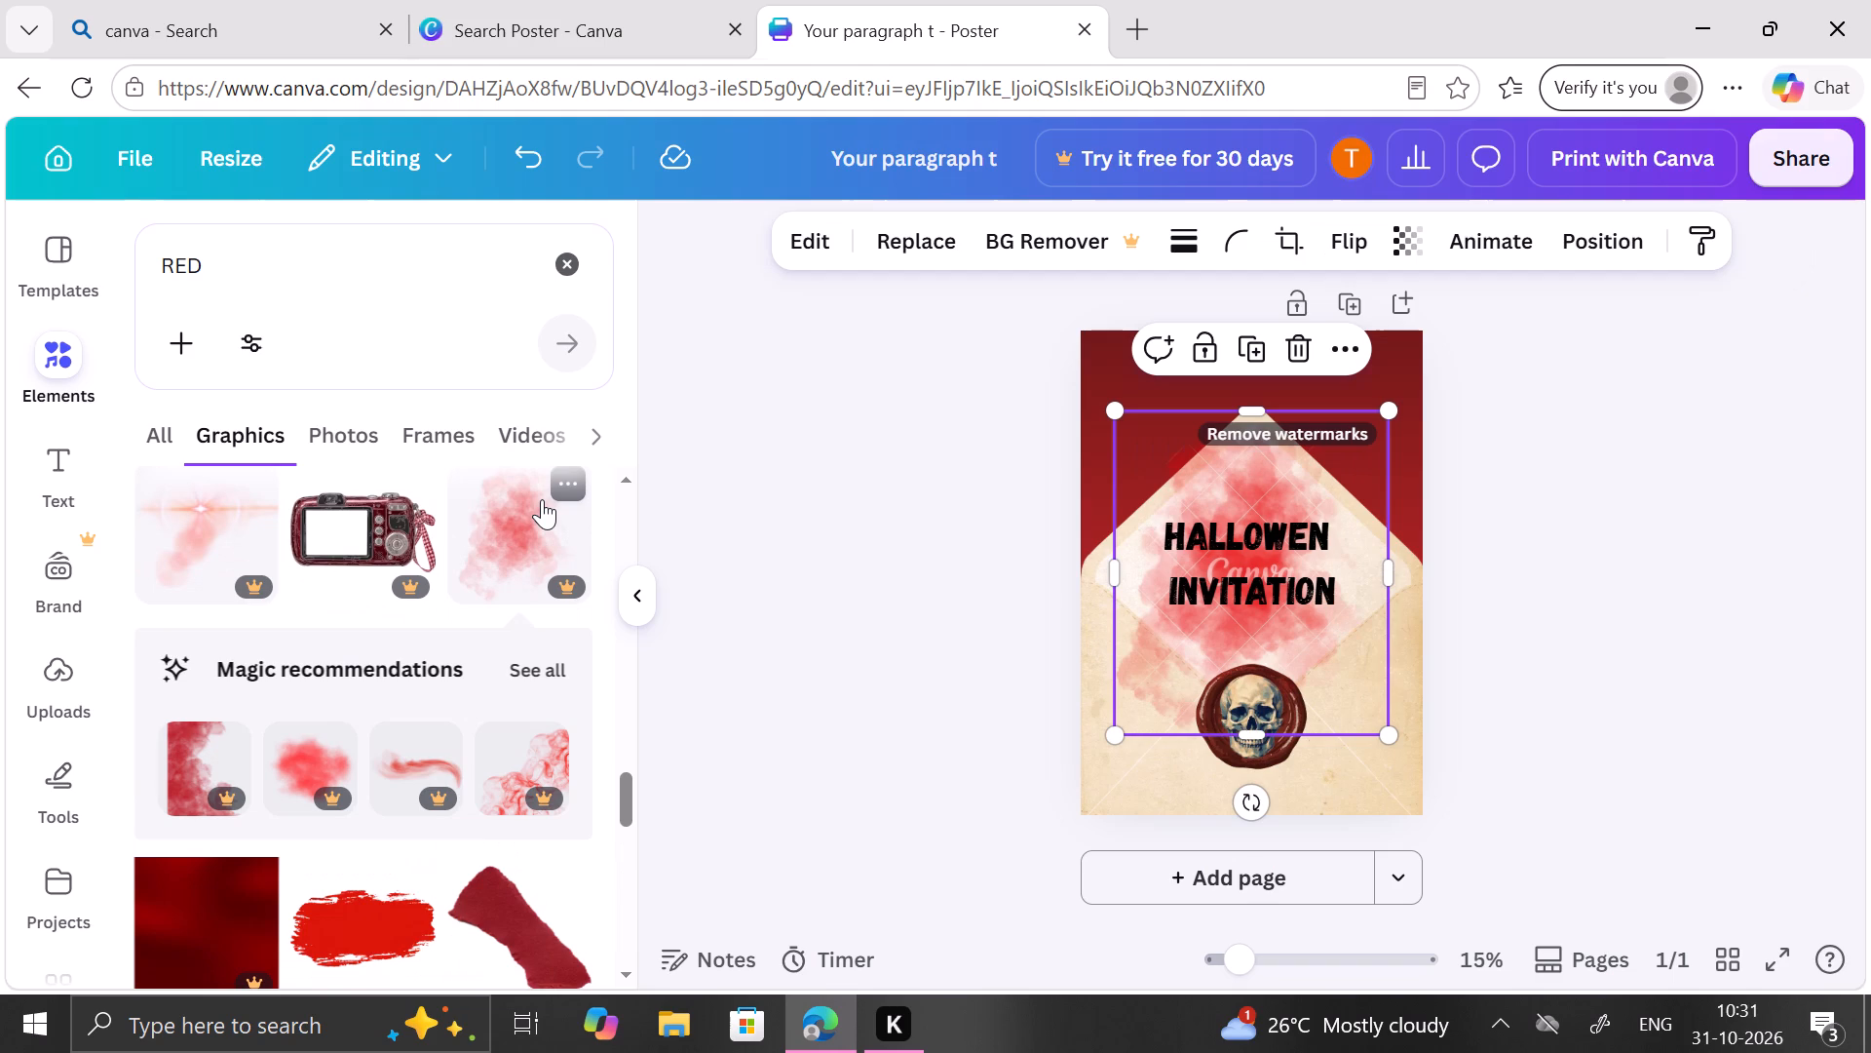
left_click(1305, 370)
Look through more of the "RED" graphics for a decoration that suits the envelope.
scroll(276, 864, "down", 2)
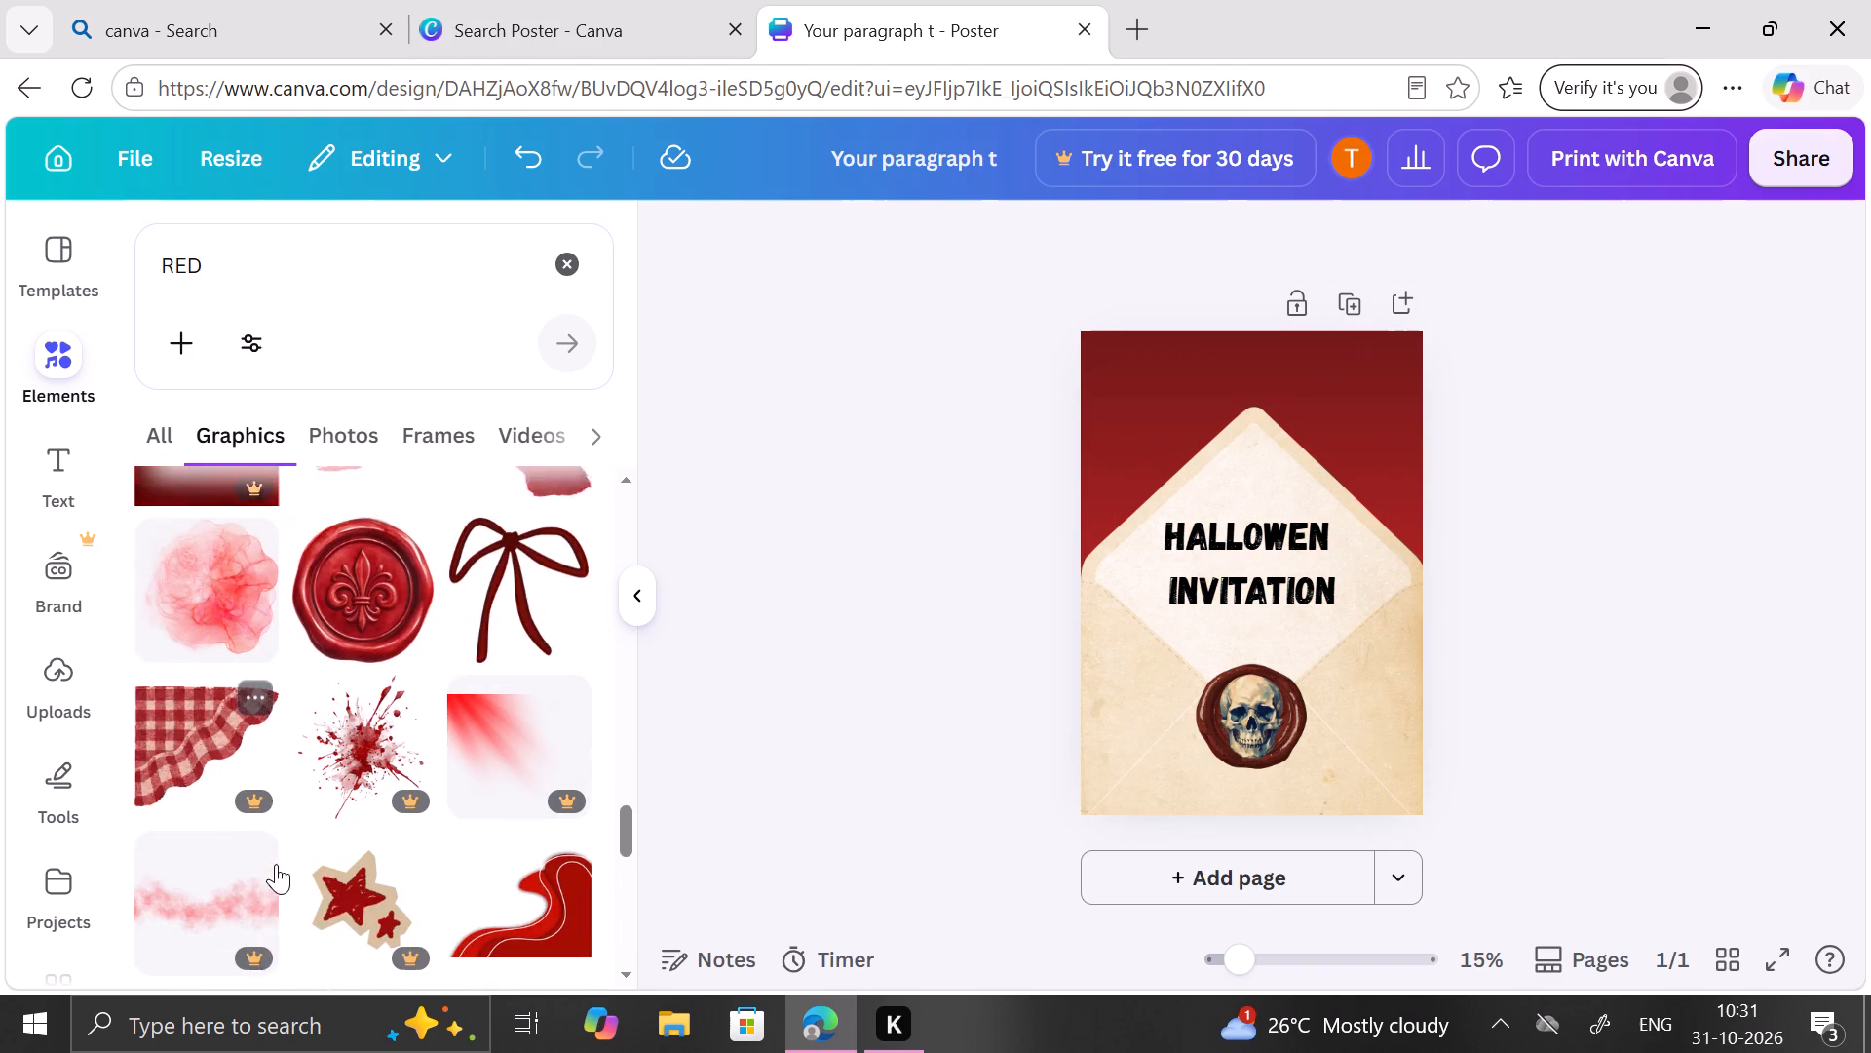
scroll(276, 864, "down", 2)
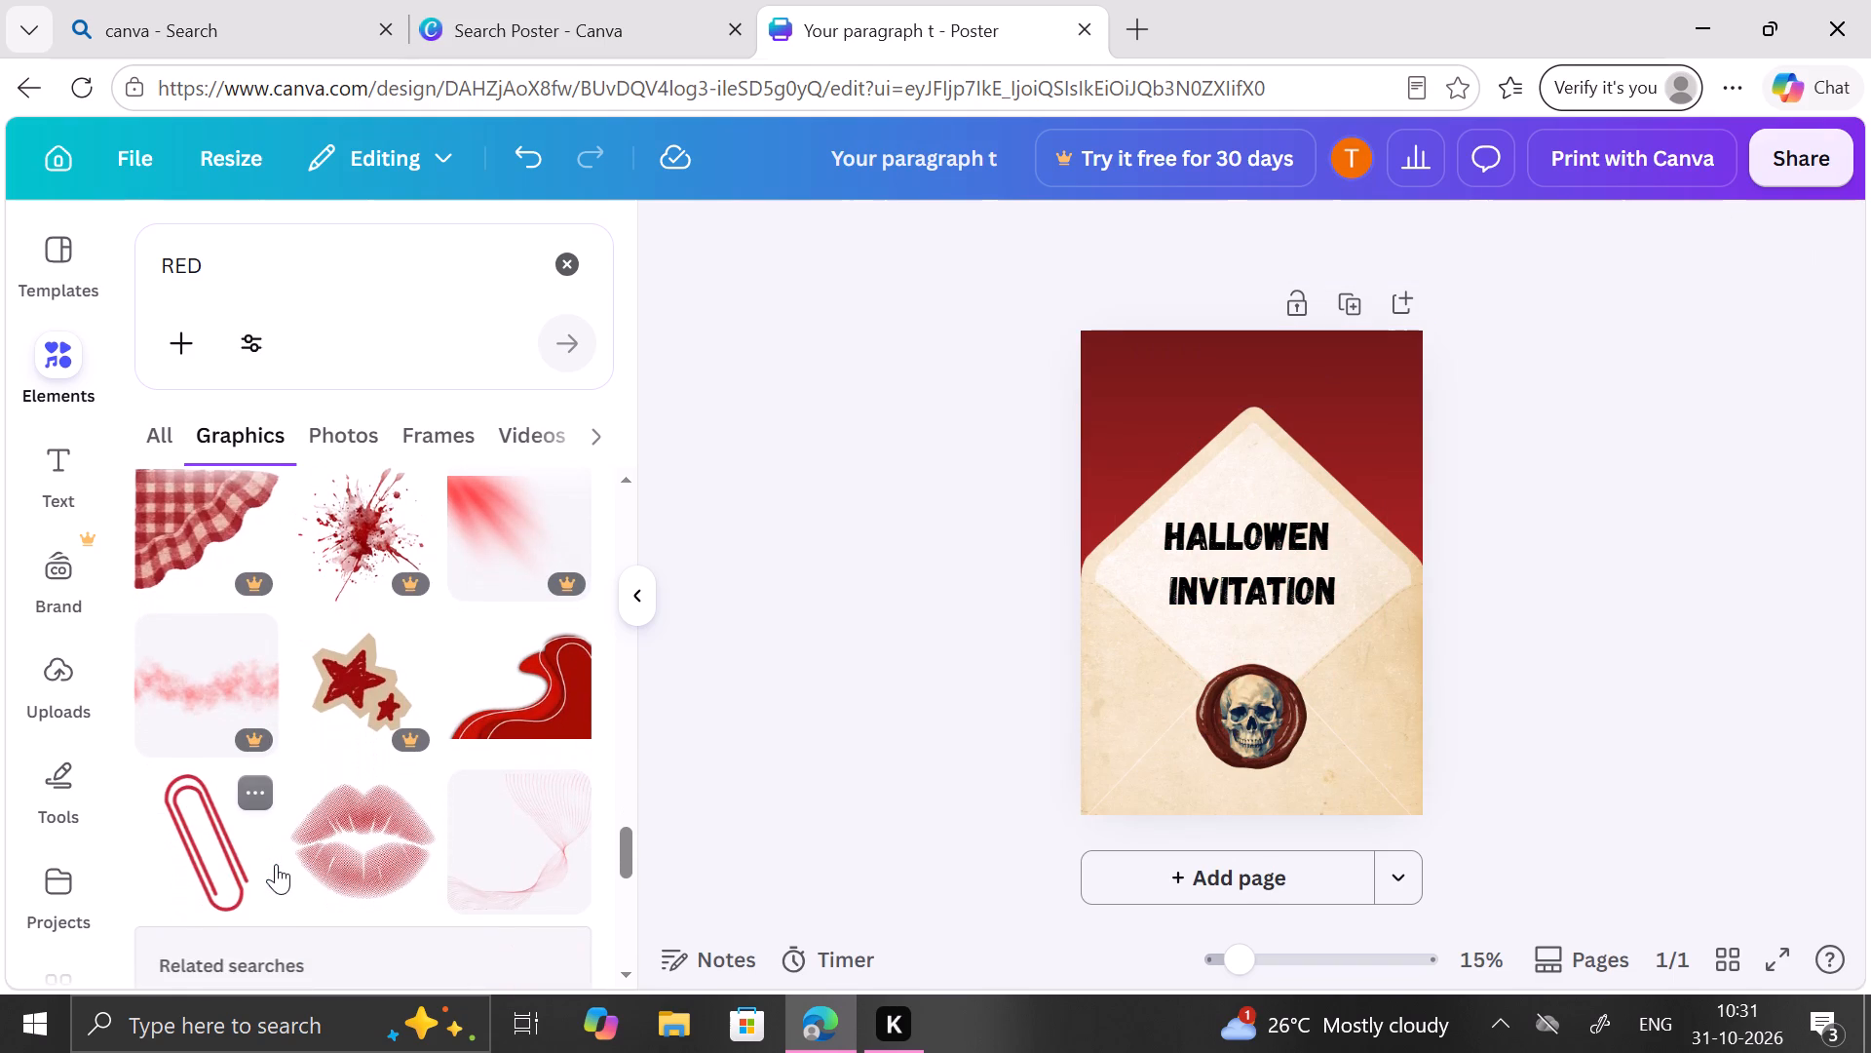
scroll(276, 864, "down", 4)
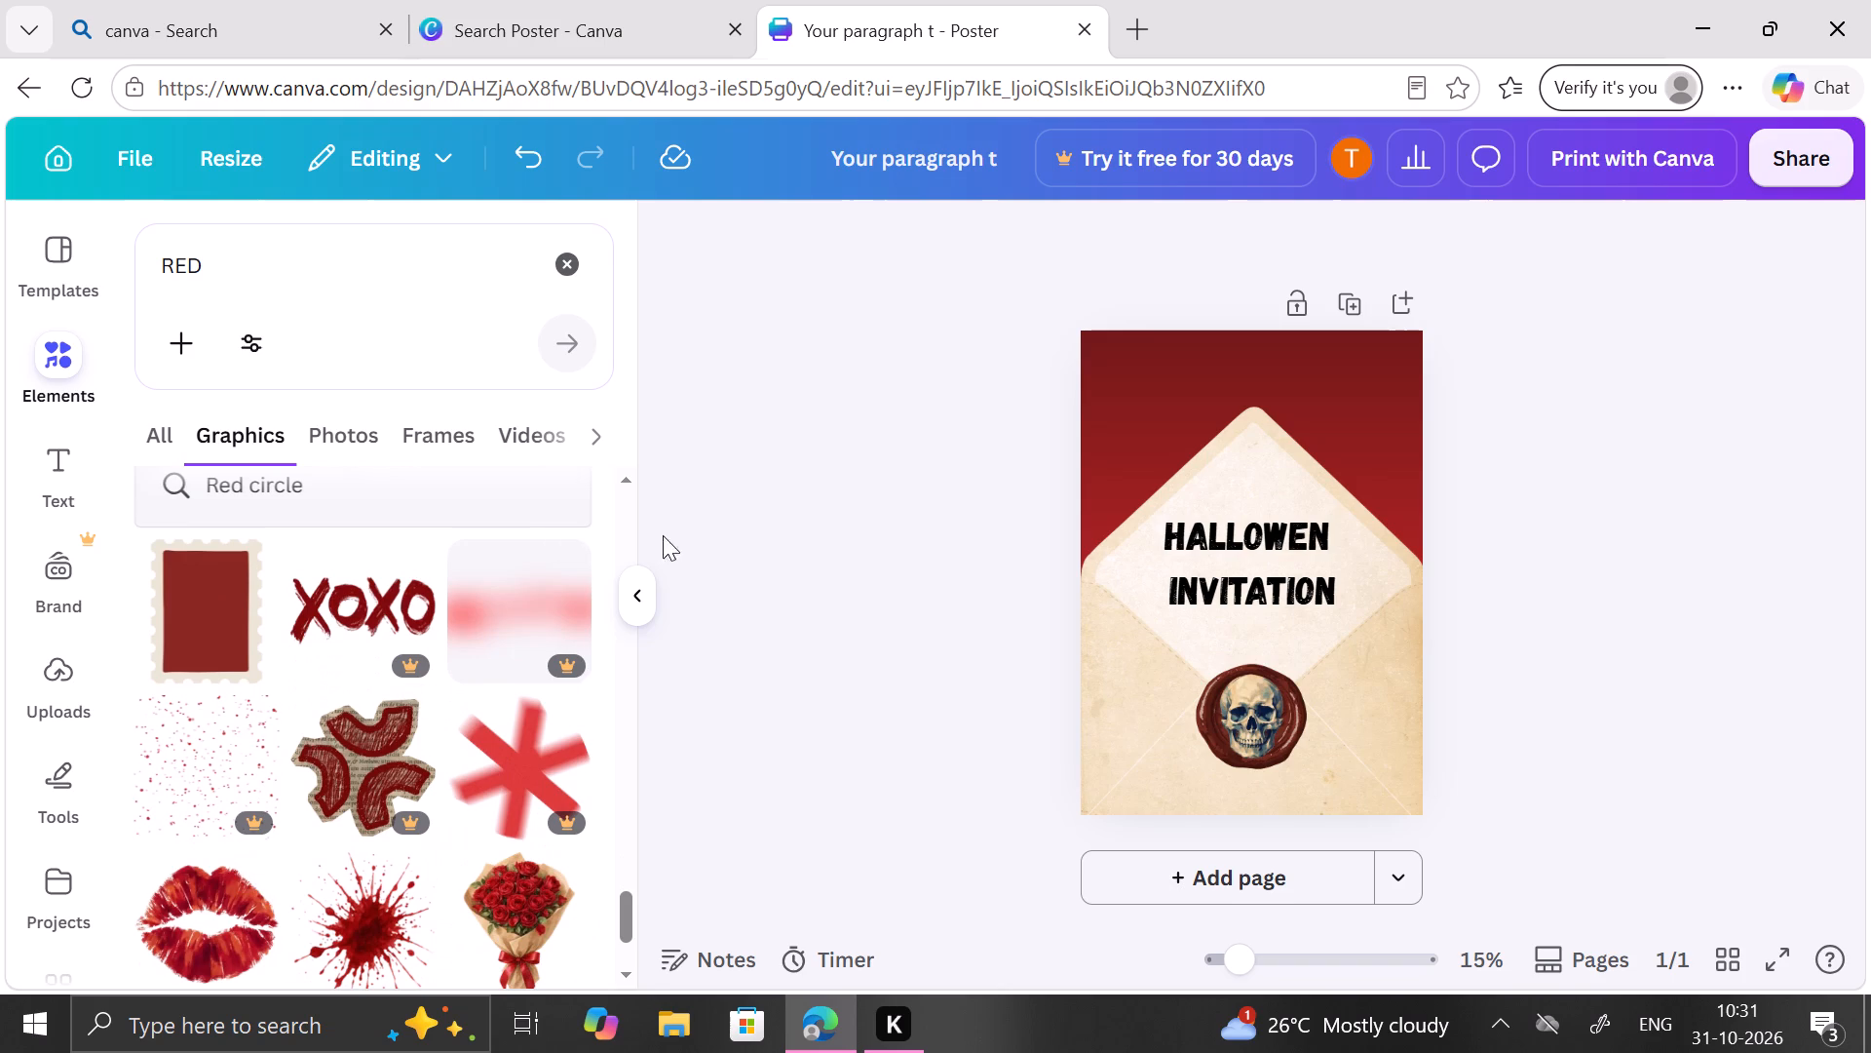
scroll(525, 700, "down", 3)
scroll(525, 700, "up", 1)
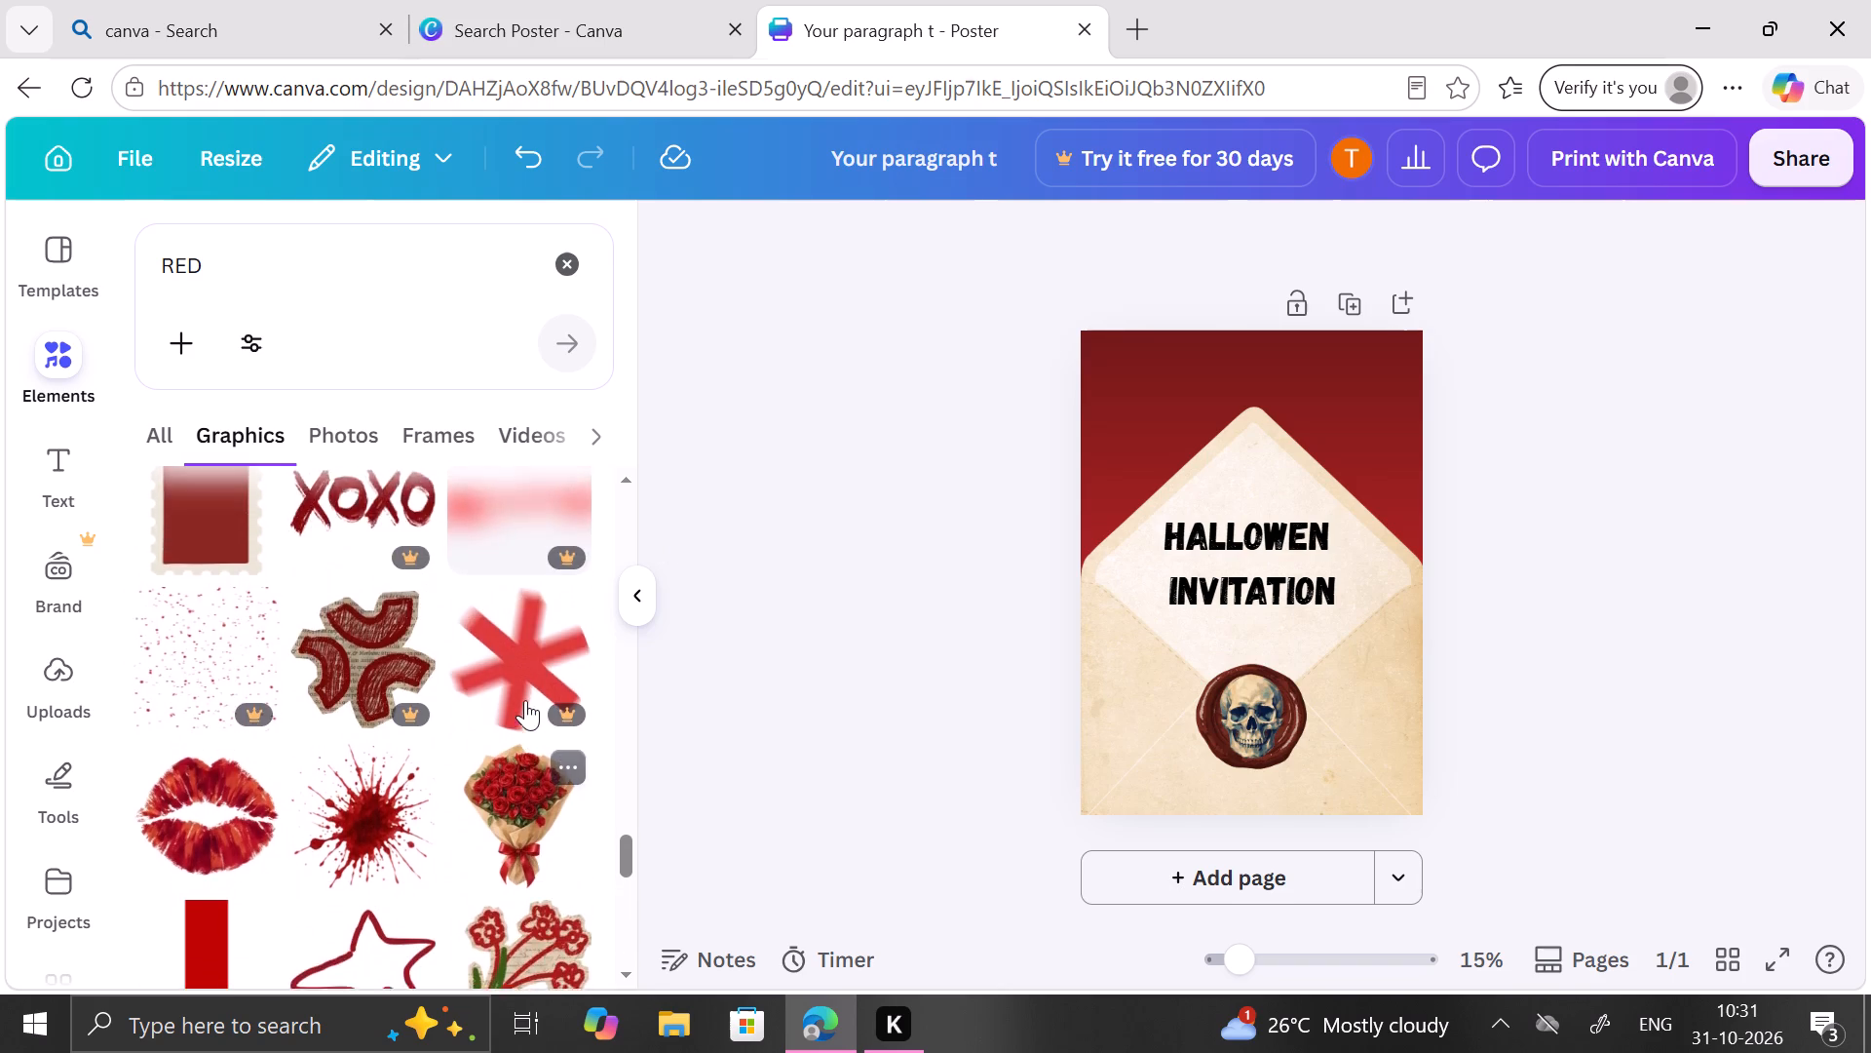
scroll(525, 700, "up", 2)
Search the graphics for "blood" and add the free dark red blood splatter with radiating drops to the poster.
left_click(571, 260)
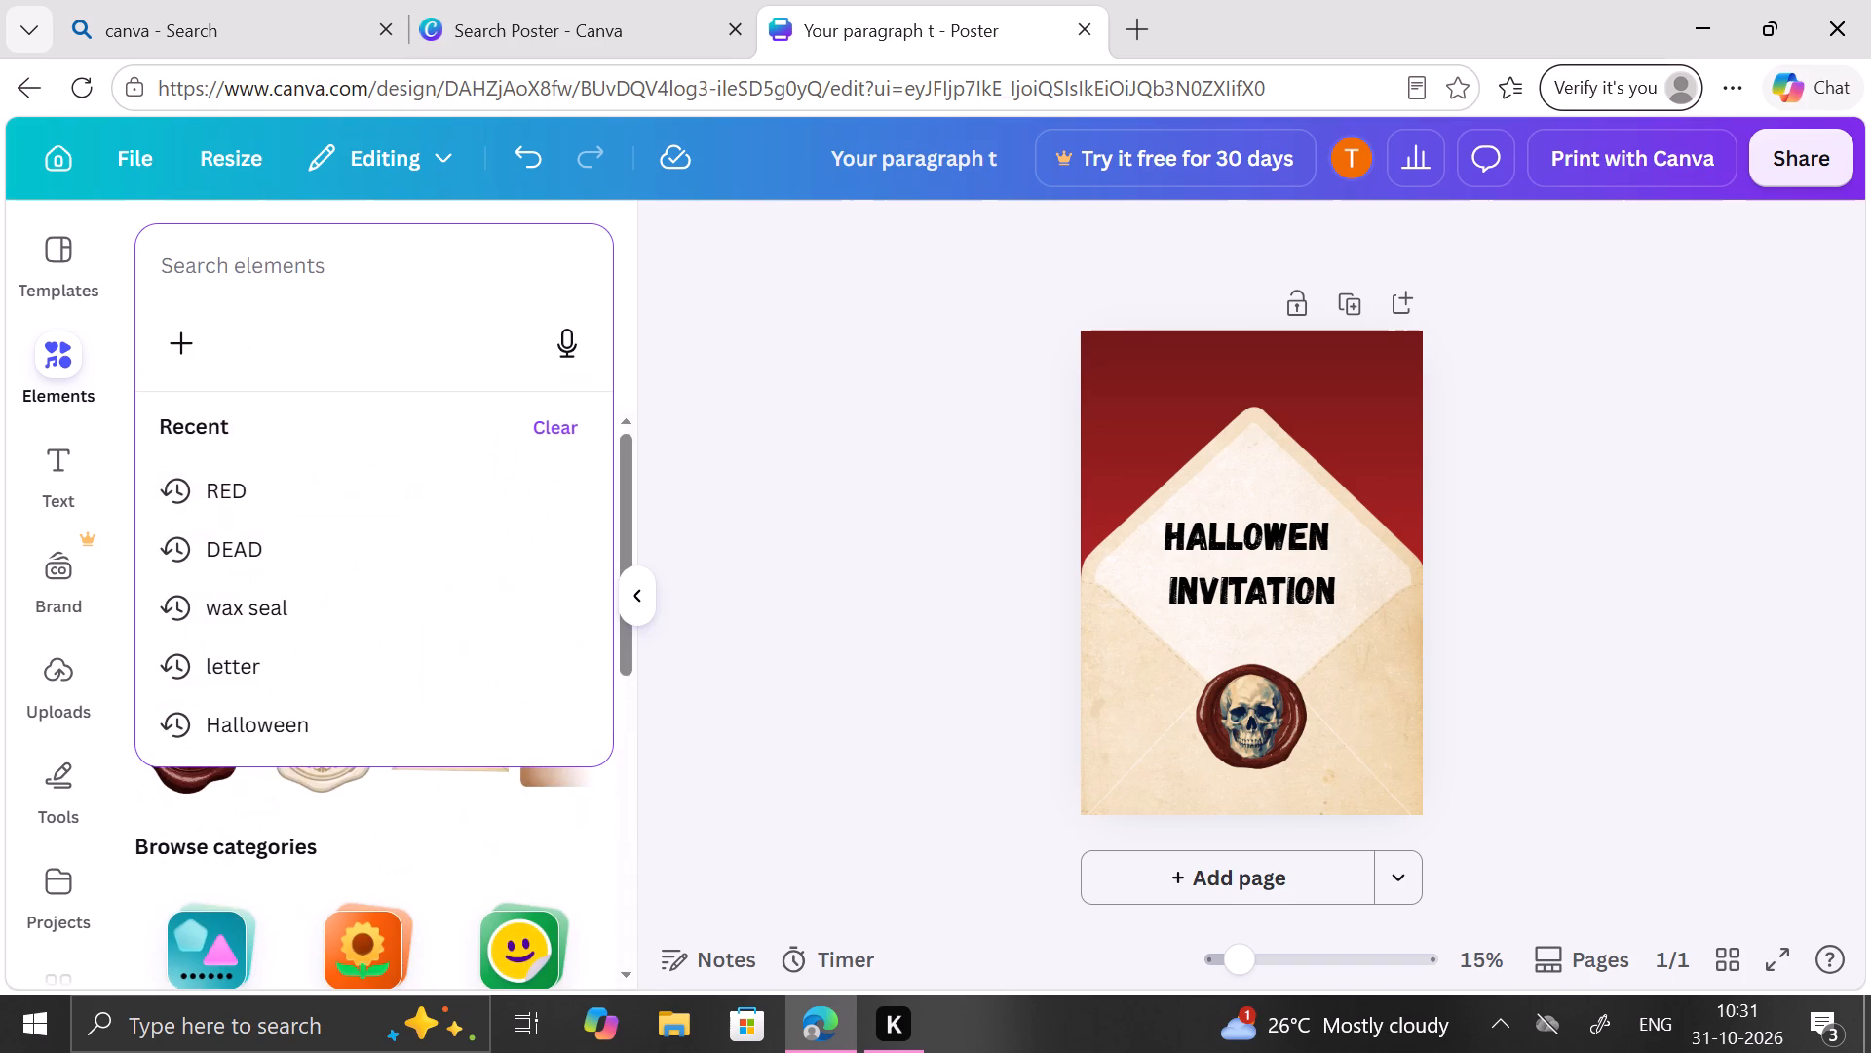
type("blood")
key("space")
key("Return")
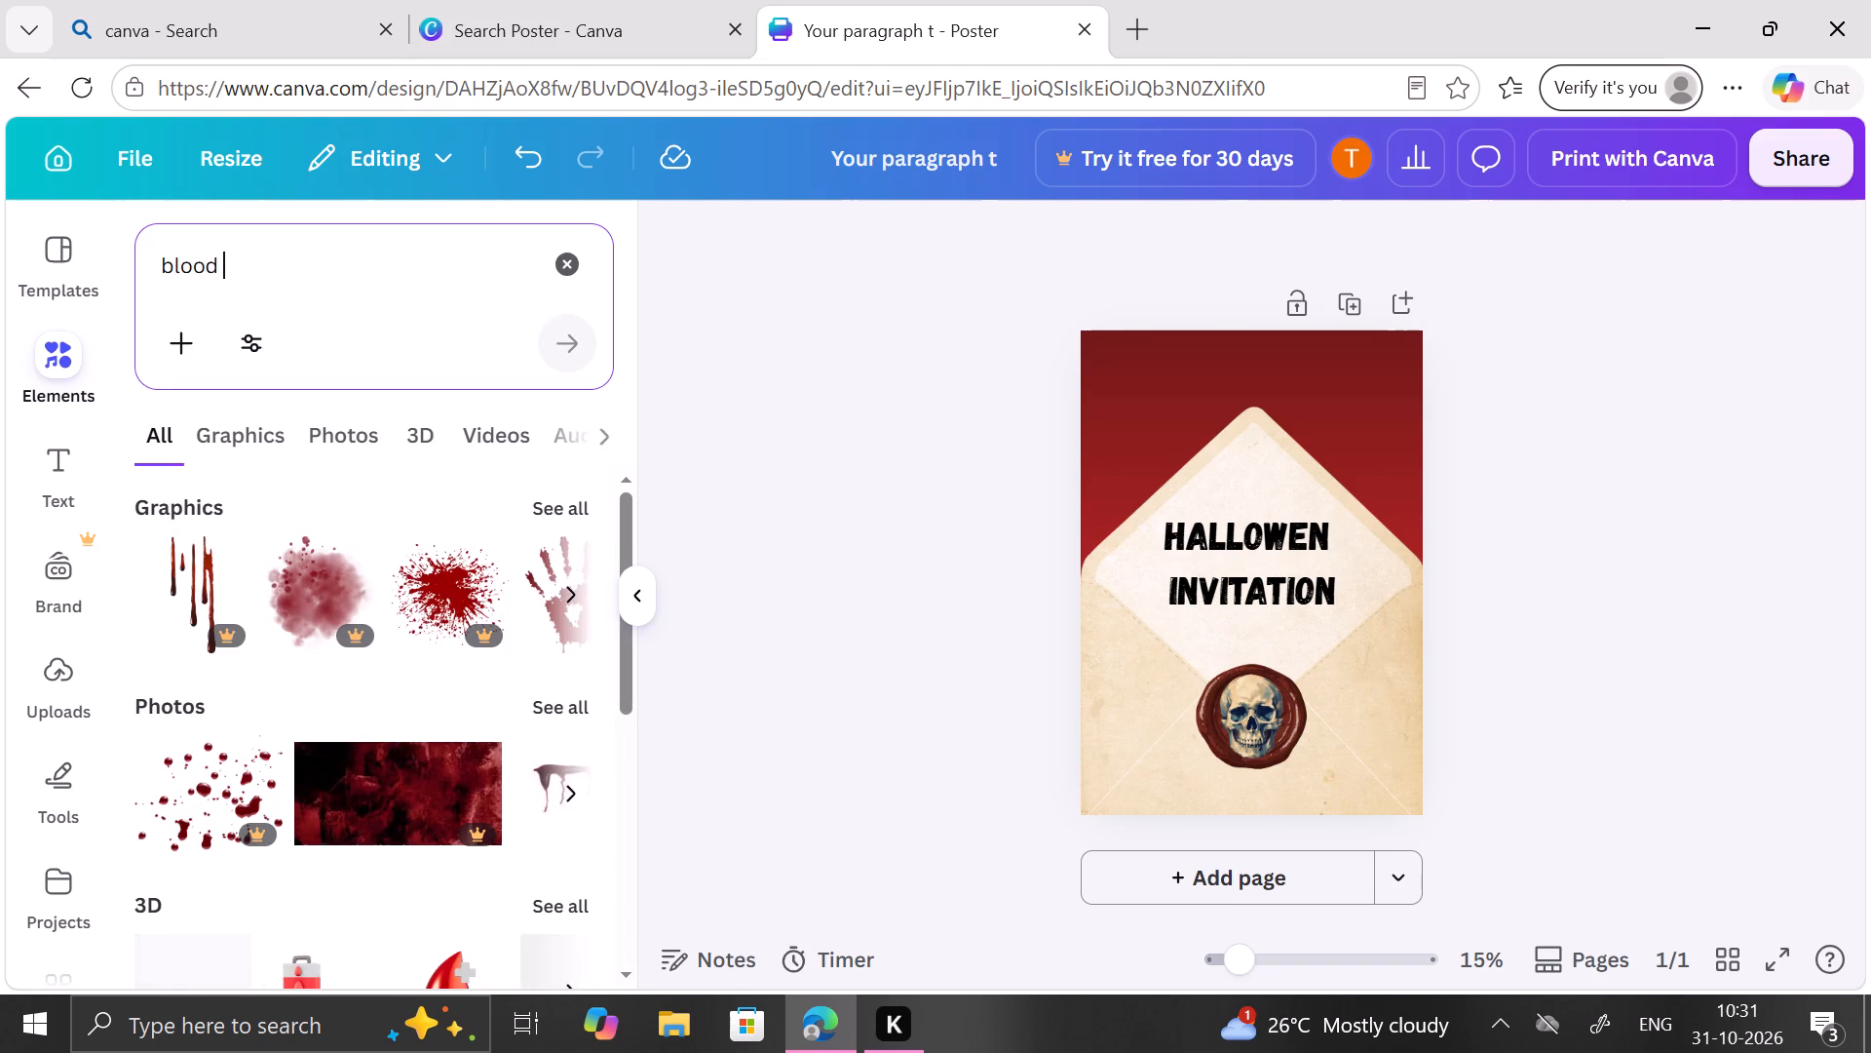
left_click(582, 502)
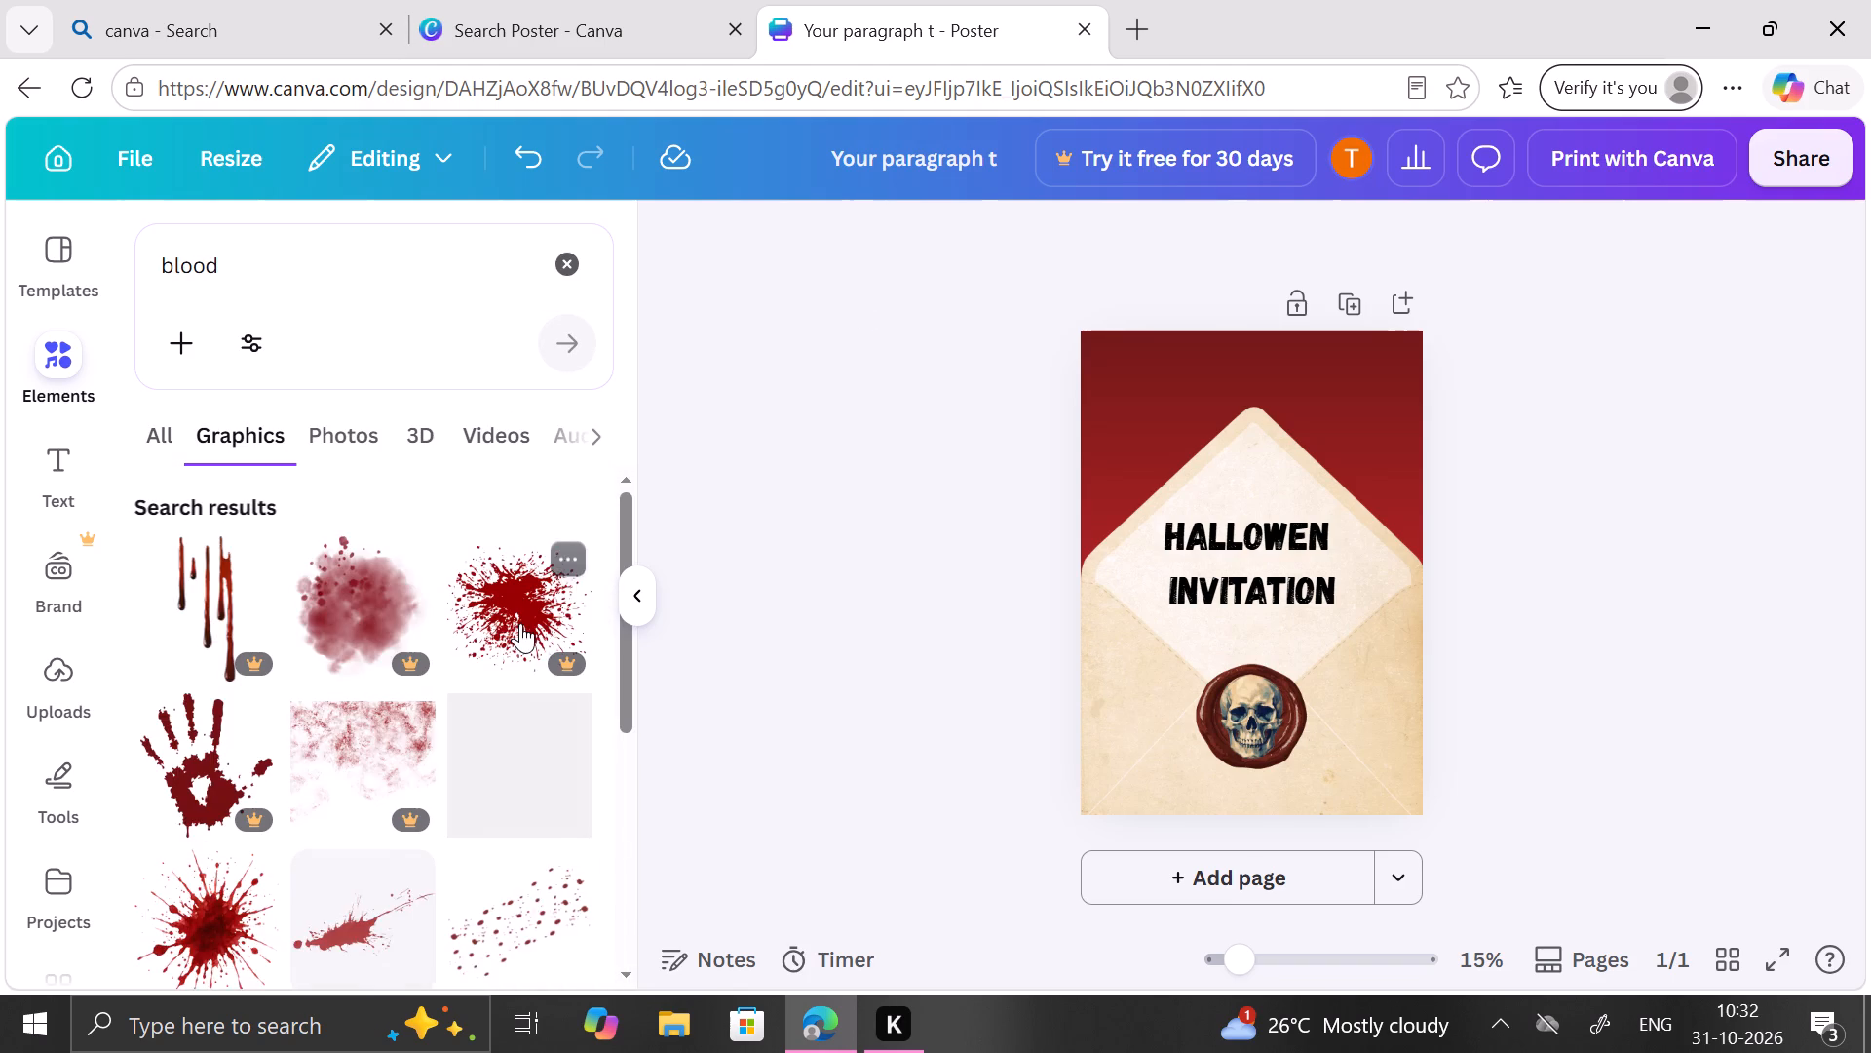
scroll(520, 623, "down", 1)
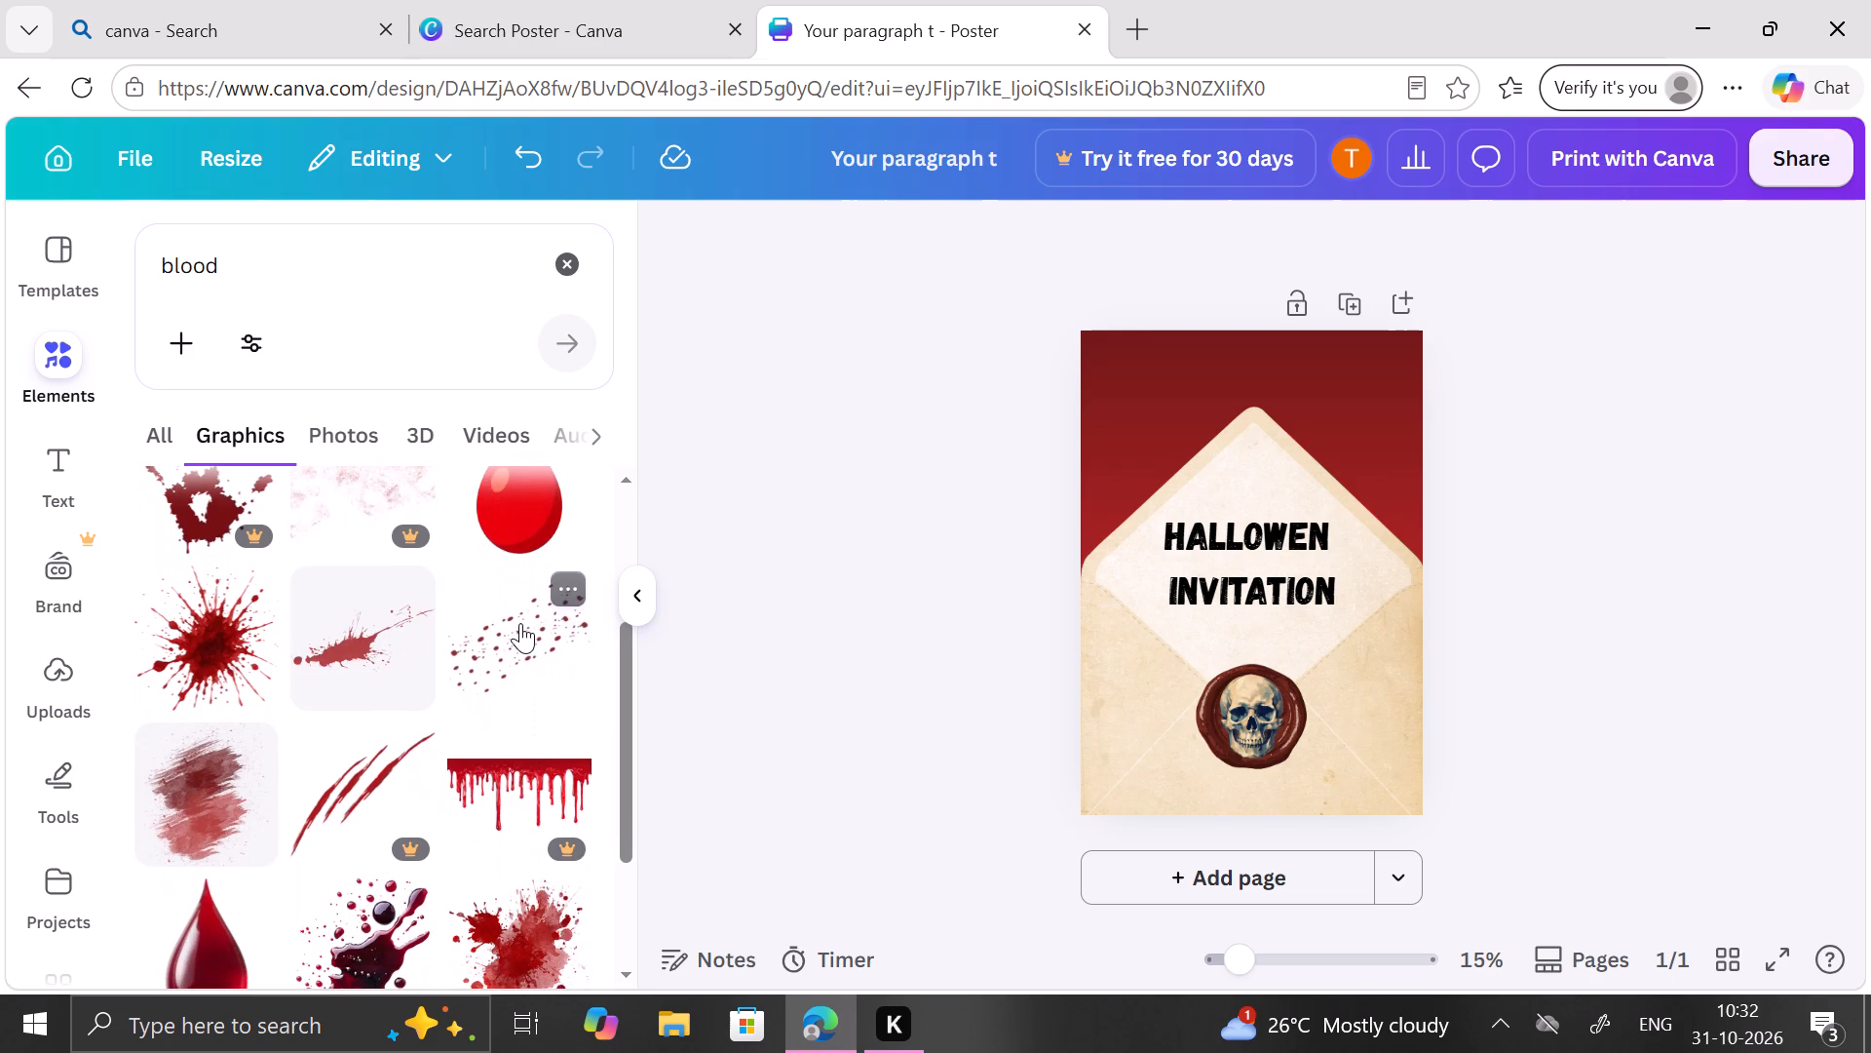
left_click(159, 675)
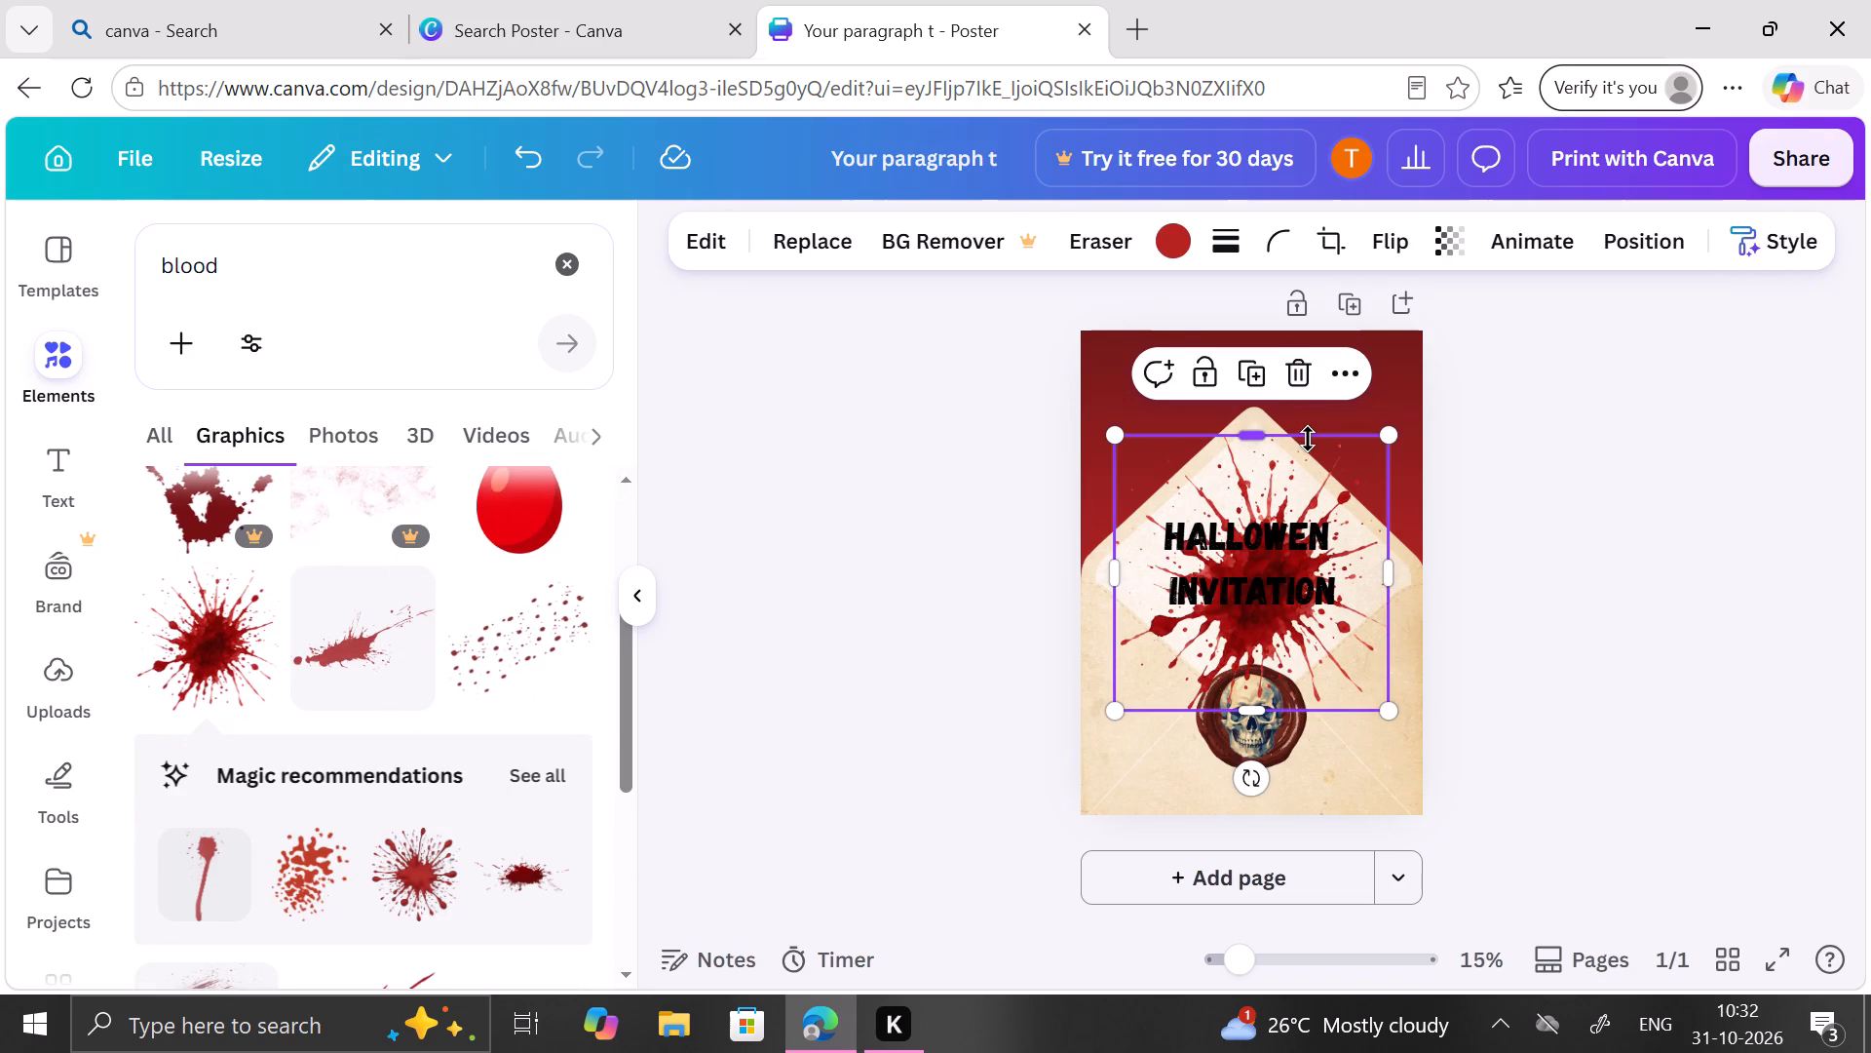
Shift the "HALLOWEN INVITATION" heading slightly down and to the right over the blood splatter.
left_click_drag(1266, 569, 1279, 579)
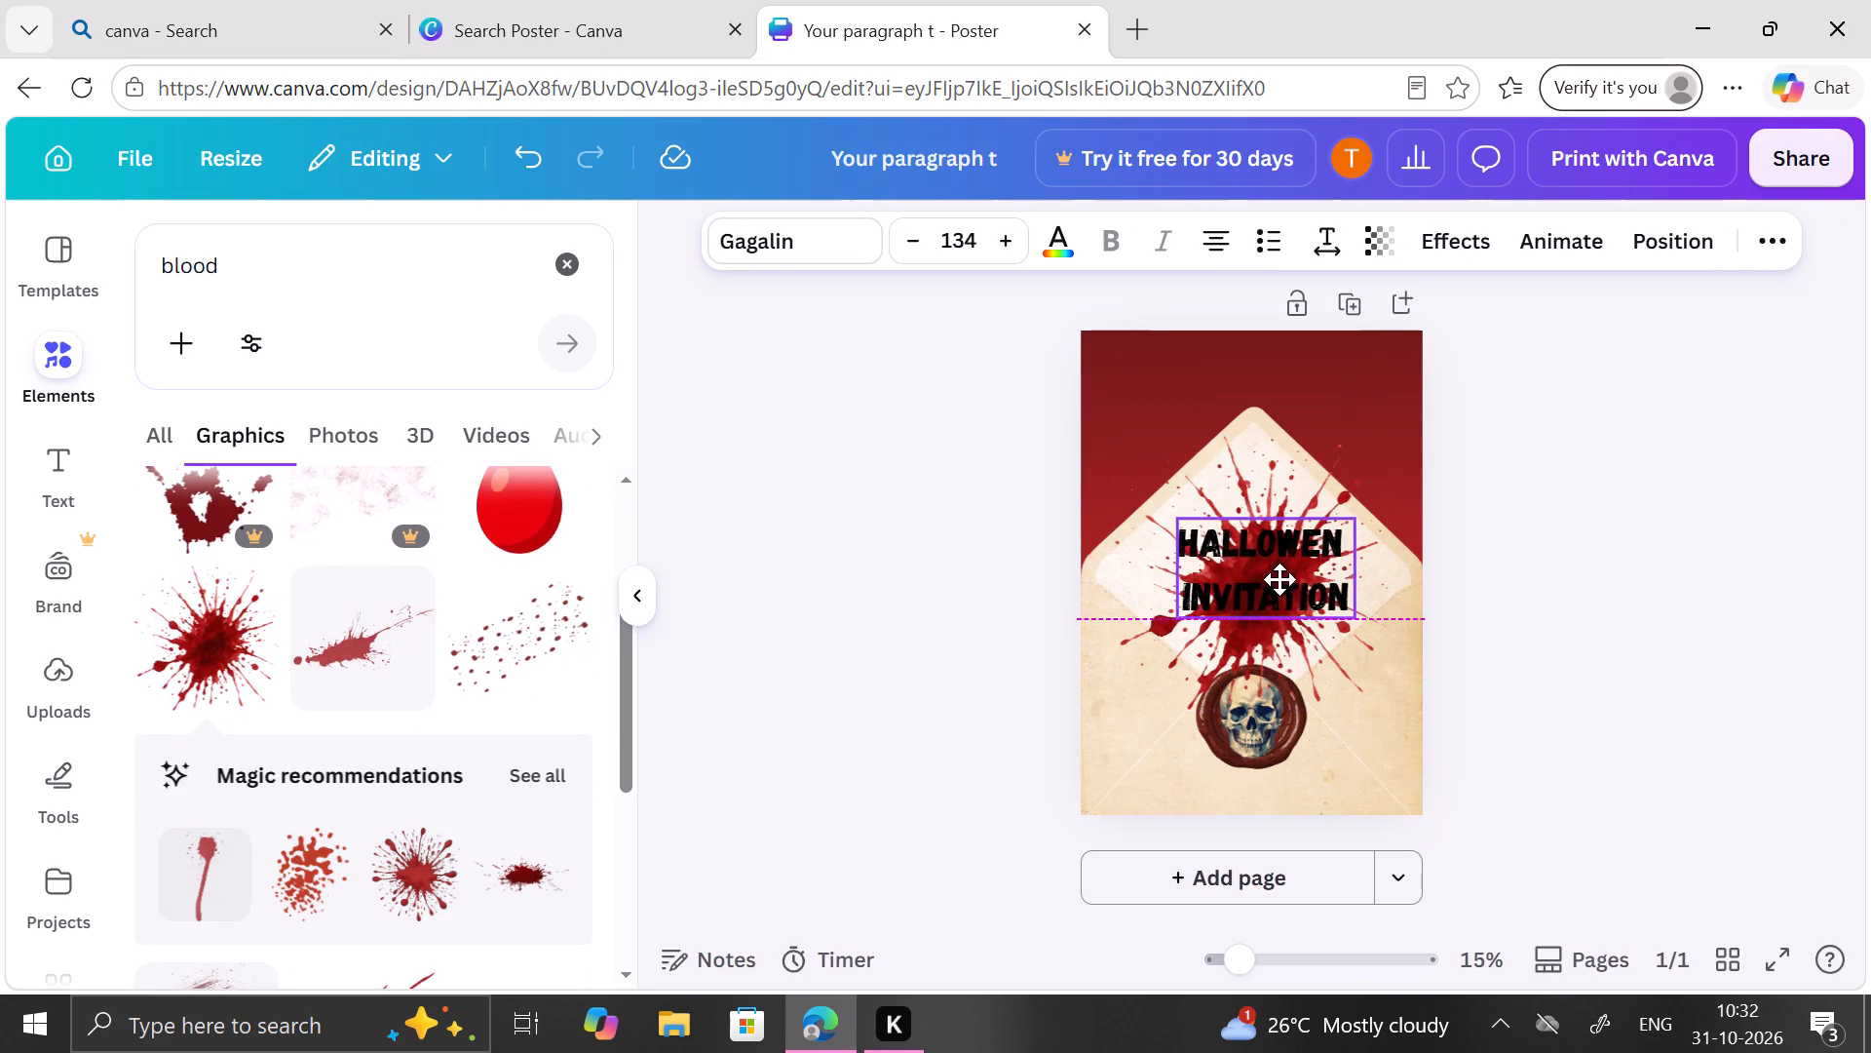
left_click_drag(1279, 579, 1278, 589)
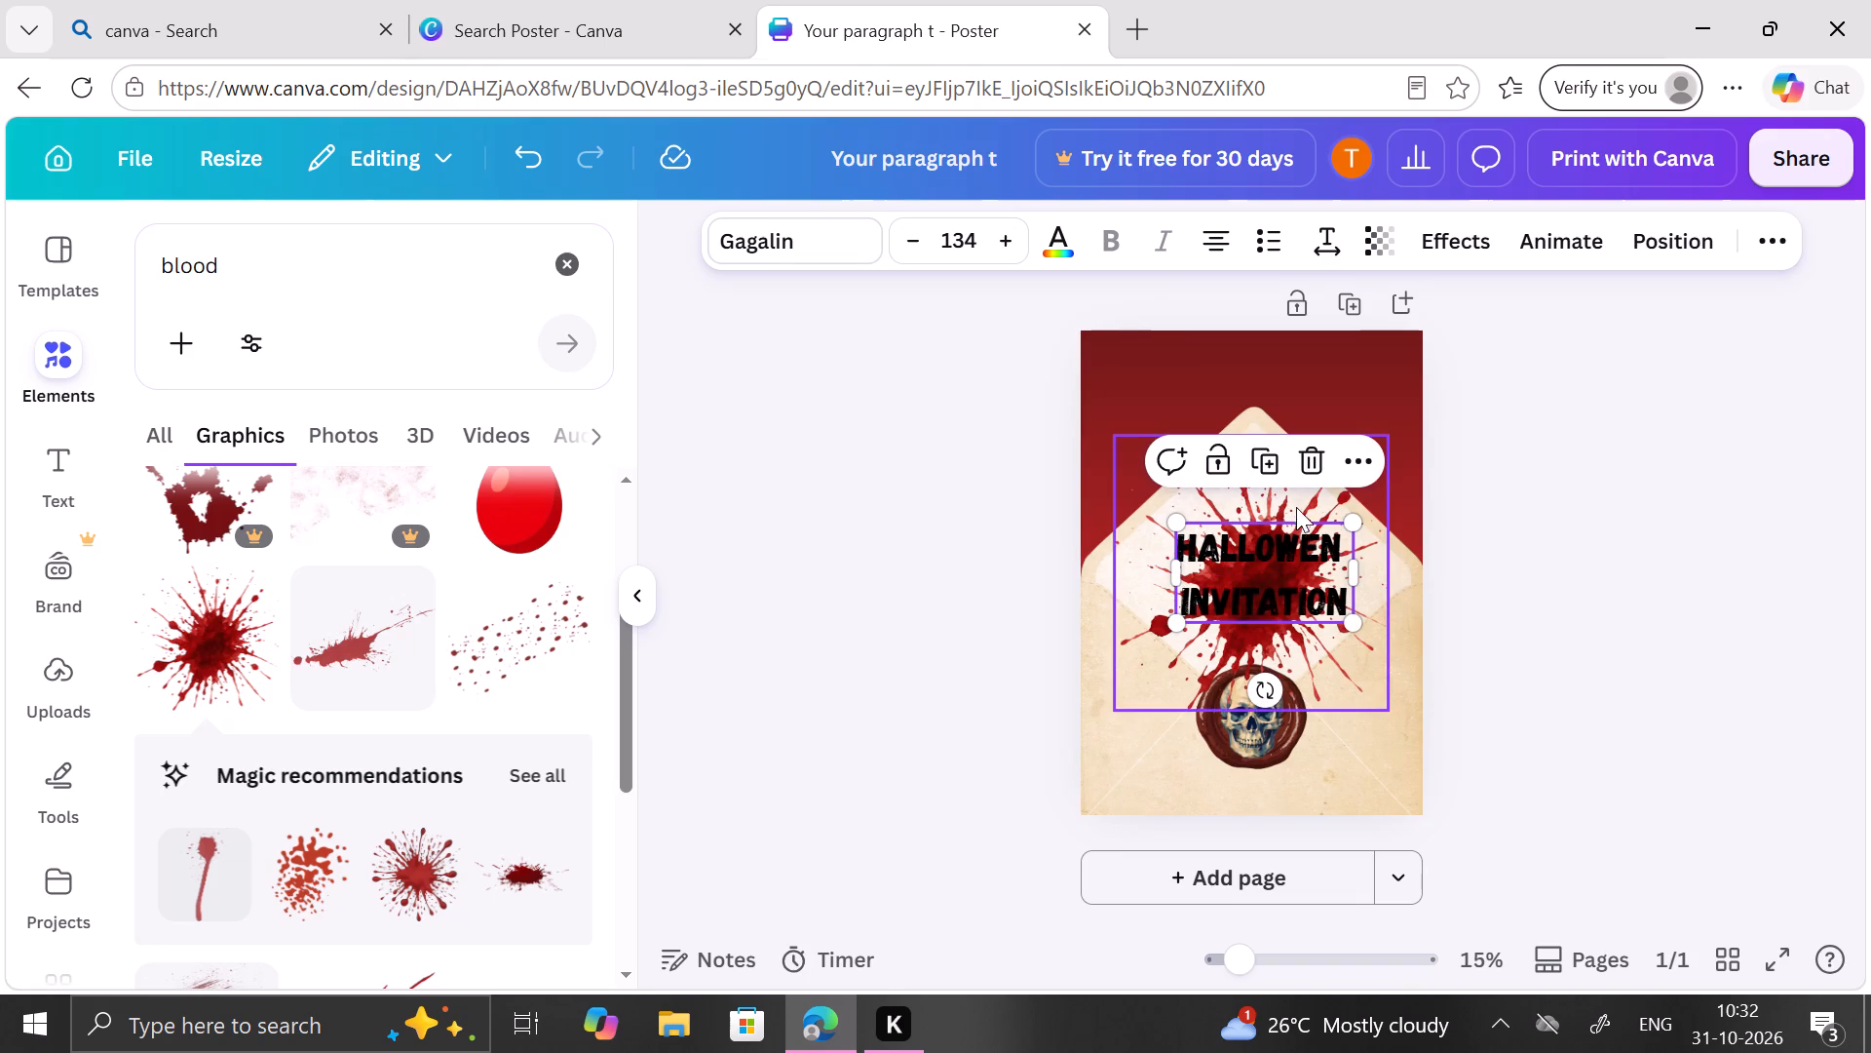
Resize the blood splatter behind the heading to about 33.6 wide and 35 high, covering the envelope's flap.
left_click(1332, 491)
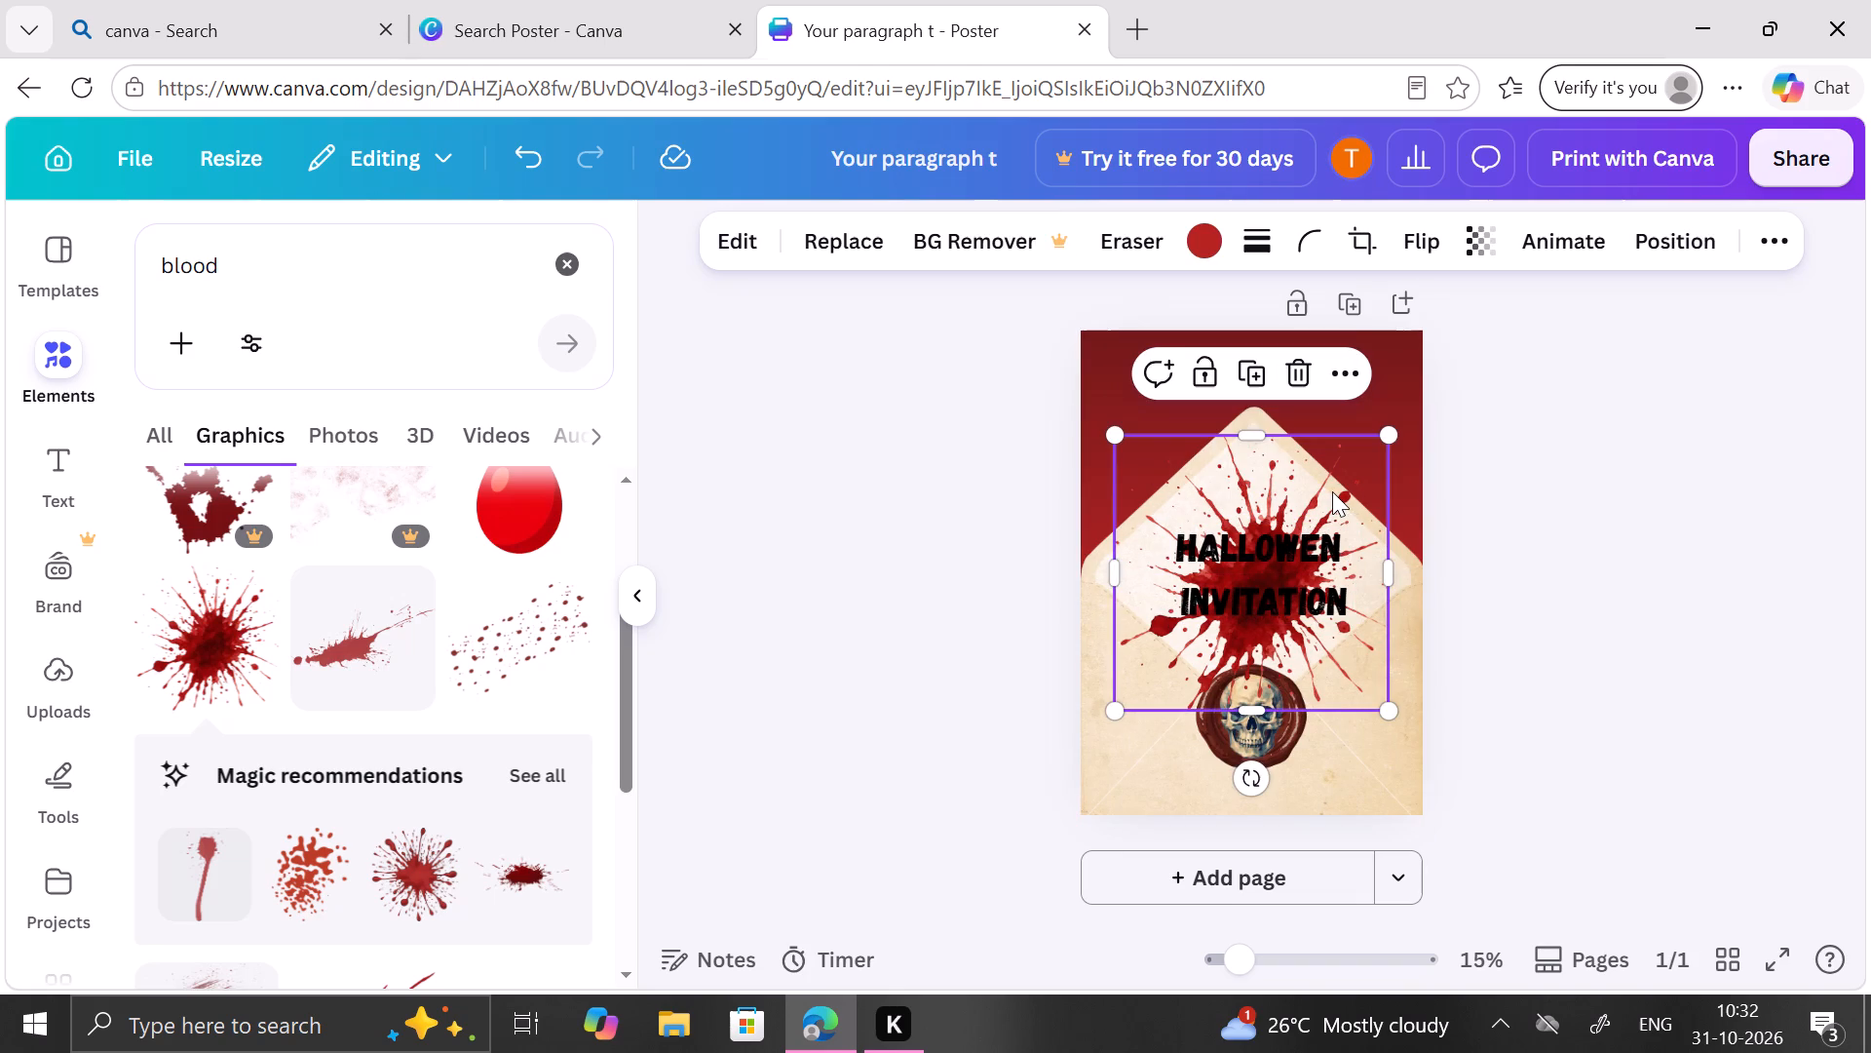
left_click_drag(1390, 433, 1421, 379)
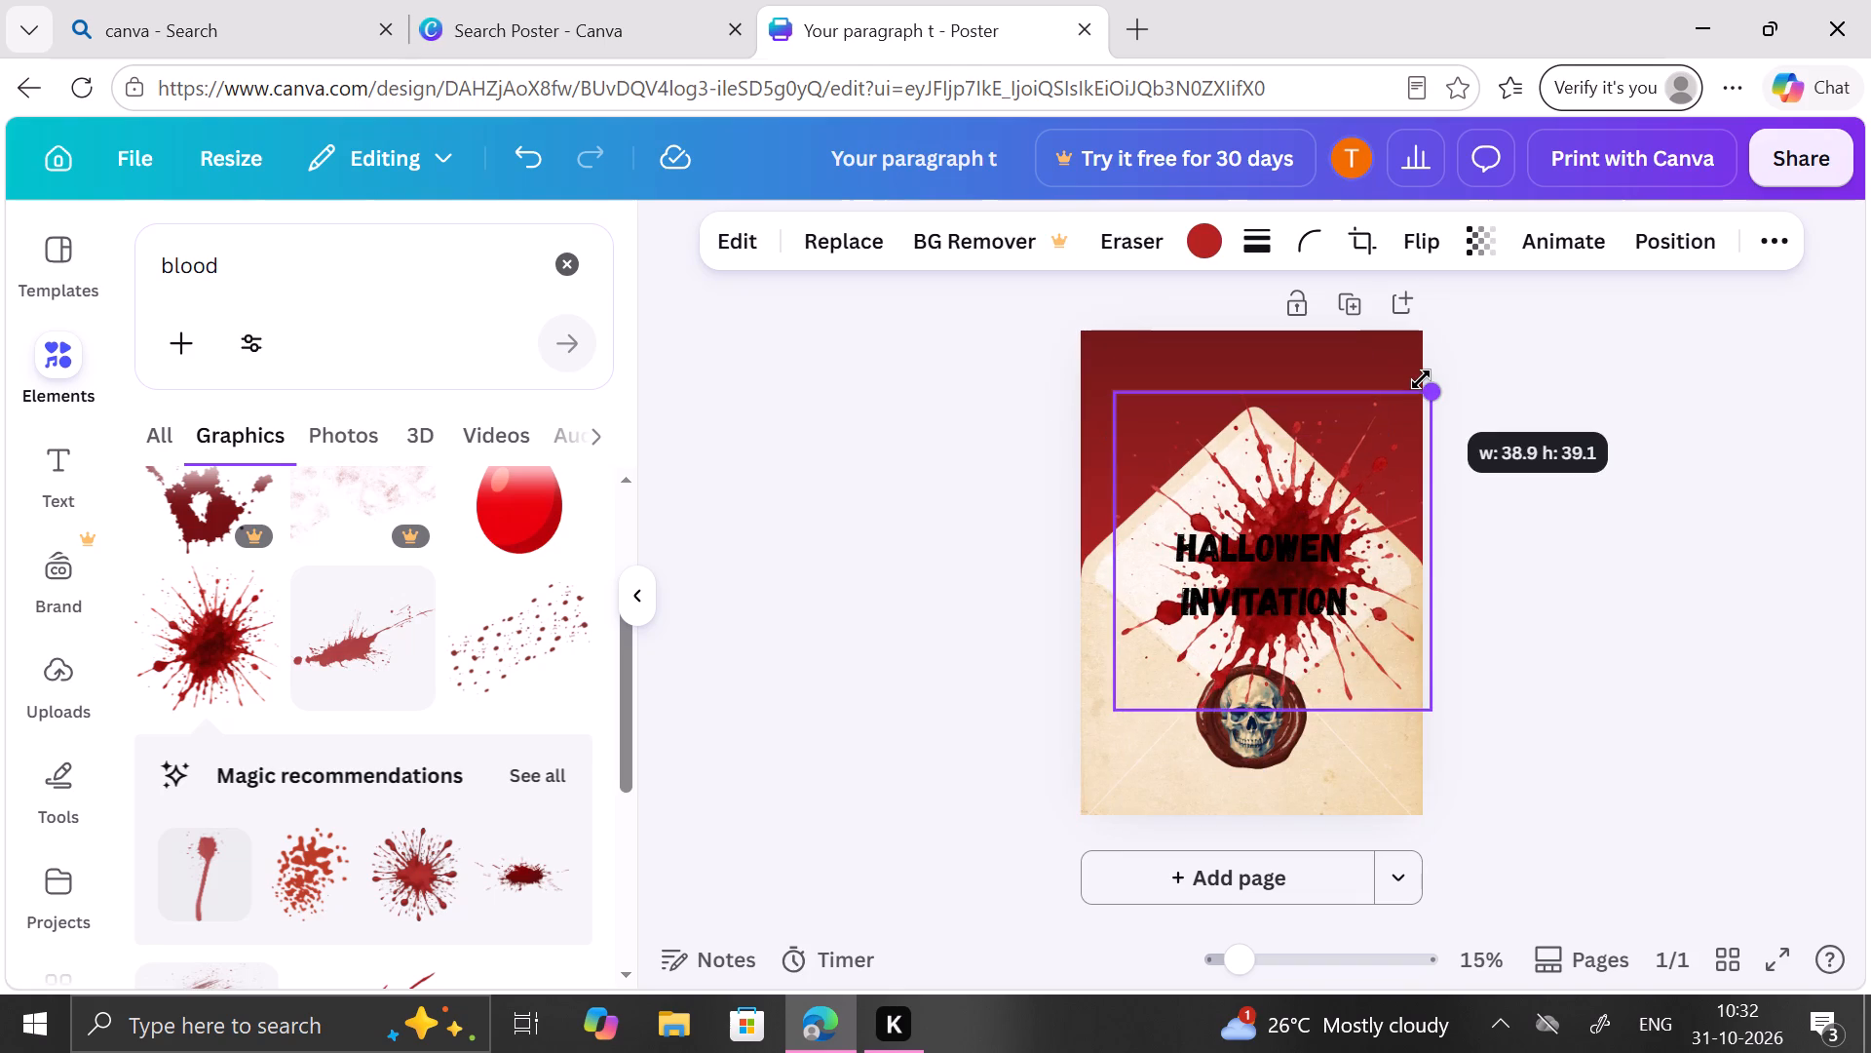
left_click_drag(1421, 379, 1363, 420)
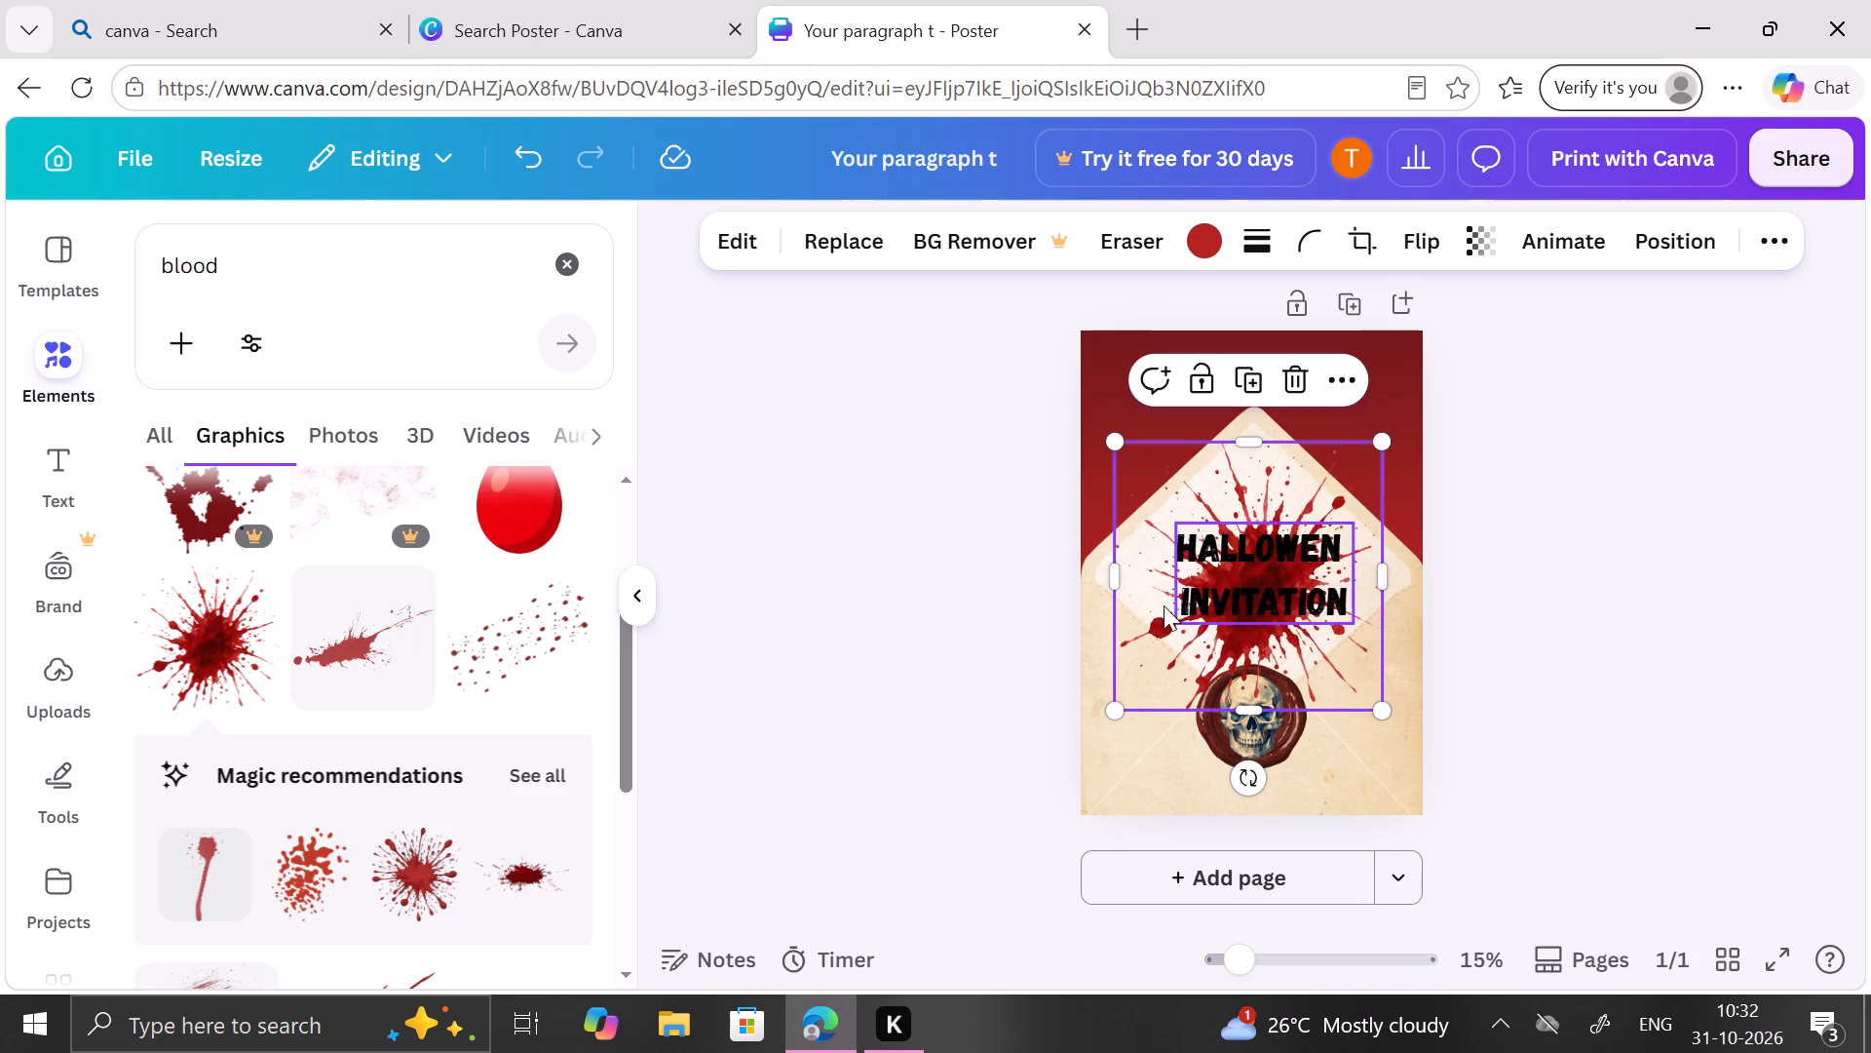
left_click_drag(1125, 708, 1119, 709)
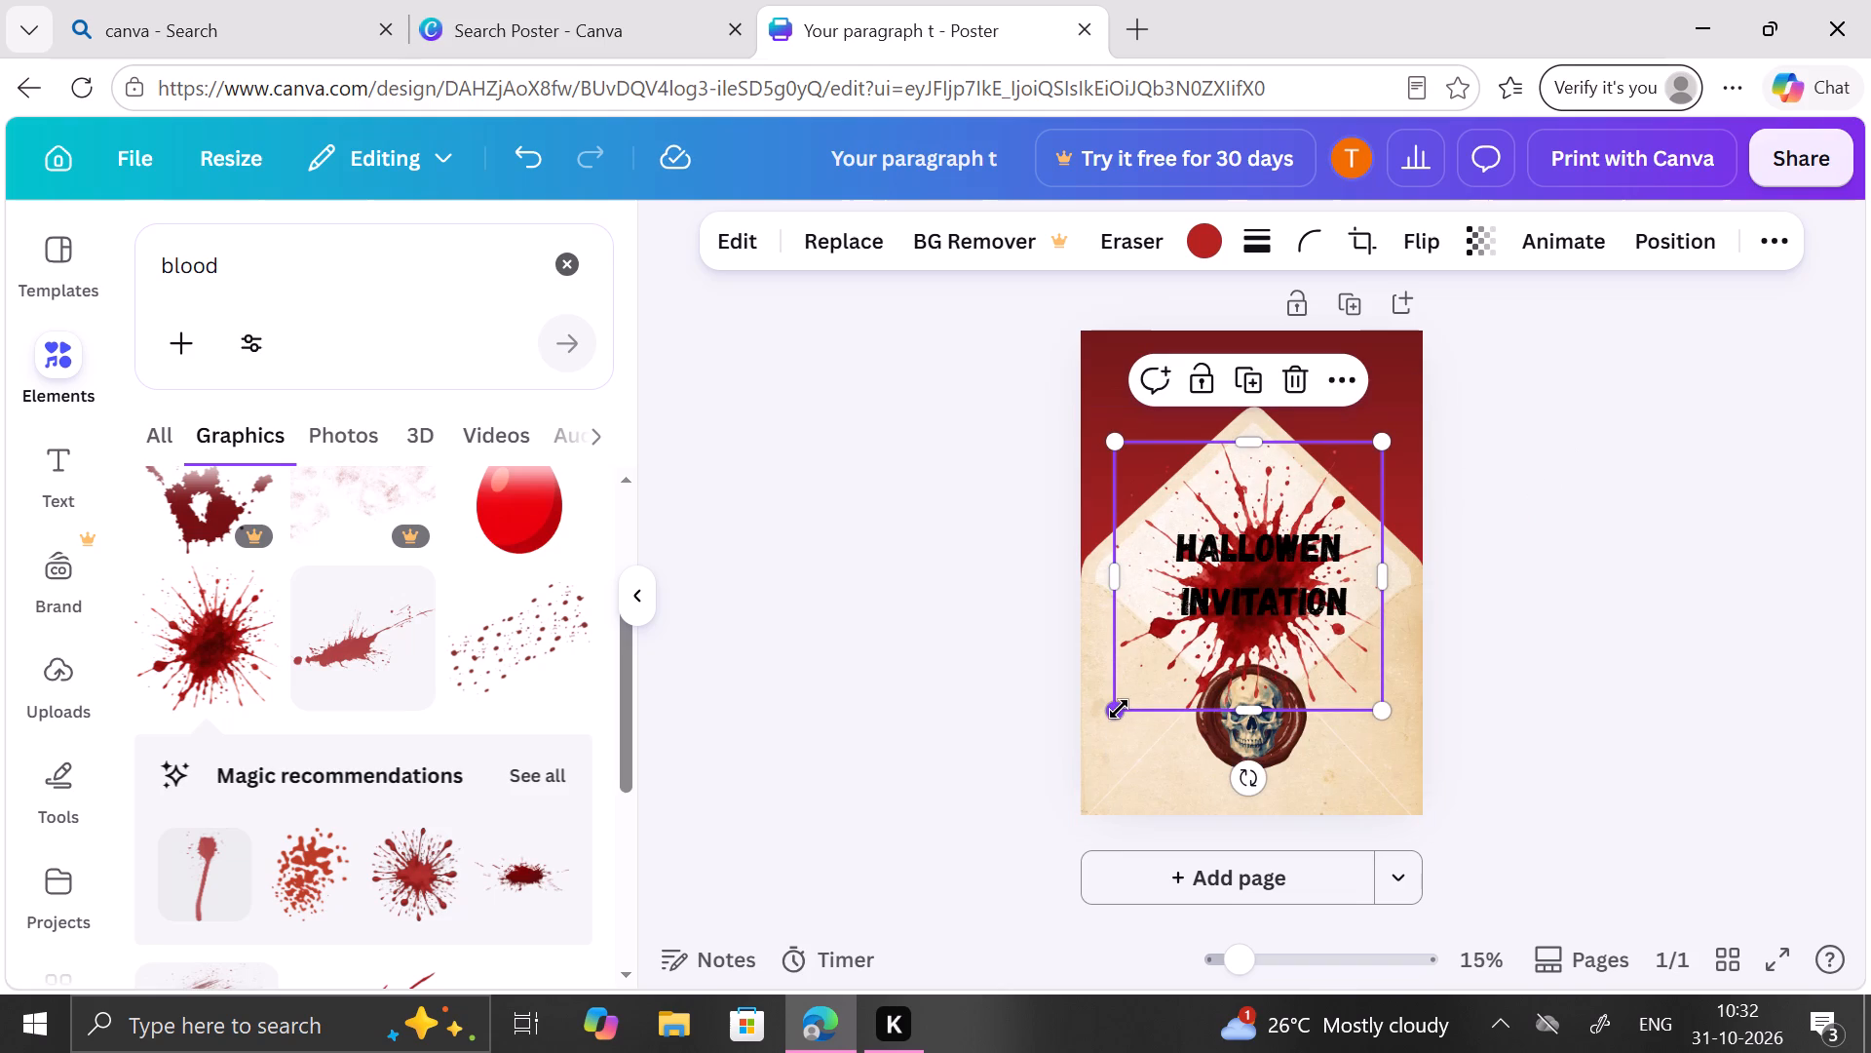
left_click_drag(1119, 709, 1115, 711)
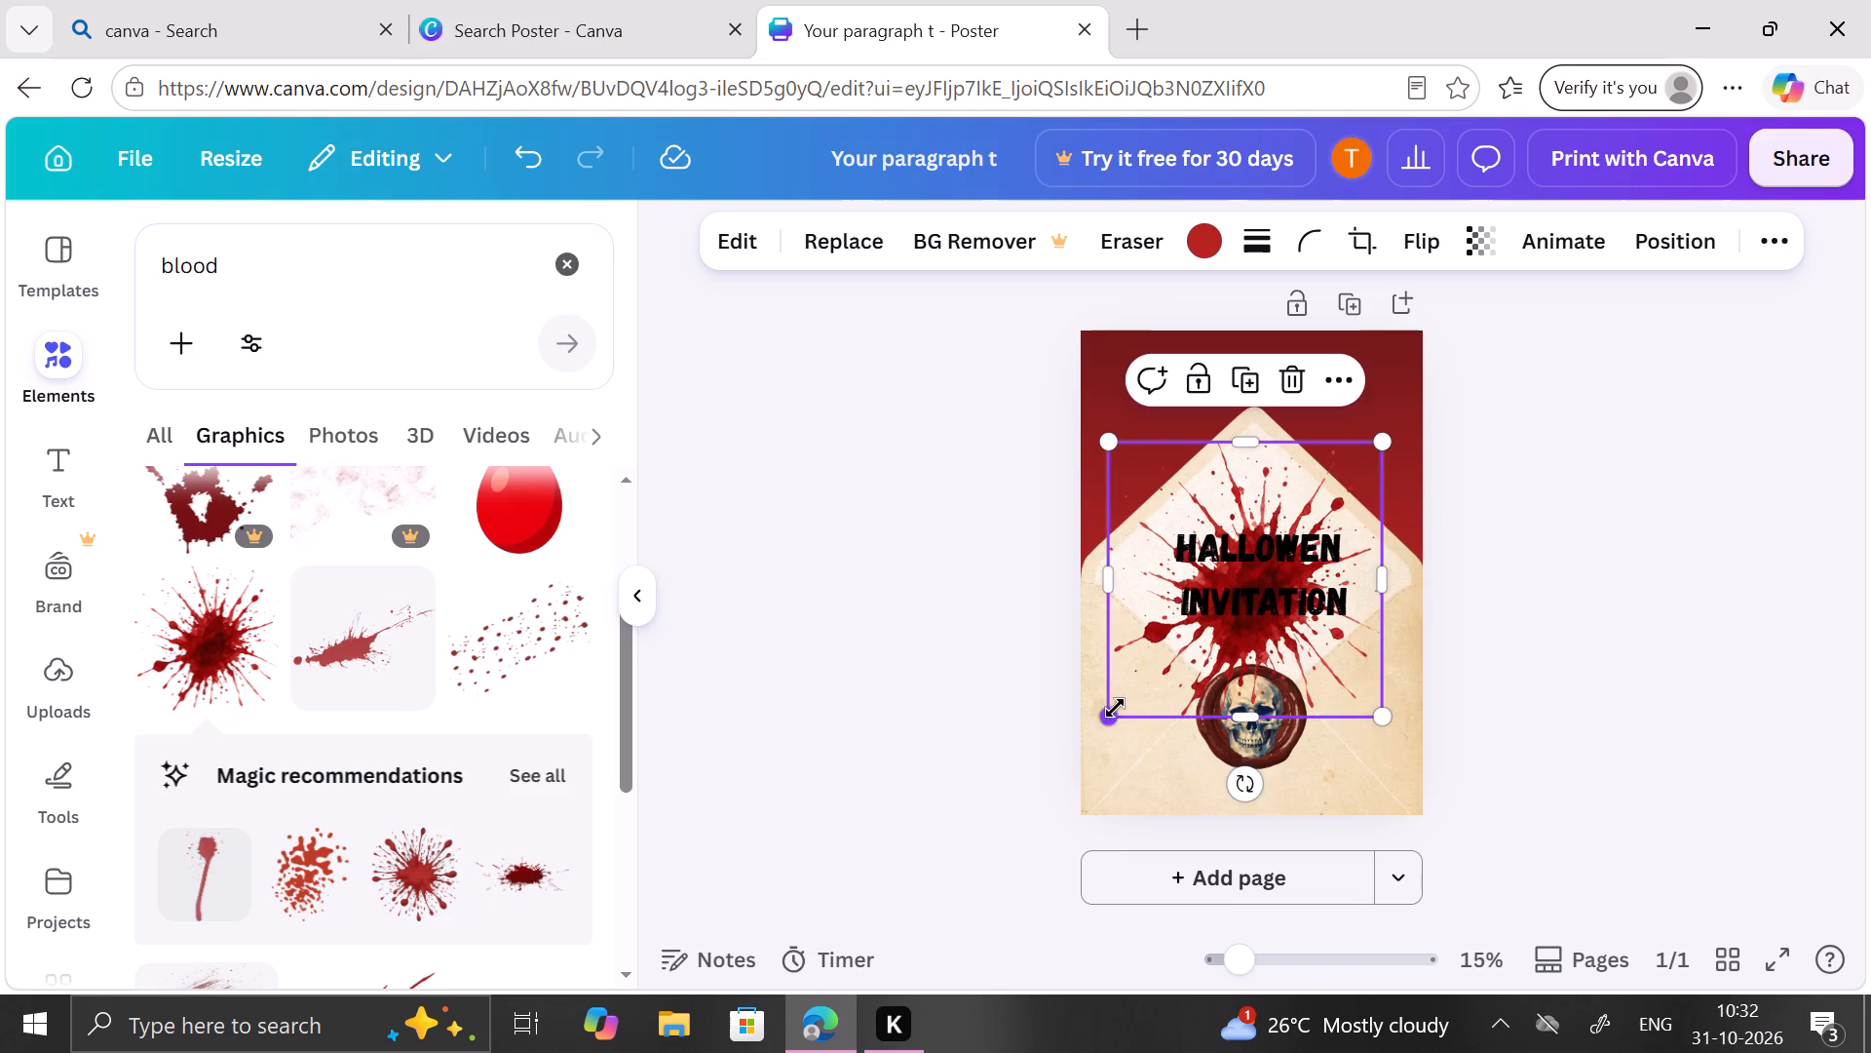
left_click_drag(1262, 446, 1279, 385)
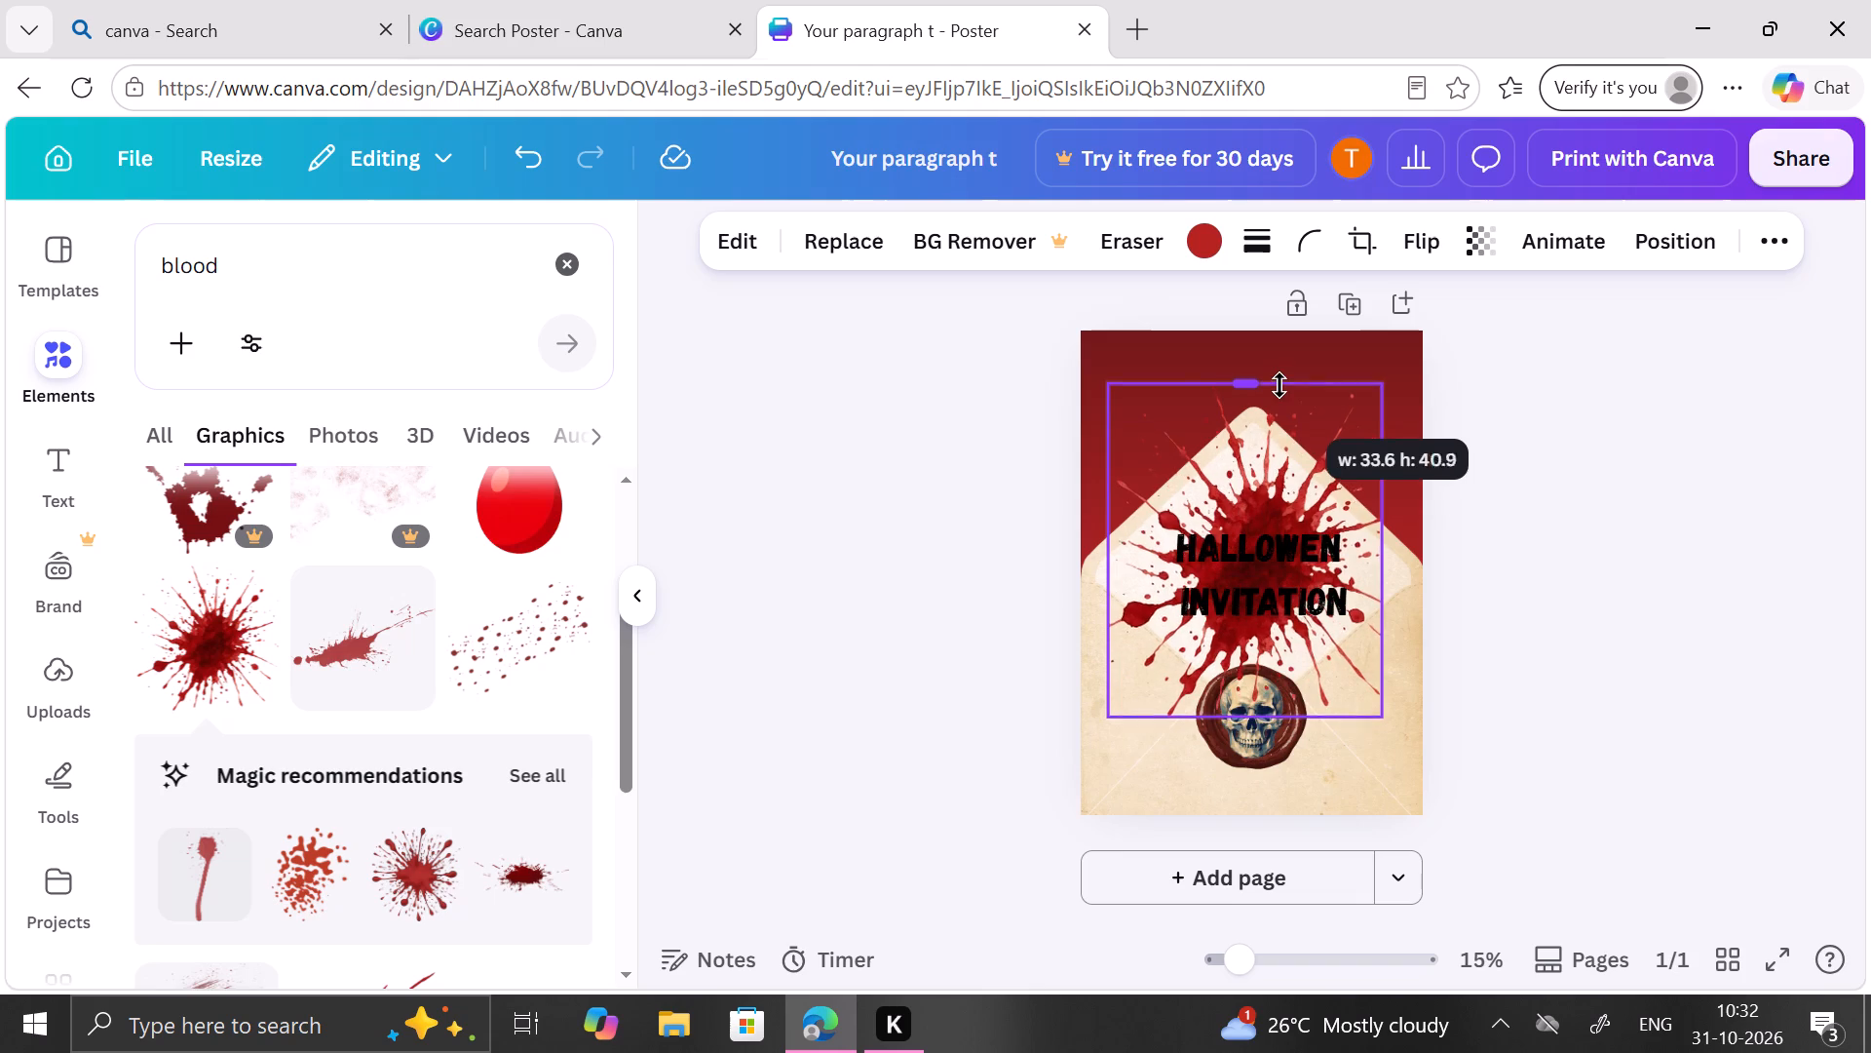
left_click_drag(1279, 385, 1292, 432)
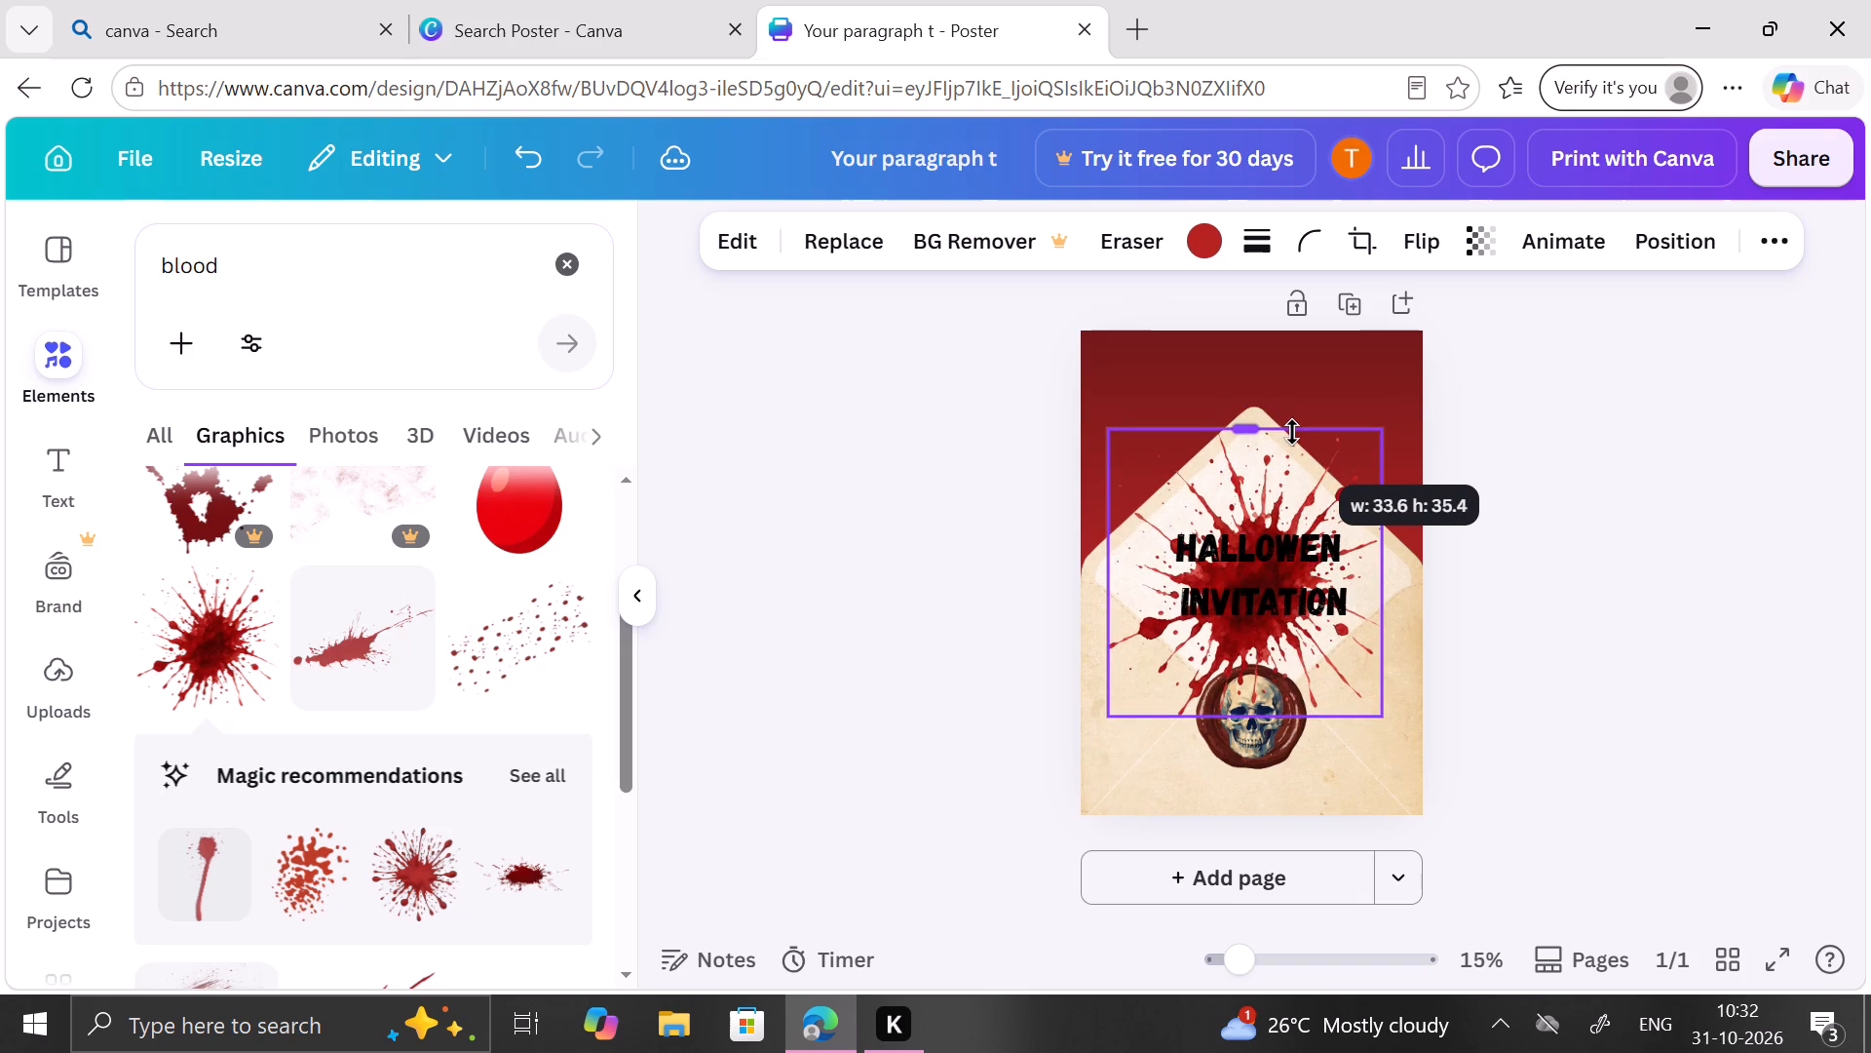
left_click_drag(1292, 432, 1293, 436)
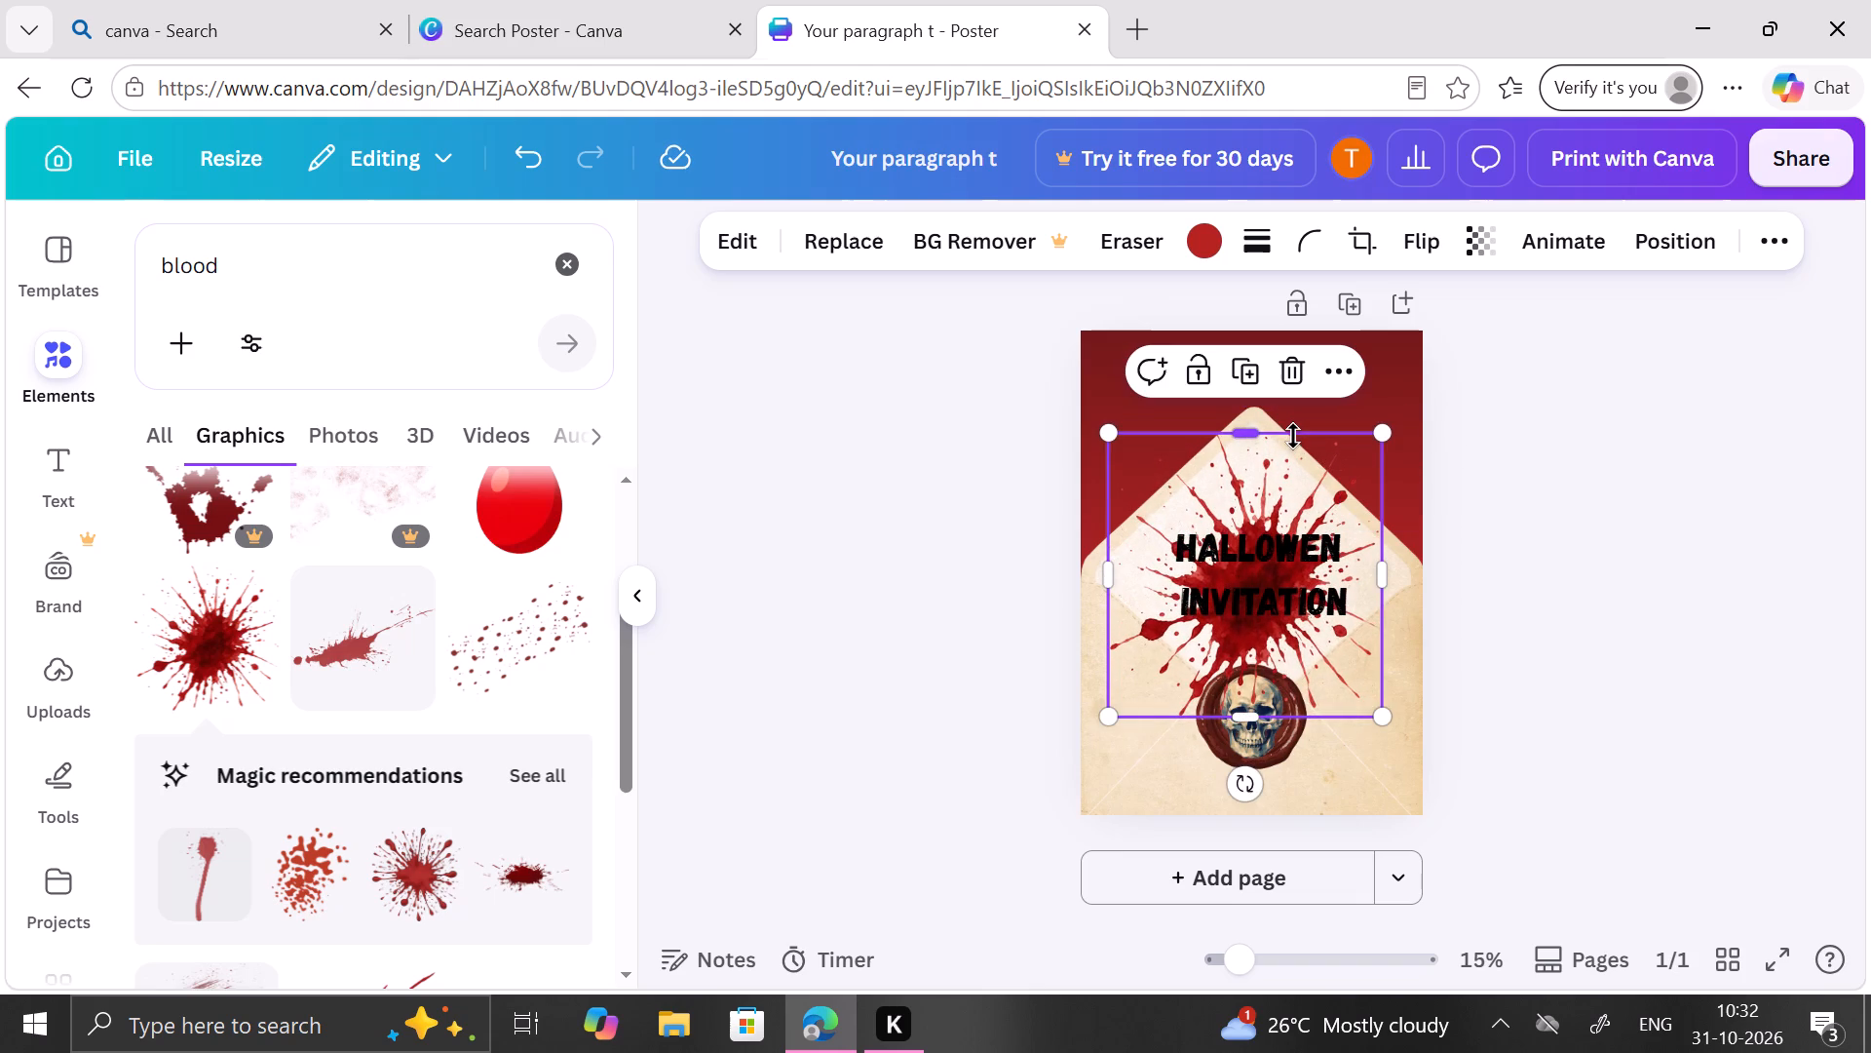
left_click(664, 704)
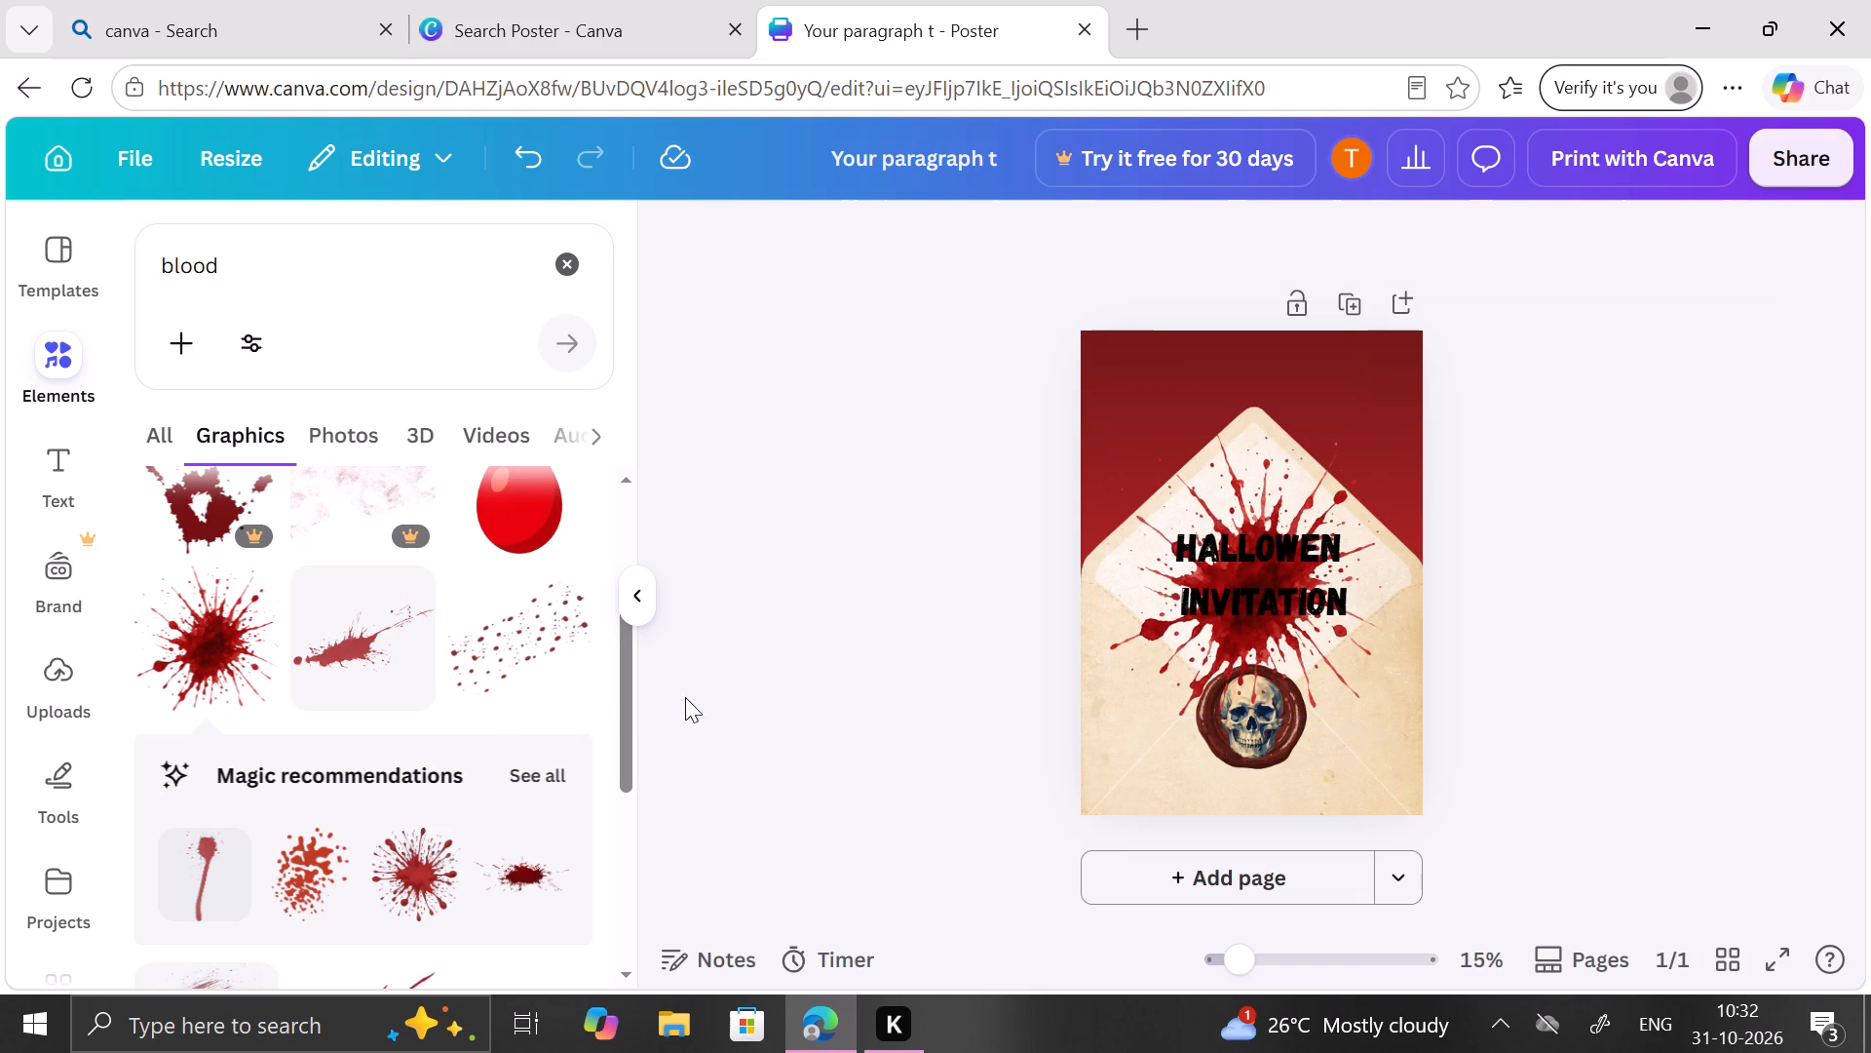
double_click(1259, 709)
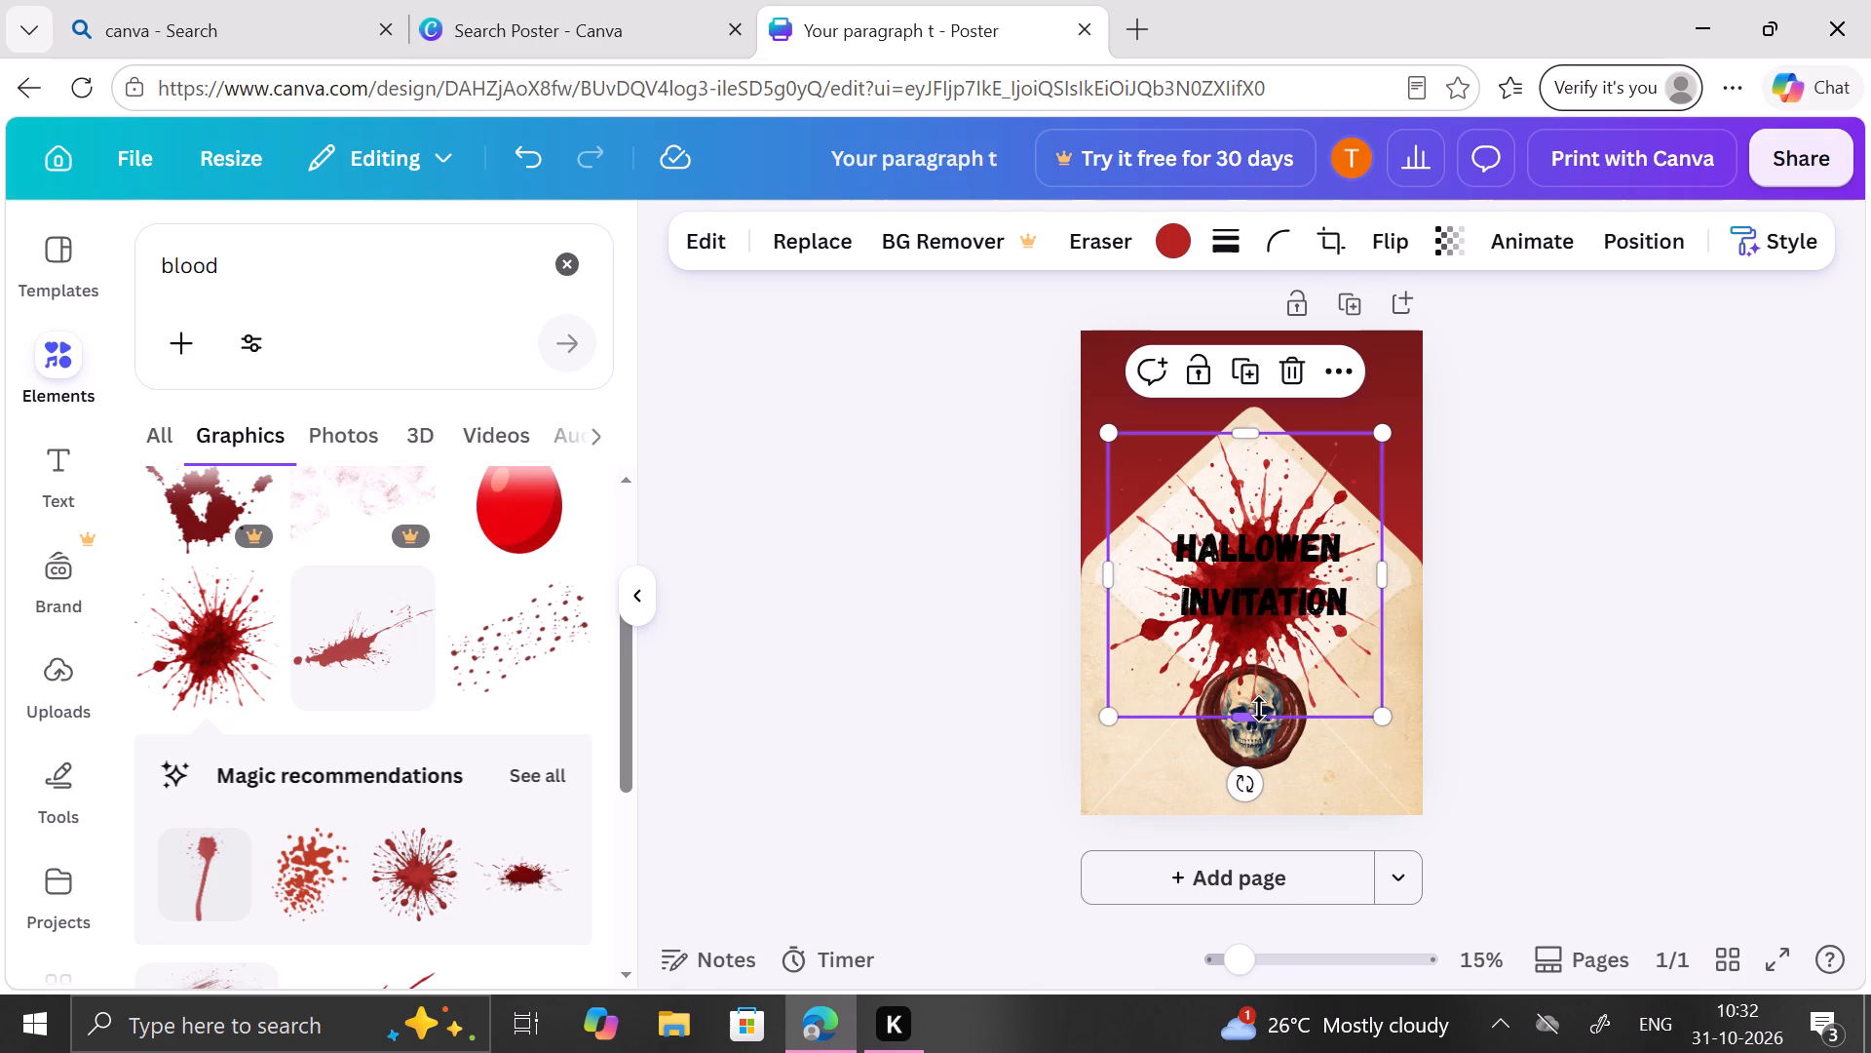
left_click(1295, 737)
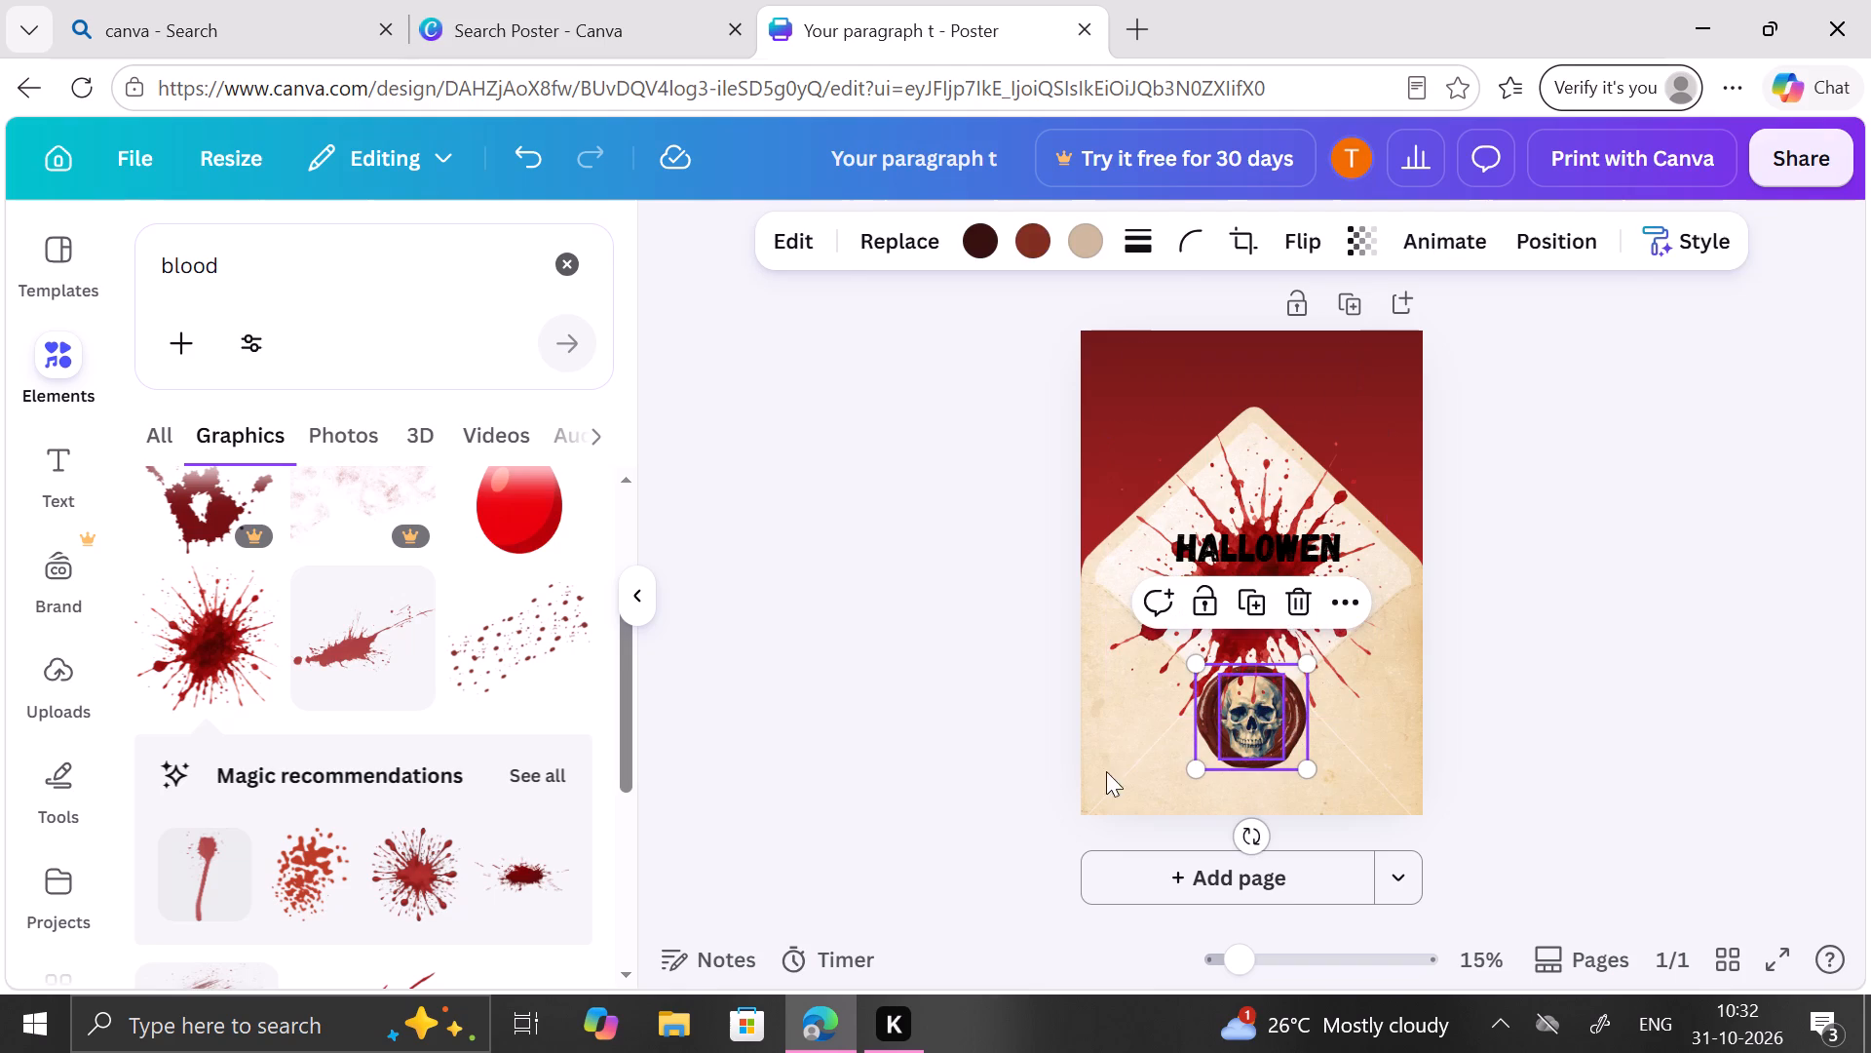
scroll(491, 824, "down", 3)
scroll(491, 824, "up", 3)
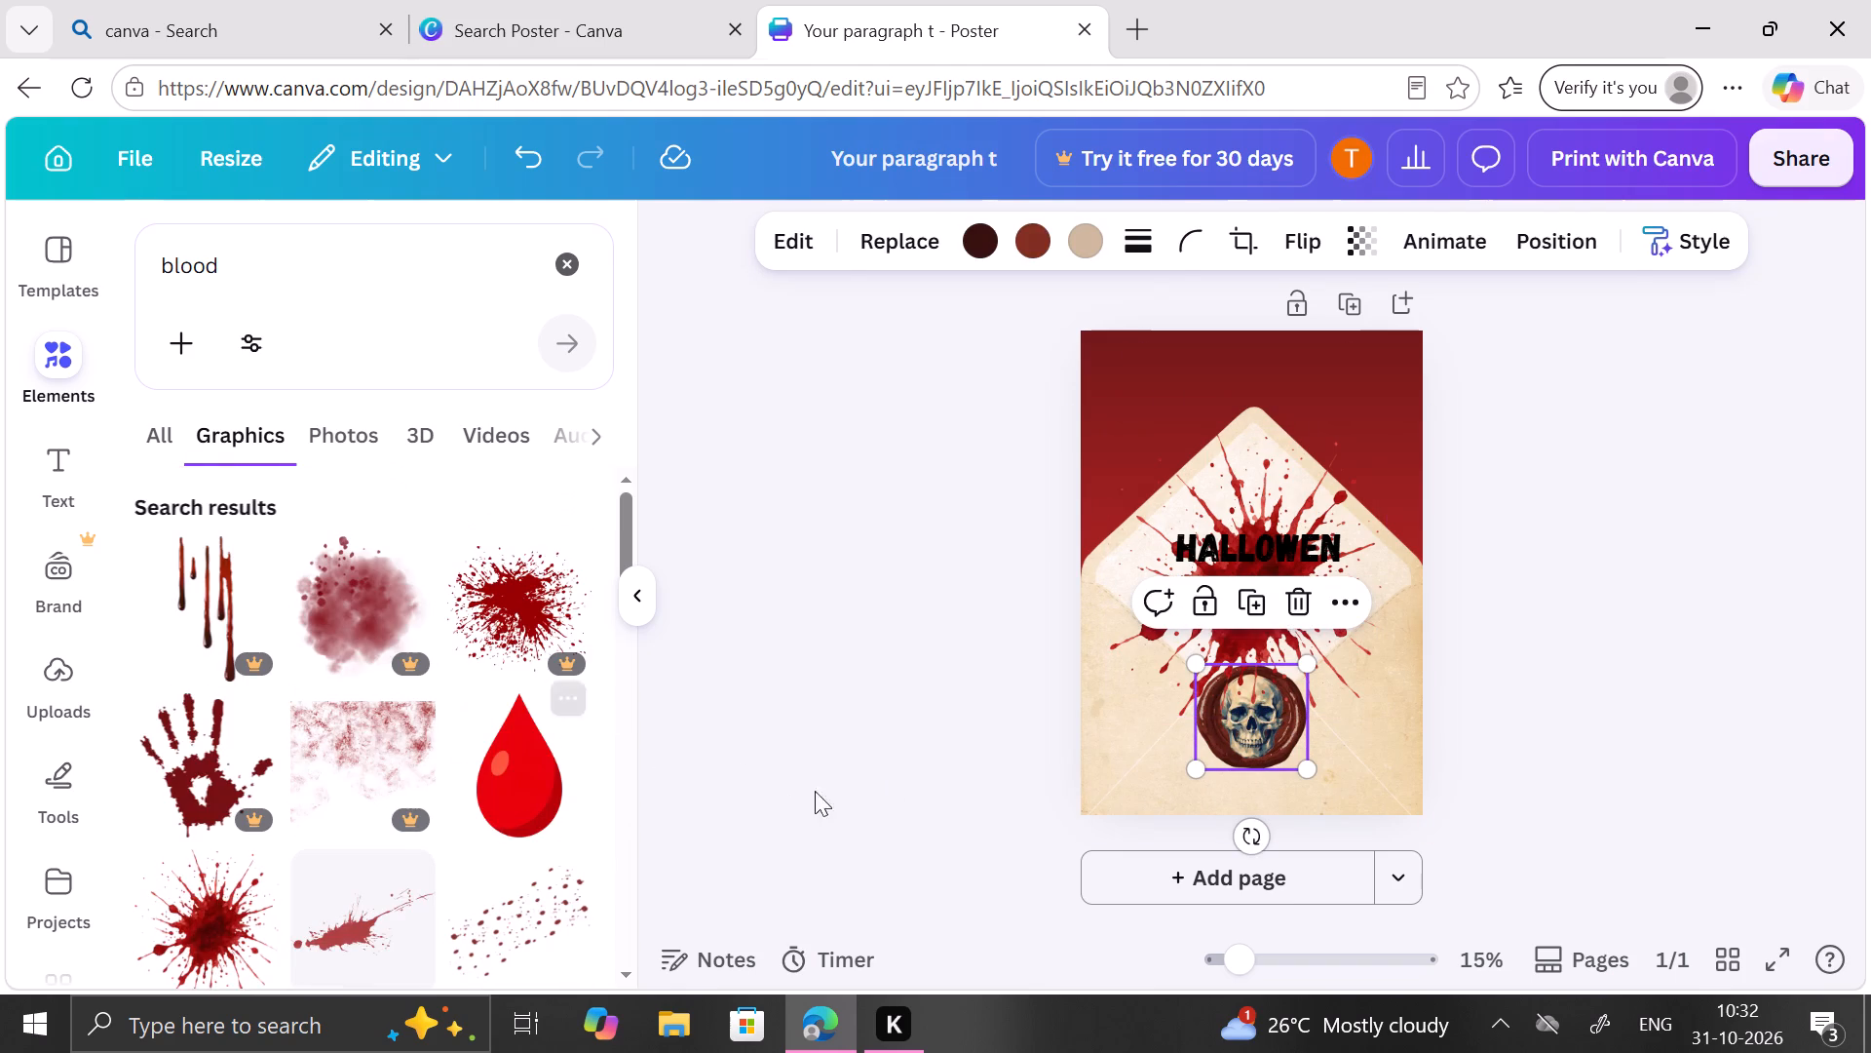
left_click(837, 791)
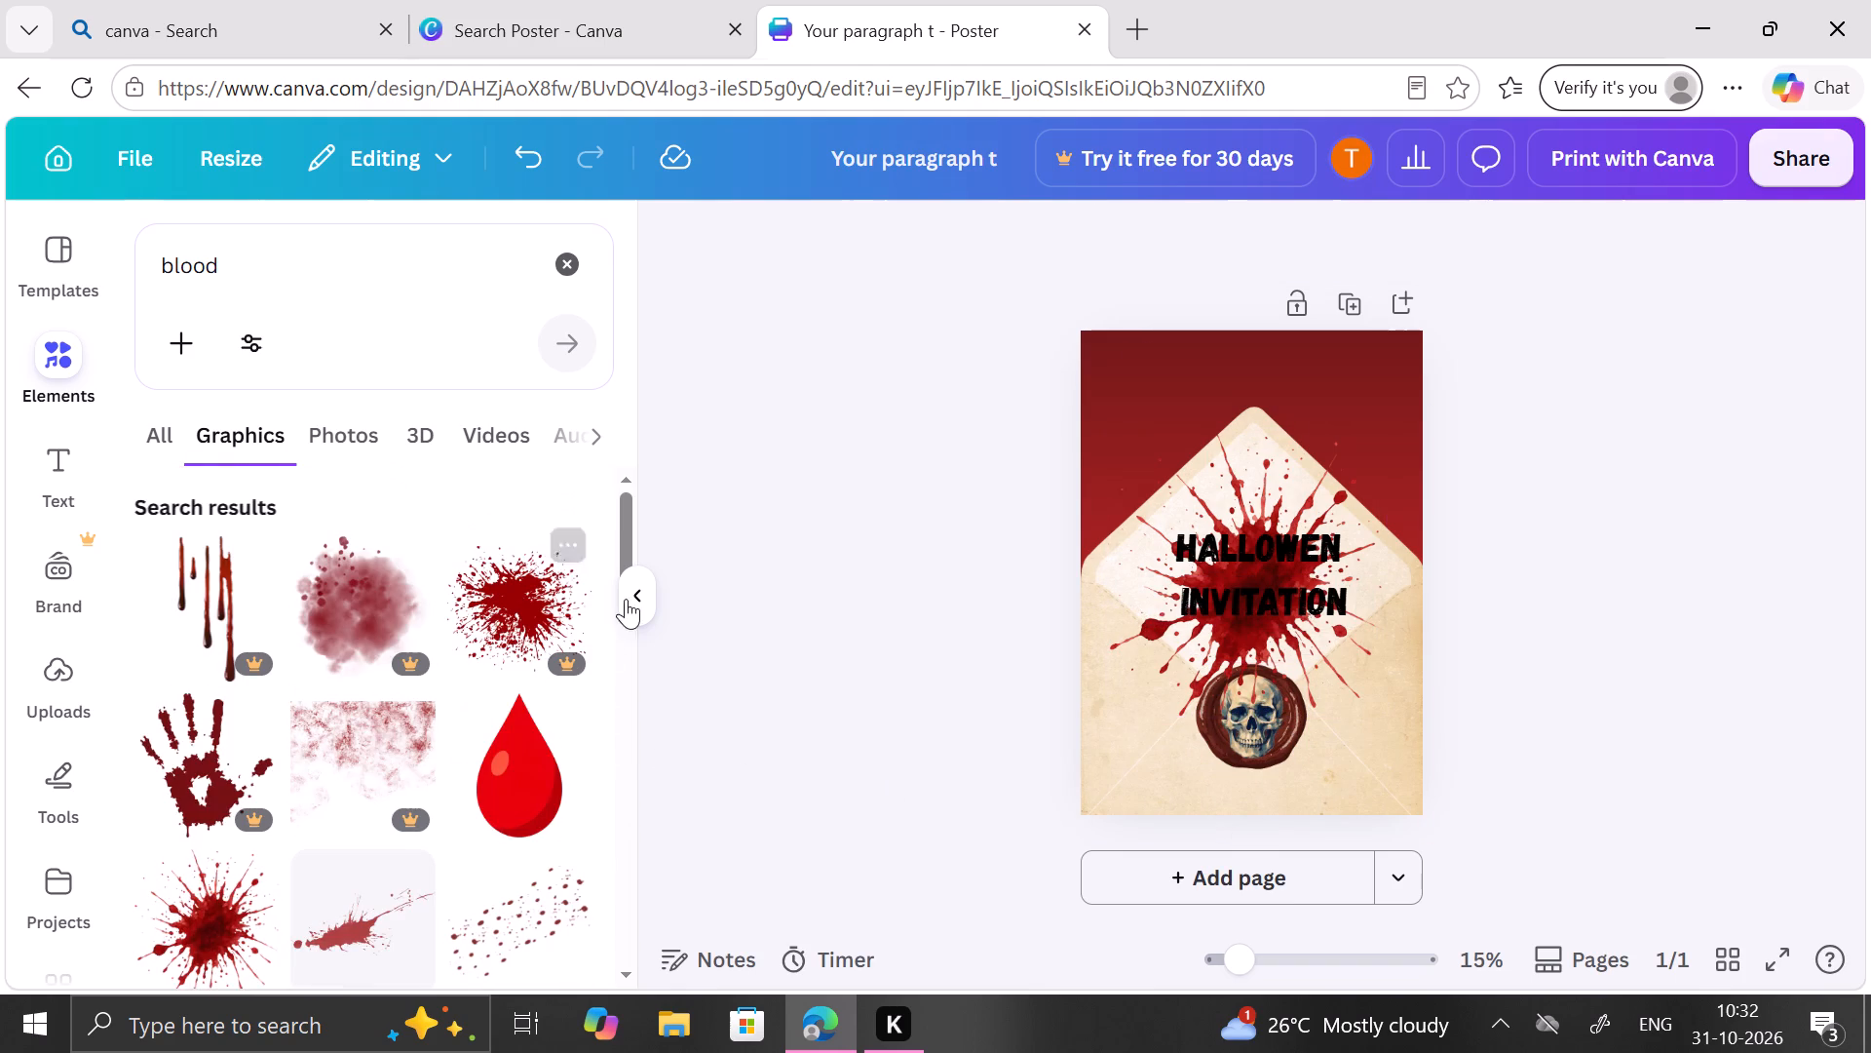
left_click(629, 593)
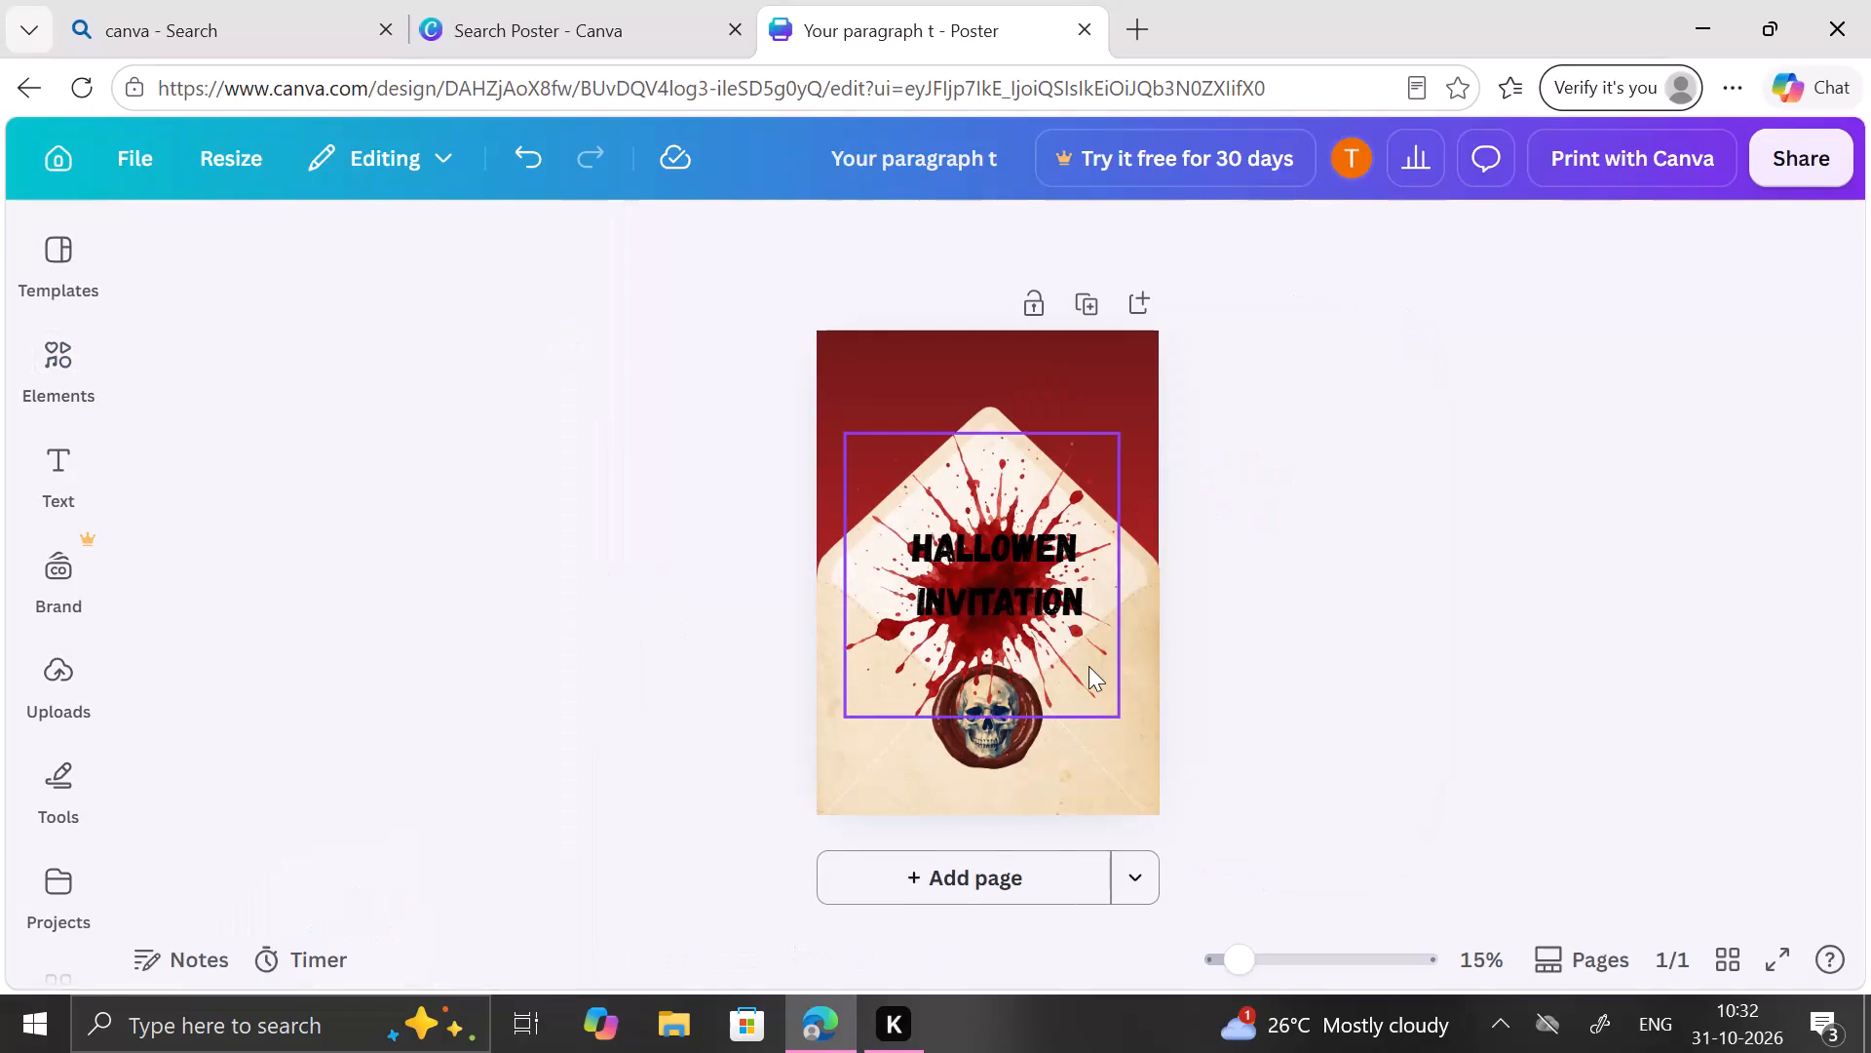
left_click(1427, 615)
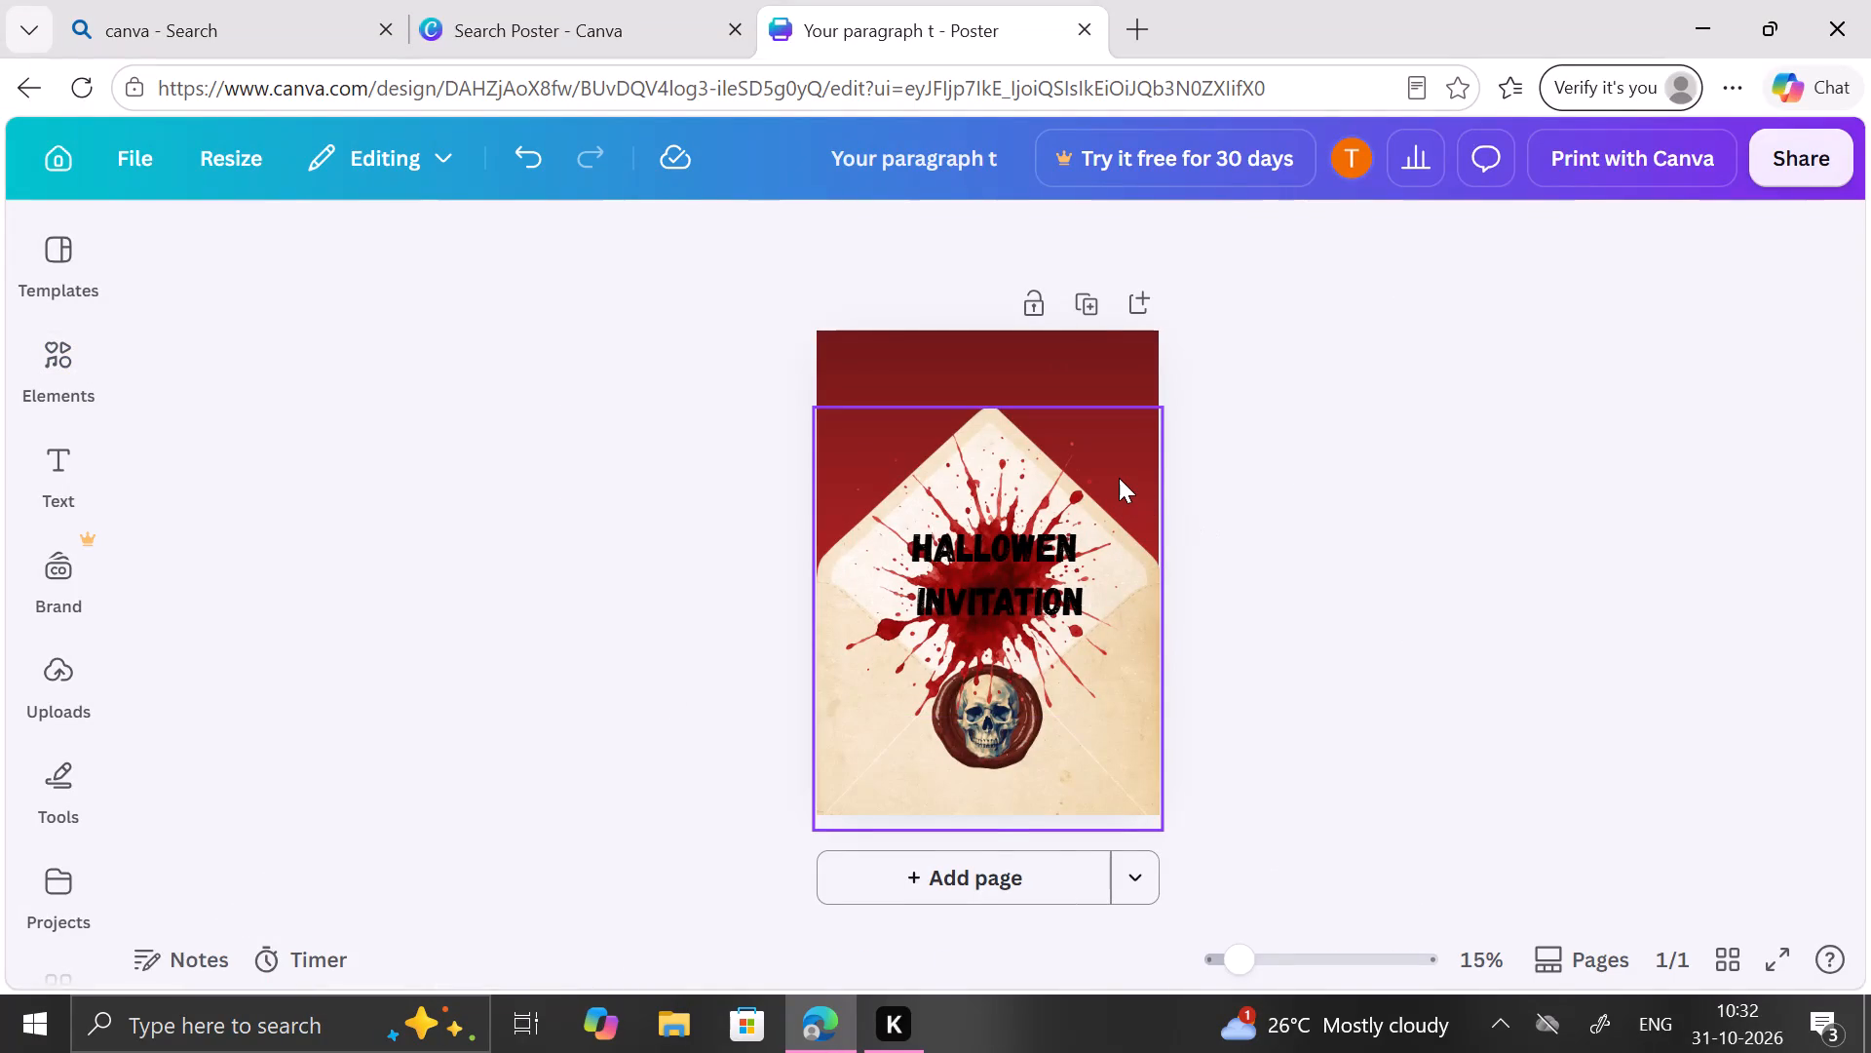
Look through the background colours and the full set of default gradients for an alternative to the poster's dark red gradient.
left_click(1119, 478)
left_click(1101, 383)
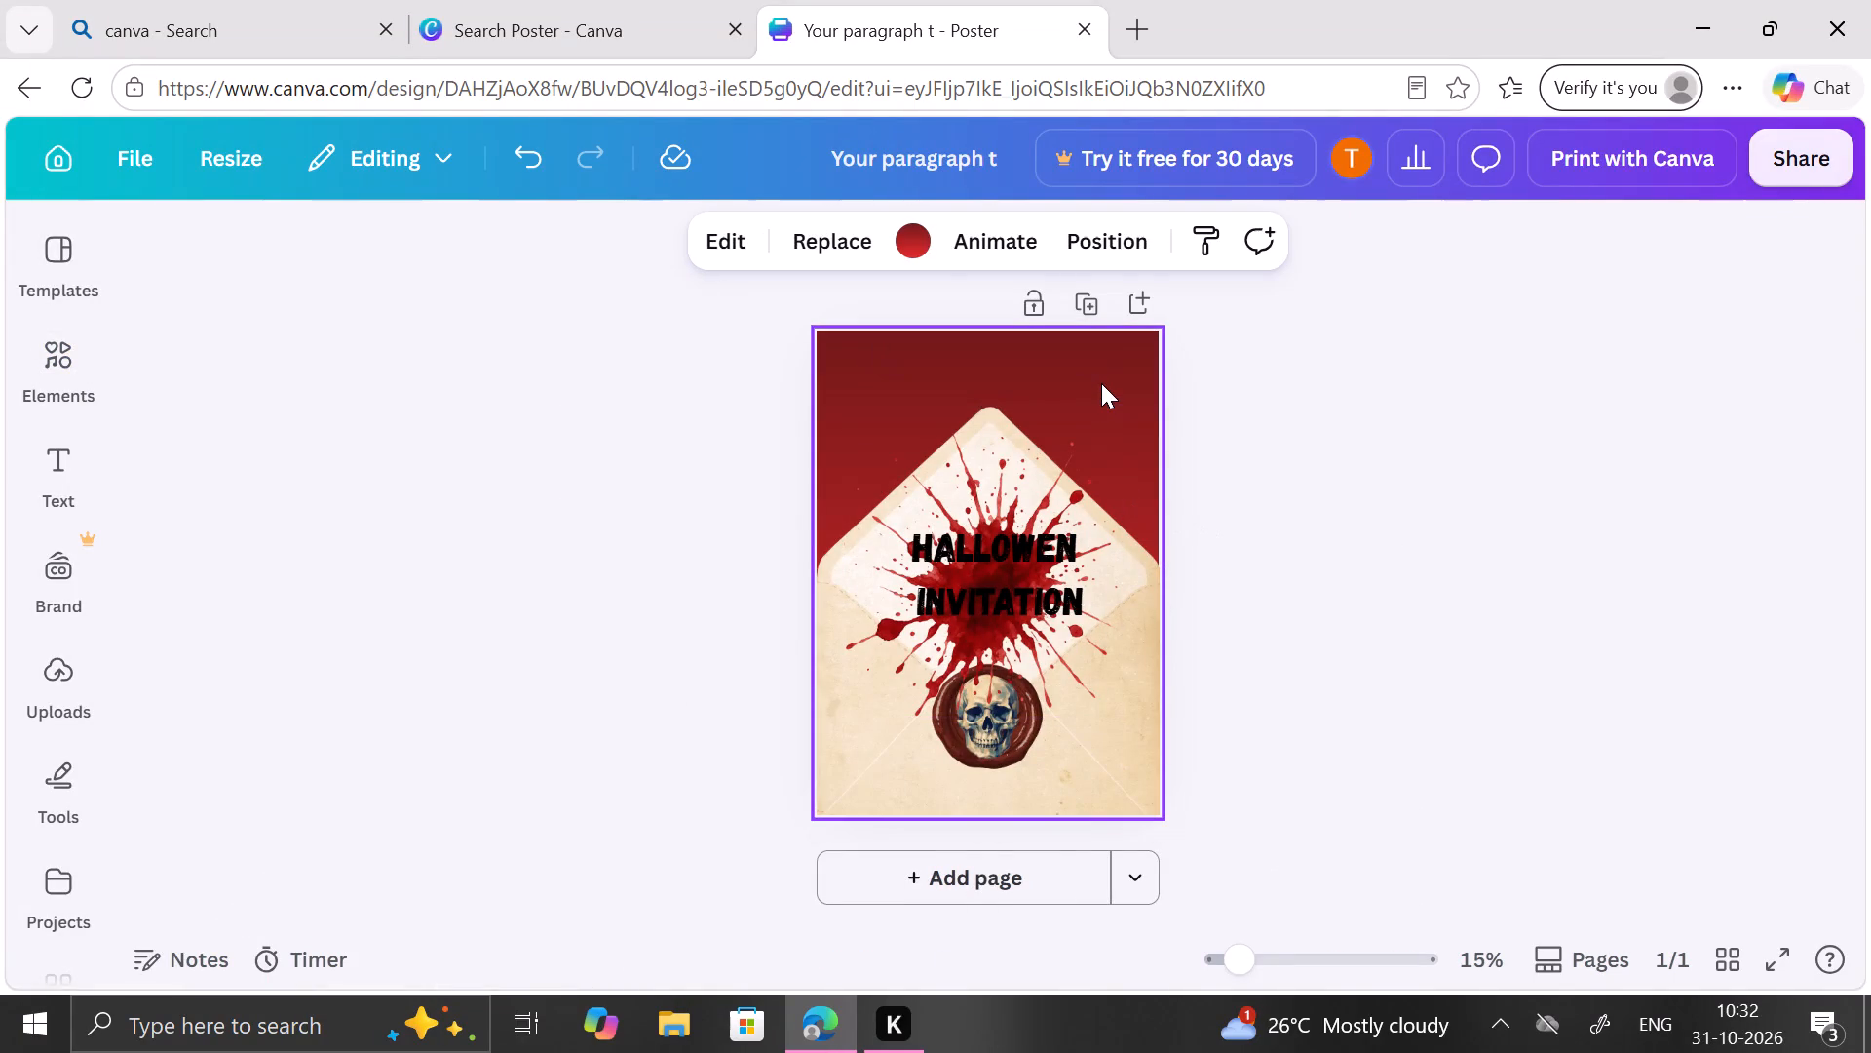
left_click(914, 217)
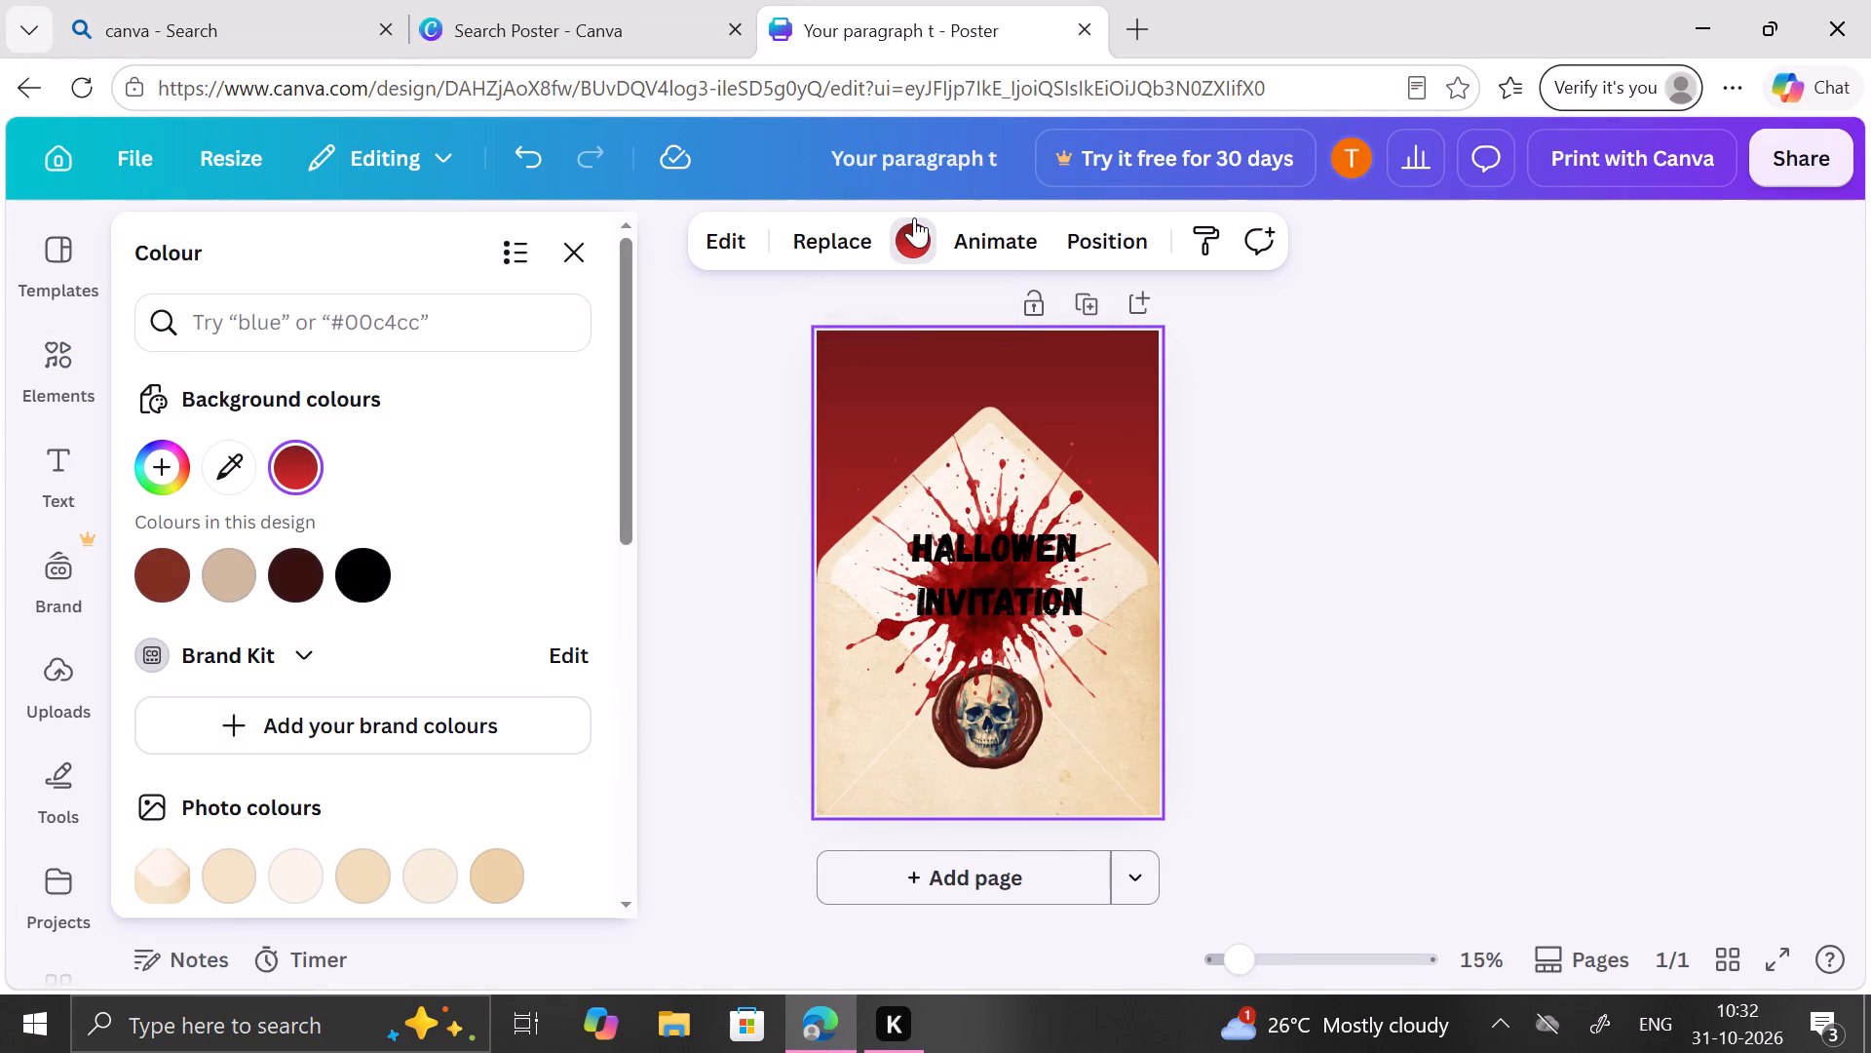
scroll(549, 721, "down", 2)
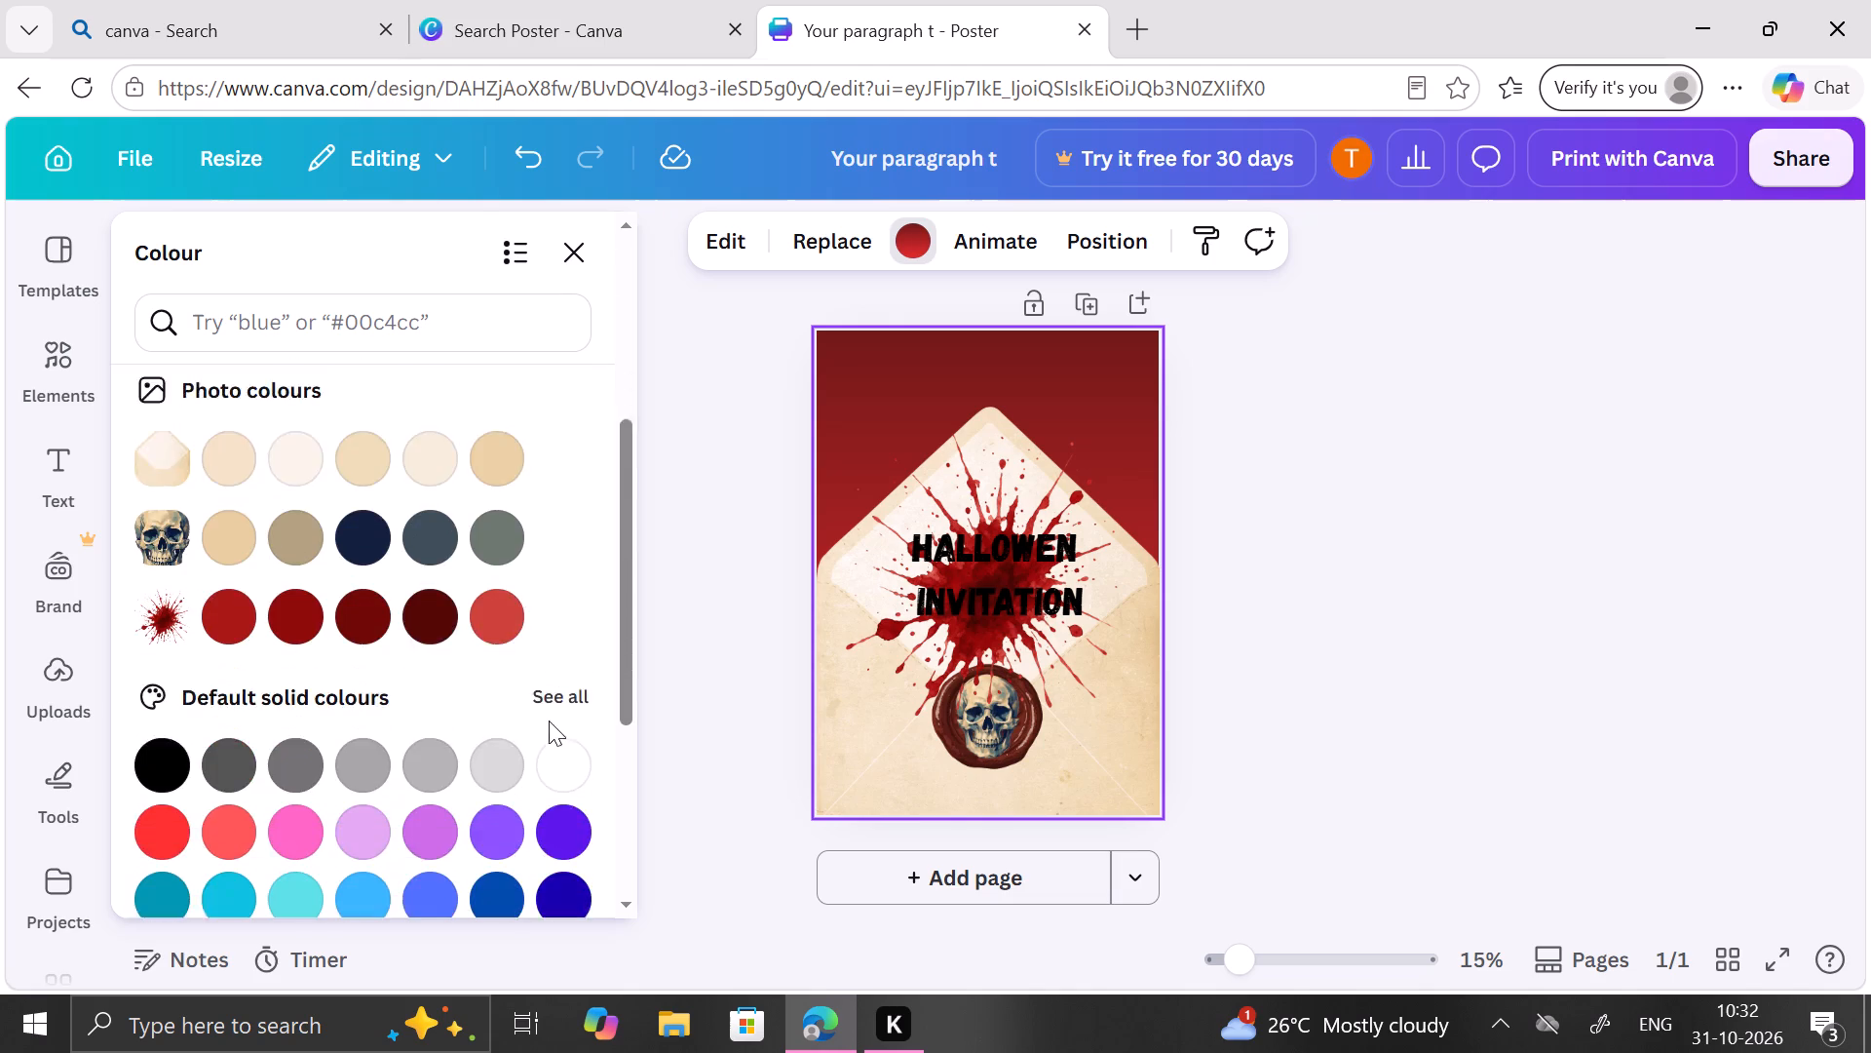
scroll(549, 721, "down", 1)
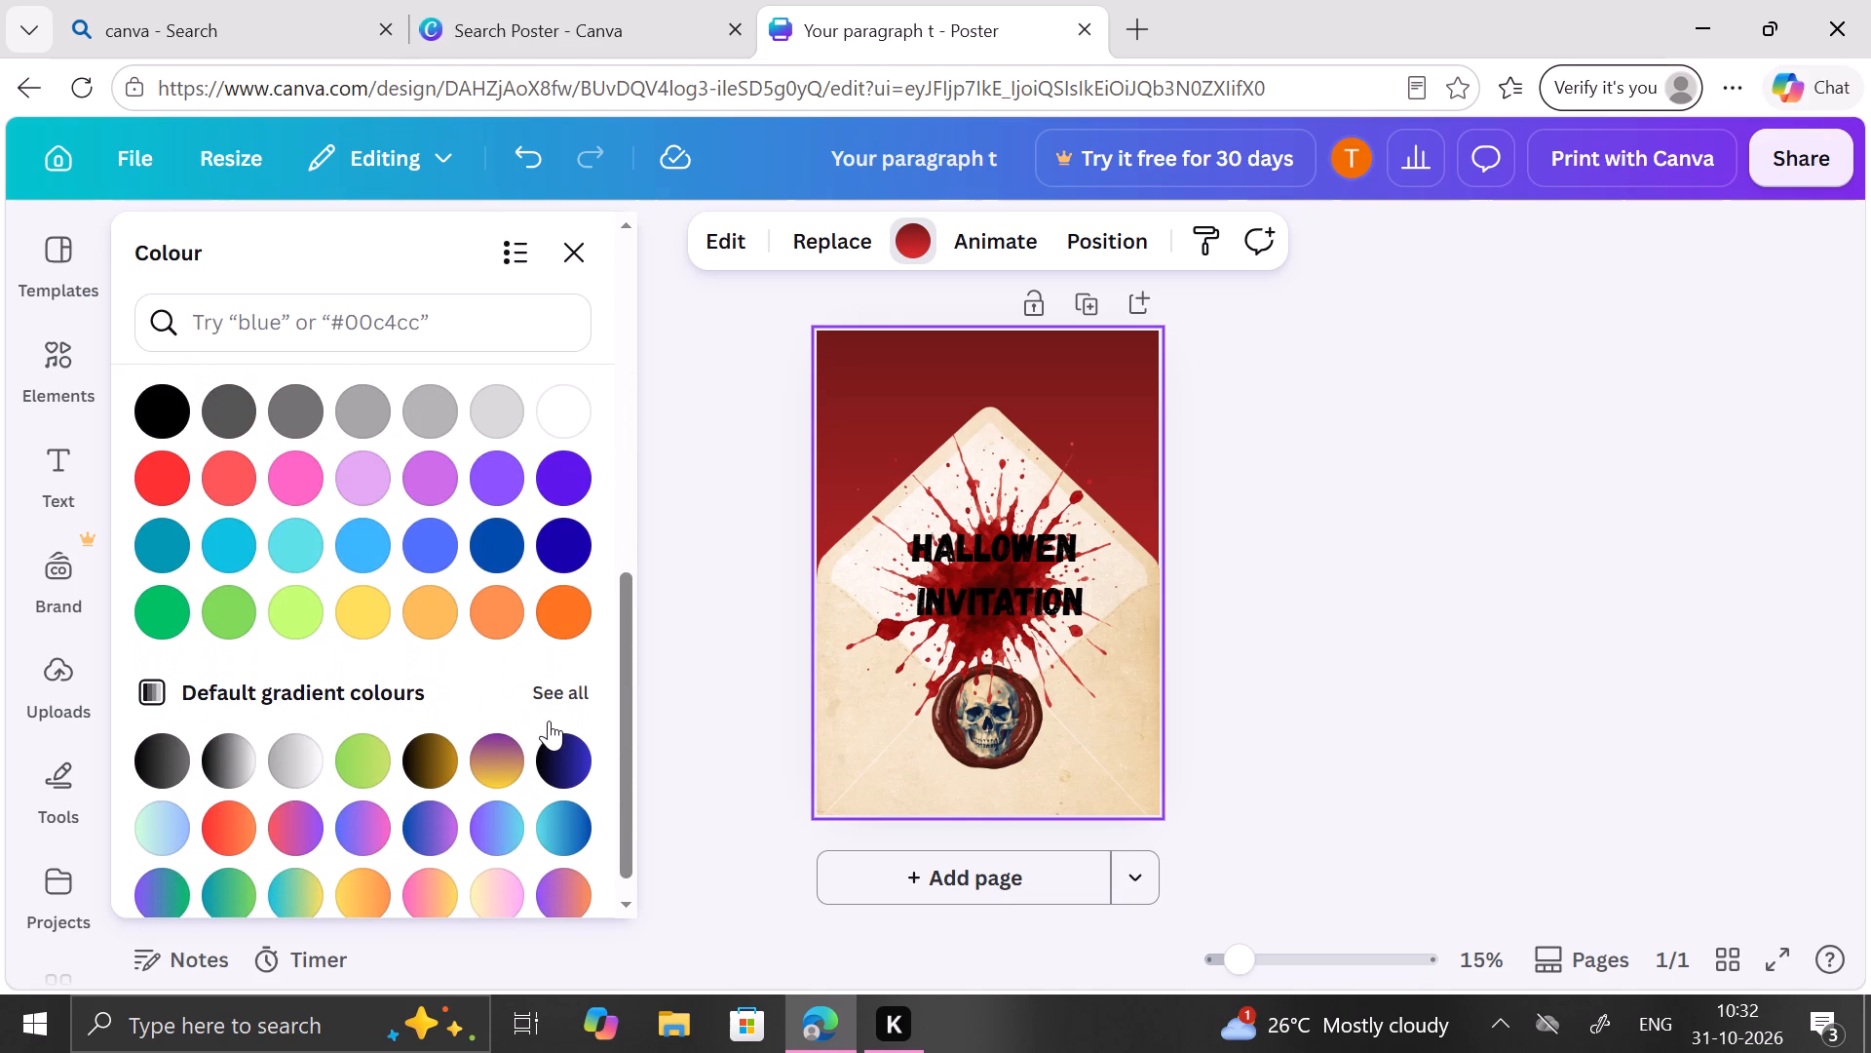
scroll(549, 721, "down", 1)
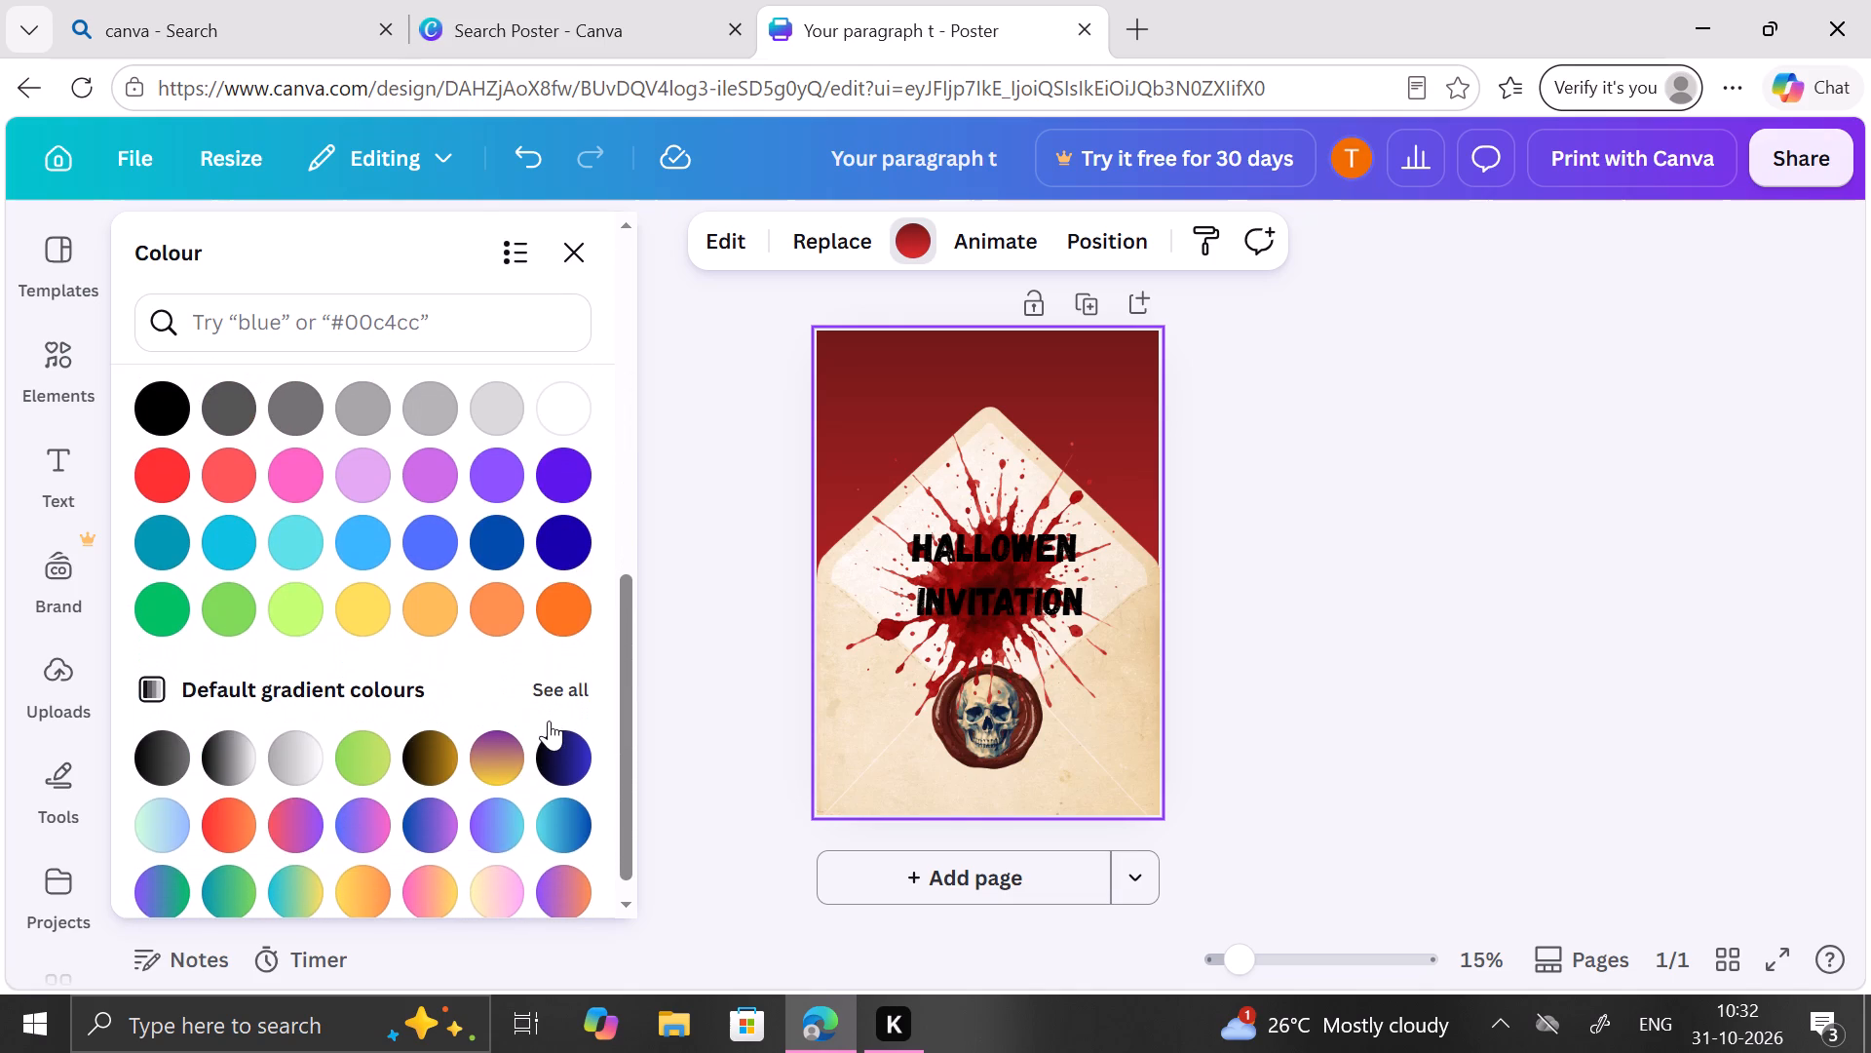
left_click(556, 669)
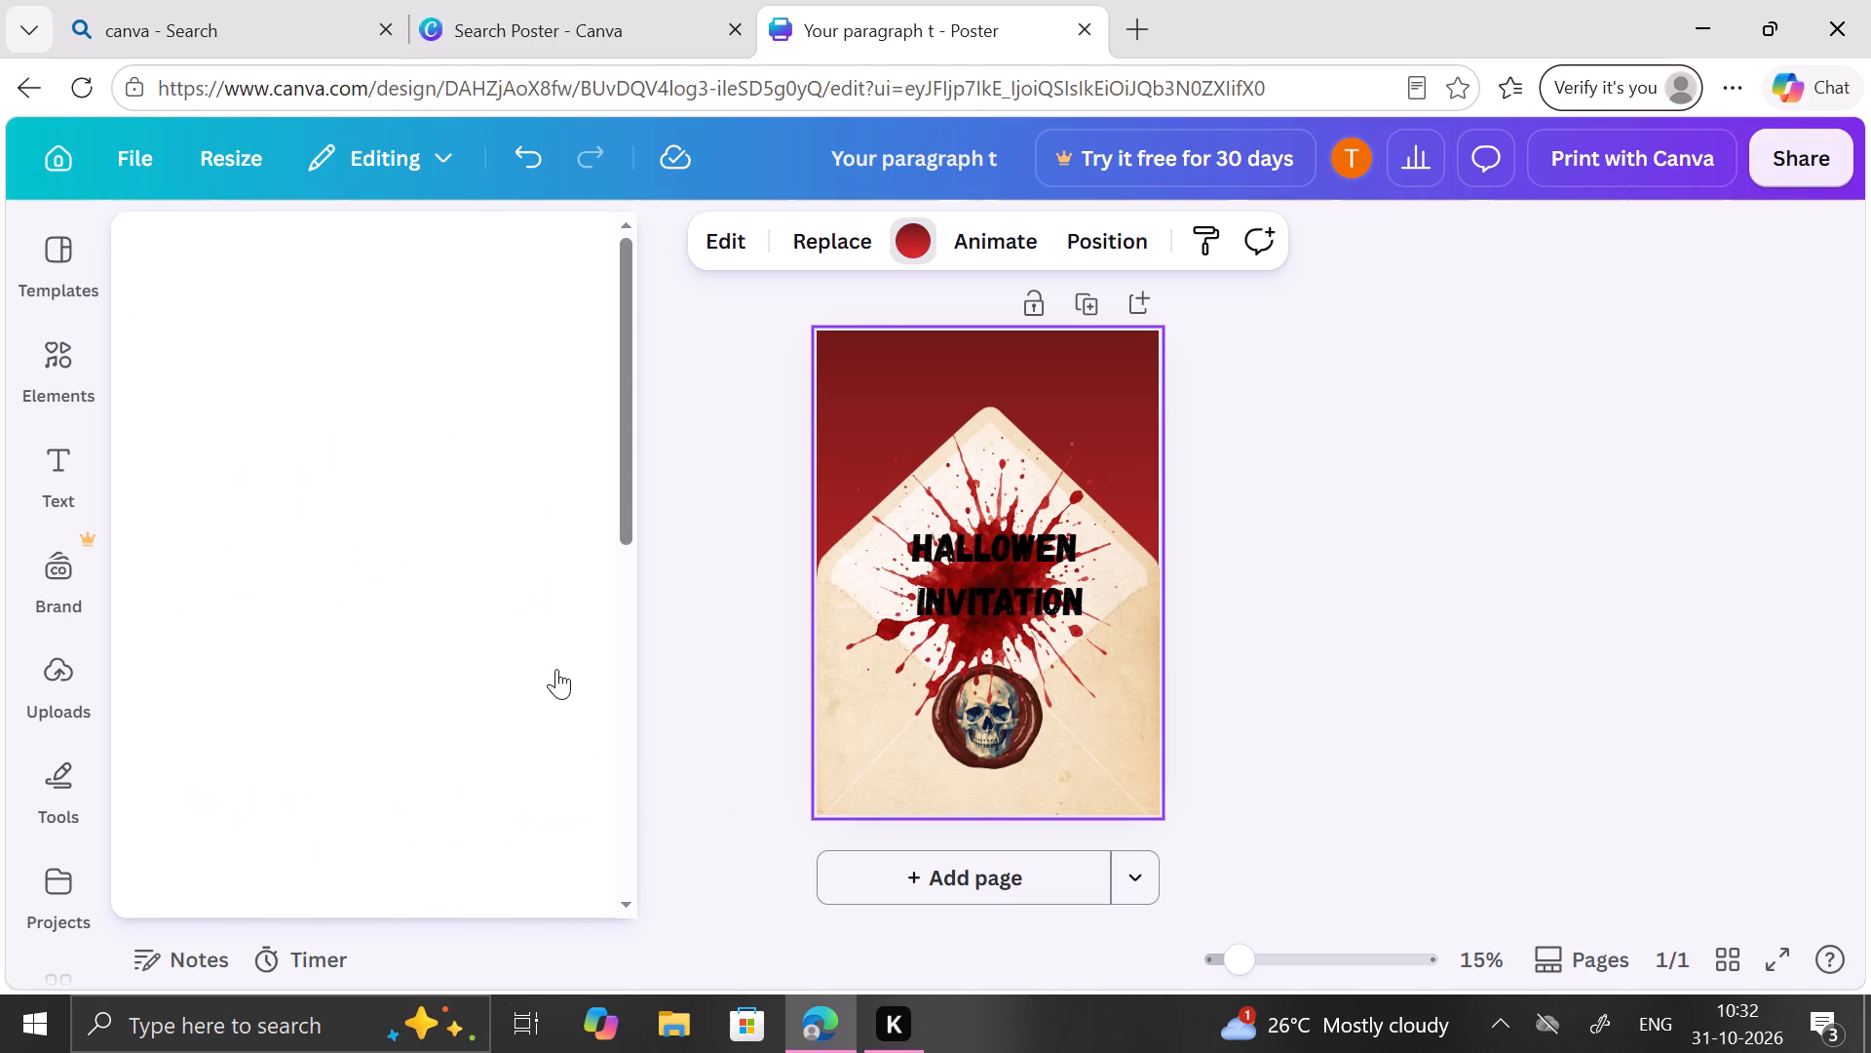
scroll(441, 770, "down", 2)
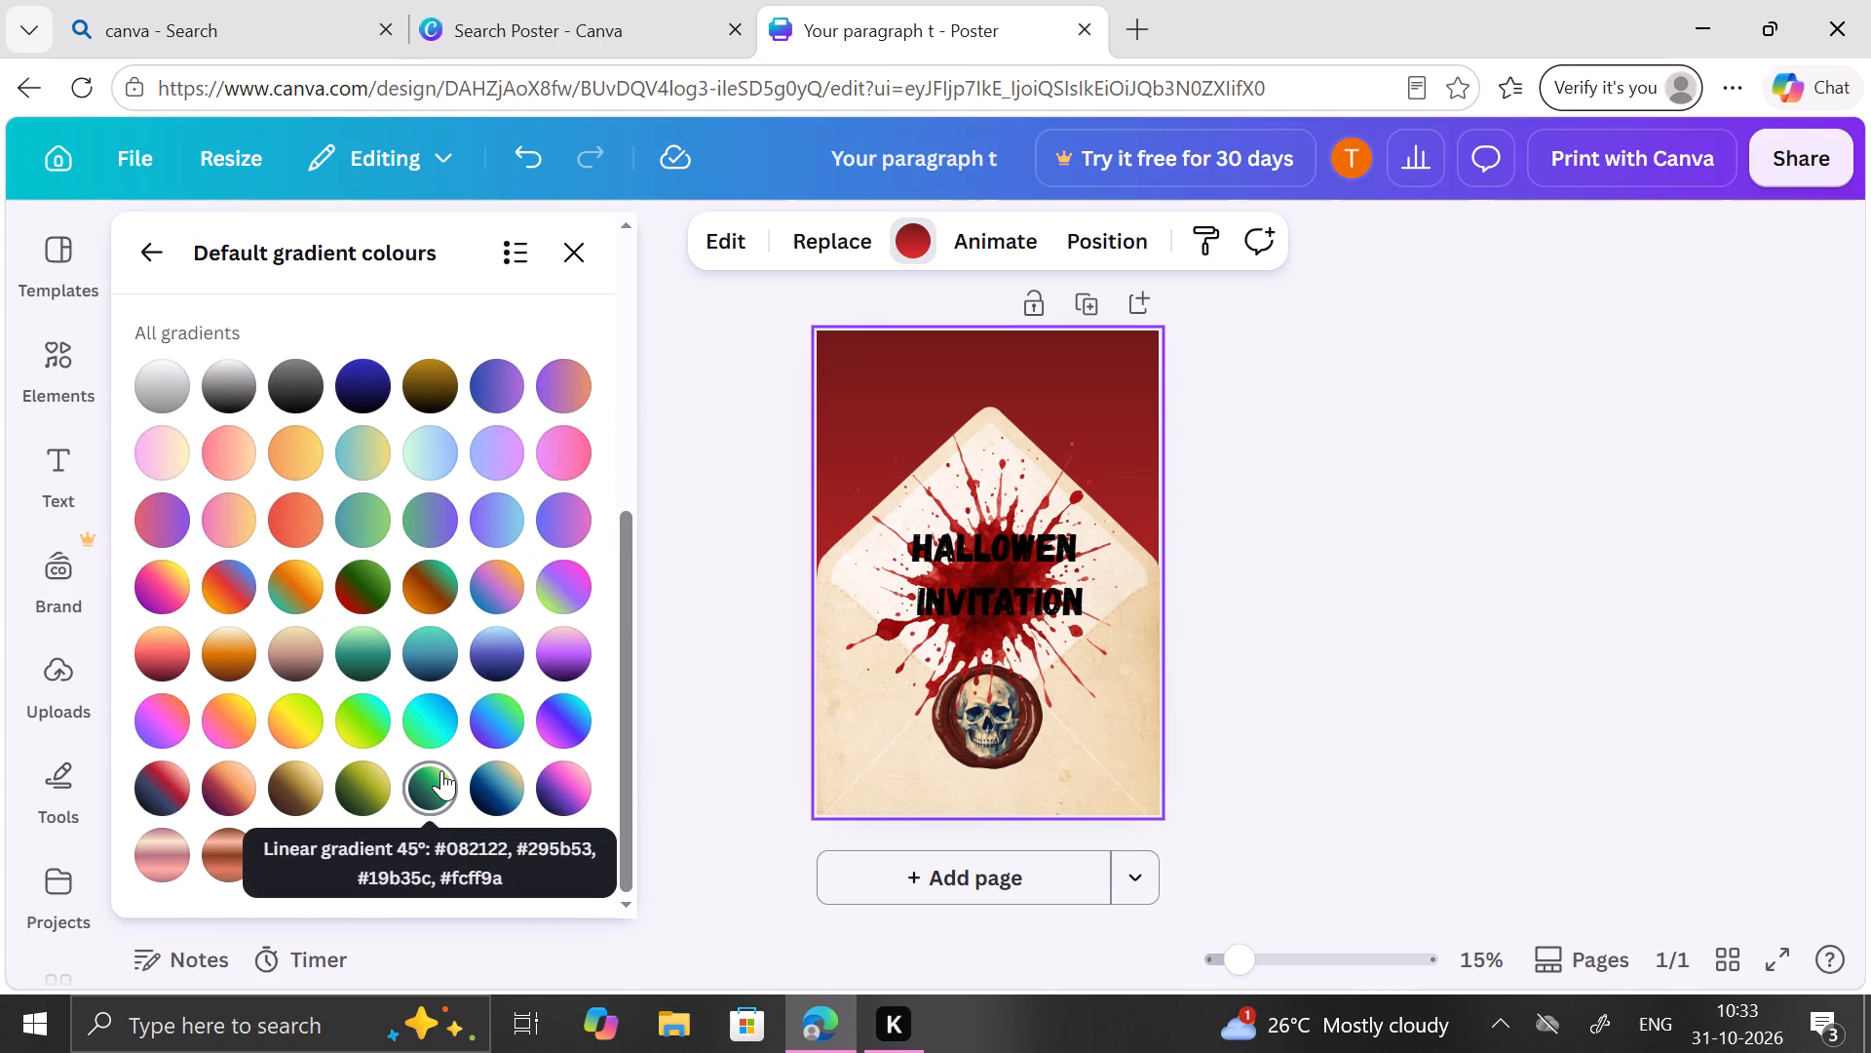
scroll(441, 770, "up", 5)
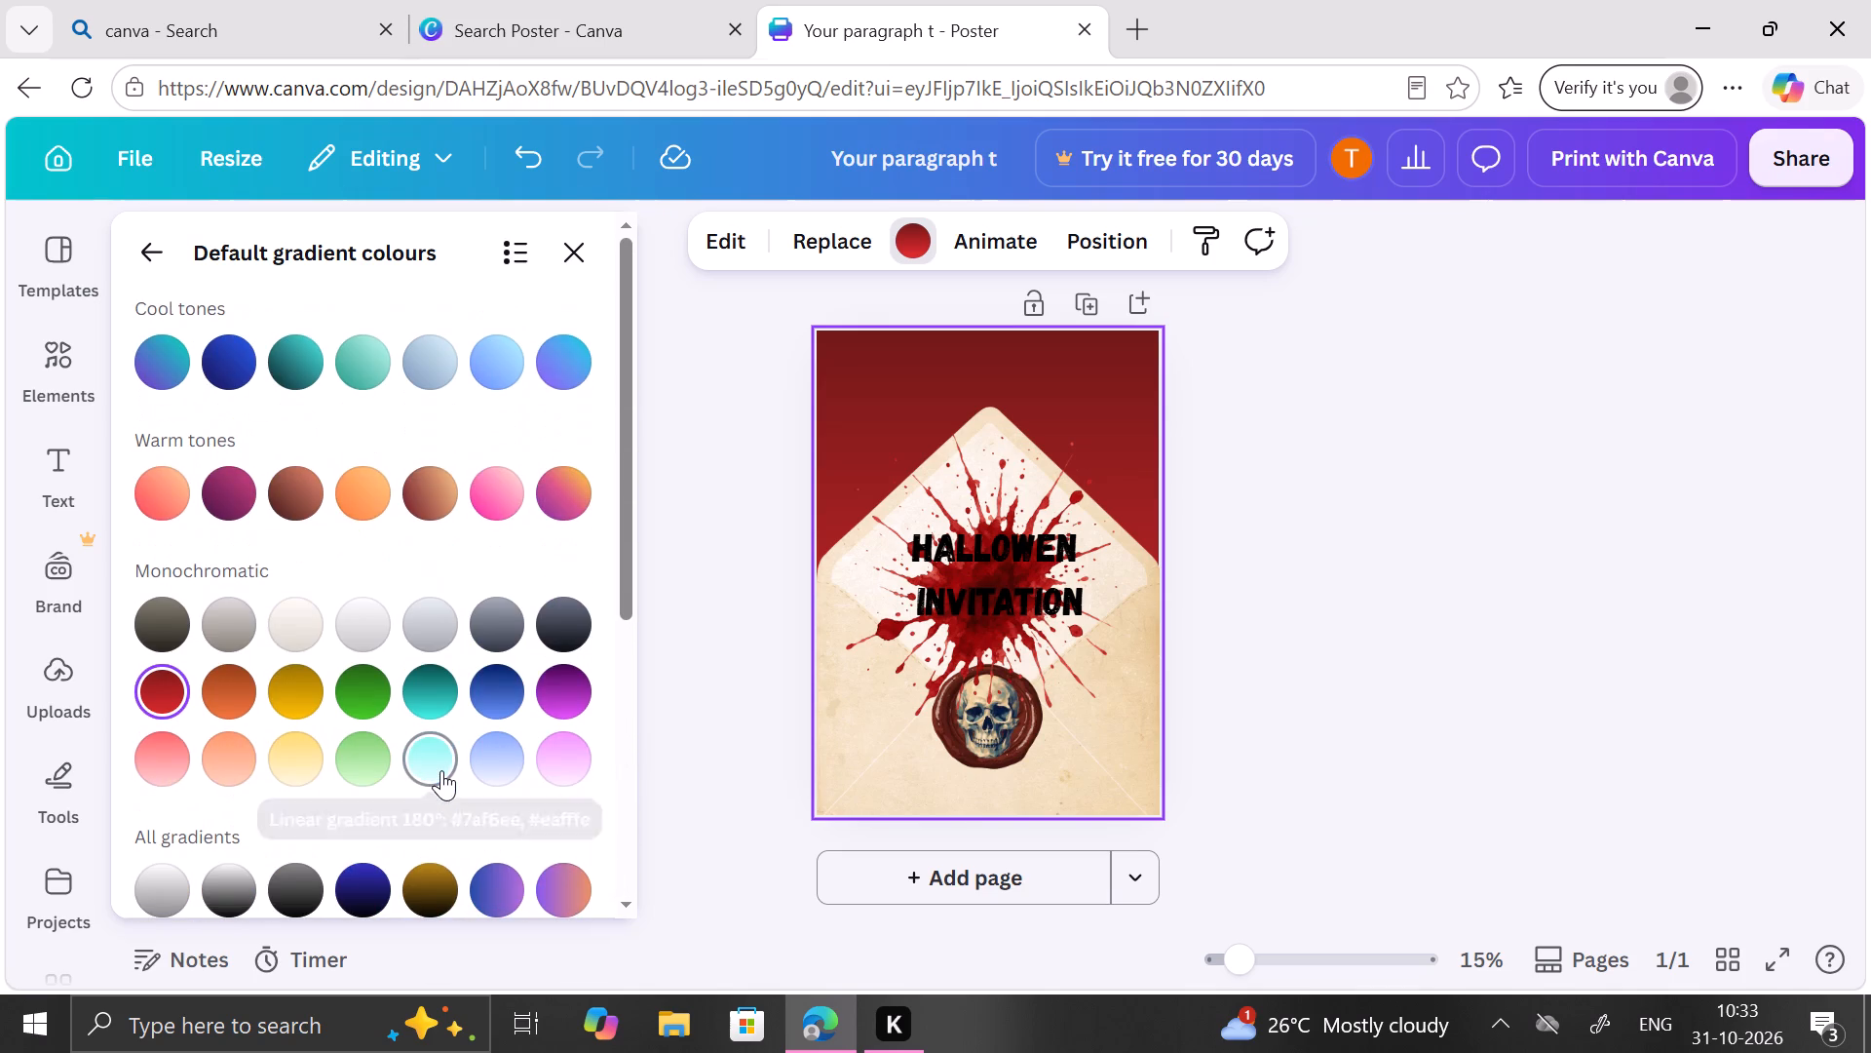
left_click(1358, 475)
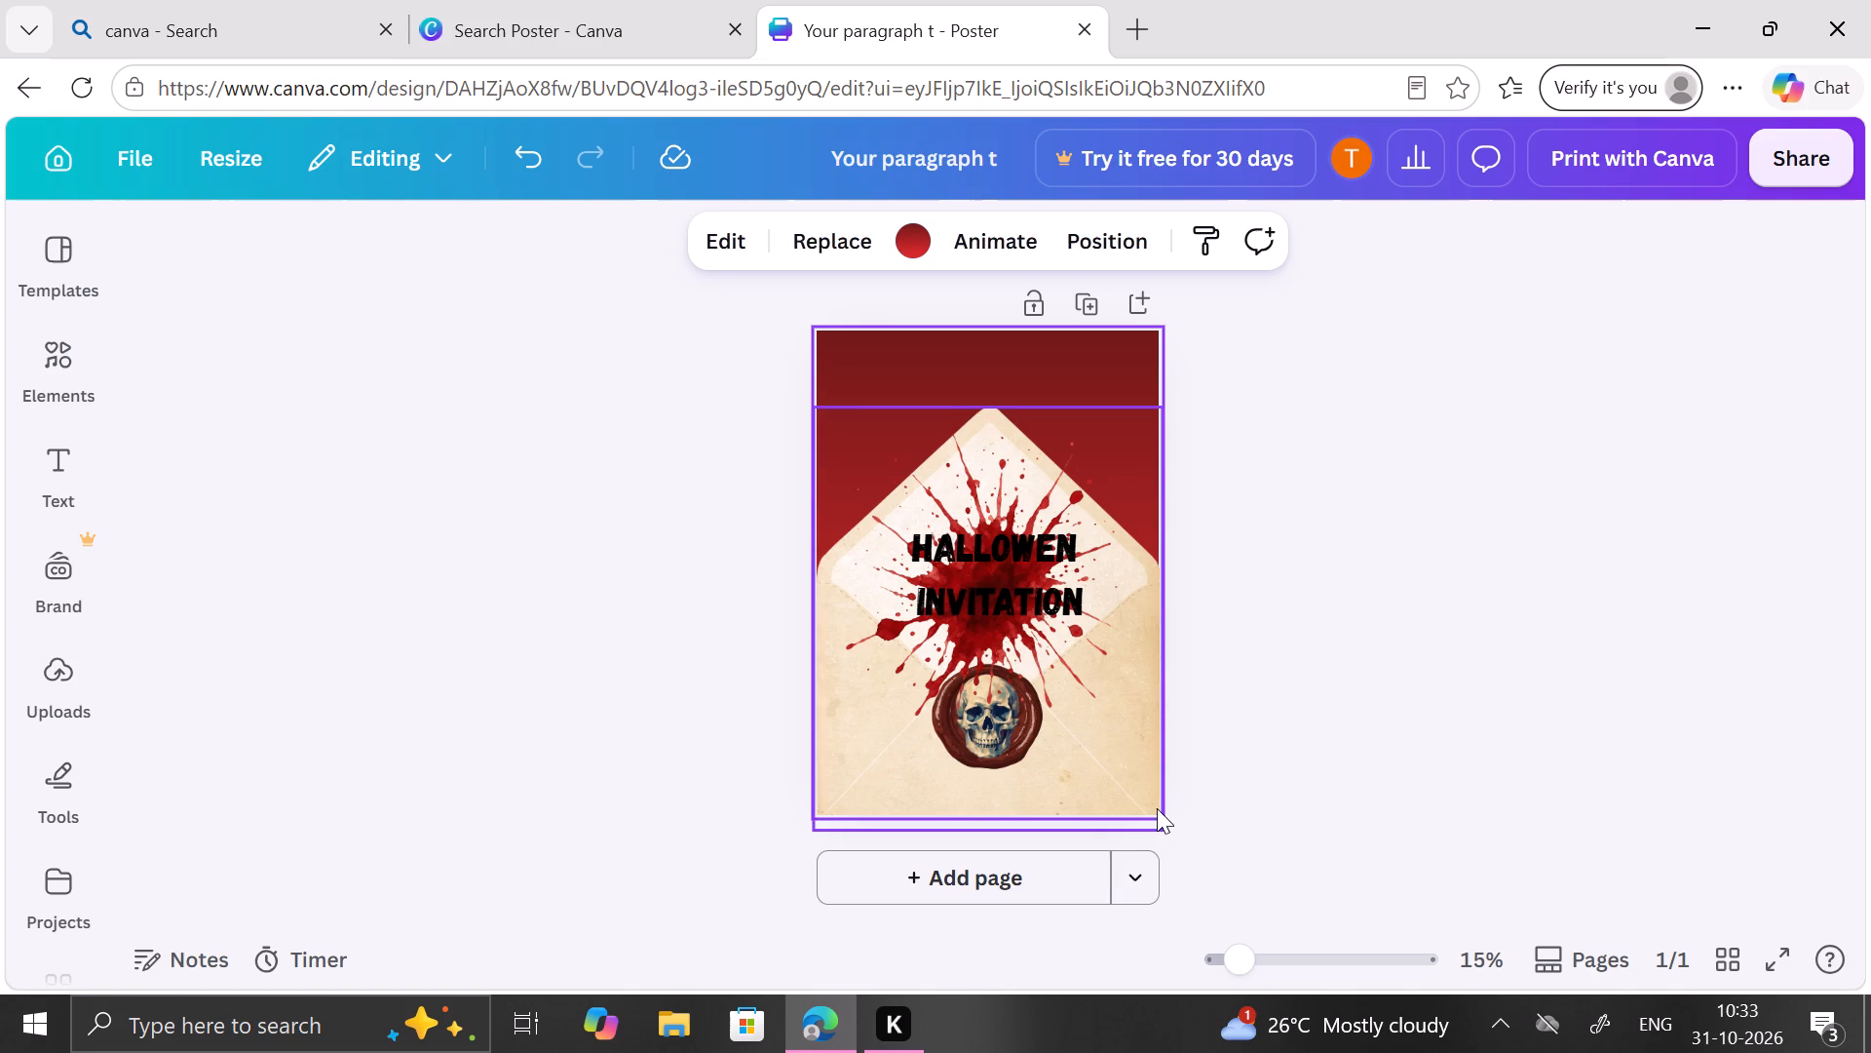
left_click(1270, 653)
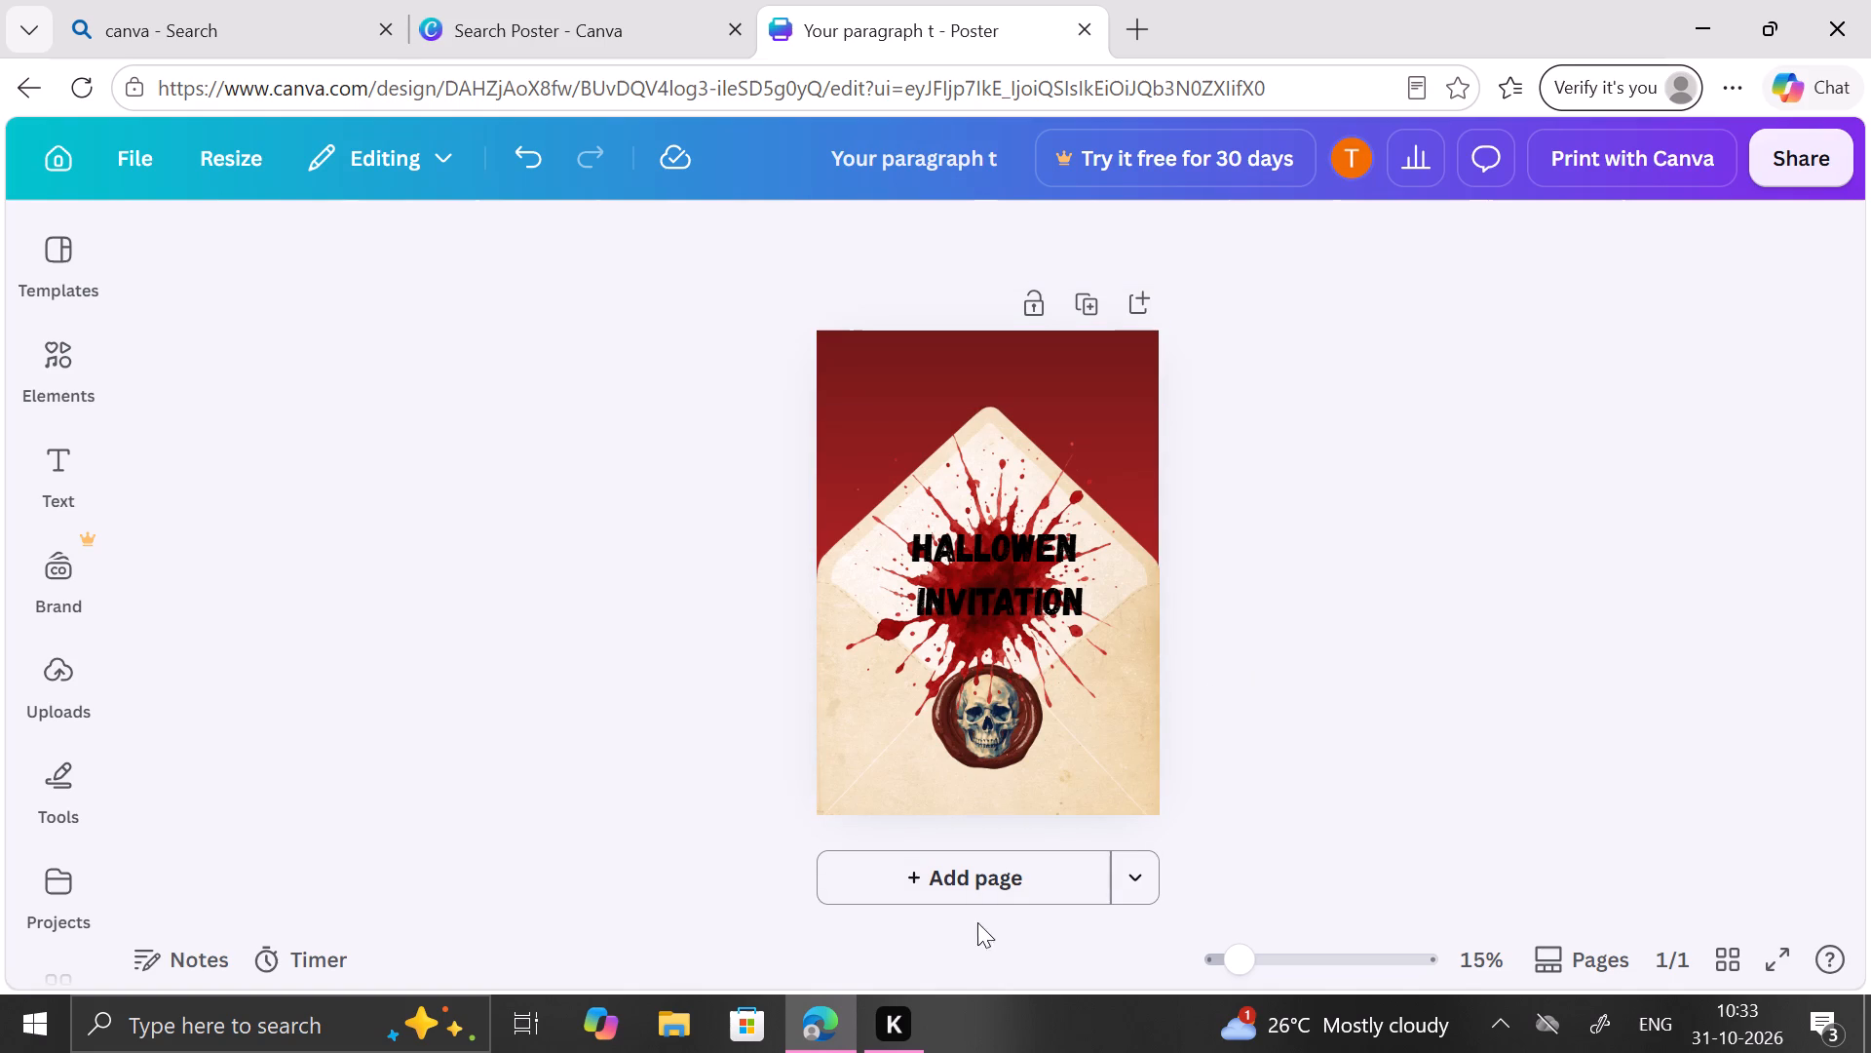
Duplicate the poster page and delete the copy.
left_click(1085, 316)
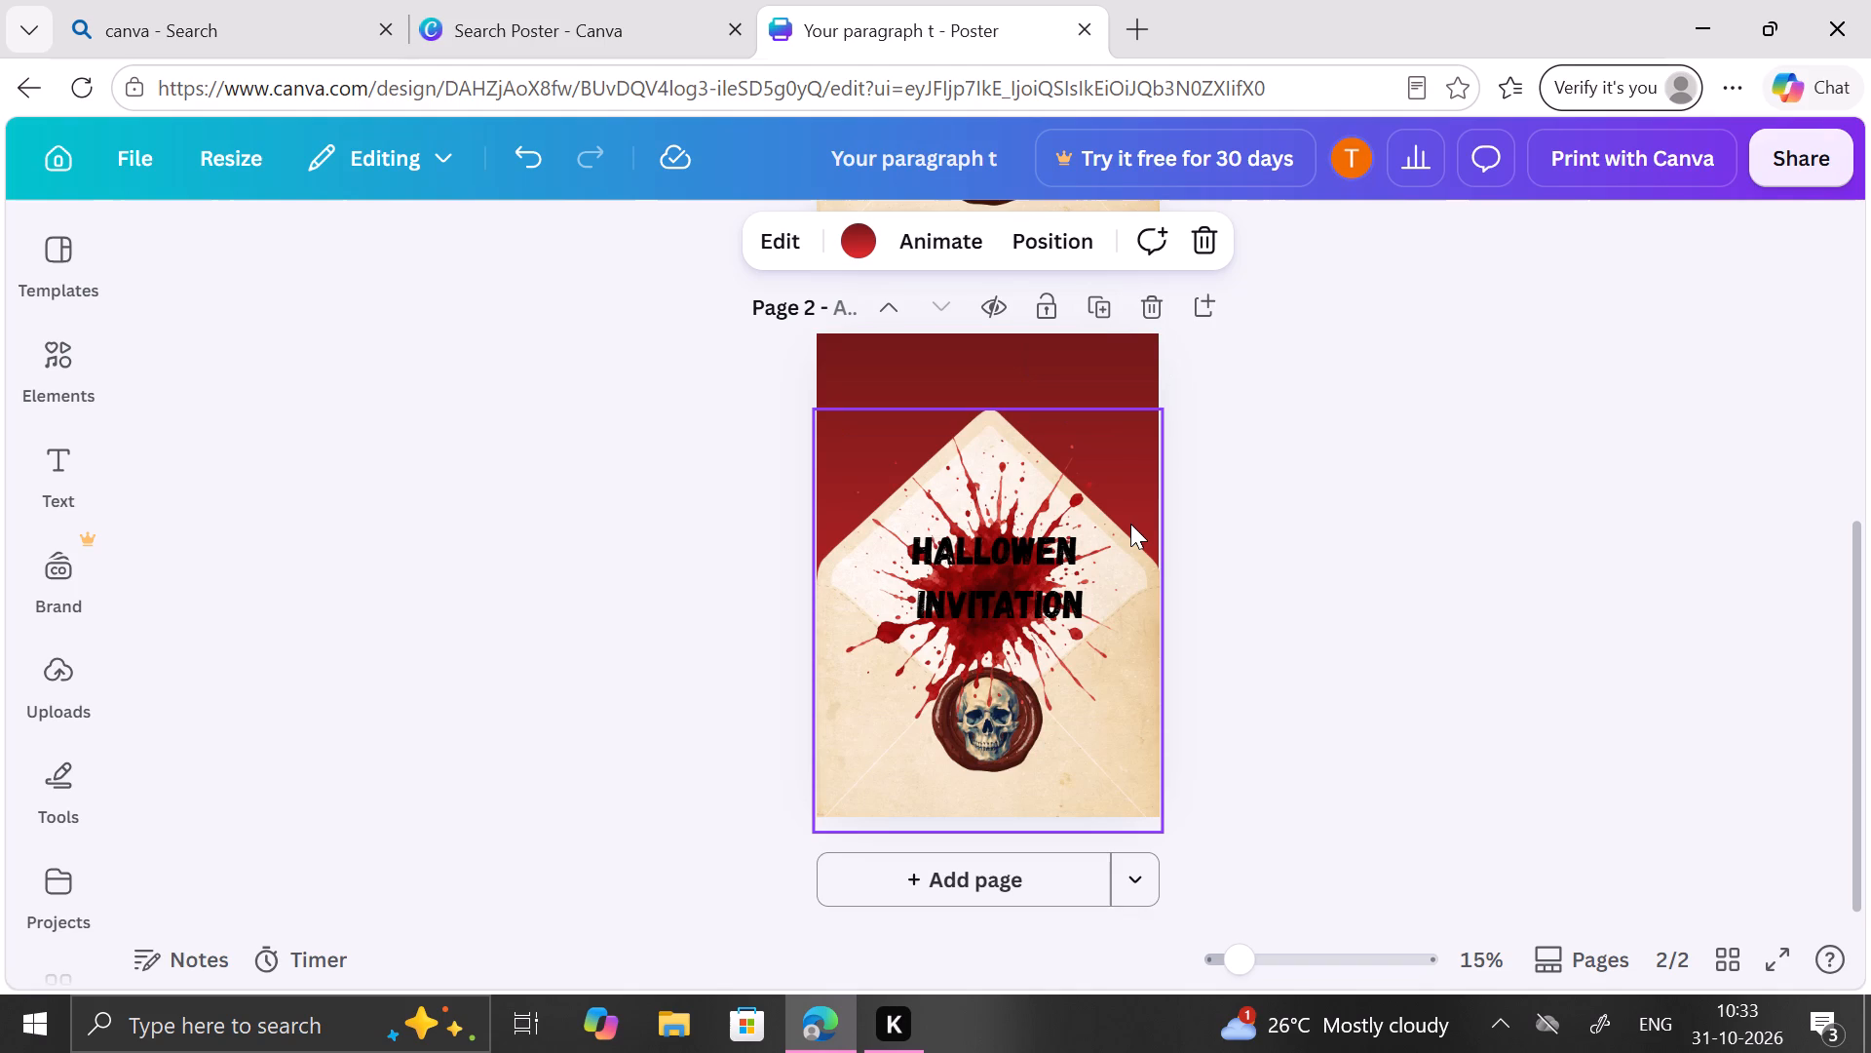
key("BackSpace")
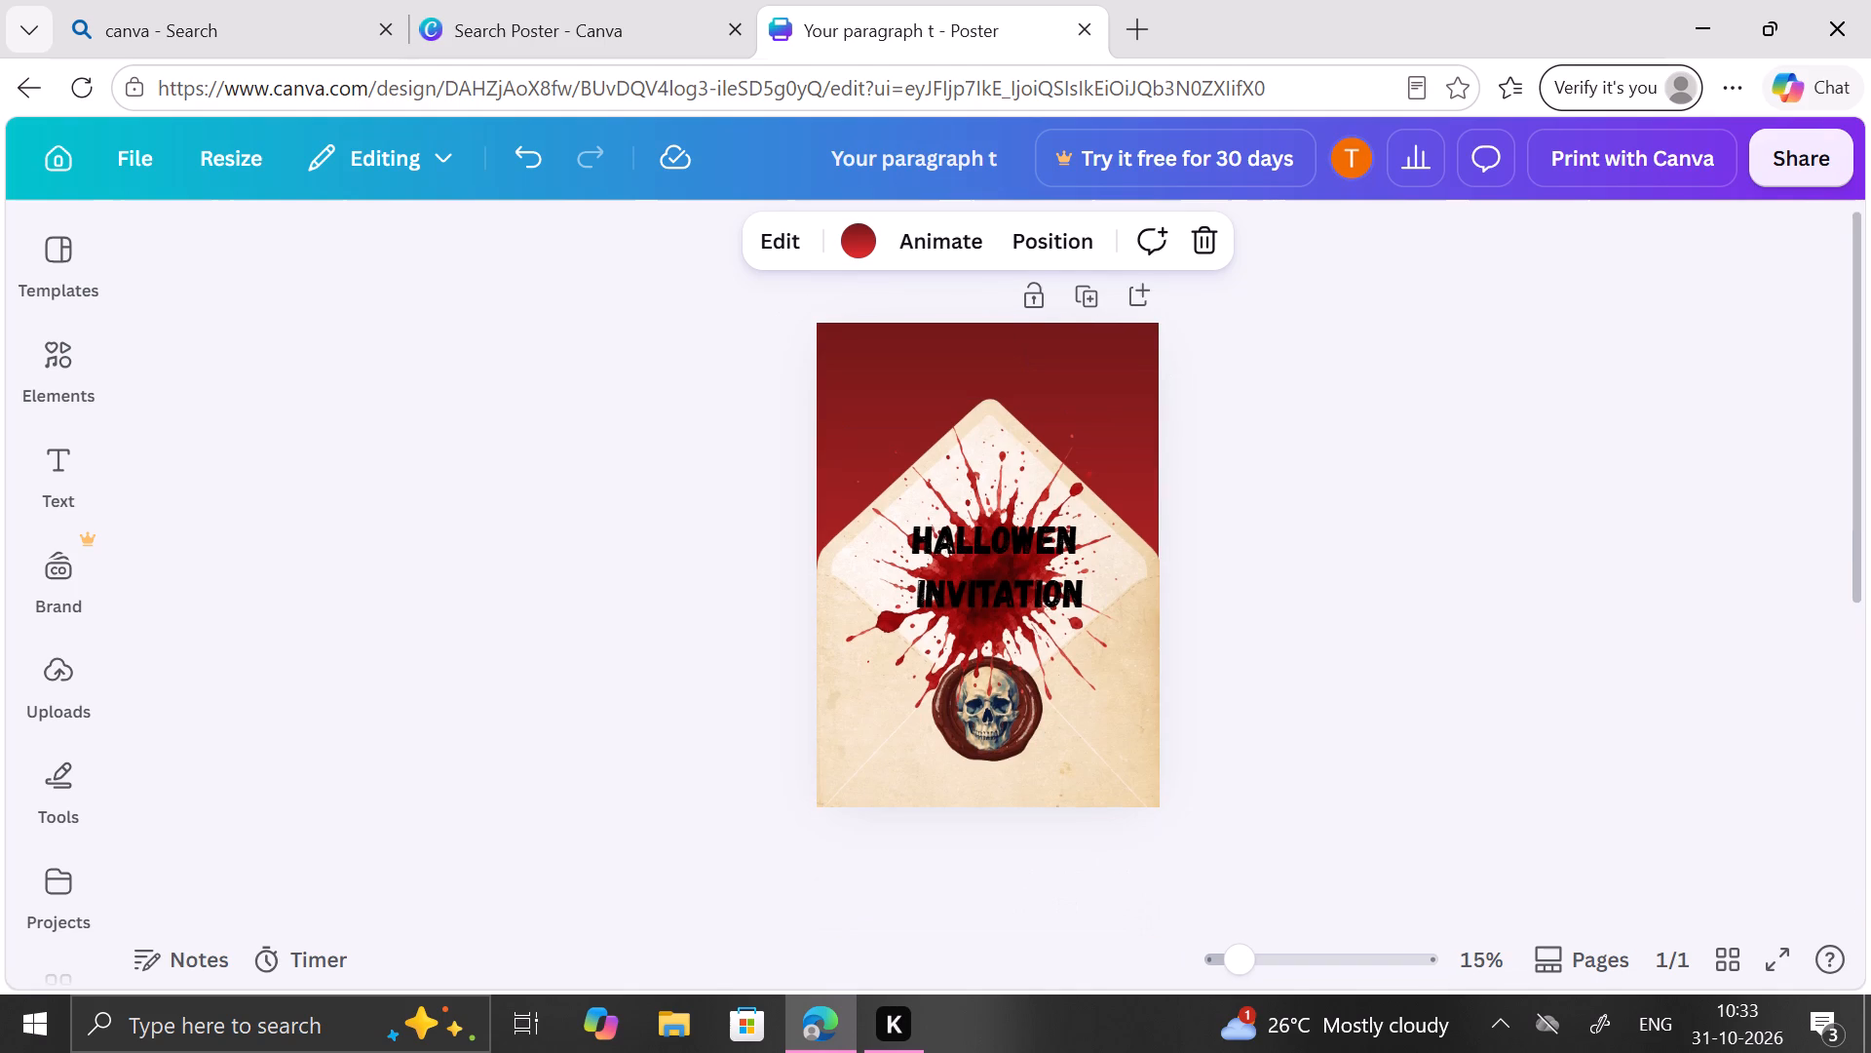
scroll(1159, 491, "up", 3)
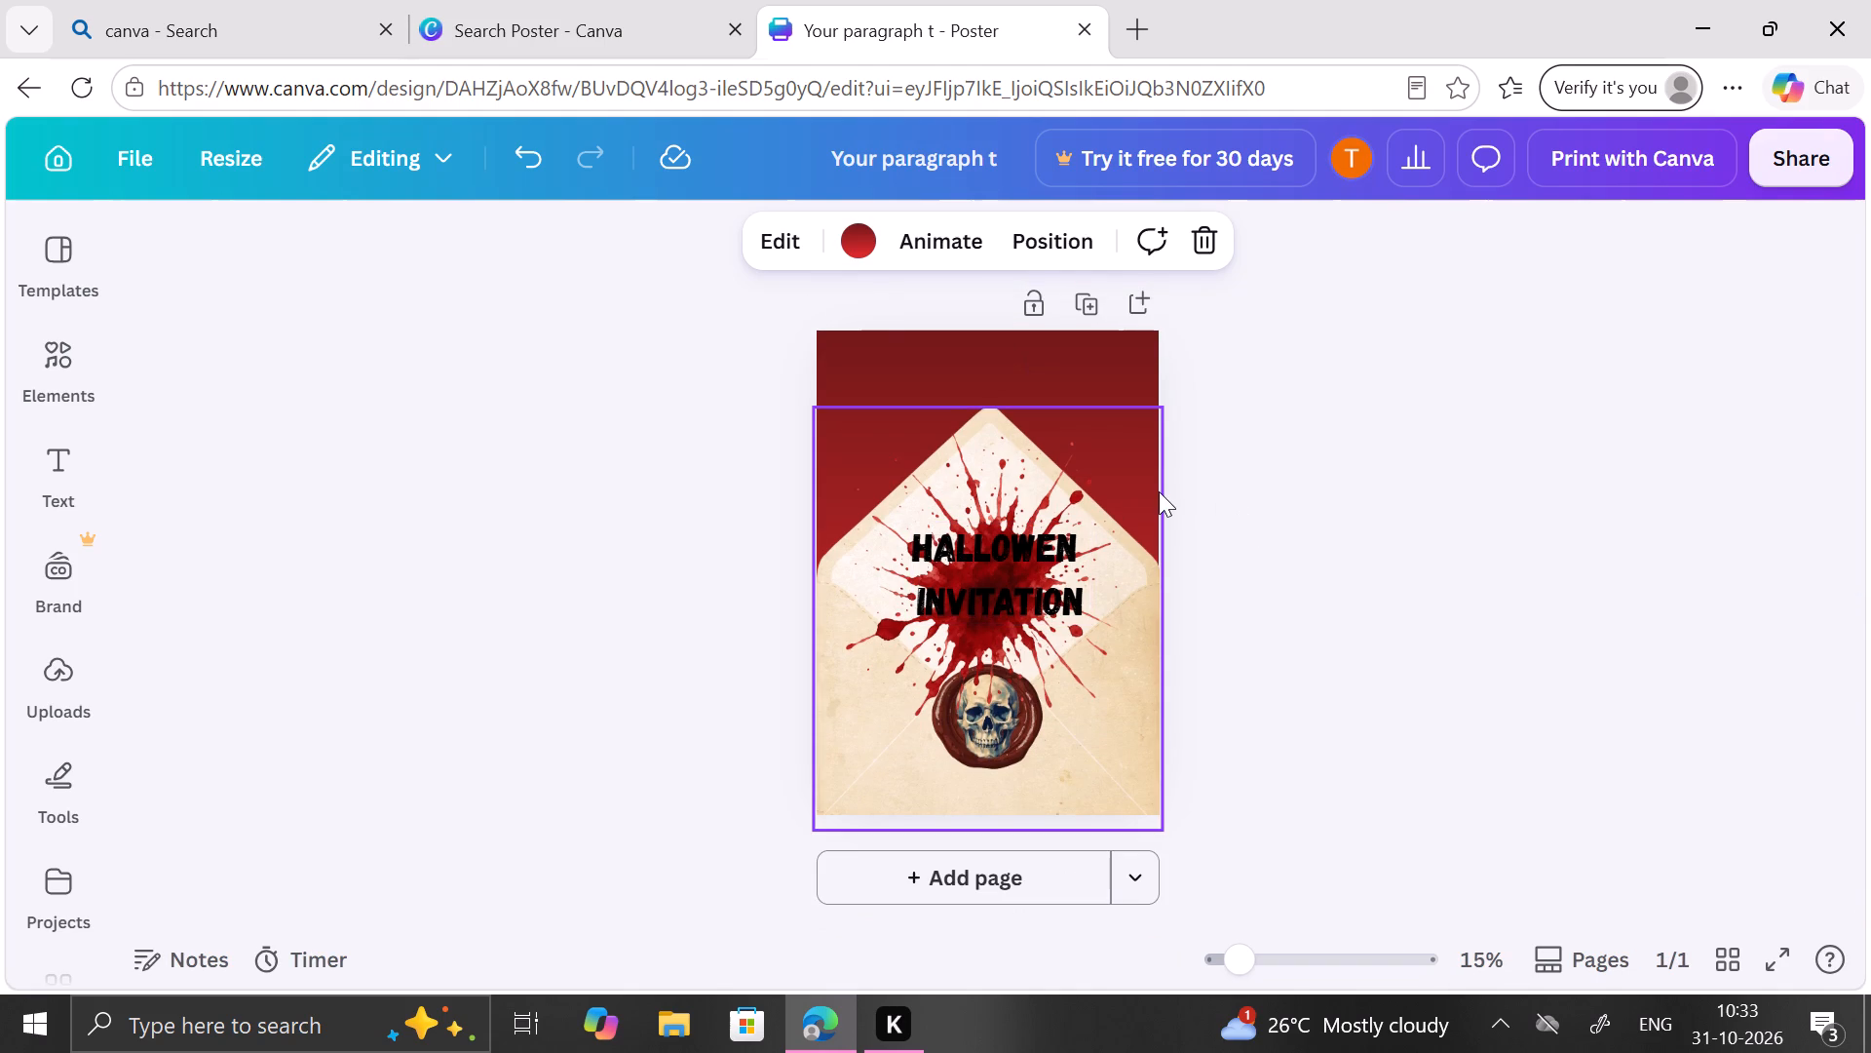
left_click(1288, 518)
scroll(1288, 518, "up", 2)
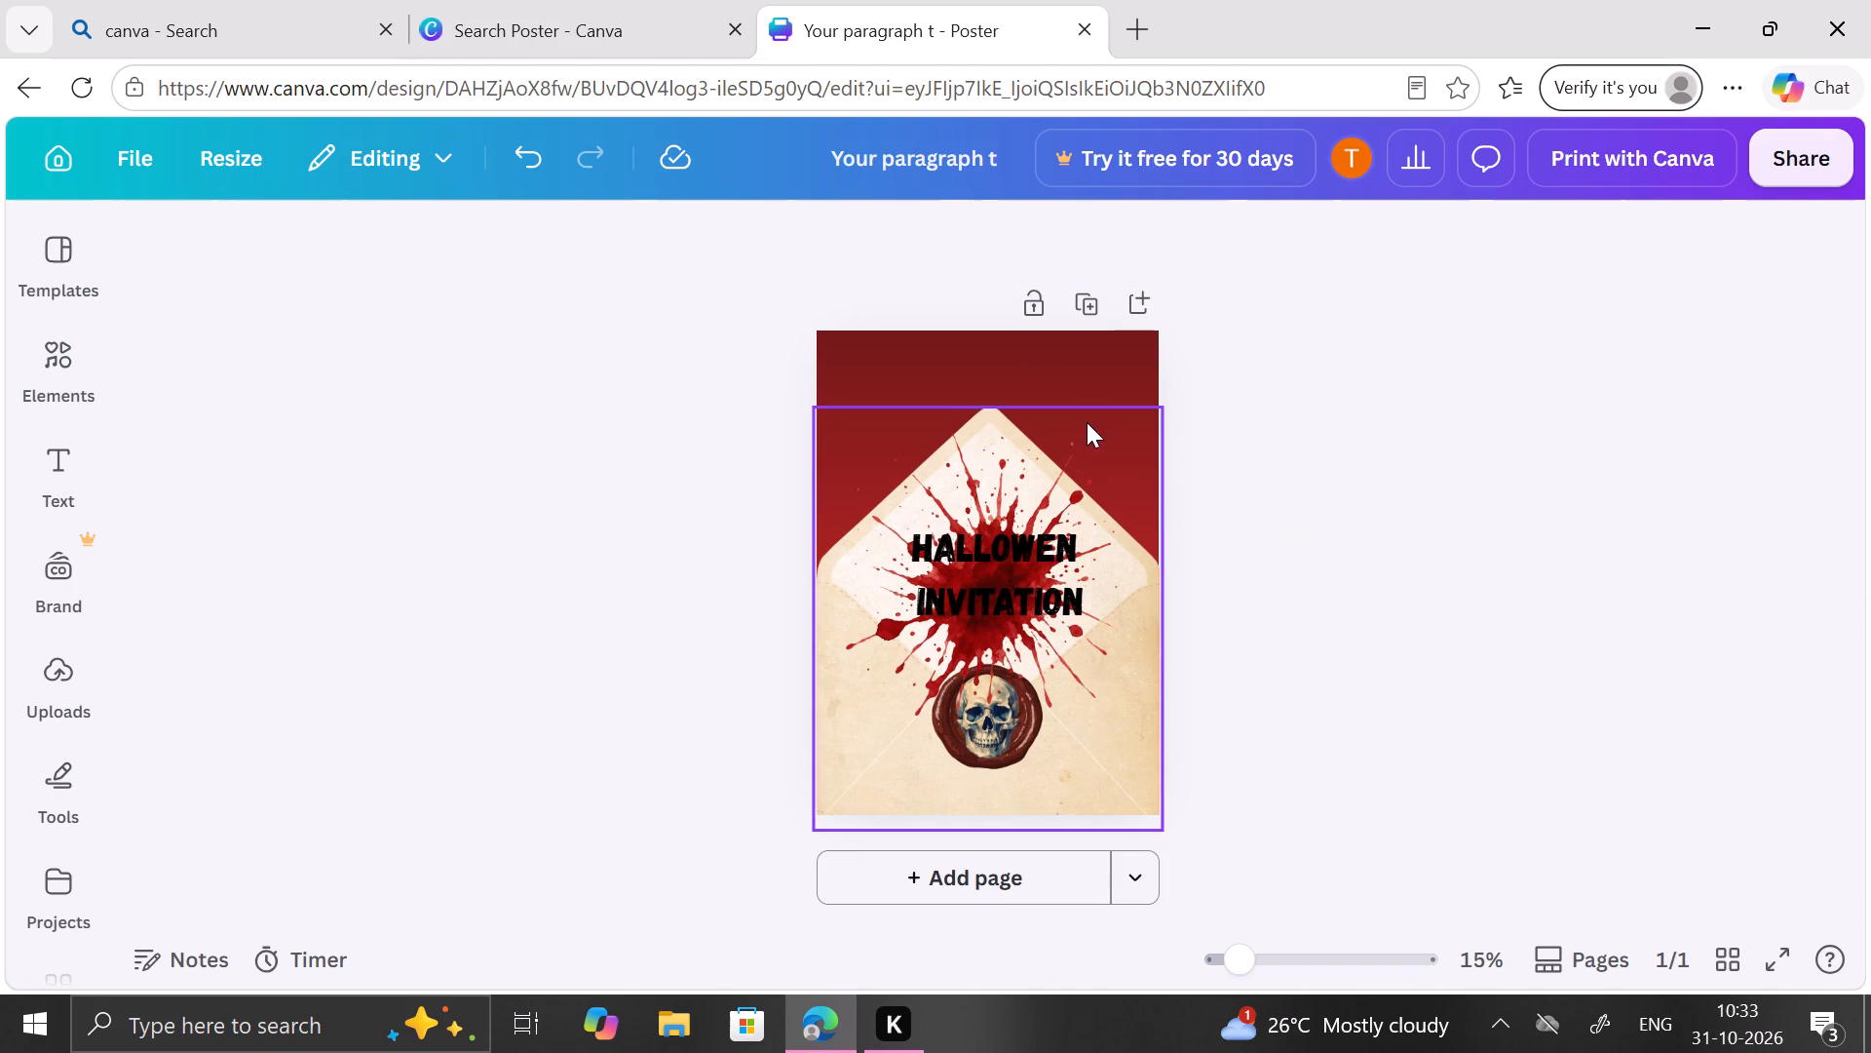
Apply the Breathe page animation to the Halloween poster page.
left_click(1093, 378)
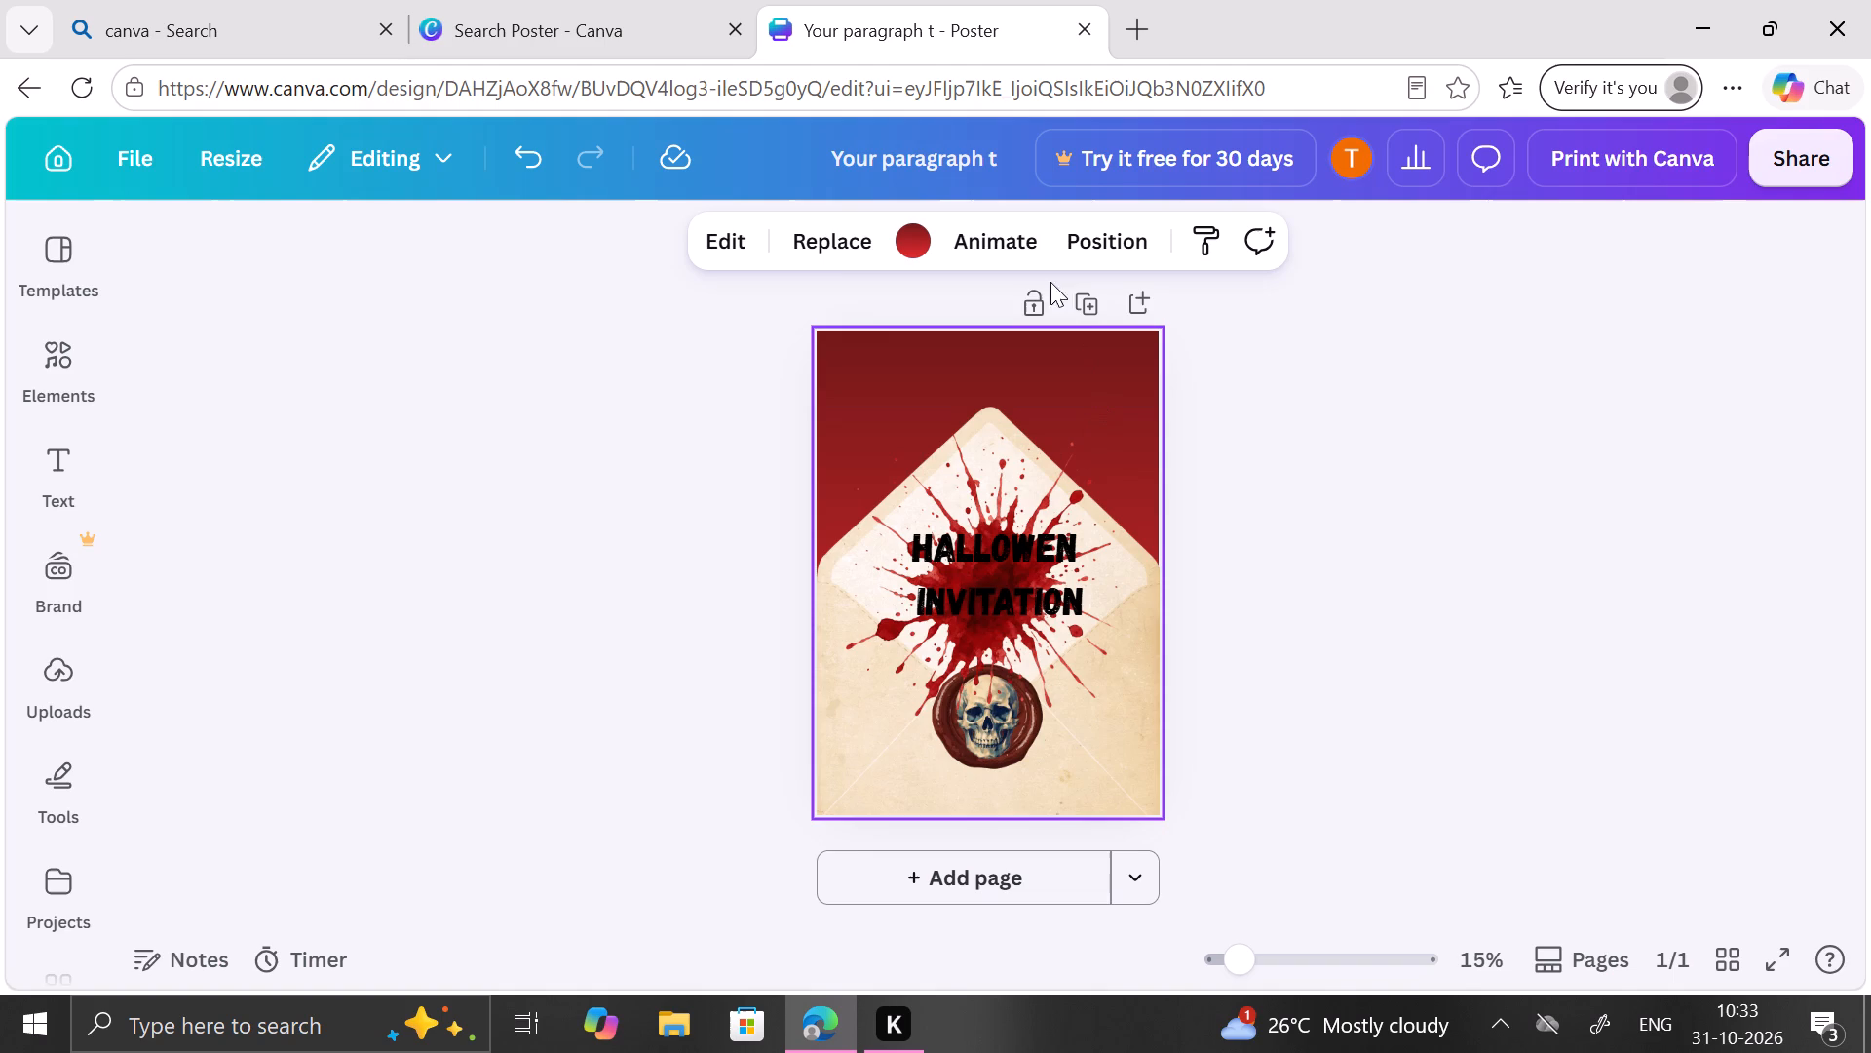
left_click(1000, 218)
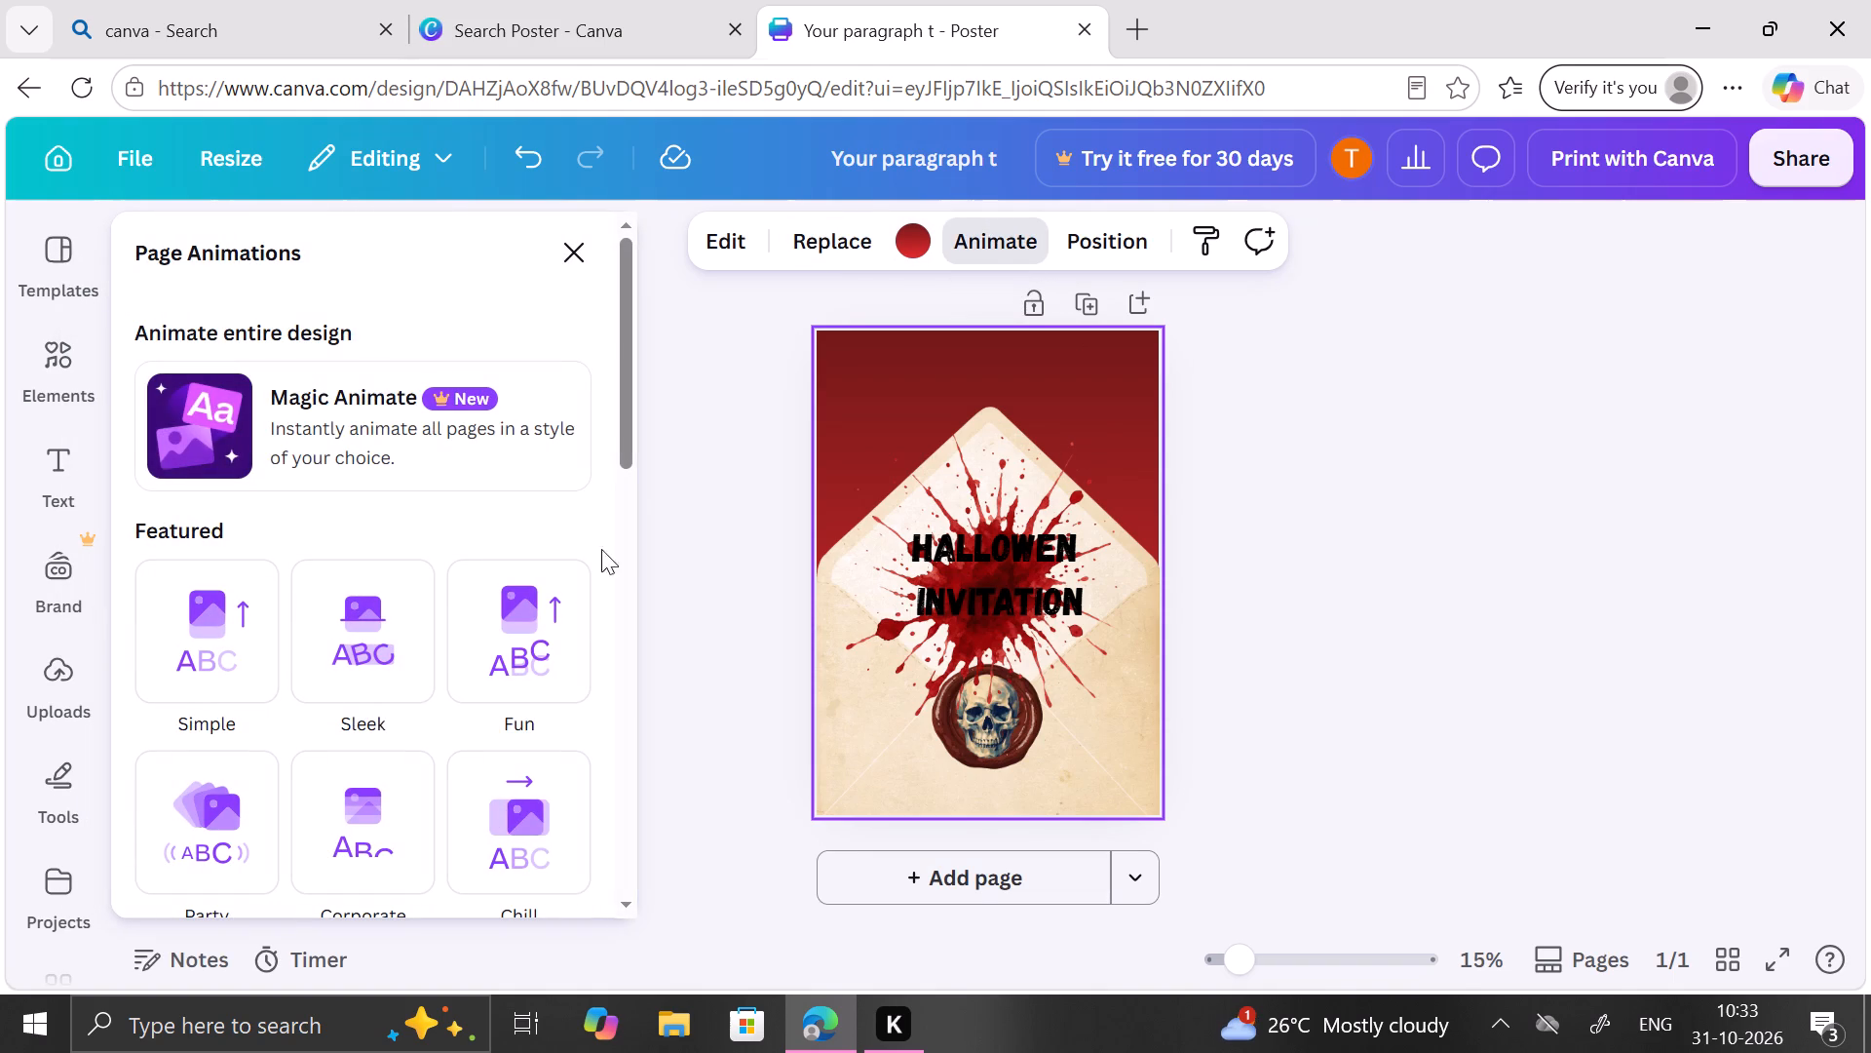
scroll(553, 807, "down", 2)
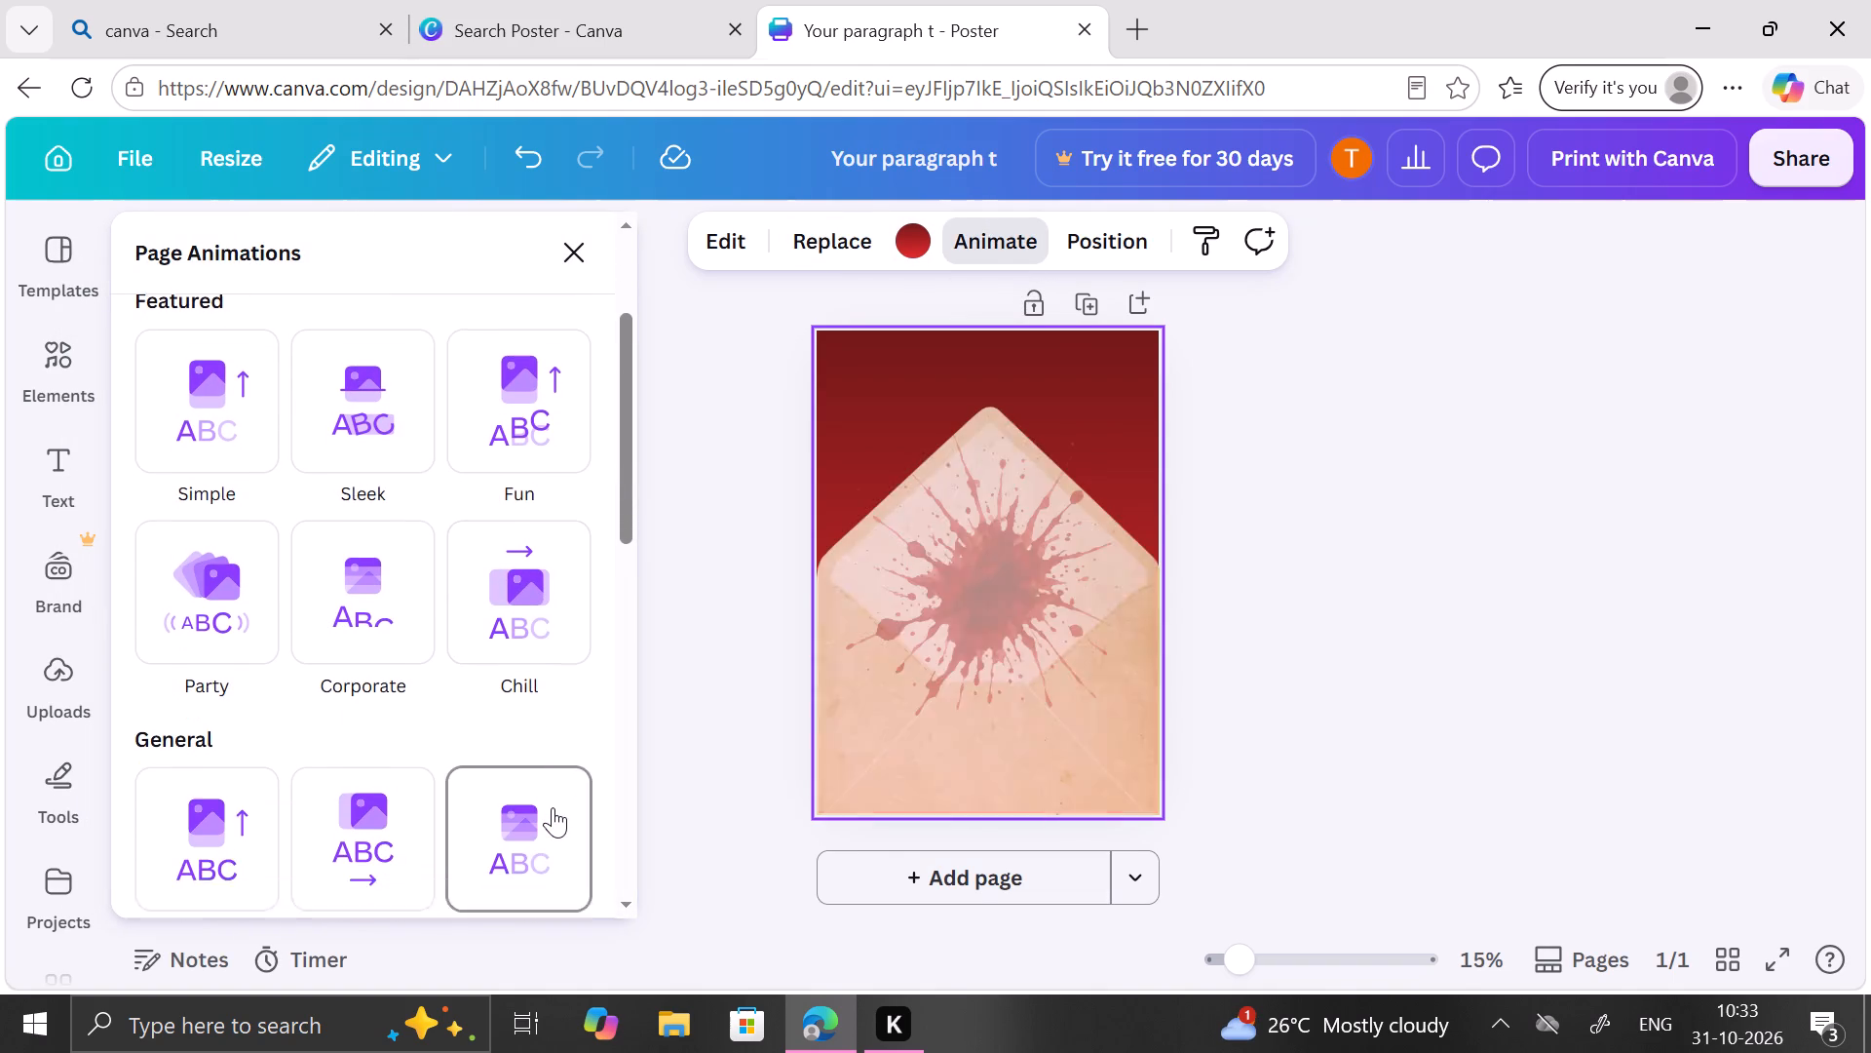
scroll(553, 807, "down", 3)
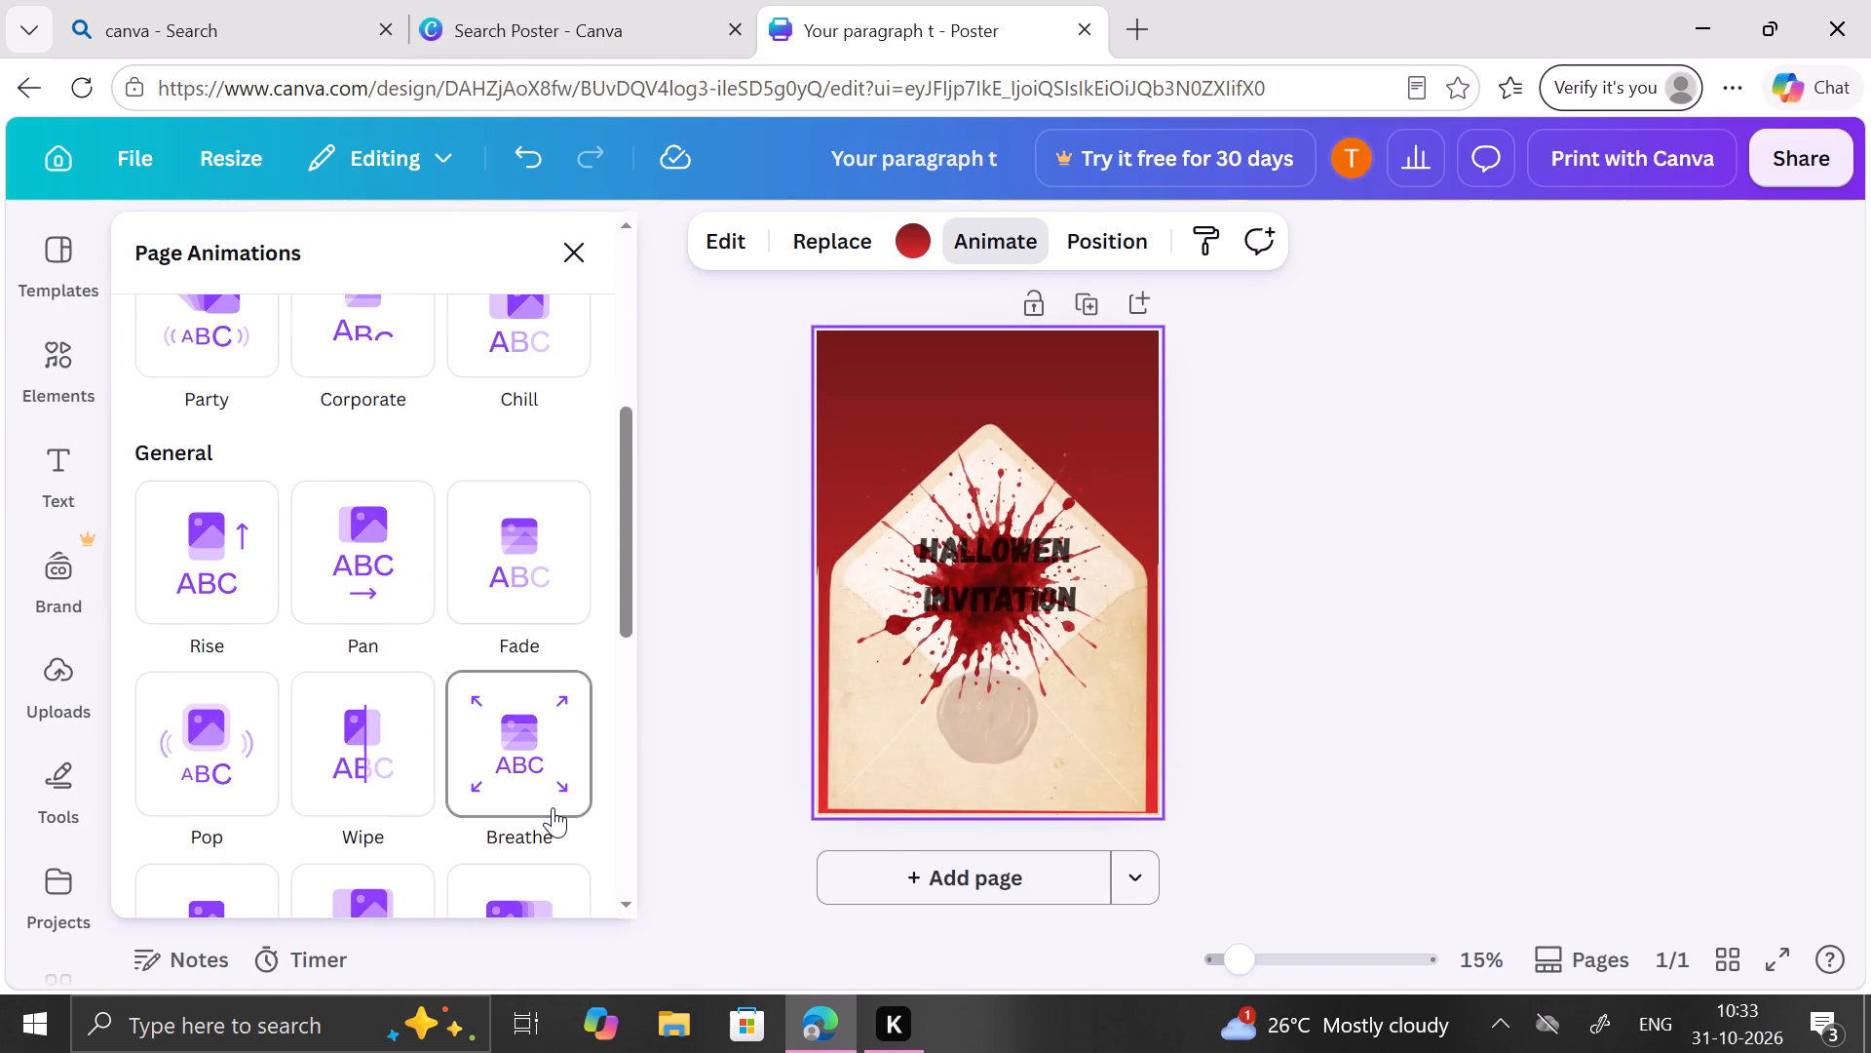
left_click(548, 755)
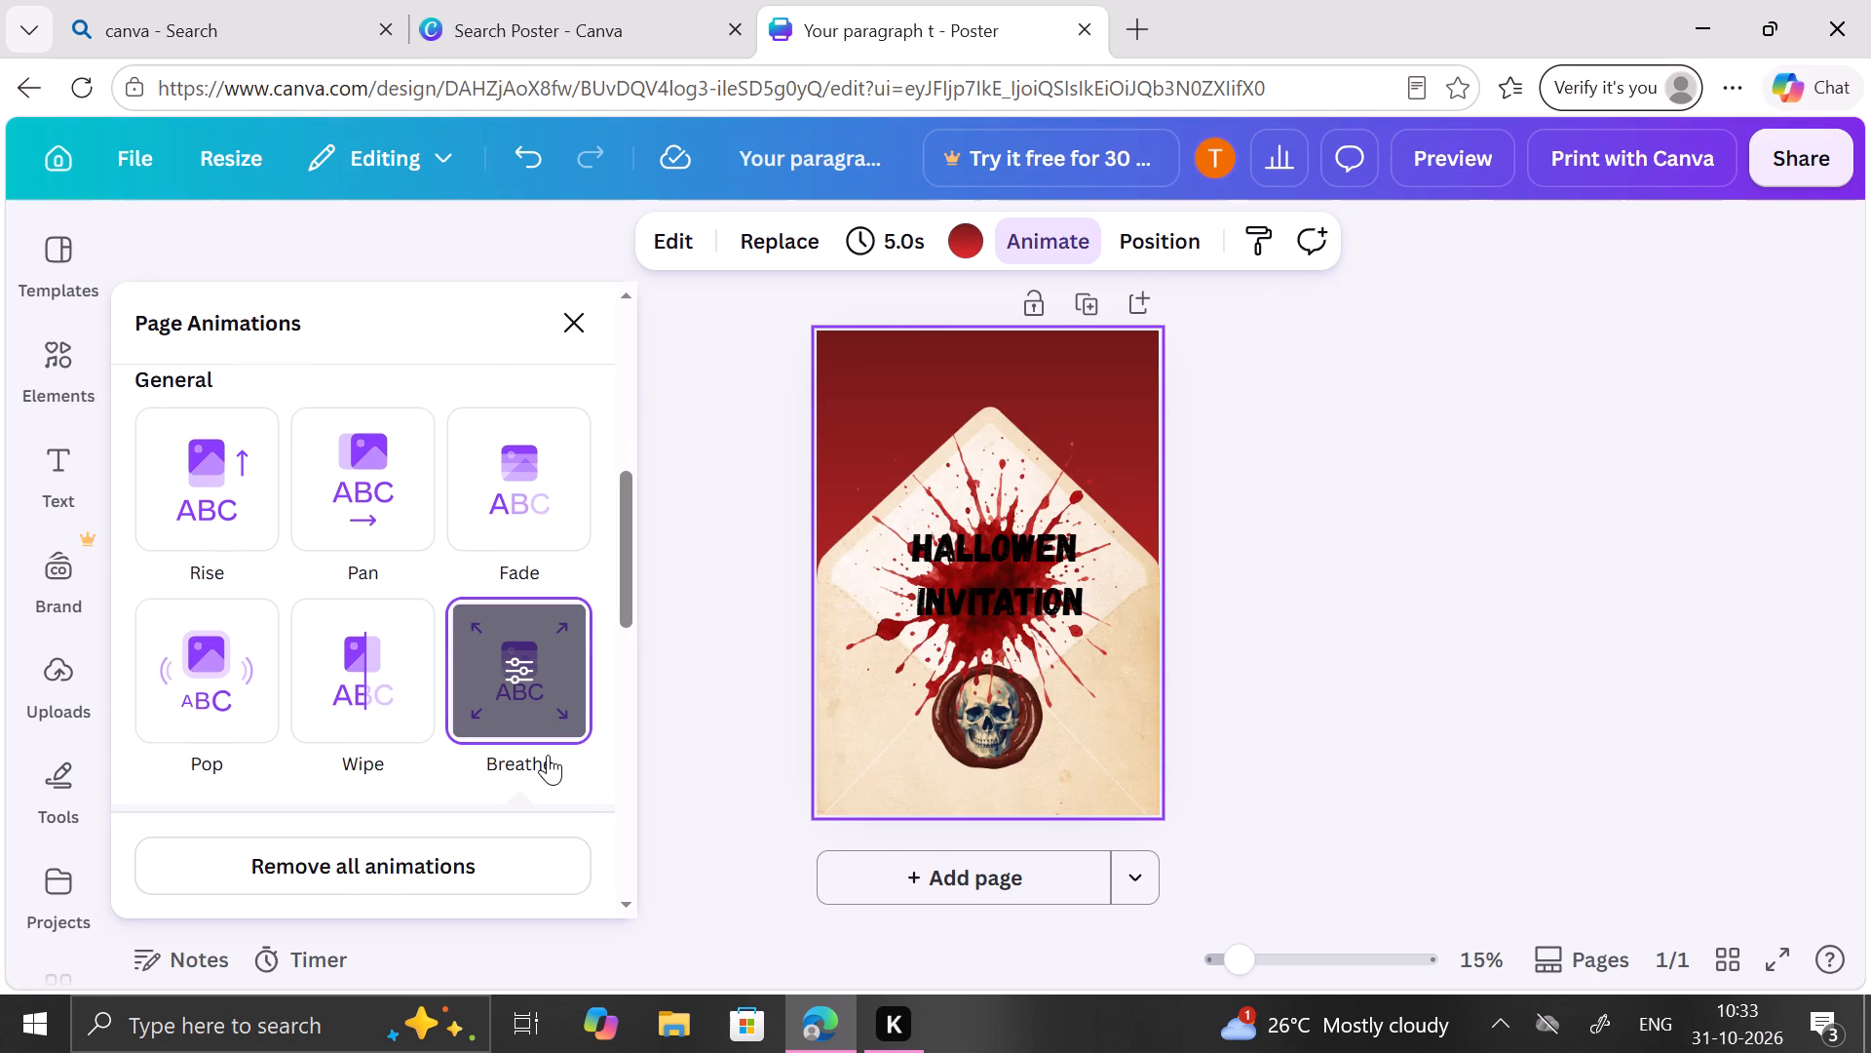
left_click(1284, 609)
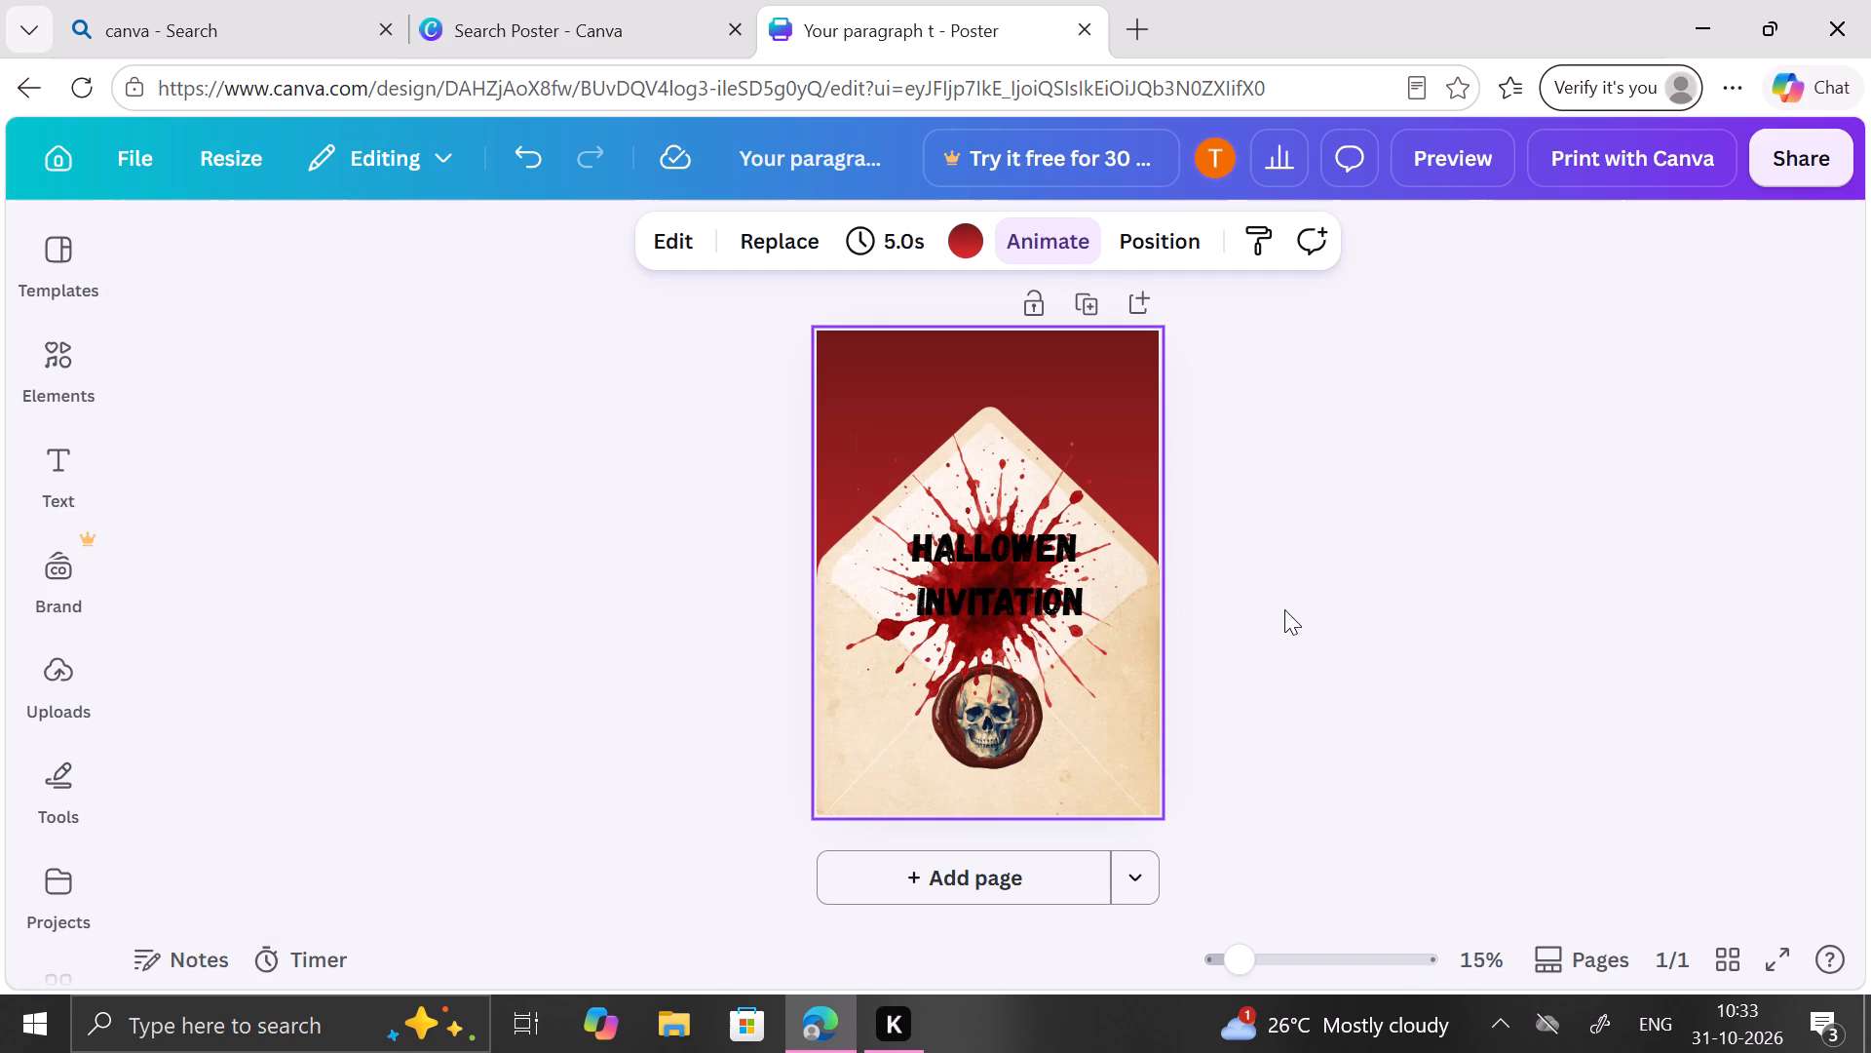
Add a blank second page after the envelope poster page.
left_click(1041, 880)
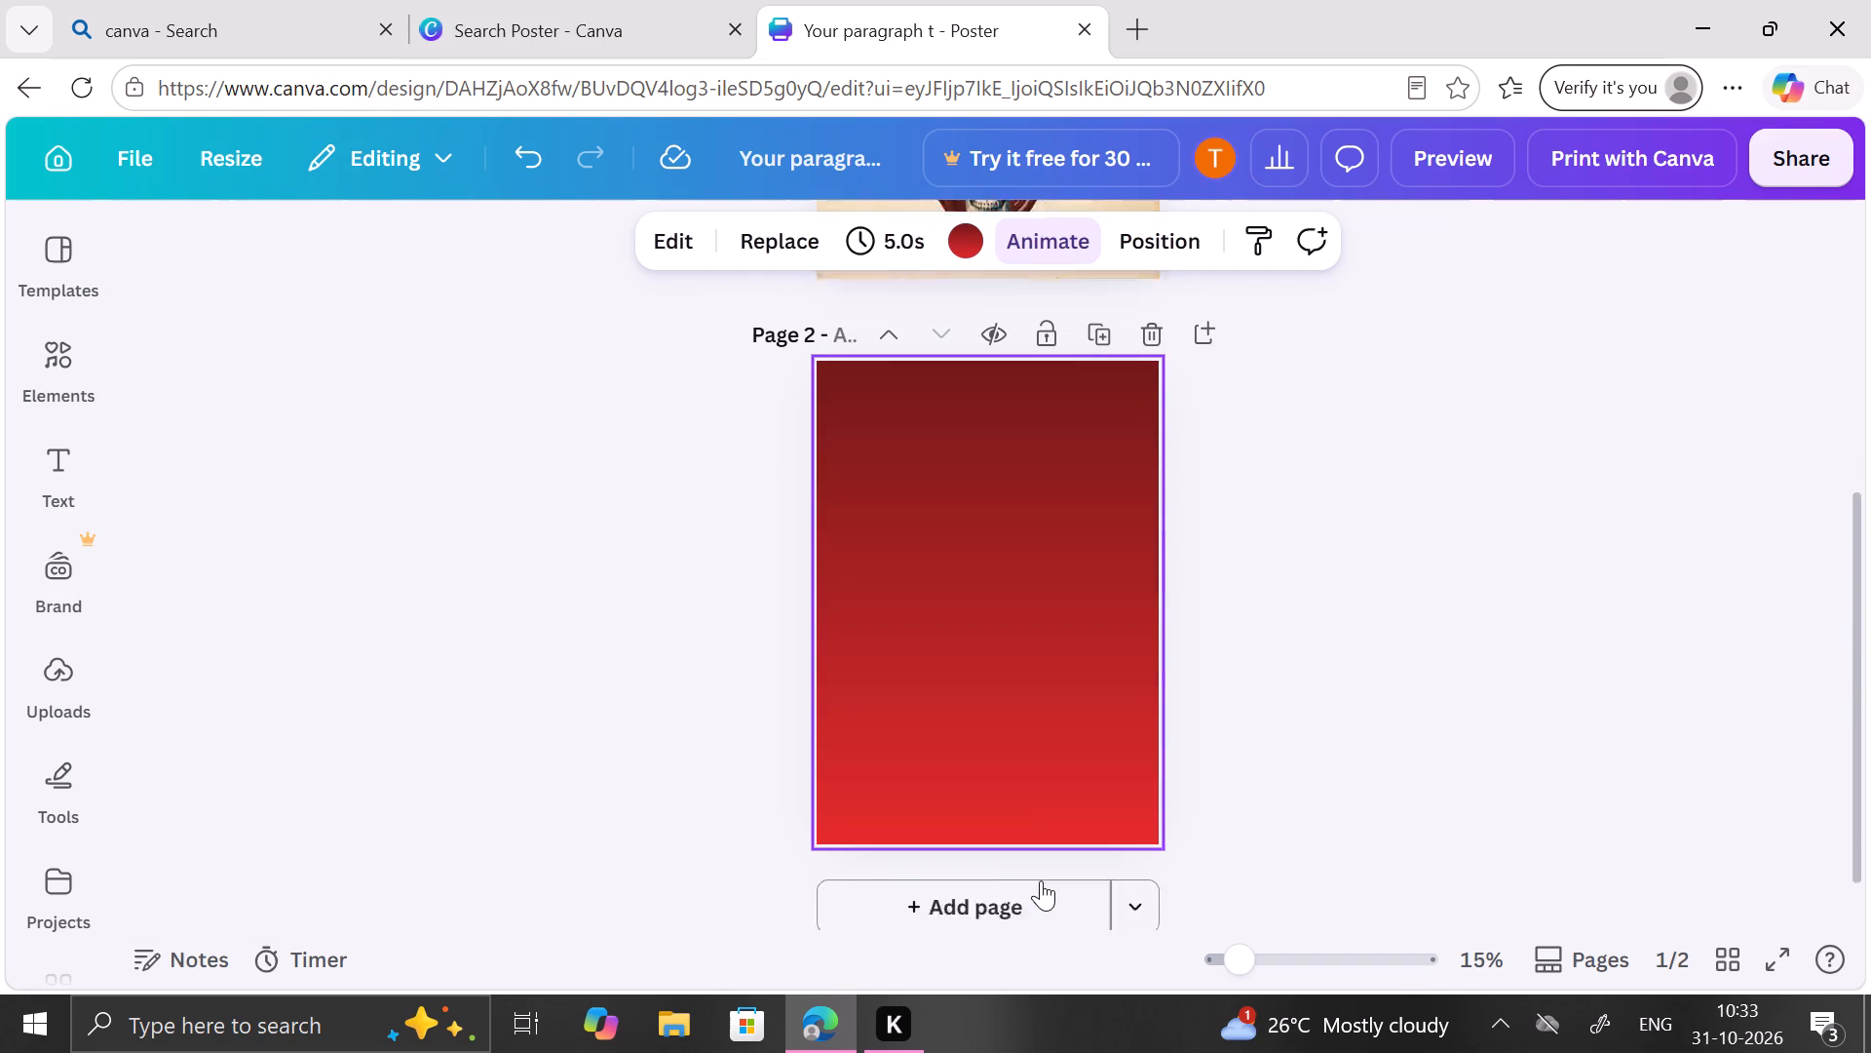
scroll(1041, 880, "up", 3)
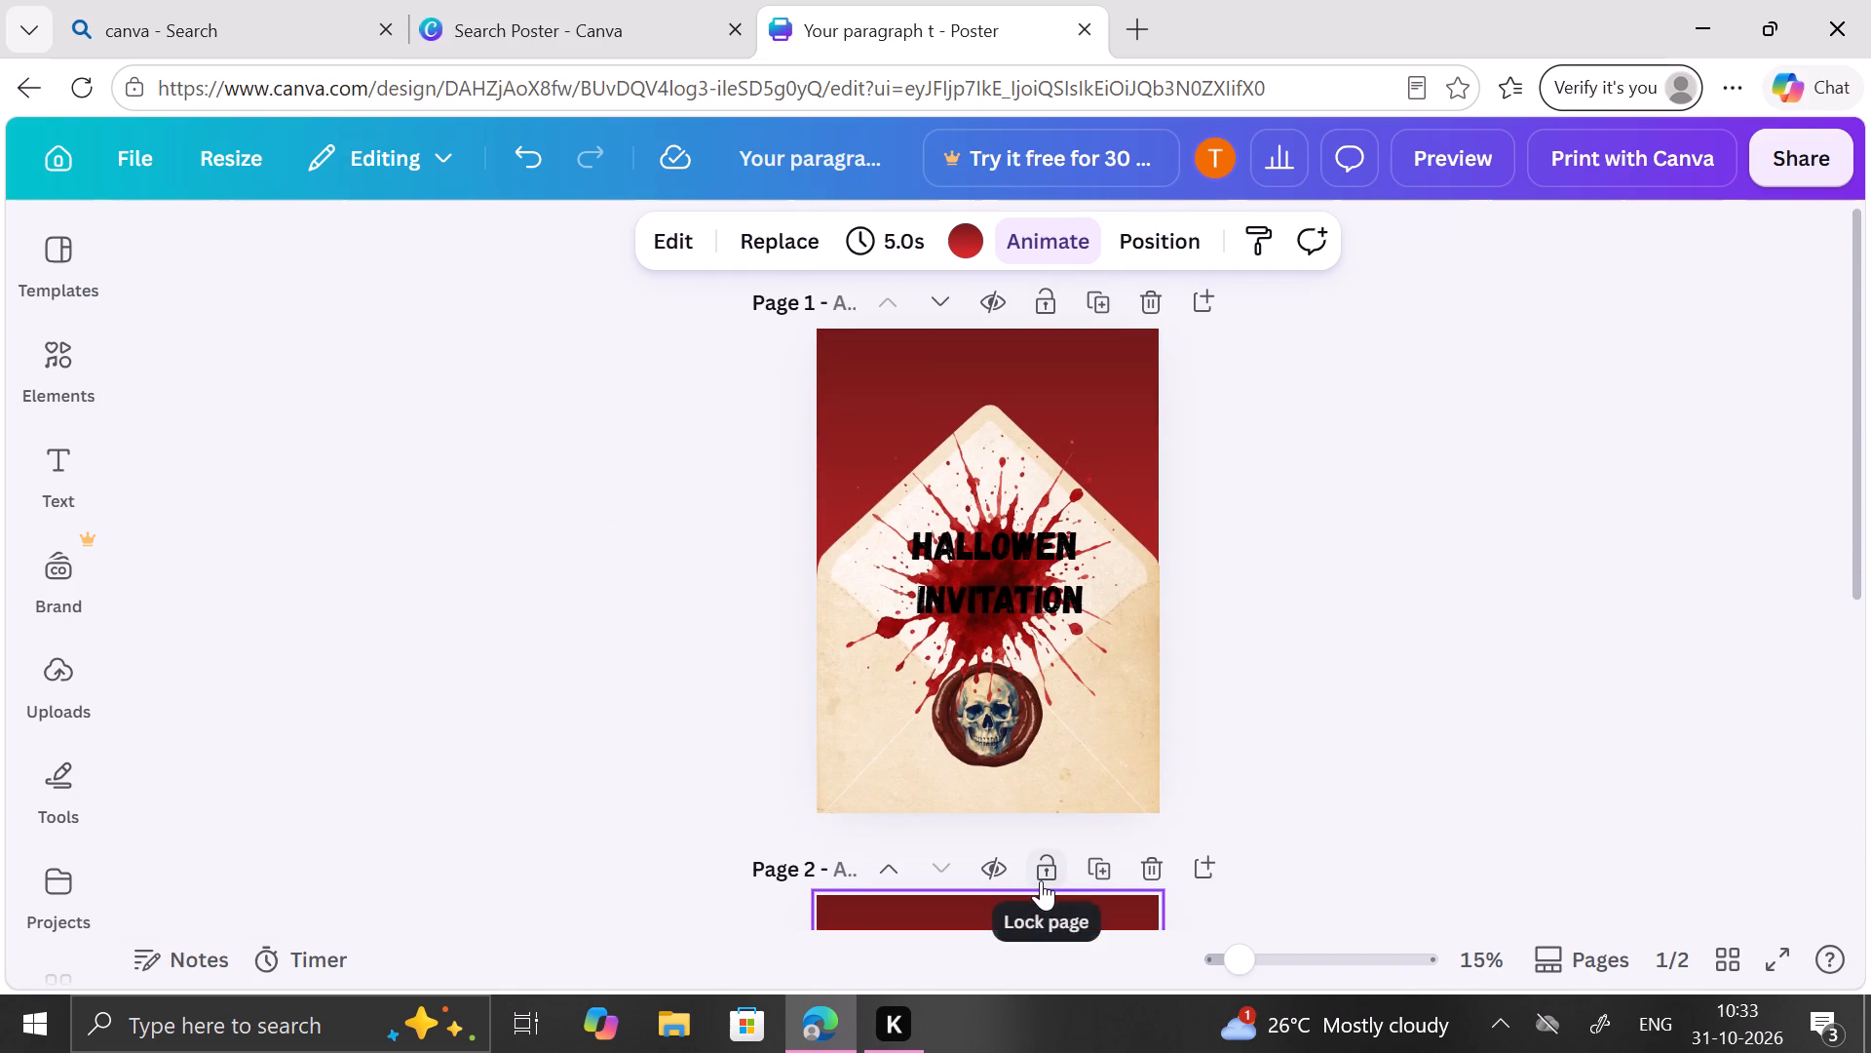
scroll(1041, 880, "down", 4)
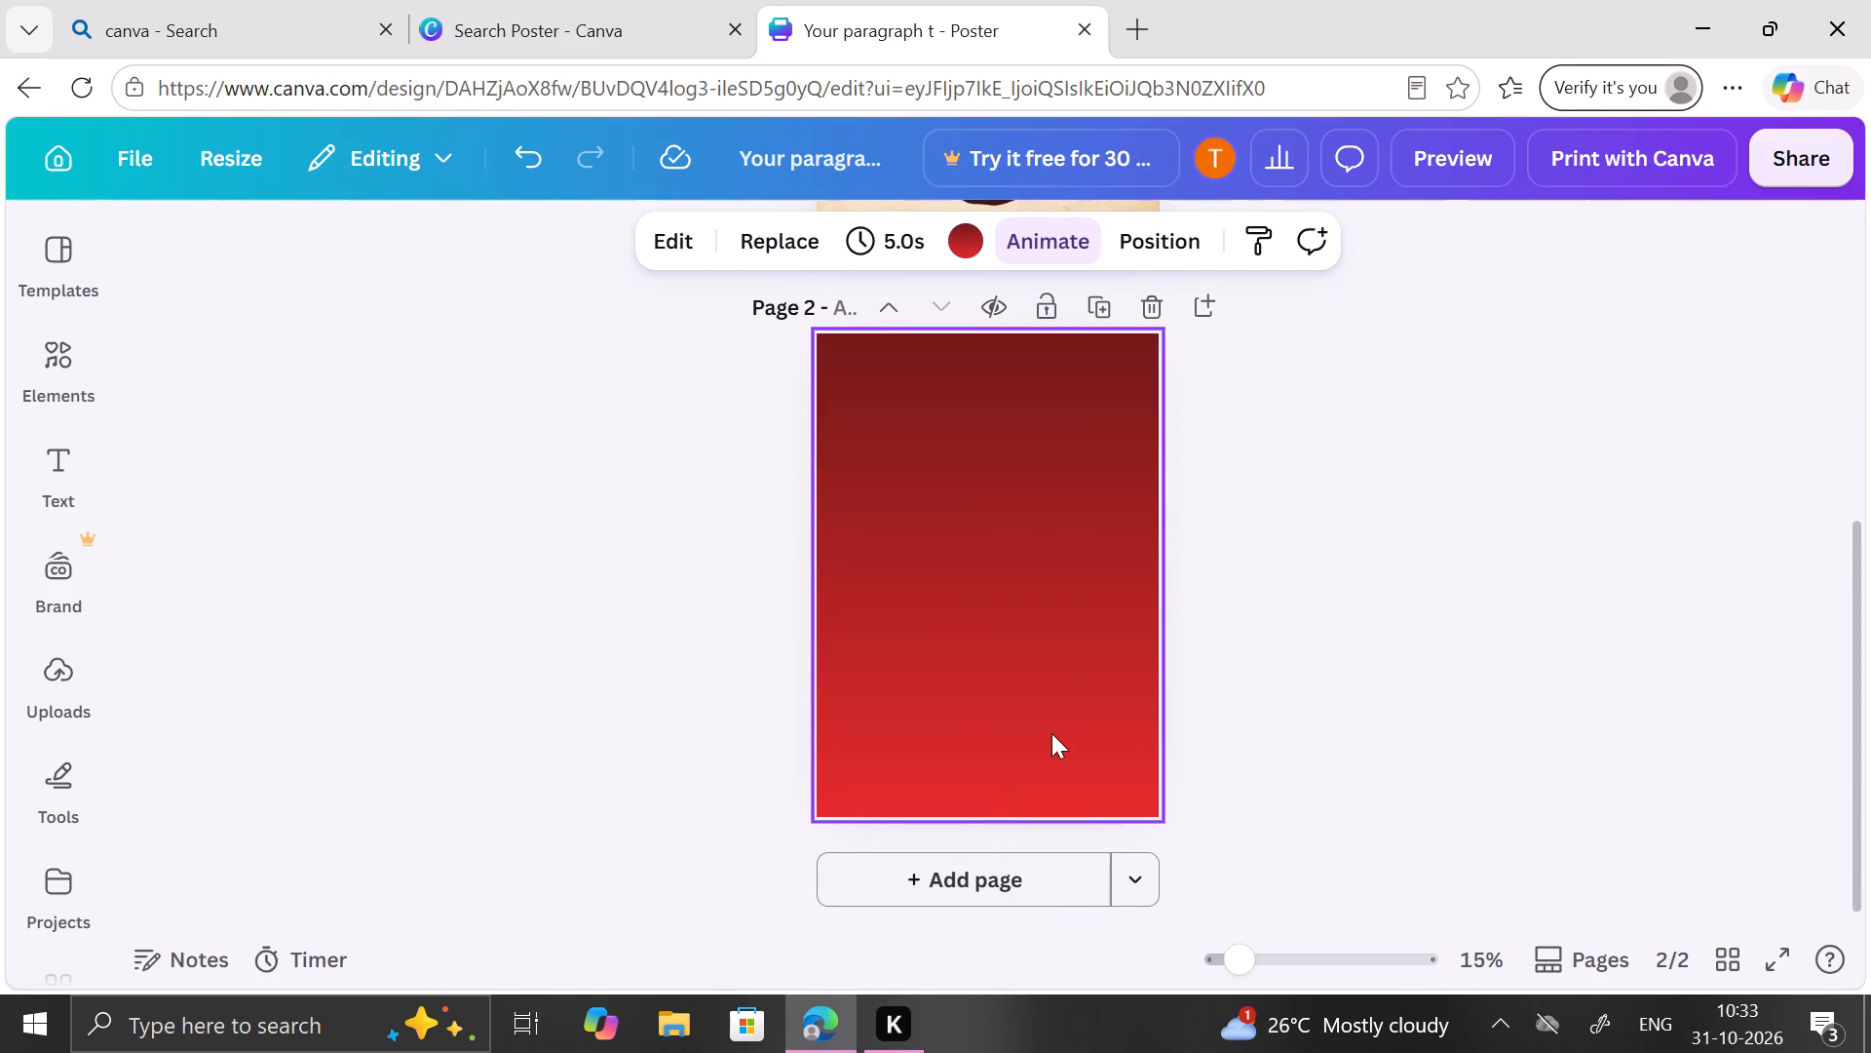
scroll(1057, 730, "up", 4)
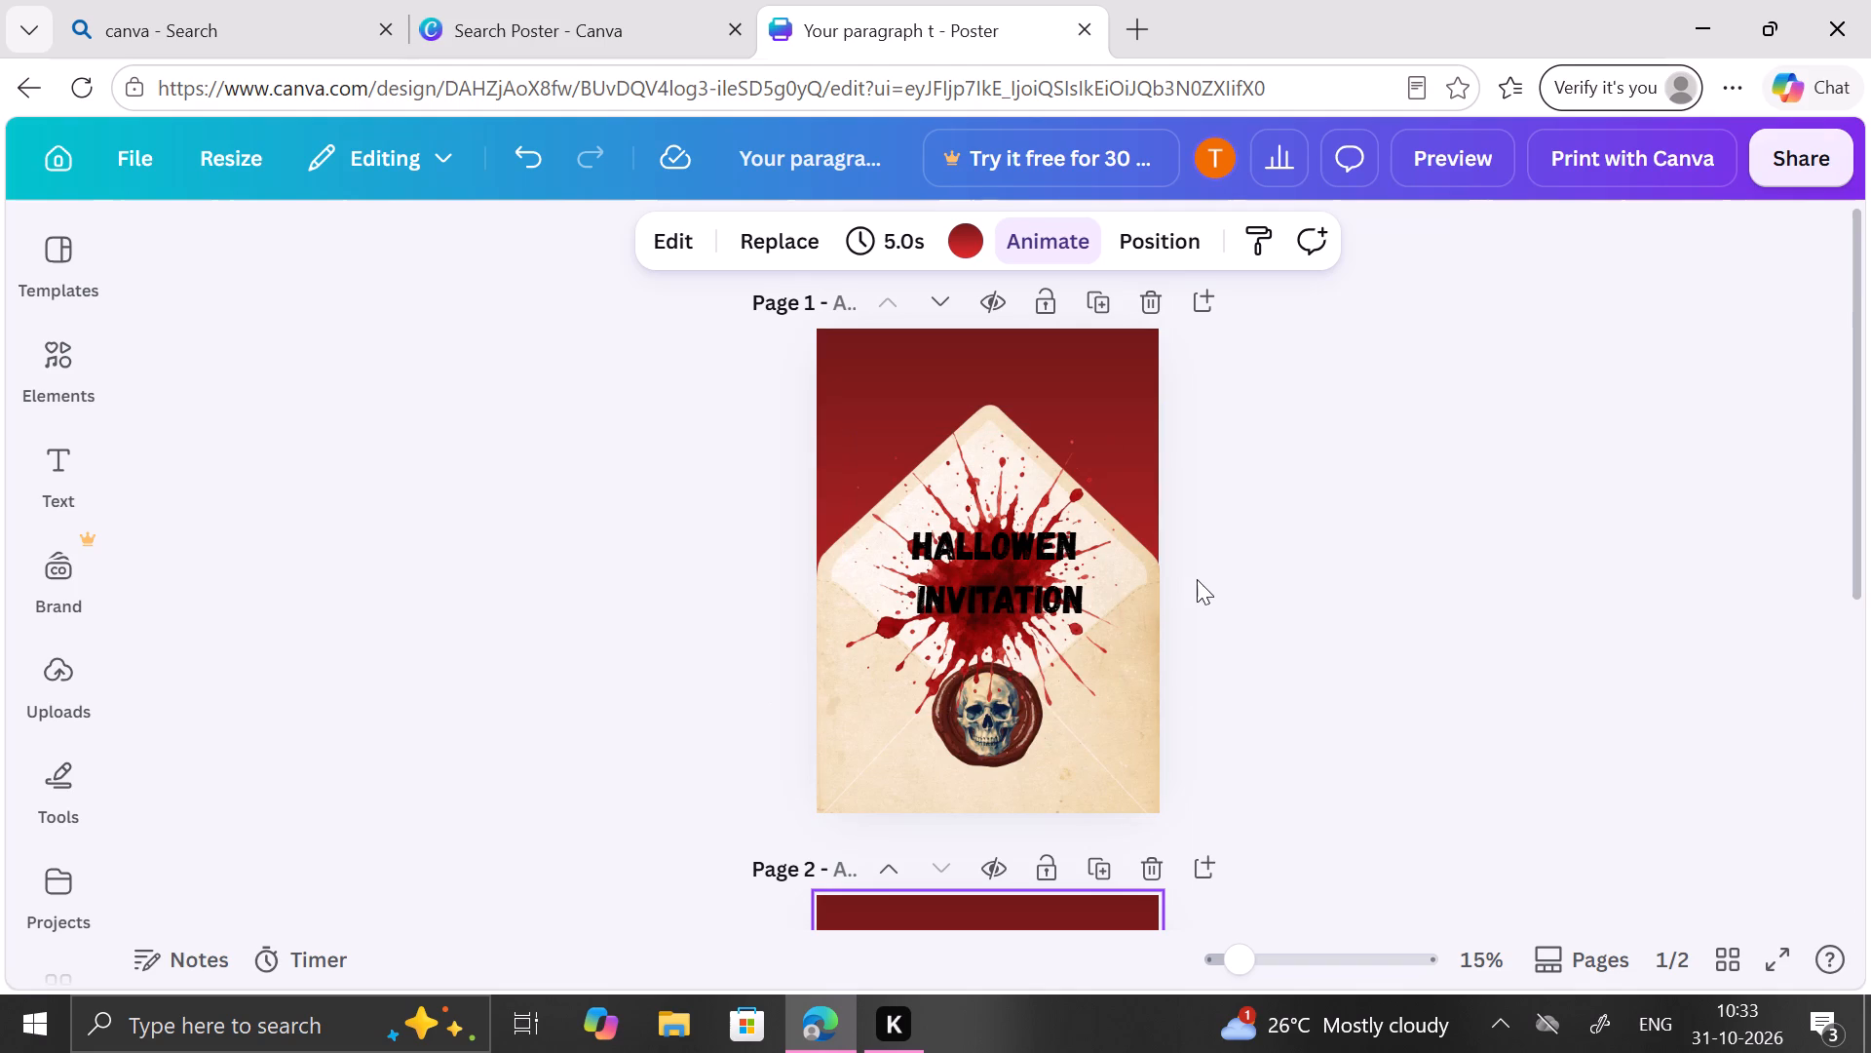
scroll(1190, 814, "down", 1)
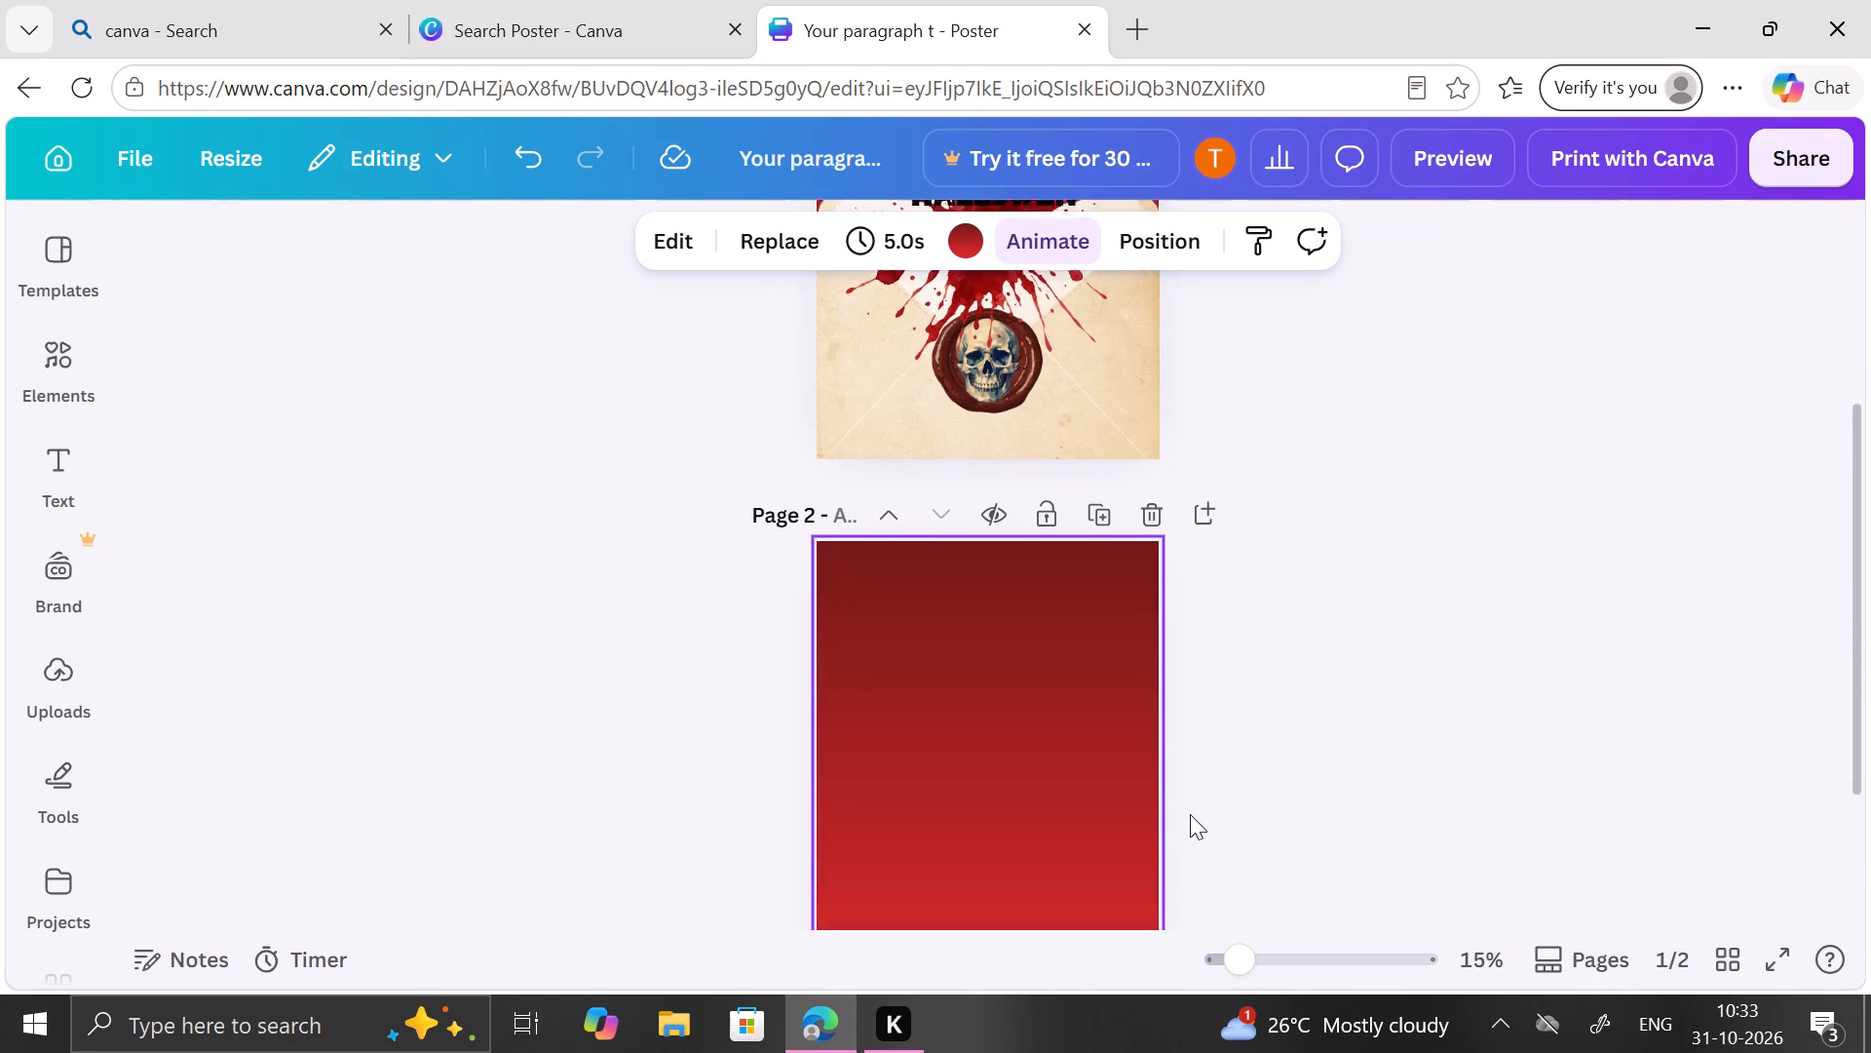
scroll(1190, 814, "down", 1)
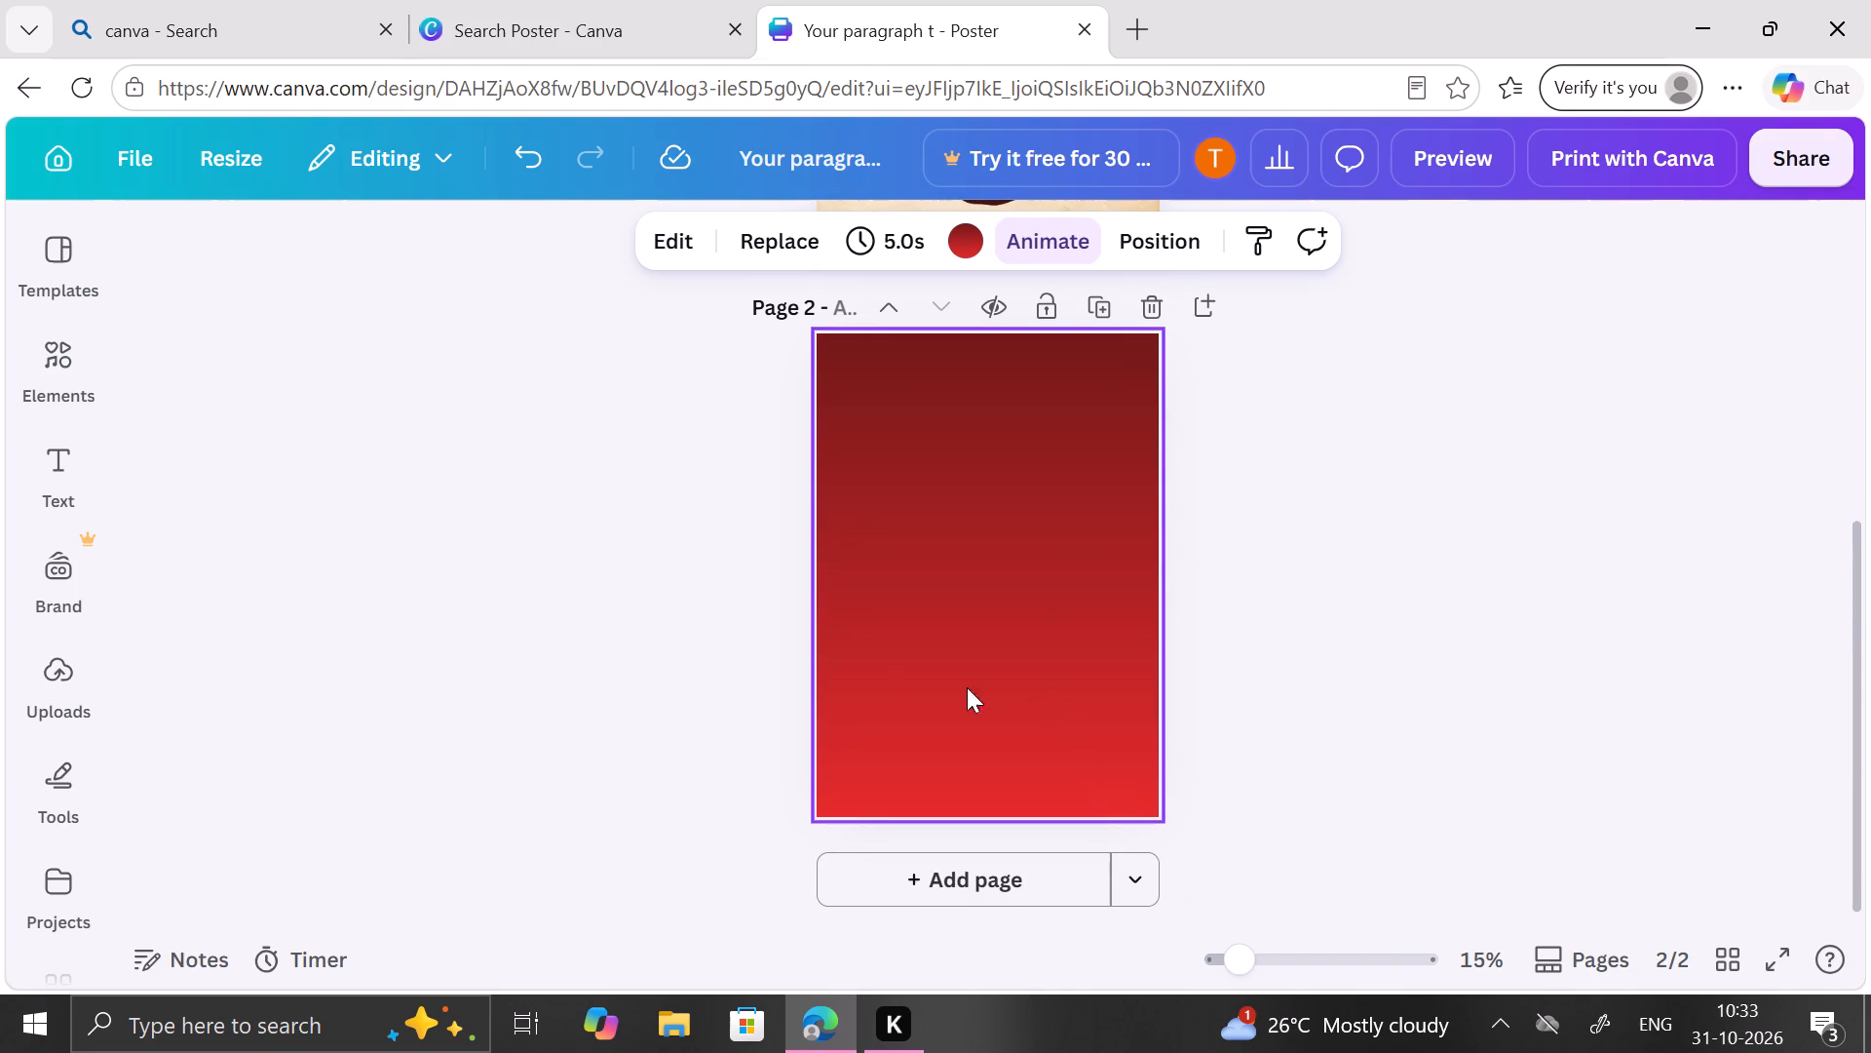
scroll(1348, 545, "up", 3)
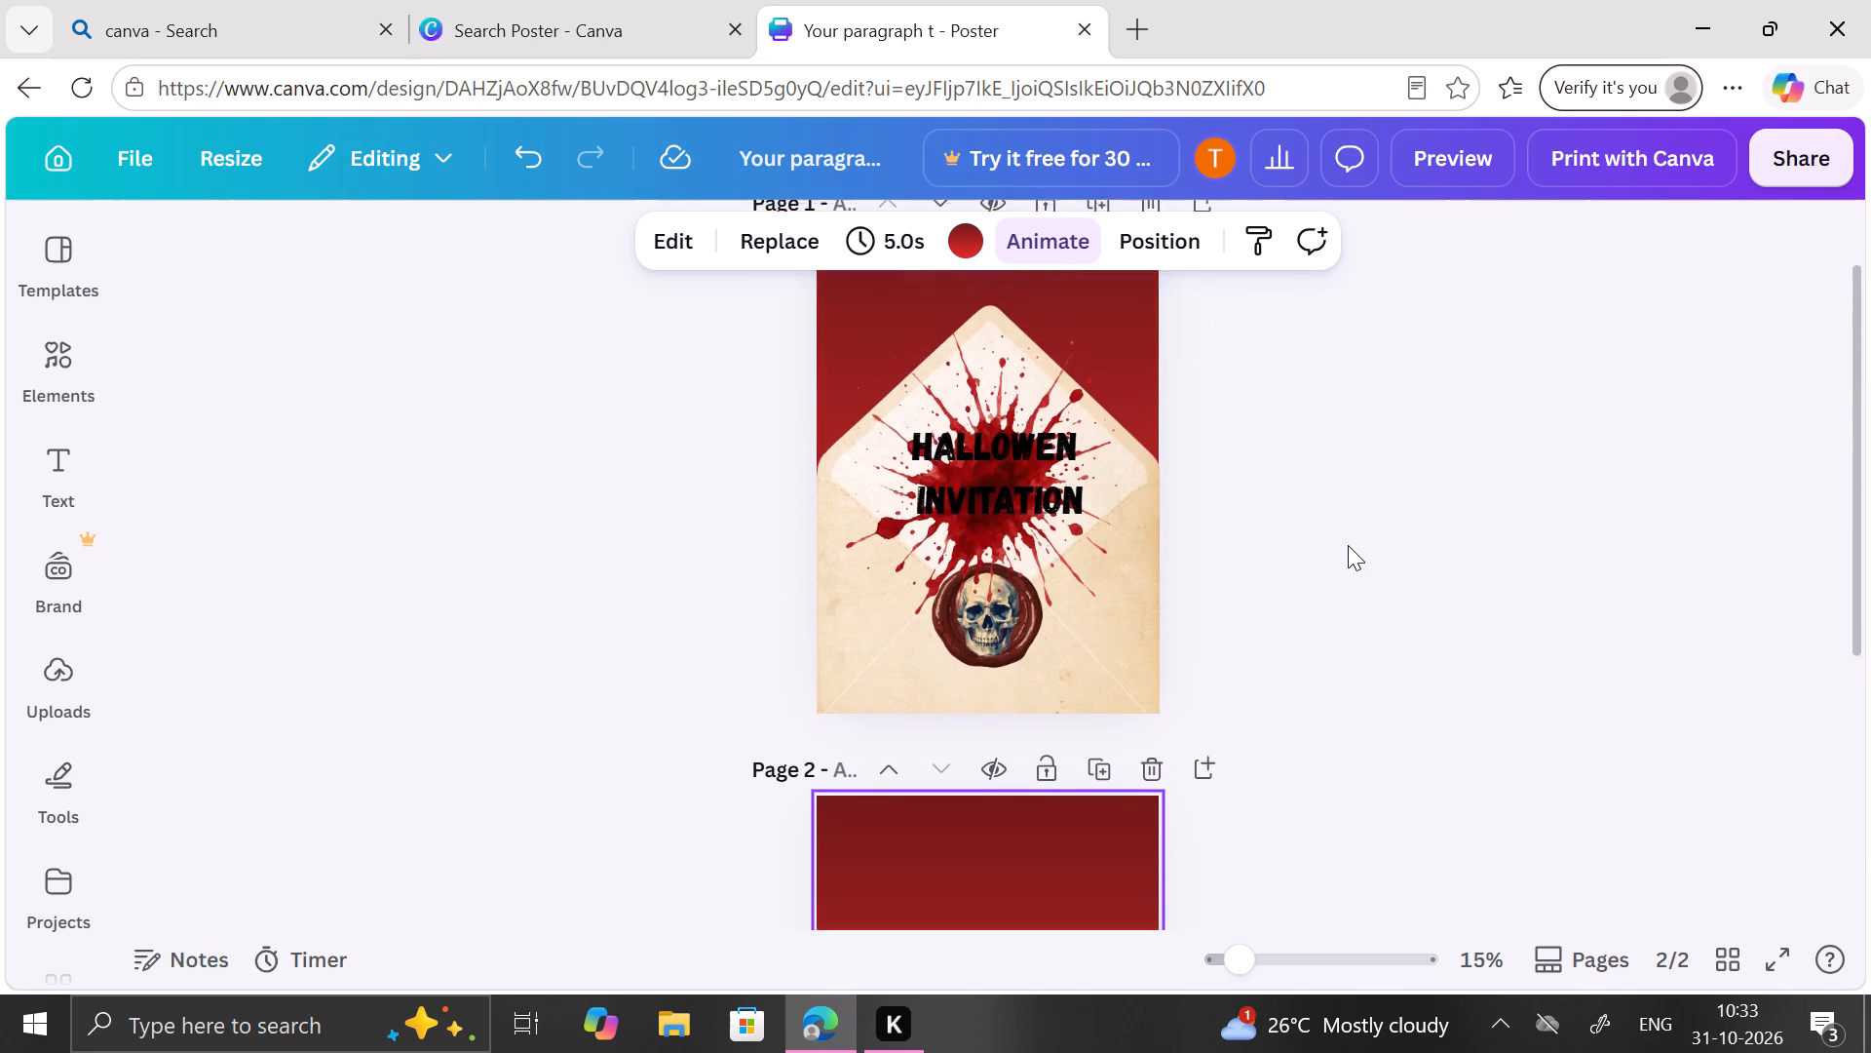
scroll(1348, 545, "down", 3)
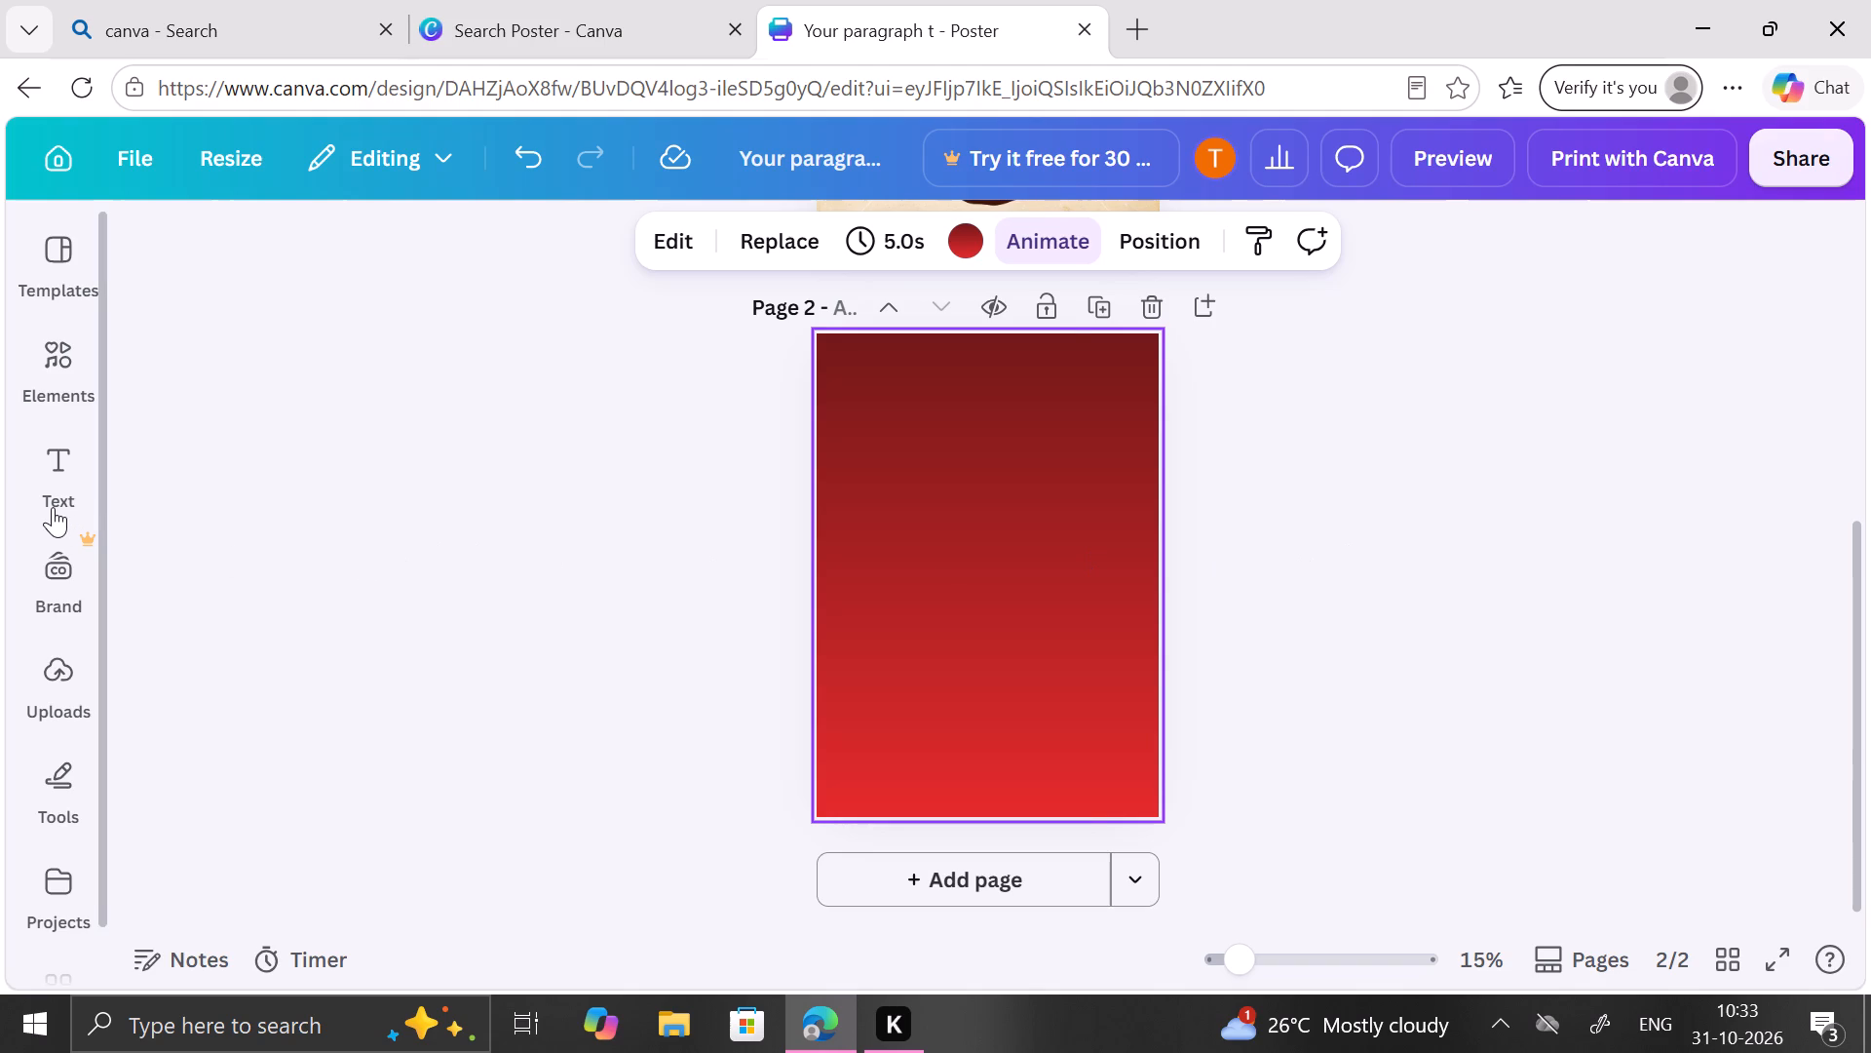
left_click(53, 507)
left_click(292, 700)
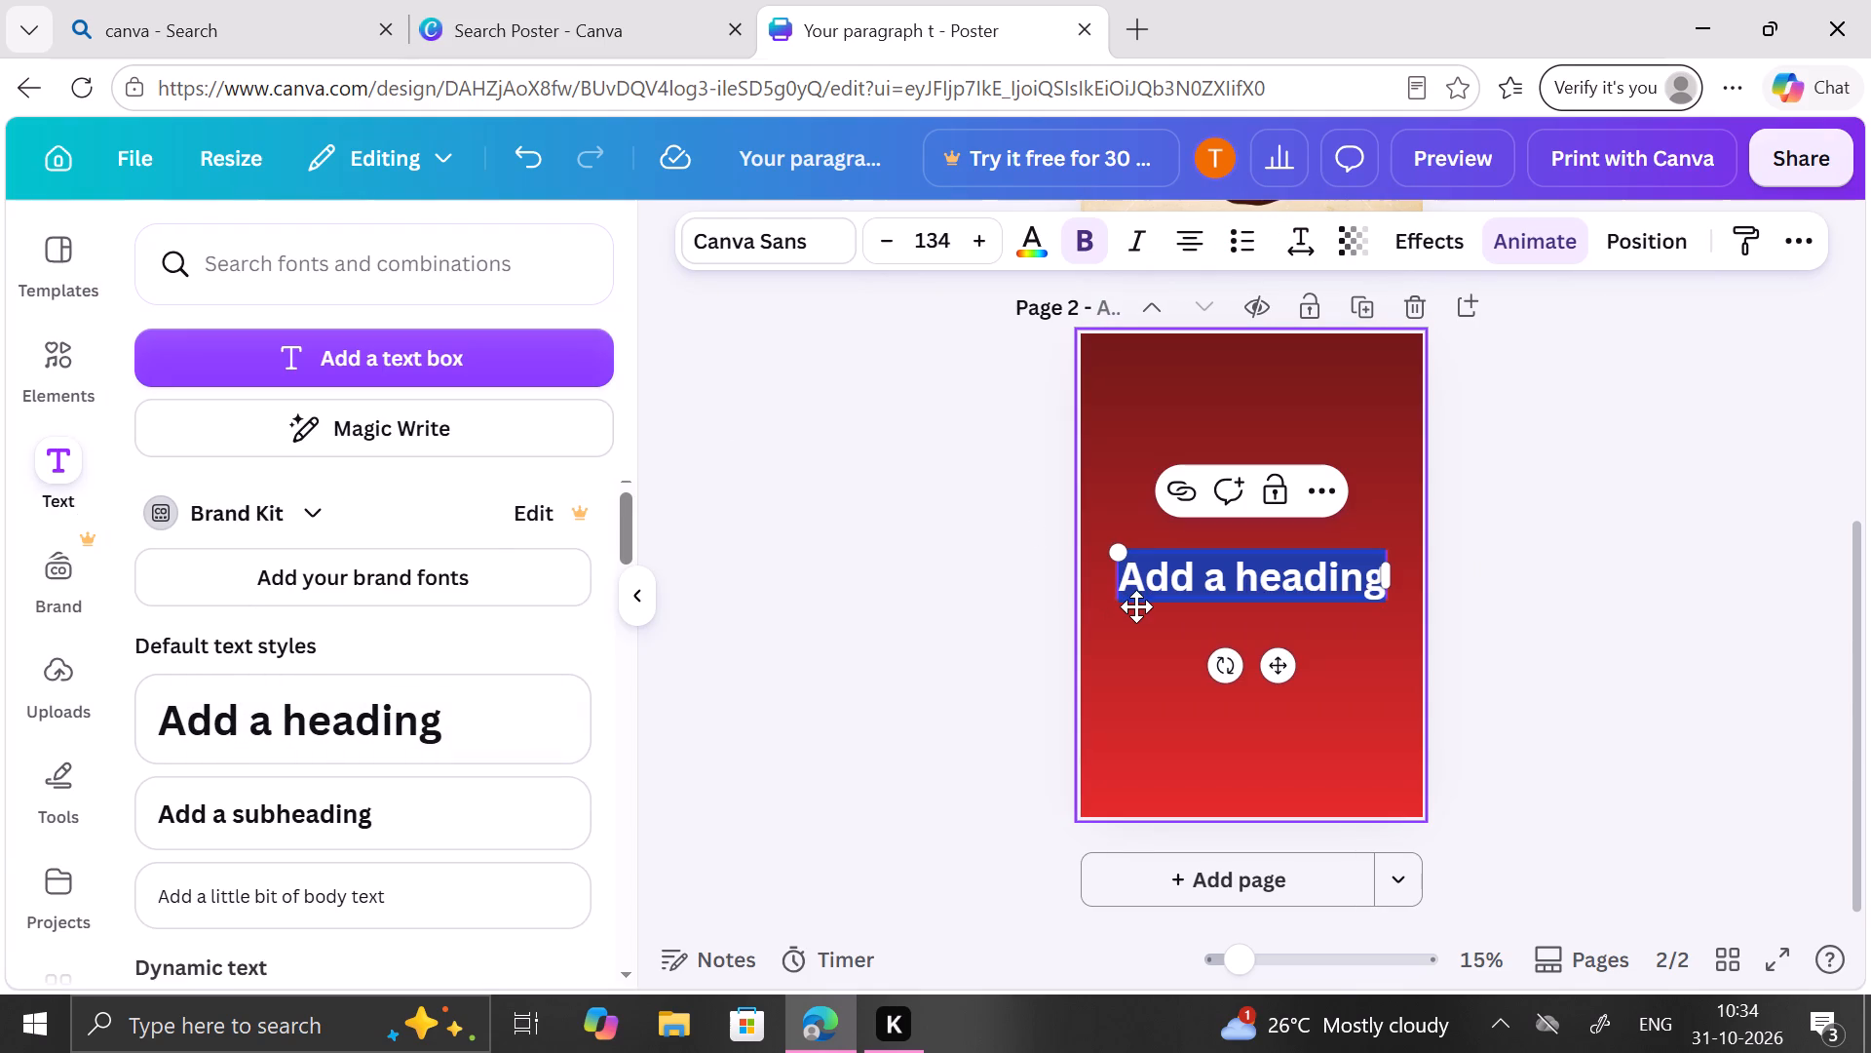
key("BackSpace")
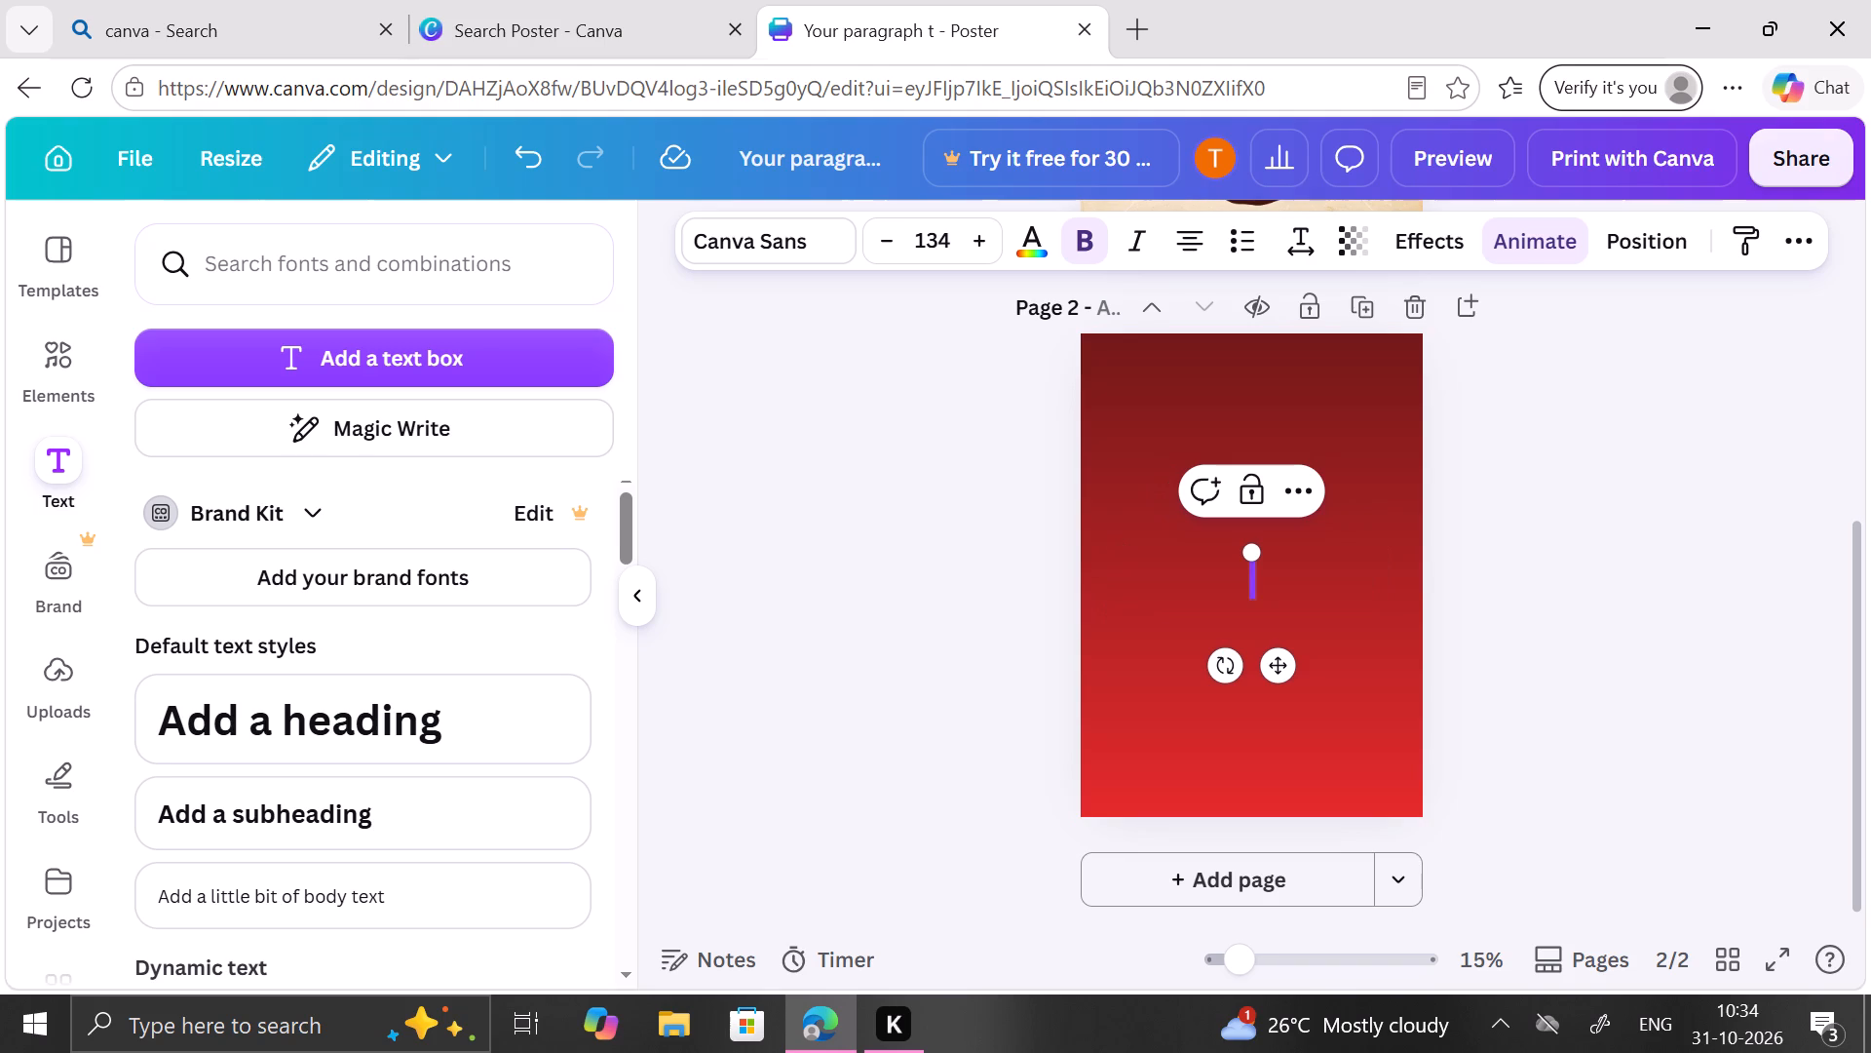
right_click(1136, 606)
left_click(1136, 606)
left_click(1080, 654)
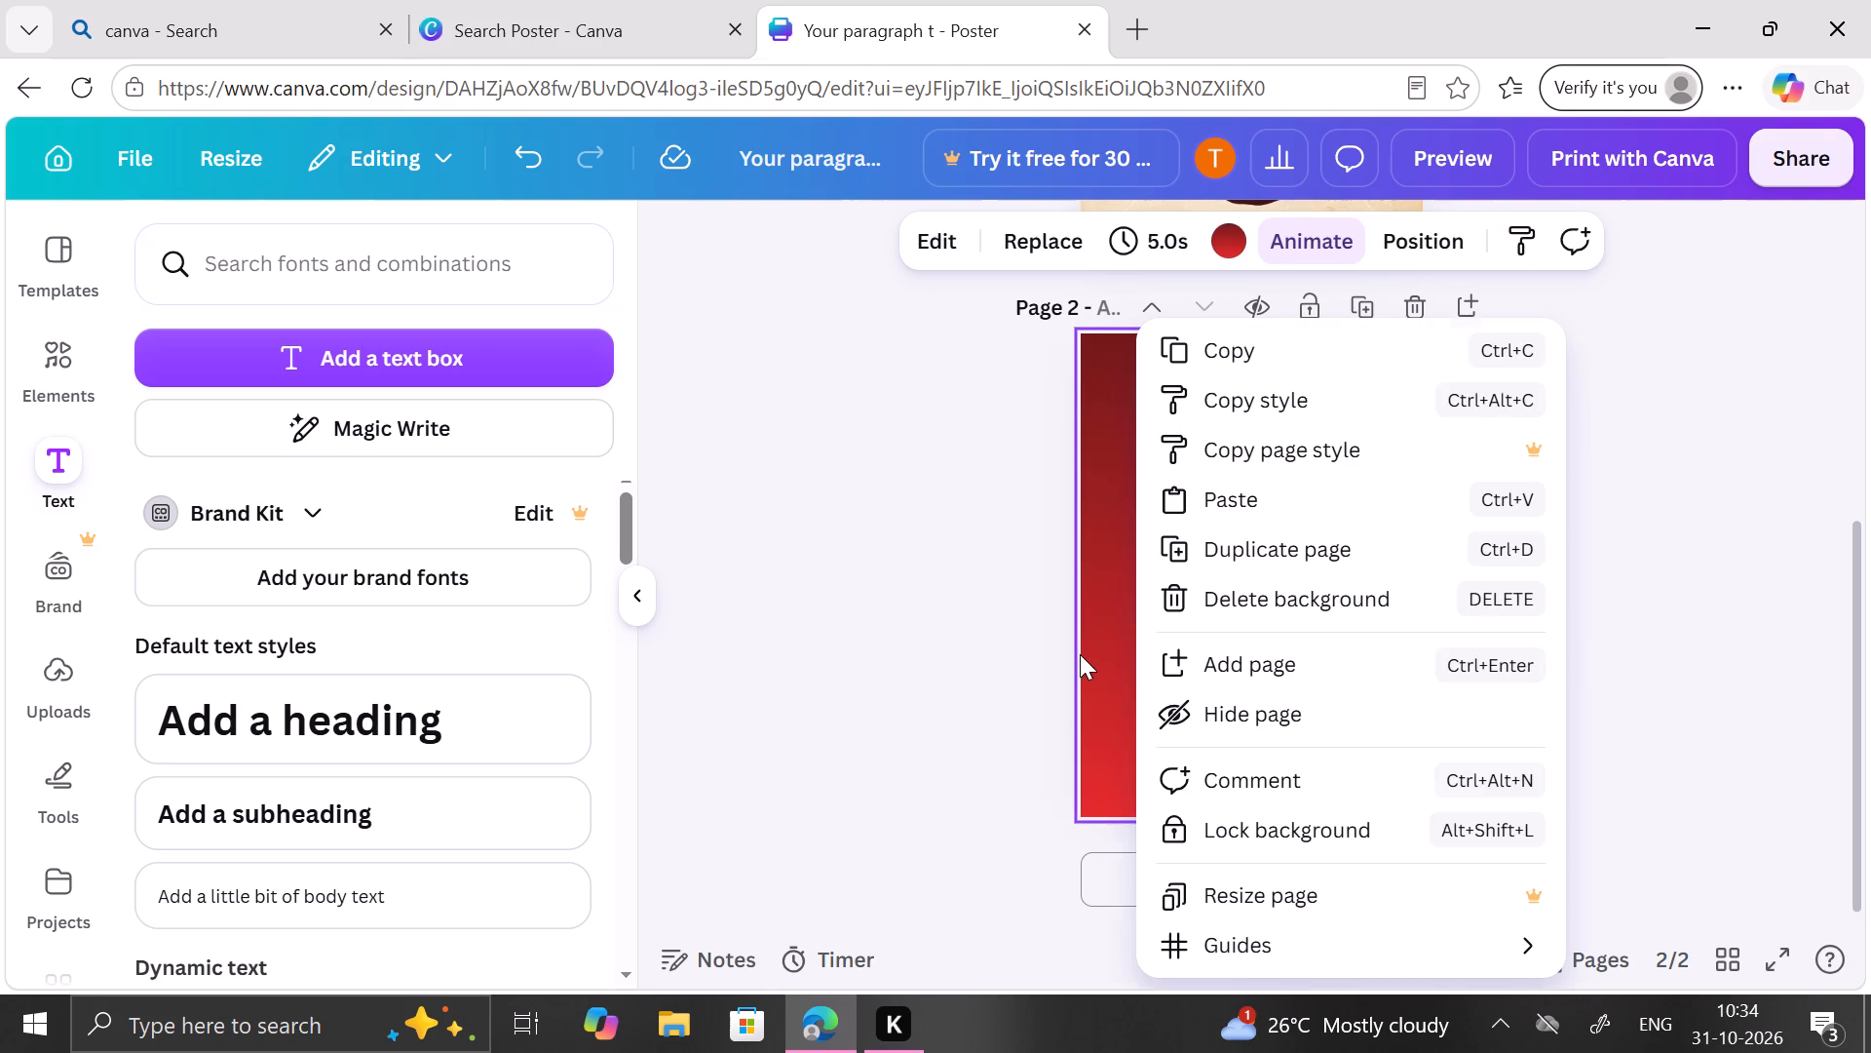
Add a heading text box to the red gradient second page reading "DATE: 31.10.2026".
left_click(297, 708)
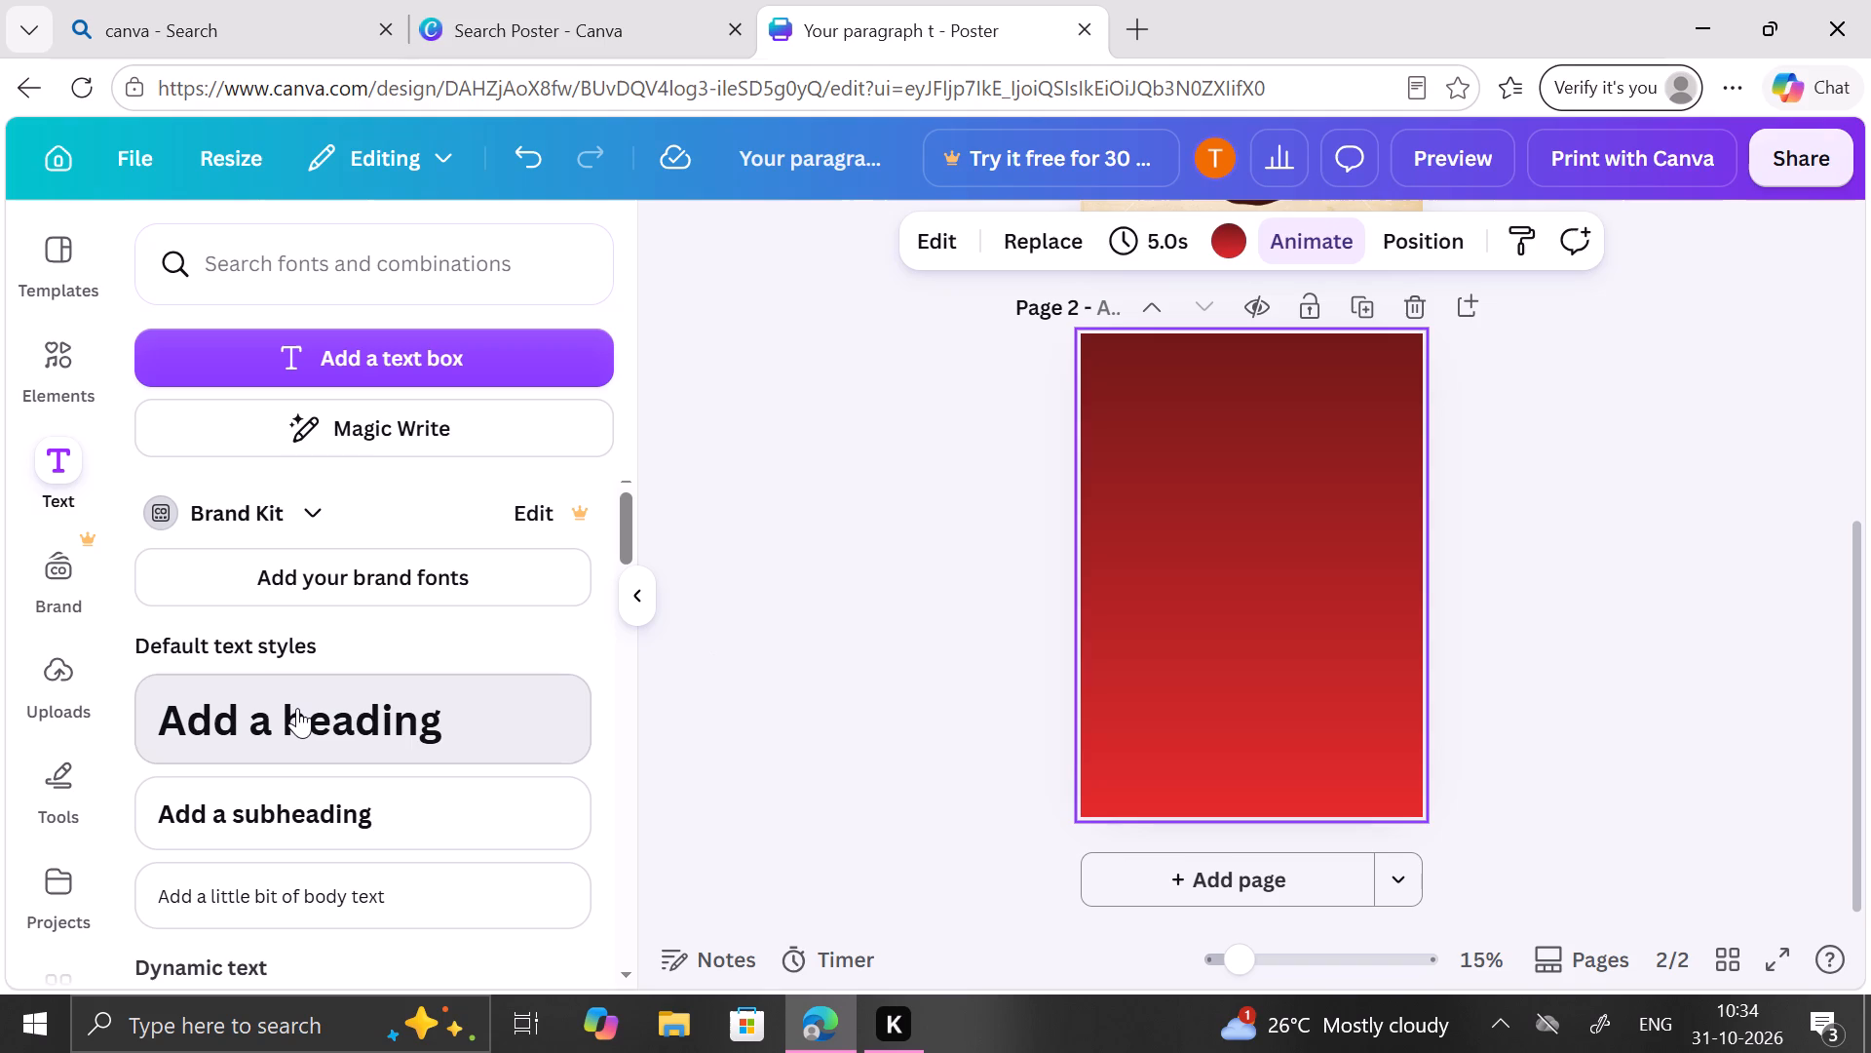
key("BackSpace")
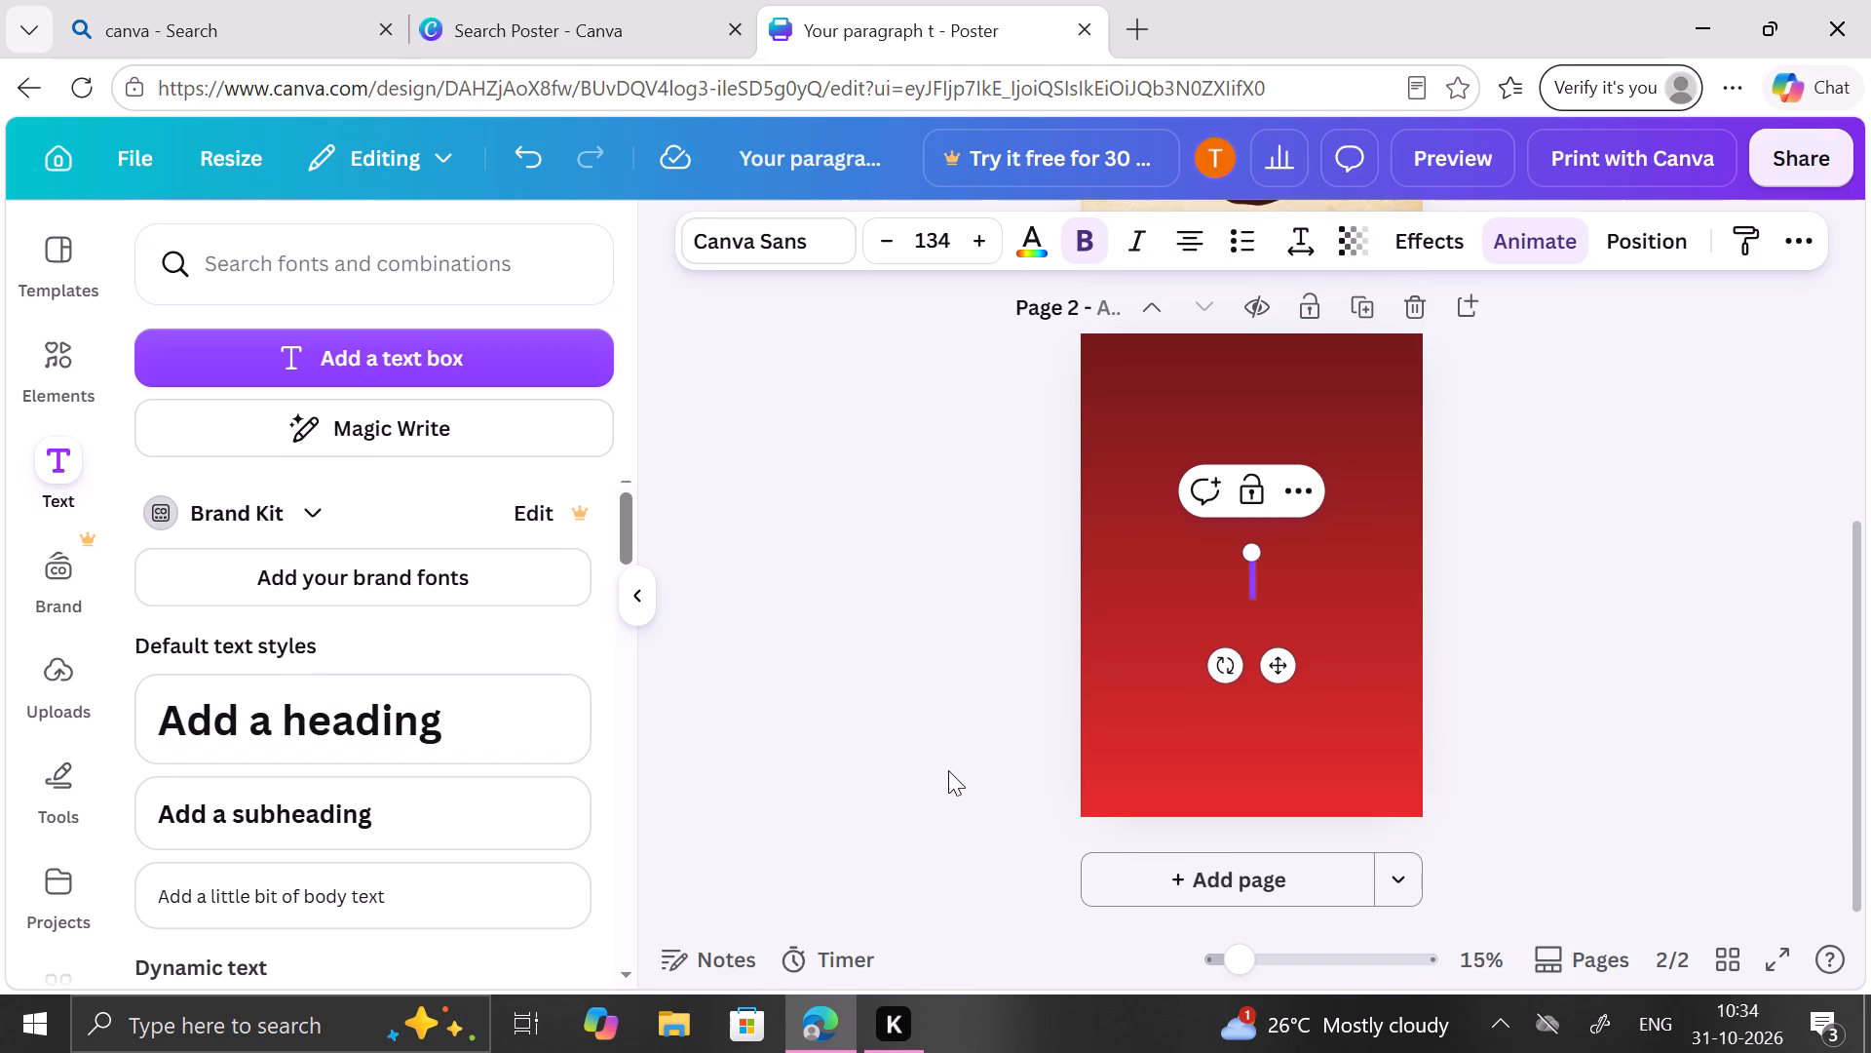
type("DATE")
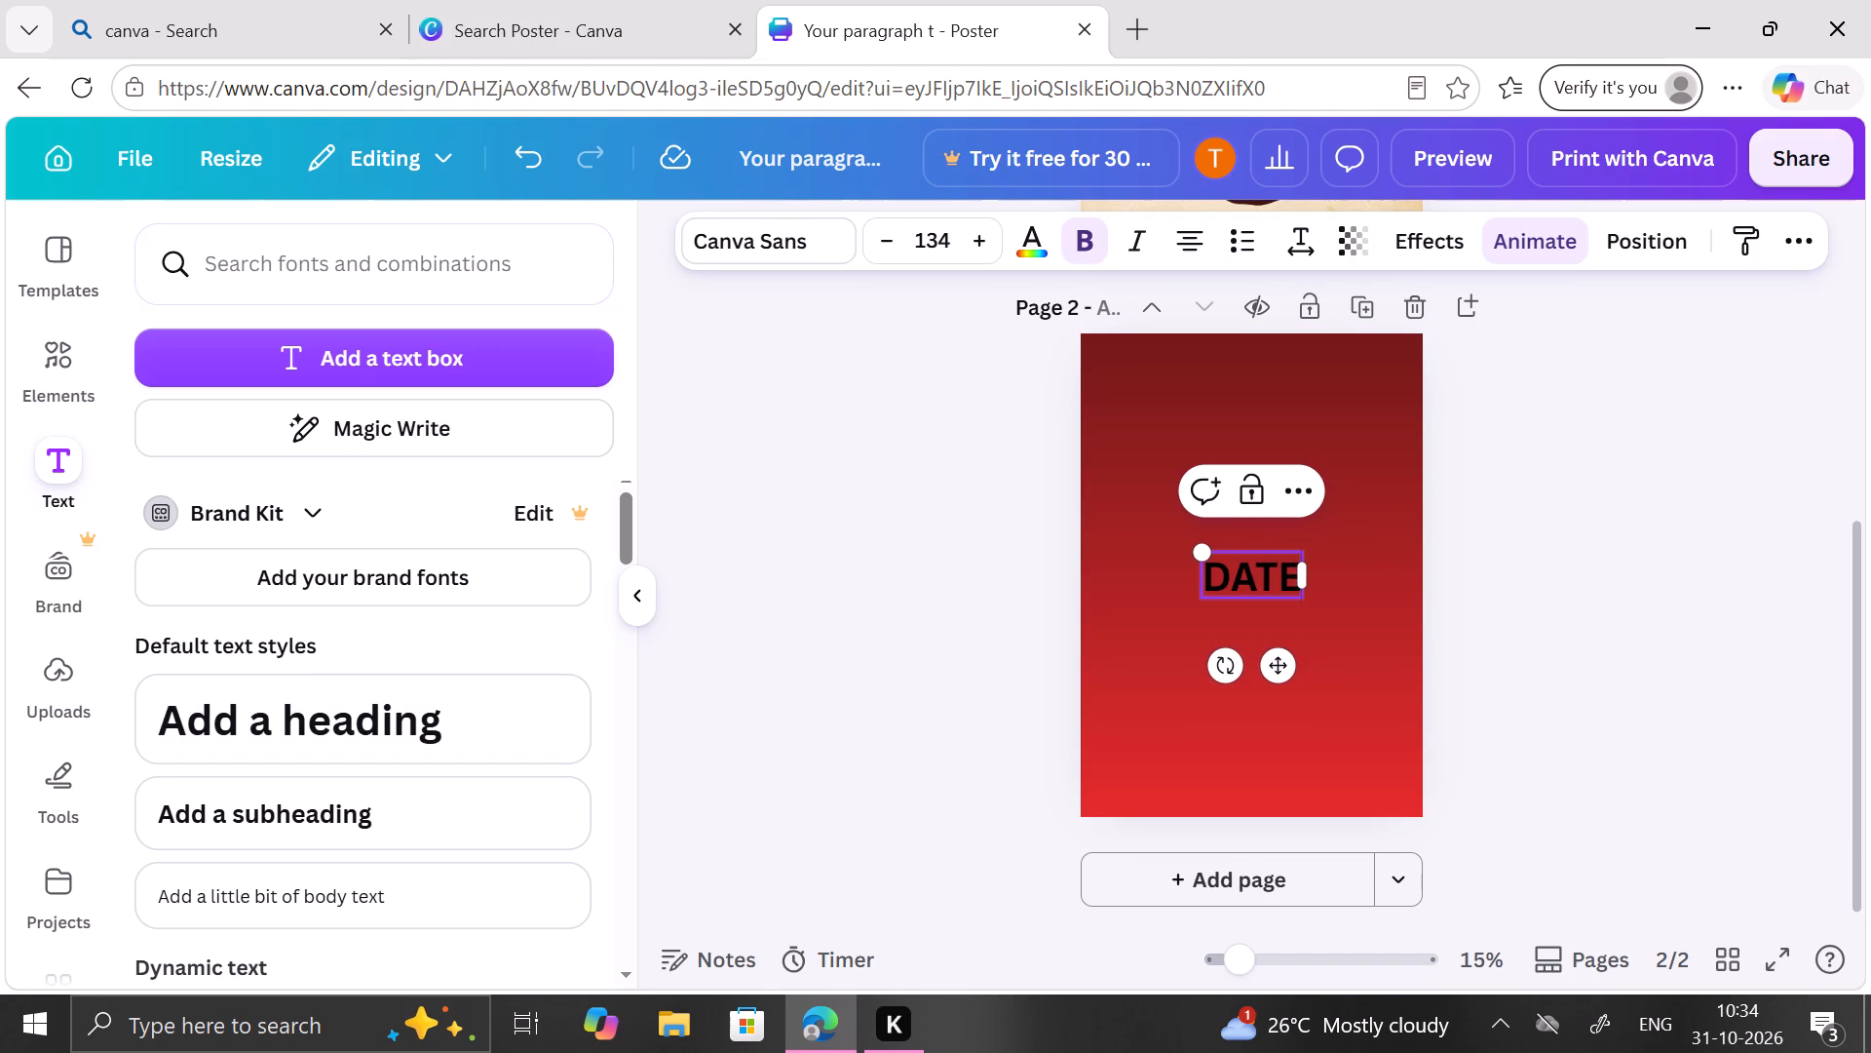
key("semicolon")
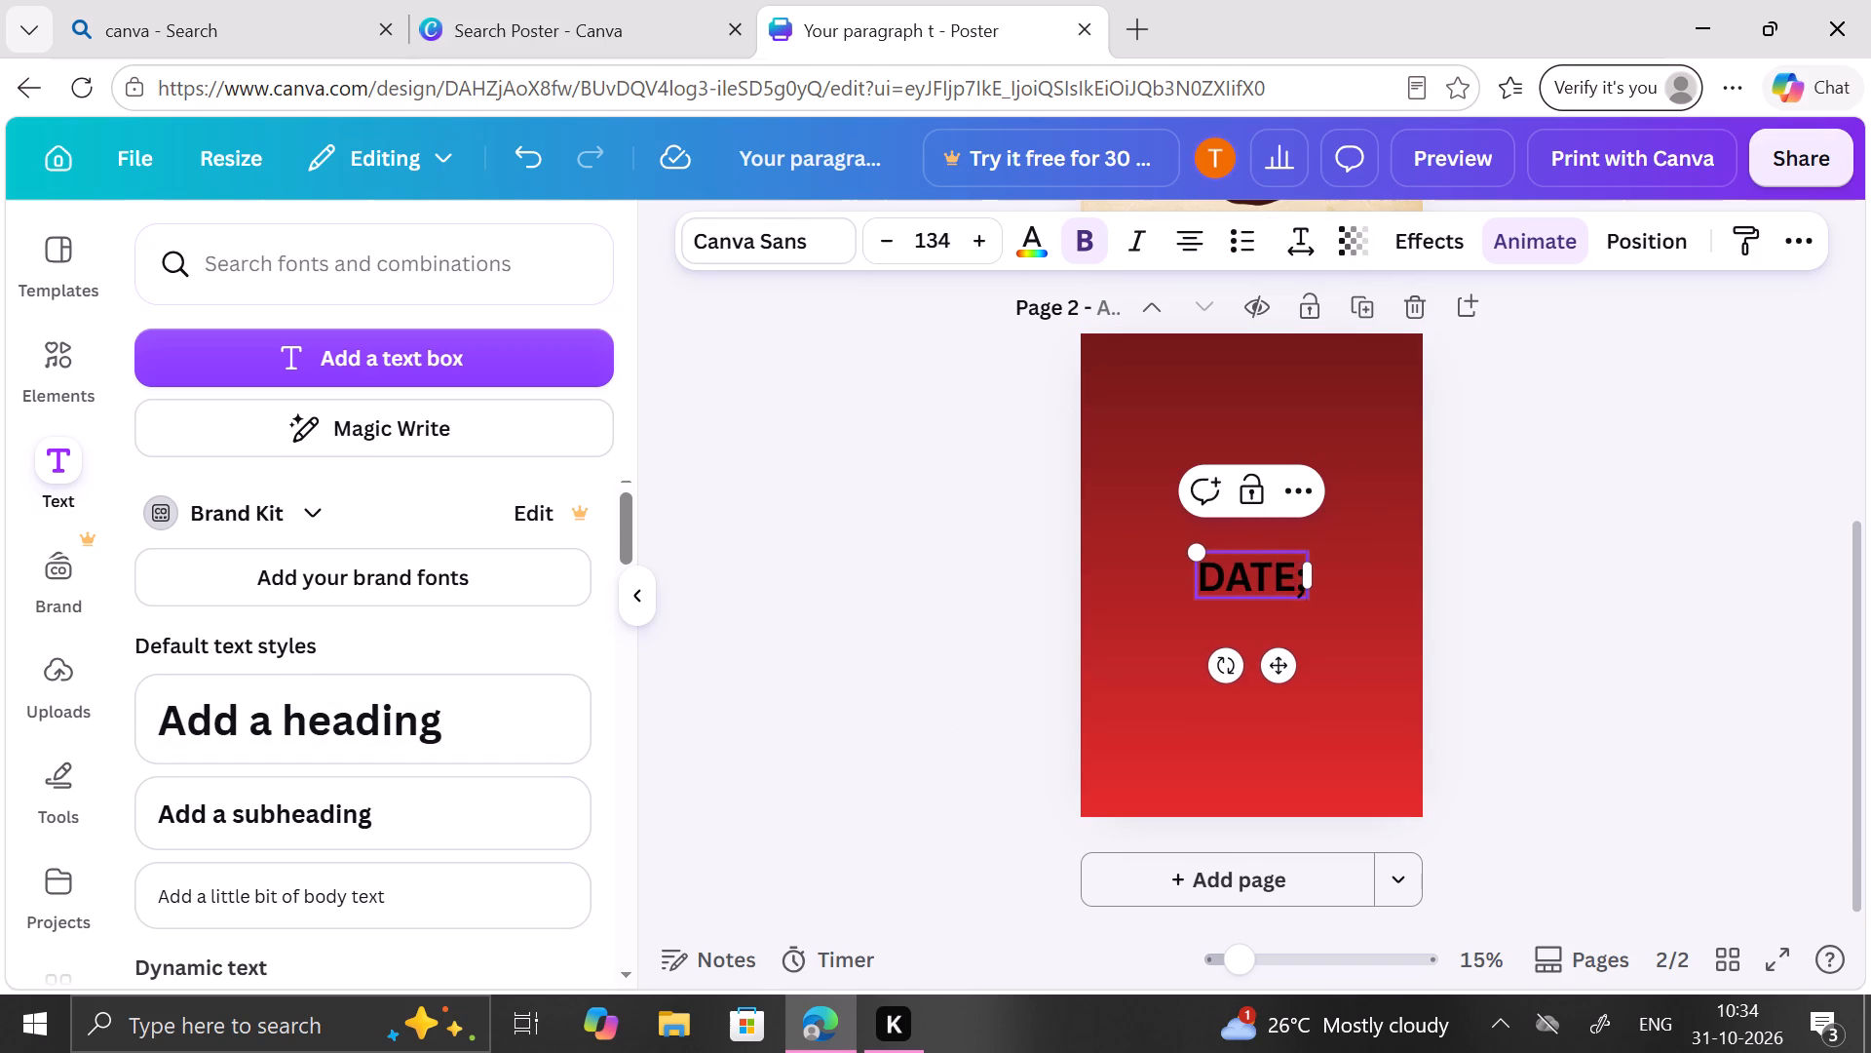
key("BackSpace")
type(":")
key("space")
type("31")
type(".0")
key("BackSpace")
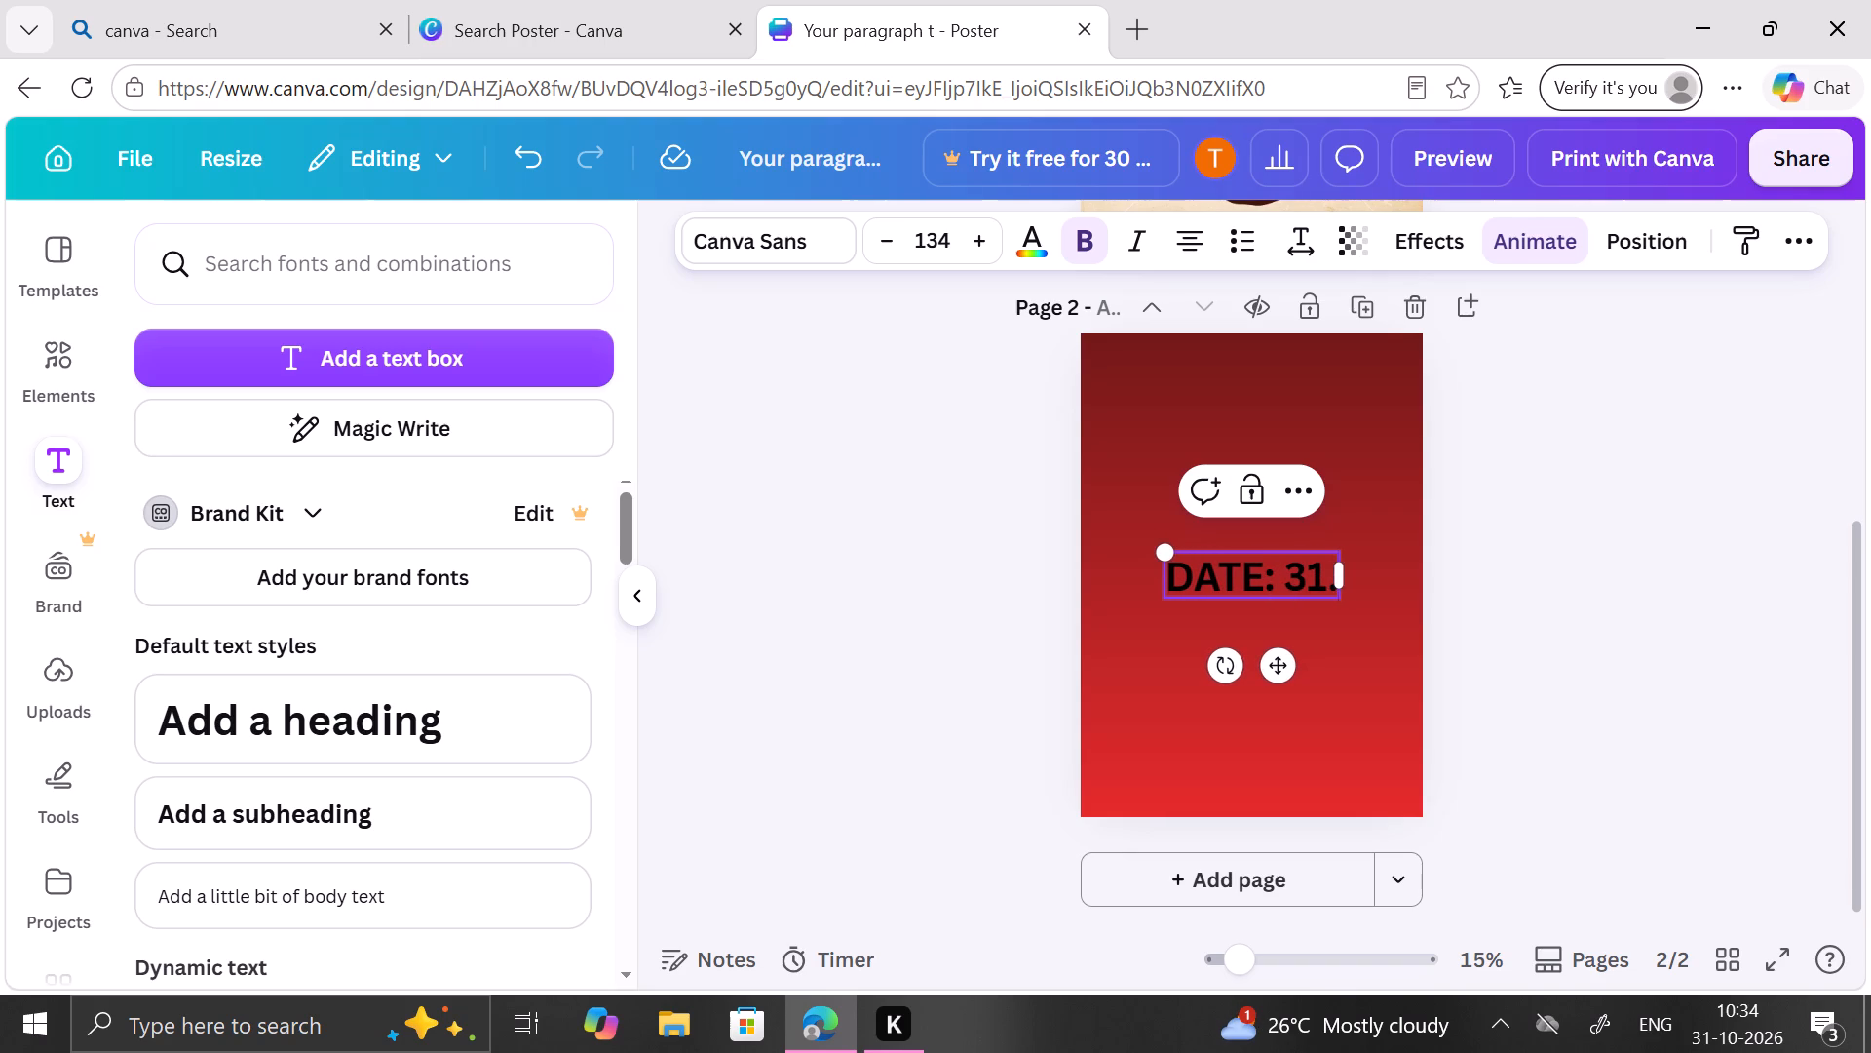
key("1")
key("0")
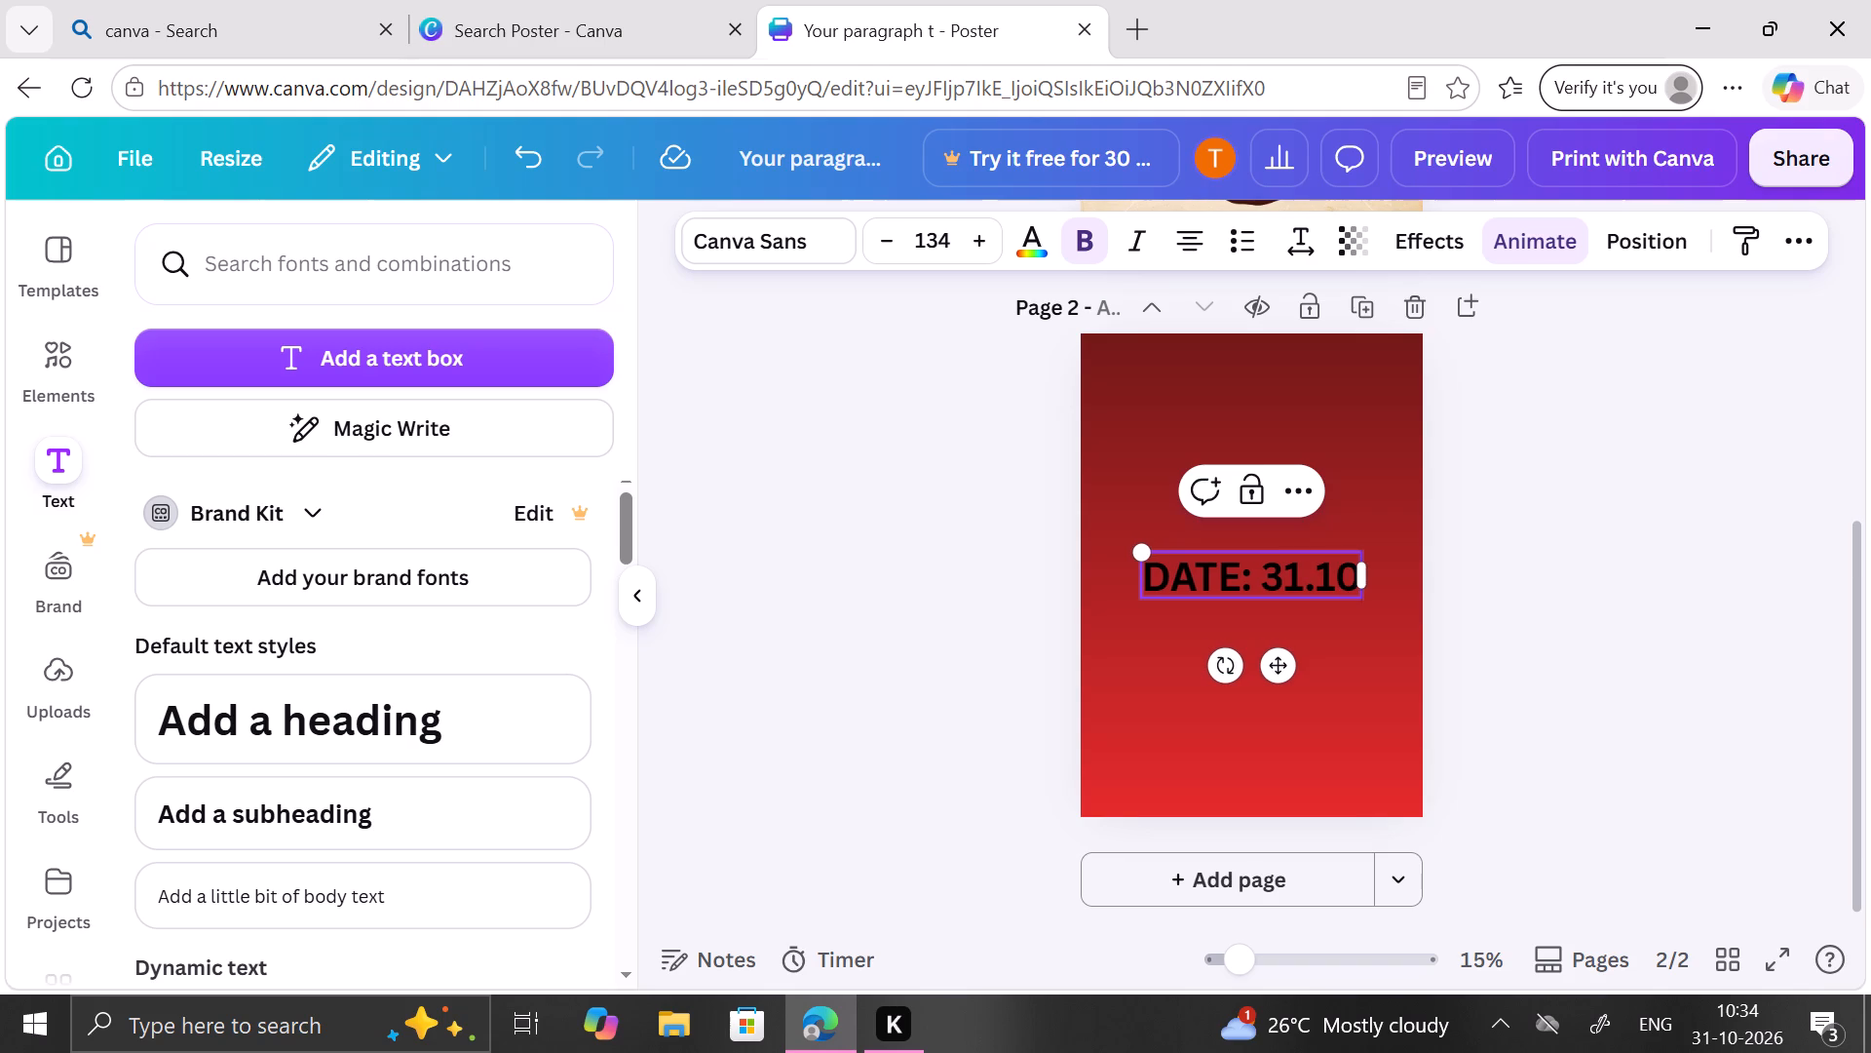
type(".1")
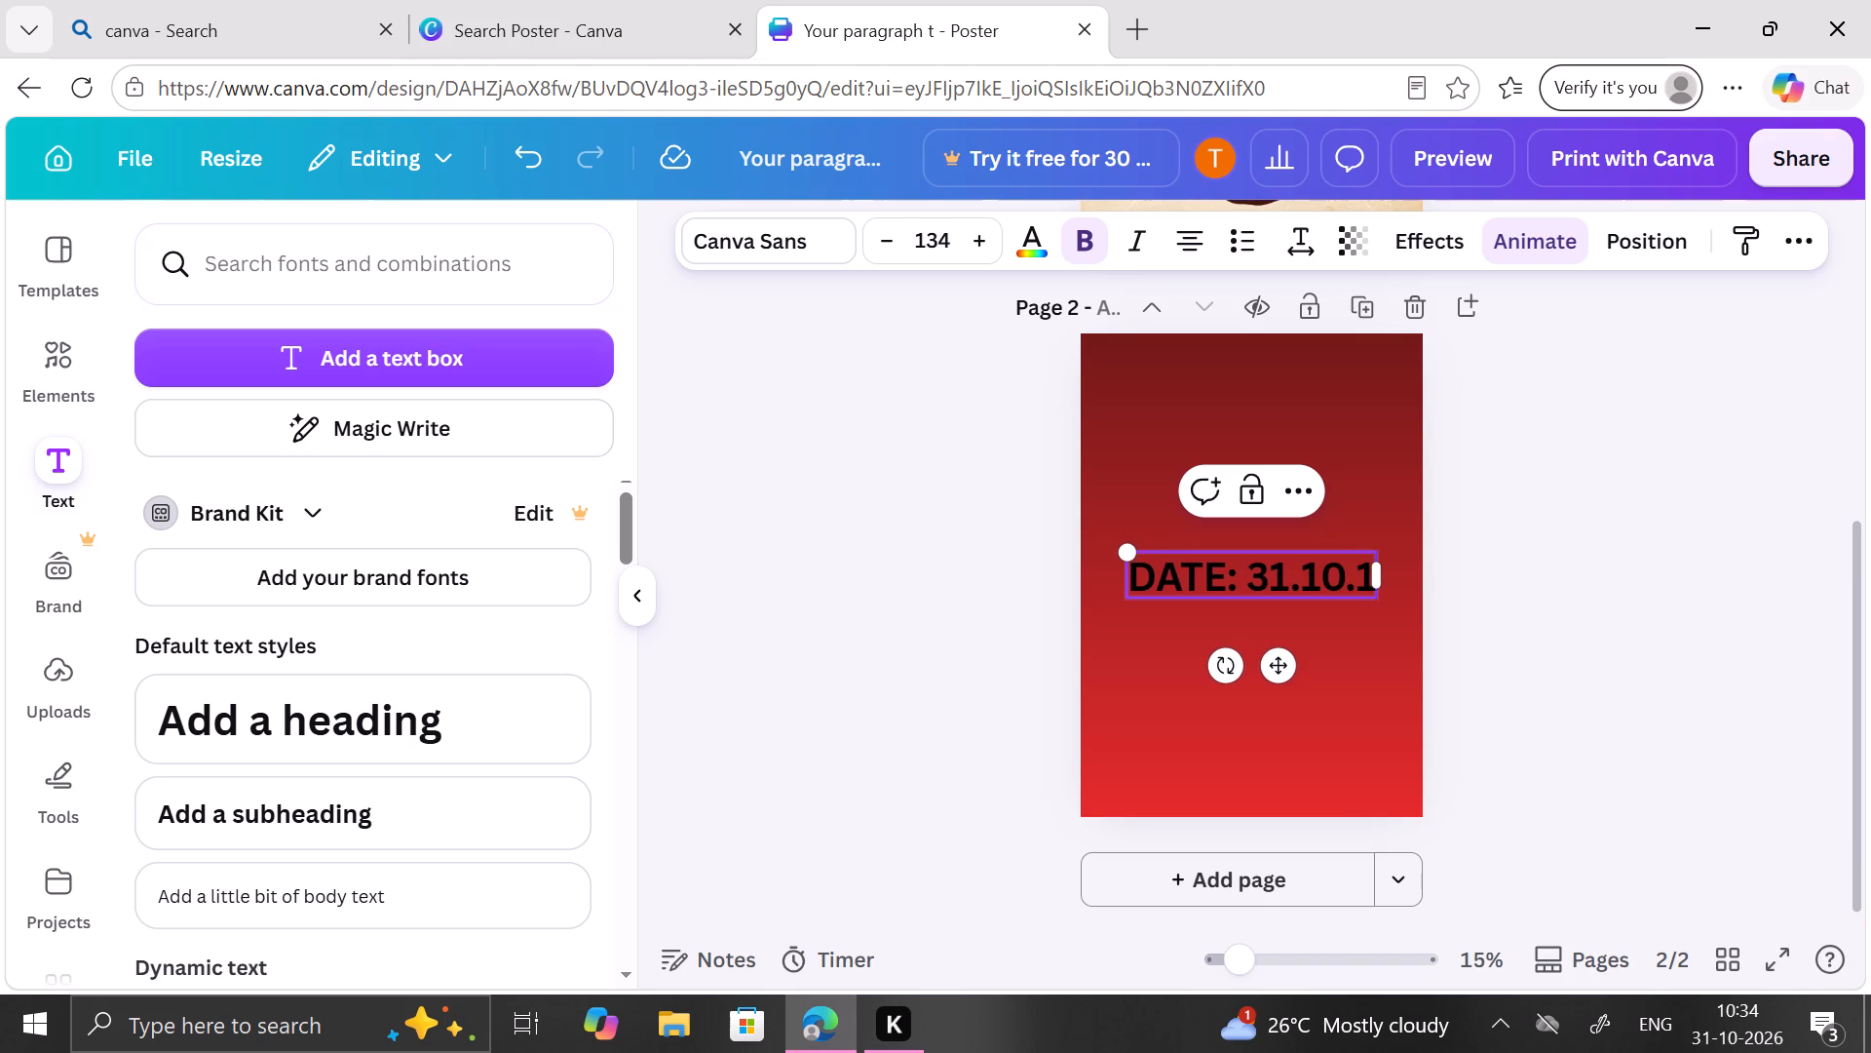
key("BackSpace")
key("2")
type("026")
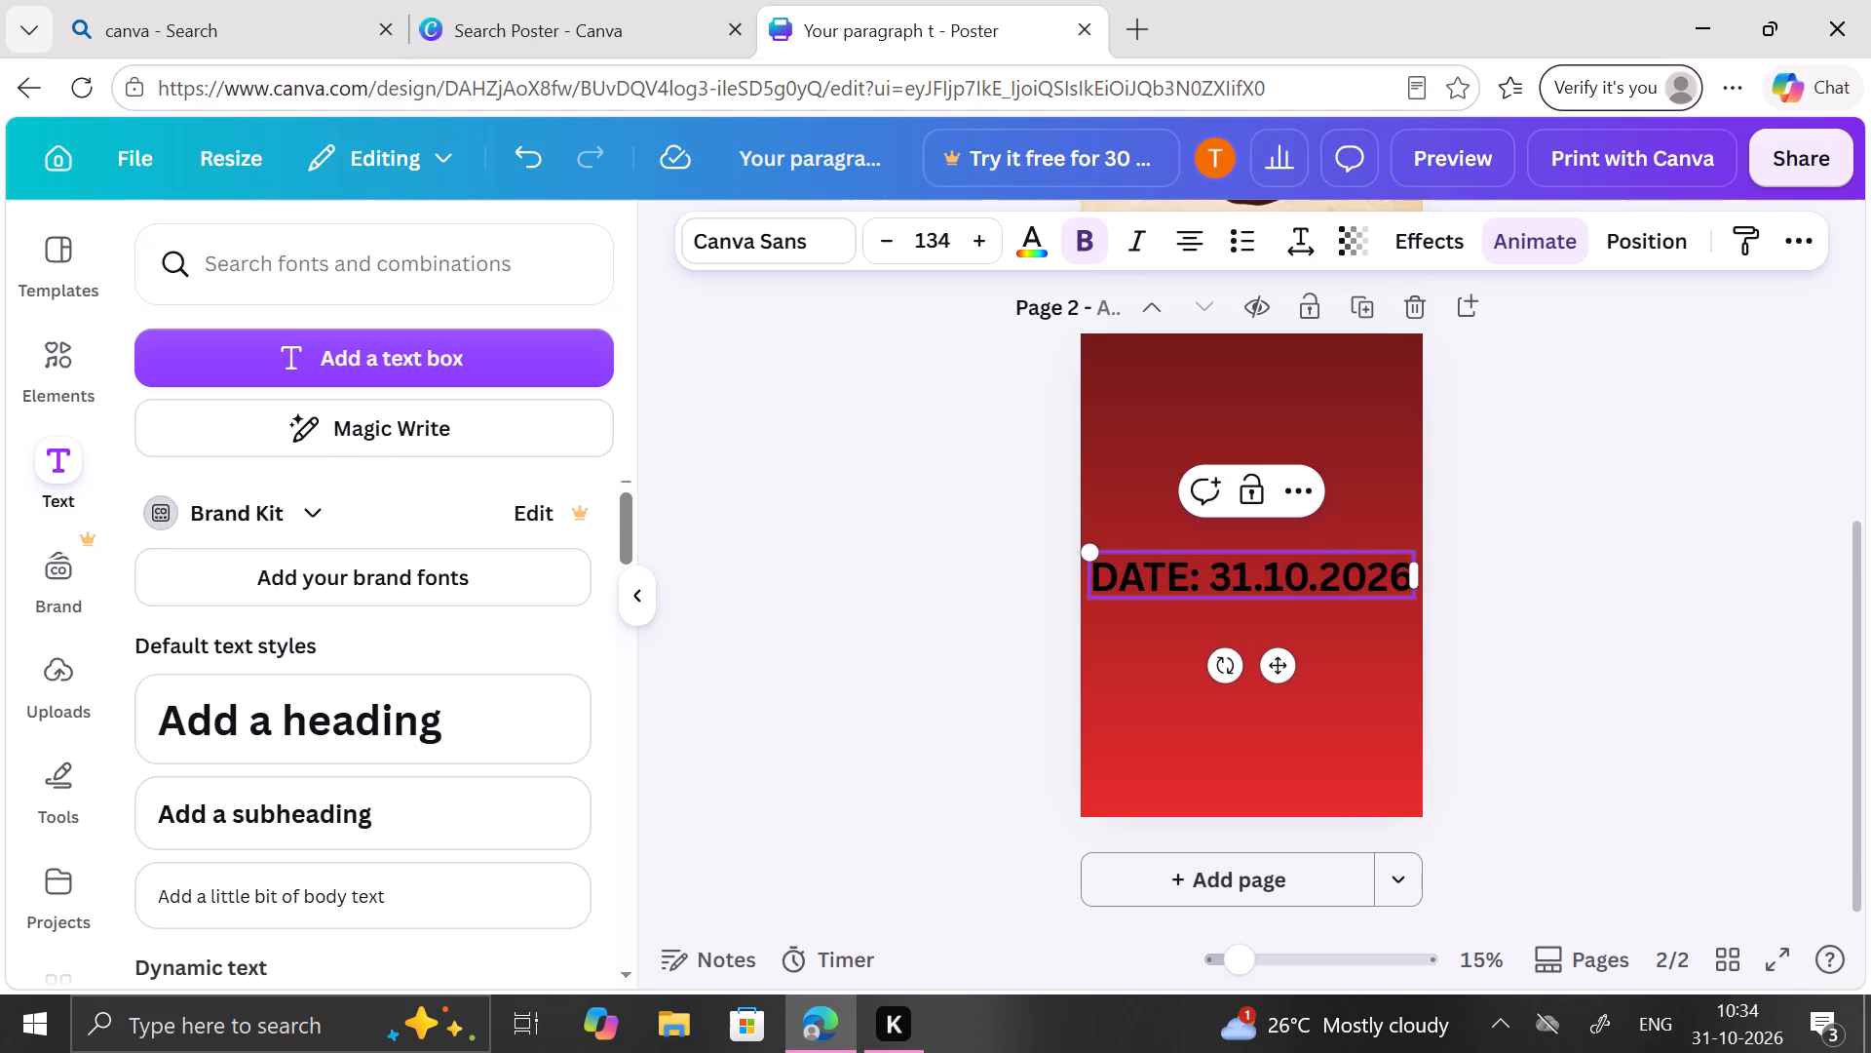
Add the line "VENUE: DISCO BALL, MUMBAI" below the date in the same heading.
key("Return")
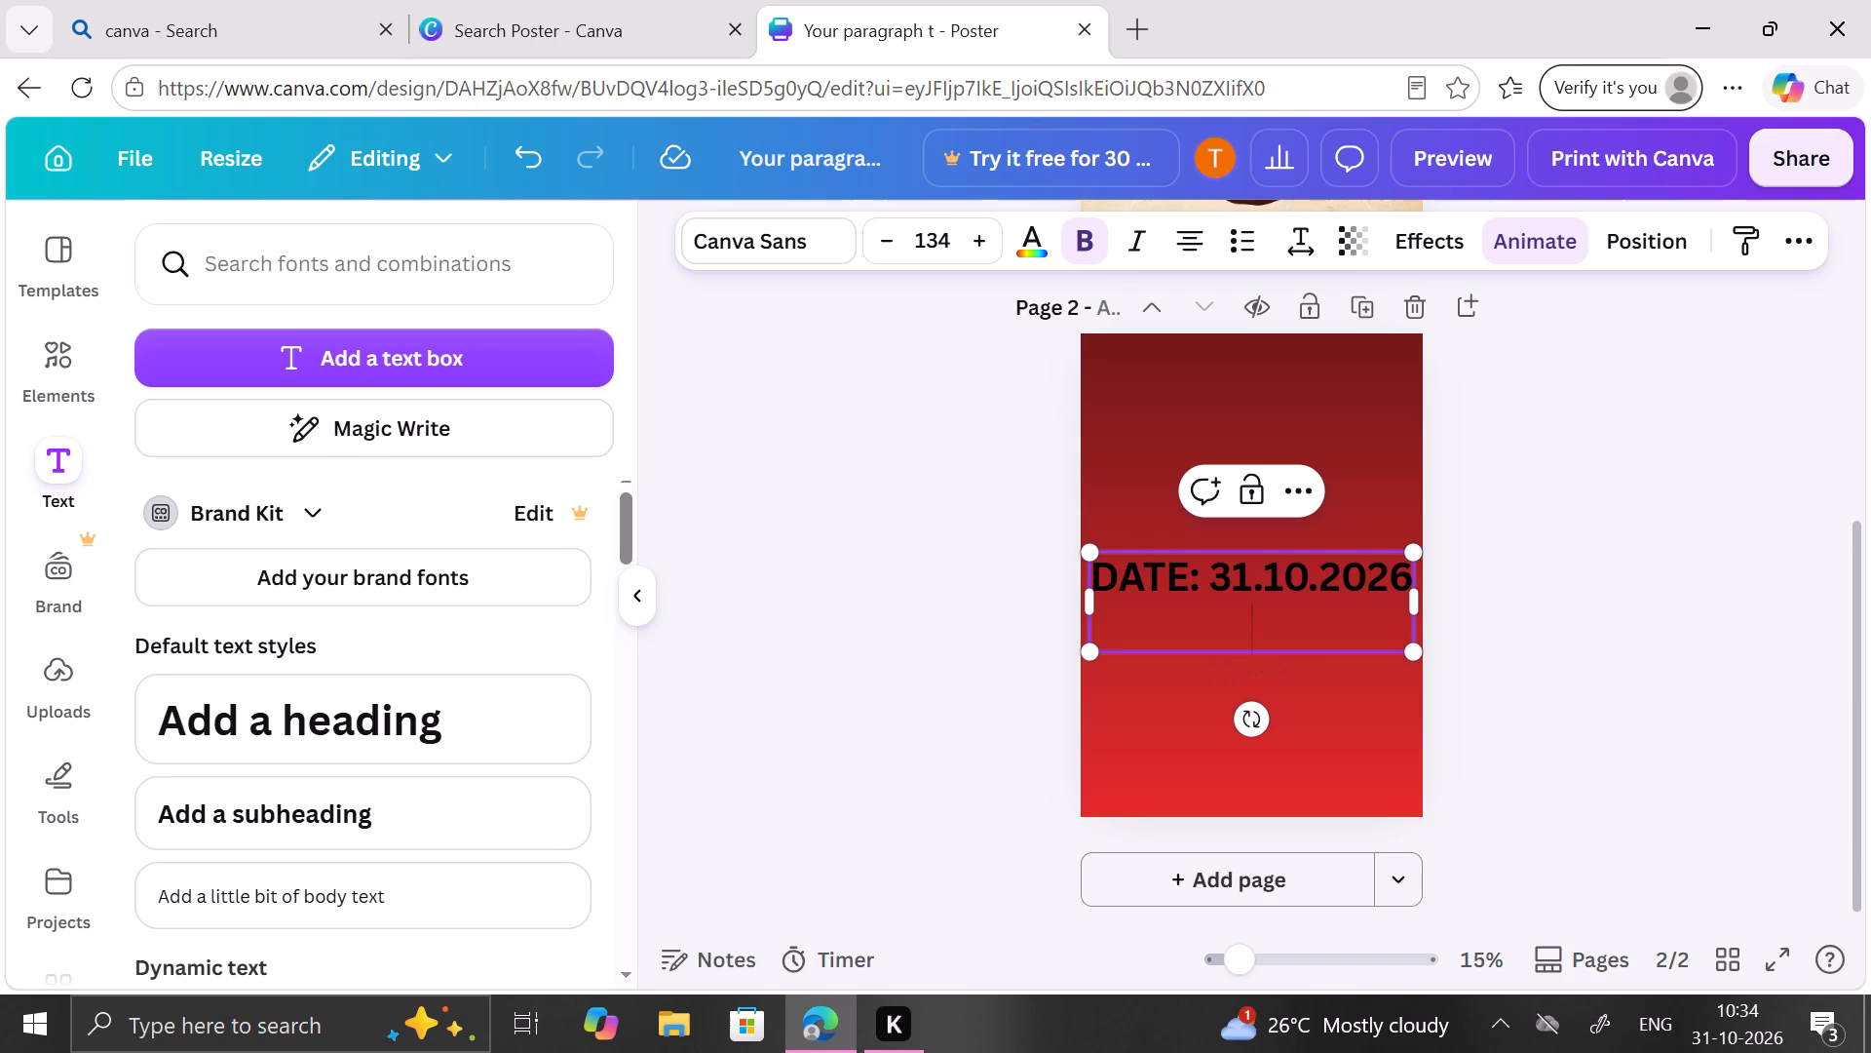
type("VENUE")
key("space")
key("BackSpace")
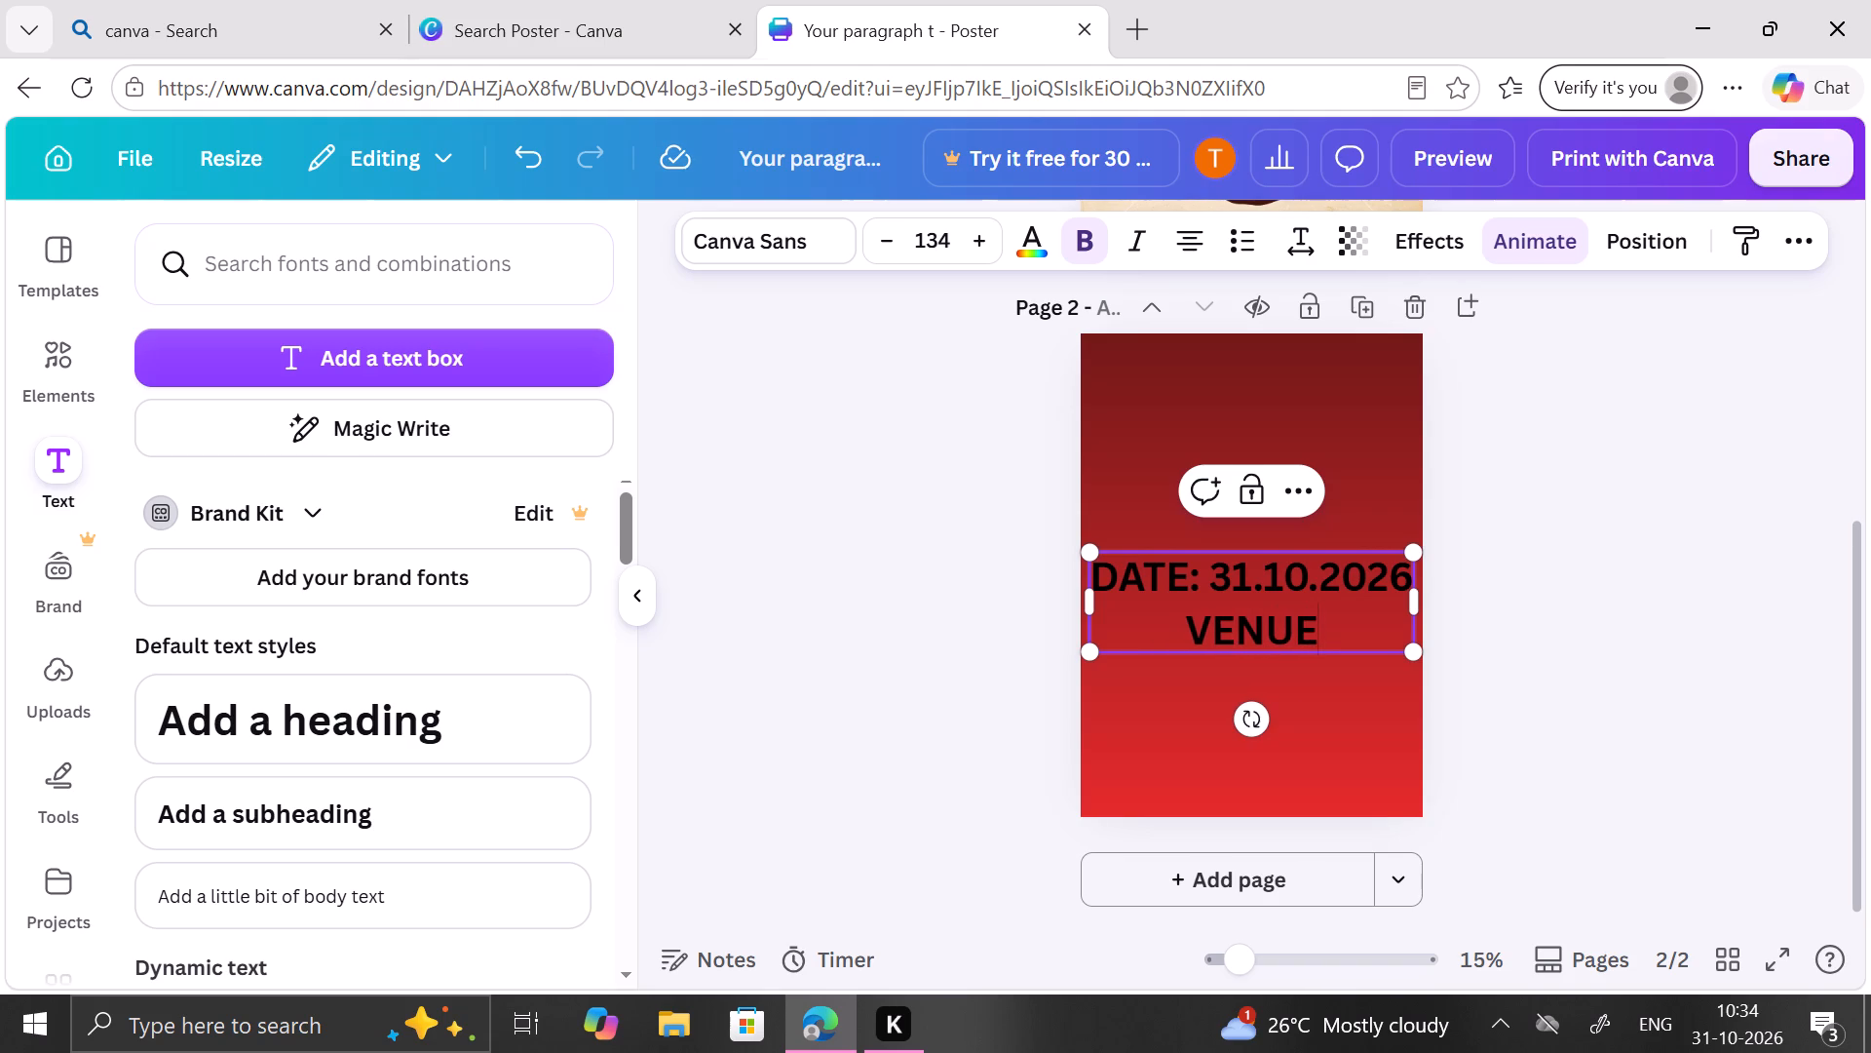
type(":")
key("space")
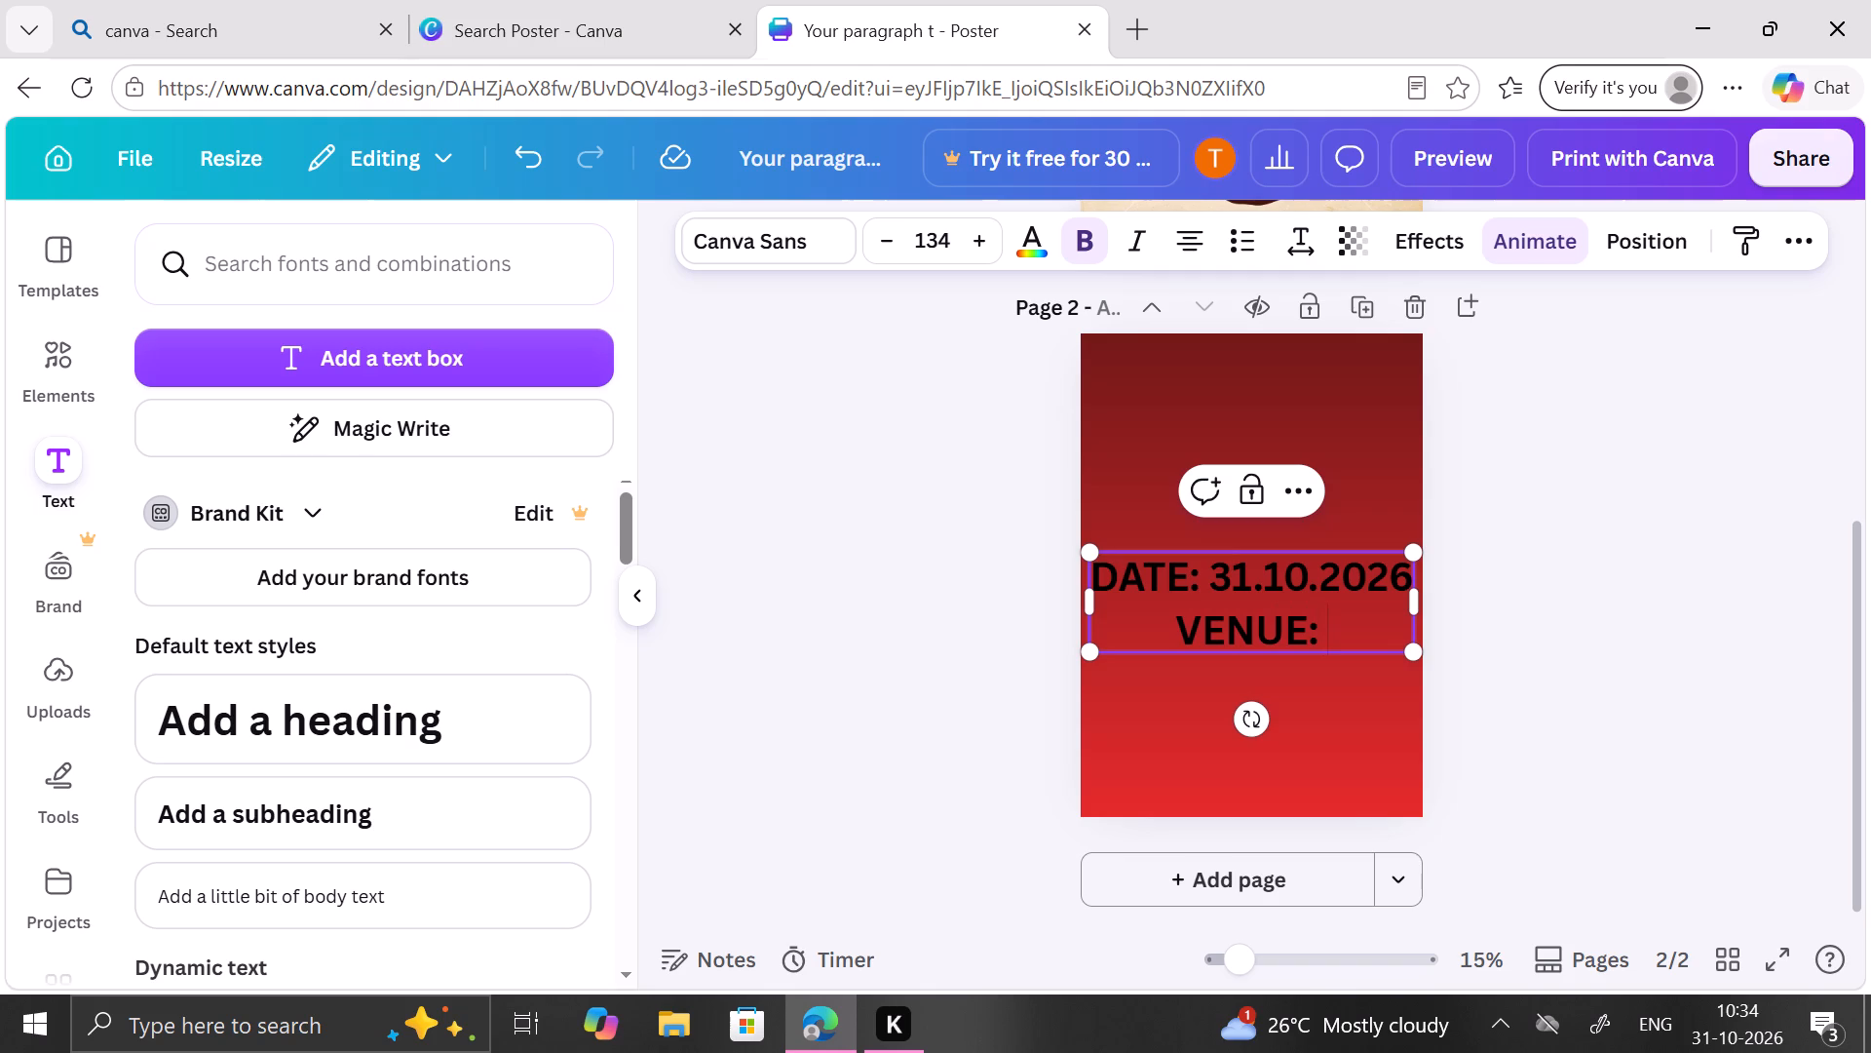
type("DISCO BALL")
type(",")
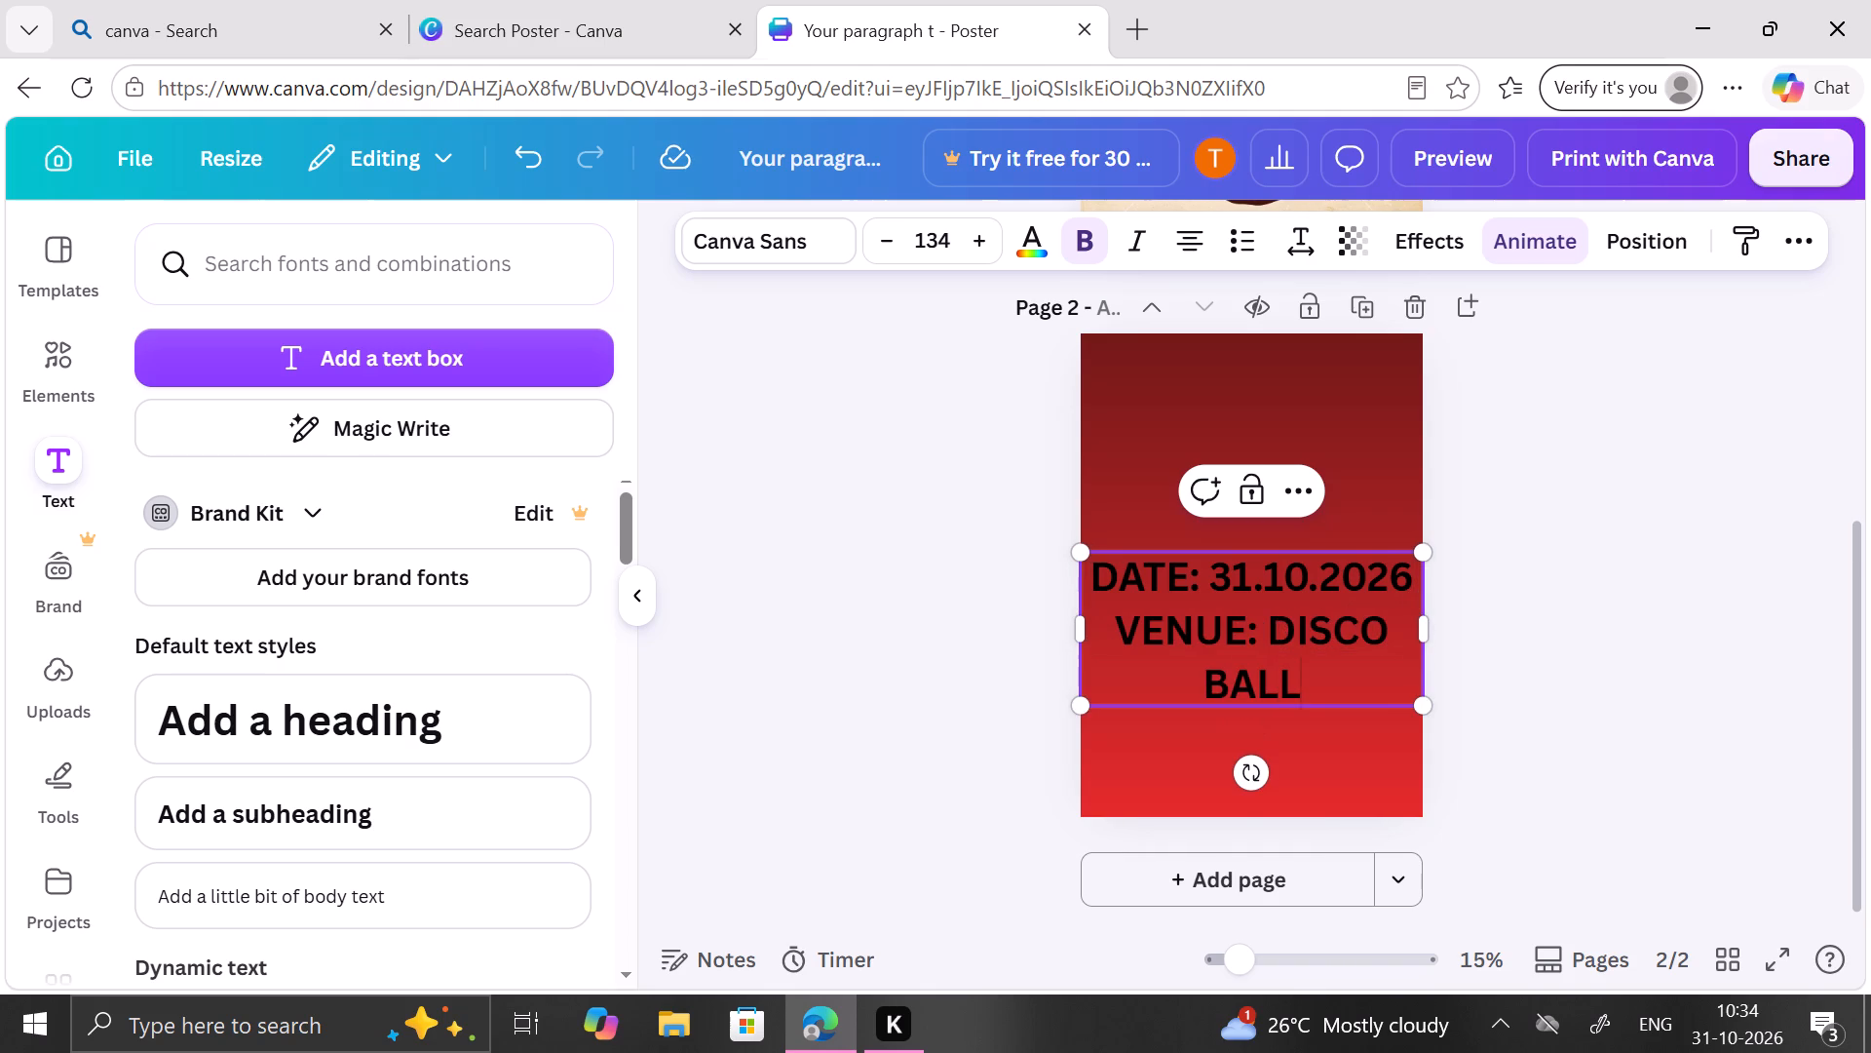
key("space")
type("MUMBAI")
key("space")
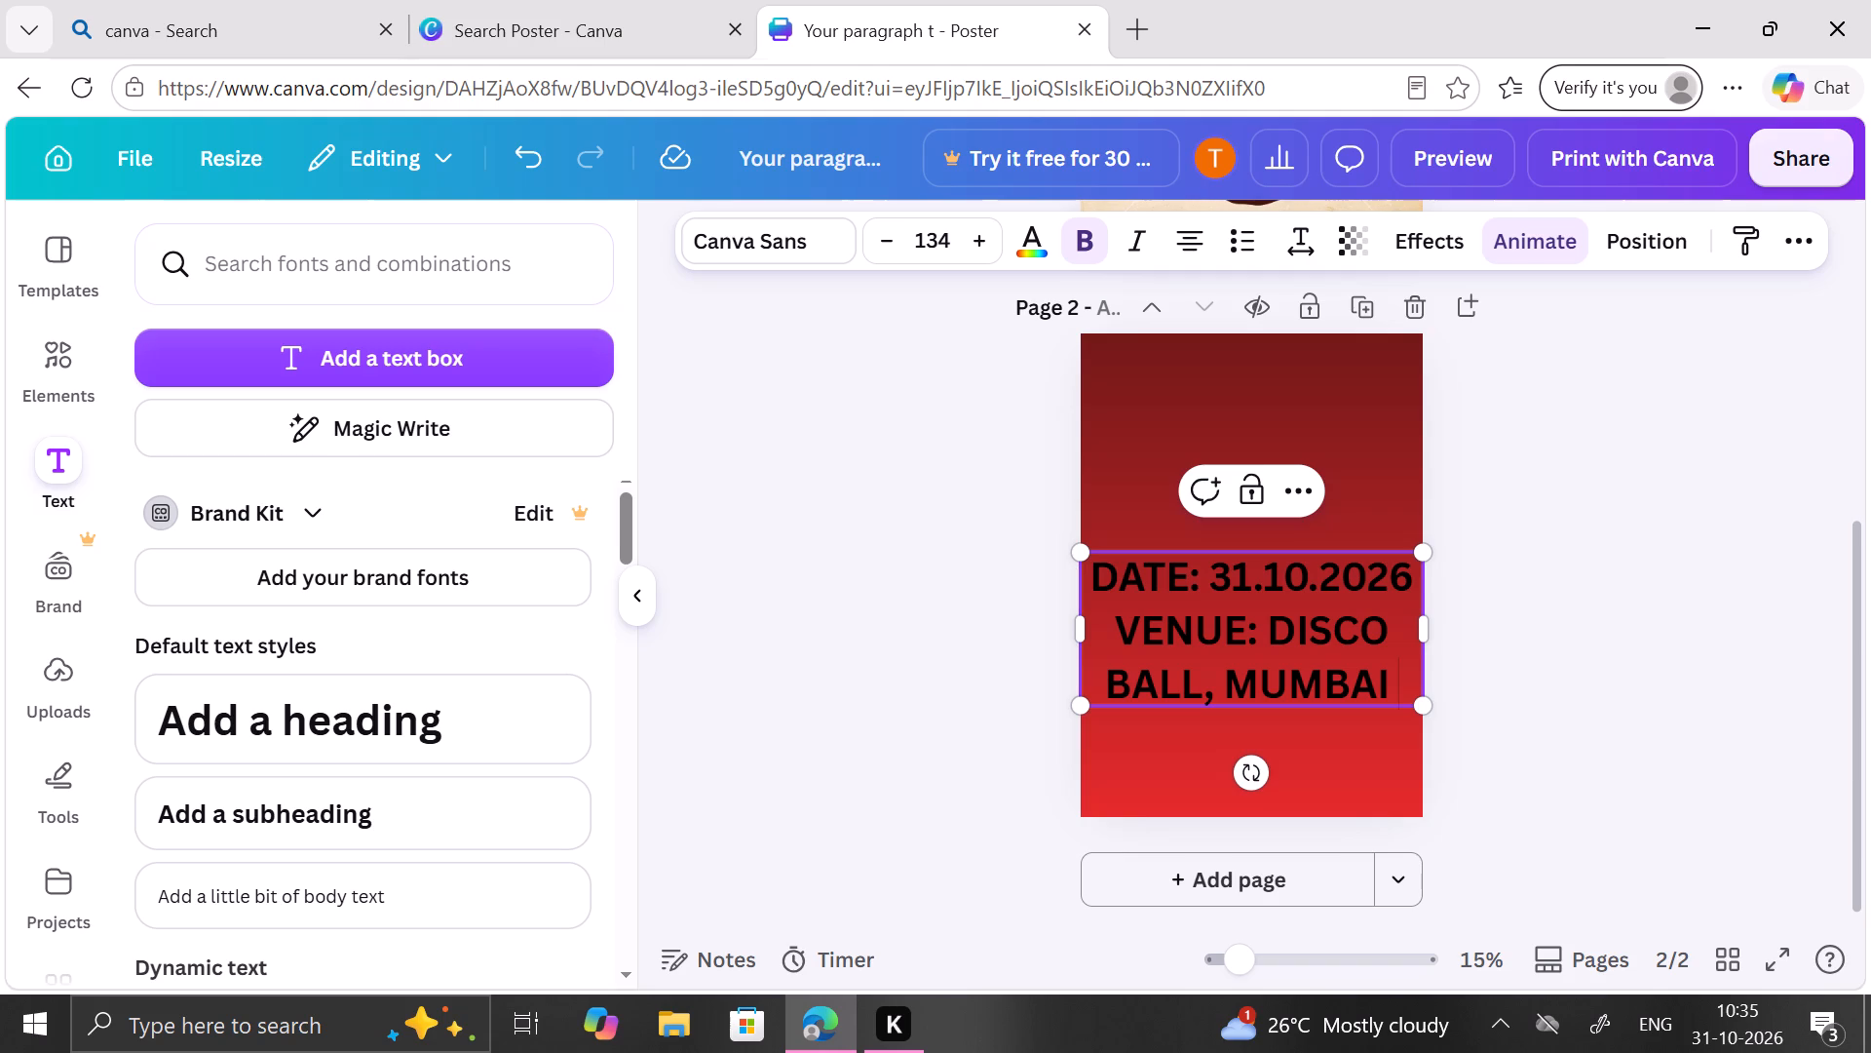
Add the line "TIME: 11:00 PM" below the venue in the heading.
key("Return")
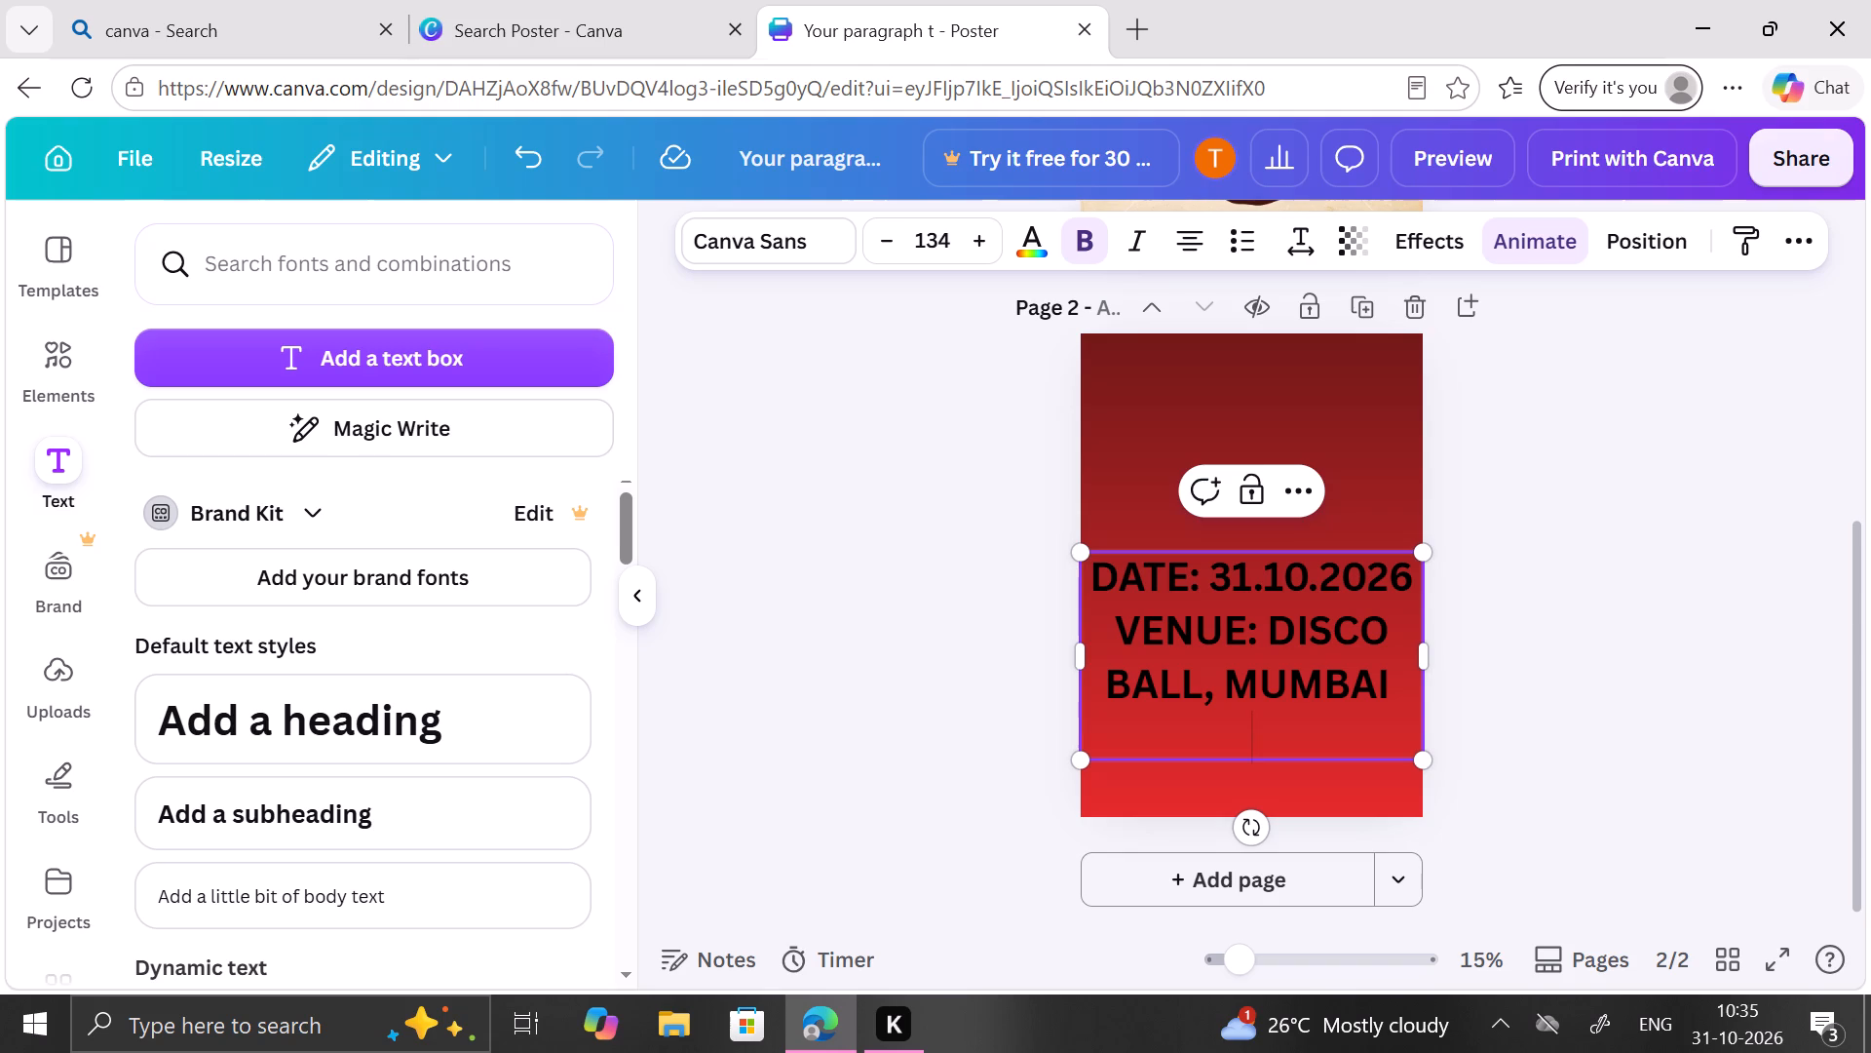
key("t")
type("IME")
key("space")
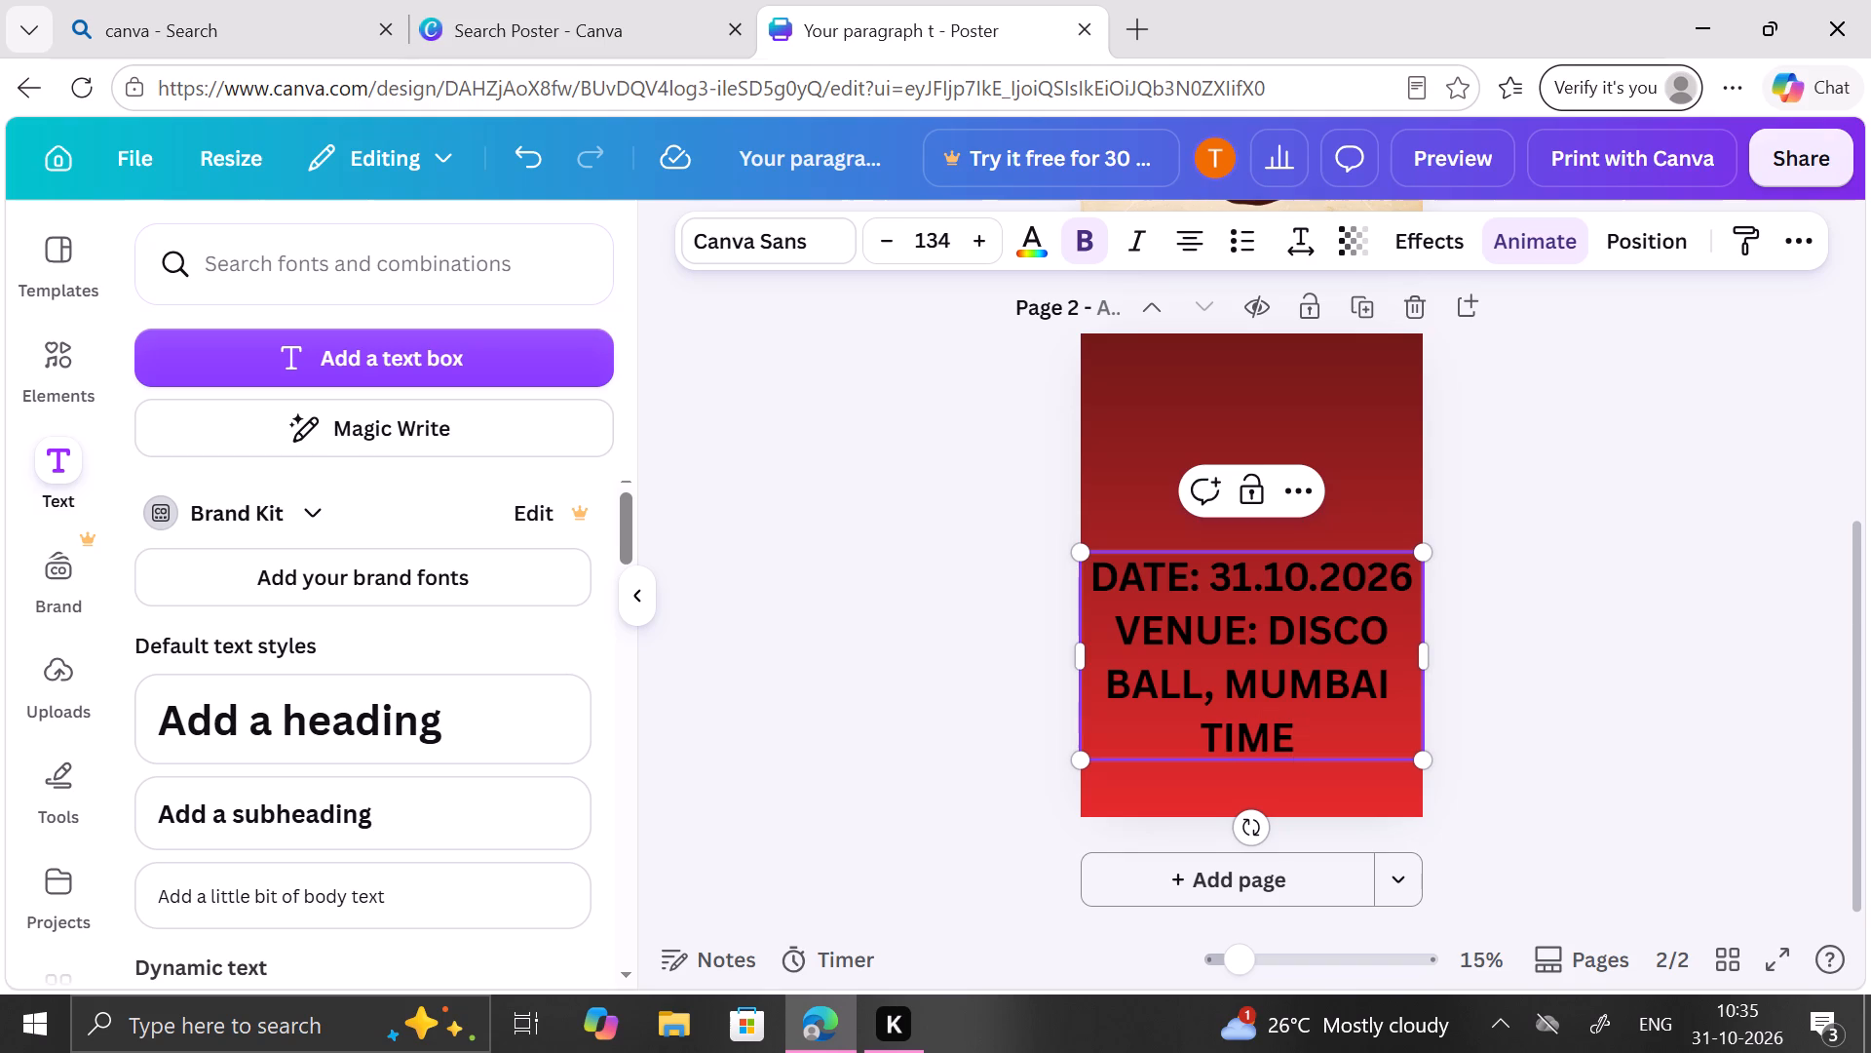
key("BackSpace")
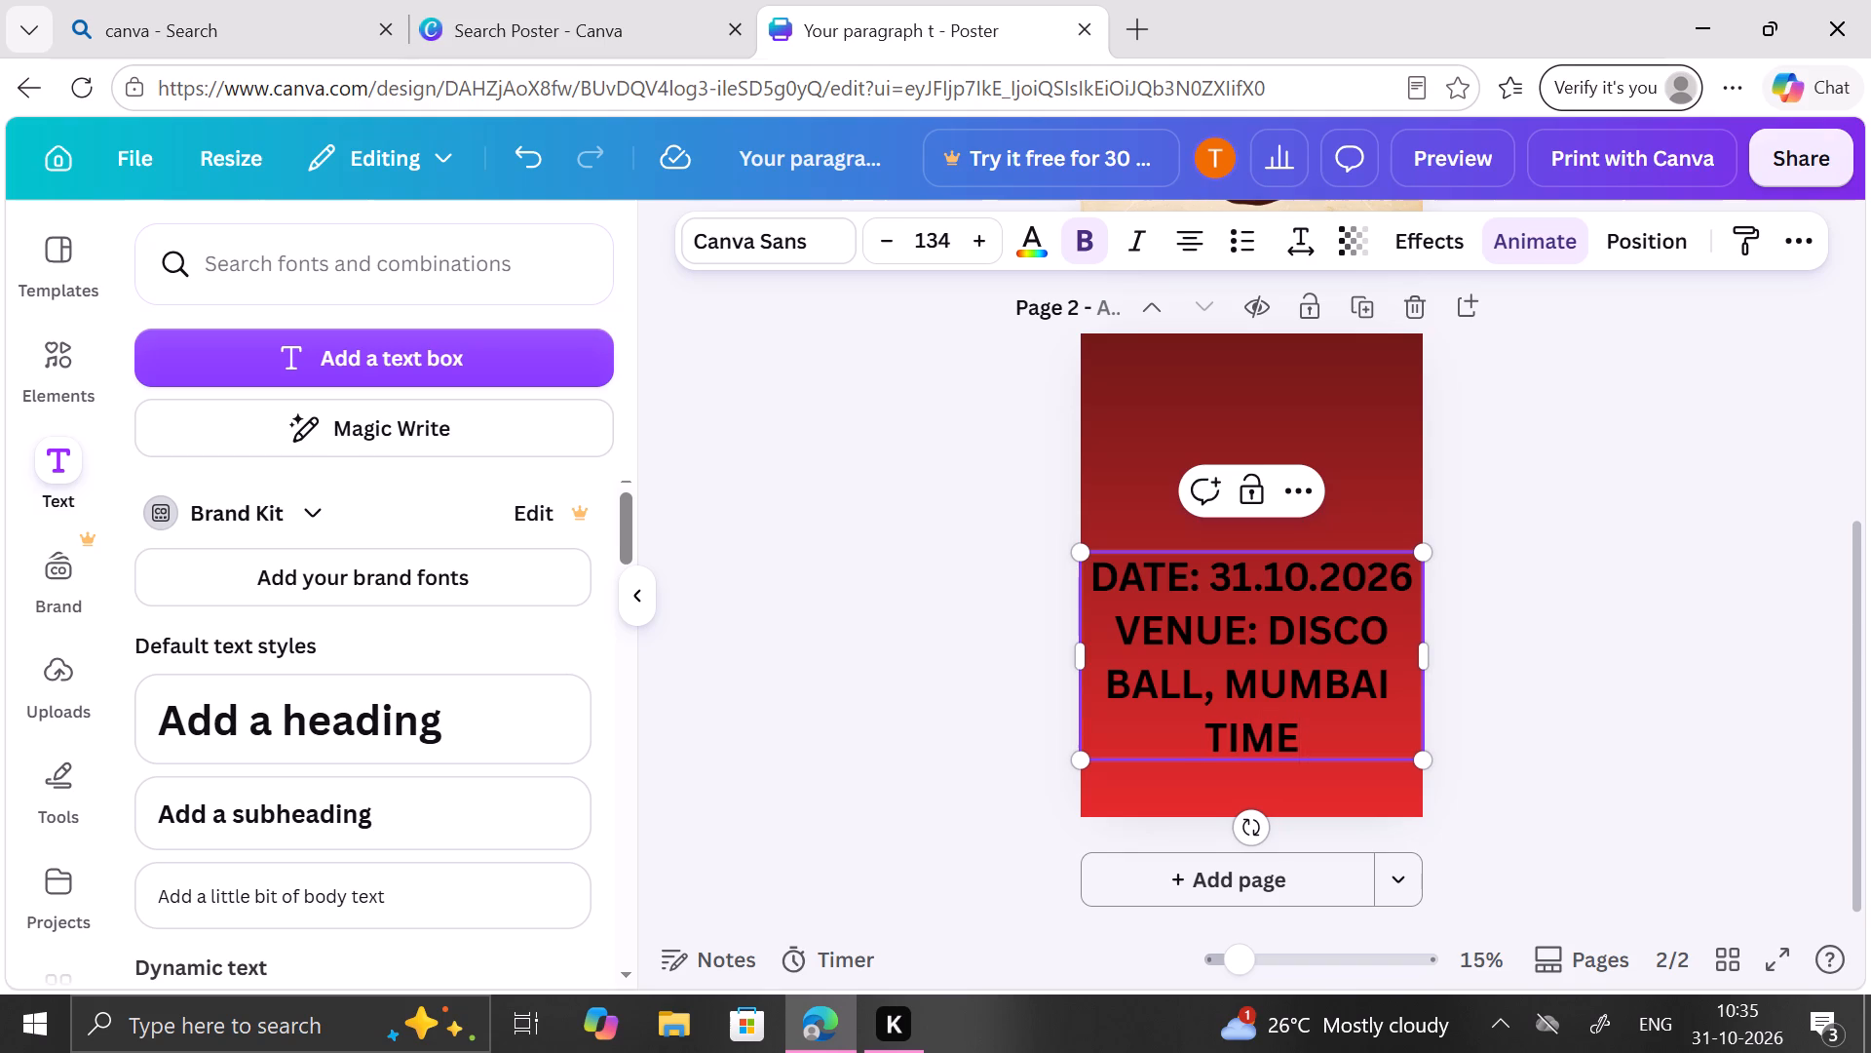
key("Return")
key("semicolon")
key("BackSpace")
key("BackSpace")
key("Return")
key("semicolon")
key("BackSpace")
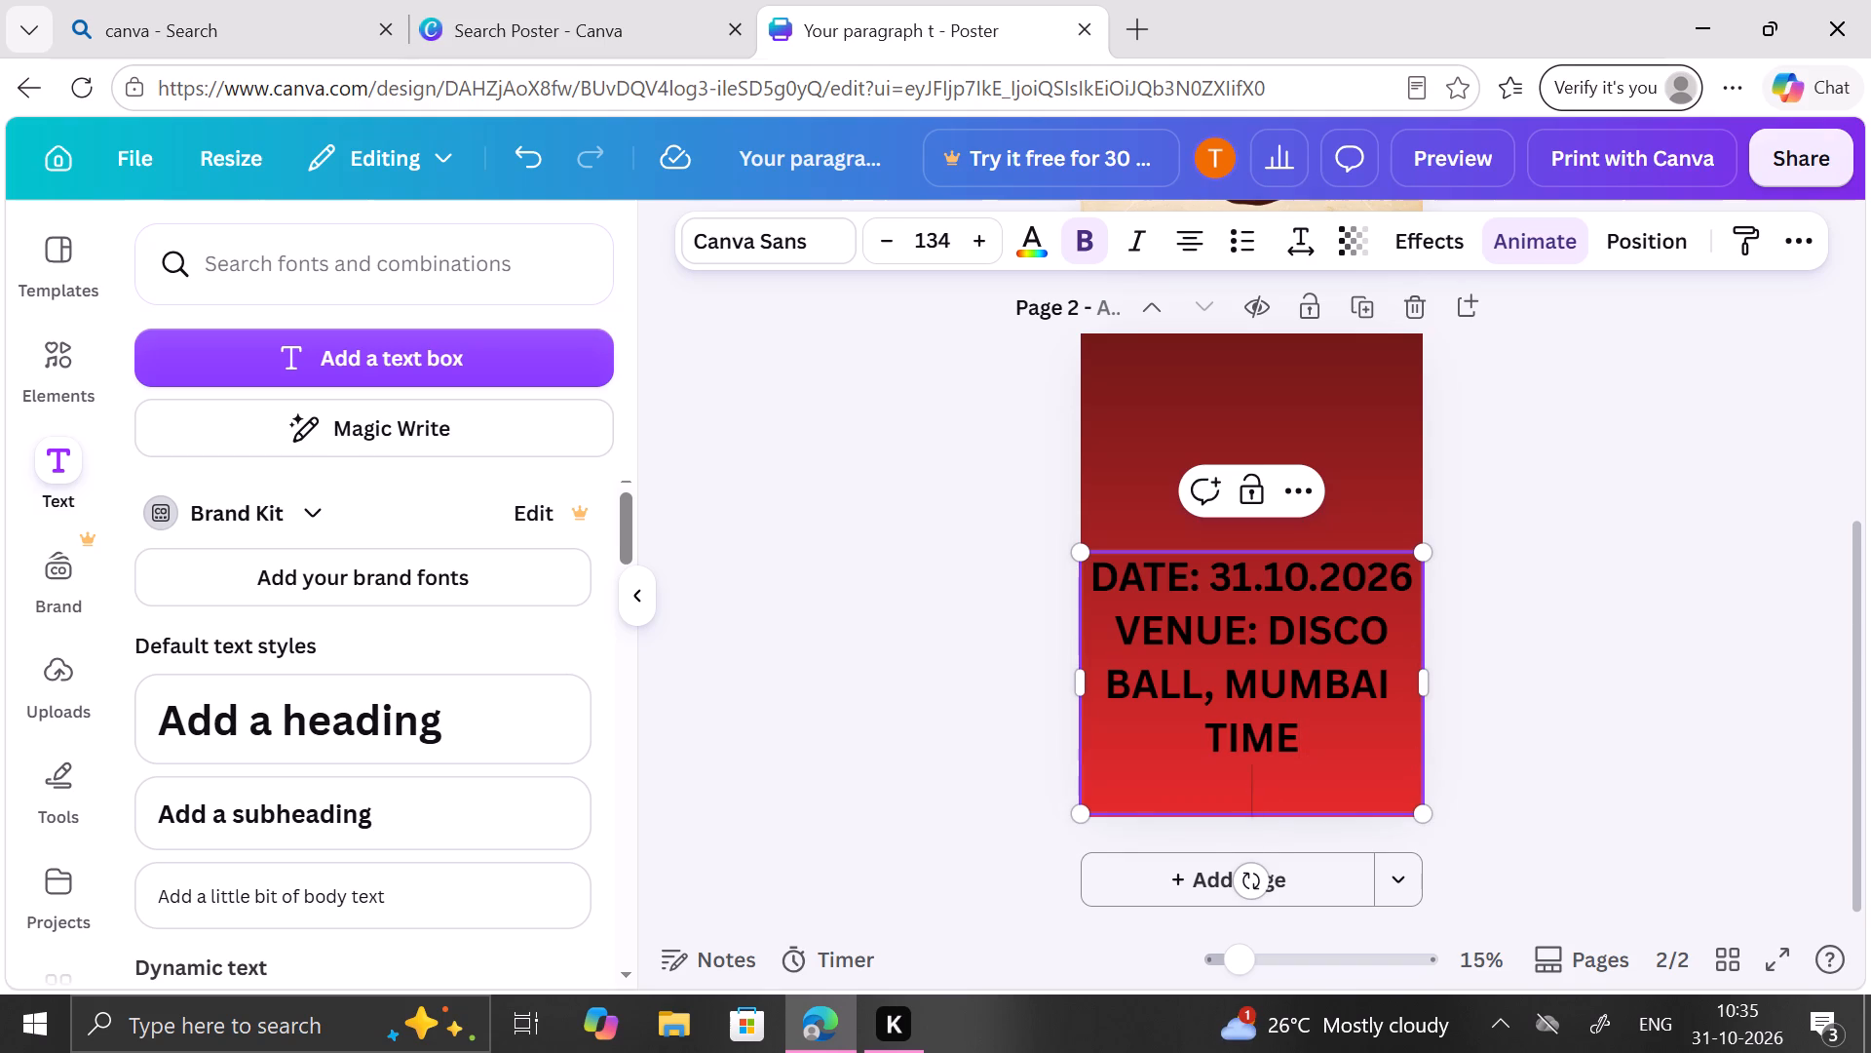
key("BackSpace")
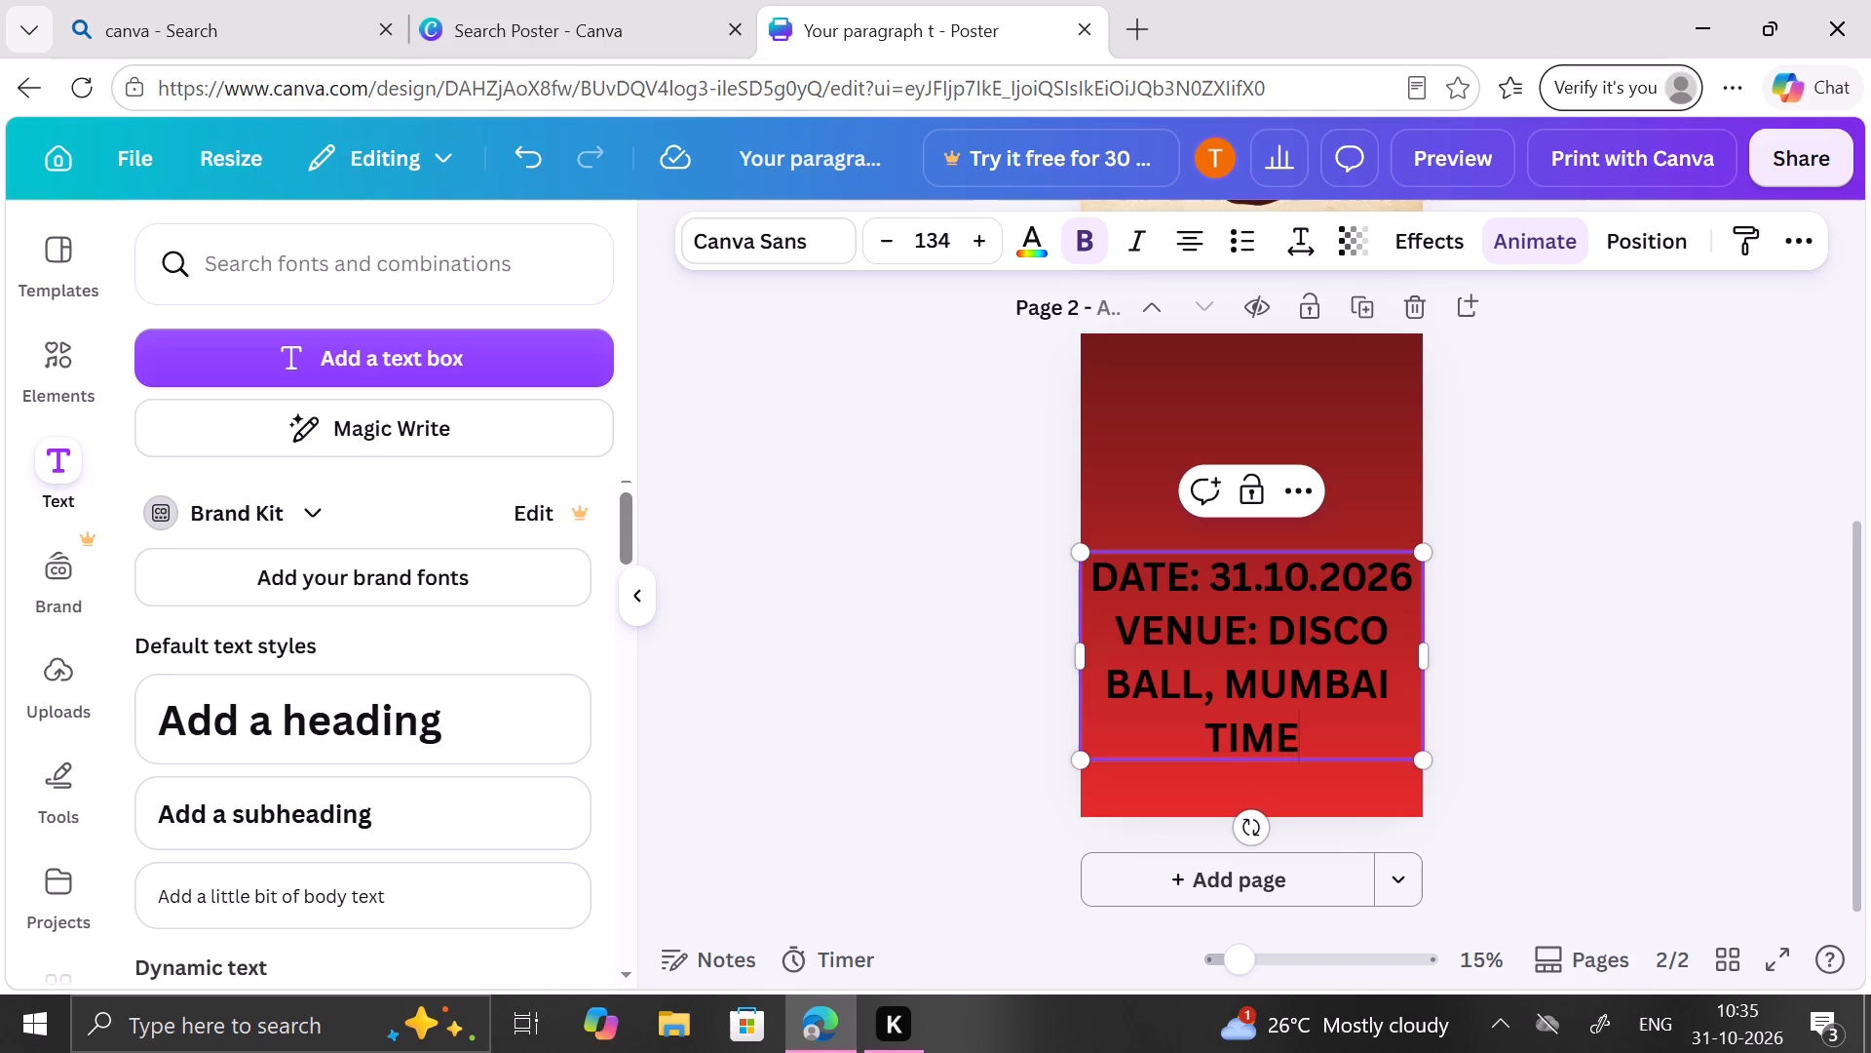
type(":")
key("space")
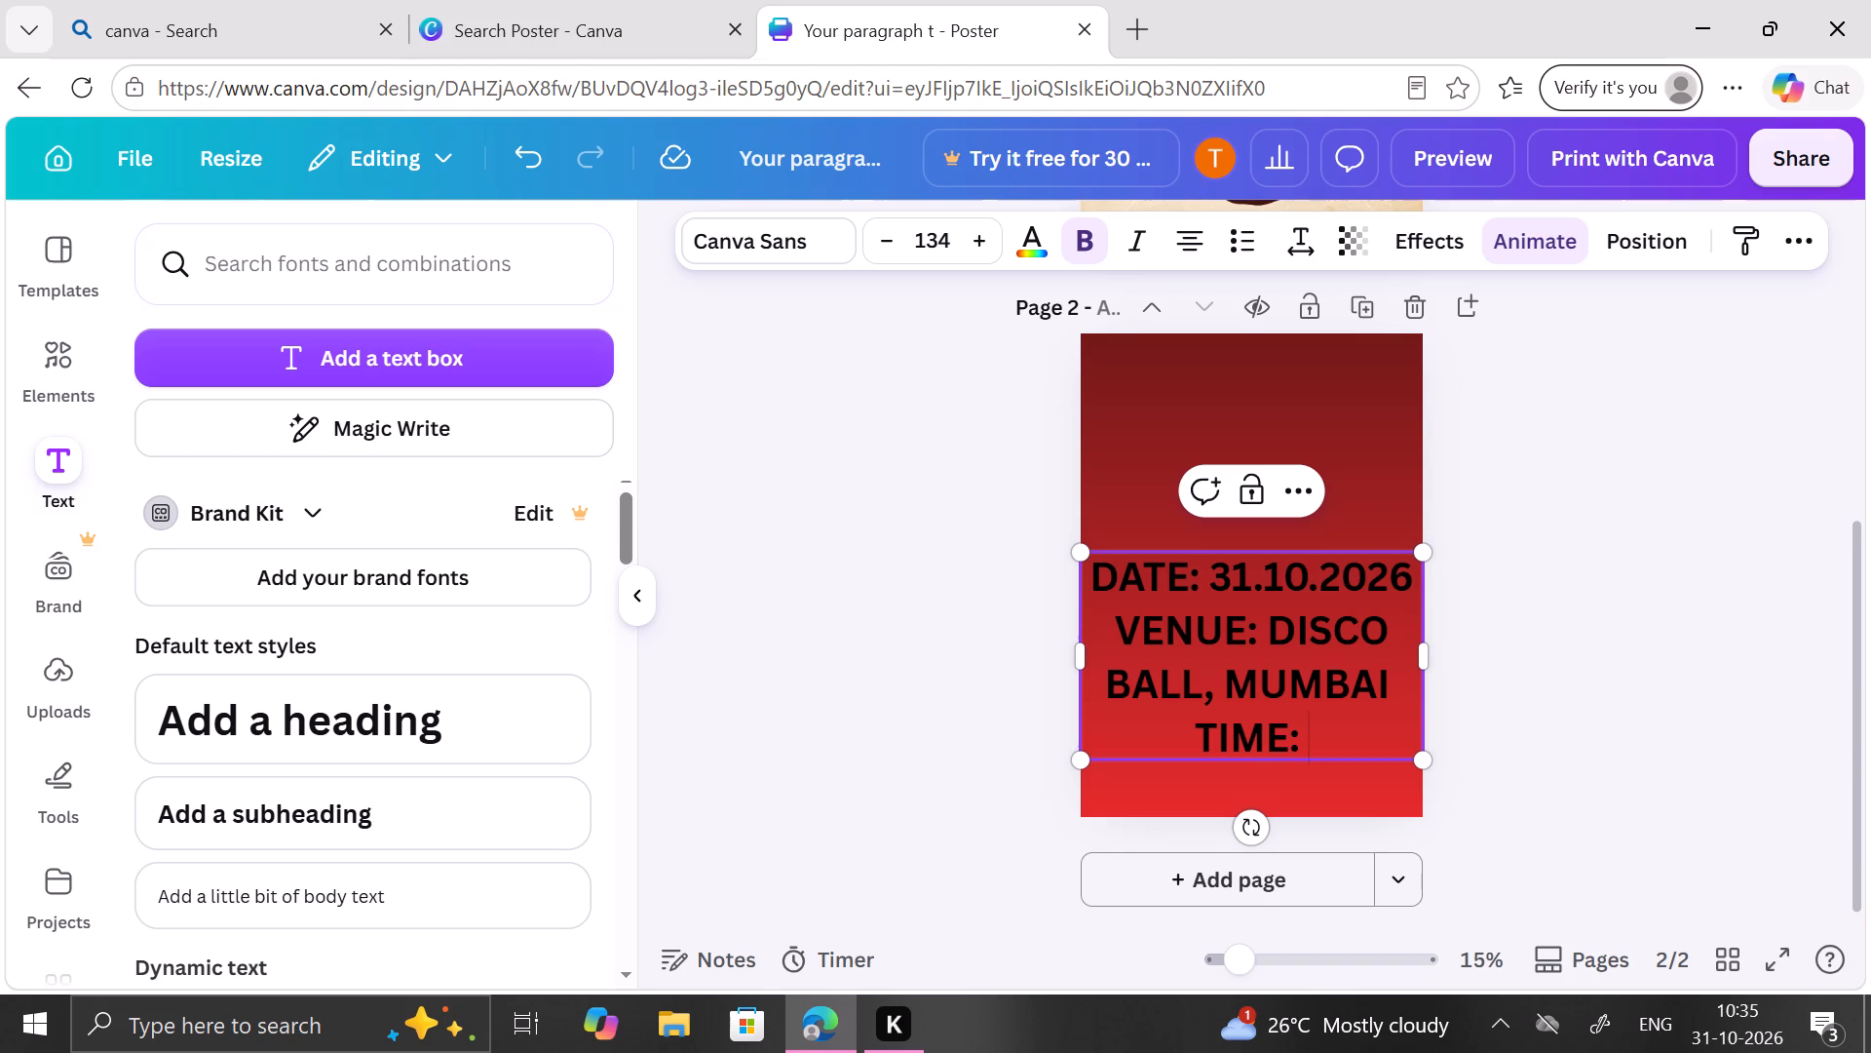
type("11")
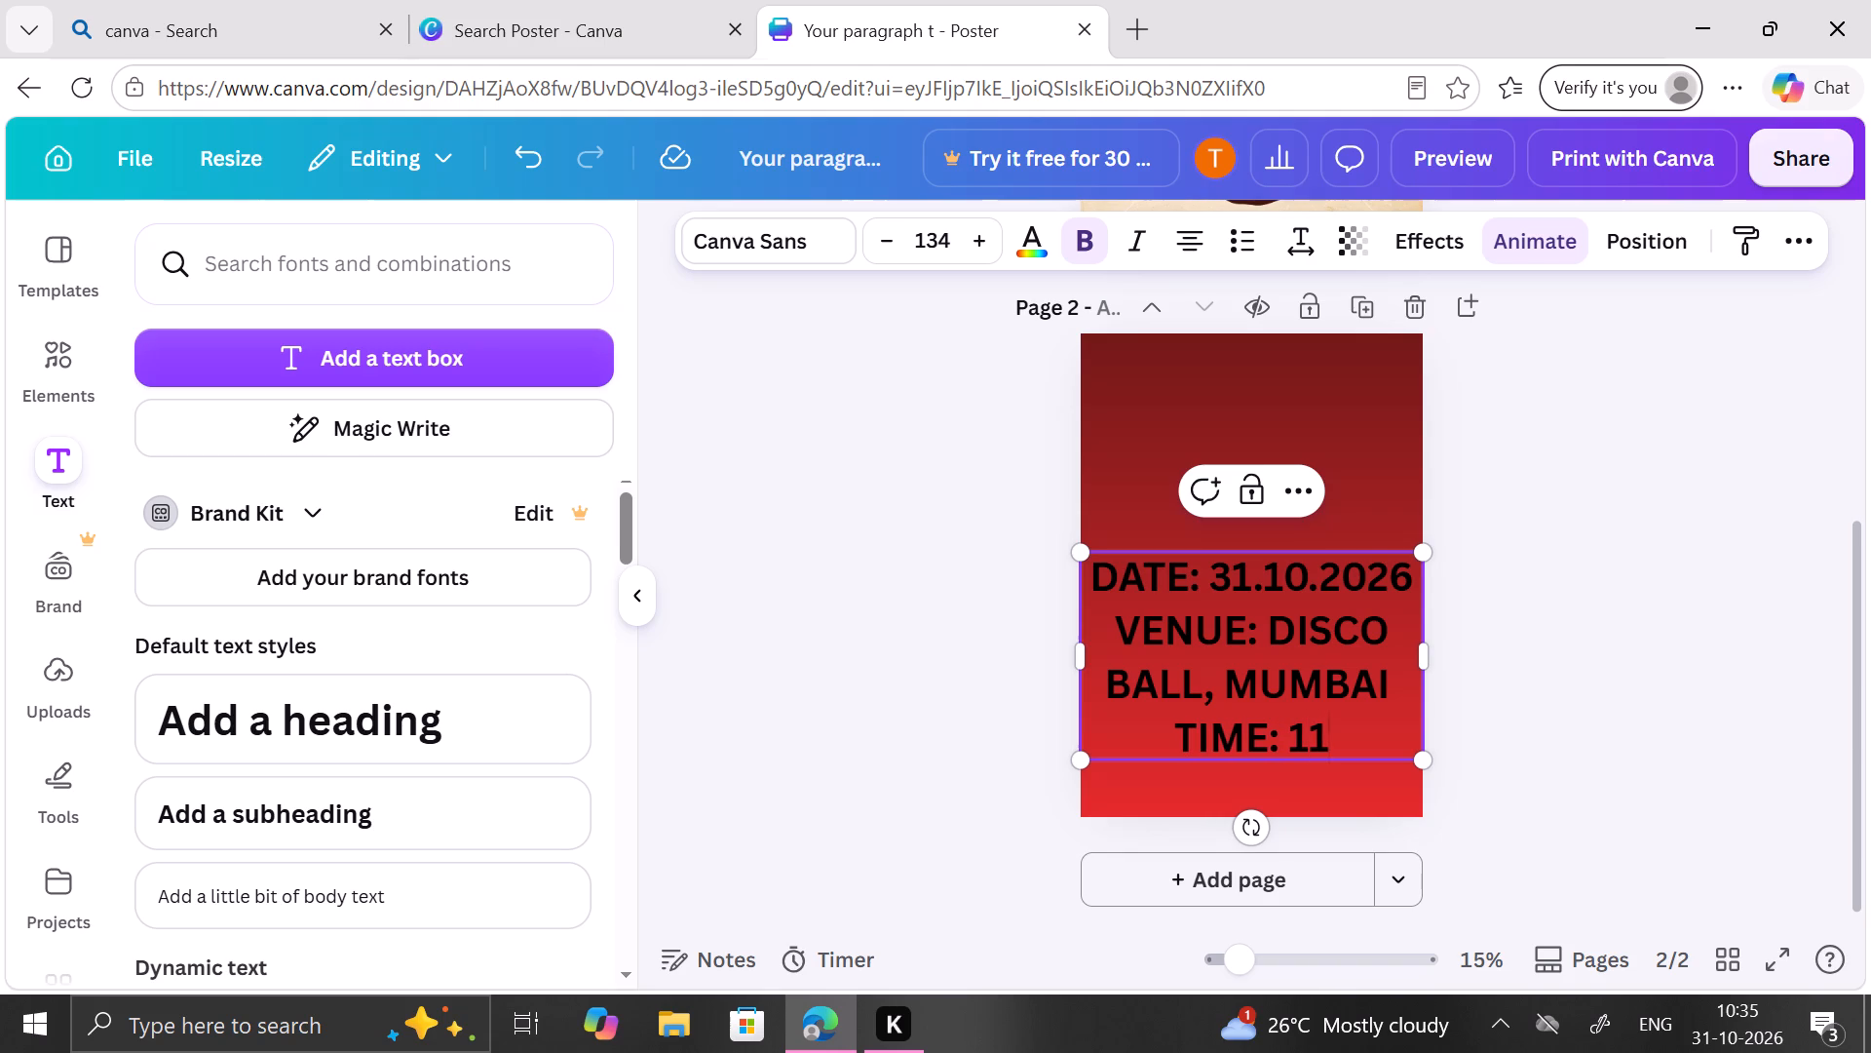
key("Return")
key("semicolon")
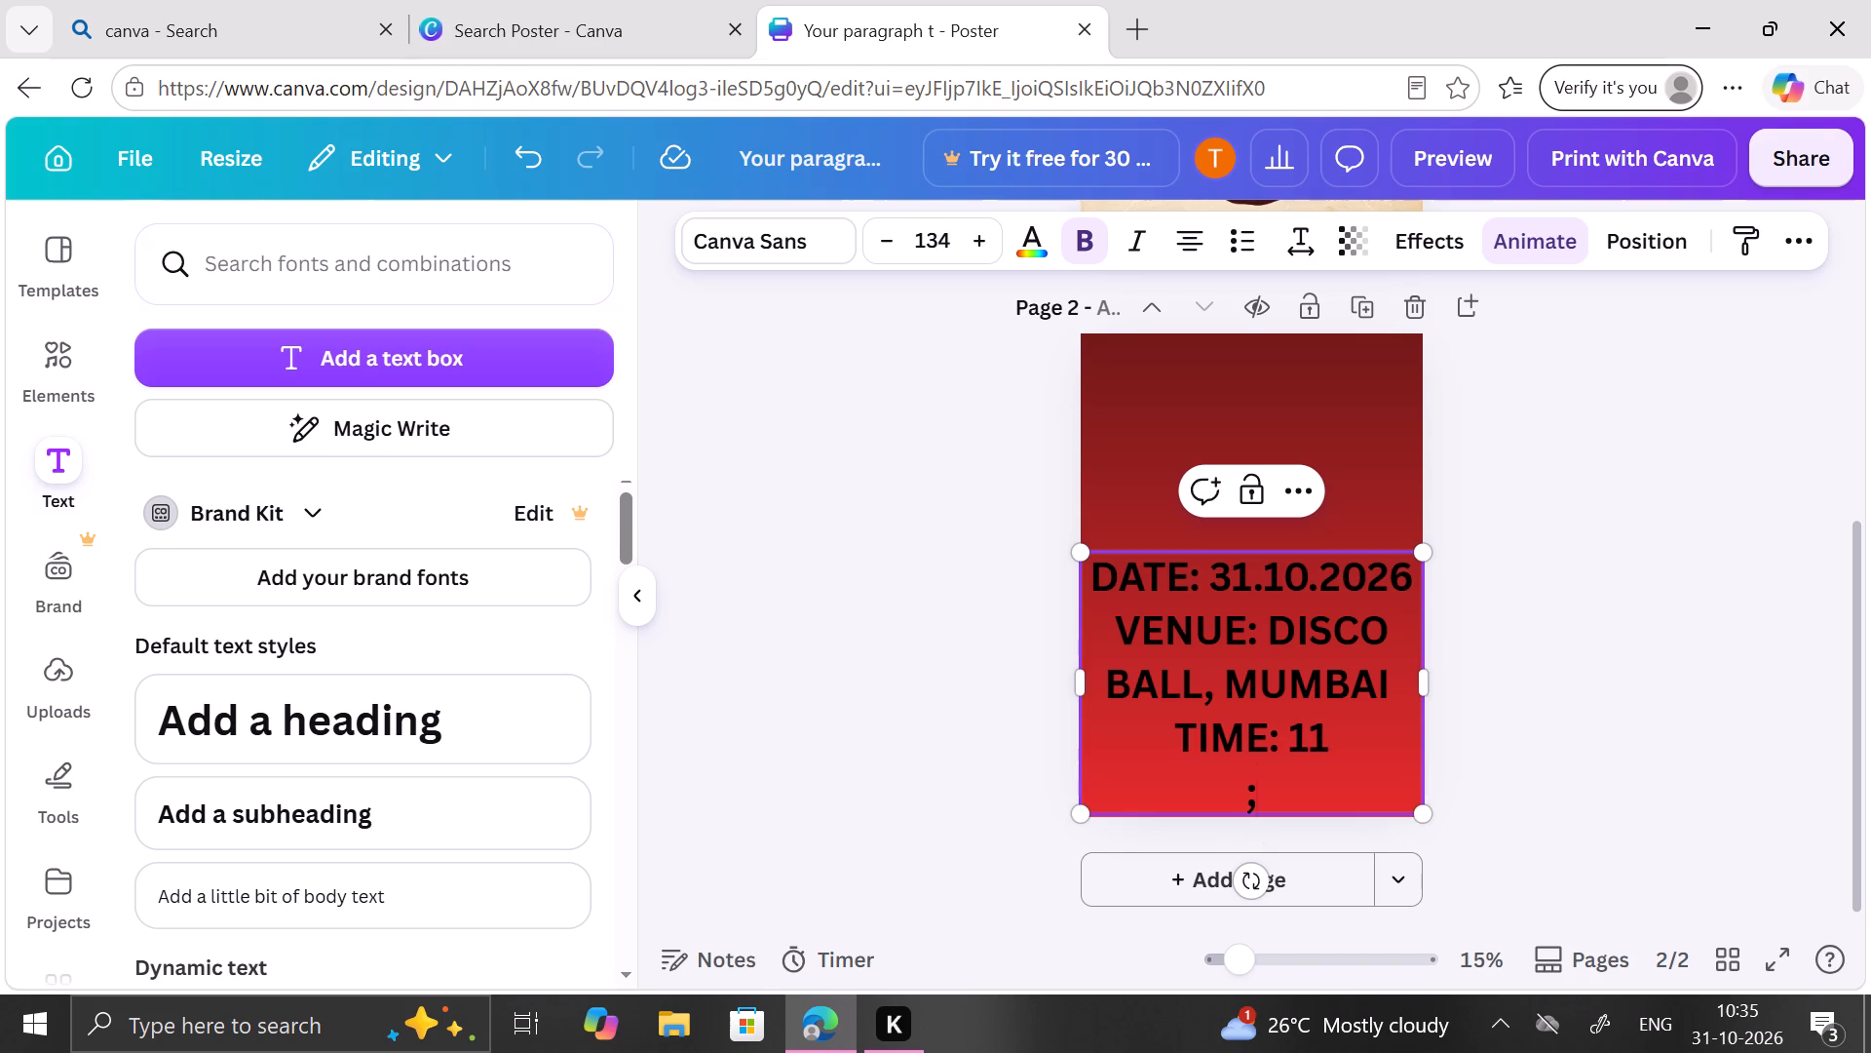
key("BackSpace")
key("BackSpace")
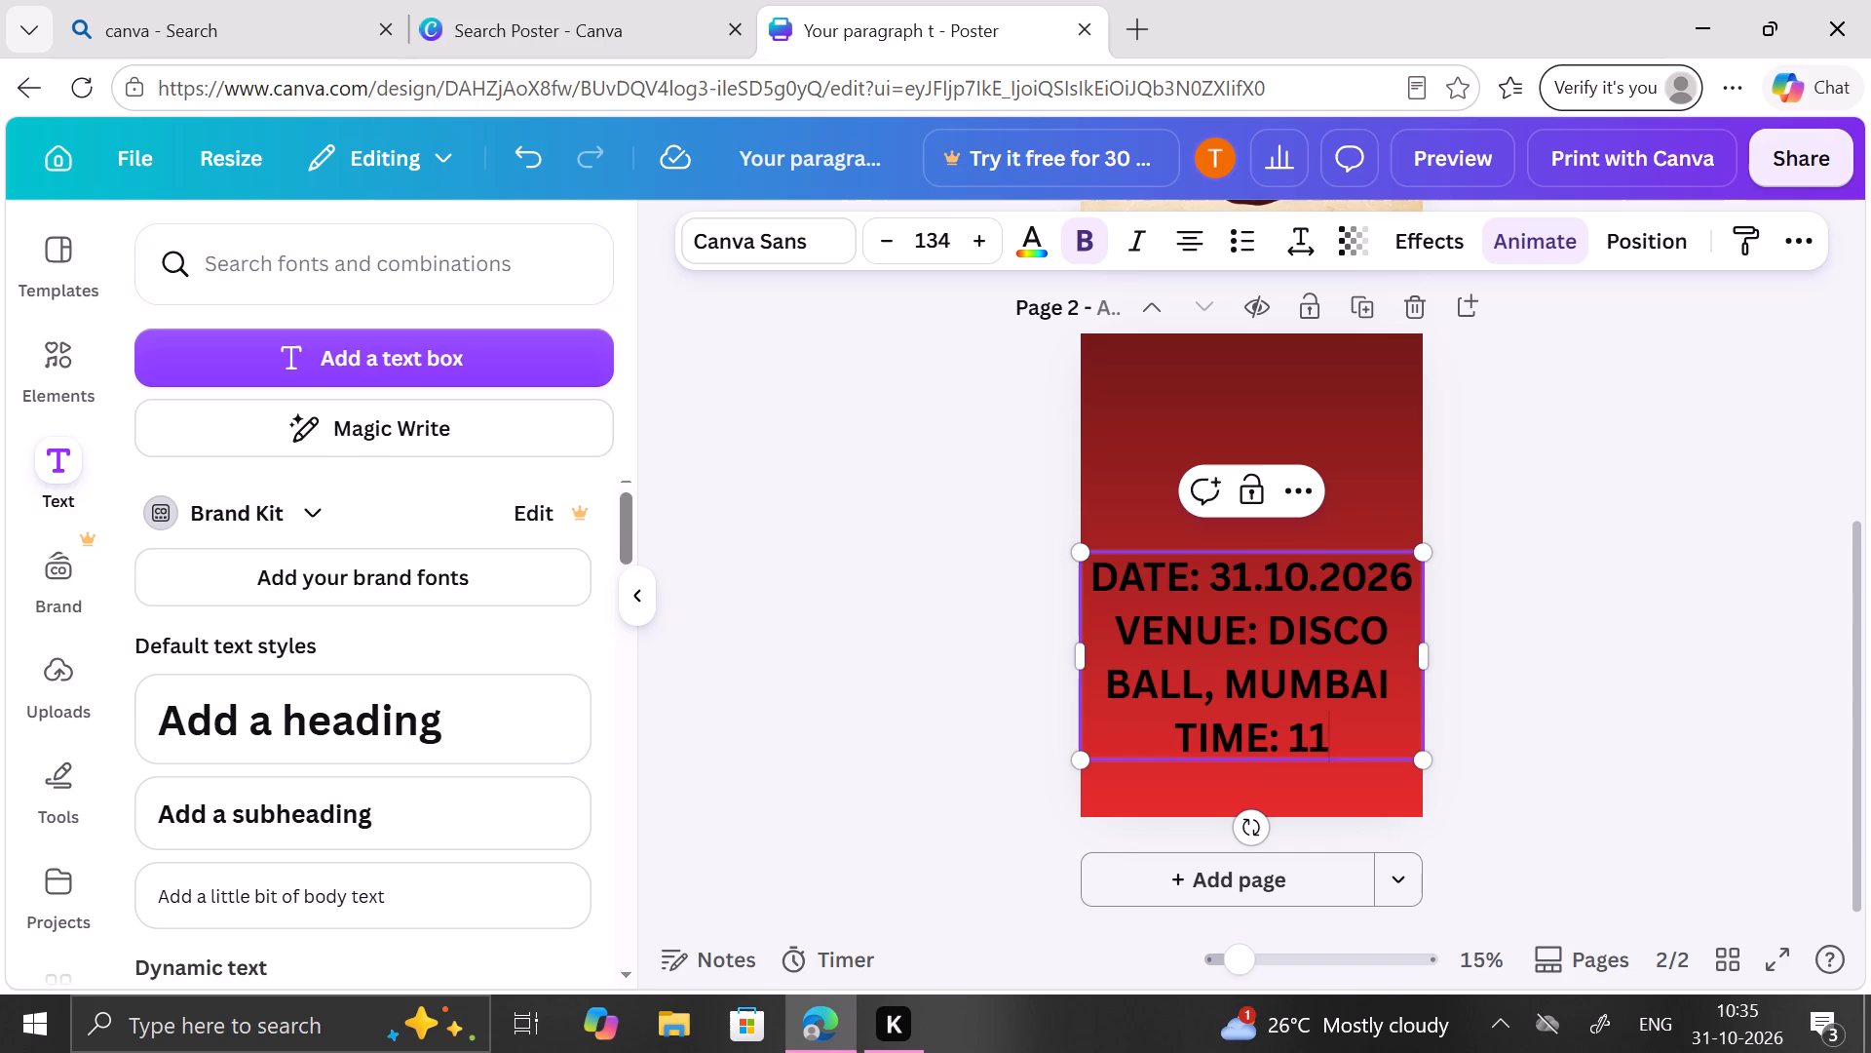
key("shift+colon")
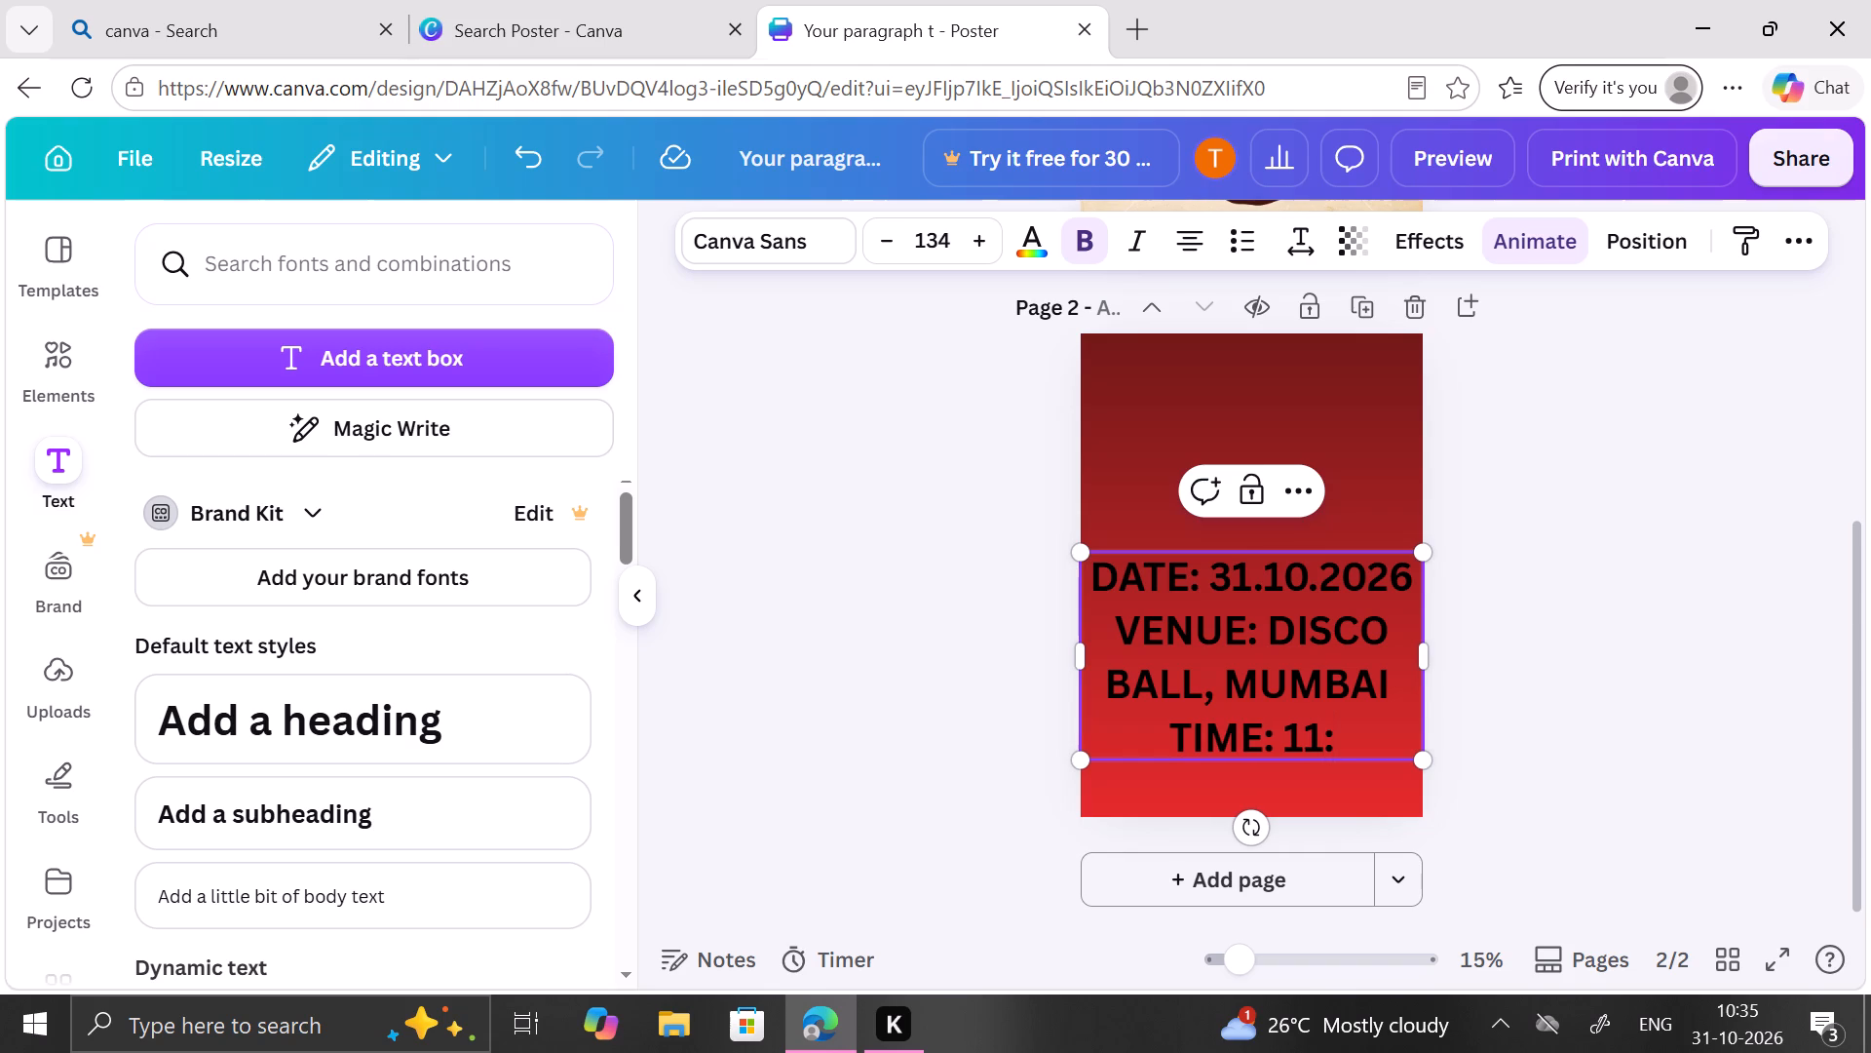
type("00 PM")
key("space")
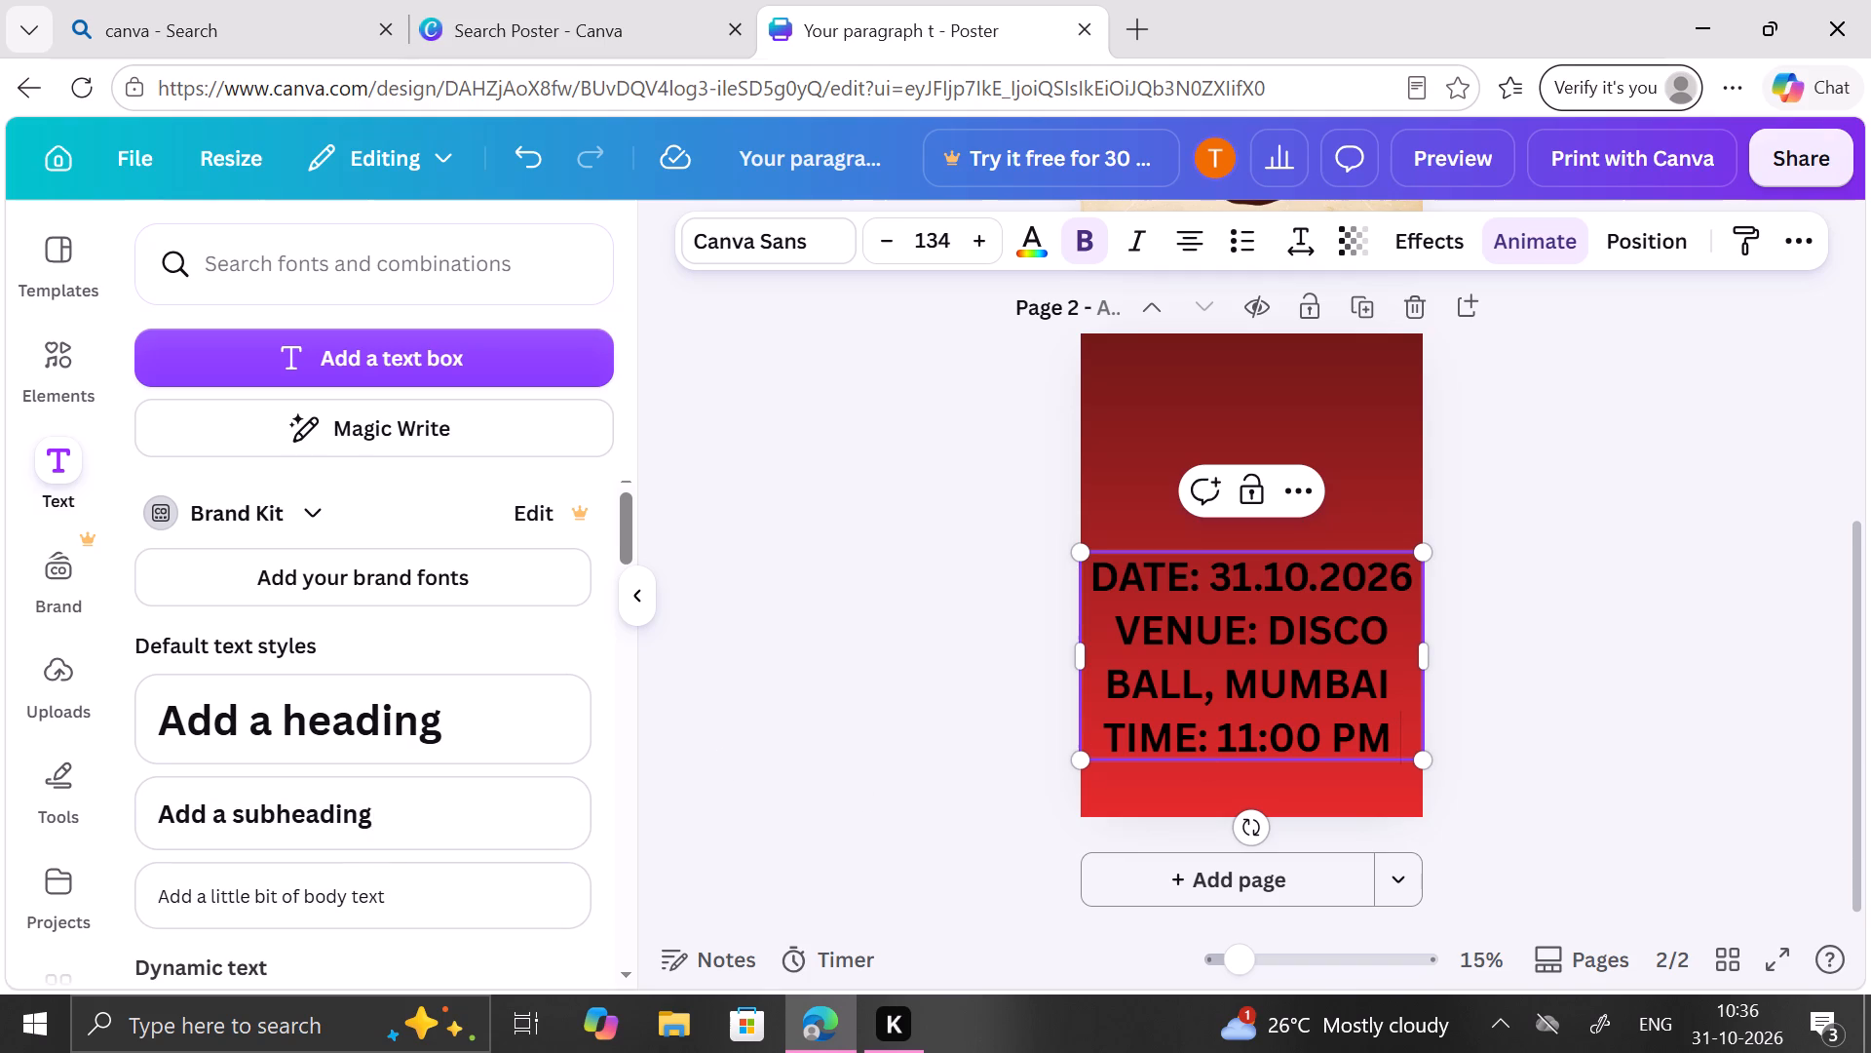
Add the line "DRESS CODE:" below the time in the second page's heading.
key("Return")
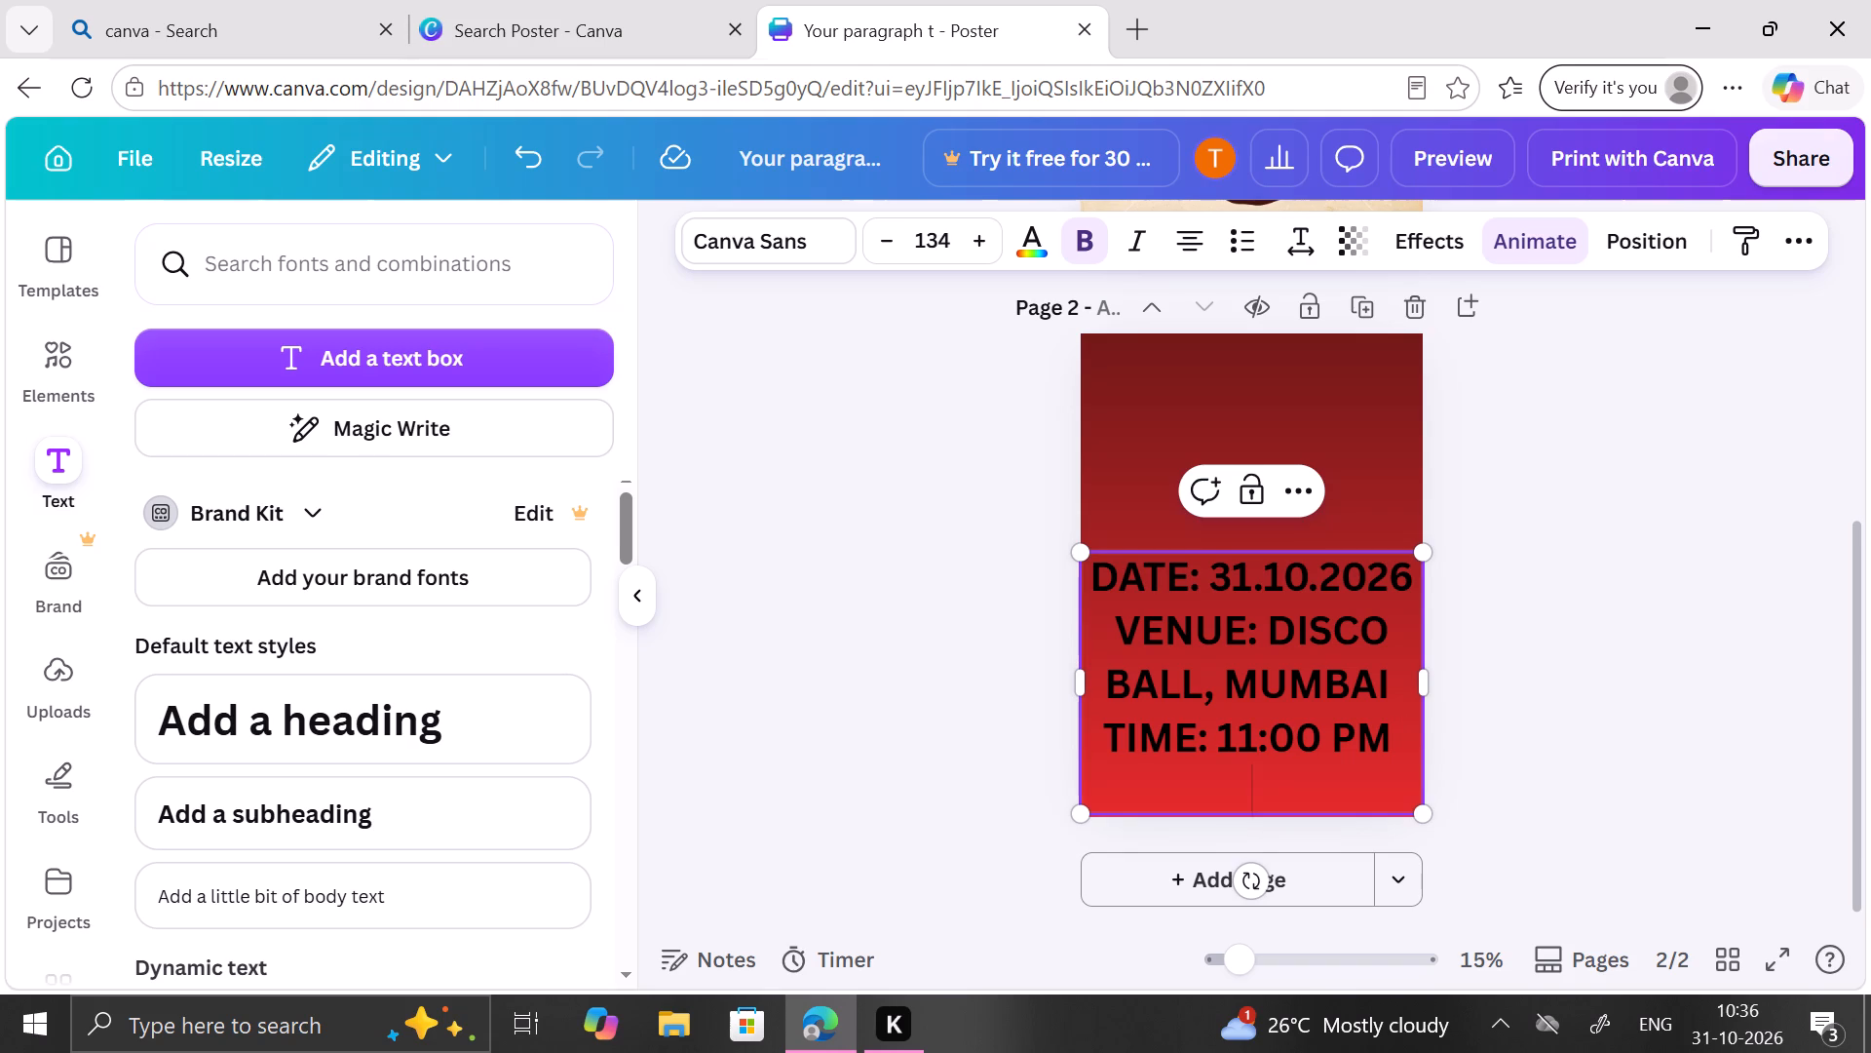
key("w")
key("BackSpace")
key("e")
key("BackSpace")
type("DRESS")
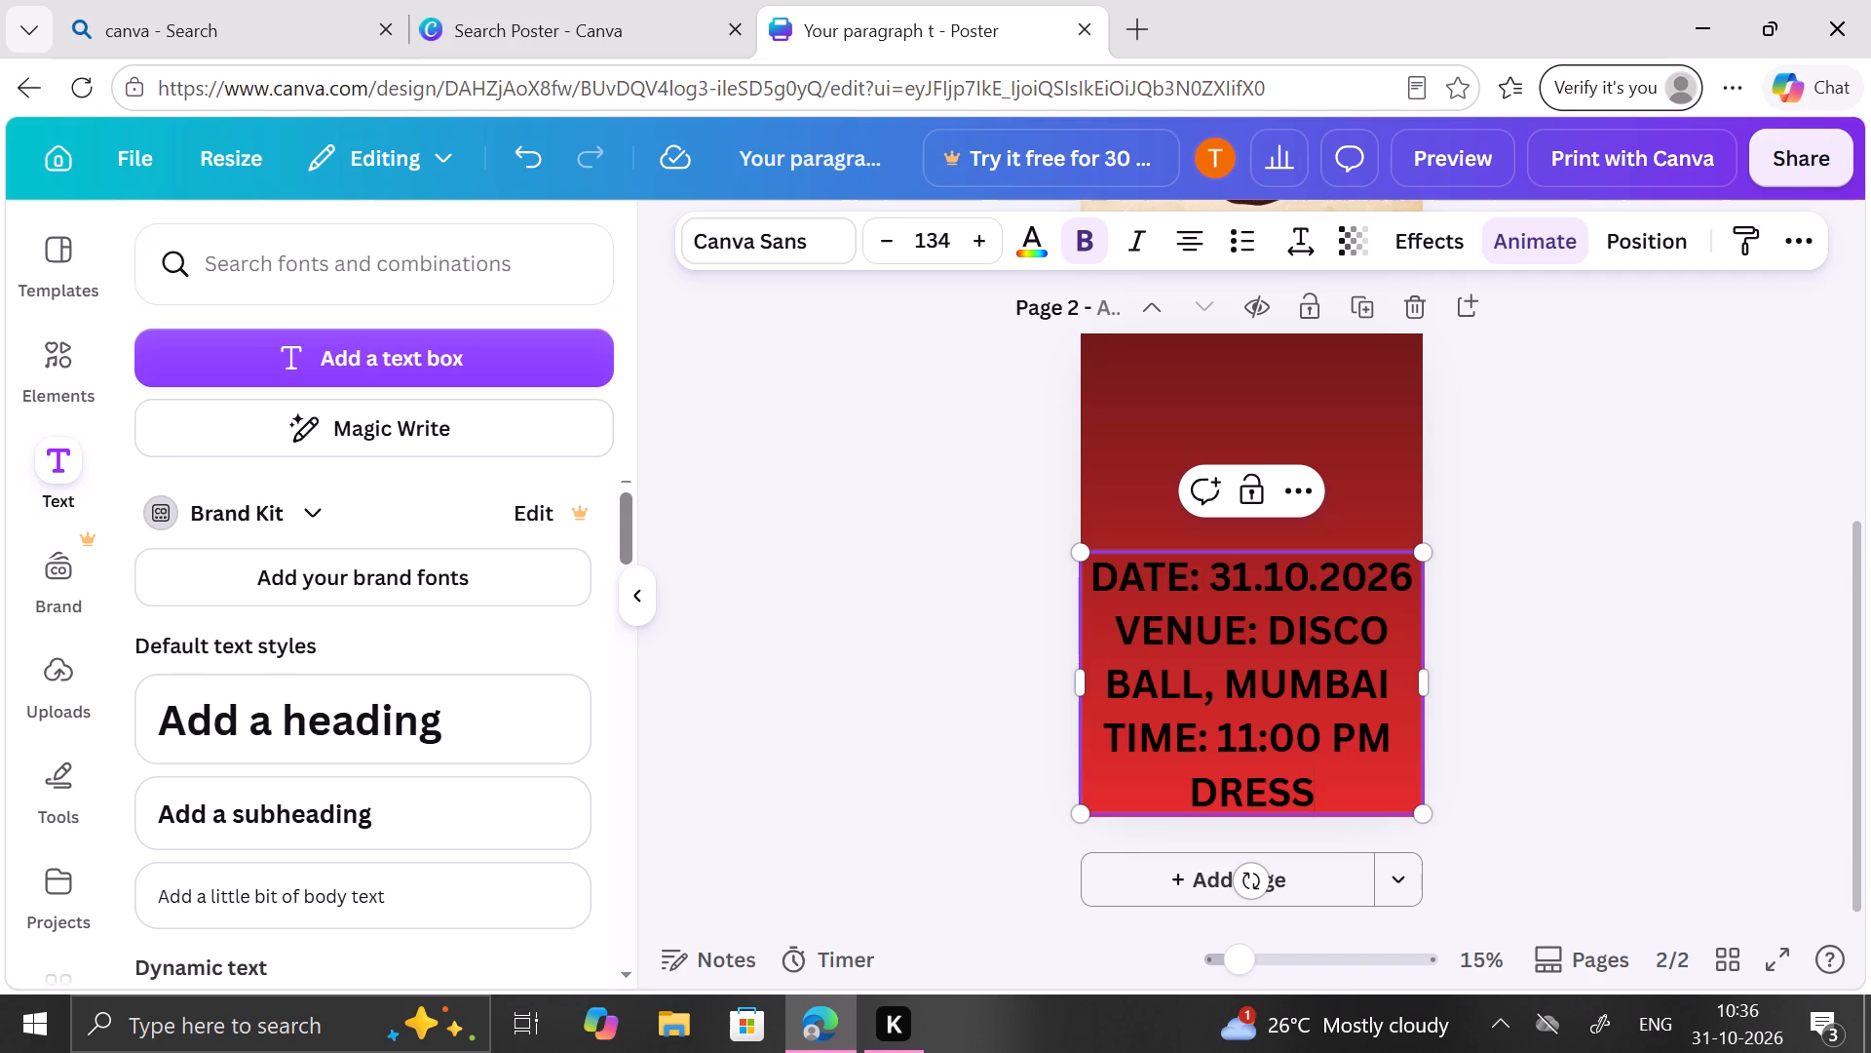
key("space")
type("CODE")
key("space")
key("BackSpace")
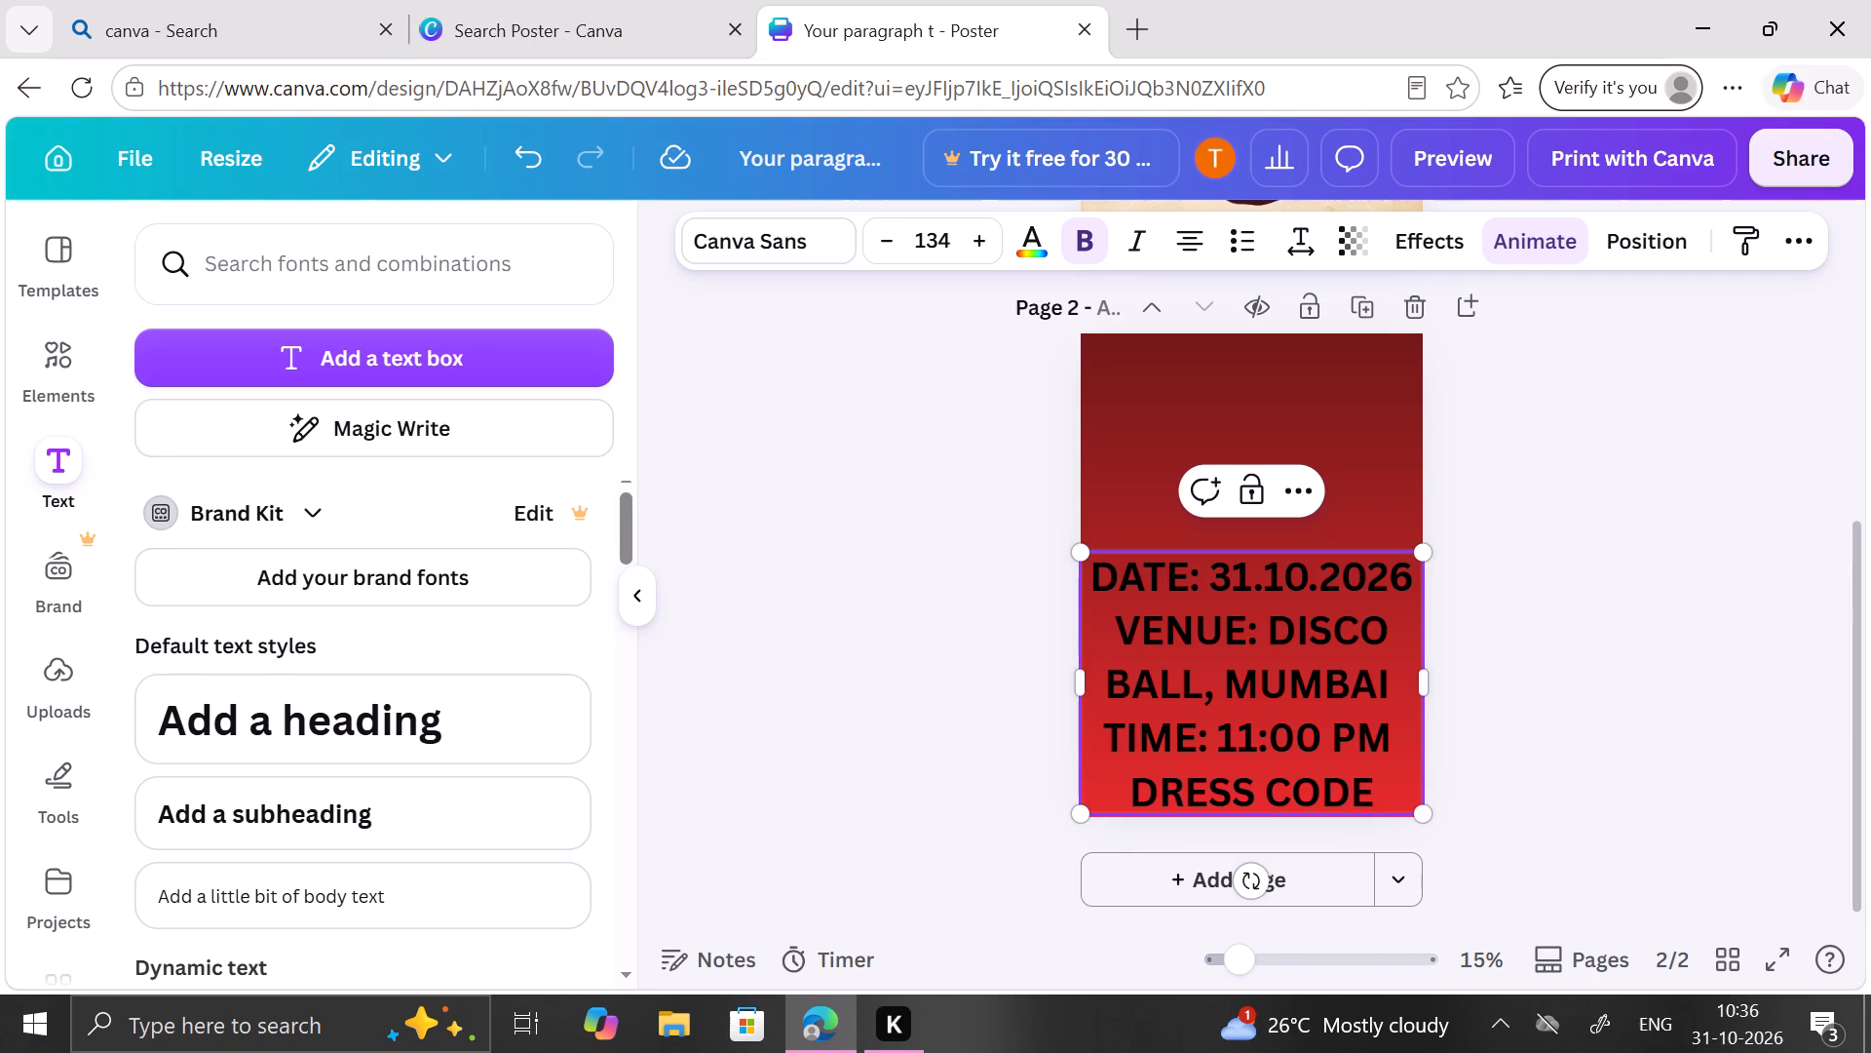
key("Return")
key("BackSpace")
key("Return")
key("semicolon")
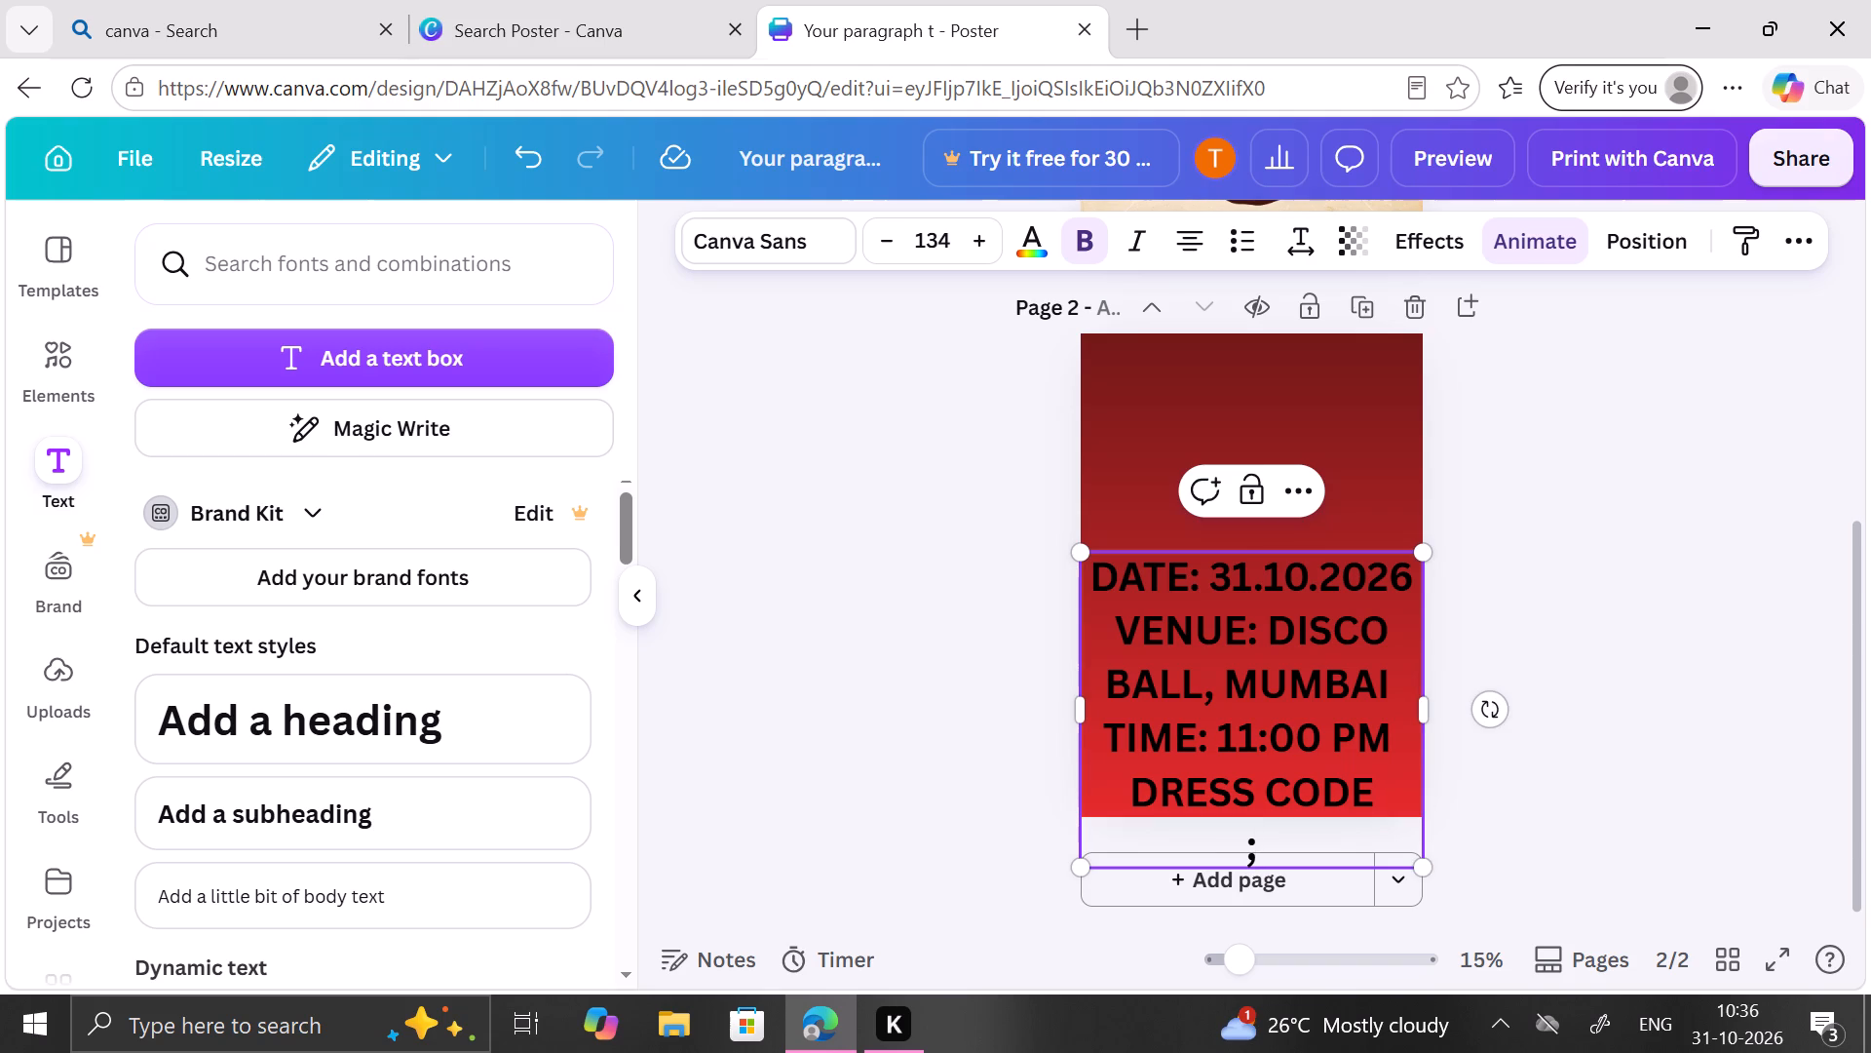
key("BackSpace")
key("shift+colon")
key("BackSpace")
key("BackSpace")
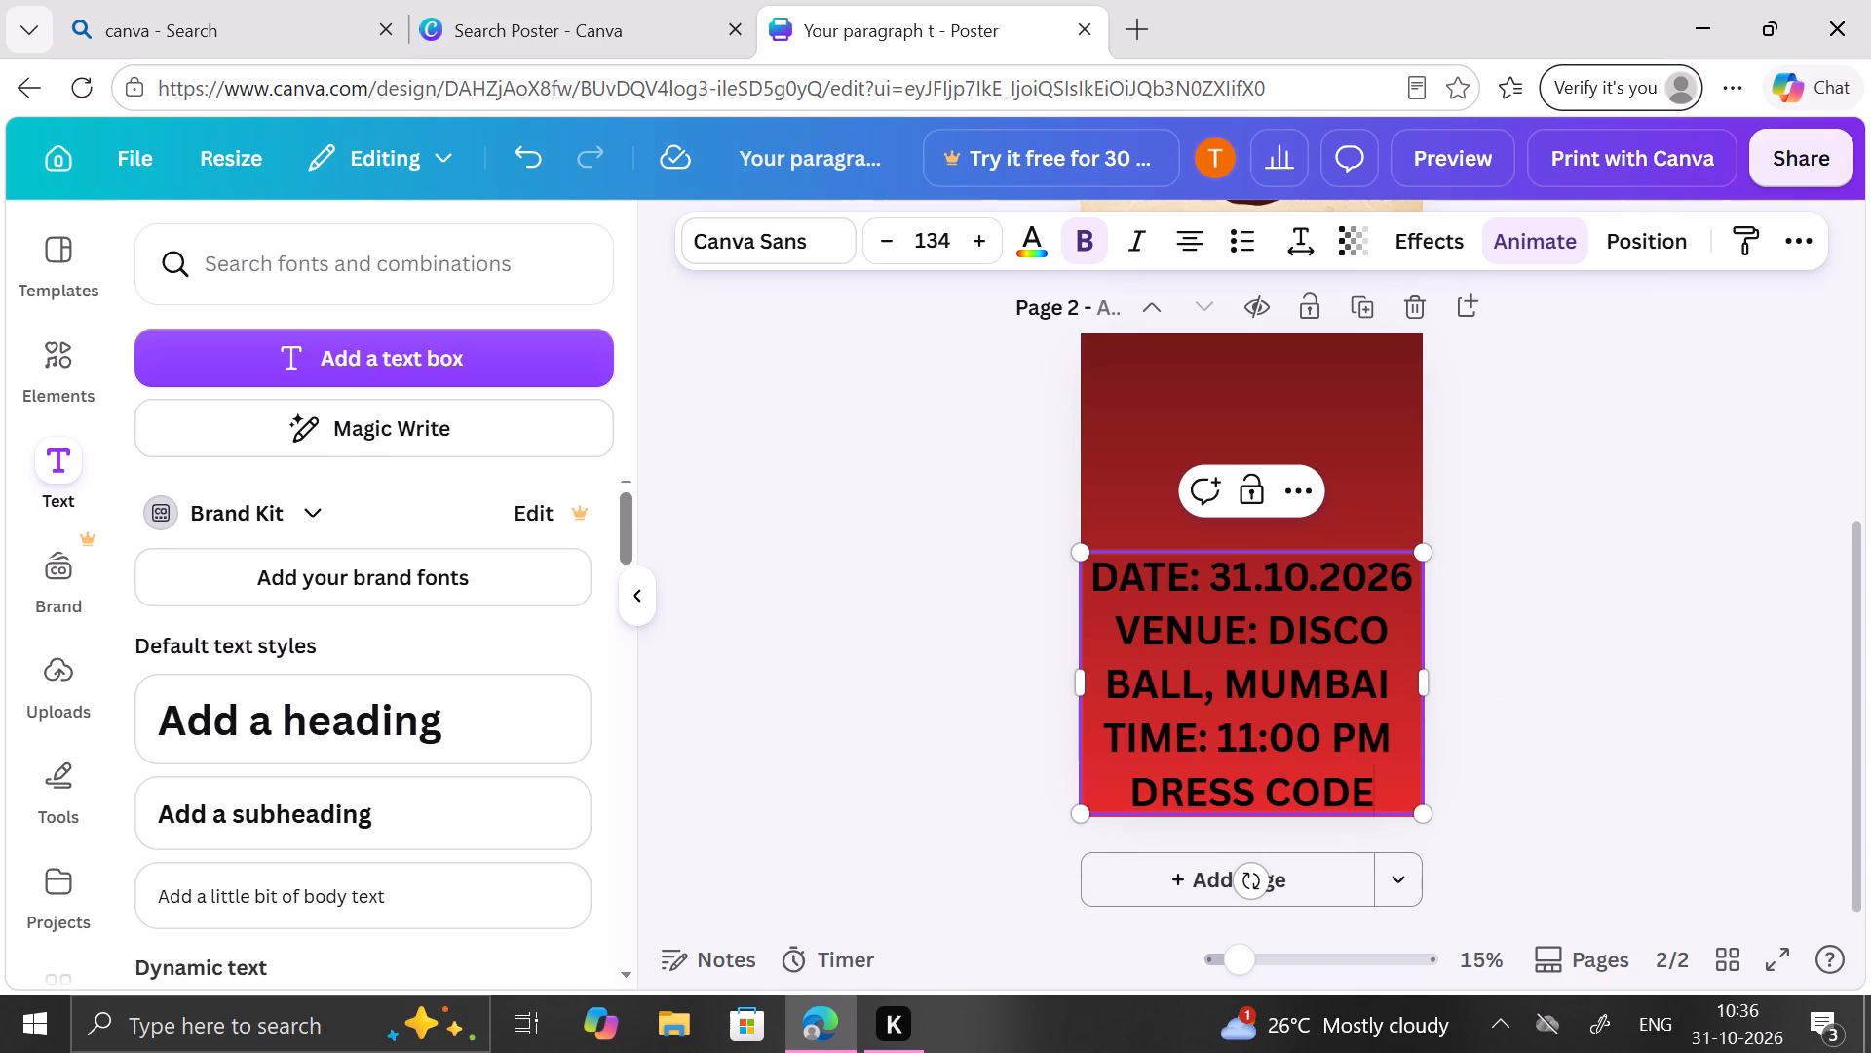
key("shift+colon")
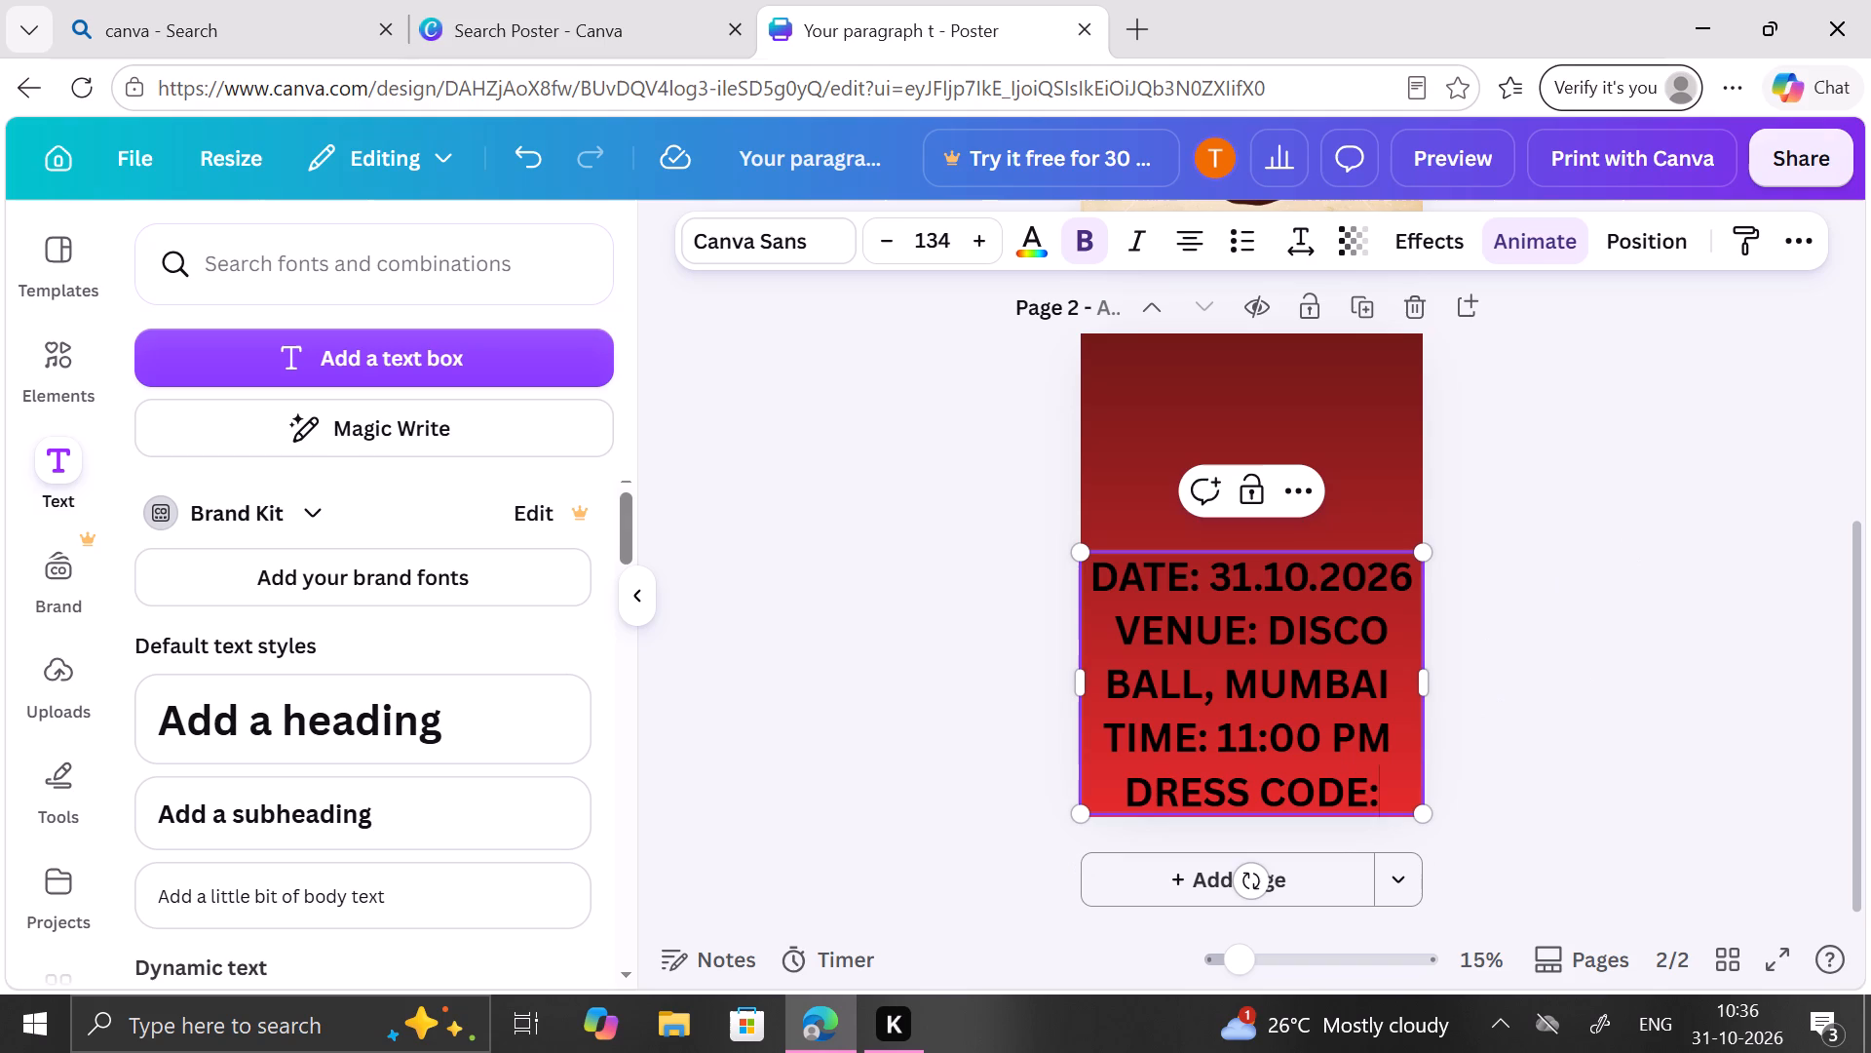
Scale the event details text box down slightly to a font size of about 130.
left_click(1288, 629)
left_click_drag(1415, 557, 1400, 487)
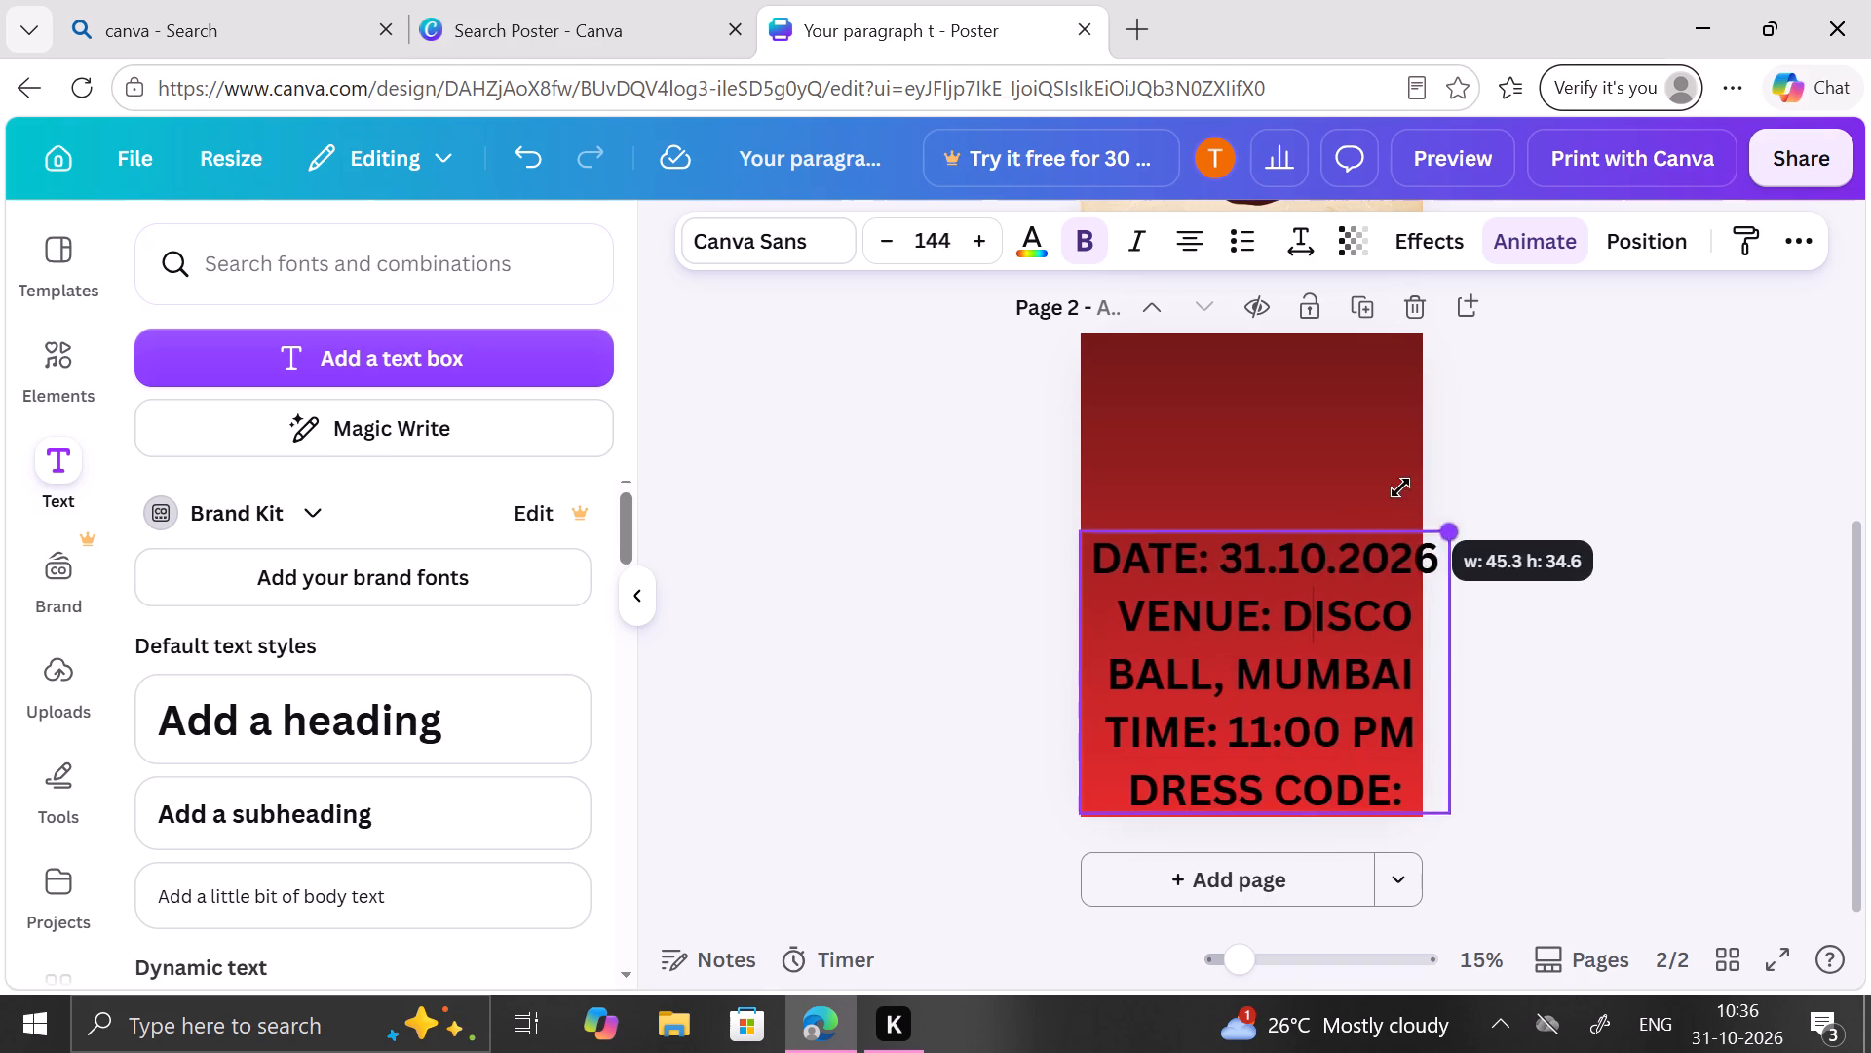
left_click_drag(1400, 487, 1363, 506)
left_click_drag(1329, 590, 1333, 557)
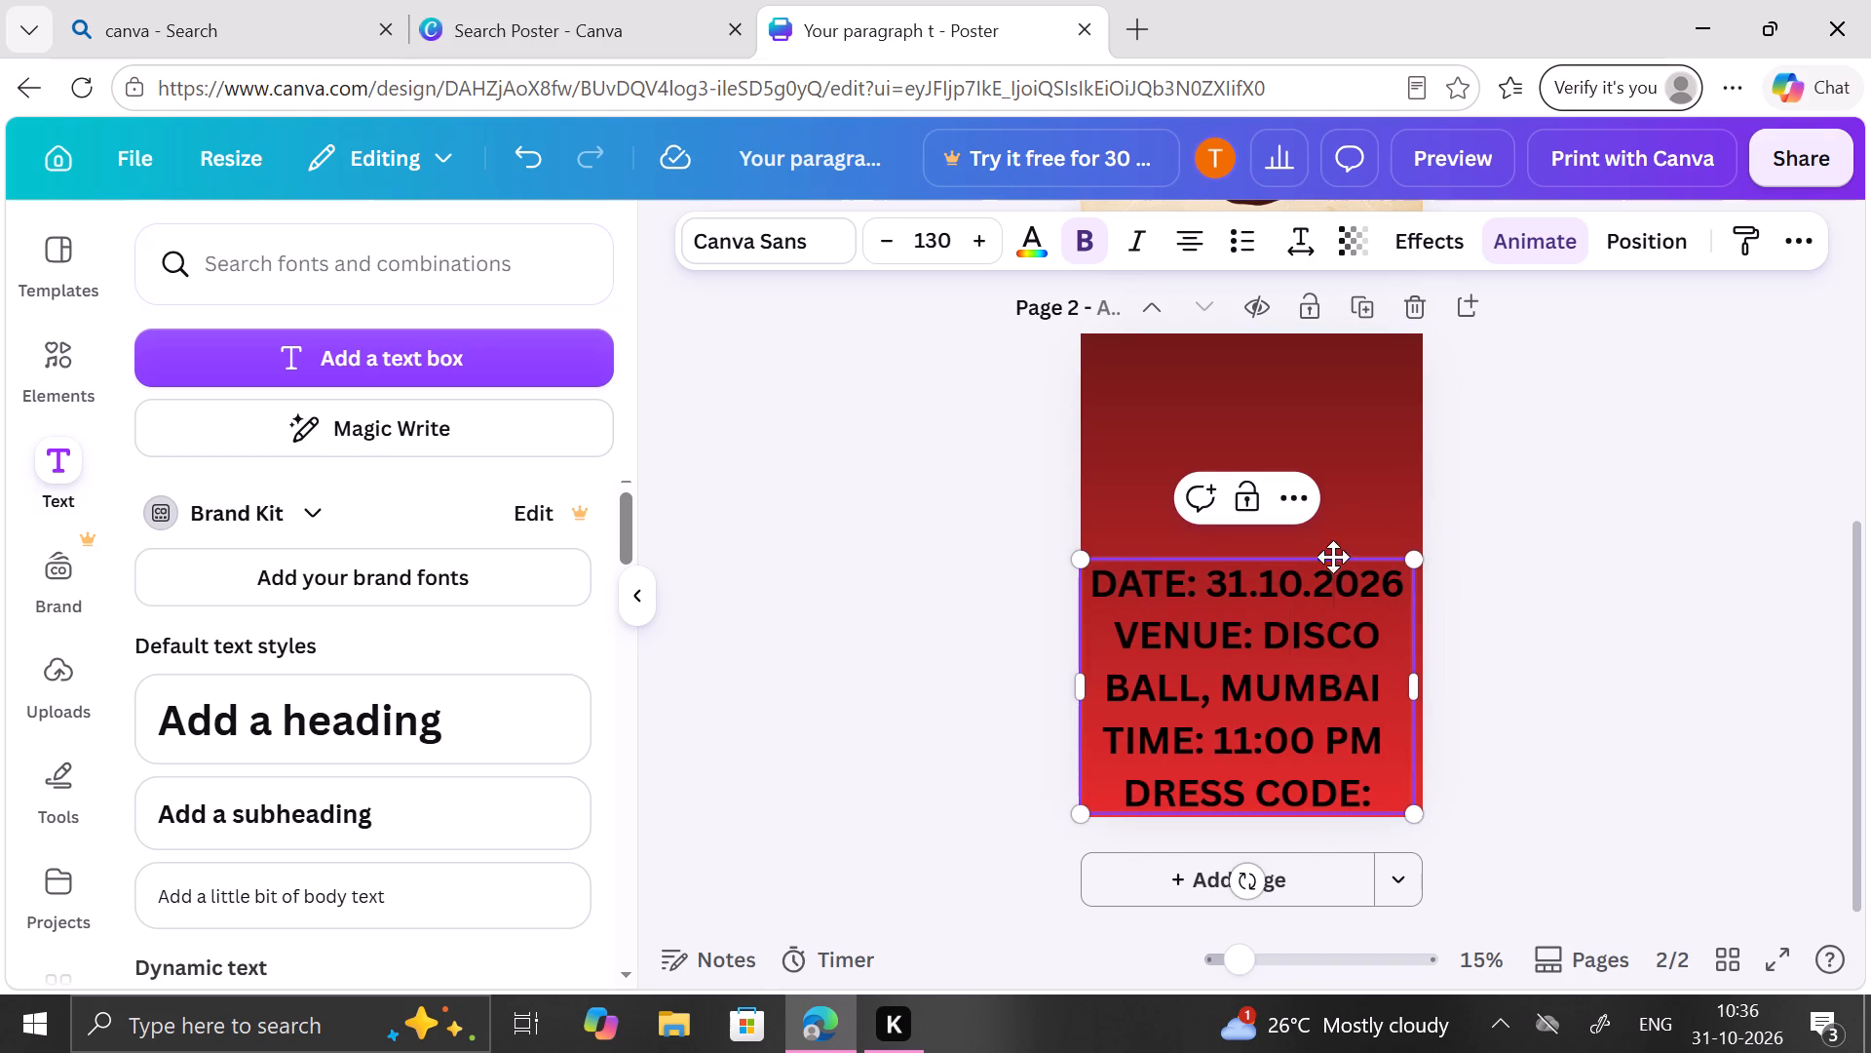
left_click_drag(1333, 557, 1336, 536)
left_click(1322, 367)
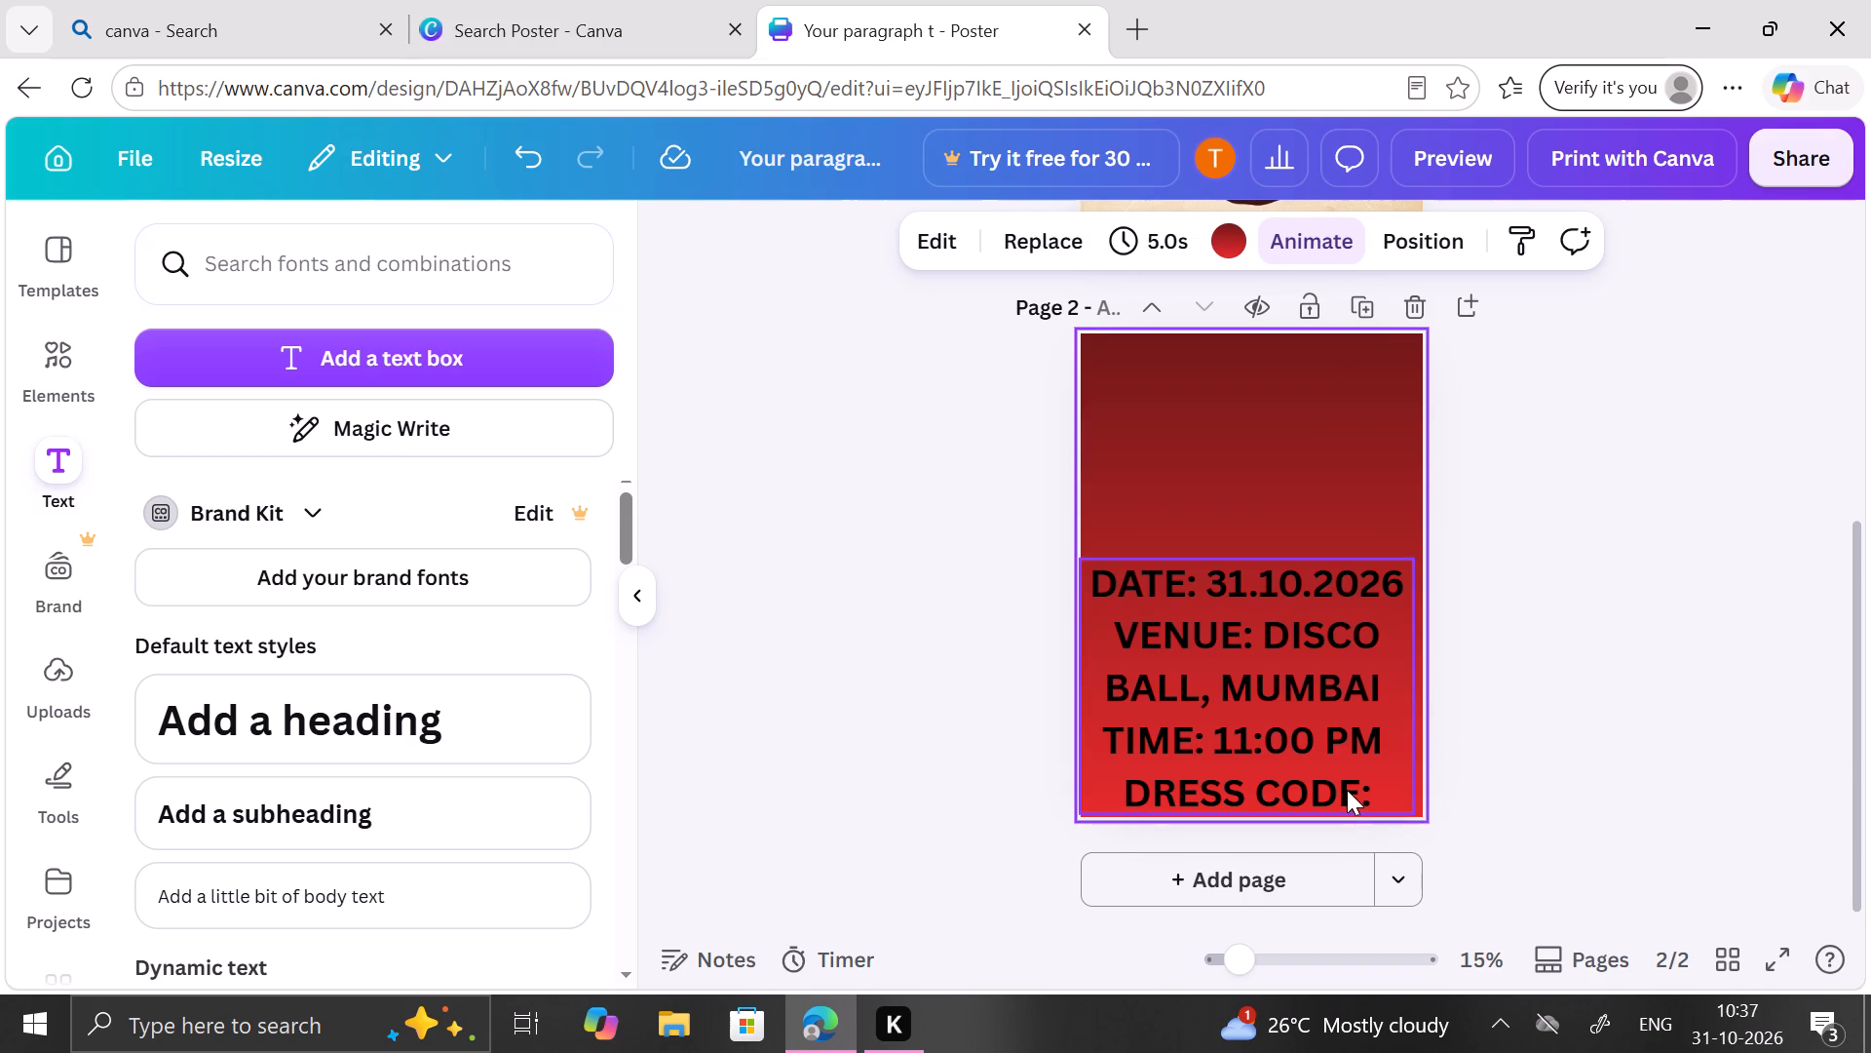
Add "FANCY" after "DRESS CODE:" in the event details text.
left_click(1381, 796)
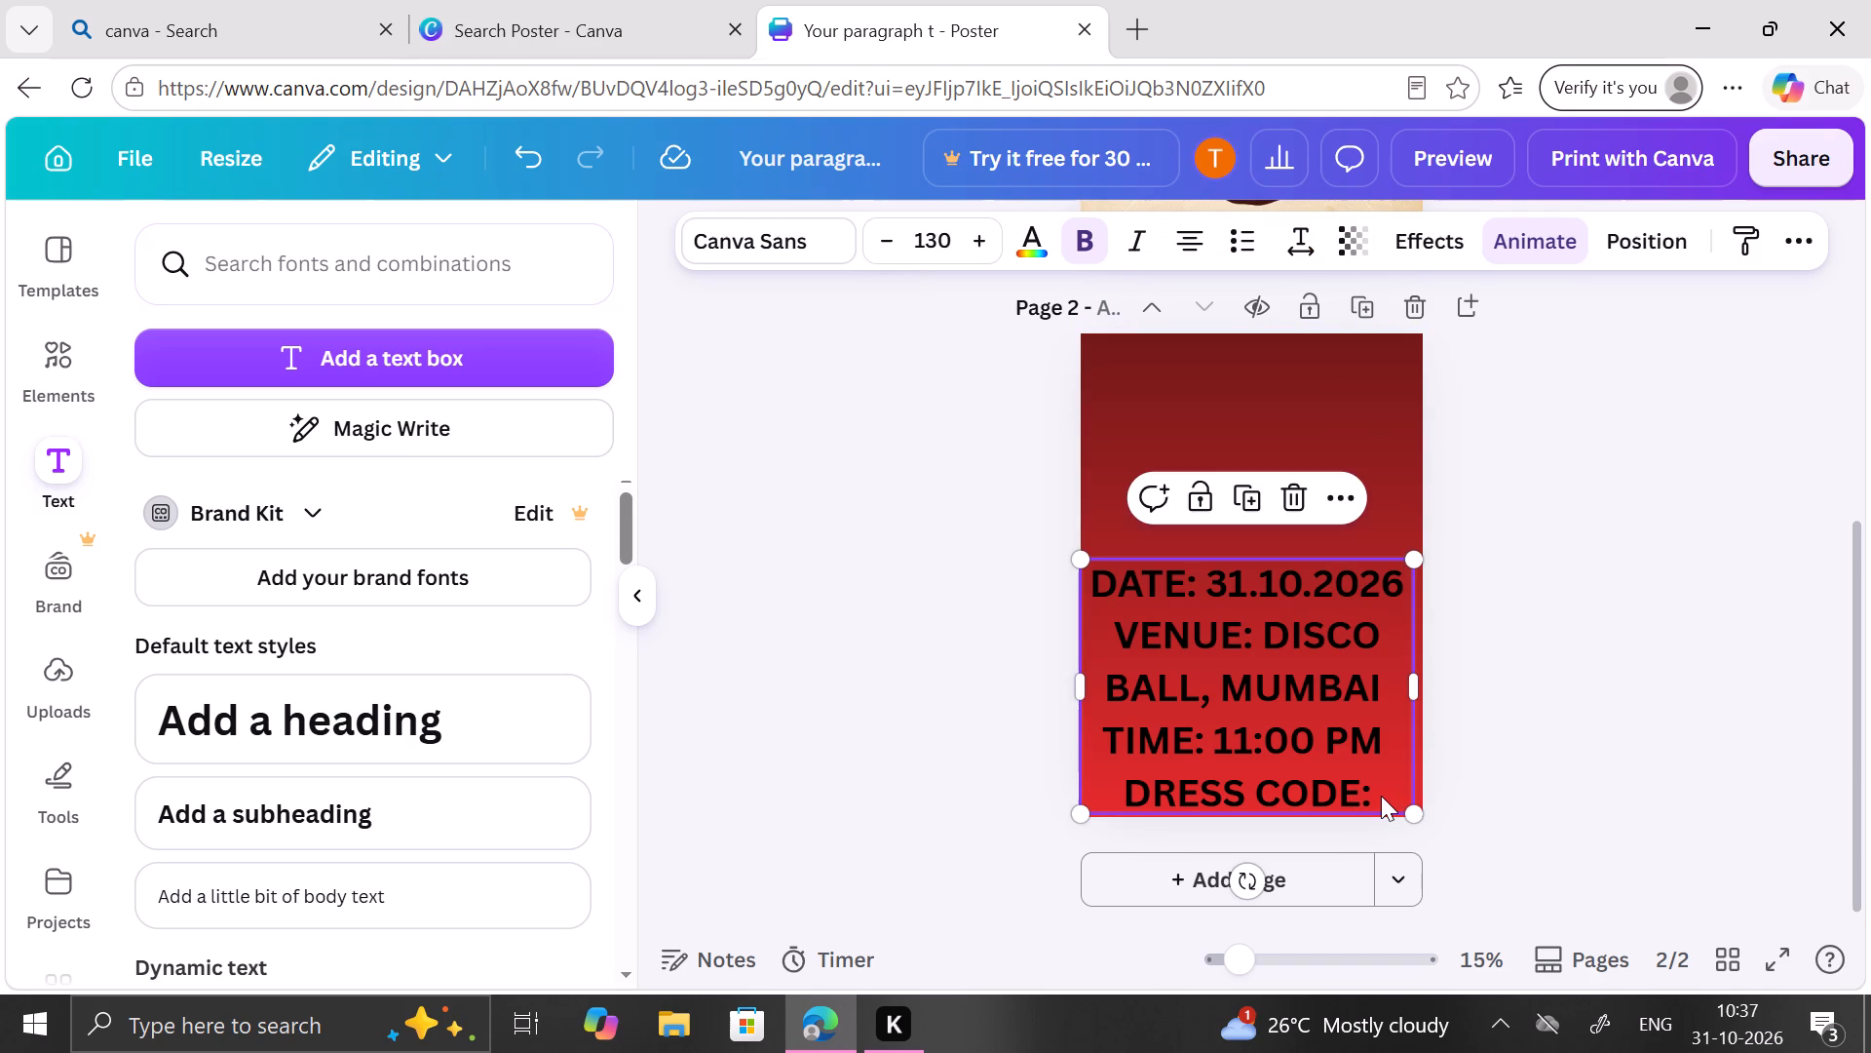
left_click(1381, 796)
key("space")
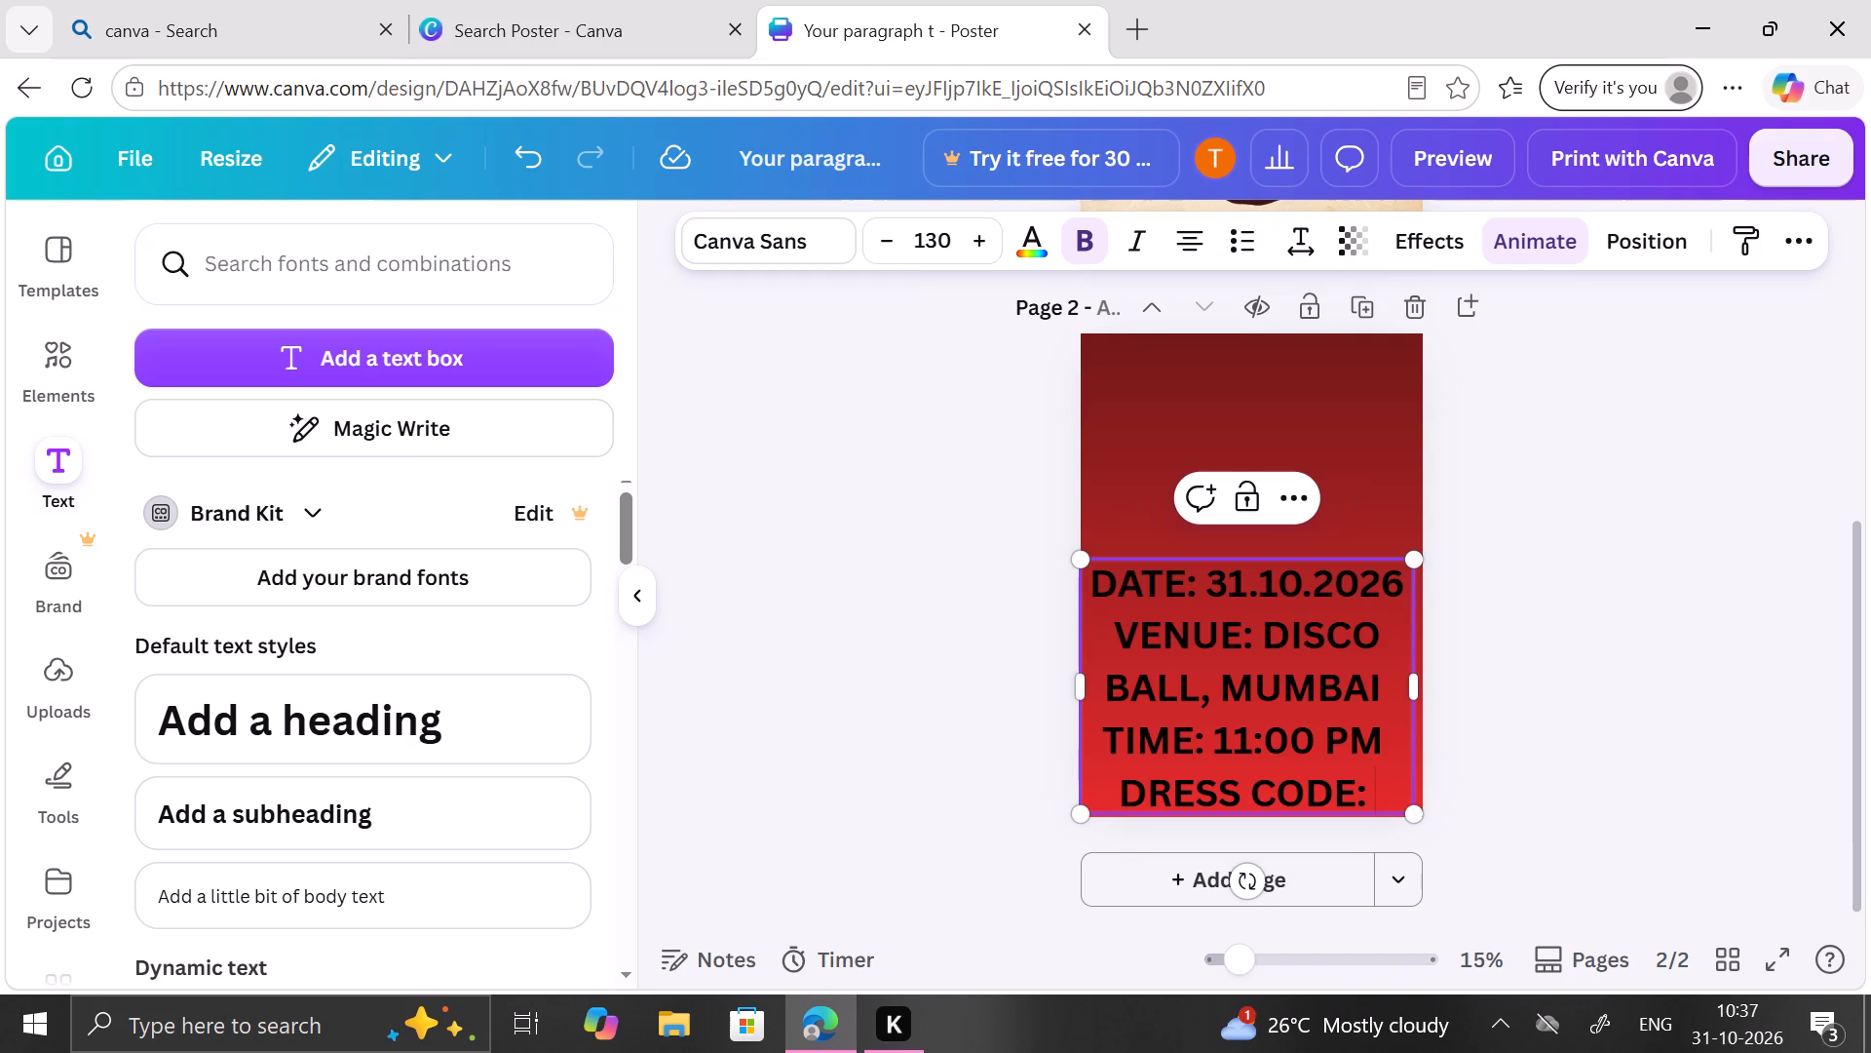
type("FA")
type("NCY")
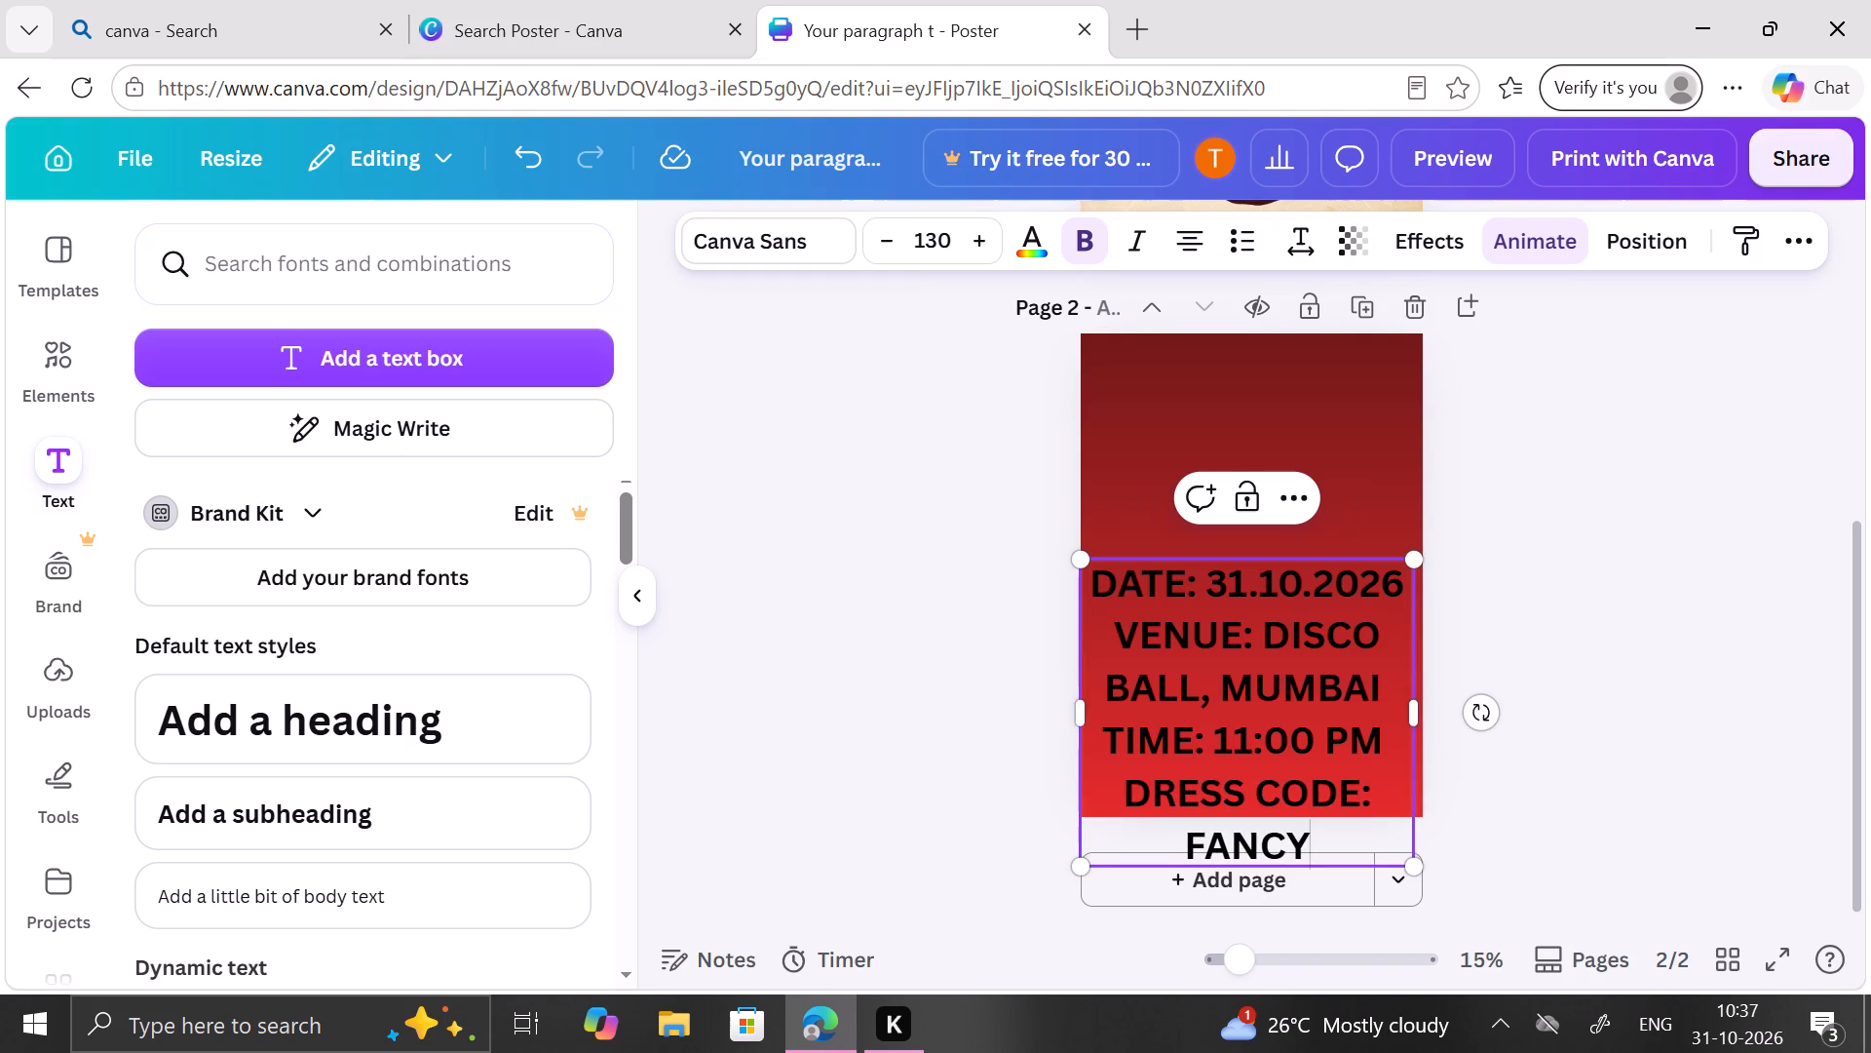
key("space")
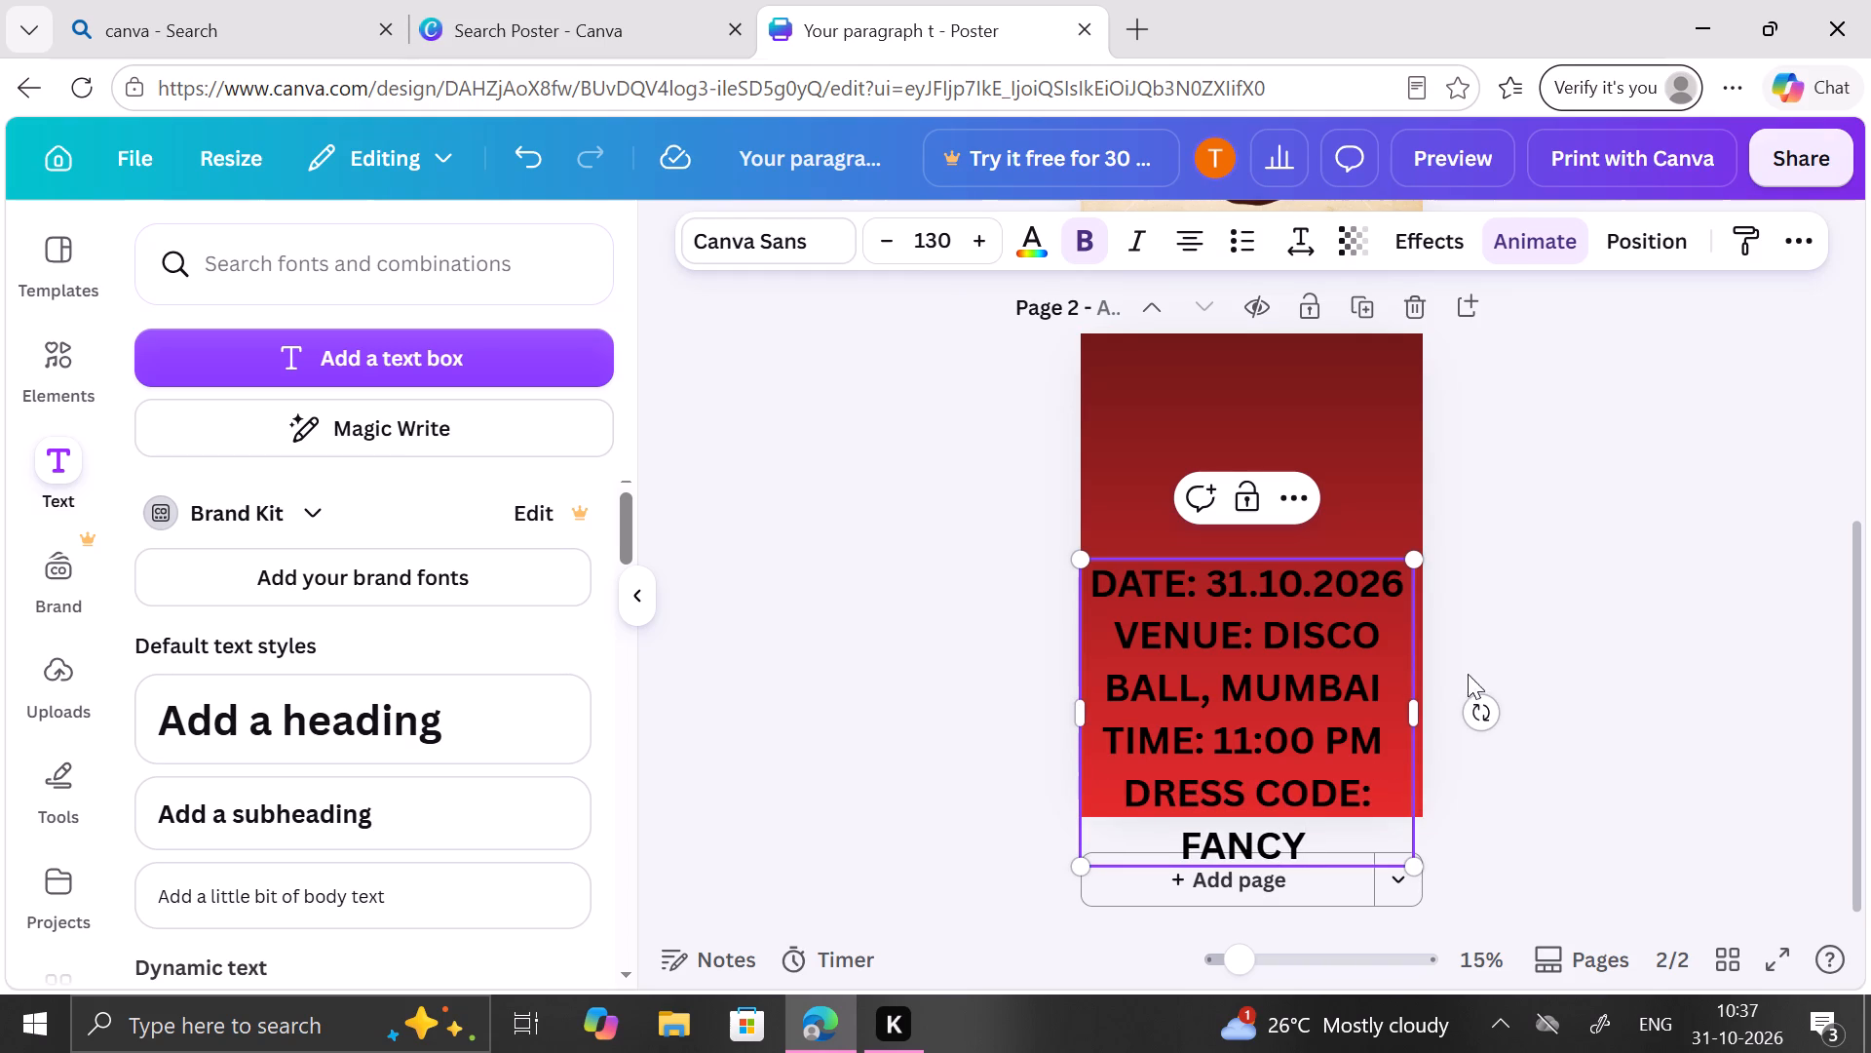
Move the event details text box up to just below the red page's upper edge.
left_click(1363, 618)
left_click_drag(1363, 618, 1356, 539)
left_click(1270, 565)
left_click_drag(1262, 553, 1242, 404)
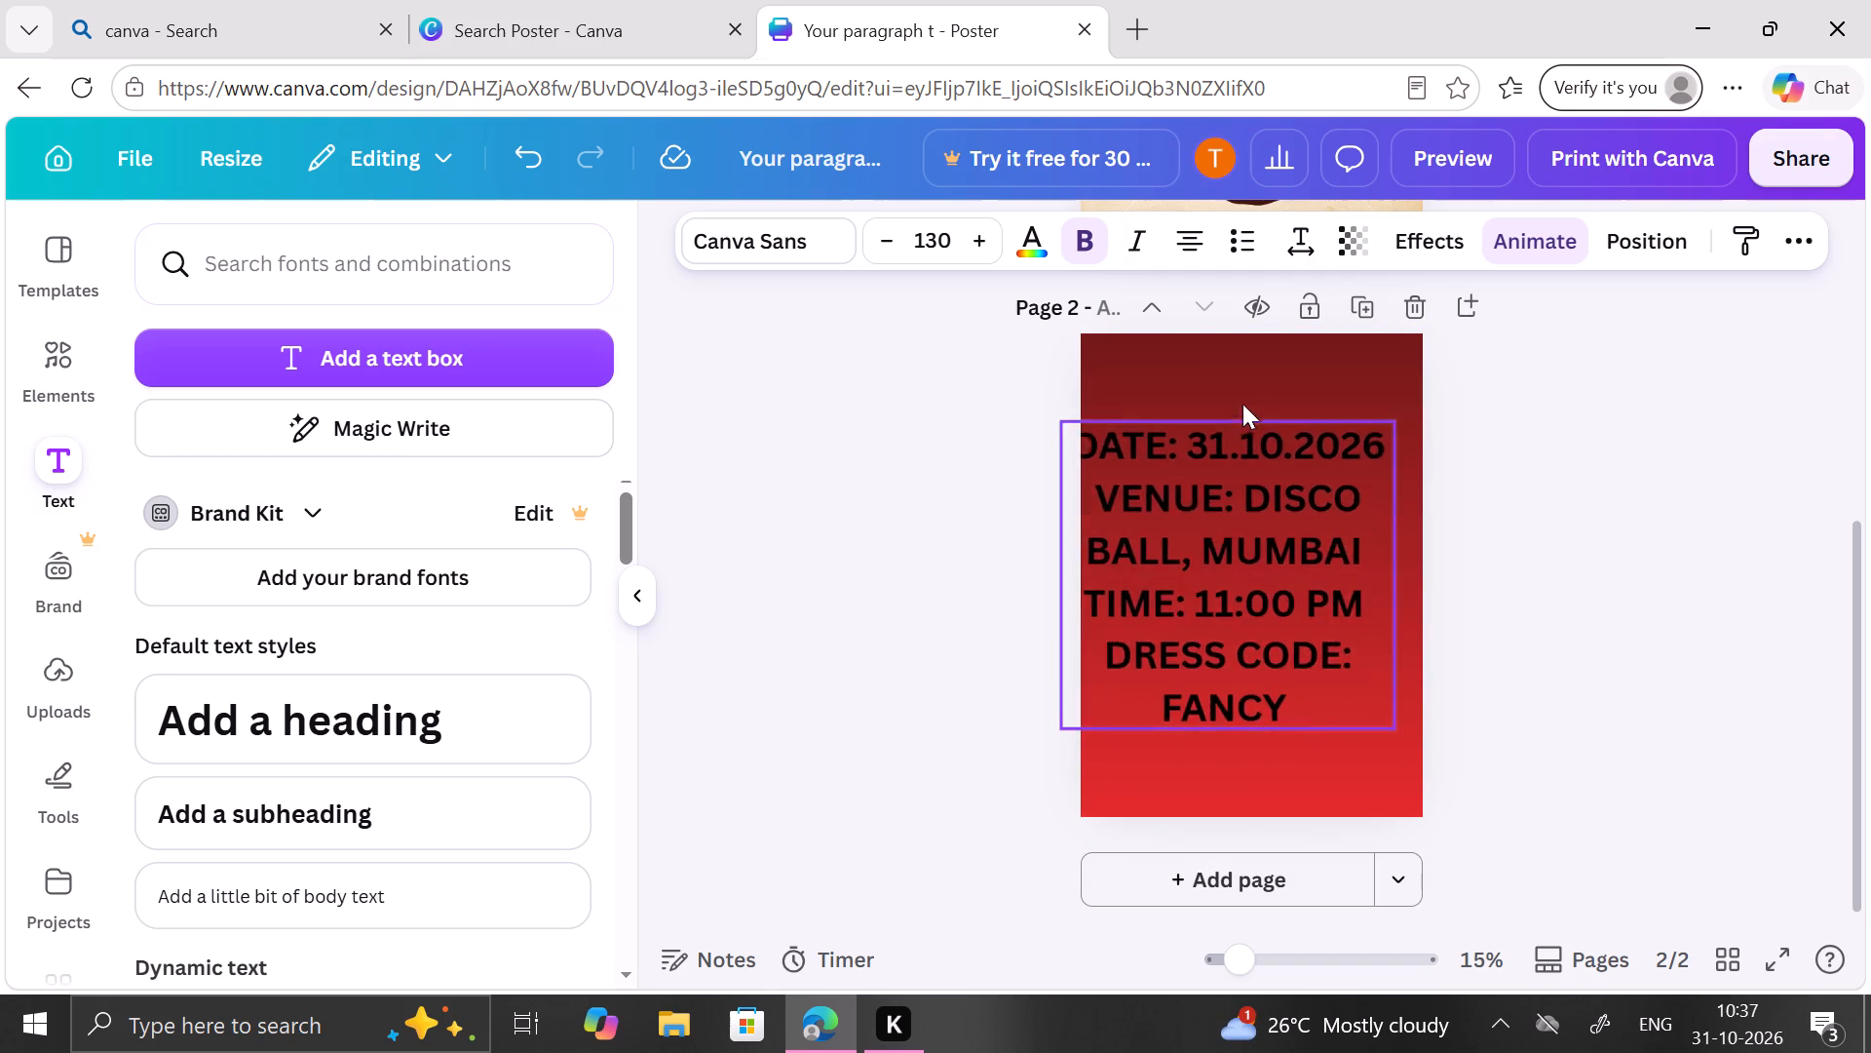
left_click_drag(1242, 404, 1266, 345)
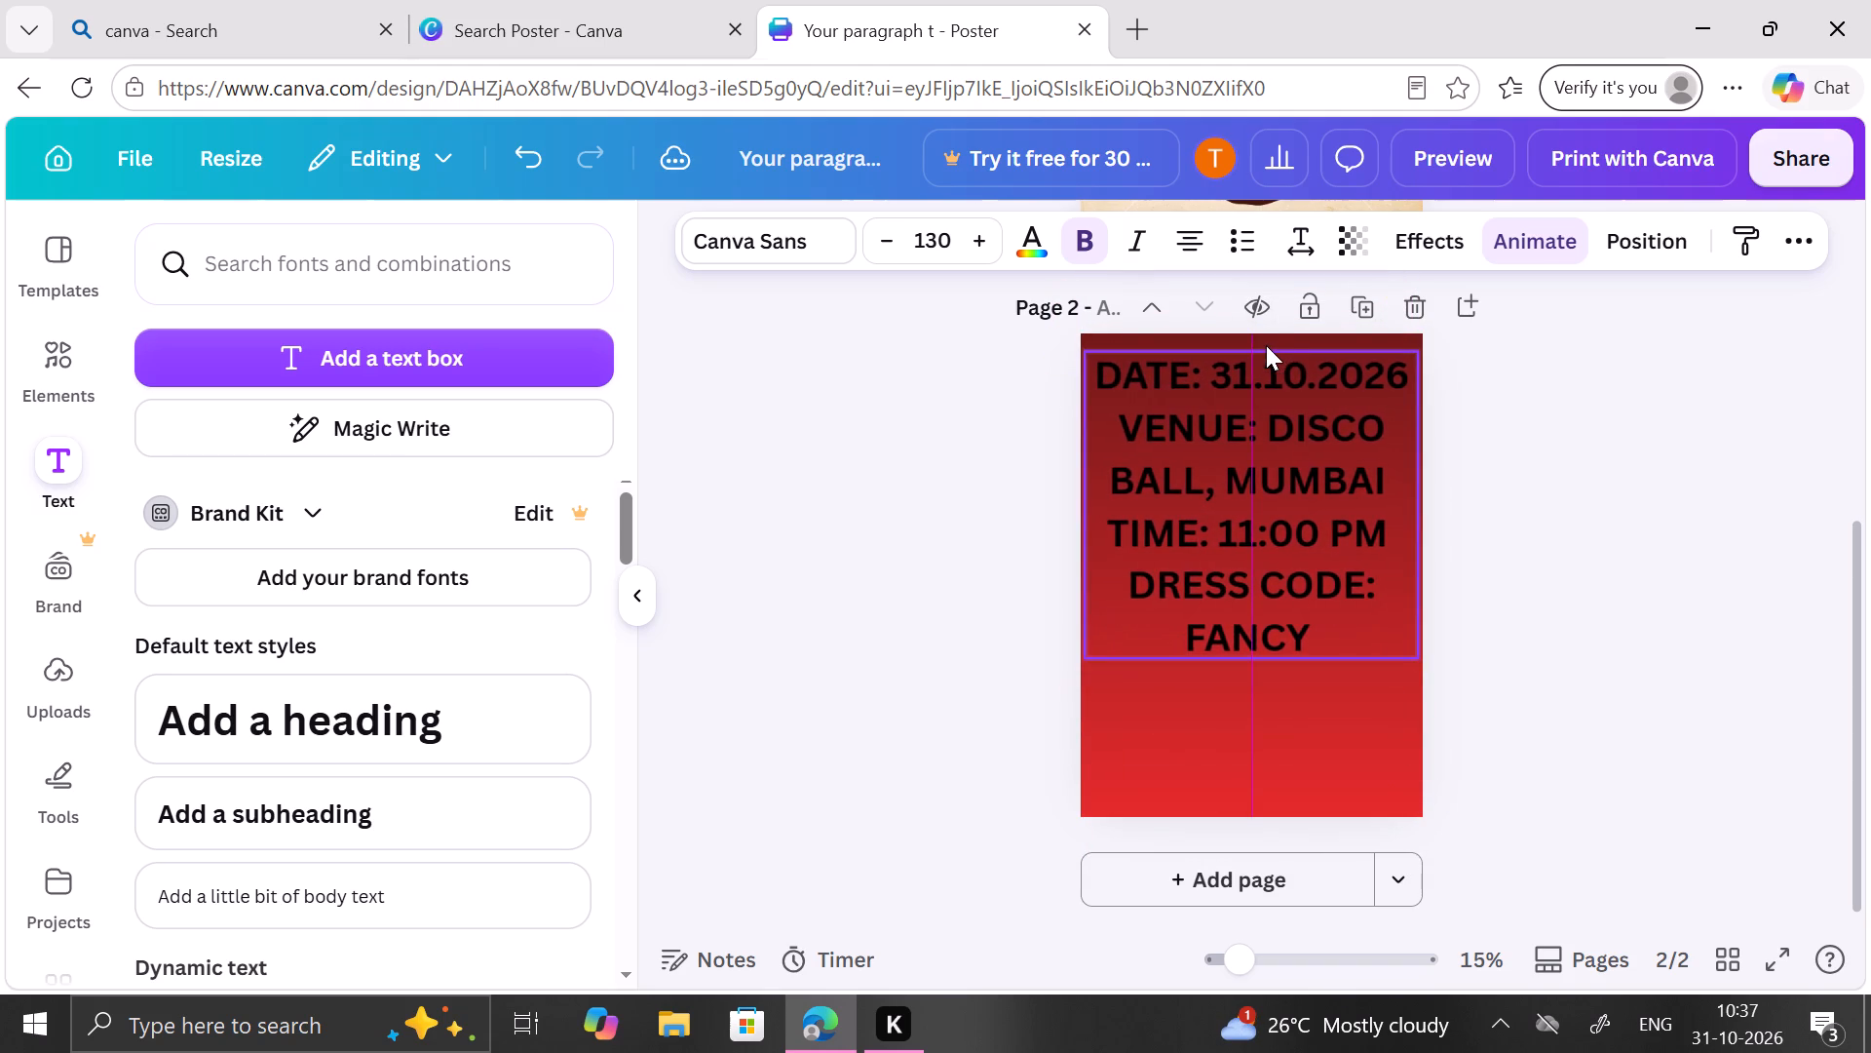
left_click_drag(1266, 345, 1258, 345)
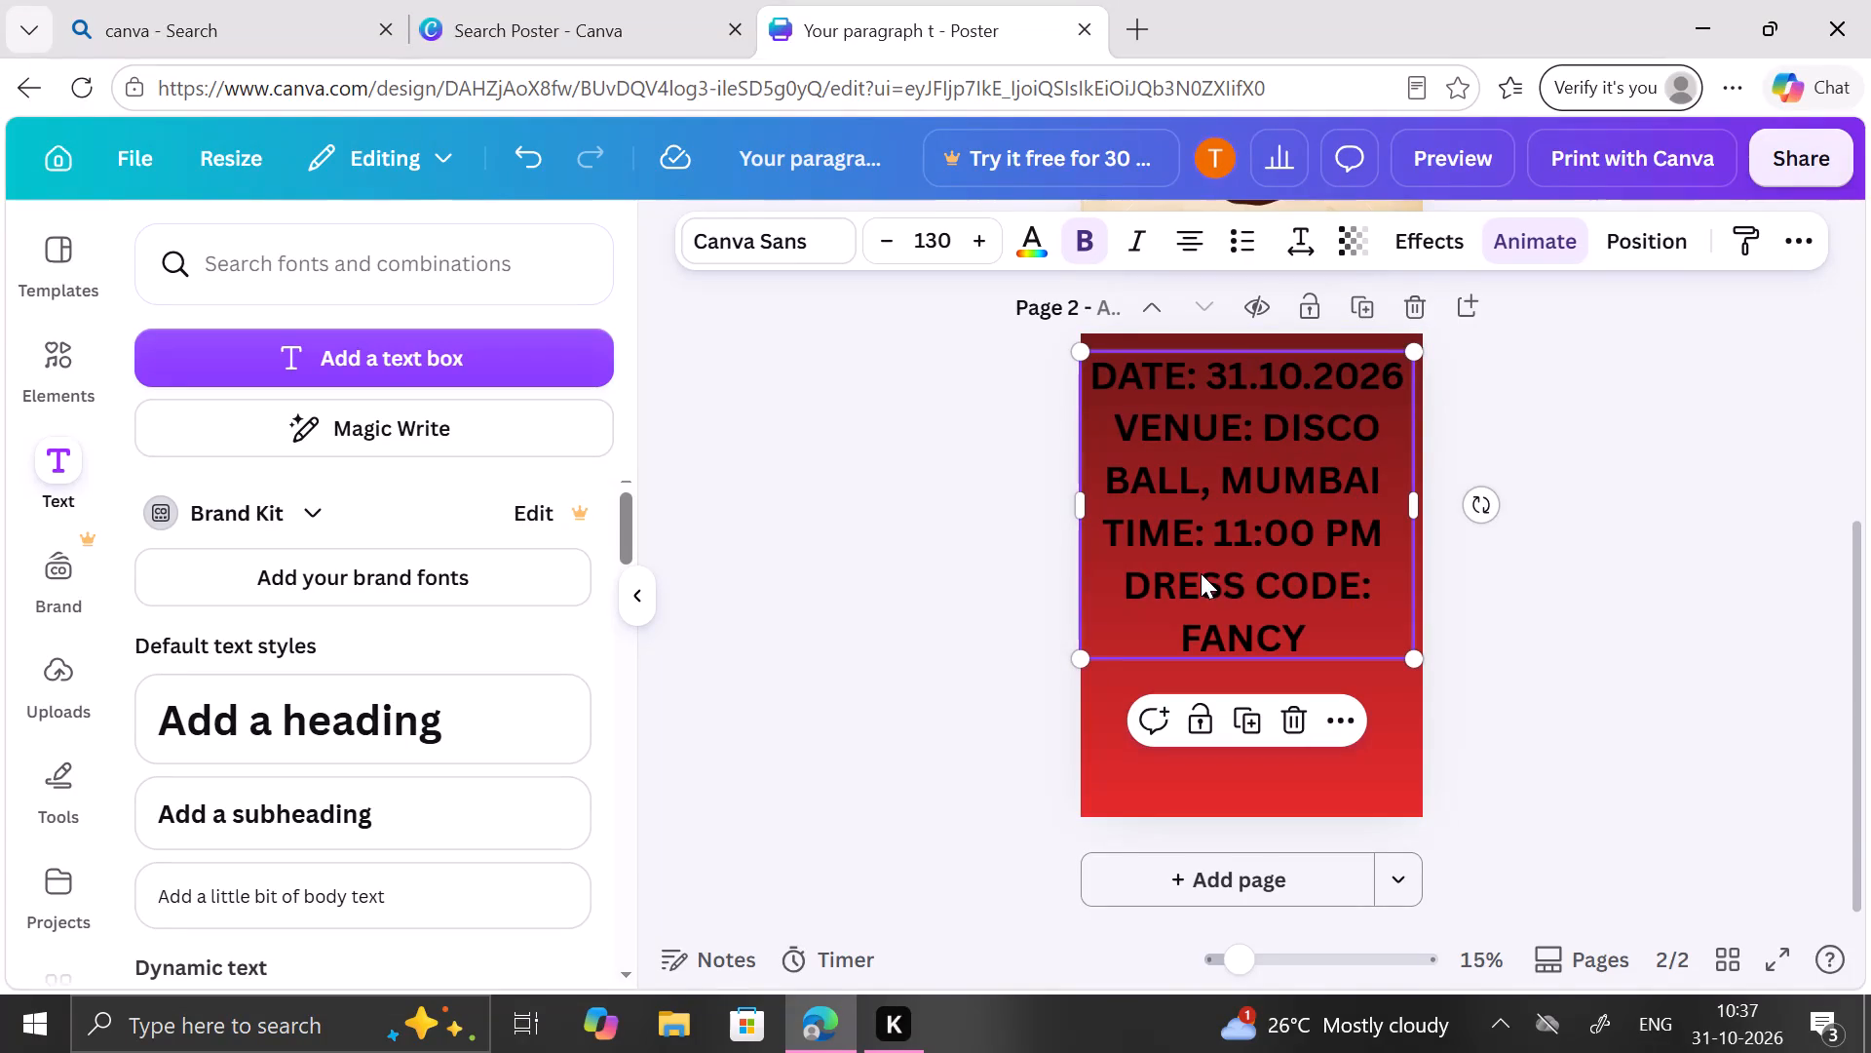
Complete the dress code by adding "DRESSES" after "FANCY".
left_click(1325, 628)
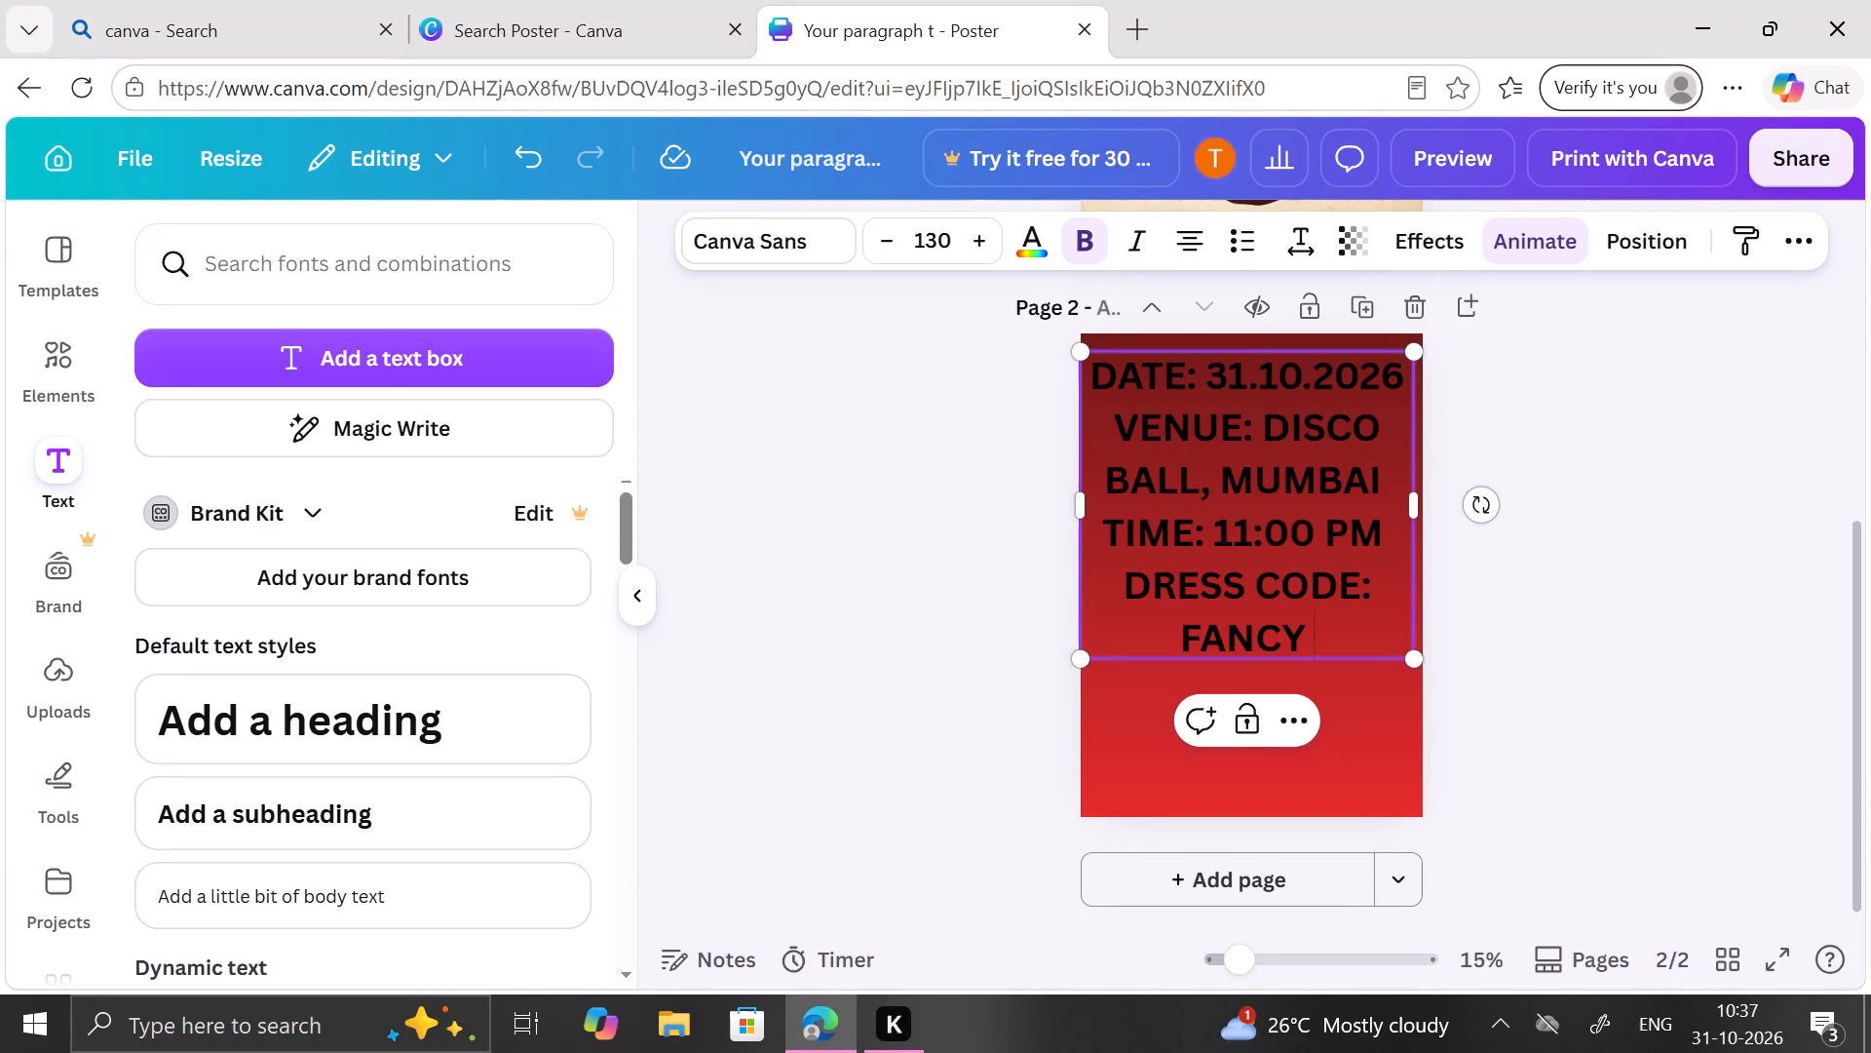
type("DRESSES")
key("space")
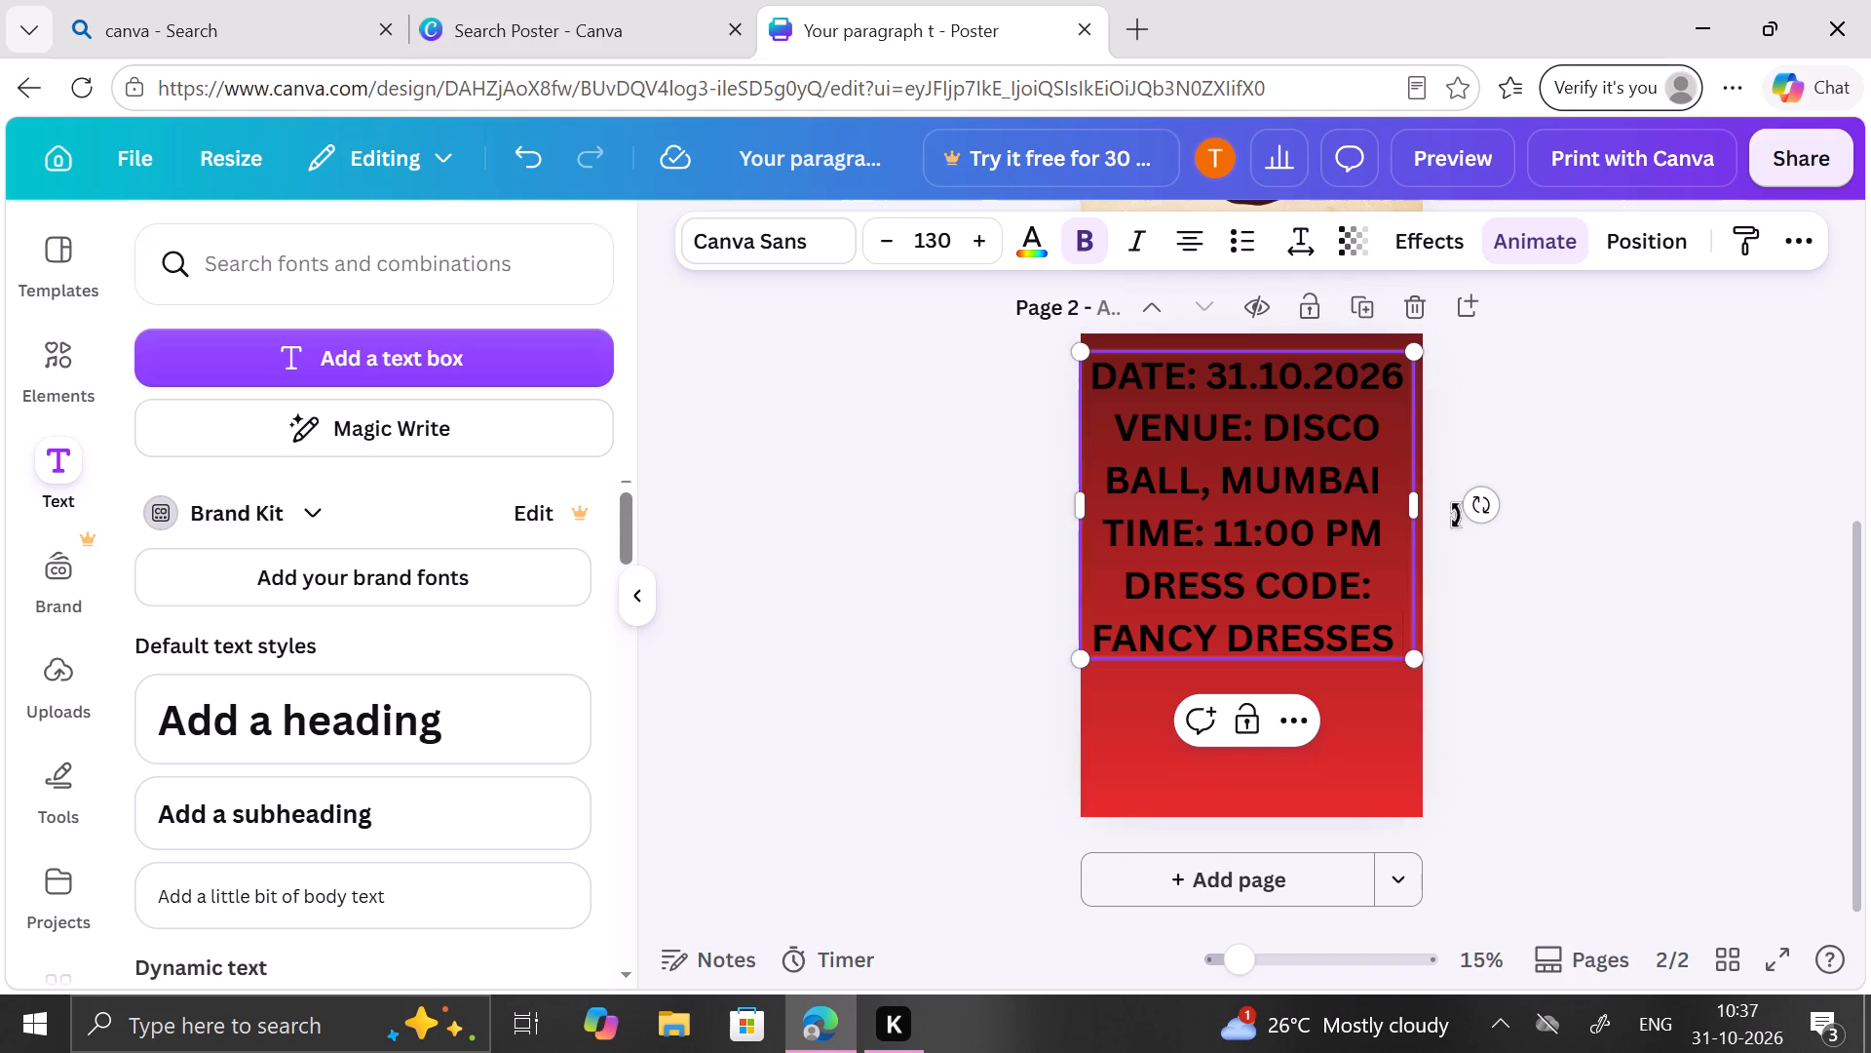
Left-align all lines of the event details text on the second page.
left_click_drag(1087, 381, 1402, 658)
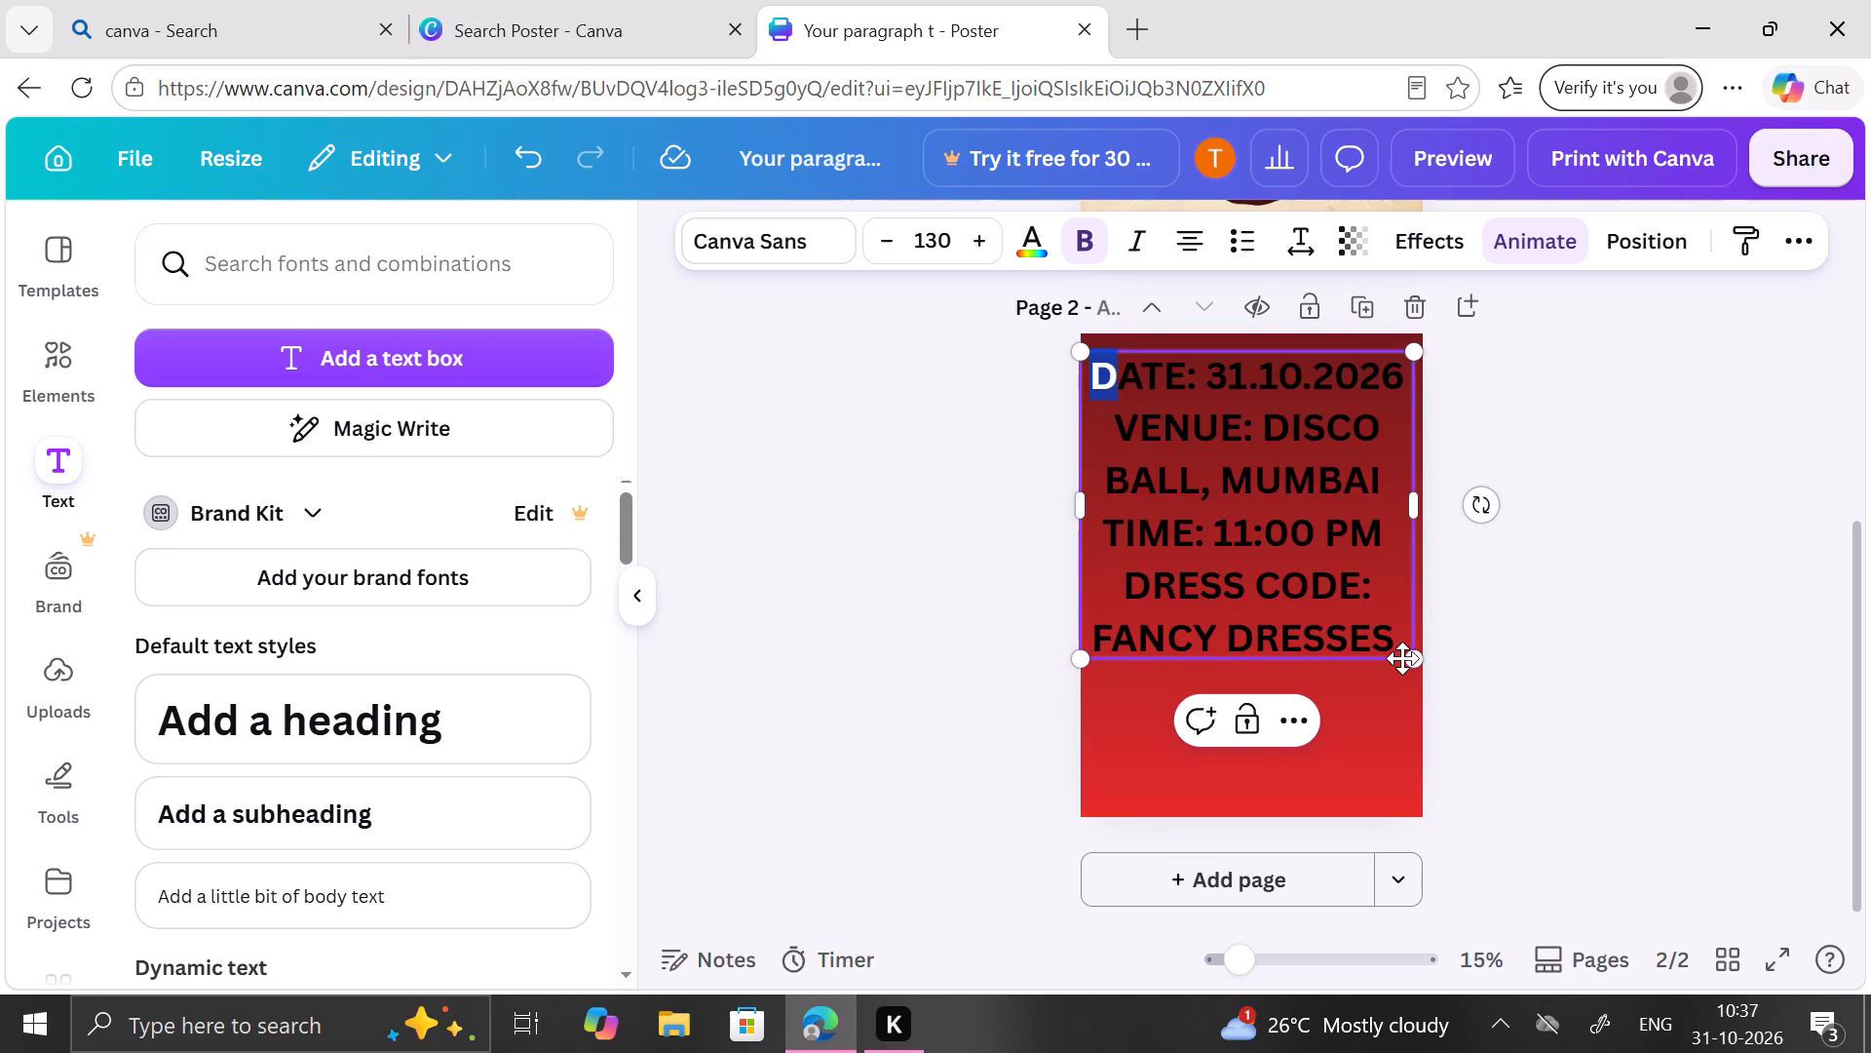
left_click_drag(1402, 658, 1394, 651)
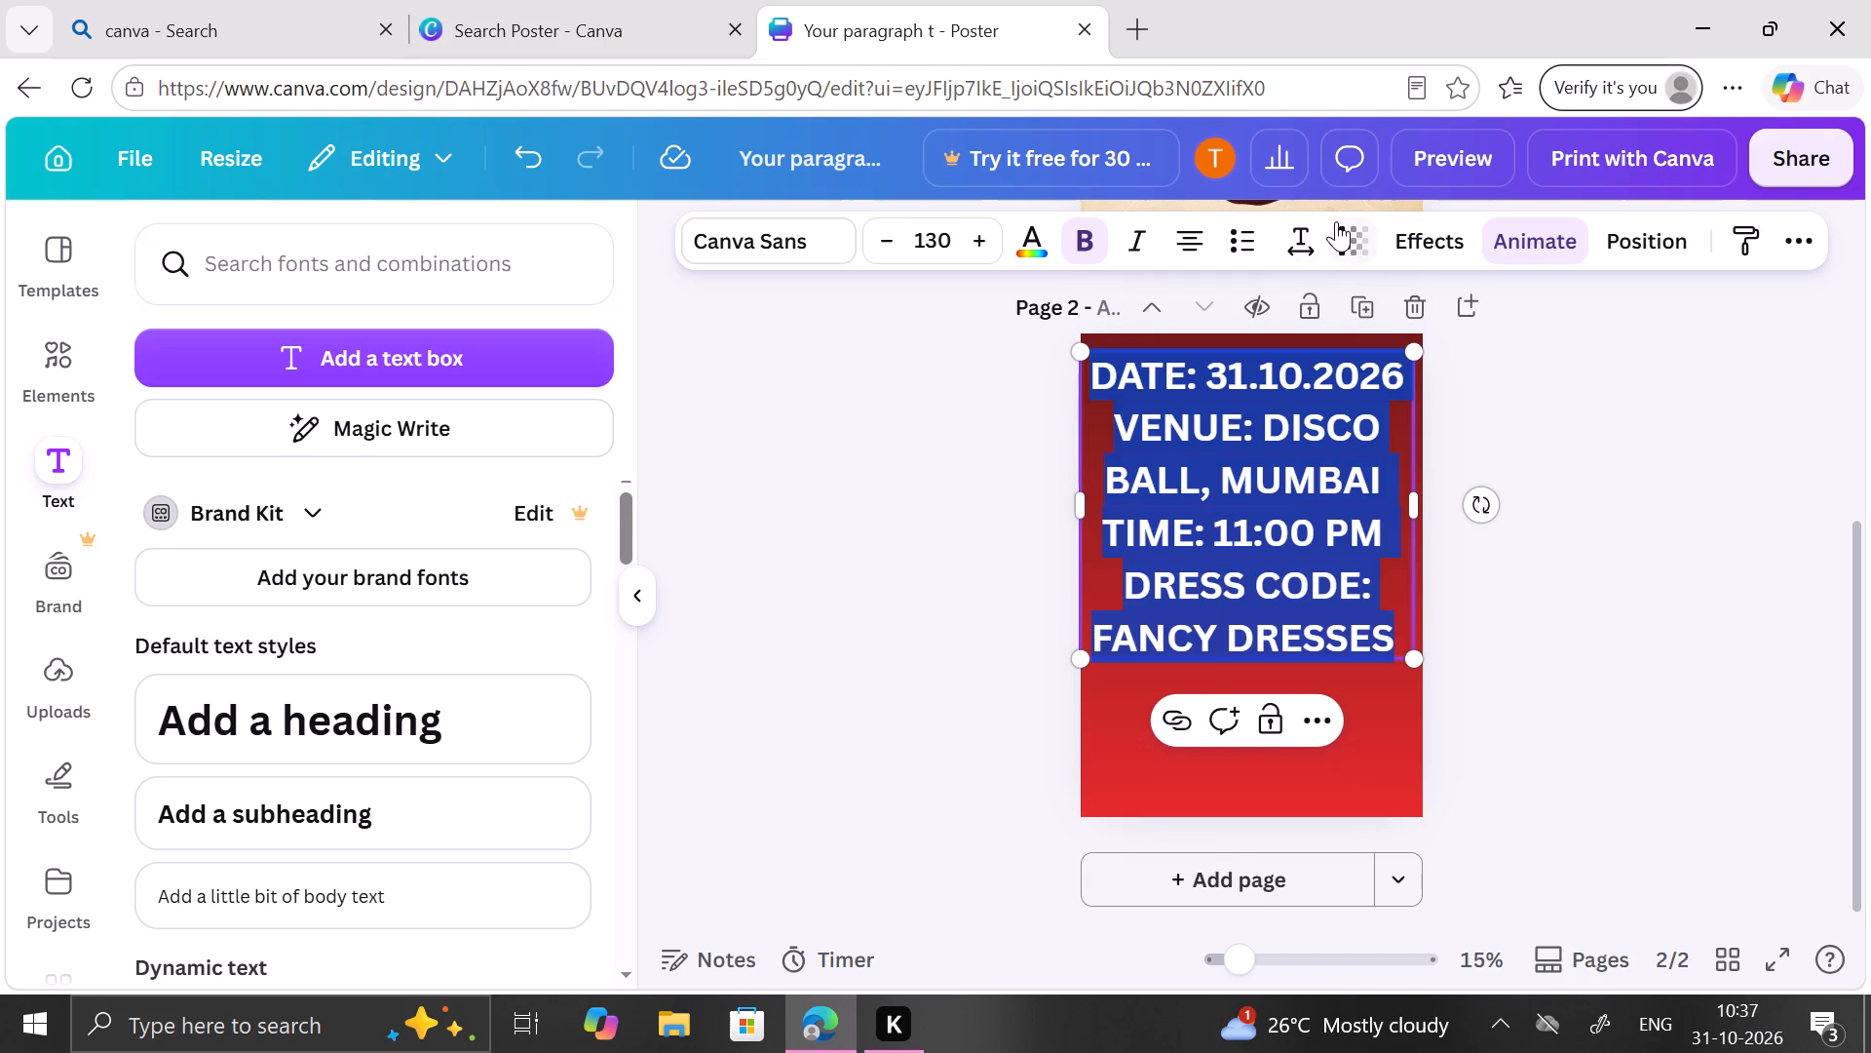
left_click(1193, 235)
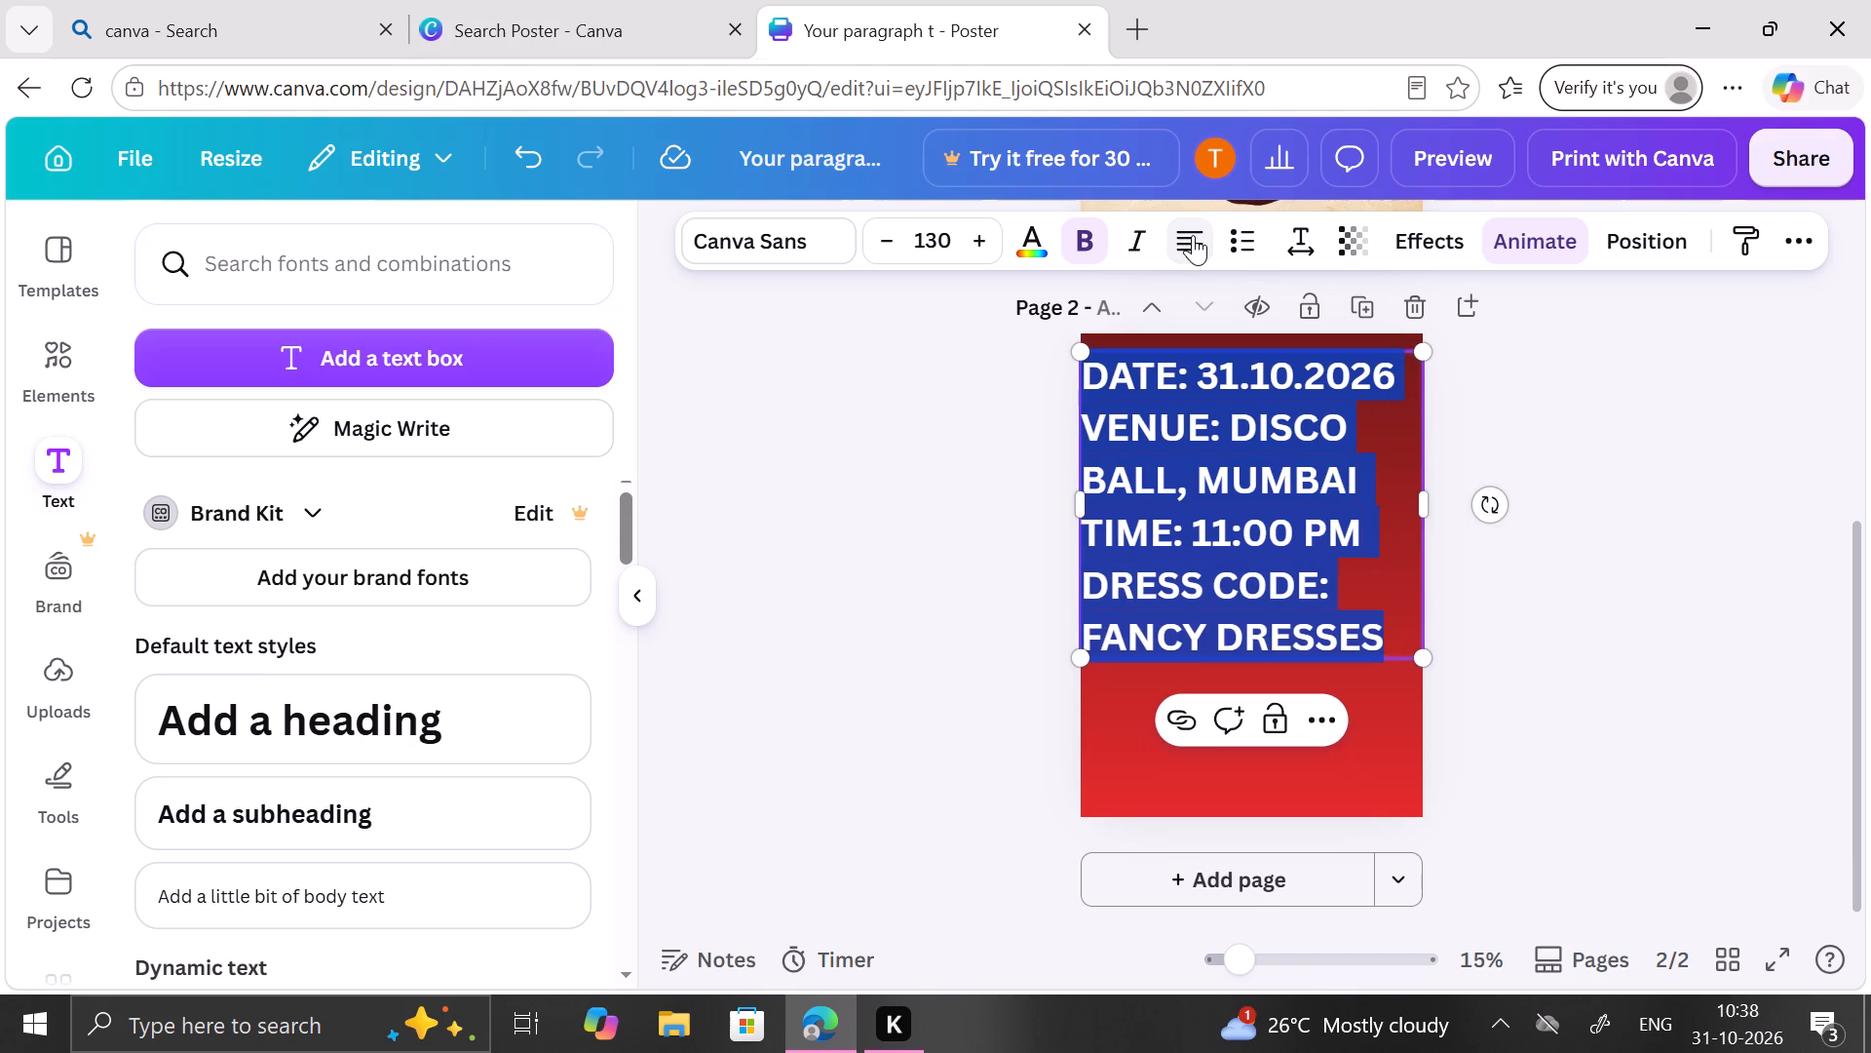
left_click_drag(1256, 450, 1298, 471)
left_click(1577, 547)
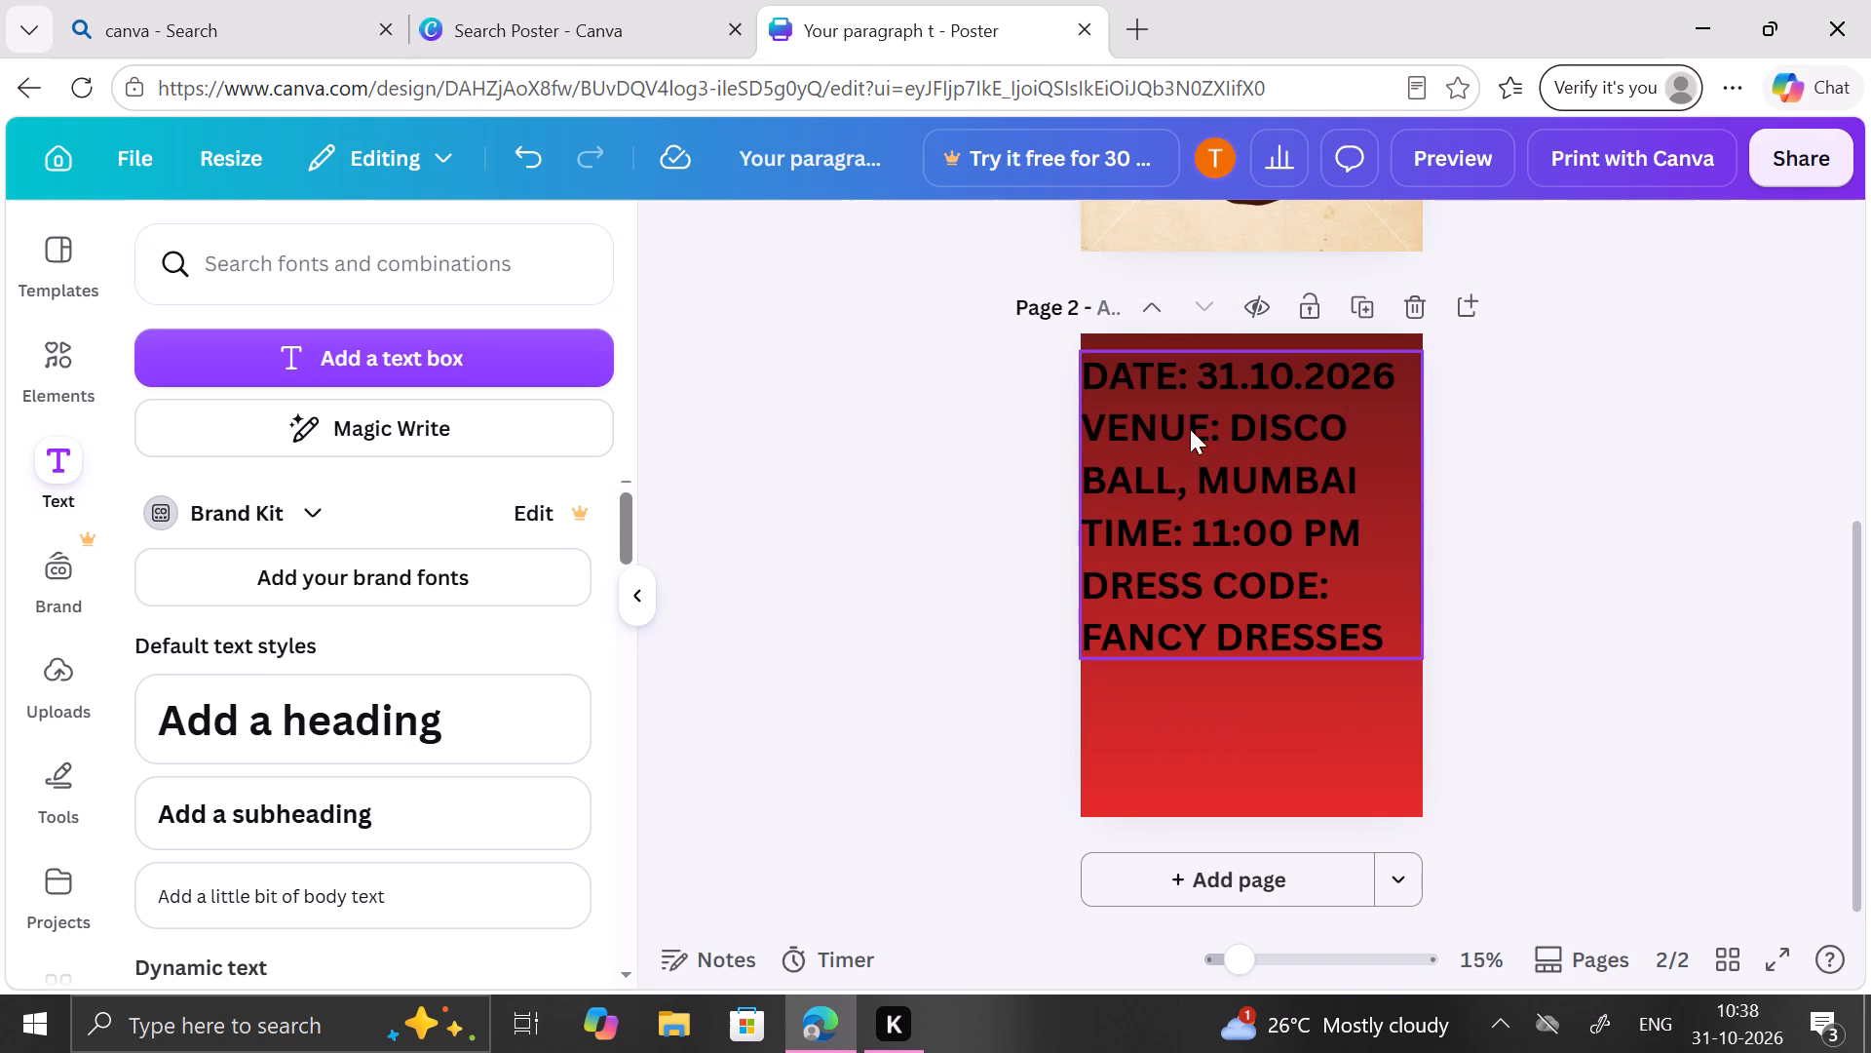
Change the font of all the event details text on the second page to Gagalin.
left_click(14, 346)
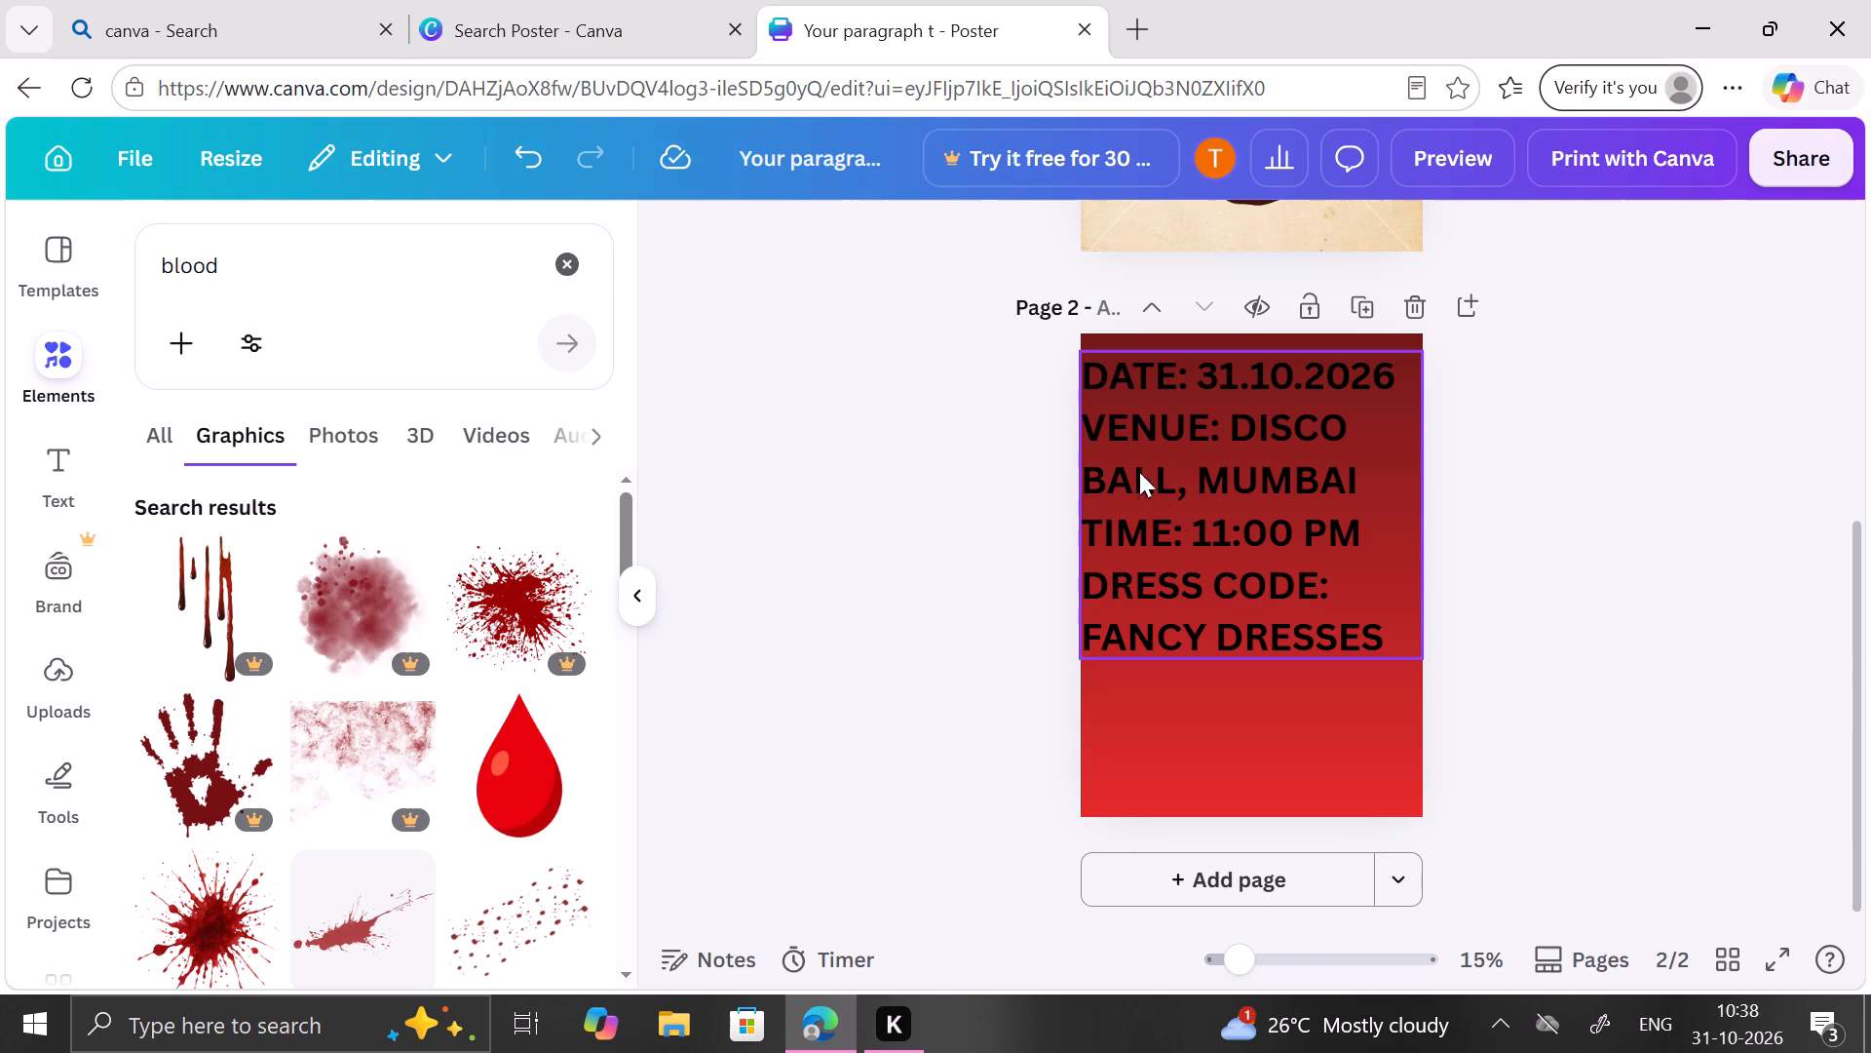
double_click(1085, 364)
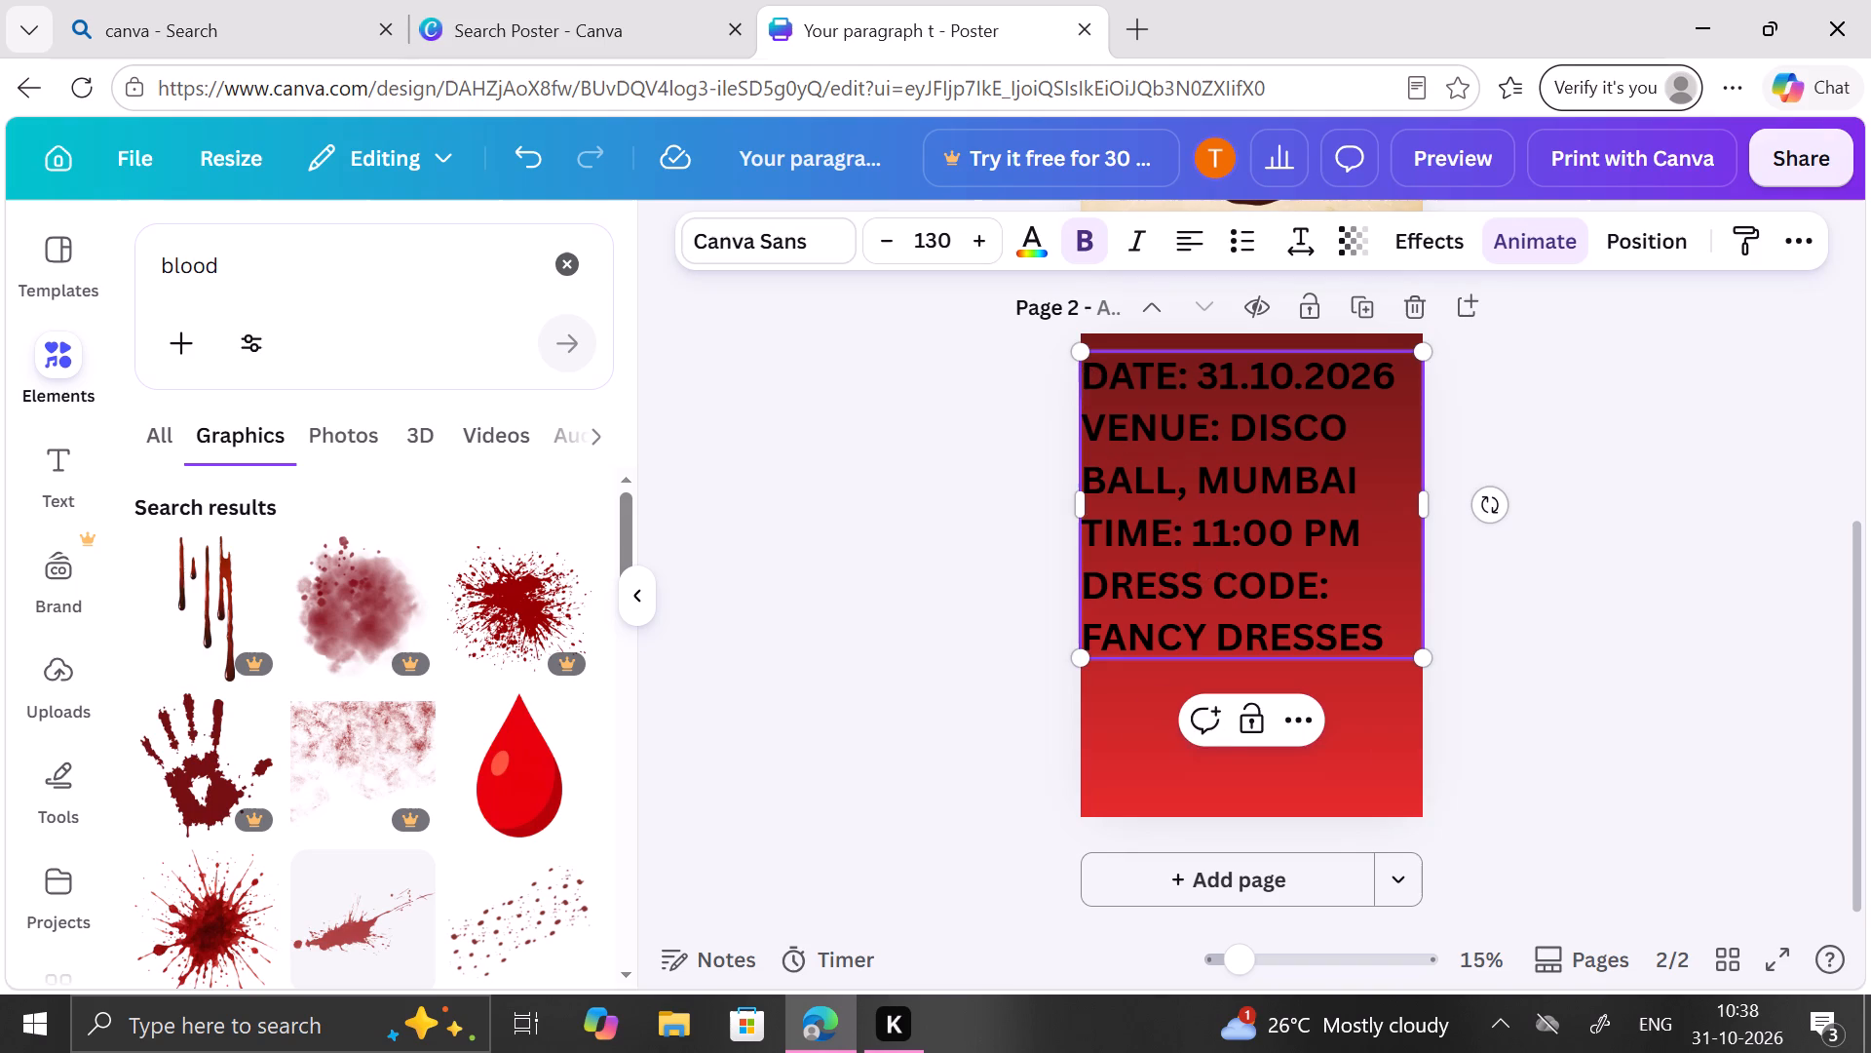
left_click_drag(1085, 364, 1388, 625)
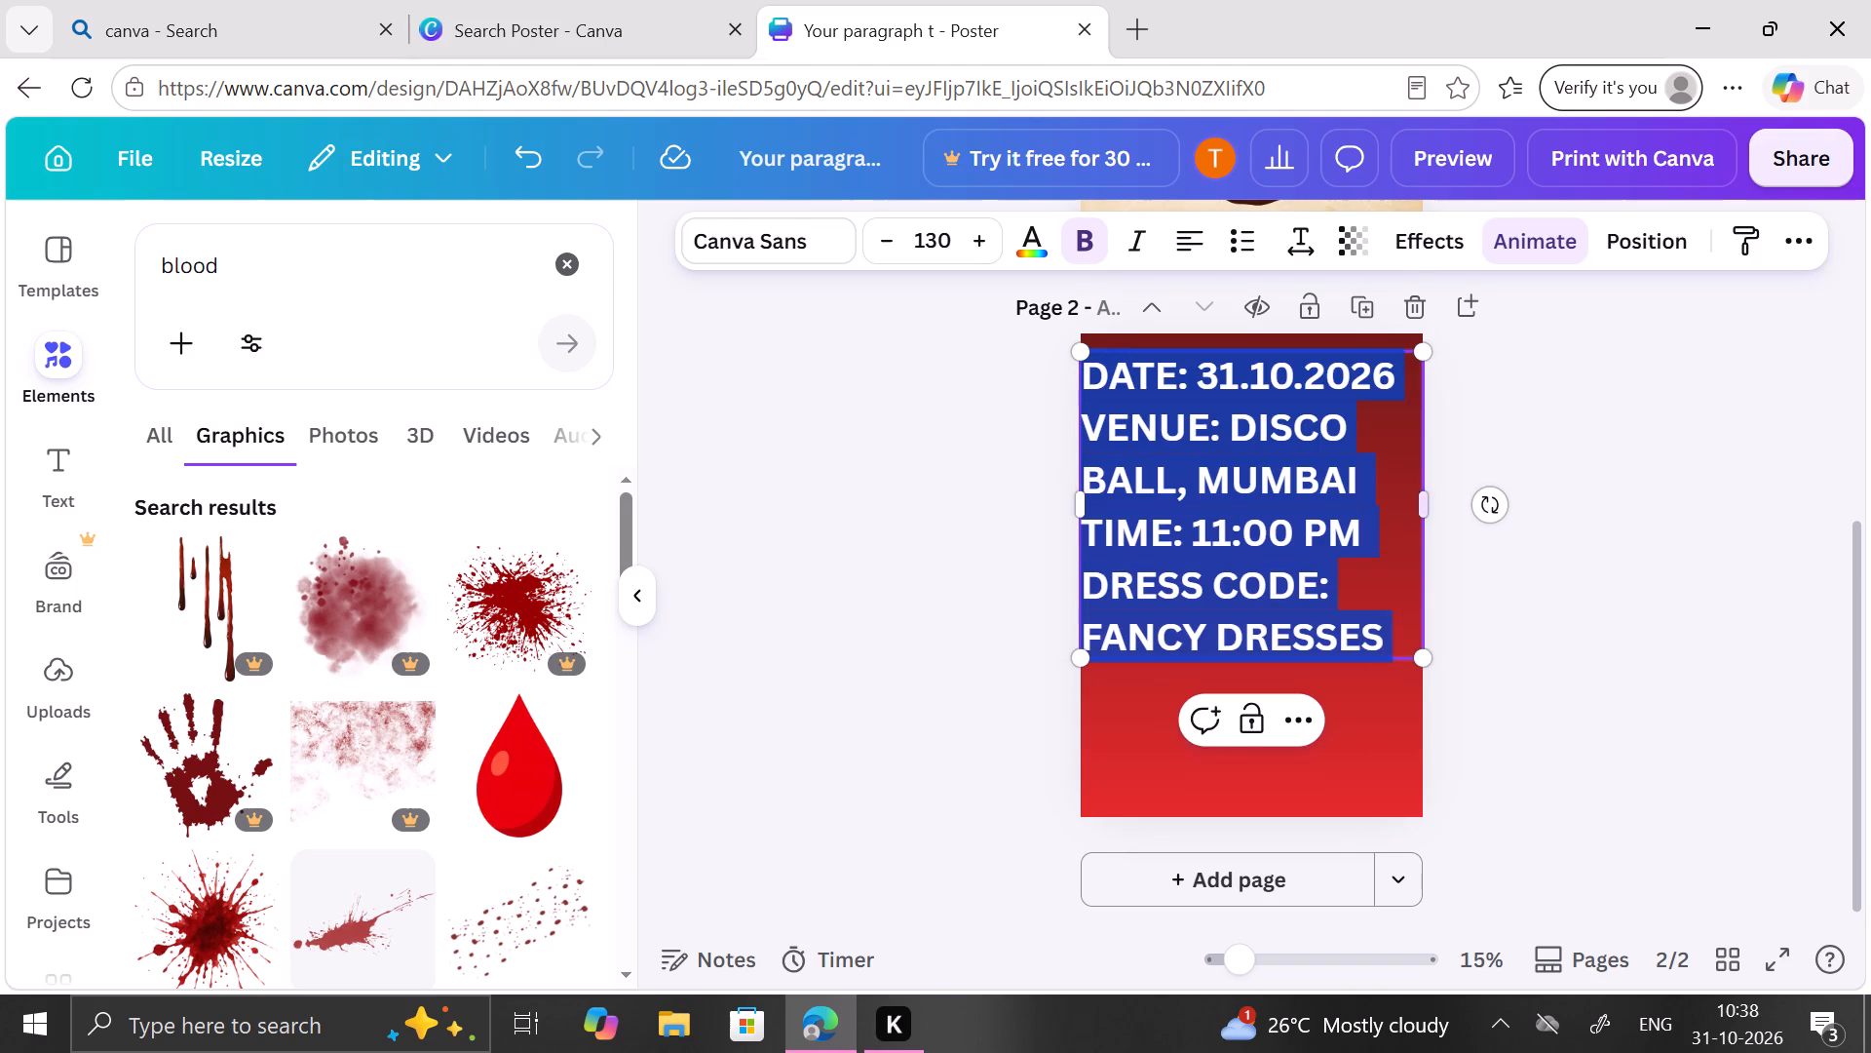
left_click_drag(1388, 625, 1388, 624)
left_click(793, 240)
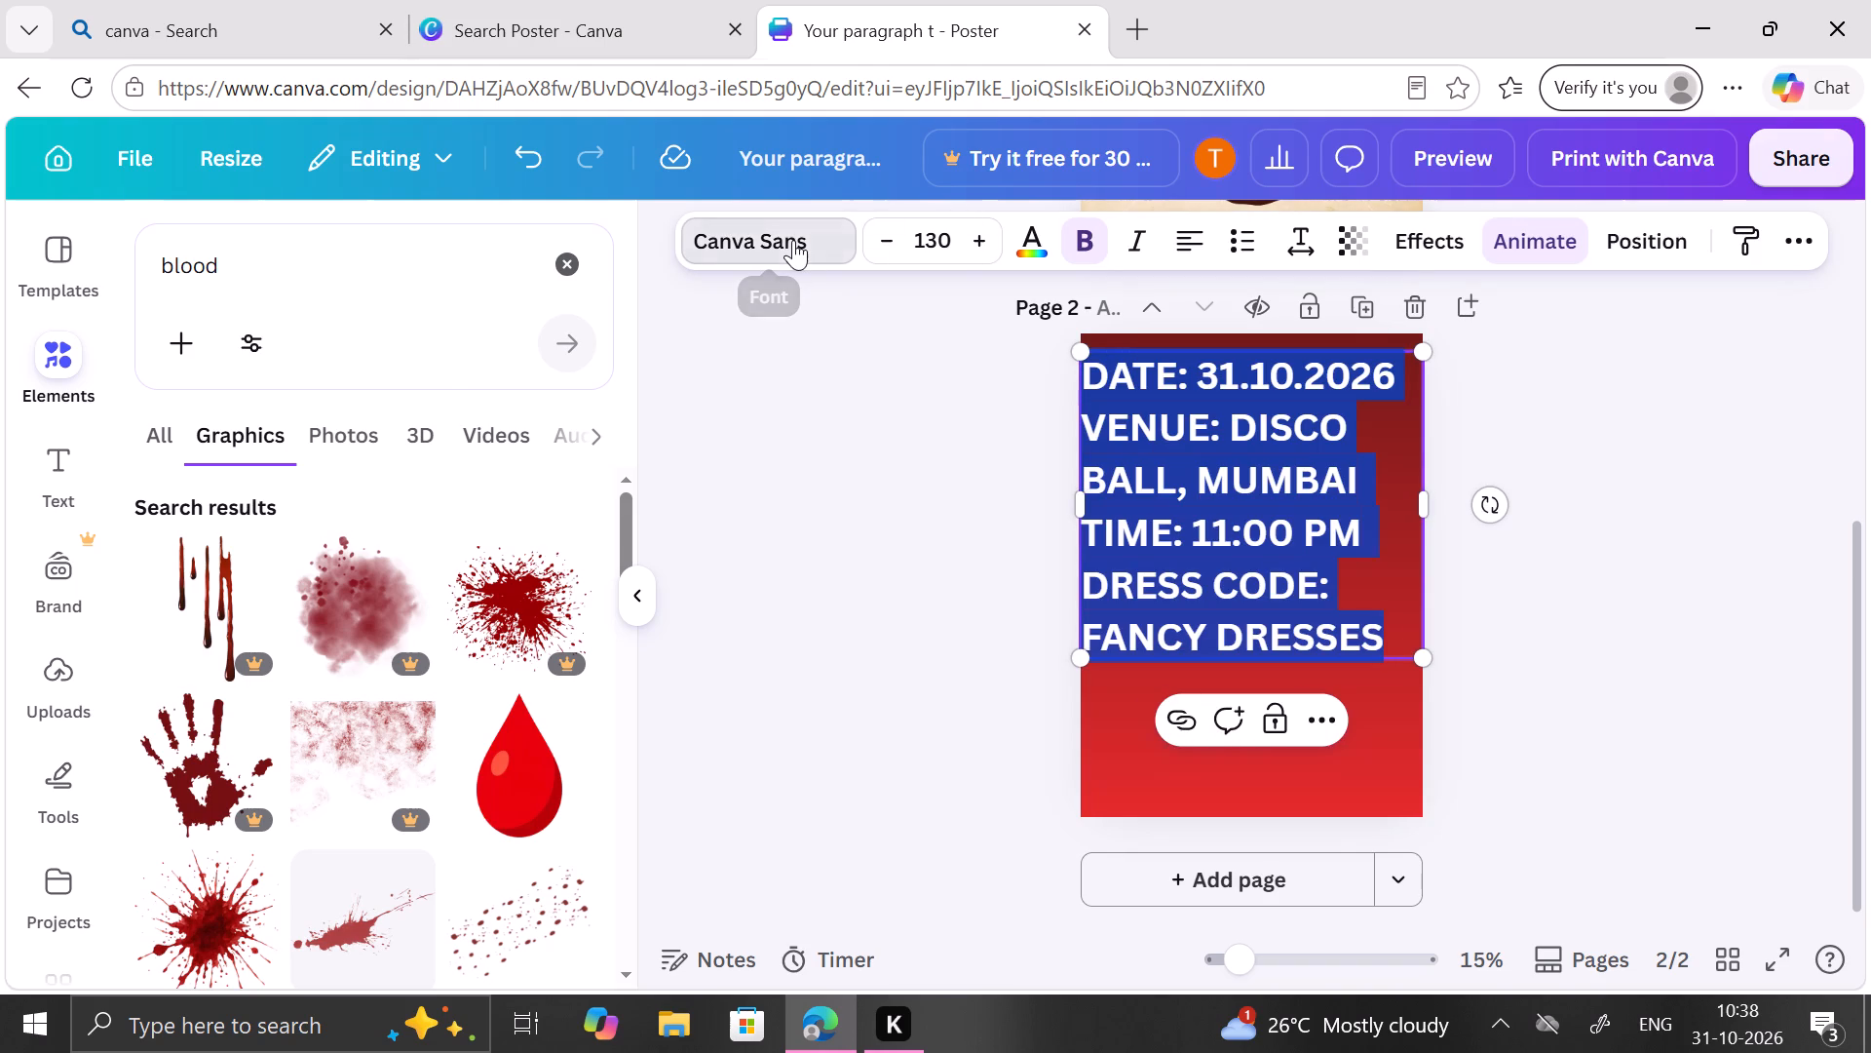
scroll(535, 713, "down", 2)
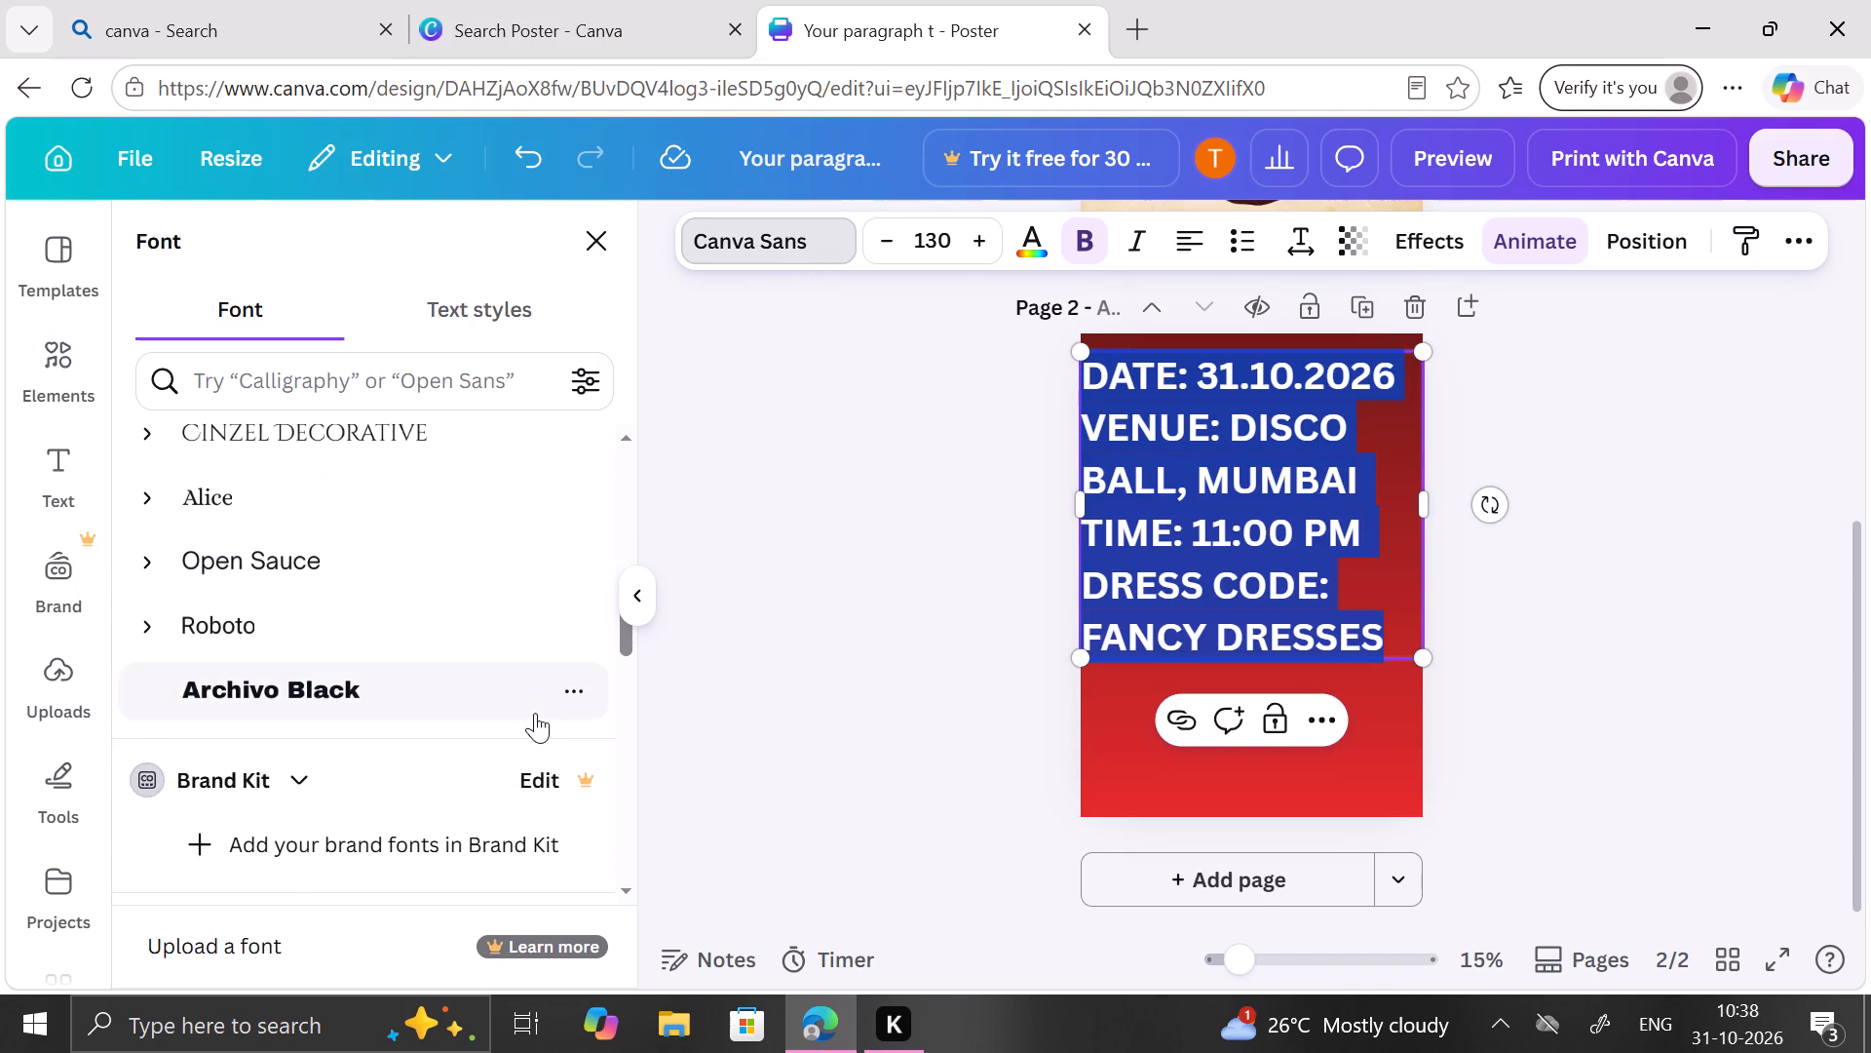
scroll(535, 713, "down", 2)
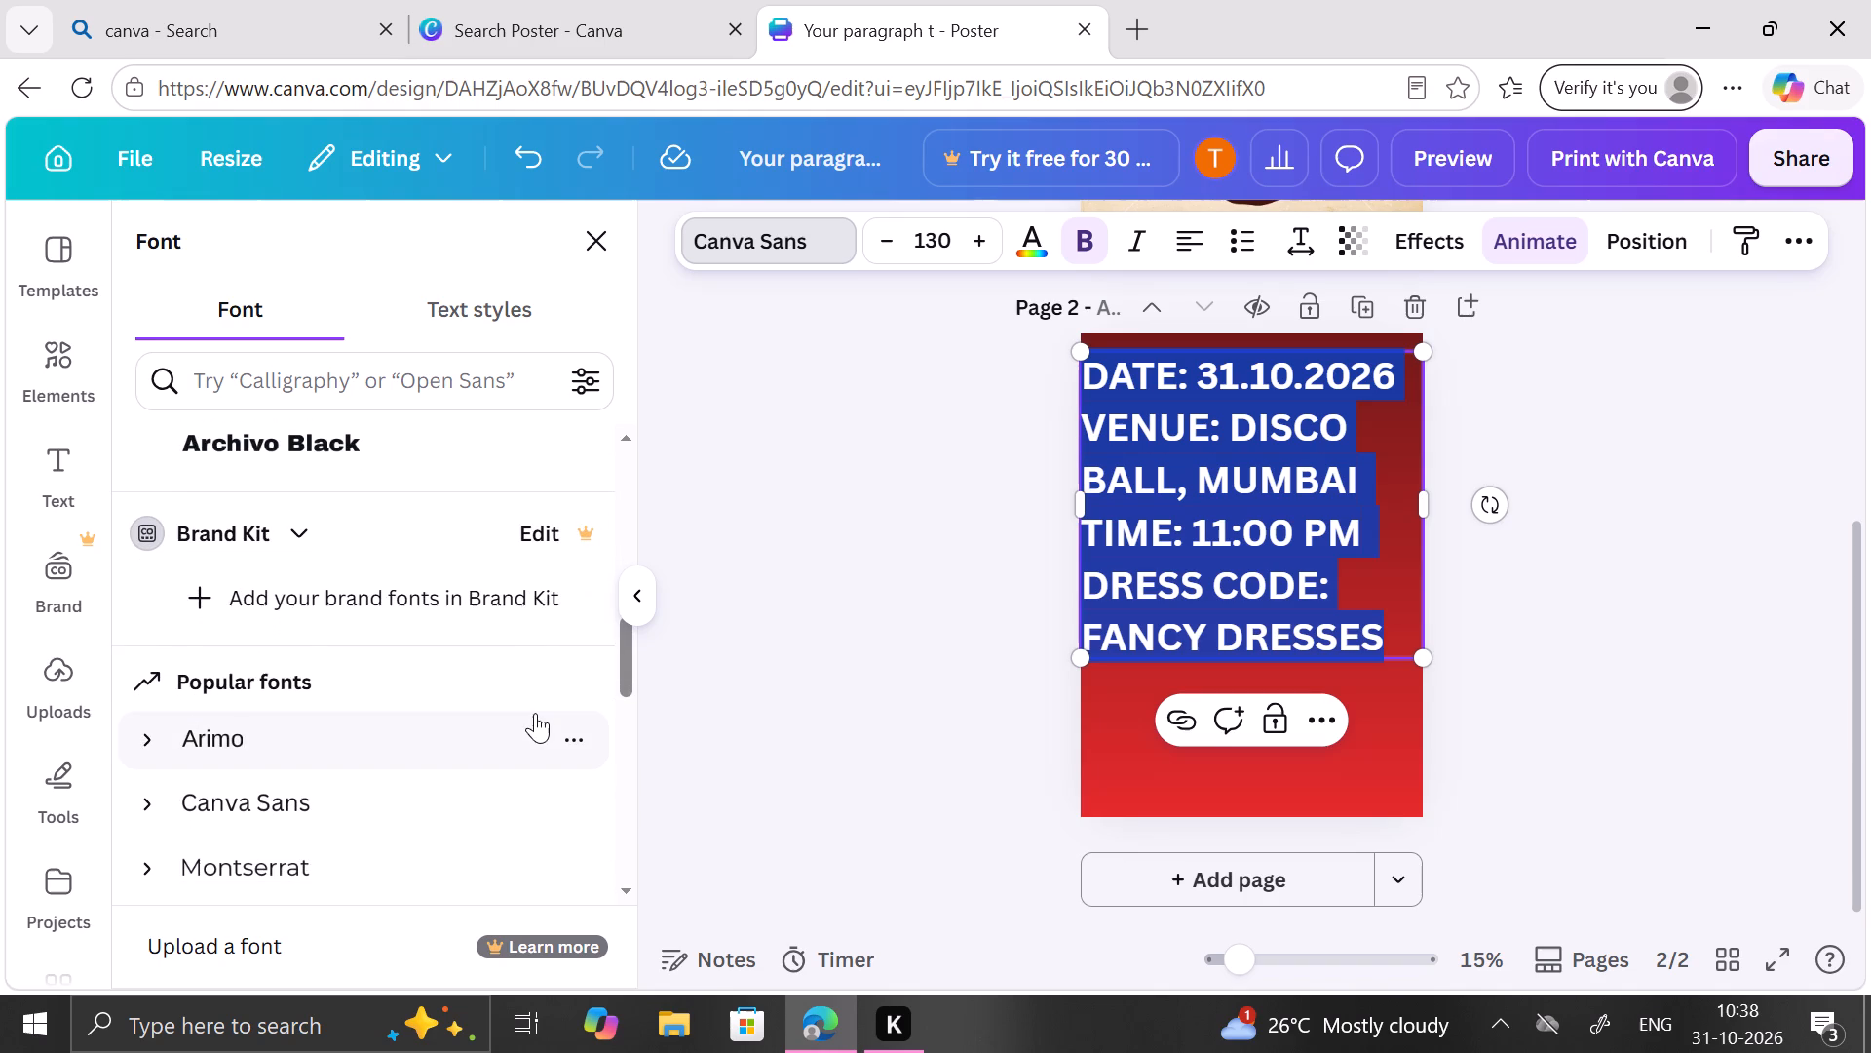
scroll(535, 713, "down", 3)
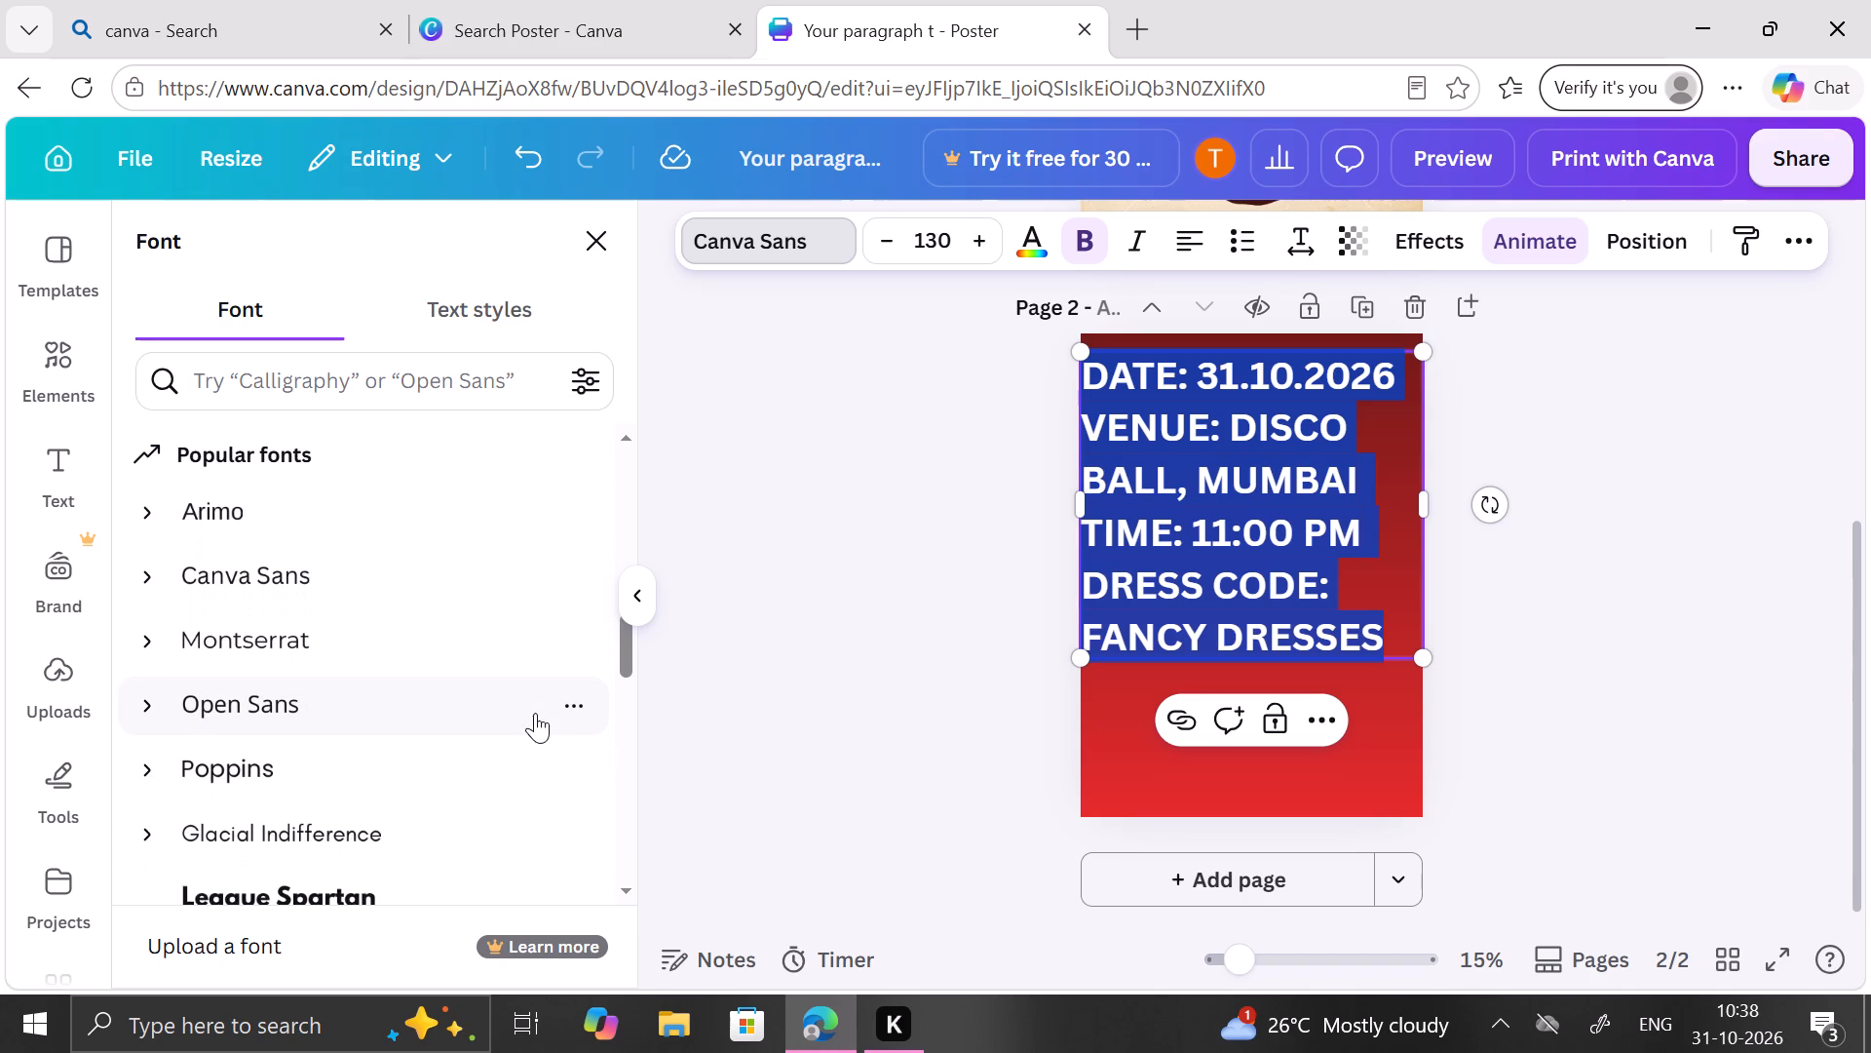
scroll(535, 713, "down", 2)
scroll(535, 713, "up", 3)
scroll(535, 713, "down", 3)
scroll(535, 713, "up", 3)
scroll(535, 713, "down", 1)
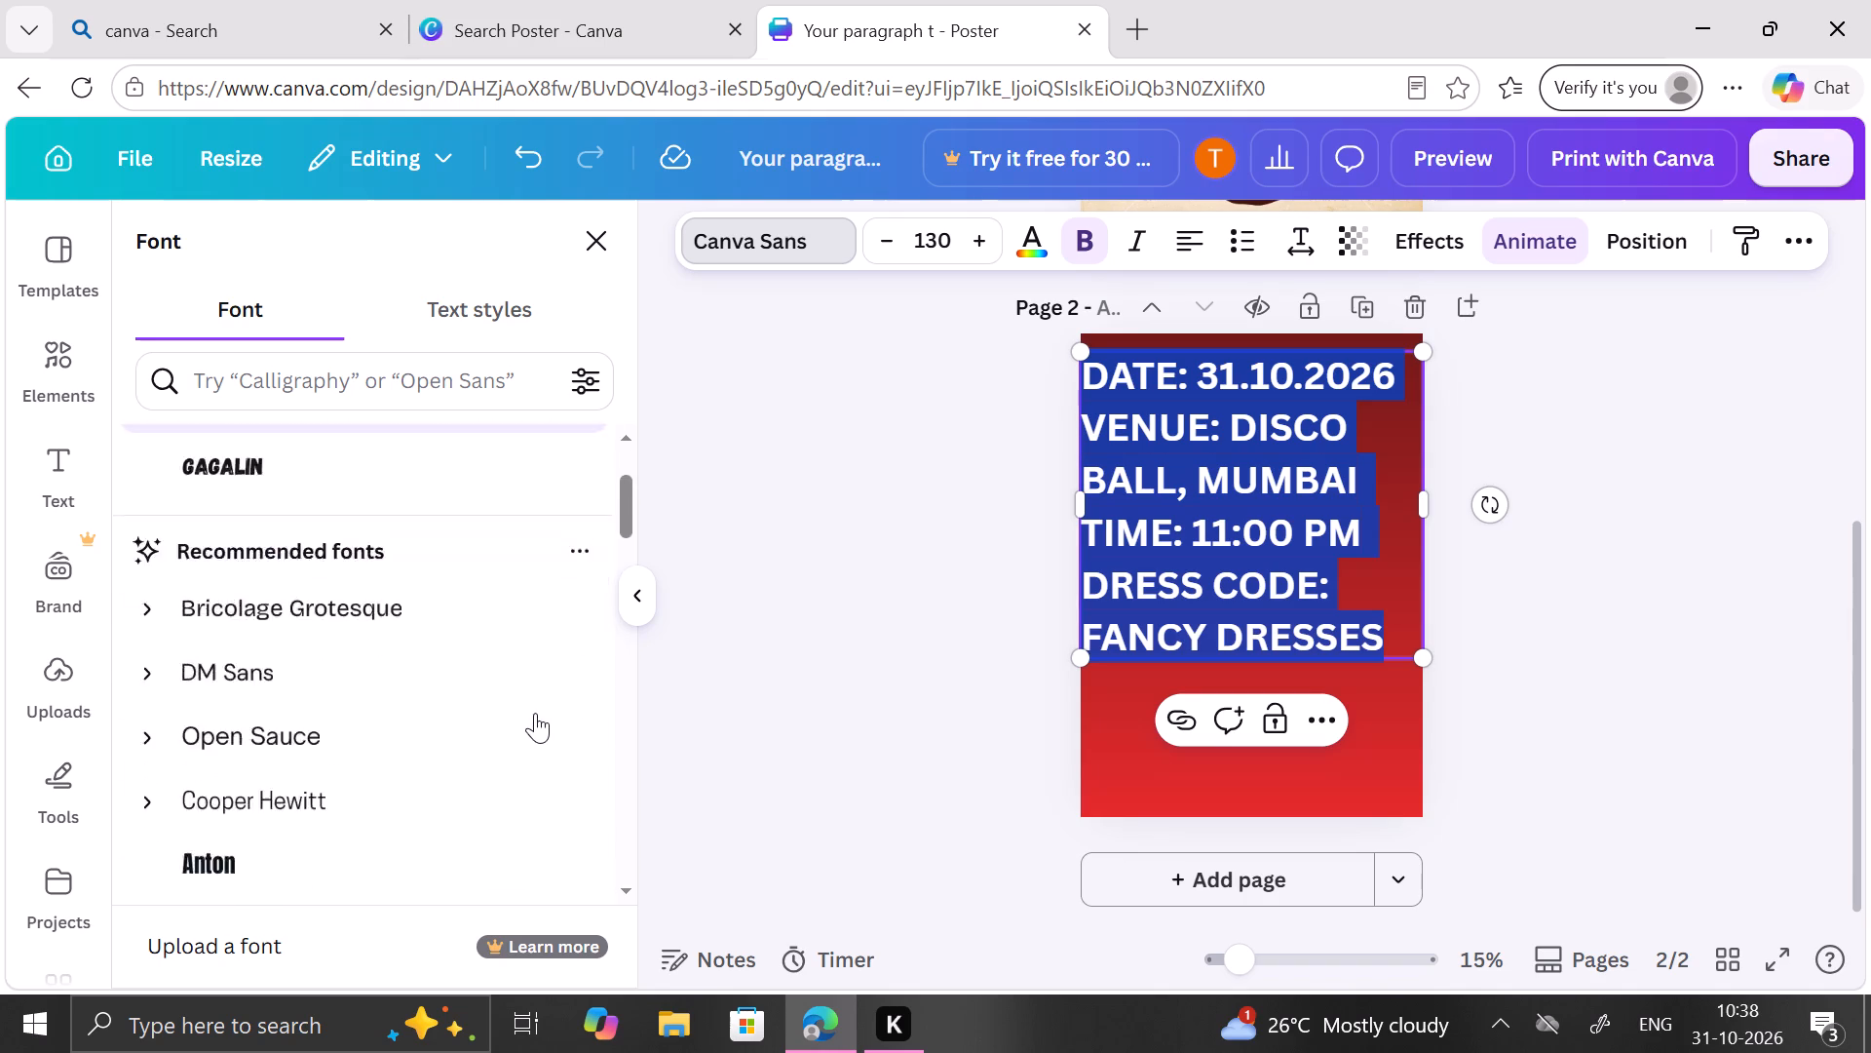
scroll(535, 713, "down", 4)
scroll(535, 715, "up", 1)
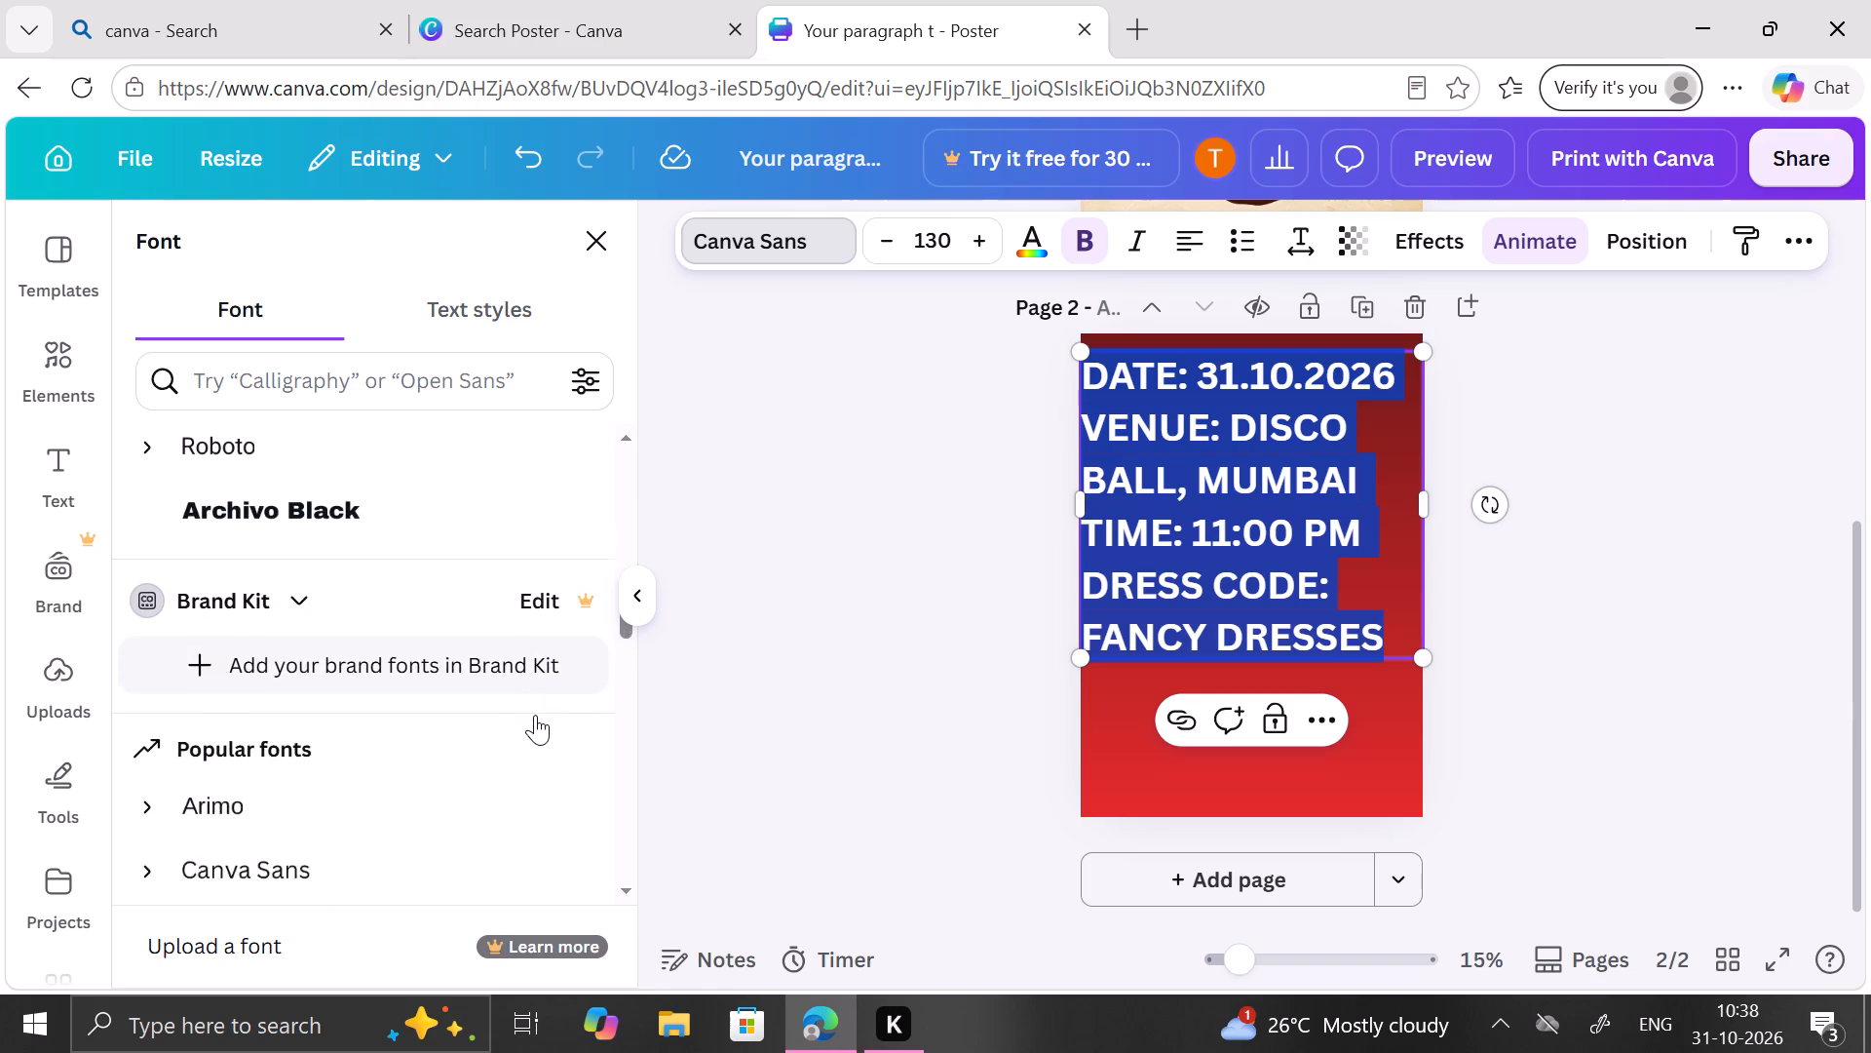
scroll(535, 715, "up", 3)
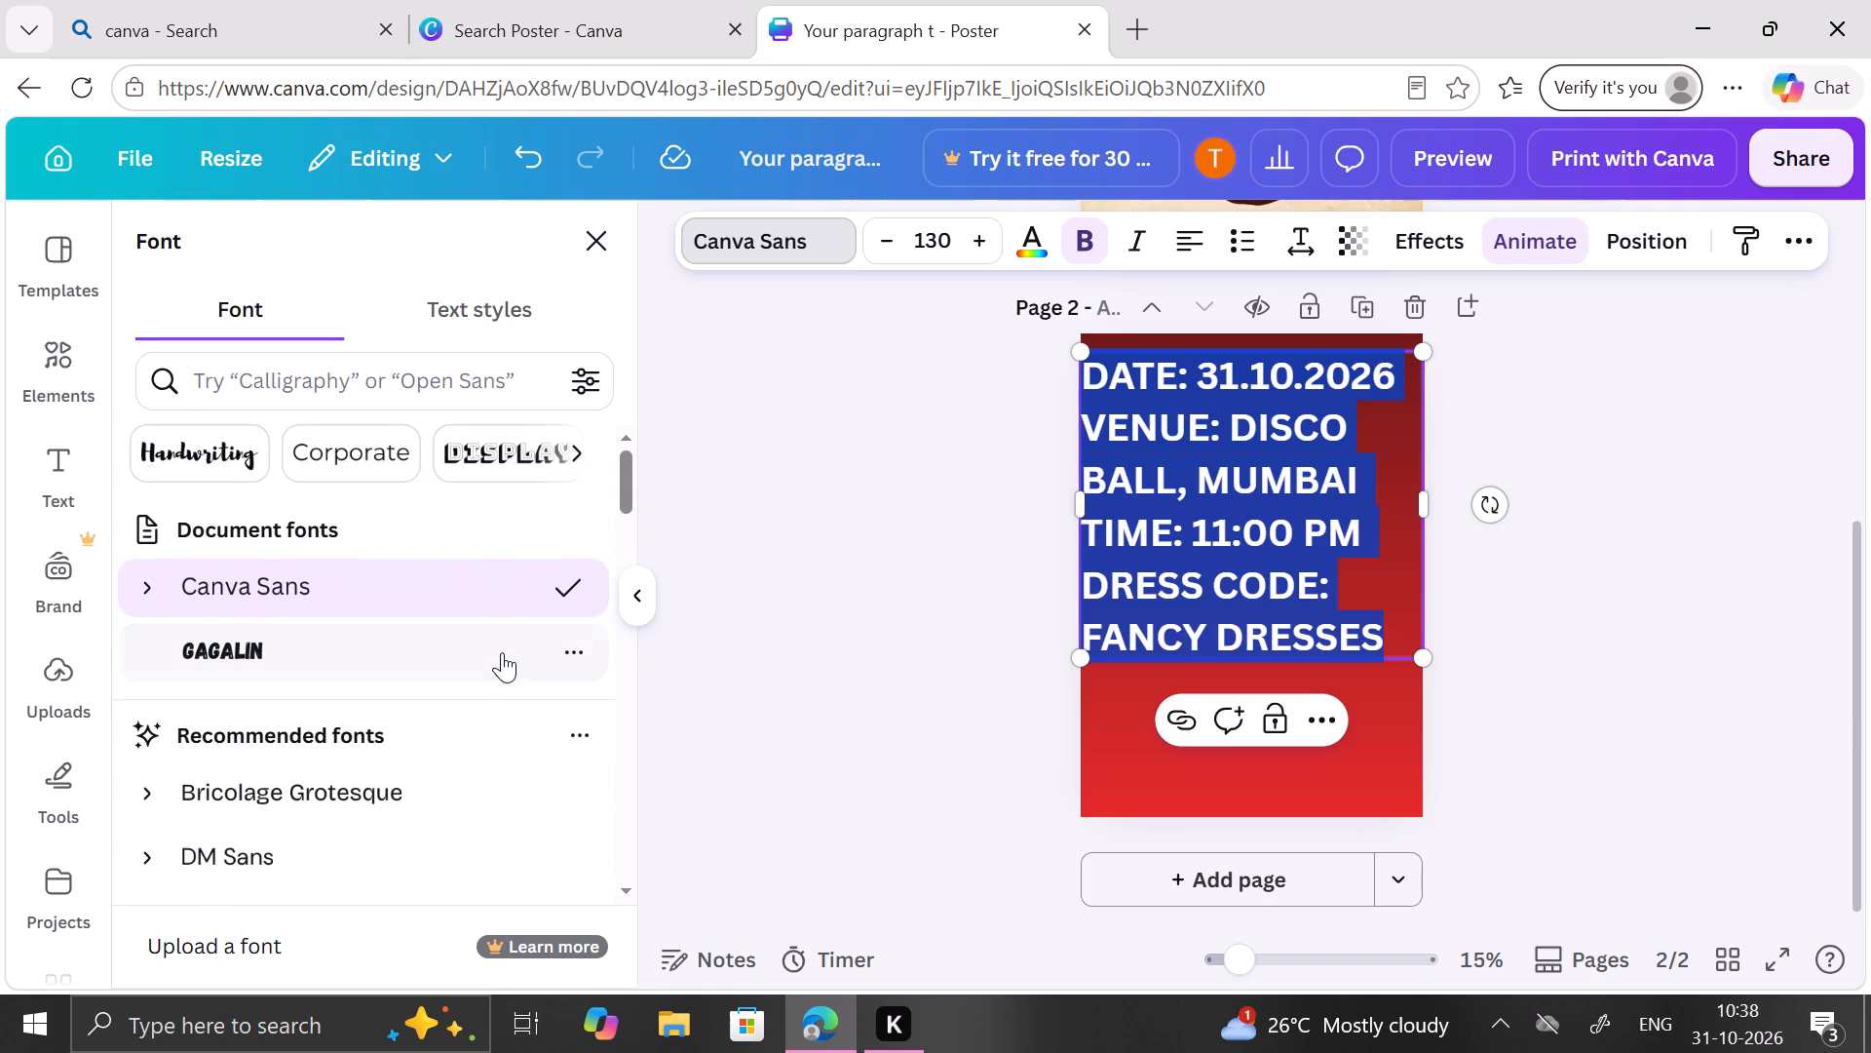
left_click(499, 647)
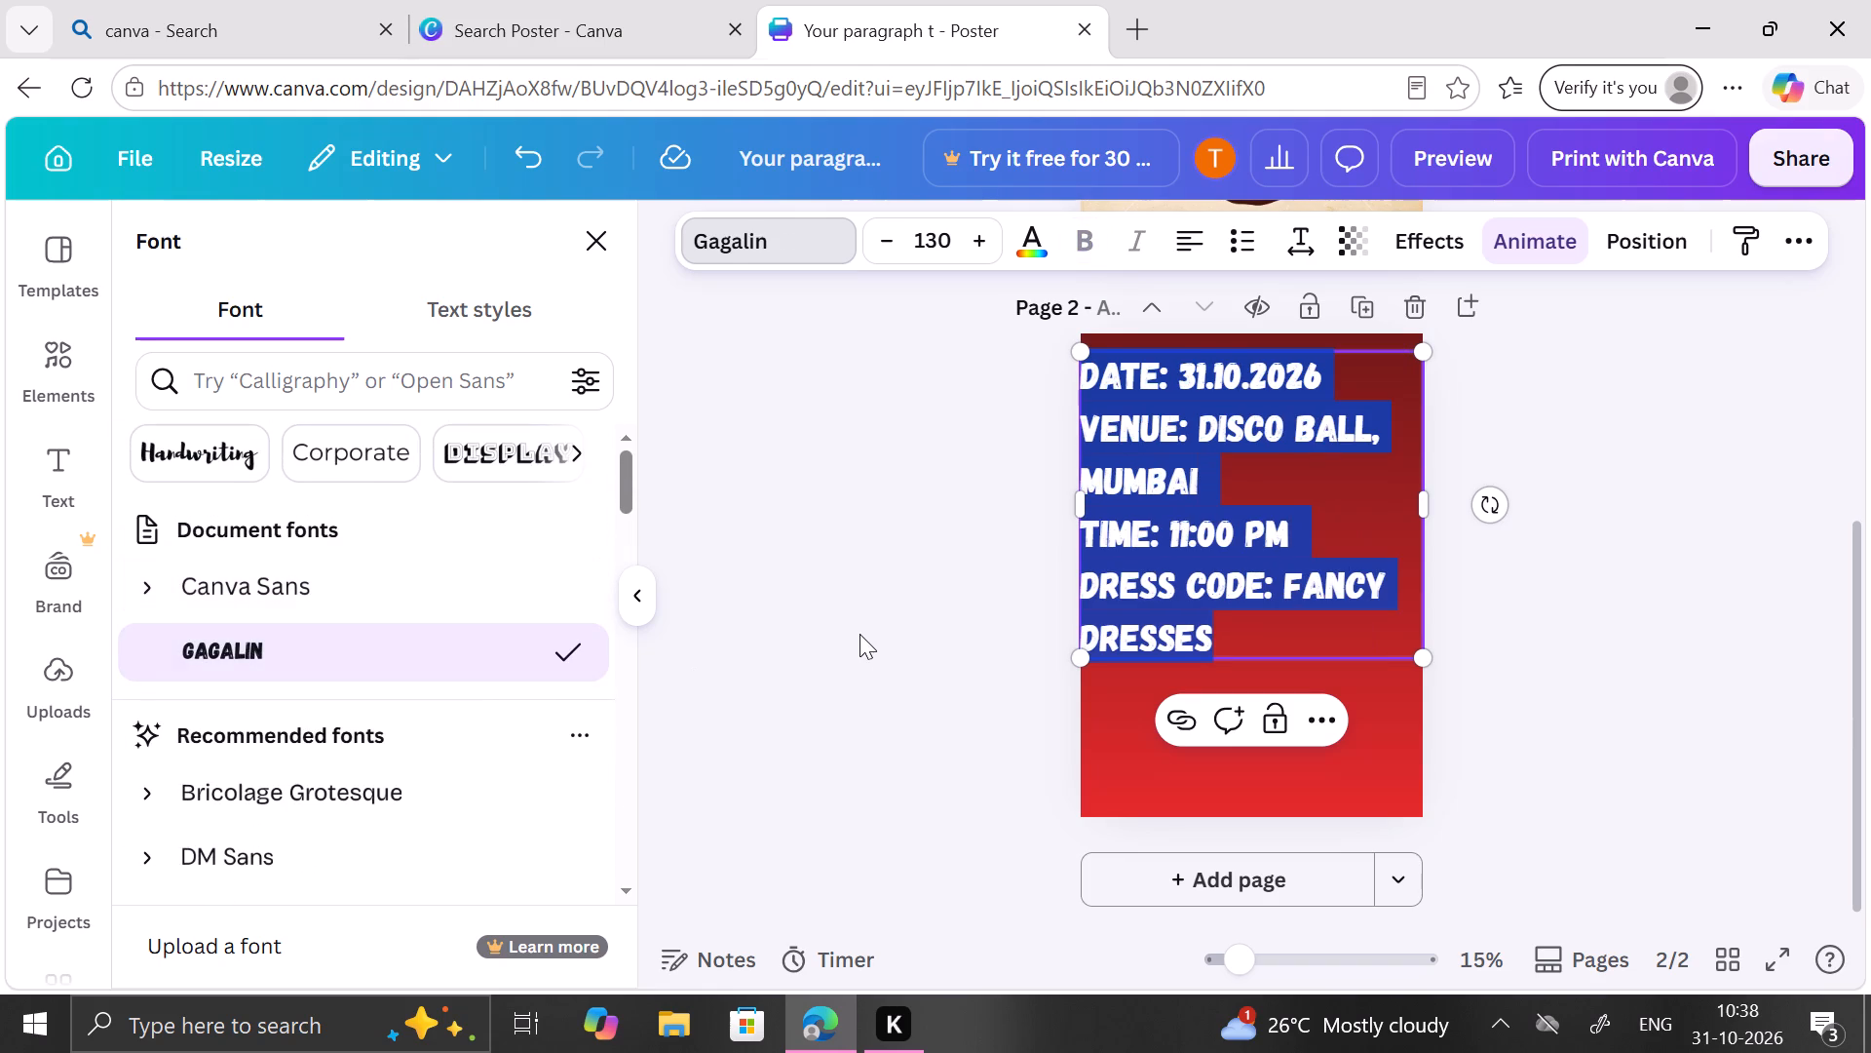
Shift the event details text box slightly right, leaving a small gap from the page's left edge.
left_click_drag(1259, 477, 1294, 484)
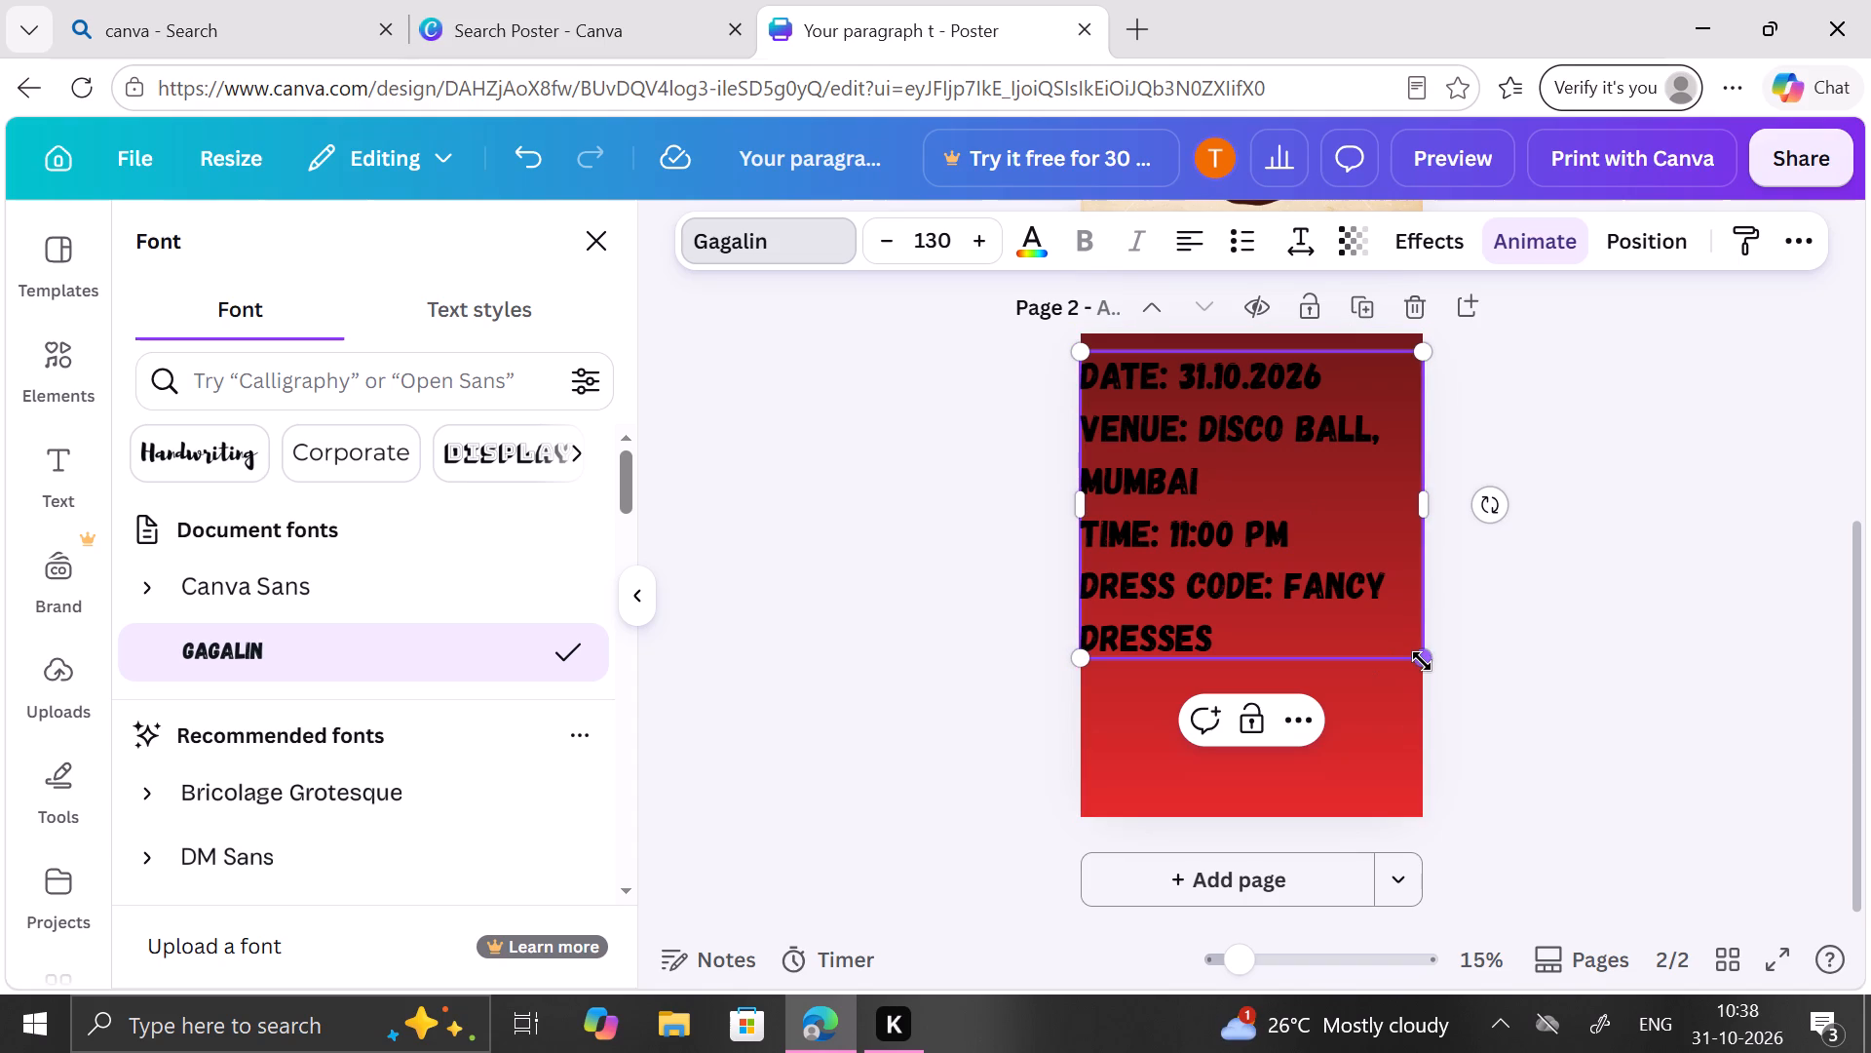
left_click(1422, 661)
left_click(1377, 362)
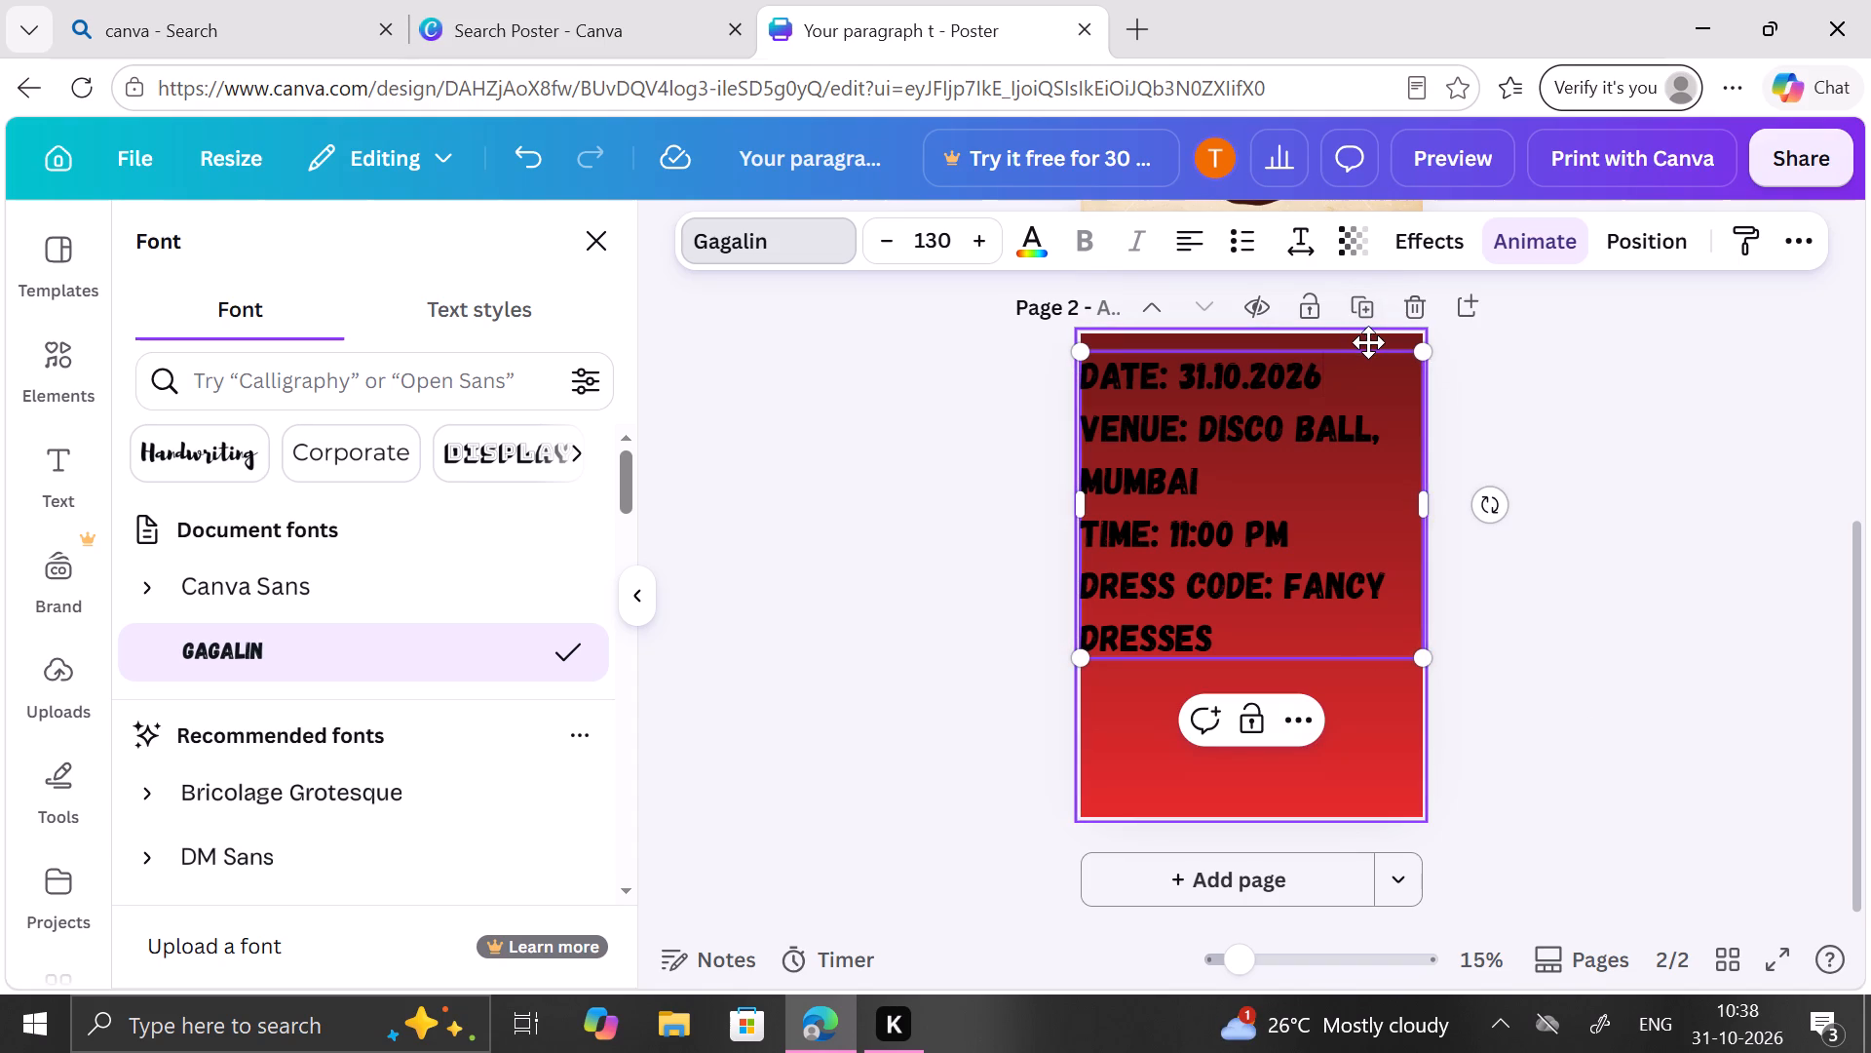
left_click_drag(1368, 342, 1381, 342)
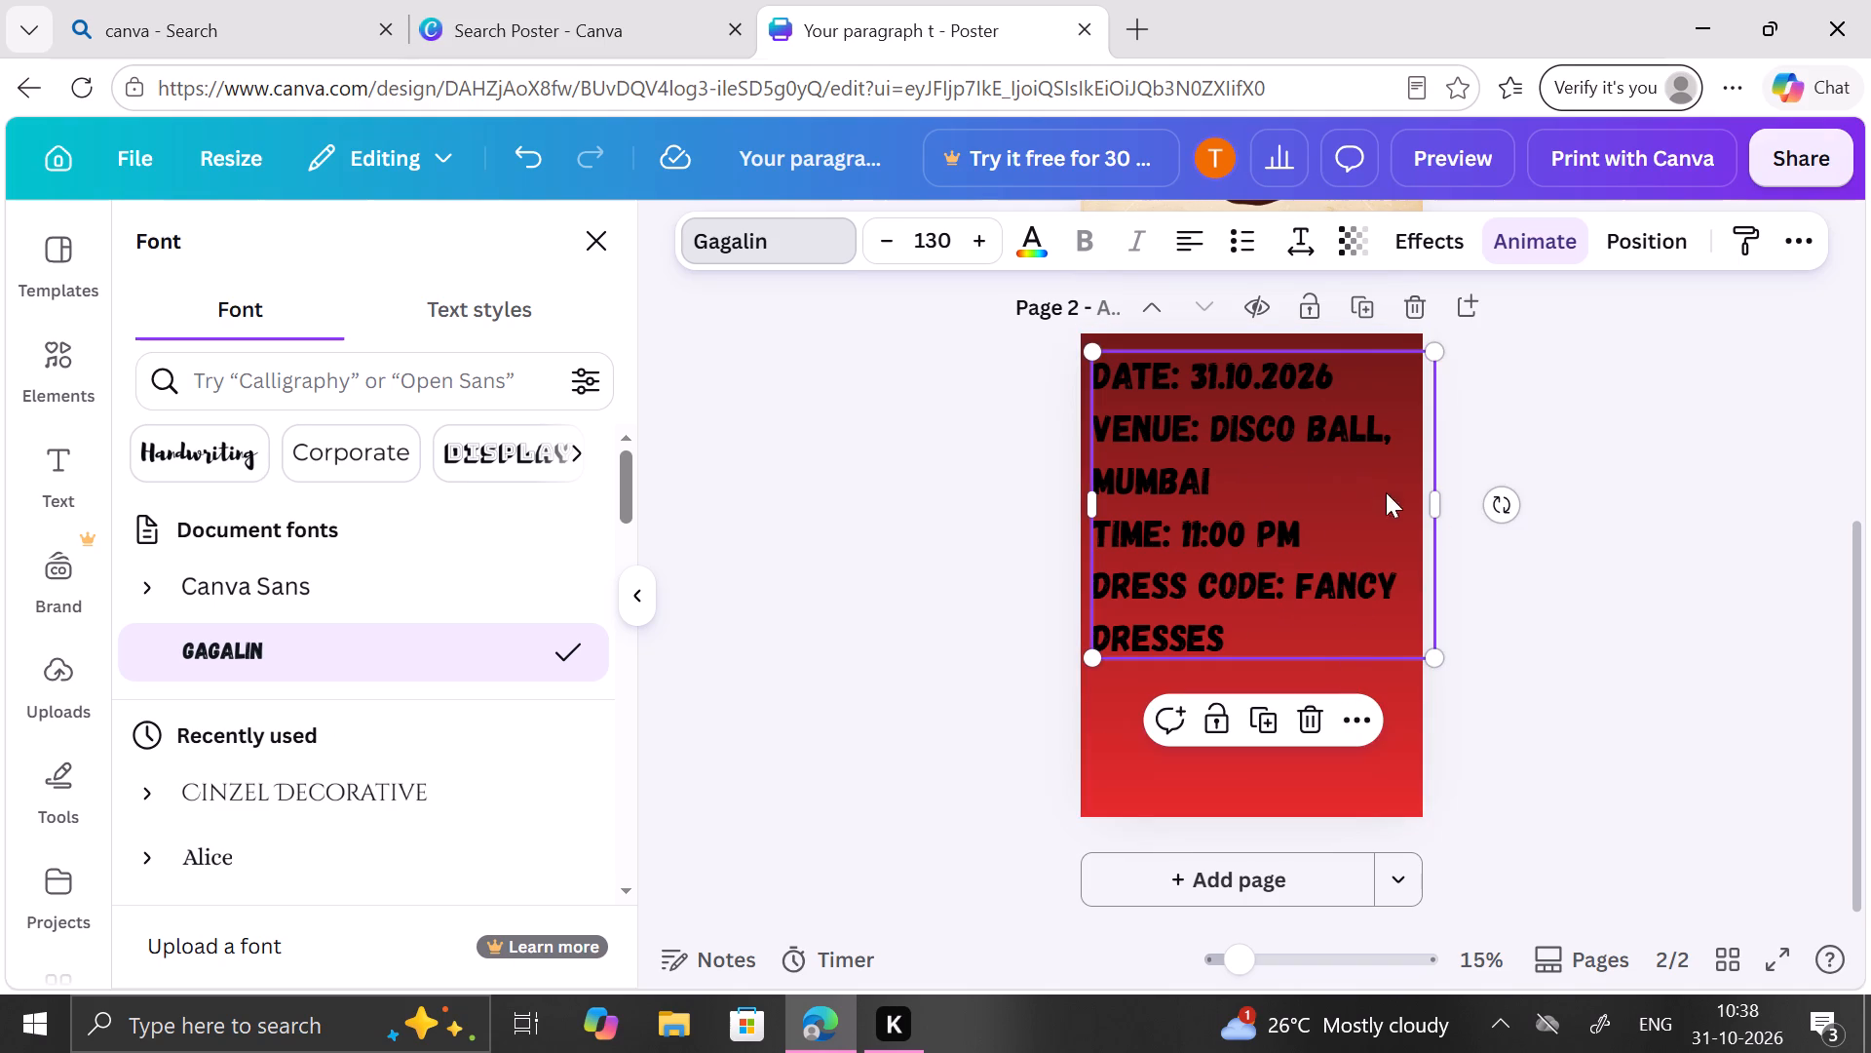
left_click(1490, 597)
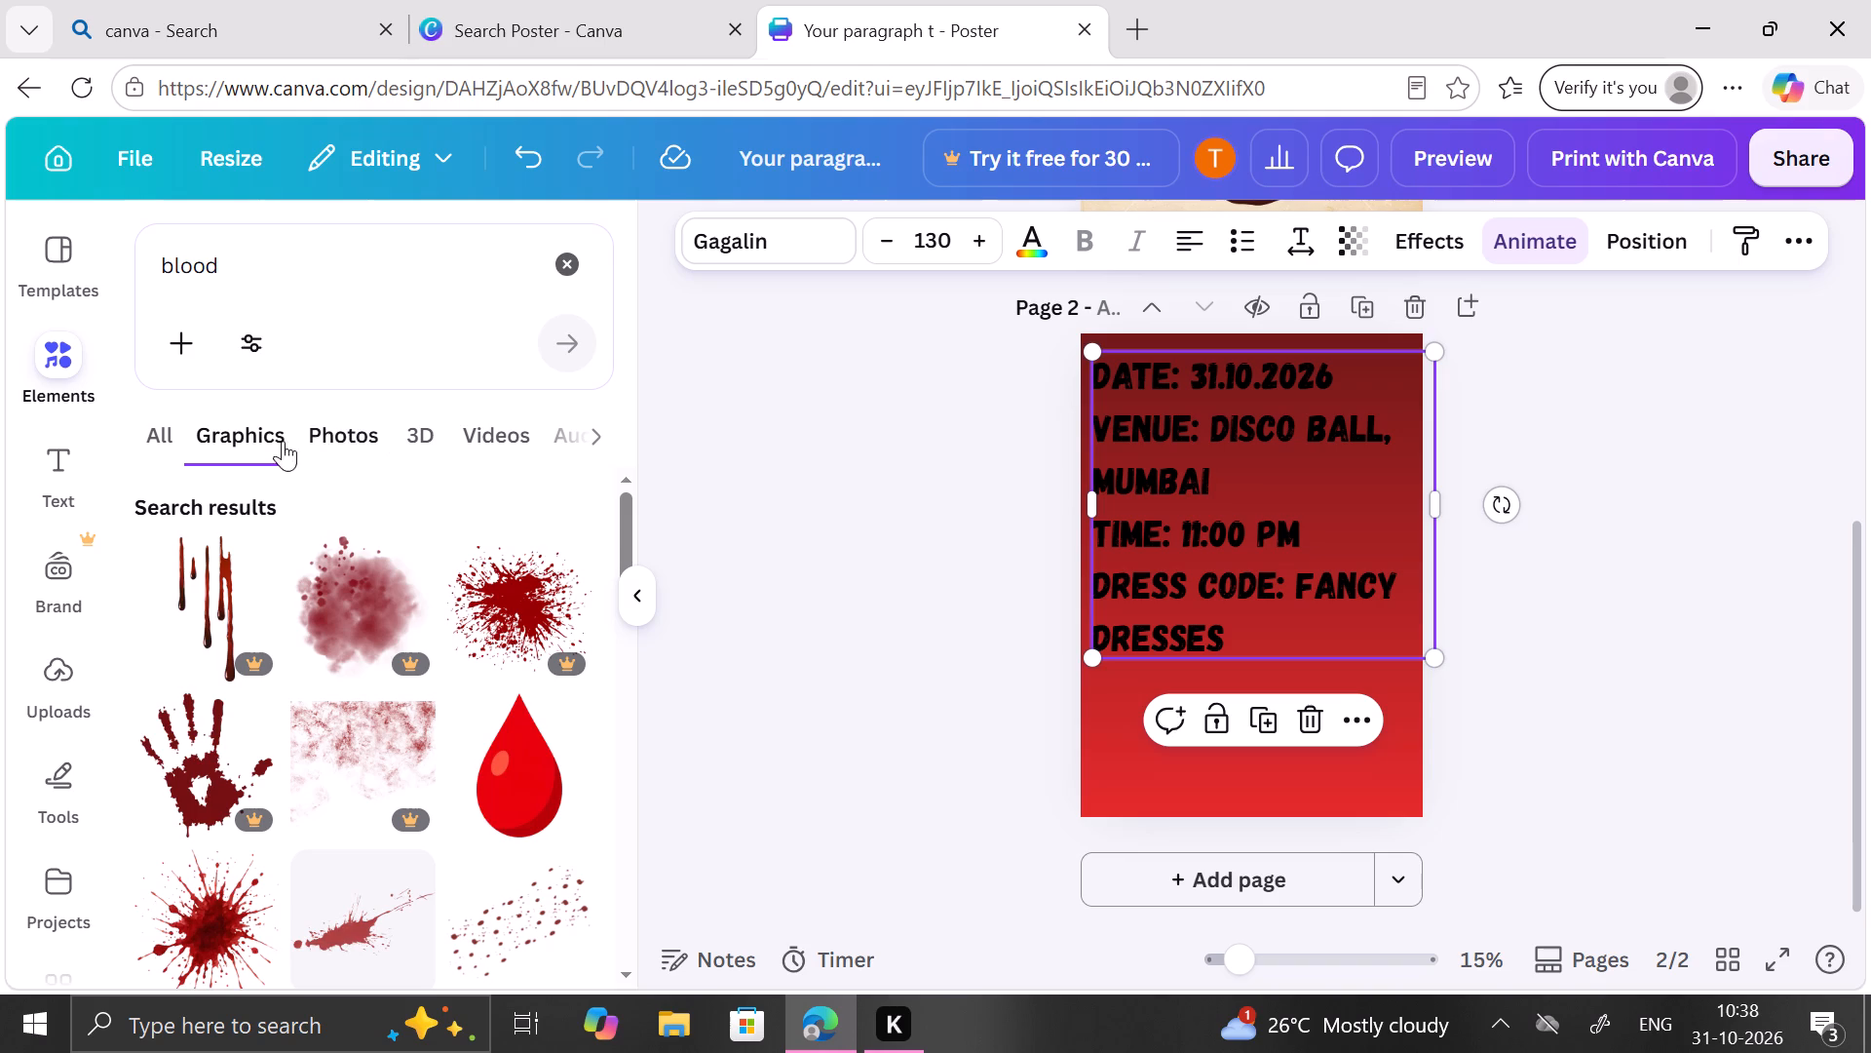
Change the second page's background to the light tan photo colour taken from the skull image.
scroll(430, 641, "down", 2)
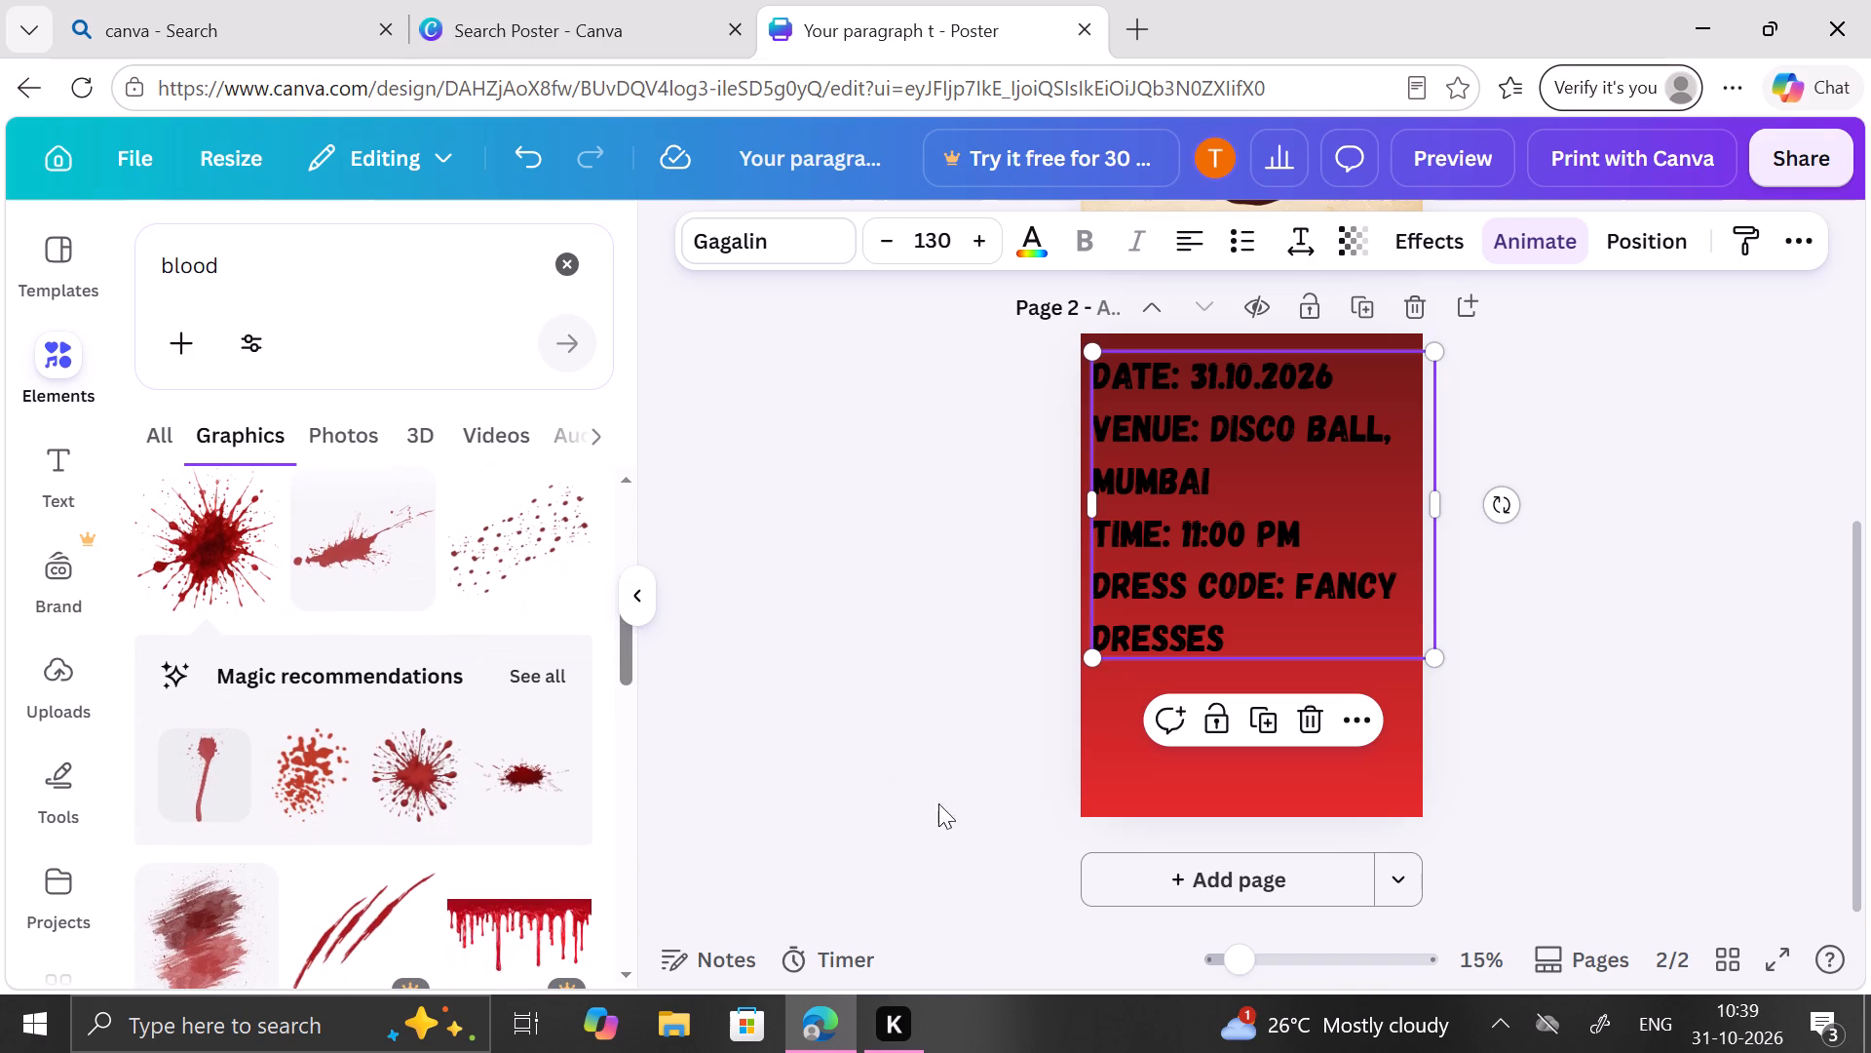
left_click(1113, 742)
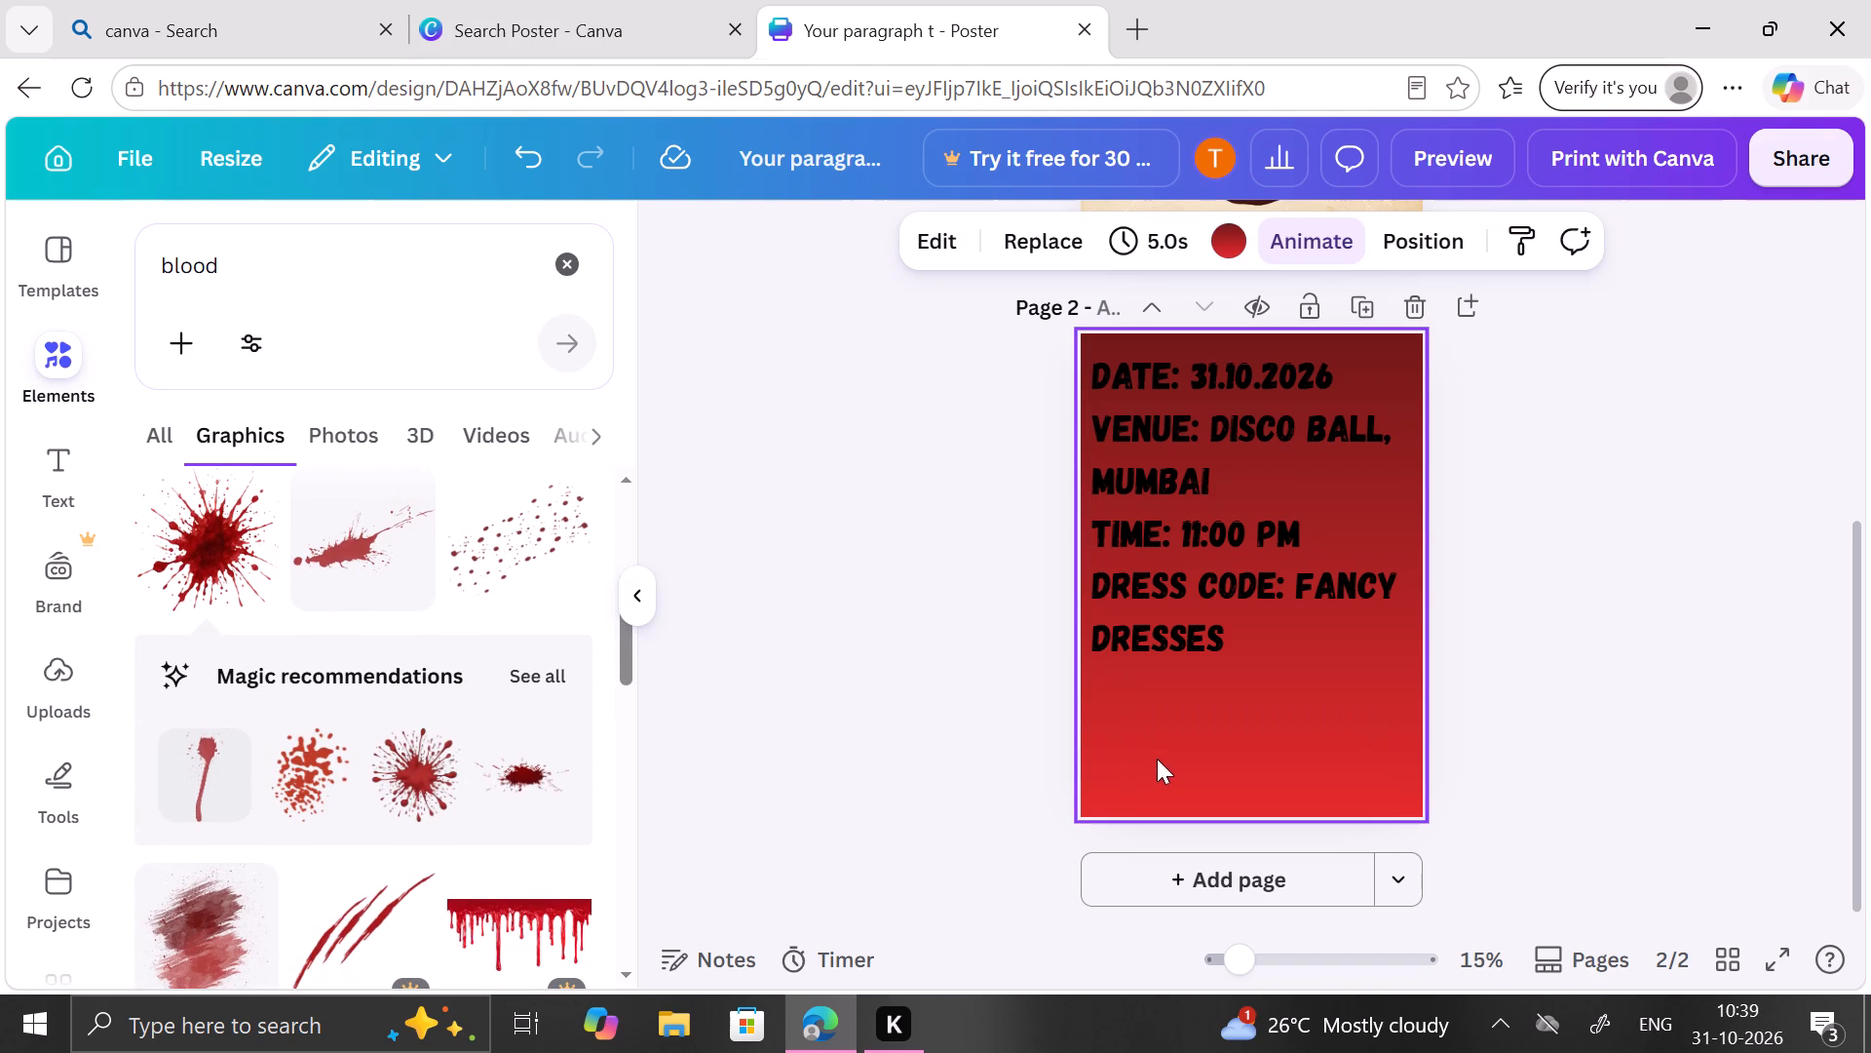
left_click(1155, 758)
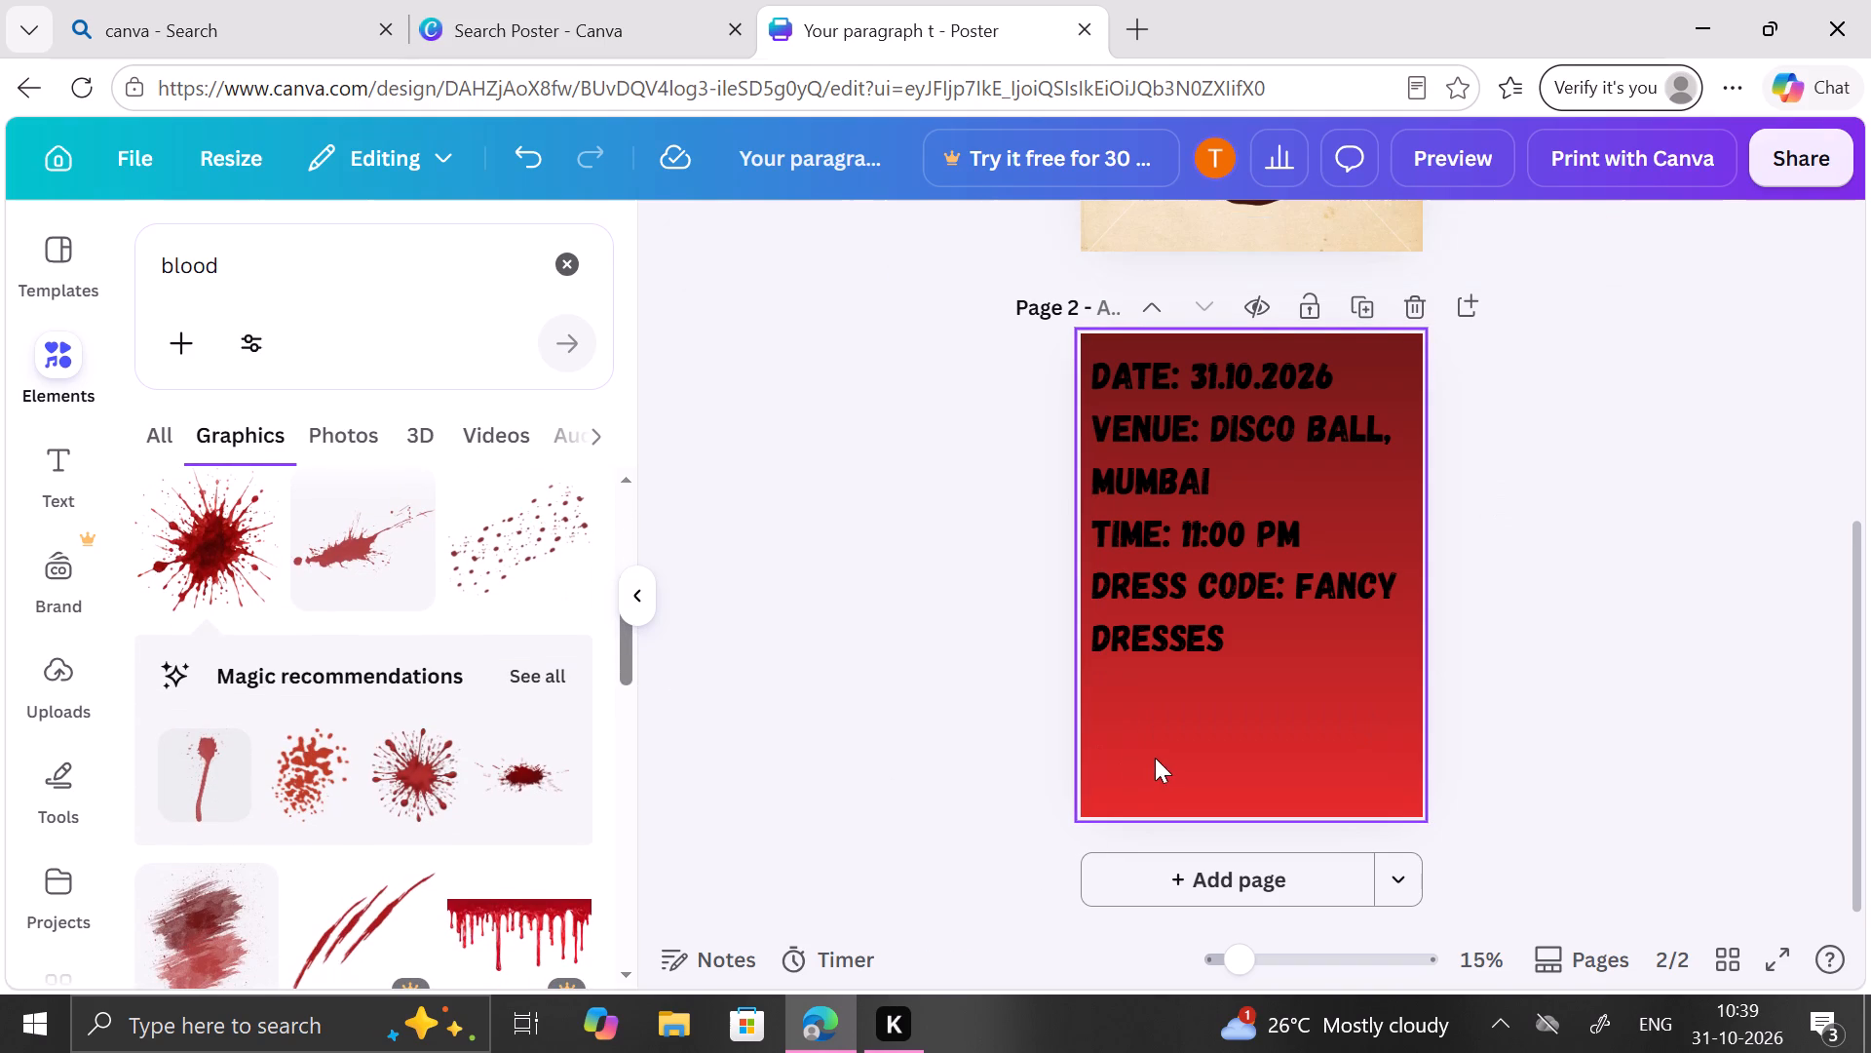
scroll(1155, 758, "up", 5)
scroll(1155, 758, "down", 2)
scroll(1155, 758, "up", 1)
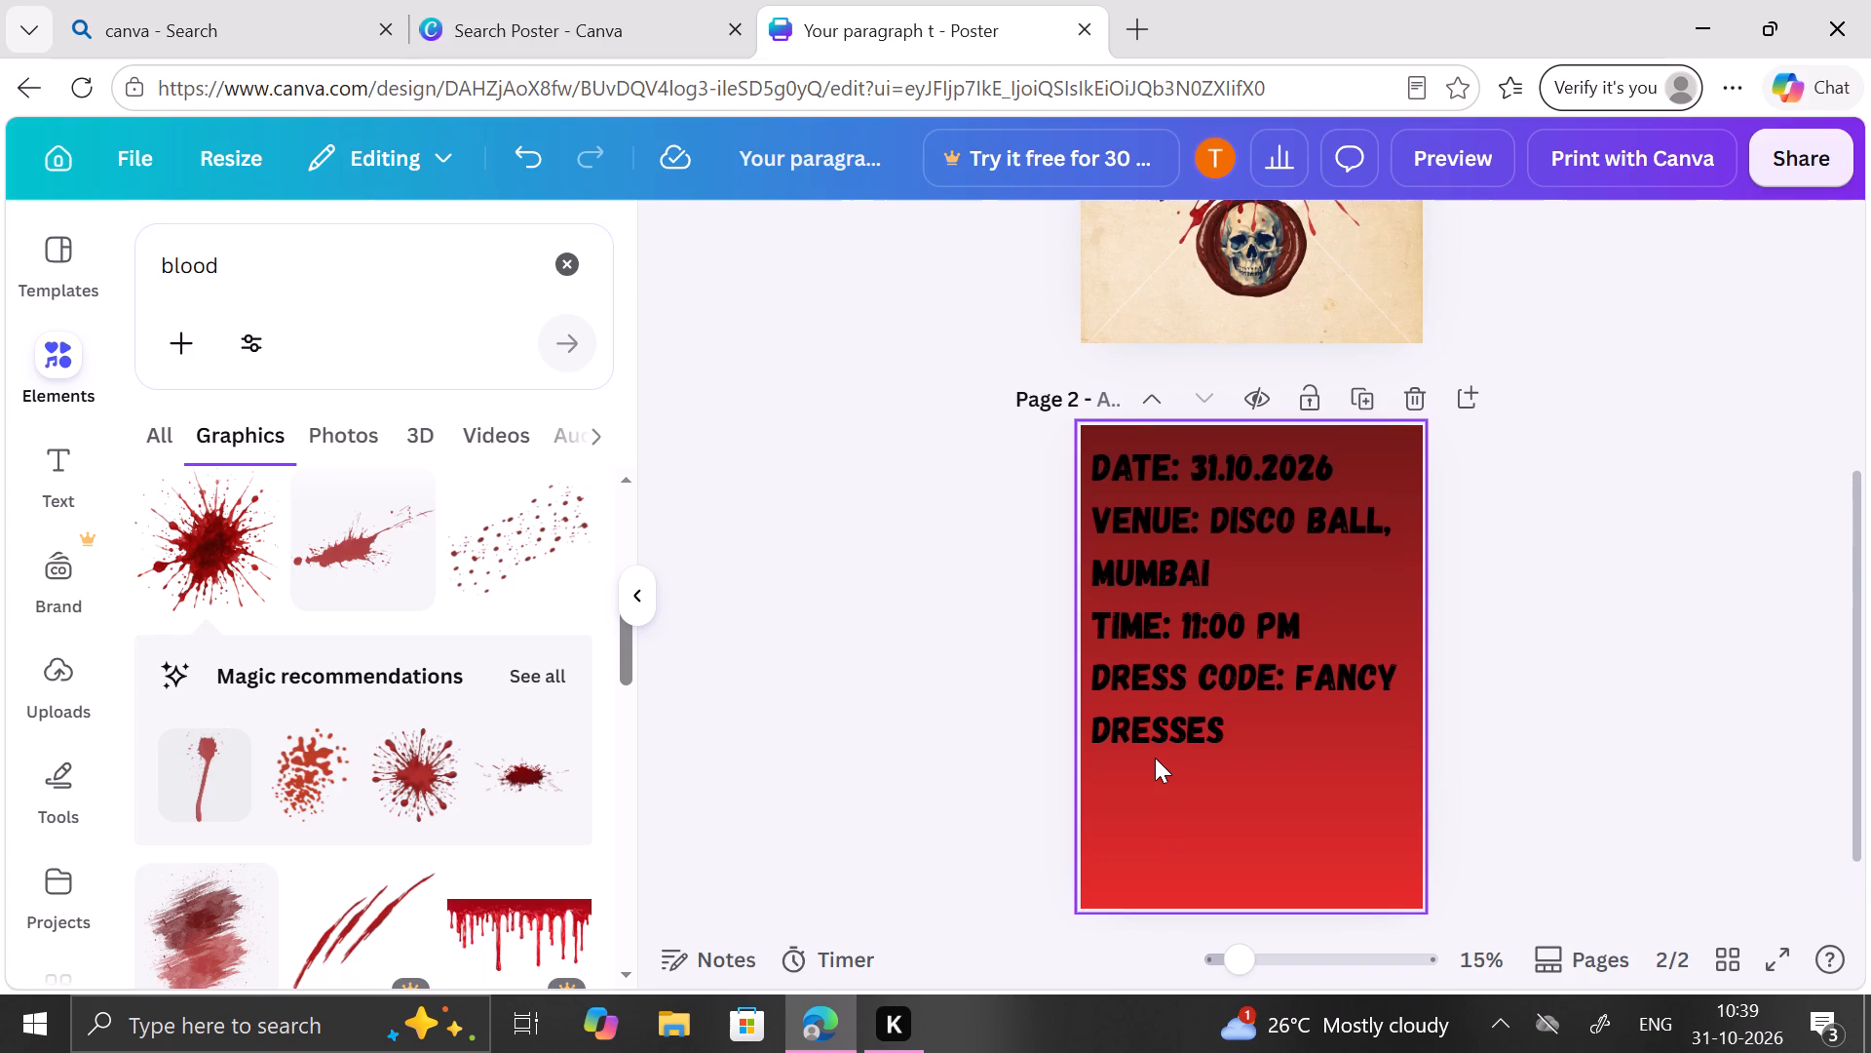
left_click(1155, 758)
left_click(1216, 246)
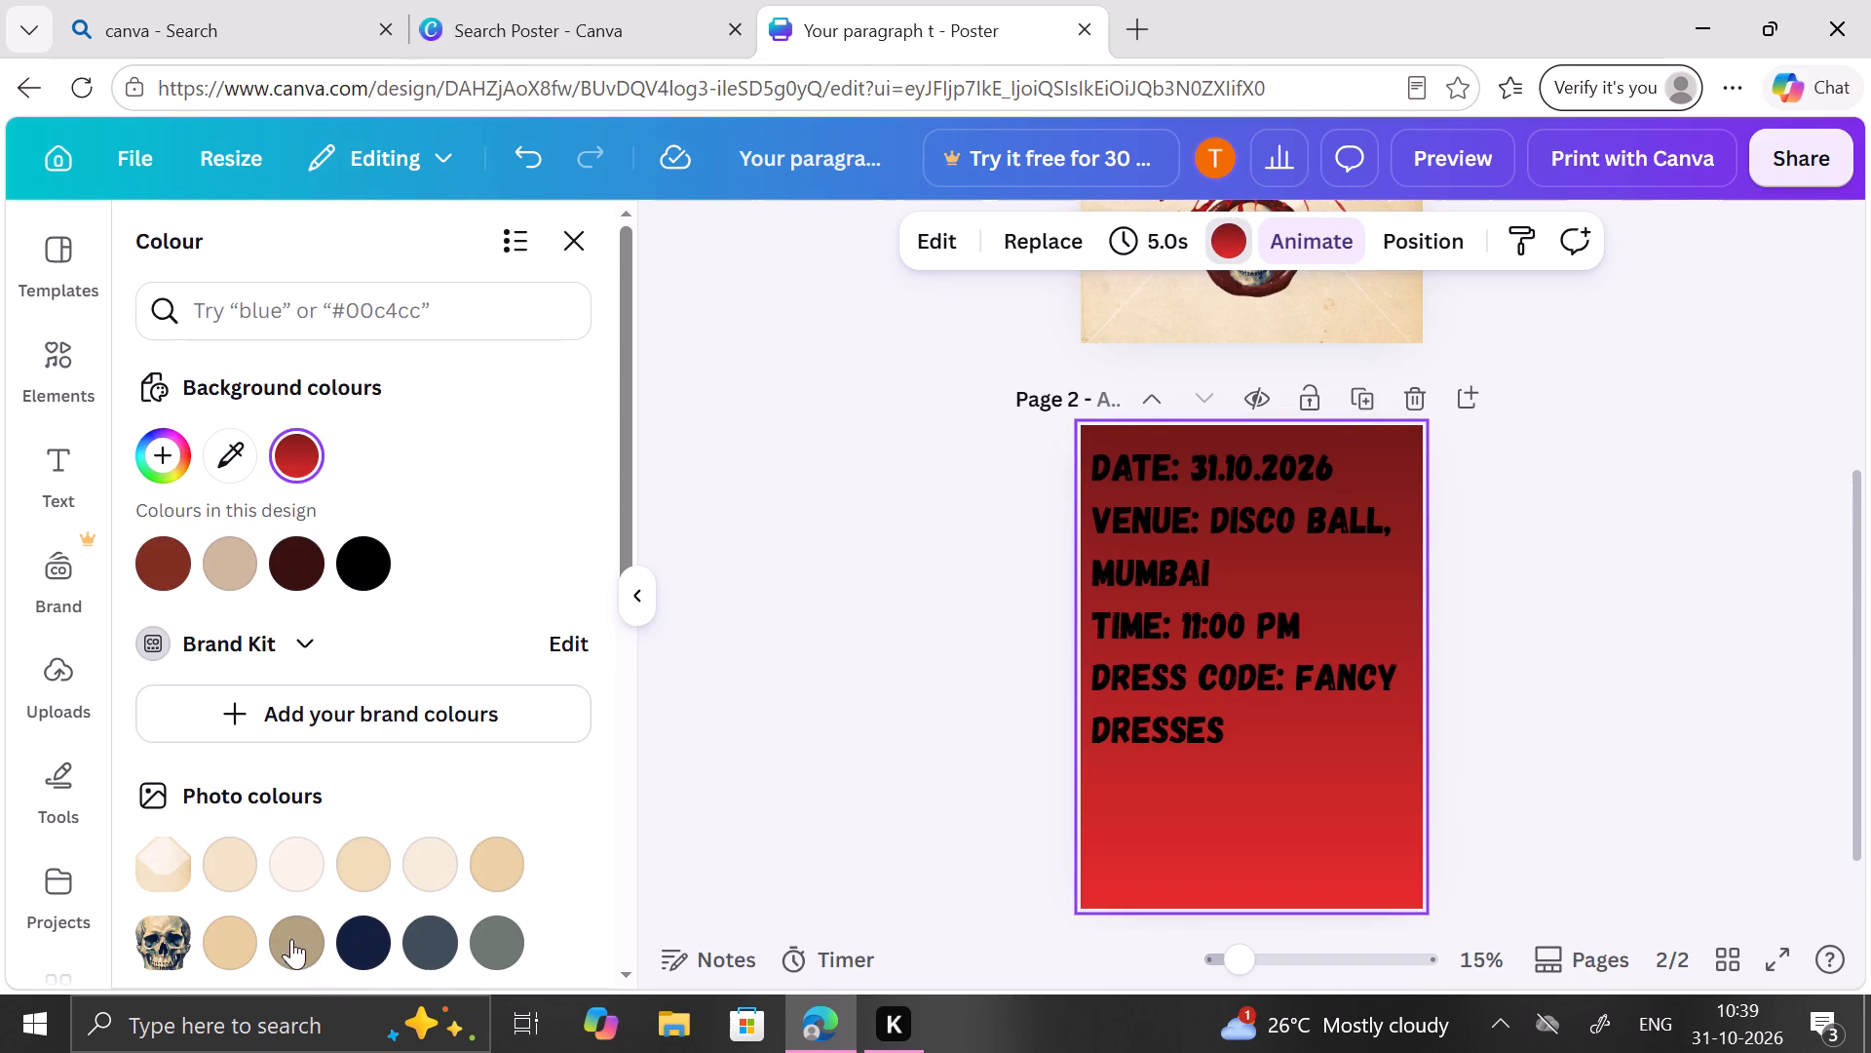
left_click(239, 939)
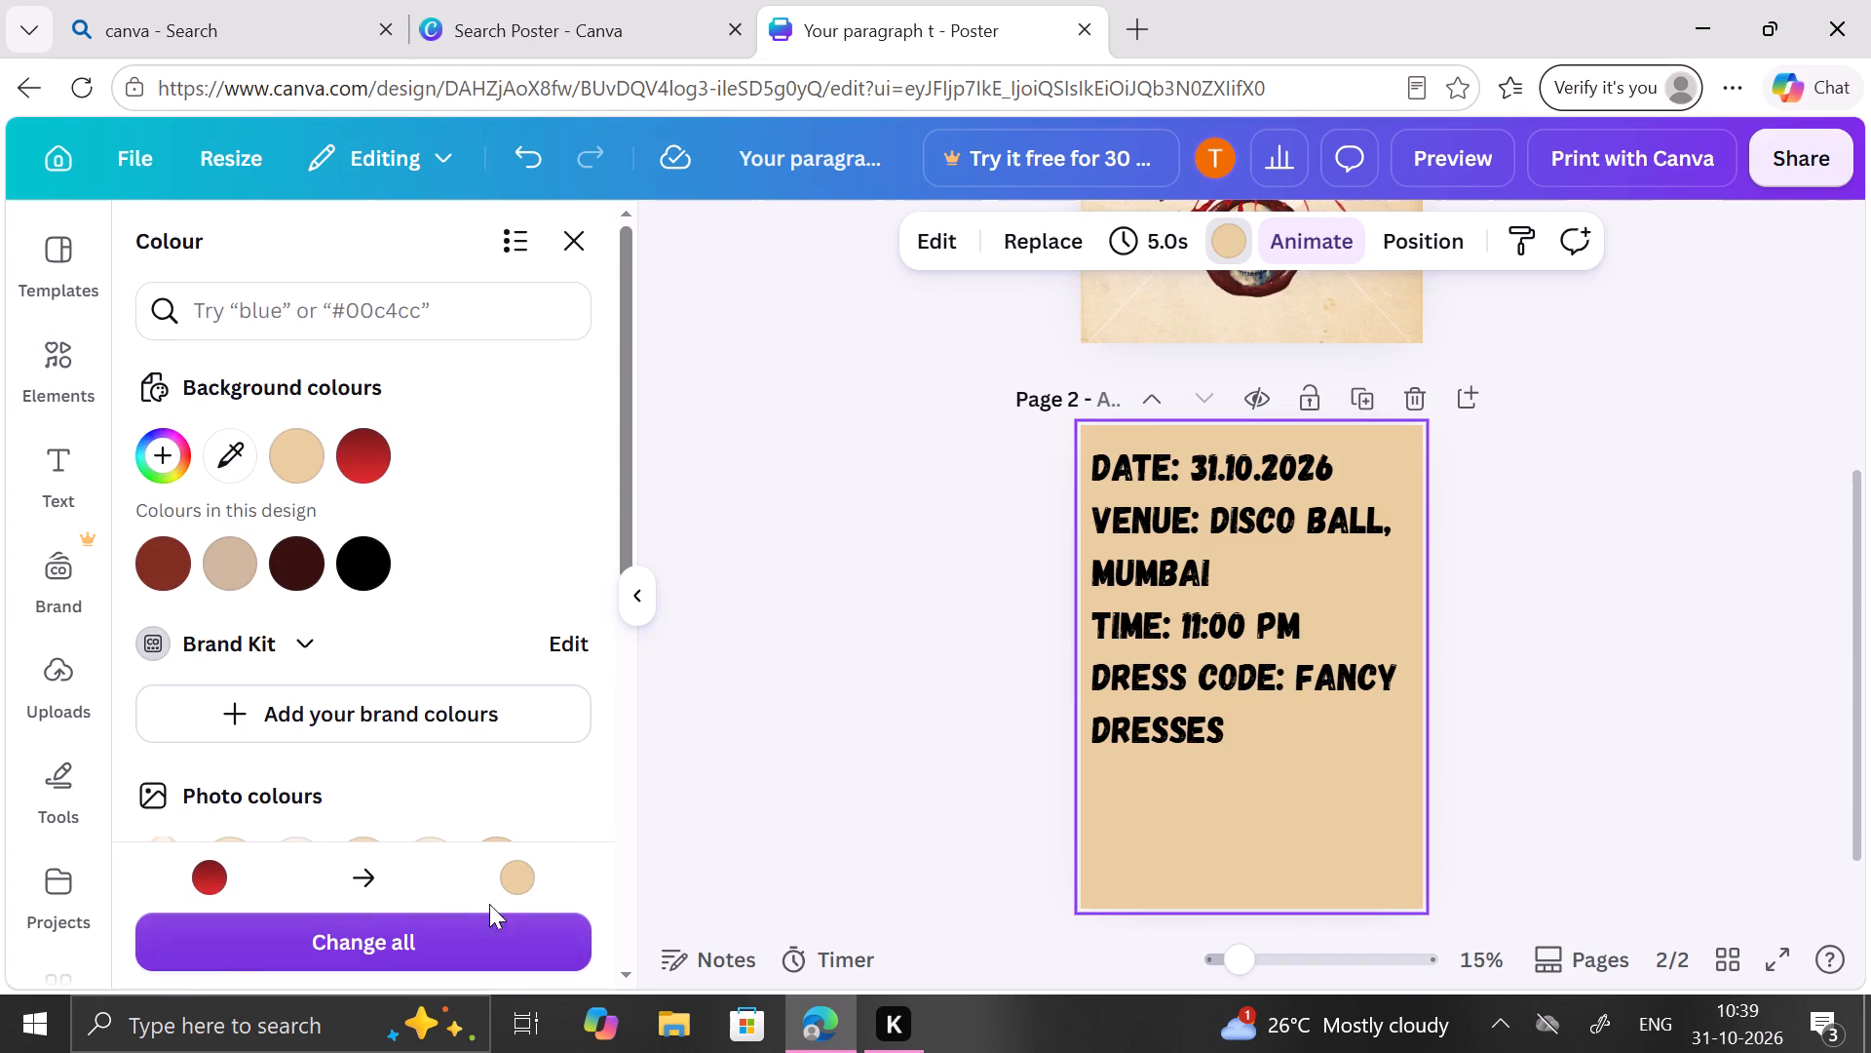
left_click(693, 830)
Add the soft, cloudy red blood smudge graphic from the blood search results to the second page.
scroll(1172, 692, "up", 2)
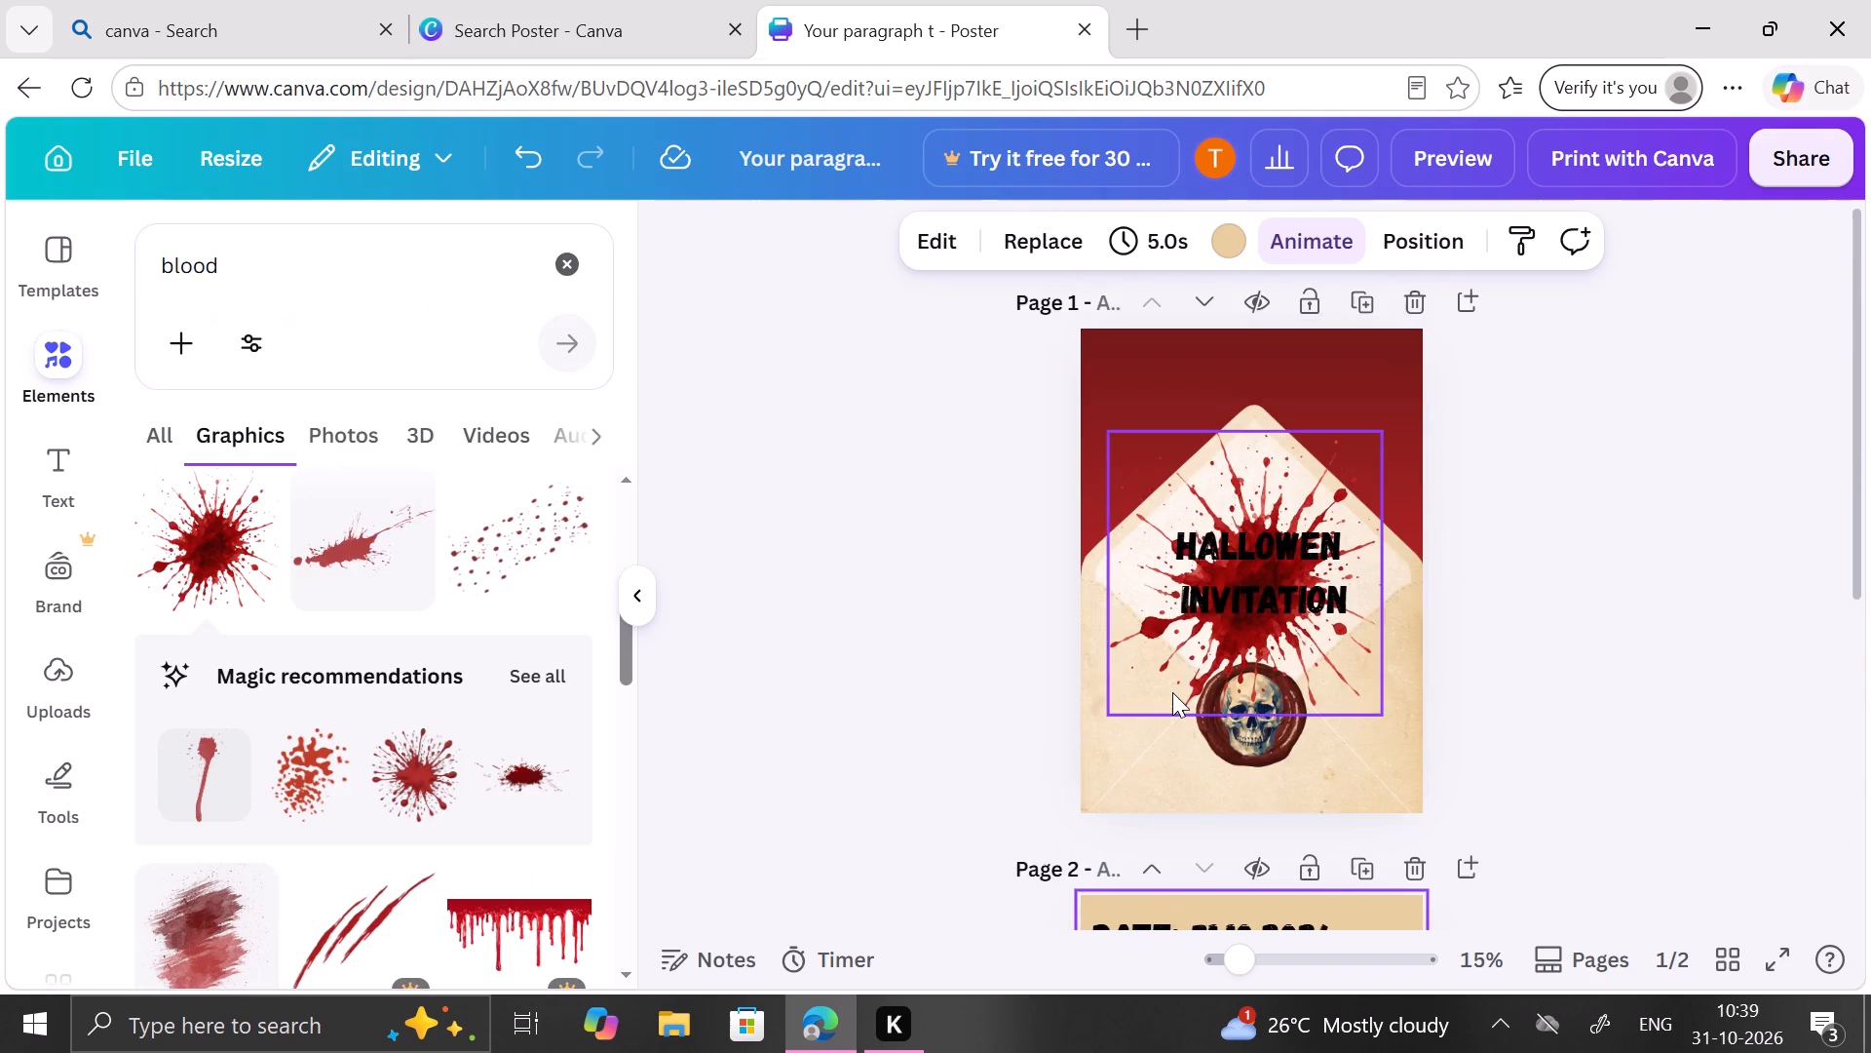
scroll(1172, 692, "down", 2)
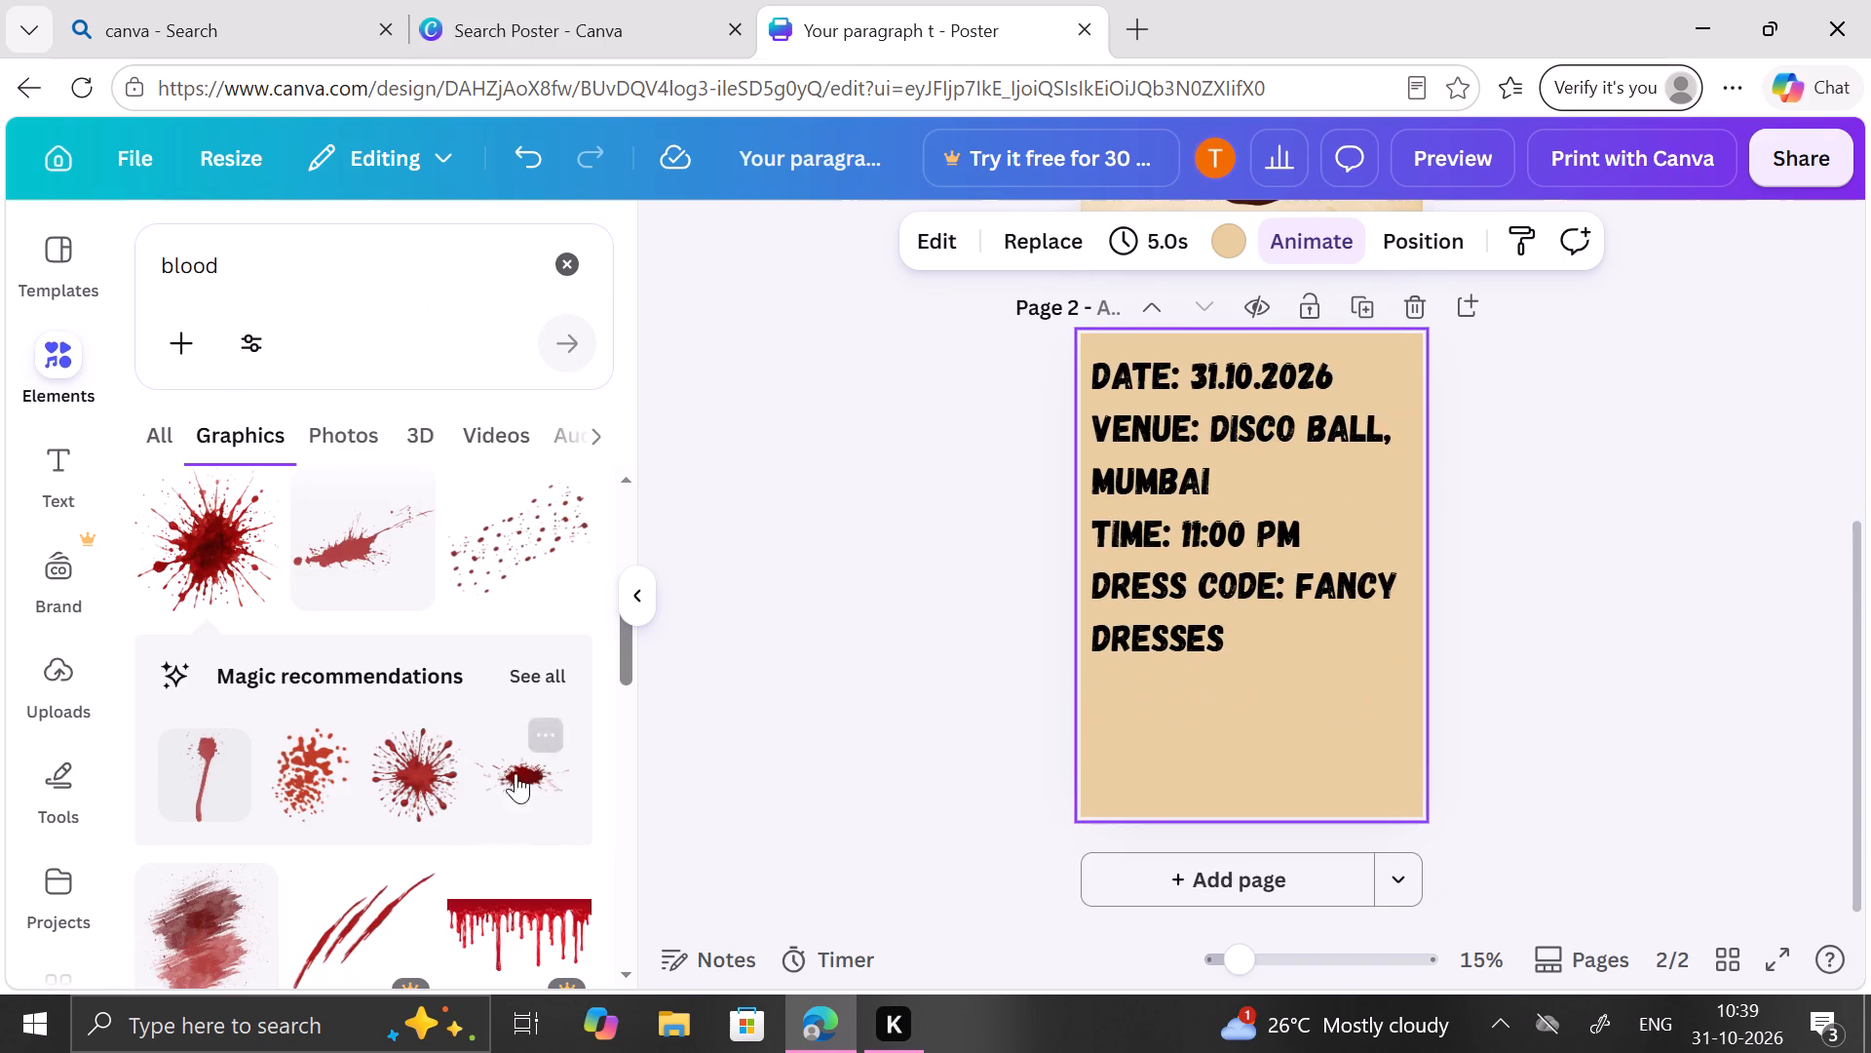
scroll(515, 848, "down", 1)
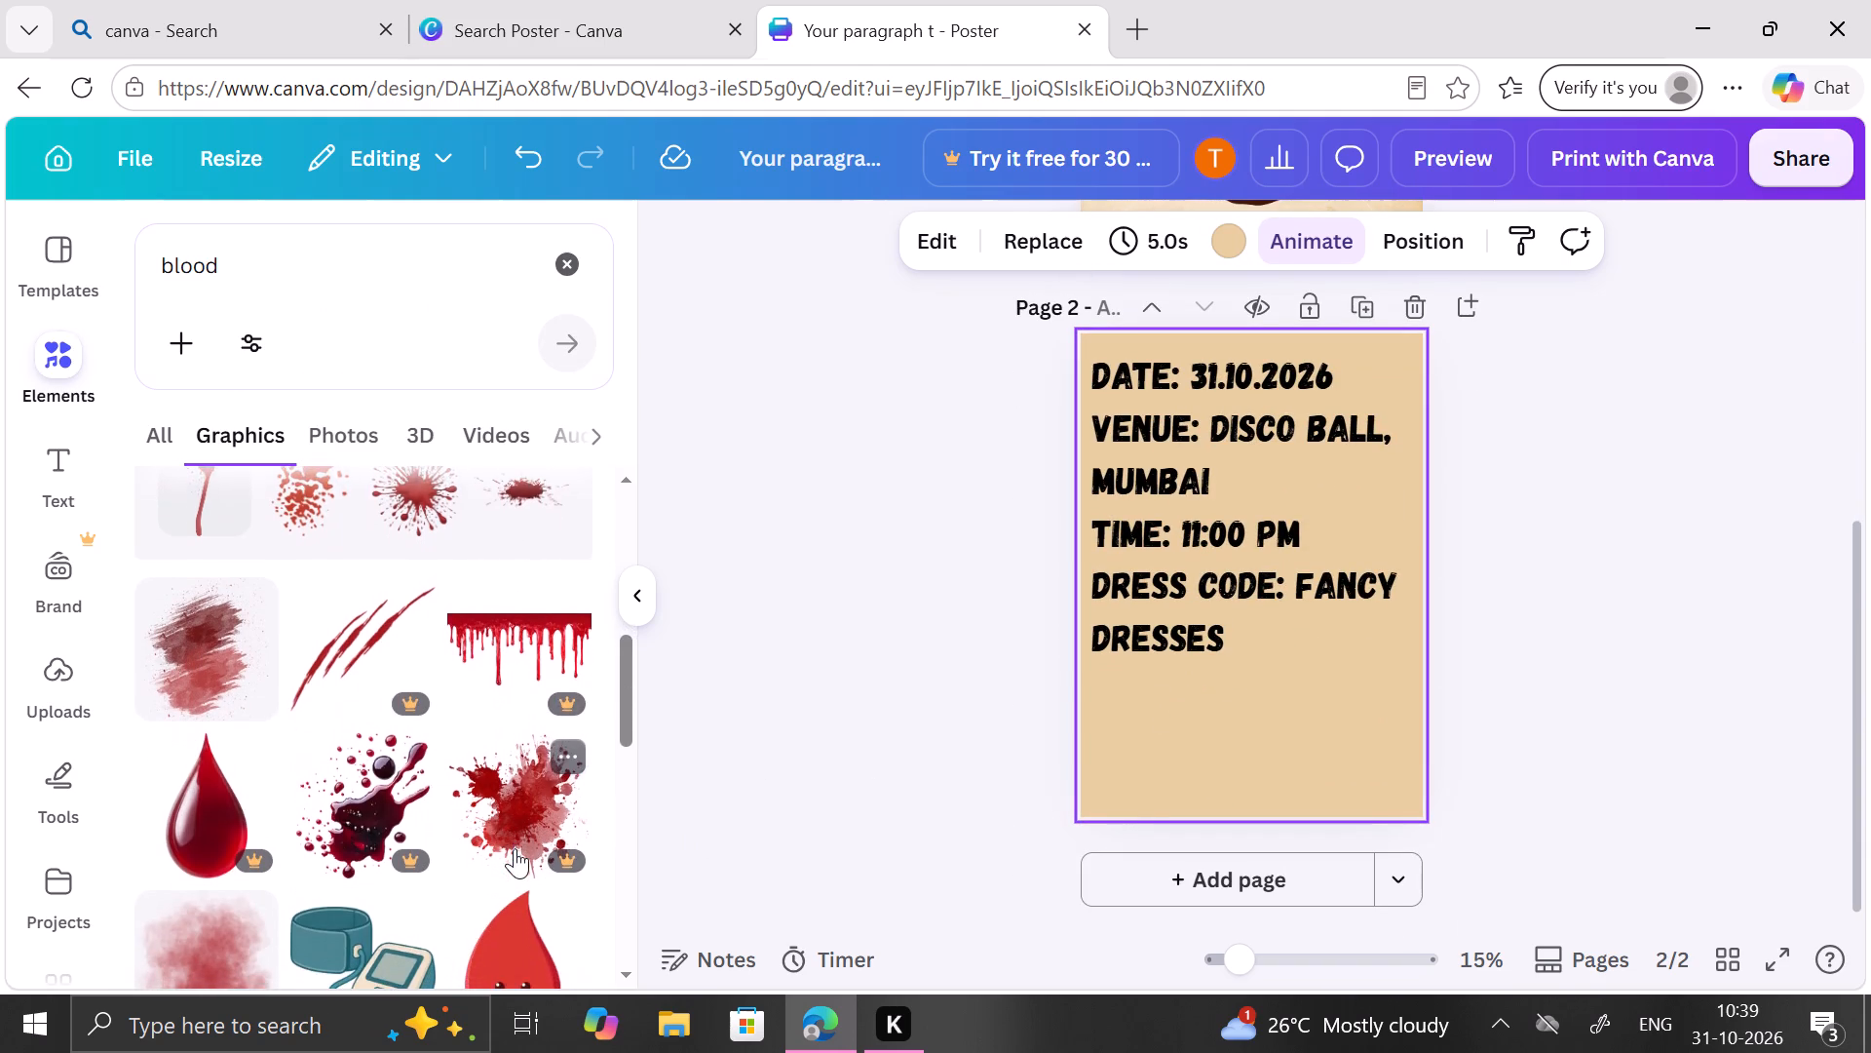
scroll(515, 848, "down", 2)
scroll(515, 848, "up", 1)
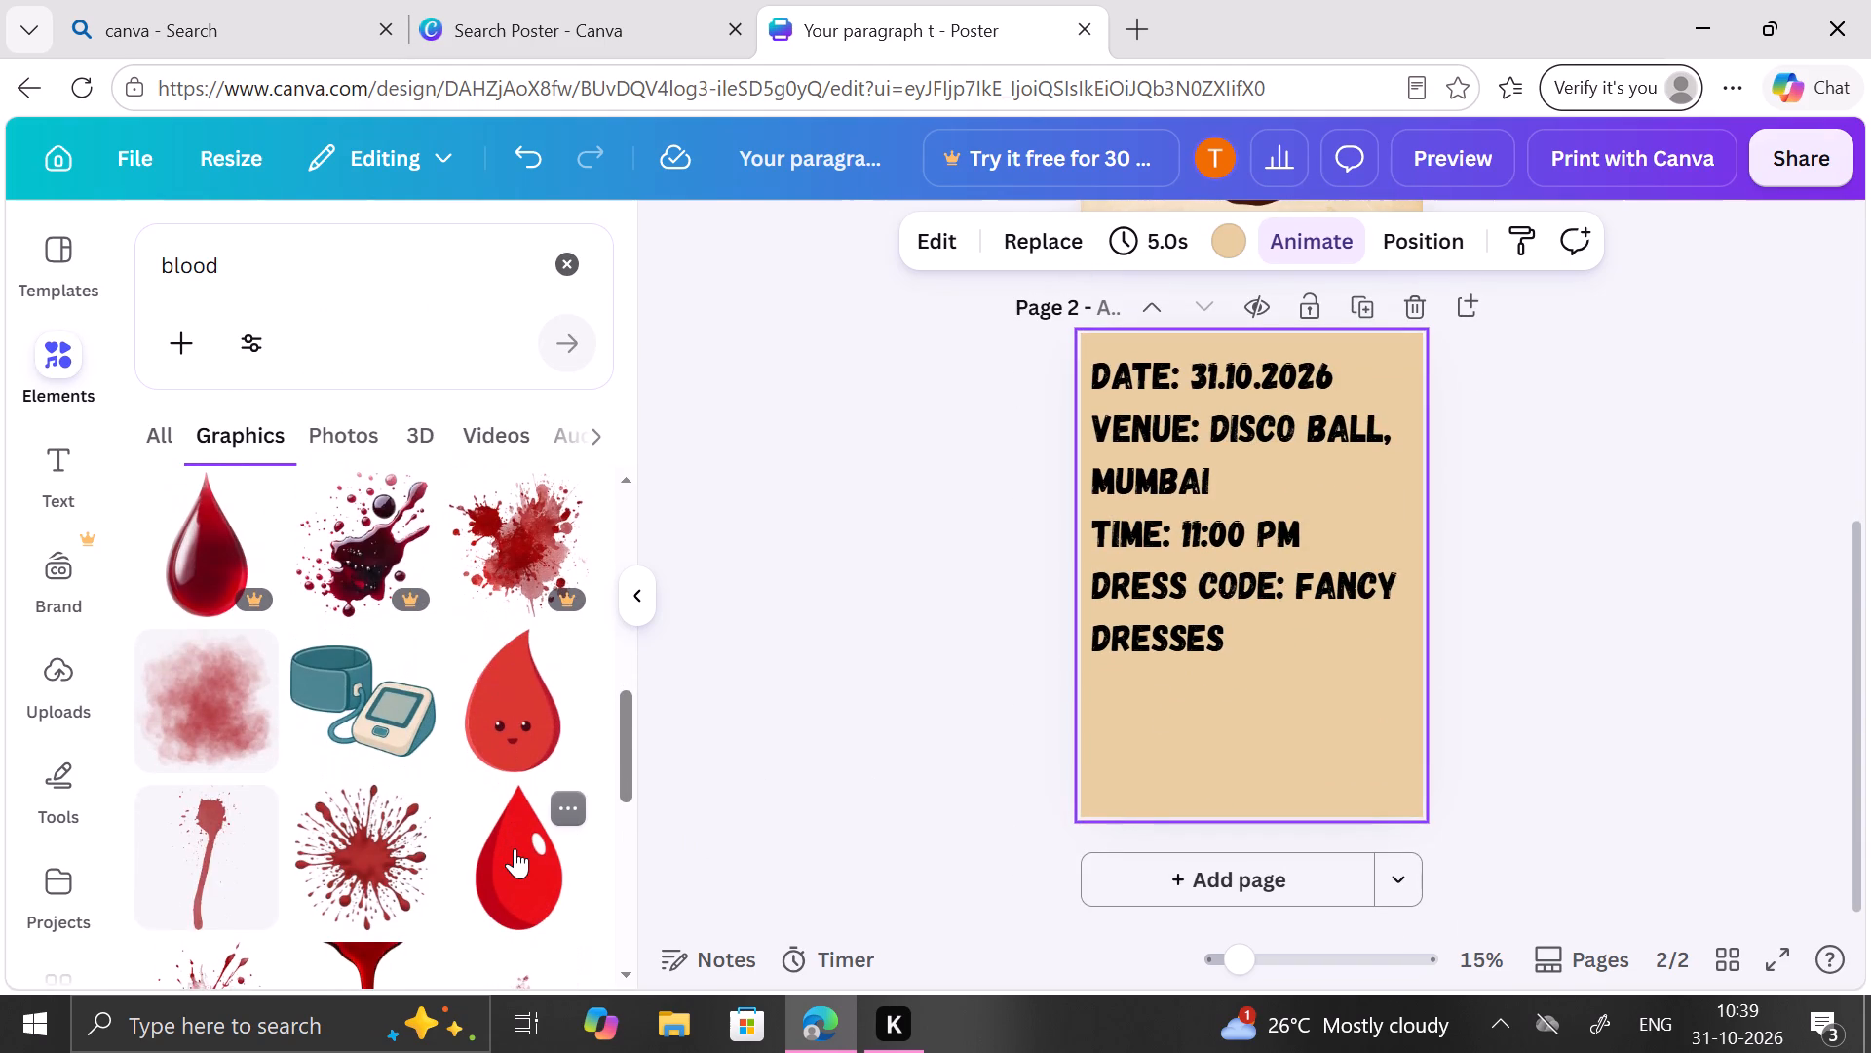
scroll(515, 848, "up", 1)
left_click(243, 695)
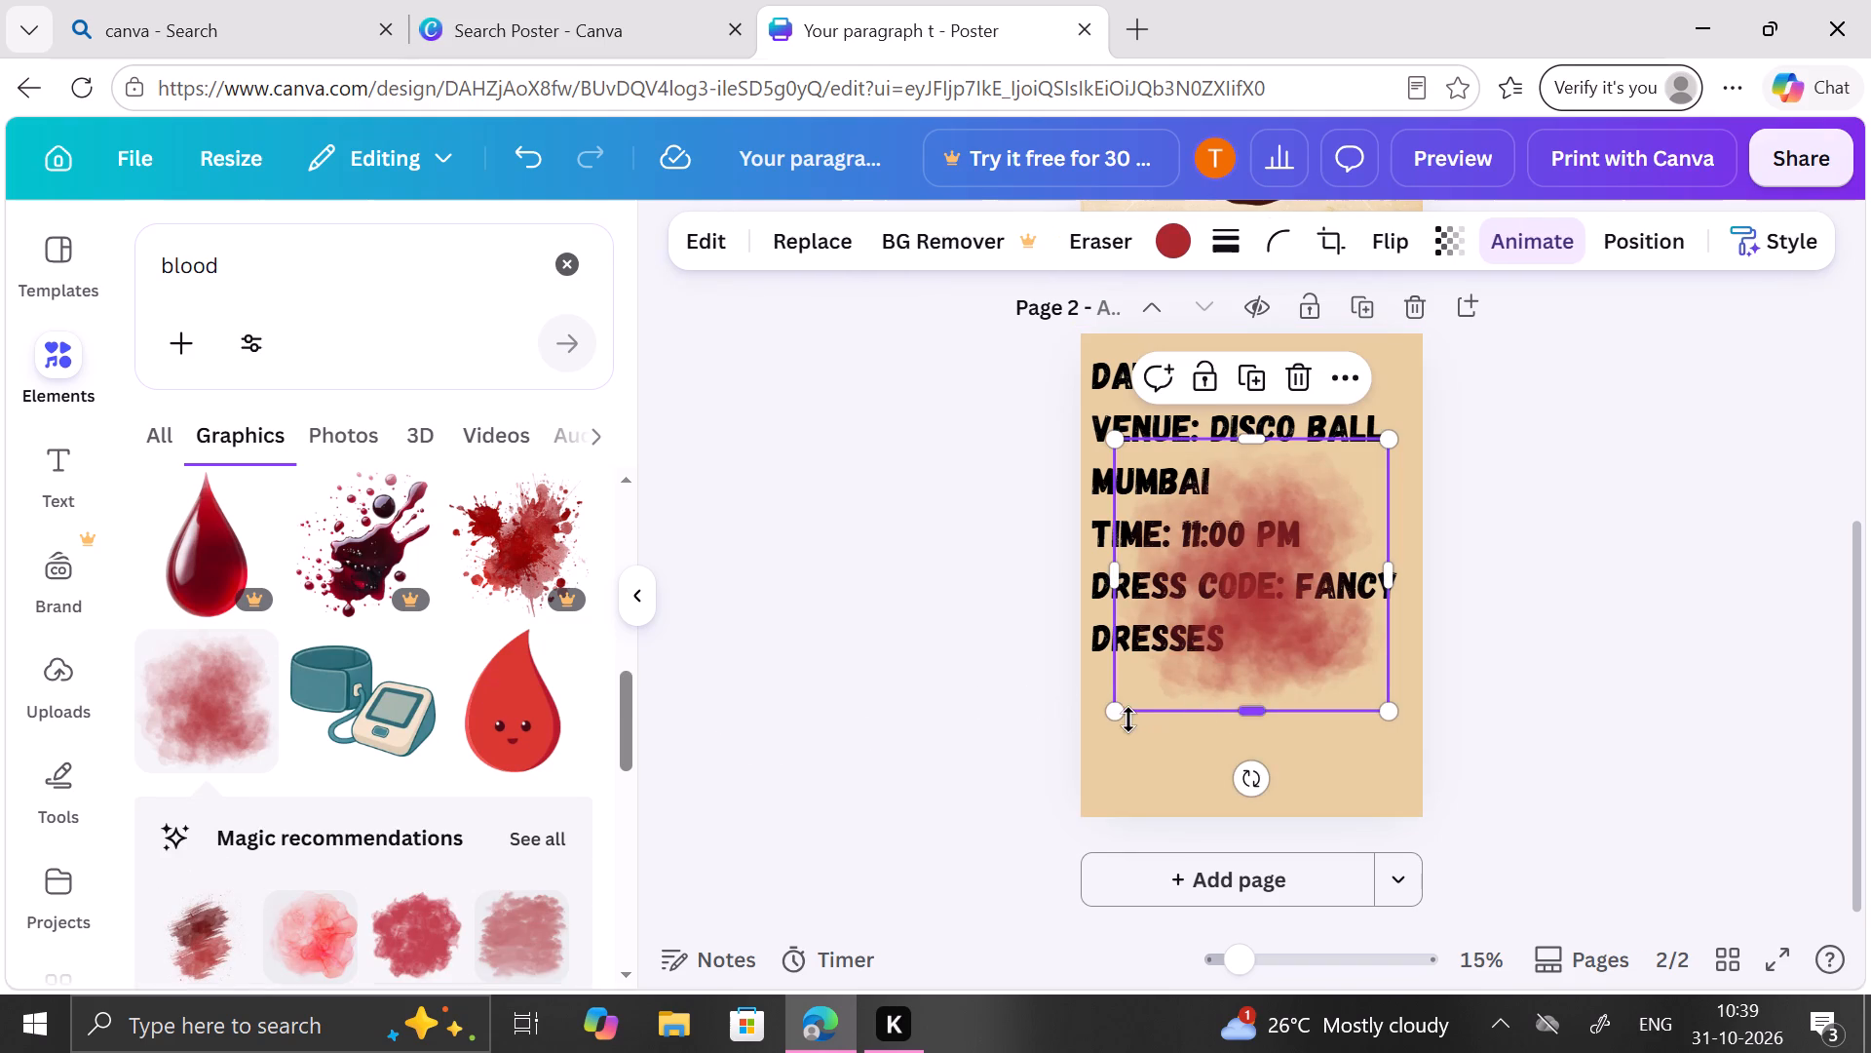
Enlarge the blood smudge and position it over the lower part of the second page, extending past the right and bottom edges.
left_click_drag(1109, 717, 1174, 744)
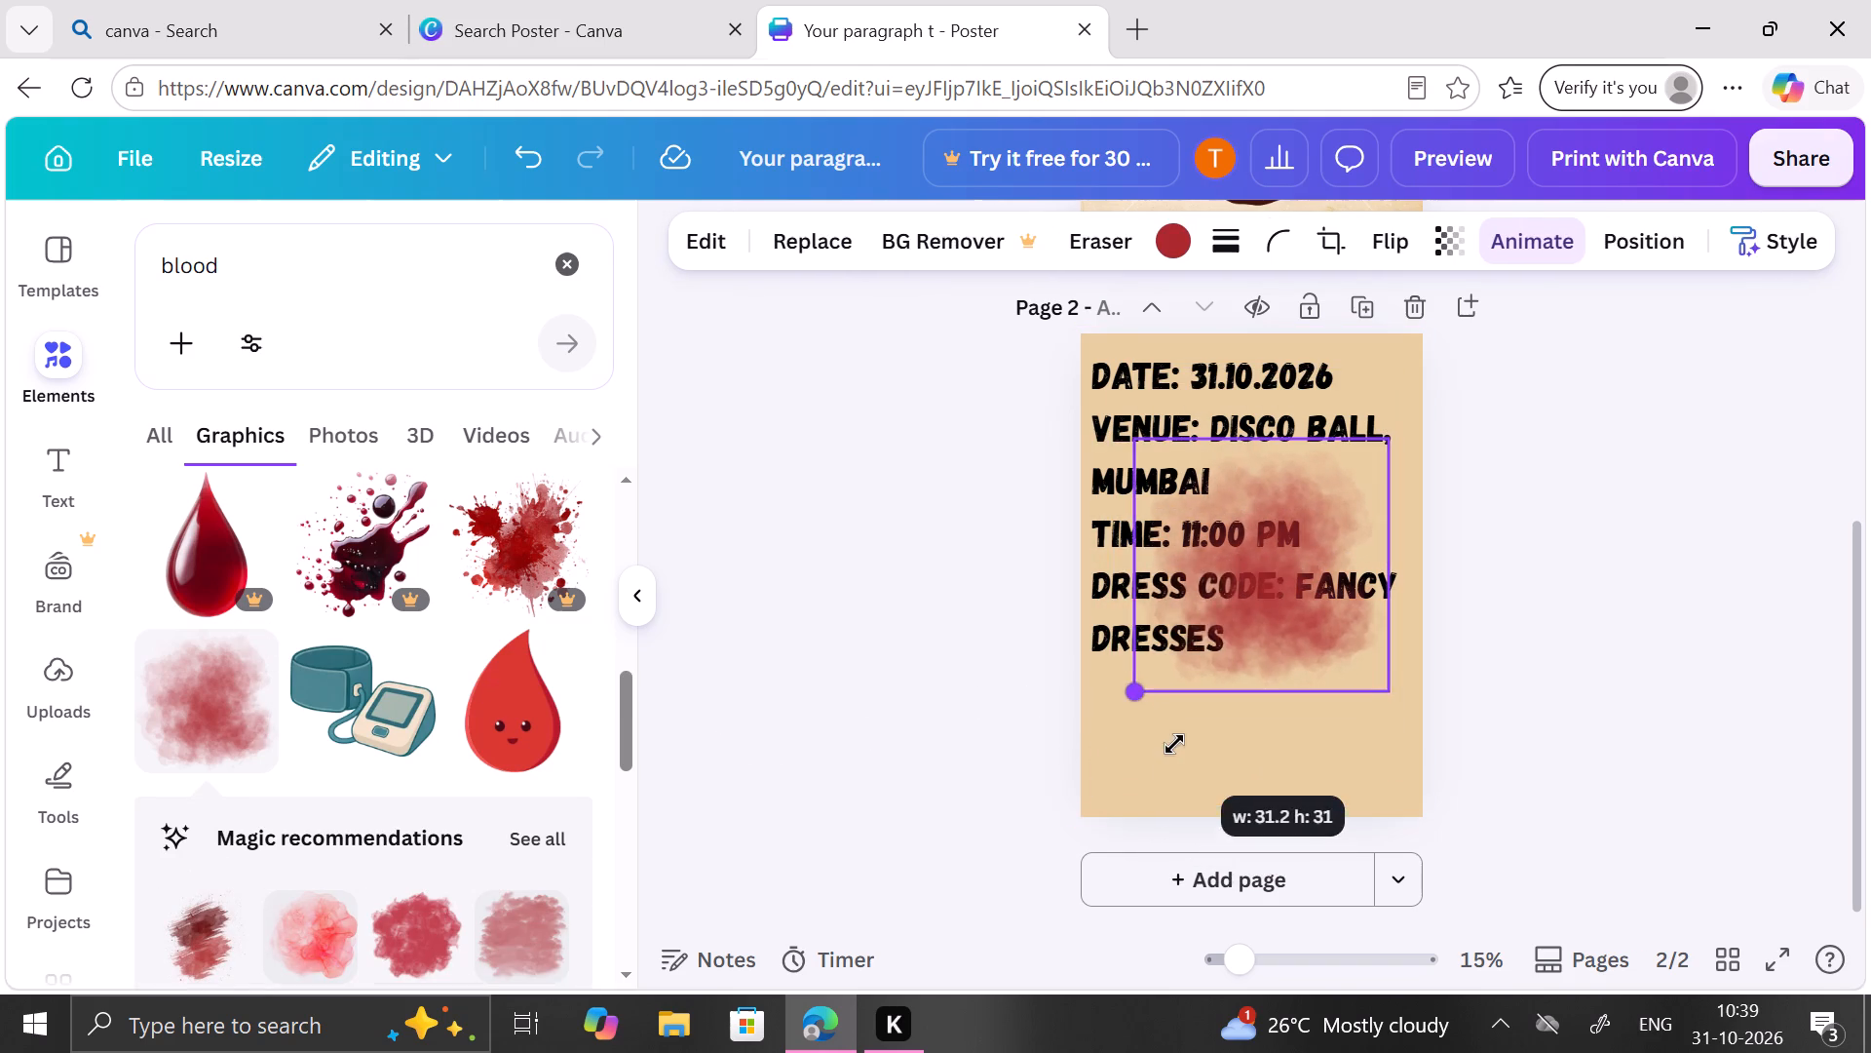
left_click_drag(1174, 744, 1160, 834)
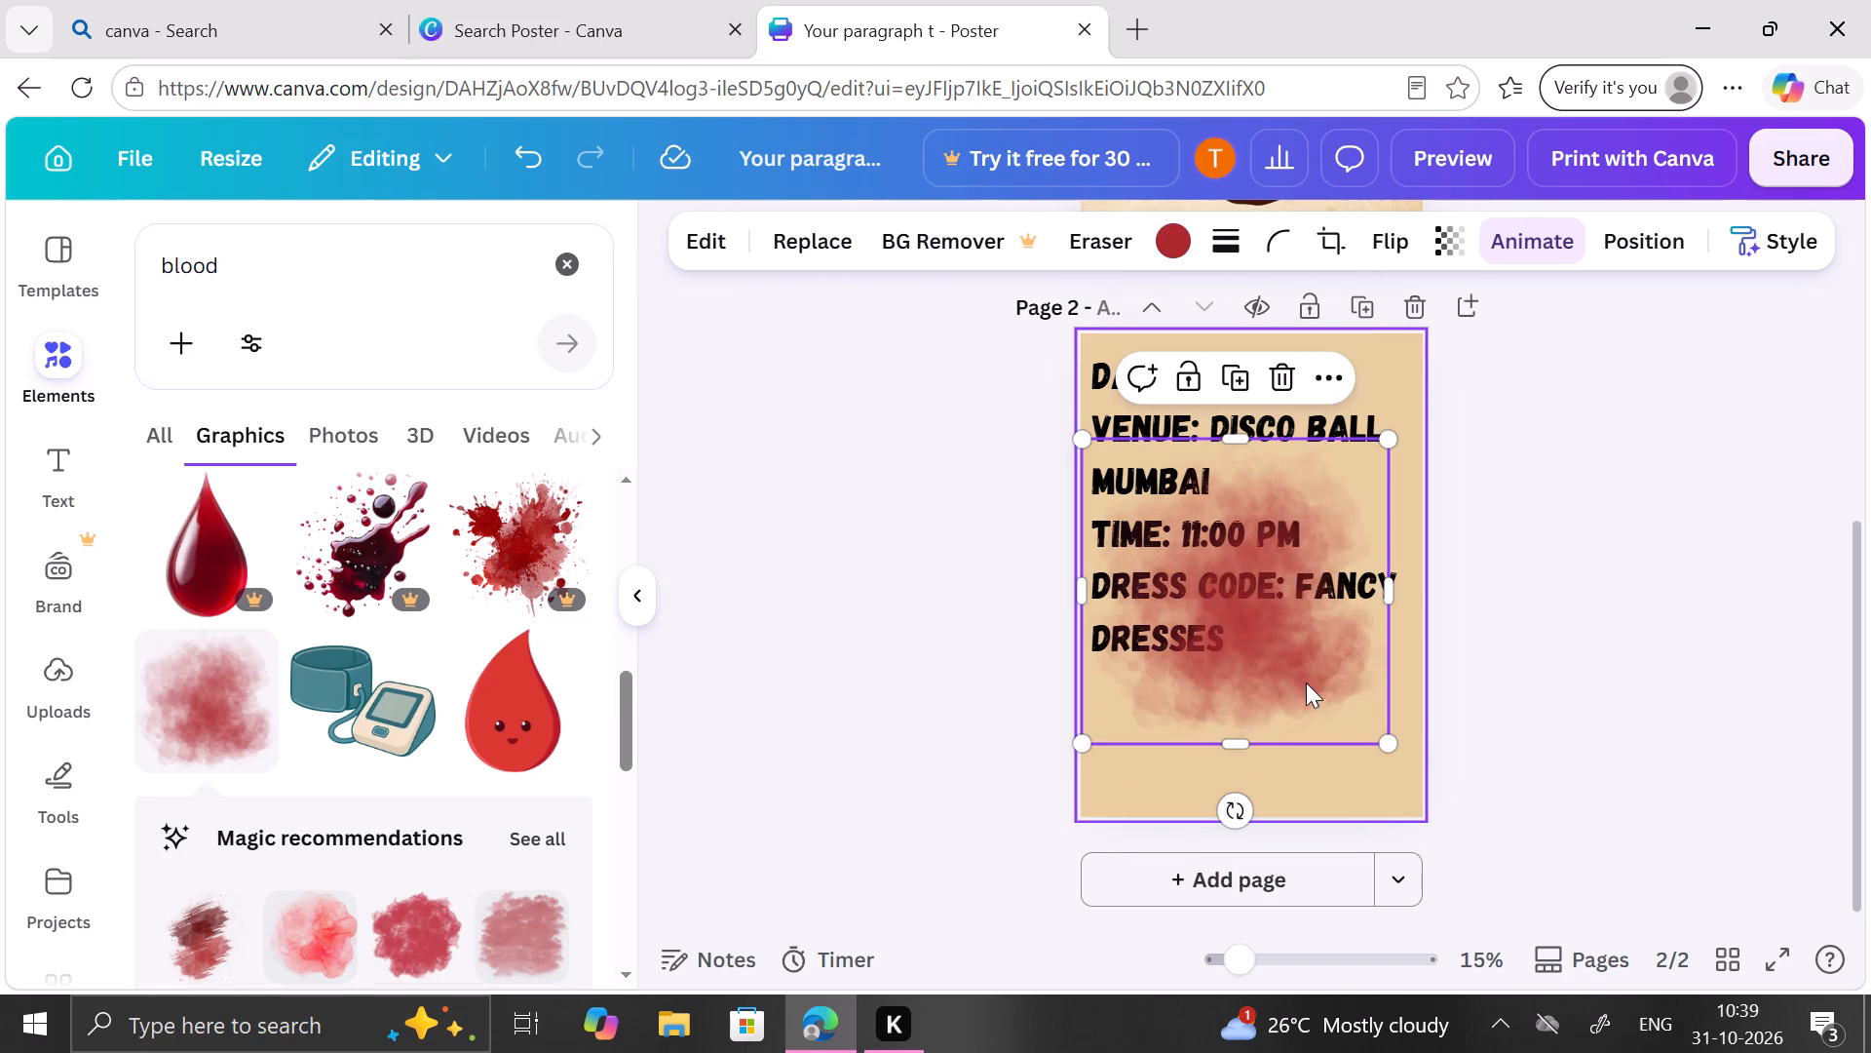
left_click_drag(1285, 649, 1356, 751)
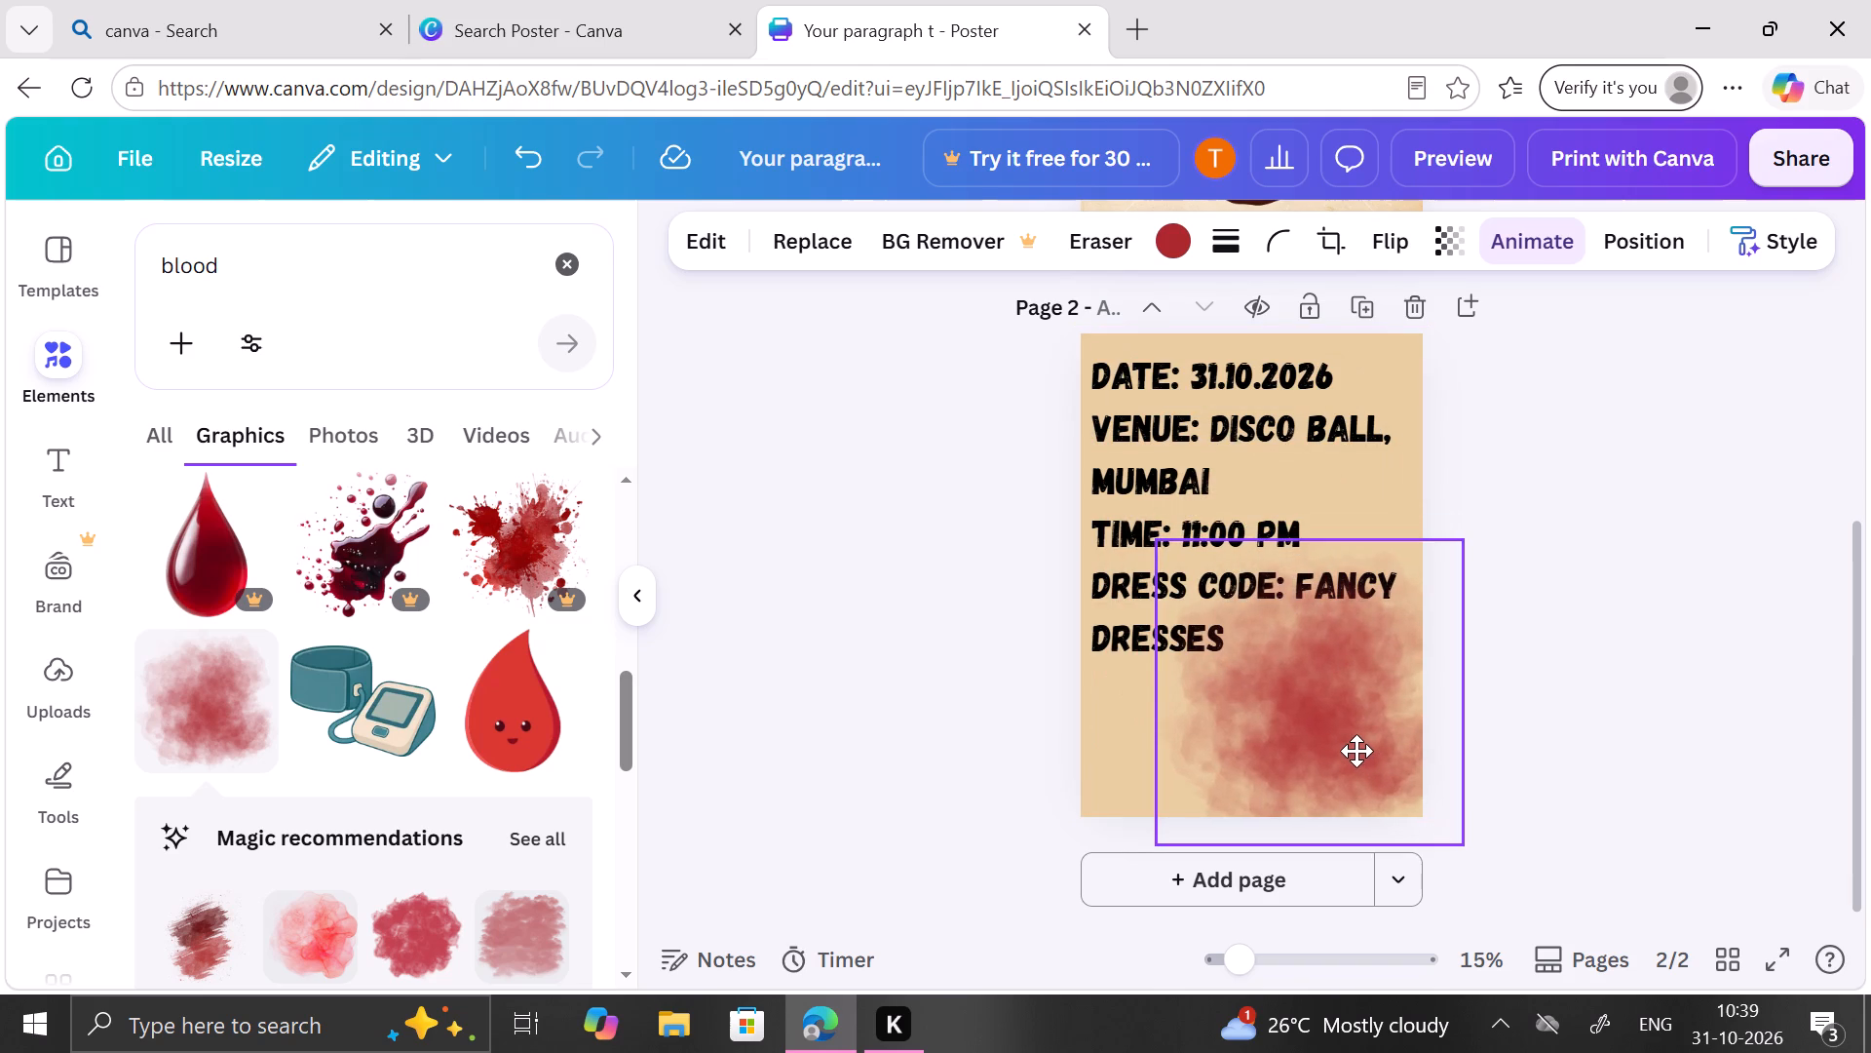
left_click_drag(1356, 751, 1344, 745)
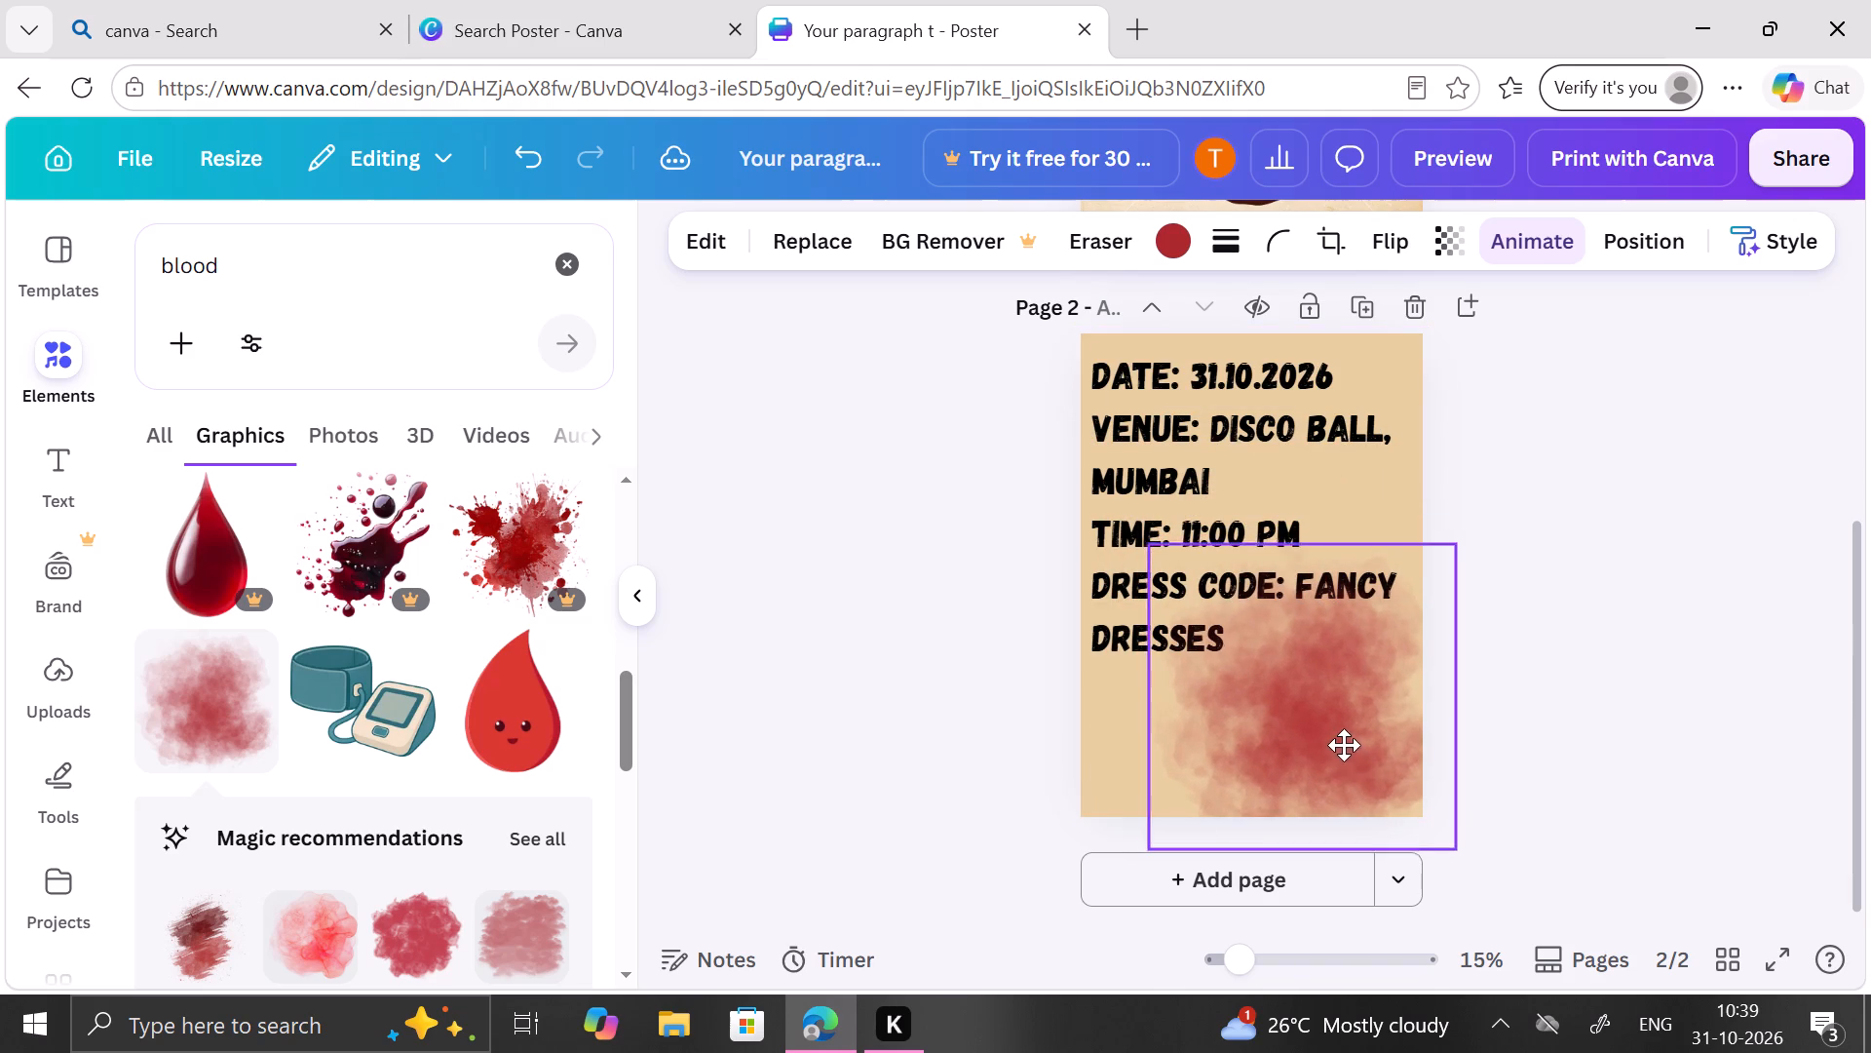
left_click_drag(1344, 745, 1285, 662)
left_click_drag(1393, 756, 1437, 807)
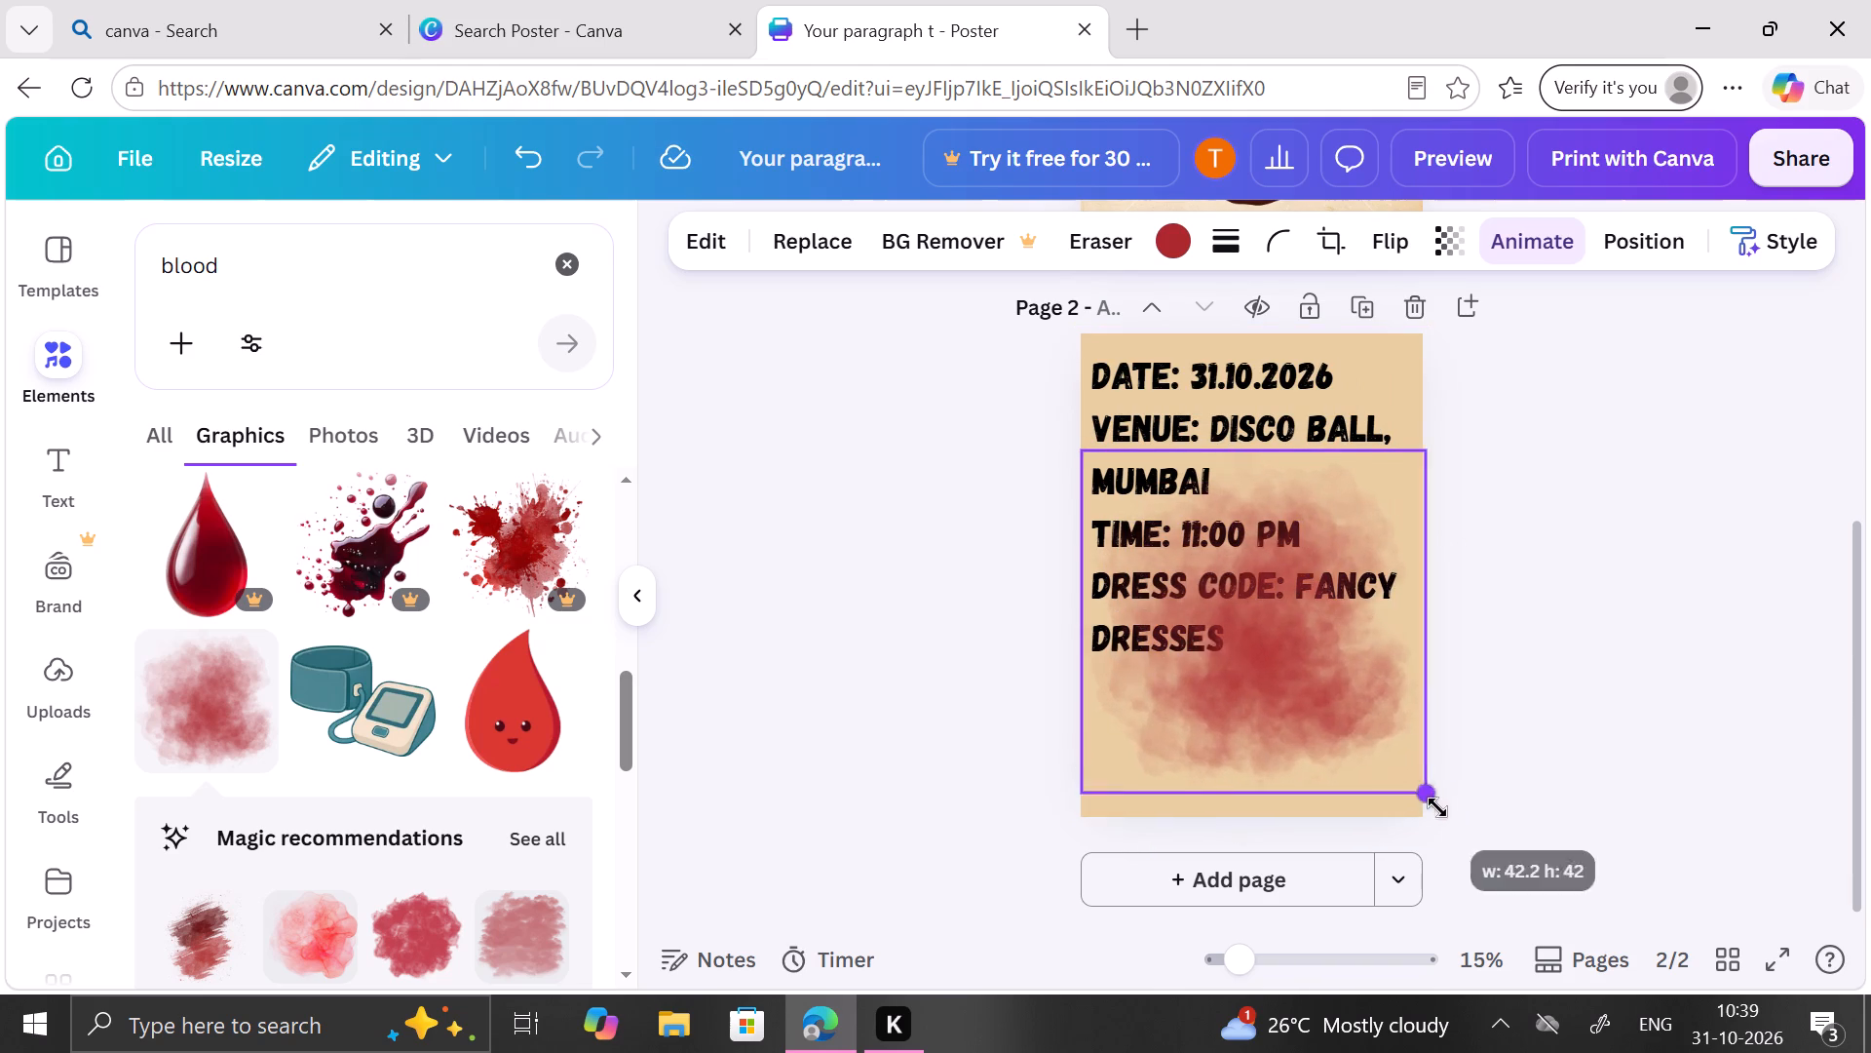
left_click_drag(1437, 807, 1505, 863)
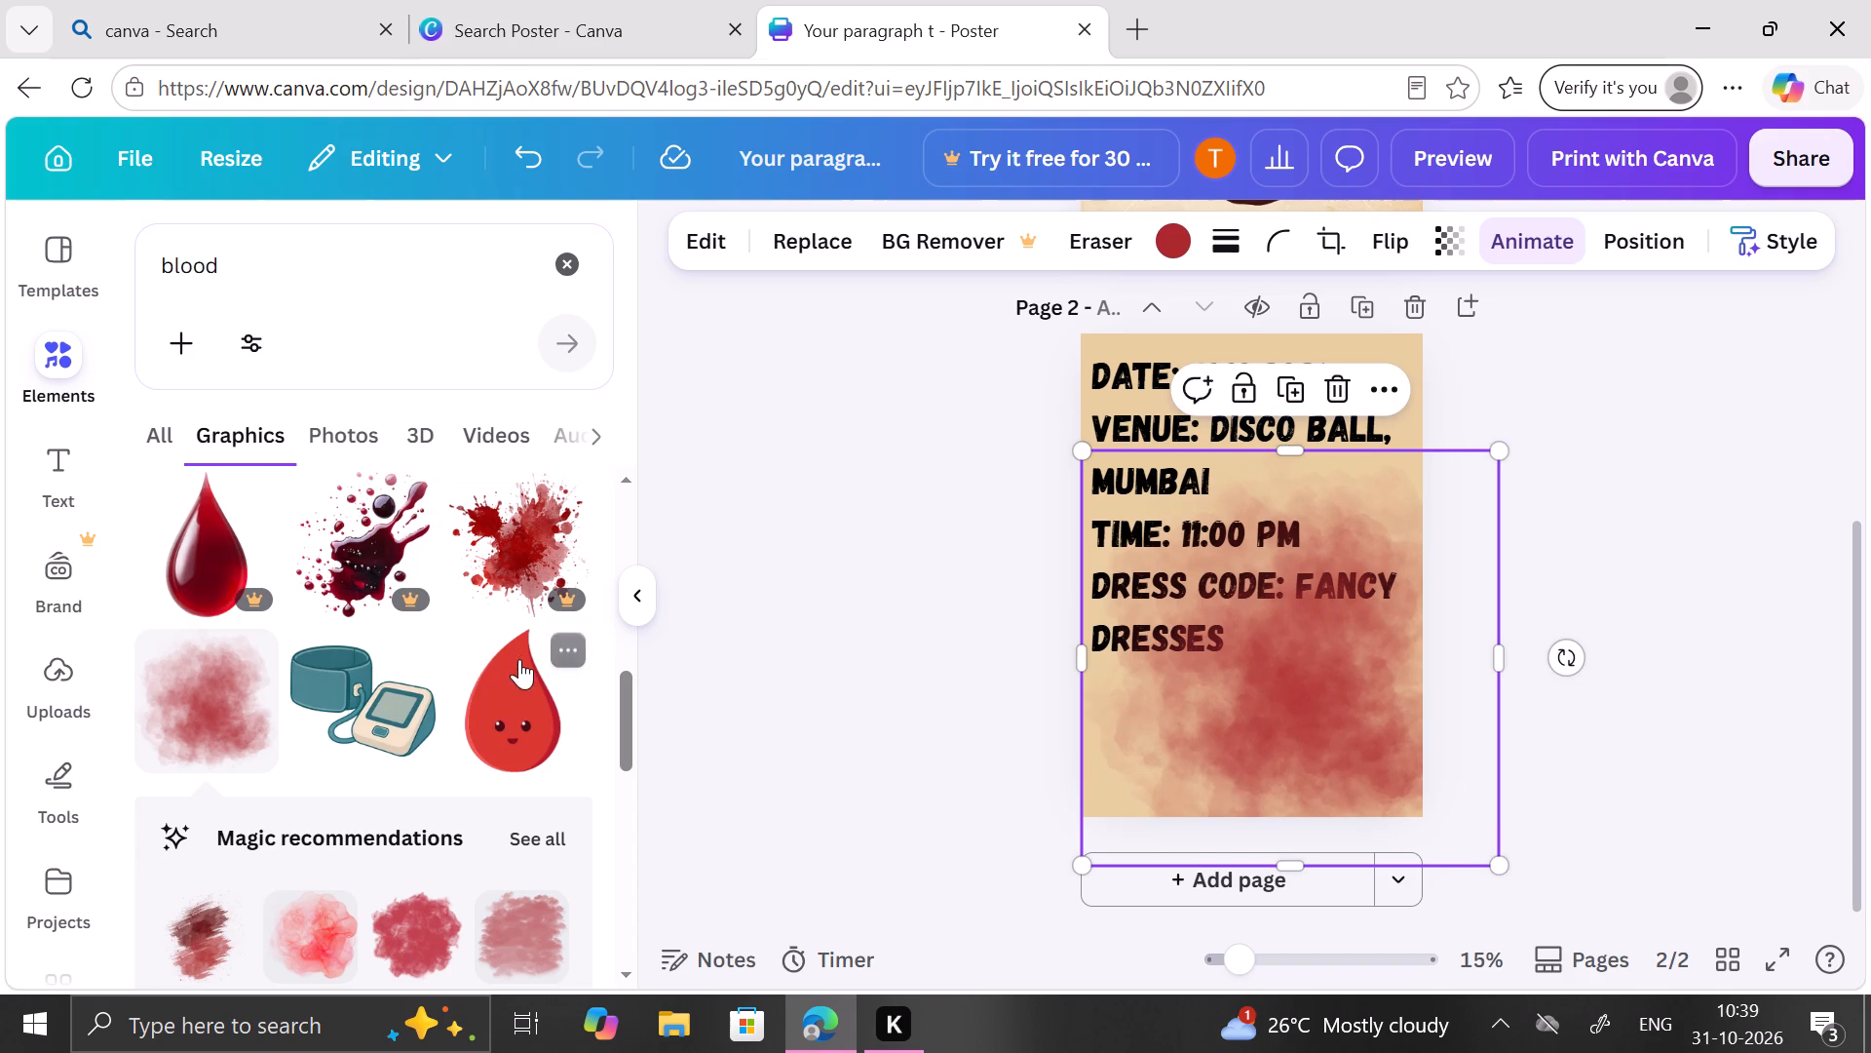
Browse the blood graphics results for another stain or splatter that suits the second page.
scroll(519, 659, "up", 6)
scroll(519, 659, "right", 2)
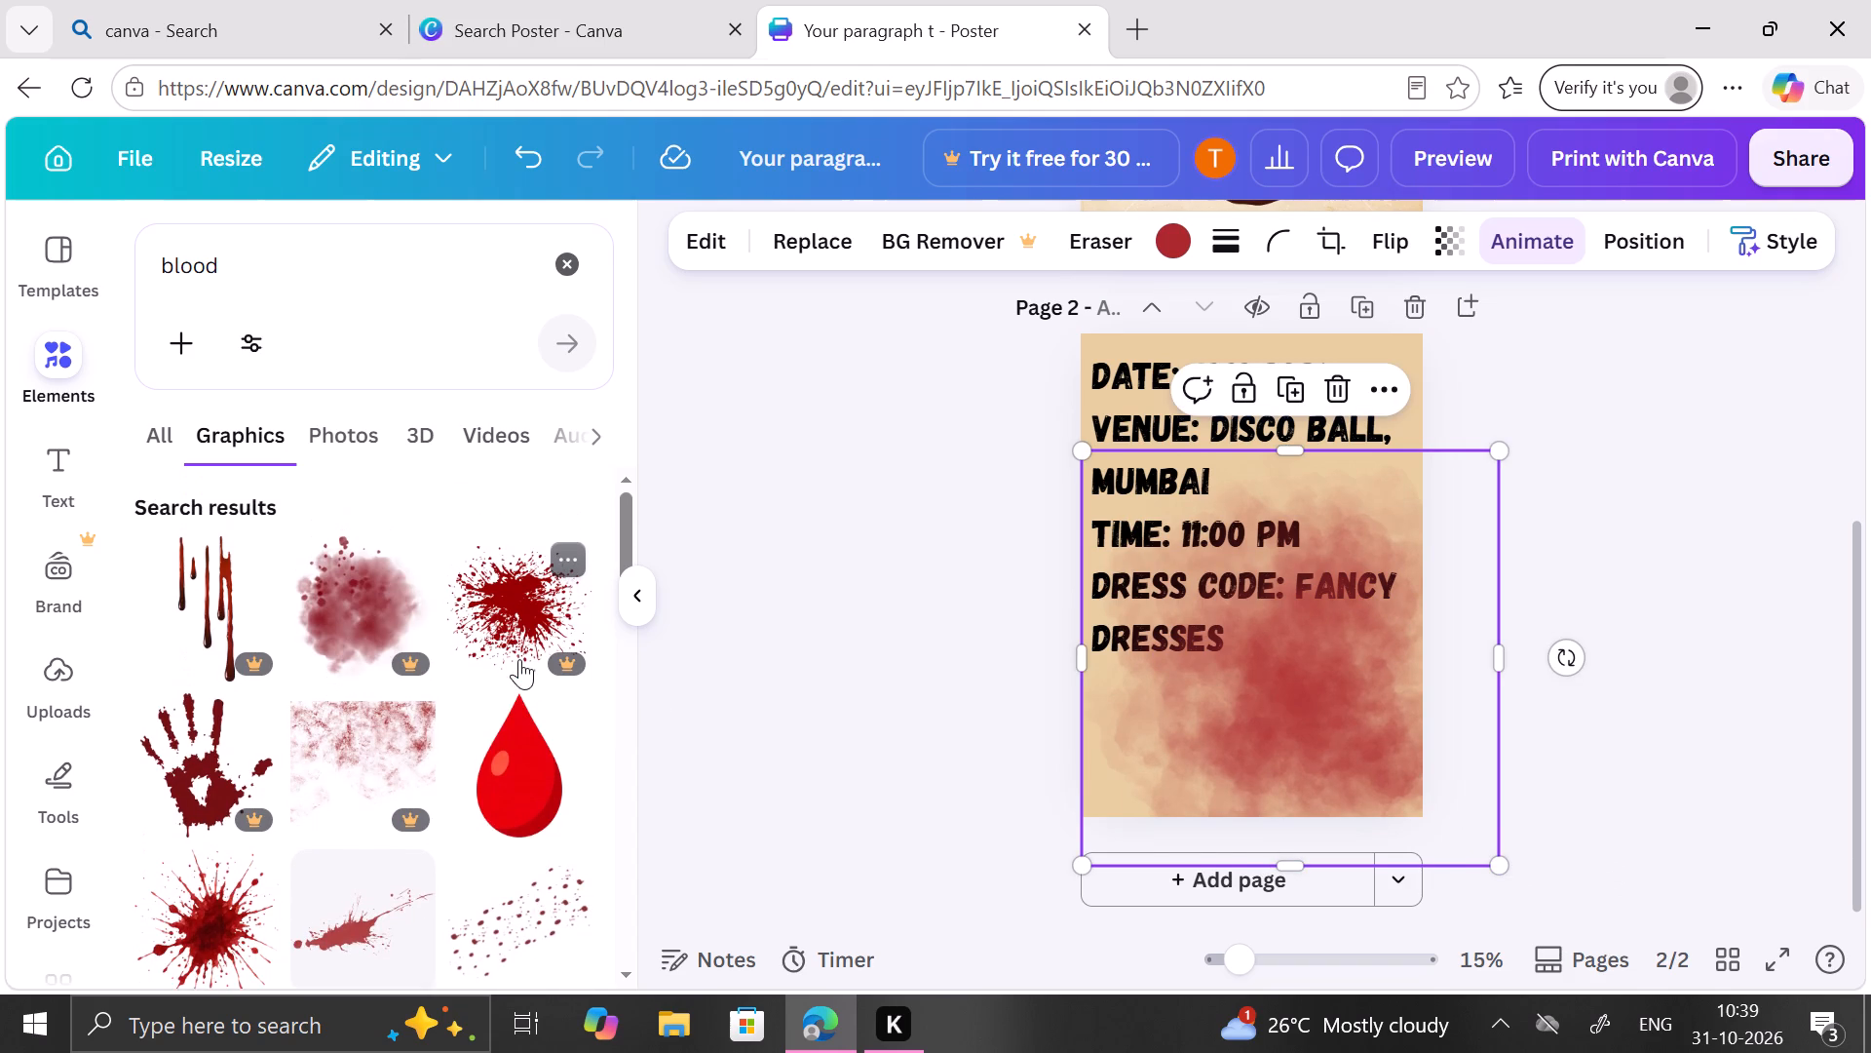
scroll(493, 771, "down", 1)
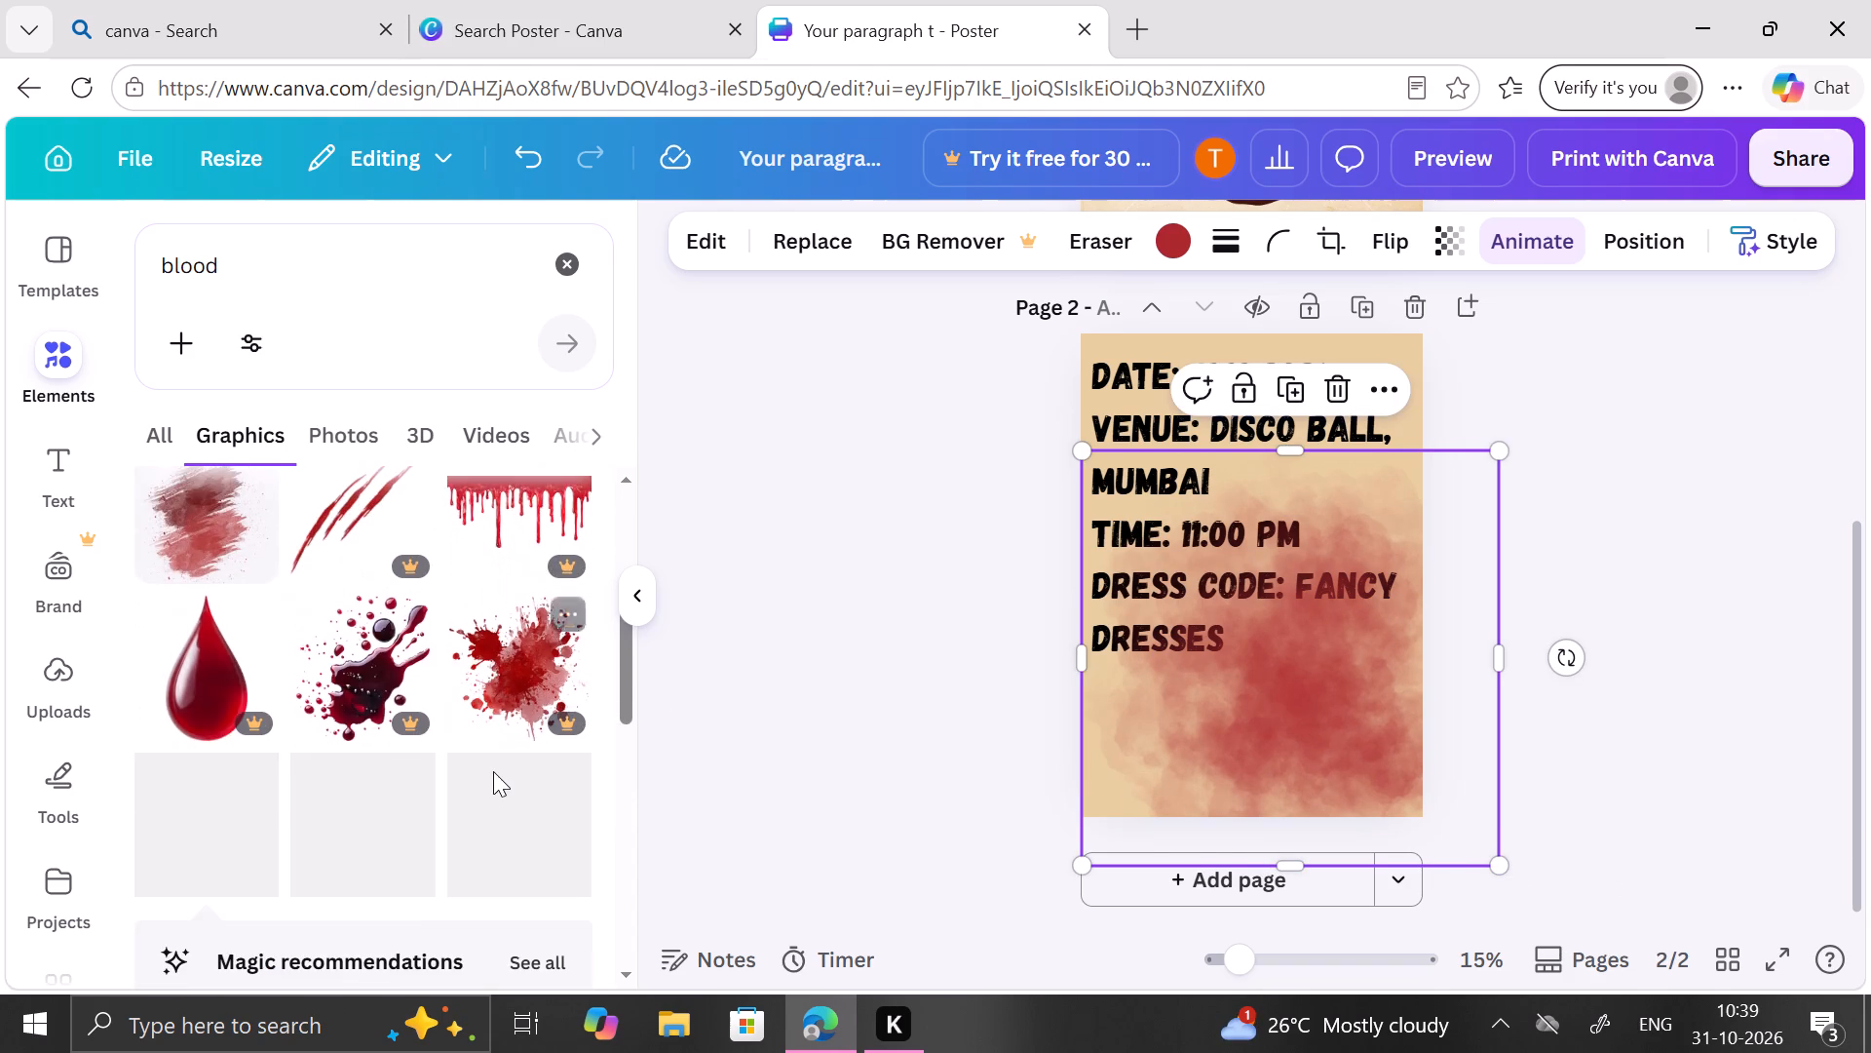
scroll(493, 771, "down", 2)
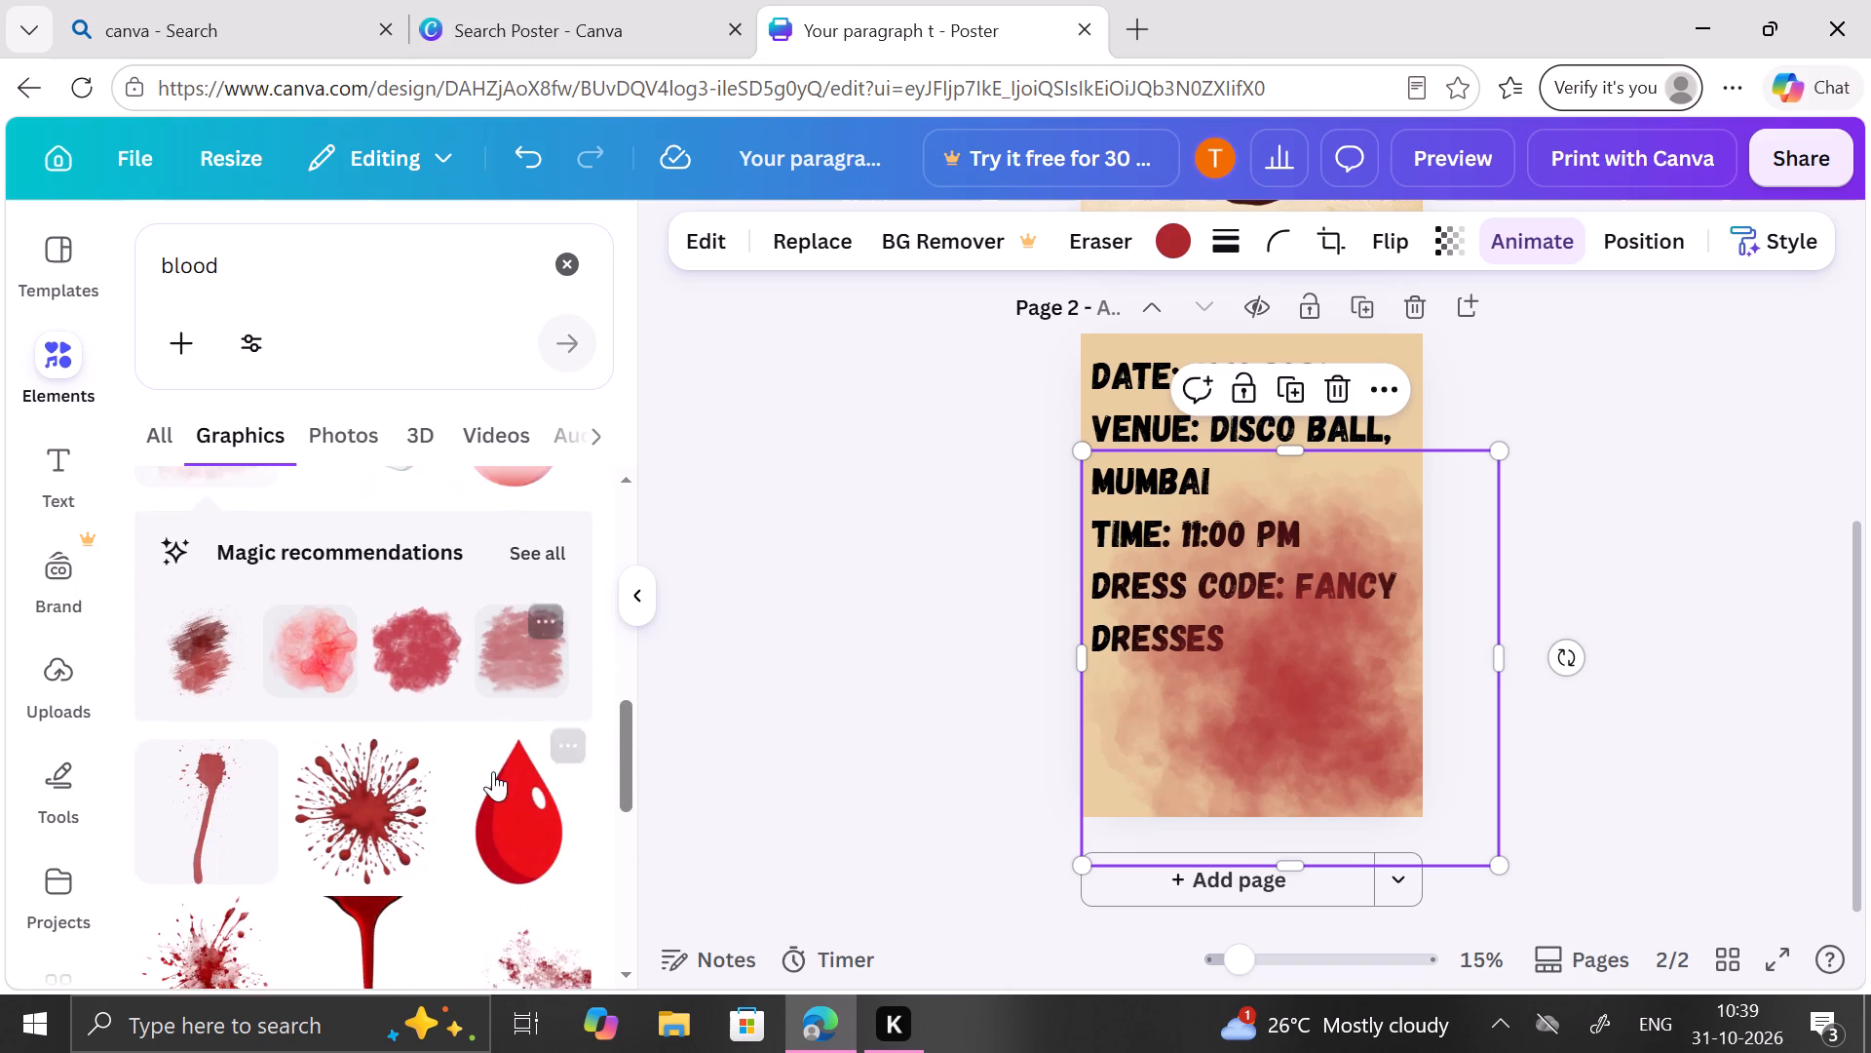
scroll(493, 771, "down", 2)
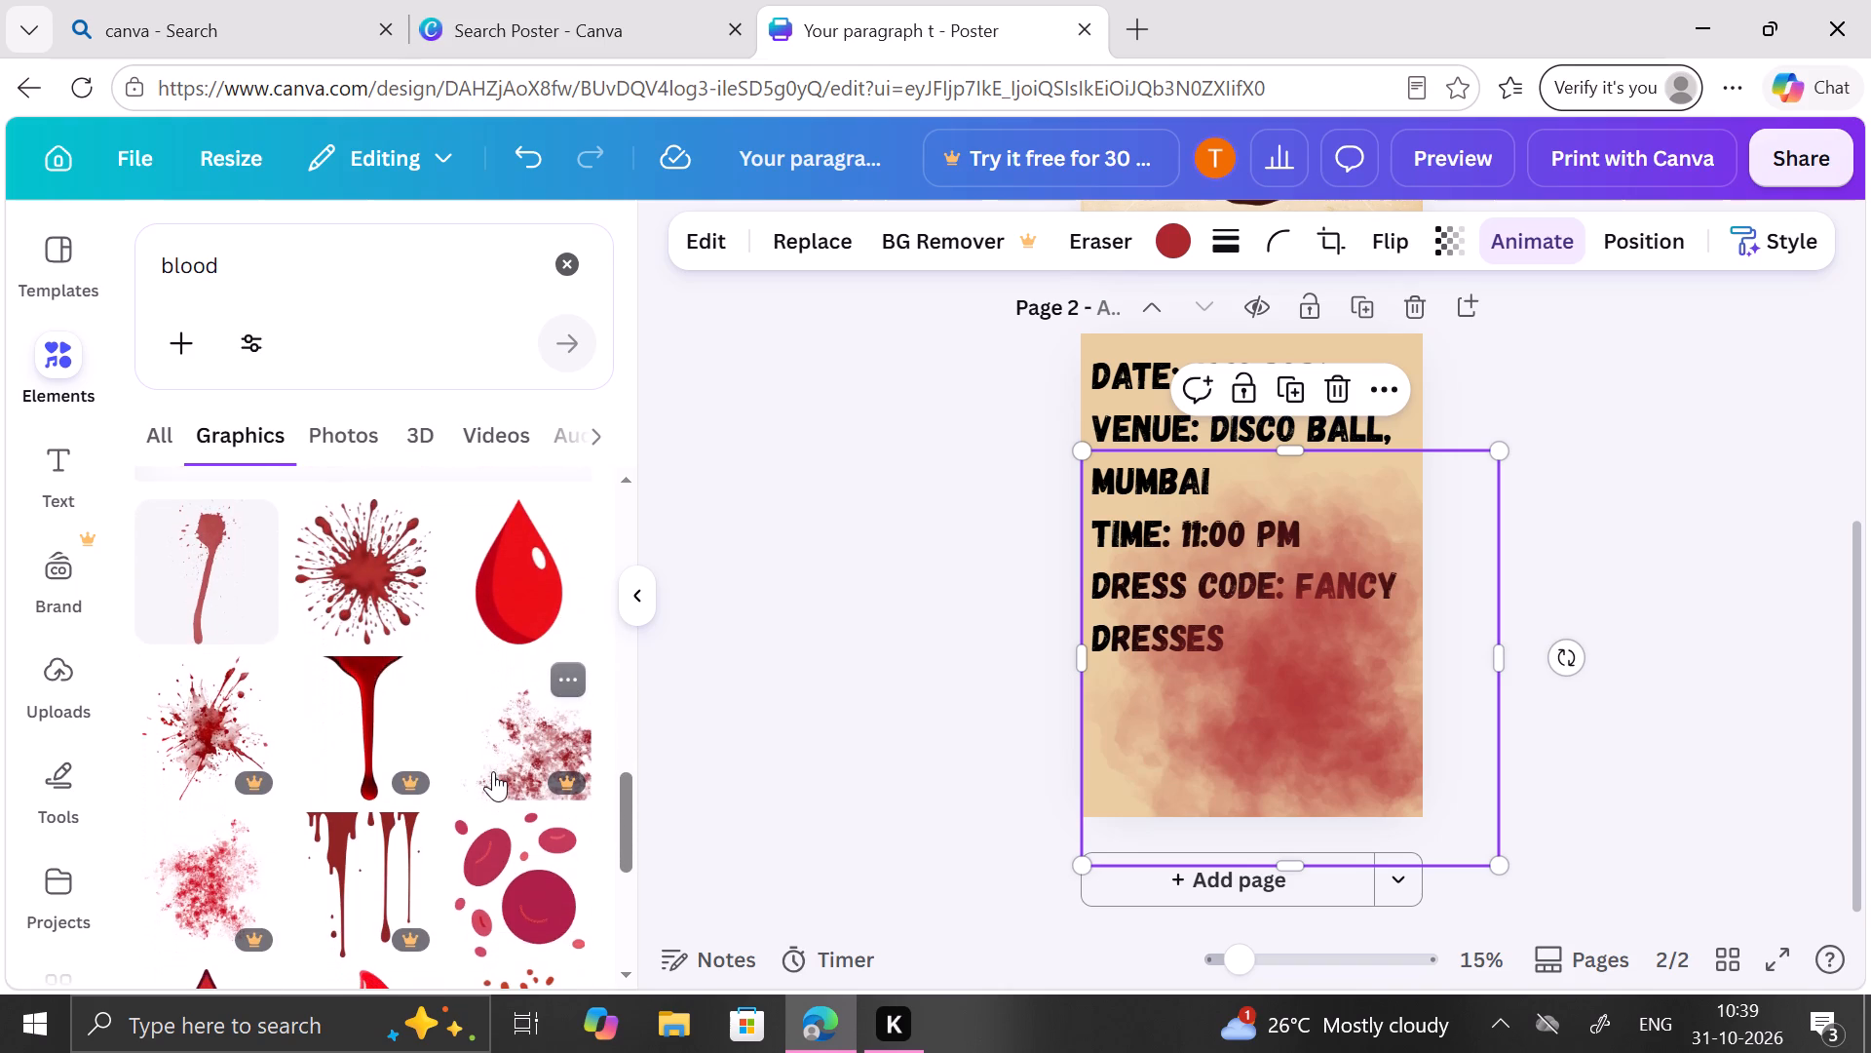
scroll(937, 603, "up", 4)
scroll(937, 603, "down", 2)
scroll(535, 700, "down", 1)
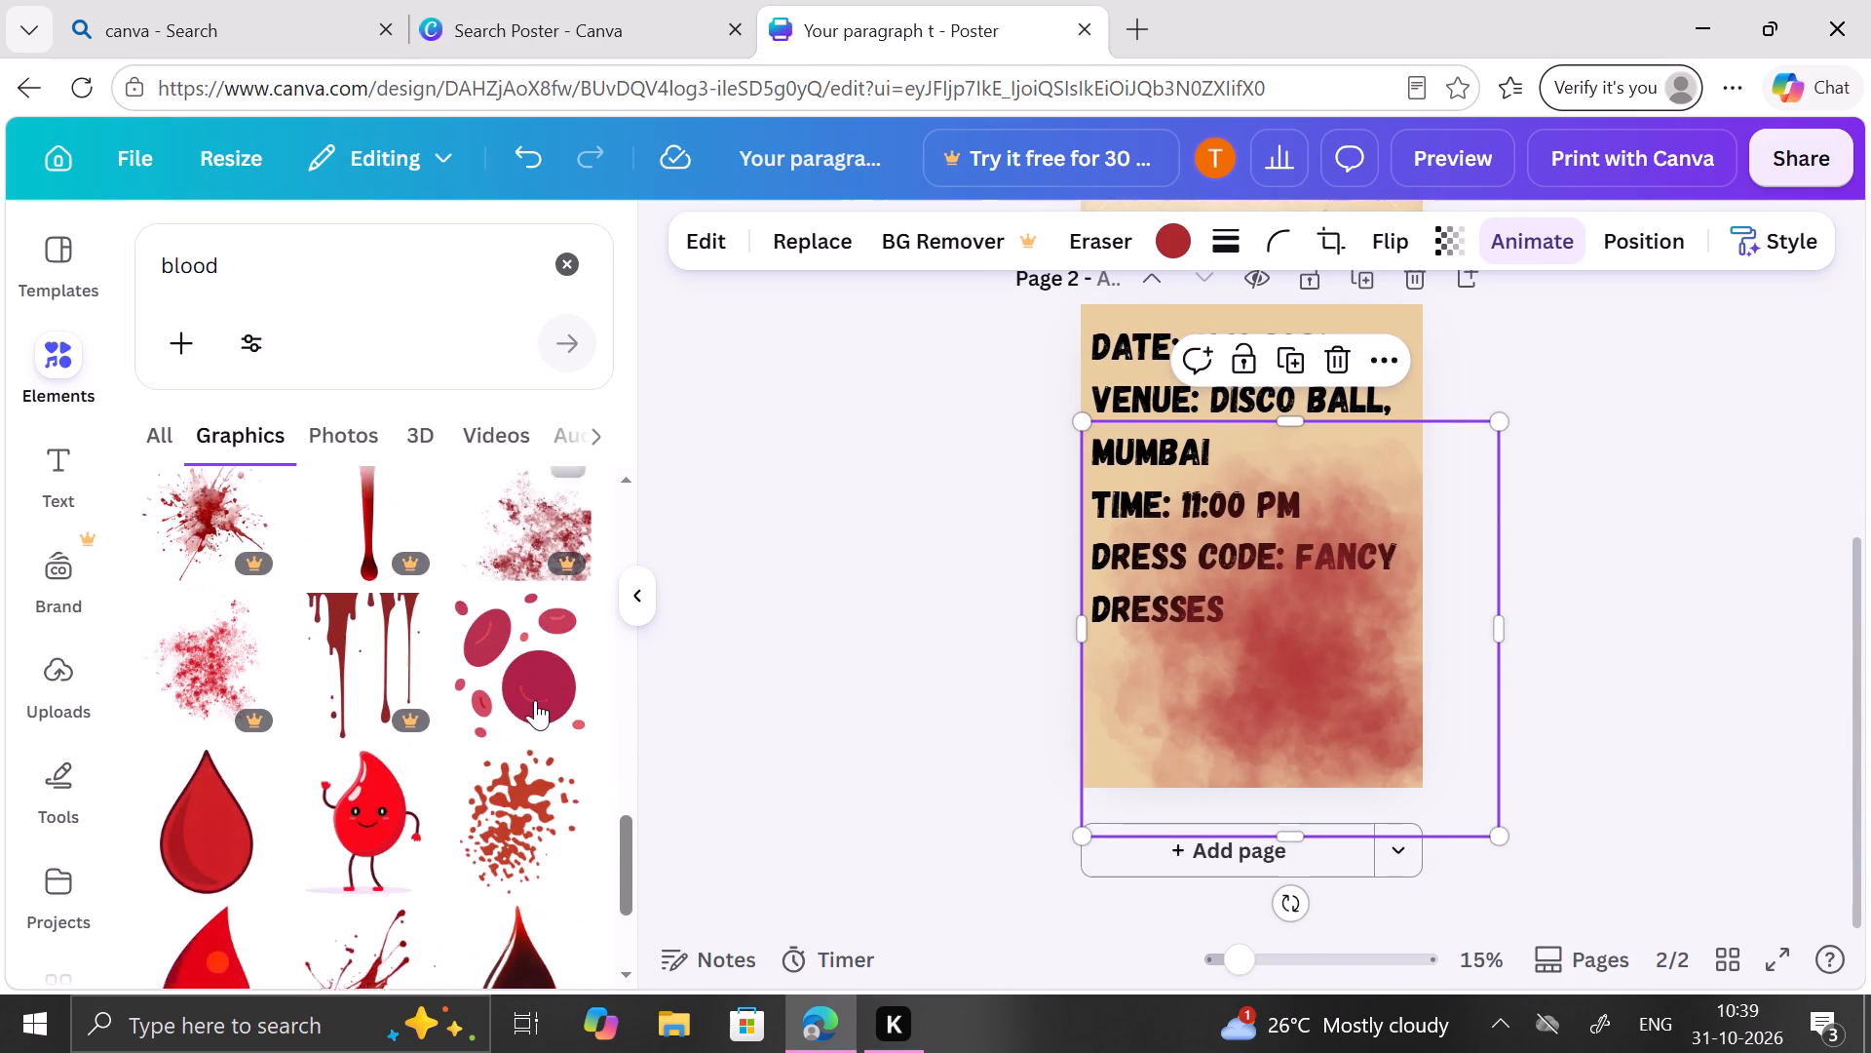
scroll(535, 700, "down", 3)
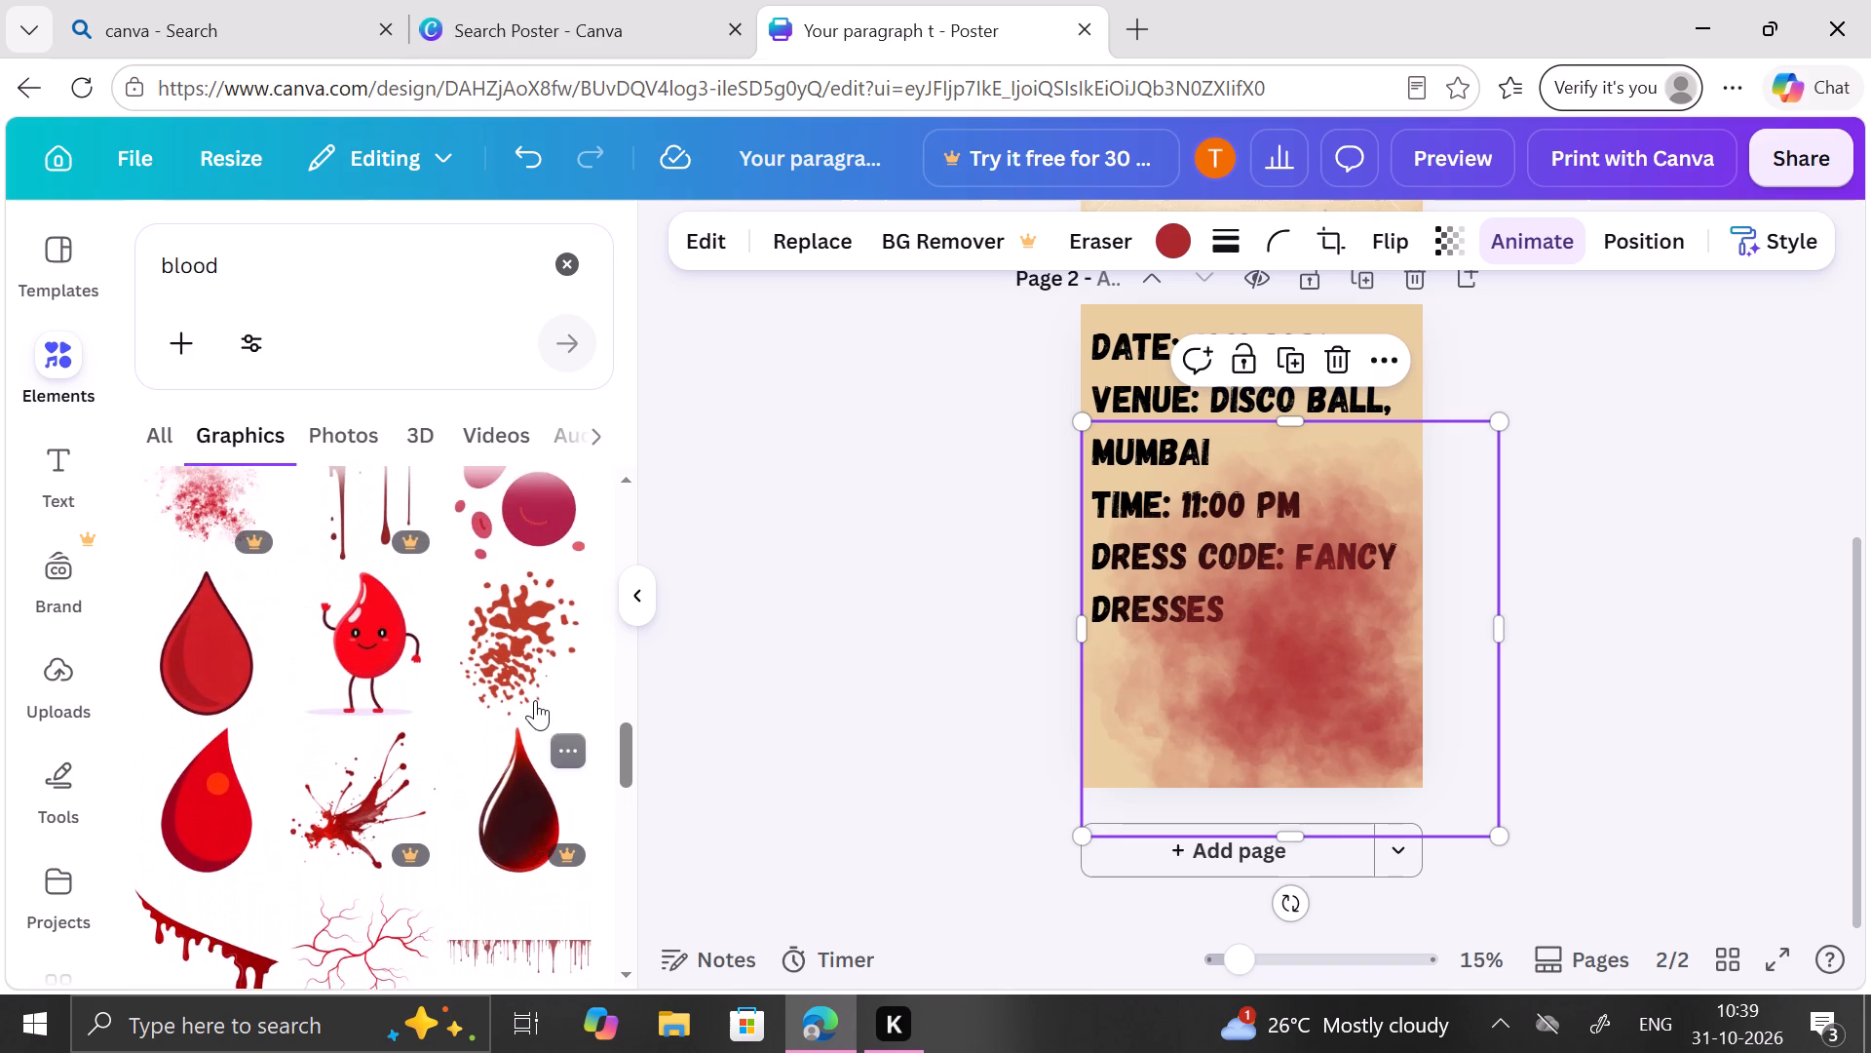
scroll(535, 700, "down", 2)
scroll(535, 700, "up", 2)
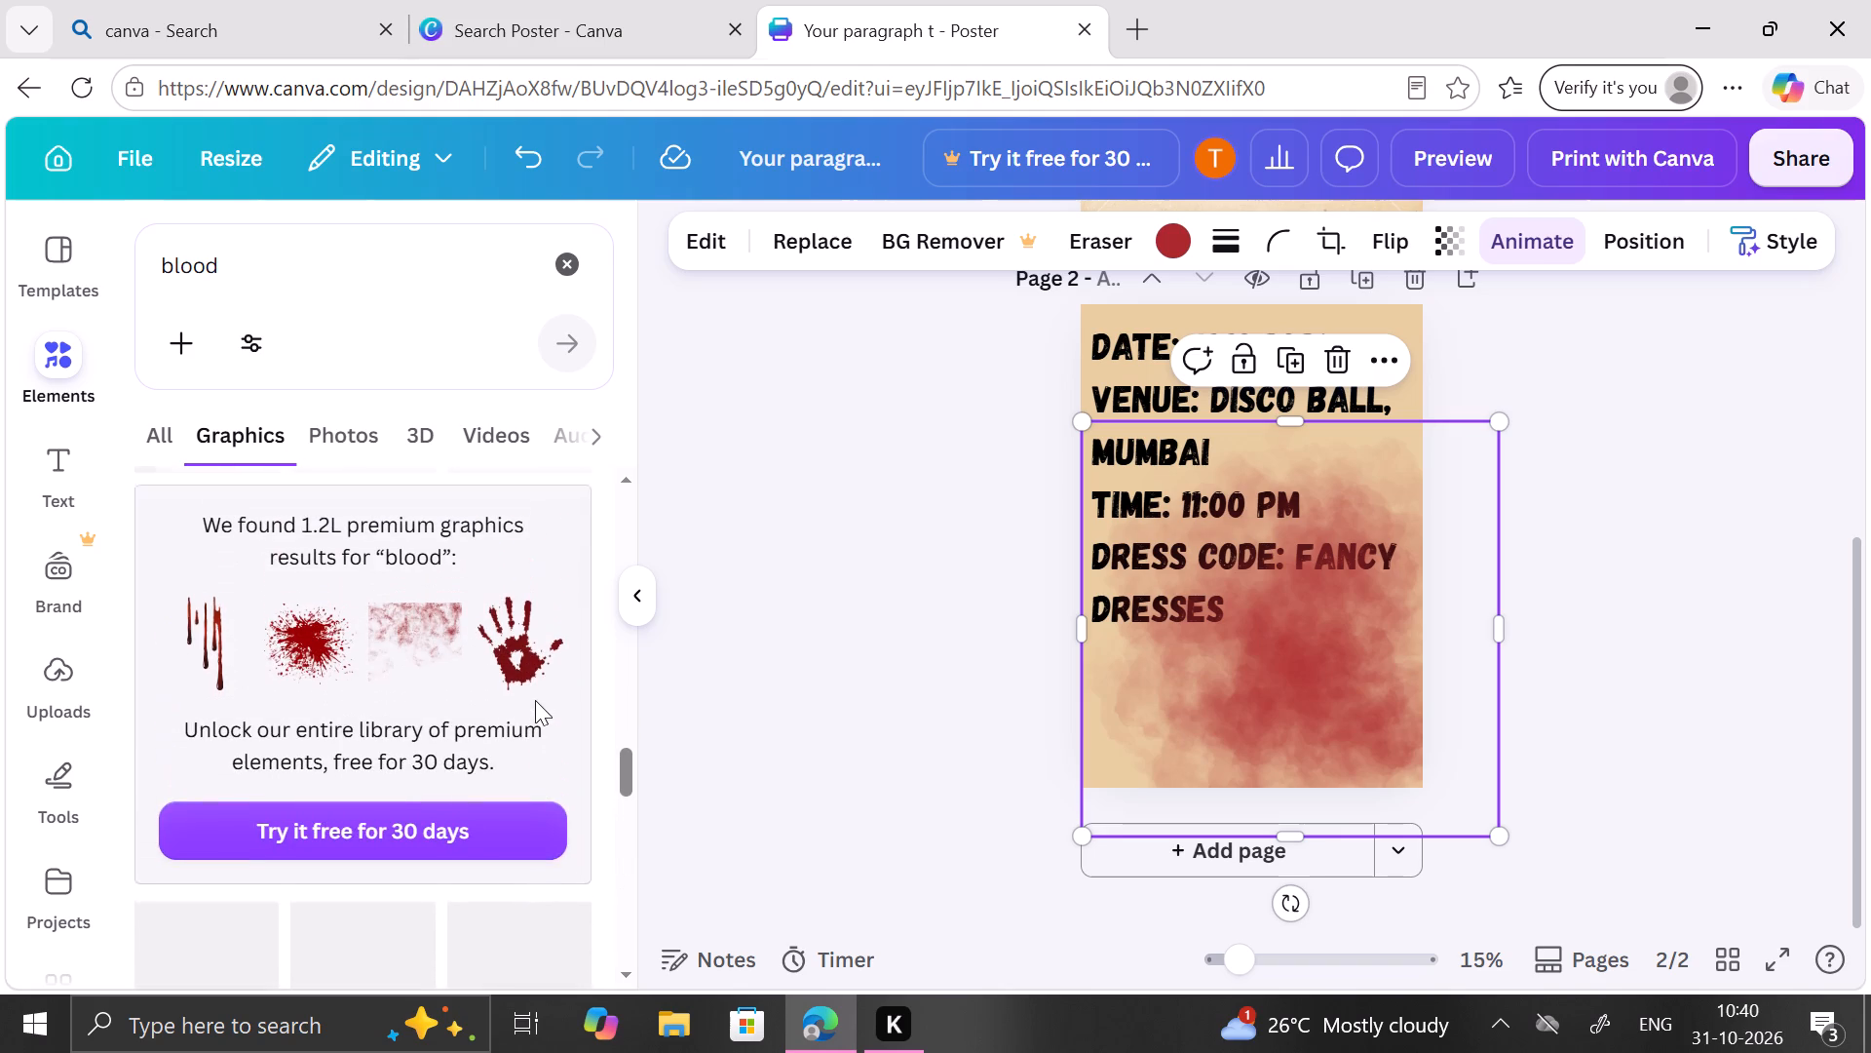
scroll(535, 700, "up", 1)
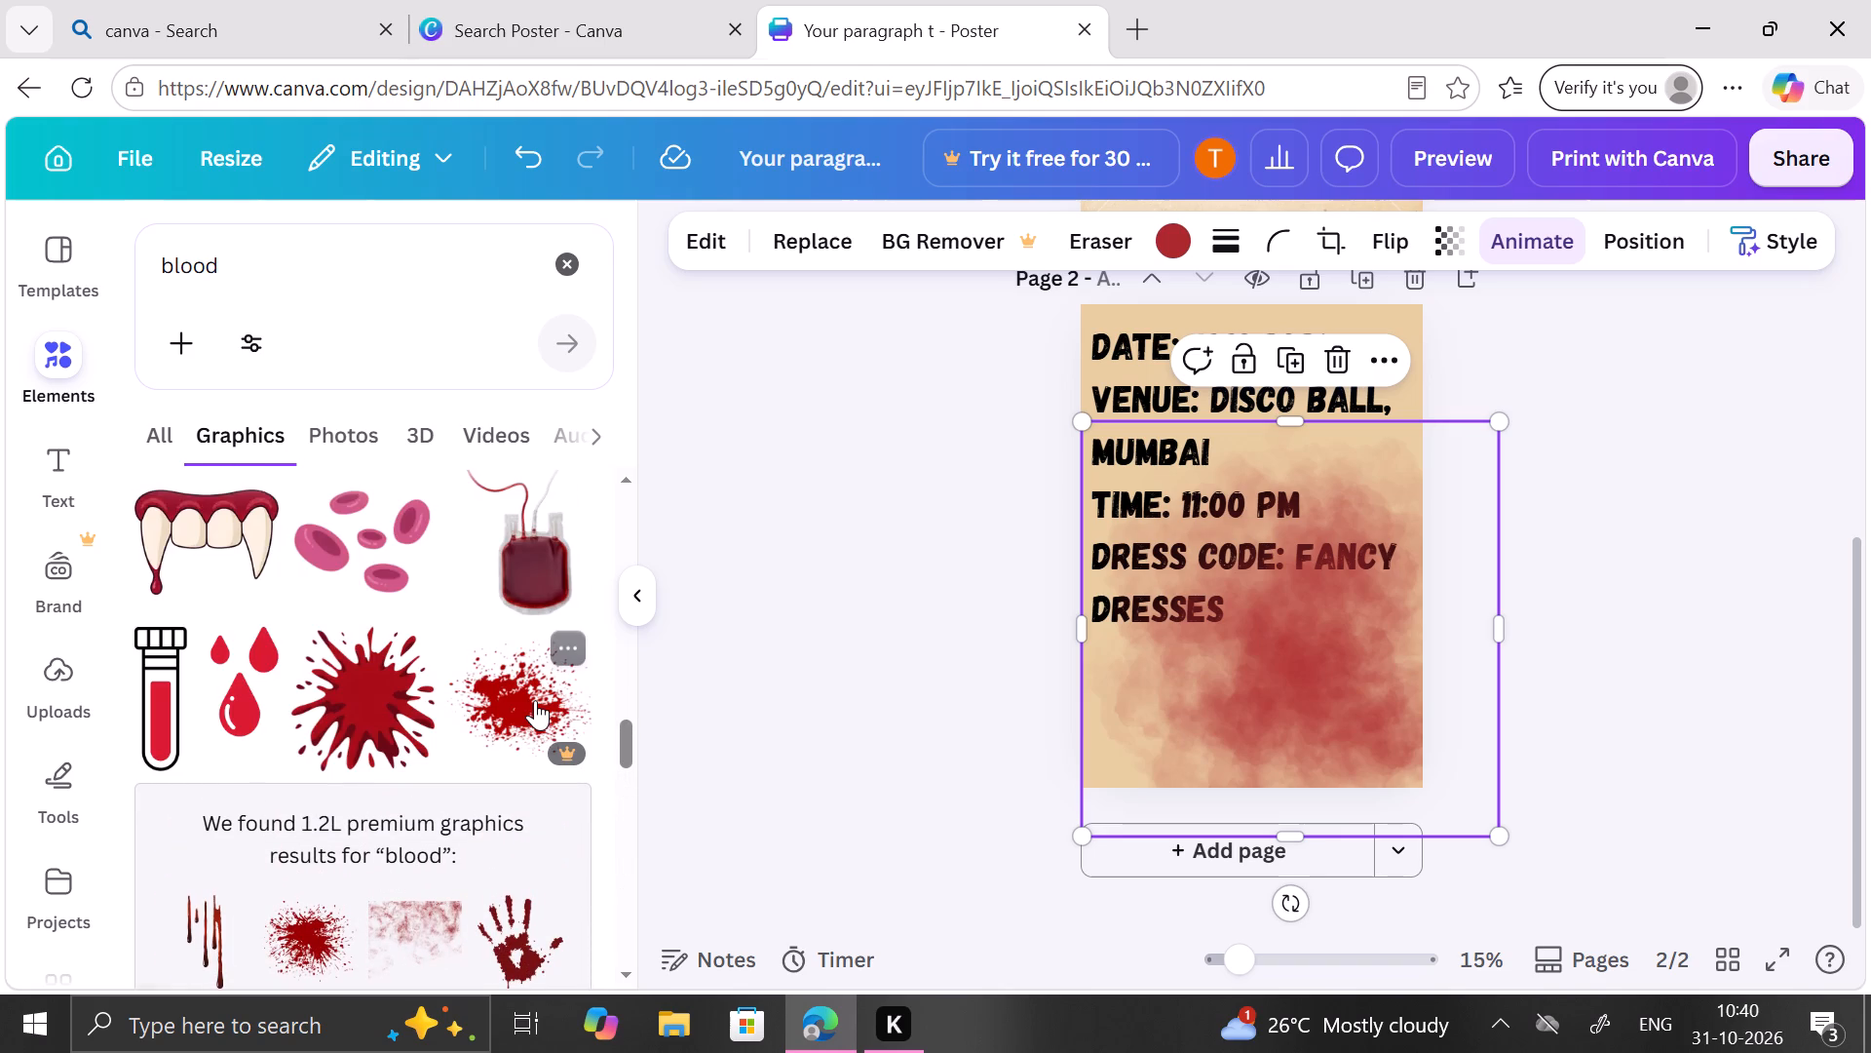
scroll(535, 700, "up", 3)
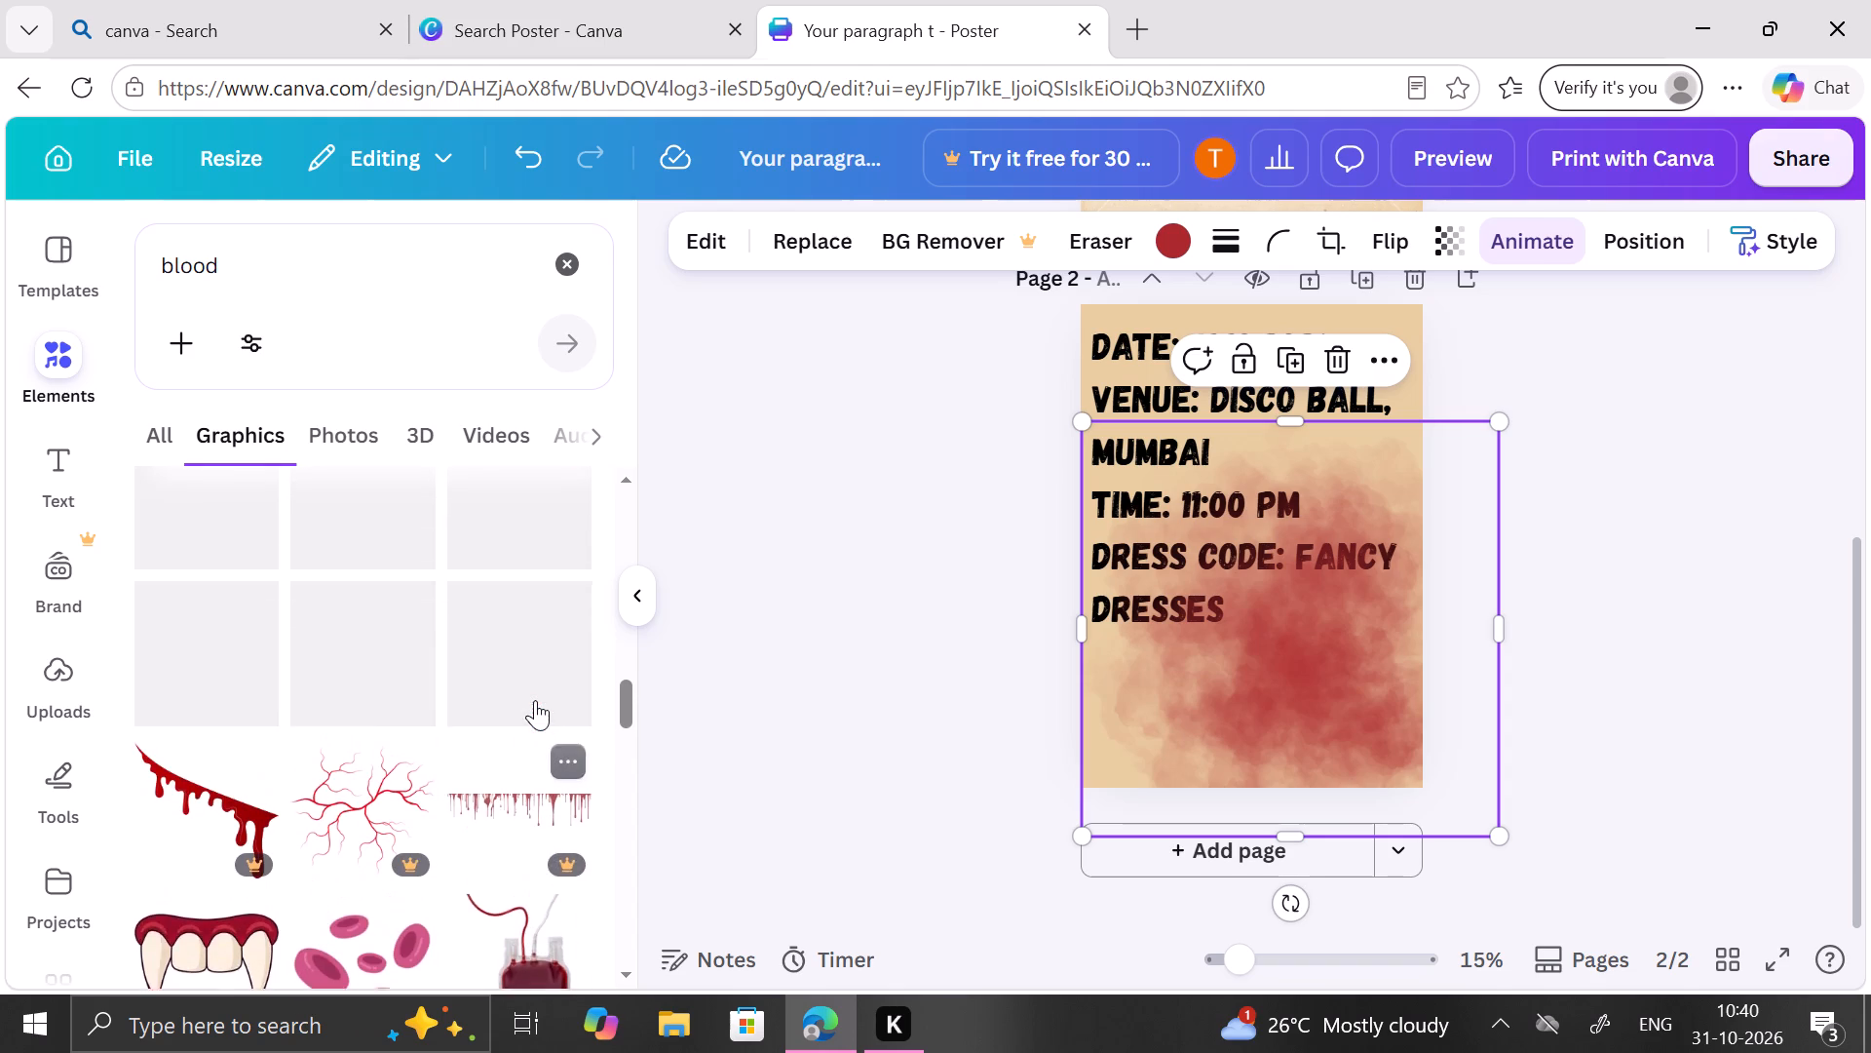
scroll(535, 700, "up", 3)
scroll(535, 700, "down", 2)
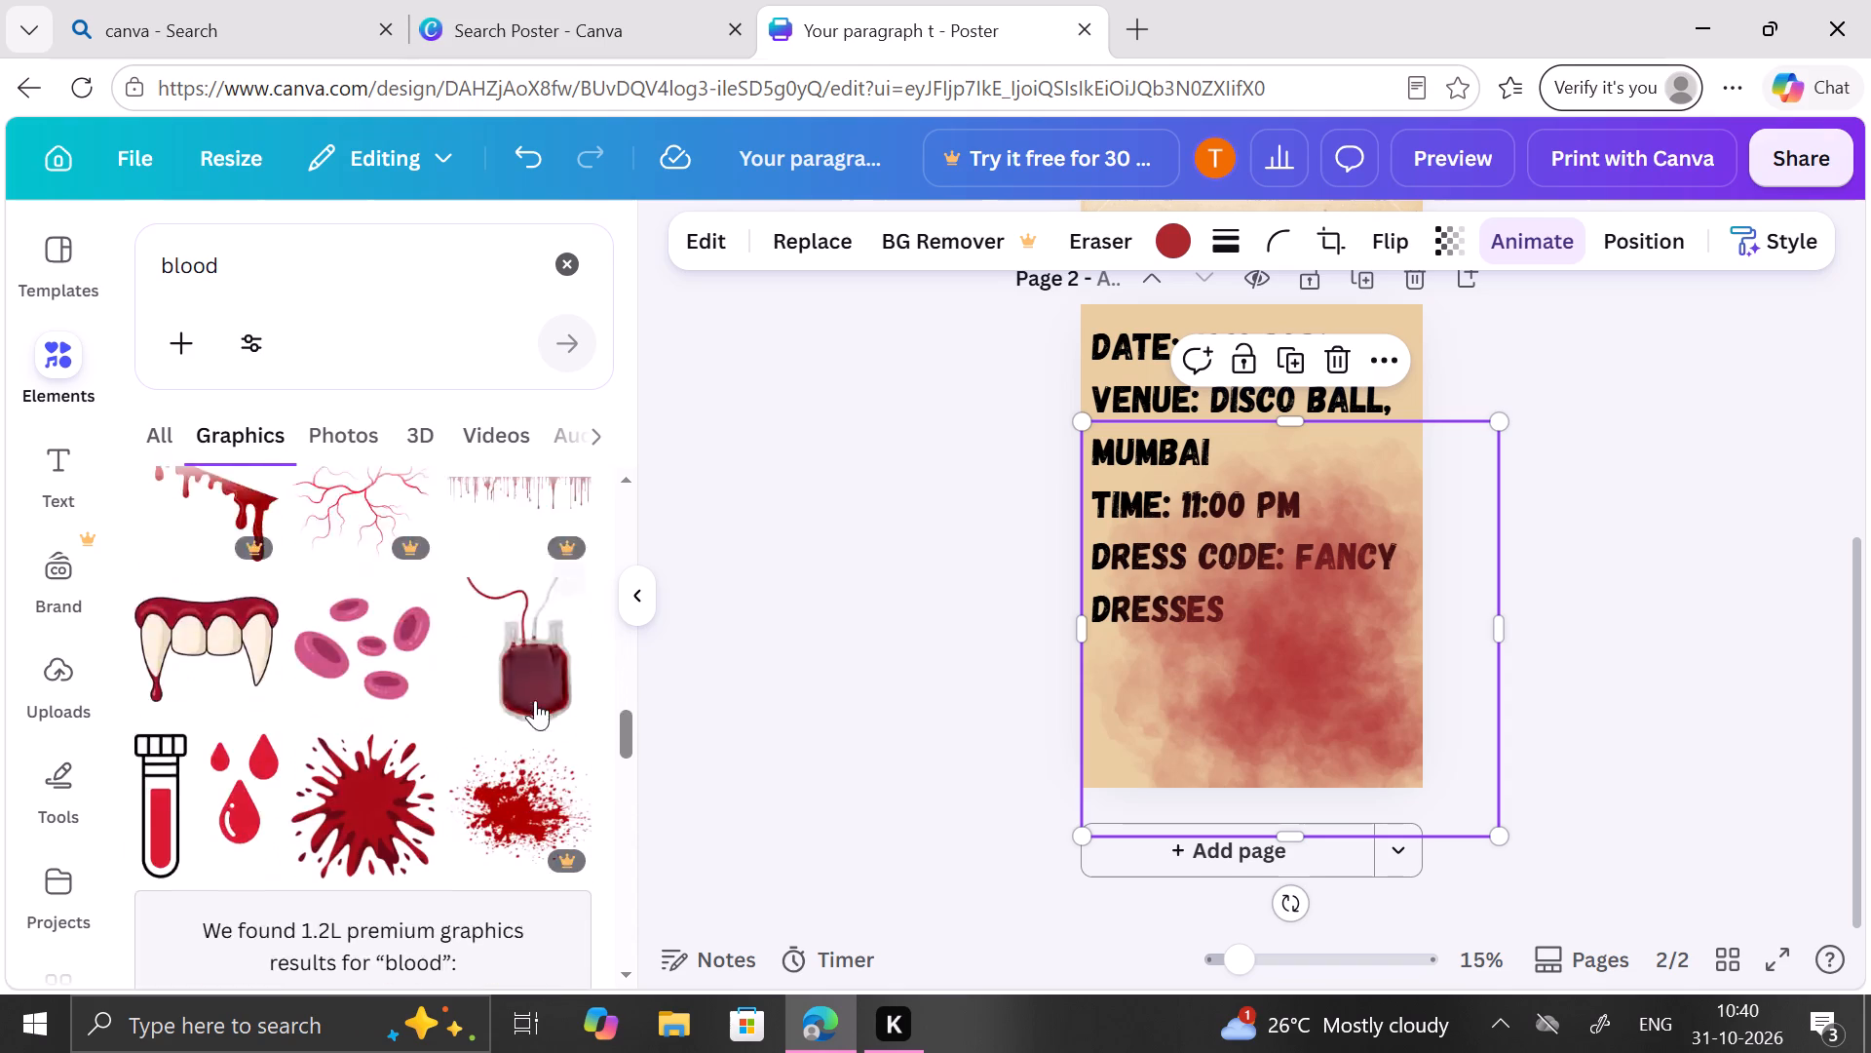
scroll(535, 700, "down", 3)
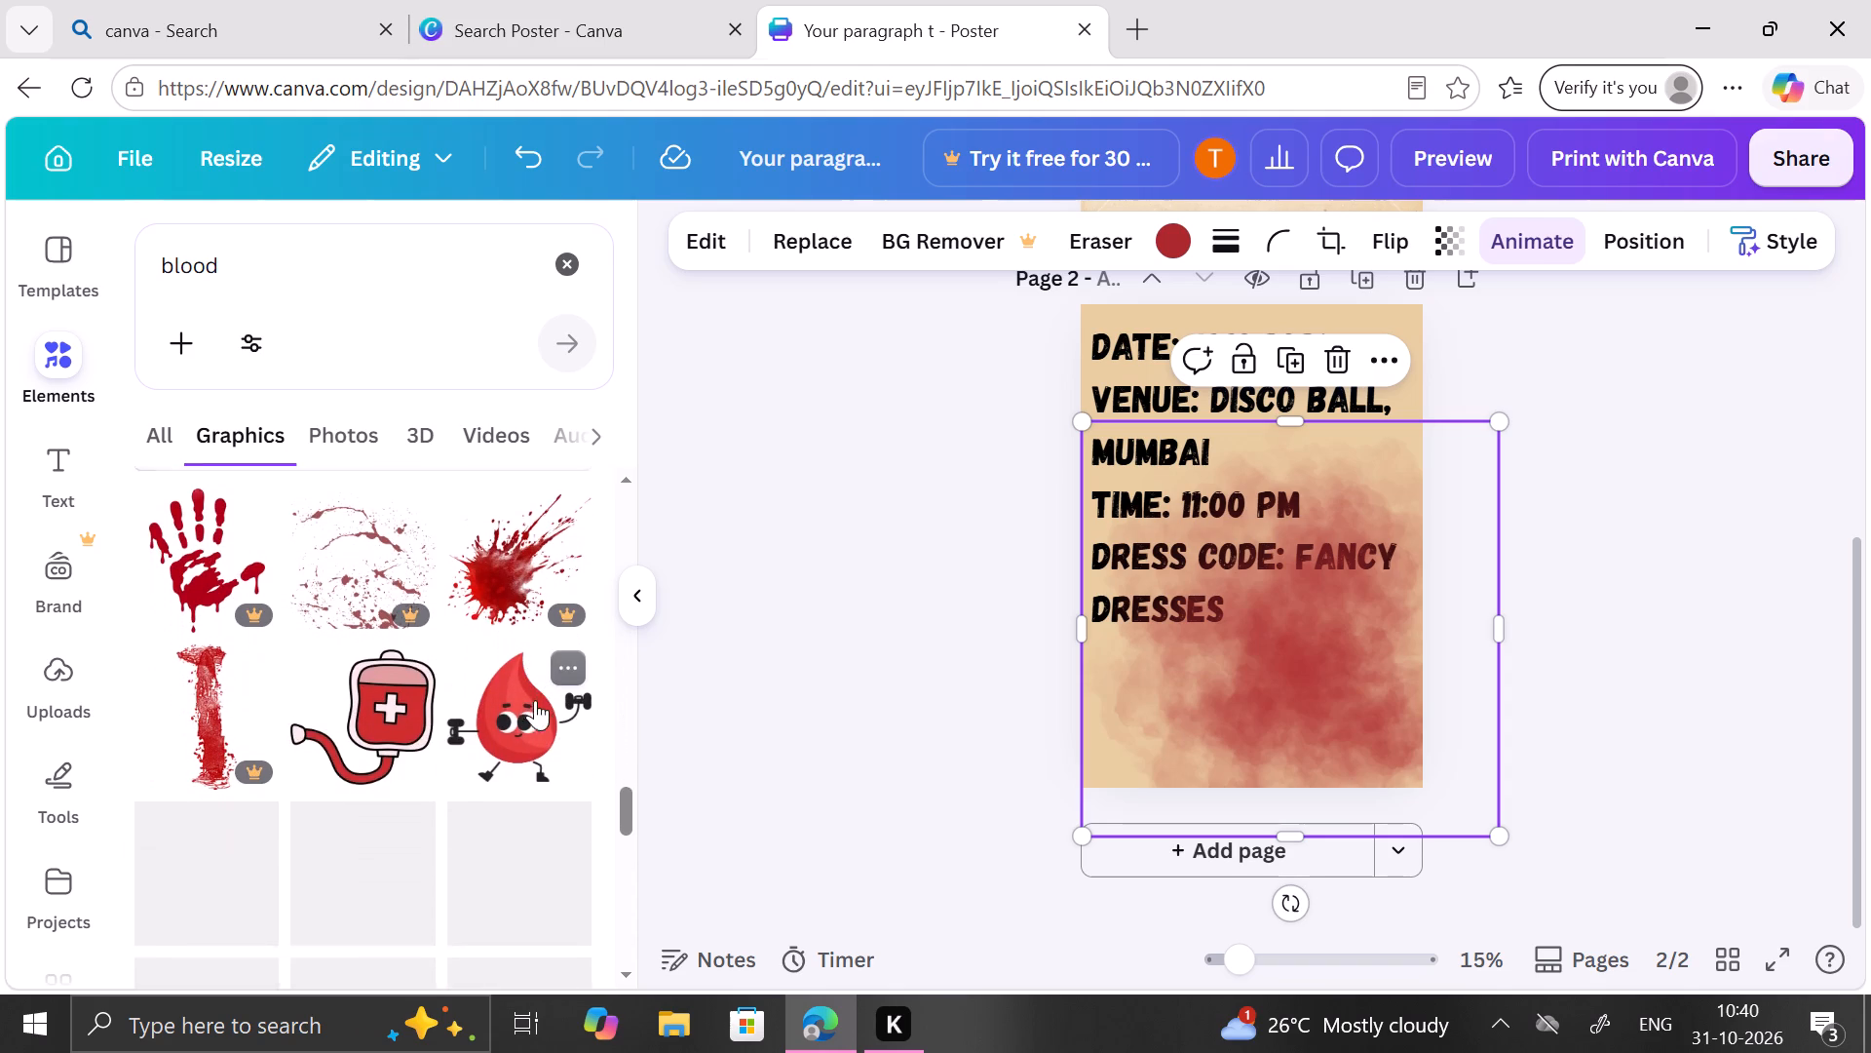
scroll(535, 700, "down", 1)
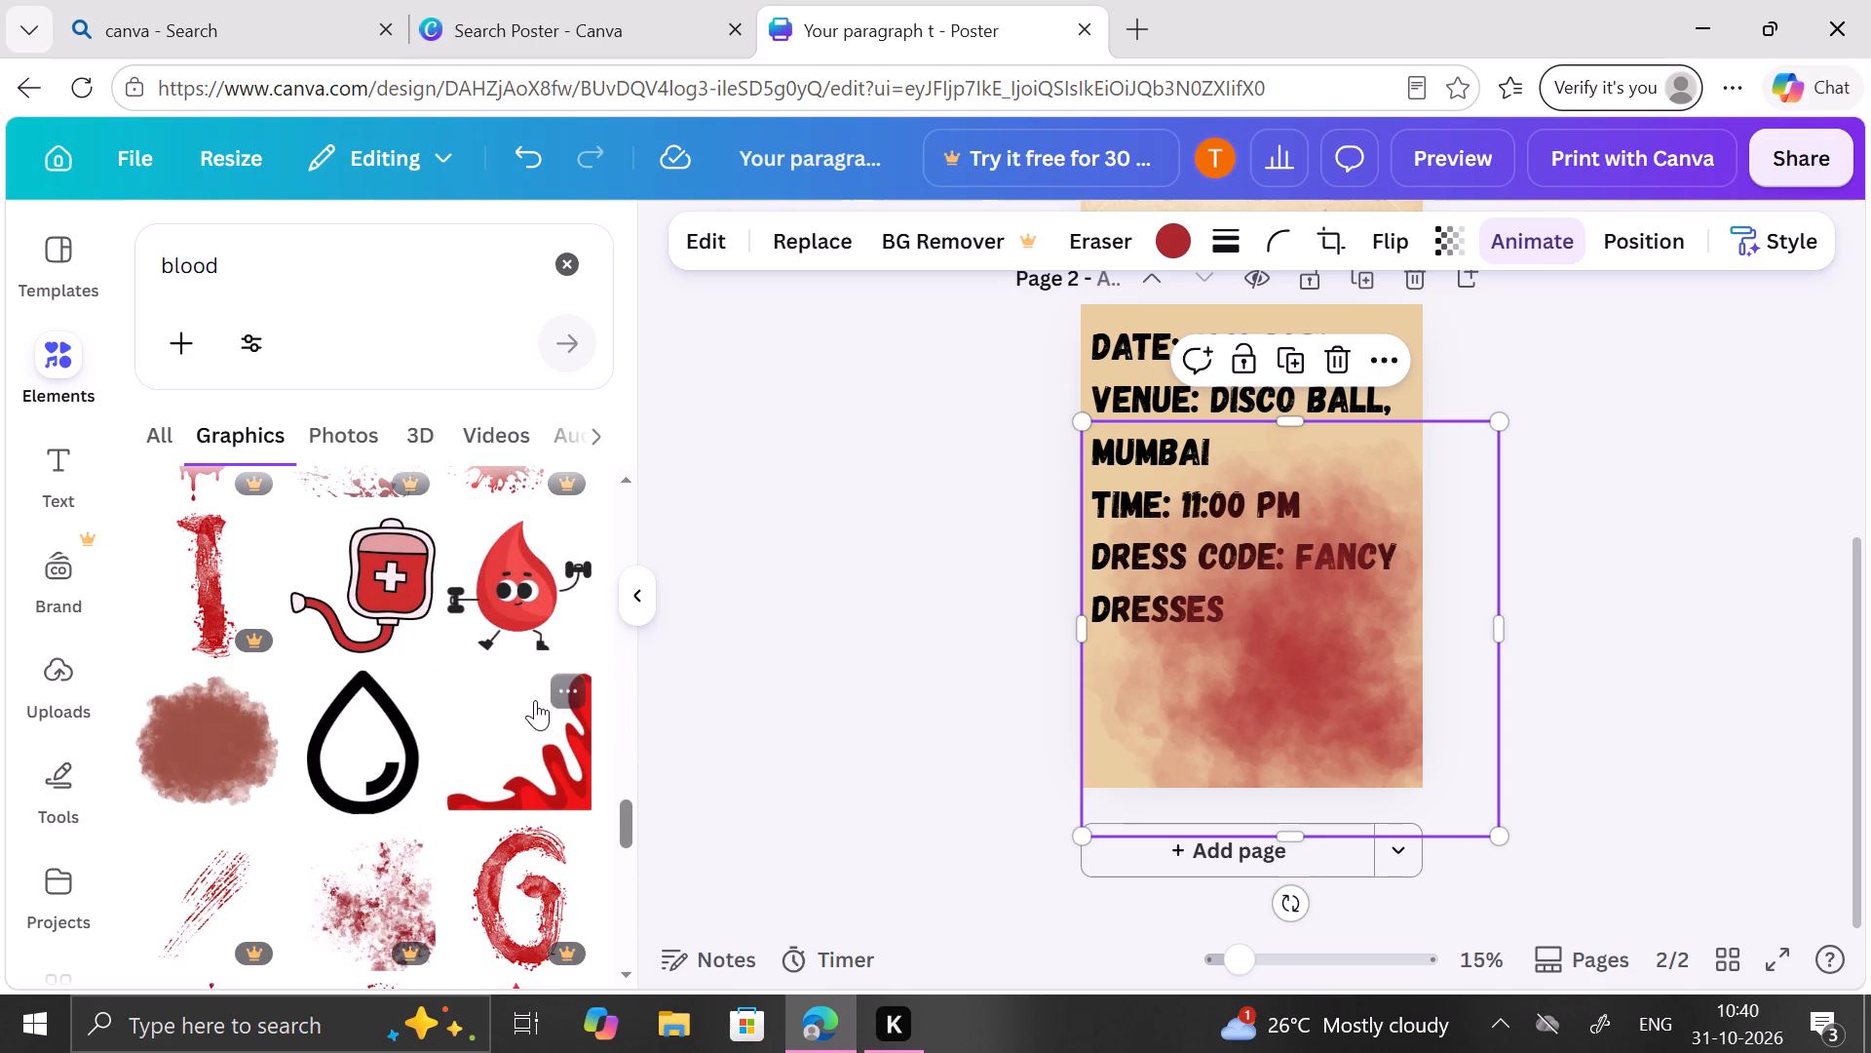
scroll(535, 700, "up", 6)
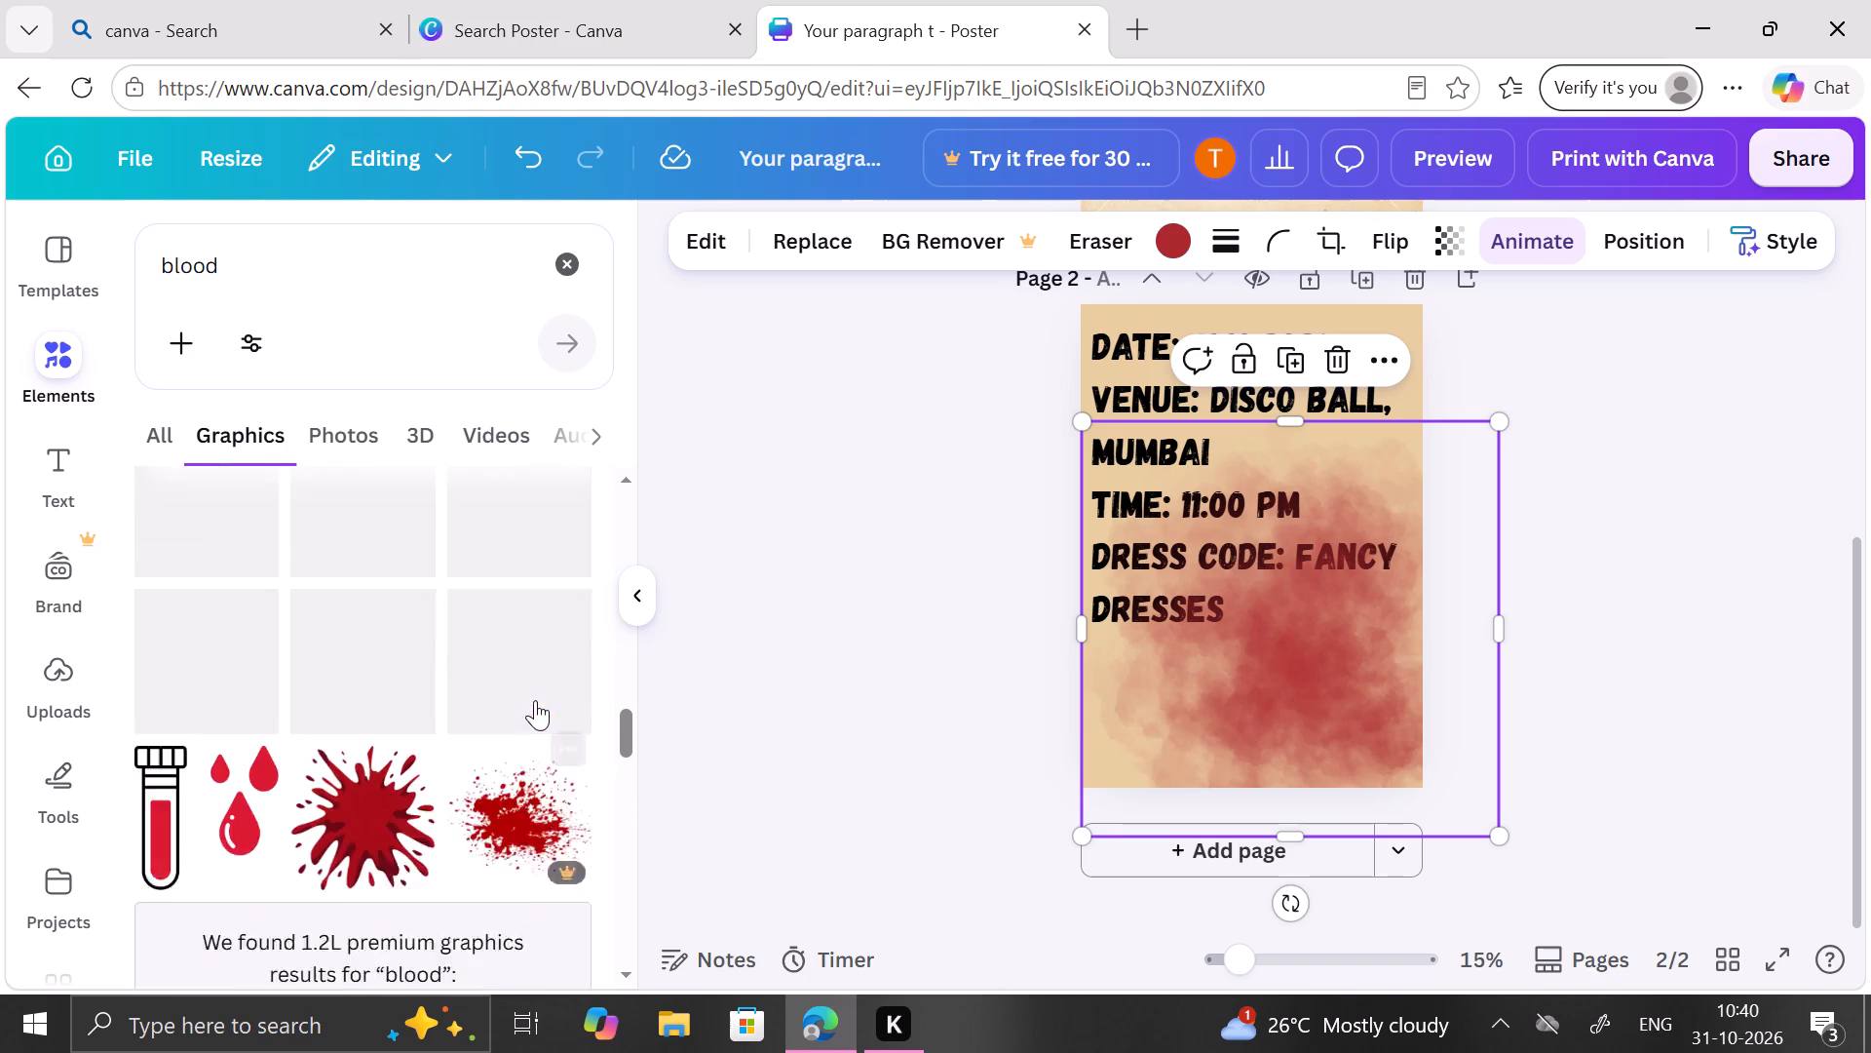
scroll(535, 700, "down", 1)
scroll(535, 700, "up", 2)
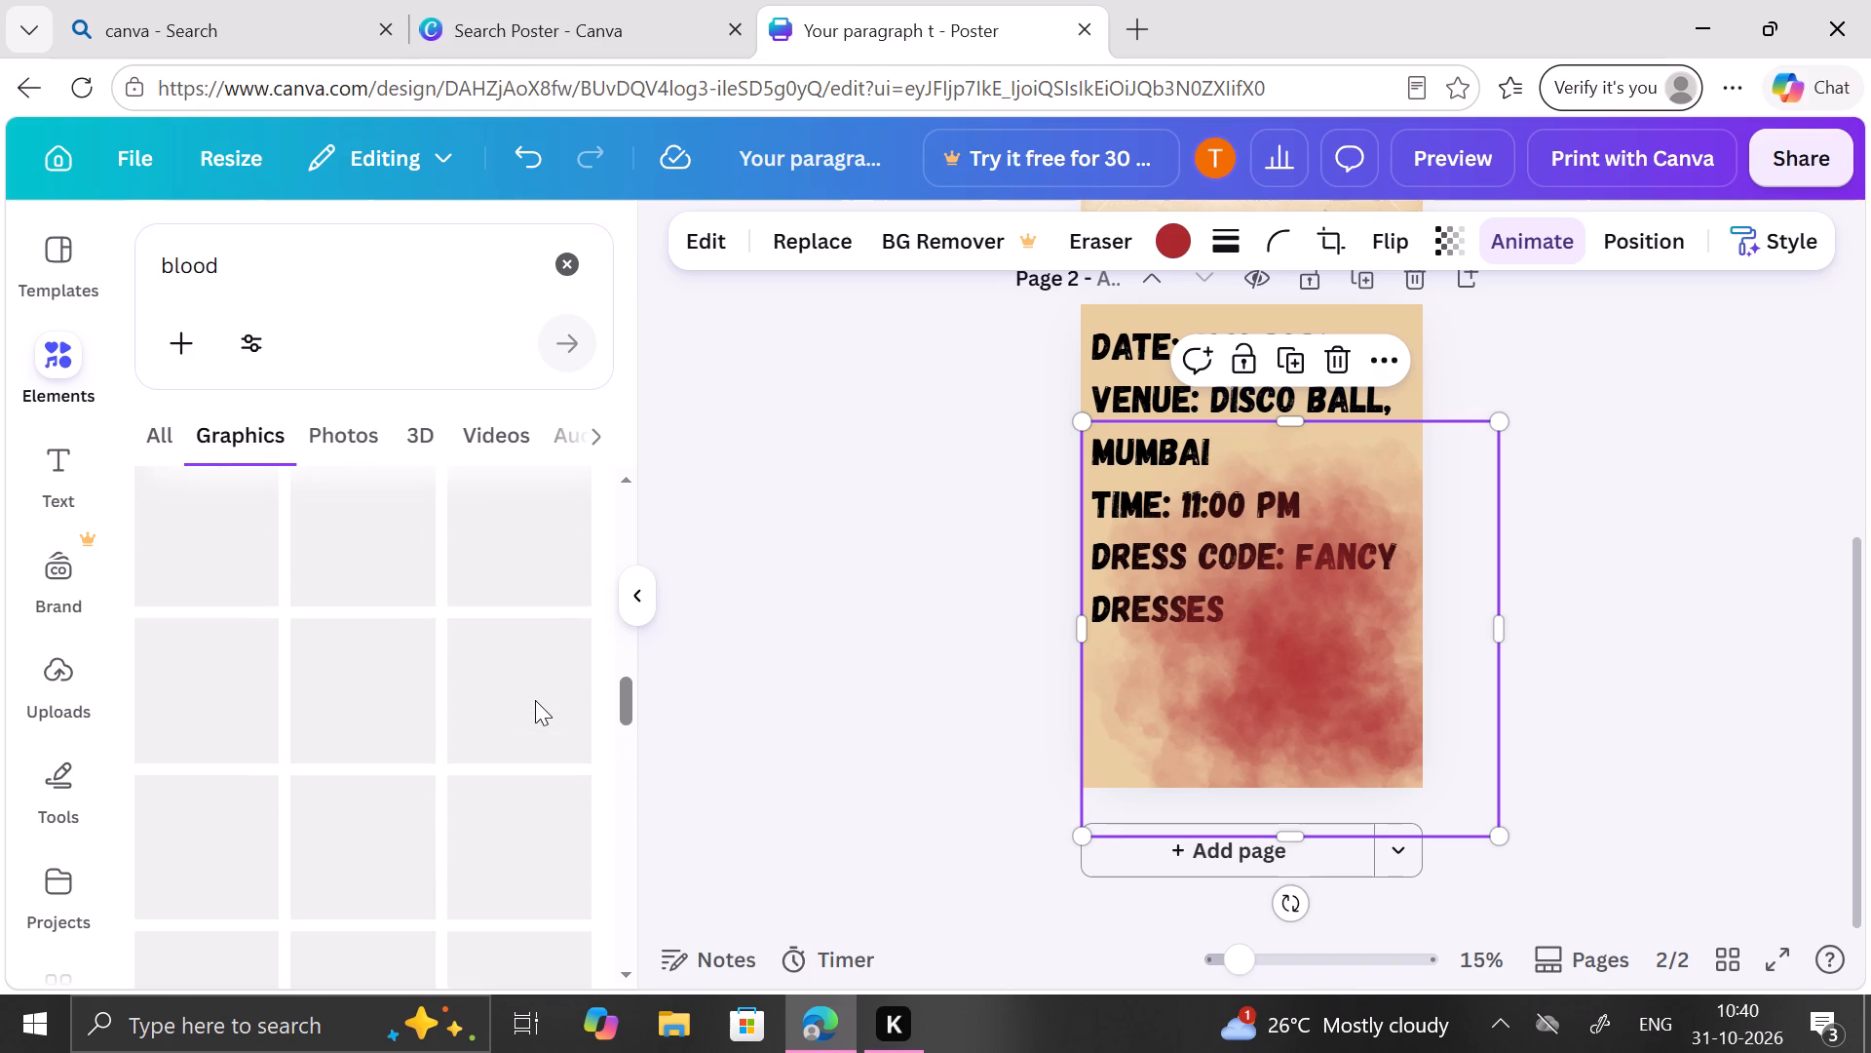
scroll(535, 700, "up", 7)
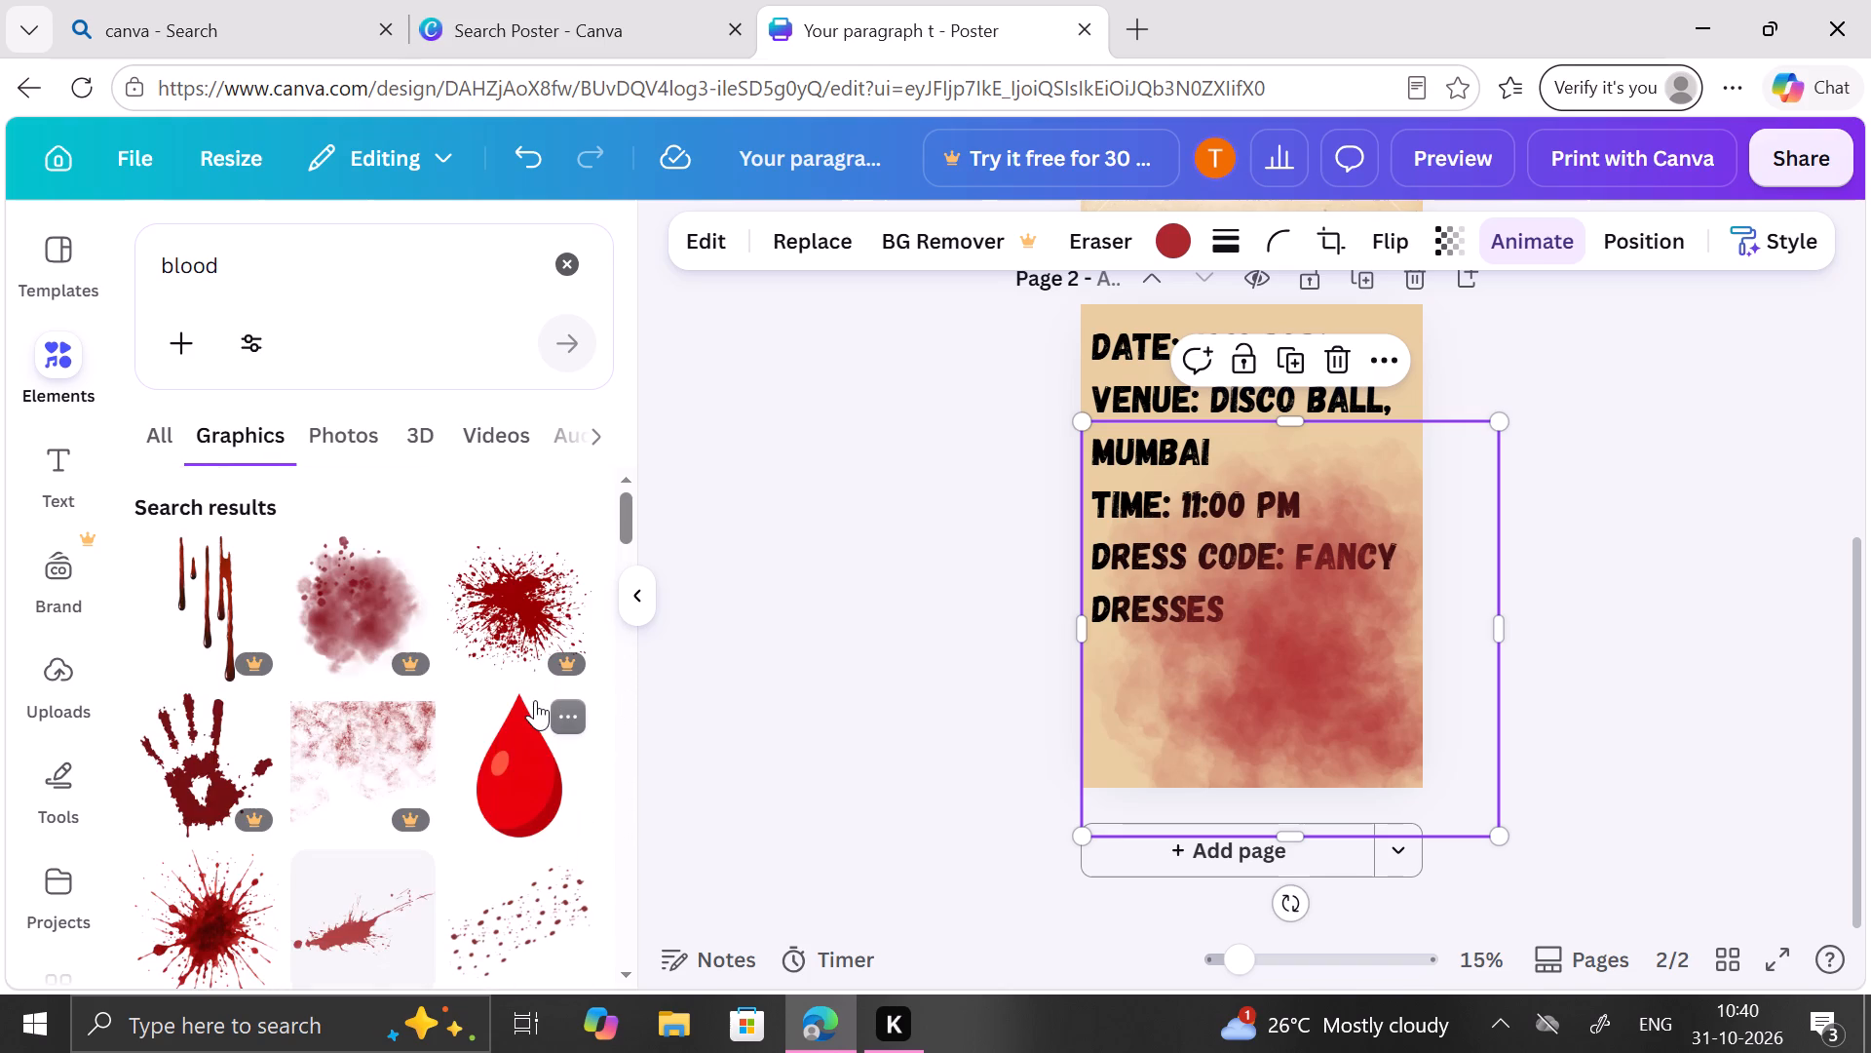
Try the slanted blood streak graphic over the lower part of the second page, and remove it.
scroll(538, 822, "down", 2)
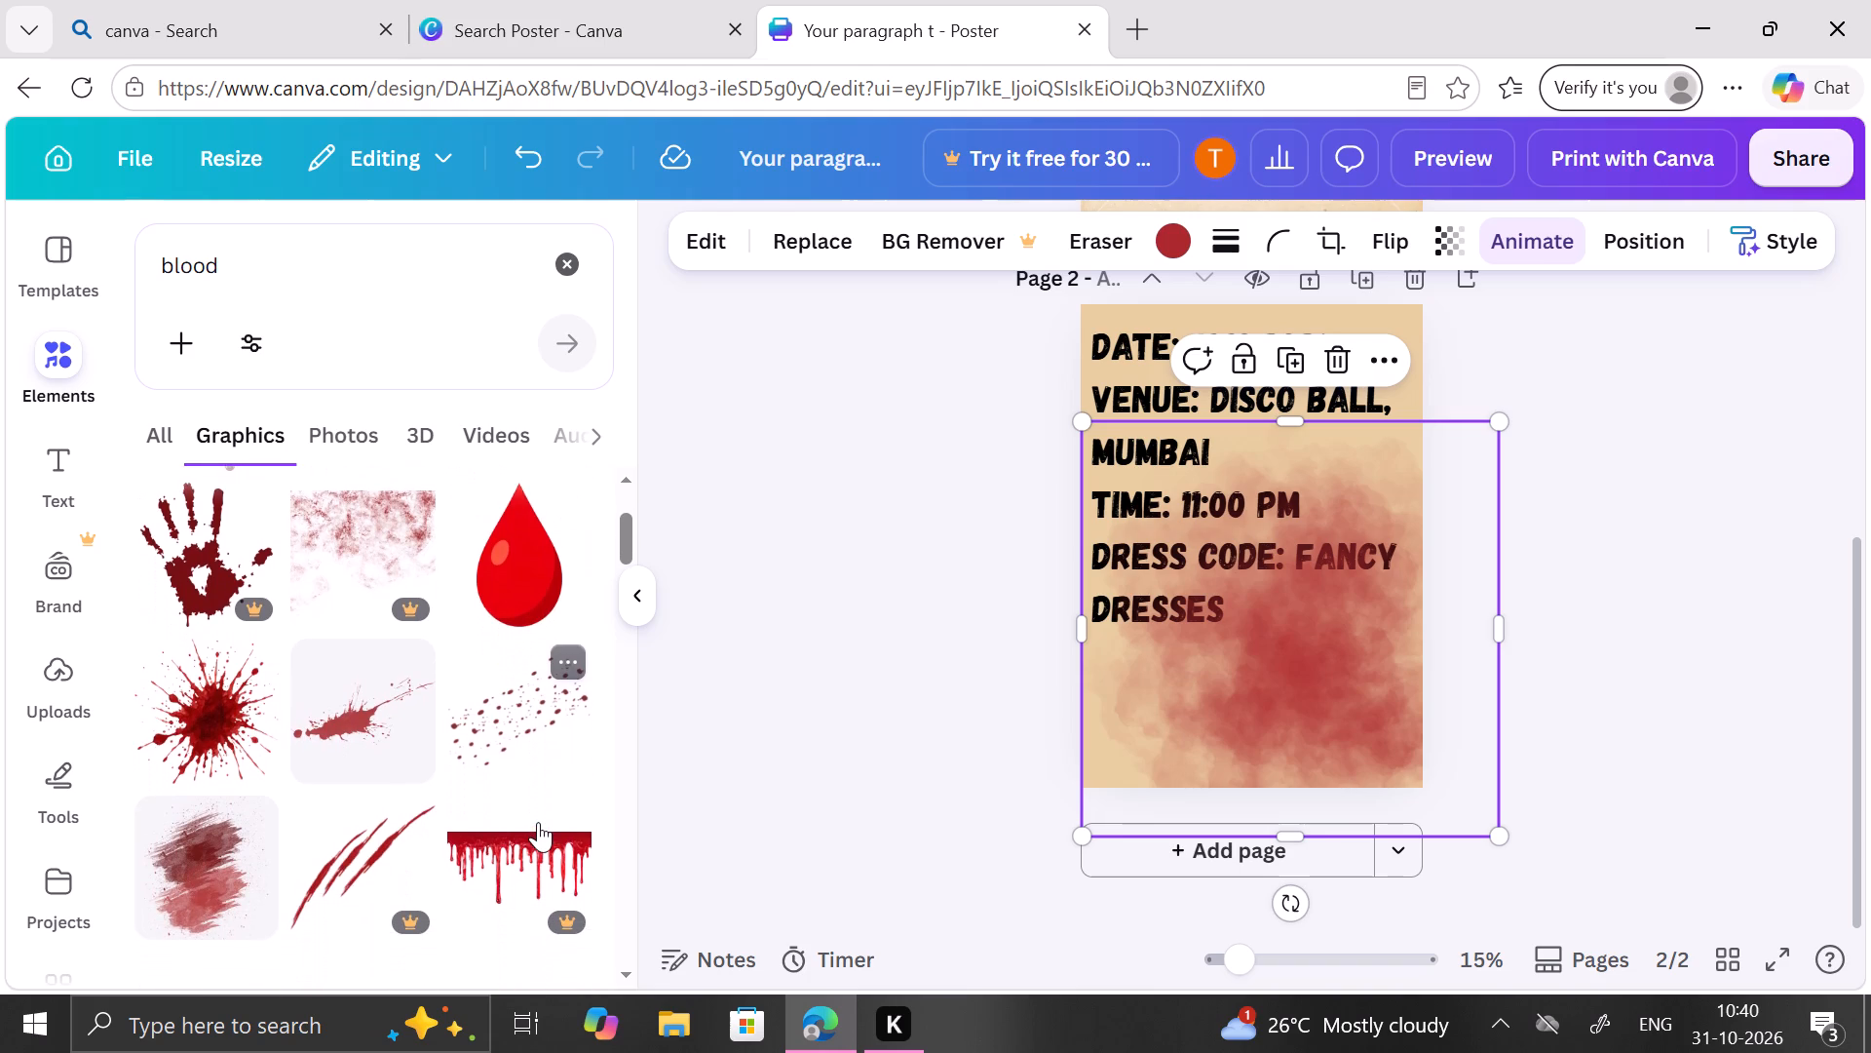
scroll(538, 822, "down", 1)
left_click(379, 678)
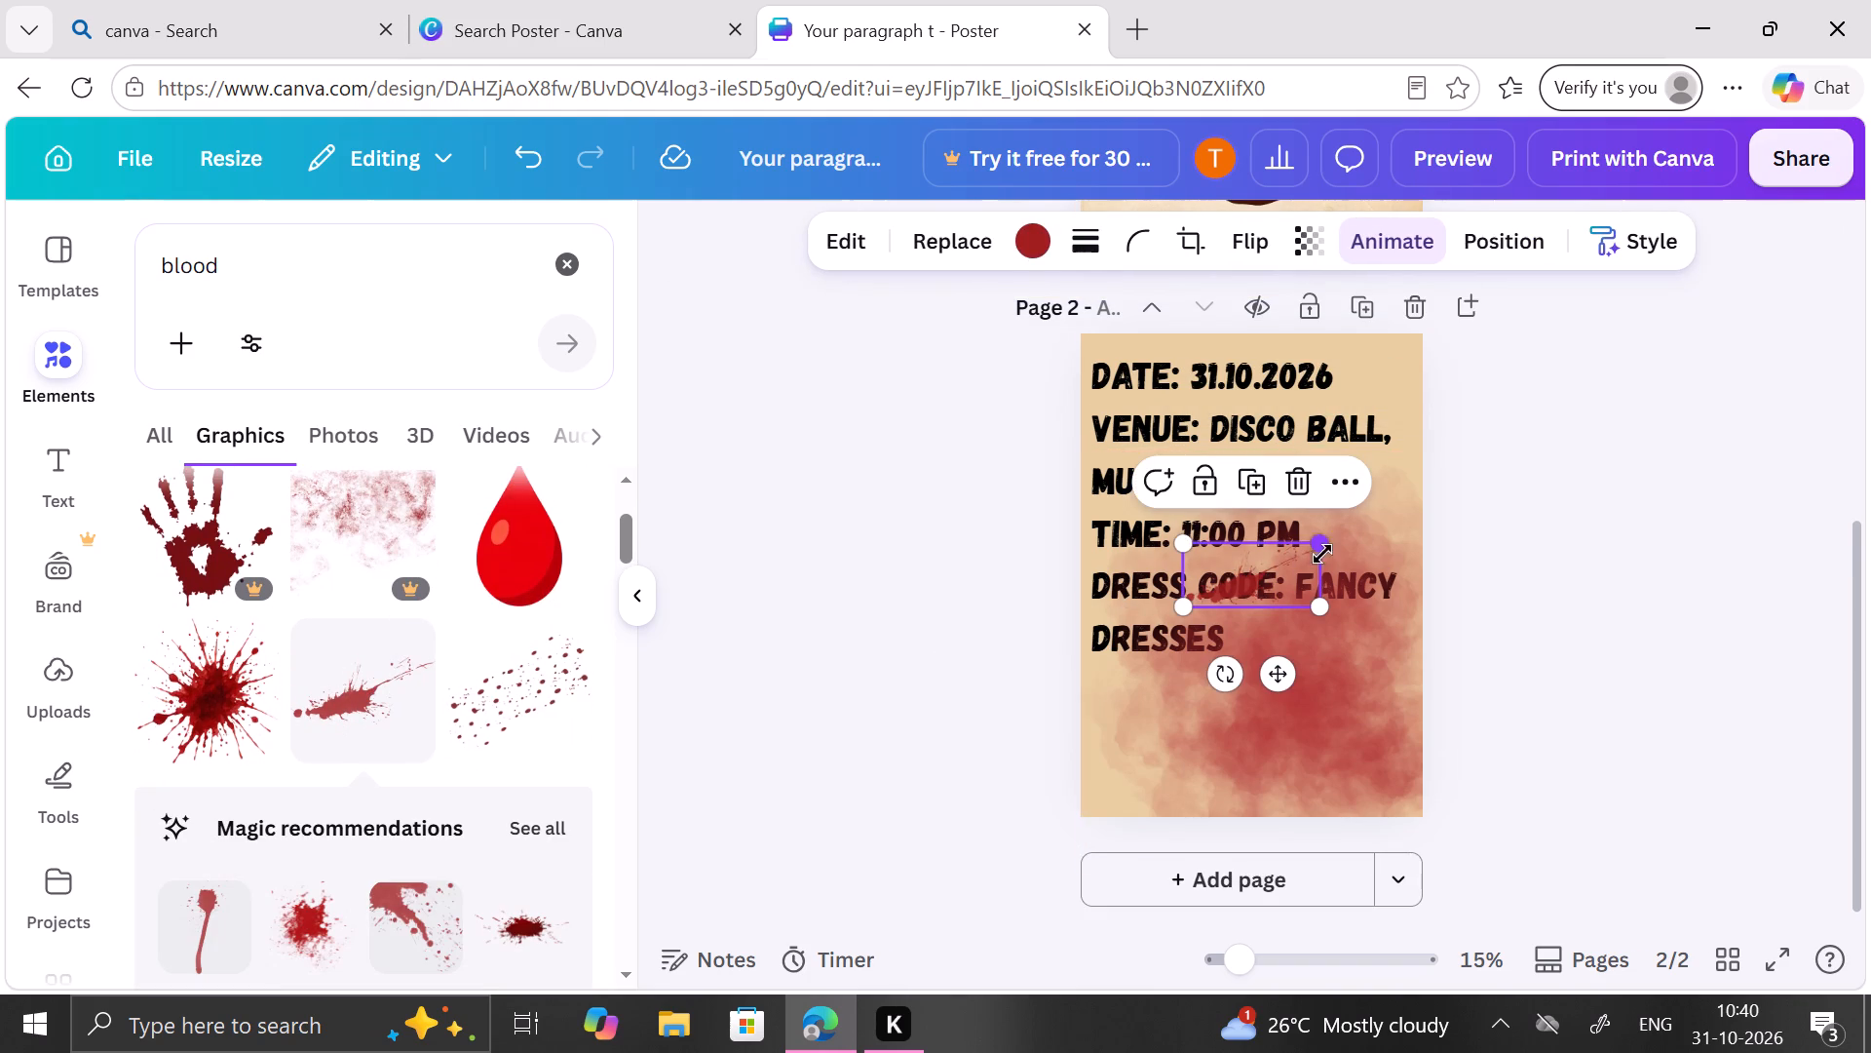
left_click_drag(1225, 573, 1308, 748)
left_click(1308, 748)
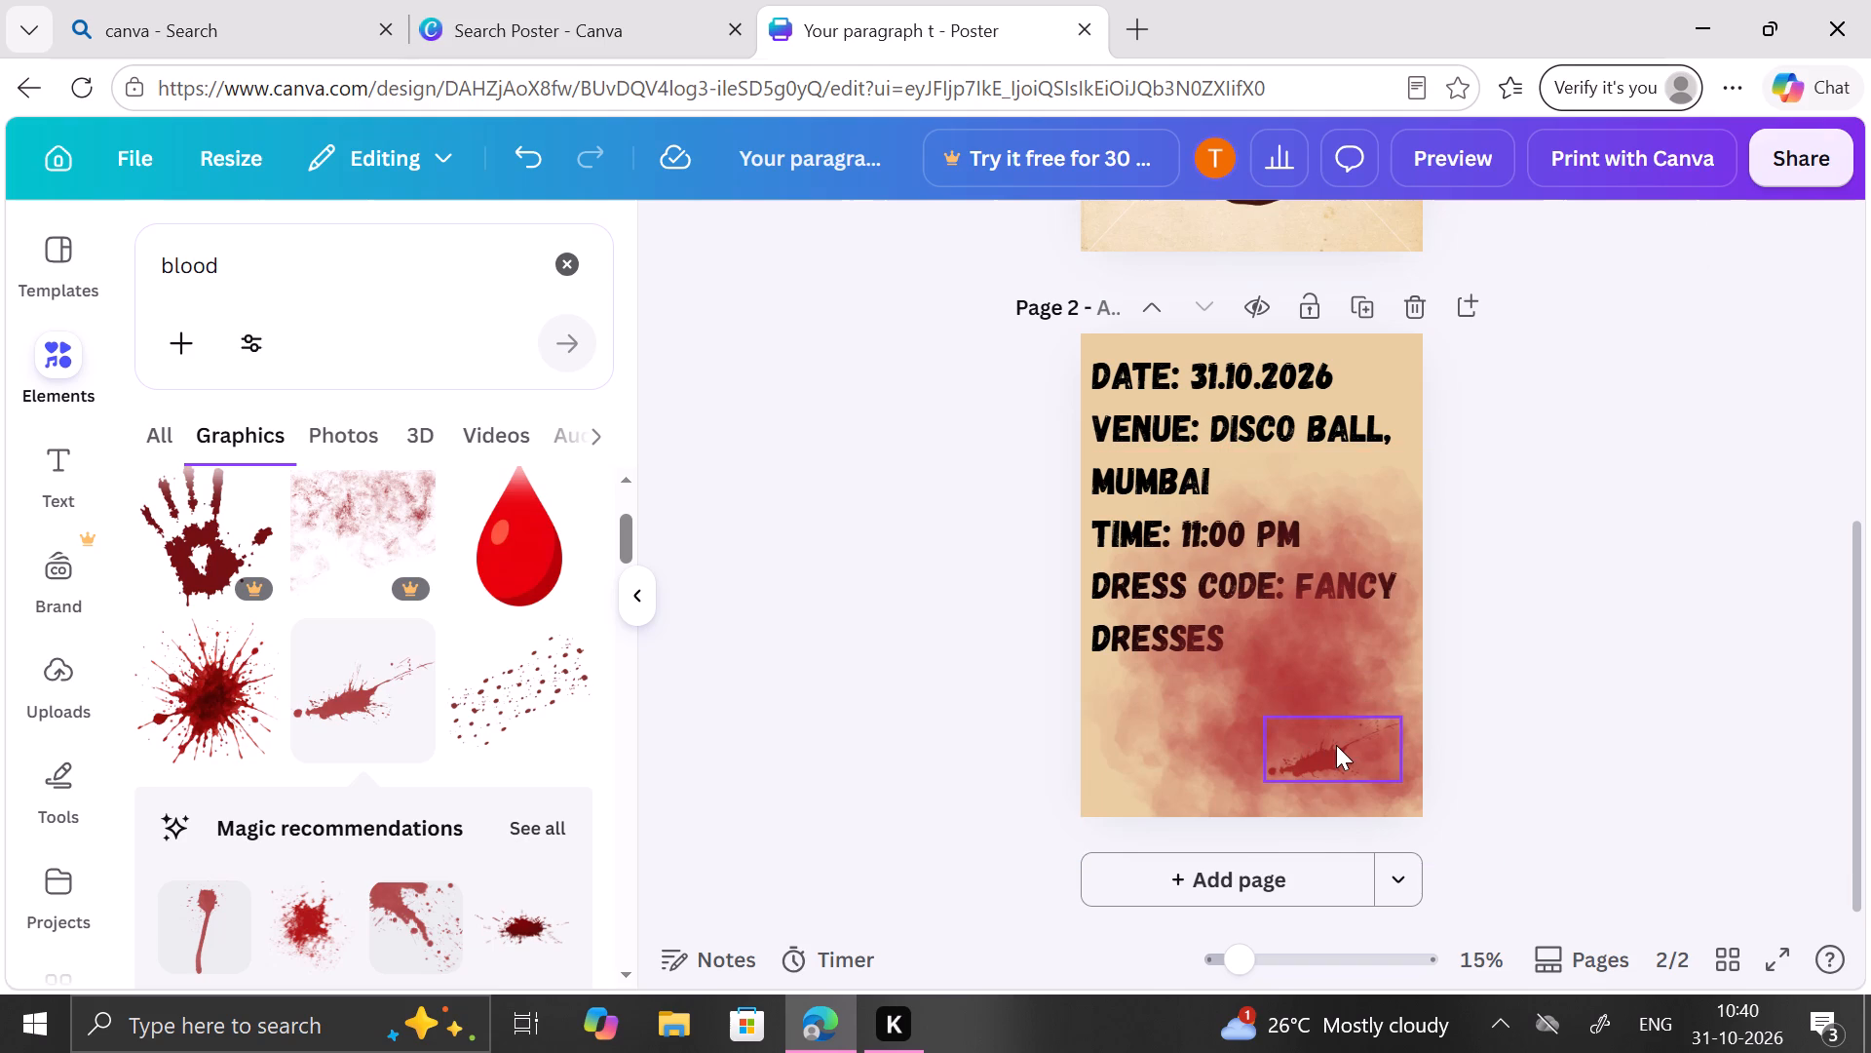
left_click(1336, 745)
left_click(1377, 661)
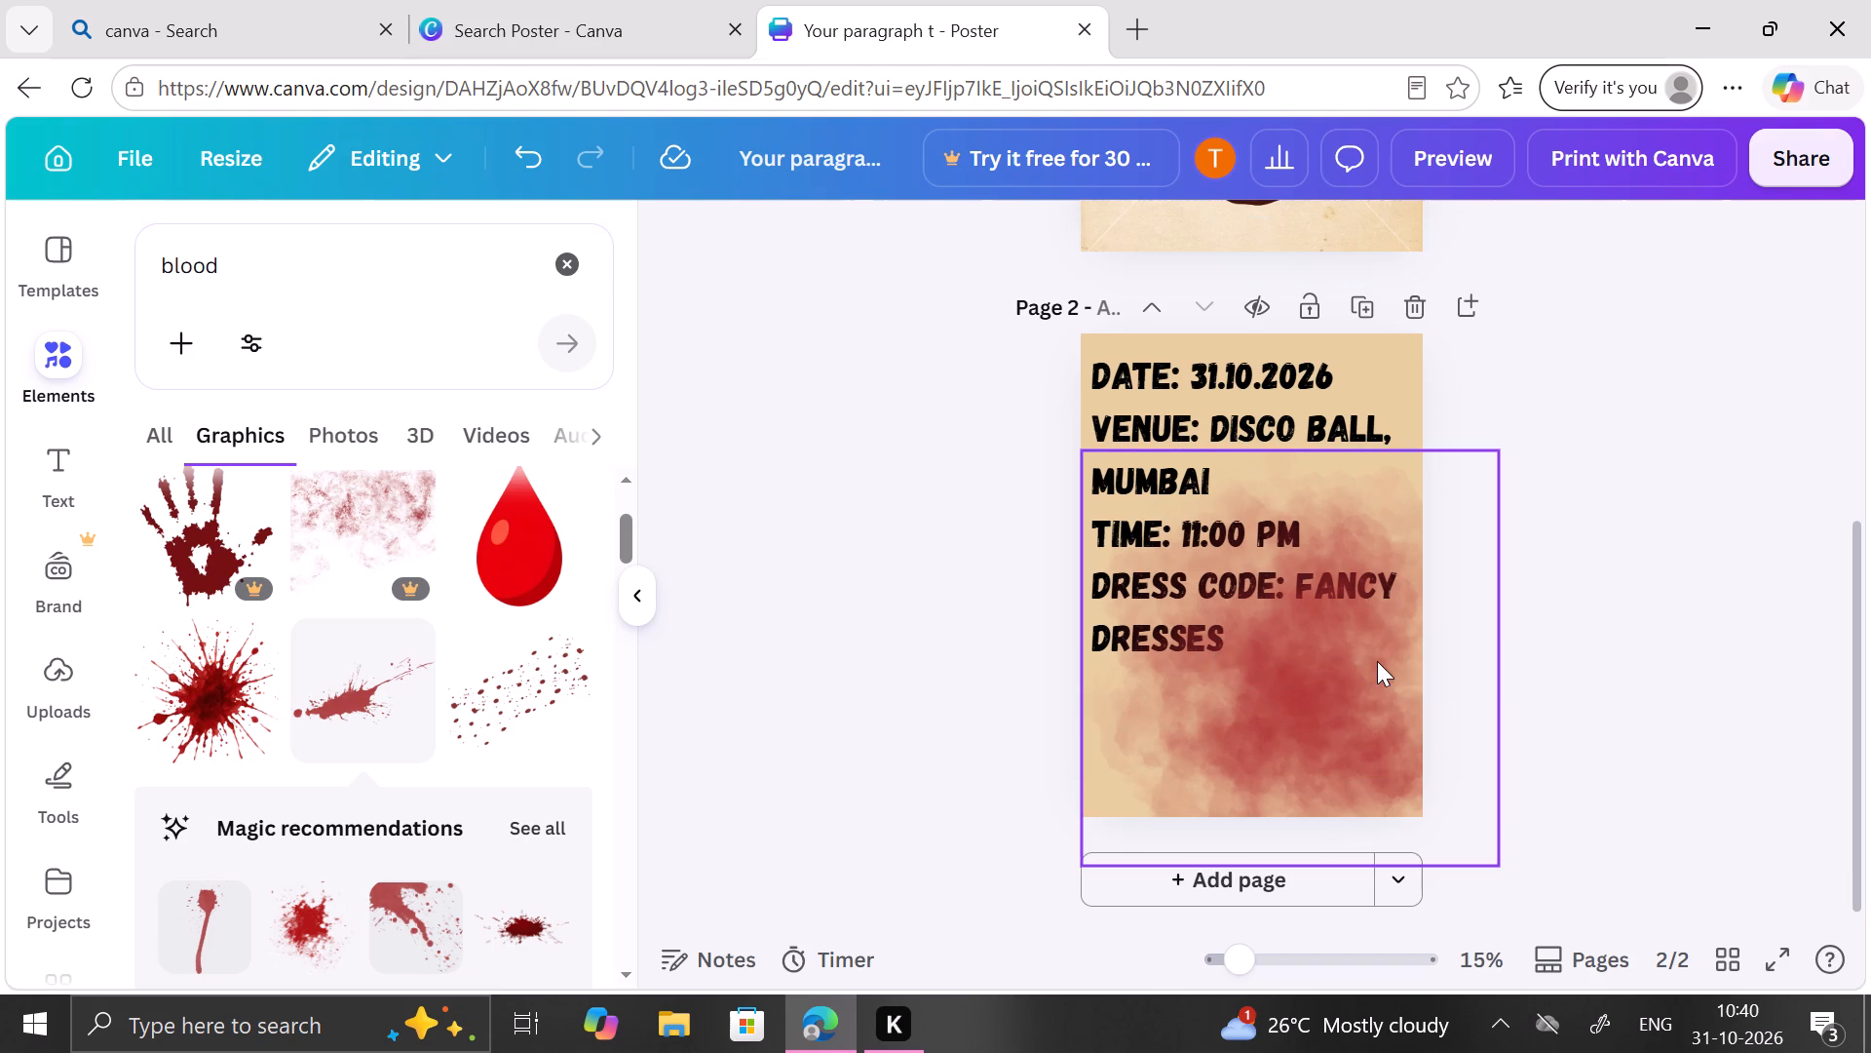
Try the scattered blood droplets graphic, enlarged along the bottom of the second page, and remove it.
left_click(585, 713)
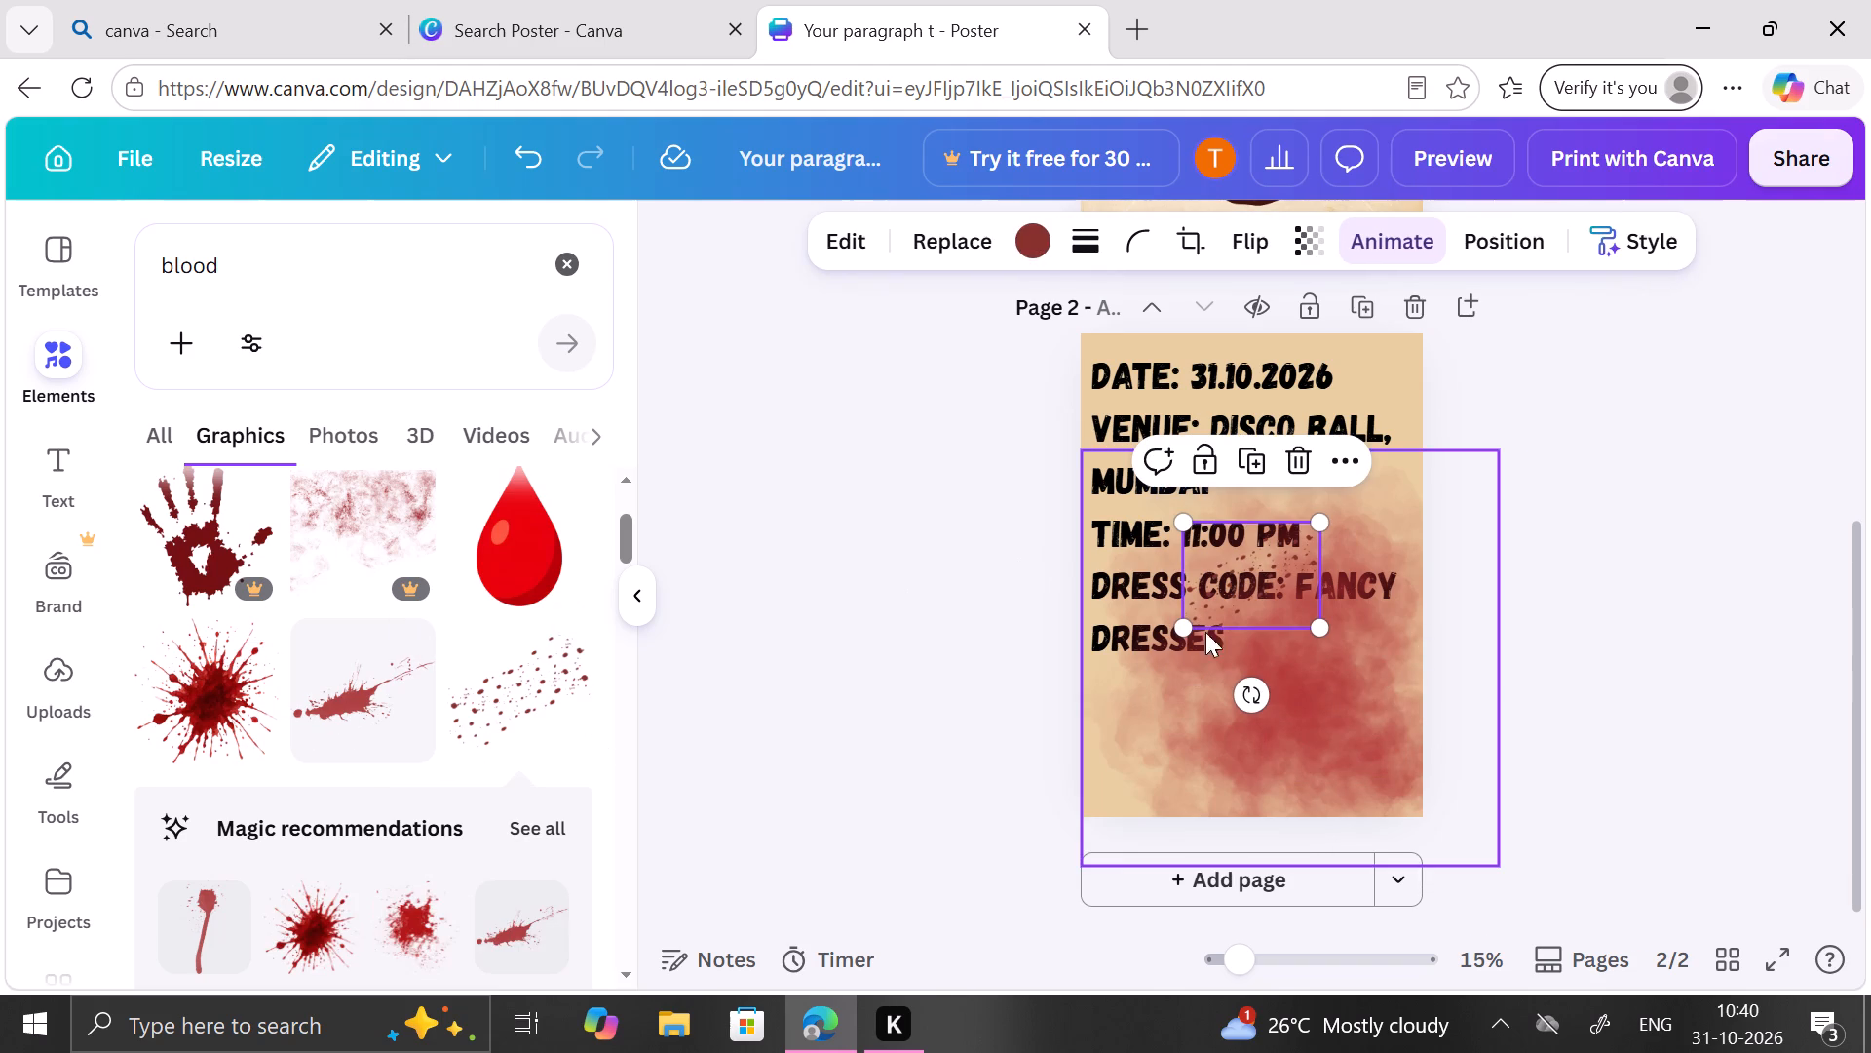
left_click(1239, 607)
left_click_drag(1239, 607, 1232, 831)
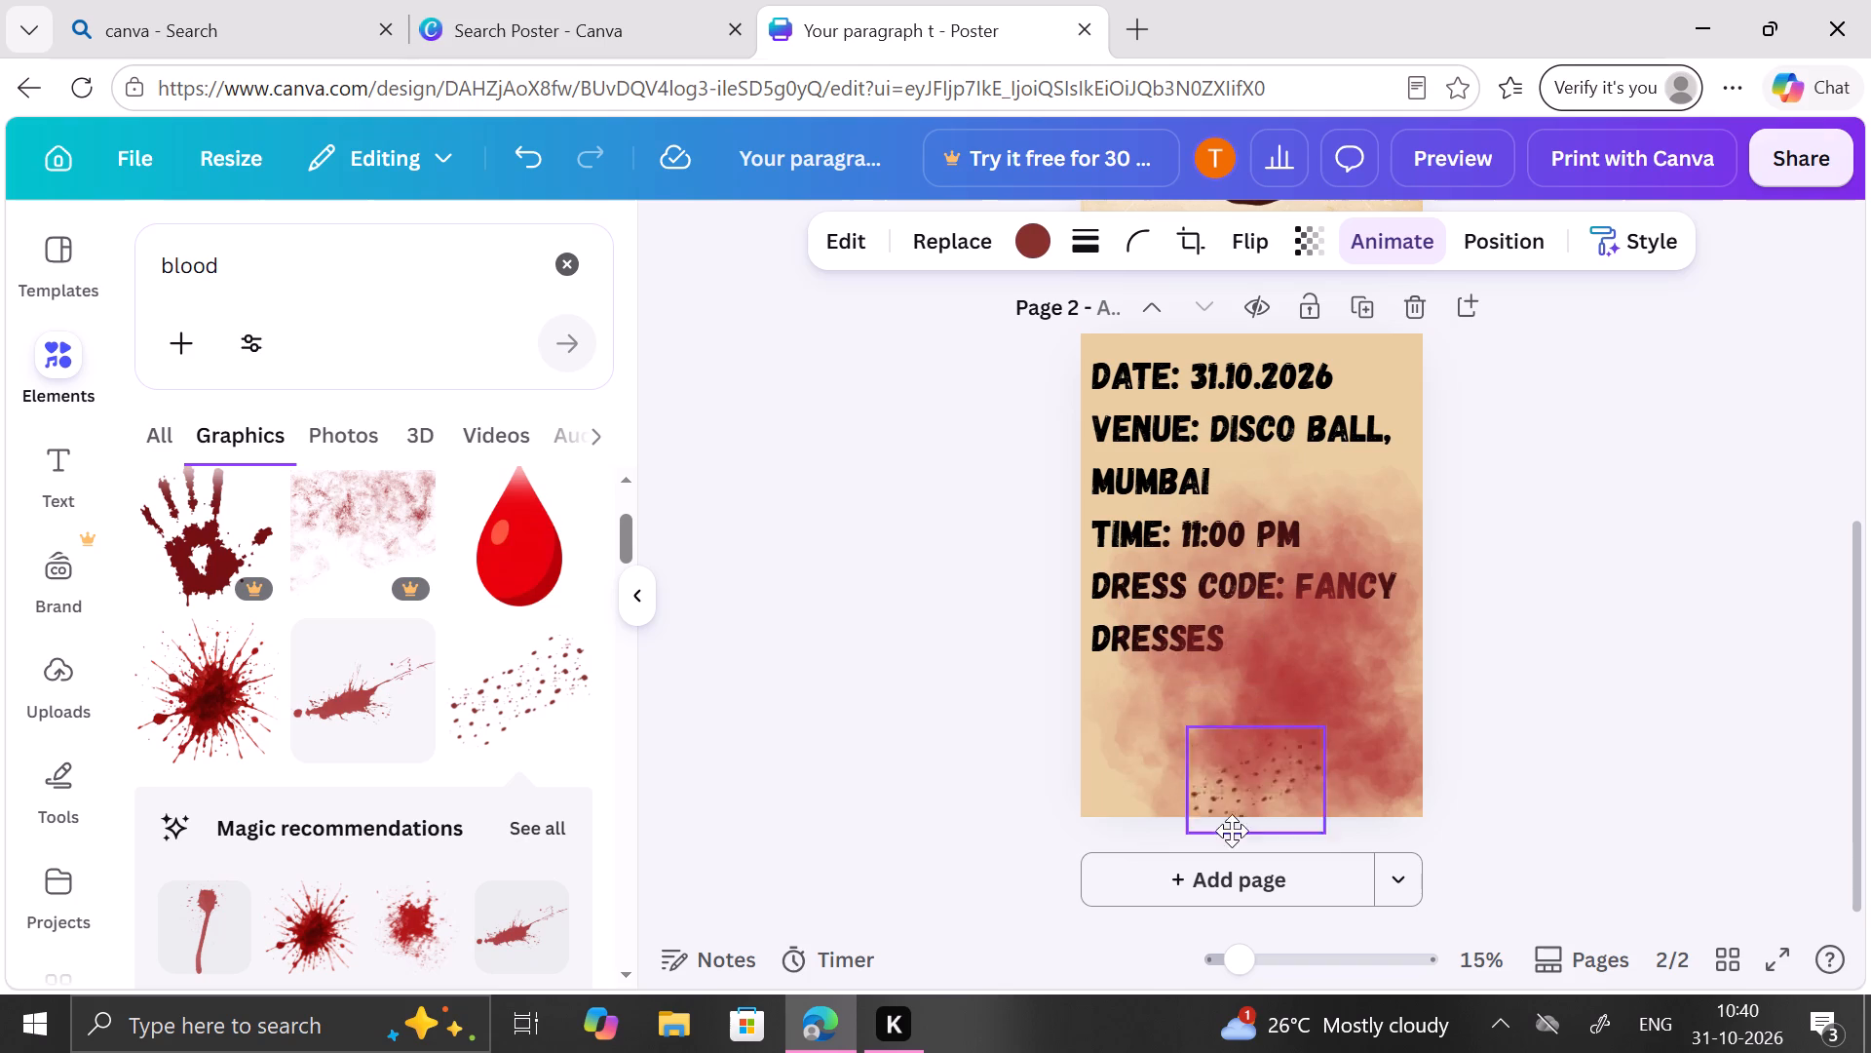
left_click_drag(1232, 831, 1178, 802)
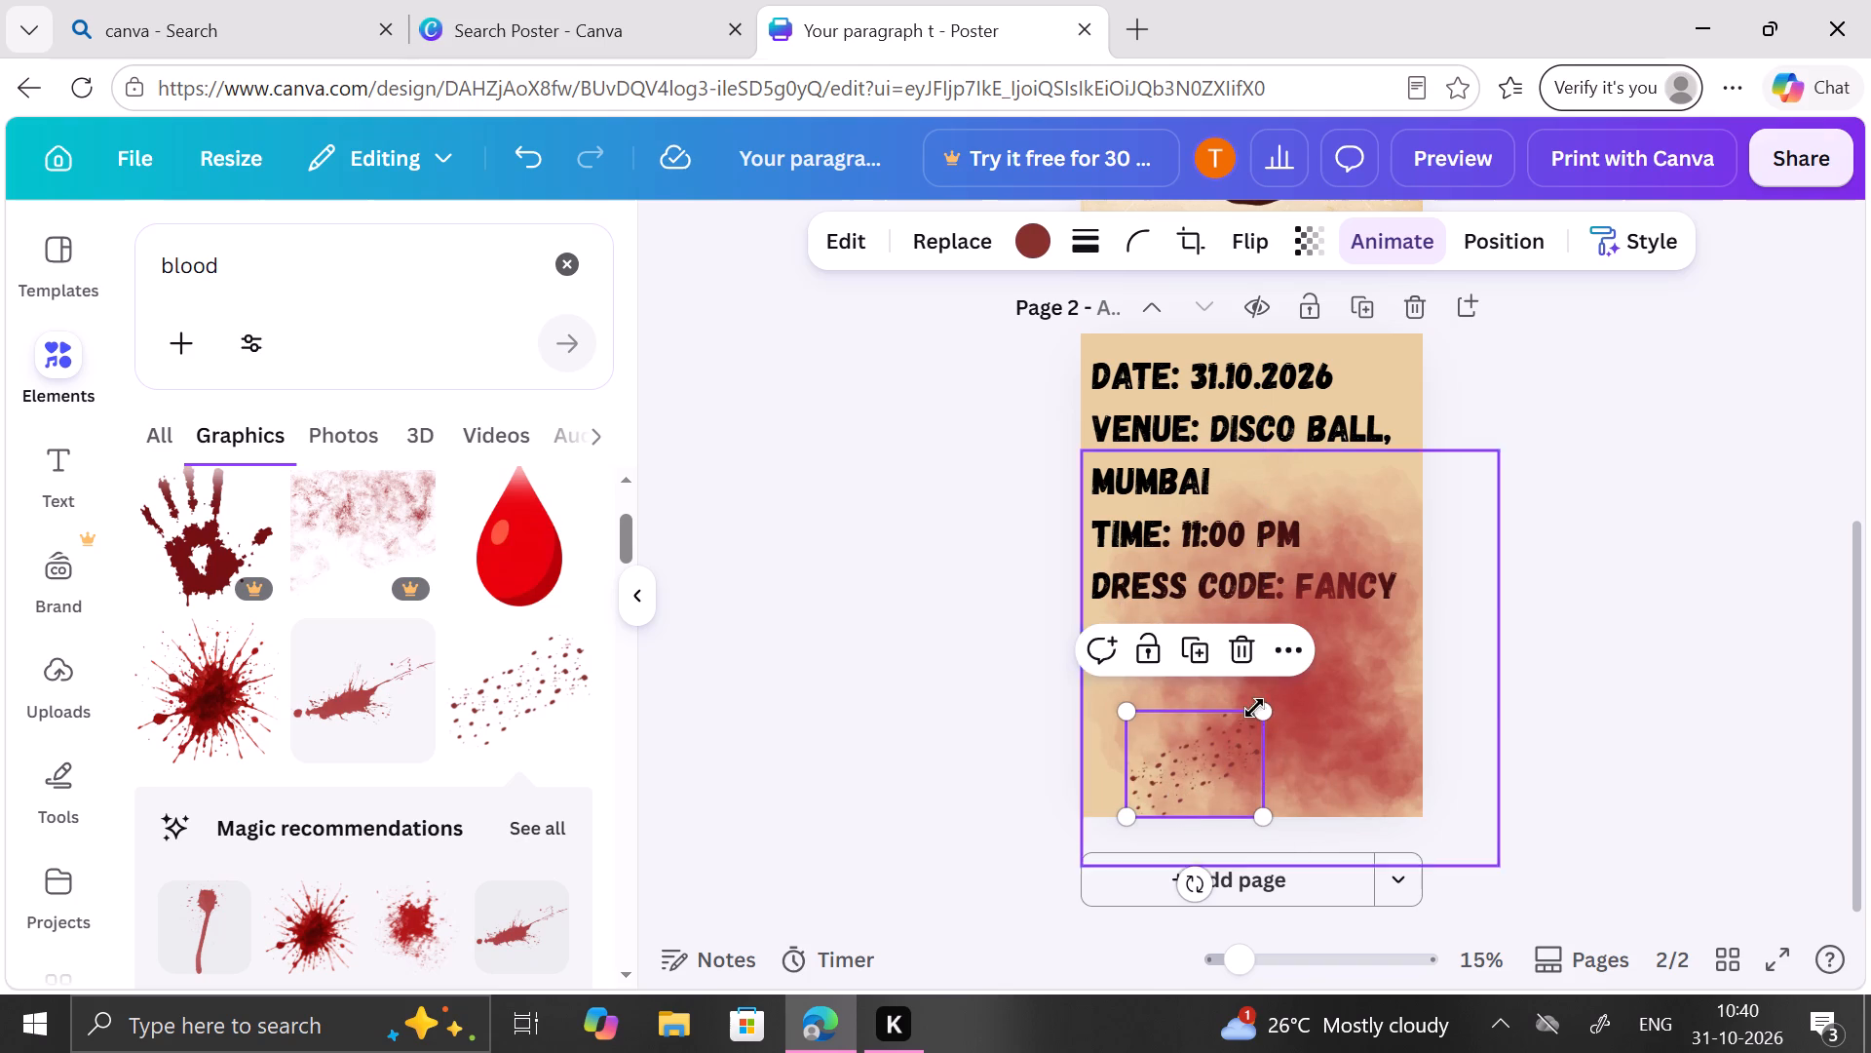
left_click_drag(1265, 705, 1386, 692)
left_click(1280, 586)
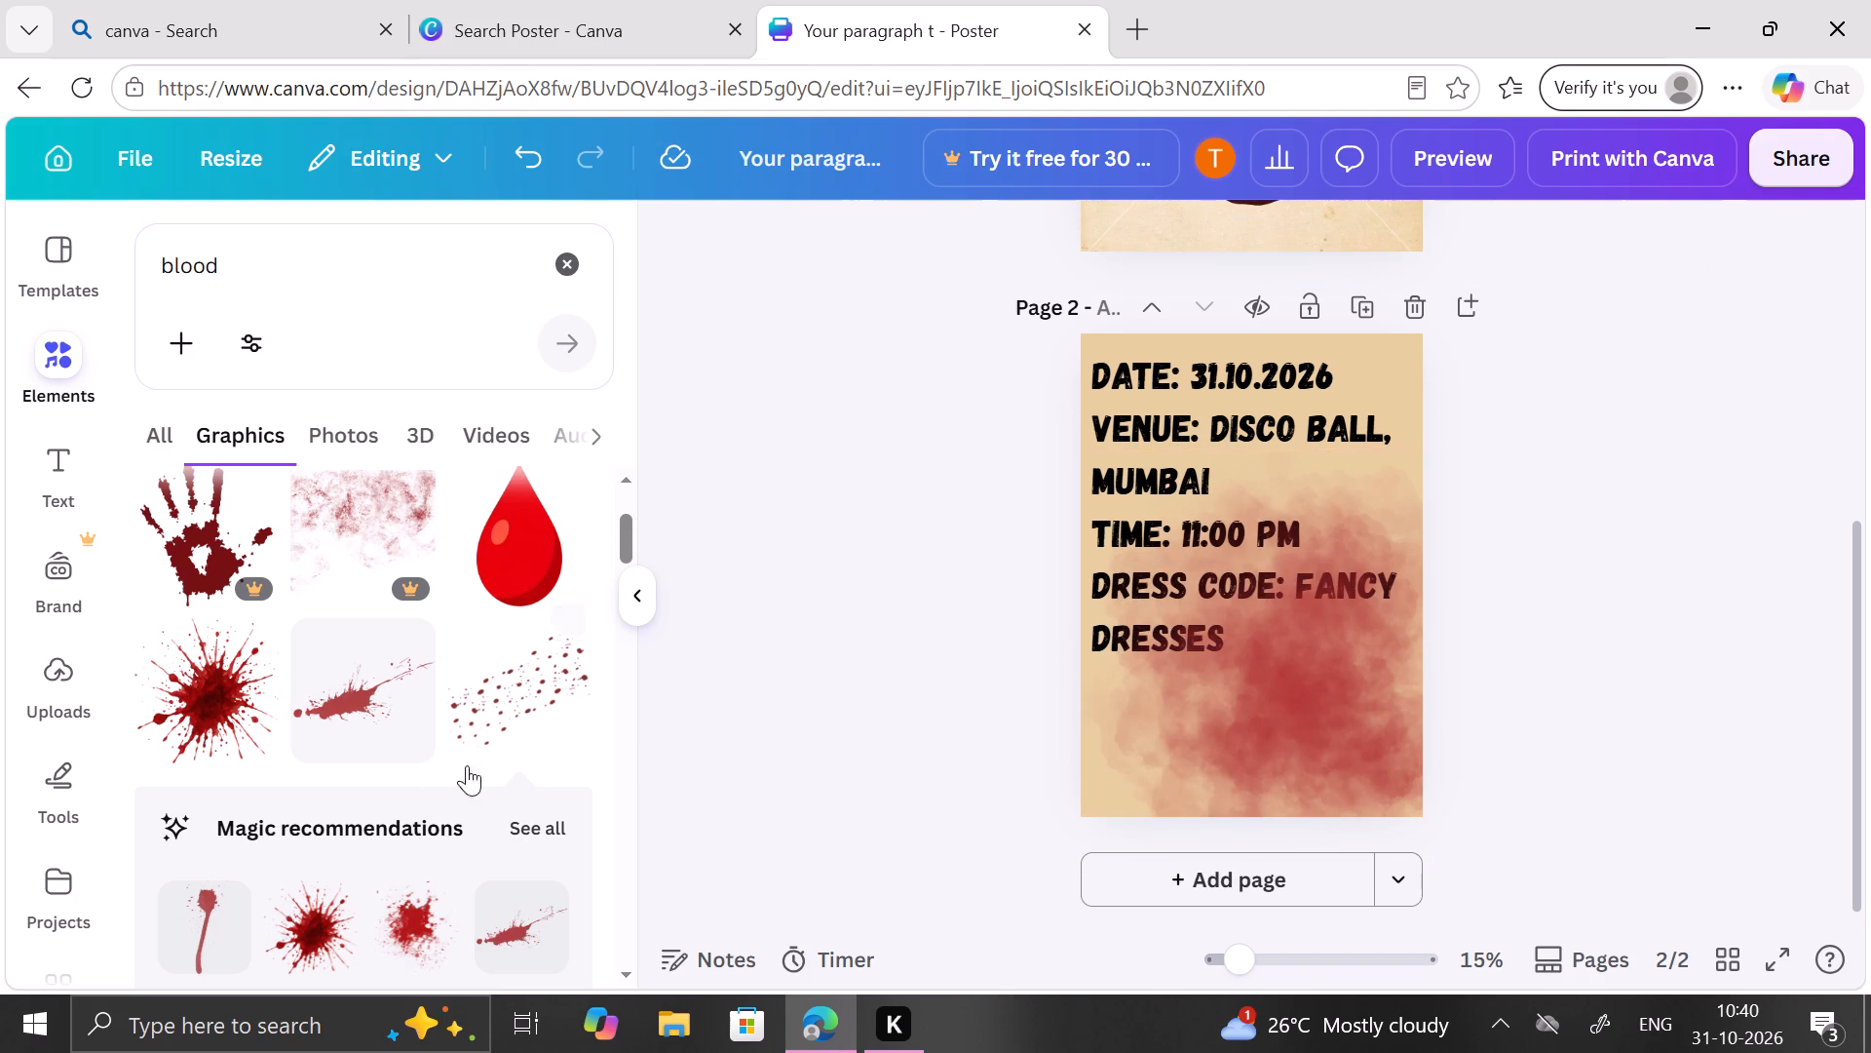
Add the dark red radial blood splatter to the second page, slightly reduced and placed near the lower-right corner against the right edge.
left_click(253, 698)
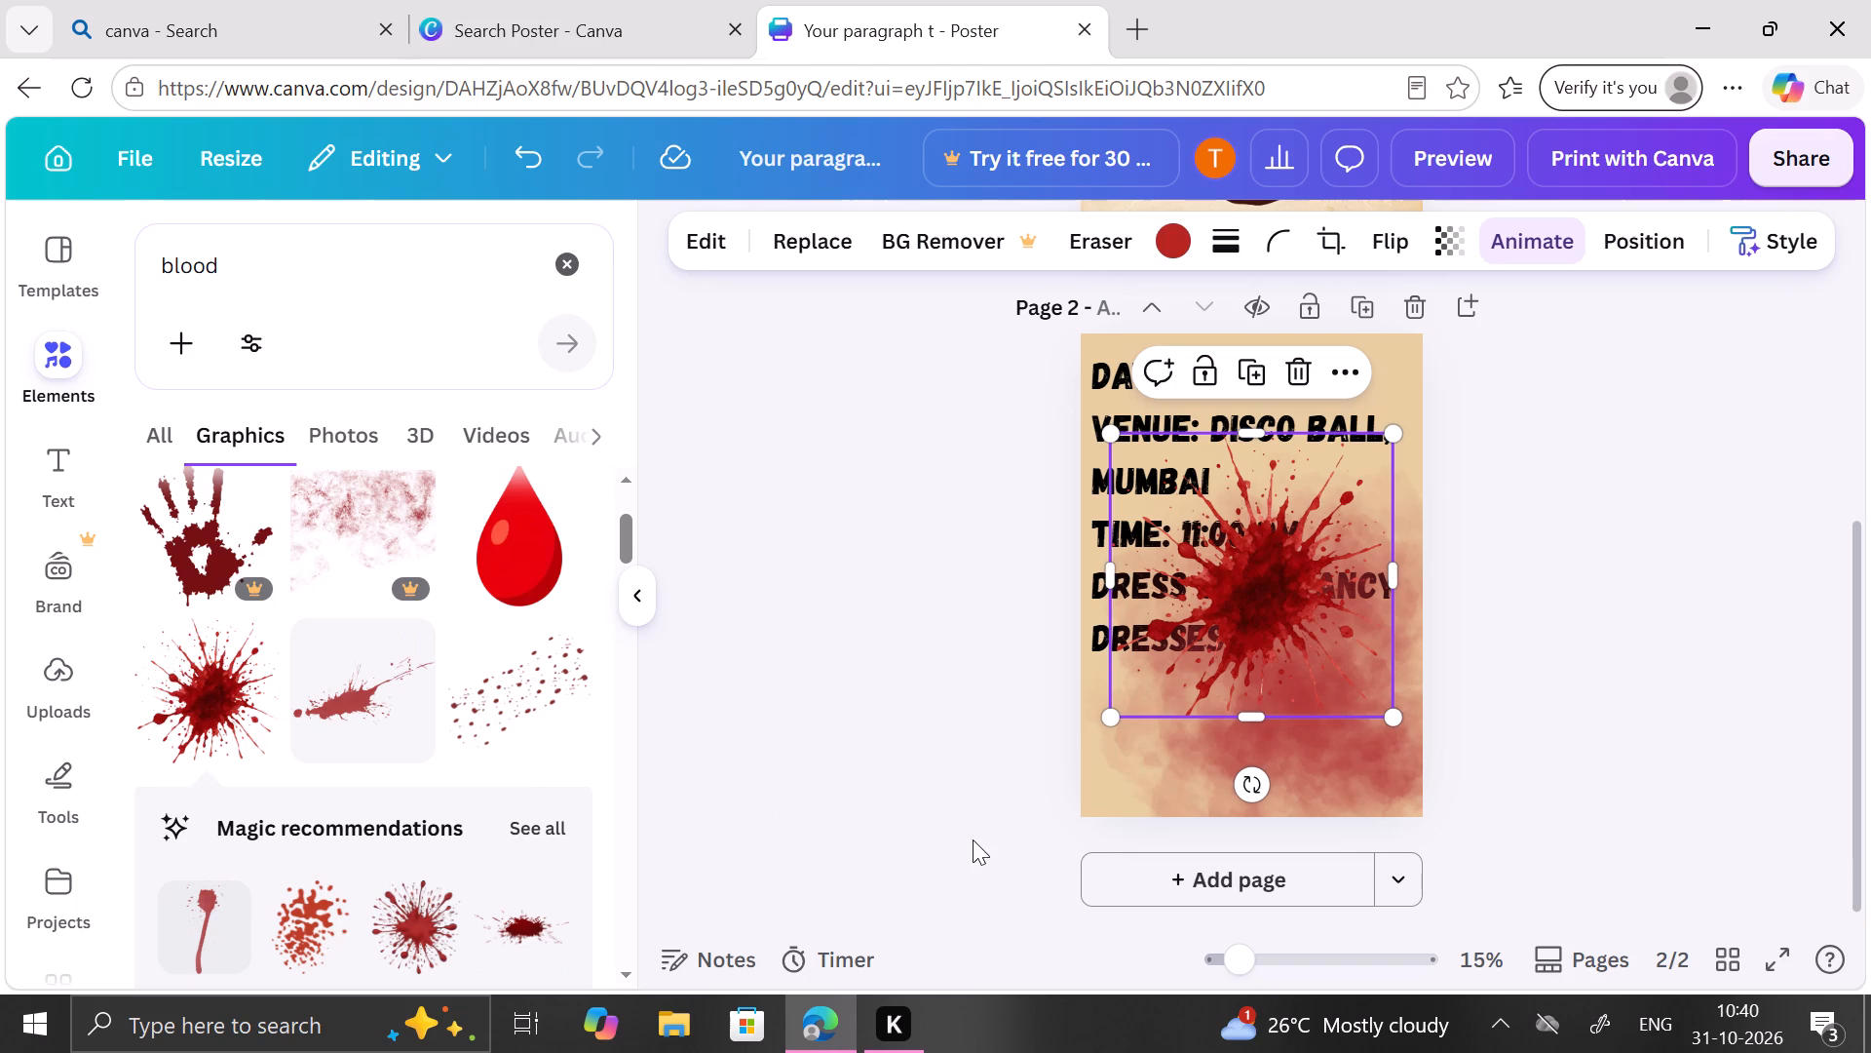
left_click_drag(1241, 599, 1302, 741)
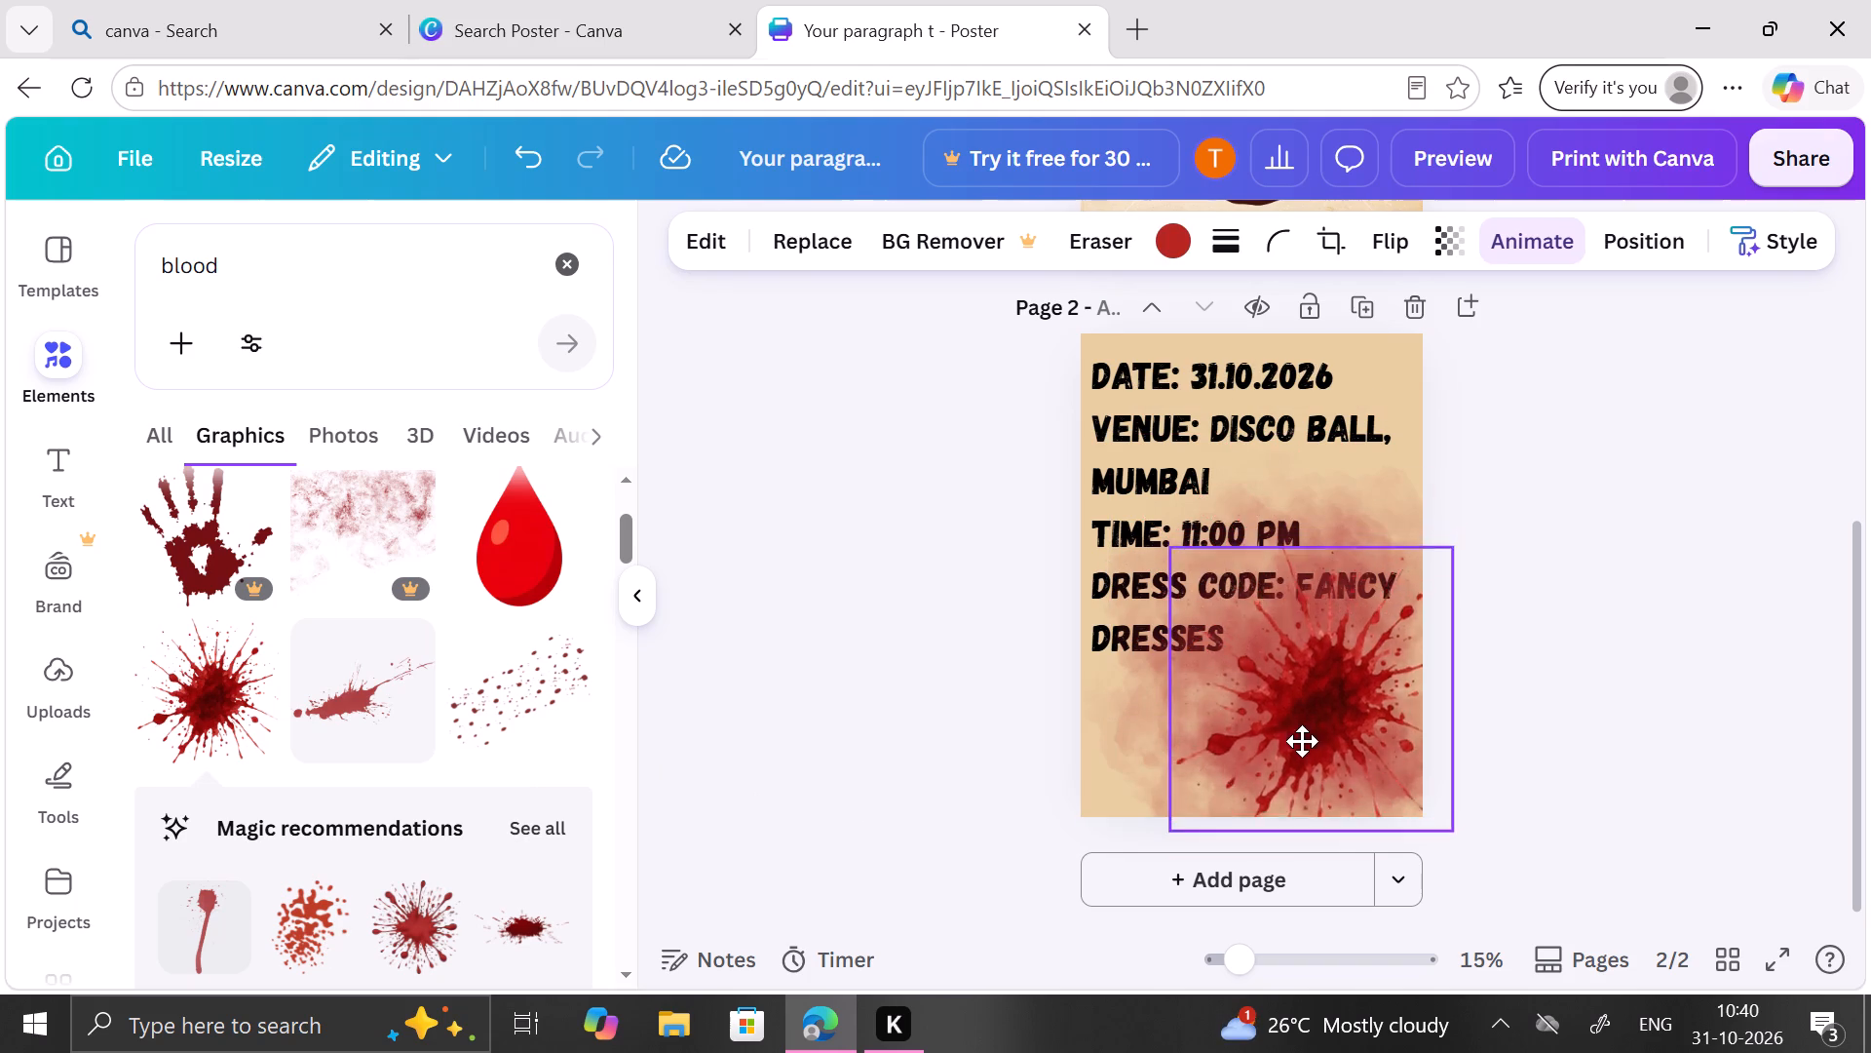
left_click_drag(1302, 741, 1303, 747)
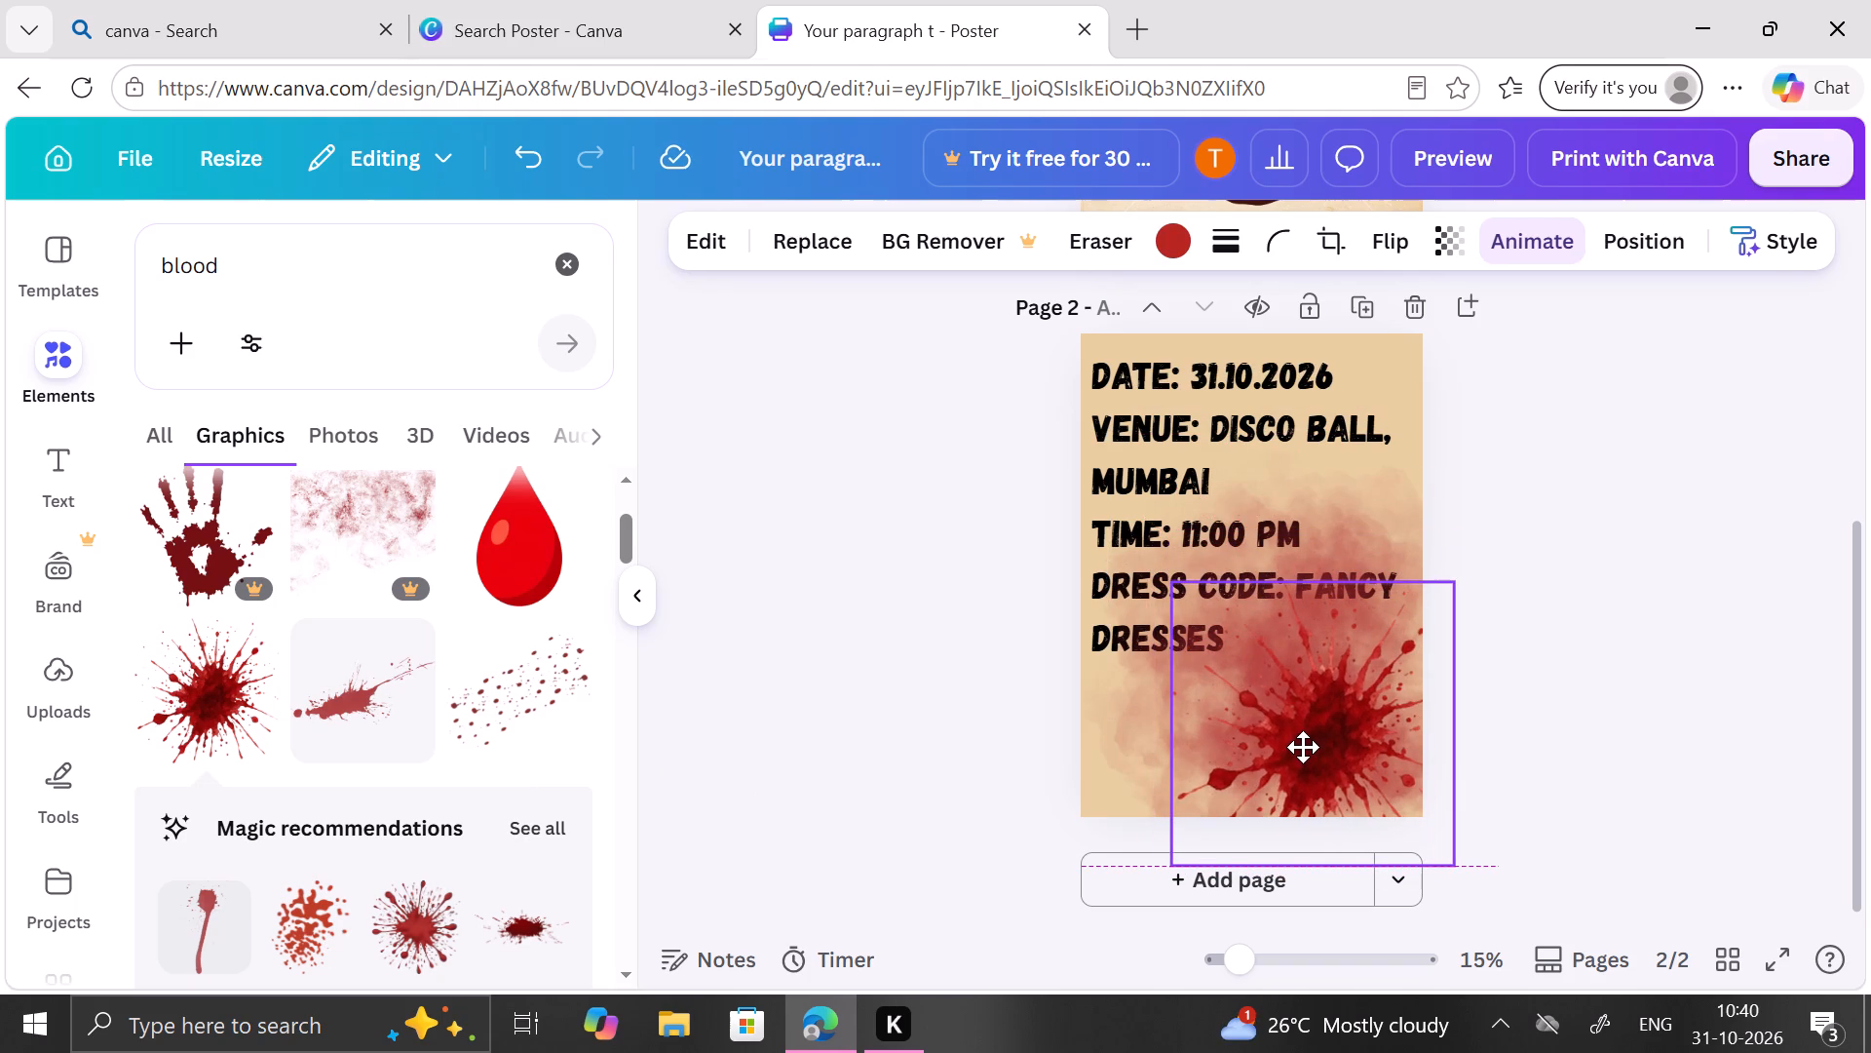
left_click_drag(1303, 747, 1327, 745)
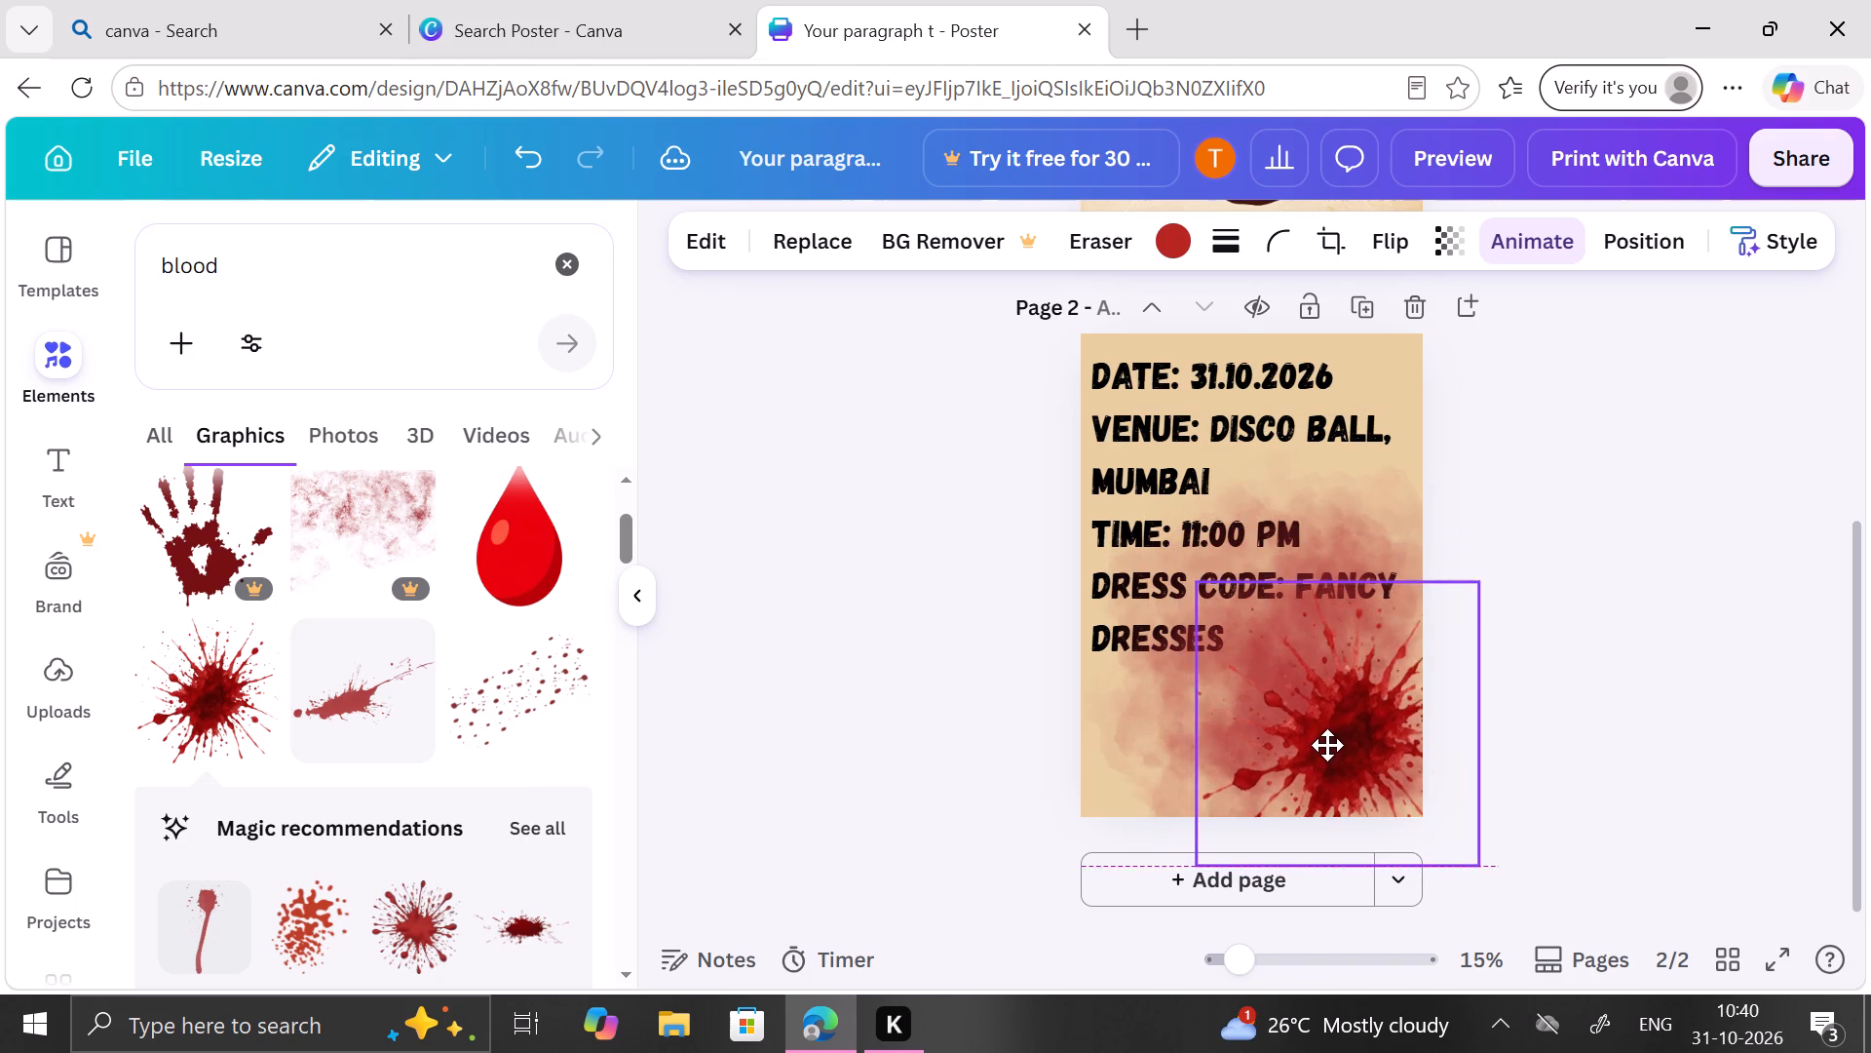
left_click_drag(1327, 745, 1308, 720)
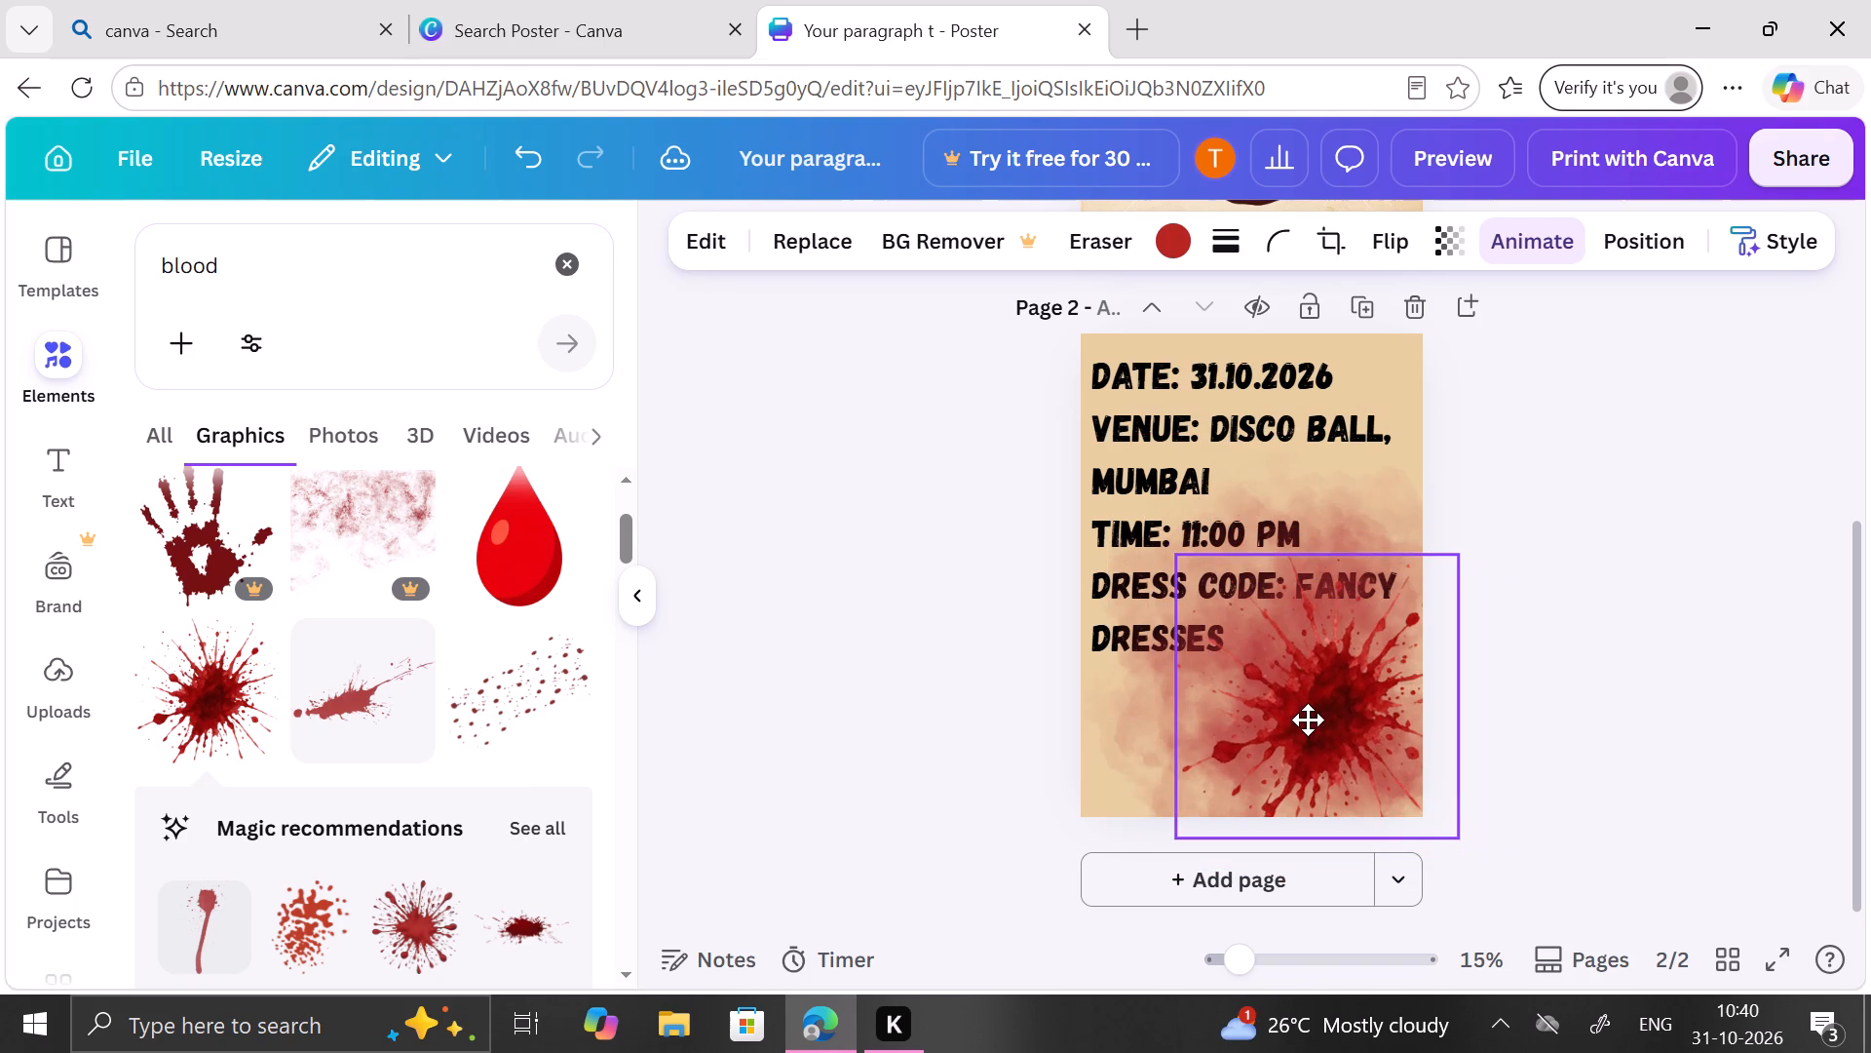
left_click_drag(1308, 720, 1298, 708)
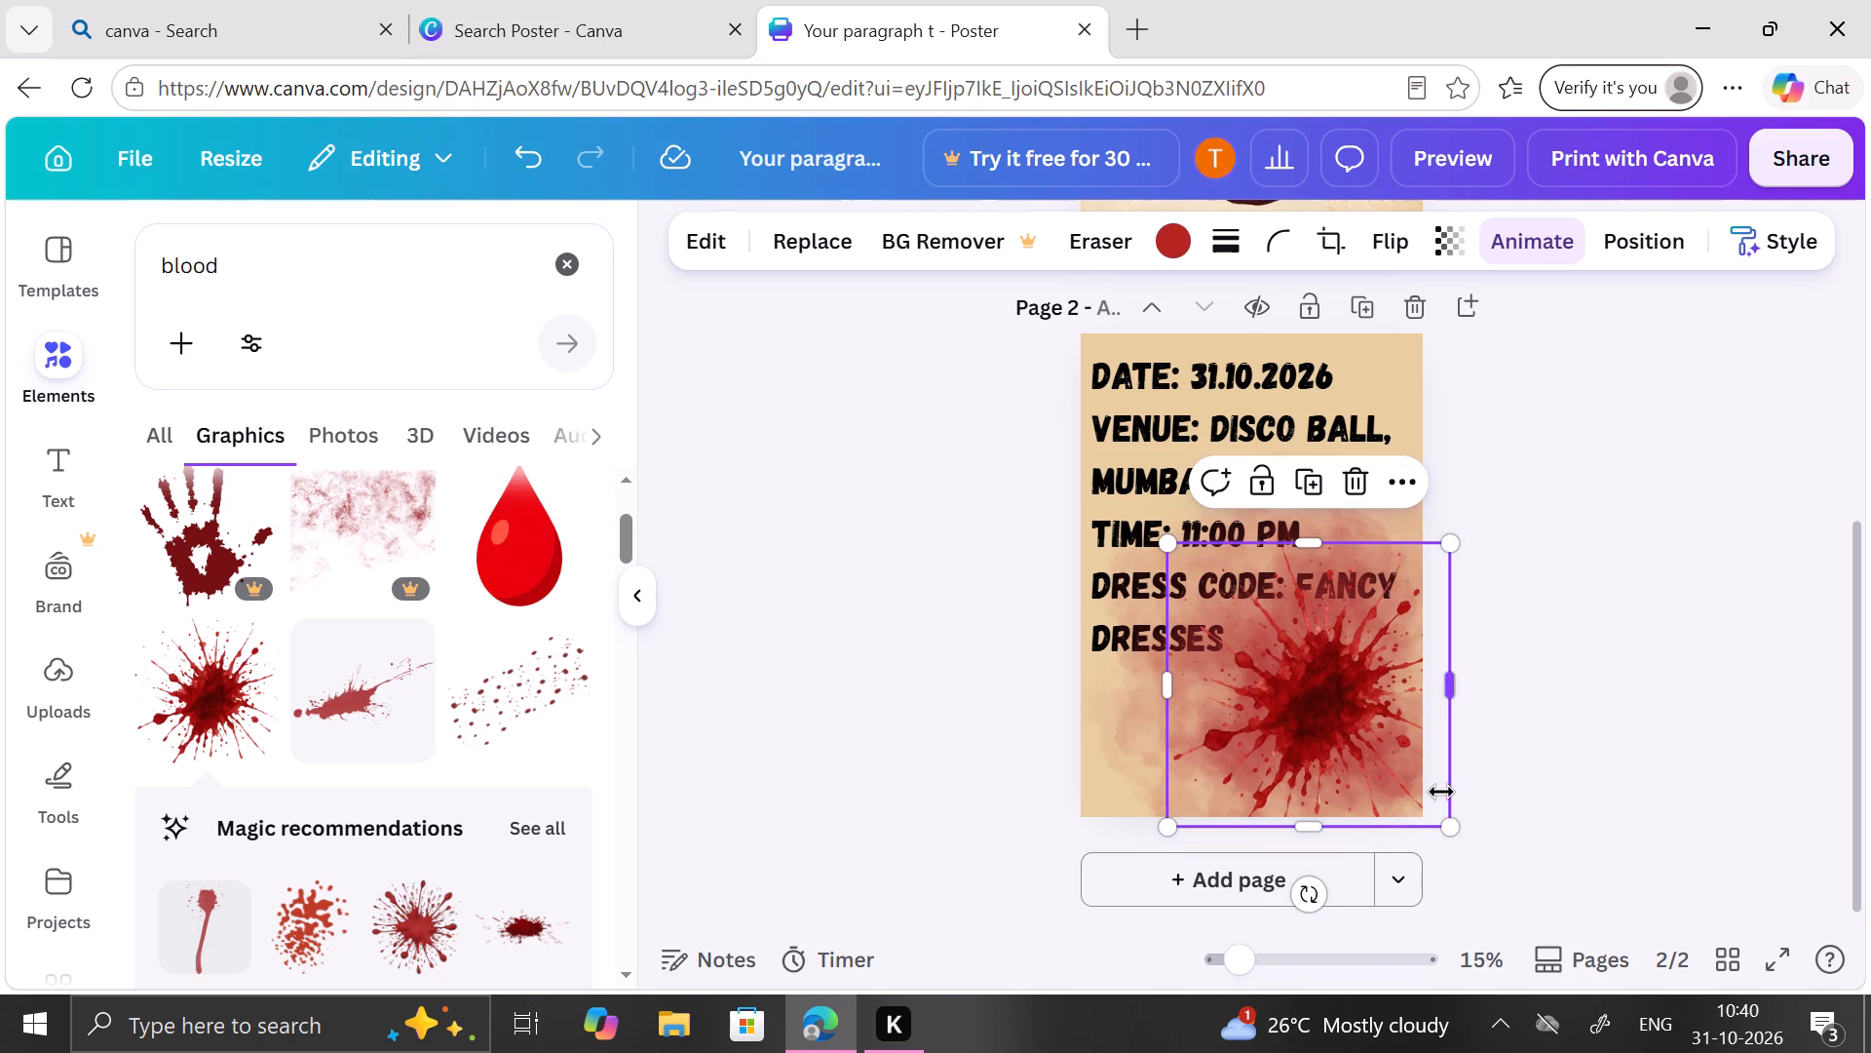
left_click_drag(1452, 818, 1401, 777)
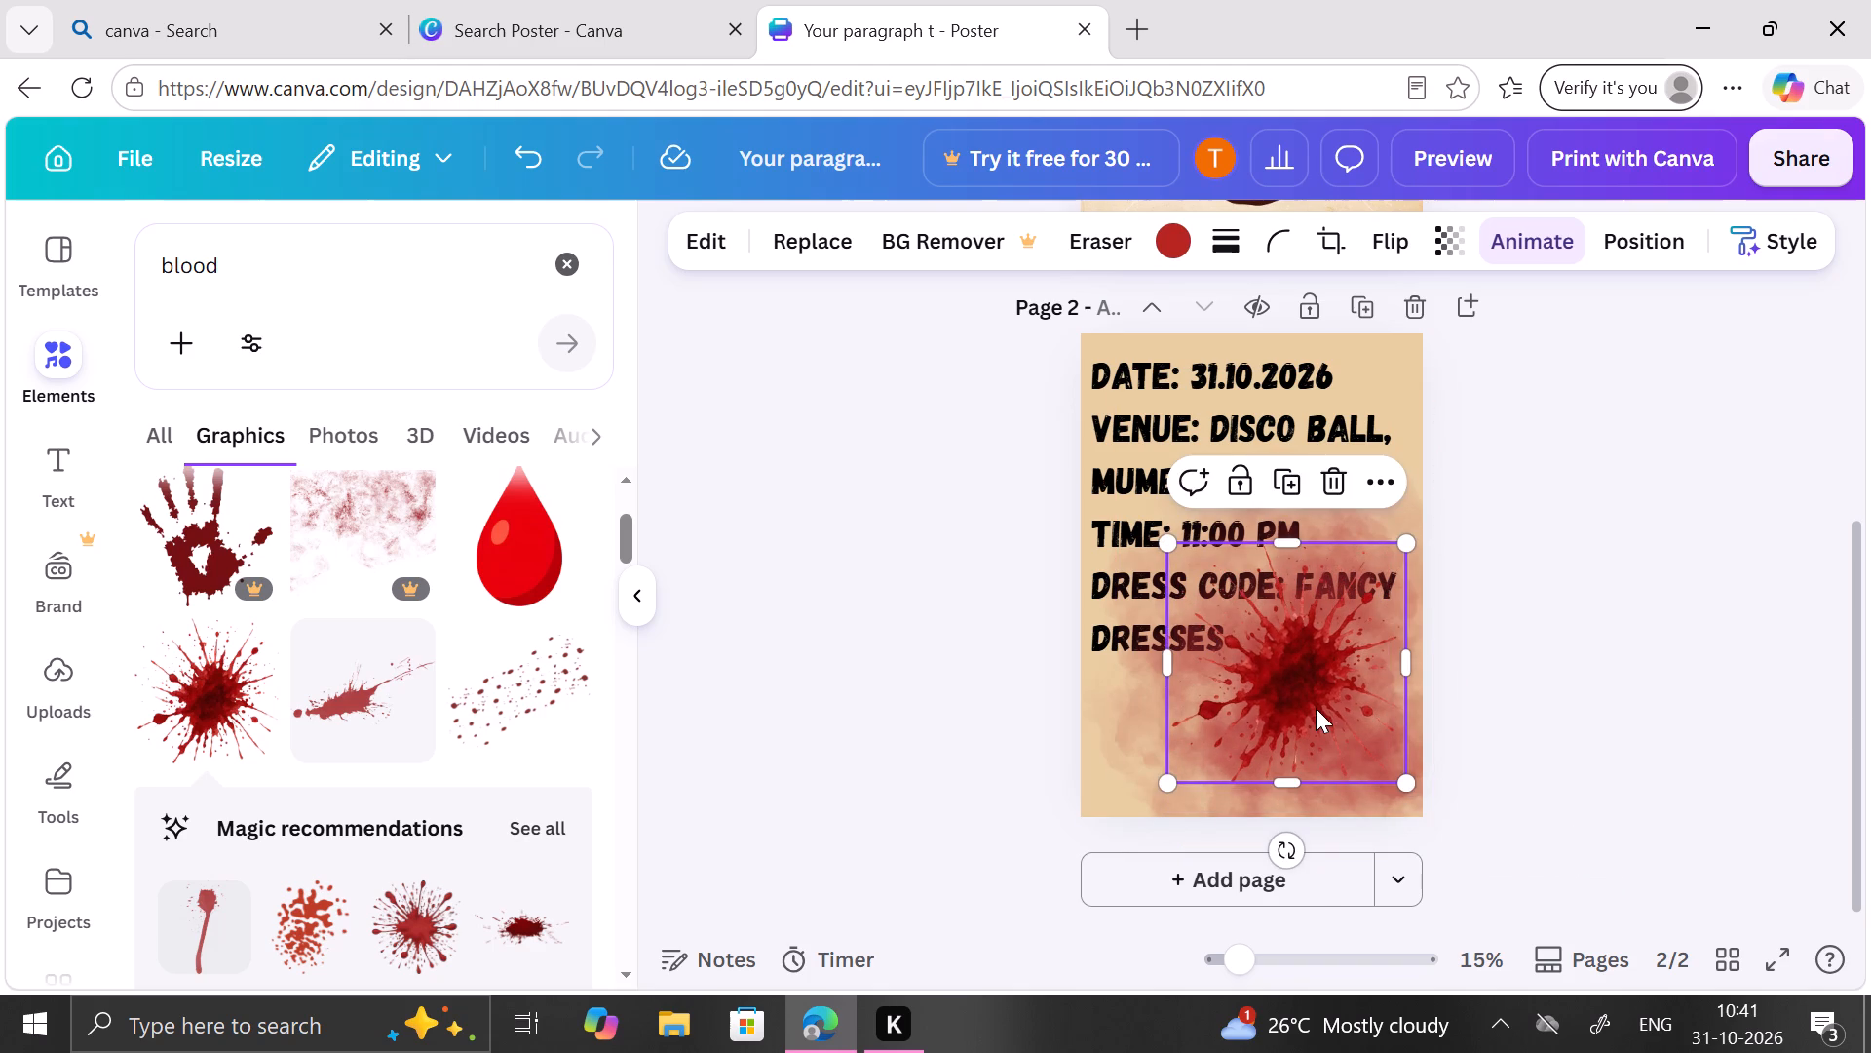
left_click_drag(1316, 708, 1337, 729)
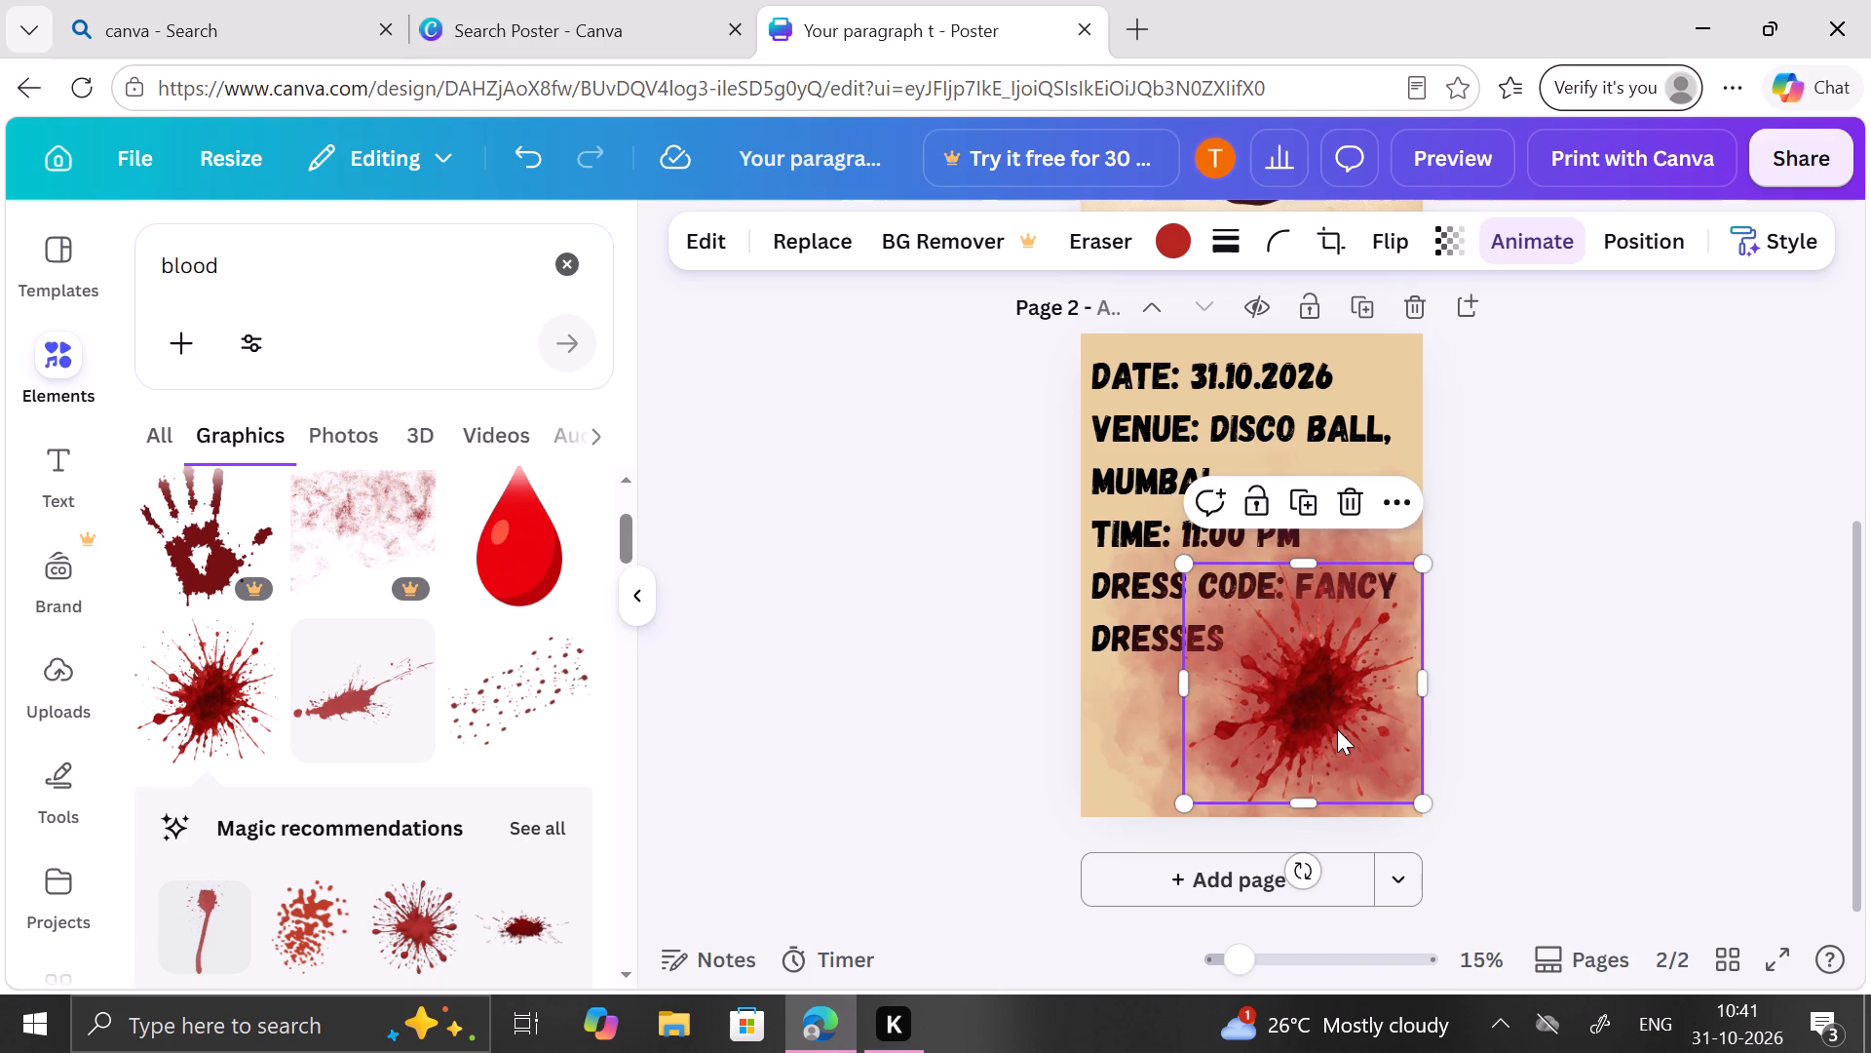
left_click(1455, 569)
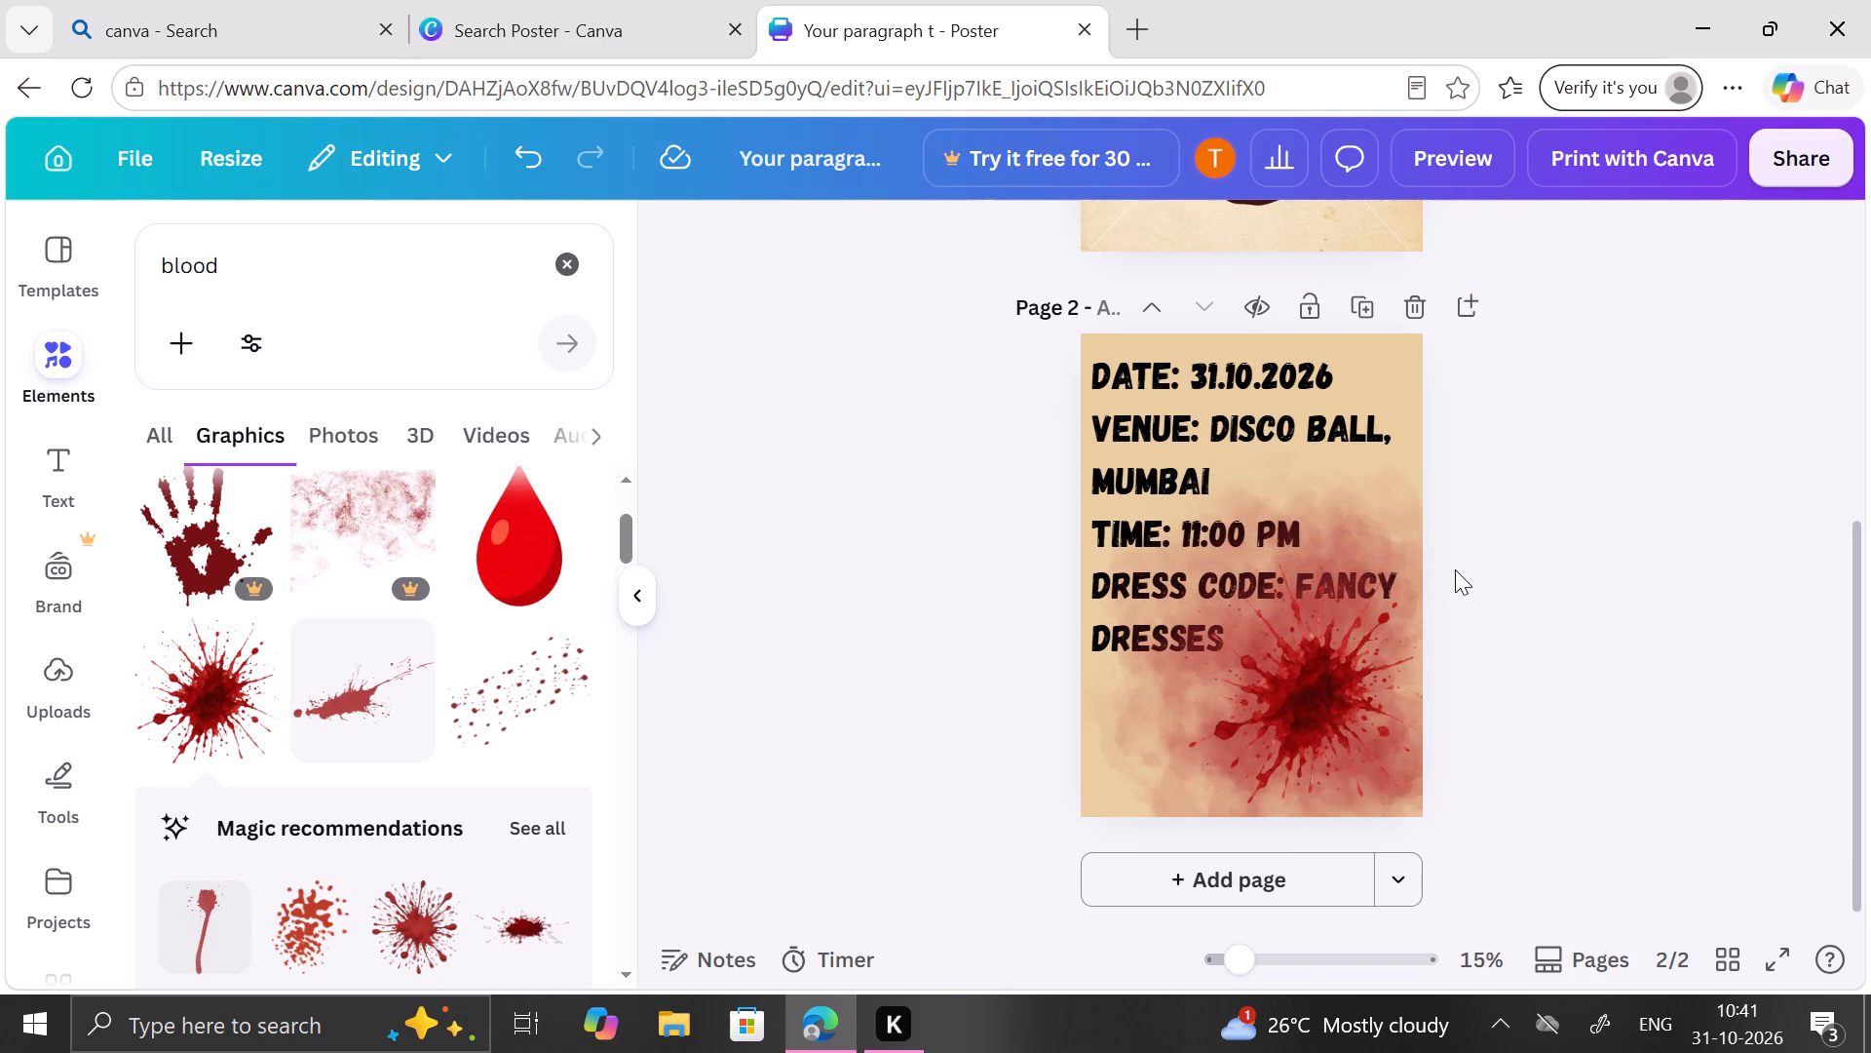
Slightly enlarge the translucent red blood smudge on the second page so that it extends just past the page's left edge.
left_click(1344, 535)
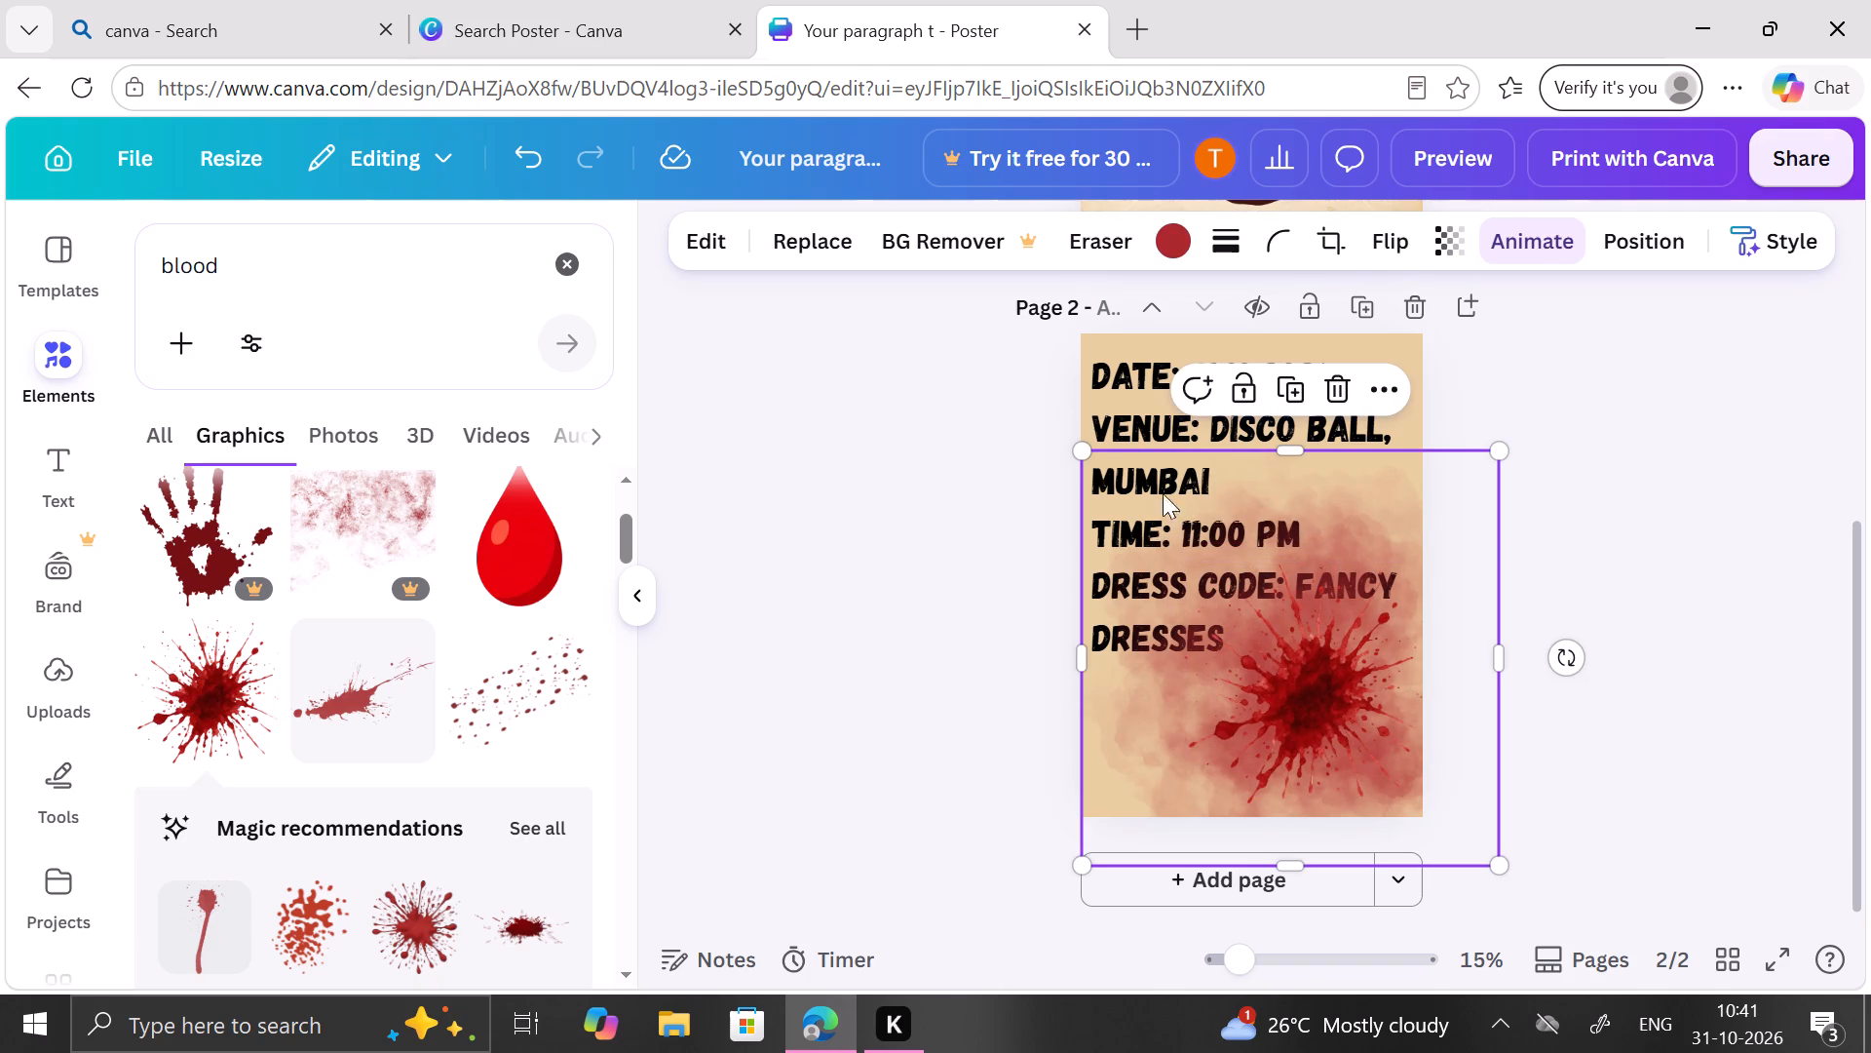
left_click_drag(1087, 447, 1067, 409)
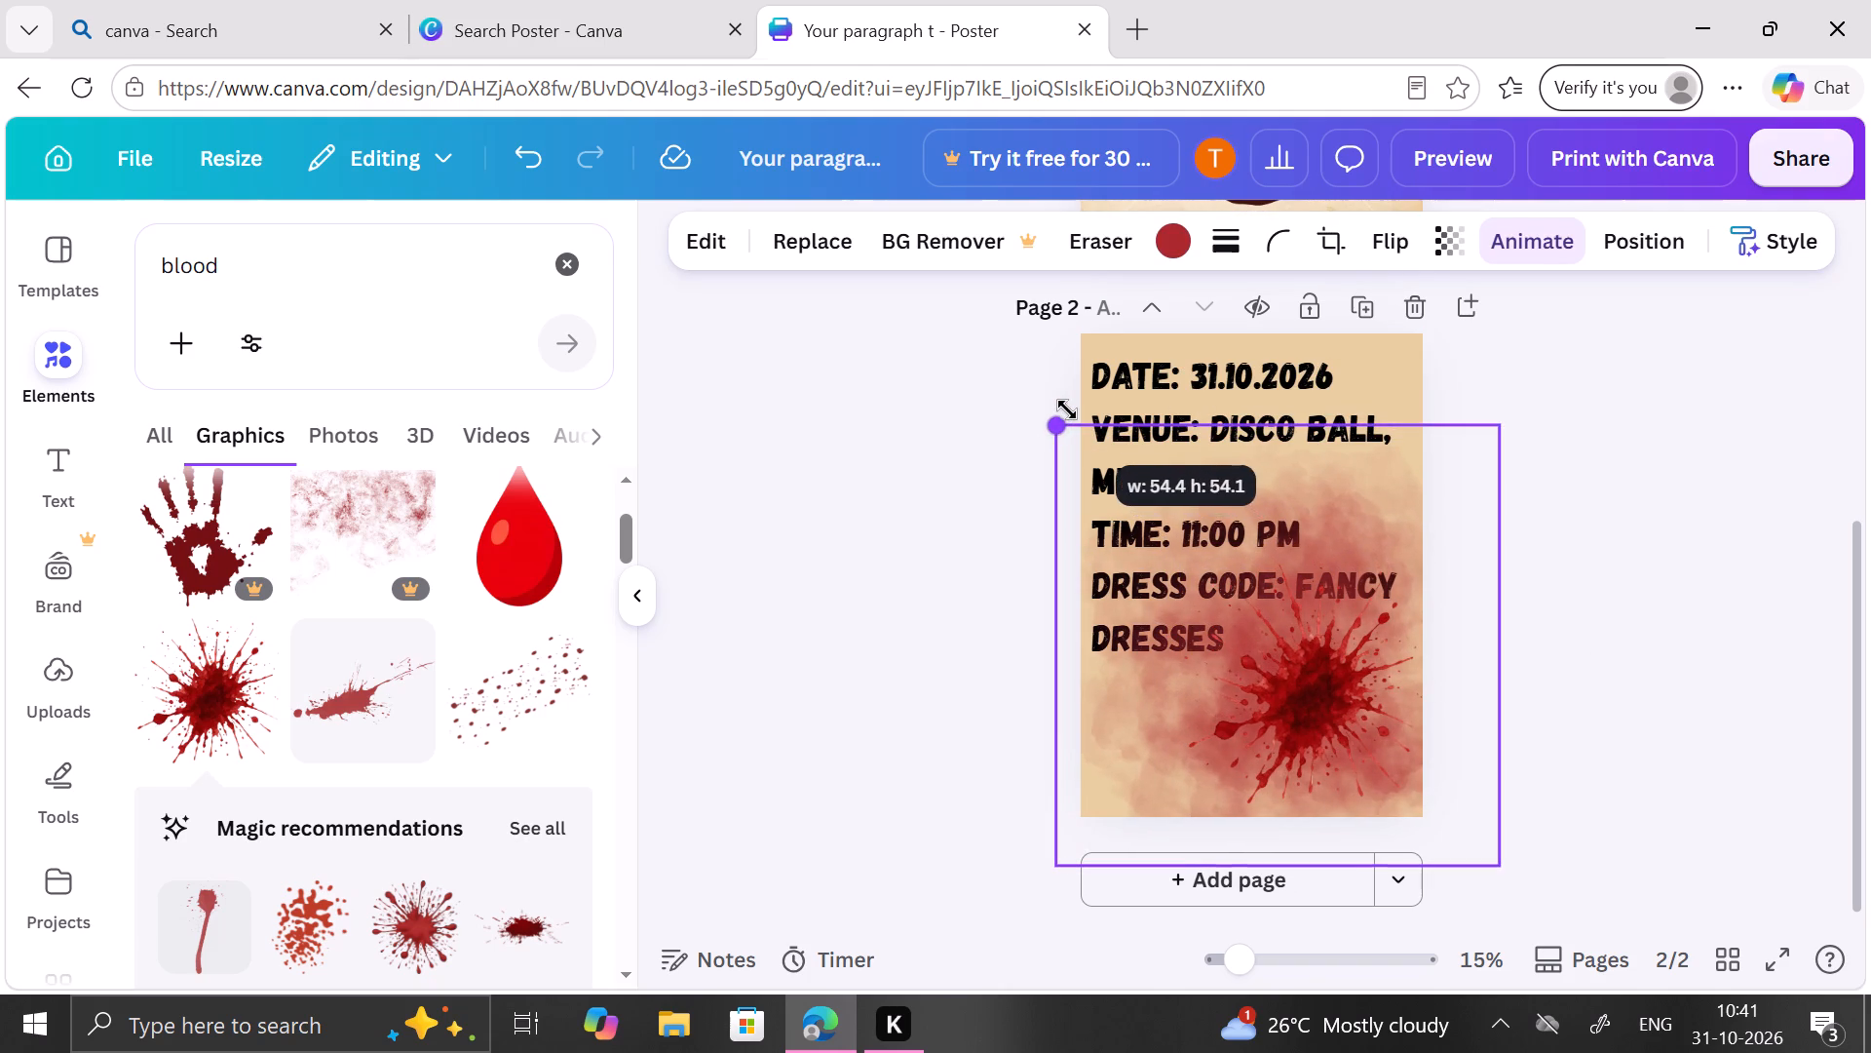
left_click_drag(1067, 409, 1088, 415)
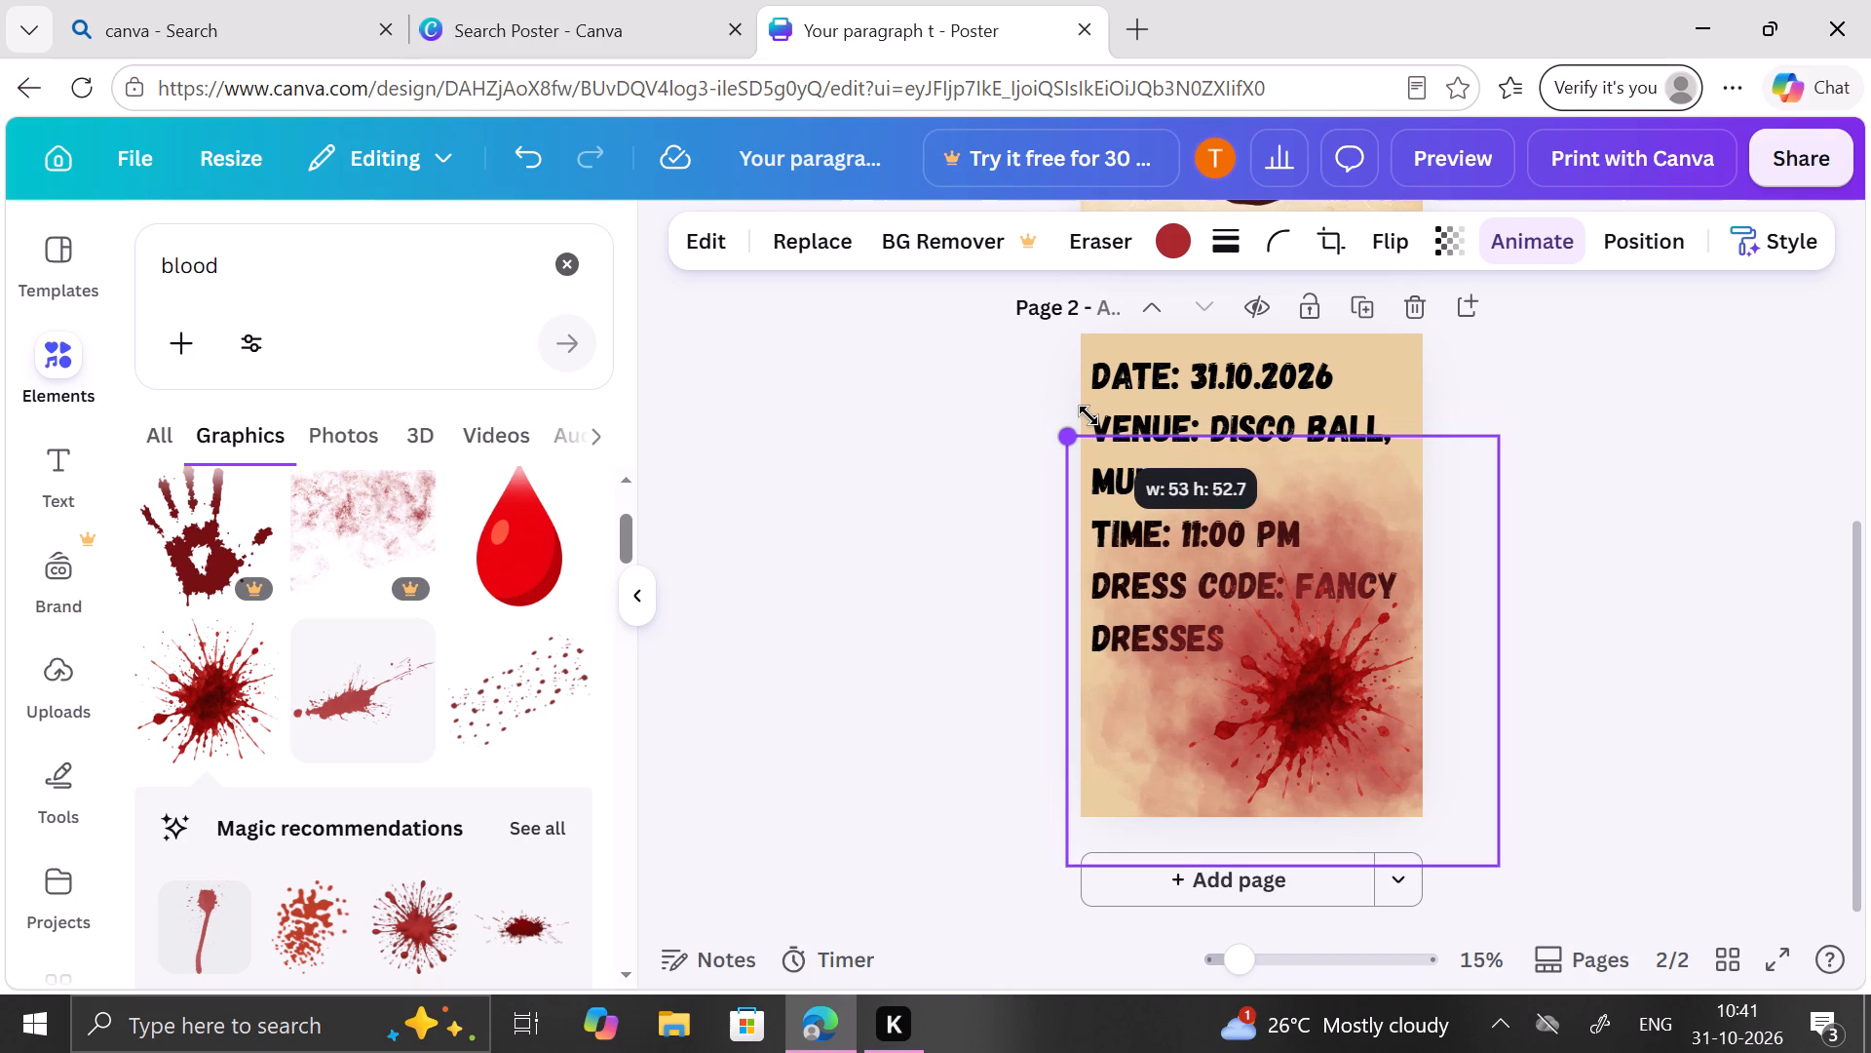
left_click_drag(1088, 415, 1100, 416)
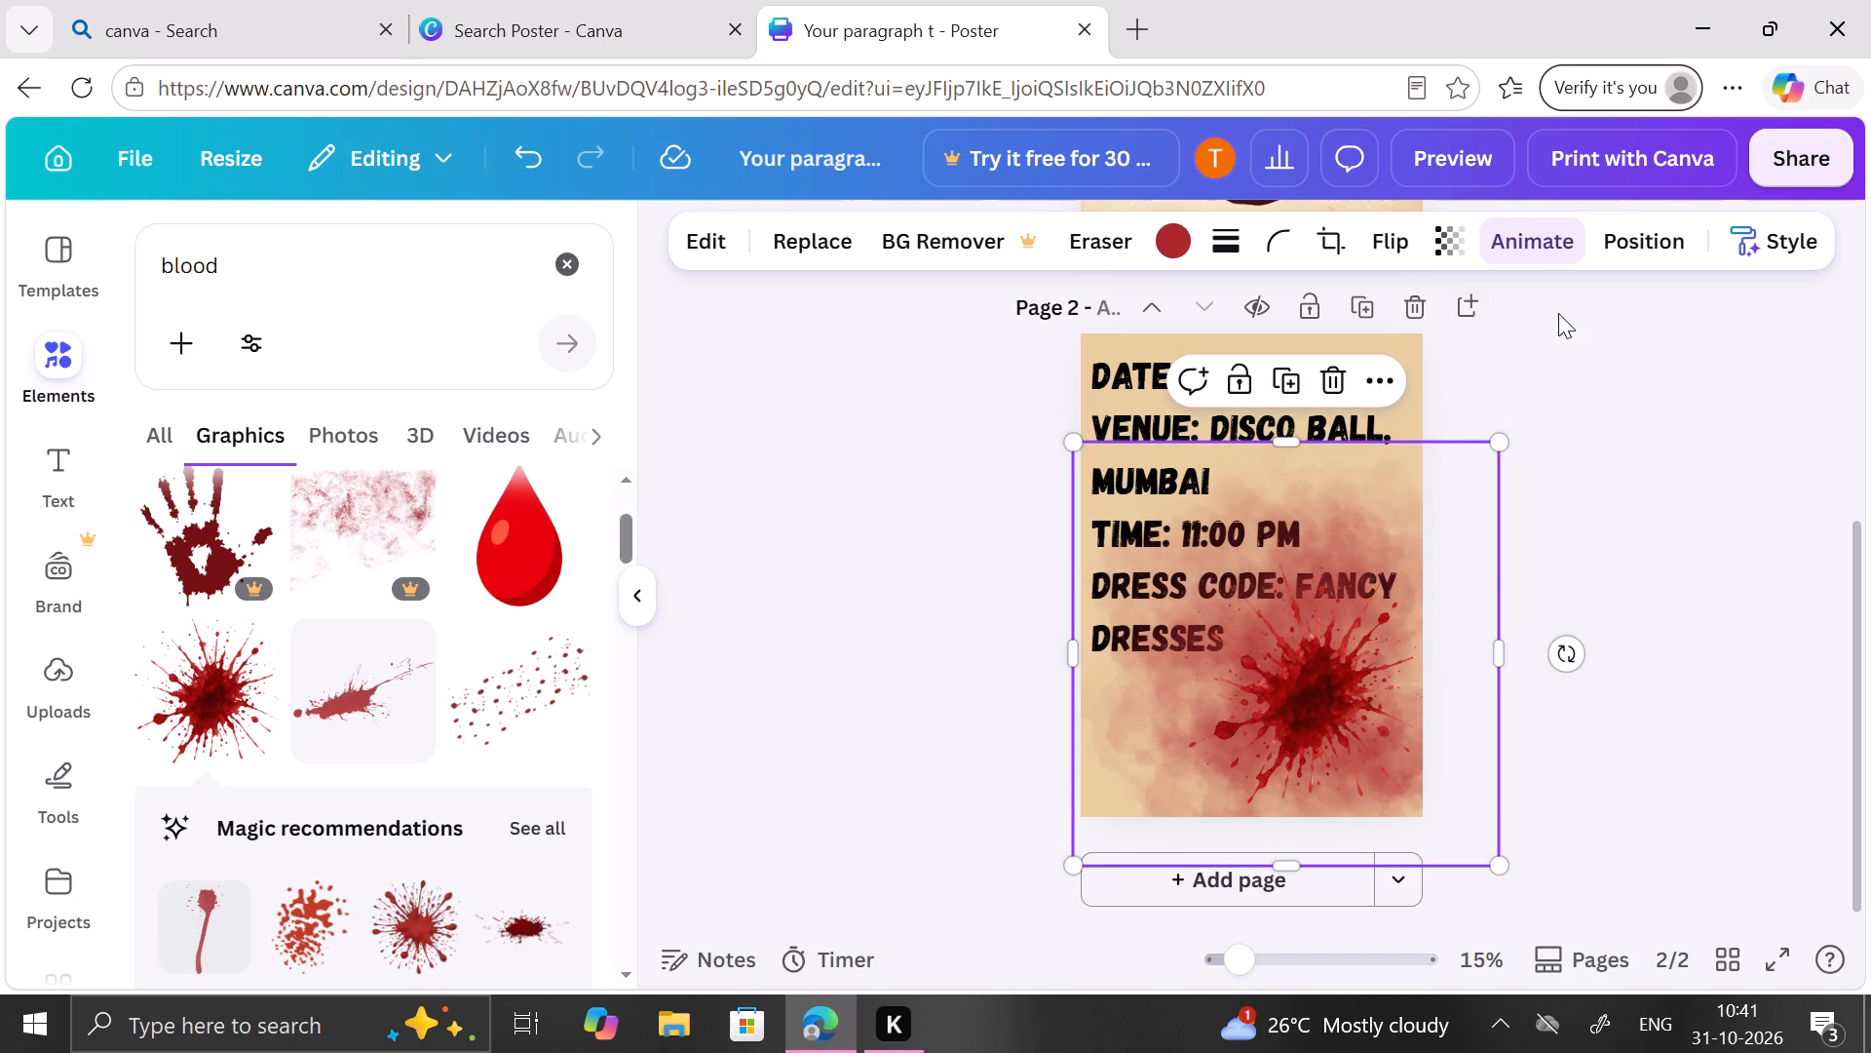
left_click(1558, 313)
Look over the envelope cover and the event details page, with the side panel collapsed.
scroll(1464, 502, "up", 3)
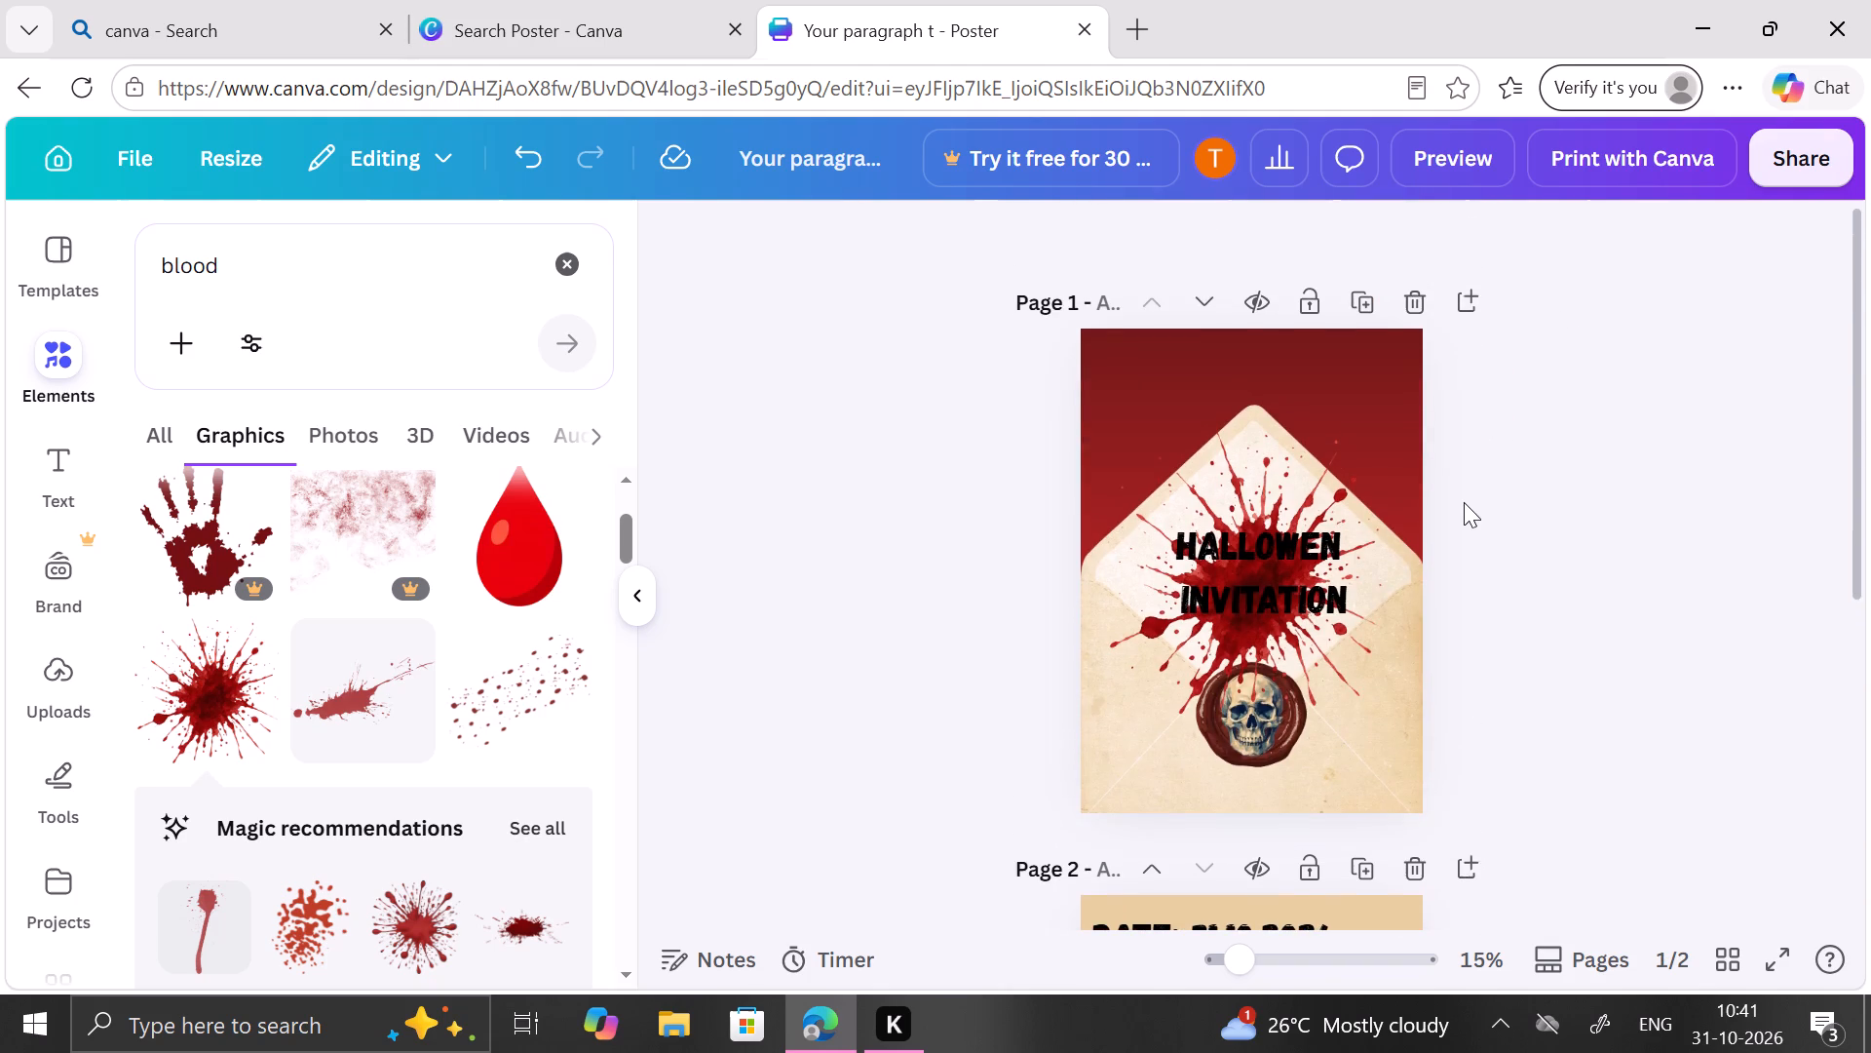
scroll(1464, 502, "down", 3)
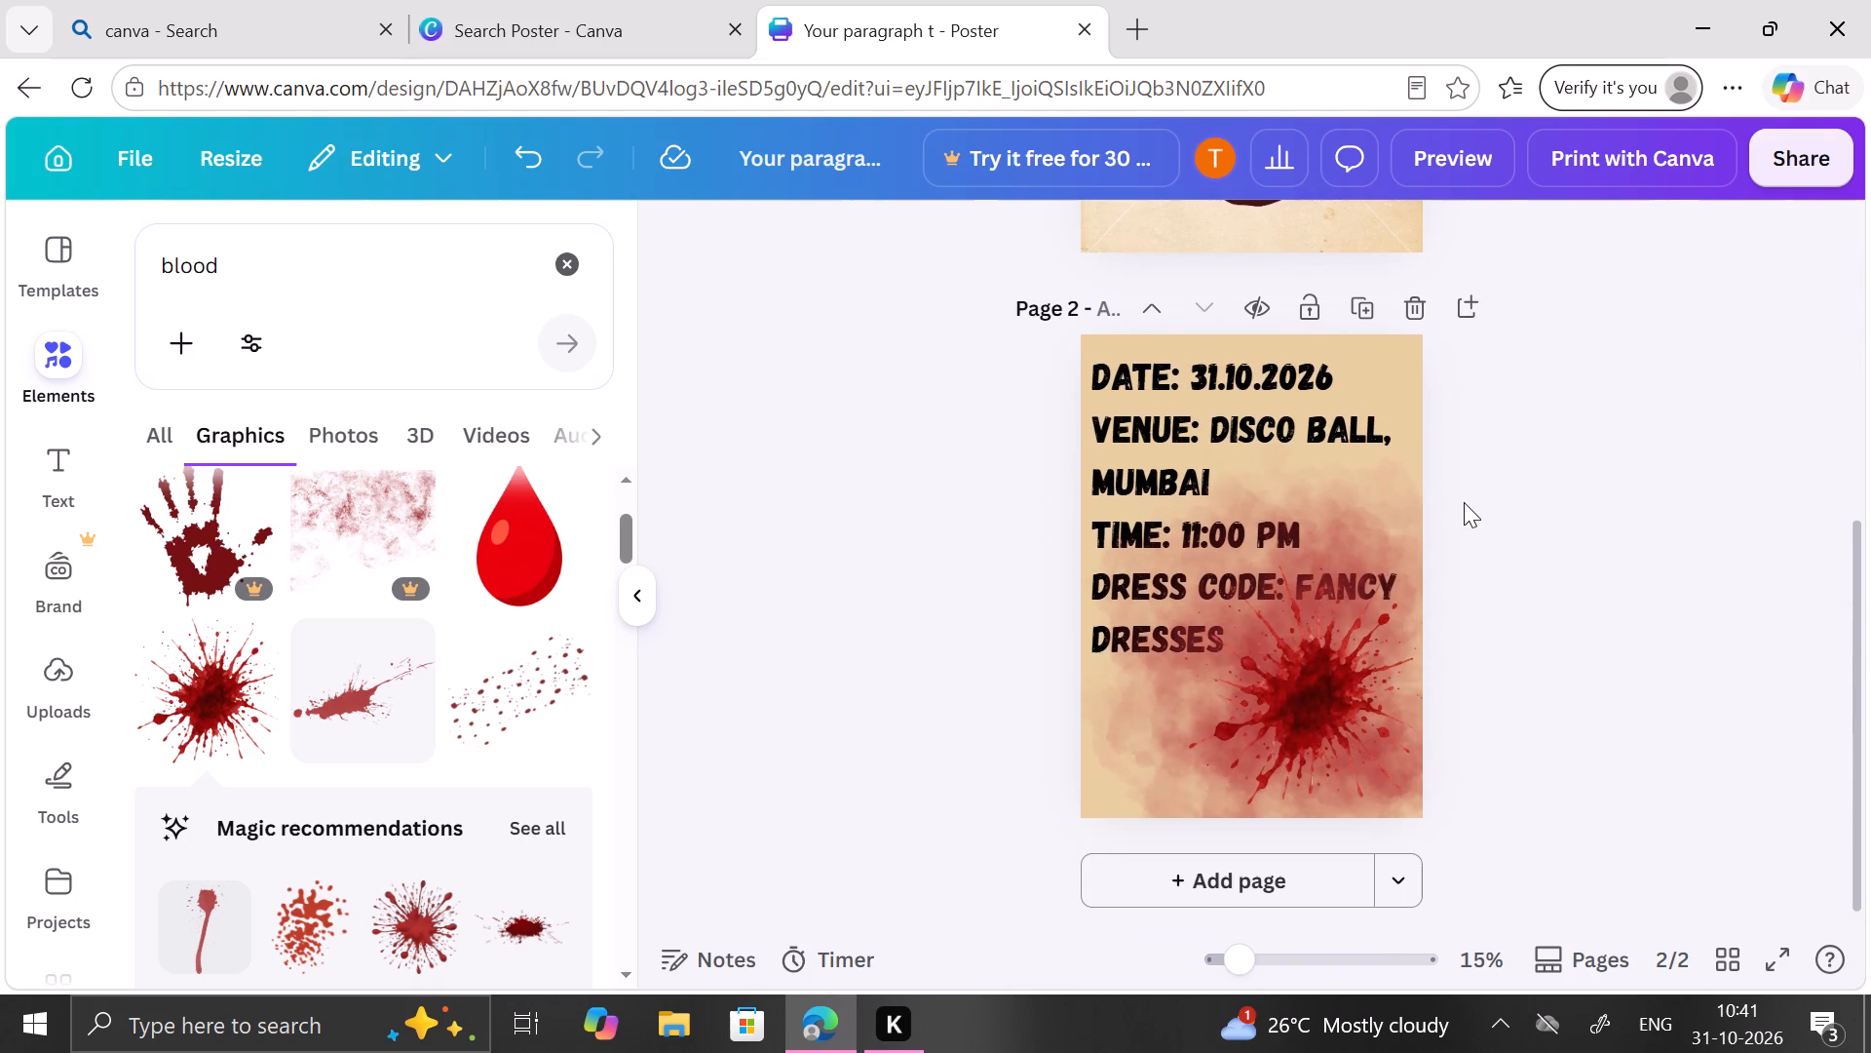
scroll(1464, 502, "up", 3)
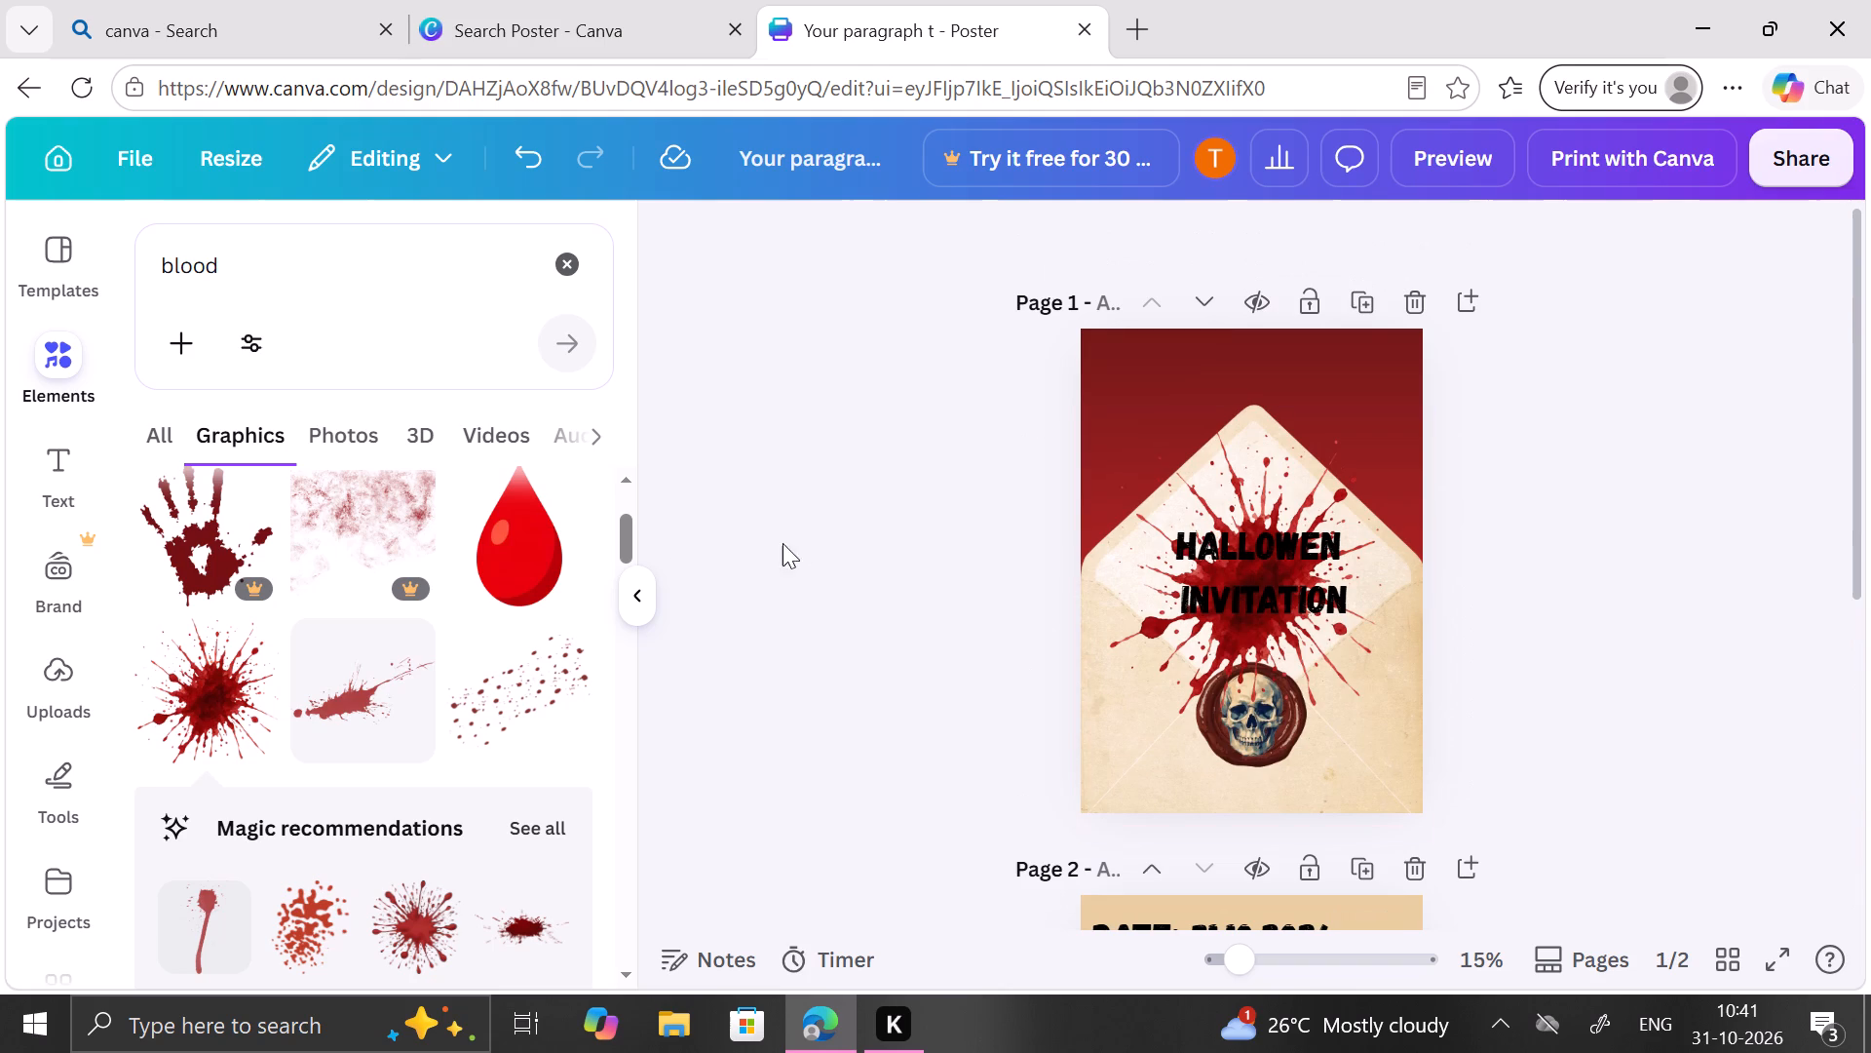
left_click(639, 597)
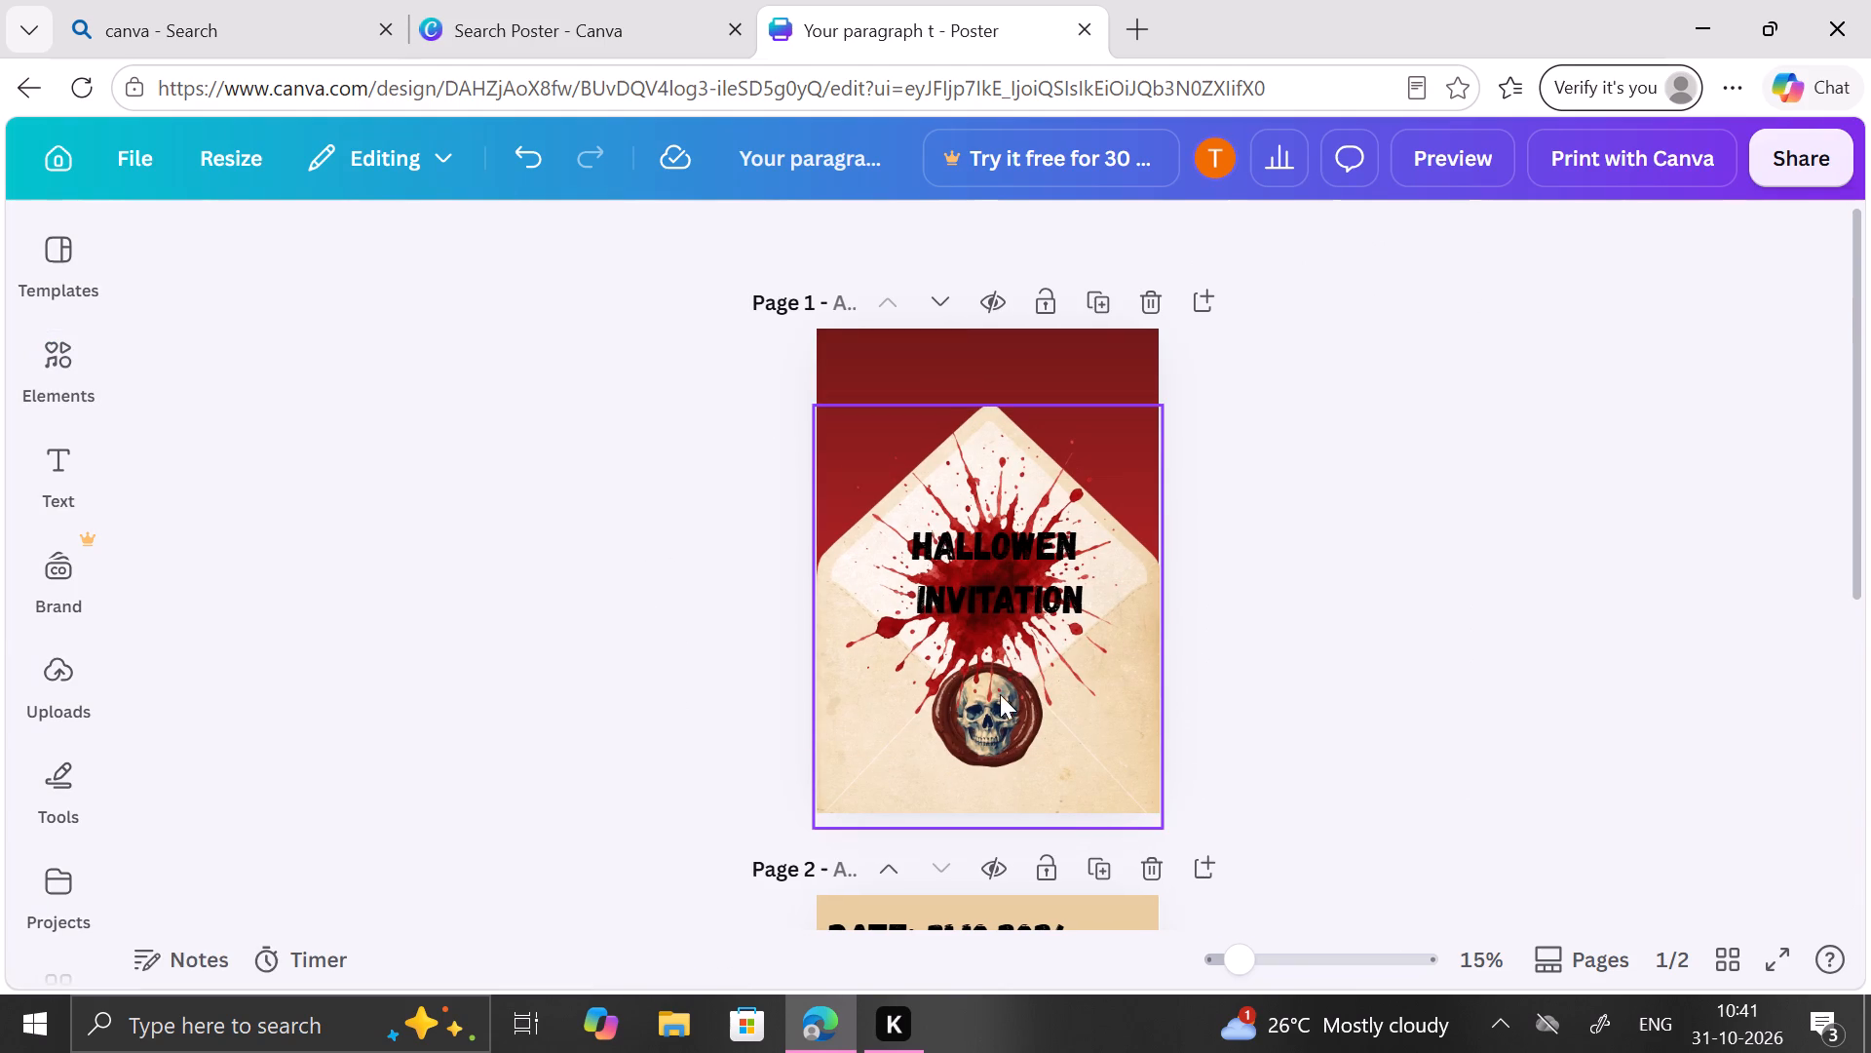
scroll(1120, 789, "down", 2)
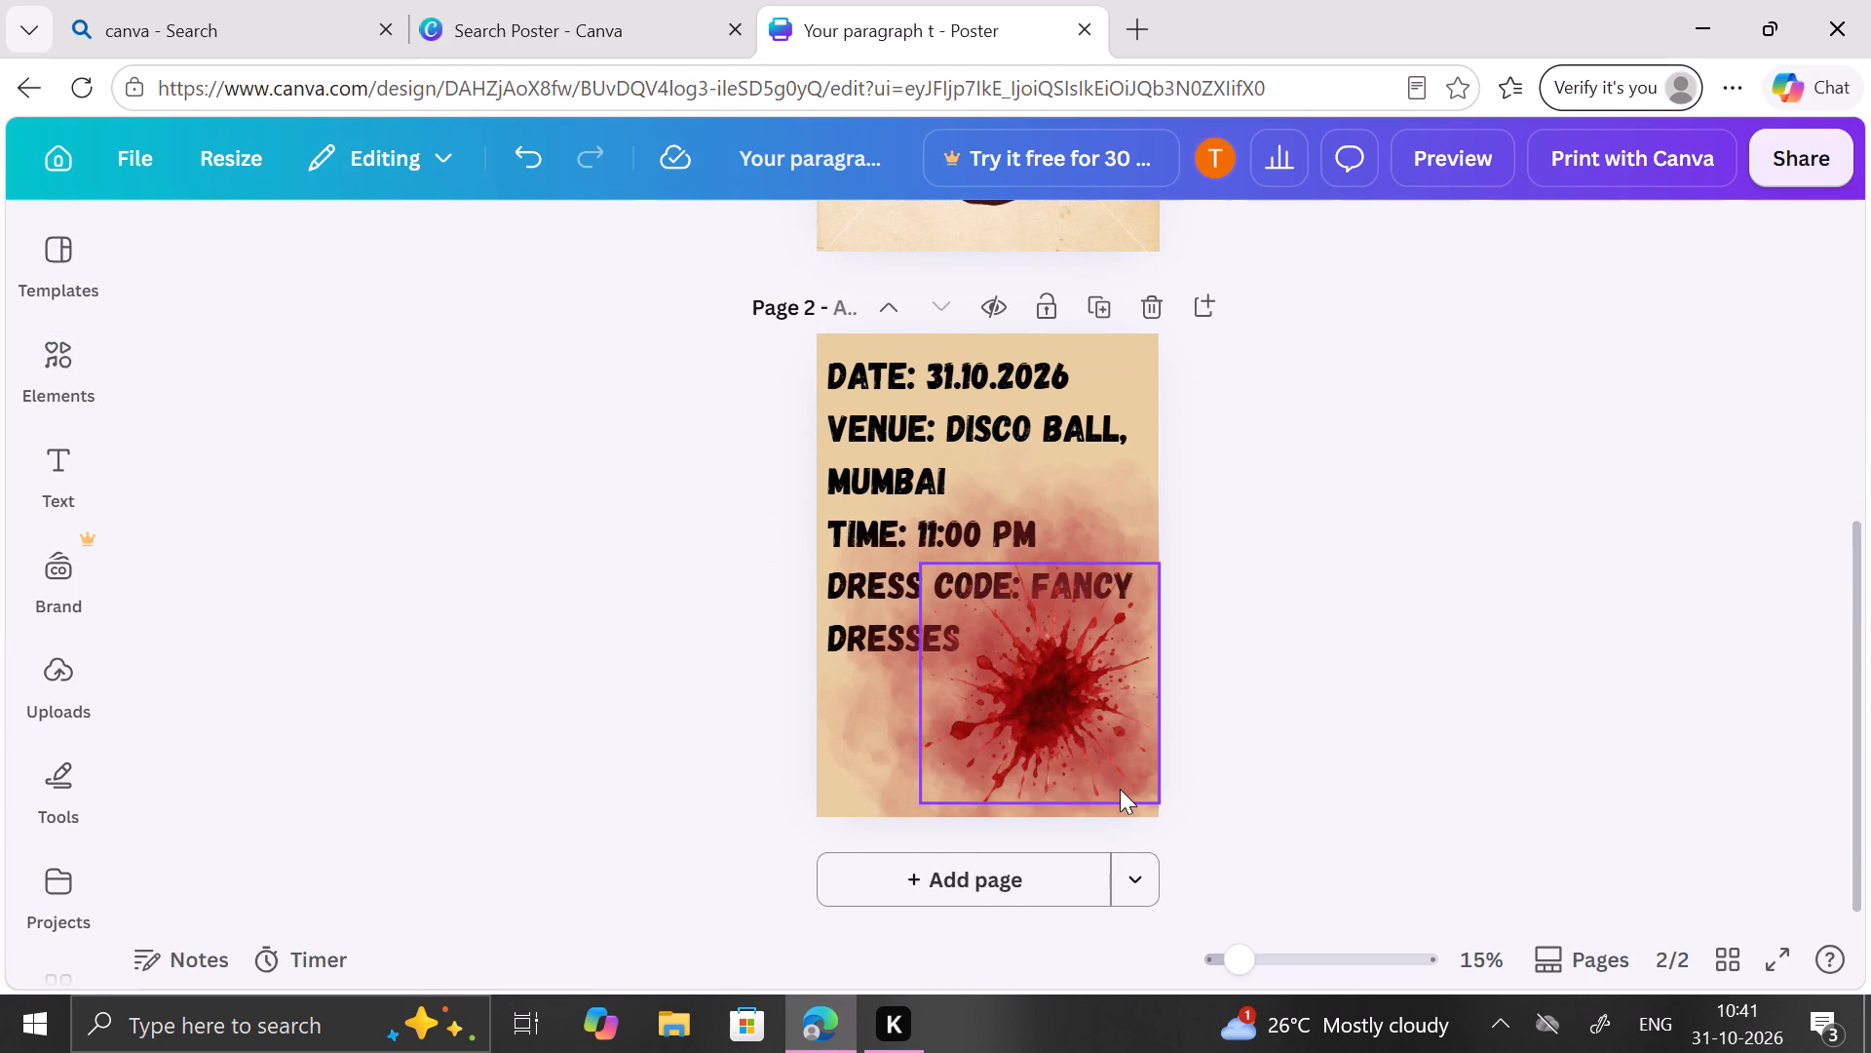
left_click(1172, 406)
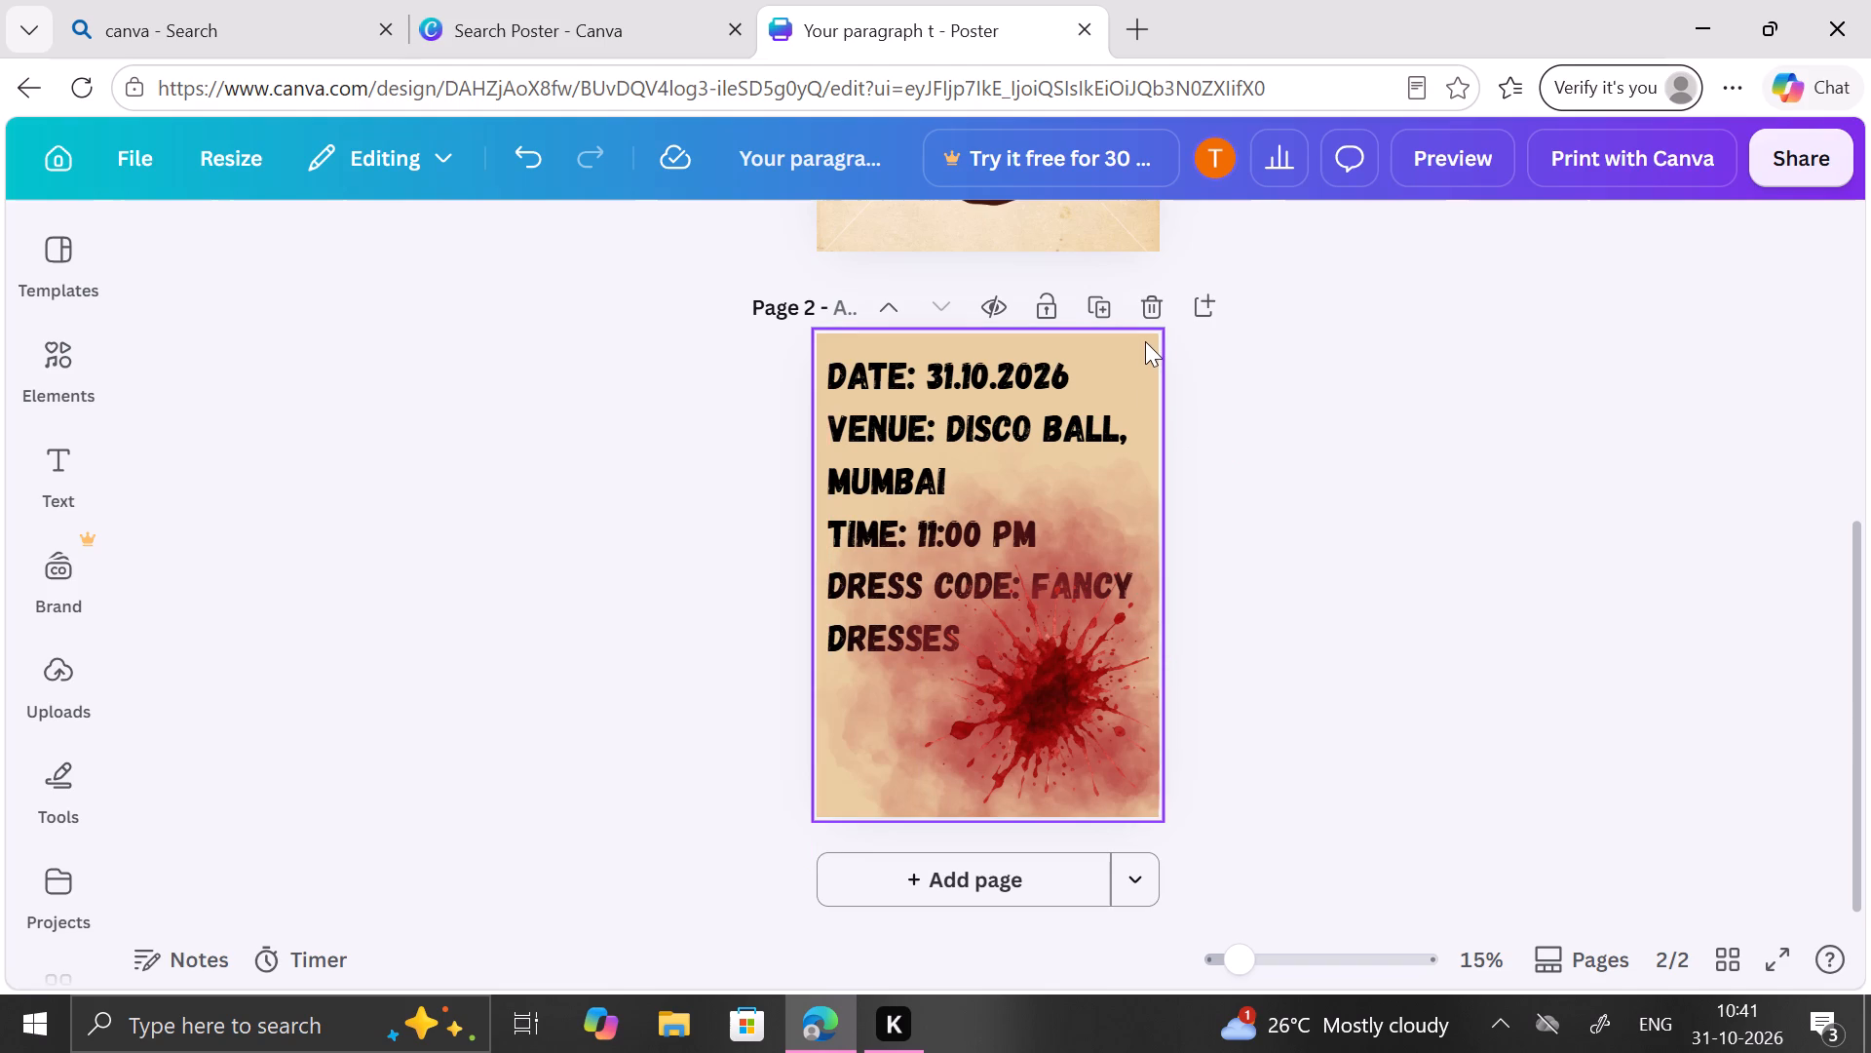
Apply the Breathe page animation to the second page.
left_click(1145, 341)
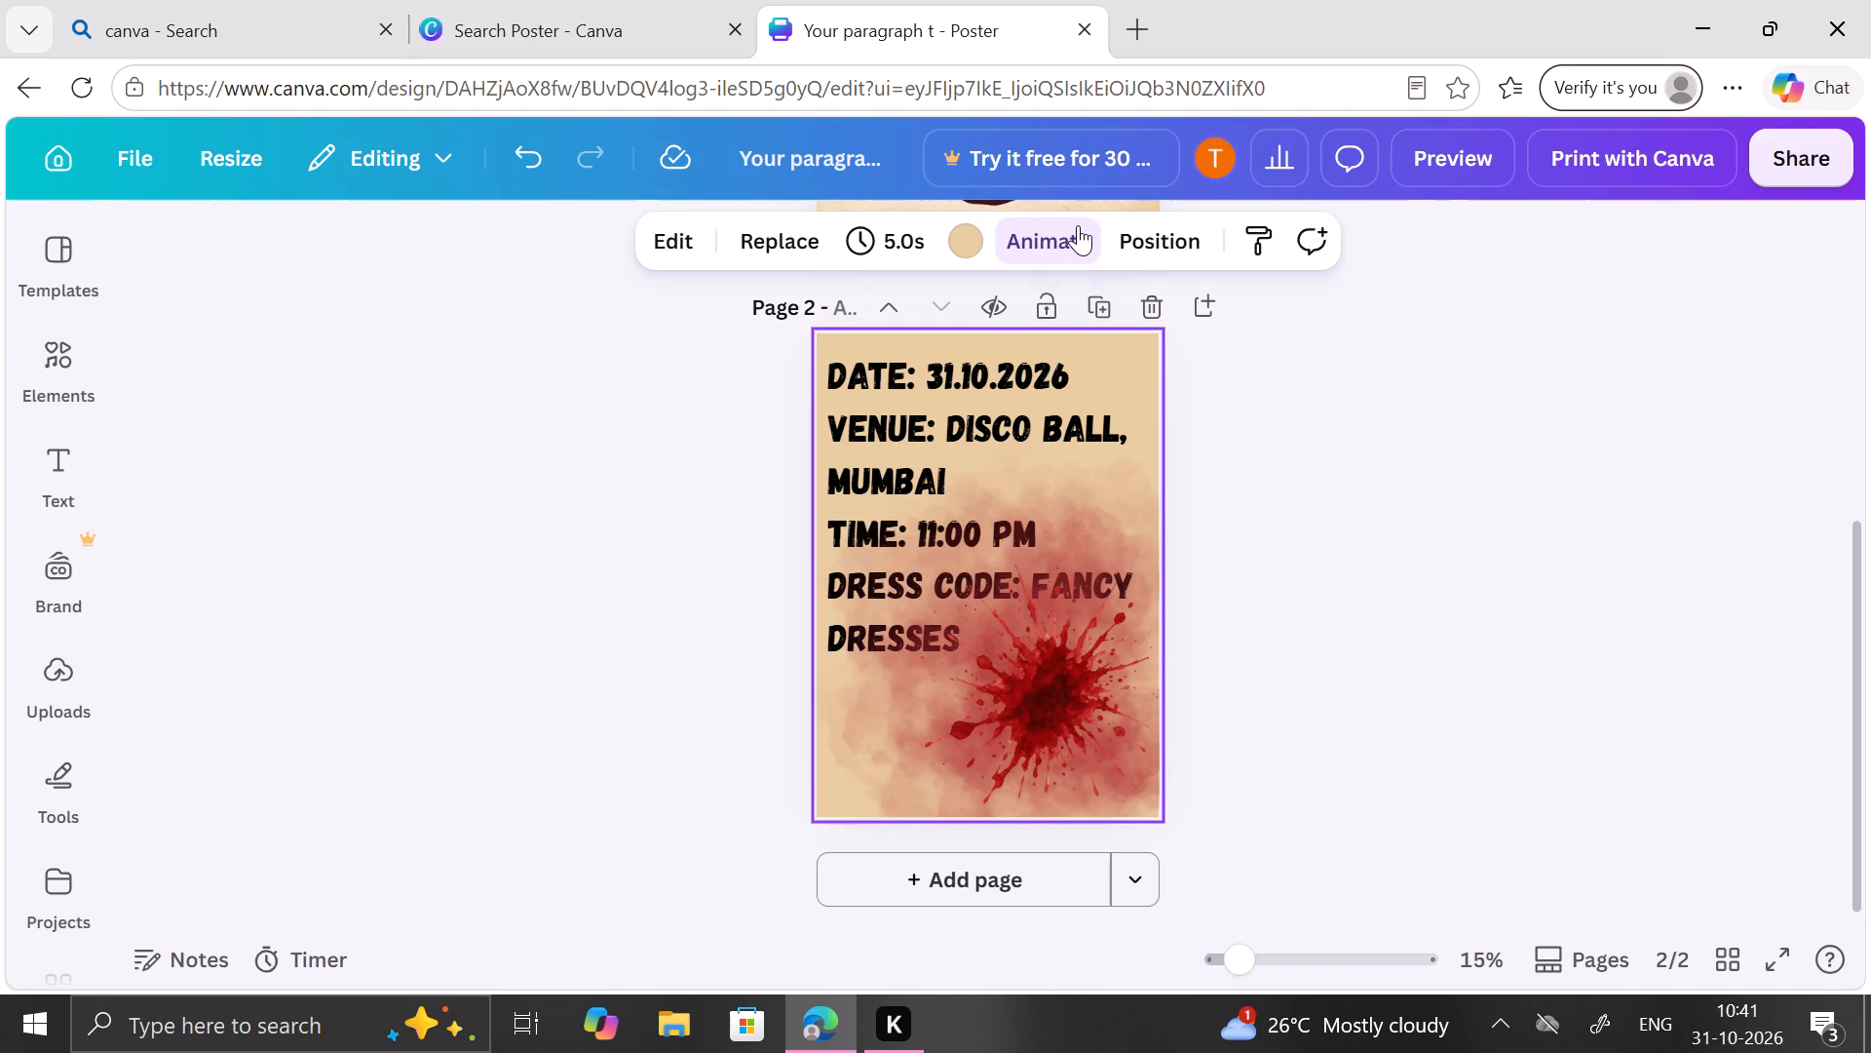
left_click(1078, 229)
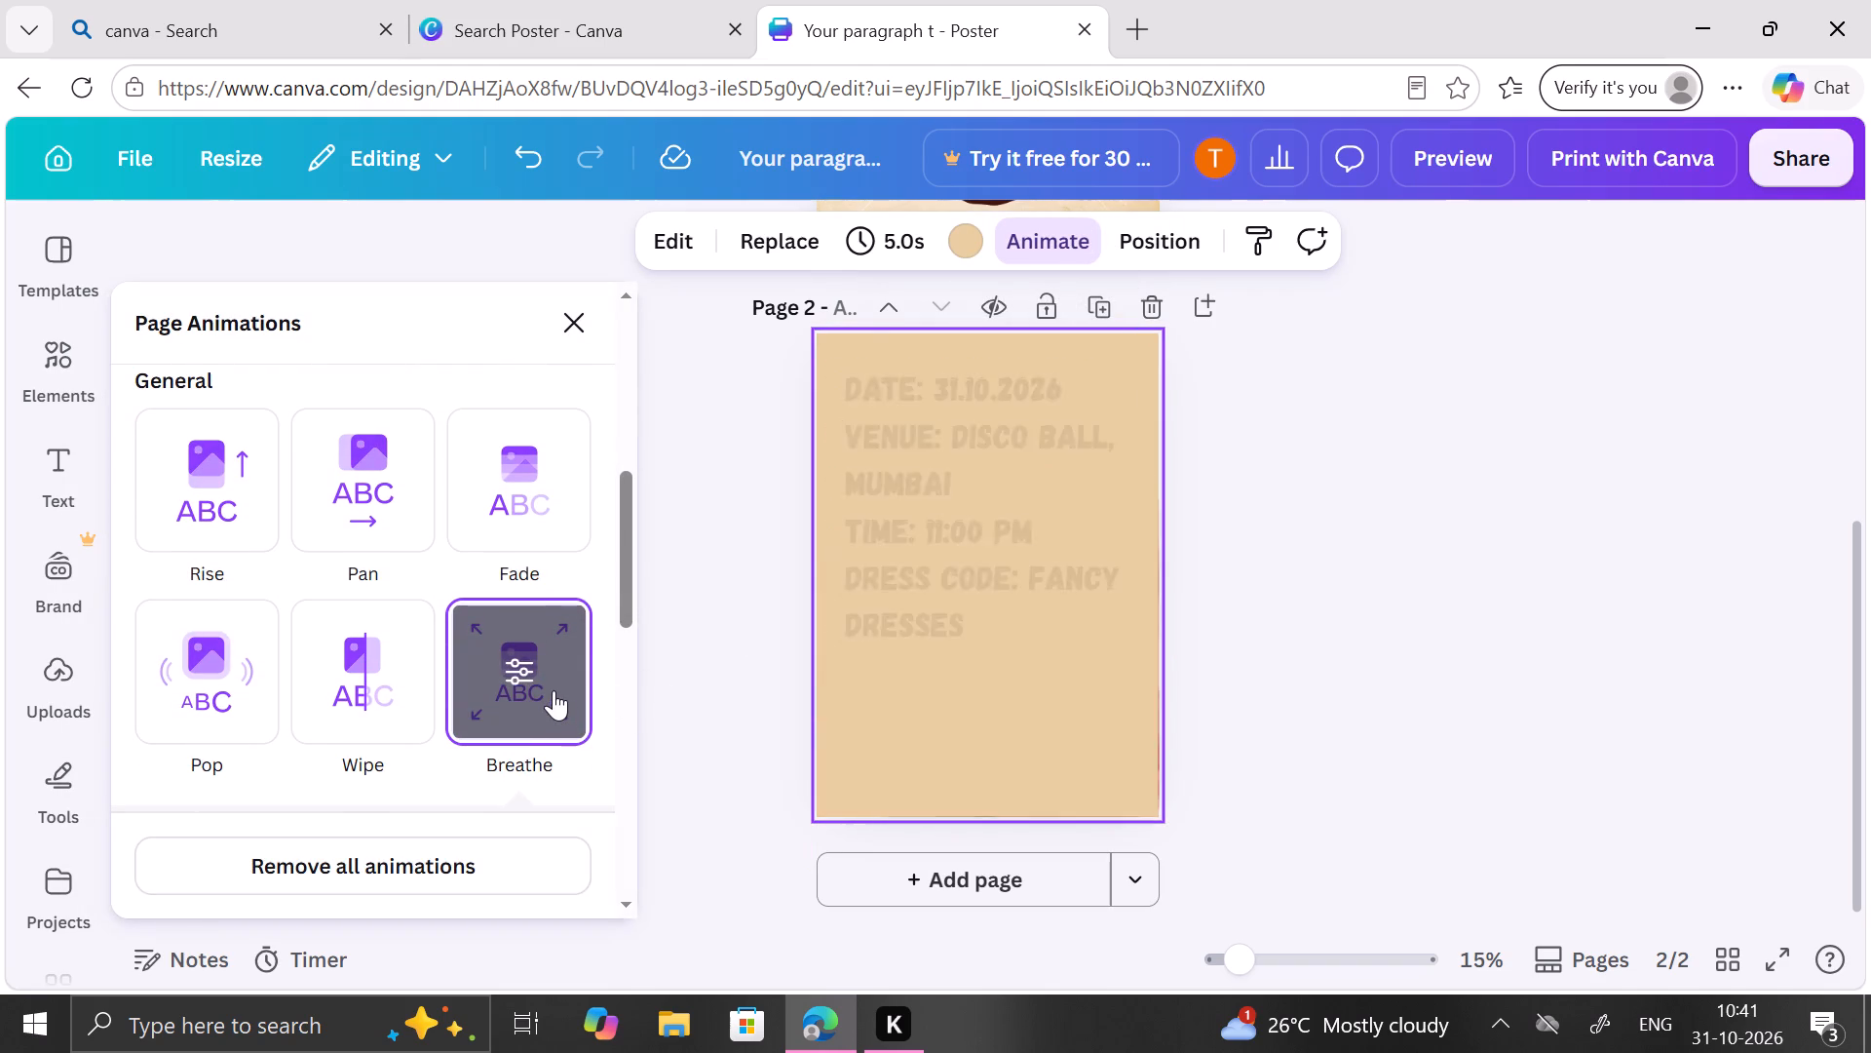
left_click(554, 690)
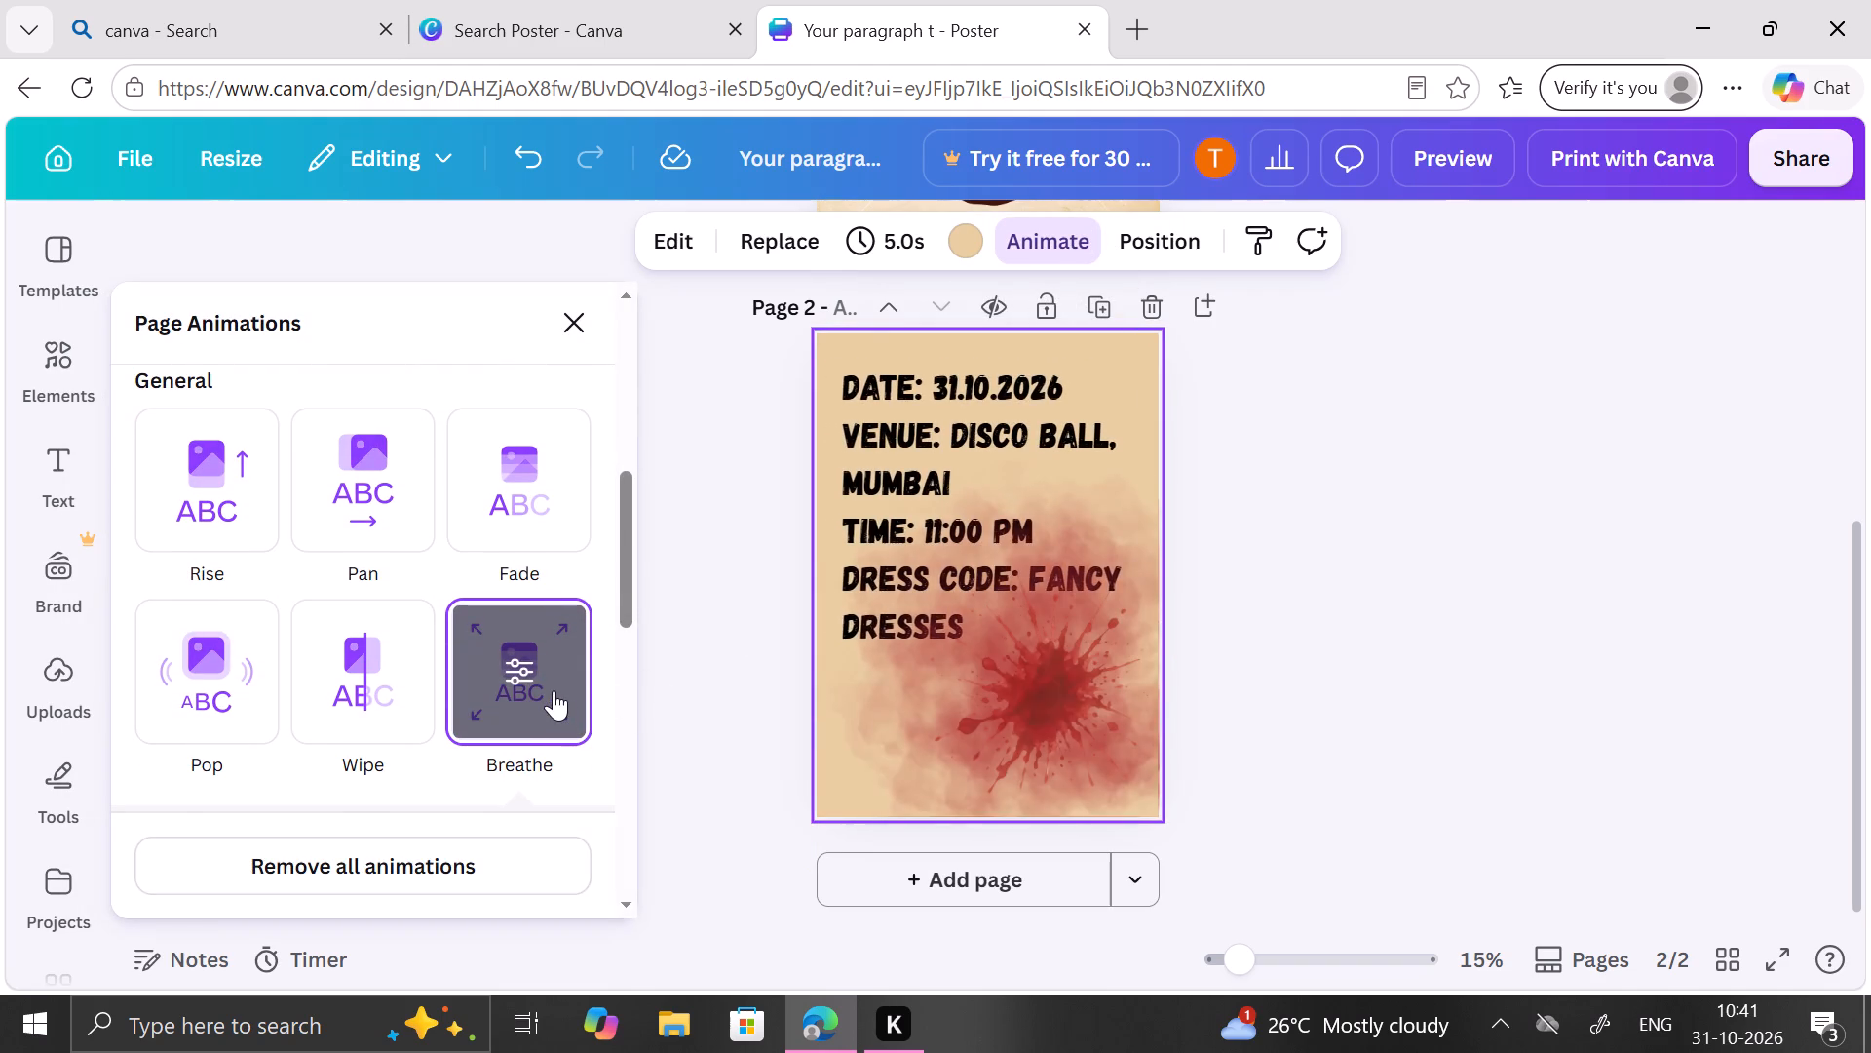
left_click(1264, 760)
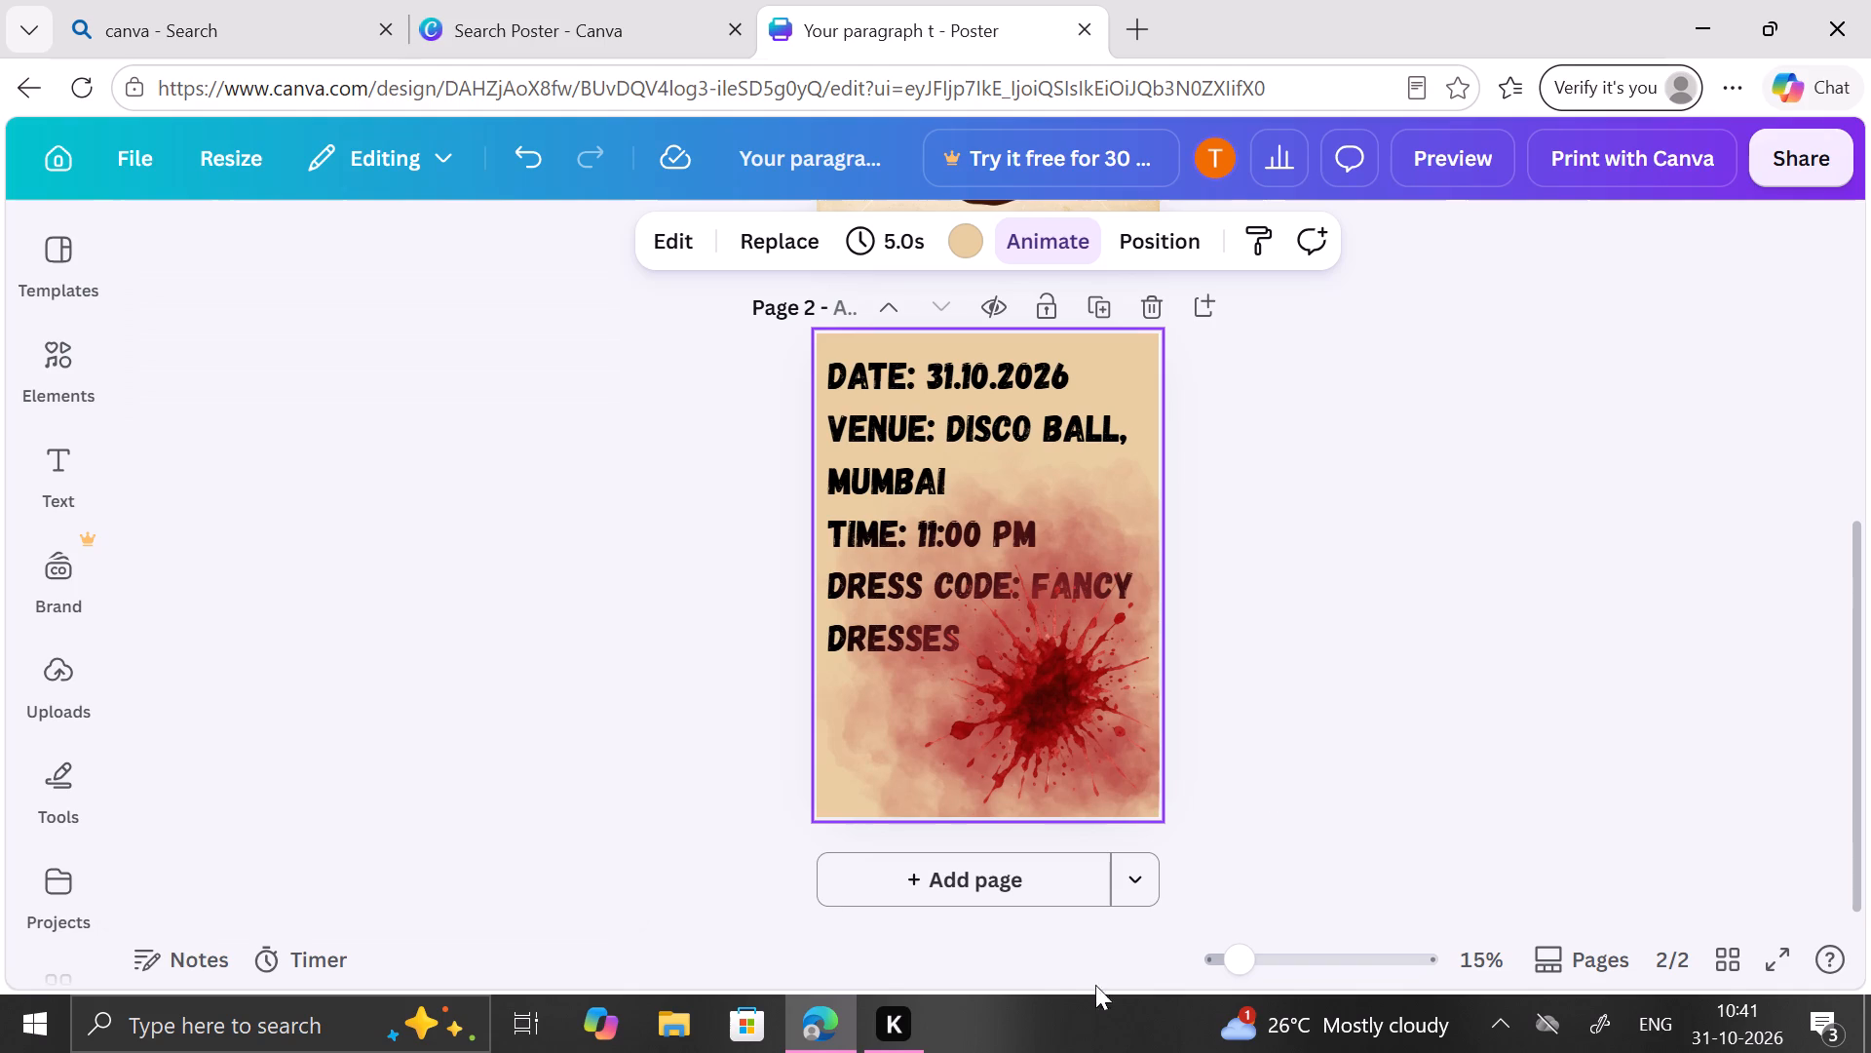
Play the animated invitation in full screen, return to the editor and look over both pages.
left_click(1779, 973)
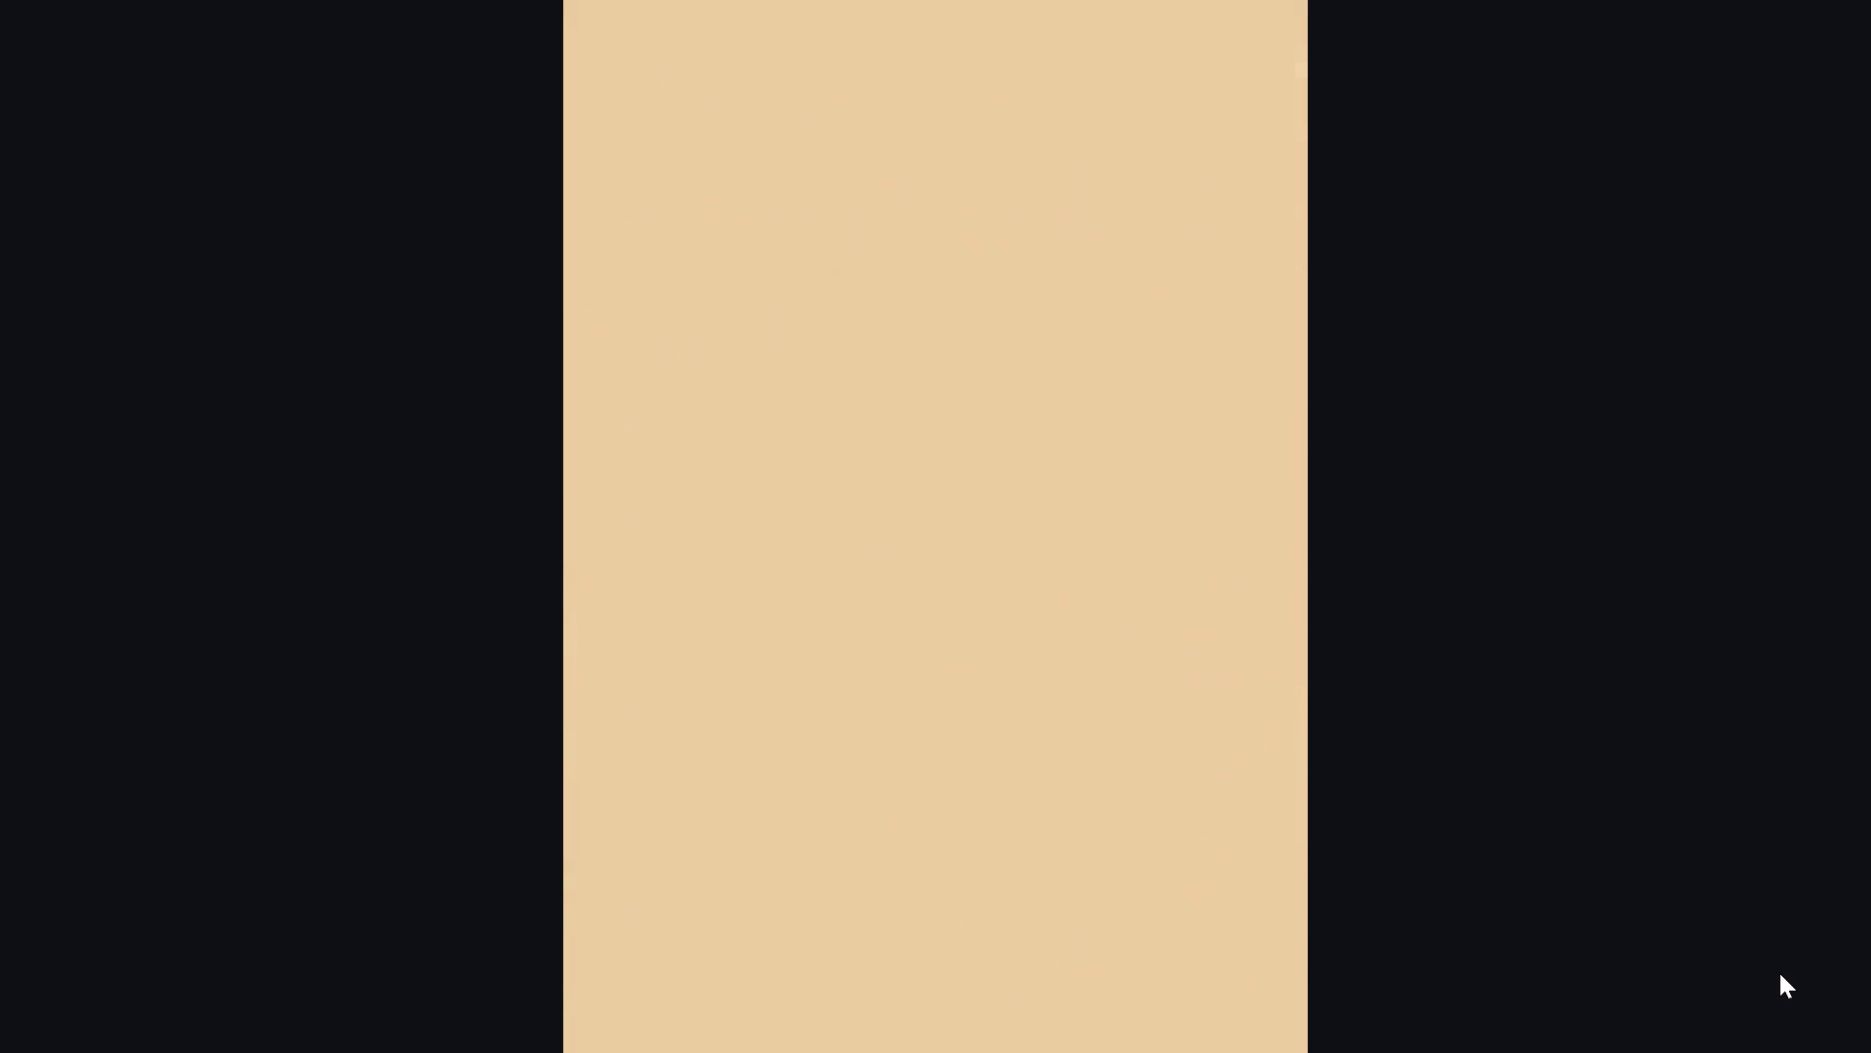
left_click(1798, 1031)
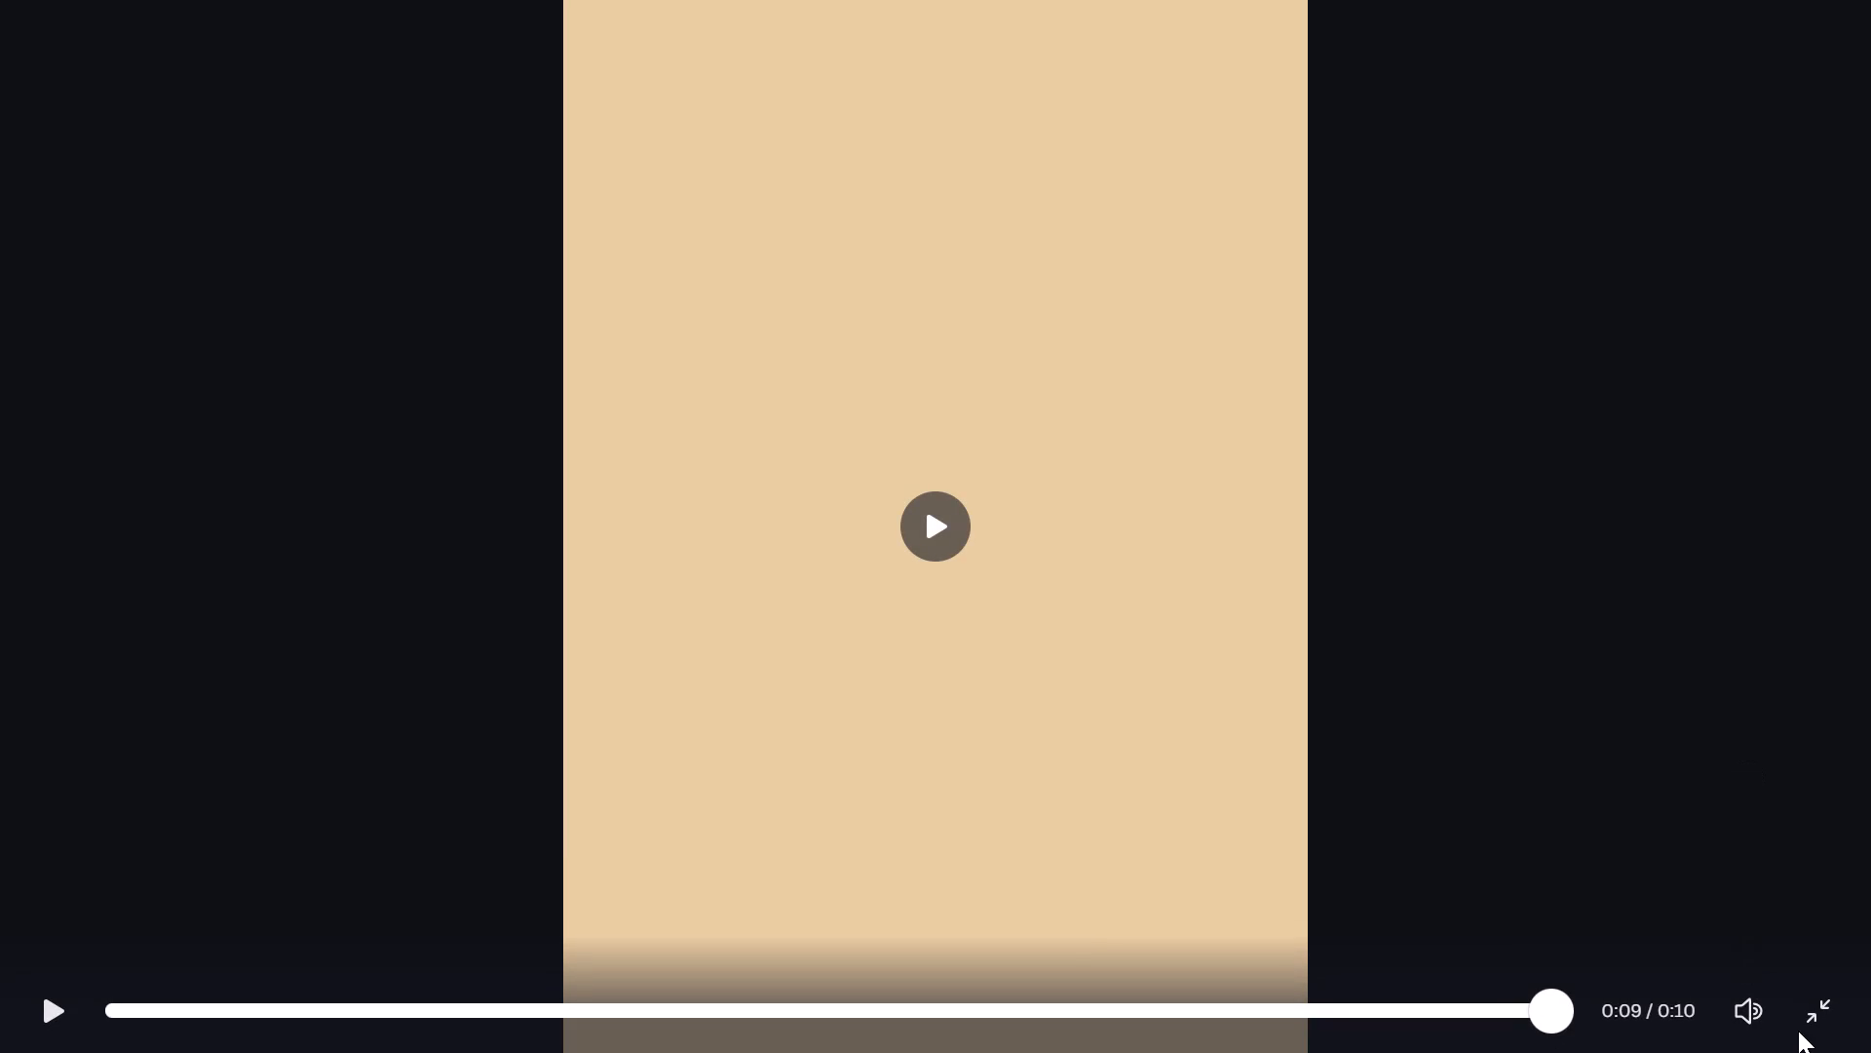
double_click(1814, 1010)
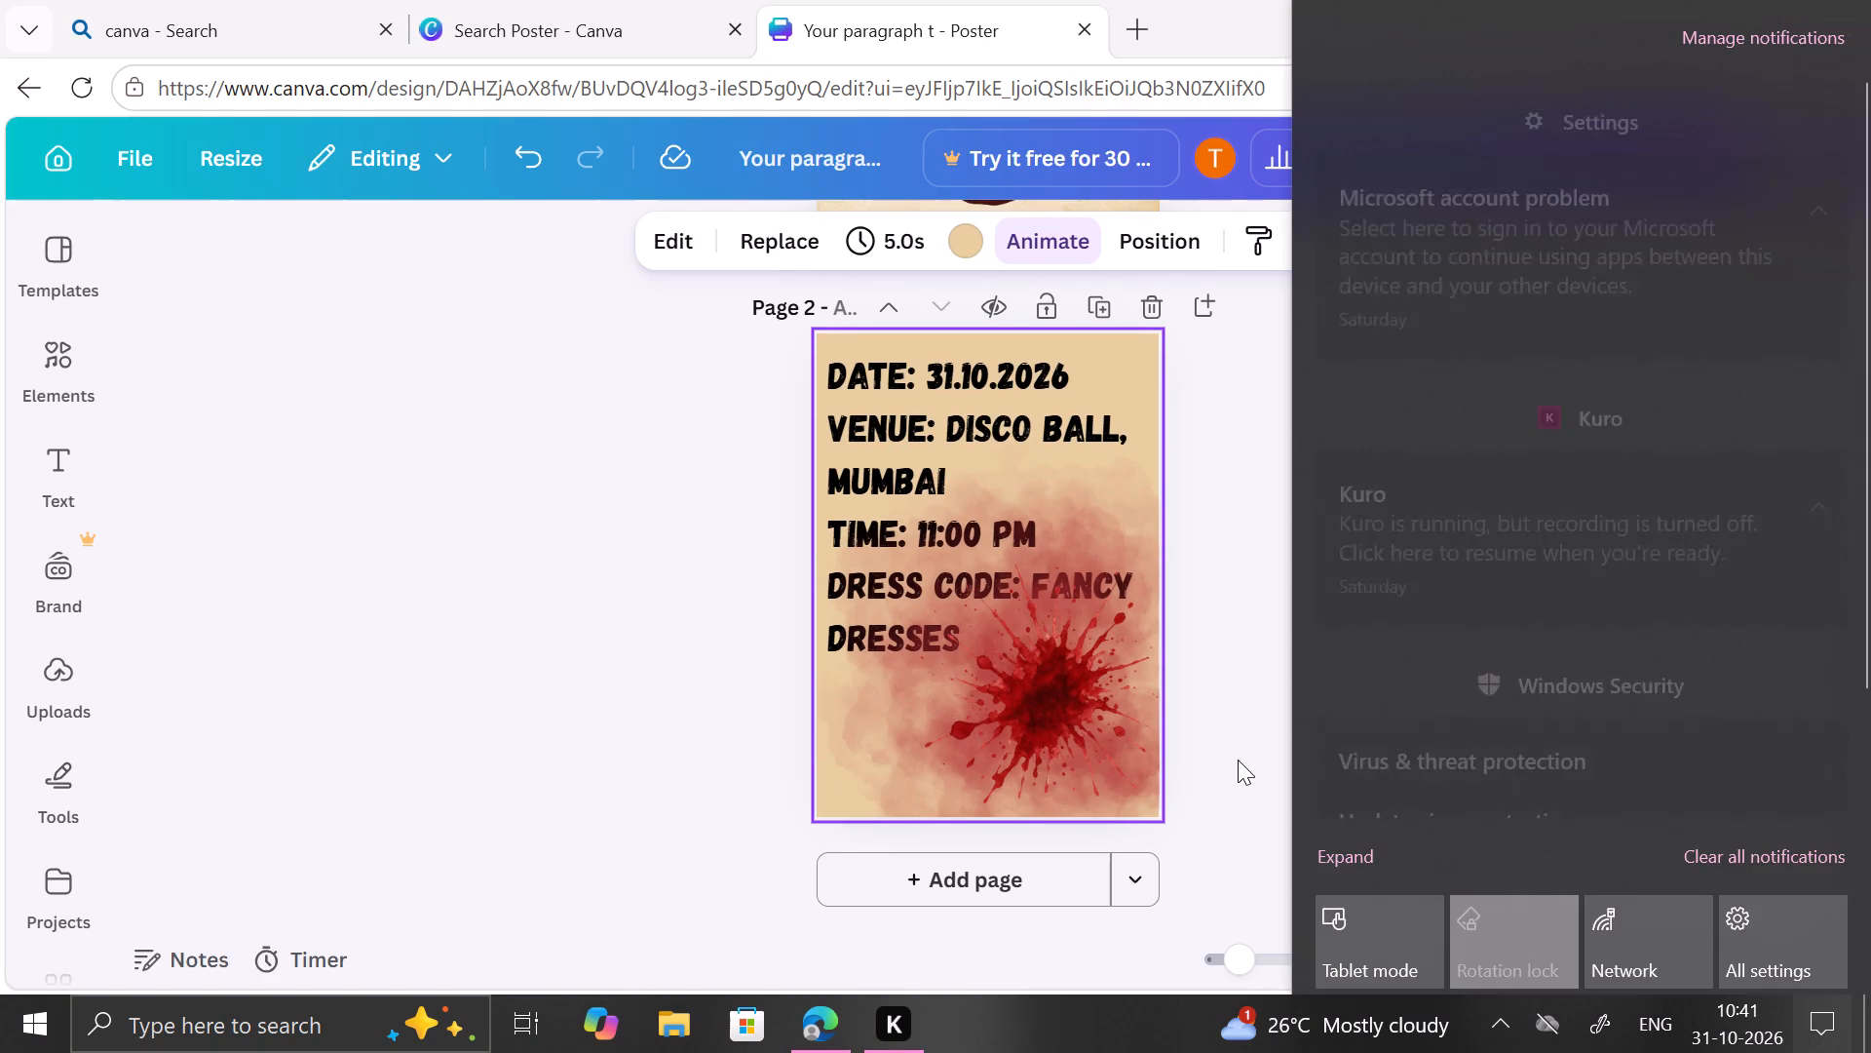
left_click(1238, 760)
scroll(1238, 760, "down", 1)
scroll(1238, 760, "up", 3)
scroll(1238, 760, "down", 3)
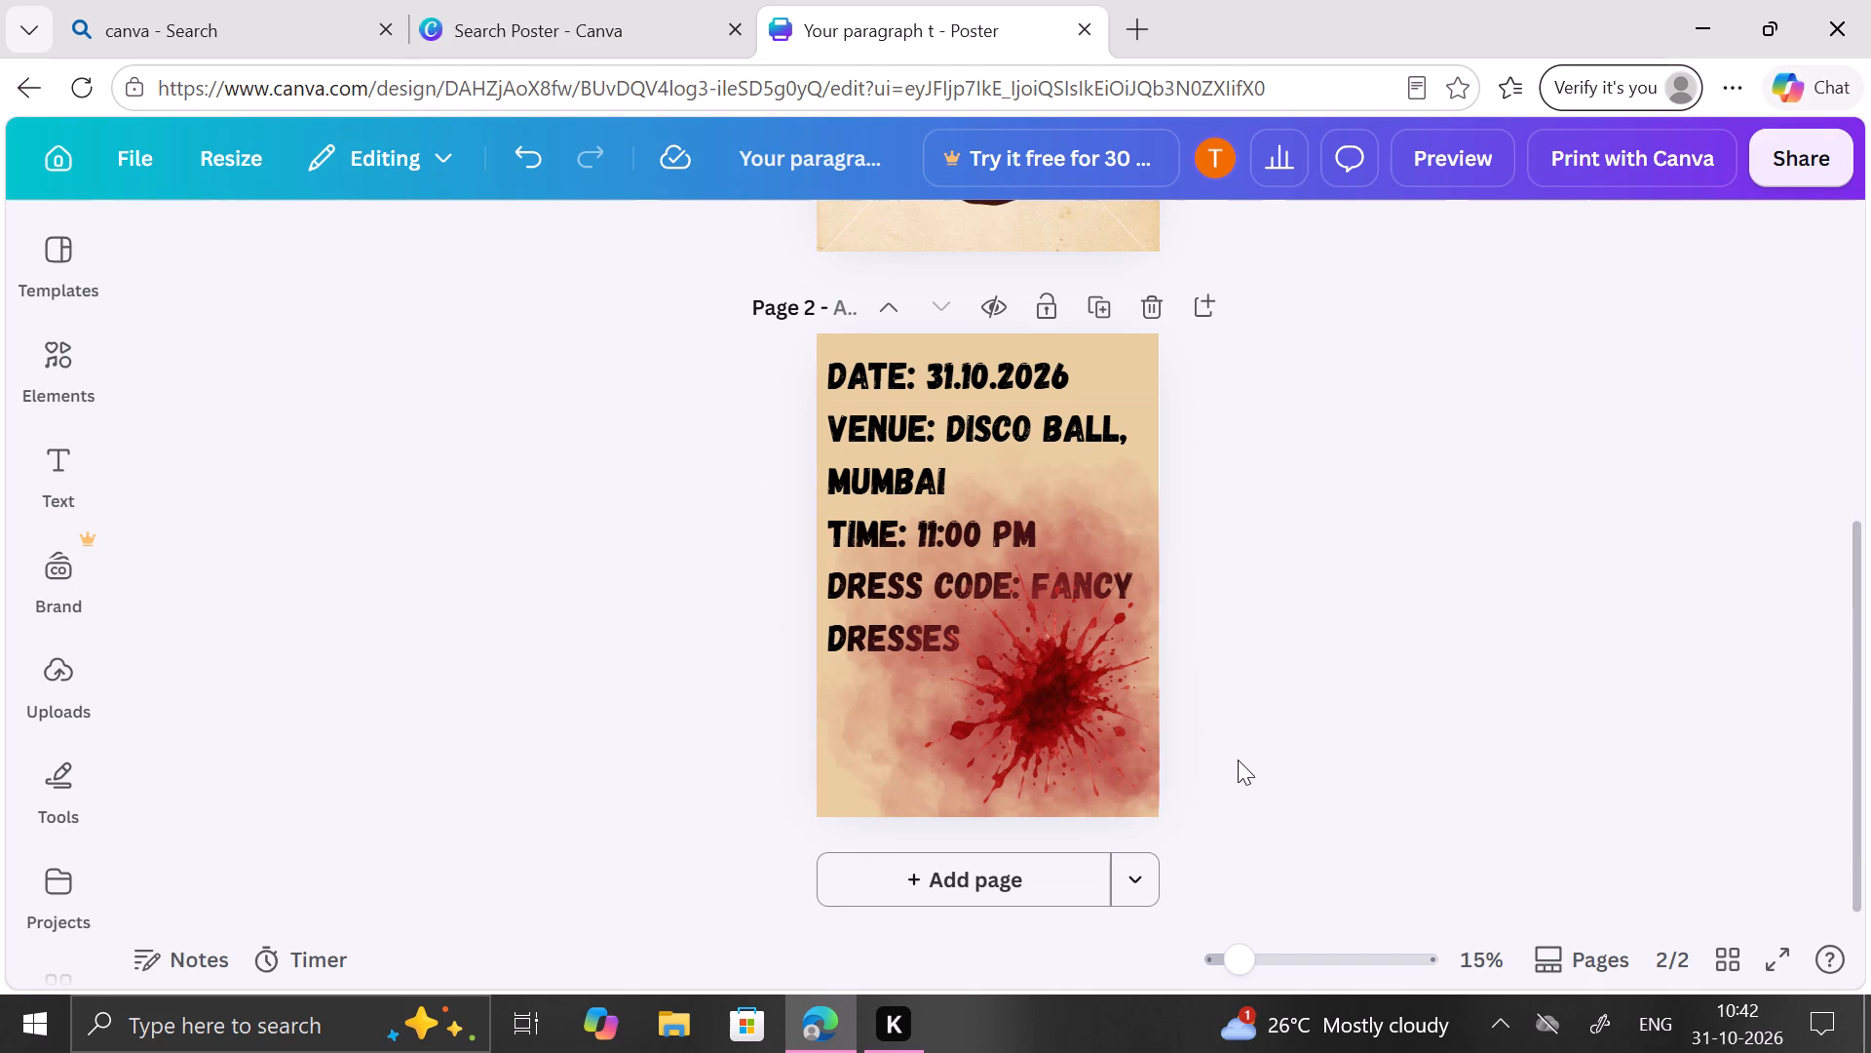
scroll(1238, 760, "down", 1)
scroll(1238, 760, "up", 2)
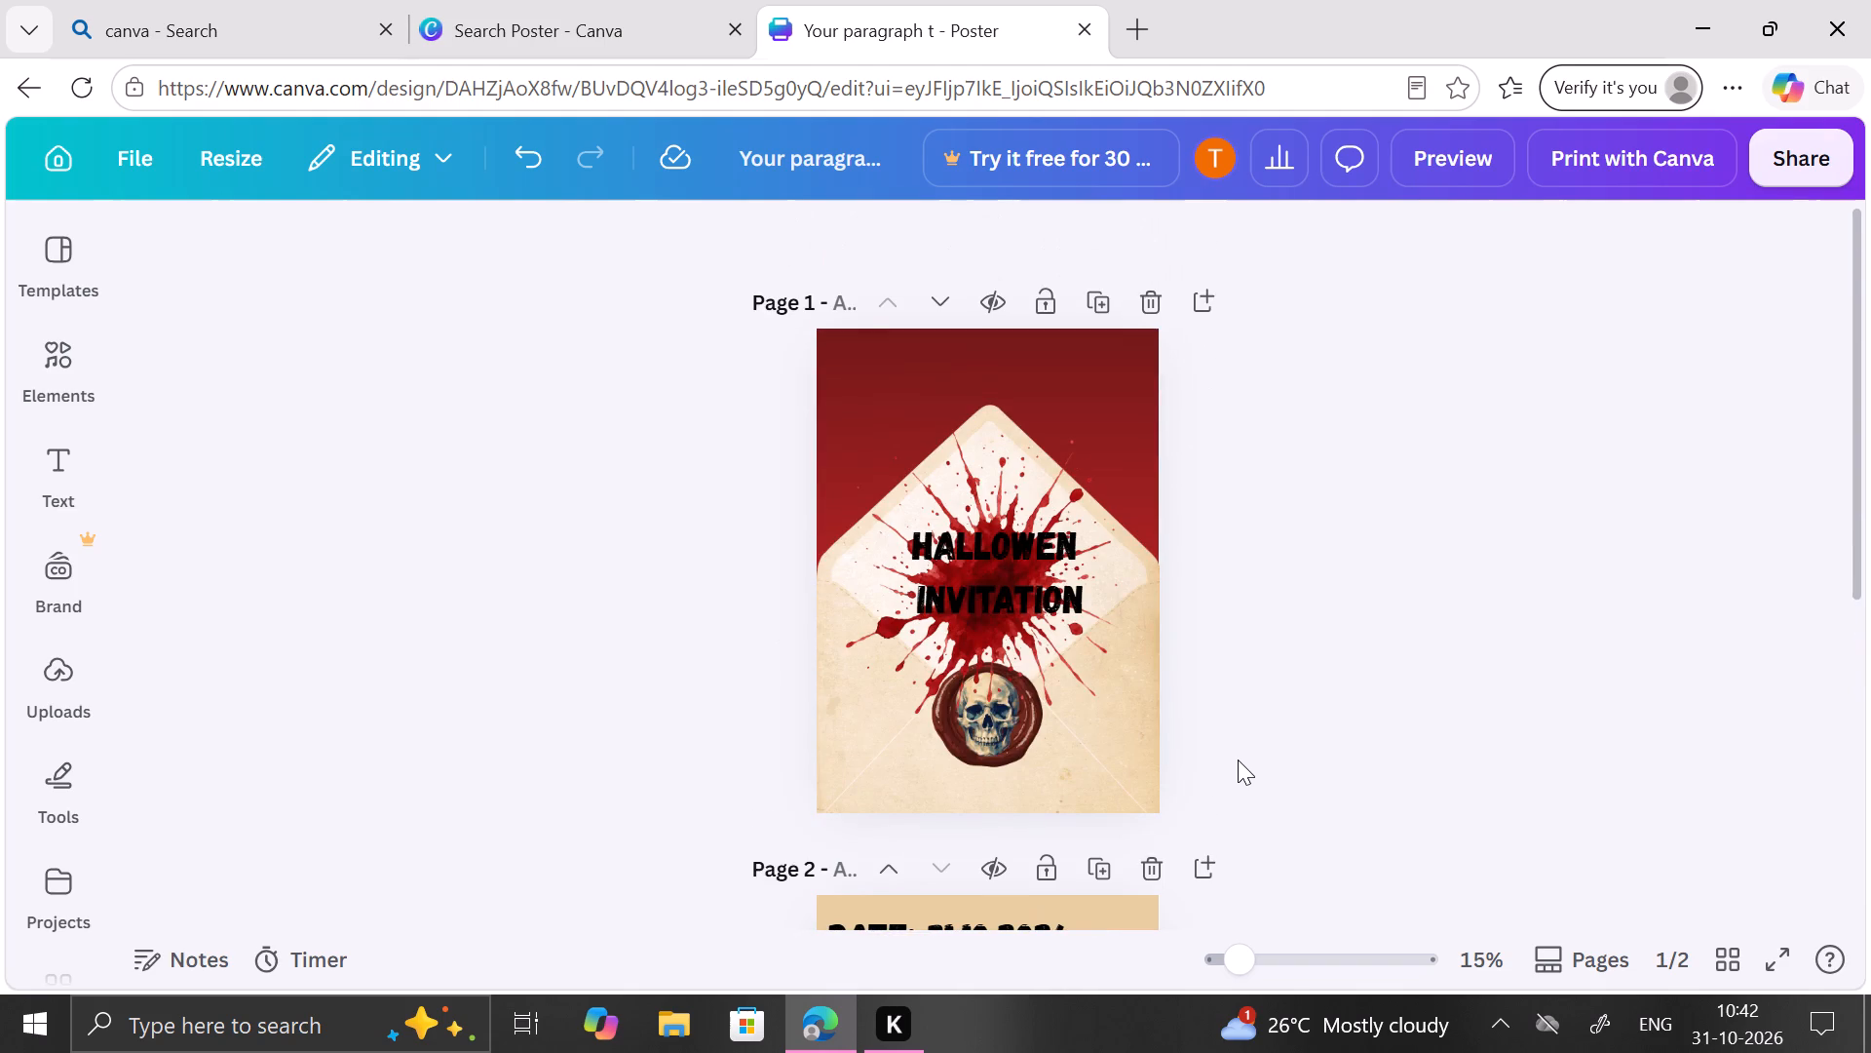
scroll(1238, 760, "down", 3)
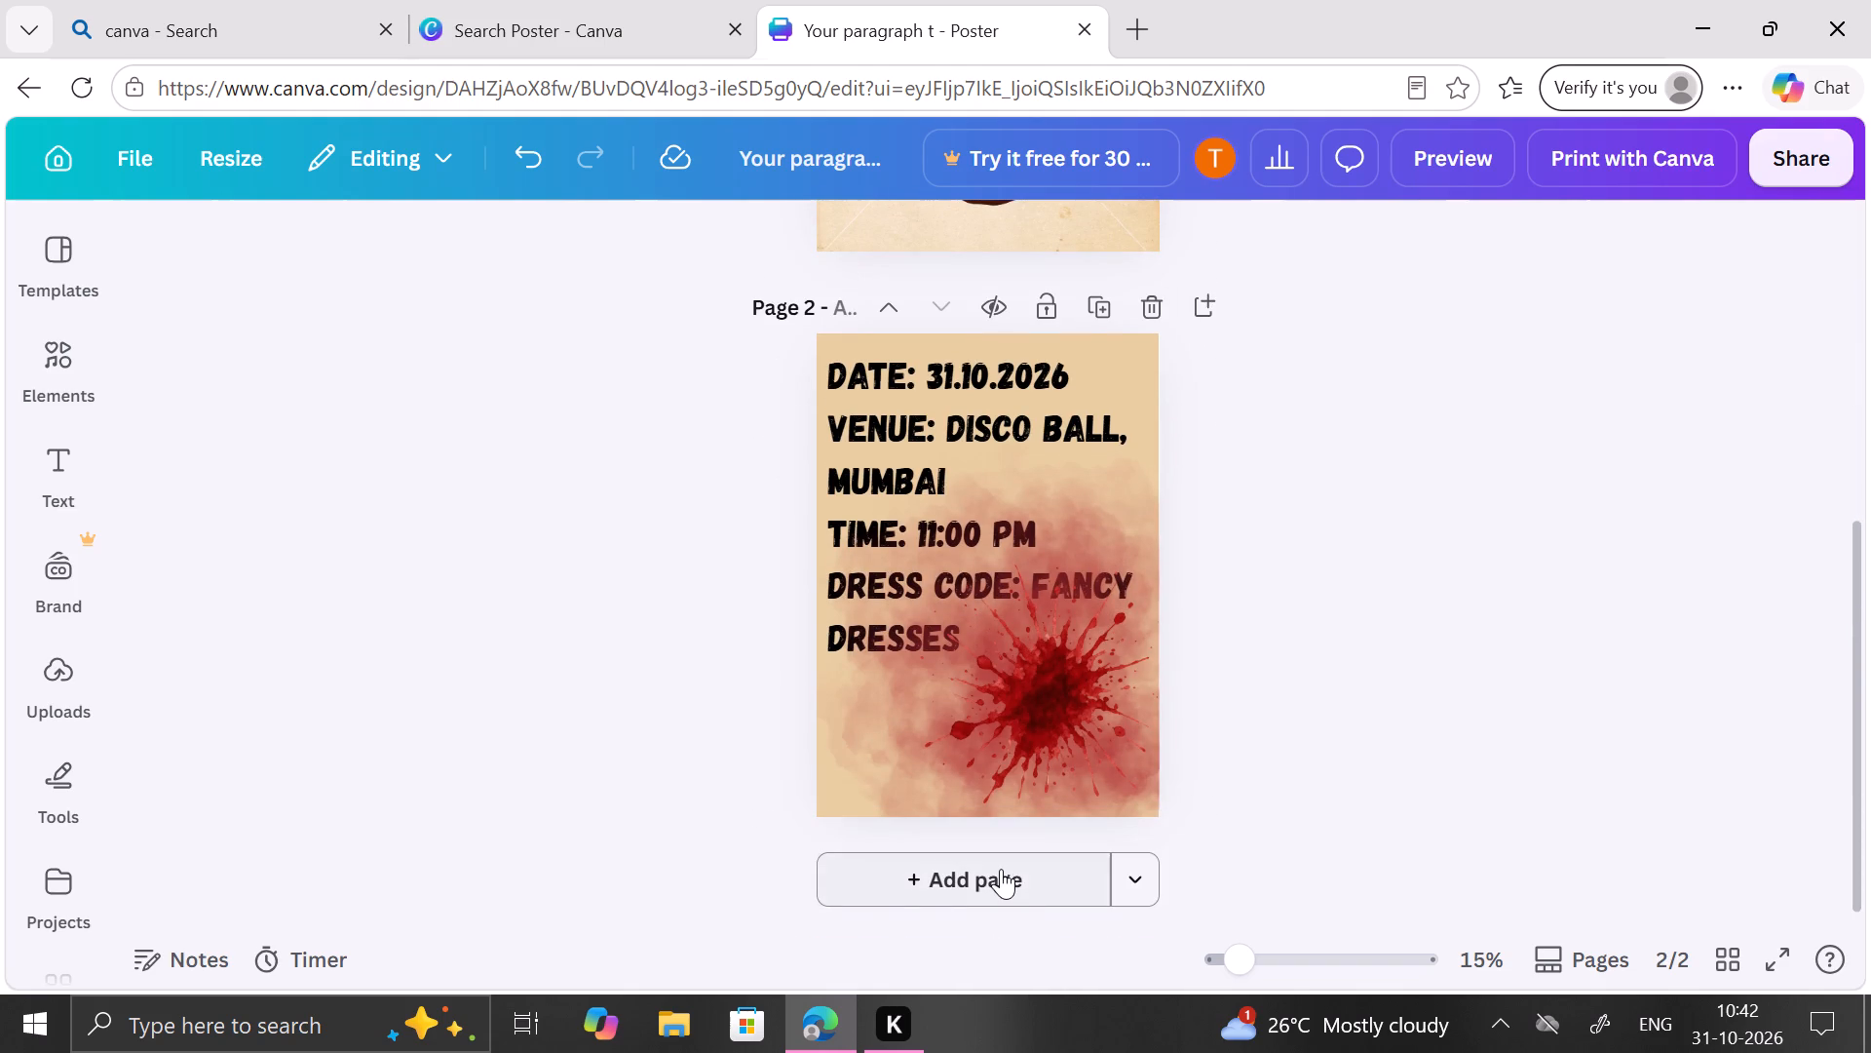
Add a third page after the event details page.
left_click(1001, 869)
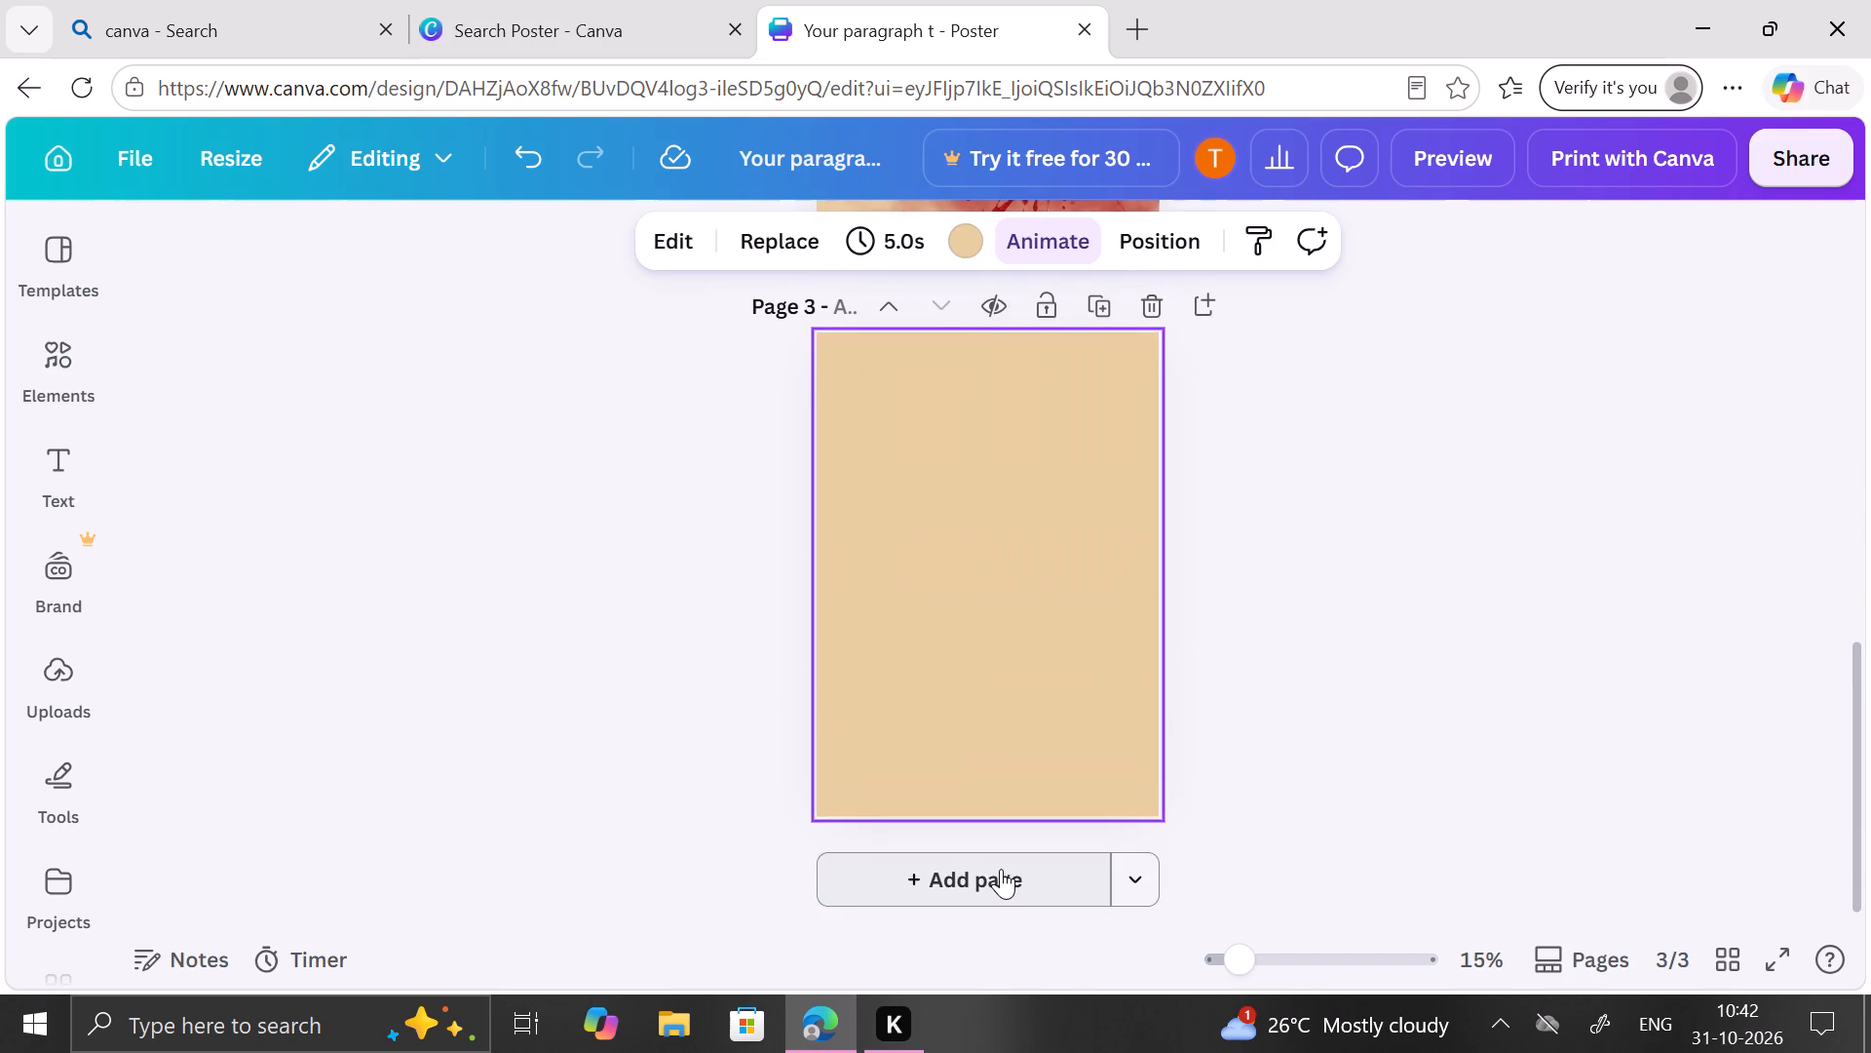
Add the slanted dark red brush-stroke blood graphic to the third page, enlarged to cover most of the page.
left_click(59, 389)
scroll(400, 721, "down", 2)
left_click(172, 565)
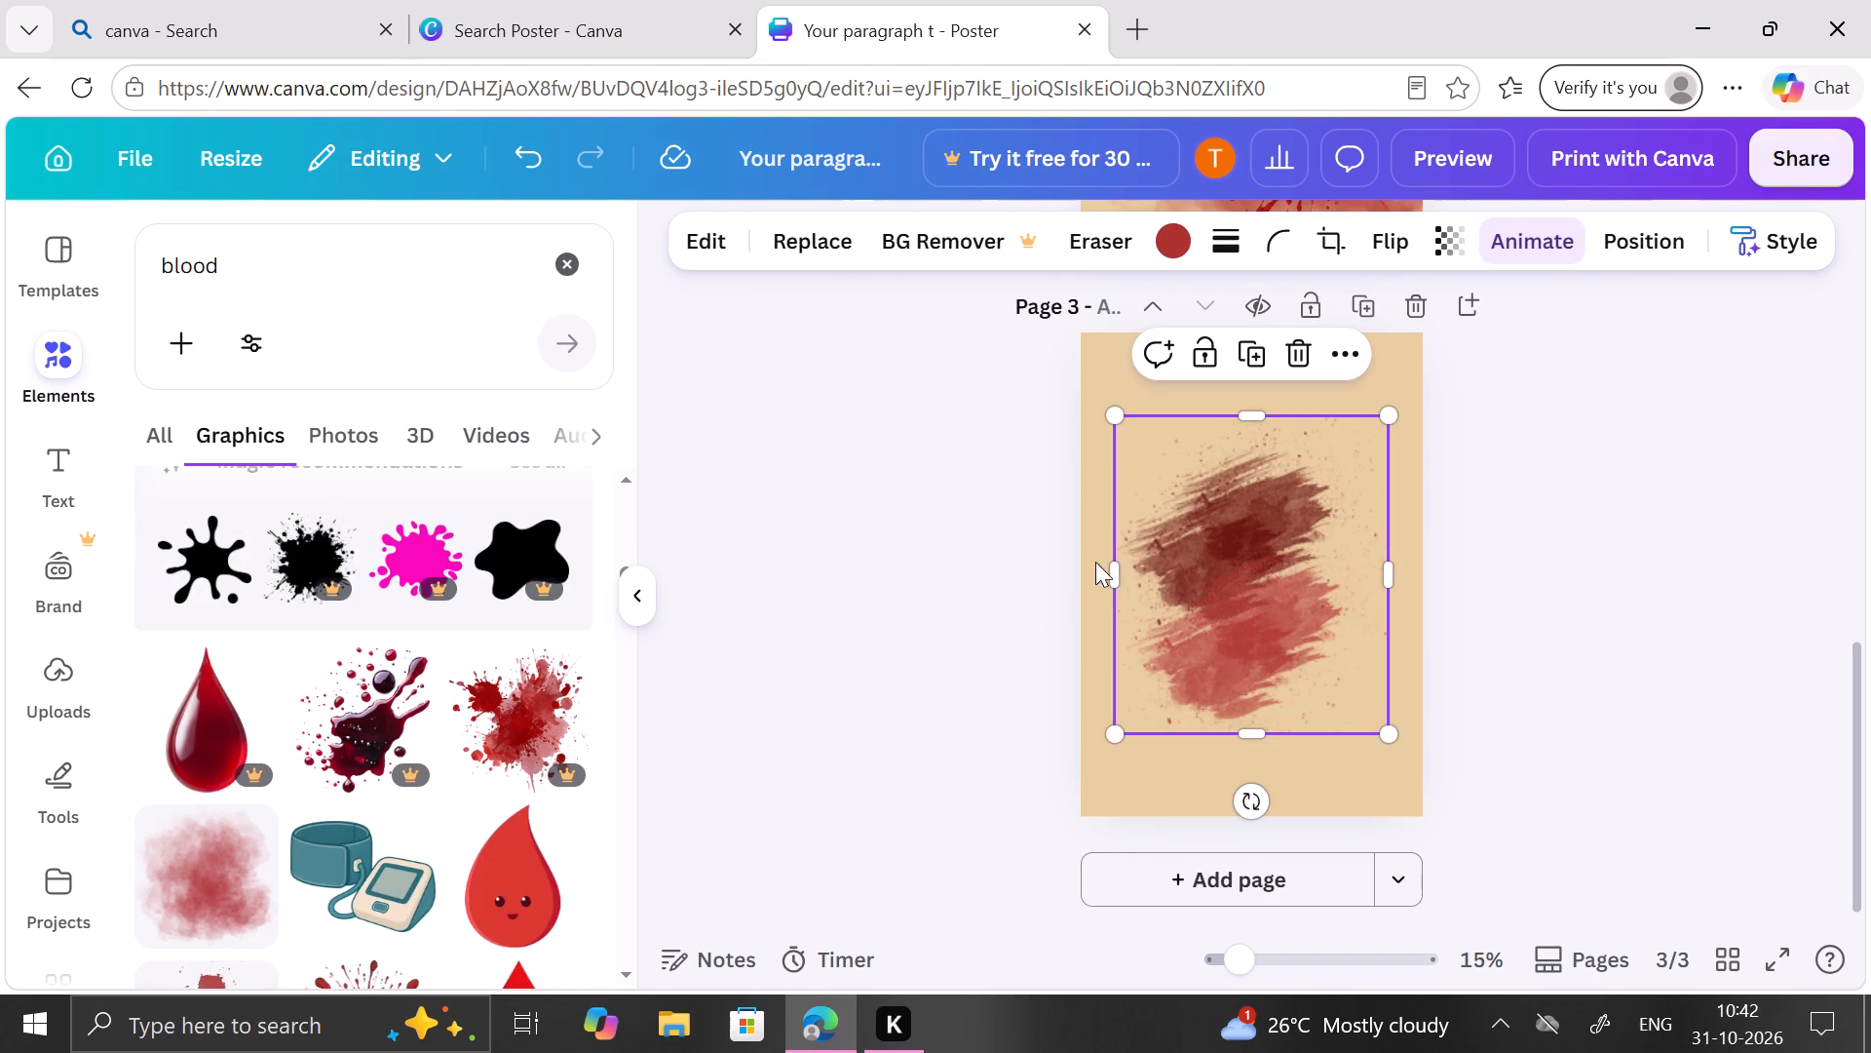
left_click_drag(1392, 407, 1442, 379)
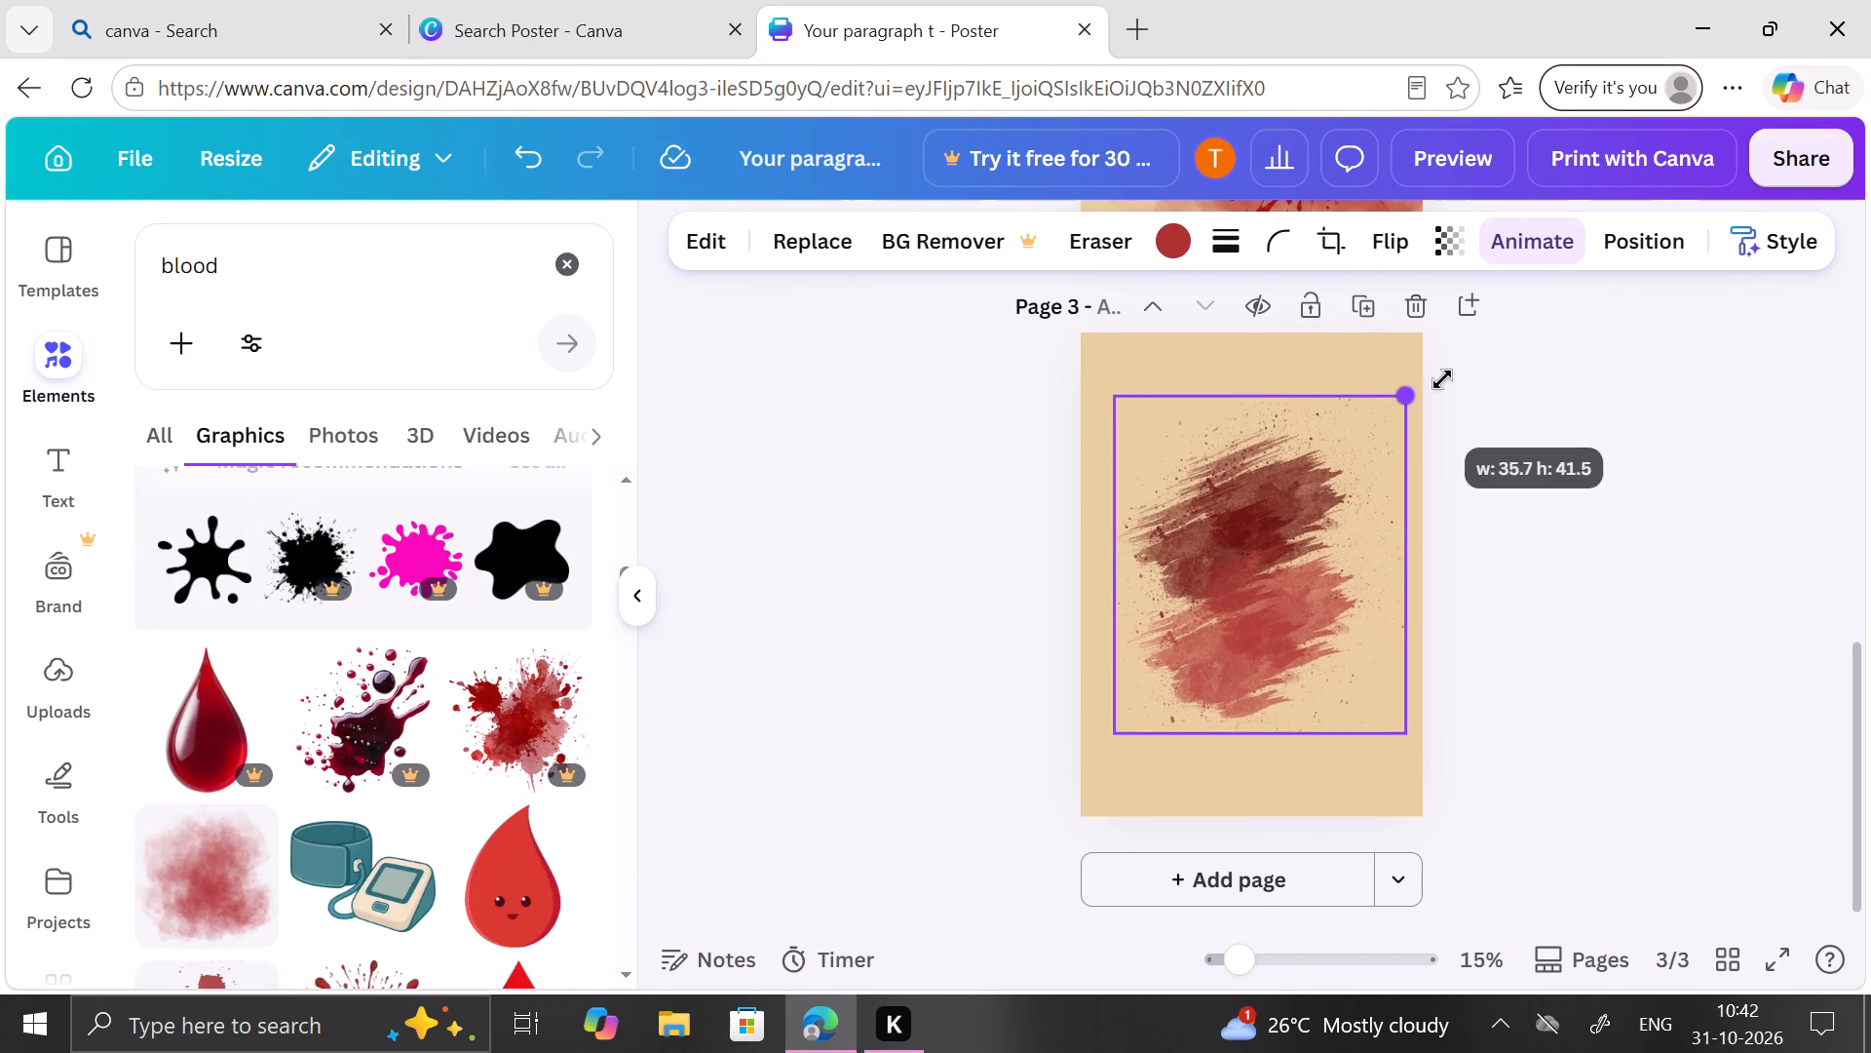
left_click_drag(1442, 379, 1454, 360)
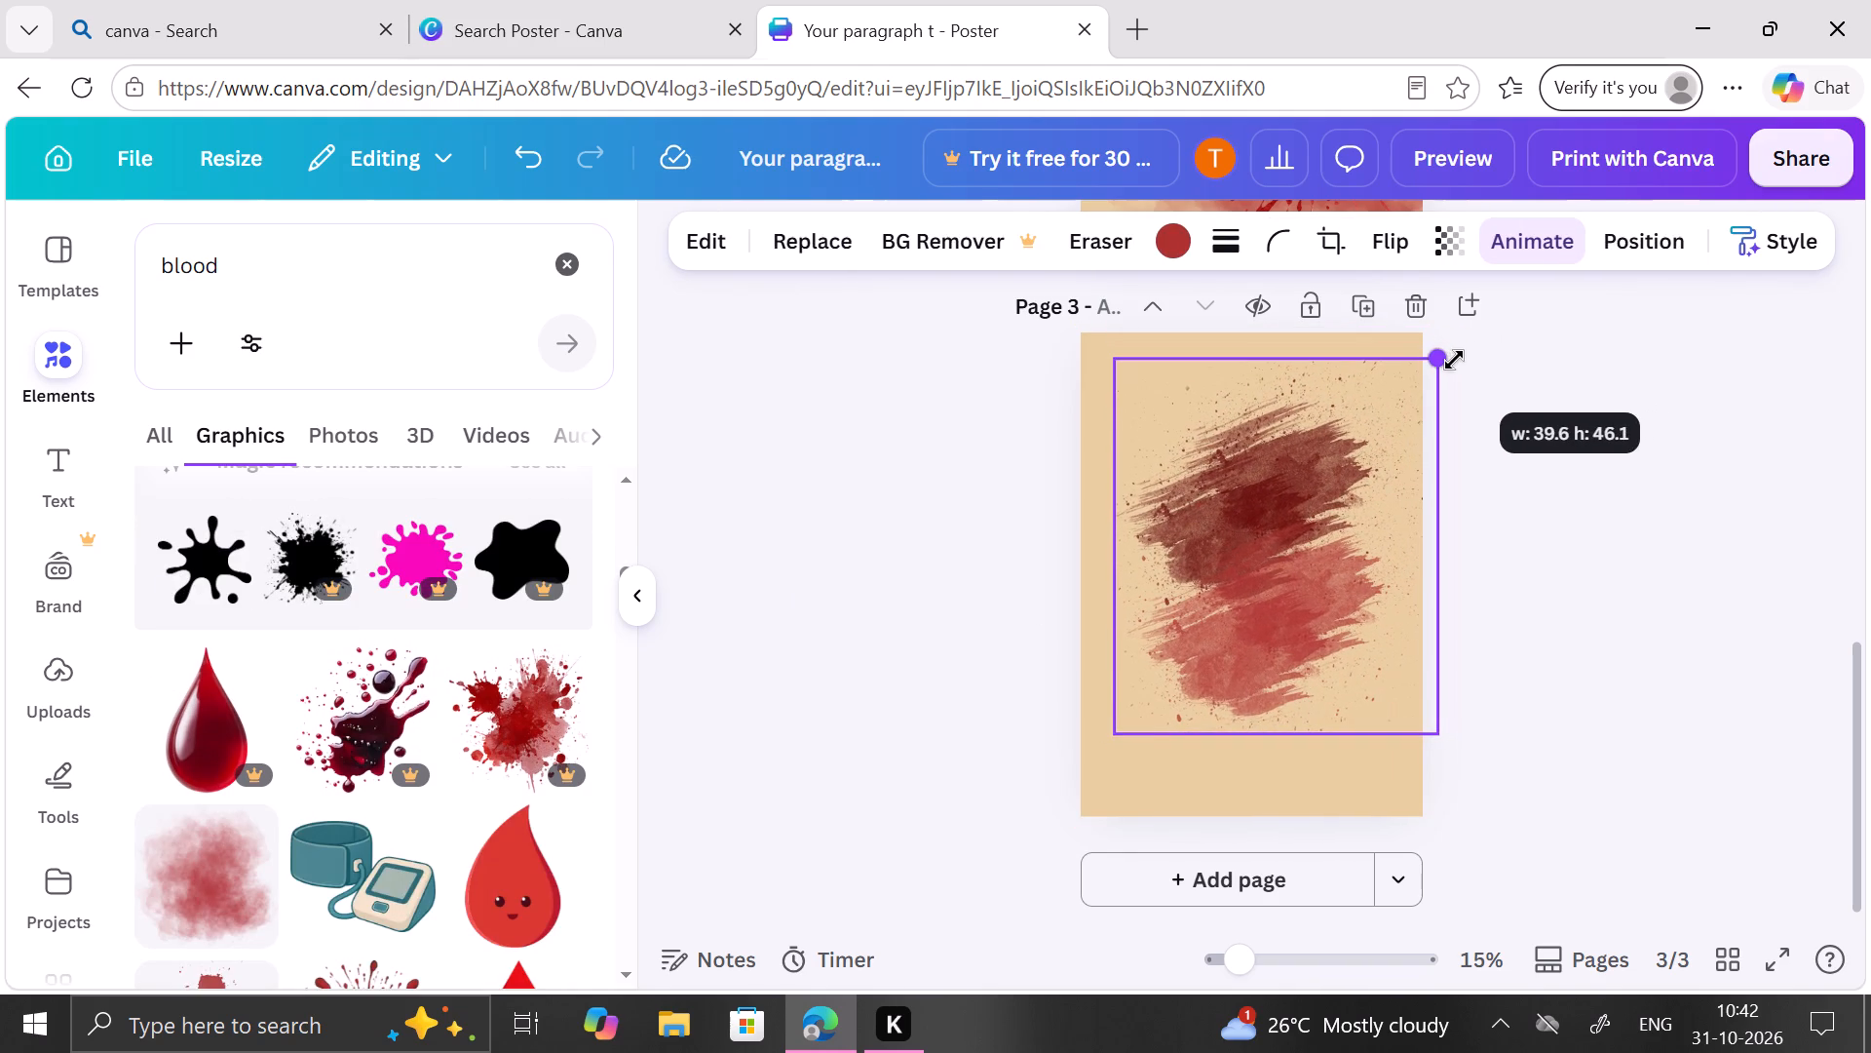
left_click_drag(1454, 360, 1430, 296)
left_click(1111, 730)
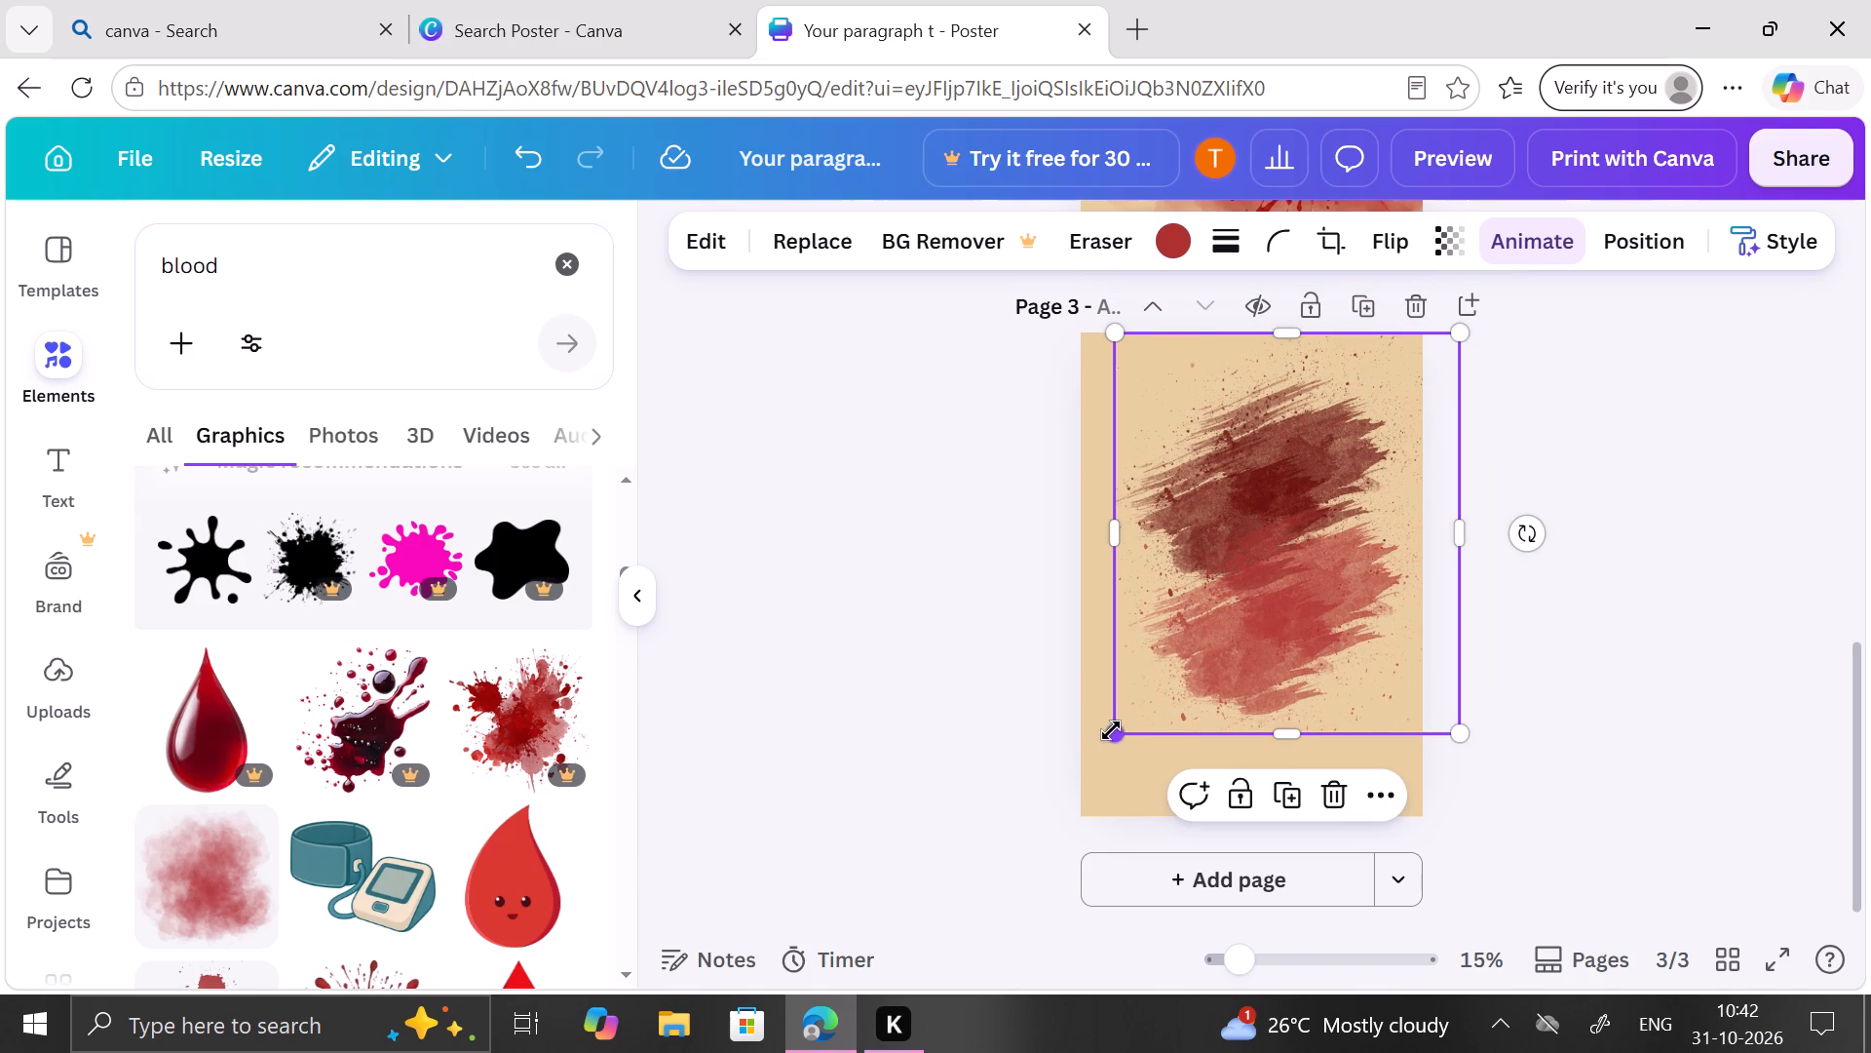
left_click_drag(1114, 735, 1211, 853)
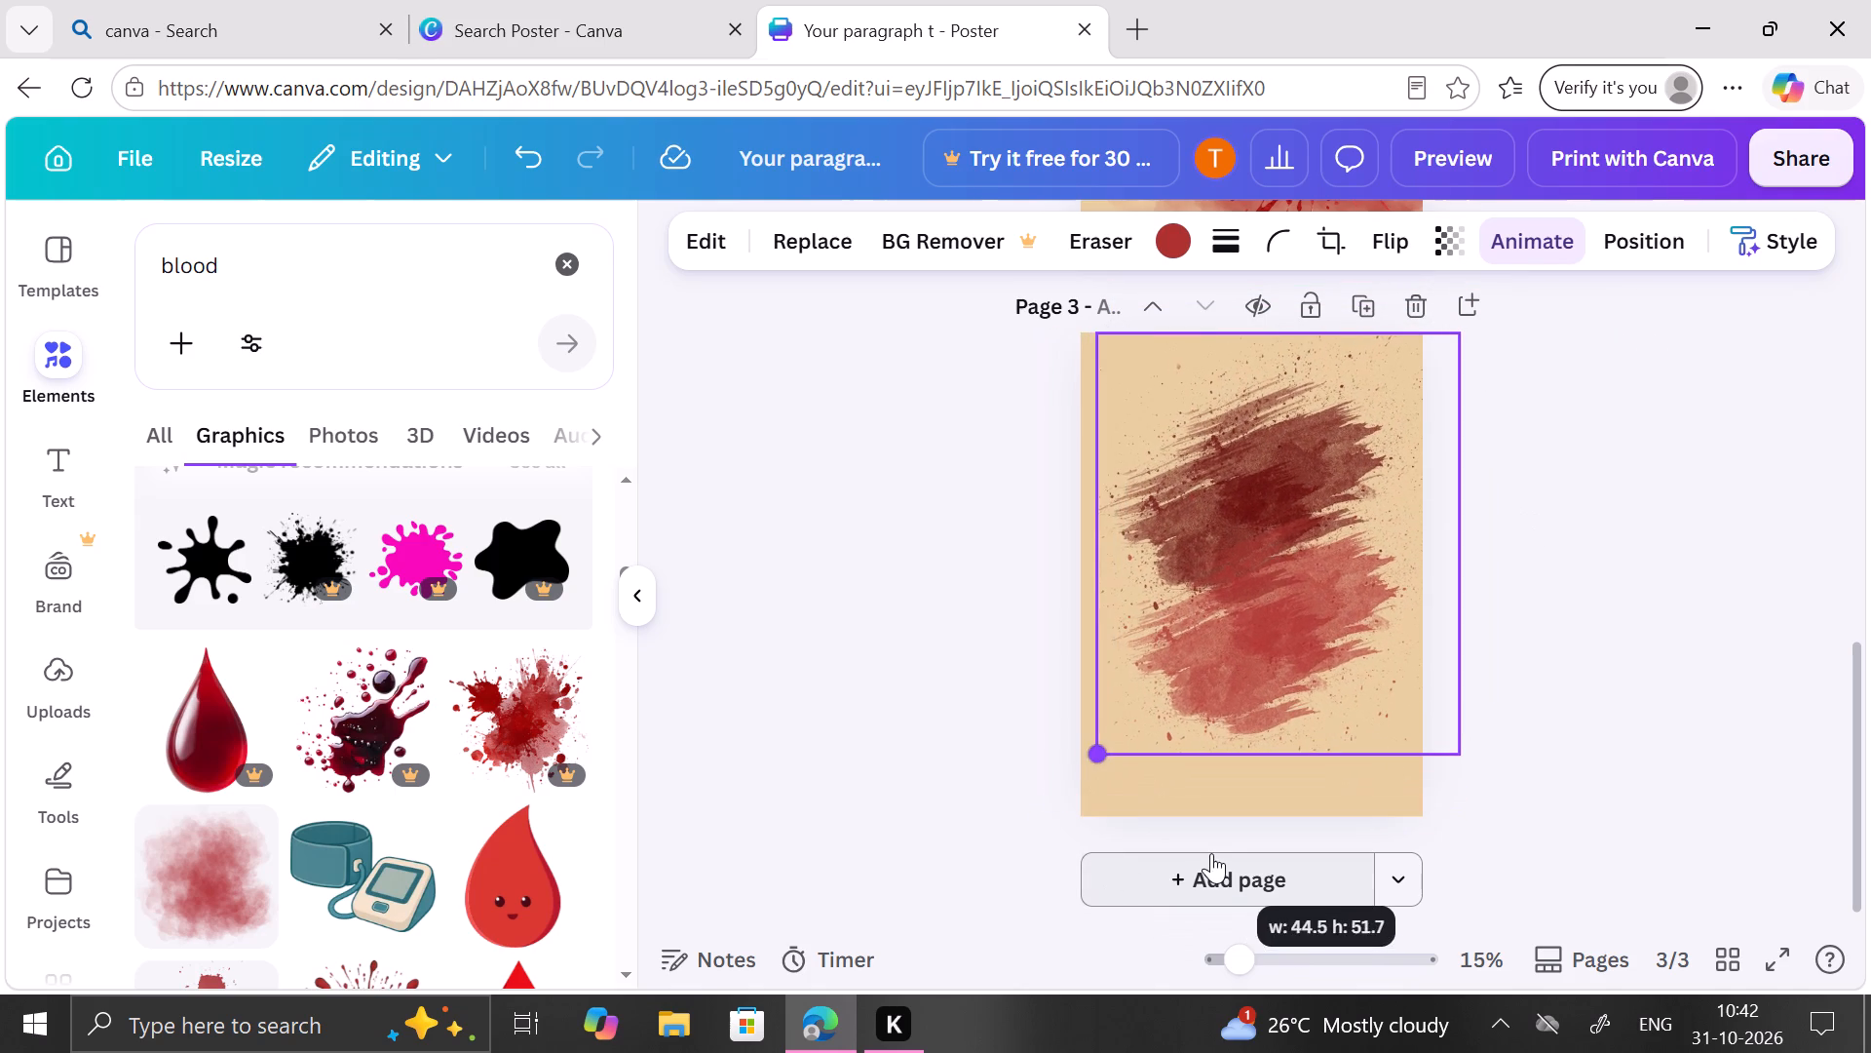
left_click_drag(1211, 853, 1206, 879)
left_click_drag(1173, 719, 1174, 732)
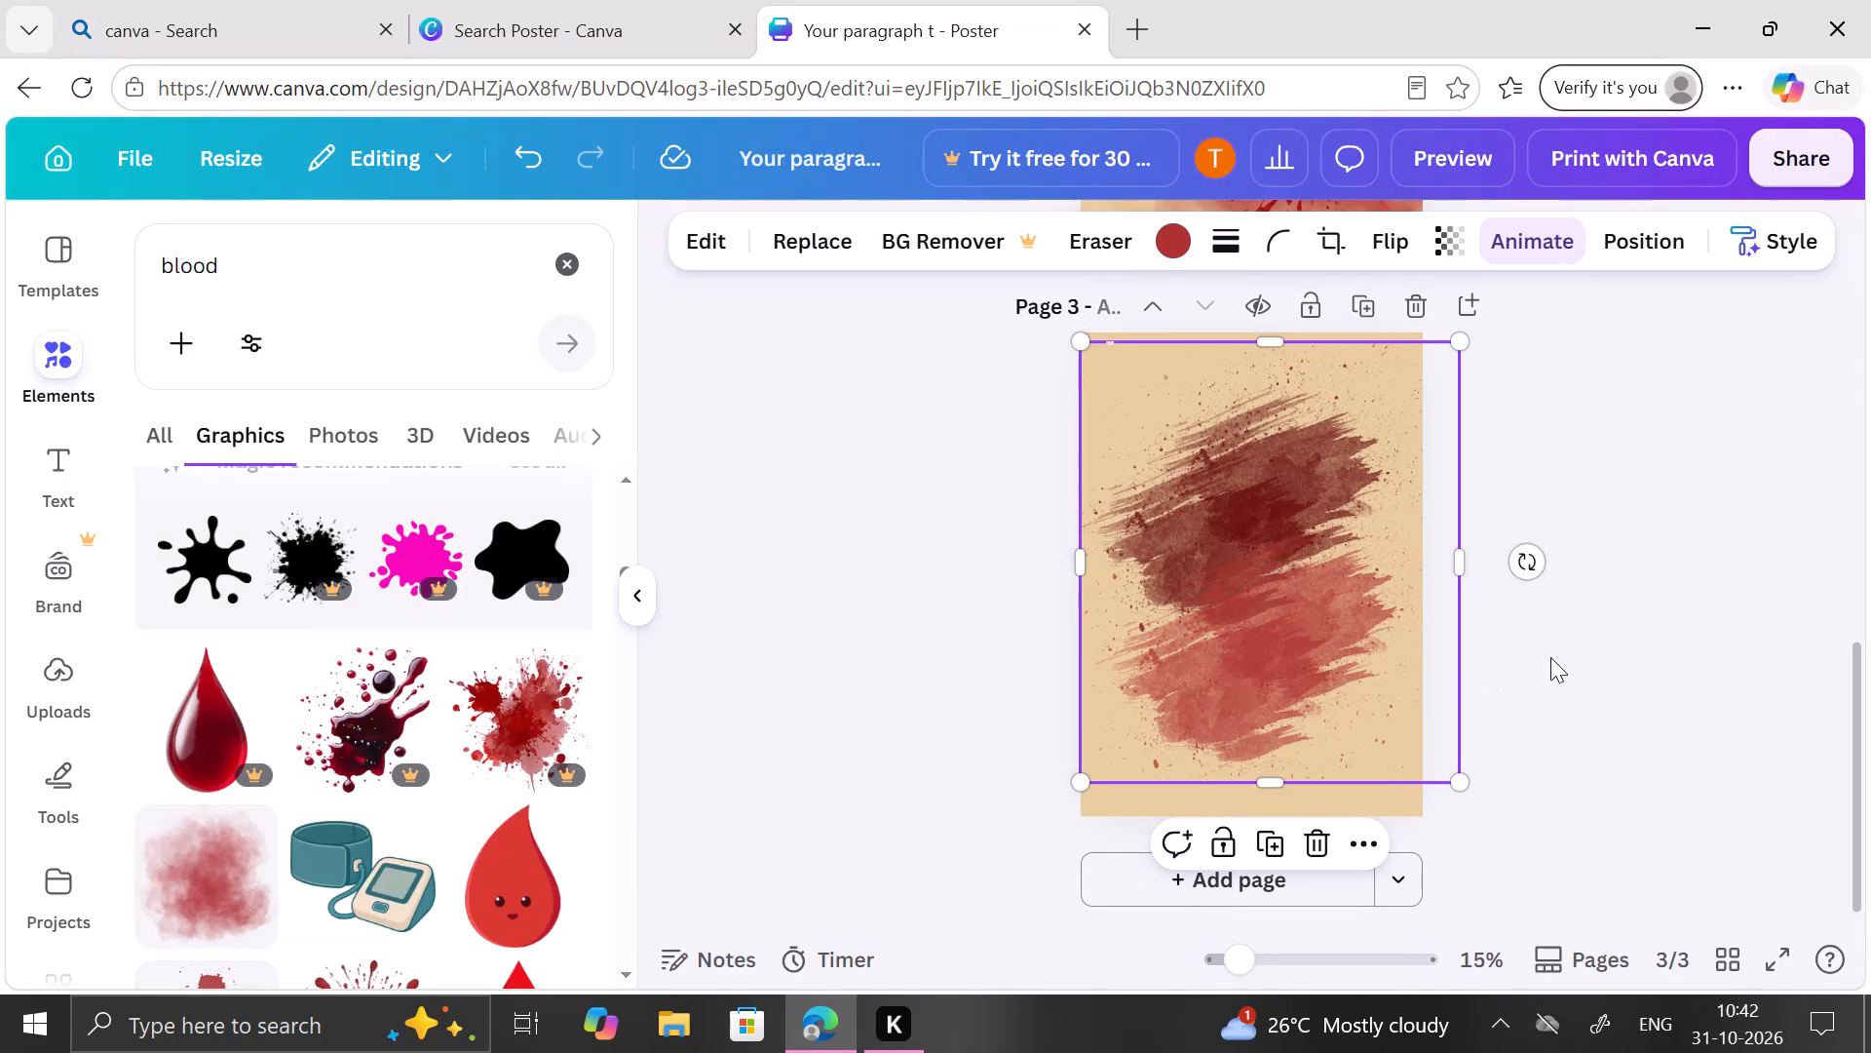
left_click(1560, 657)
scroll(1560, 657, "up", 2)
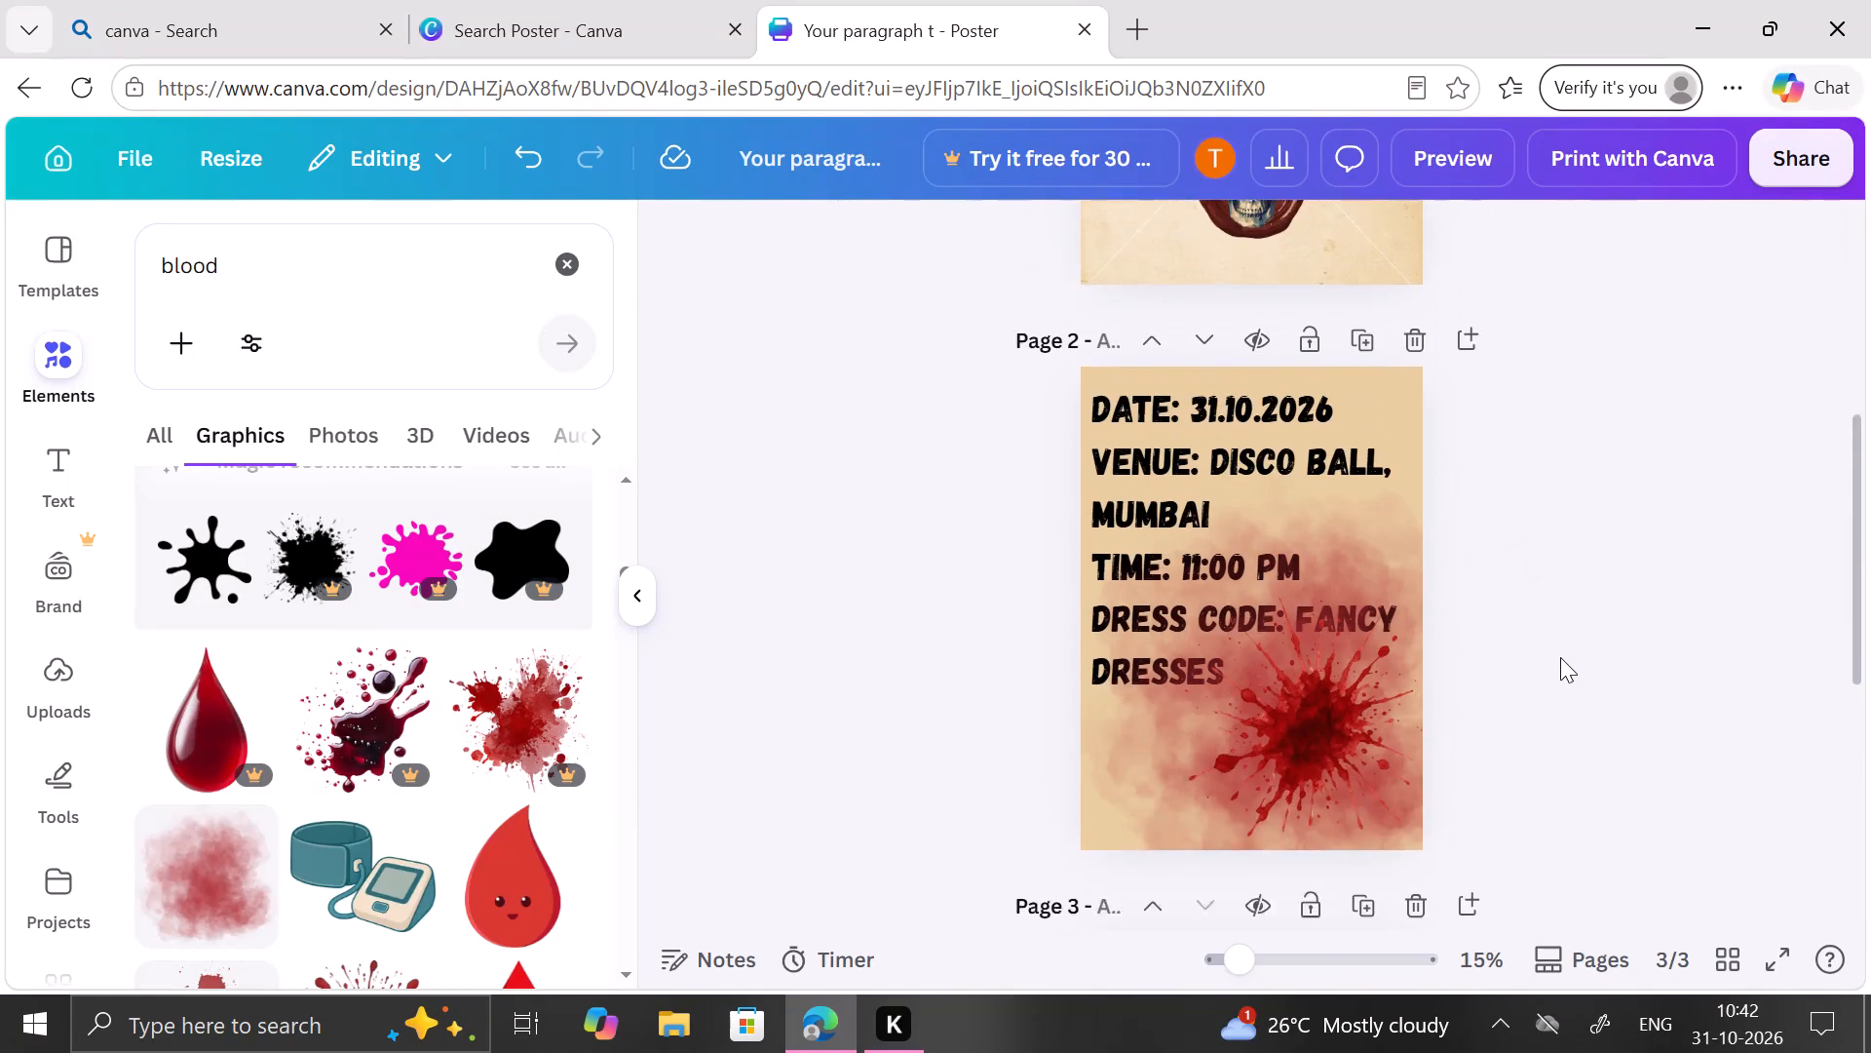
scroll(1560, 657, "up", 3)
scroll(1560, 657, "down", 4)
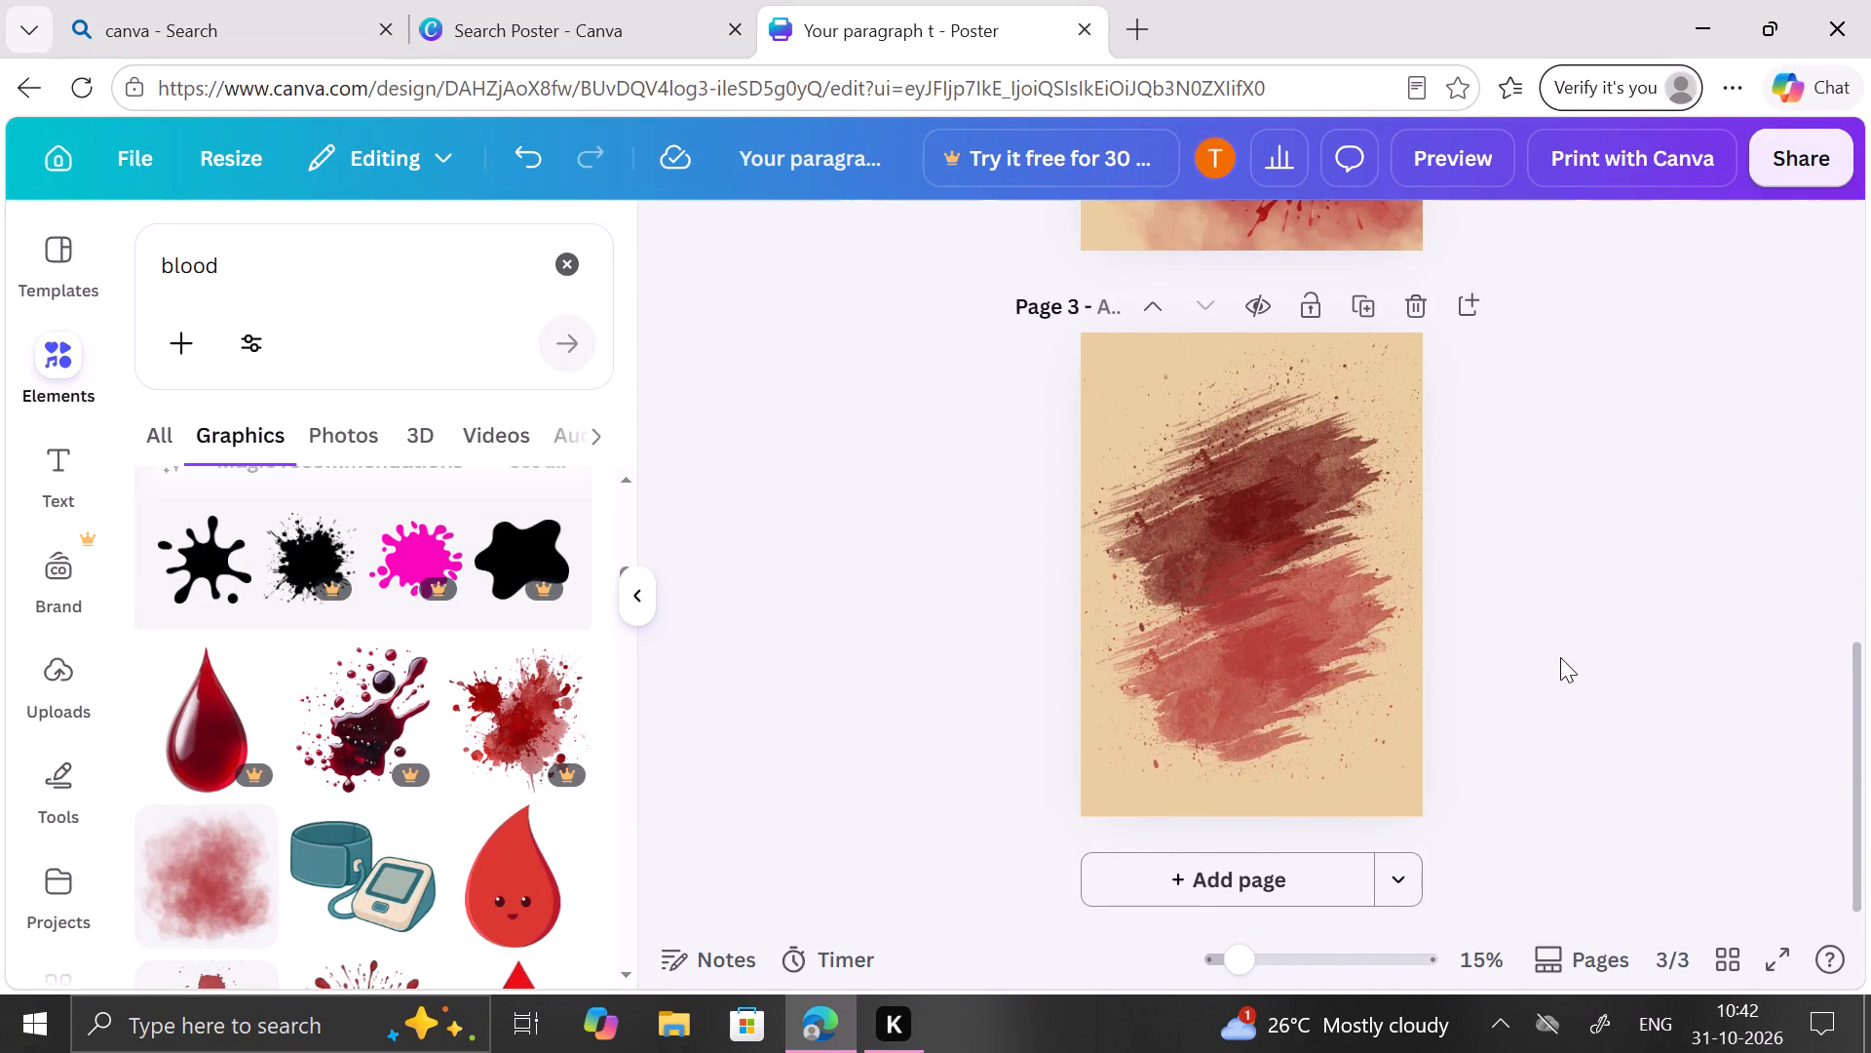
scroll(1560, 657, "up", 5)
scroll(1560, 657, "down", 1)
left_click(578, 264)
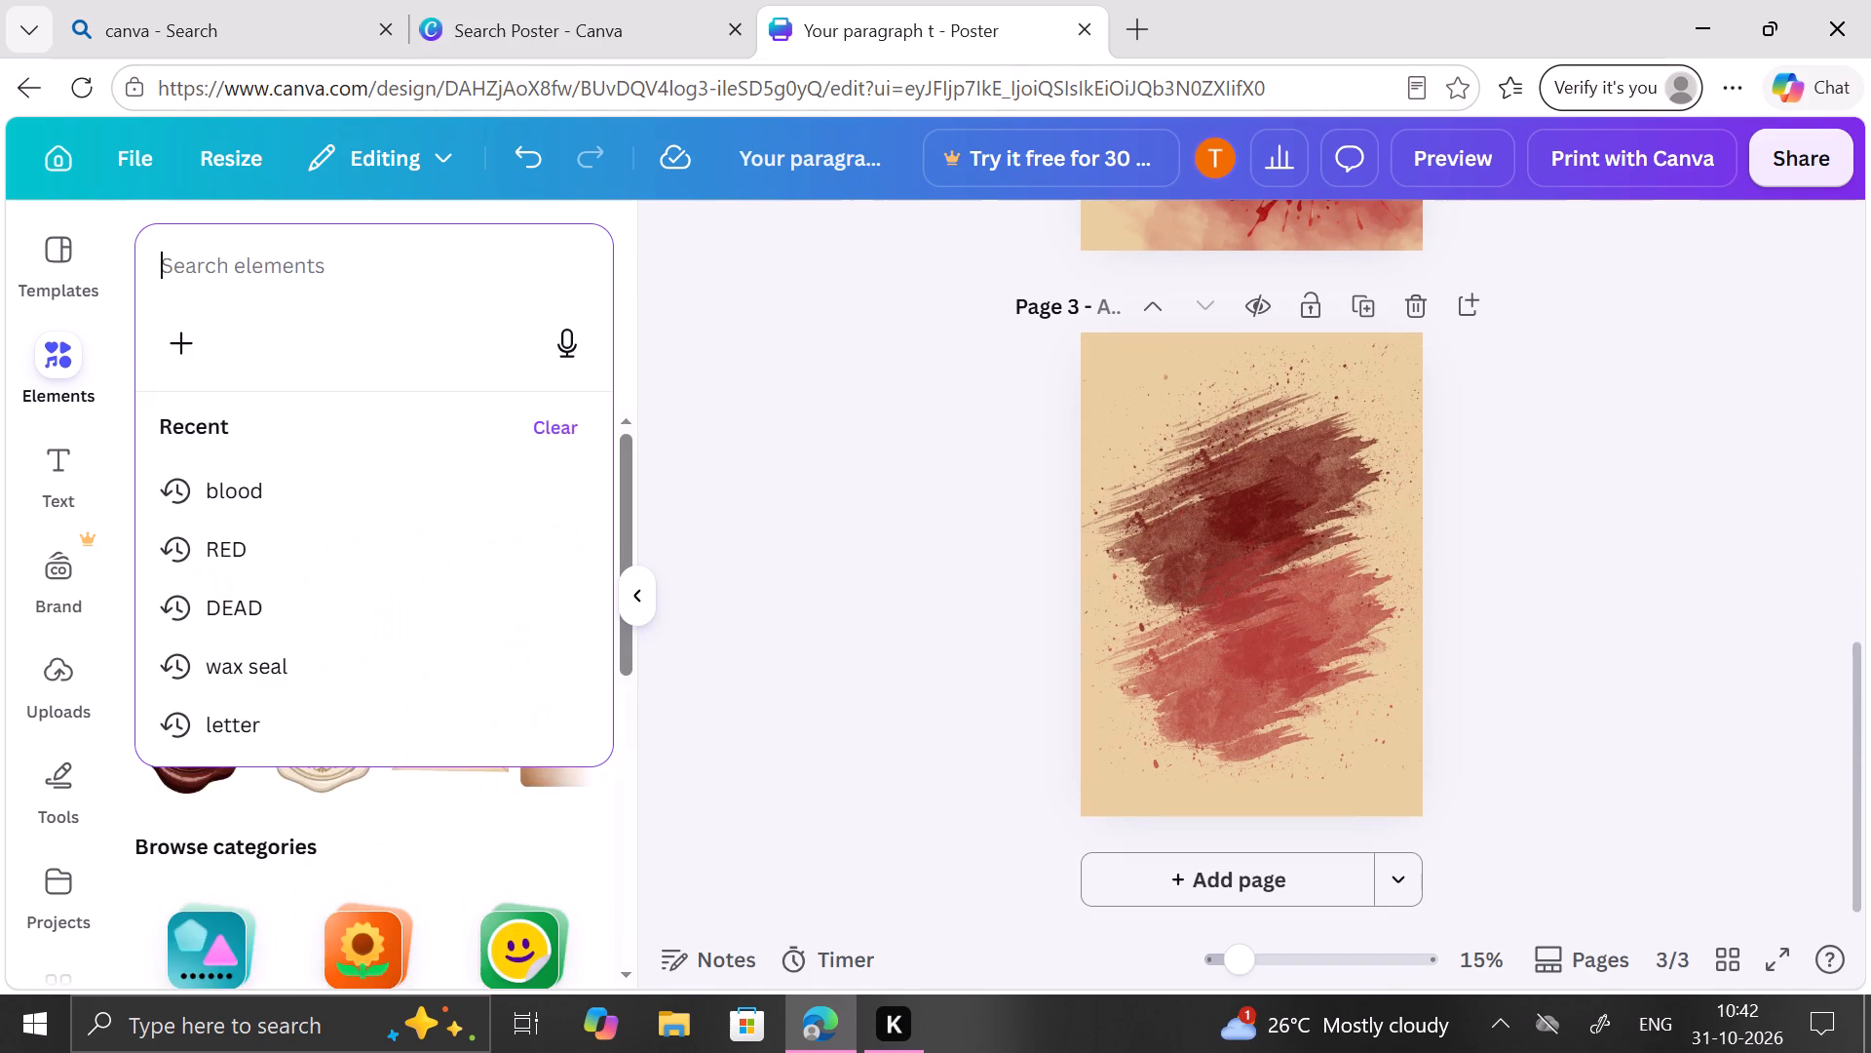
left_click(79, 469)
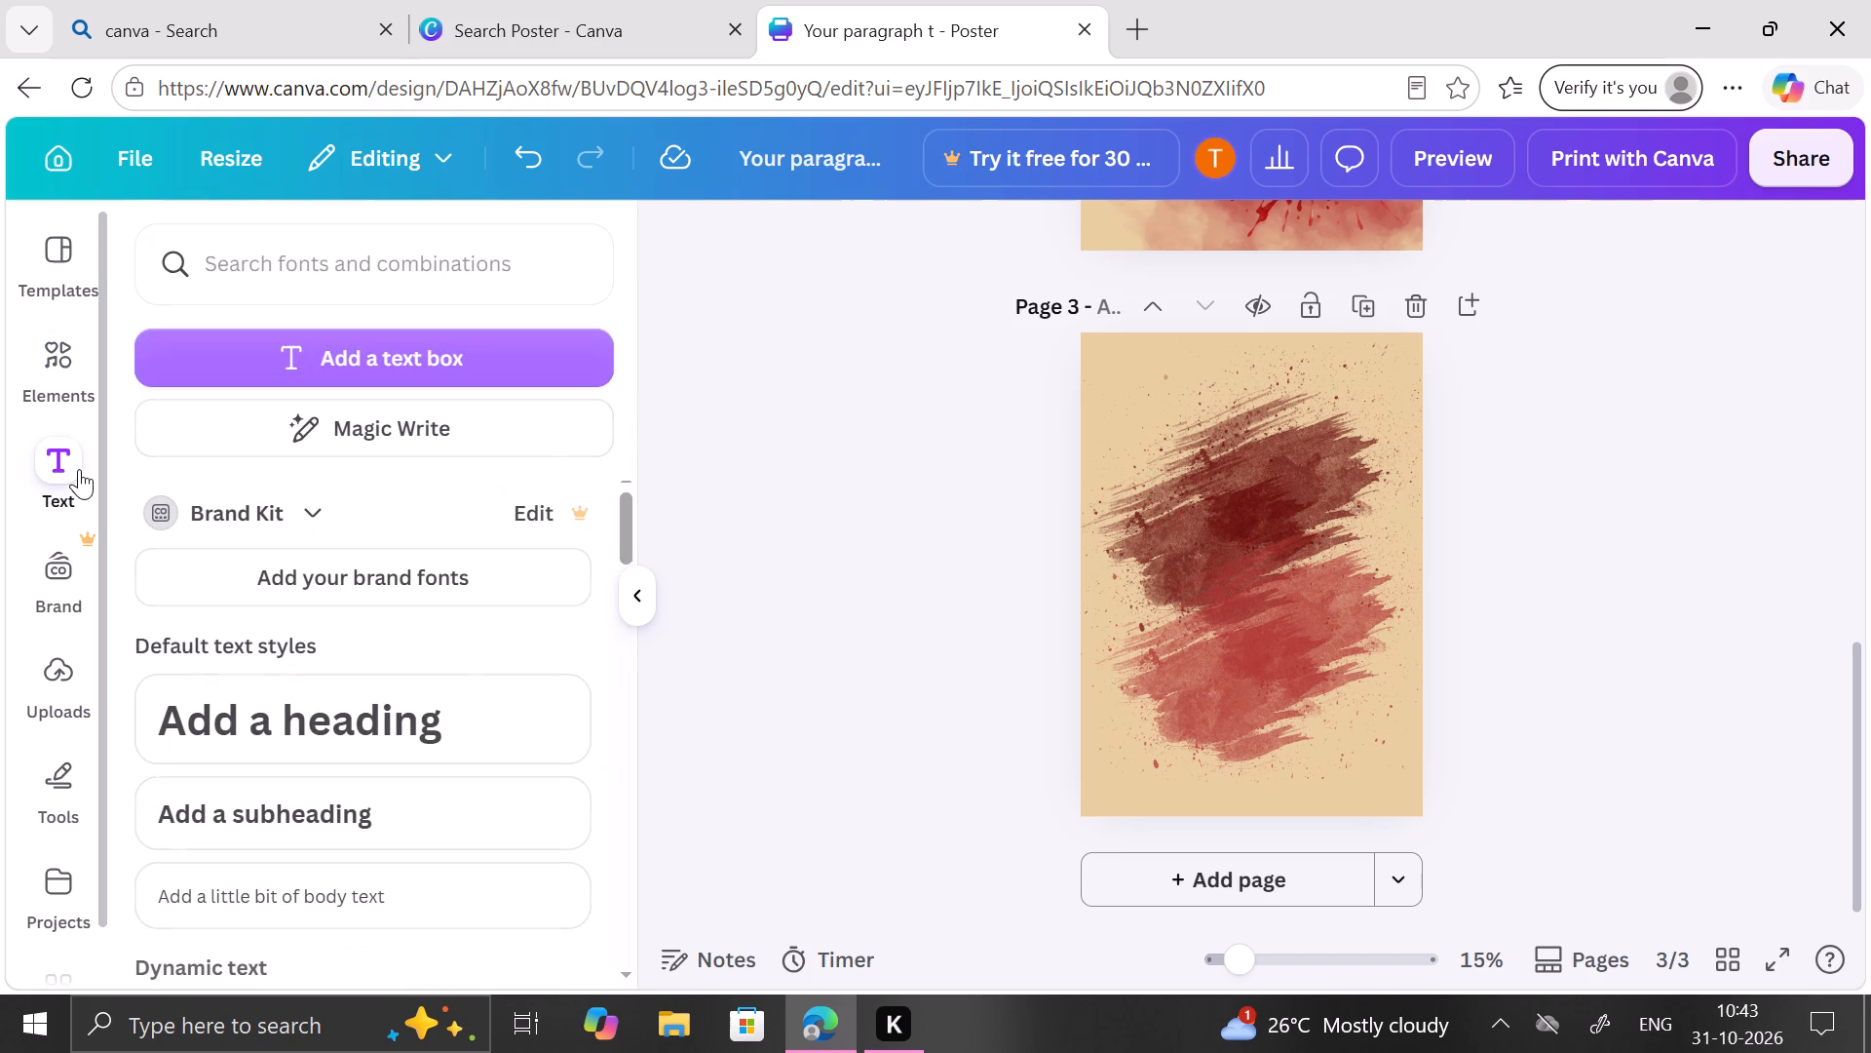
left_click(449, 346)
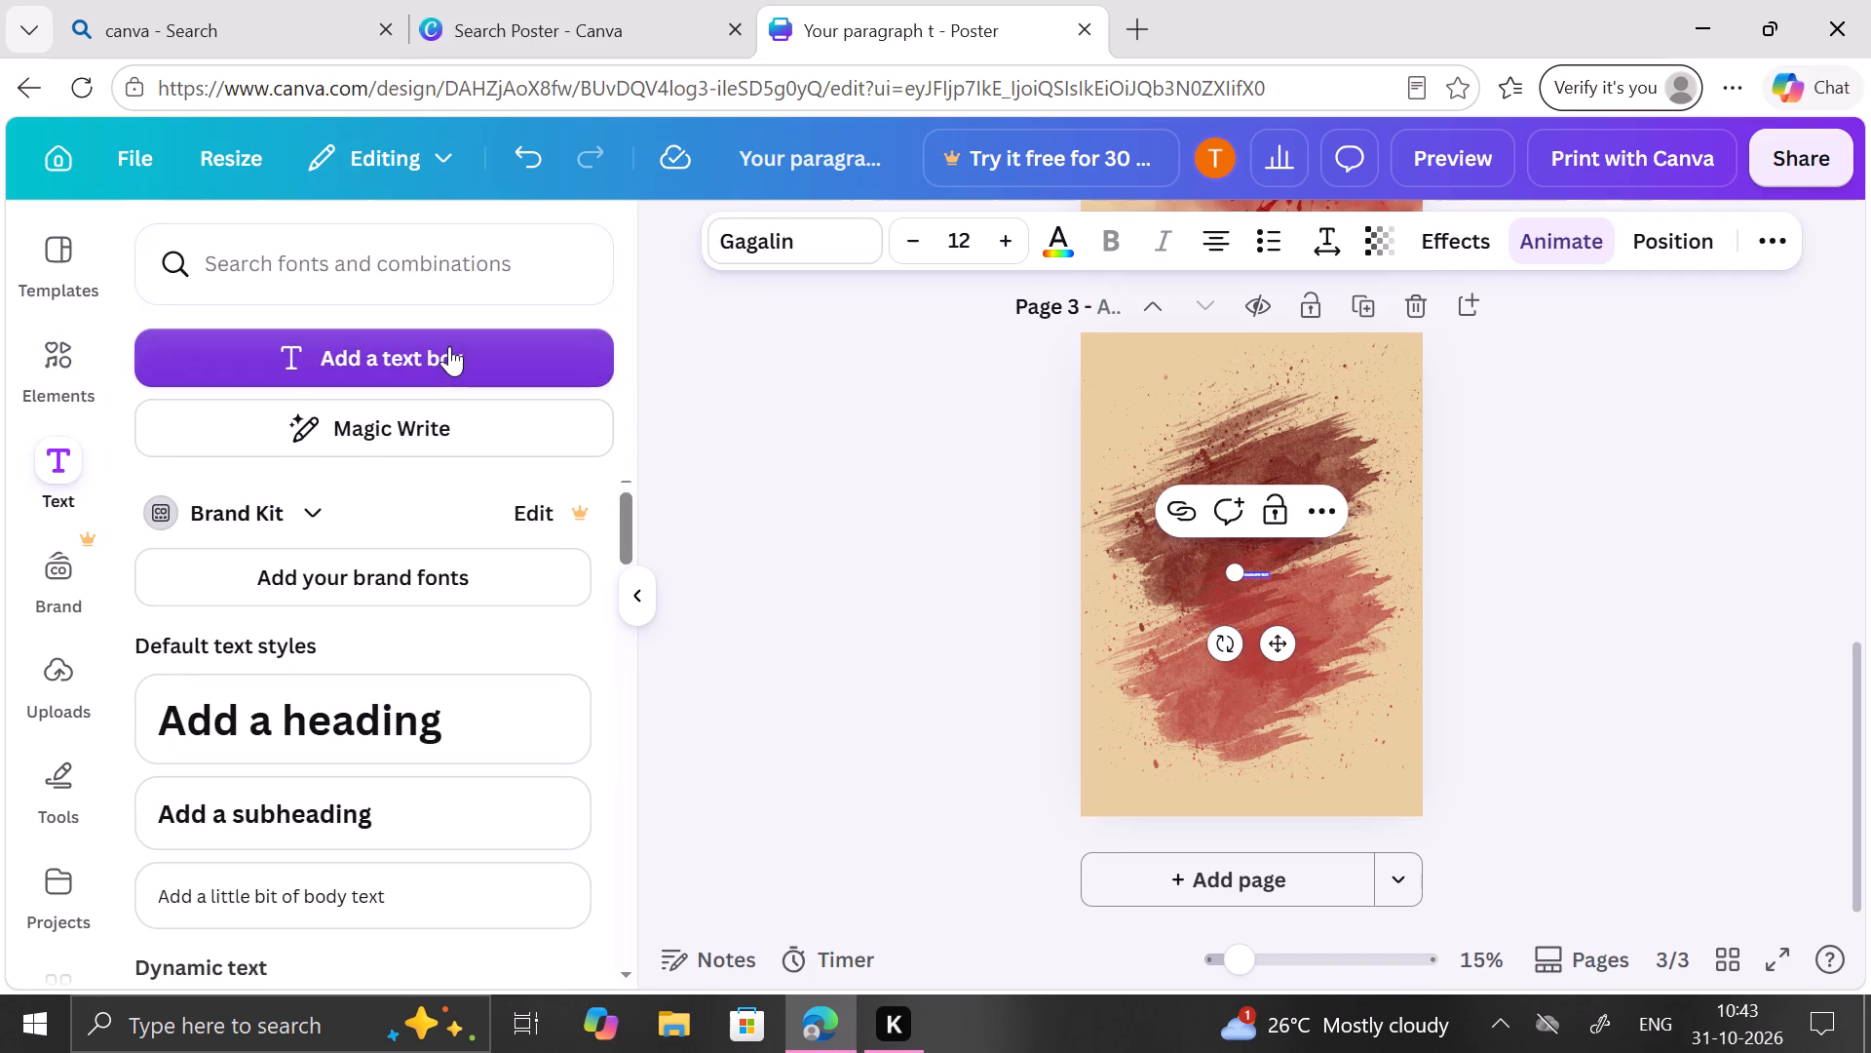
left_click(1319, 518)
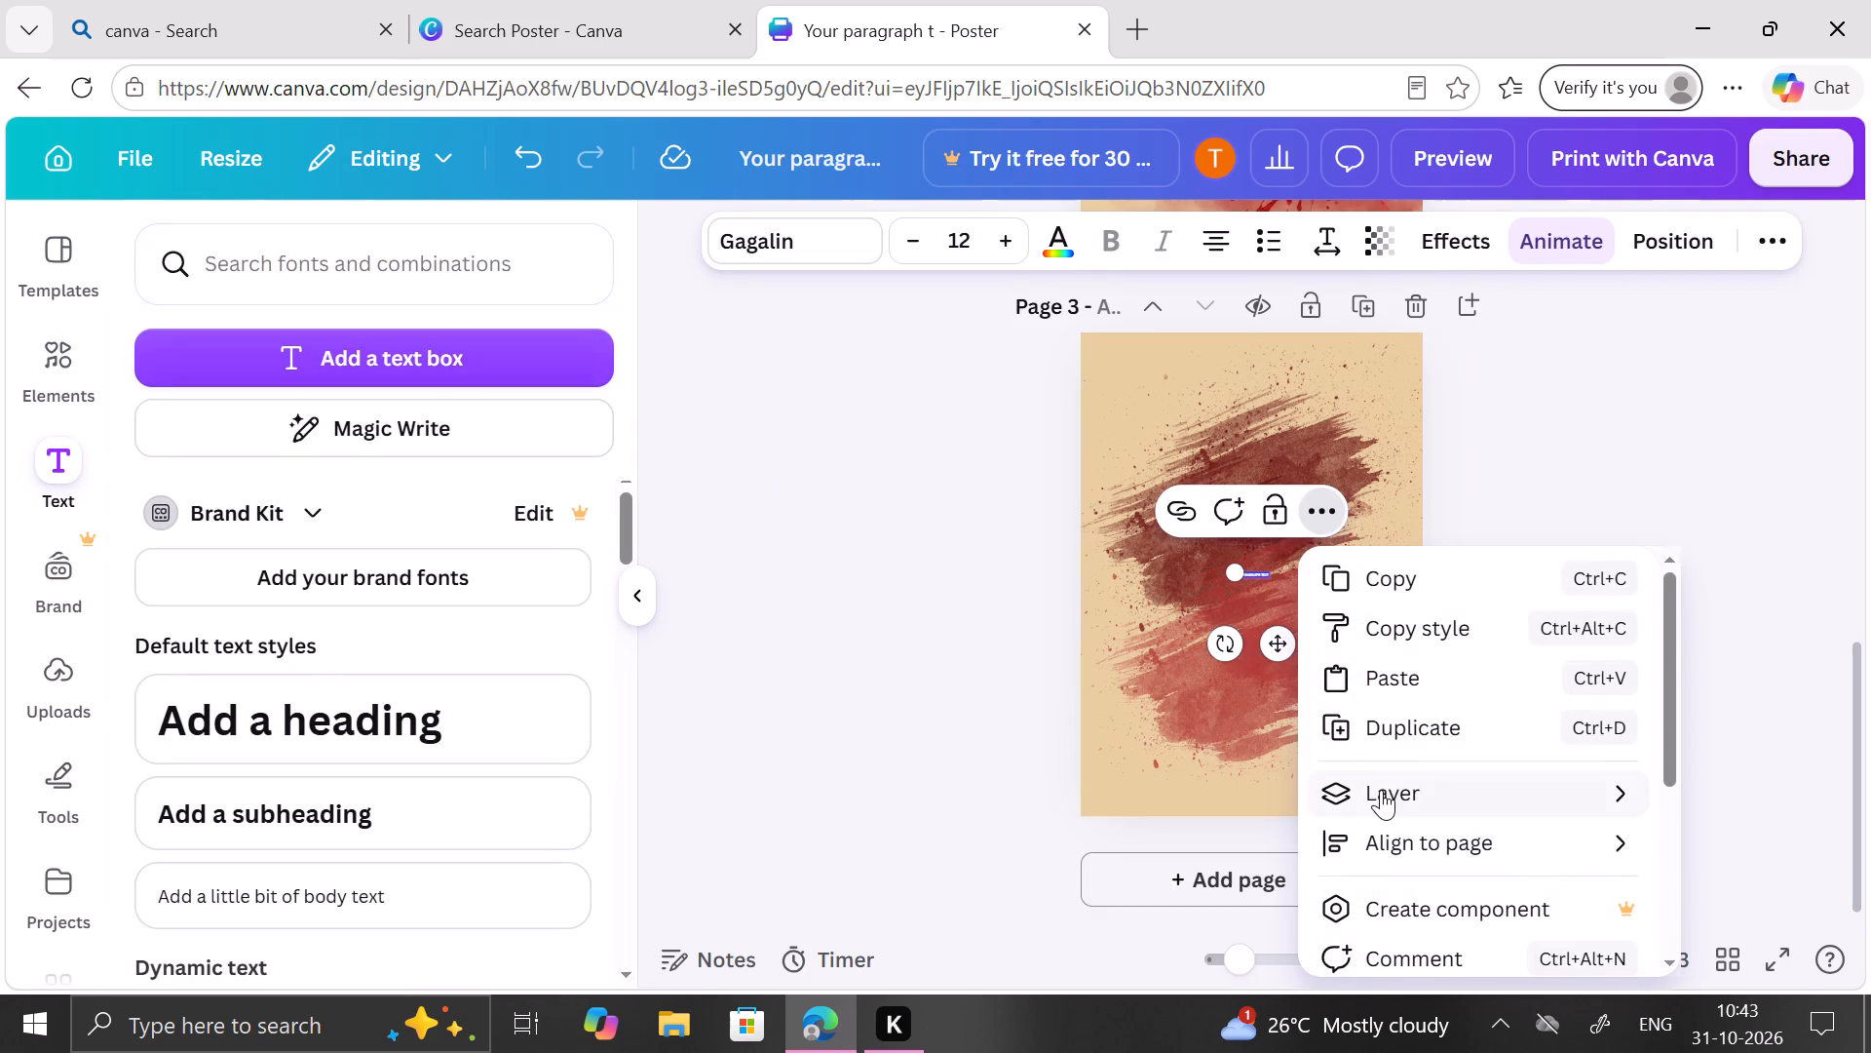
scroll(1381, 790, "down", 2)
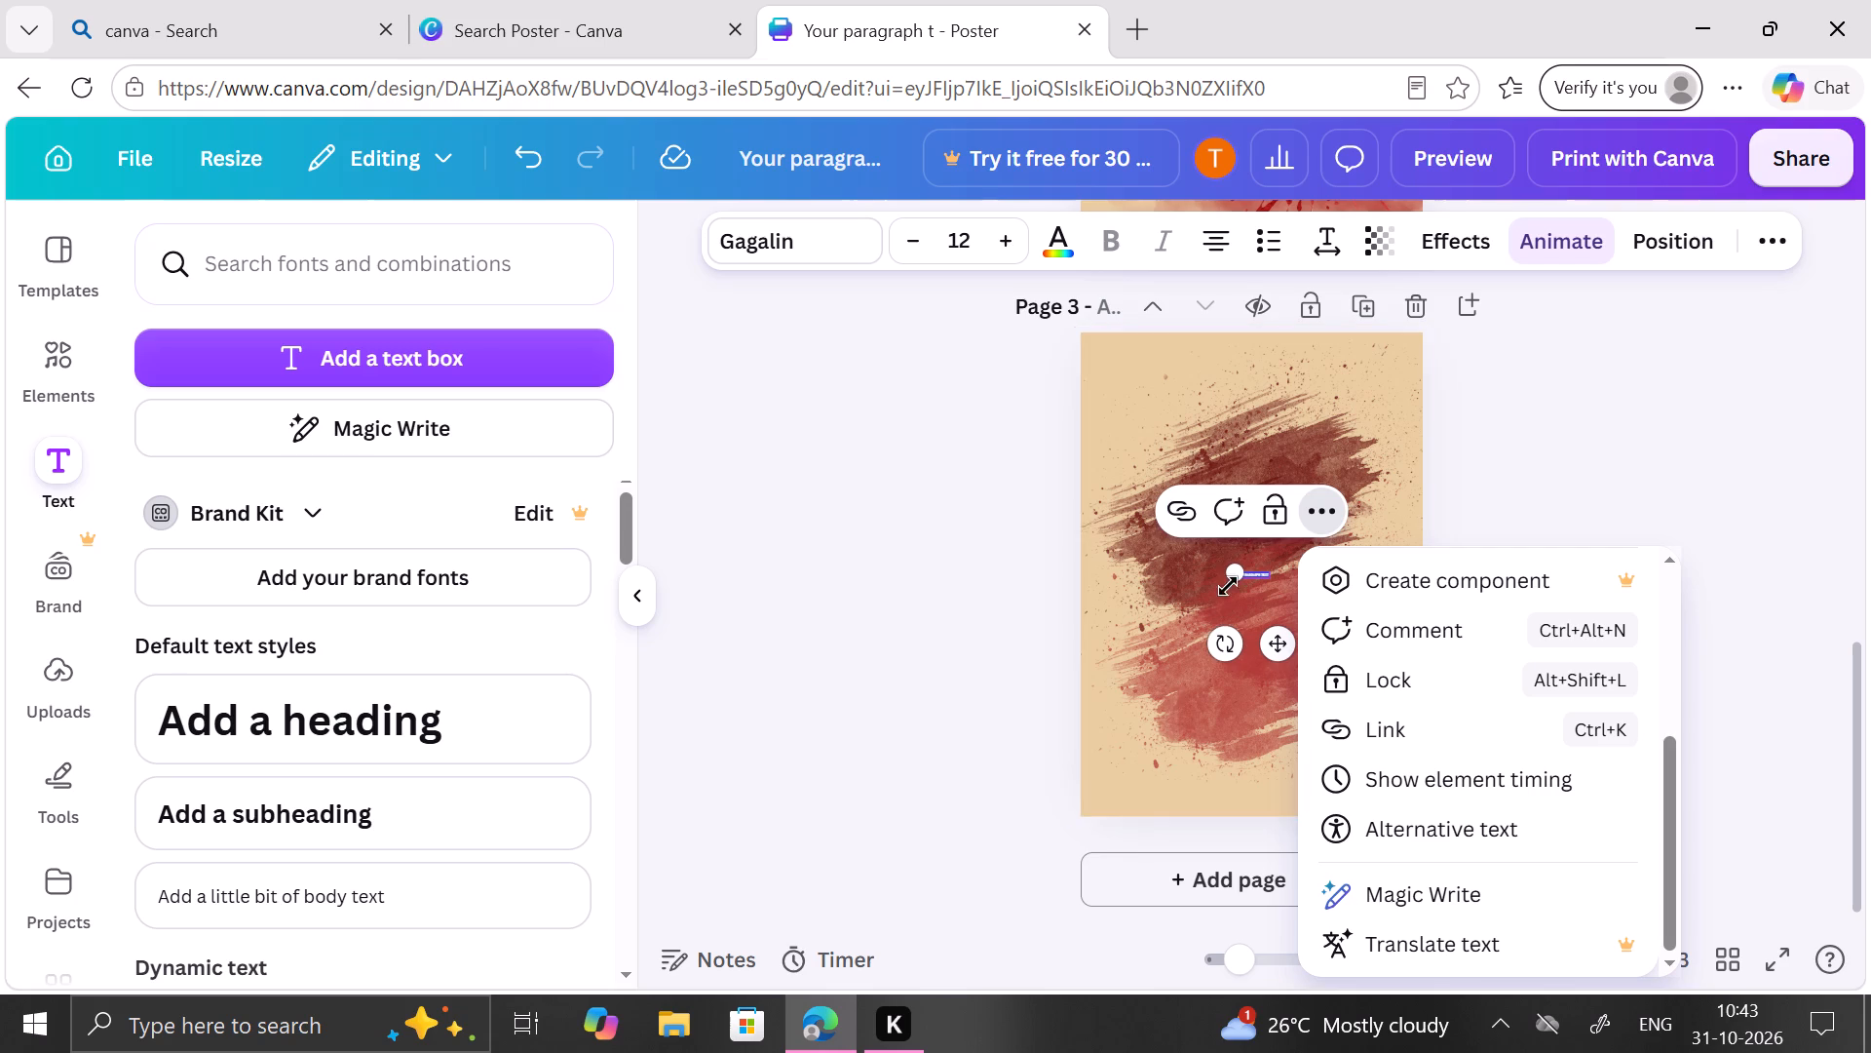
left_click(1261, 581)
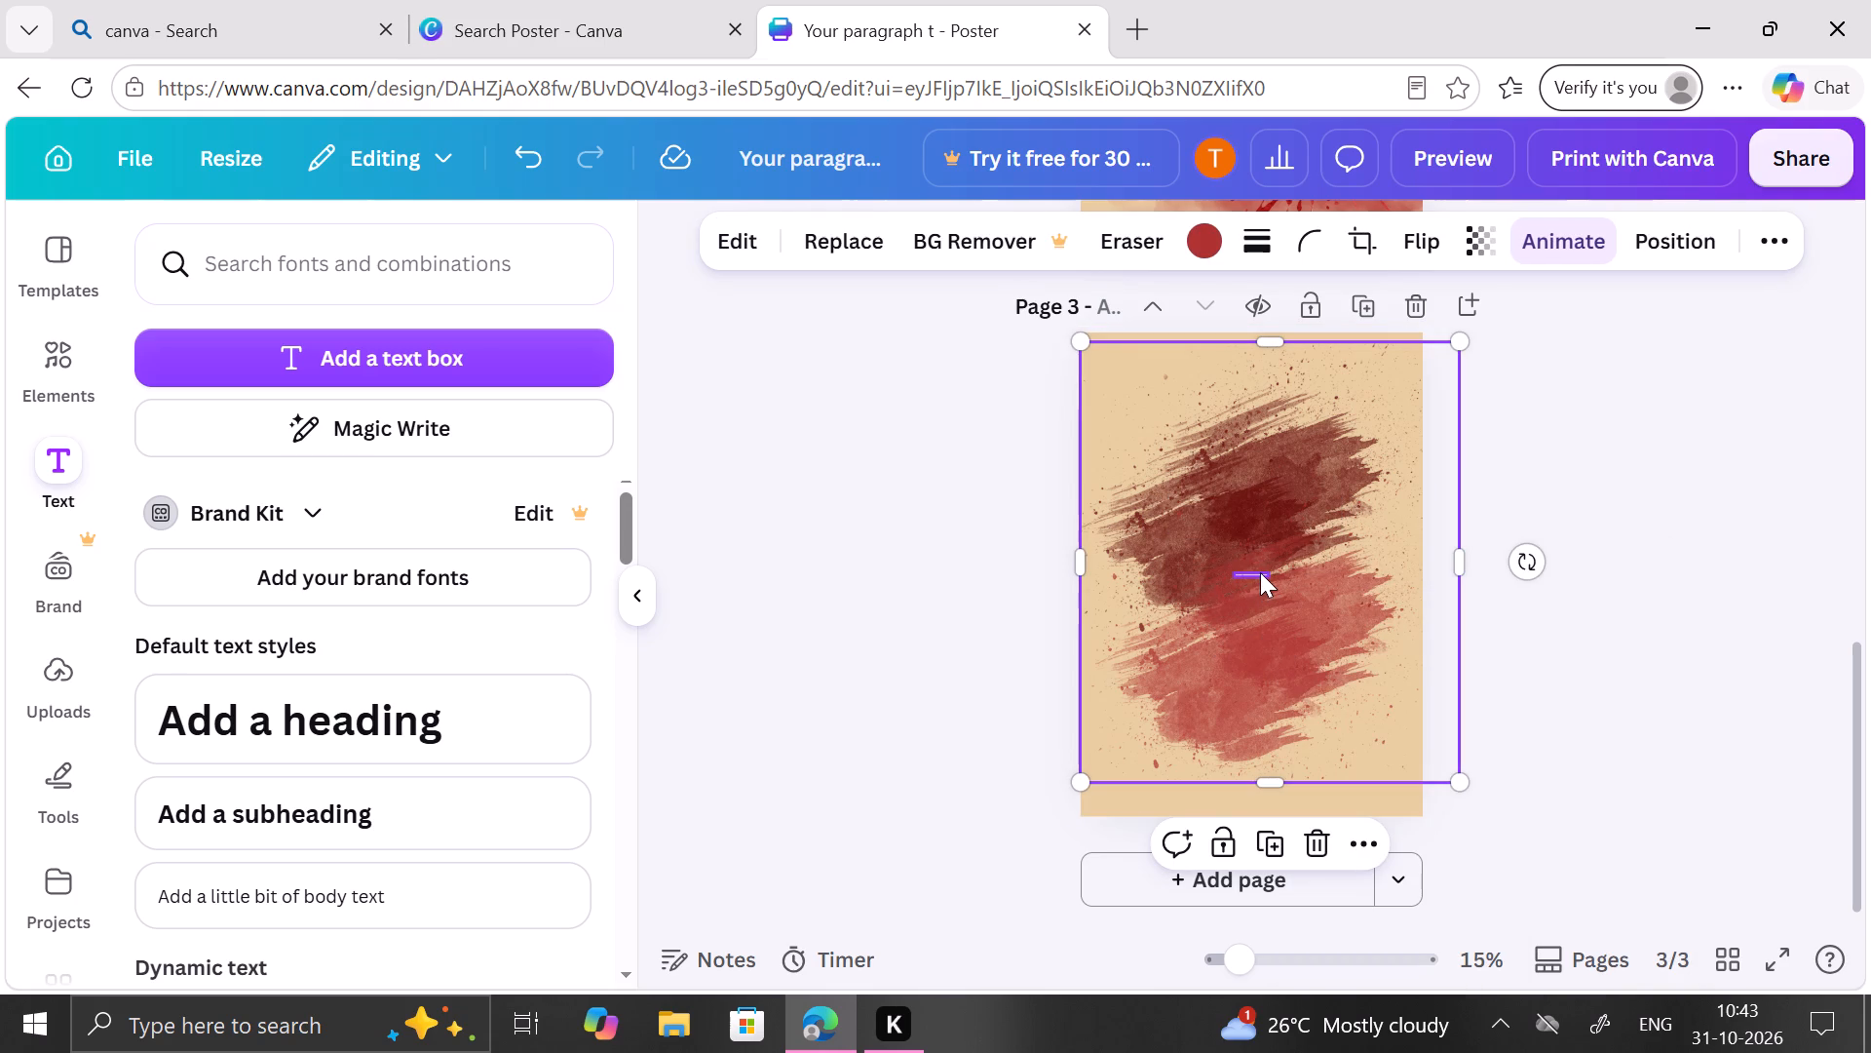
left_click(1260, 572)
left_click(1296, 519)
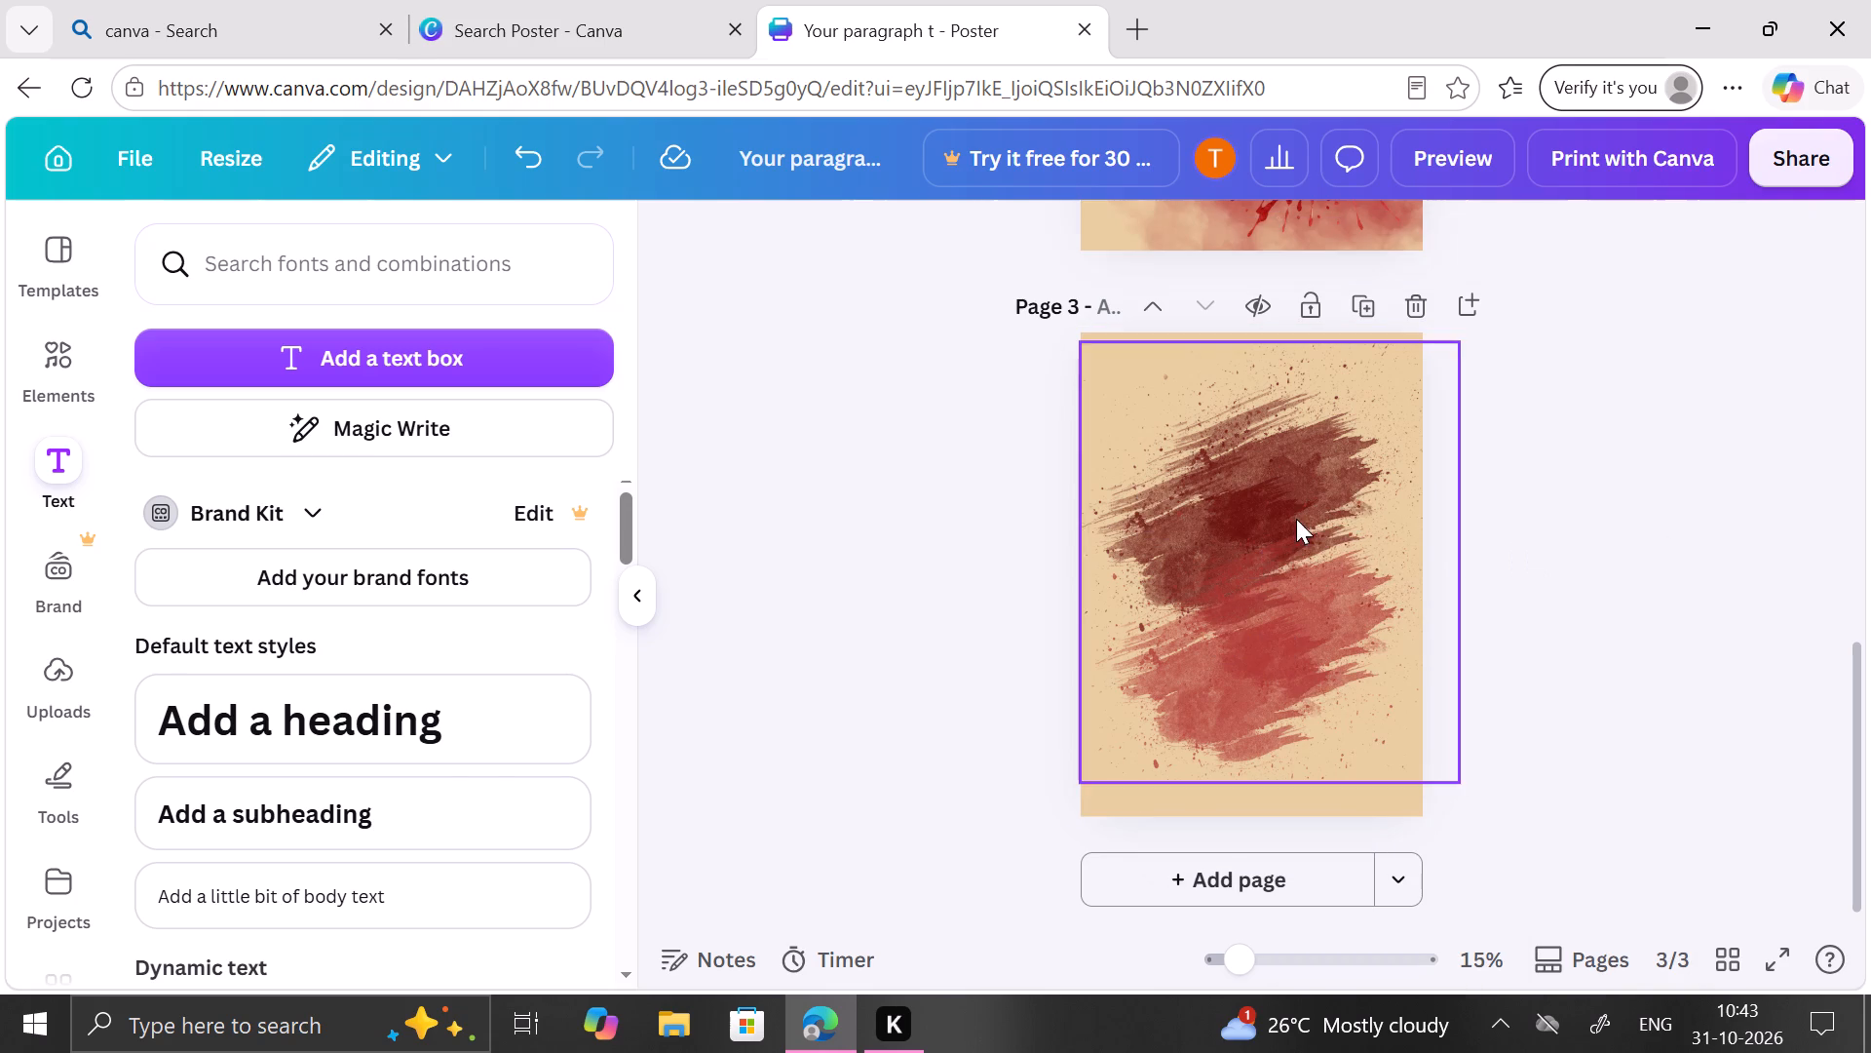
Add a default heading text box over the blood strokes on the third page and clear its placeholder text.
left_click(475, 746)
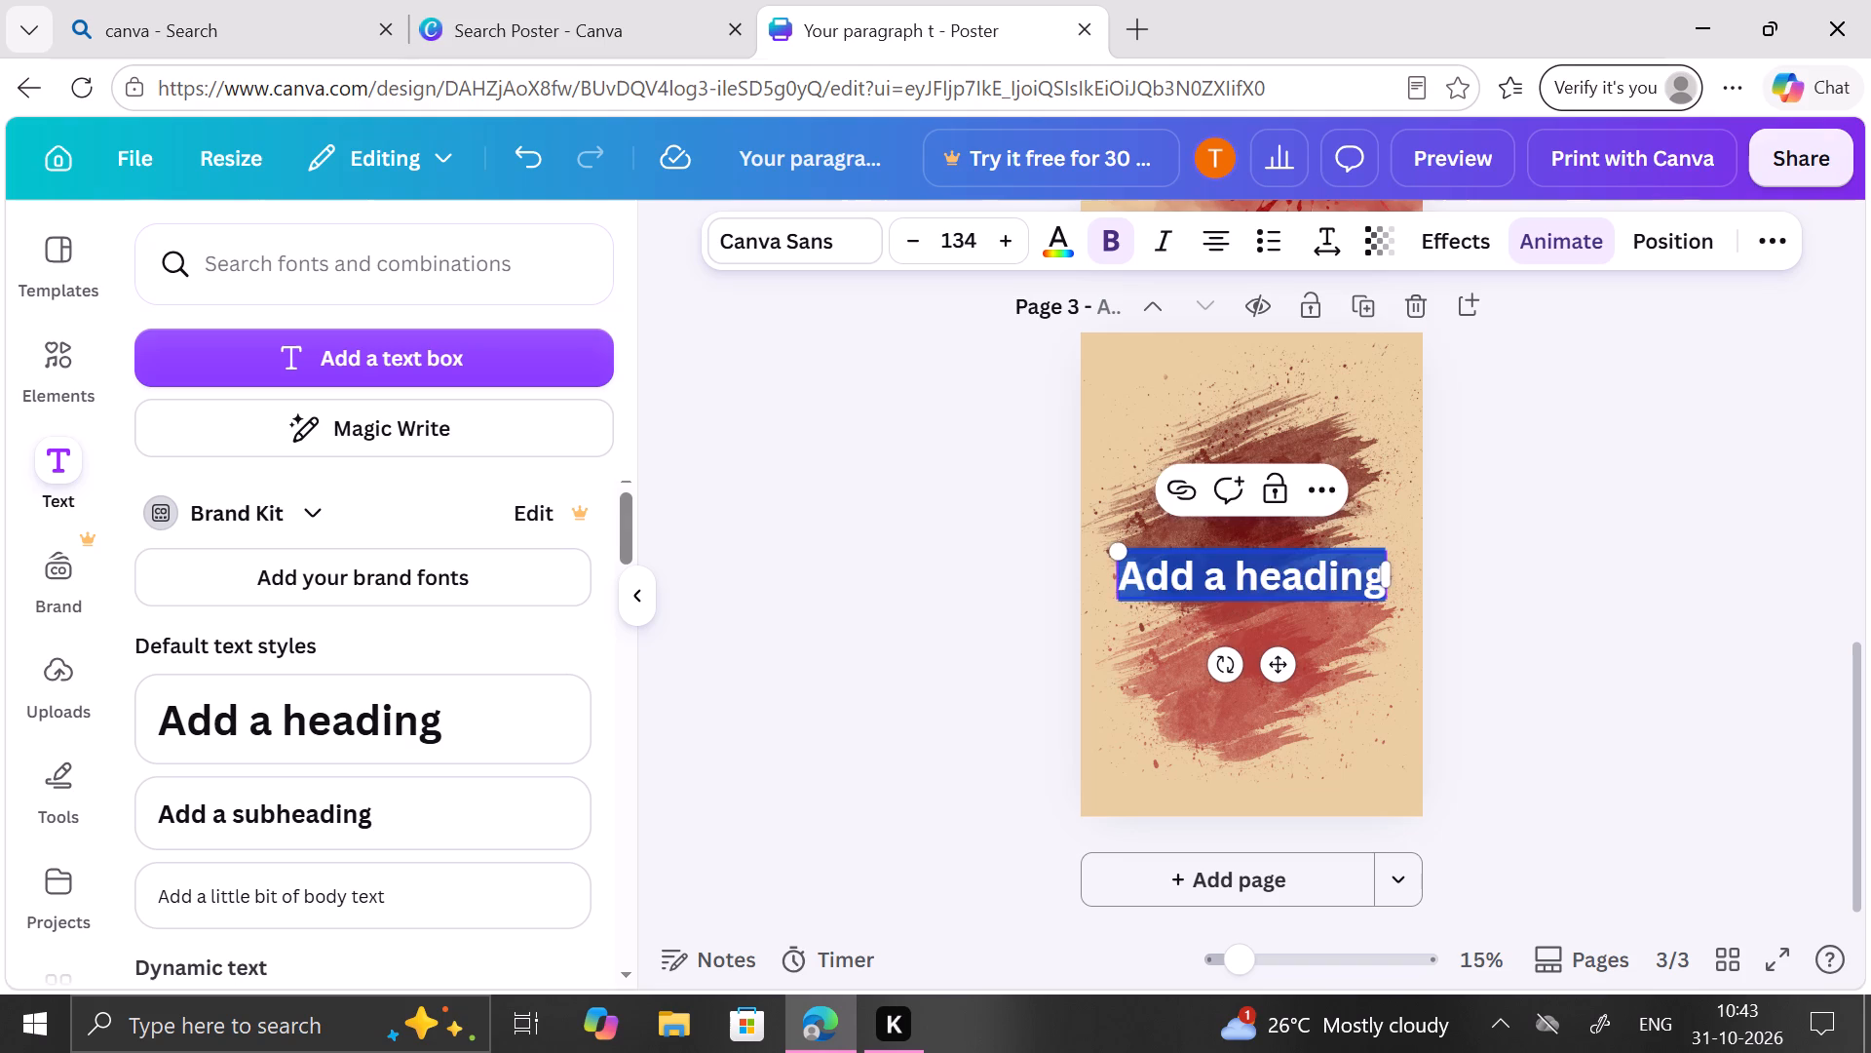
key("BackSpace")
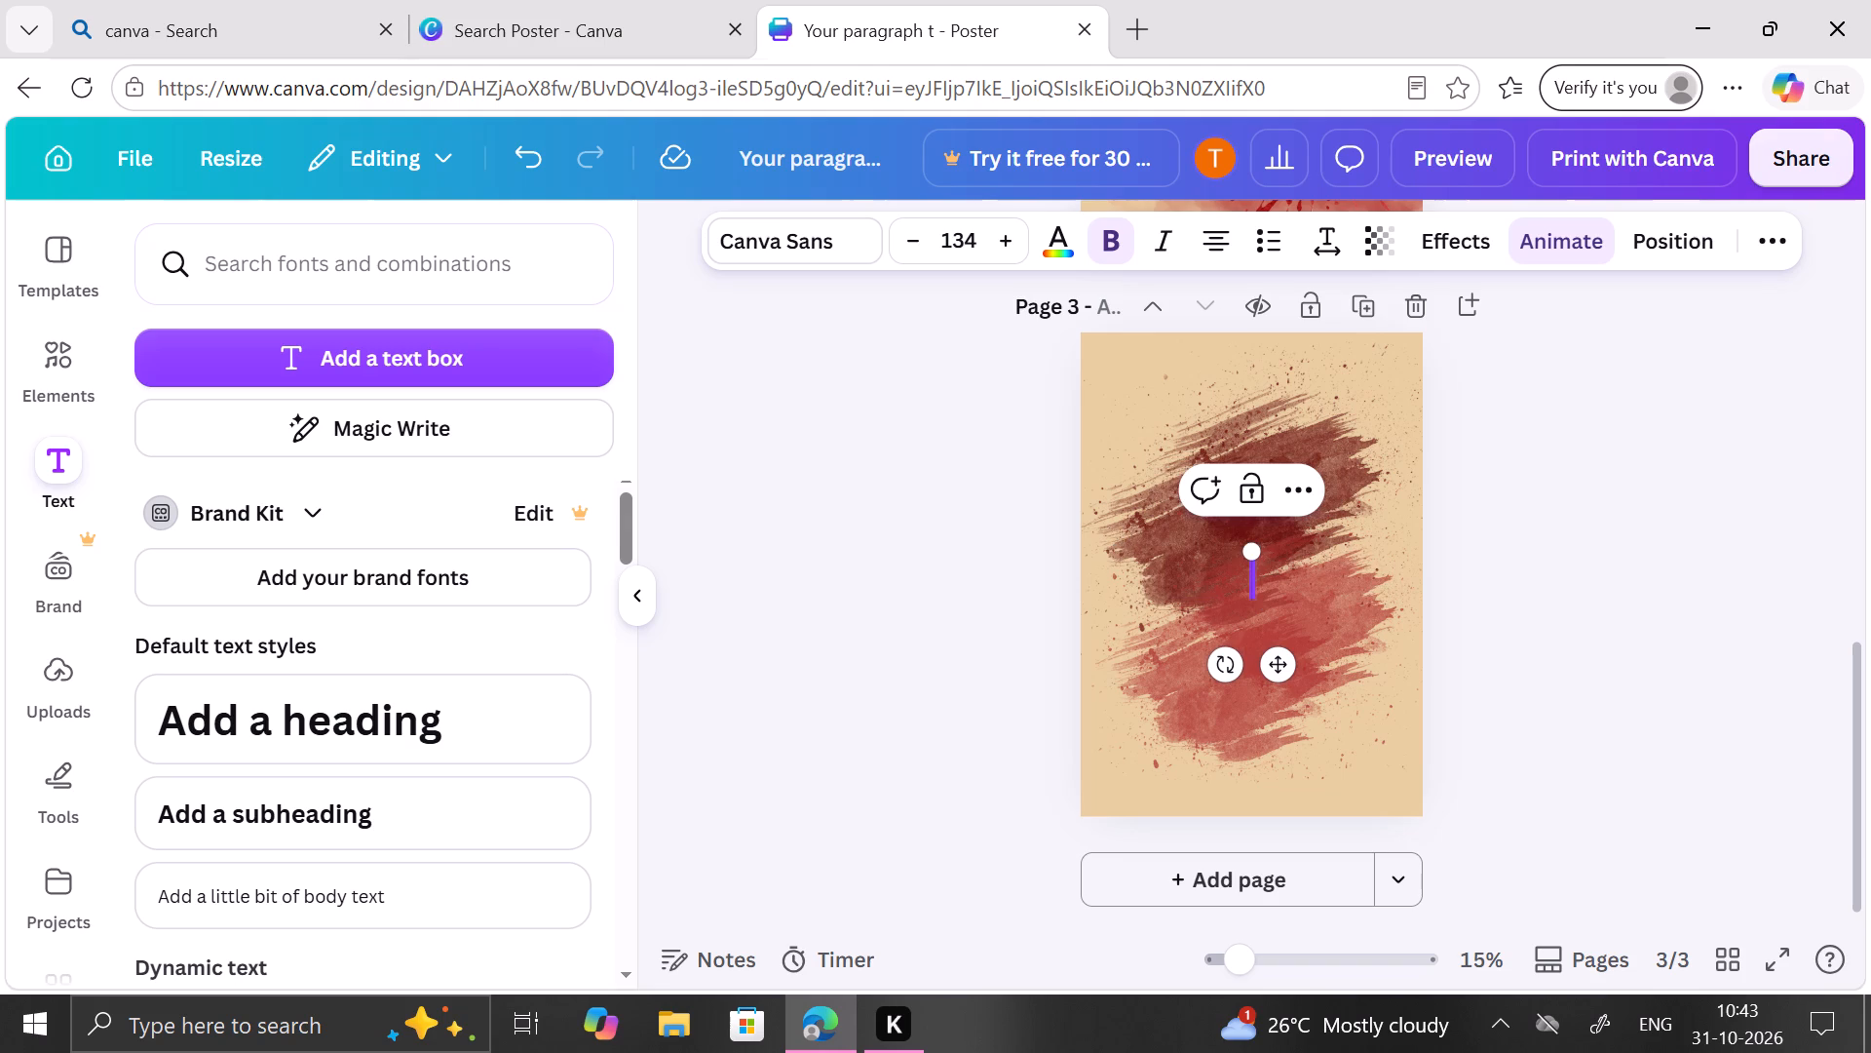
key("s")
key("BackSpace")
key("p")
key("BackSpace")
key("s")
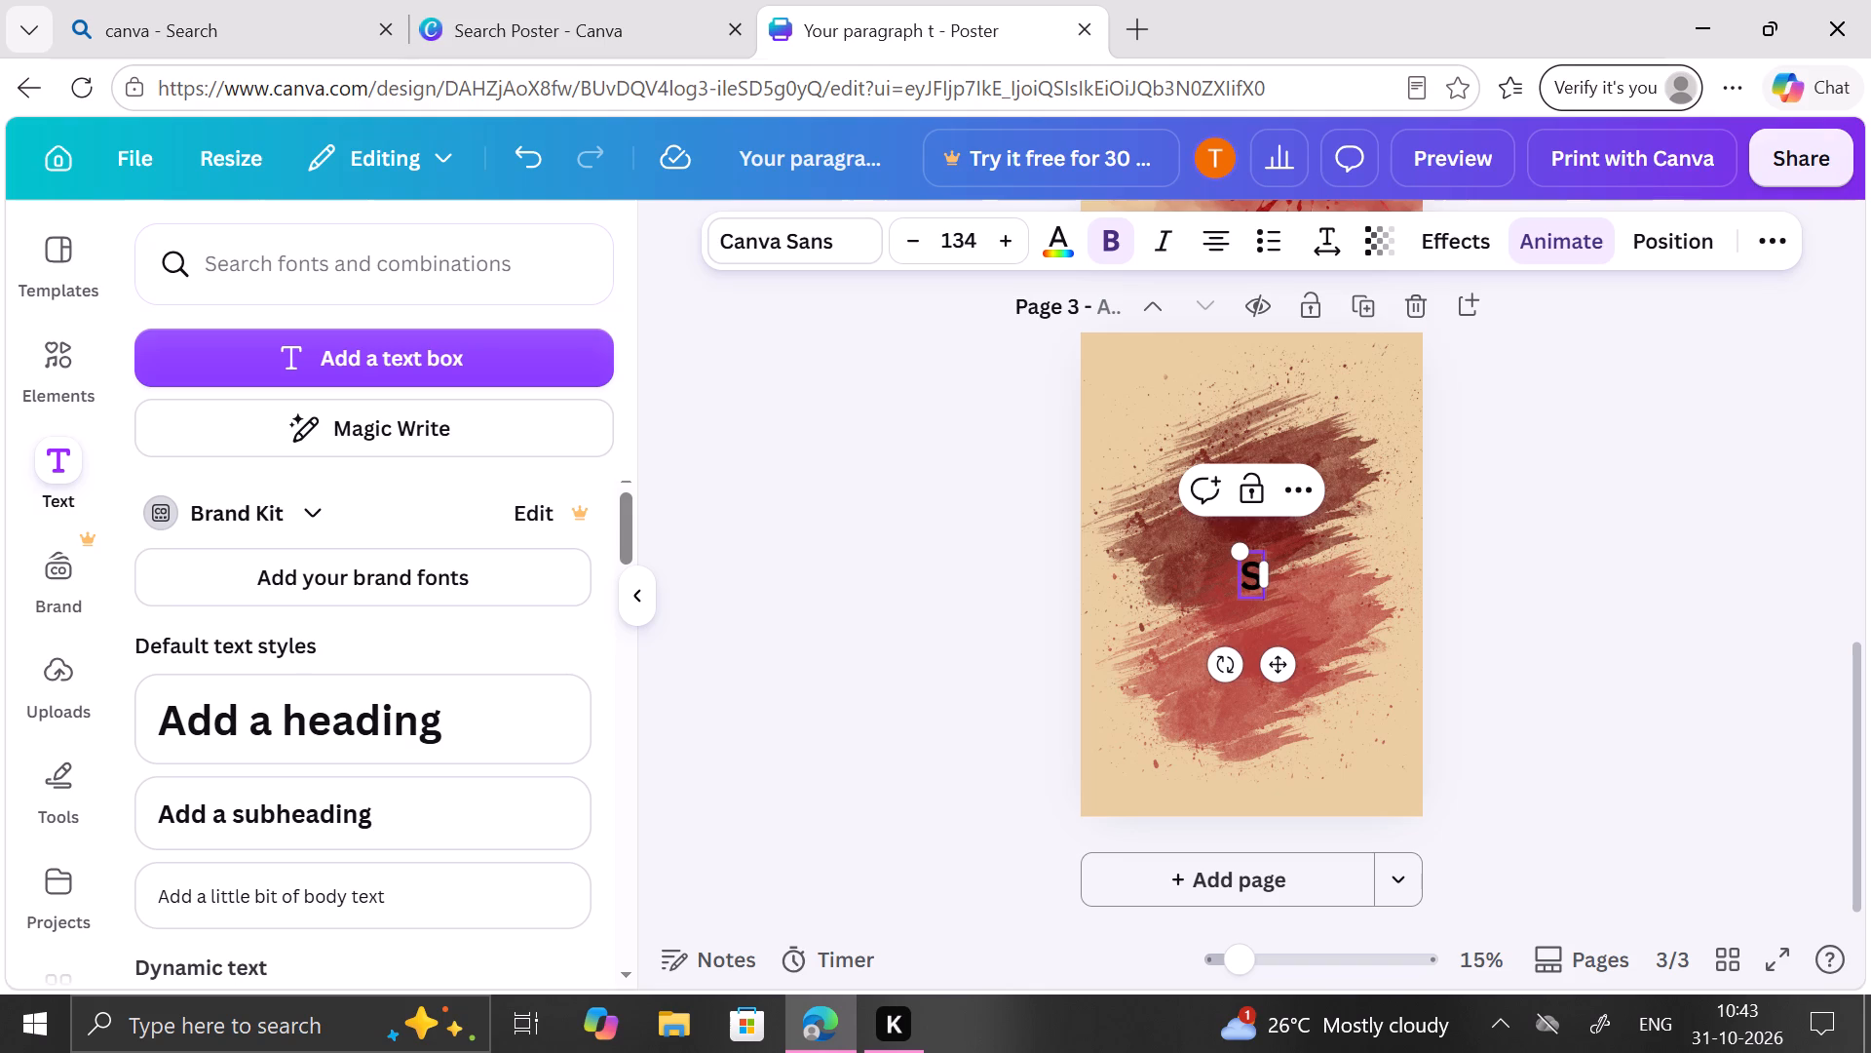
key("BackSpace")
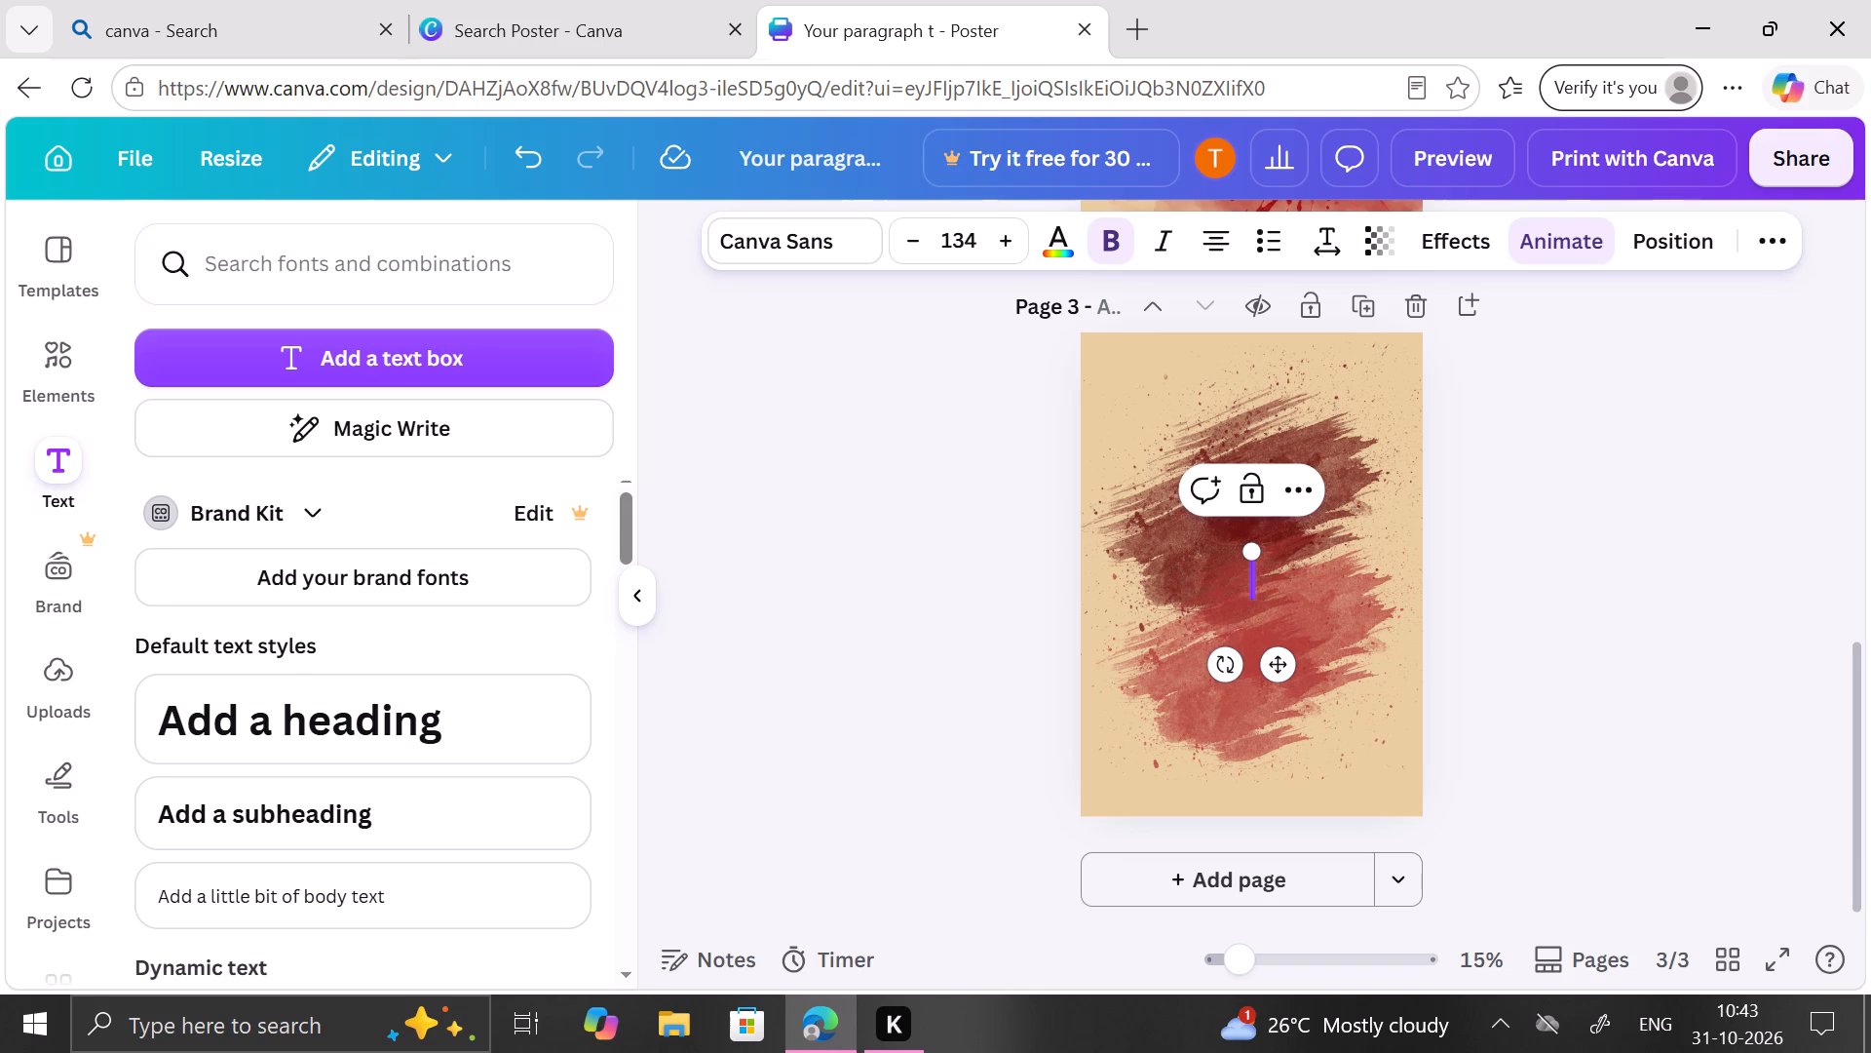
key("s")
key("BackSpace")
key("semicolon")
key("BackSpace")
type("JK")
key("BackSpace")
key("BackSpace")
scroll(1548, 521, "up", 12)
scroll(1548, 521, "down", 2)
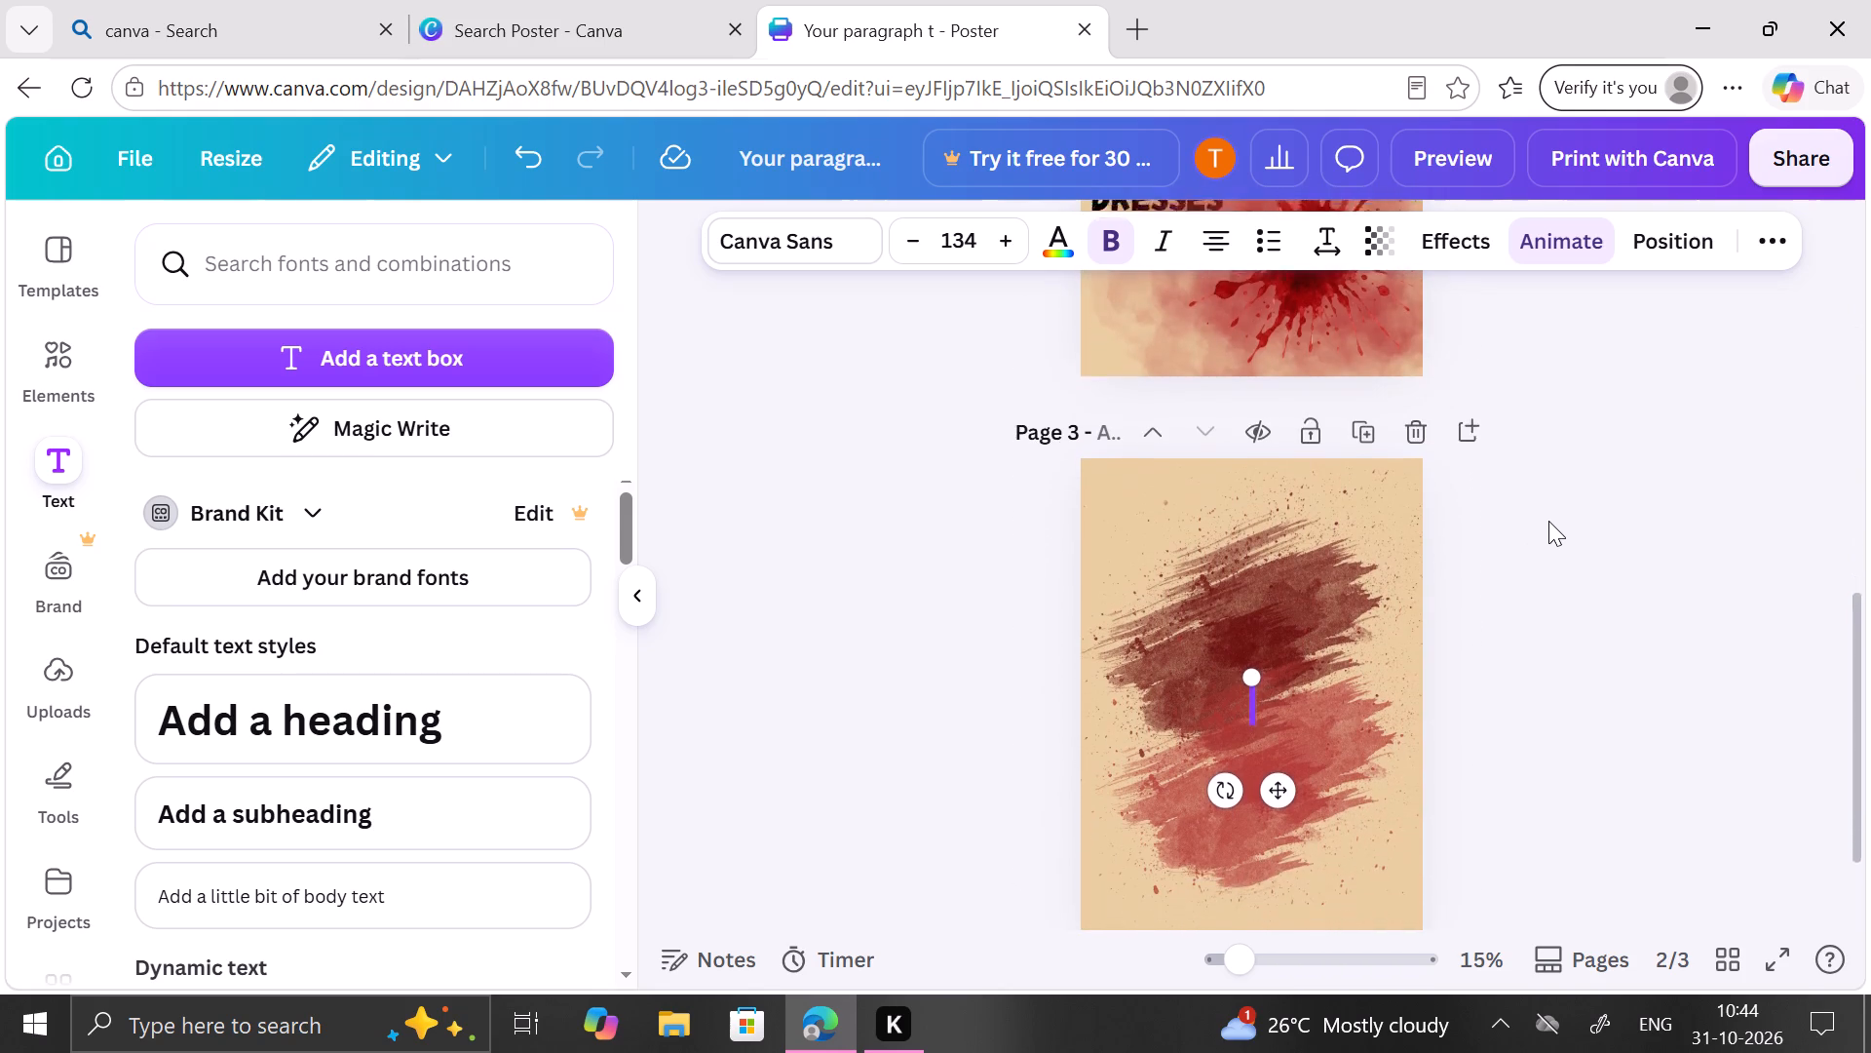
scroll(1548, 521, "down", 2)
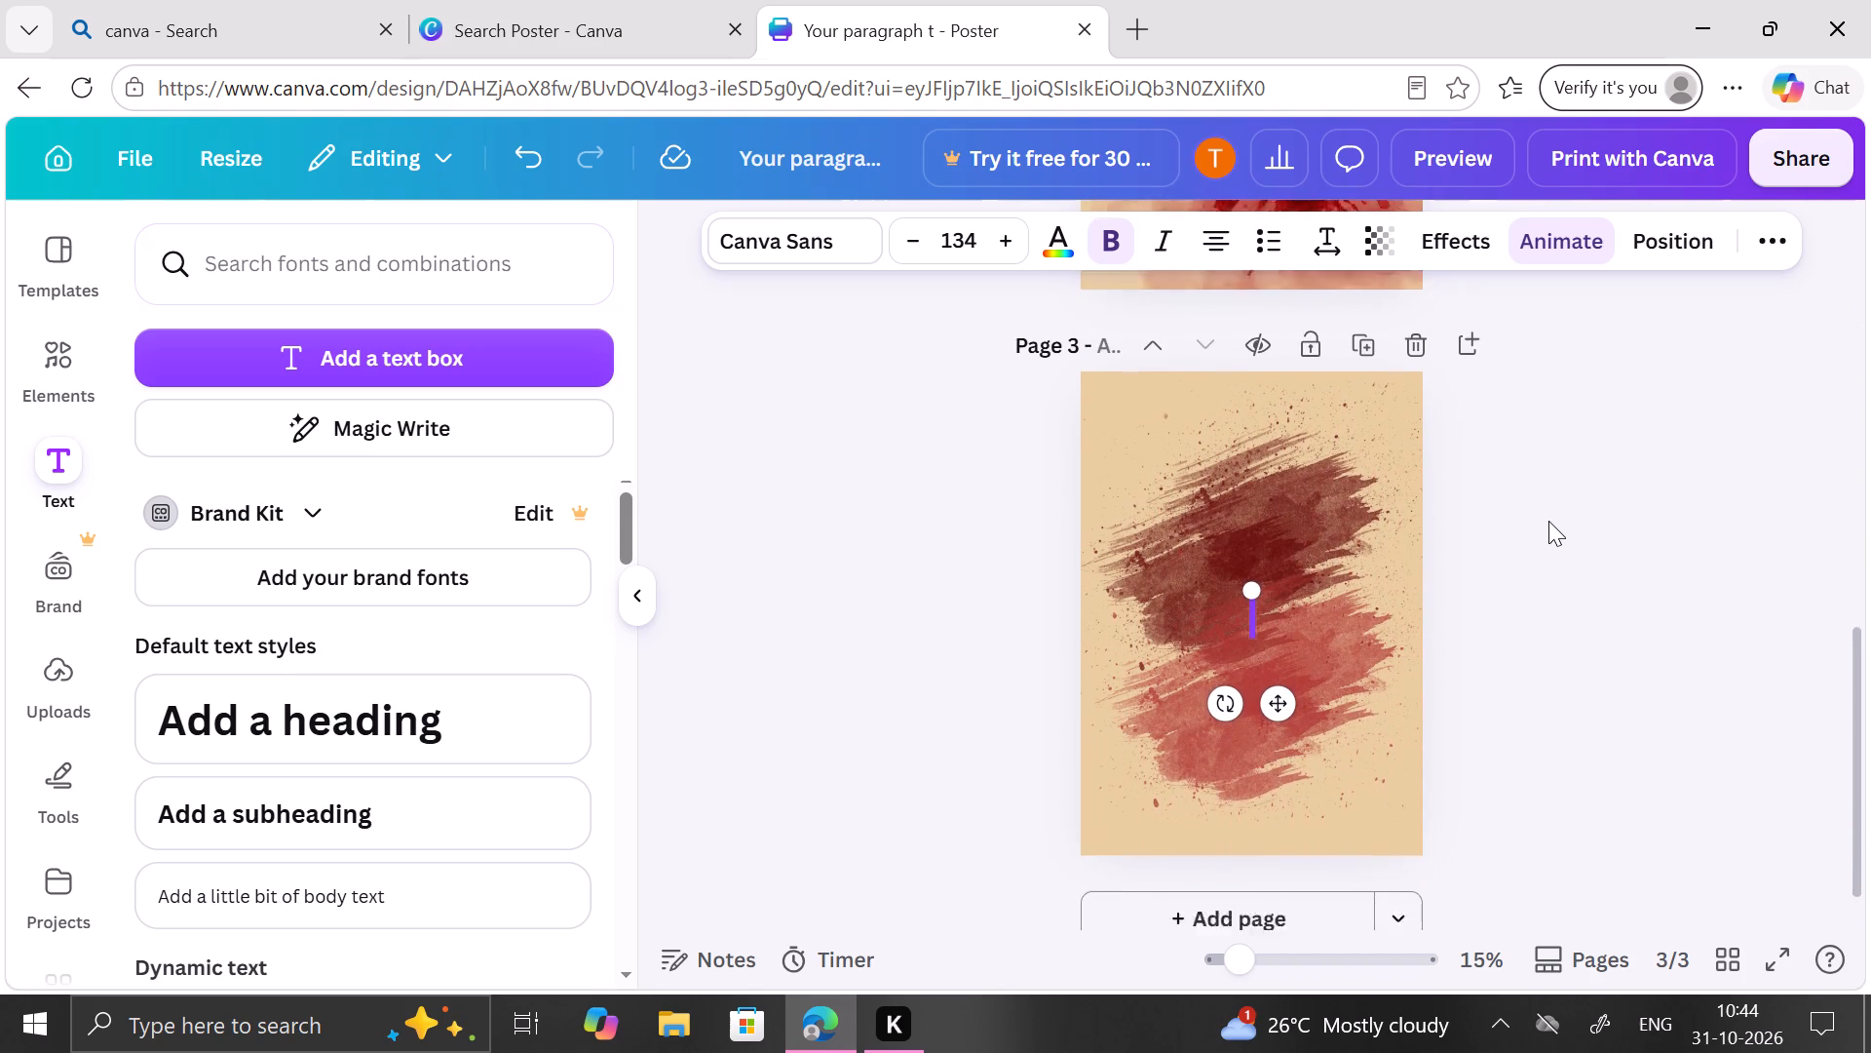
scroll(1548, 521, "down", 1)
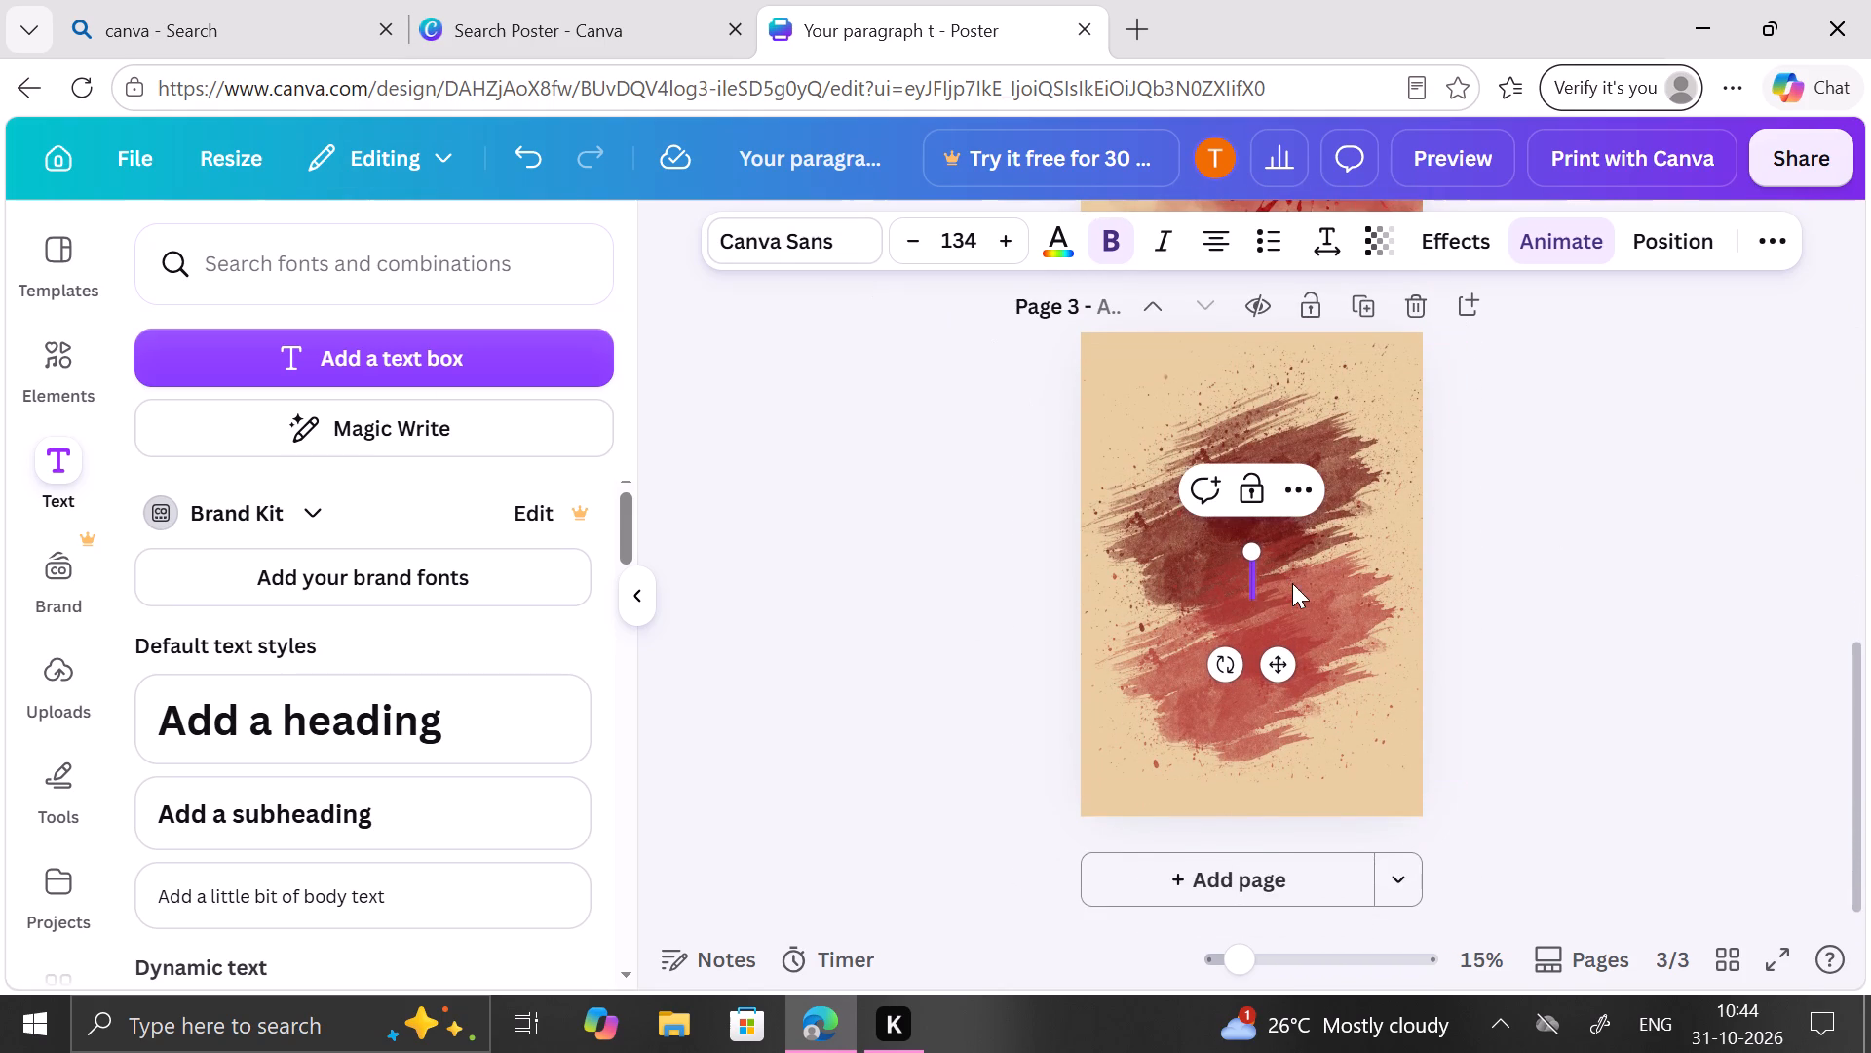
Enter "LOOKING FORWARD FOR YOU" as the heading text on the third page.
type("LOOKING")
type("FORWARD \\")
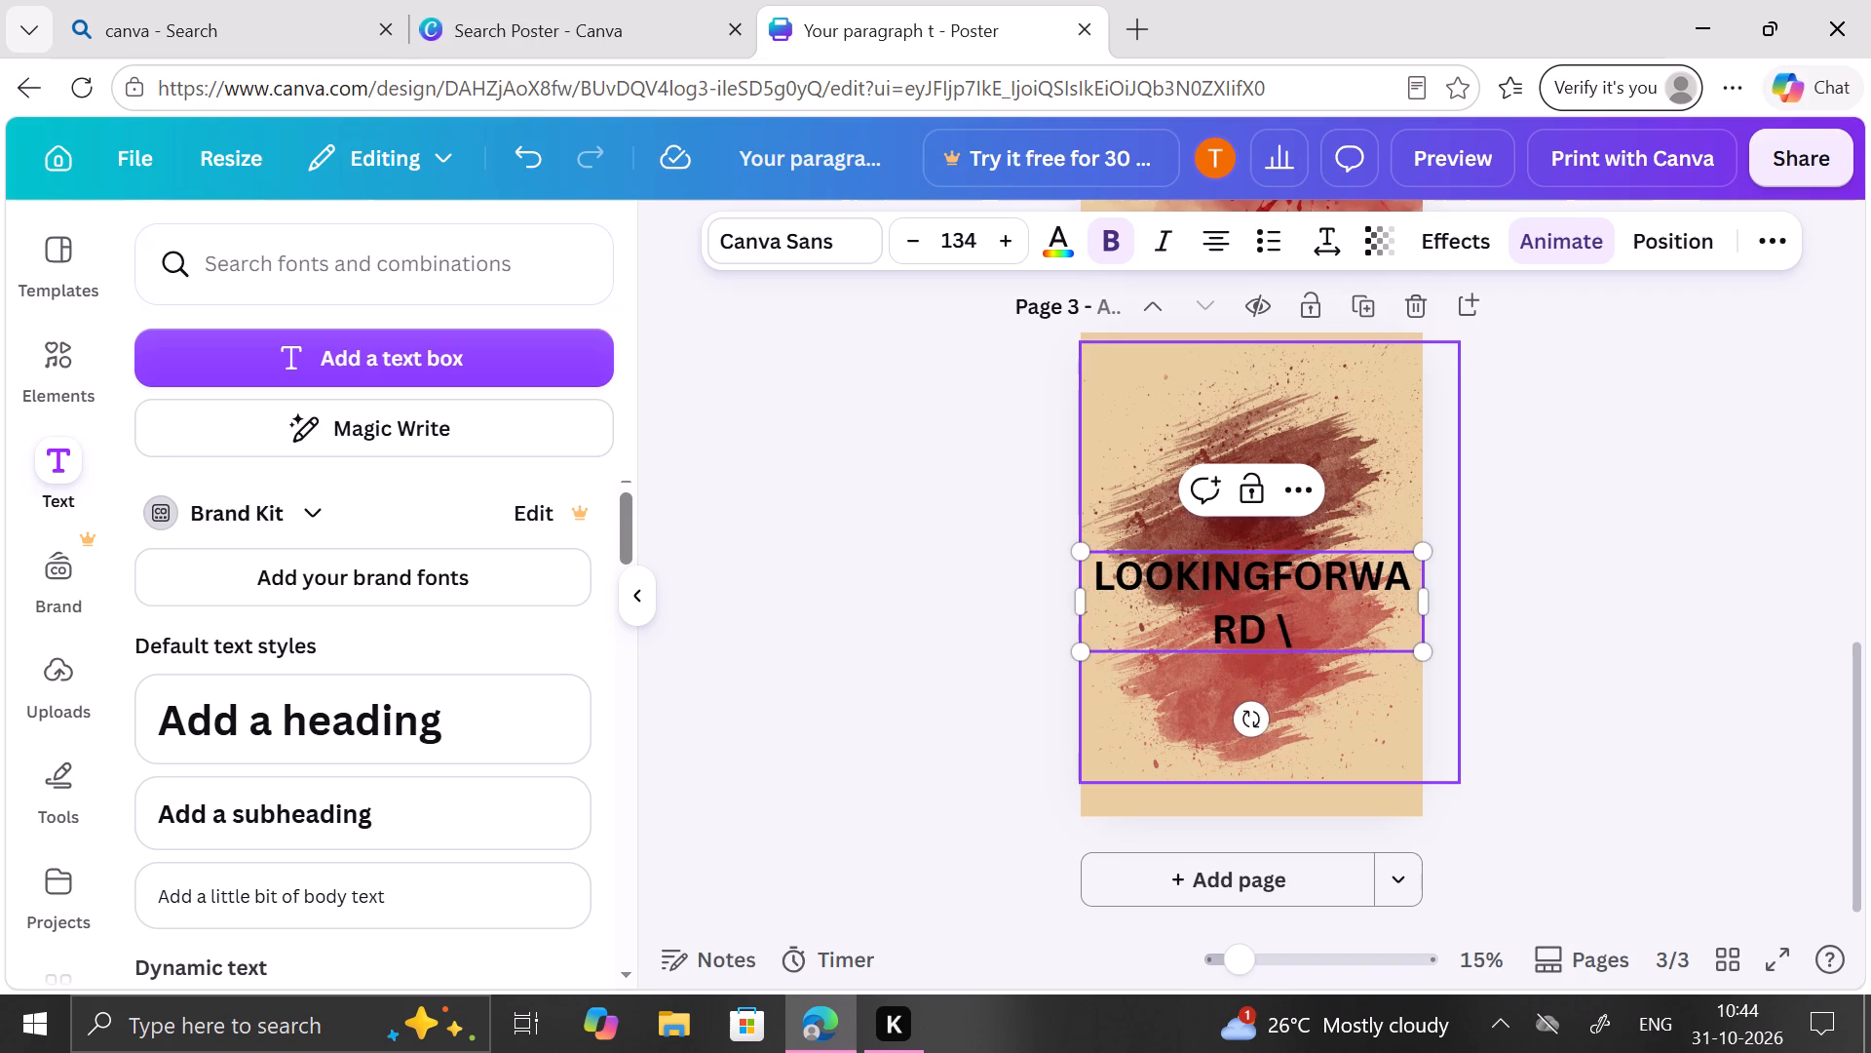
key("BackSpace")
key("BackSpace")
key("BackSpace")
key("BackSpace")
key("BackSpace")
key("BackSpace")
key("BackSpace")
key("BackSpace")
key("BackSpace")
key("space")
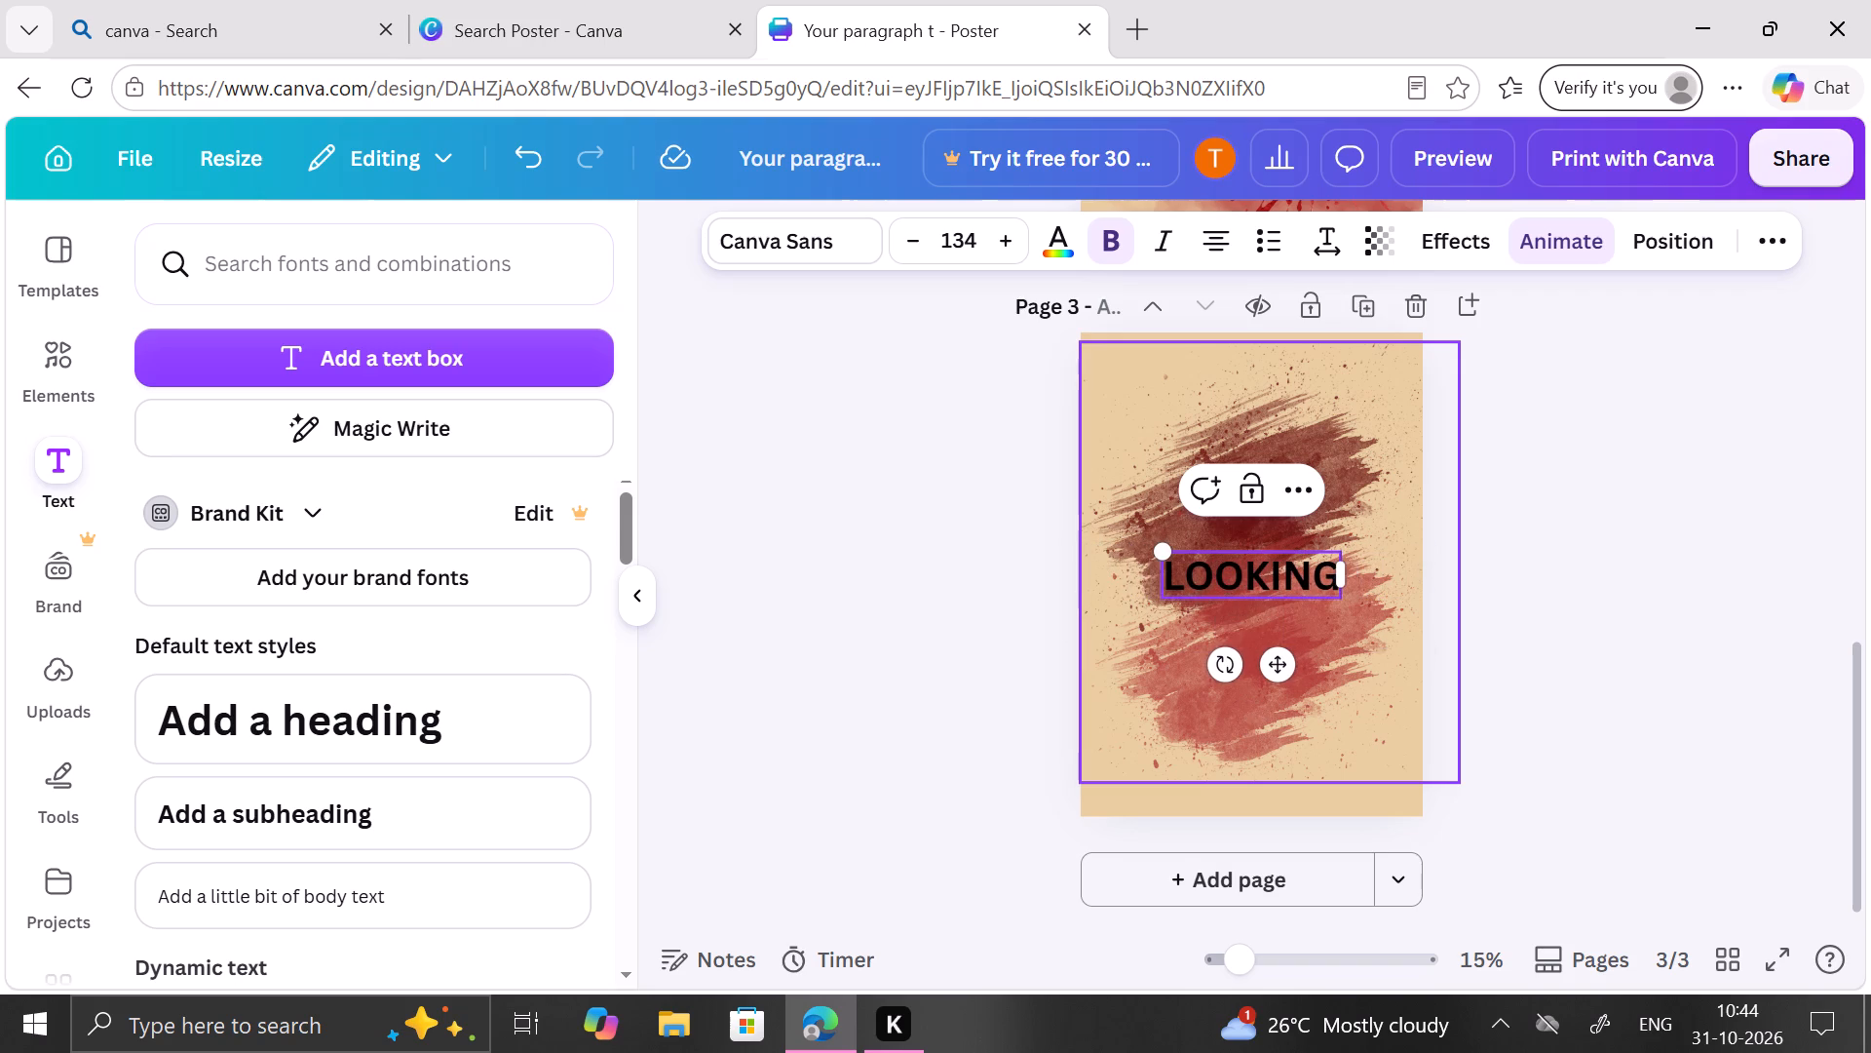
type("FORM")
key("BackSpace")
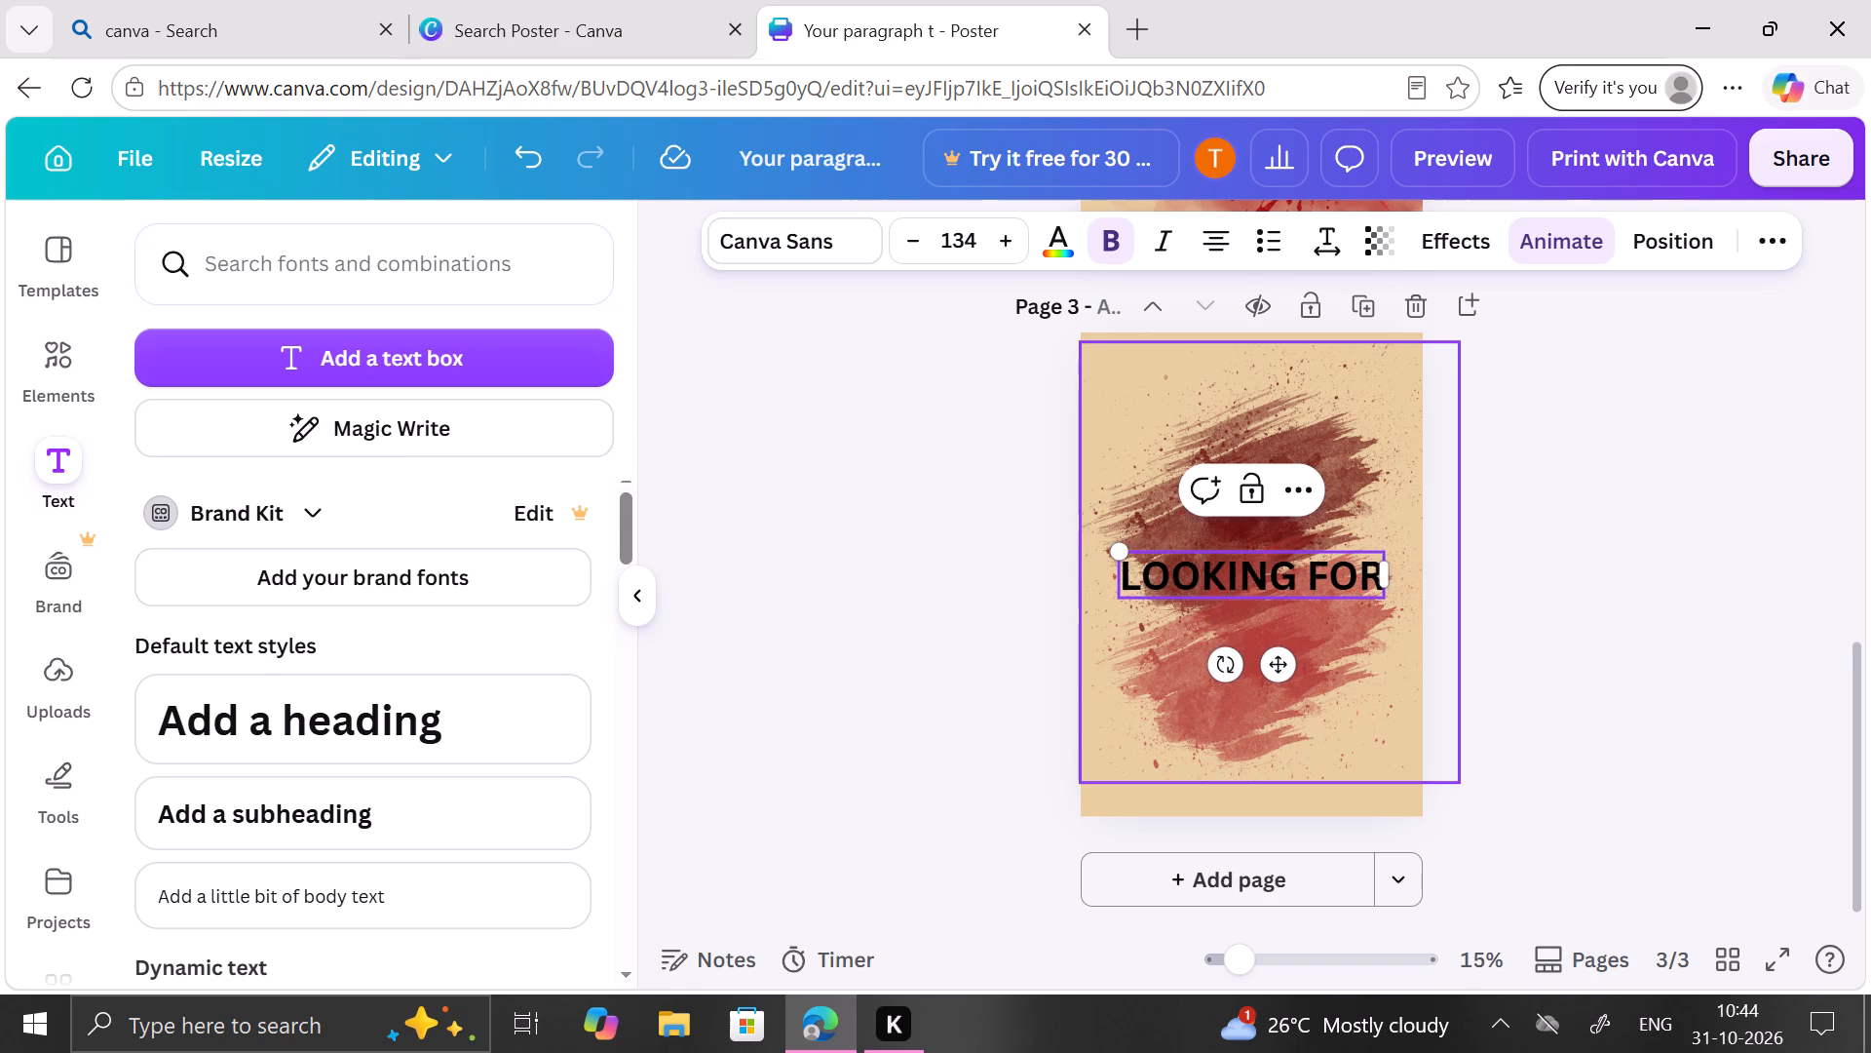
key("BackSpace")
key("BackSpace")
type("ORWARD")
key("space")
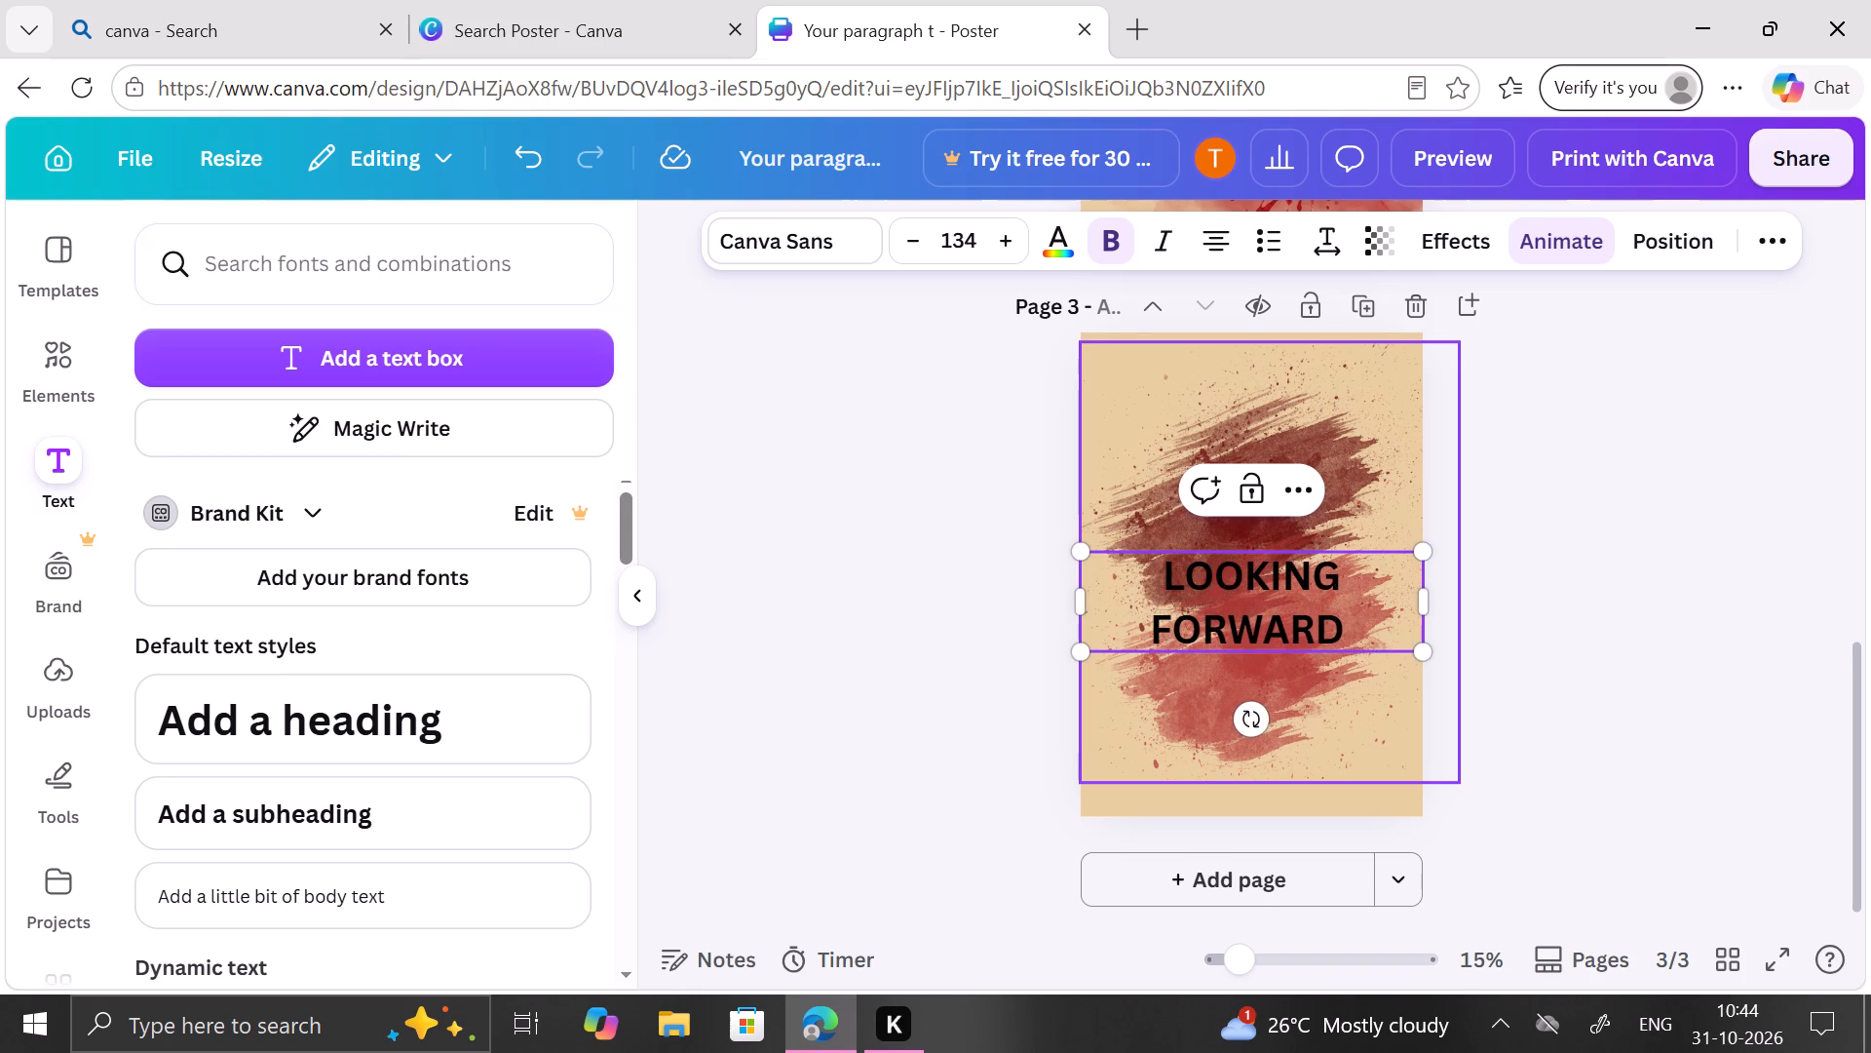
type("FOR")
key("space")
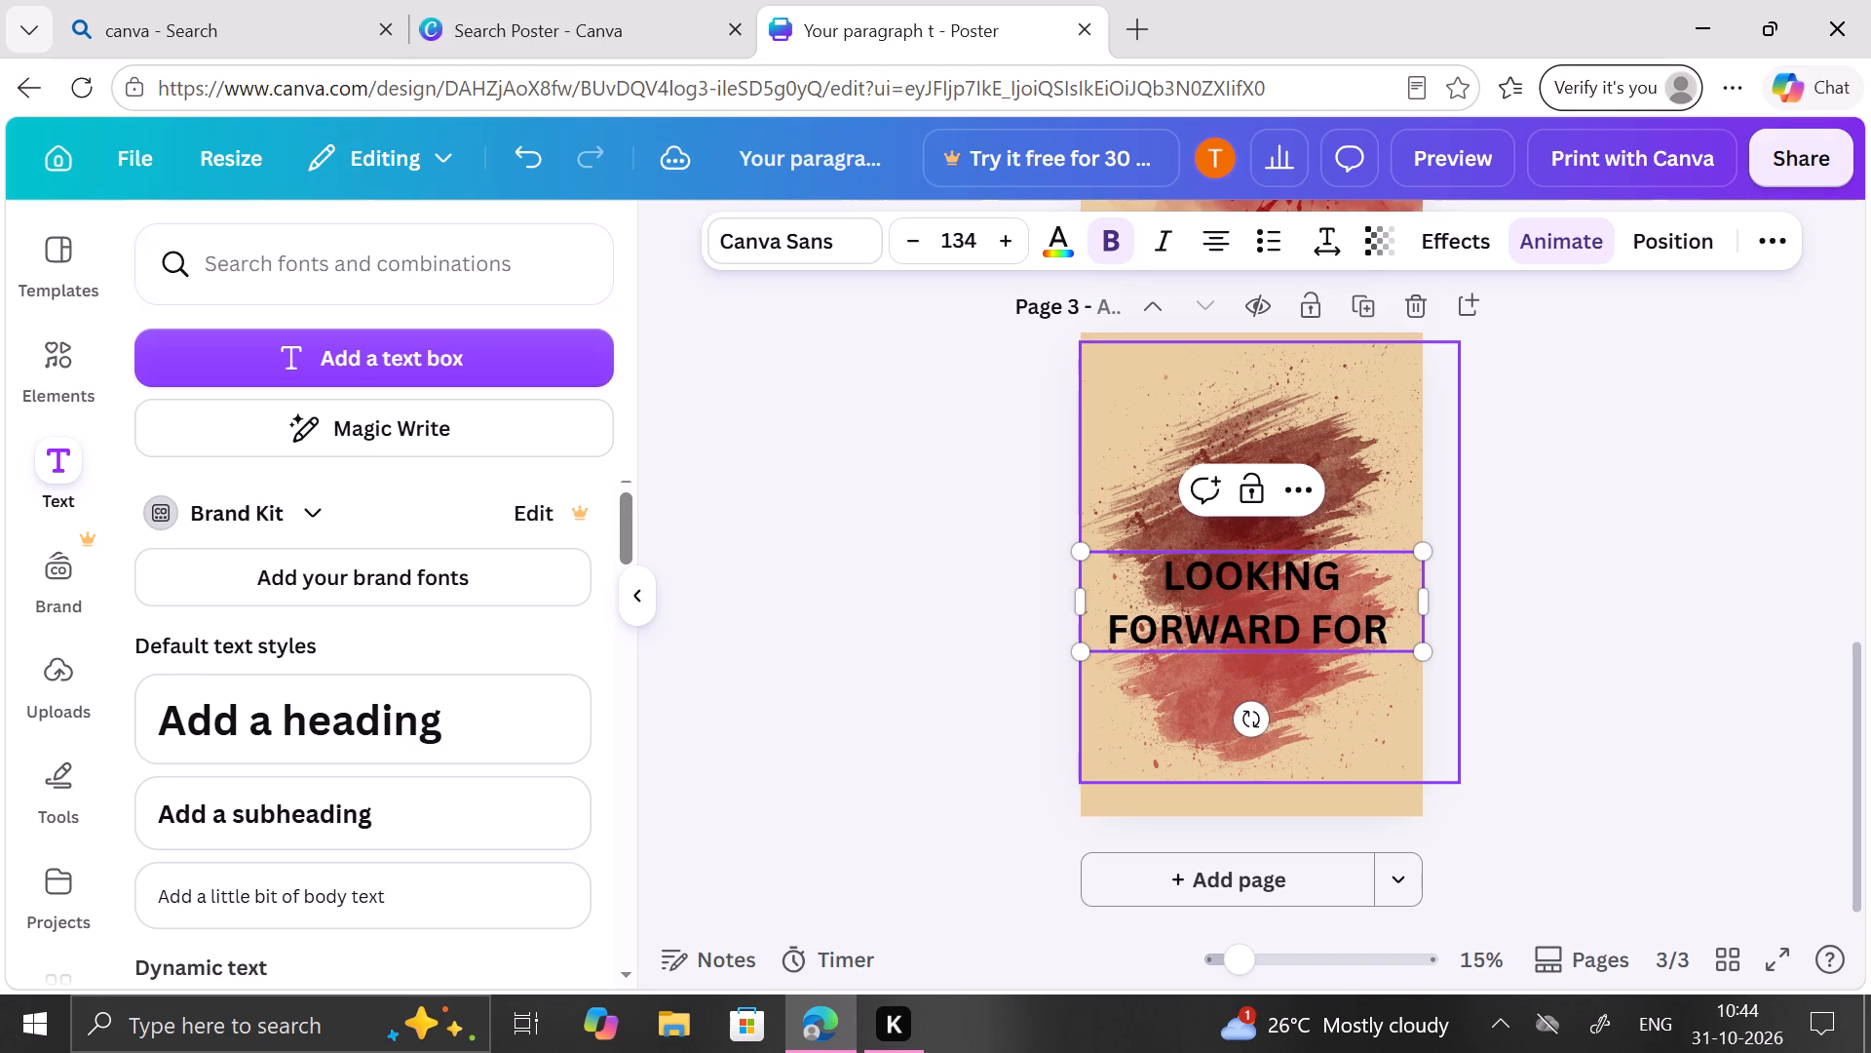
type("YOU")
key("space")
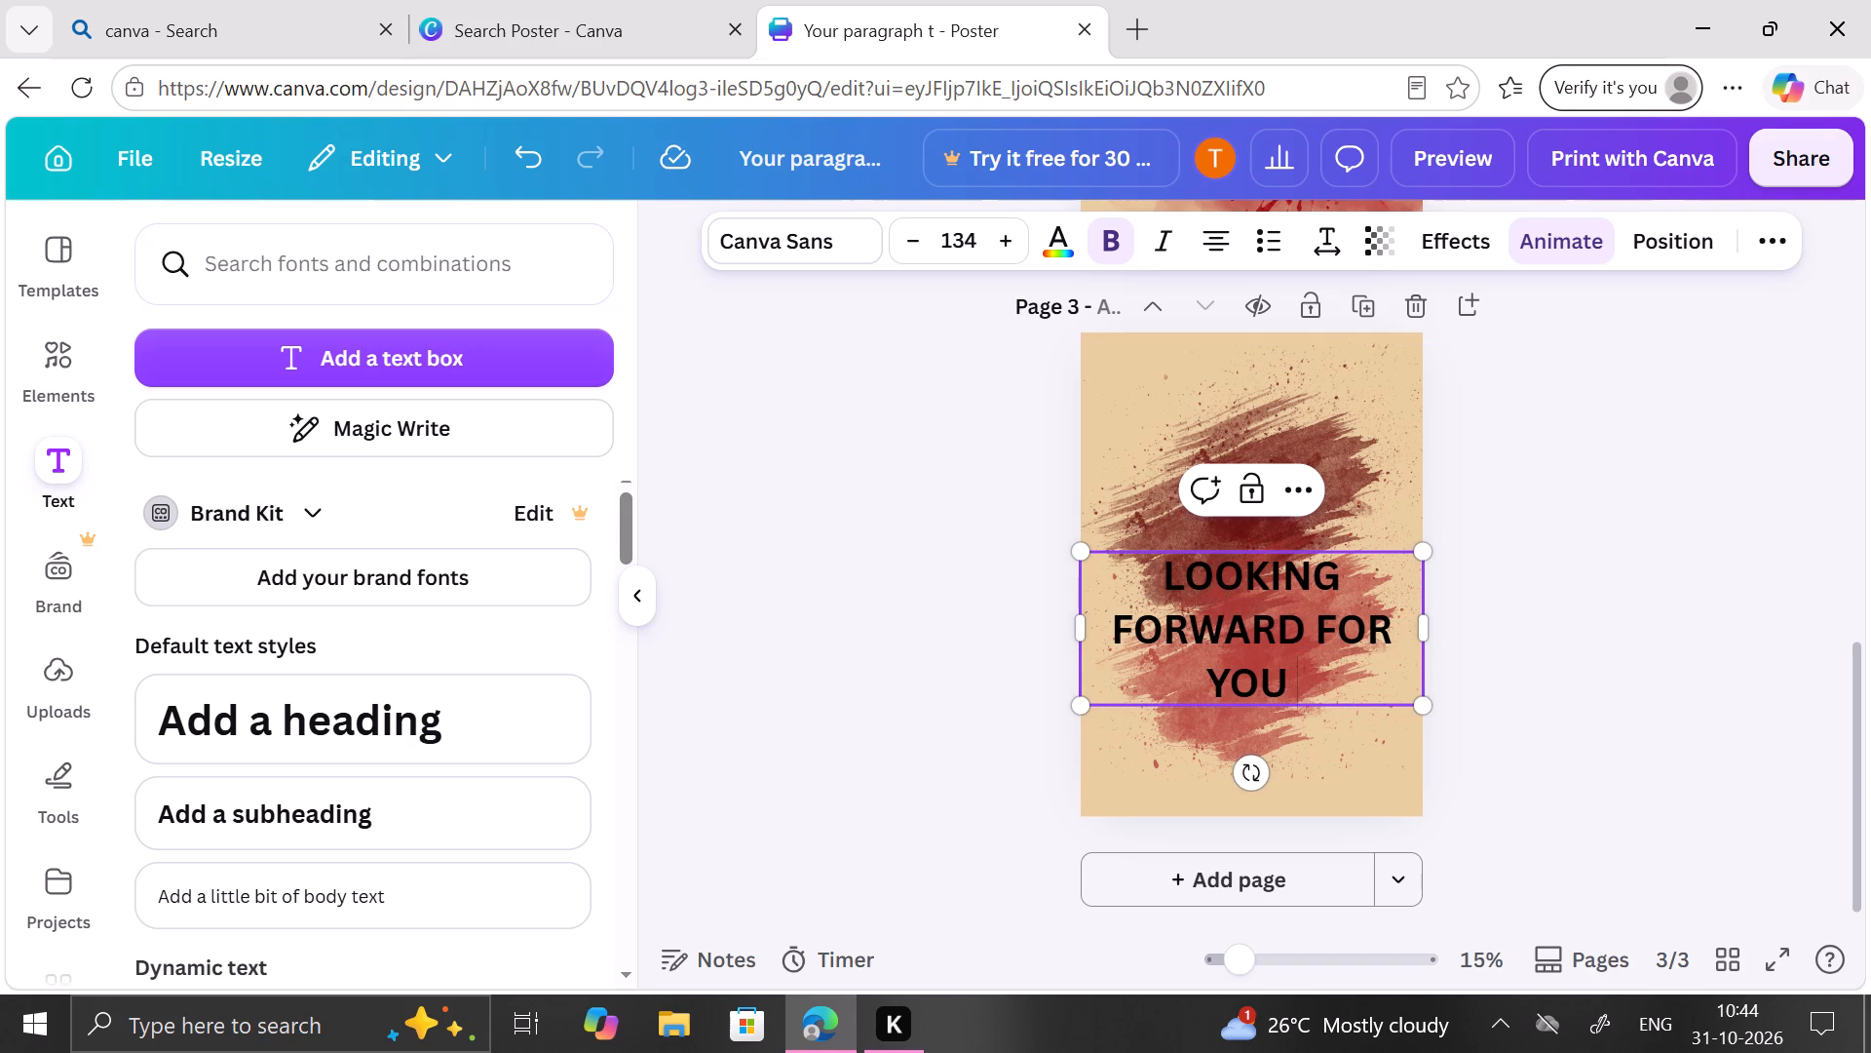
Set the font of the whole "LOOKING FORWARD FOR YOU" heading to Gagalin.
left_click(1149, 578)
left_click_drag(1154, 561, 1321, 676)
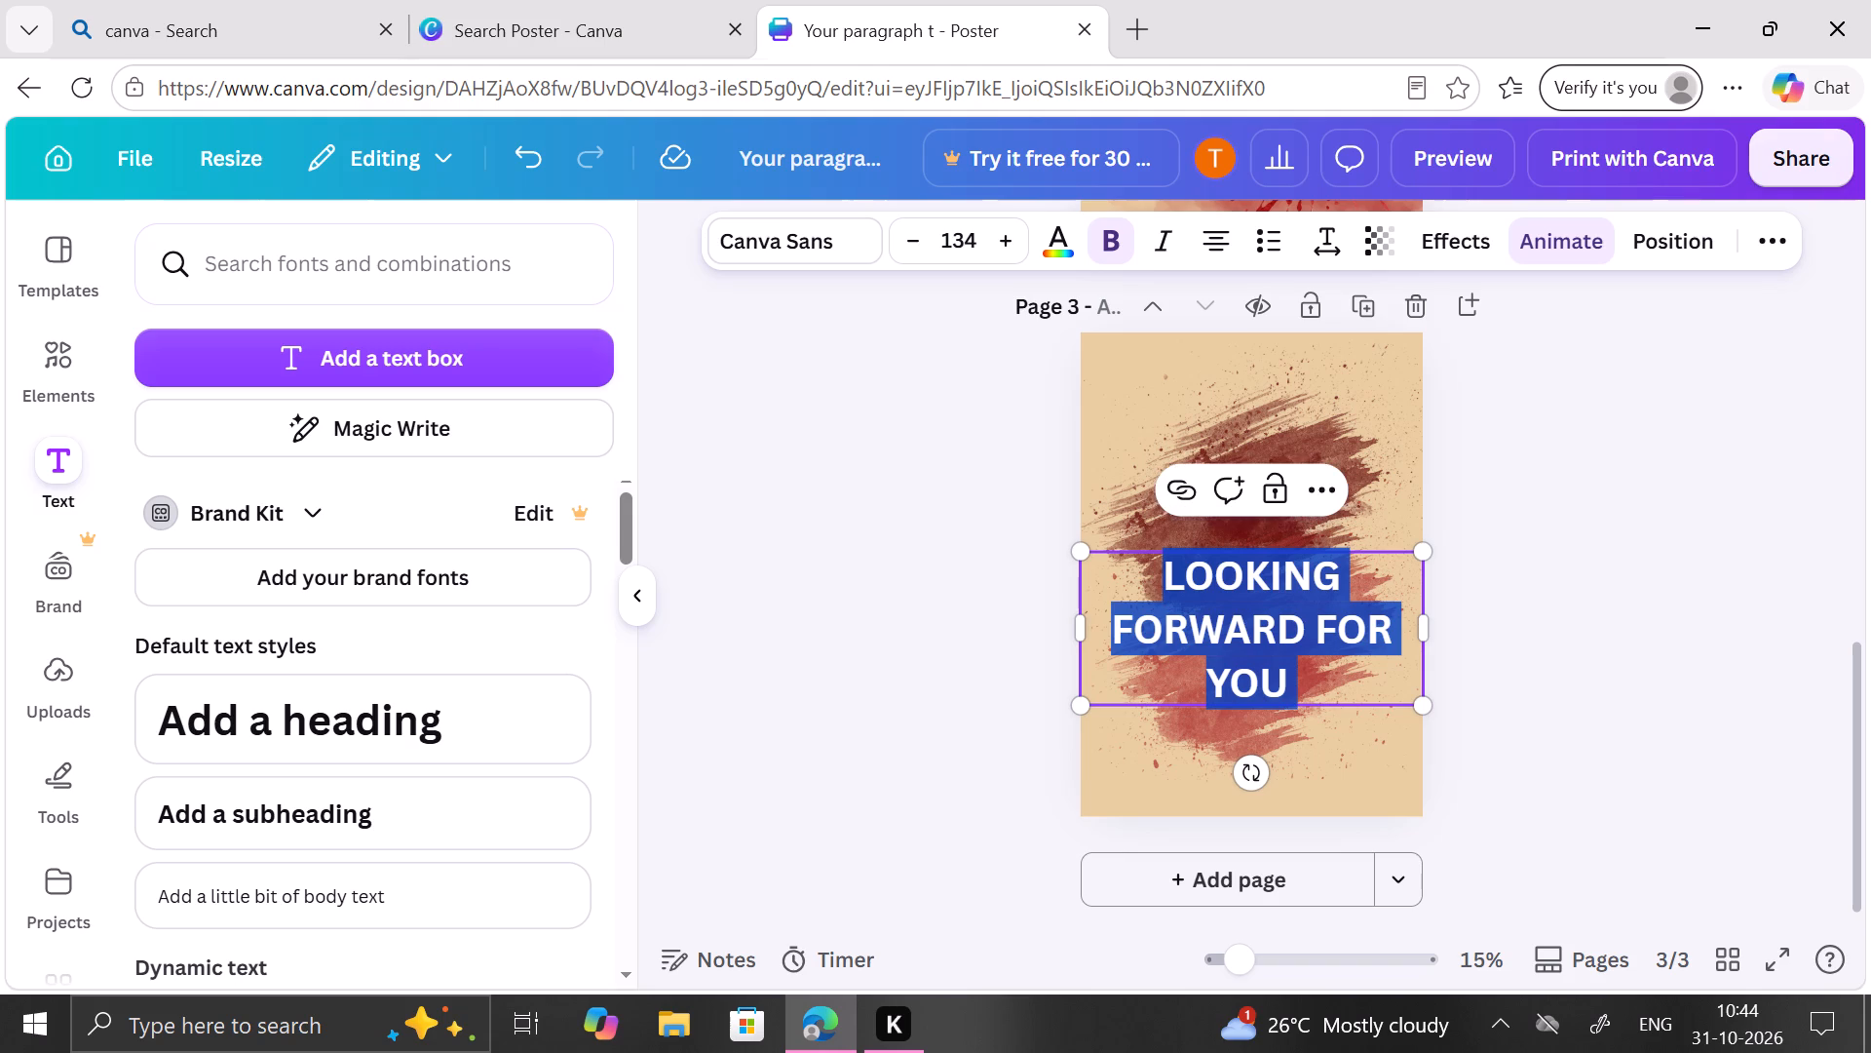
left_click(805, 236)
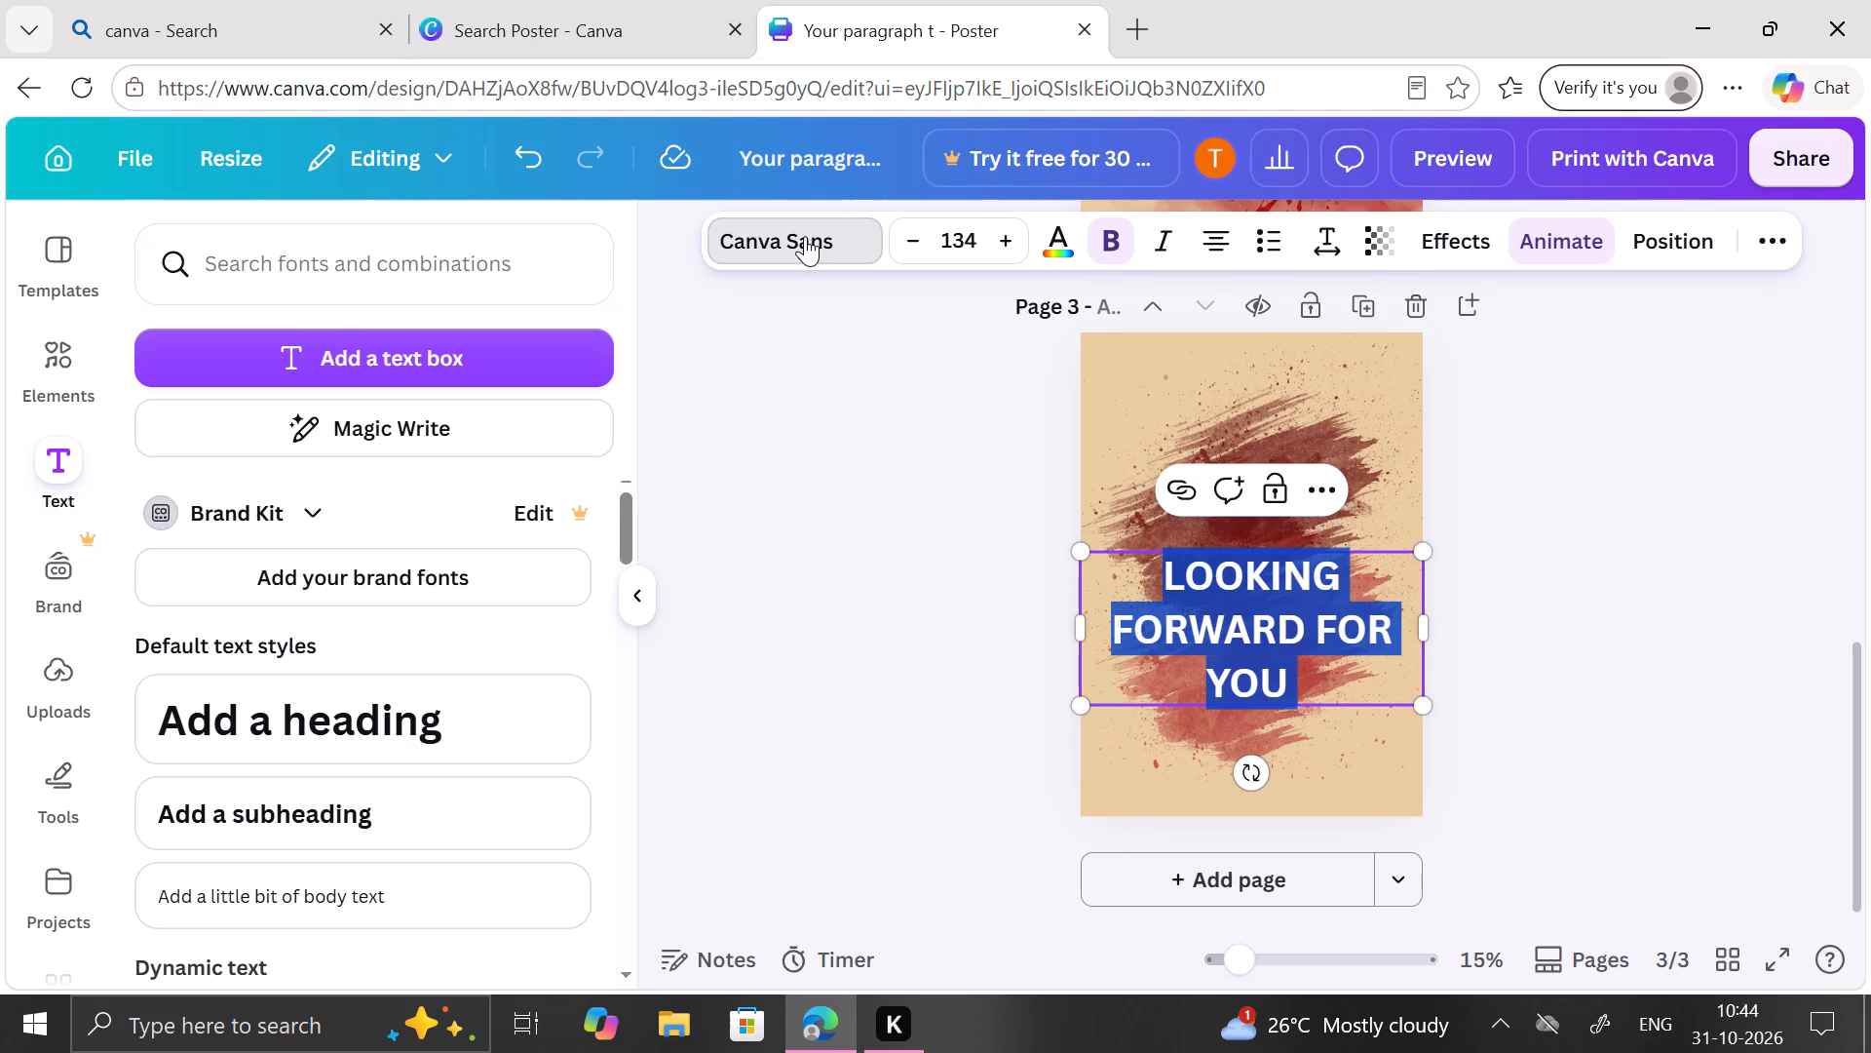
scroll(486, 618, "down", 2)
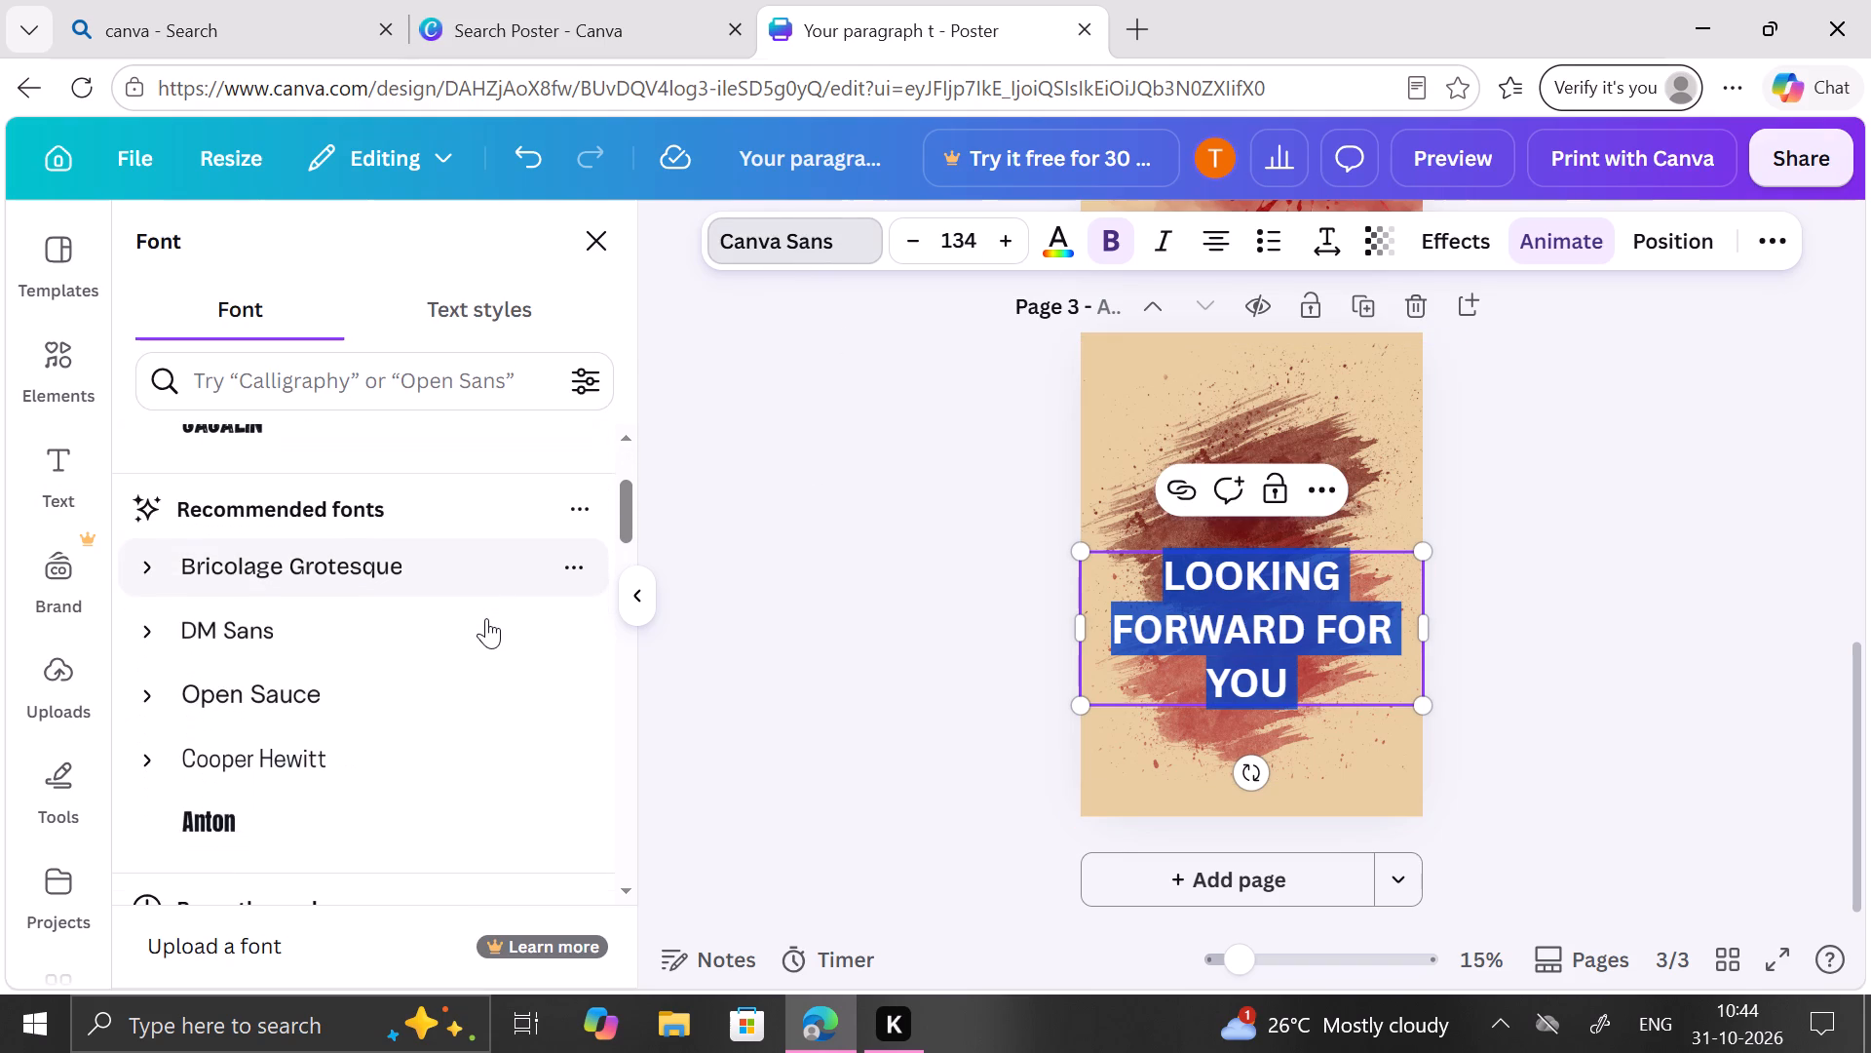
left_click(443, 448)
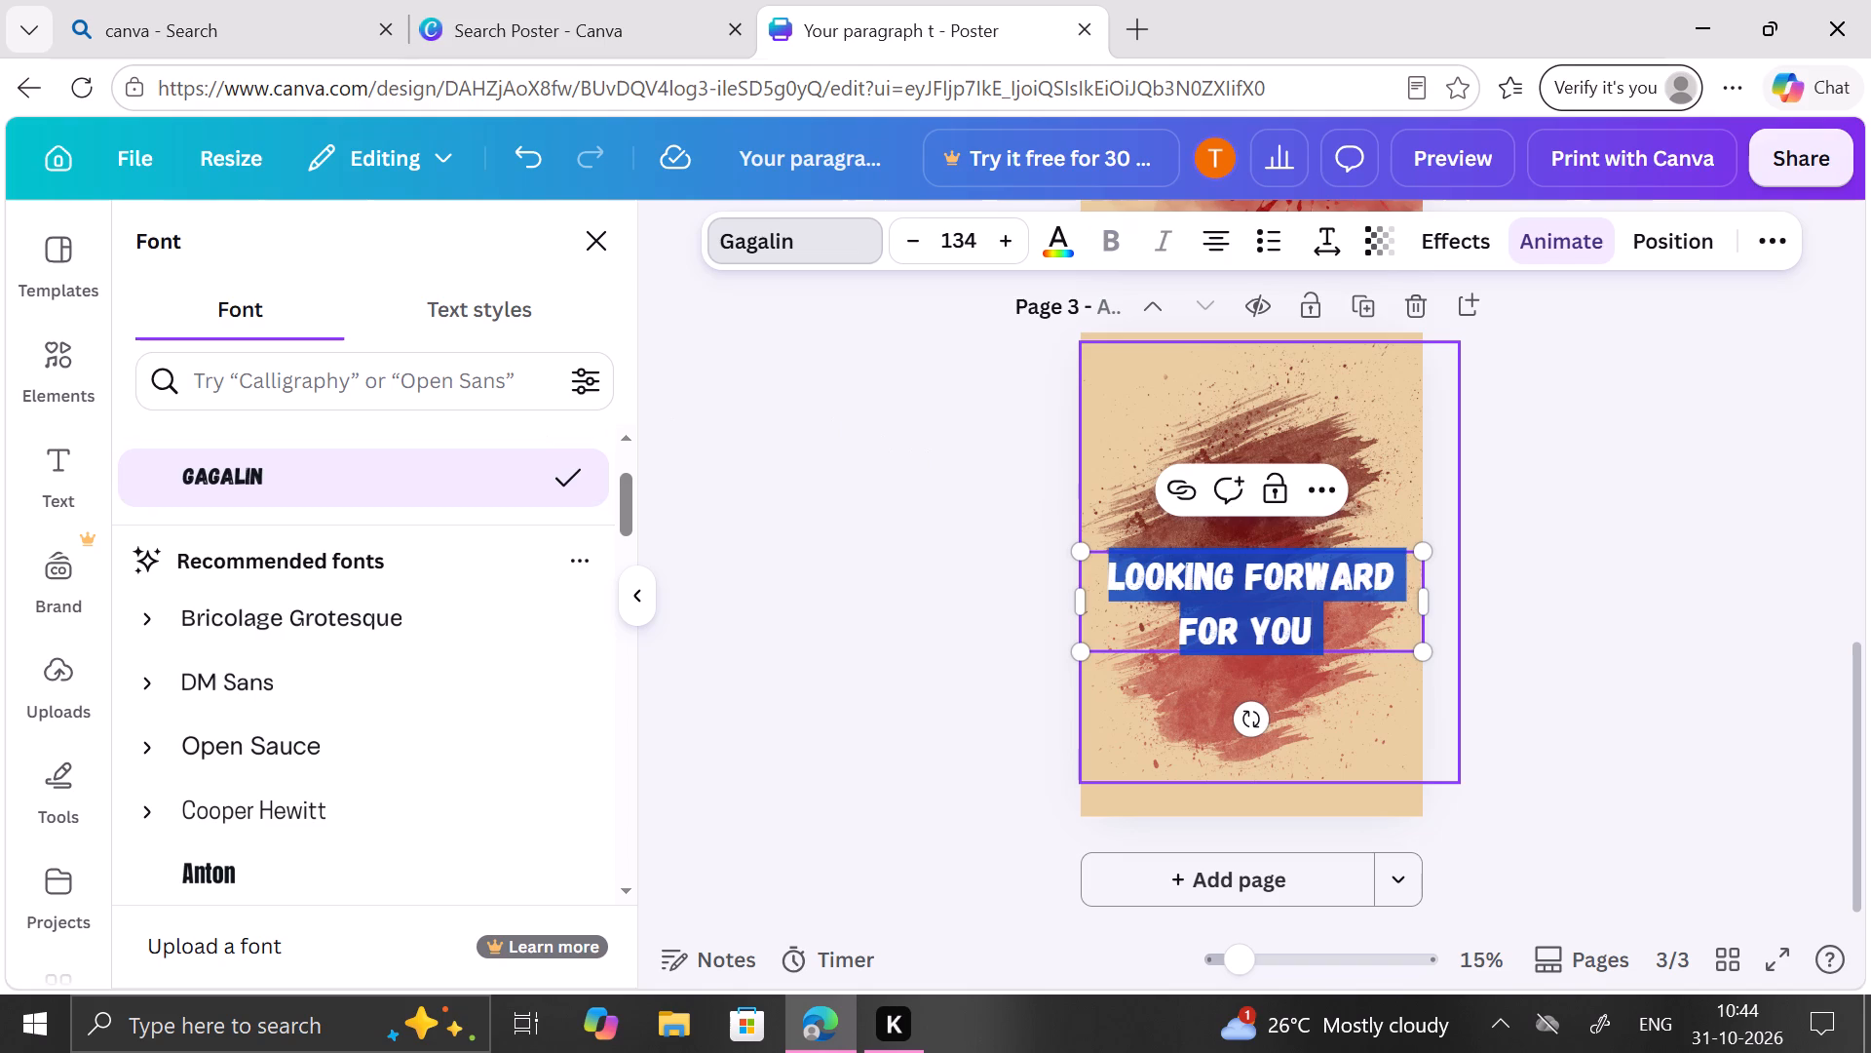
left_click_drag(1306, 599, 1312, 579)
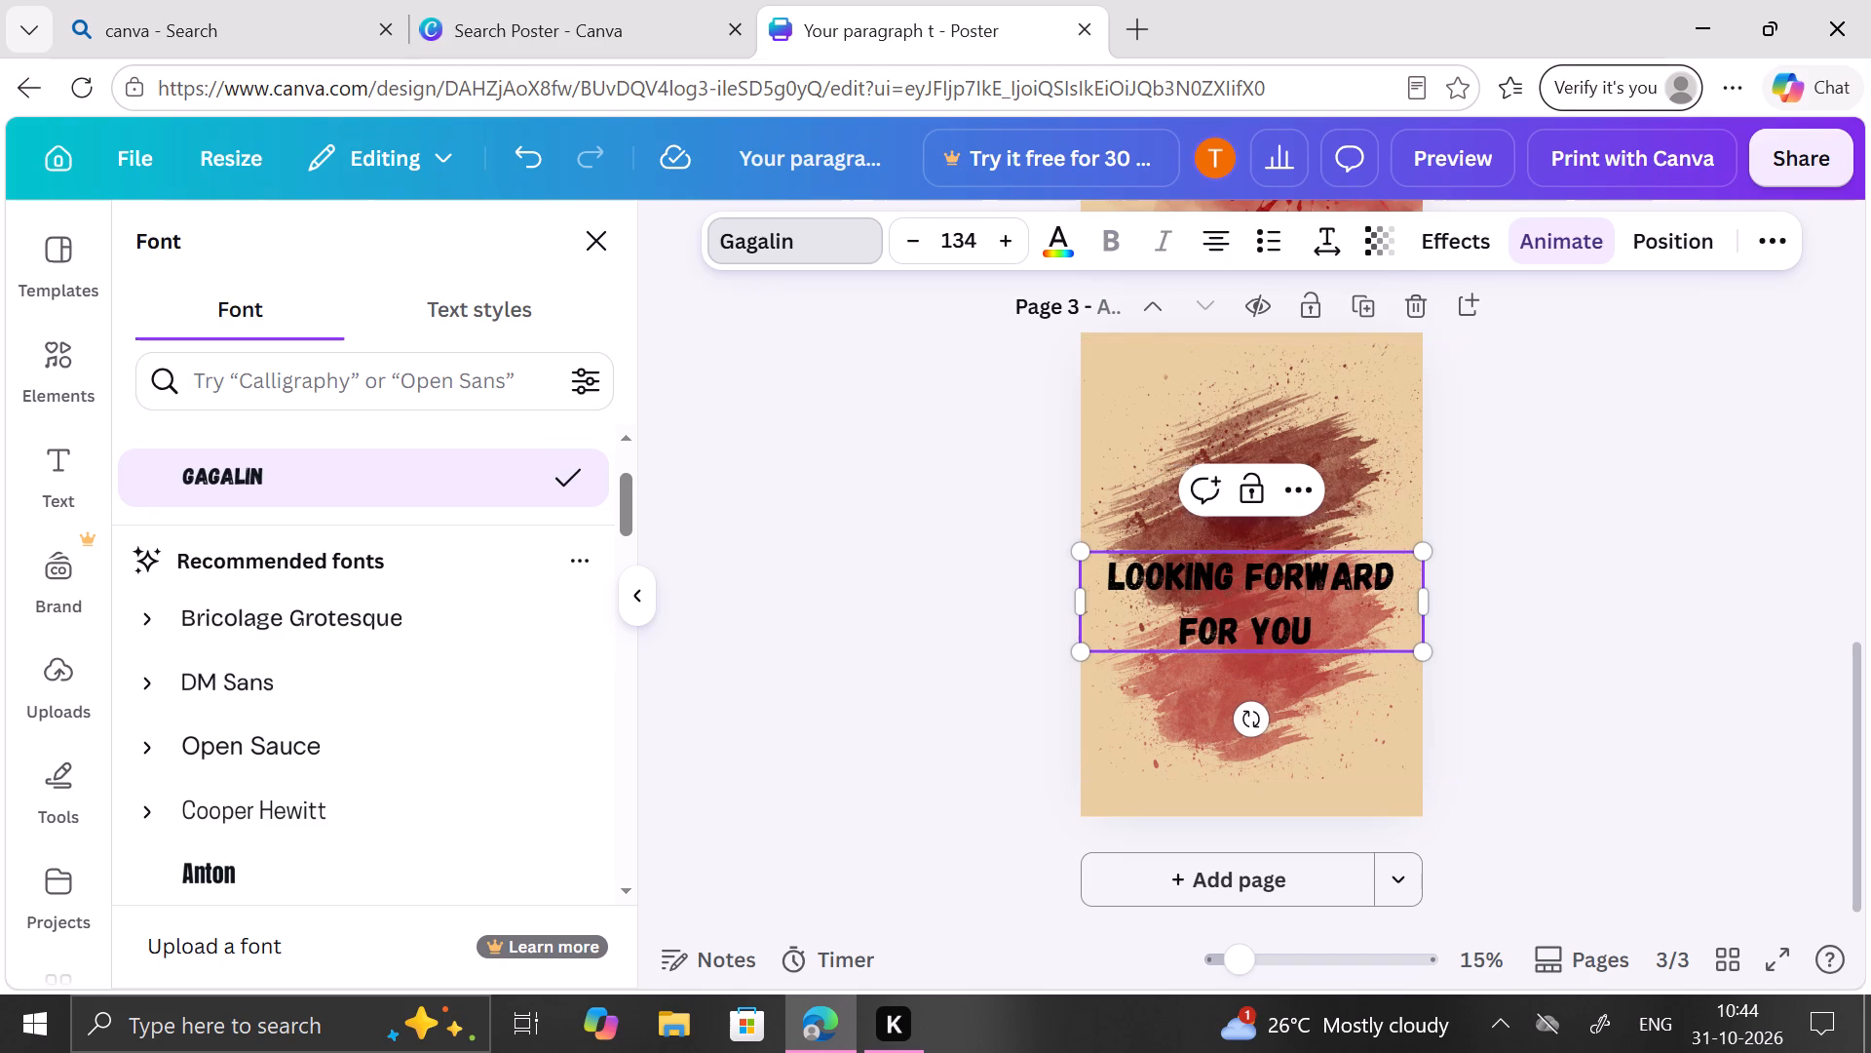
left_click(1429, 651)
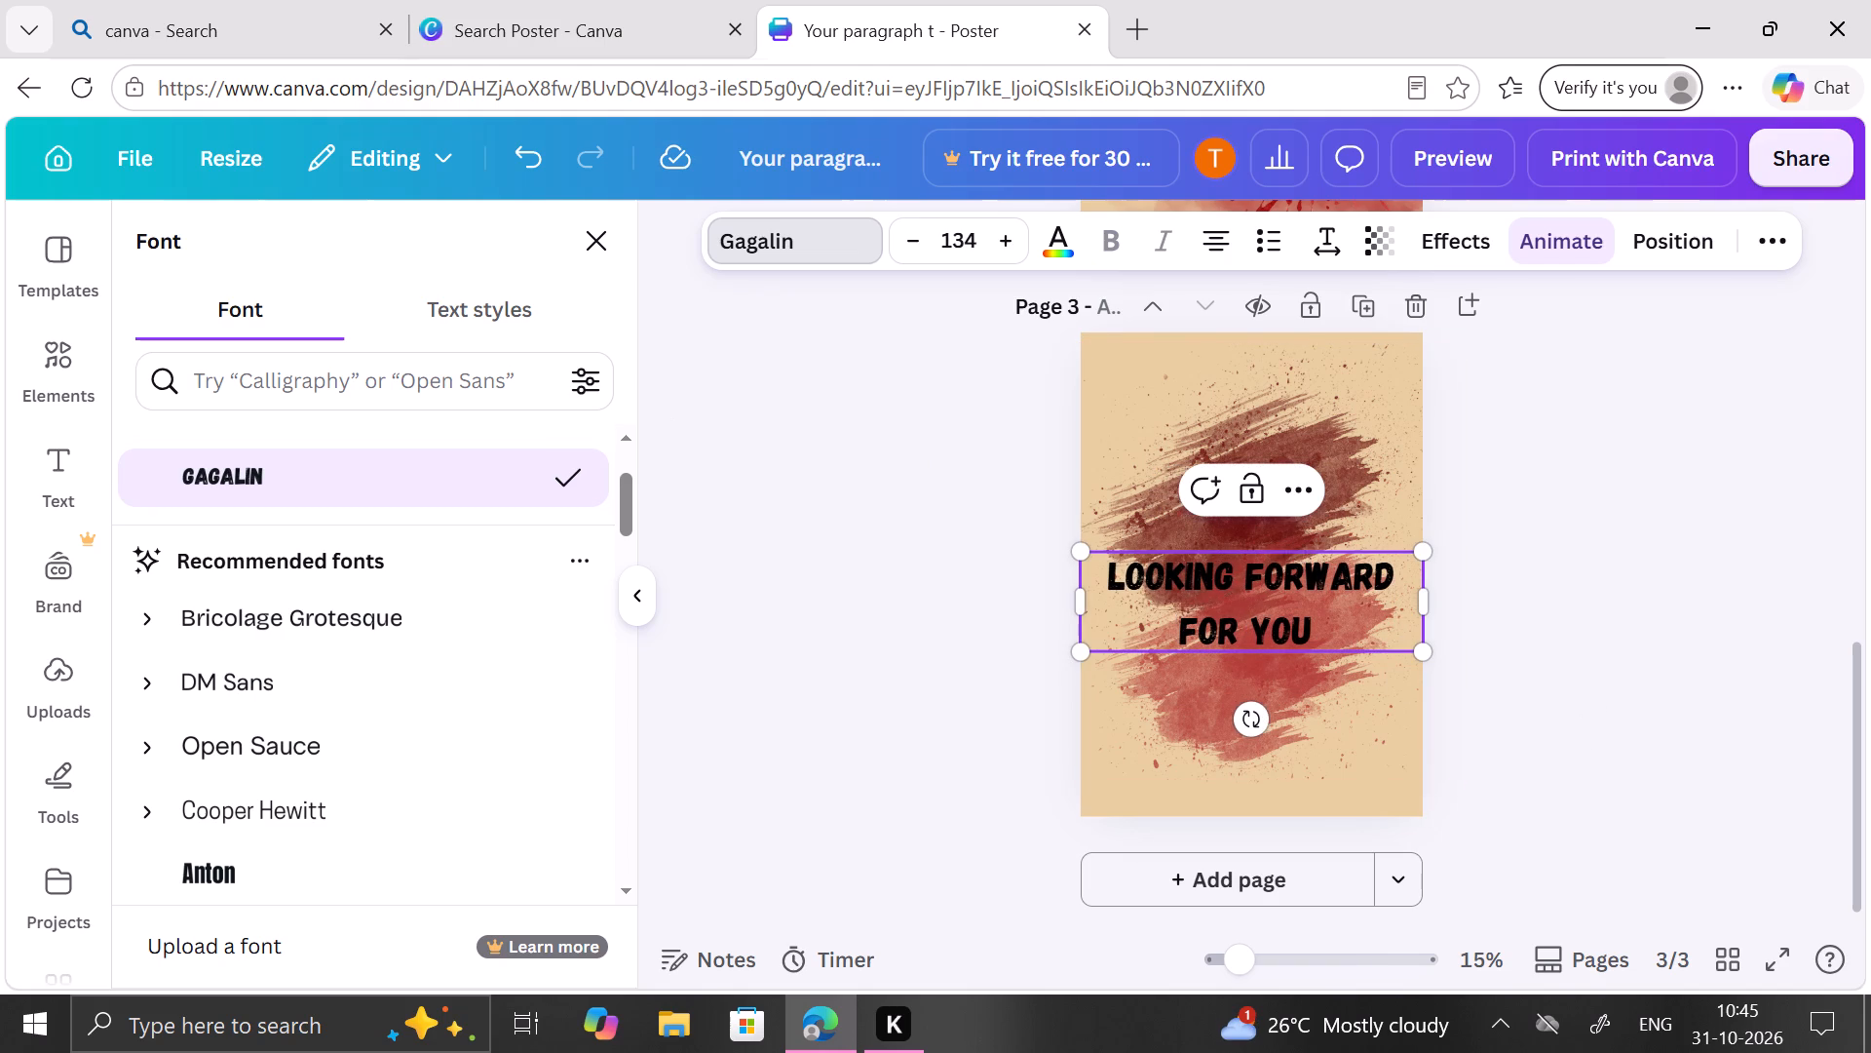
Move the "LOOKING FORWARD FOR YOU" heading slightly higher over the blood strokes on the third page.
right_click(1289, 601)
scroll(1289, 601, "down", 1)
left_click(1270, 765)
left_click_drag(1300, 621, 1301, 603)
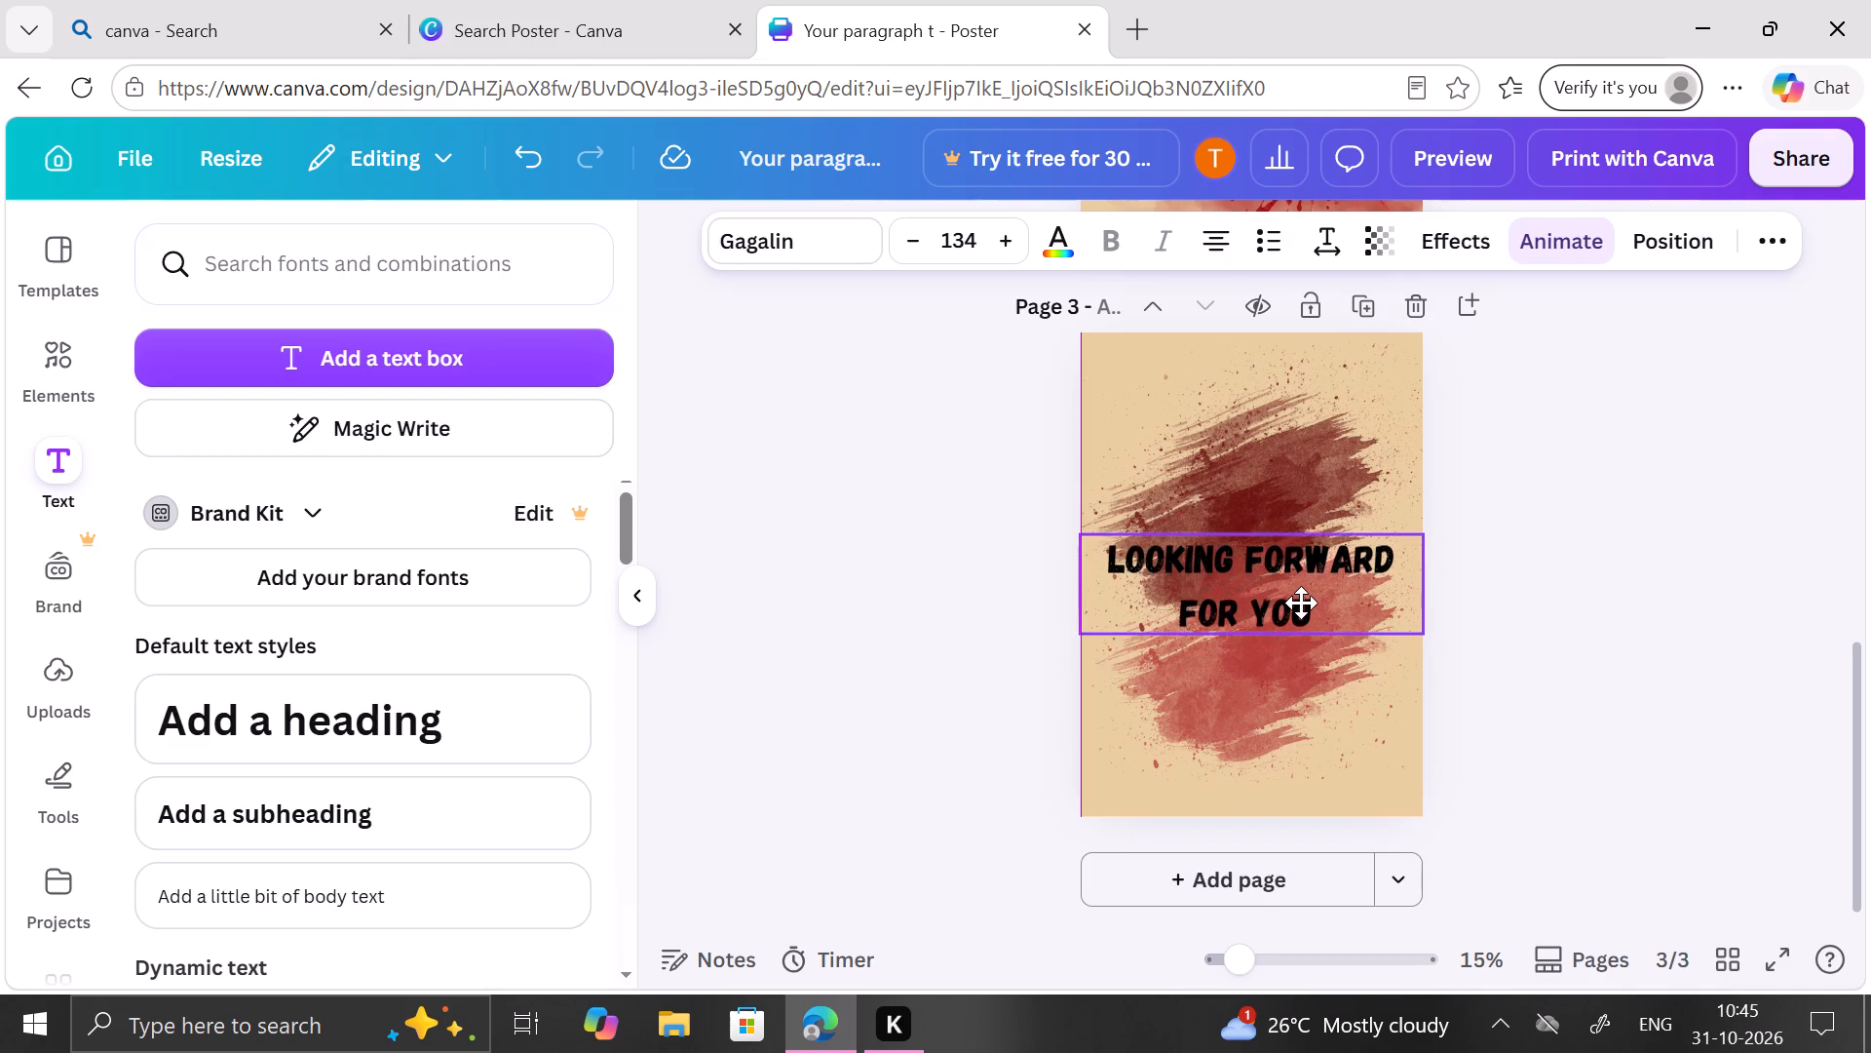
left_click_drag(1301, 603, 1304, 604)
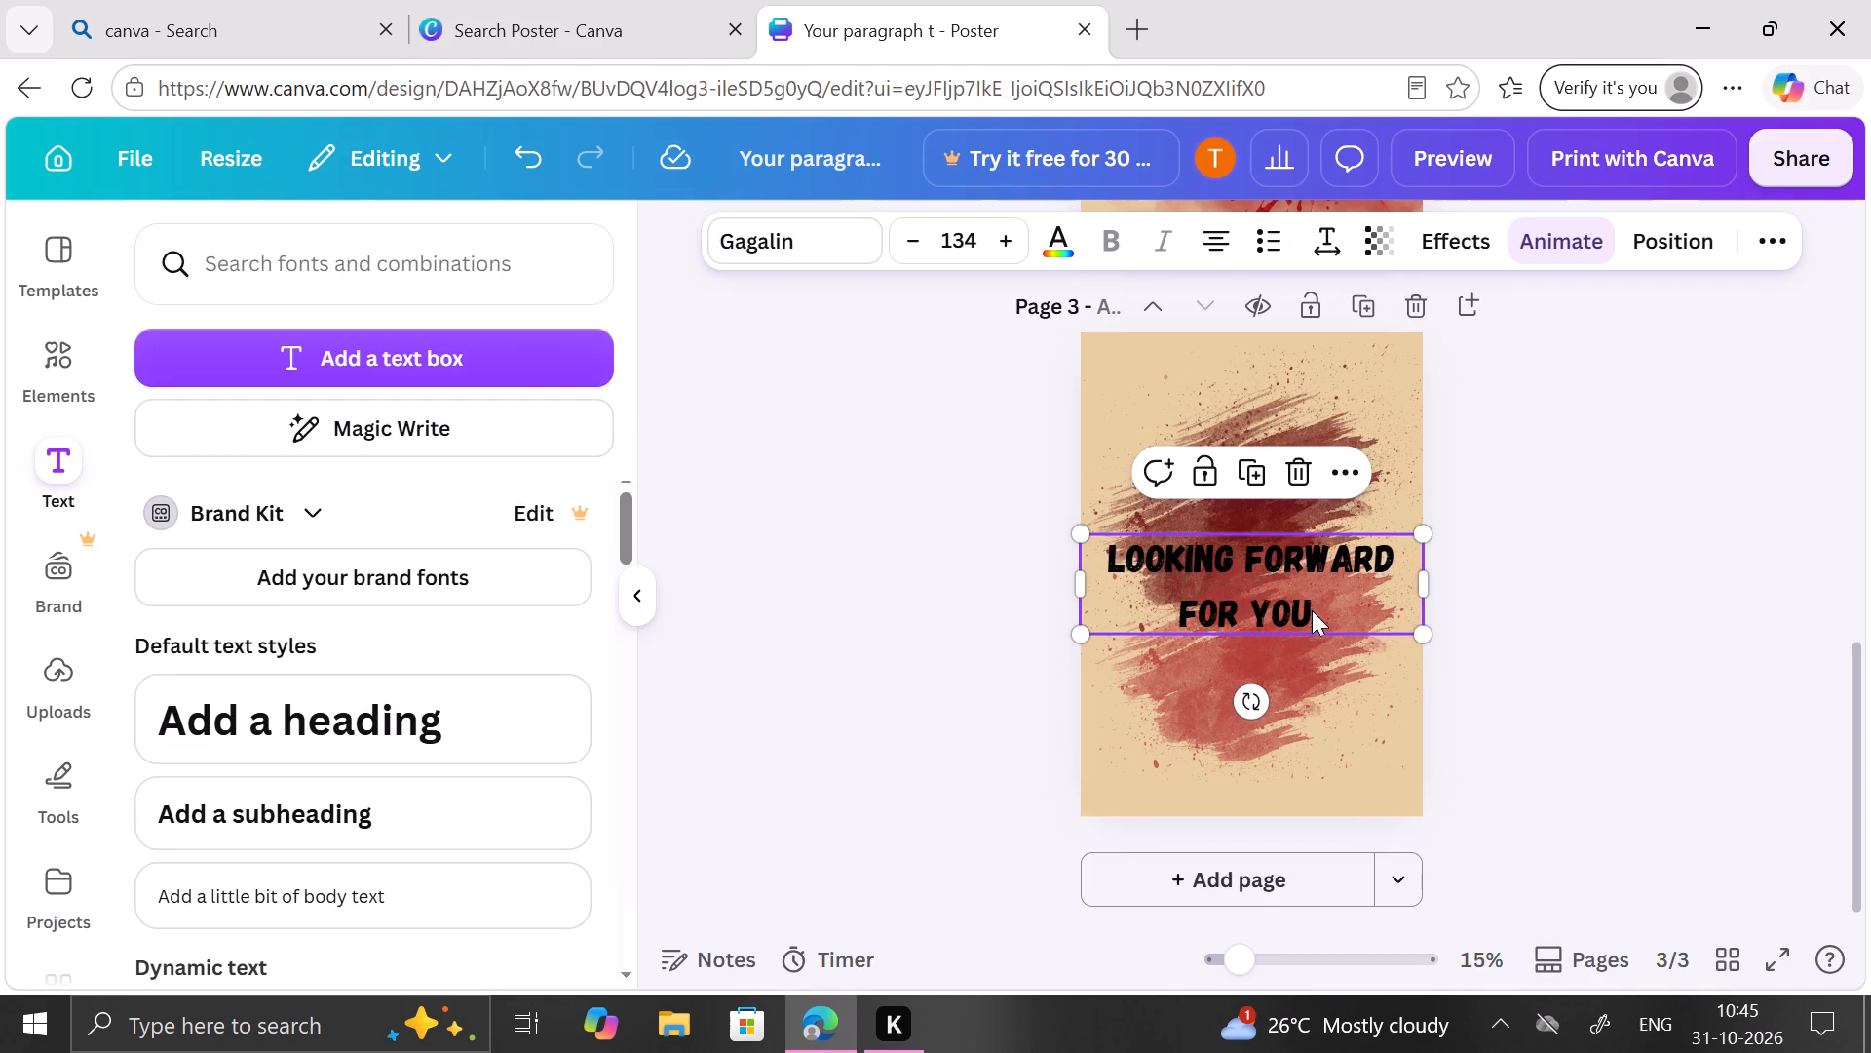
left_click(1397, 721)
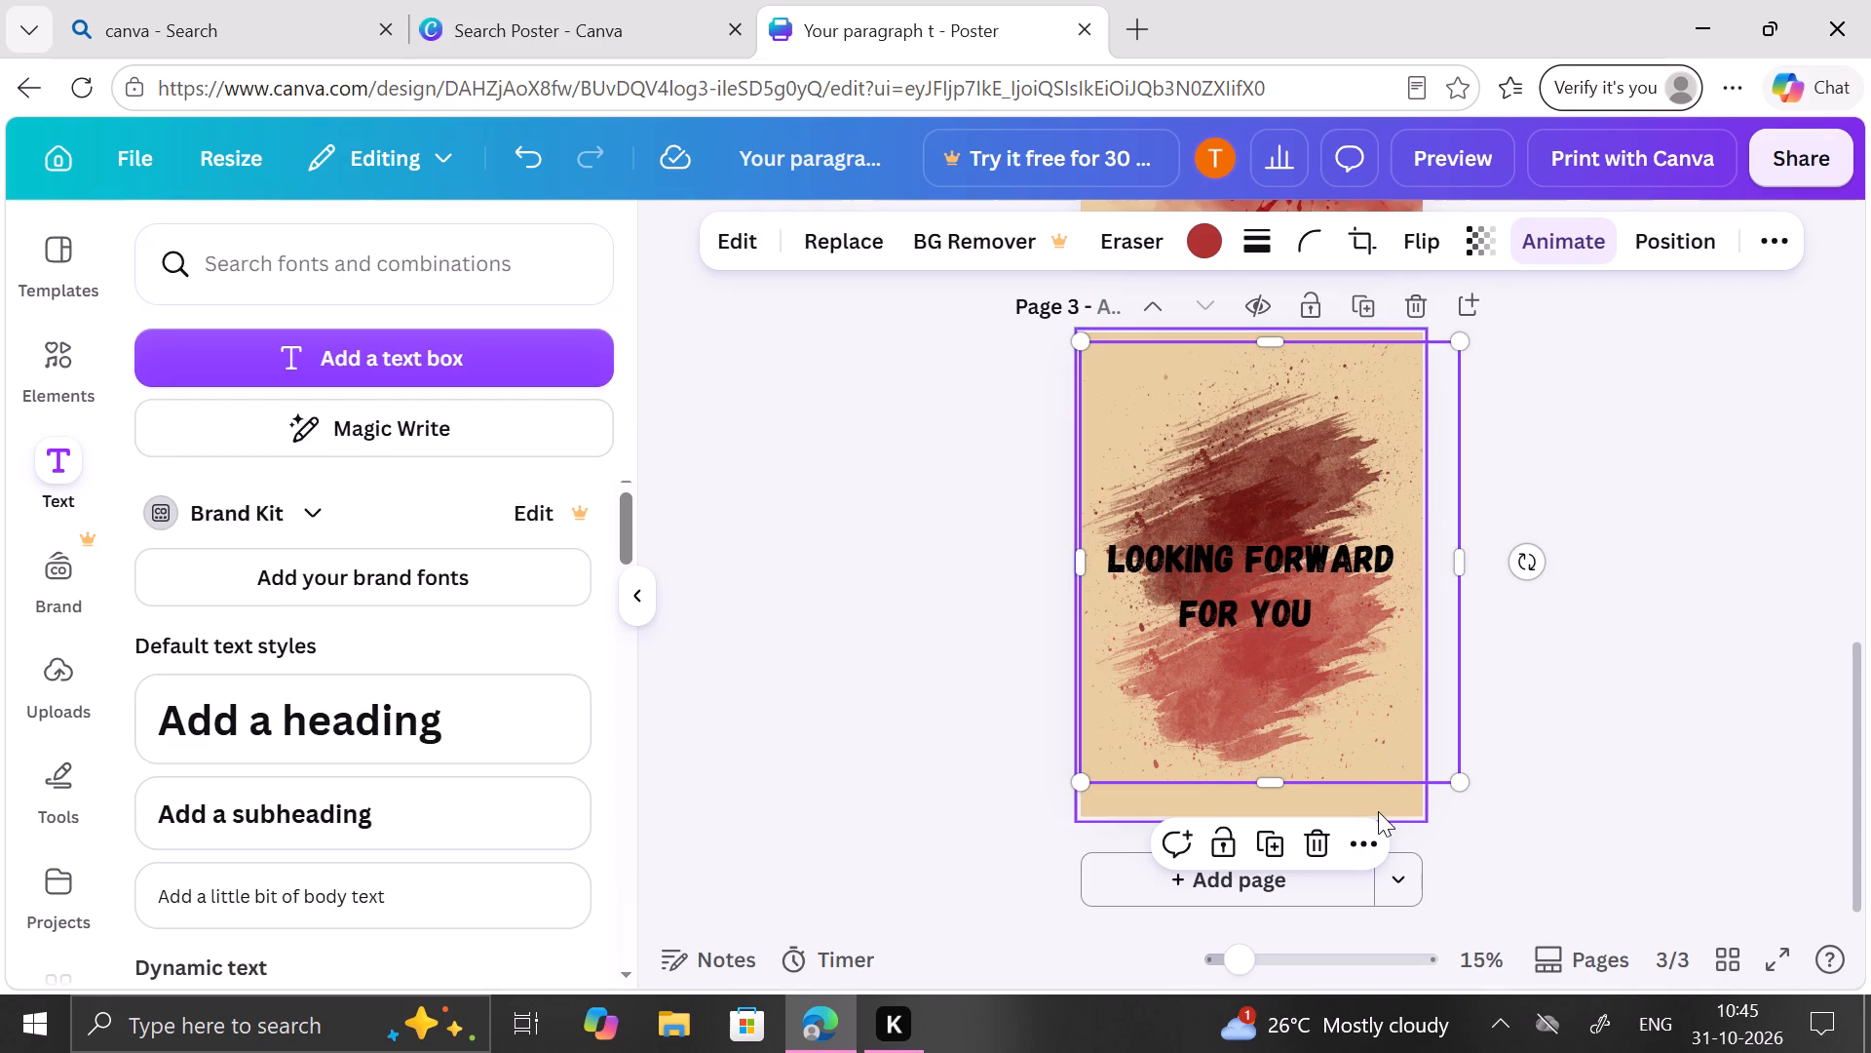
left_click(1378, 811)
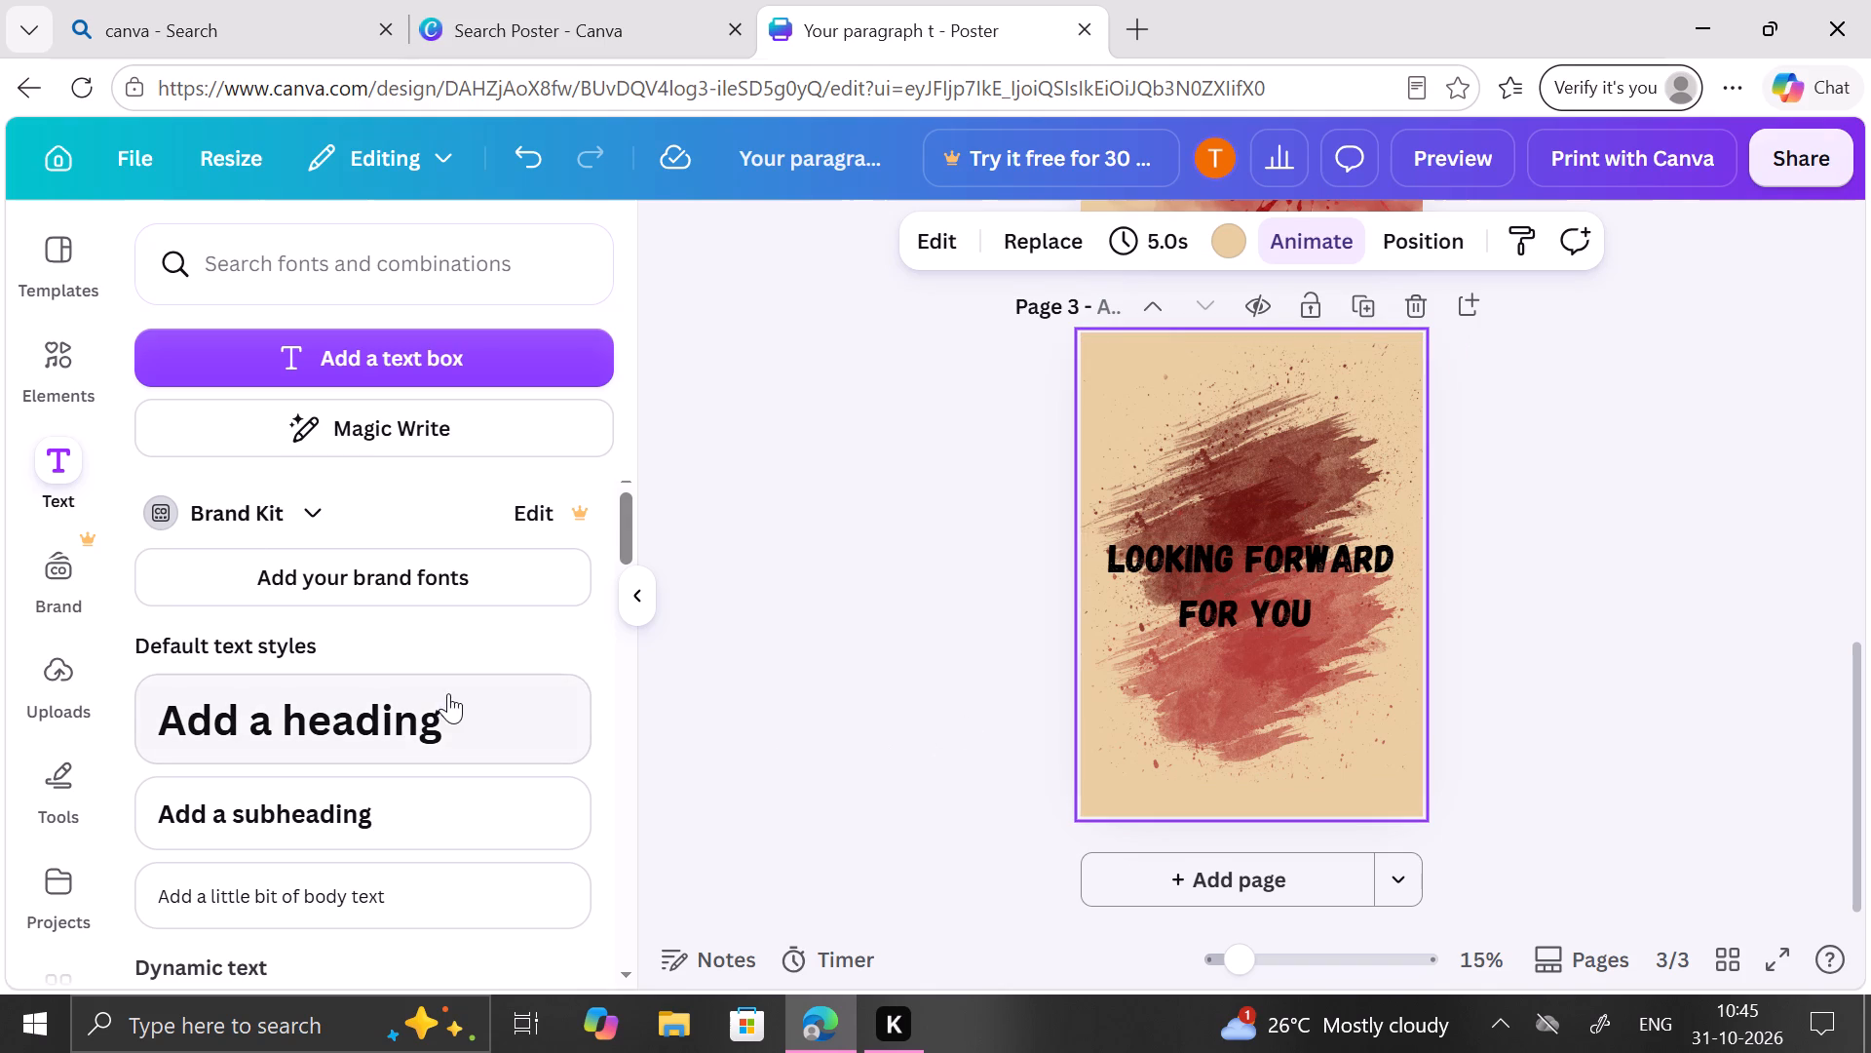
Add the recently used dark red watercolour smudge to the third page and shift it down over the page's lower part, behind the heading.
left_click(73, 367)
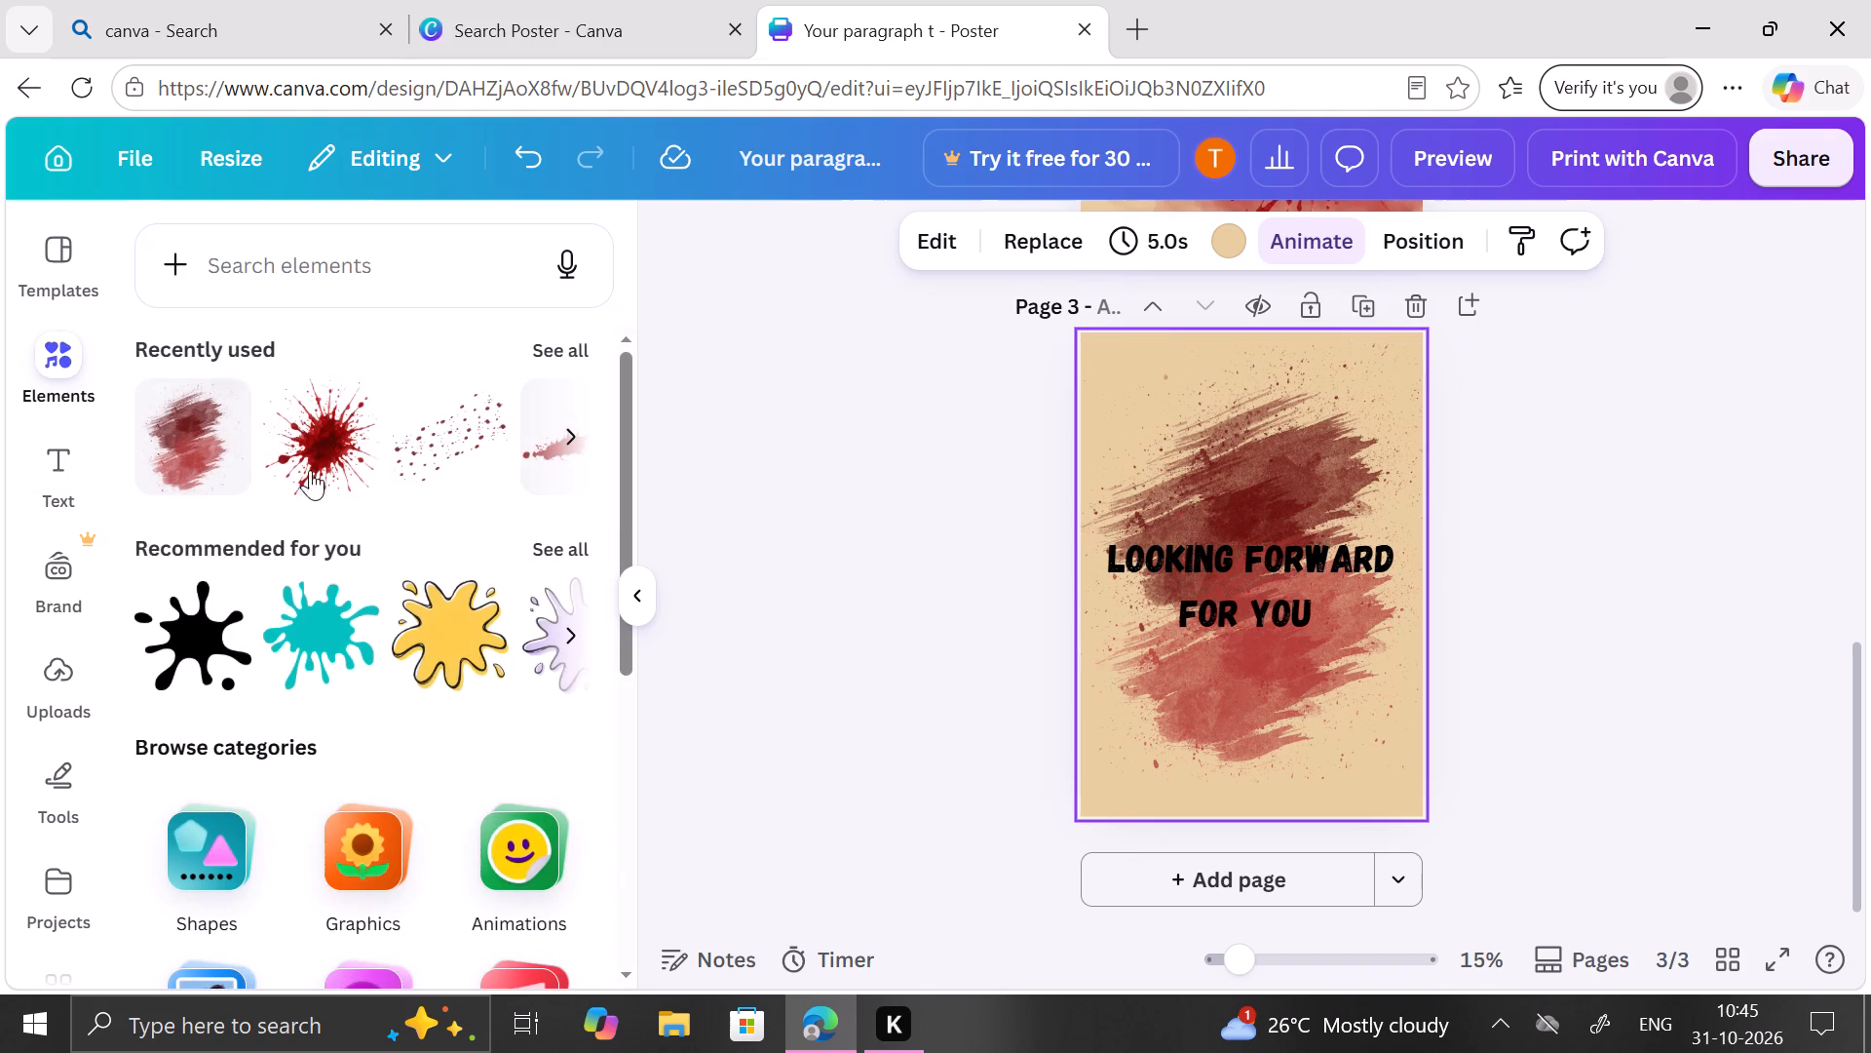
left_click(578, 354)
scroll(578, 354, "down", 3)
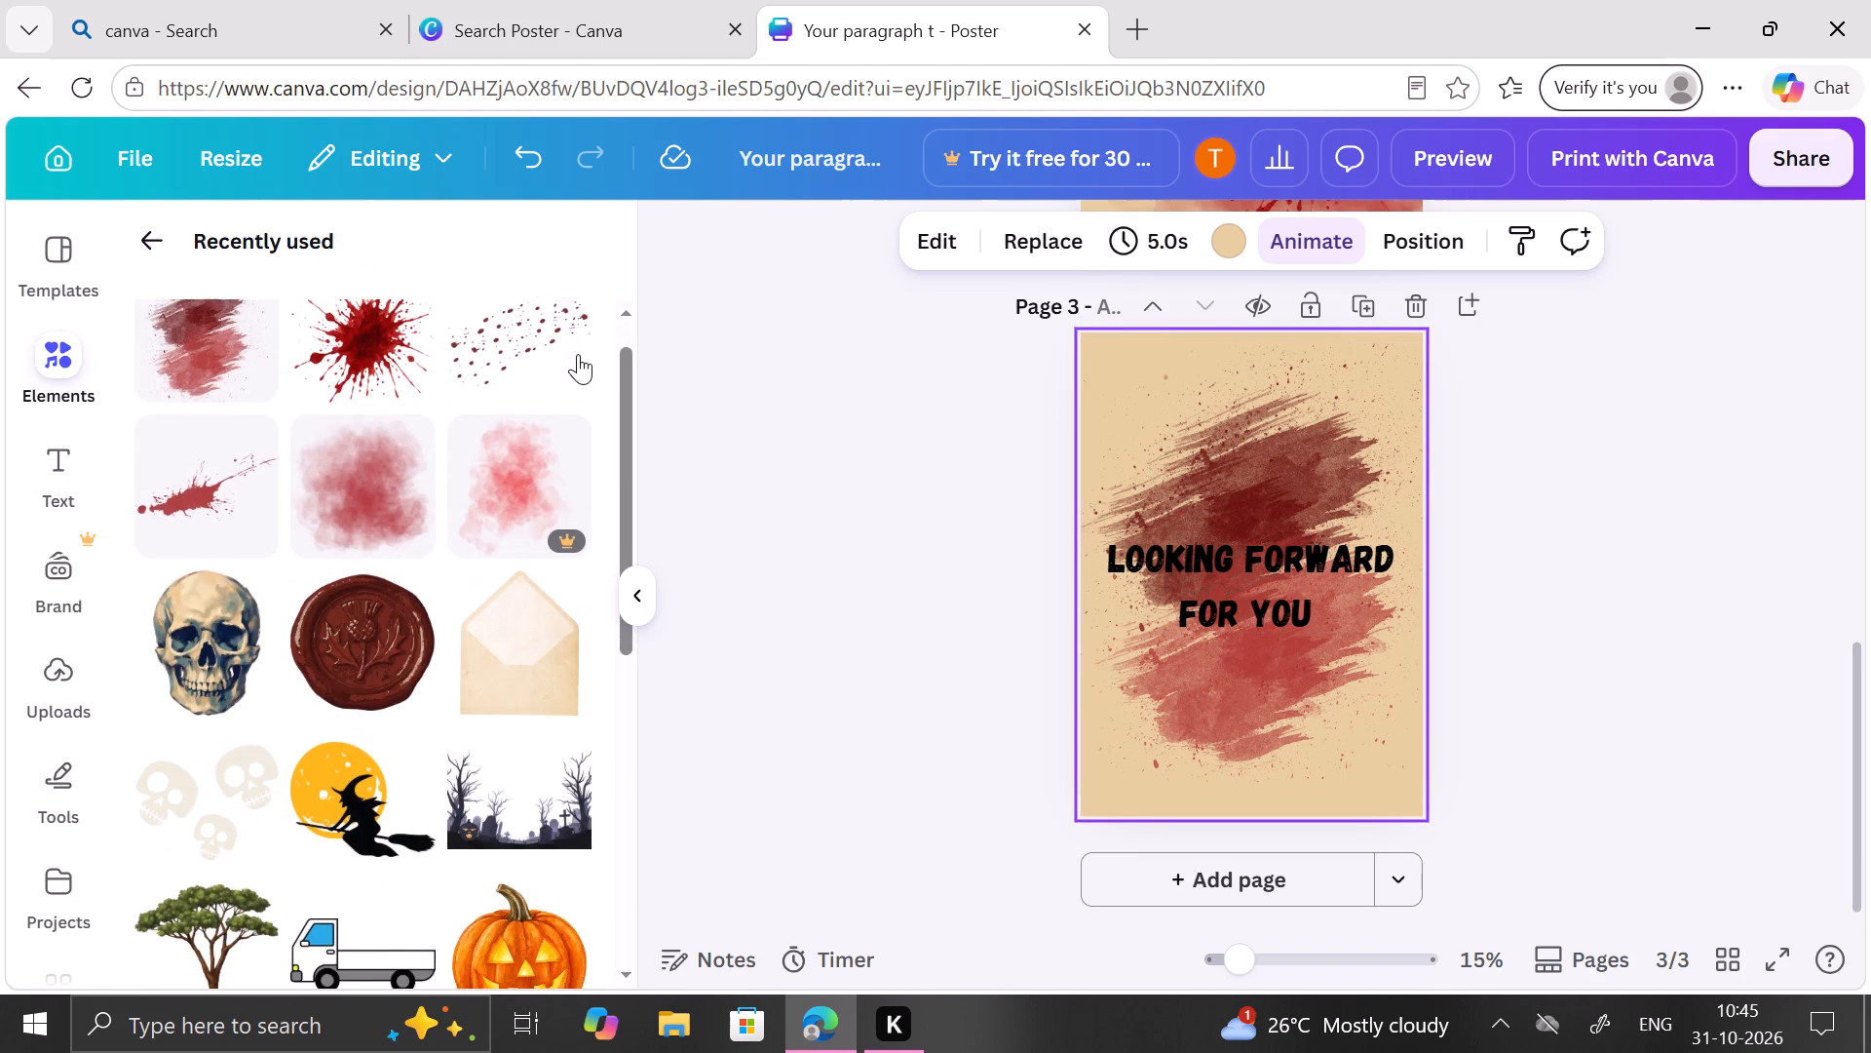
scroll(578, 354, "down", 3)
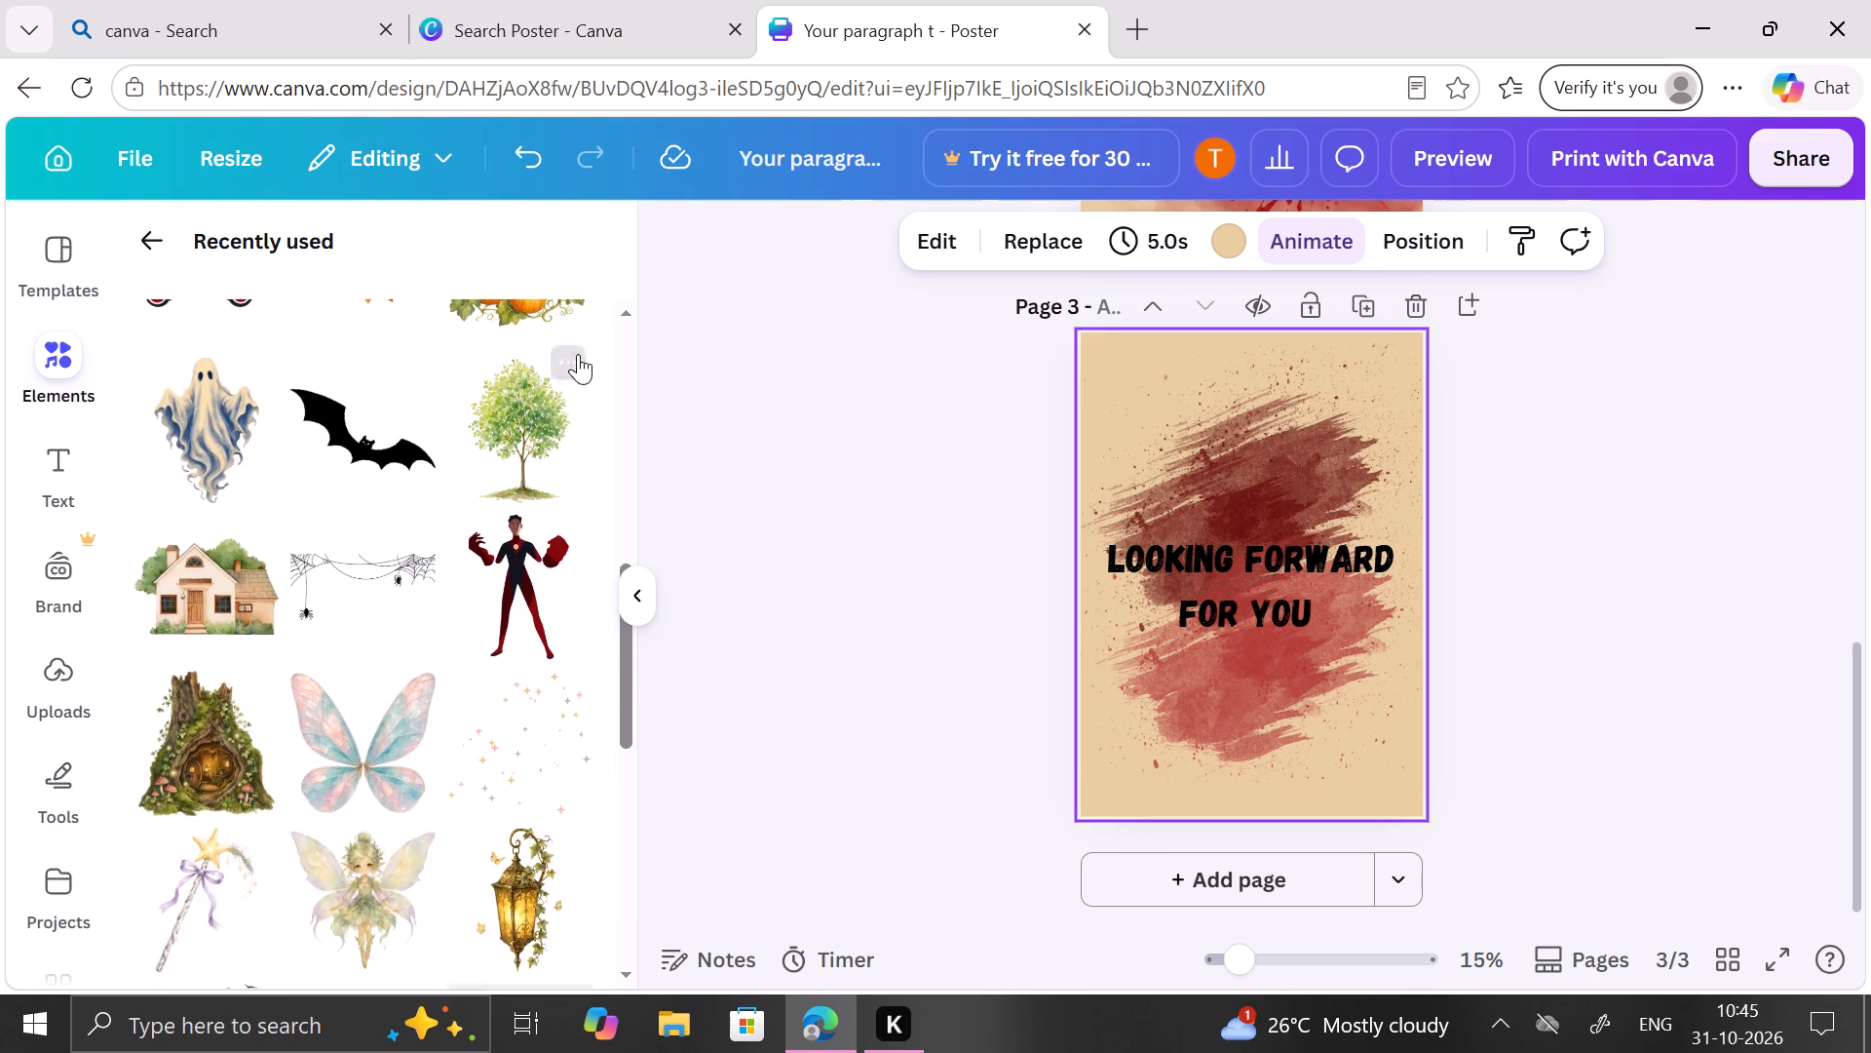
scroll(578, 354, "down", 1)
scroll(578, 354, "up", 6)
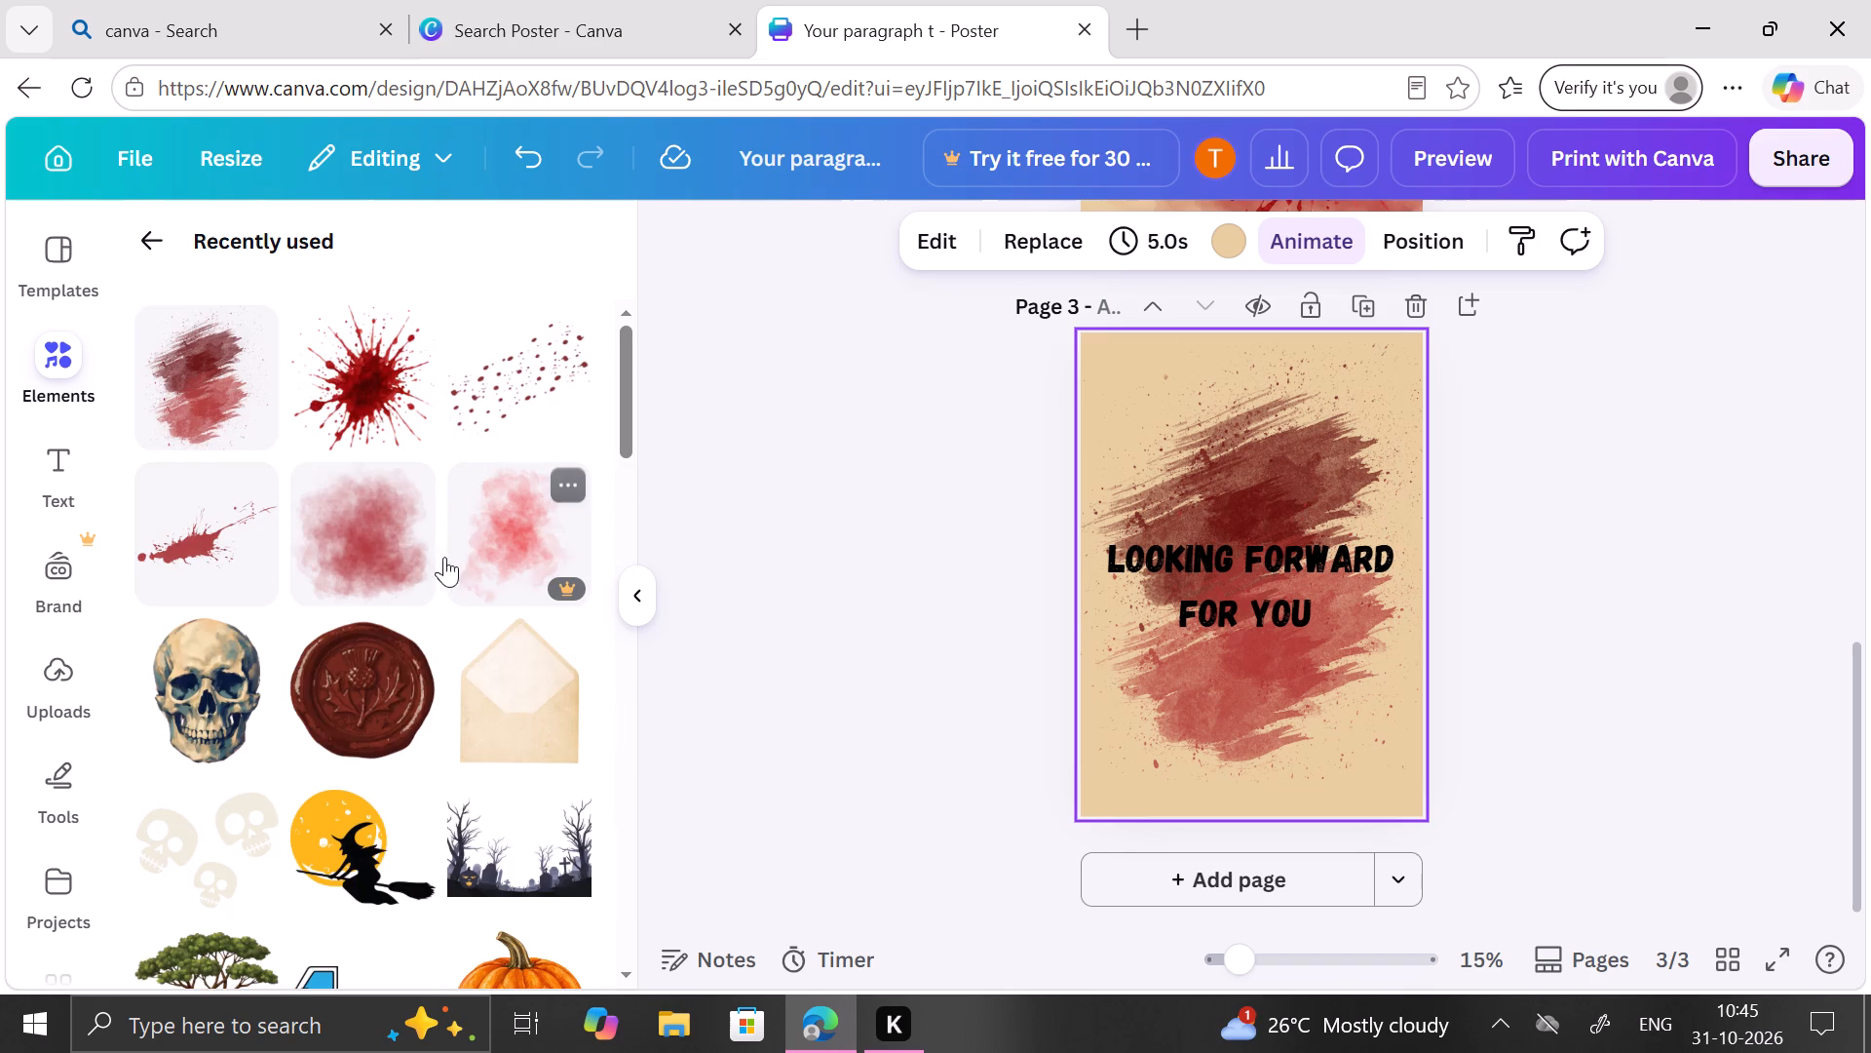
left_click(382, 552)
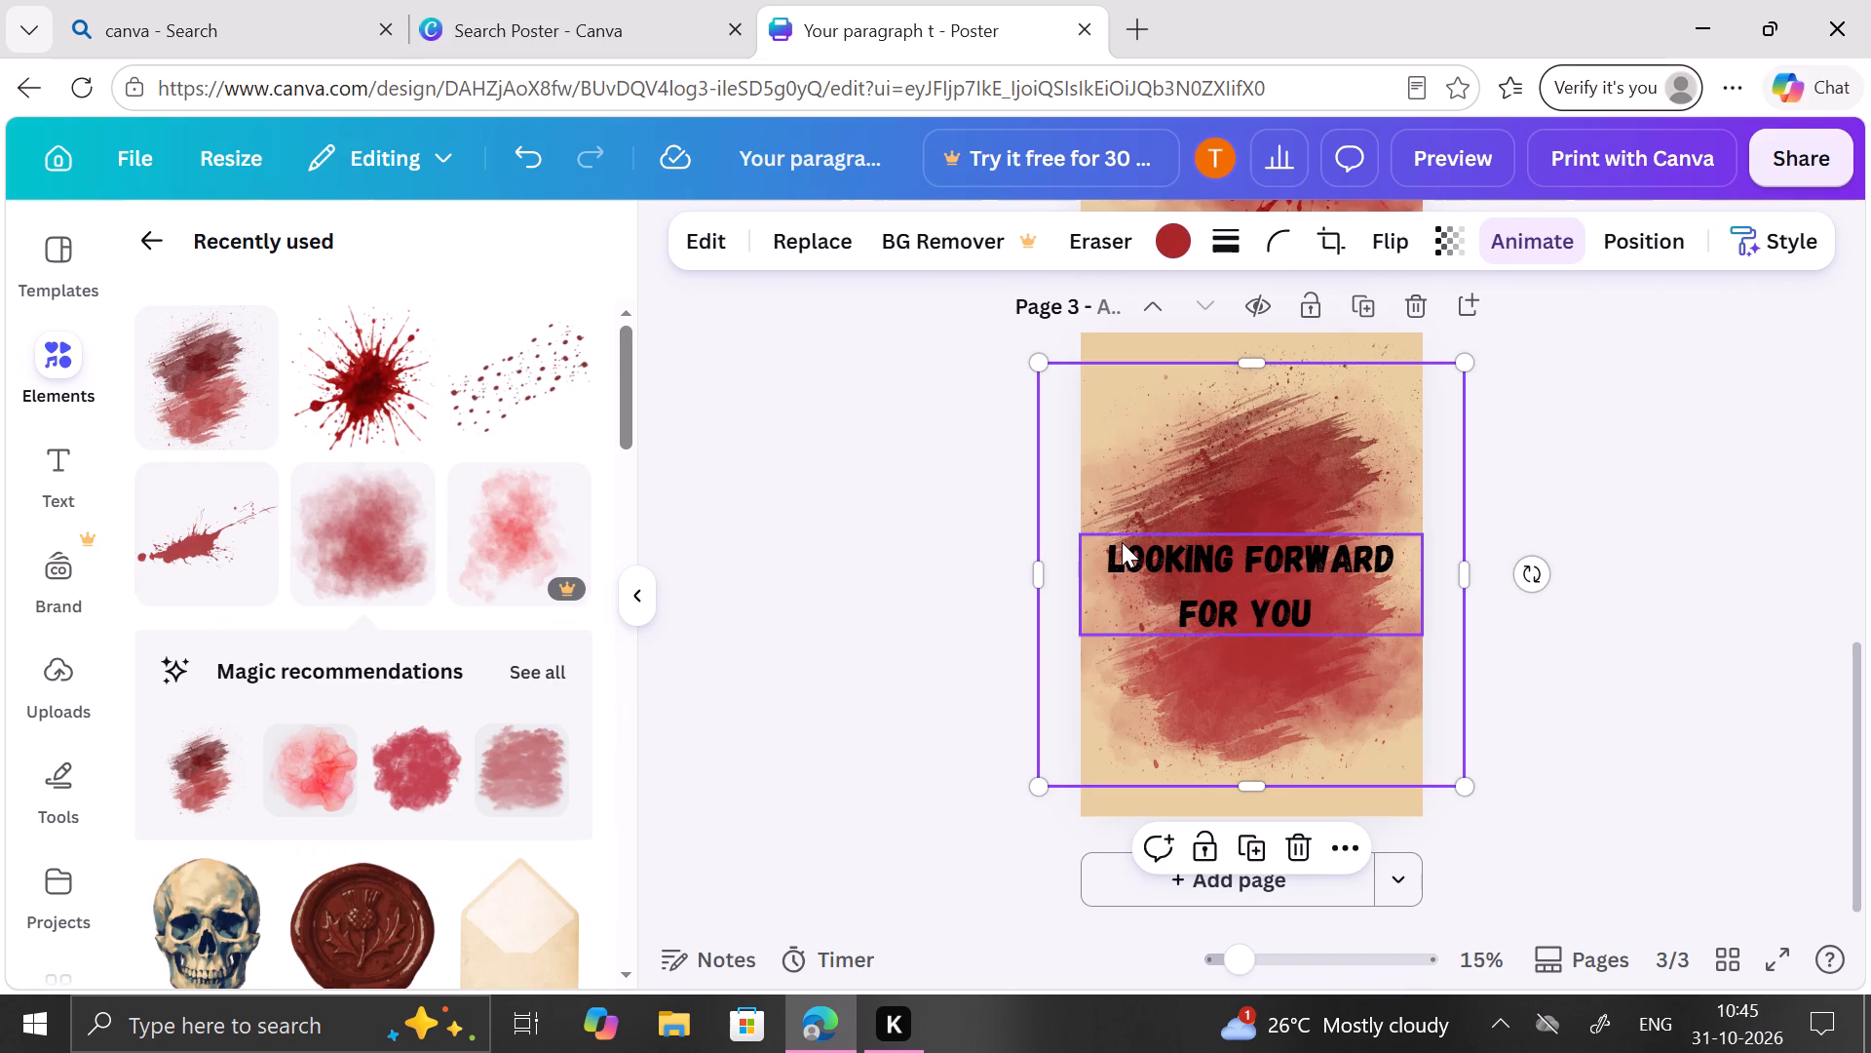
left_click_drag(1193, 739, 1203, 805)
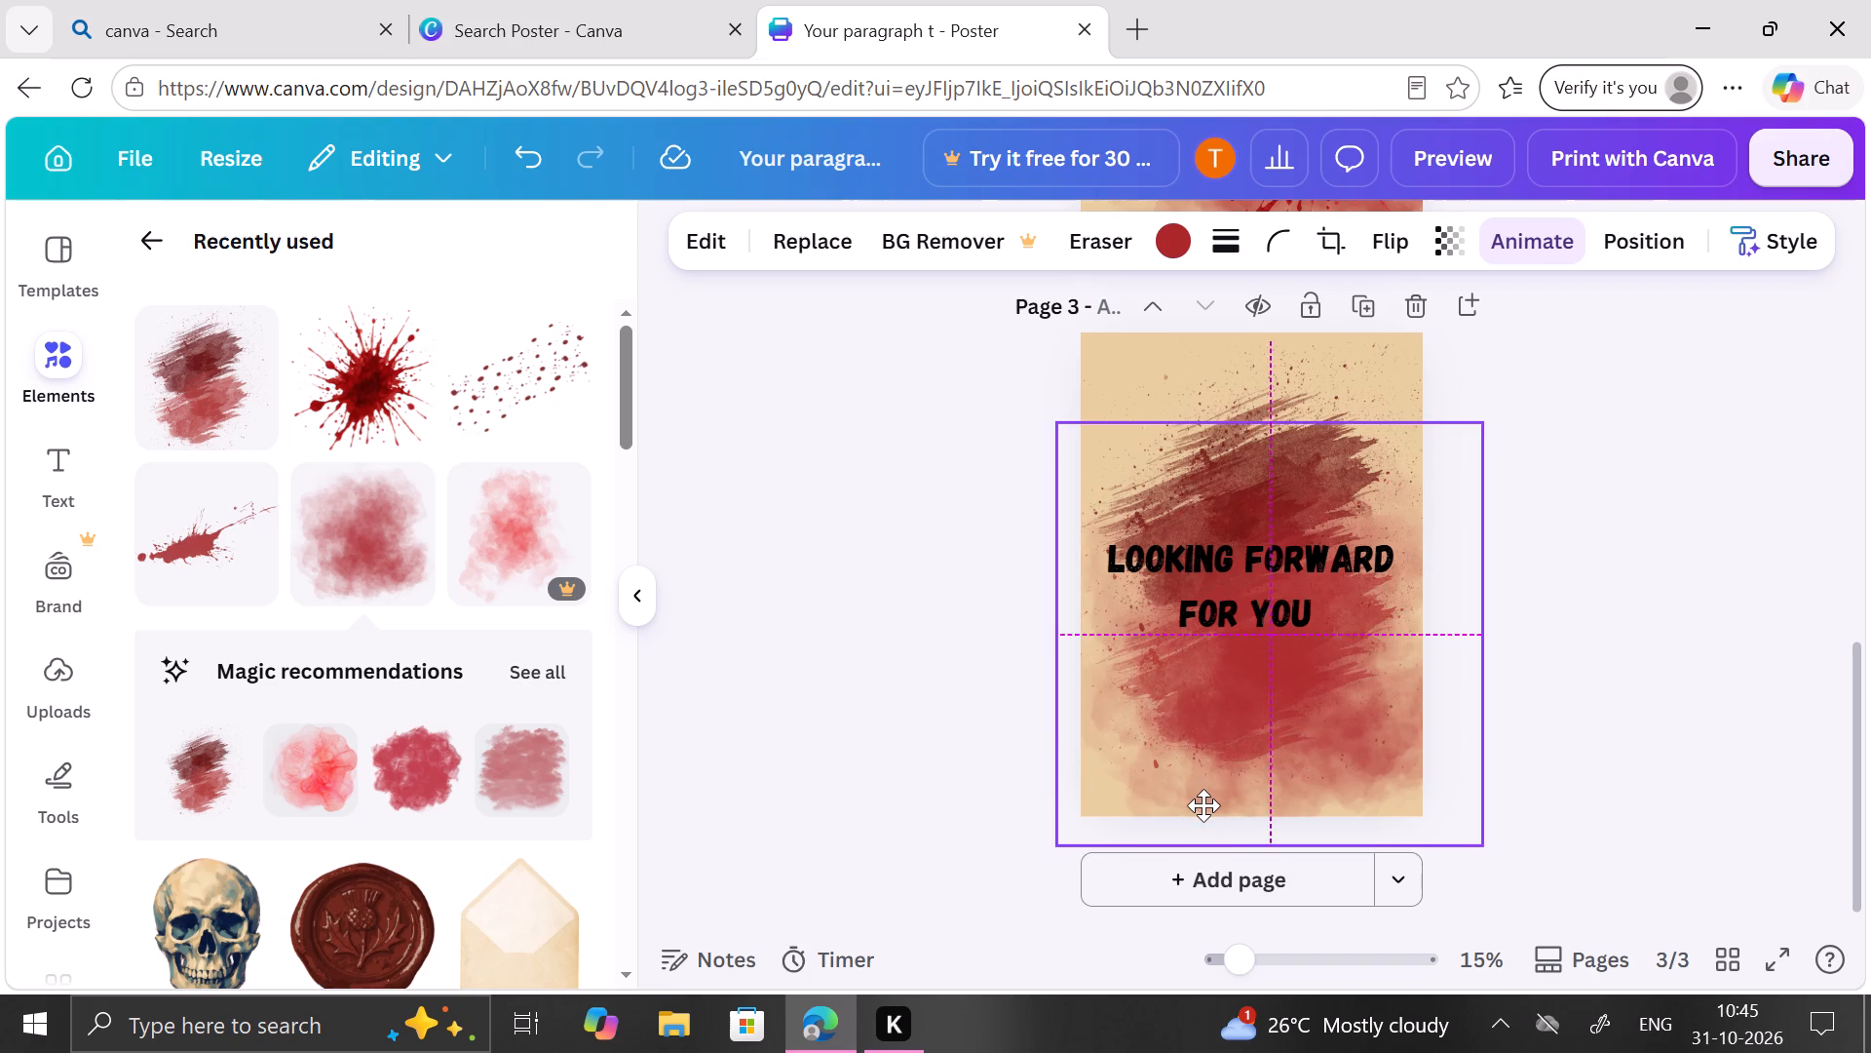
left_click_drag(1203, 805, 1187, 805)
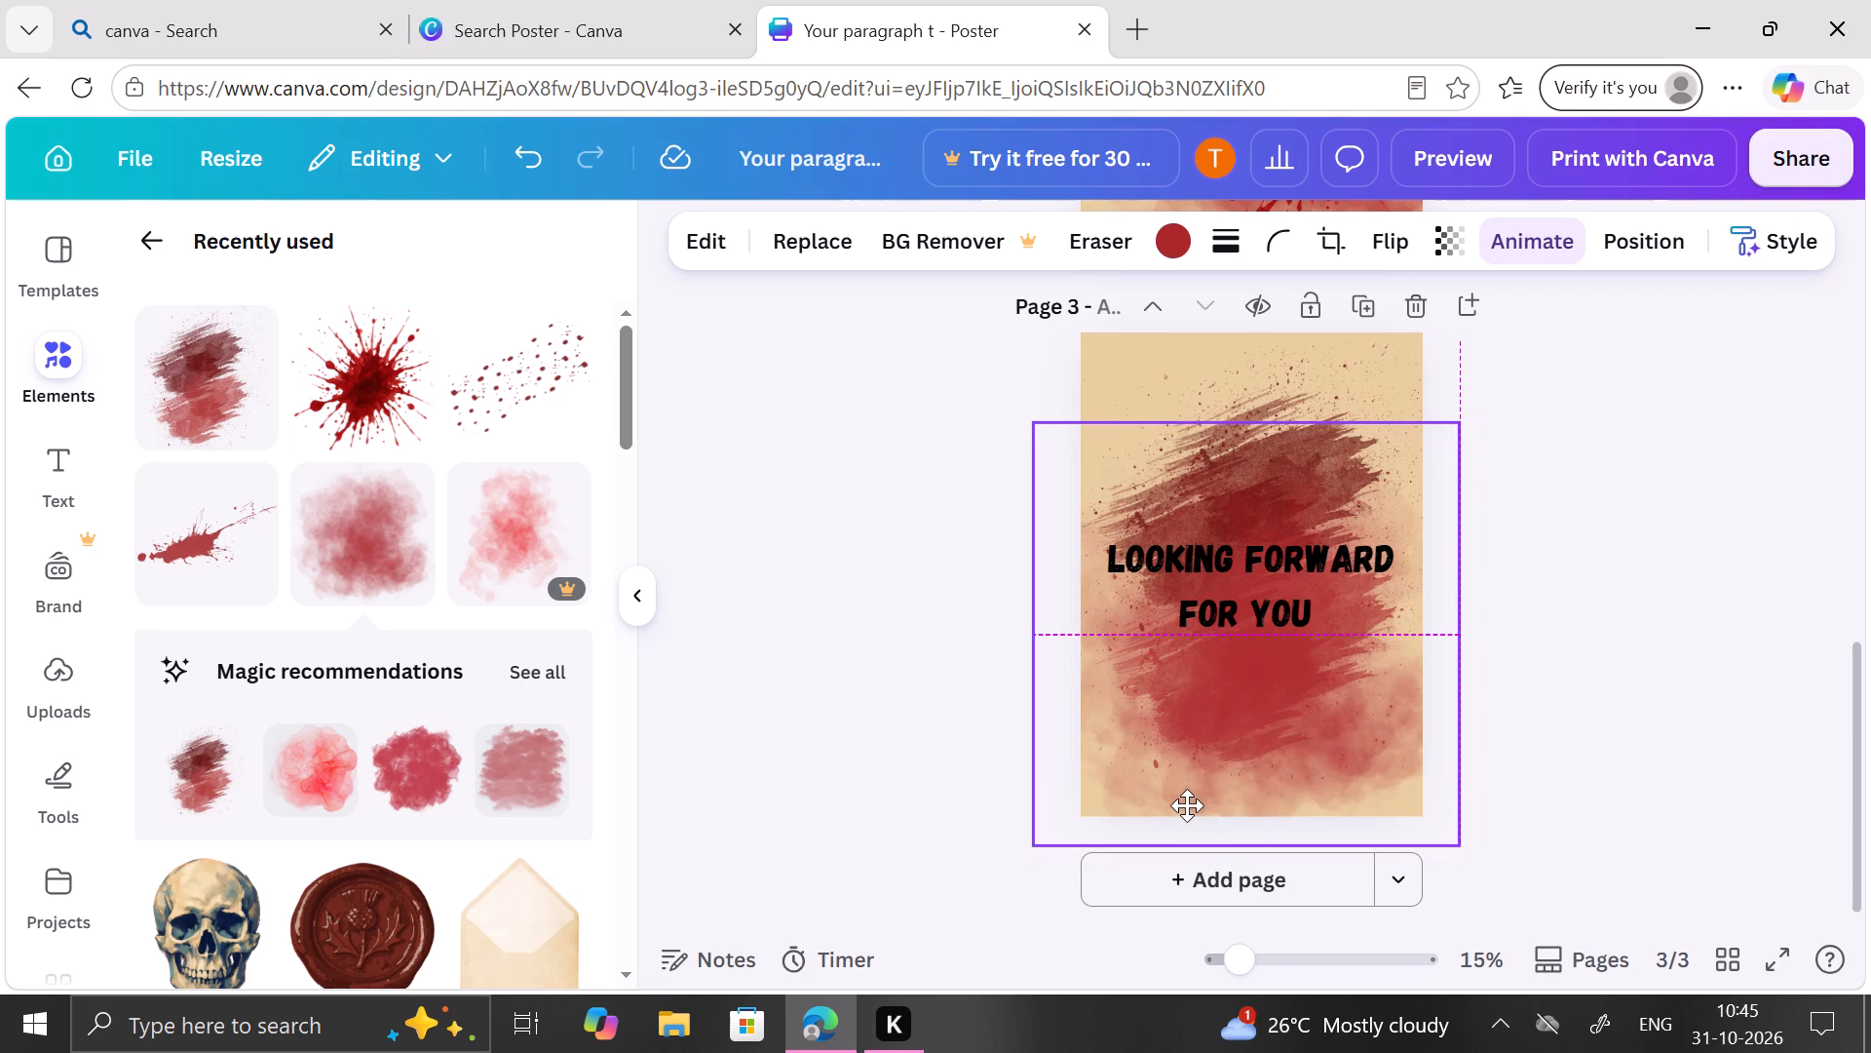
left_click_drag(1187, 805, 1187, 806)
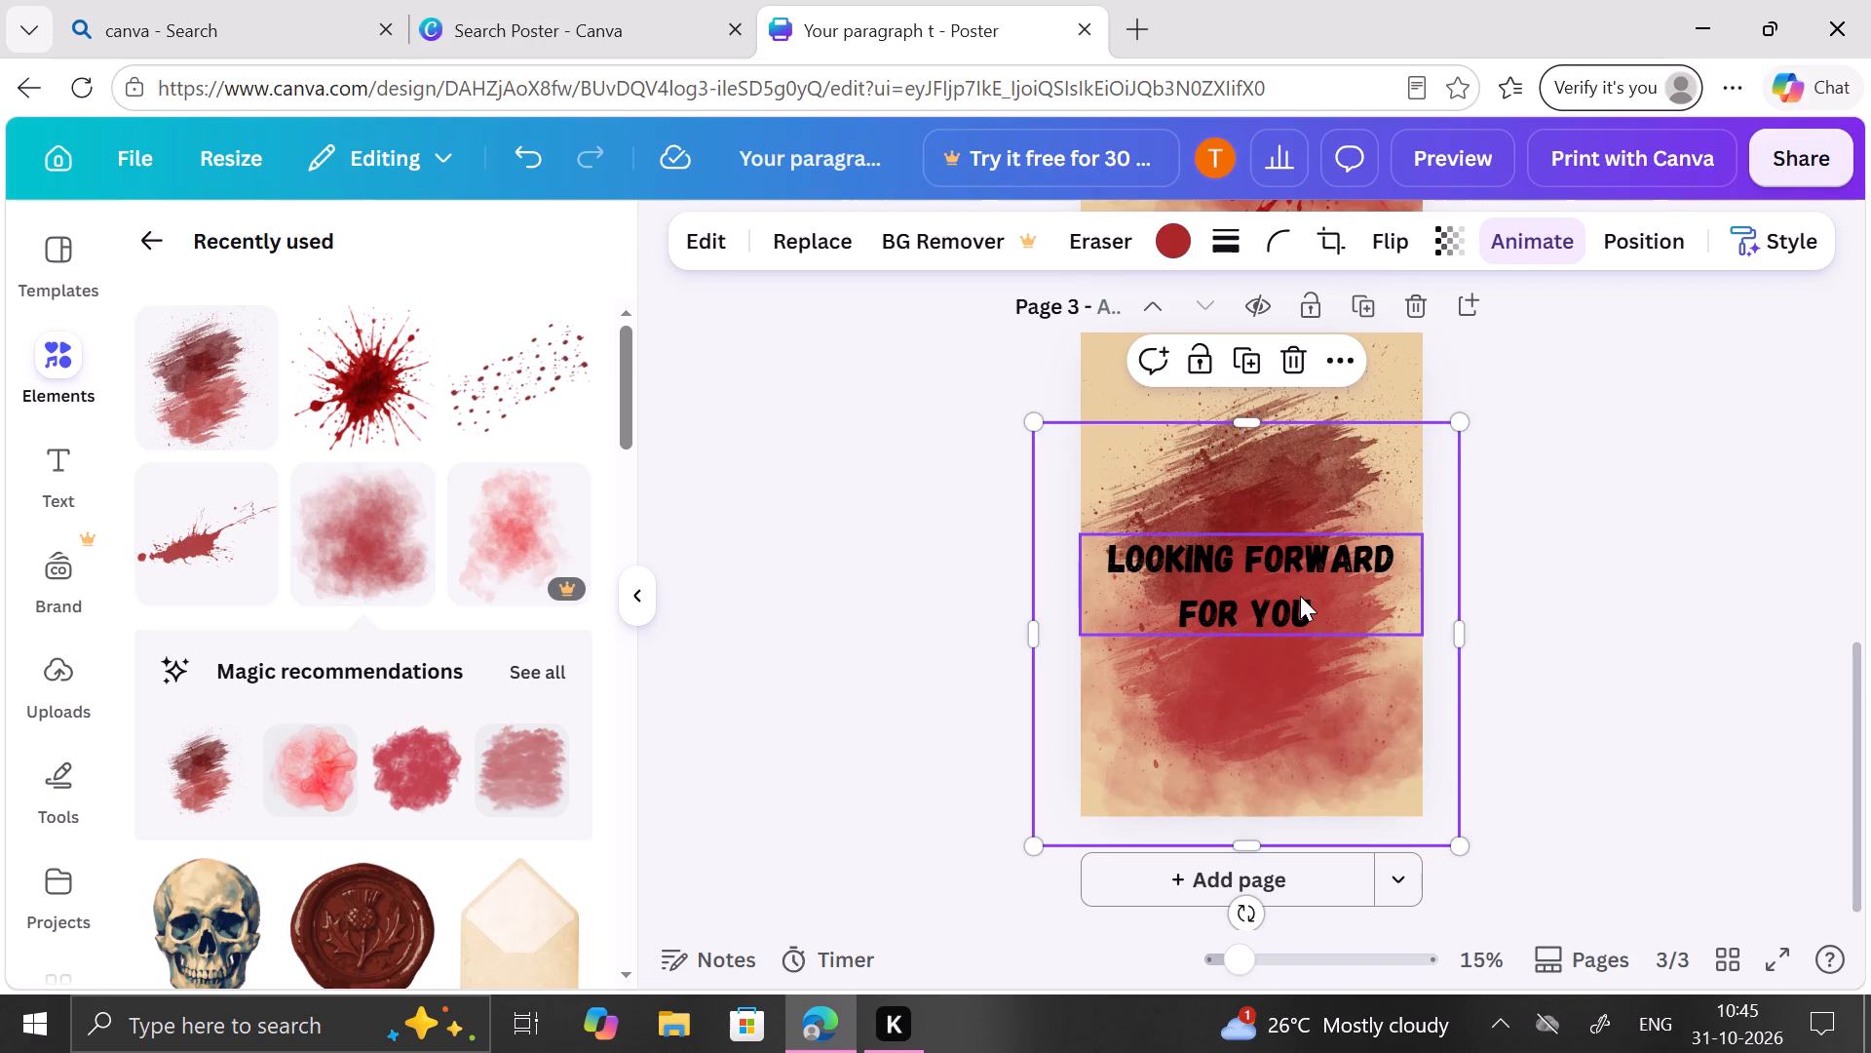
left_click(1300, 596)
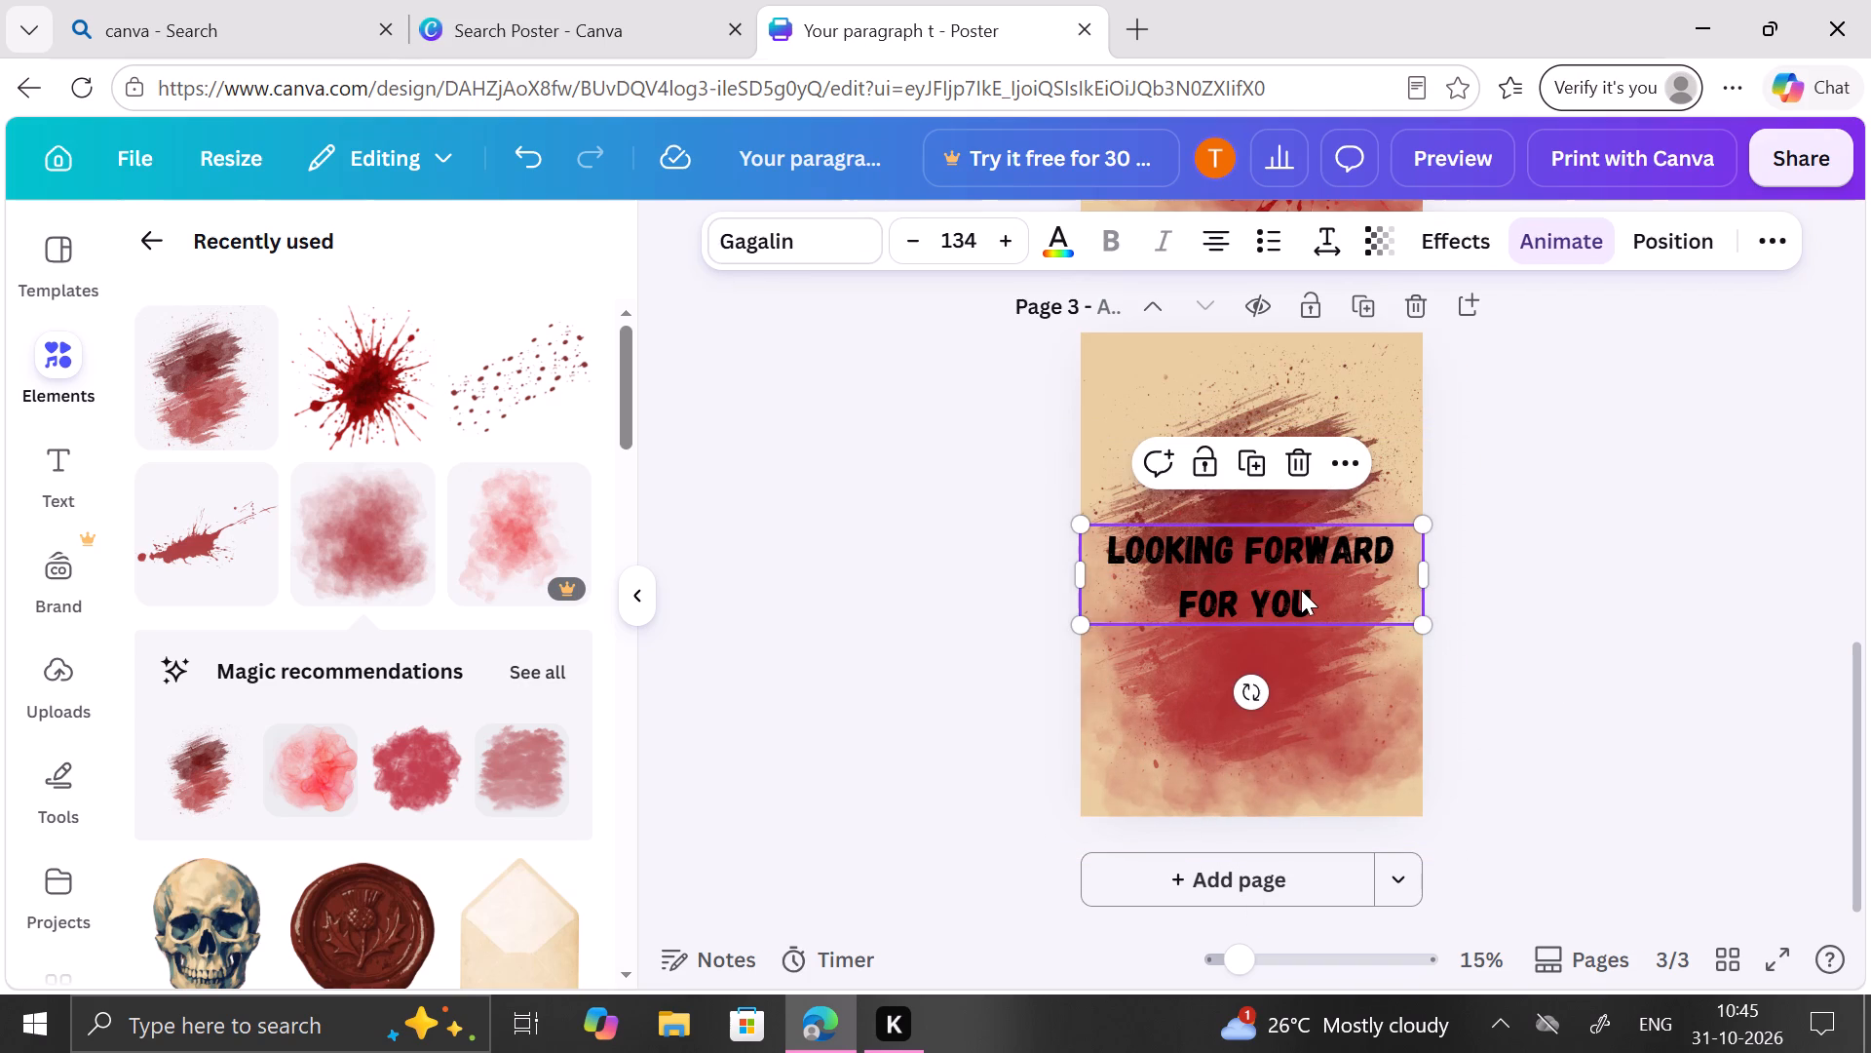
left_click(1301, 590)
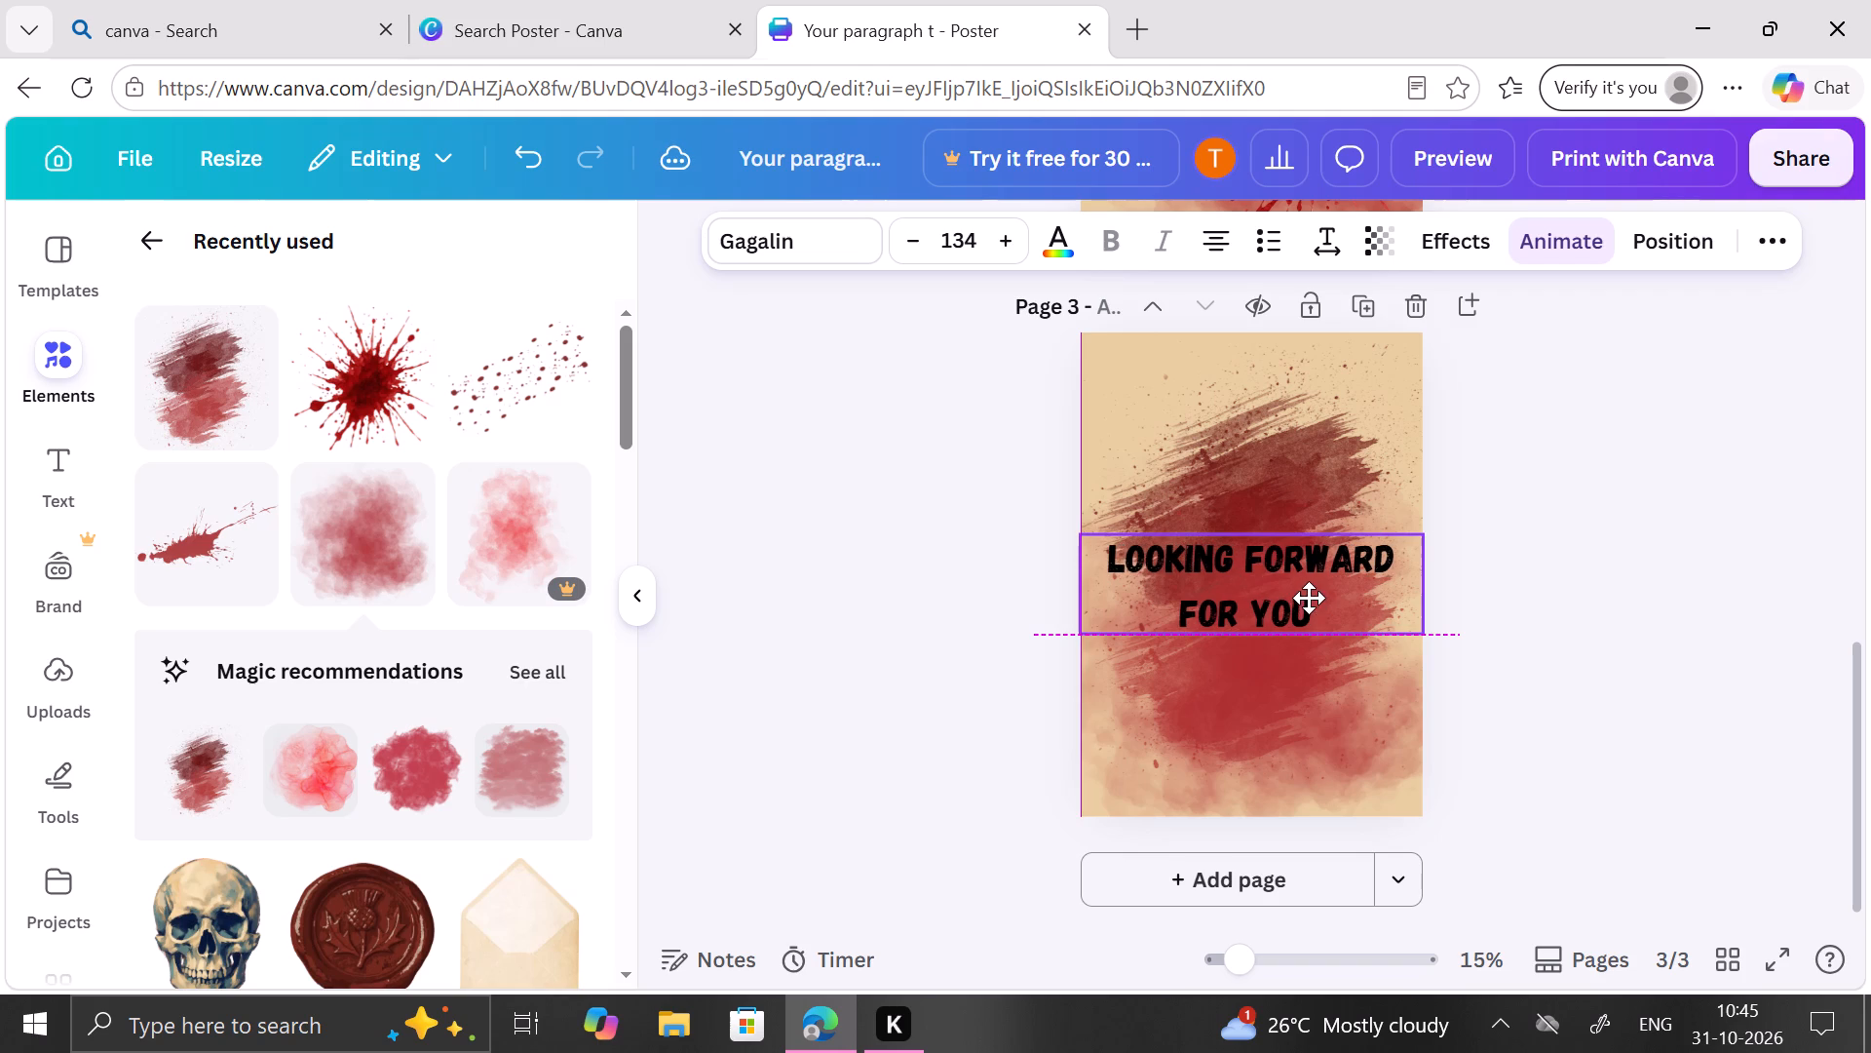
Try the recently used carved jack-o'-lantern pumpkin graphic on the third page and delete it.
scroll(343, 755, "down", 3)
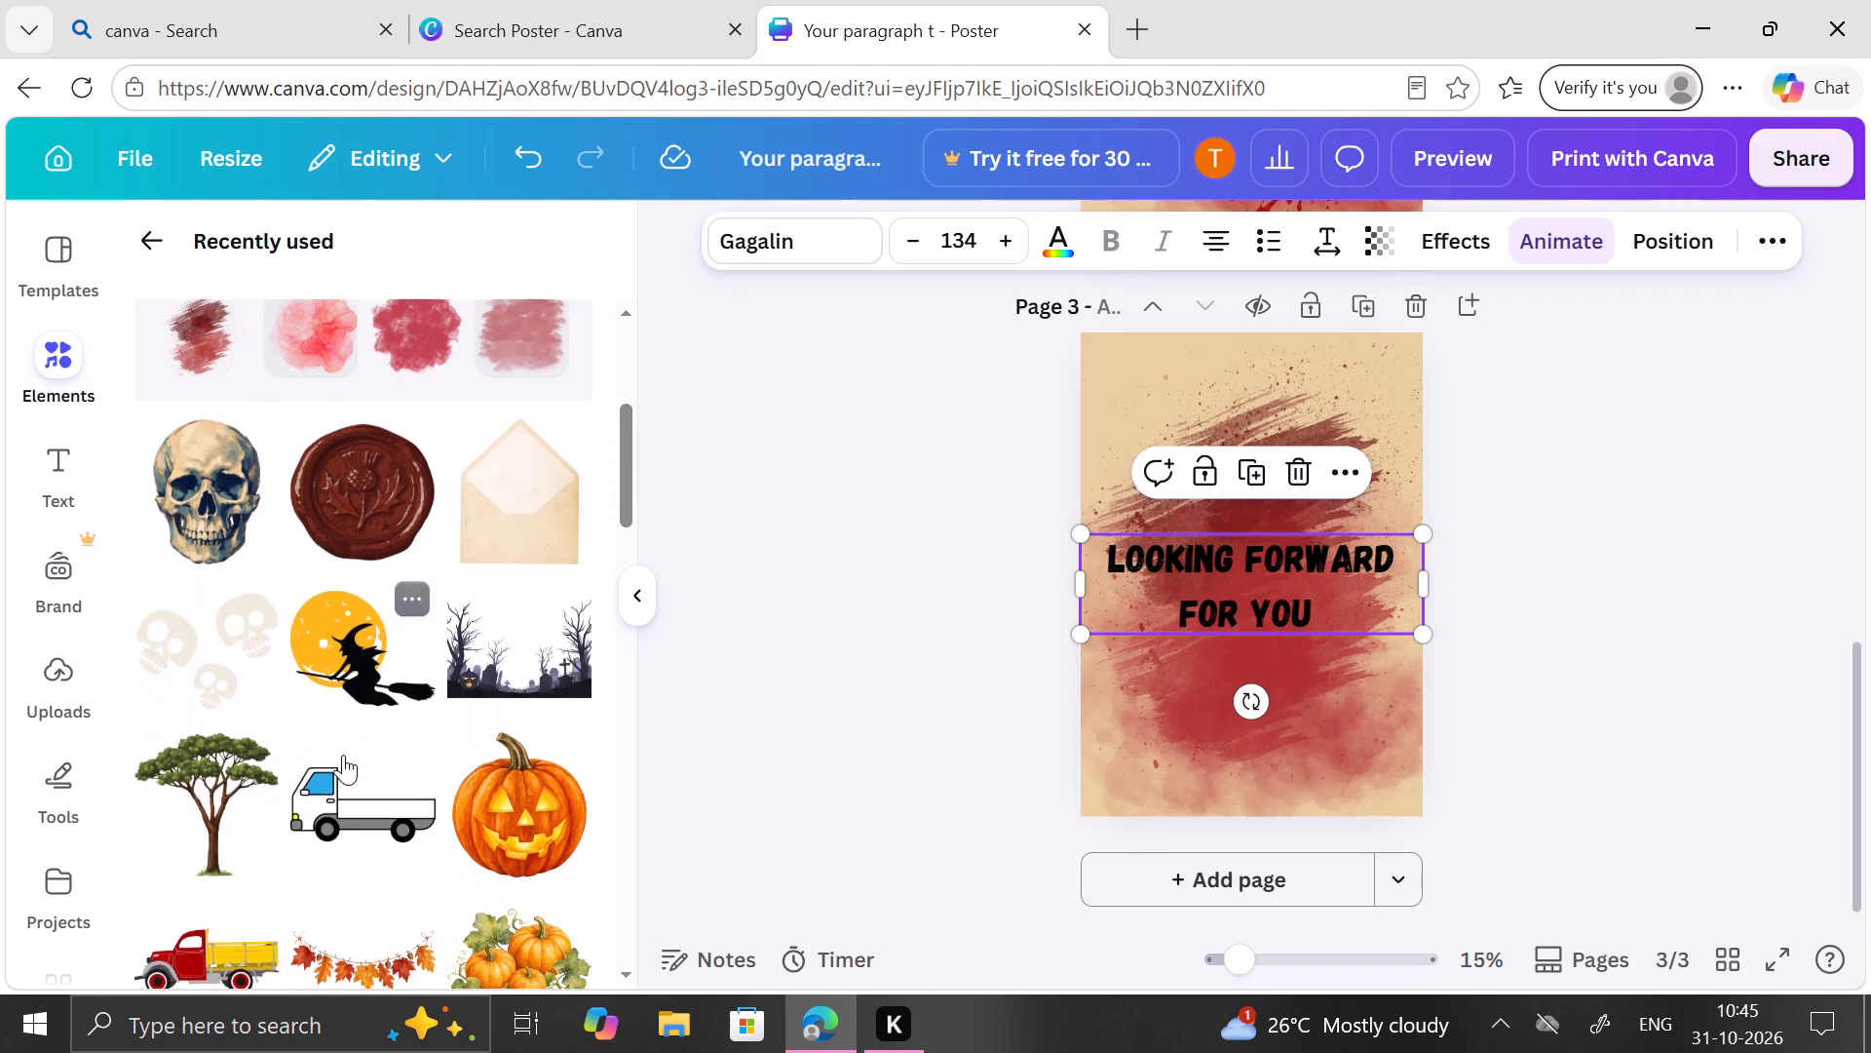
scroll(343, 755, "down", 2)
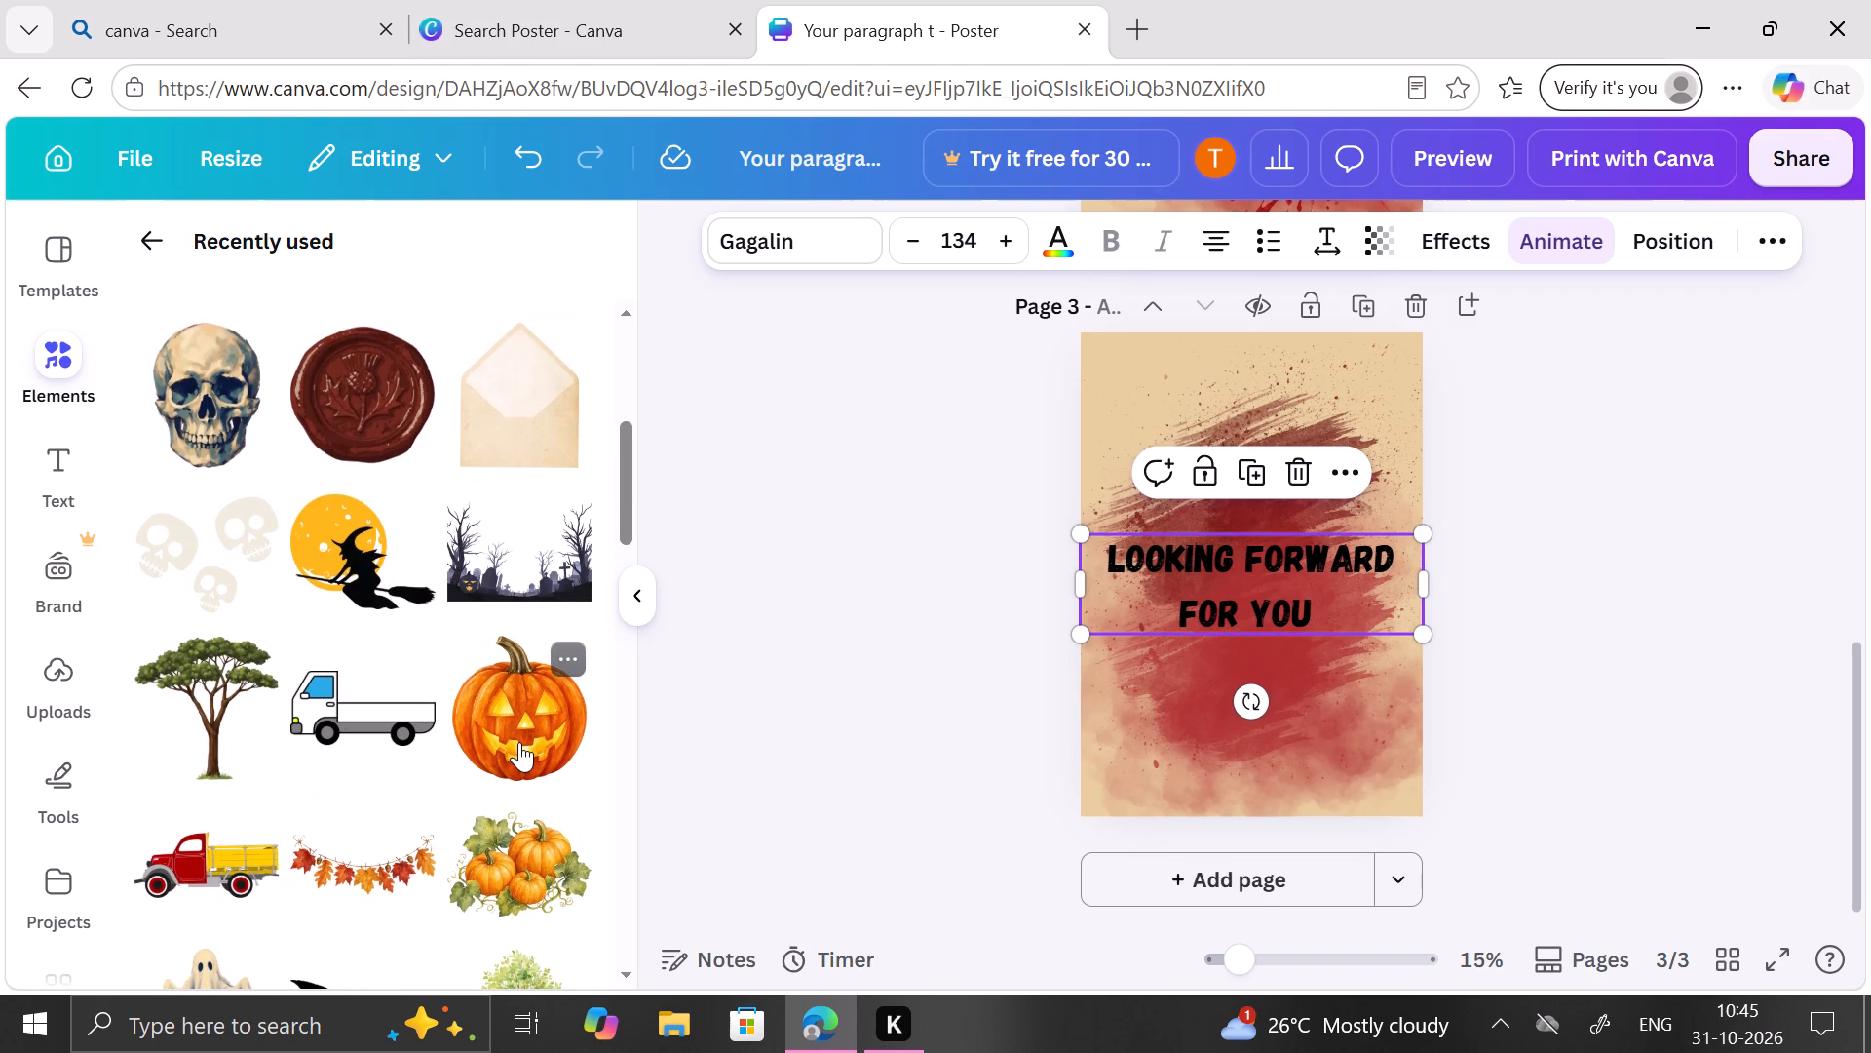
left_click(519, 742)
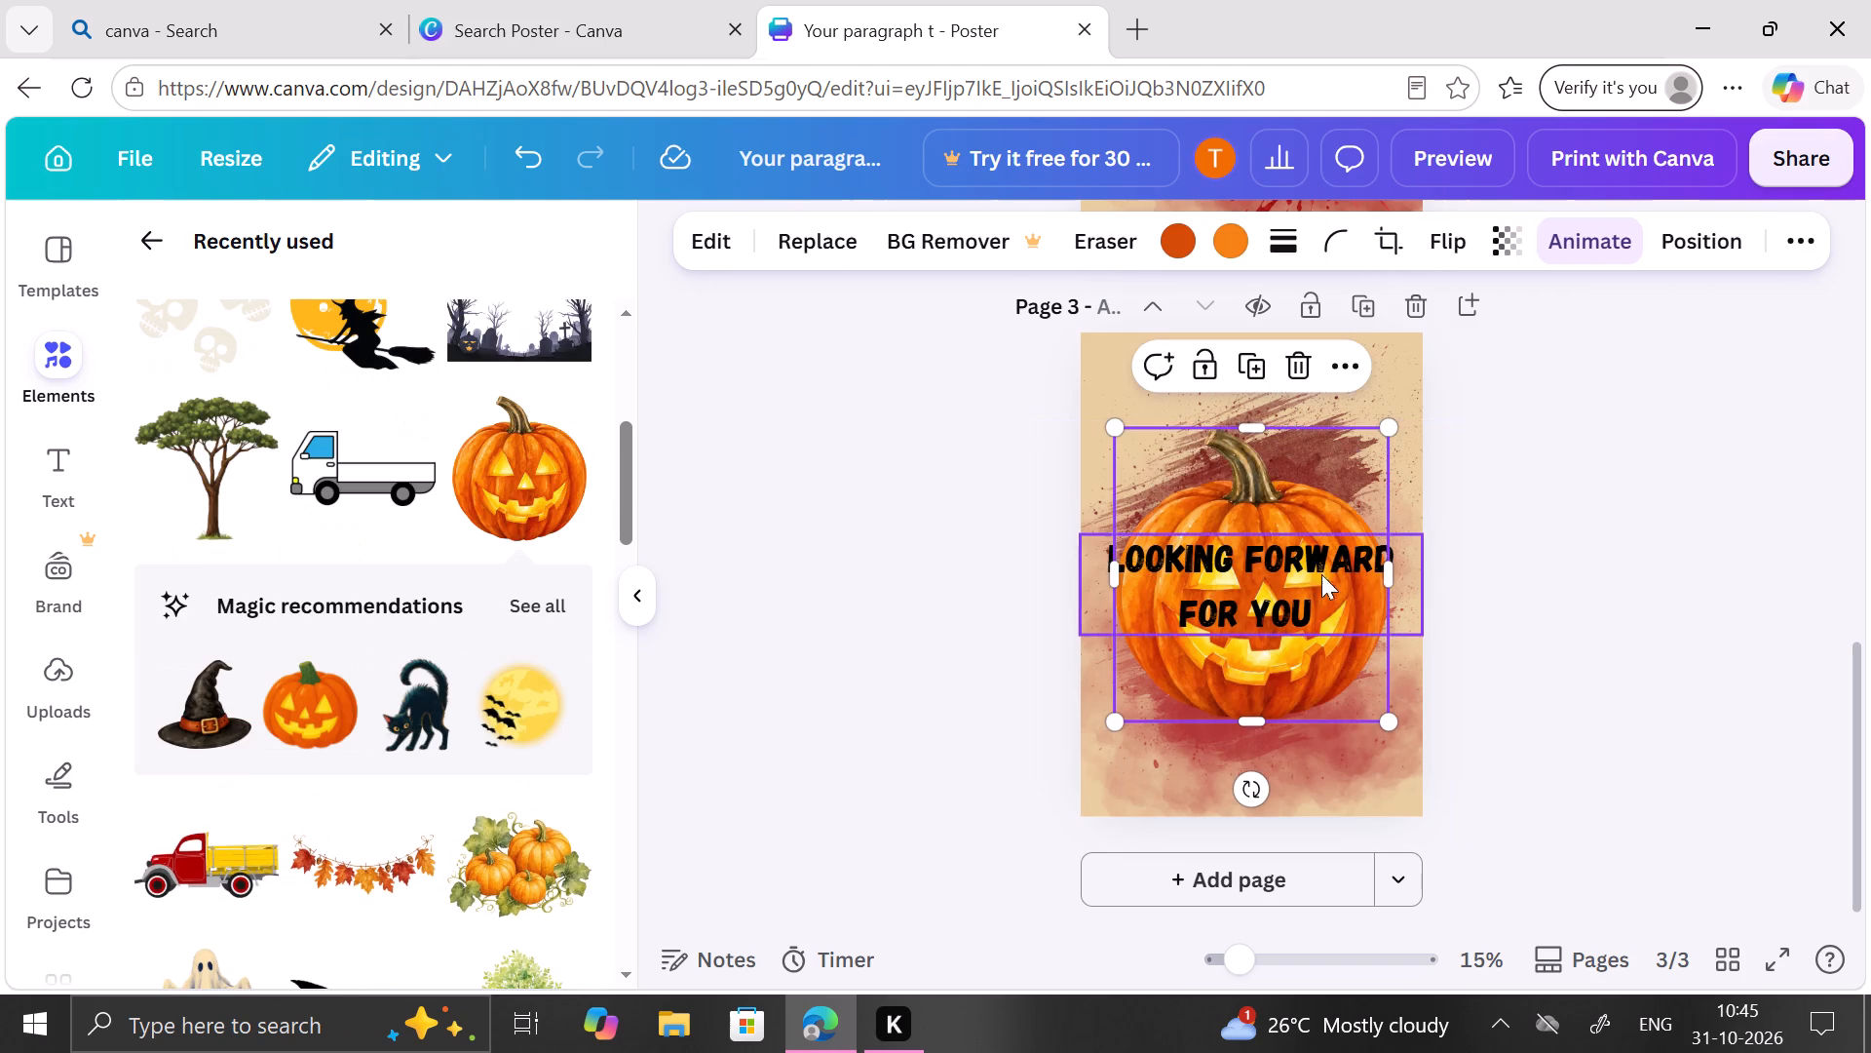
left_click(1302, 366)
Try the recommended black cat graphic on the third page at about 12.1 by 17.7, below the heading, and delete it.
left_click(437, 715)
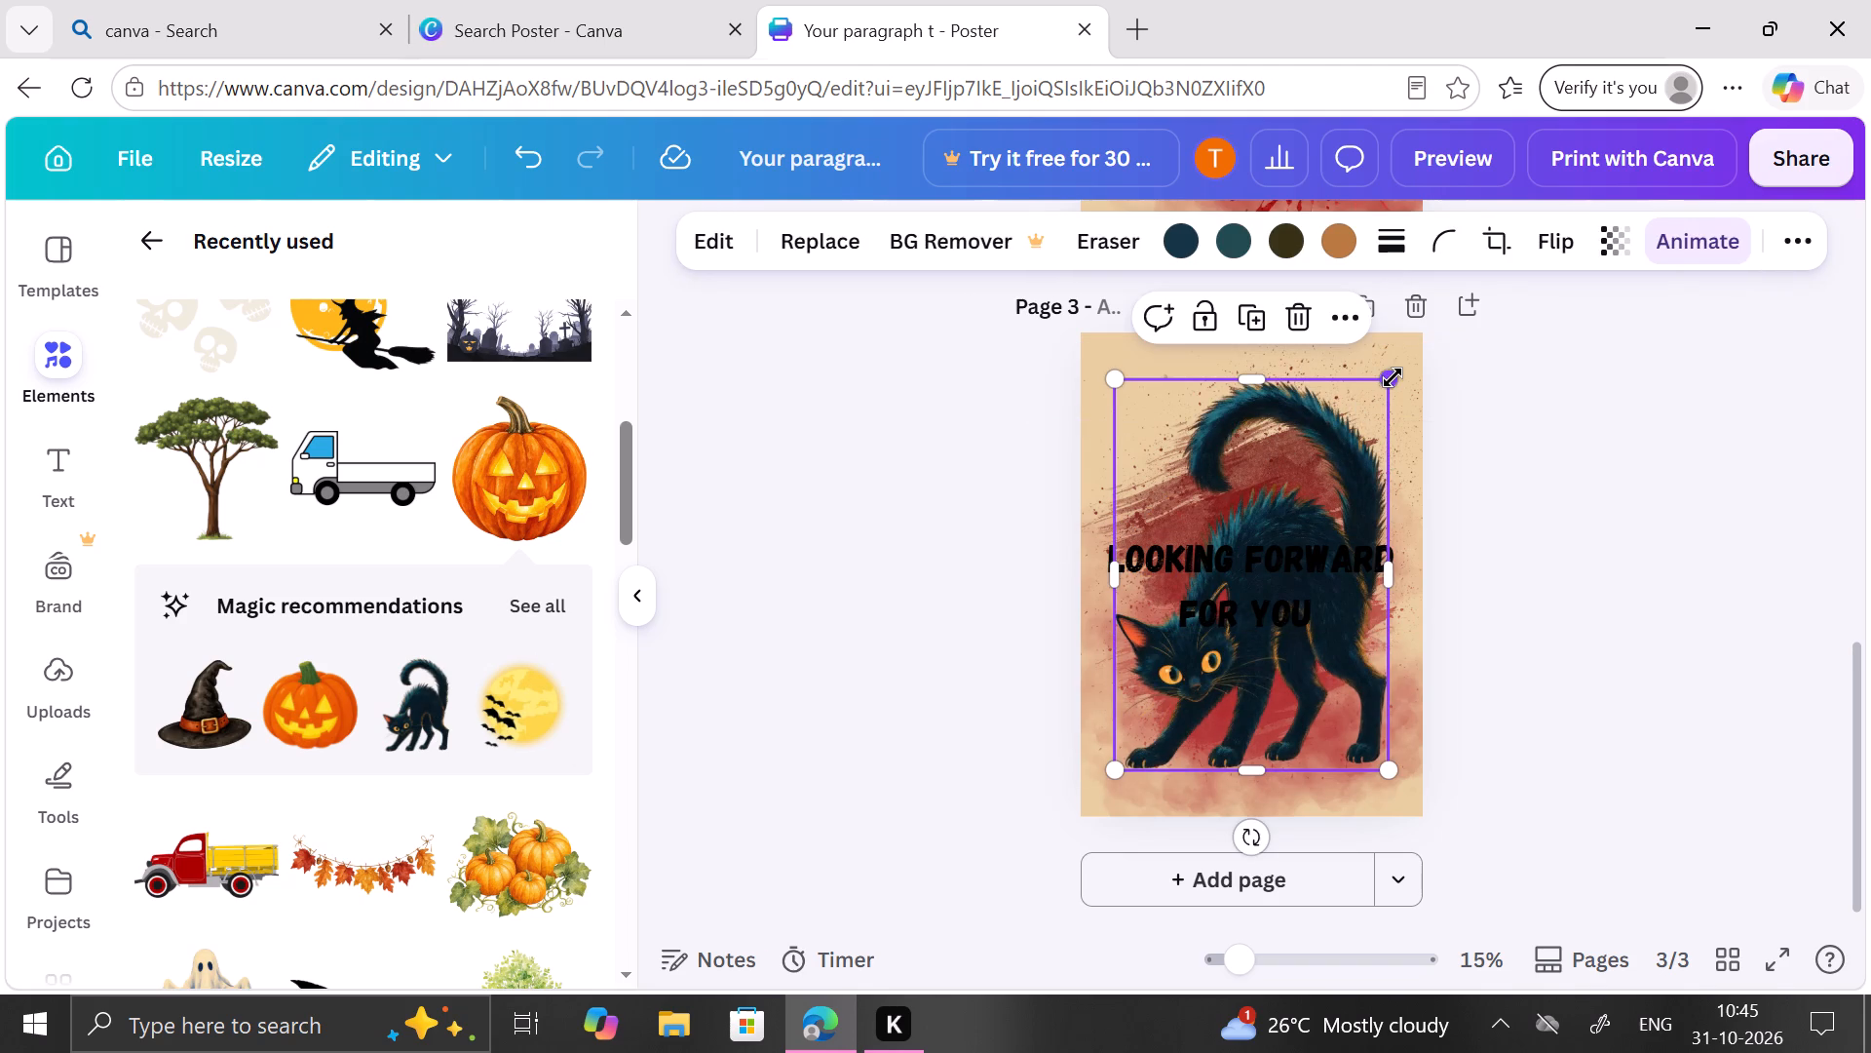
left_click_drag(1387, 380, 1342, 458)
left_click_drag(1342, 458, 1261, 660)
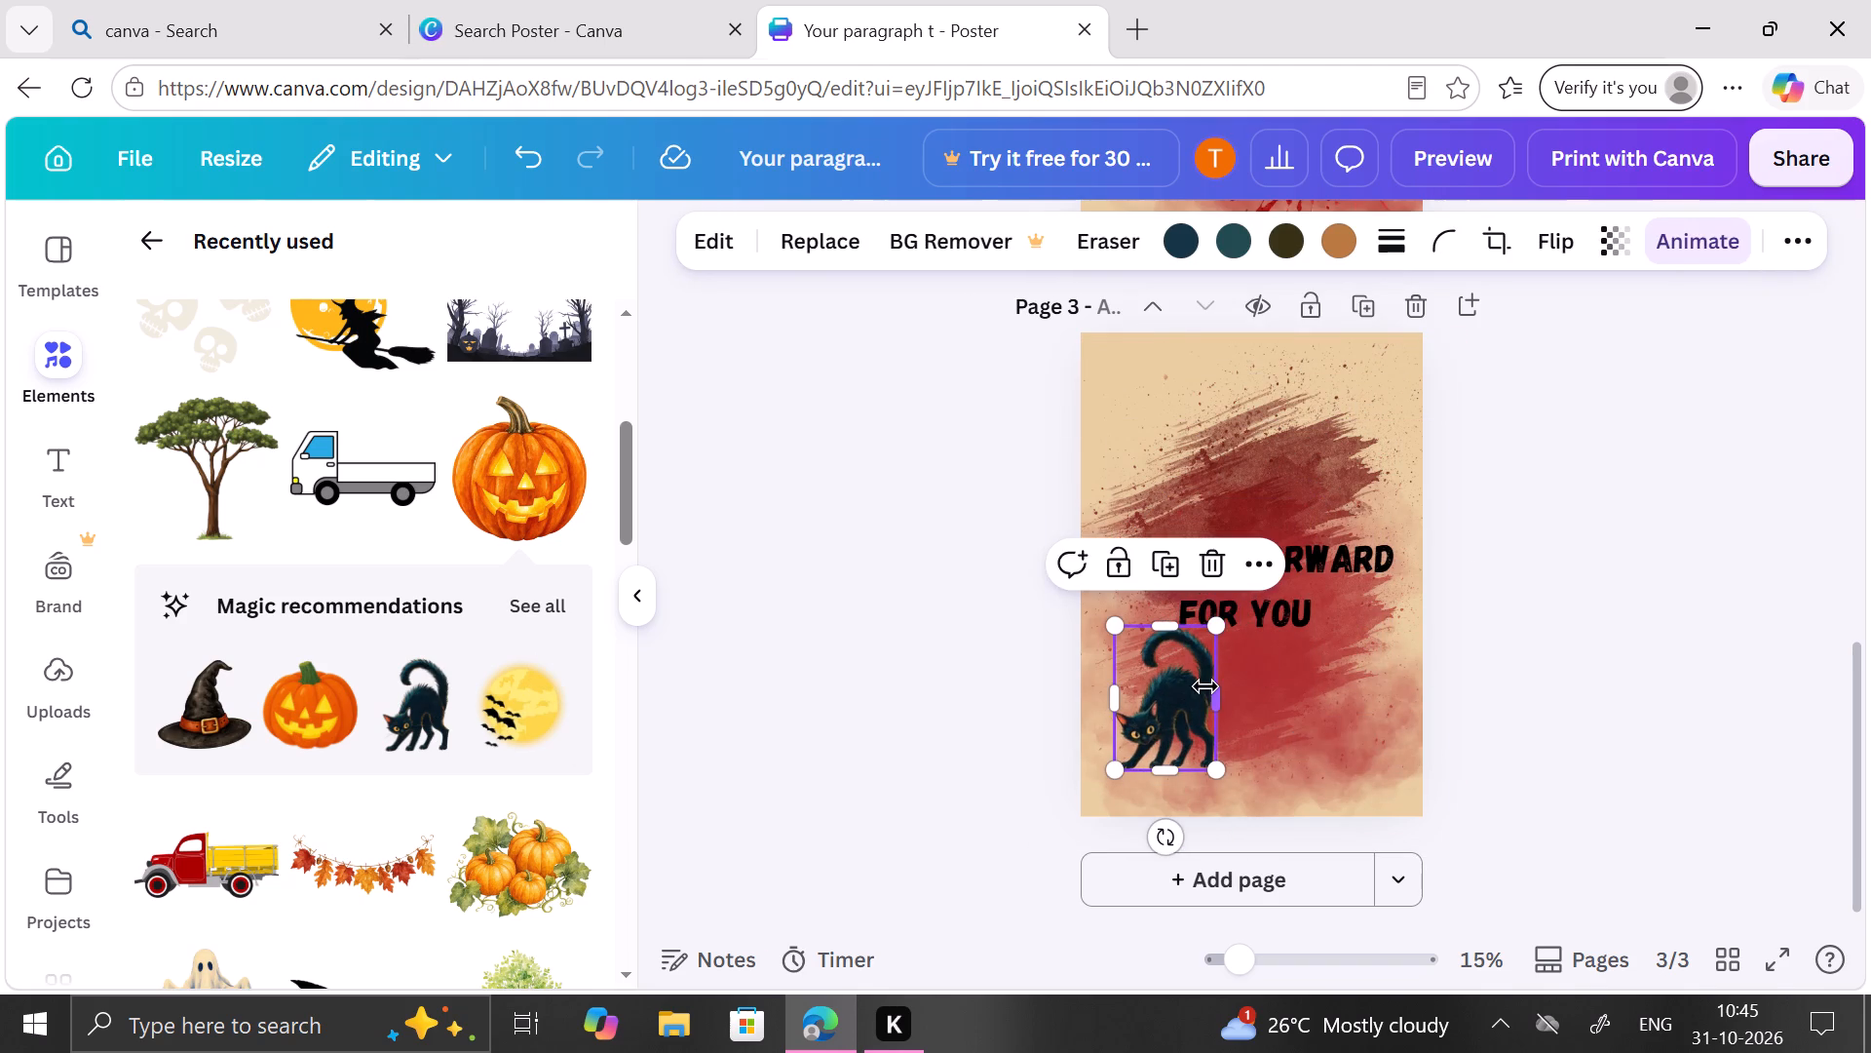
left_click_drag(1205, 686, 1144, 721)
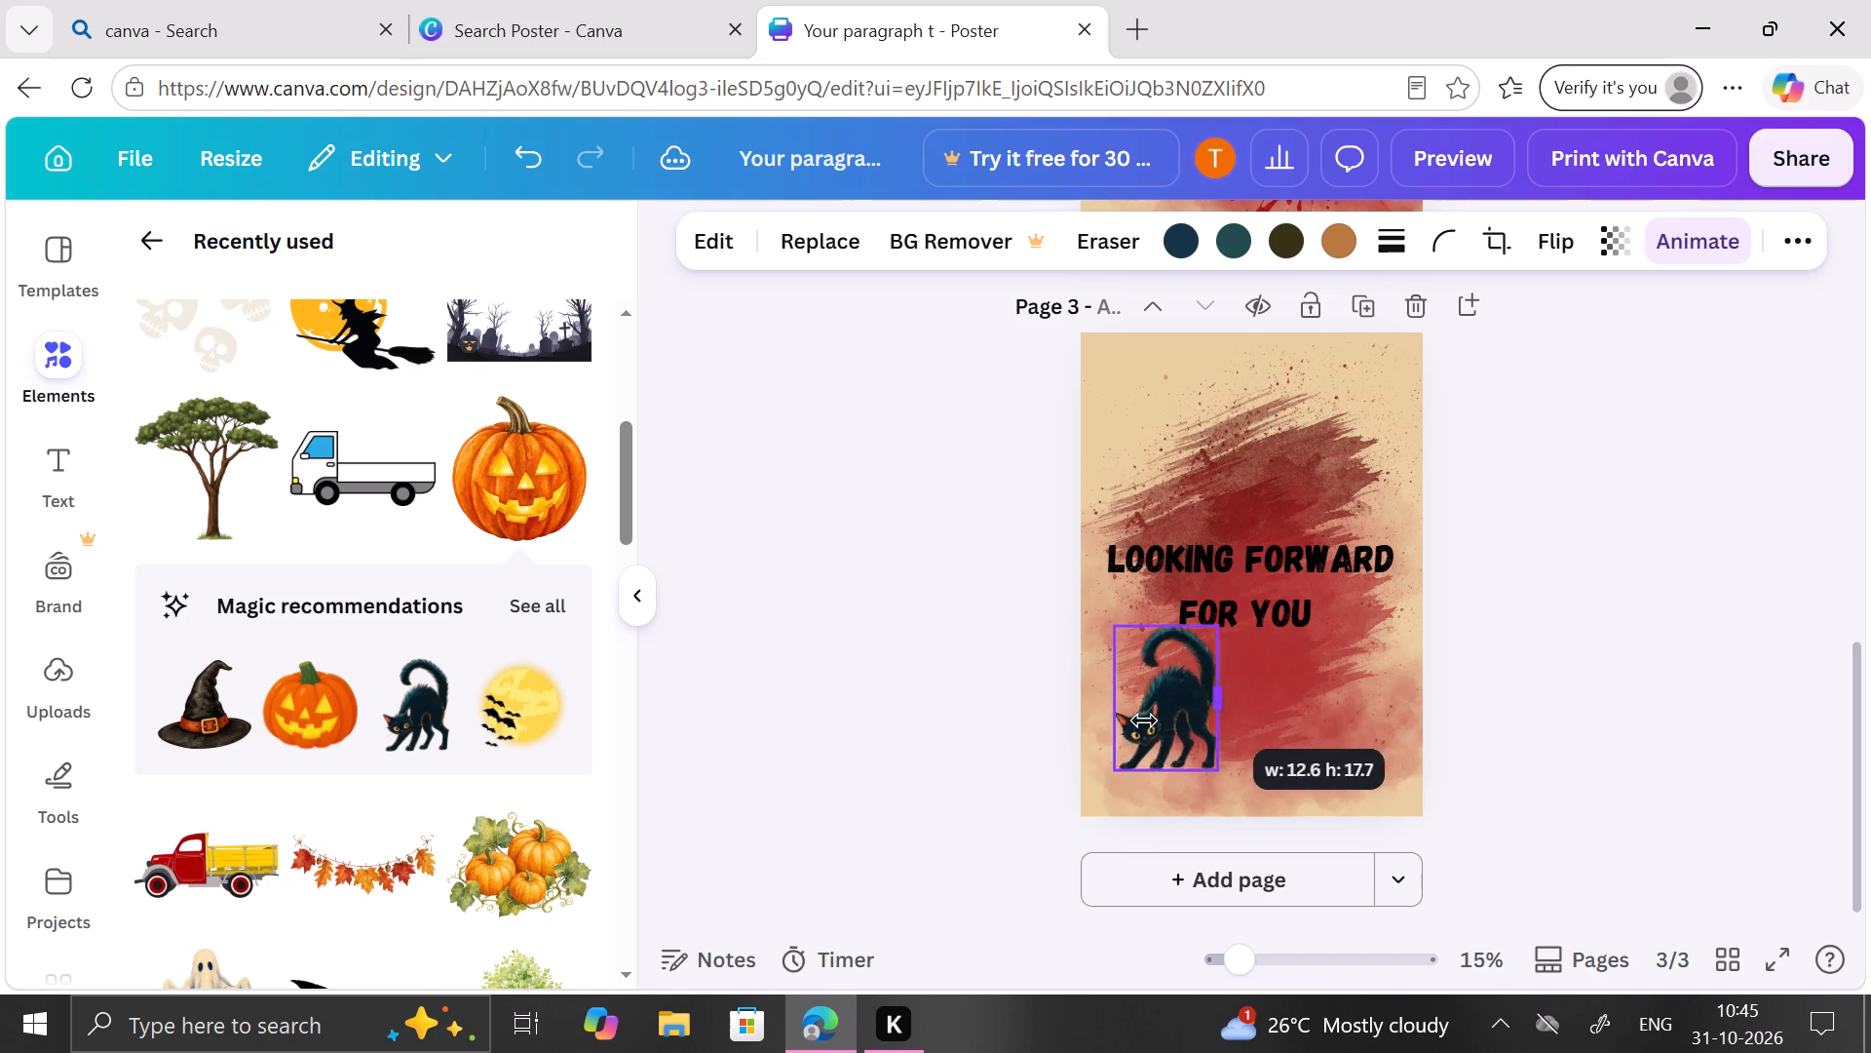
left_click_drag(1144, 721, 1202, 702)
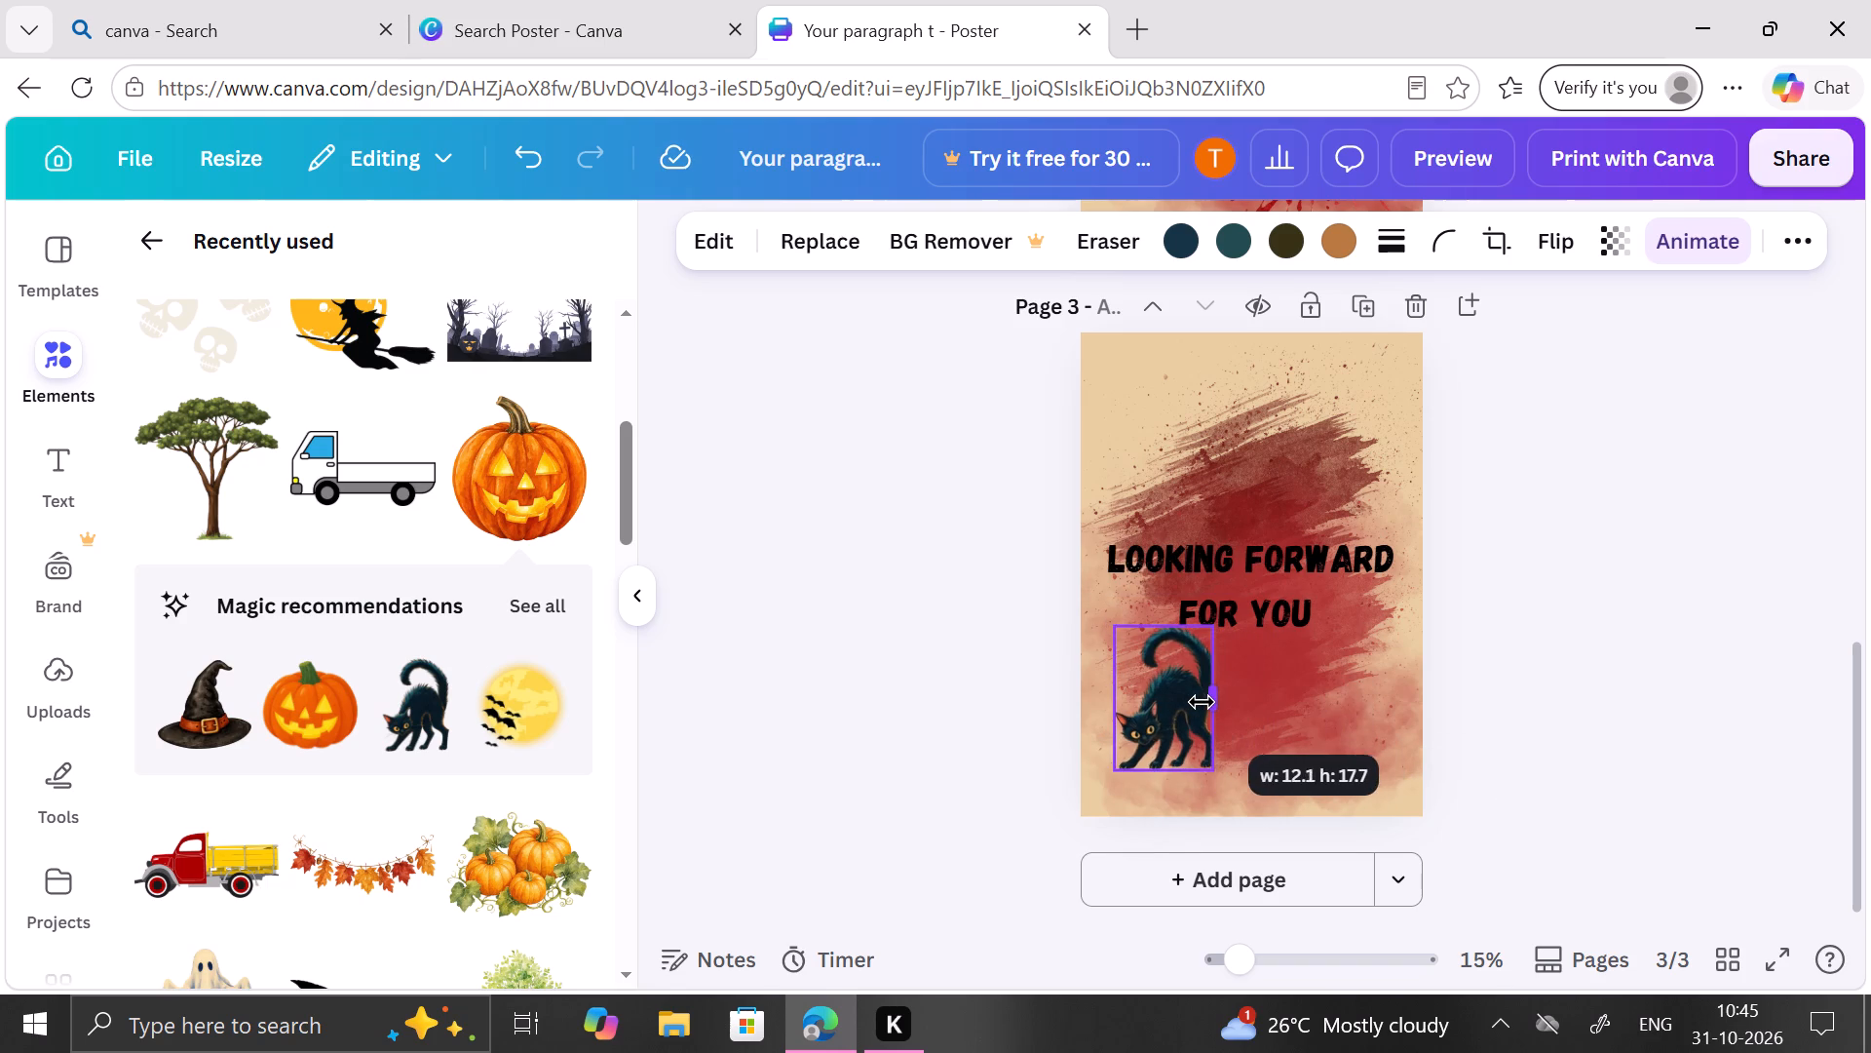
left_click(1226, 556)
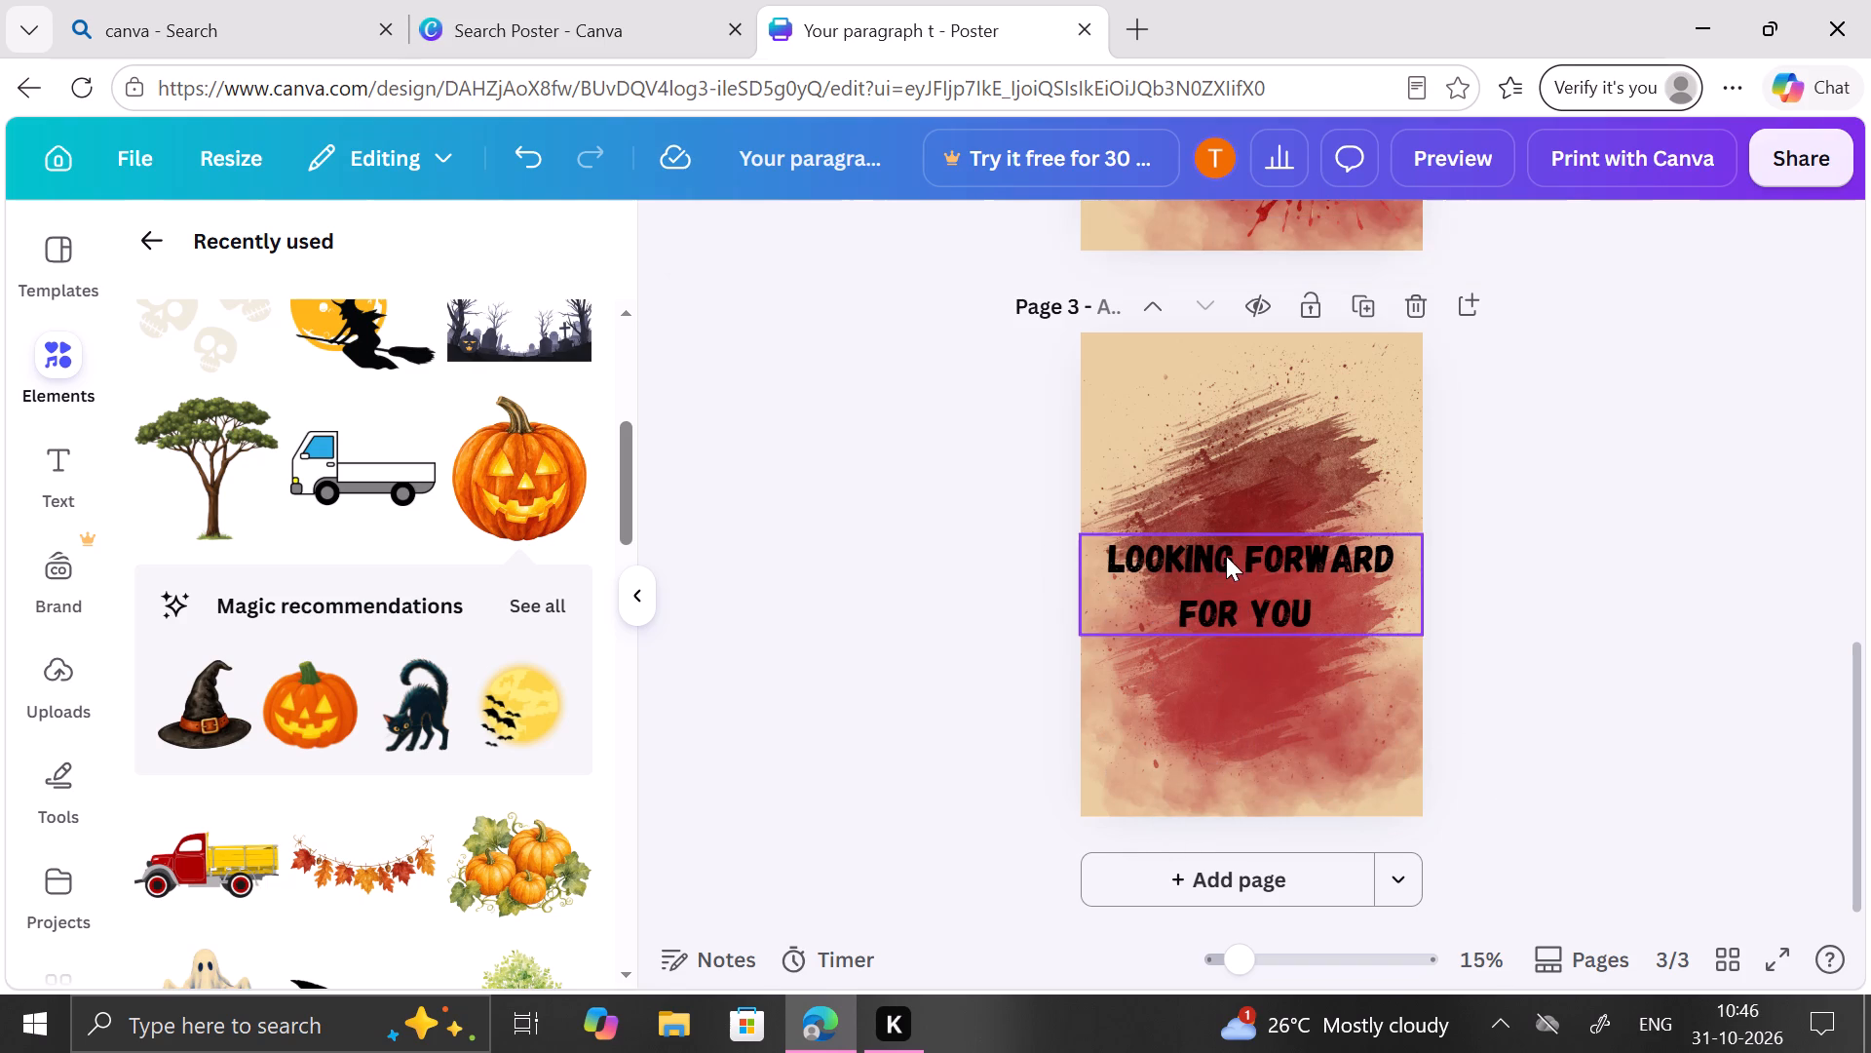
Add the arched black cat graphic to the third page, shrunk to just under half the page width, in the page's bottom-right corner.
left_click(416, 708)
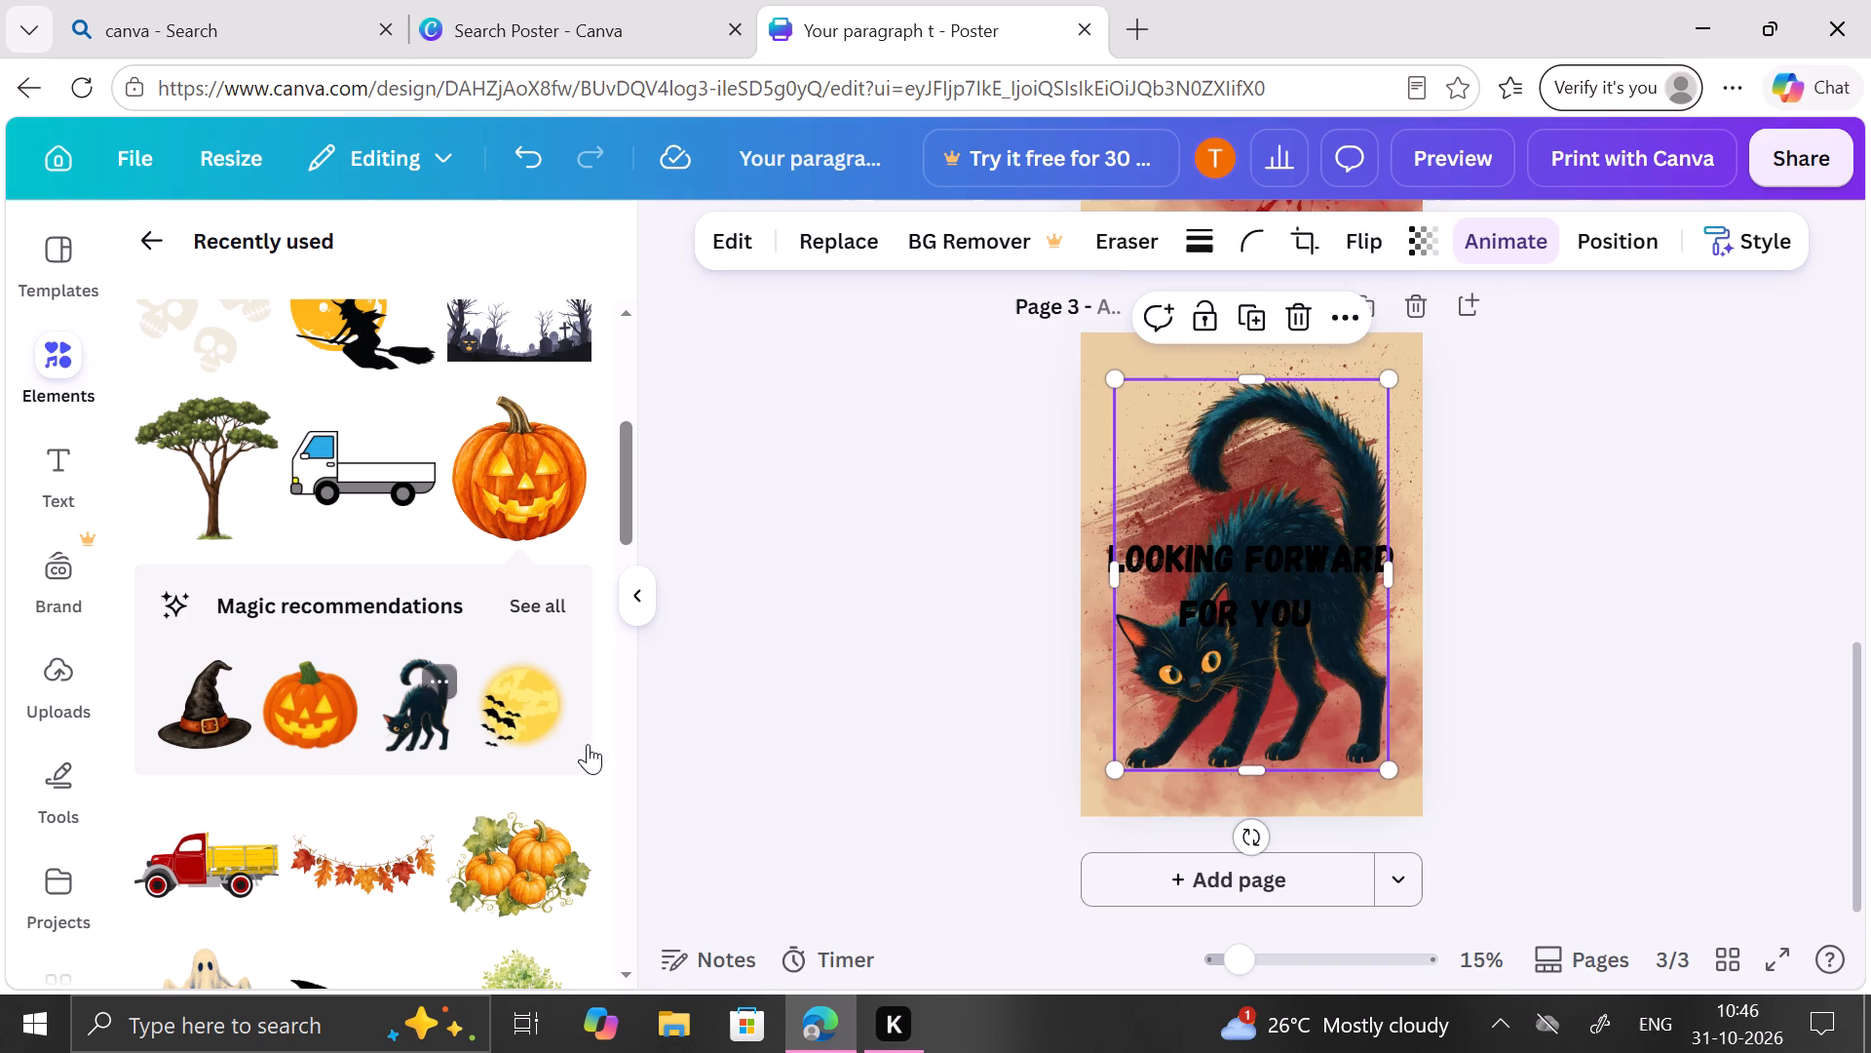
left_click_drag(1379, 393, 1394, 527)
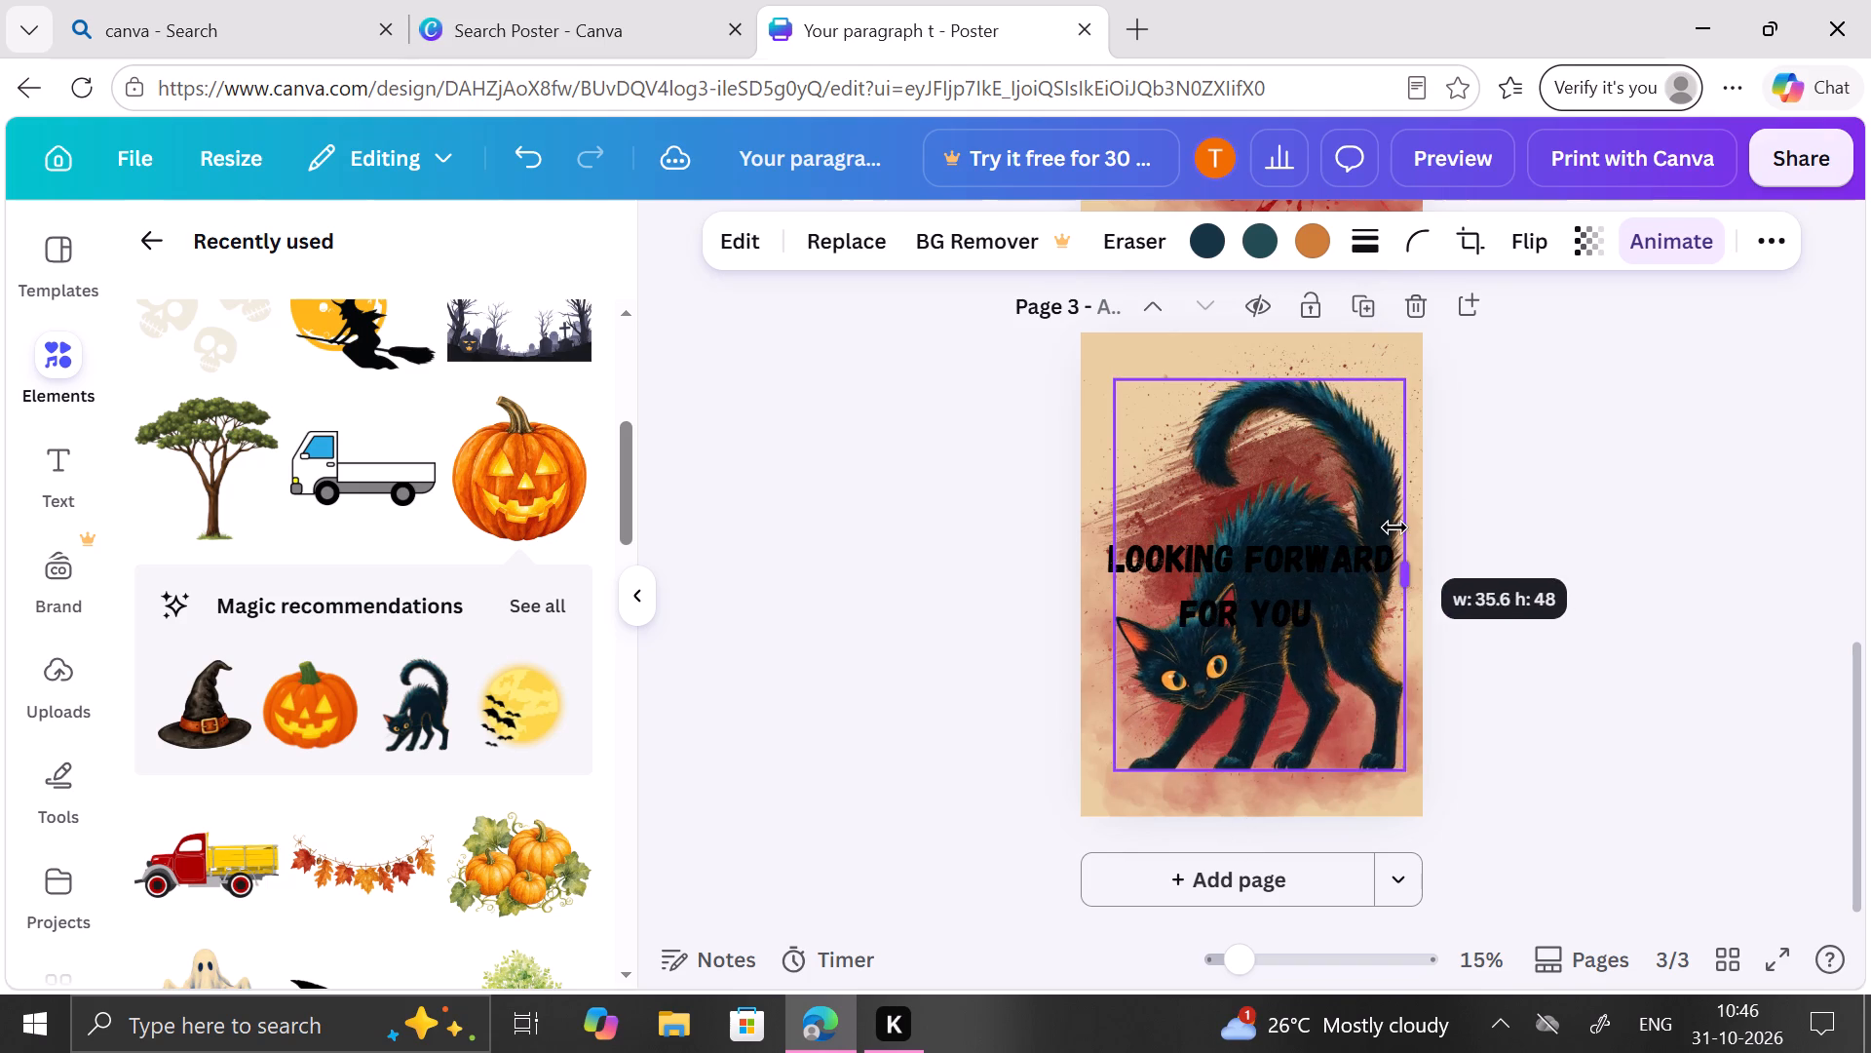
left_click_drag(1394, 527, 1379, 558)
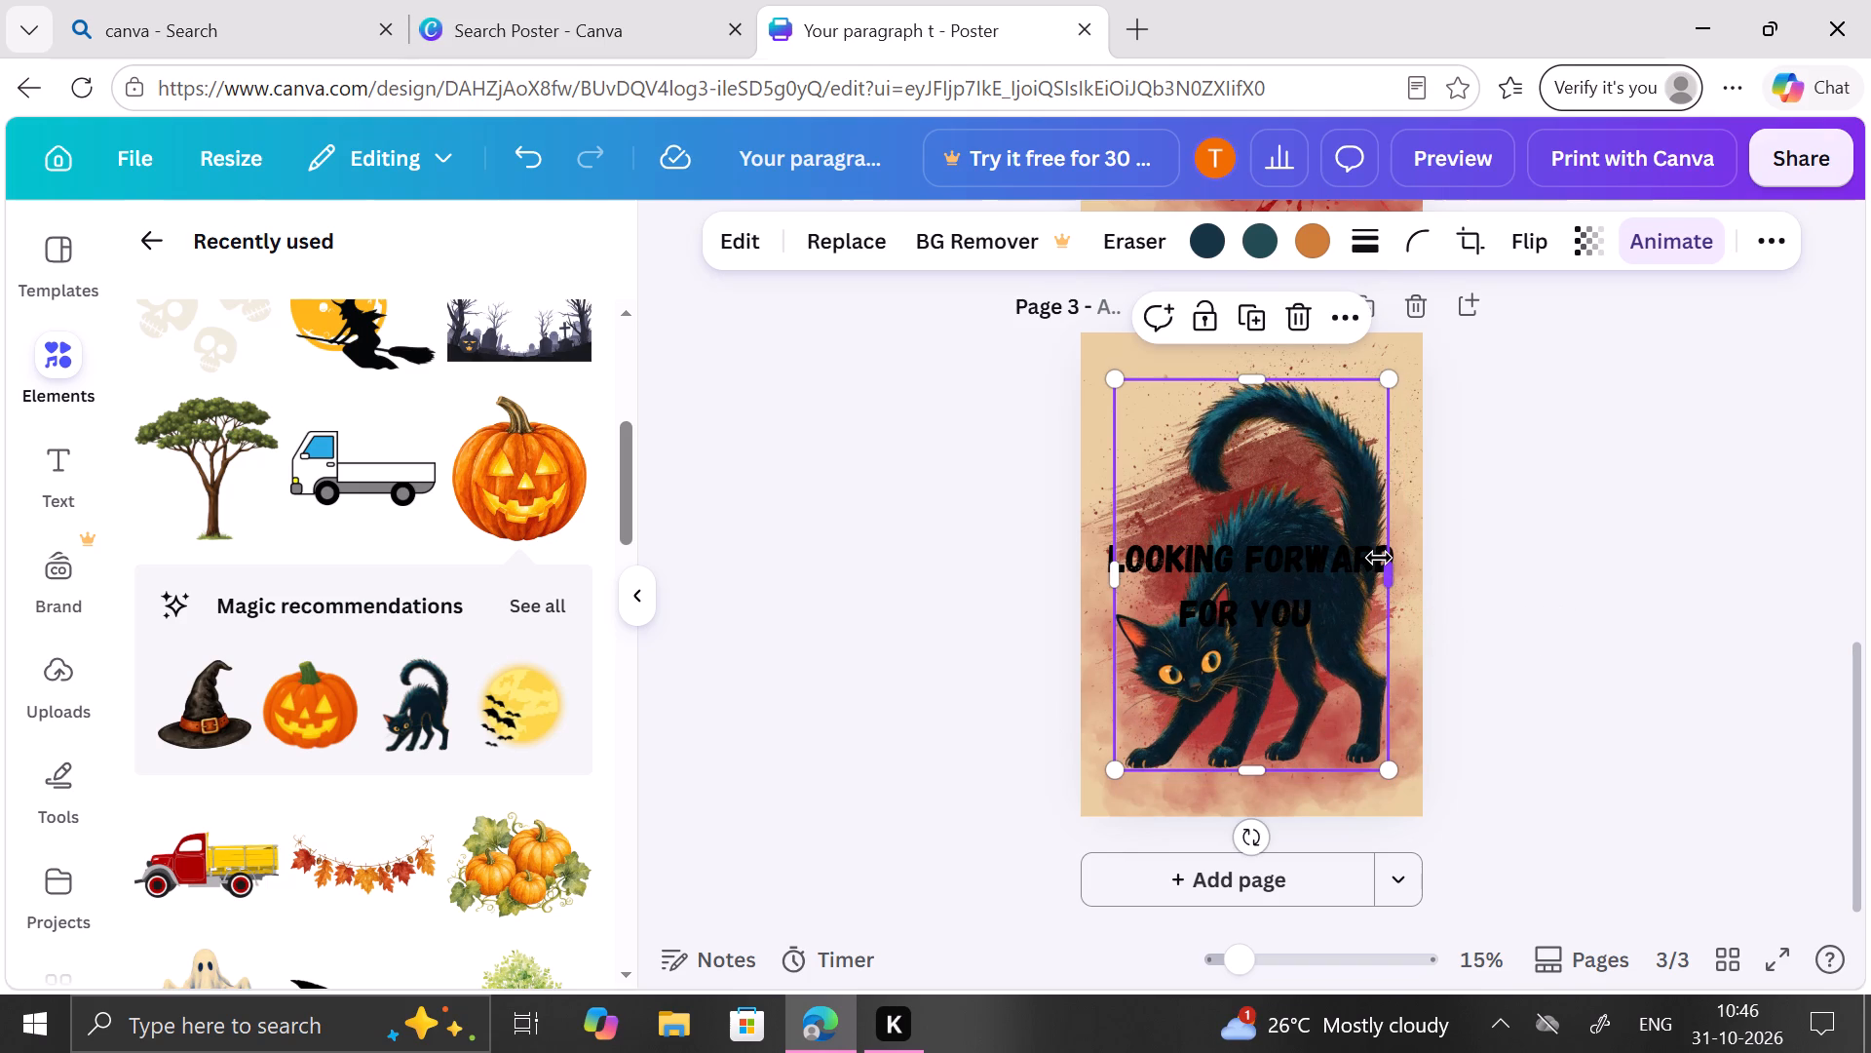
double_click(1391, 380)
left_click_drag(1389, 379, 1359, 434)
left_click_drag(1359, 434, 1317, 579)
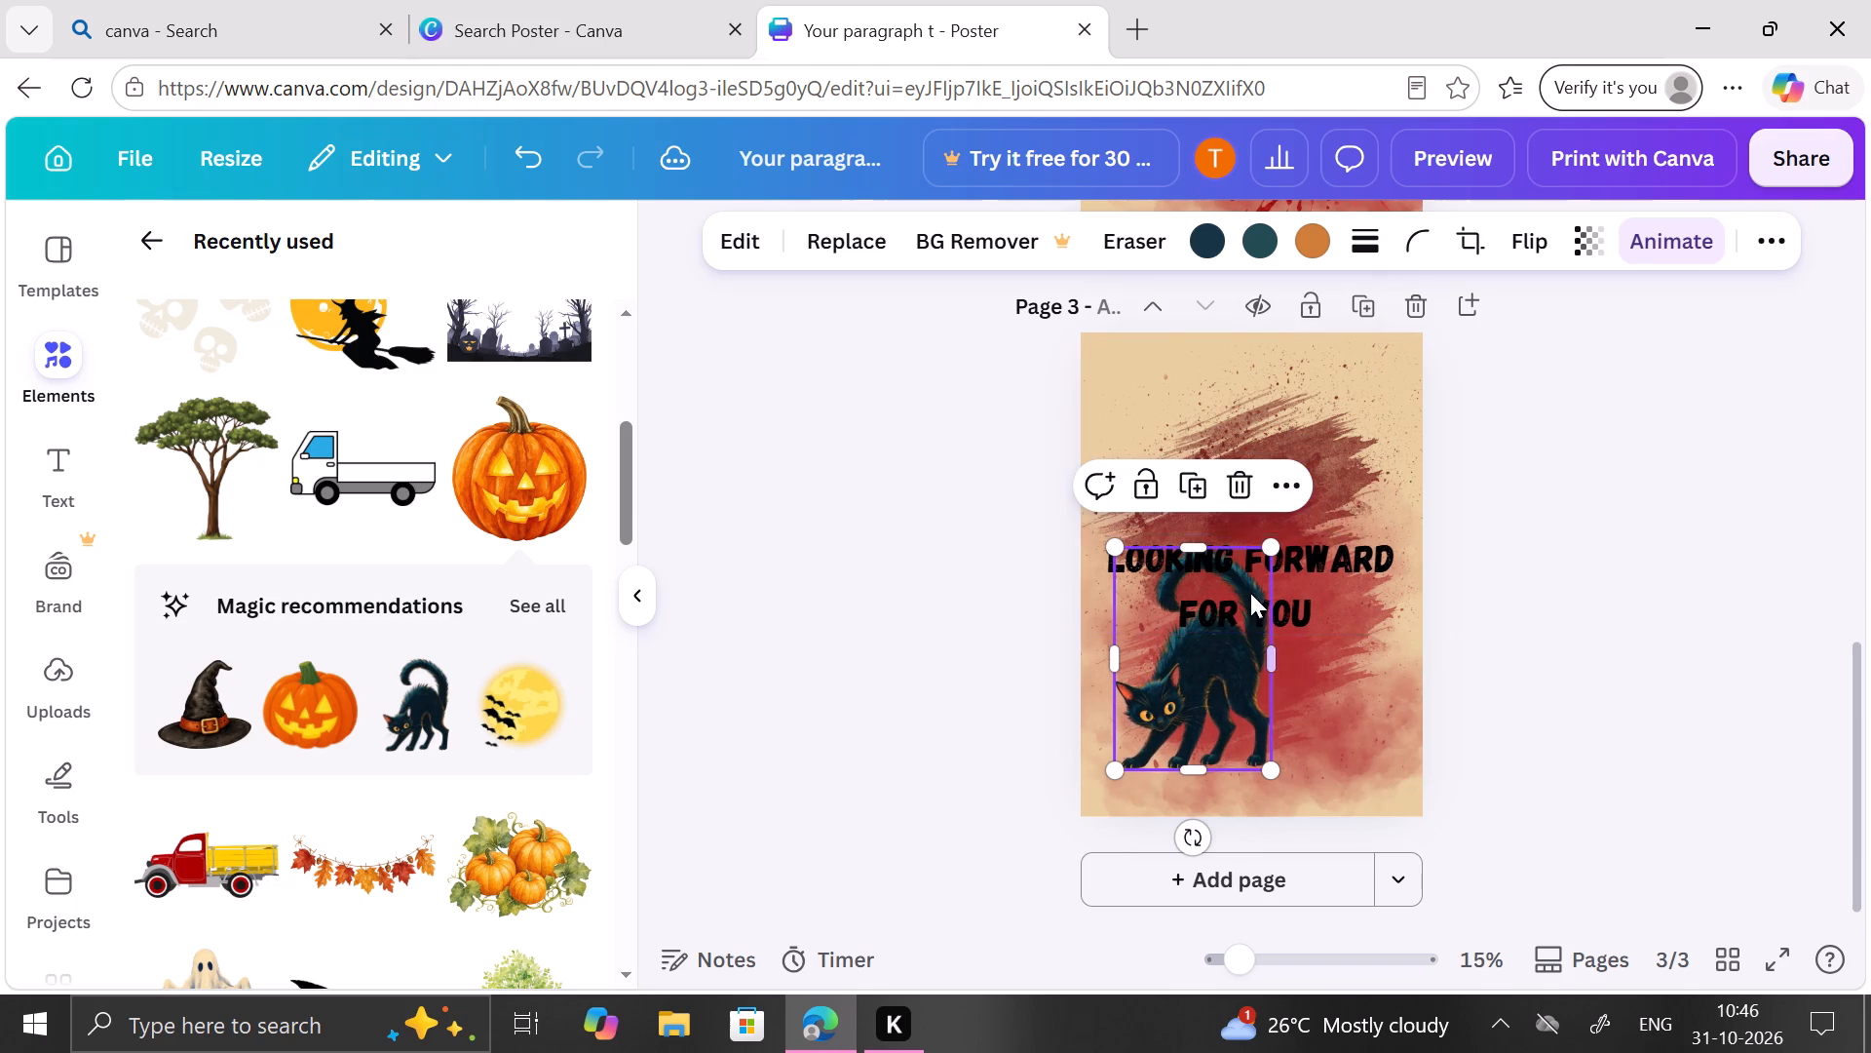
left_click(1206, 639)
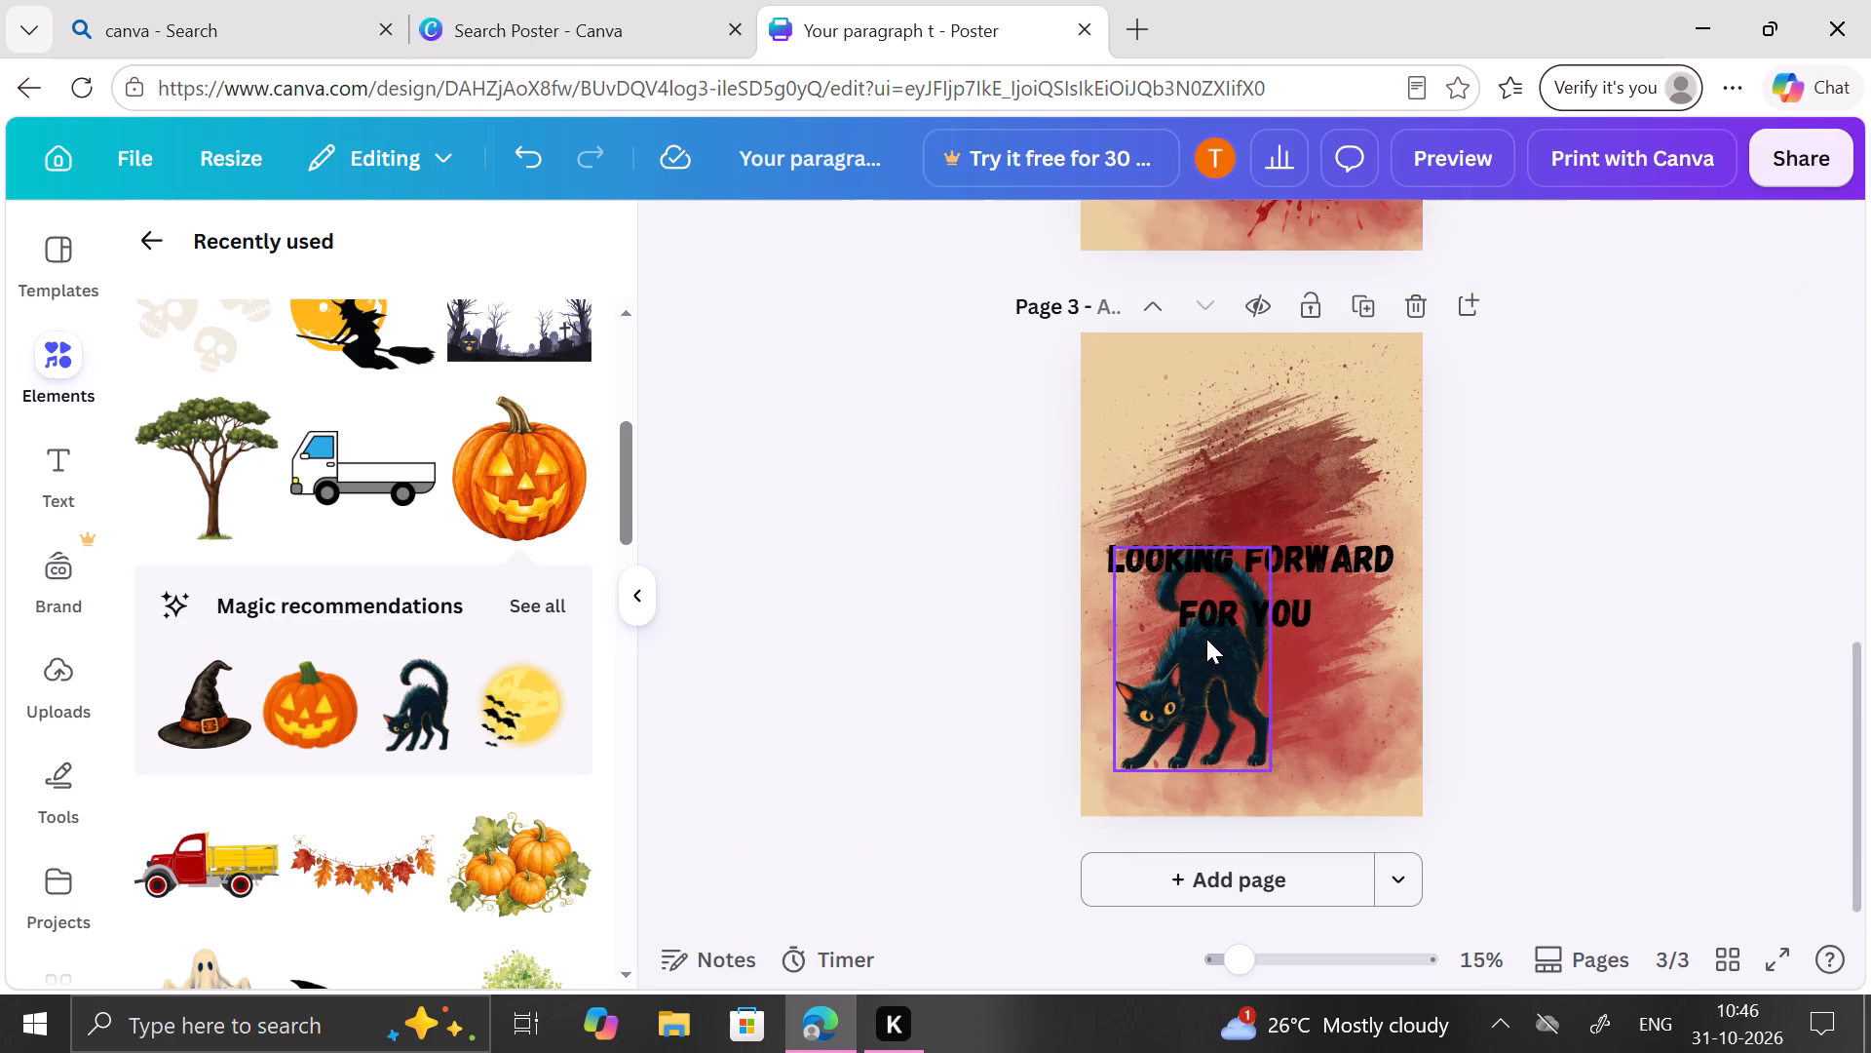
left_click_drag(1206, 639, 1358, 693)
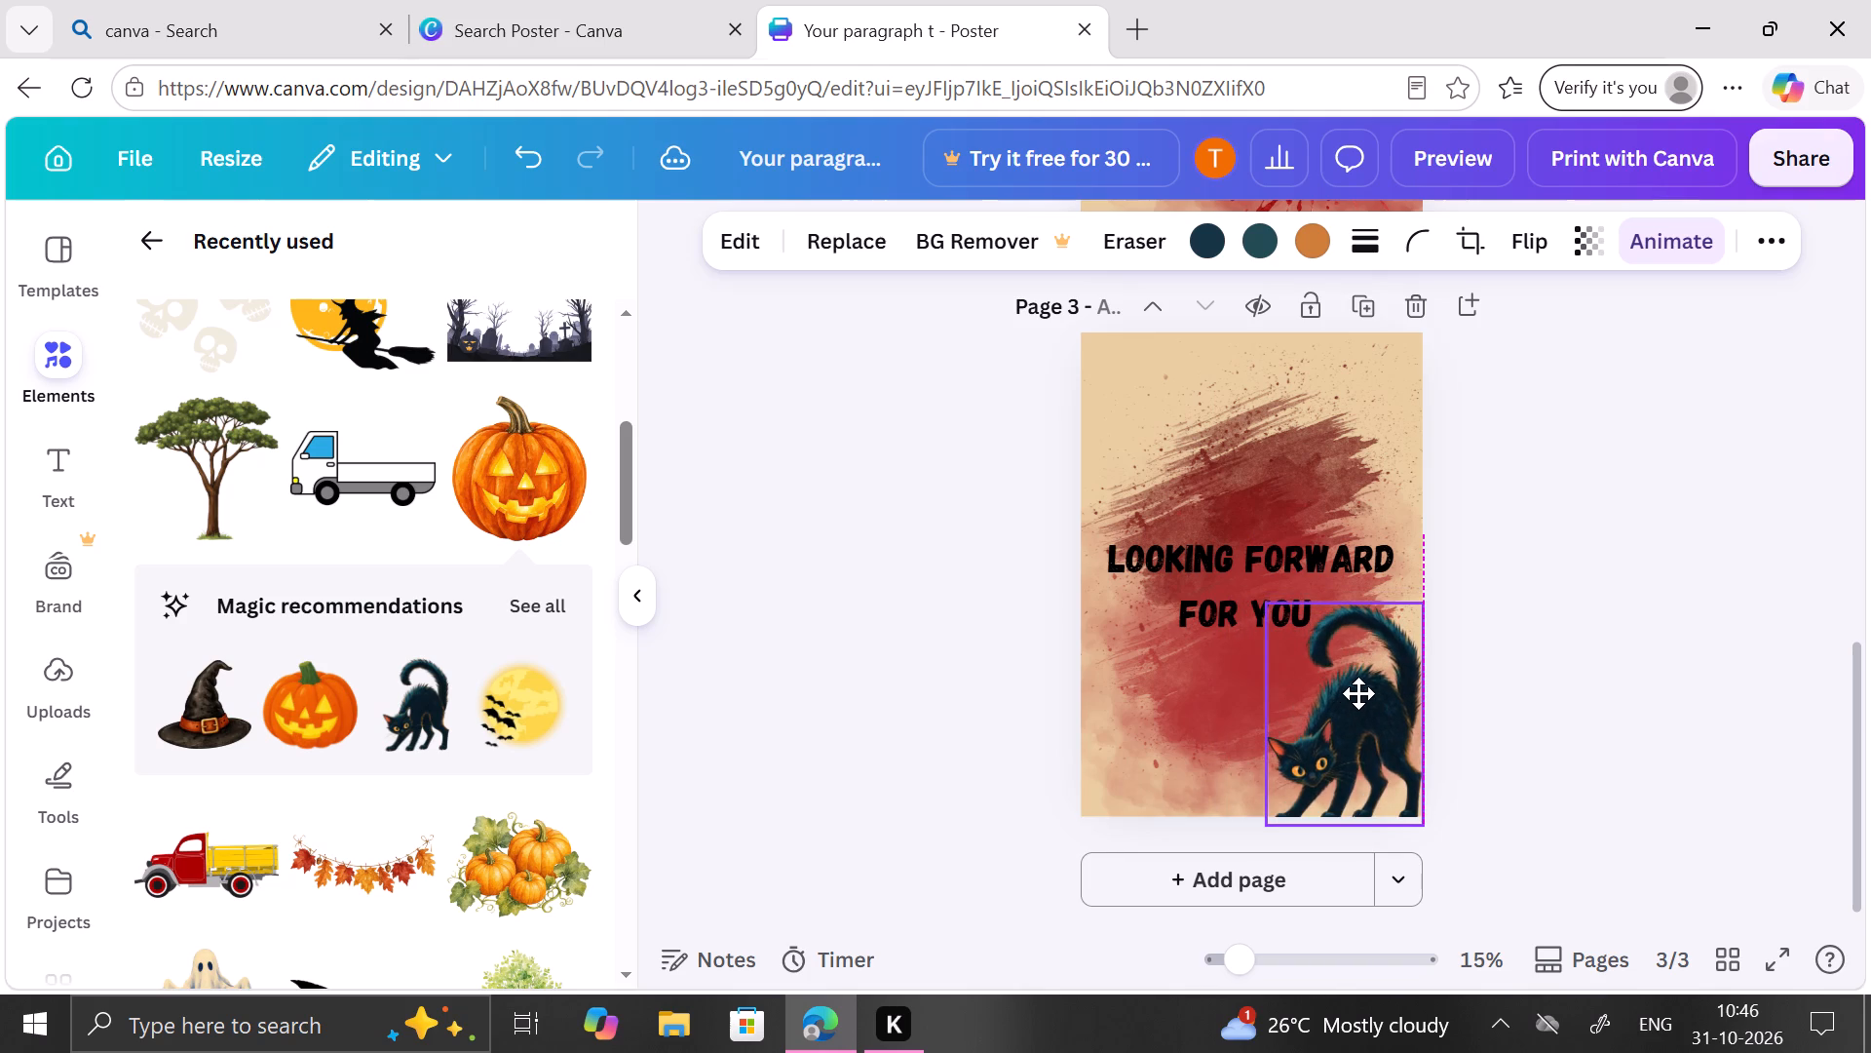
left_click_drag(1358, 693, 1359, 693)
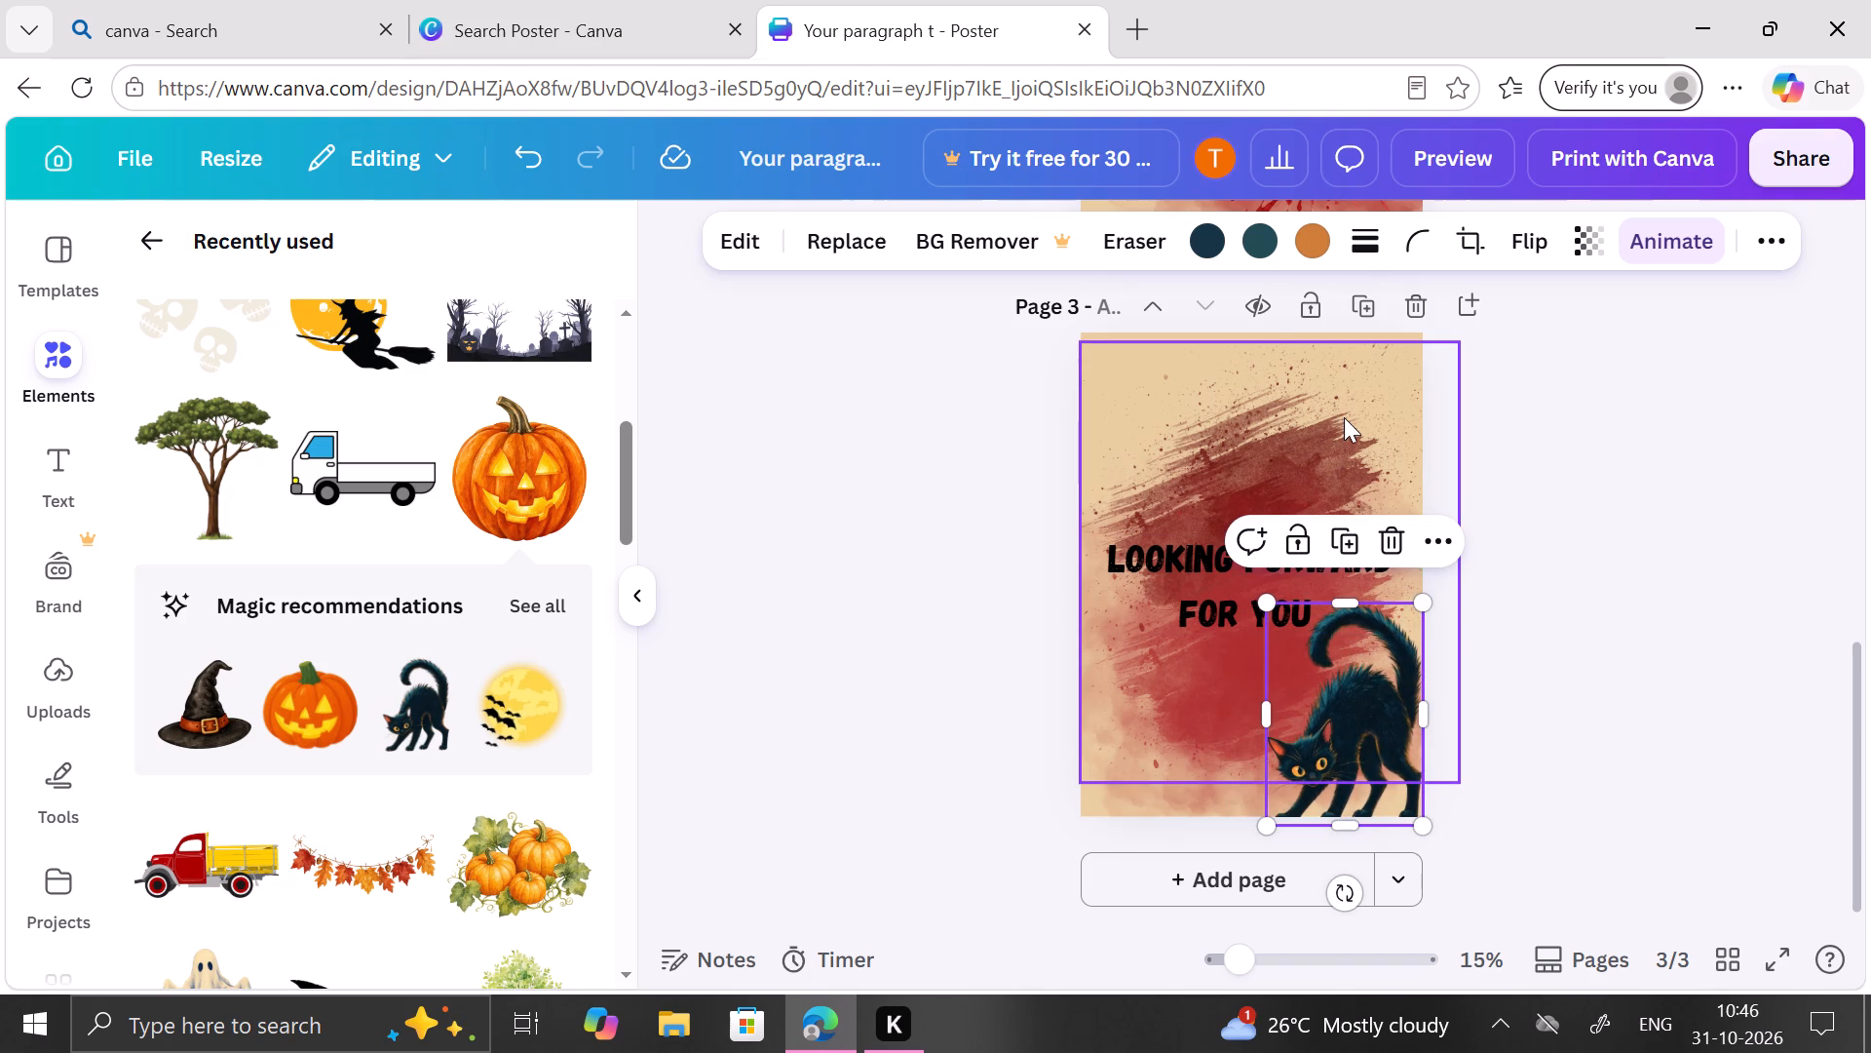
left_click(1344, 417)
left_click(1554, 415)
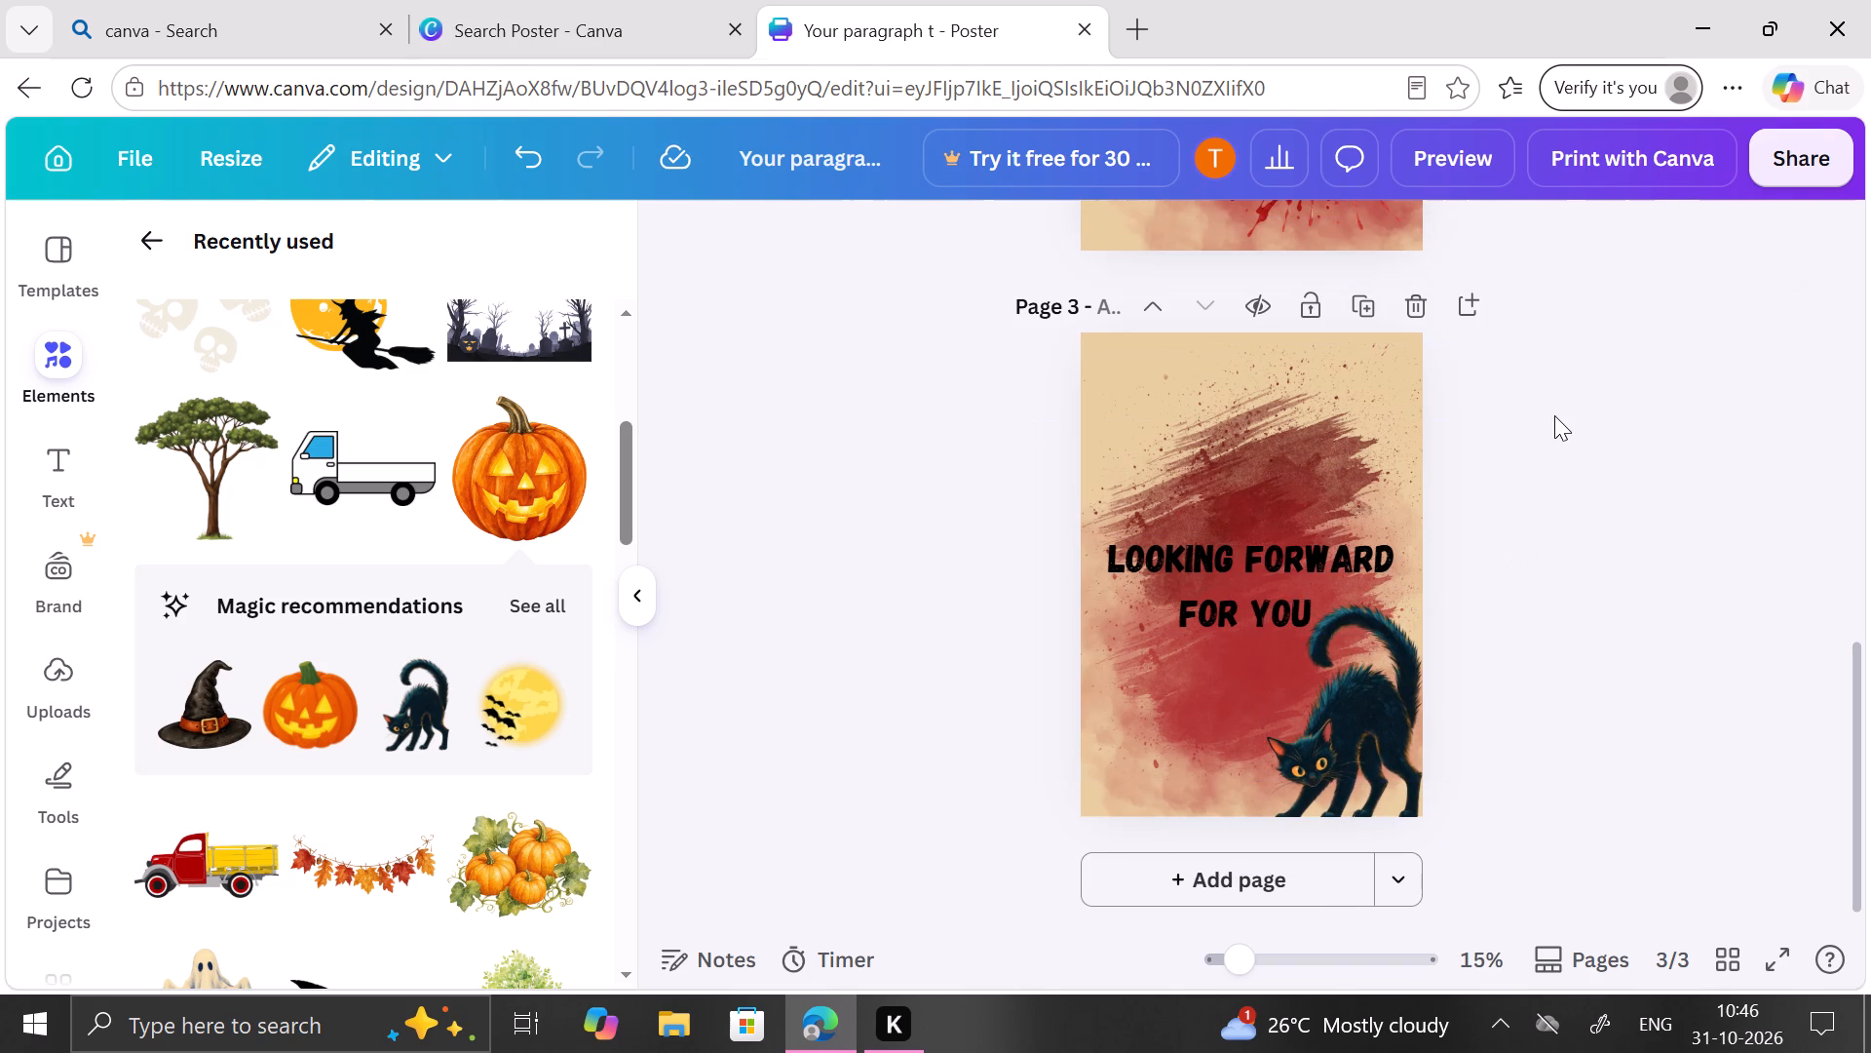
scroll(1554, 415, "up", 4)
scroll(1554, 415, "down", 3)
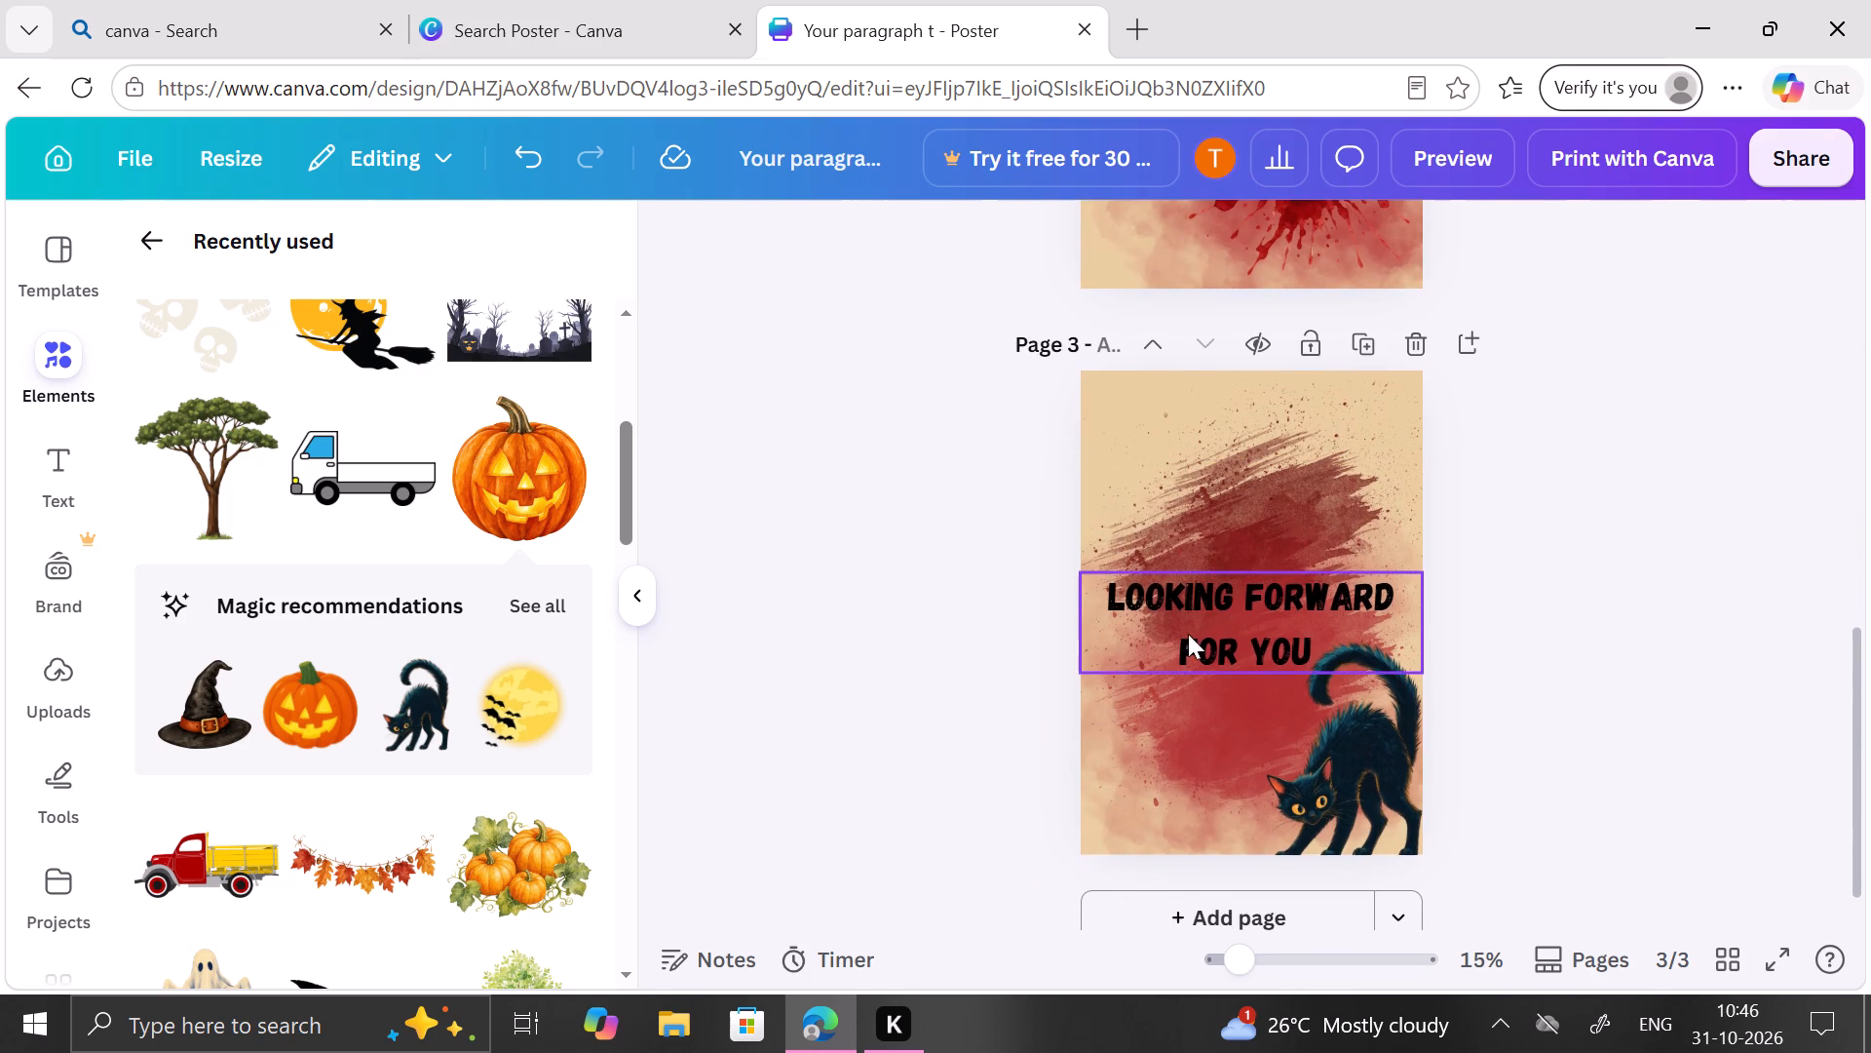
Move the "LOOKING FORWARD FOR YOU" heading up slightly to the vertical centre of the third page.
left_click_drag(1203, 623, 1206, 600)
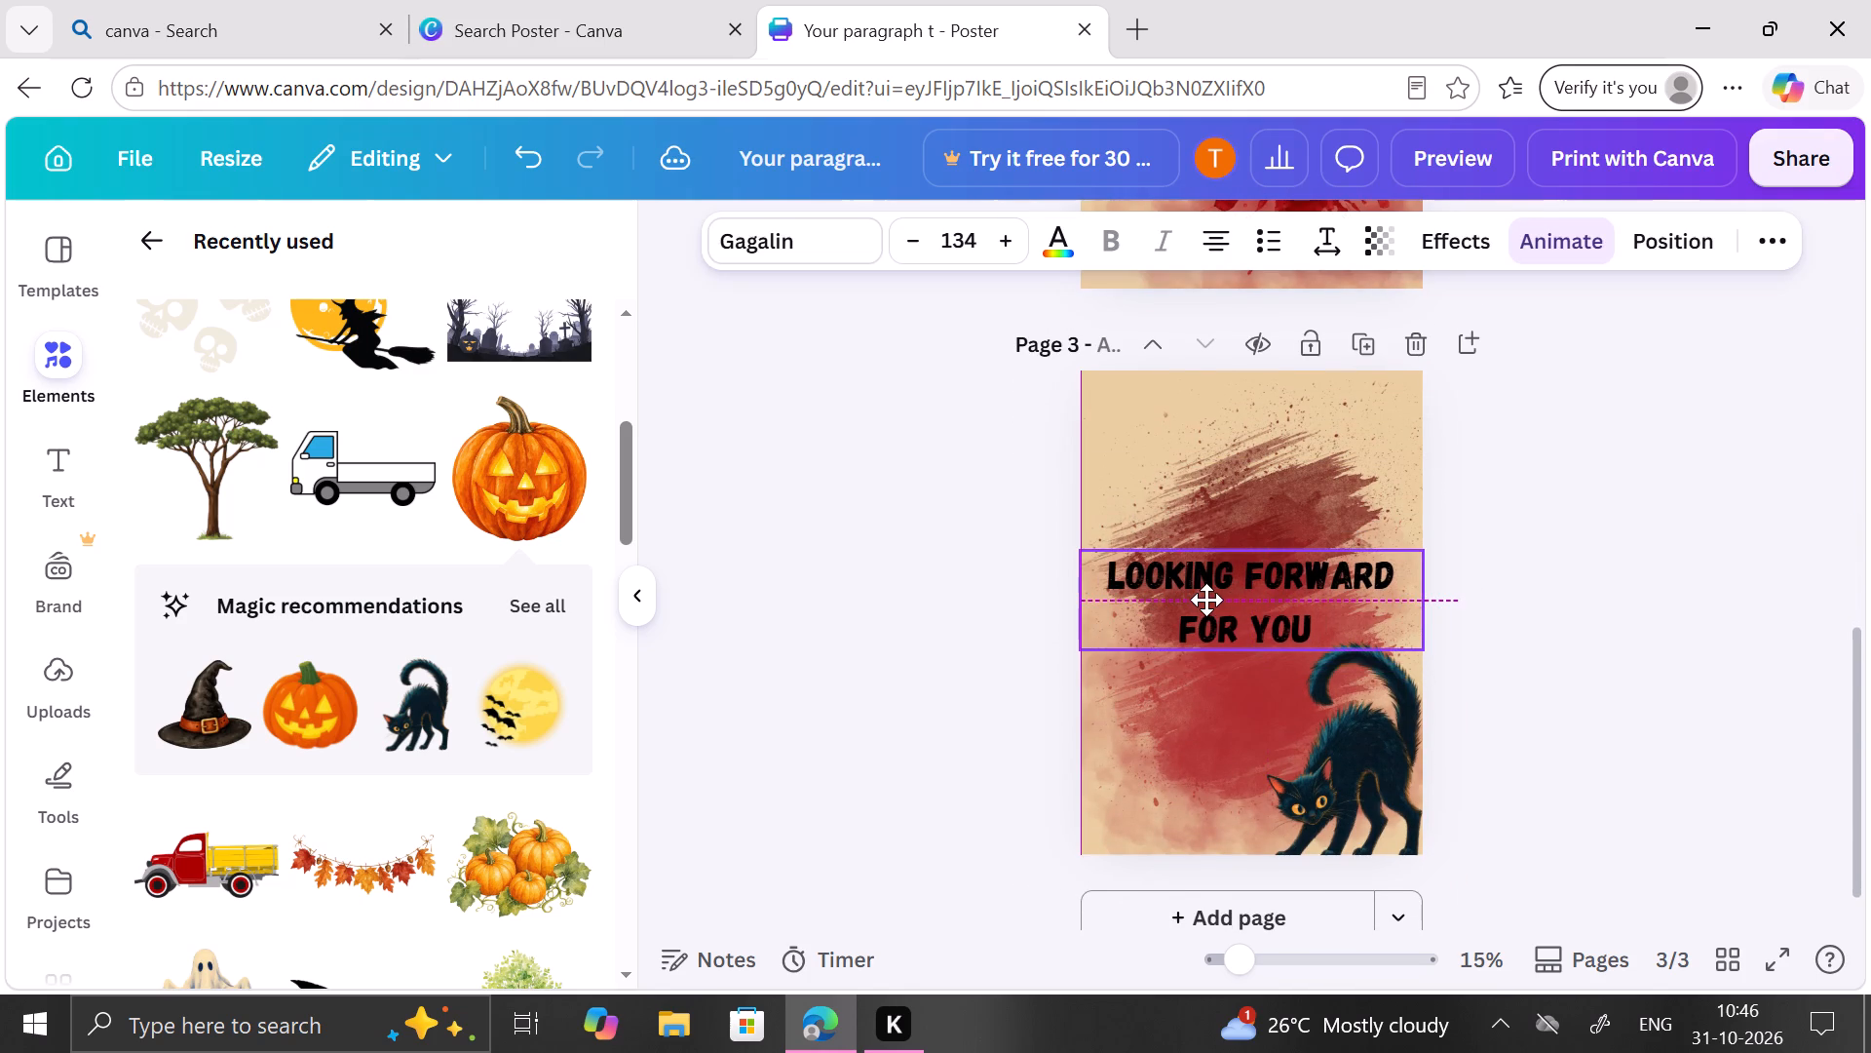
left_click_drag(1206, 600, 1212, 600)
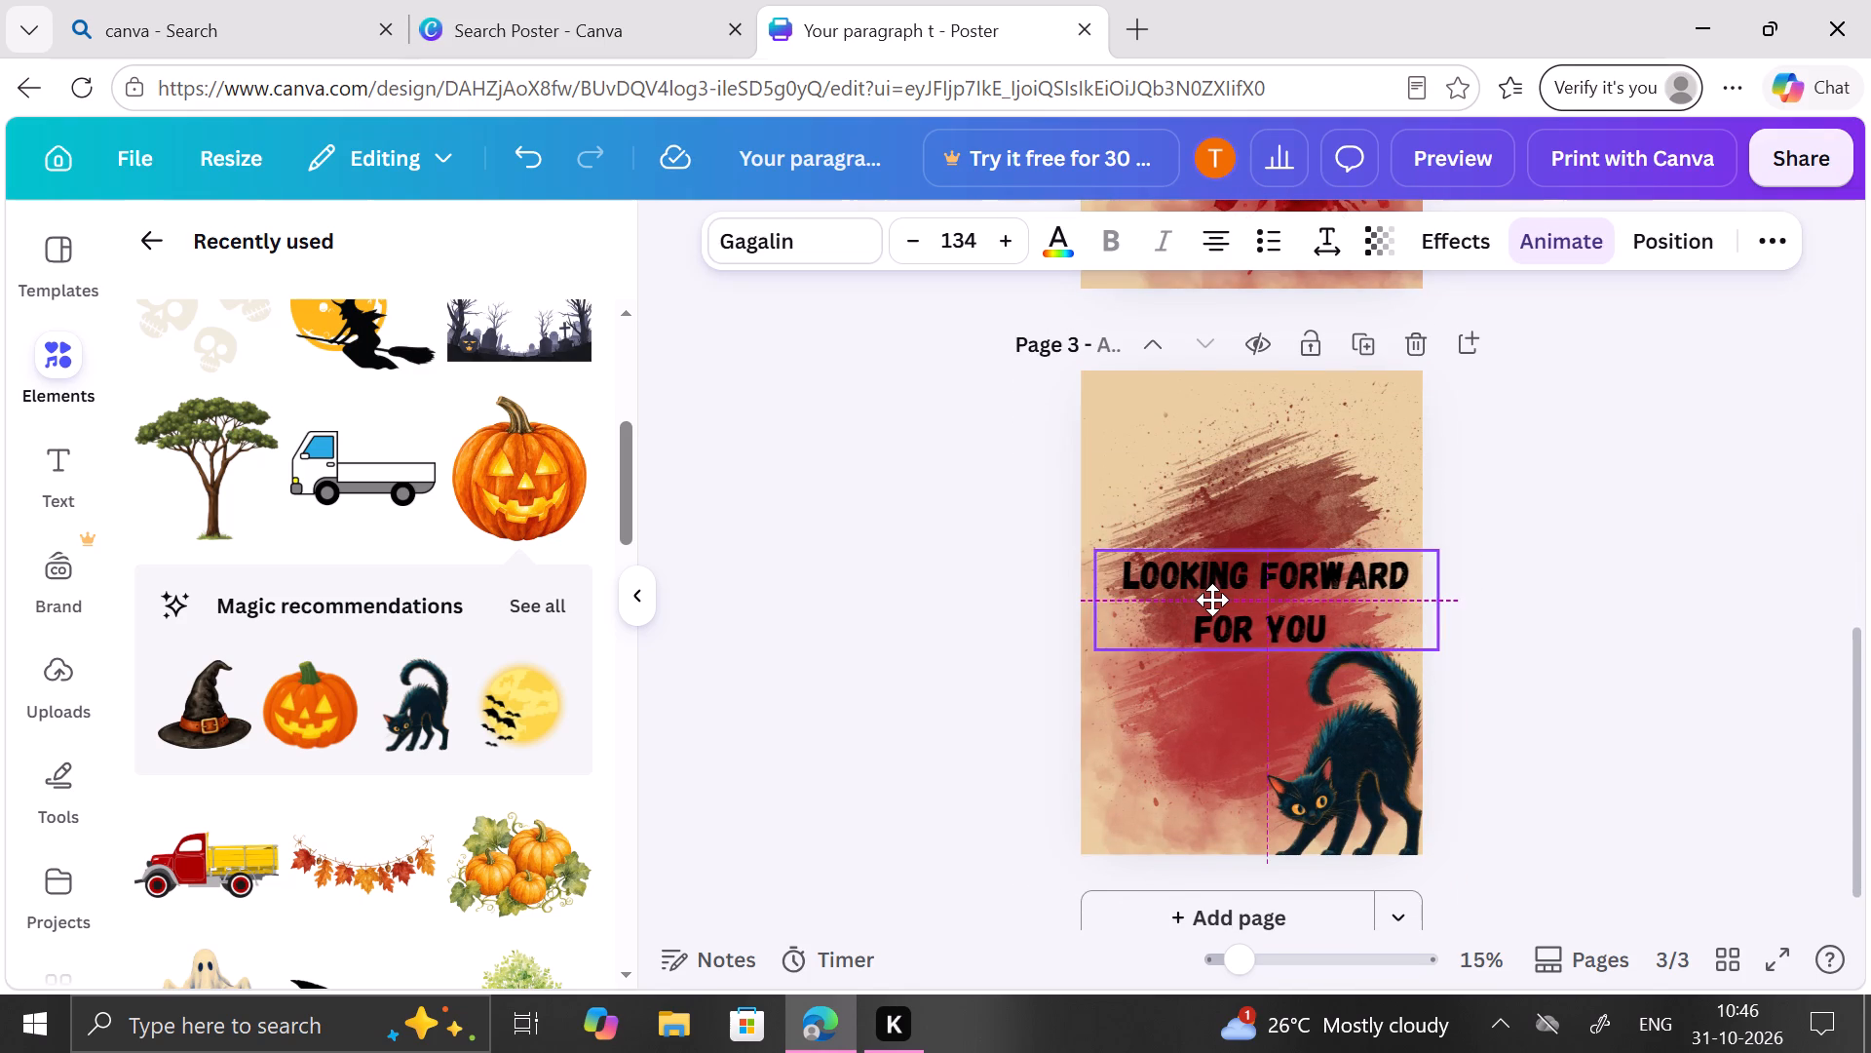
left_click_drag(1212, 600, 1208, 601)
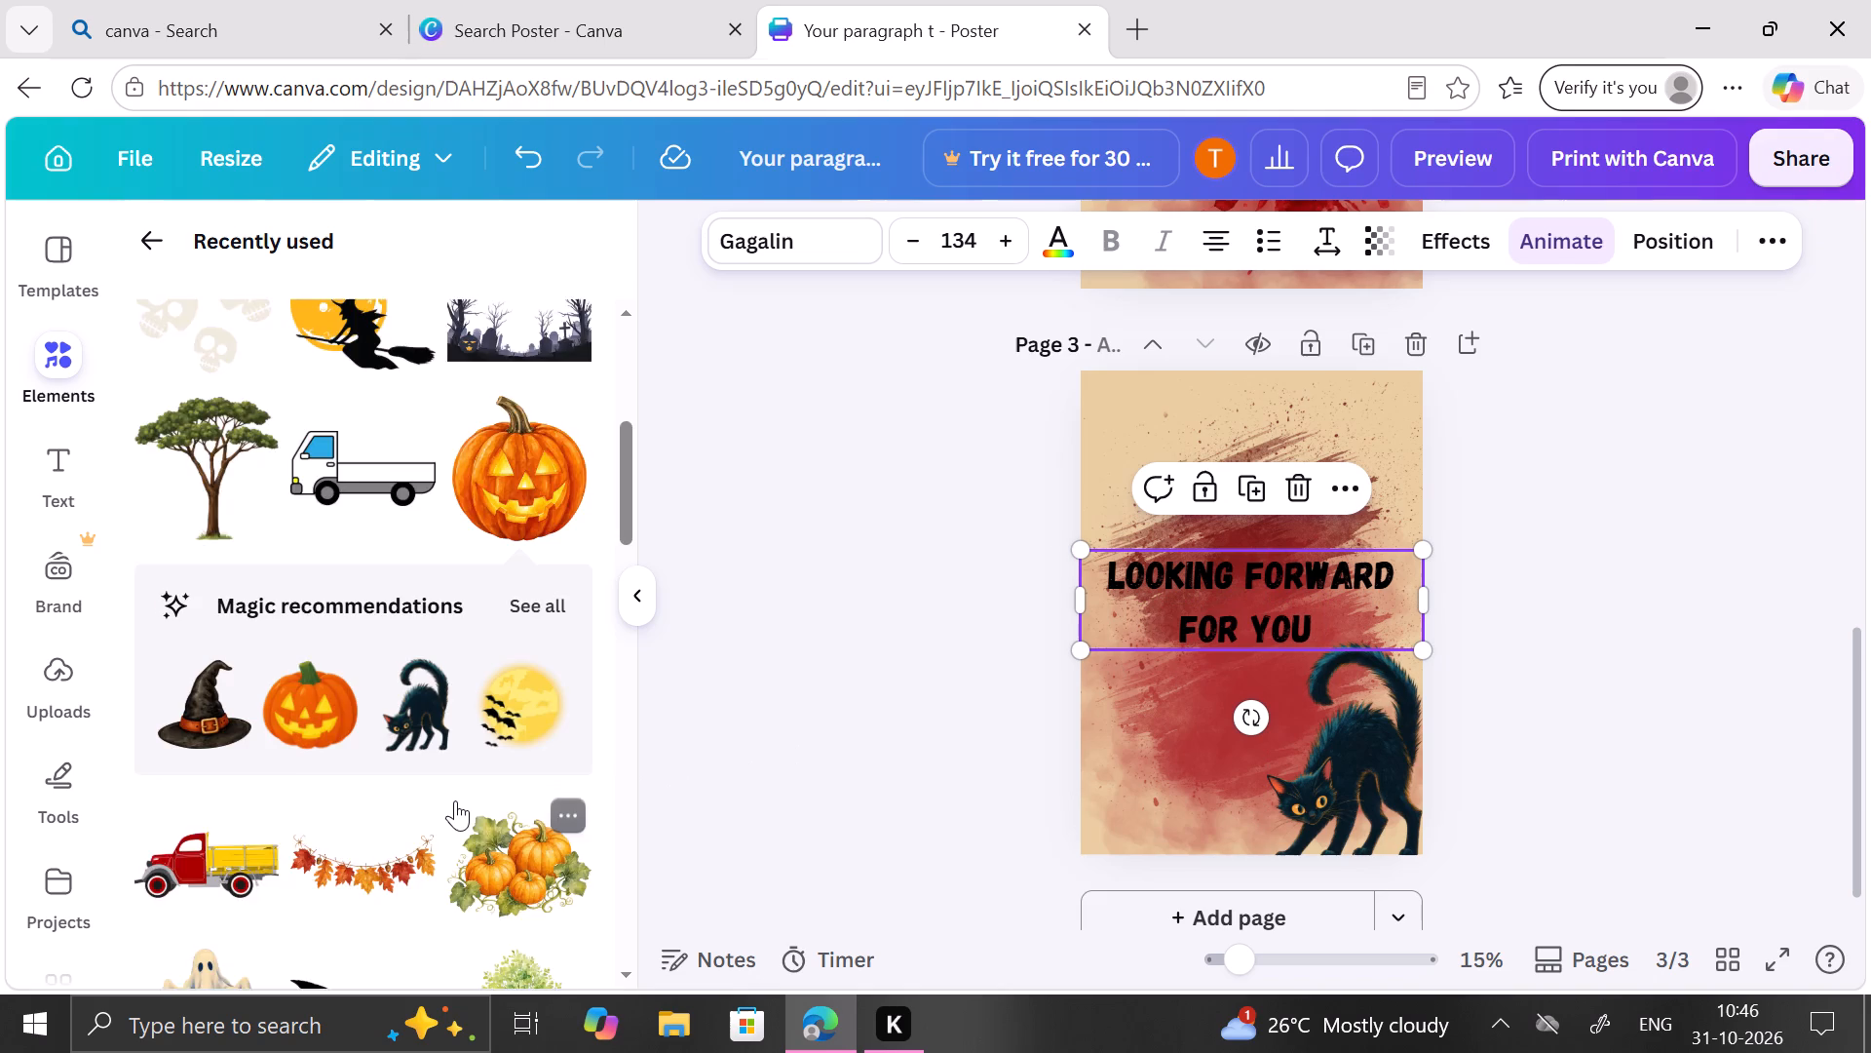
Add the black flying bats graphic from the recommended elements to the third page.
scroll(455, 800, "down", 2)
scroll(455, 800, "up", 2)
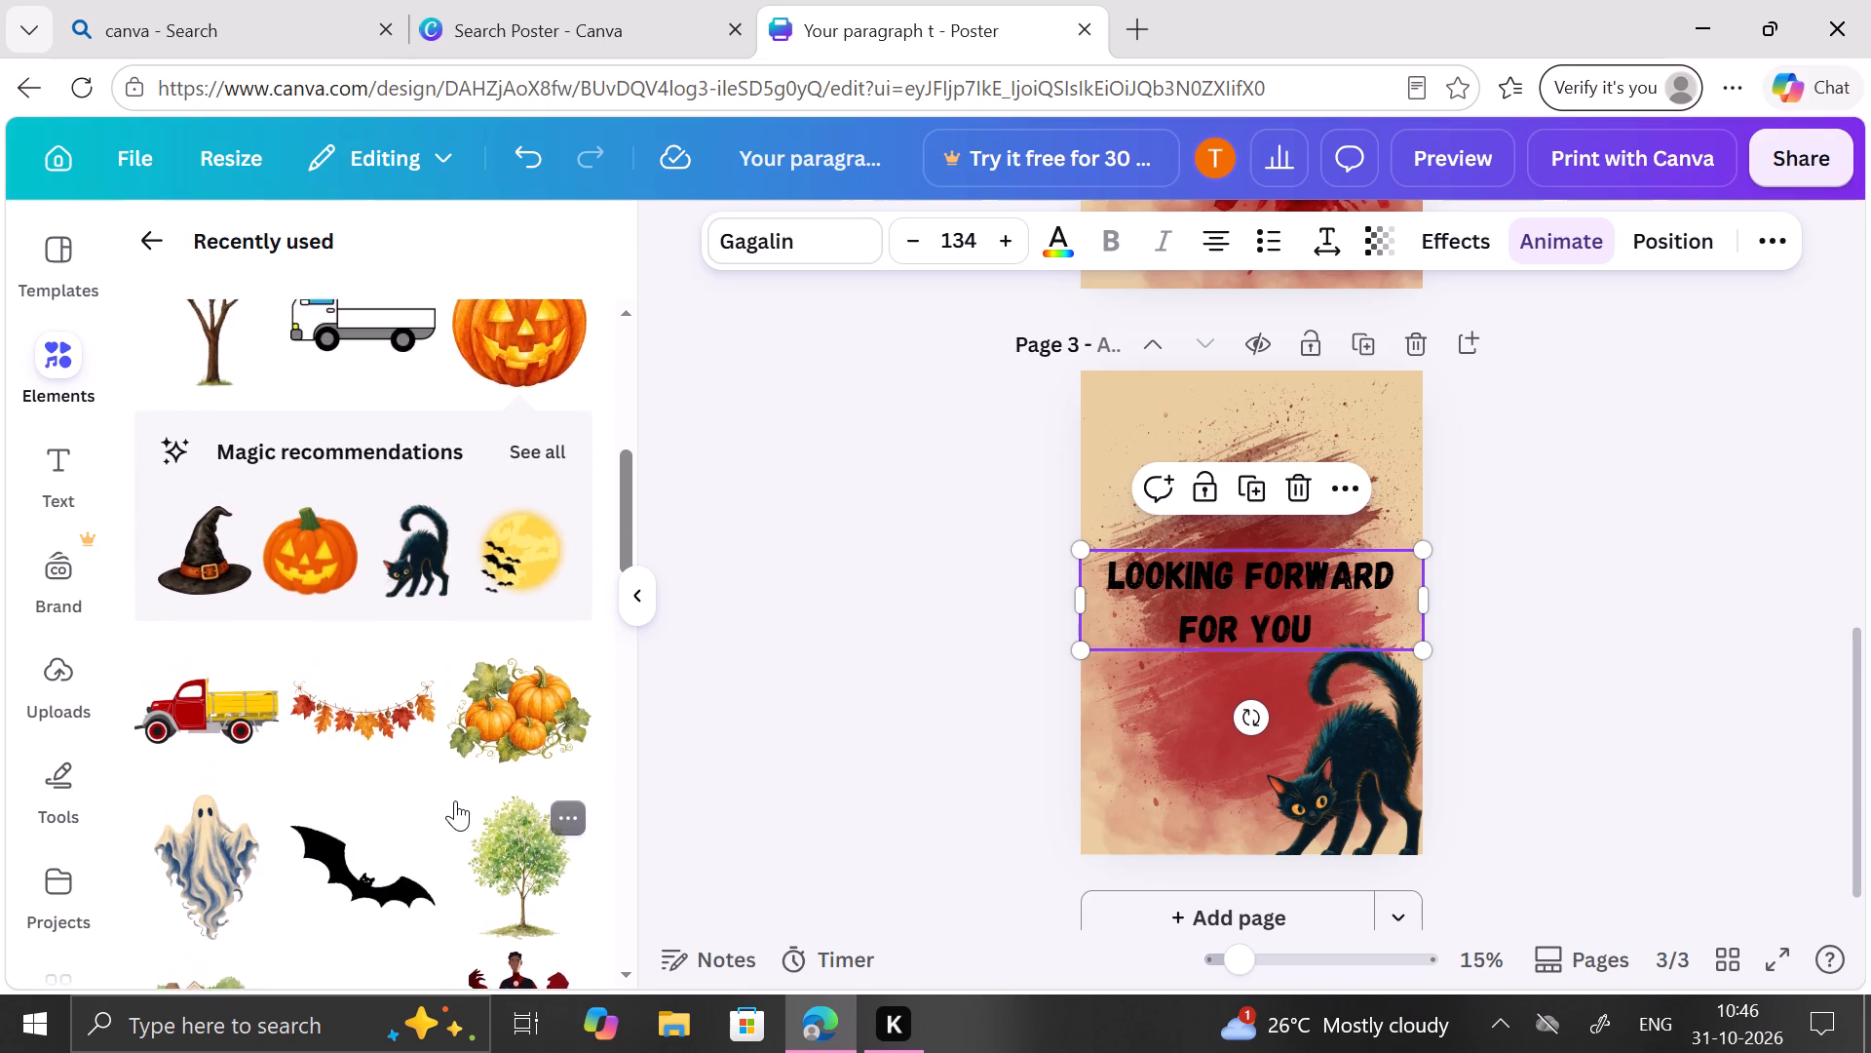
scroll(455, 800, "up", 2)
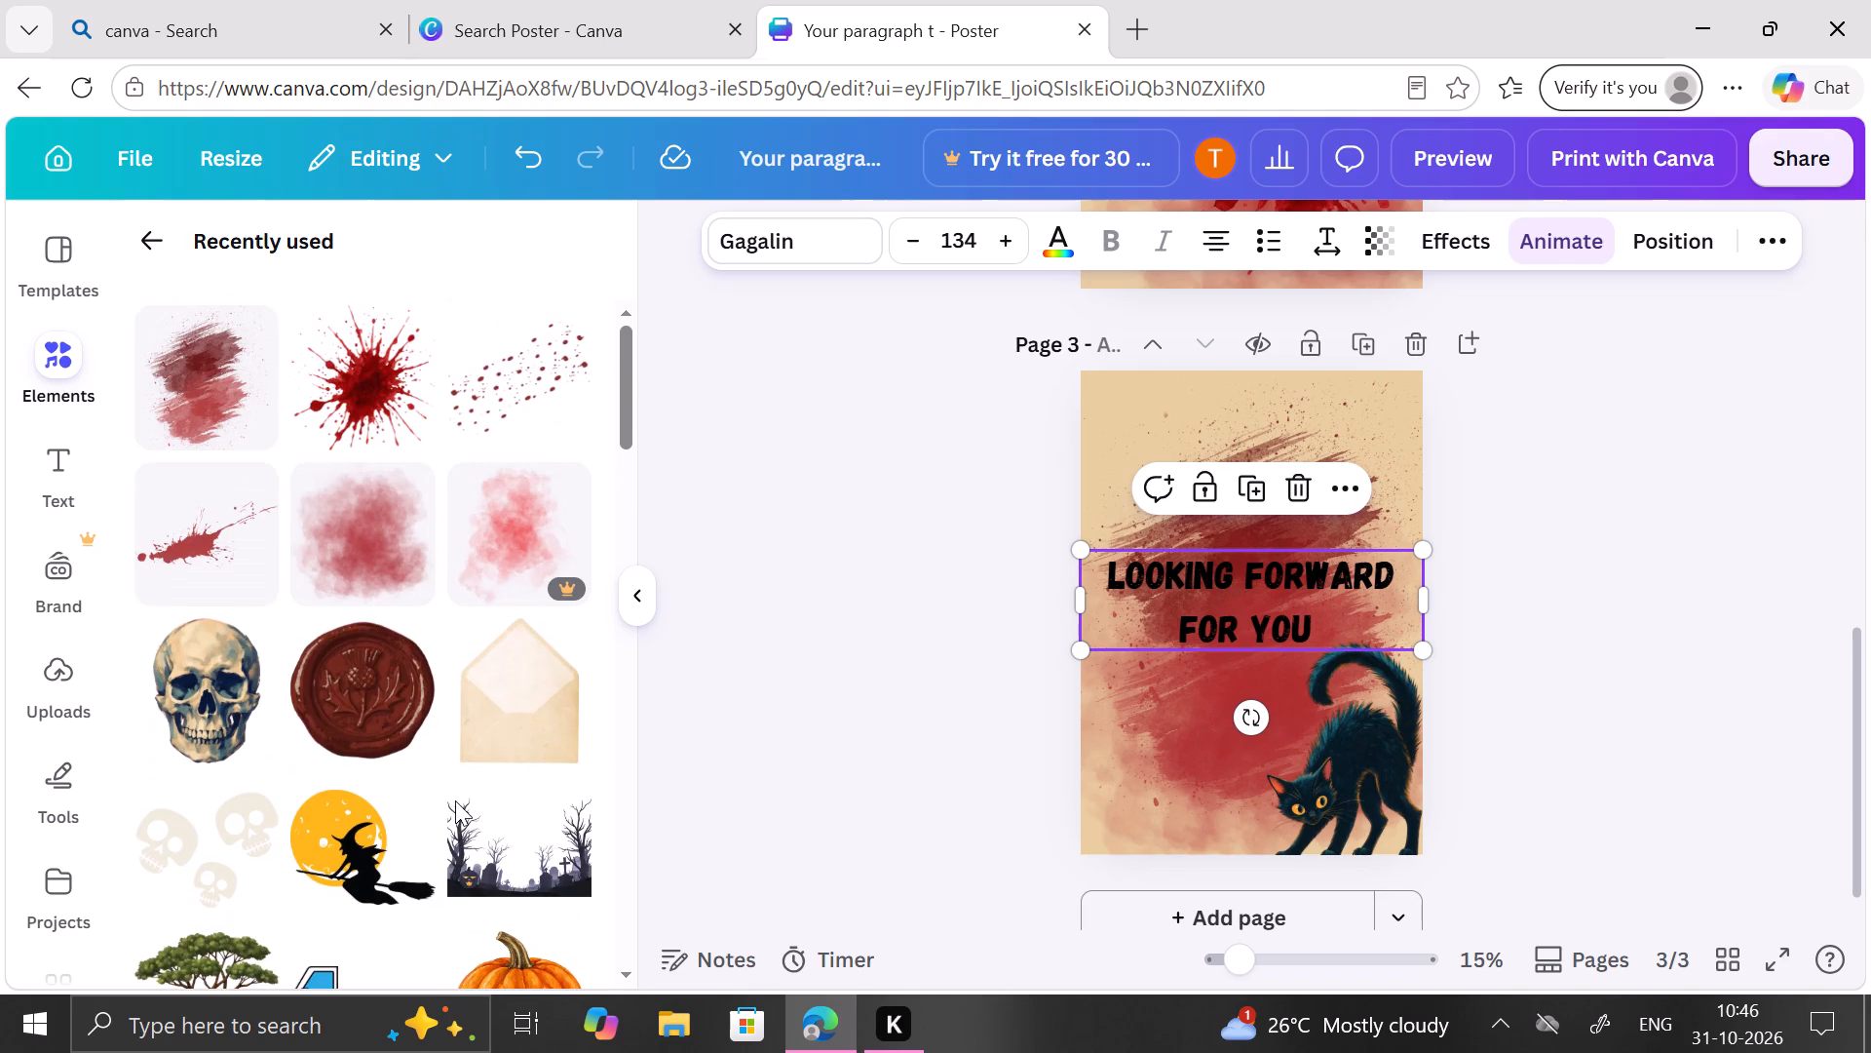
scroll(455, 800, "up", 2)
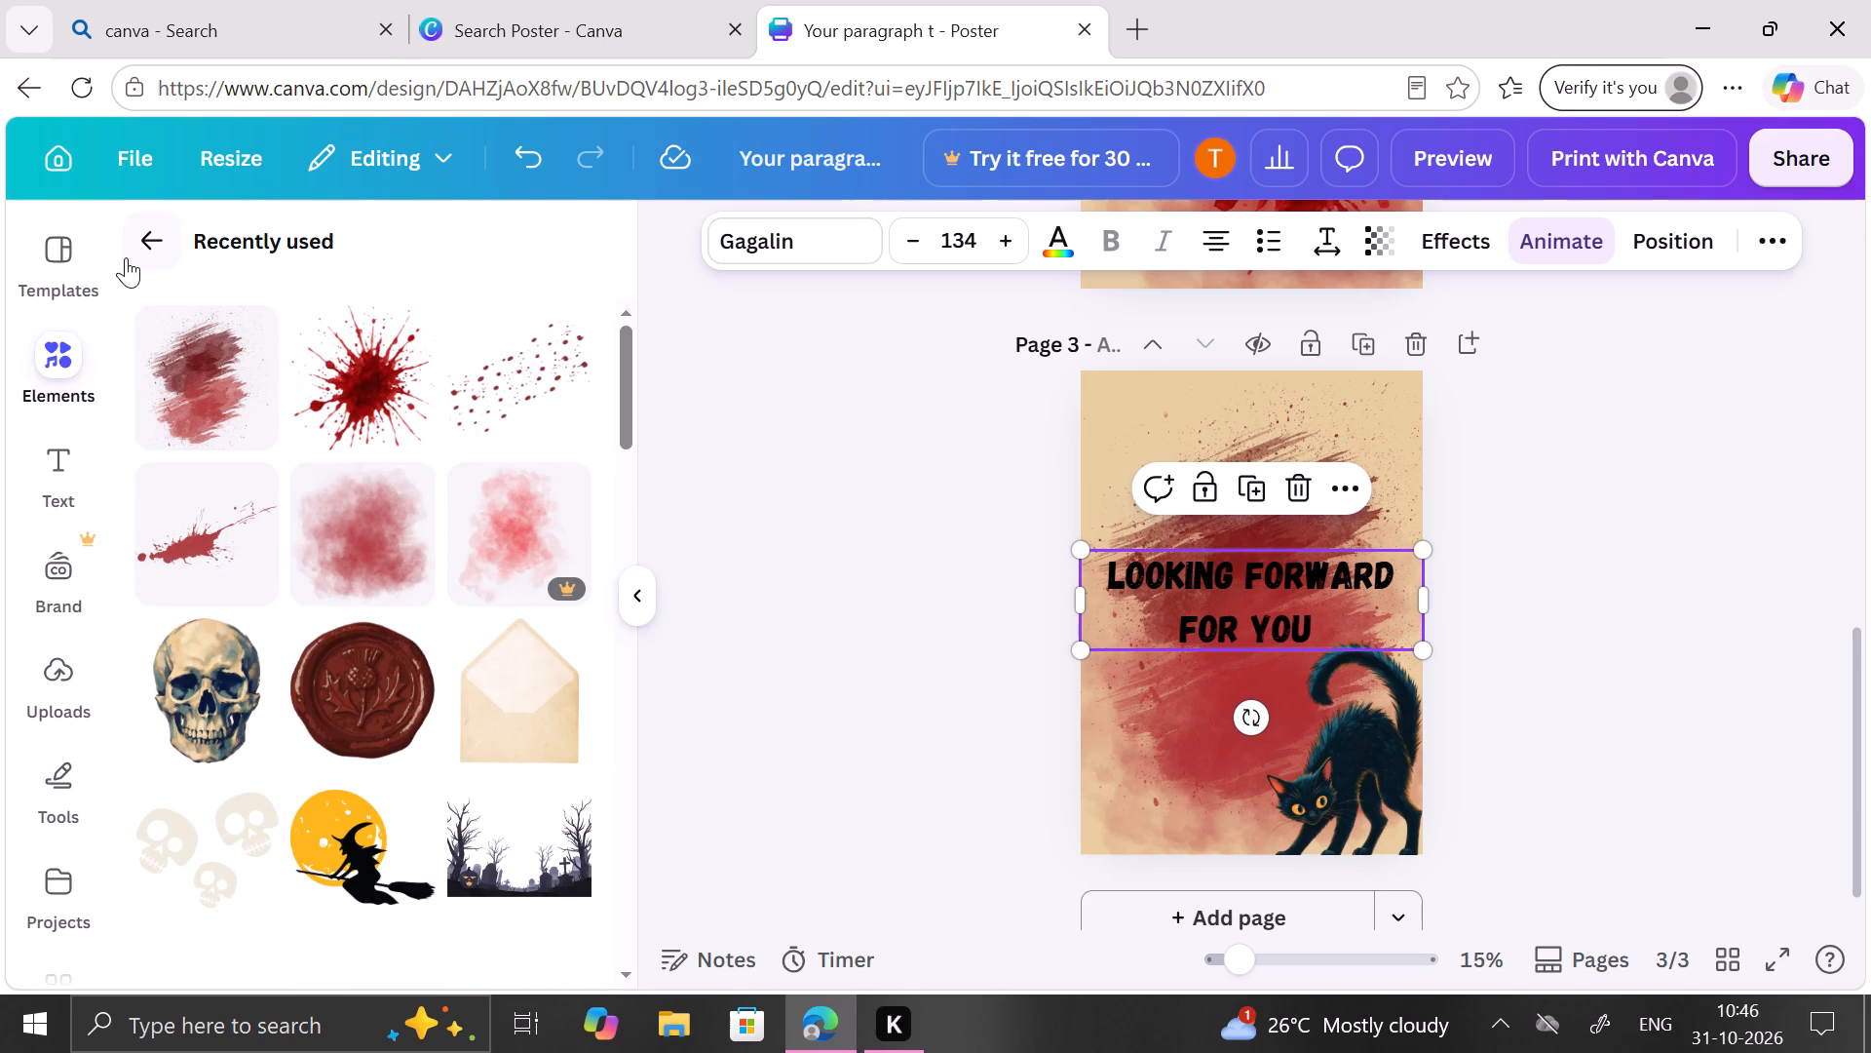
left_click(149, 249)
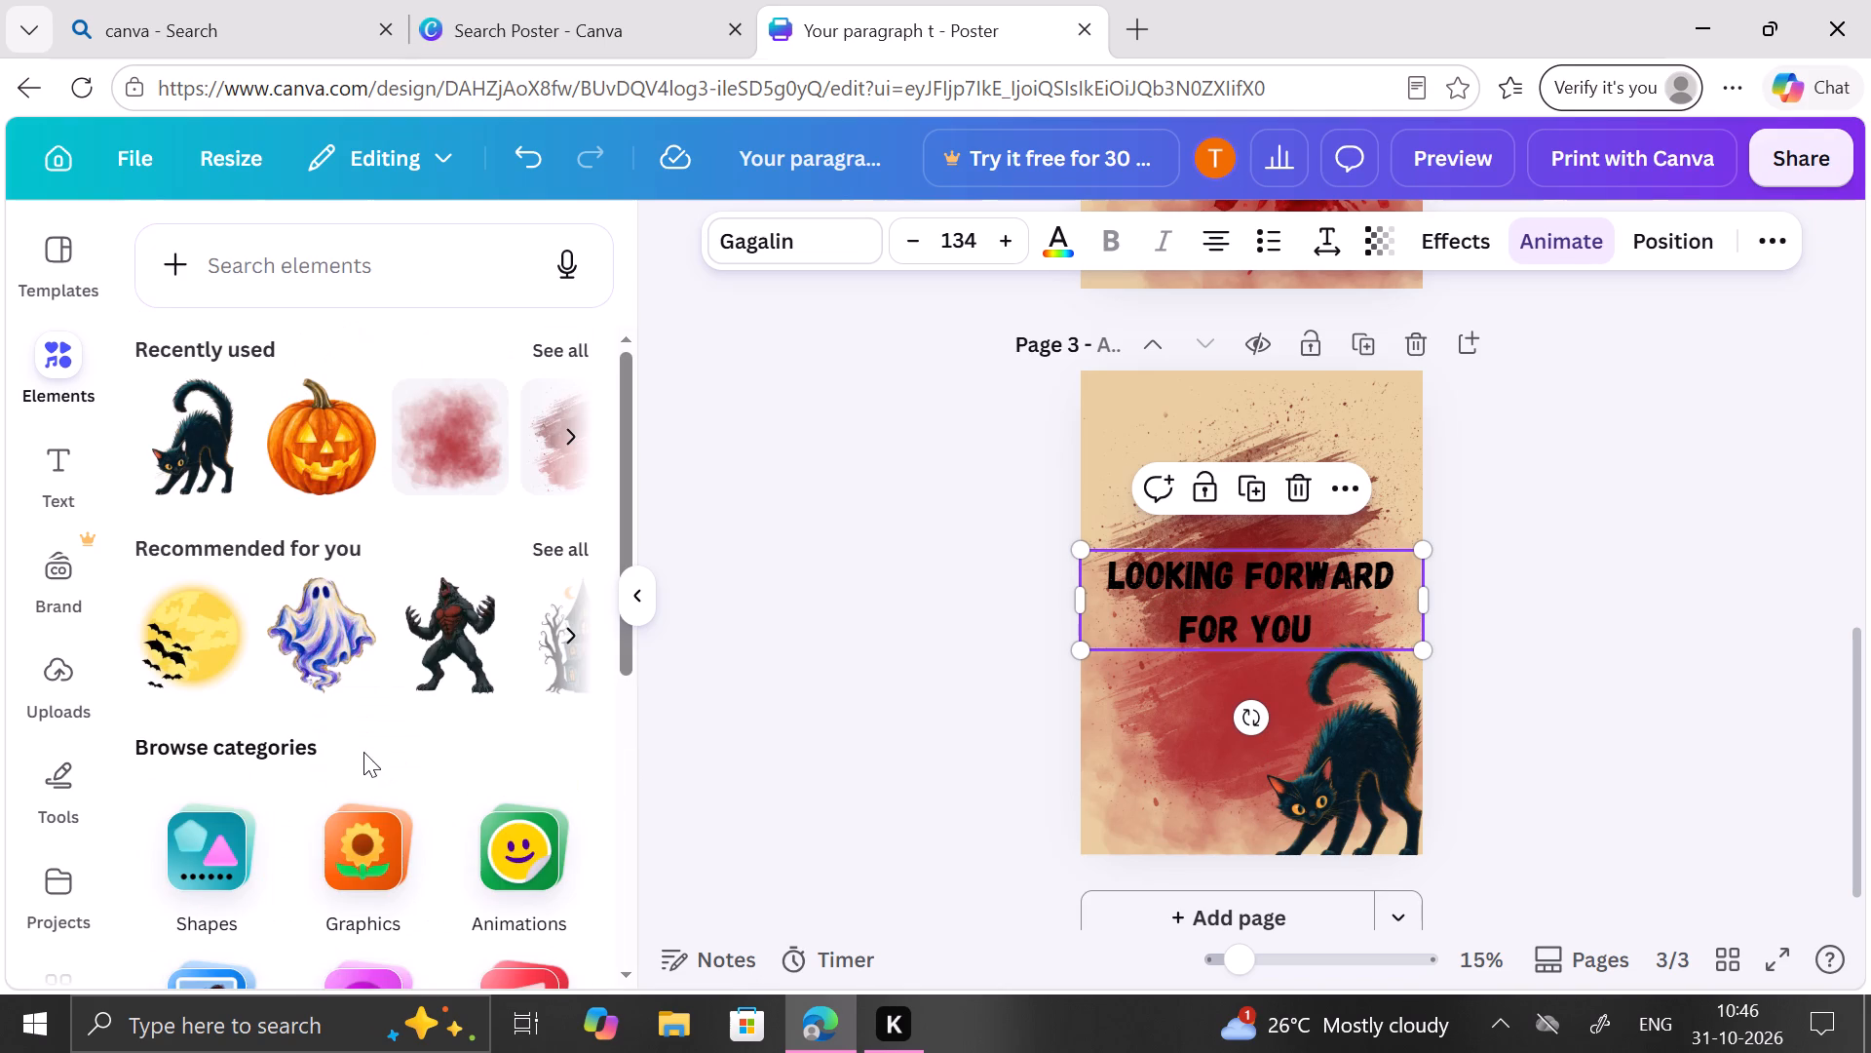
scroll(363, 752, "down", 1)
left_click(560, 546)
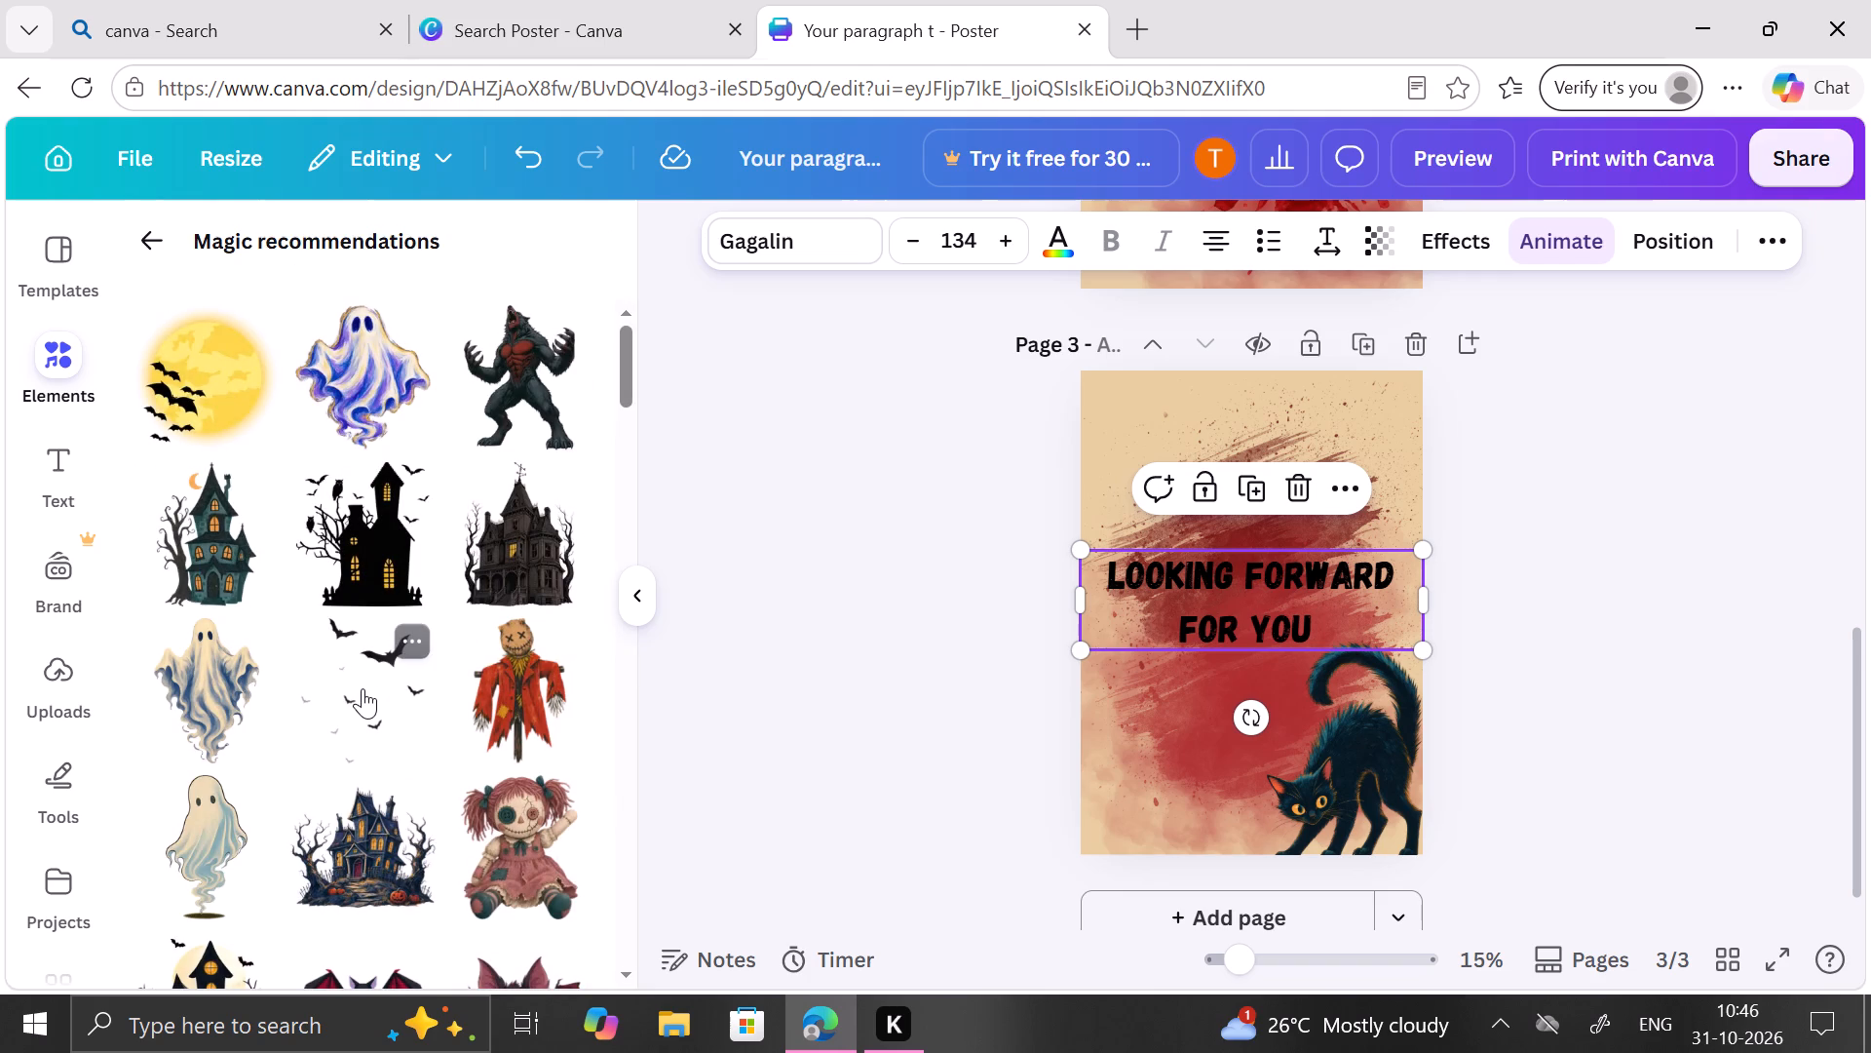
left_click(363, 688)
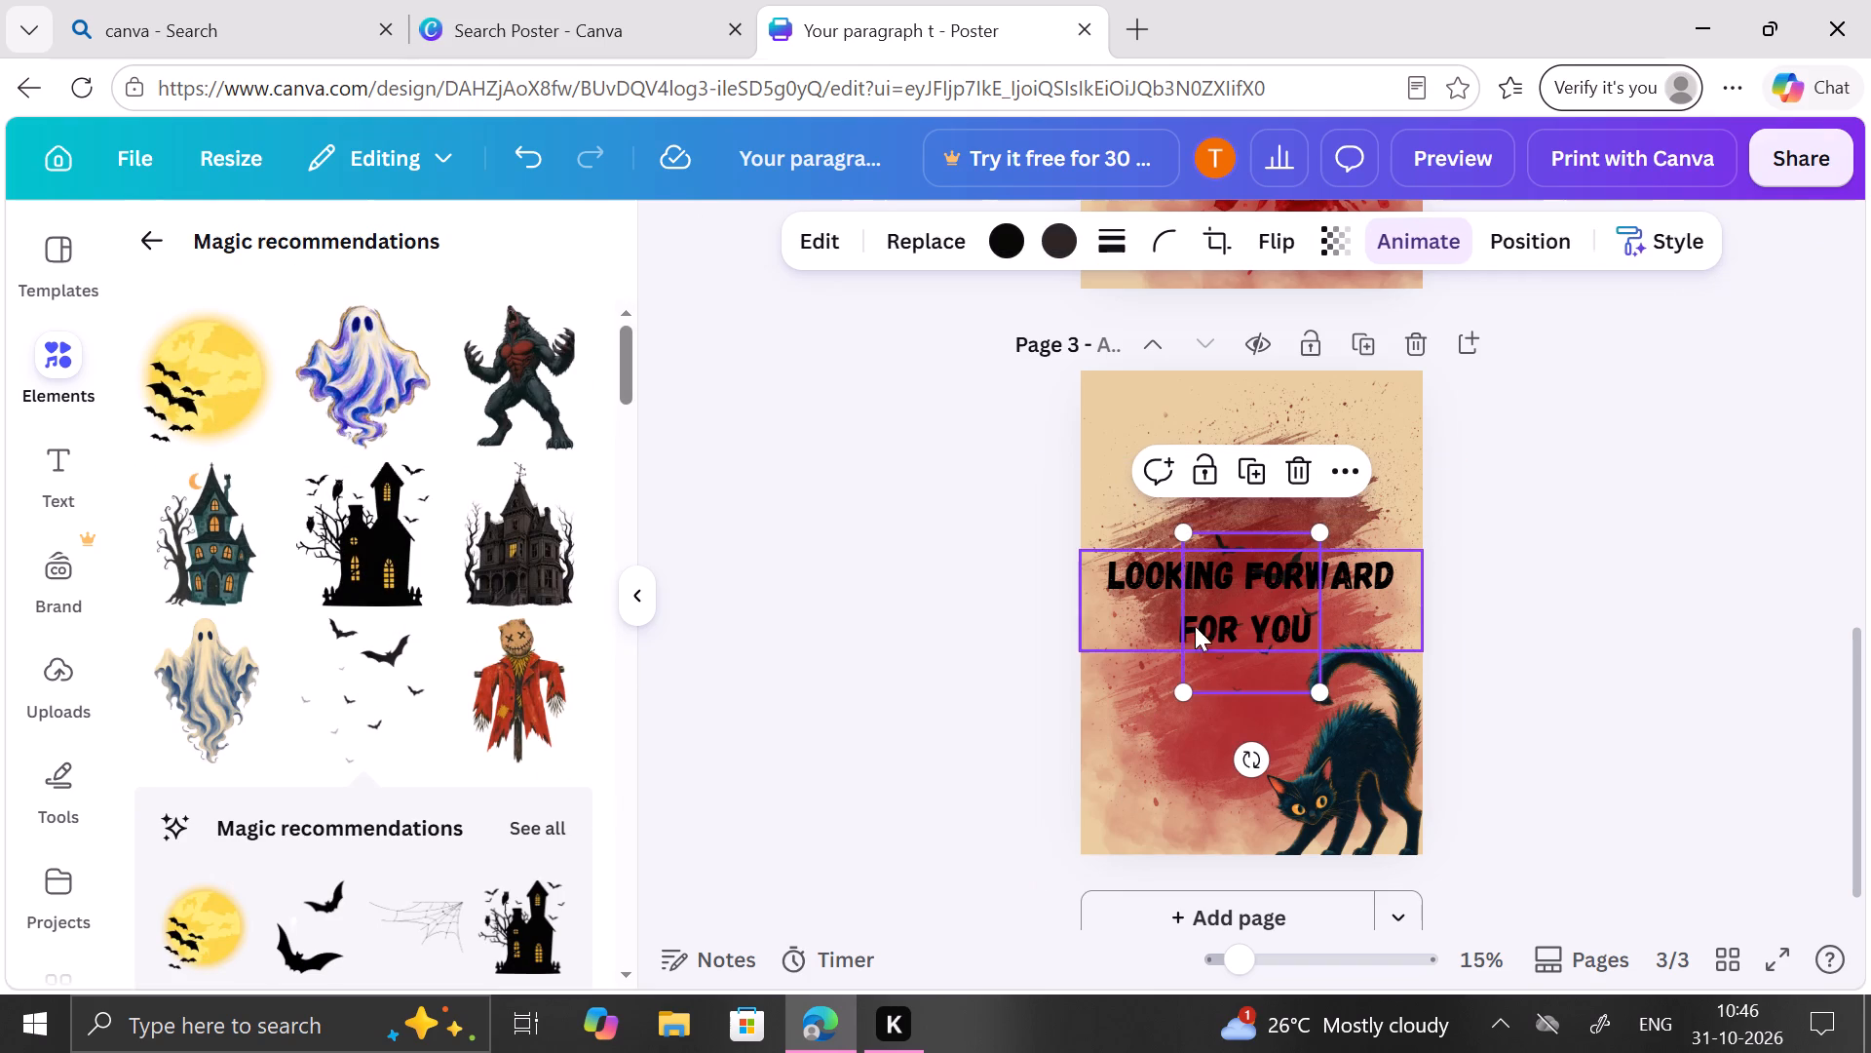
Narrow the third page's heading so it wraps onto three lines, and move it down clear of the bats.
double_click(1222, 601)
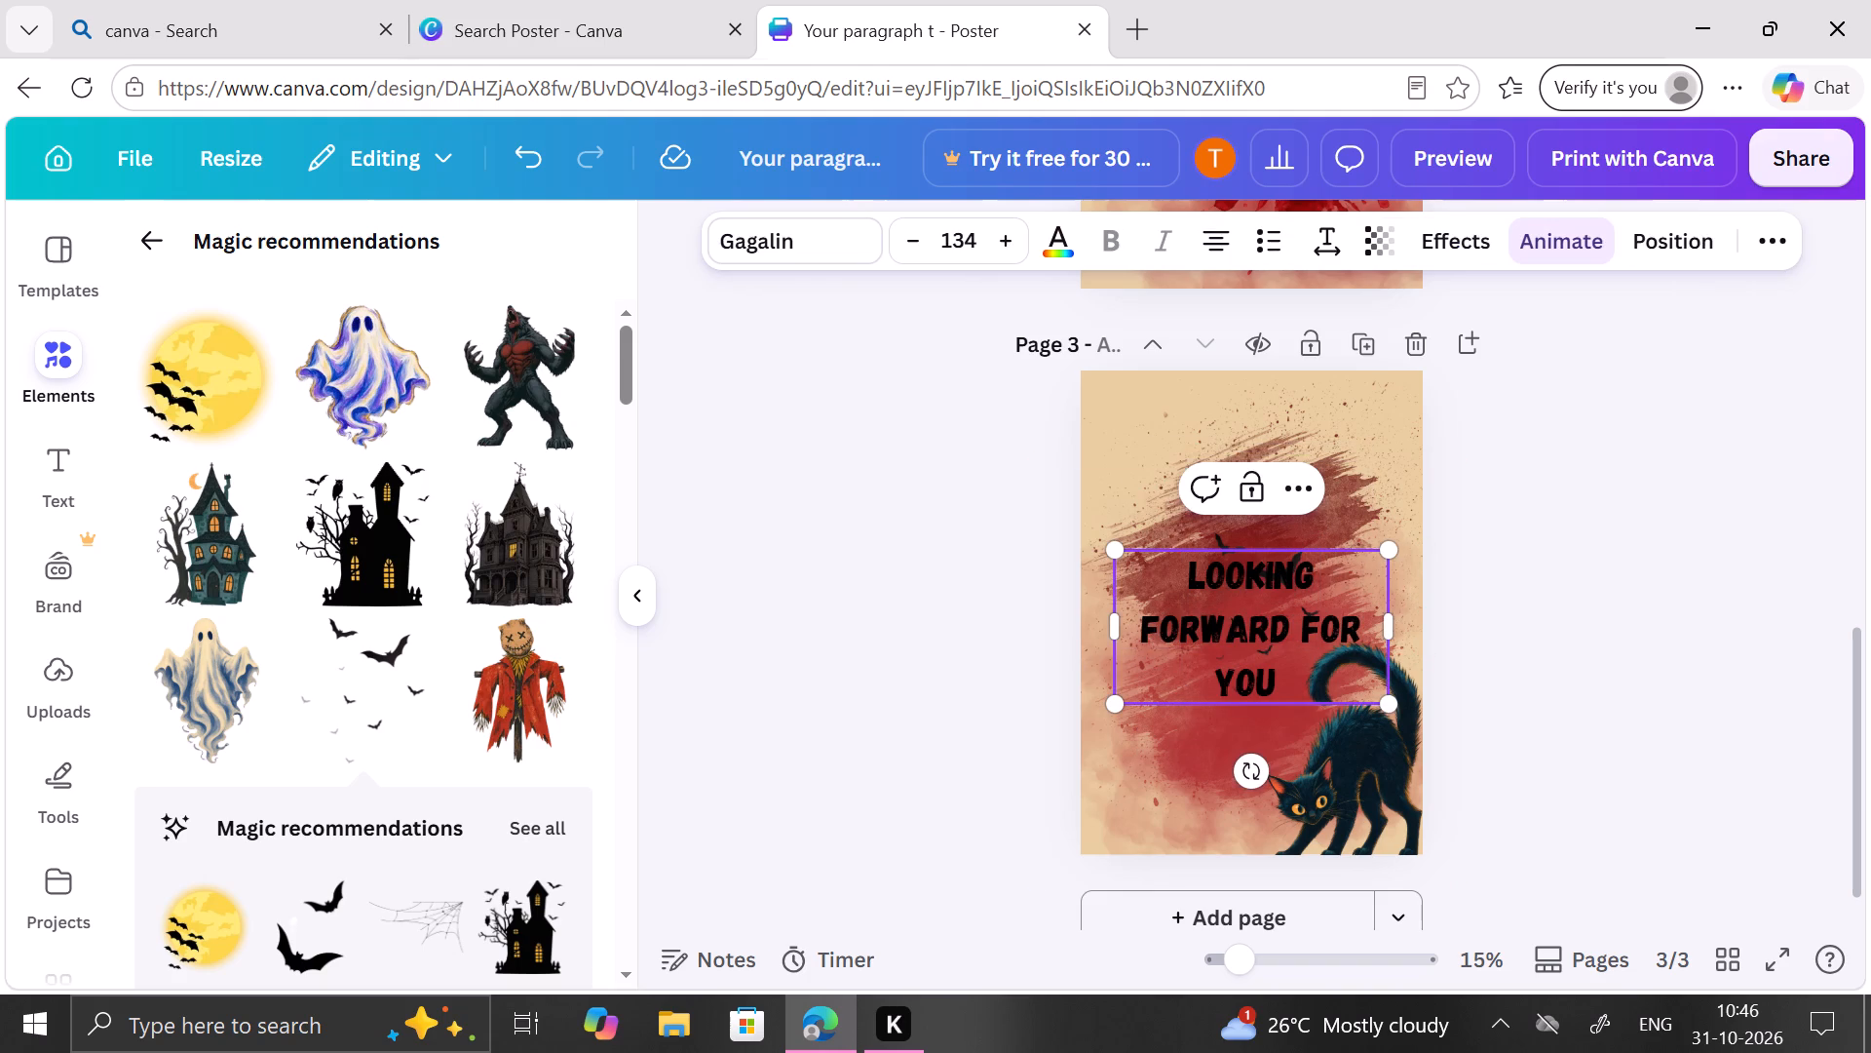
left_click(1100, 502)
left_click_drag(1218, 551, 1212, 626)
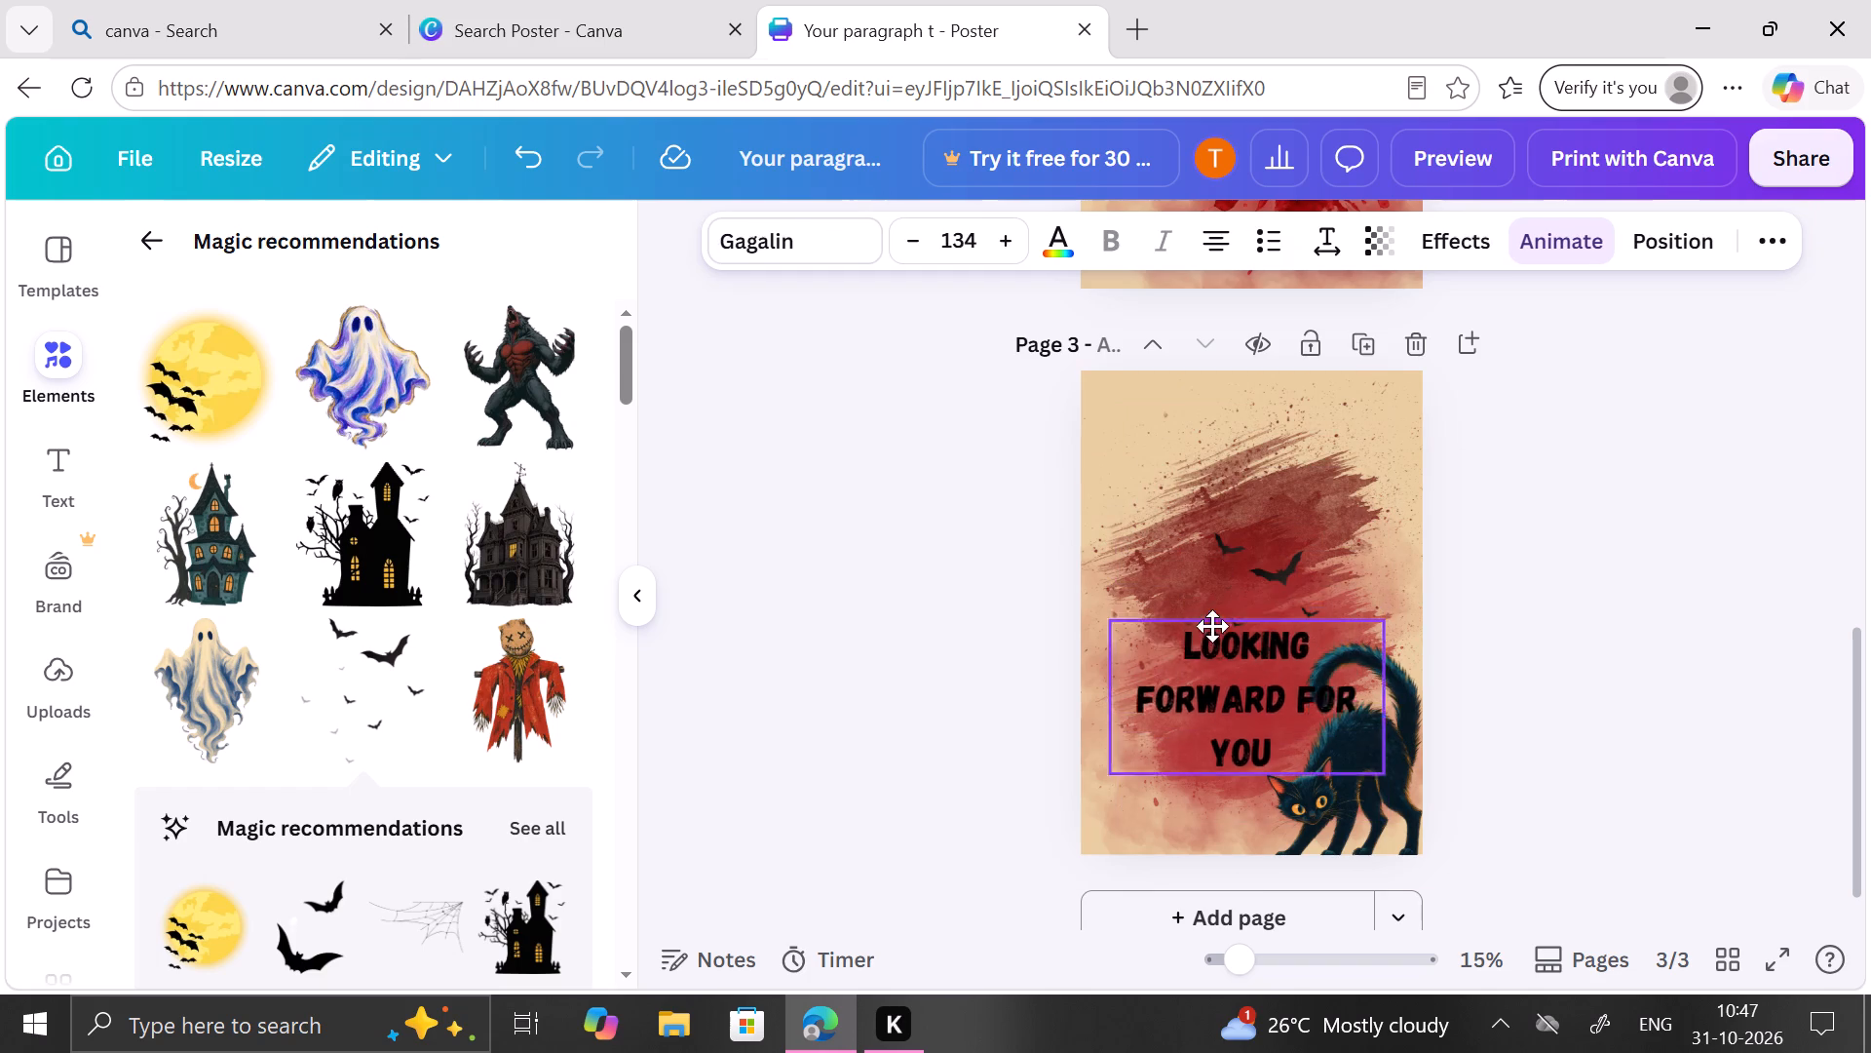
left_click_drag(1212, 626, 1203, 676)
Move the flying bats graphic into the top-right corner of the third page.
left_click_drag(1282, 573, 1295, 521)
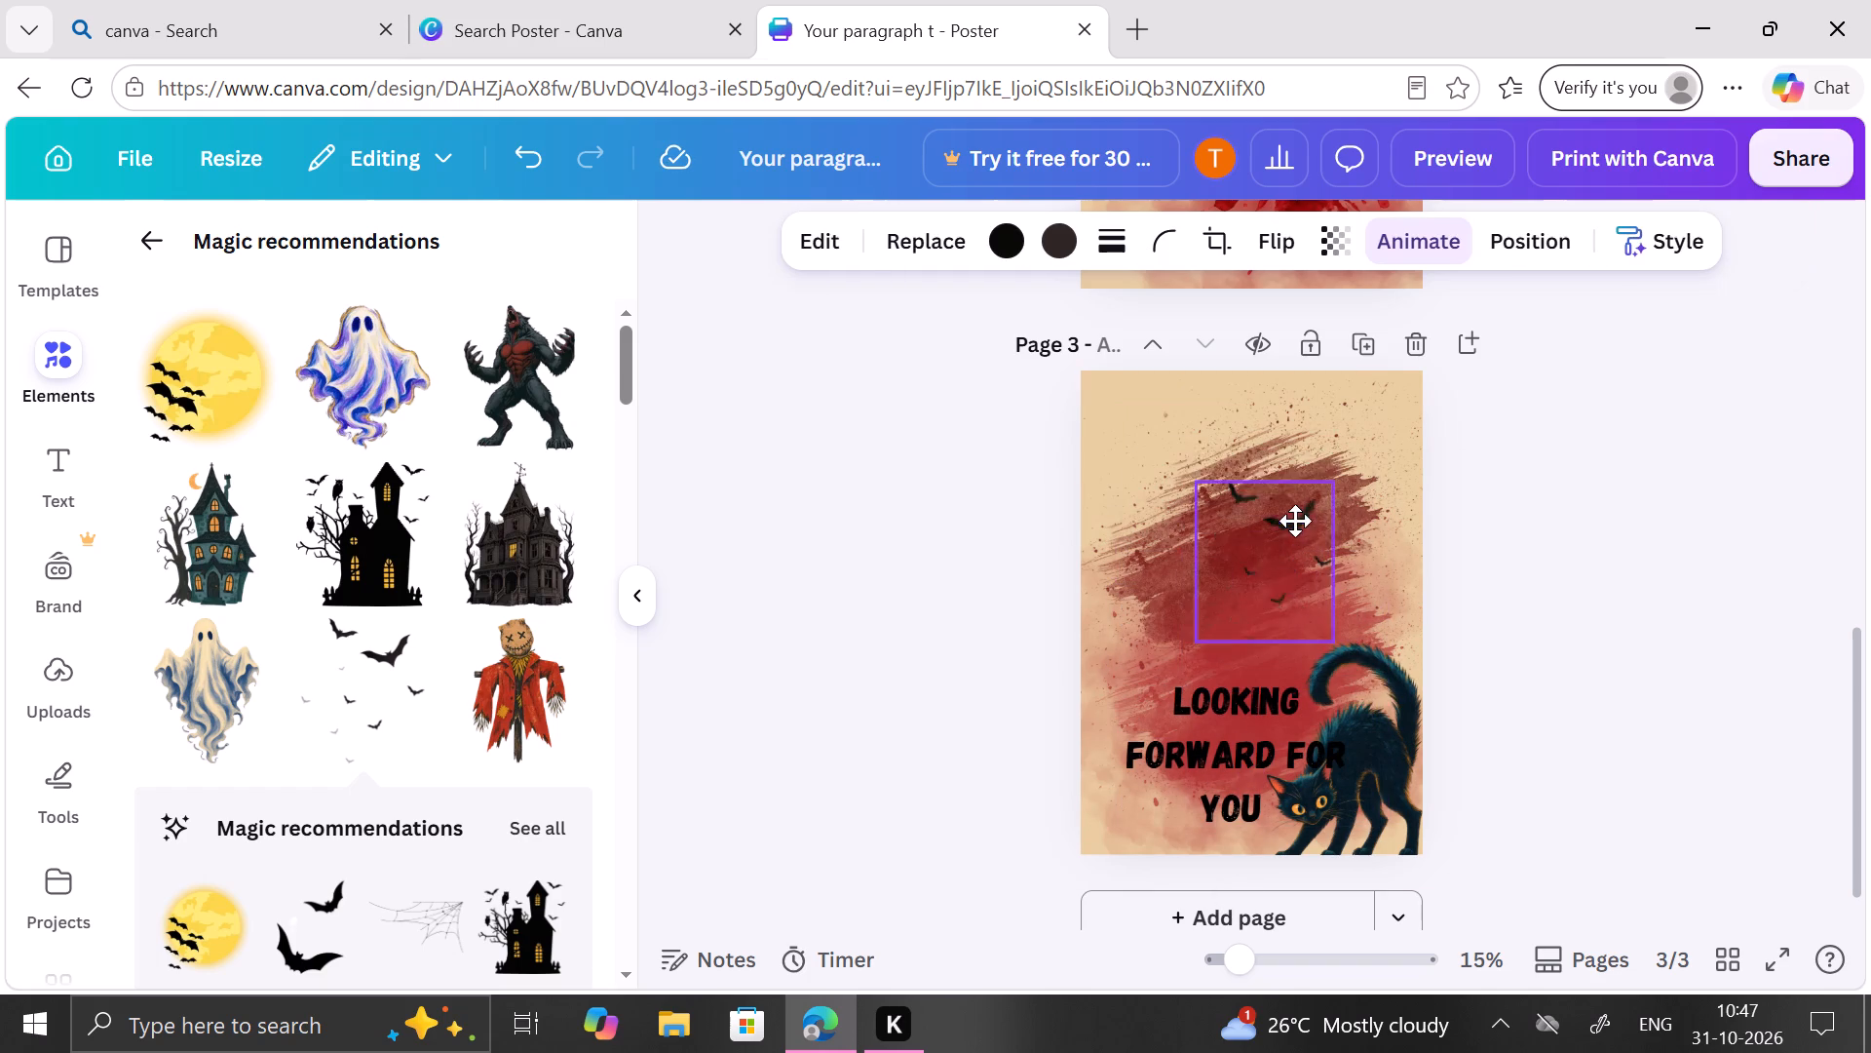
left_click_drag(1295, 521, 1365, 442)
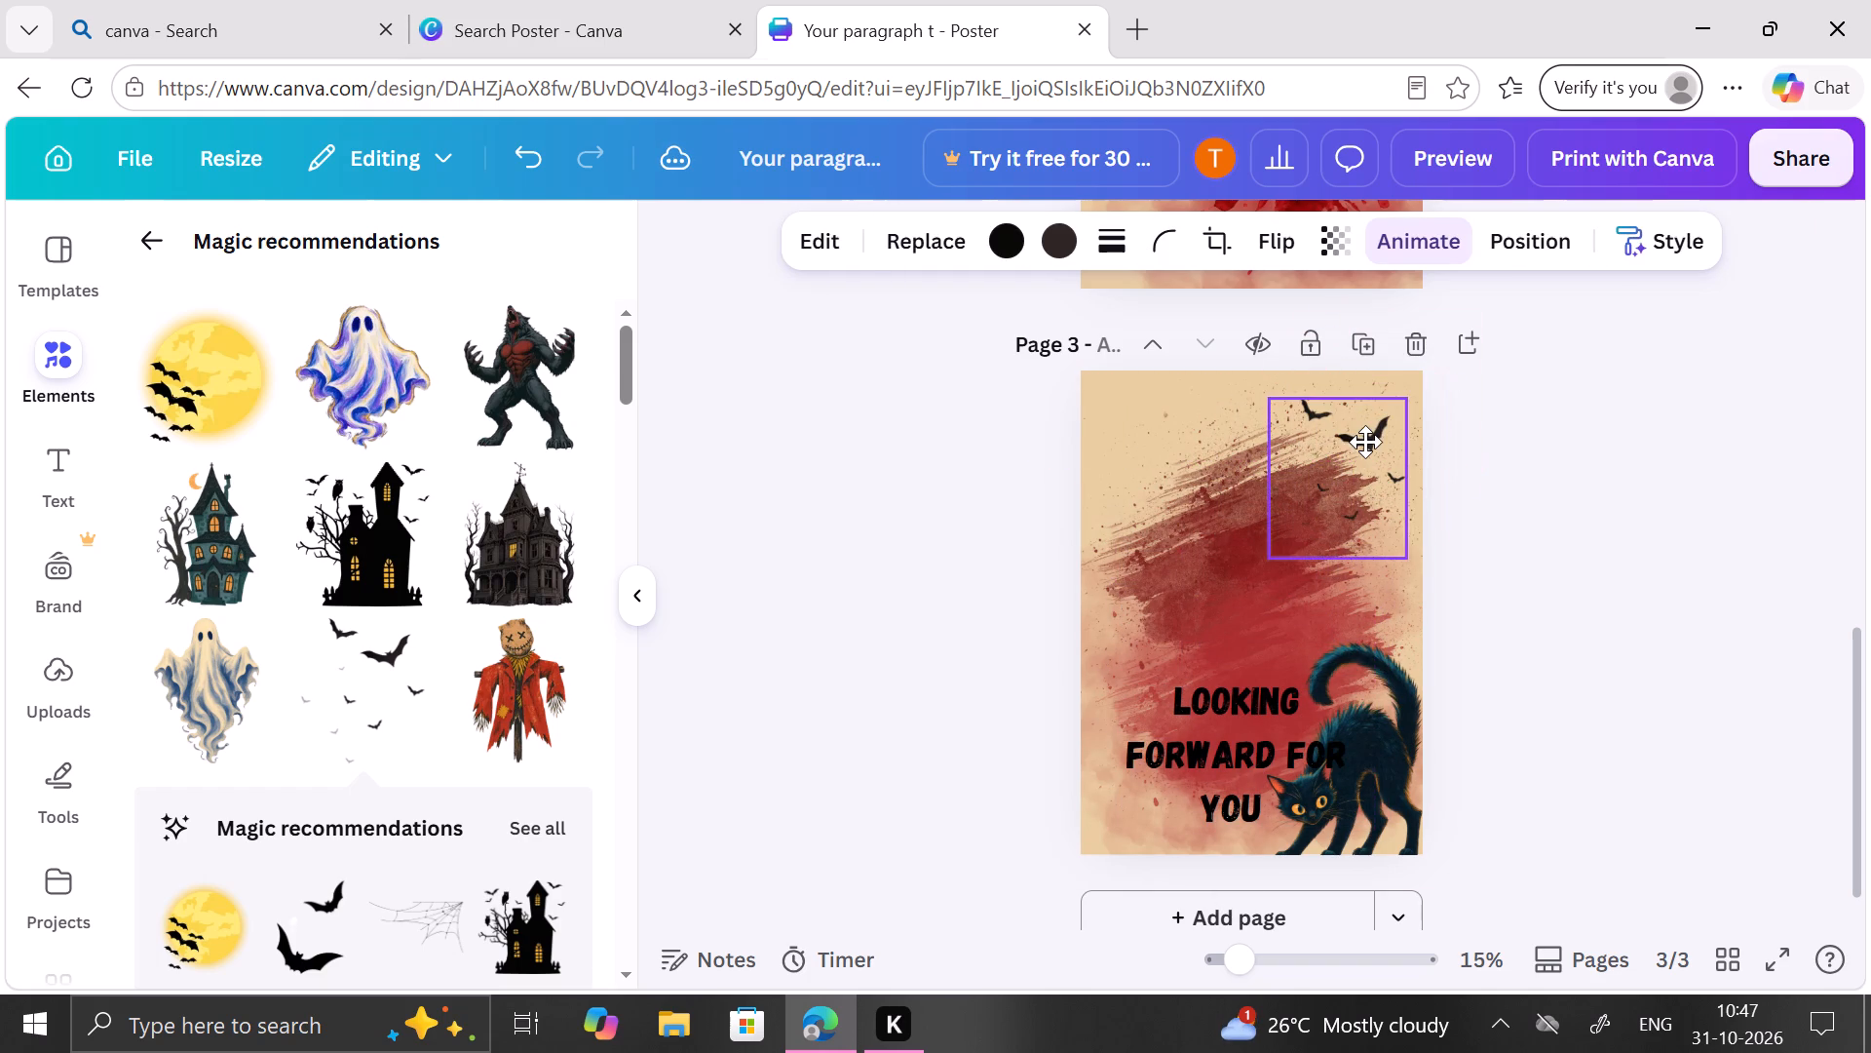
left_click_drag(1365, 442, 1381, 423)
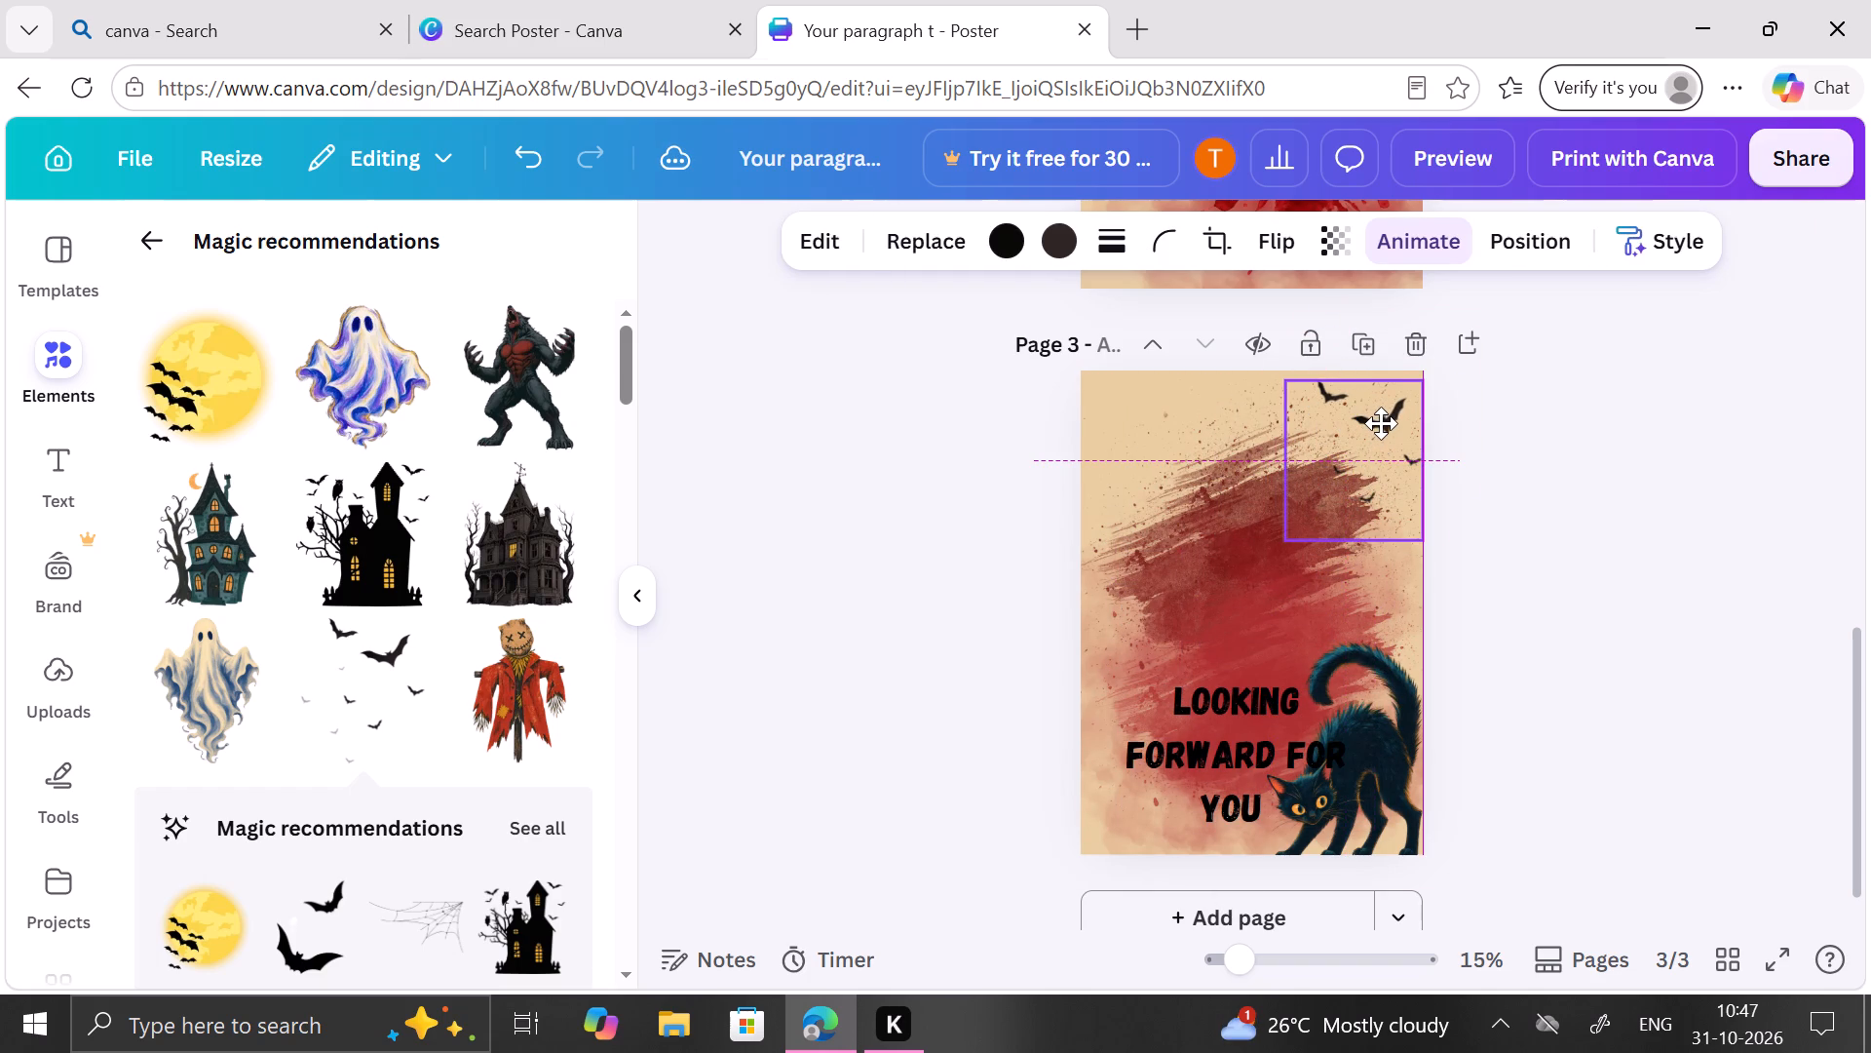
left_click_drag(1381, 423, 1381, 421)
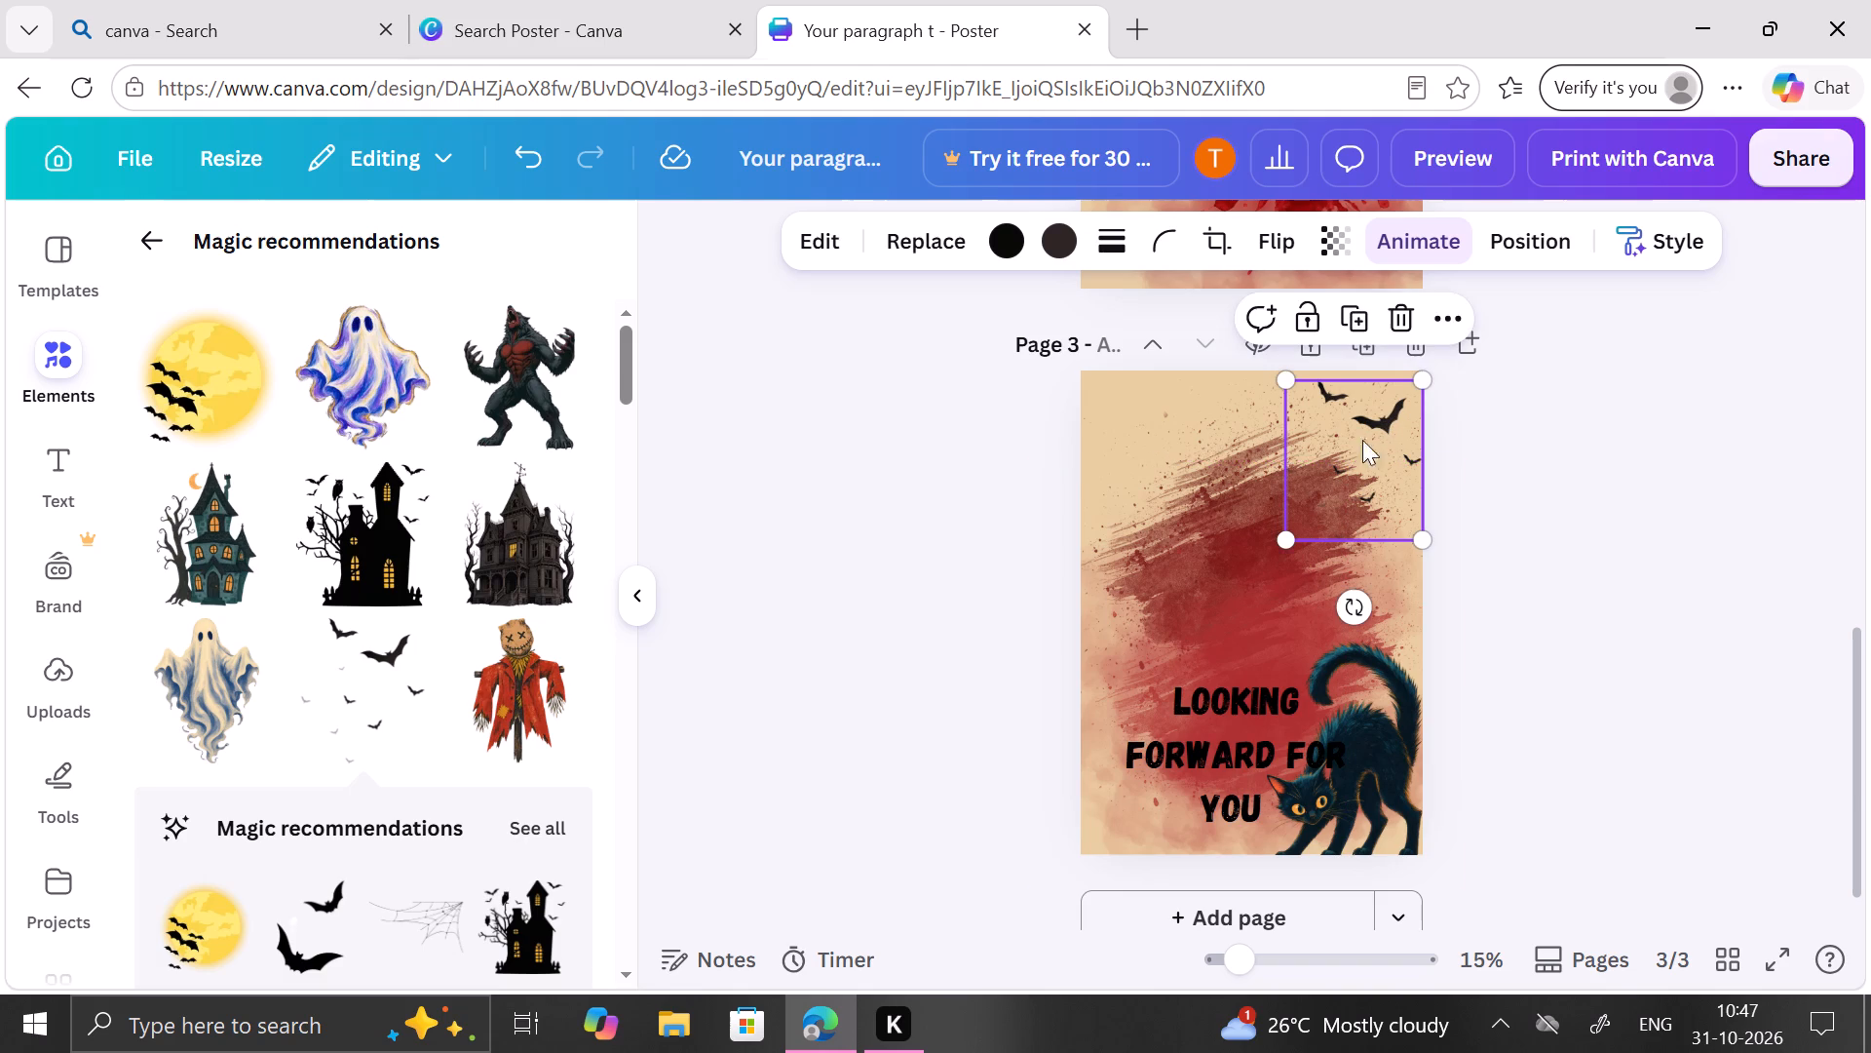
Move the three-line heading back up to the vertical centre of the third page, over the red smudge.
left_click_drag(1195, 715, 1223, 580)
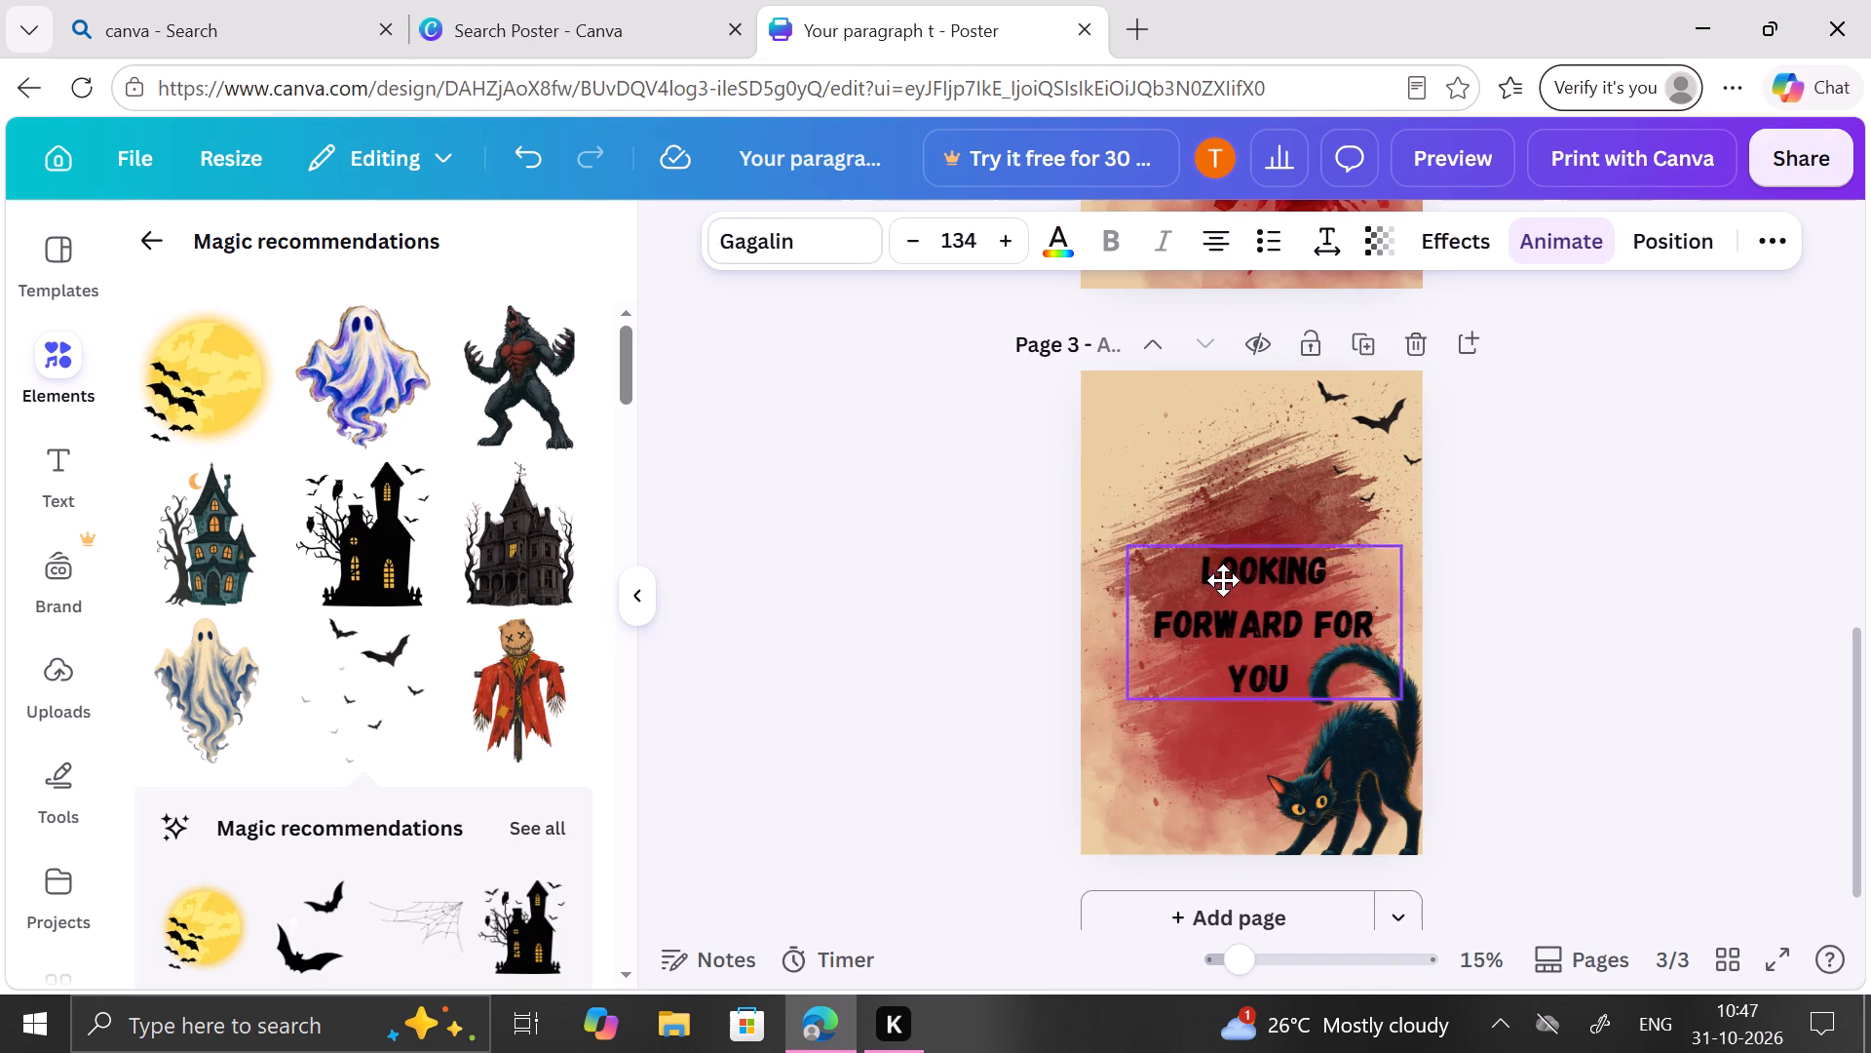
left_click_drag(1223, 580, 1223, 559)
left_click(1504, 641)
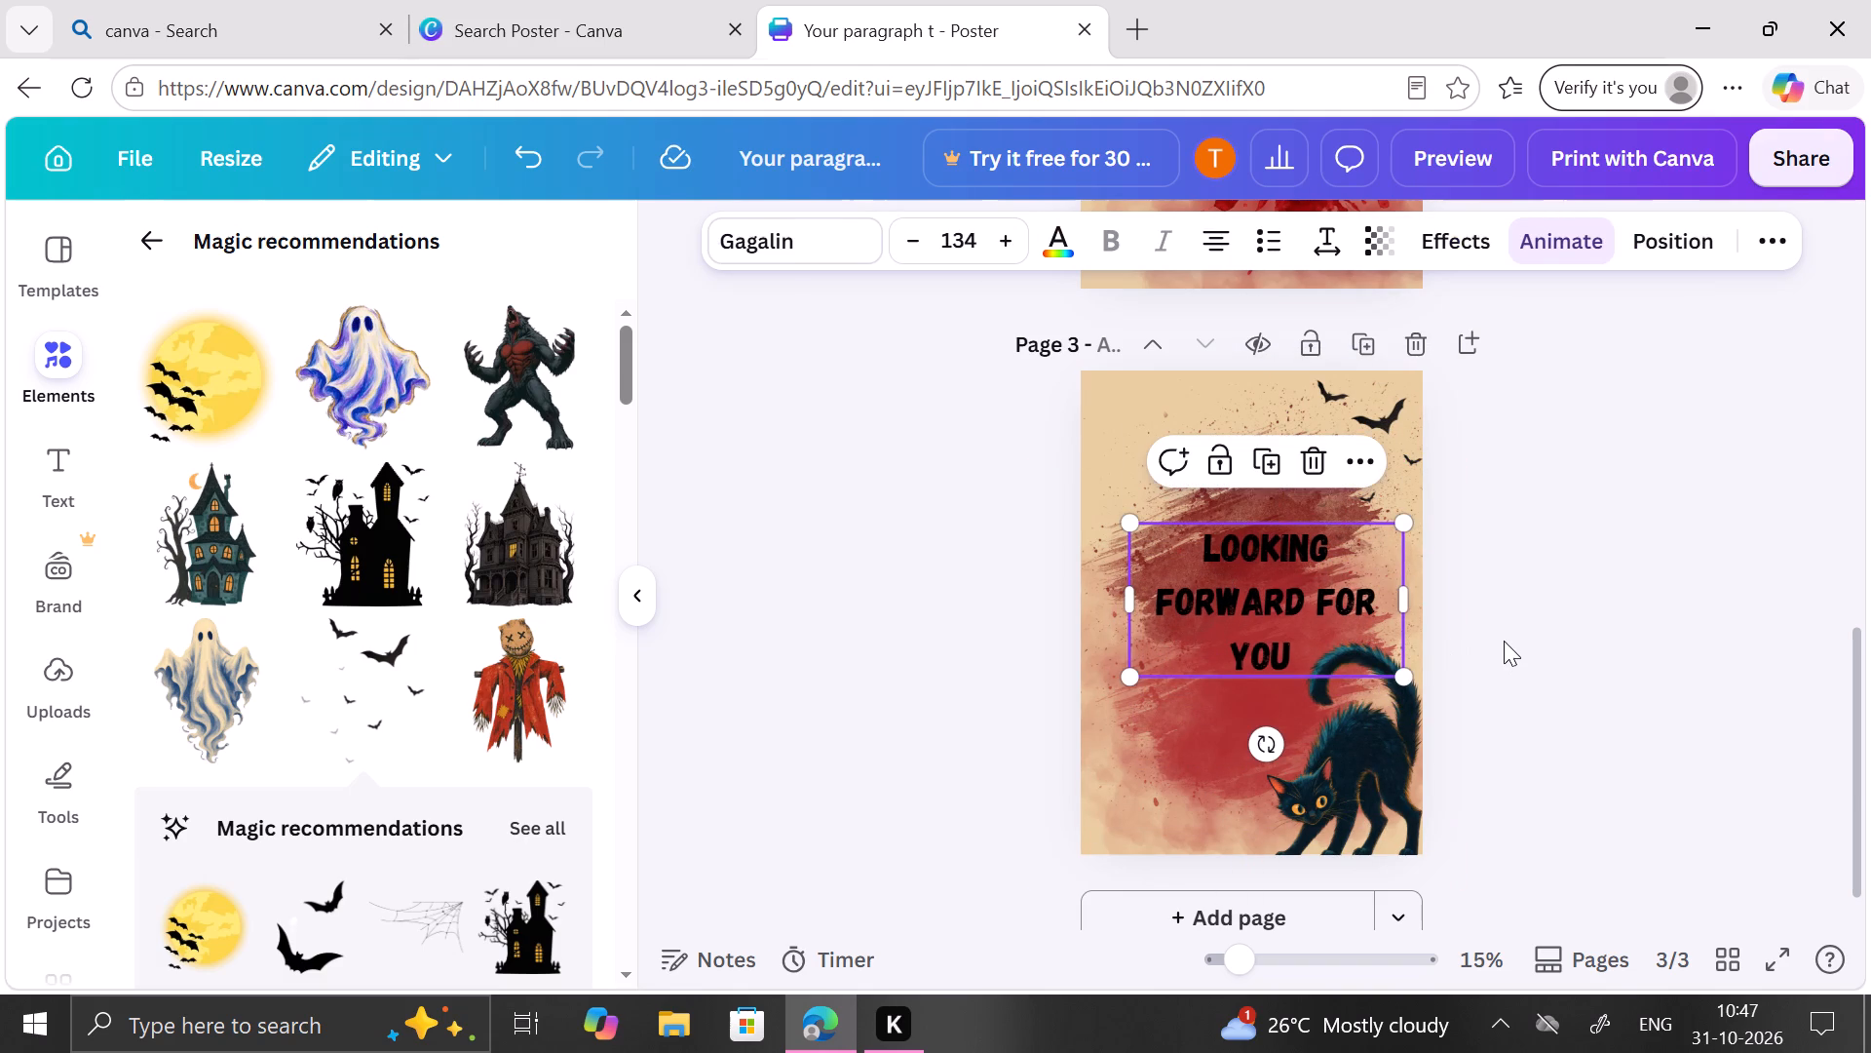
Look over all three invitation pages to compare the cover, event details and closing page layouts.
scroll(1504, 641, "up", 8)
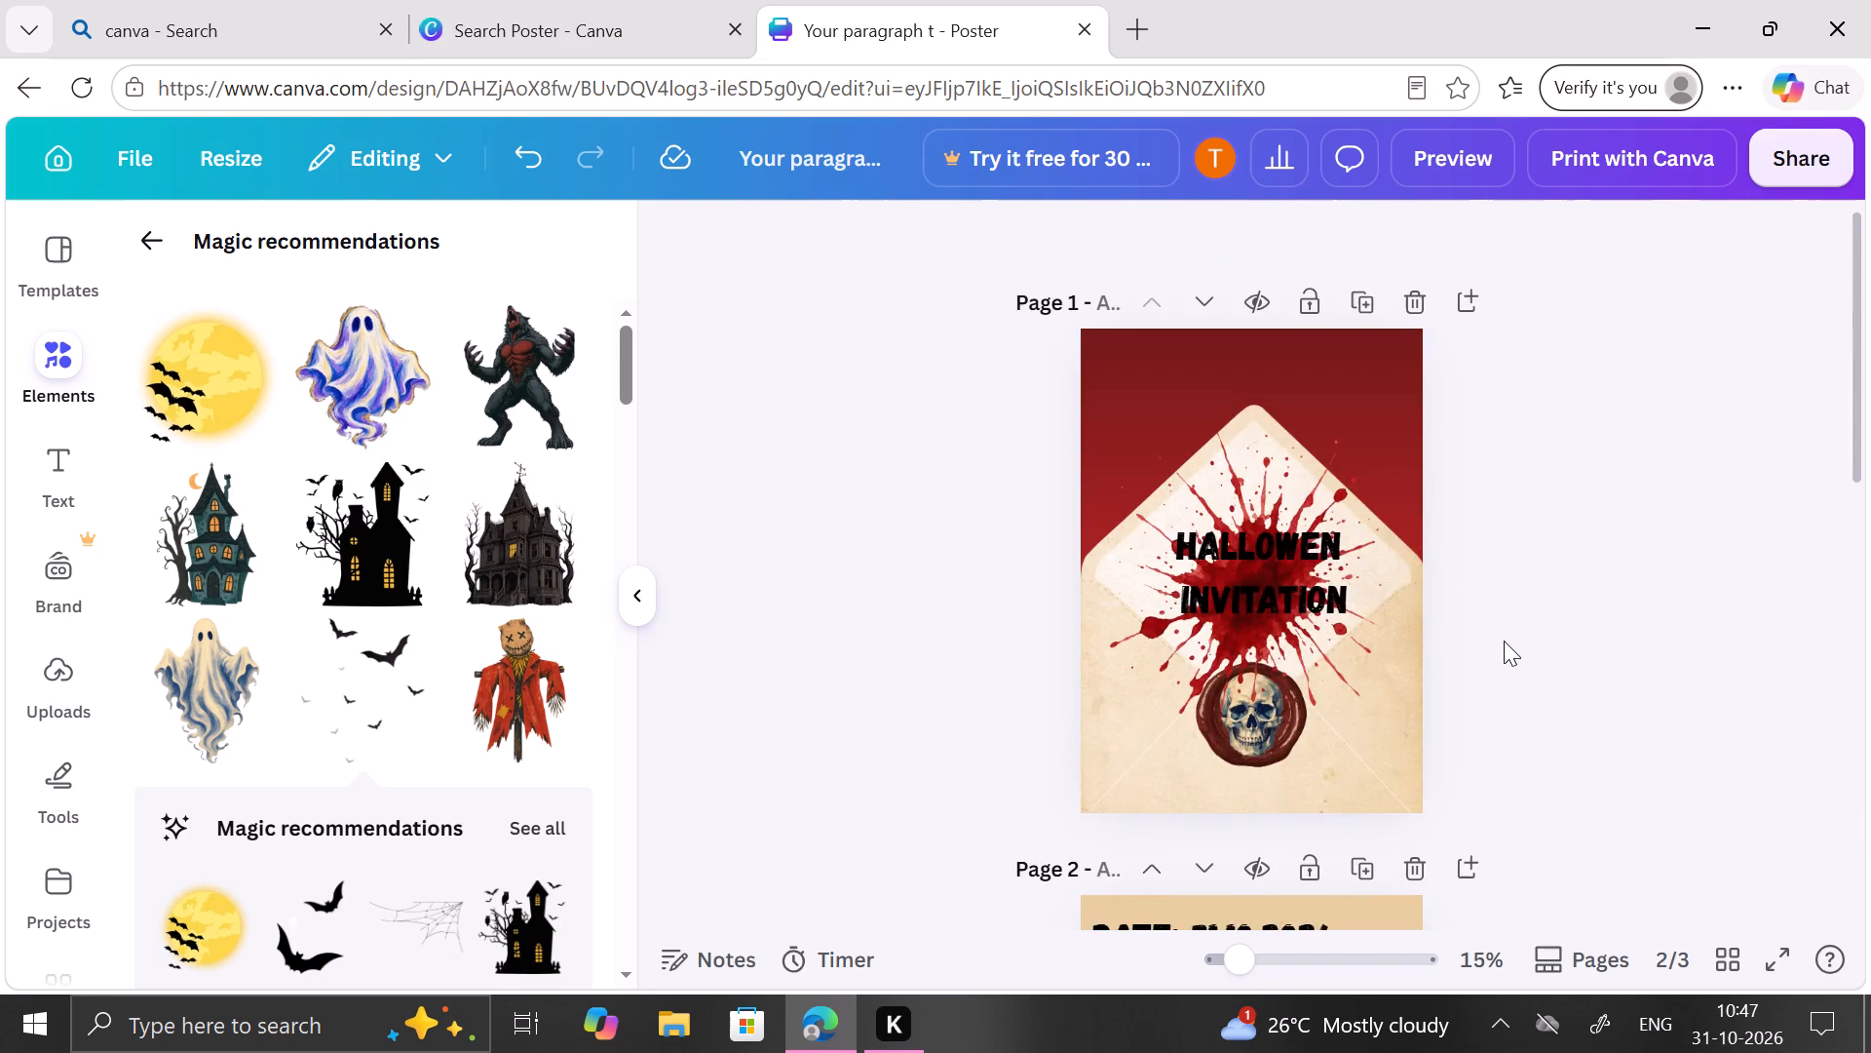
scroll(1504, 641, "down", 4)
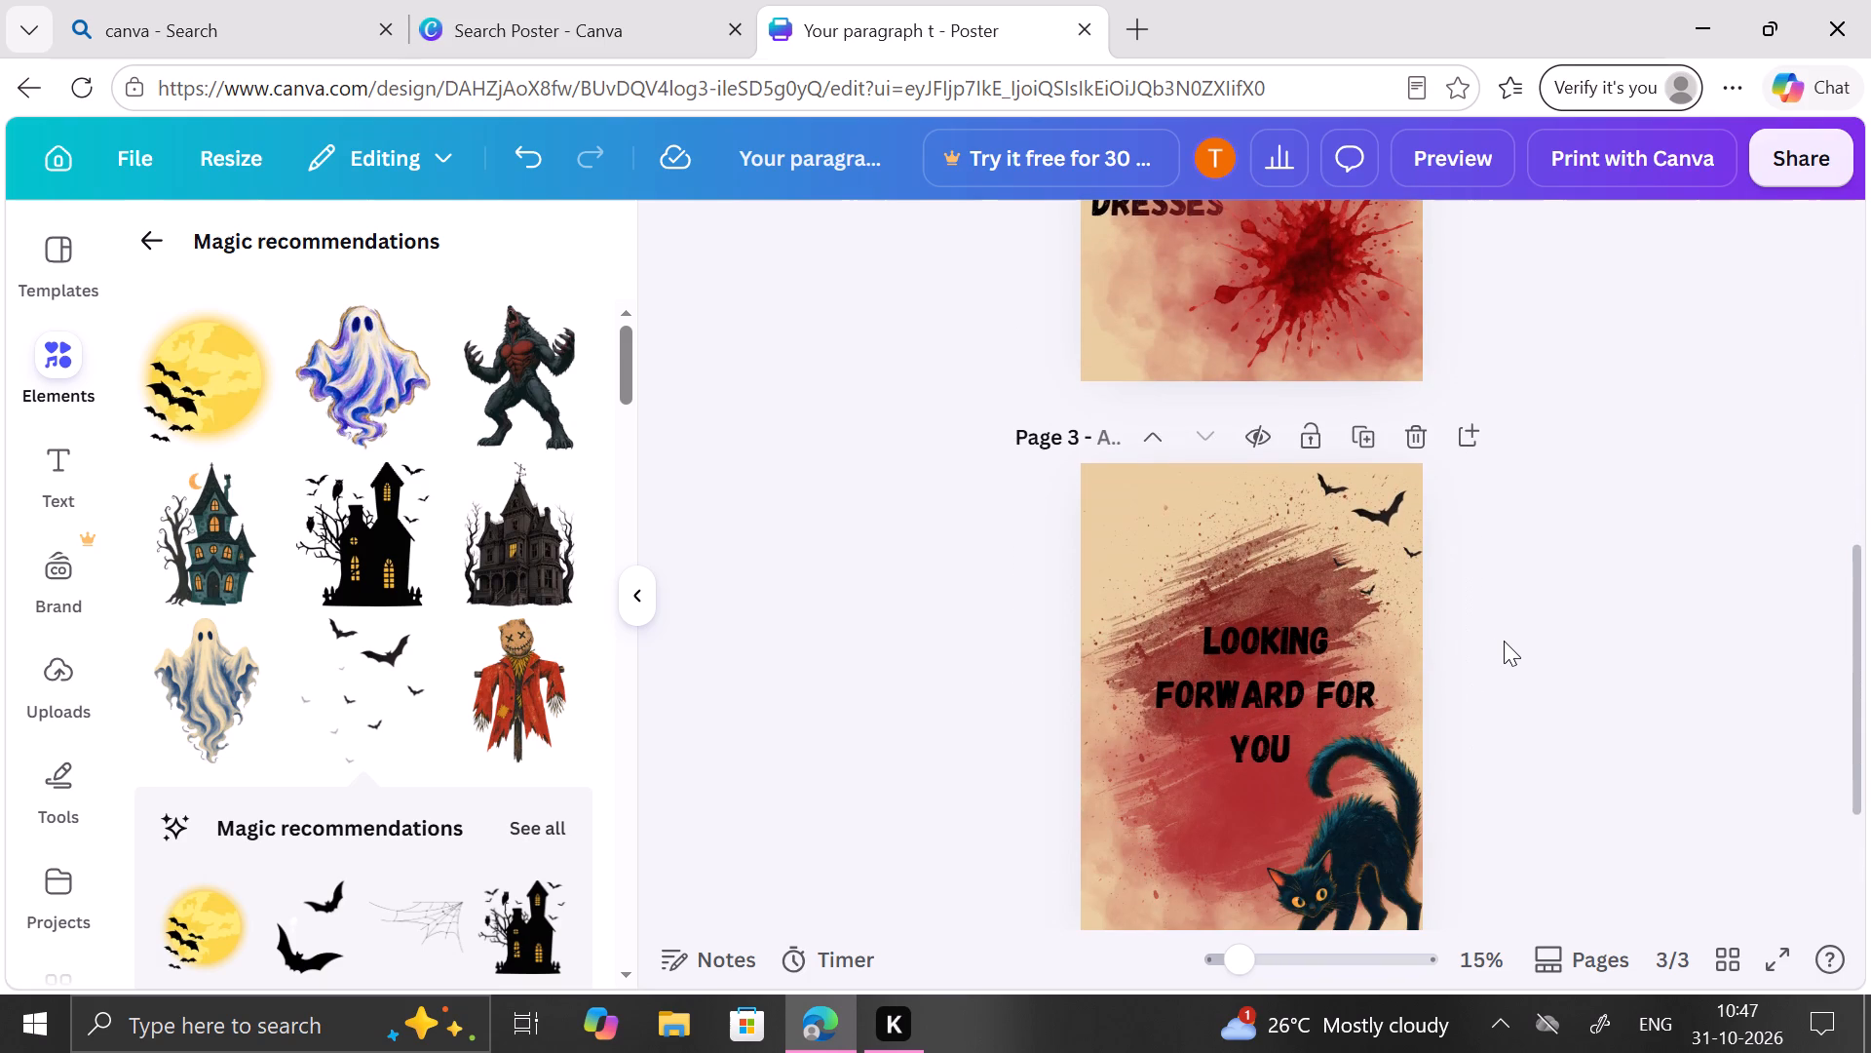
scroll(1504, 641, "up", 5)
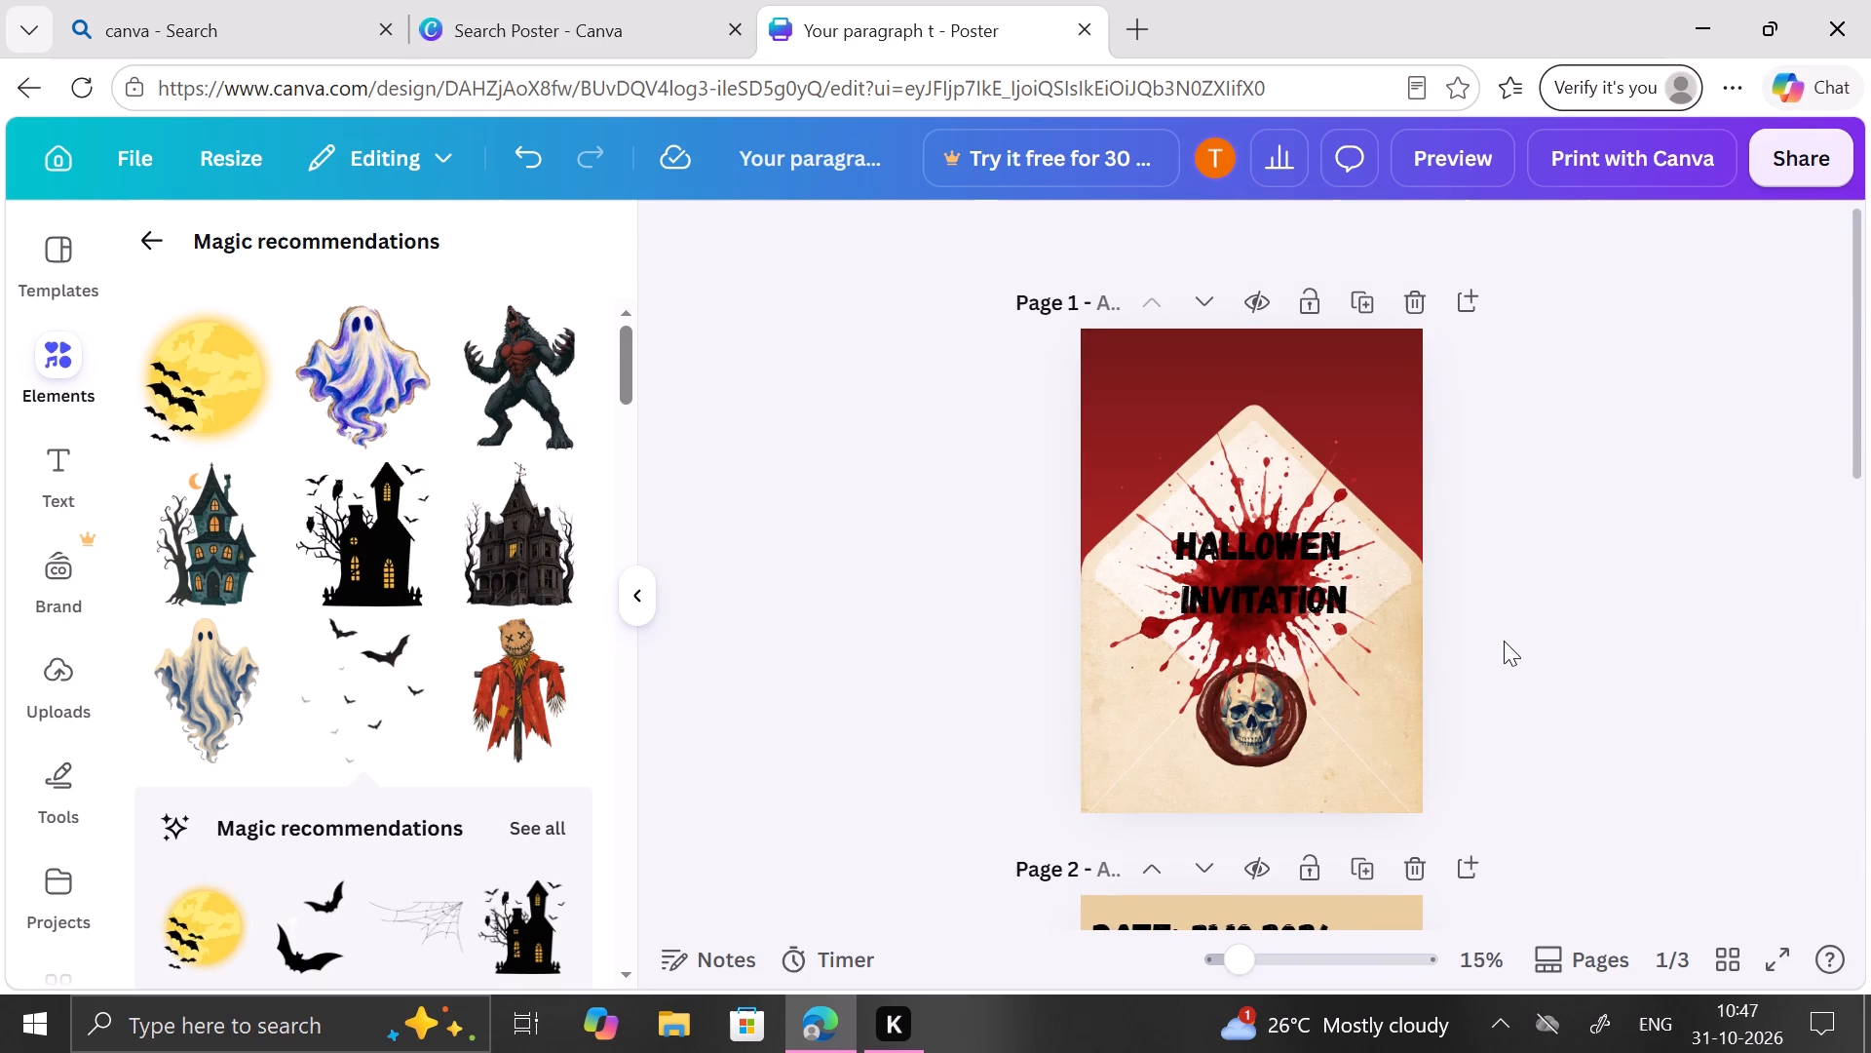
scroll(1467, 456, "down", 4)
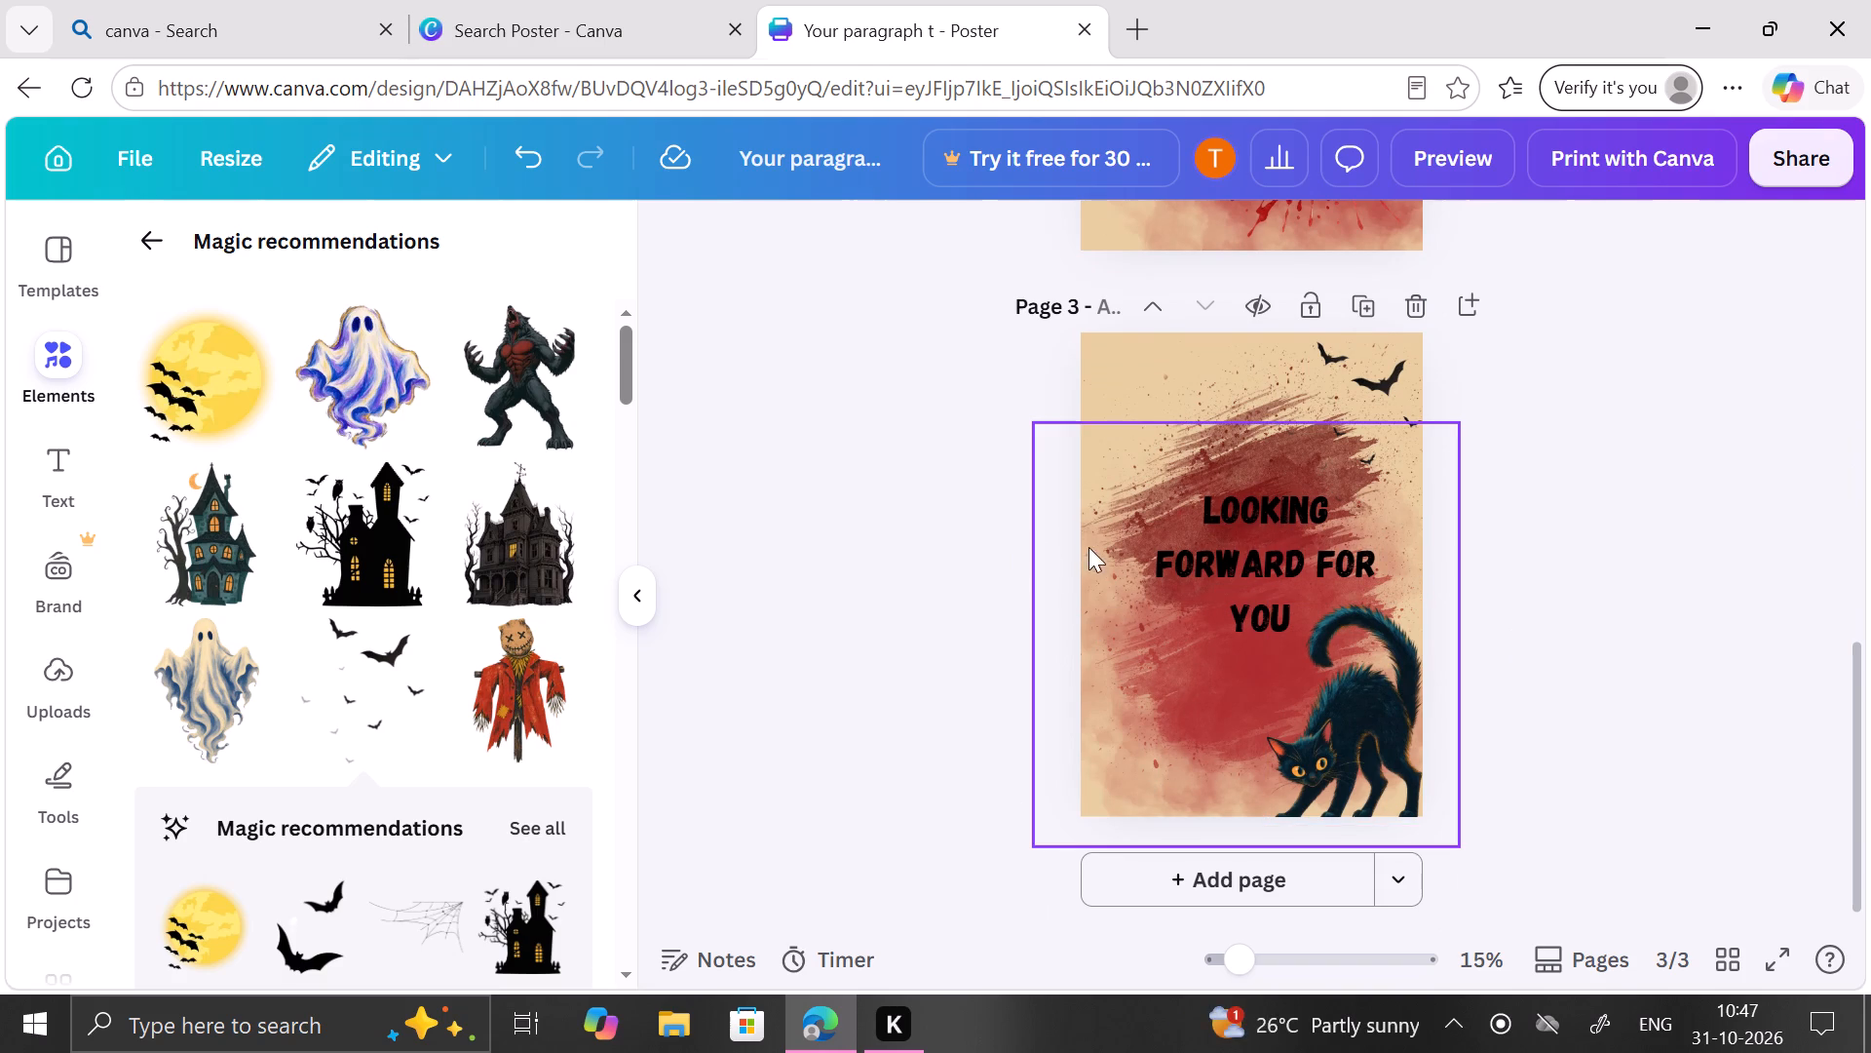
Choose the Breathe page animation for the third page and leave the animation settings.
left_click(1093, 339)
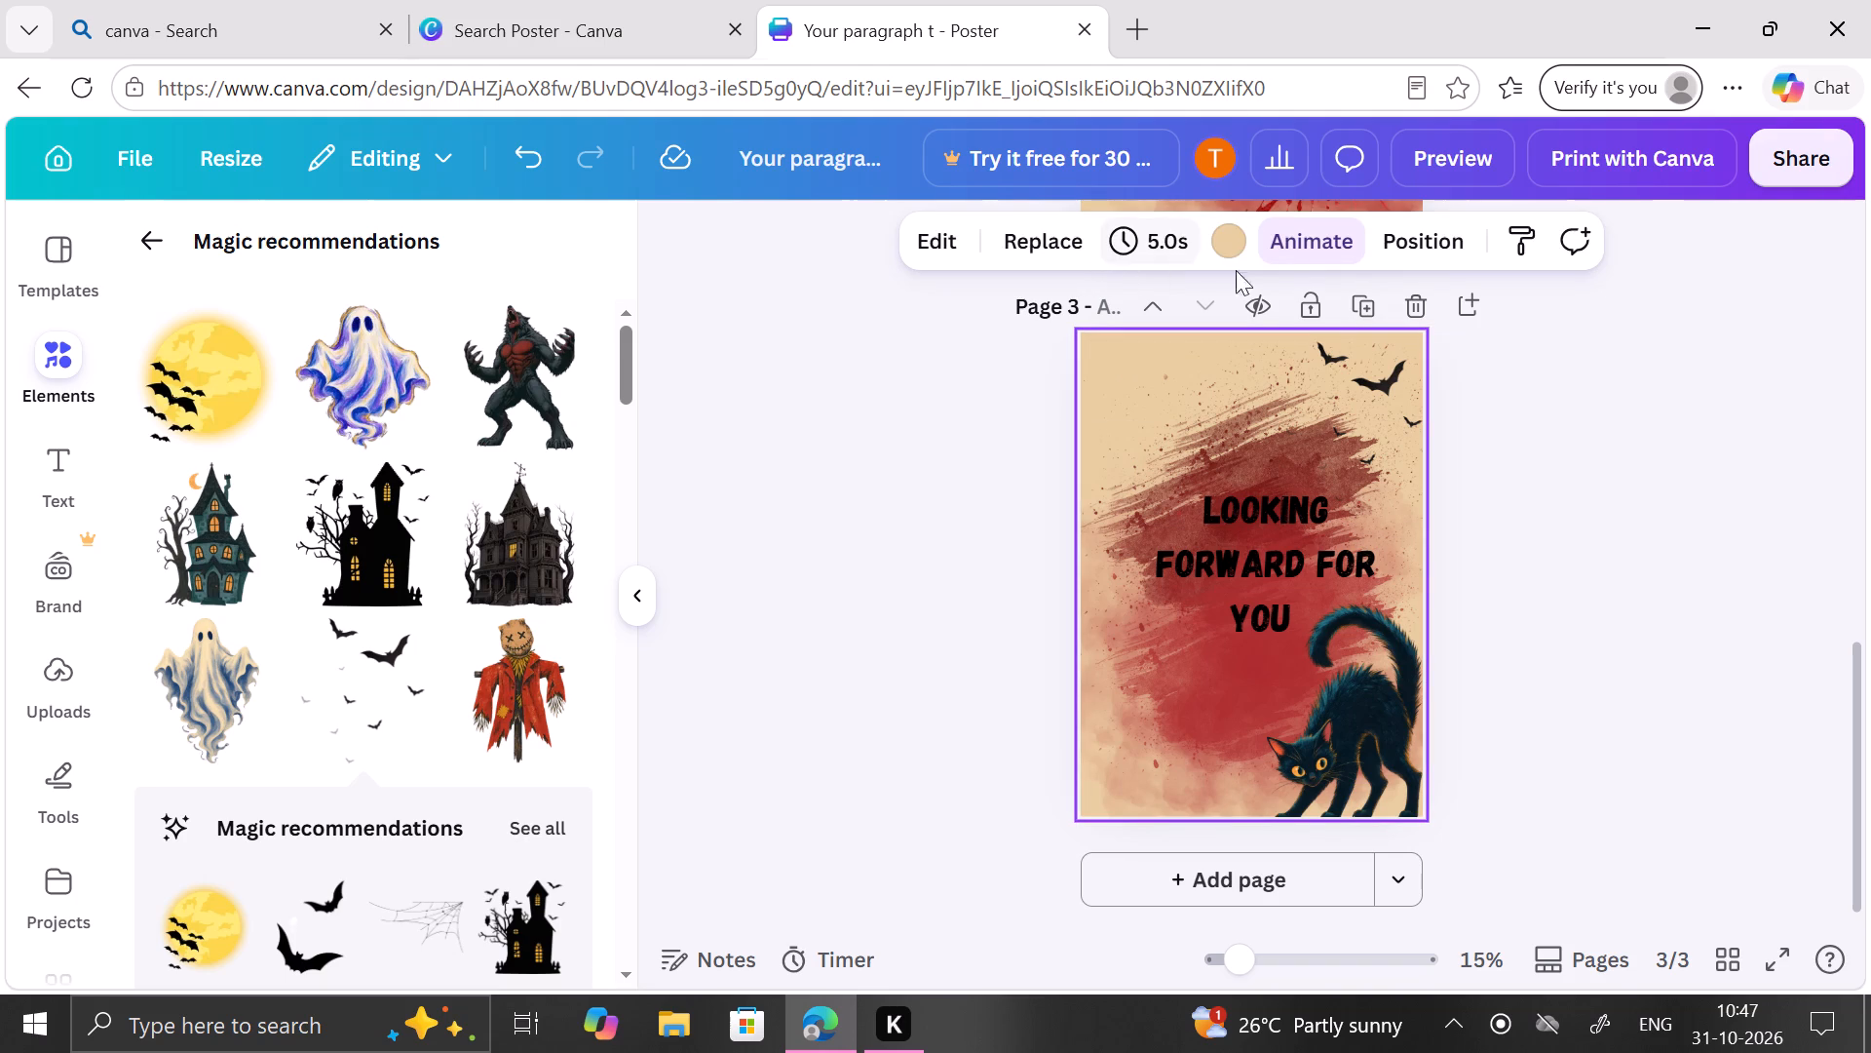
left_click(1318, 240)
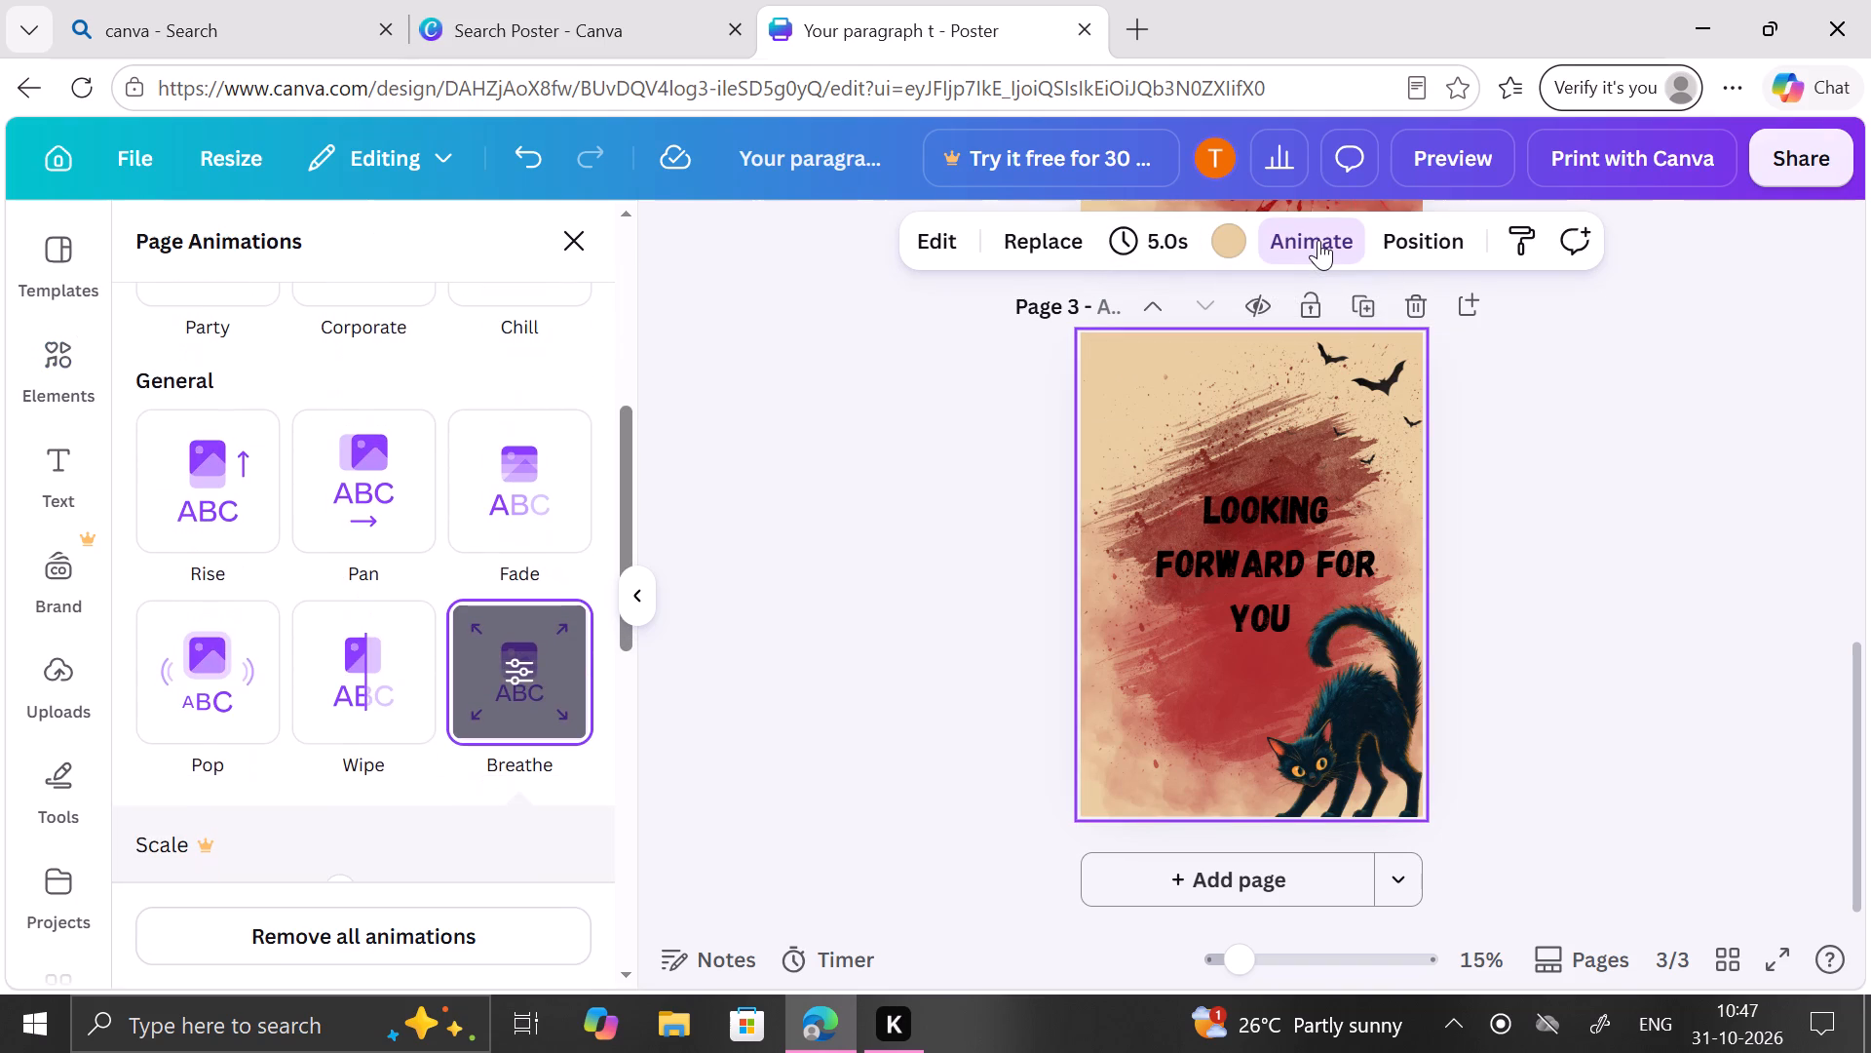
left_click(549, 617)
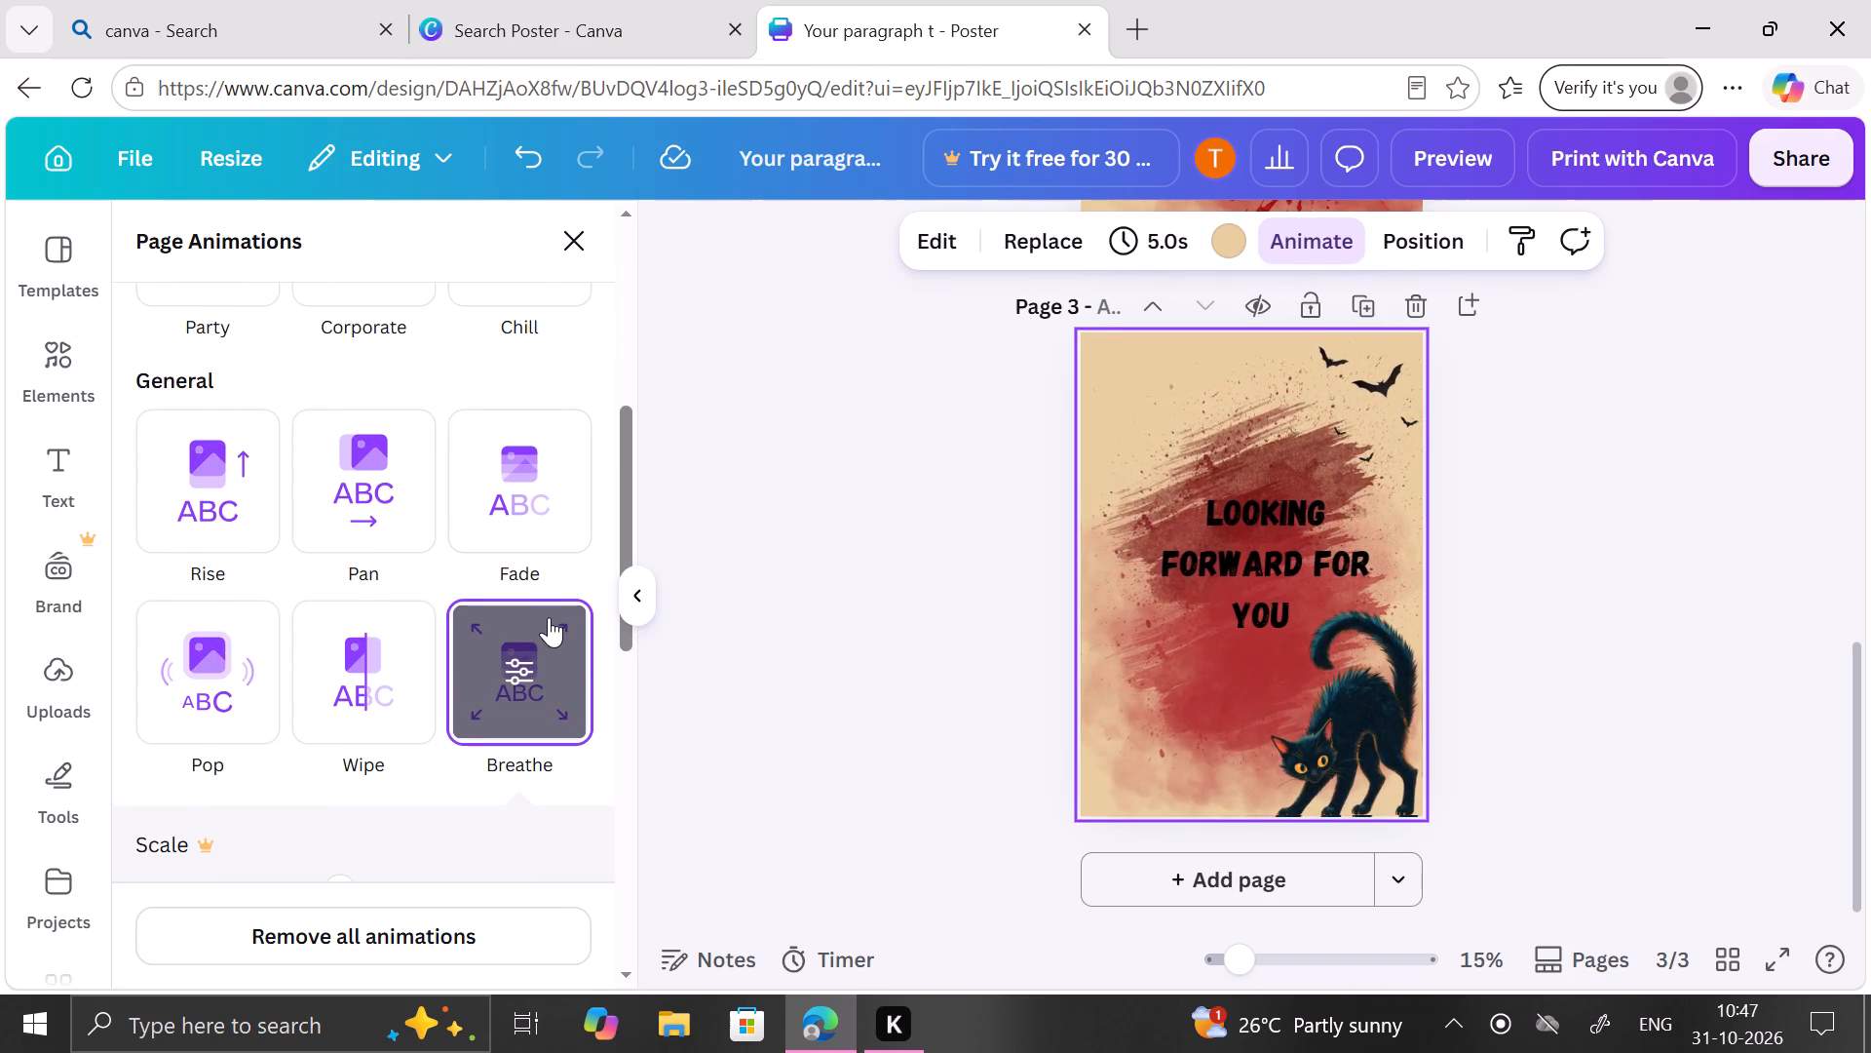
left_click(900, 631)
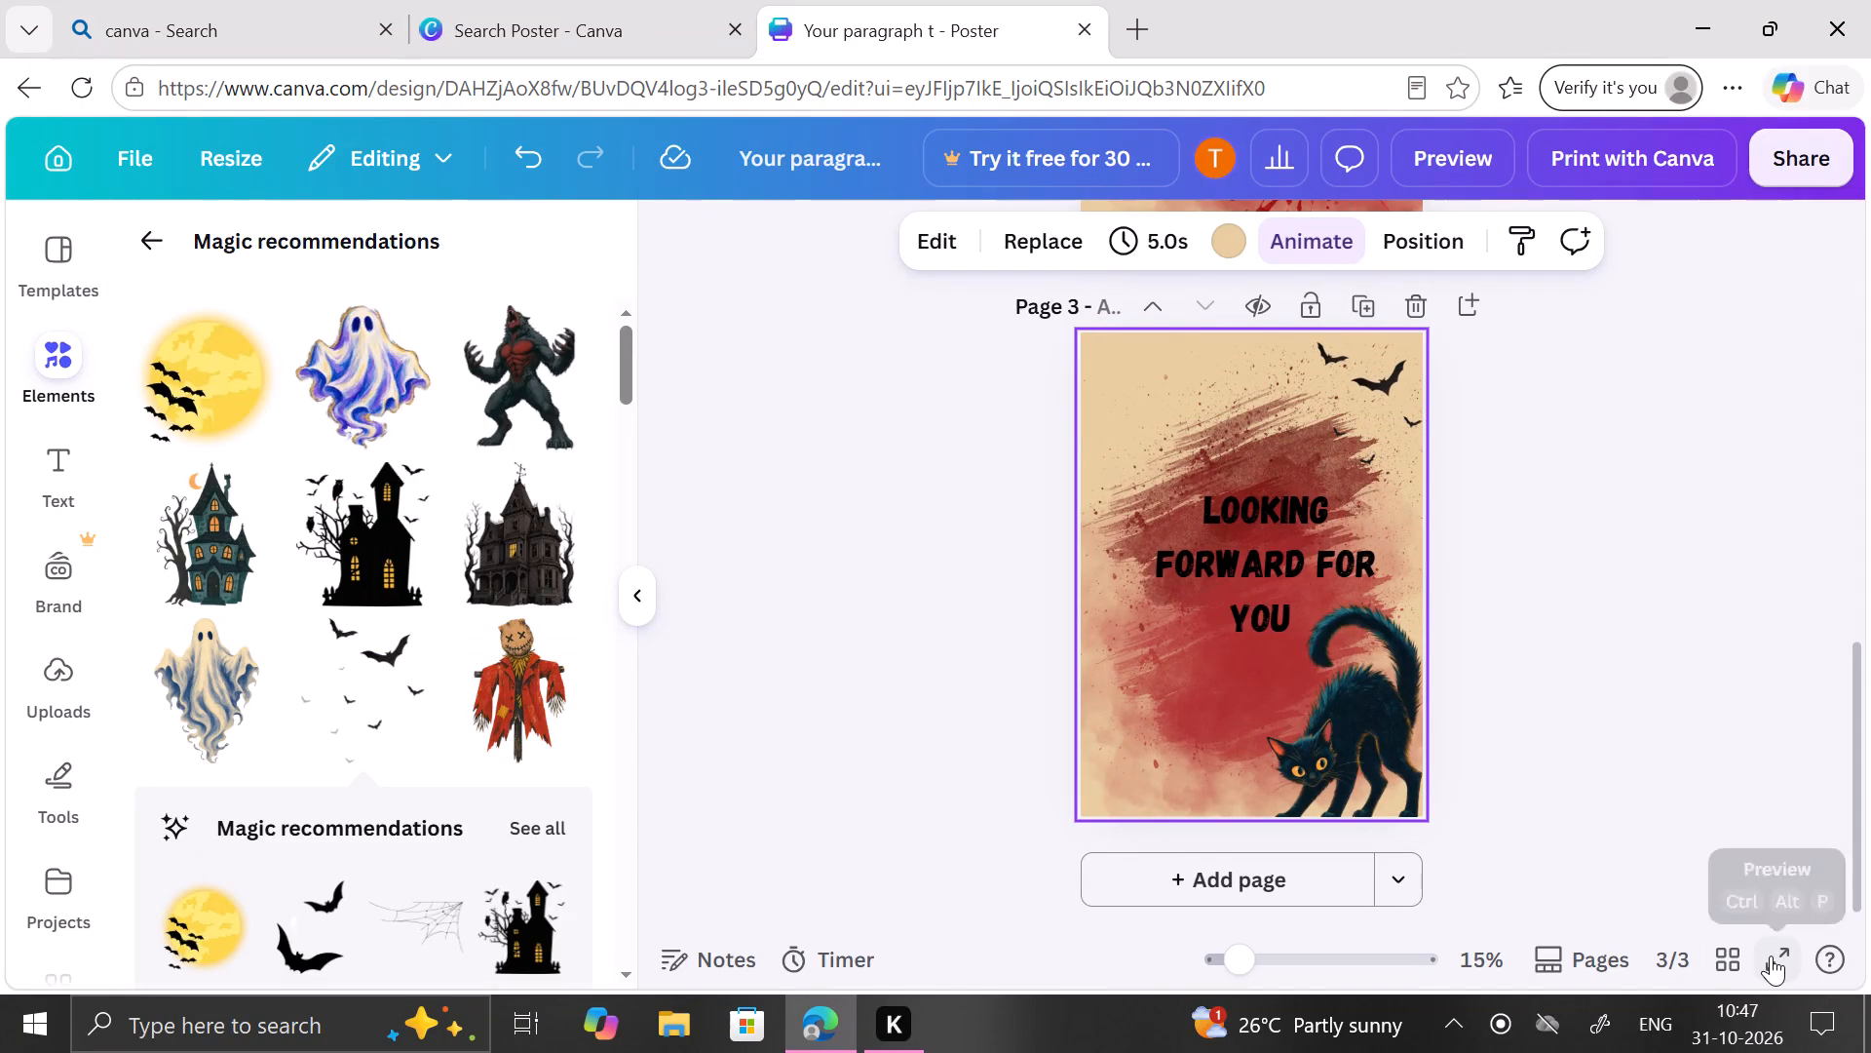
Play the animated three-page invitation in the full-screen preview, and exit the preview.
left_click(1771, 955)
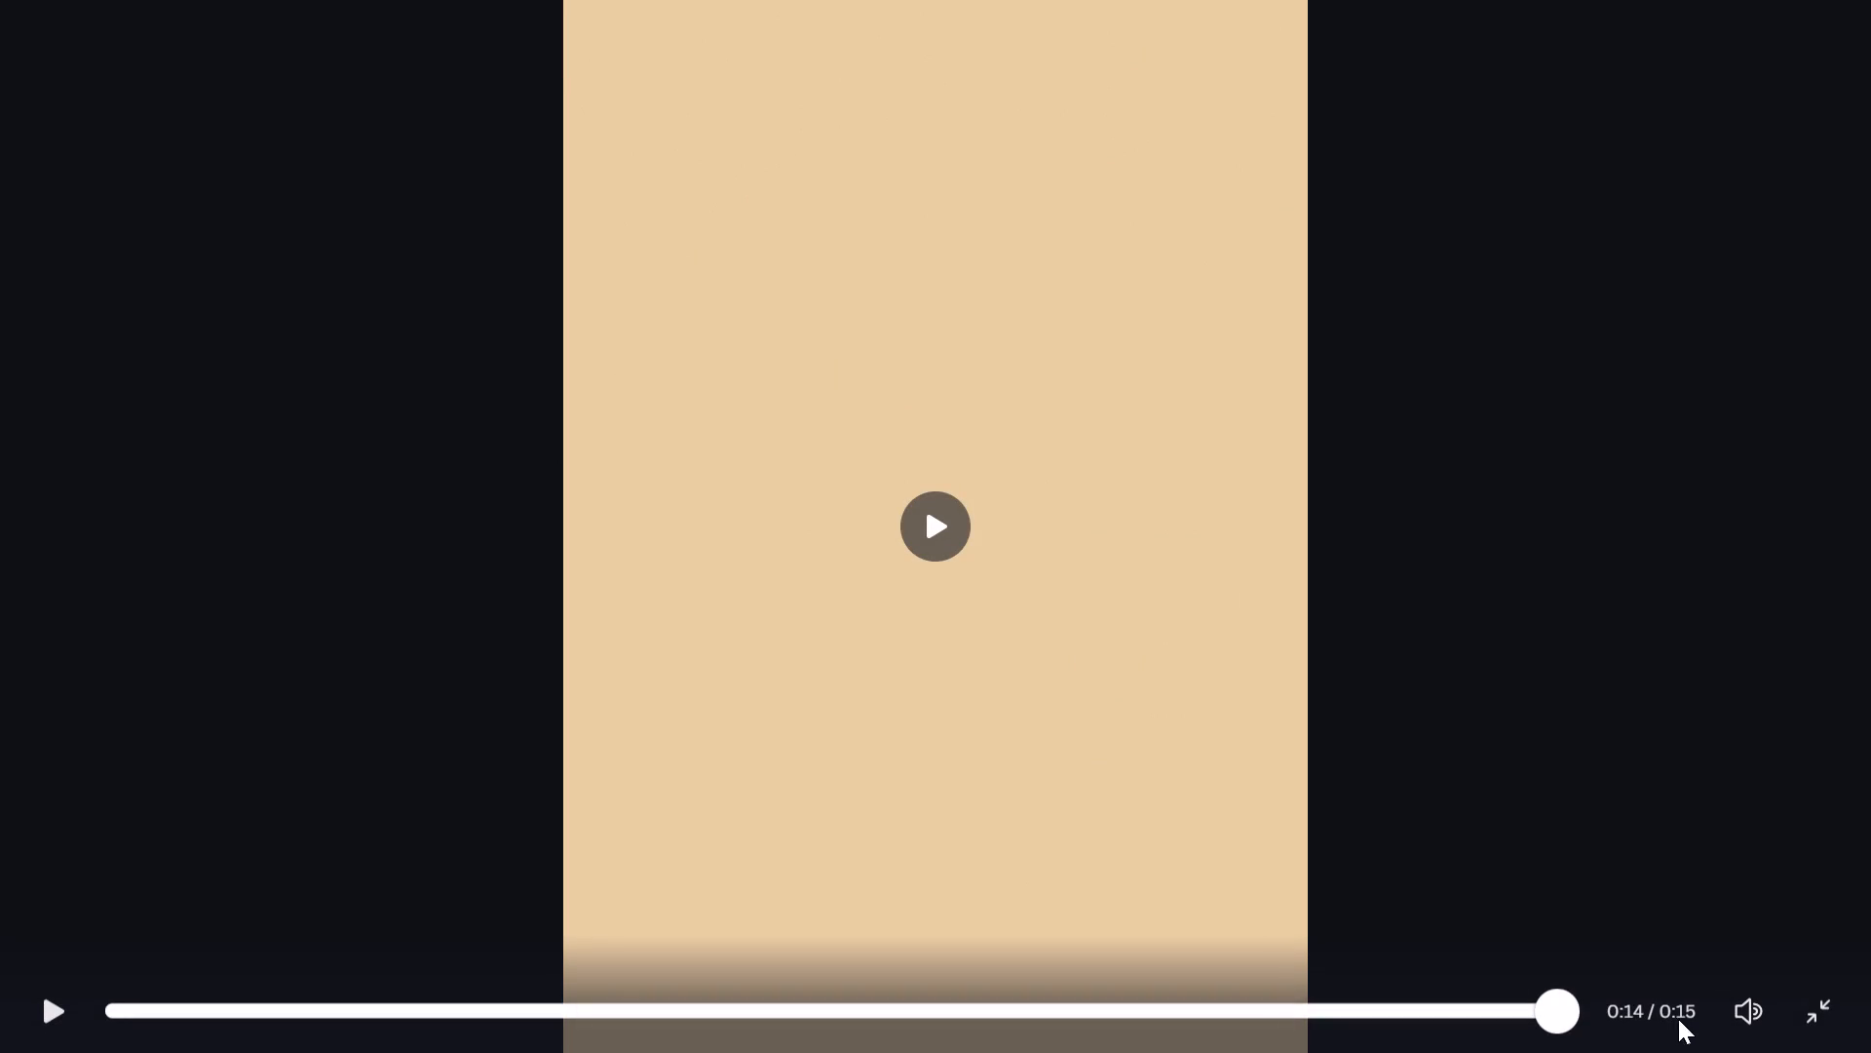
left_click(1810, 1012)
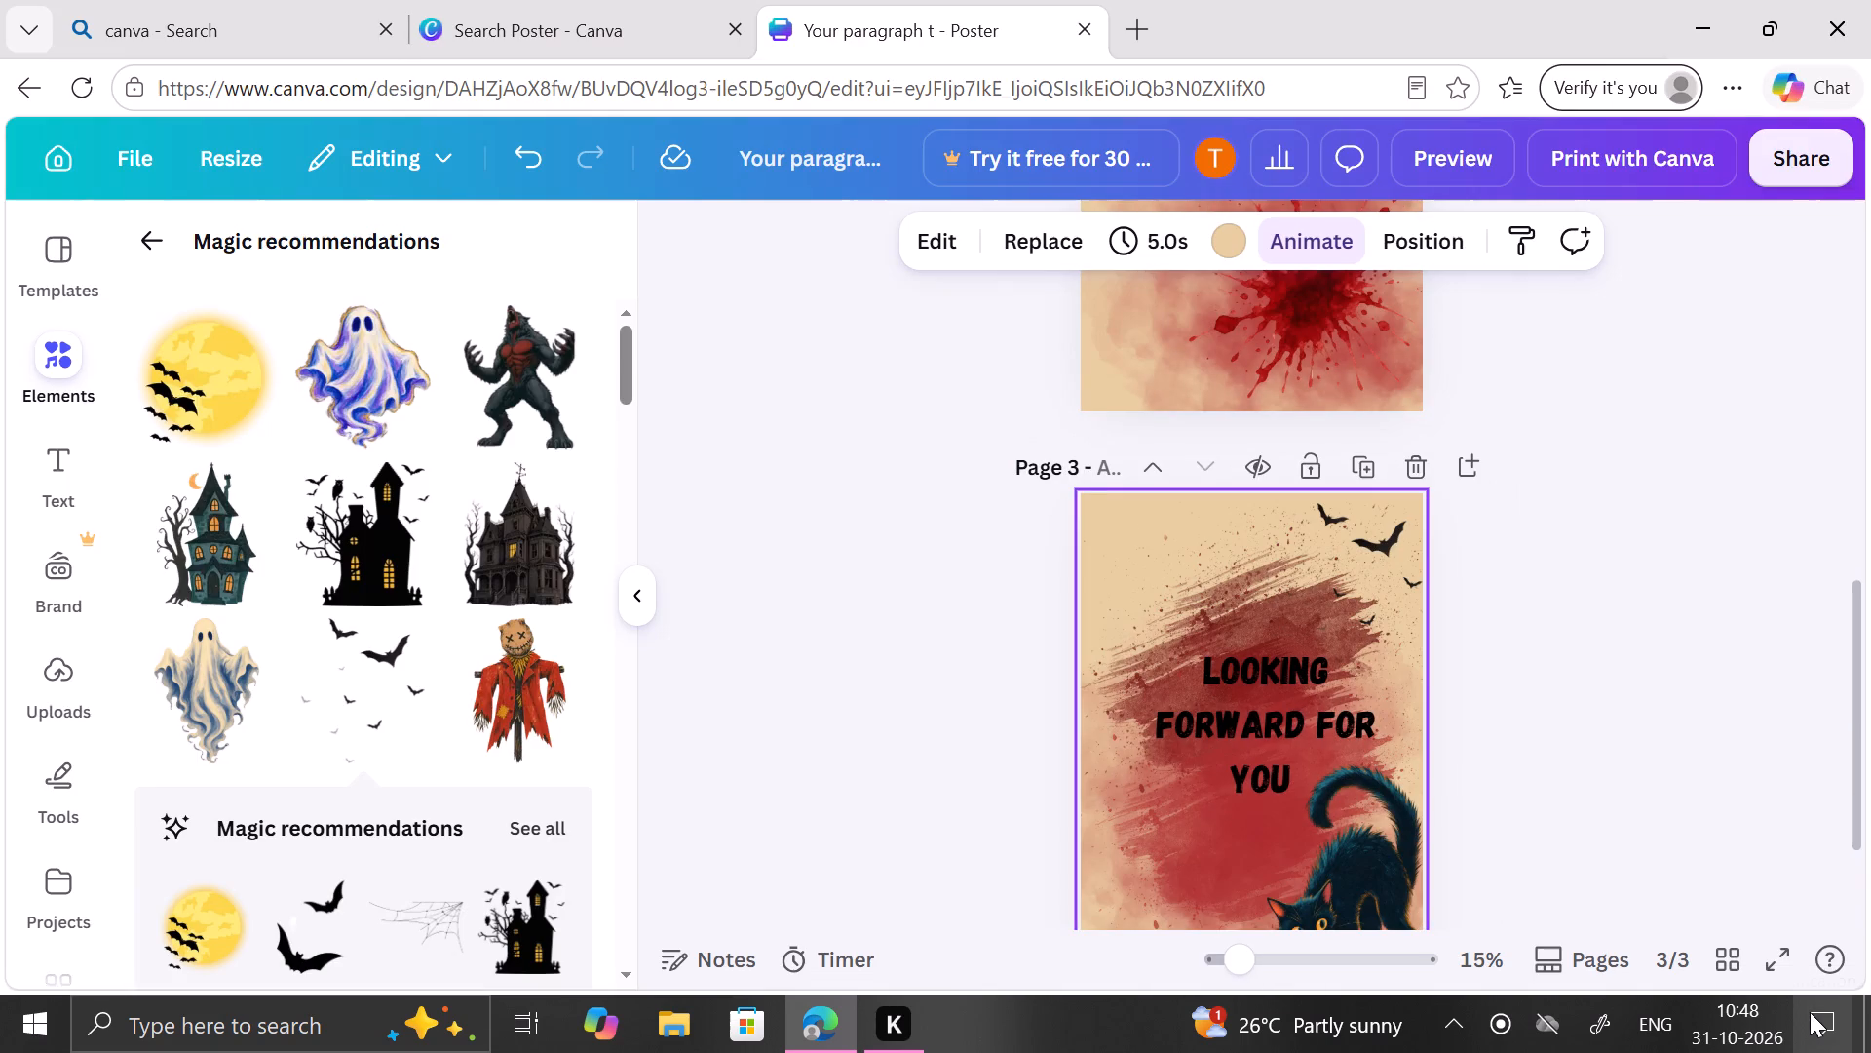
Review the cover, event details page and black cat page once more from first to last.
scroll(1712, 713, "up", 6)
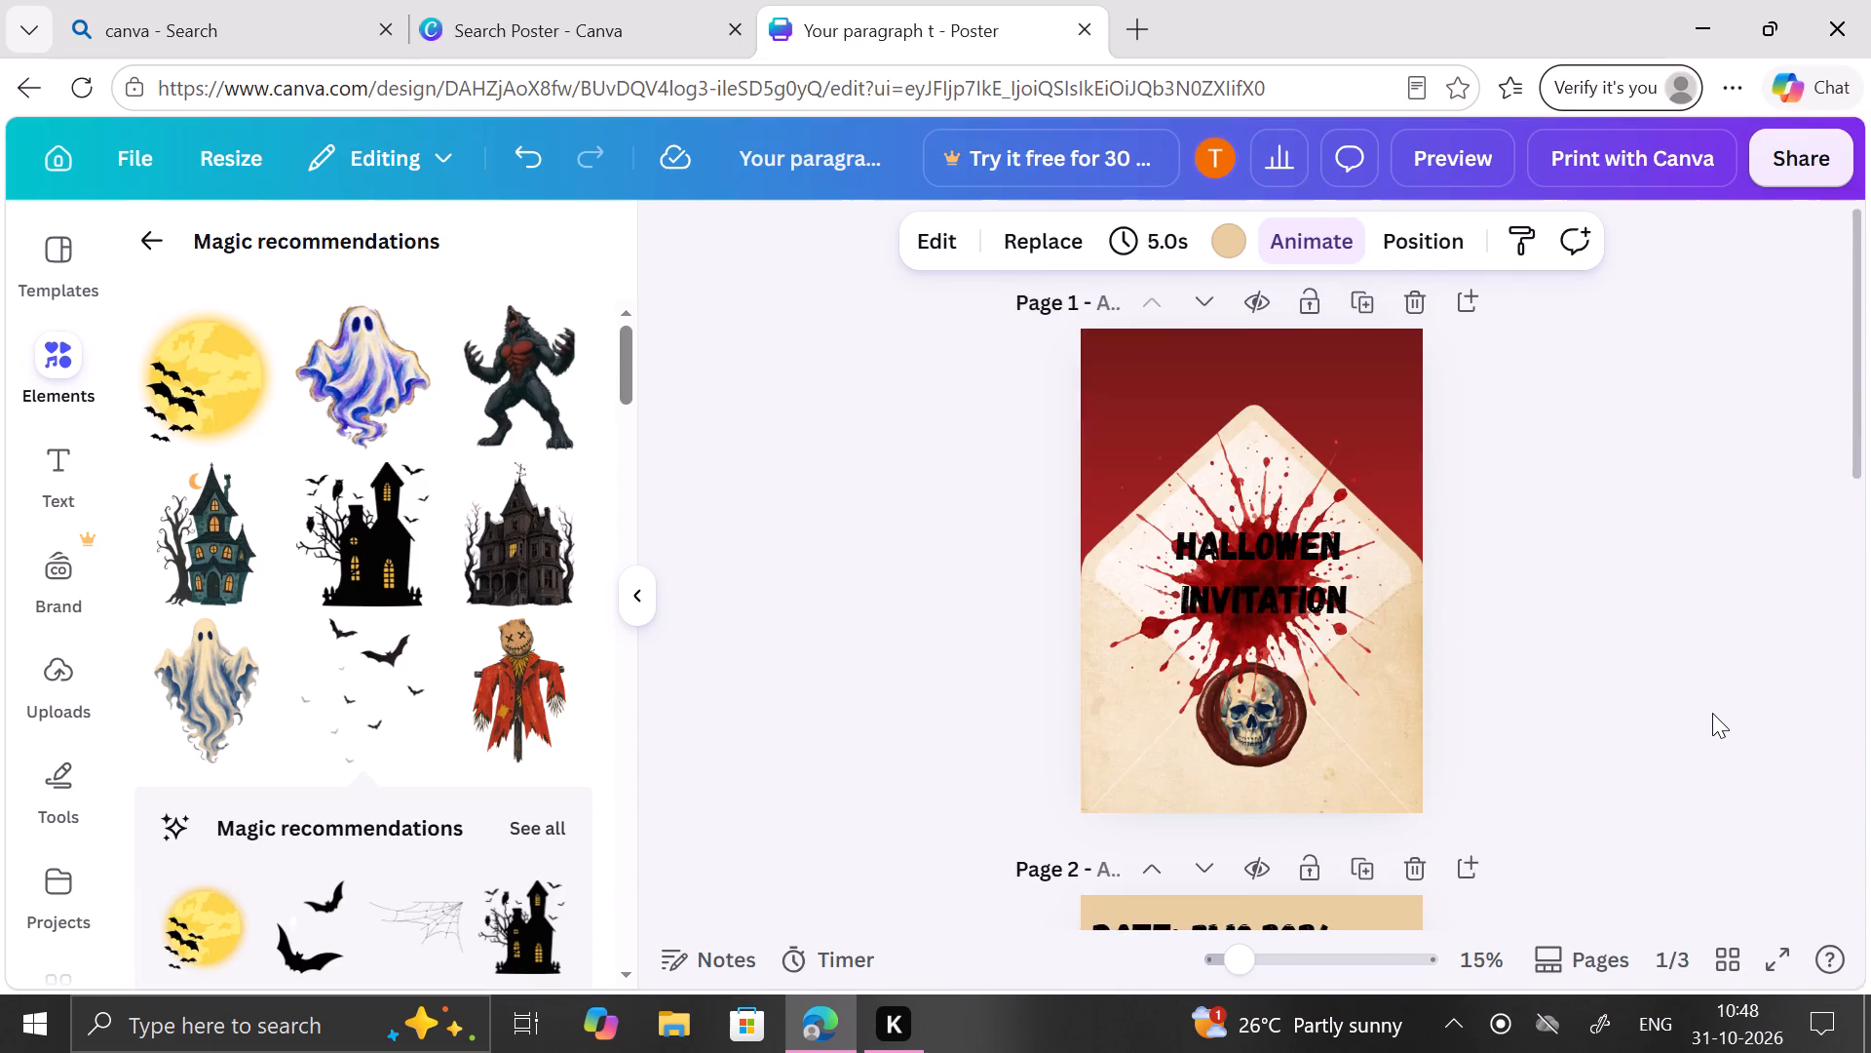
scroll(1712, 713, "down", 4)
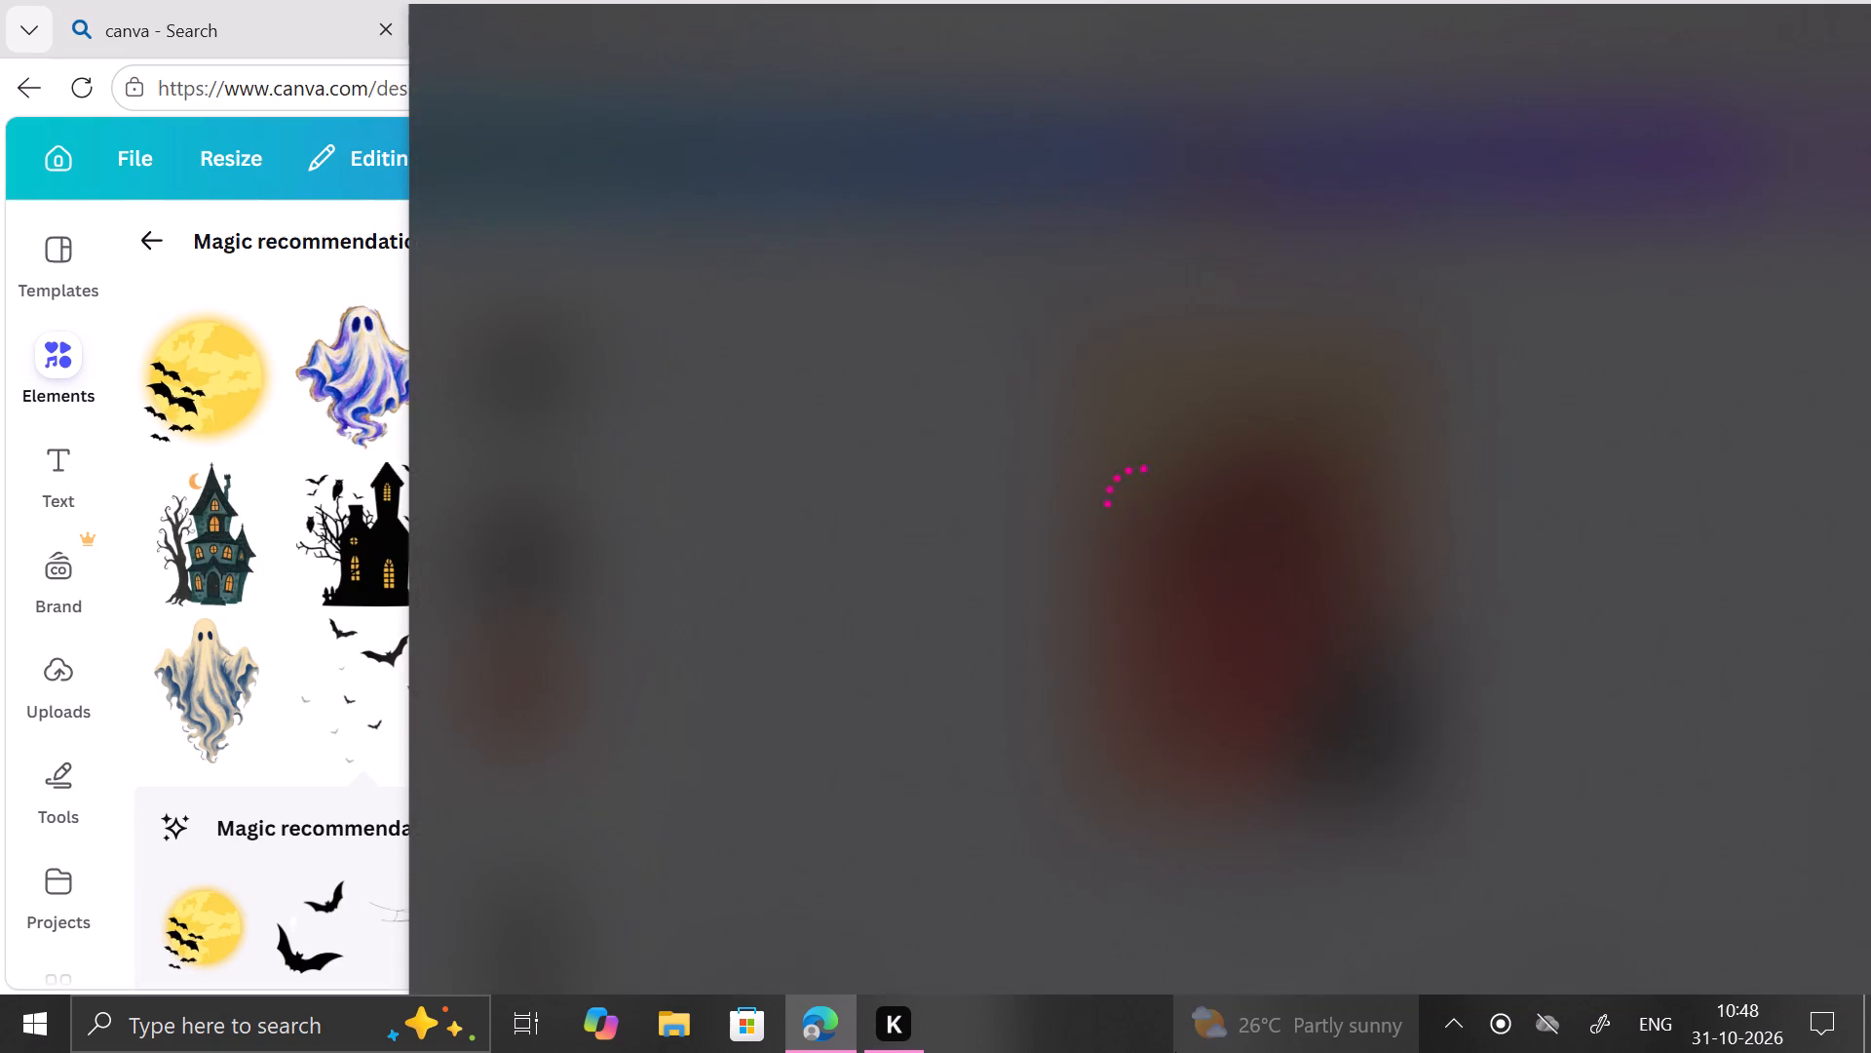
scroll(1175, 1052, "up", 1)
scroll(1175, 1052, "left", 4)
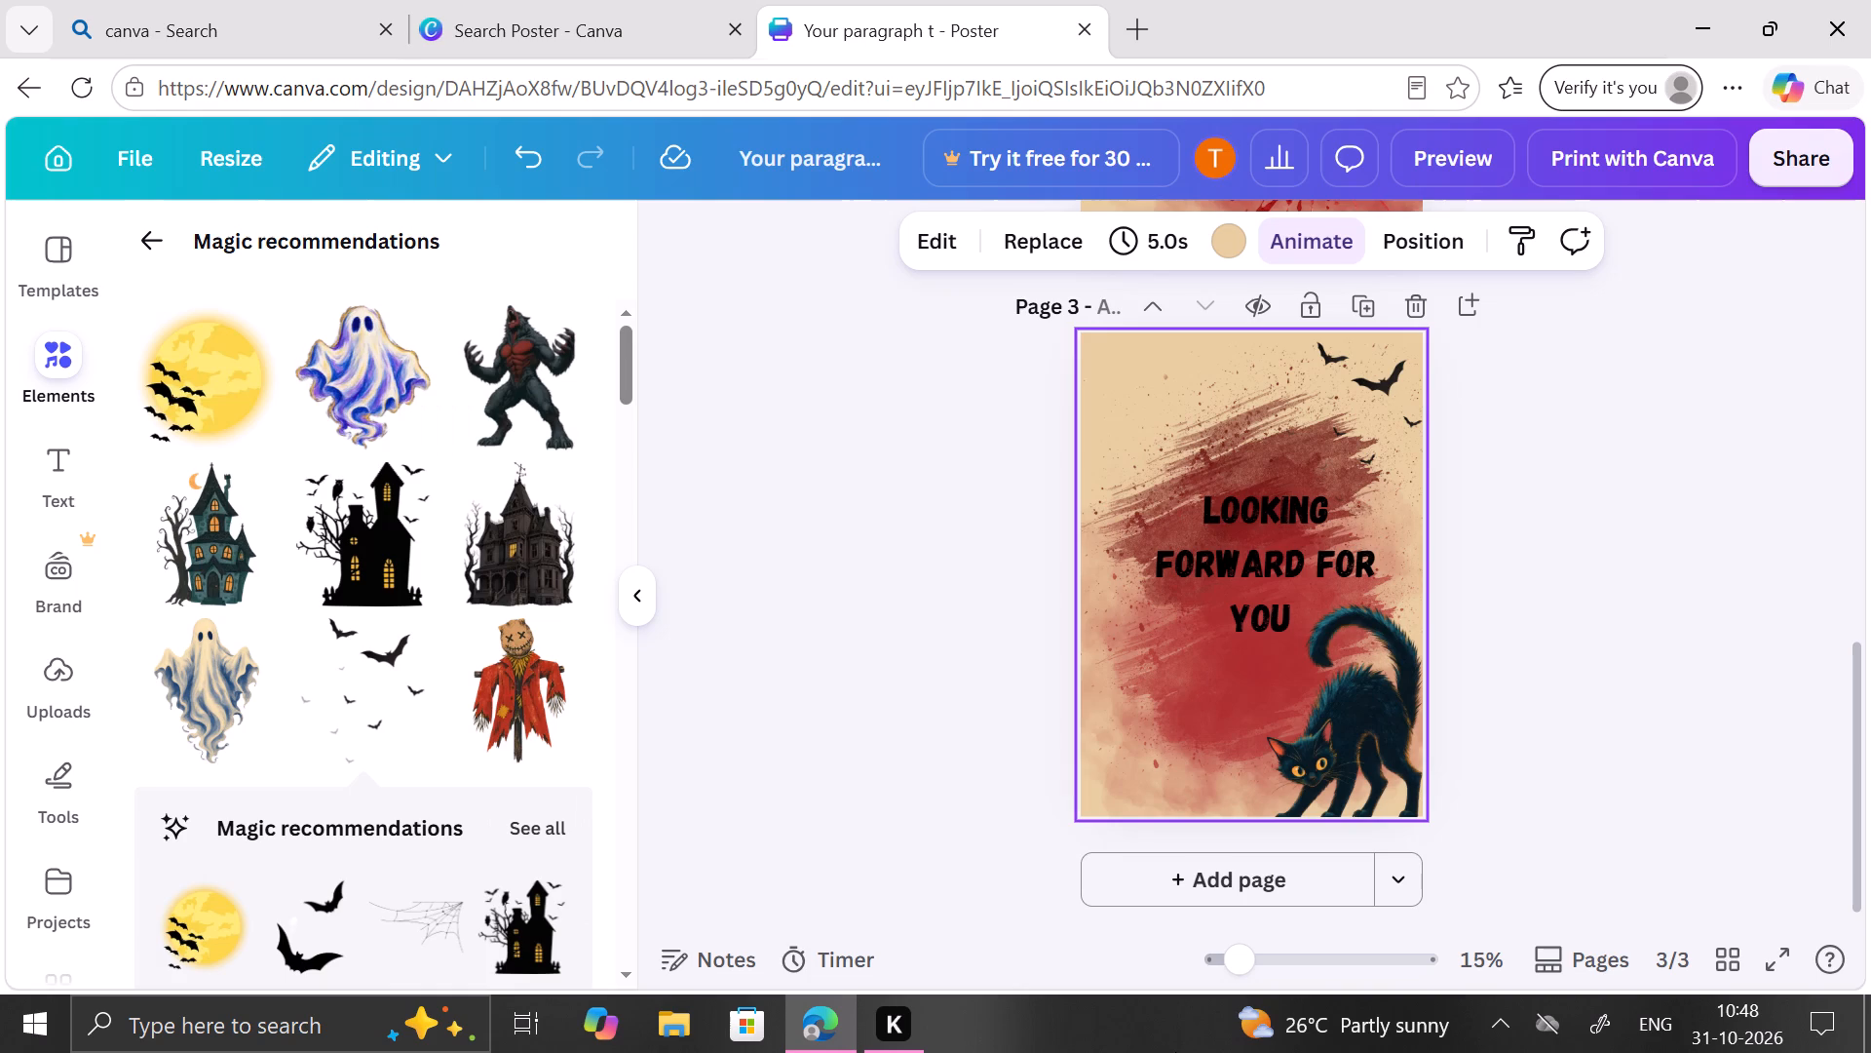
scroll(930, 566, "up", 3)
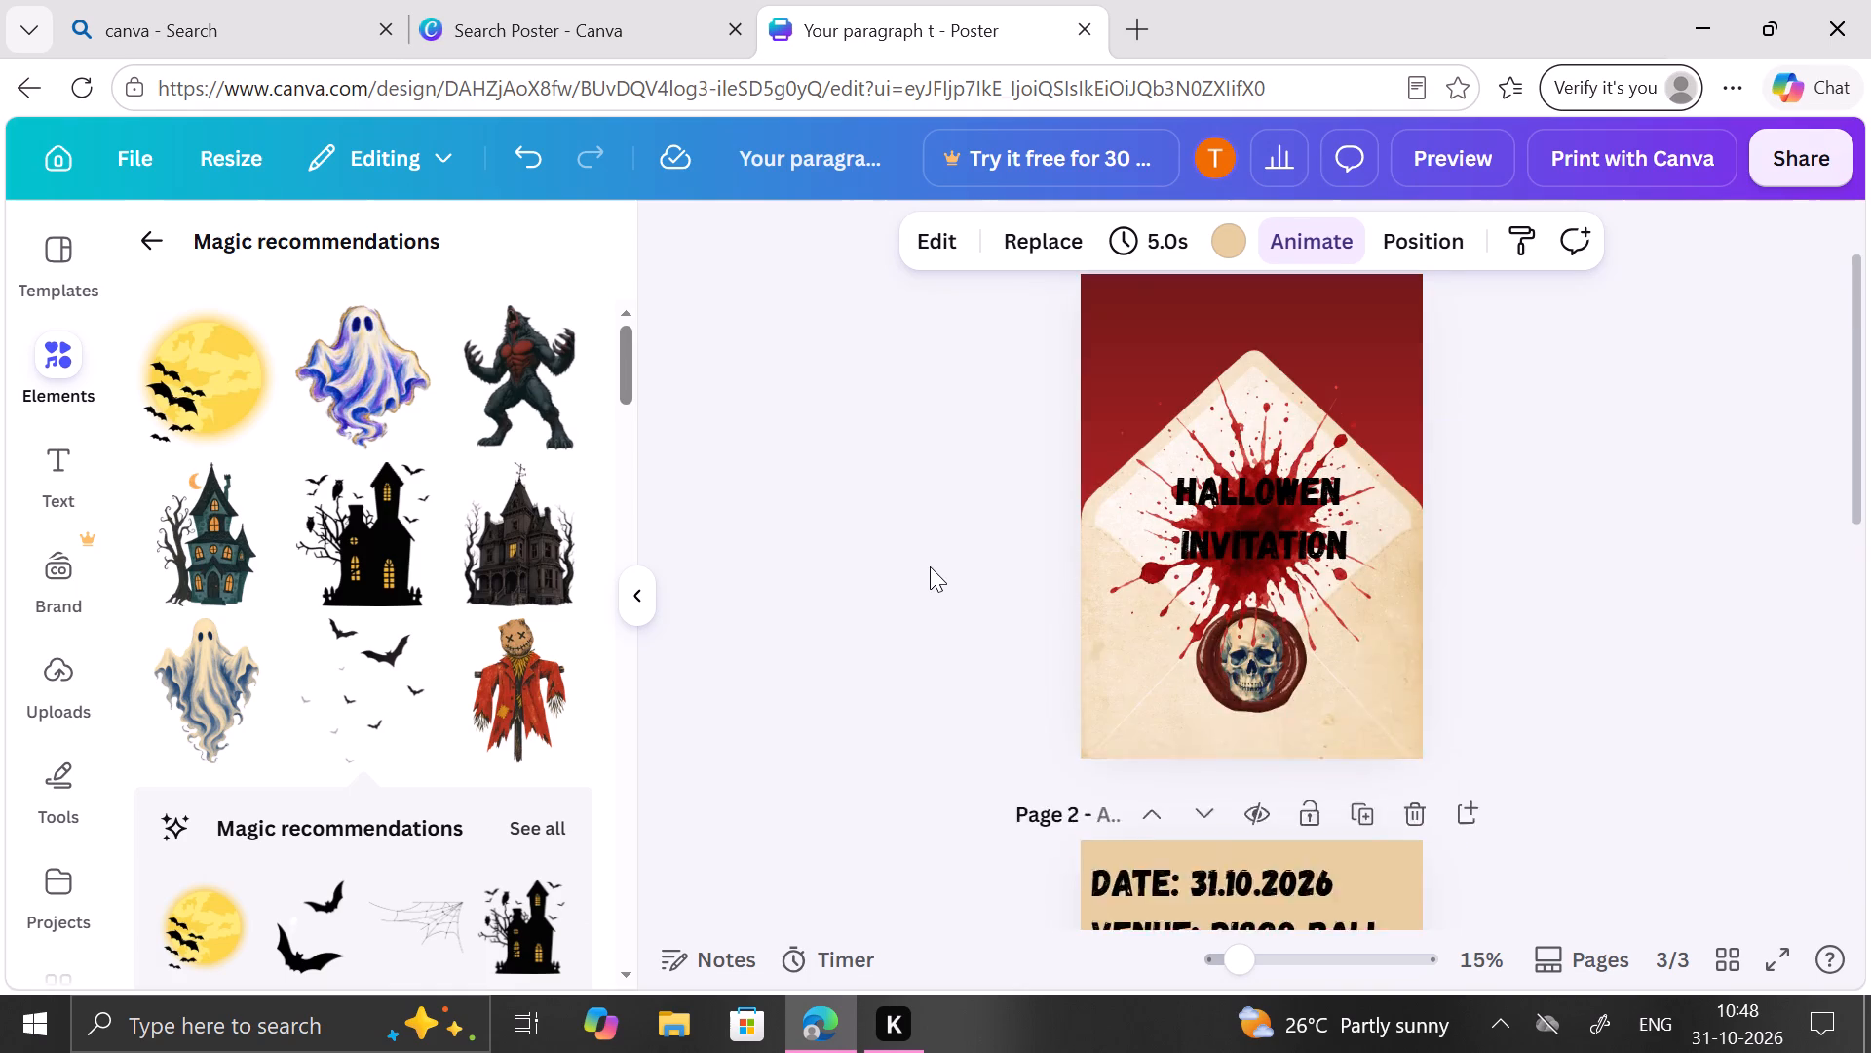
scroll(930, 566, "down", 8)
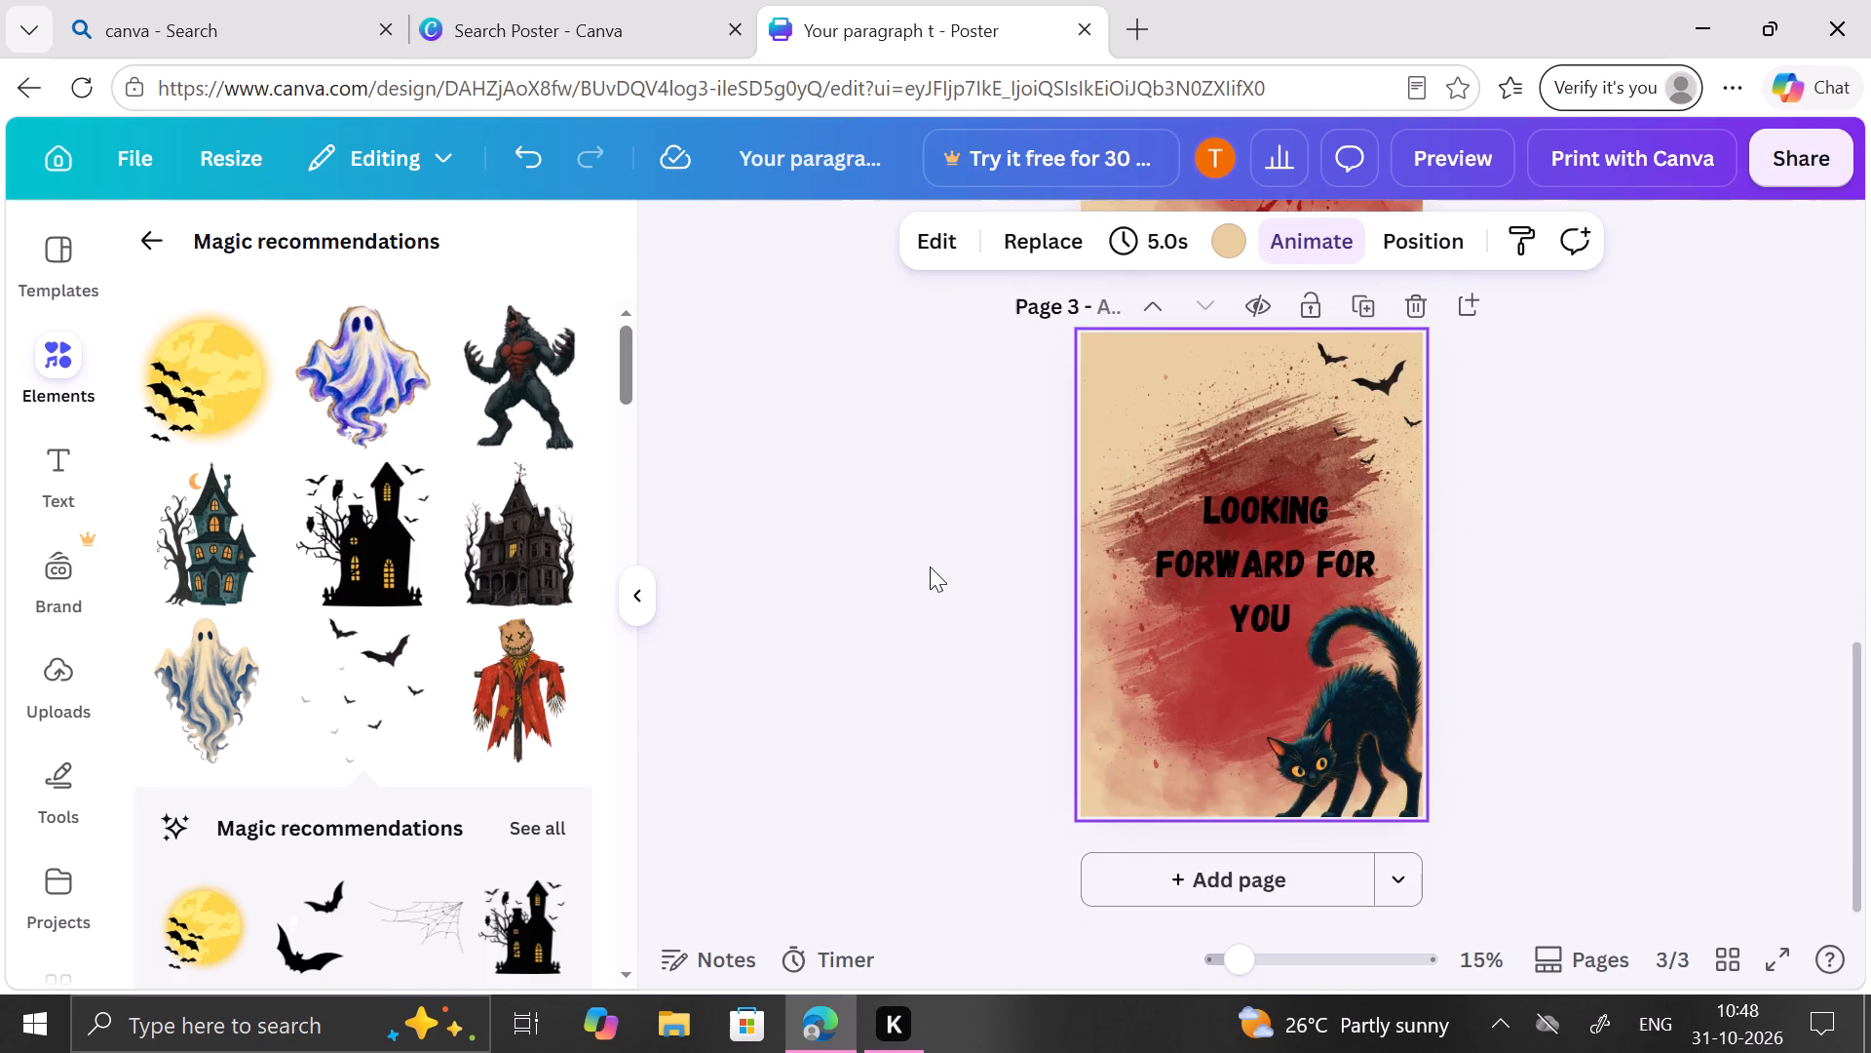
scroll(930, 566, "up", 6)
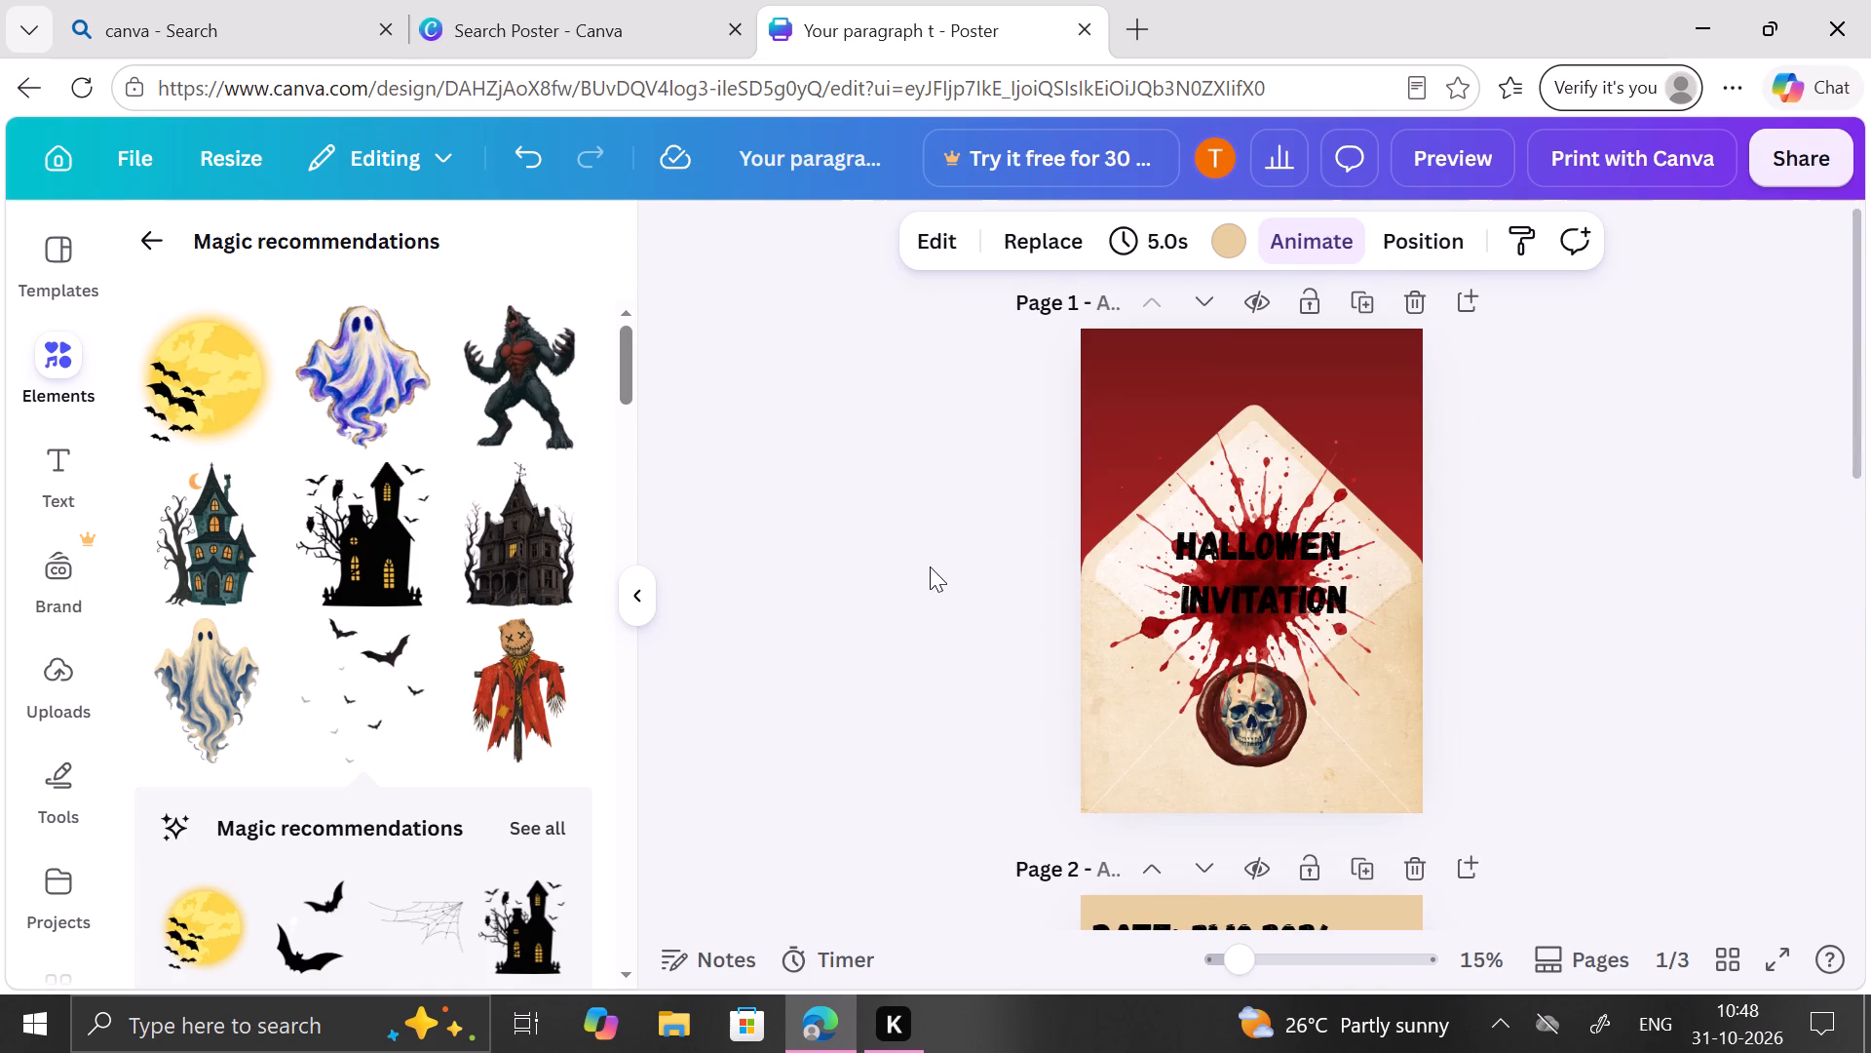
scroll(930, 566, "down", 1)
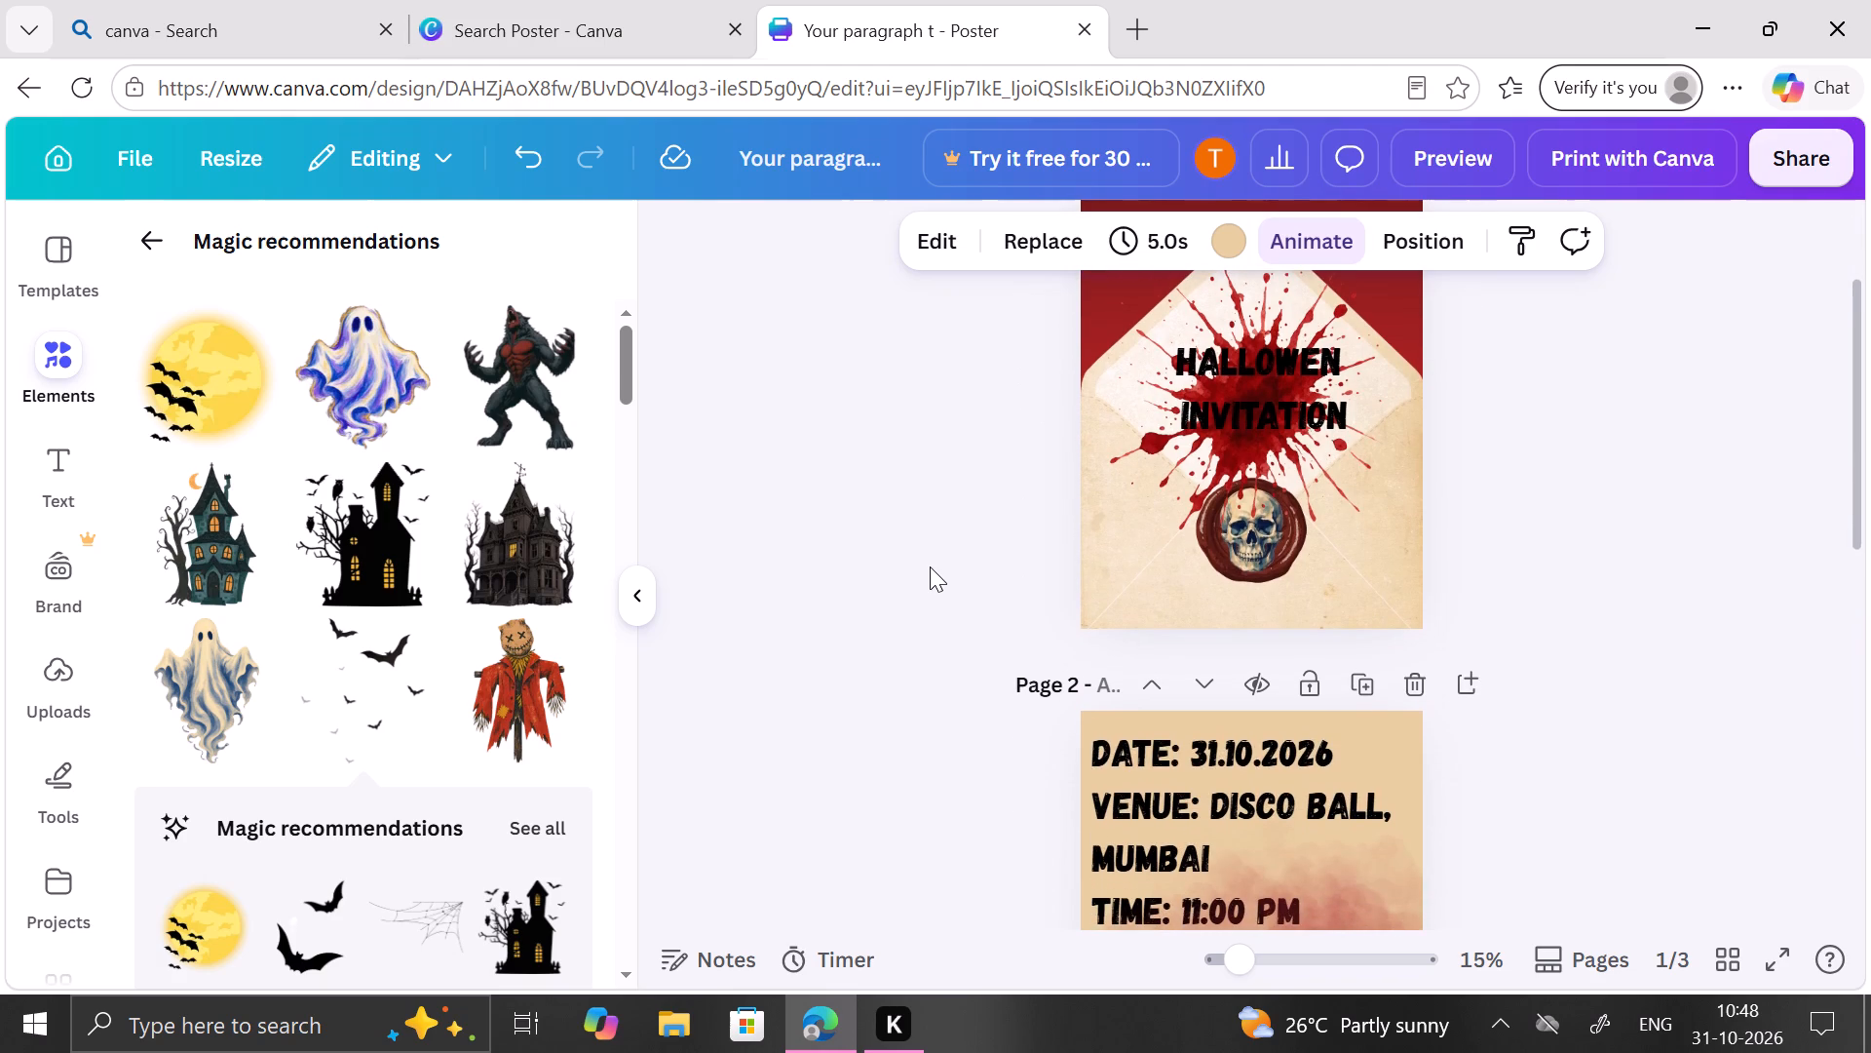
Review the envelope cover, event details page and closing black cat page, checking the text and graphics on each.
scroll(930, 566, "down", 2)
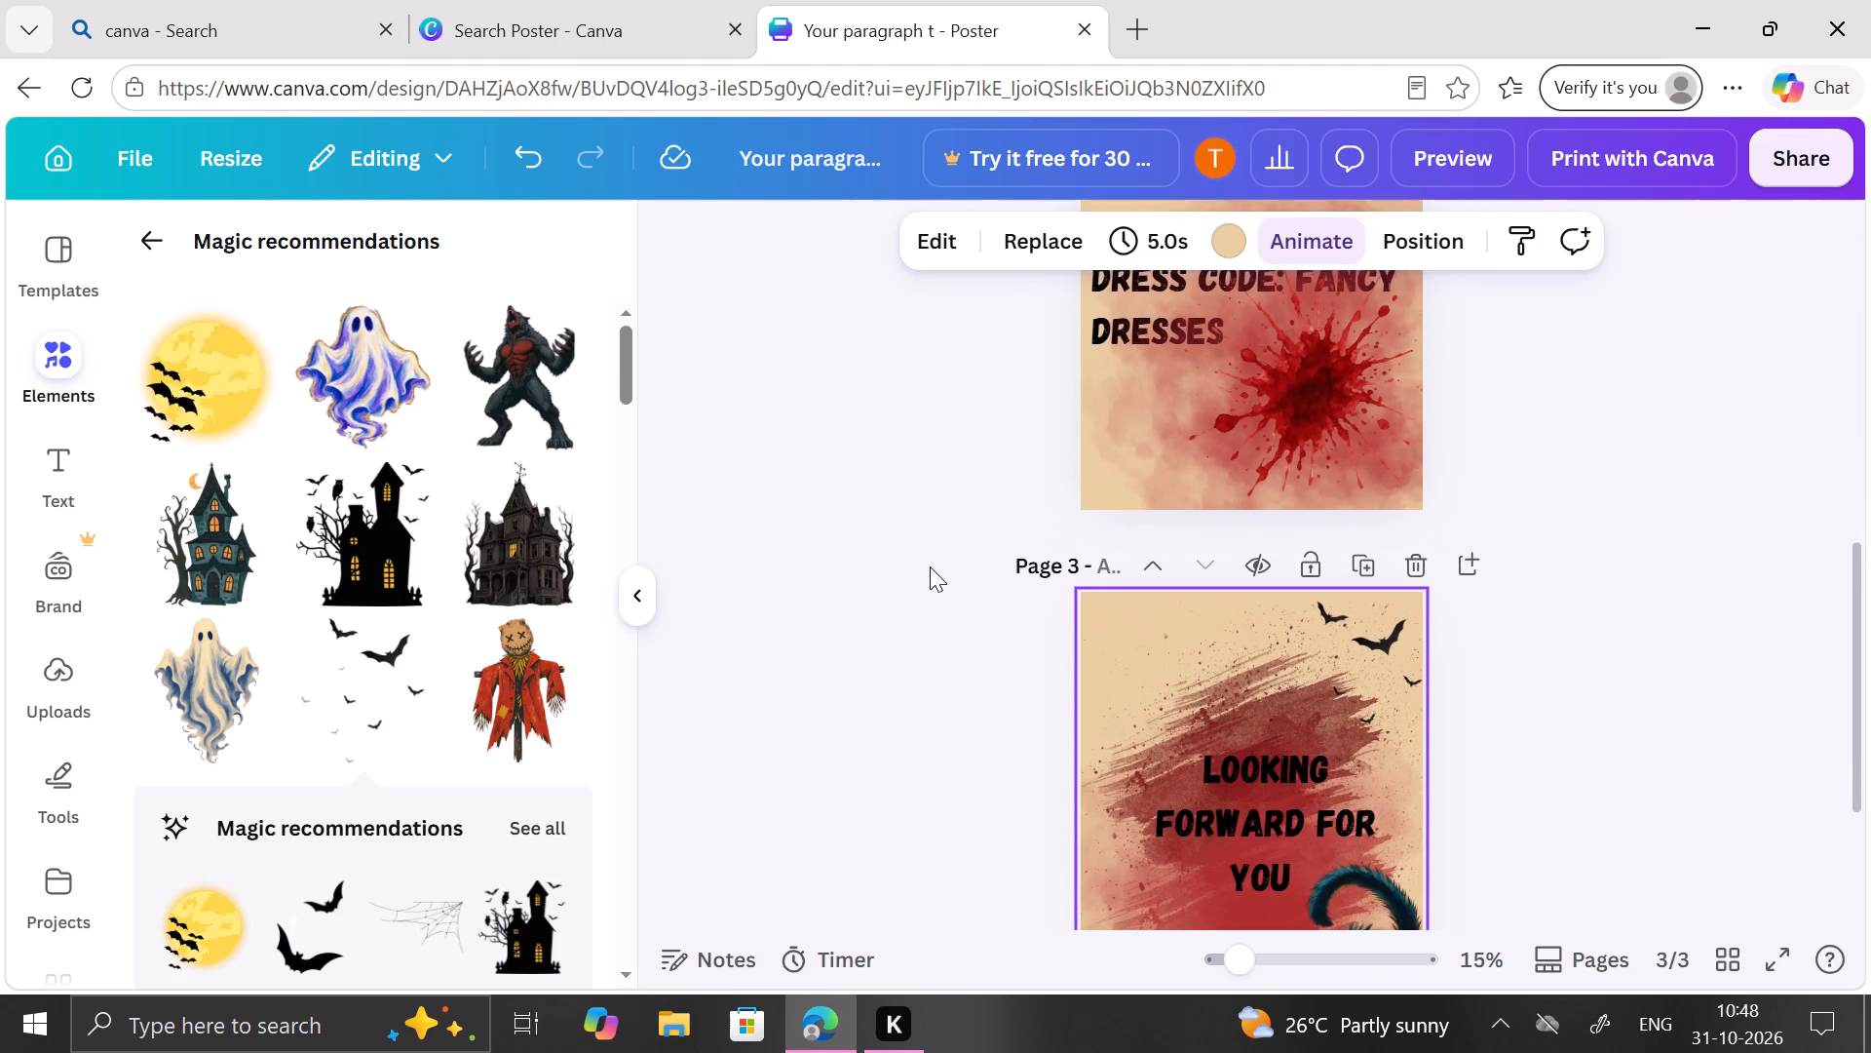
scroll(972, 339, "down", 1)
scroll(972, 339, "up", 4)
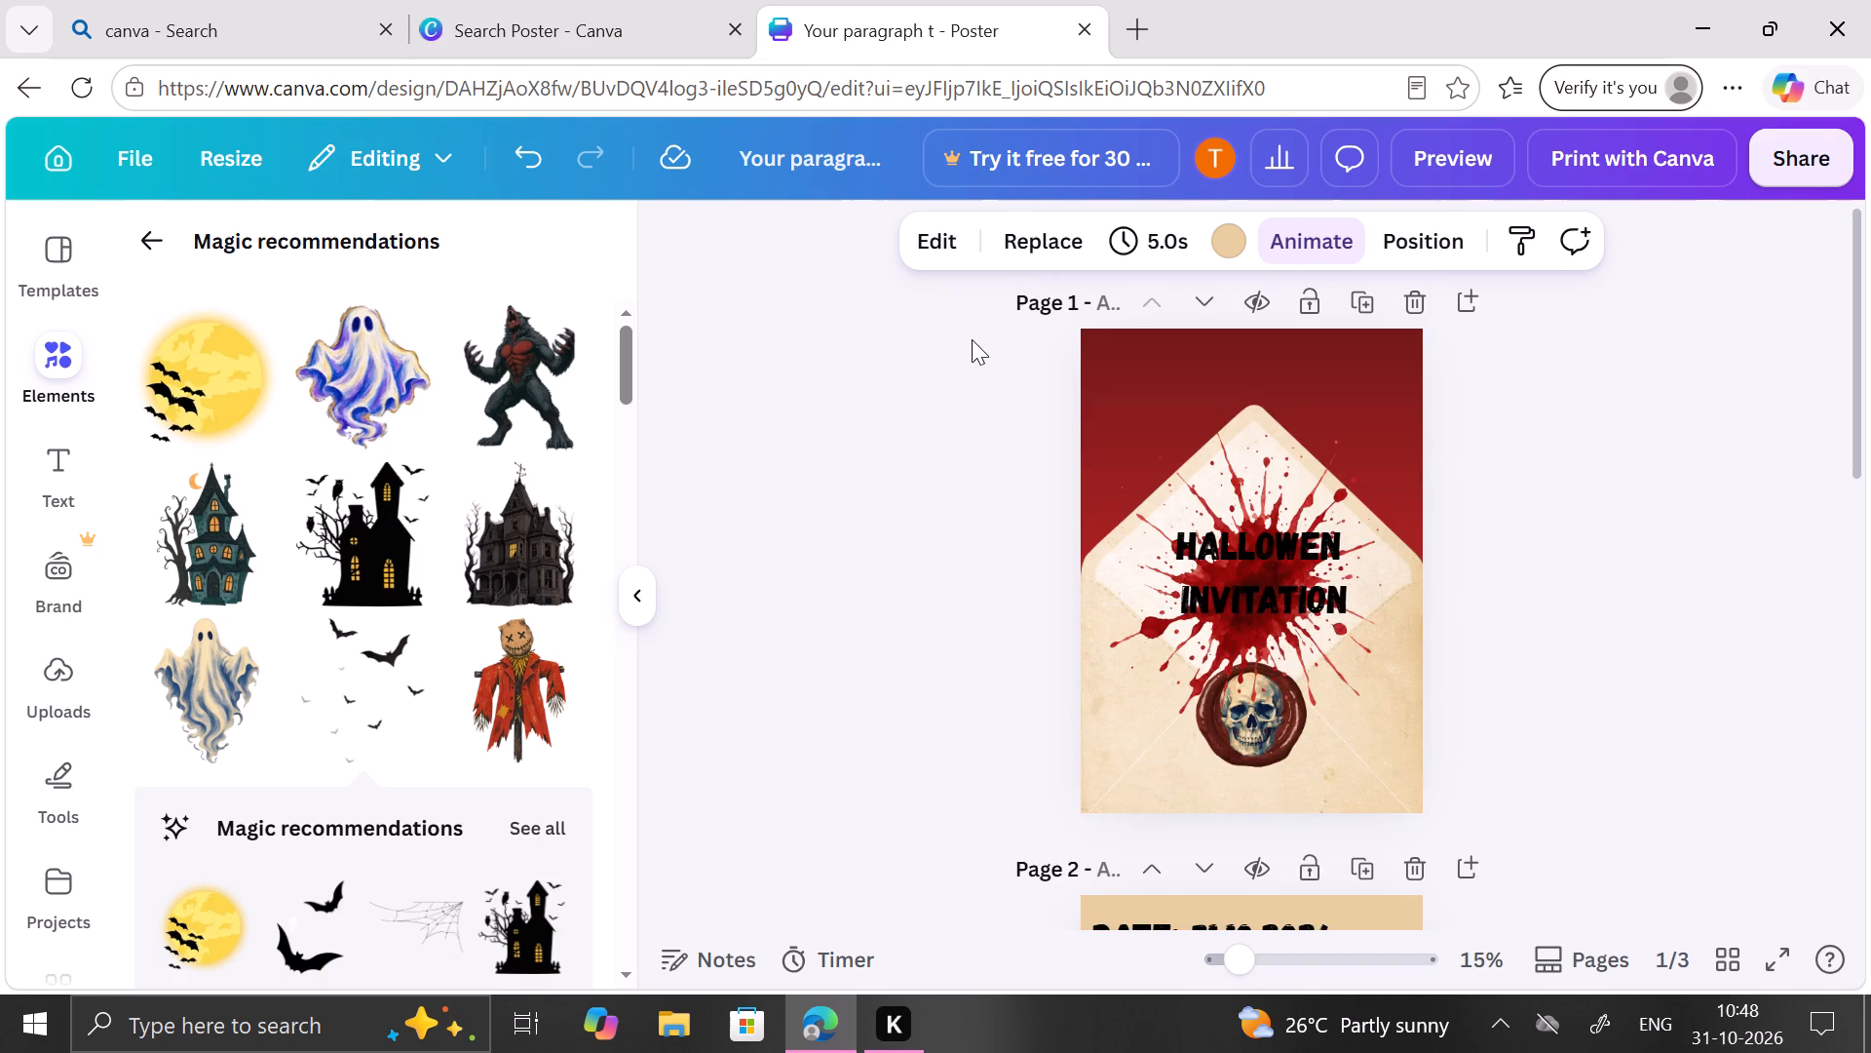
scroll(972, 339, "down", 2)
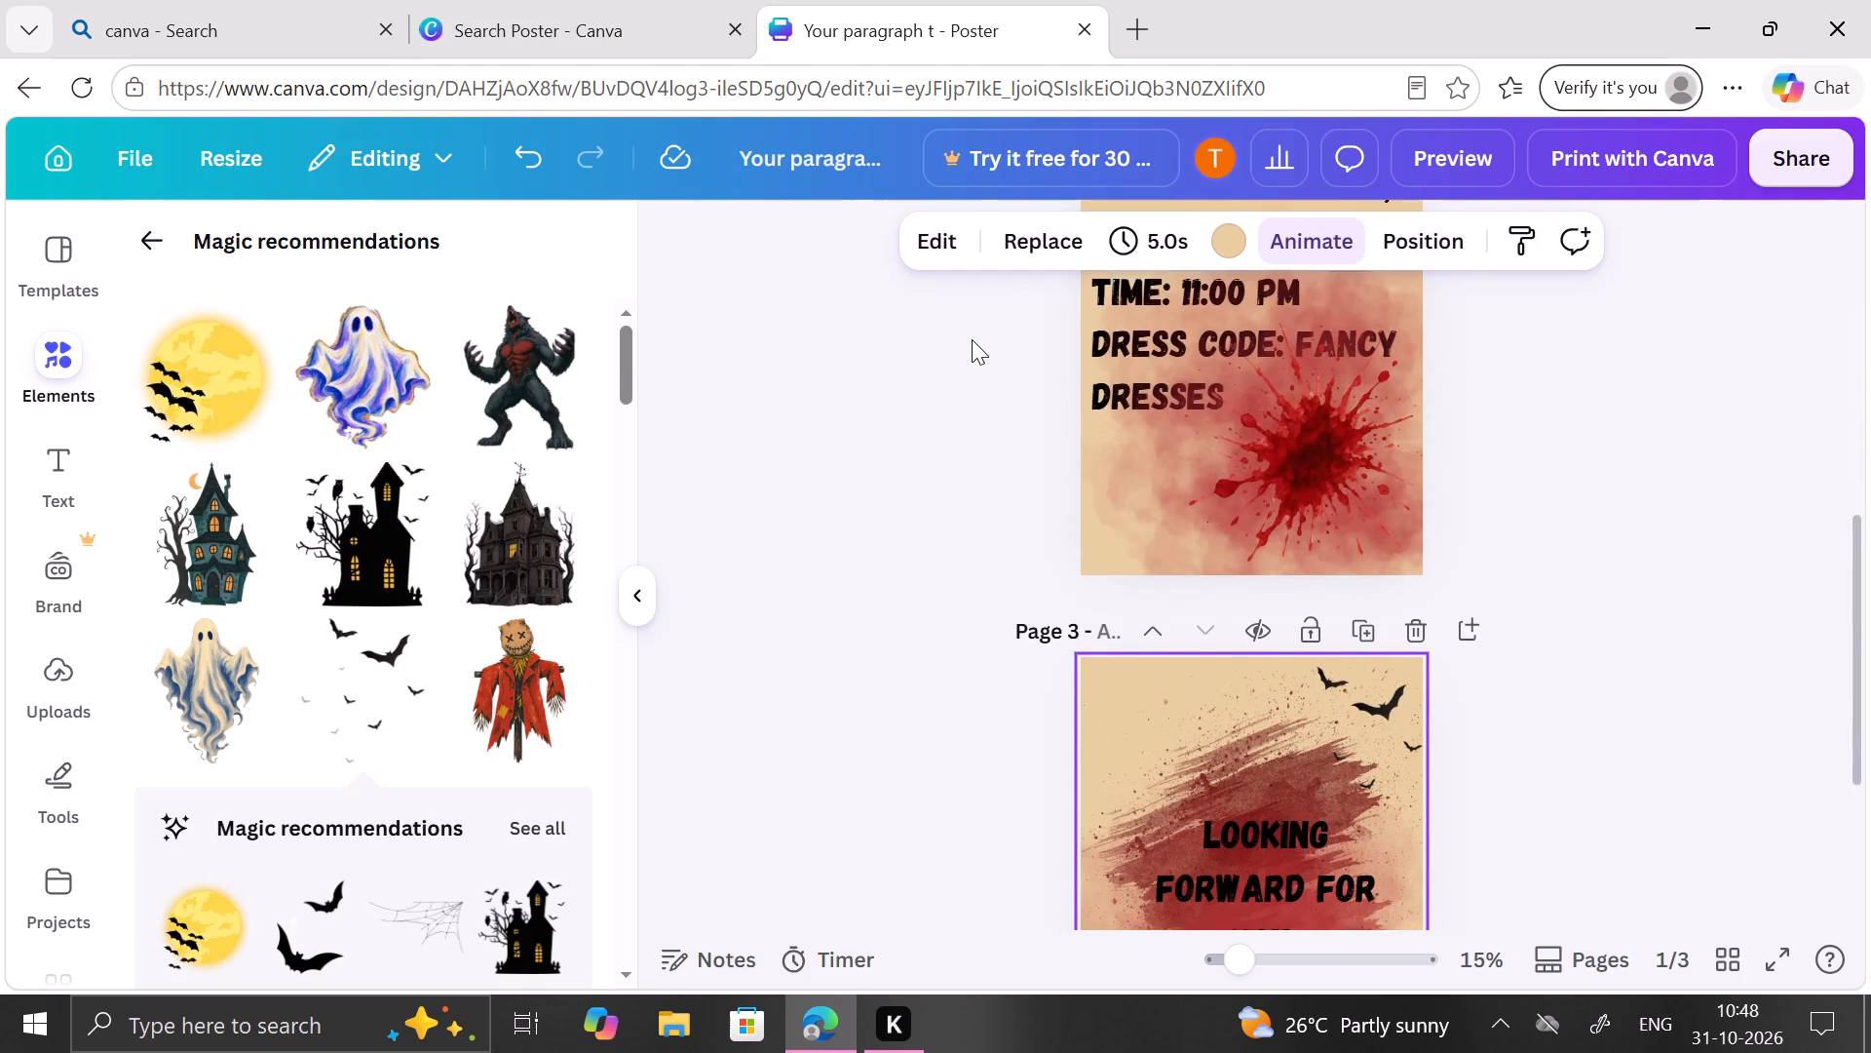
scroll(972, 339, "down", 1)
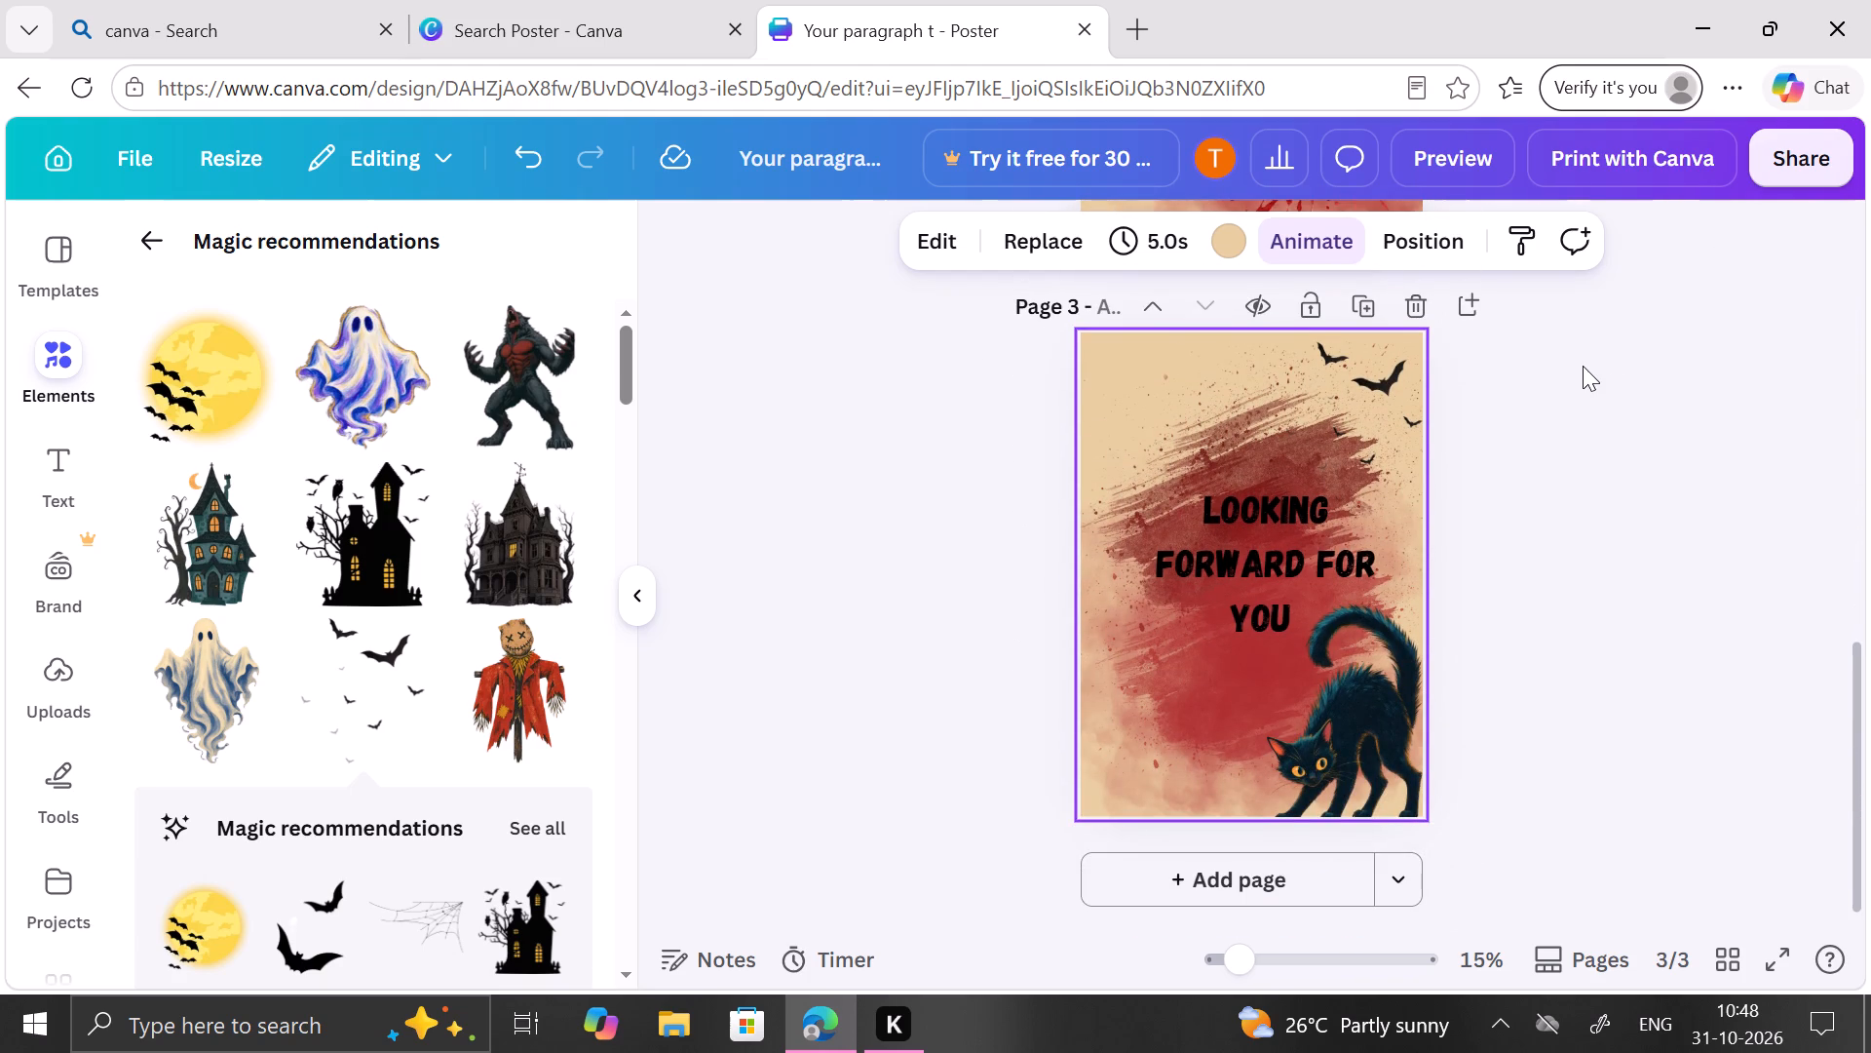
left_click(1583, 366)
scroll(1583, 366, "up", 2)
scroll(1583, 366, "down", 1)
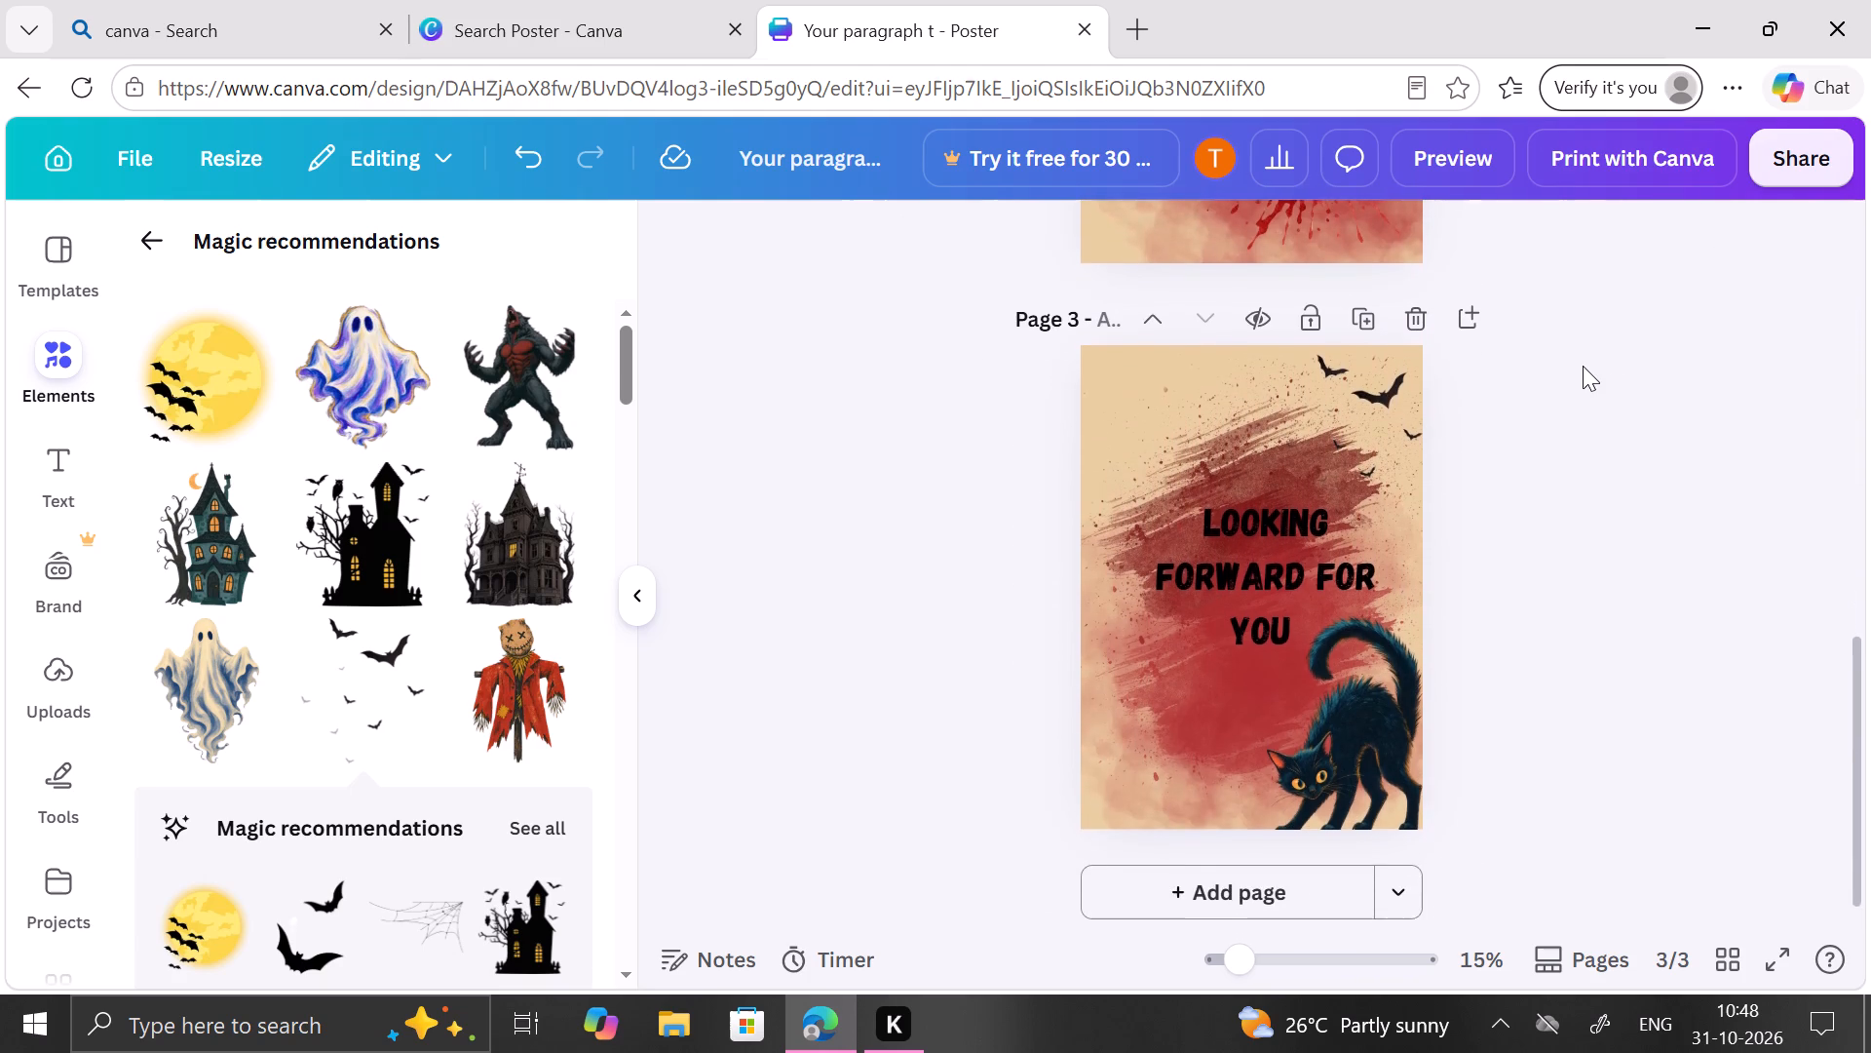
left_click(1627, 486)
scroll(1627, 486, "up", 3)
scroll(1627, 486, "down", 4)
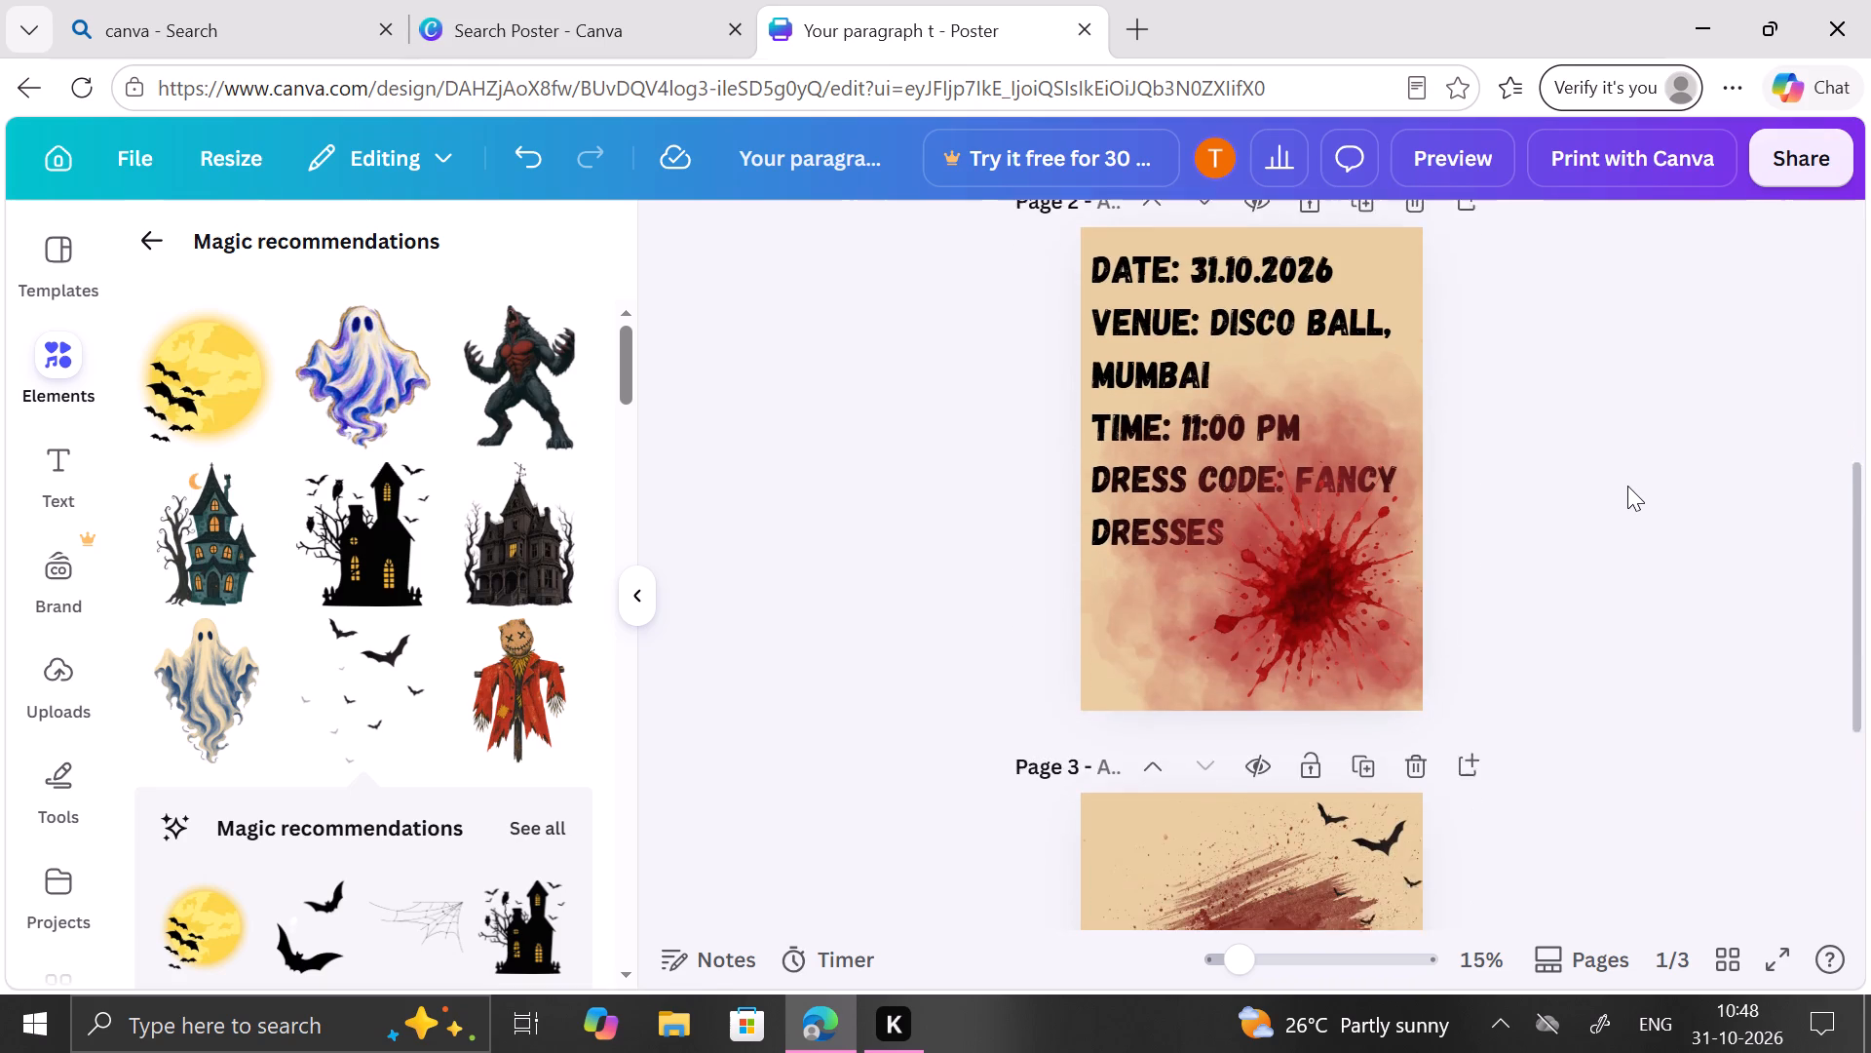
scroll(1627, 486, "down", 2)
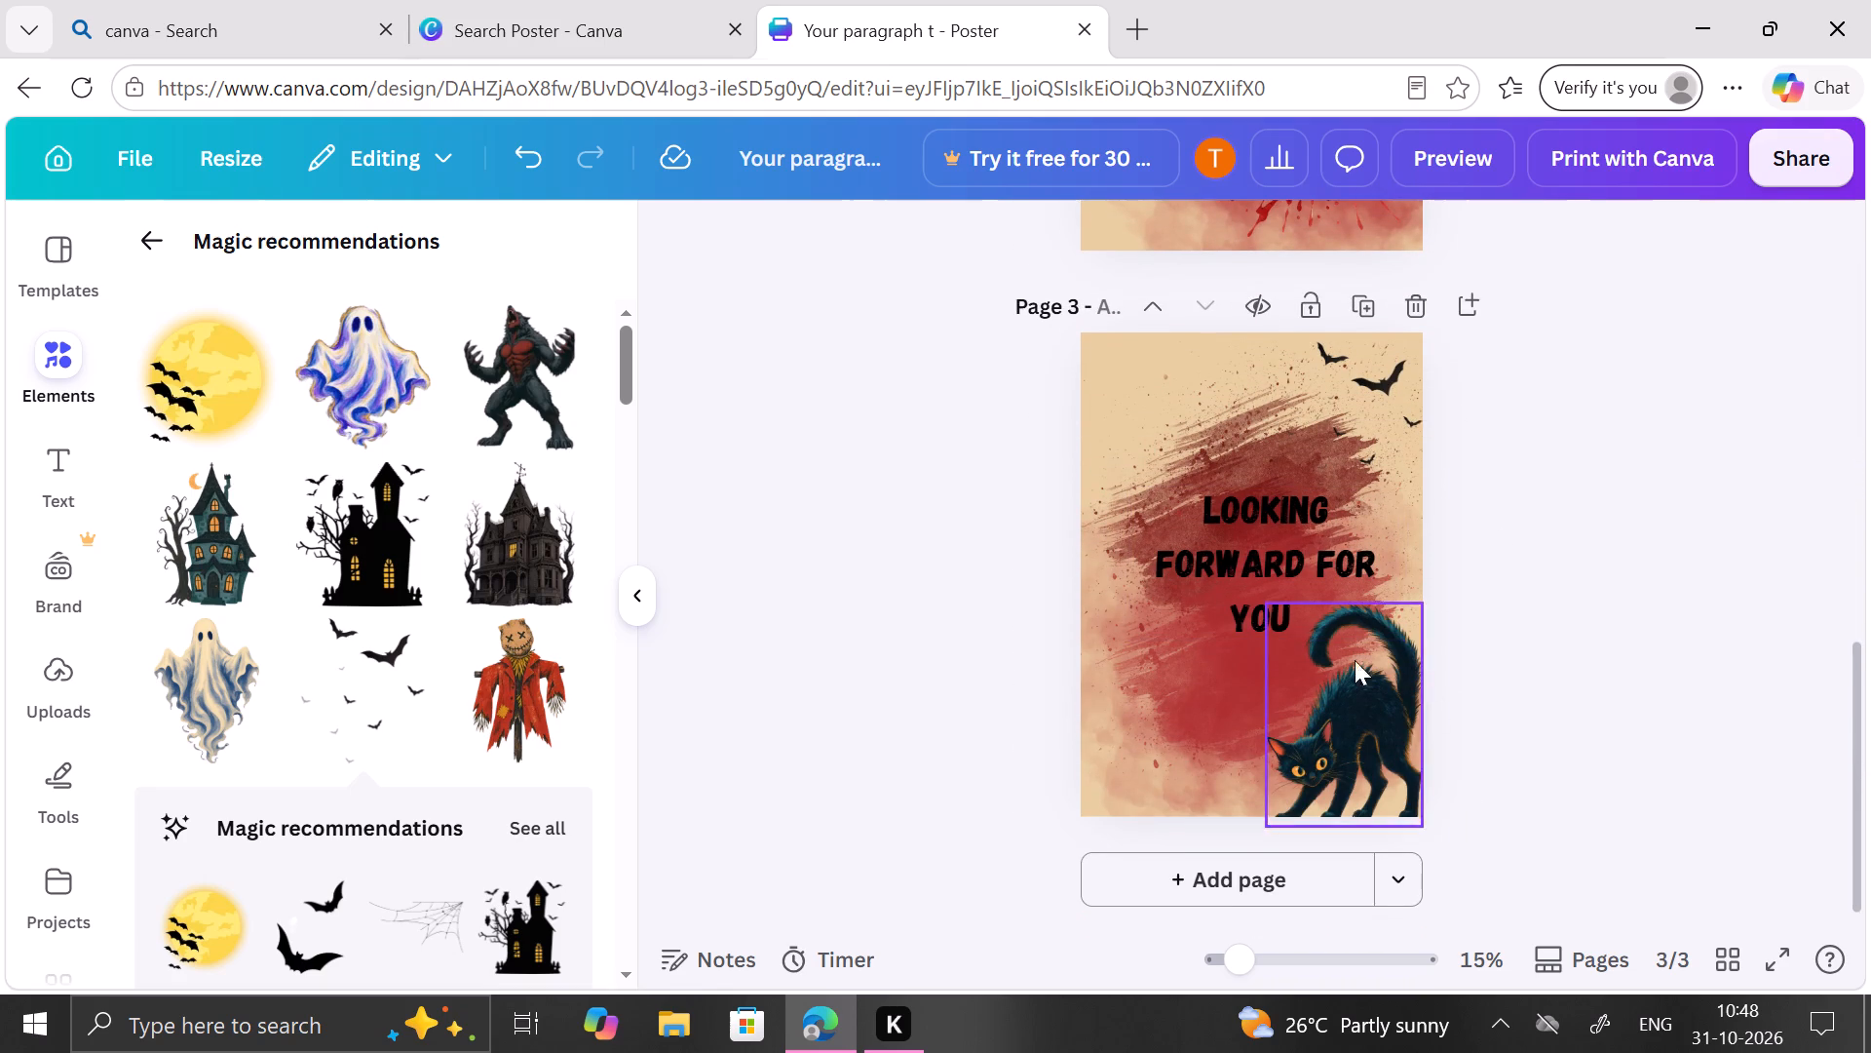
scroll(1510, 479, "up", 3)
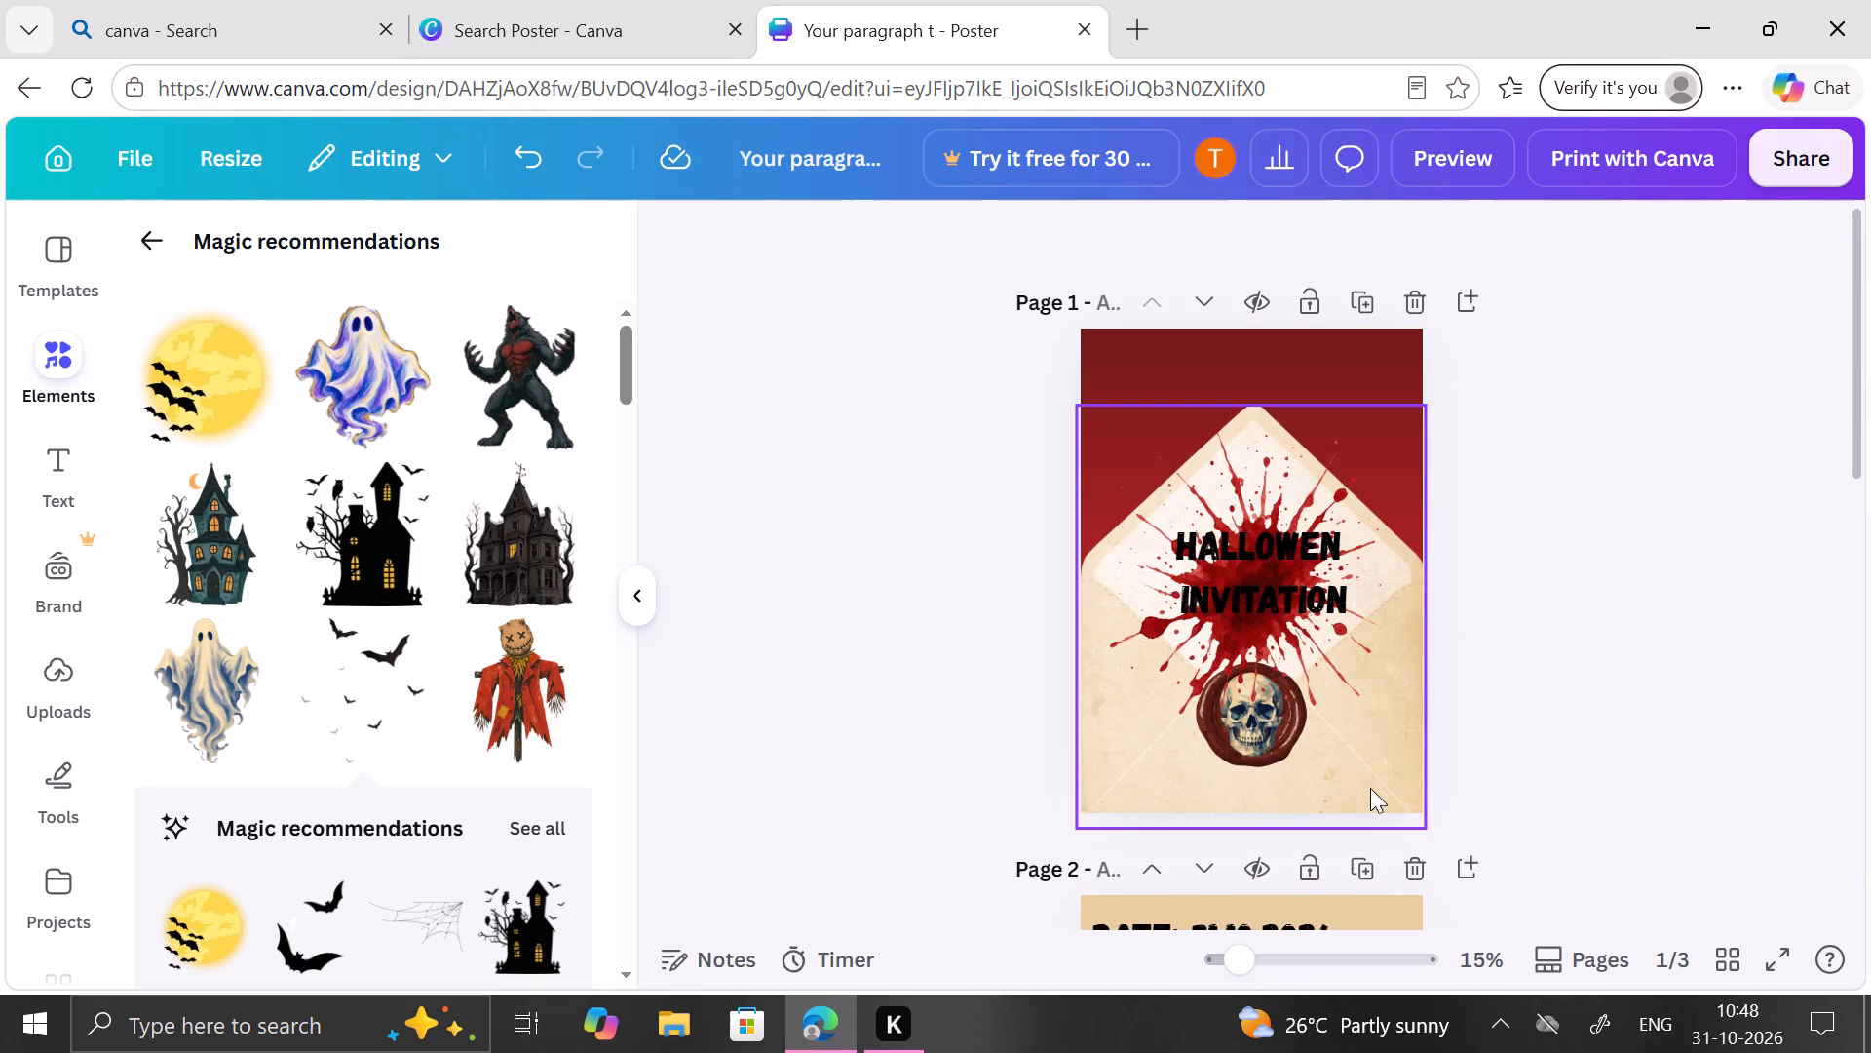
Collapse the element recommendations to clear the workspace, and check all three invitation pages from cover to closing page.
left_click(632, 586)
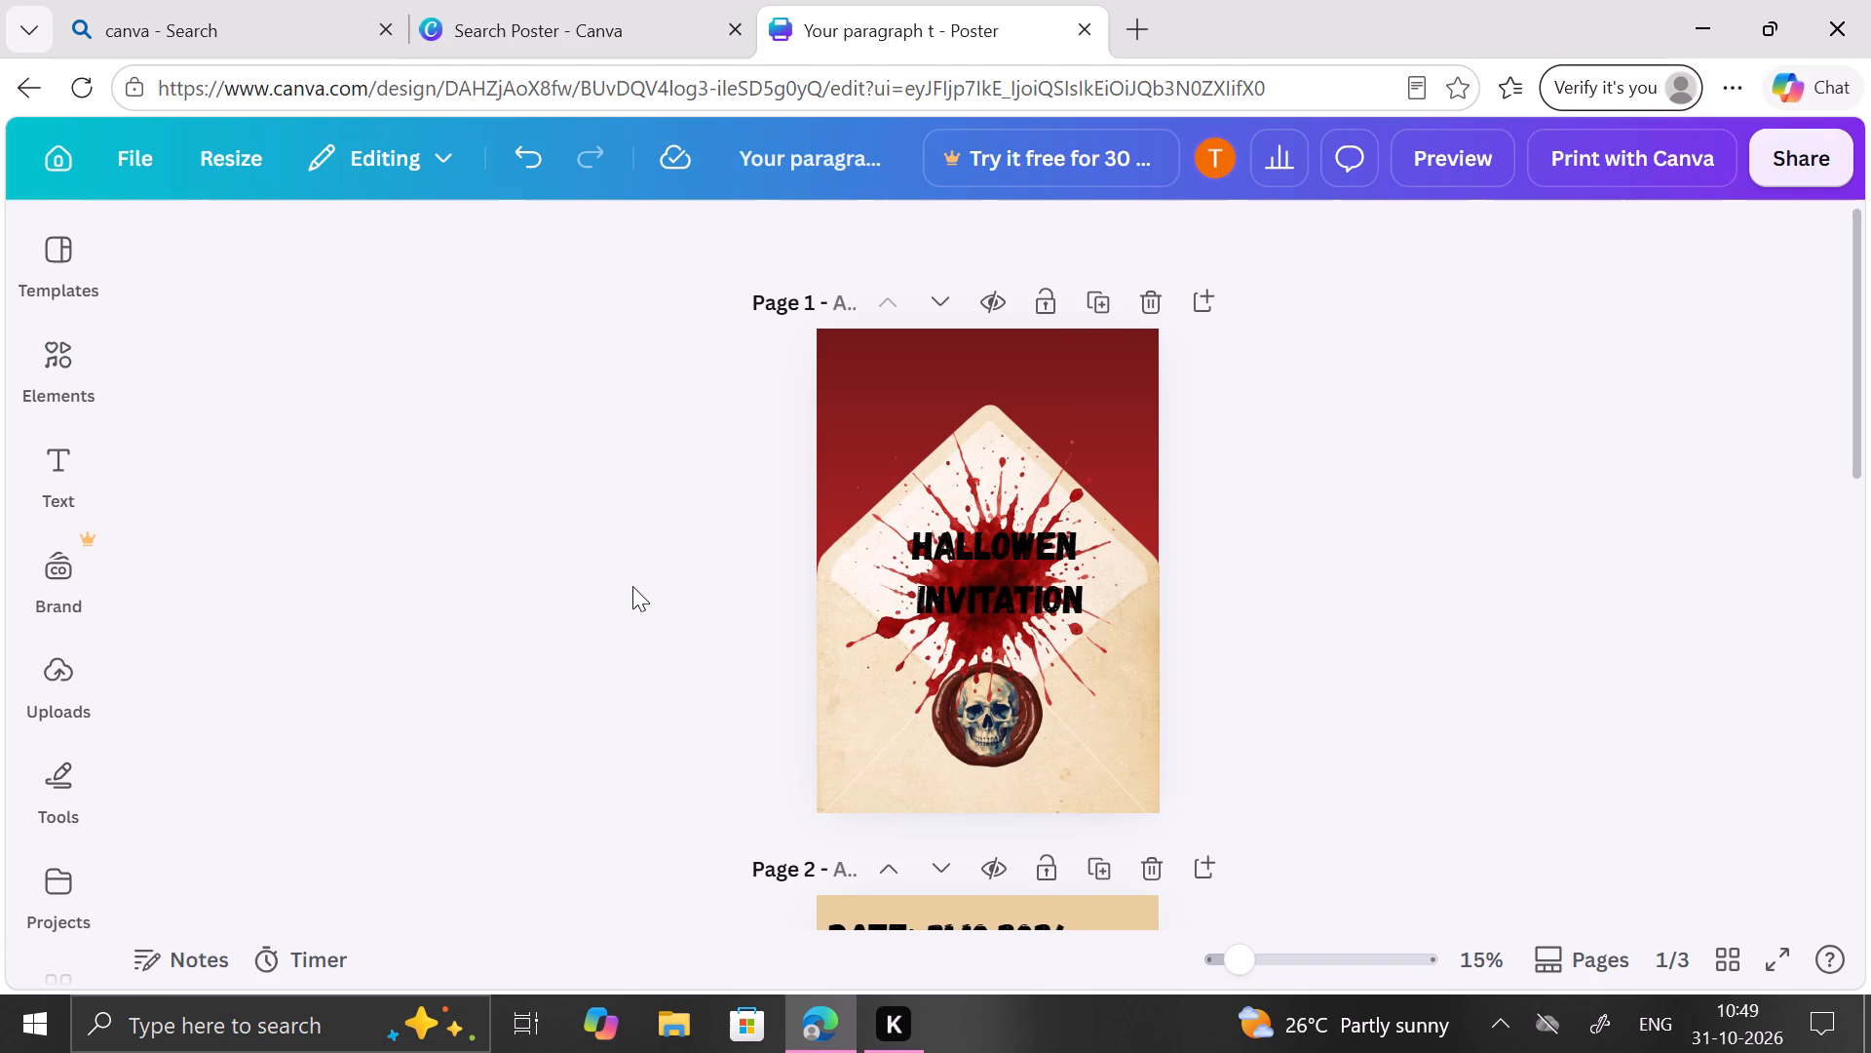
scroll(632, 586, "down", 7)
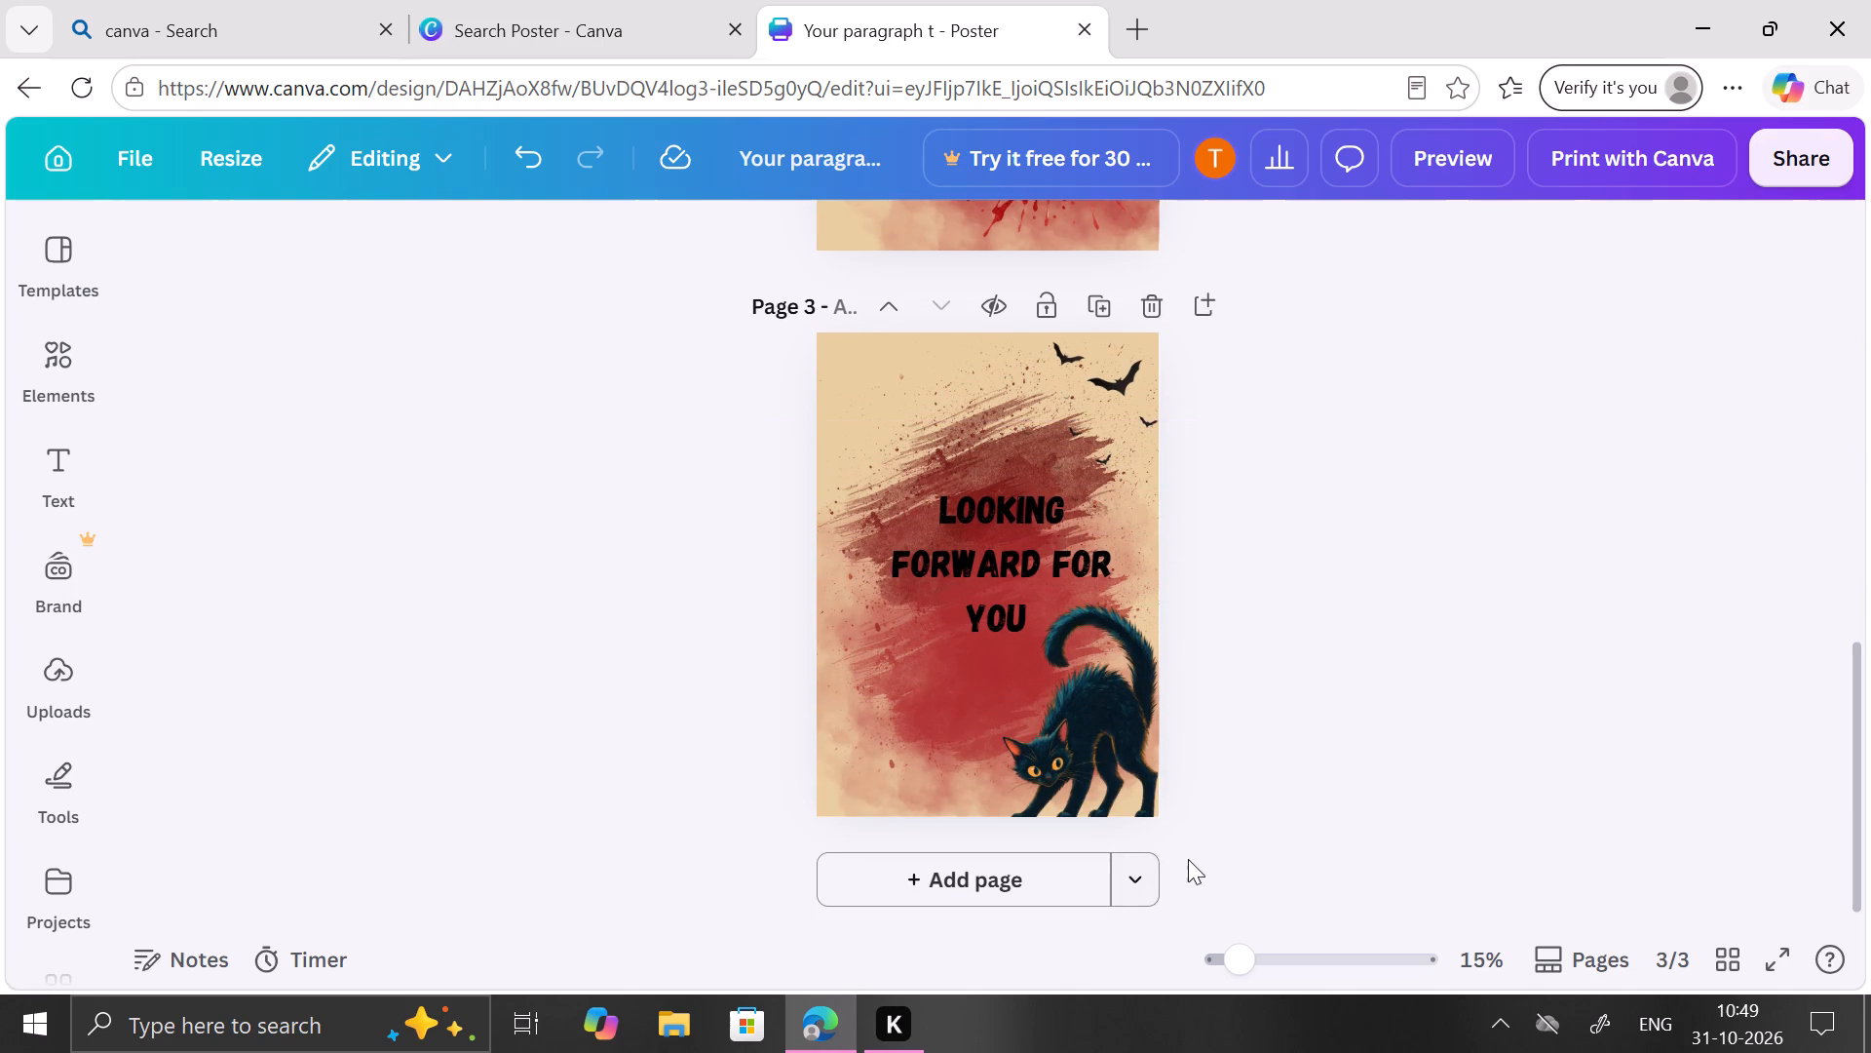
left_click(1188, 859)
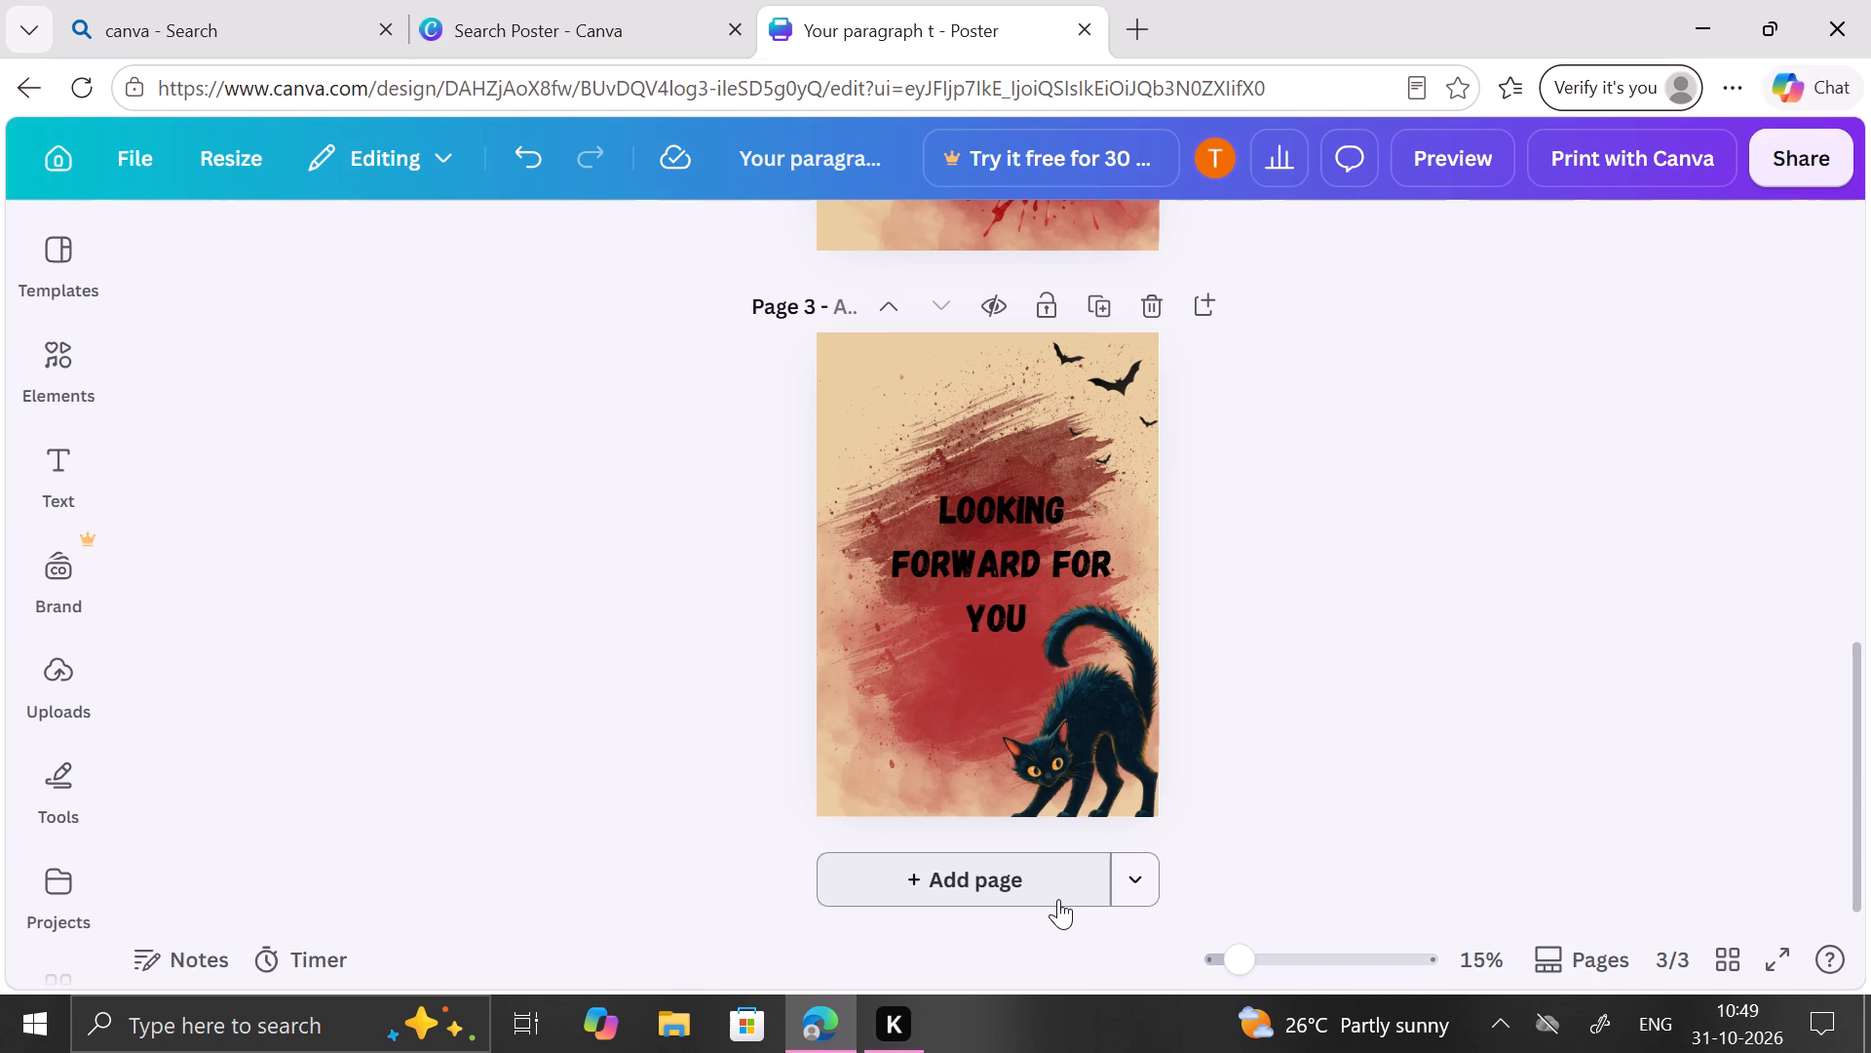
scroll(1058, 899, "down", 2)
scroll(1286, 762, "up", 3)
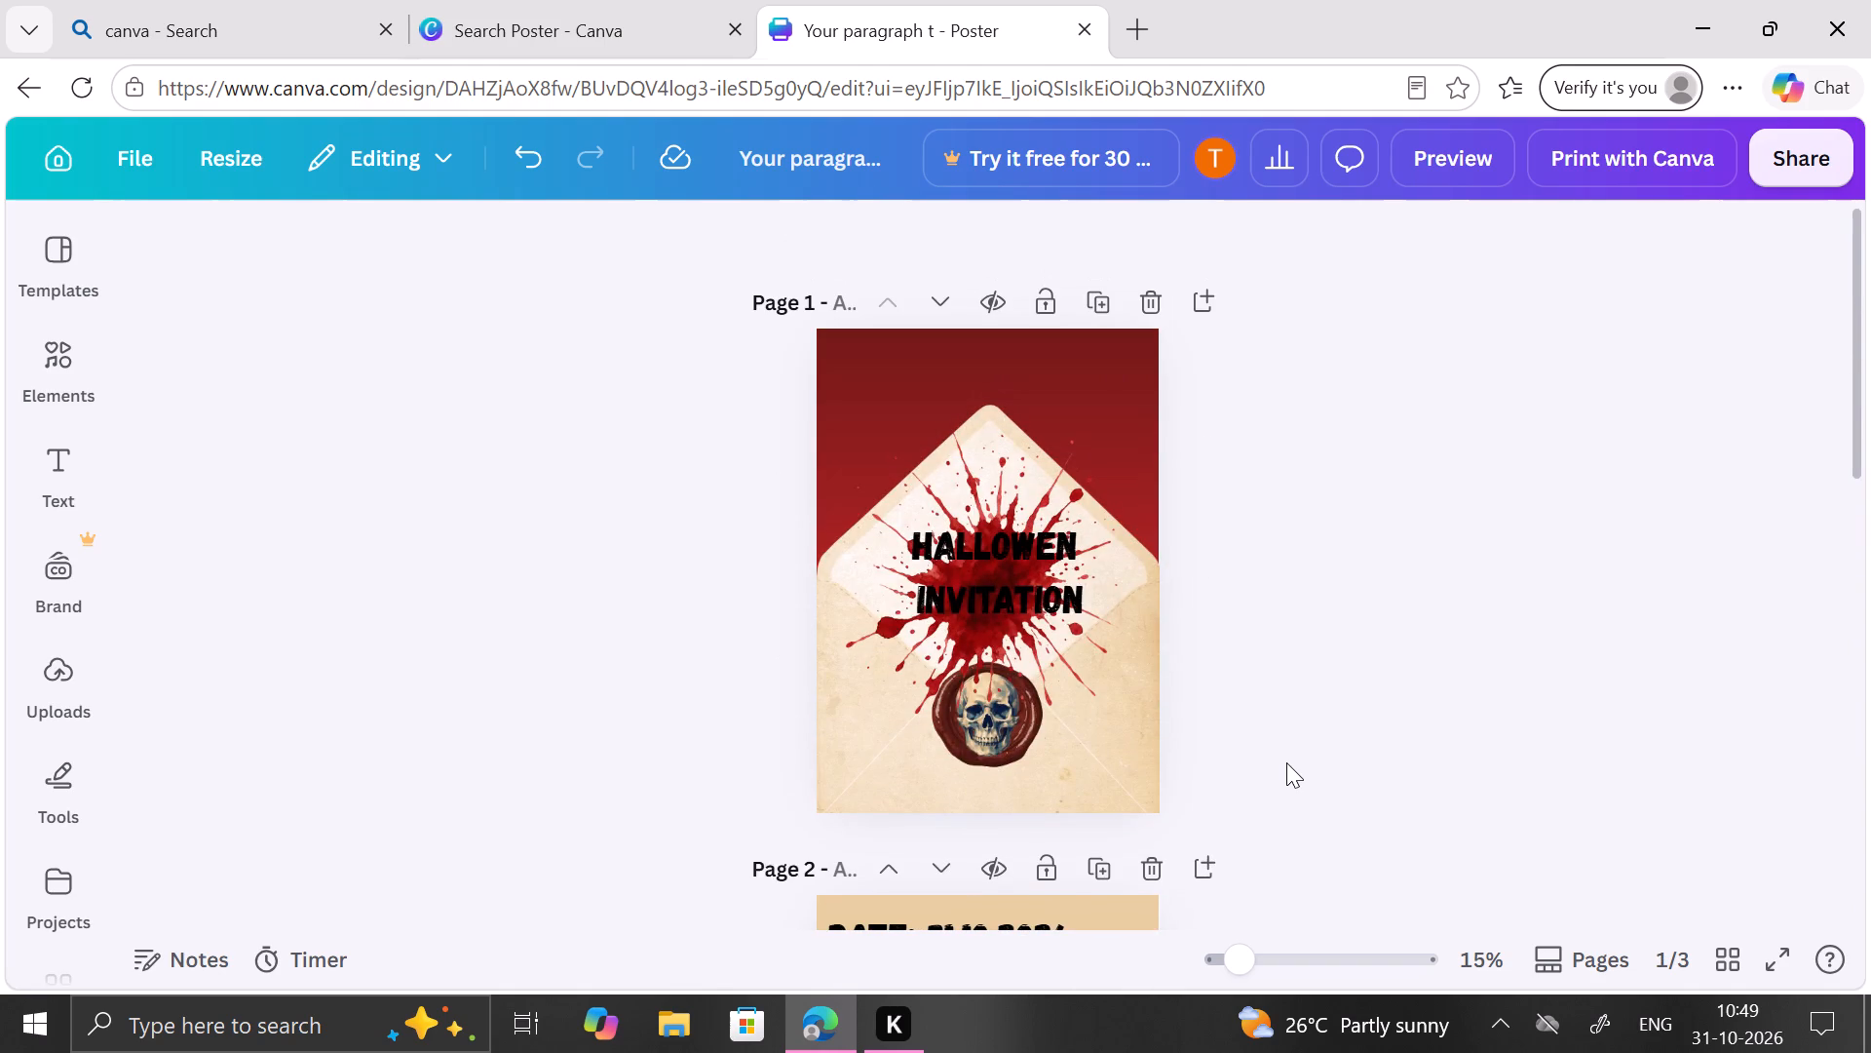
scroll(1286, 762, "down", 8)
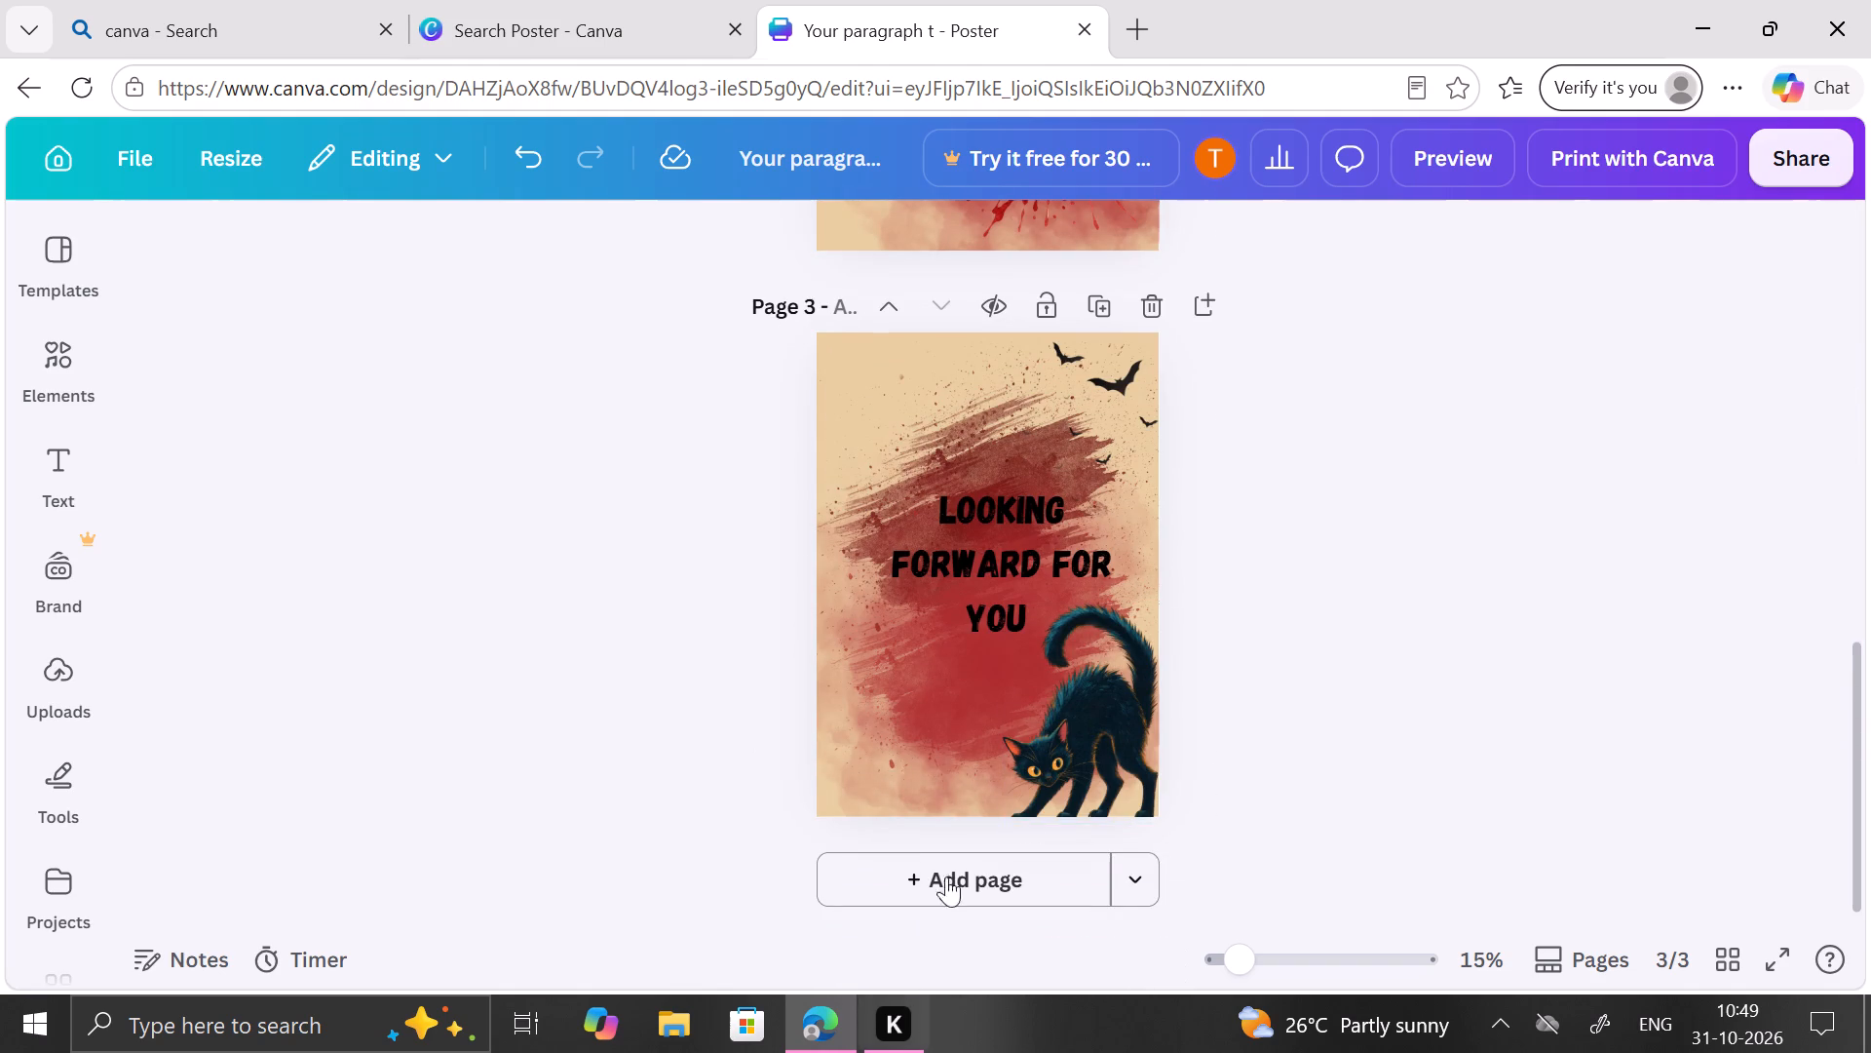
scroll(1269, 794, "down", 2)
scroll(1279, 678, "up", 4)
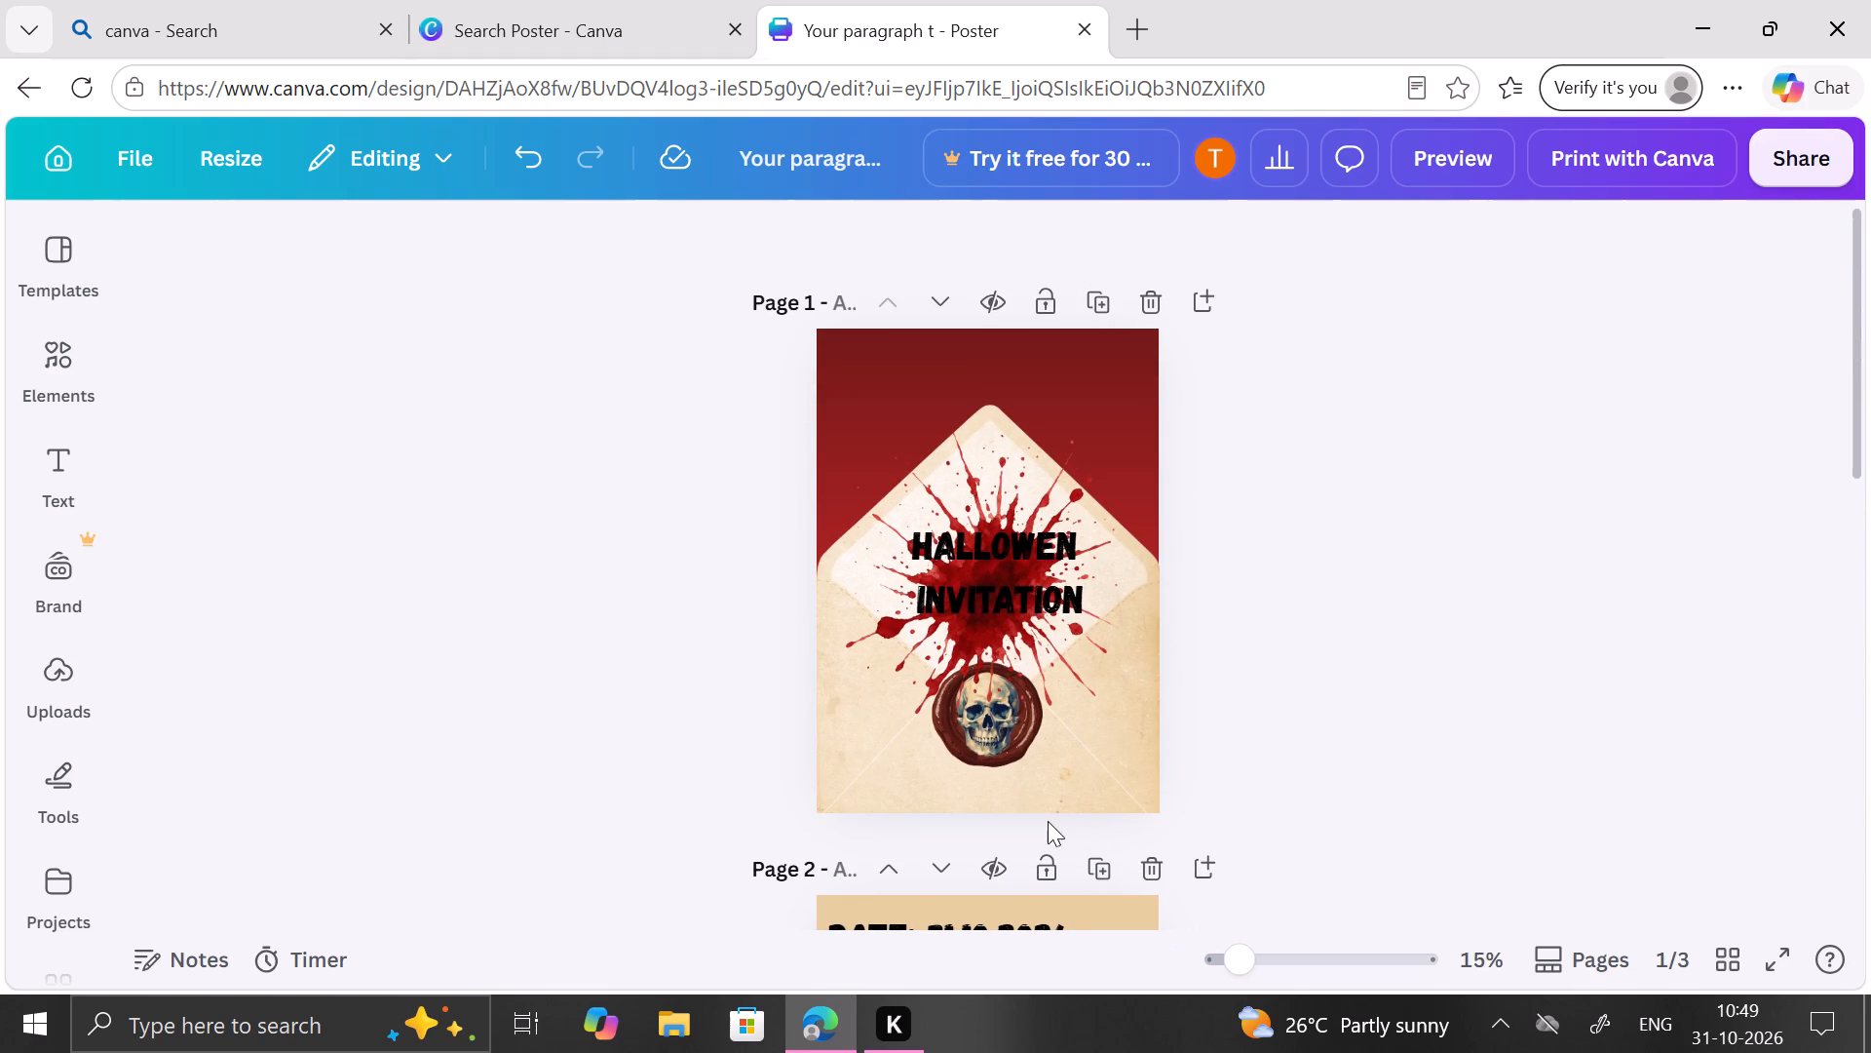
Play the animated three-page invitation in full screen from the cover page.
left_click(1774, 942)
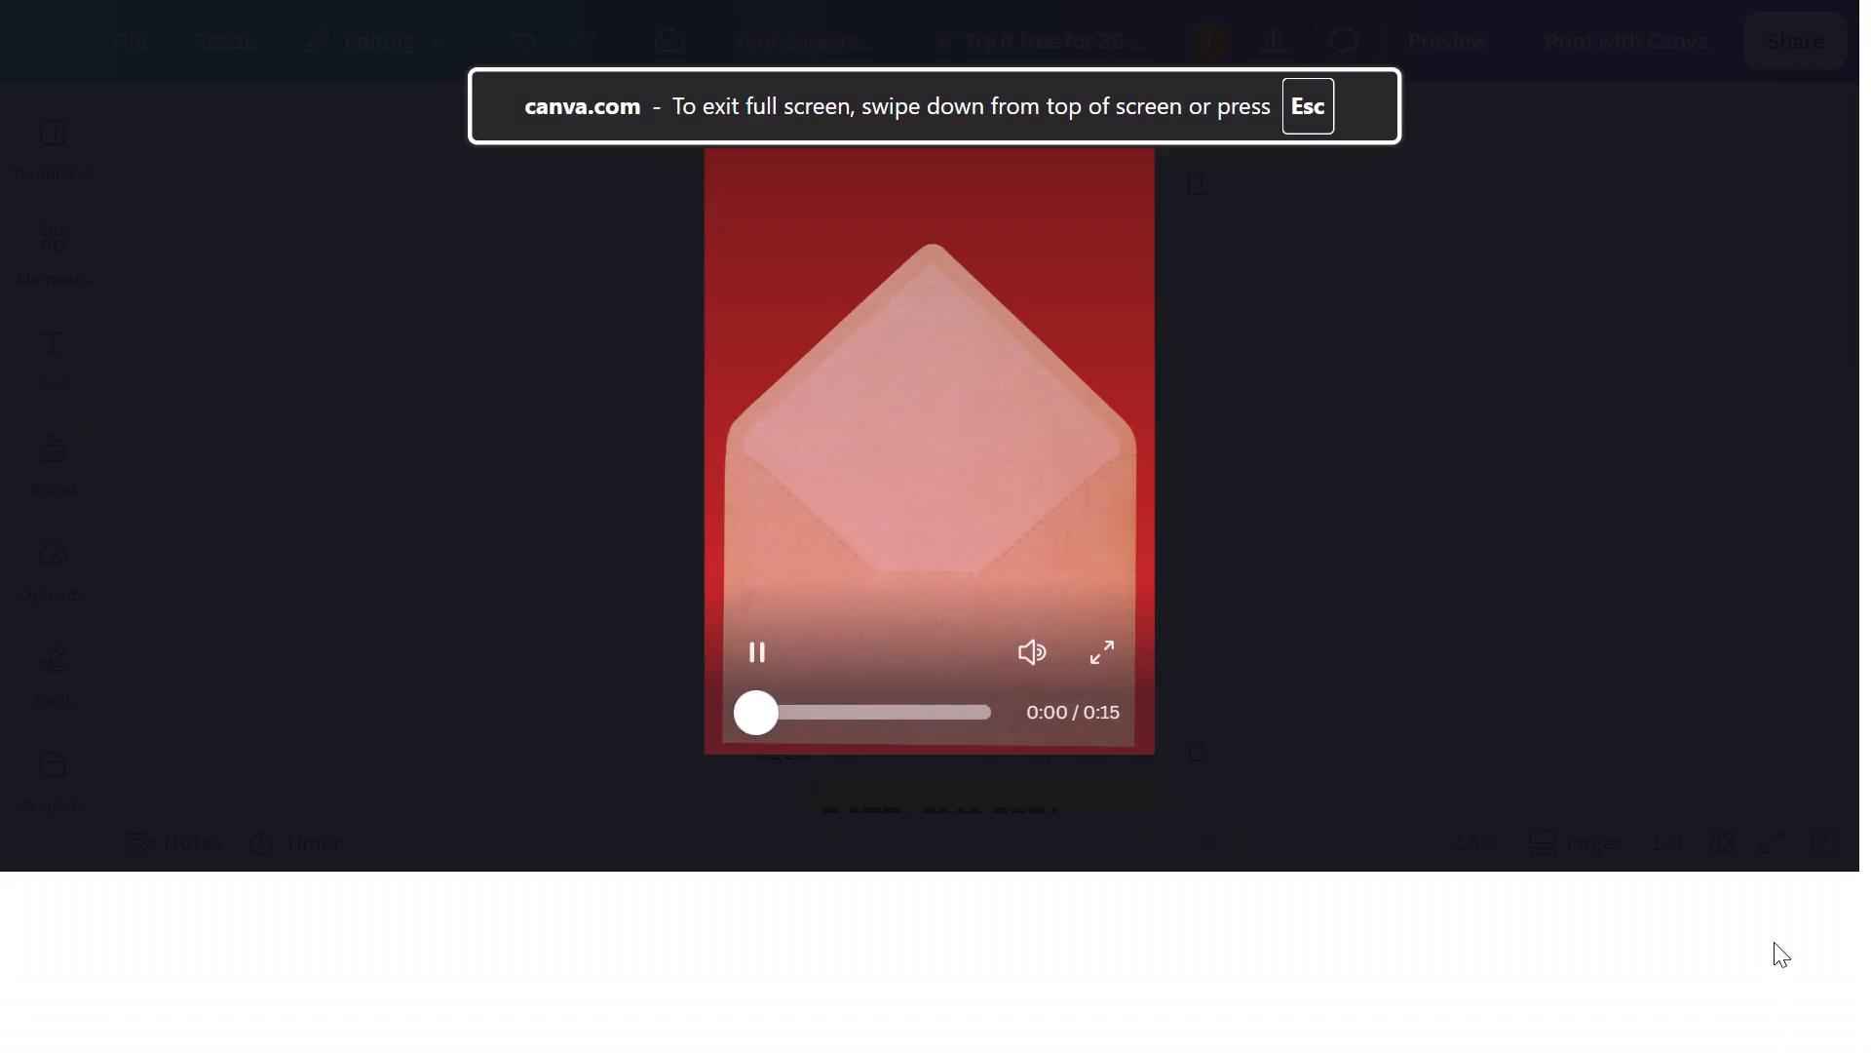
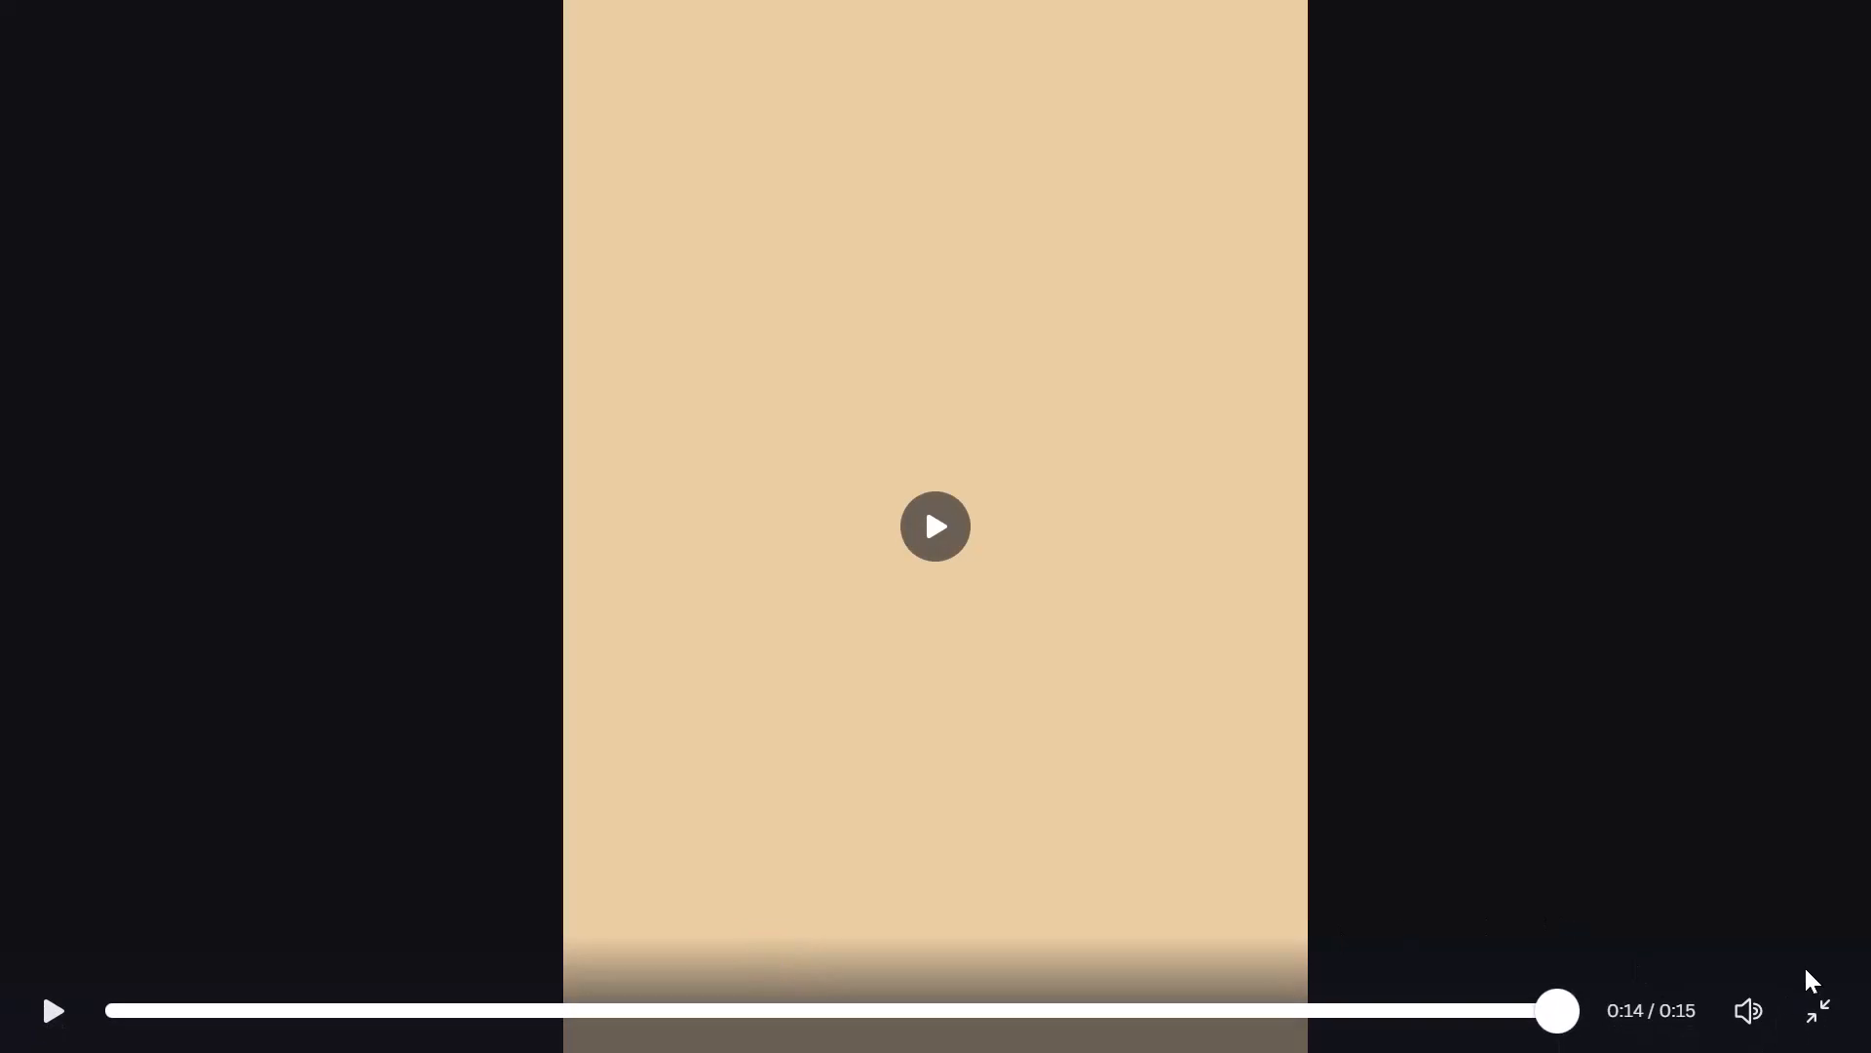
Leave the full-screen playback and add a blank fourth page after the closing black cat page.
left_click(1815, 1009)
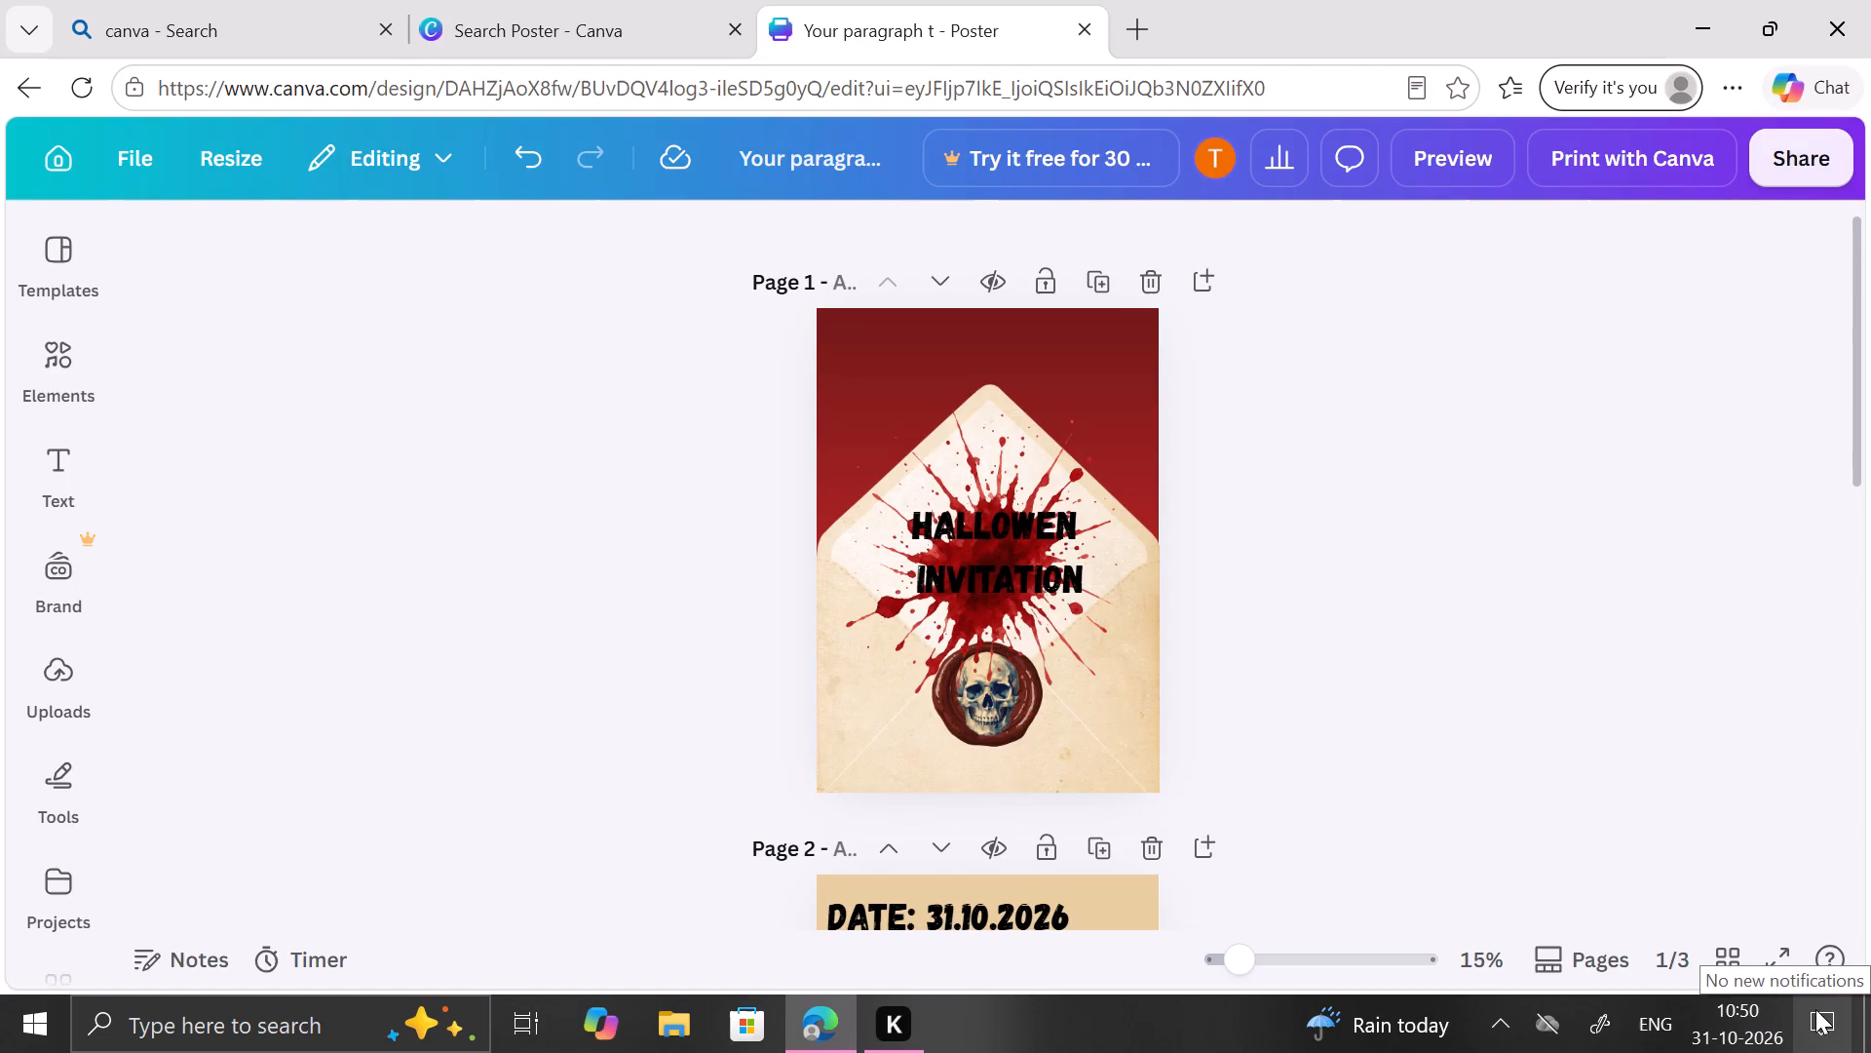
scroll(1815, 1009, "down", 4)
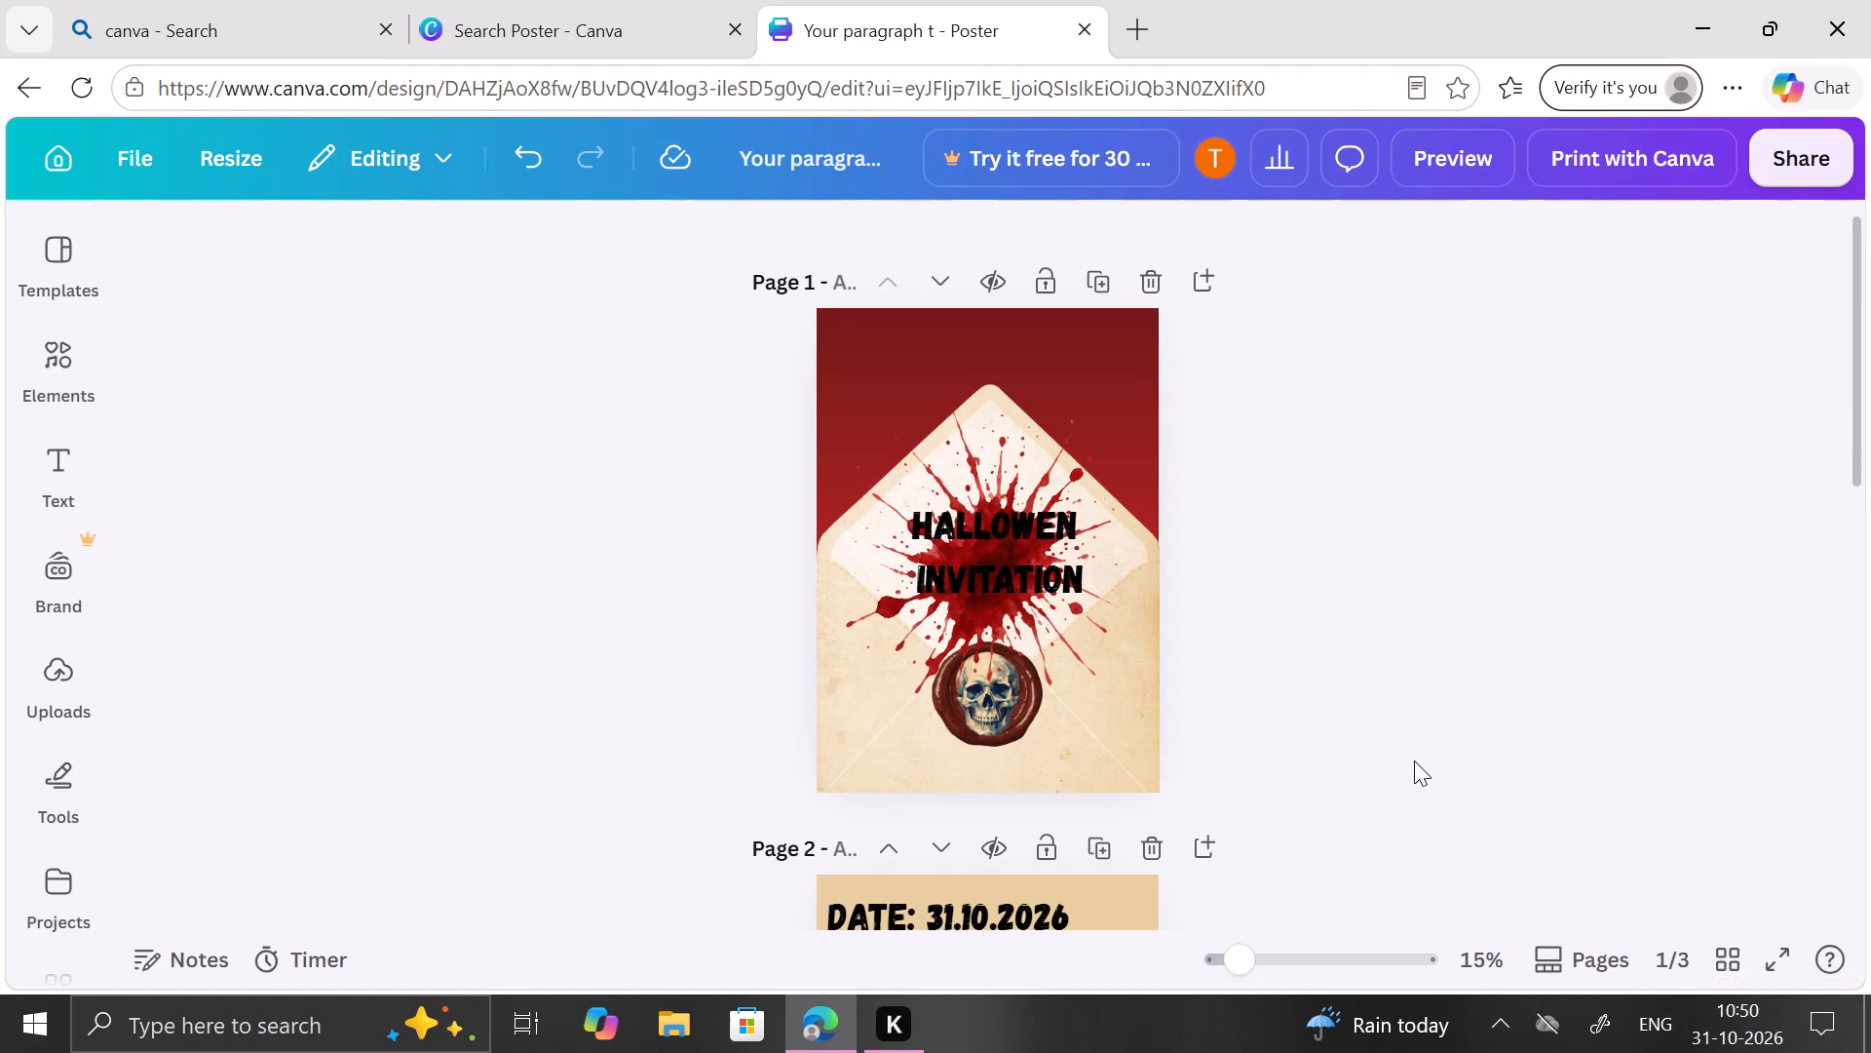
scroll(1414, 760, "down", 4)
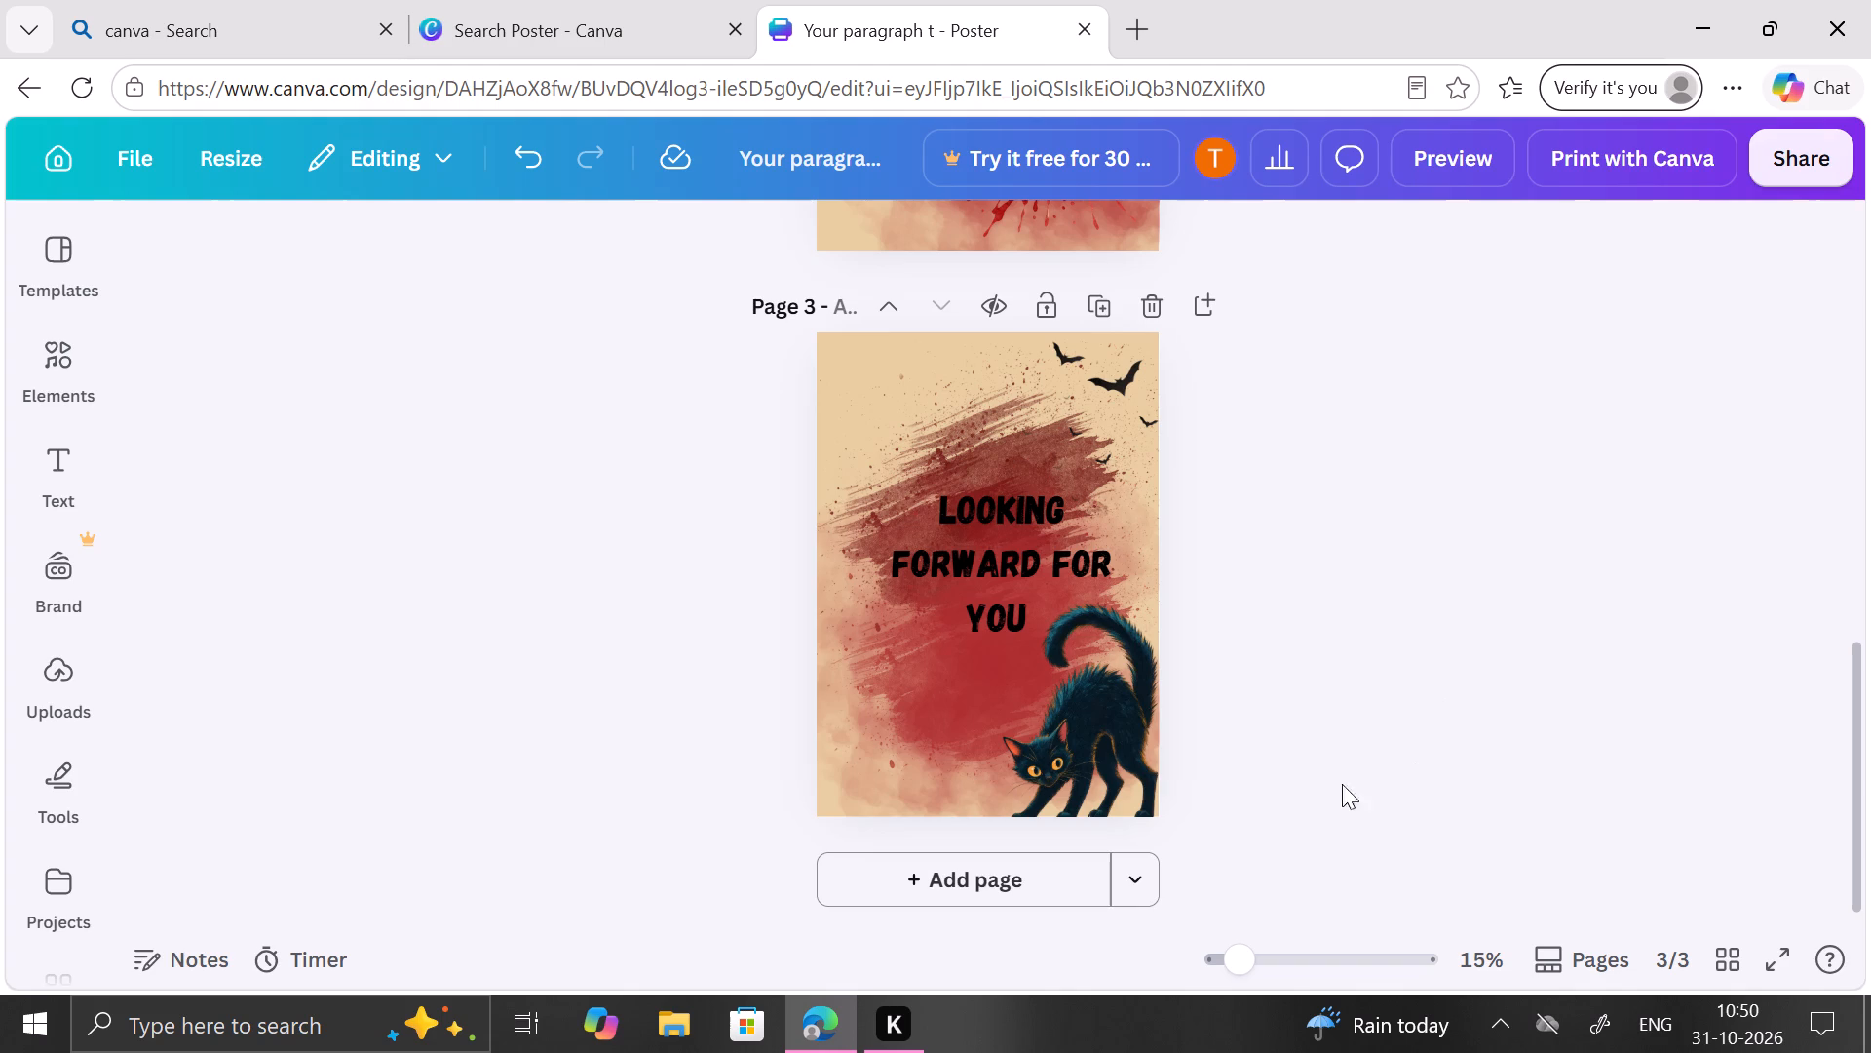
left_click(1074, 874)
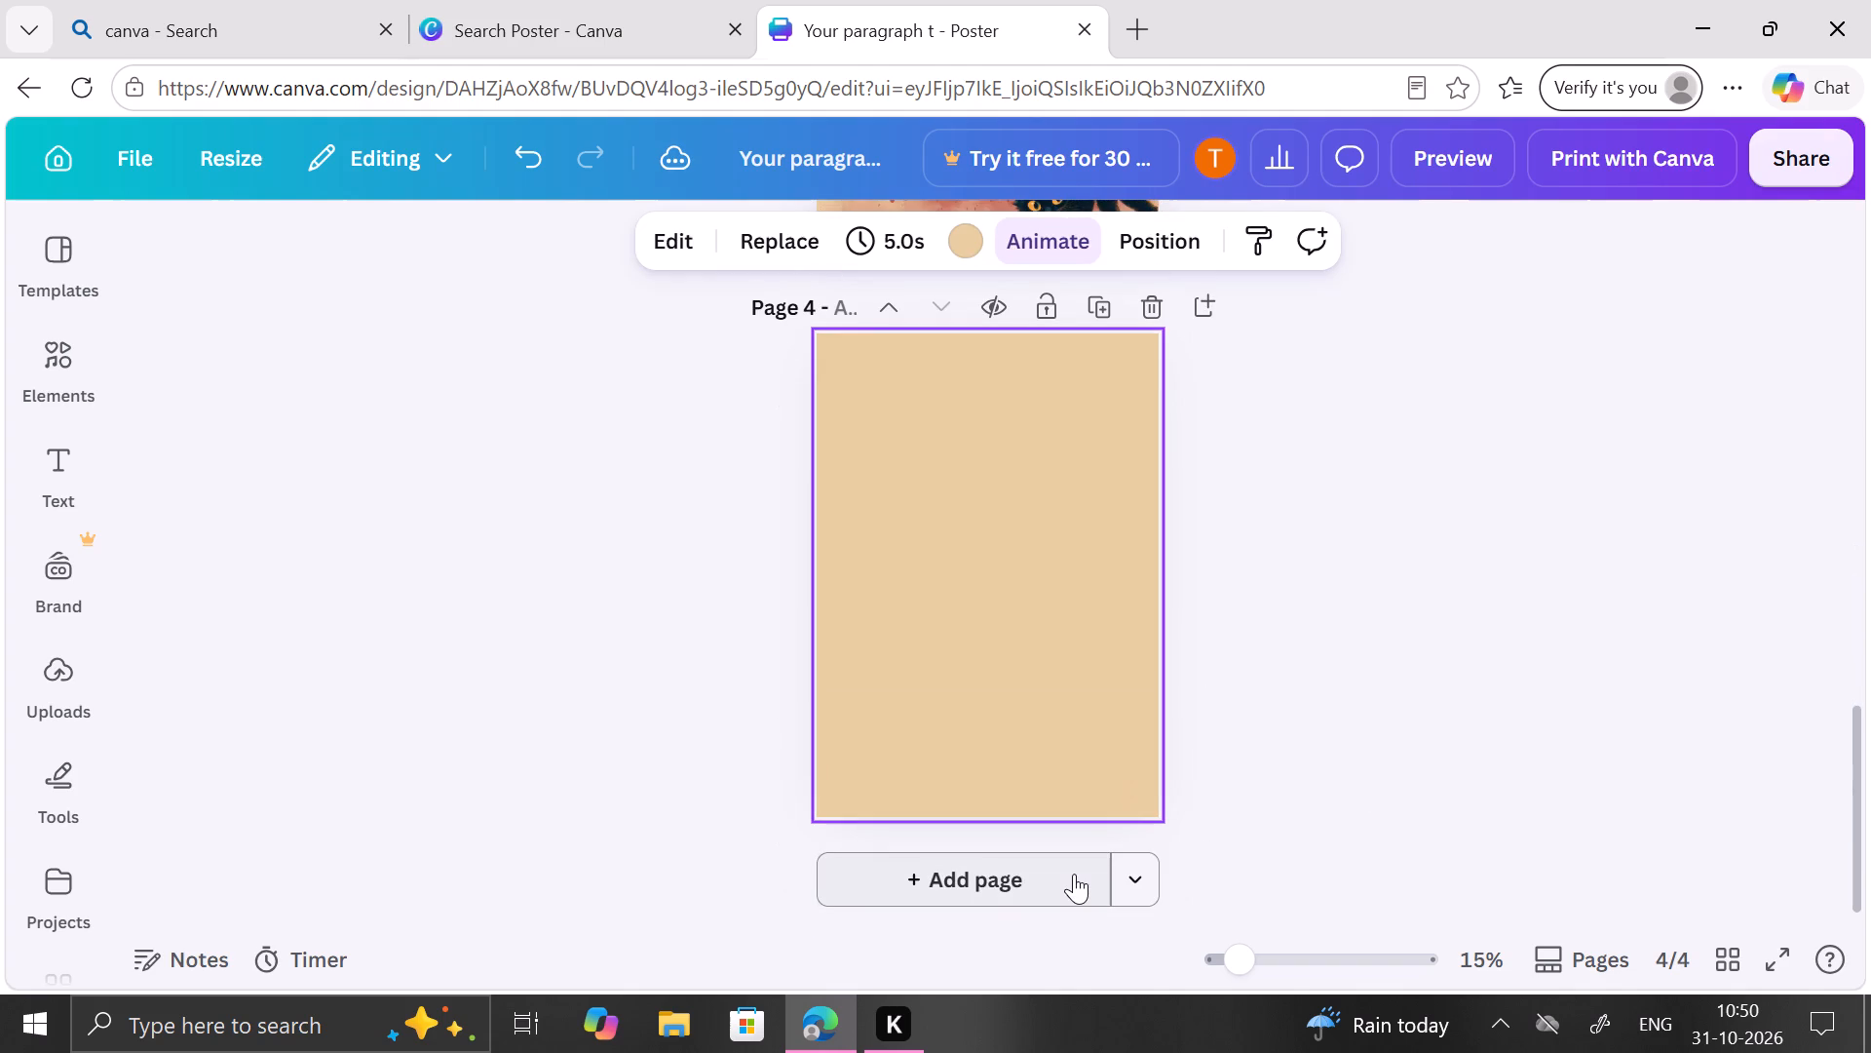
left_click(402, 177)
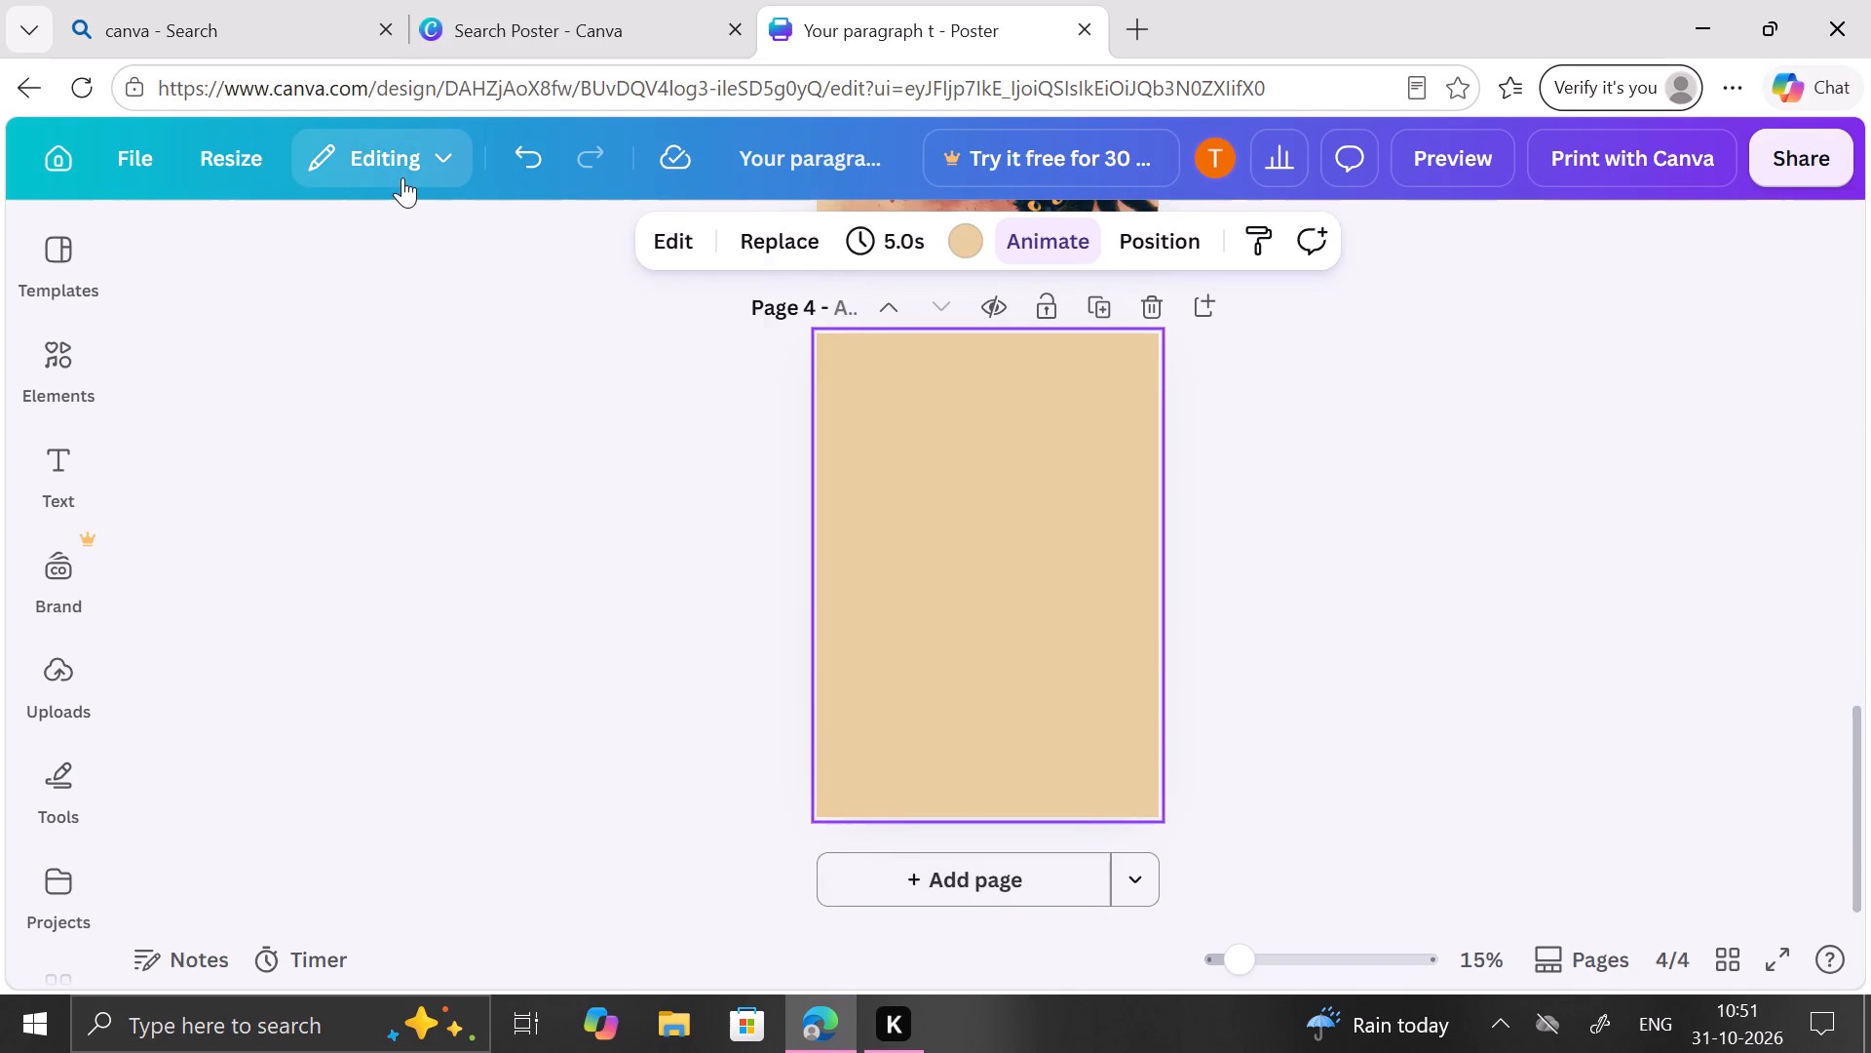
left_click(471, 529)
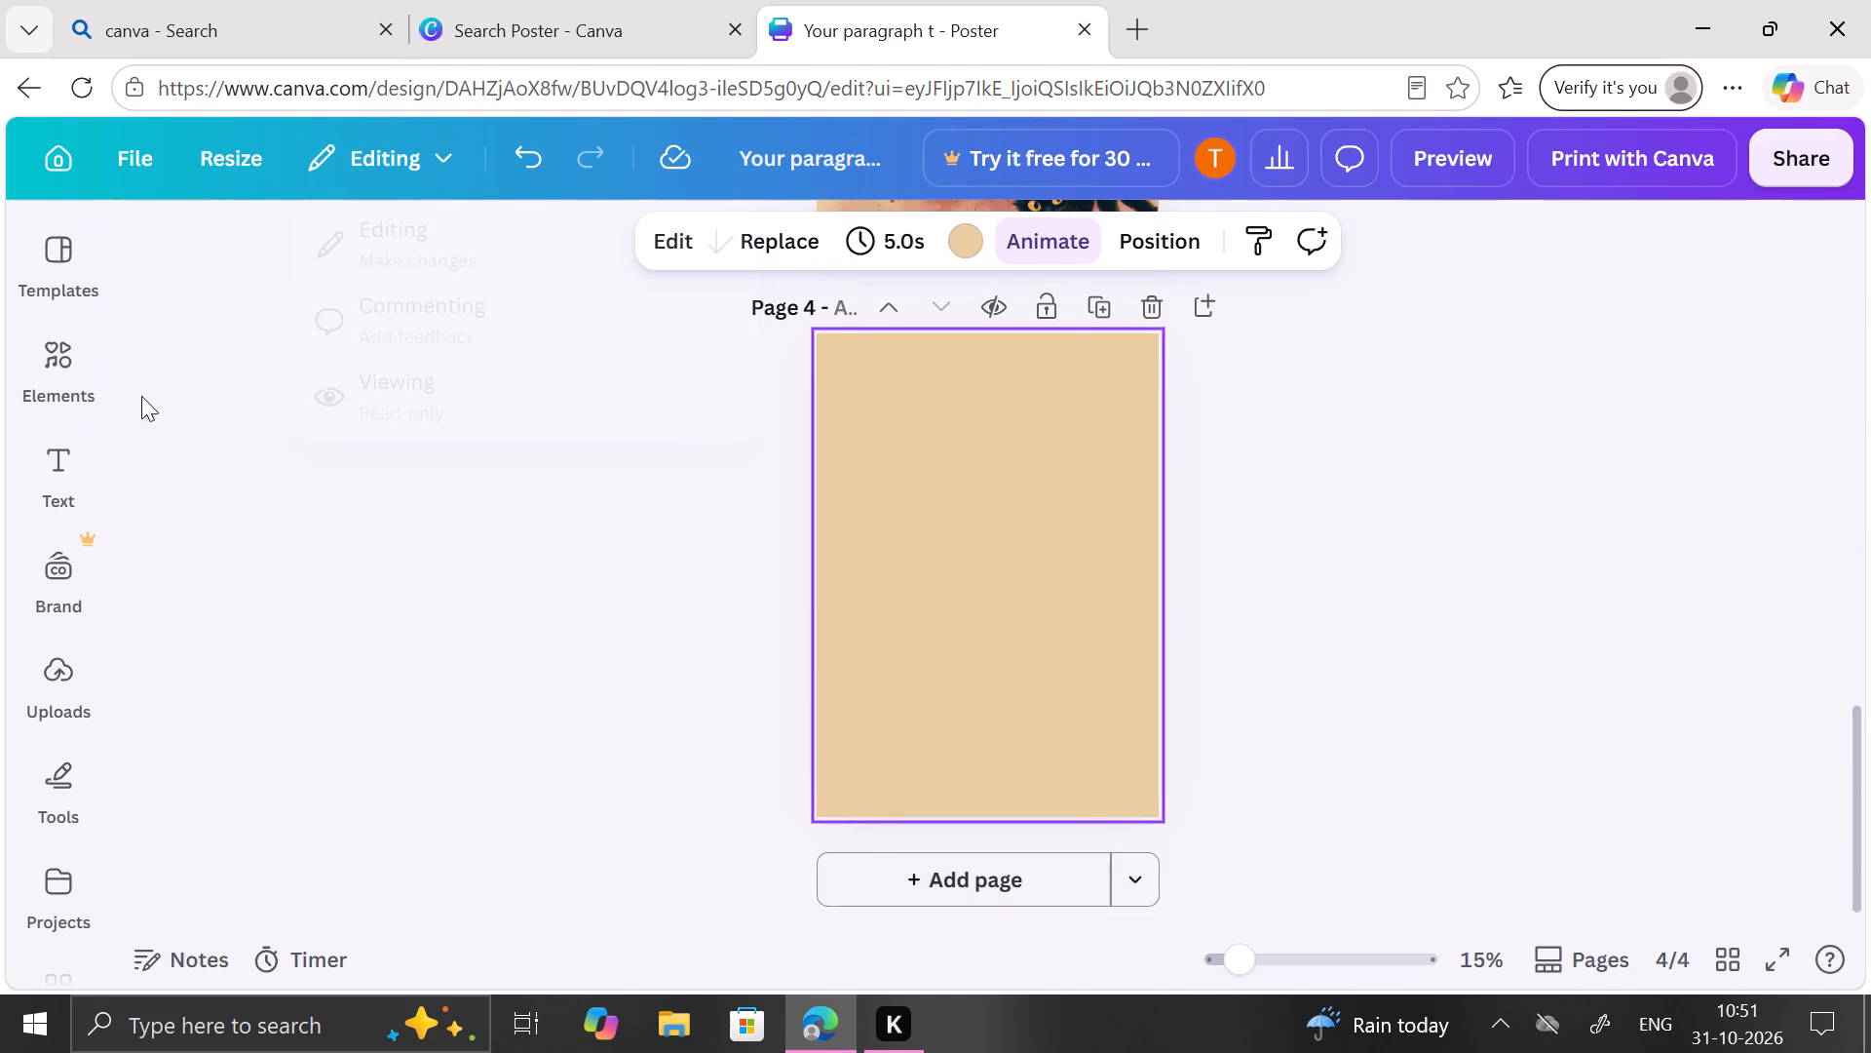
Add the hanging cobweb graphic with three spiders to page 4, aligned to its top-left corner and enlarged across the full page width.
left_click(79, 361)
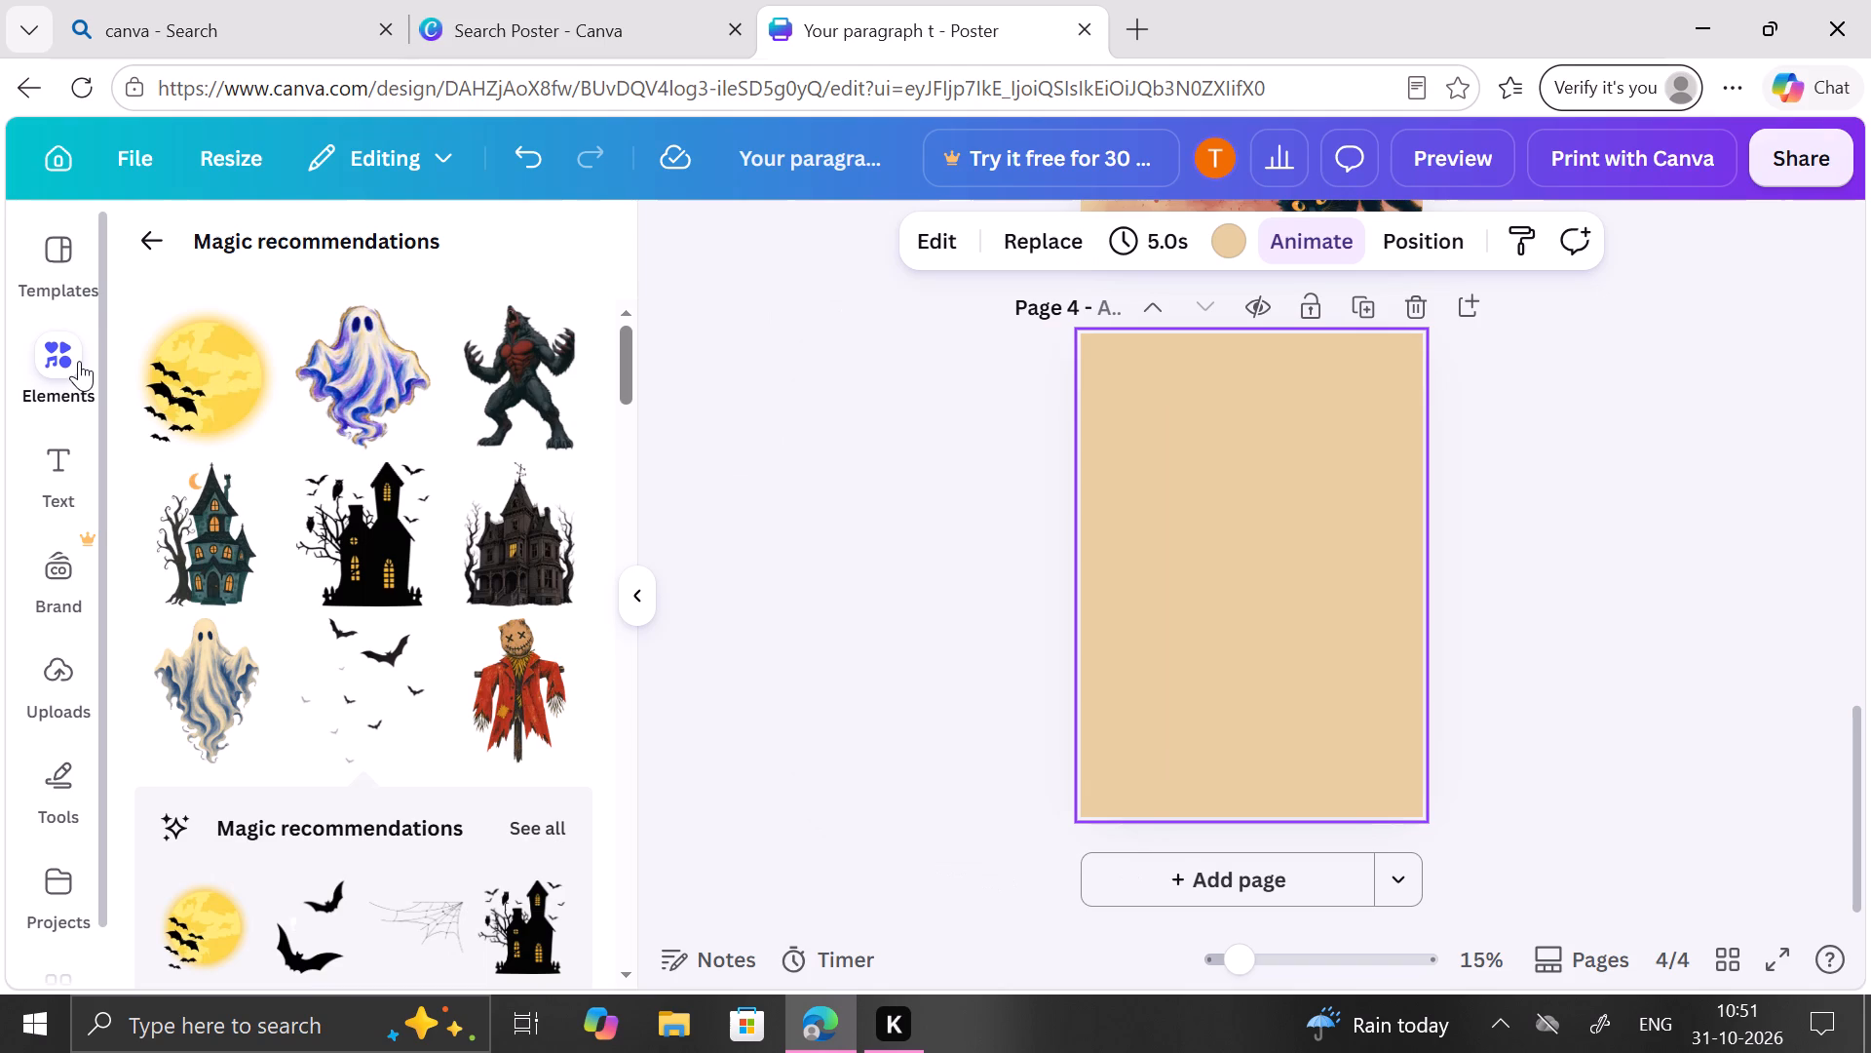
scroll(79, 361, "down", 1)
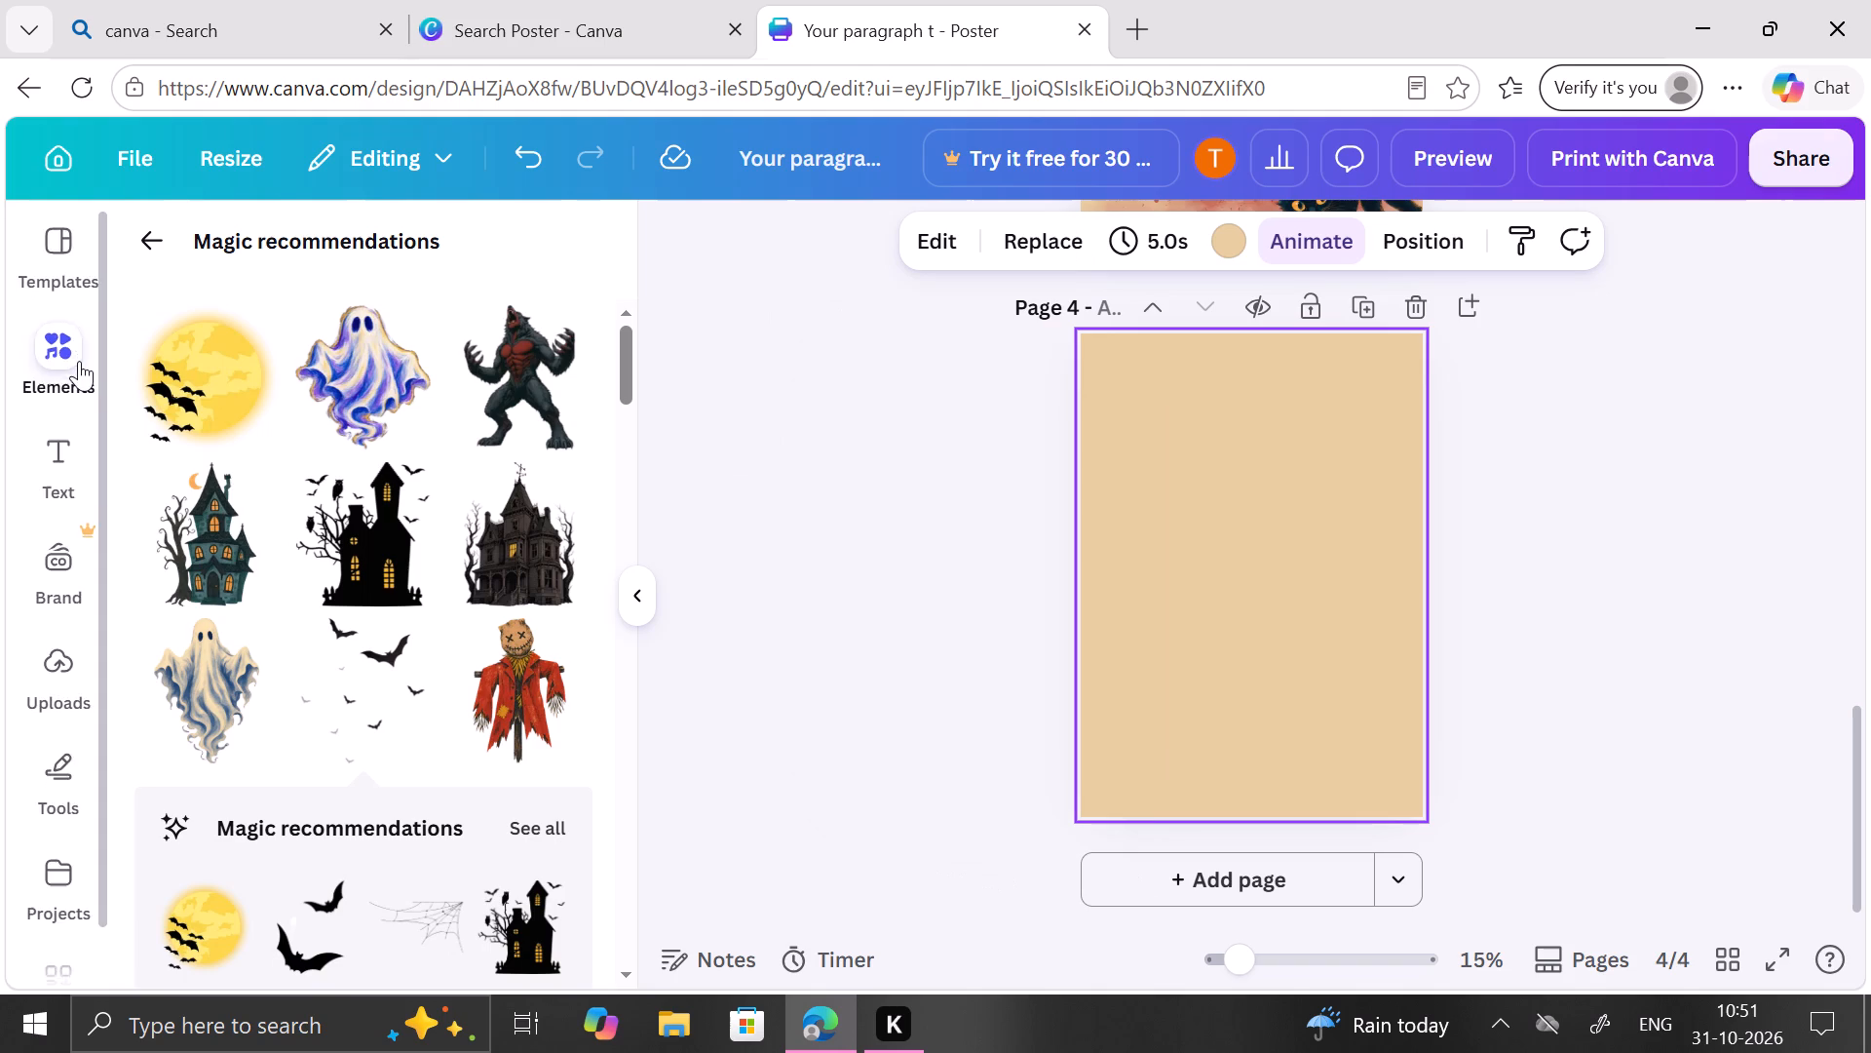
scroll(79, 361, "down", 1)
scroll(325, 455, "down", 3)
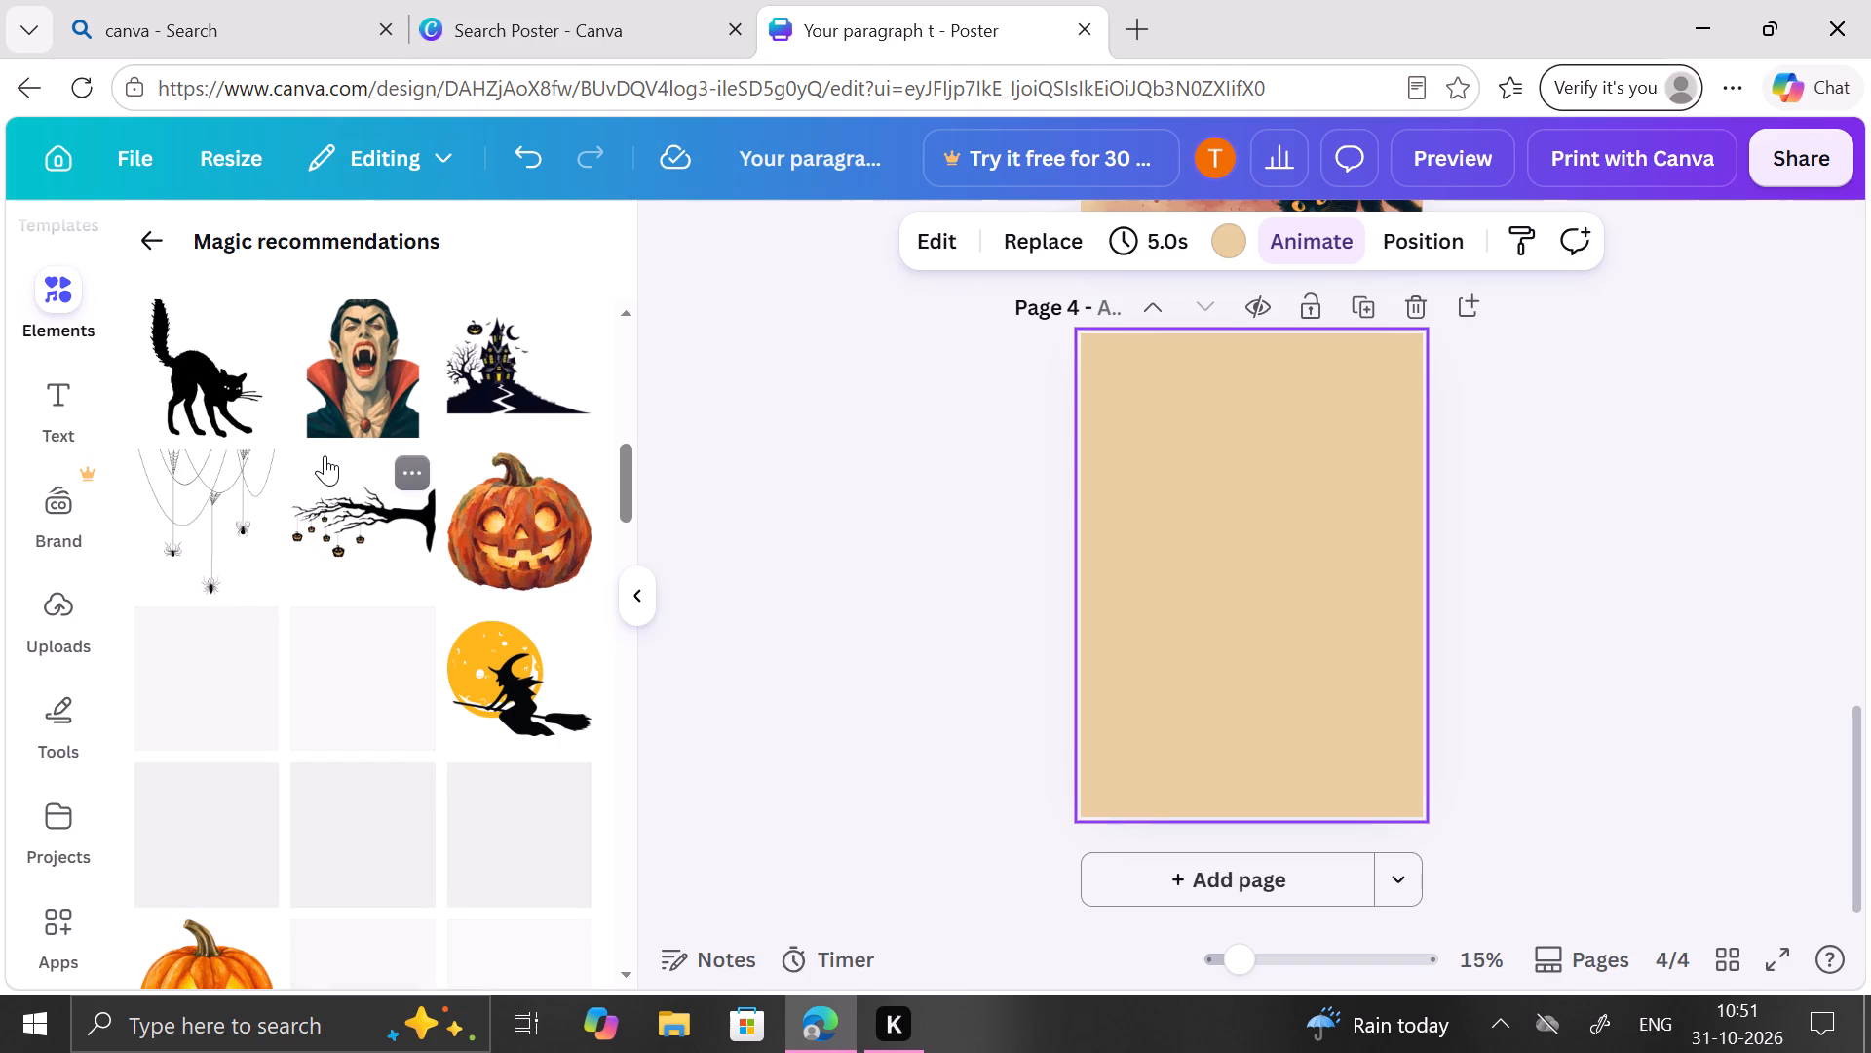
left_click(260, 560)
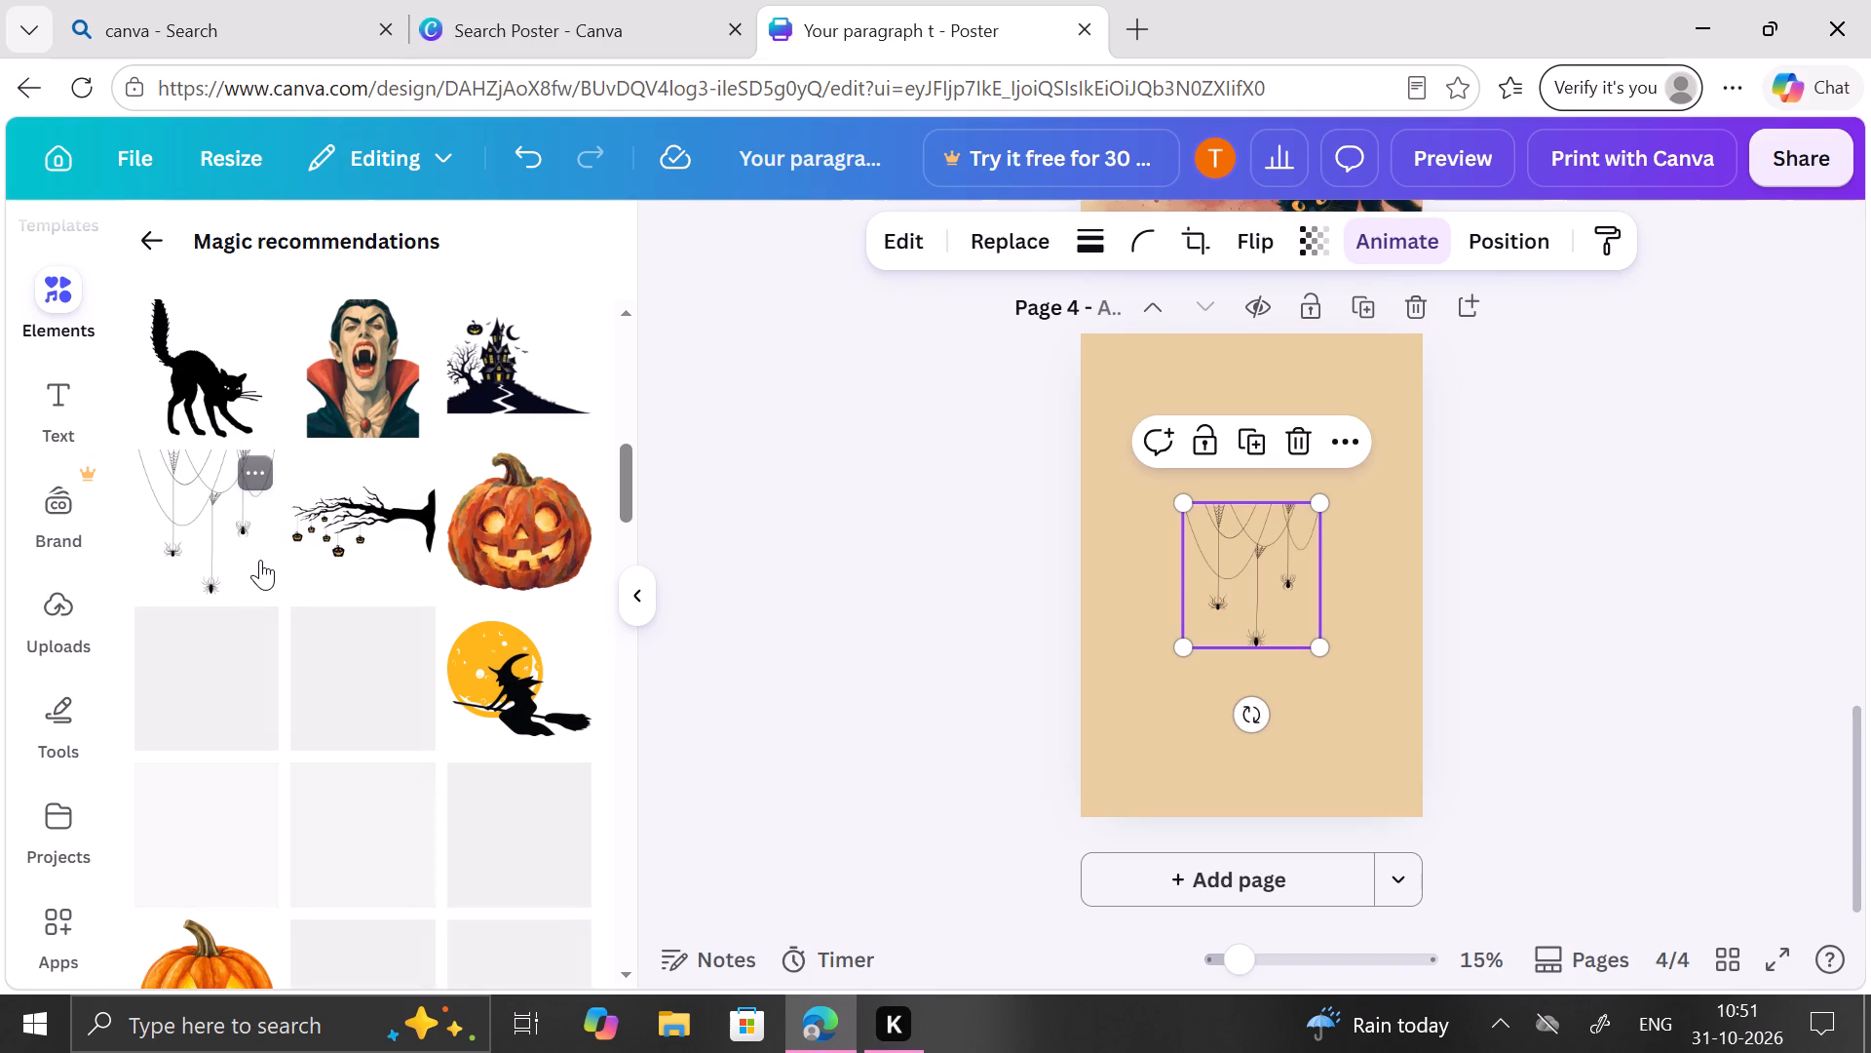
left_click_drag(1282, 533, 1204, 452)
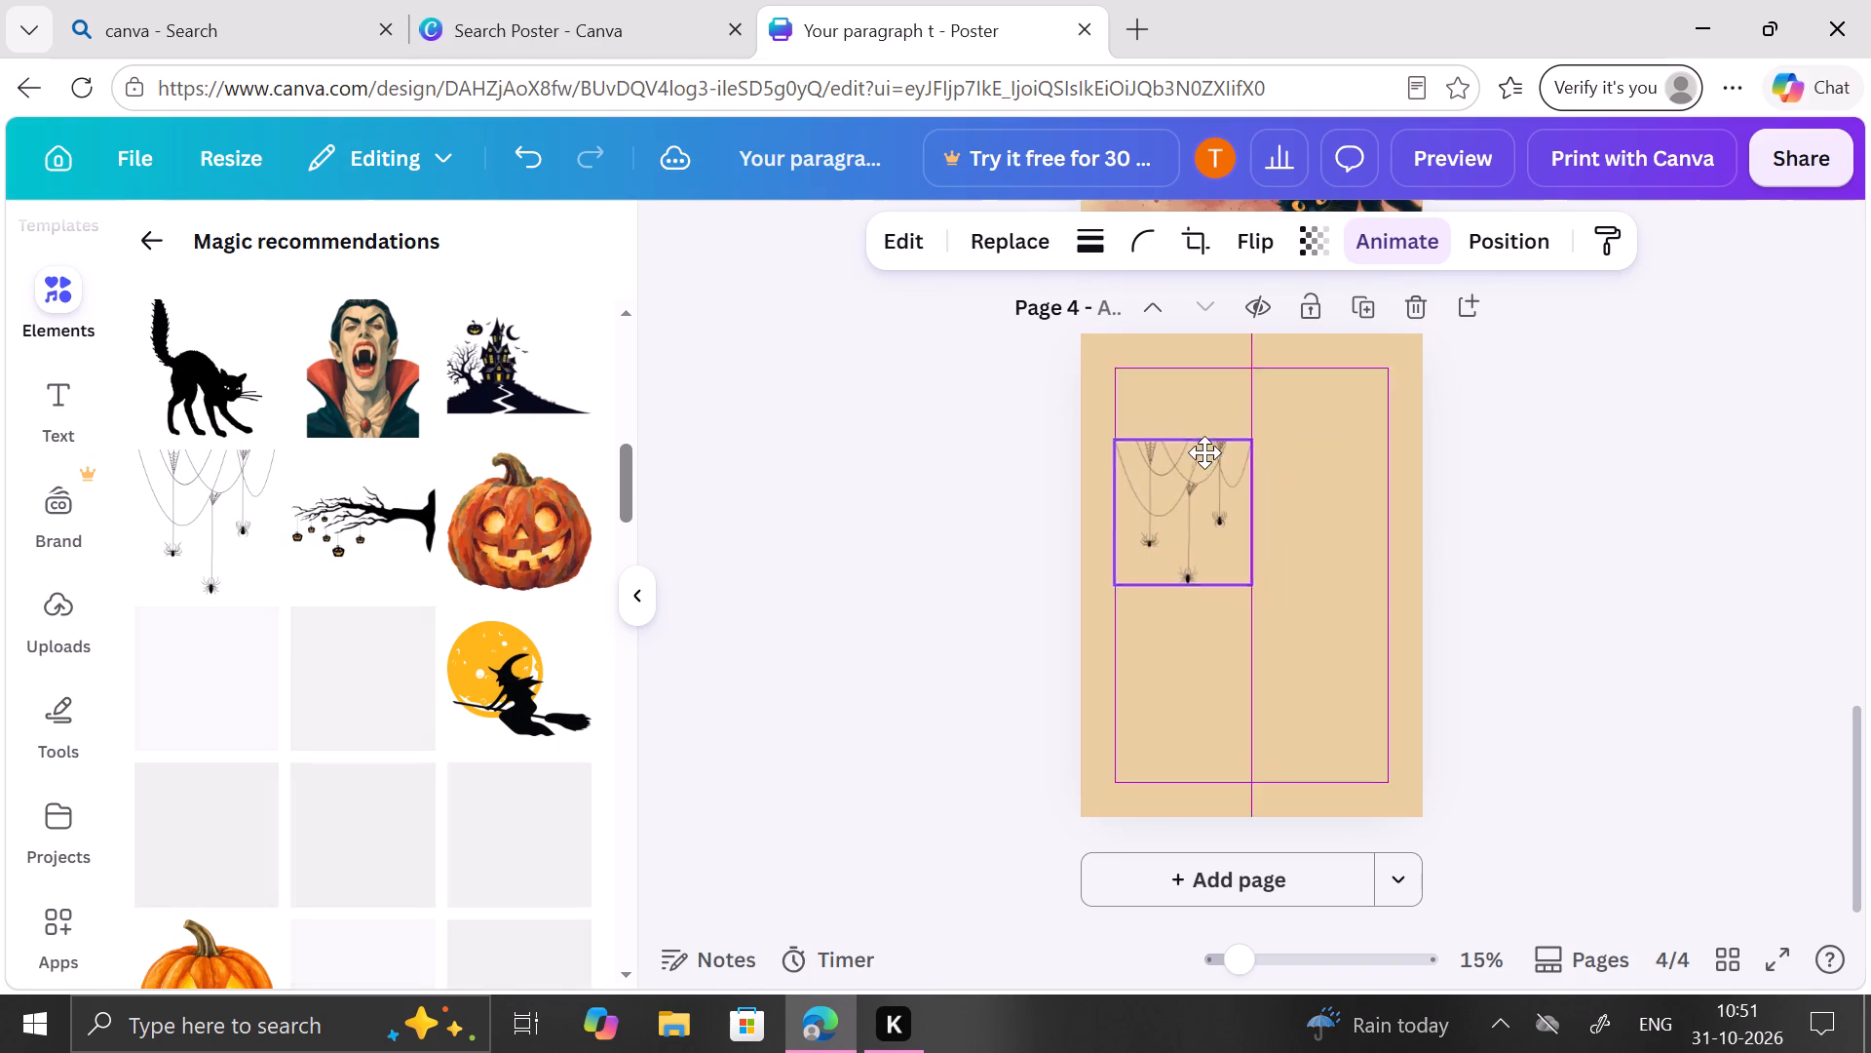
left_click_drag(1204, 452, 1178, 362)
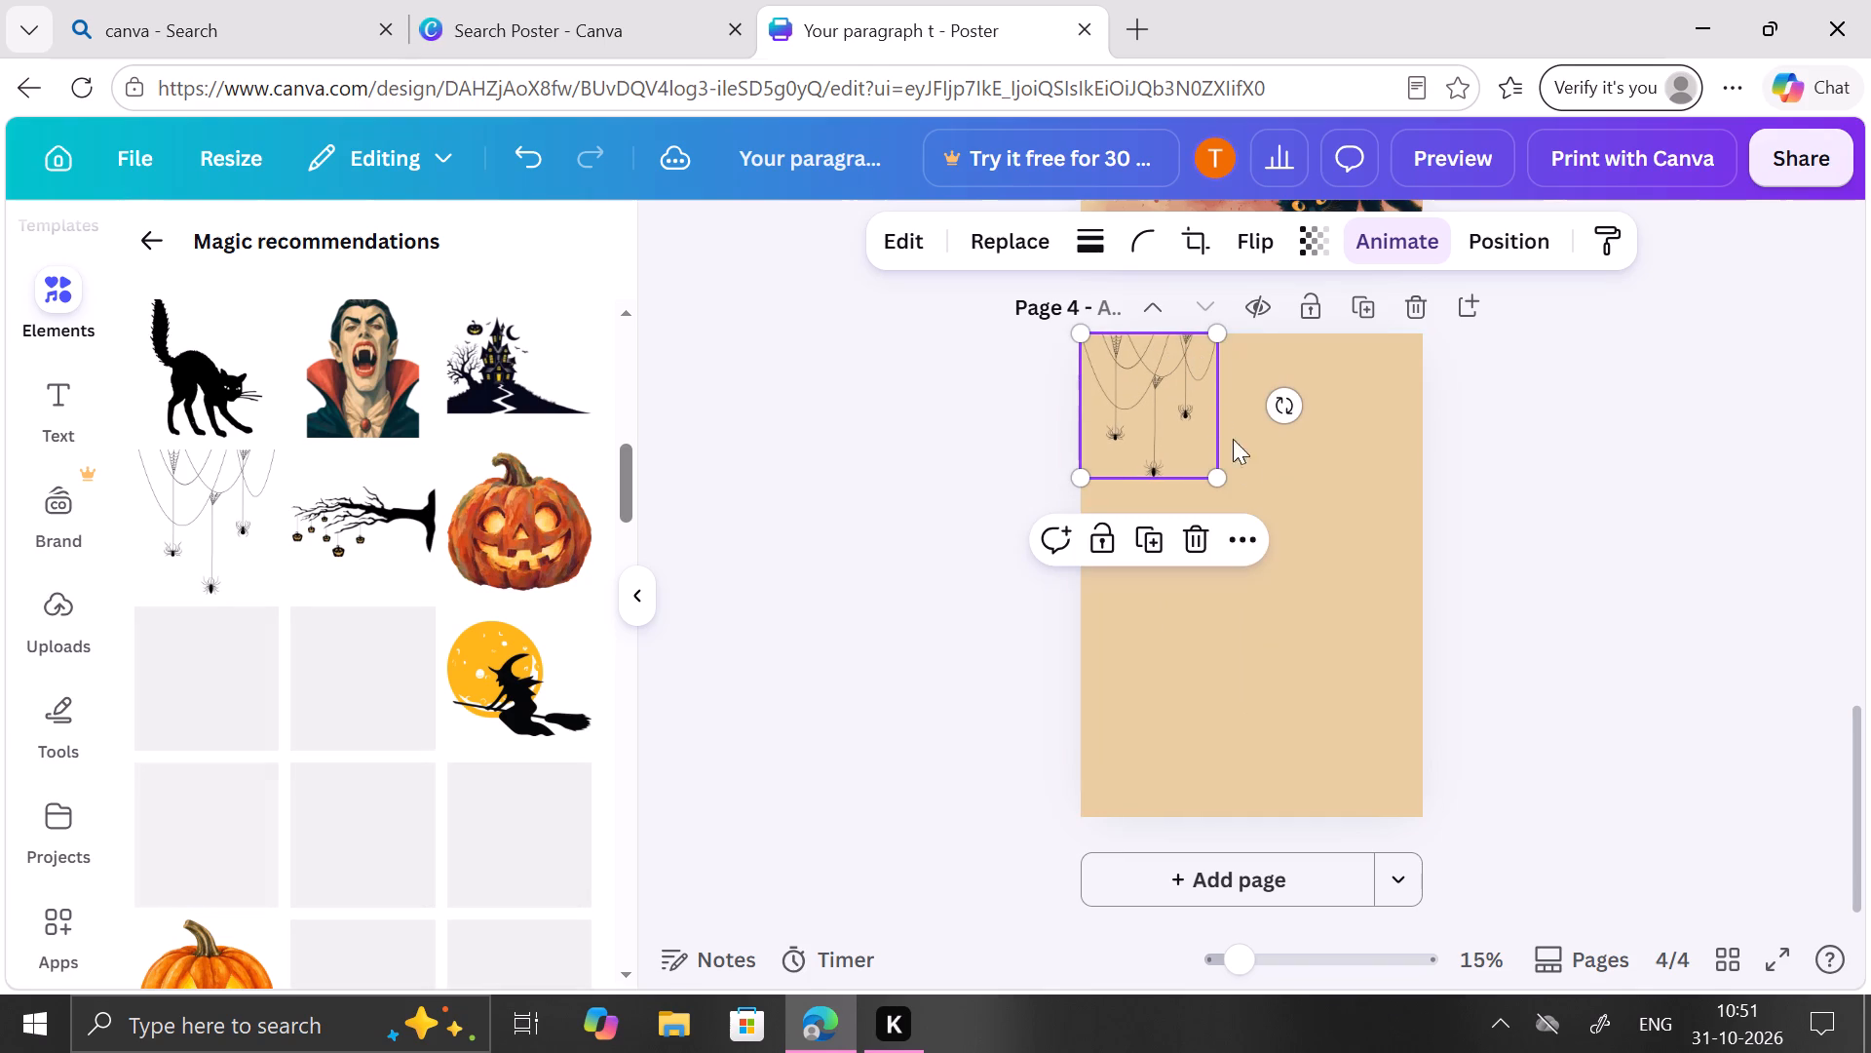
left_click_drag(1216, 472, 1475, 534)
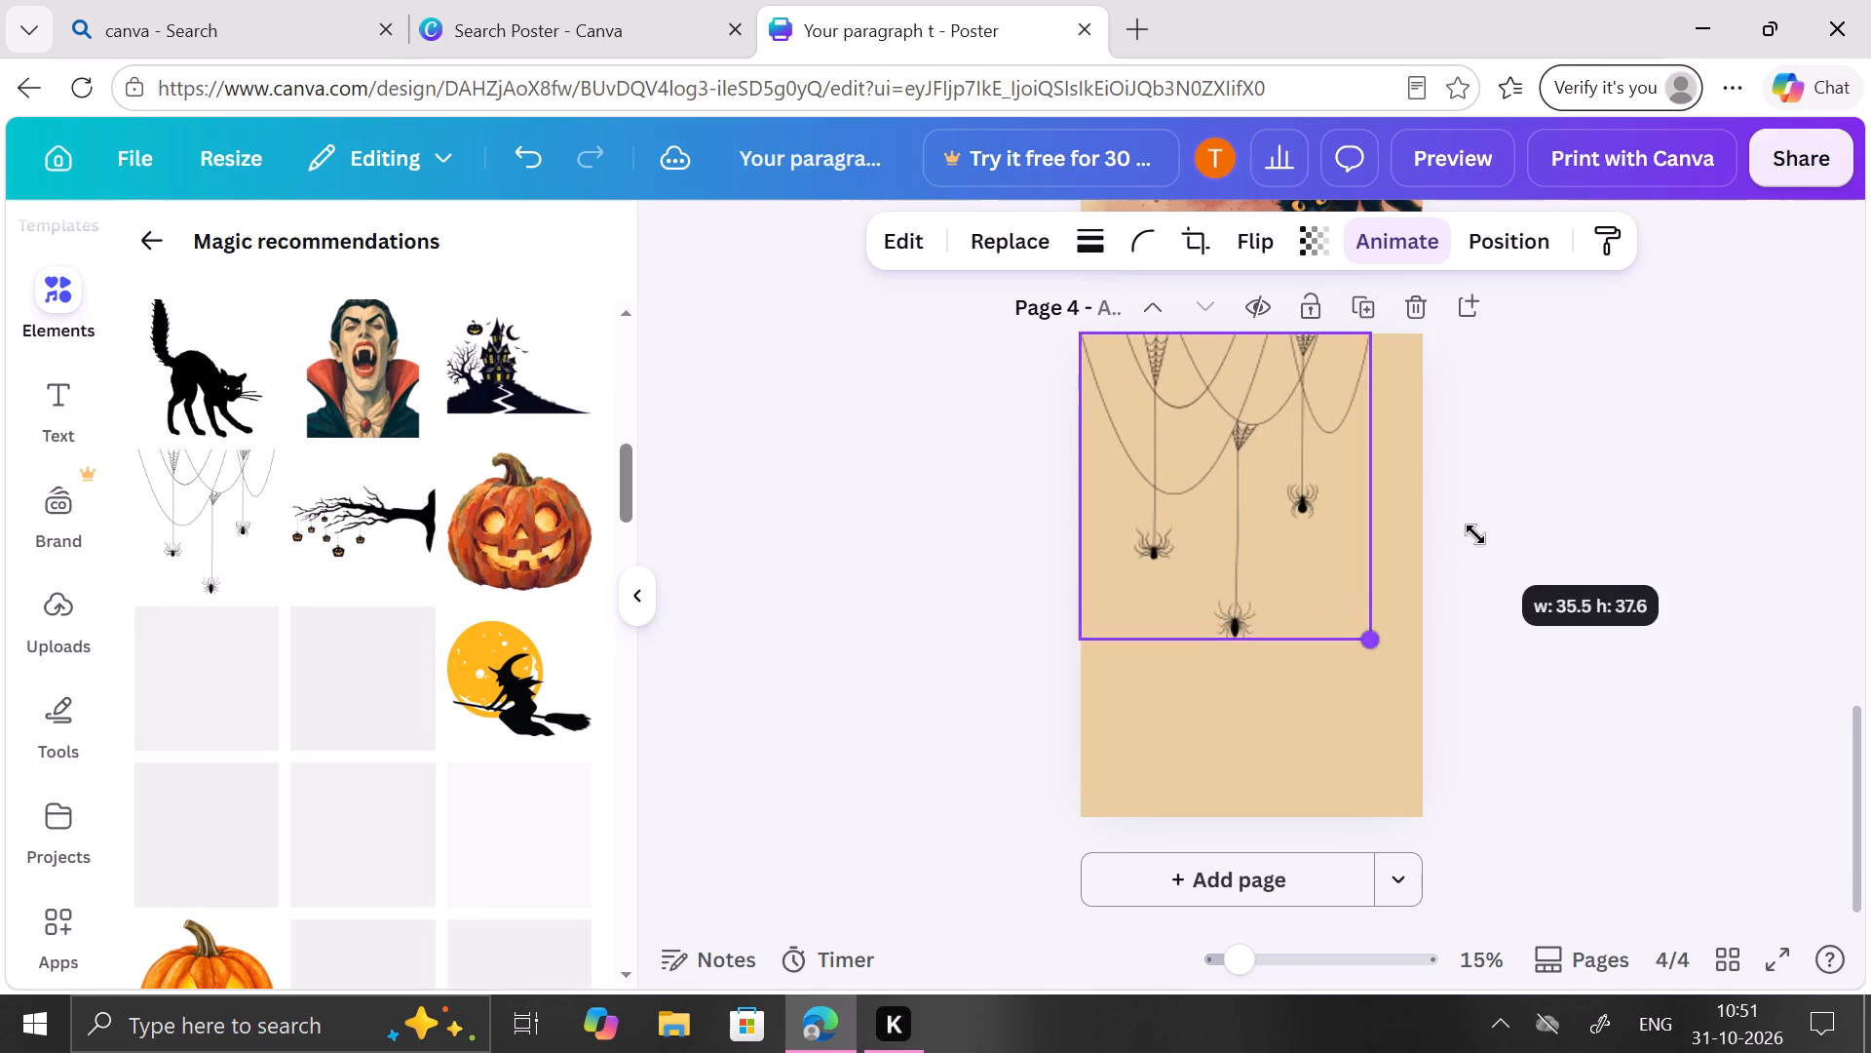
left_click_drag(1475, 534, 1546, 589)
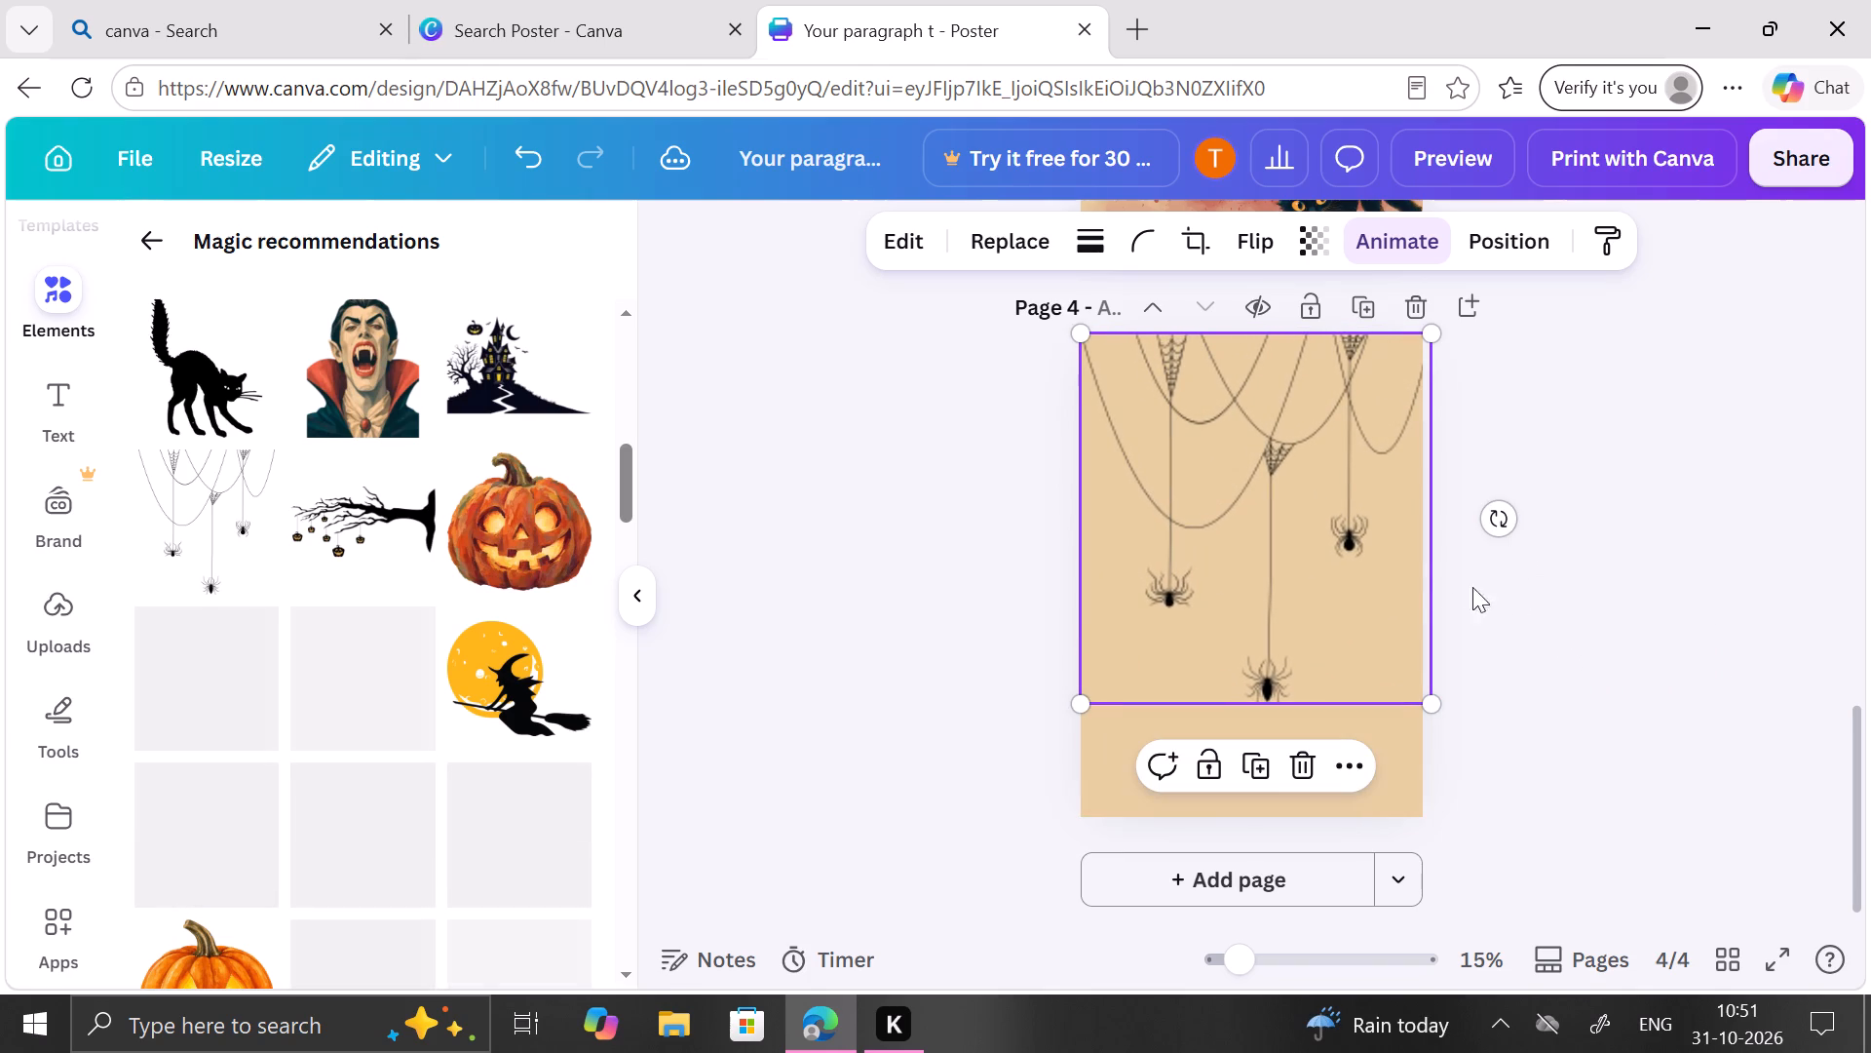
left_click(1413, 576)
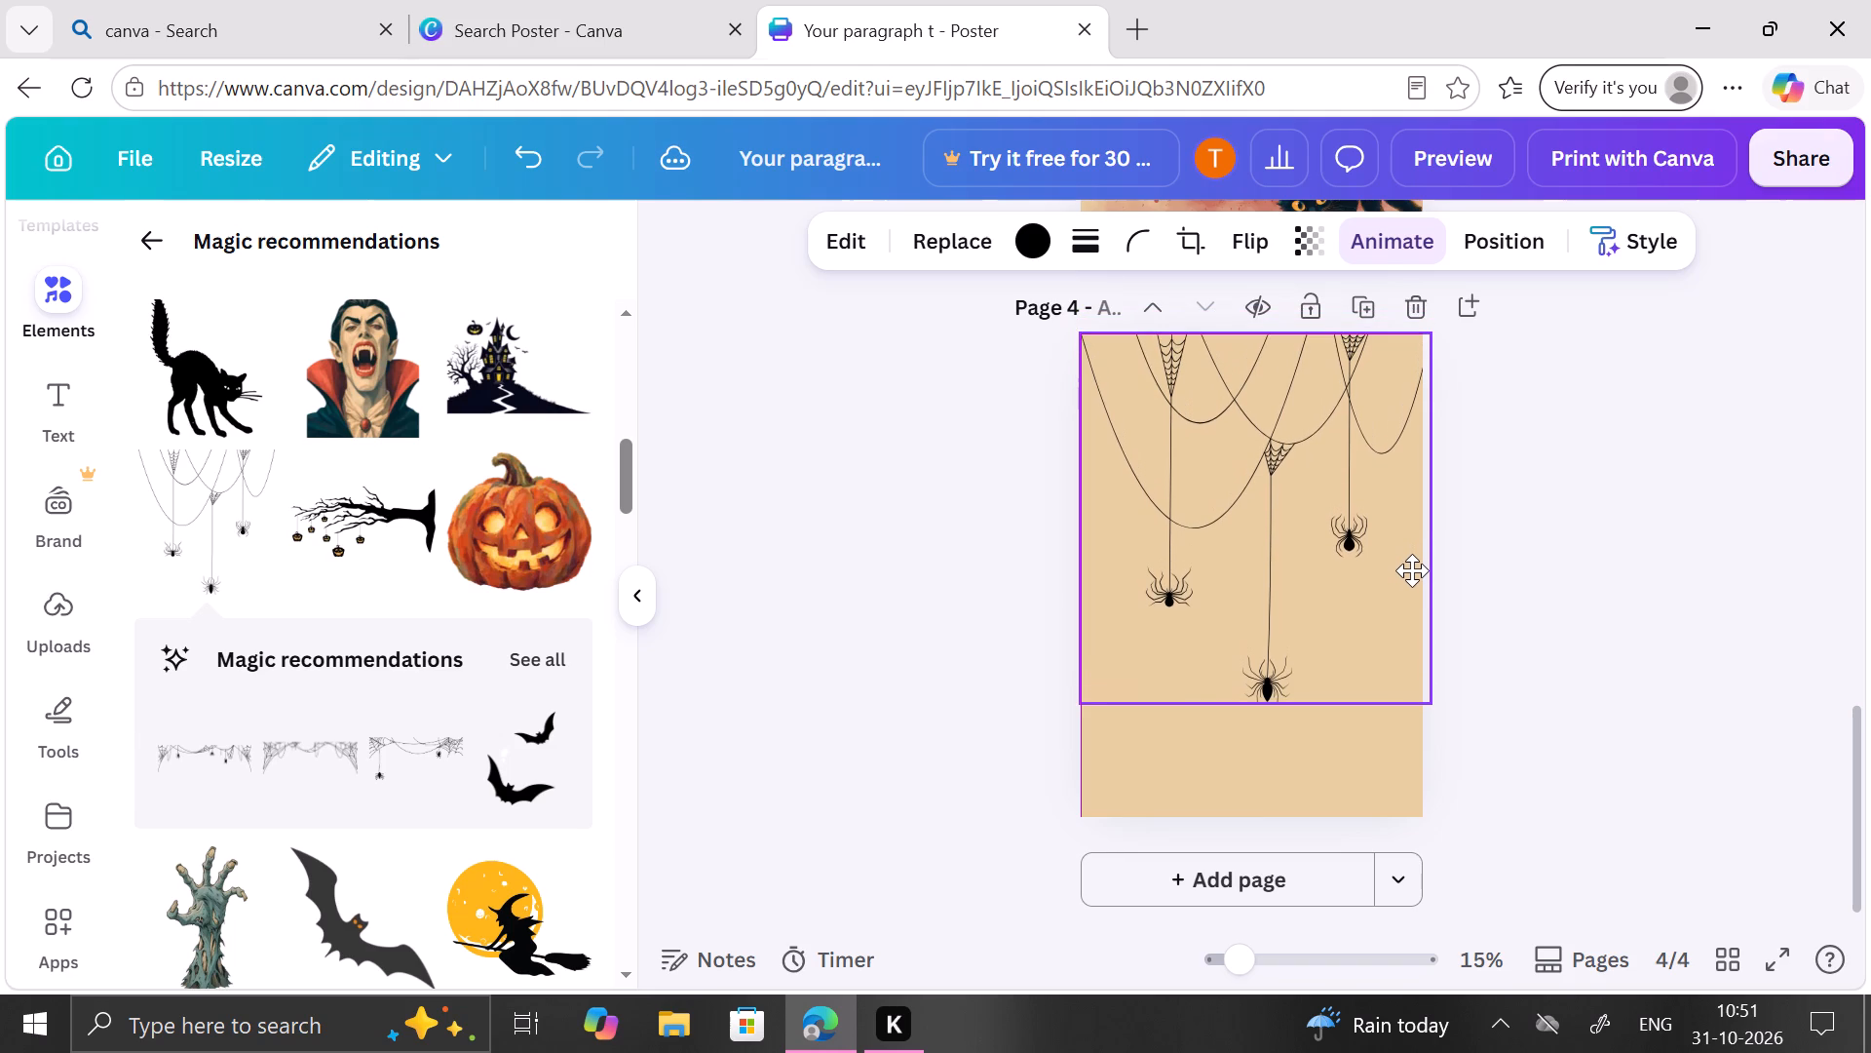
left_click(1506, 586)
Change the page 4 background to the dark-to-bright red gradient already used in the design.
scroll(1506, 586, "up", 2)
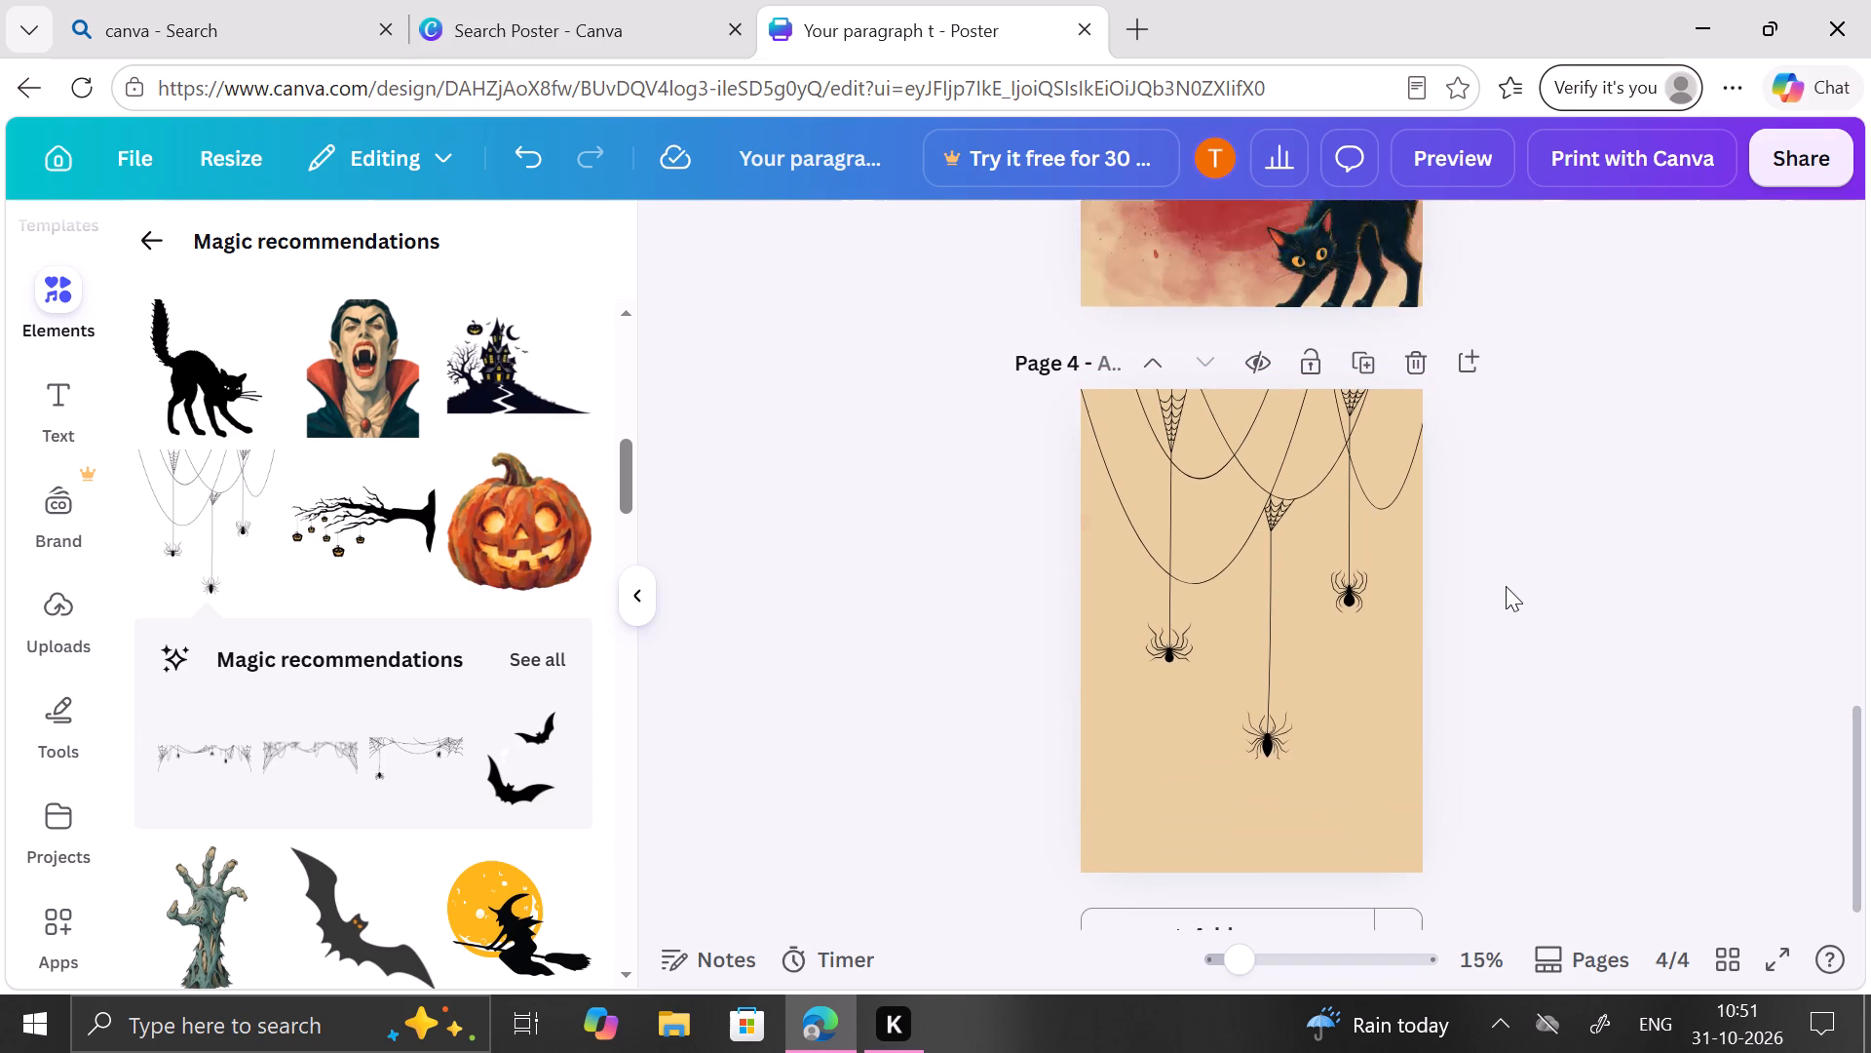
scroll(1506, 586, "up", 4)
scroll(1506, 586, "down", 3)
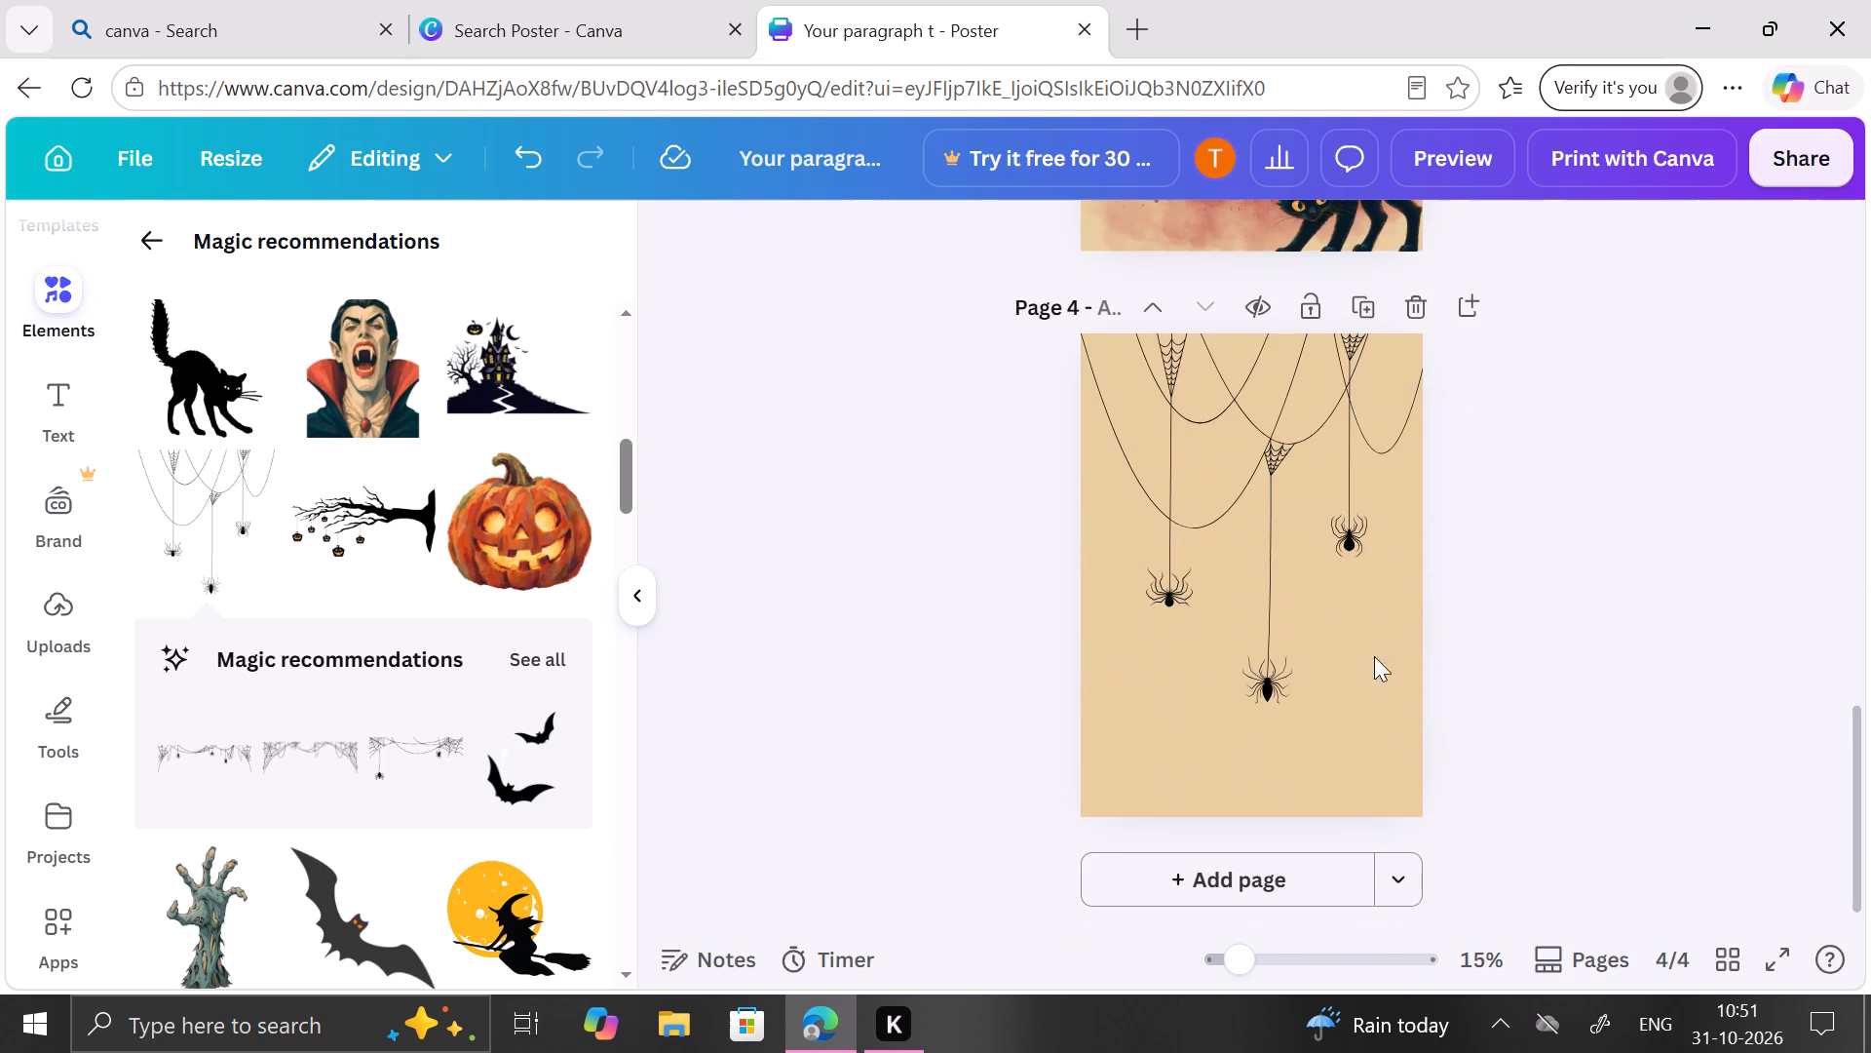
left_click(1356, 663)
left_click(1358, 721)
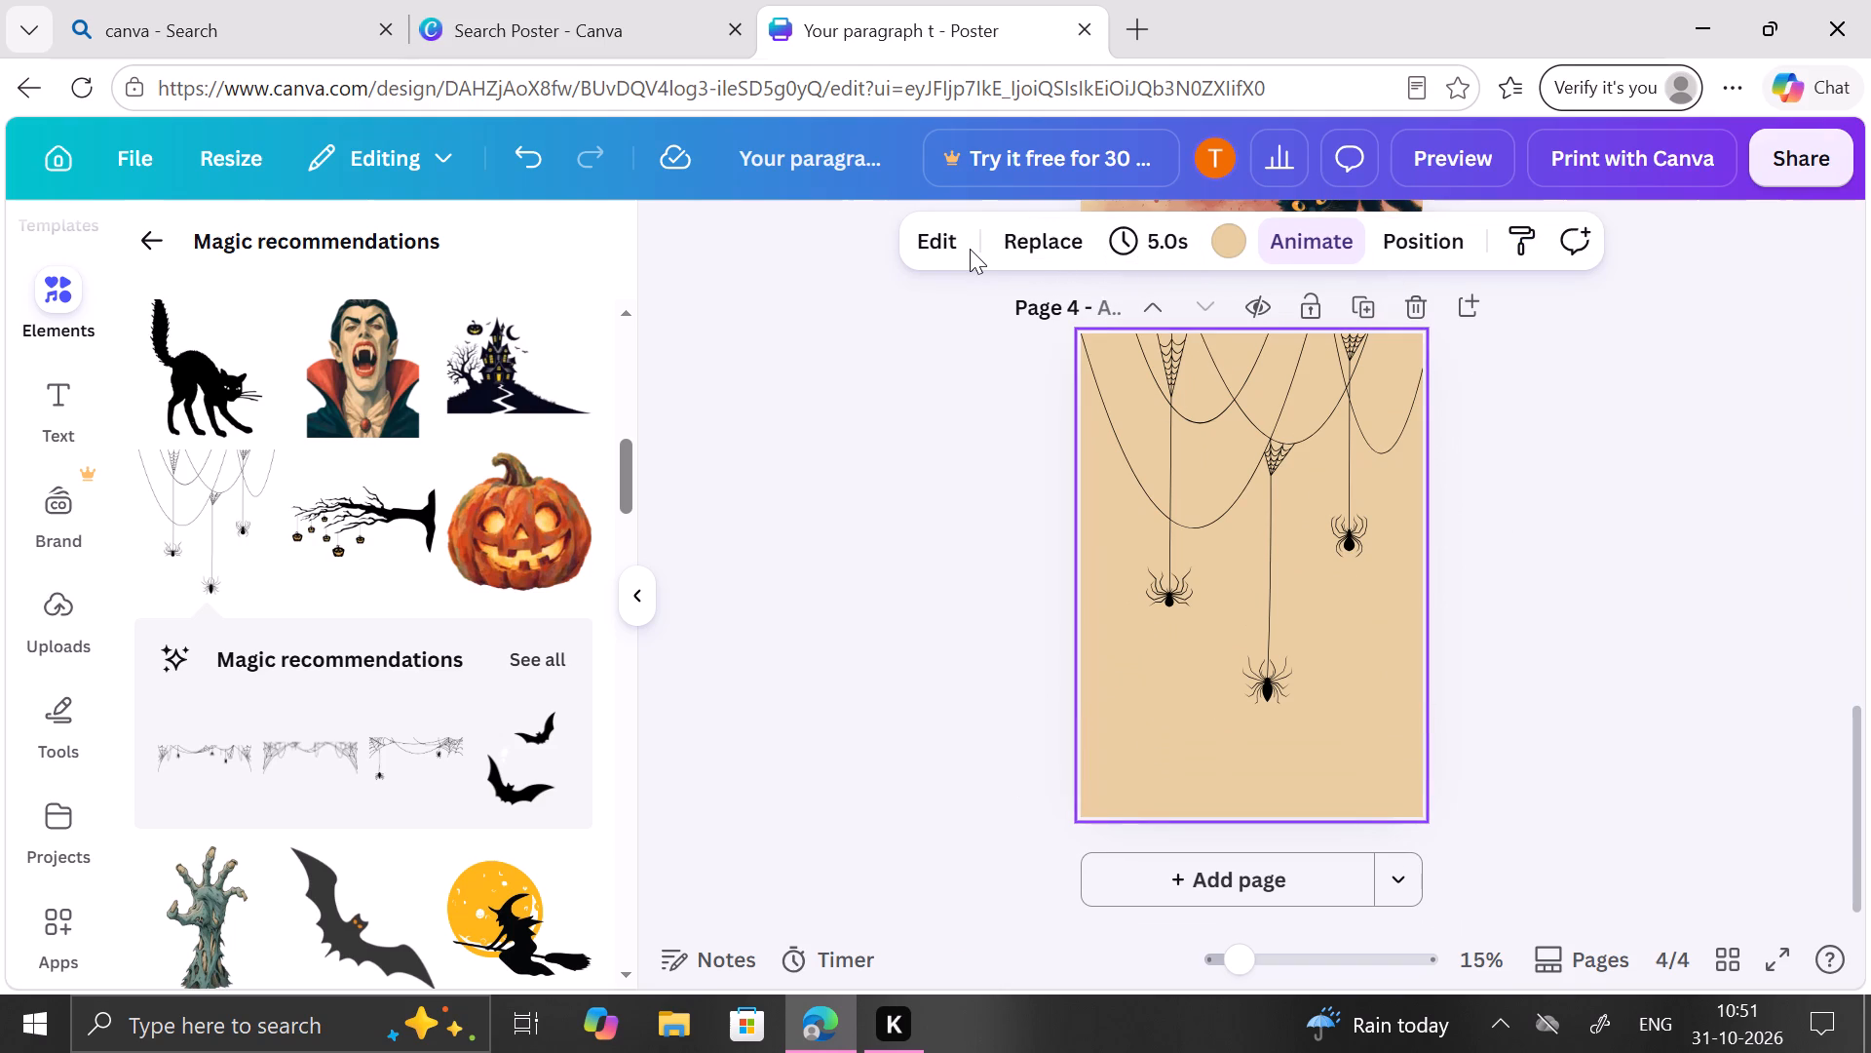
left_click(637, 575)
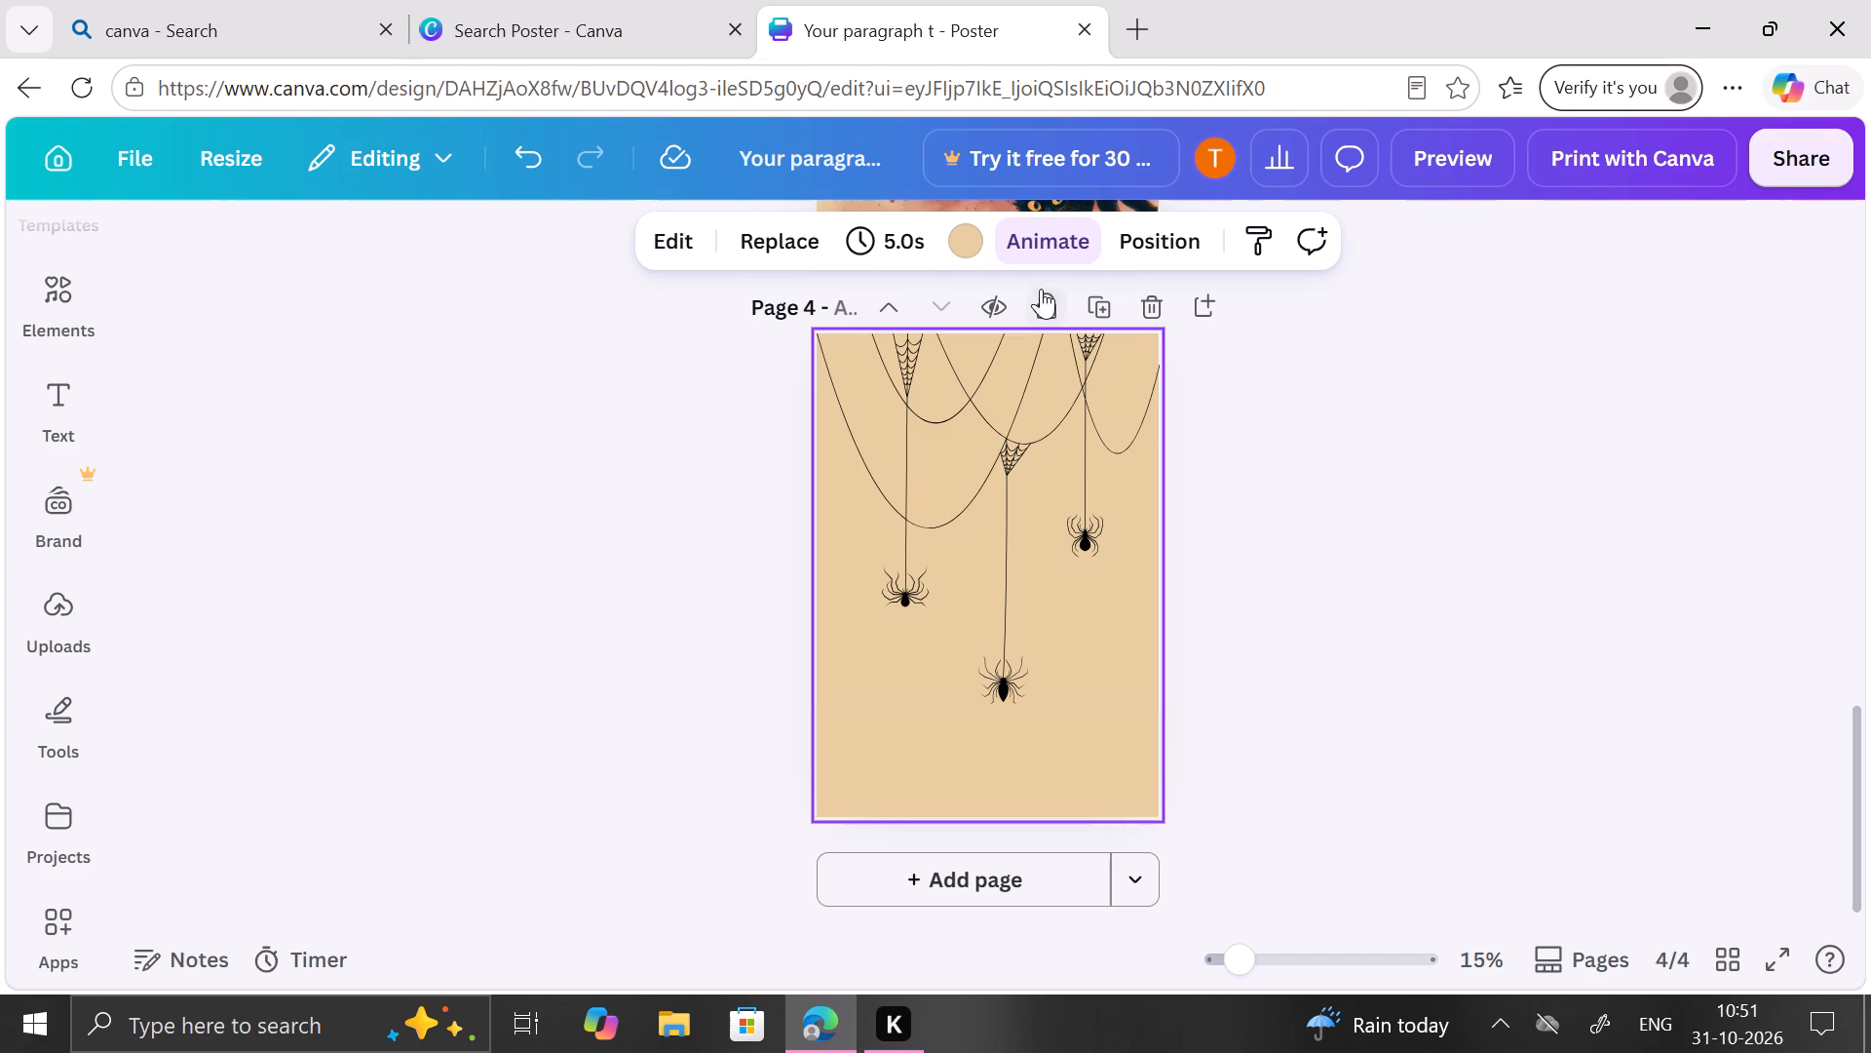
left_click(976, 260)
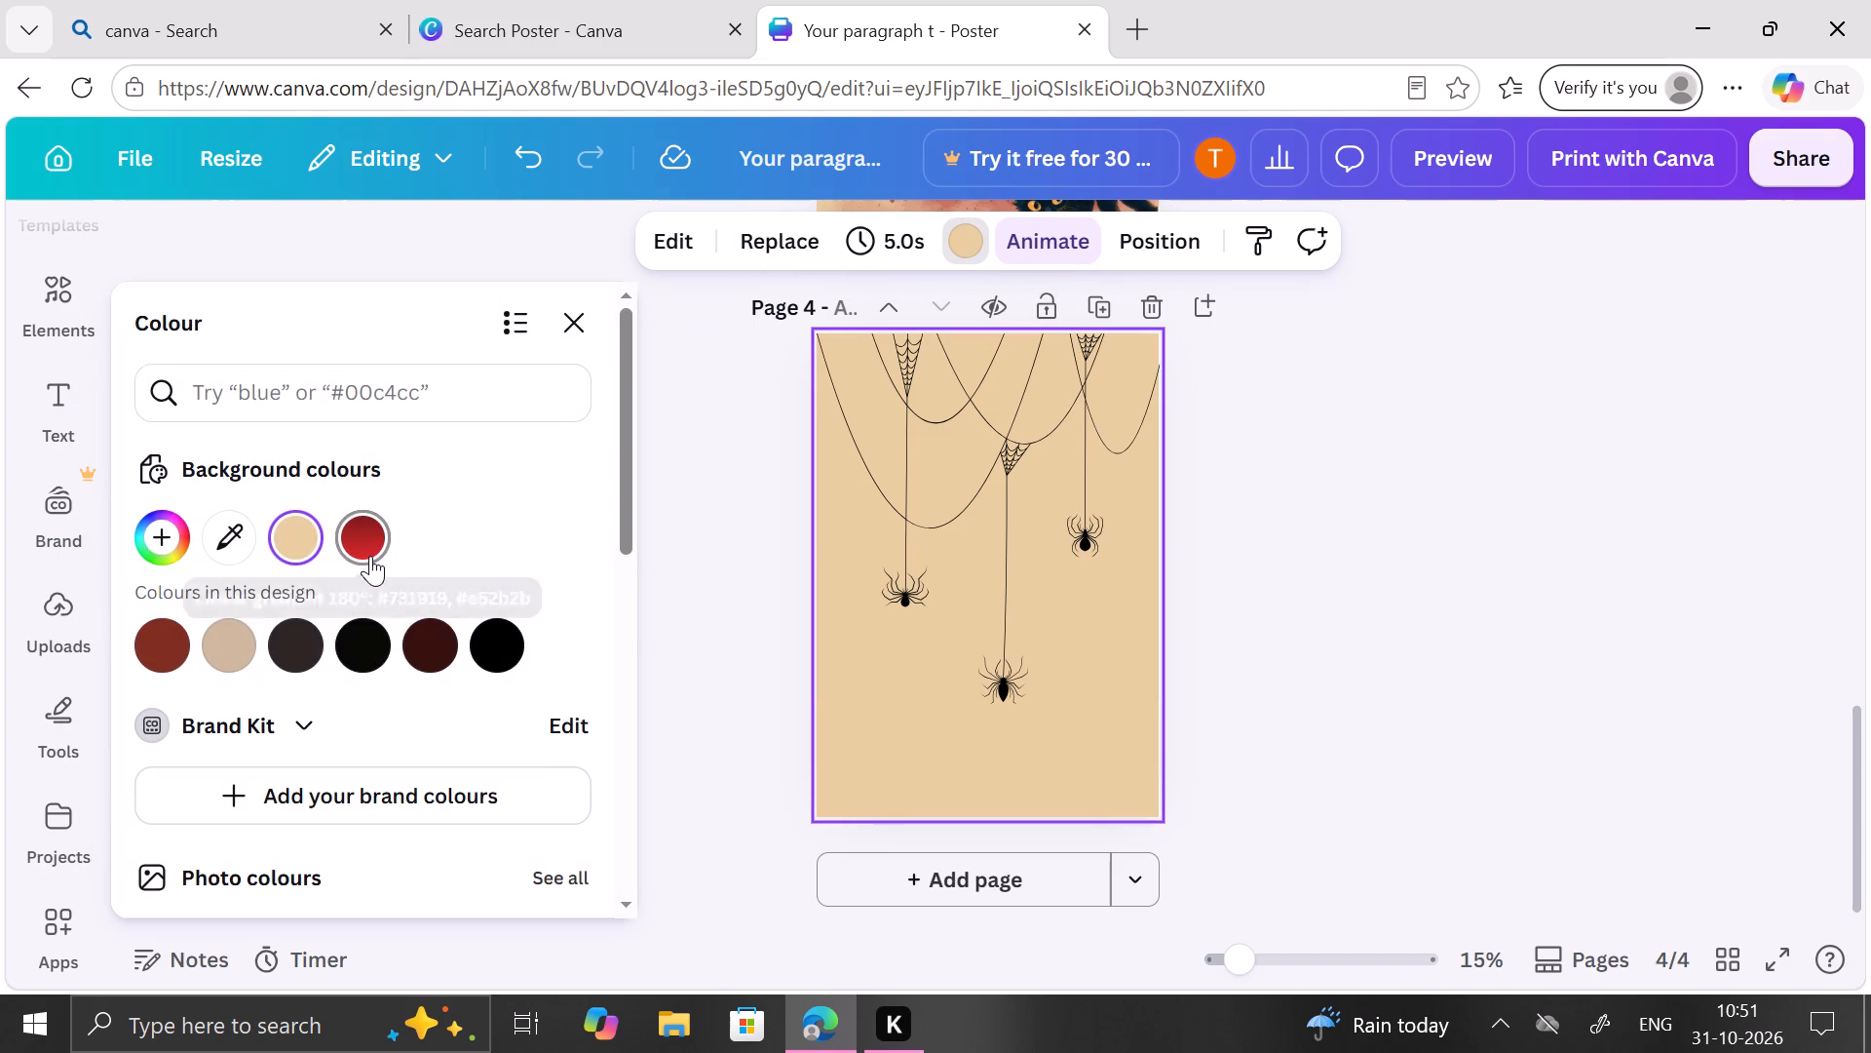
left_click(370, 556)
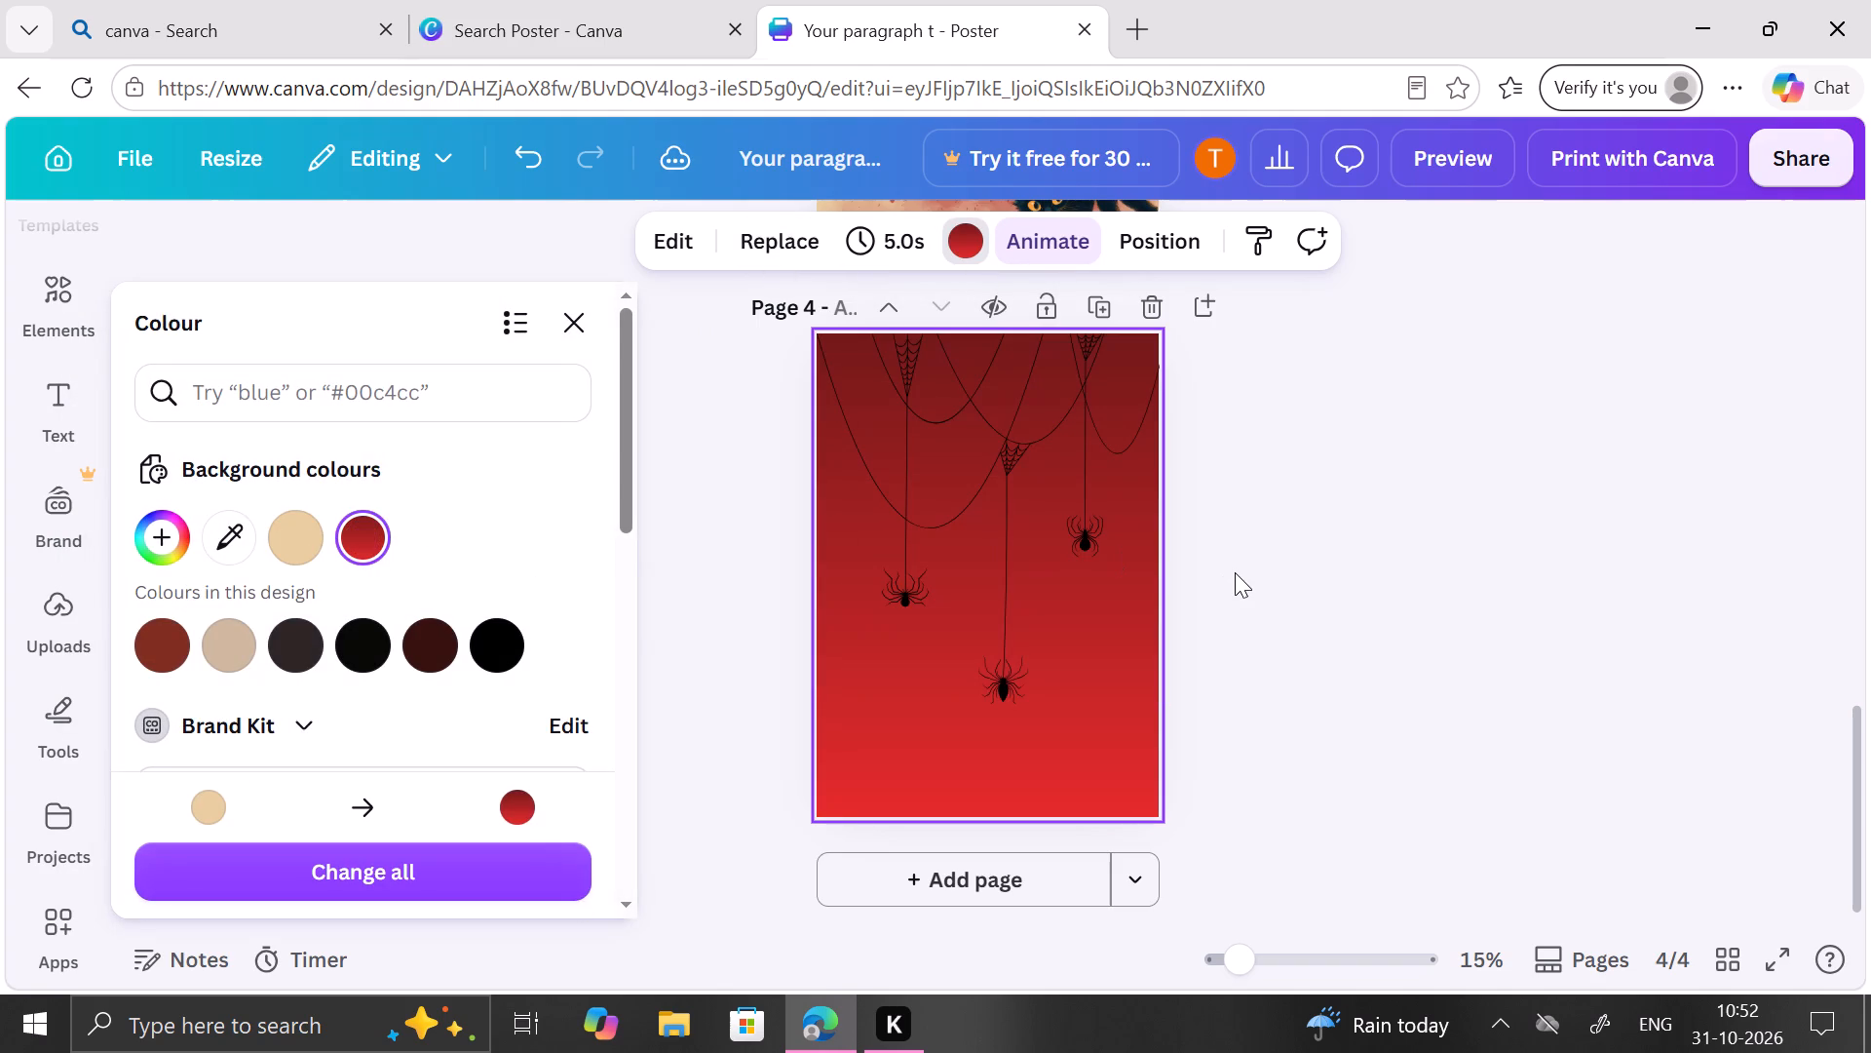
left_click(1235, 572)
Check the red spider page against the envelope cover, event details page and black cat page.
scroll(1235, 572, "up", 5)
scroll(1235, 572, "down", 2)
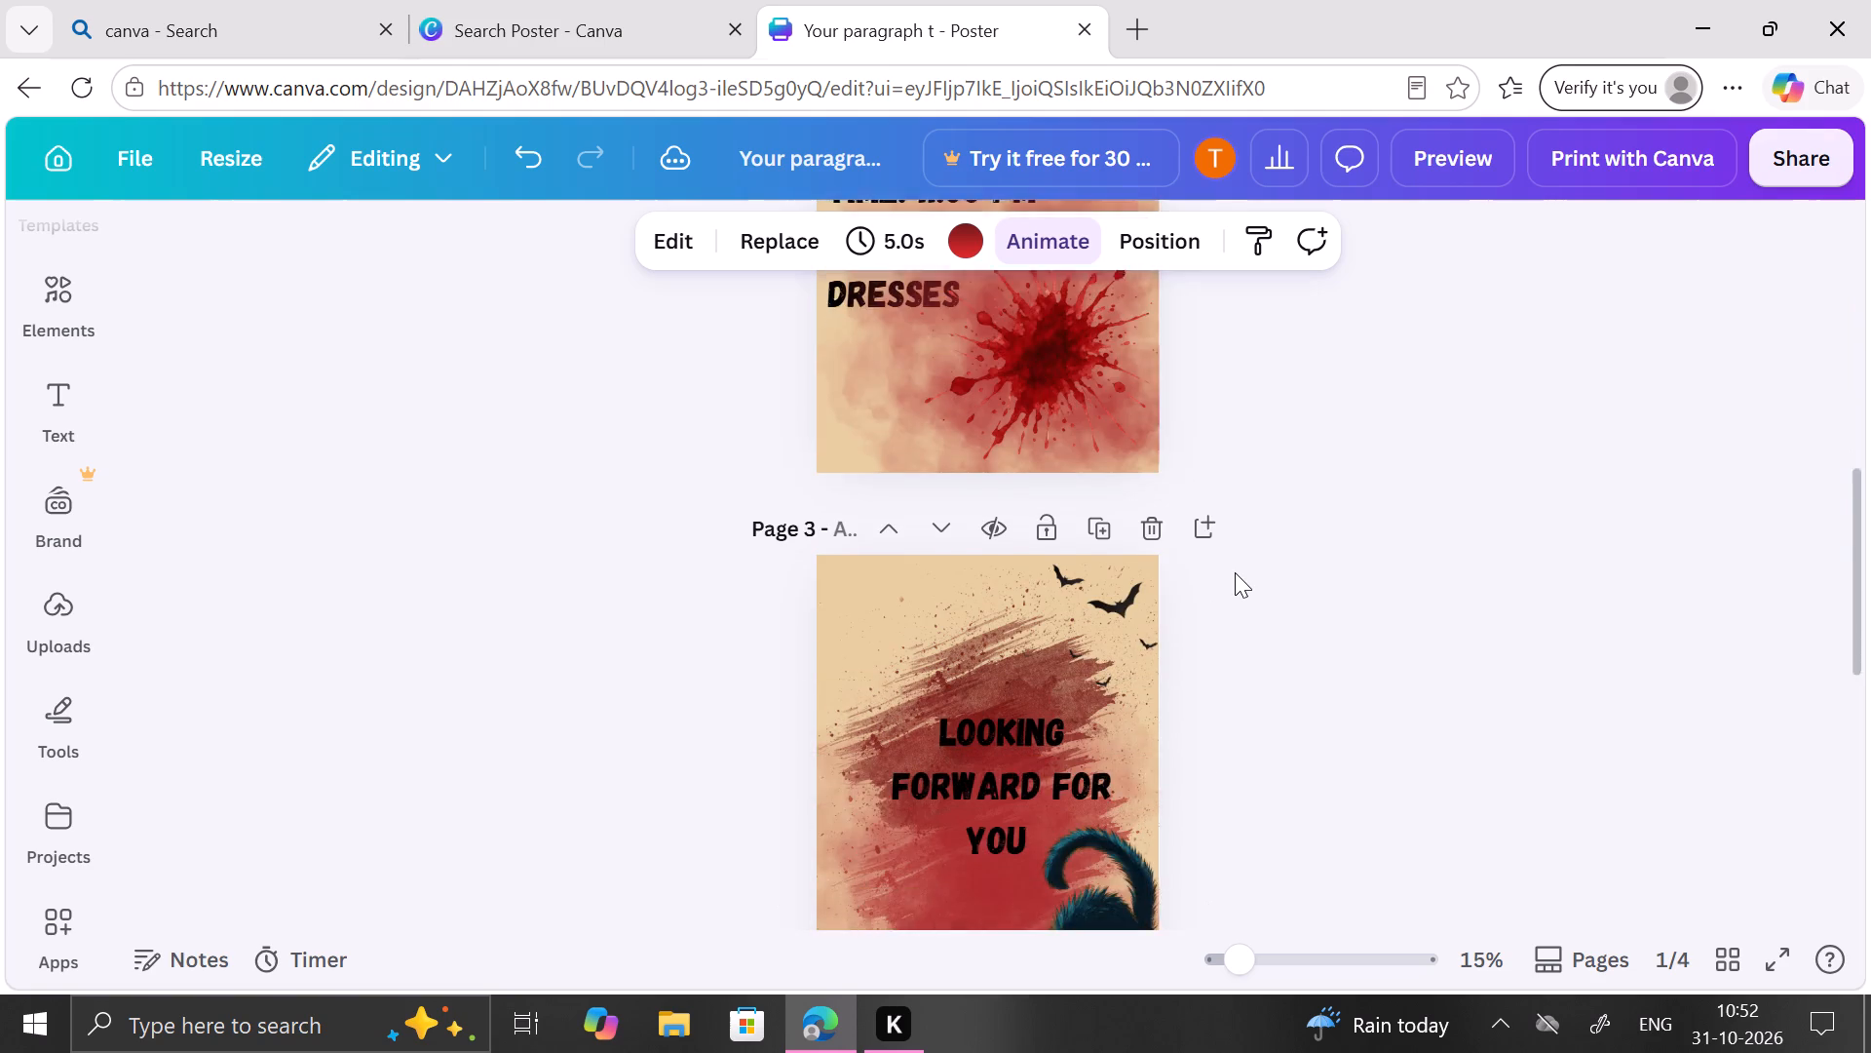
scroll(1235, 572, "down", 4)
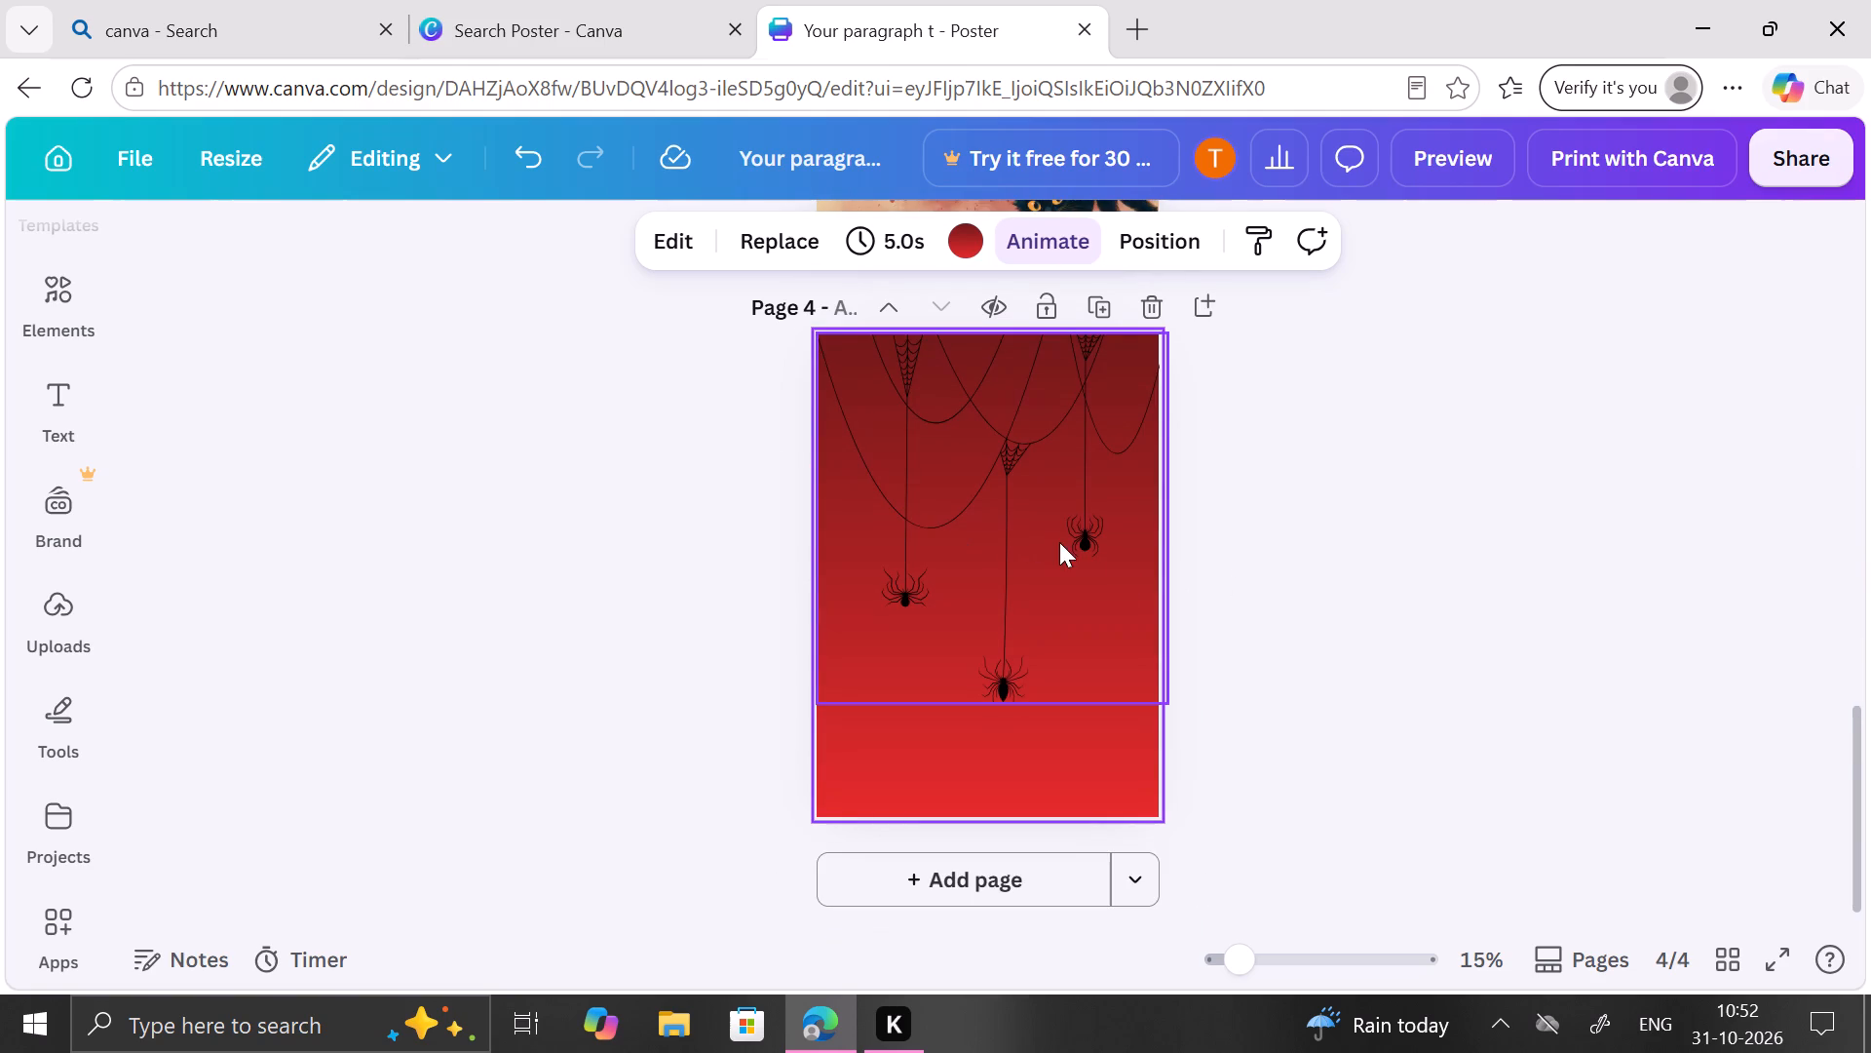
left_click(1265, 639)
scroll(1265, 639, "up", 1)
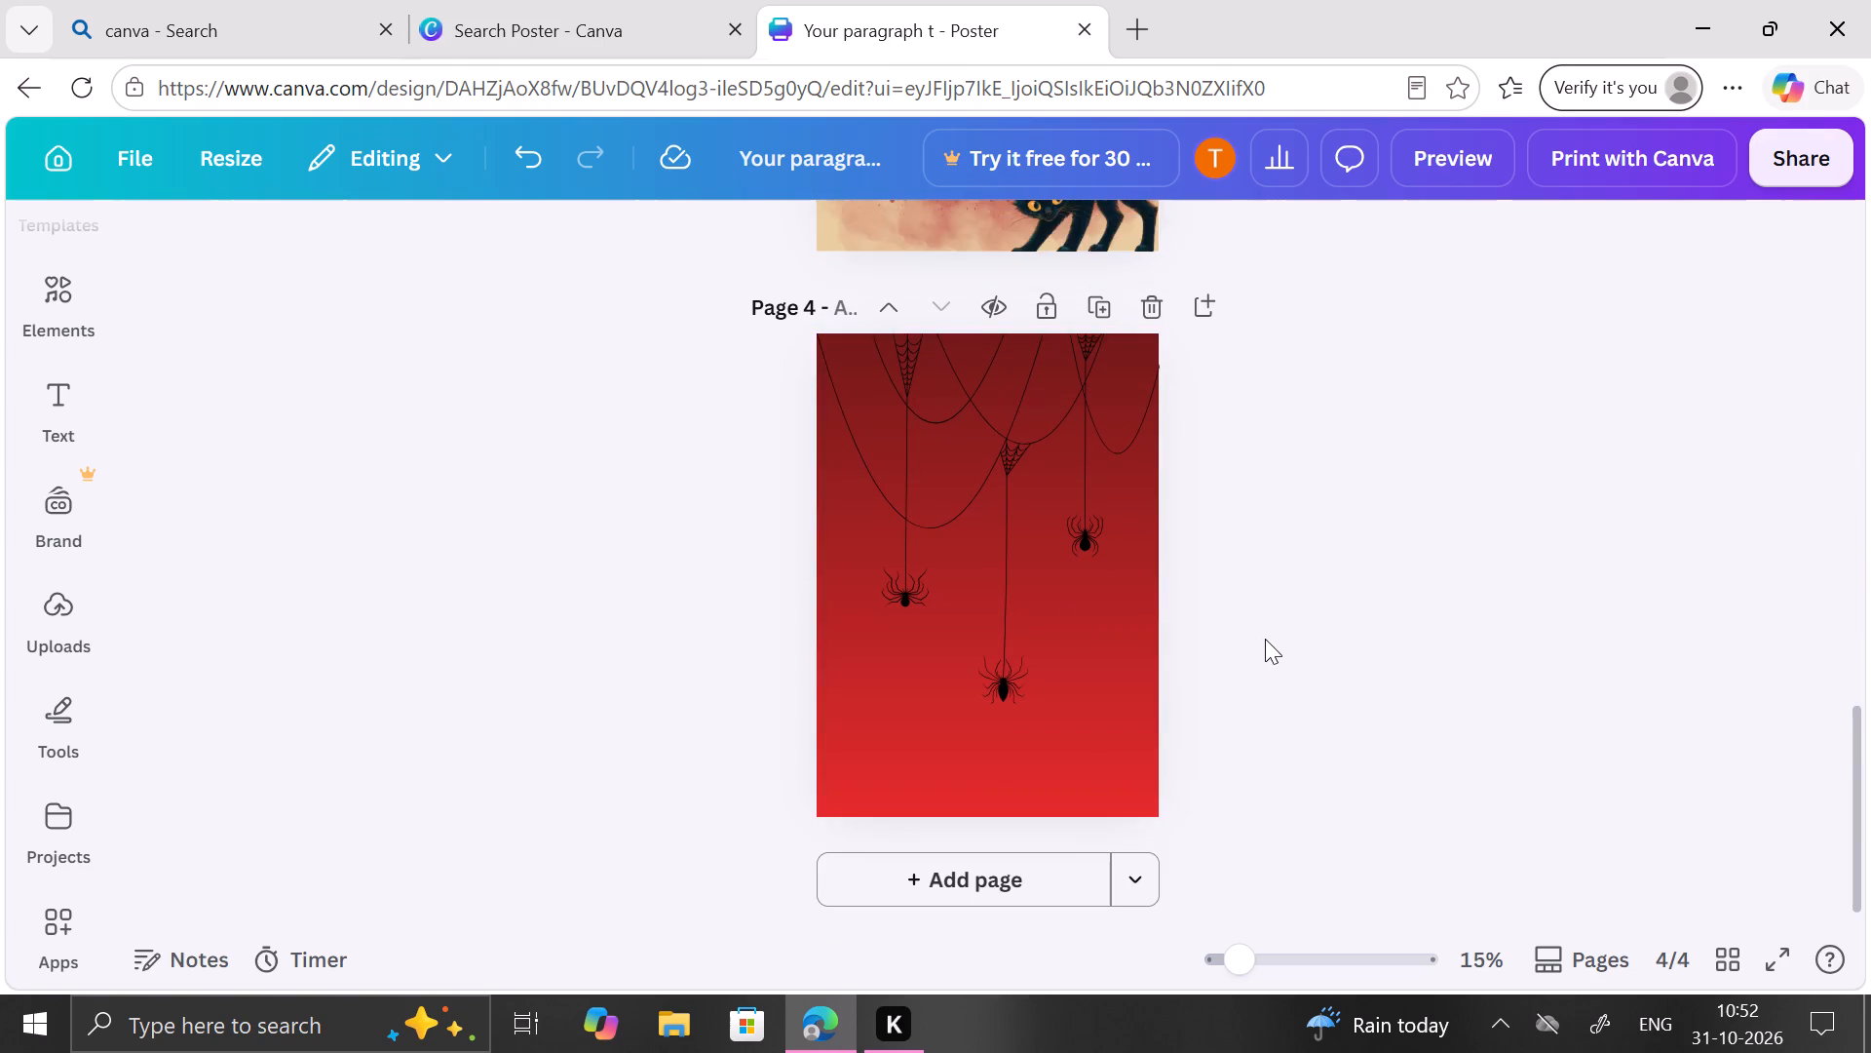
scroll(1265, 639, "up", 7)
scroll(1265, 639, "down", 2)
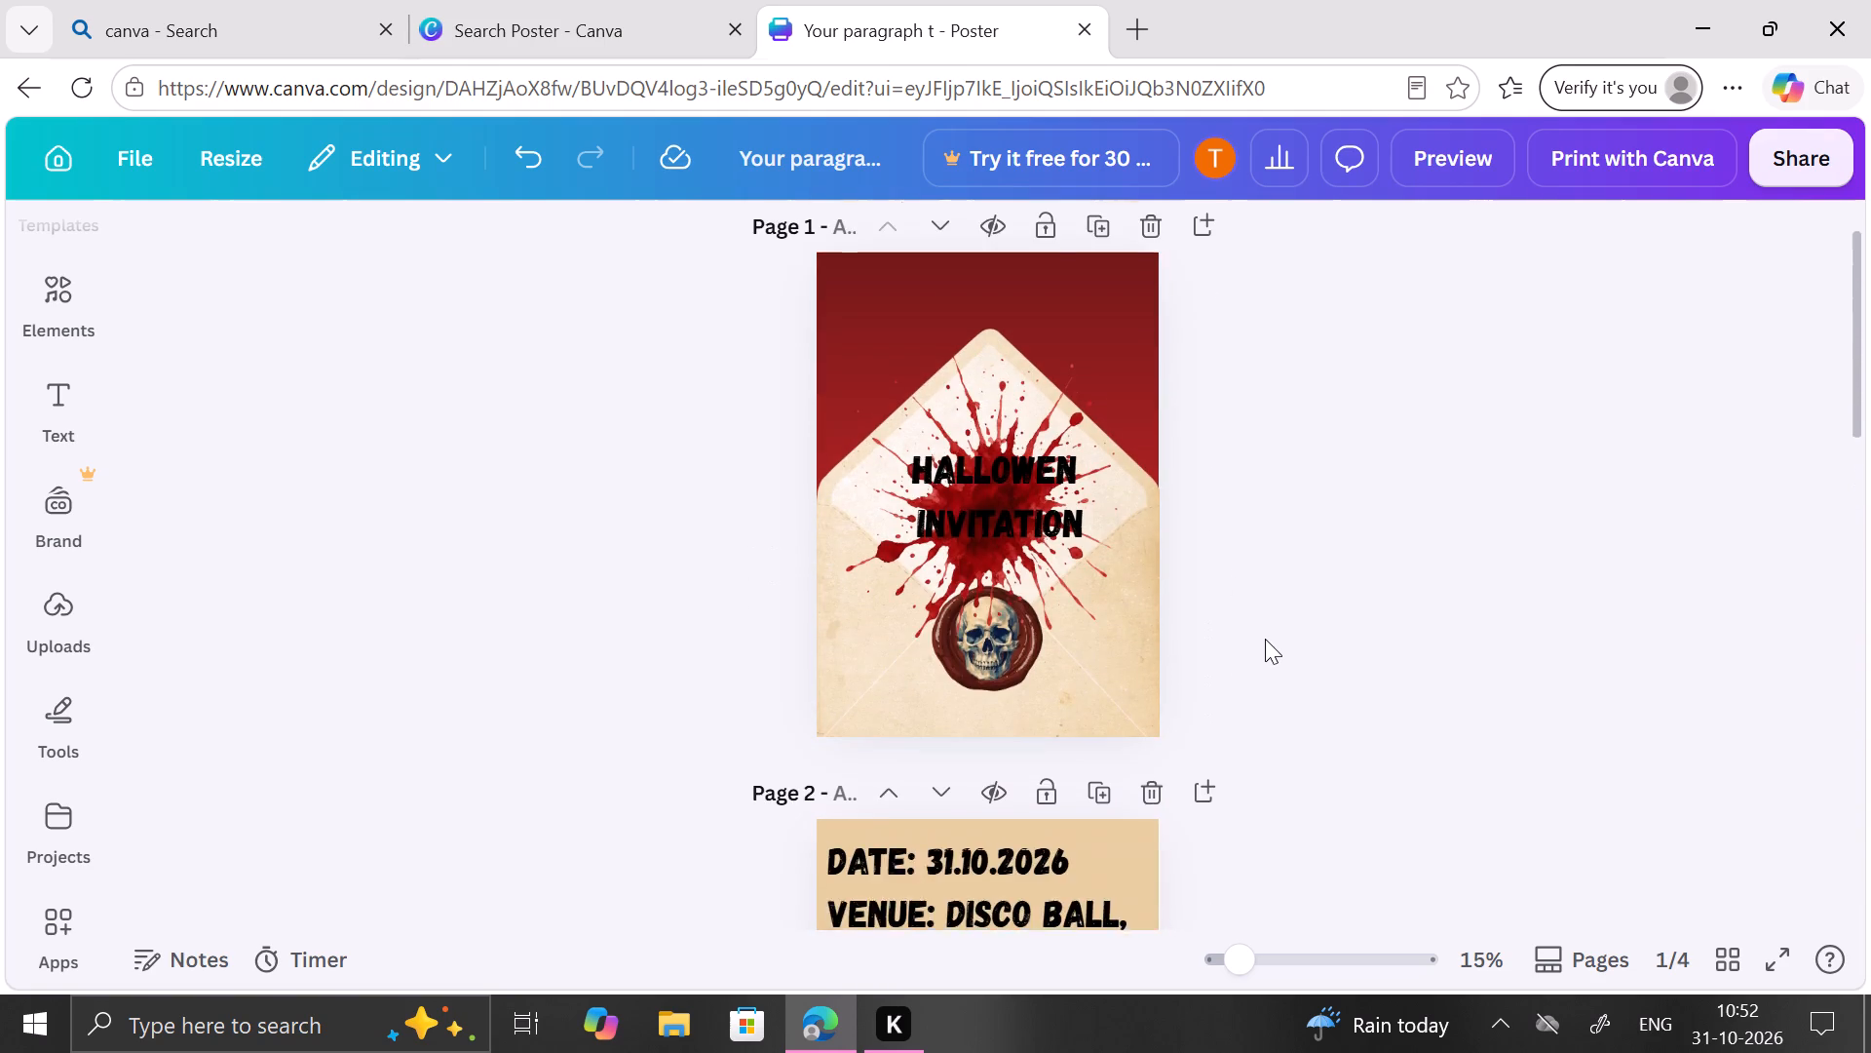
scroll(1265, 639, "down", 5)
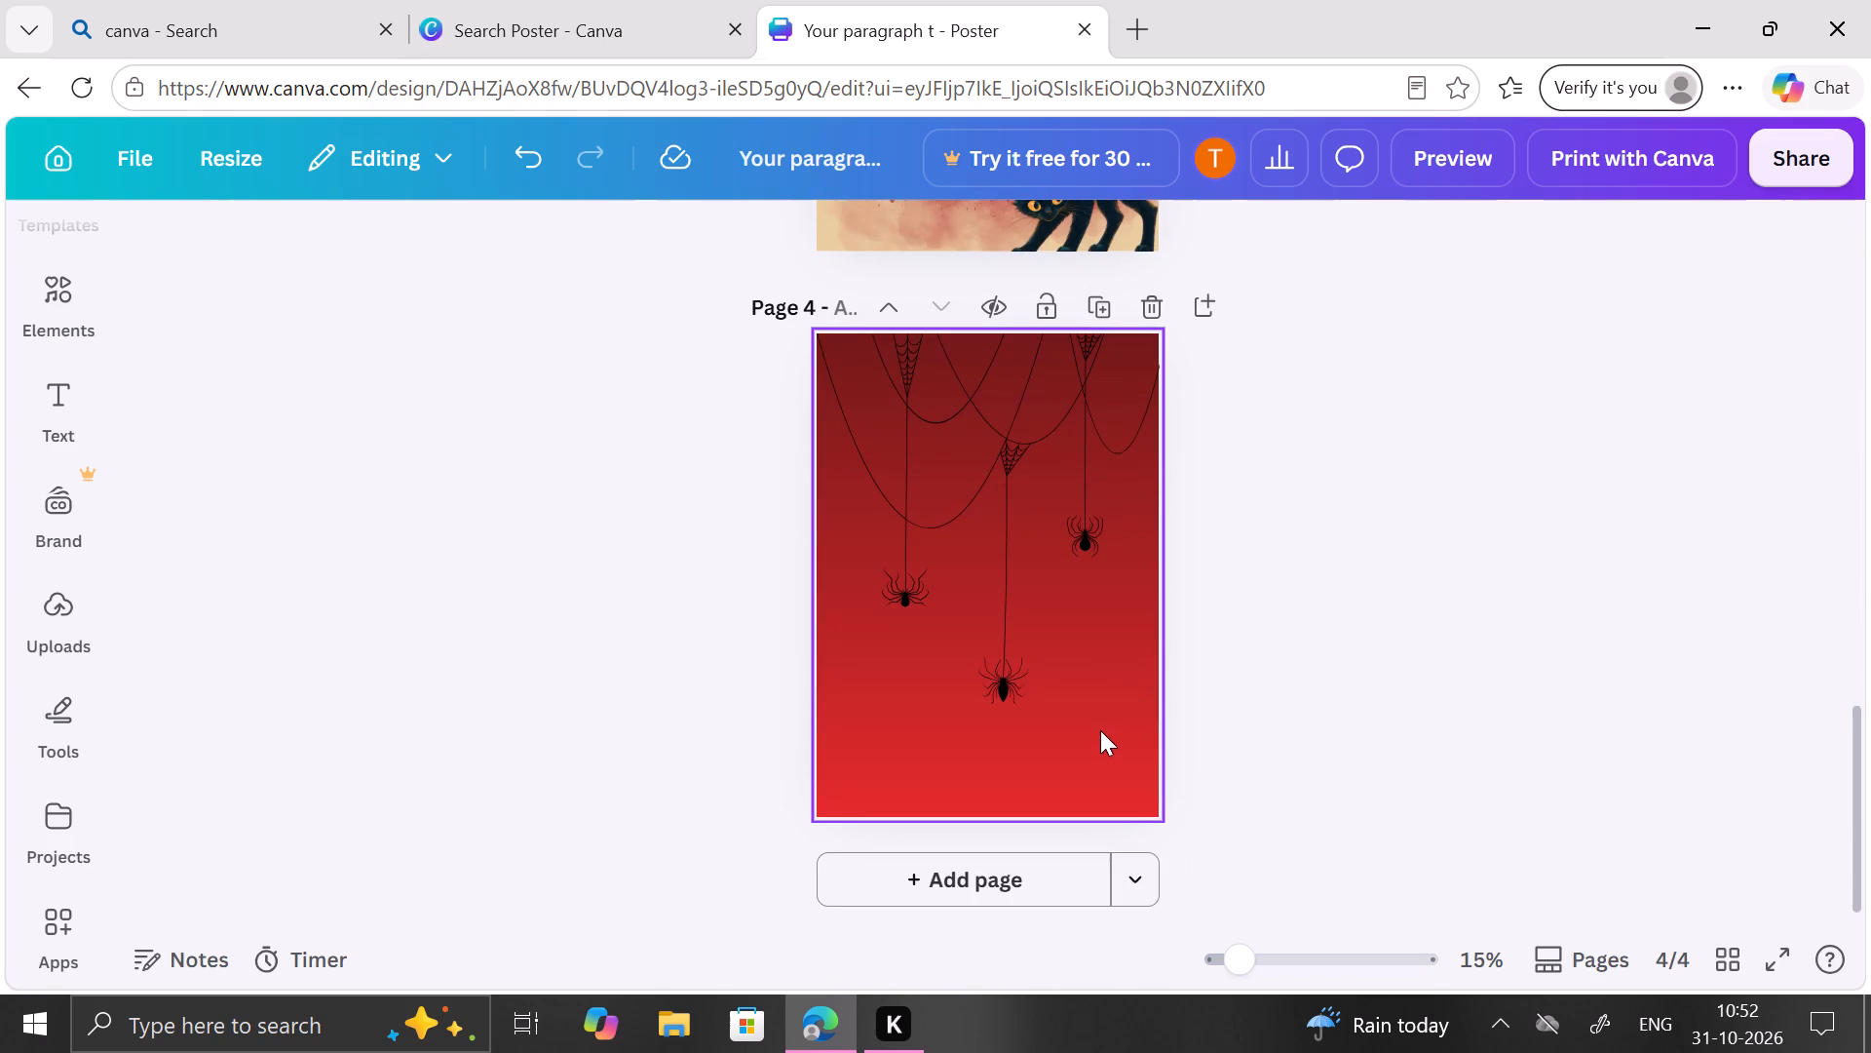
Browse the page animations and apply Fade to the red spider page.
left_click(1100, 741)
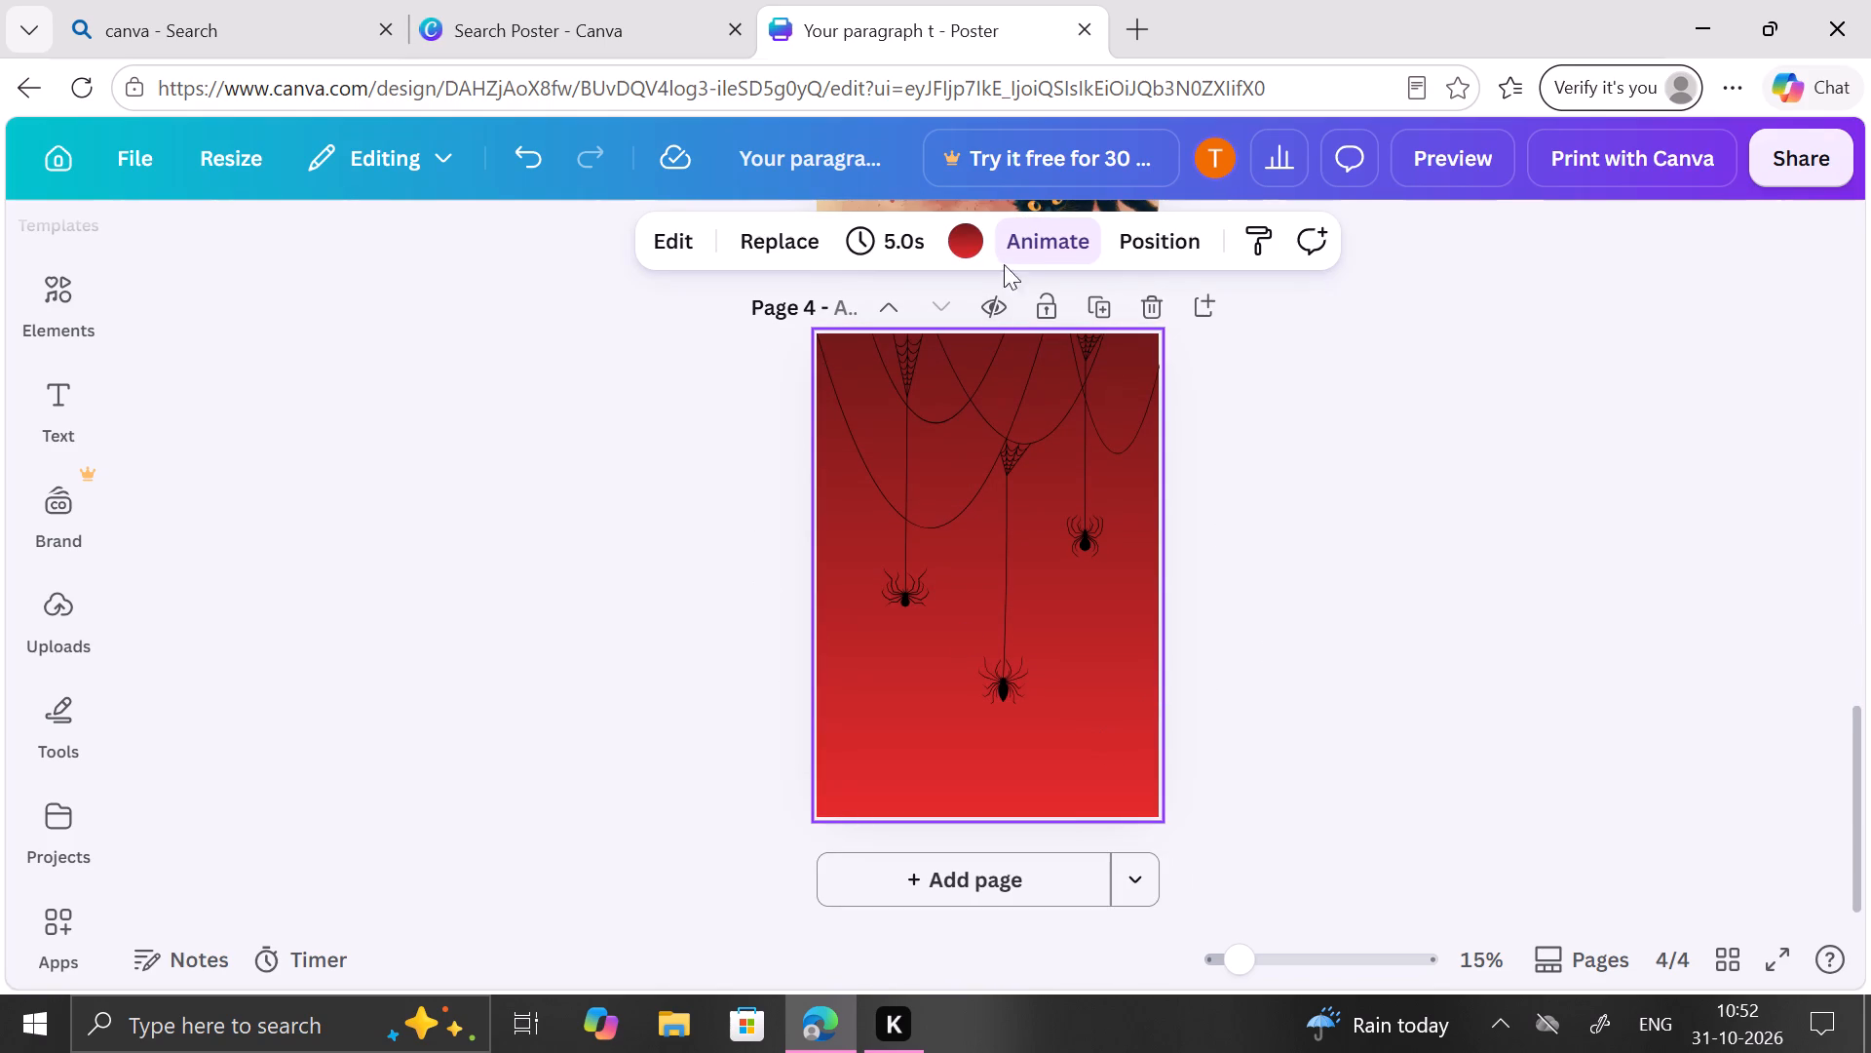
left_click(1021, 241)
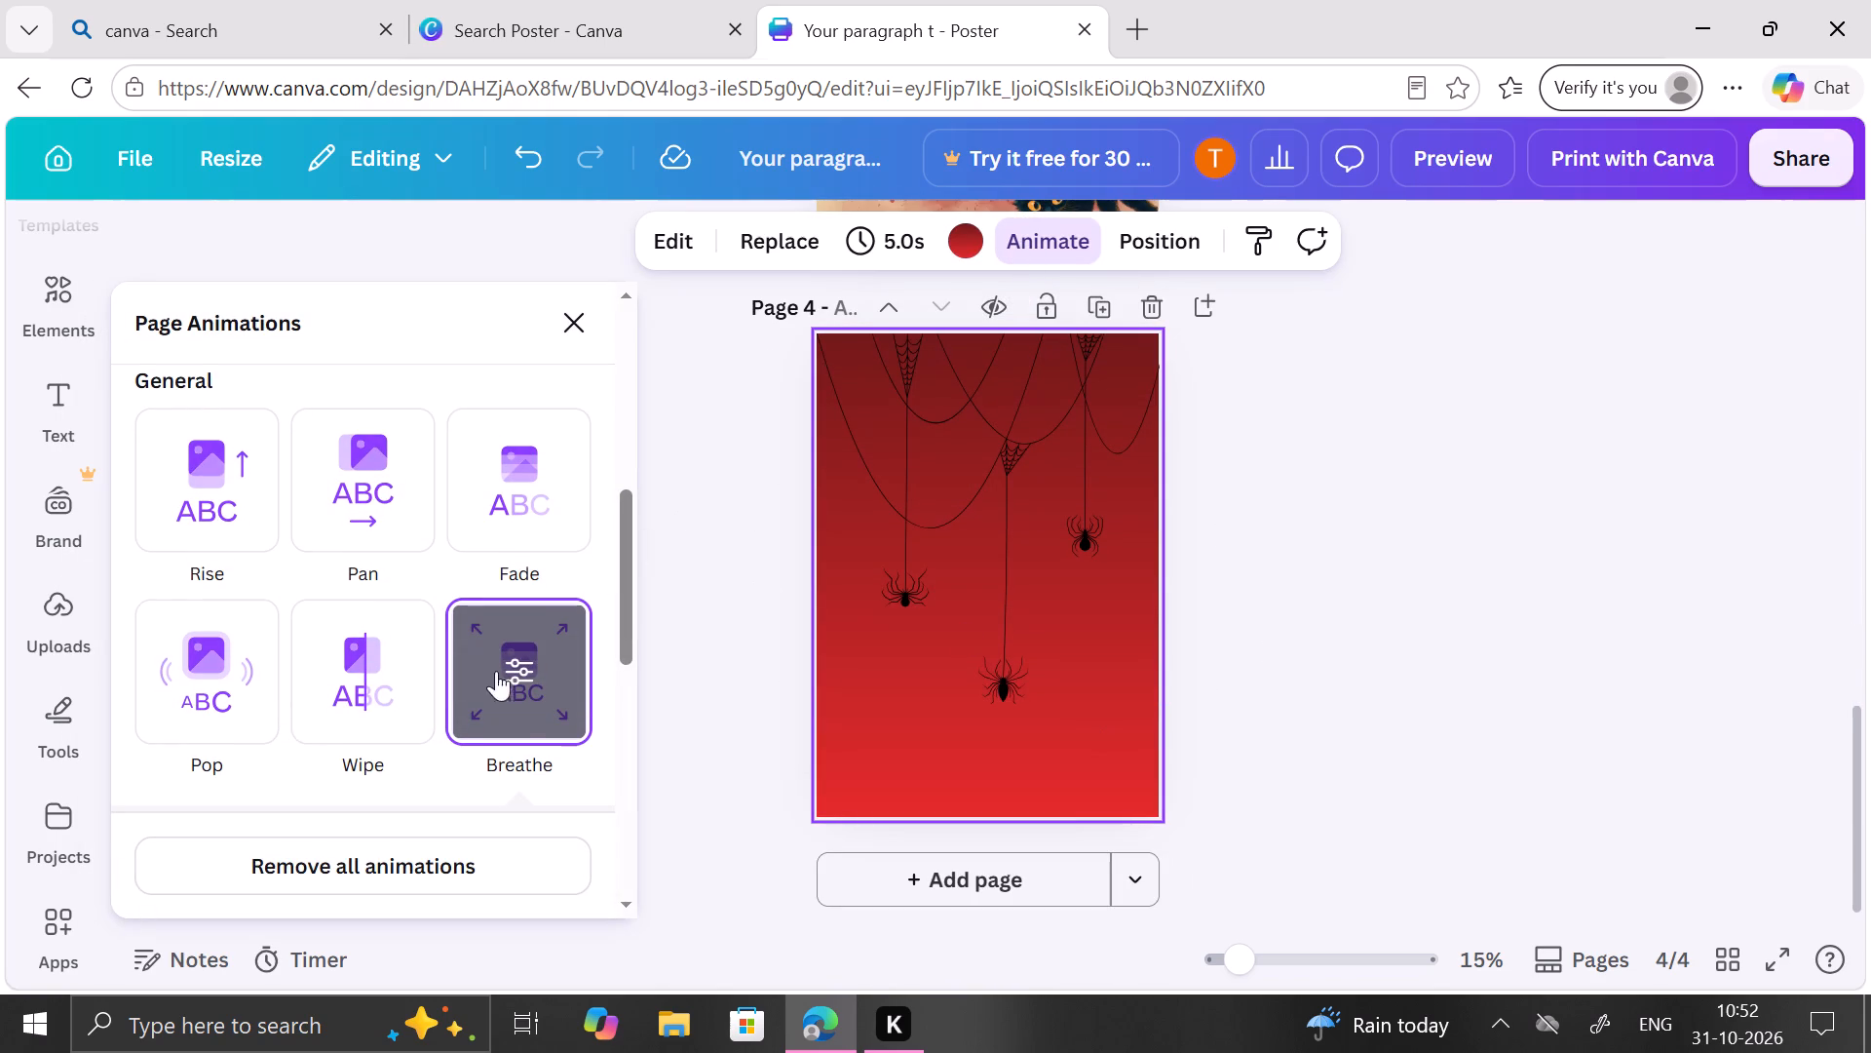
left_click(497, 479)
scroll(357, 458, "up", 3)
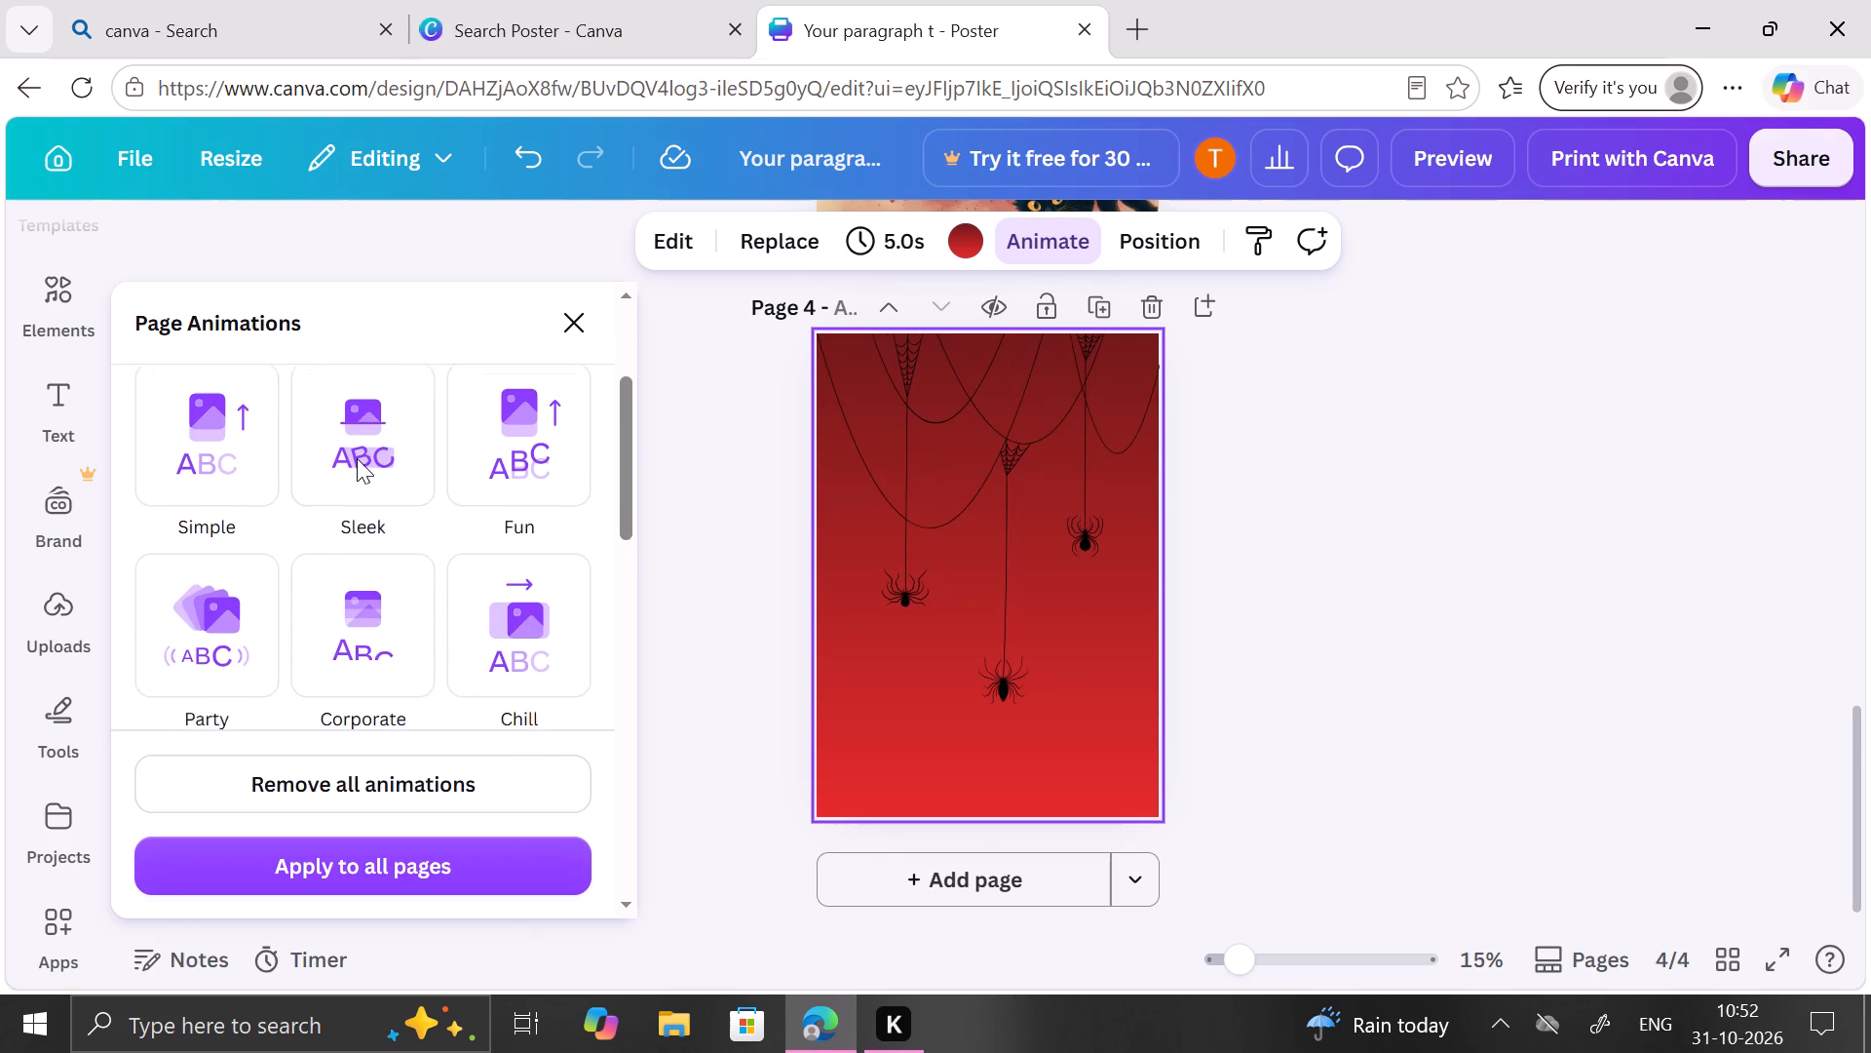
scroll(357, 458, "down", 7)
scroll(357, 458, "up", 3)
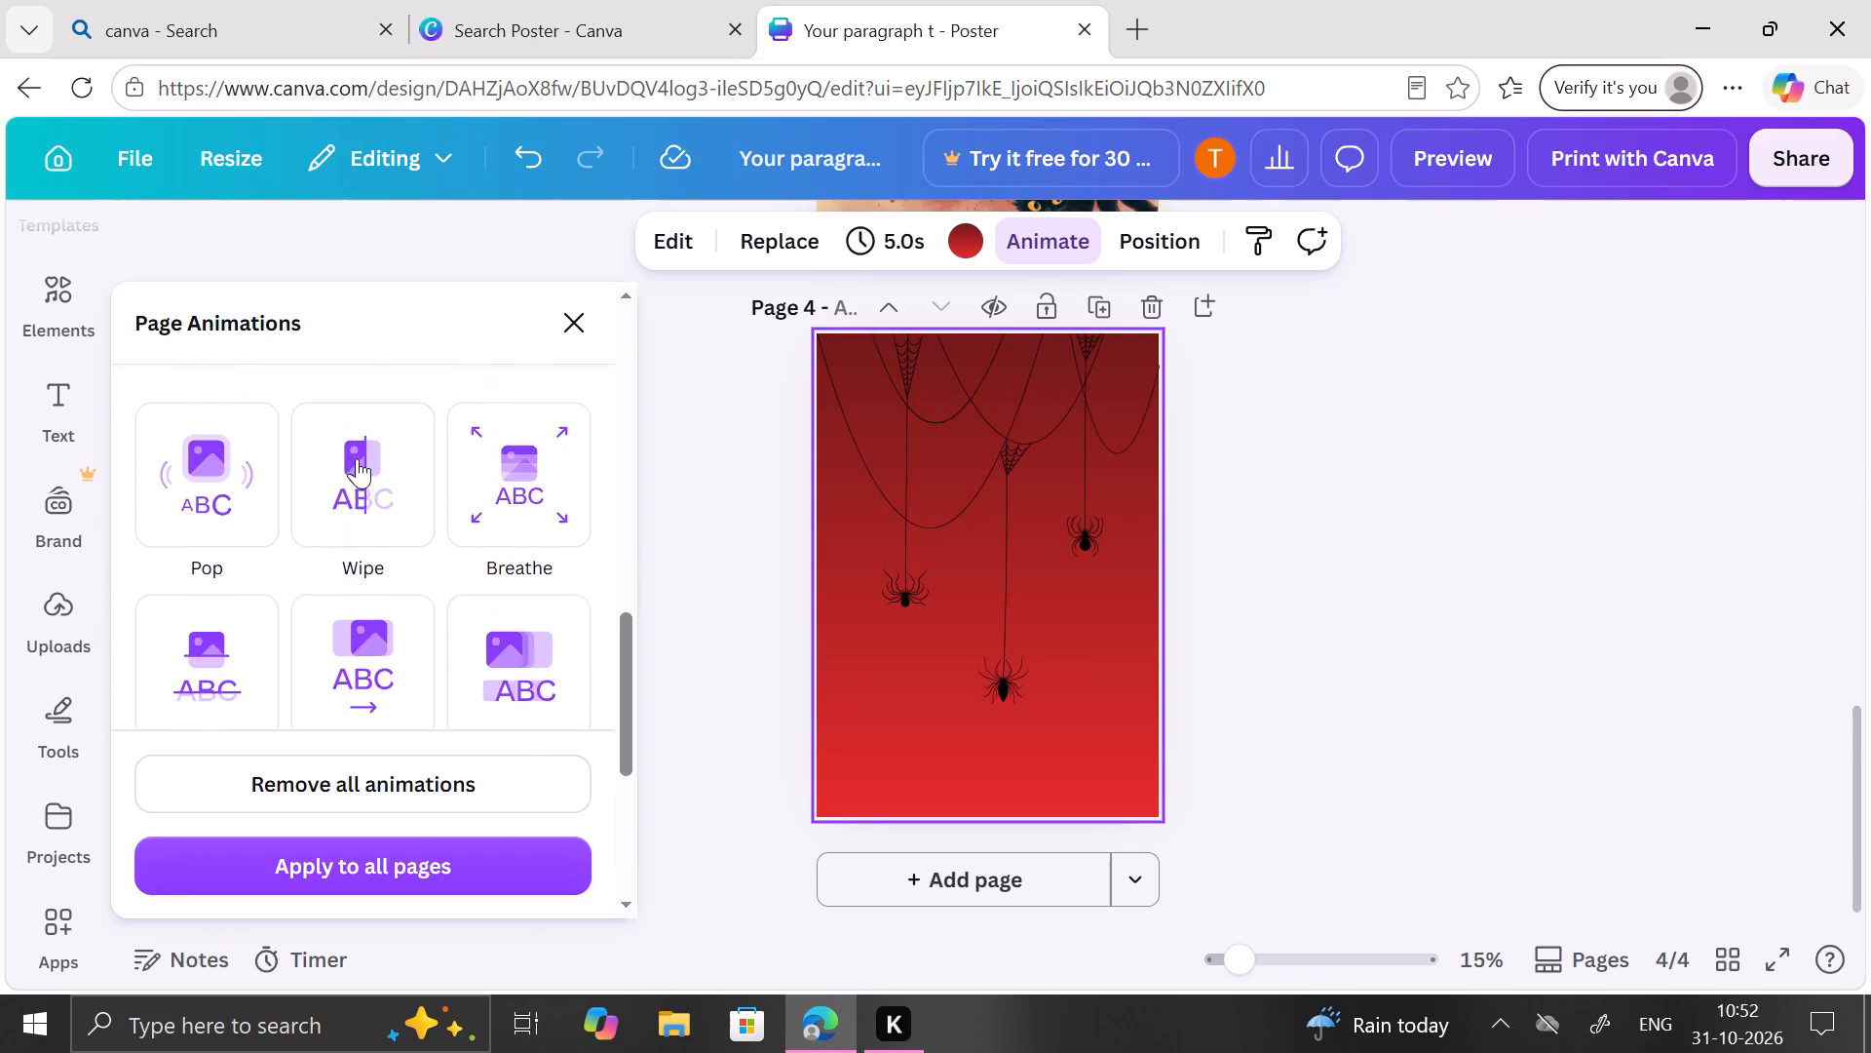
scroll(357, 458, "up", 3)
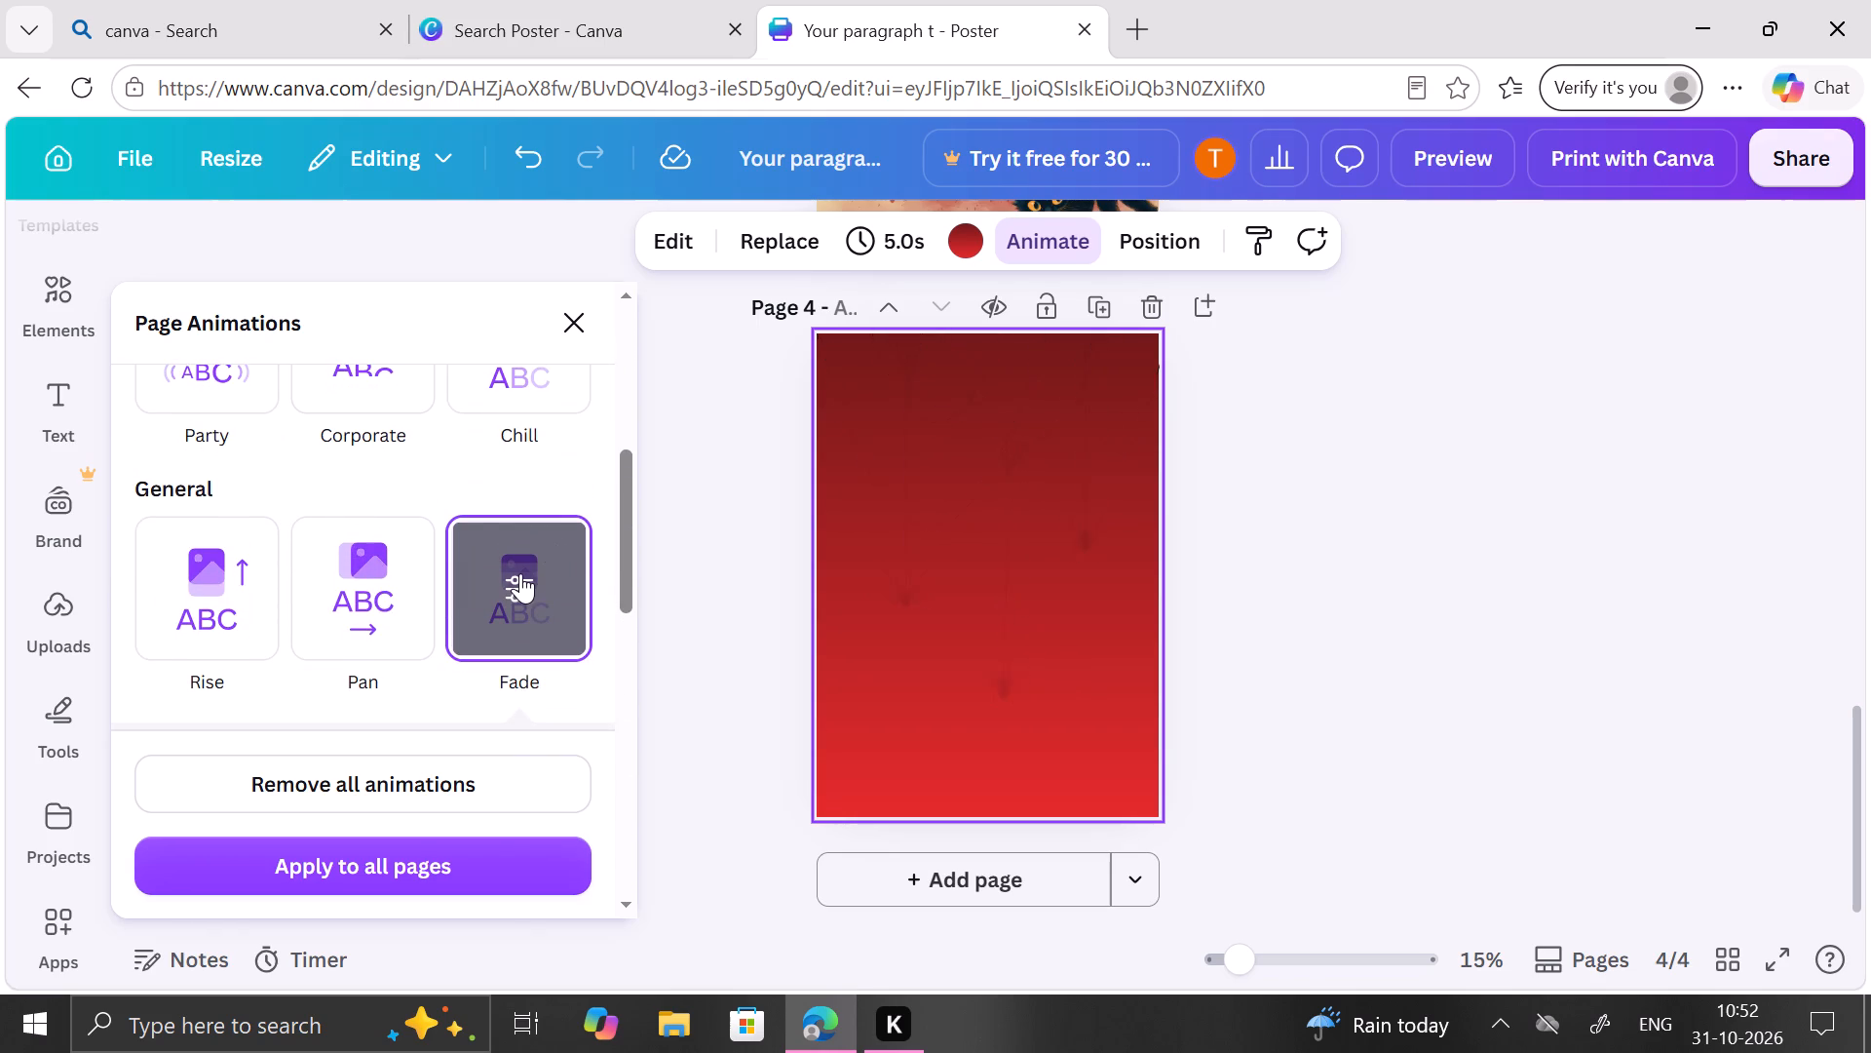
left_click(519, 573)
Set the spider page's Fade animation to run on exit.
scroll(519, 573, "down", 3)
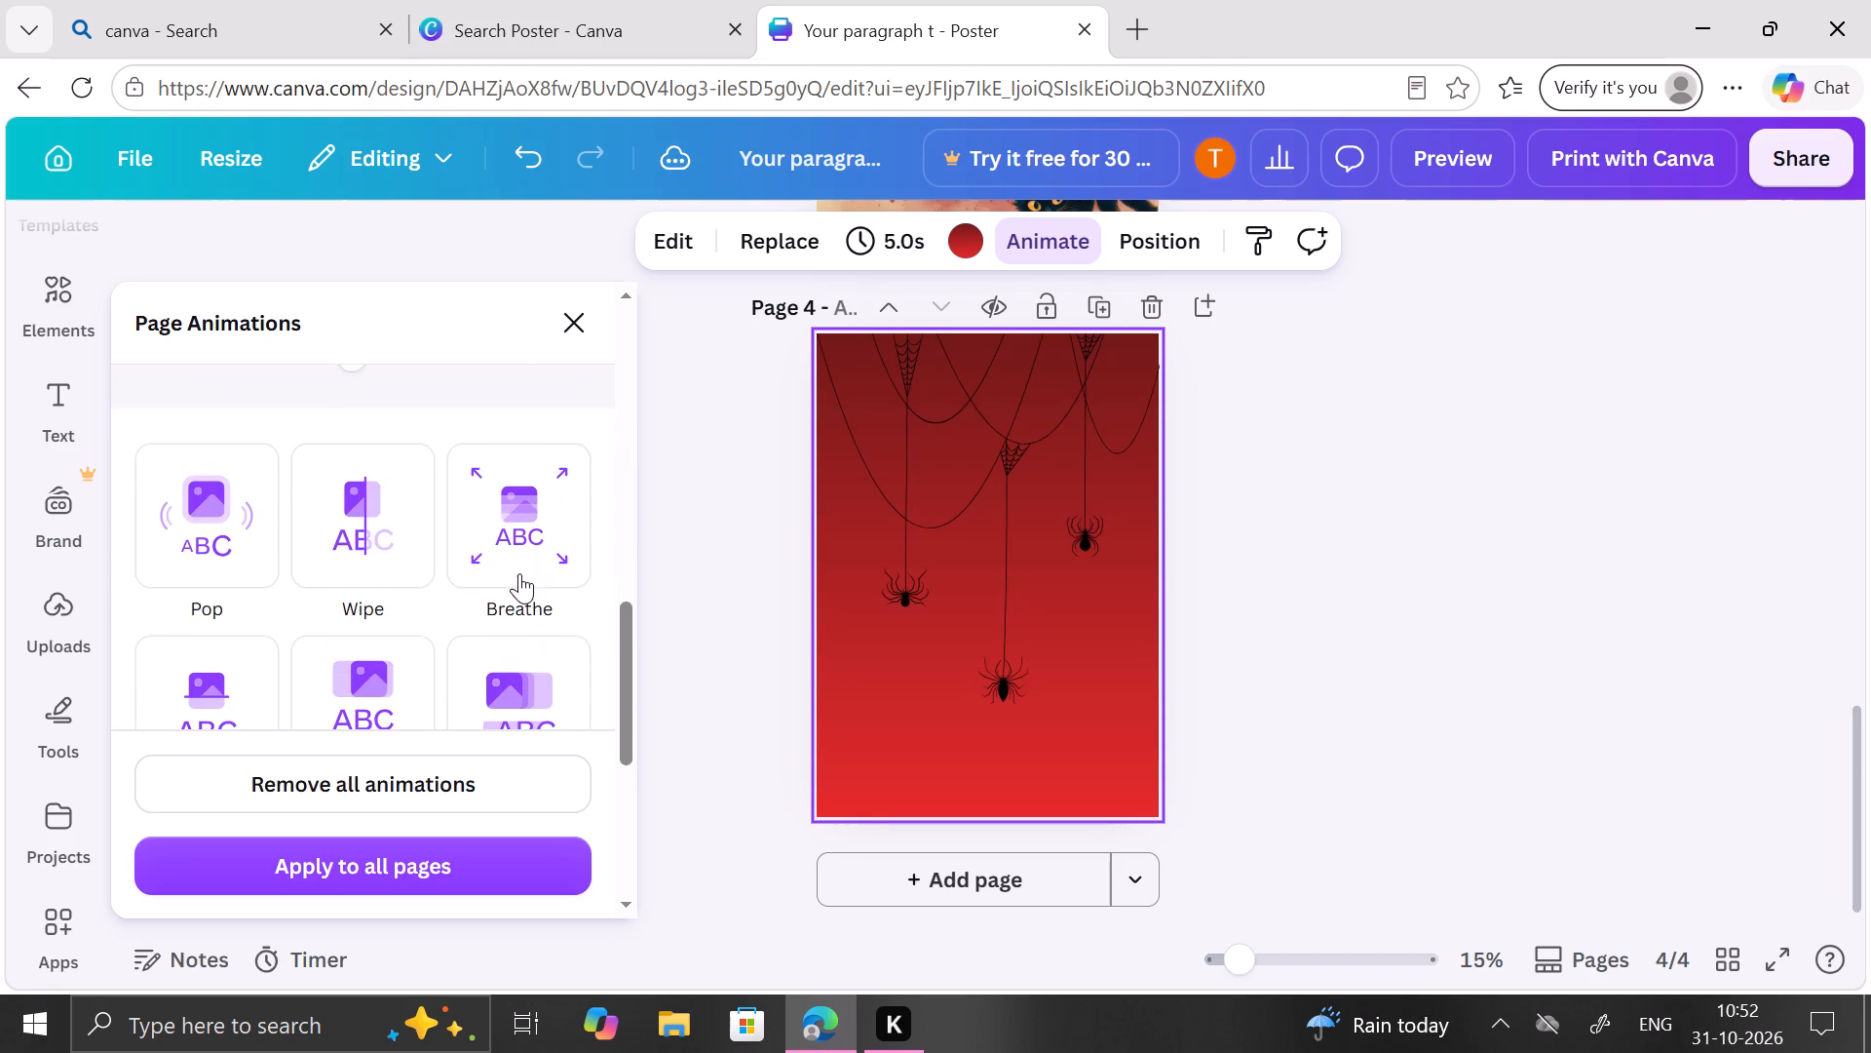
scroll(519, 573, "up", 2)
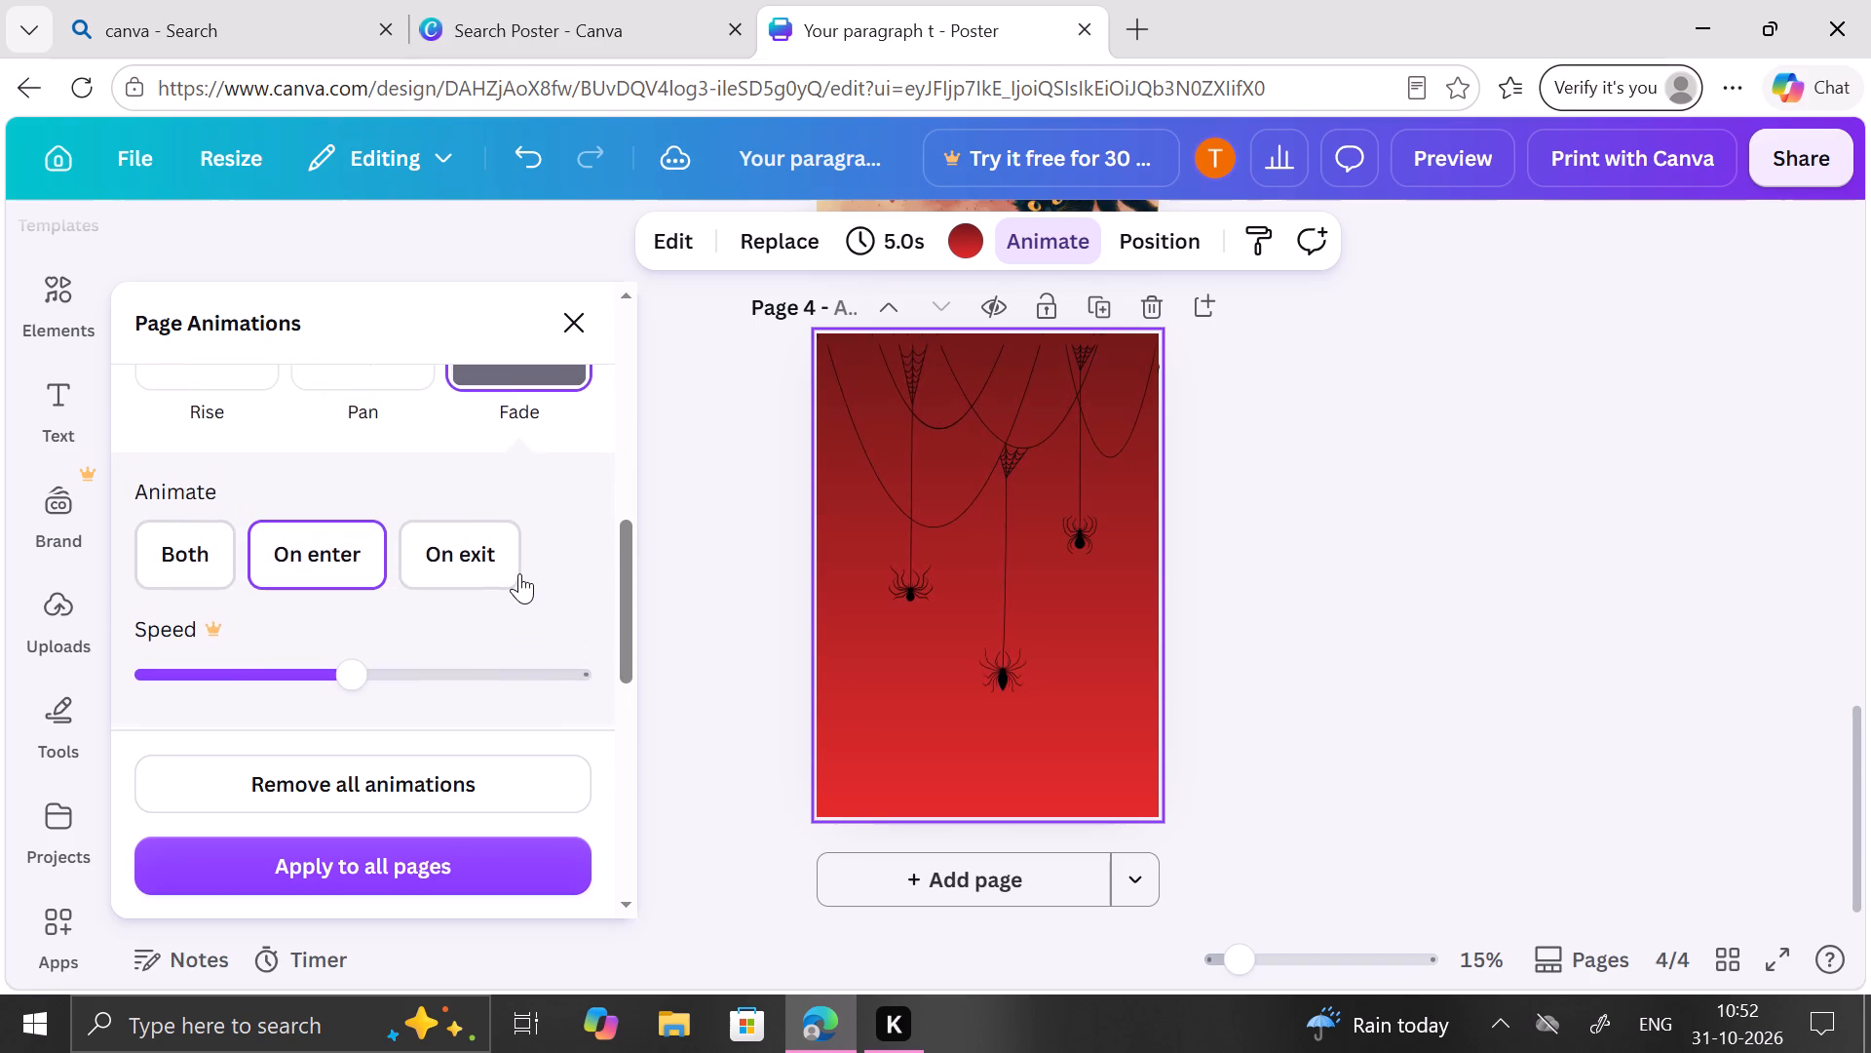
left_click(449, 558)
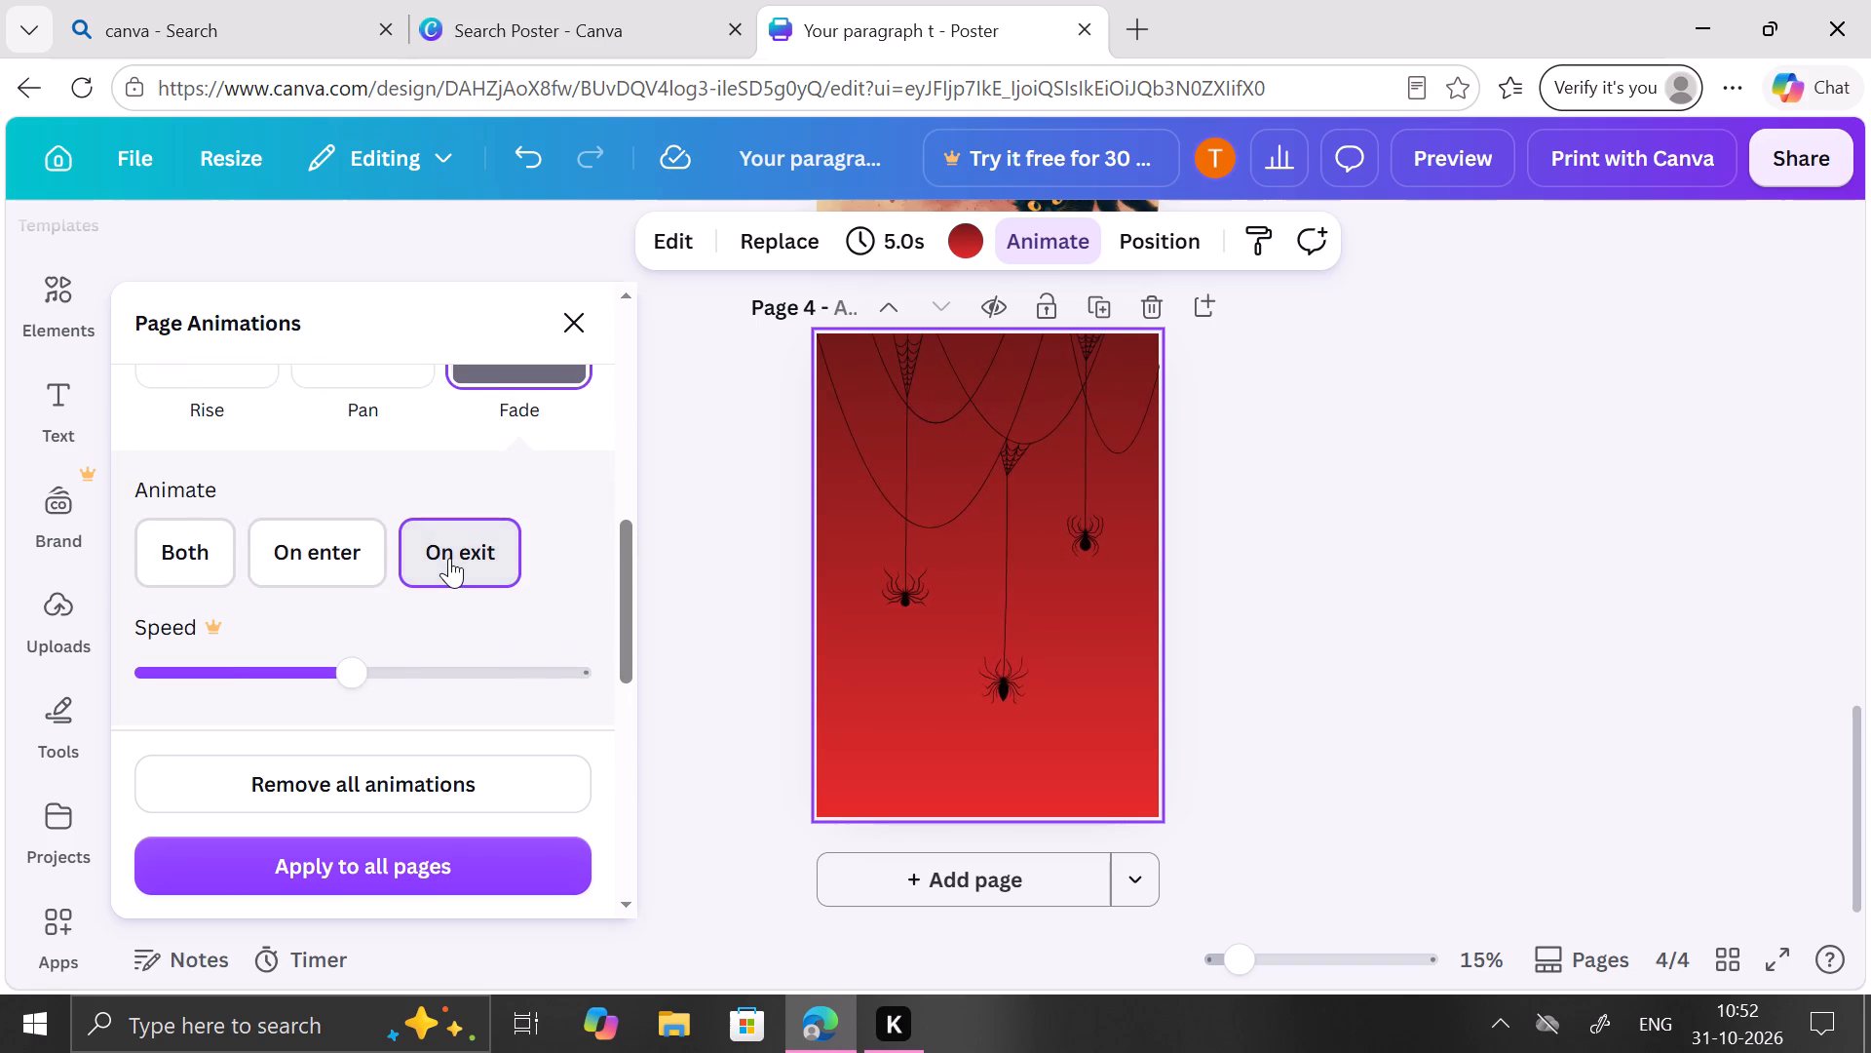
left_click(489, 528)
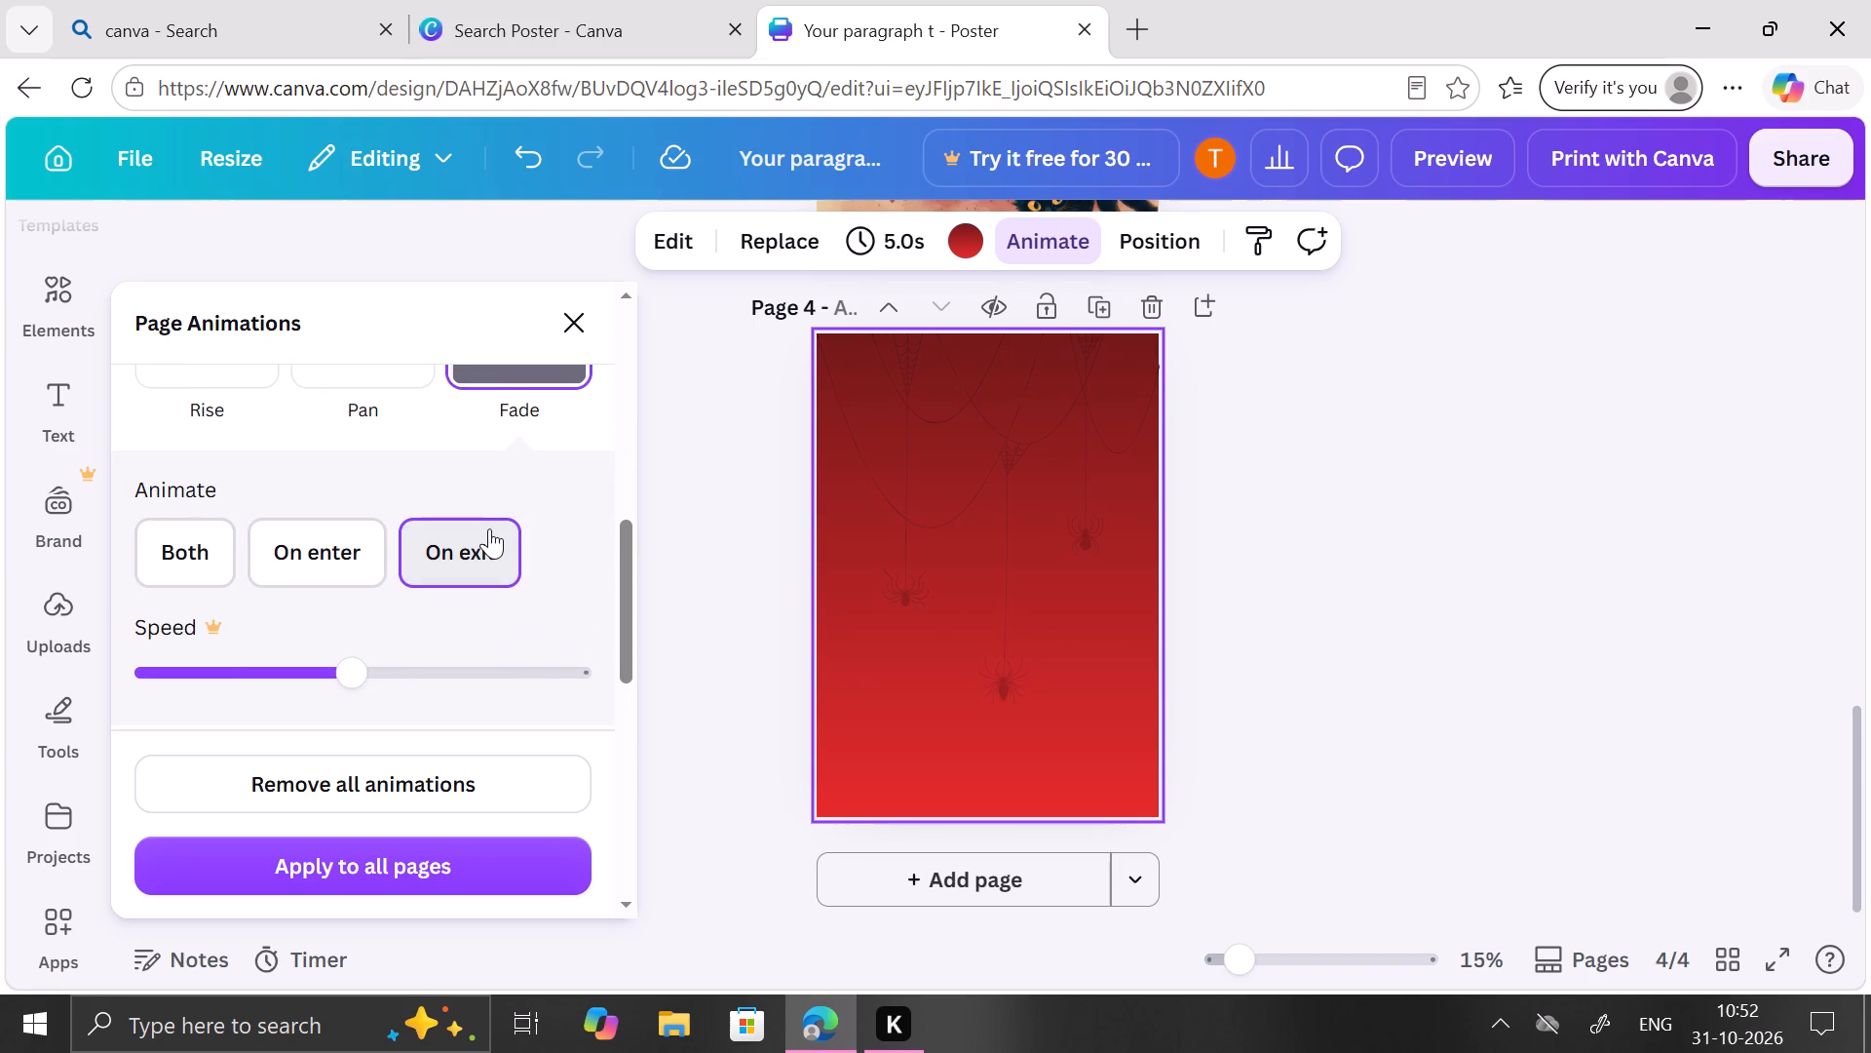
Review the pages from the envelope cover to the red spider page, and view the spider page in full screen.
left_click(489, 528)
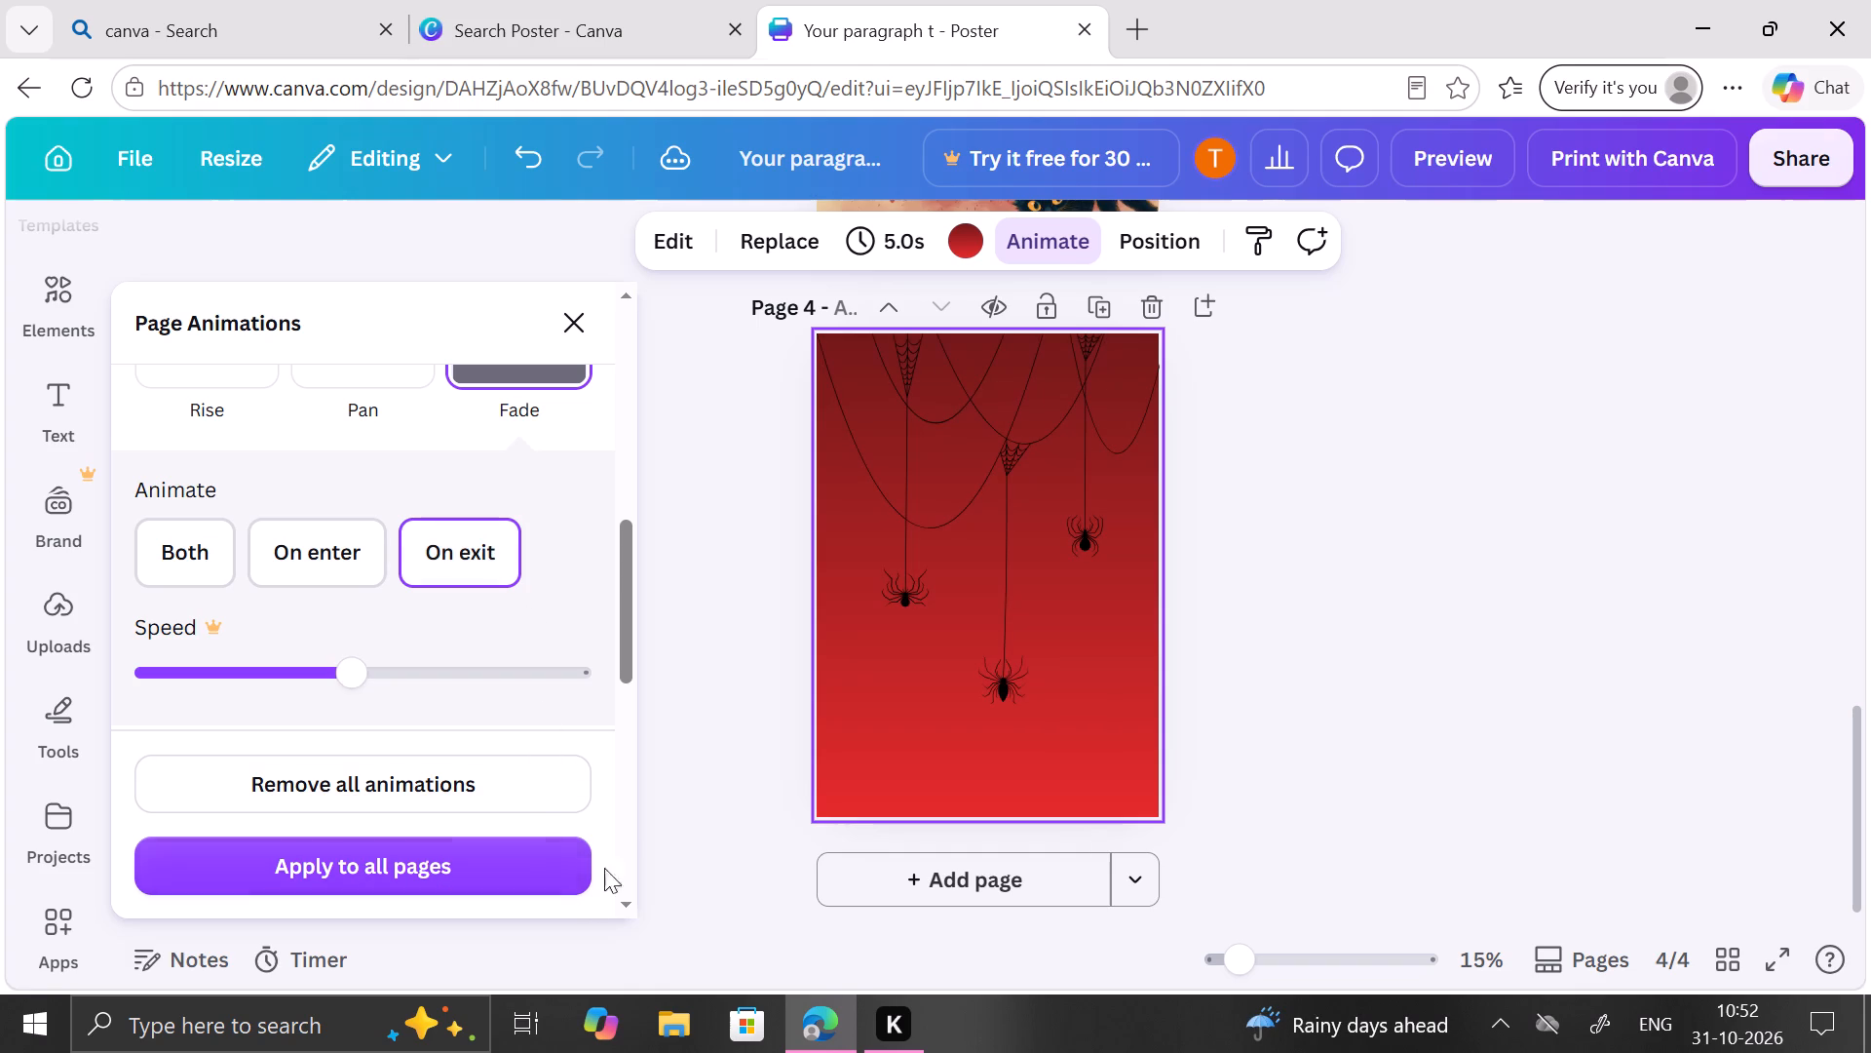
left_click(1205, 811)
scroll(1205, 811, "up", 7)
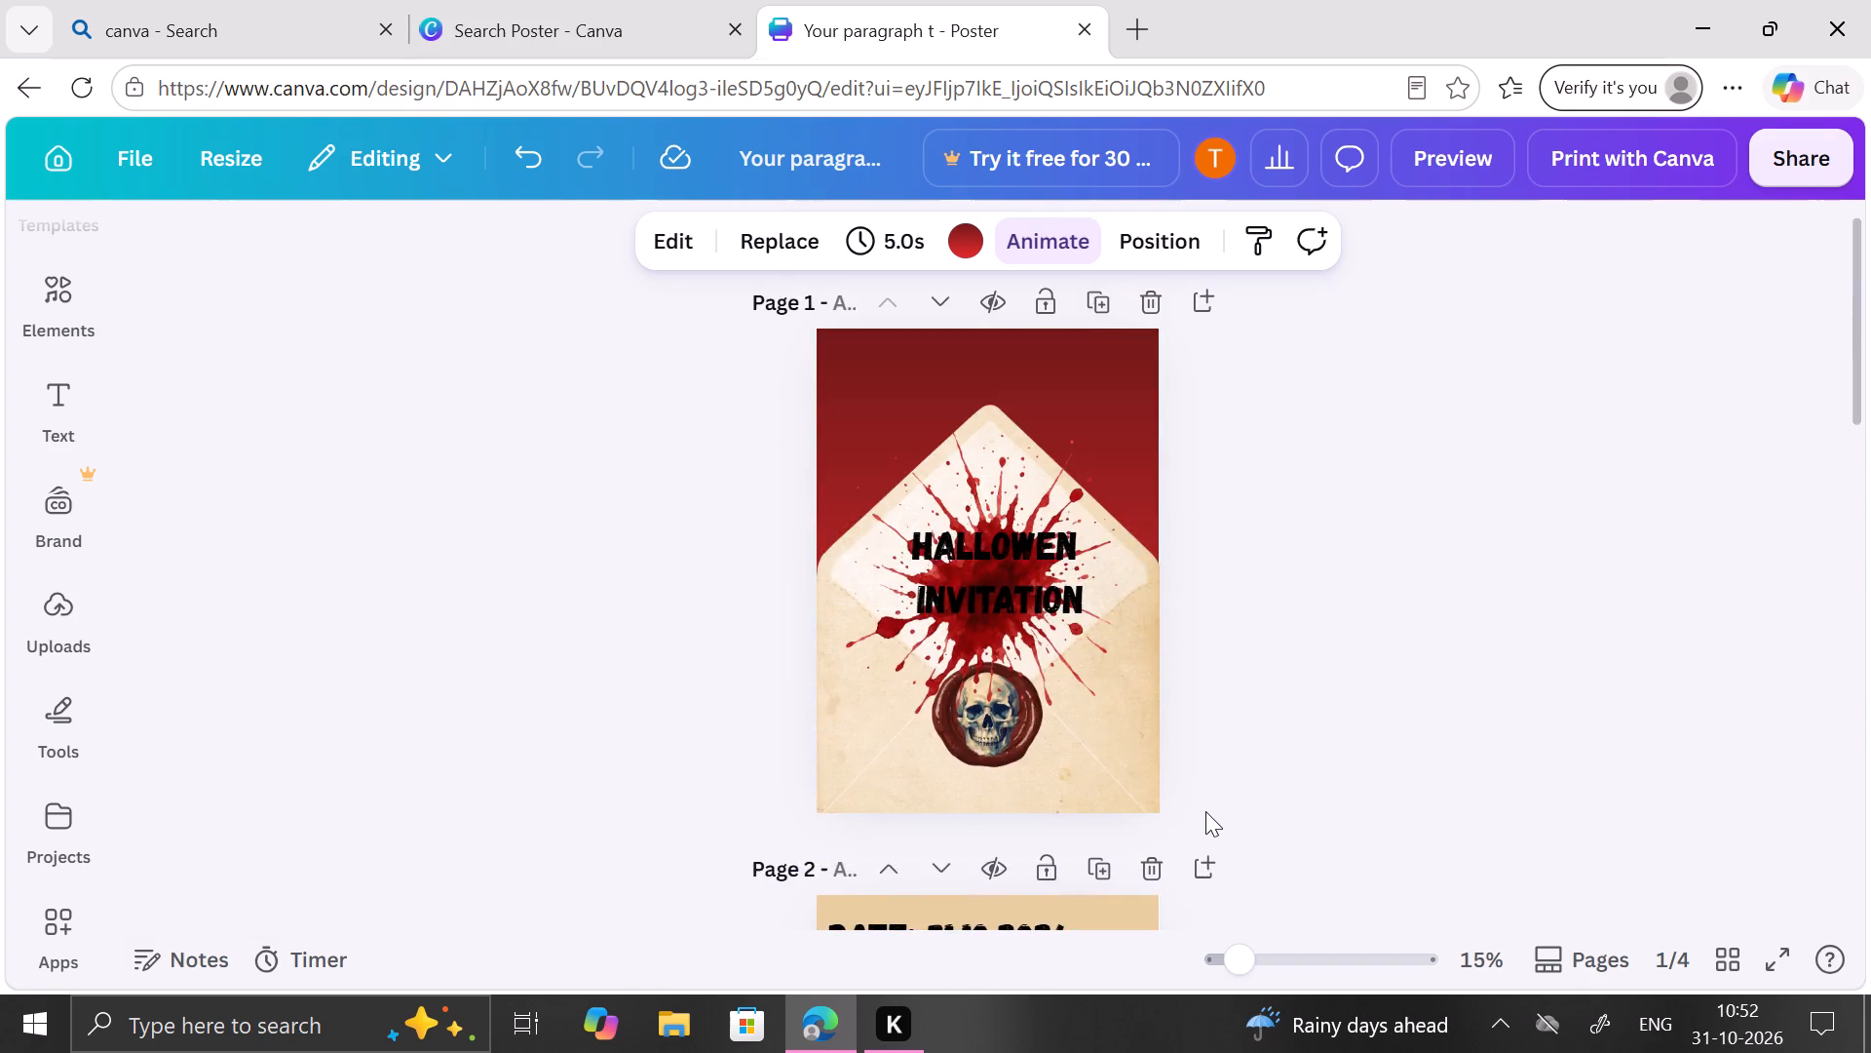
scroll(1205, 811, "down", 7)
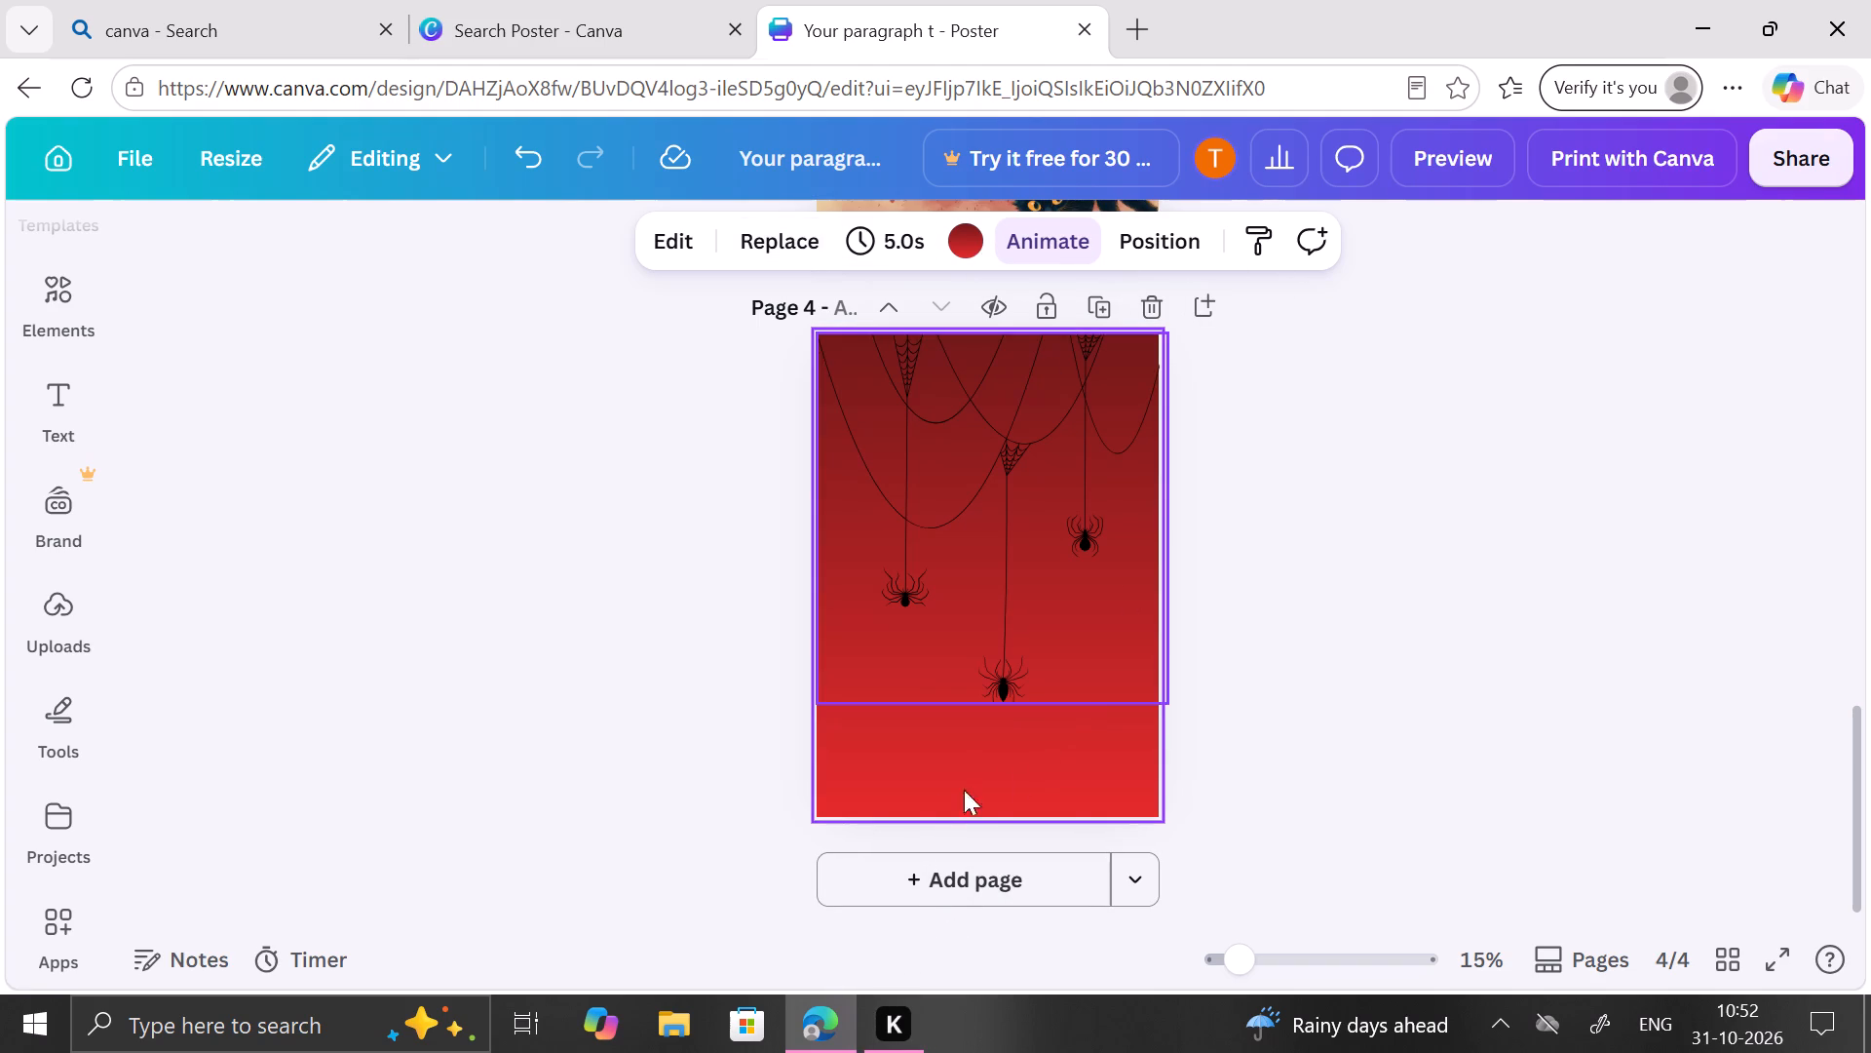
left_click(1760, 969)
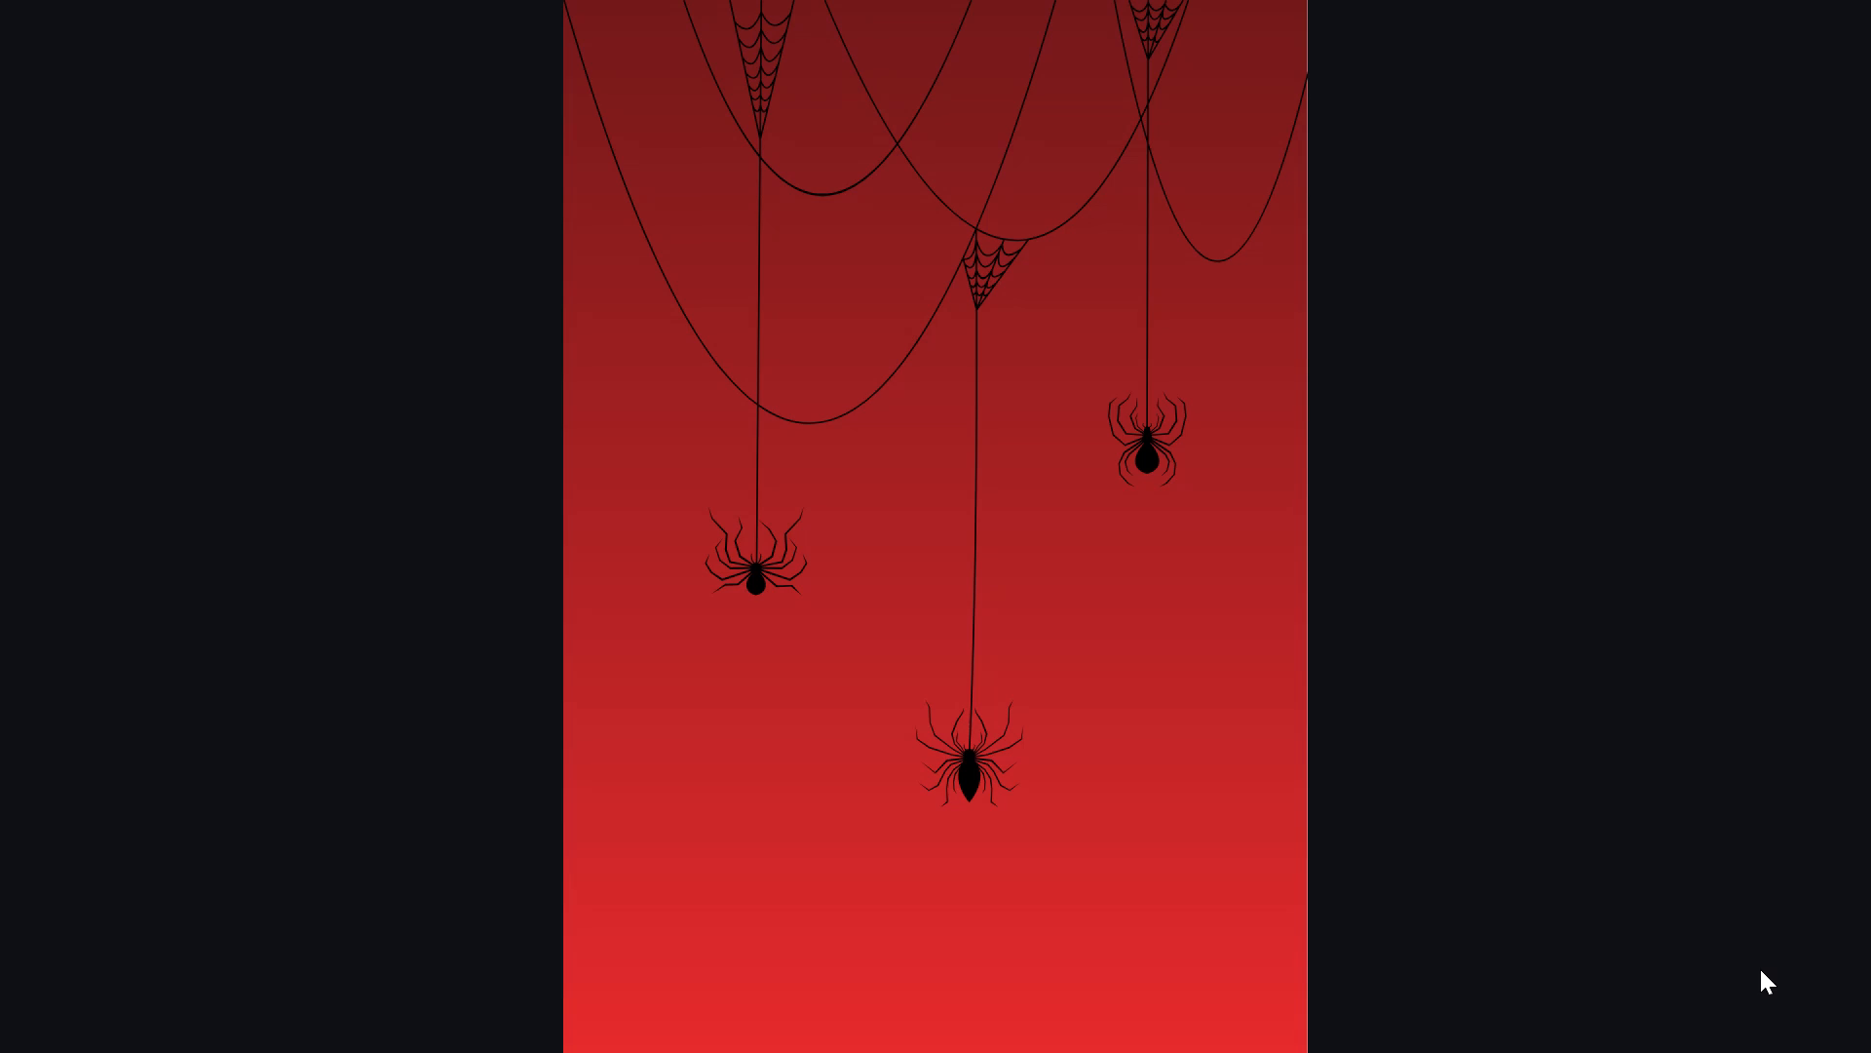
left_click(1820, 1016)
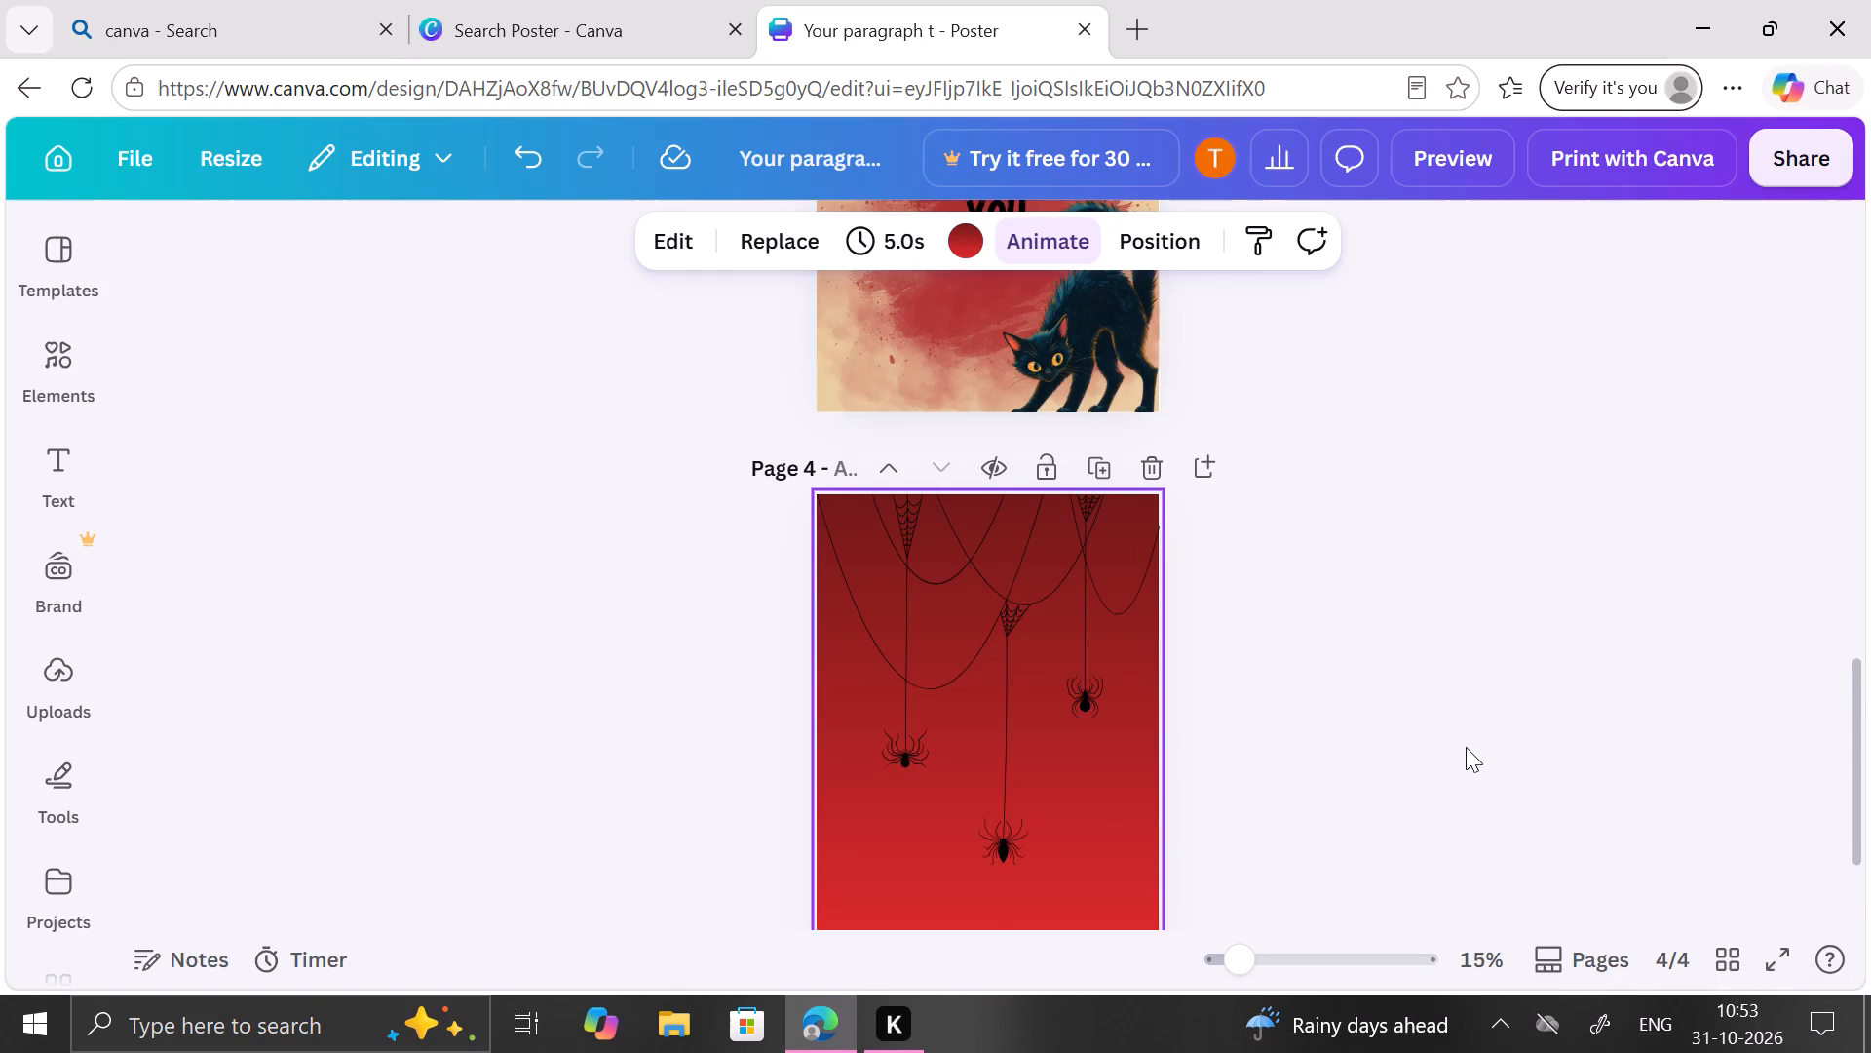
scroll(1466, 747, "down", 2)
scroll(1466, 747, "up", 4)
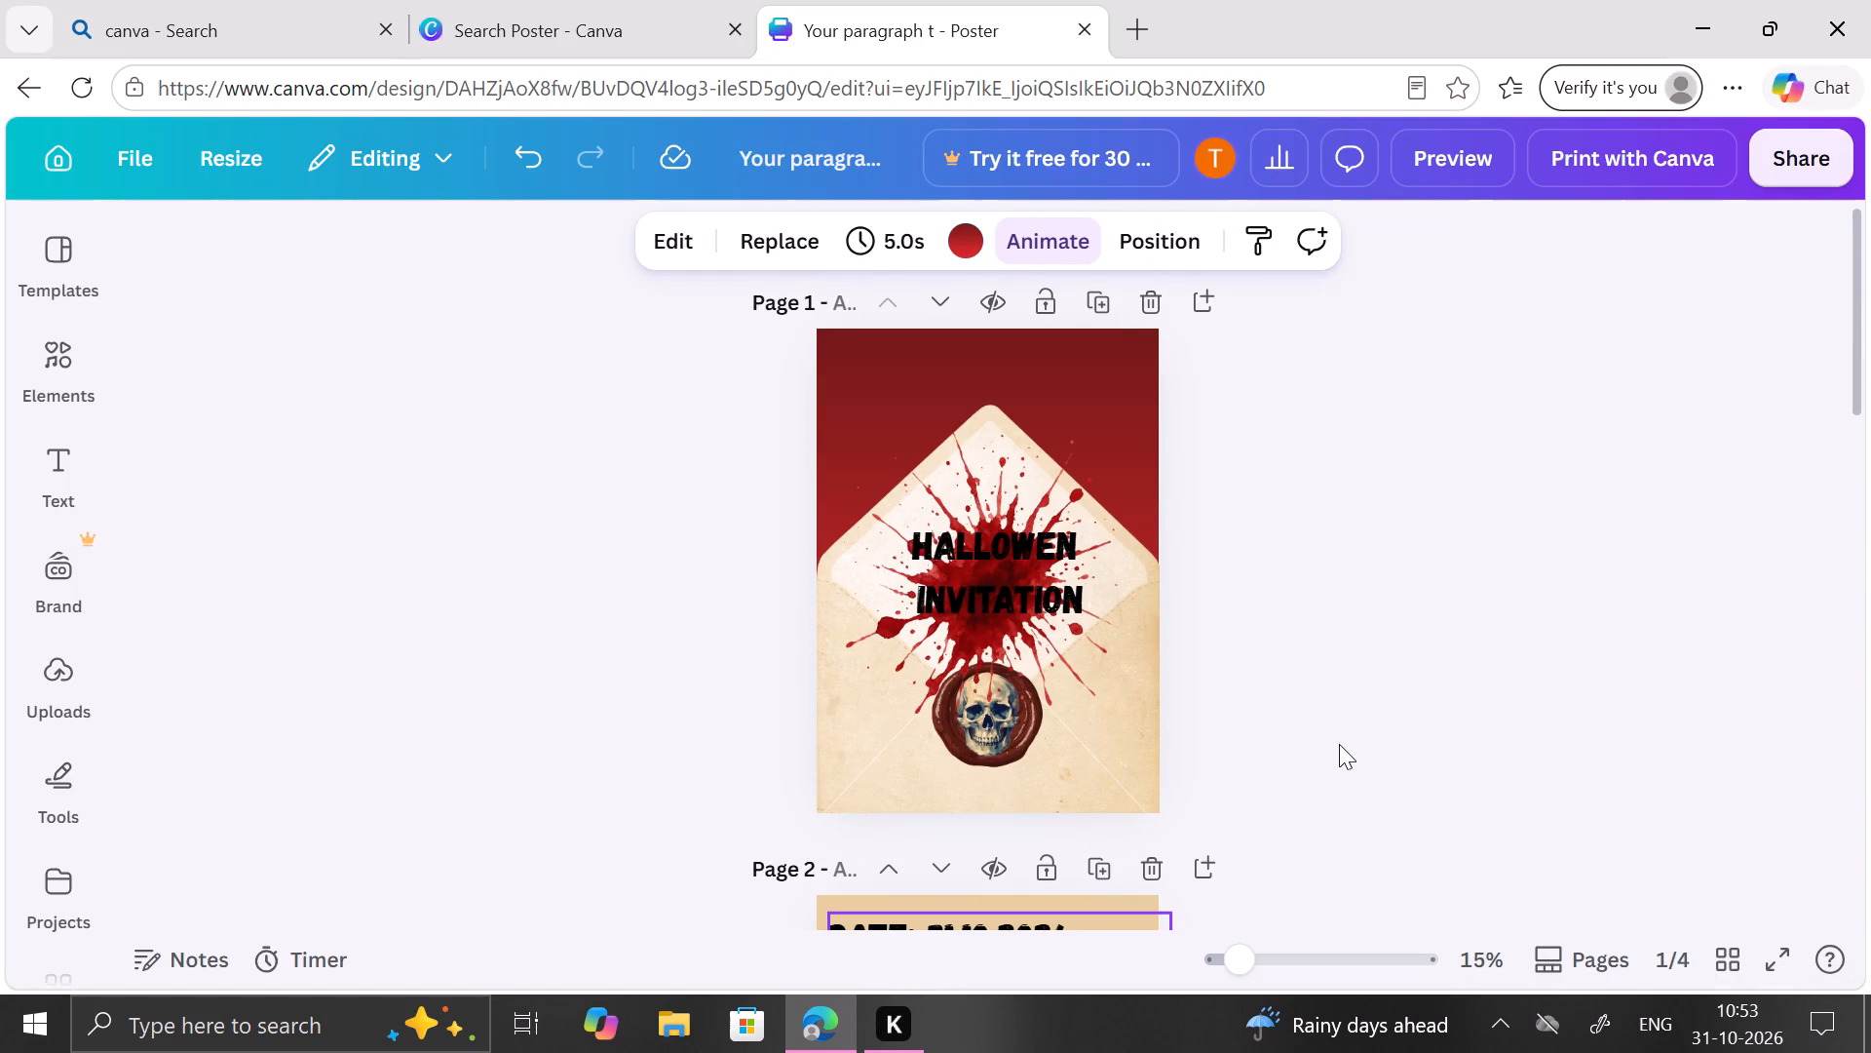
scroll(1339, 744, "down", 4)
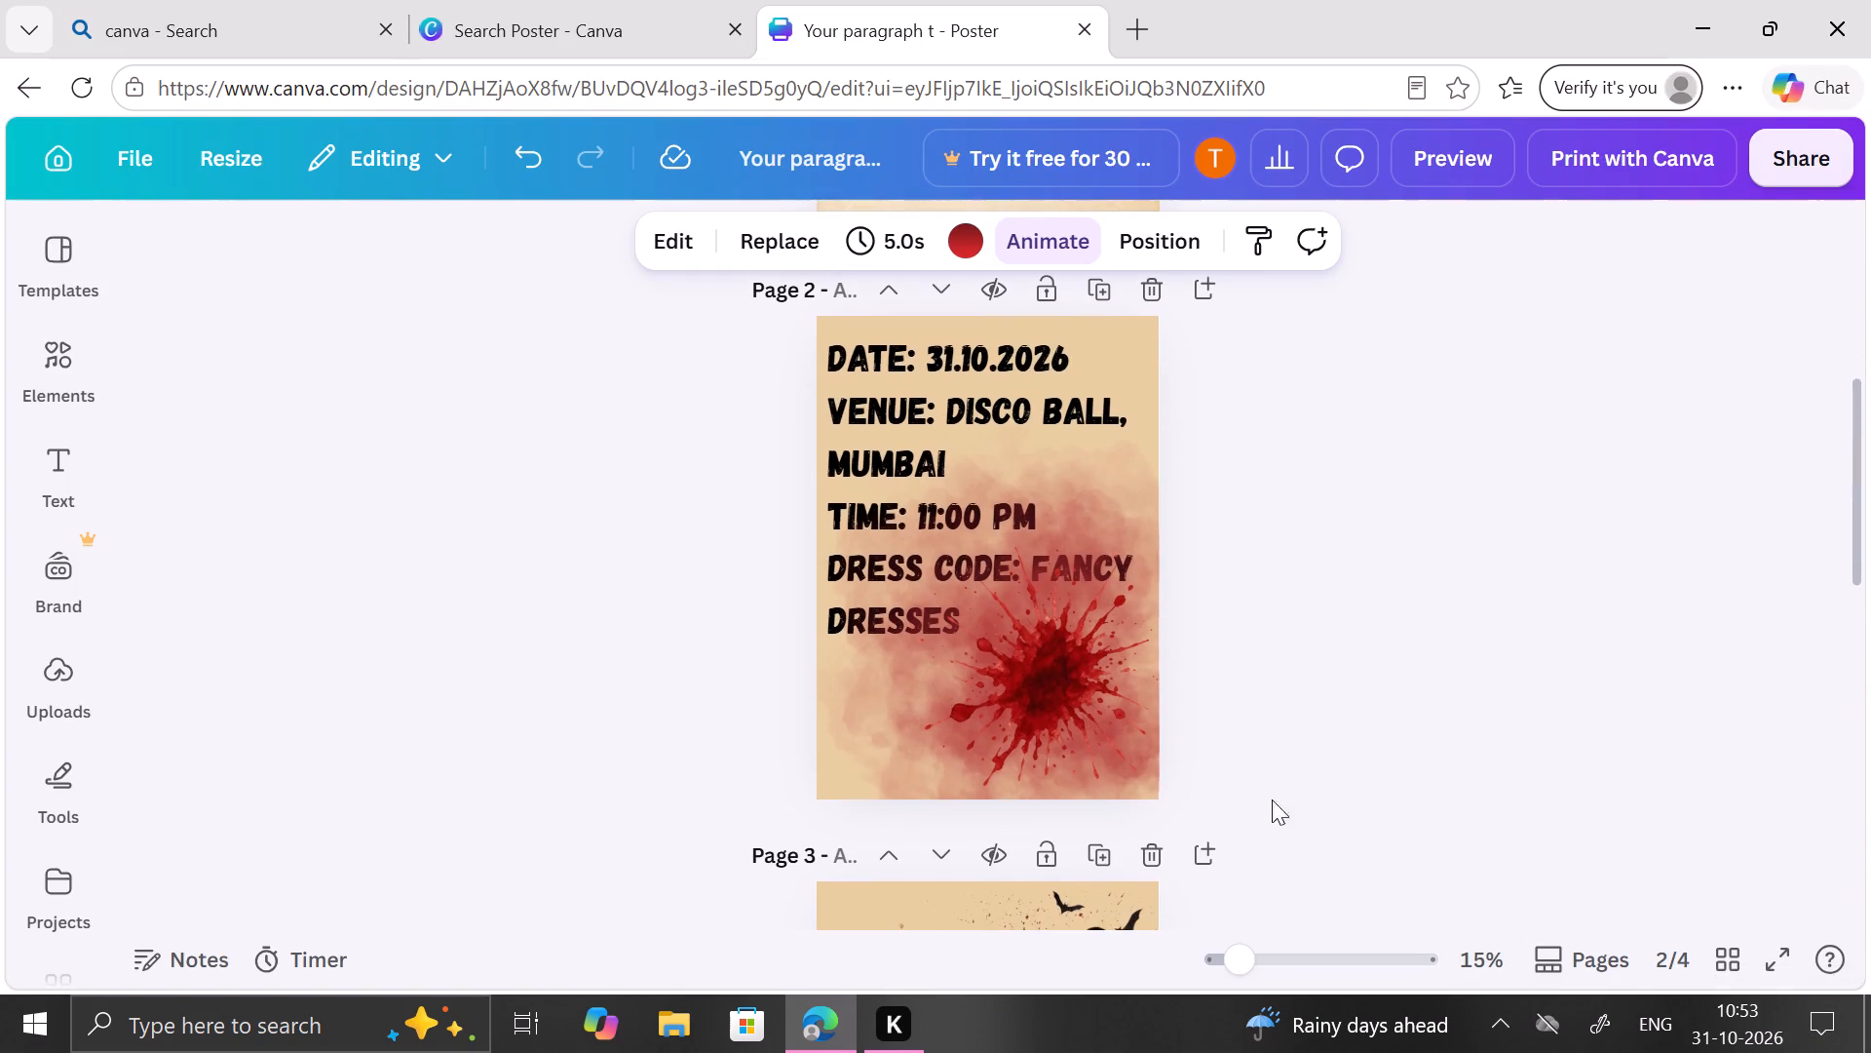
scroll(1057, 848, "down", 2)
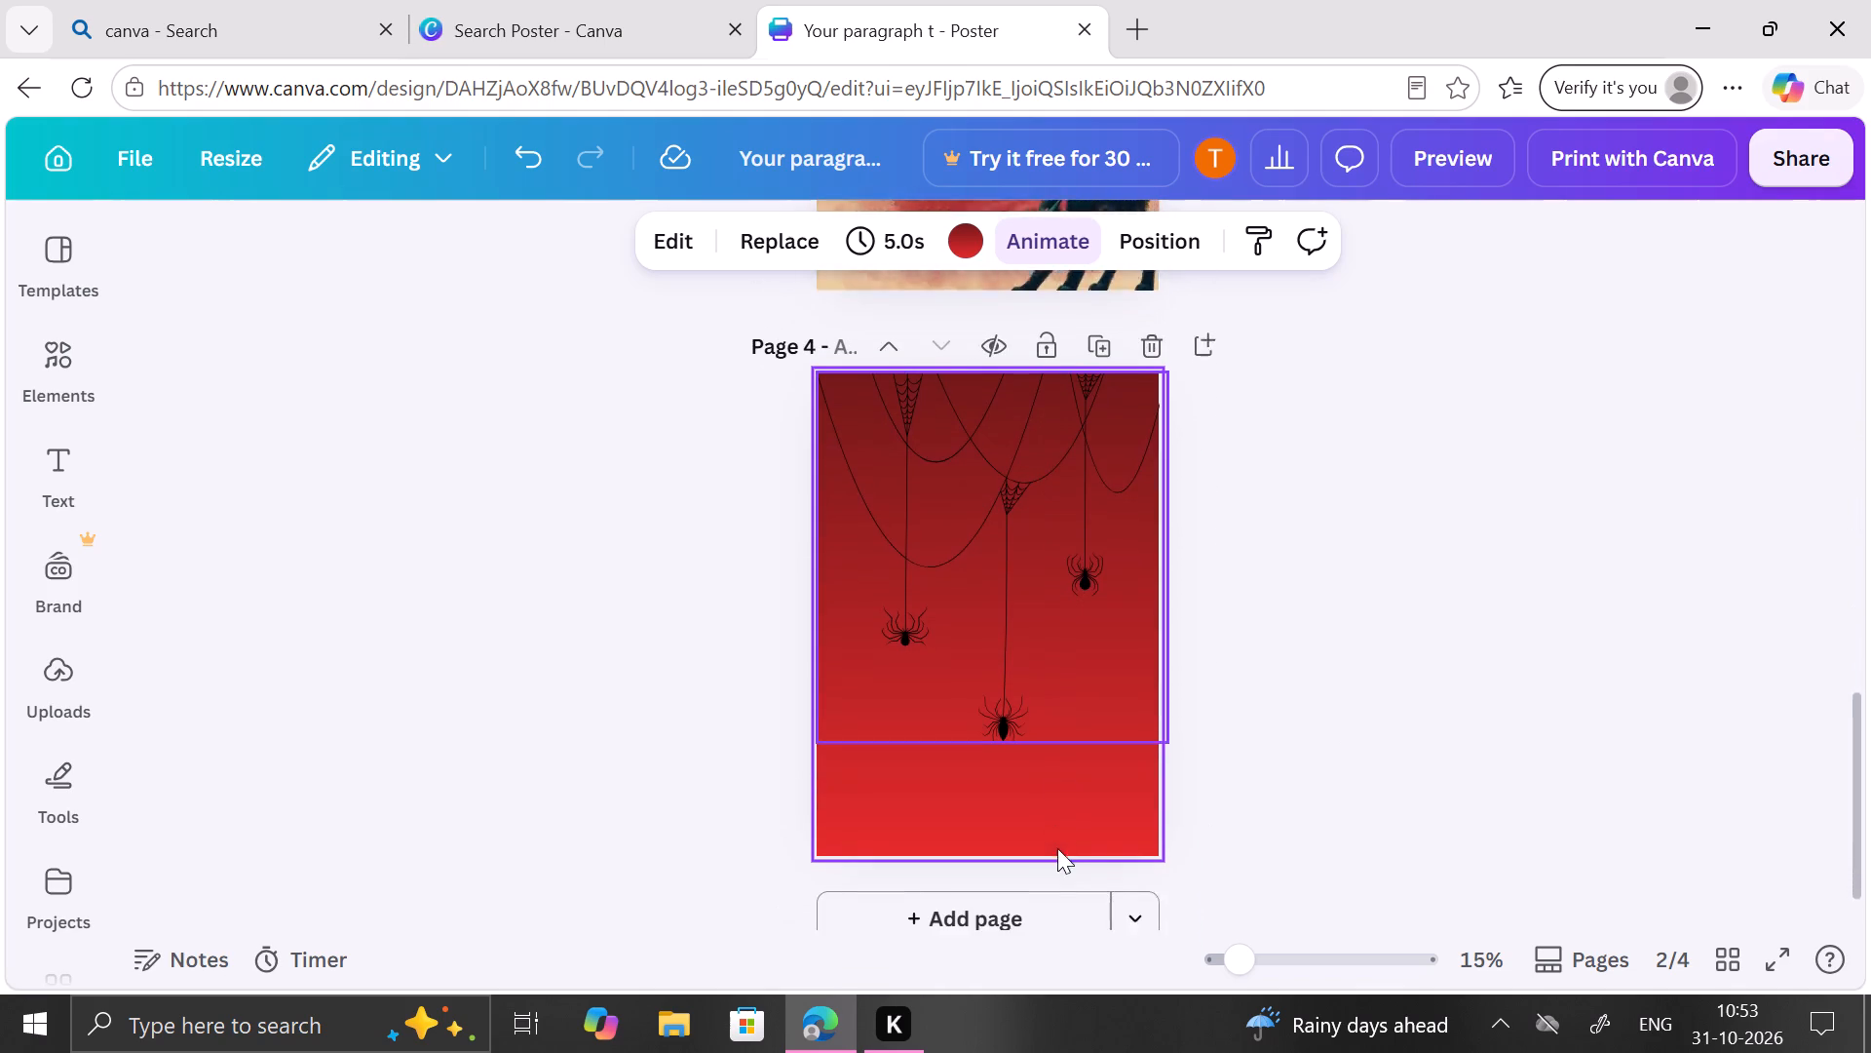
Change the page 4 background to the beige already used in the design.
left_click(885, 729)
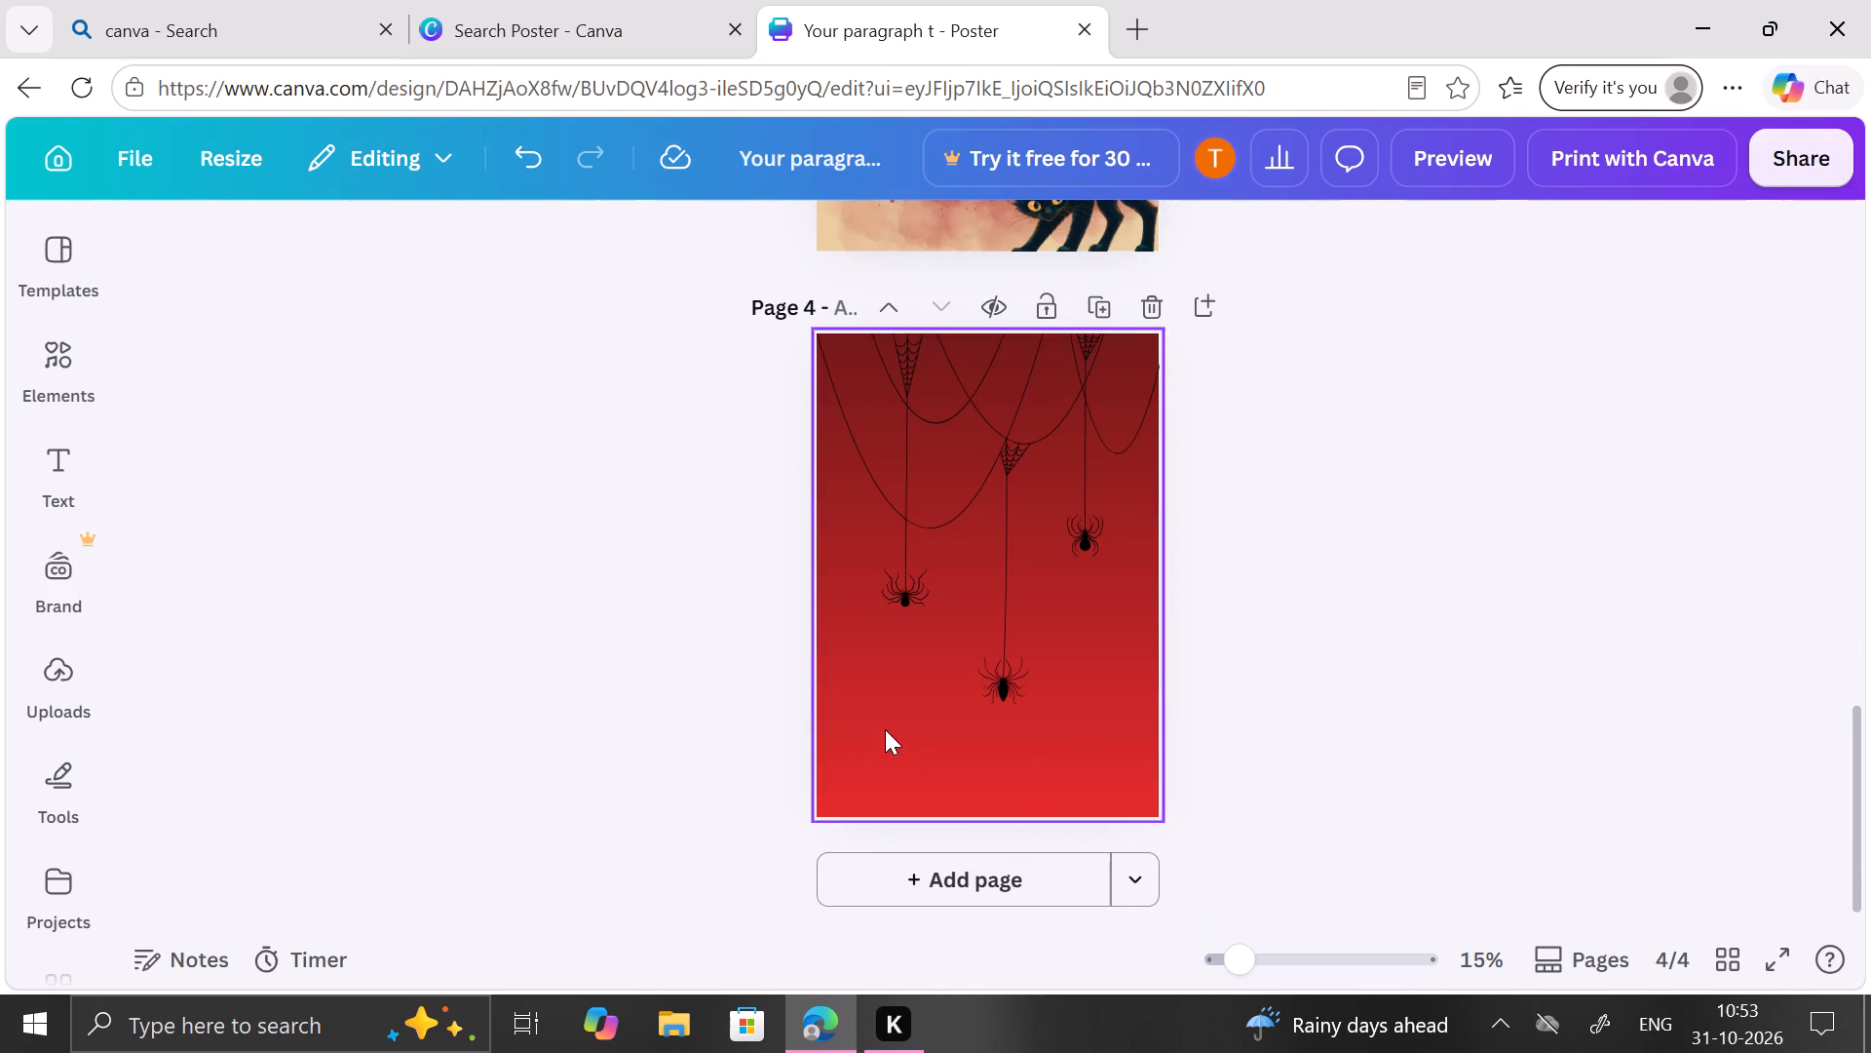
left_click(946, 421)
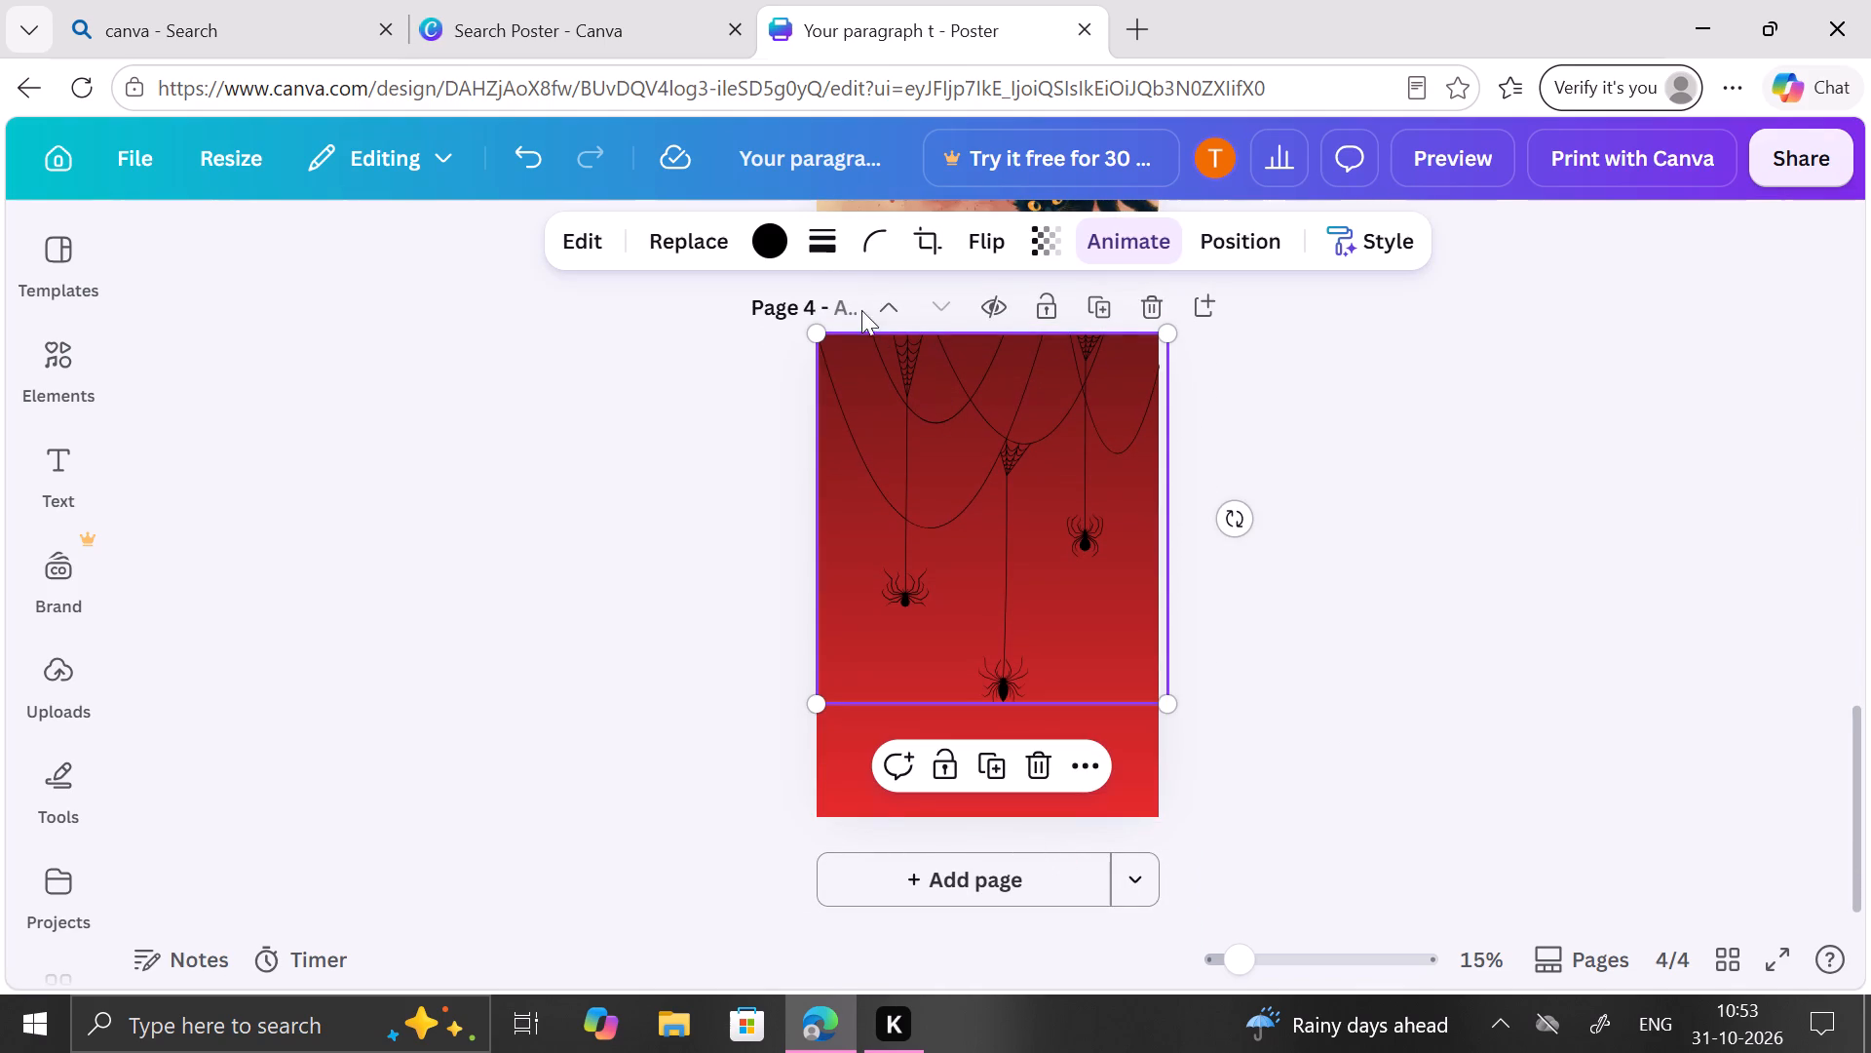
left_click(1069, 597)
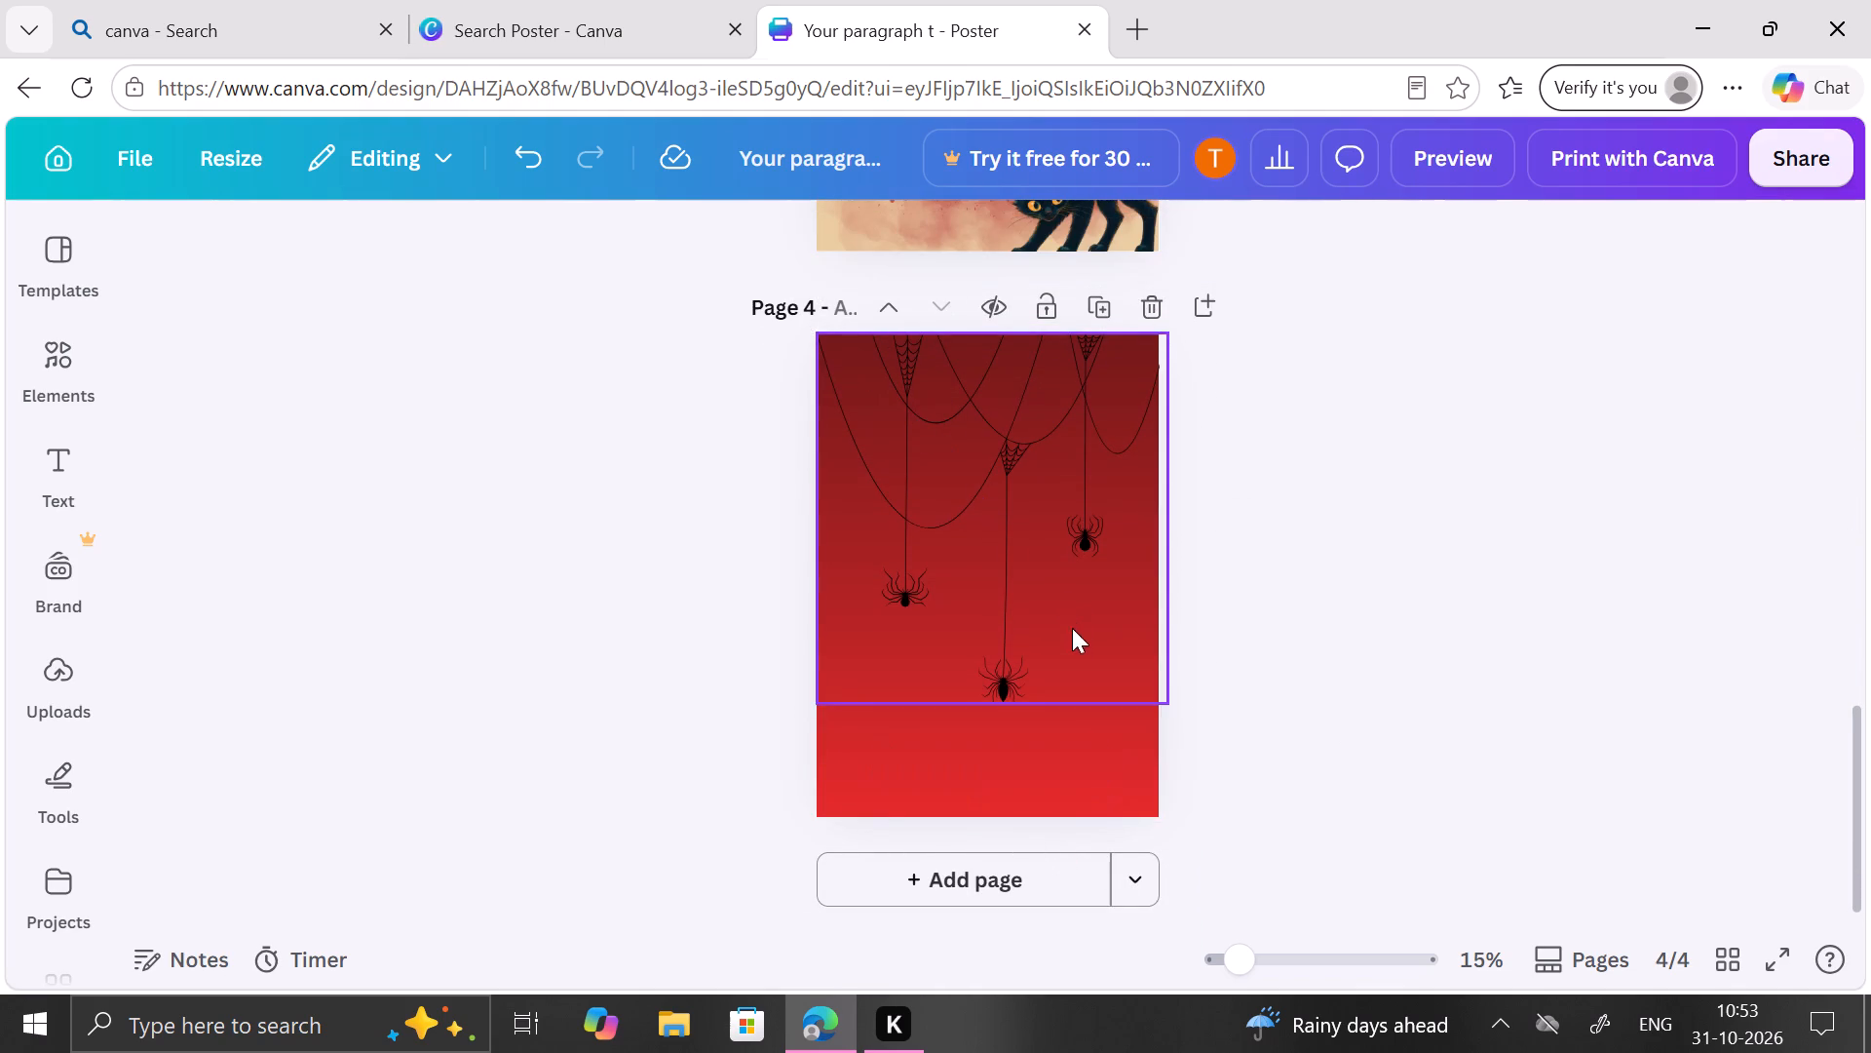
left_click(1106, 776)
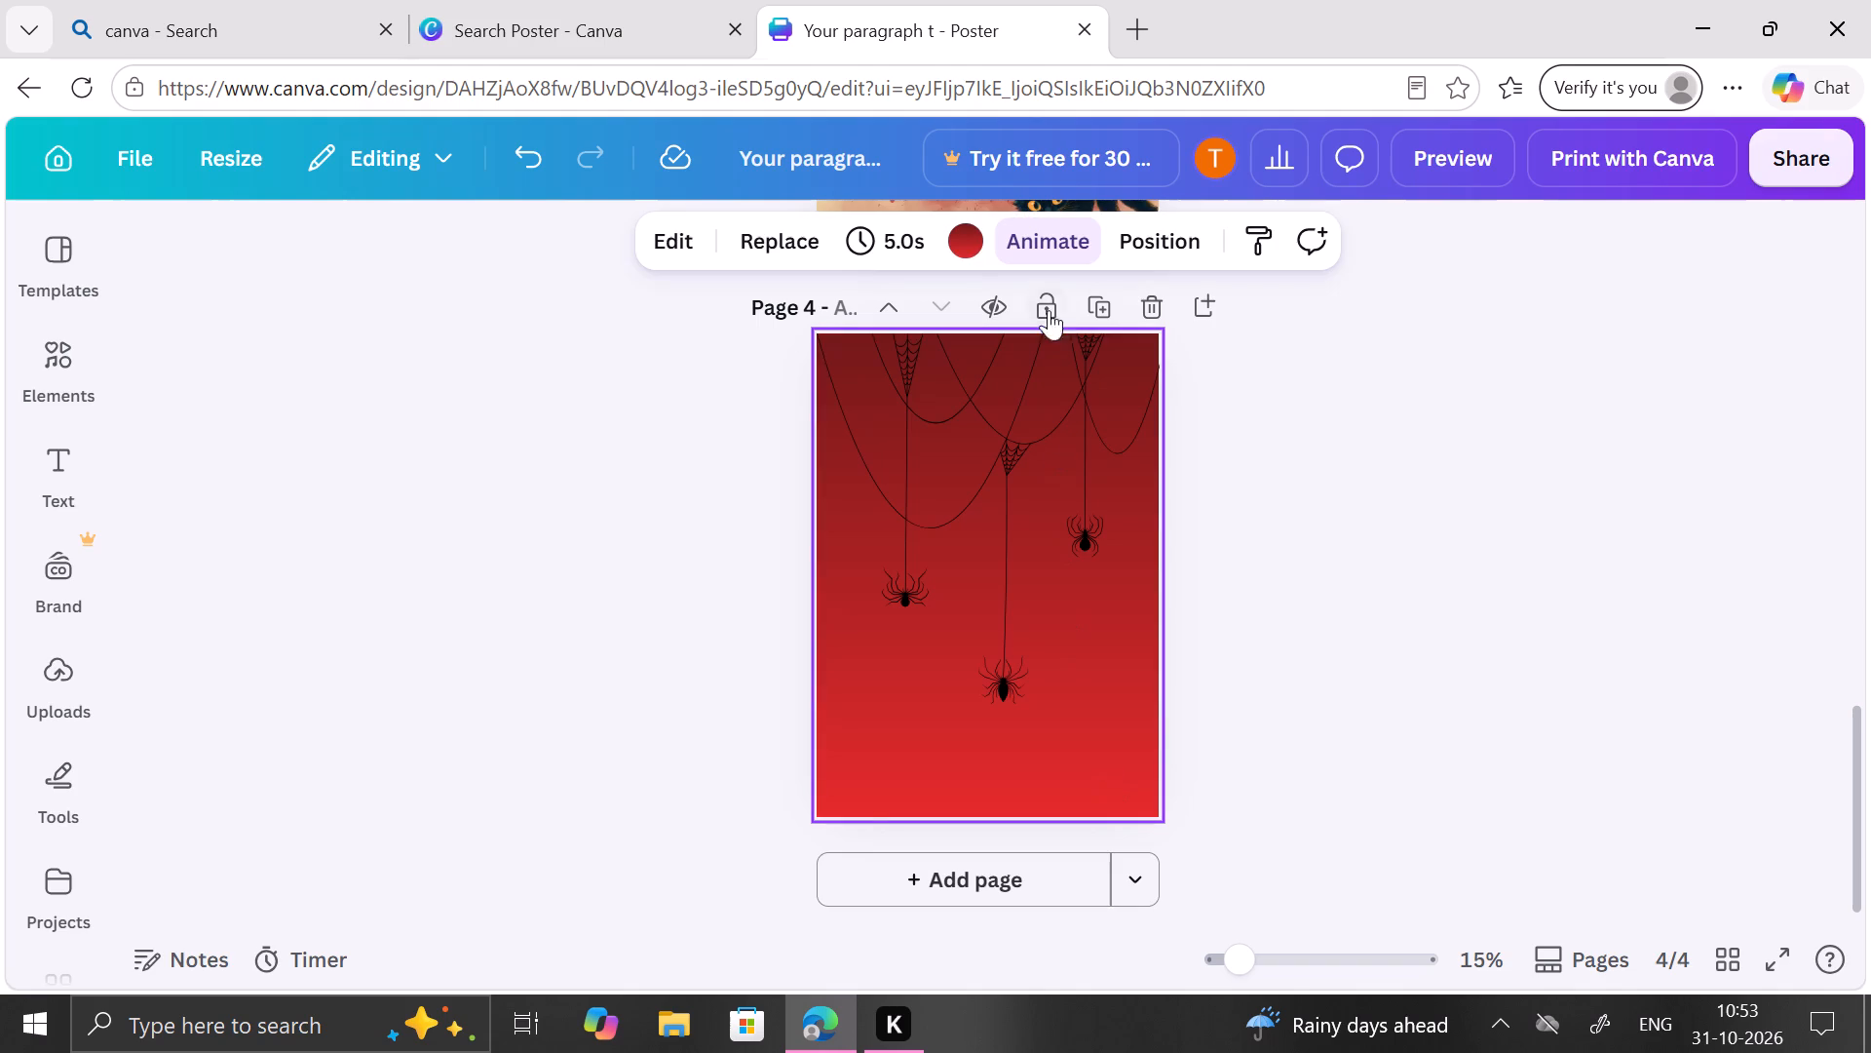
left_click(959, 250)
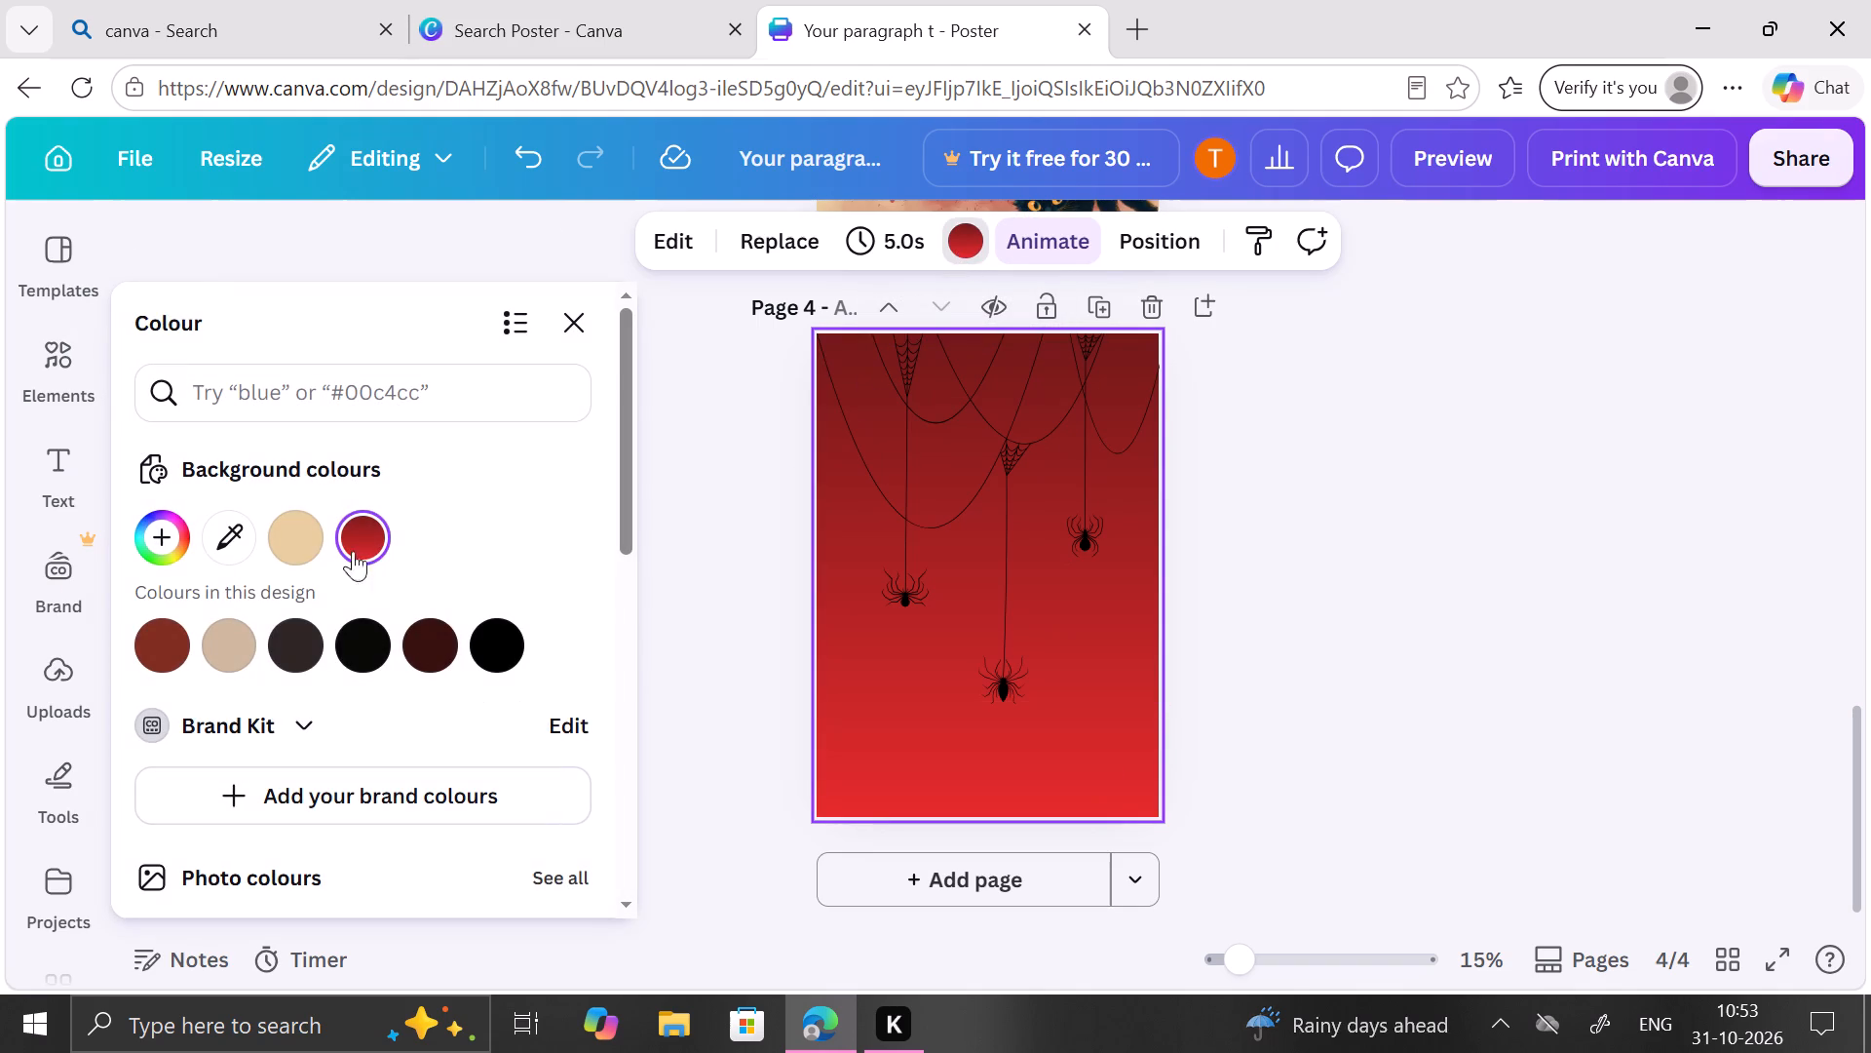
left_click(289, 527)
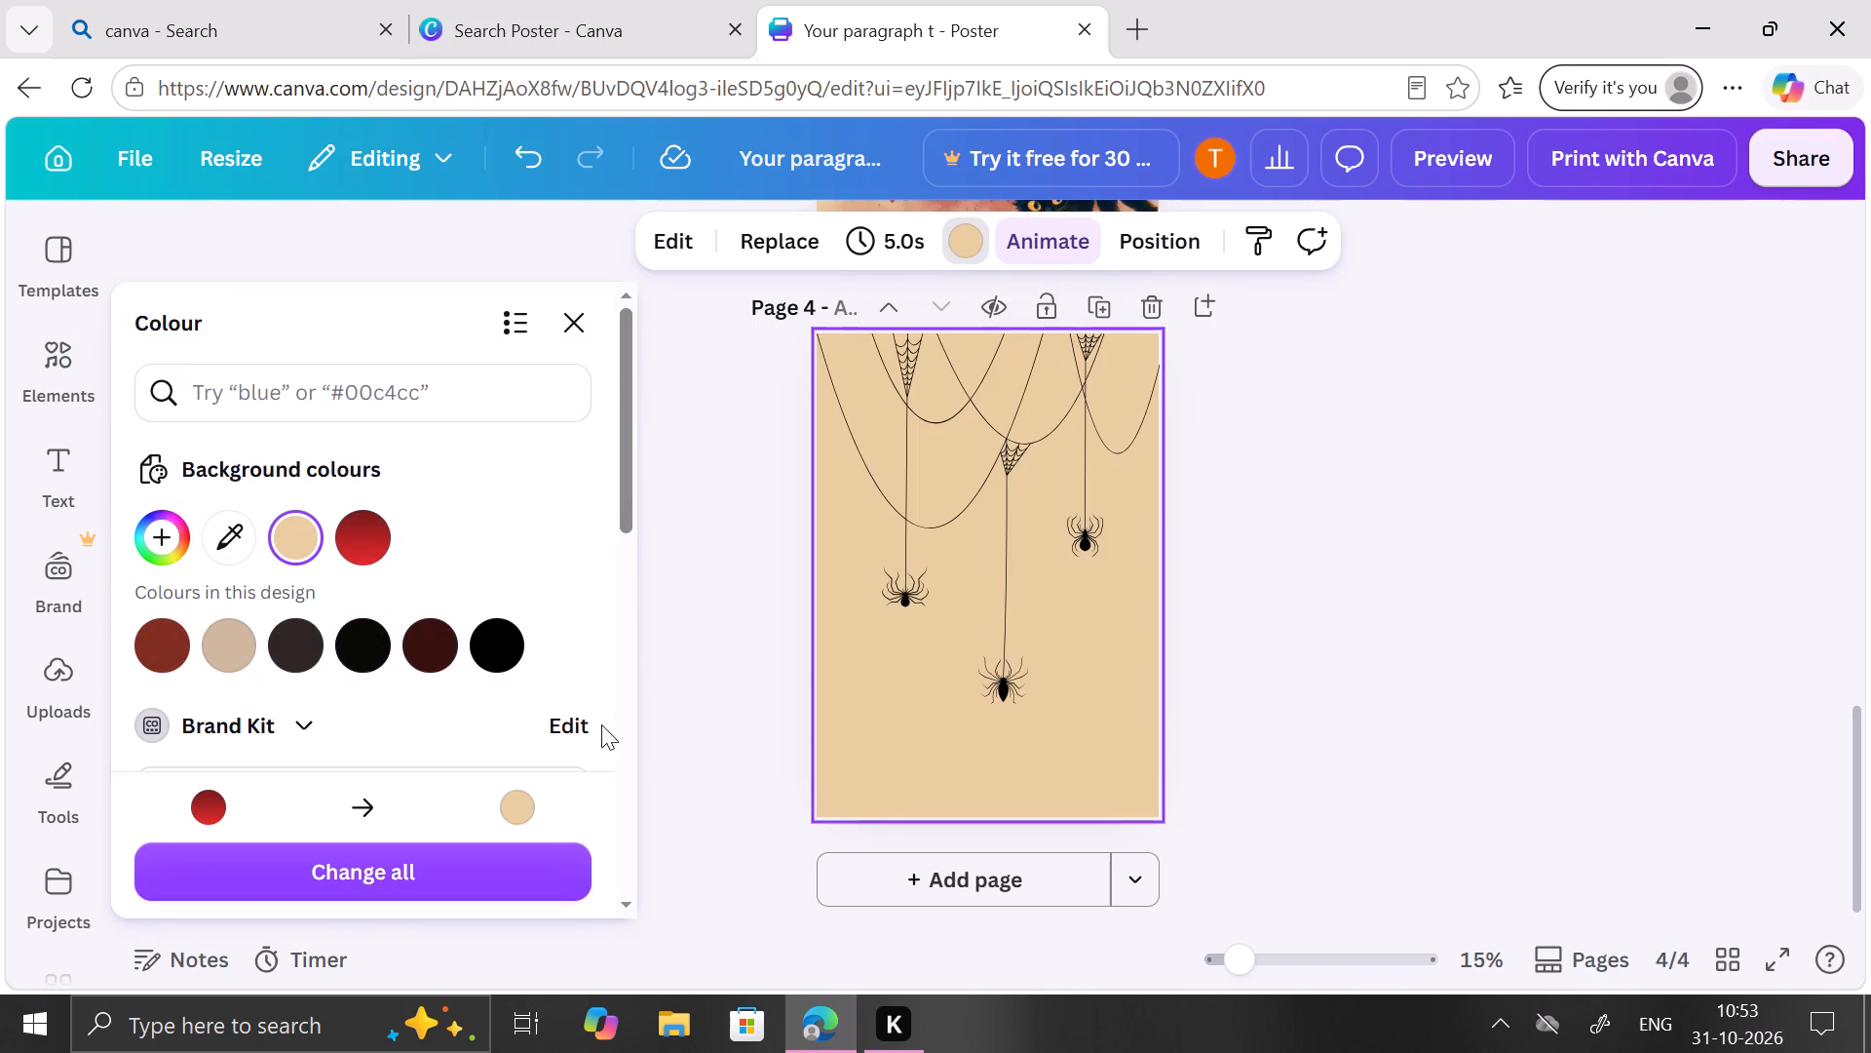
left_click(568, 332)
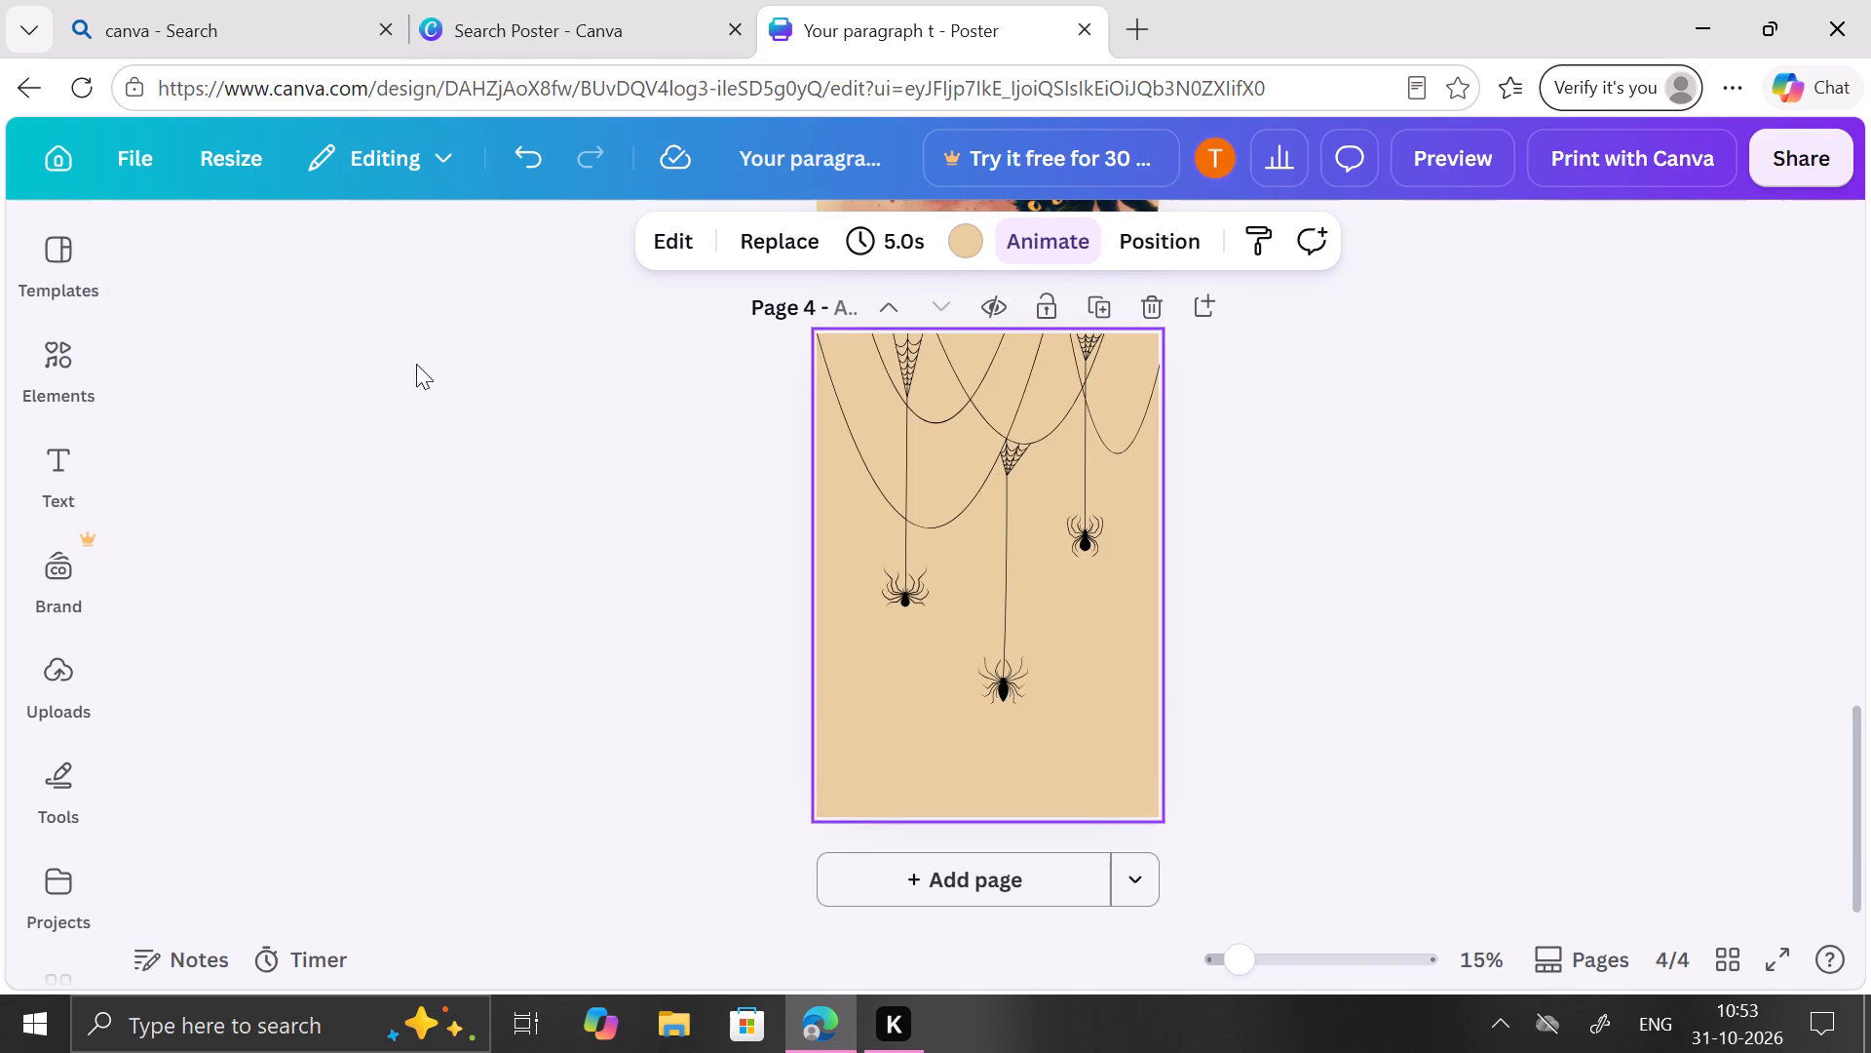
Search the elements library for blood and show all of the graphics results.
left_click(47, 334)
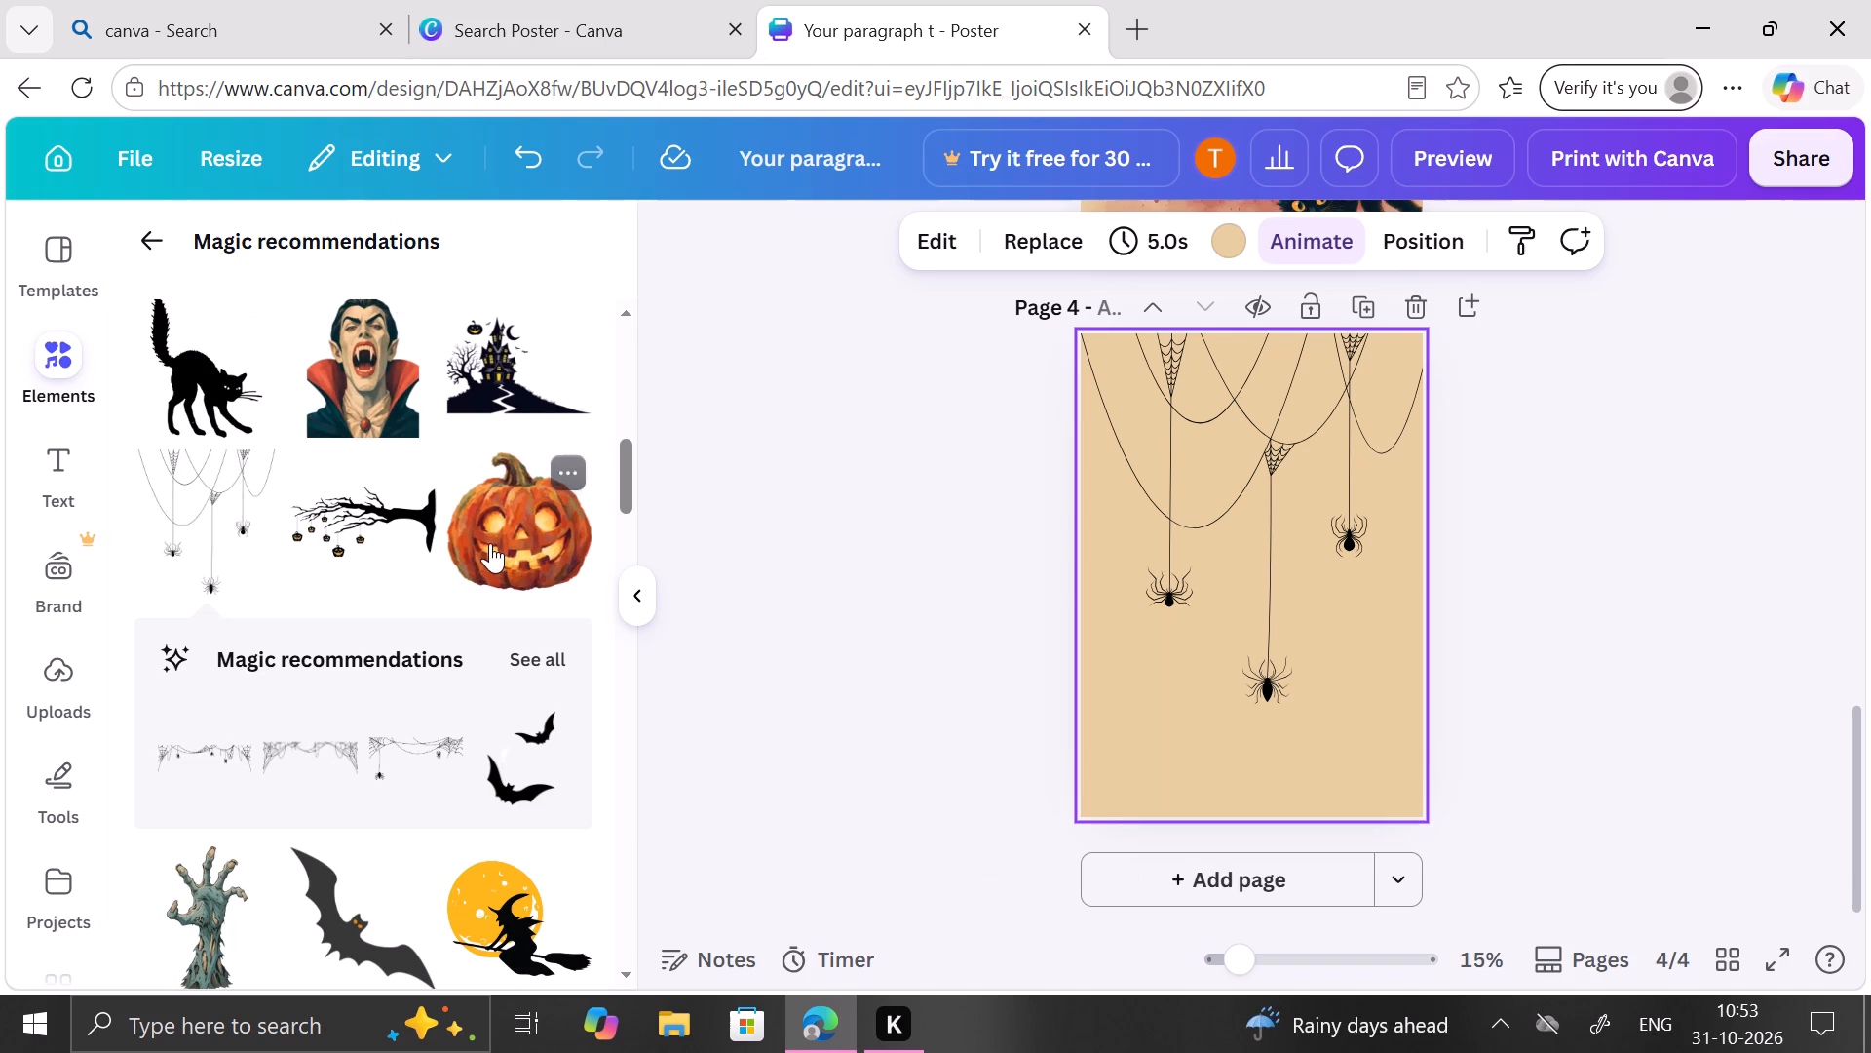
scroll(490, 543, "down", 2)
scroll(490, 543, "up", 4)
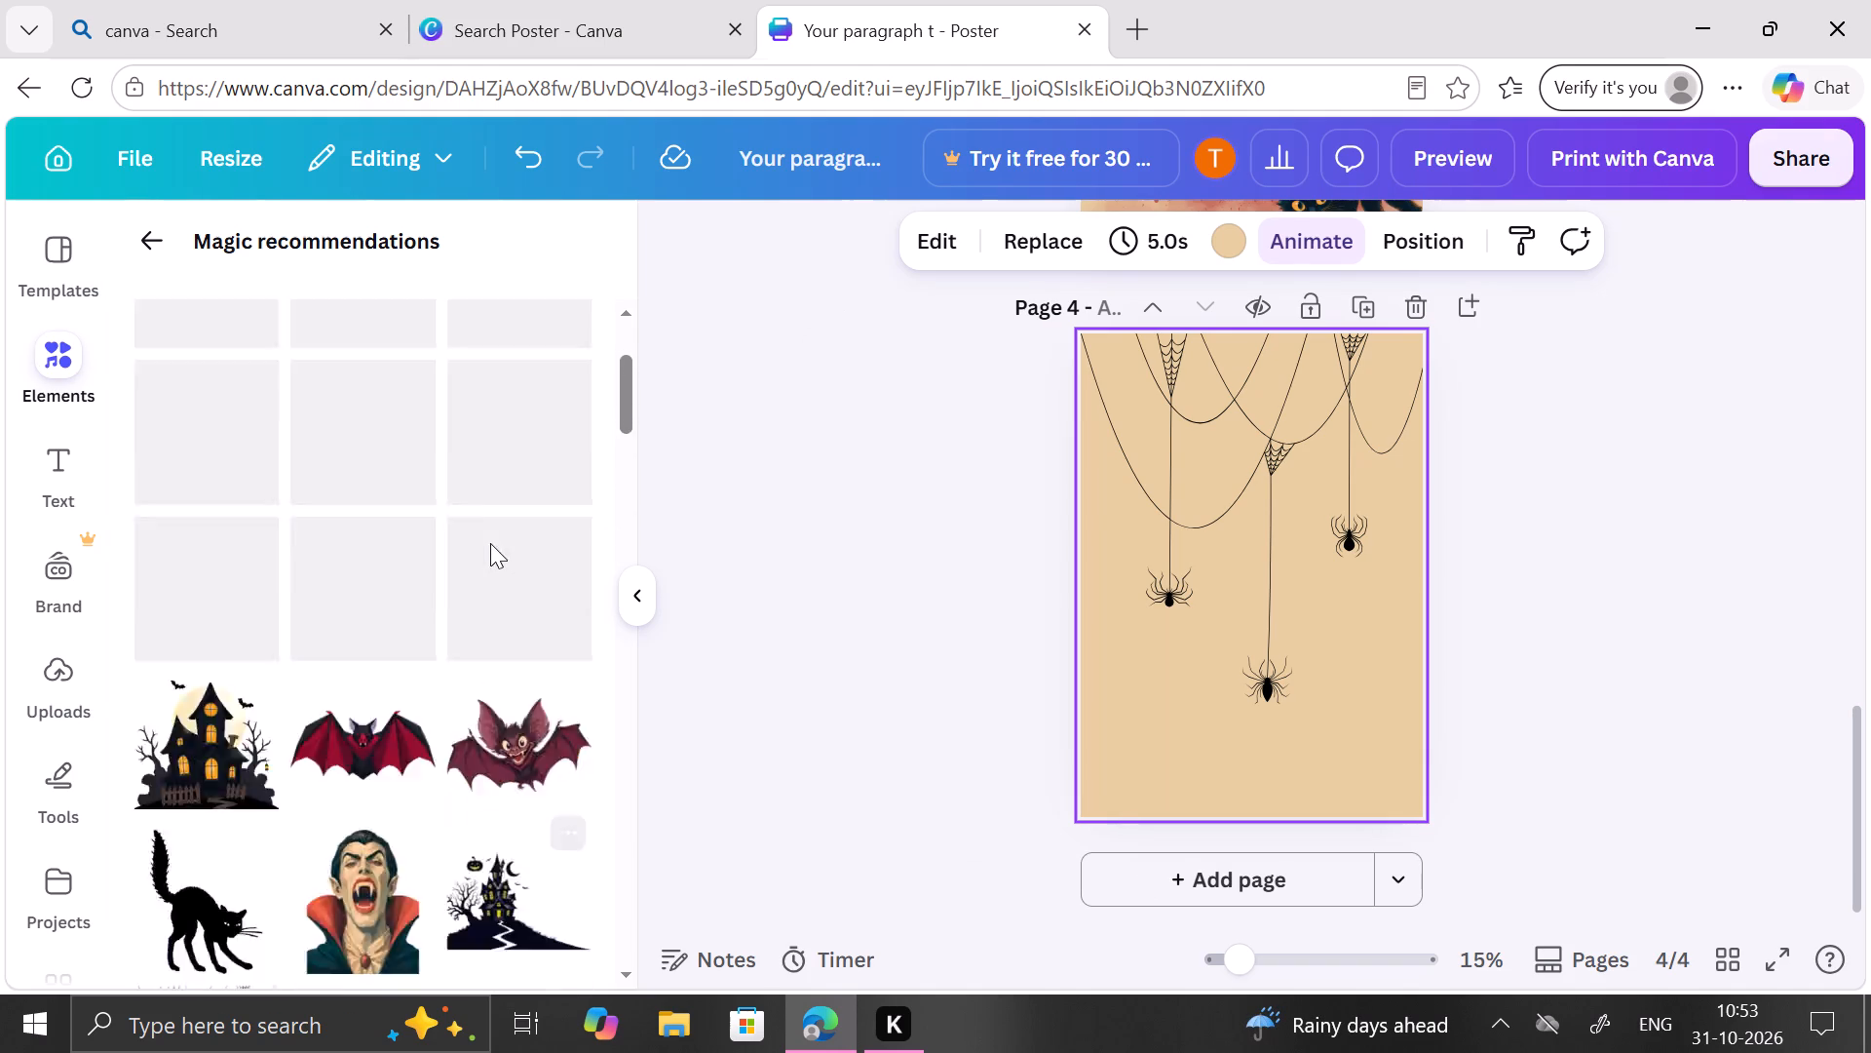
scroll(490, 543, "up", 2)
left_click(176, 231)
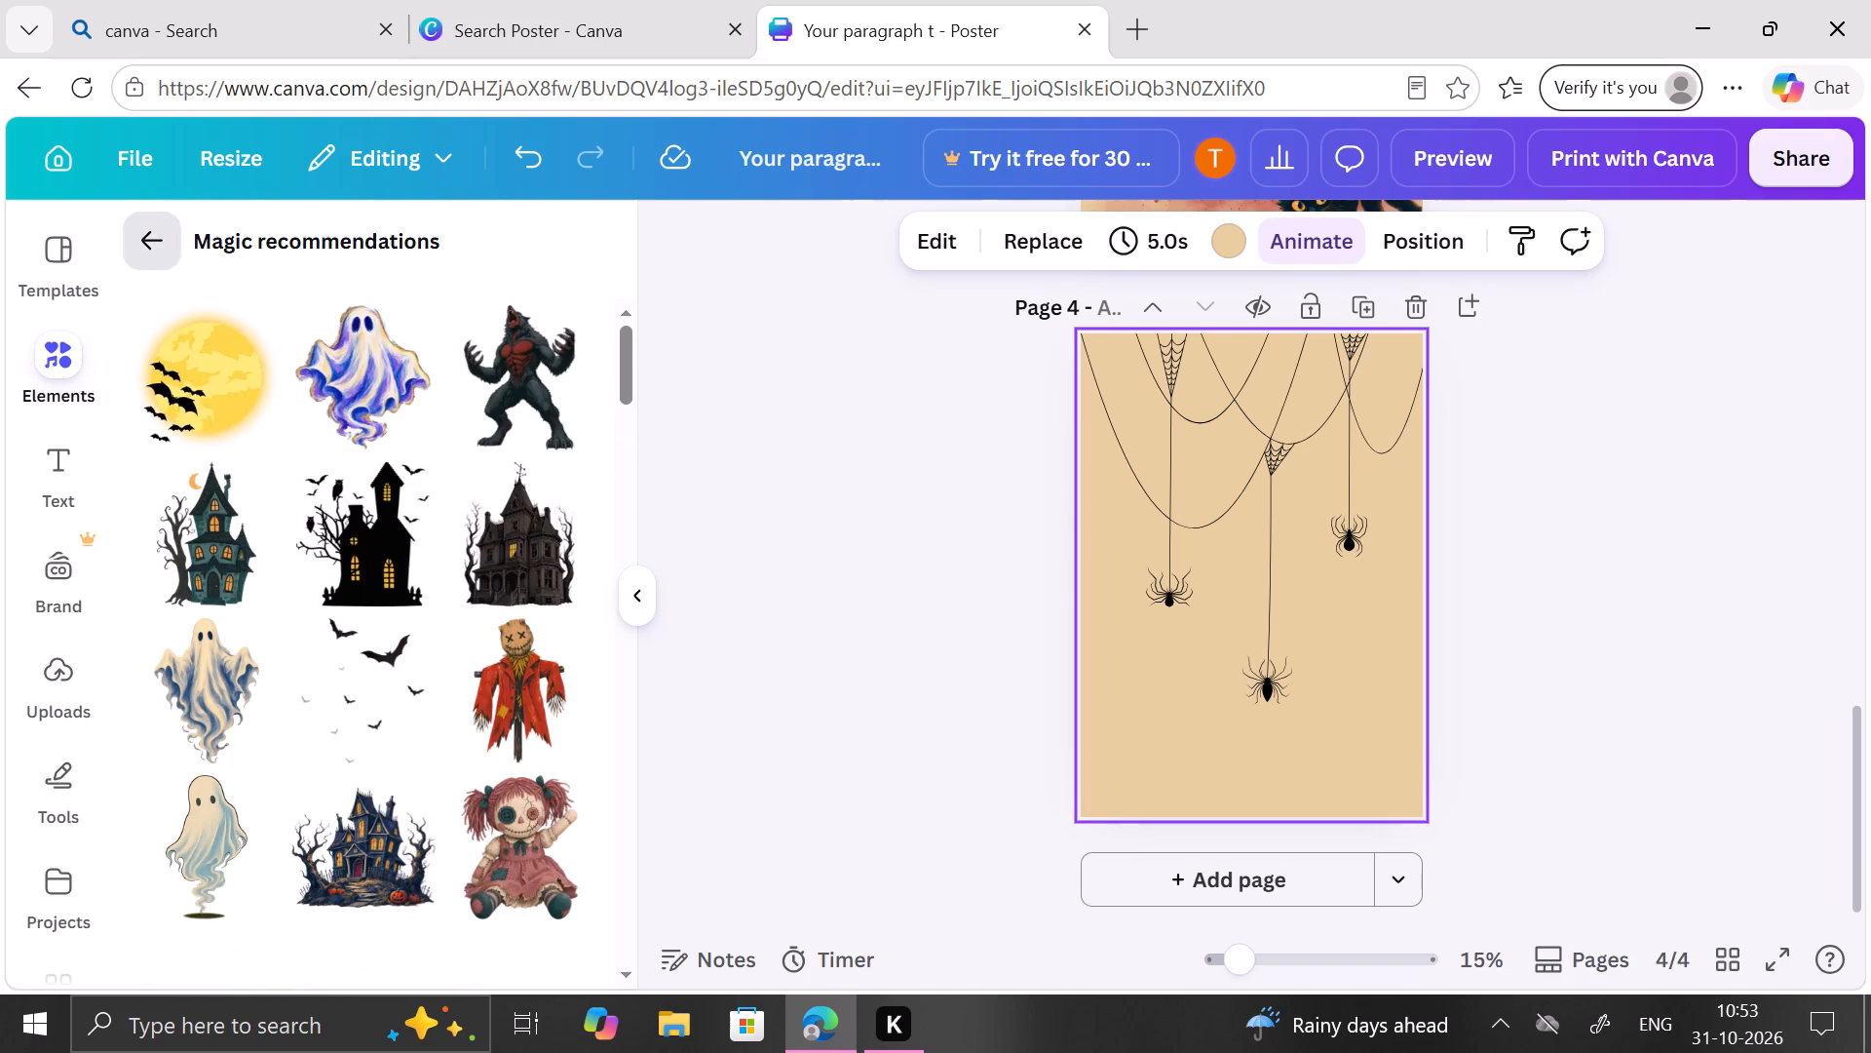
left_click(326, 262)
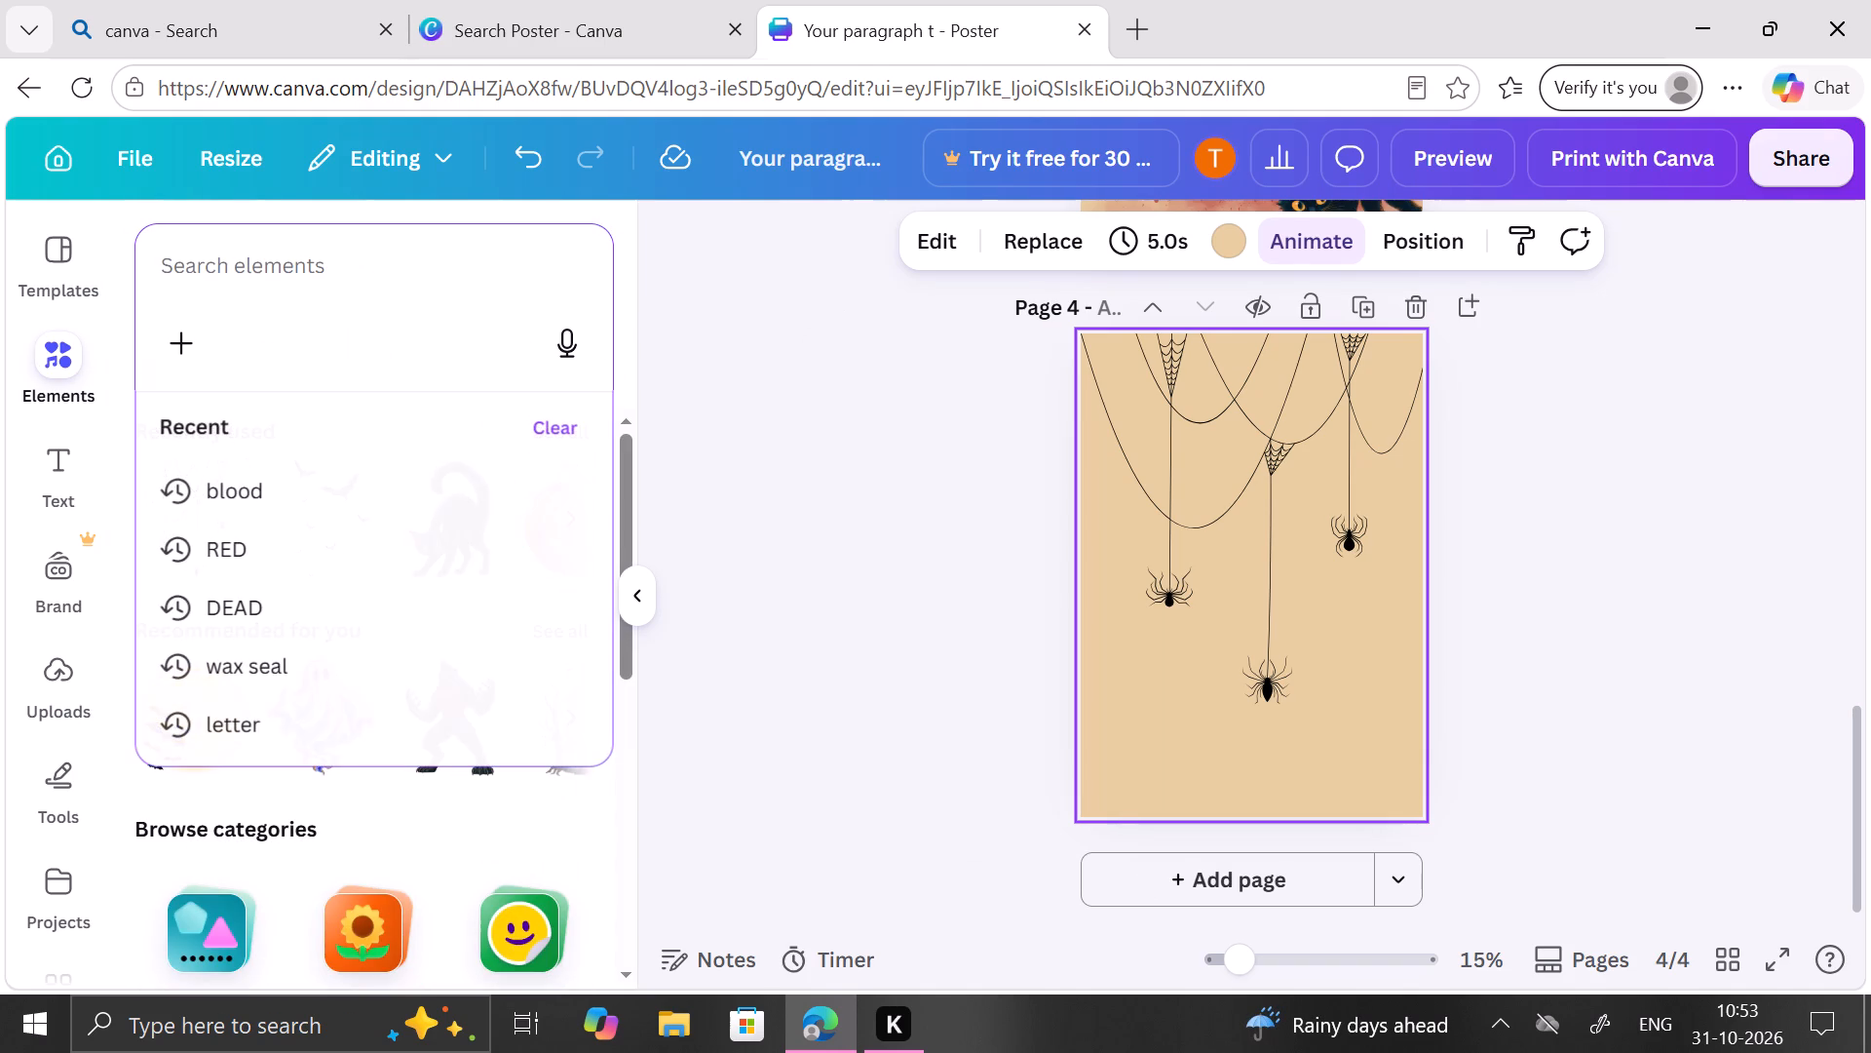
left_click(230, 509)
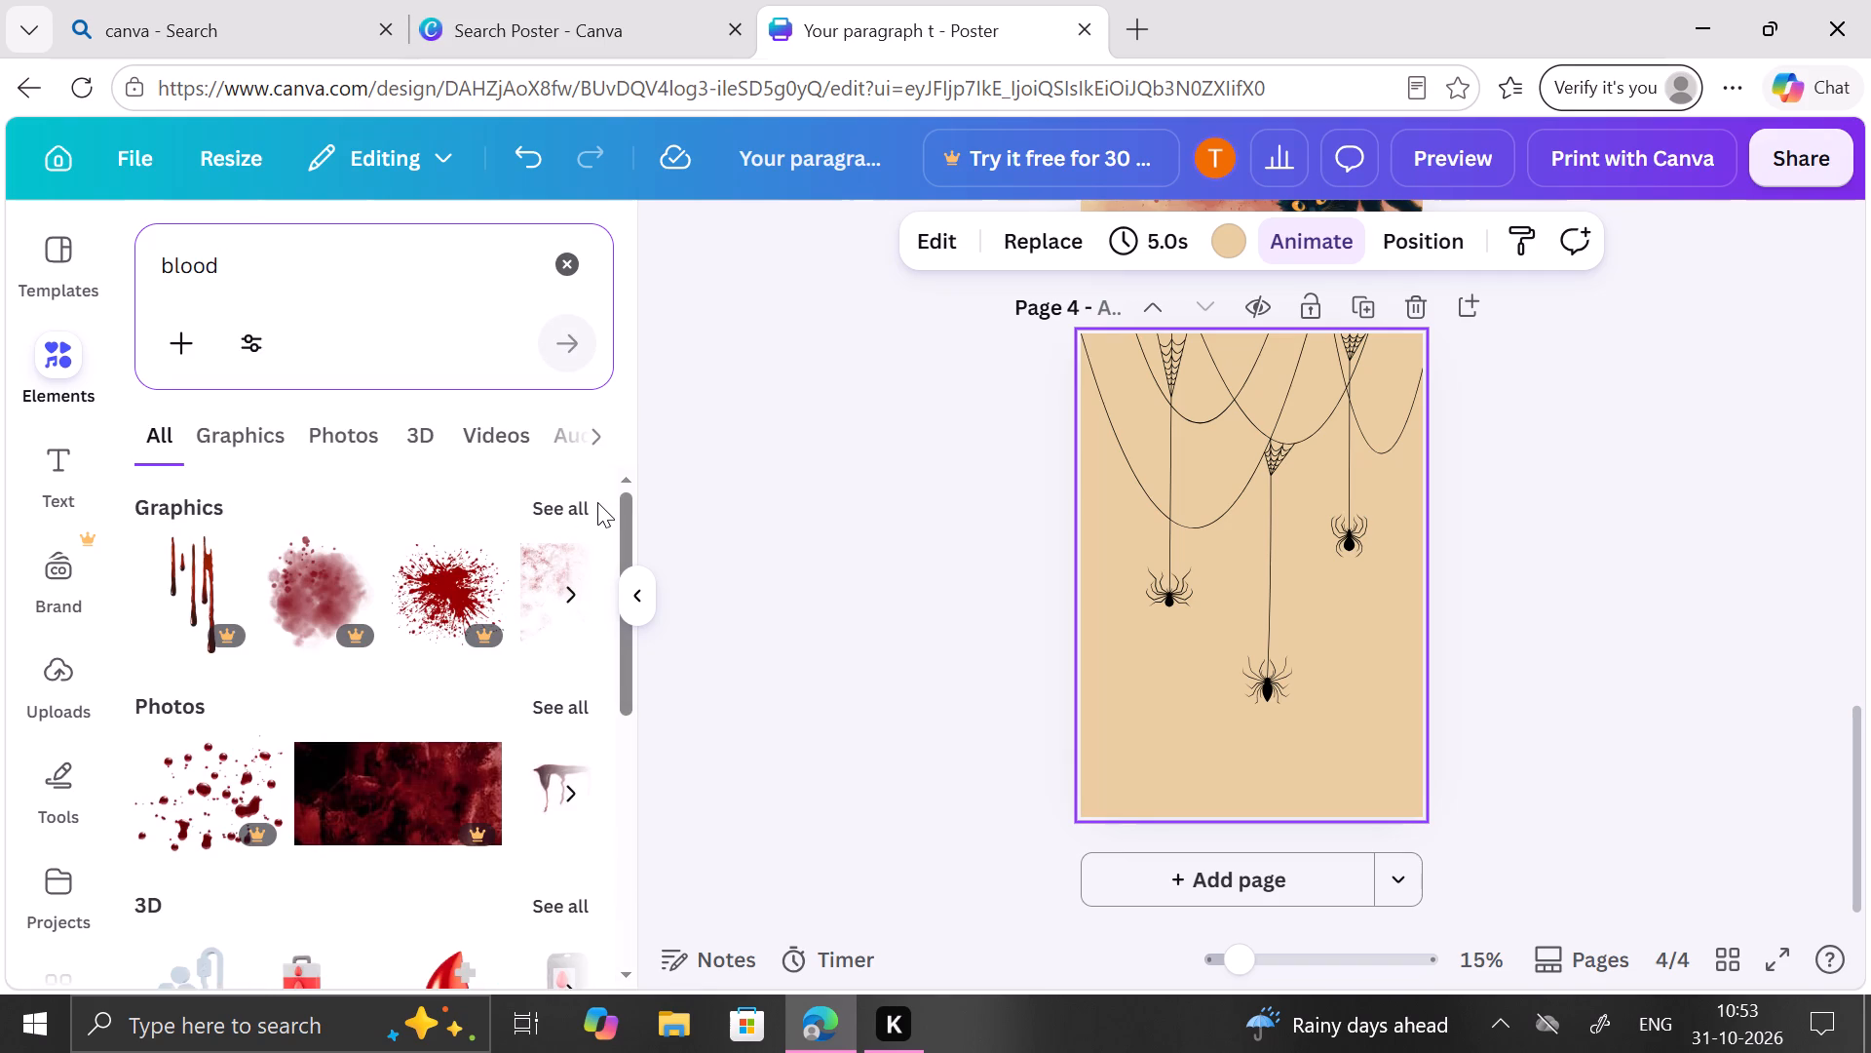
left_click(597, 502)
left_click(580, 496)
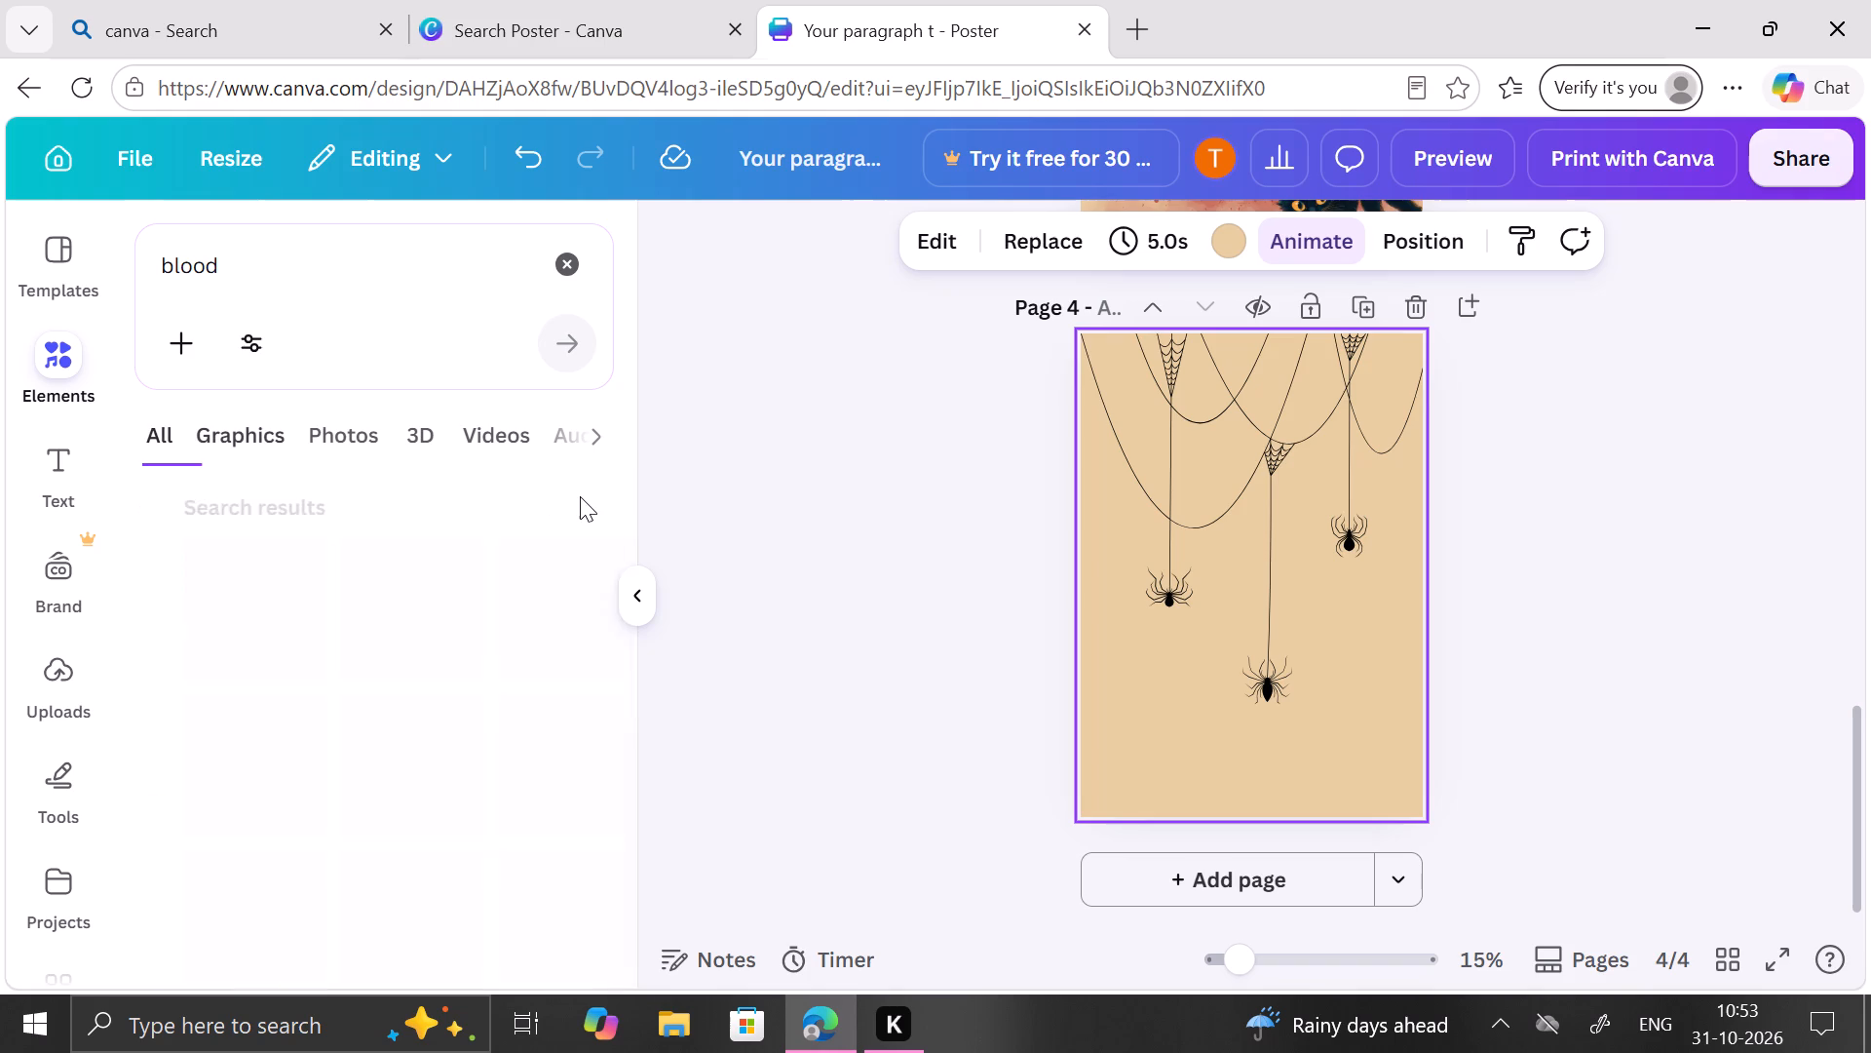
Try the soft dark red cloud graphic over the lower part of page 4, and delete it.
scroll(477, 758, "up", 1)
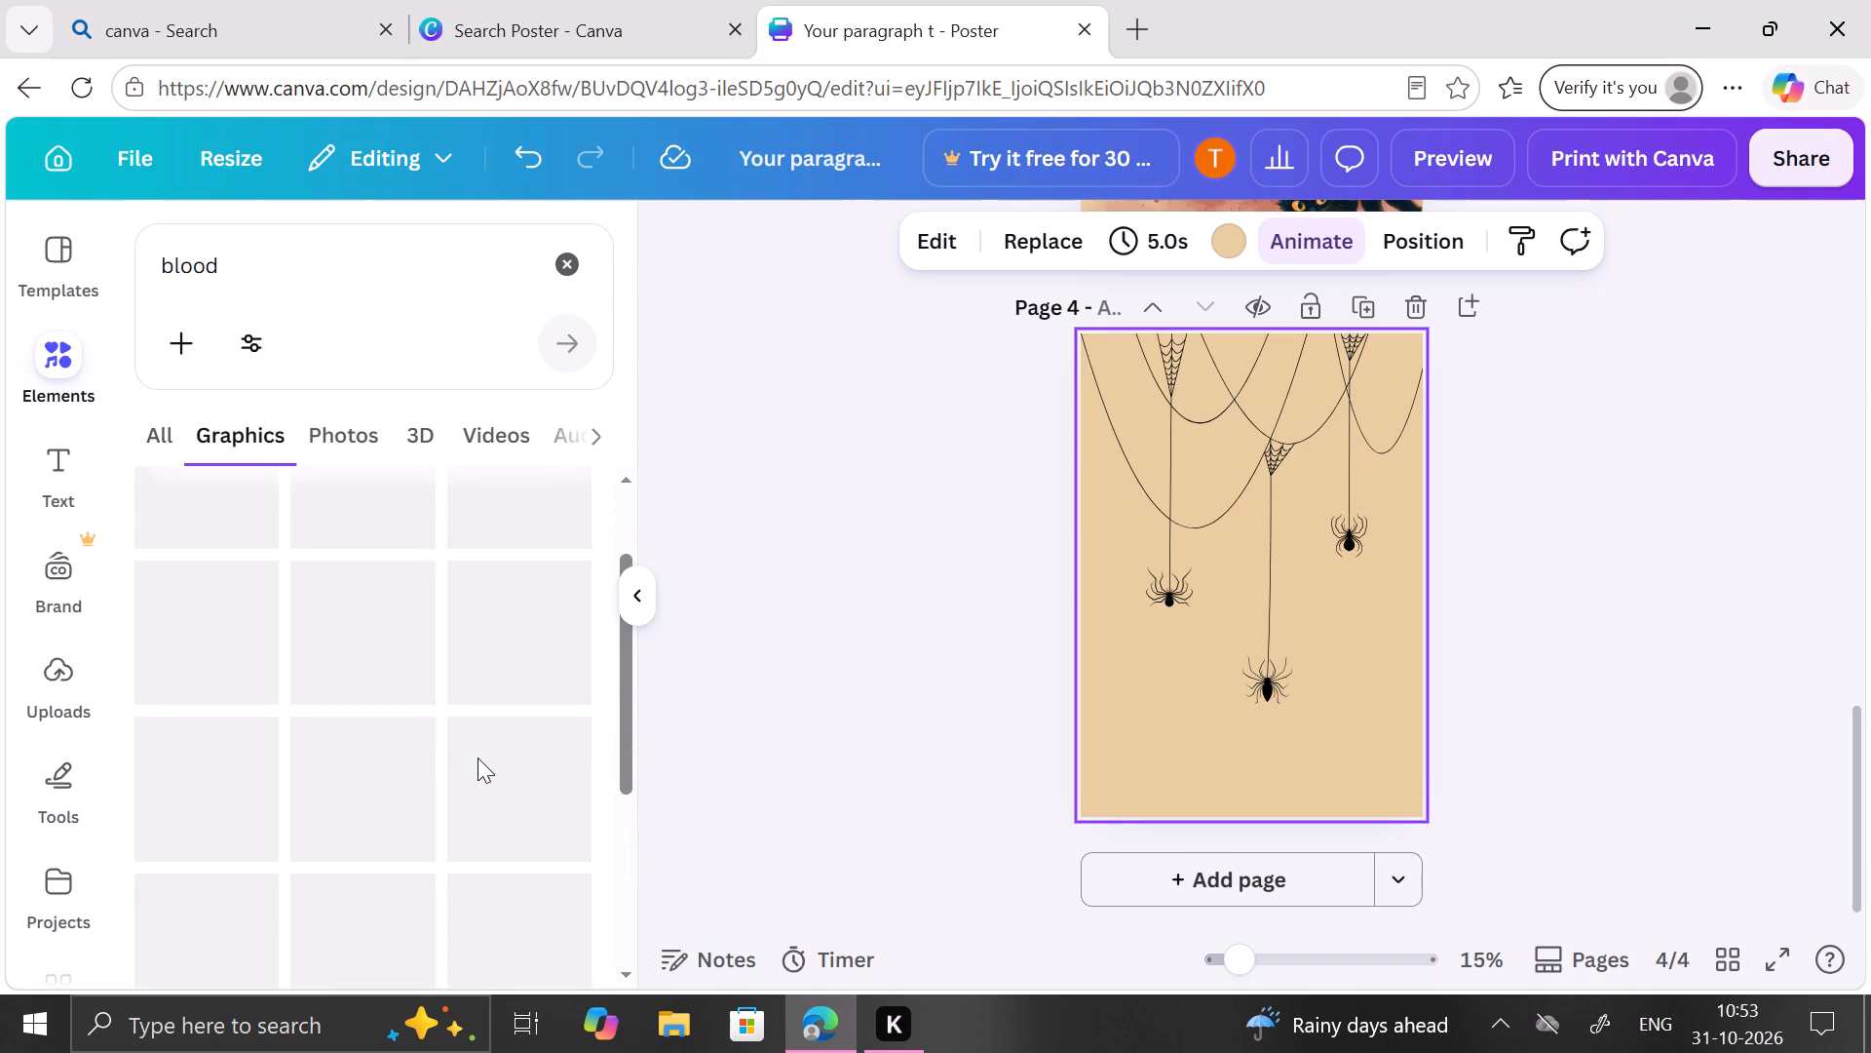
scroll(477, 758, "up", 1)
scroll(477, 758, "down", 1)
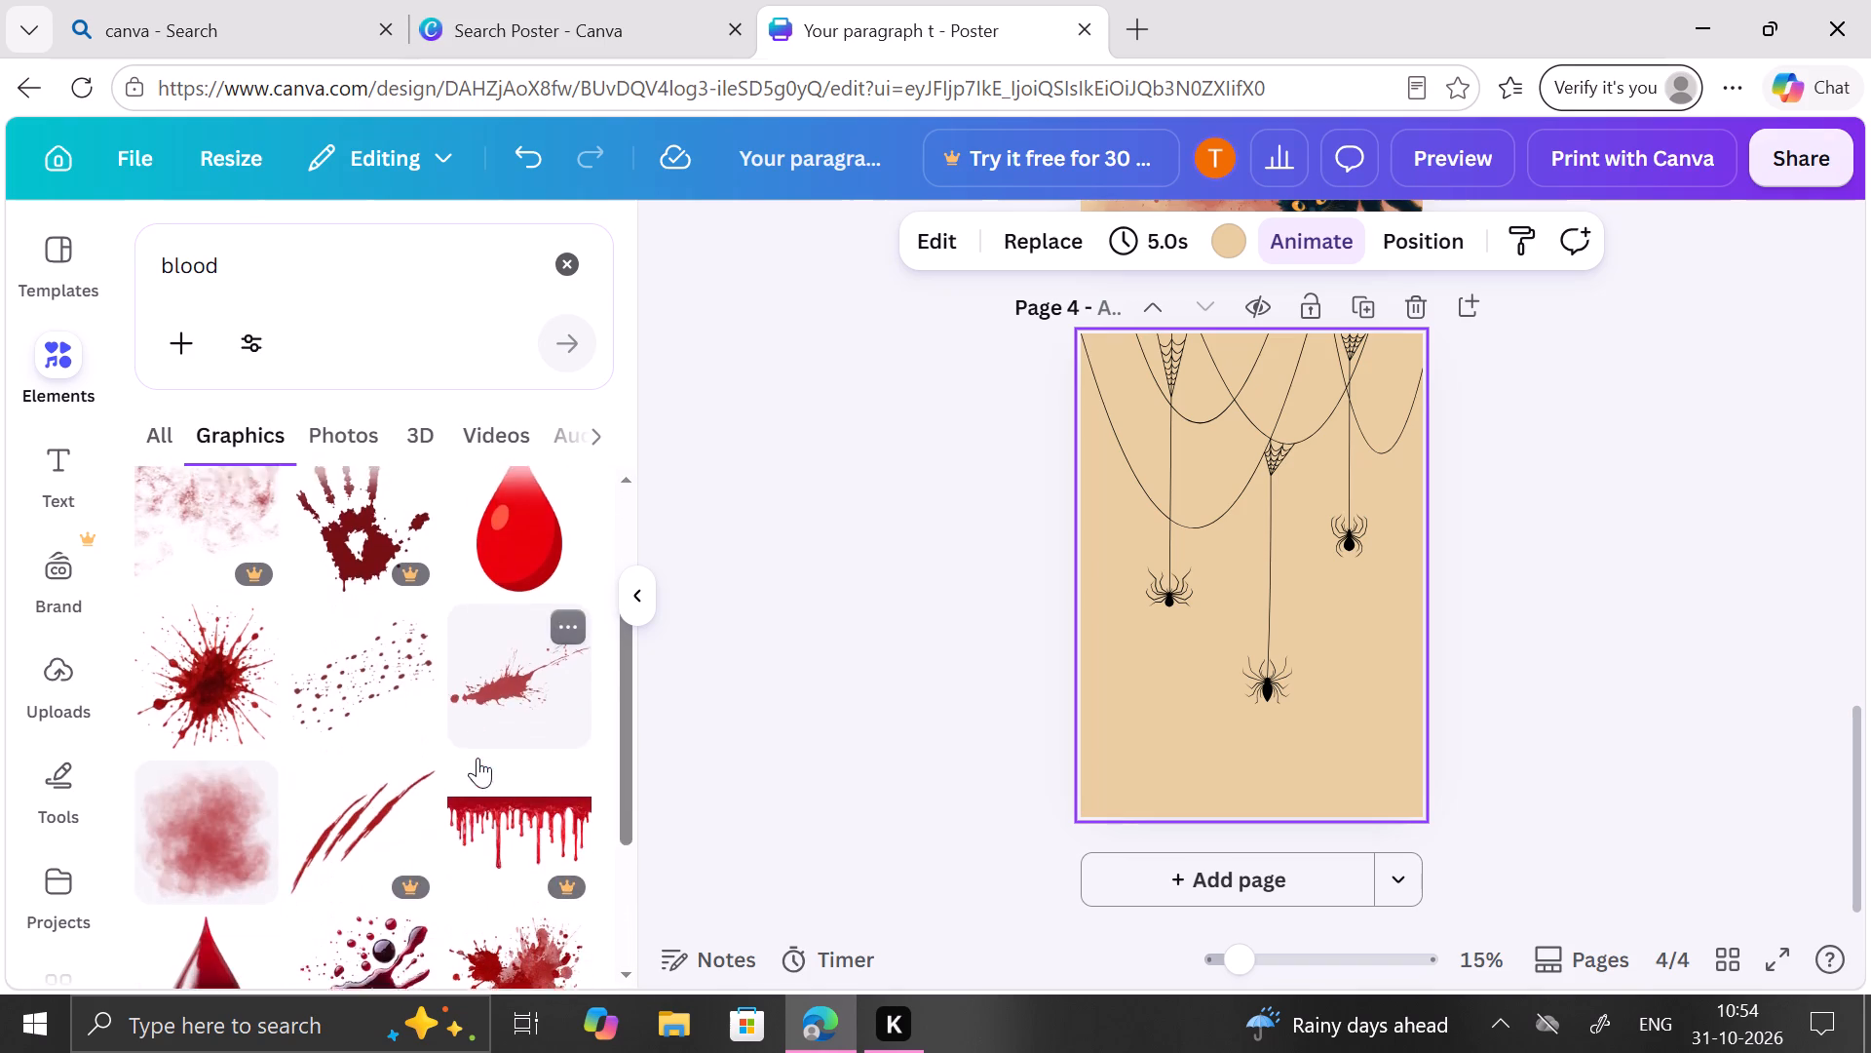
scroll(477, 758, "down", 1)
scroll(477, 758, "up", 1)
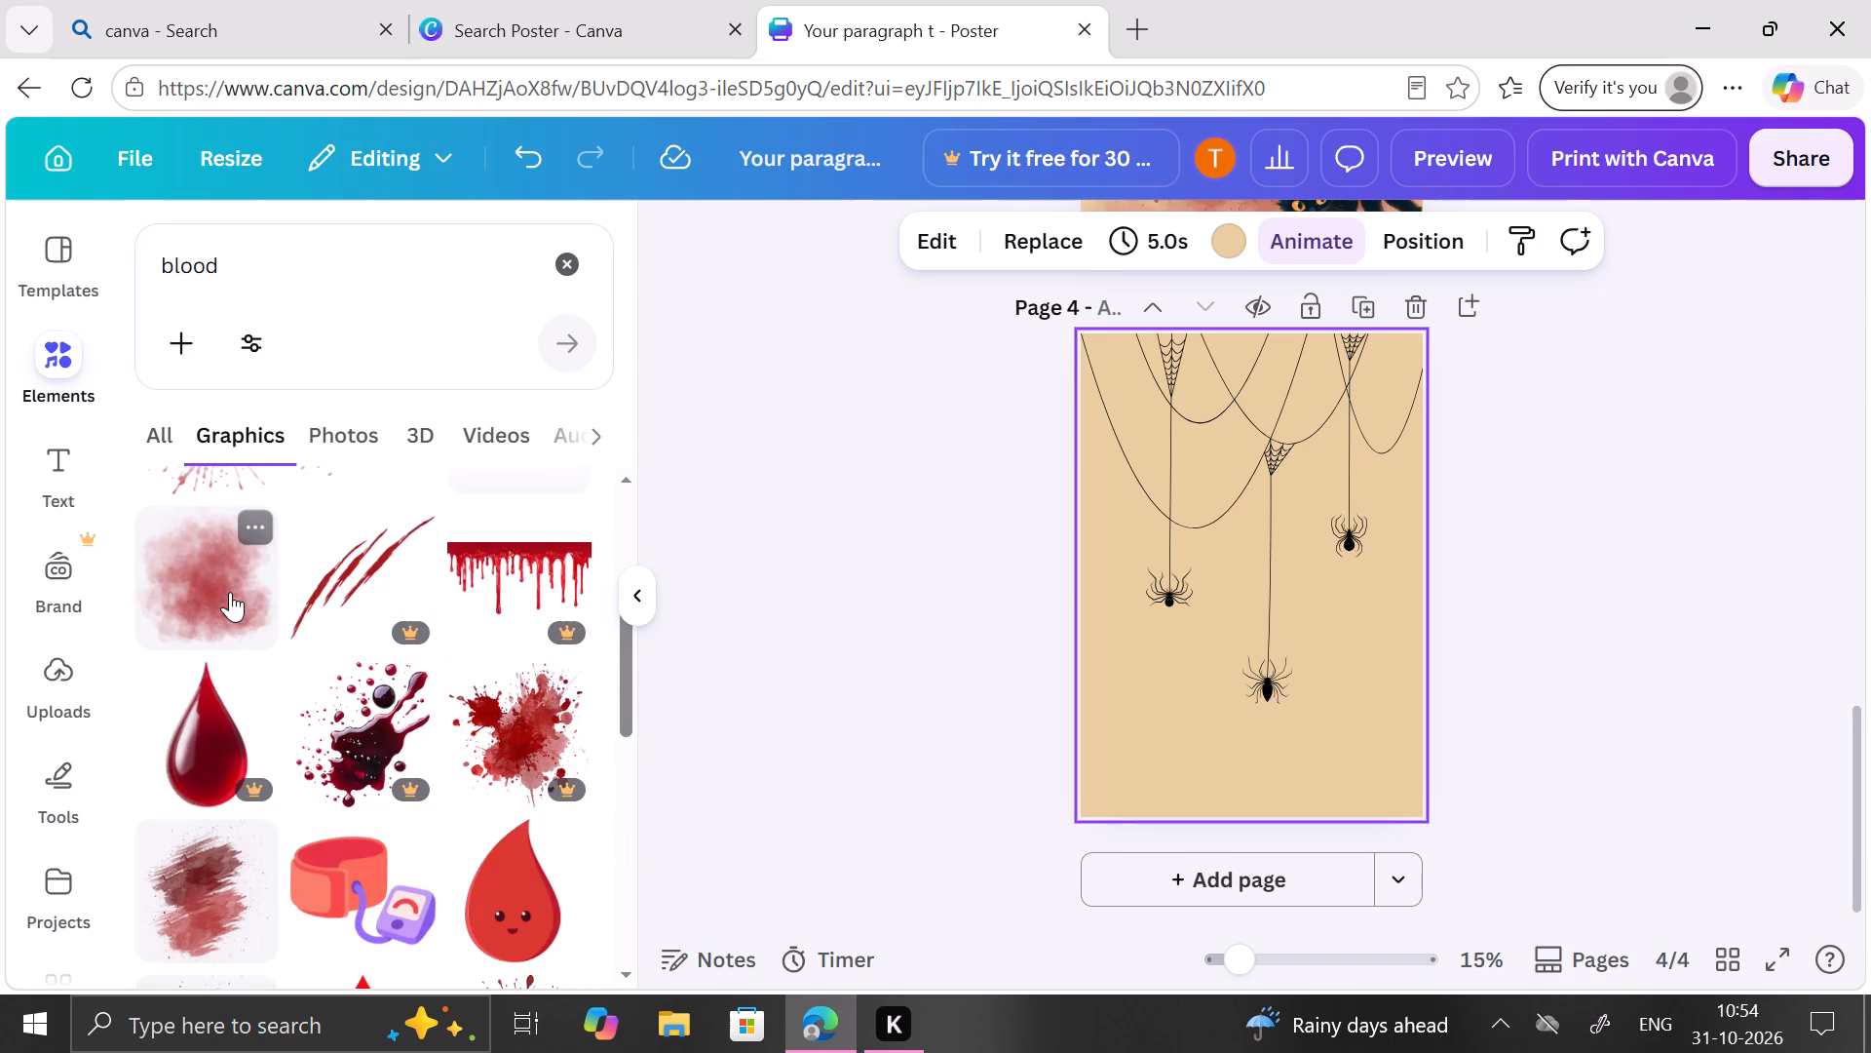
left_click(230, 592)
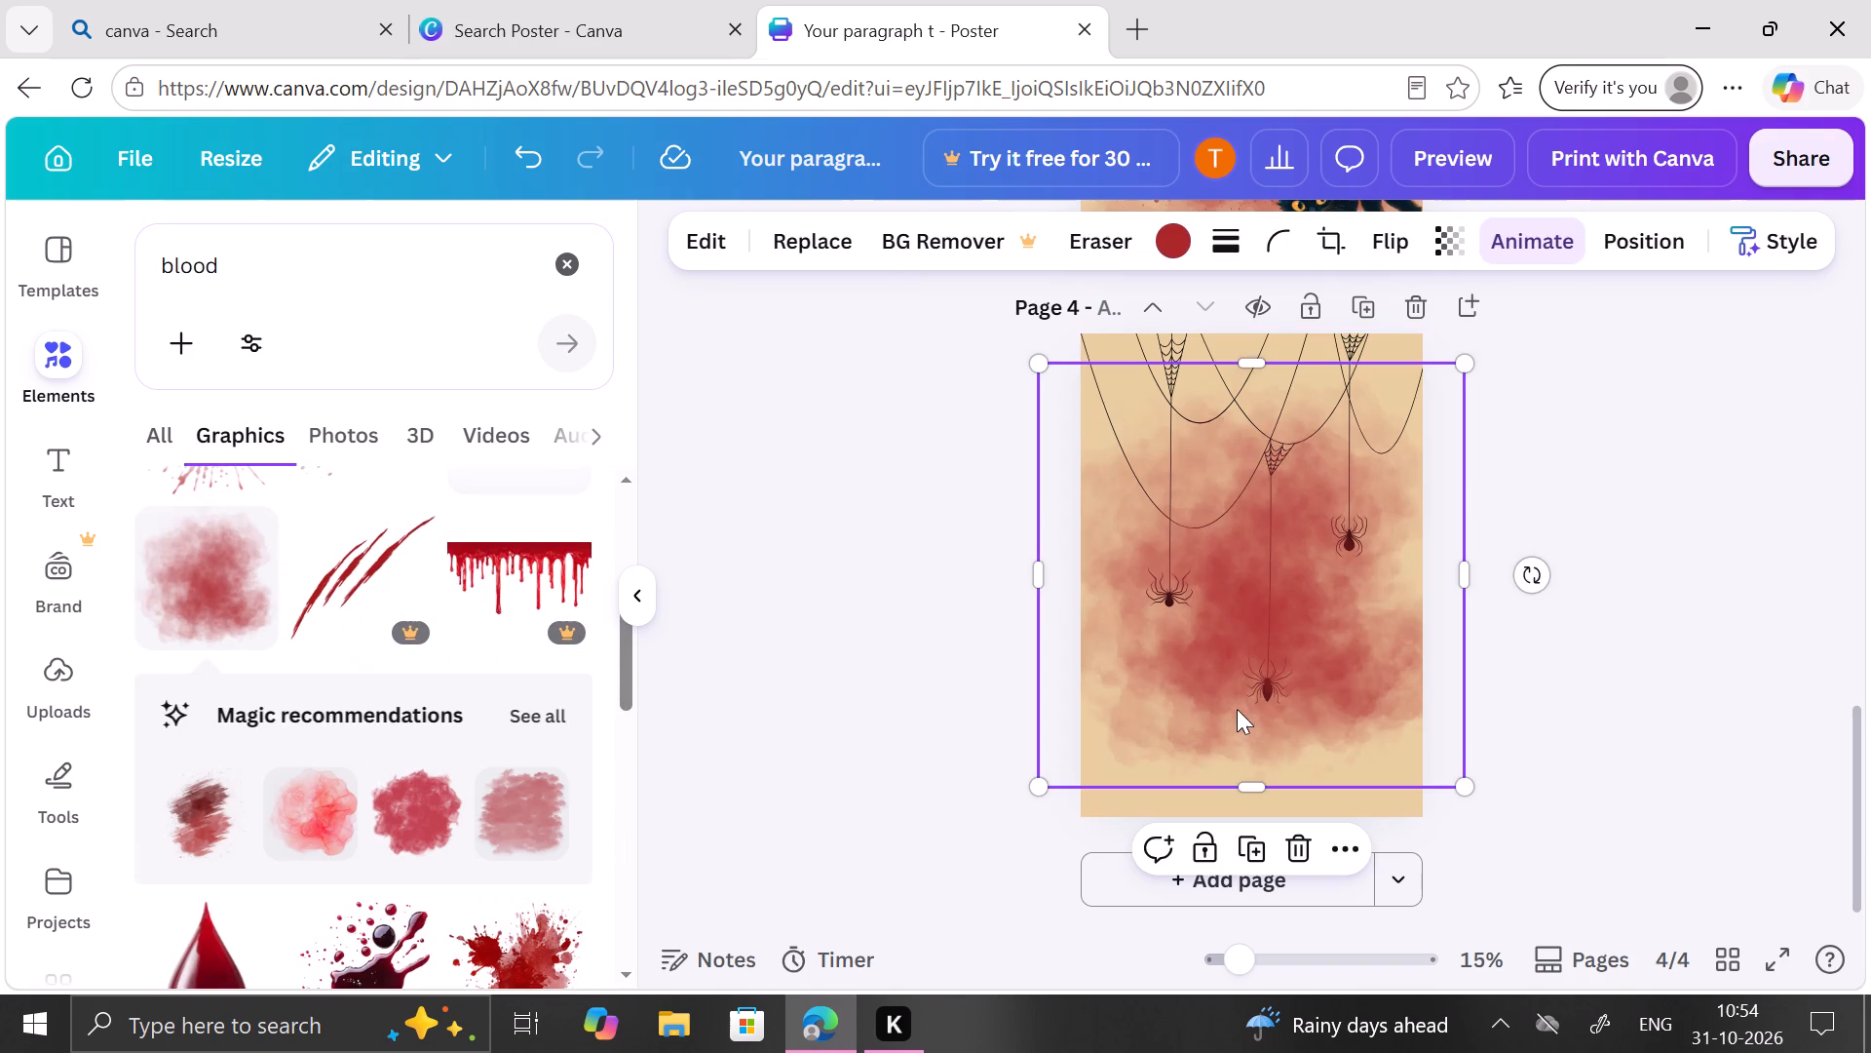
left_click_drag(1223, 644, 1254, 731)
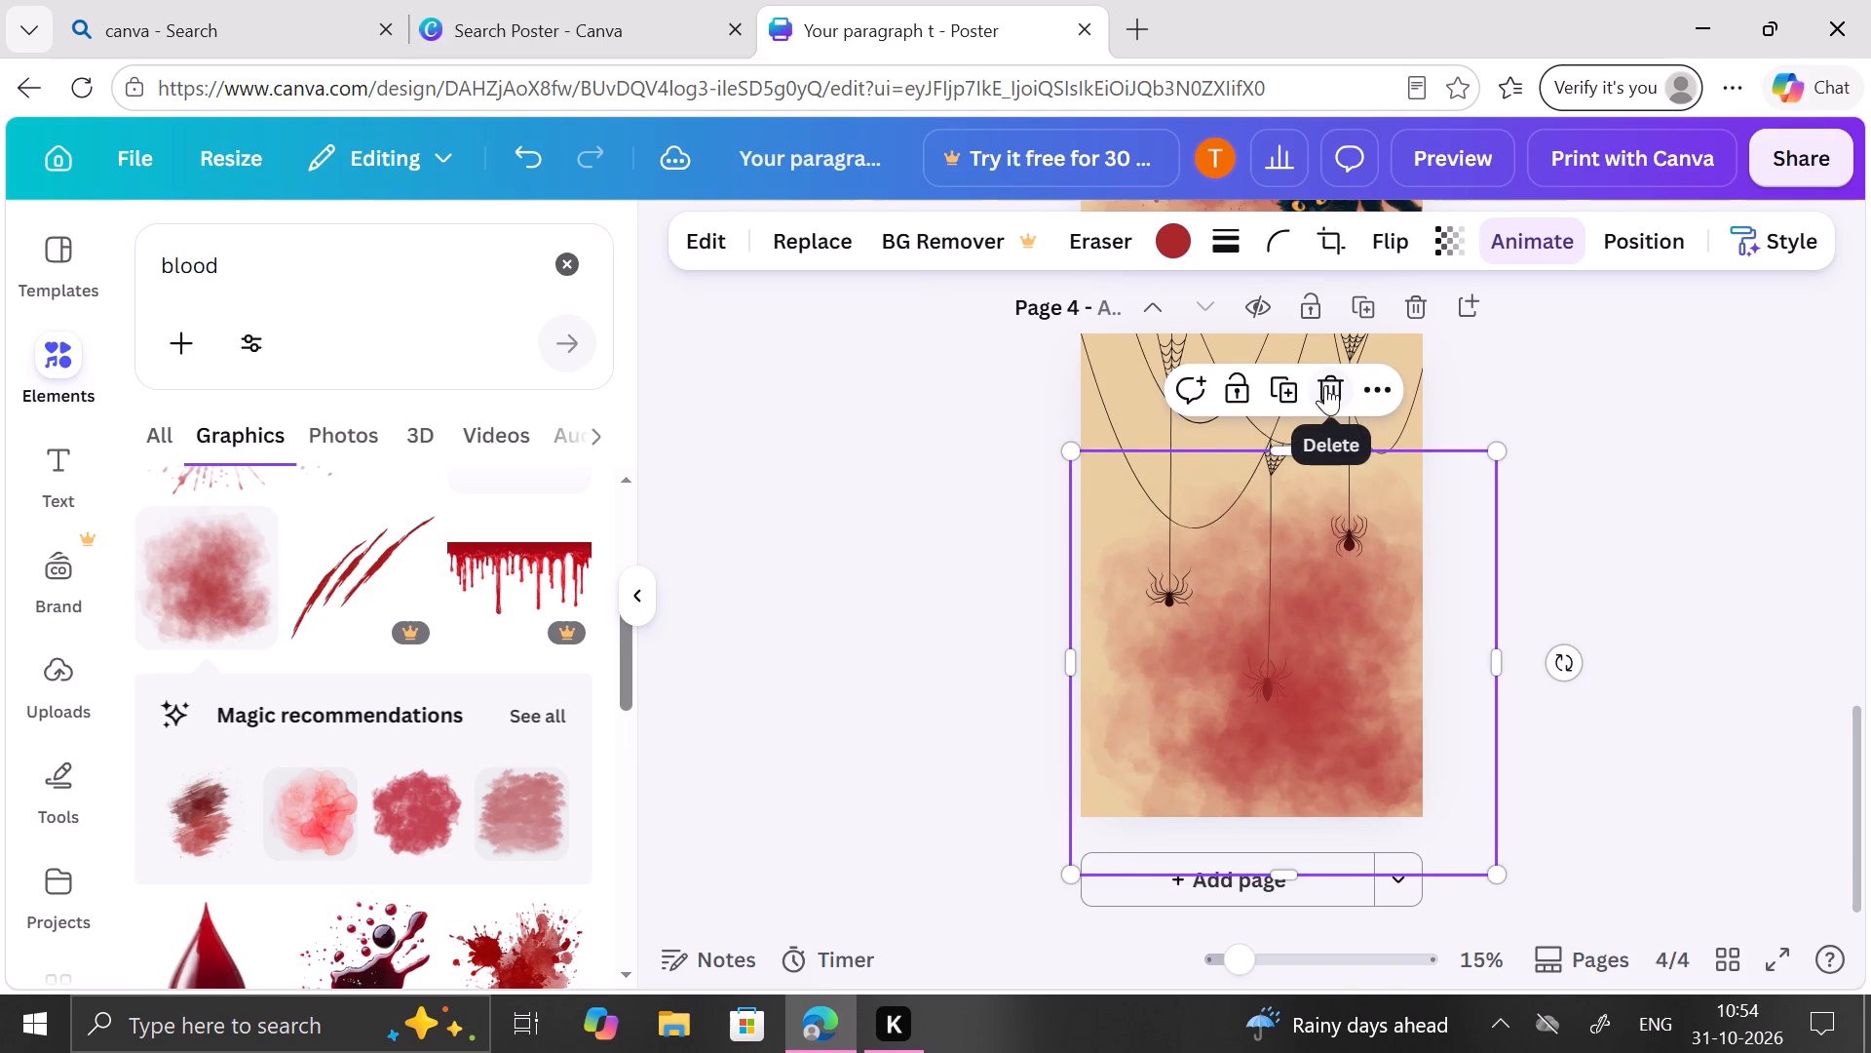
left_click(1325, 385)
Add the crimson and light red cloud graphics from the recommendations to page 4, moving the light red one to the bottom edge.
left_click(410, 838)
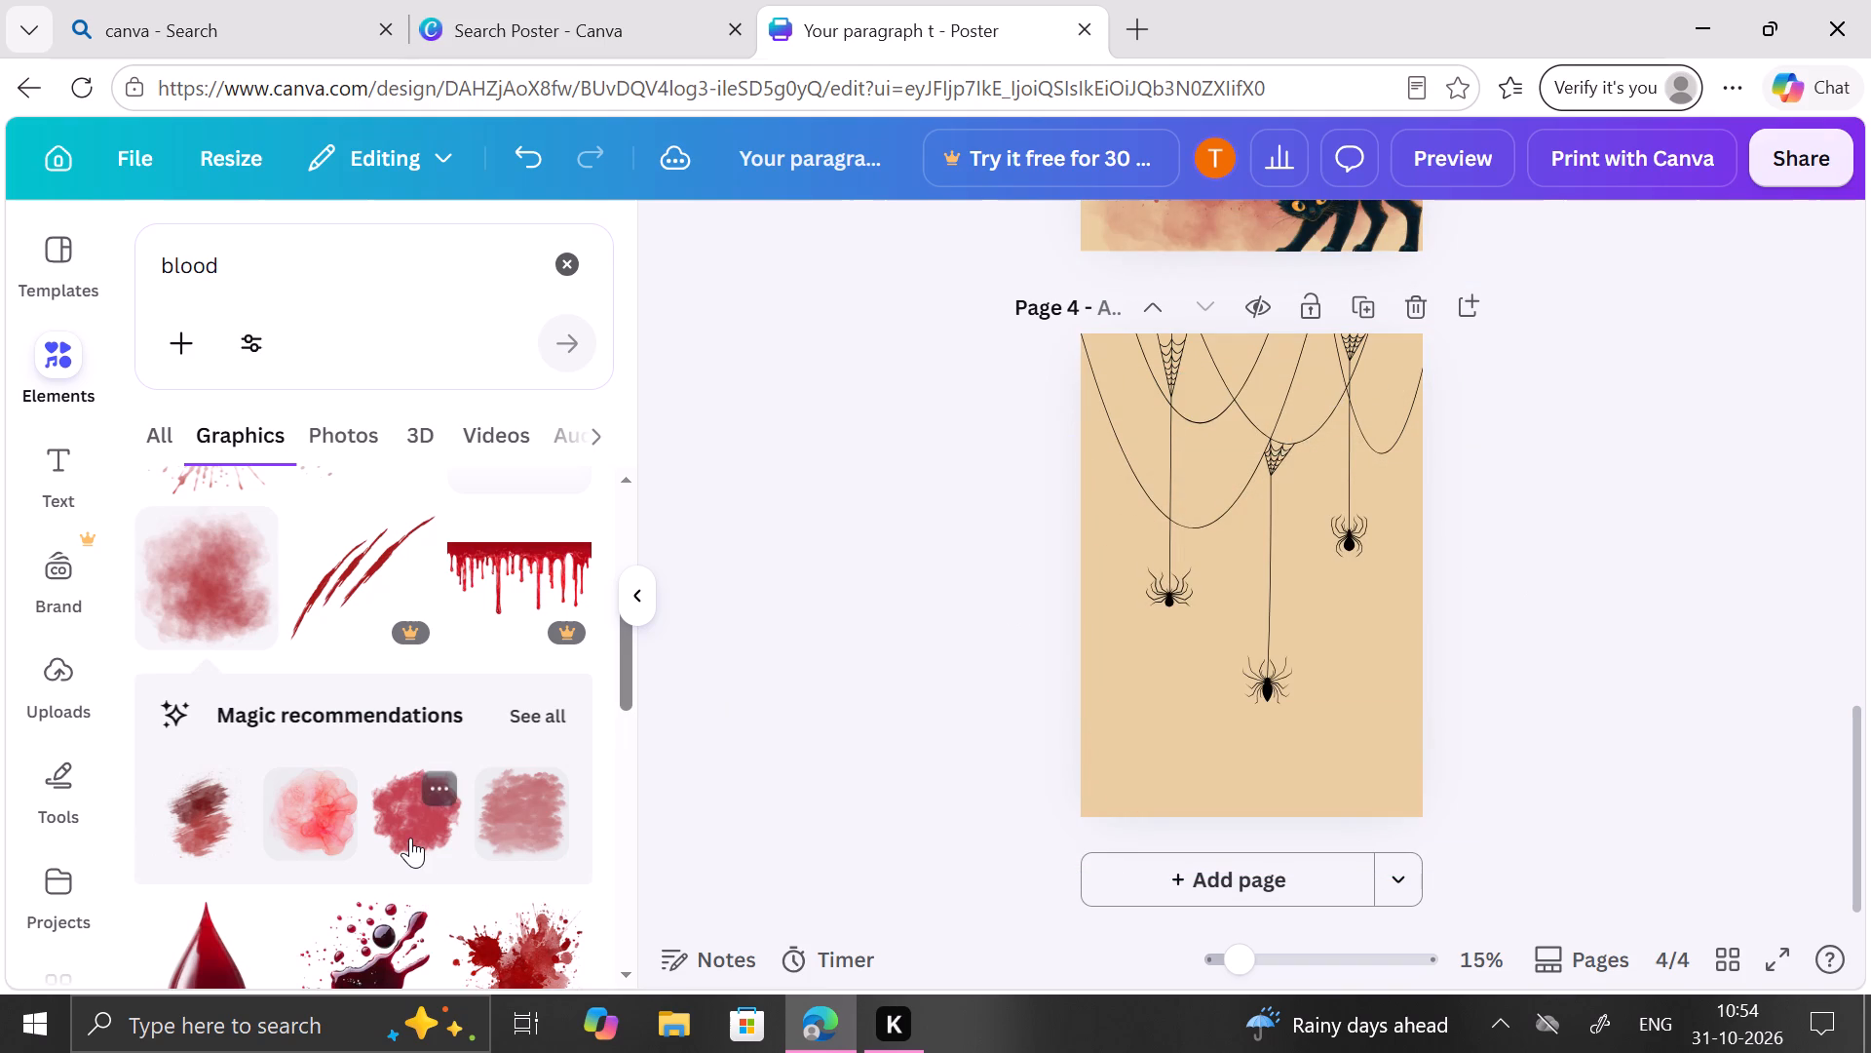
left_click(327, 832)
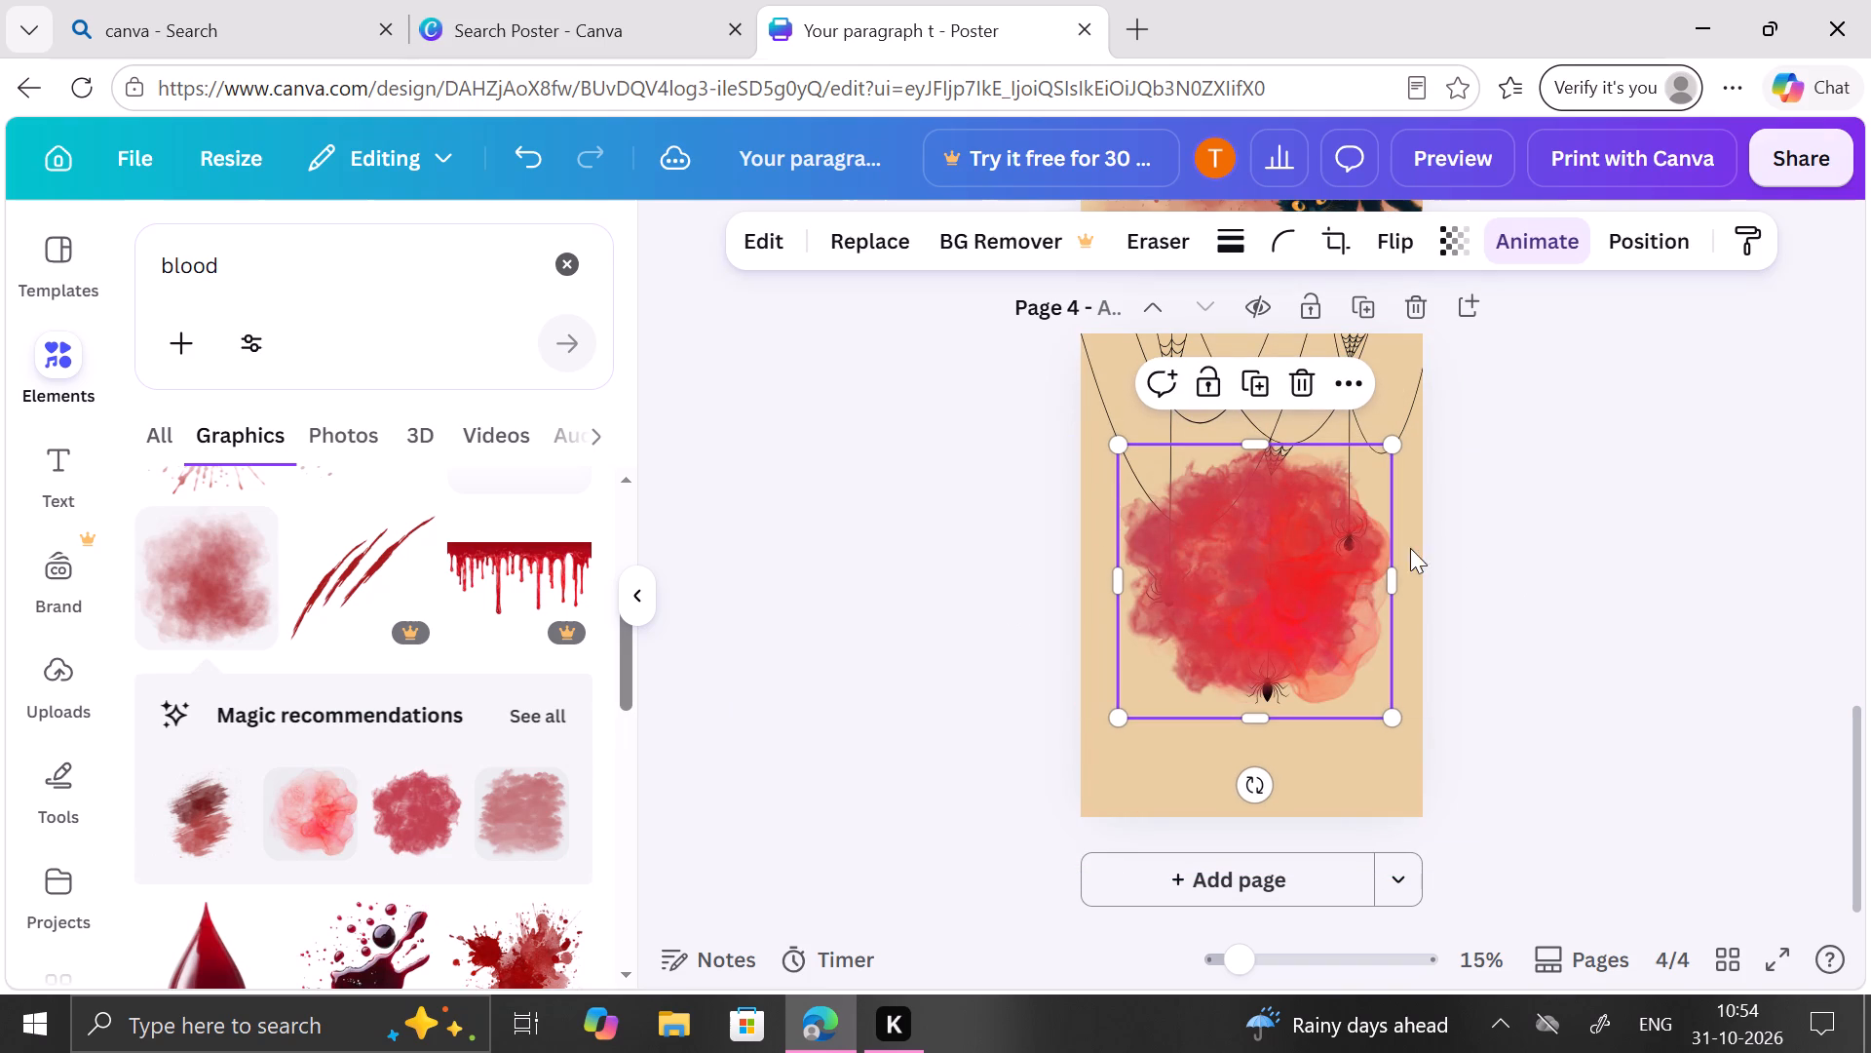
left_click(1121, 503)
left_click_drag(1155, 458, 1145, 638)
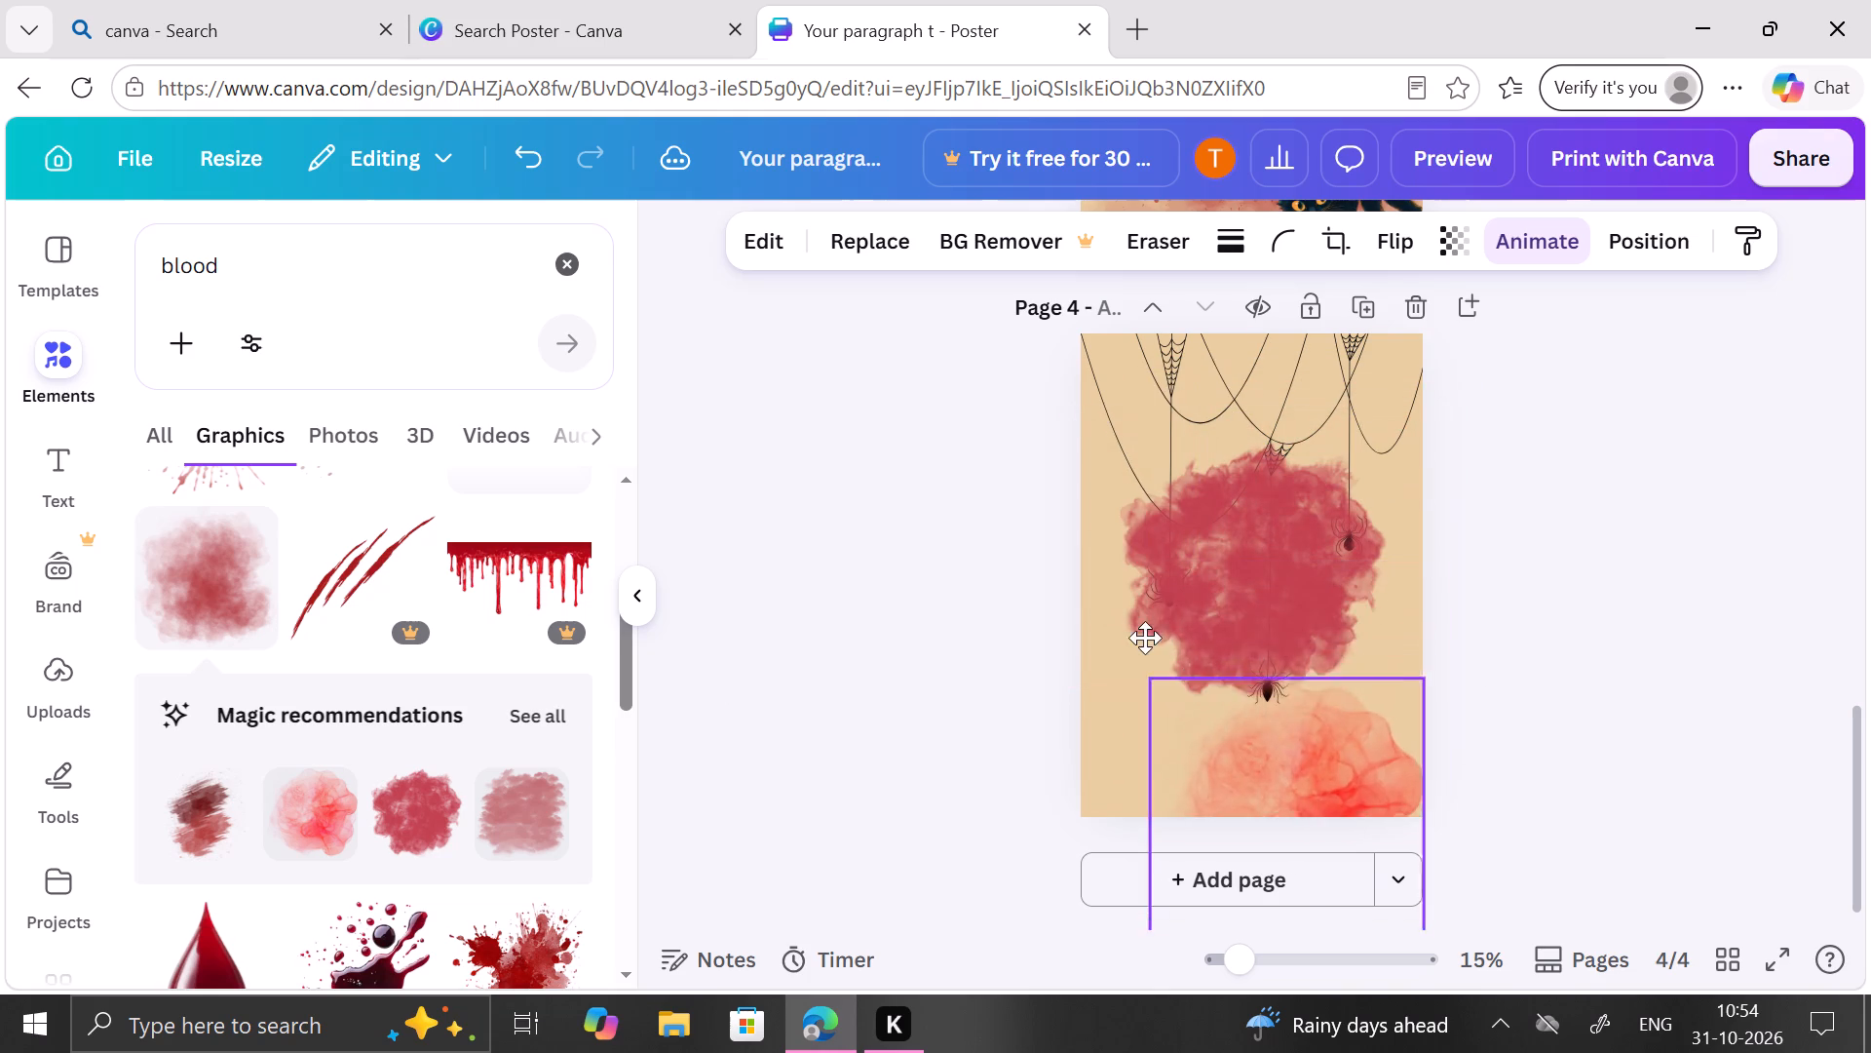
left_click_drag(1145, 638, 1198, 684)
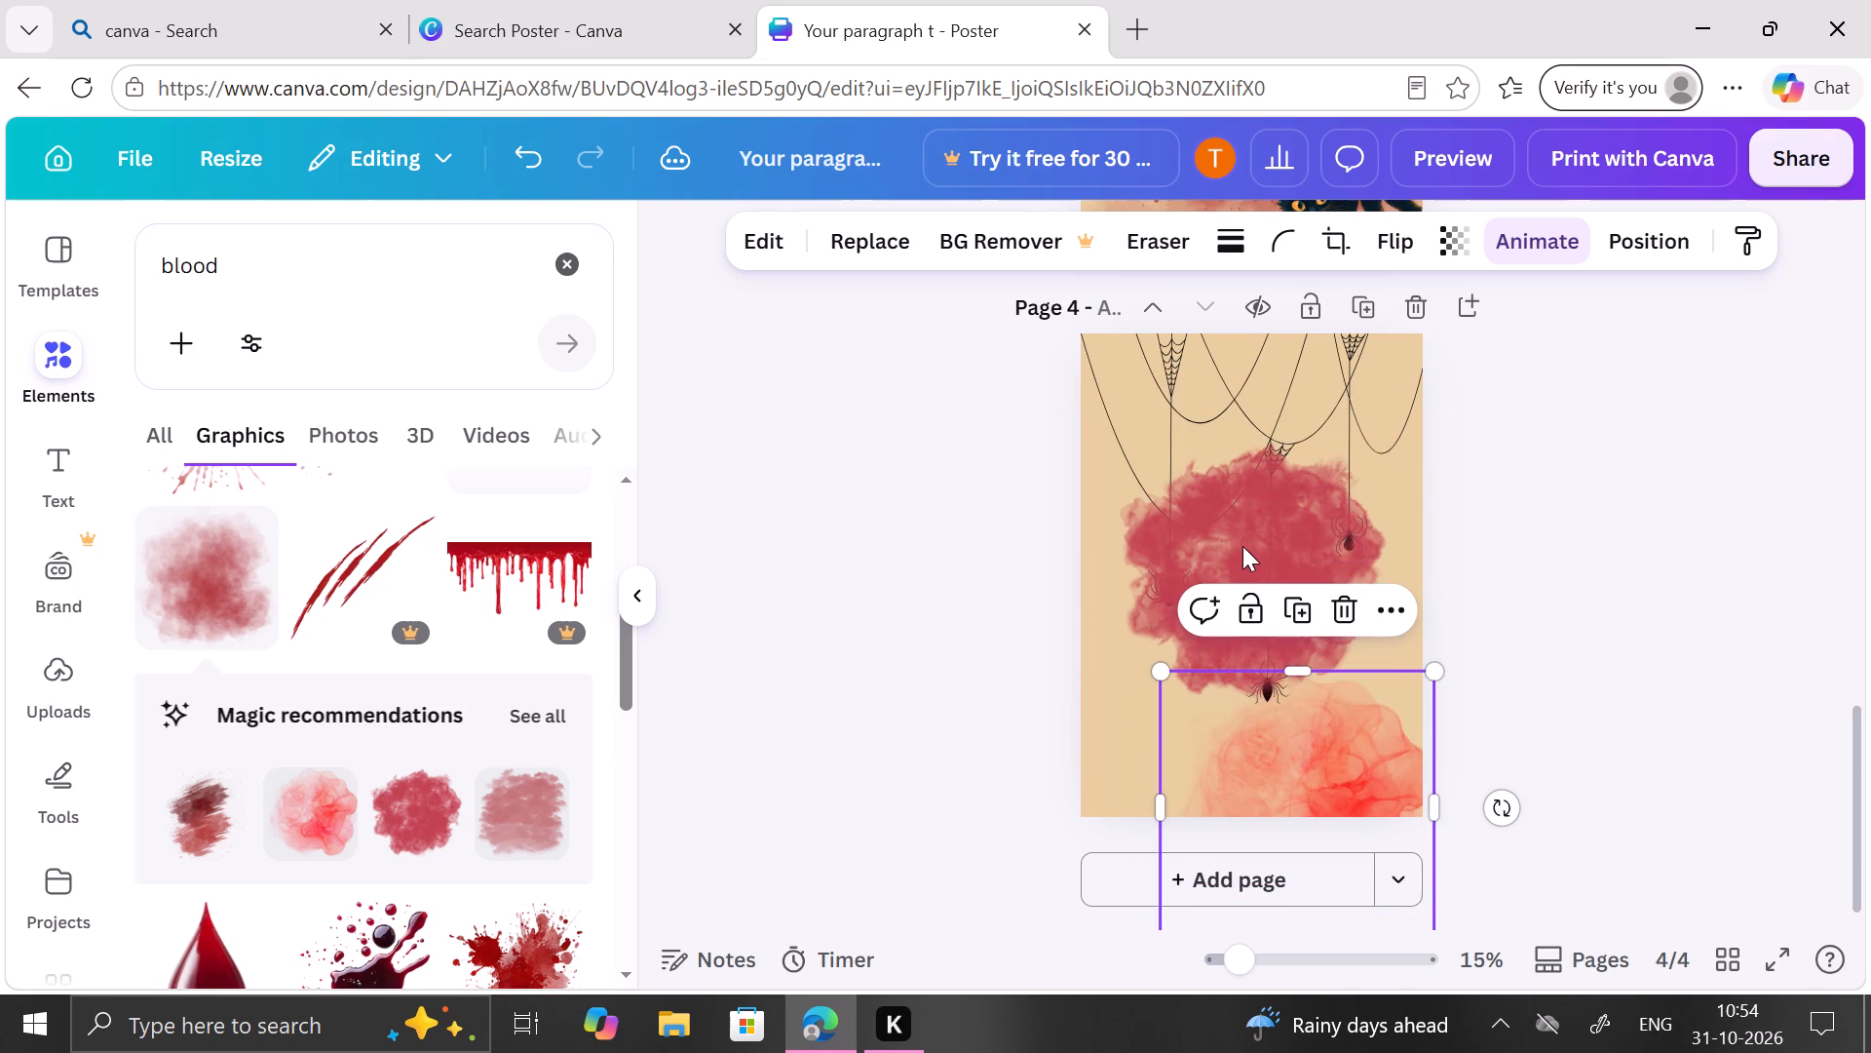
Delete the crimson cloud graphic from the middle of page 4.
left_click(1243, 537)
left_click(1302, 395)
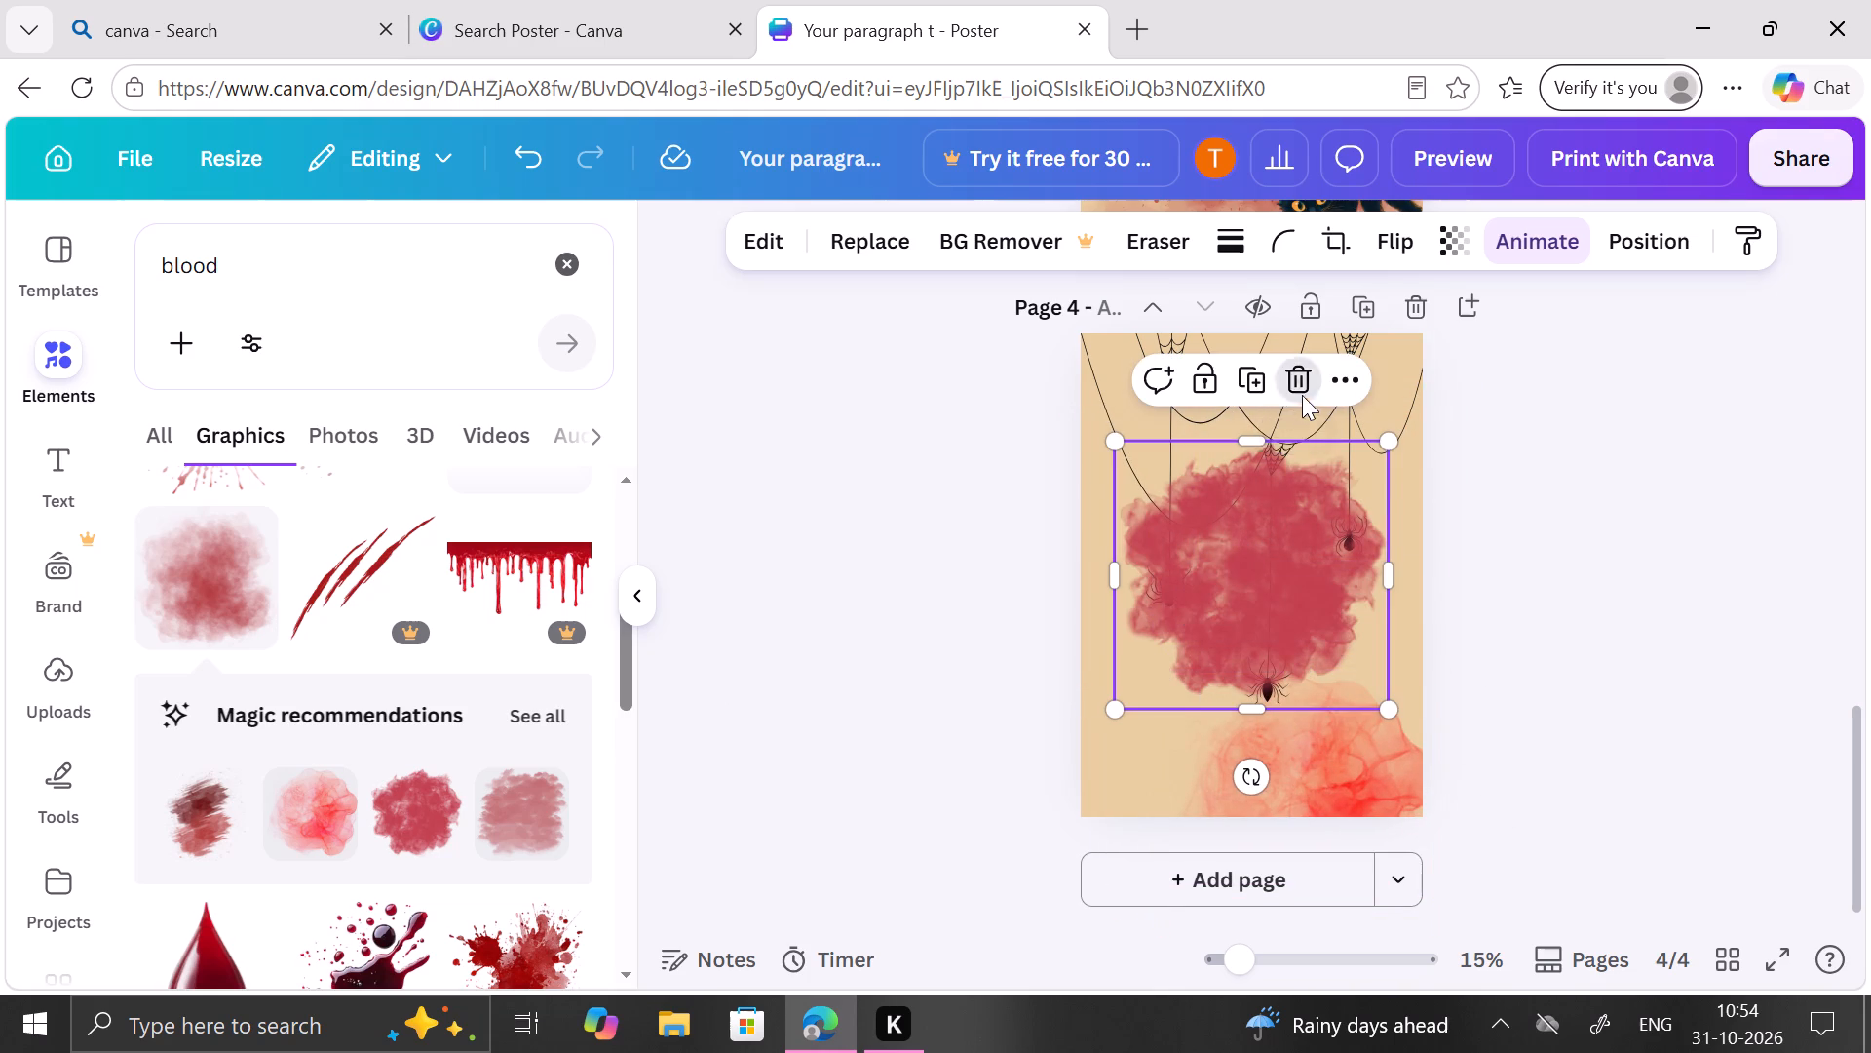
Reposition the light red cloud graphic in the lower-right part of page 4, around the lowest spider.
left_click(1362, 756)
left_click_drag(1362, 756, 1384, 633)
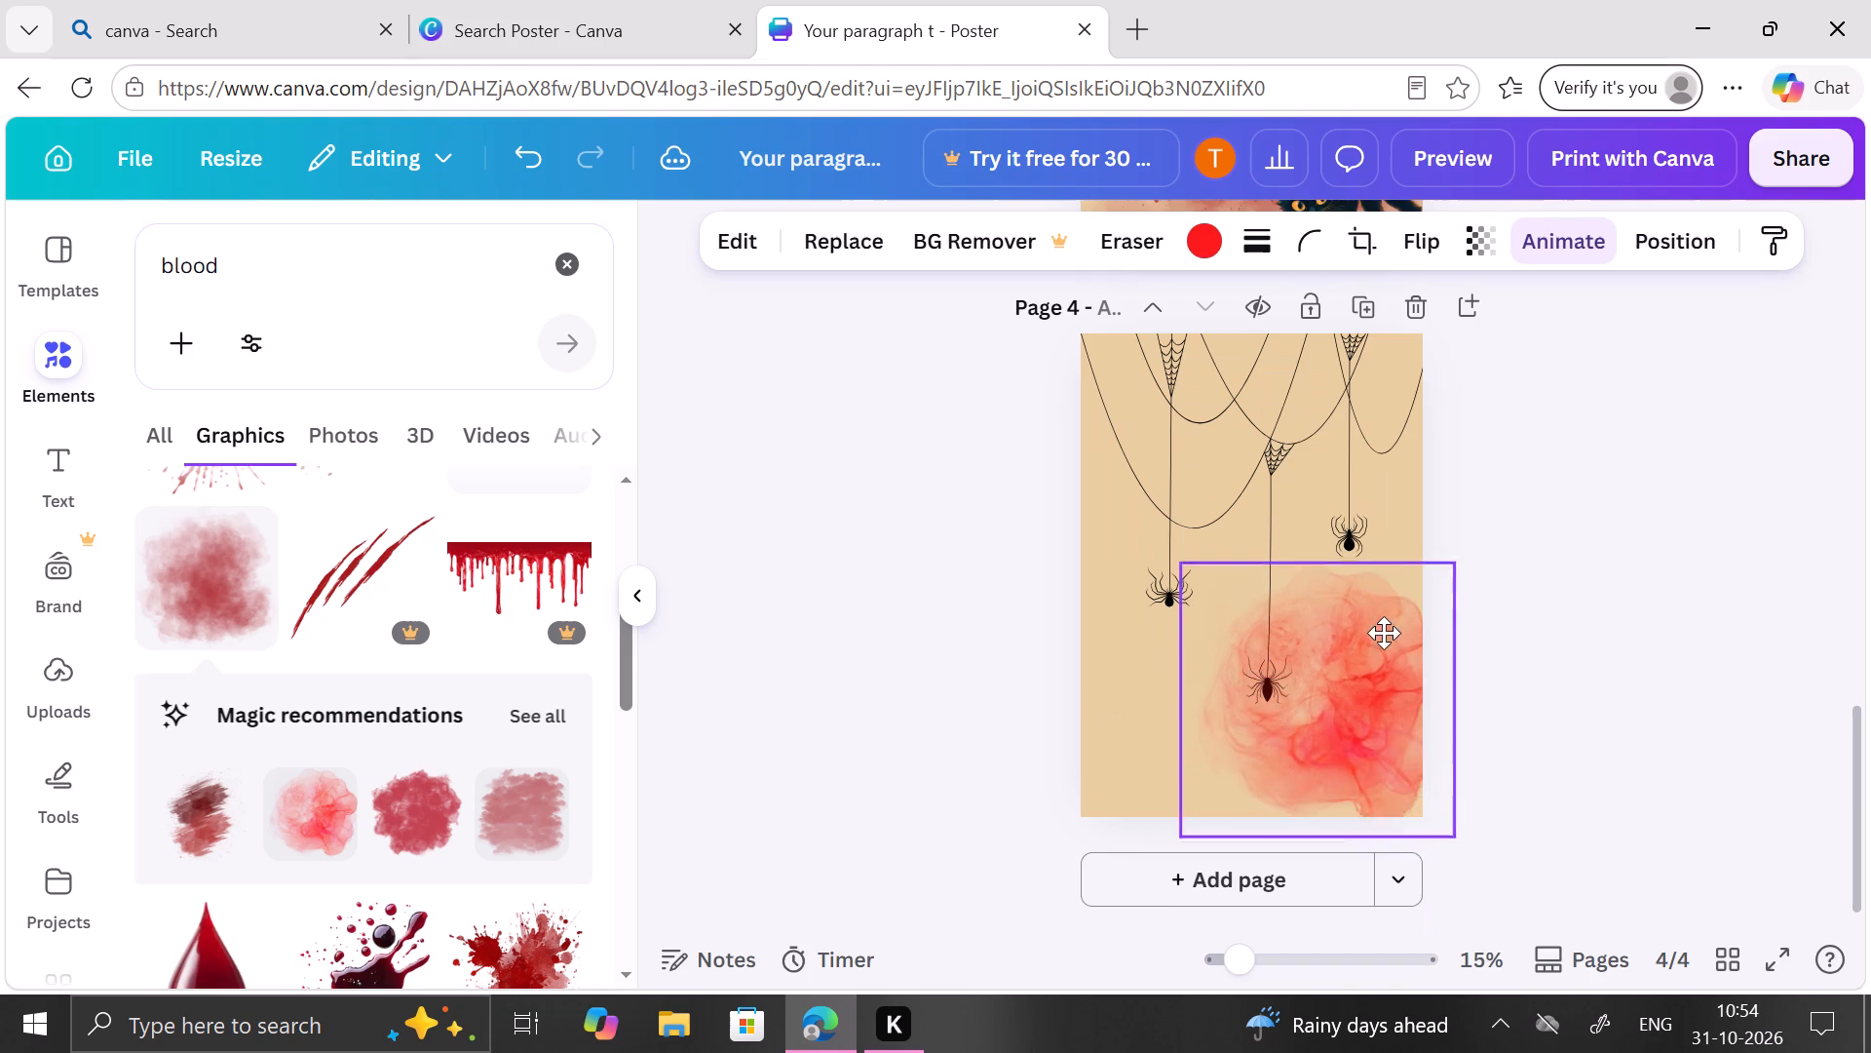
left_click_drag(1384, 633, 1353, 681)
left_click(1355, 655)
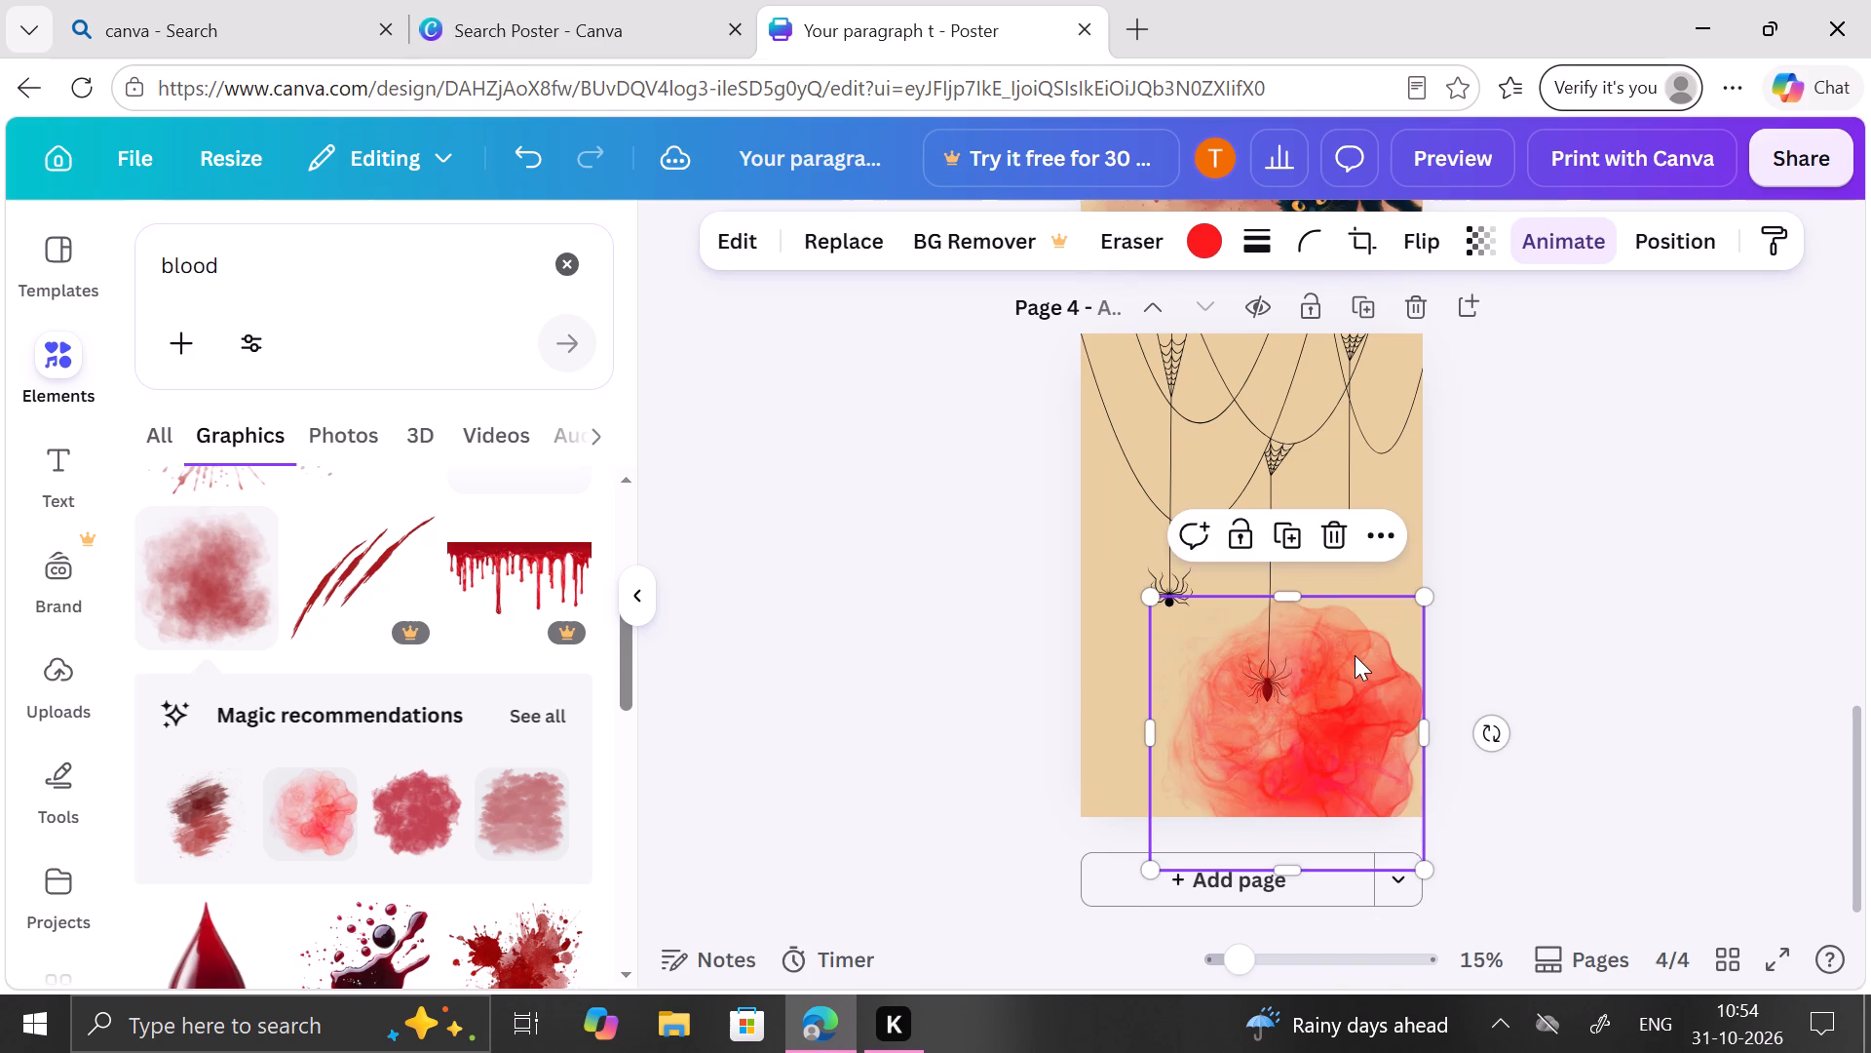
Nudge the light red cloud graphic upward on page 4, and delete it.
left_click_drag(1355, 655, 1356, 598)
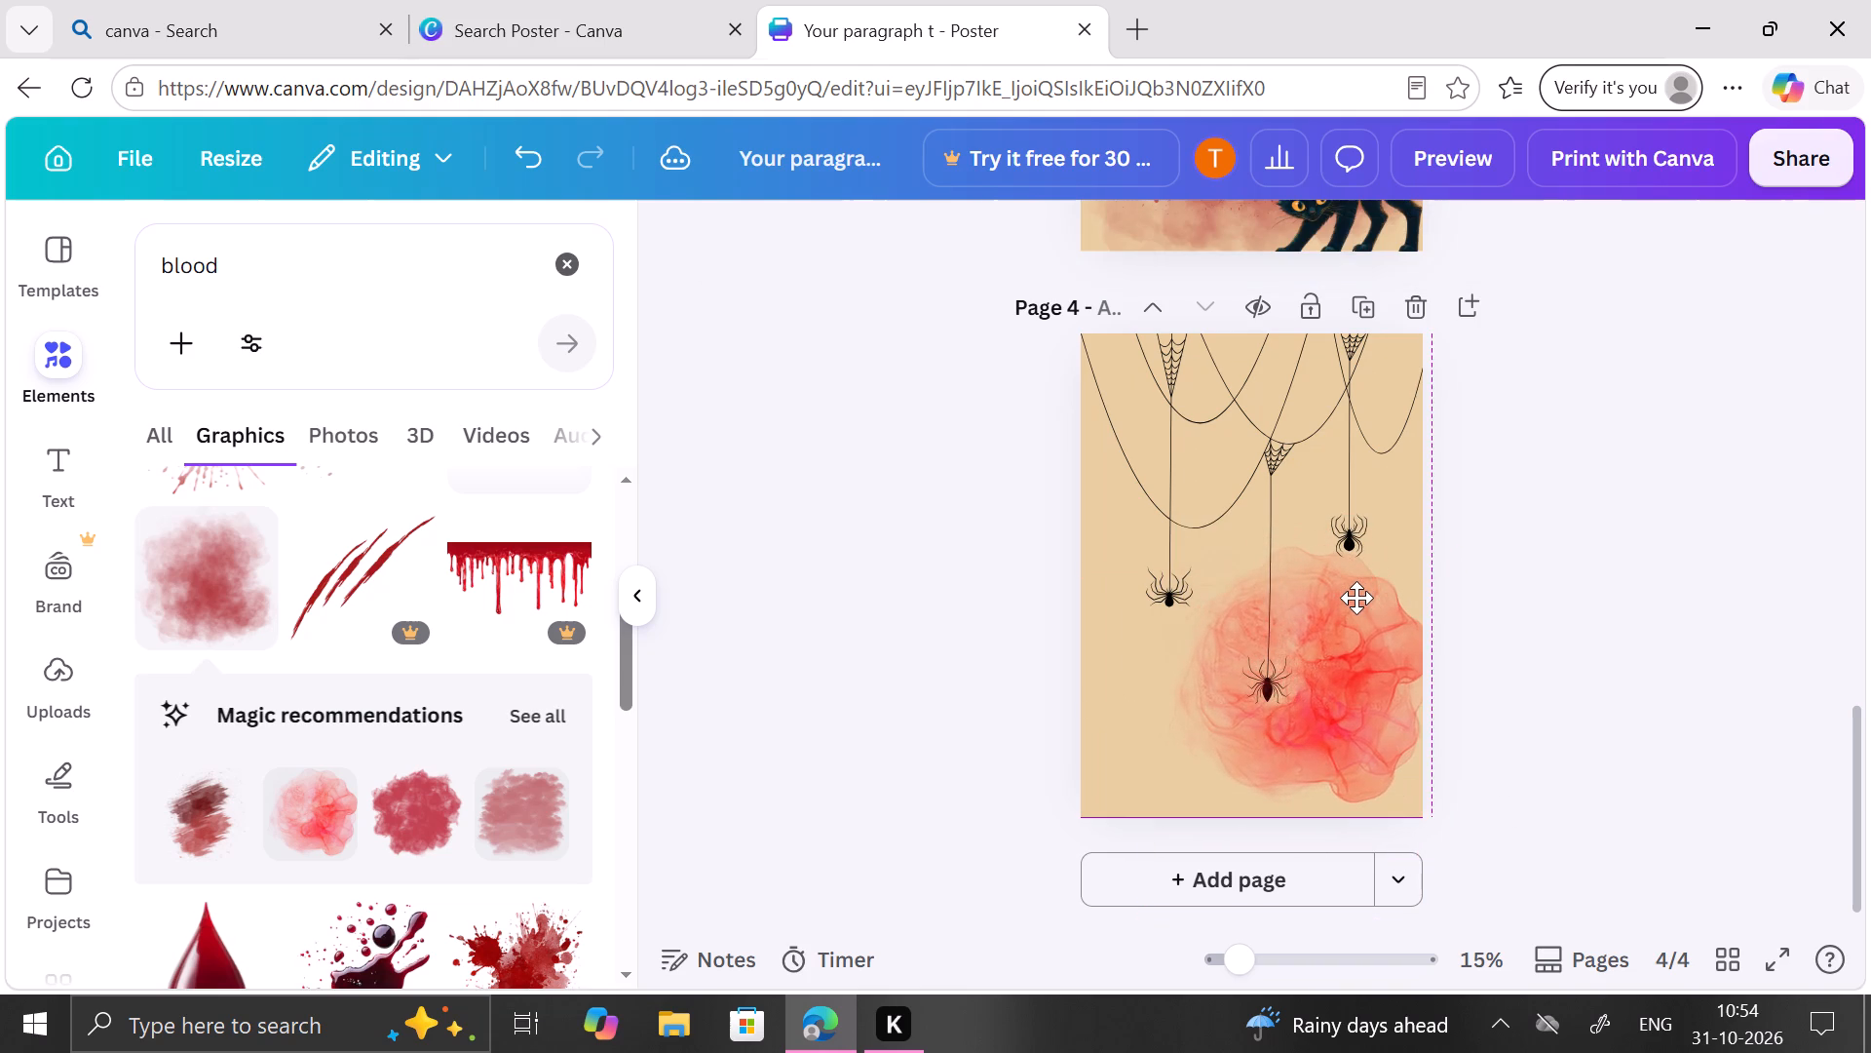
left_click_drag(1356, 598, 1351, 601)
left_click(1351, 601)
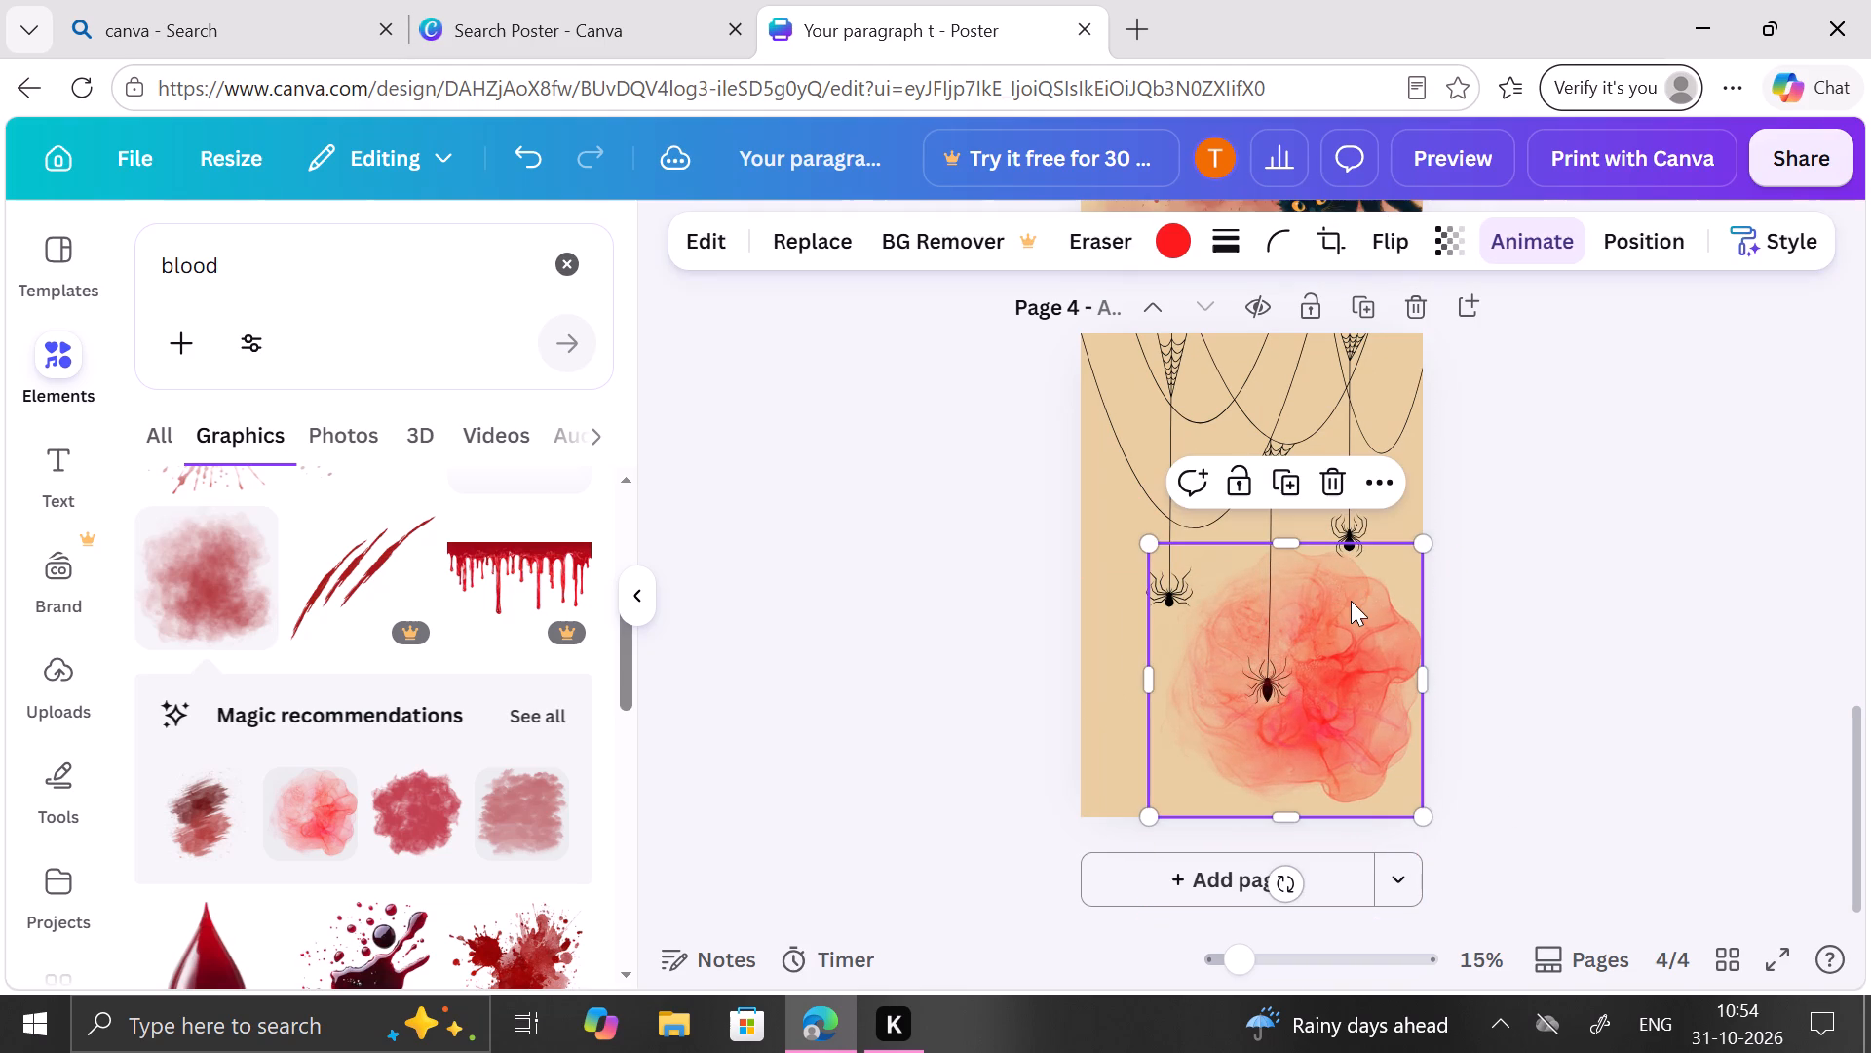
left_click(1350, 487)
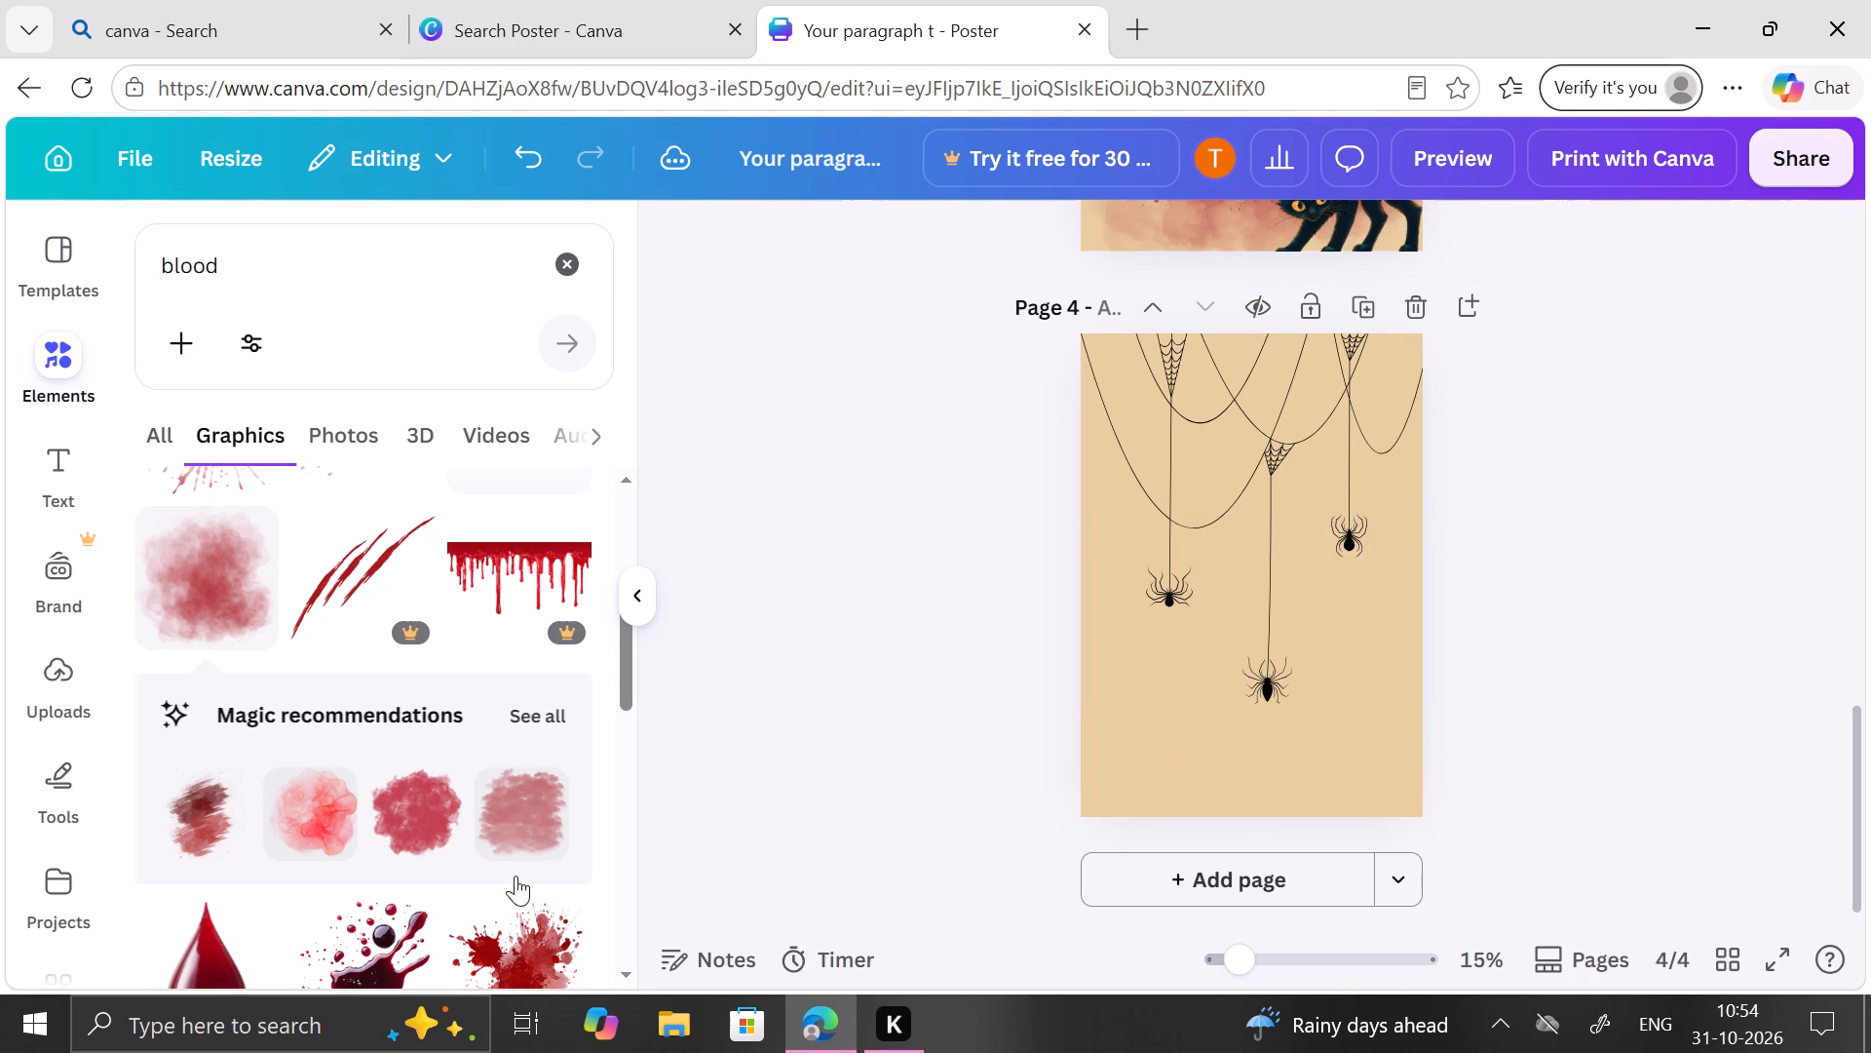
Browse the blood graphics results for another red accent that could suit the spider page.
scroll(389, 916, "down", 3)
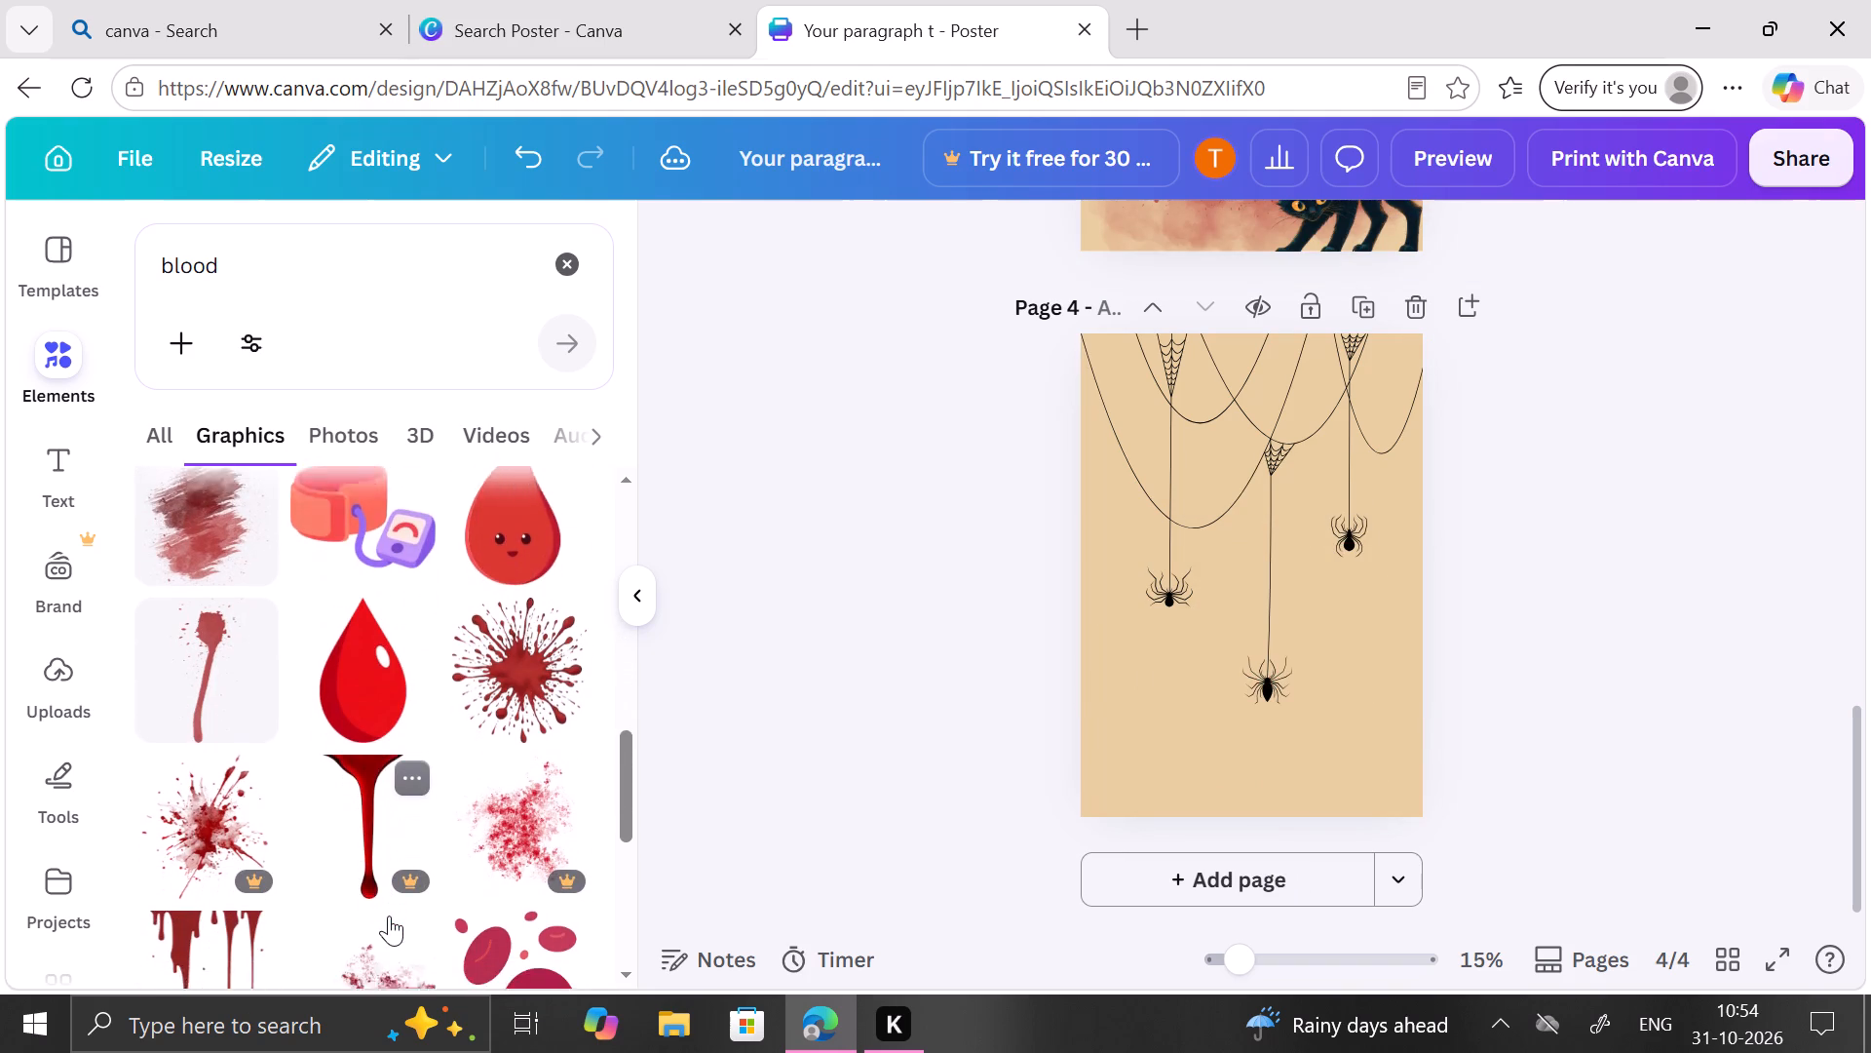
scroll(389, 916, "down", 3)
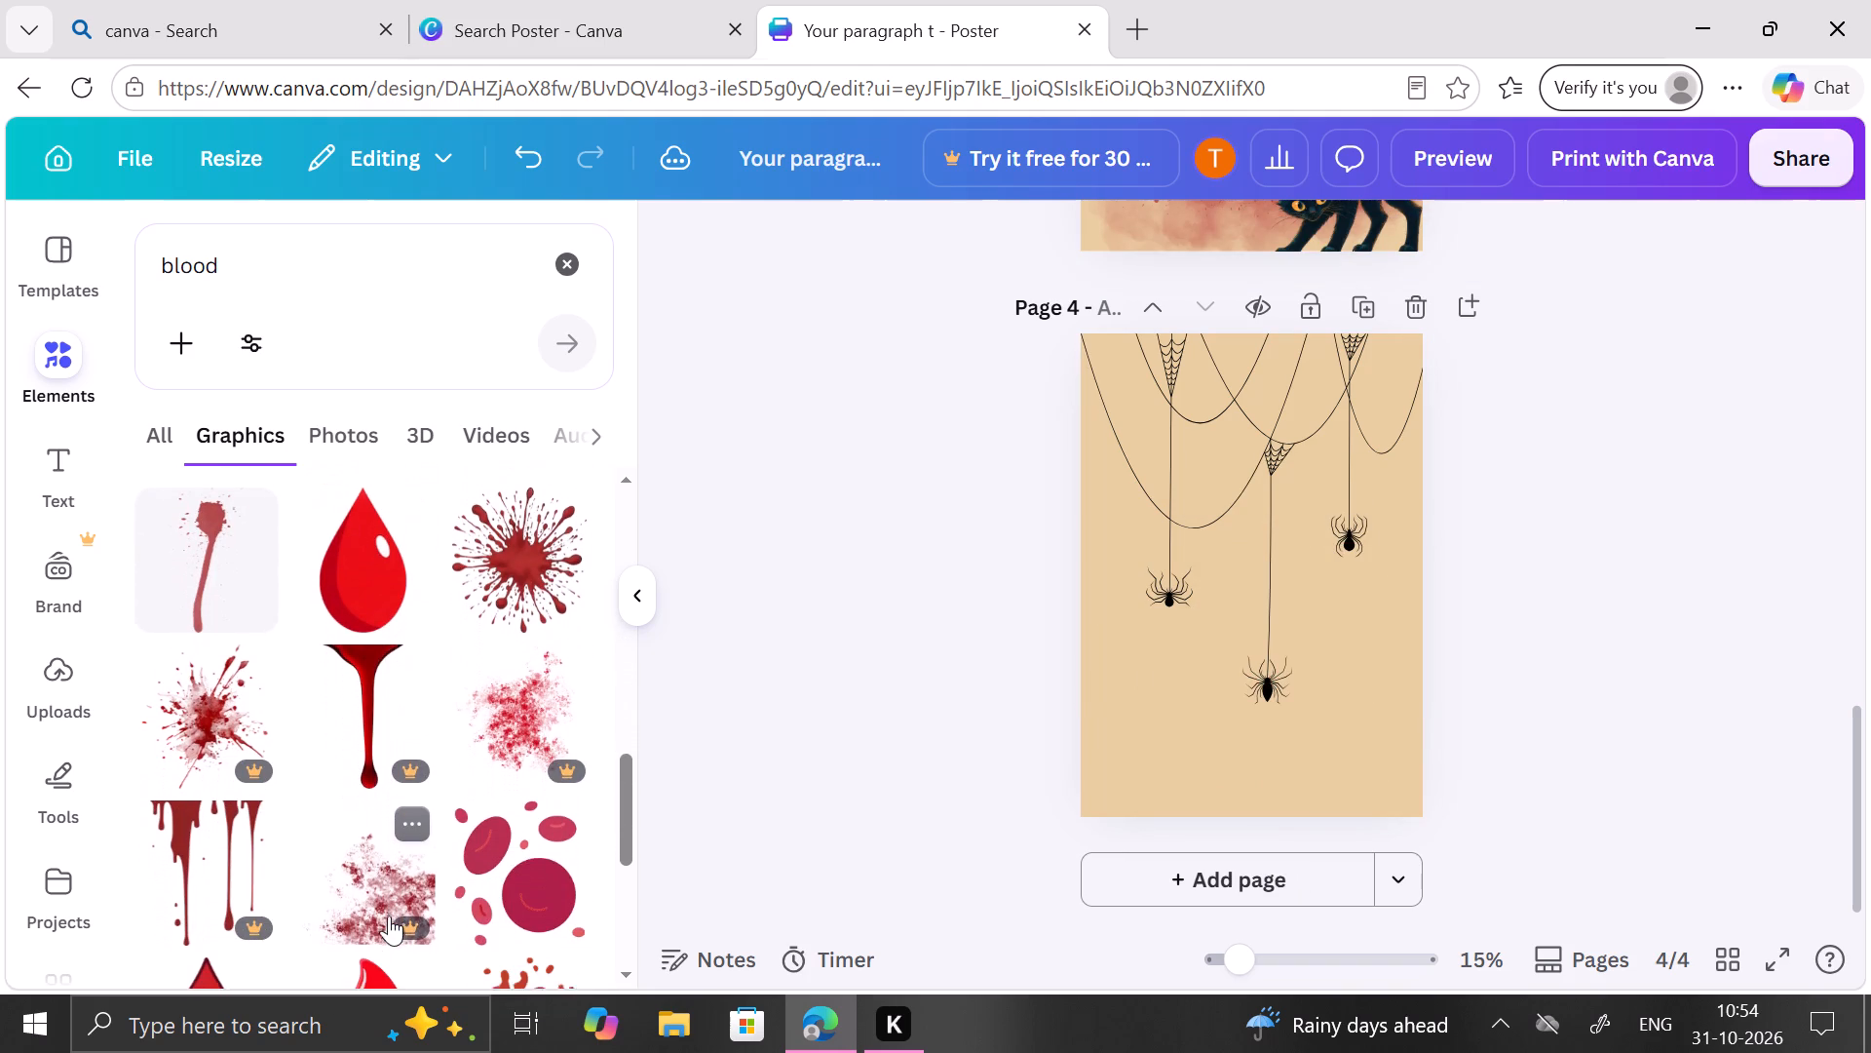
scroll(389, 916, "down", 4)
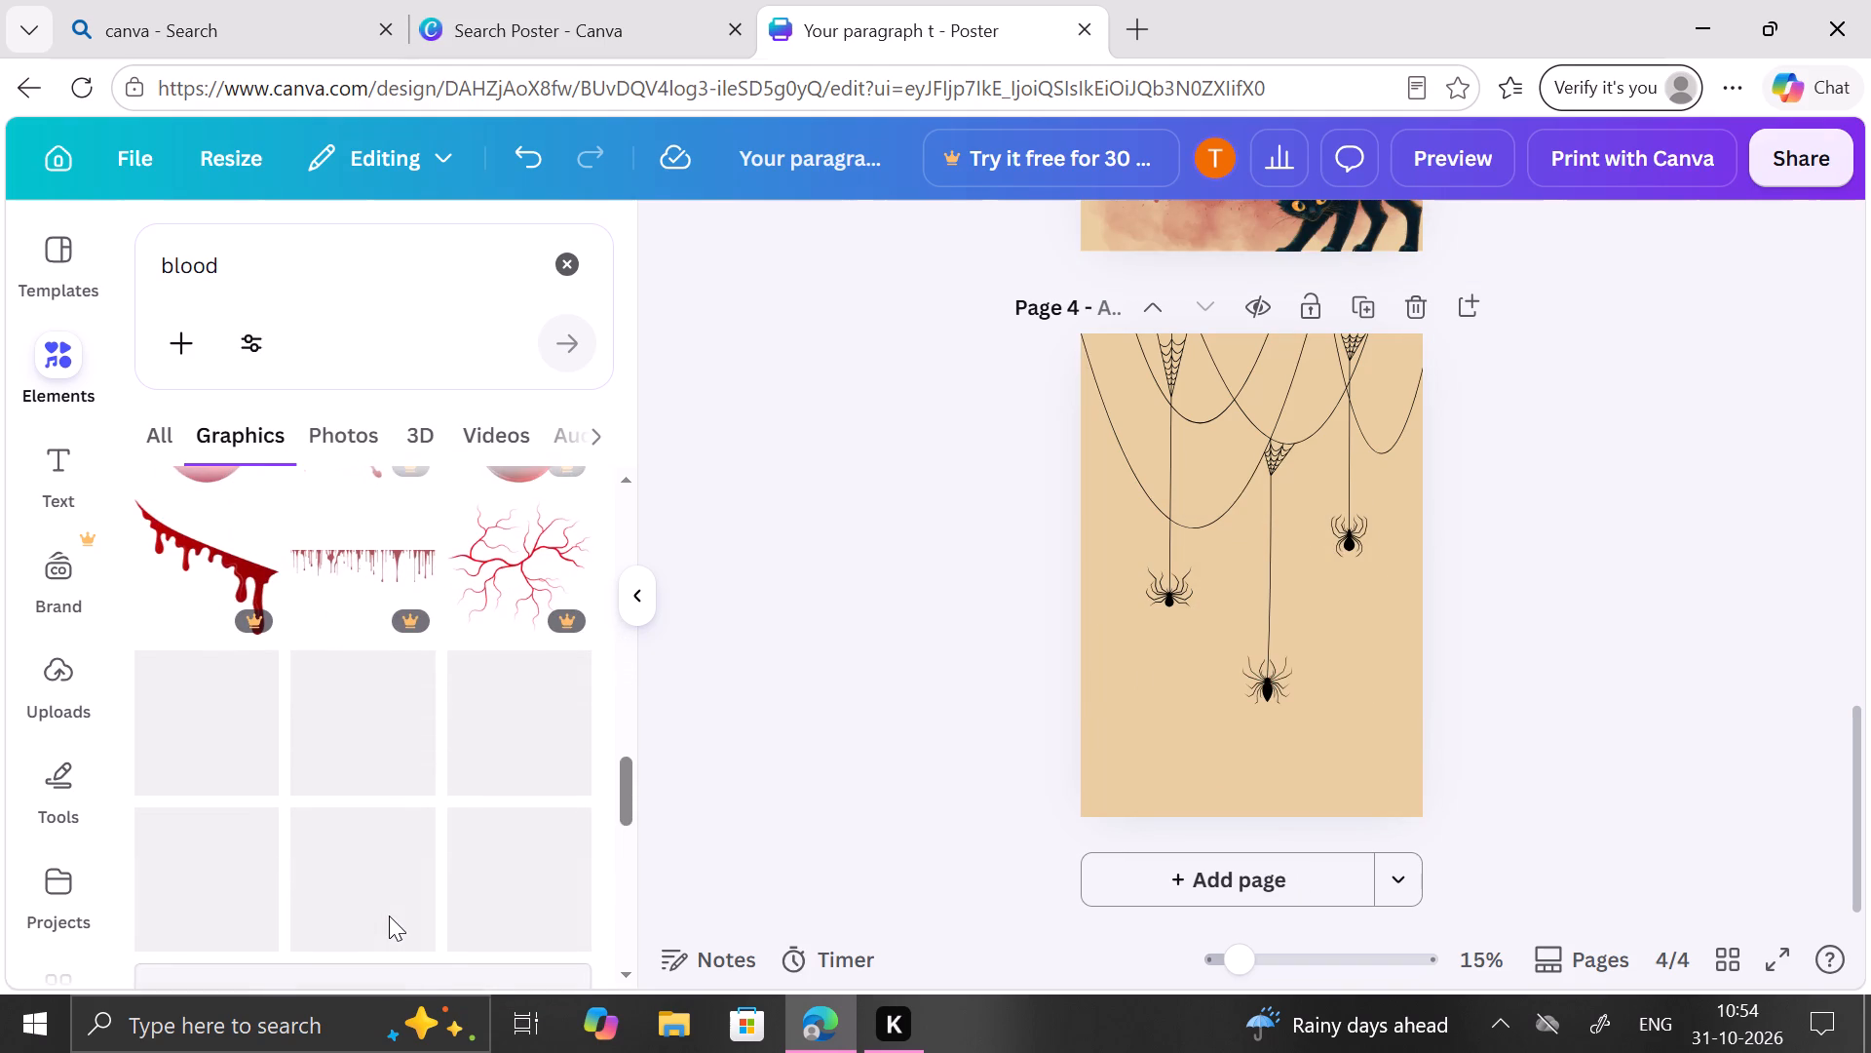
scroll(389, 916, "down", 2)
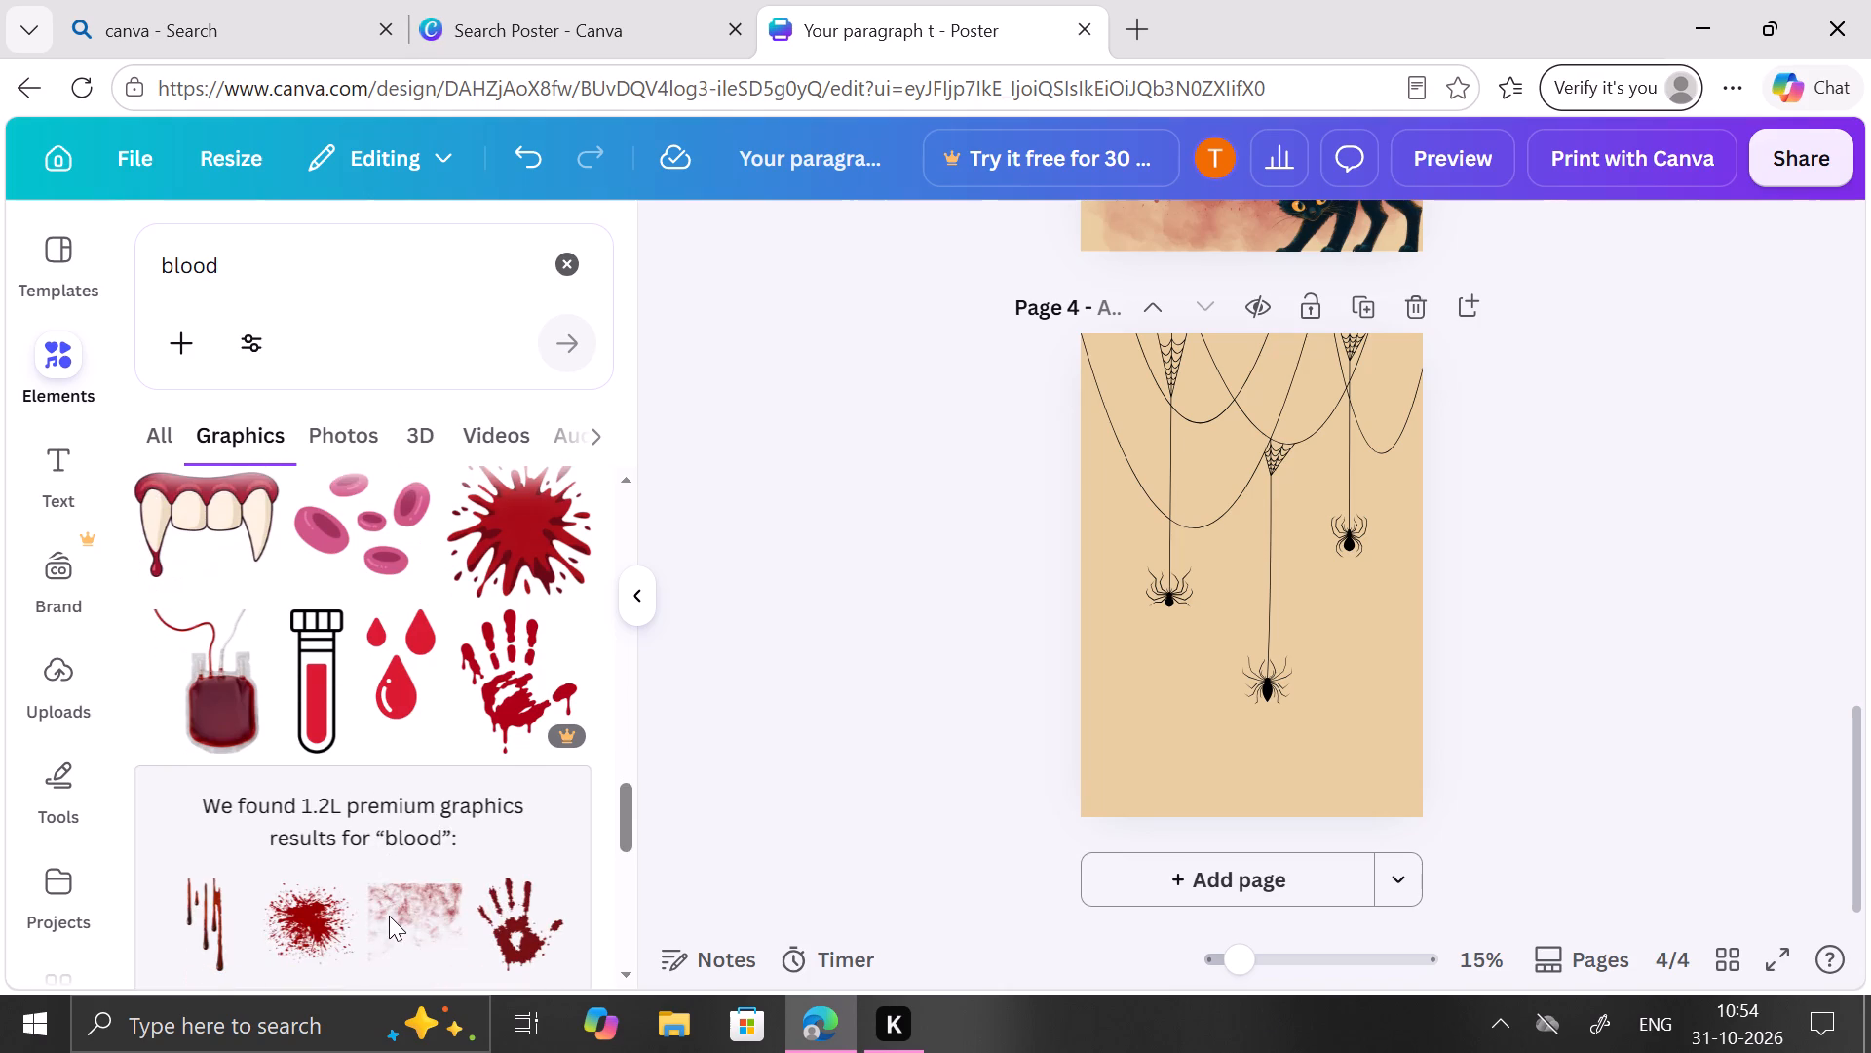
scroll(389, 916, "down", 2)
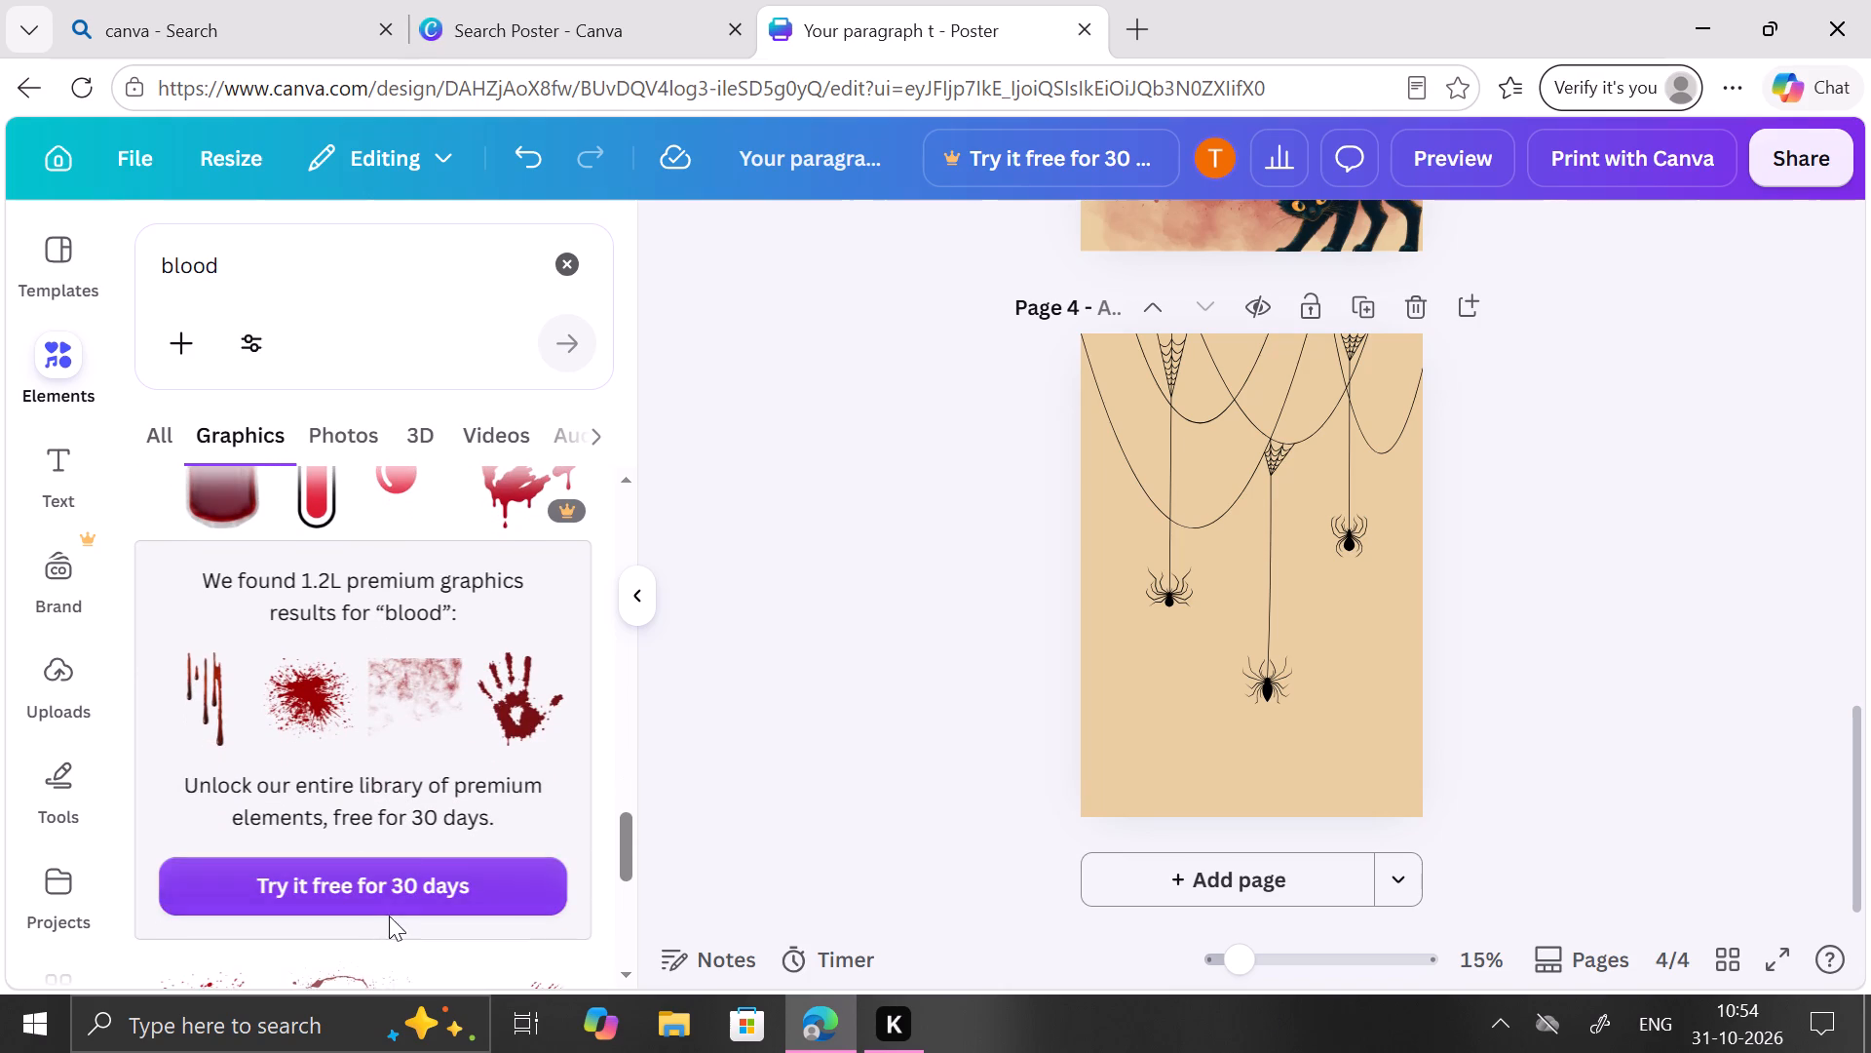
scroll(426, 902, "down", 2)
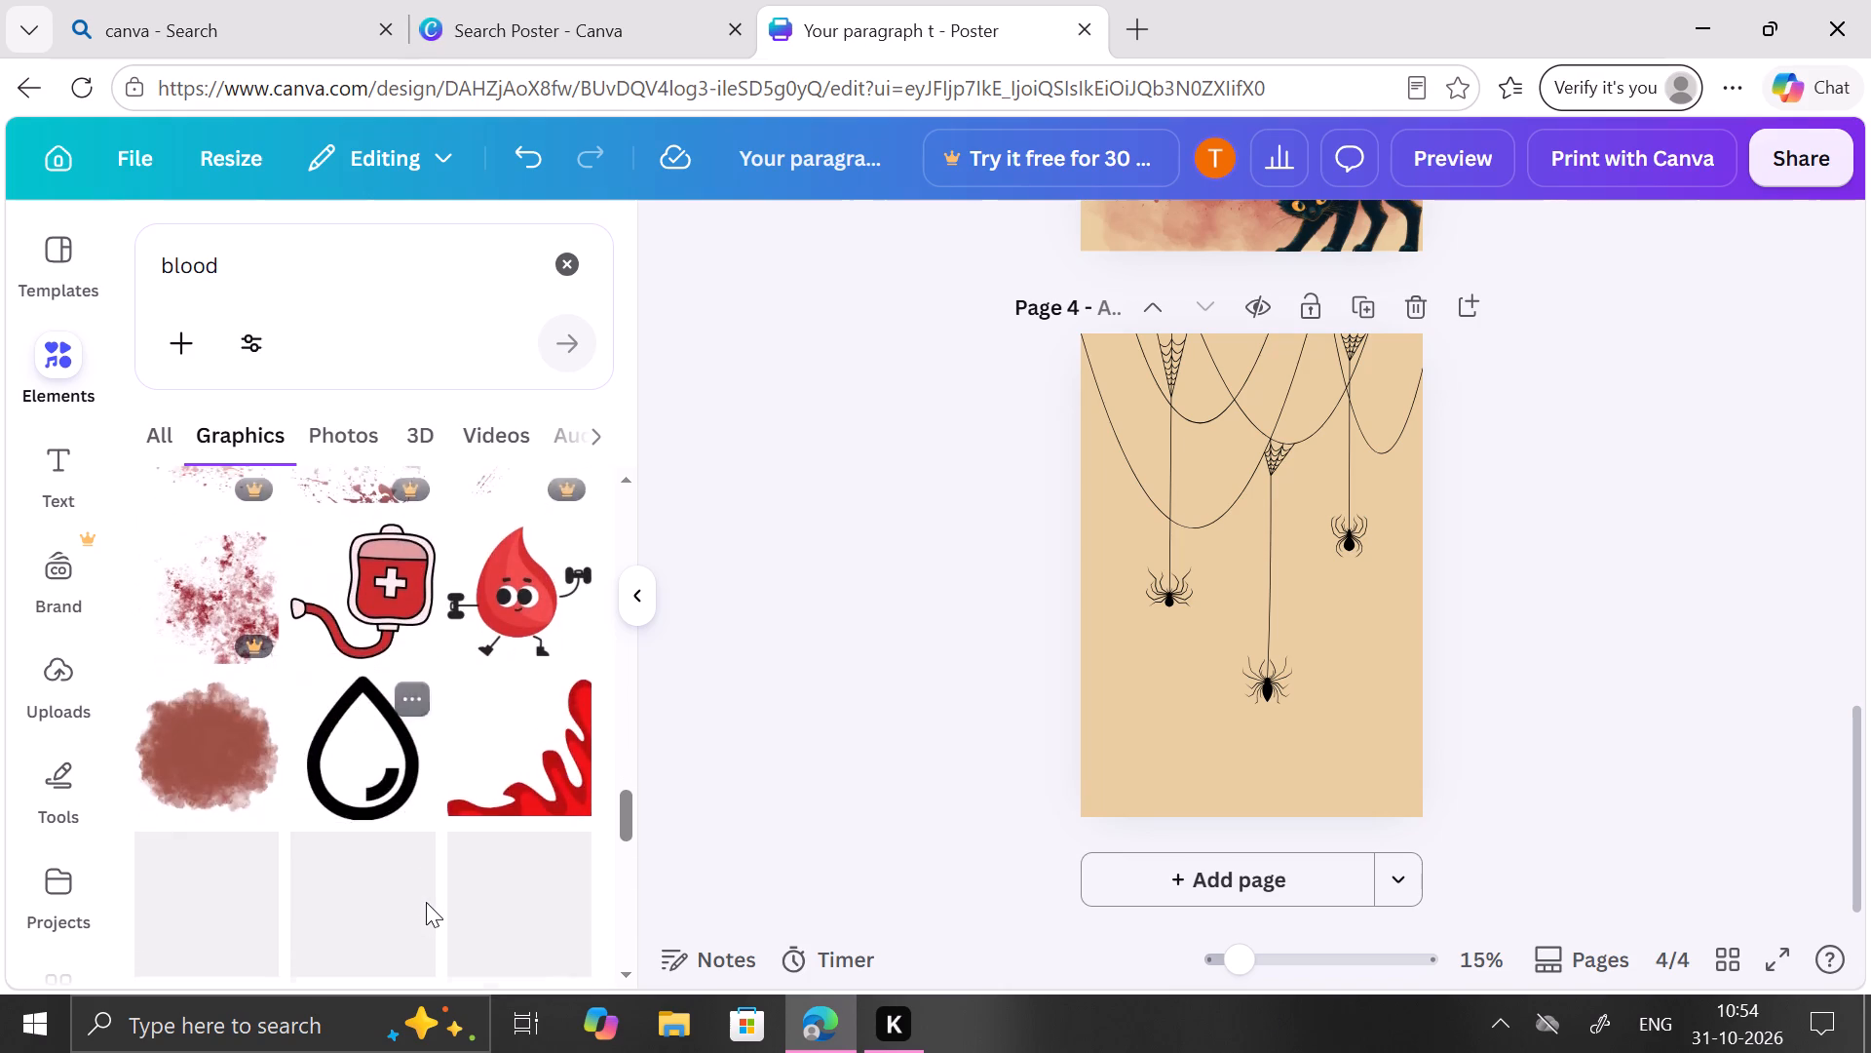
scroll(426, 902, "down", 1)
scroll(426, 902, "up", 2)
scroll(426, 902, "down", 2)
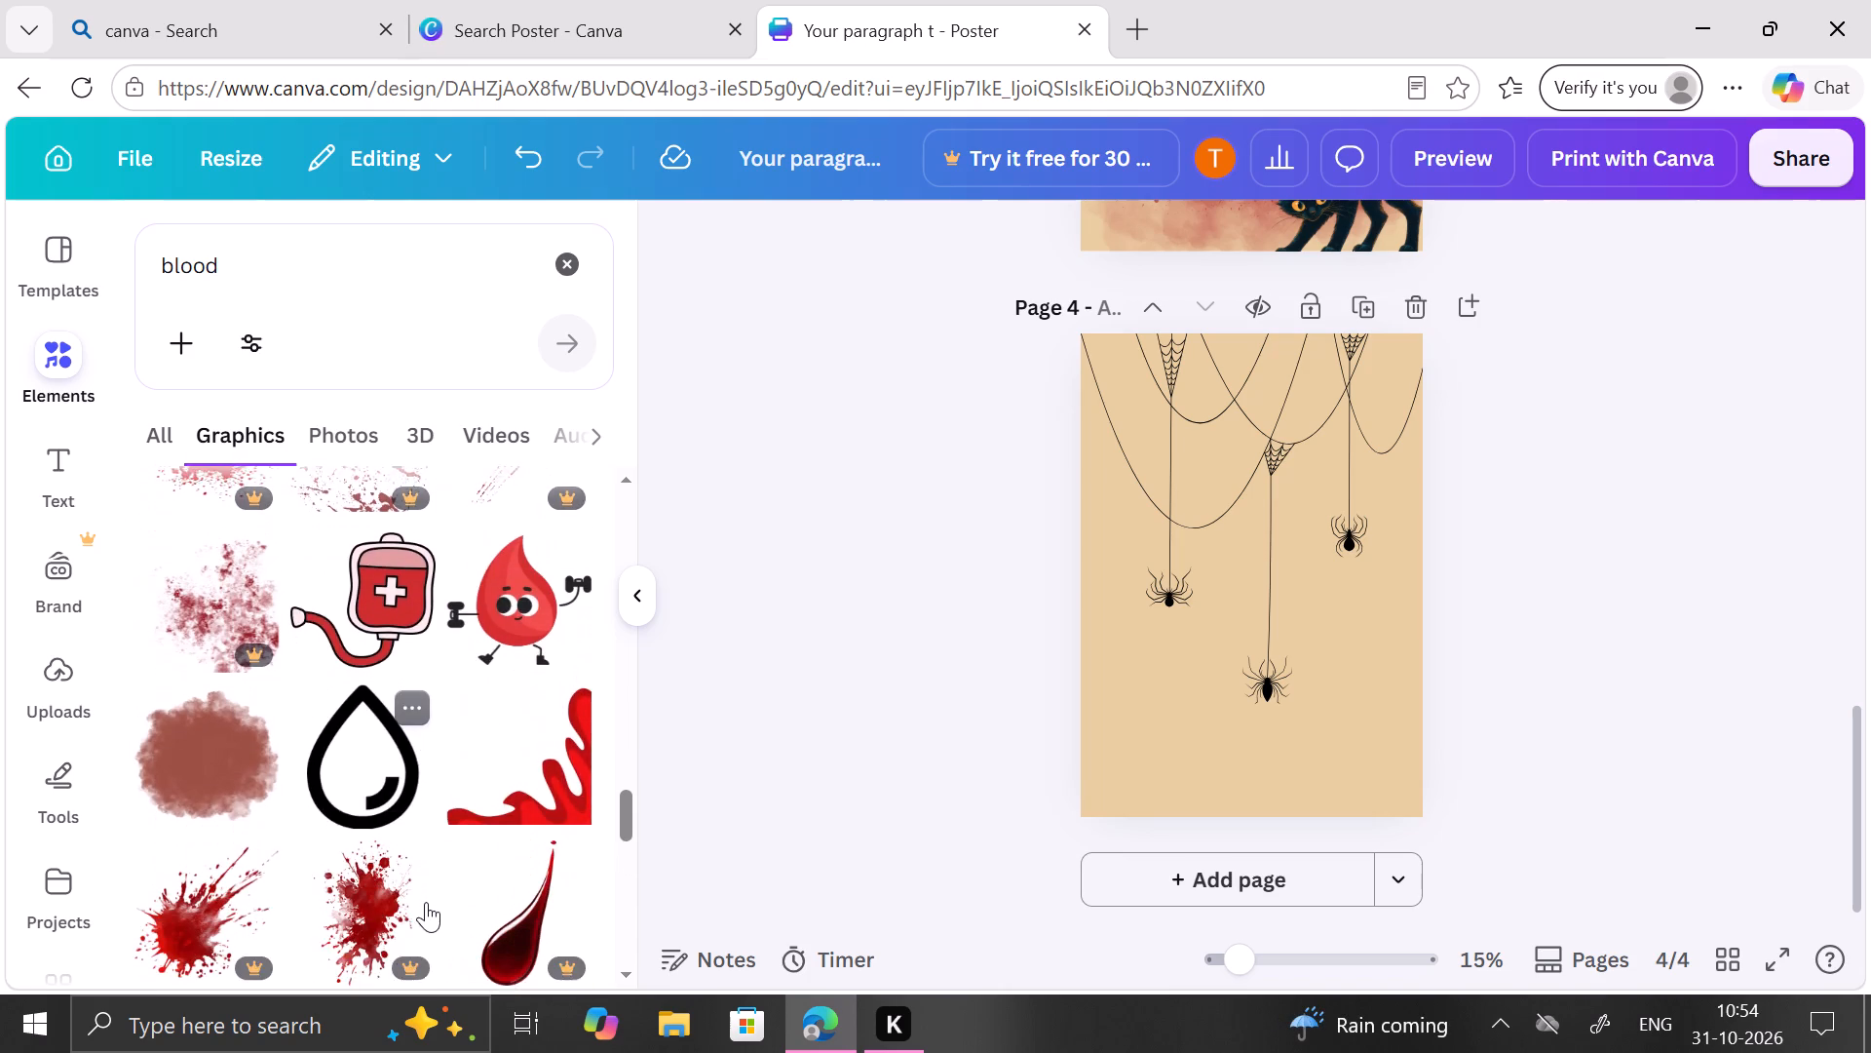
scroll(426, 902, "down", 4)
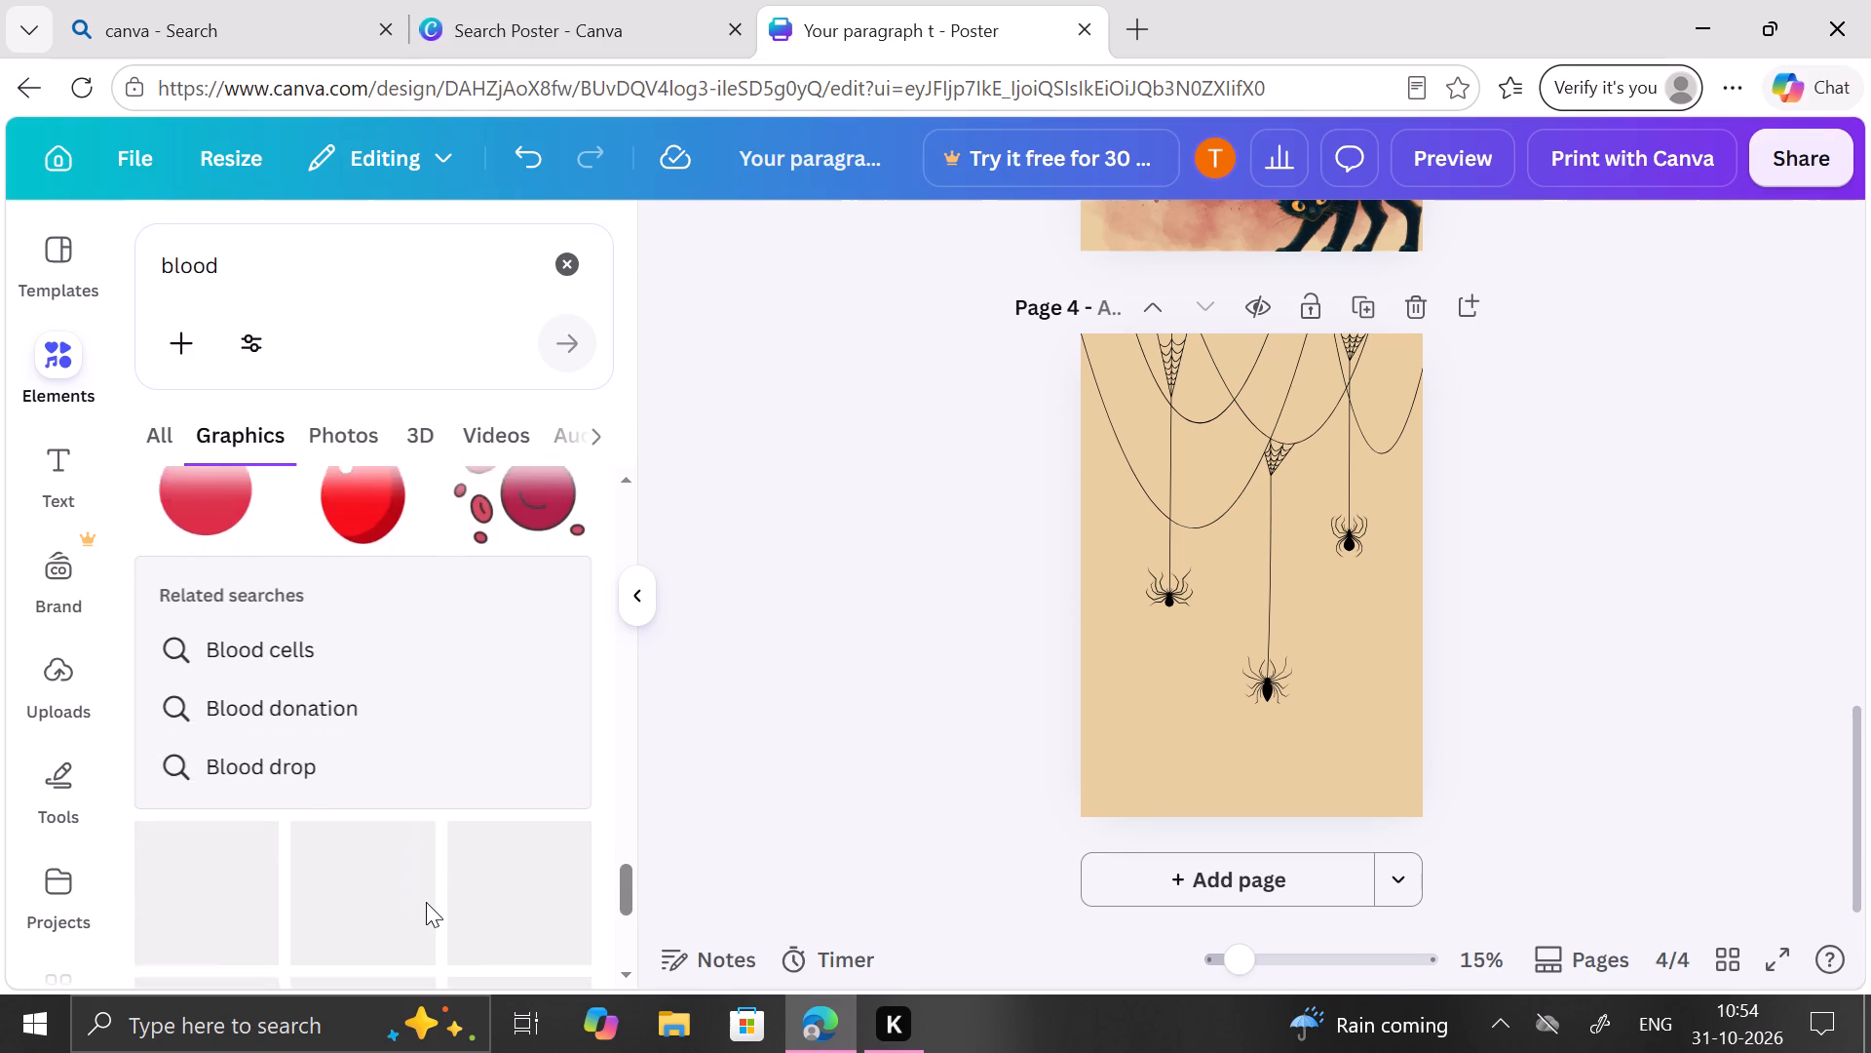
scroll(426, 902, "up", 3)
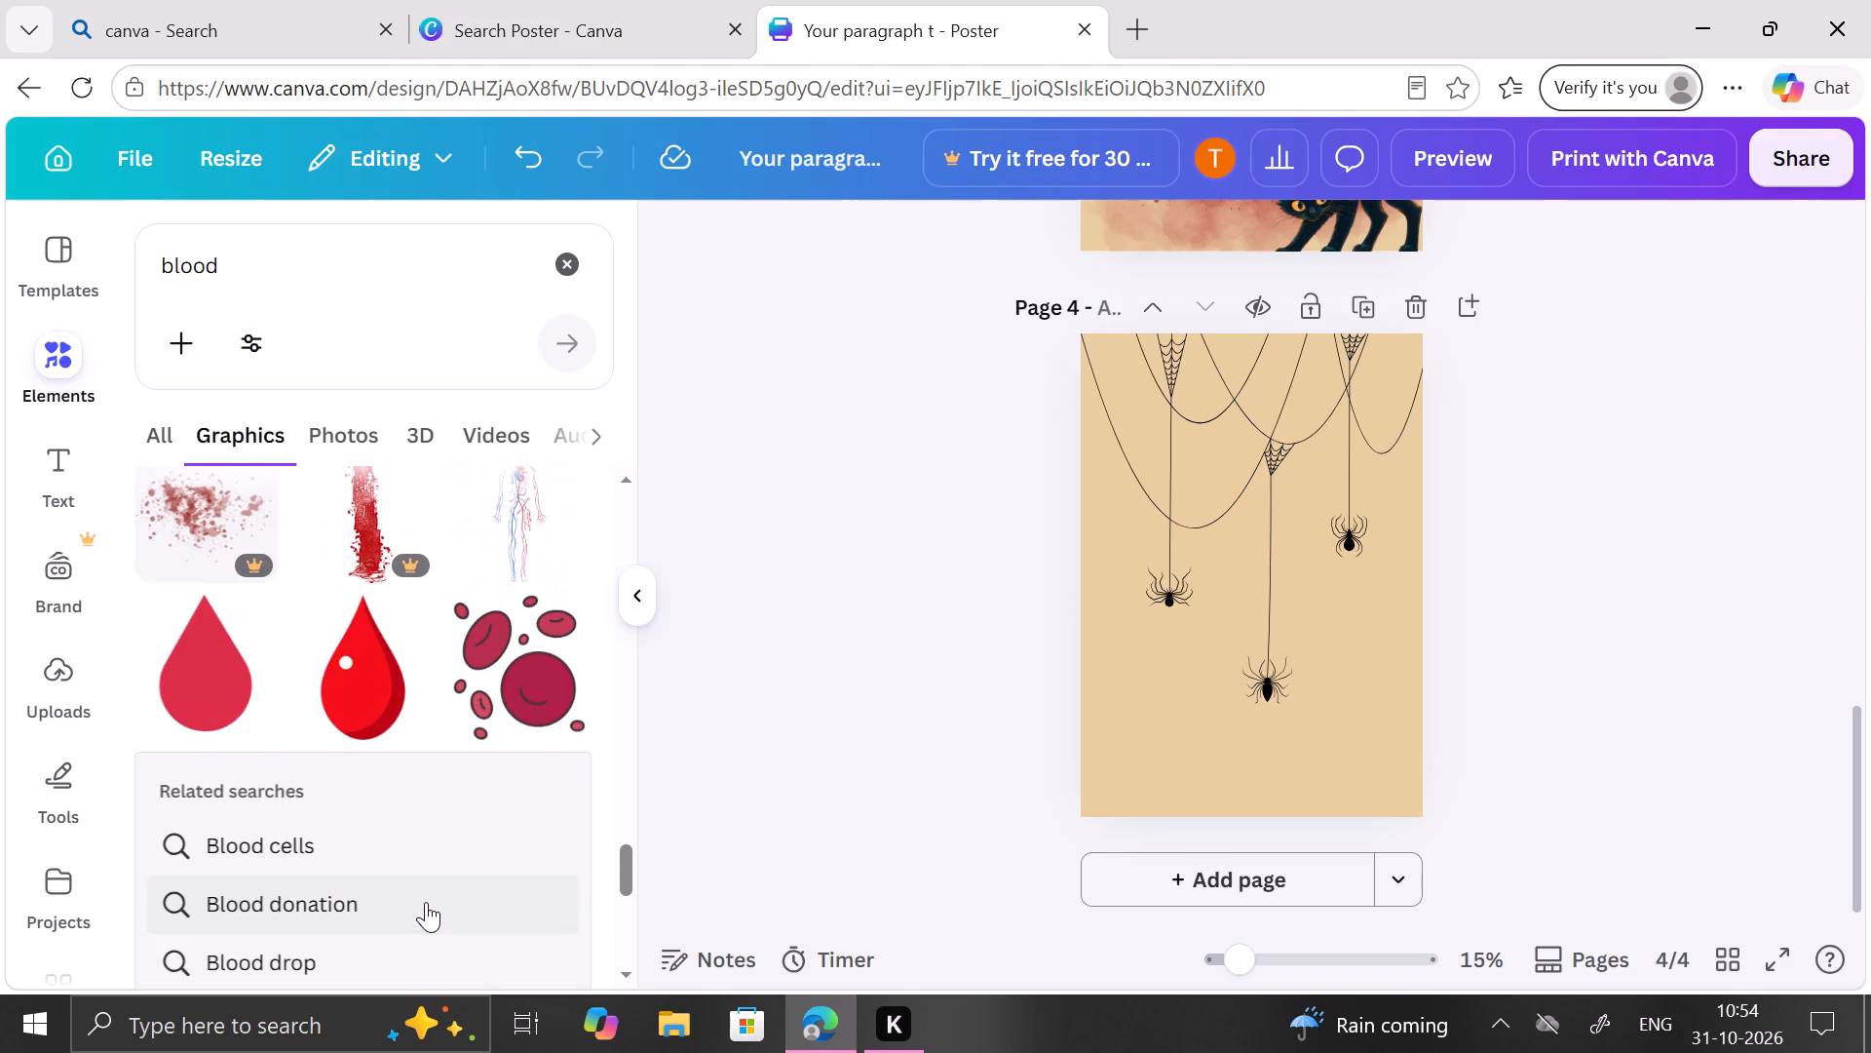
scroll(426, 902, "up", 10)
scroll(426, 902, "down", 1)
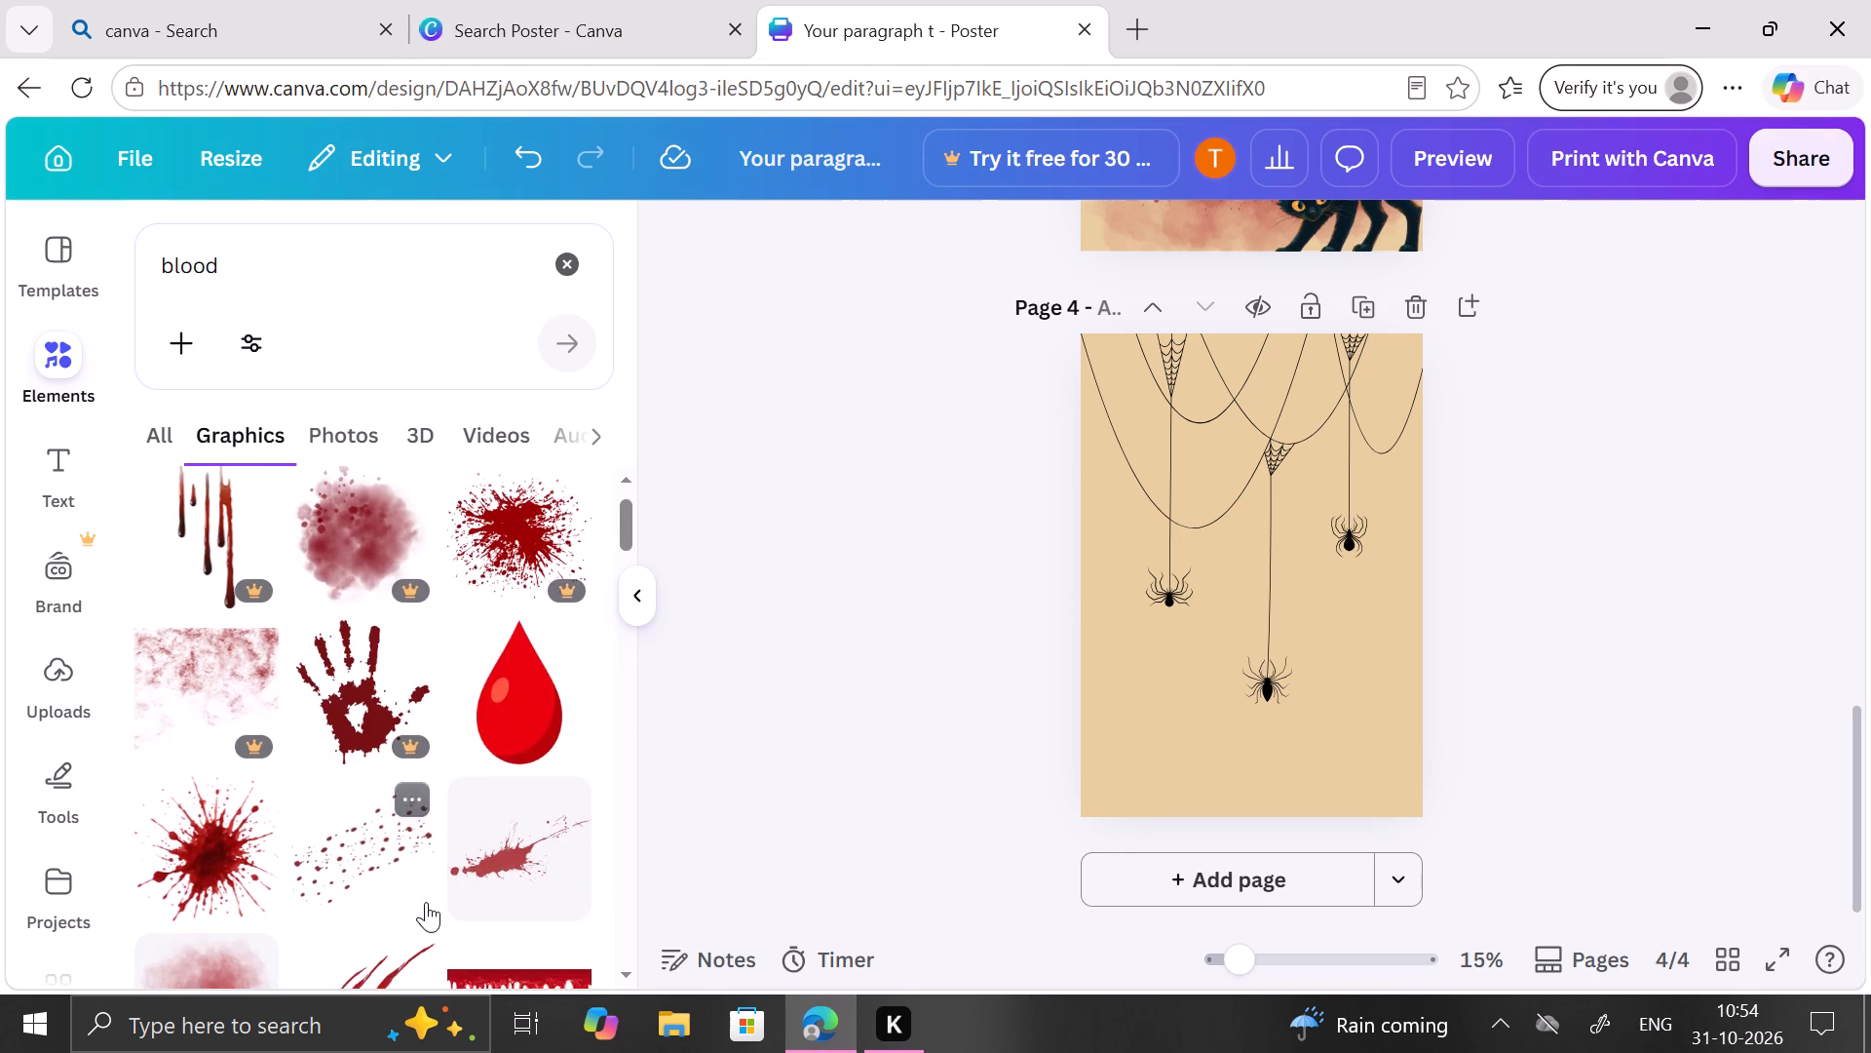
scroll(426, 902, "down", 2)
scroll(426, 902, "up", 1)
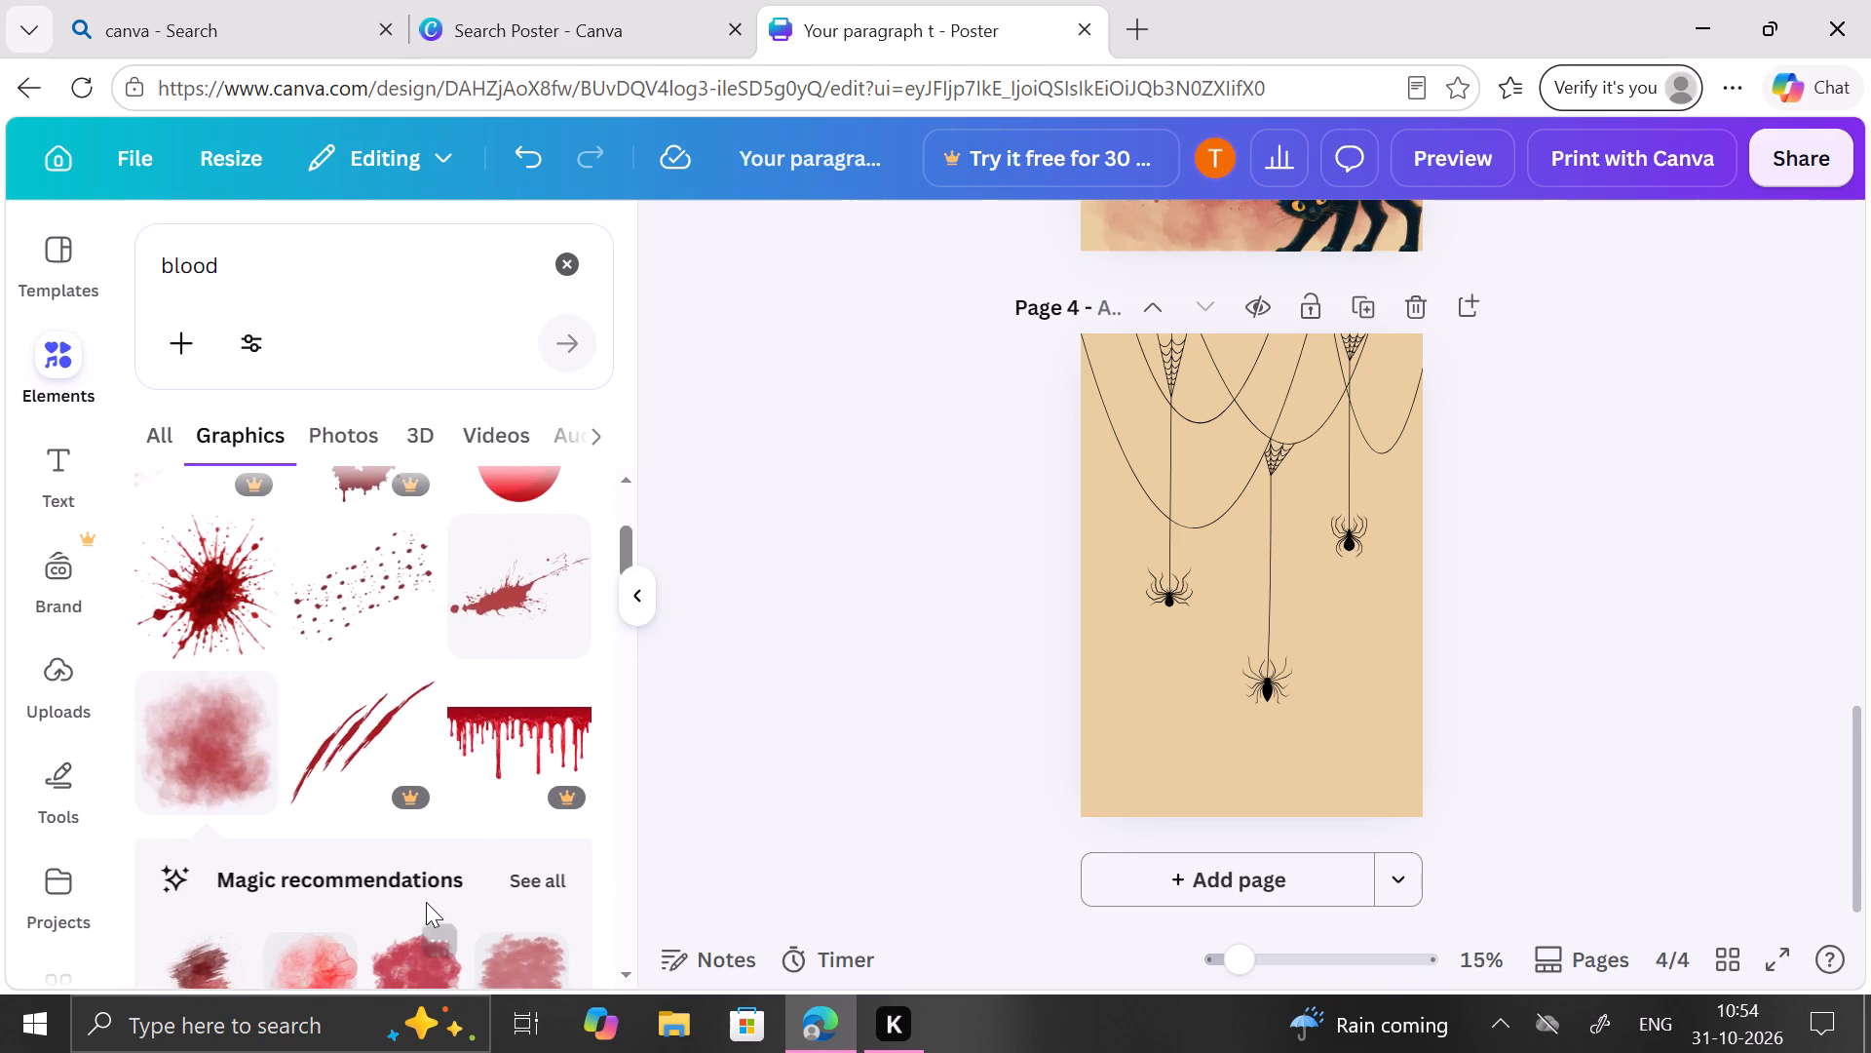
scroll(552, 654, "right", 1)
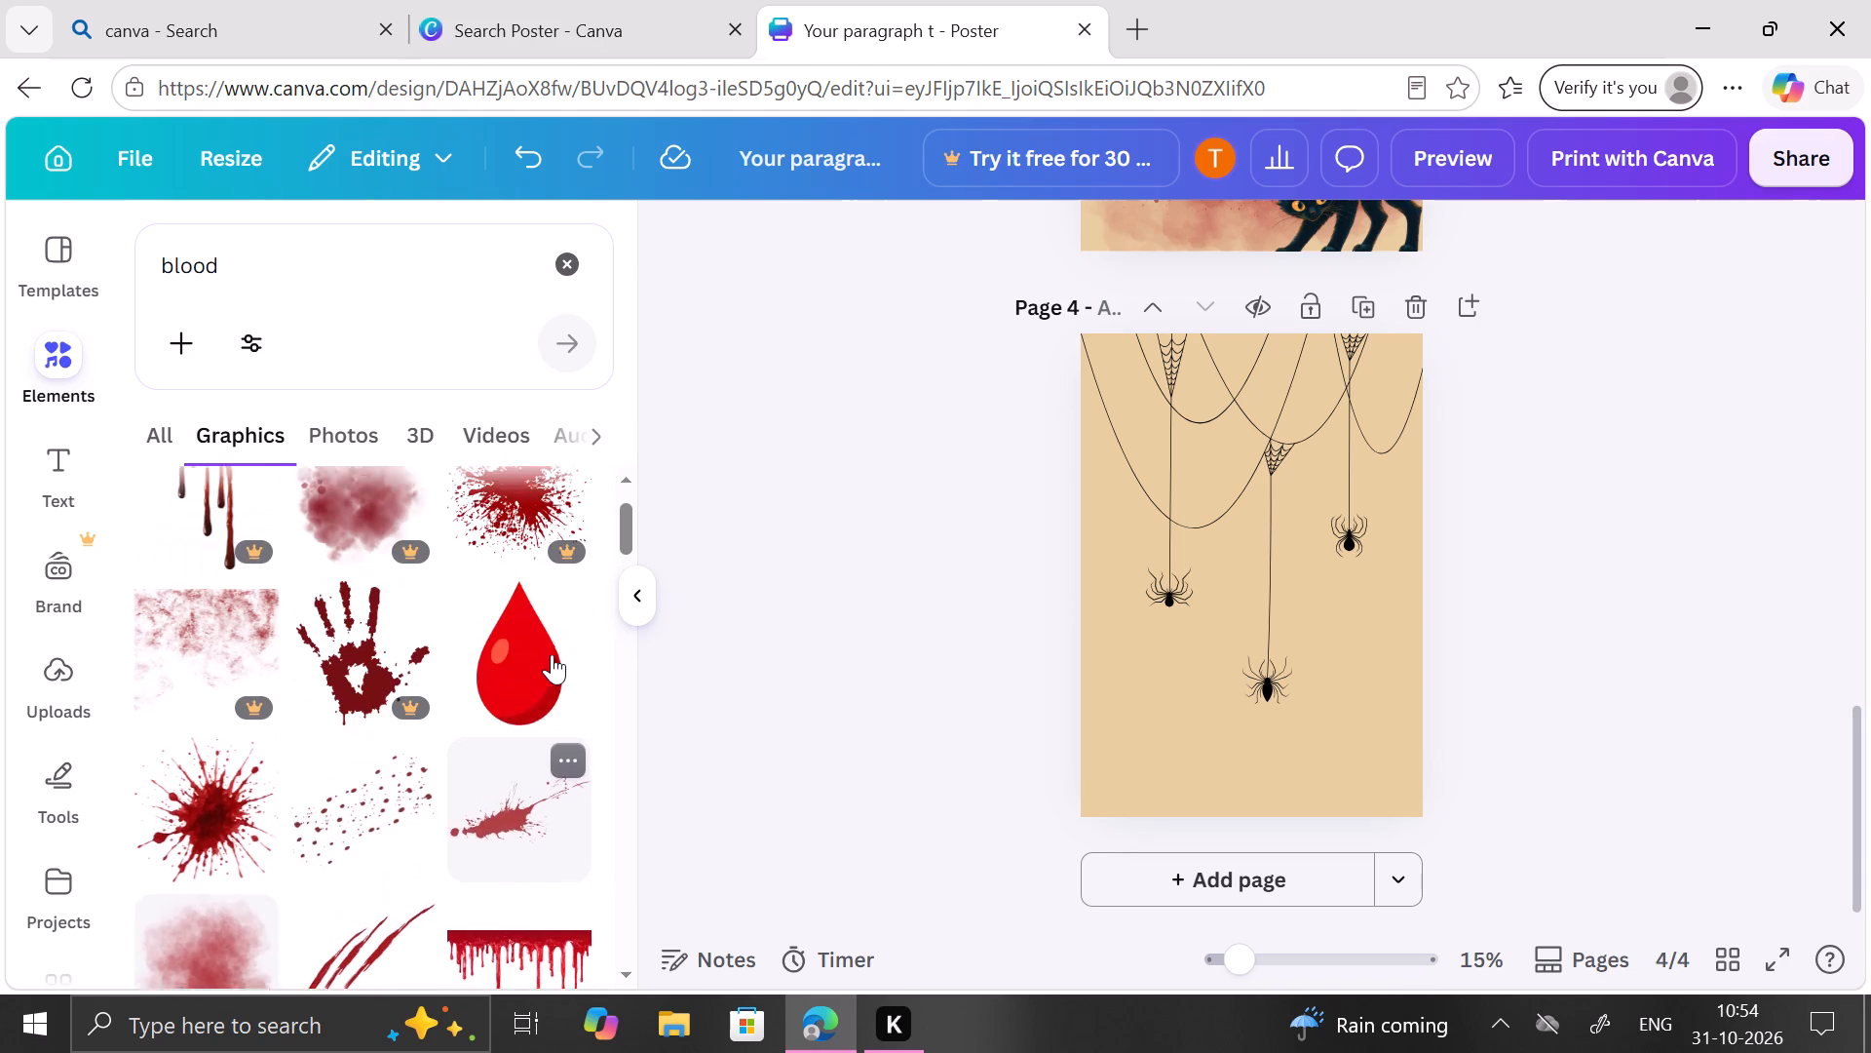
scroll(552, 654, "right", 2)
scroll(552, 654, "down", 1)
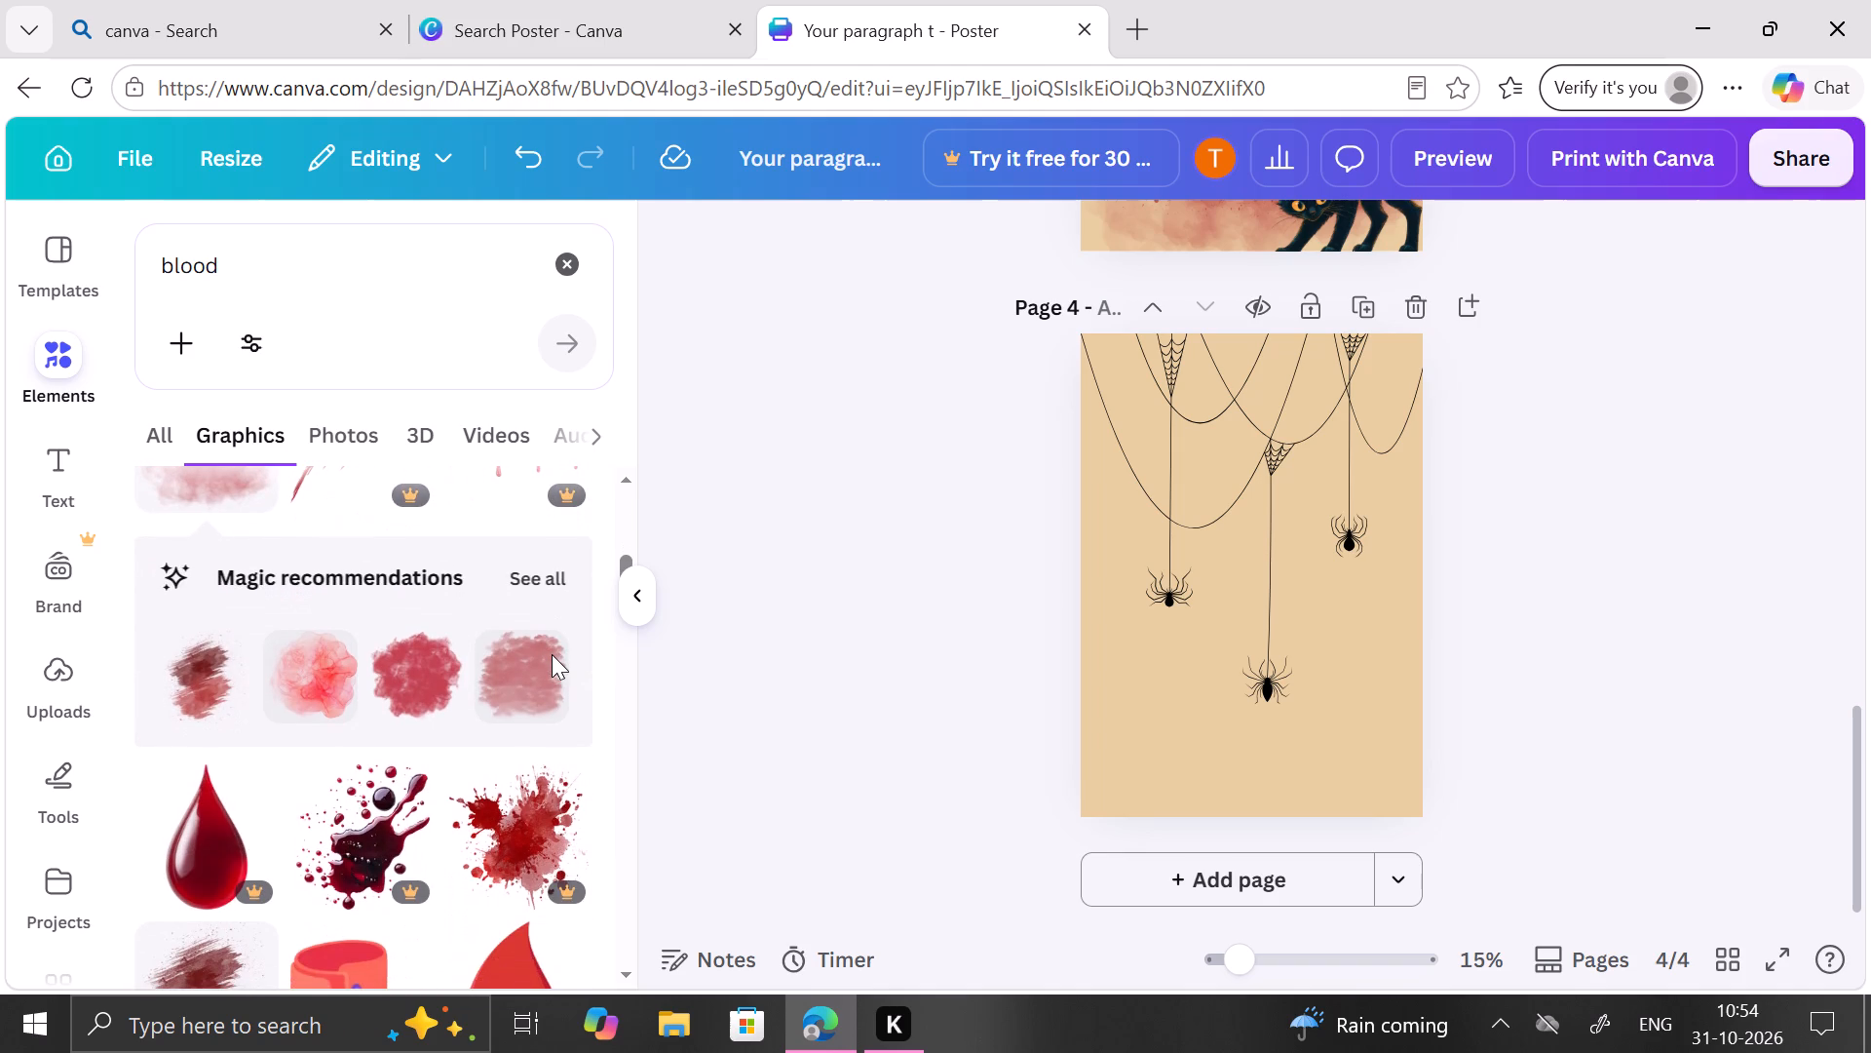
scroll(552, 654, "down", 2)
Open the full set of magic recommendations and look through its splatter and cloud graphics.
left_click(555, 587)
scroll(456, 797, "down", 1)
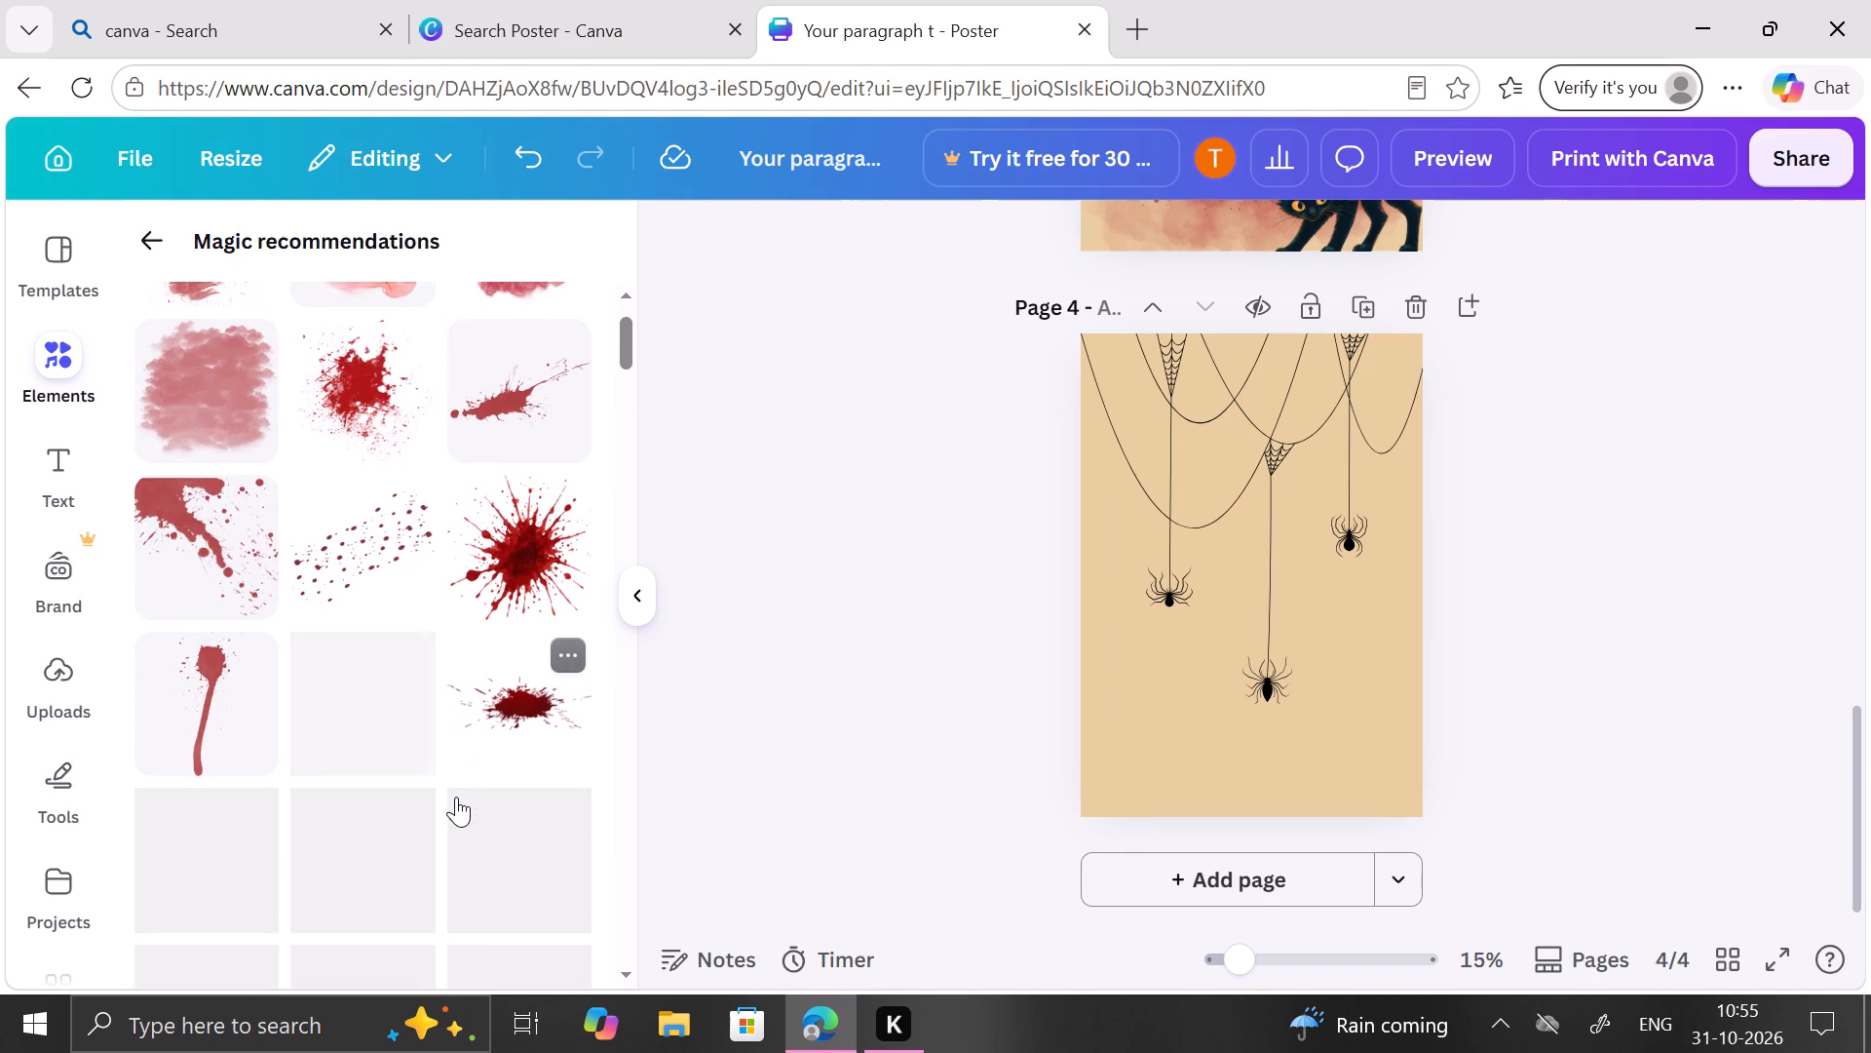
scroll(456, 797, "down", 1)
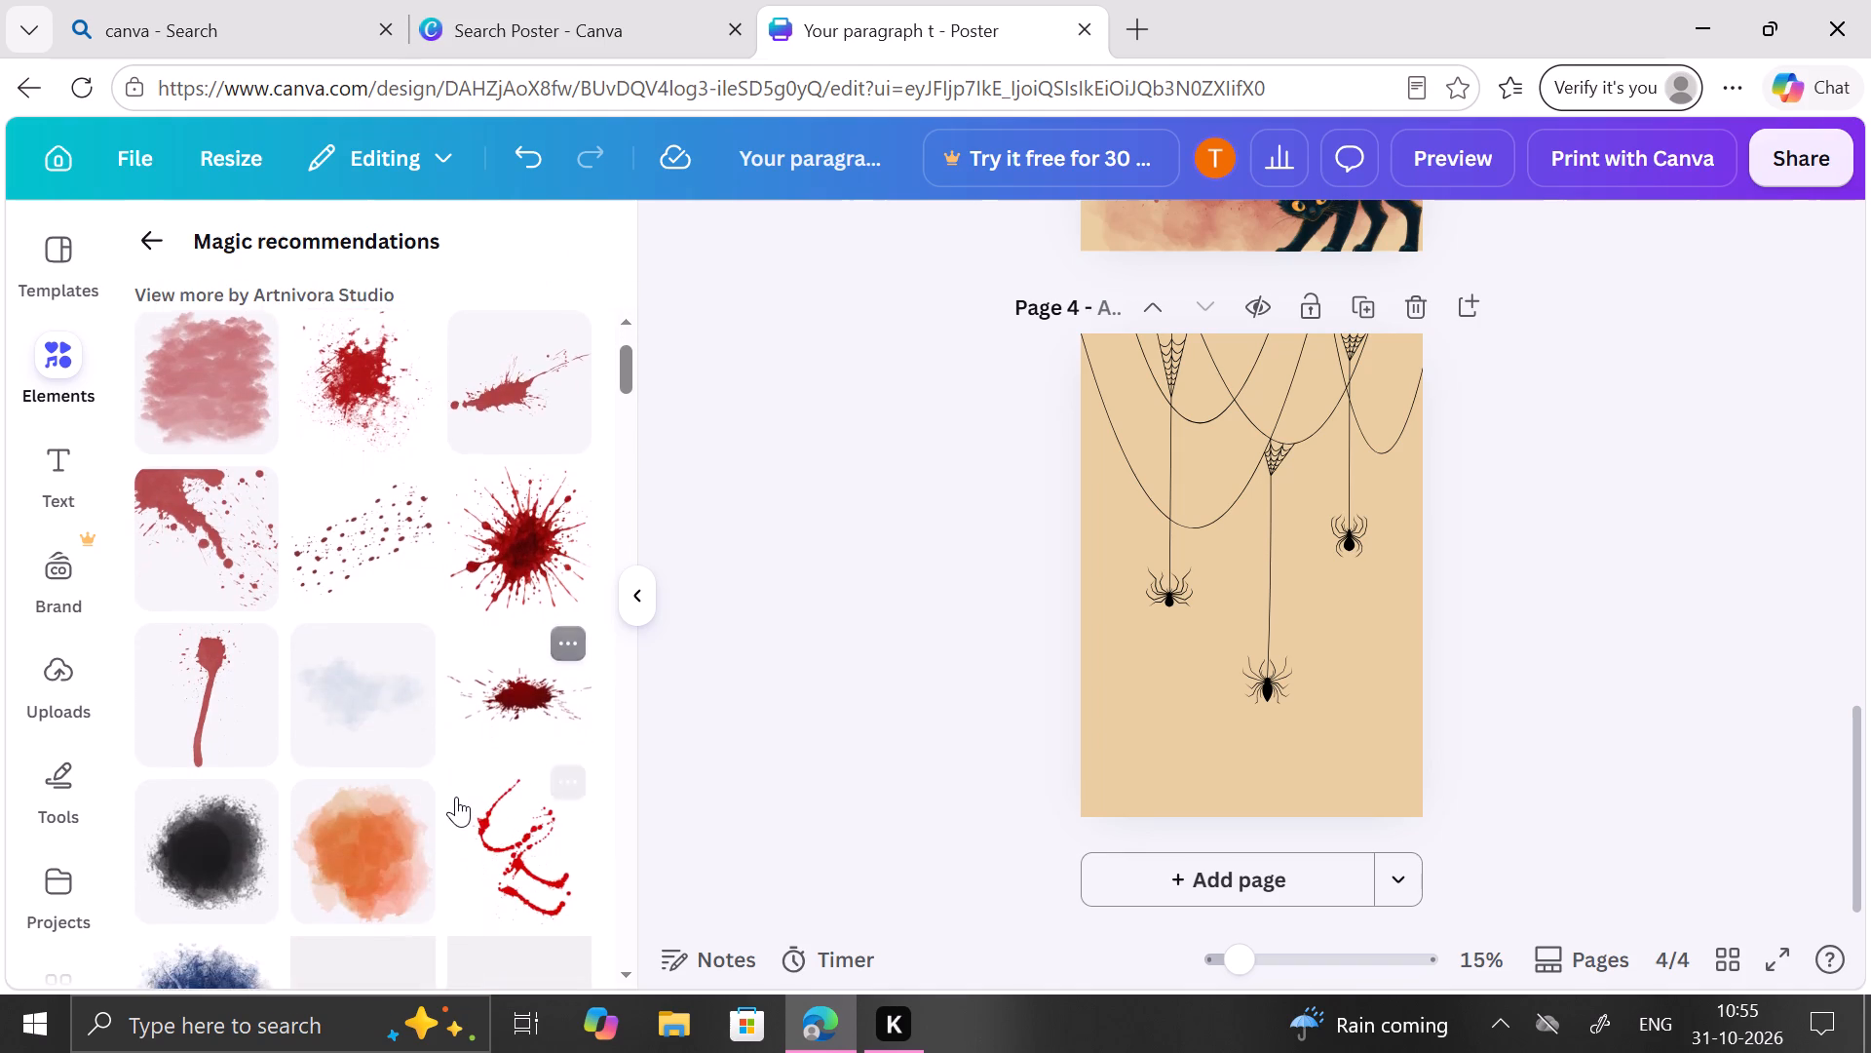
scroll(456, 797, "down", 2)
scroll(456, 797, "up", 1)
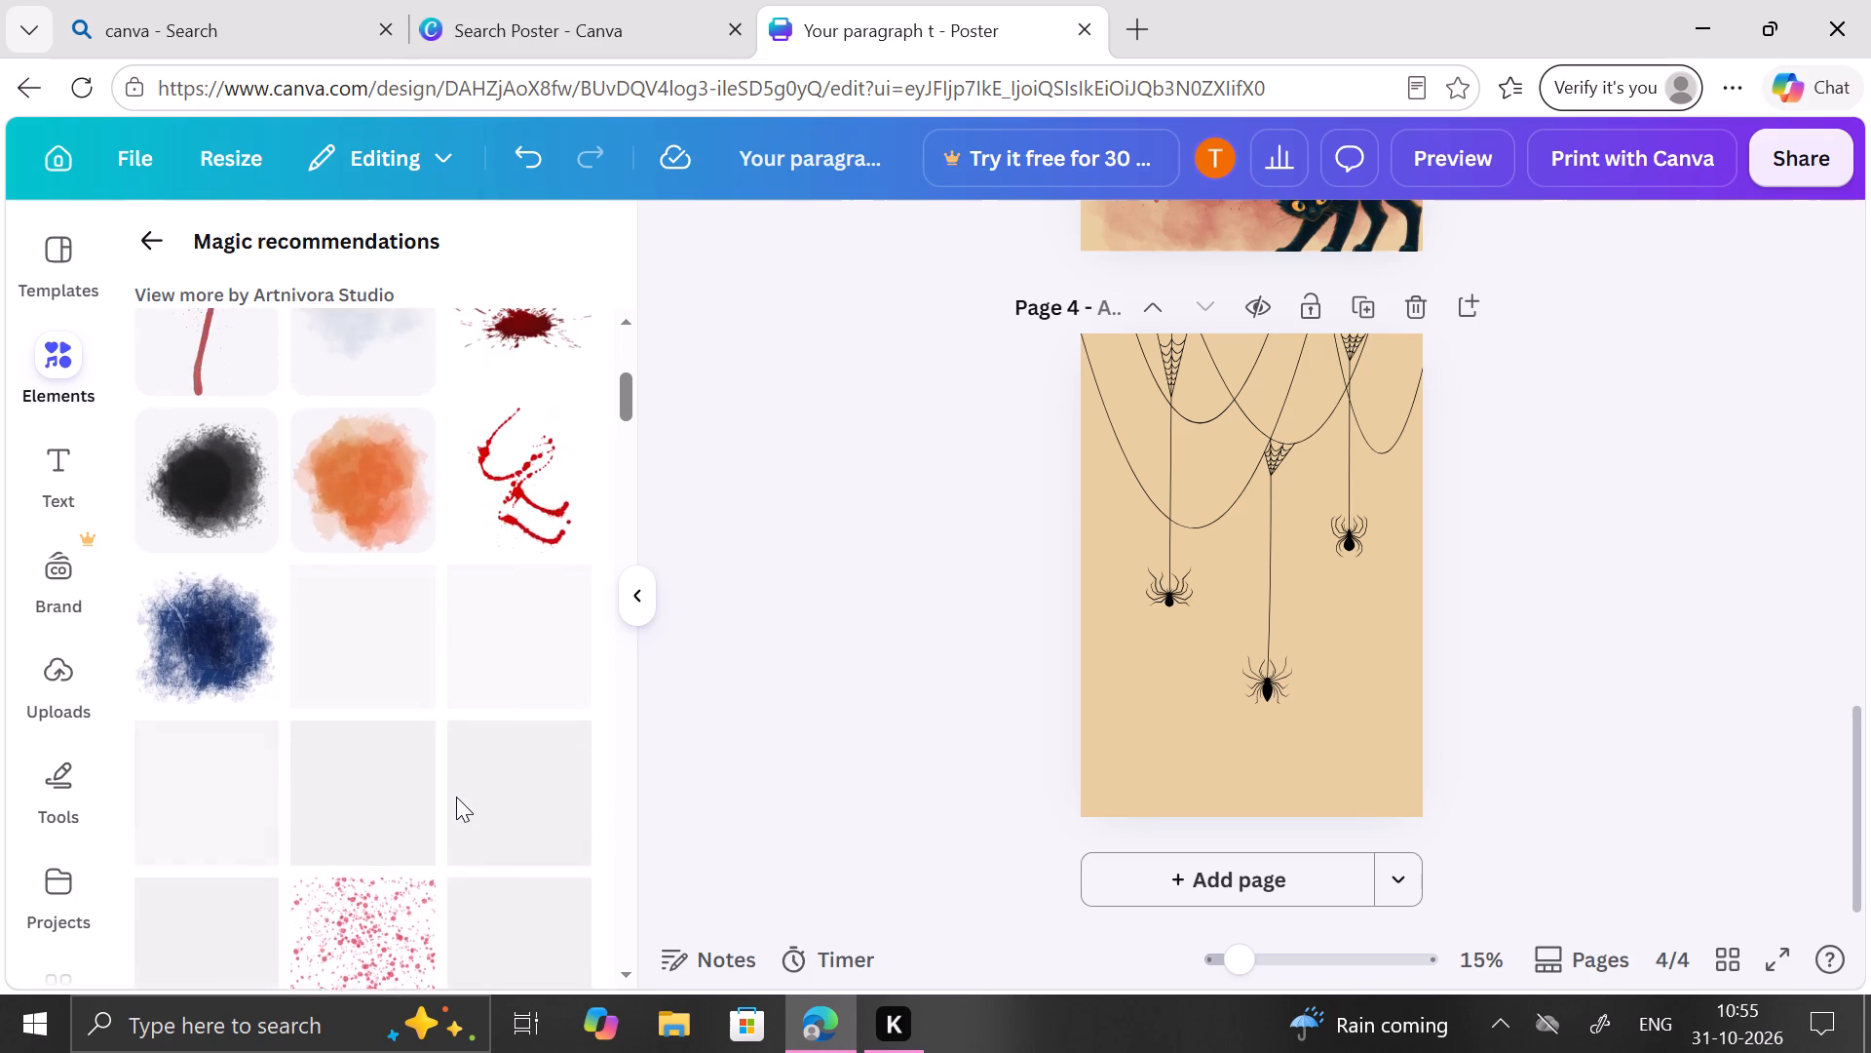
scroll(456, 797, "up", 2)
scroll(456, 797, "down", 4)
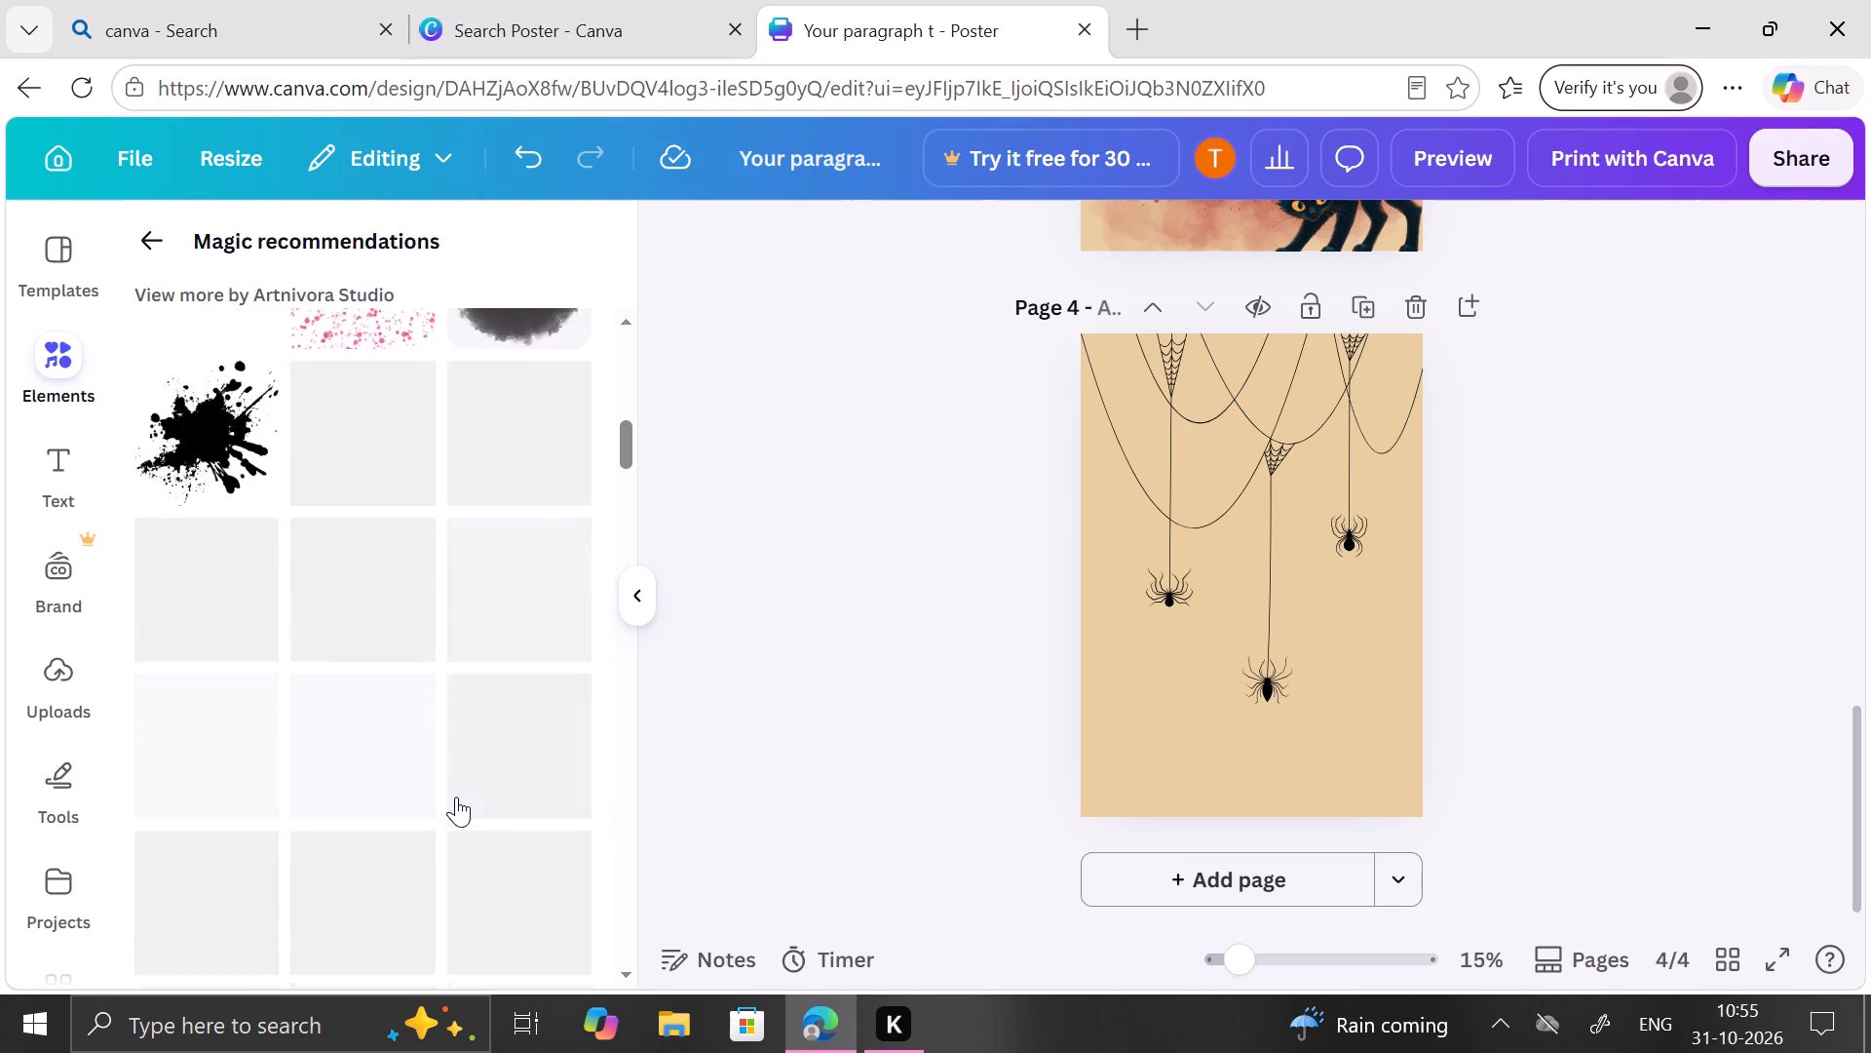
scroll(456, 797, "up", 2)
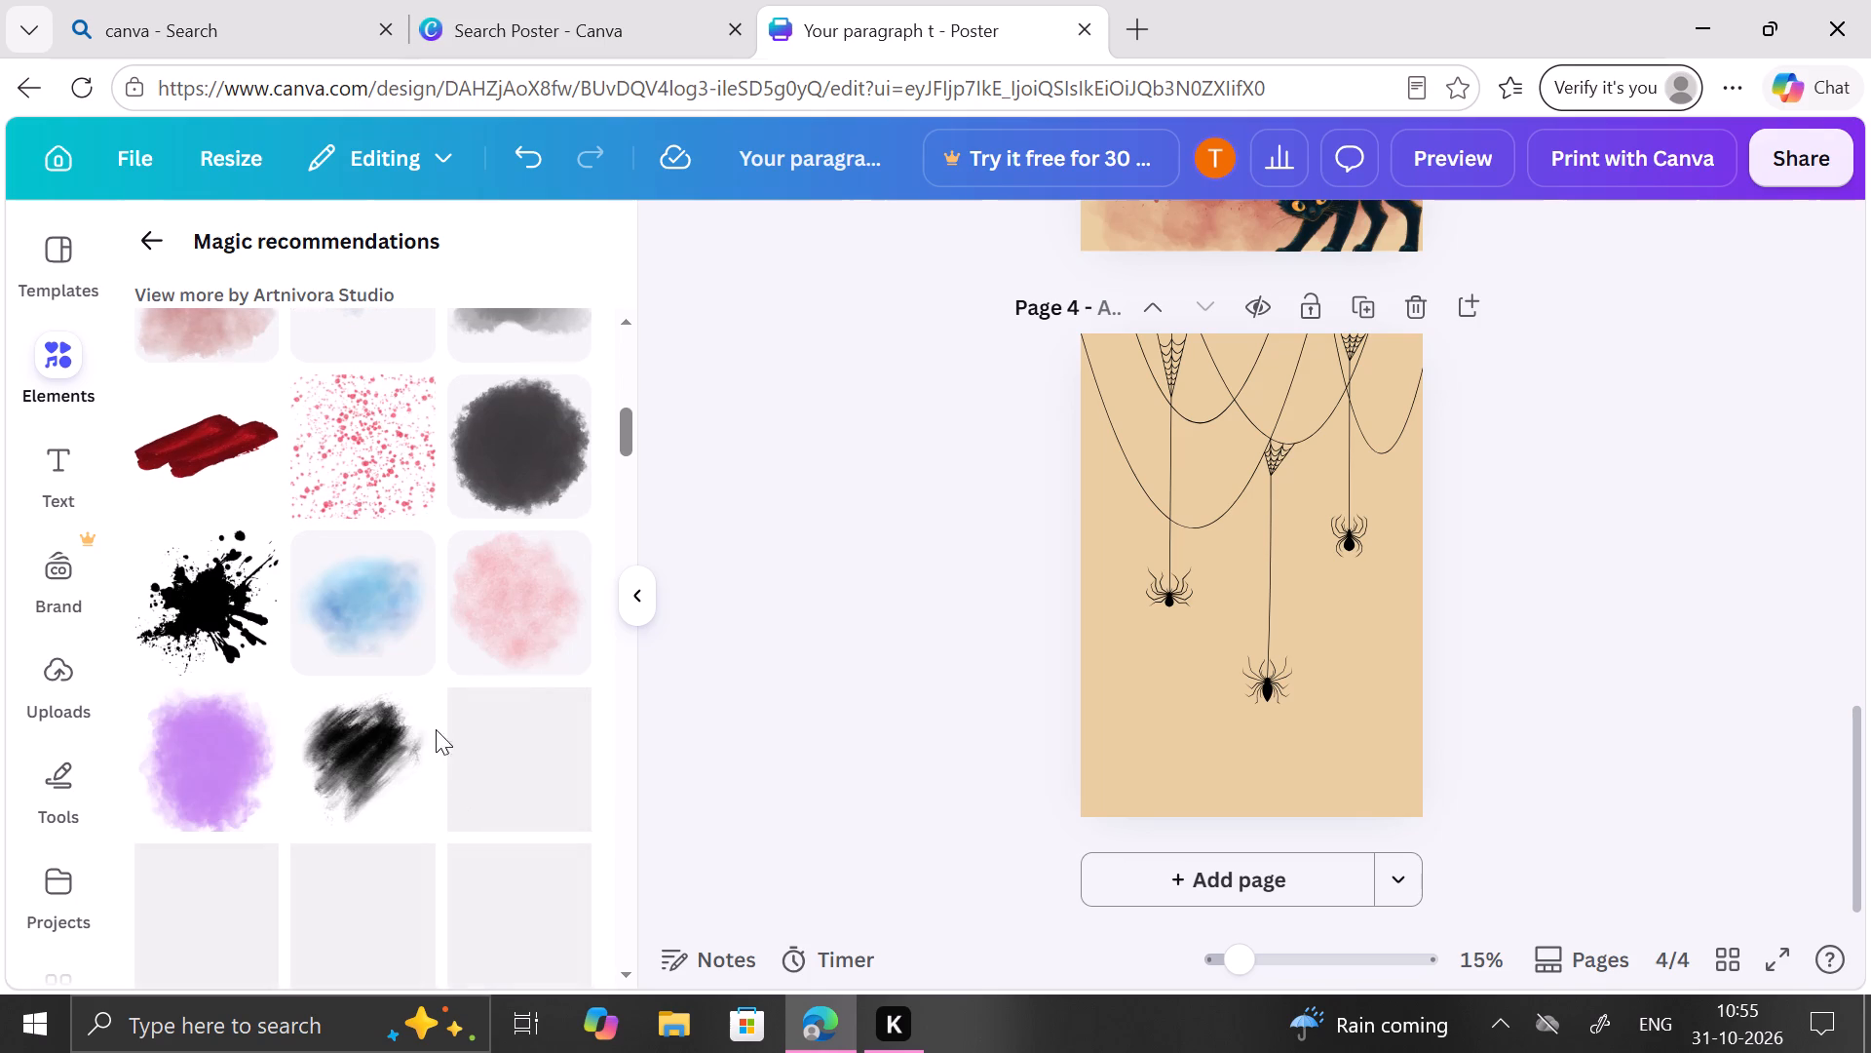
scroll(484, 606, "up", 3)
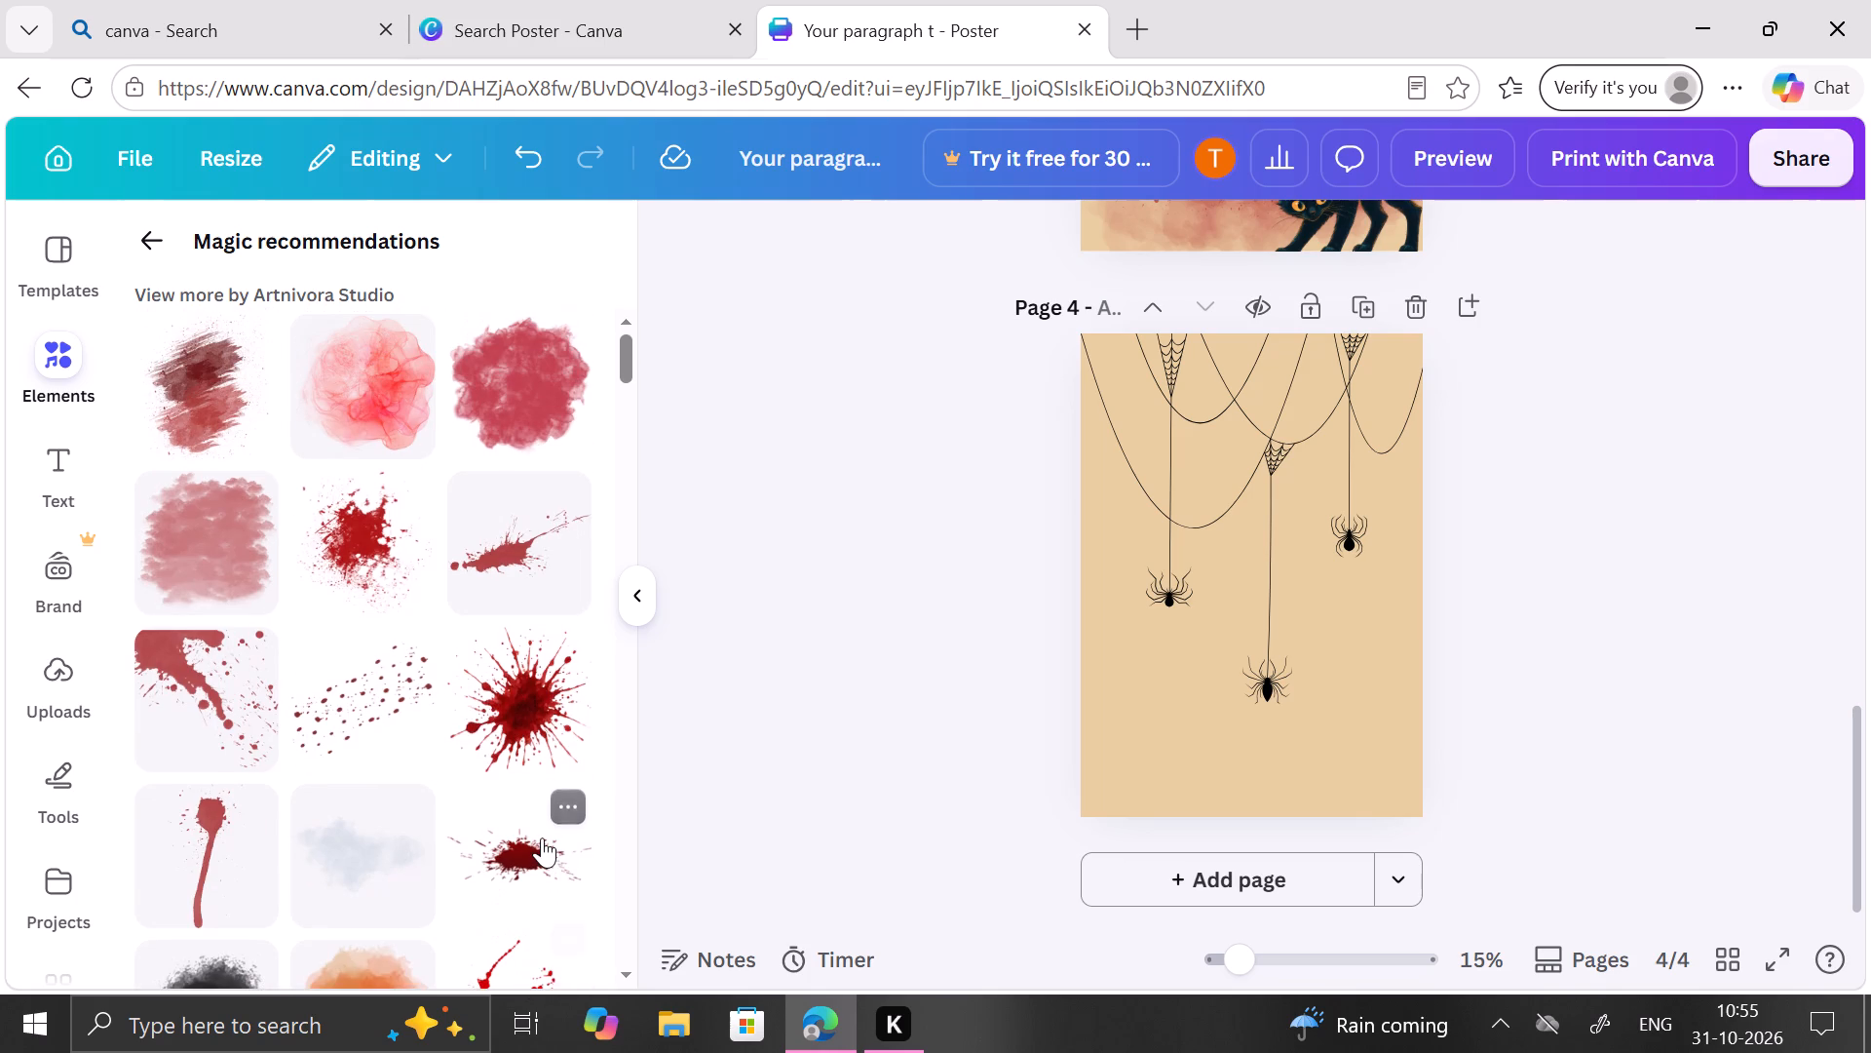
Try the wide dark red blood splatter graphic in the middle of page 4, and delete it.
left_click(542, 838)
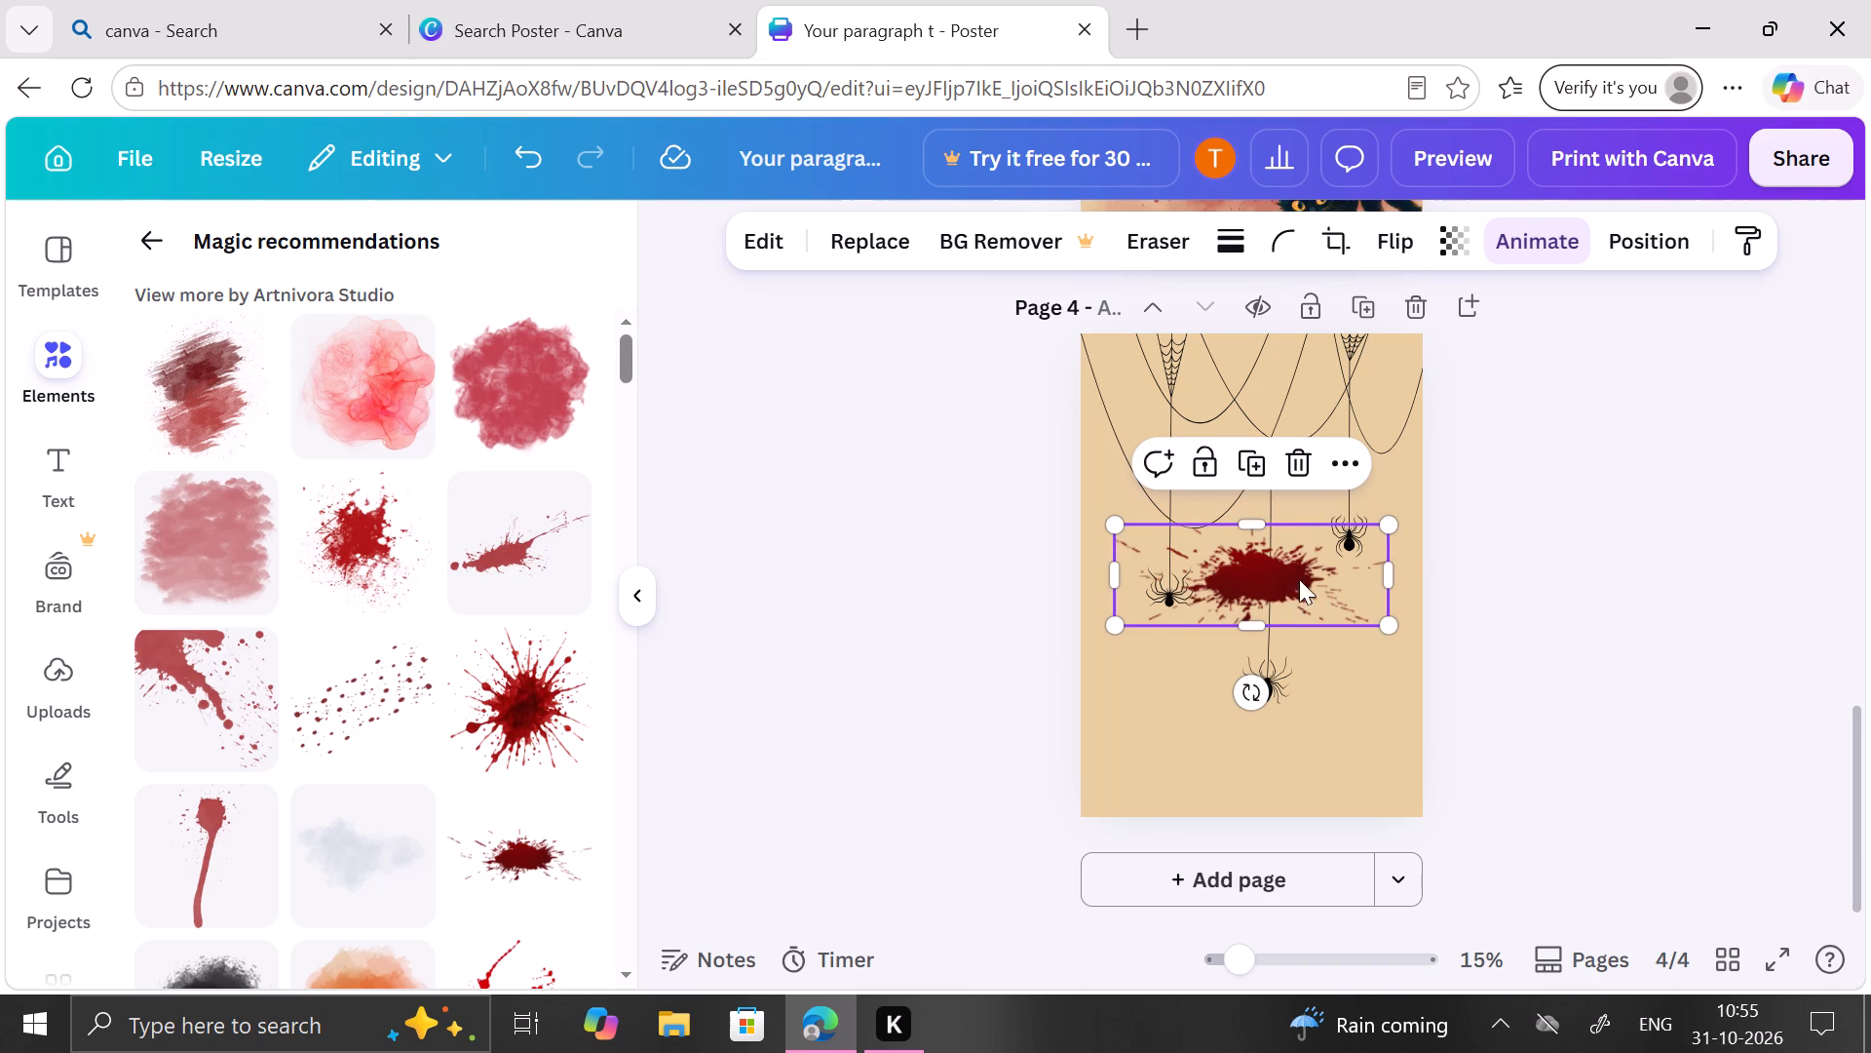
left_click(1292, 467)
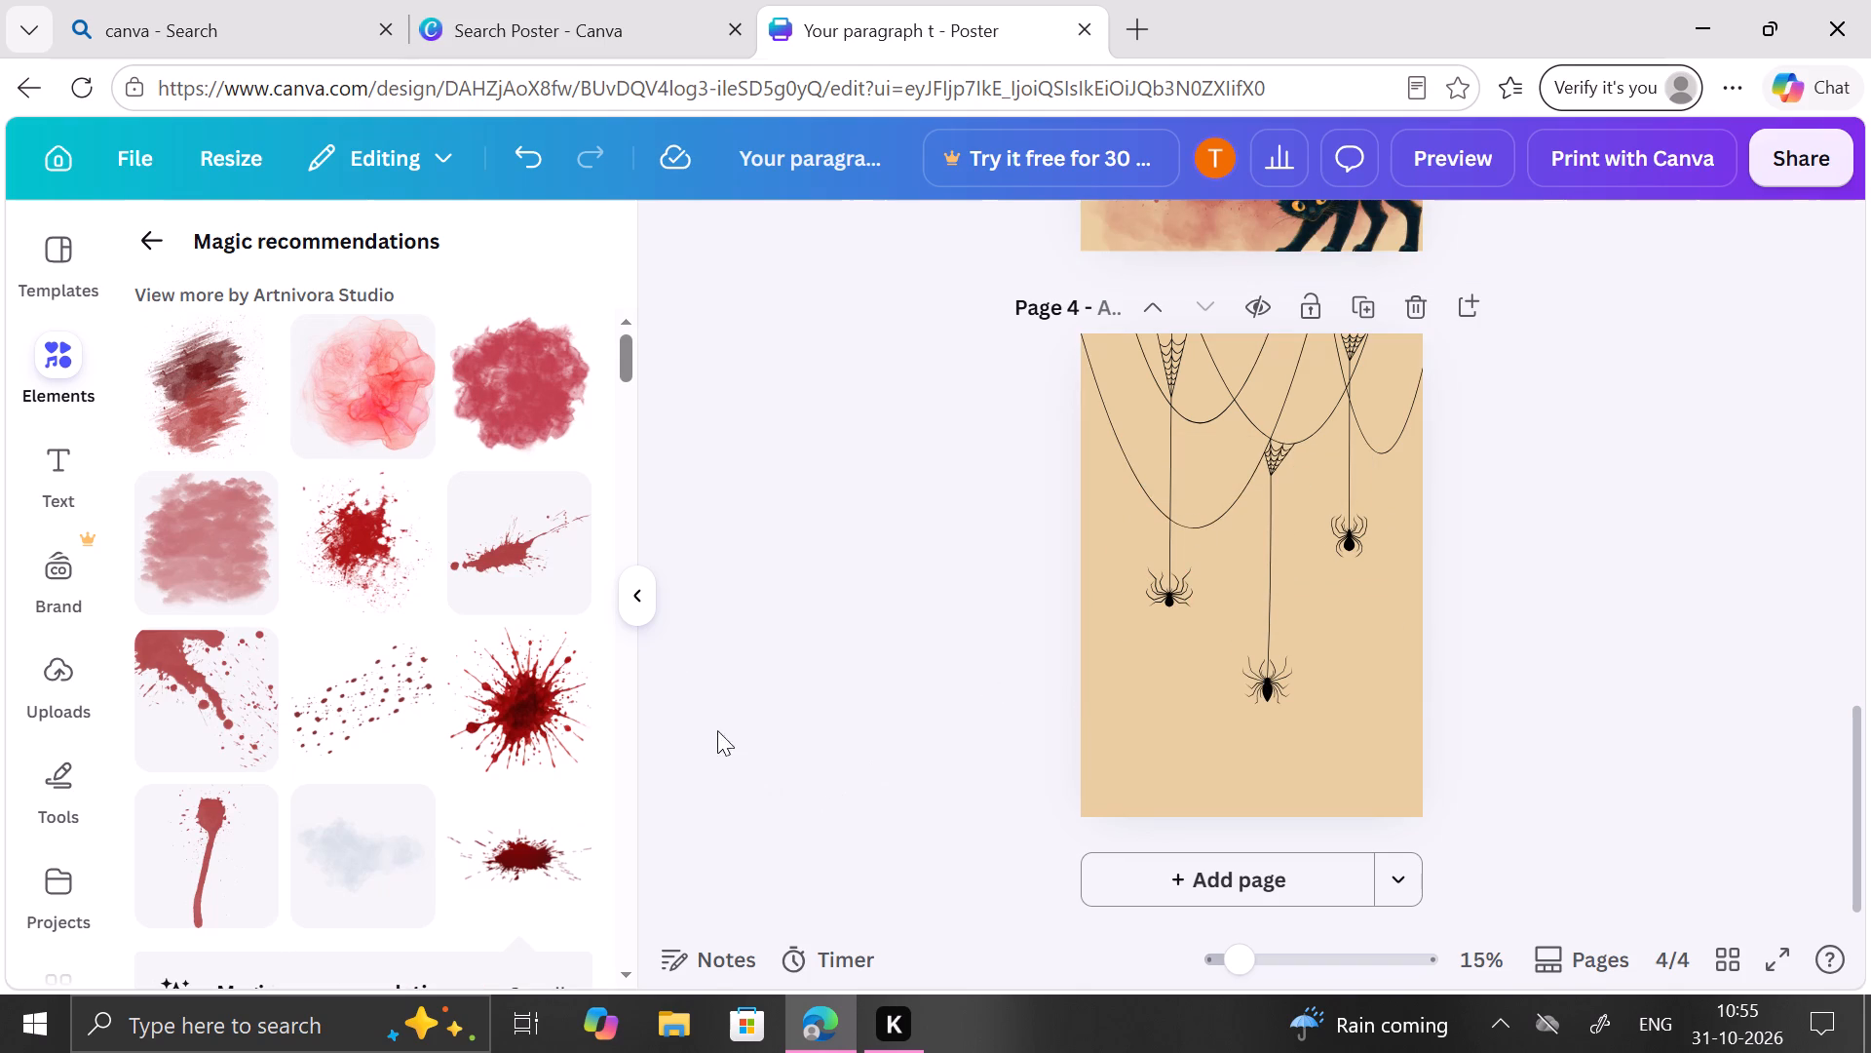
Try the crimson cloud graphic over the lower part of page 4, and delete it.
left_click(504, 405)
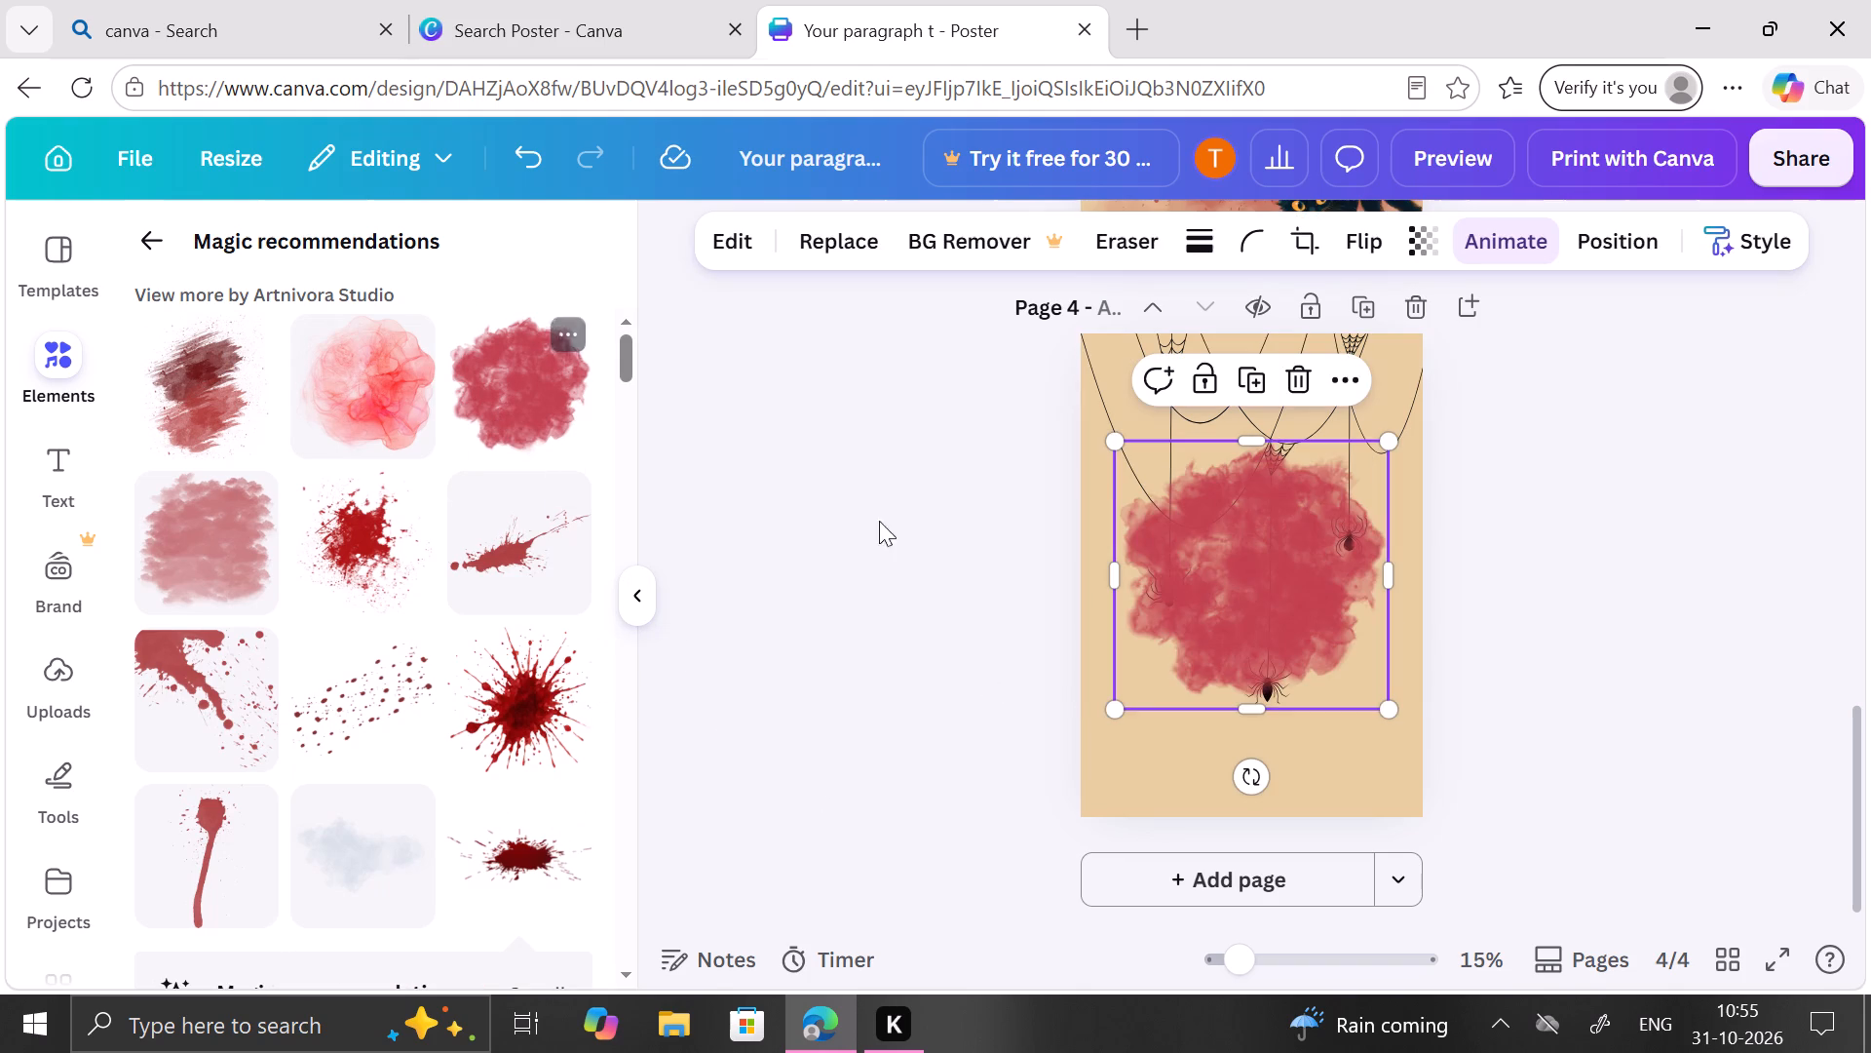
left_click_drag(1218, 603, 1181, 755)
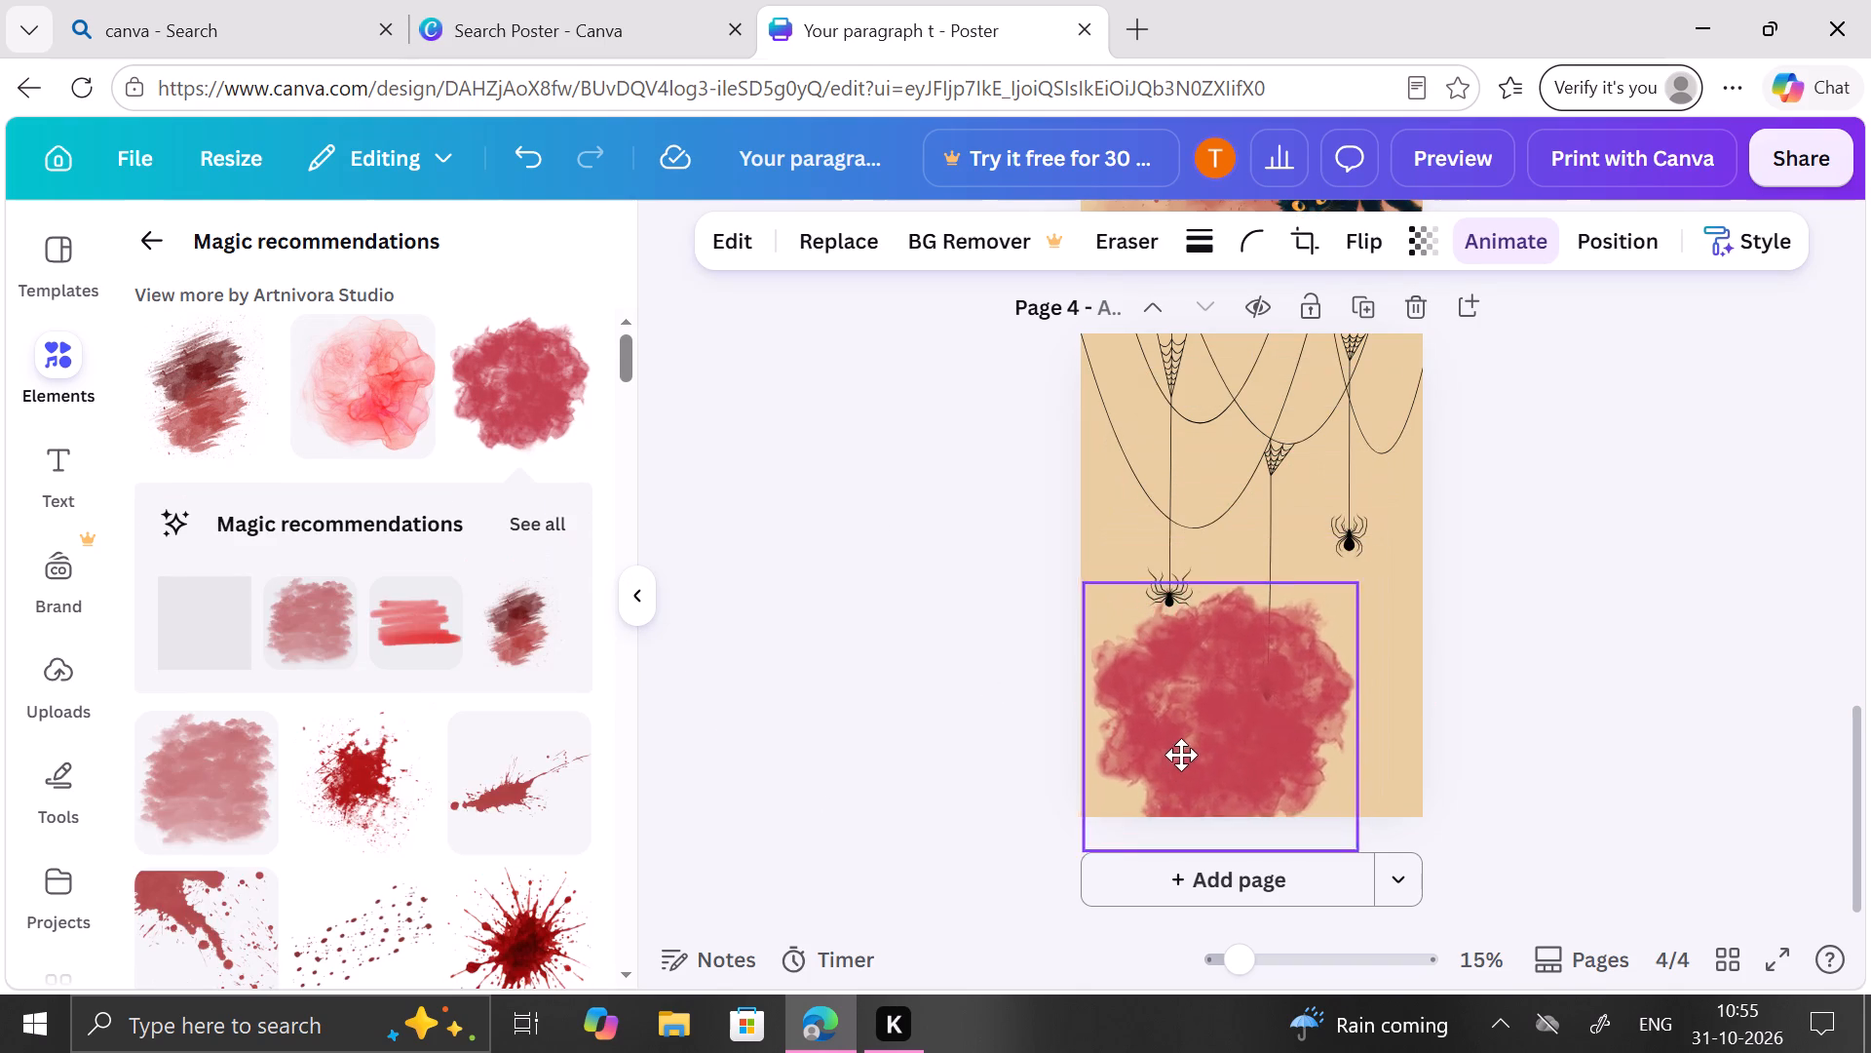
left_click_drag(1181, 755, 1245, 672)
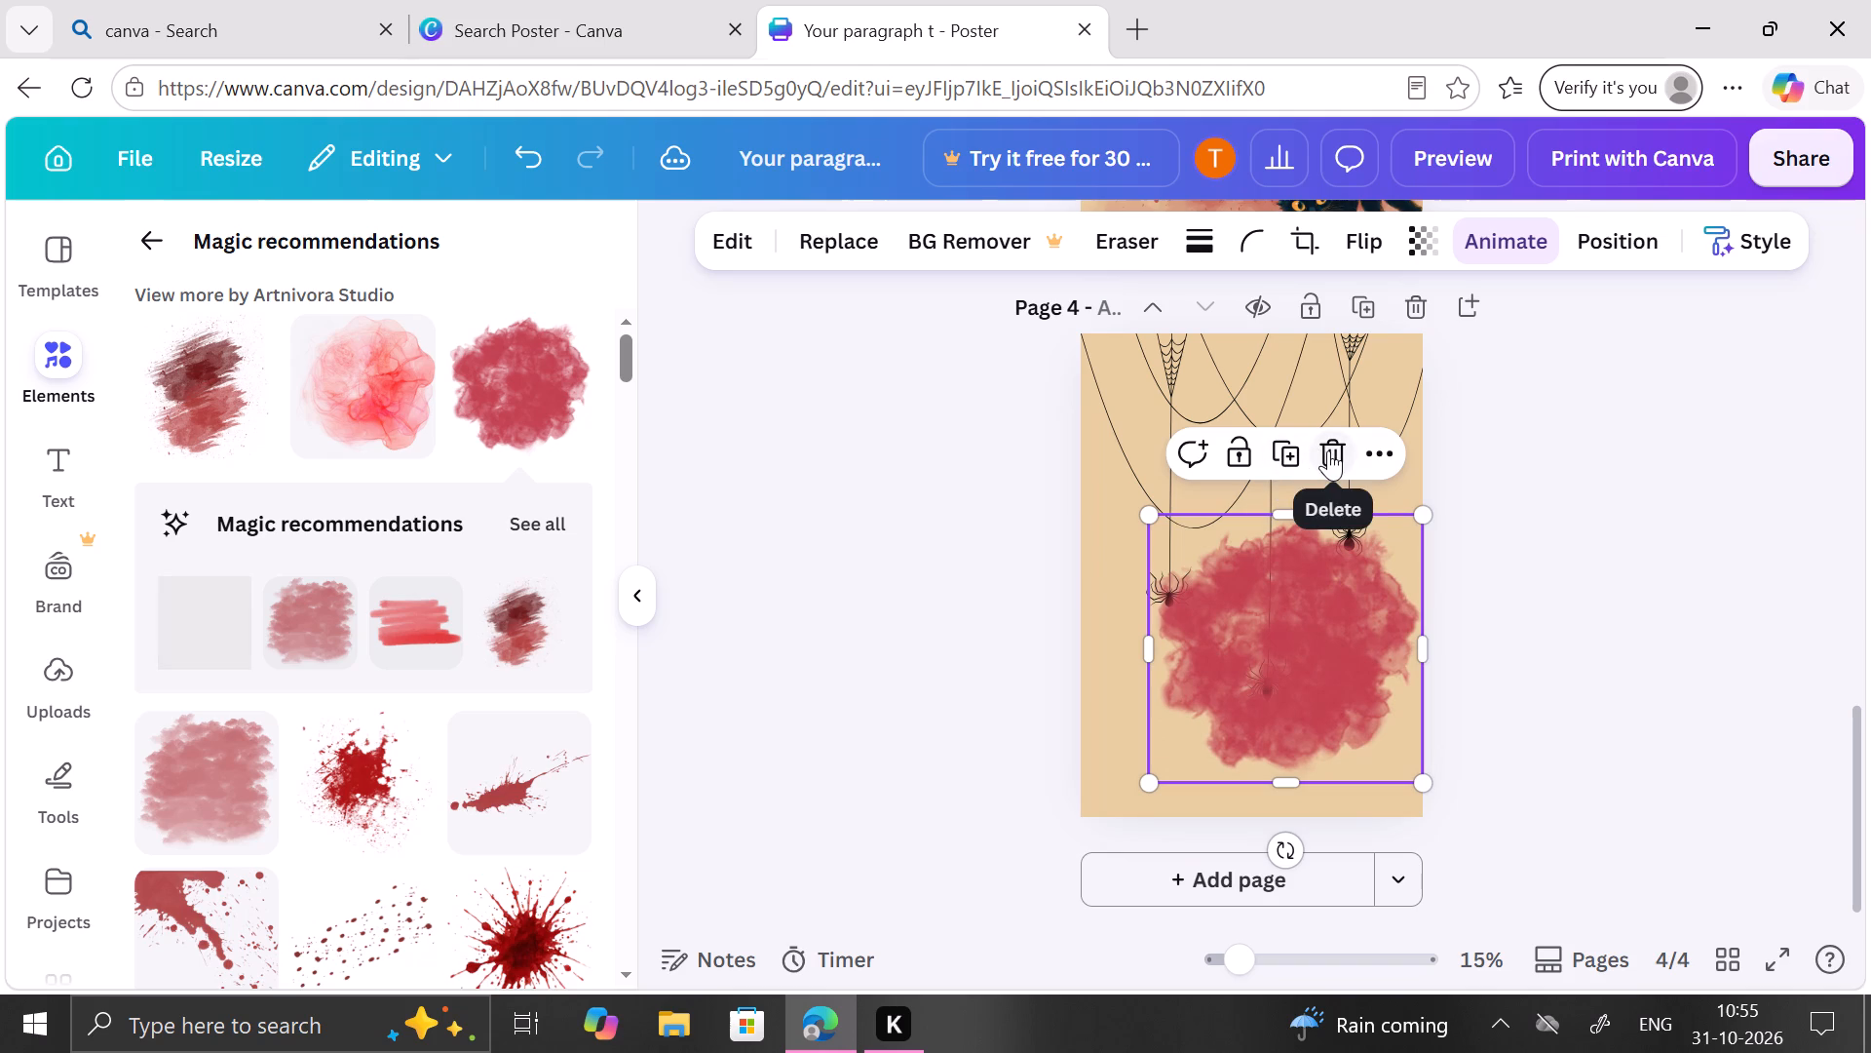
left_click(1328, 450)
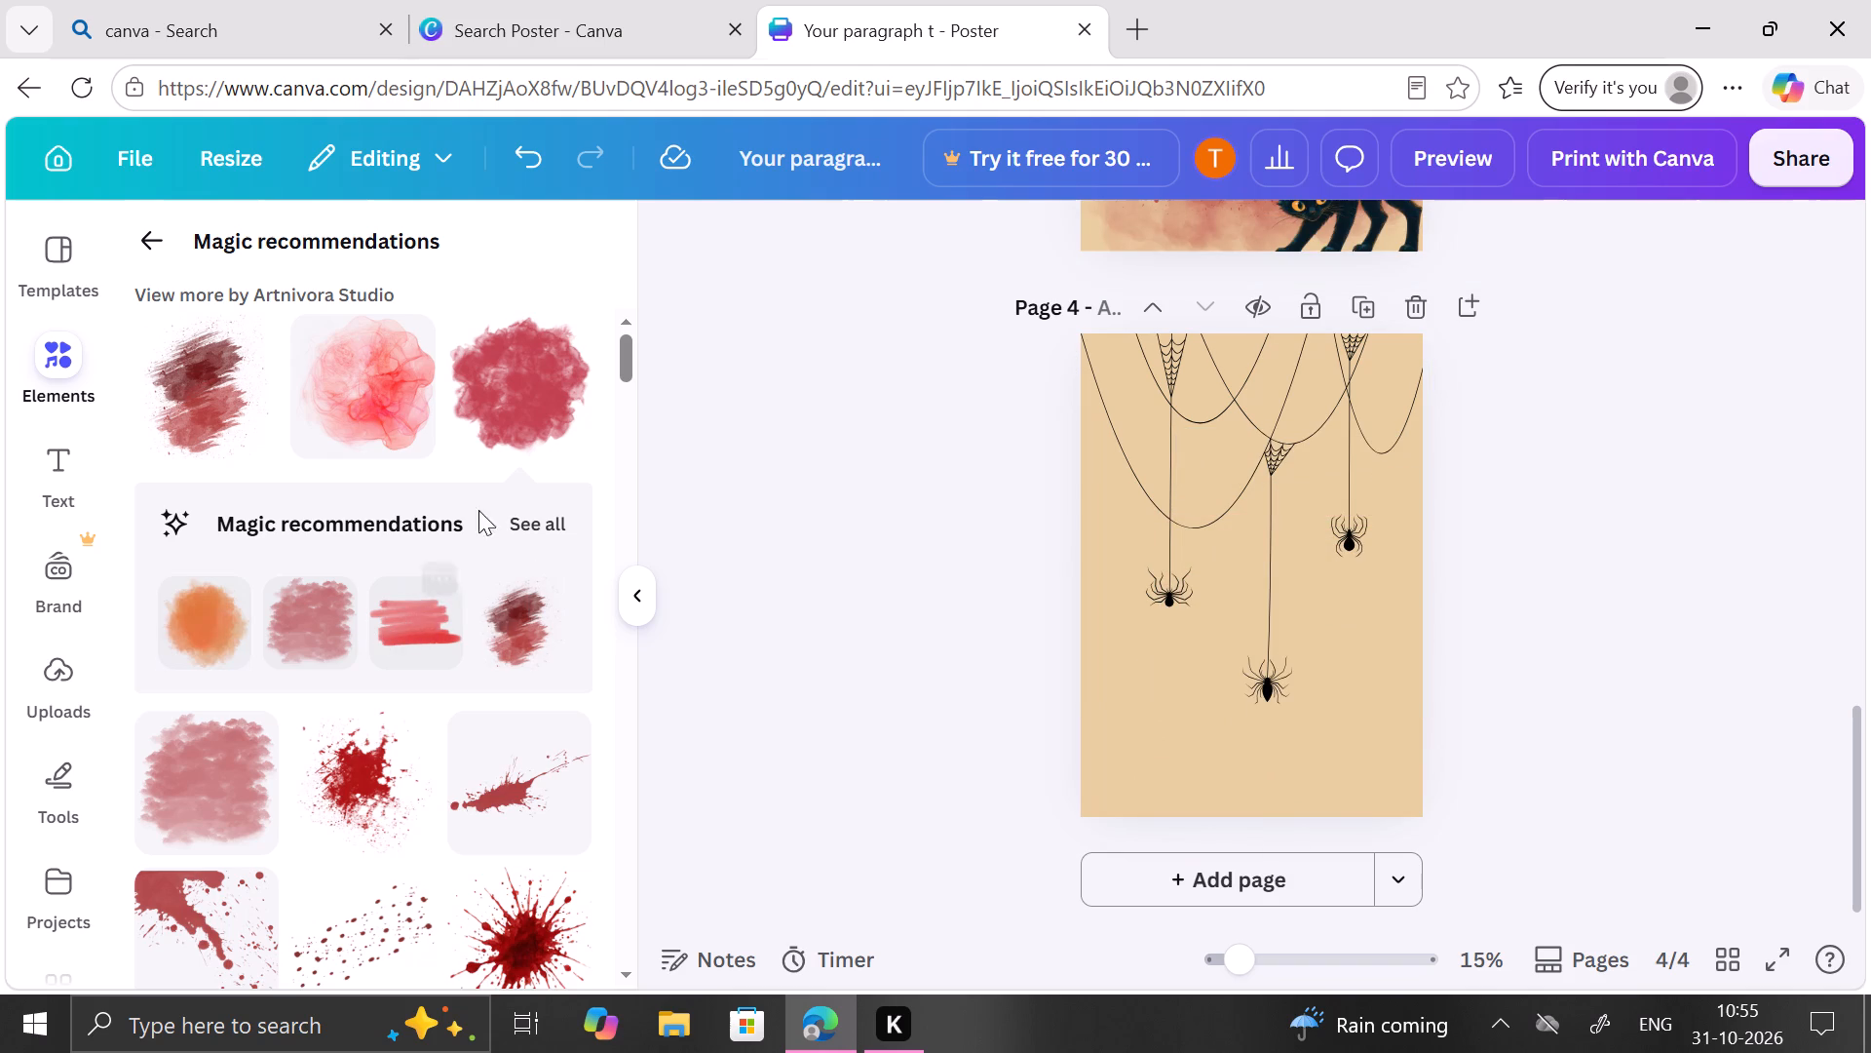
Add the pale pink watercolor cloud graphic to page 4 and enlarge it to about 57 wide, spanning the page behind the spiders.
scroll(564, 548, "down", 3)
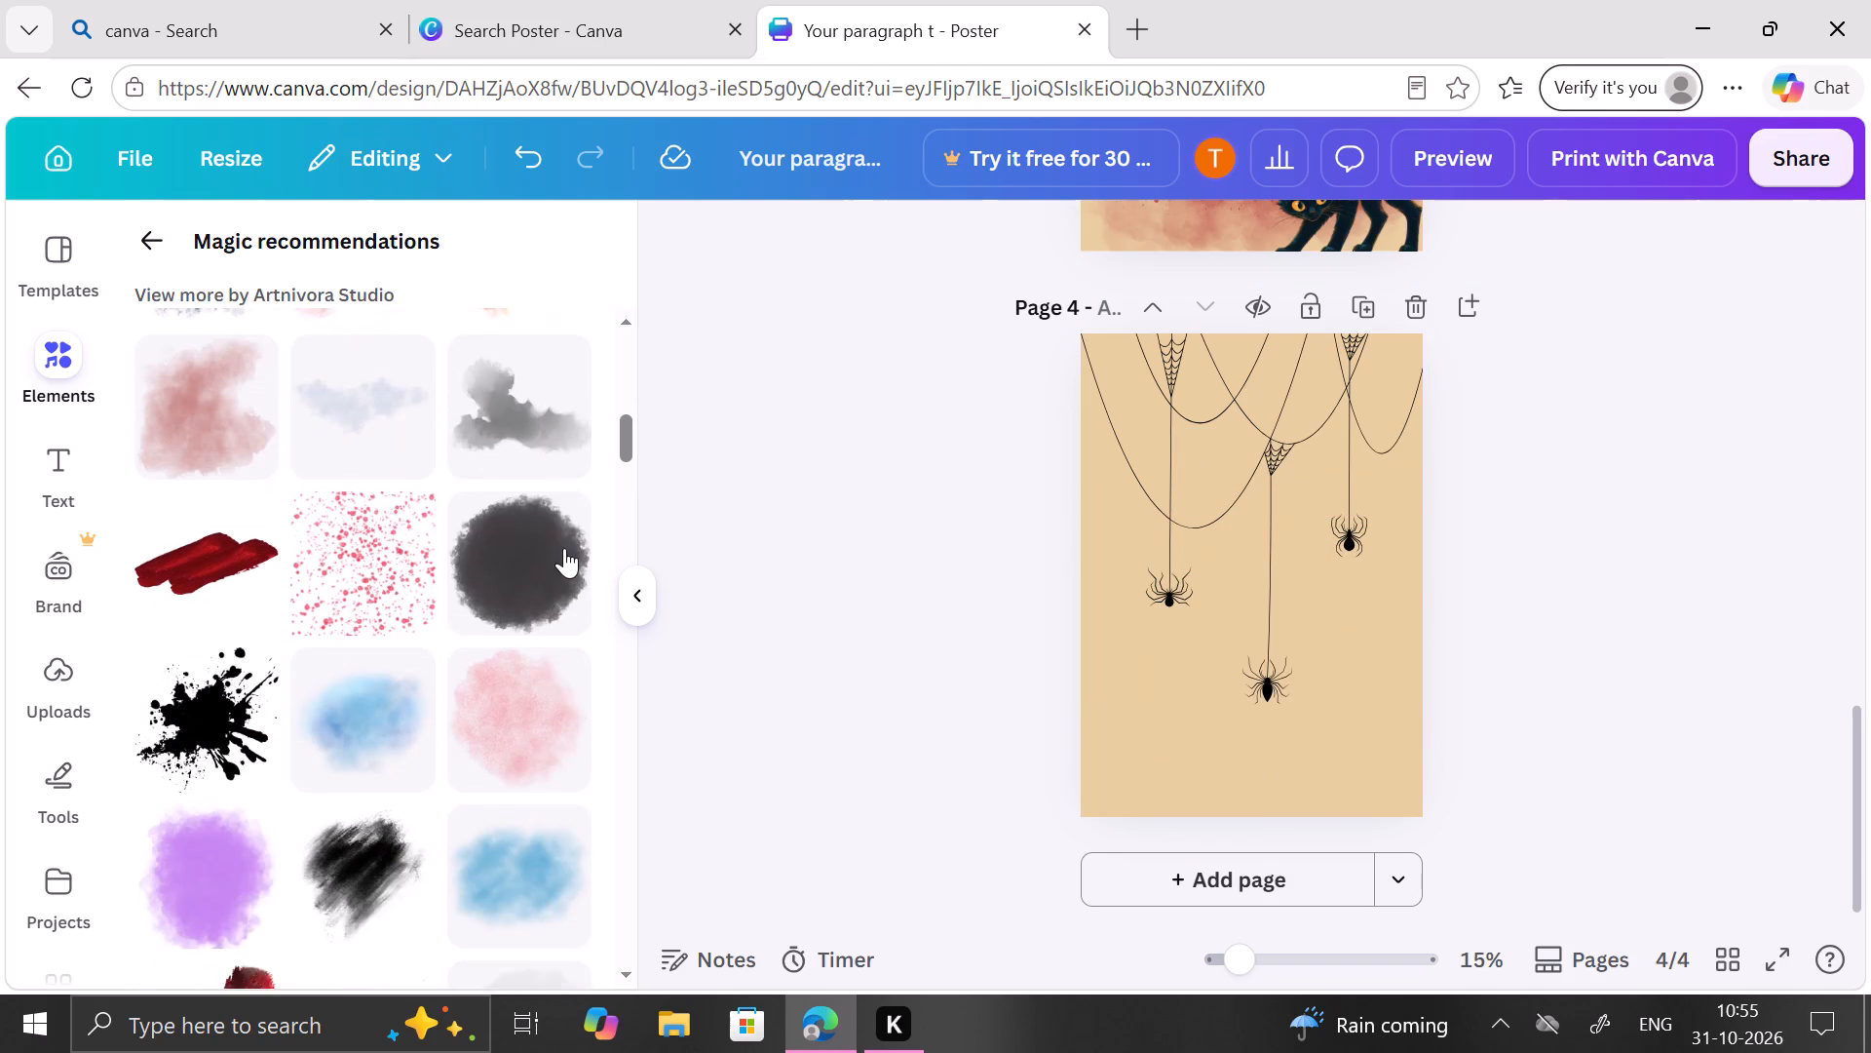
scroll(564, 548, "up", 1)
scroll(564, 548, "down", 1)
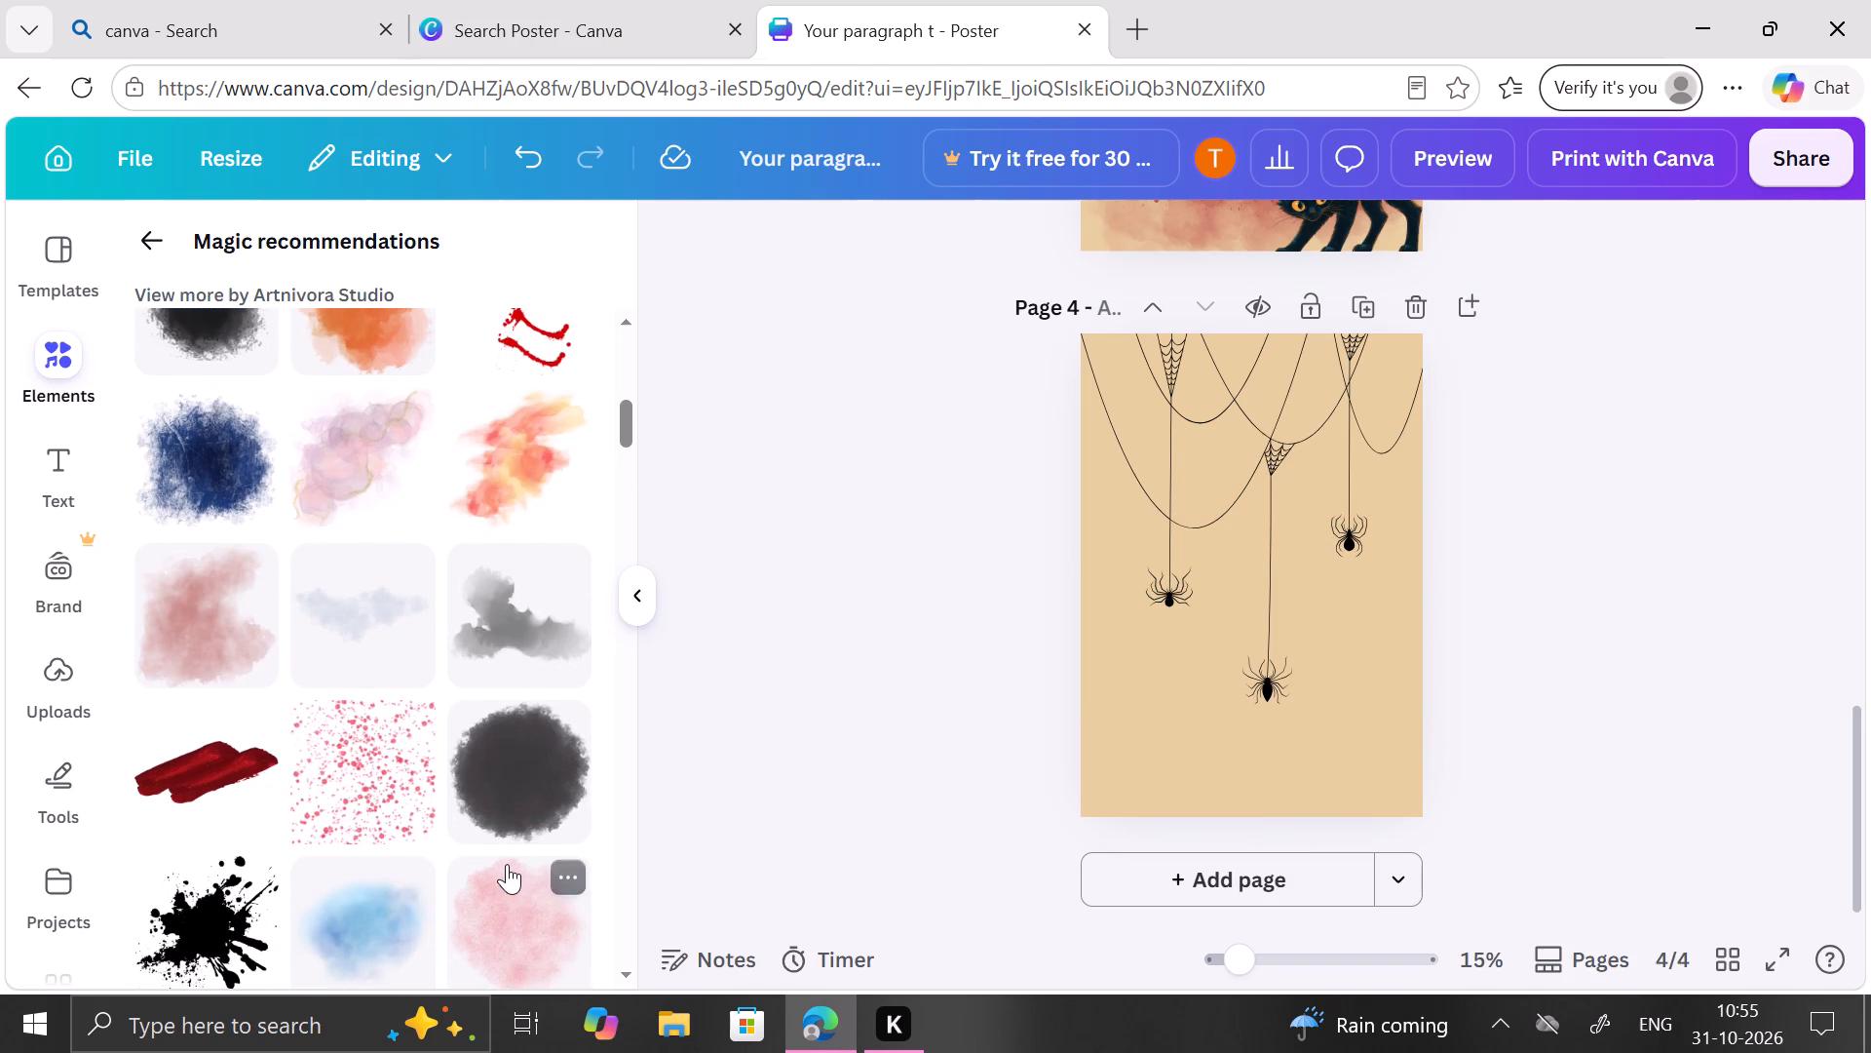
left_click(507, 865)
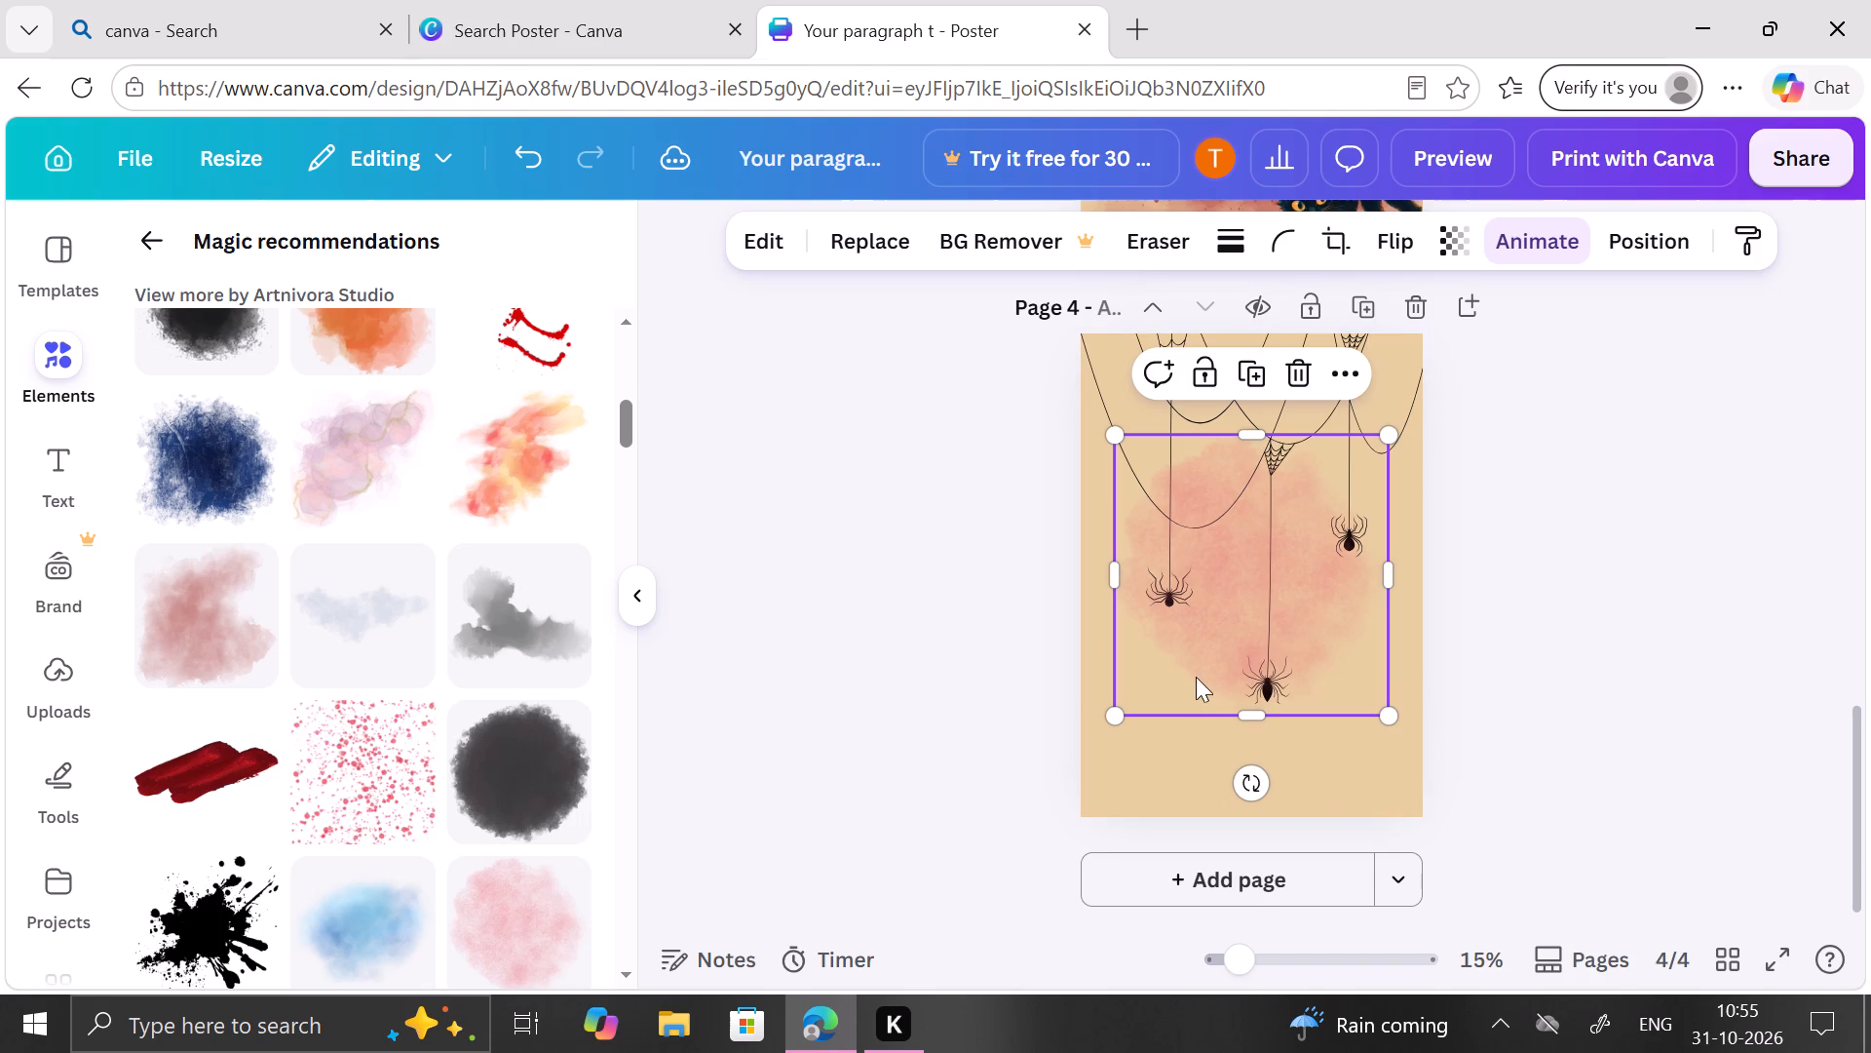
left_click_drag(1118, 712, 1101, 861)
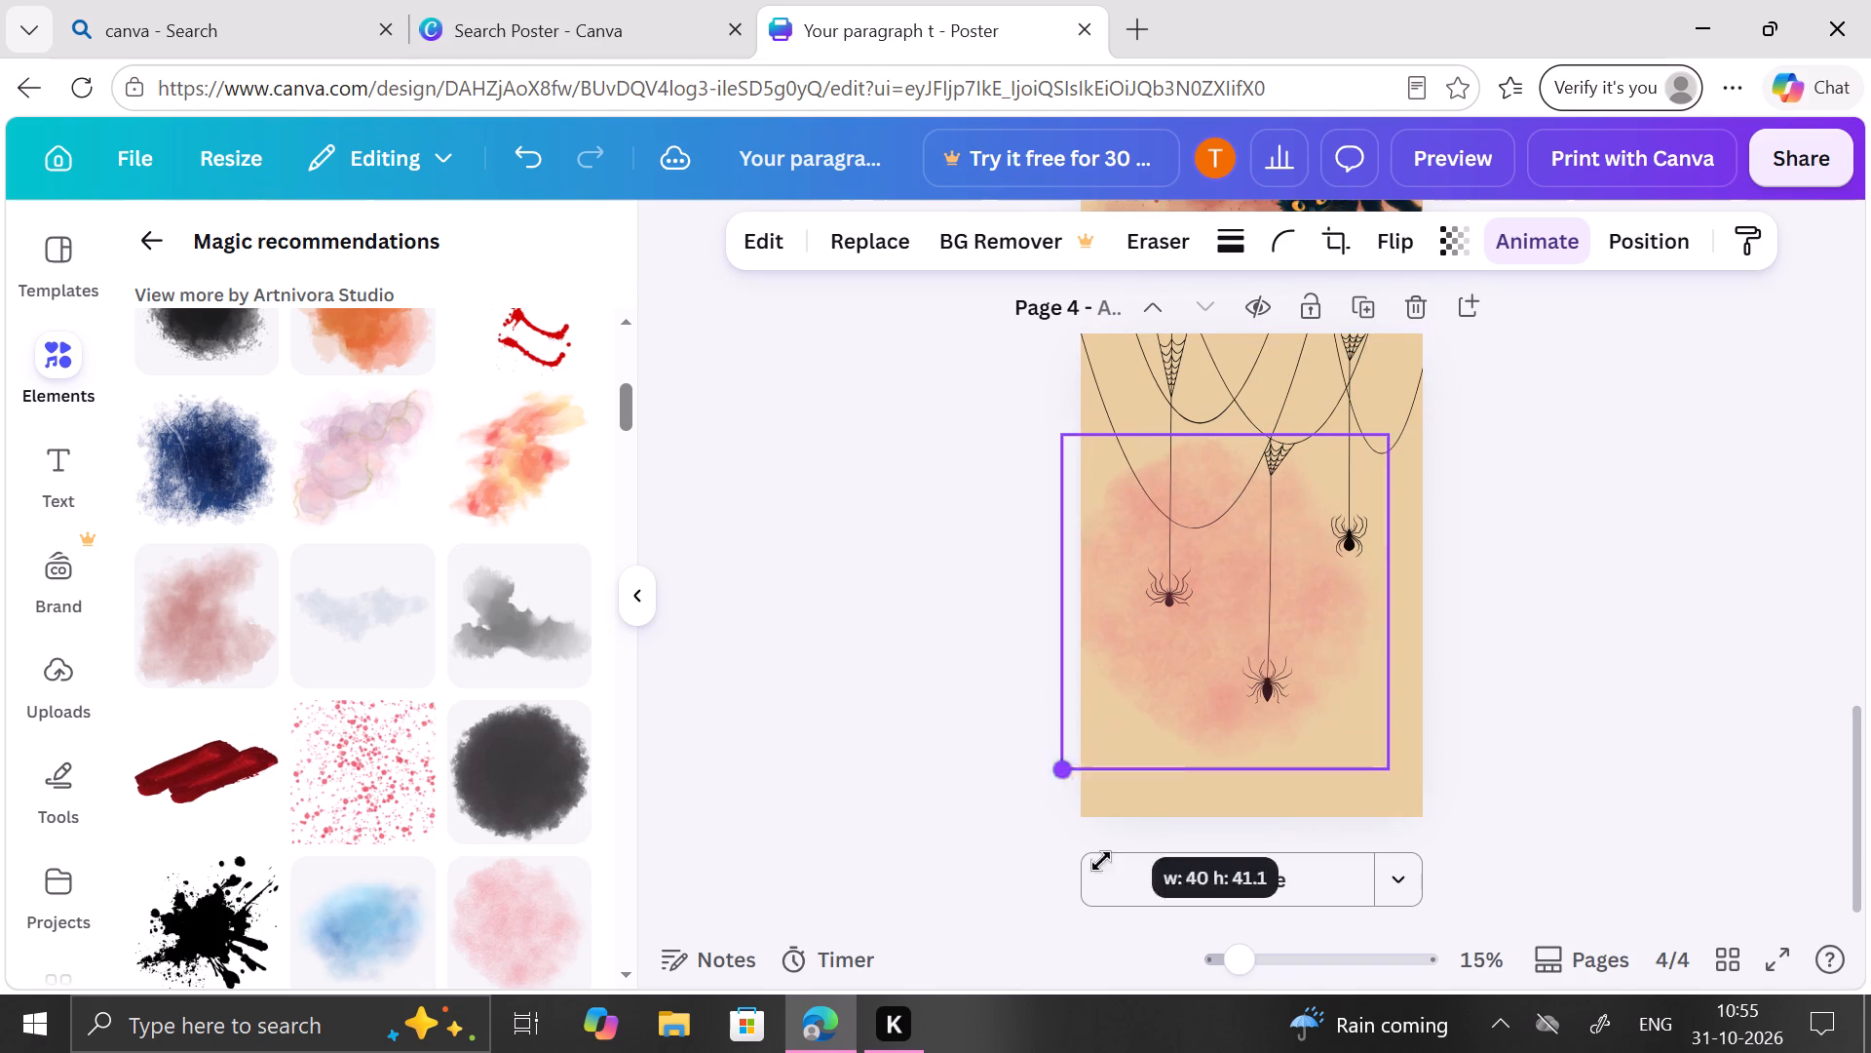
left_click_drag(1101, 861, 1101, 883)
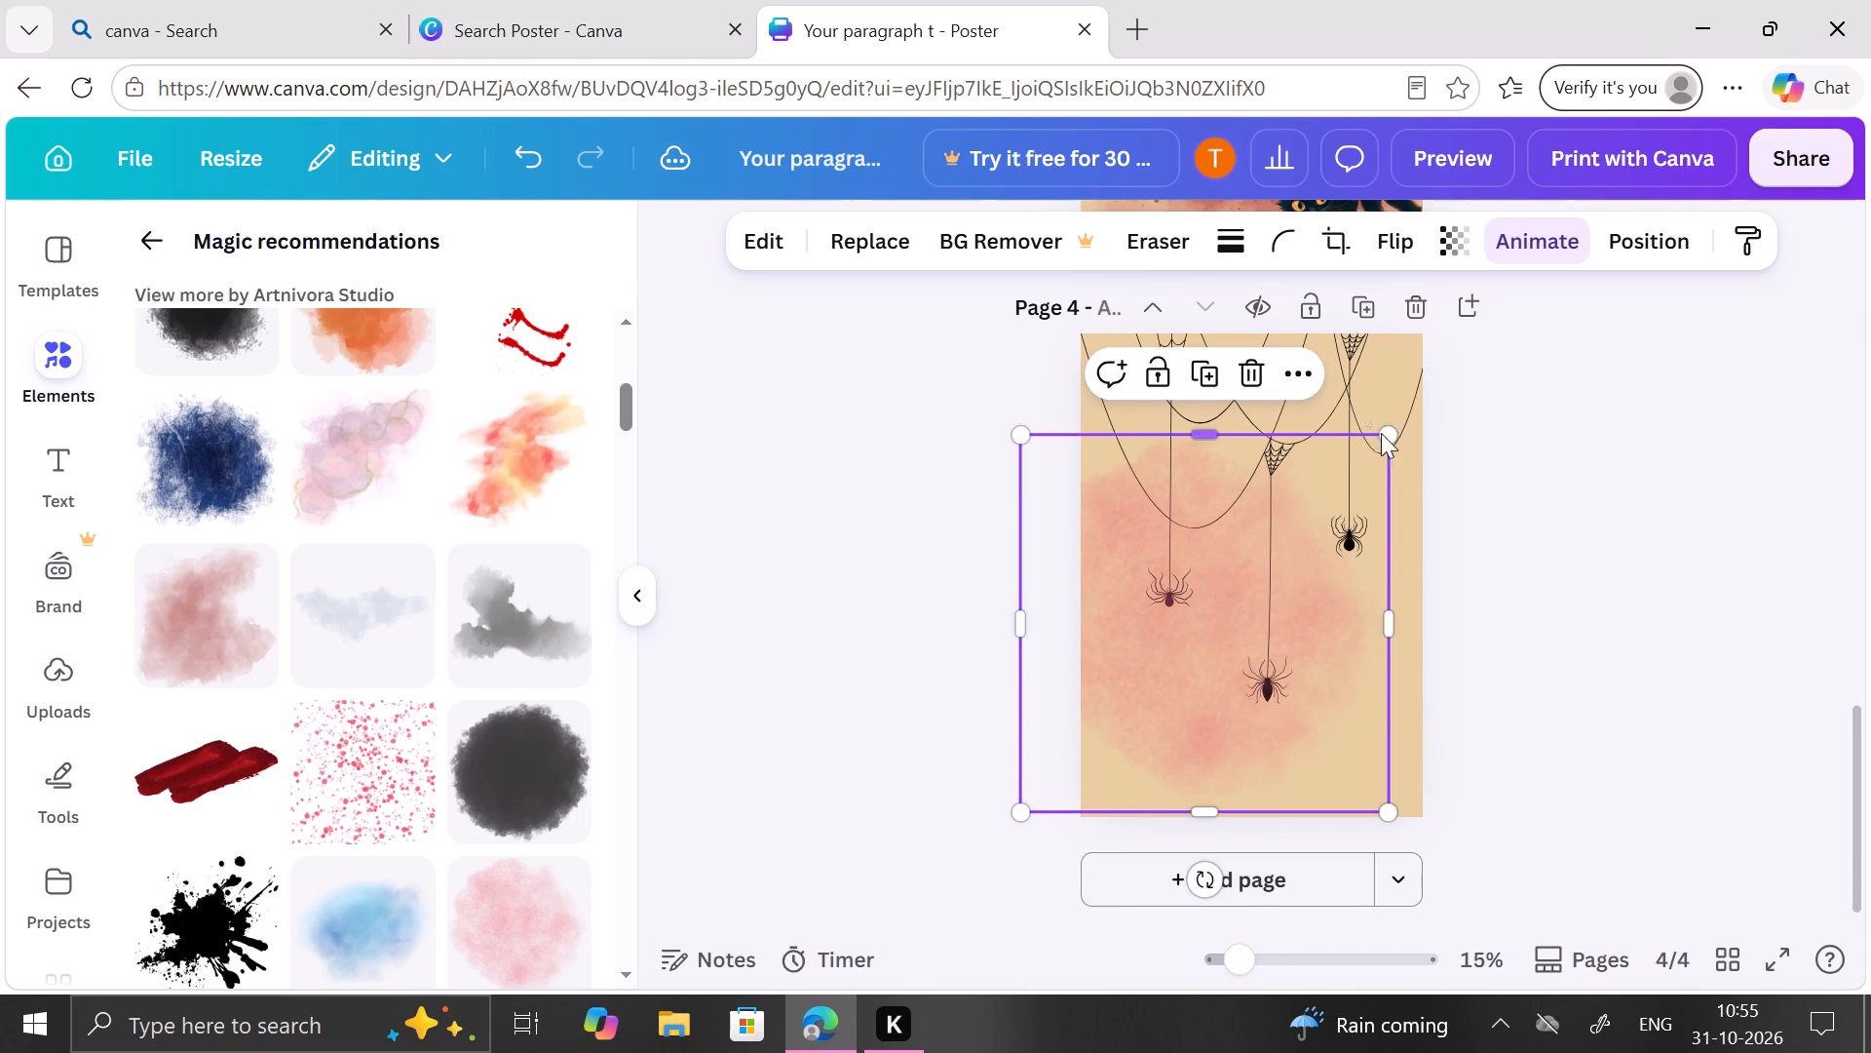
left_click_drag(1390, 436, 1456, 371)
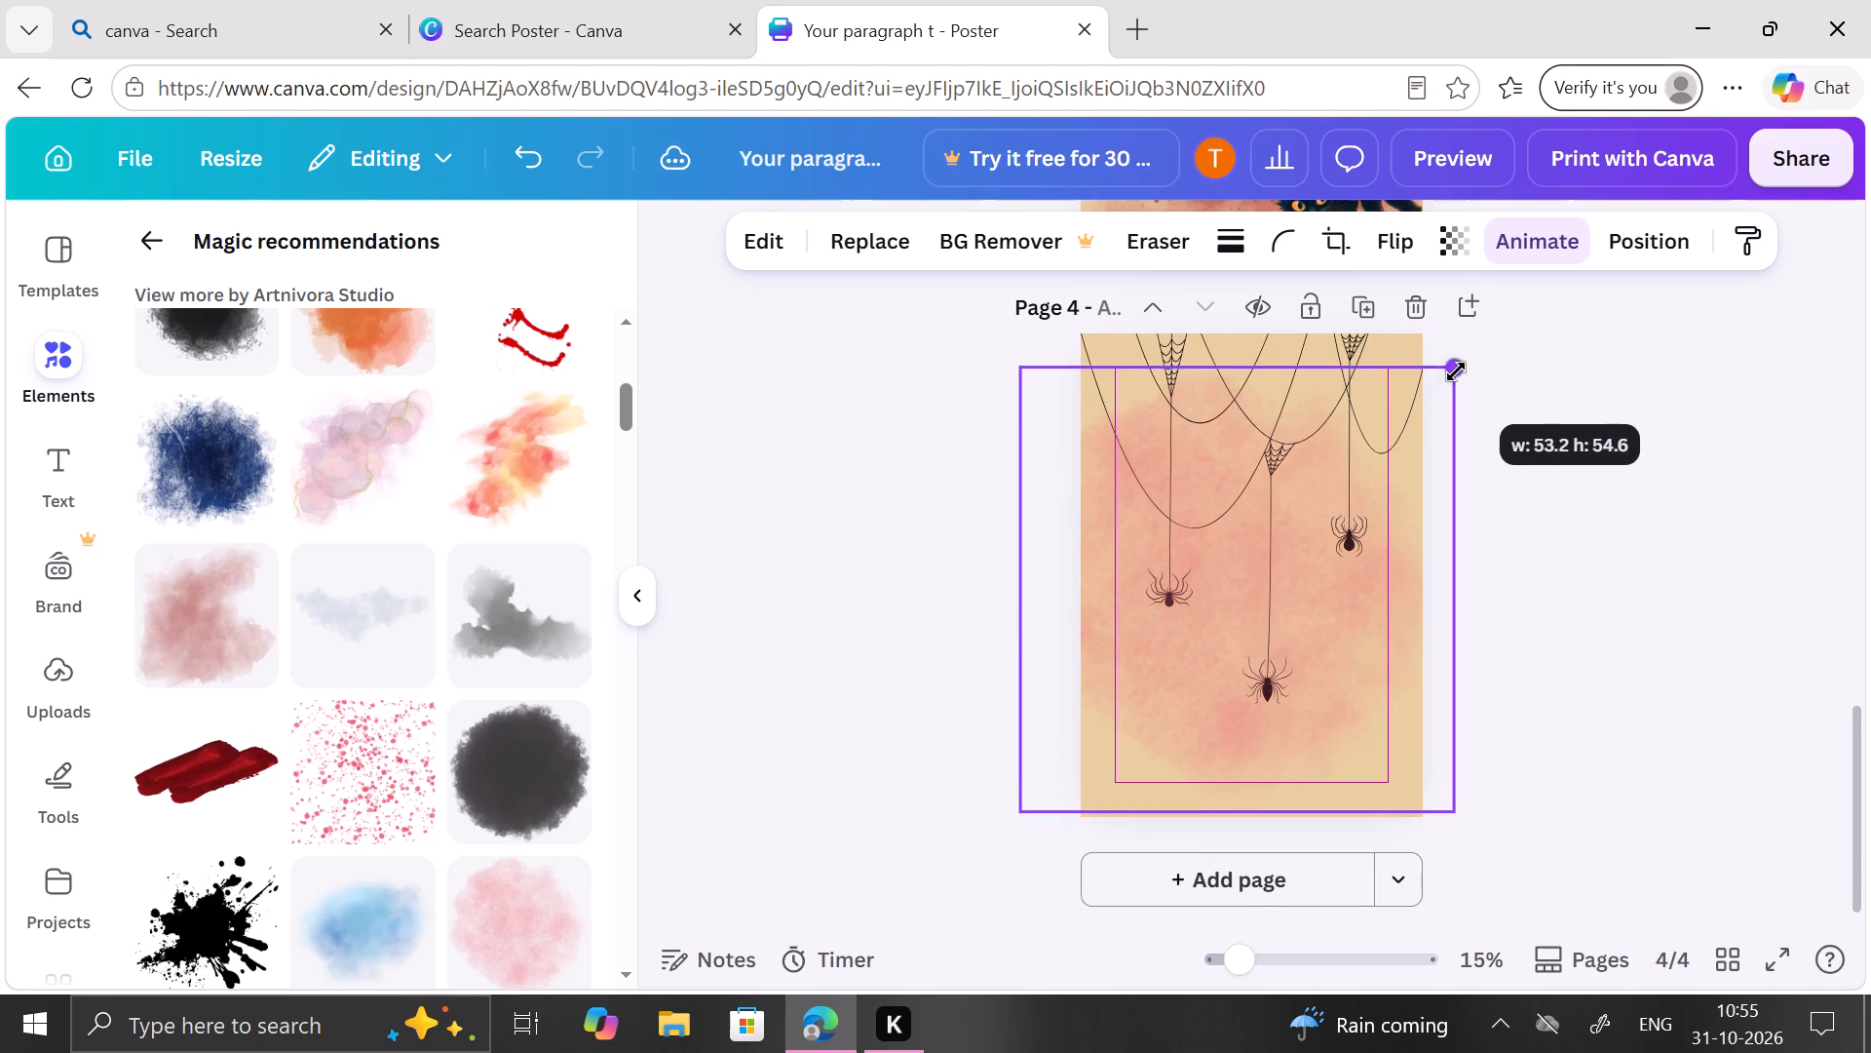
left_click_drag(1456, 371, 1484, 320)
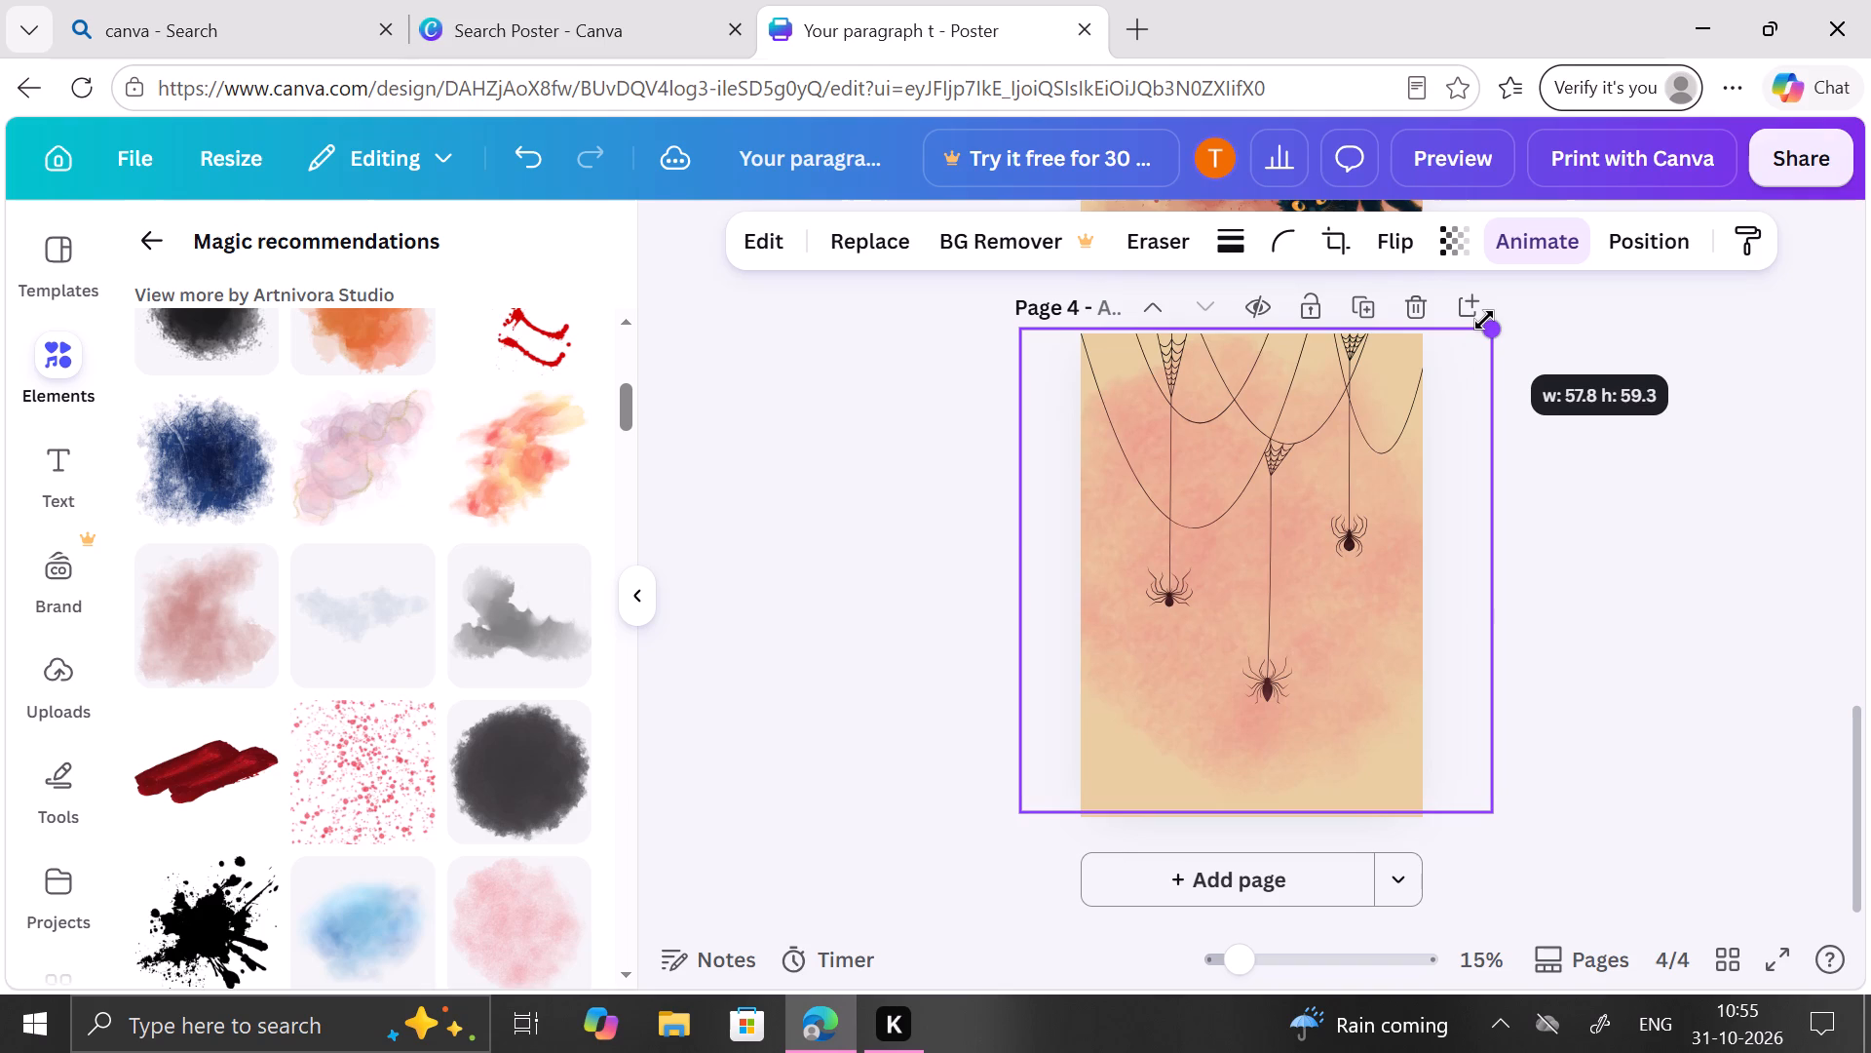
left_click_drag(1484, 320, 1479, 335)
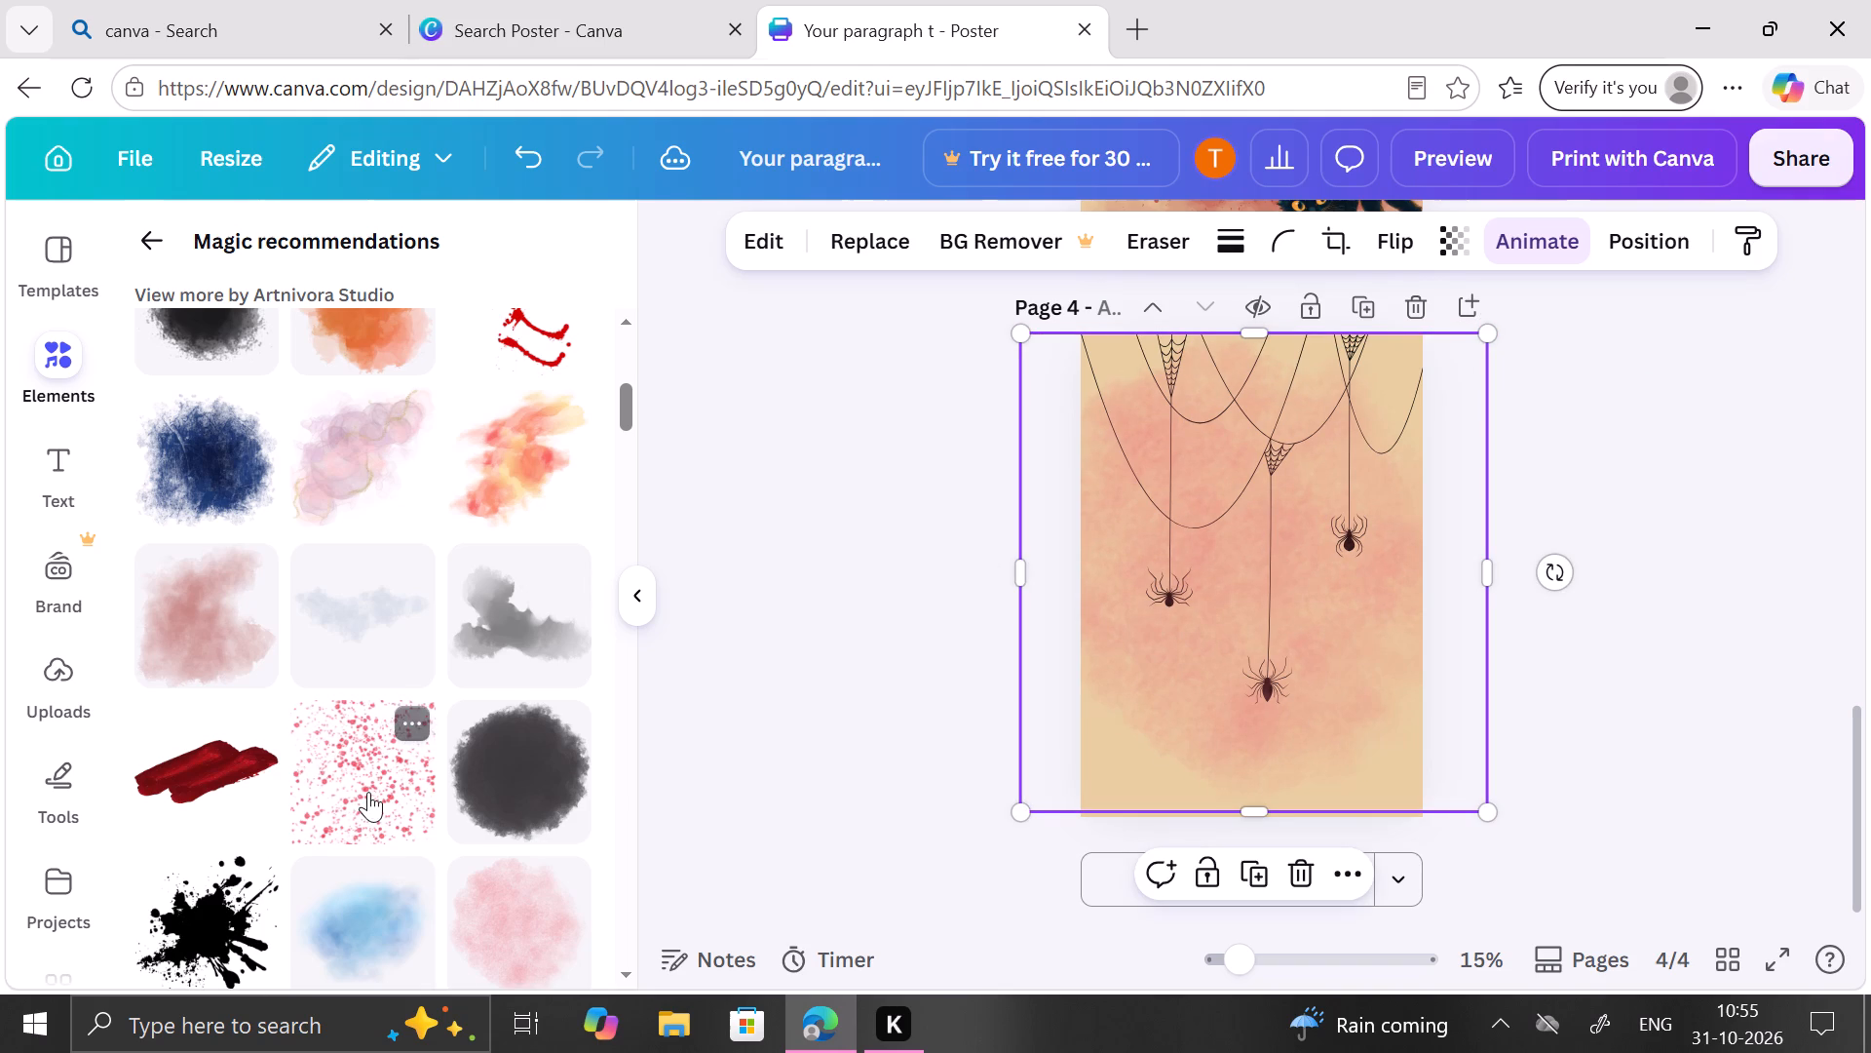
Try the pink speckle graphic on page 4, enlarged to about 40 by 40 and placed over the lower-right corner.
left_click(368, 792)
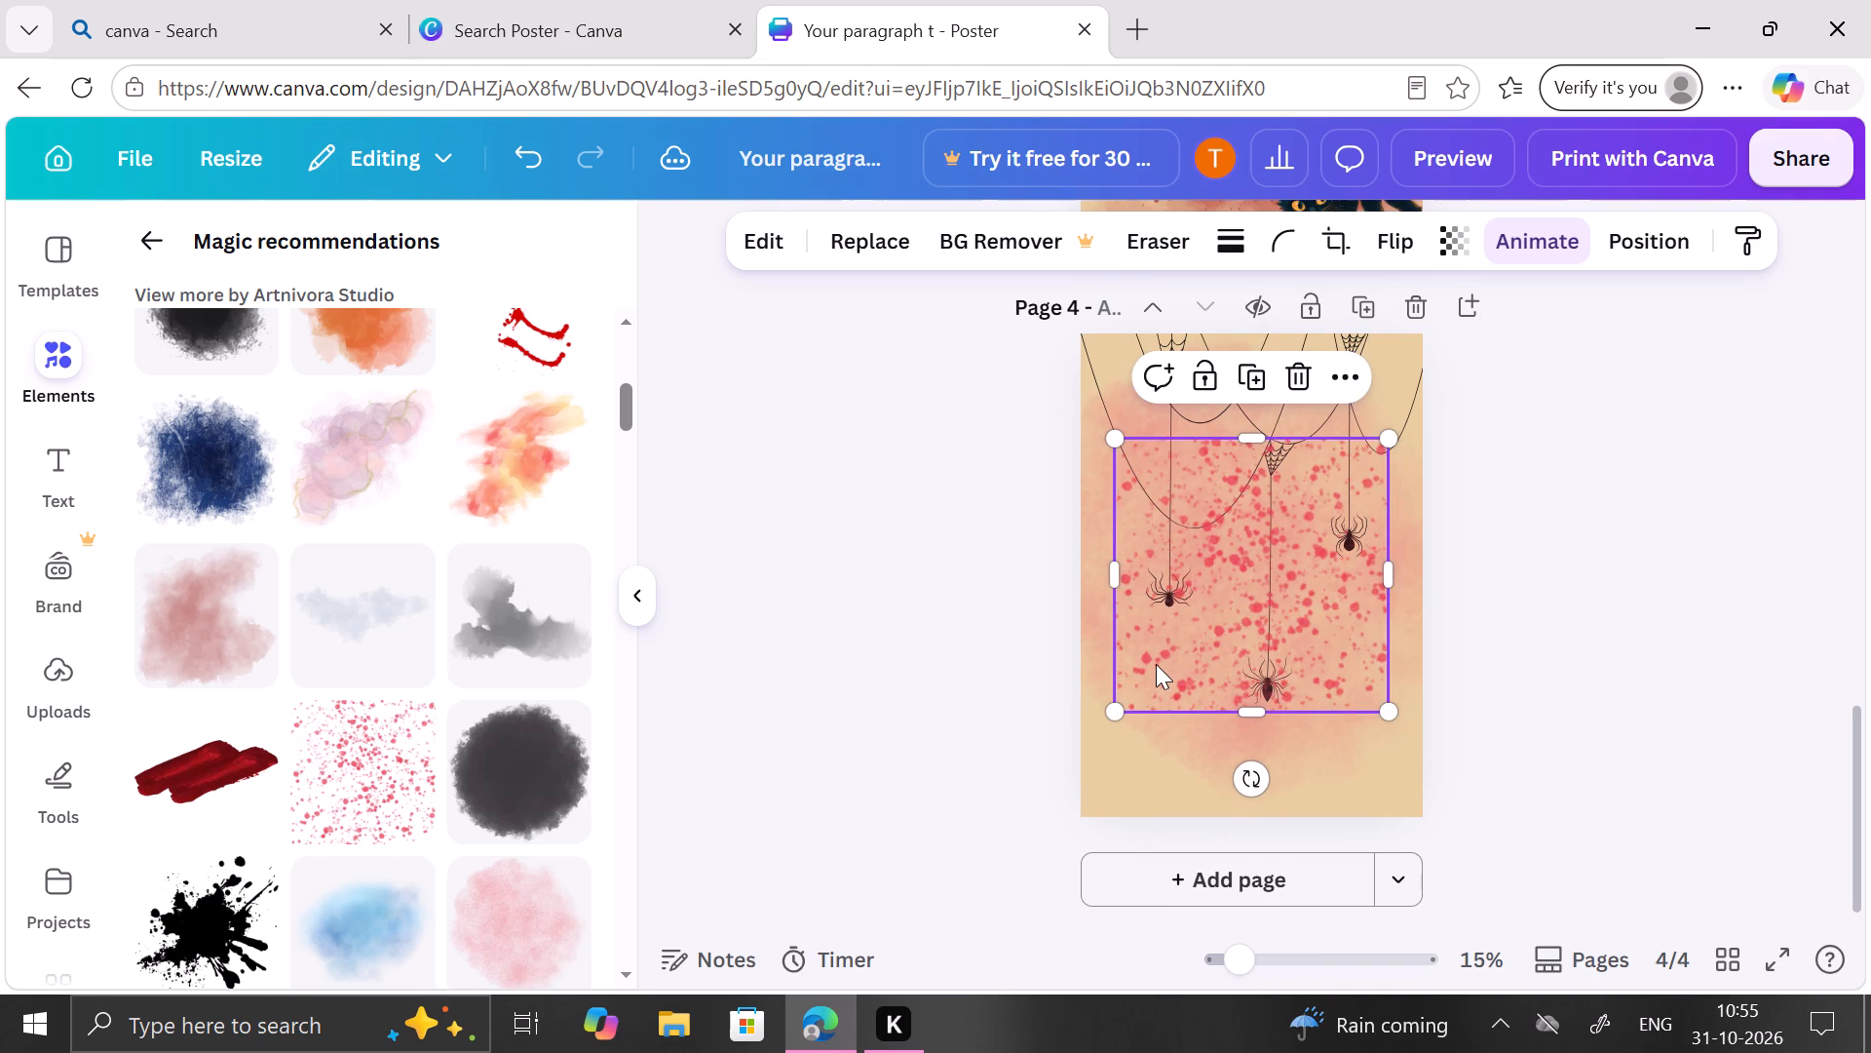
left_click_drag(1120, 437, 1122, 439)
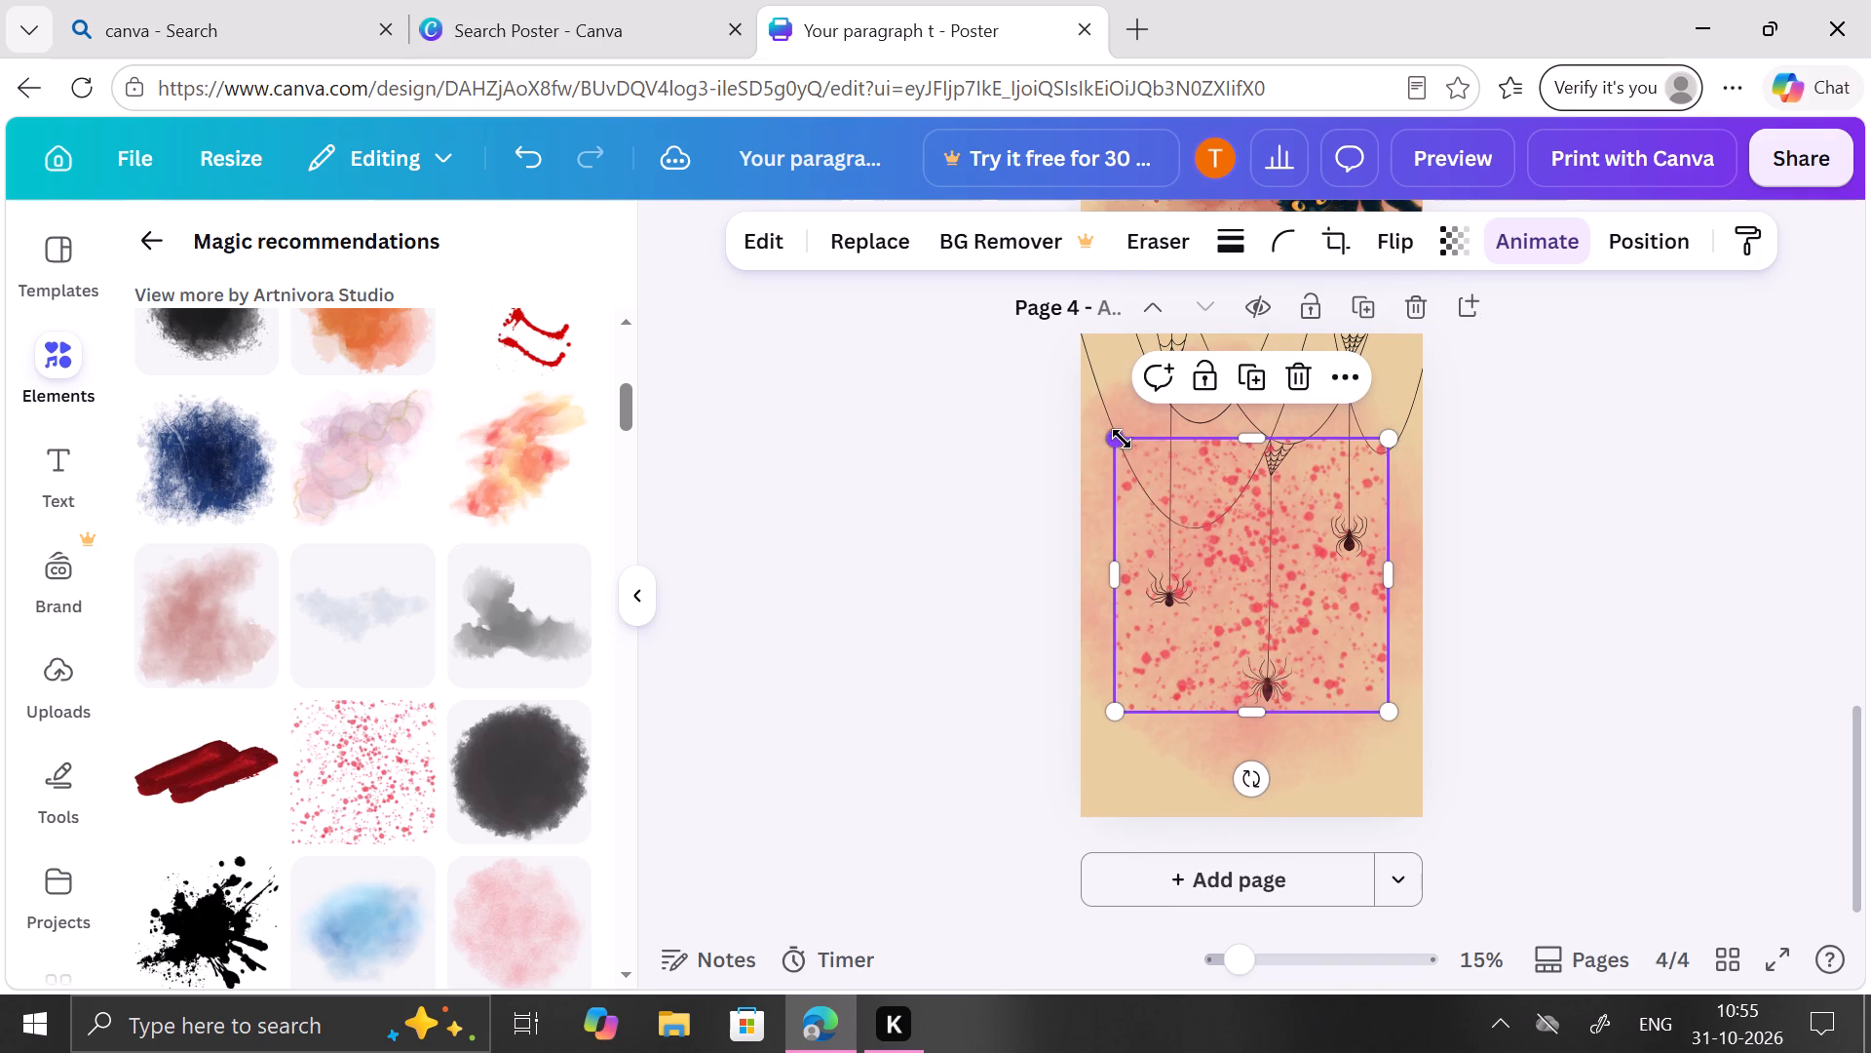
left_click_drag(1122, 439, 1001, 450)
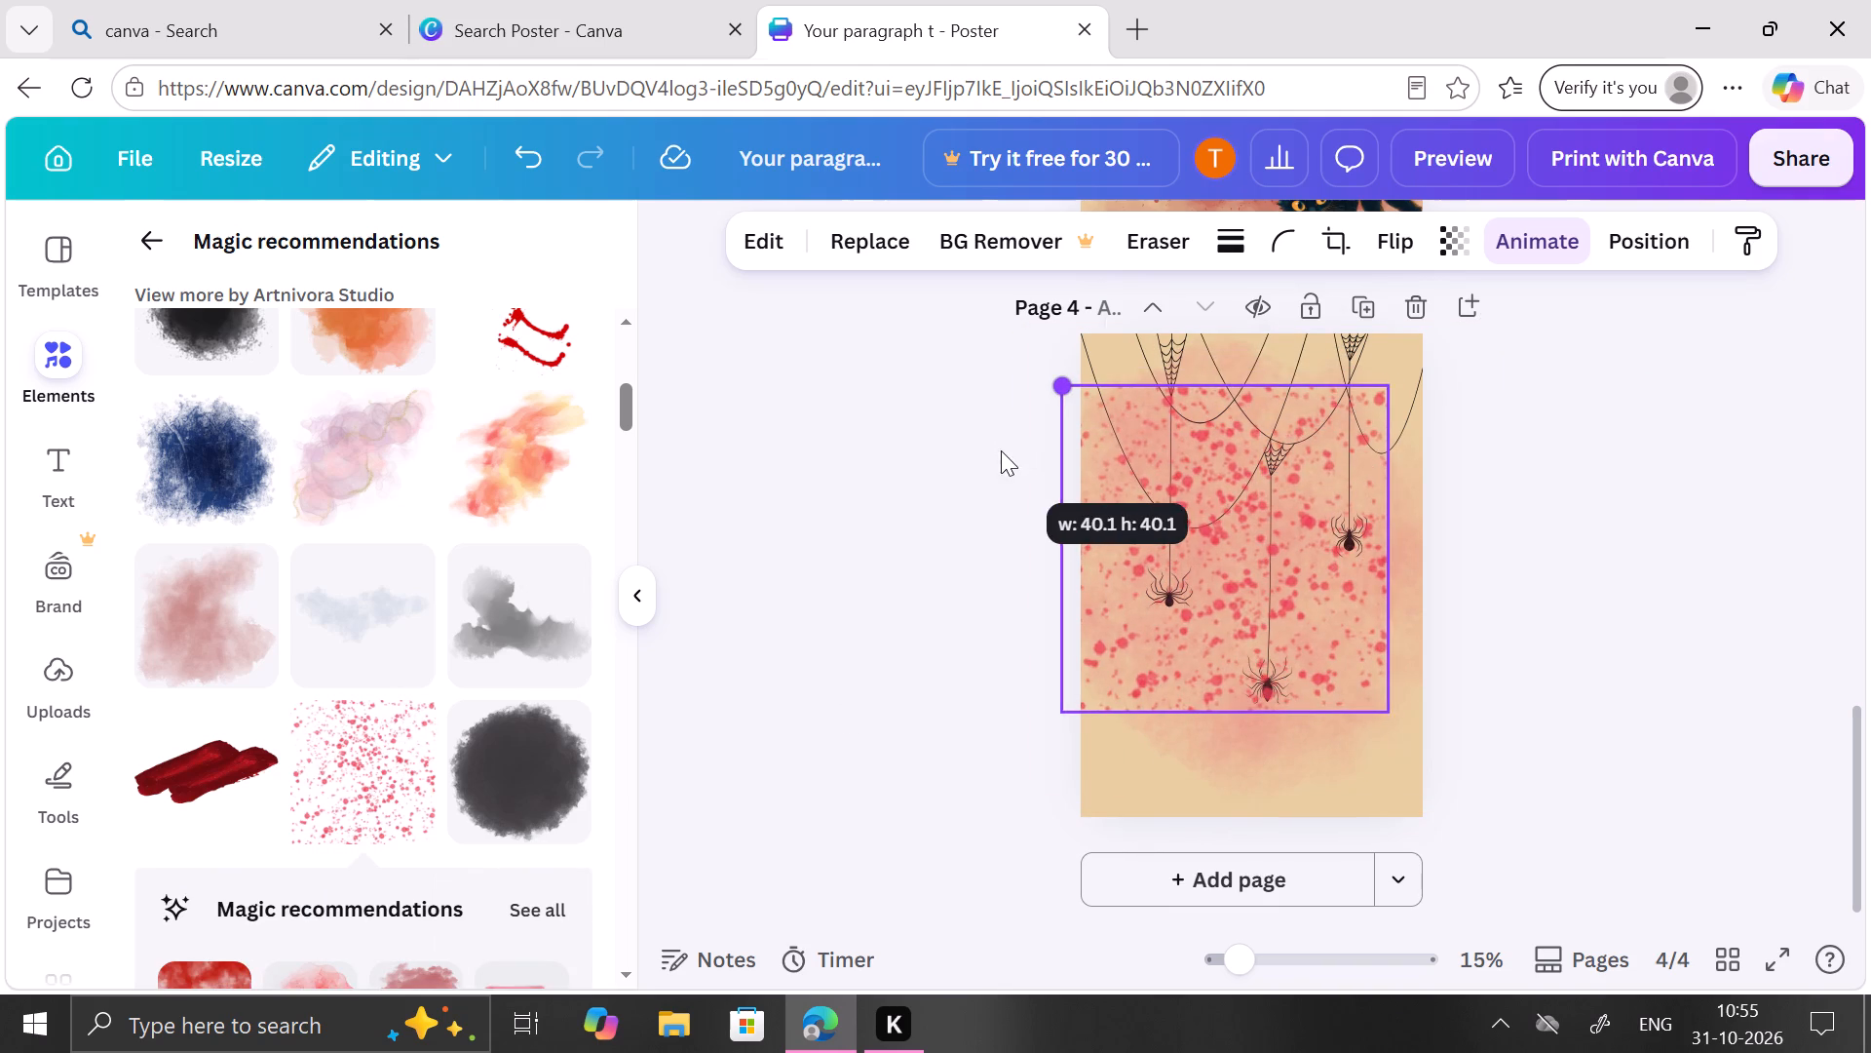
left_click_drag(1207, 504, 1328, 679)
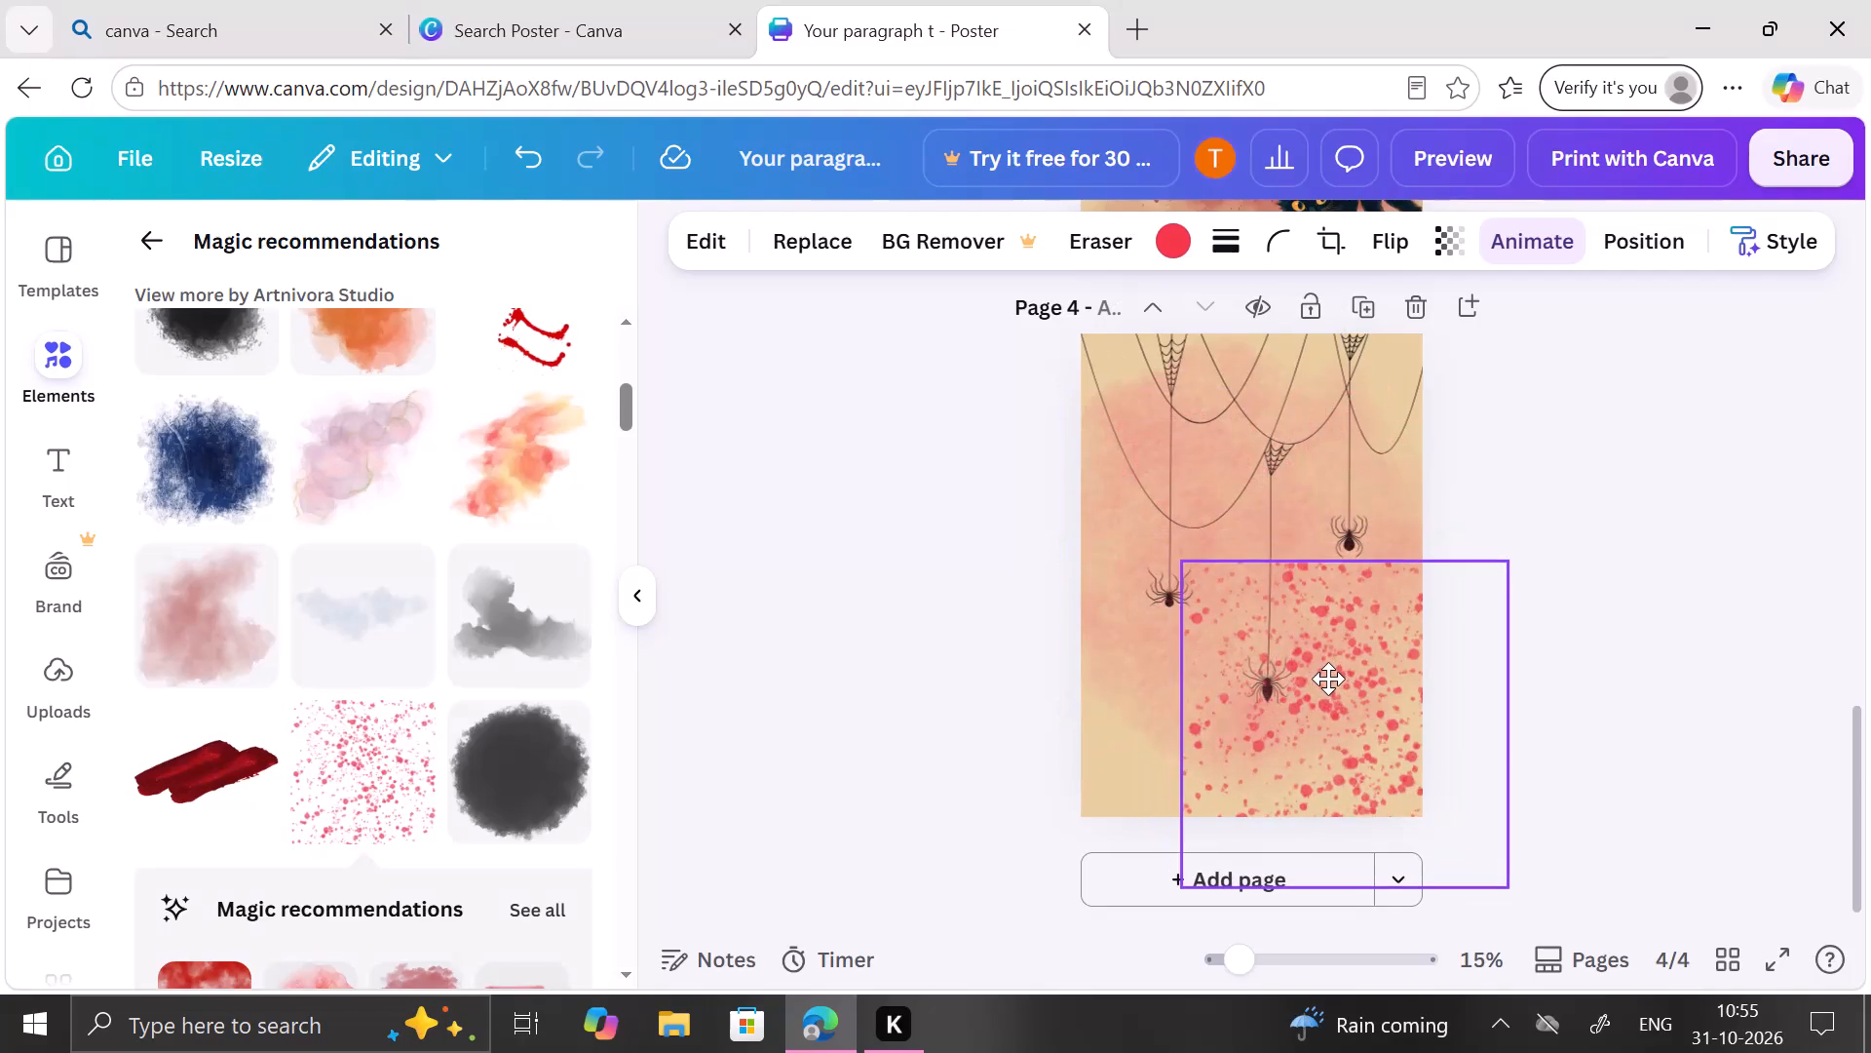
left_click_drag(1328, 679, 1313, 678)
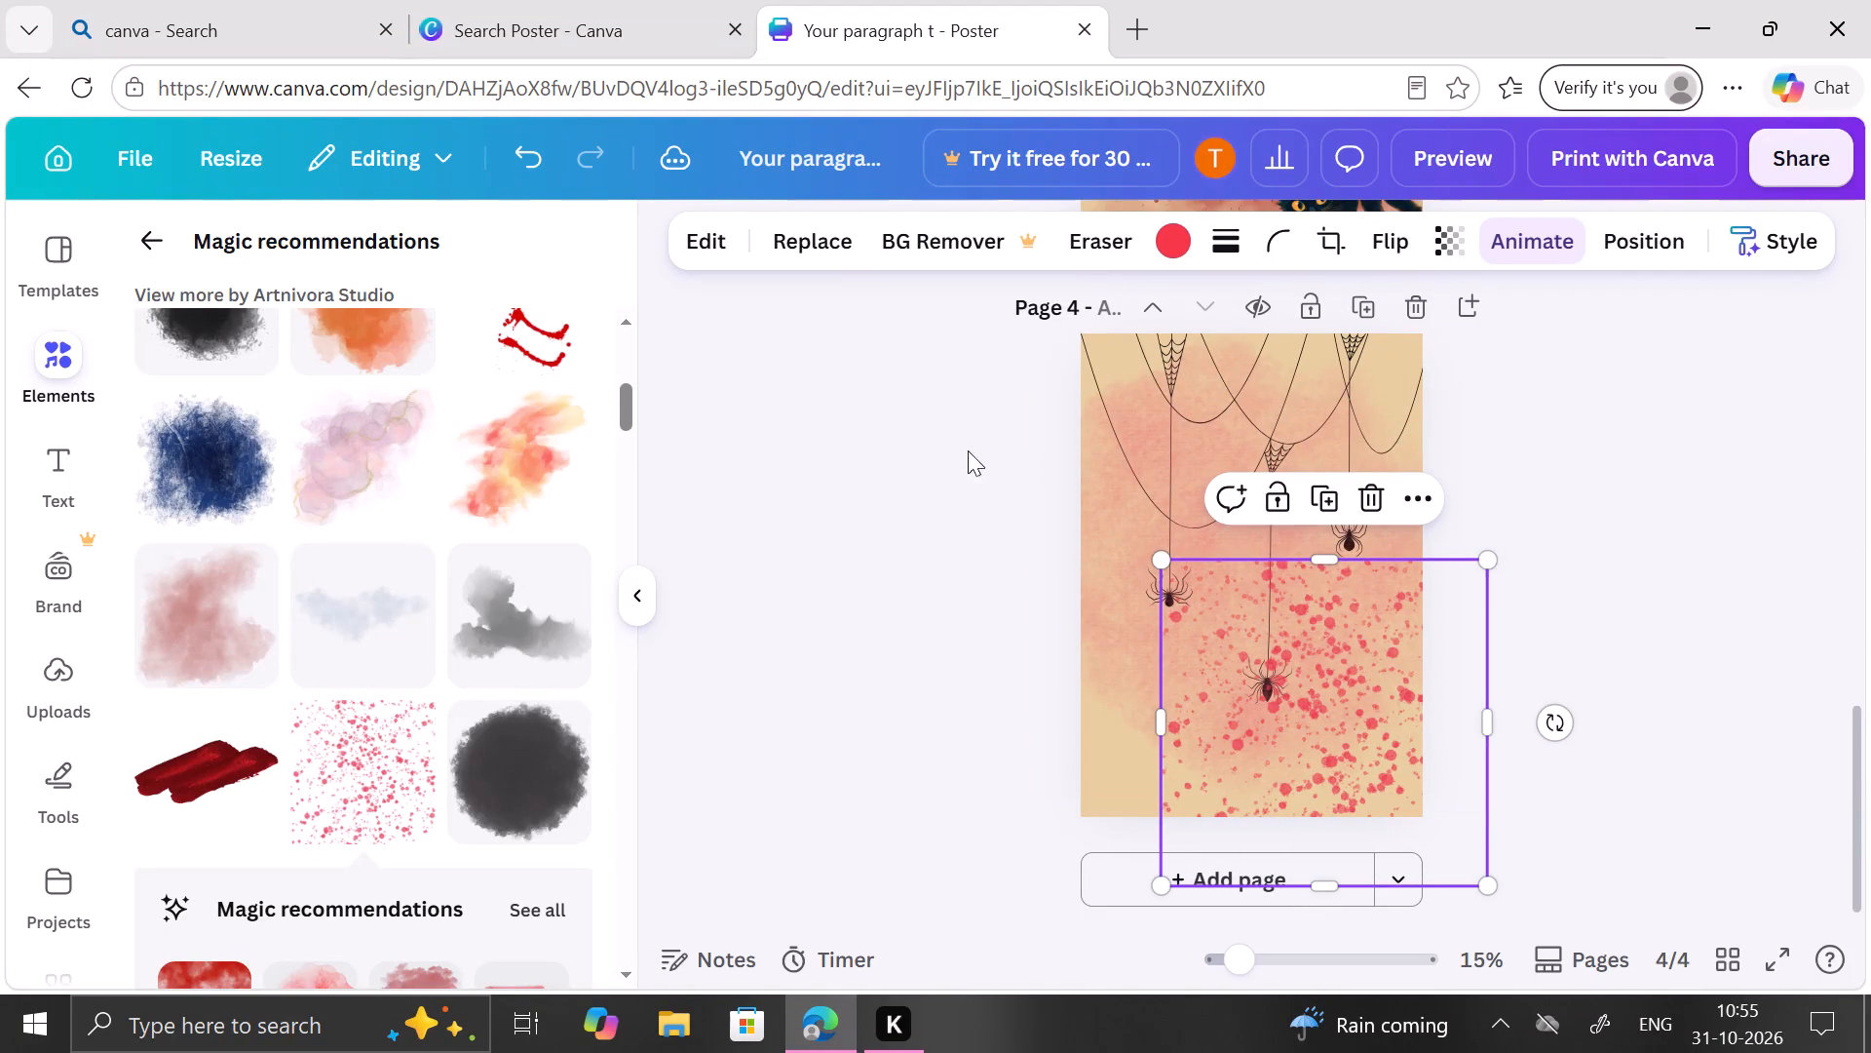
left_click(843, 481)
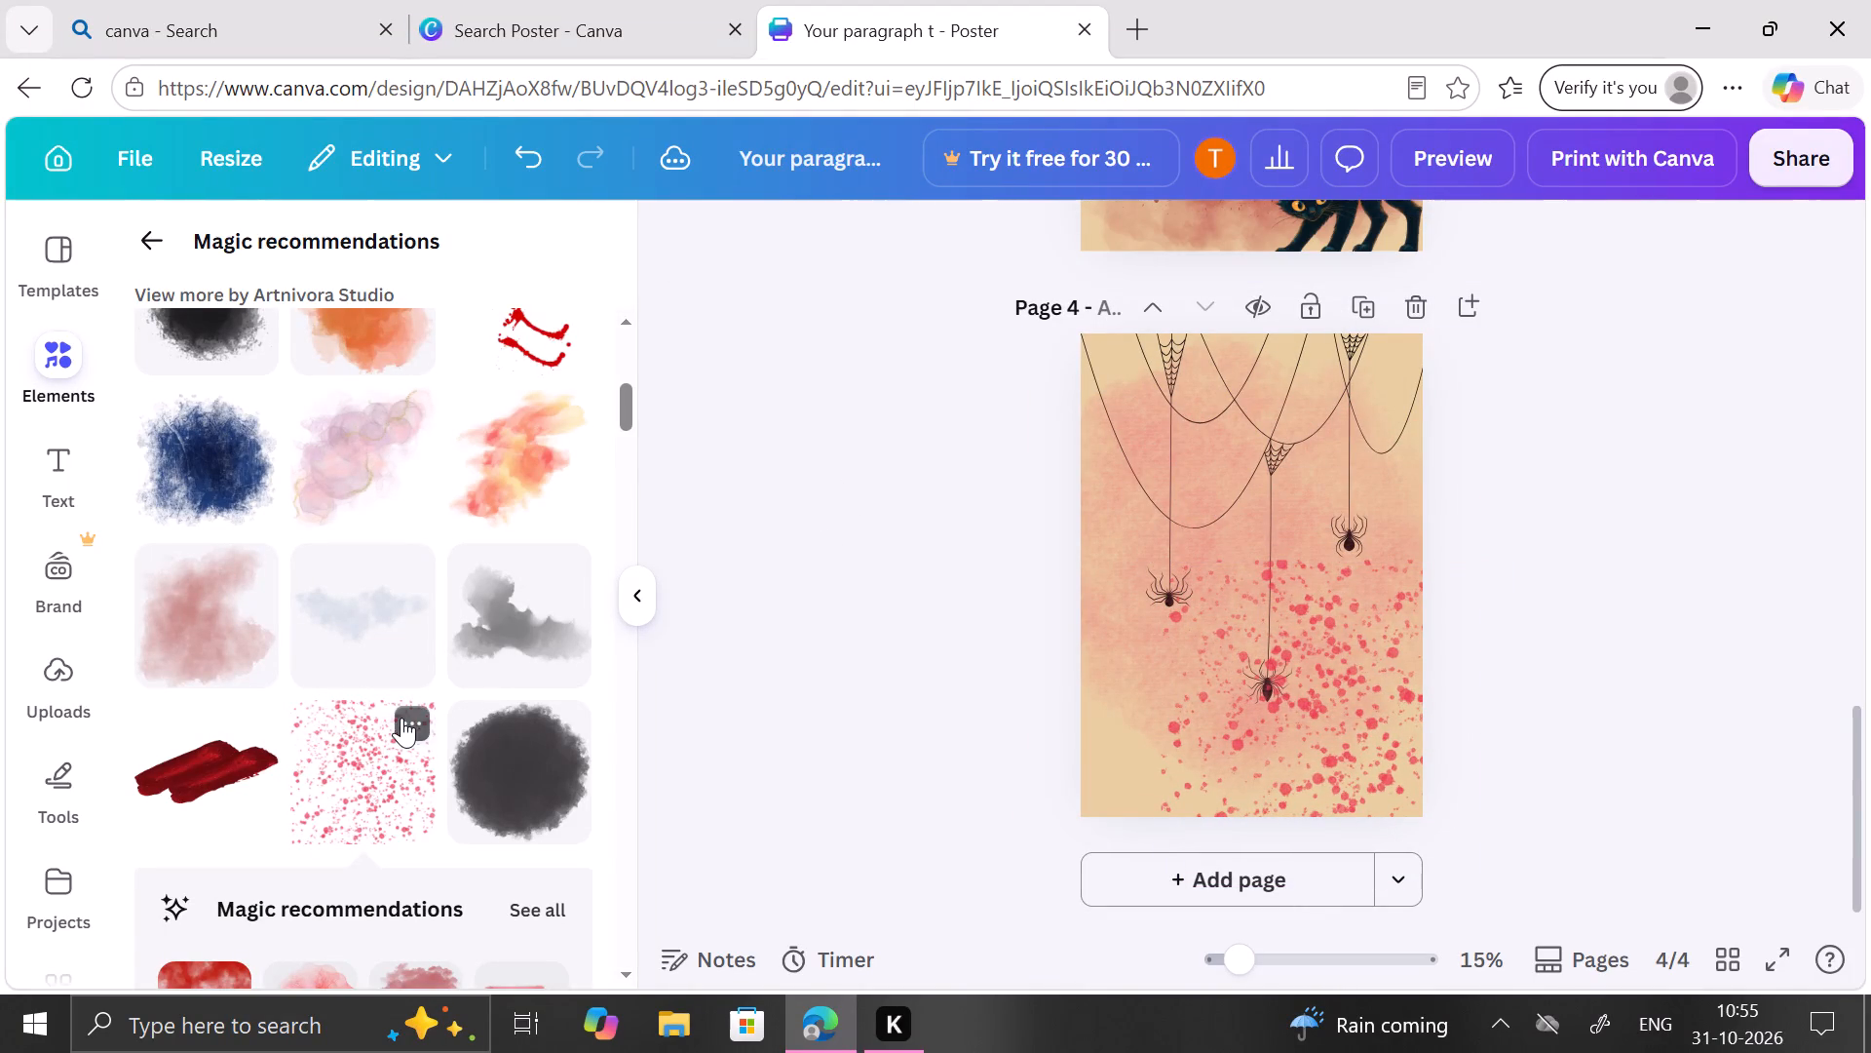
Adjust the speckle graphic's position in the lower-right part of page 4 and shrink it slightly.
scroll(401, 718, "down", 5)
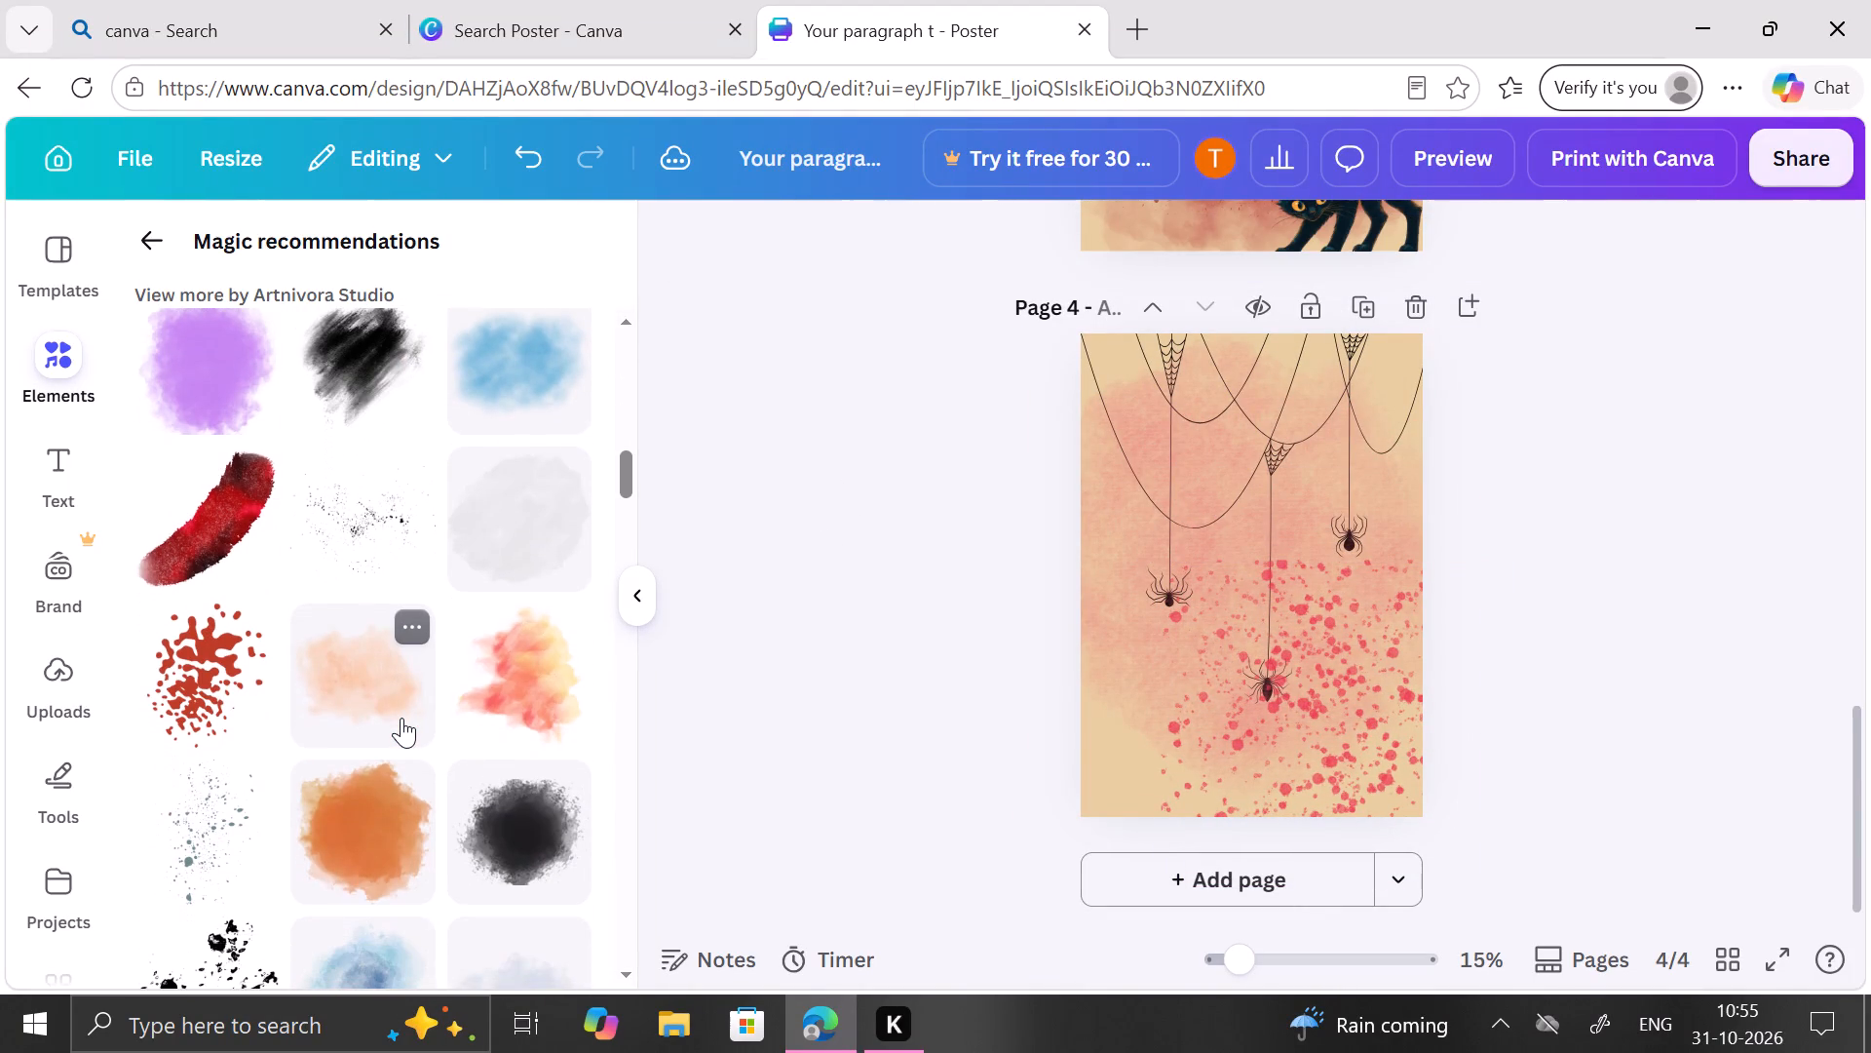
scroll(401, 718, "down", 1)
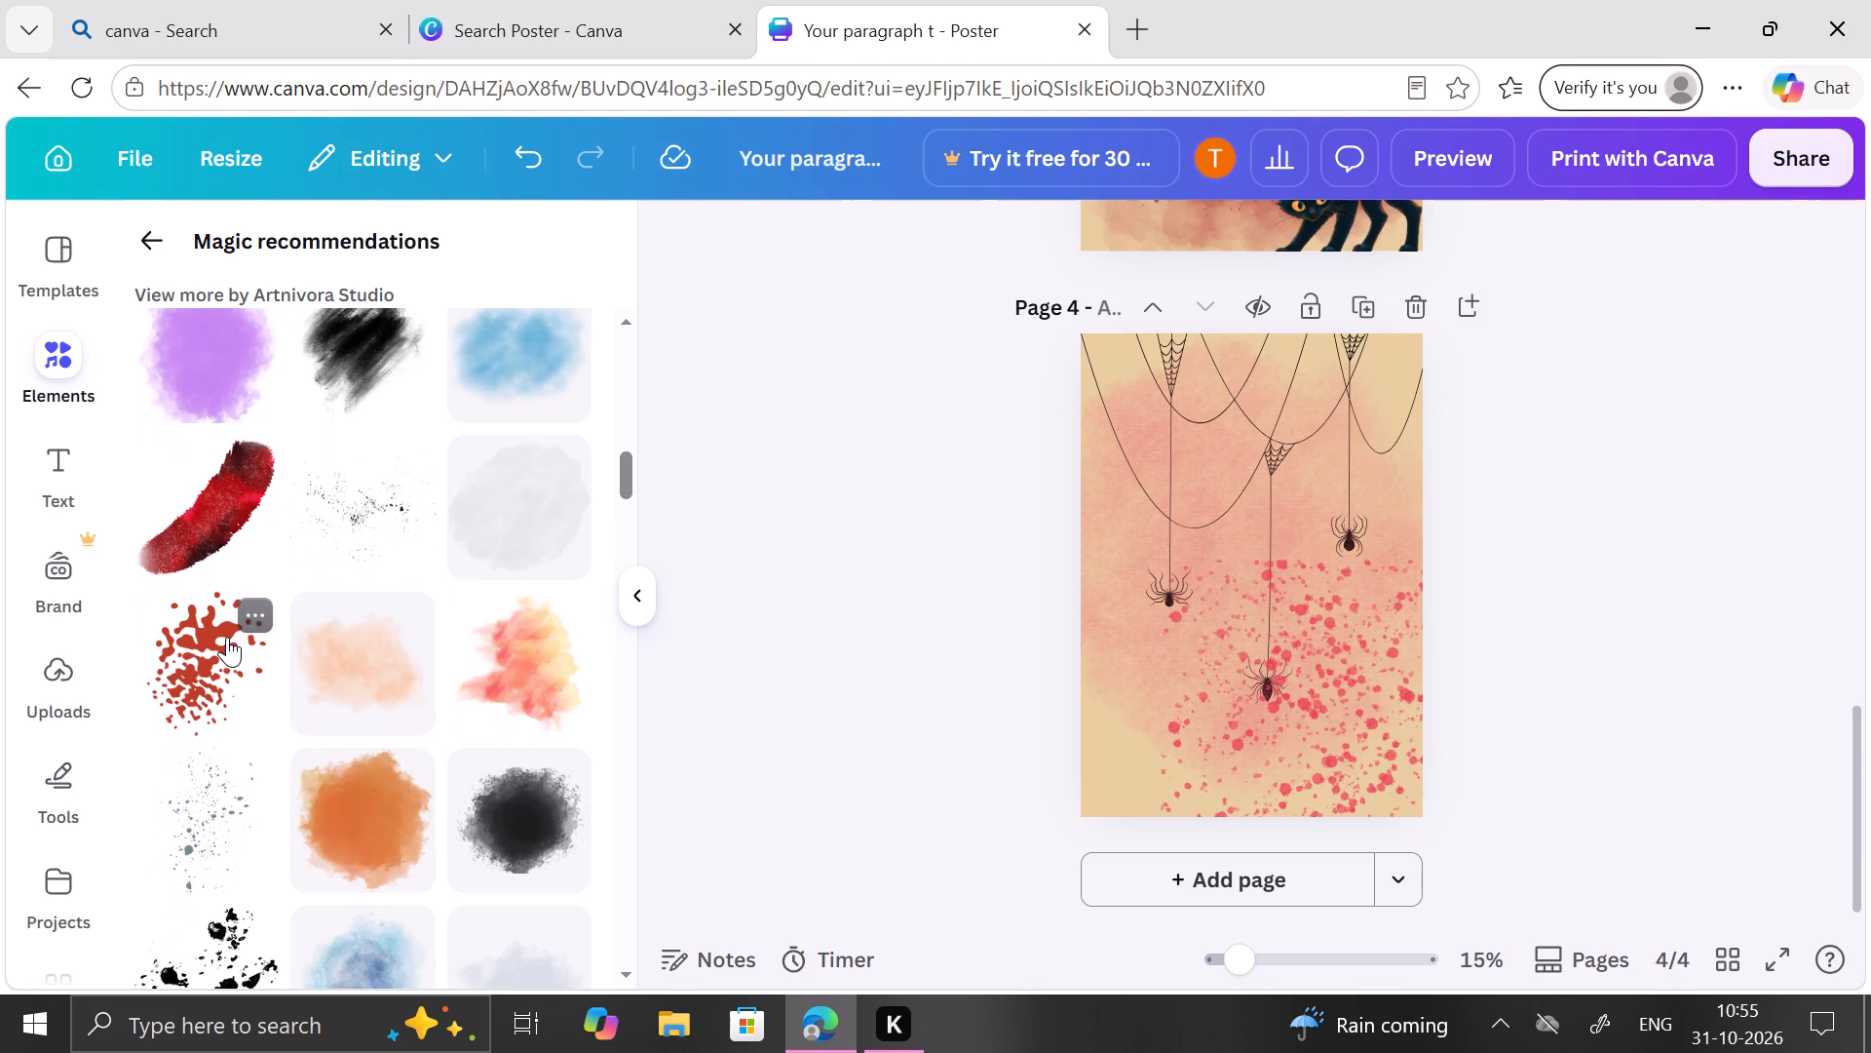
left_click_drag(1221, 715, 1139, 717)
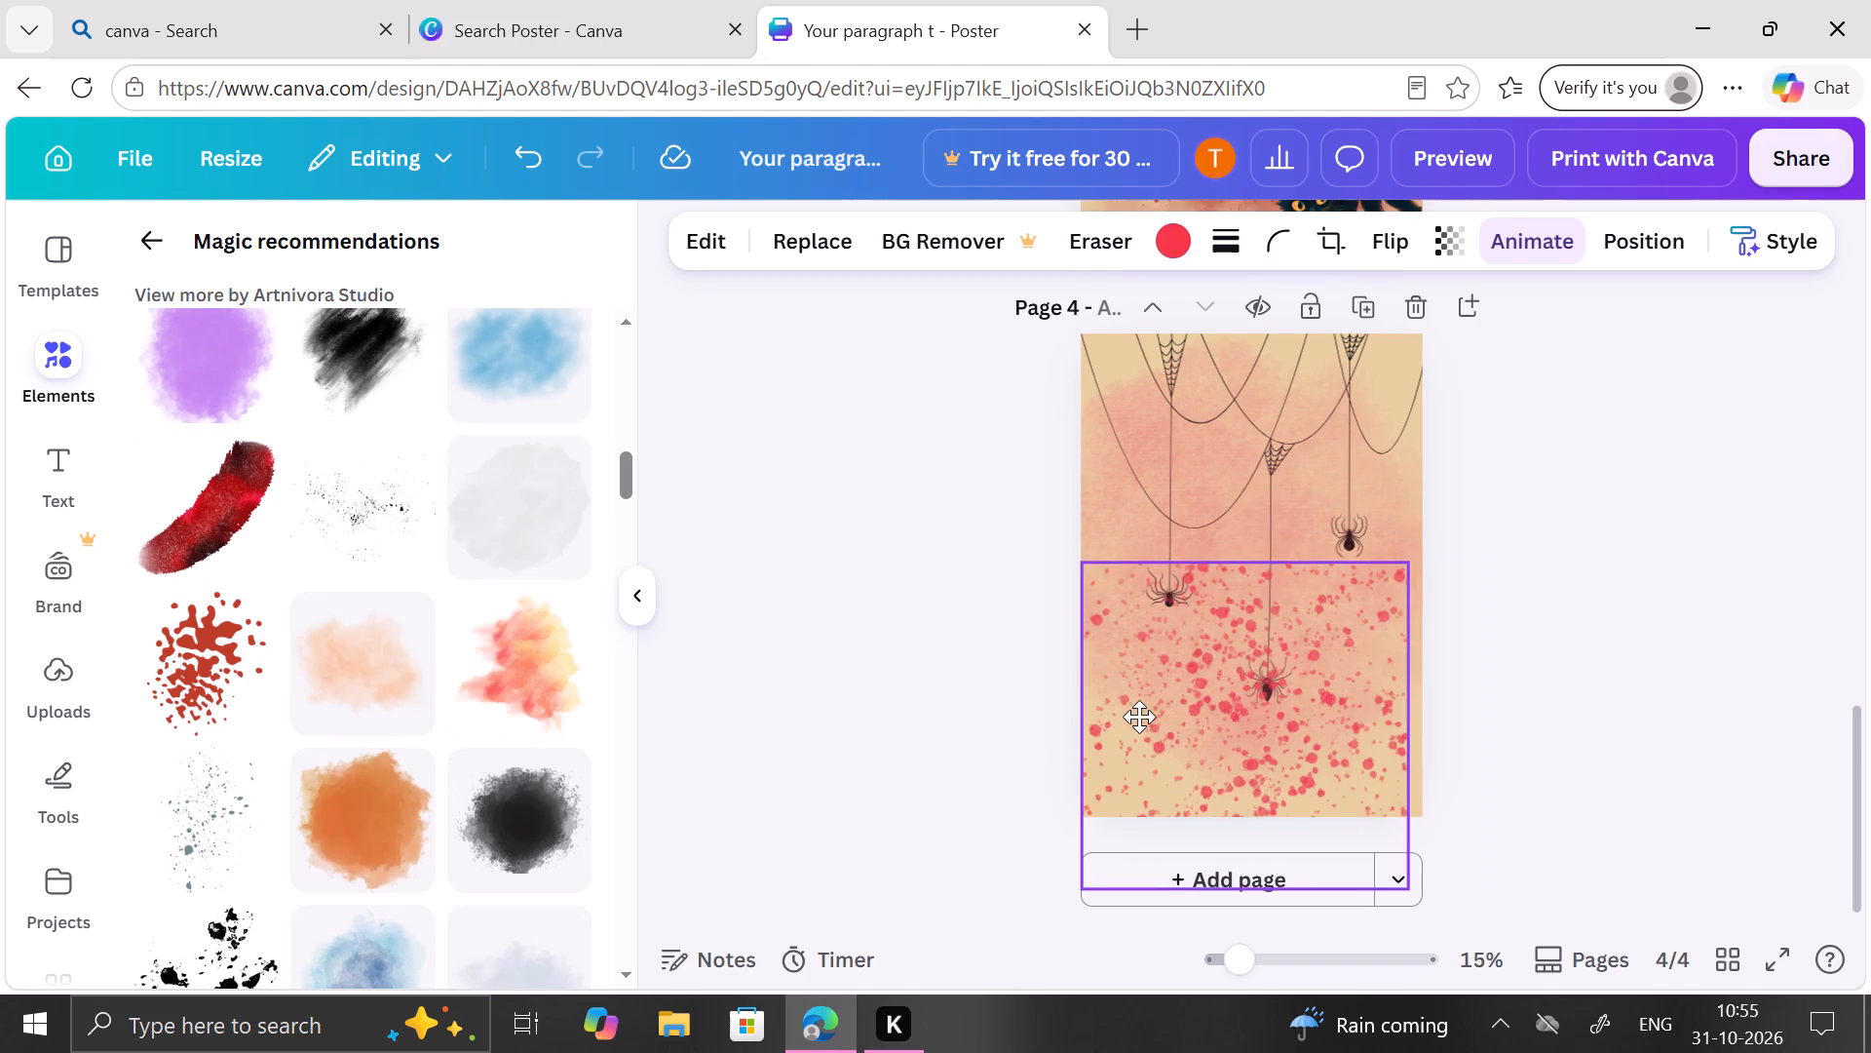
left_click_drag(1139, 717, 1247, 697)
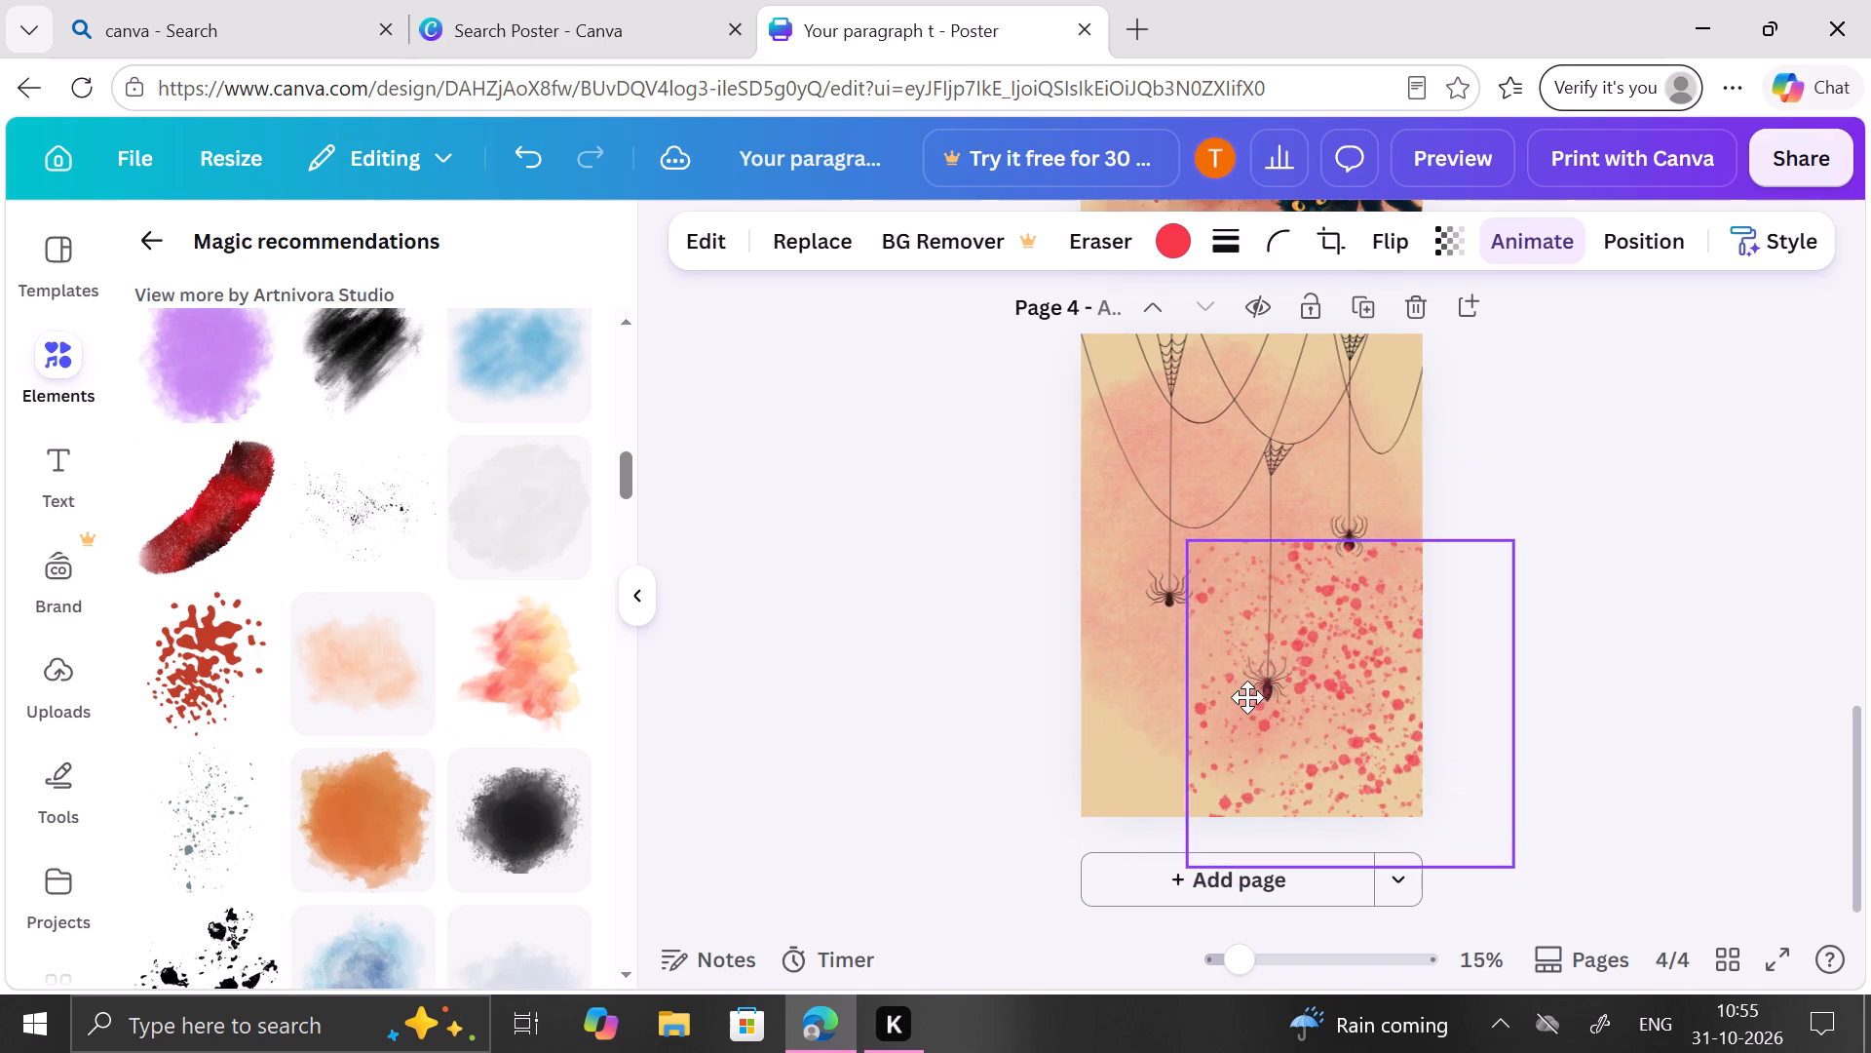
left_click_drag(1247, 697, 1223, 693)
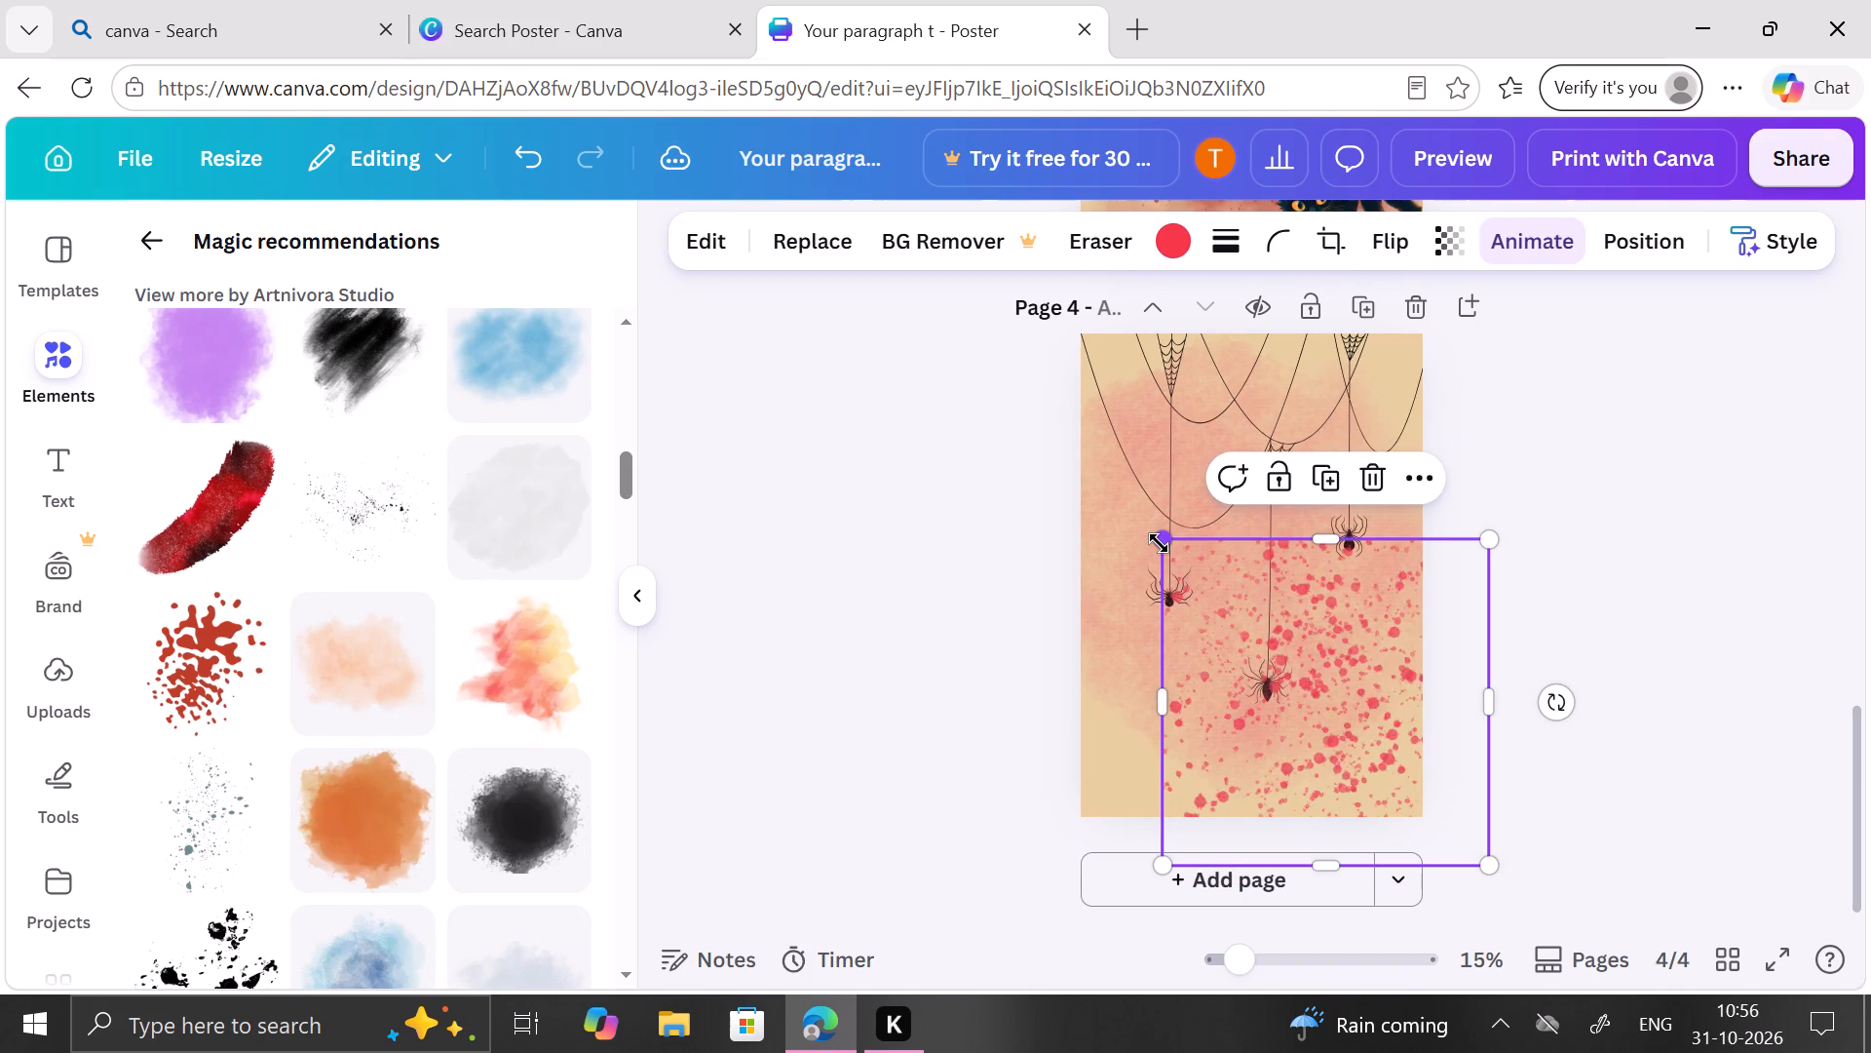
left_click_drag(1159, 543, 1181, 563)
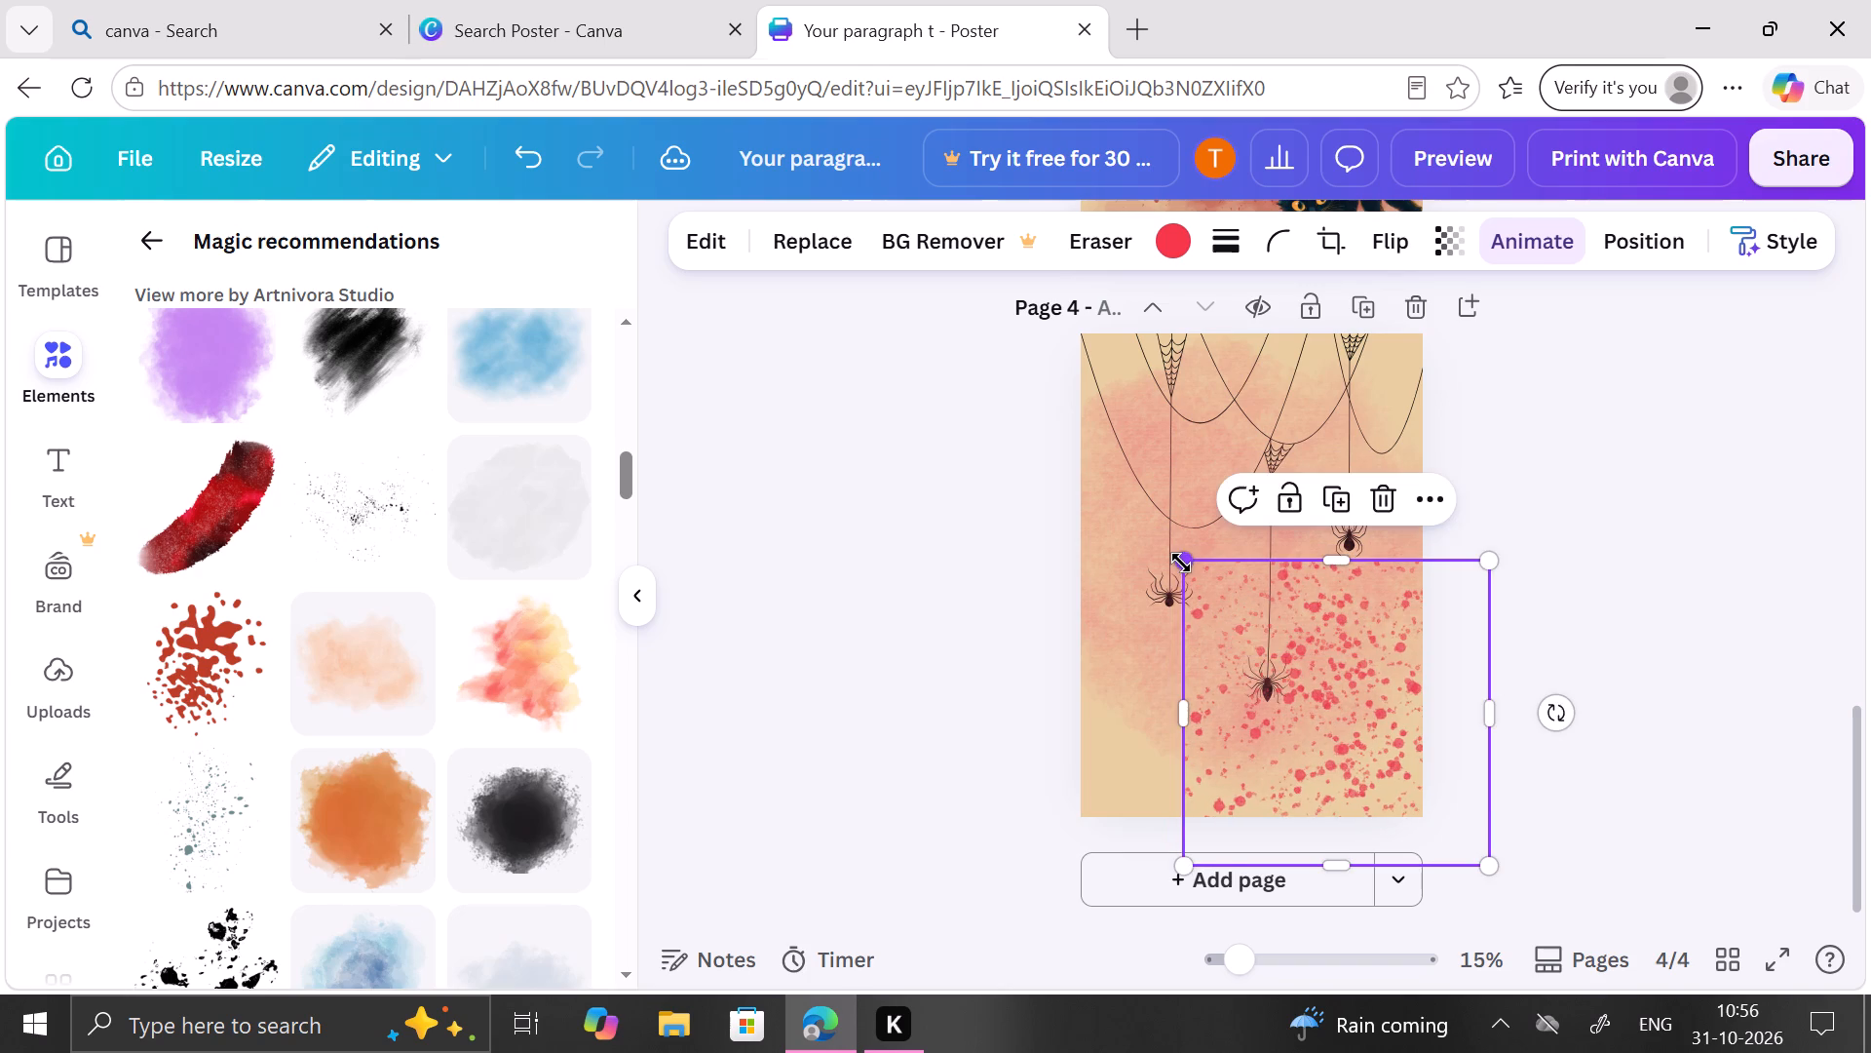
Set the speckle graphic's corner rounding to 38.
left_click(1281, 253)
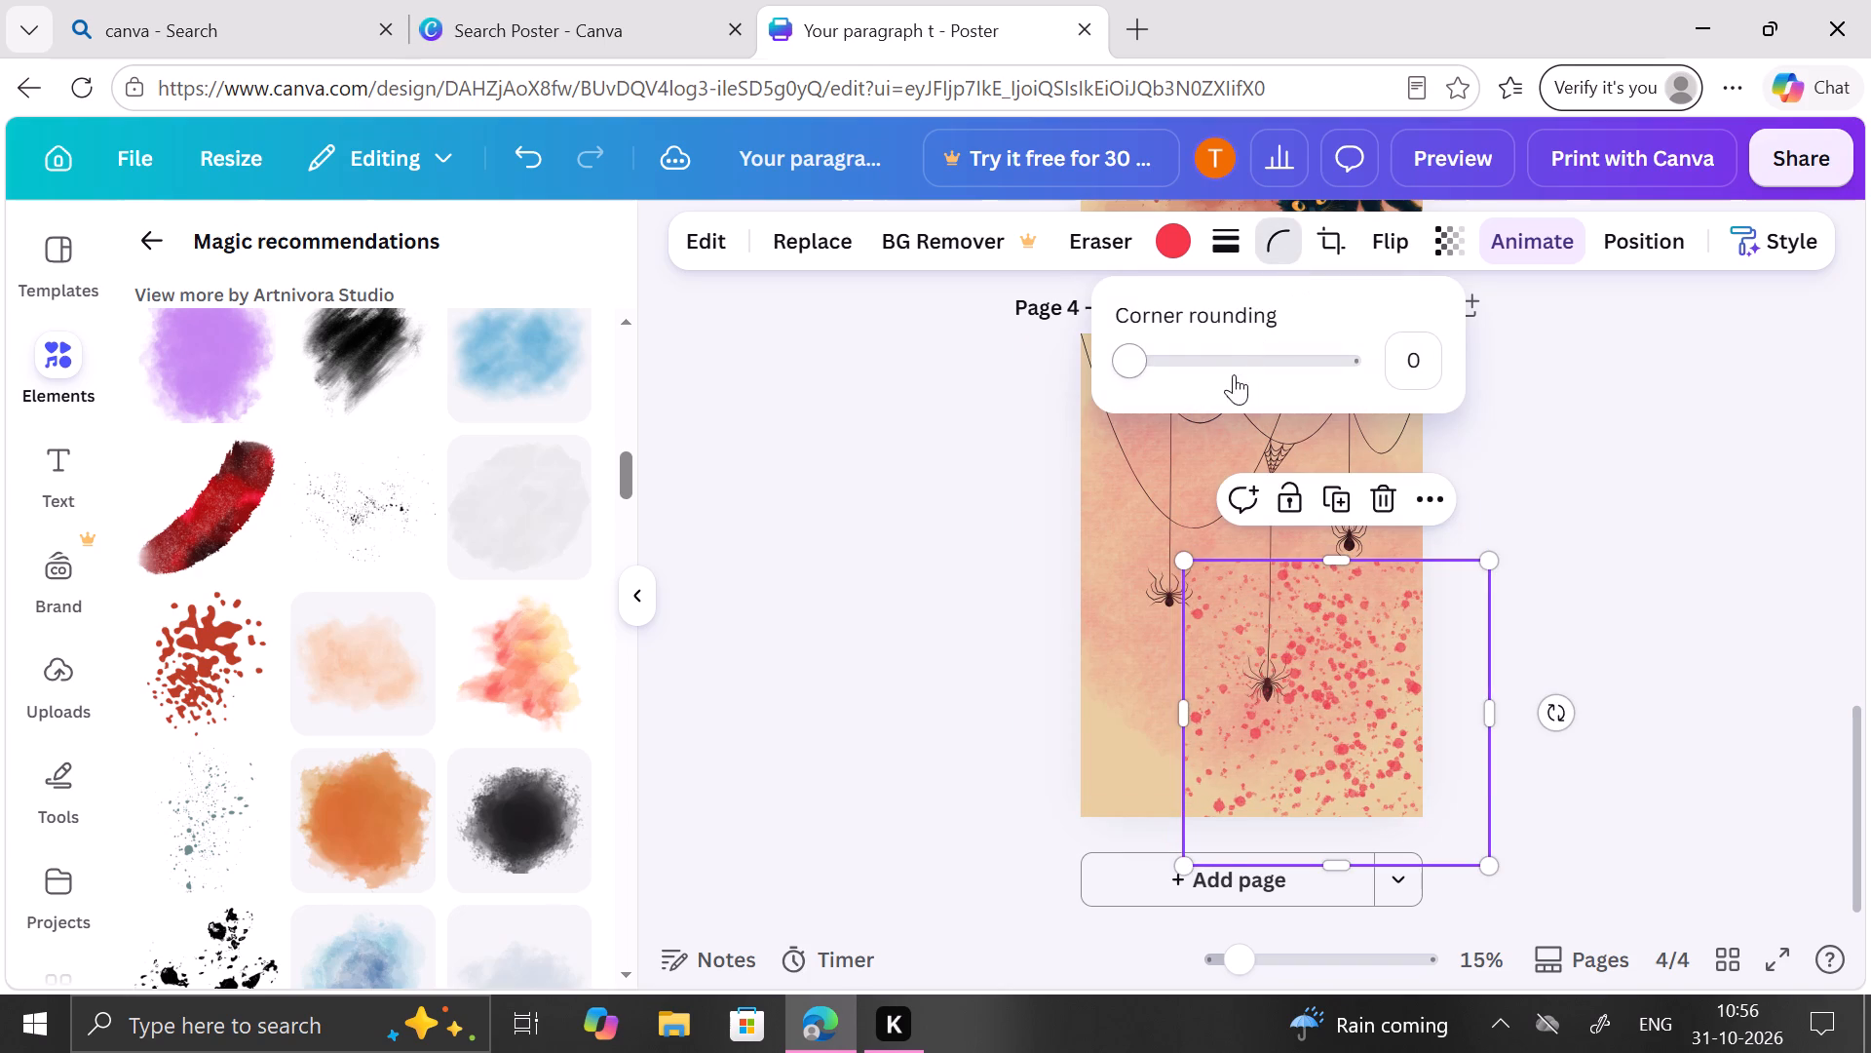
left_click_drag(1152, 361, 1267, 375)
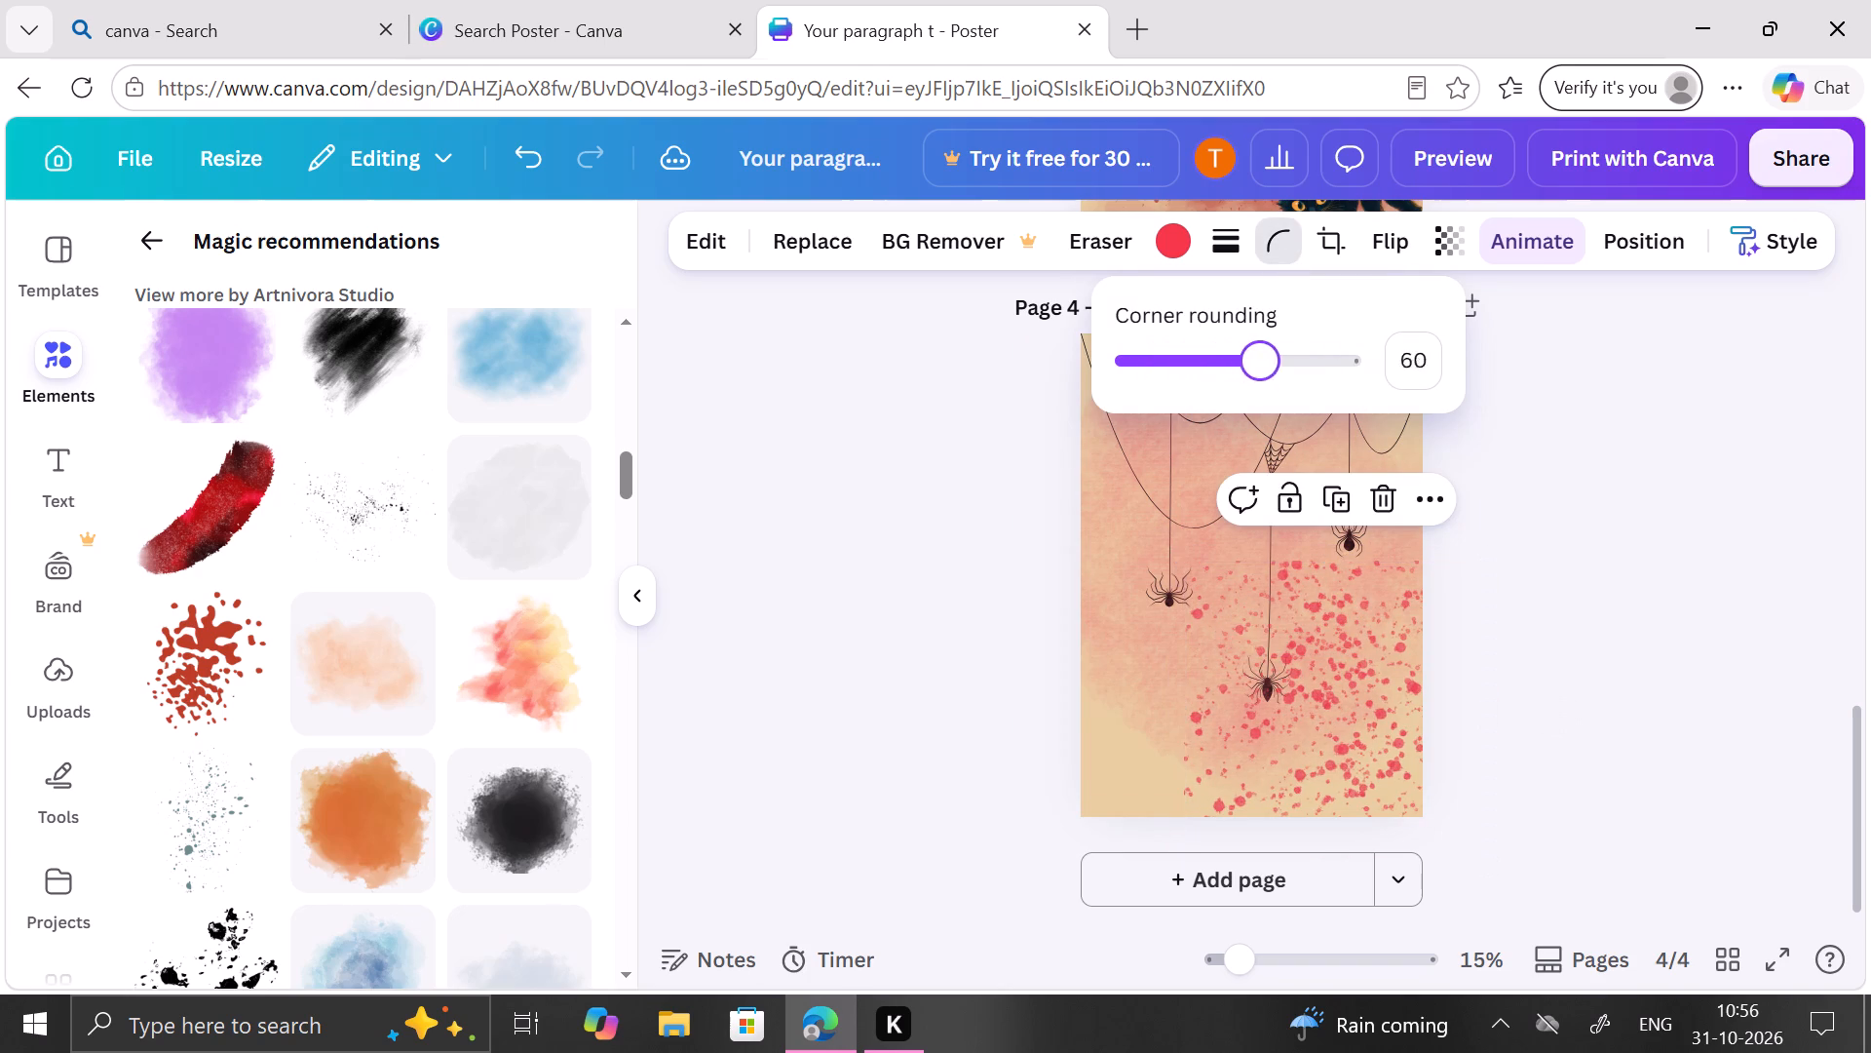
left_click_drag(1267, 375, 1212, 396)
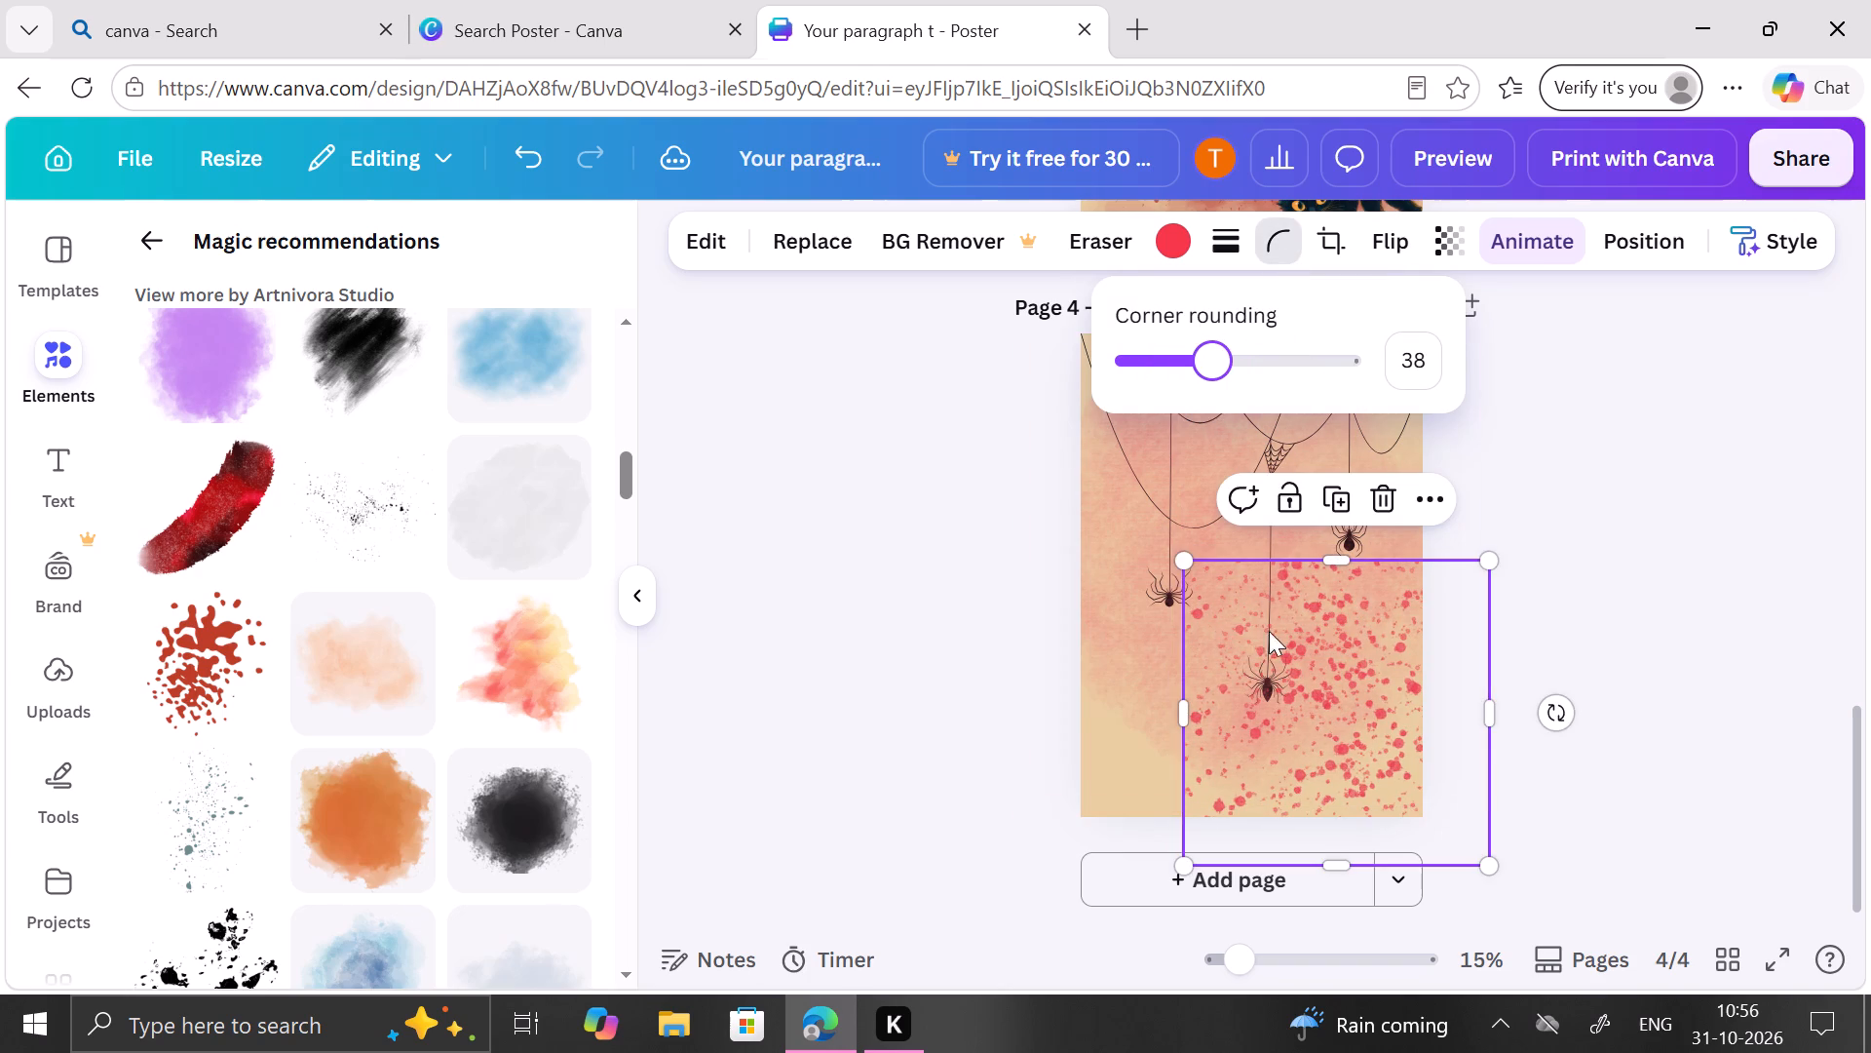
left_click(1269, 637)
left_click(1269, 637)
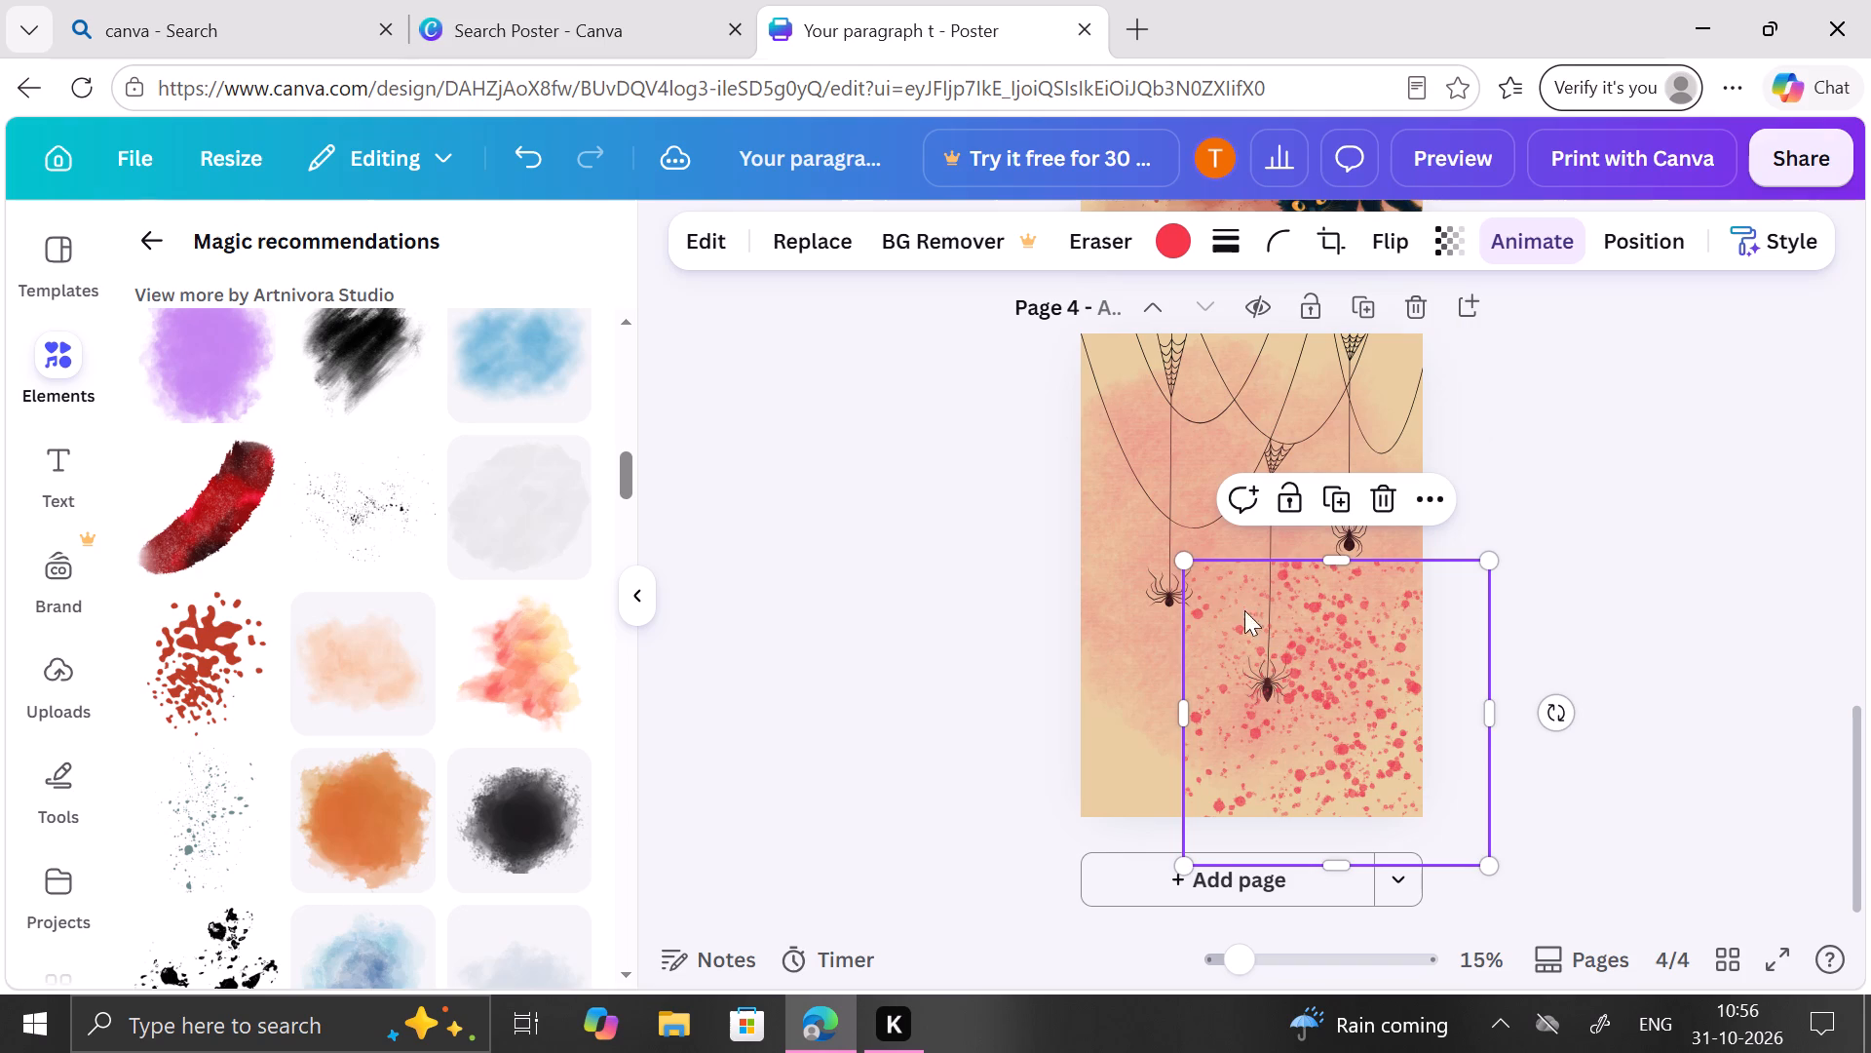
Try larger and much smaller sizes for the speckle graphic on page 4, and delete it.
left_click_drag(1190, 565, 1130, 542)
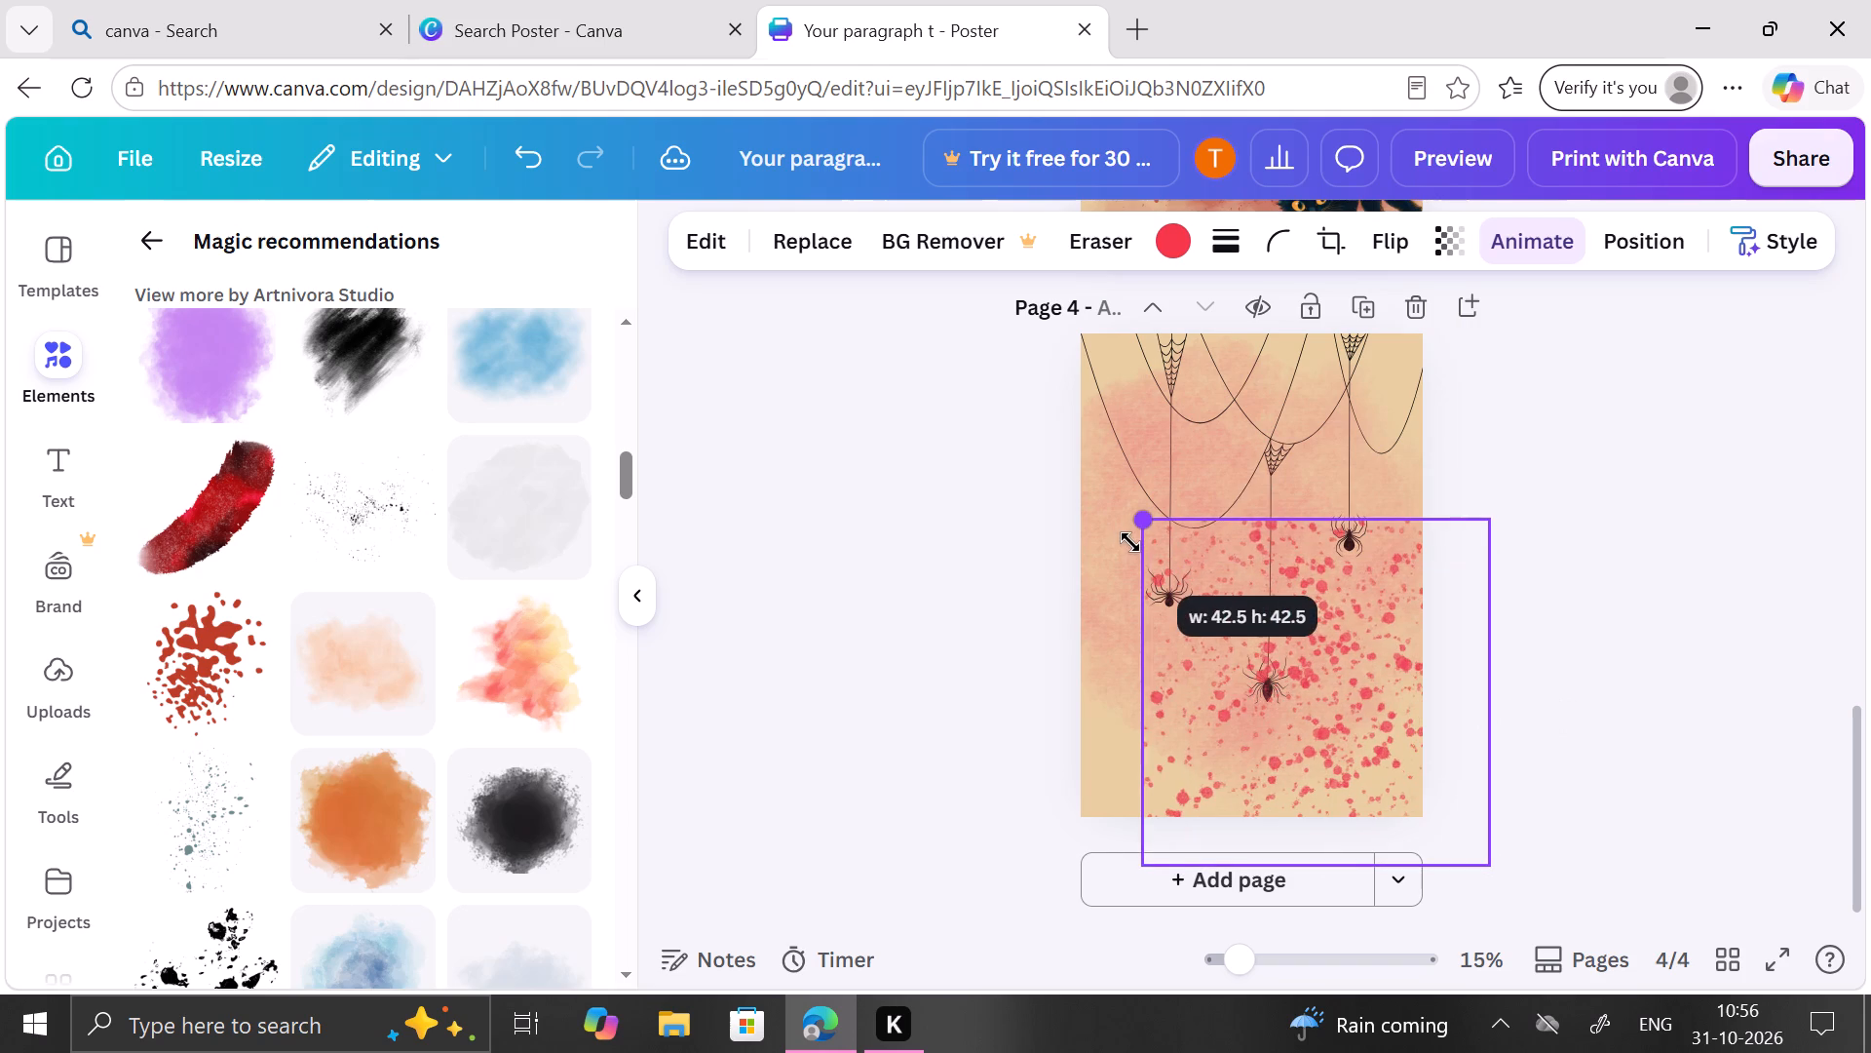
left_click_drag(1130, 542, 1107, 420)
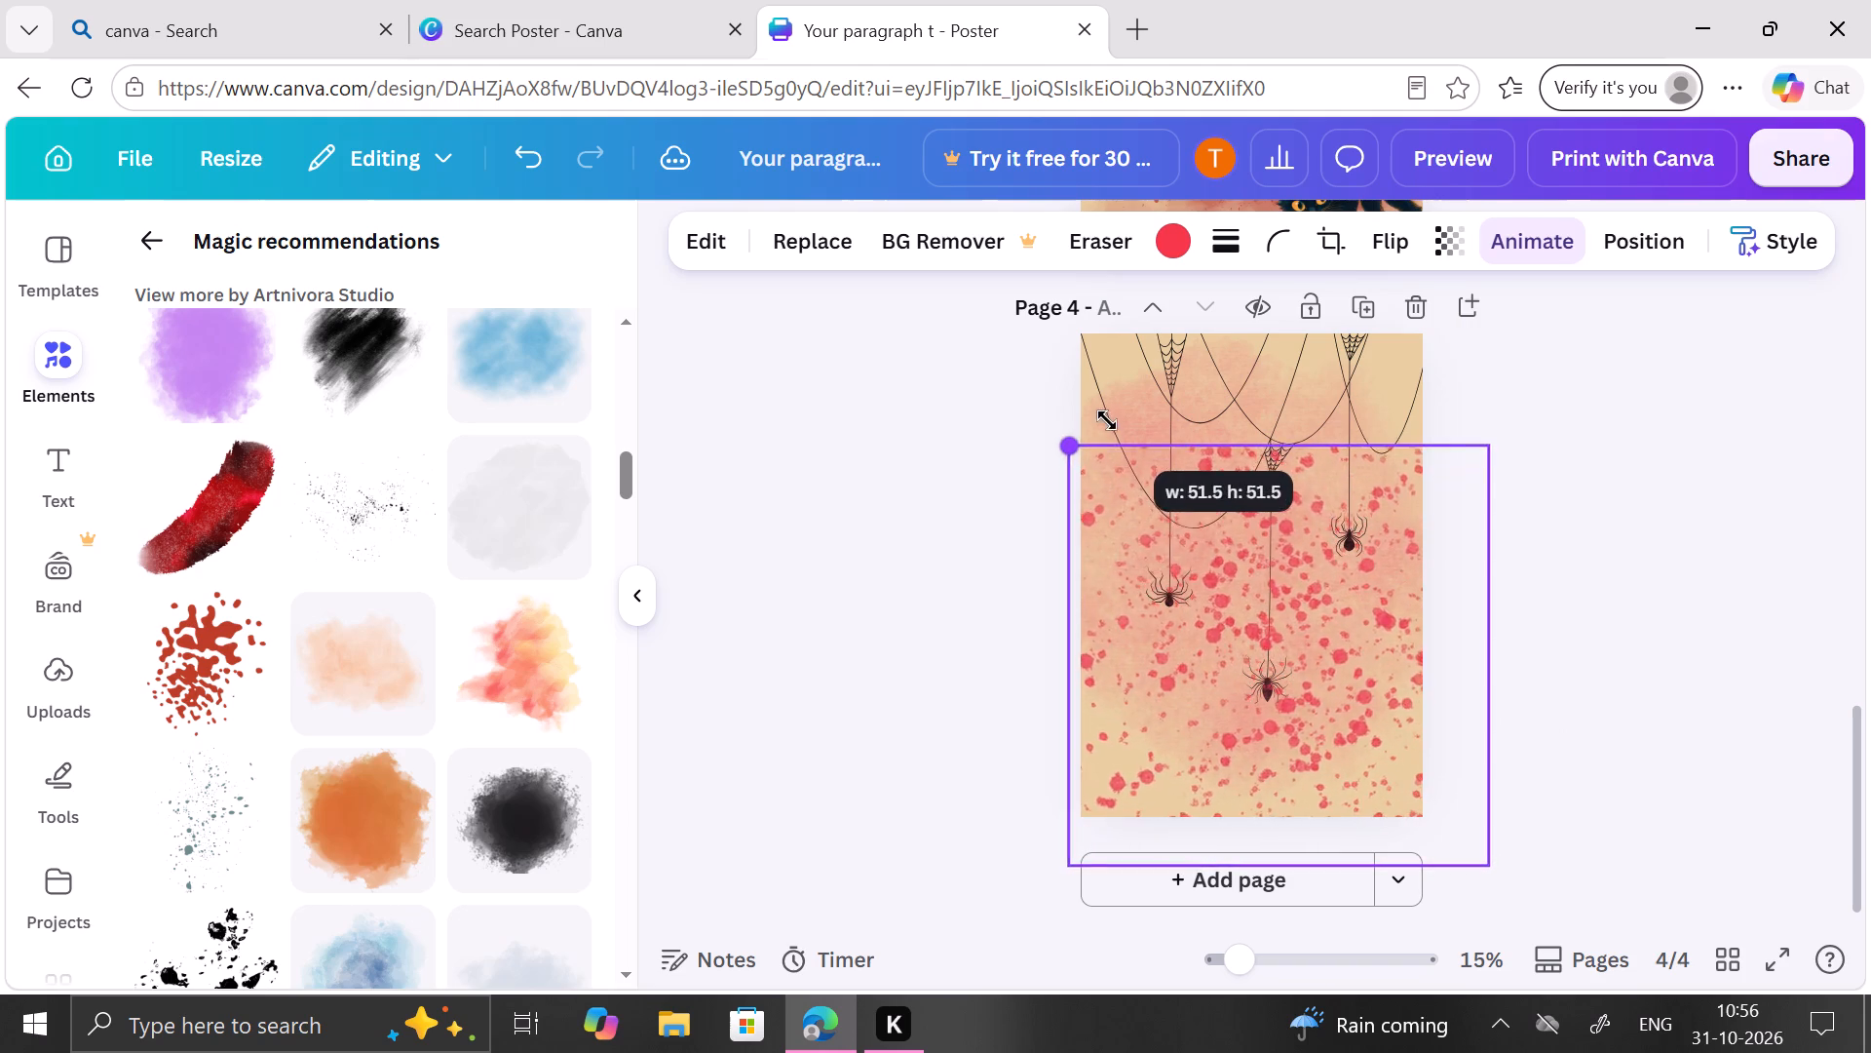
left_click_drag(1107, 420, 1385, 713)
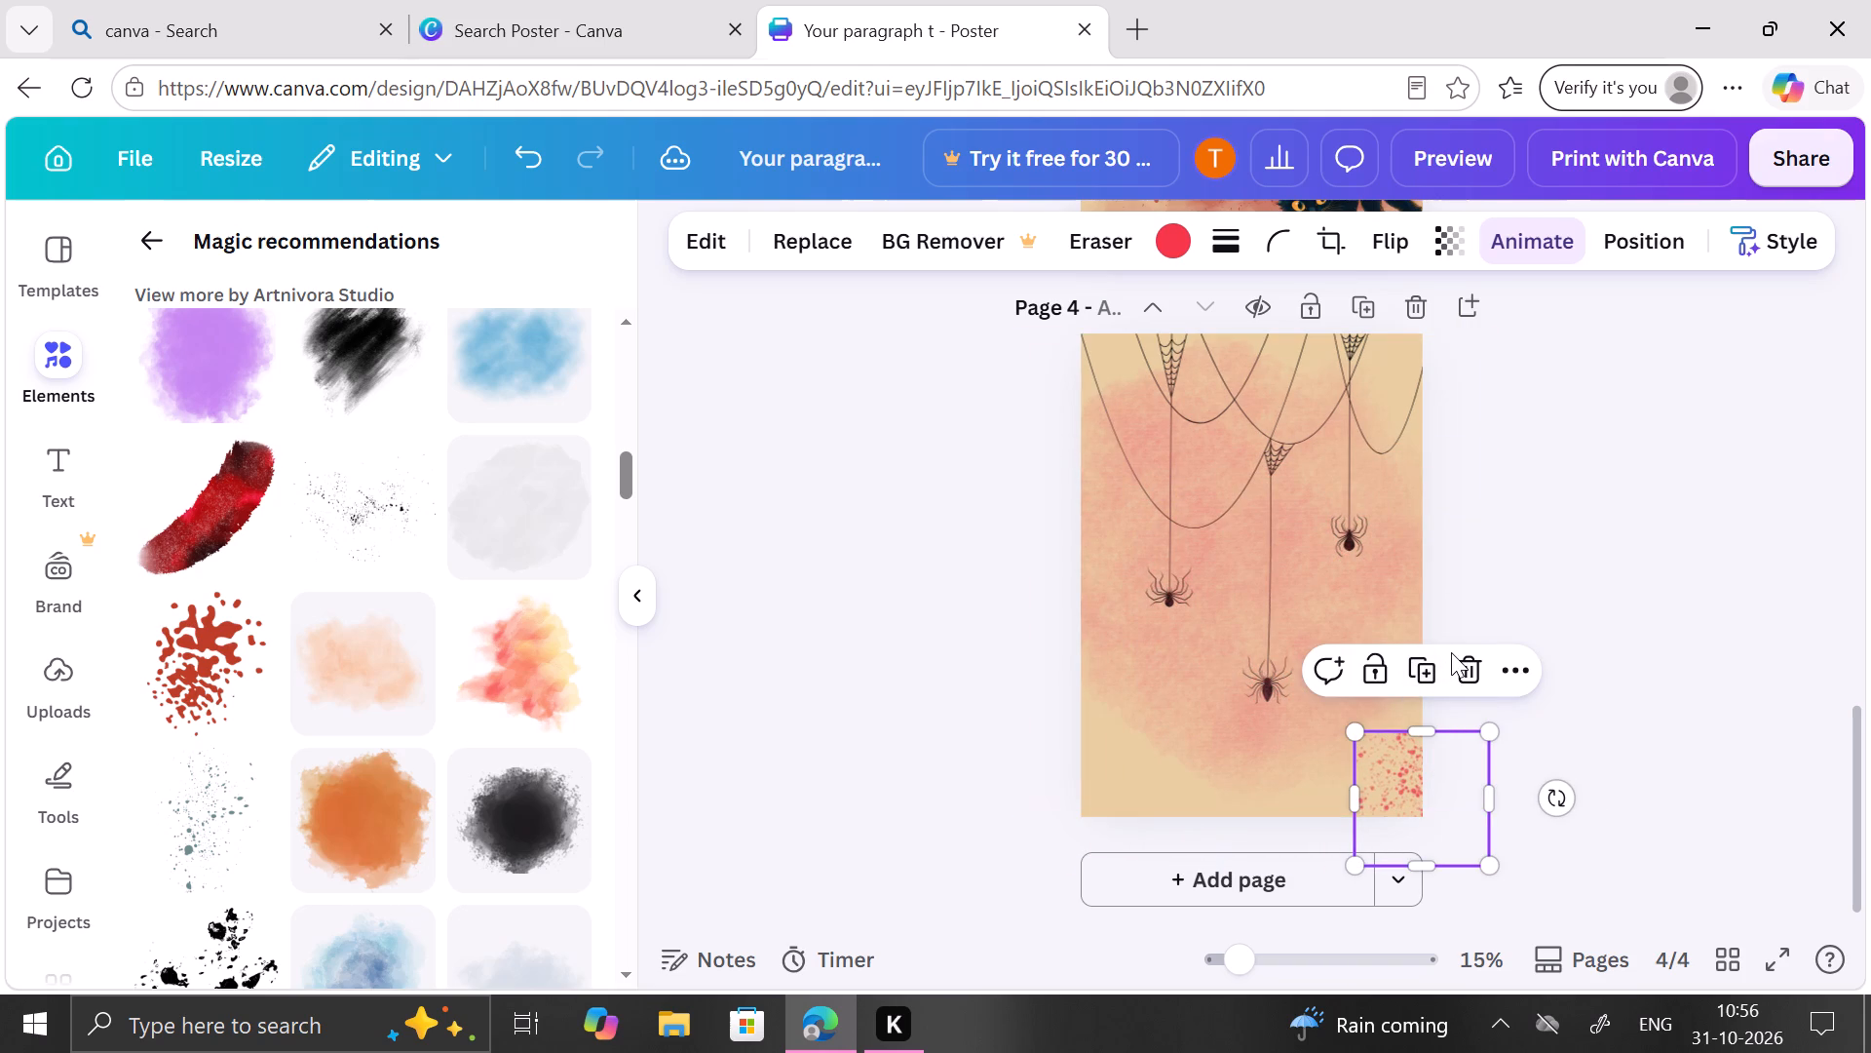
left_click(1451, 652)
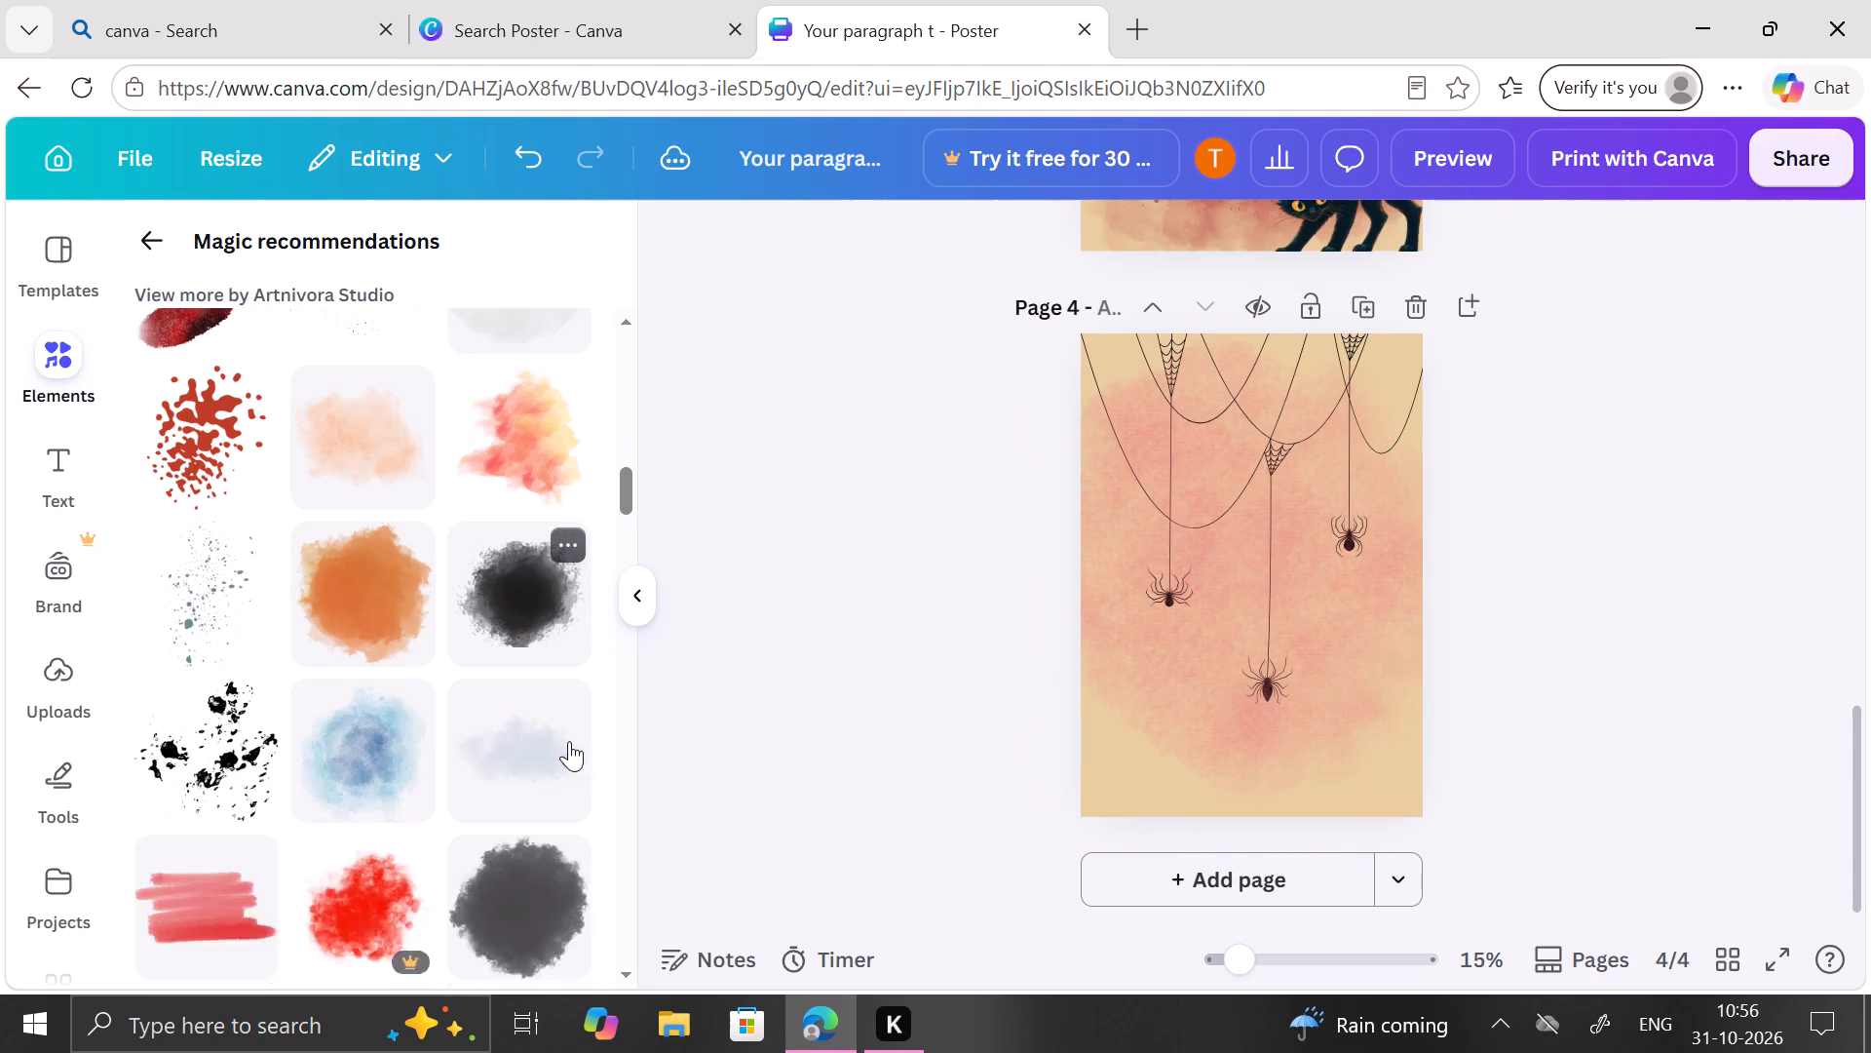
Add the bright red blood splatter graphic to page 4 and place it partly off the lower right edge, below the rightmost spider.
scroll(569, 741, "down", 1)
scroll(569, 741, "up", 5)
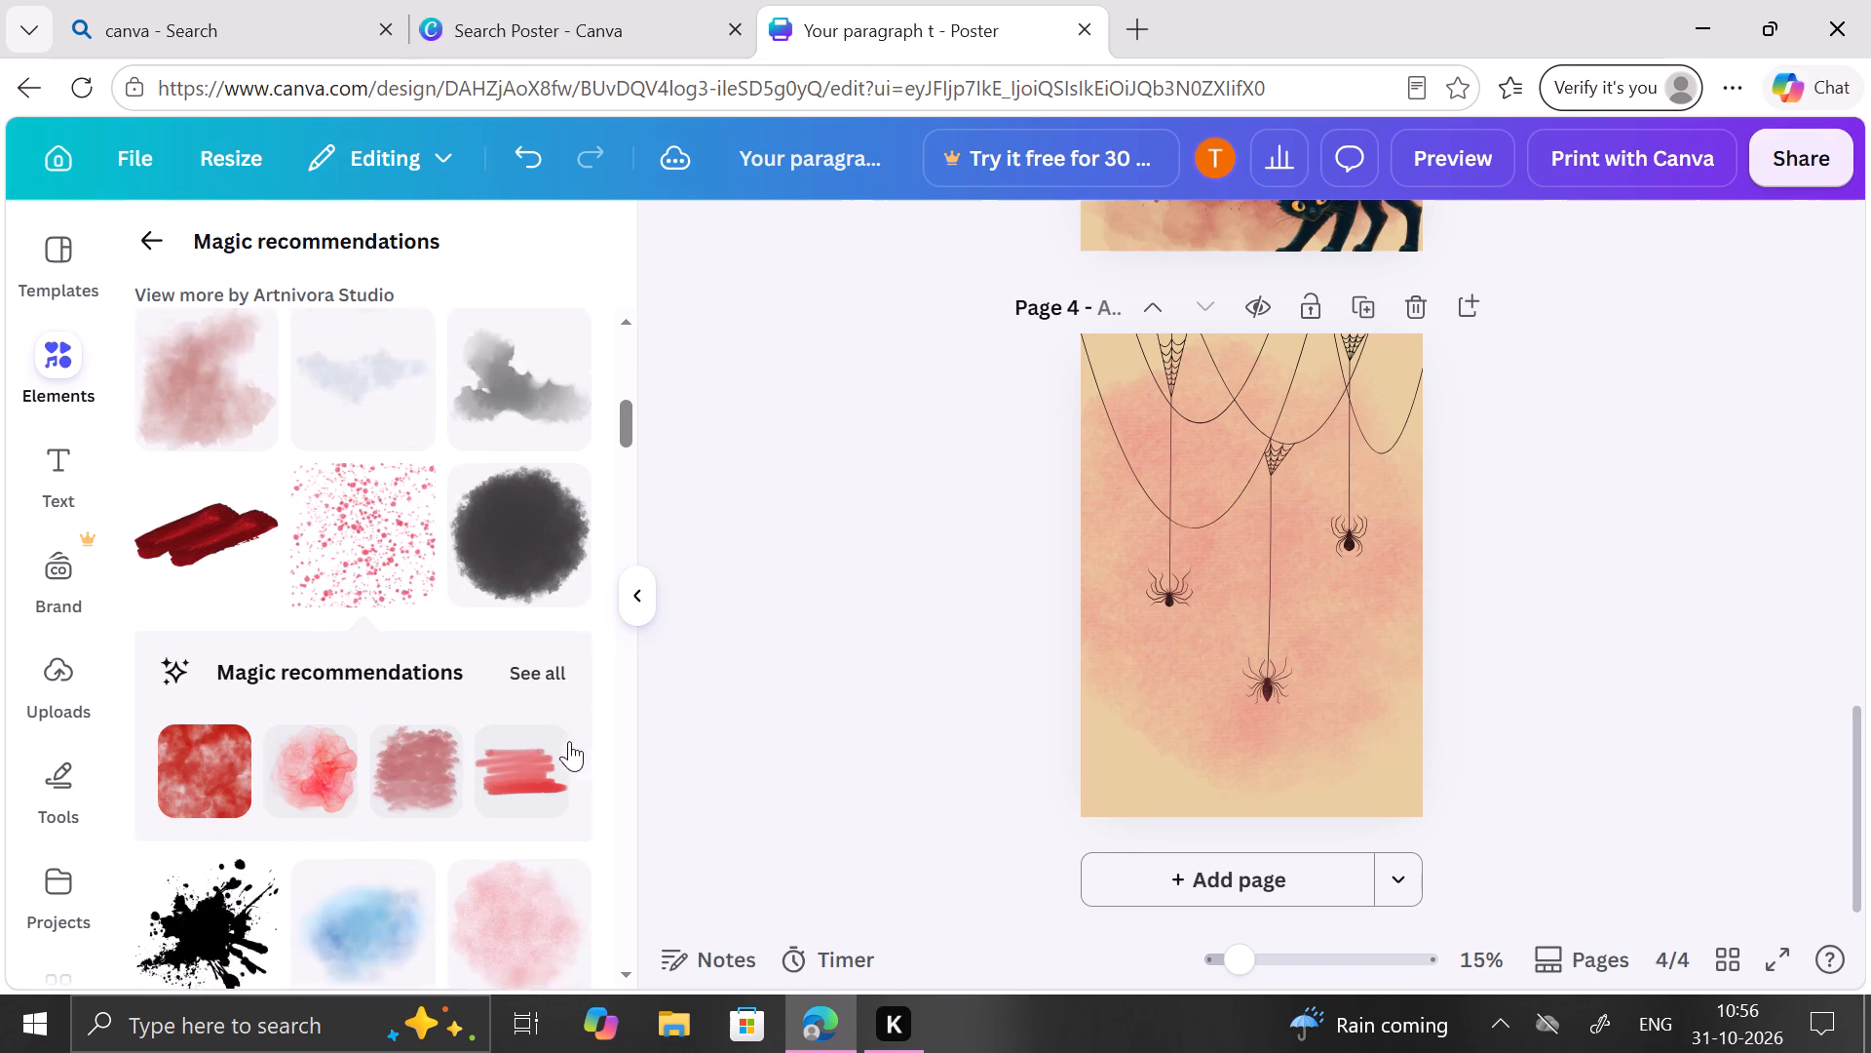
scroll(569, 741, "up", 4)
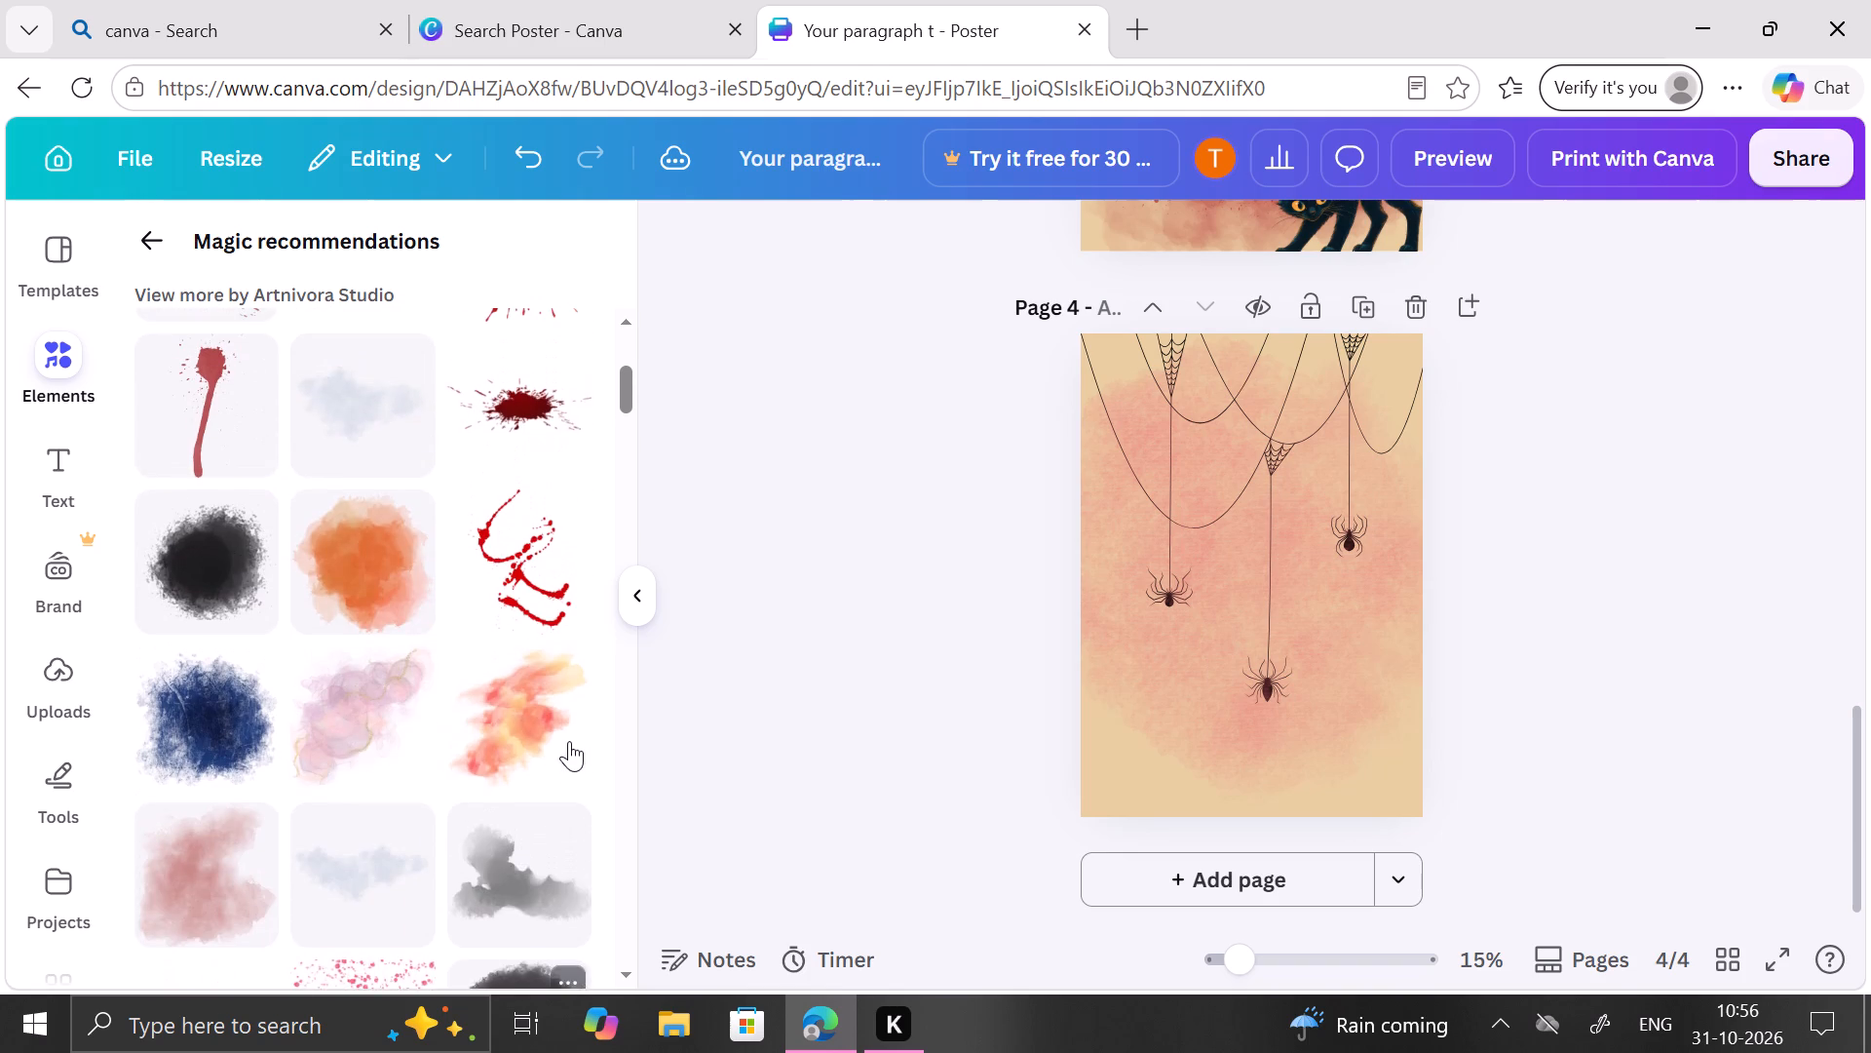
scroll(569, 741, "up", 2)
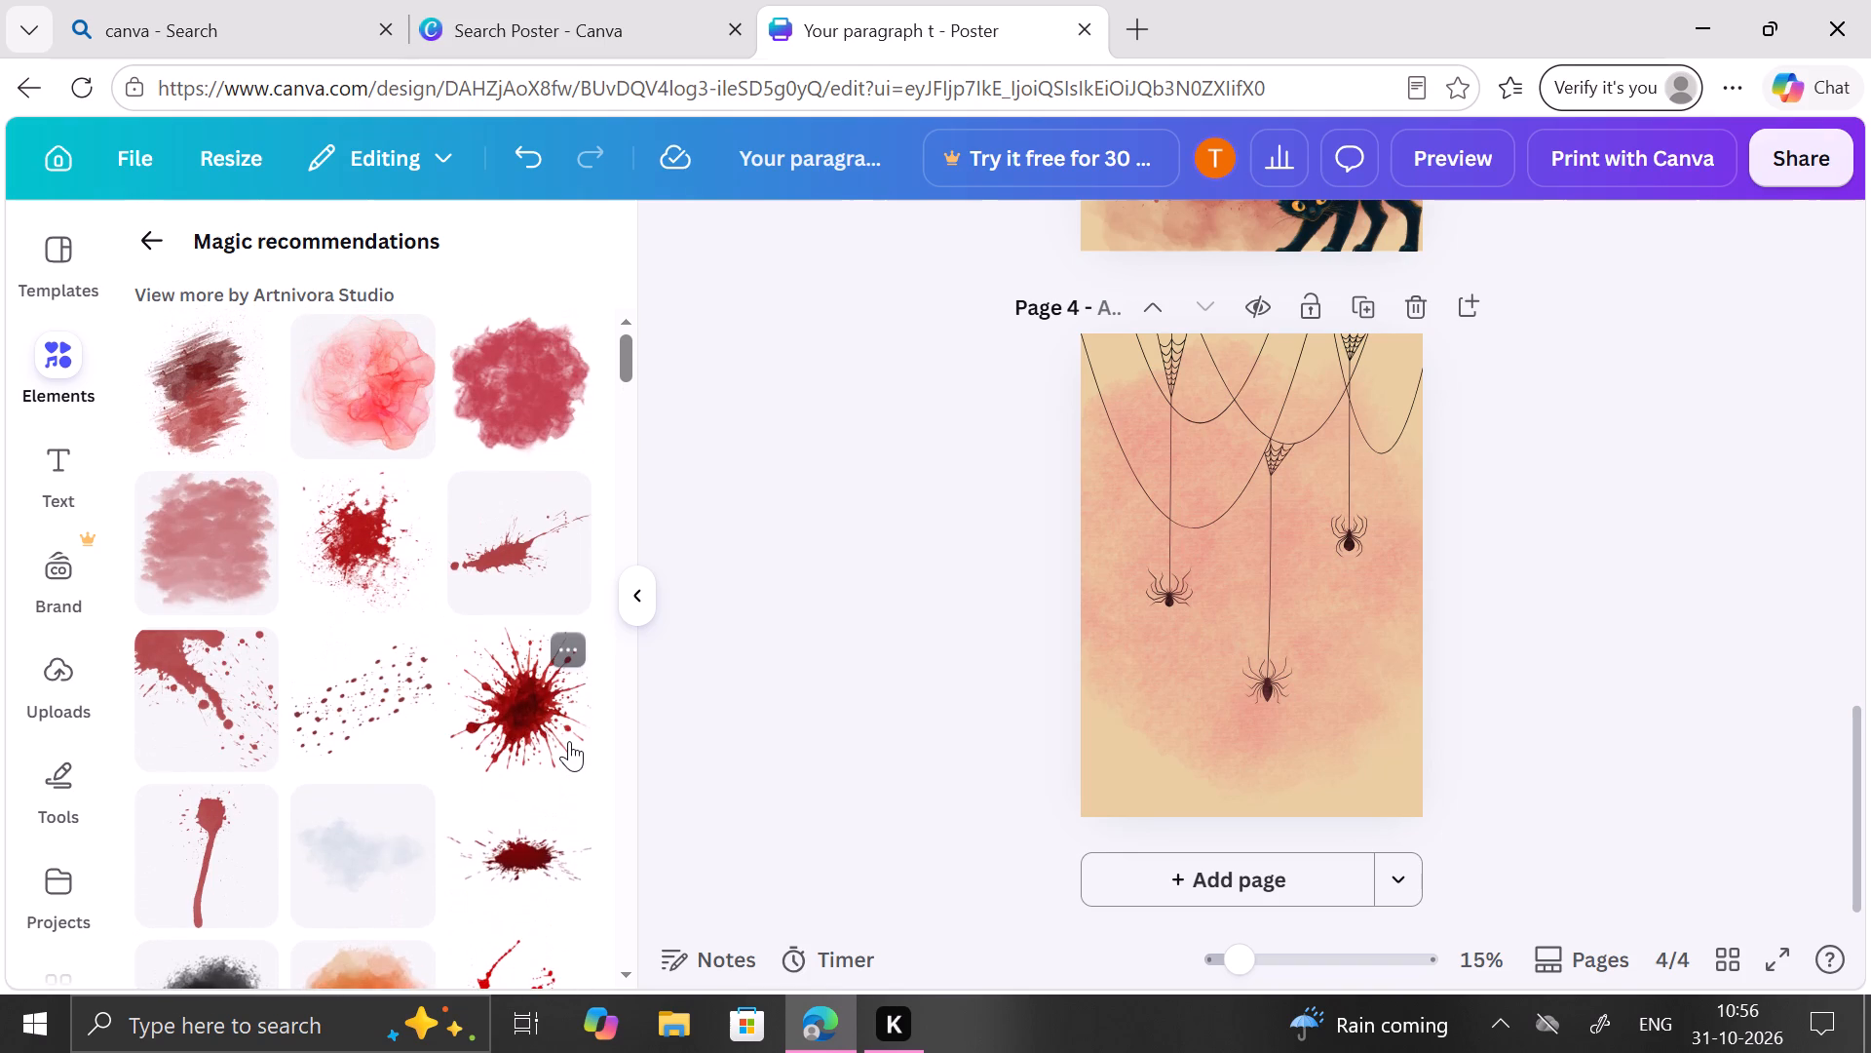
scroll(569, 741, "up", 1)
scroll(569, 741, "left", 2)
left_click(392, 546)
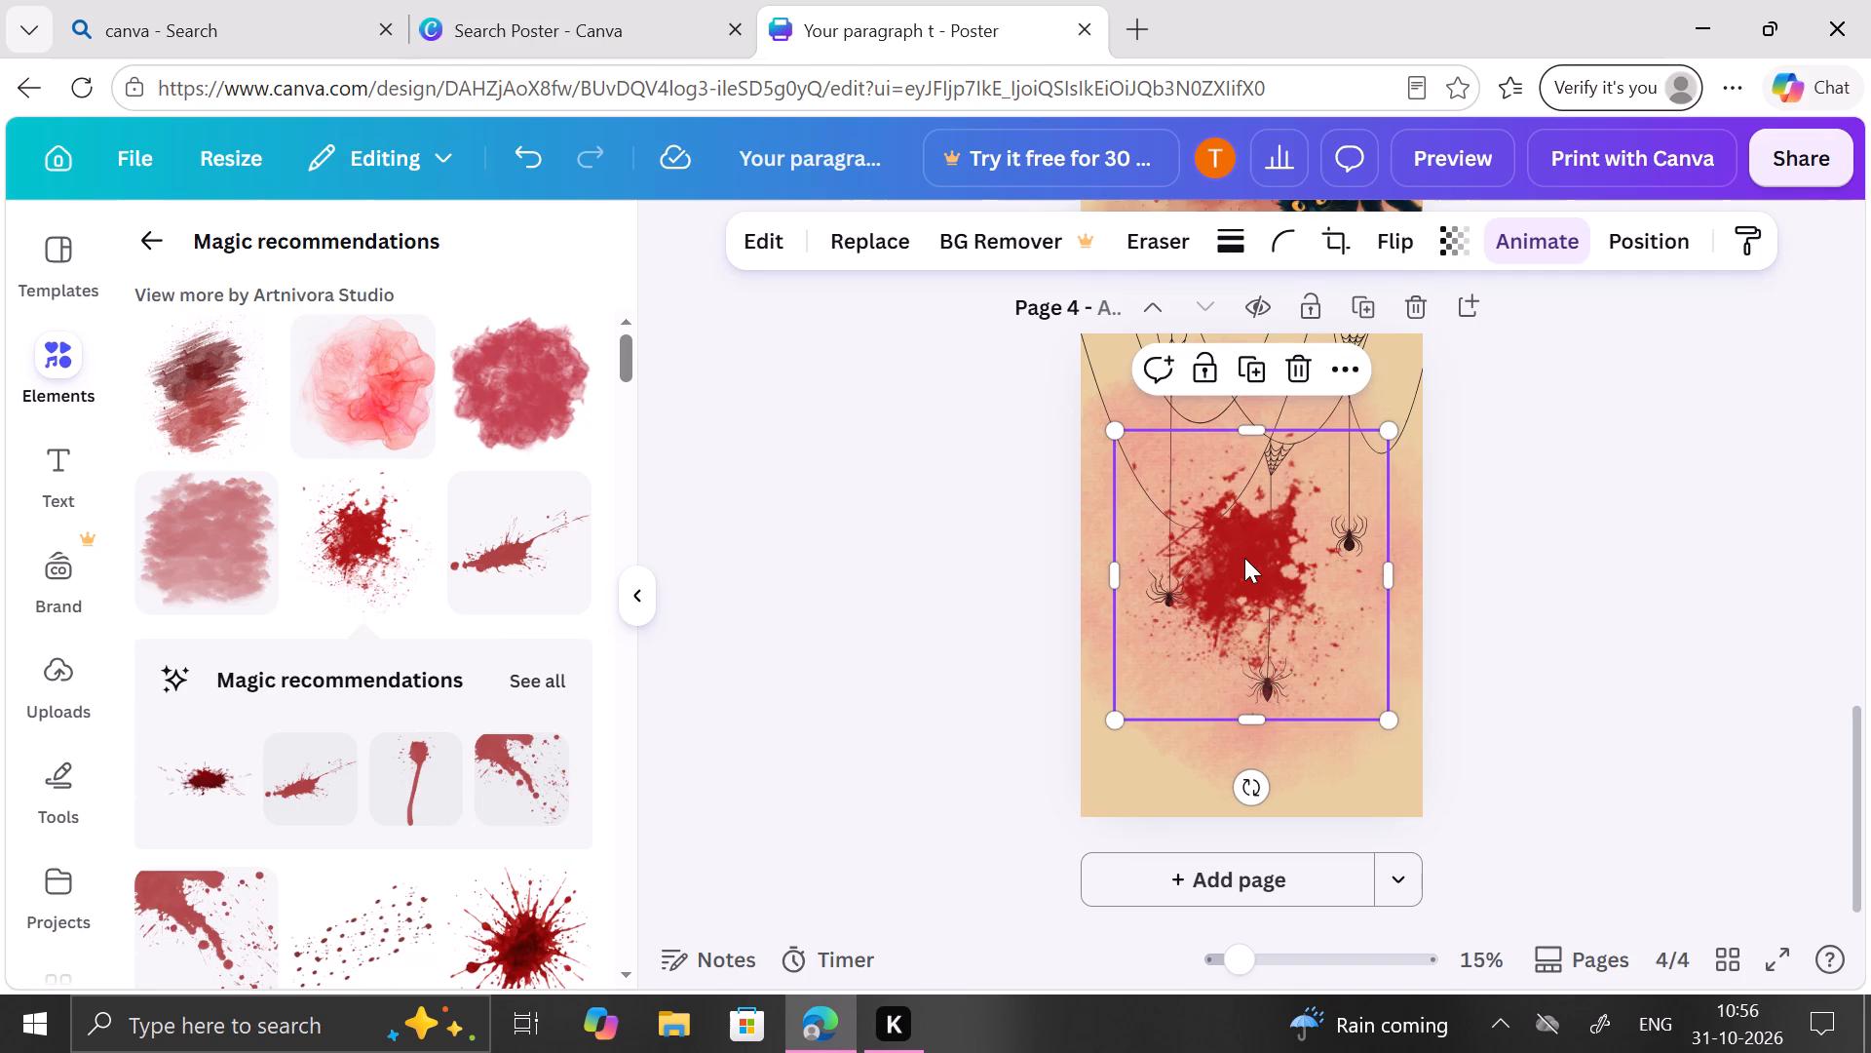
left_click_drag(1244, 558, 1394, 712)
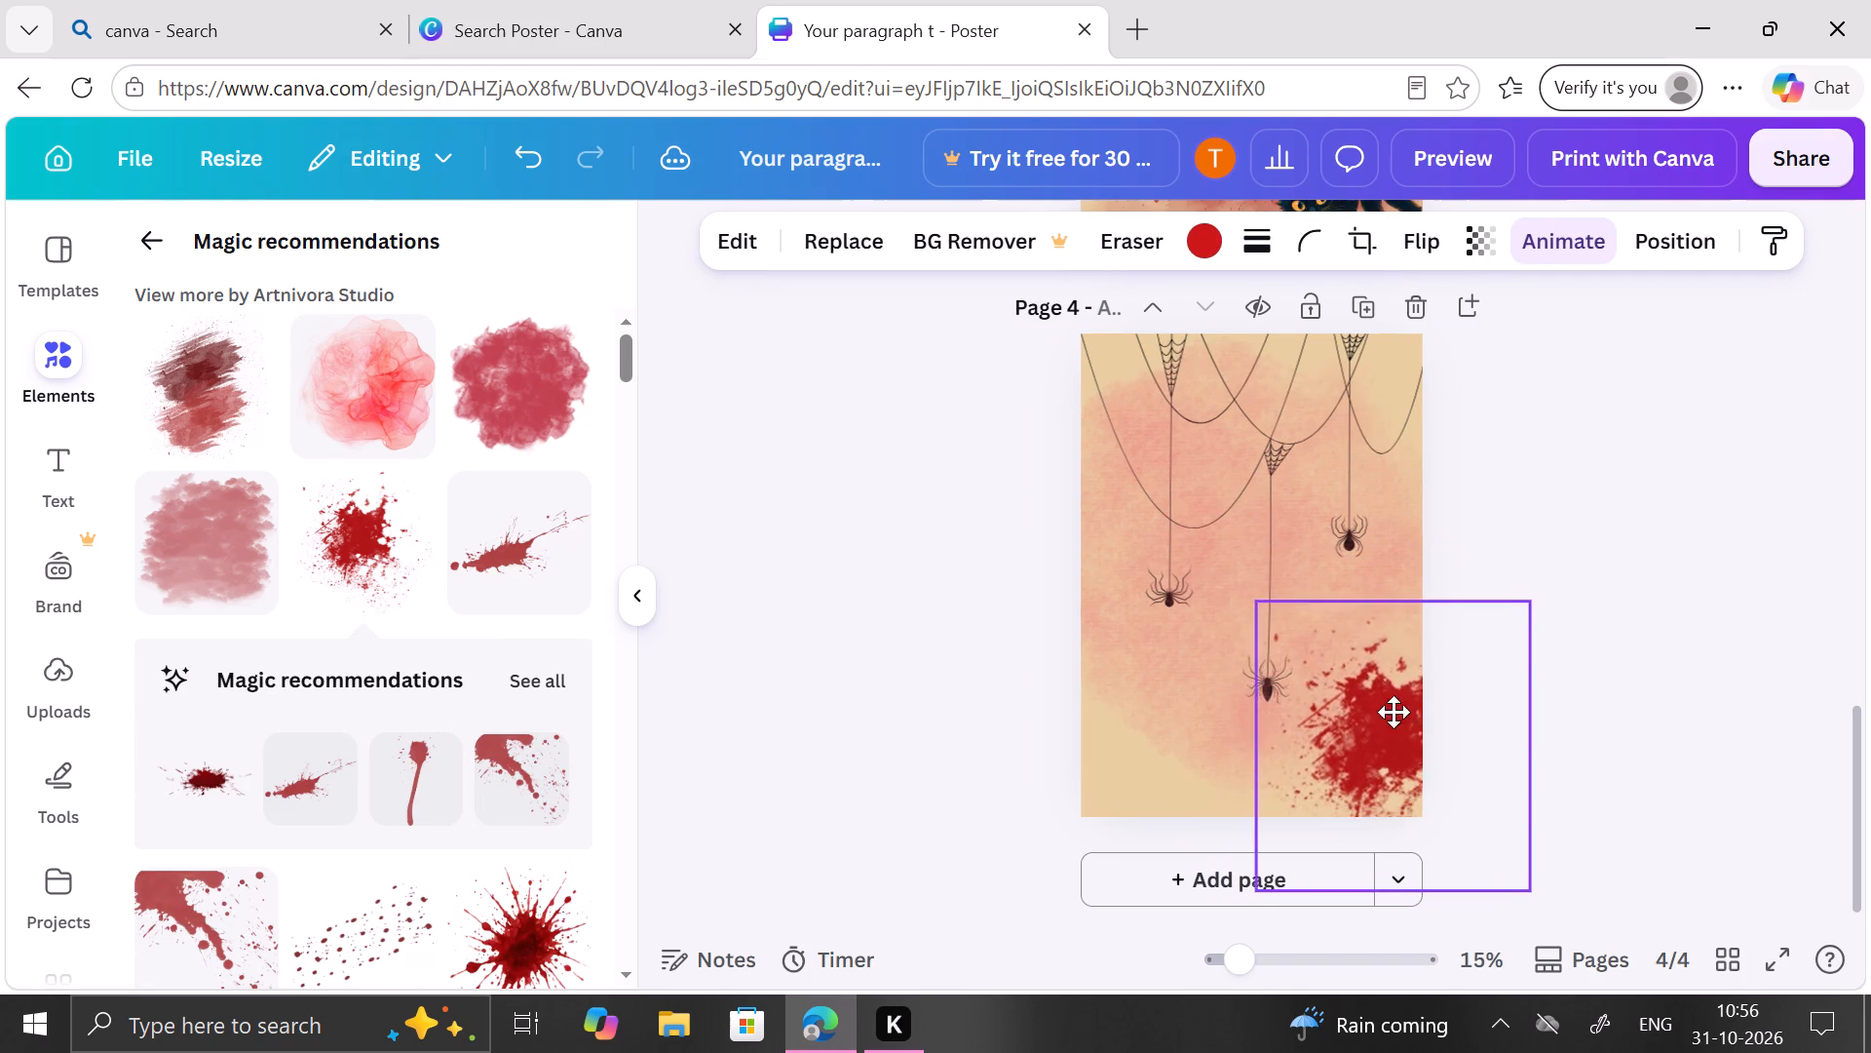
left_click_drag(1394, 712, 1380, 645)
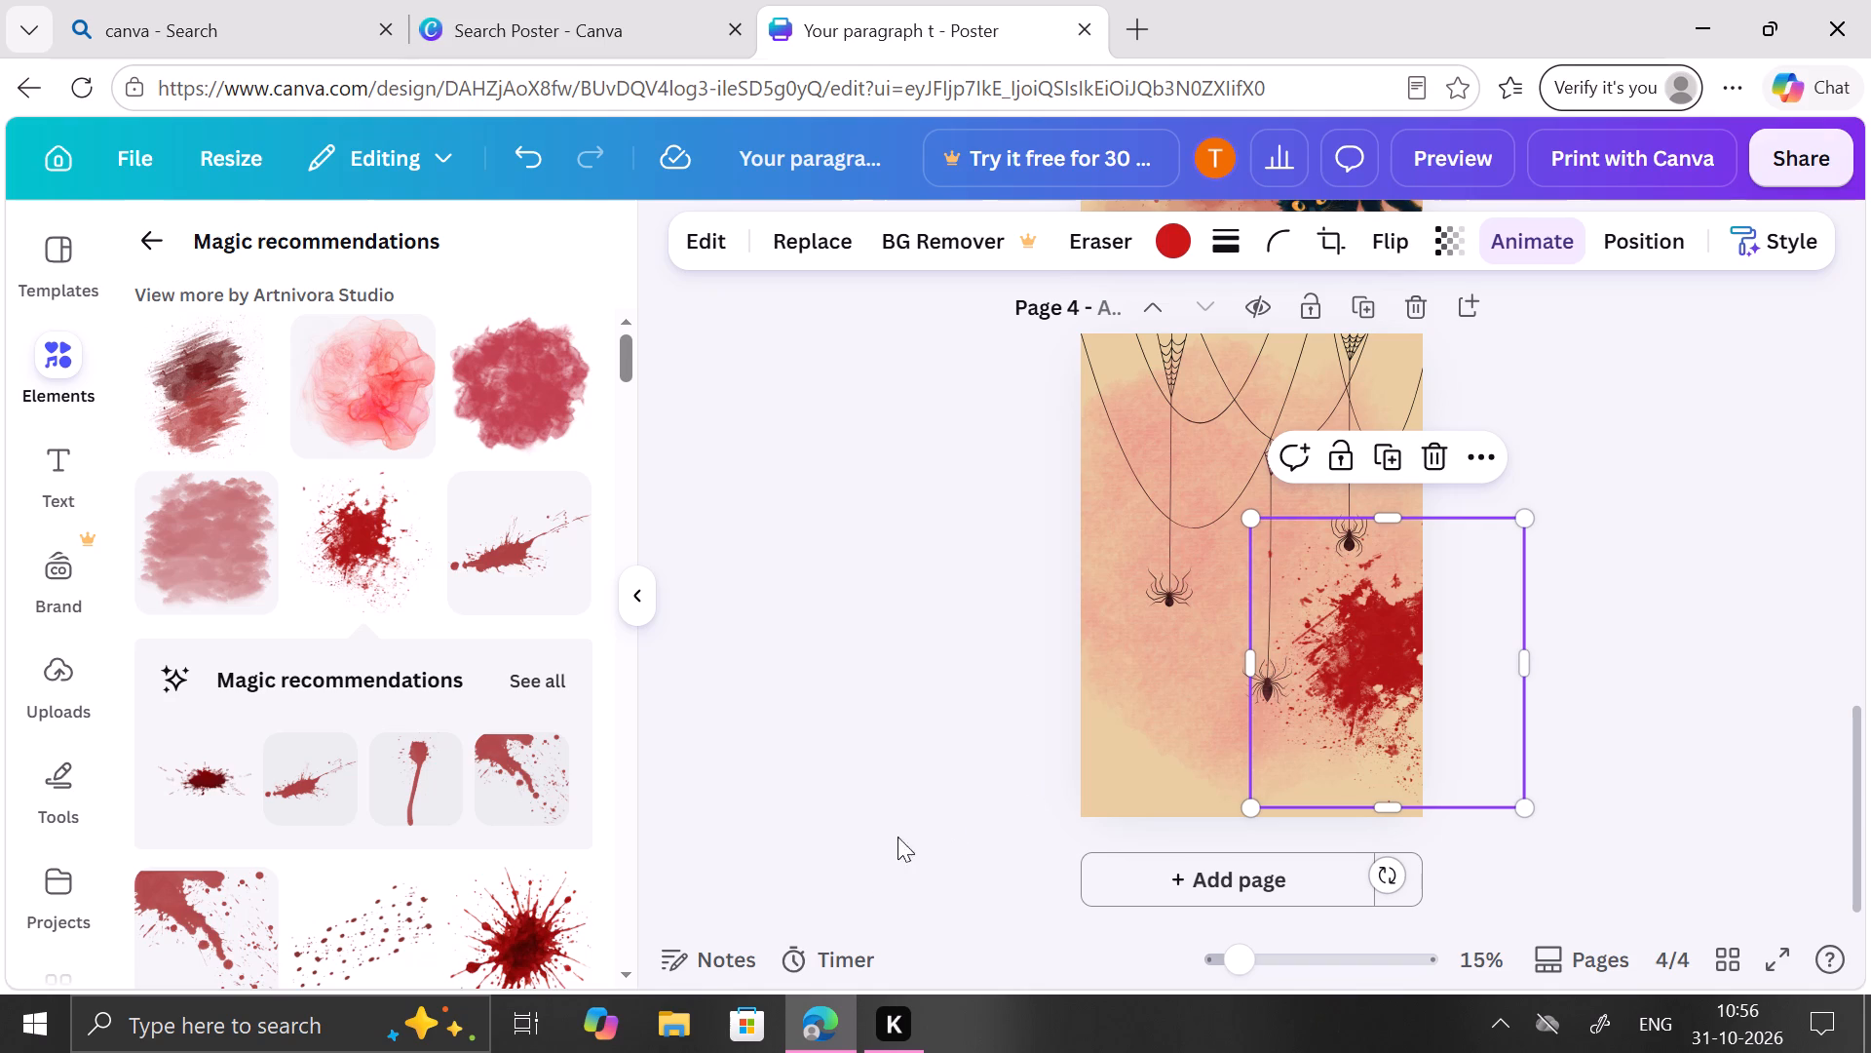
Move the bright red blood splatter on page 4 slightly lower, keeping it partly off the page's right edge.
left_click_drag(1286, 686, 1278, 721)
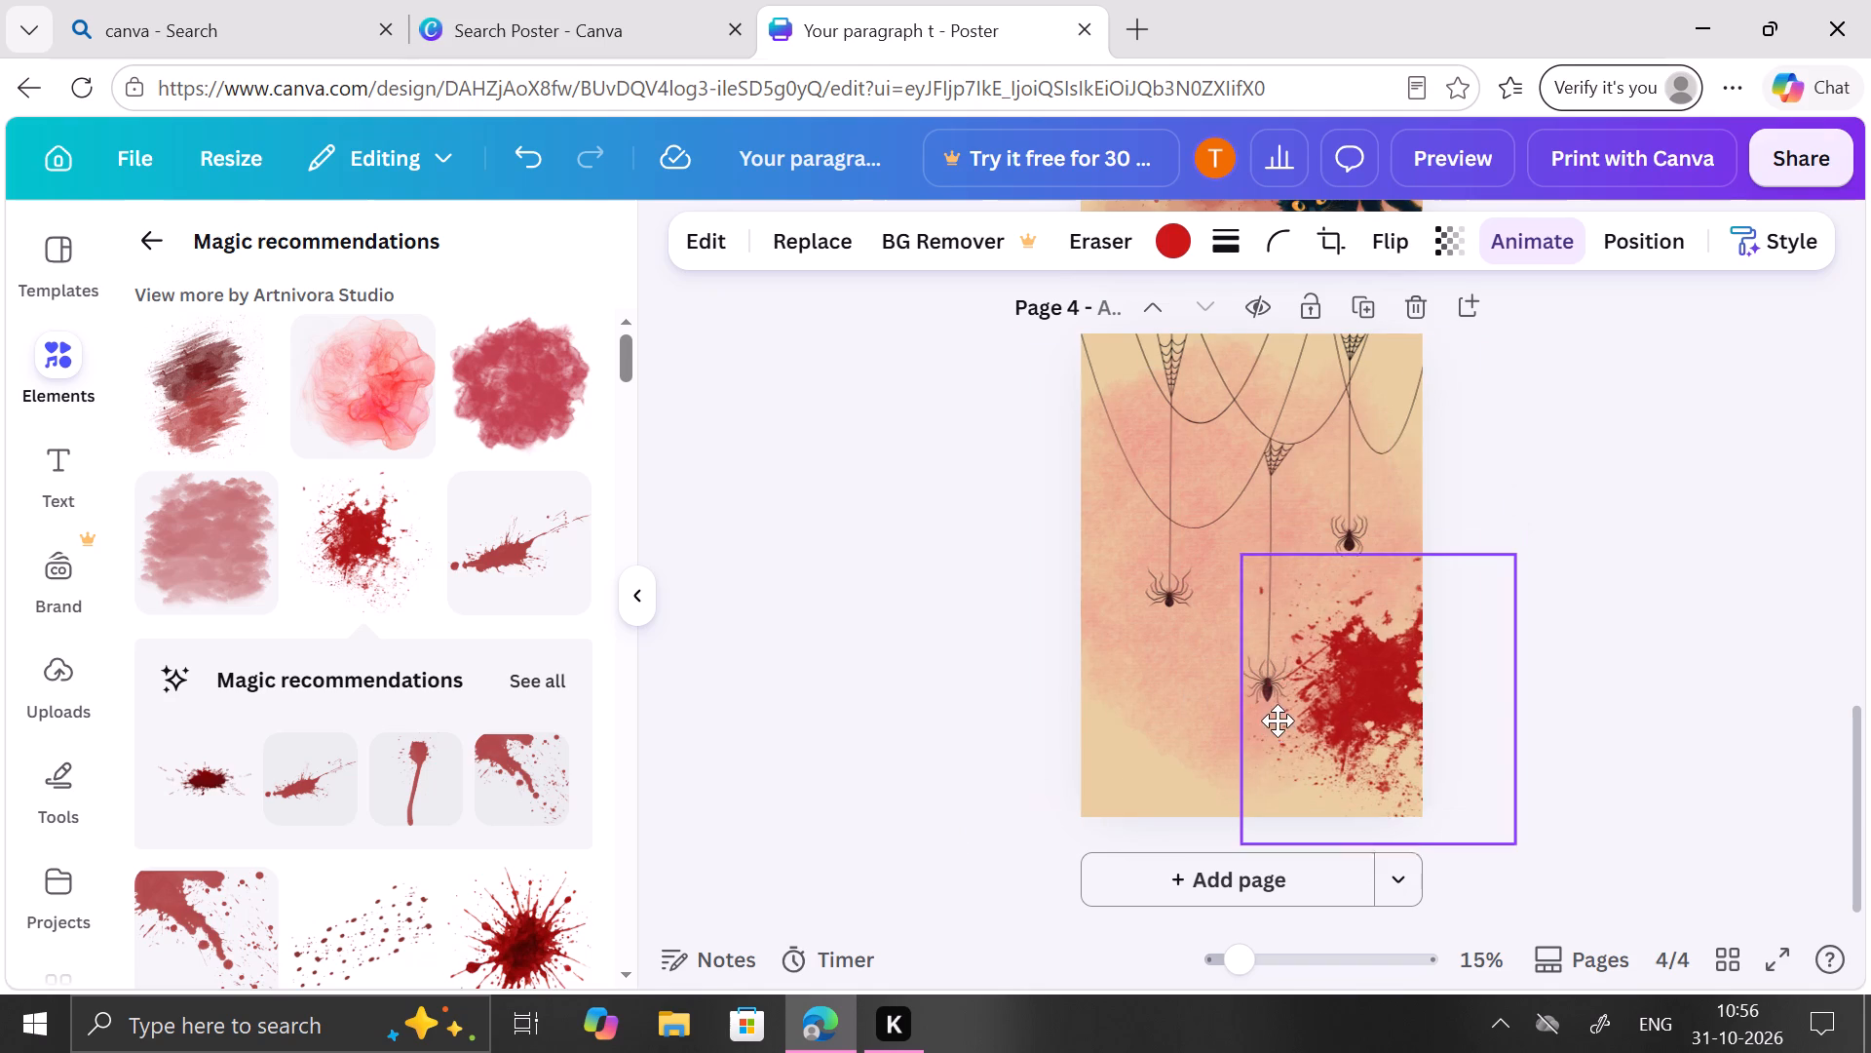
left_click_drag(1278, 721, 1282, 716)
left_click(1606, 403)
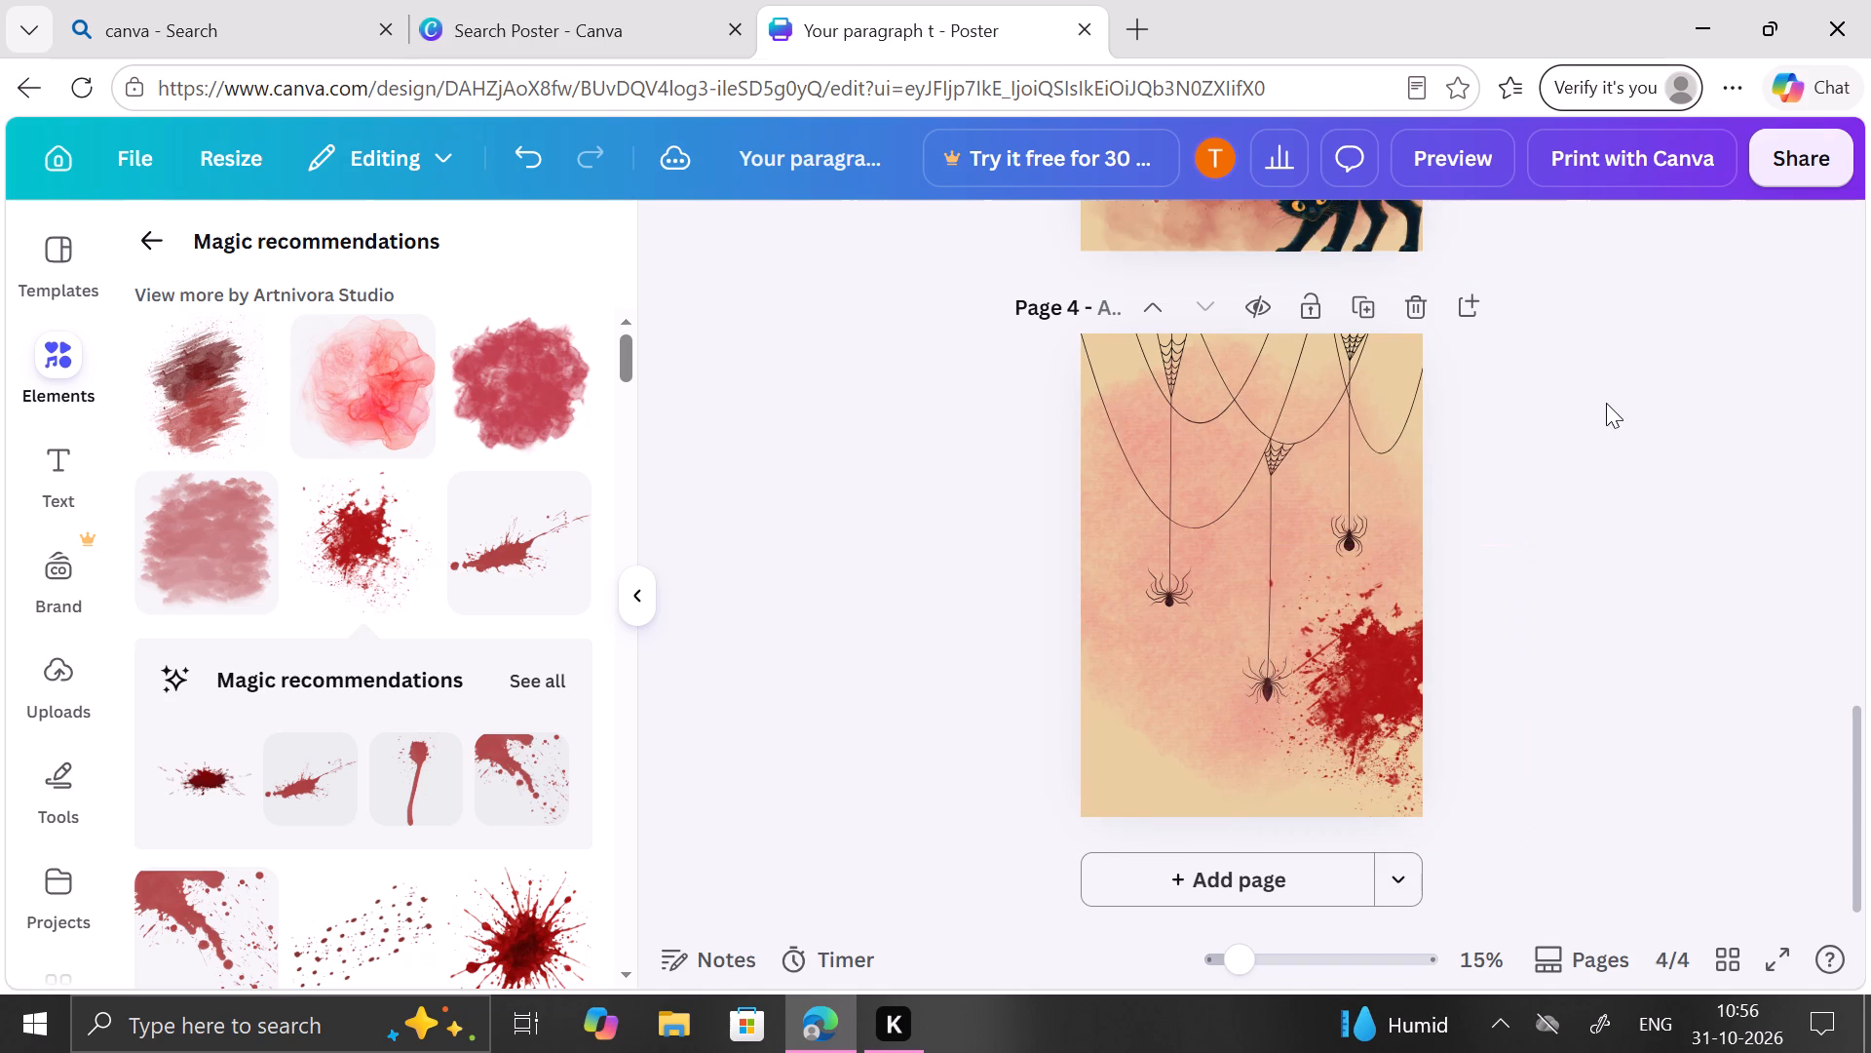
Add the red corner splatter with drips to page 4, enlarge it to about two-thirds of the page width, and fit it into the top-left corner.
scroll(1445, 428, "up", 3)
scroll(1445, 428, "down", 5)
scroll(483, 859, "down", 2)
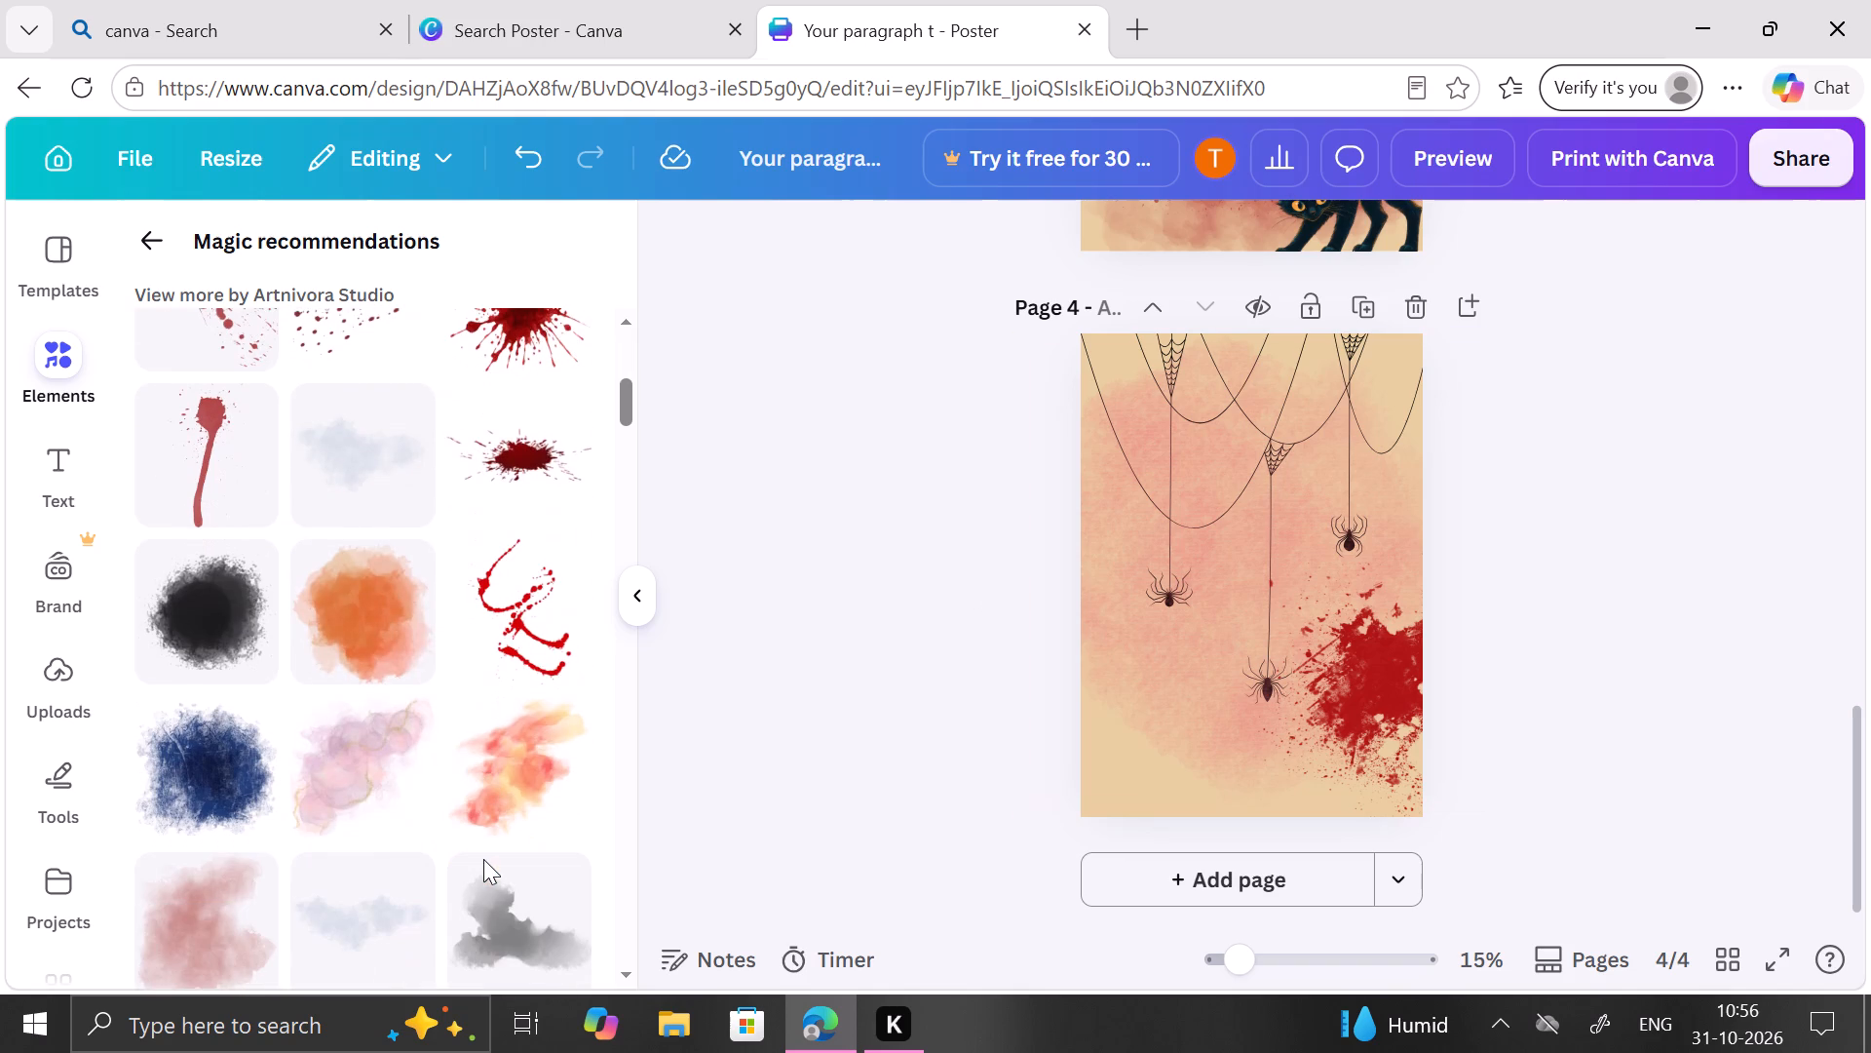
scroll(483, 859, "up", 2)
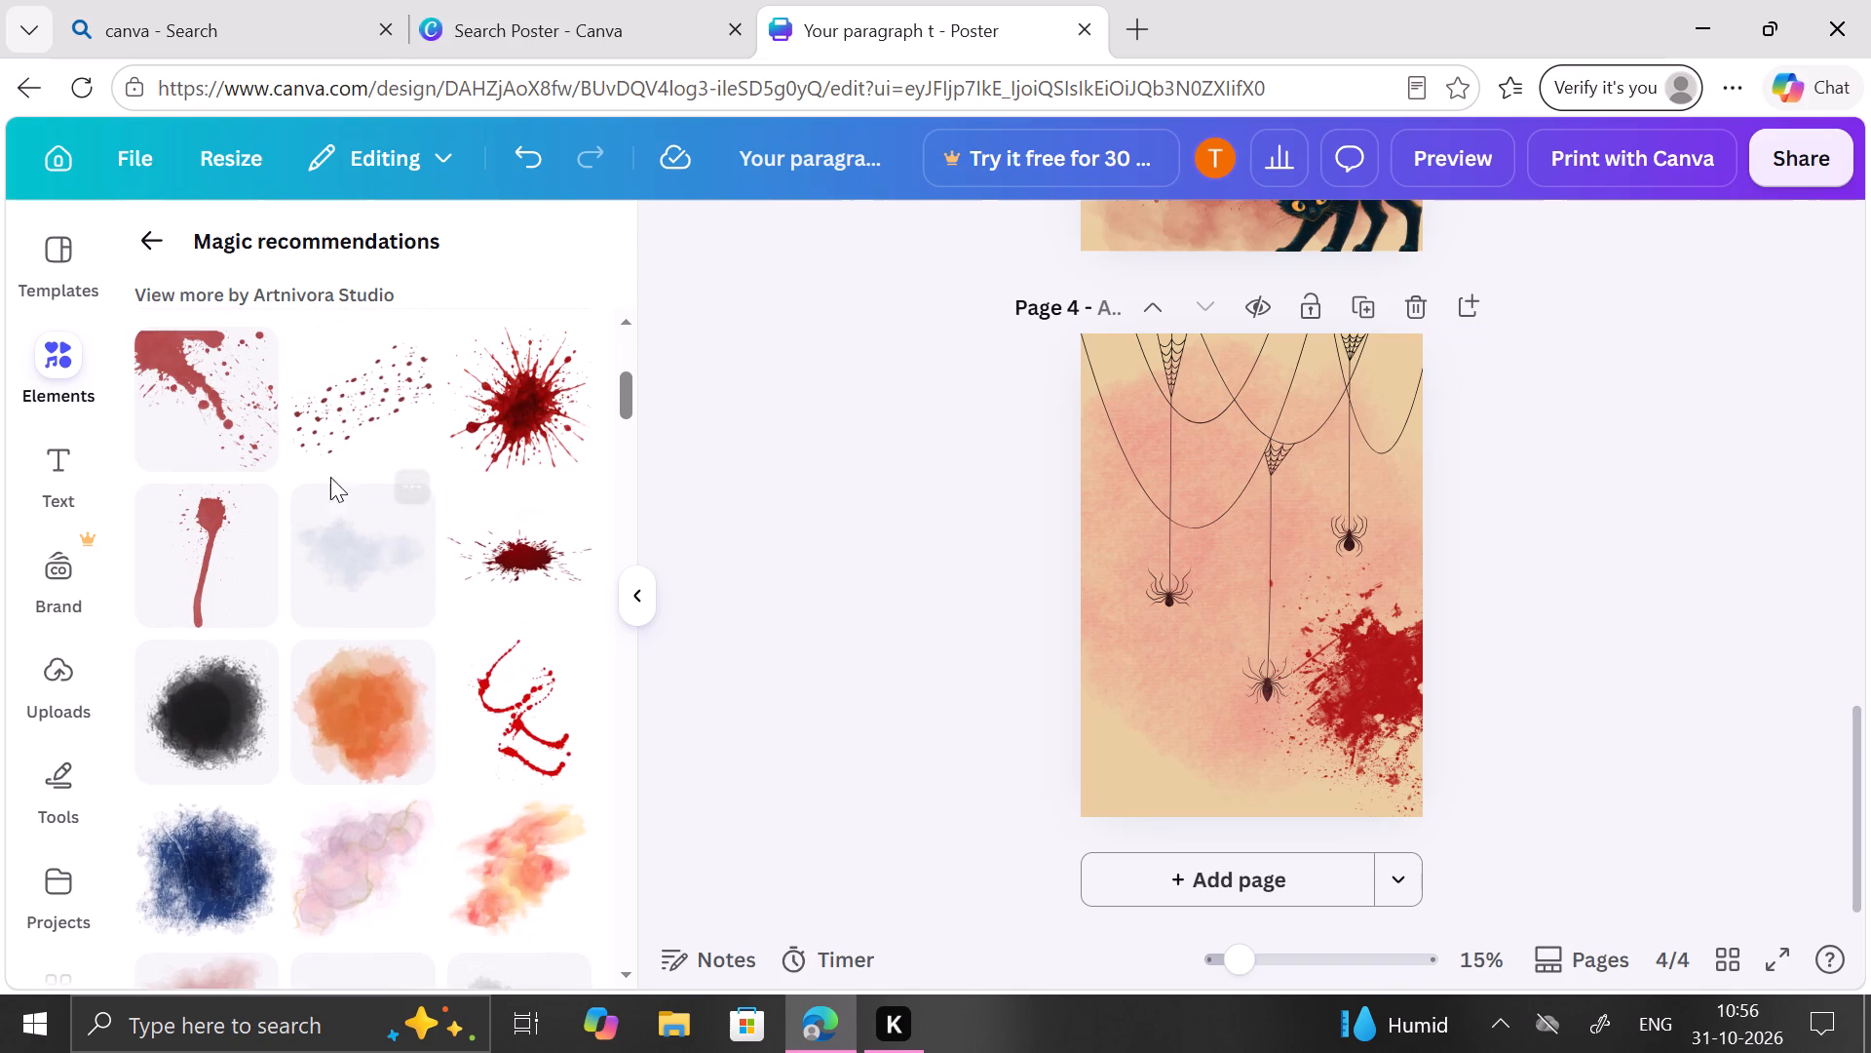
left_click(200, 441)
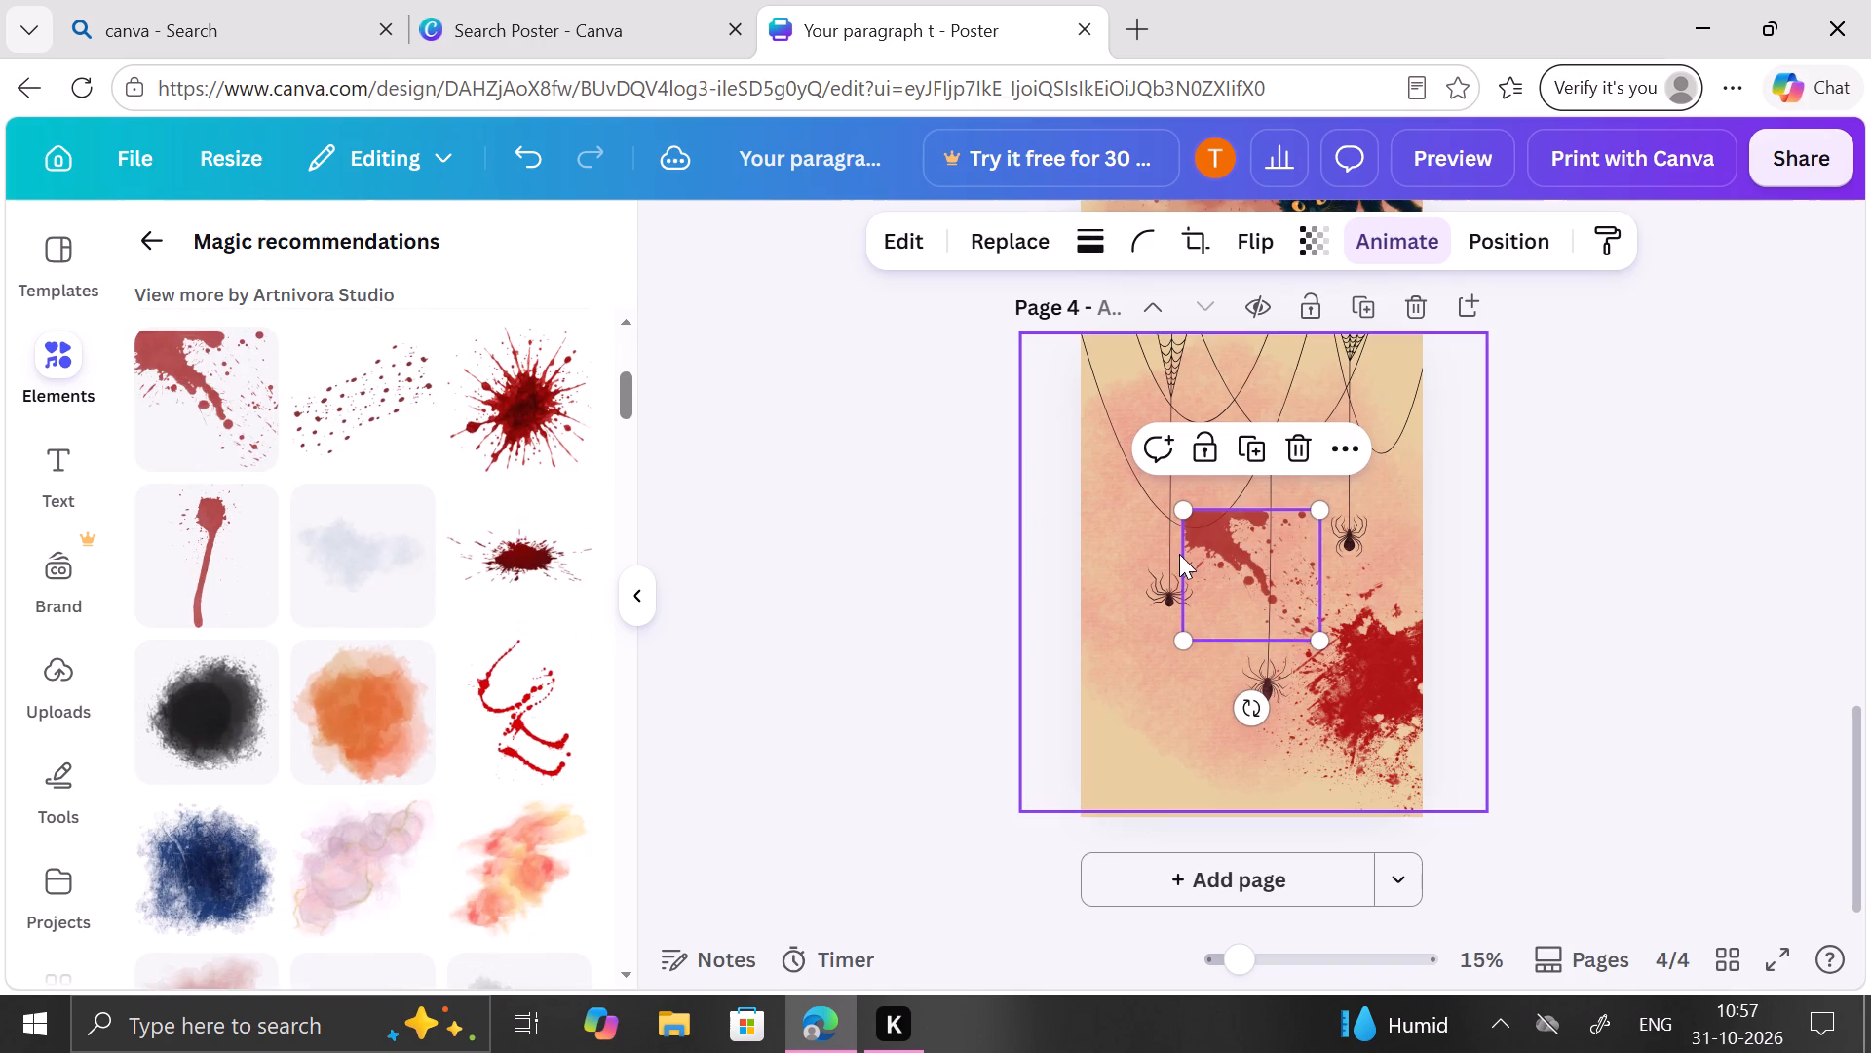
left_click_drag(1186, 503, 1139, 366)
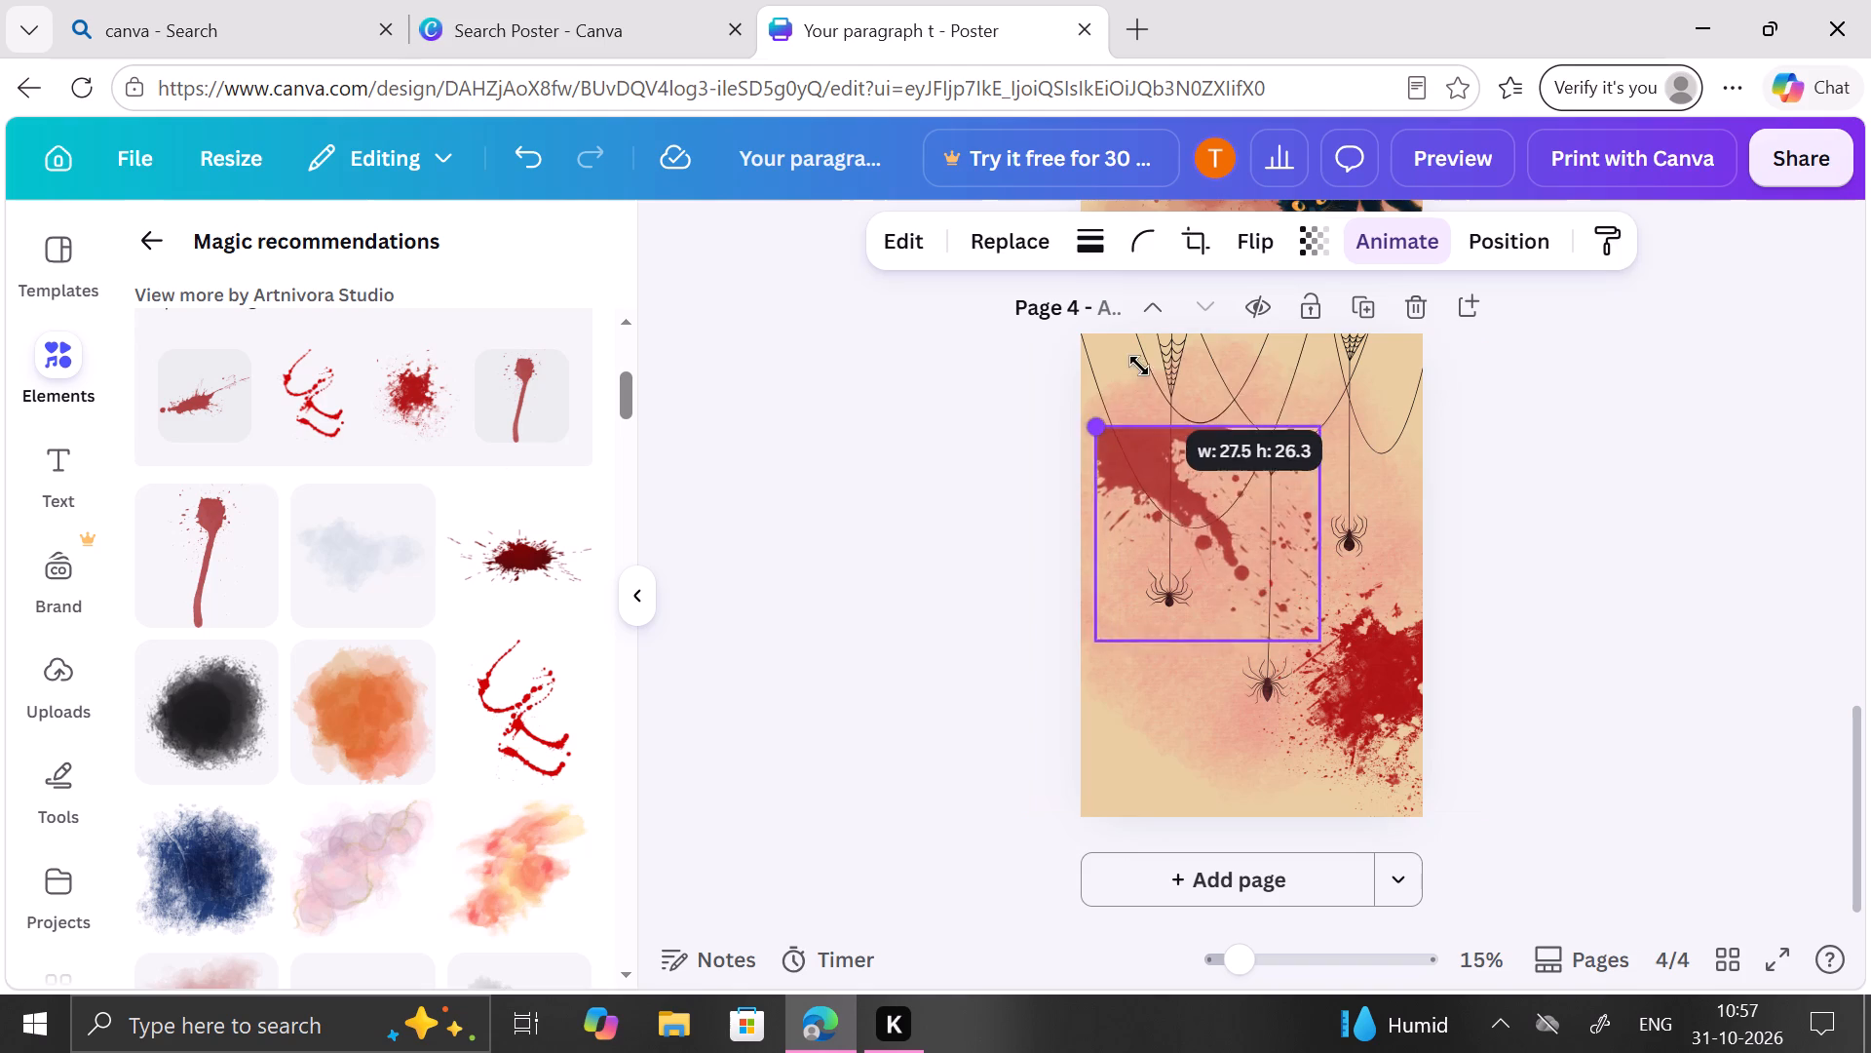
left_click_drag(1139, 366, 1229, 257)
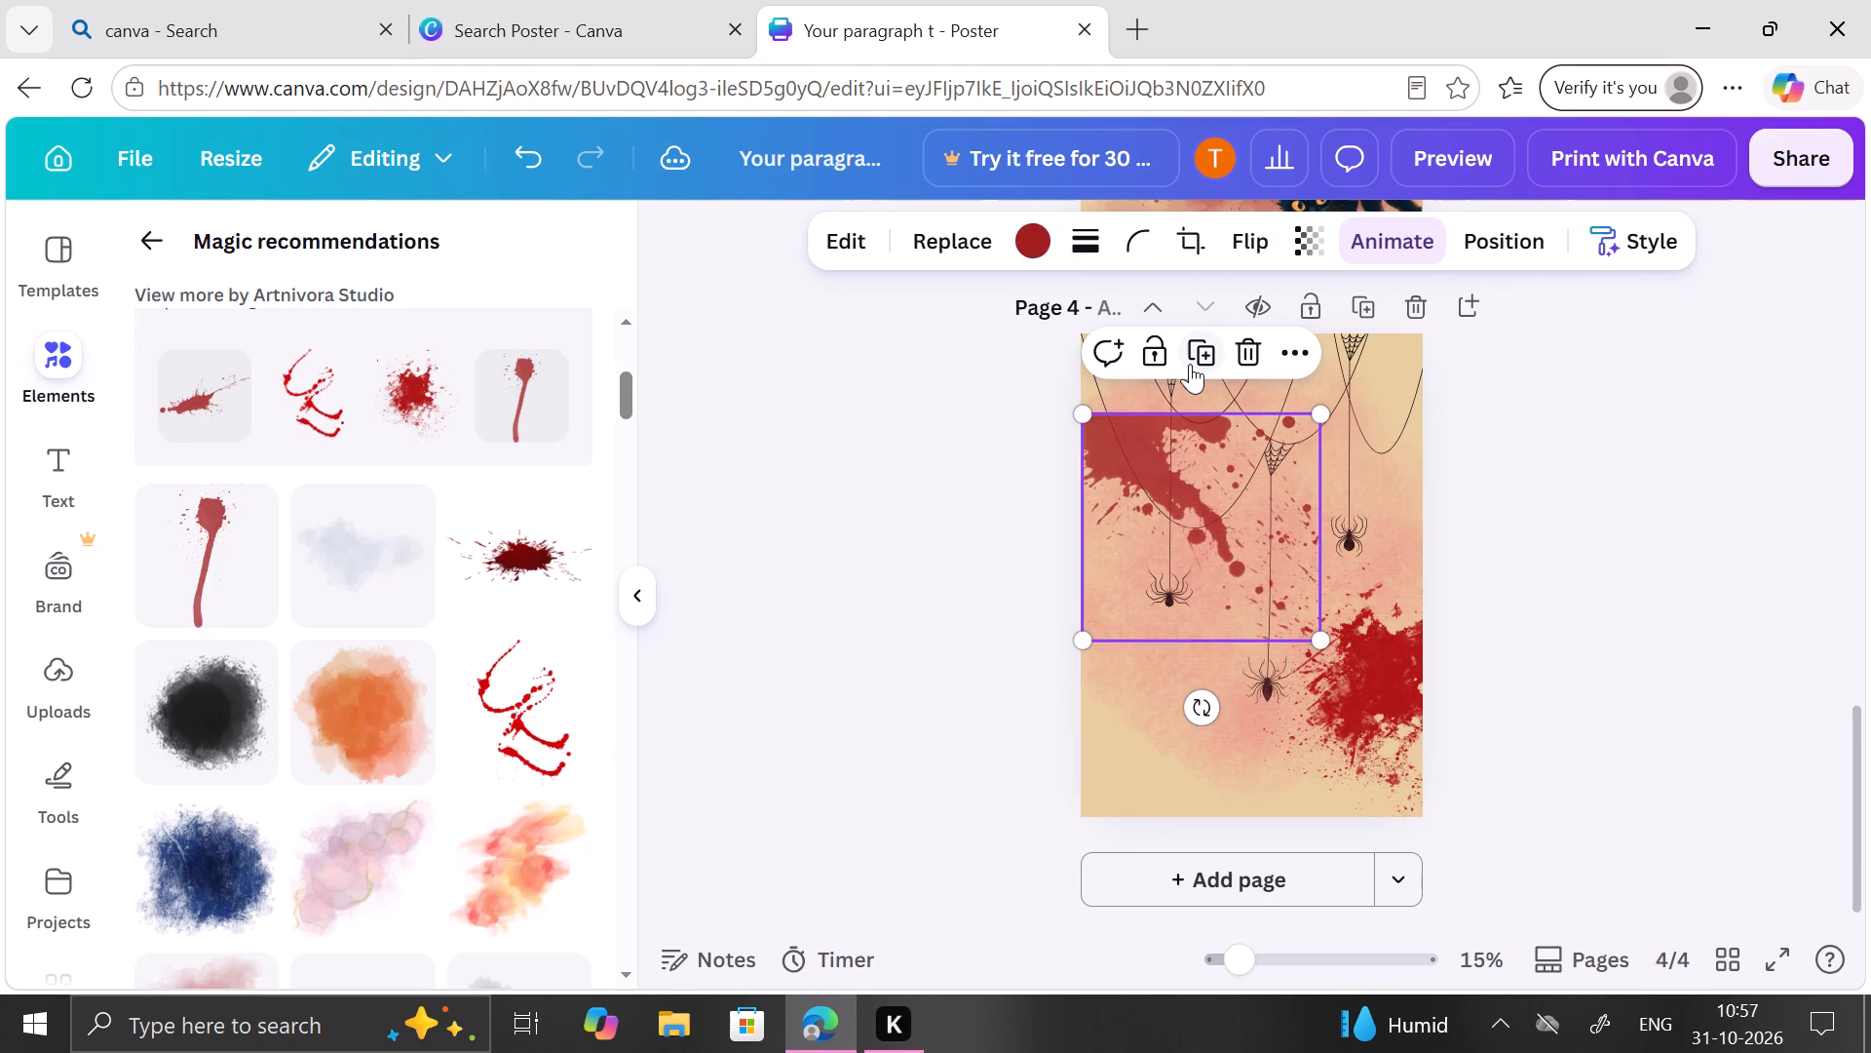
left_click_drag(1190, 364, 1191, 449)
left_click_drag(1191, 449, 1191, 412)
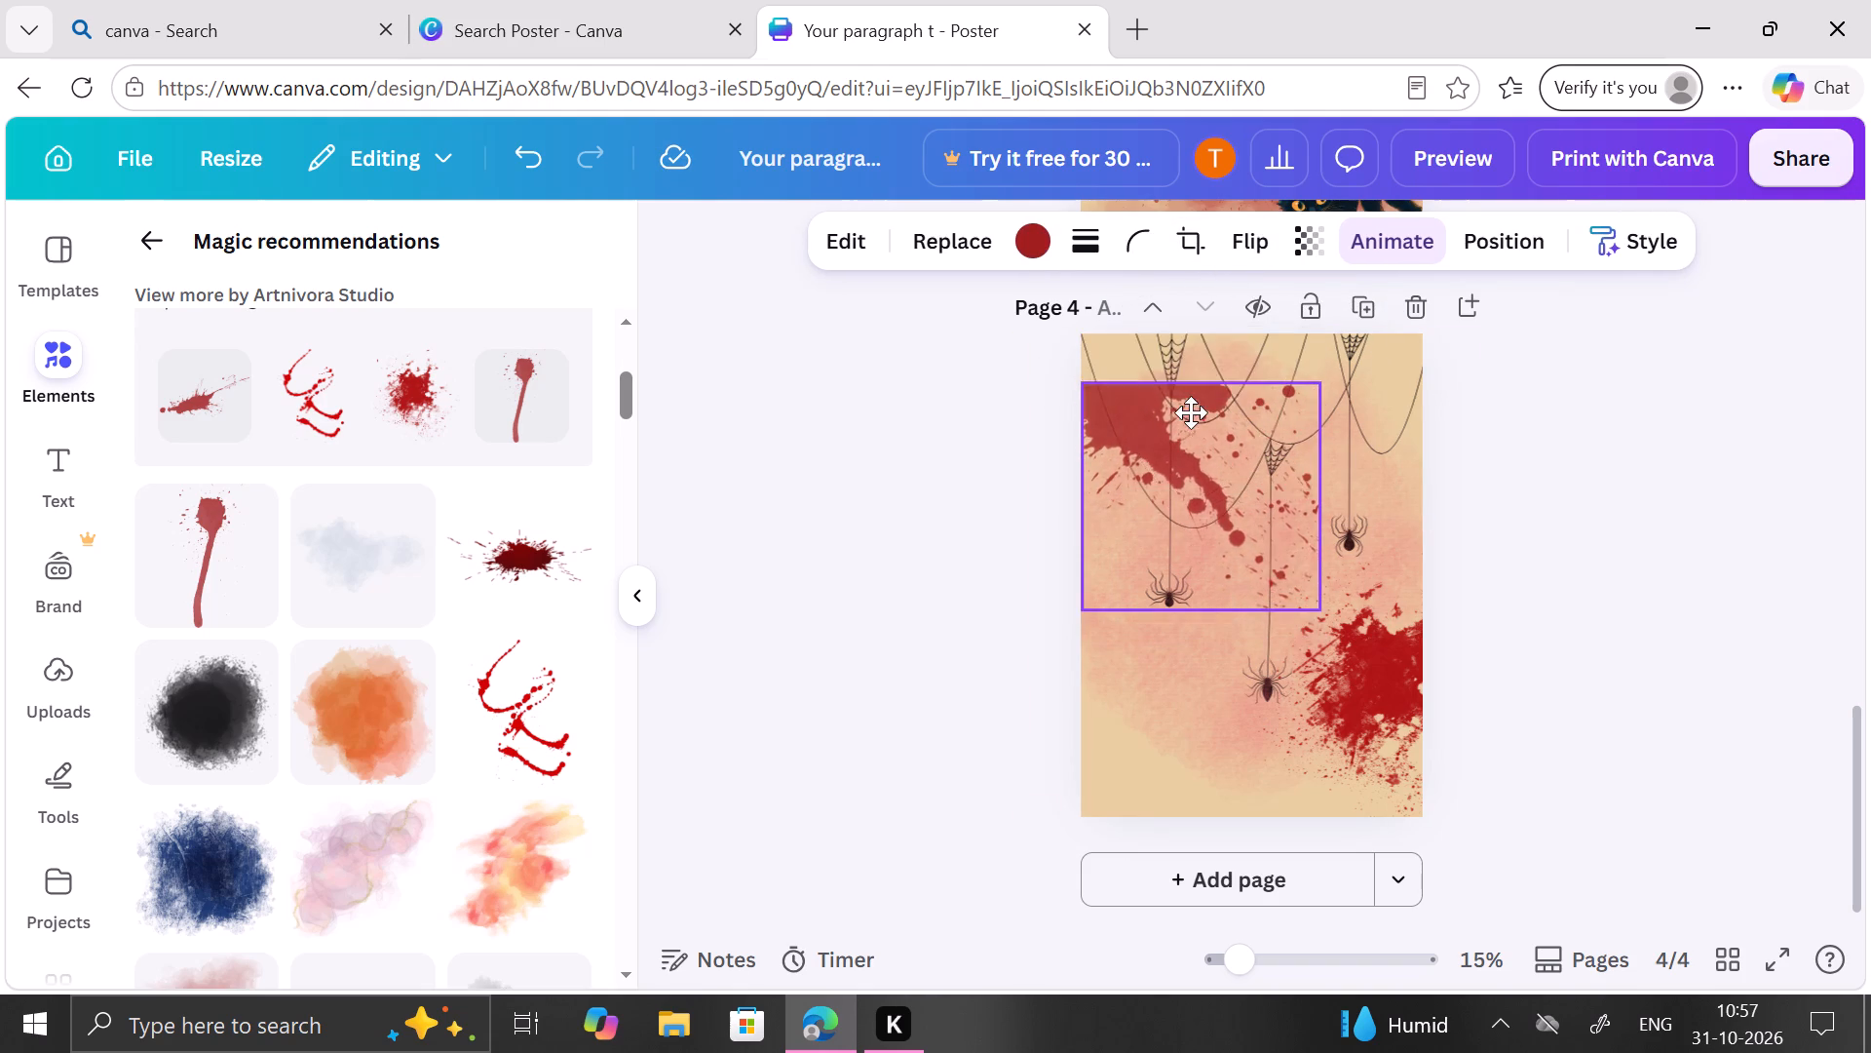
left_click_drag(1191, 412, 1184, 370)
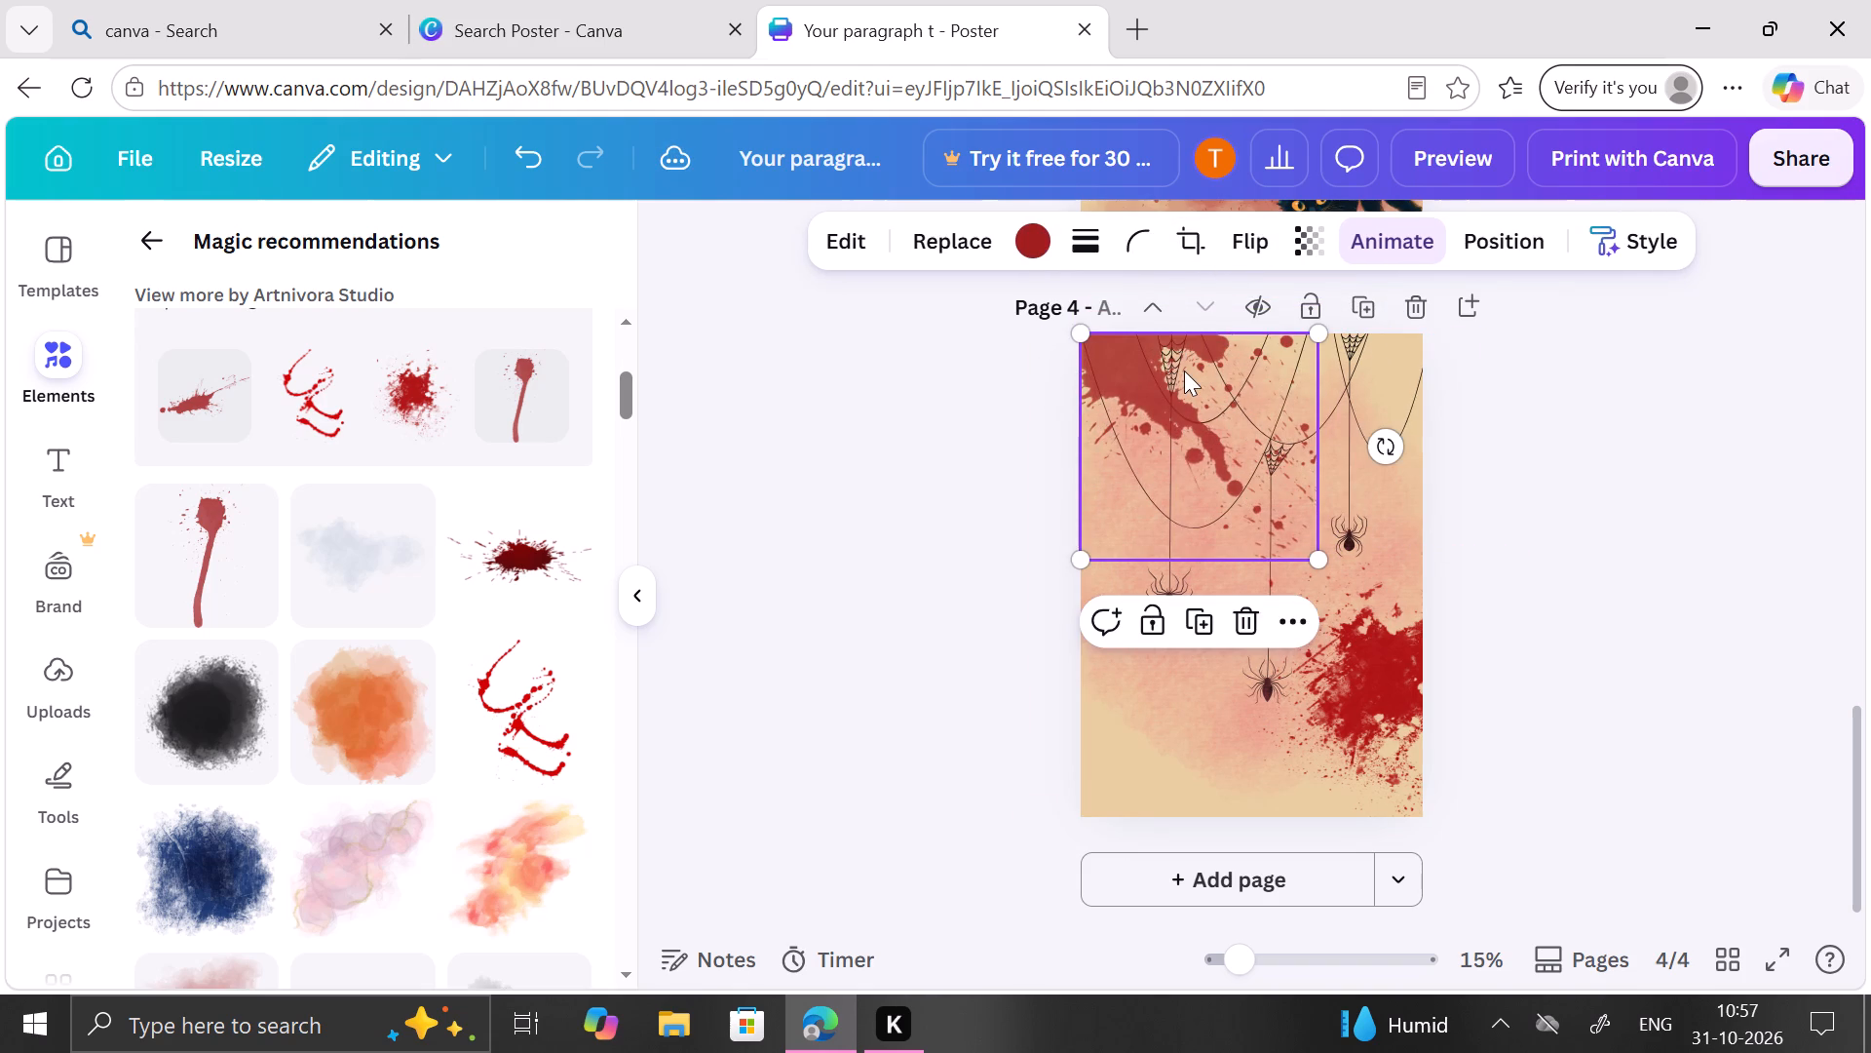
left_click(1561, 507)
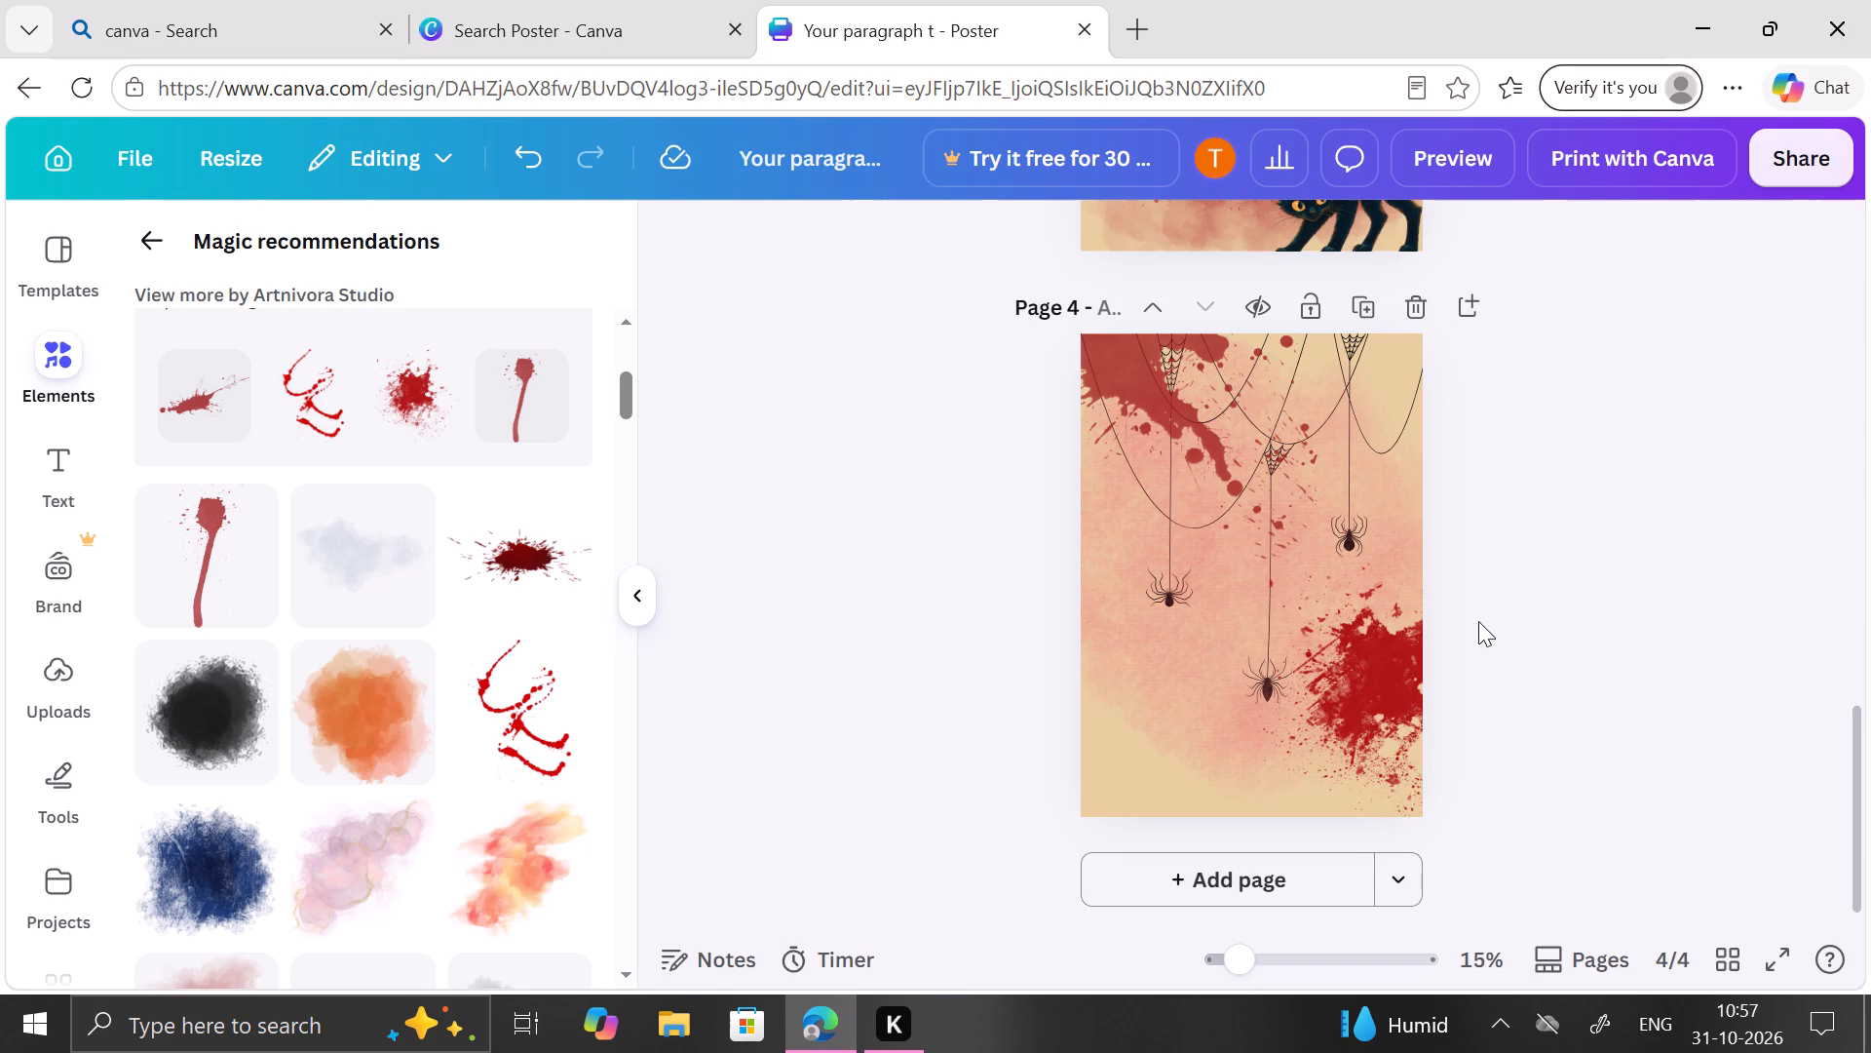
Review the invitation pages down to the finished spider page to compare their layouts.
left_click(1675, 606)
scroll(1640, 588, "up", 3)
scroll(1640, 588, "down", 4)
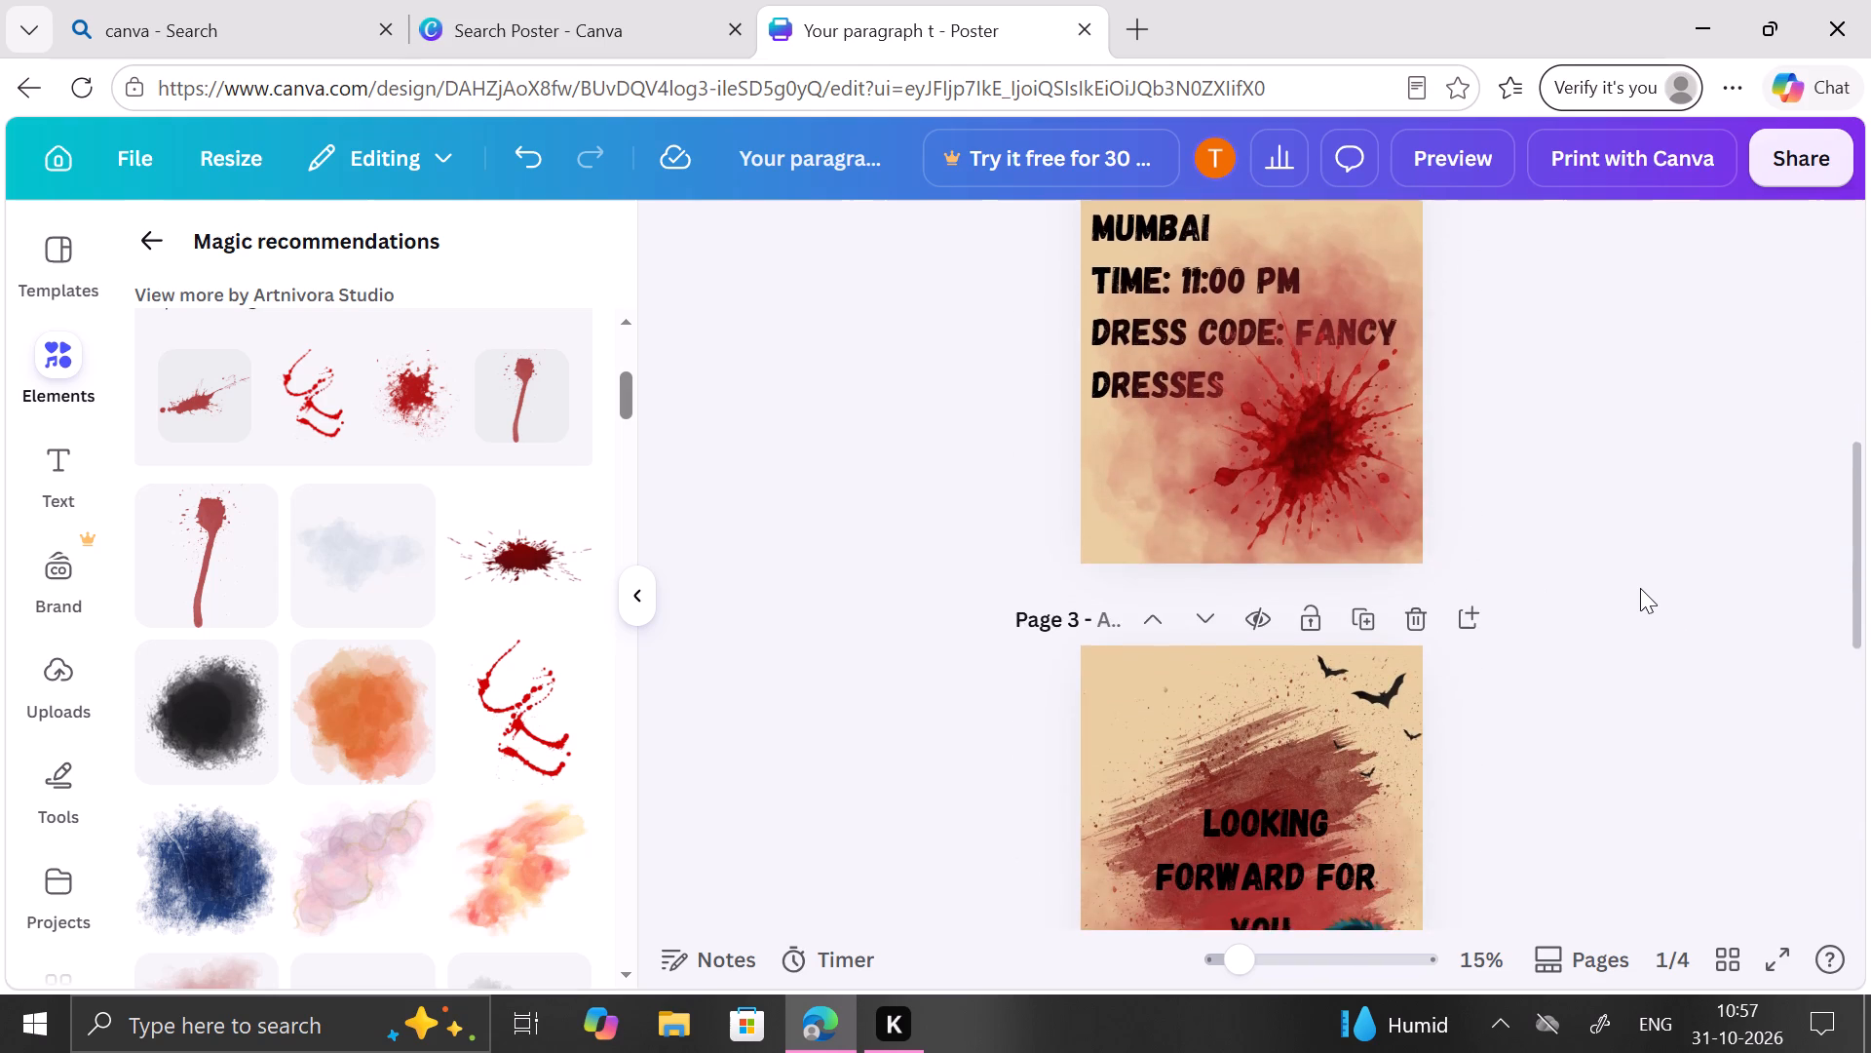
scroll(1640, 588, "down", 4)
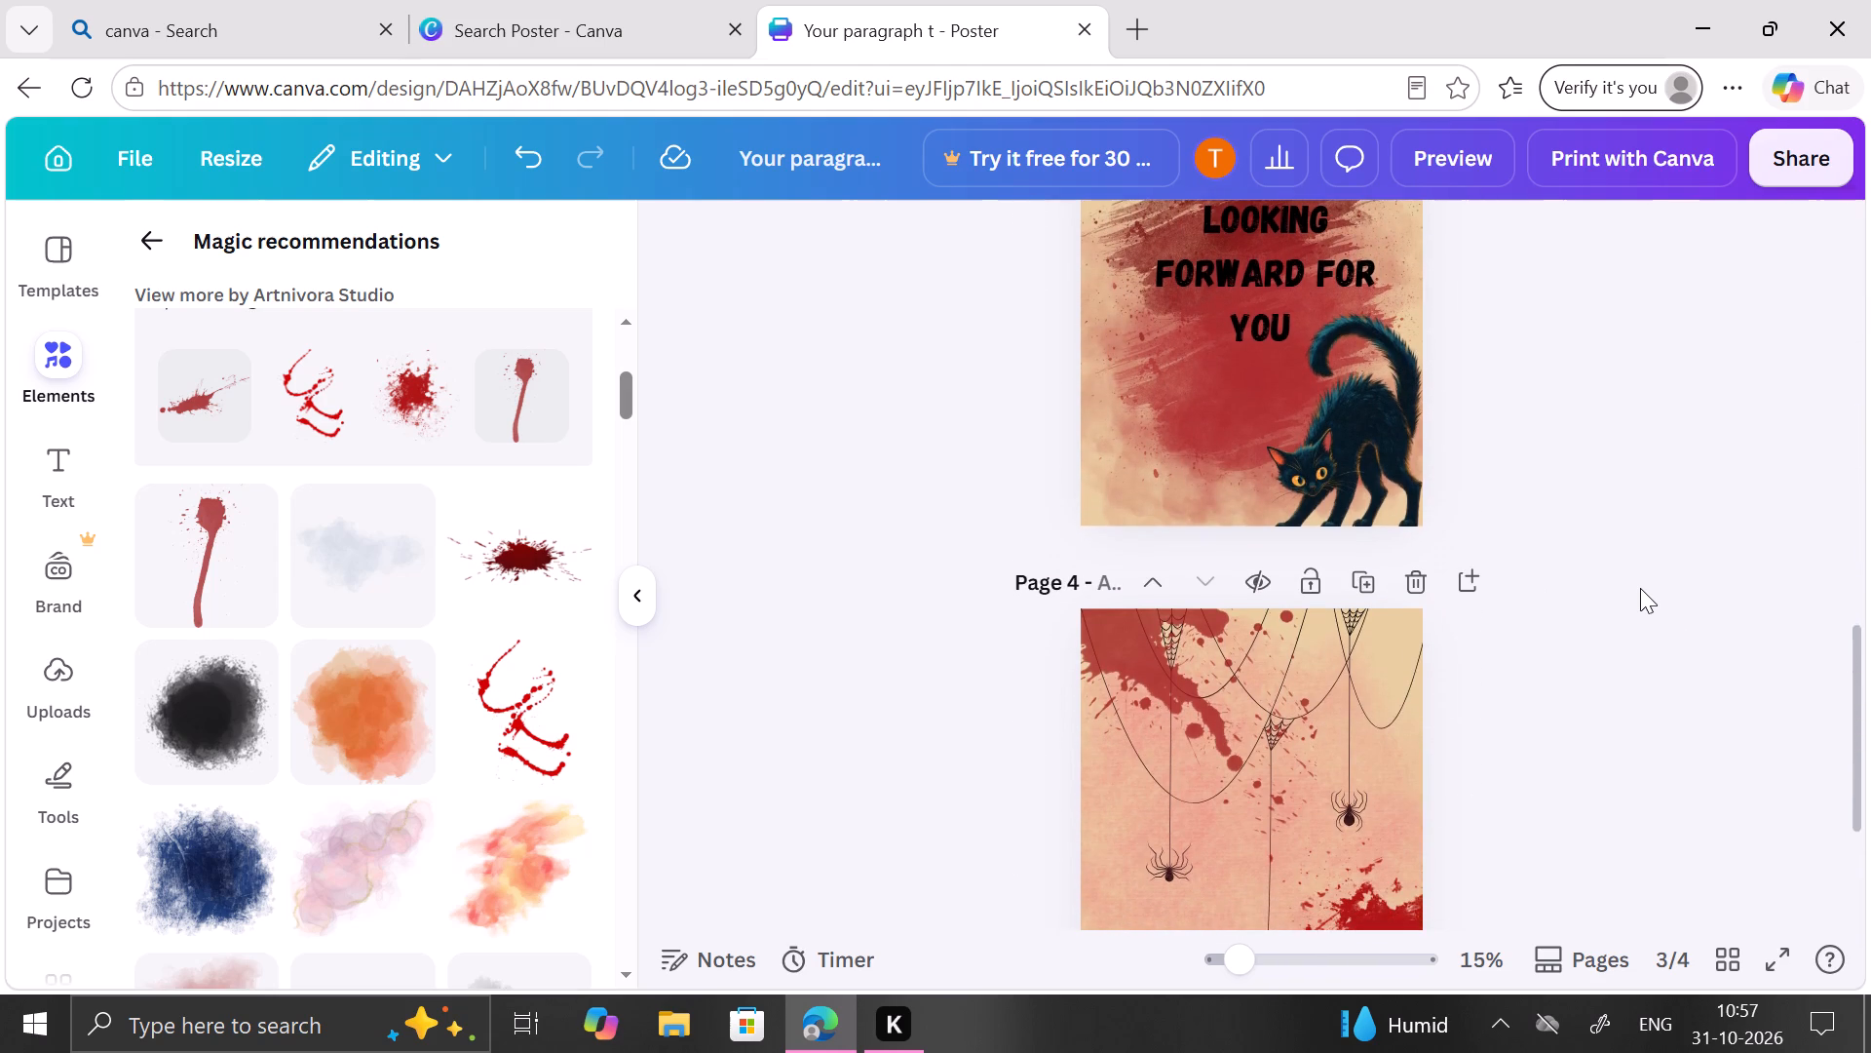
scroll(1640, 588, "down", 2)
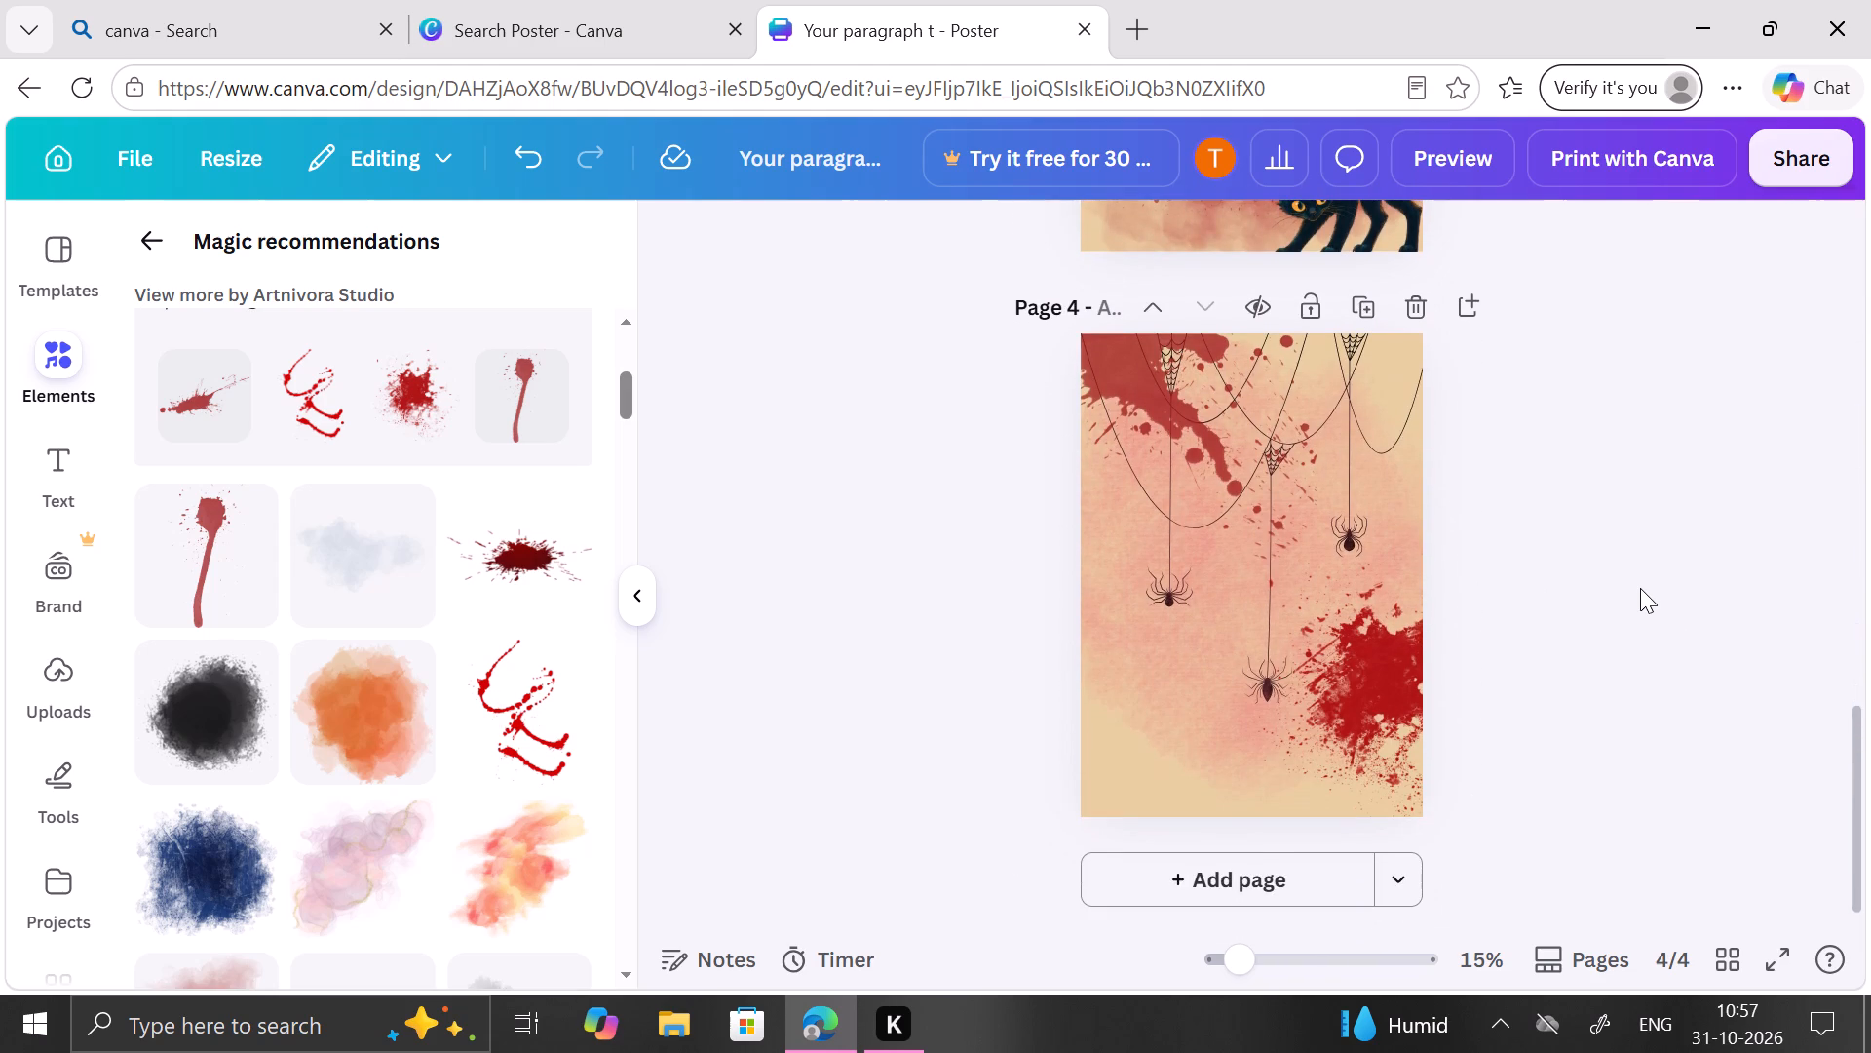
Play the whole animated invitation in full screen from page 1, and exit the playback.
left_click(647, 574)
scroll(1262, 611, "up", 9)
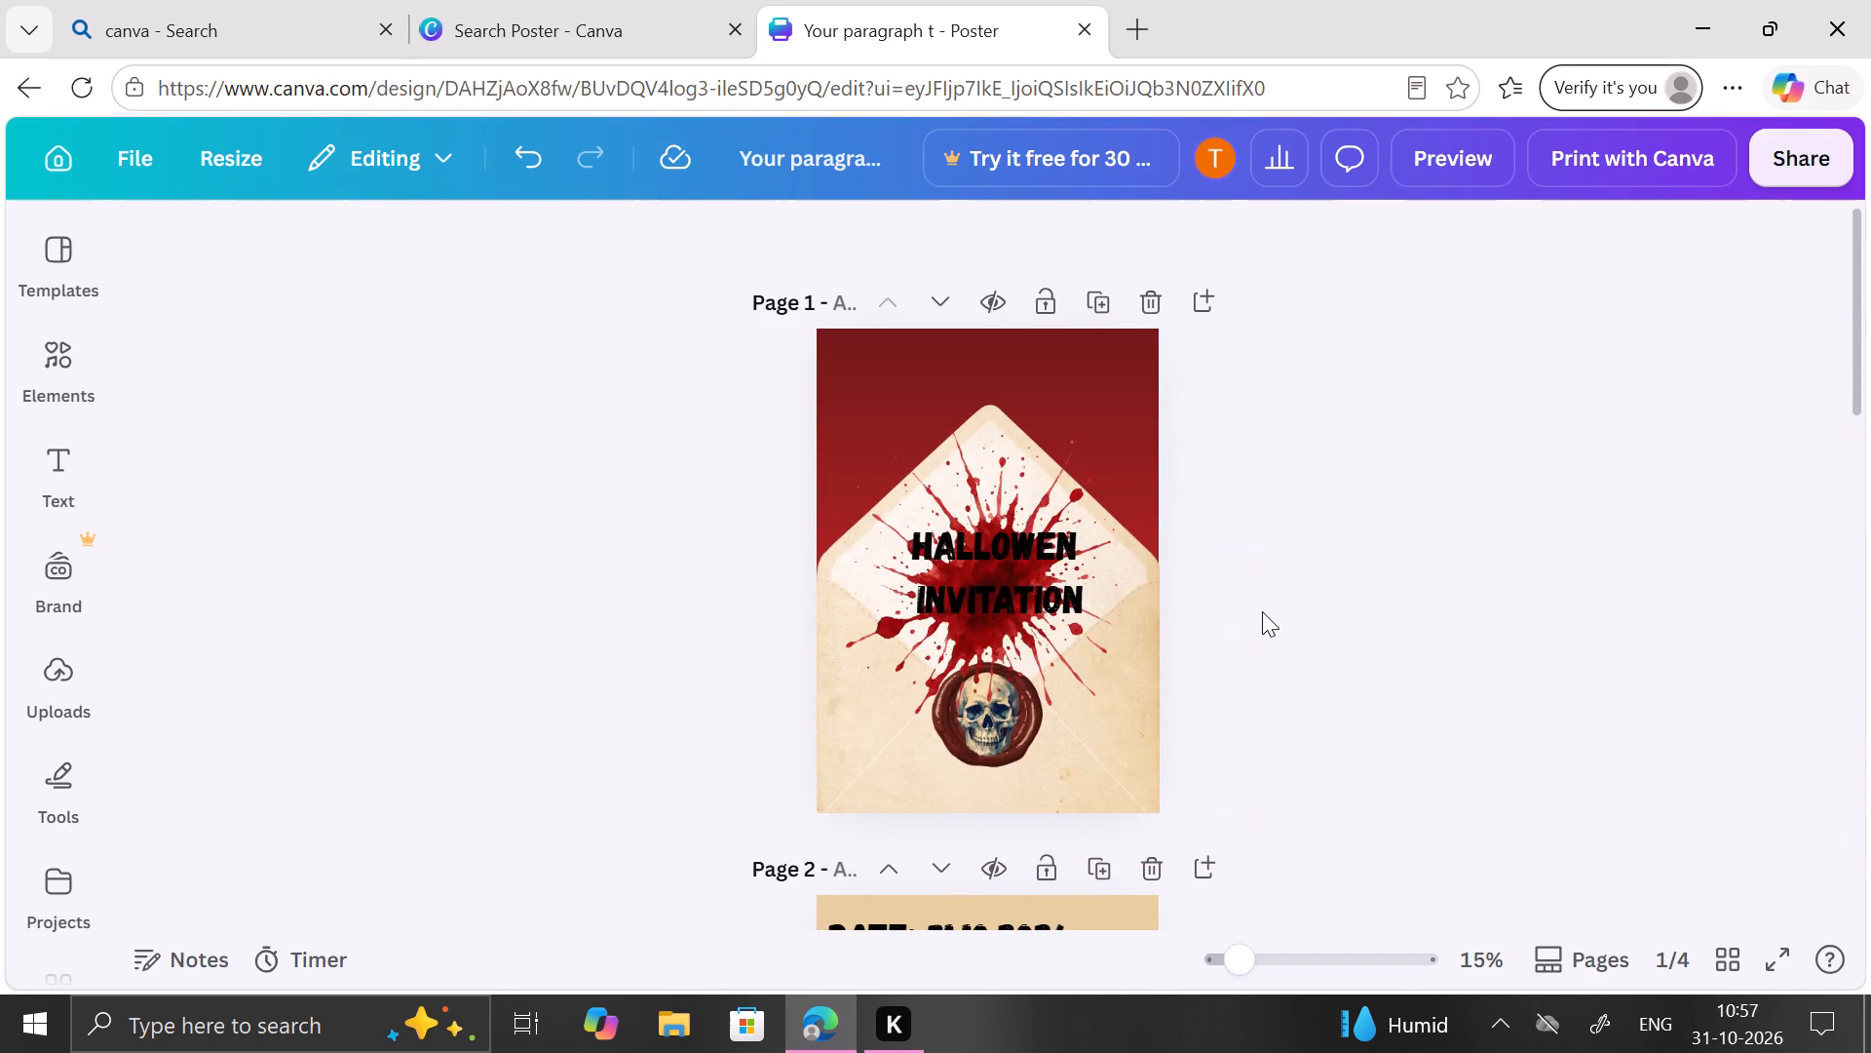
left_click(1776, 971)
left_click(1776, 971)
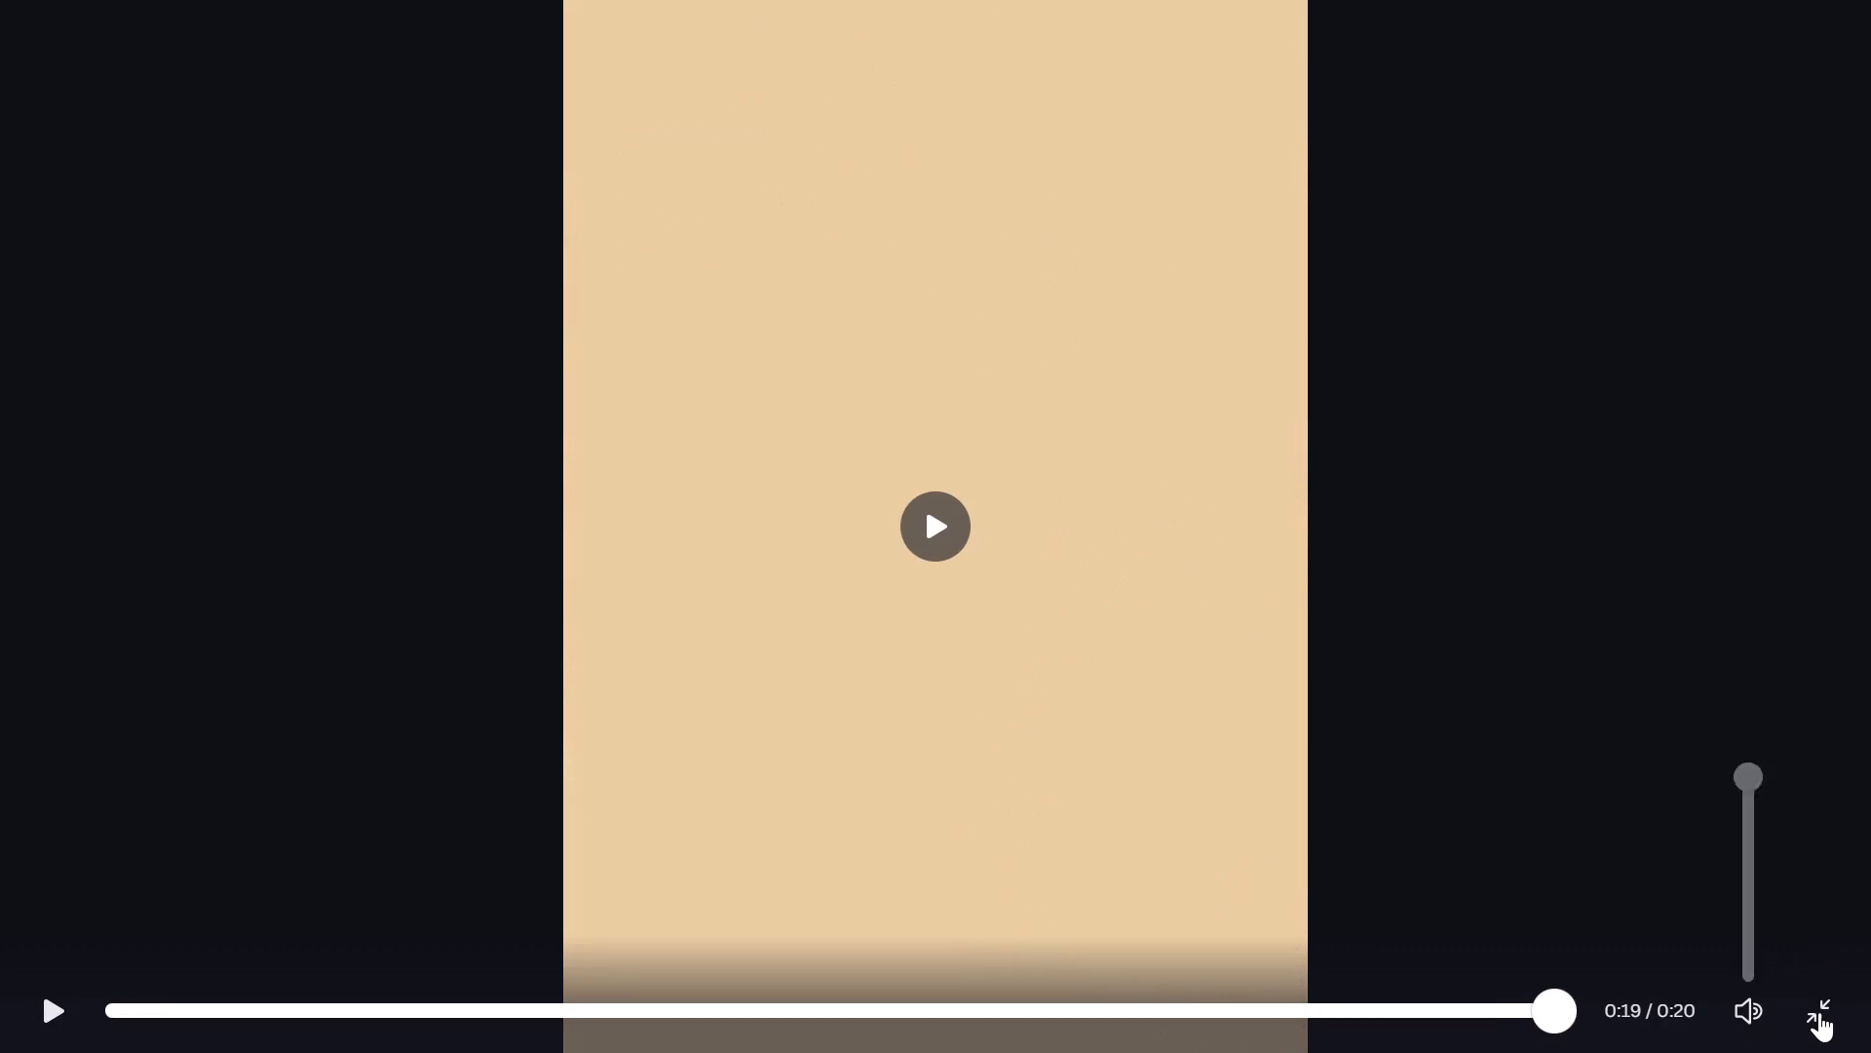
left_click(1819, 1012)
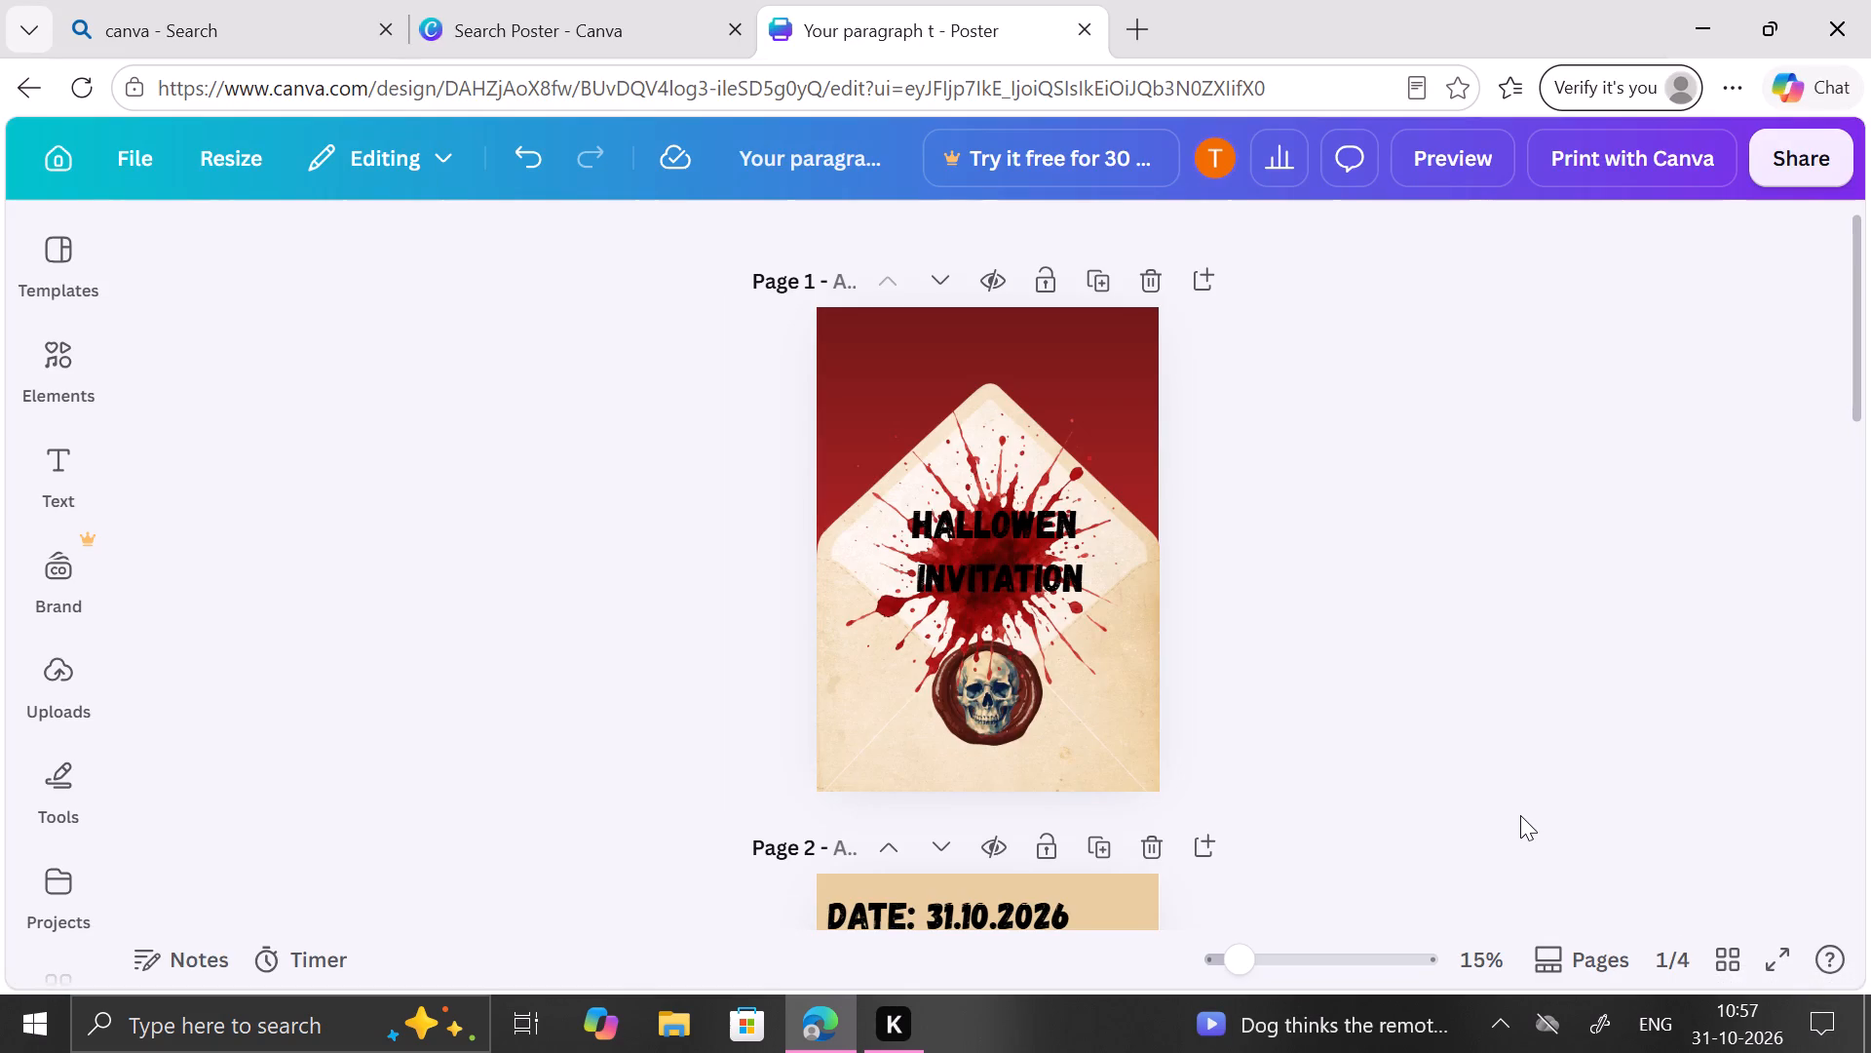
Add a blank beige page 5 after the spider page.
scroll(1520, 815, "down", 9)
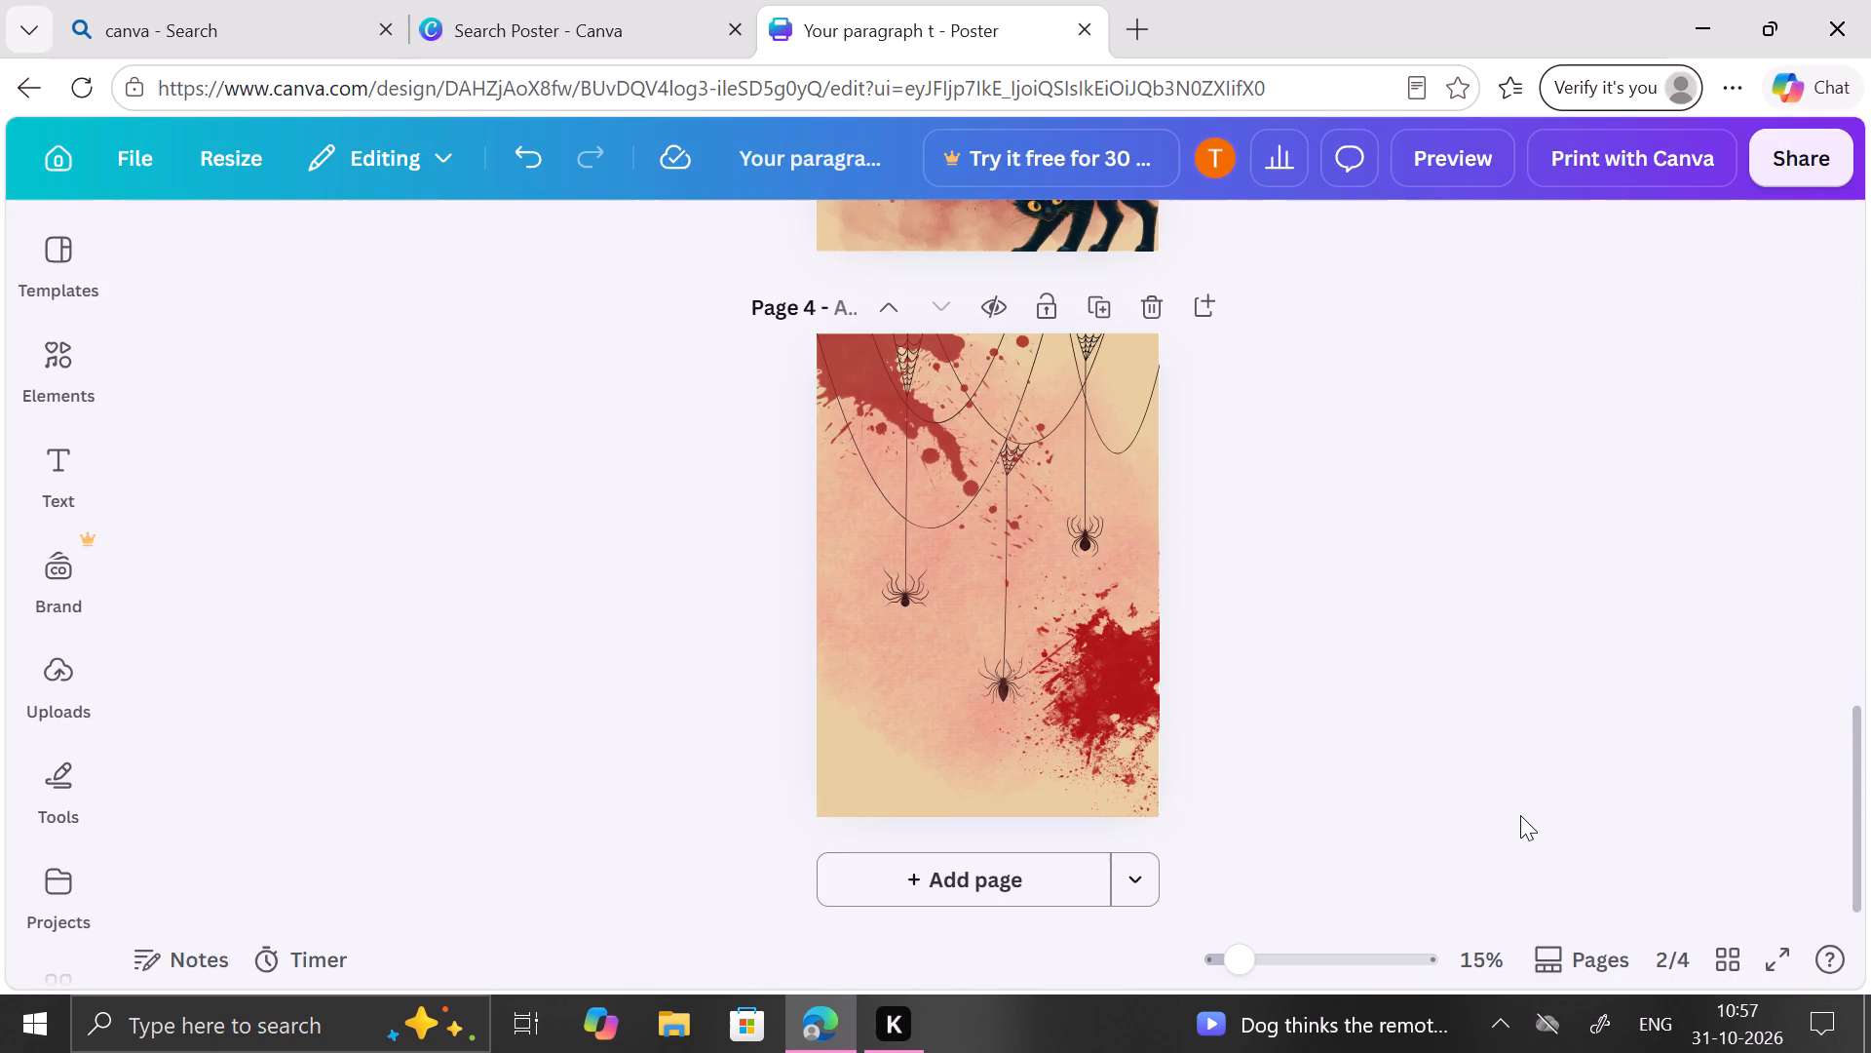
left_click(991, 902)
Look over the existing pages and browse the blood graphics for an element that suits page 5.
scroll(1382, 760, "up", 2)
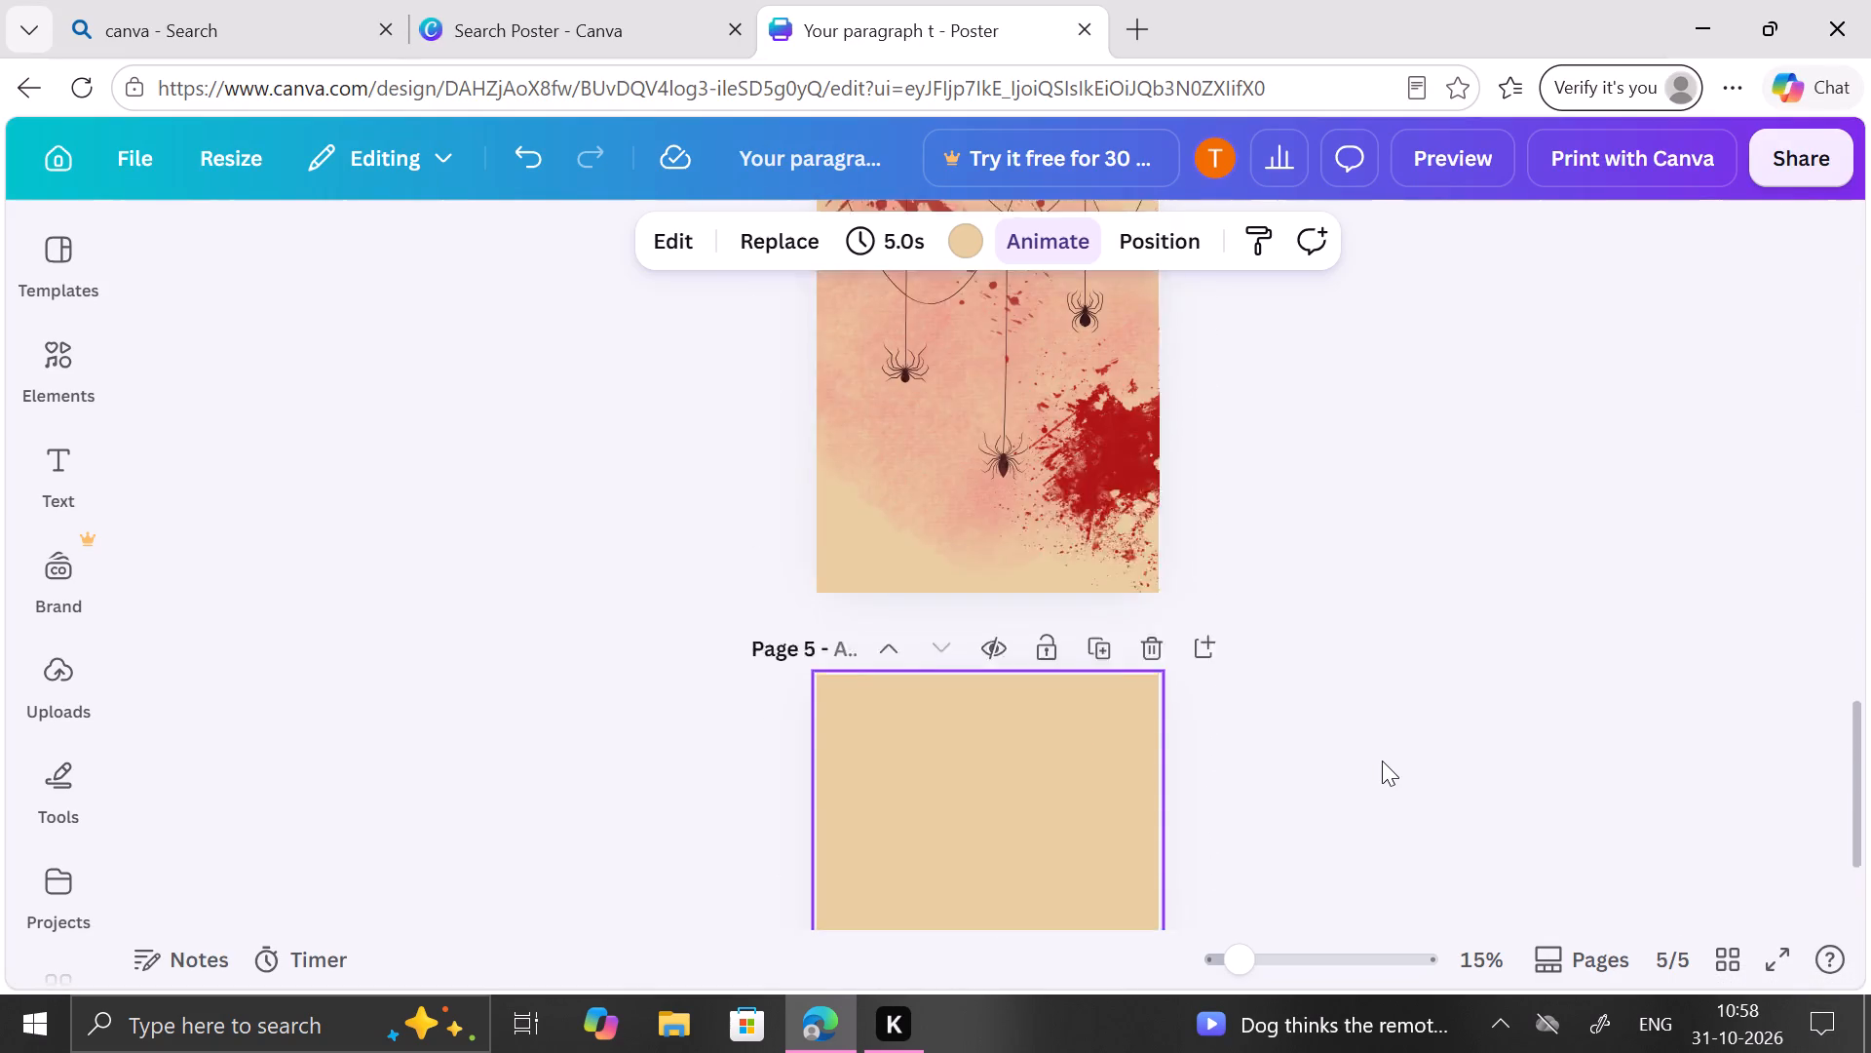
scroll(1382, 760, "up", 5)
scroll(1382, 760, "down", 3)
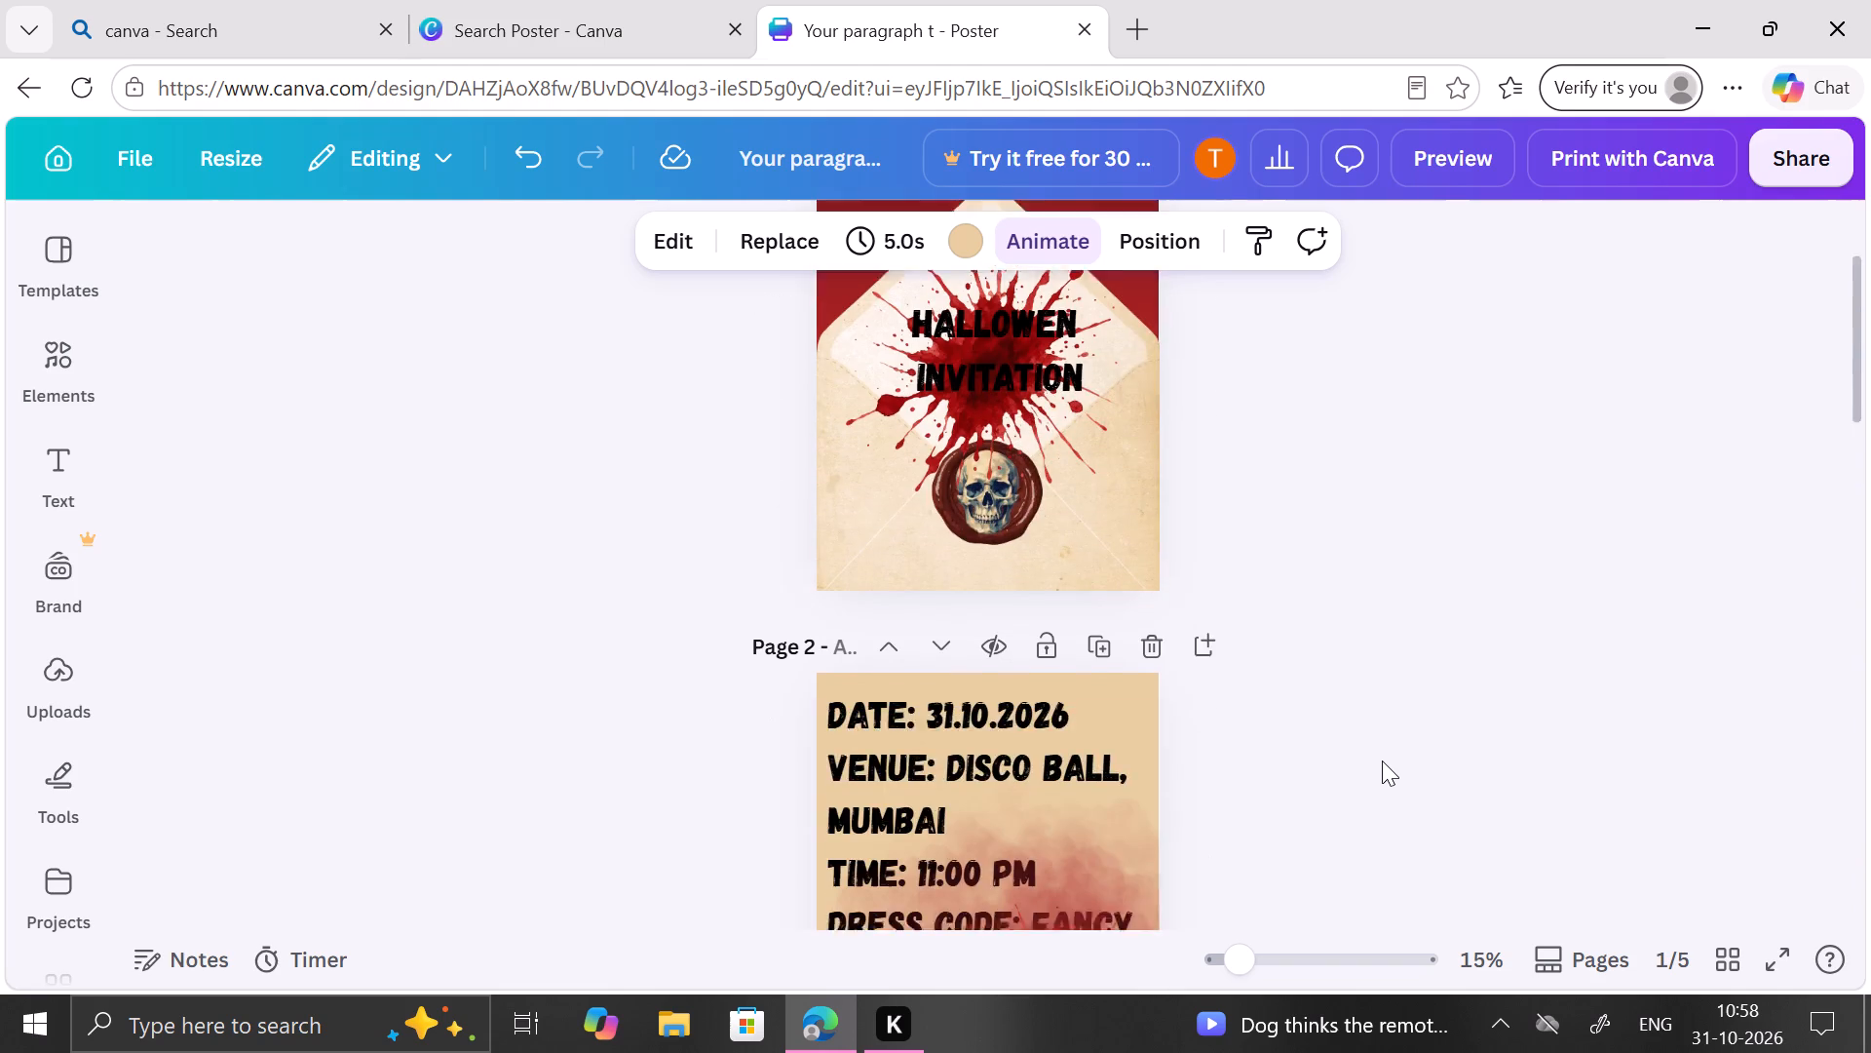
scroll(1382, 760, "down", 2)
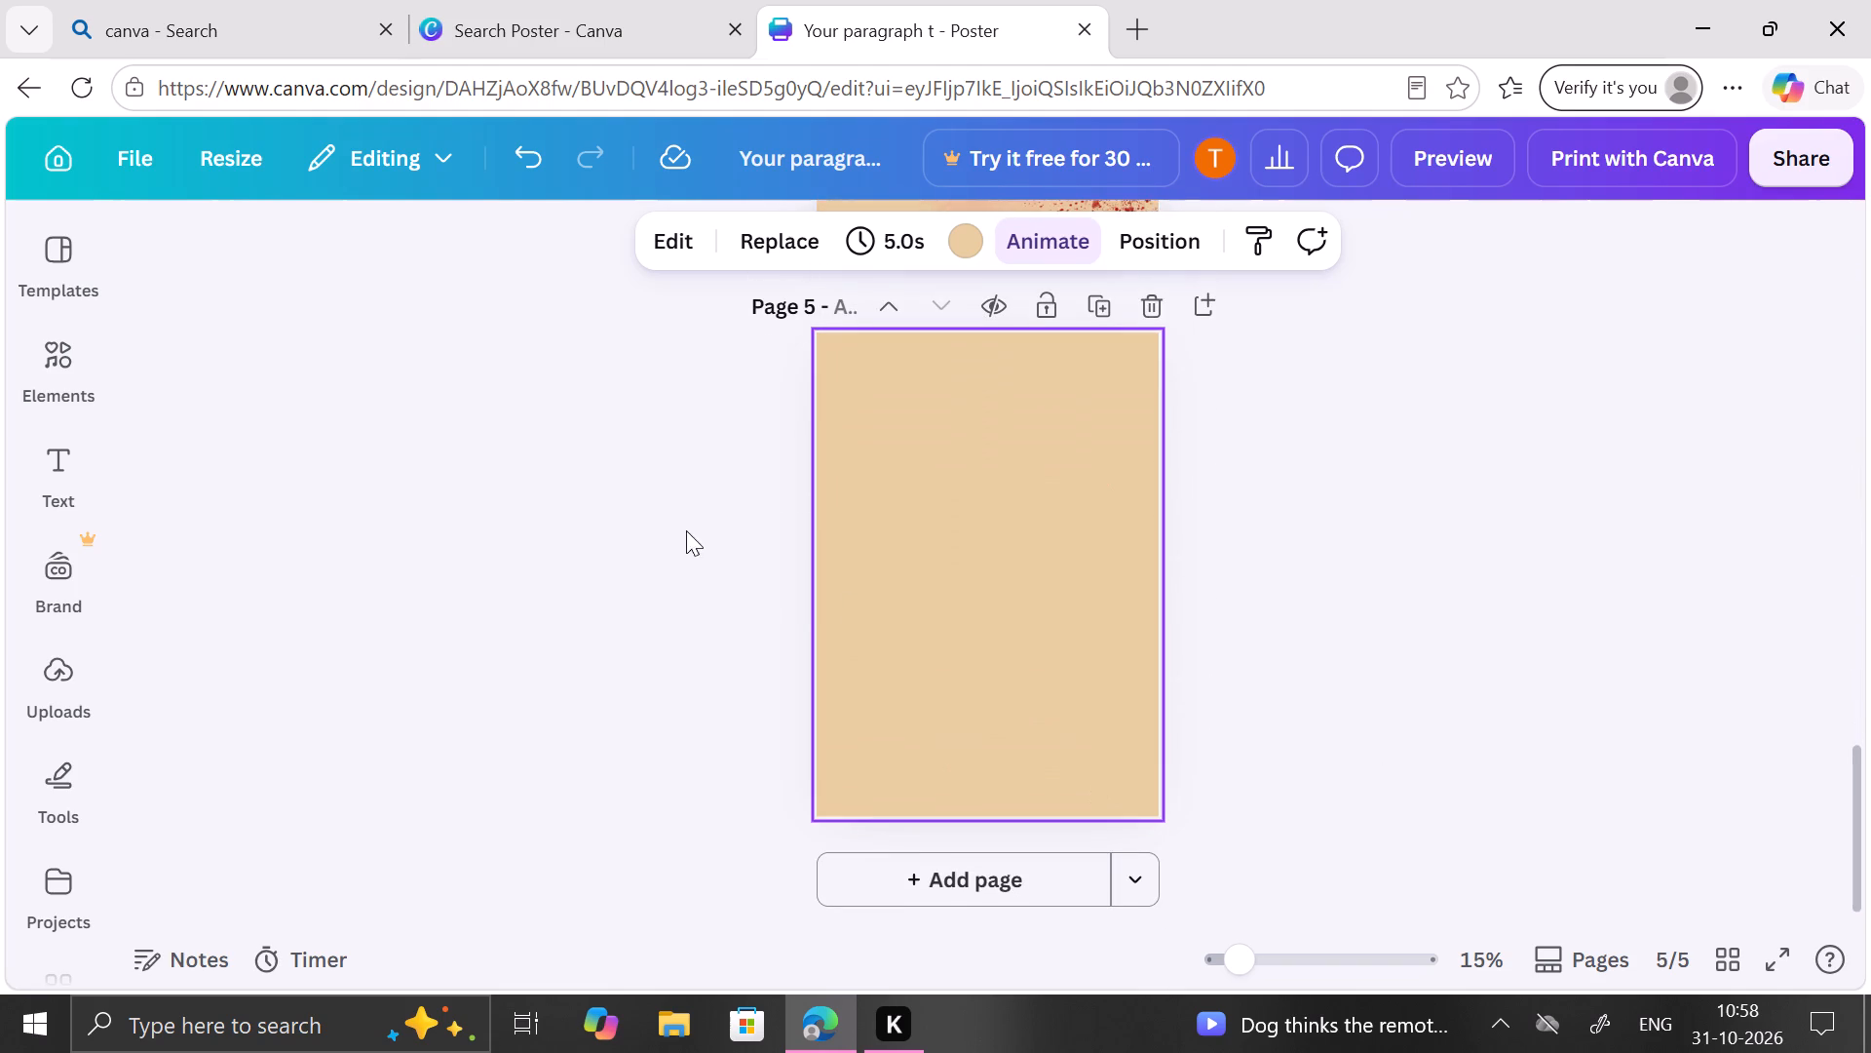
left_click(29, 402)
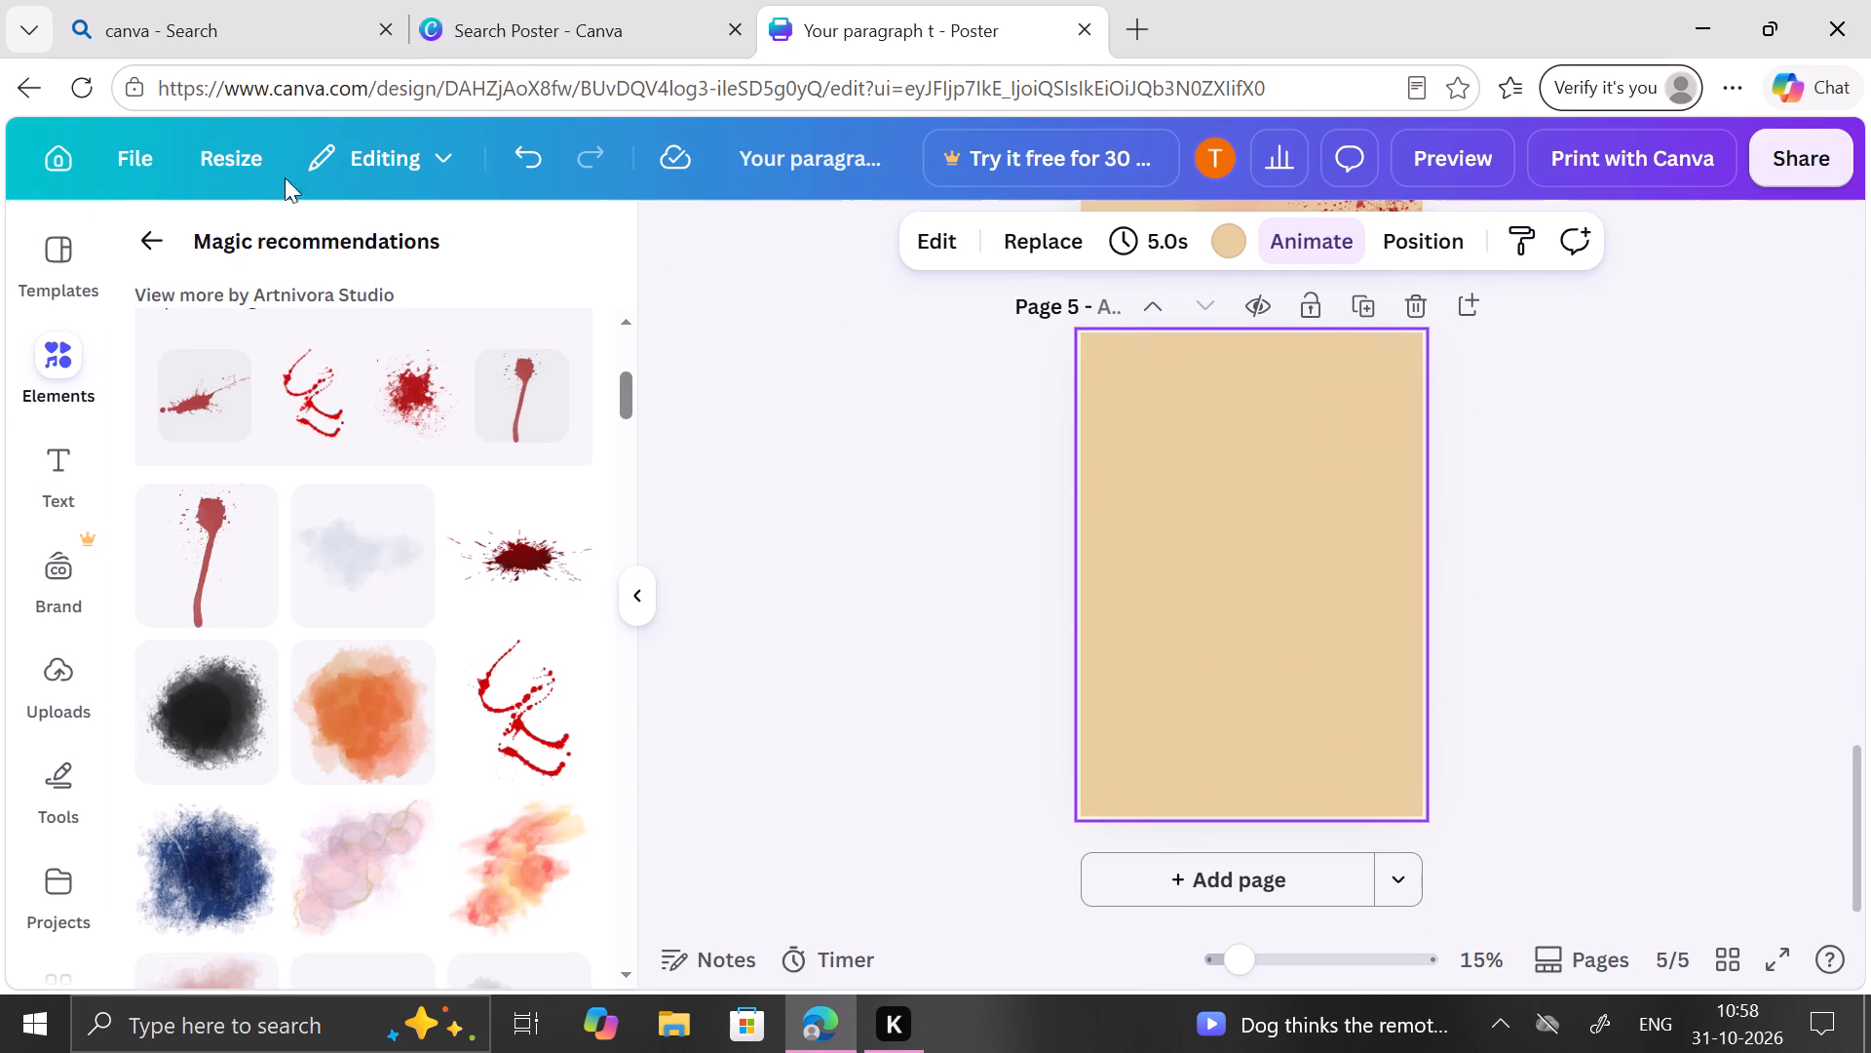
left_click(124, 246)
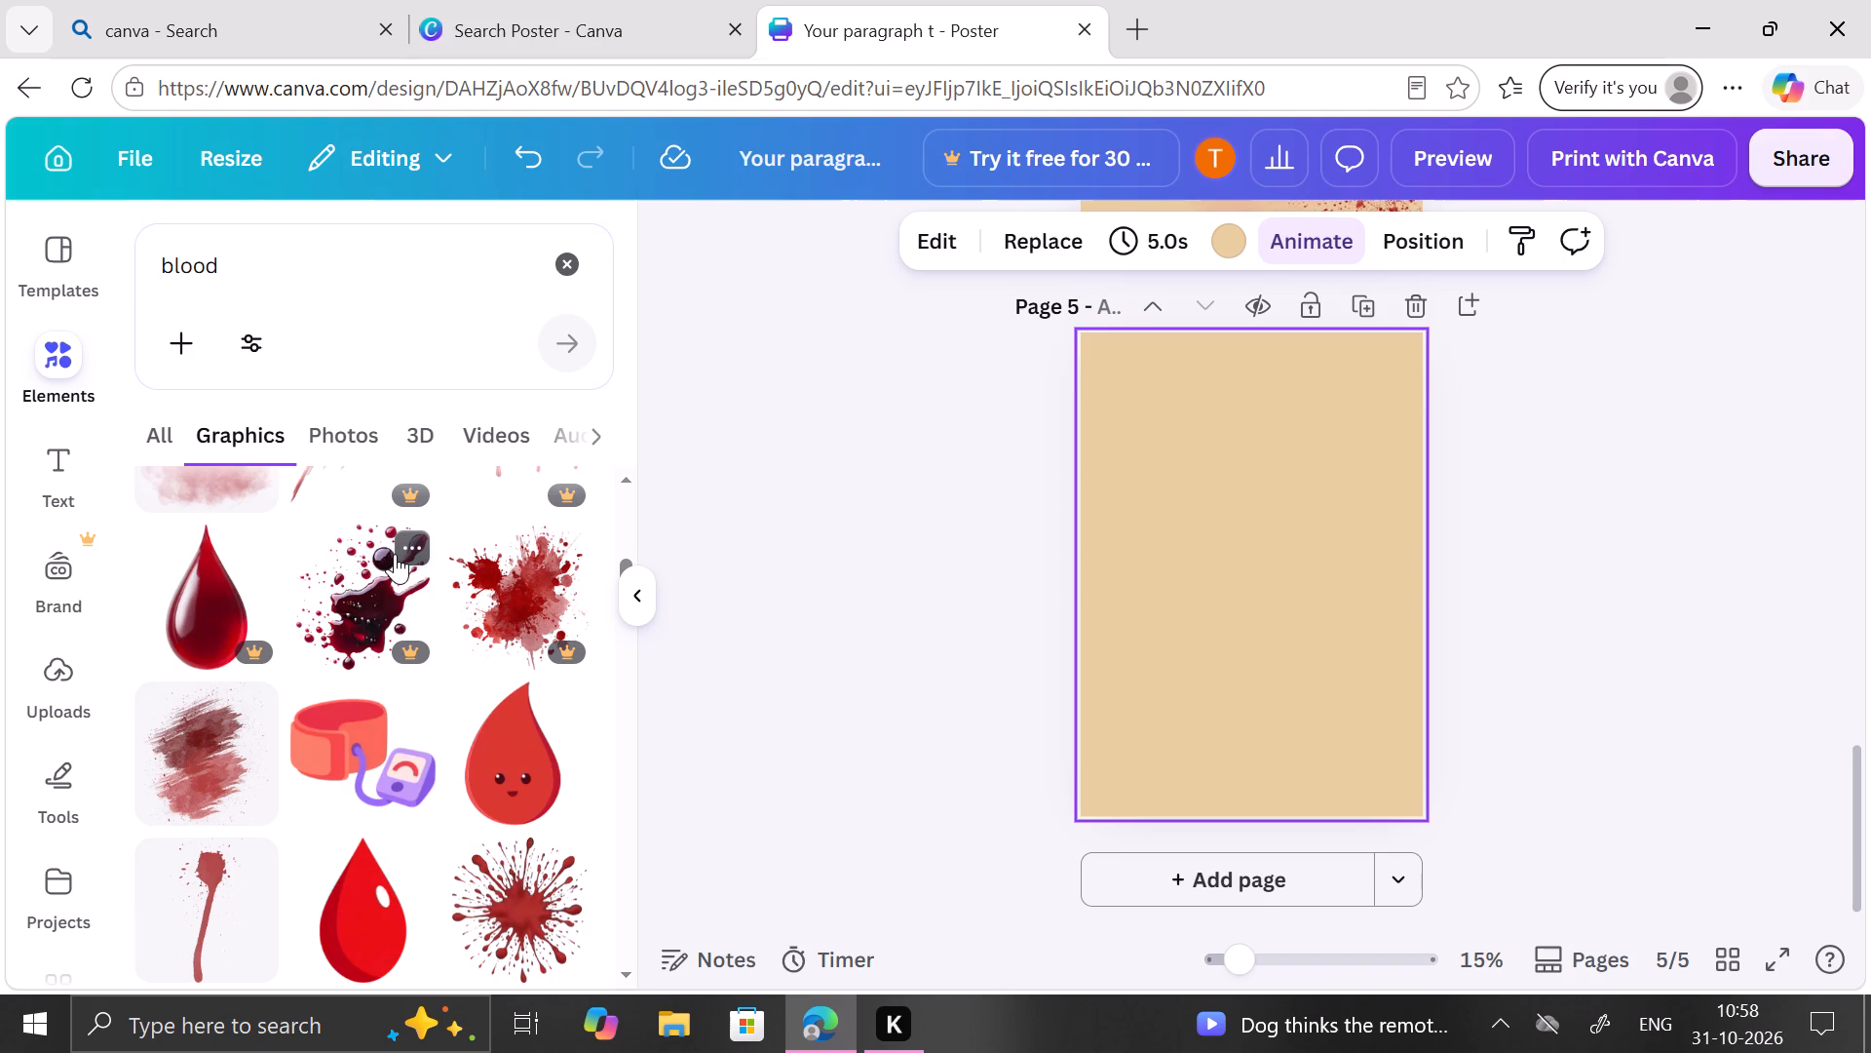
scroll(395, 554, "down", 1)
scroll(395, 554, "up", 1)
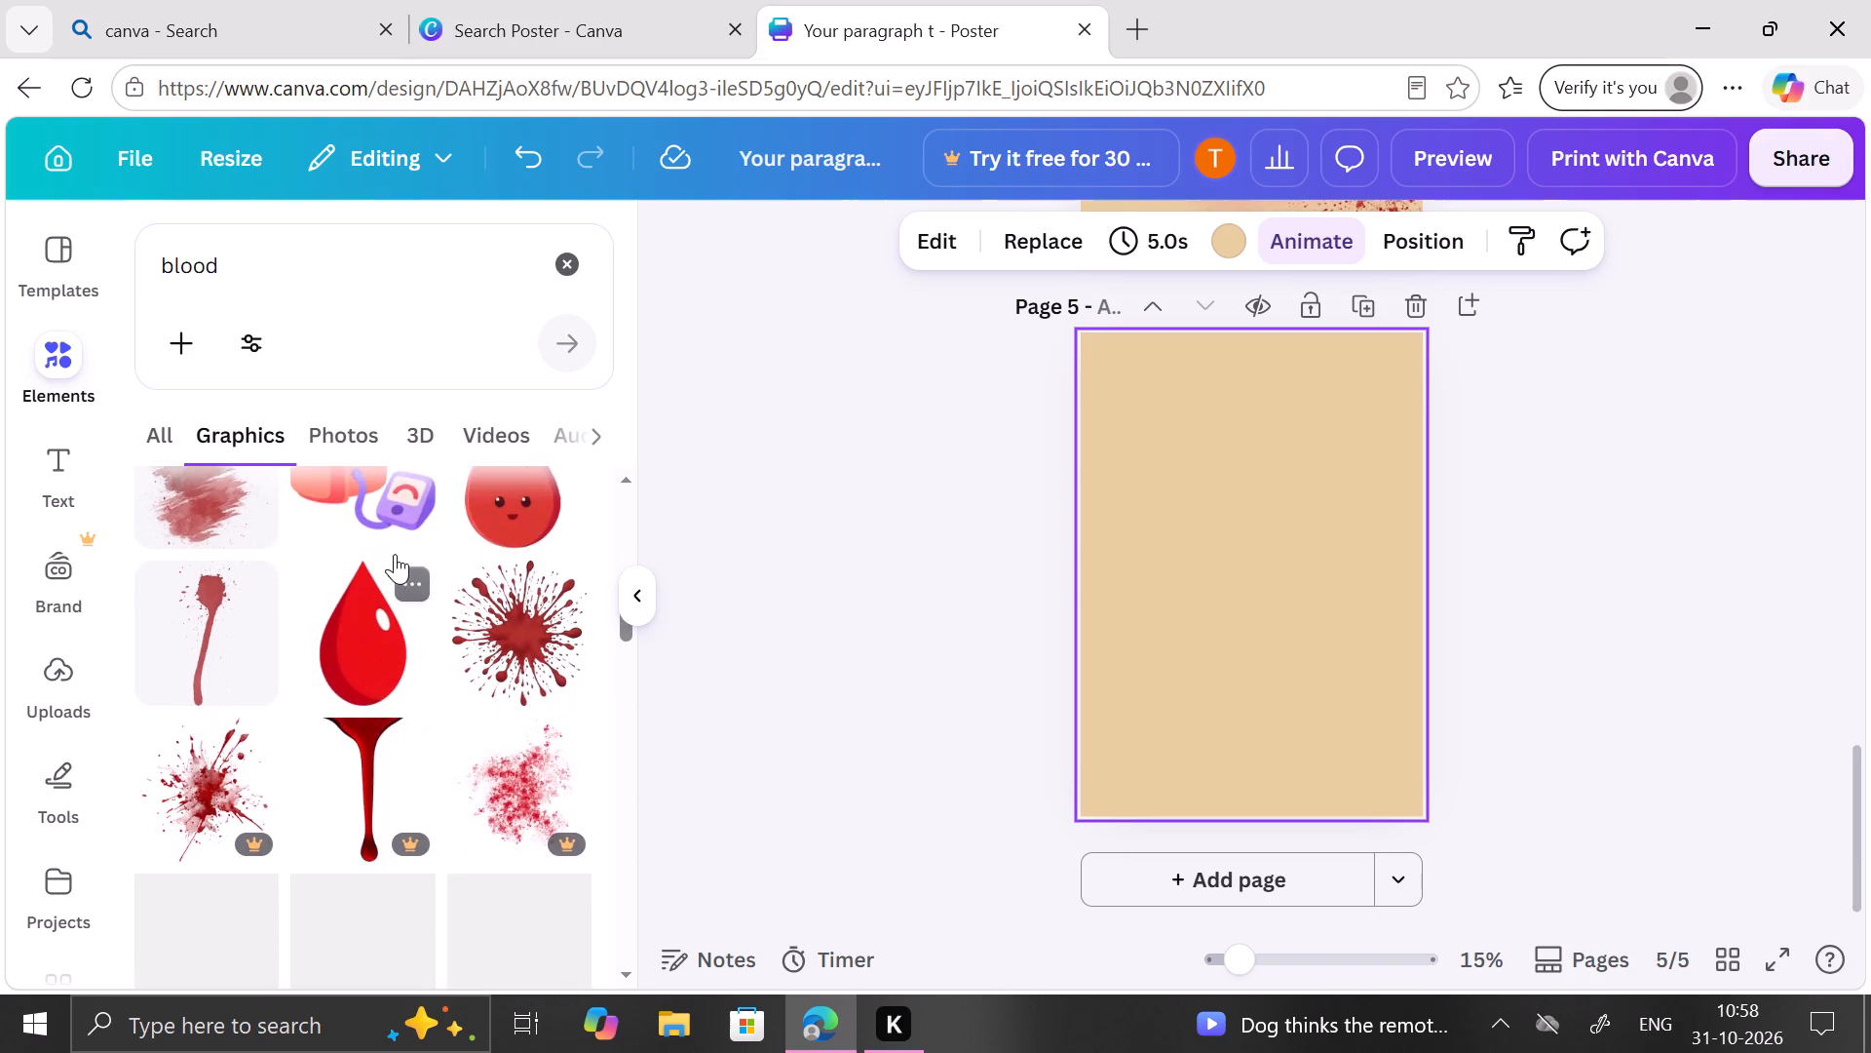
scroll(395, 554, "up", 1)
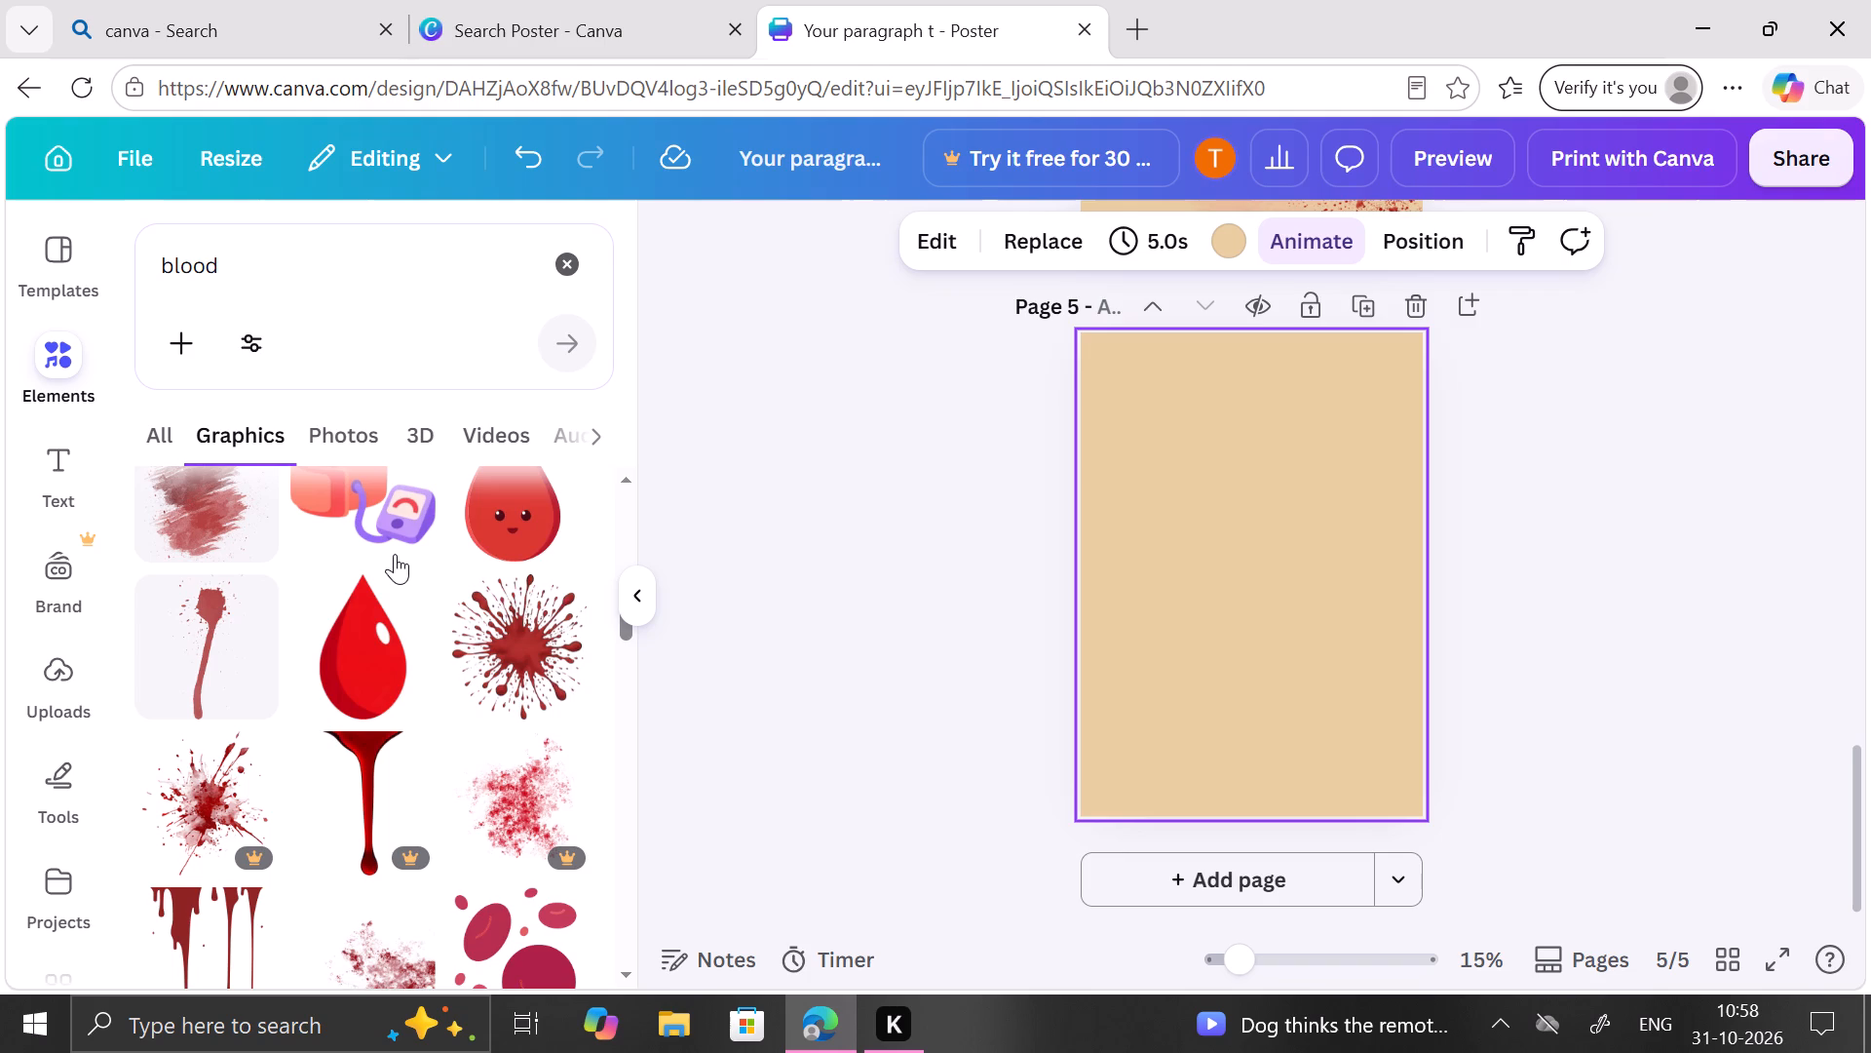
scroll(395, 554, "down", 4)
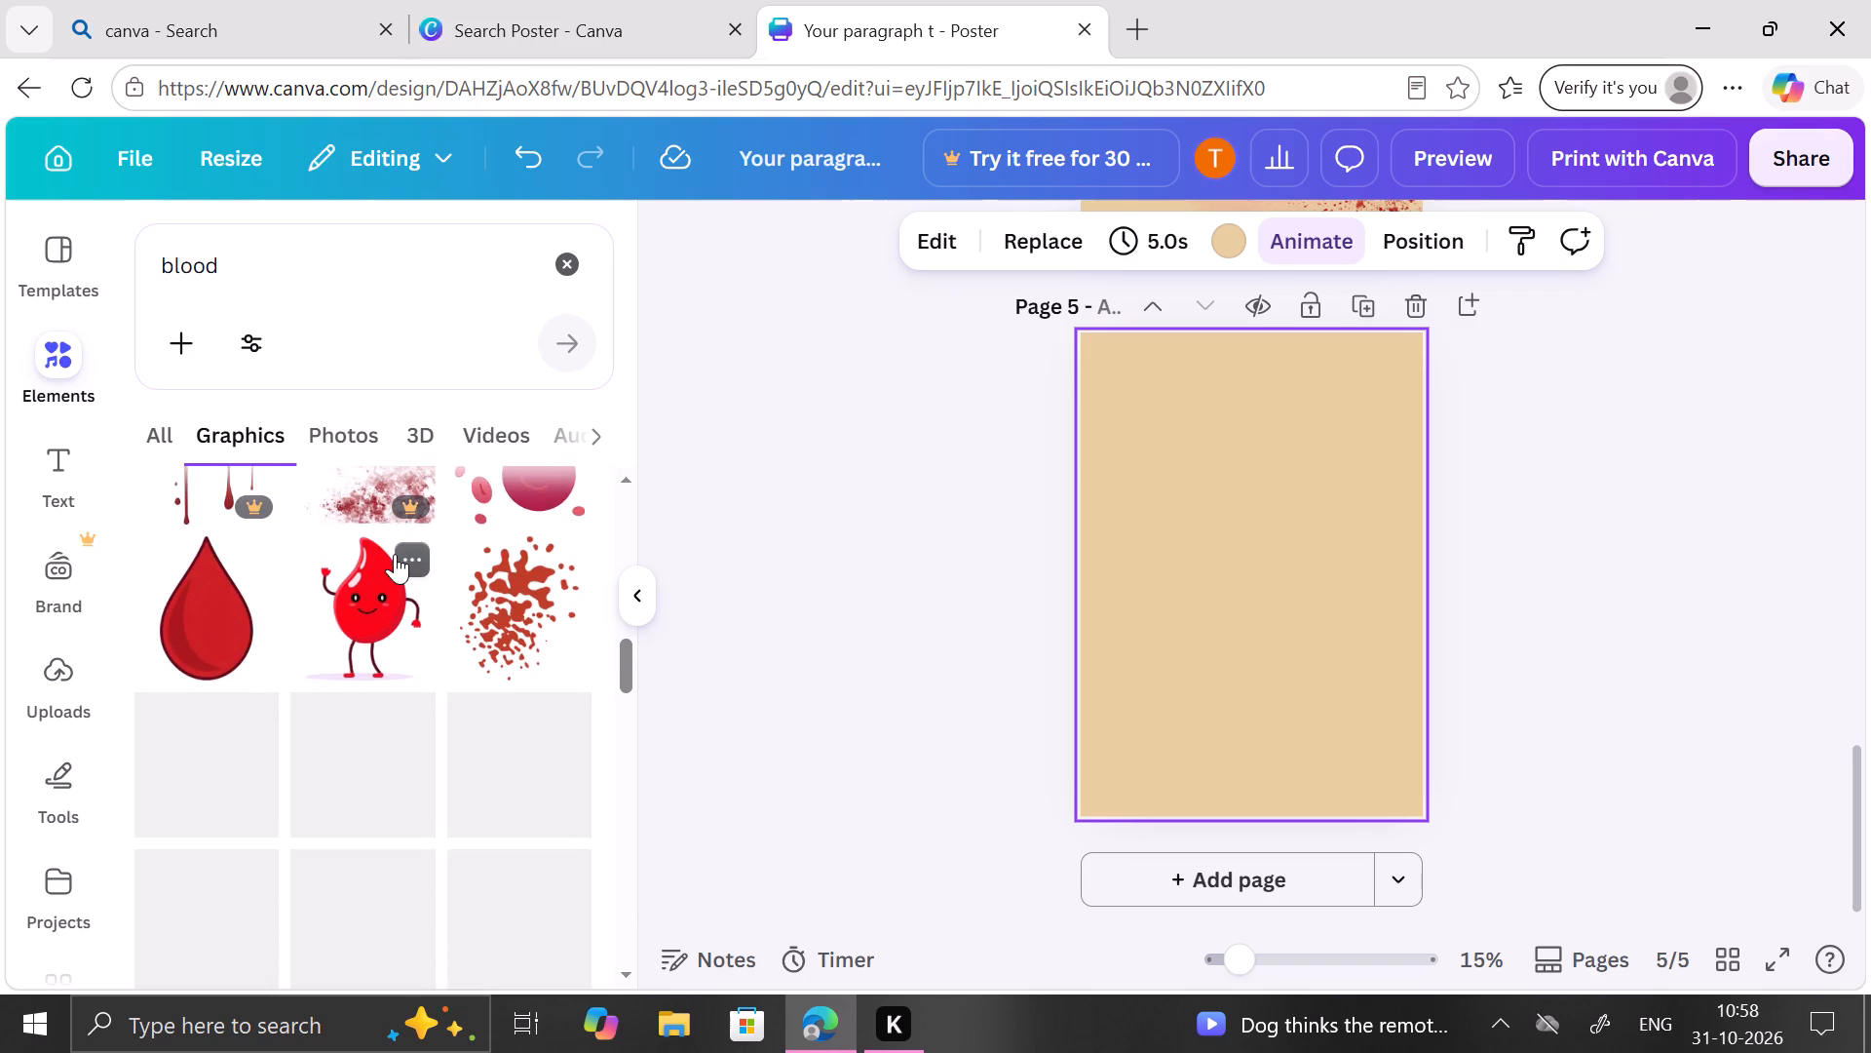
scroll(395, 554, "down", 1)
scroll(395, 554, "up", 3)
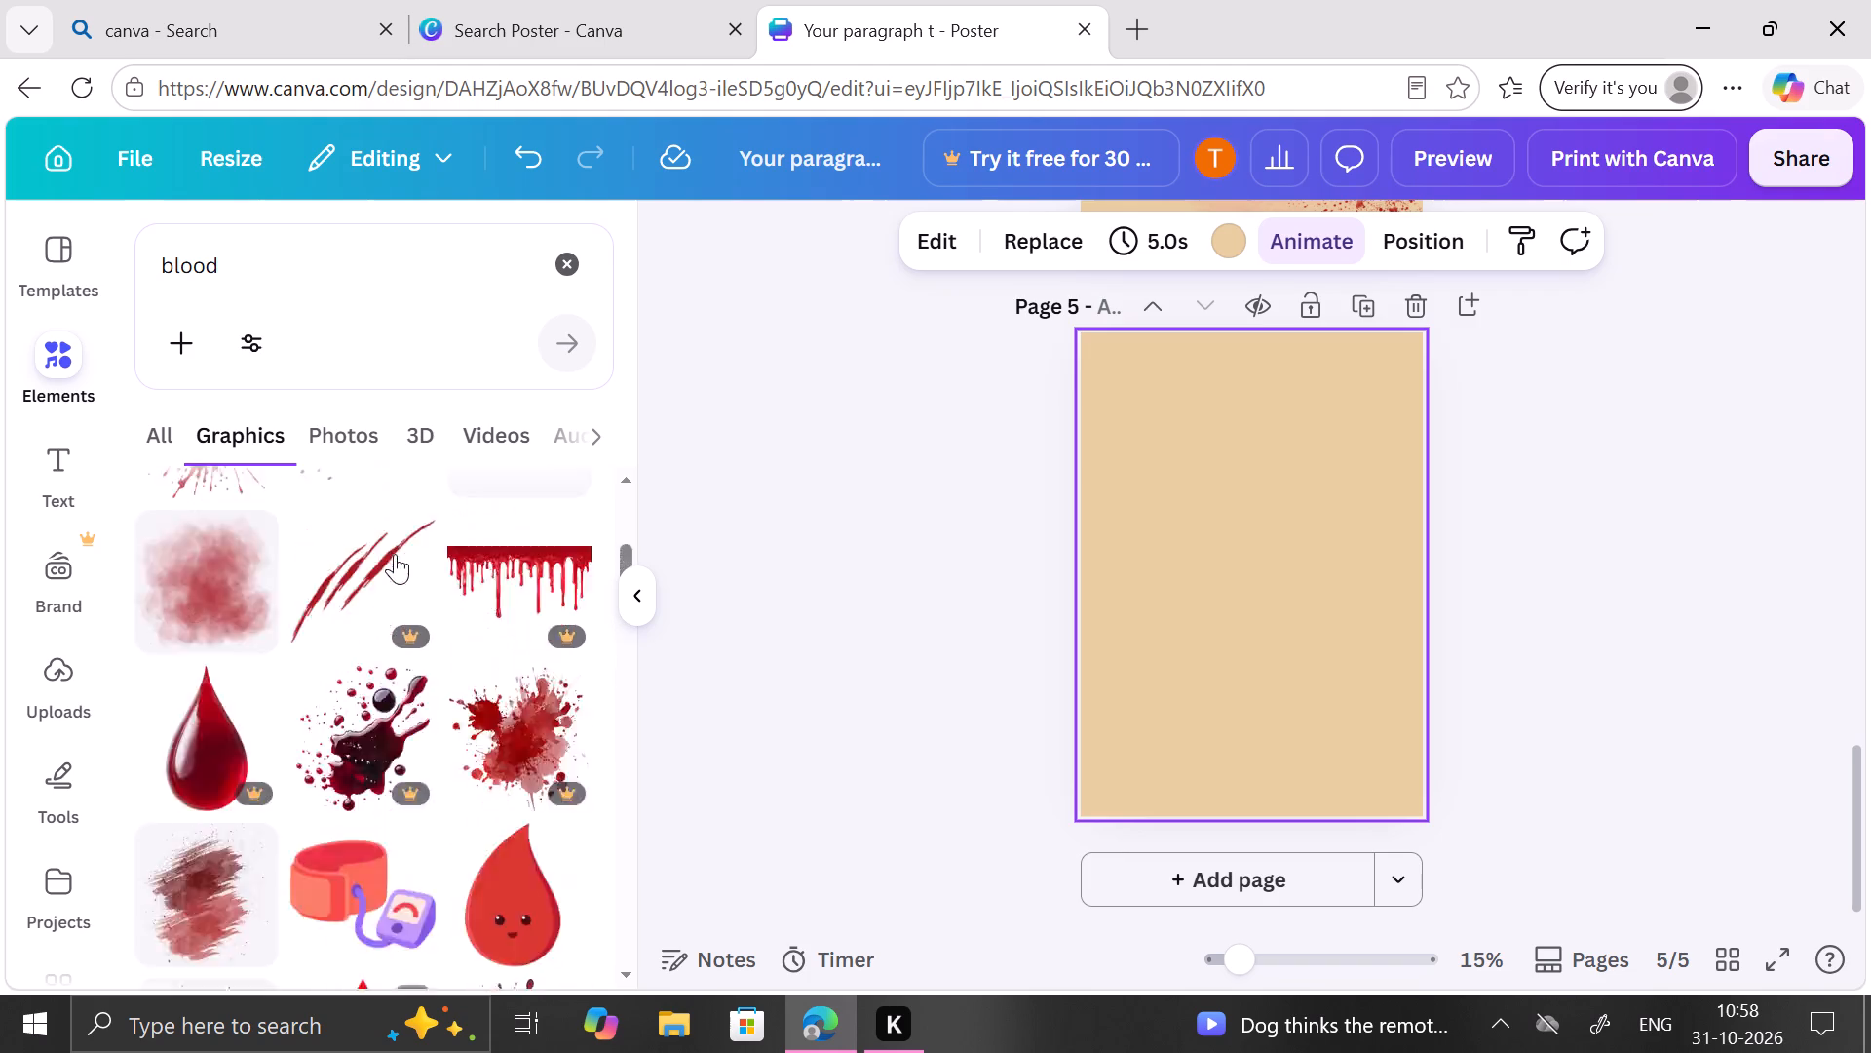
scroll(395, 554, "up", 1)
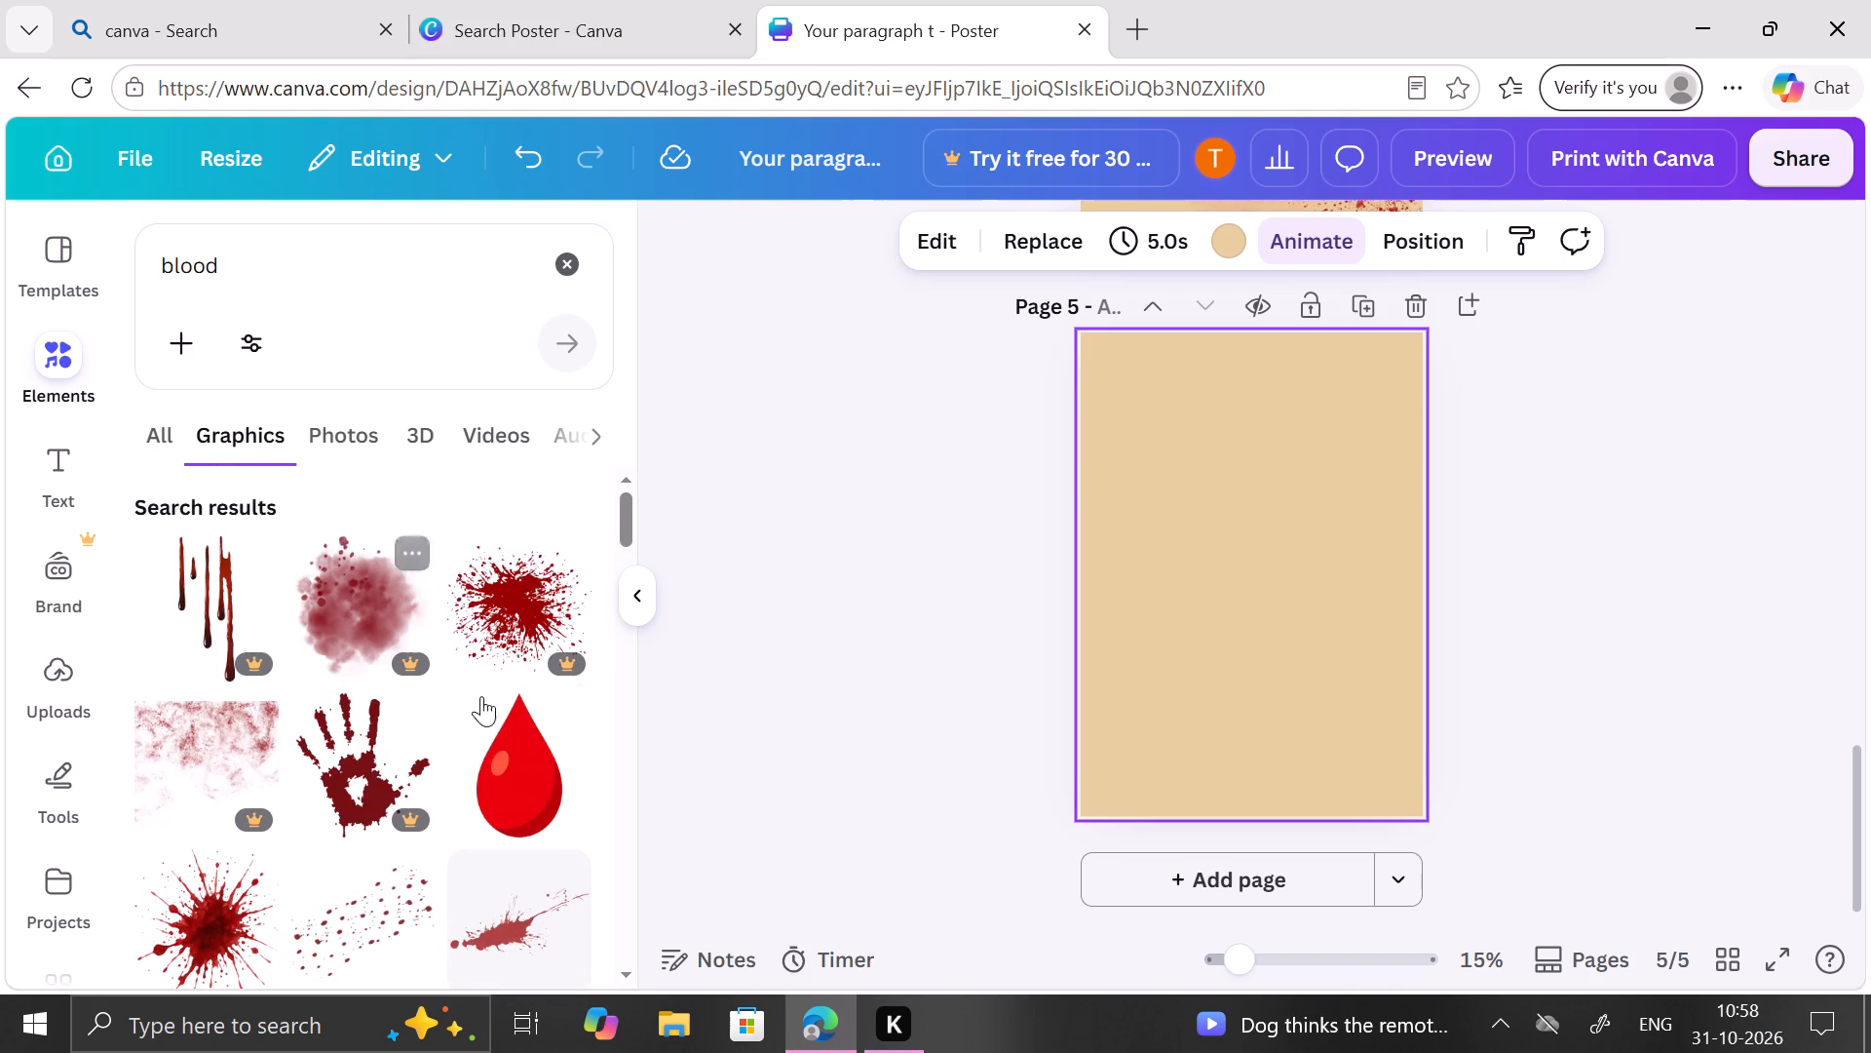
Search the elements for "VEMPIRE" in place of blood and show all the matching graphics.
left_click(570, 279)
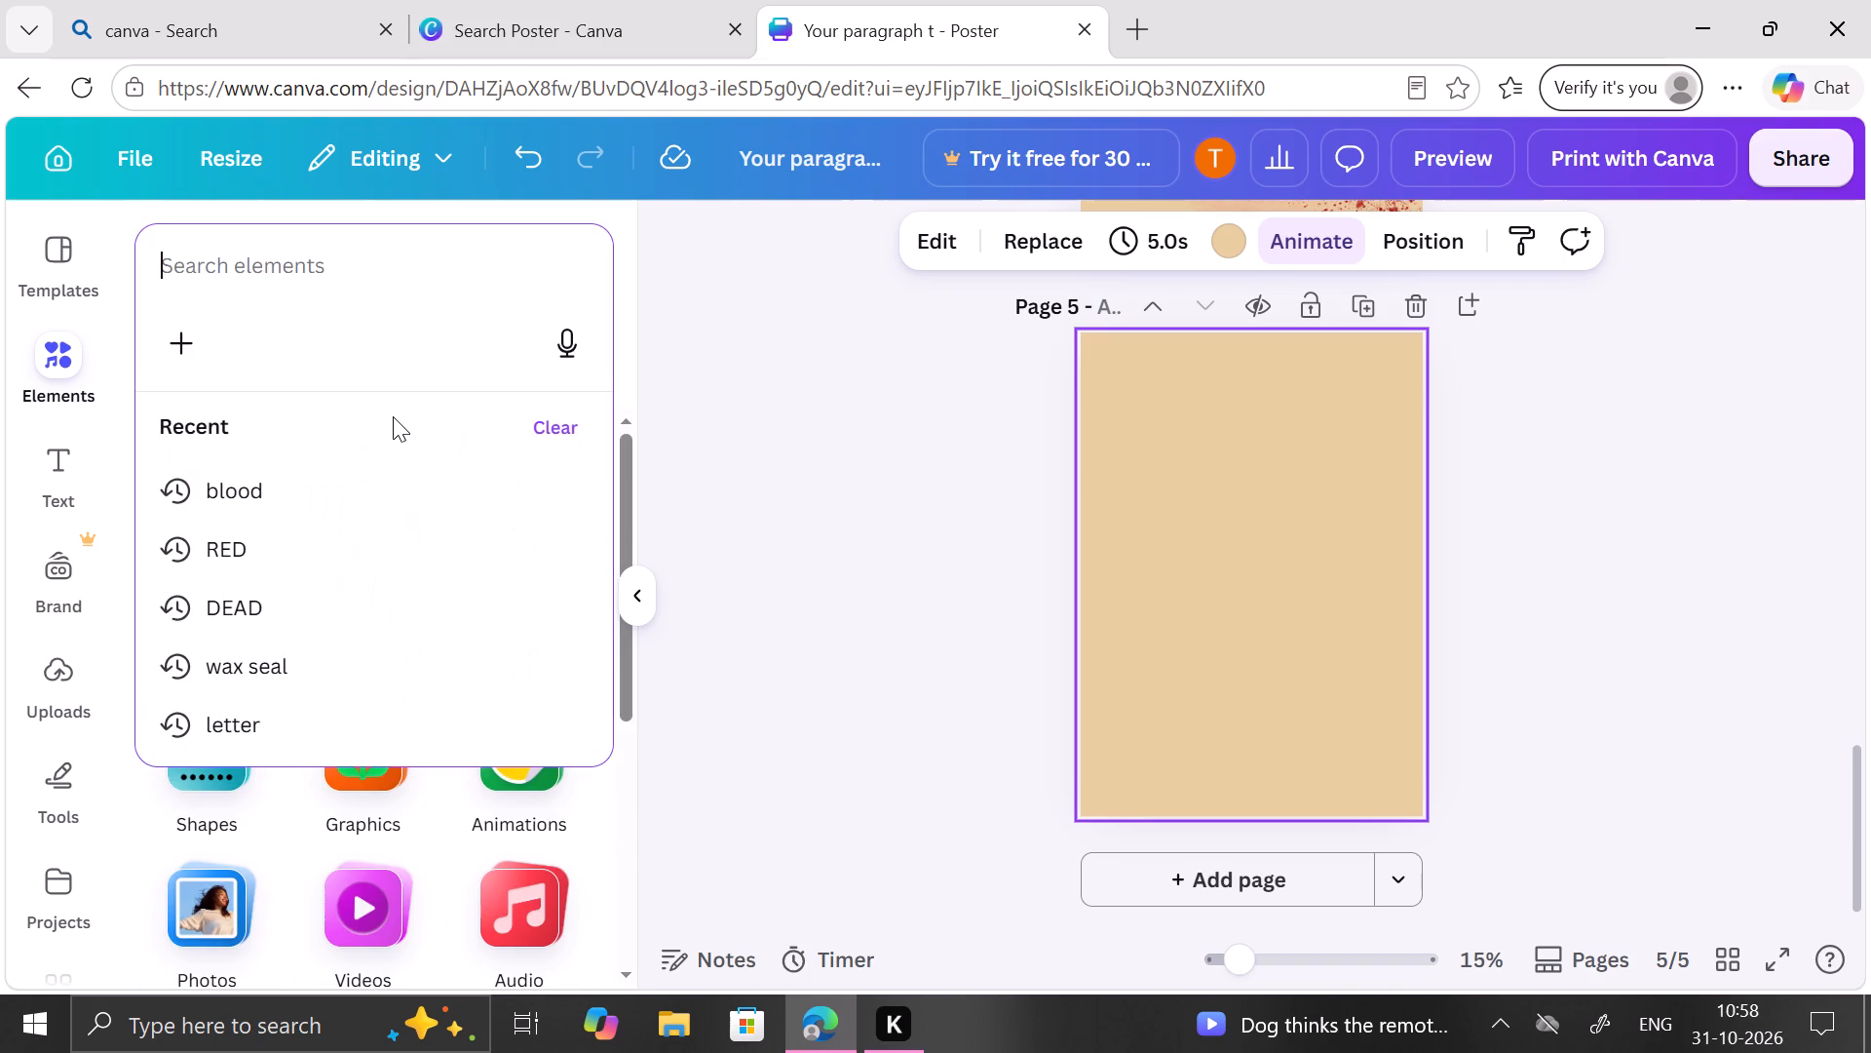
type("VW")
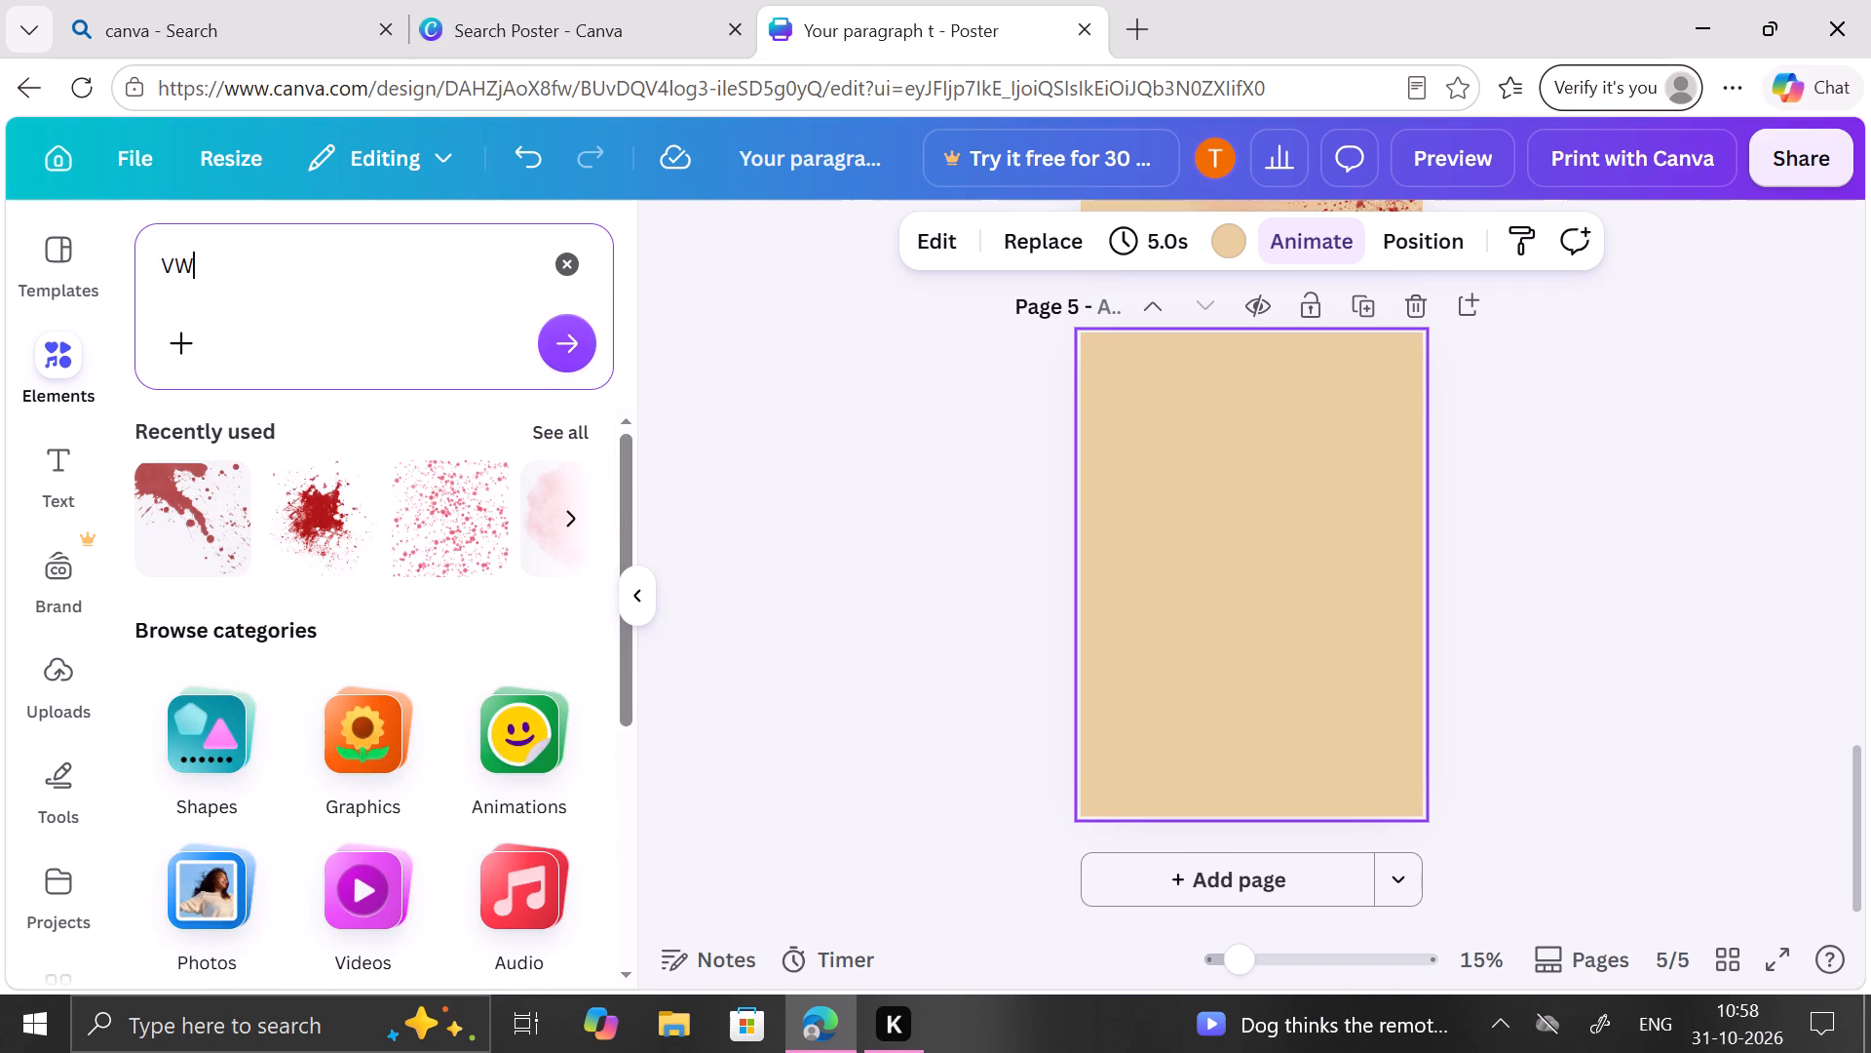
key("BackSpace")
type("EMPIRE")
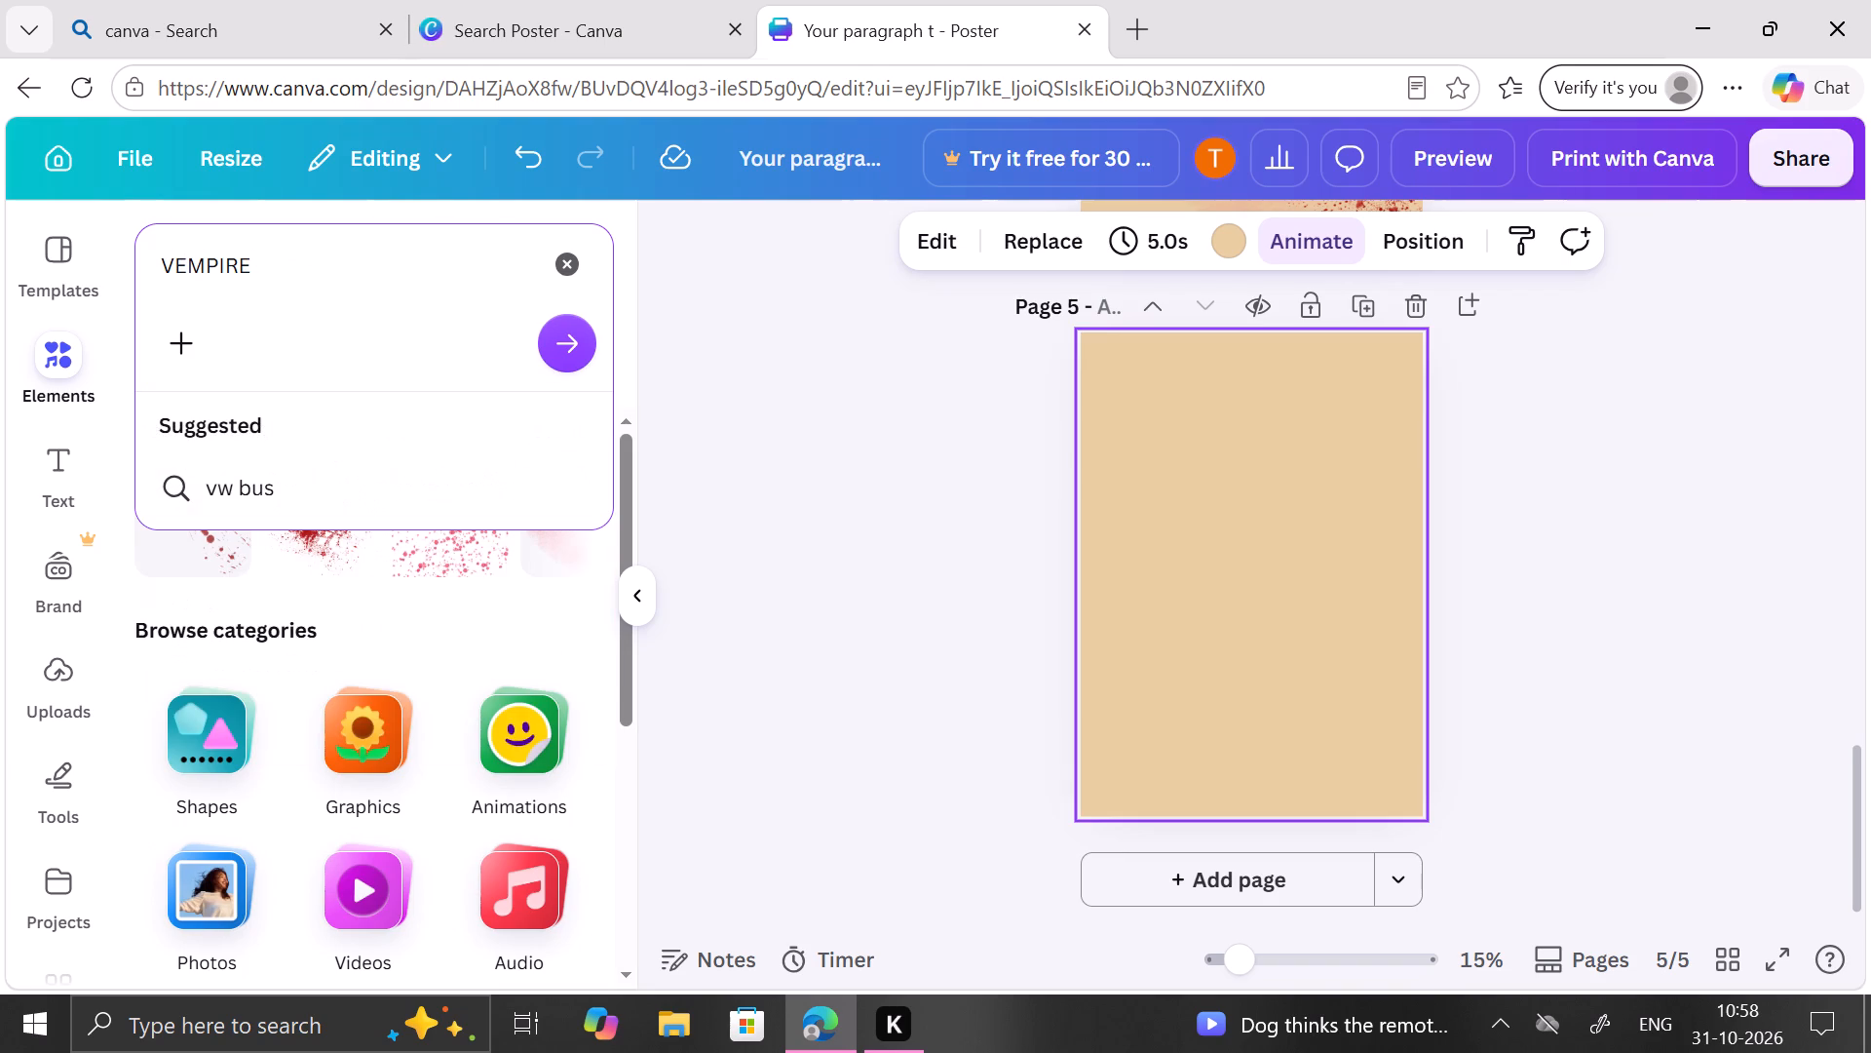
key("Return")
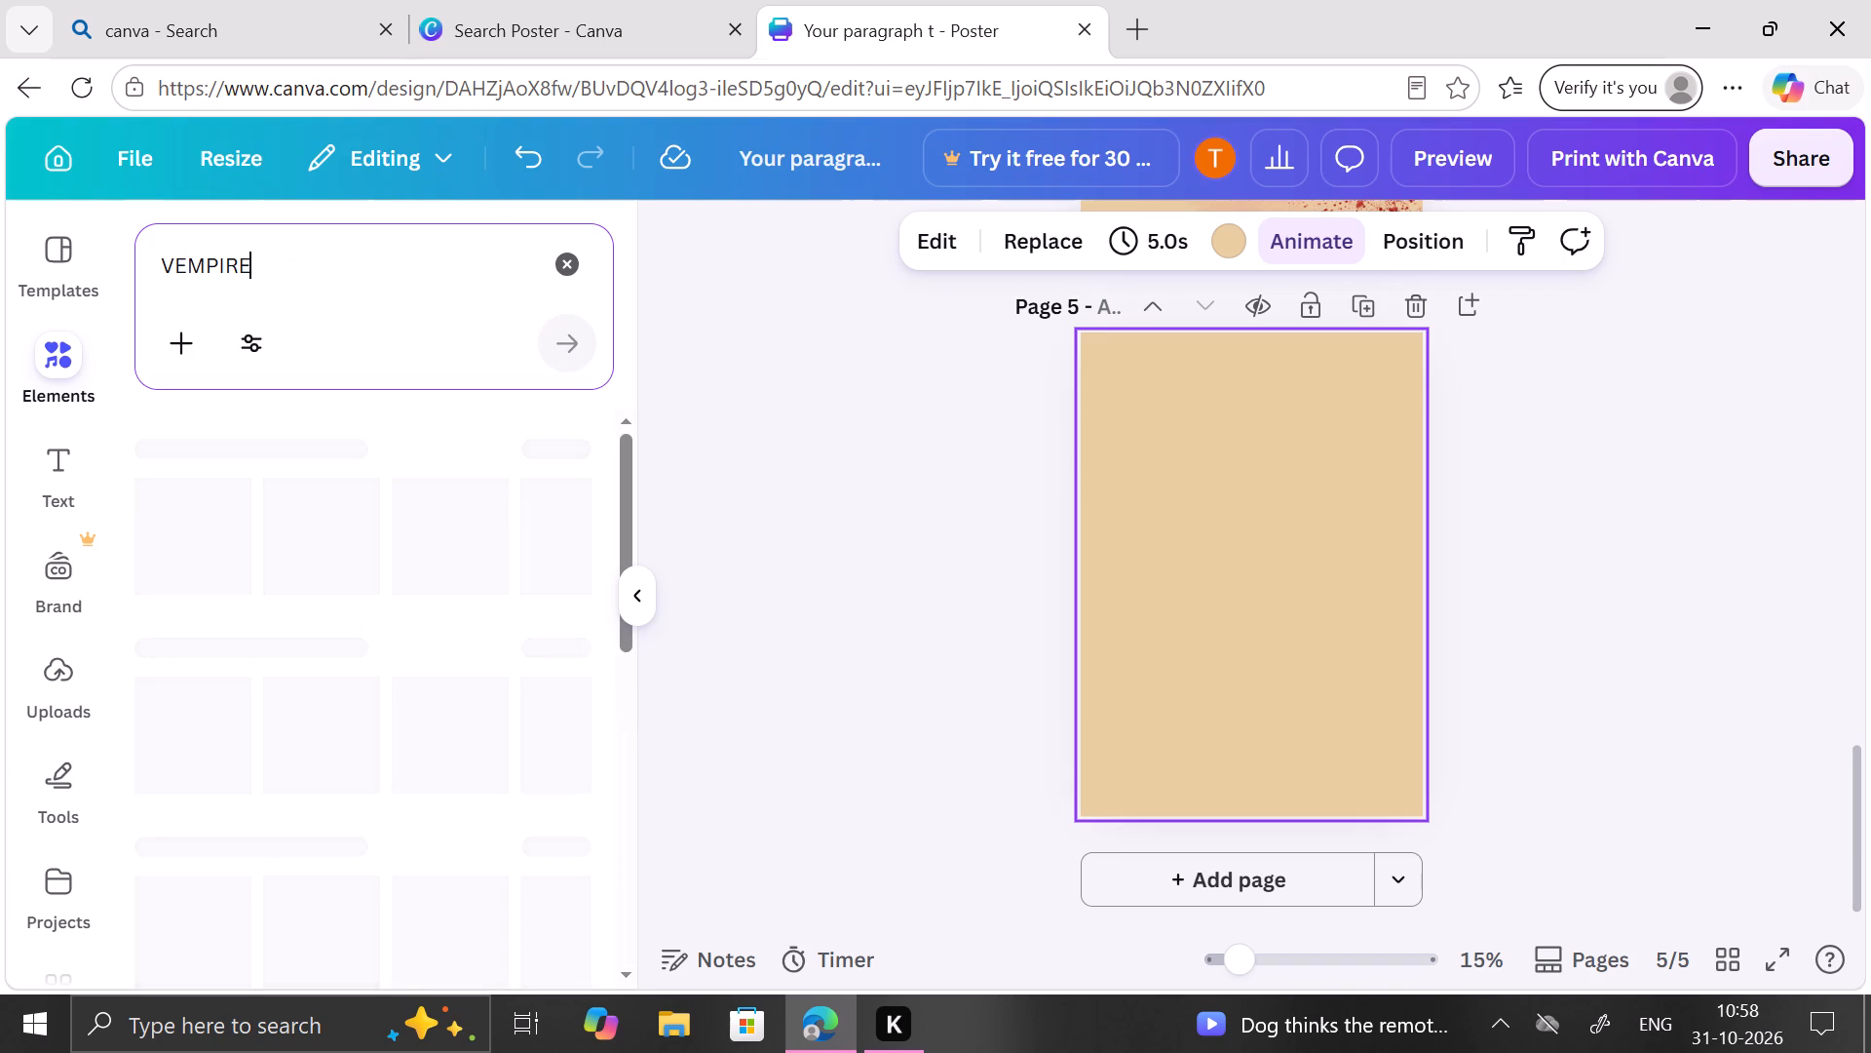
scroll(393, 416, "down", 2)
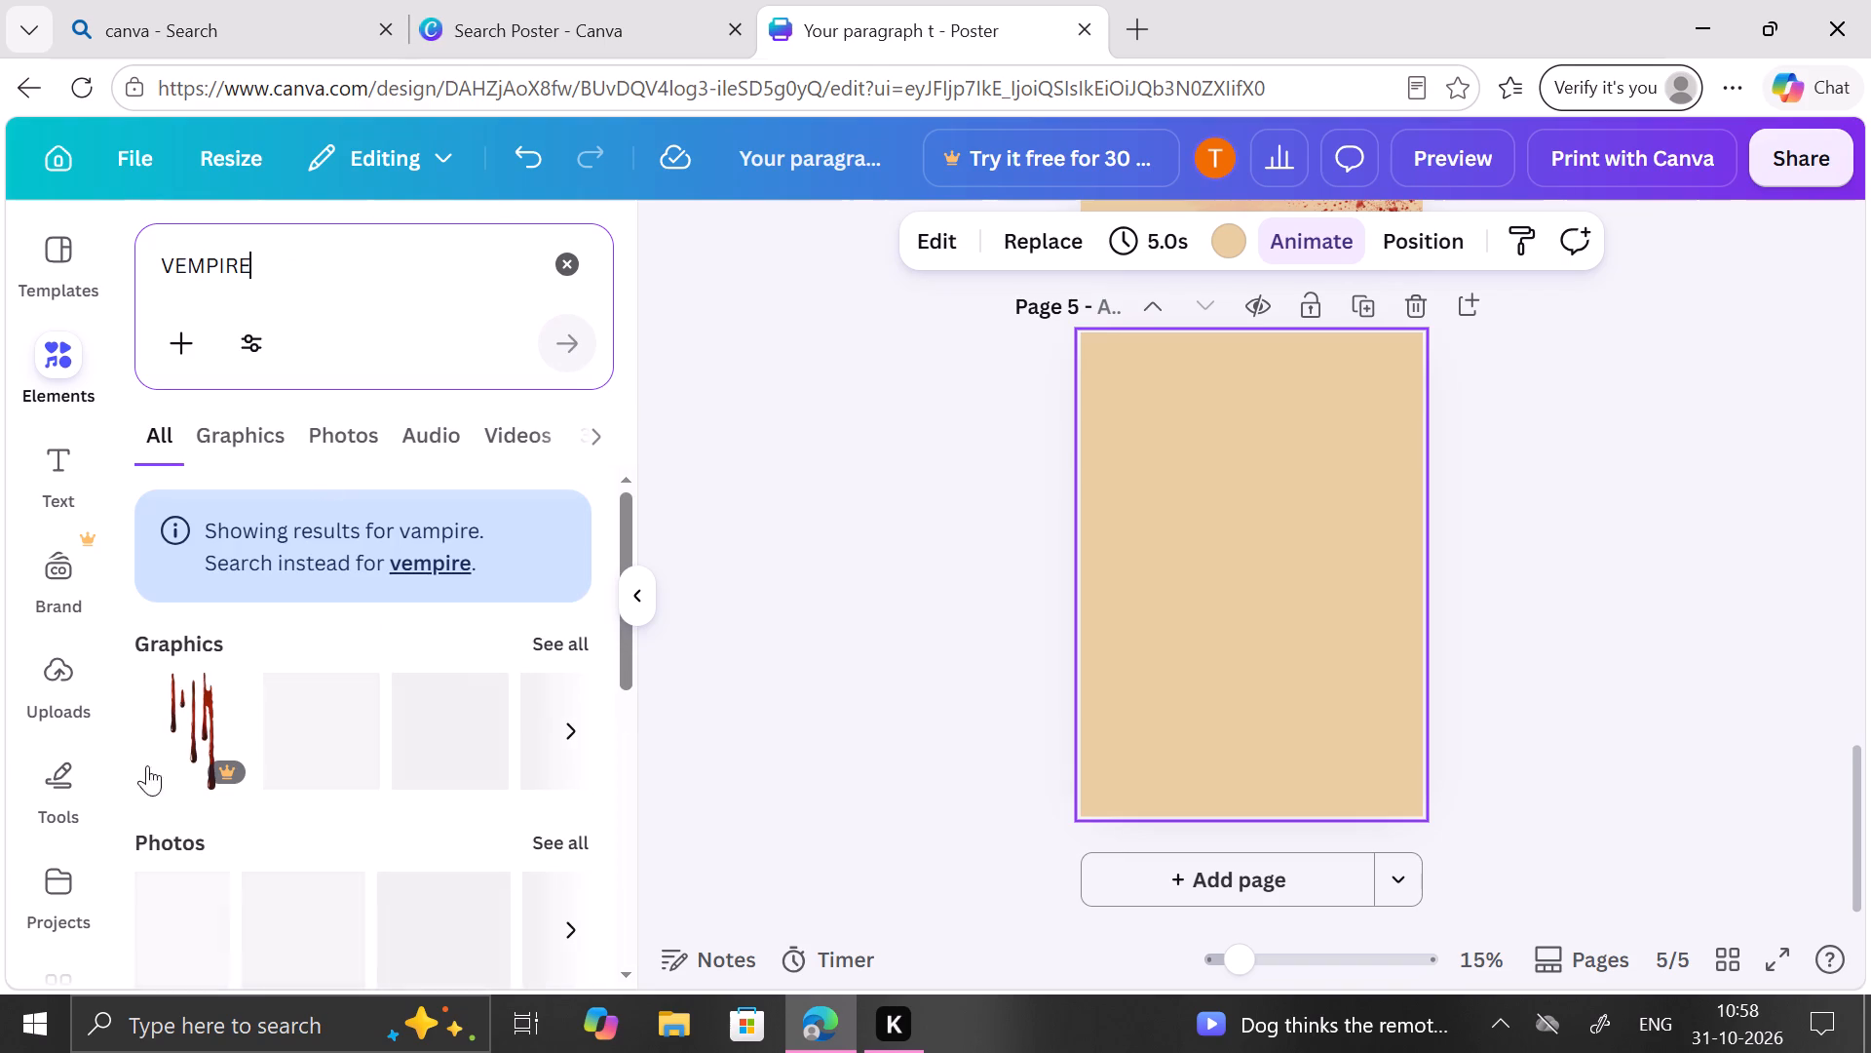
scroll(292, 734, "down", 2)
scroll(292, 734, "up", 1)
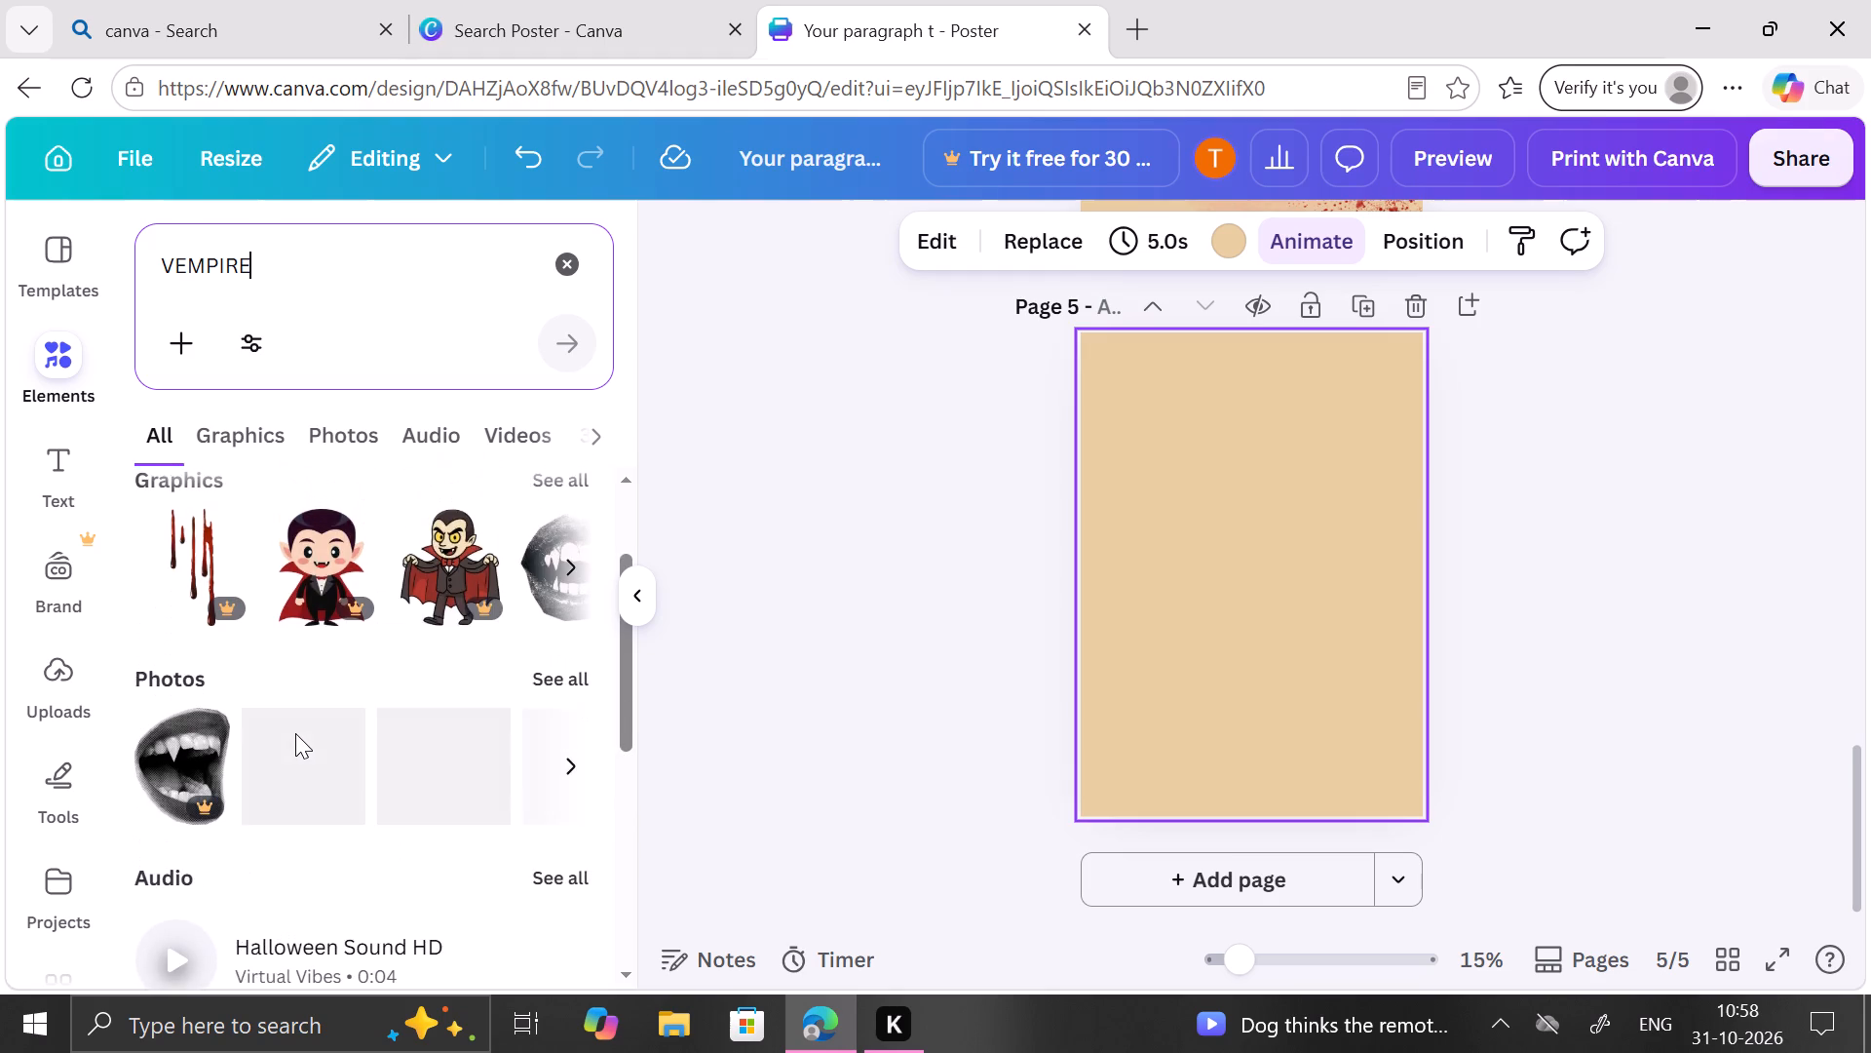
scroll(295, 733, "up", 1)
left_click(590, 645)
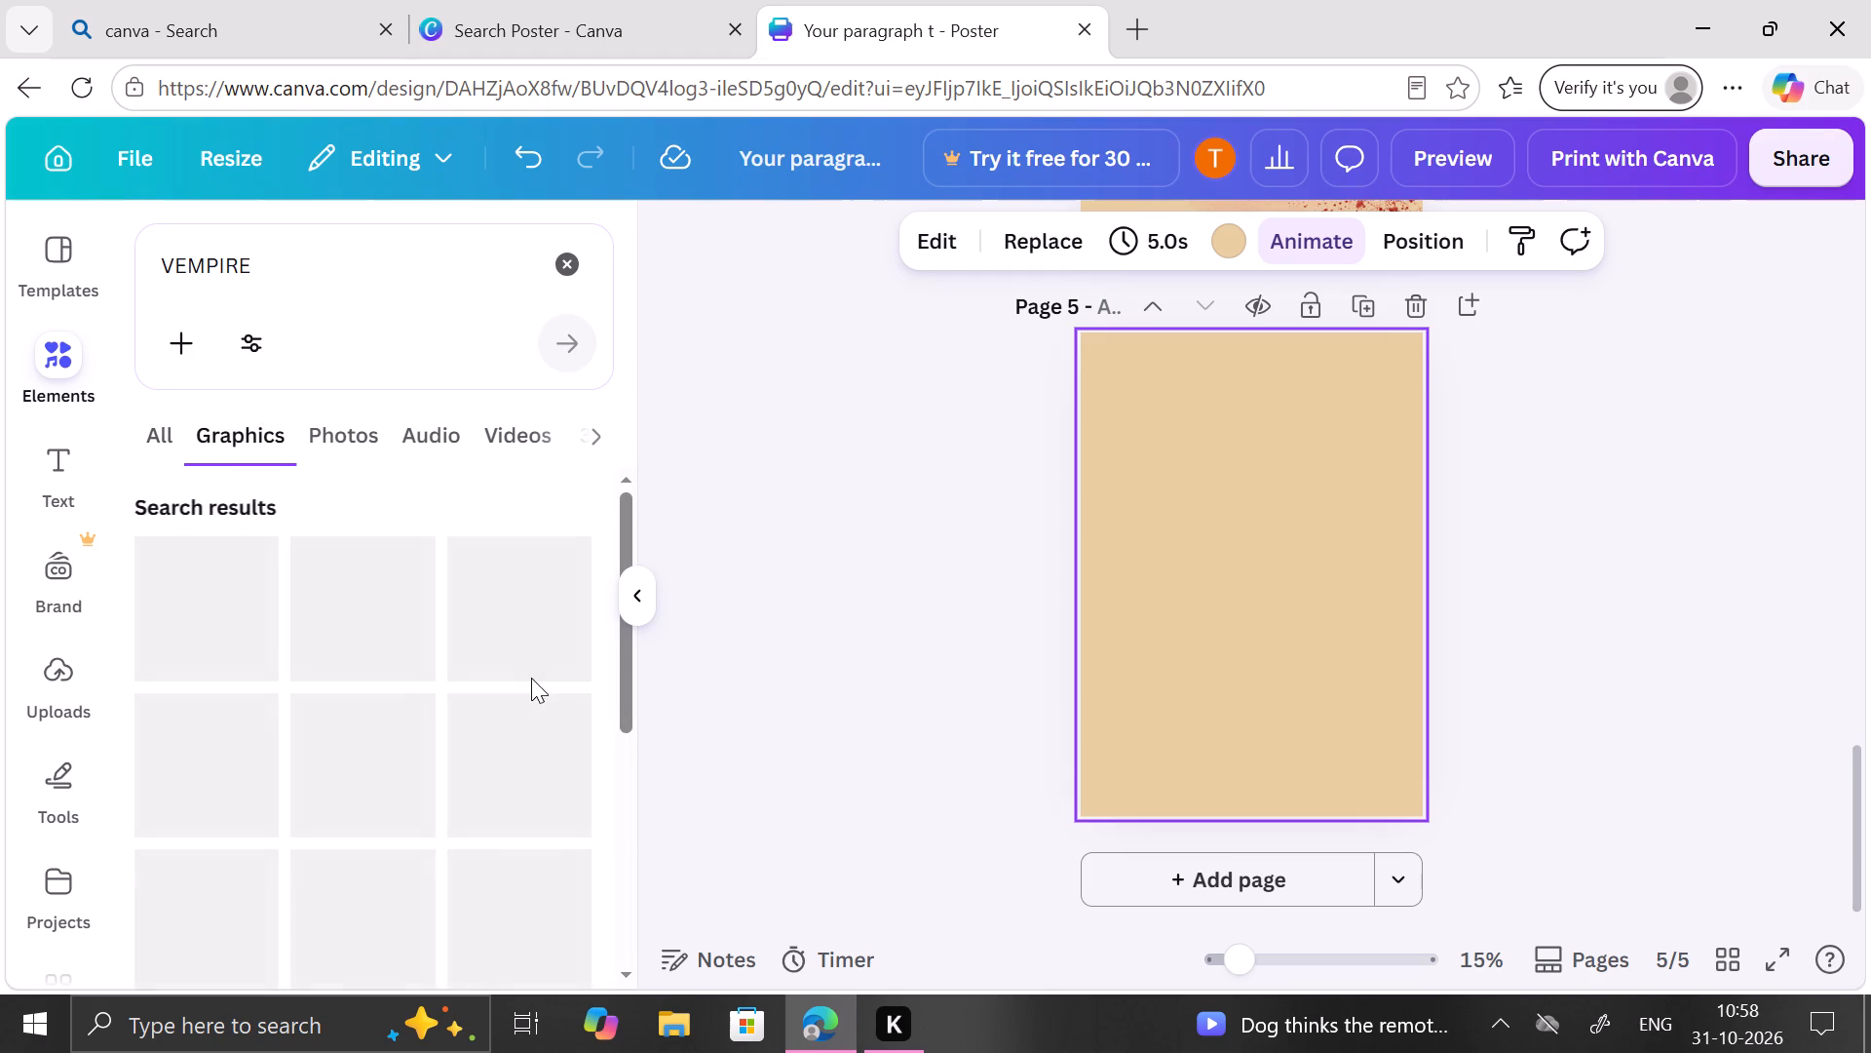
Look over the earlier invitation pages and the vampire graphics for an element that suits page 5.
scroll(1003, 617, "up", 5)
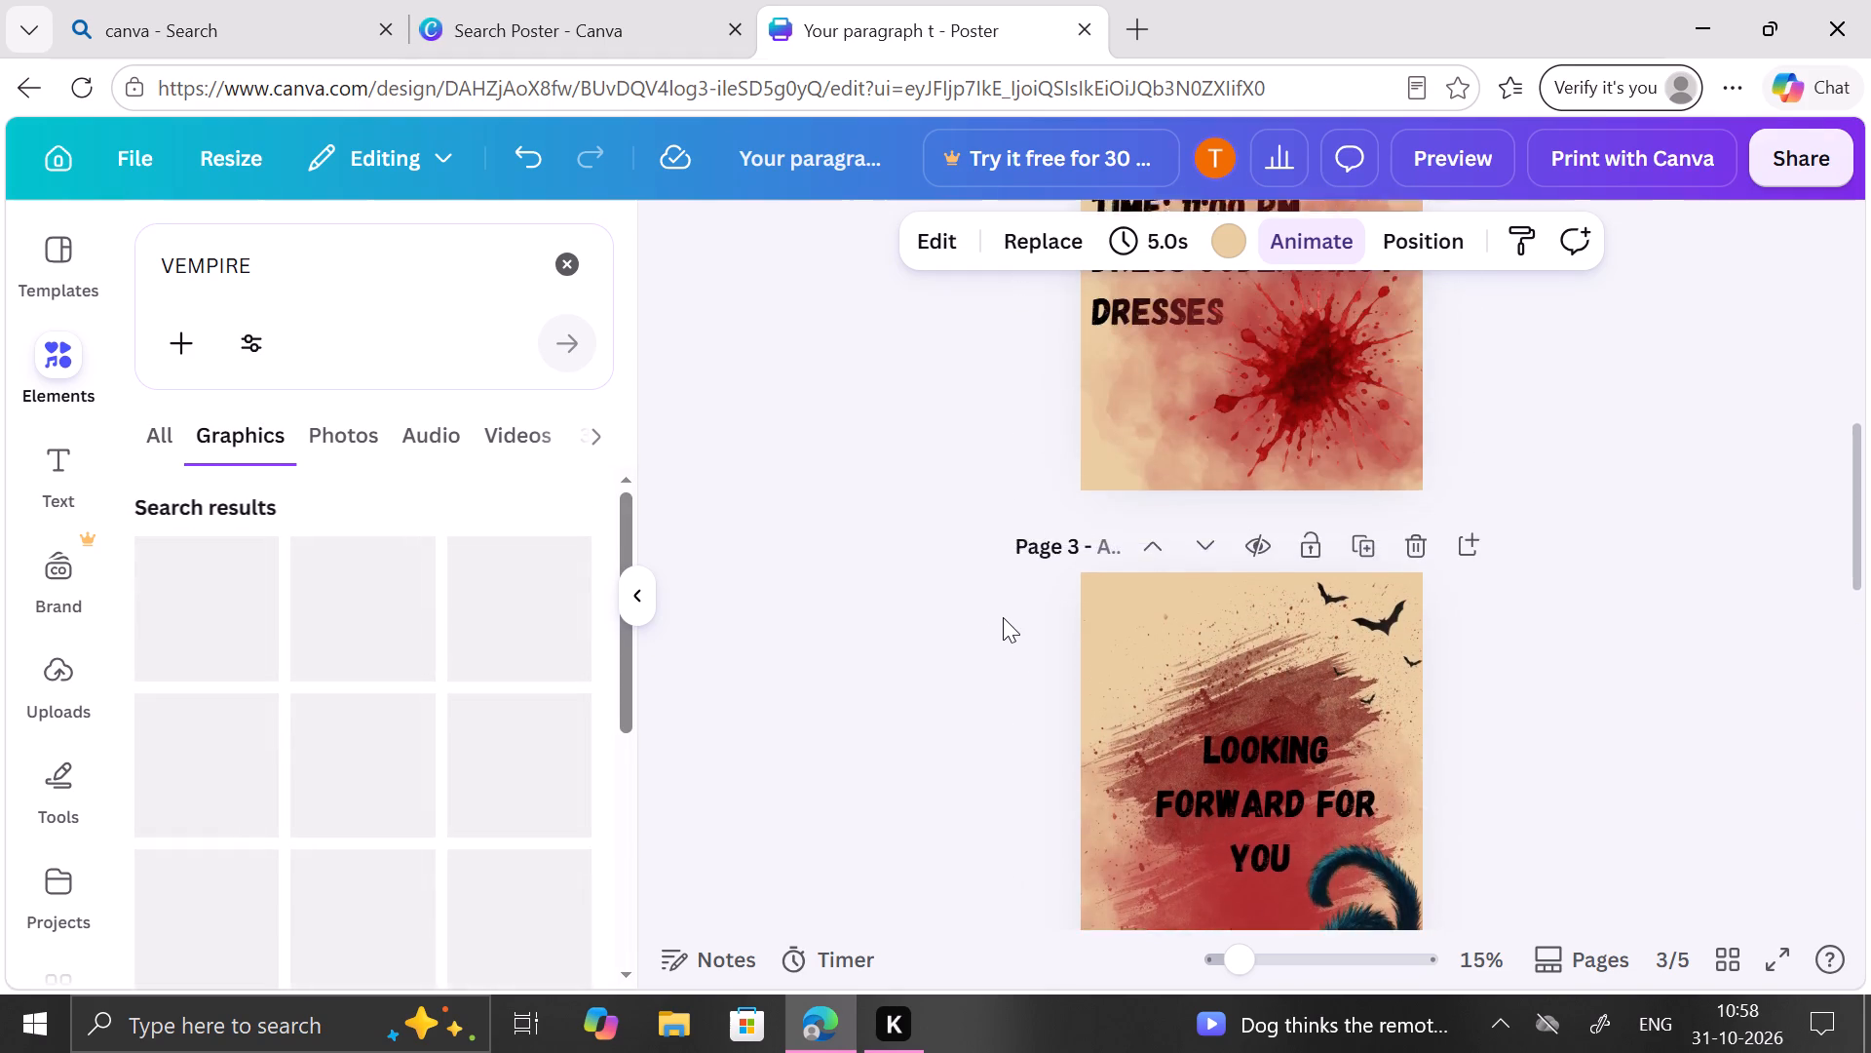
scroll(1003, 617, "up", 2)
scroll(1003, 617, "down", 5)
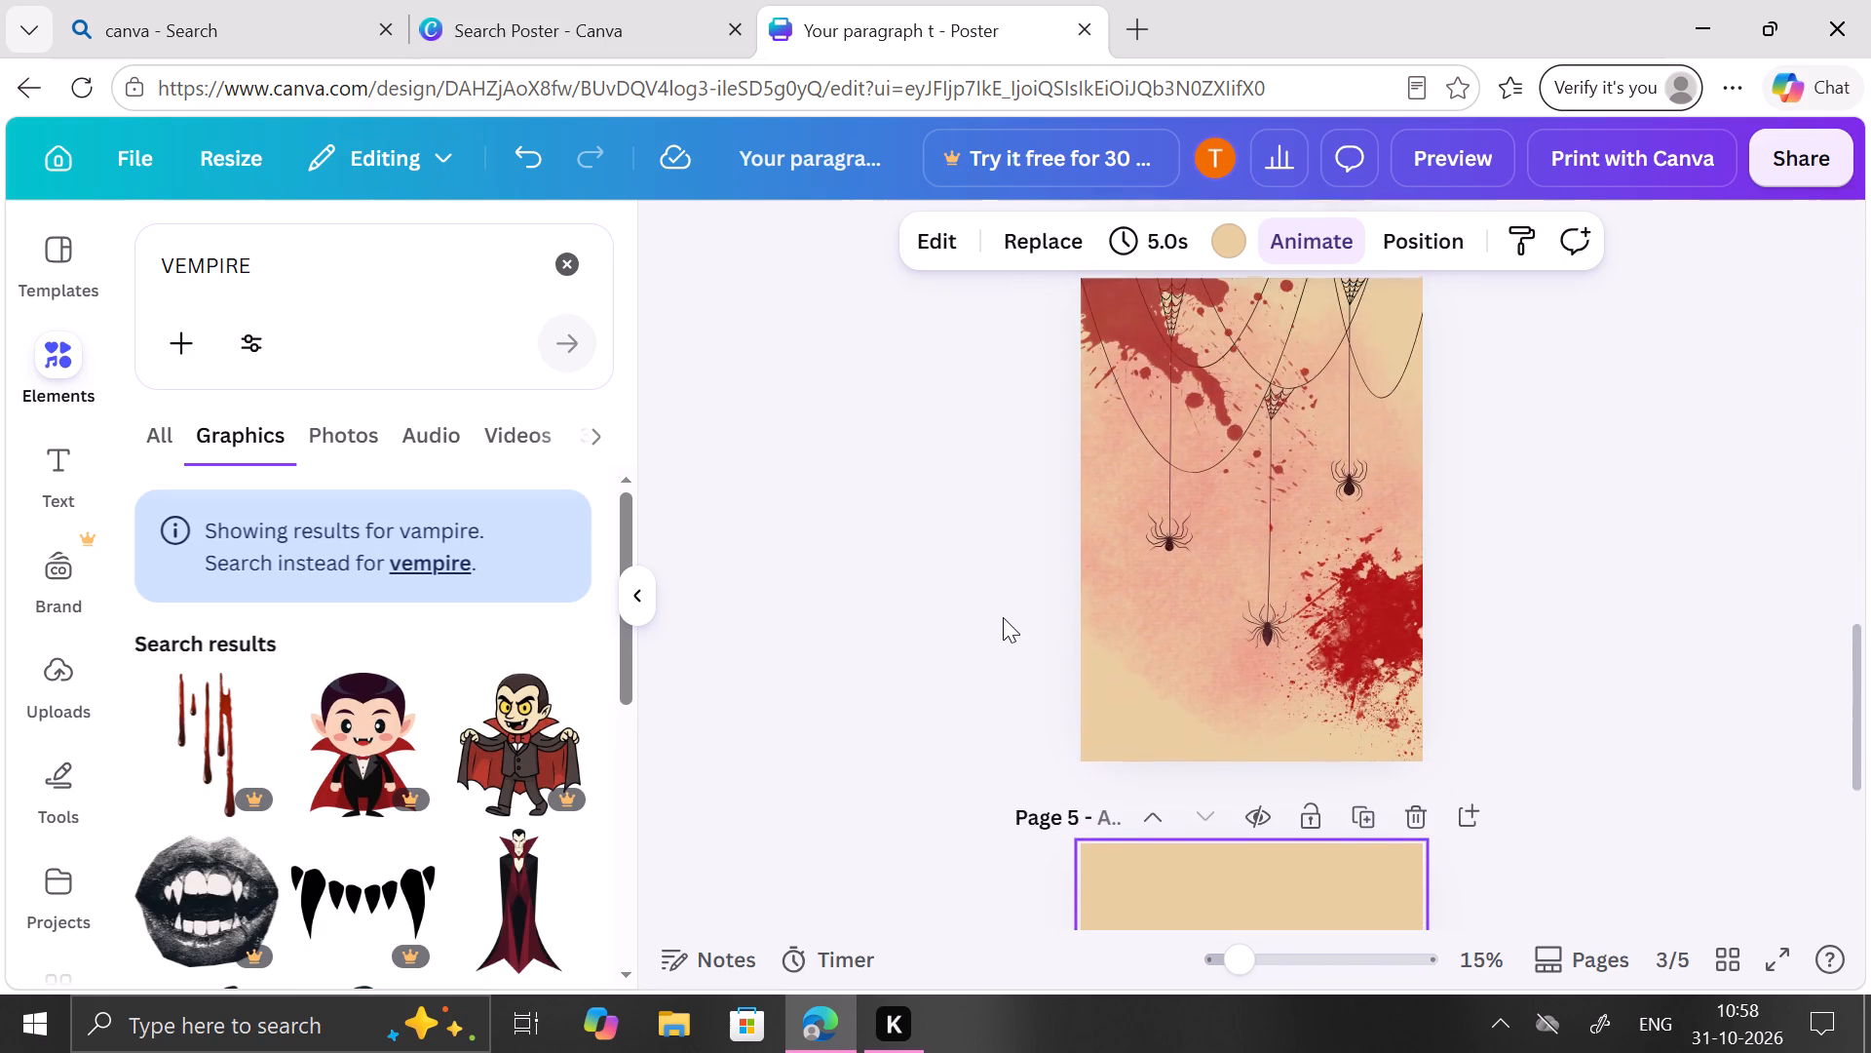
scroll(461, 864, "down", 1)
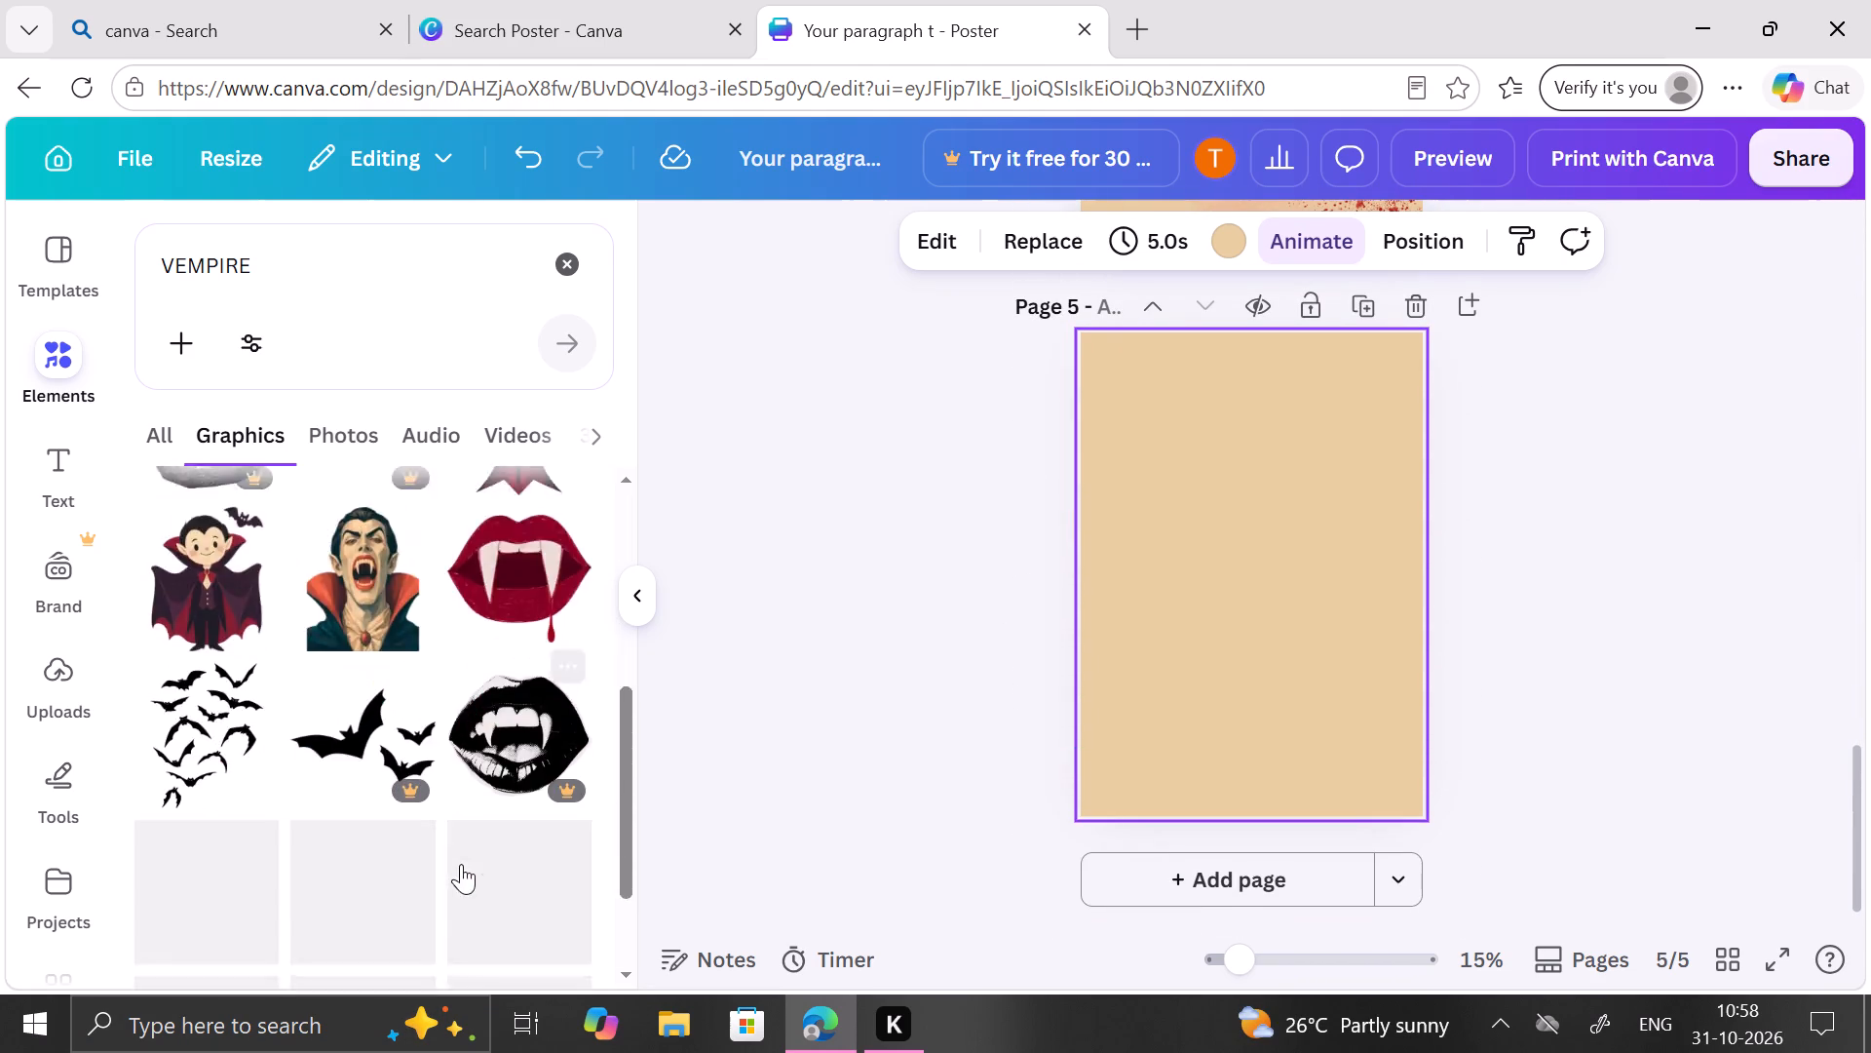
scroll(461, 864, "up", 2)
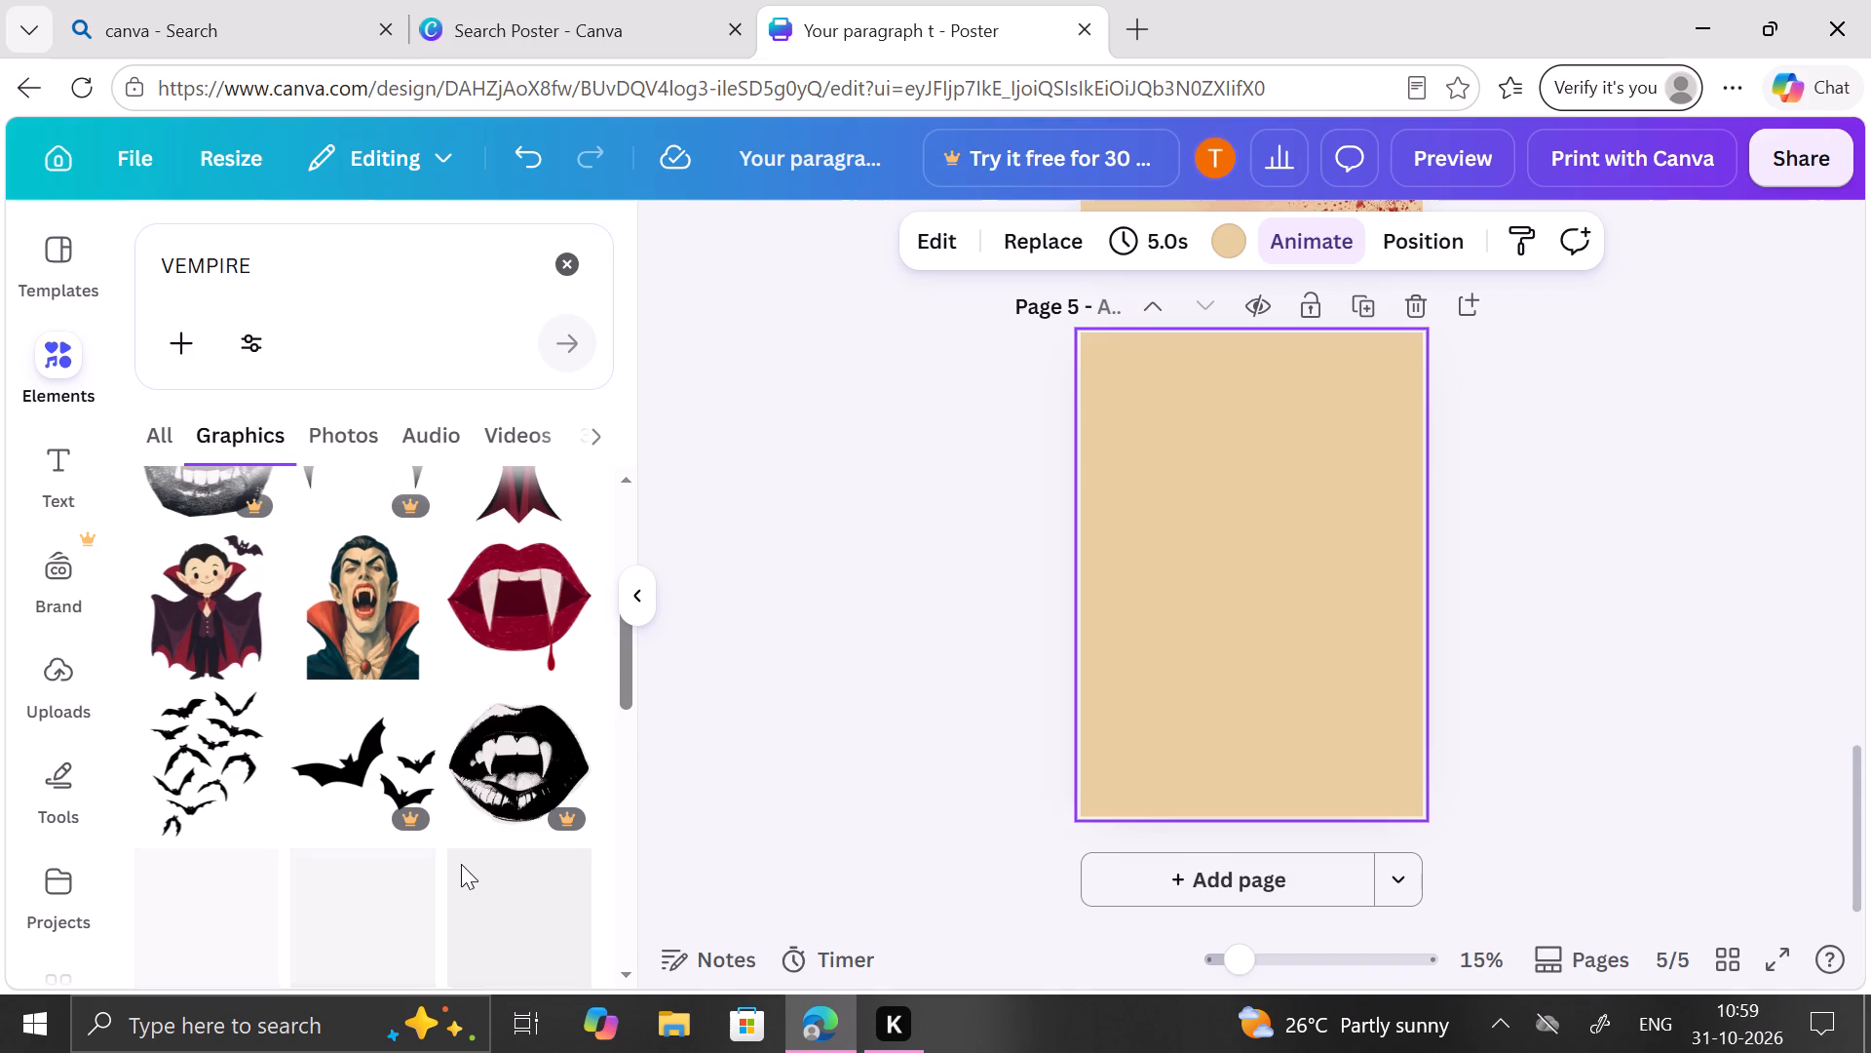
scroll(926, 627, "up", 3)
scroll(926, 627, "down", 1)
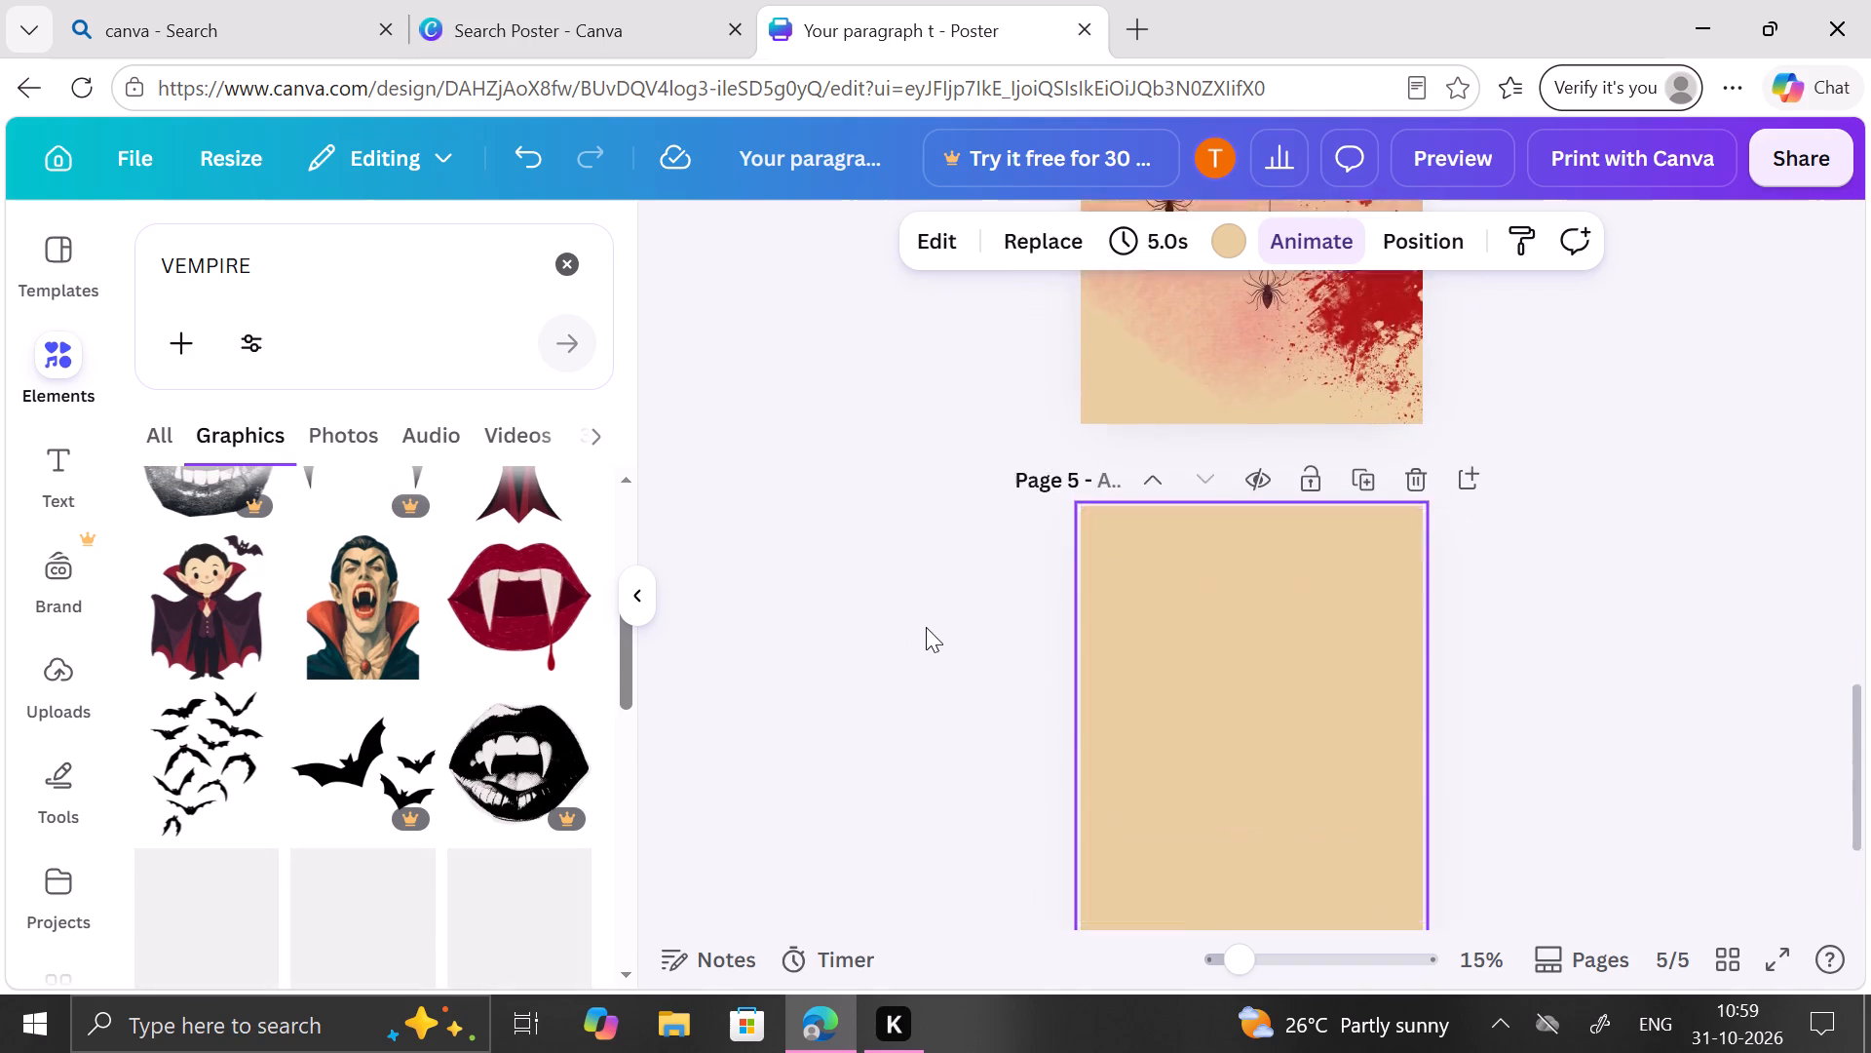
scroll(449, 739, "down", 2)
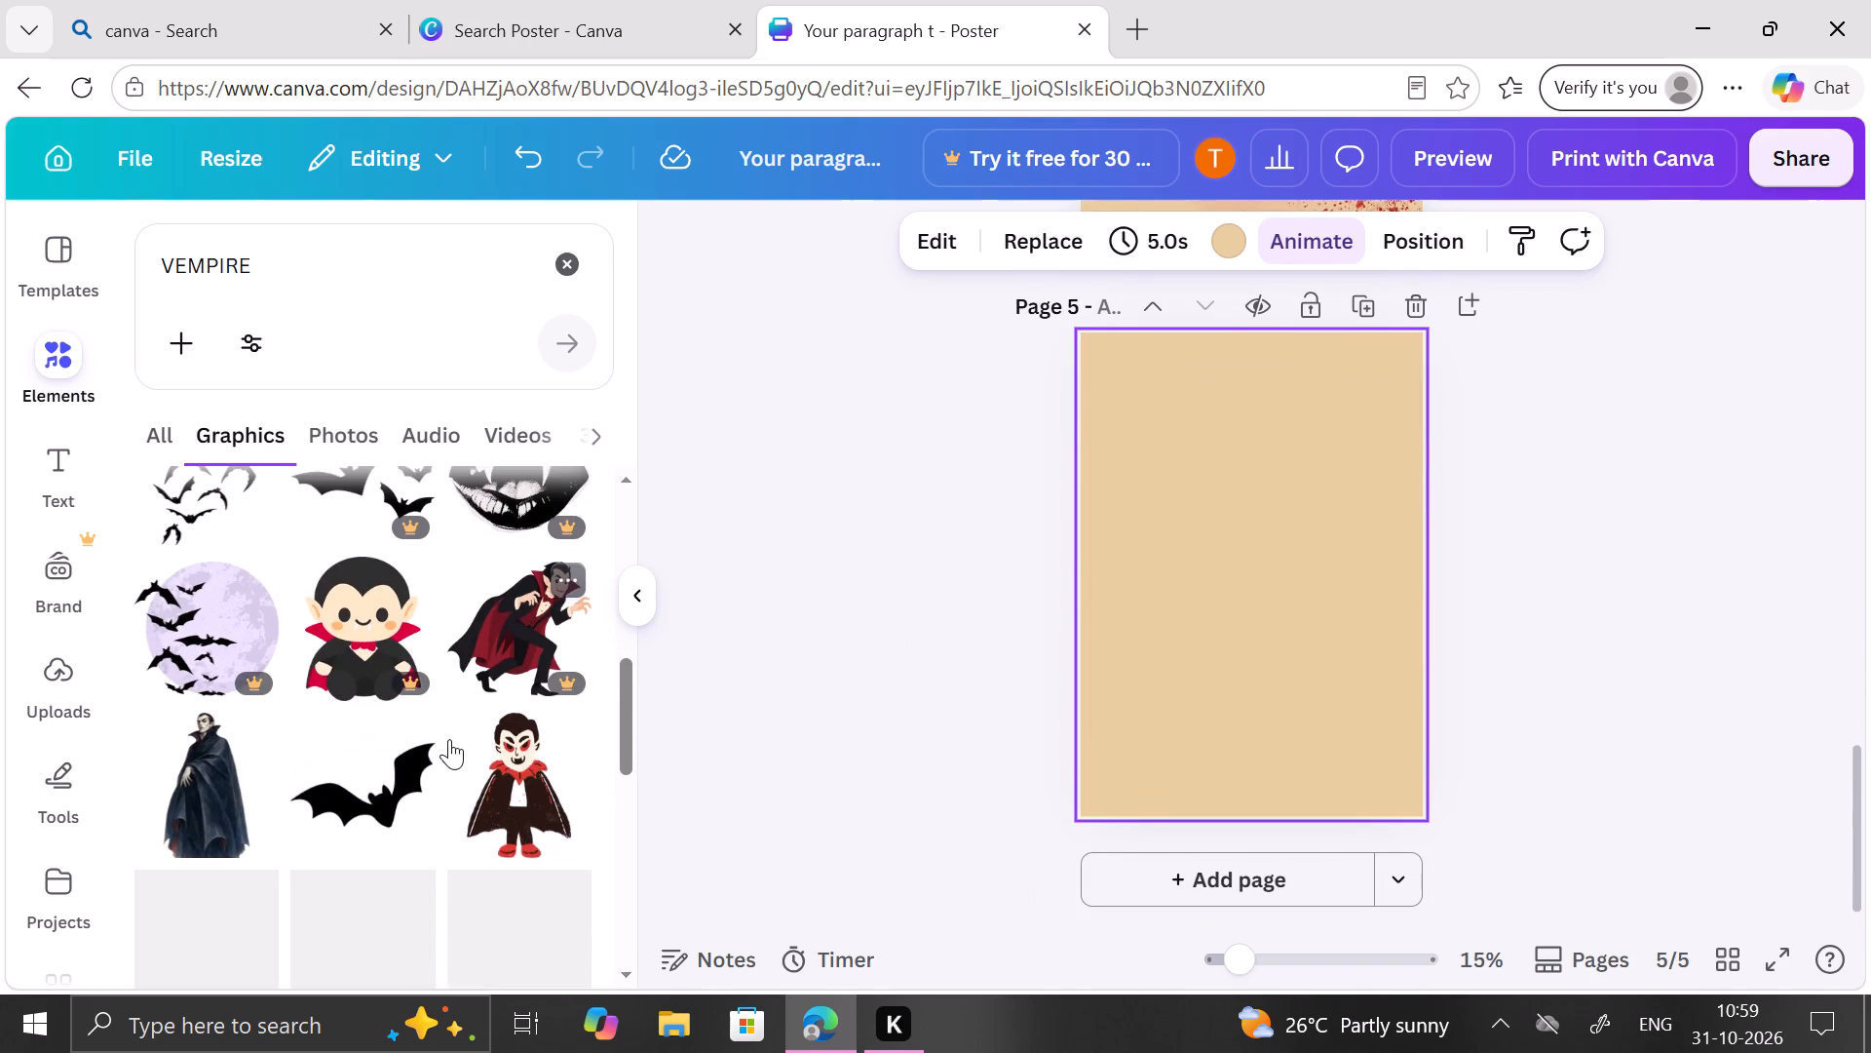
Add the vampire-search graphic of a spread-winged bat in front of a full moon to page 5.
scroll(449, 739, "down", 3)
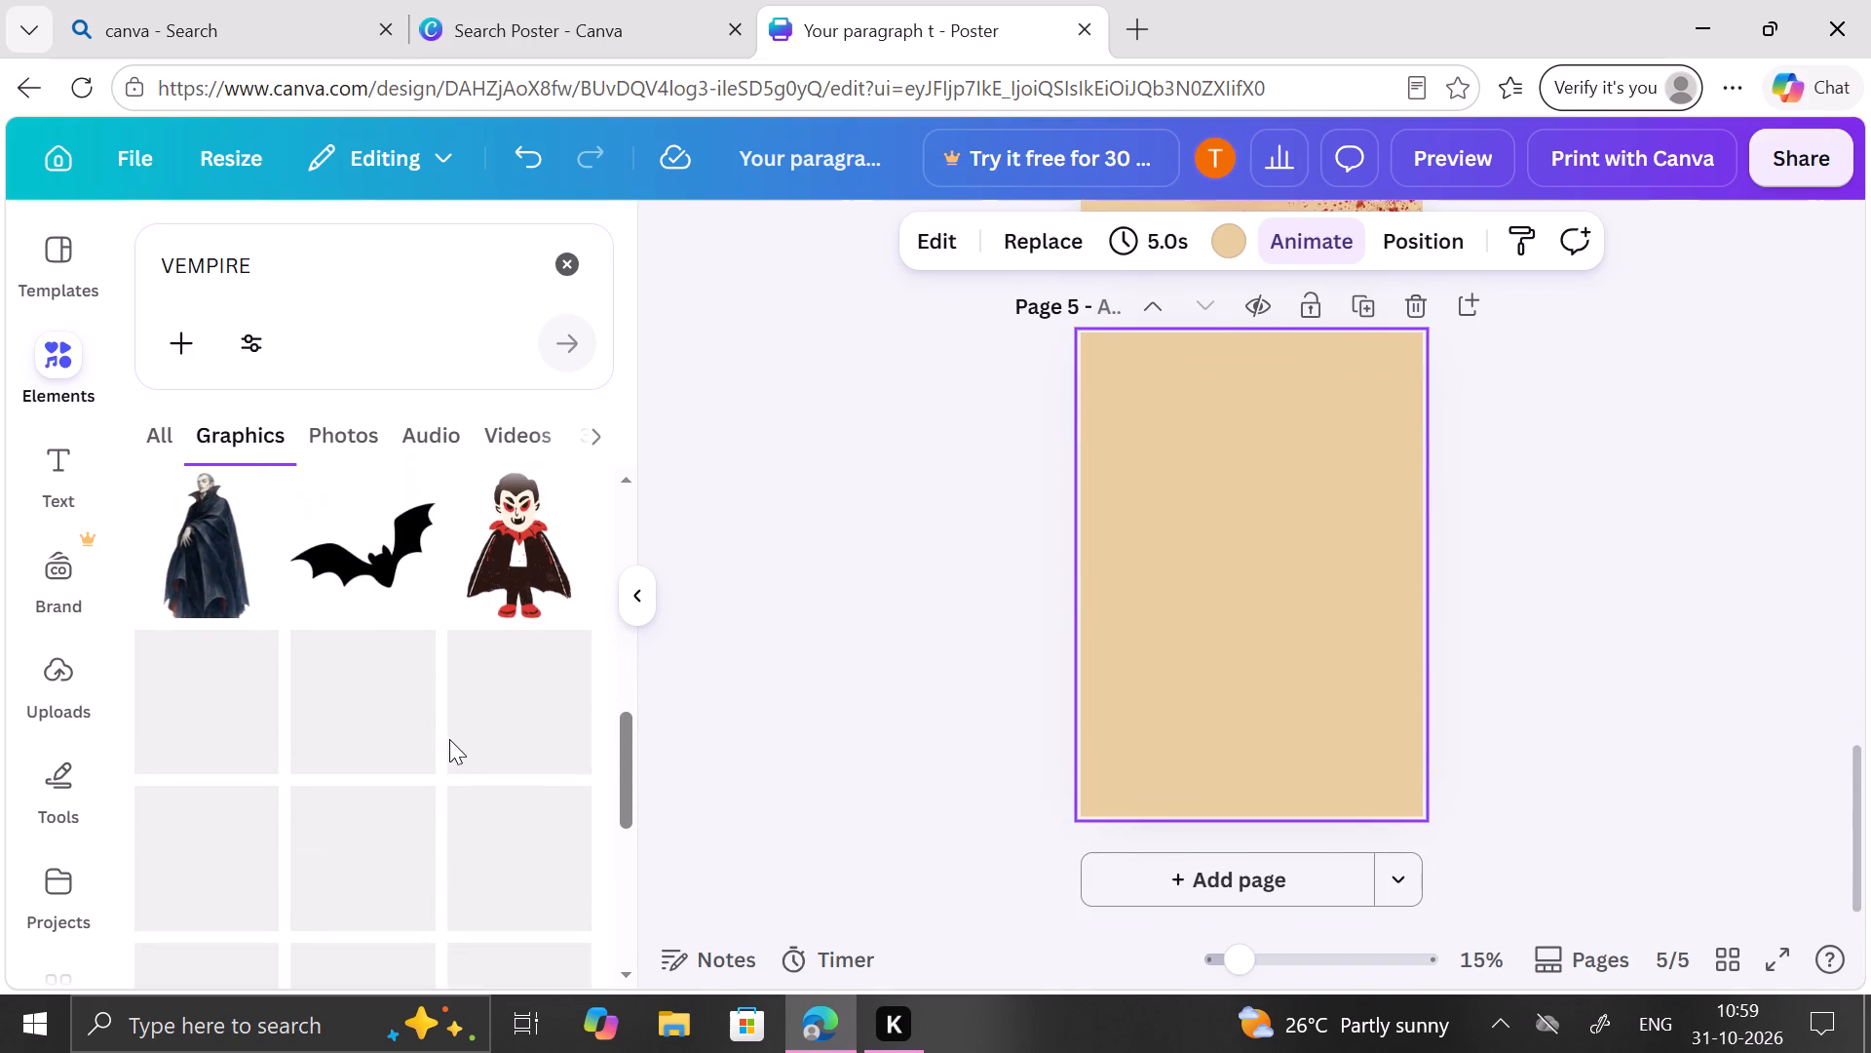
scroll(449, 739, "up", 1)
scroll(450, 739, "down", 1)
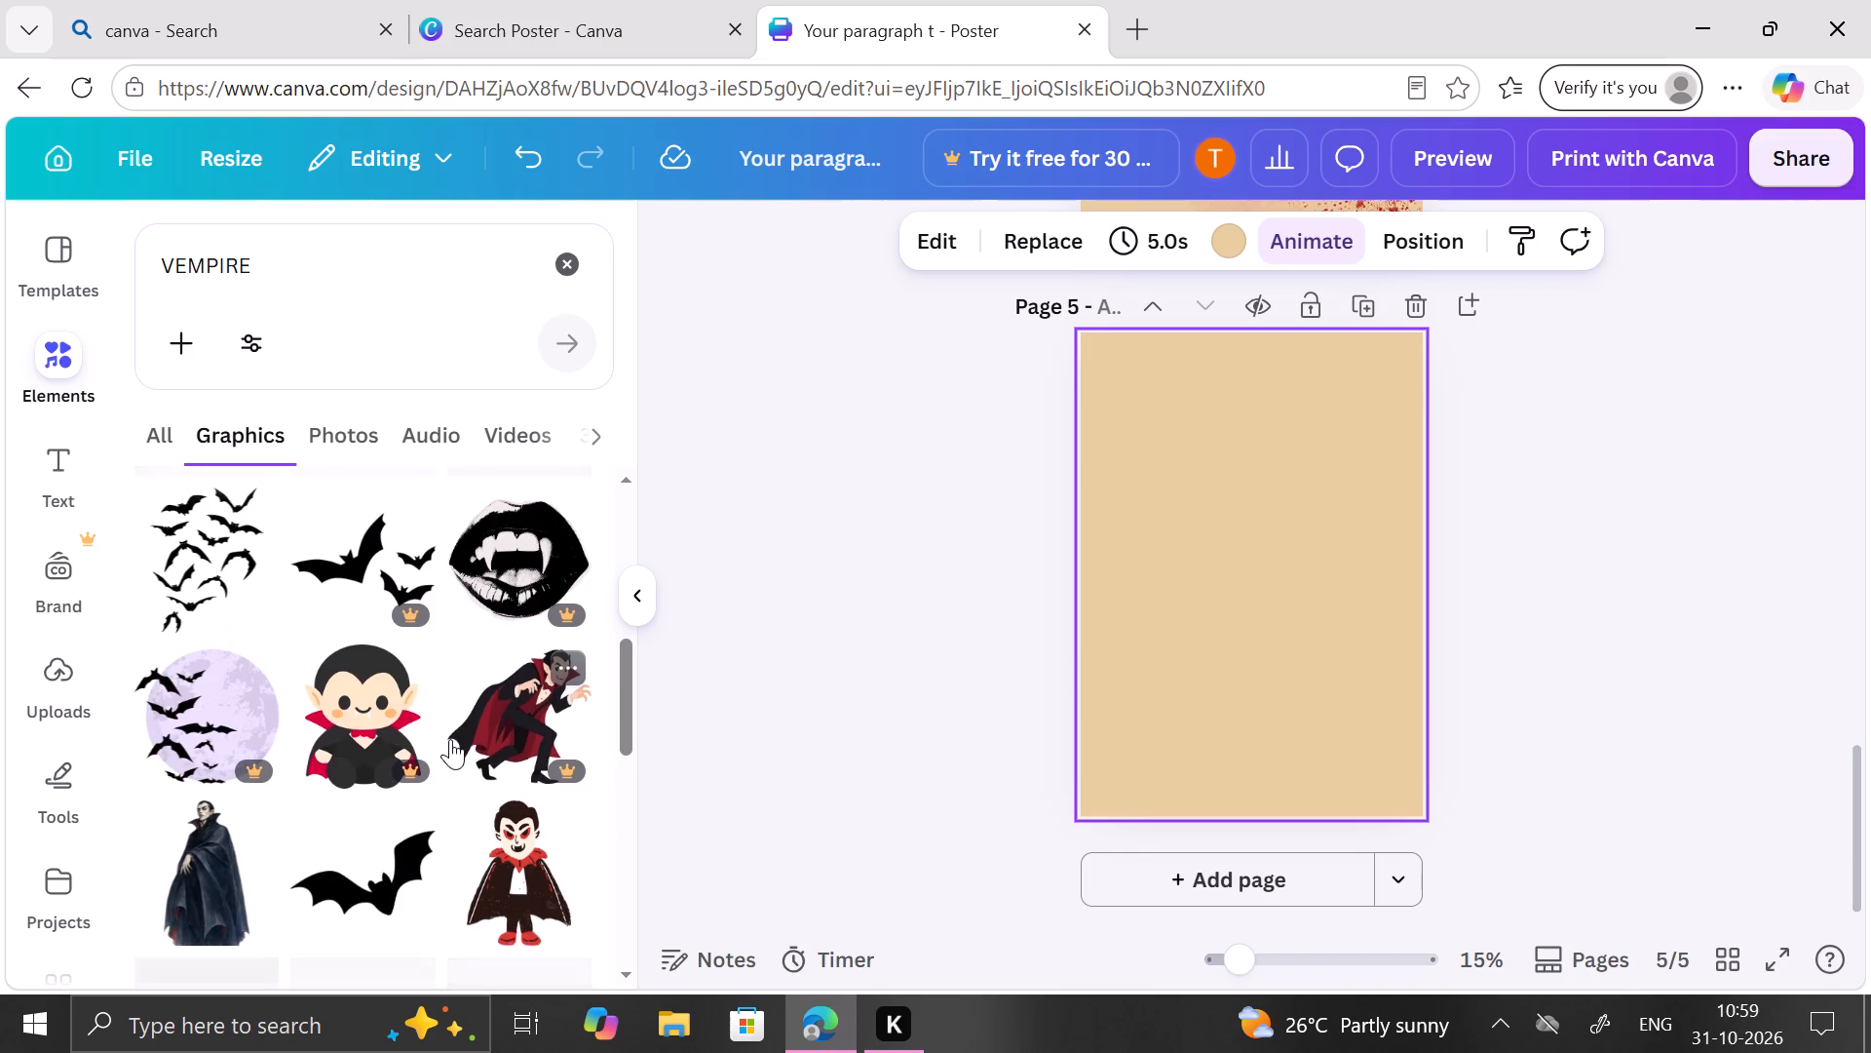
scroll(450, 739, "down", 1)
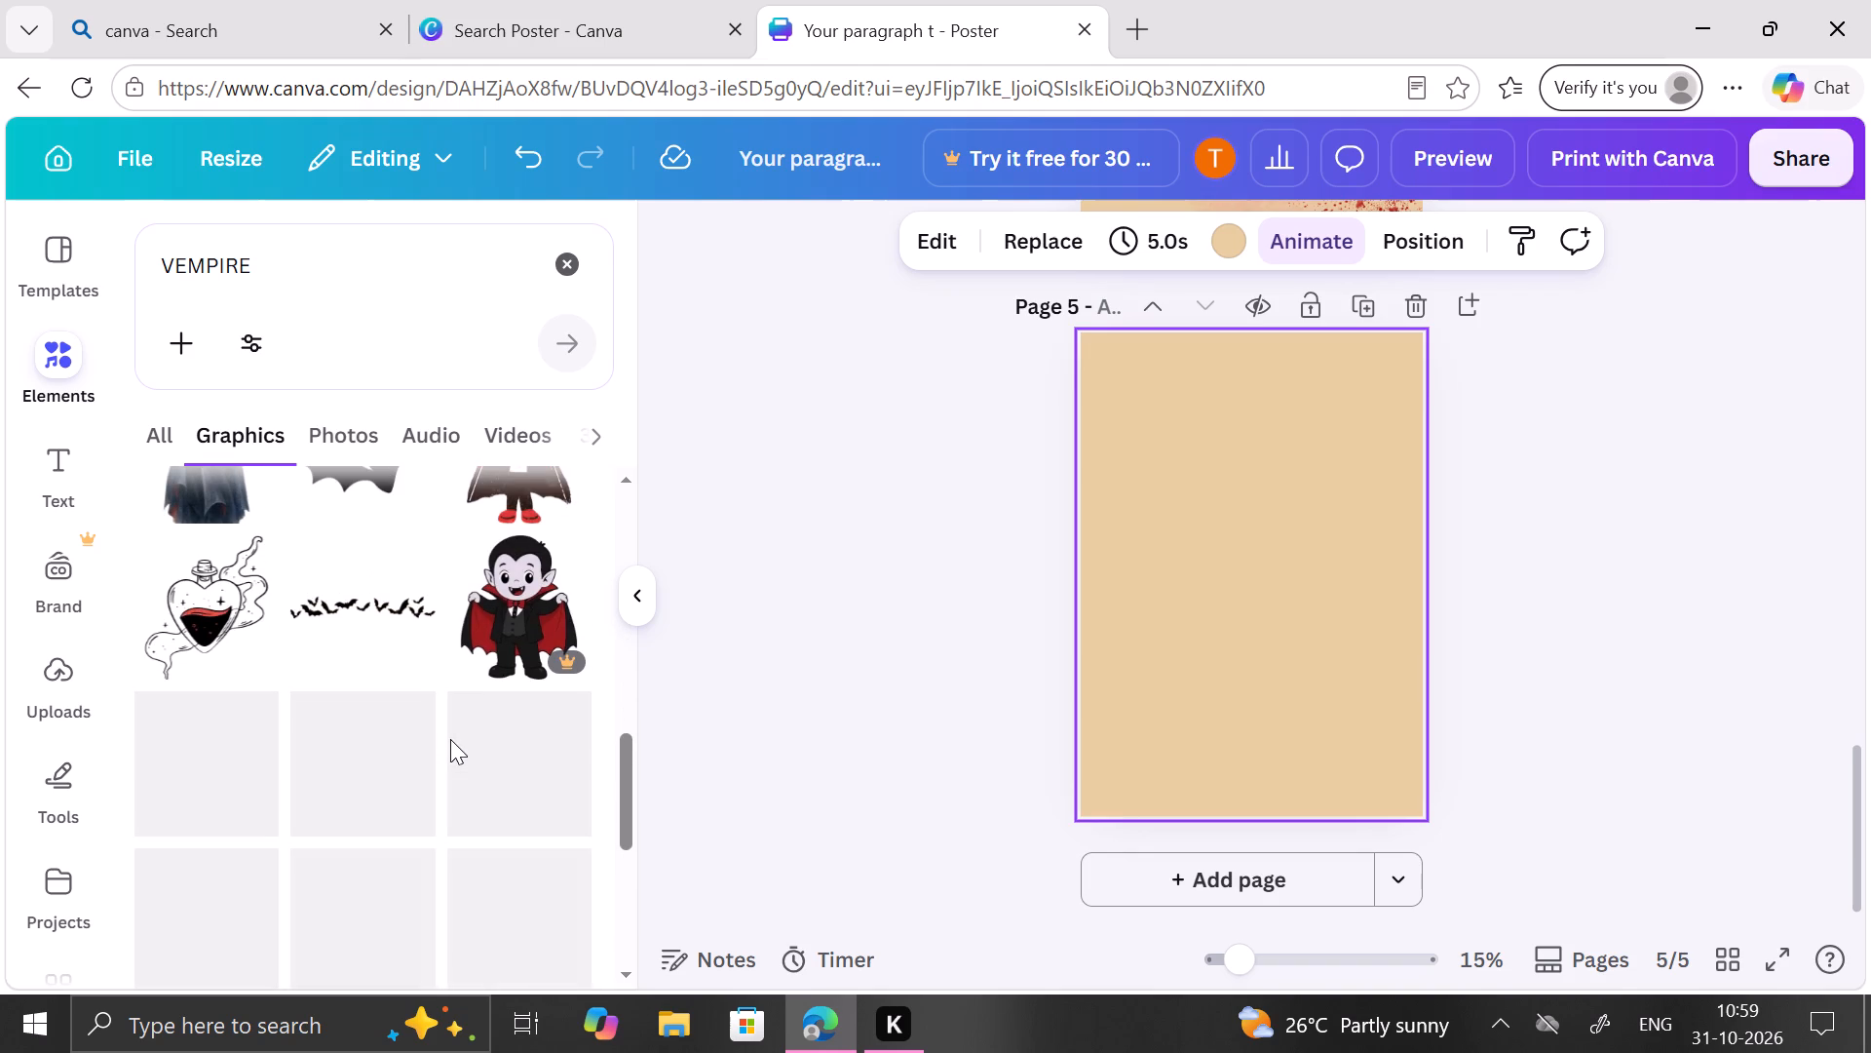
scroll(450, 739, "down", 3)
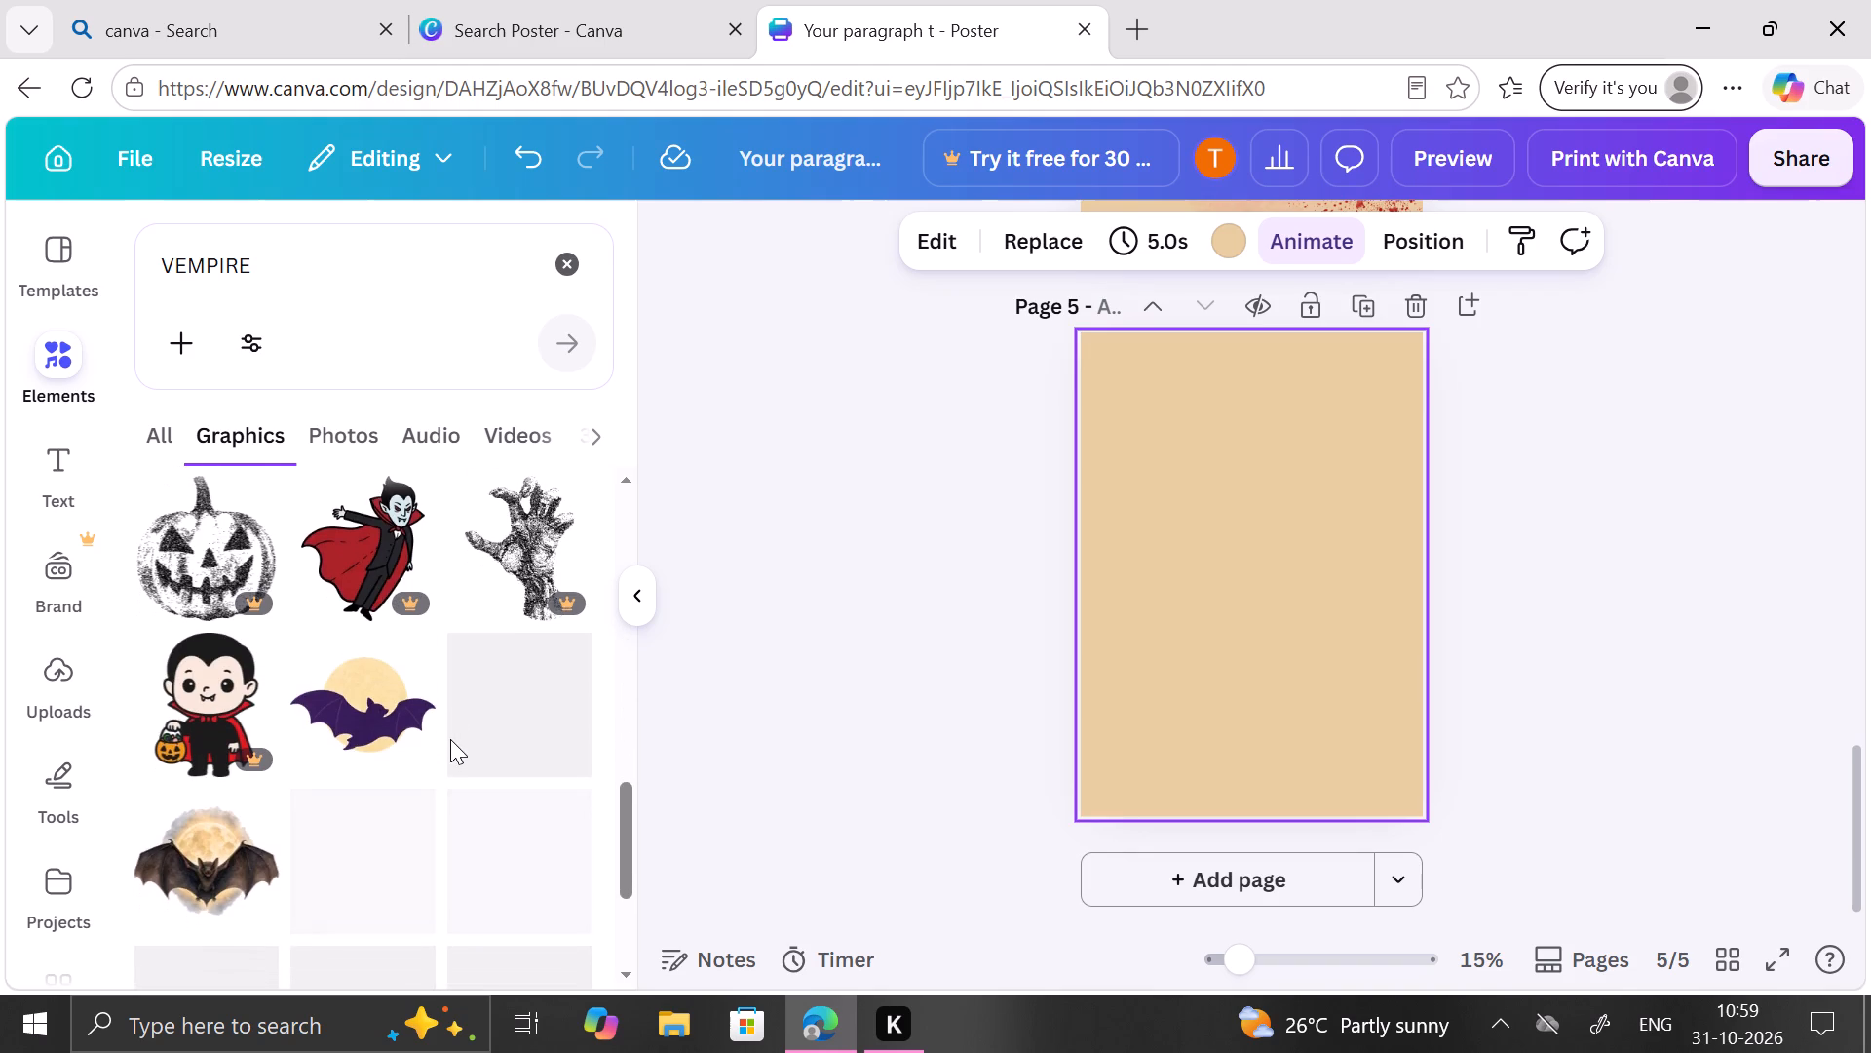
scroll(450, 739, "down", 2)
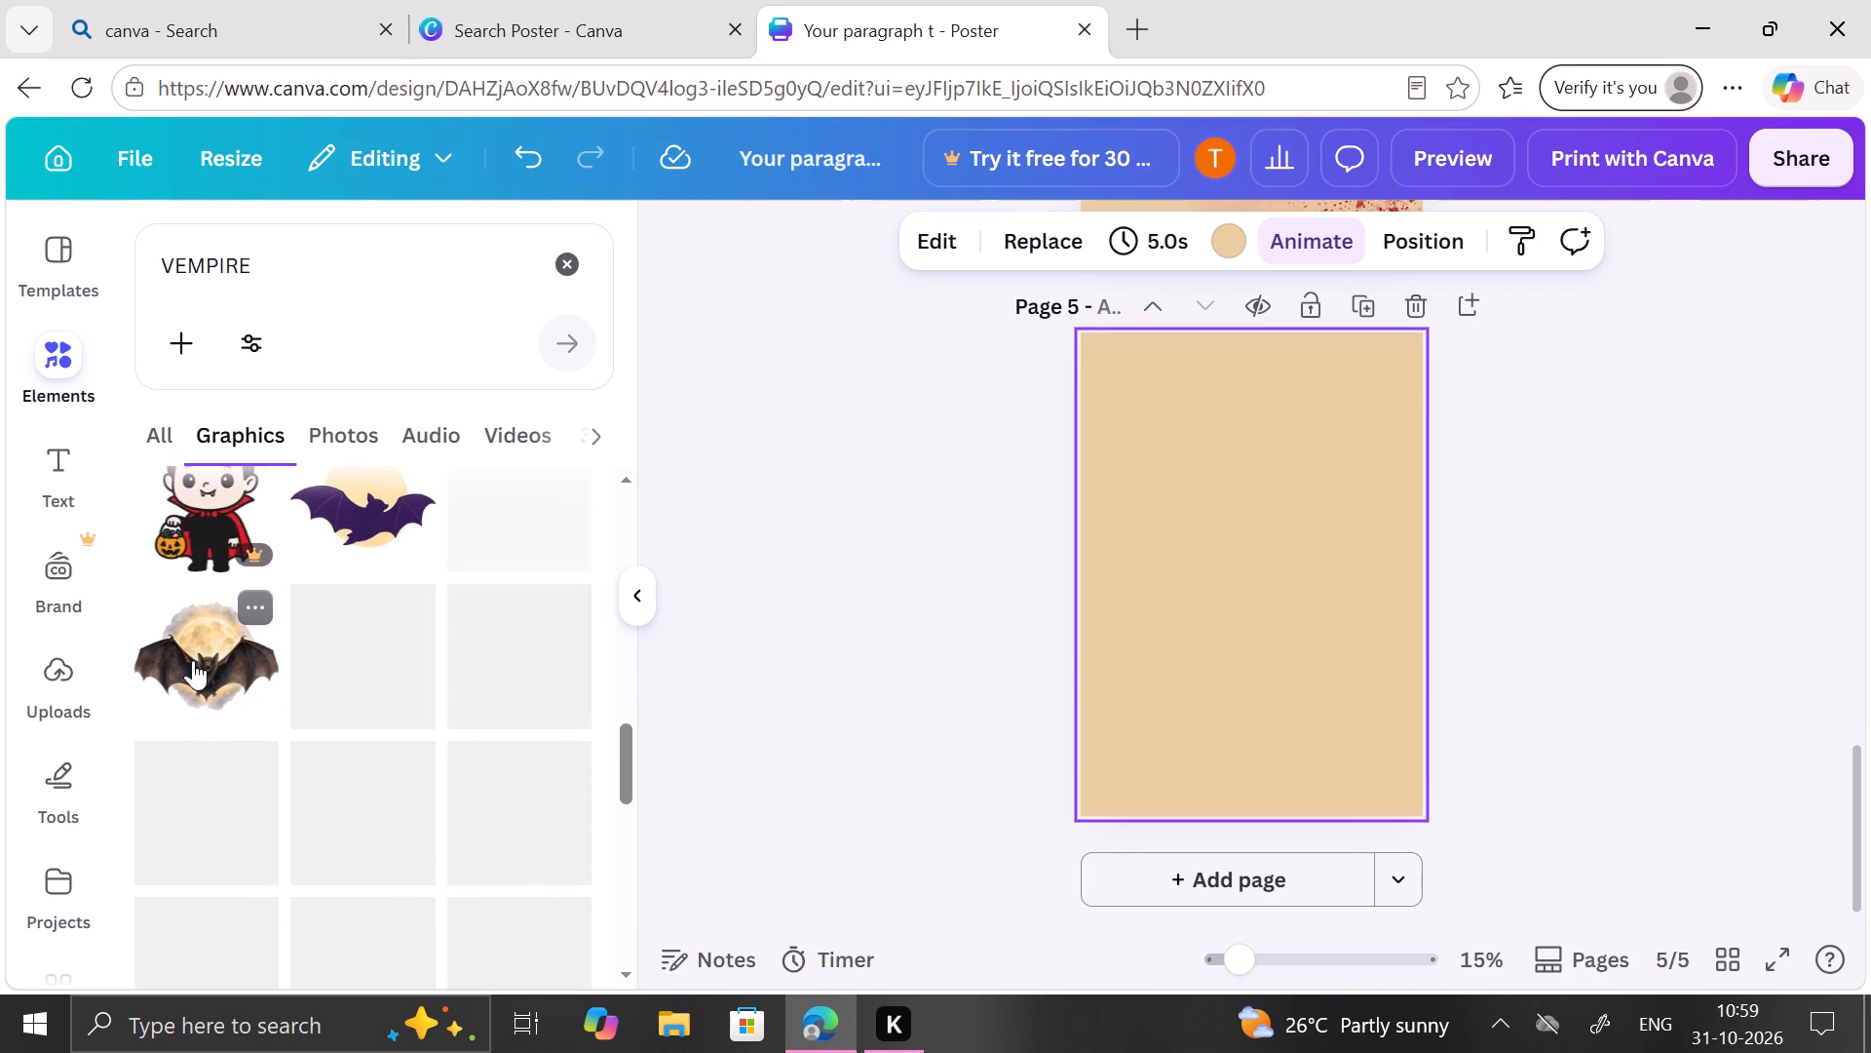
left_click(193, 660)
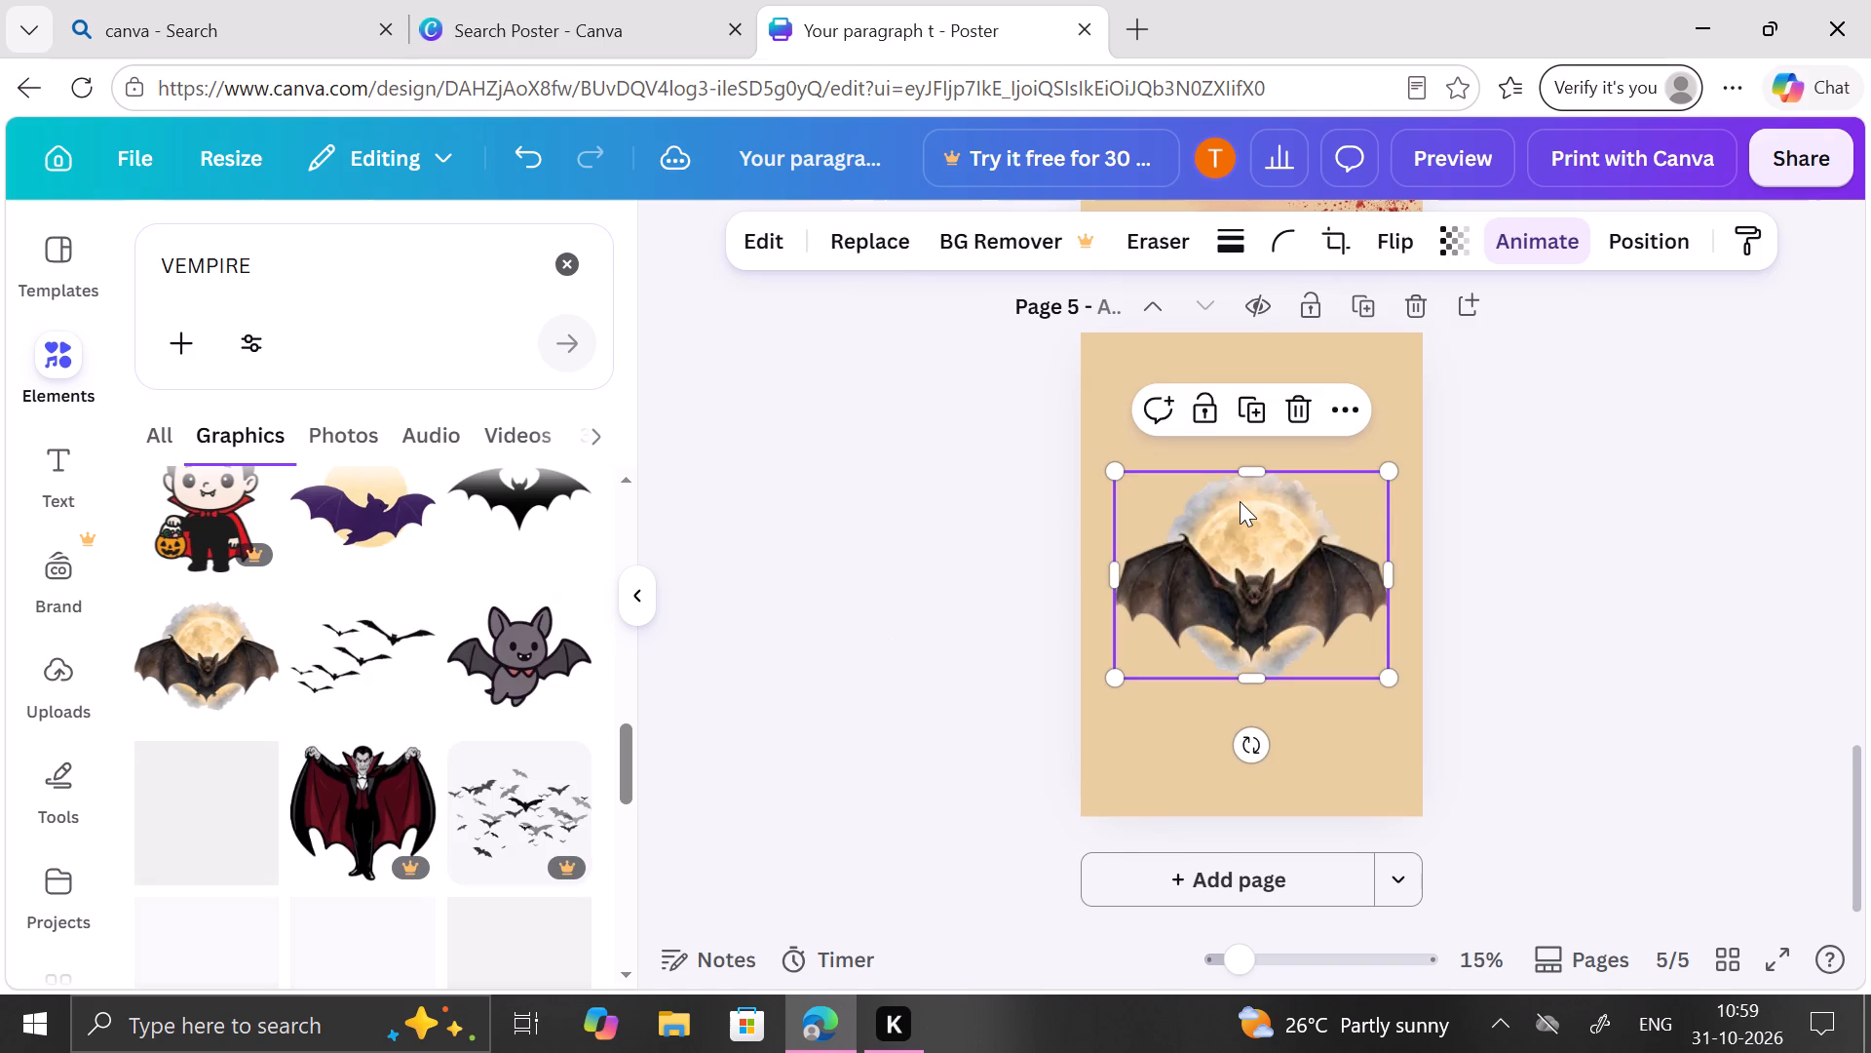
Try plain red #802e20 as page 5's background, and settle on the red linear gradient from #731919 to #e52b2b.
left_click(1395, 414)
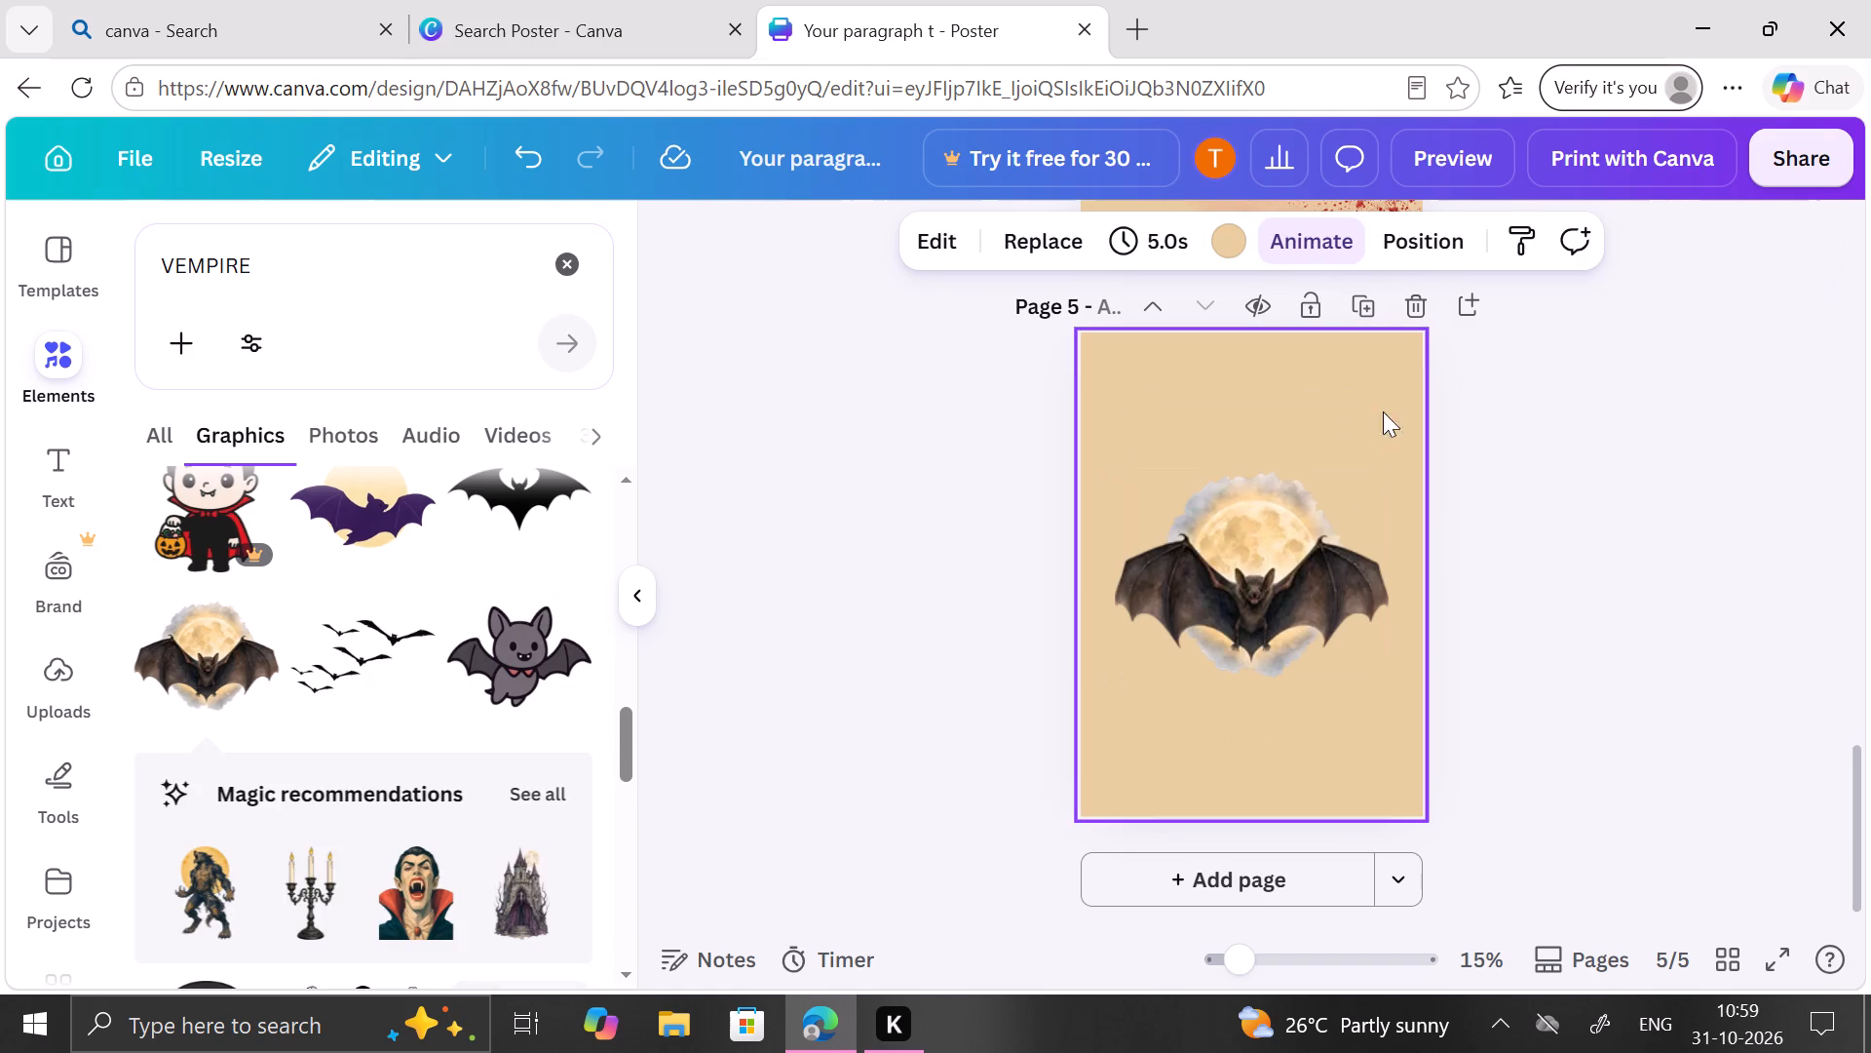
left_click(1250, 228)
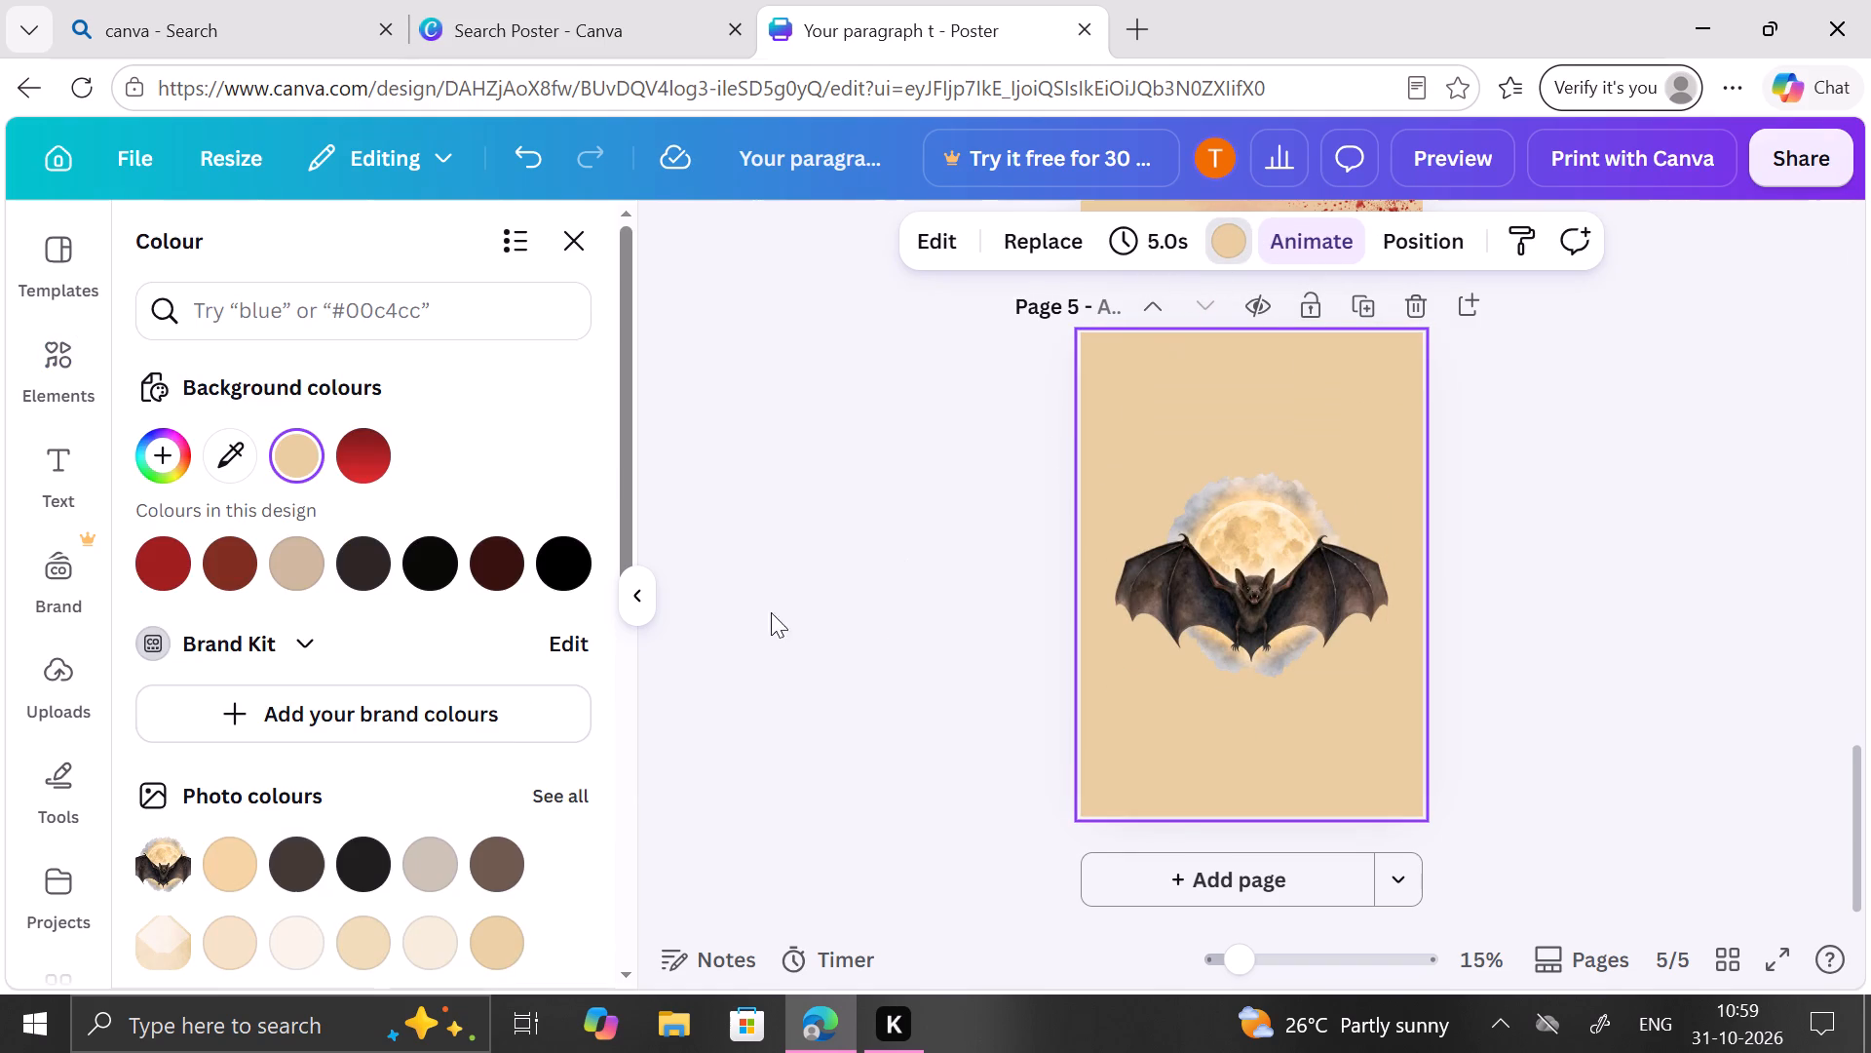
left_click(378, 477)
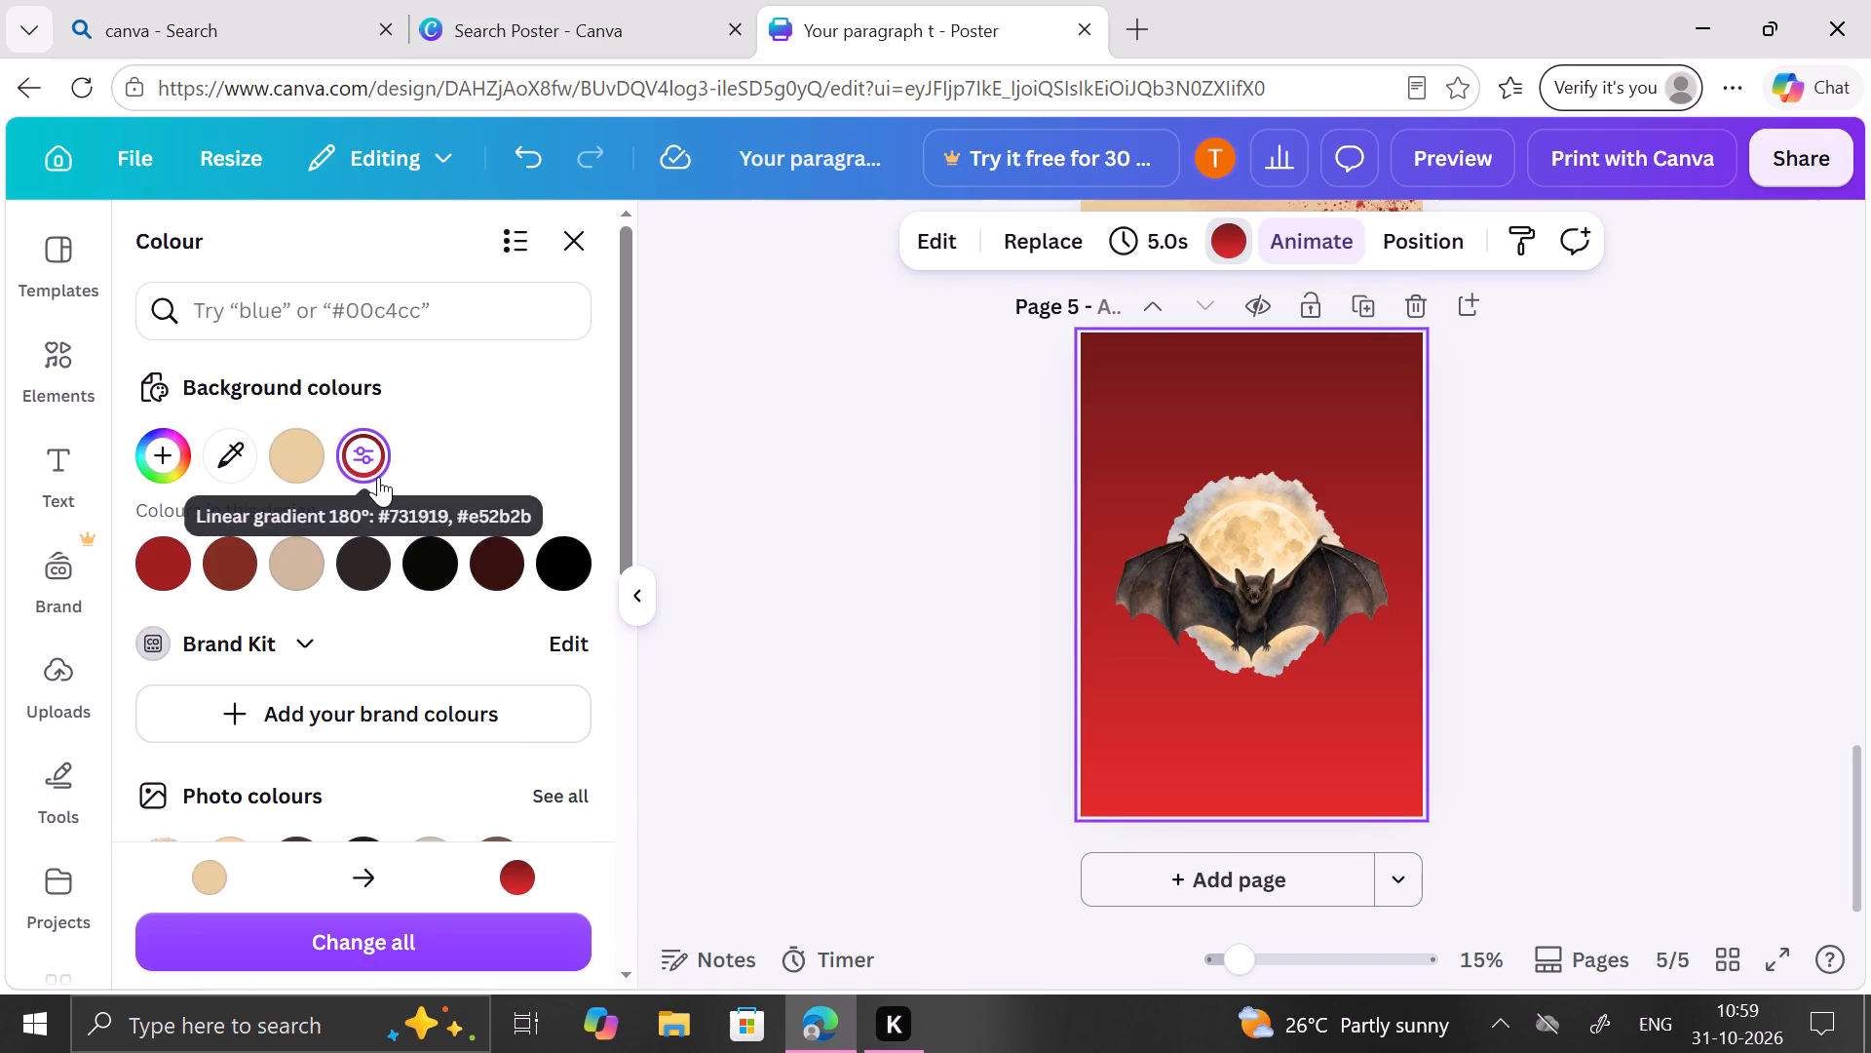
left_click(232, 560)
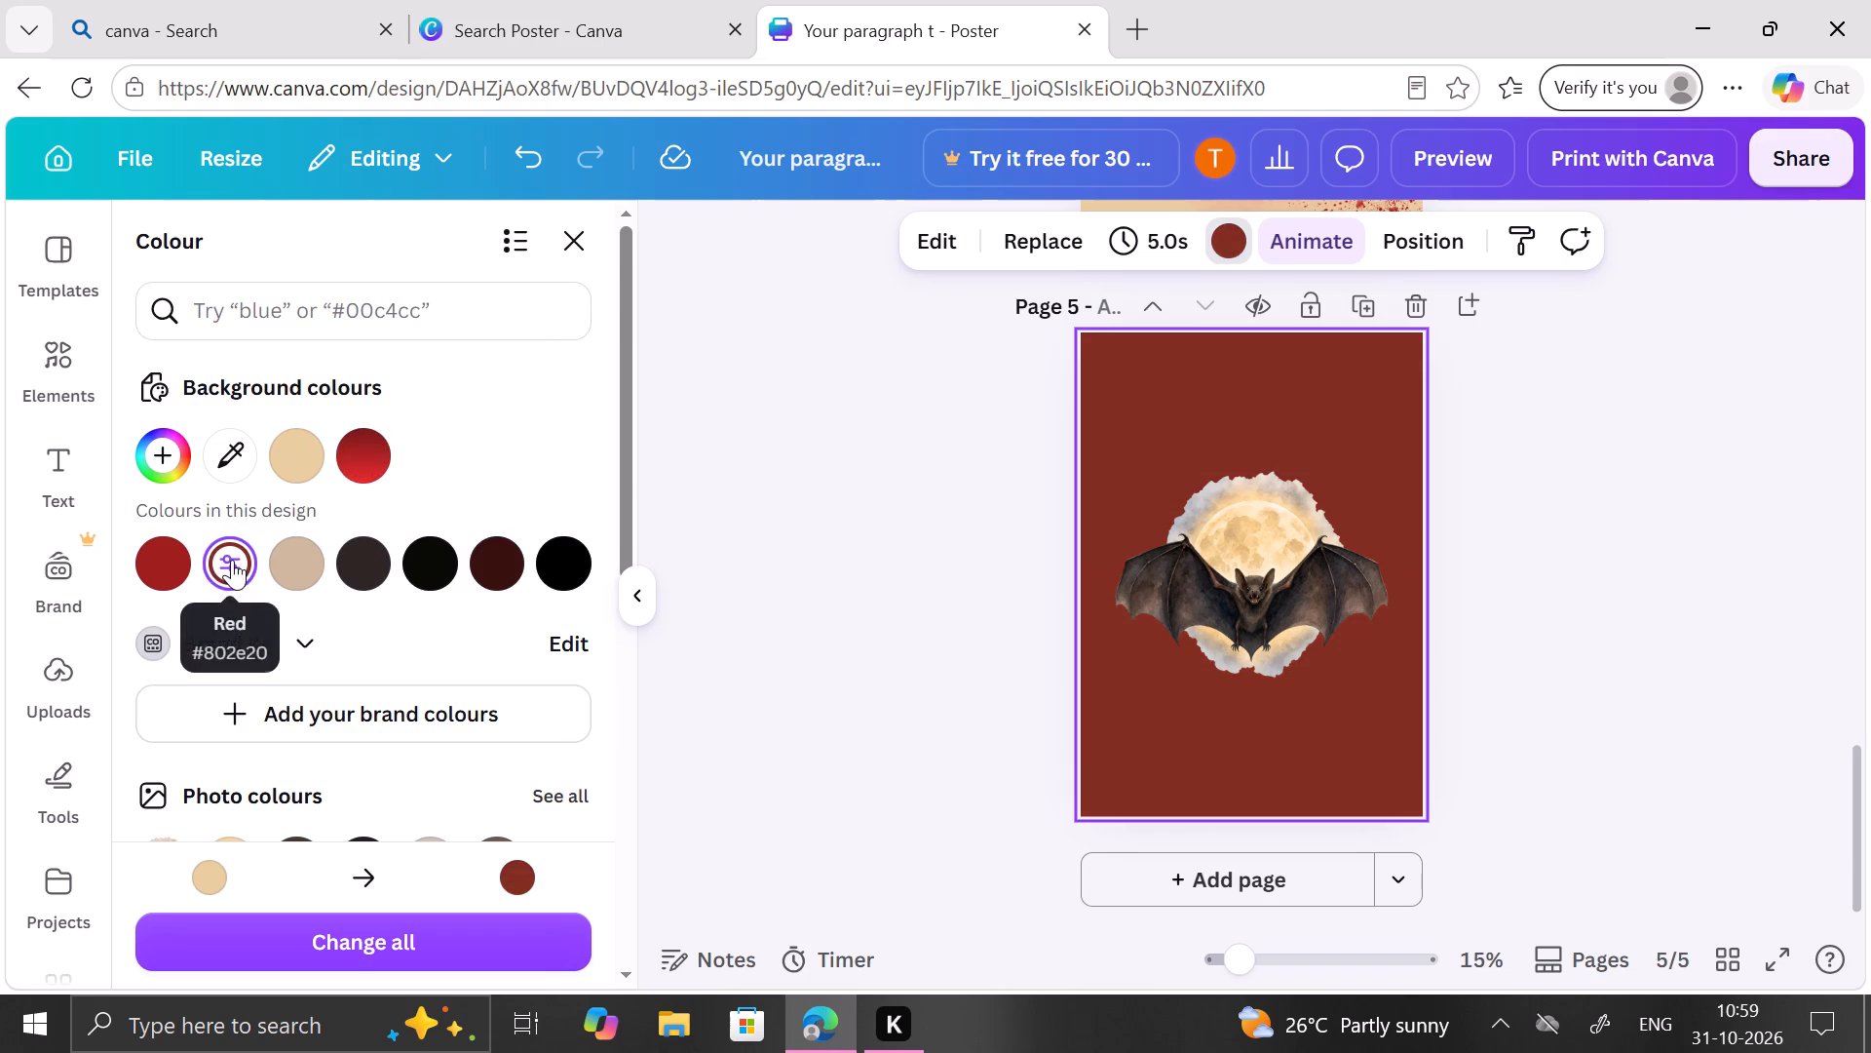
scroll(535, 696, "down", 3)
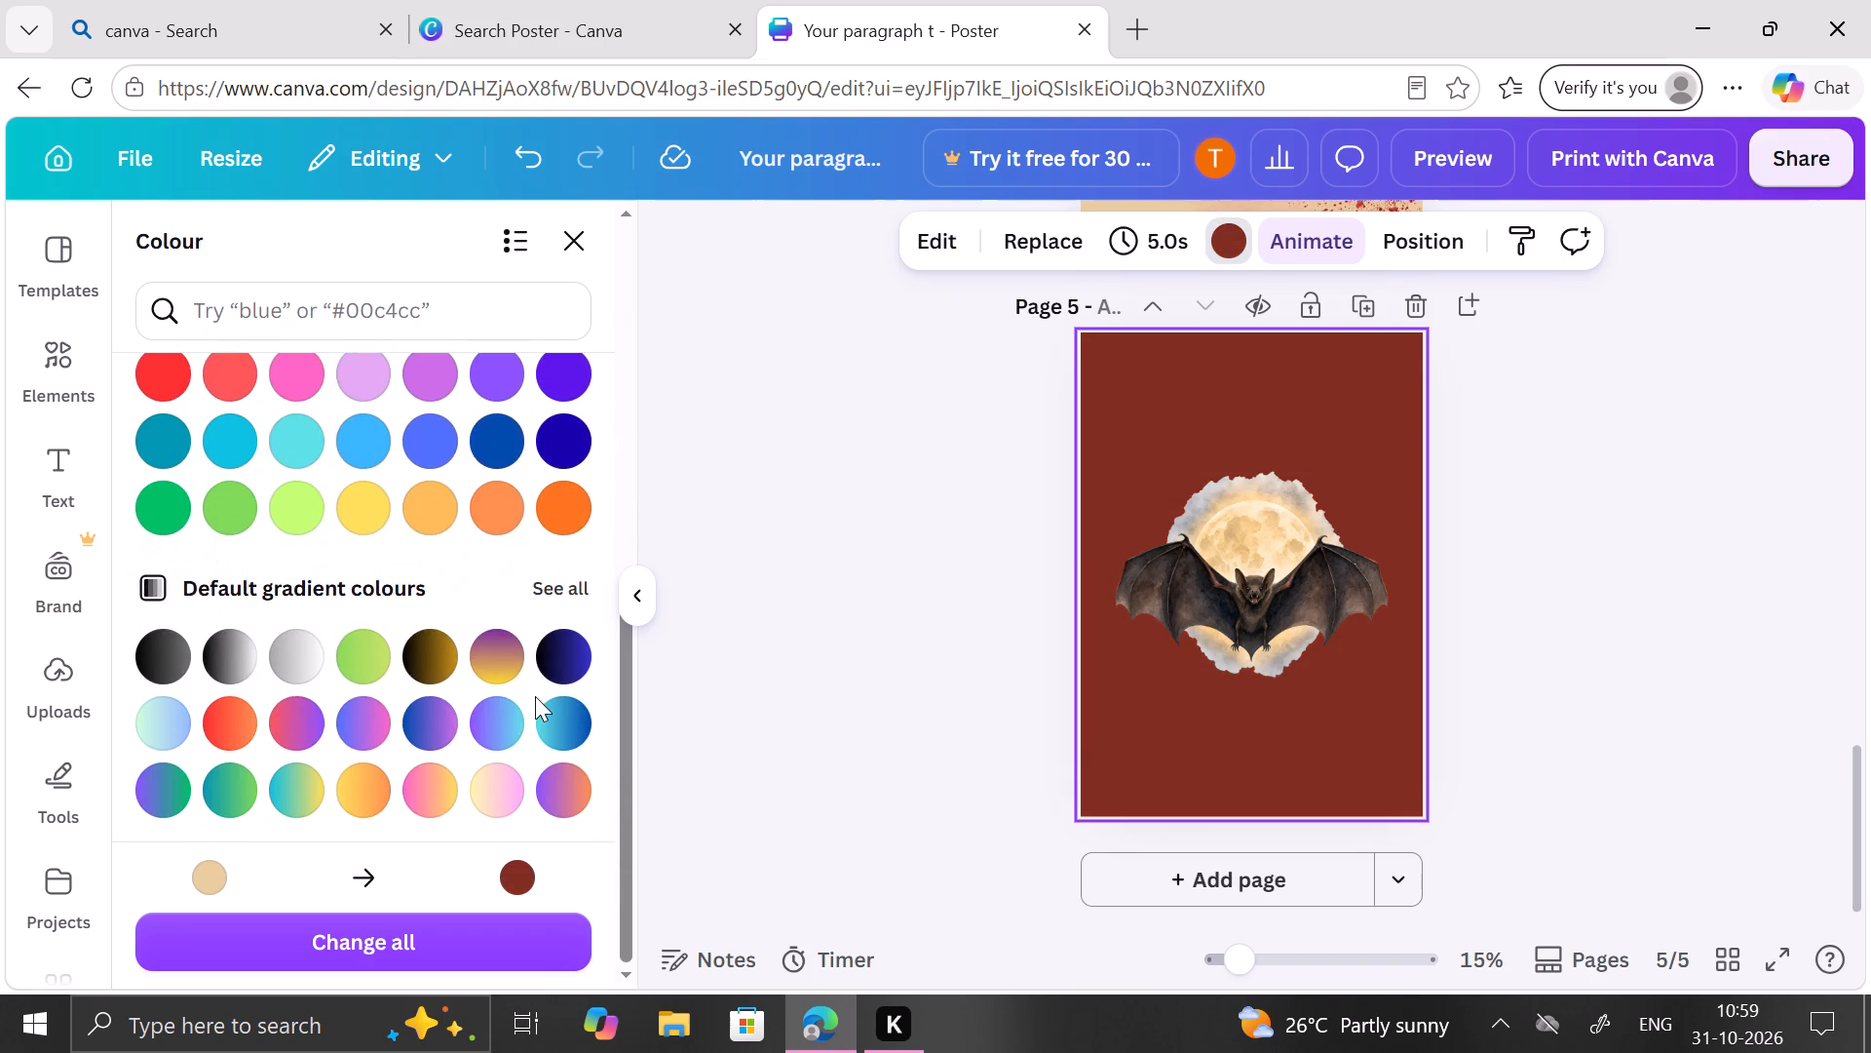
left_click(552, 571)
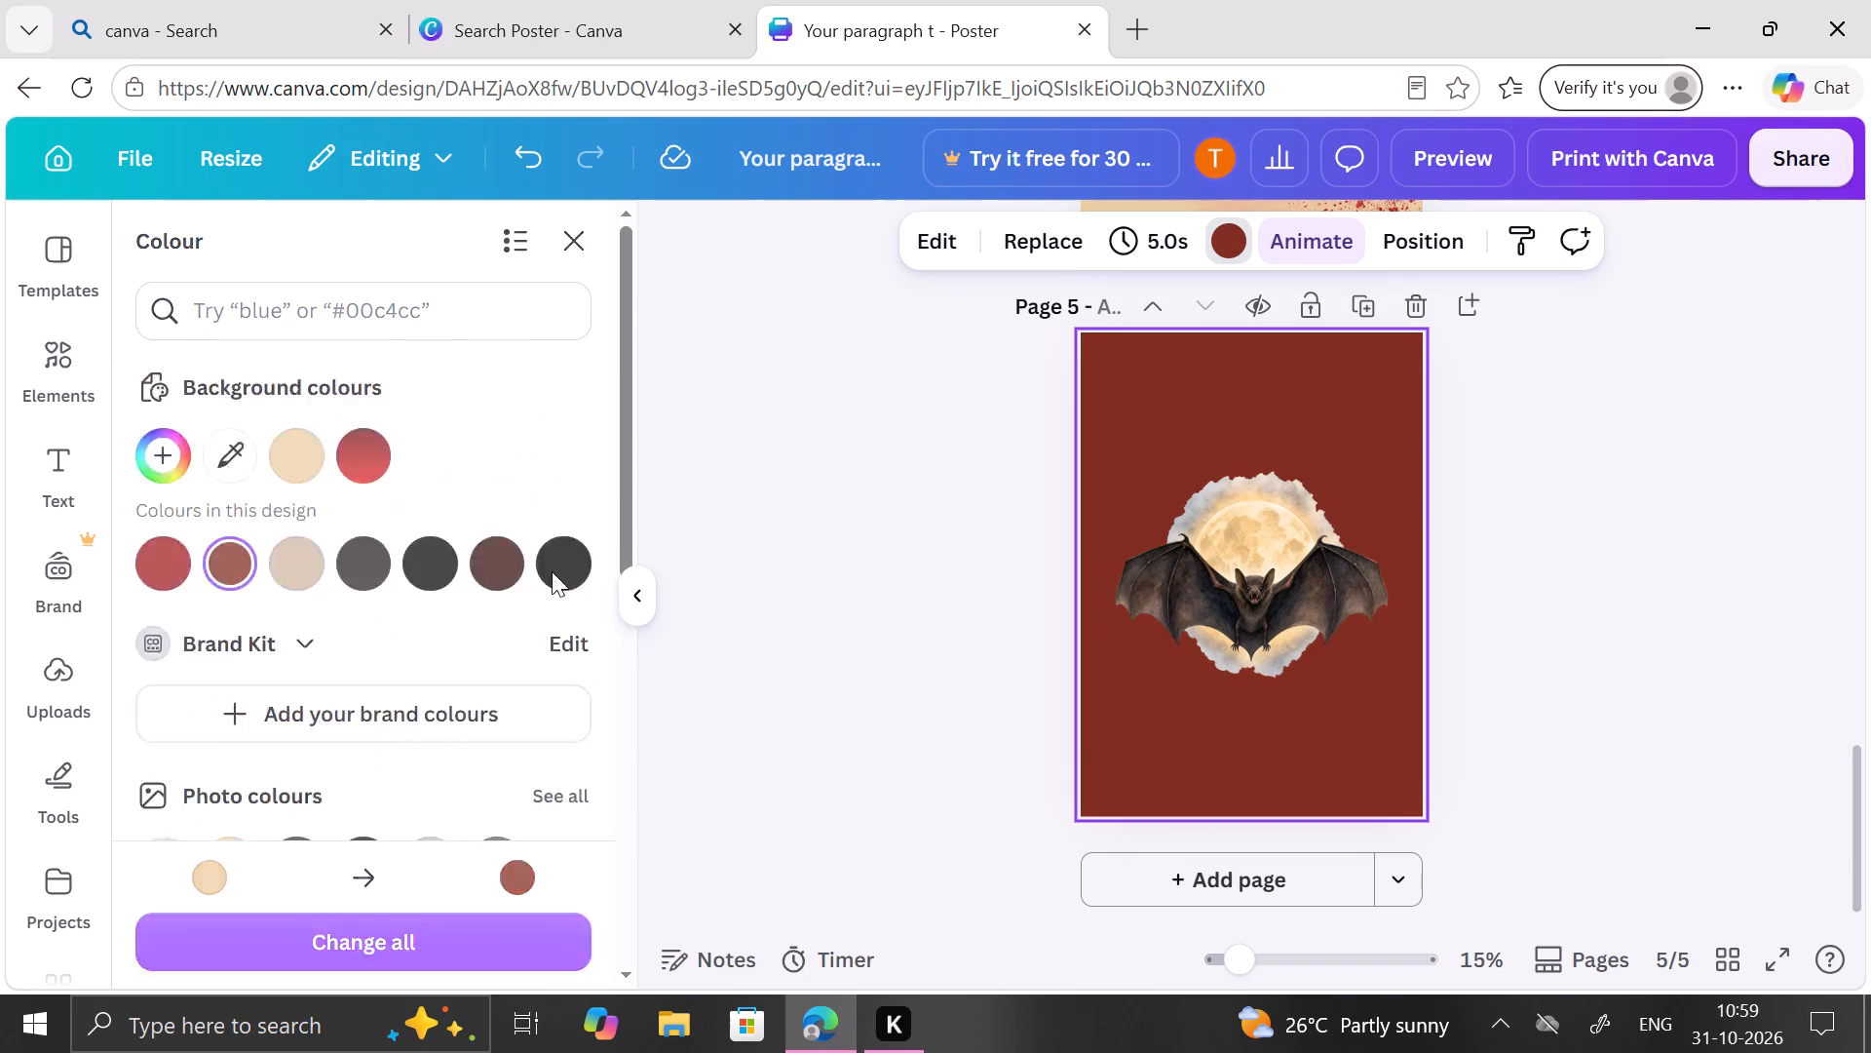
scroll(520, 680, "down", 3)
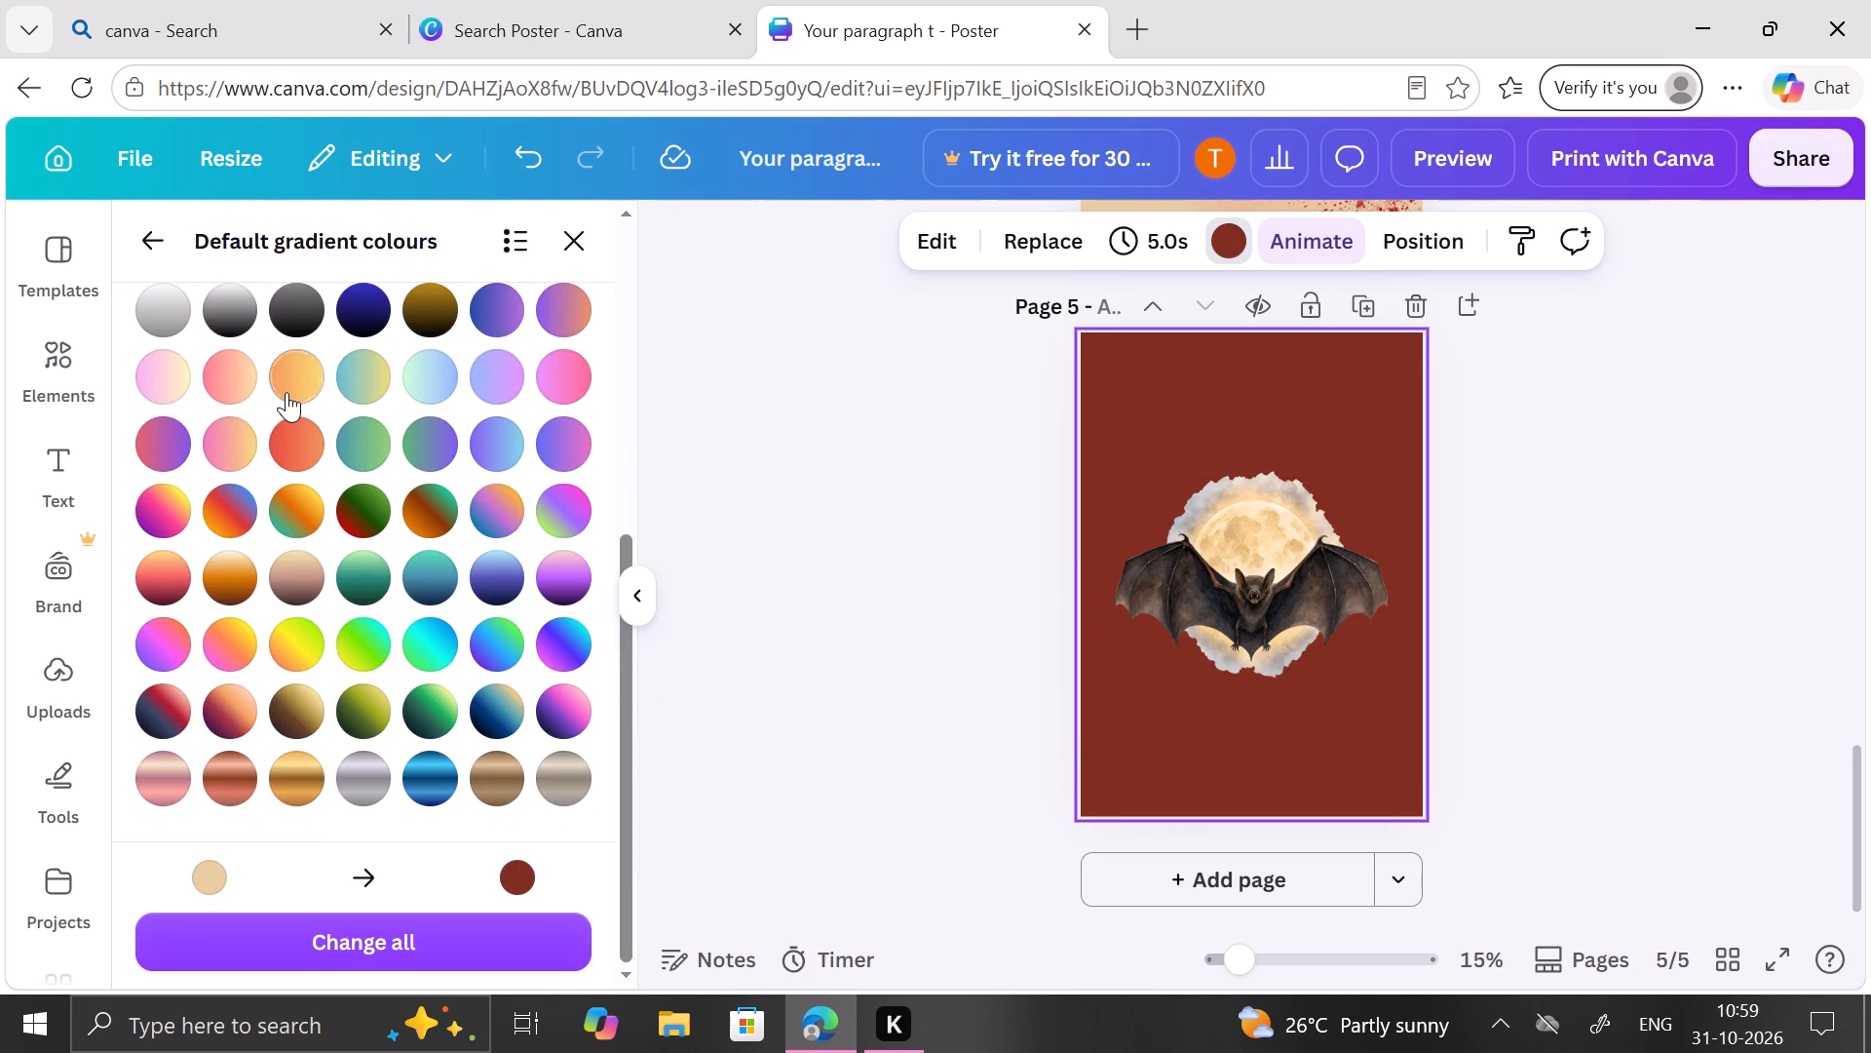
scroll(286, 392, "up", 2)
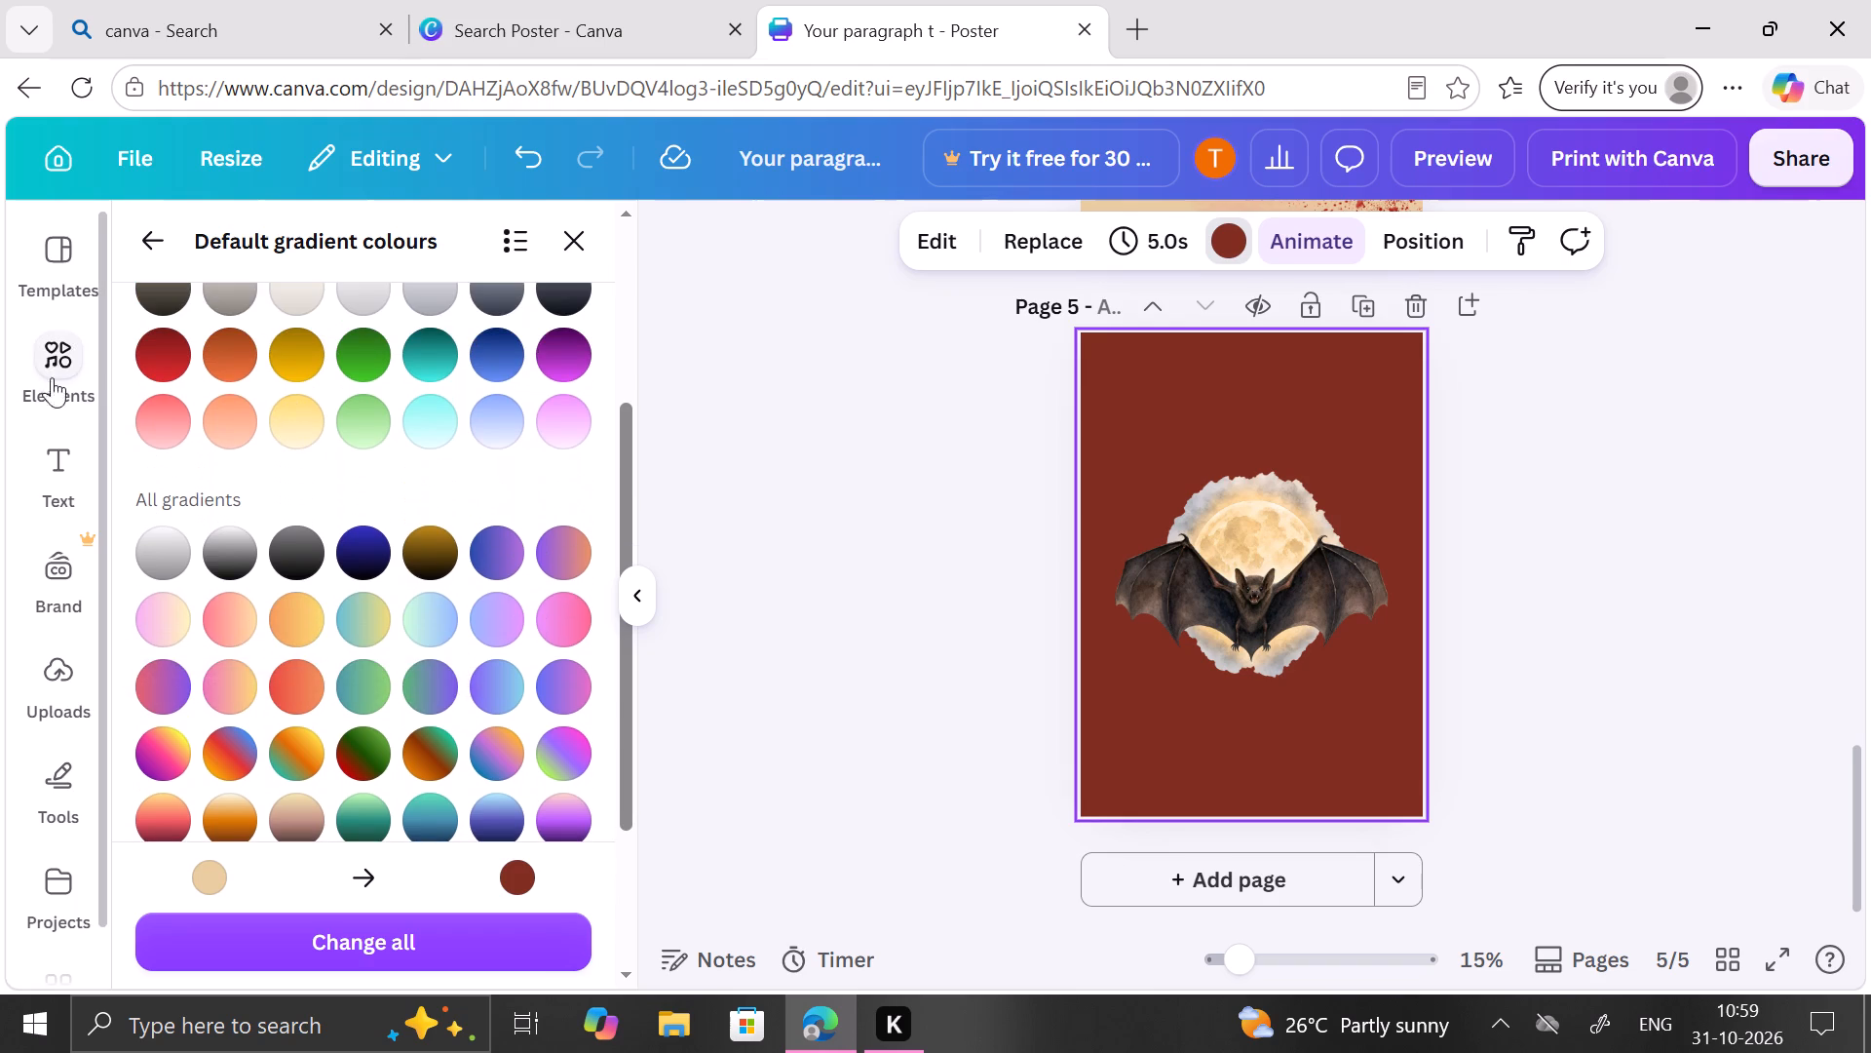
left_click(155, 356)
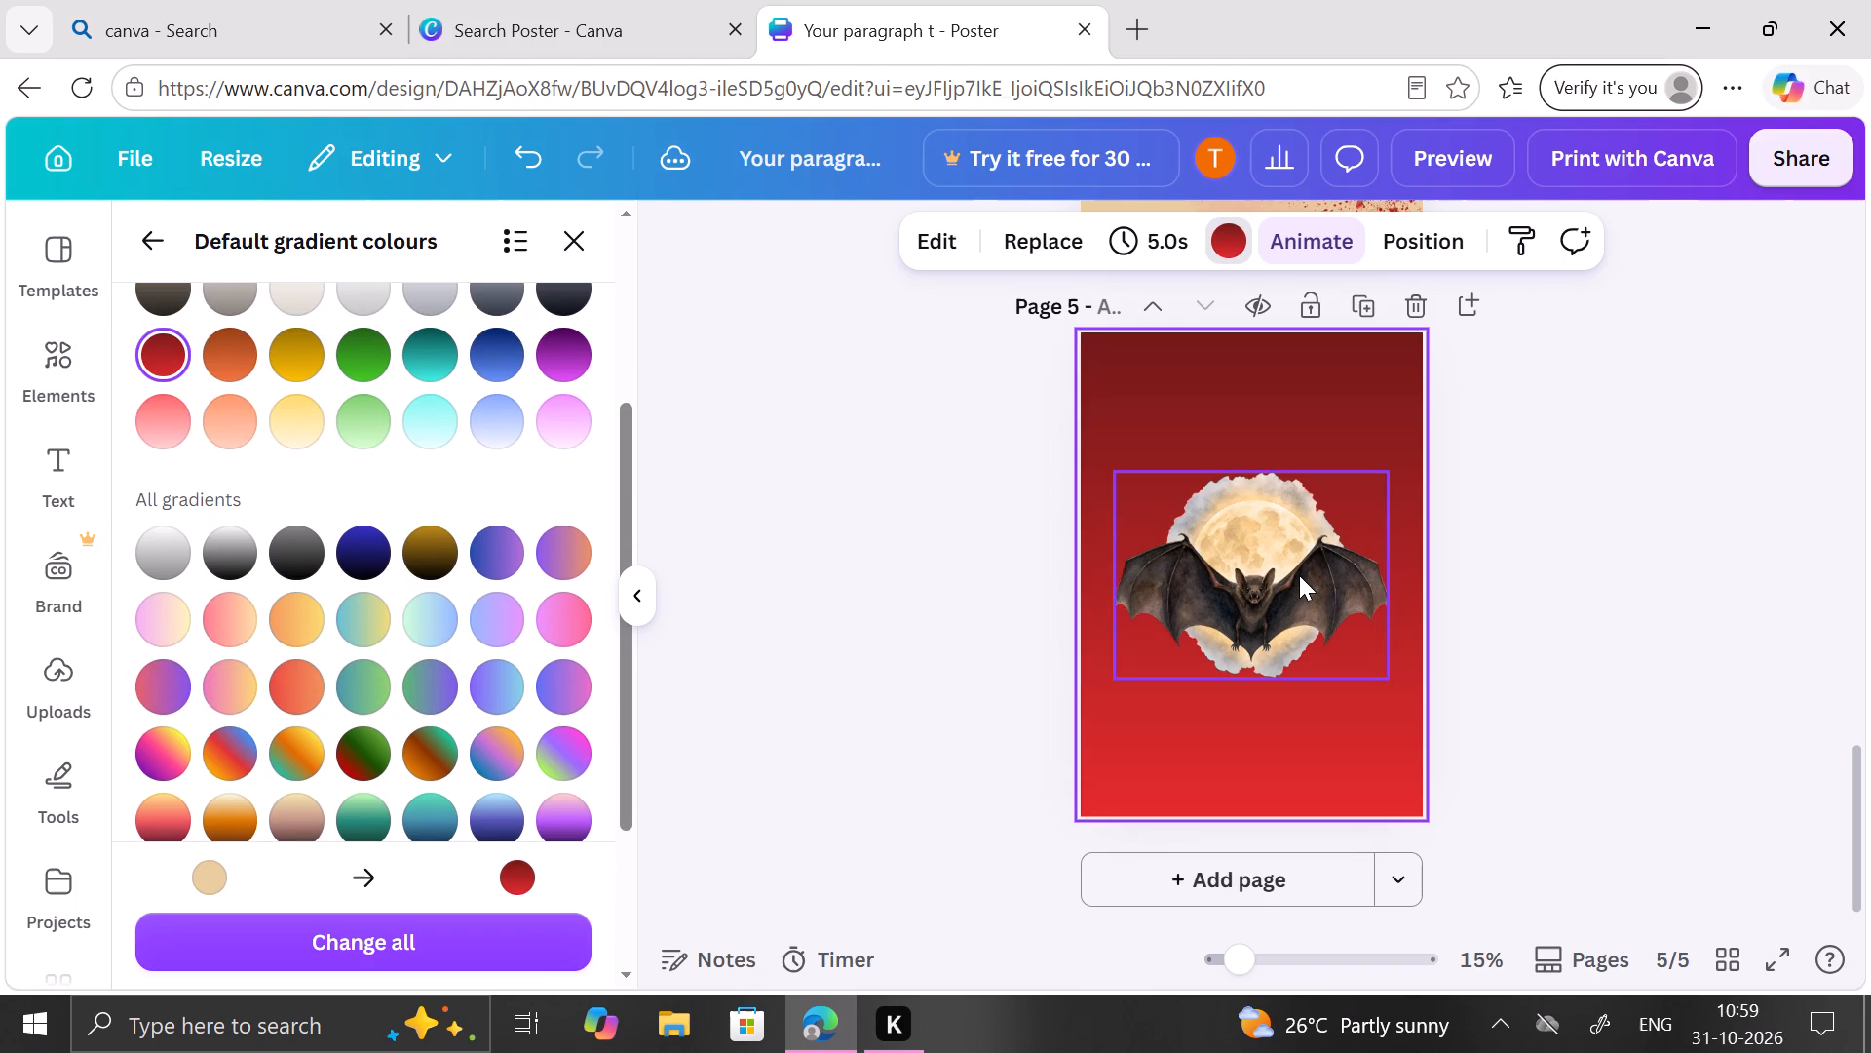
left_click(576, 228)
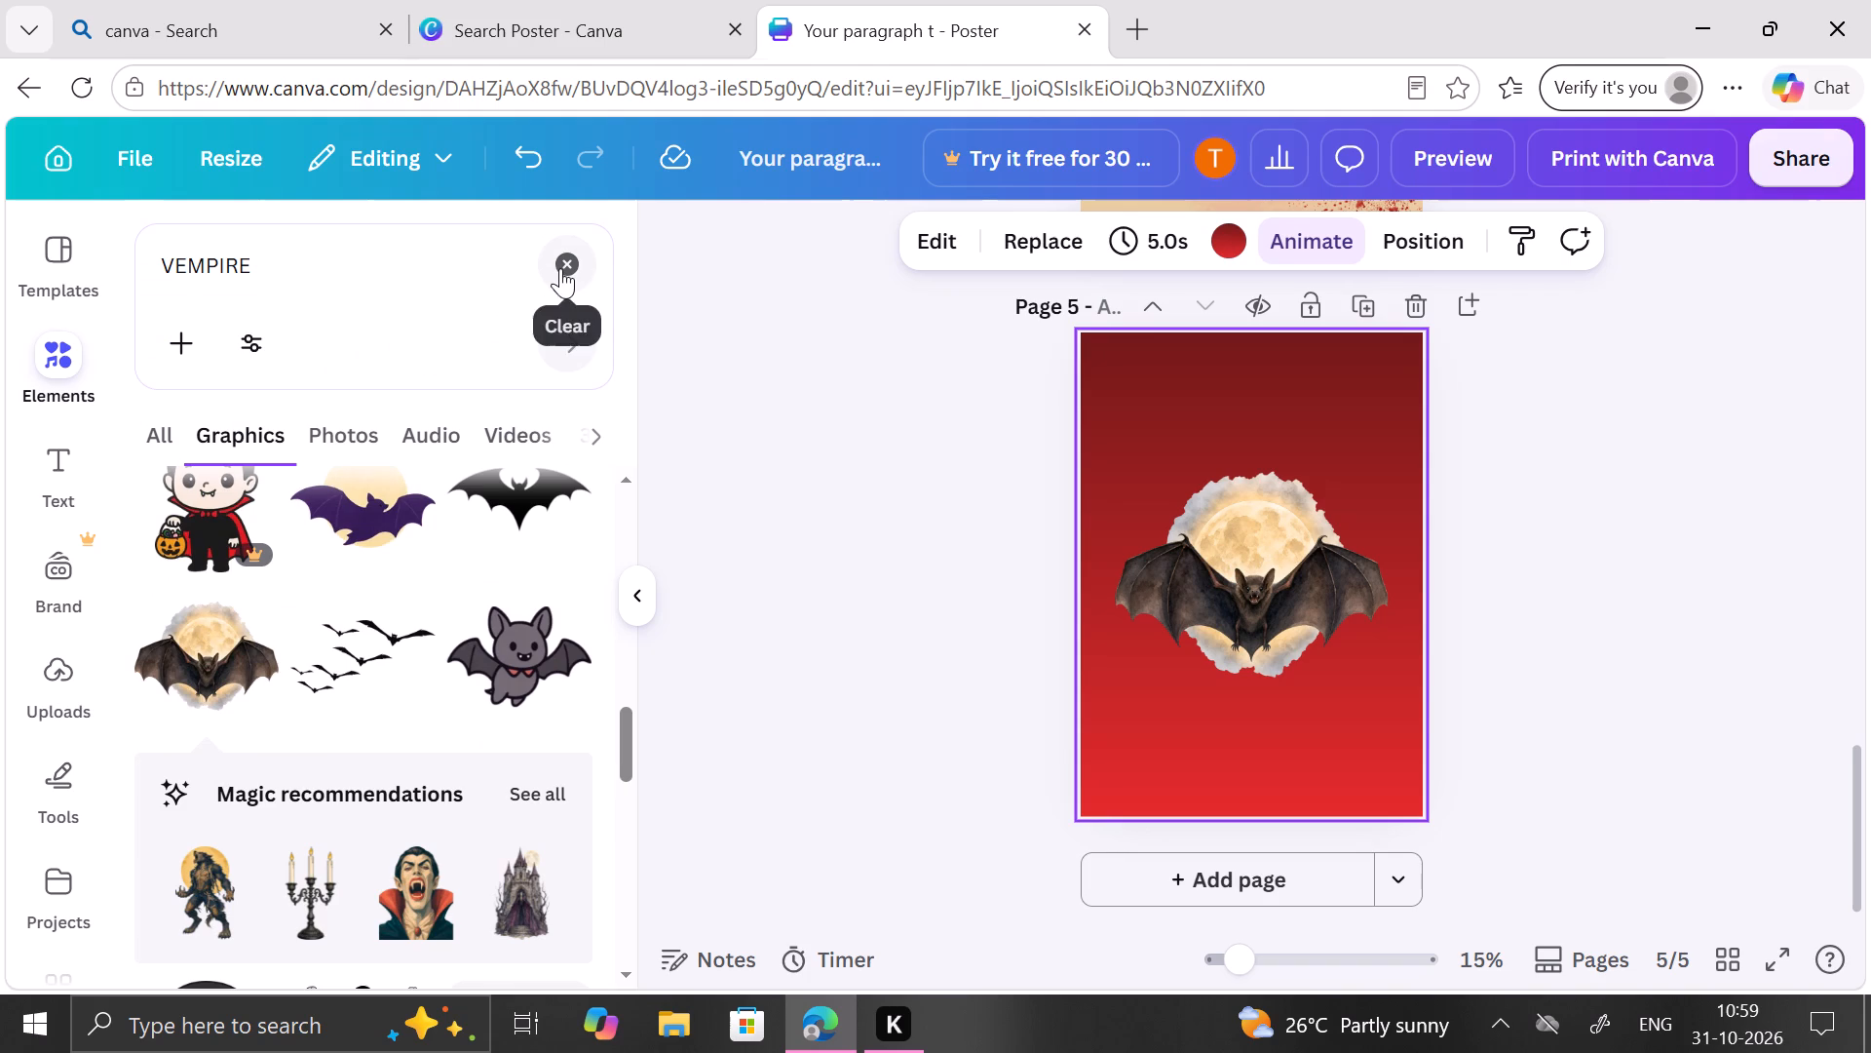
Search the elements for "Black clouds" in place of the vampire search and show all the matching graphics.
left_click(560, 268)
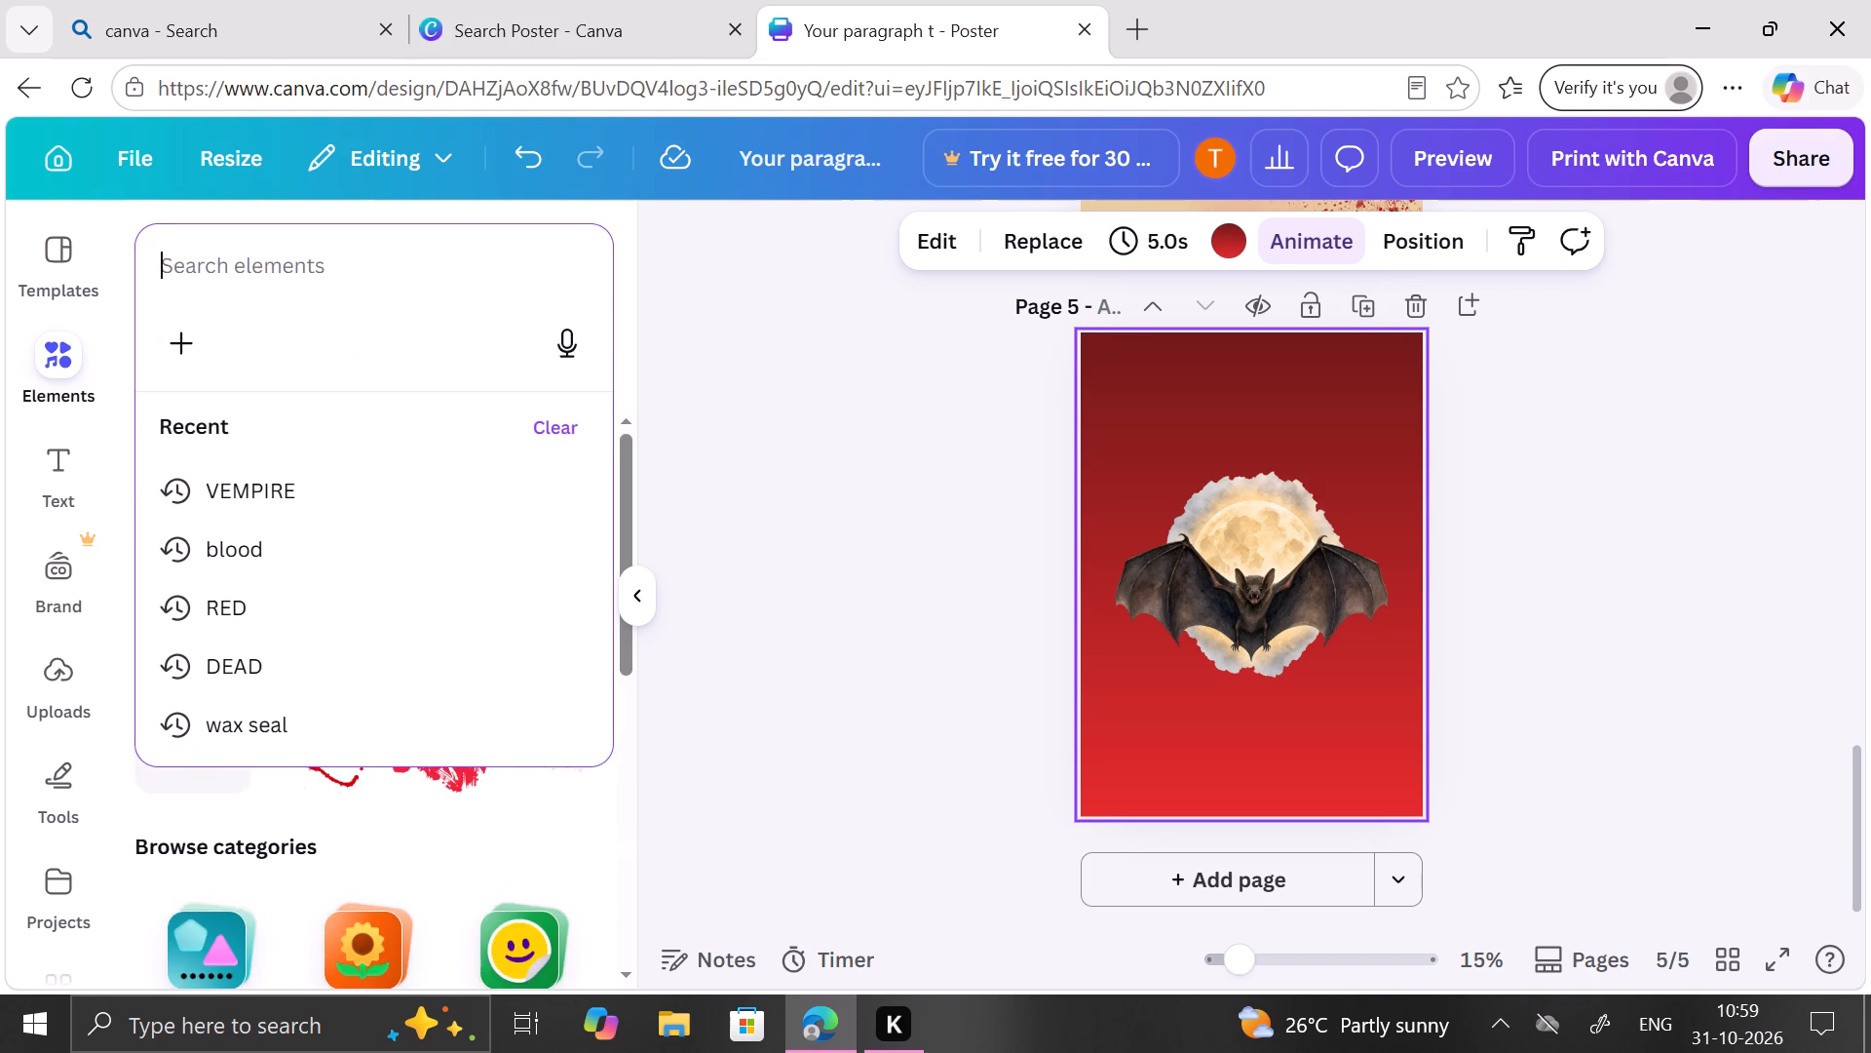
type("BL")
key("BackSpace")
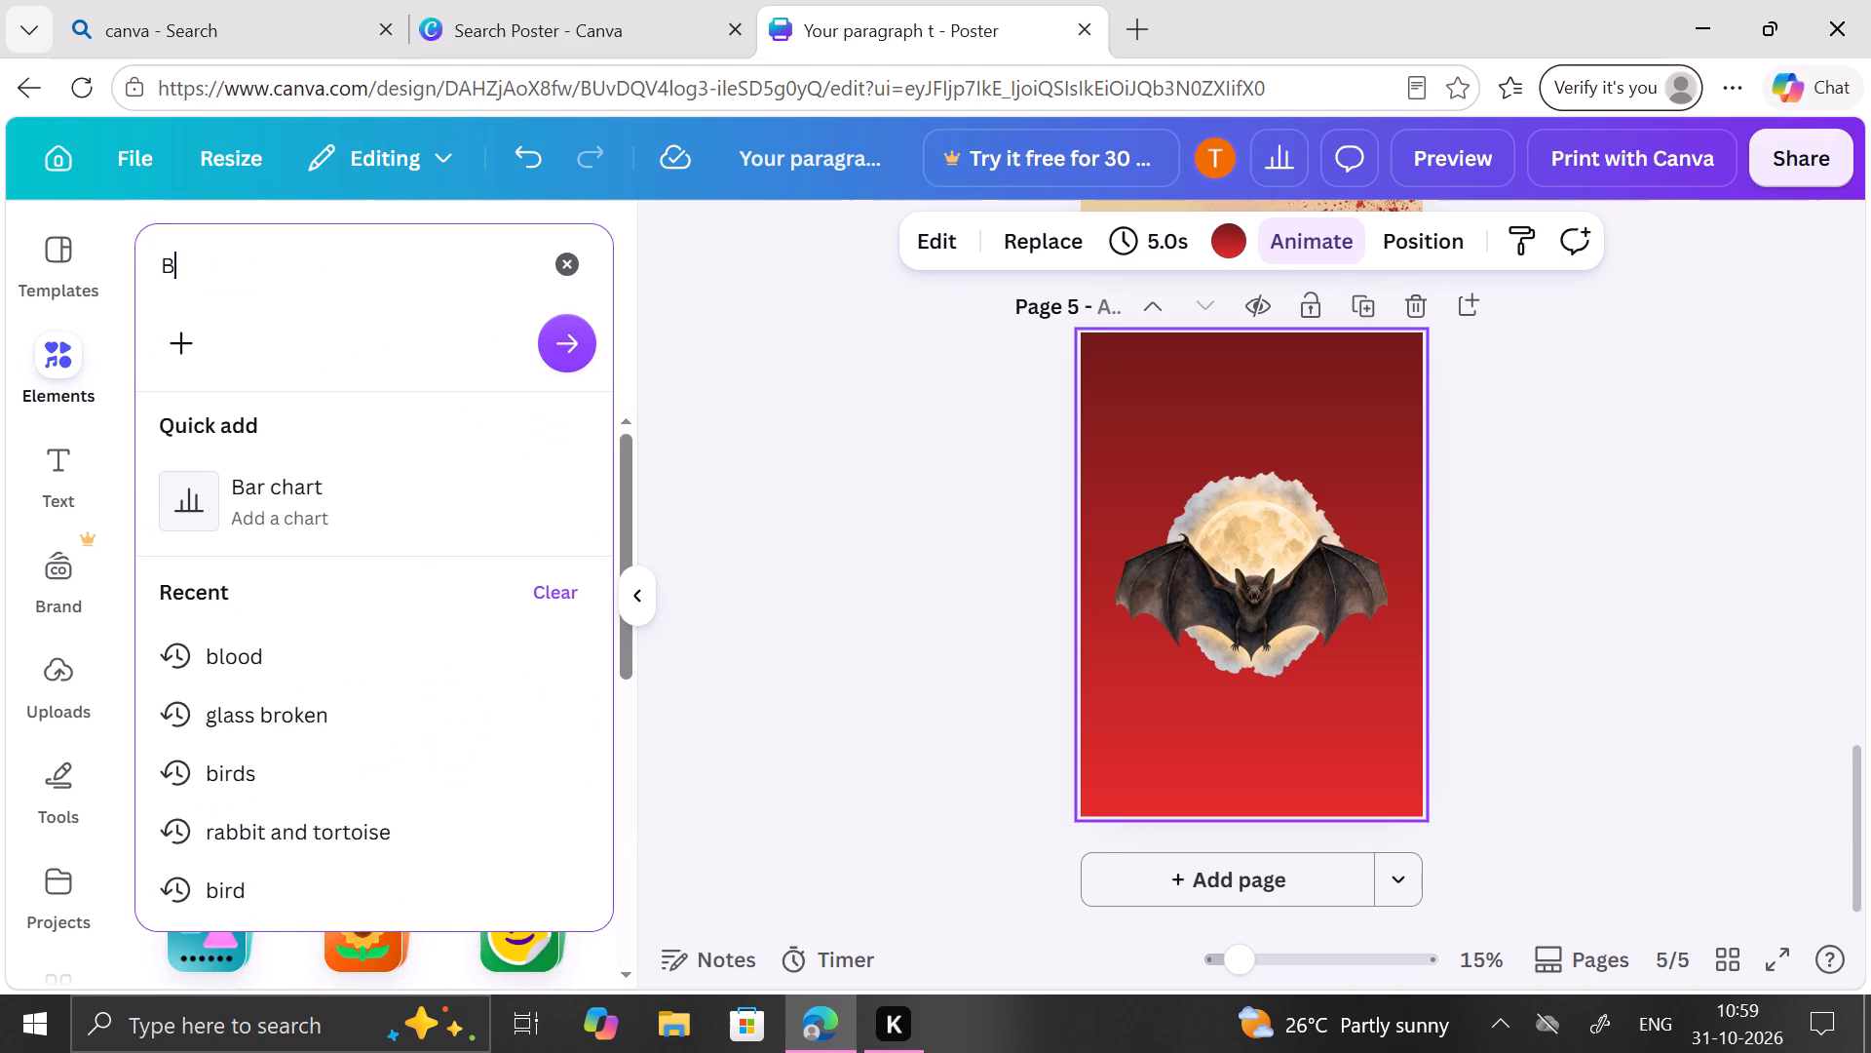
type("lack clouds")
key("Return")
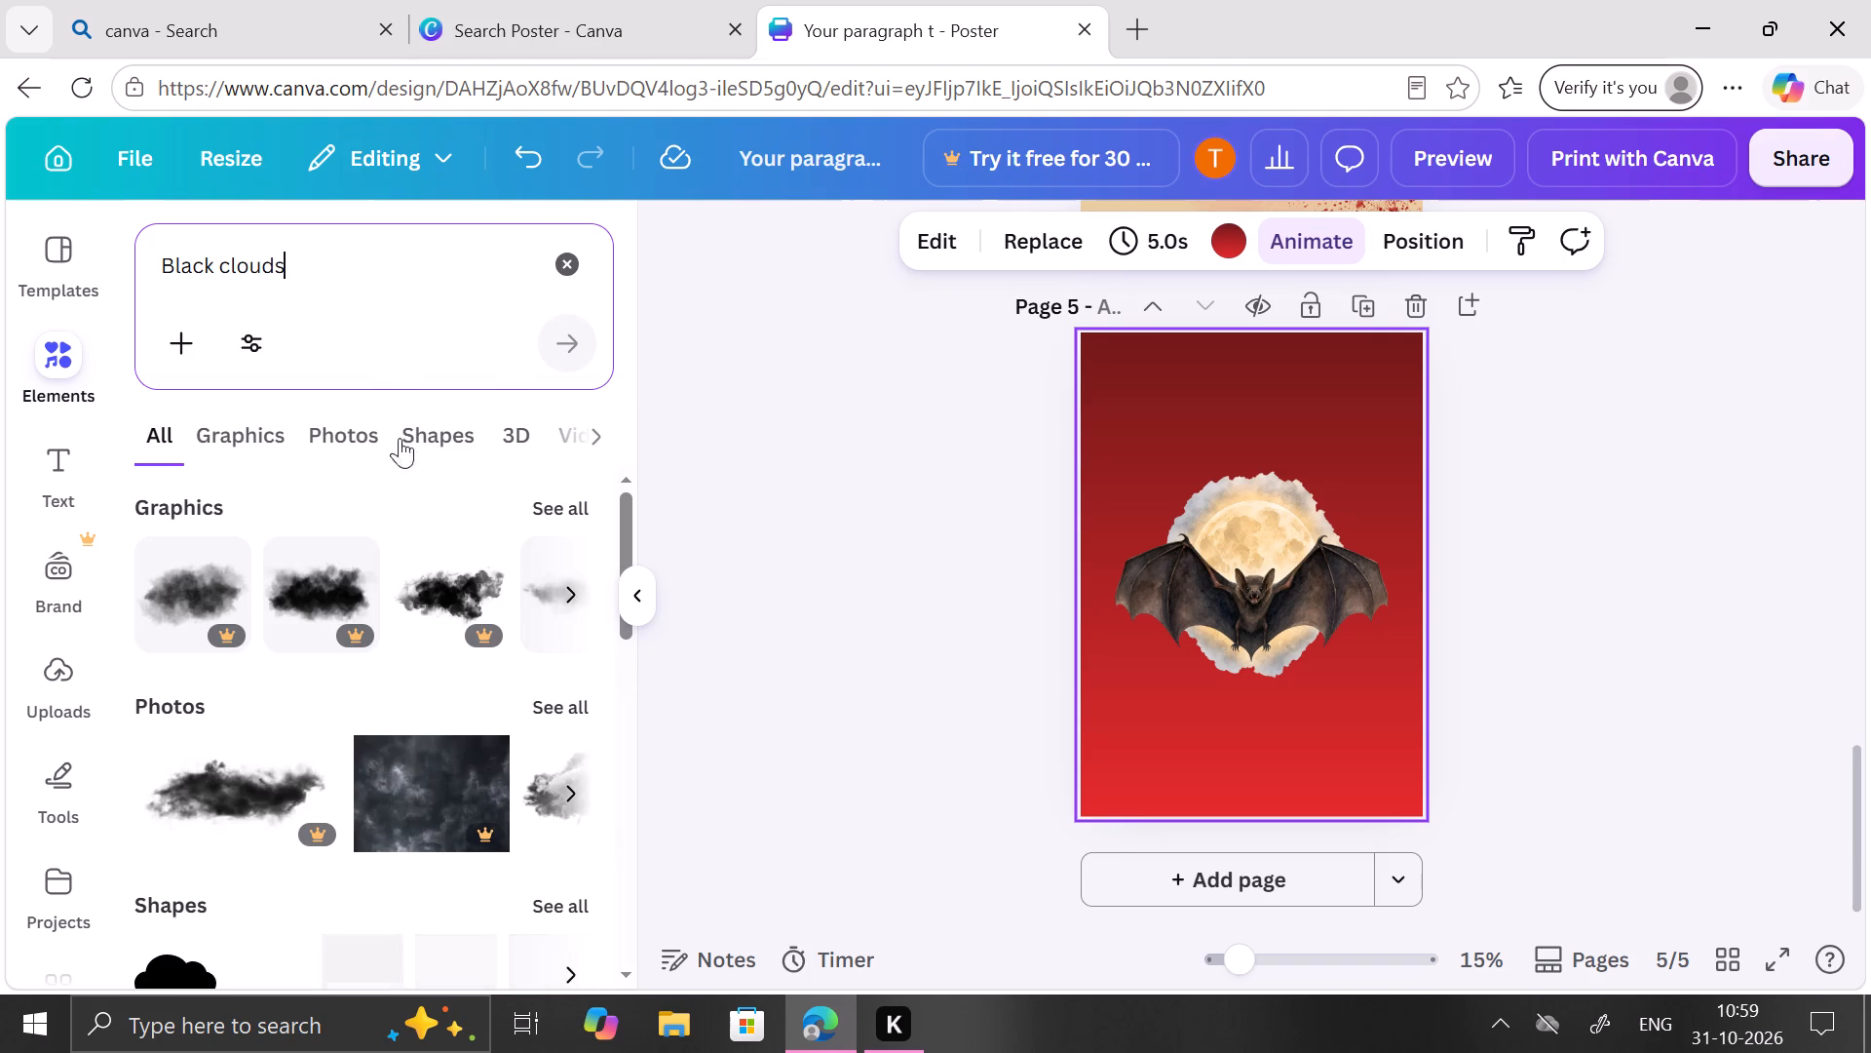
left_click(535, 494)
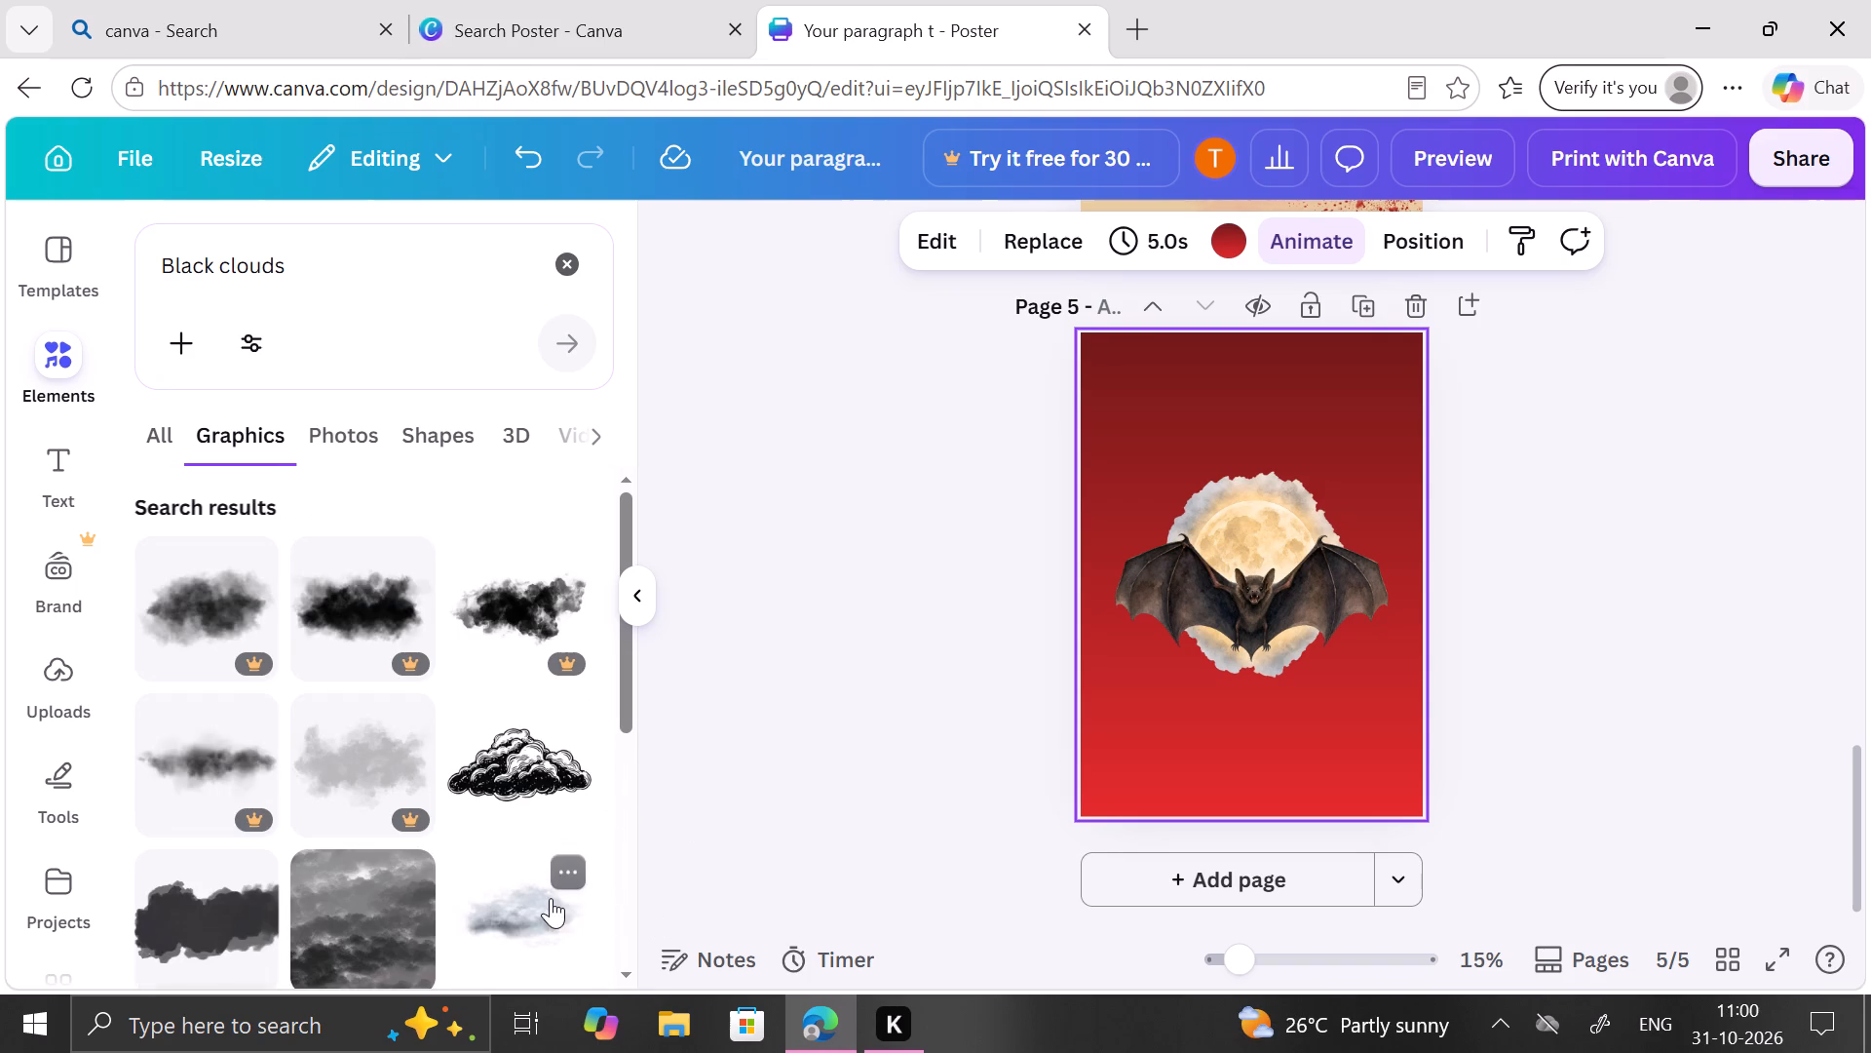
Add the wispy grey-white cloud graphic to page 5, enlarge it past the page edge and place it in the lower-left area below the bat.
scroll(551, 898, "down", 1)
left_click(532, 726)
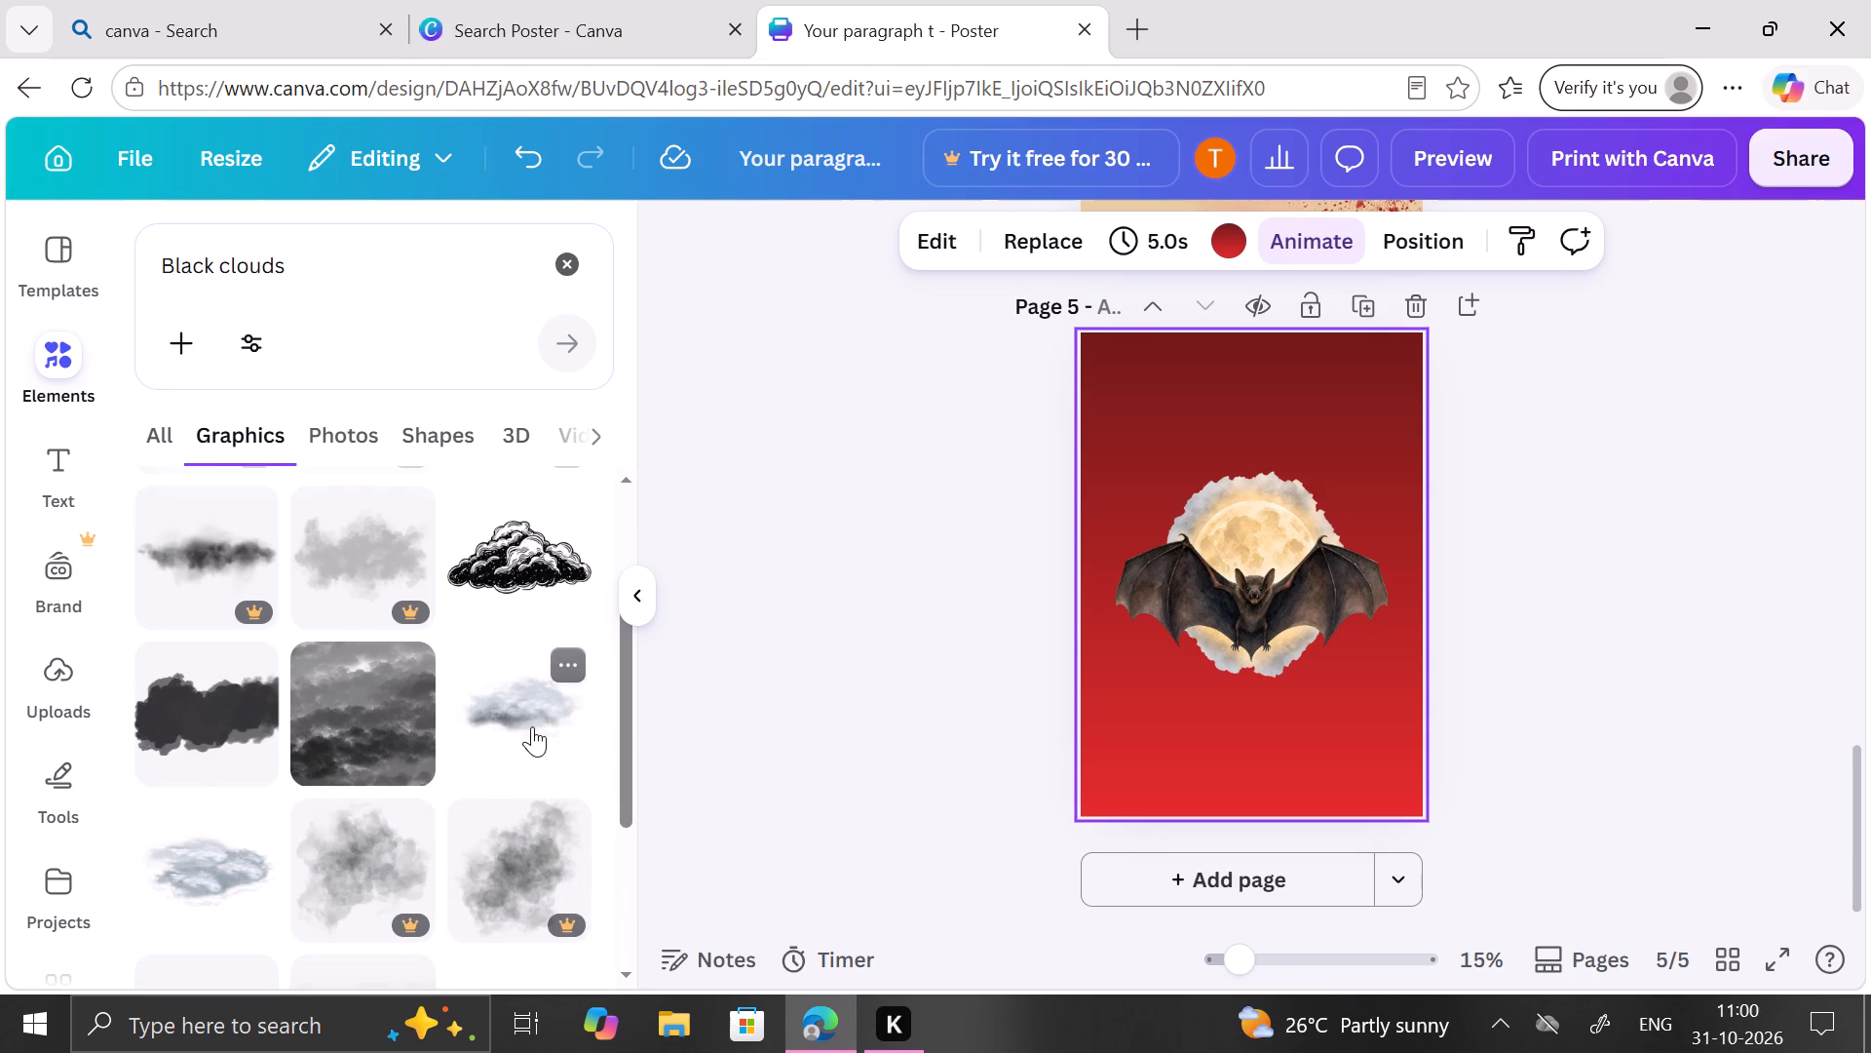
left_click_drag(1257, 561, 1279, 595)
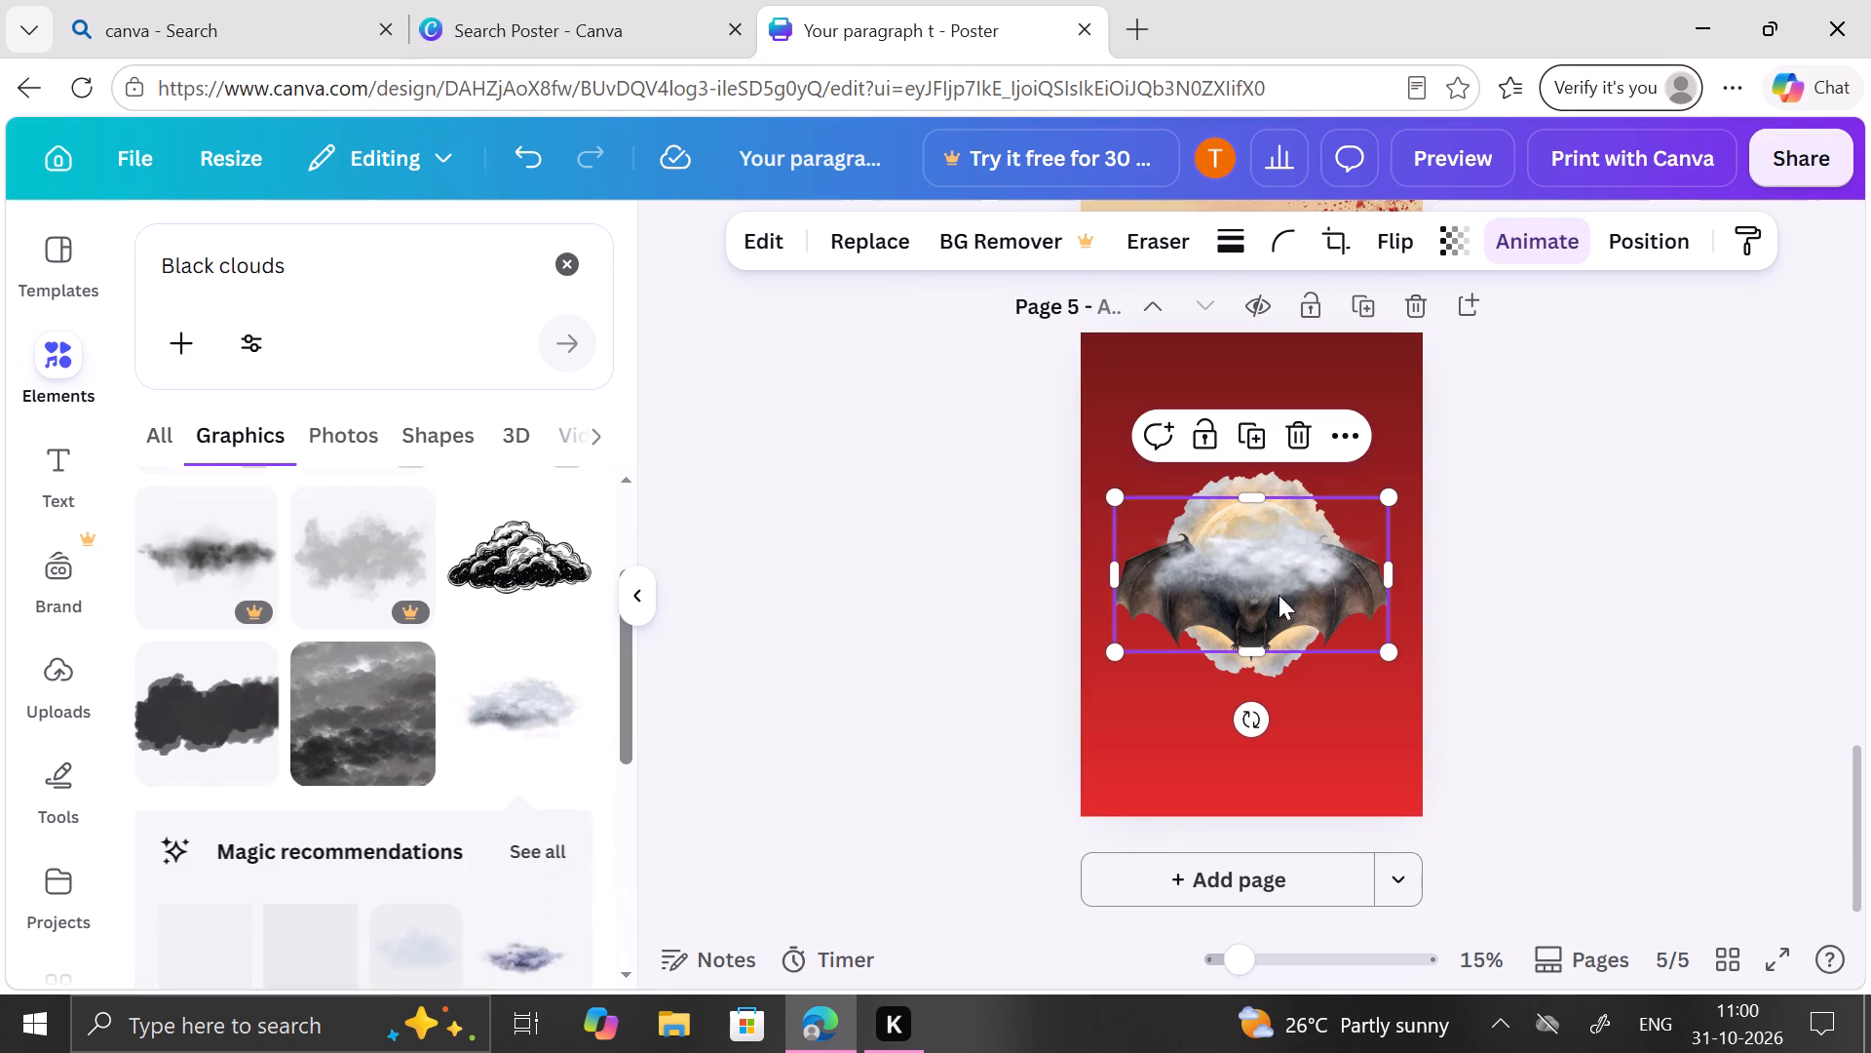
left_click_drag(1279, 595, 1317, 690)
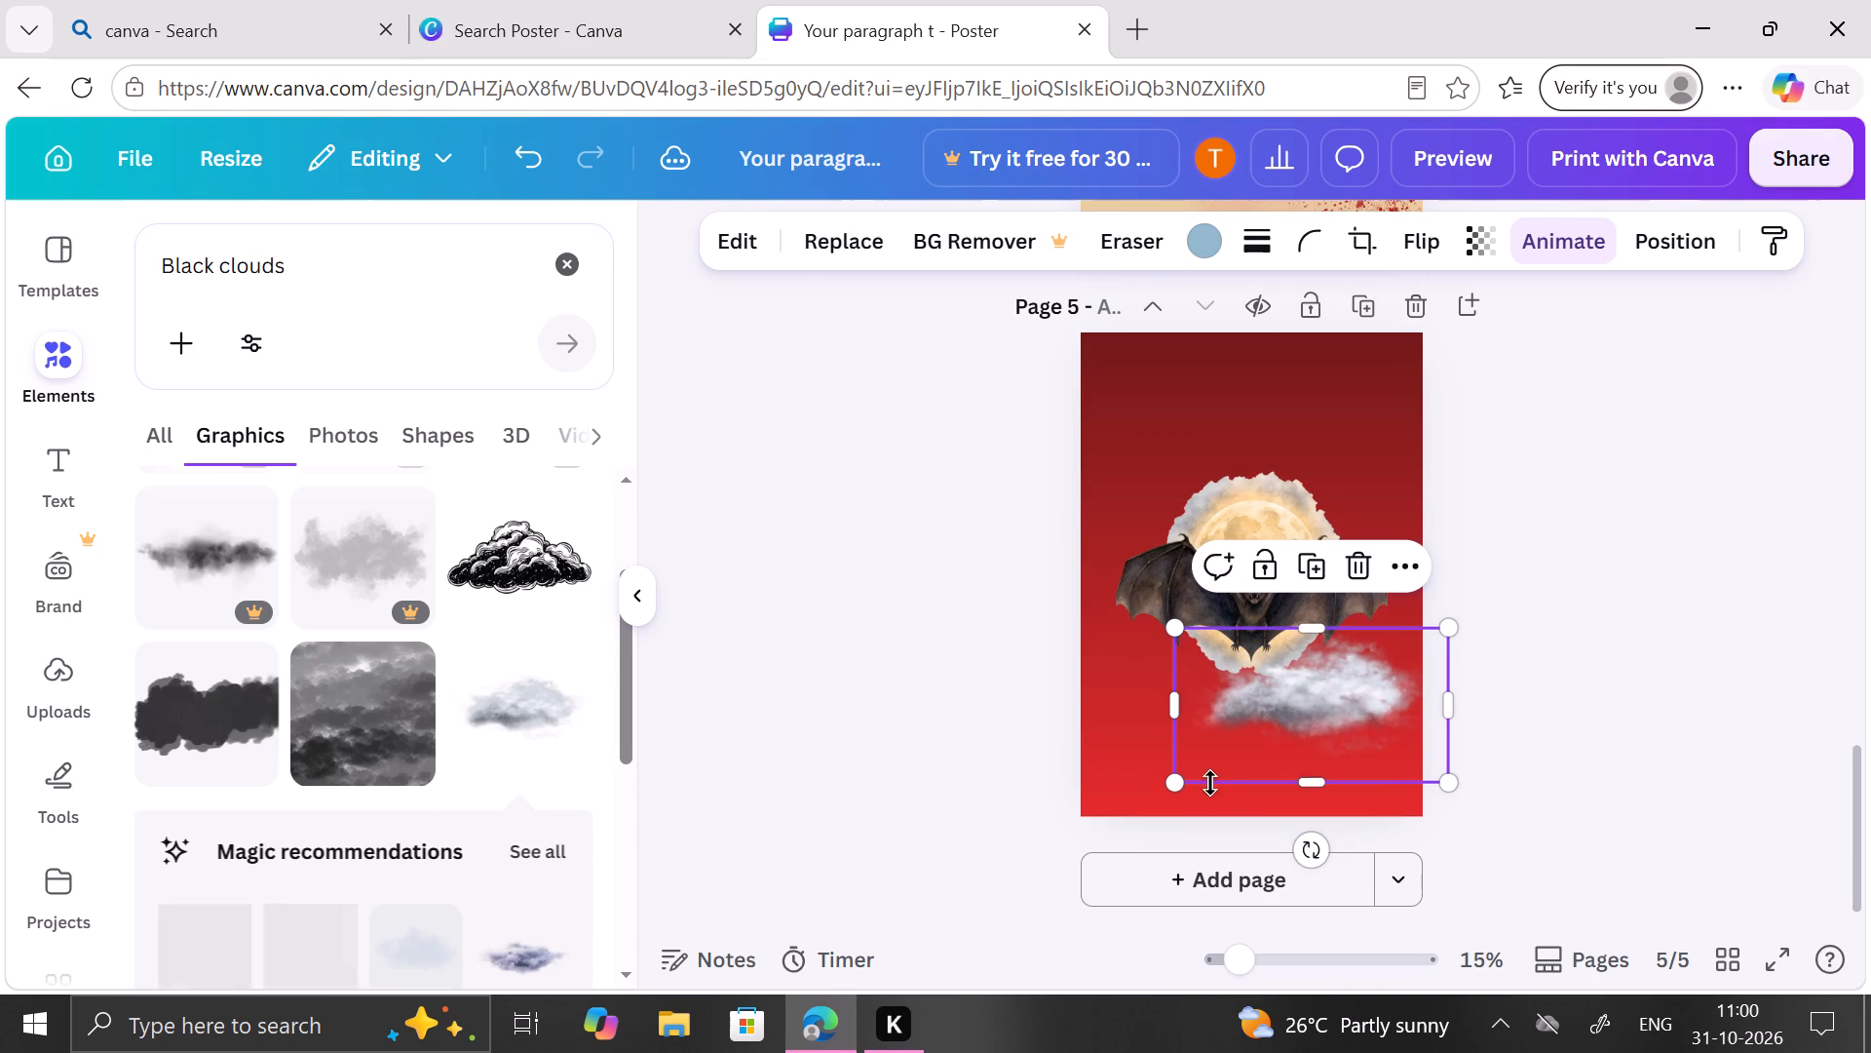
left_click_drag(1186, 789, 1126, 874)
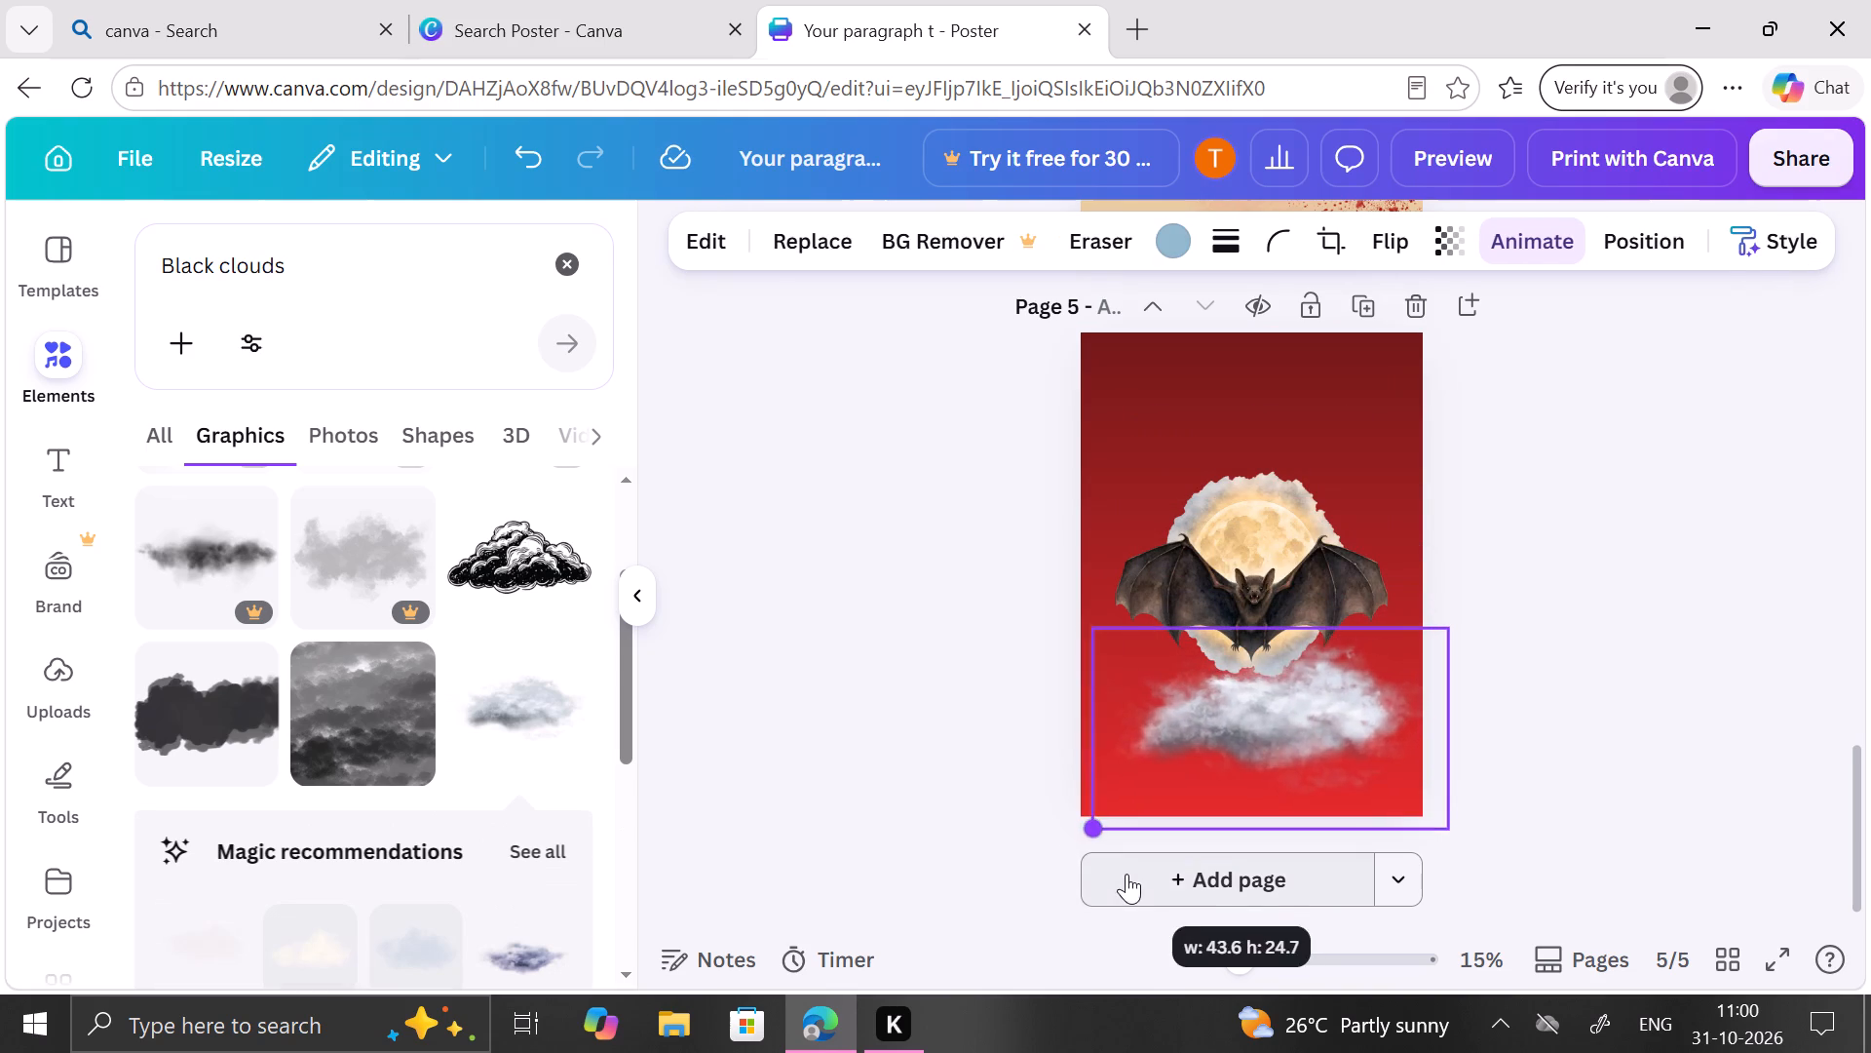
left_click_drag(1126, 874, 1005, 1004)
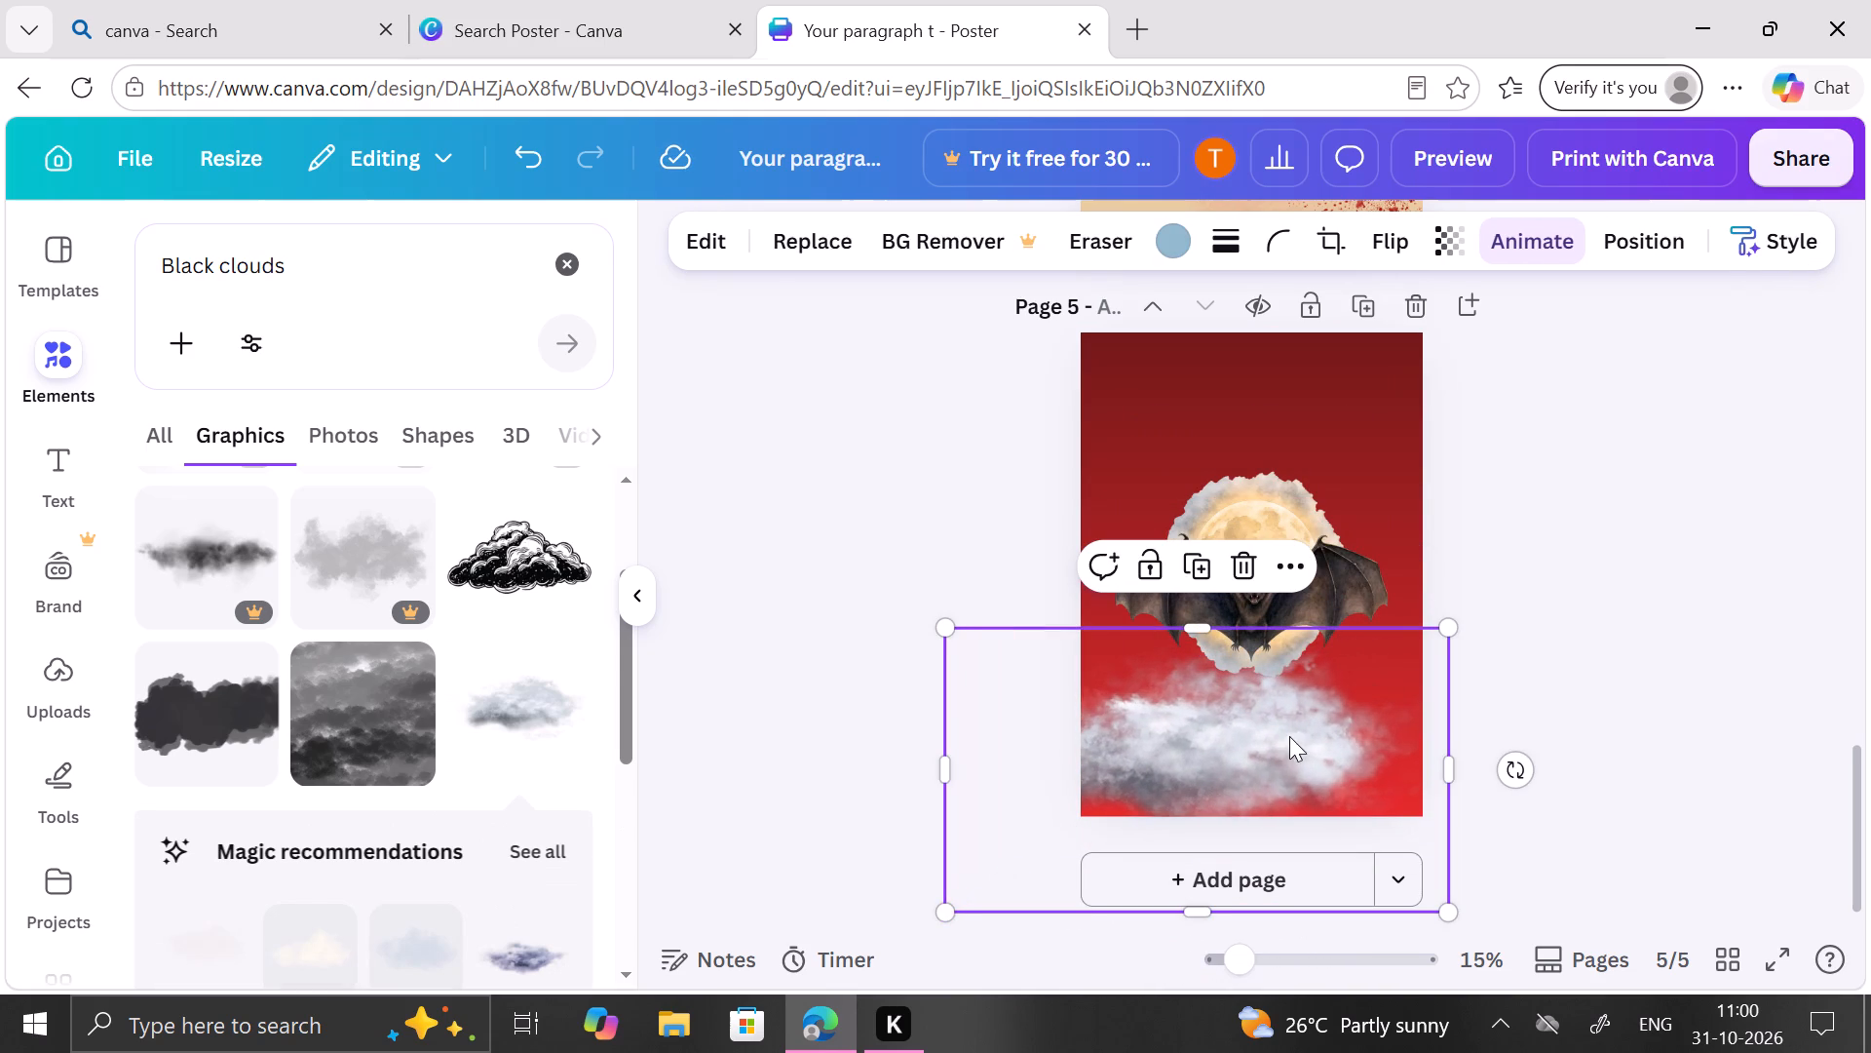
left_click_drag(1289, 736, 1214, 705)
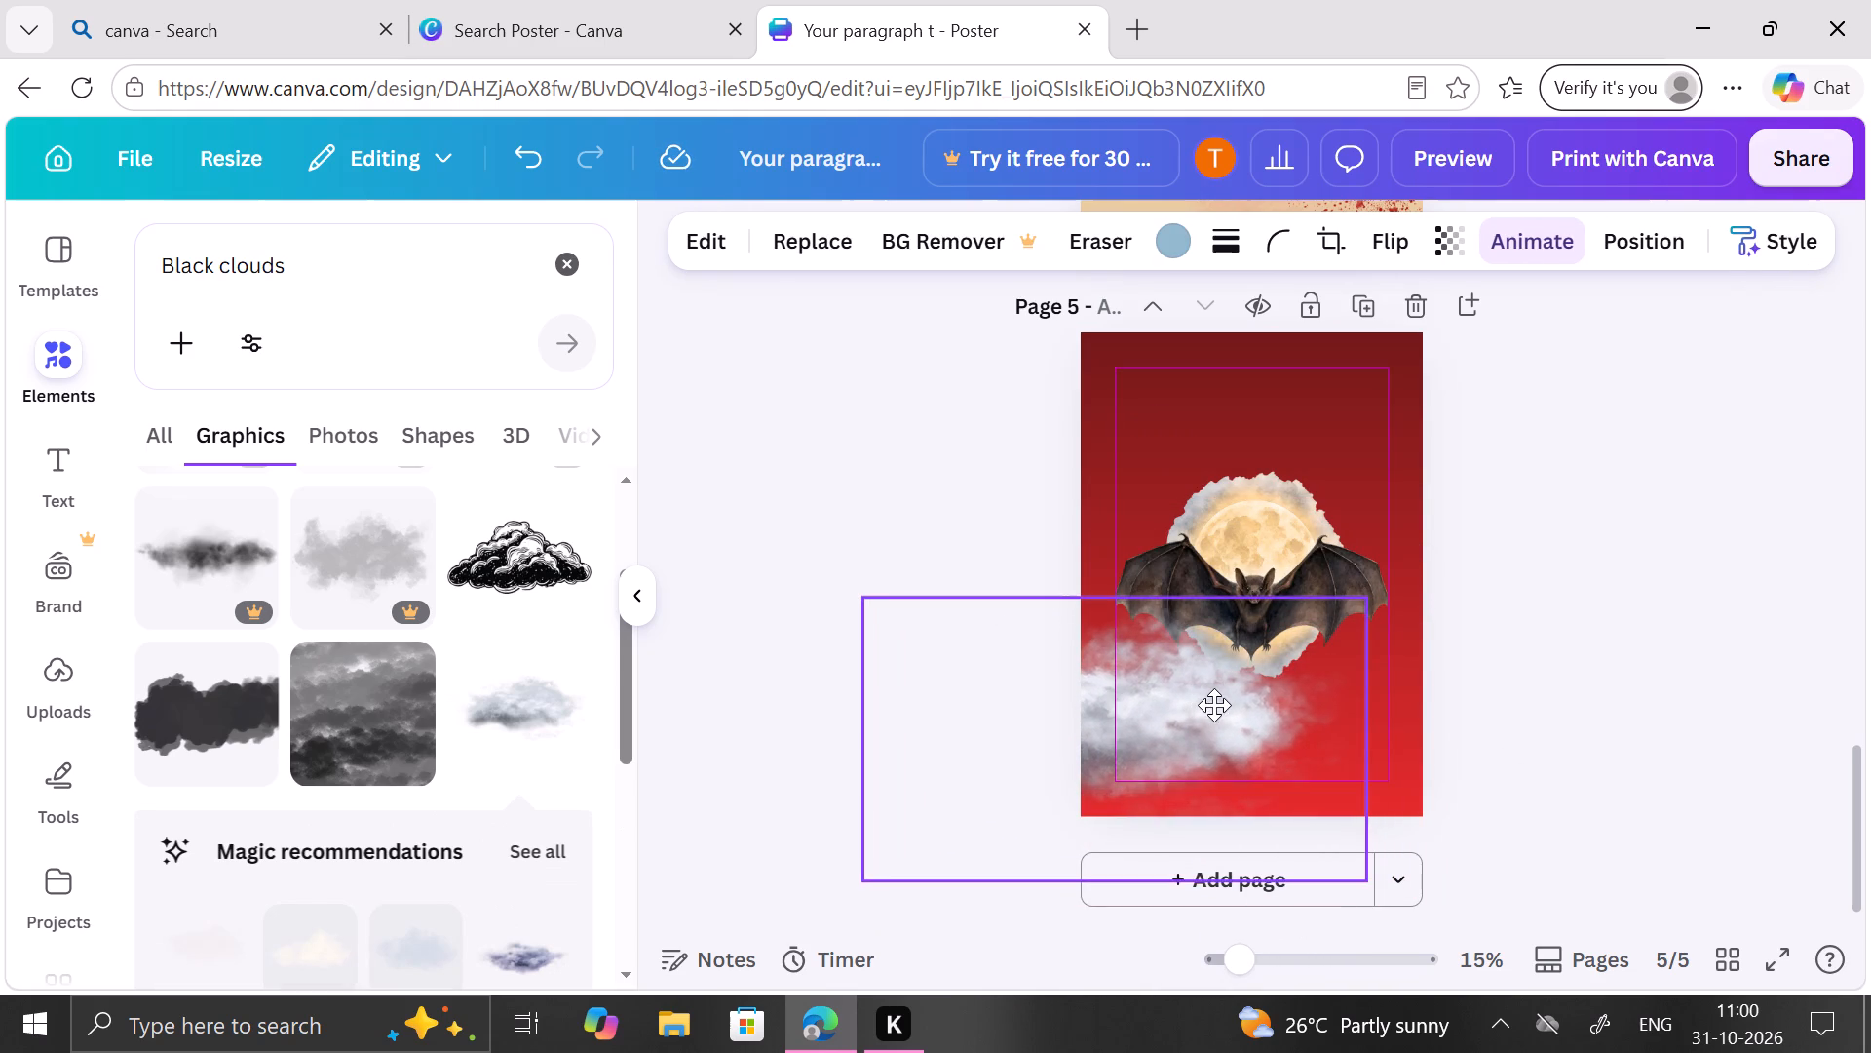
left_click_drag(1214, 705, 1214, 718)
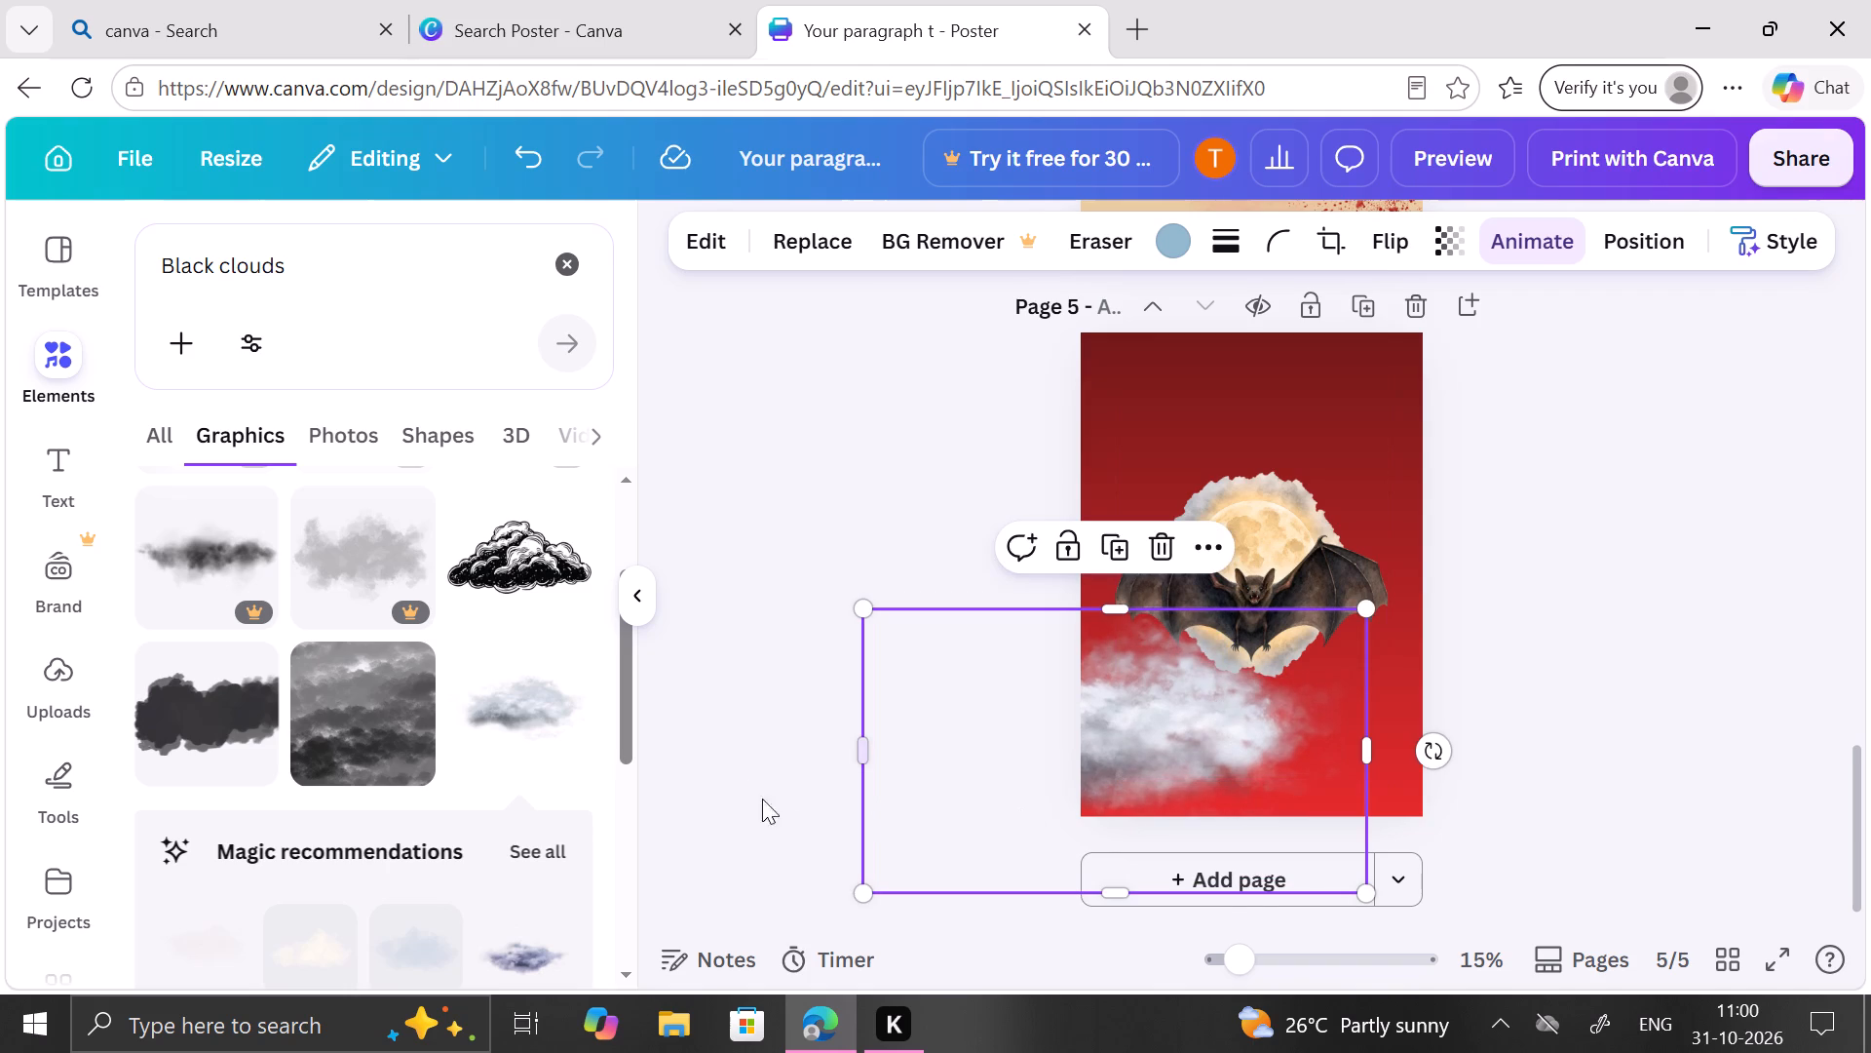
left_click(741, 773)
Add a second copy of the grey-white cloud and place it along page 5's bottom edge, overlapping the first and extending past the right edge.
left_click(533, 726)
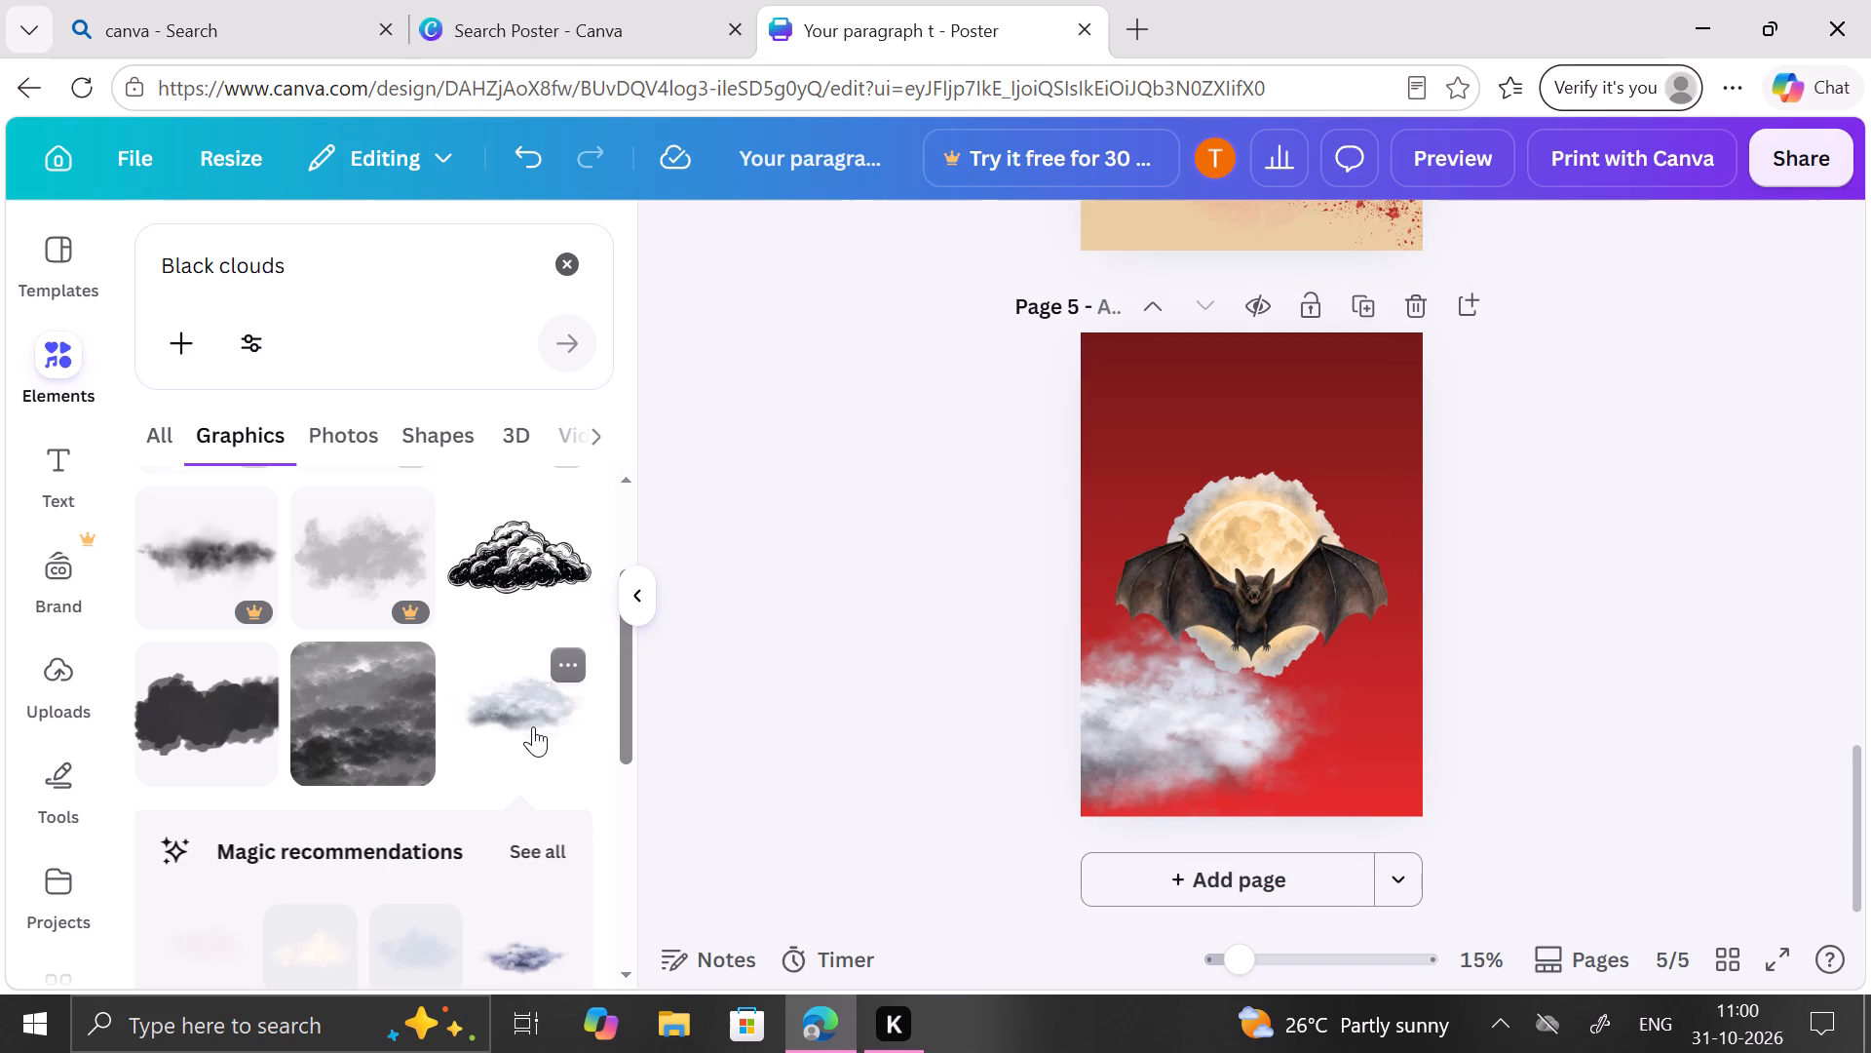
left_click_drag(1339, 601, 1425, 720)
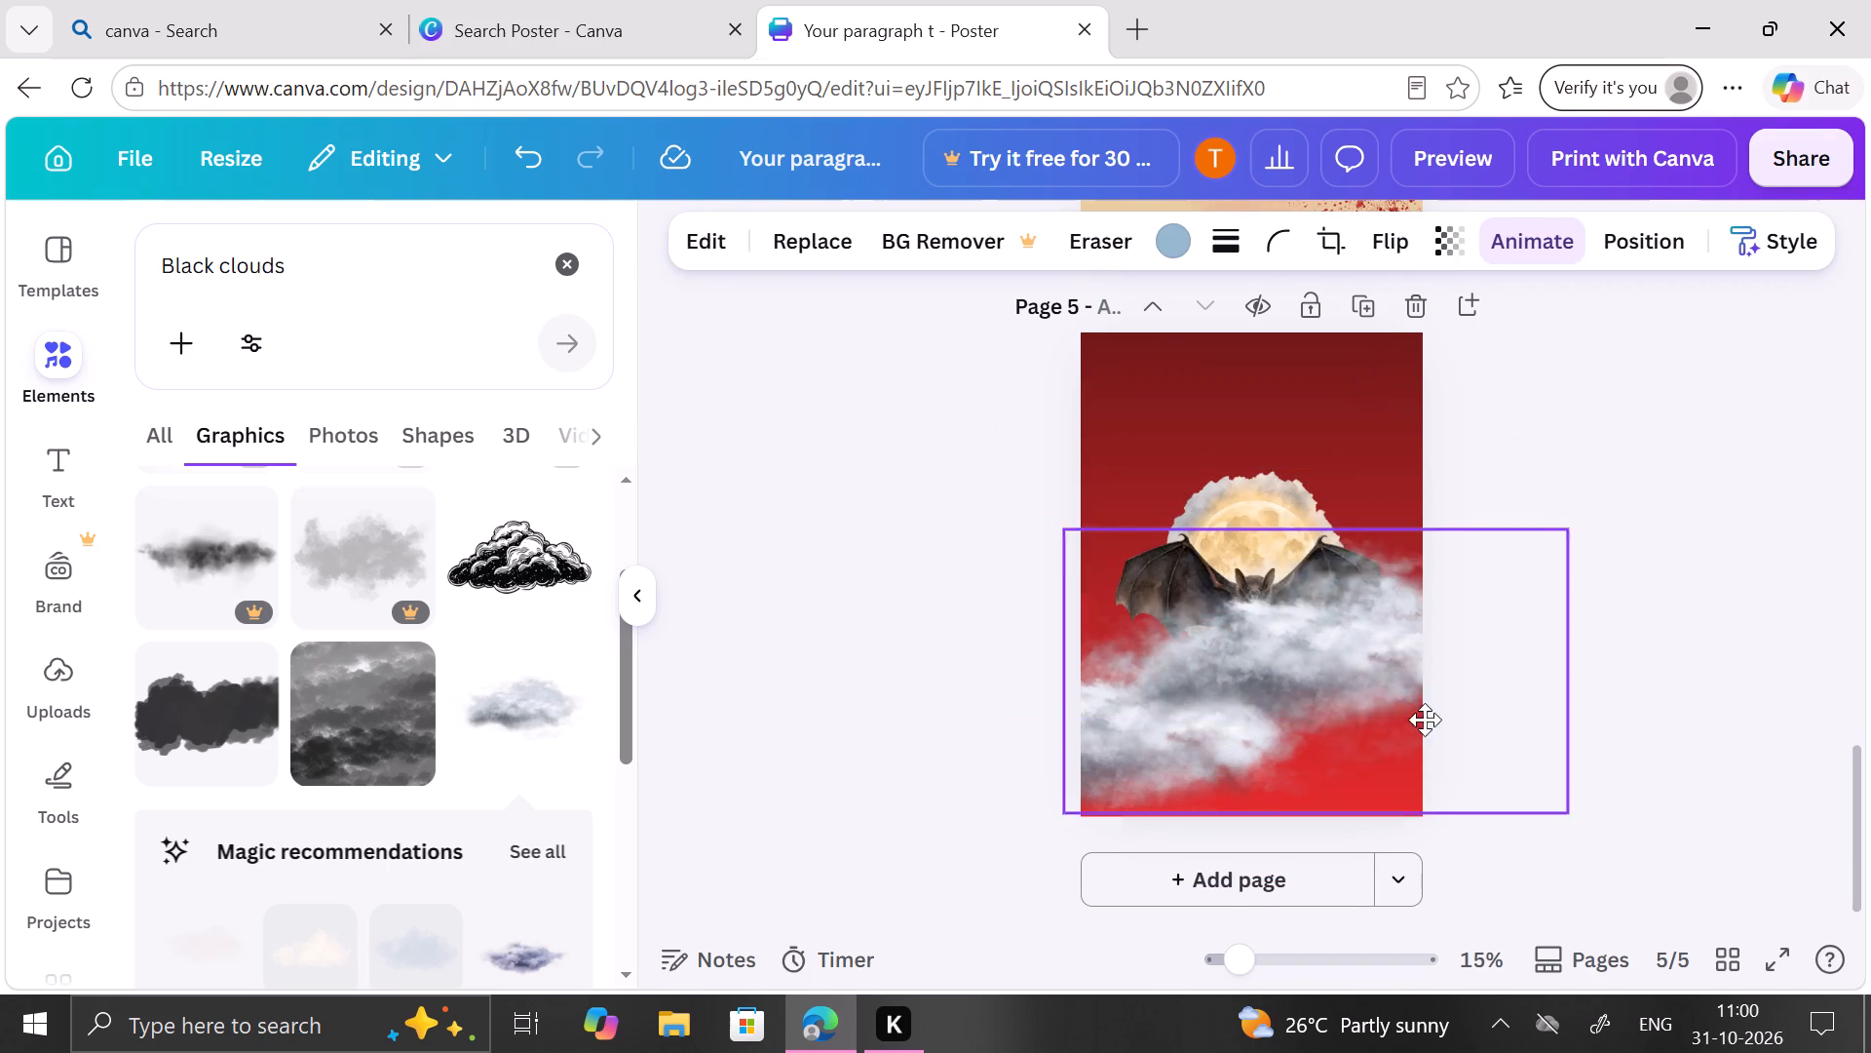
left_click_drag(1425, 720, 1406, 847)
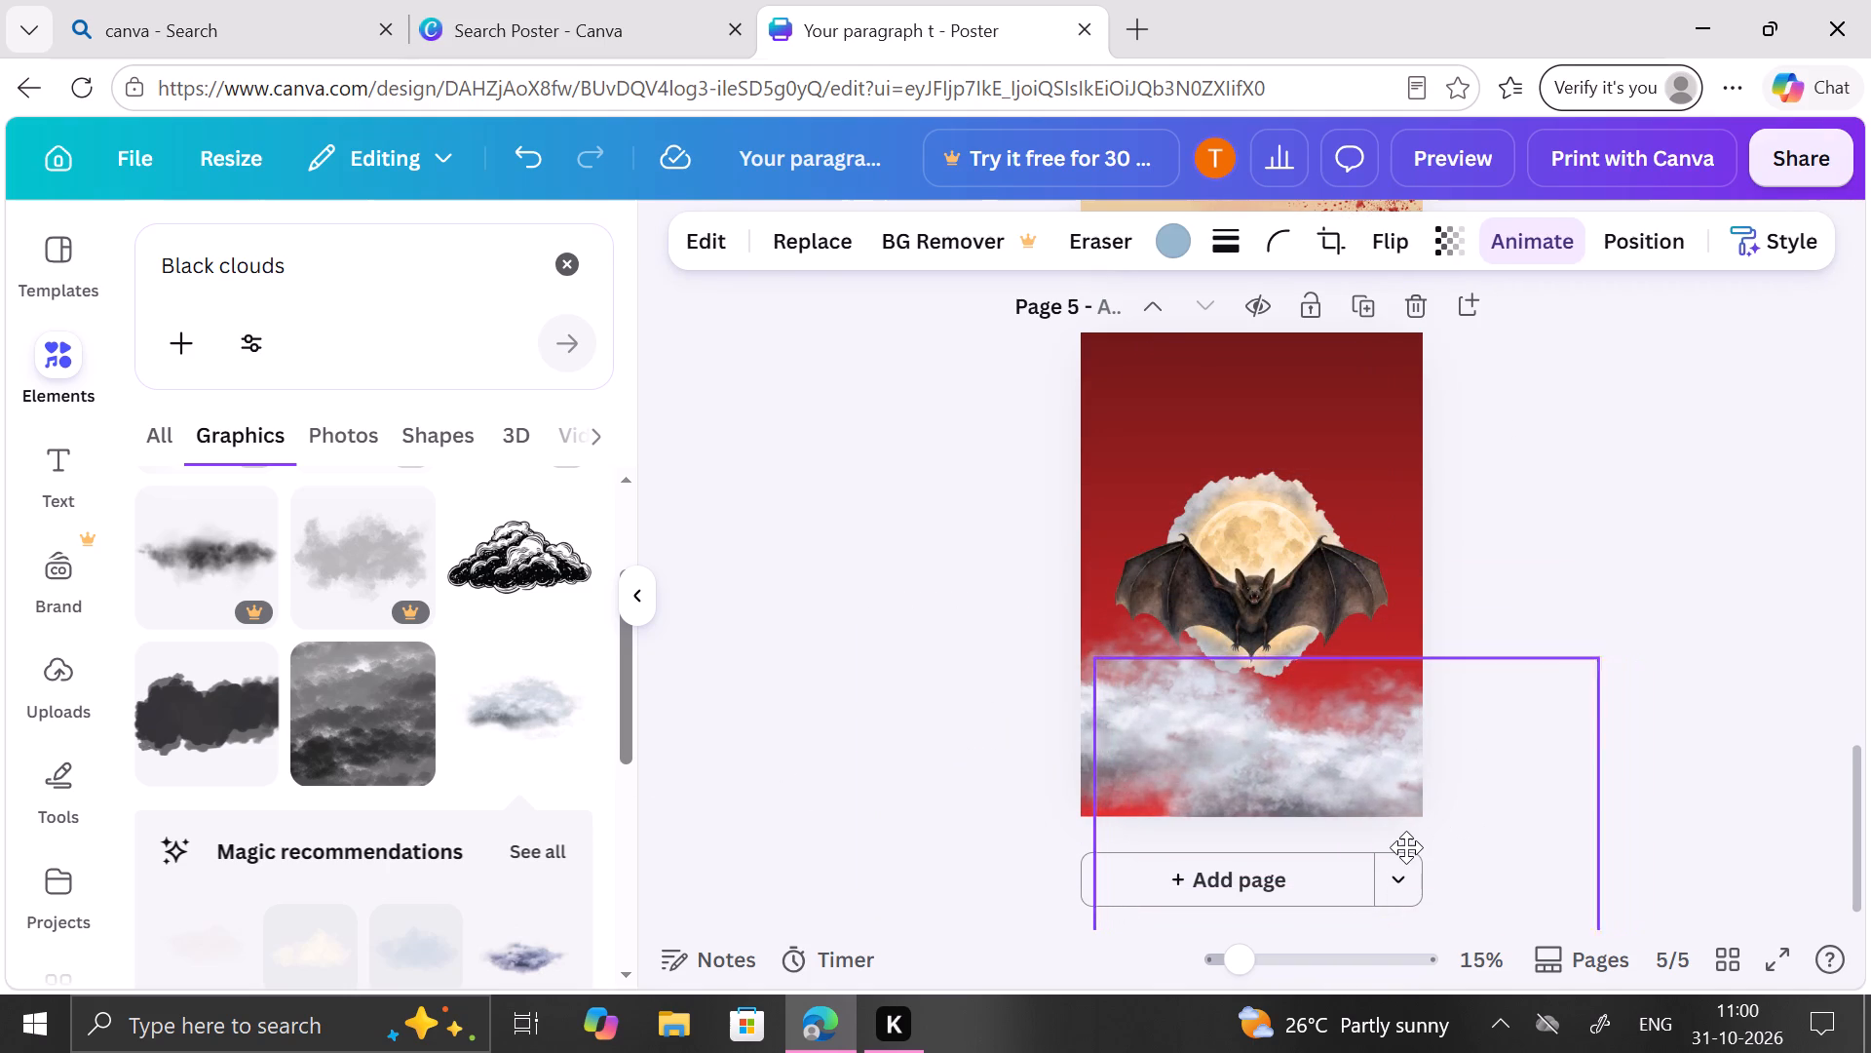
left_click_drag(1406, 847, 1386, 845)
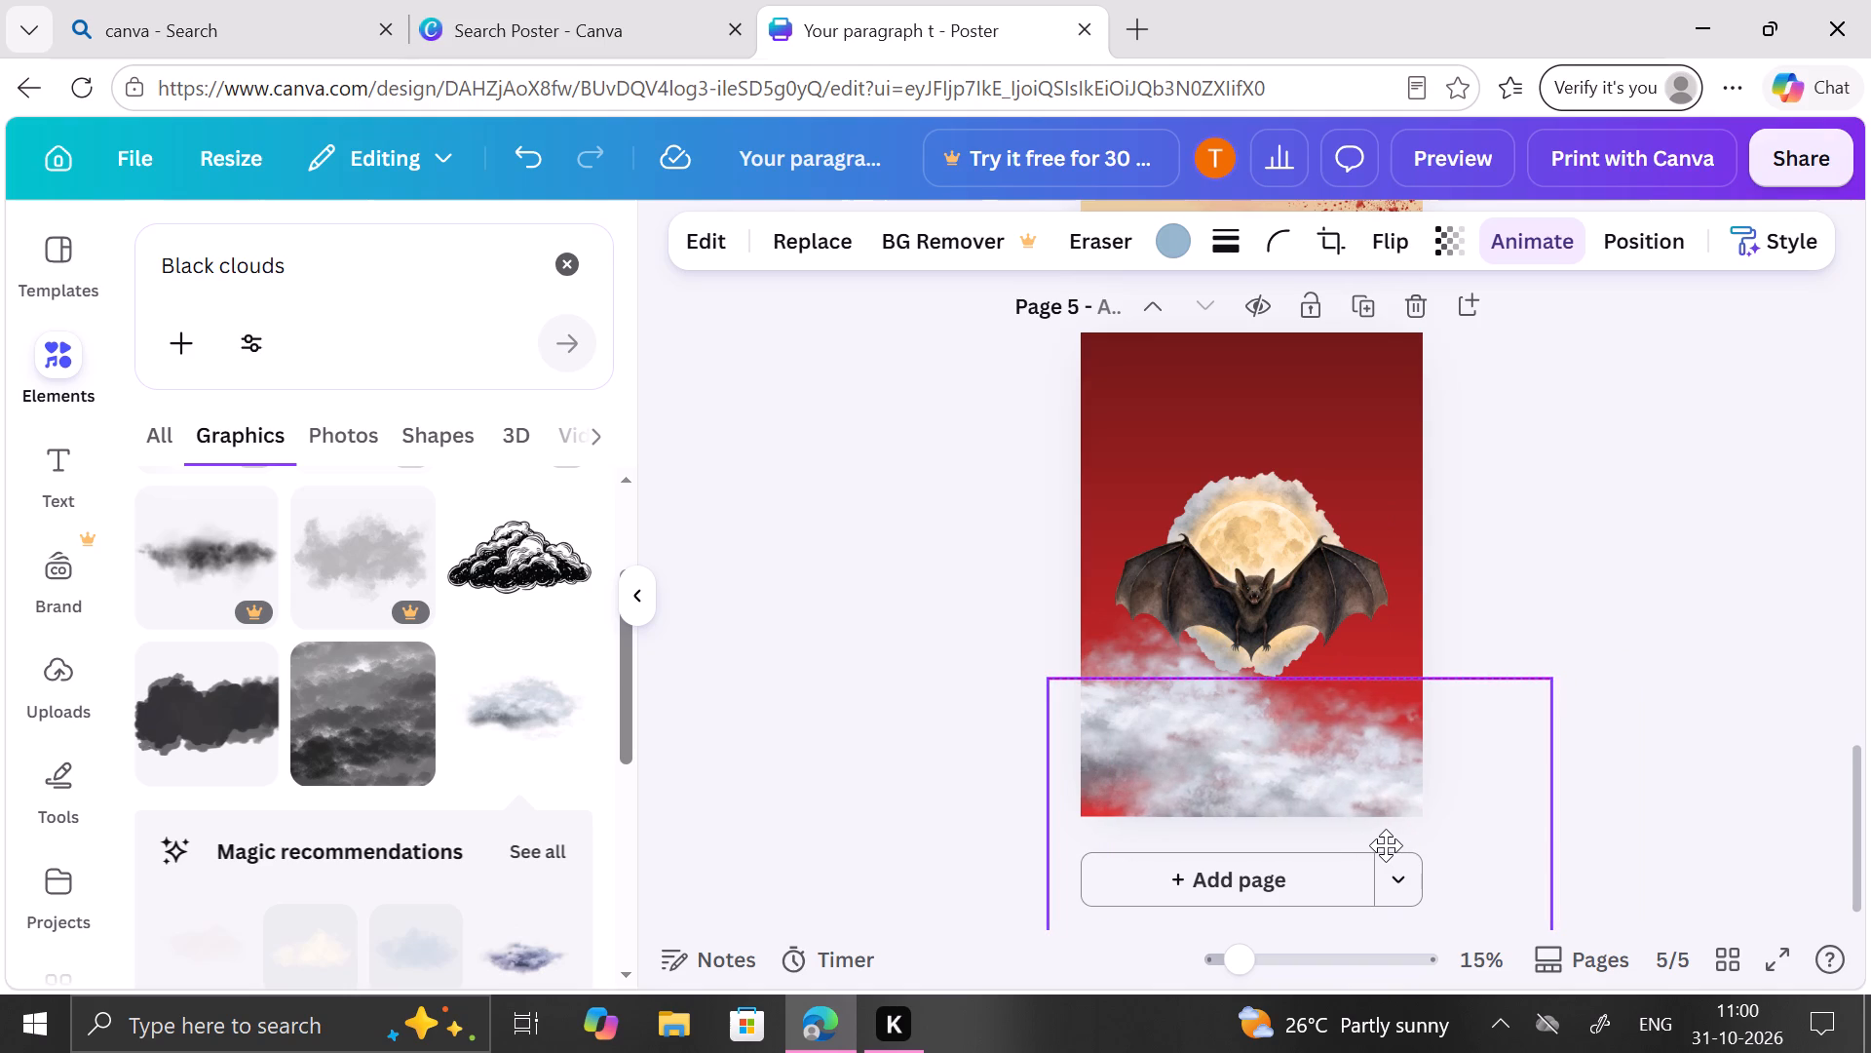
left_click_drag(1386, 845, 1365, 854)
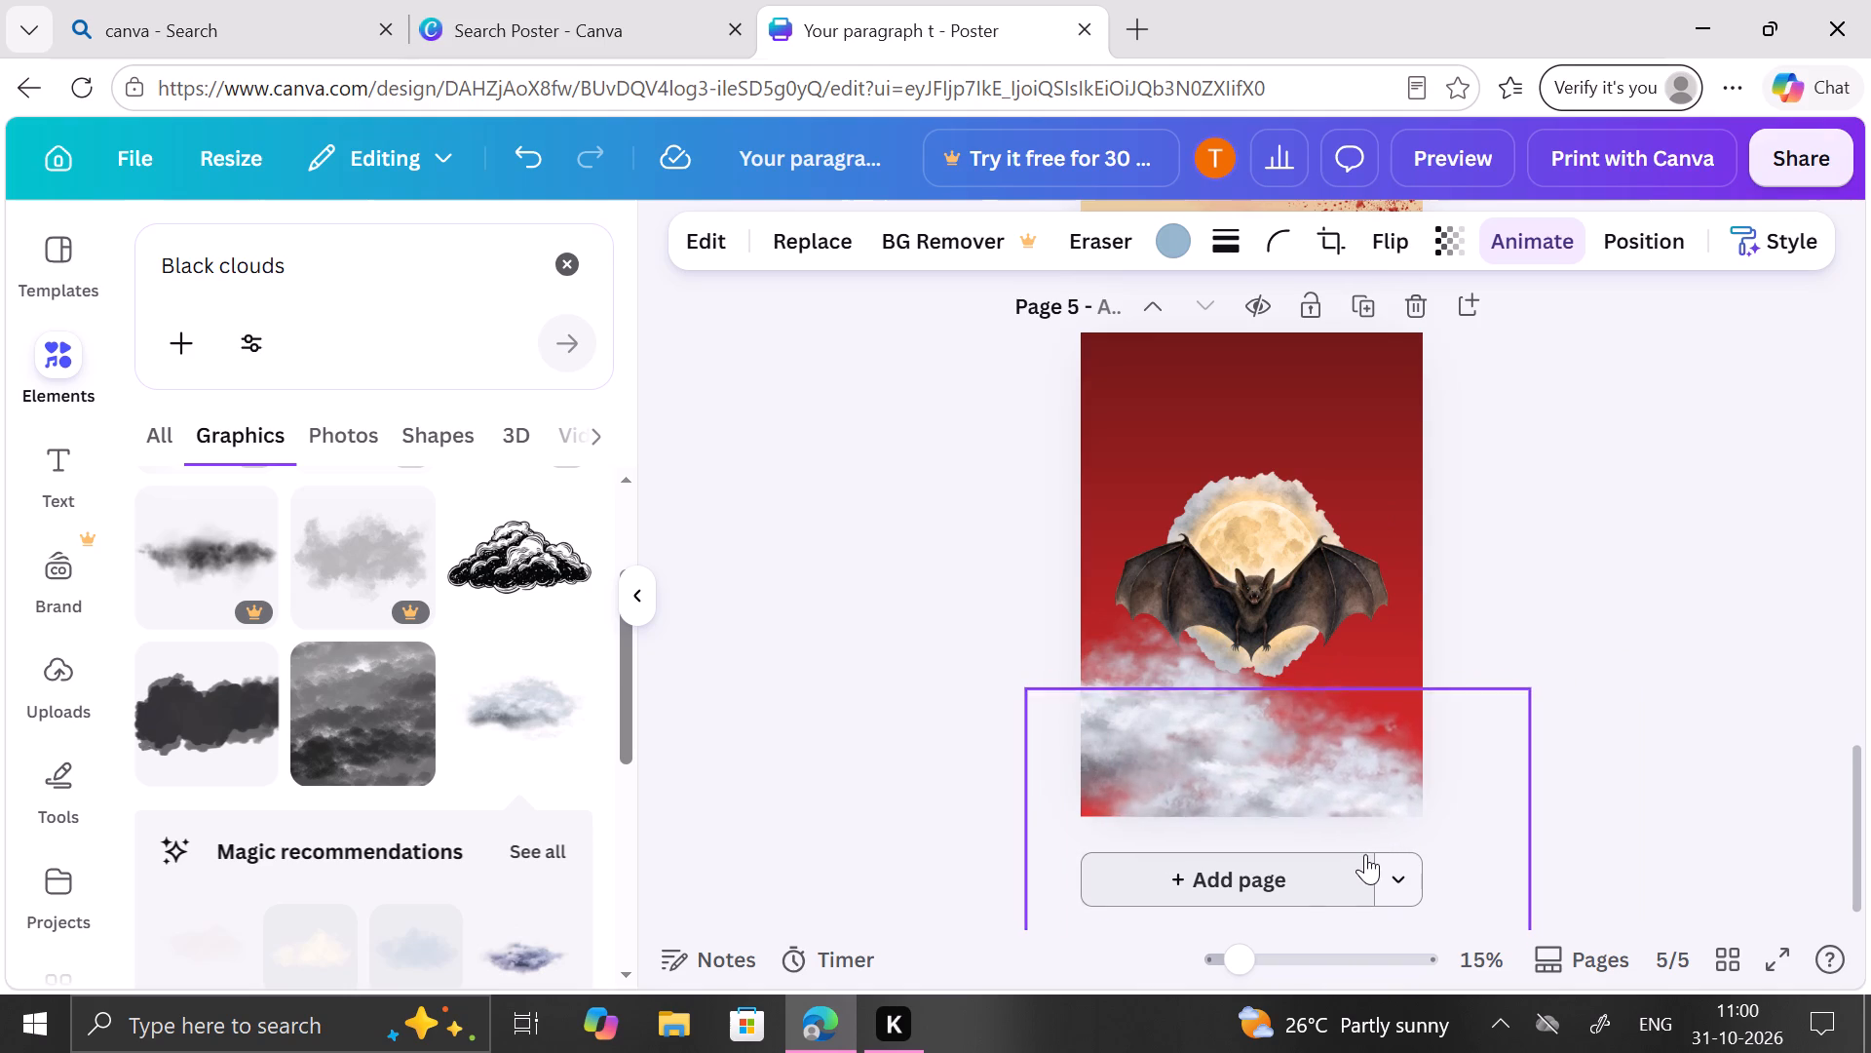
left_click_drag(1365, 854, 1368, 851)
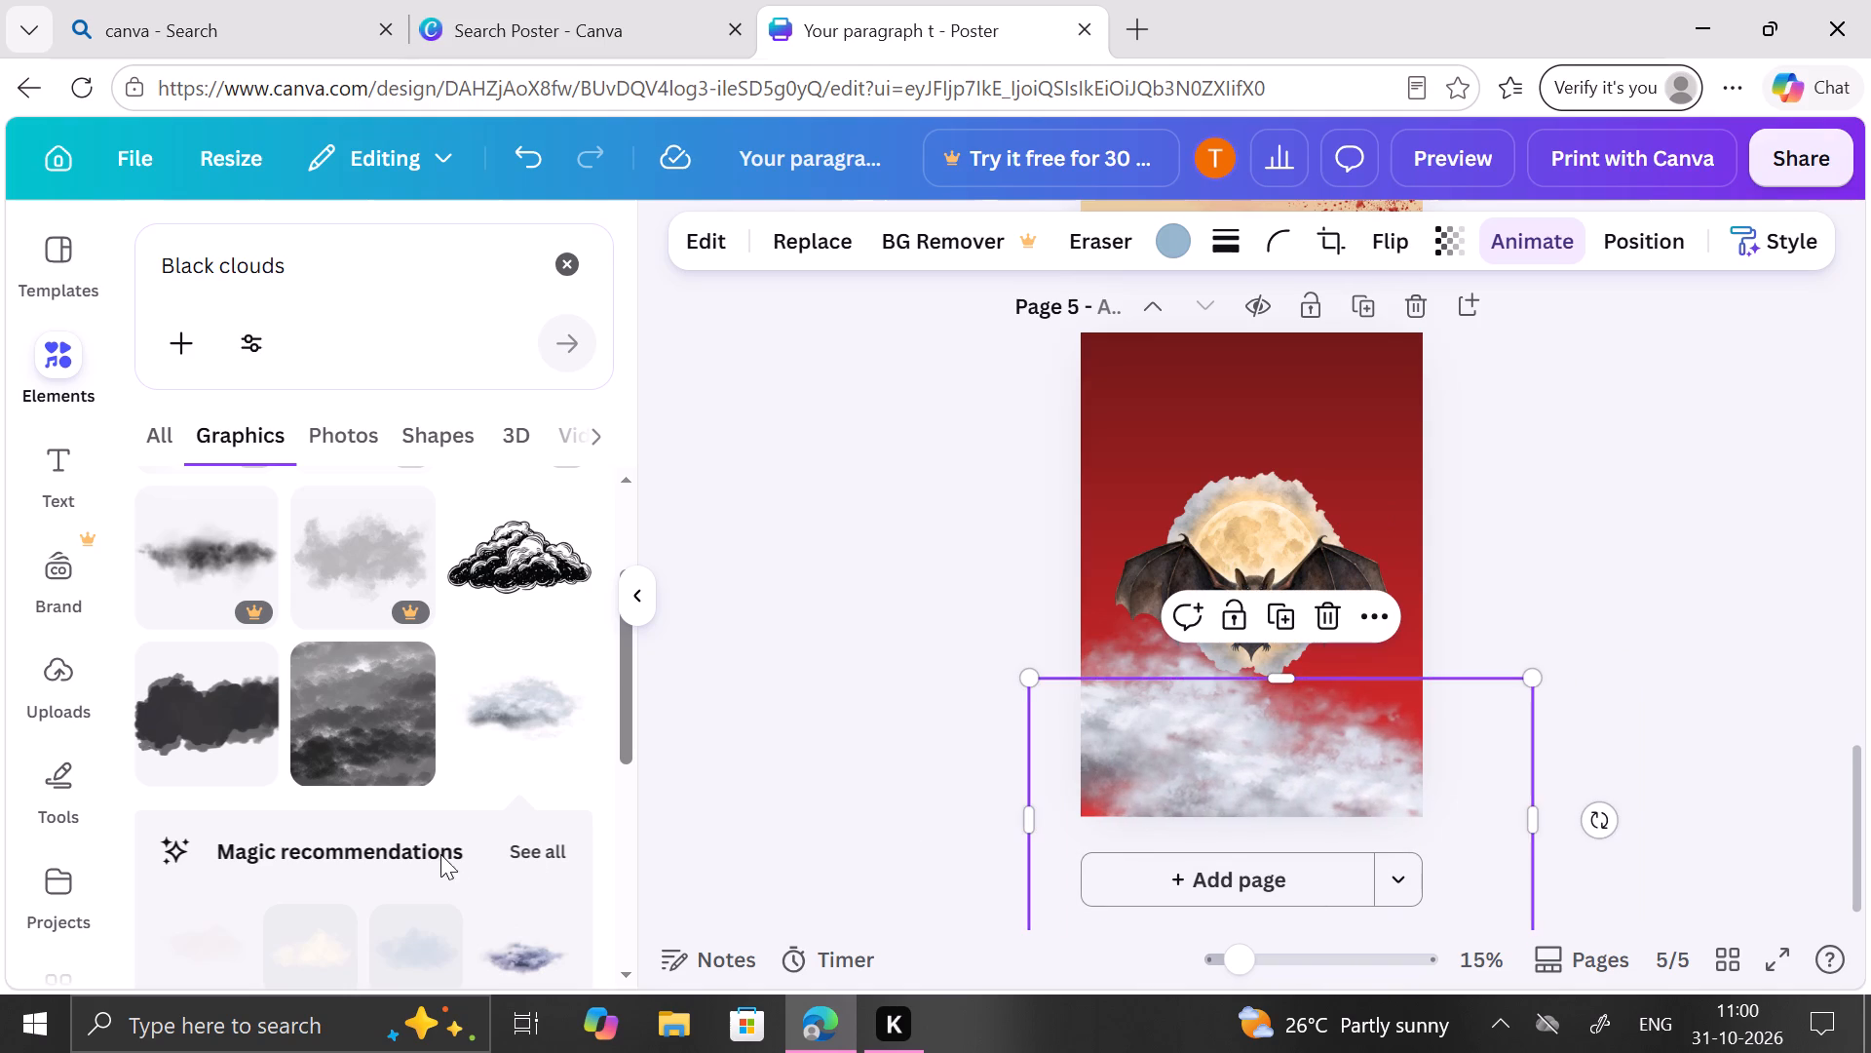
Add the pale cream cloud from the recommended graphics and place it at page 5's right edge, just above the bottom clouds.
scroll(422, 849, "down", 2)
scroll(422, 849, "up", 1)
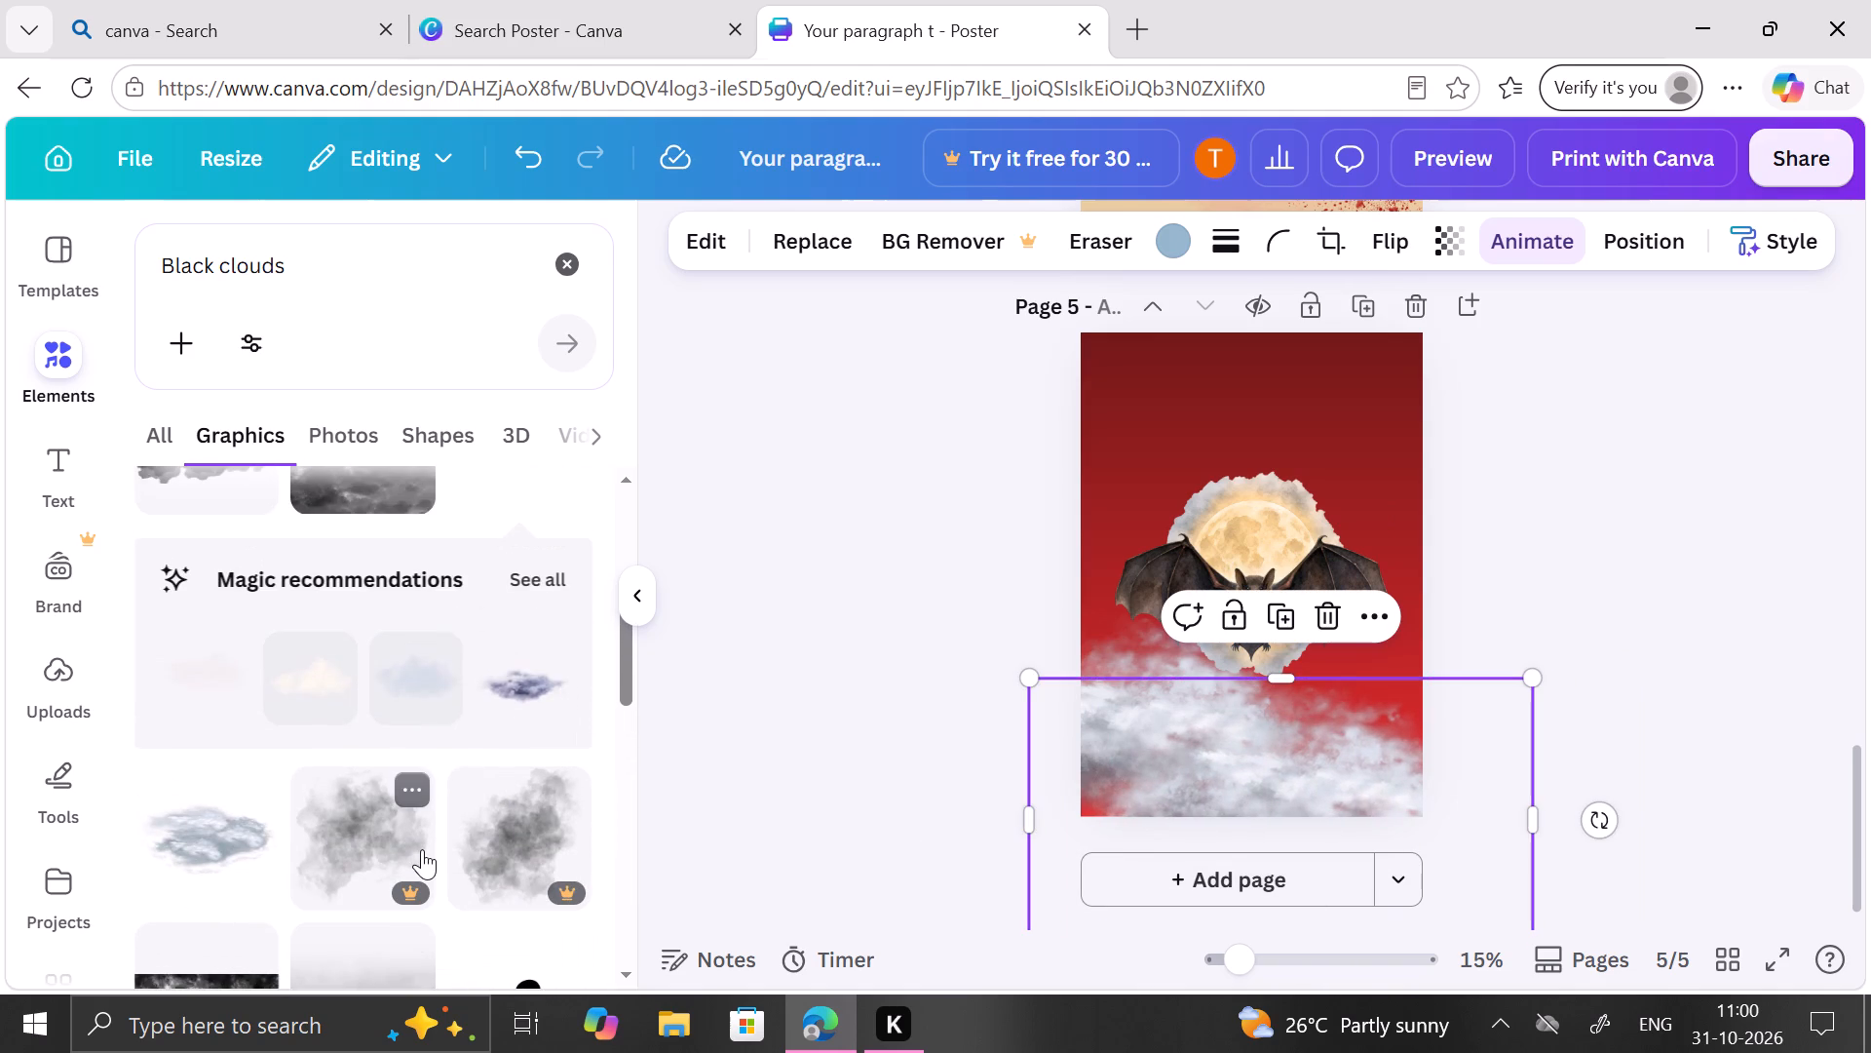
scroll(422, 849, "up", 1)
left_click(288, 671)
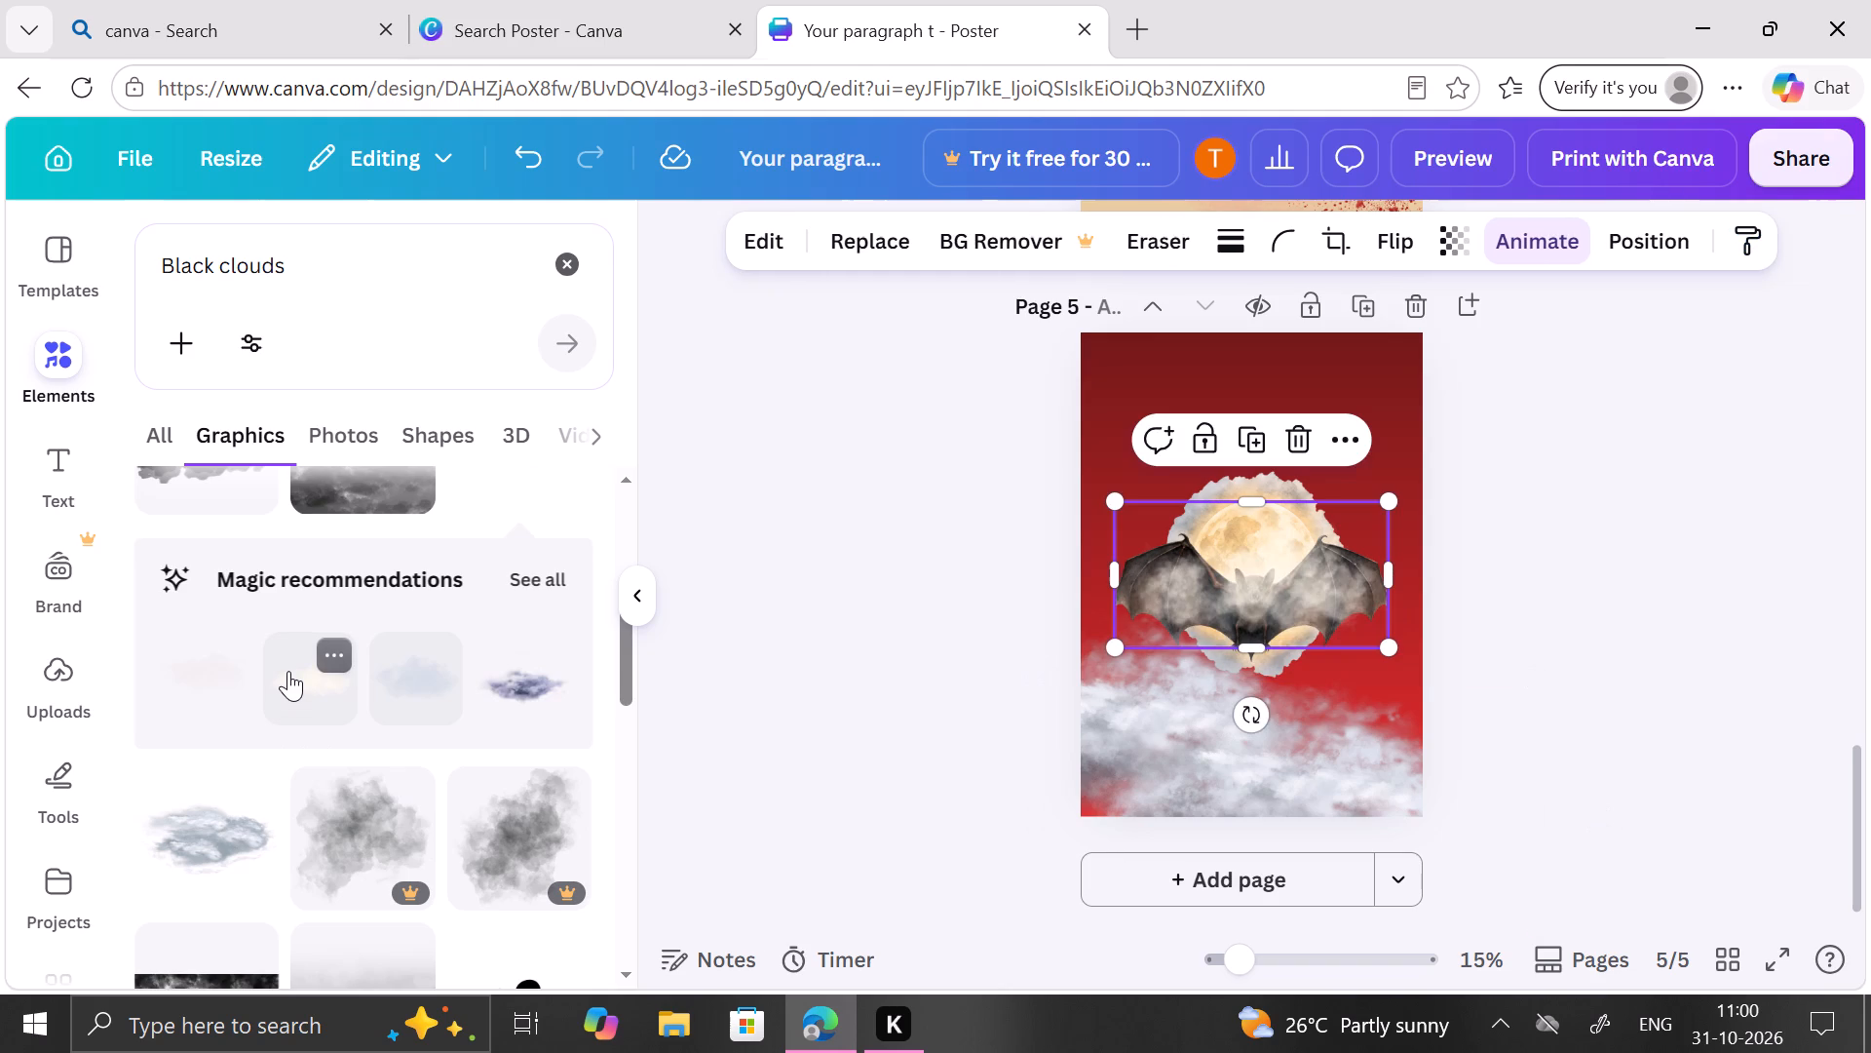
left_click_drag(1228, 566, 1348, 640)
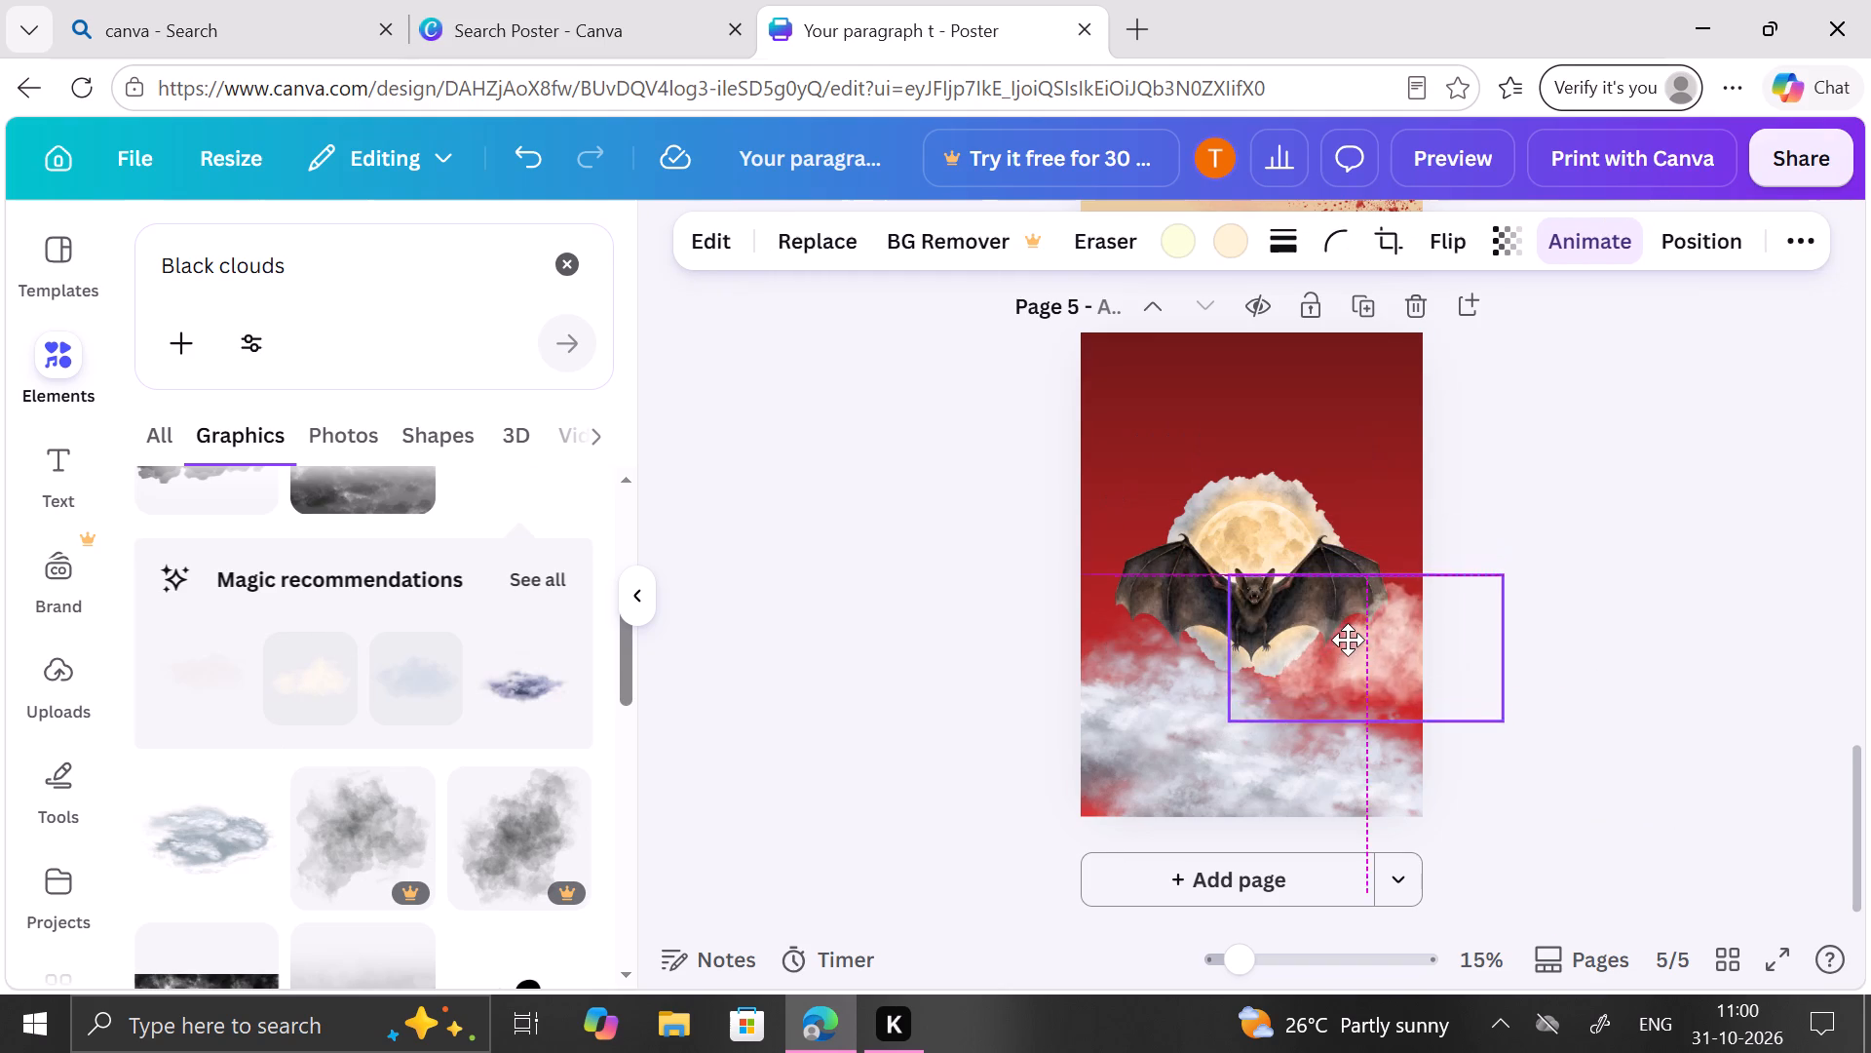
left_click_drag(1348, 640, 1363, 685)
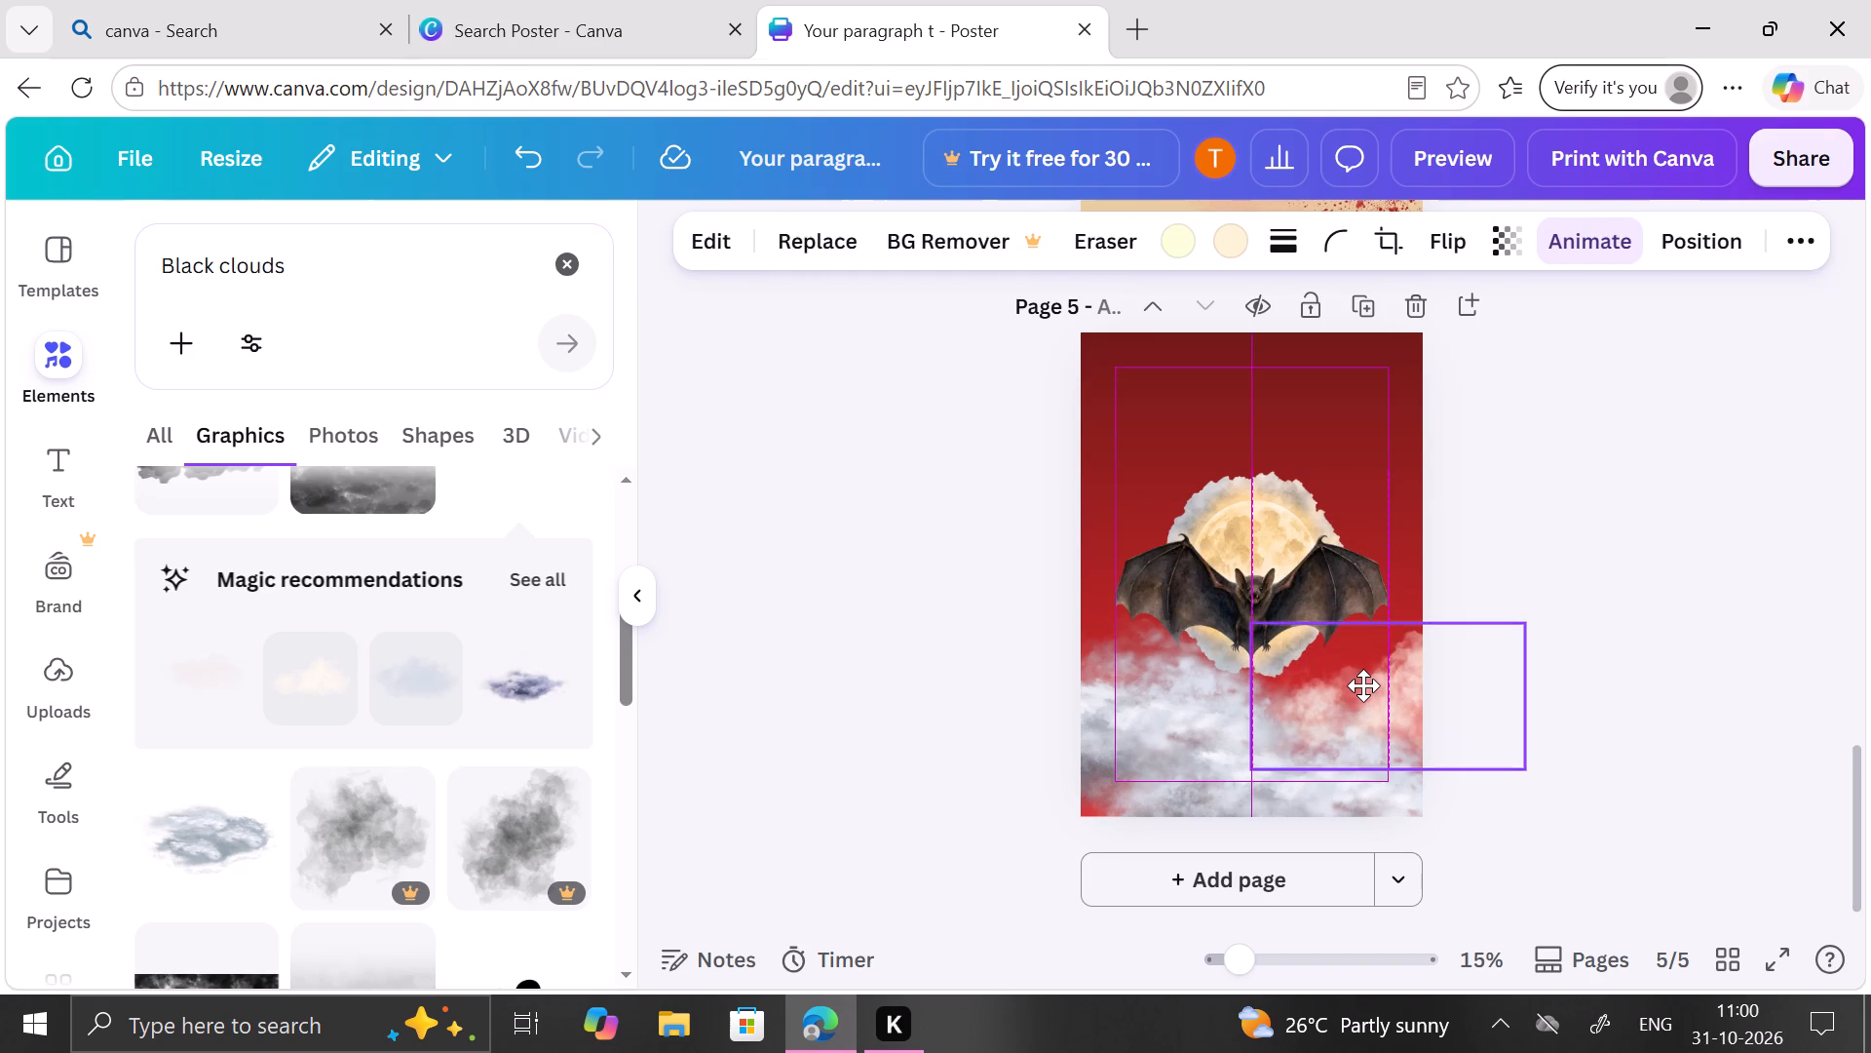
left_click_drag(1363, 685, 1363, 684)
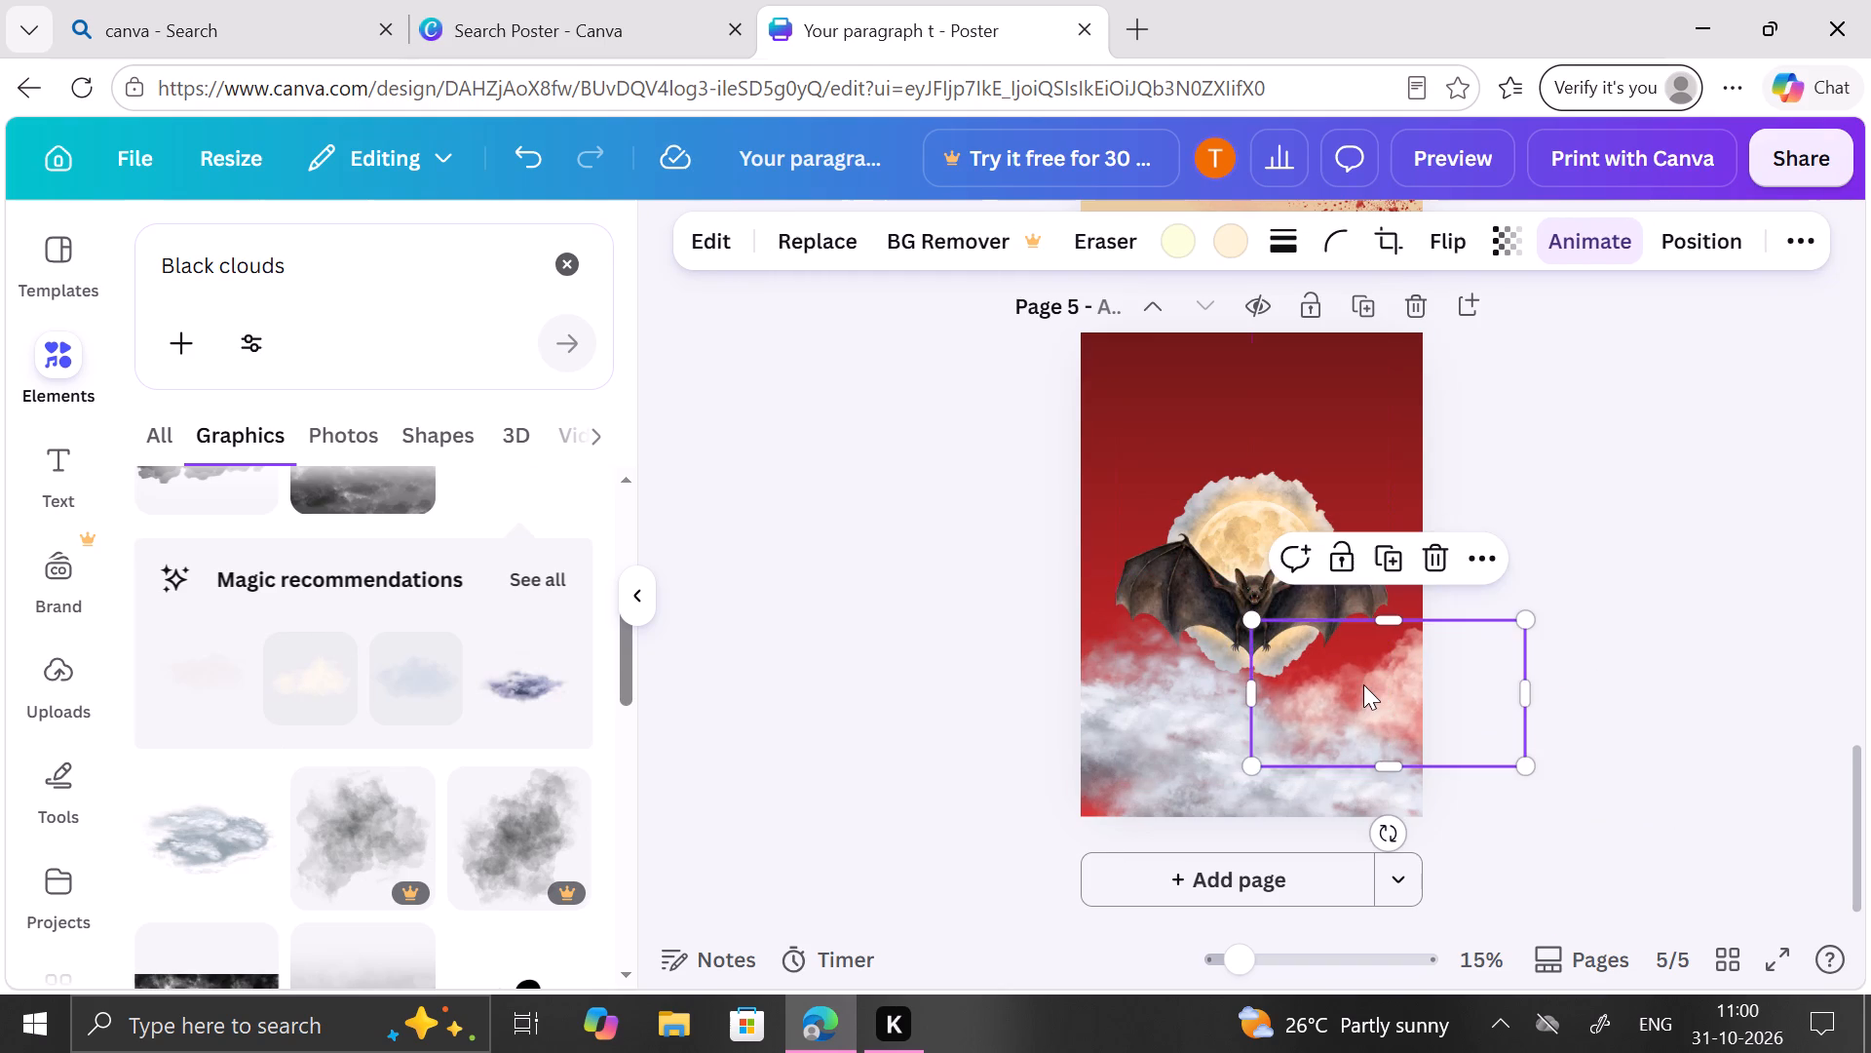
left_click(1678, 639)
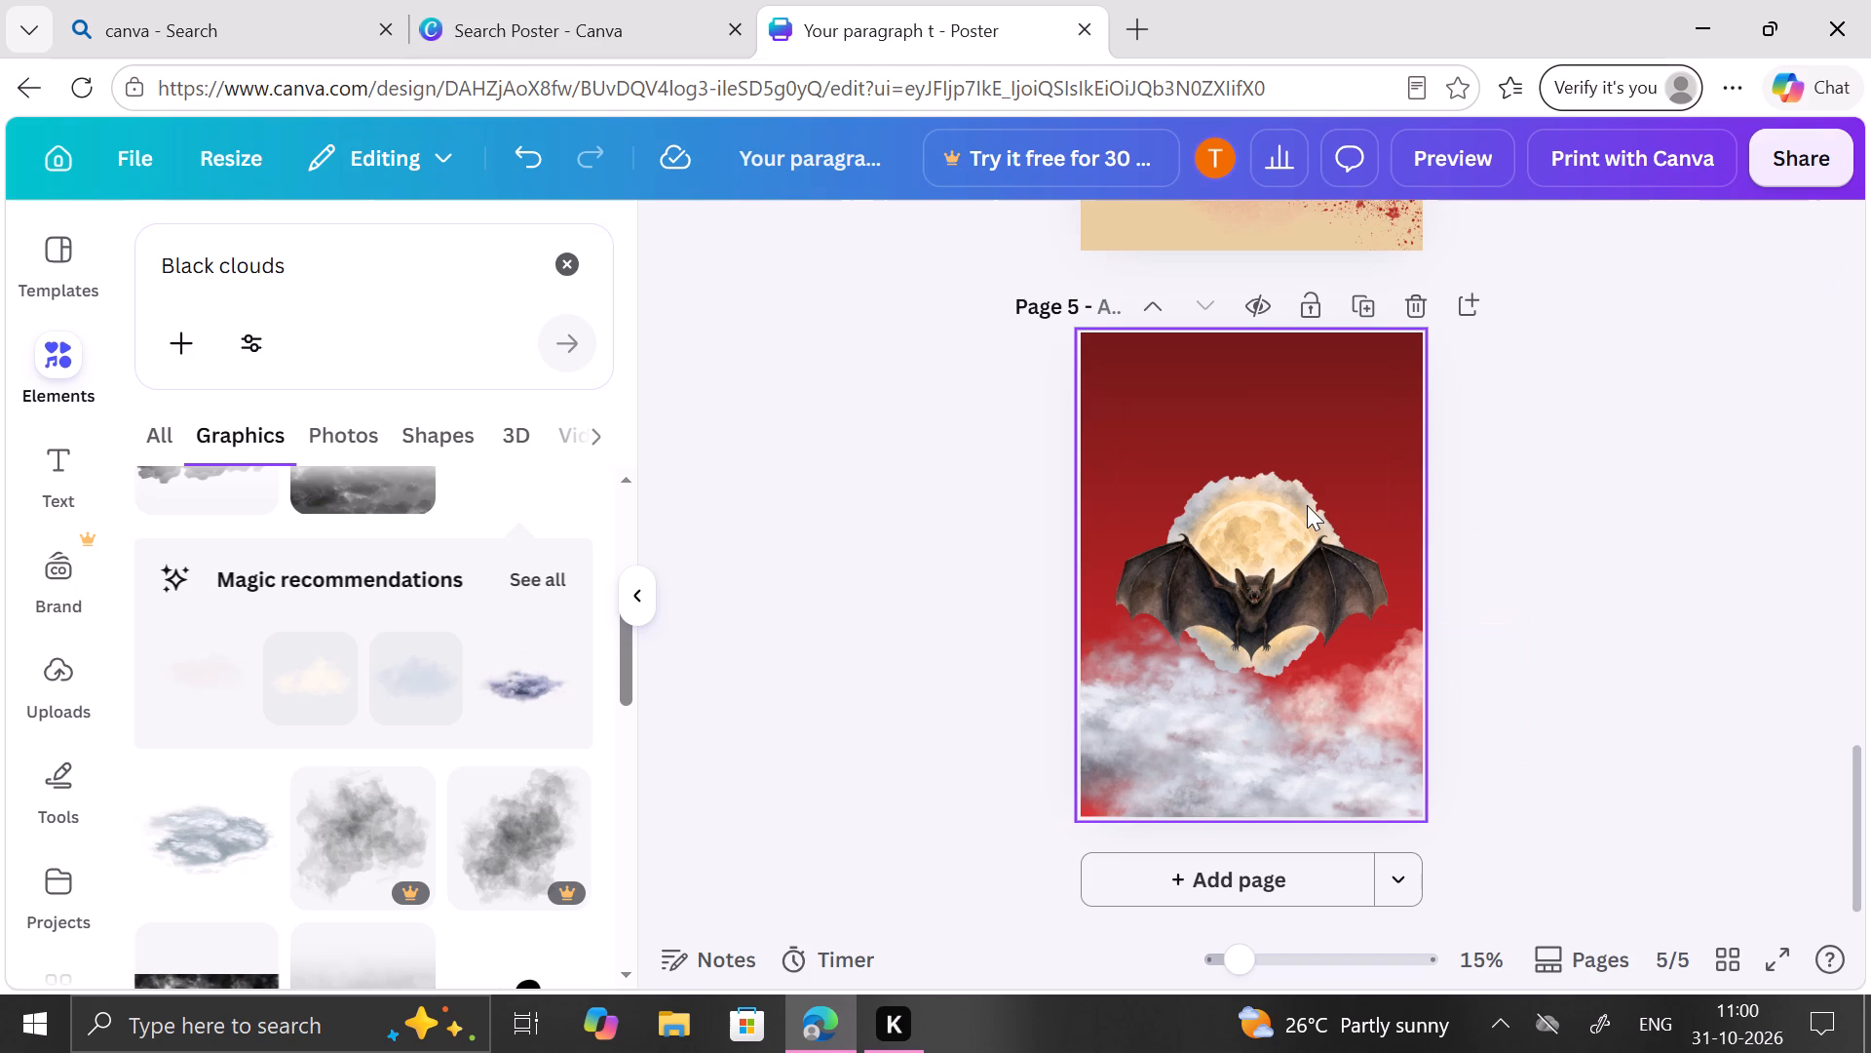
left_click(1531, 321)
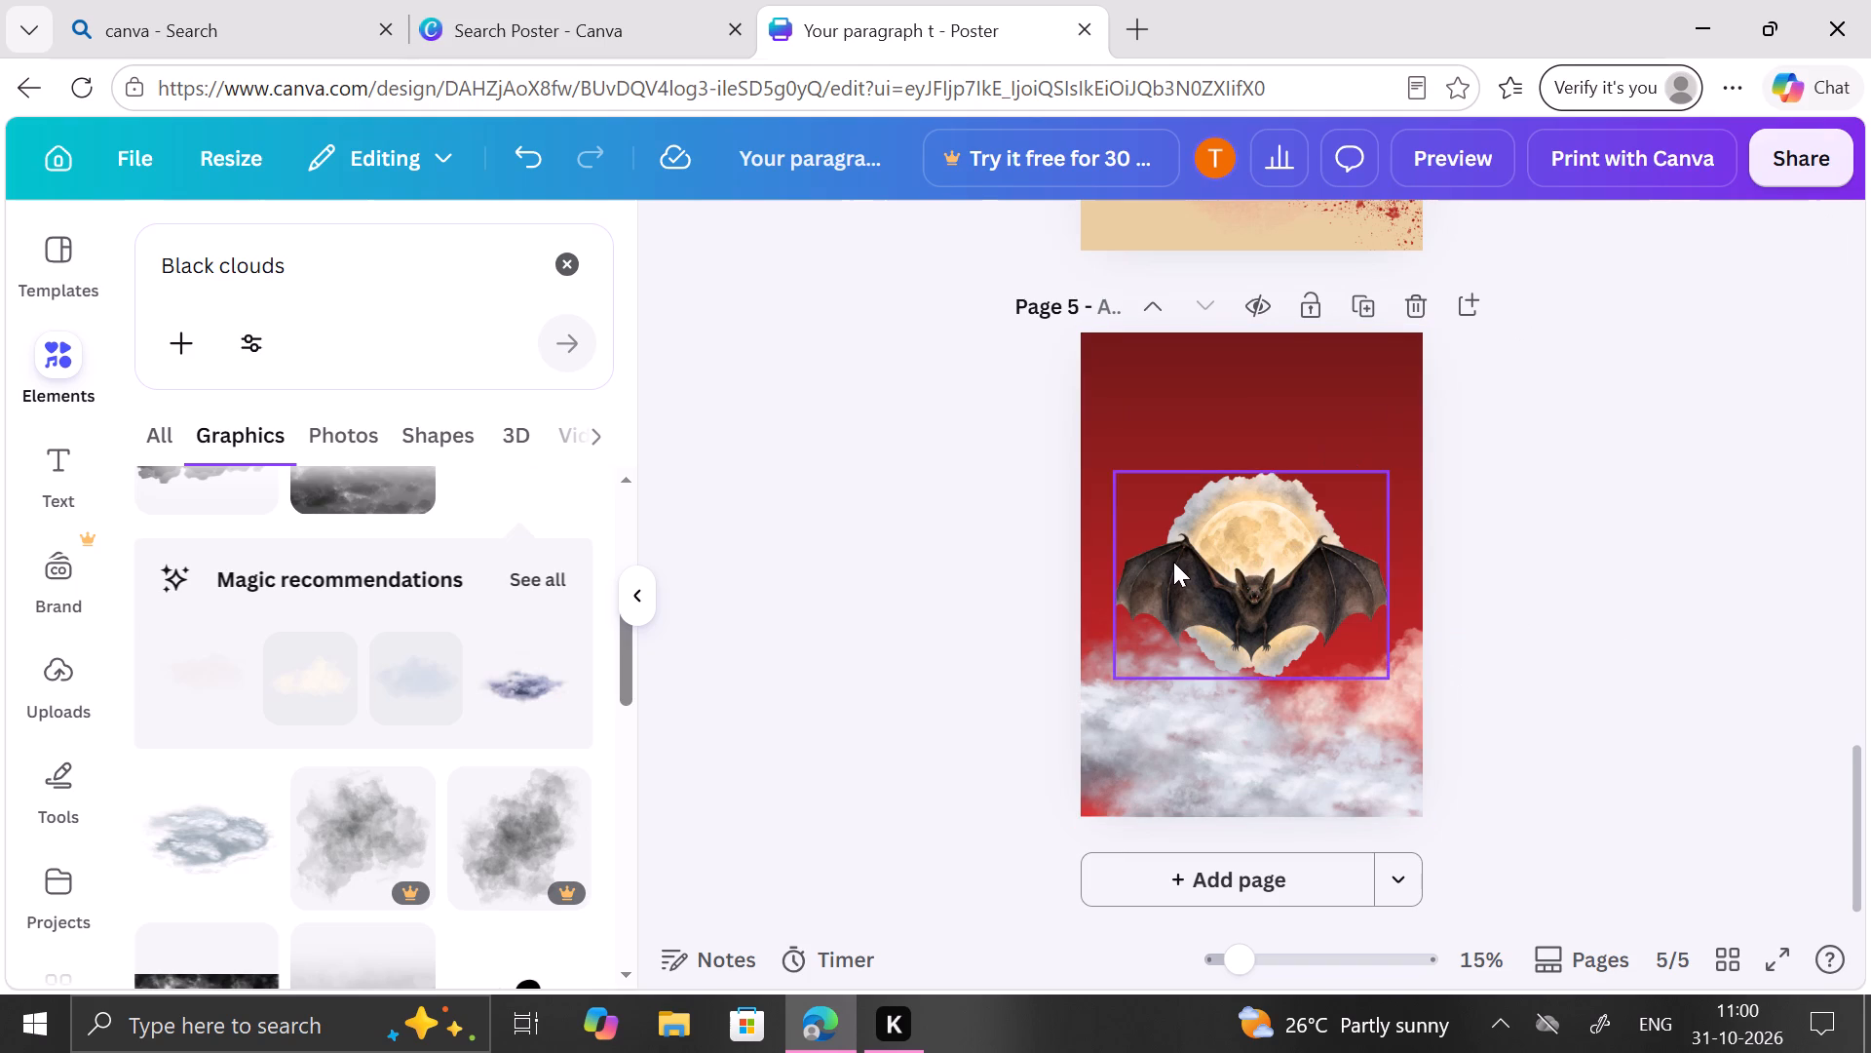
Reposition the bat-and-moon graphic on page 5 slightly to the right, keeping it just above the clouds.
left_click(1173, 562)
left_click_drag(1173, 562, 1214, 565)
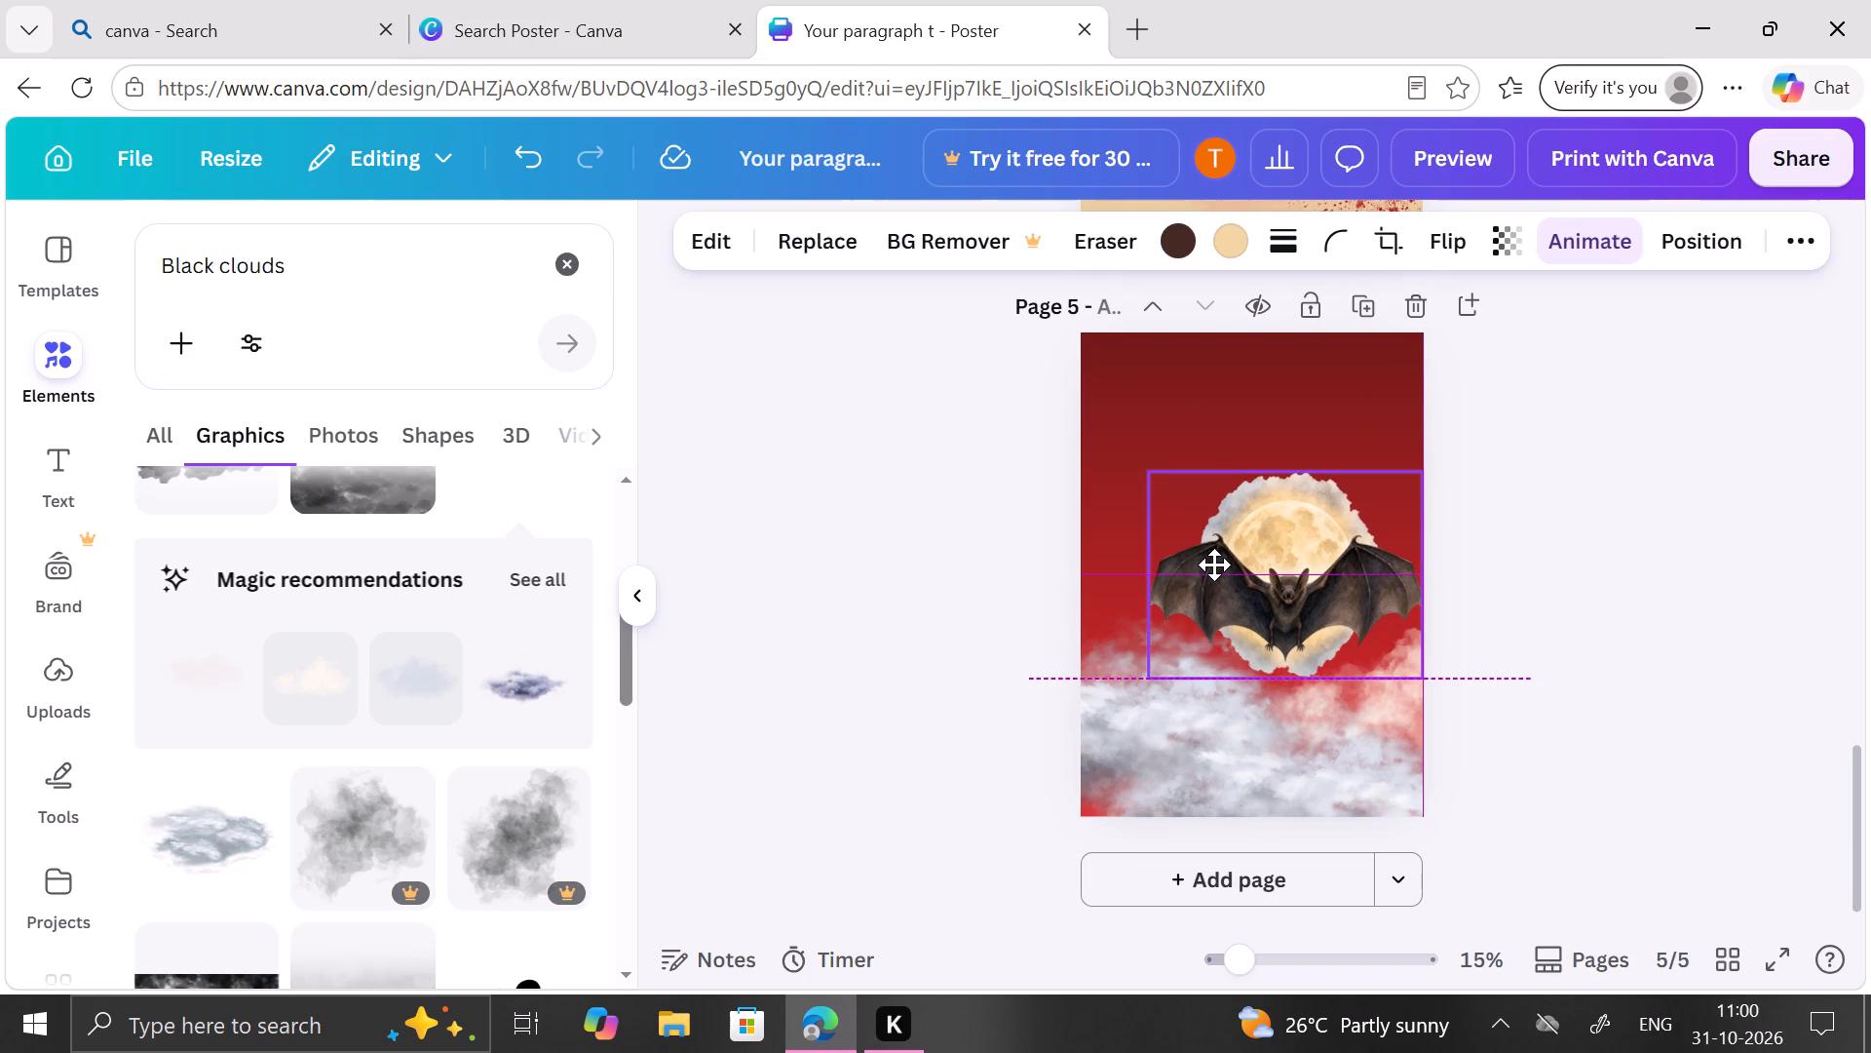
left_click_drag(1214, 565, 1214, 571)
left_click_drag(1308, 530, 1282, 507)
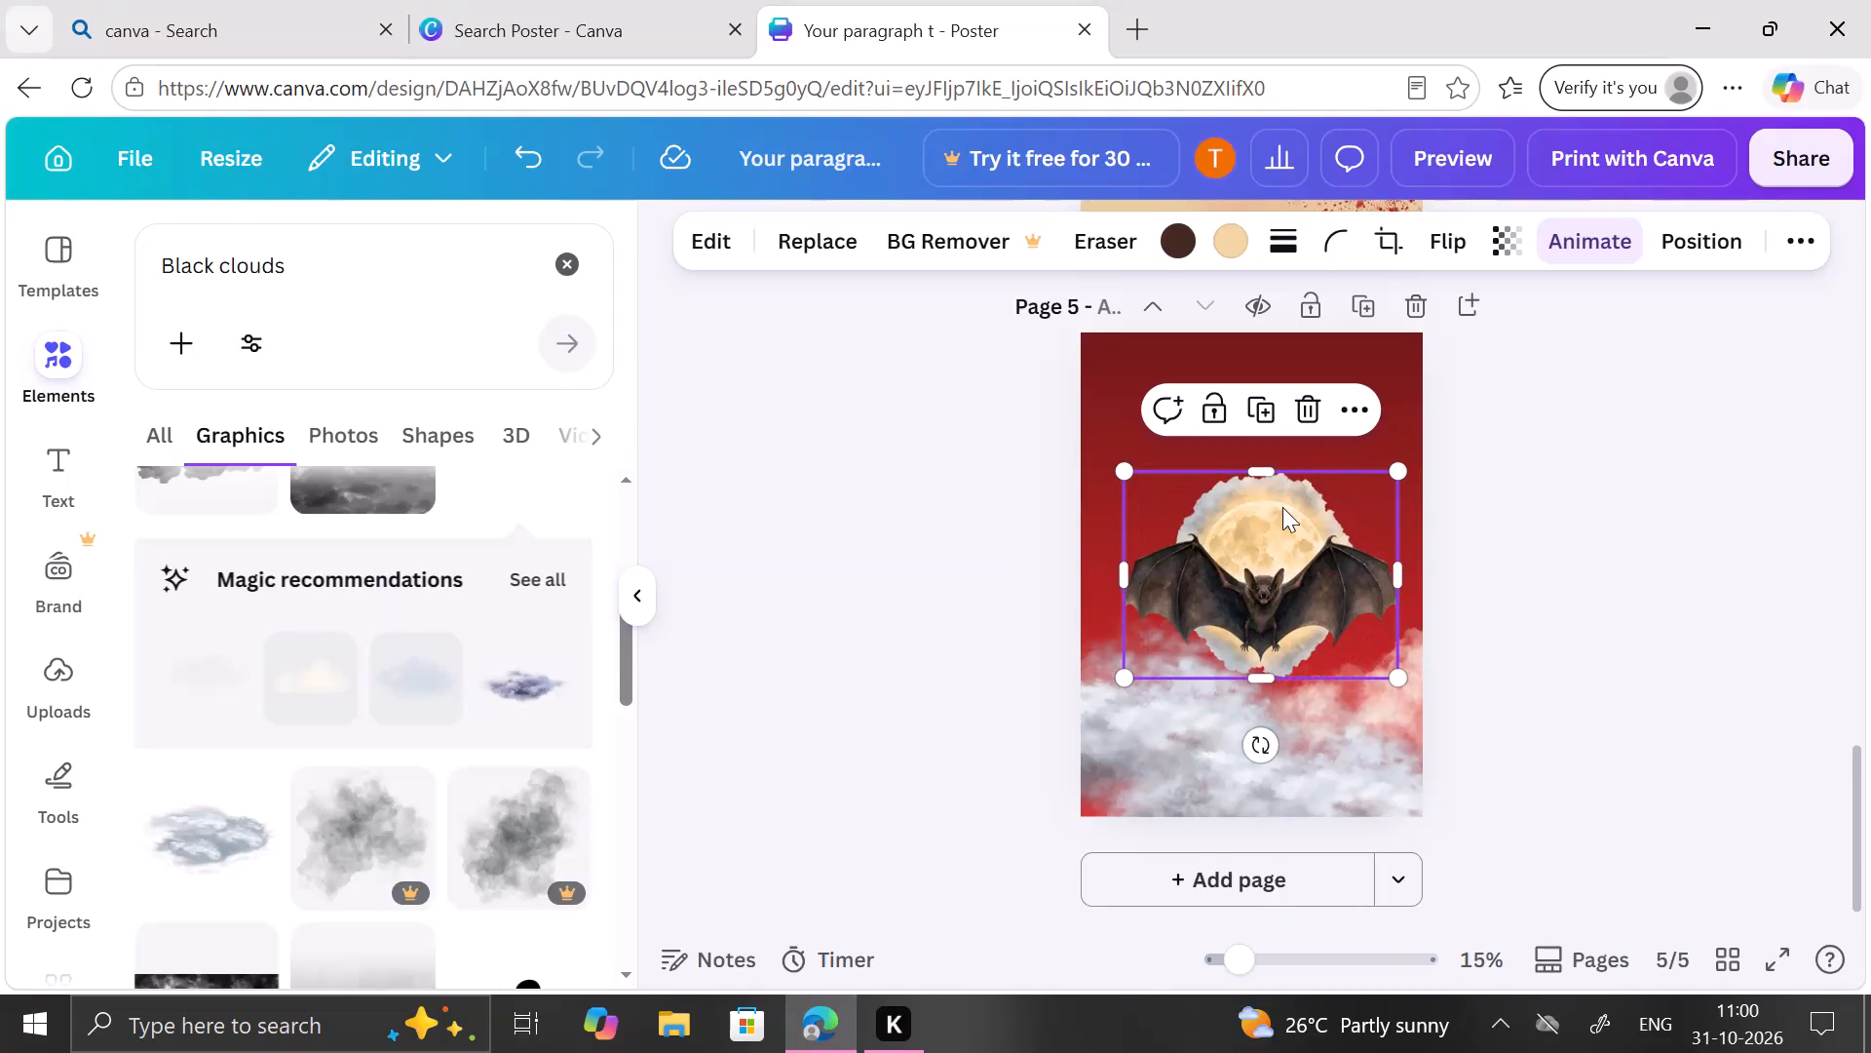
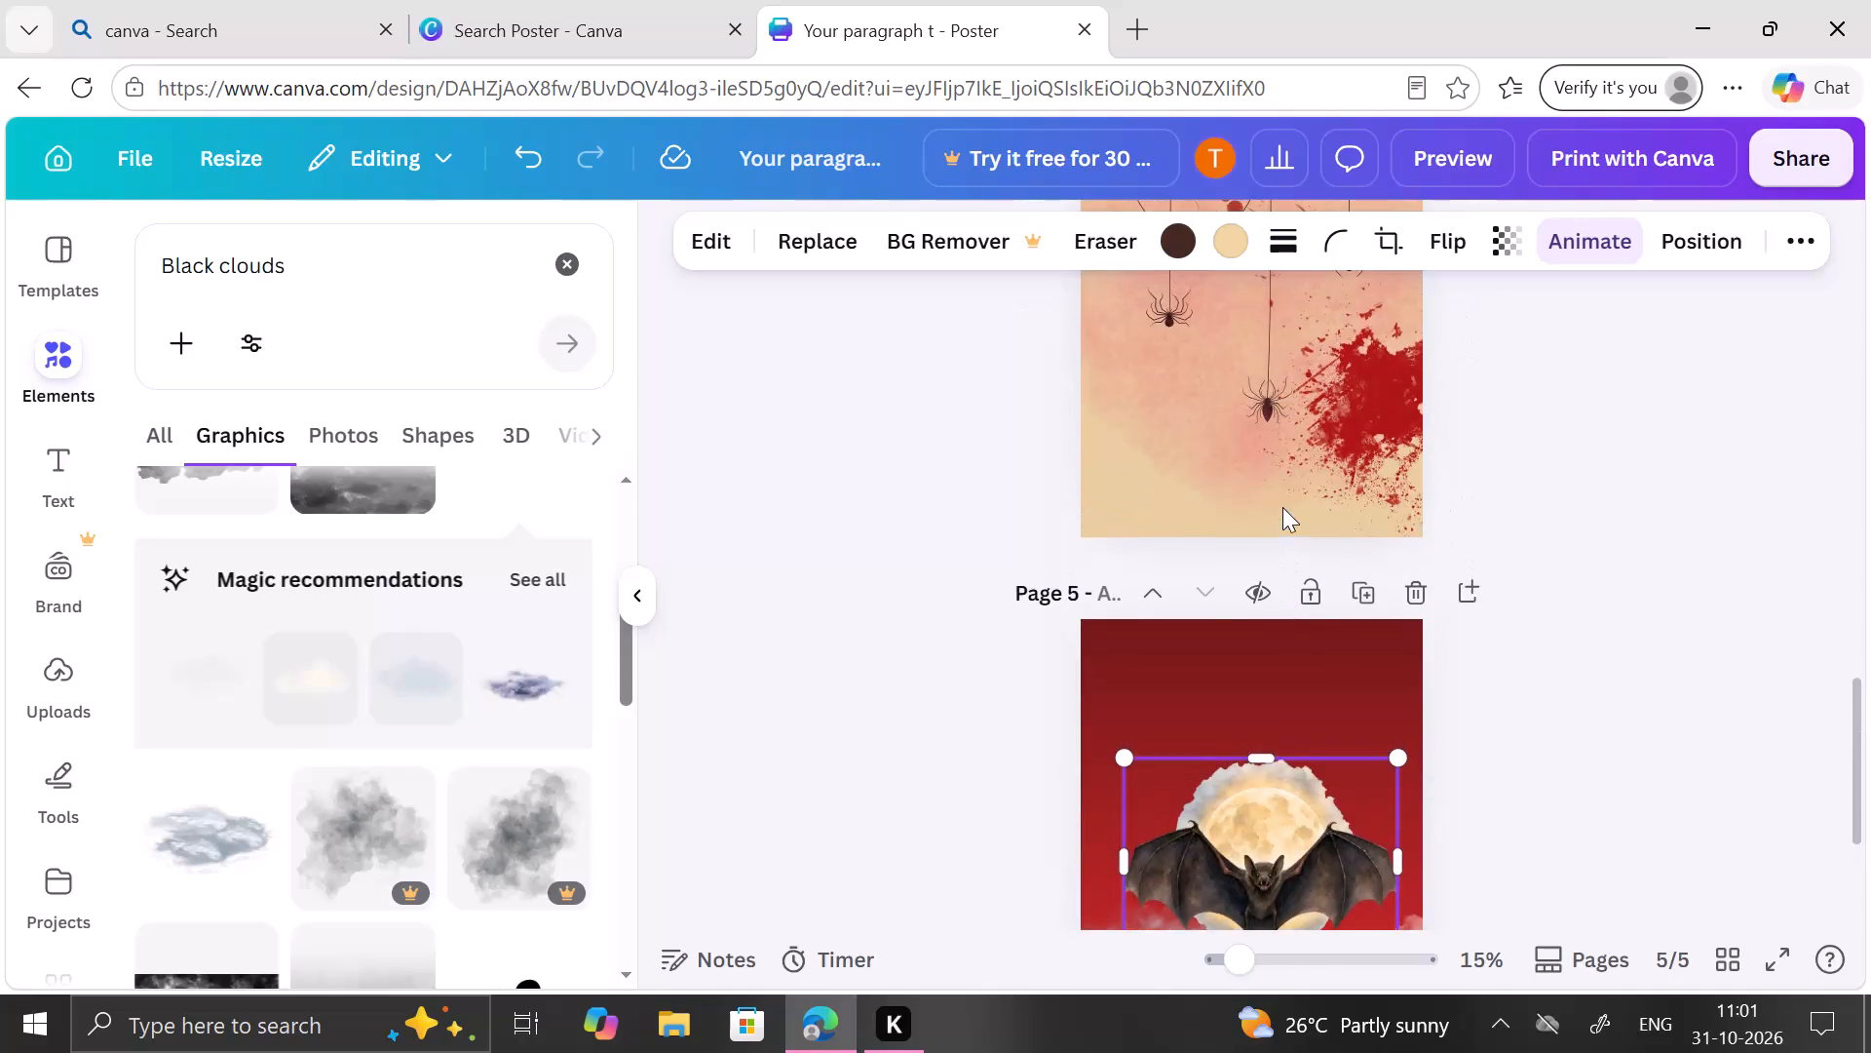
Review the invitation's five pages from the envelope cover through to the red bat page.
scroll(1282, 507, "up", 6)
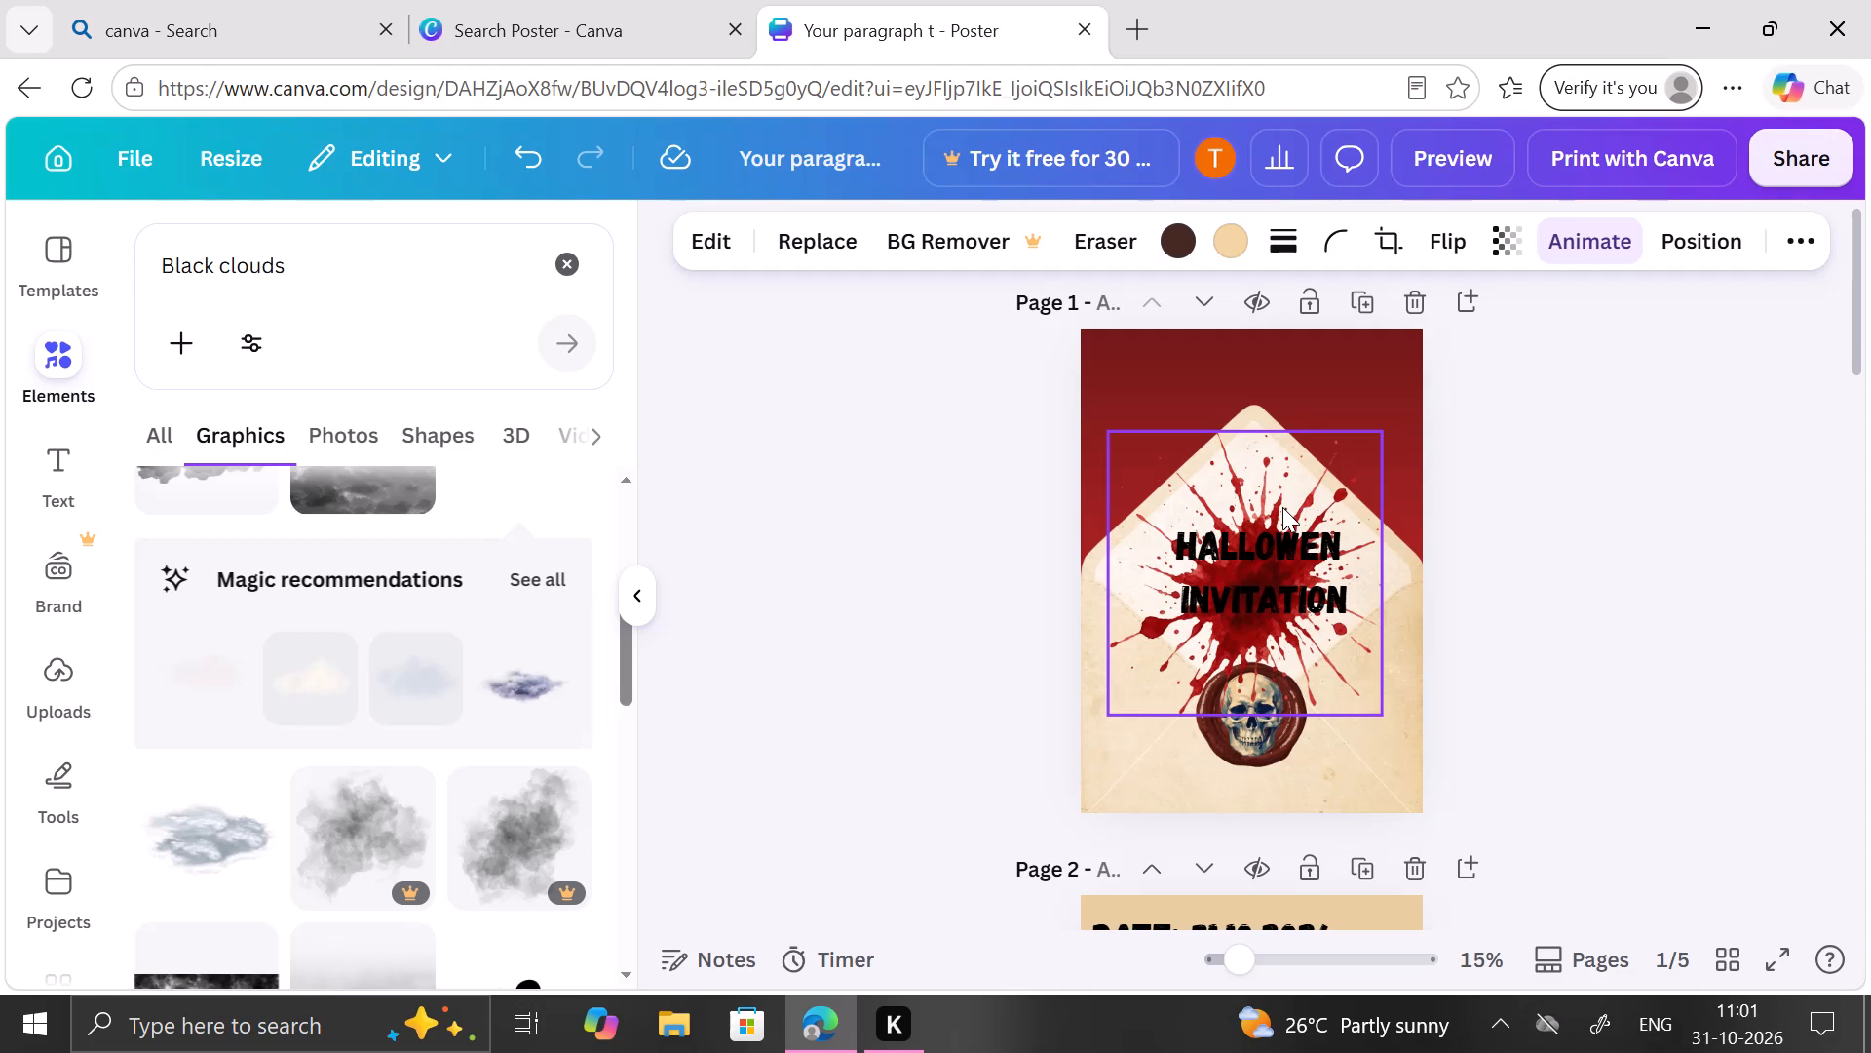
left_click(1743, 627)
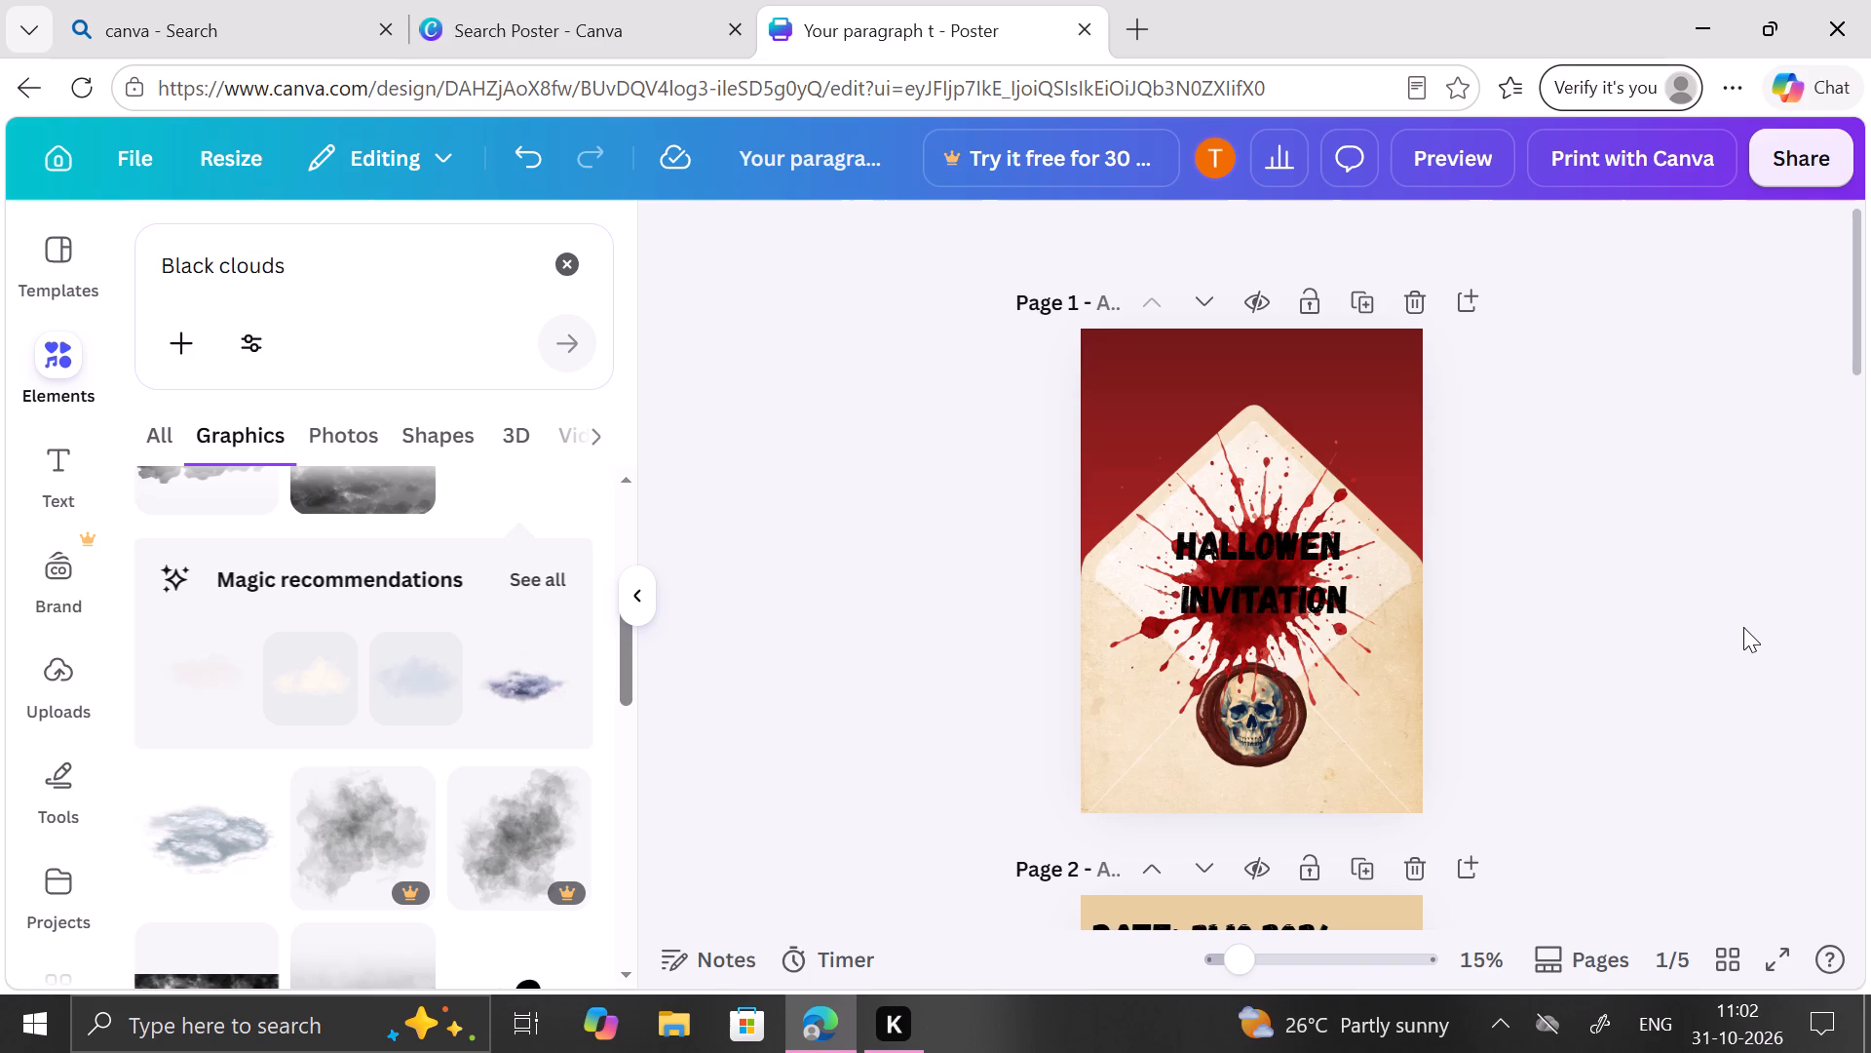
scroll(1660, 615, "down", 2)
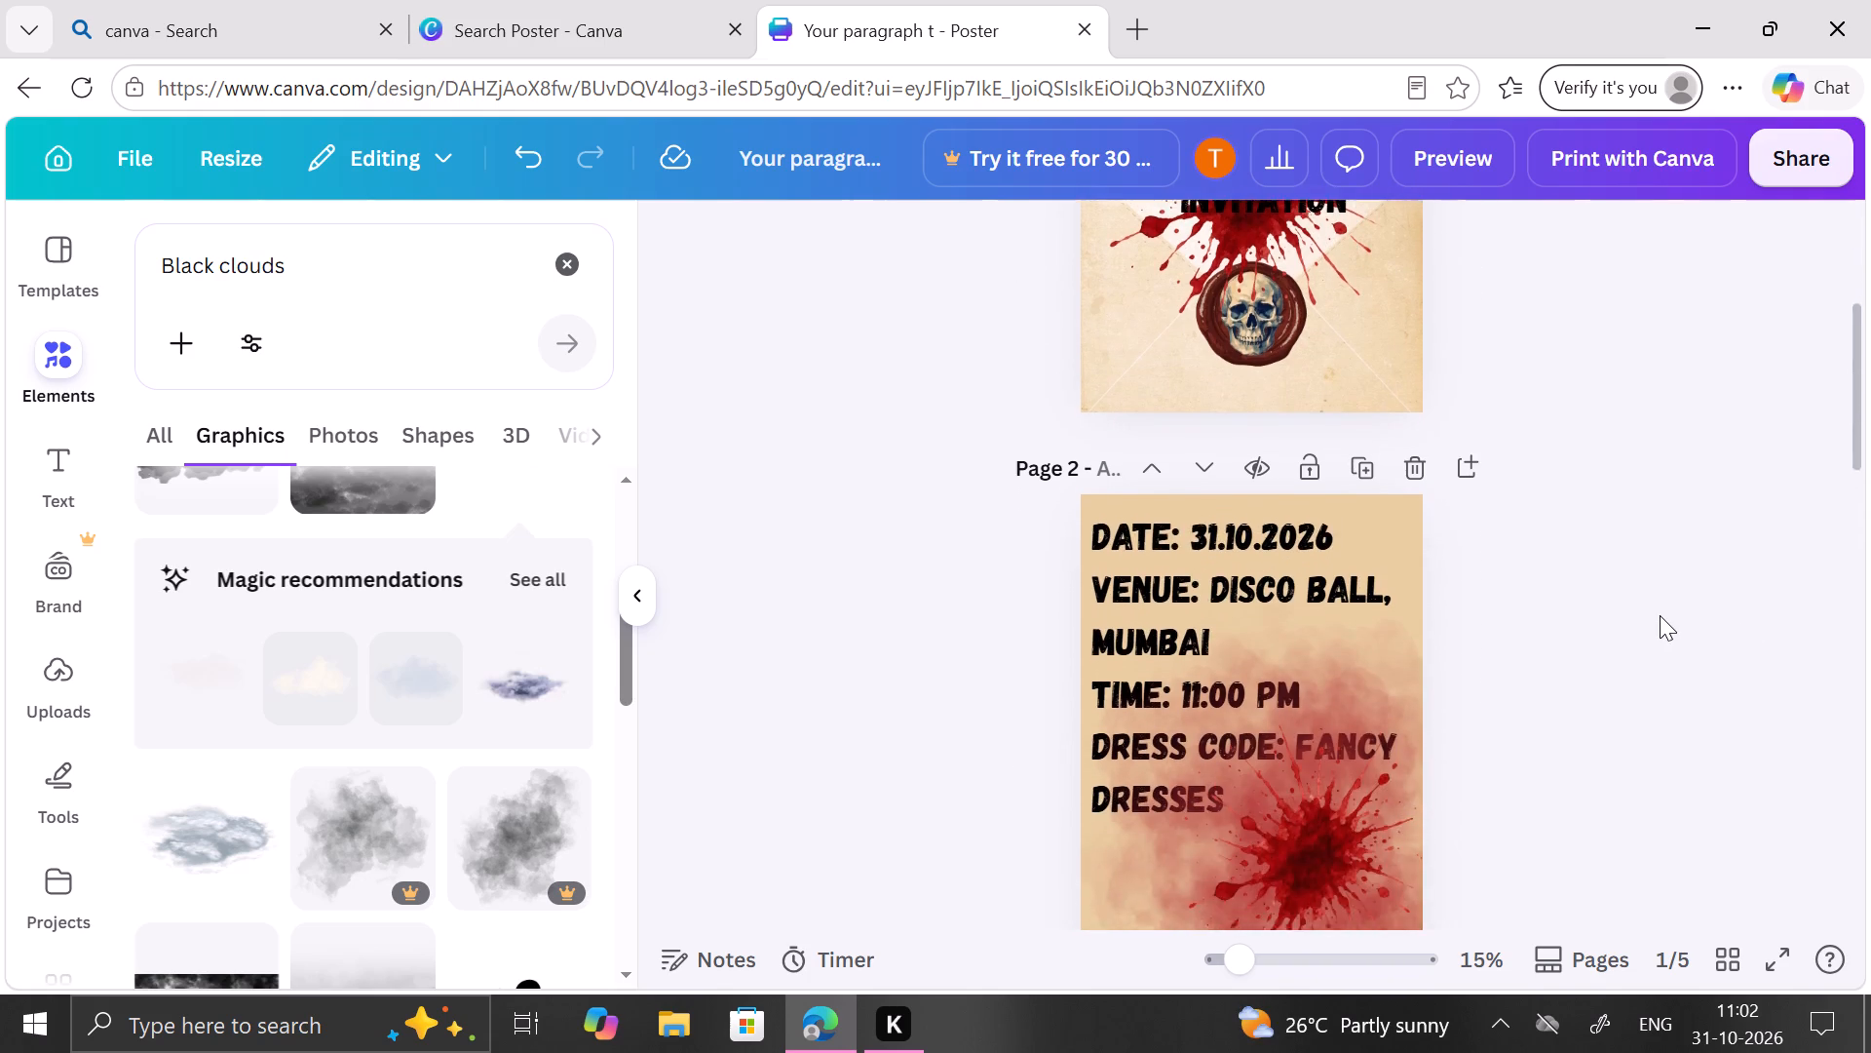
scroll(1815, 338, "down", 1)
scroll(1870, 250, "down", 6)
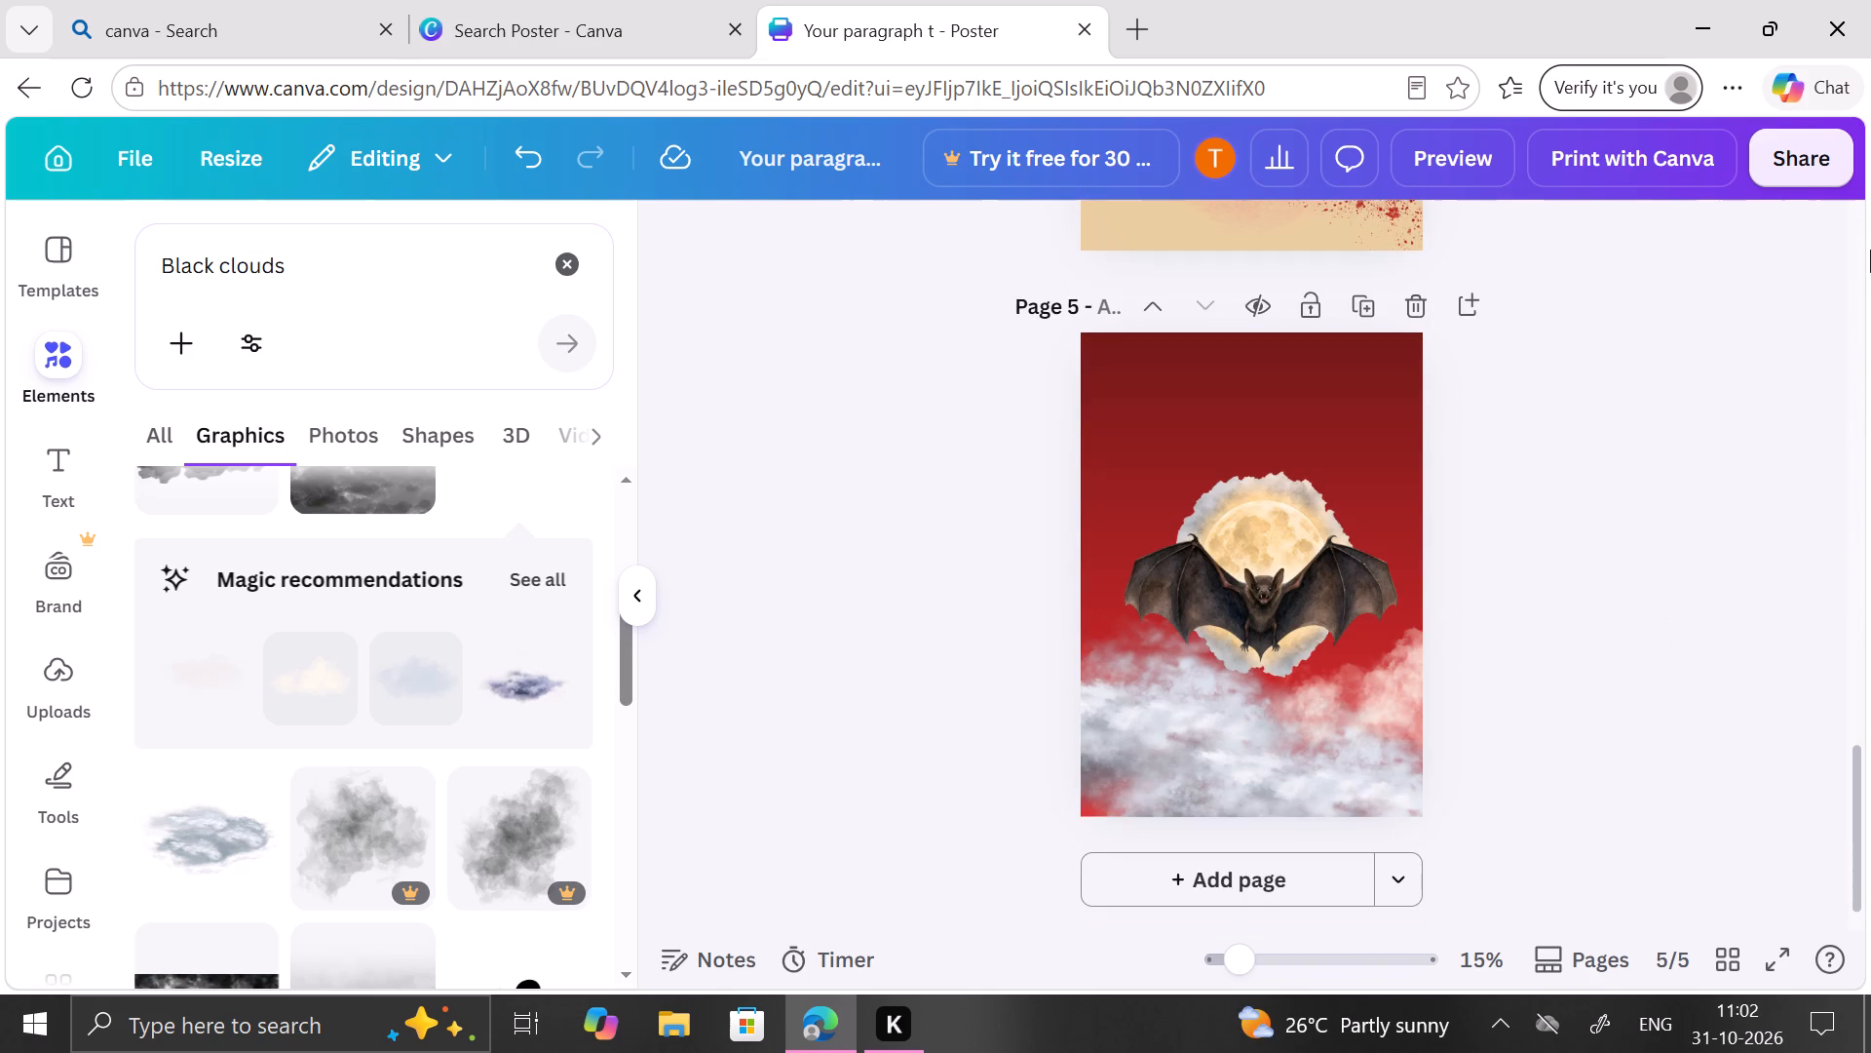
scroll(1711, 390, "up", 2)
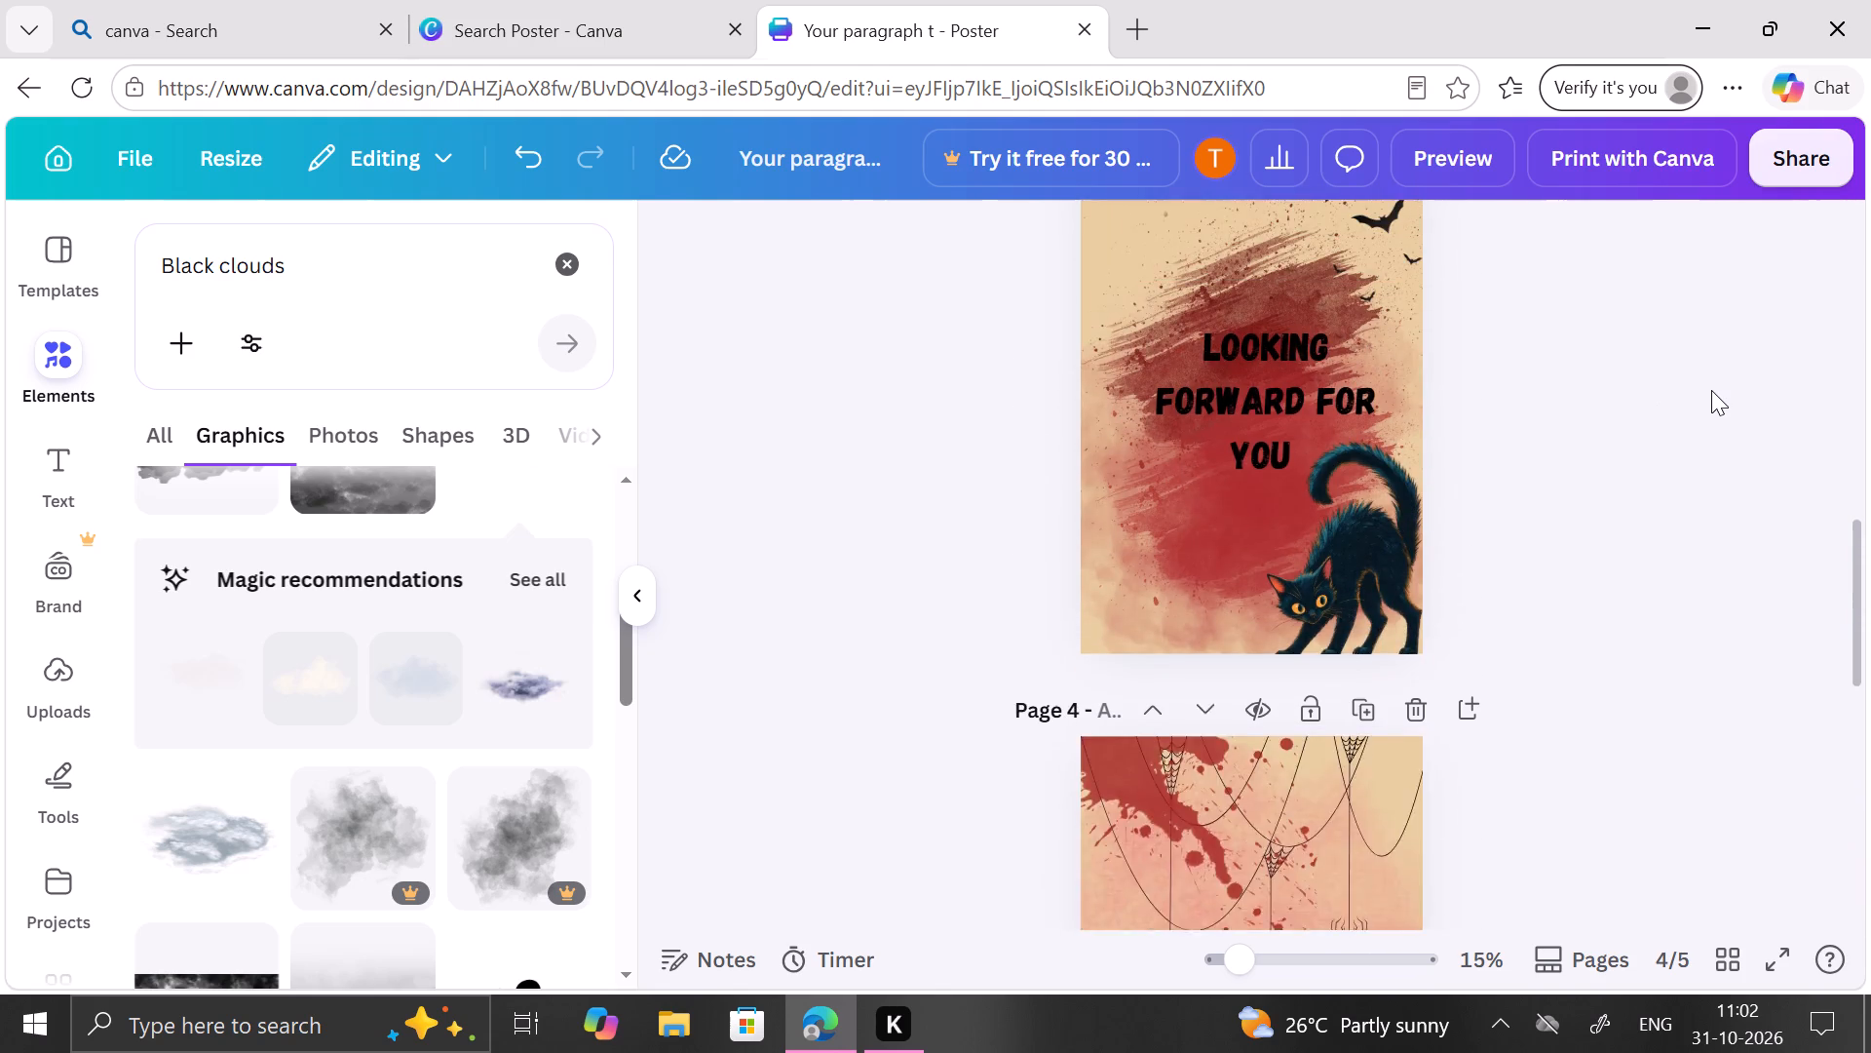
scroll(1711, 390, "down", 3)
scroll(1711, 390, "up", 2)
scroll(1711, 390, "down", 3)
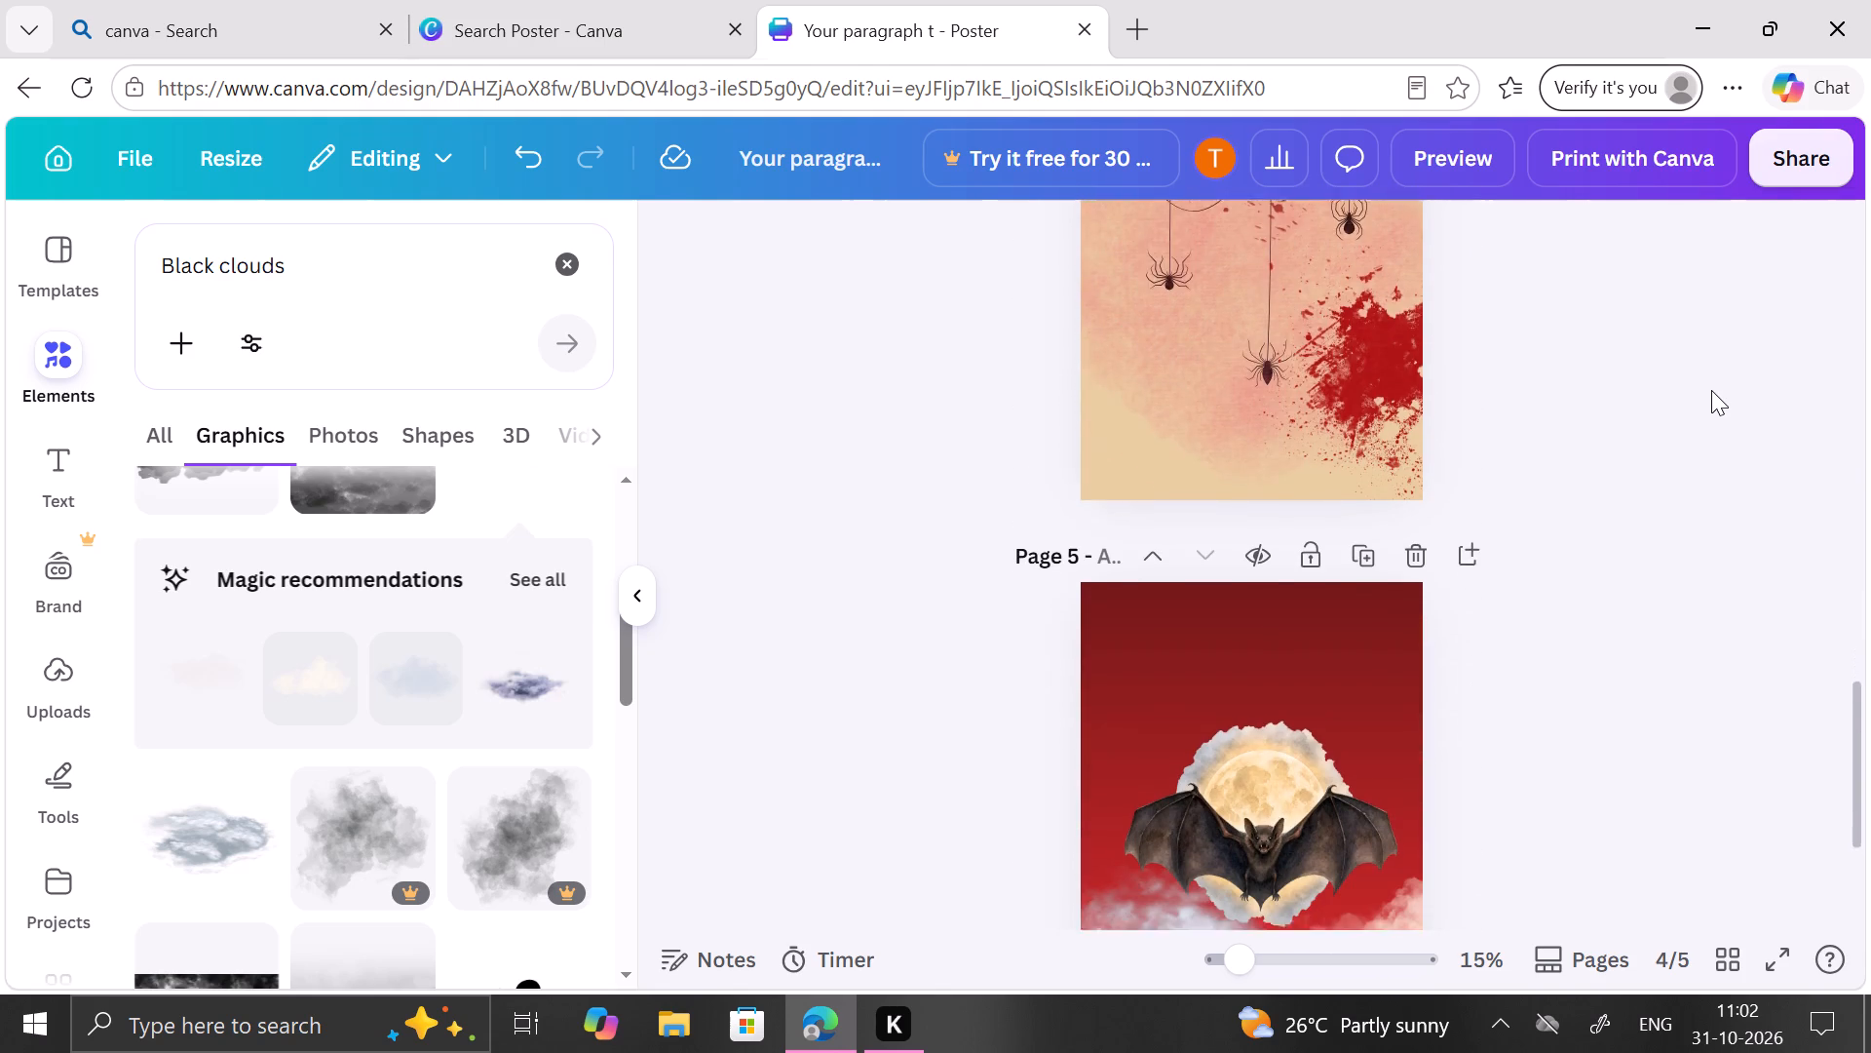
scroll(1711, 390, "down", 2)
Repeat the recent "Black clouds" element search and look through all its graphics results for another cloud for page 5.
left_click(569, 281)
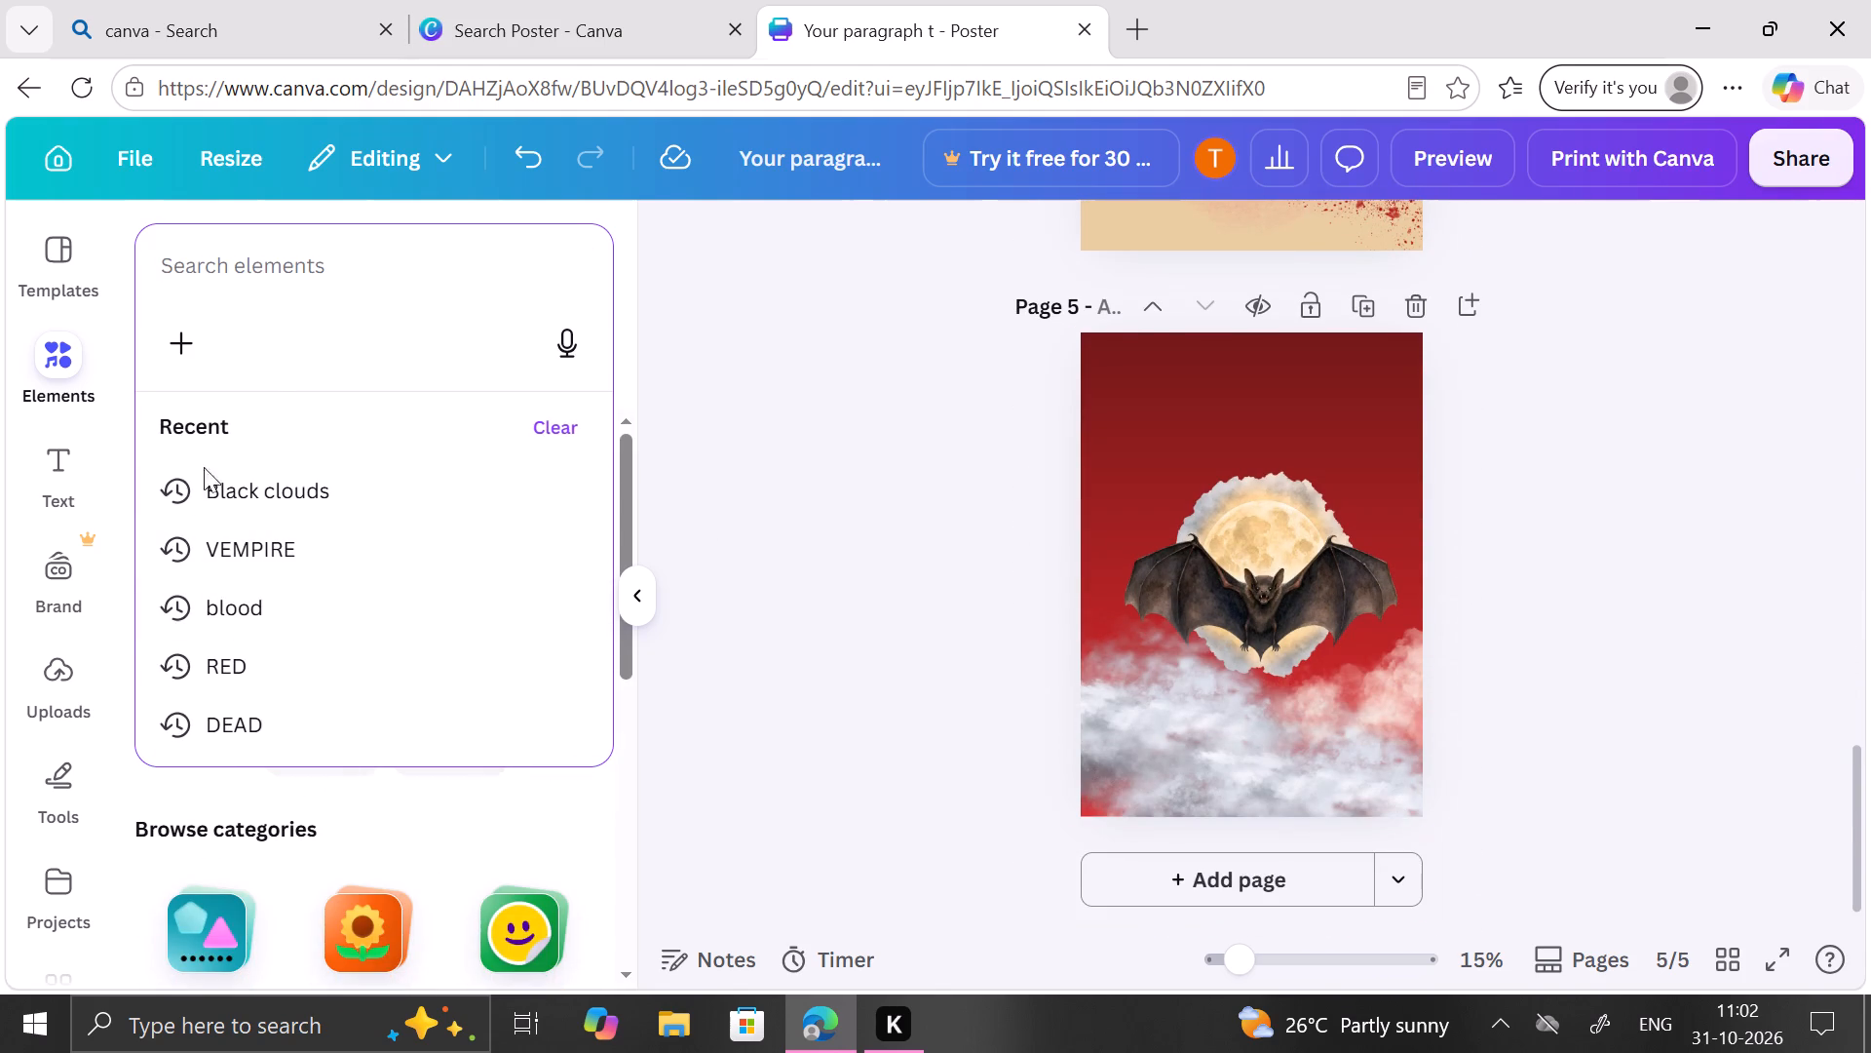
left_click(370, 273)
left_click(320, 517)
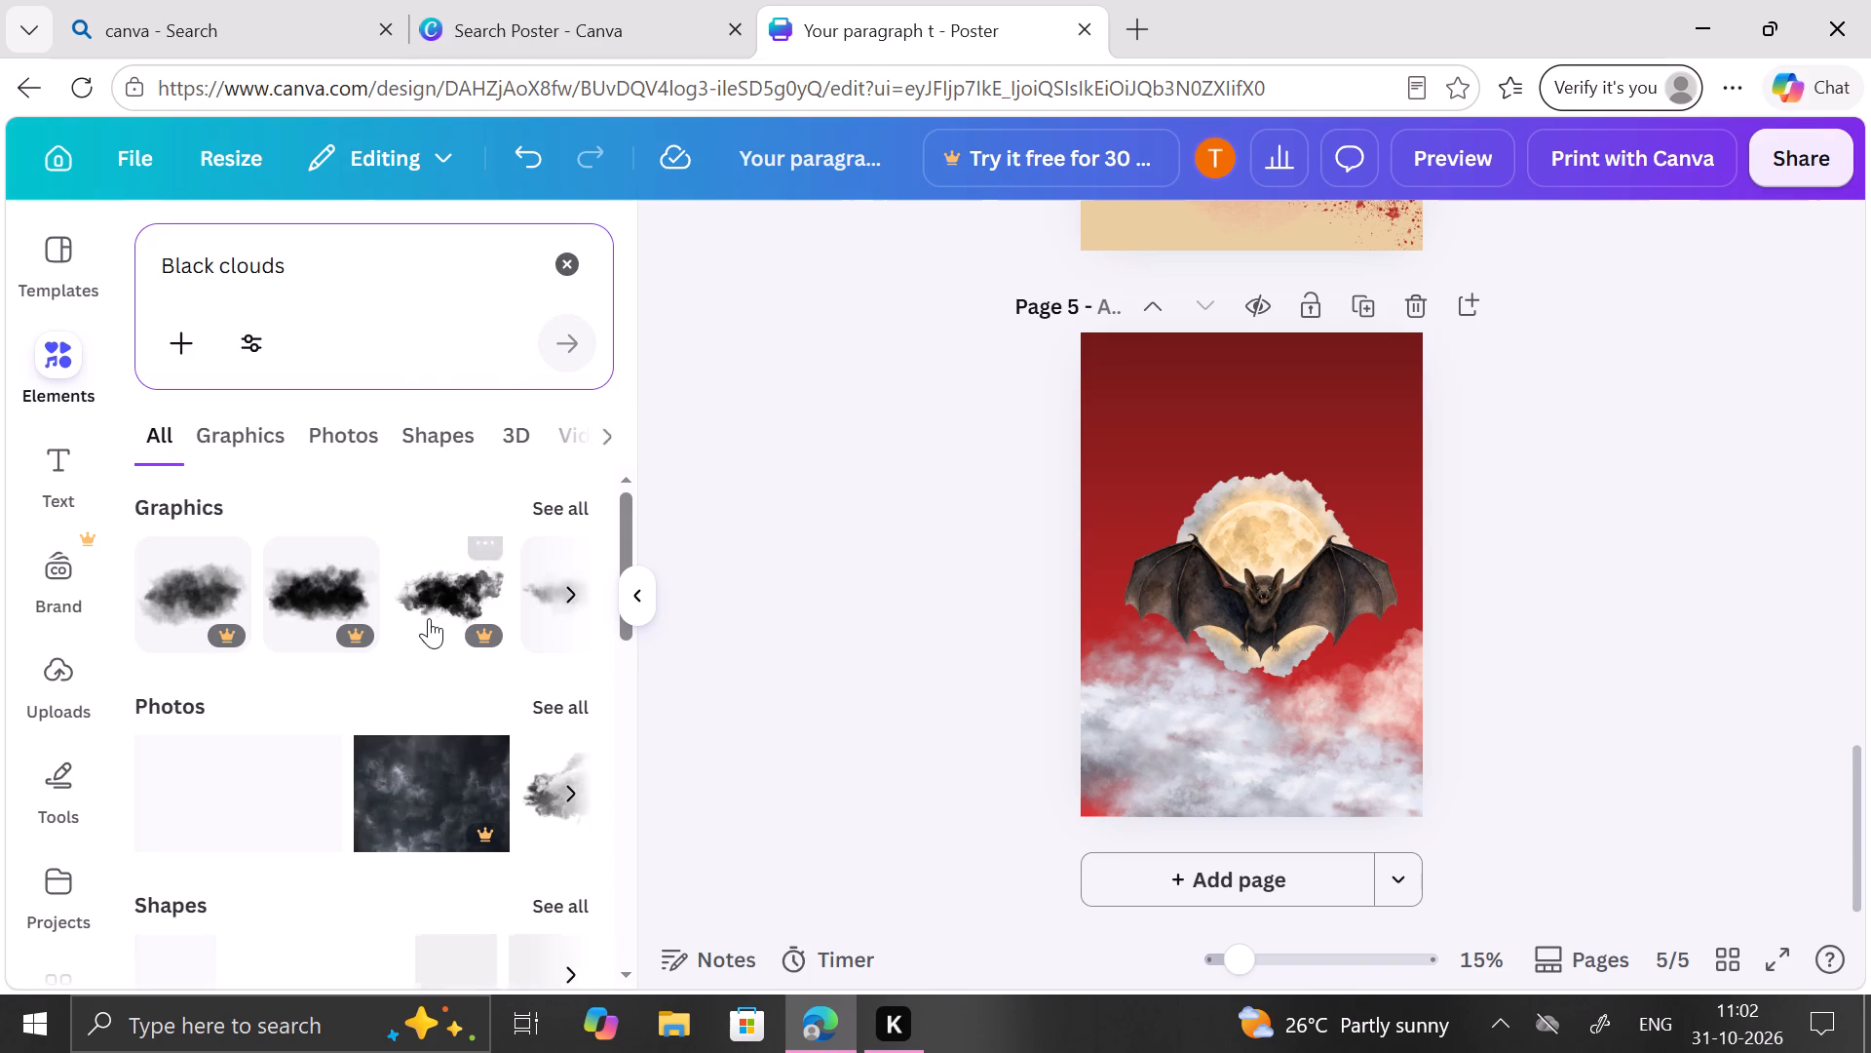
left_click(558, 516)
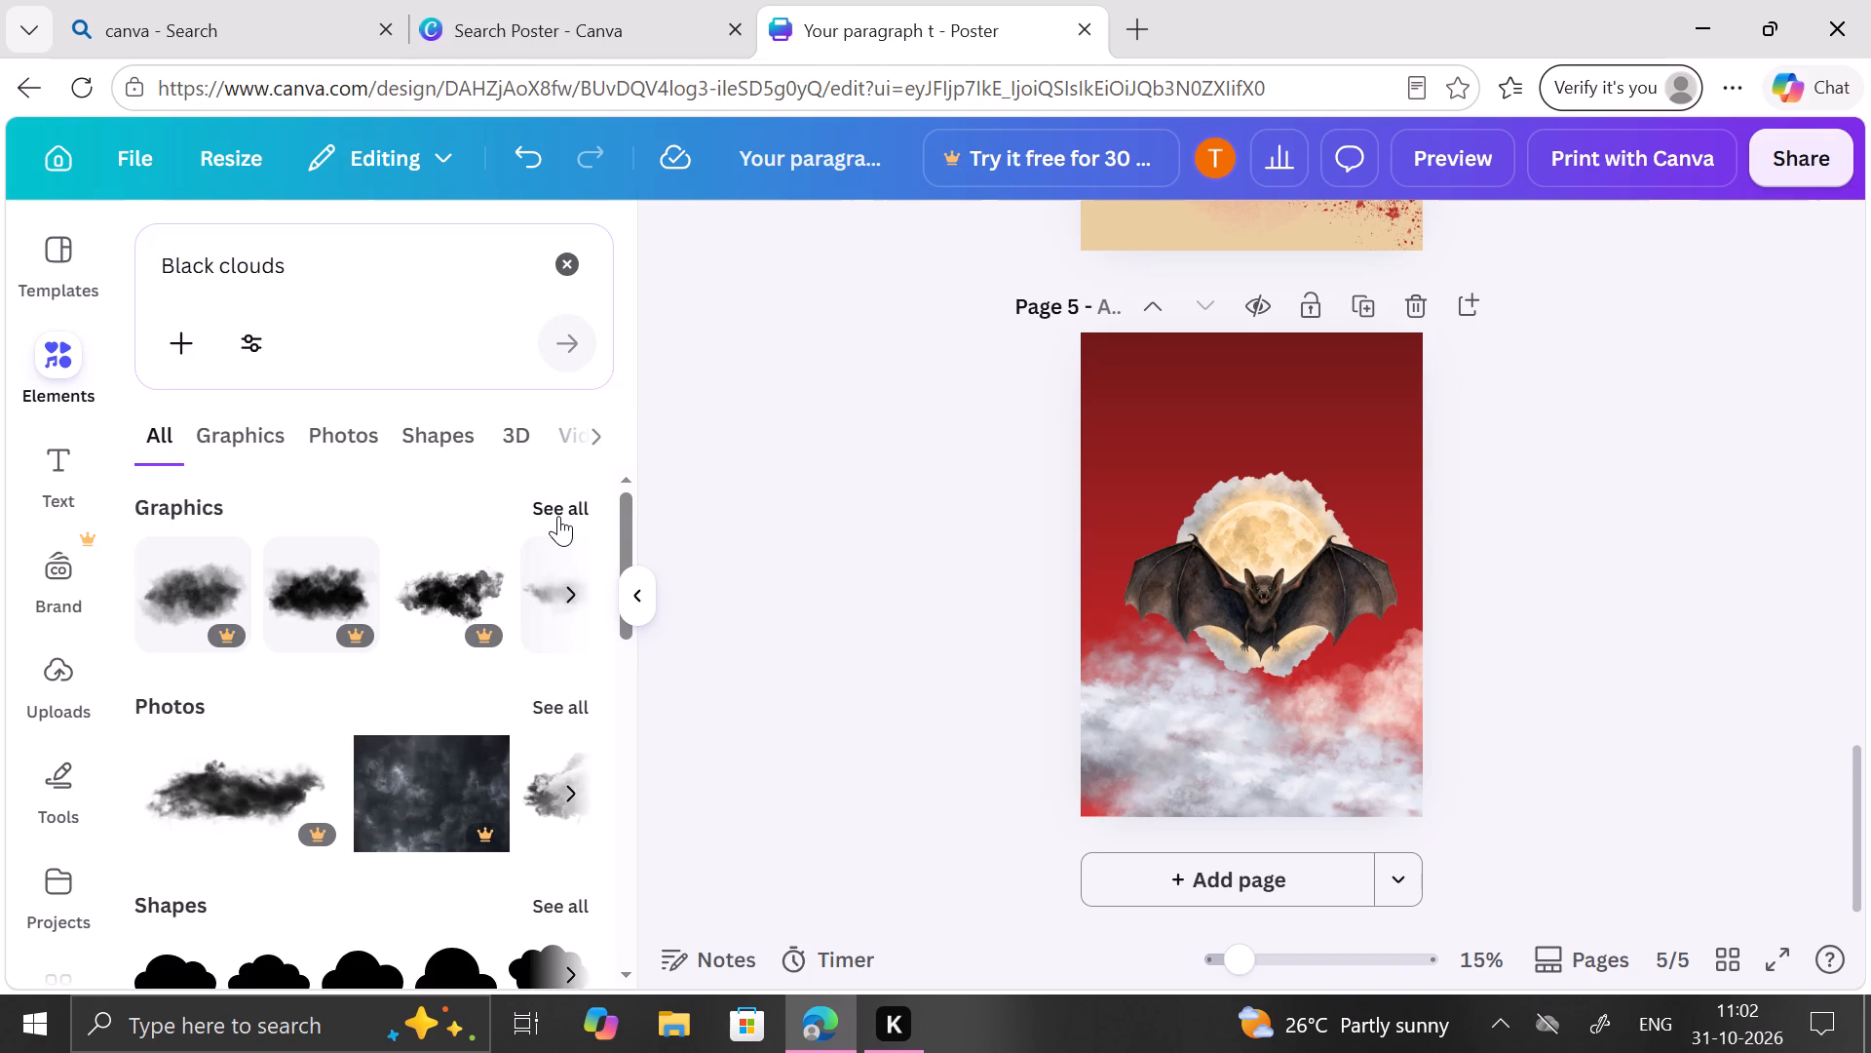
scroll(555, 638, "down", 2)
scroll(555, 638, "up", 1)
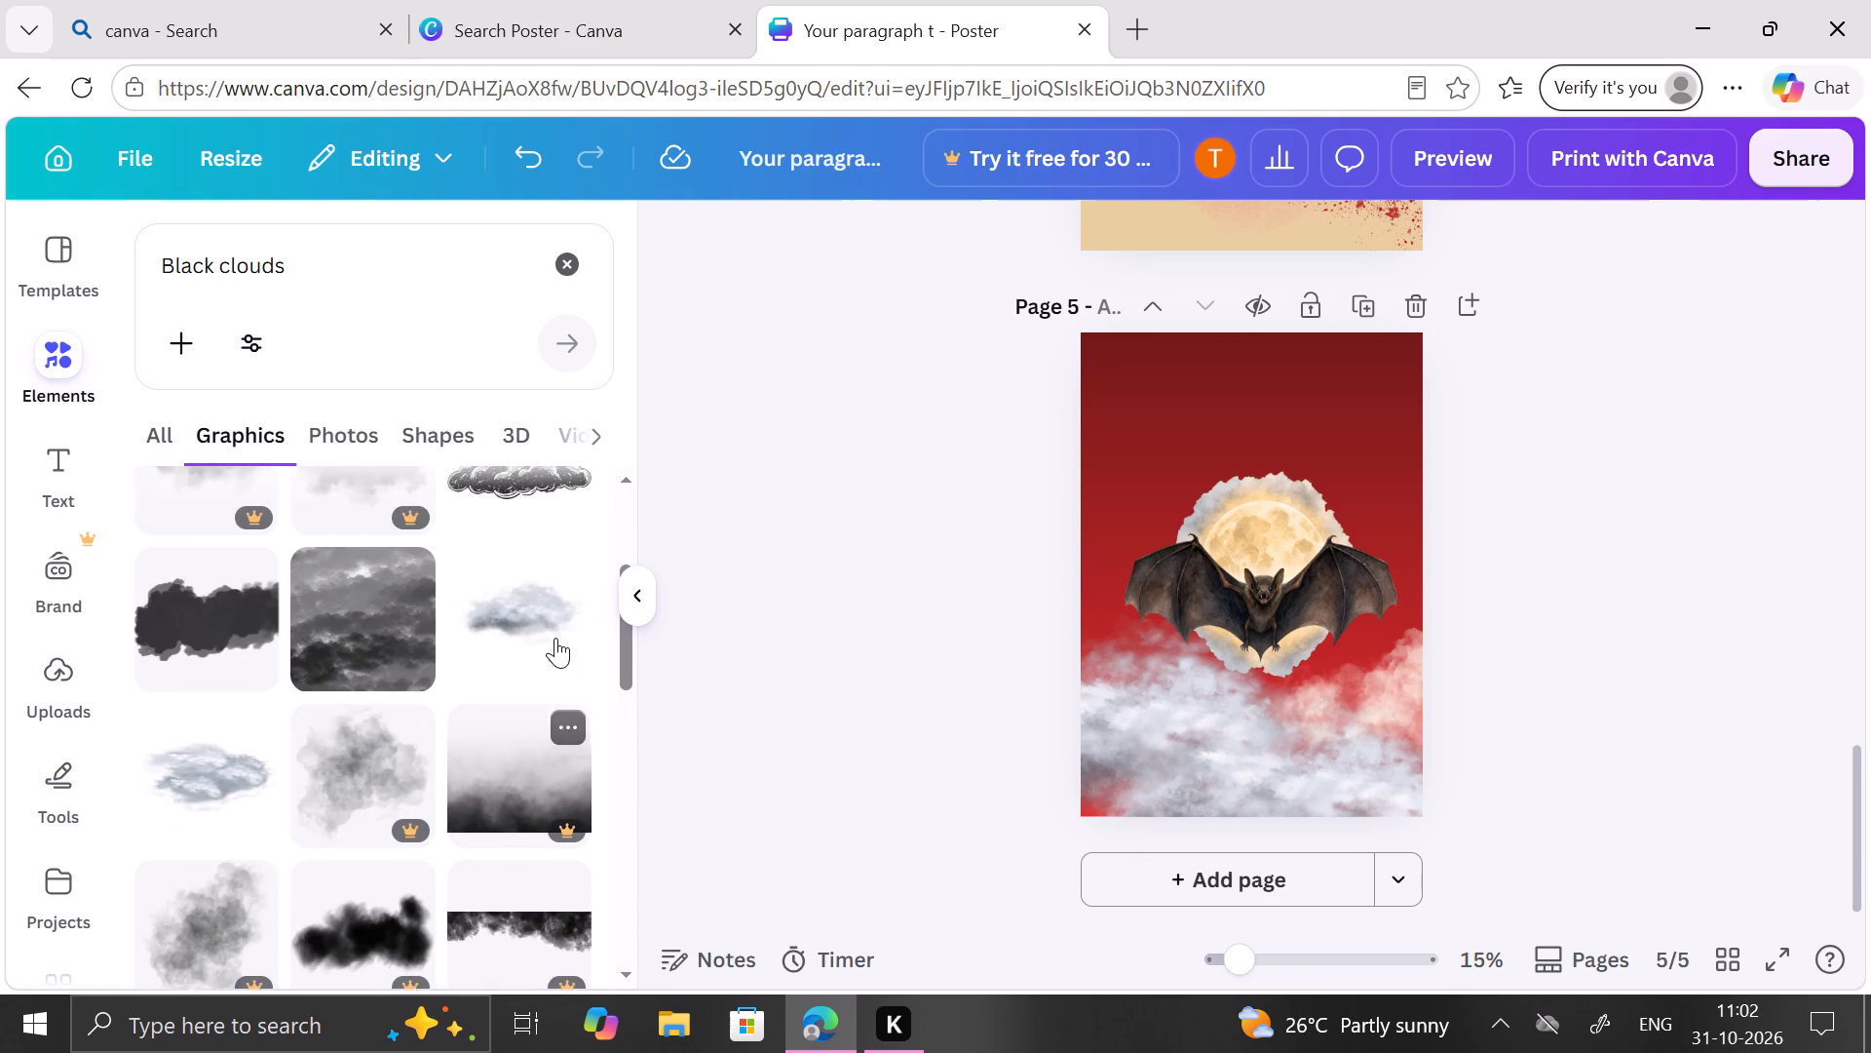
scroll(555, 638, "up", 2)
scroll(555, 638, "down", 2)
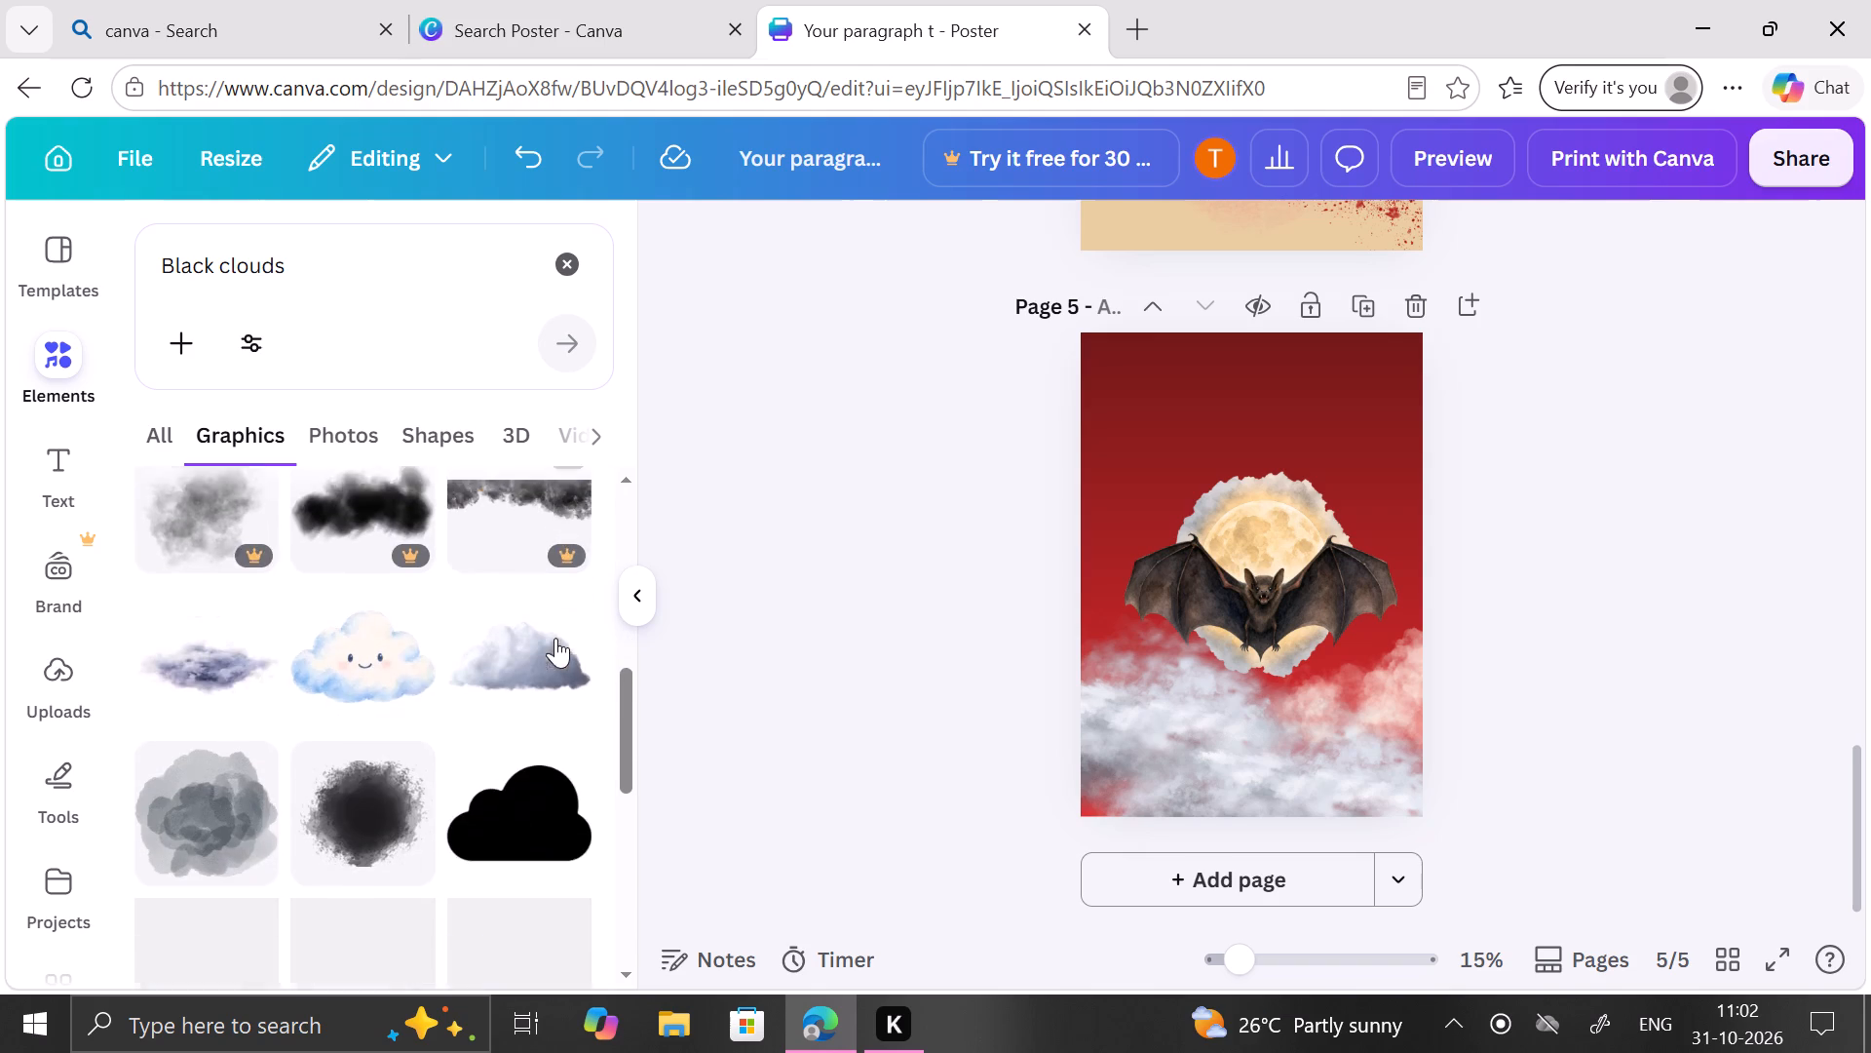
scroll(555, 638, "down", 2)
scroll(555, 638, "up", 1)
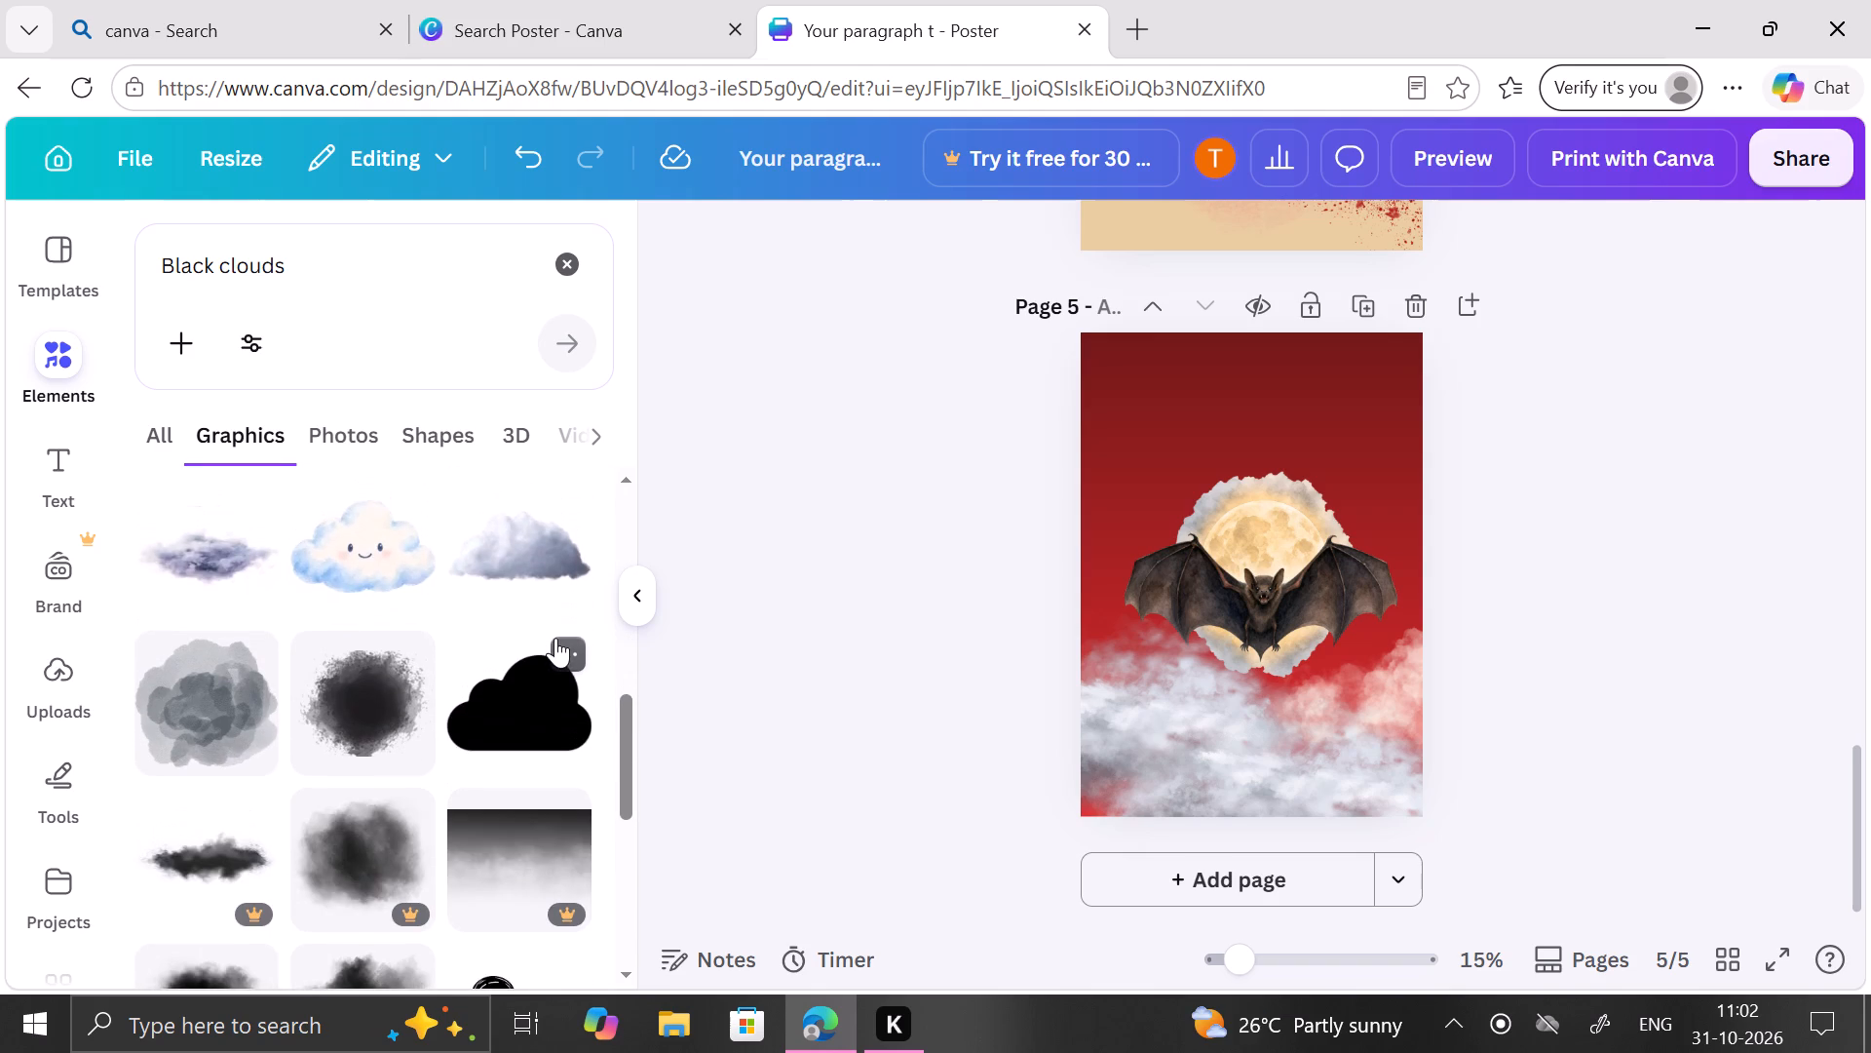
scroll(555, 638, "down", 1)
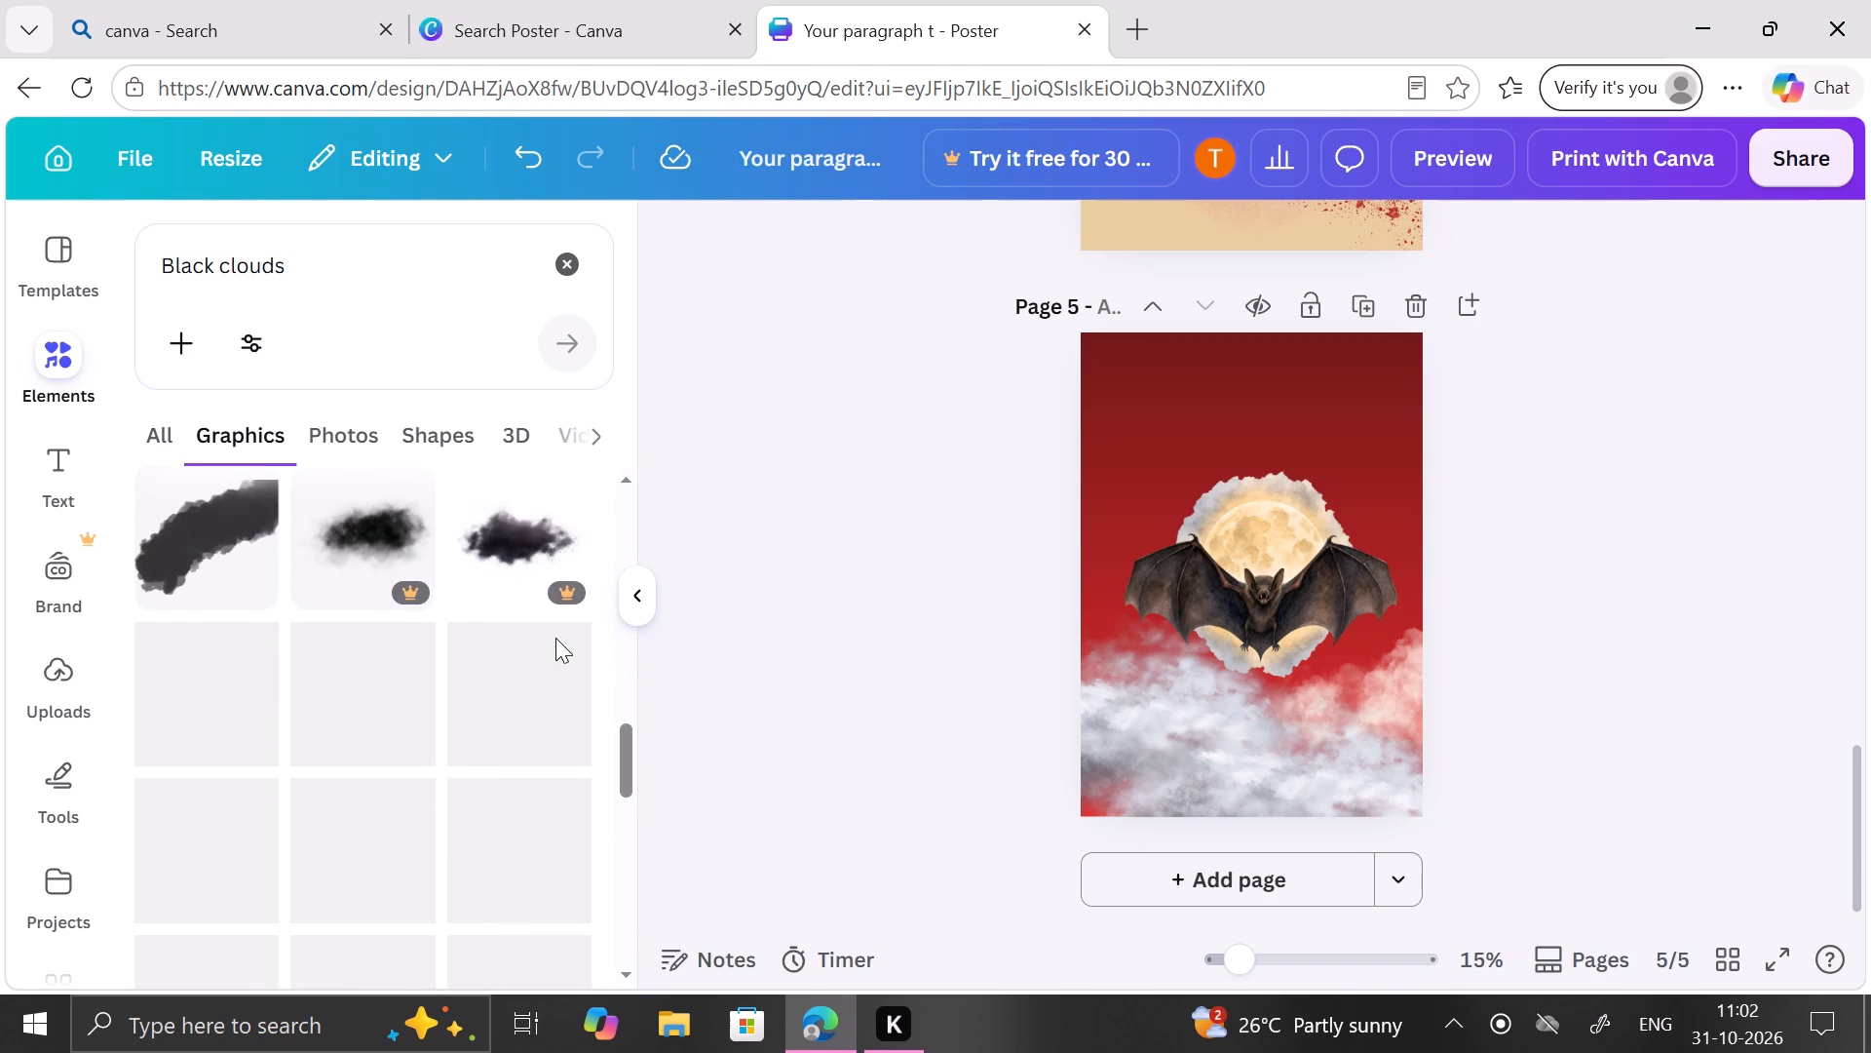
scroll(555, 638, "down", 1)
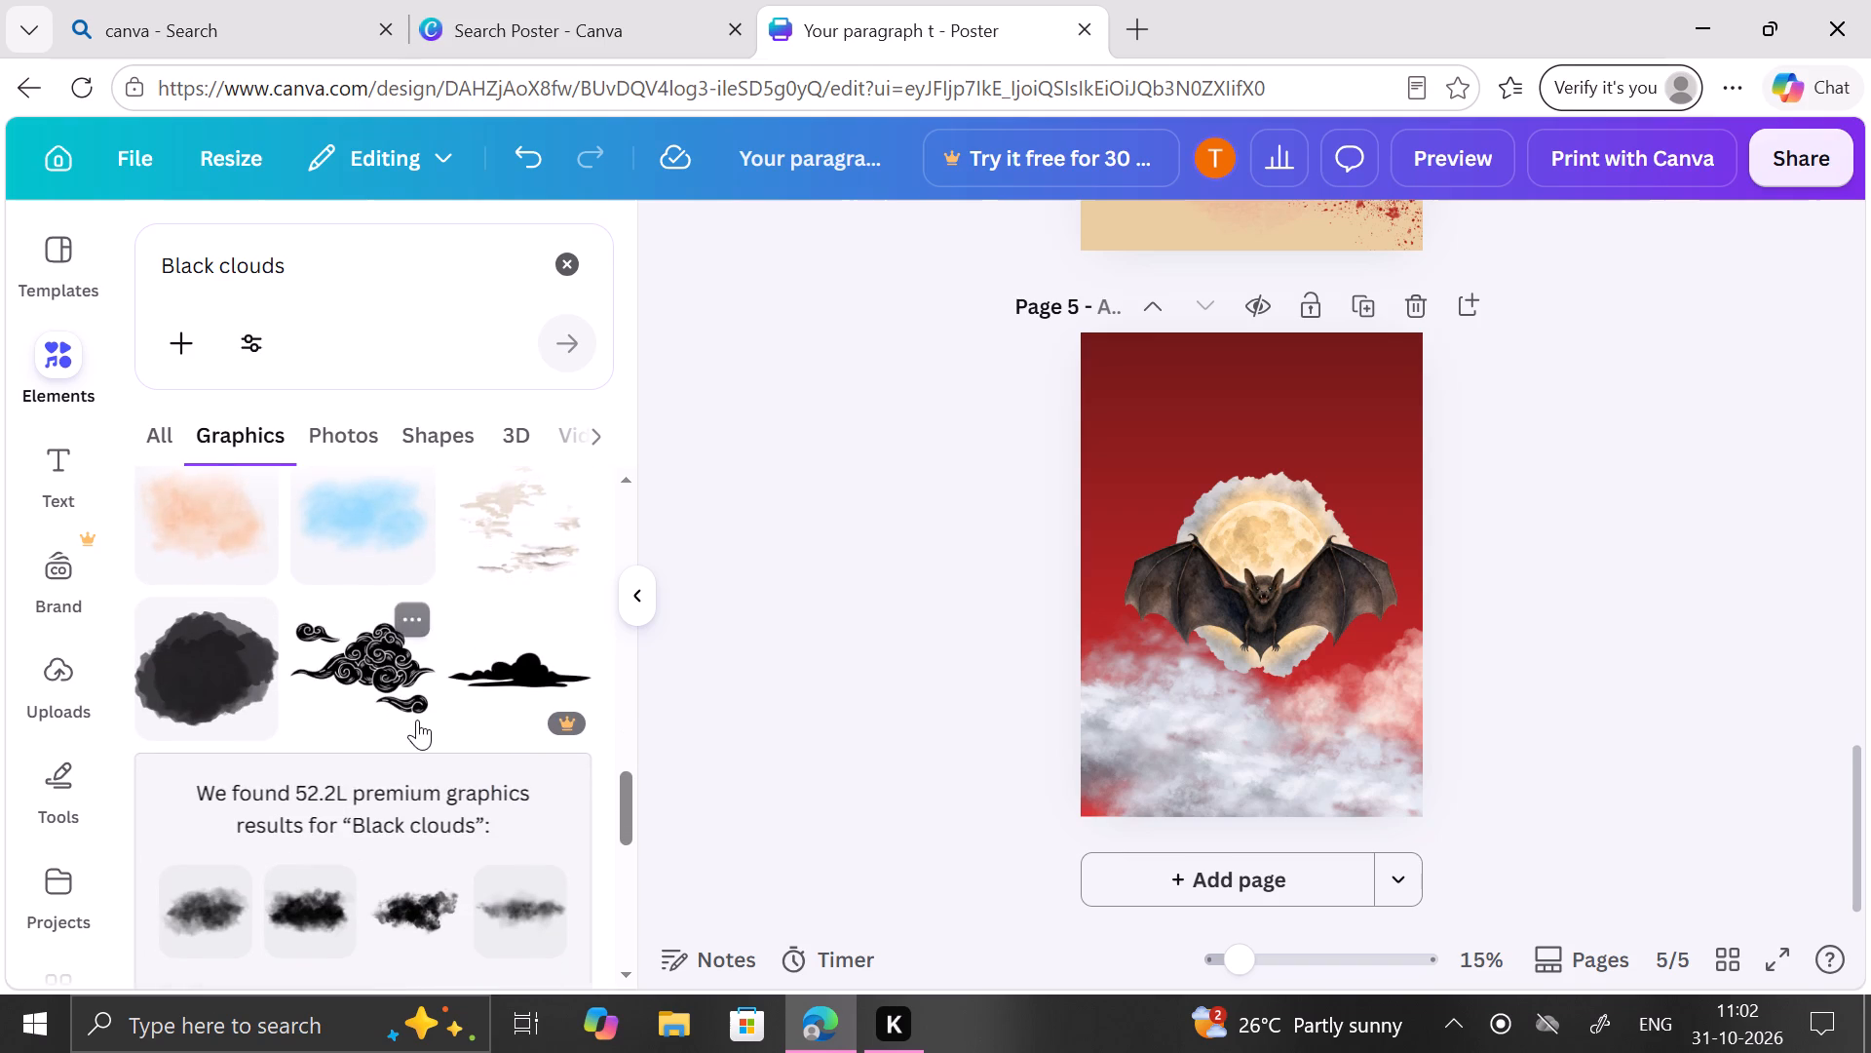
scroll(417, 720, "down", 4)
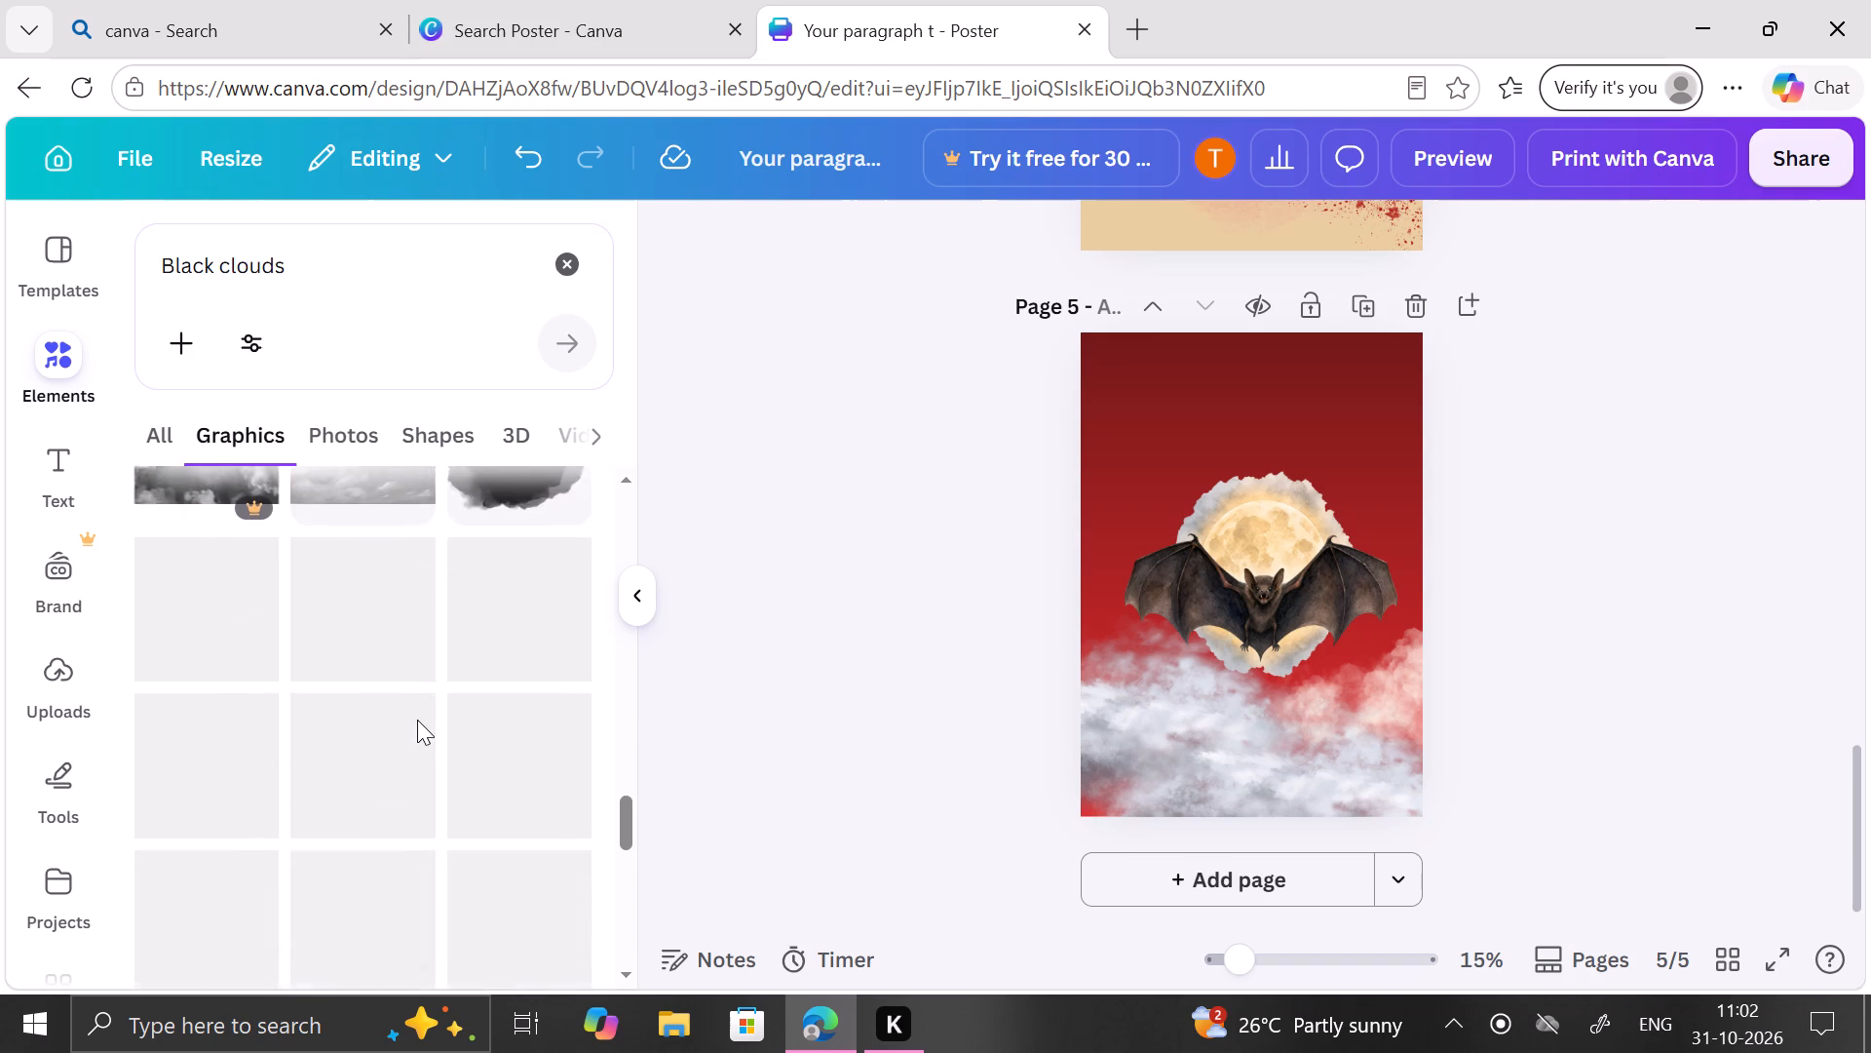
scroll(417, 720, "up", 7)
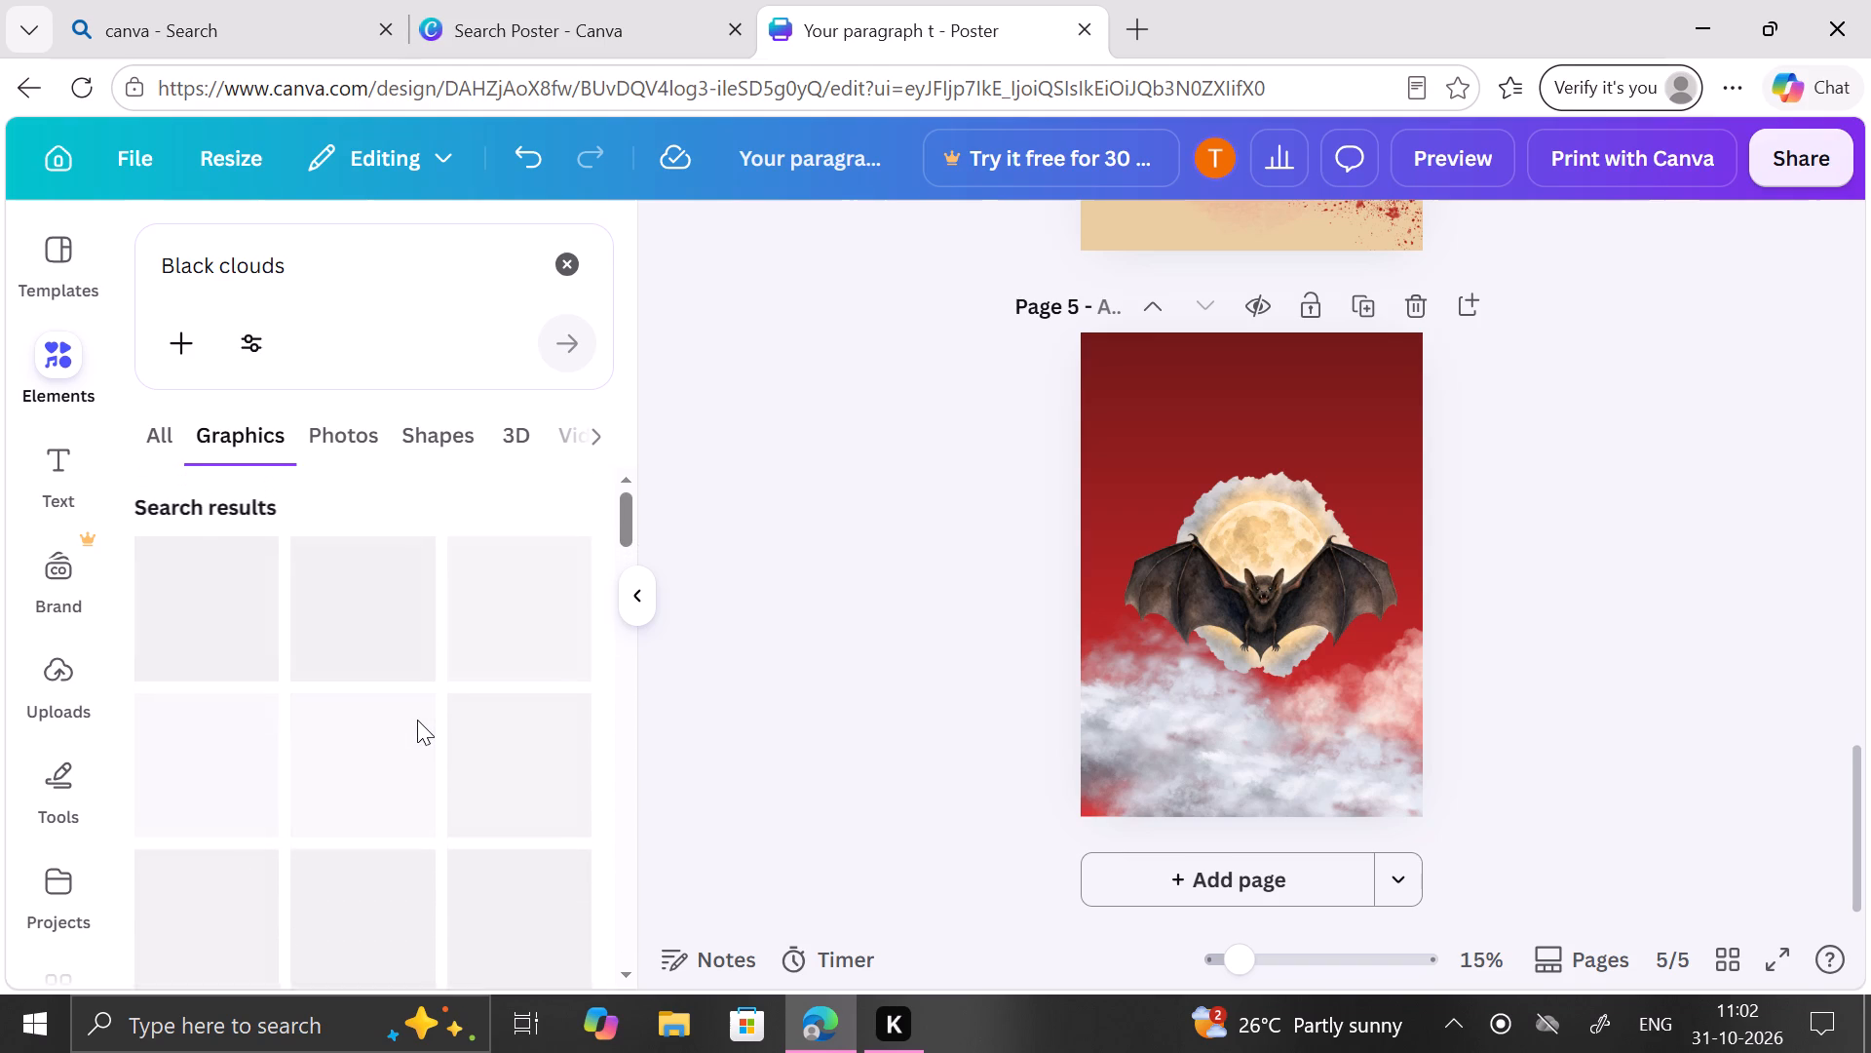
scroll(417, 720, "down", 2)
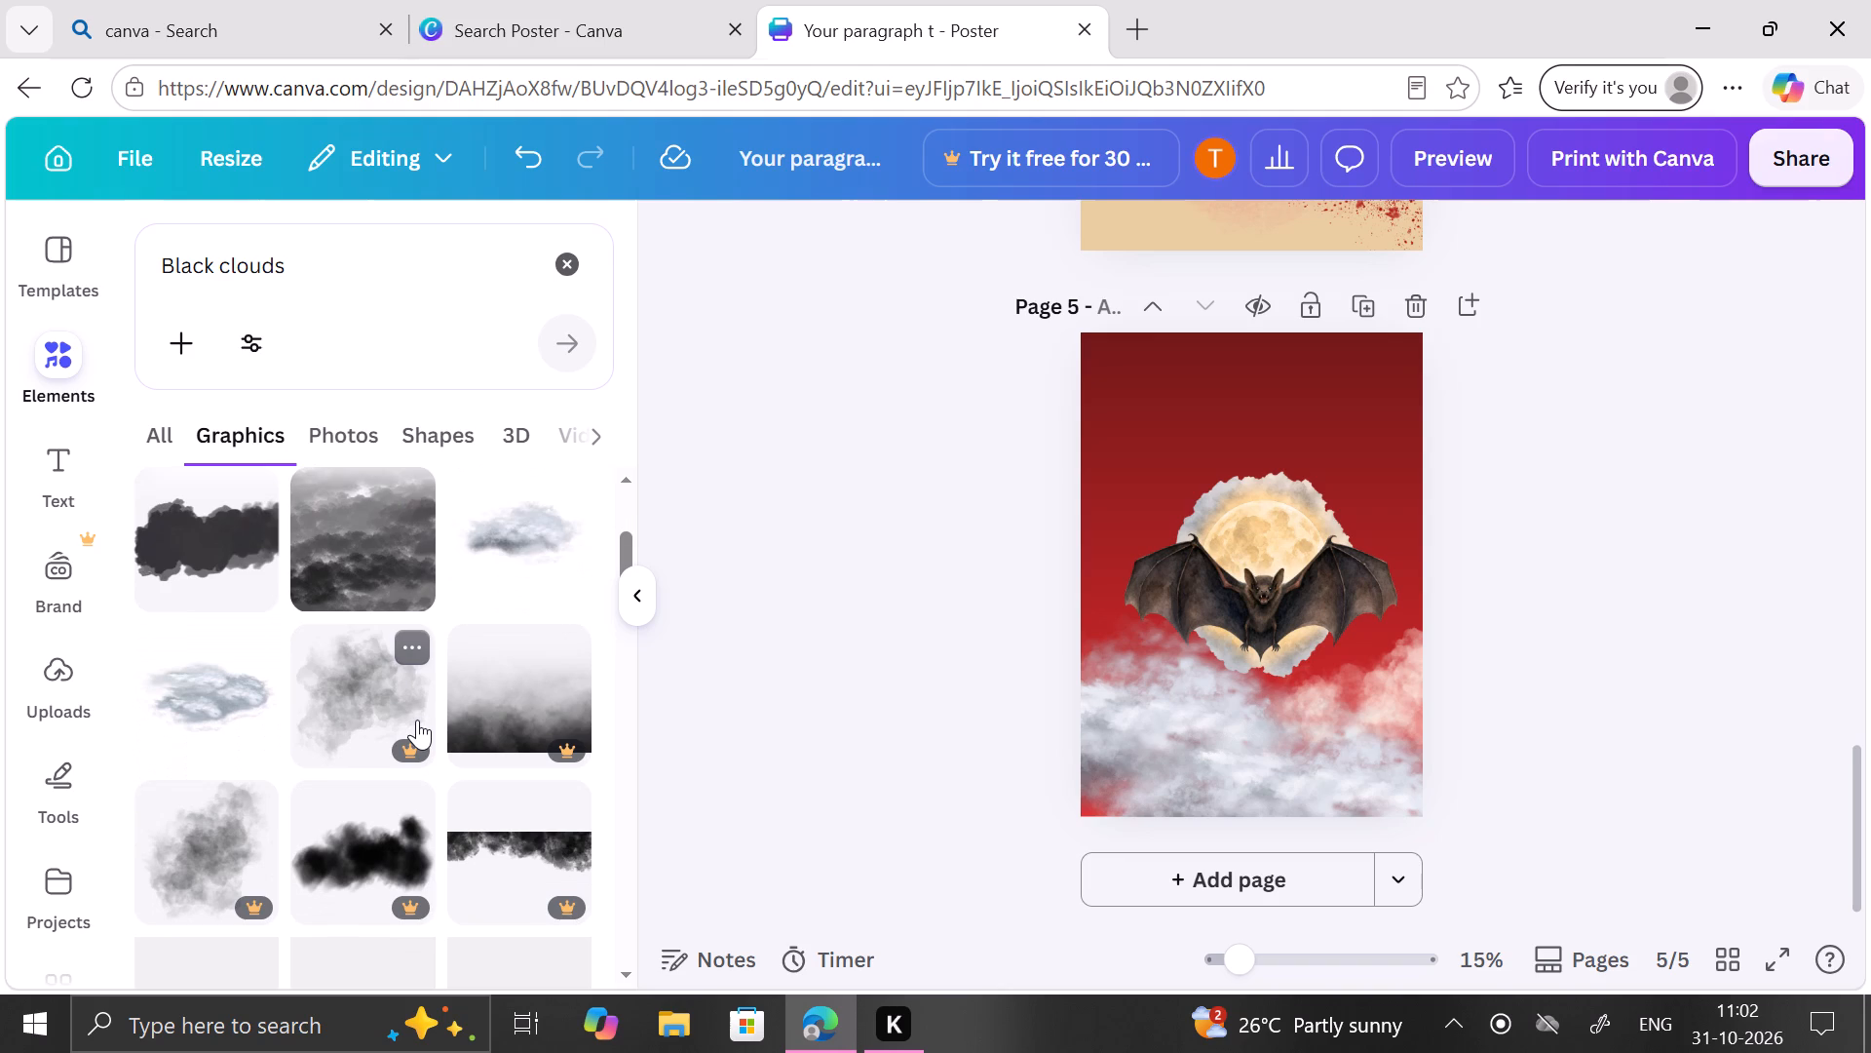
scroll(417, 720, "right", 1)
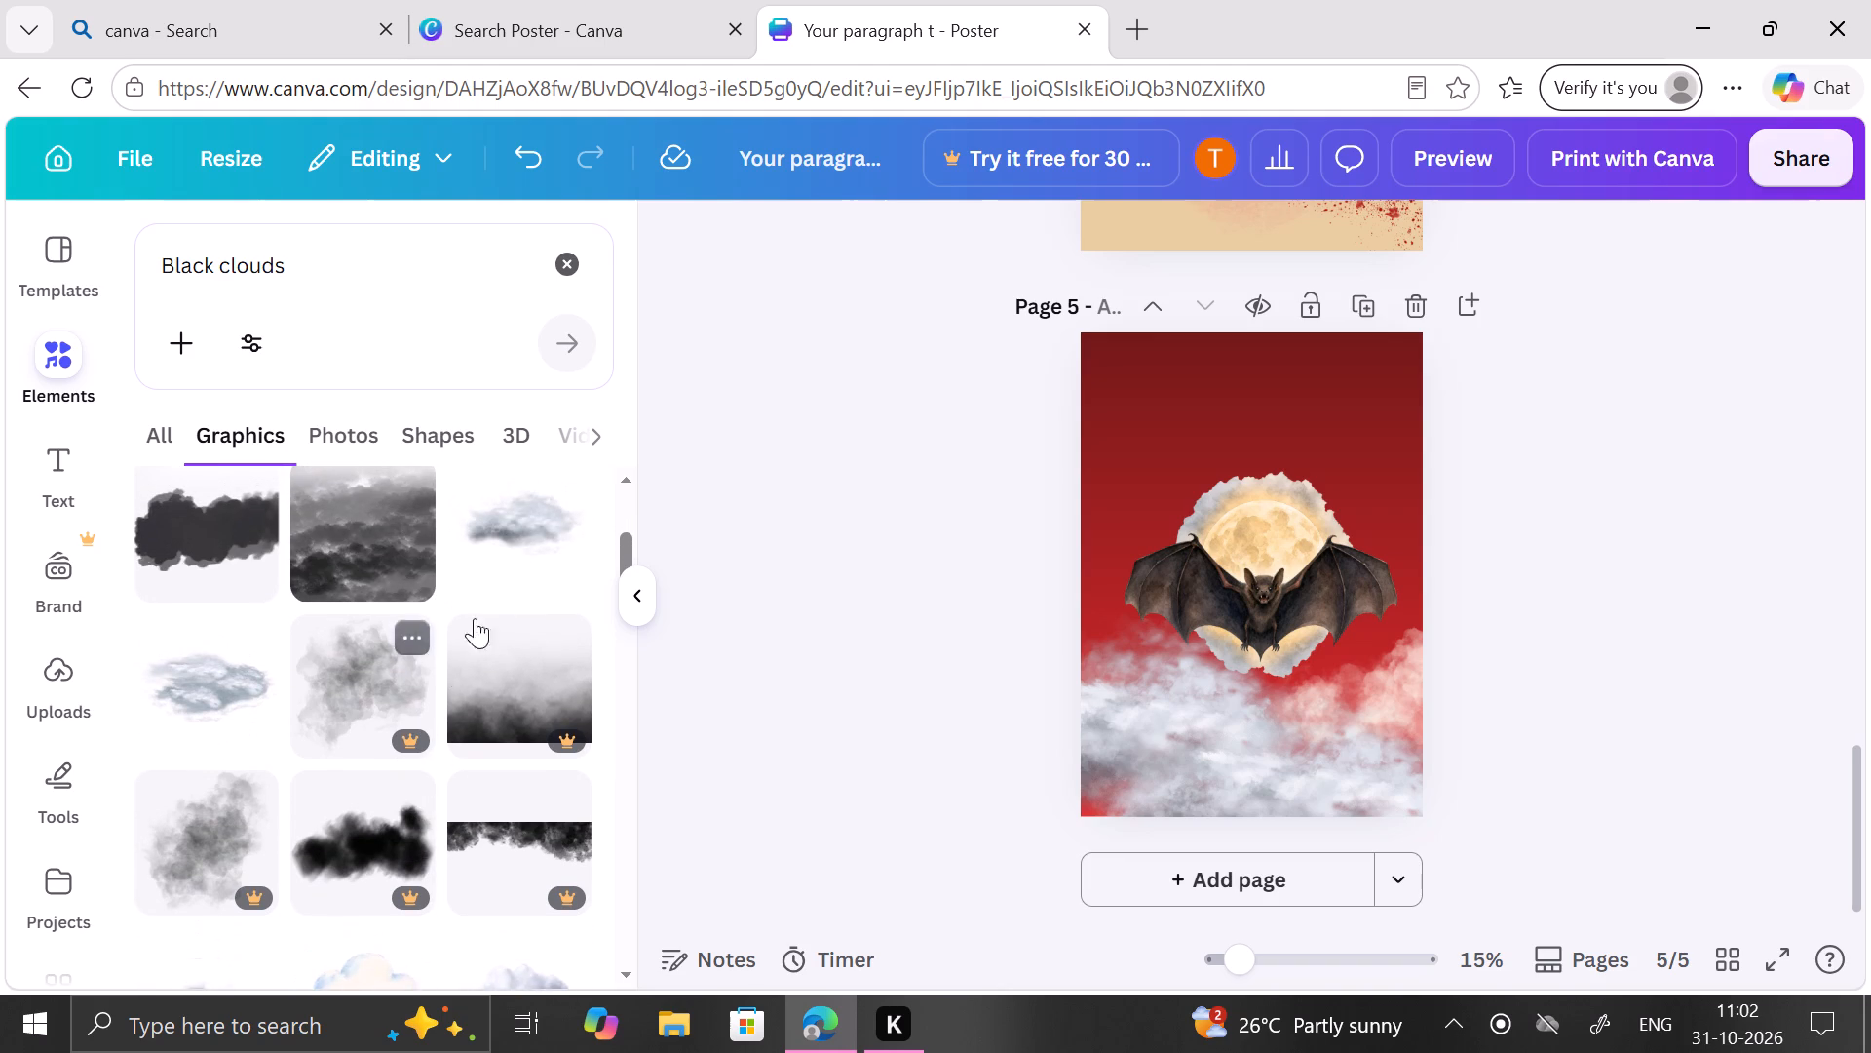
Add another grey-white cloud graphic to page 5 and place it at the page's top-right corner, extending past the edges.
left_click(528, 524)
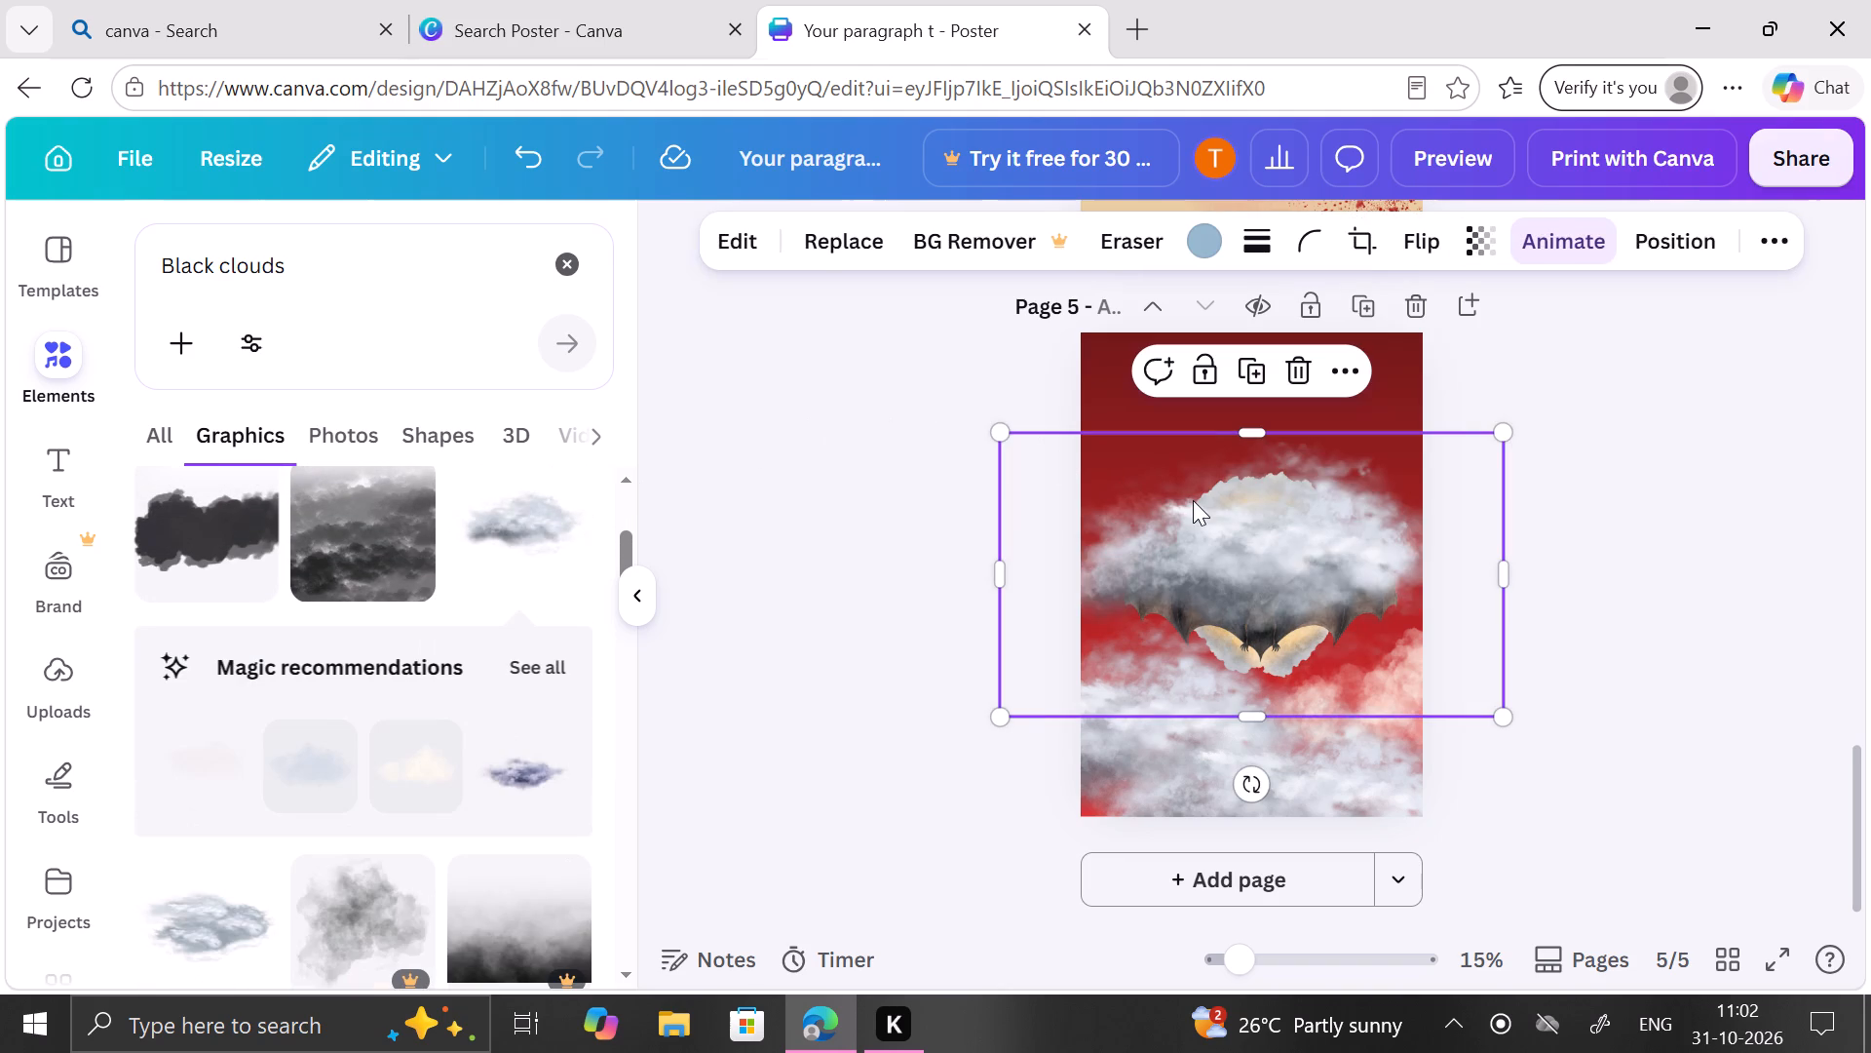
left_click_drag(1193, 500, 1385, 331)
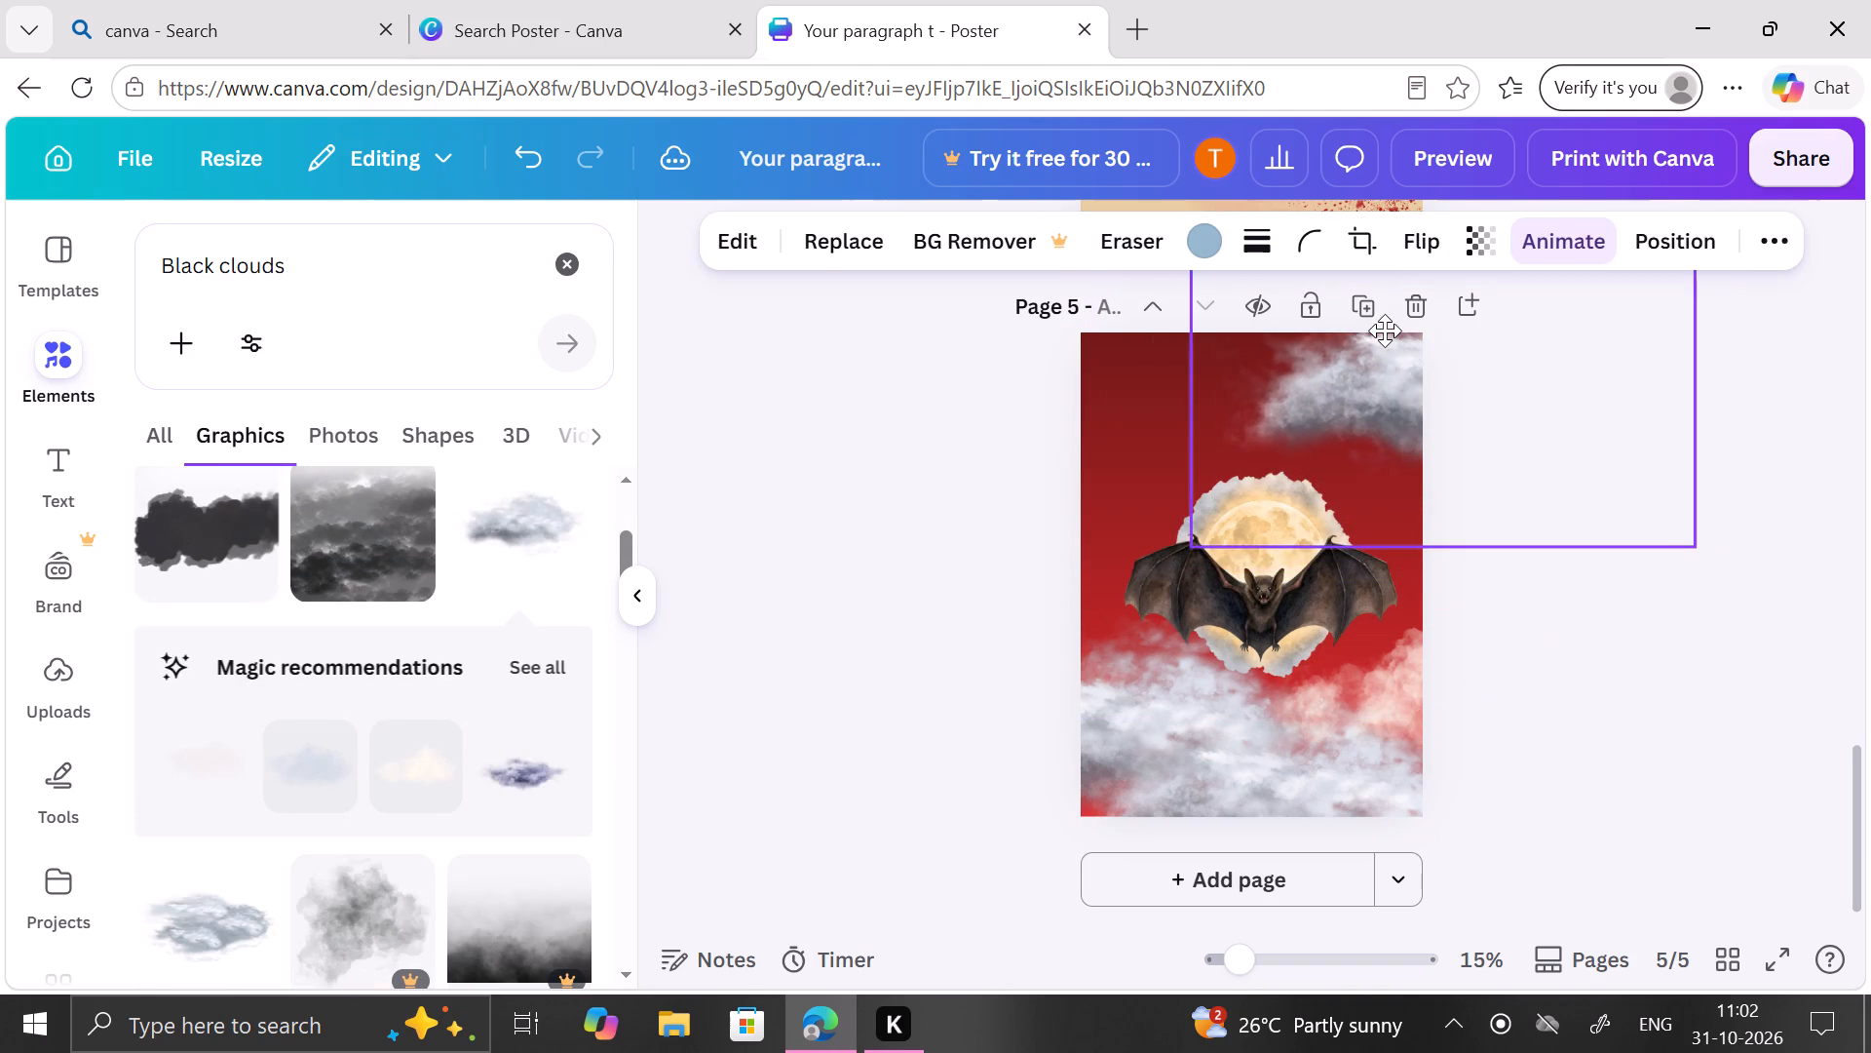
left_click_drag(1385, 331, 1370, 332)
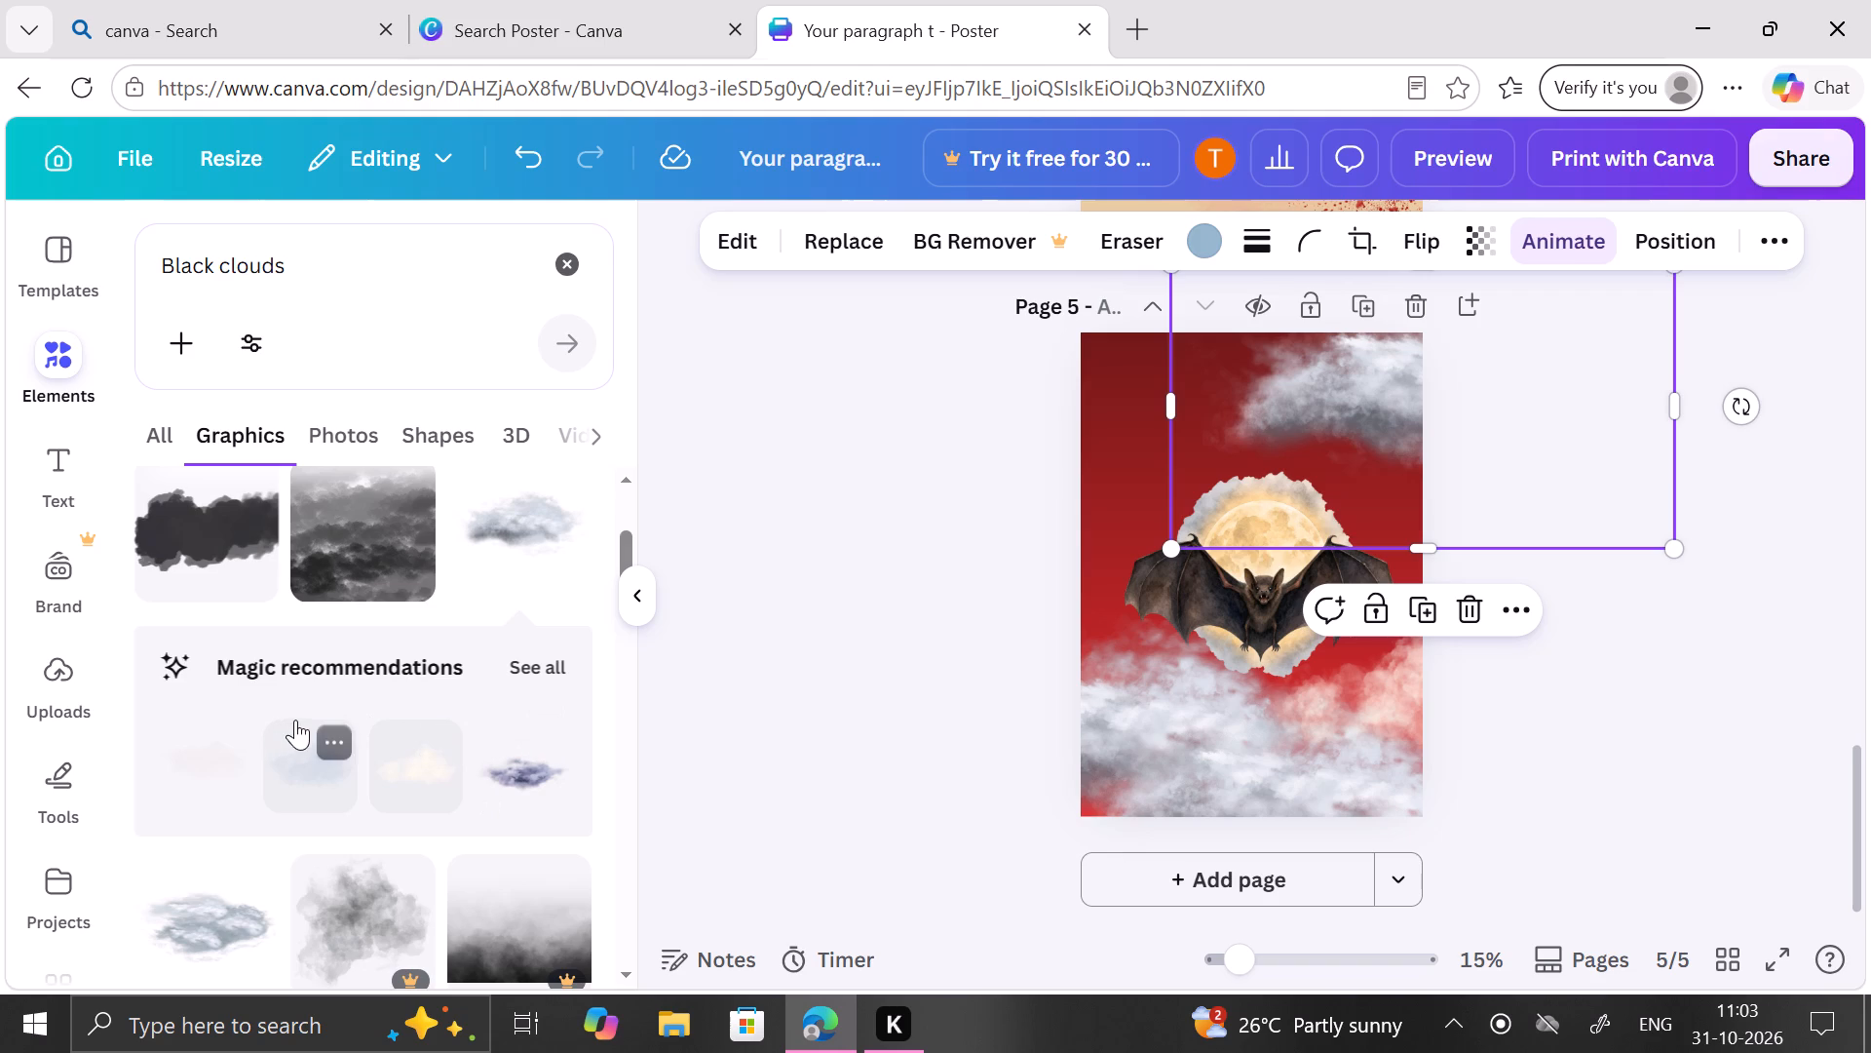
Enlarge the bat-and-moon graphic to nearly page 5's full width and place it against the right edge, its lower part behind the clouds.
left_click(1313, 481)
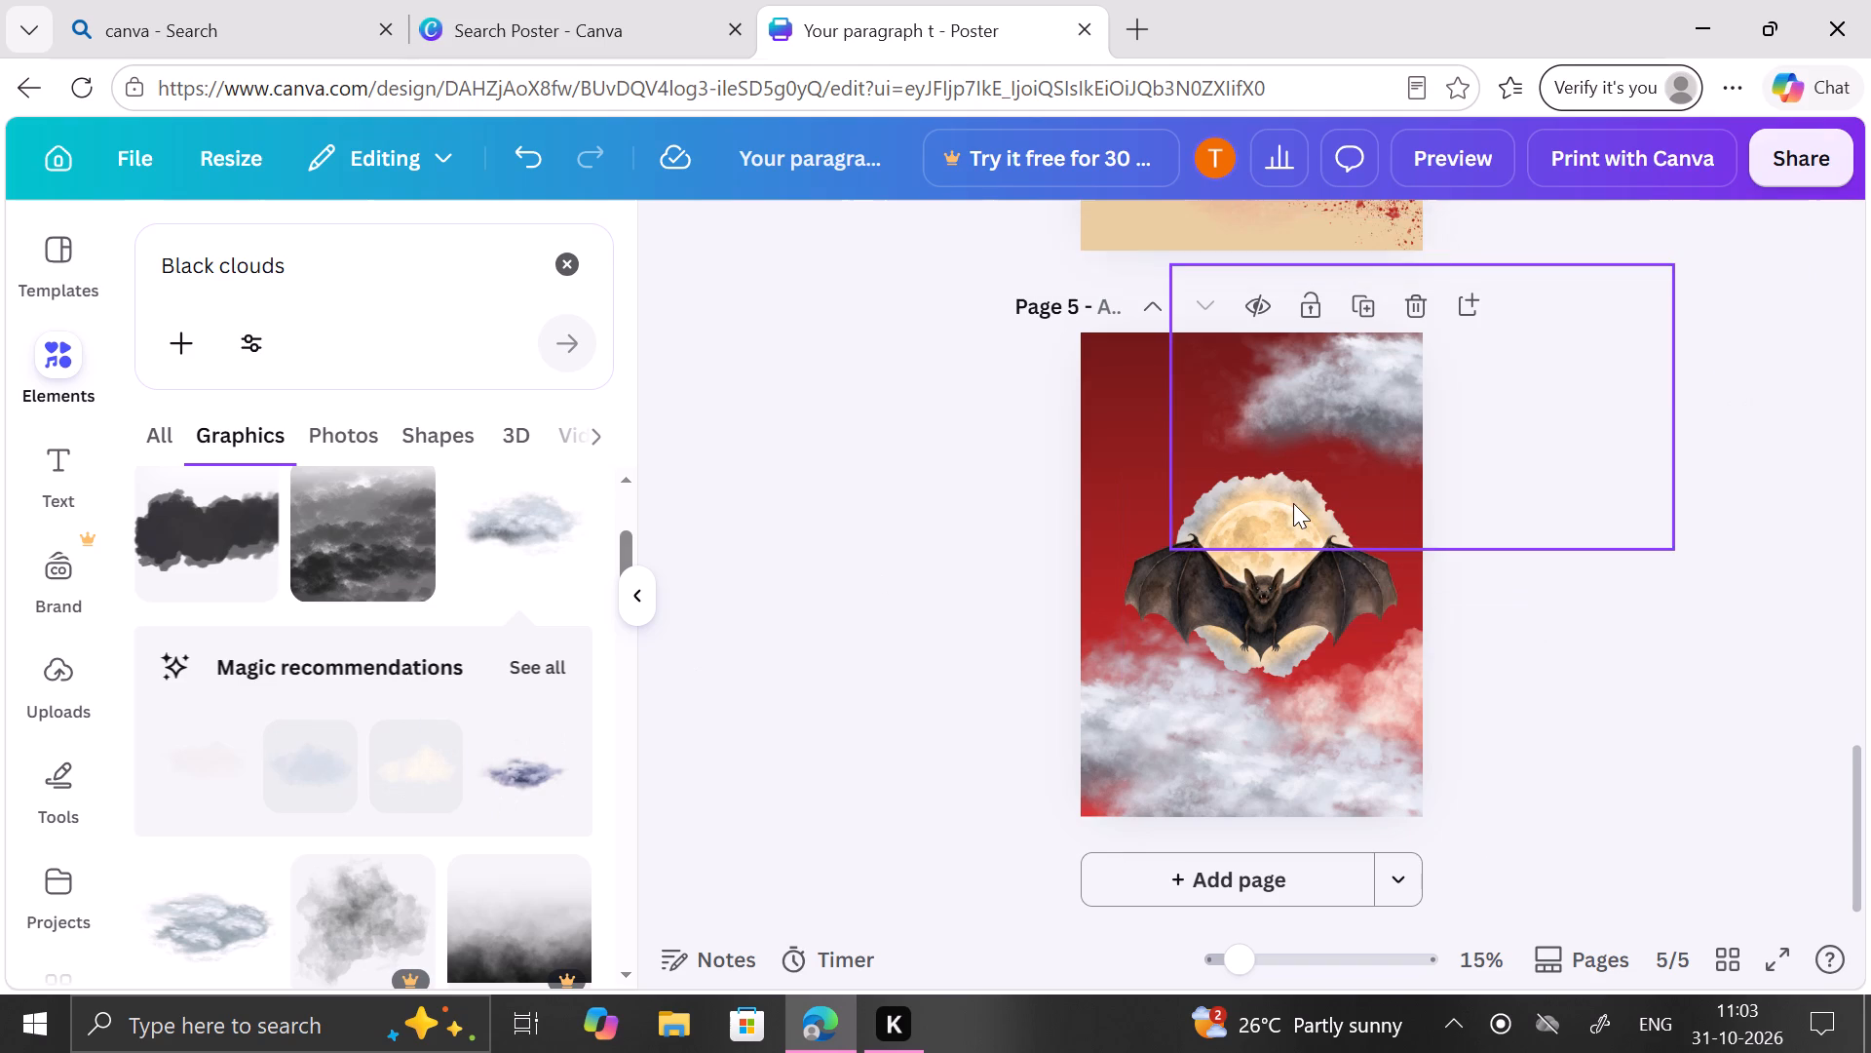
left_click(1293, 503)
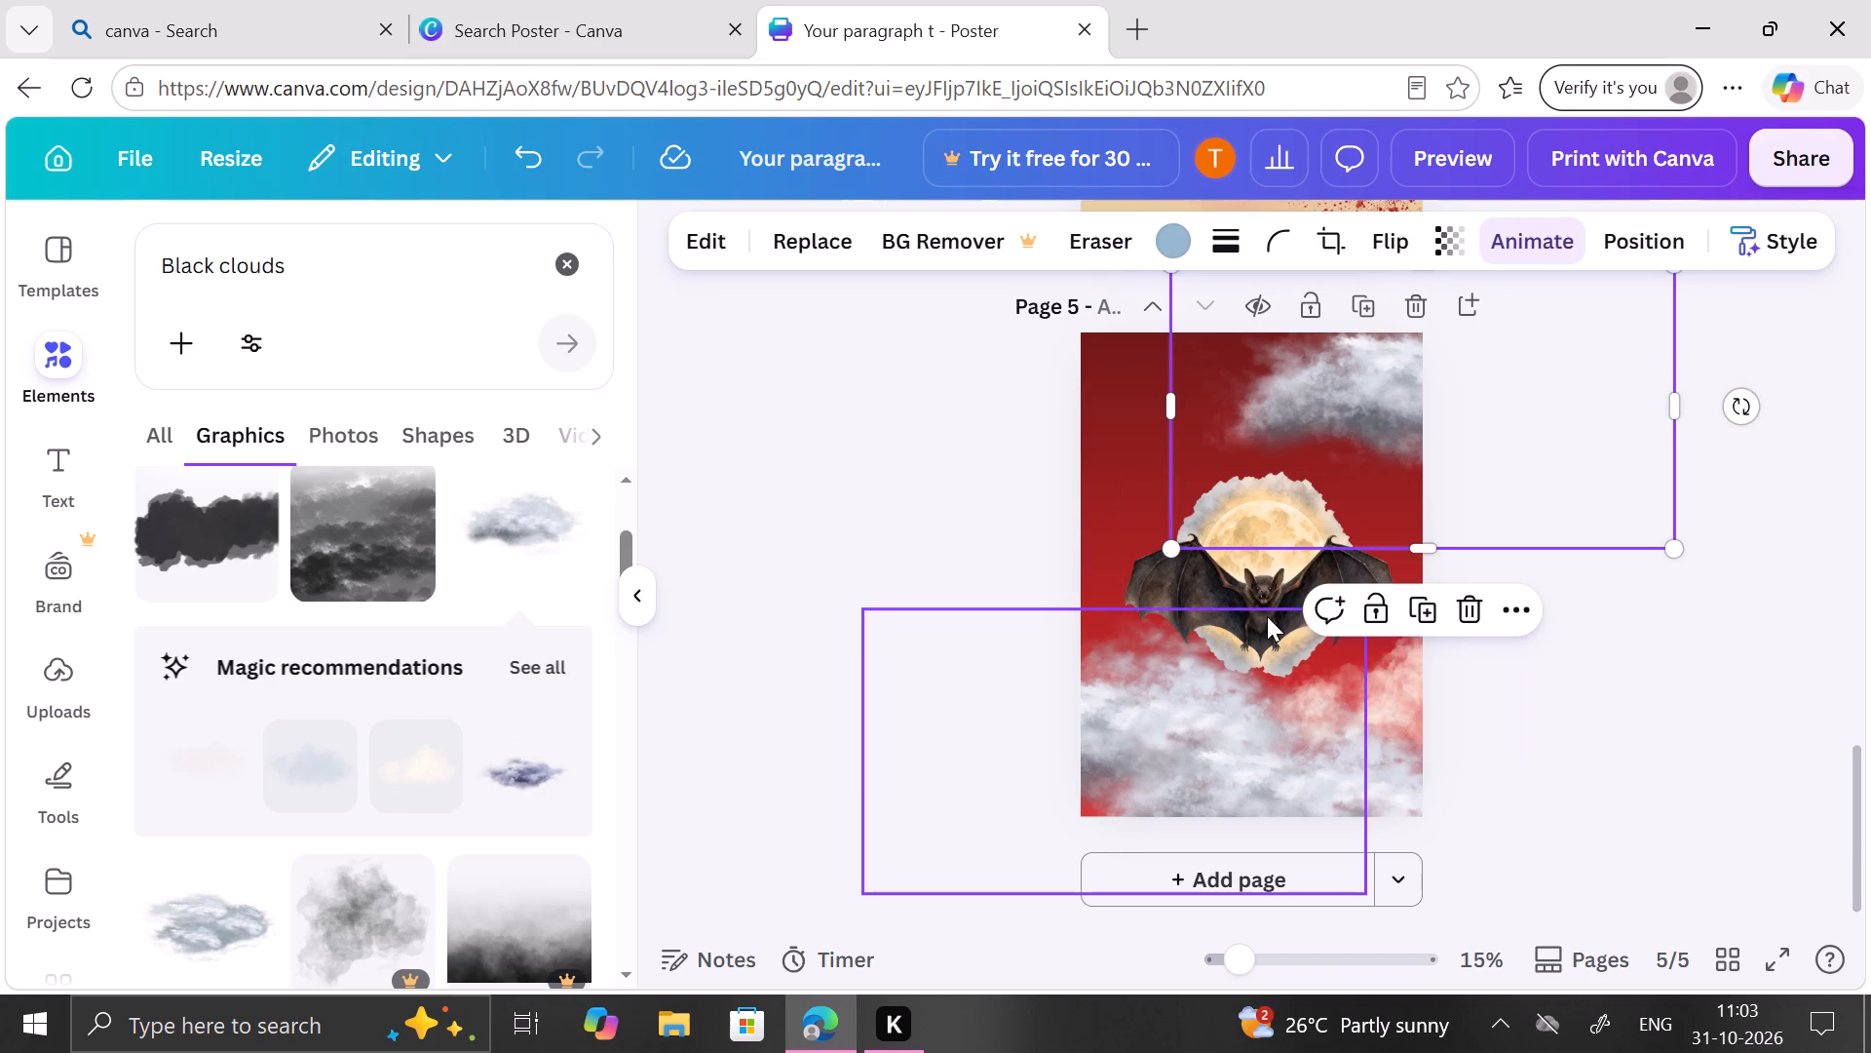
left_click(1267, 591)
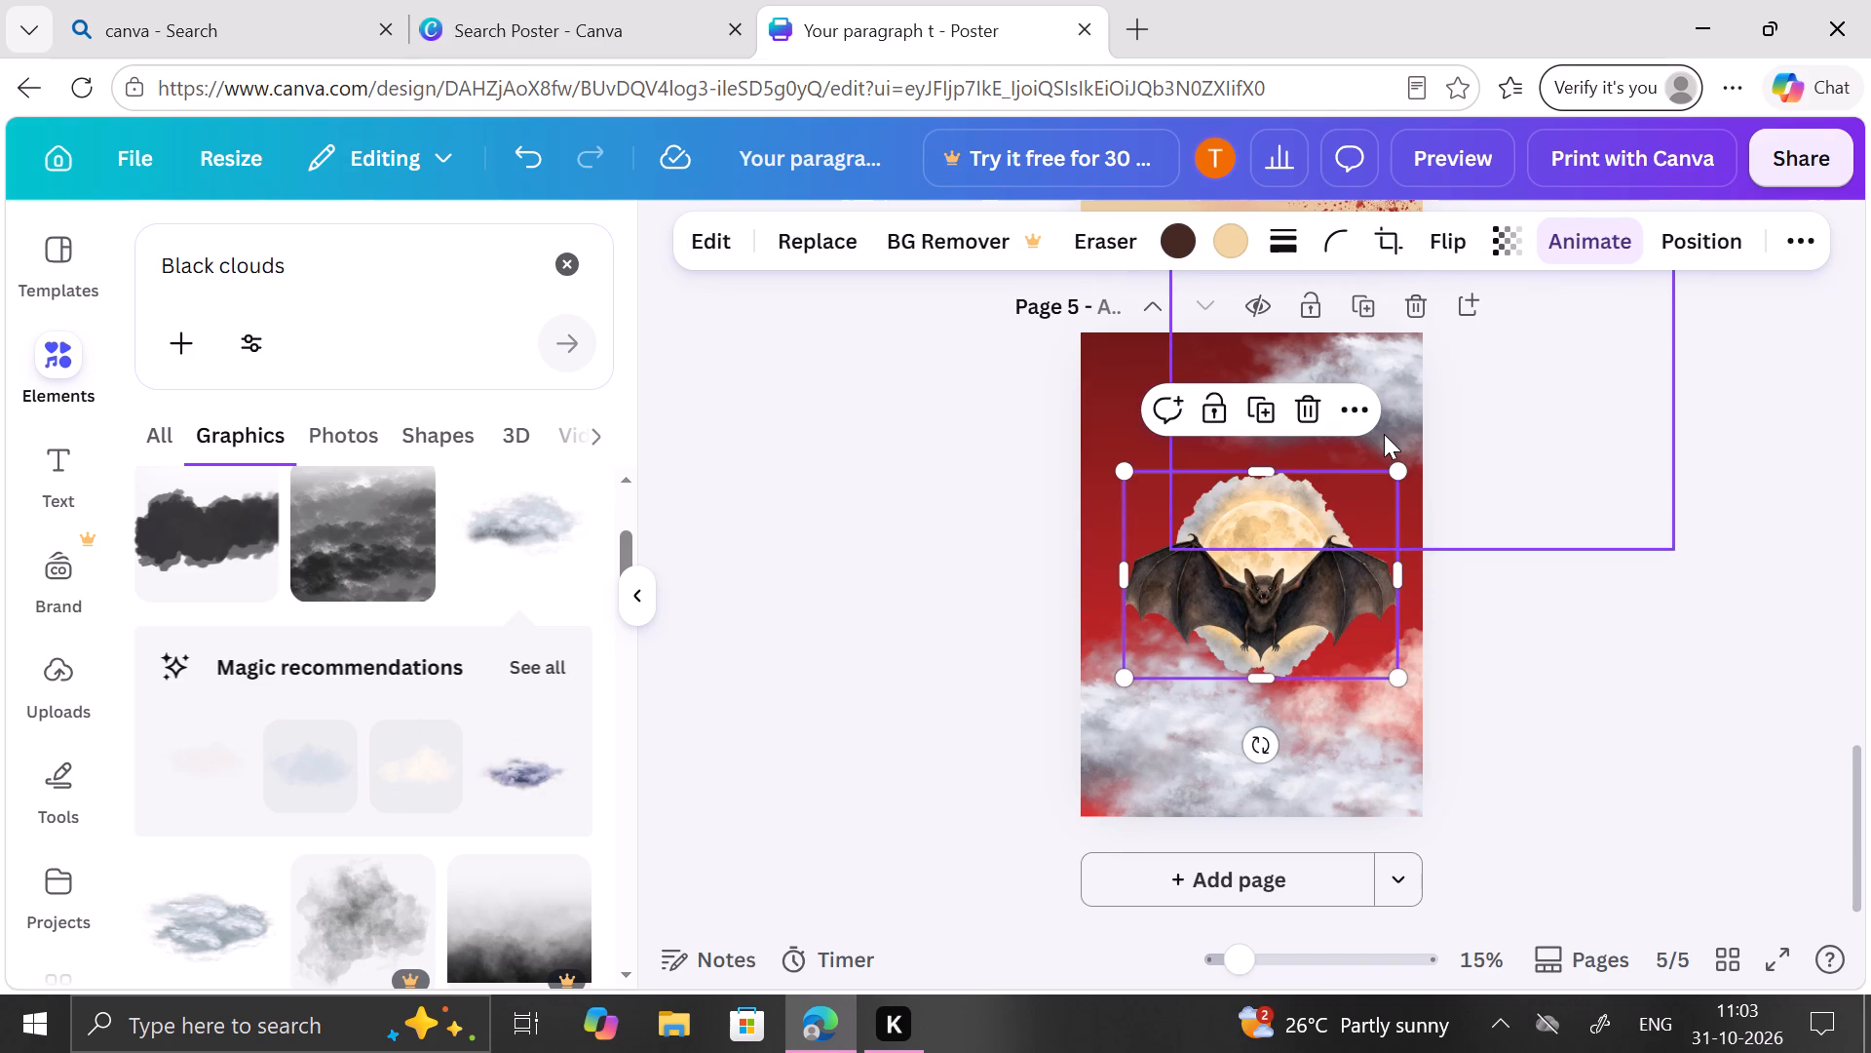
left_click_drag(1394, 469, 1435, 429)
left_click_drag(1333, 486, 1301, 521)
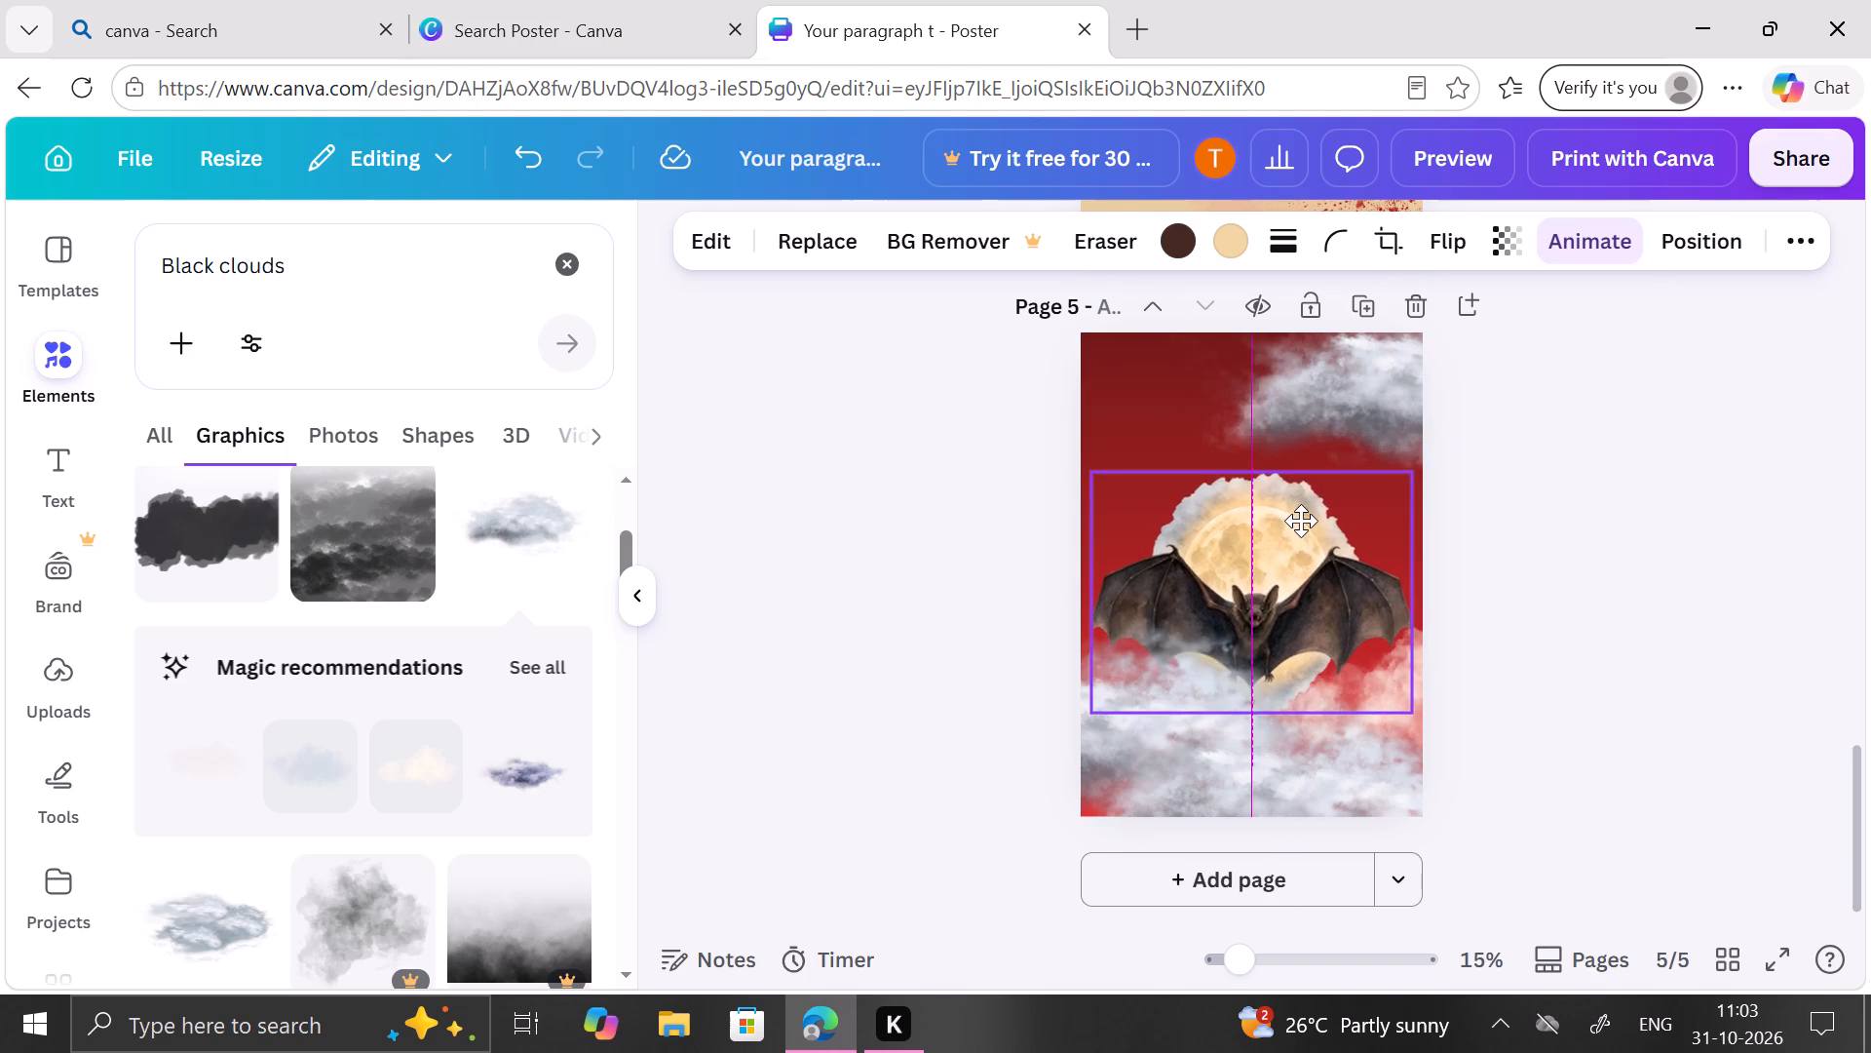
left_click_drag(1301, 521, 1311, 527)
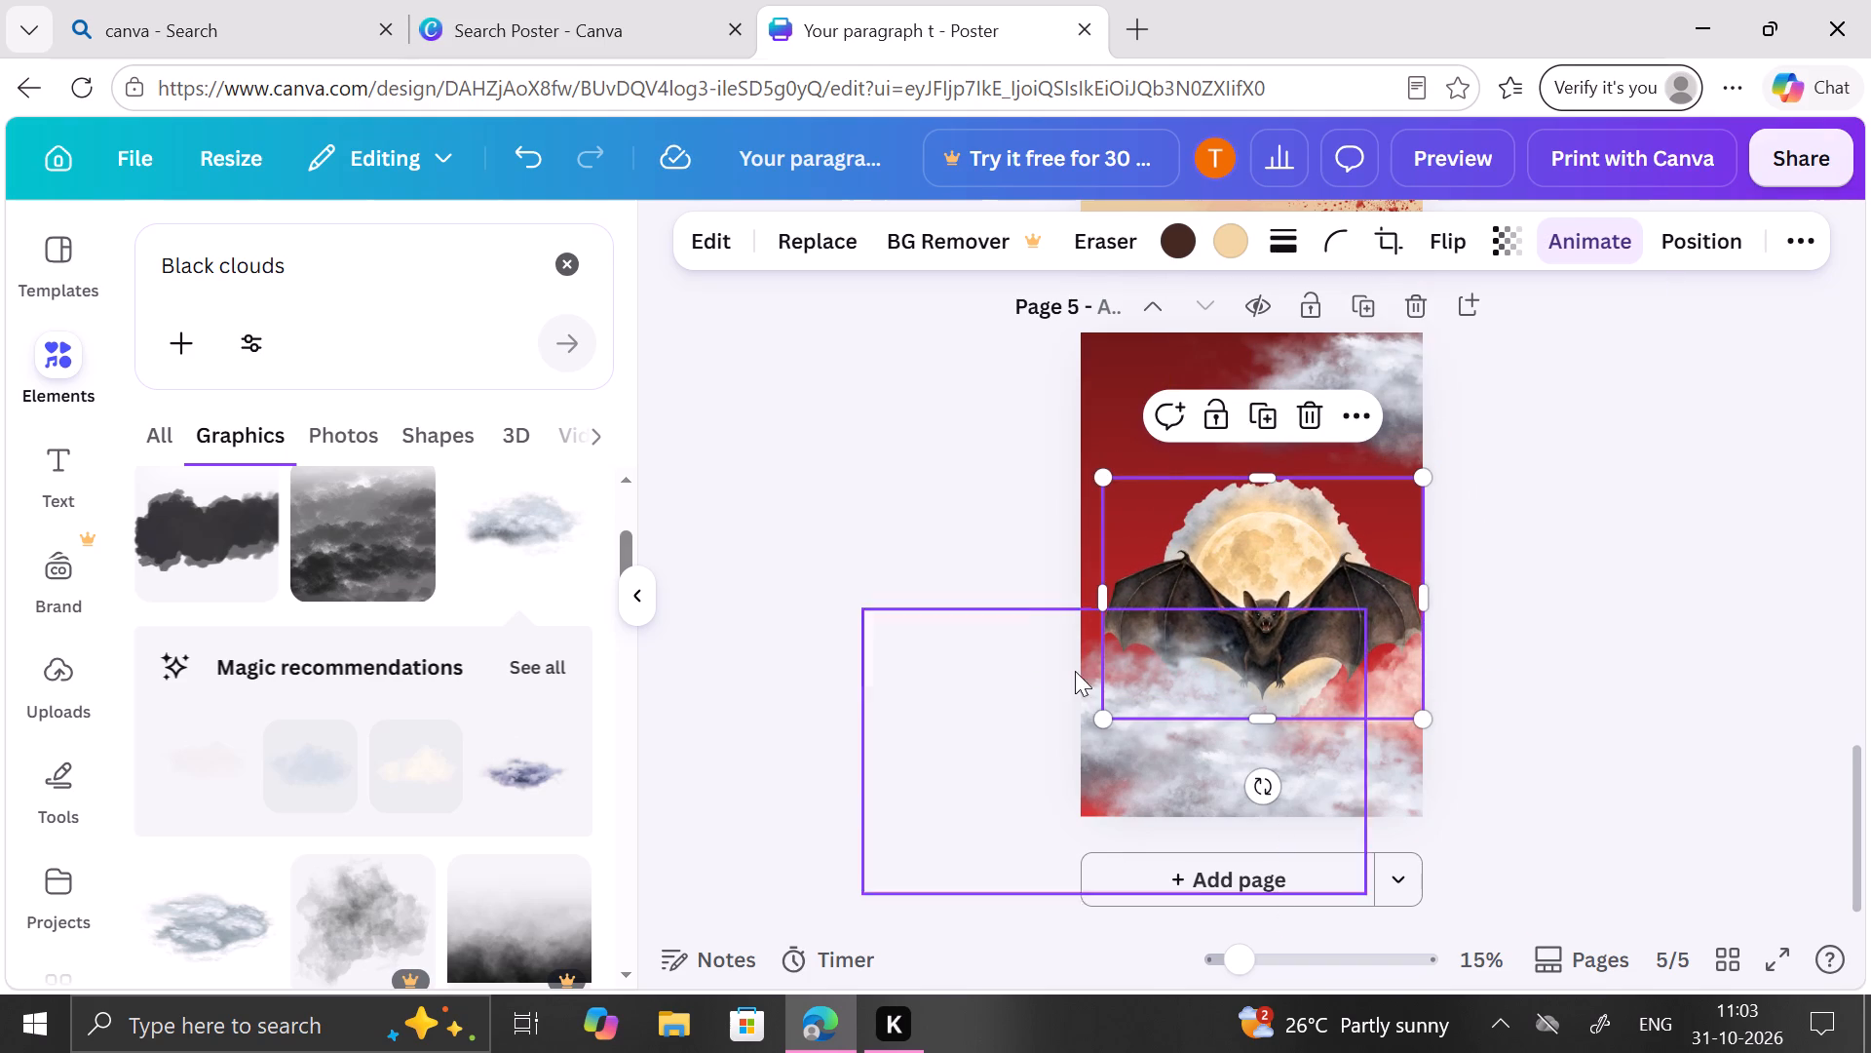
left_click(884, 739)
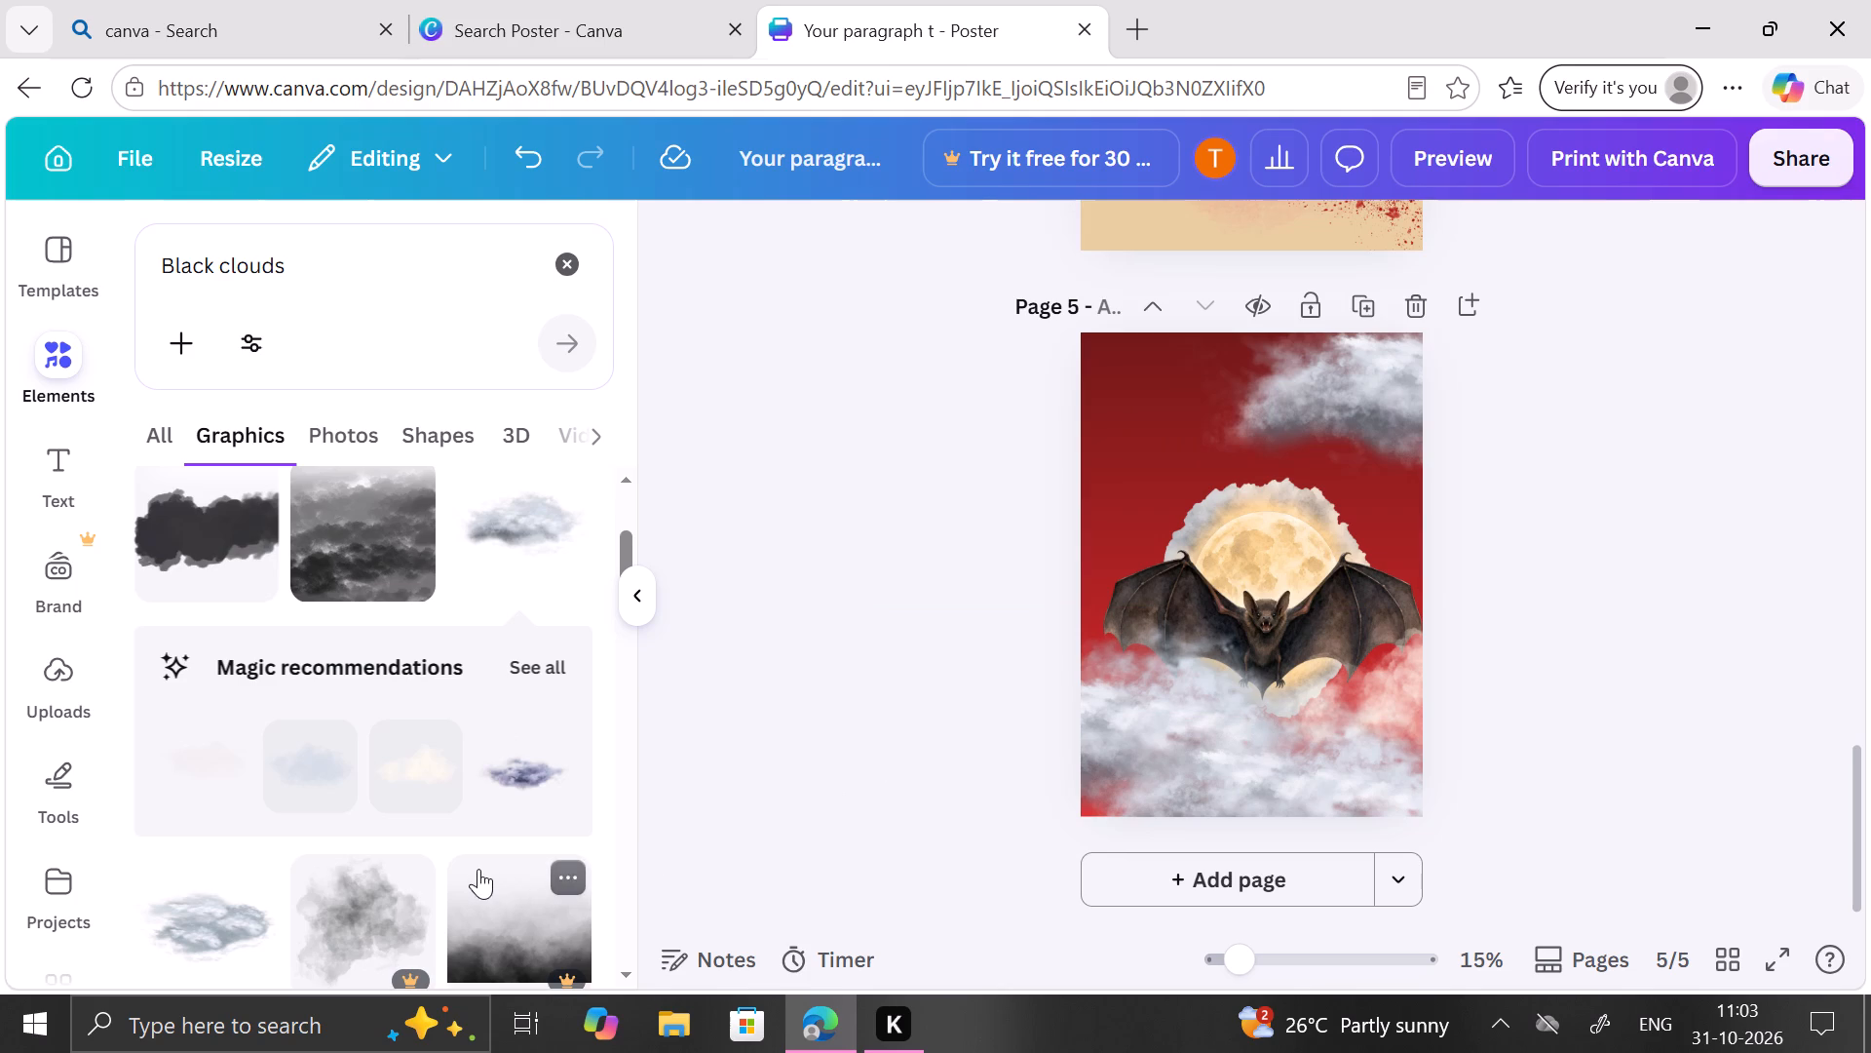
Add the pale blue recommended cloud to page 5, enlarge it to nearly the page width and place it just above the moon.
scroll(478, 869, "down", 4)
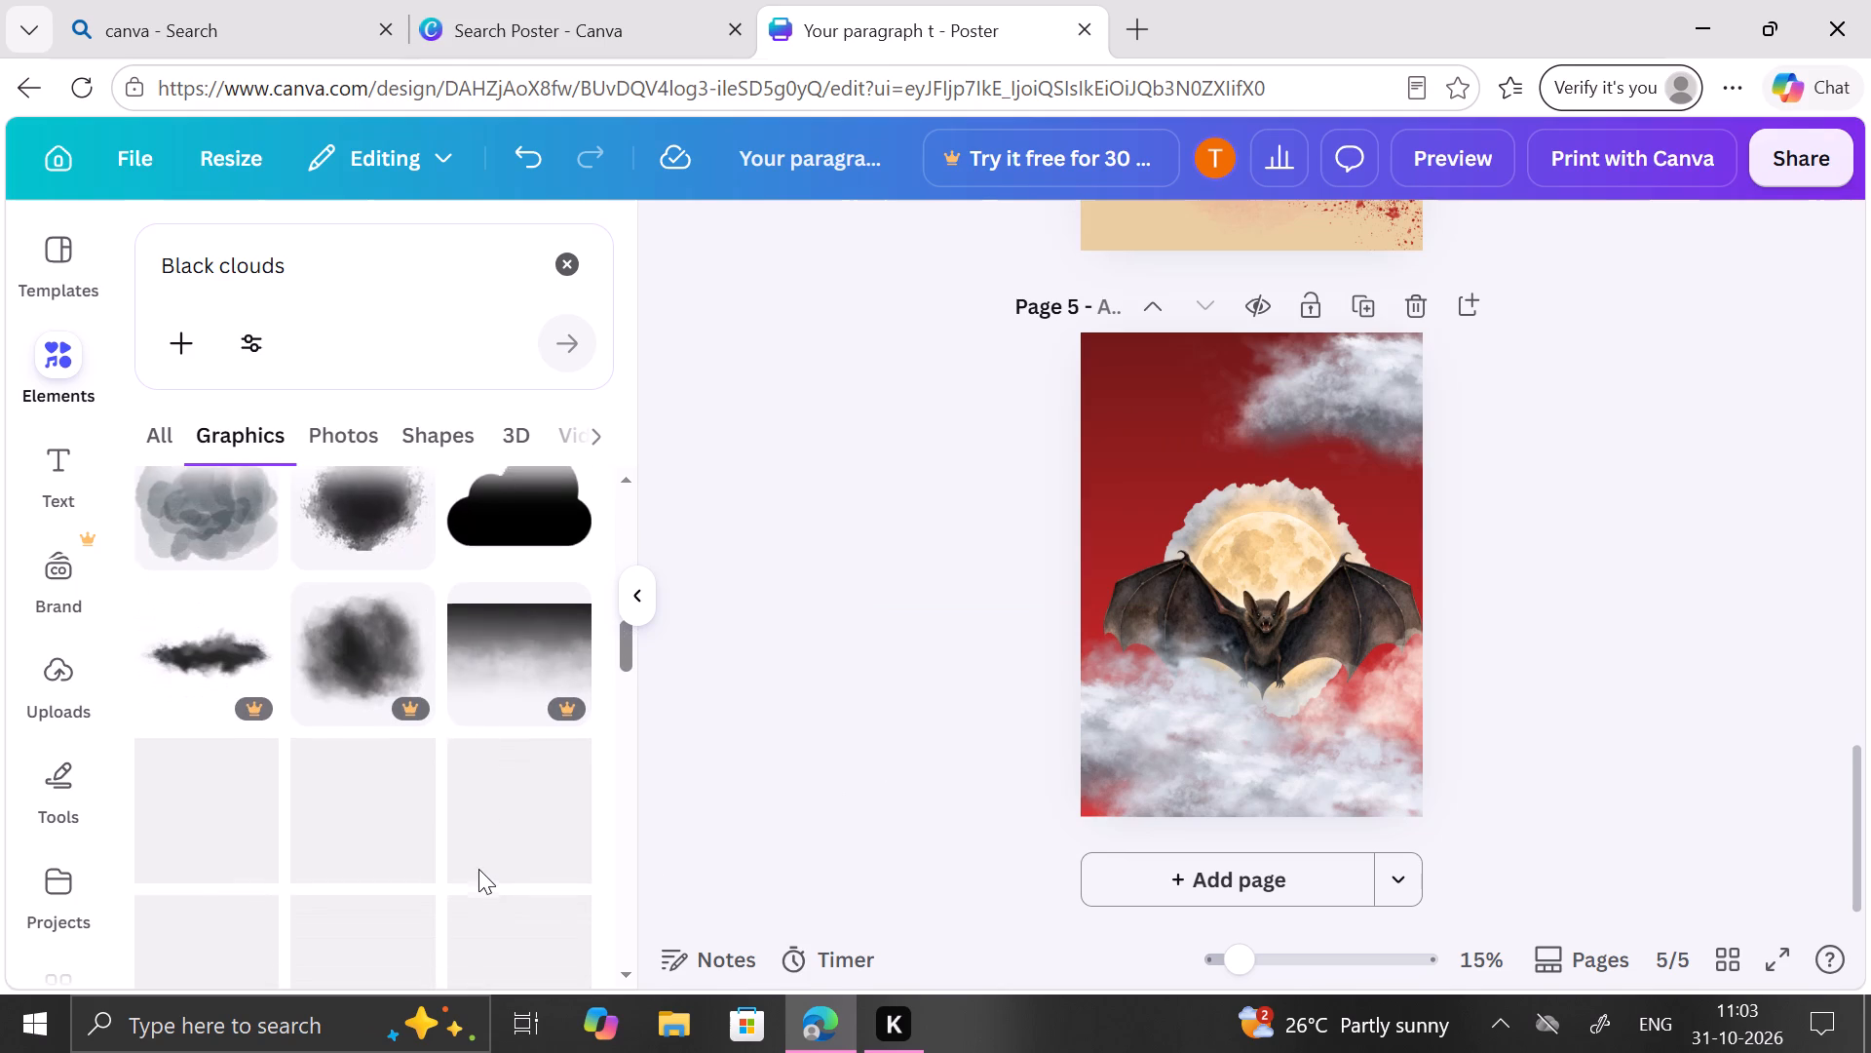
scroll(478, 869, "up", 1)
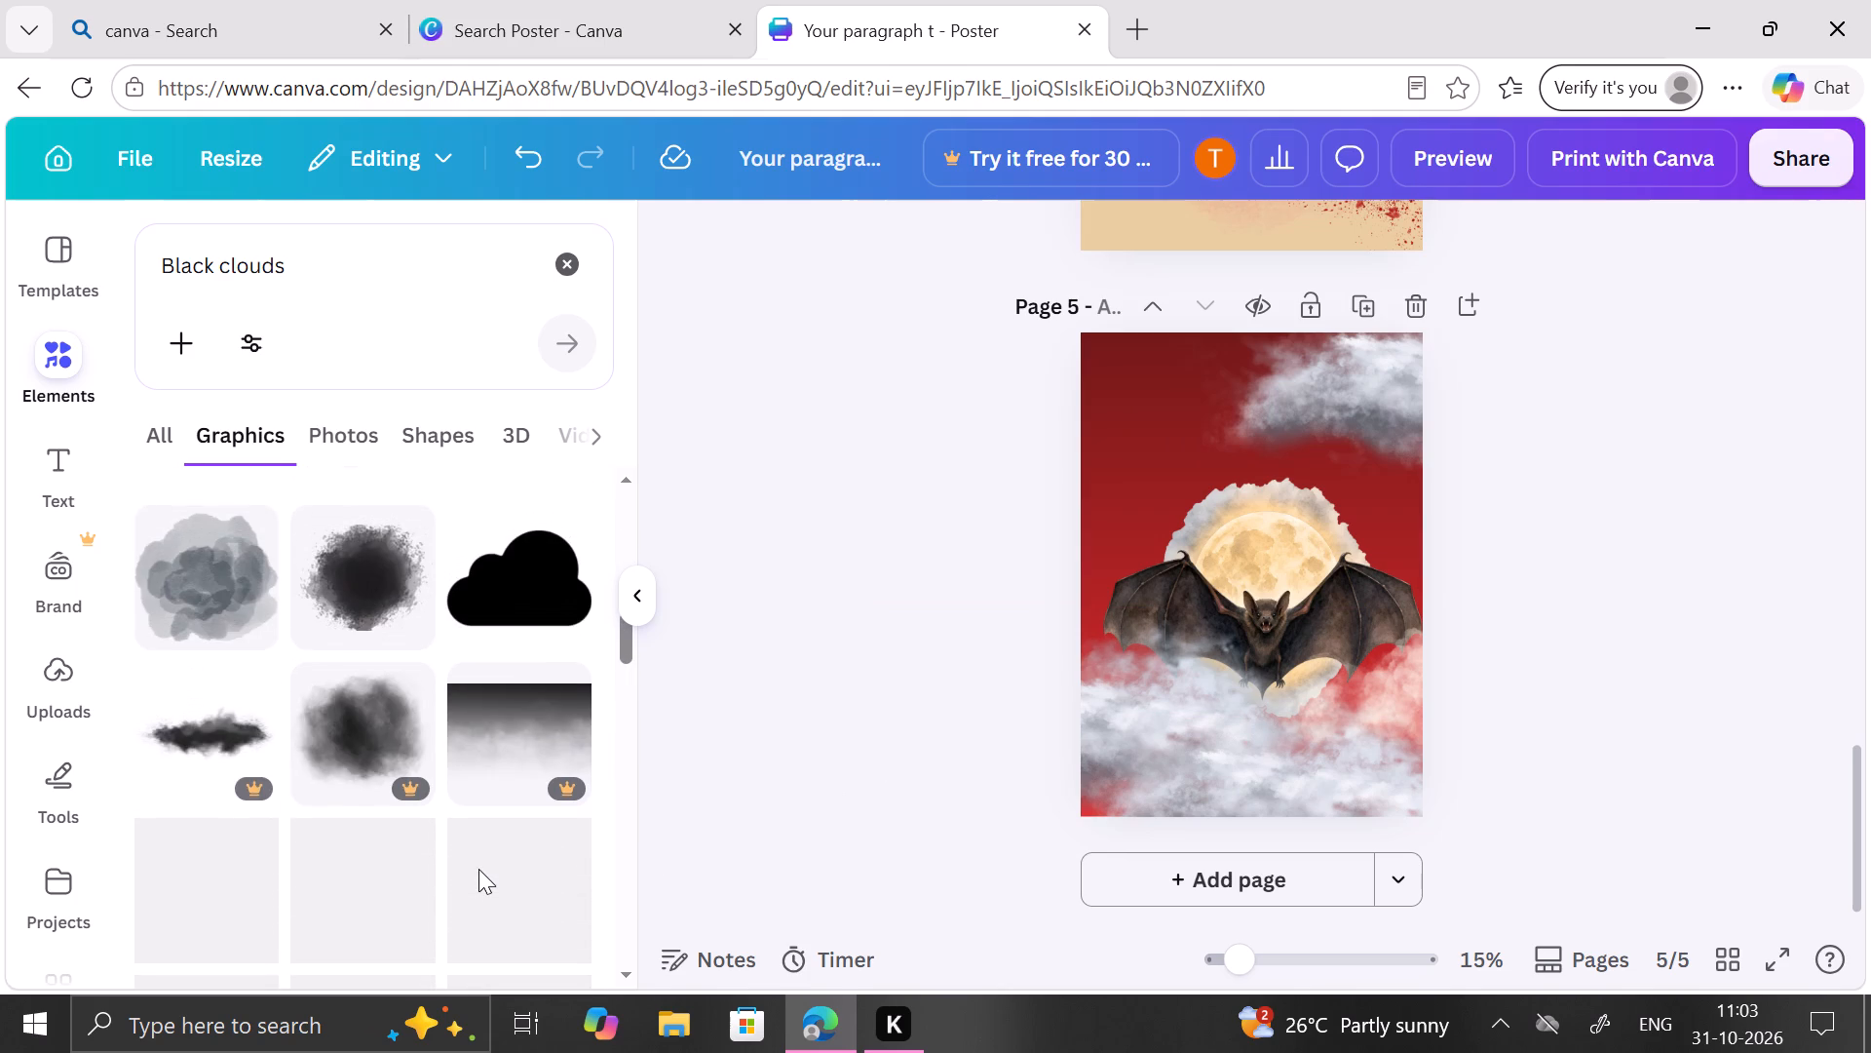
scroll(478, 869, "up", 3)
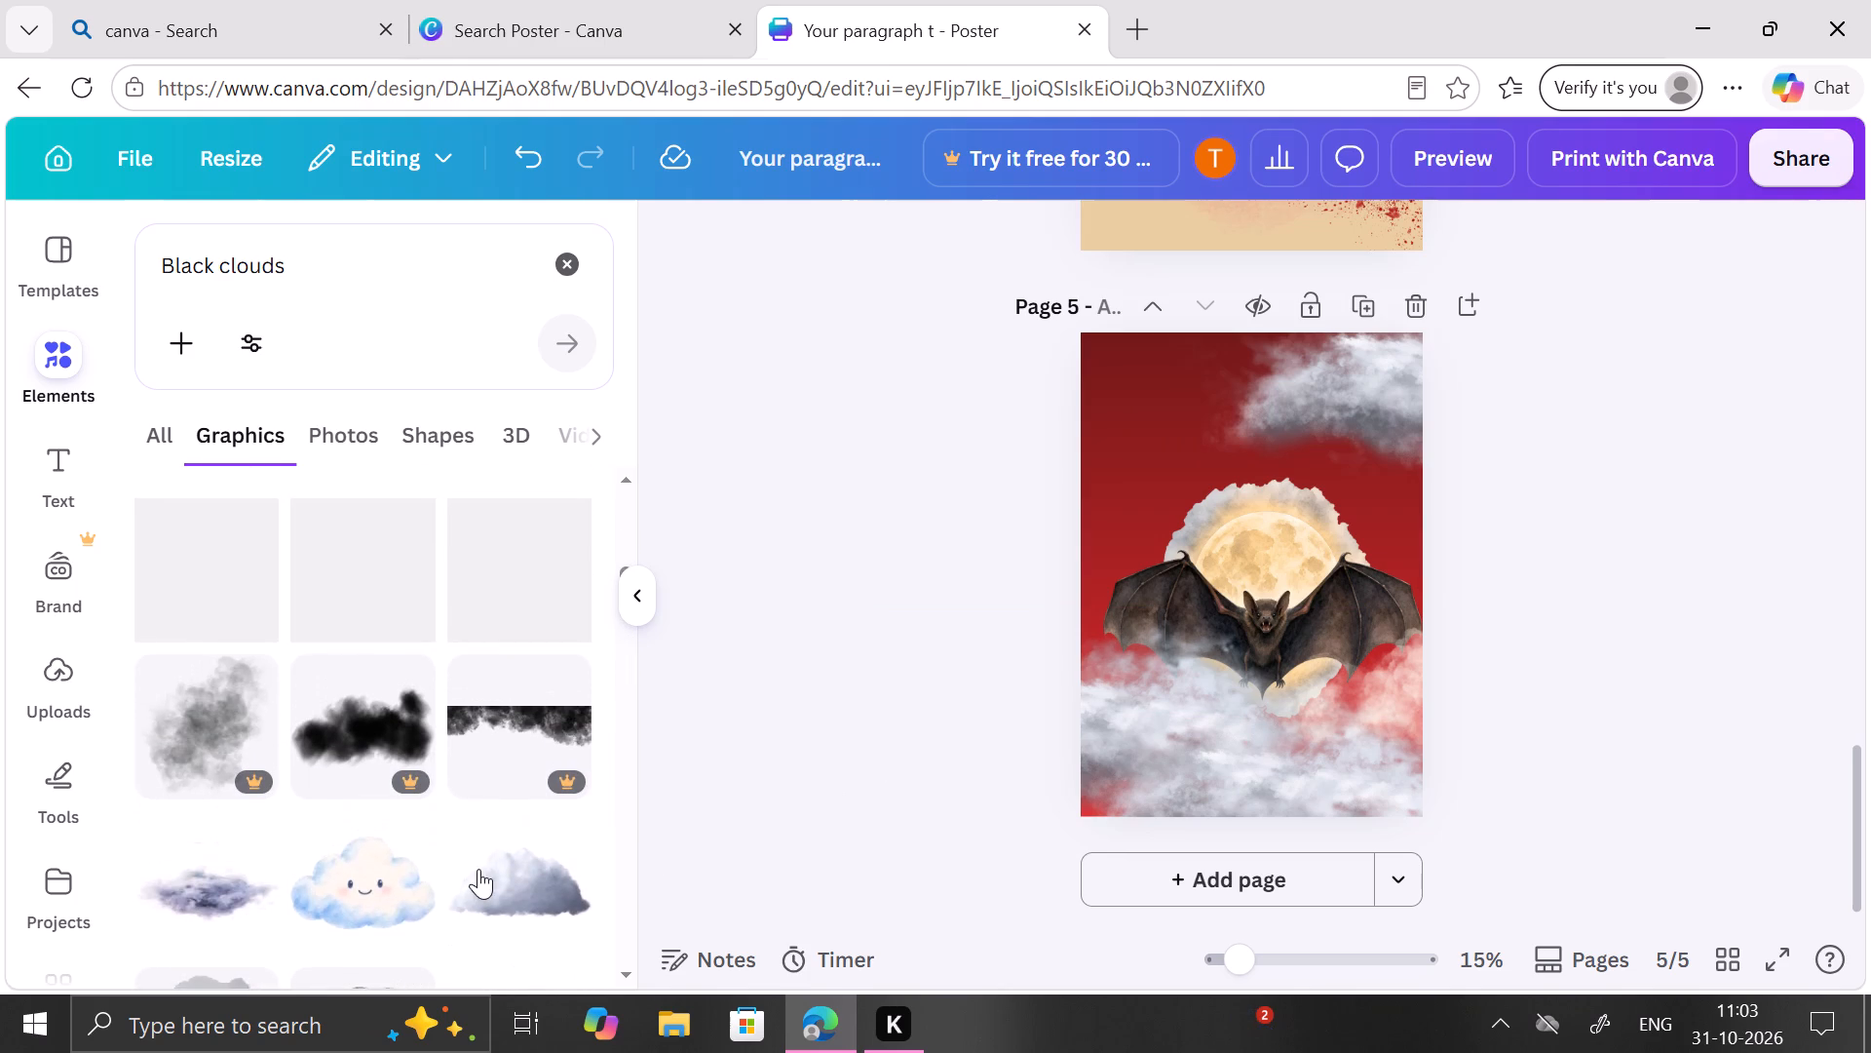
scroll(478, 869, "up", 3)
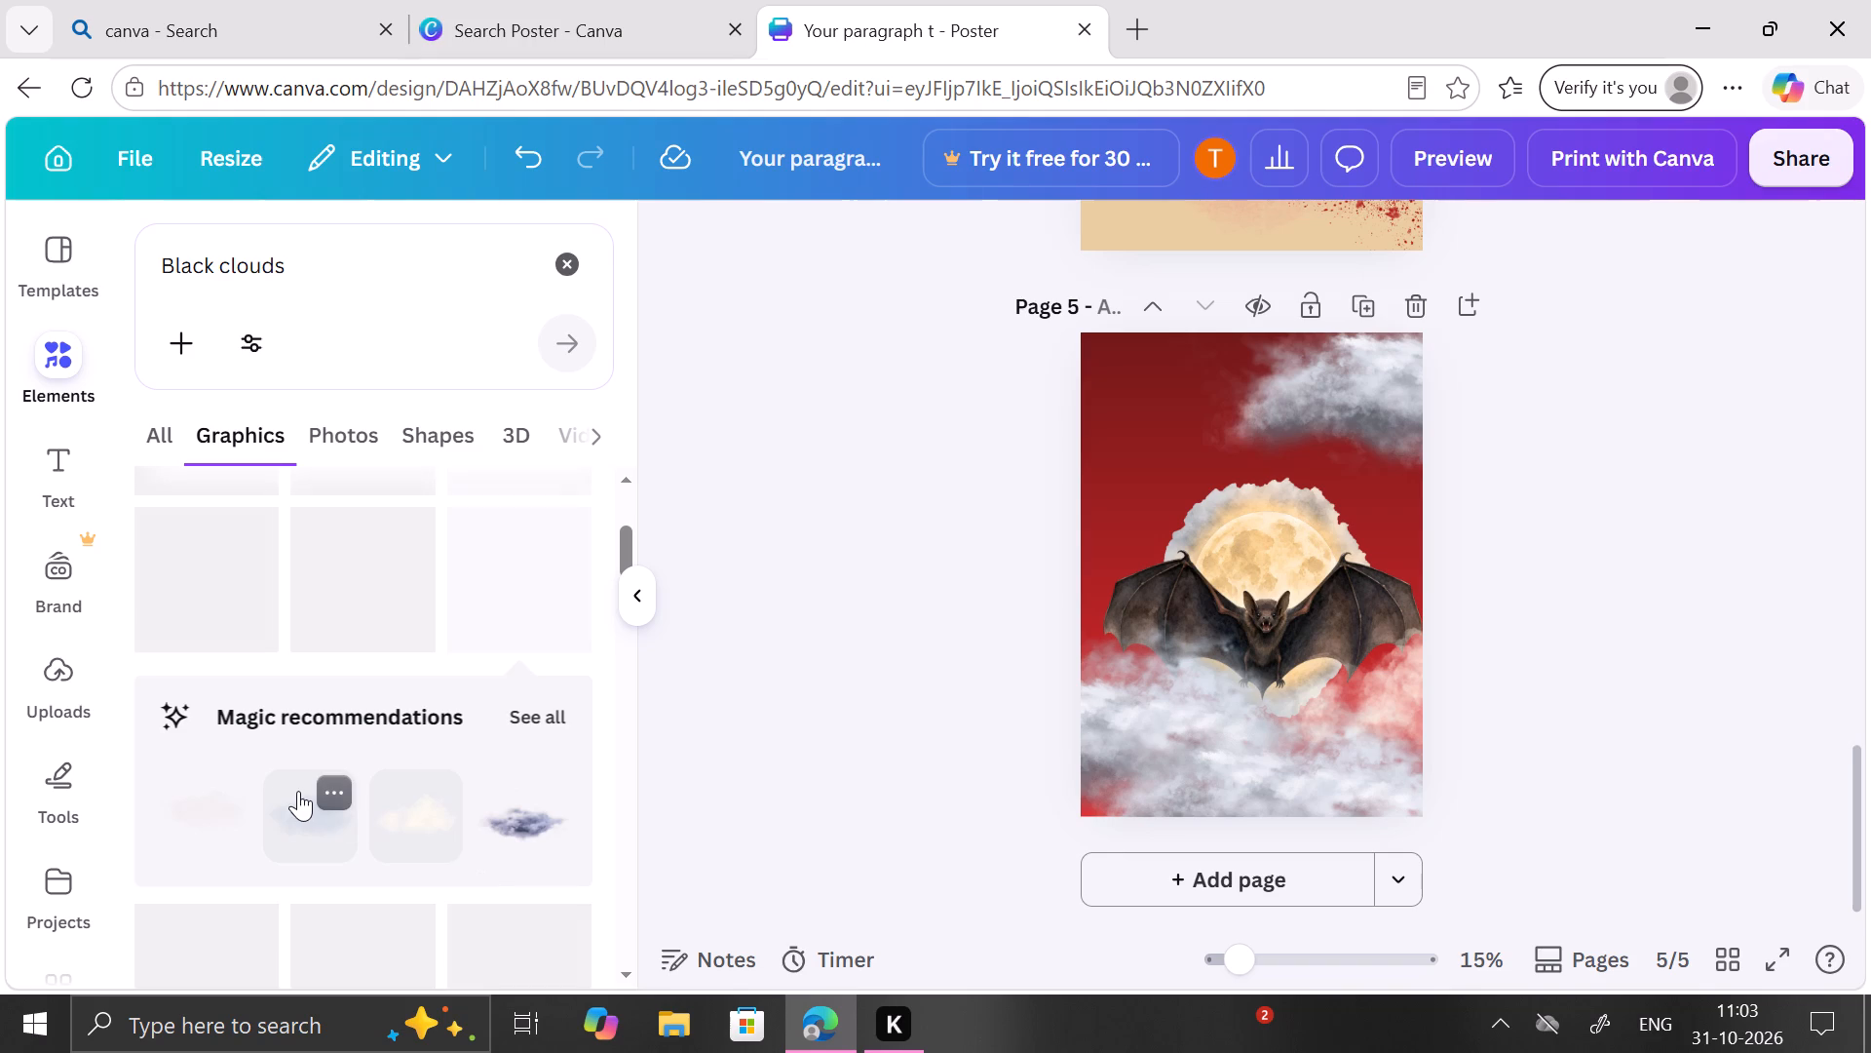
left_click(298, 791)
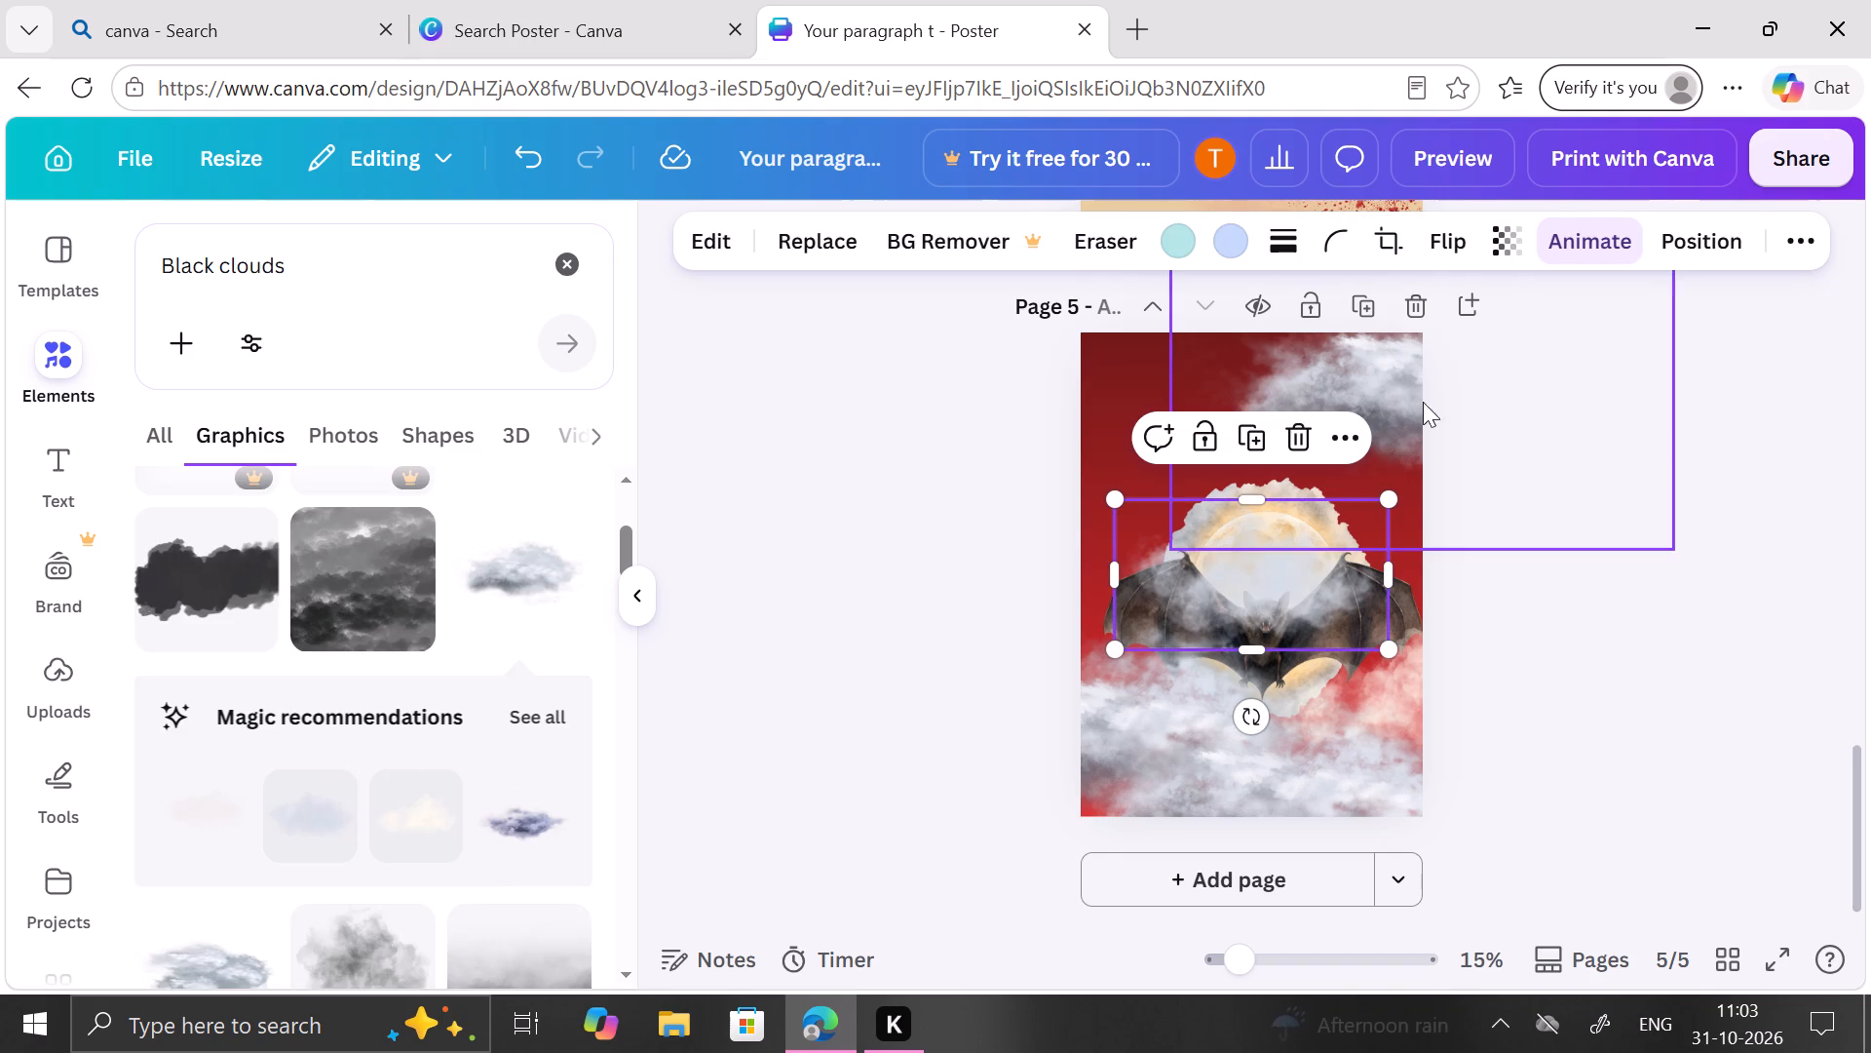
left_click_drag(1121, 509, 1108, 478)
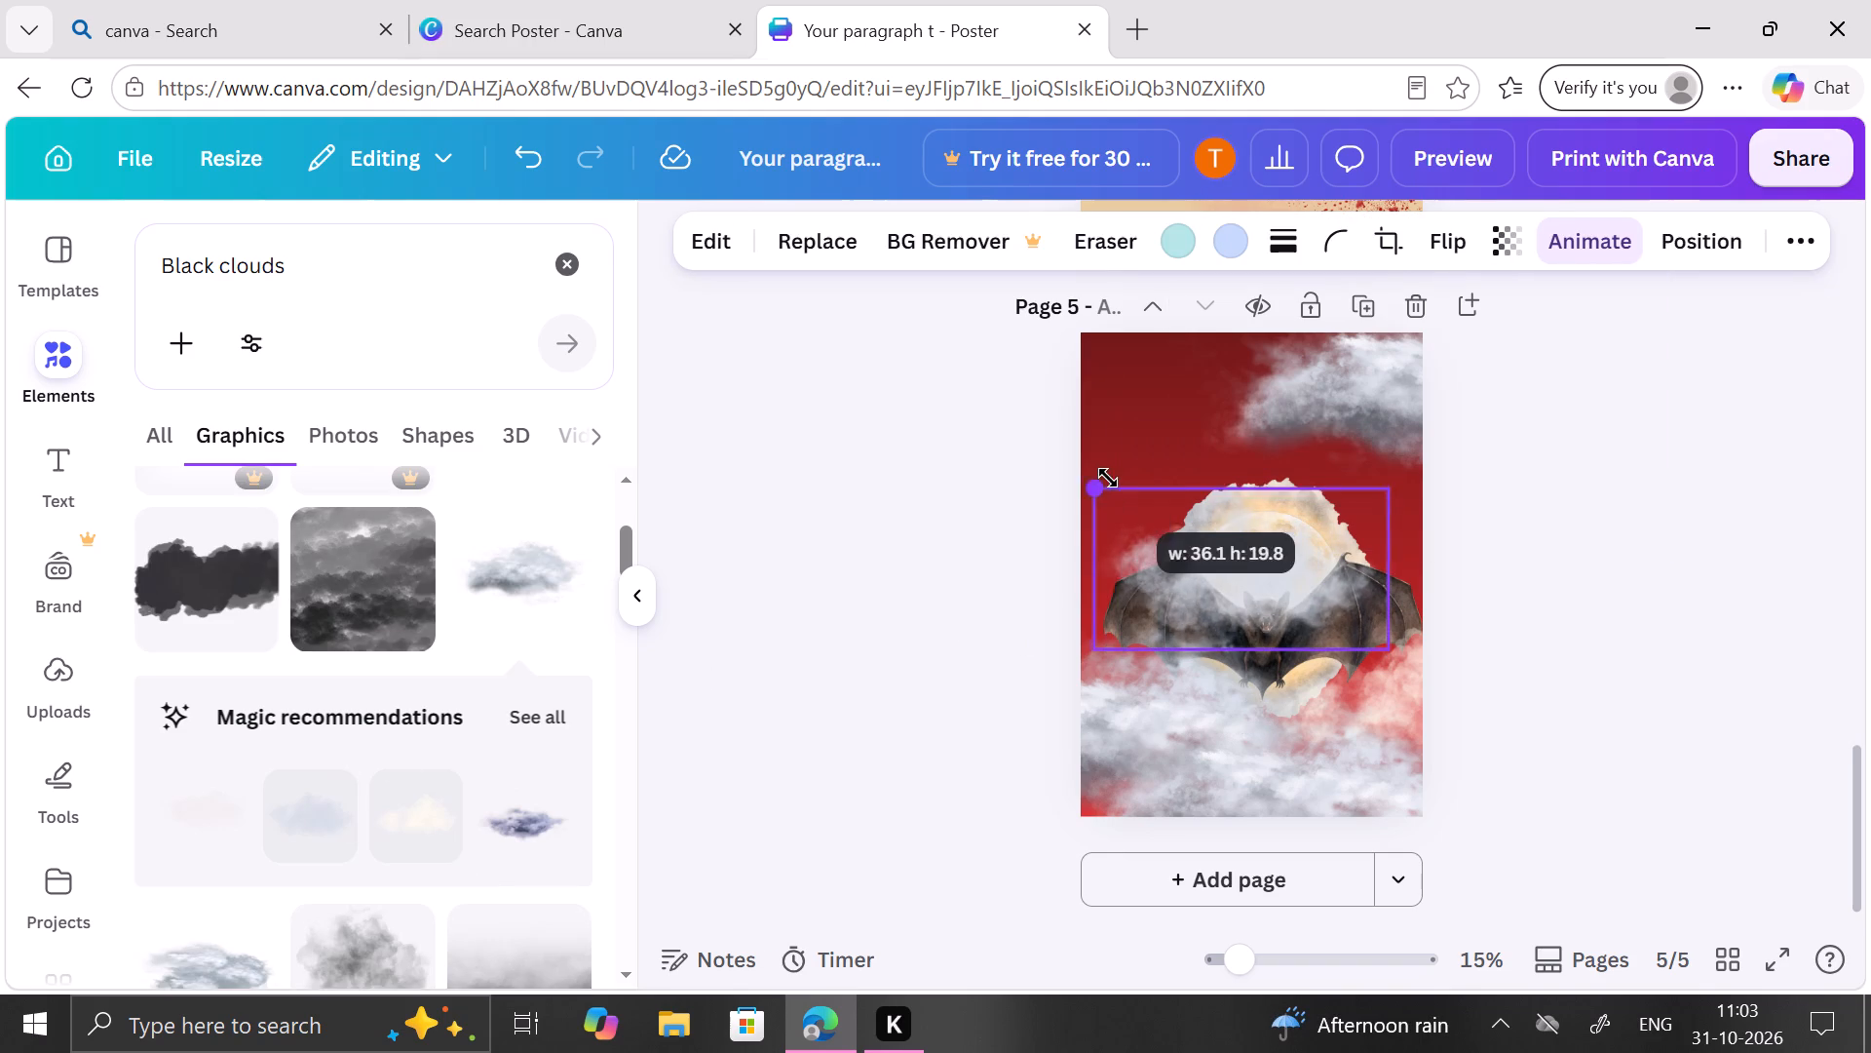
left_click_drag(1108, 478, 1080, 439)
left_click_drag(1248, 524, 1248, 432)
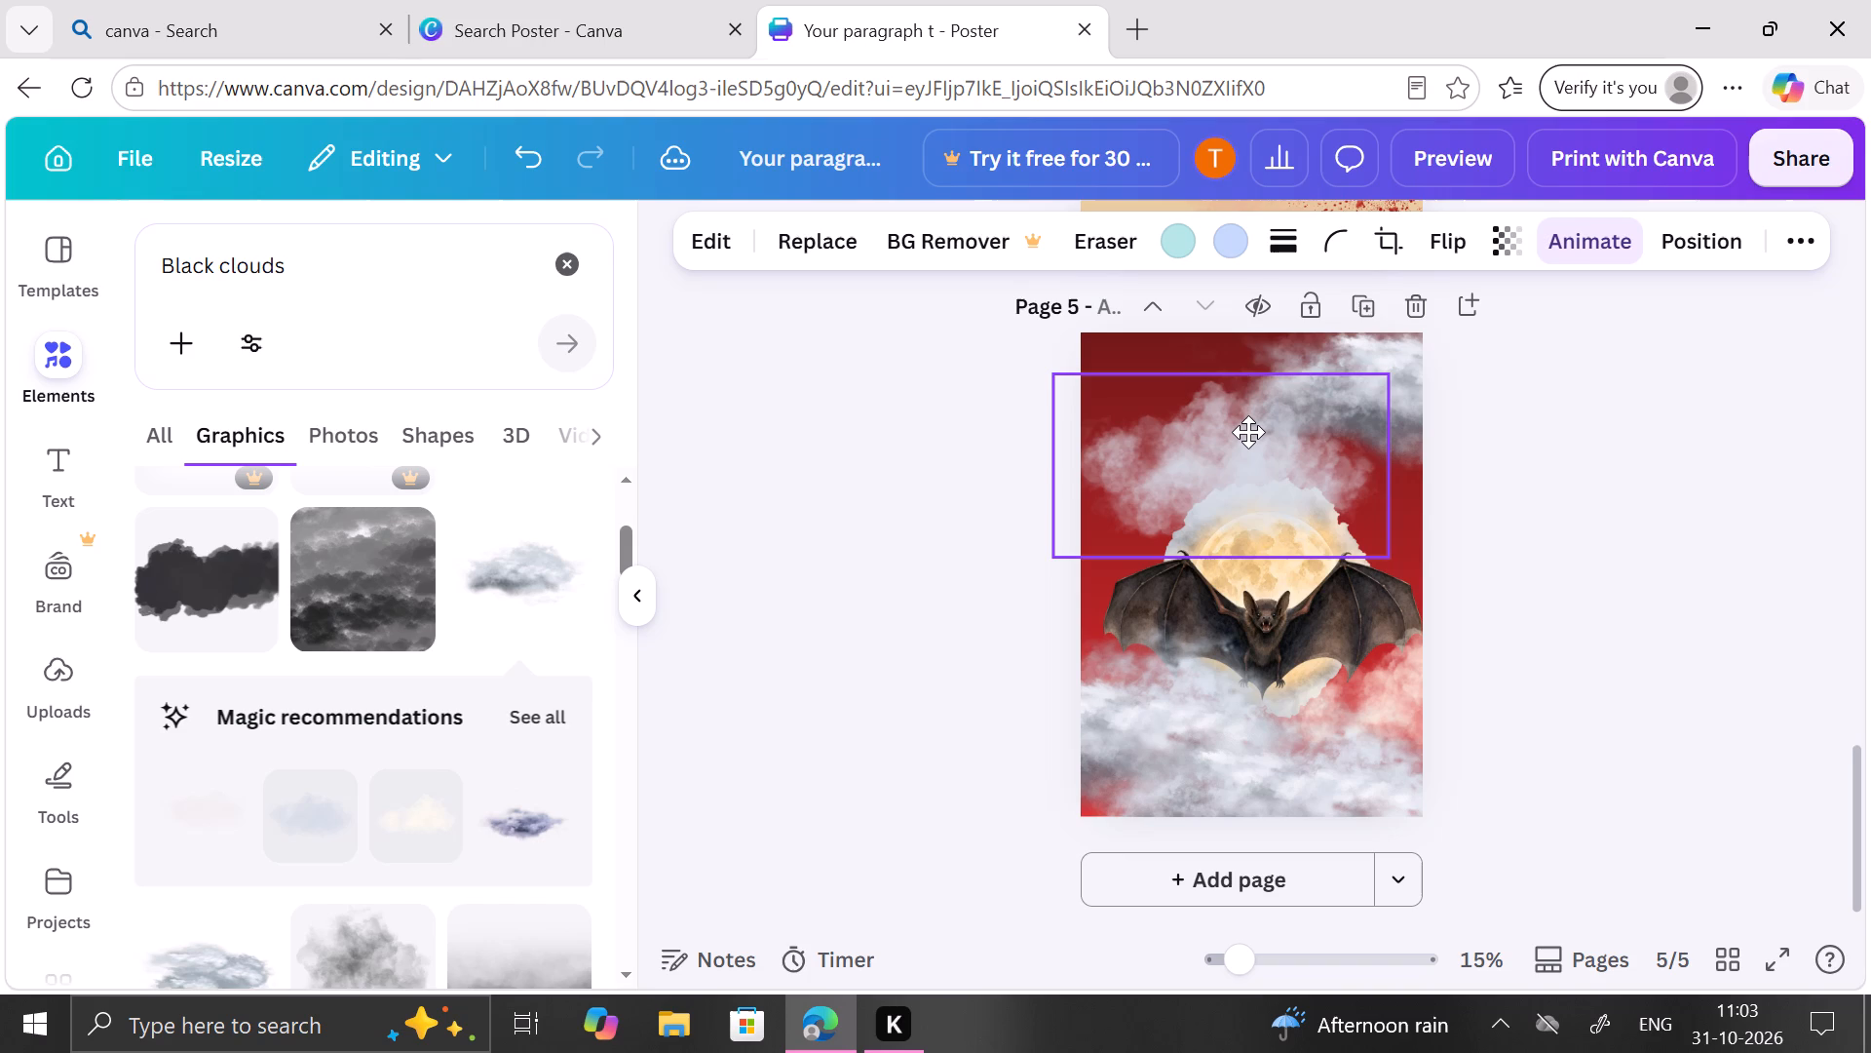
left_click_drag(1248, 432, 1257, 440)
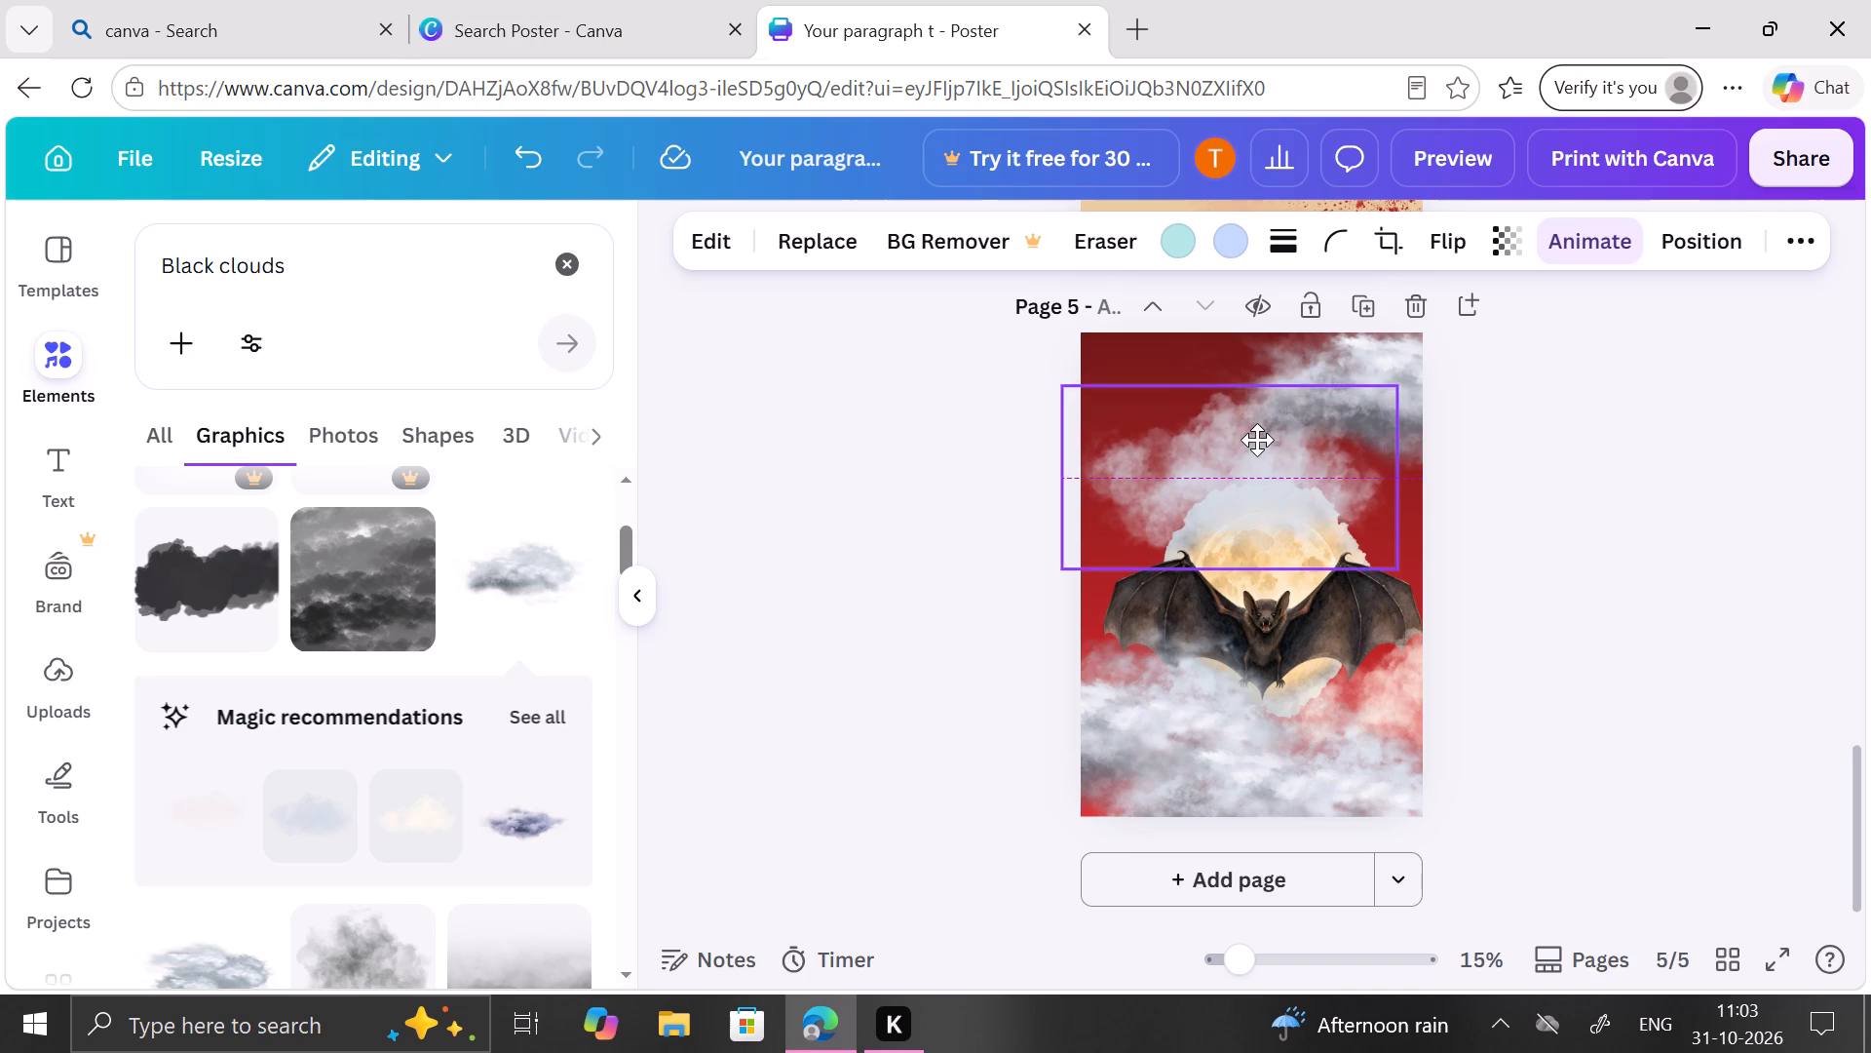
left_click_drag(1257, 440, 1257, 421)
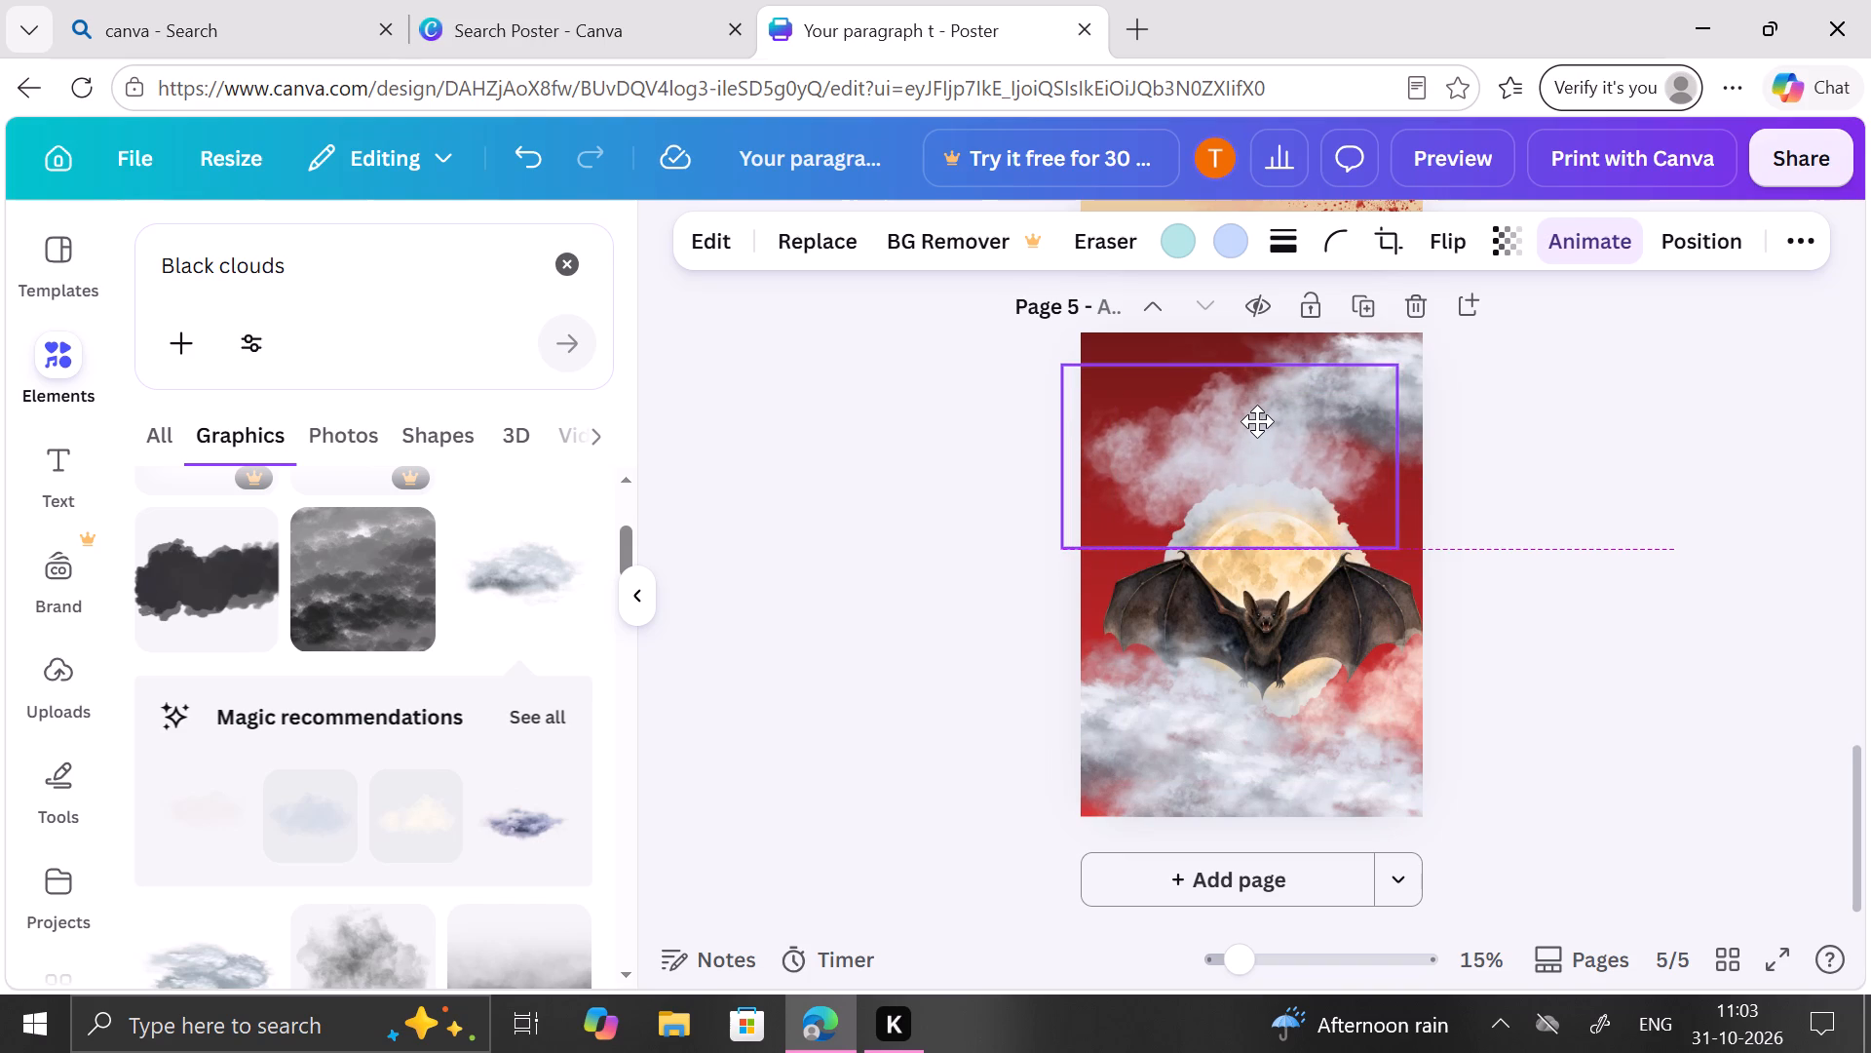
left_click_drag(1257, 421, 1255, 426)
left_click(1665, 512)
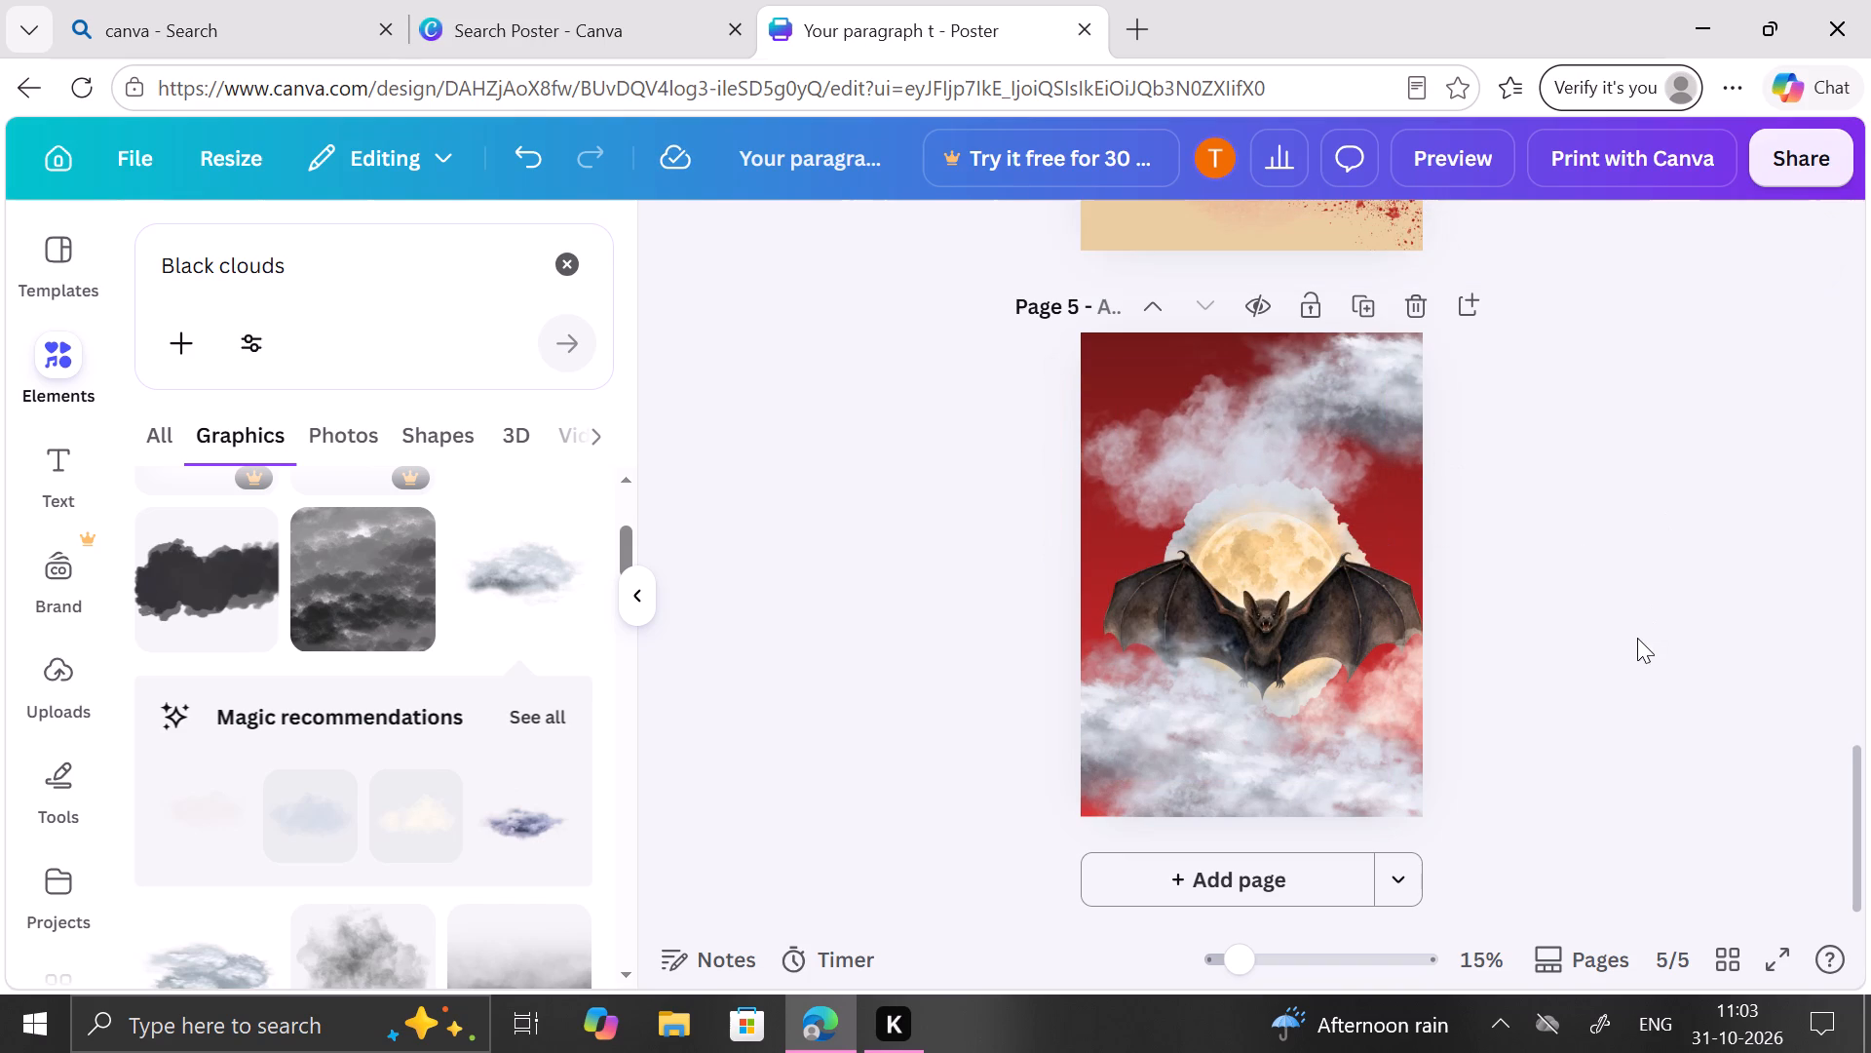
Add the pale pink recommended cloud to page 5 and place it over the right edge, level with the bat's wing.
scroll(1637, 638, "up", 2)
scroll(1637, 638, "down", 7)
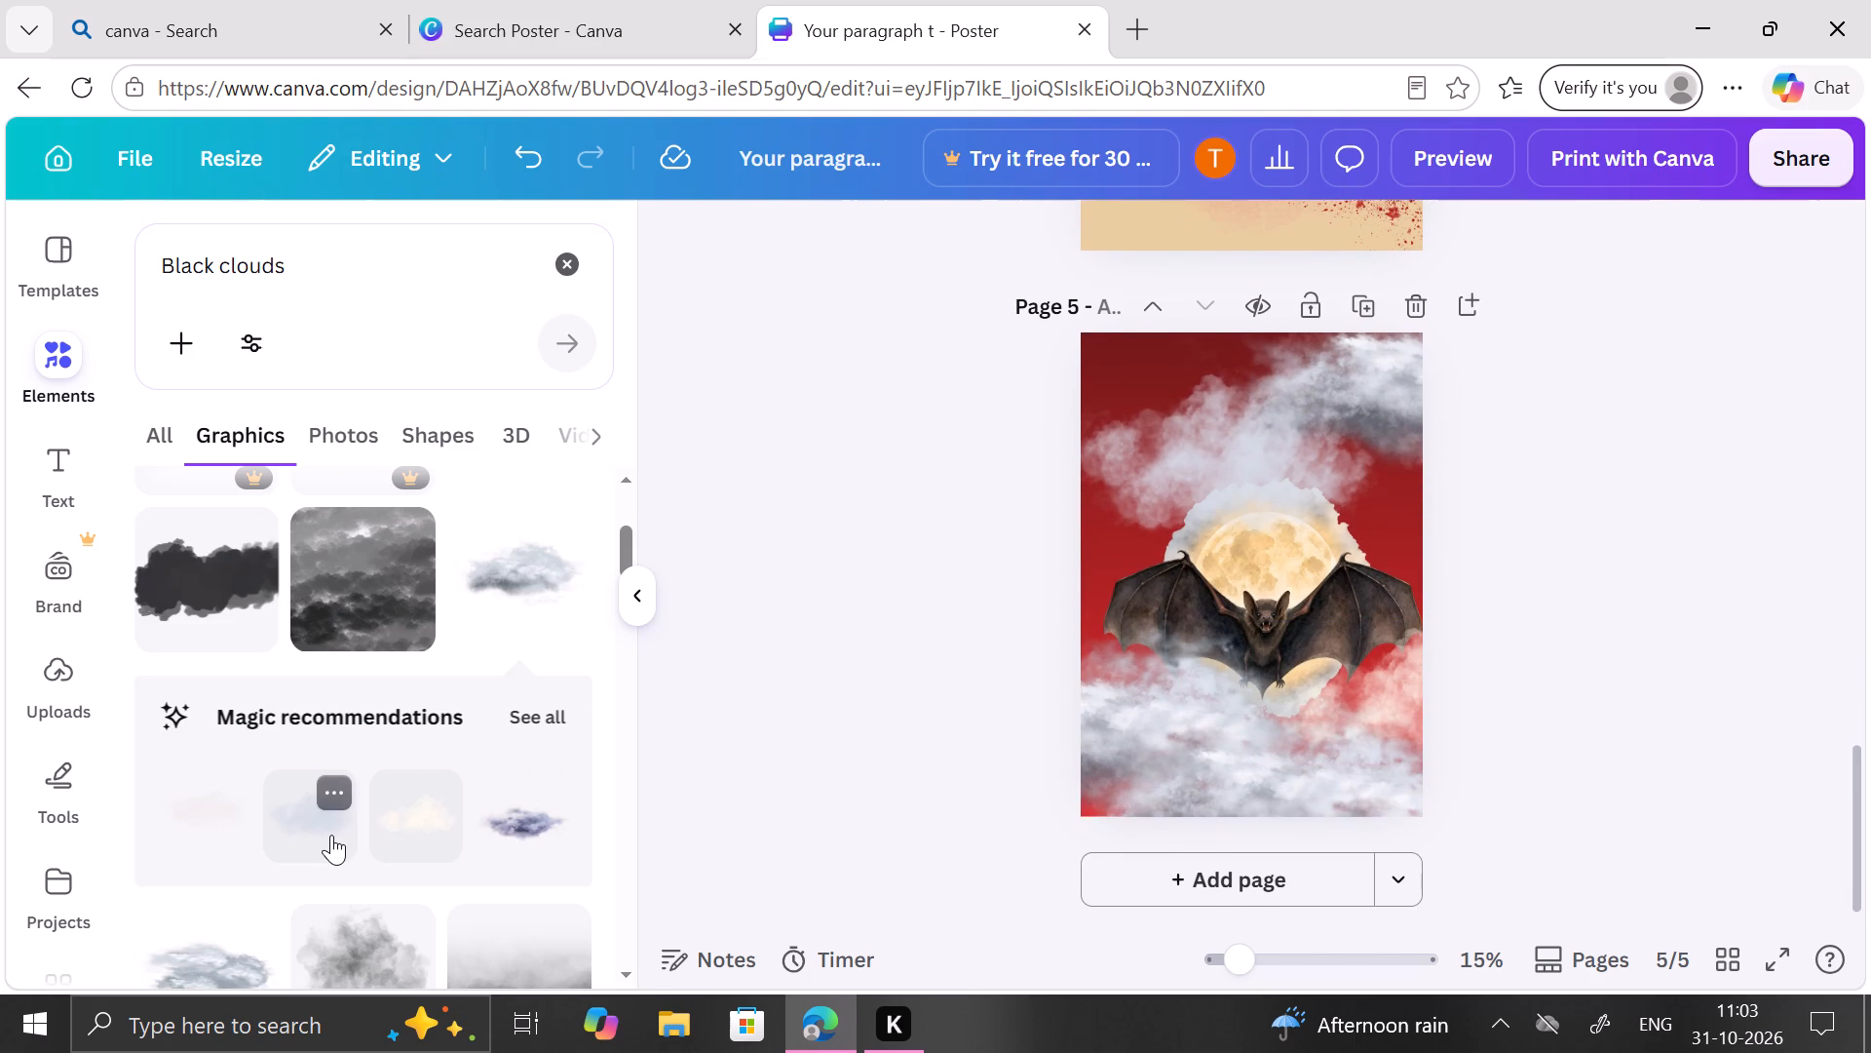
left_click(204, 831)
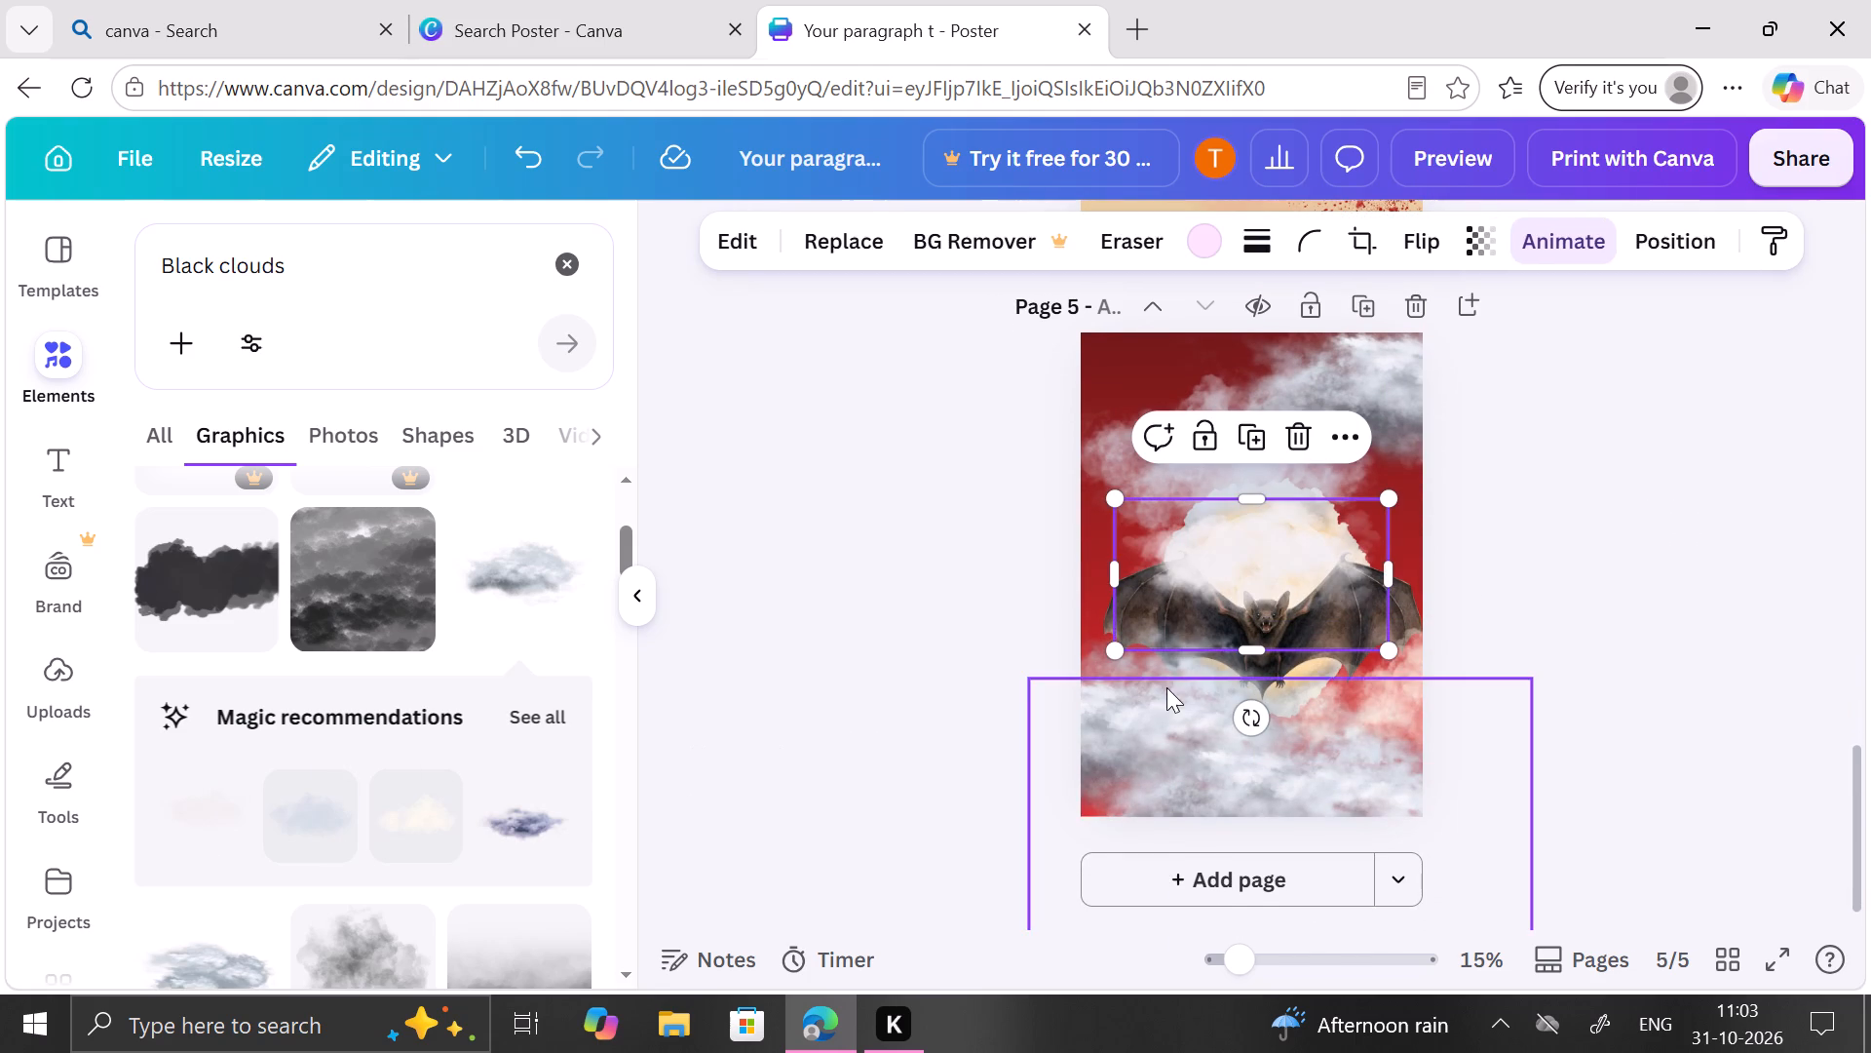
left_click_drag(1223, 577, 1431, 560)
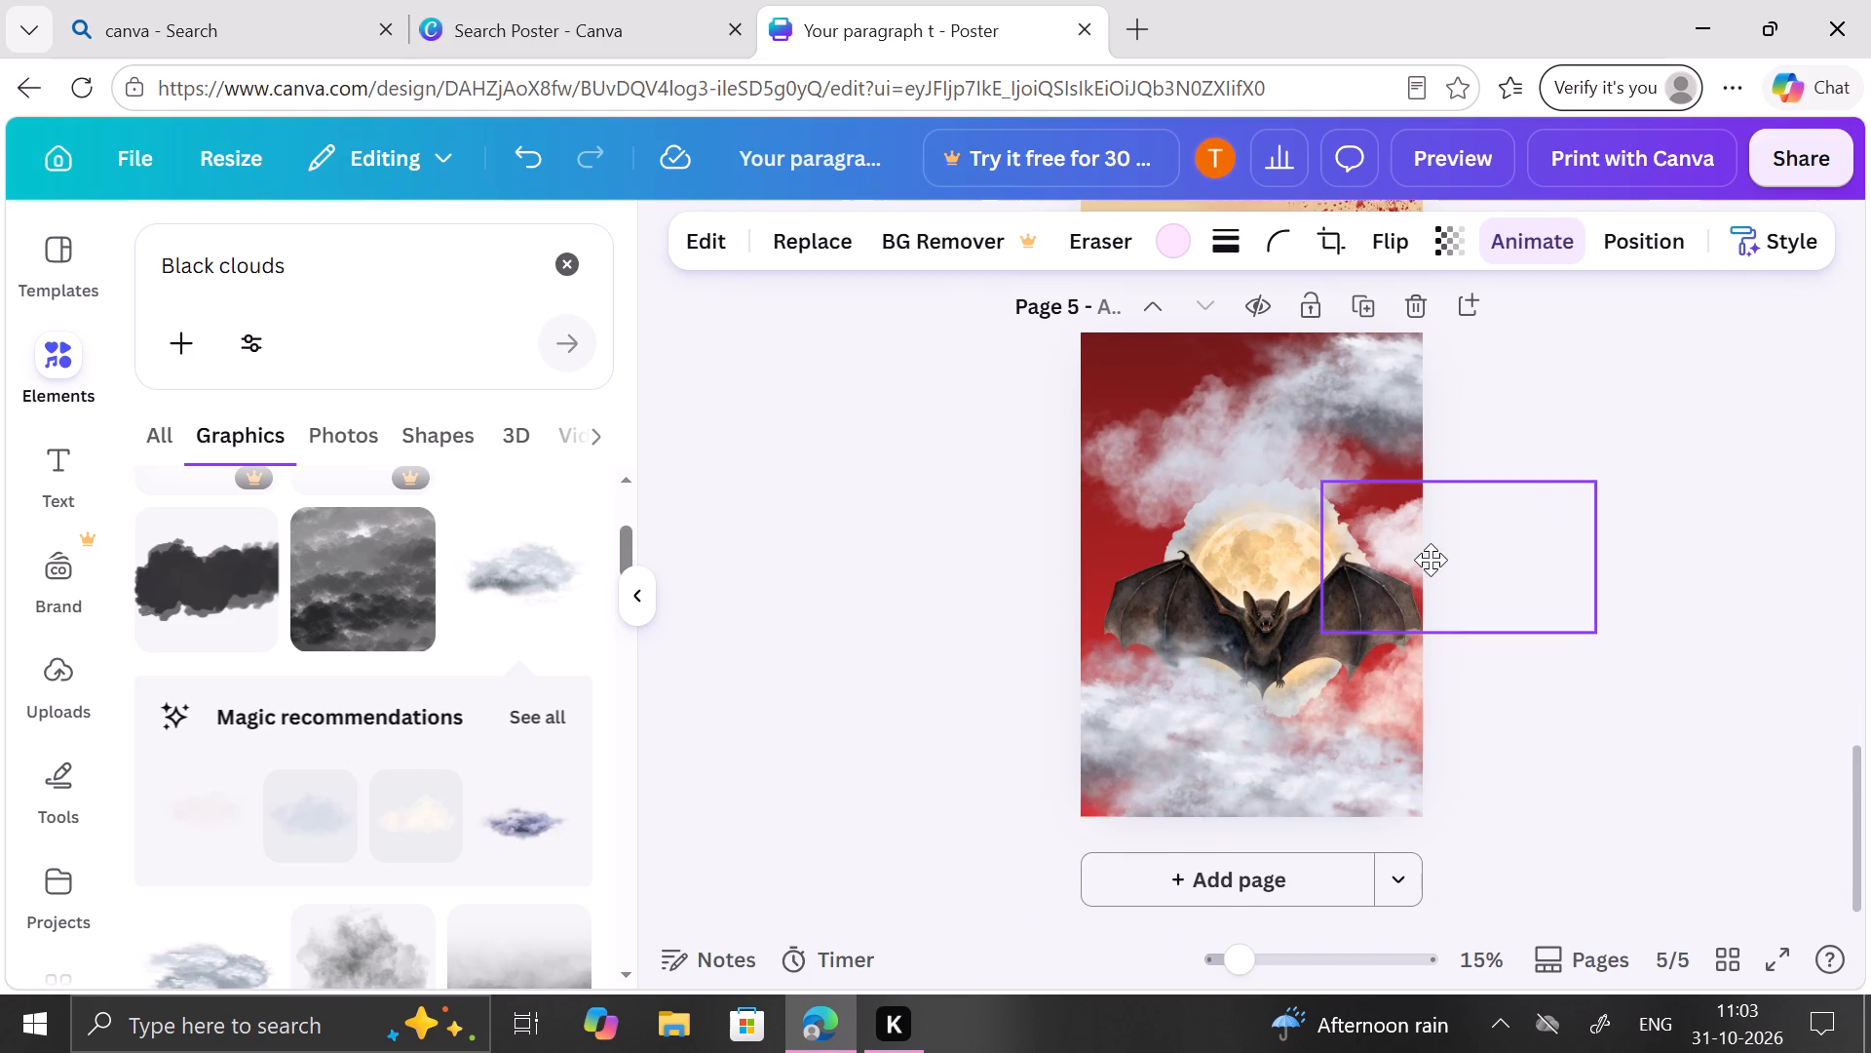
left_click_drag(1431, 560, 1442, 574)
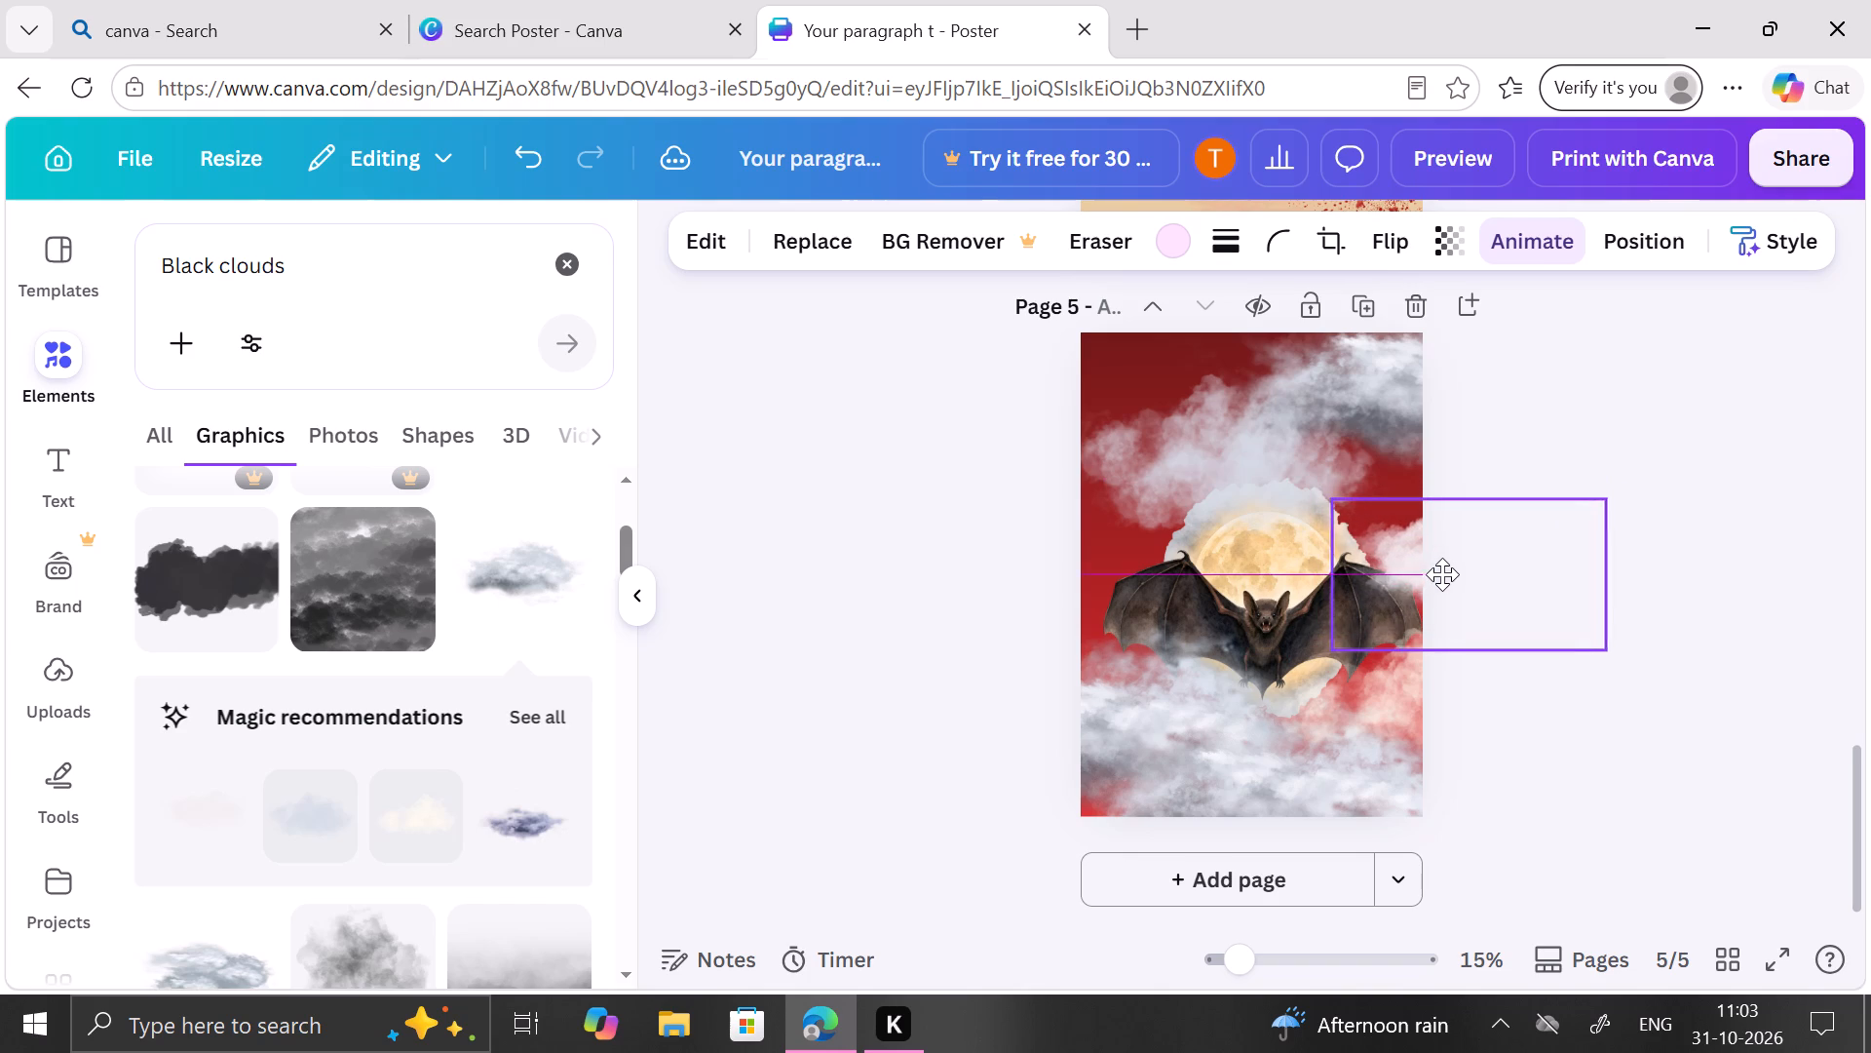
left_click_drag(1442, 574, 1449, 573)
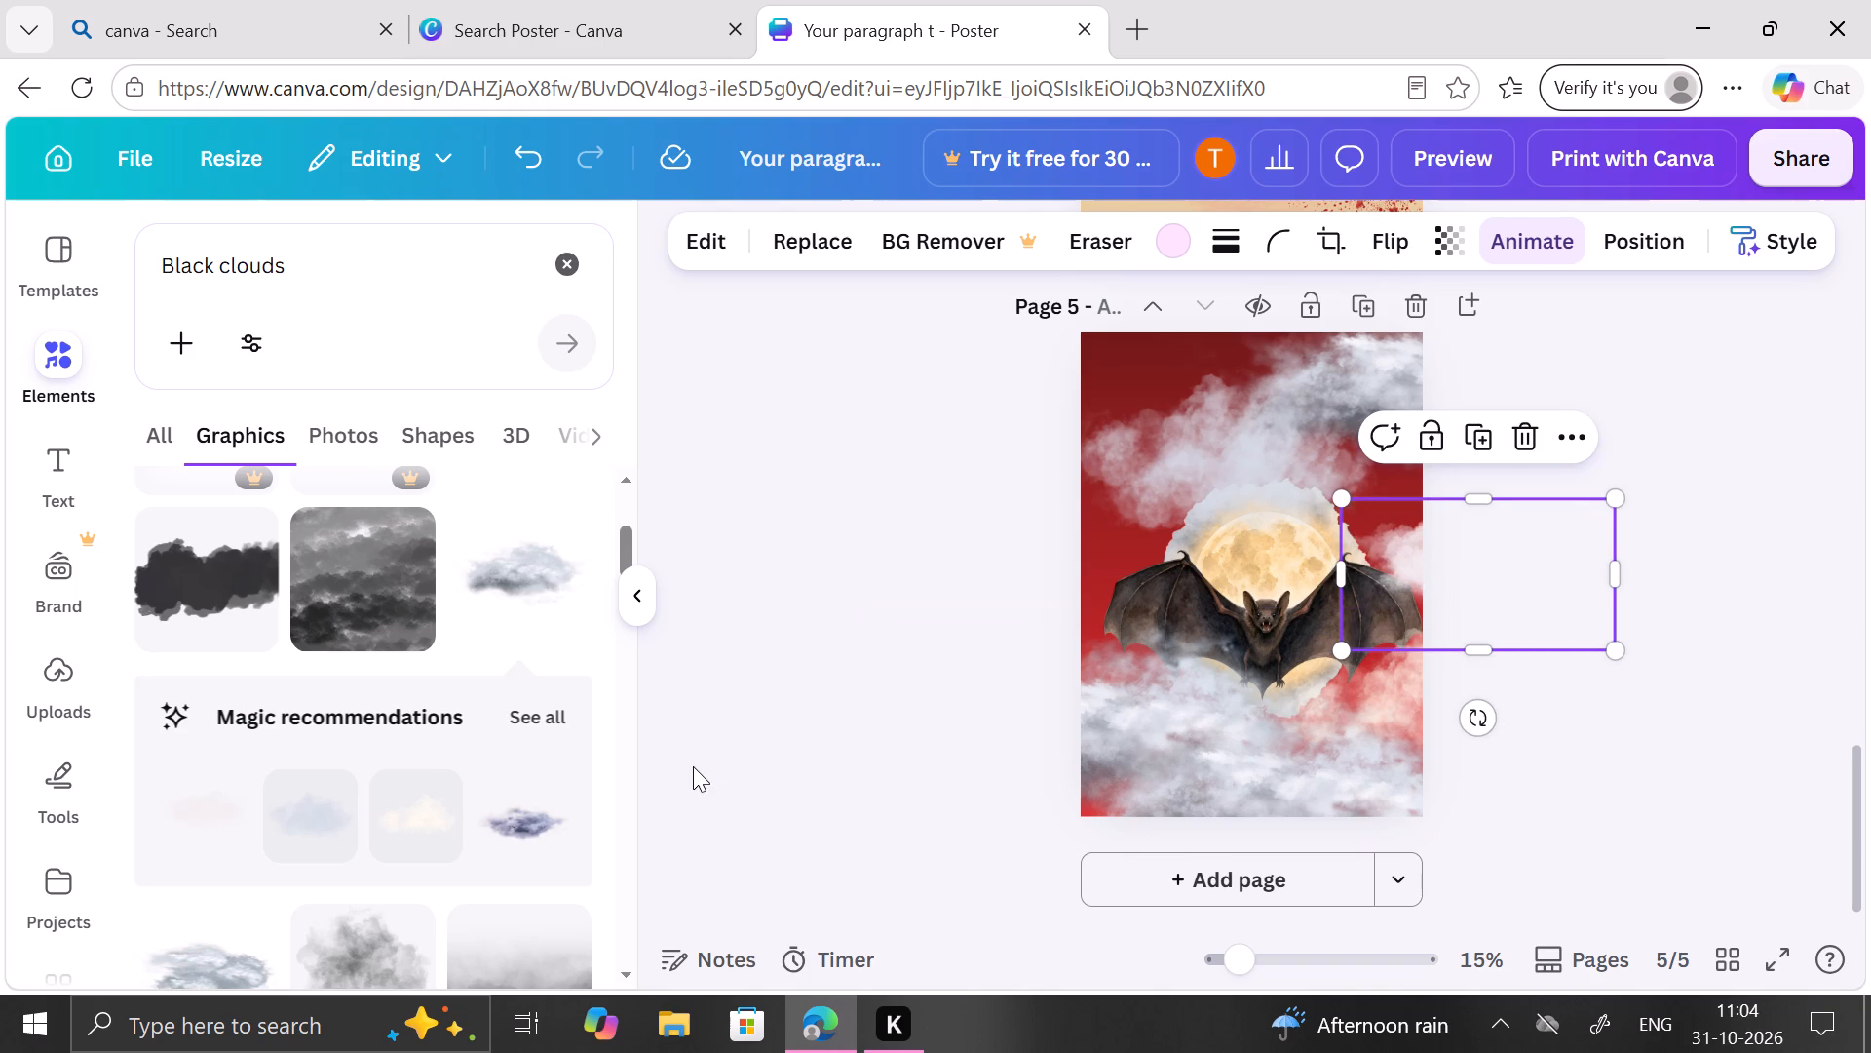
Add a second pale pink cloud and place it mostly off page 5's left edge, beside the bat's other wing.
left_click(207, 814)
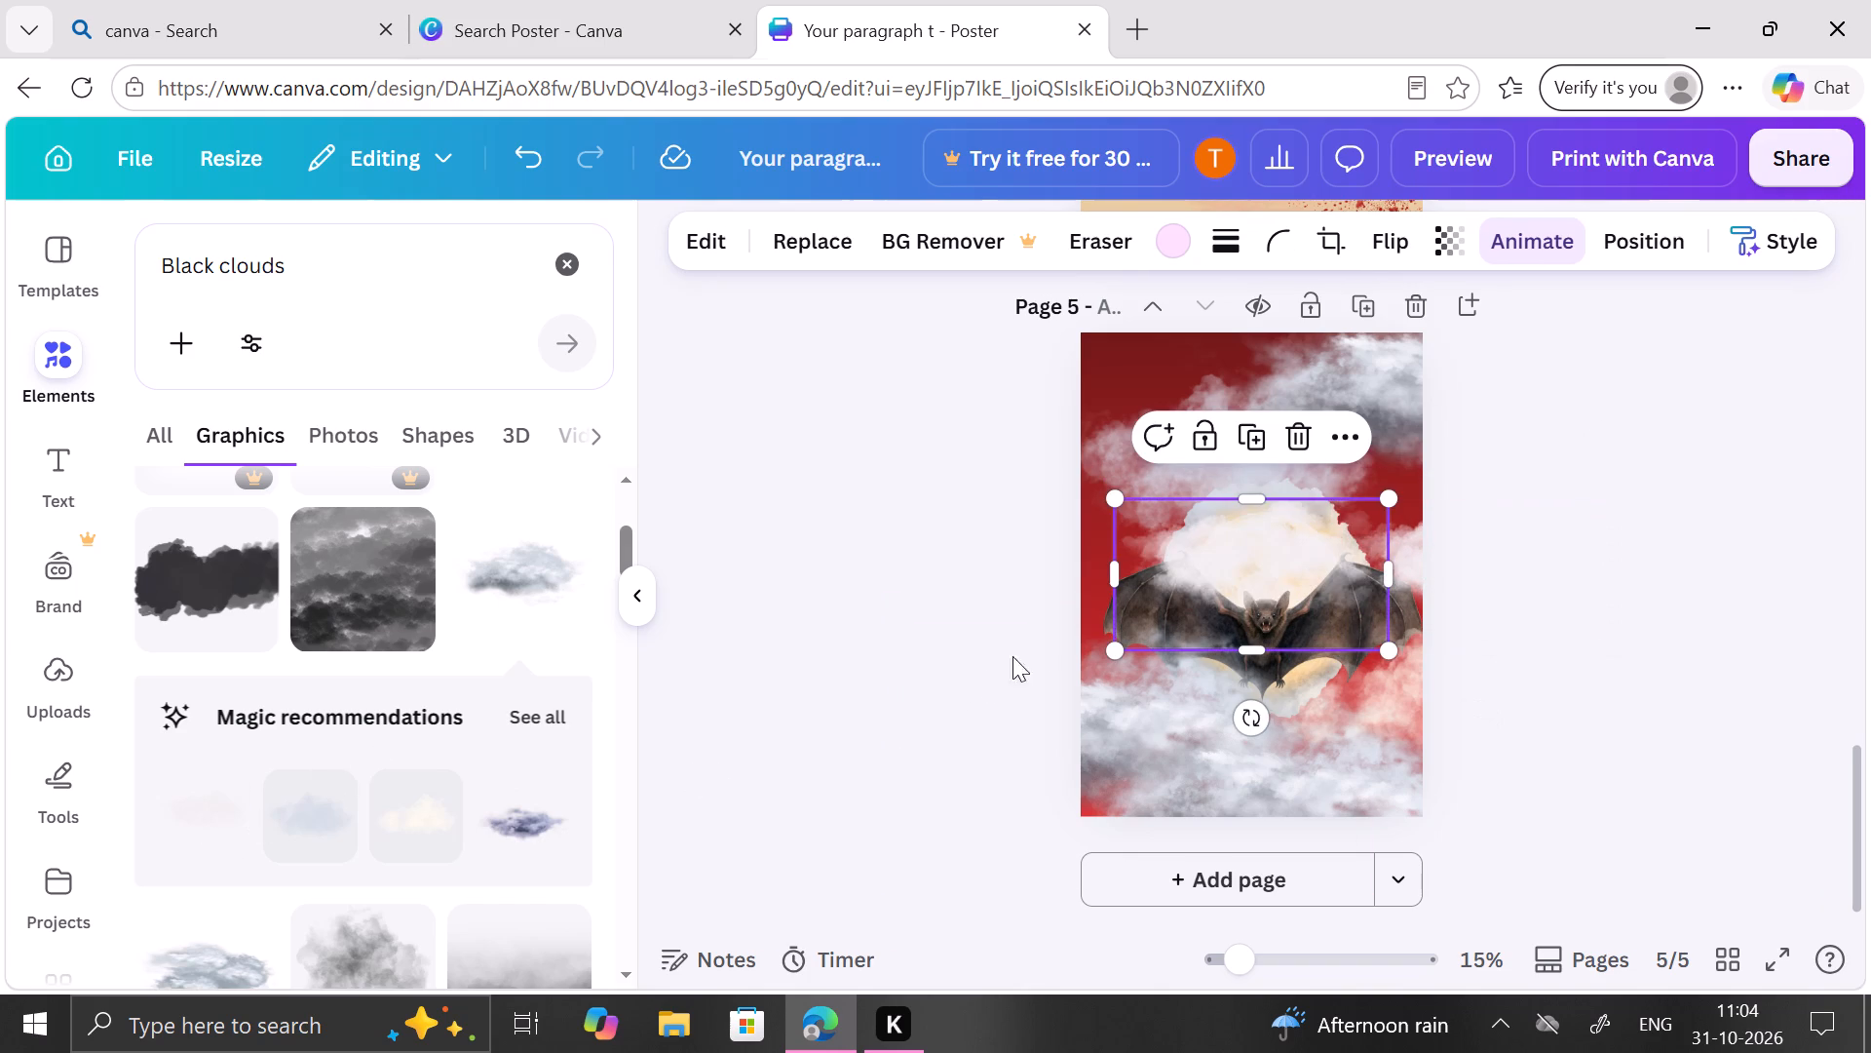
left_click_drag(1238, 555, 977, 565)
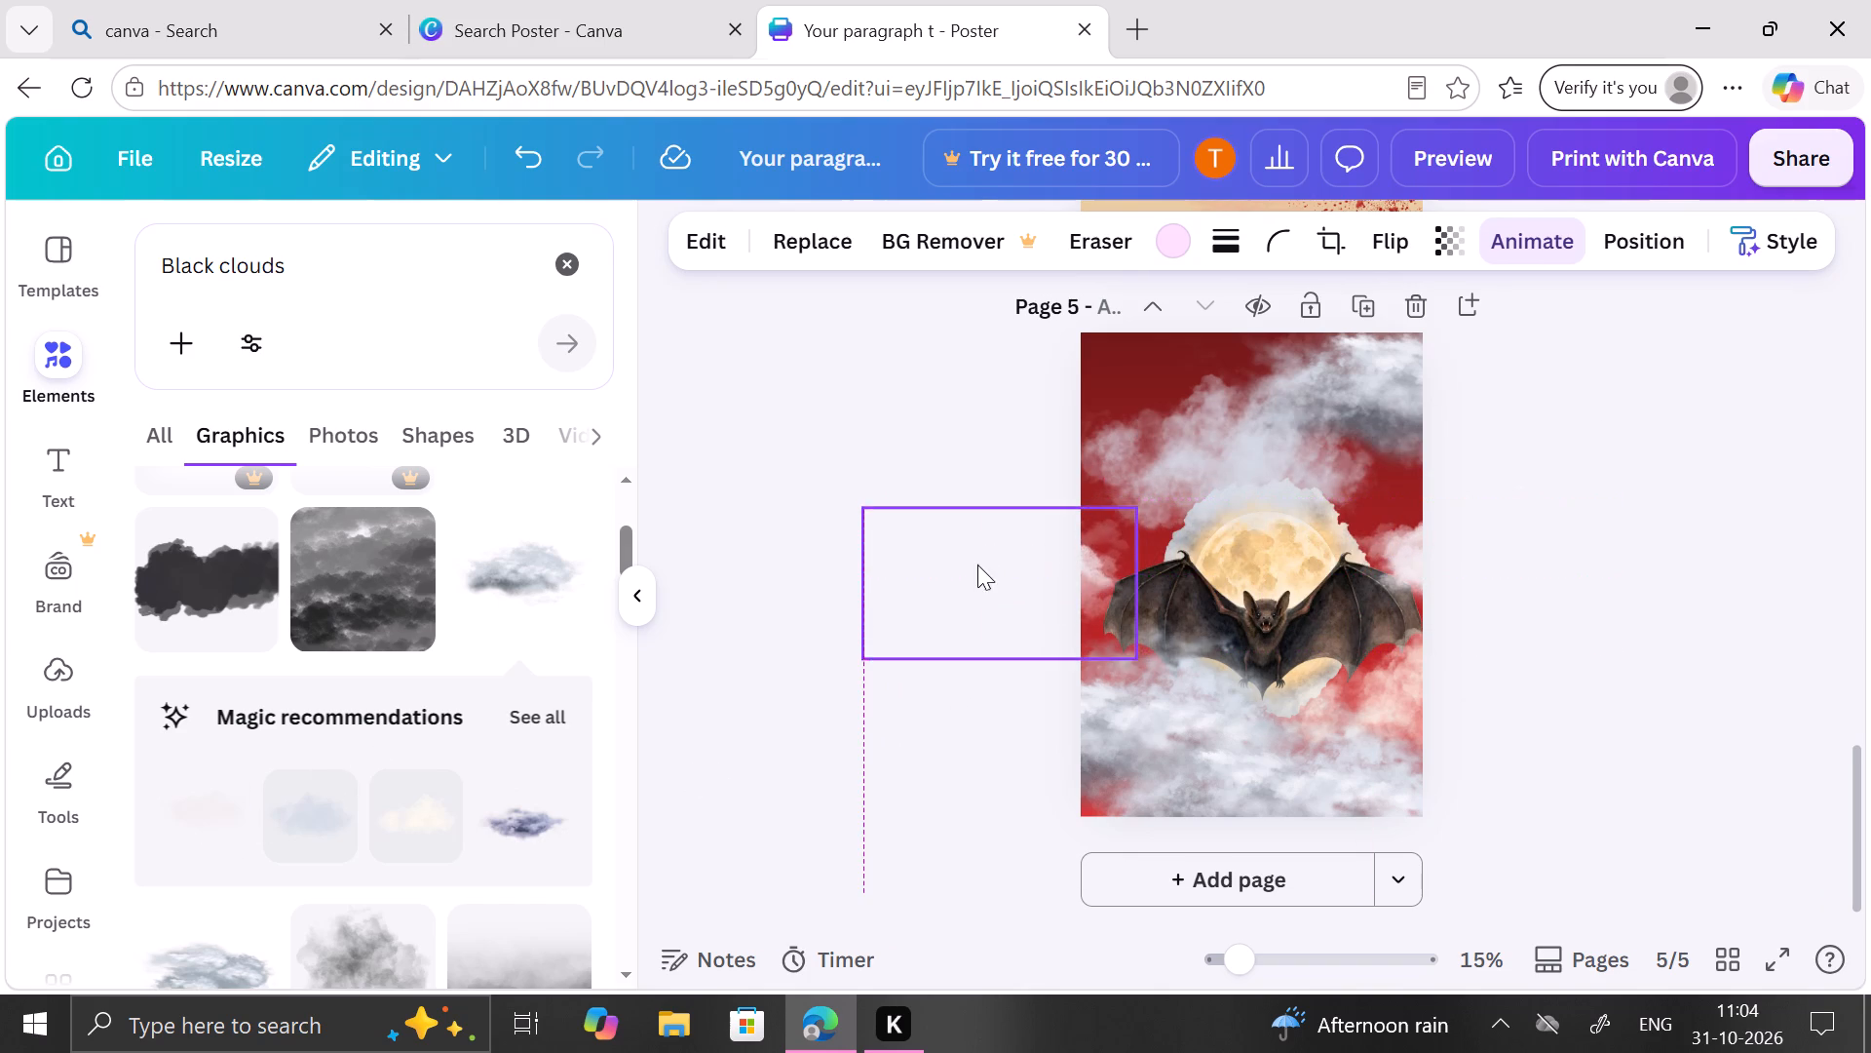
left_click(1532, 526)
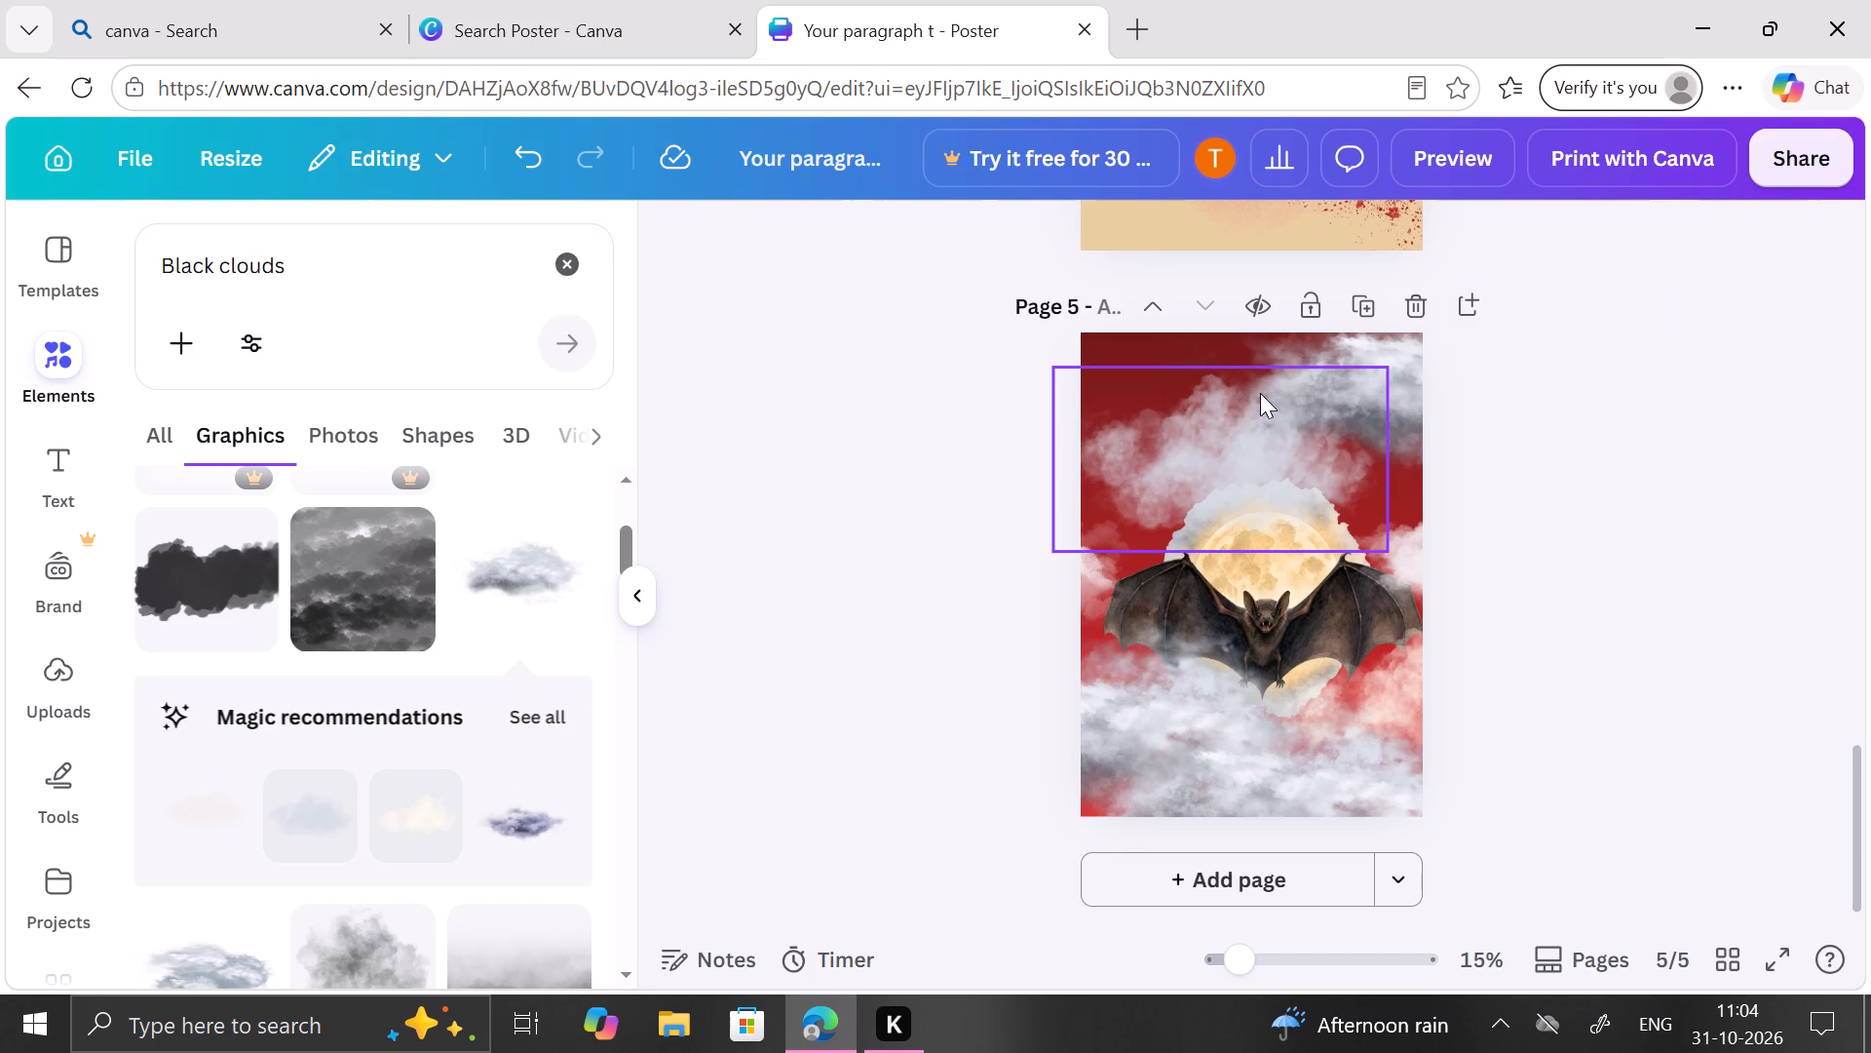
Apply the Breathe page animation to page 5.
left_click(1203, 364)
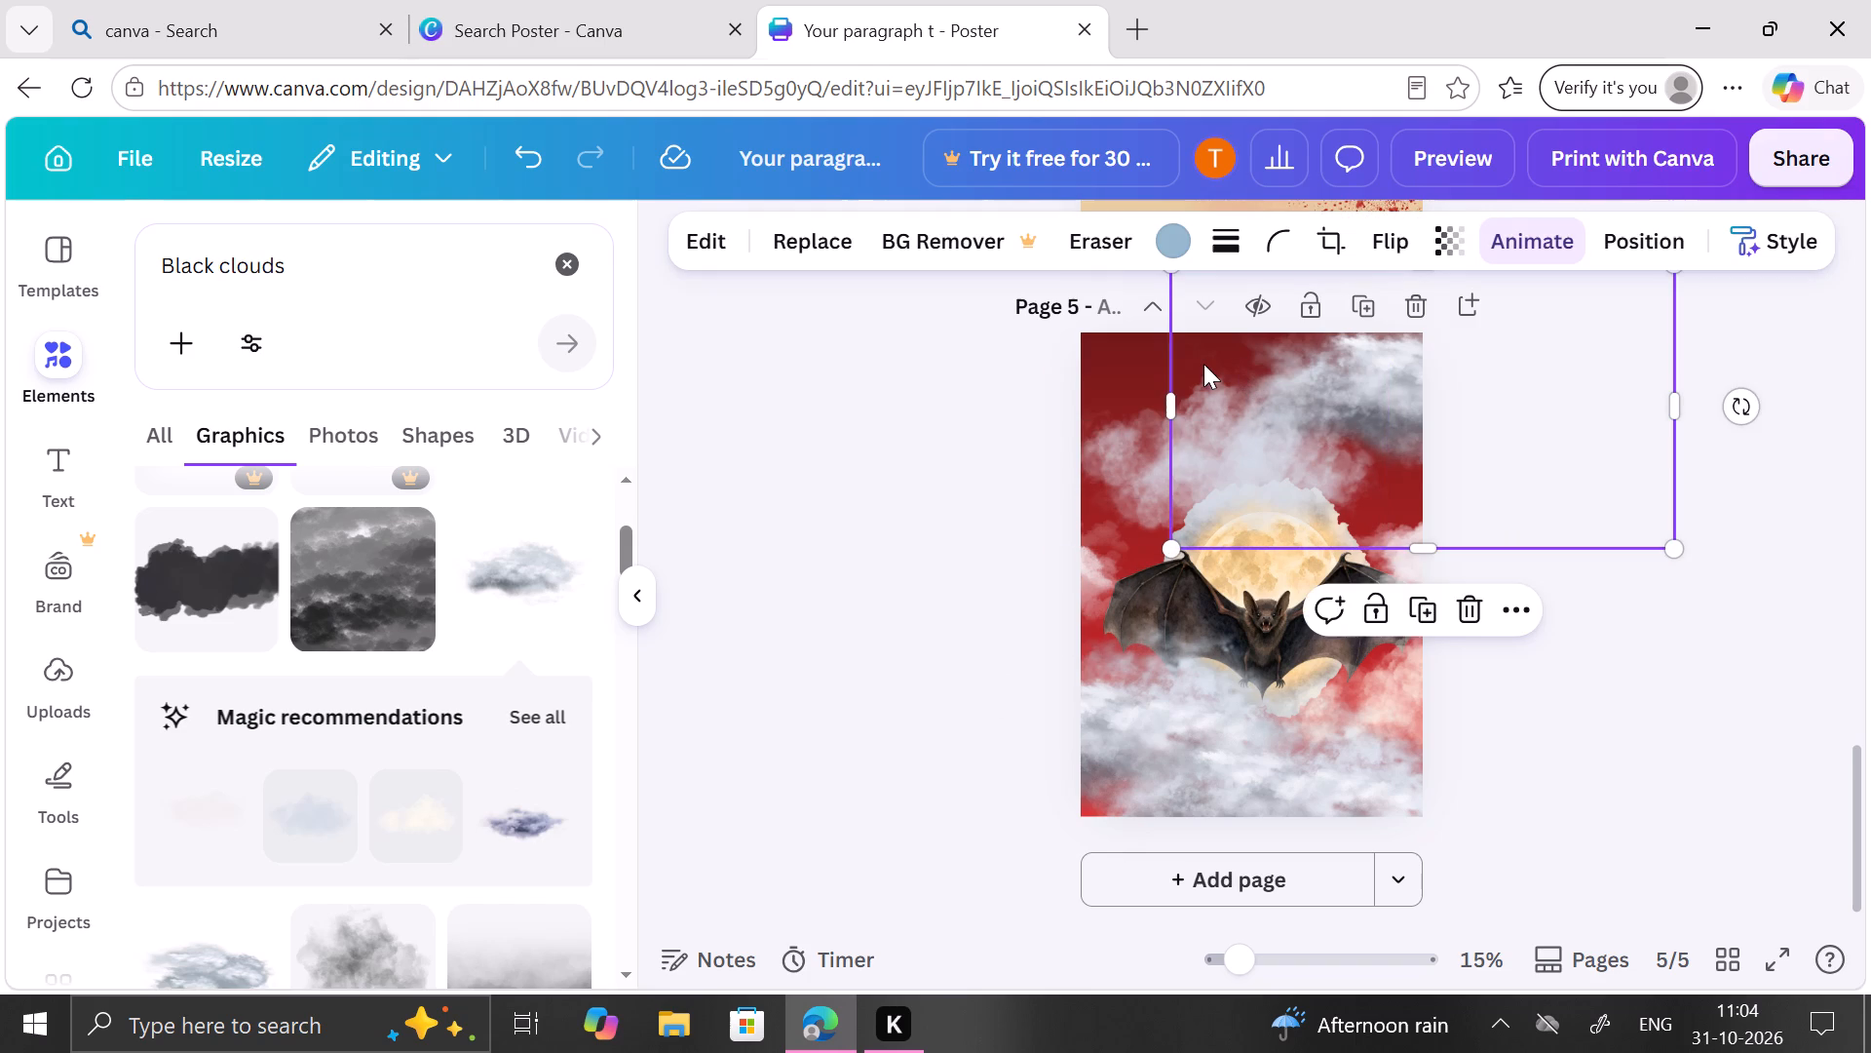
left_click(1110, 403)
left_click(1108, 346)
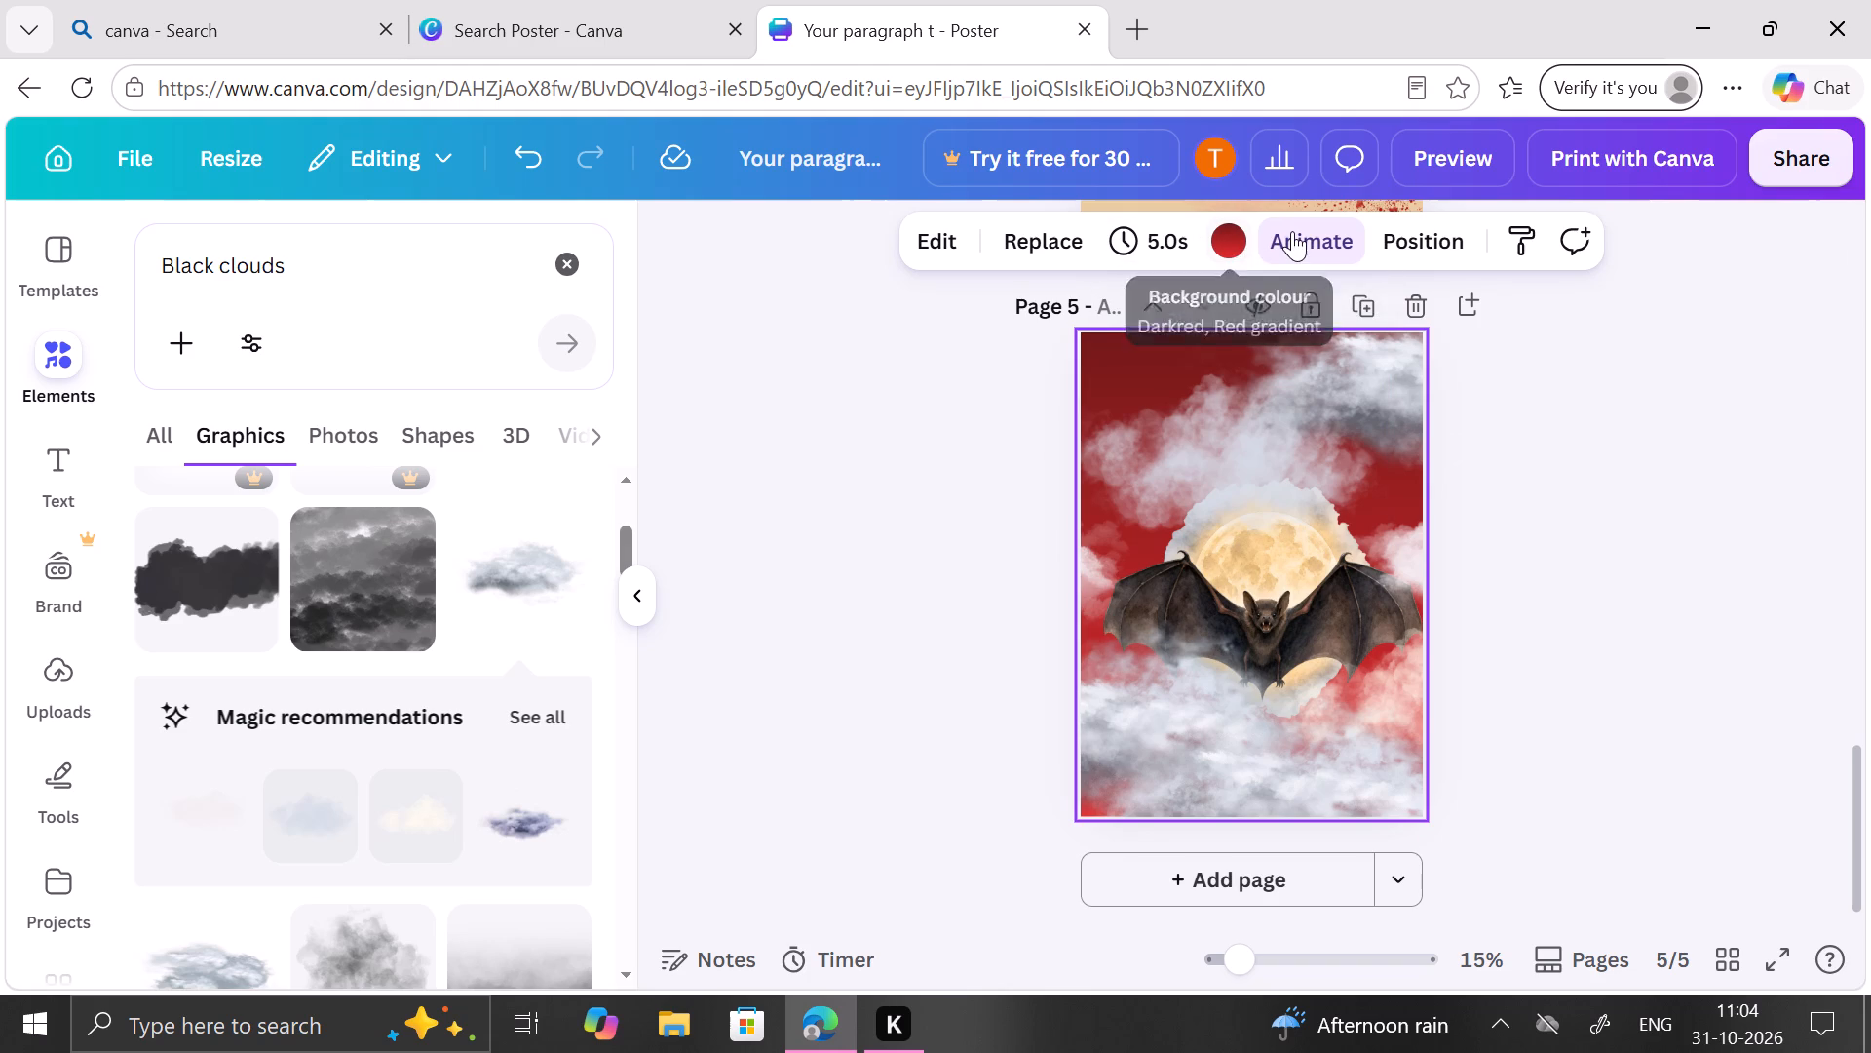
left_click(1292, 231)
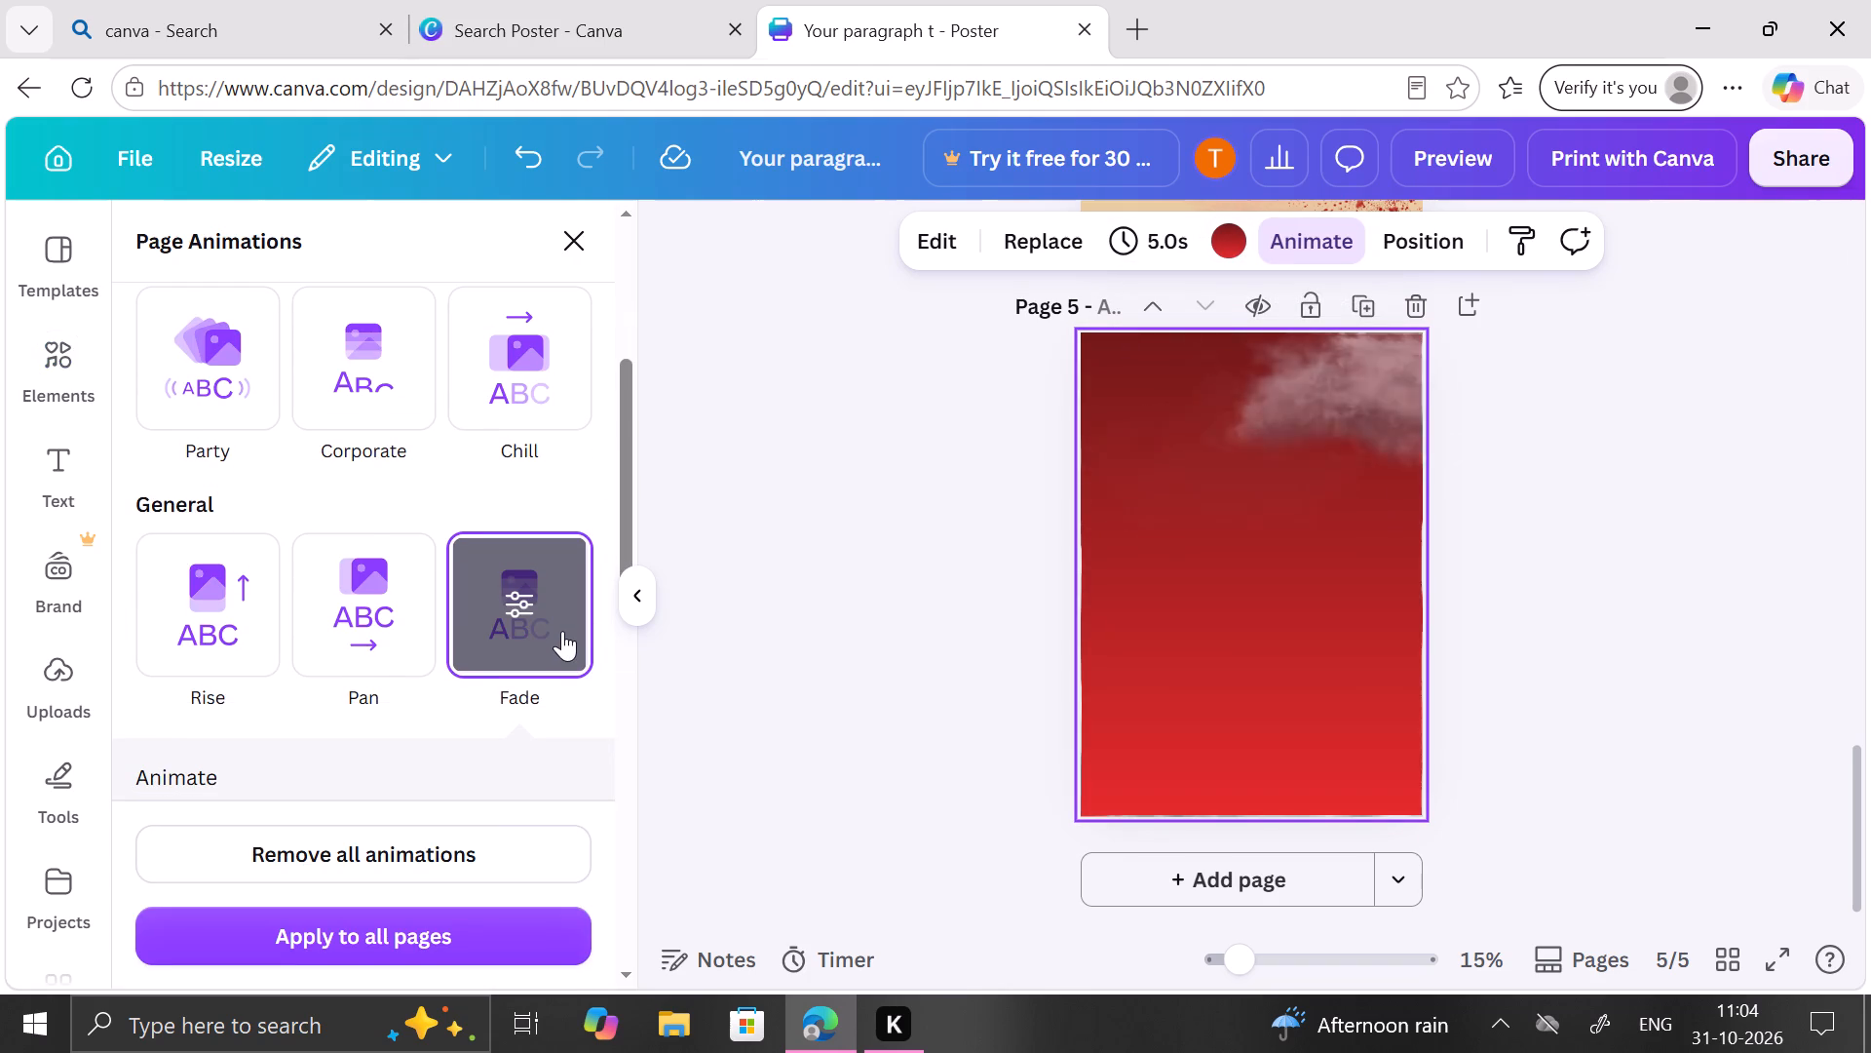
left_click(562, 631)
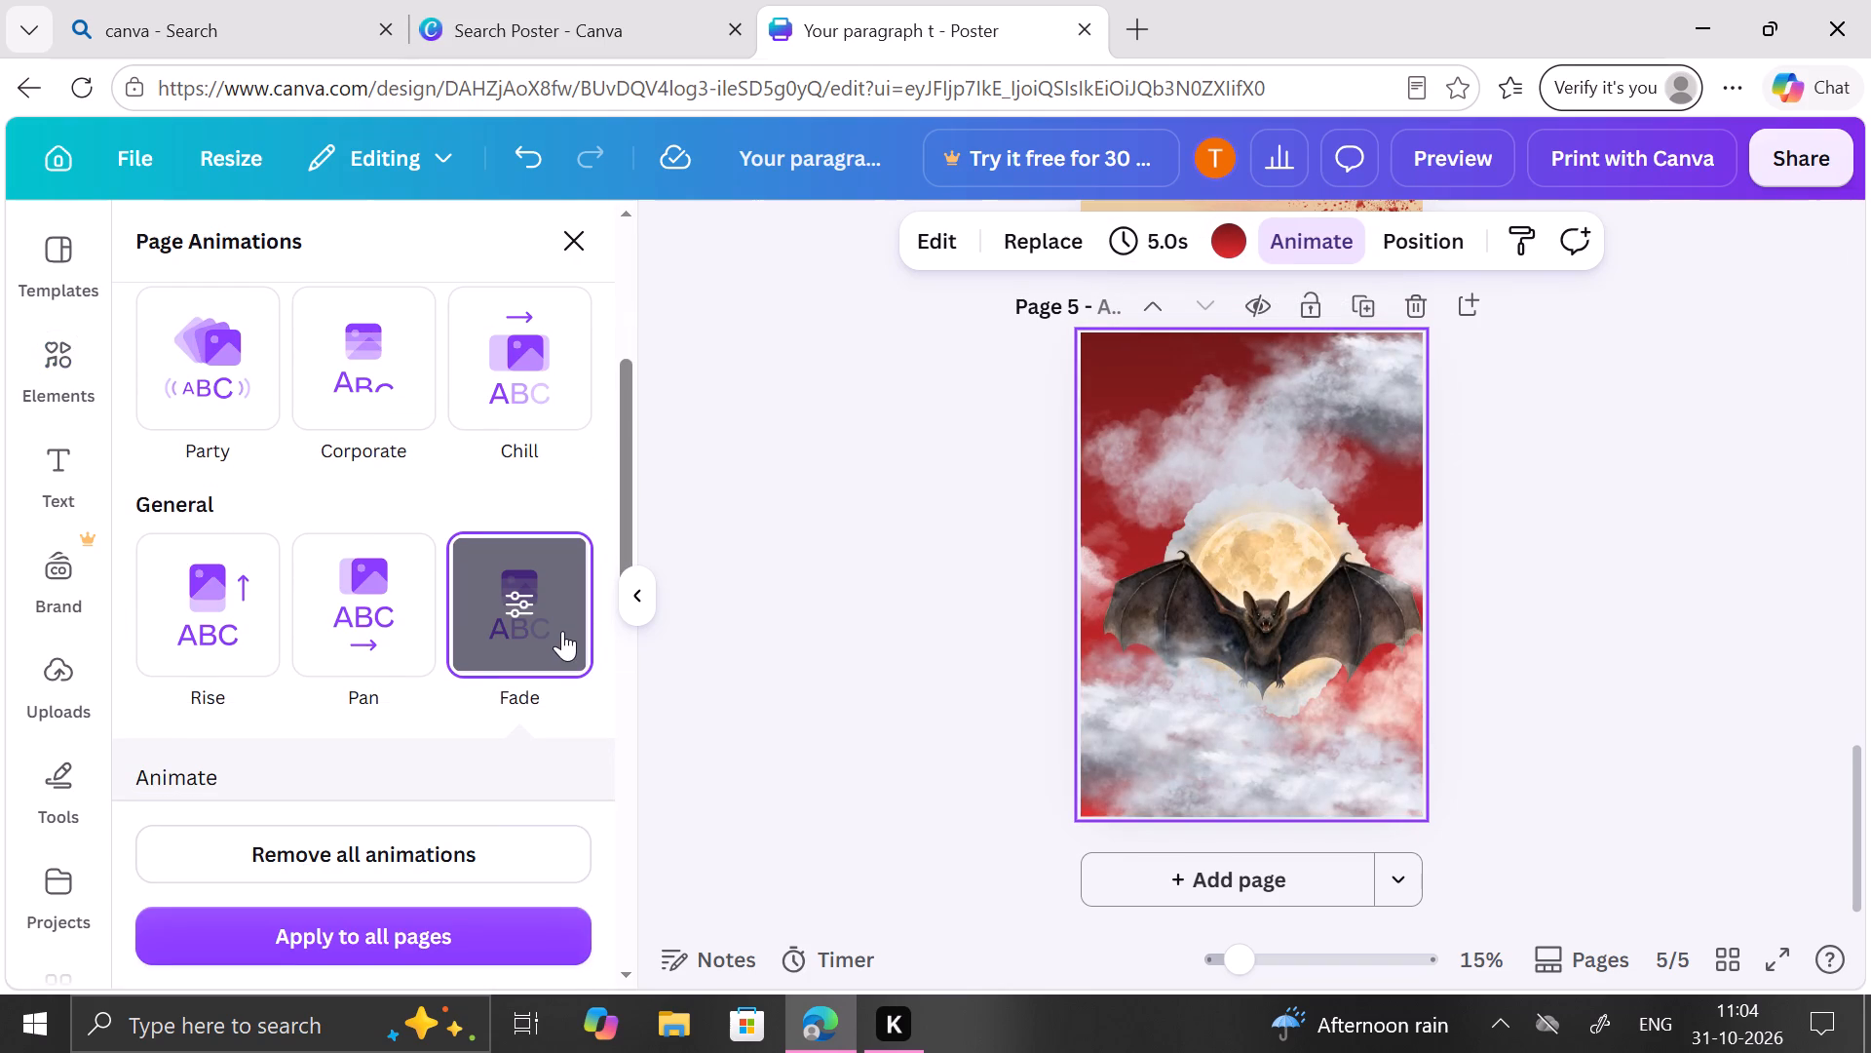
scroll(562, 631, "down", 1)
scroll(562, 631, "up", 1)
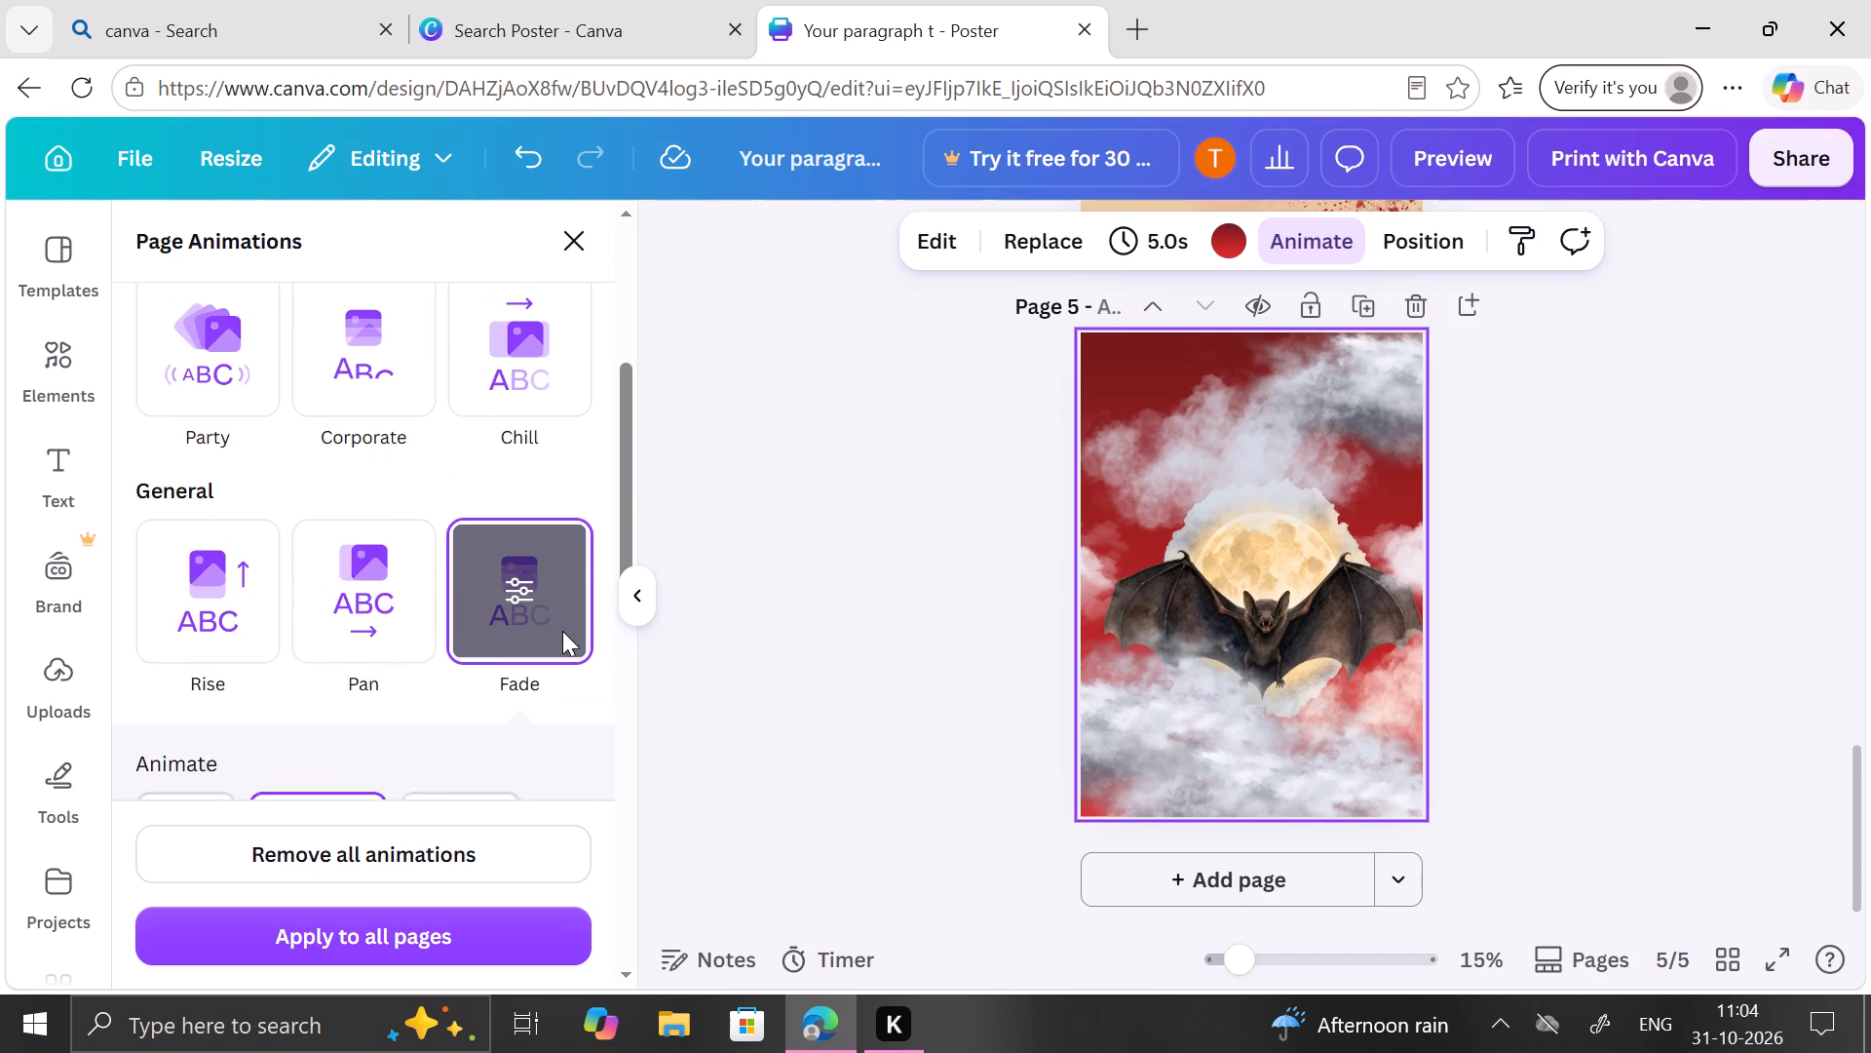
scroll(562, 631, "up", 2)
scroll(475, 594, "down", 3)
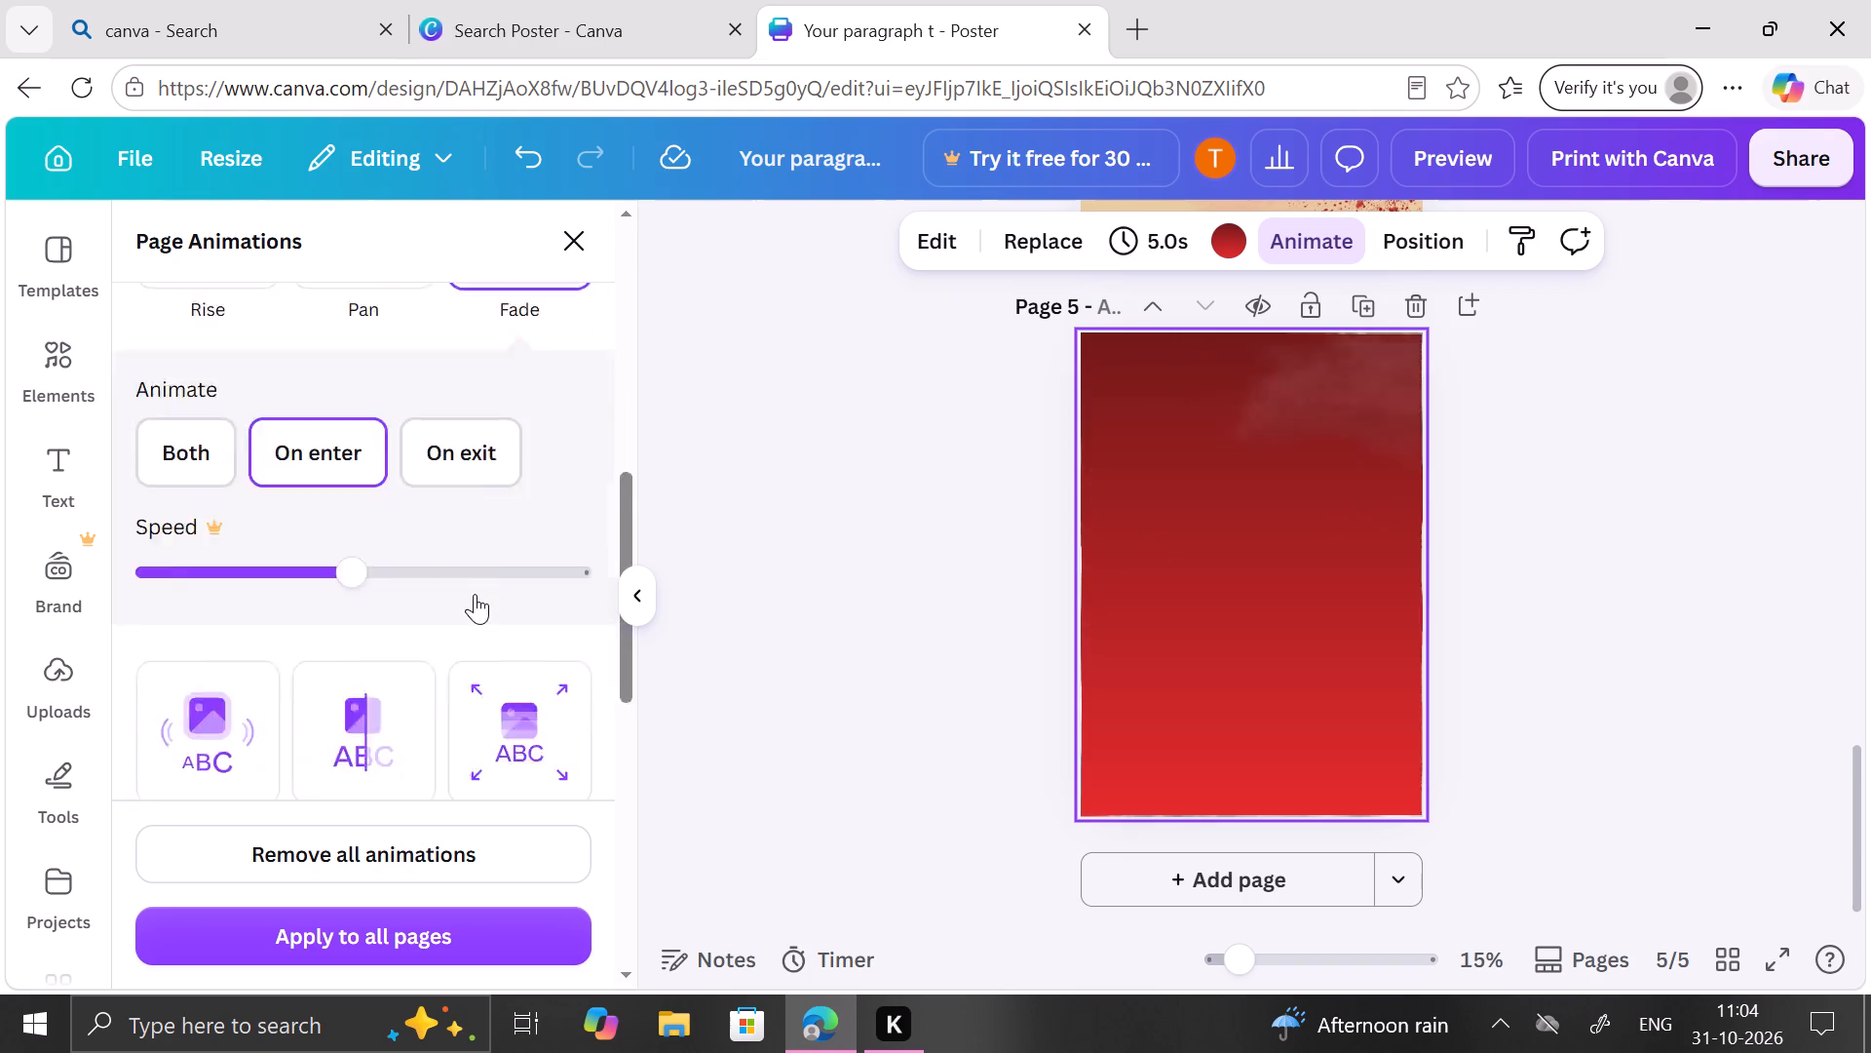
scroll(475, 594, "up", 2)
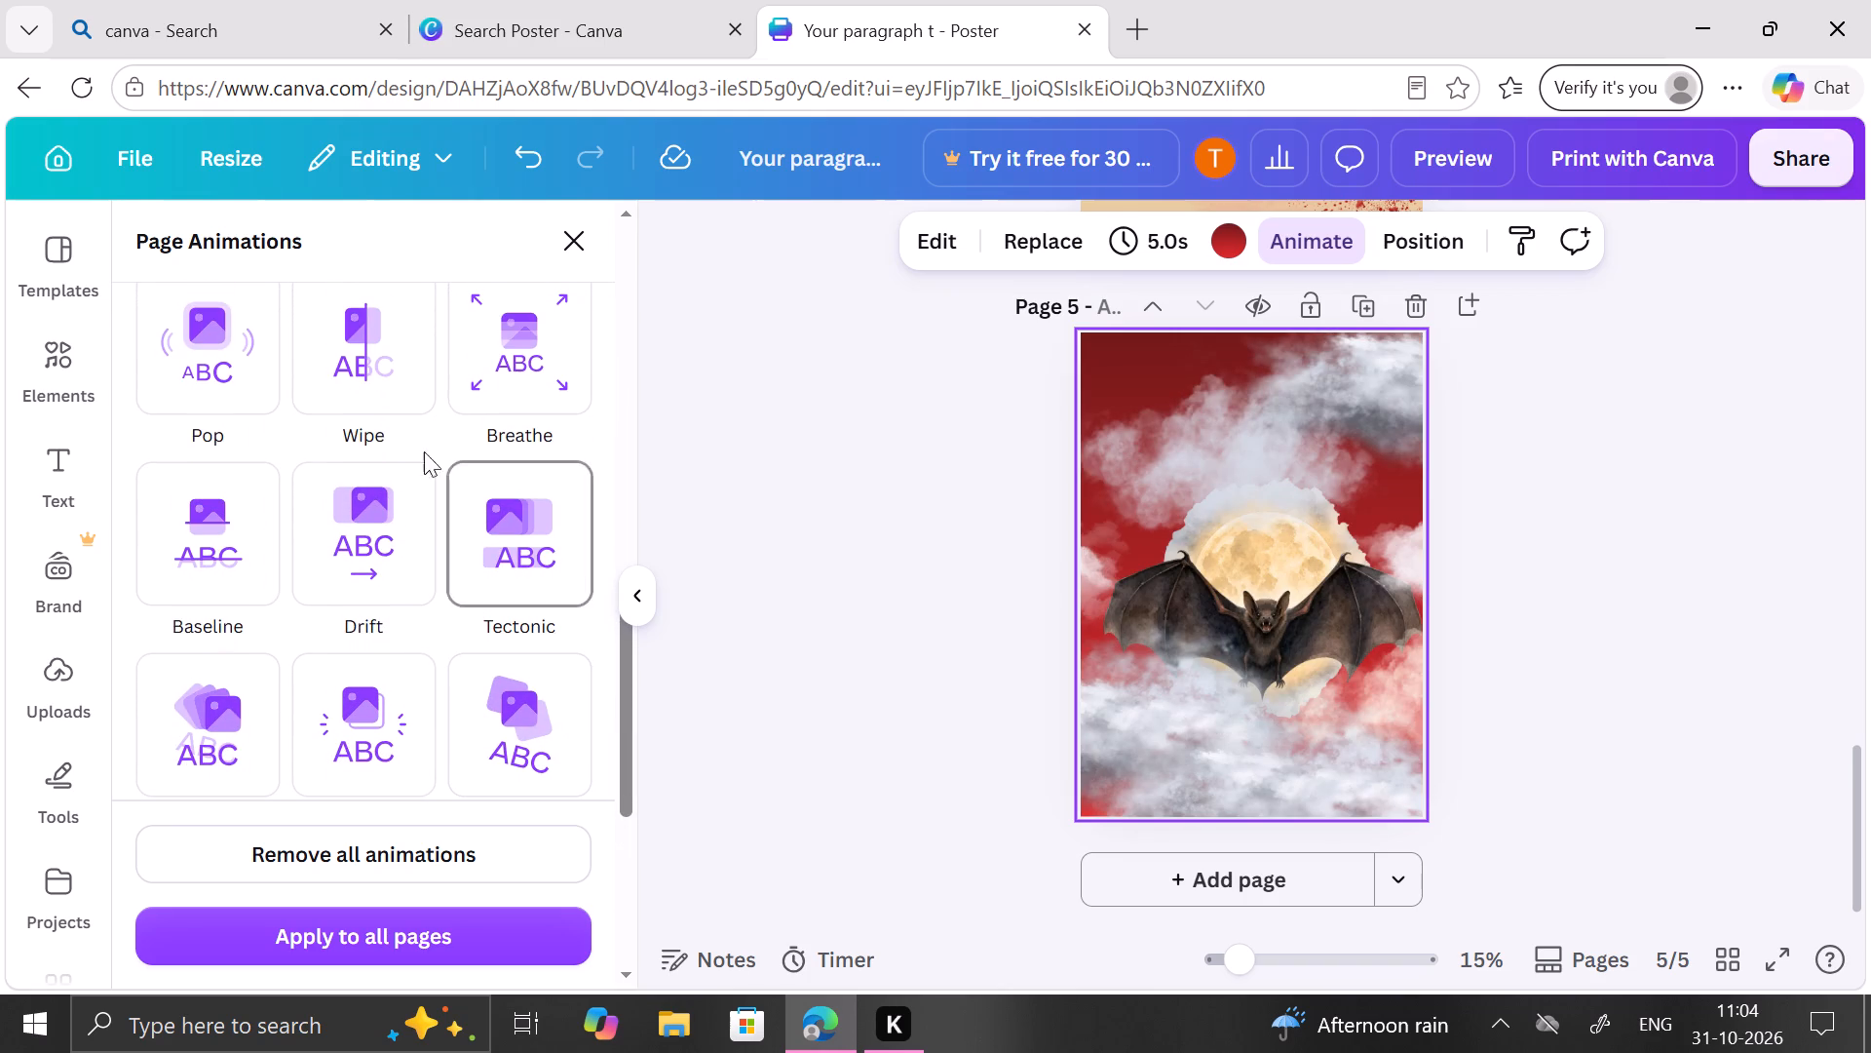
left_click(517, 332)
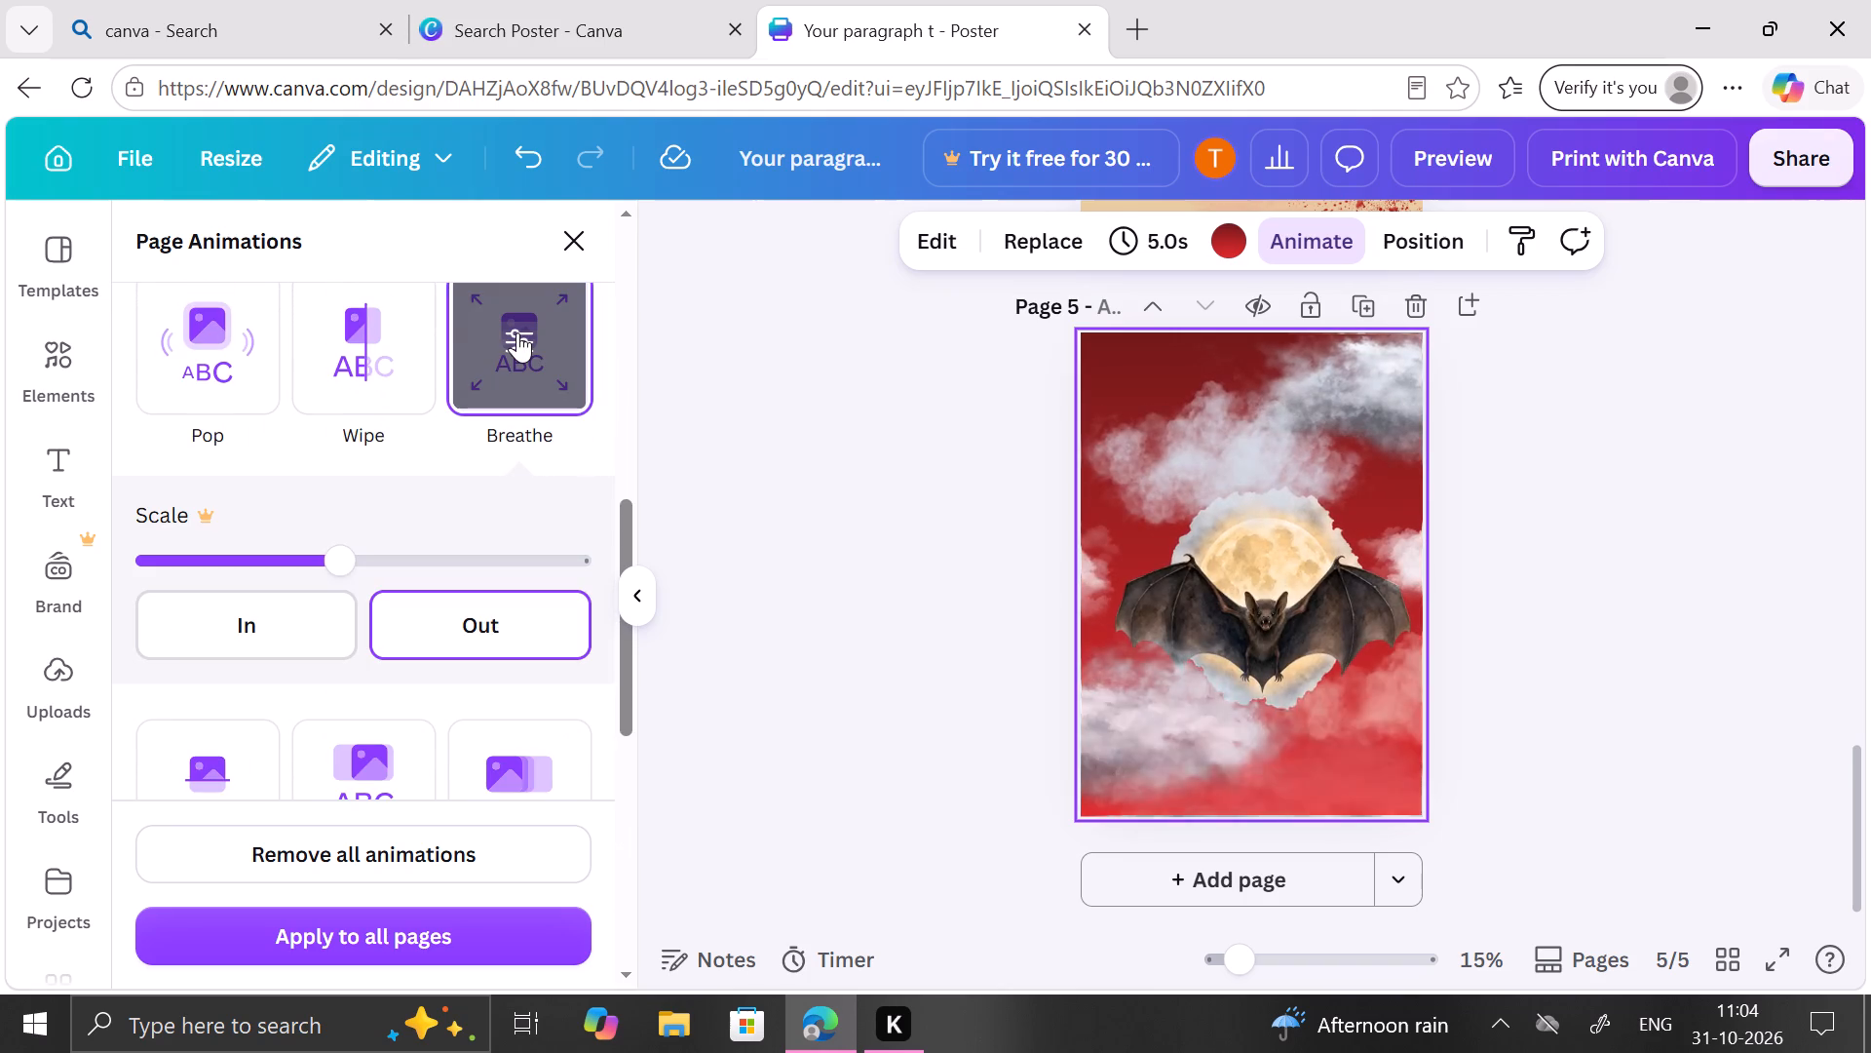
left_click(1656, 782)
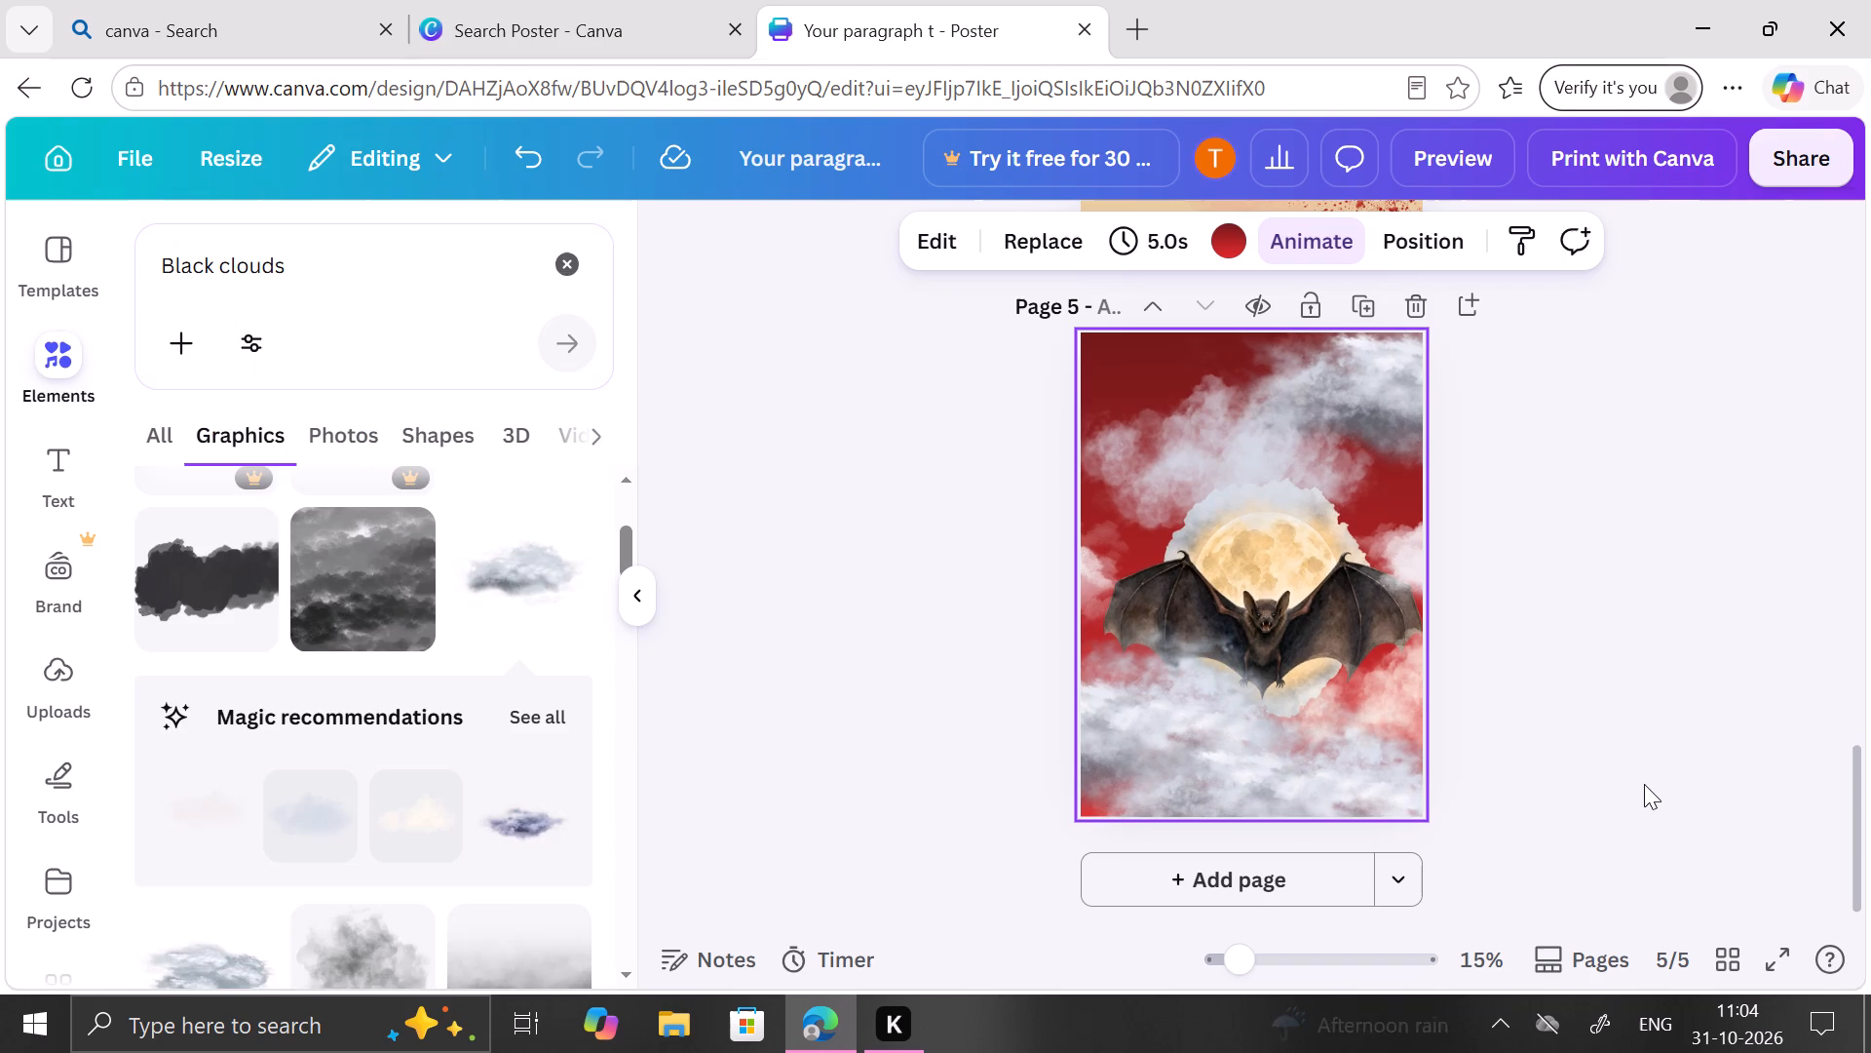
Play the whole animated invitation full screen from the beginning, then exit back to the editor.
left_click(1777, 957)
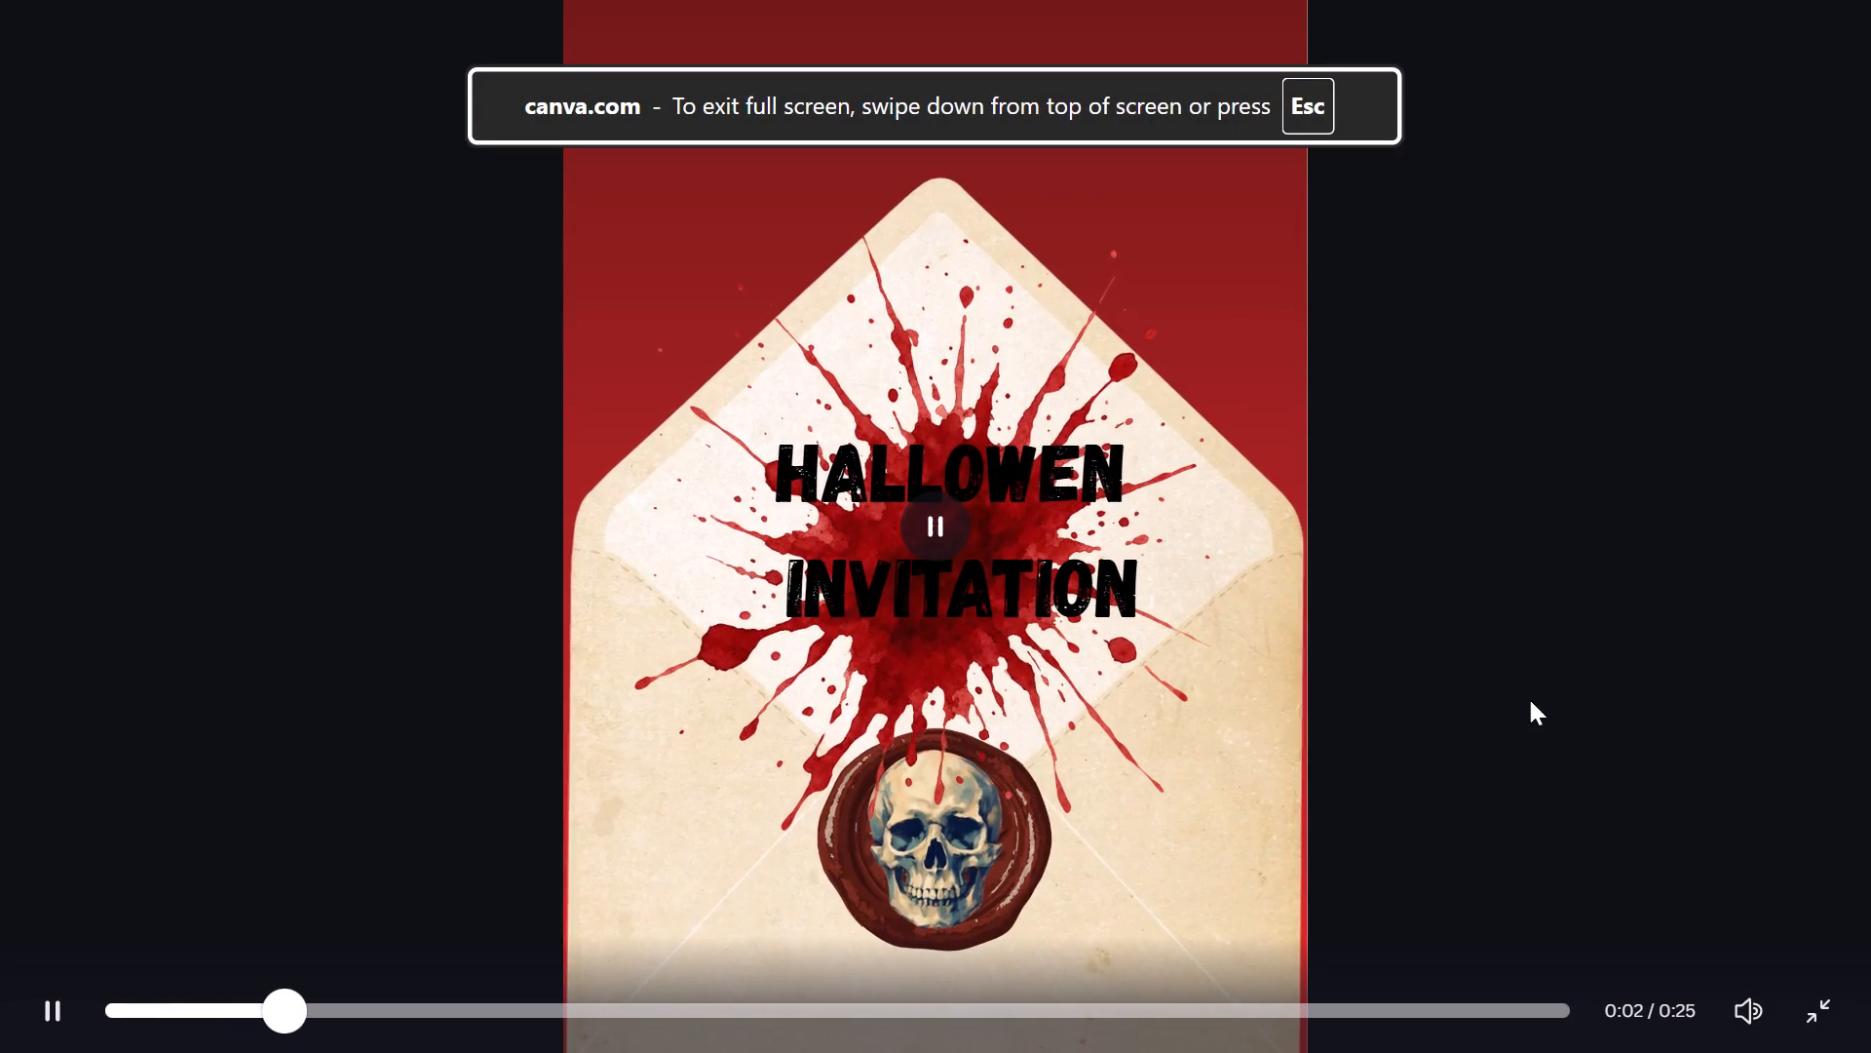
left_click(1550, 718)
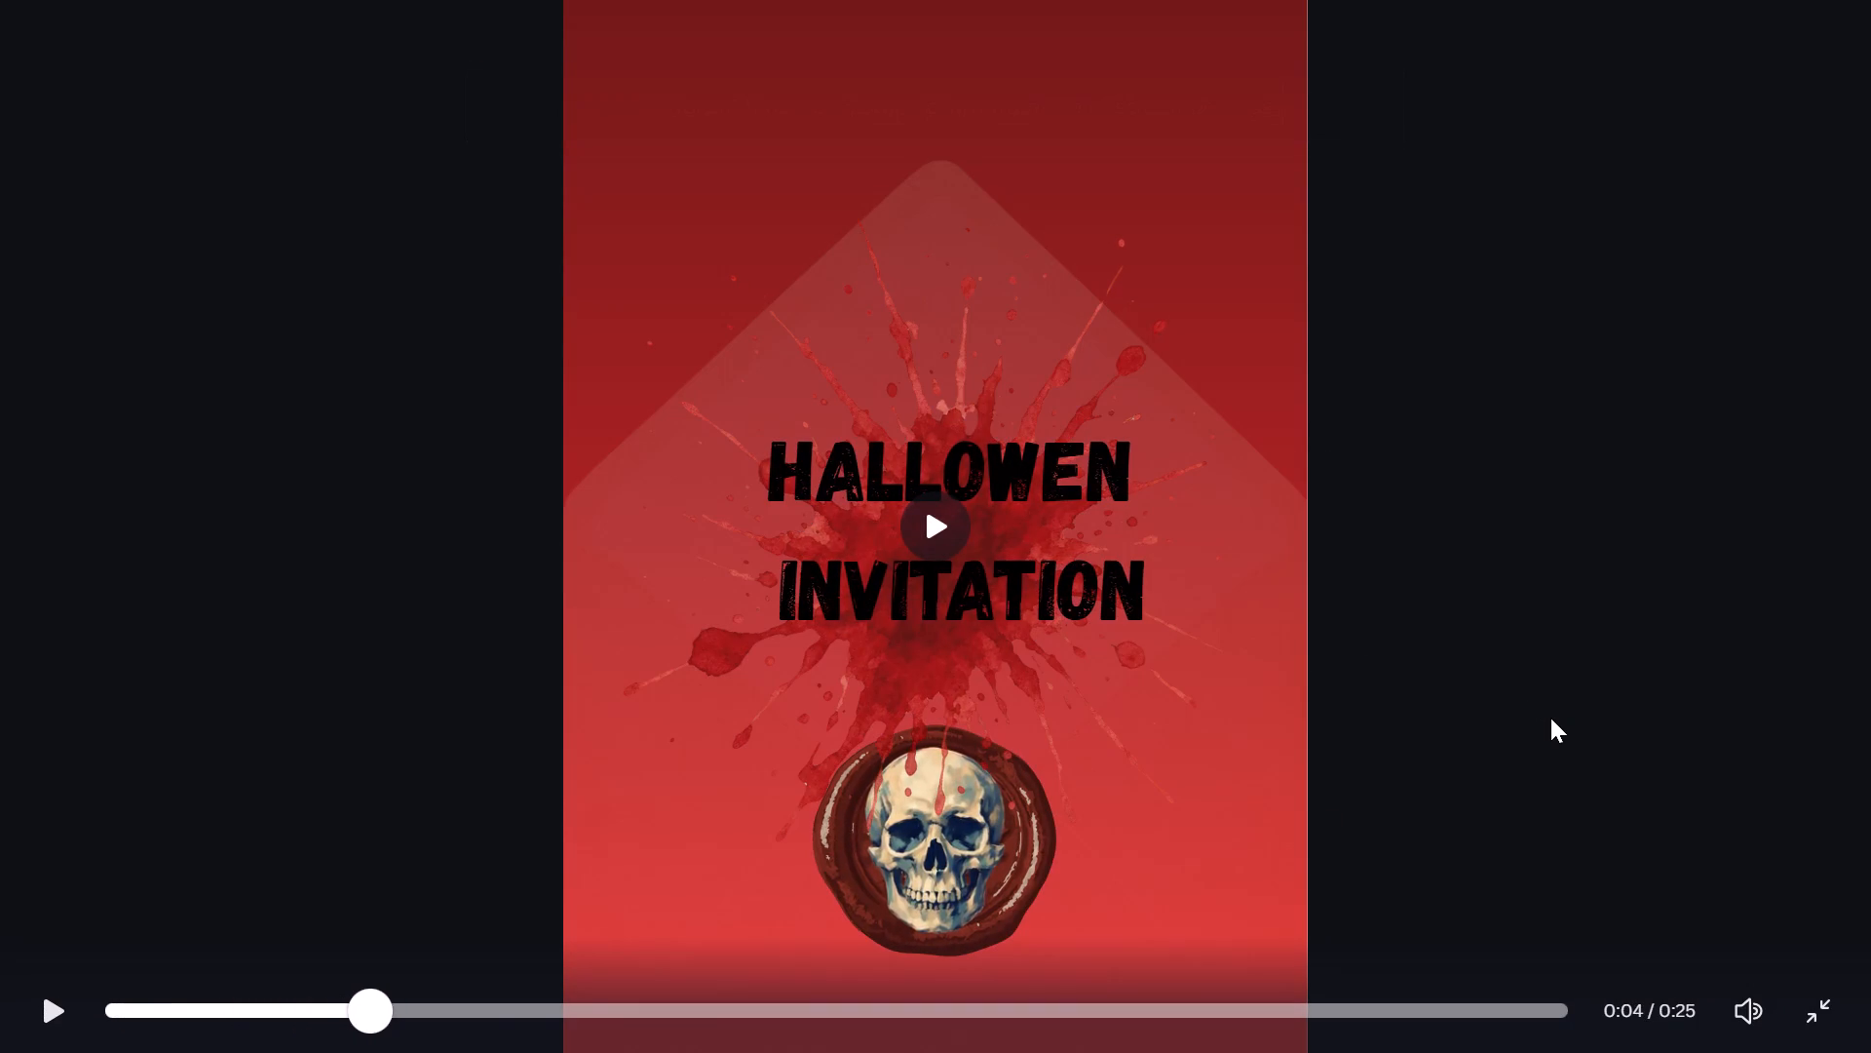
left_click_drag(392, 1013, 258, 1006)
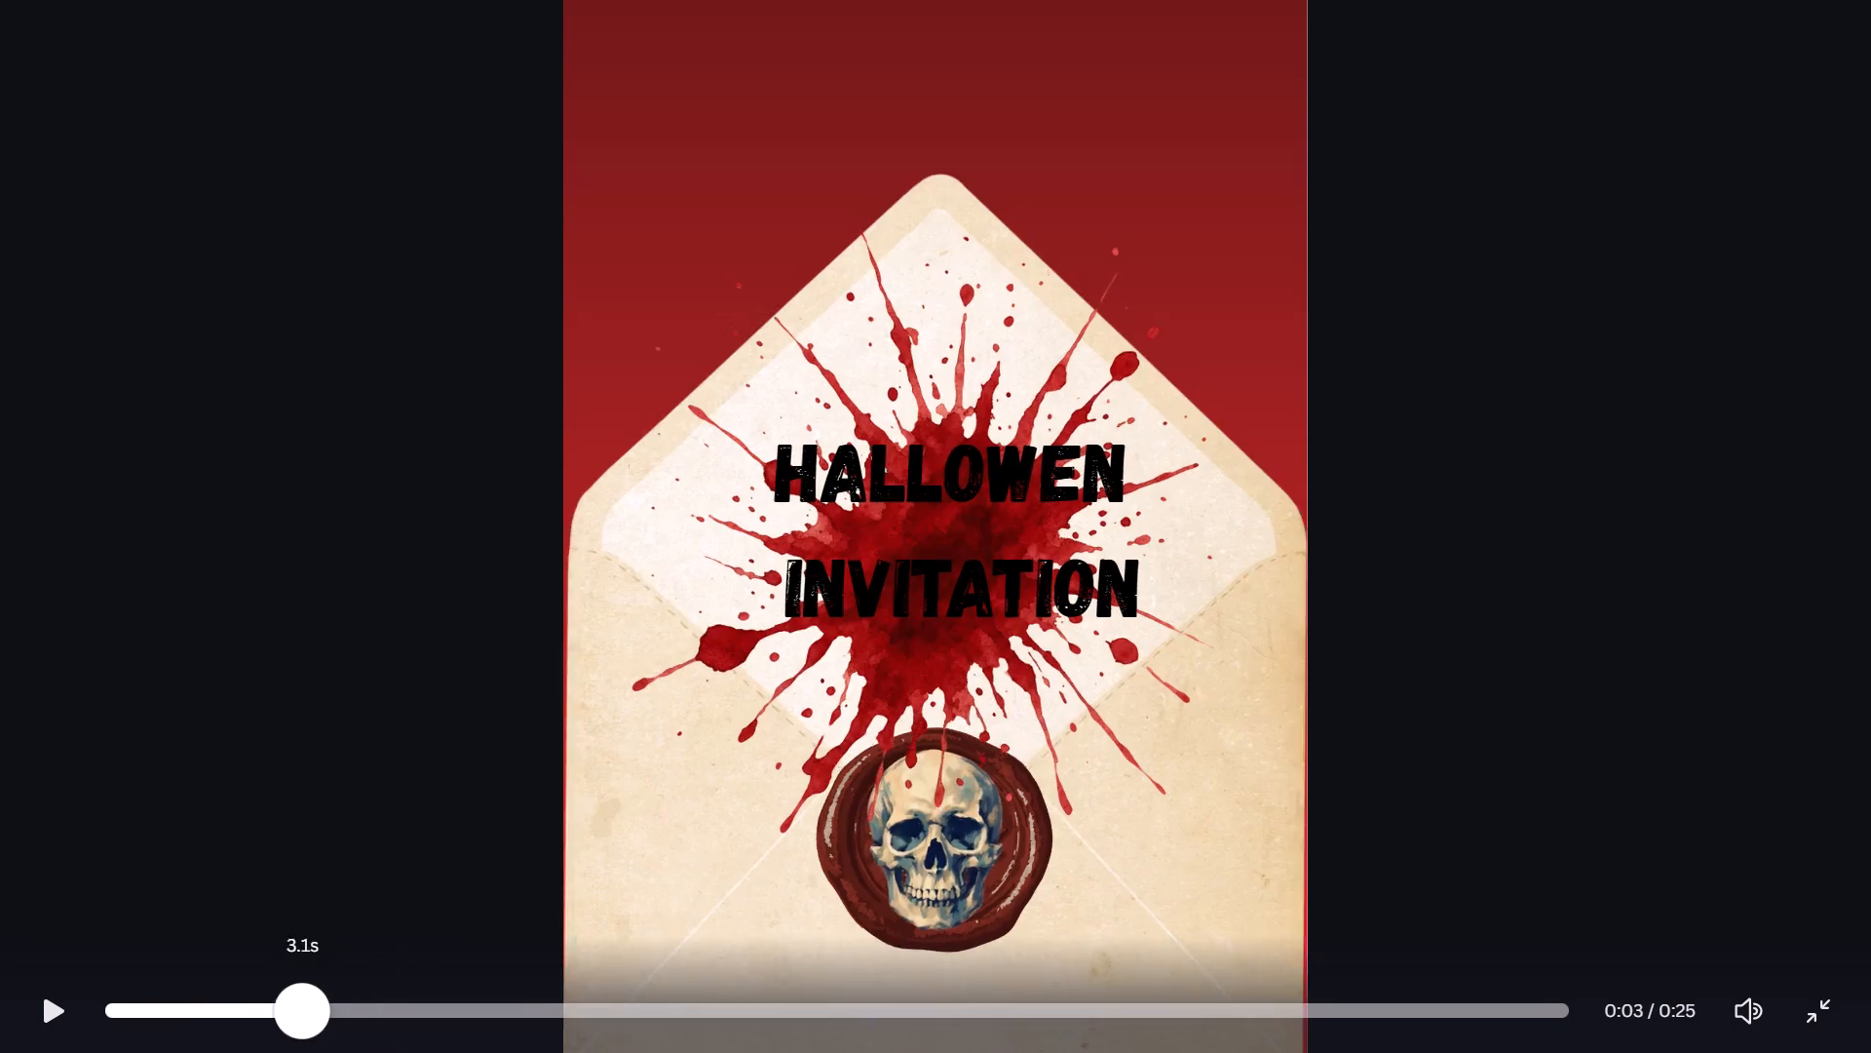
left_click_drag(258, 1006, 99, 1010)
left_click(57, 1010)
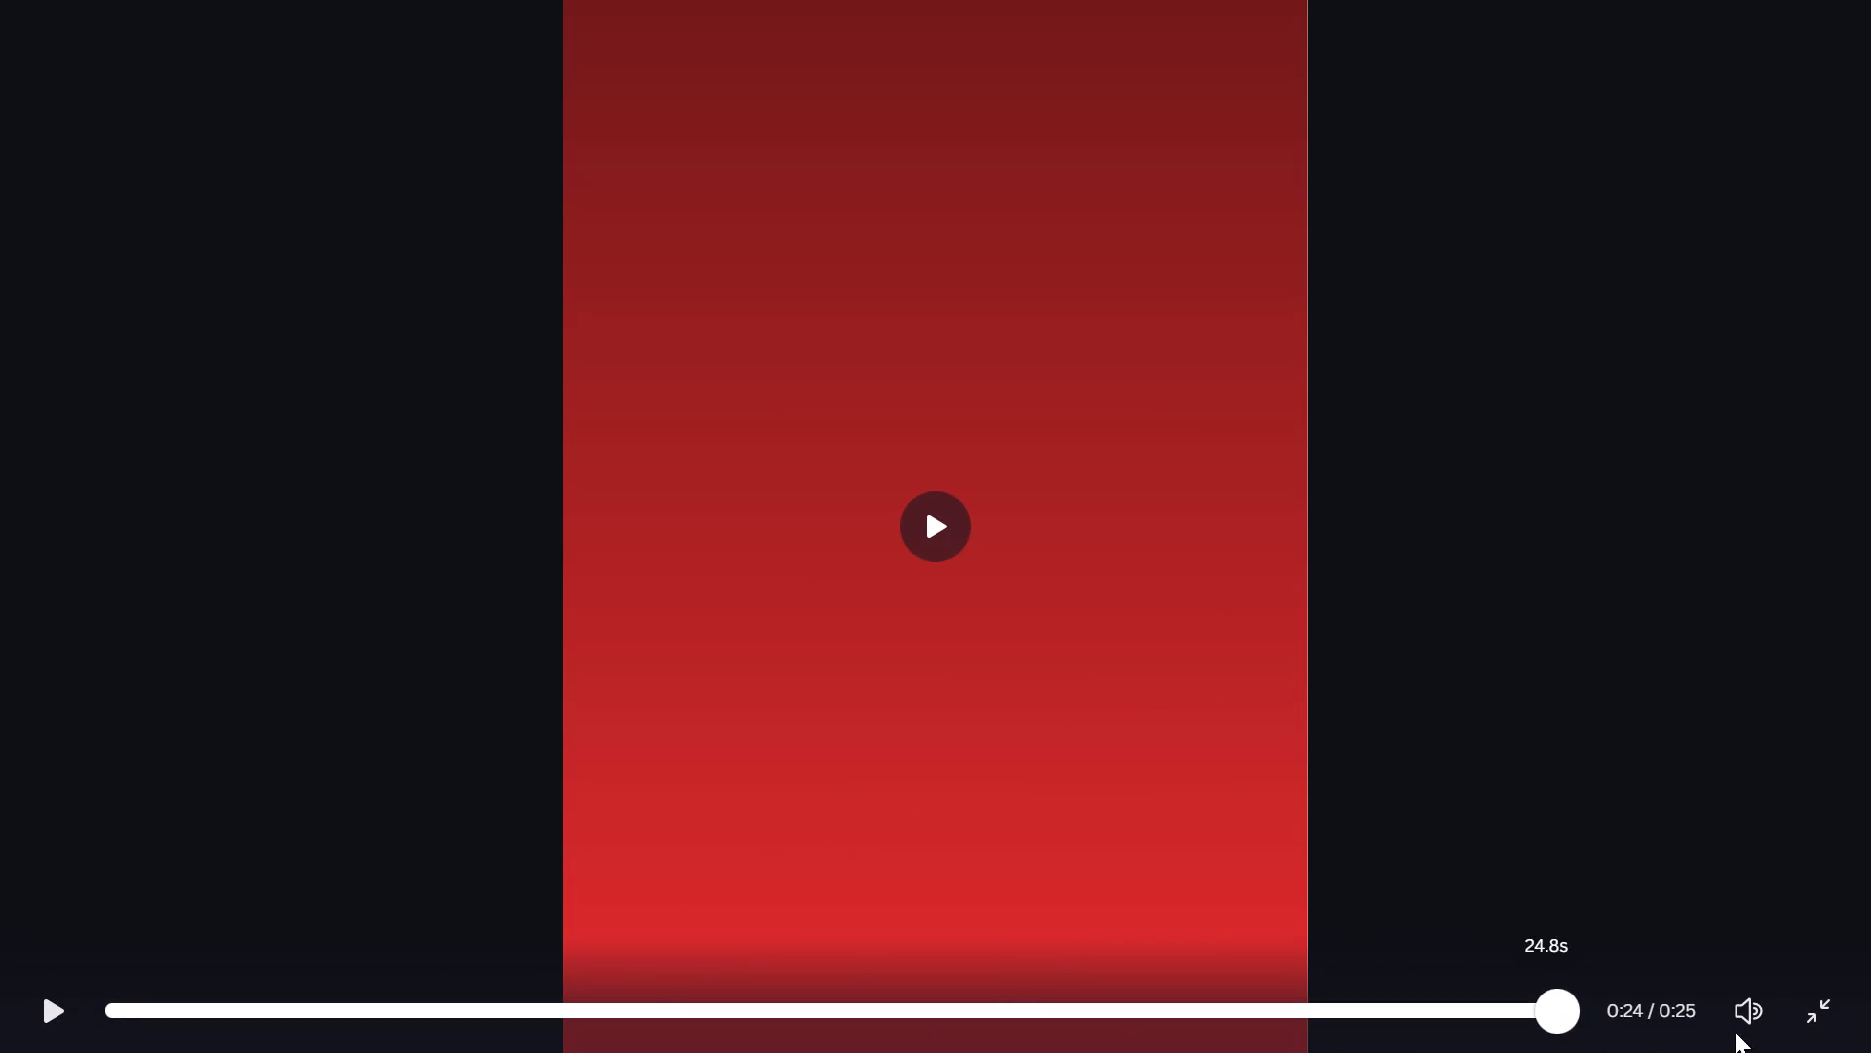
left_click(1821, 1008)
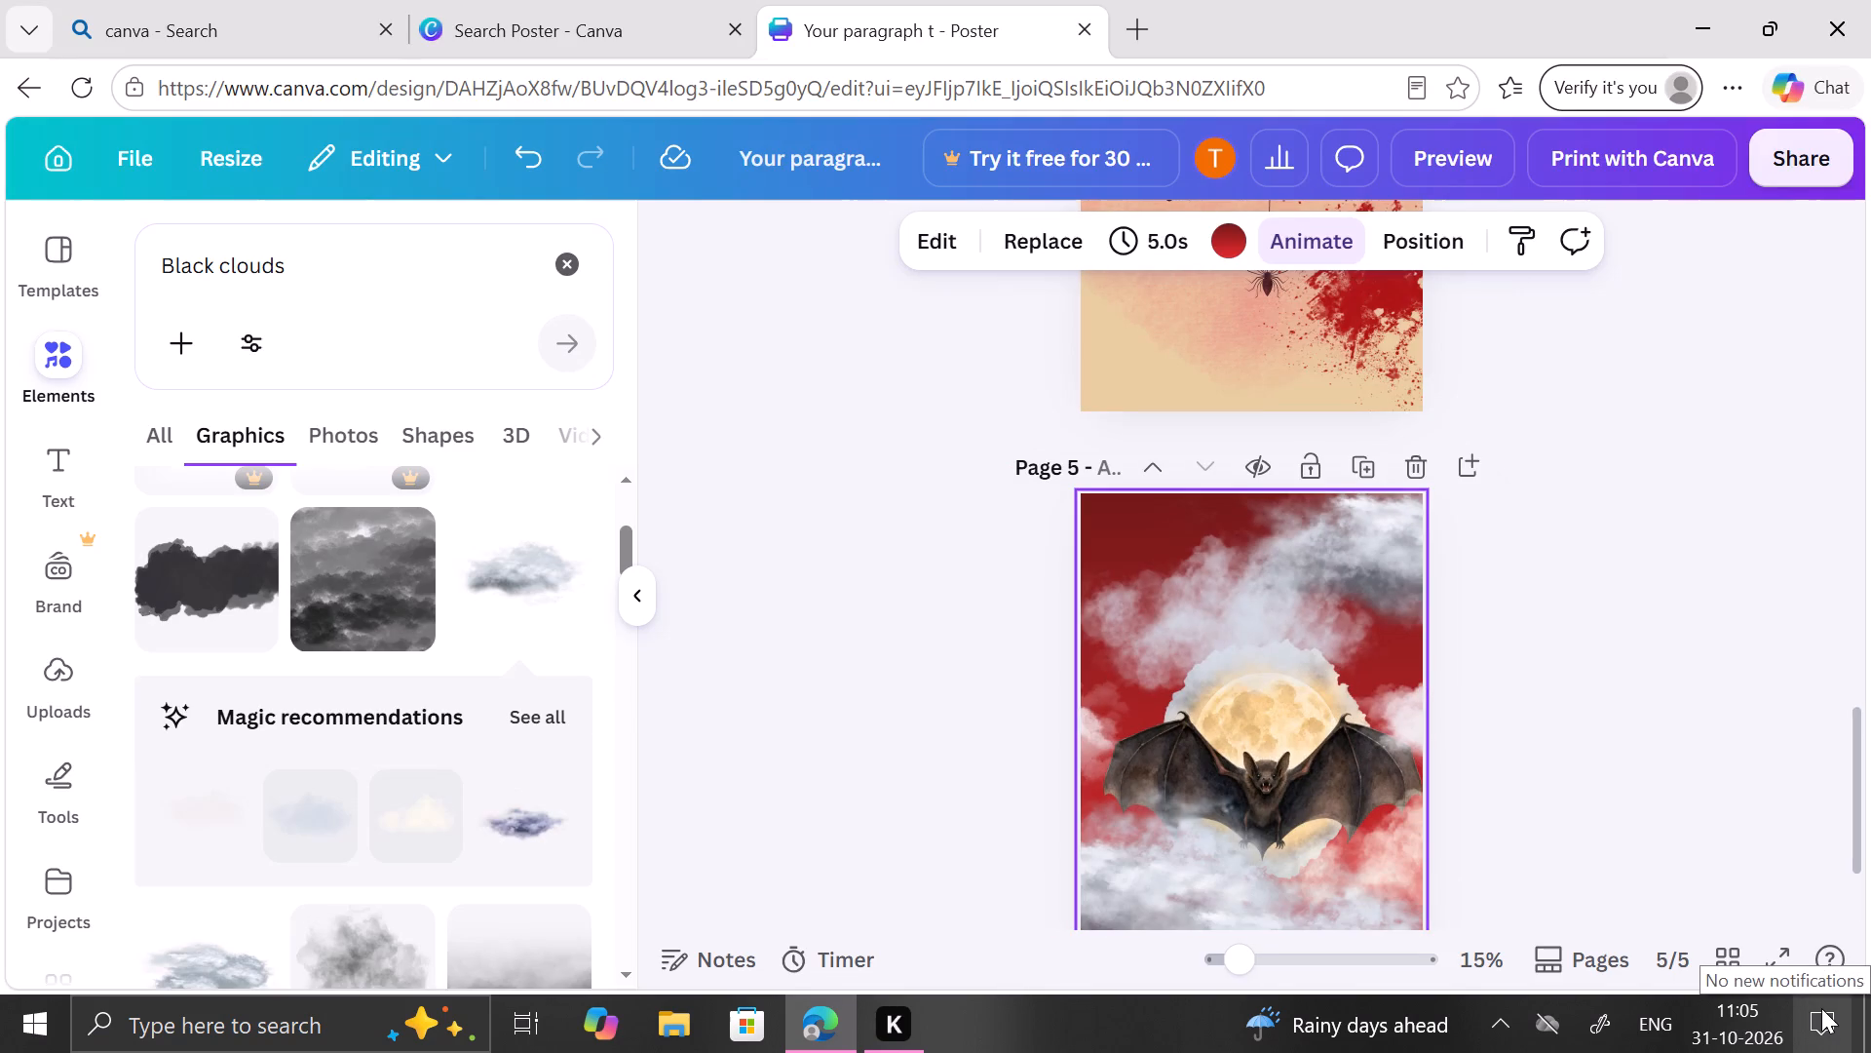
Select the large pink watercolour texture behind the spiders on page 4.
scroll(1588, 758, "up", 1)
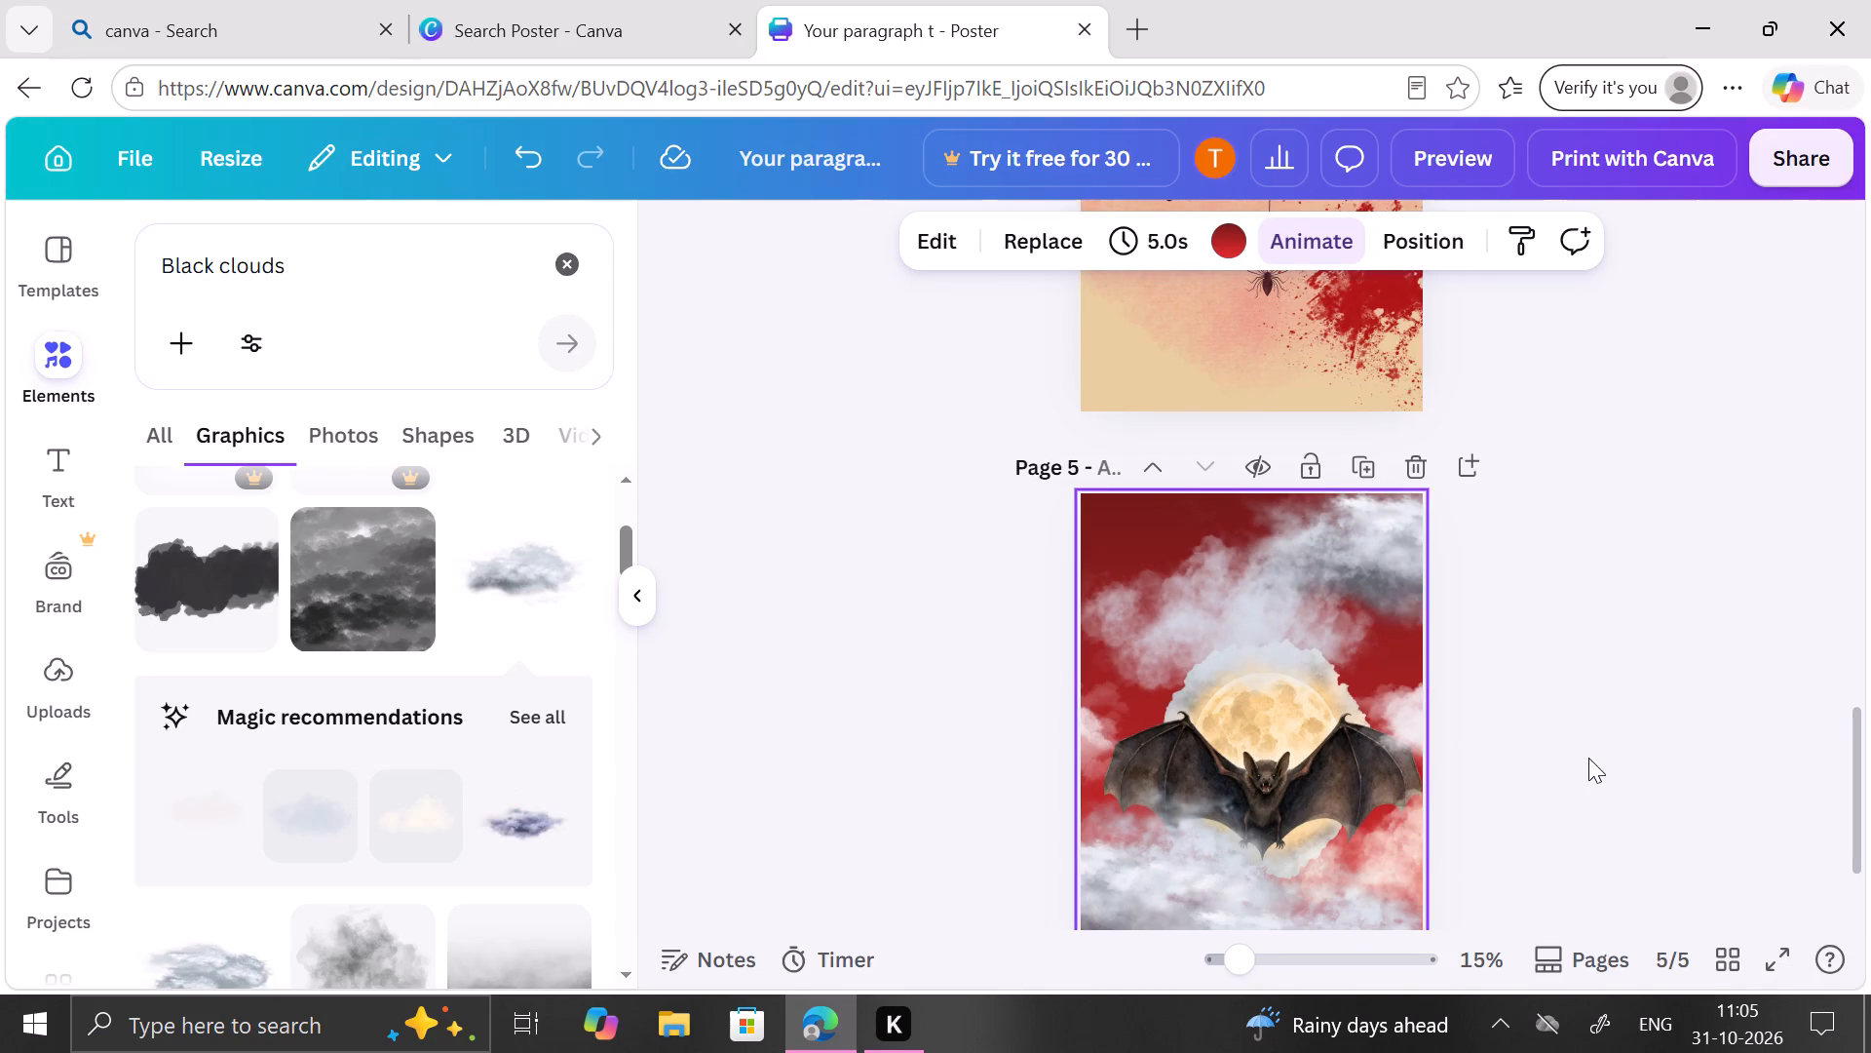
scroll(1588, 758, "up", 4)
scroll(1588, 758, "down", 7)
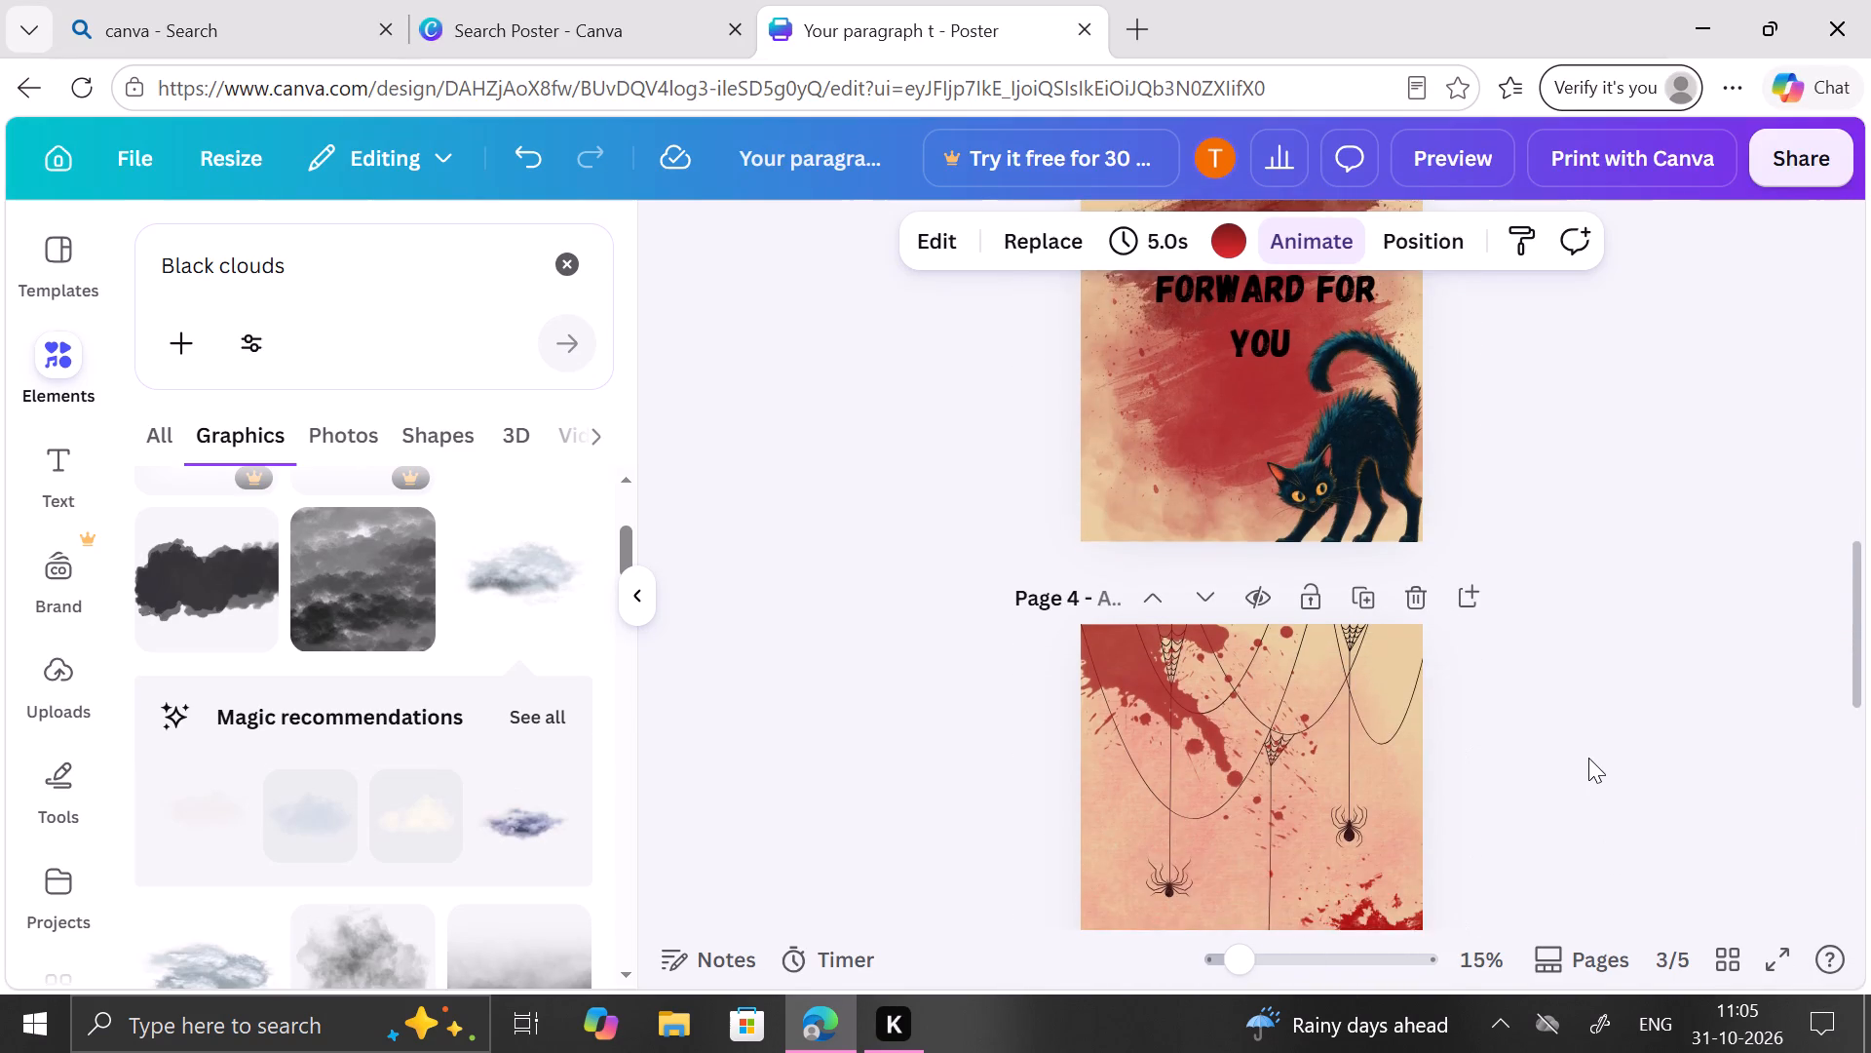
scroll(1588, 758, "down", 1)
left_click(1265, 567)
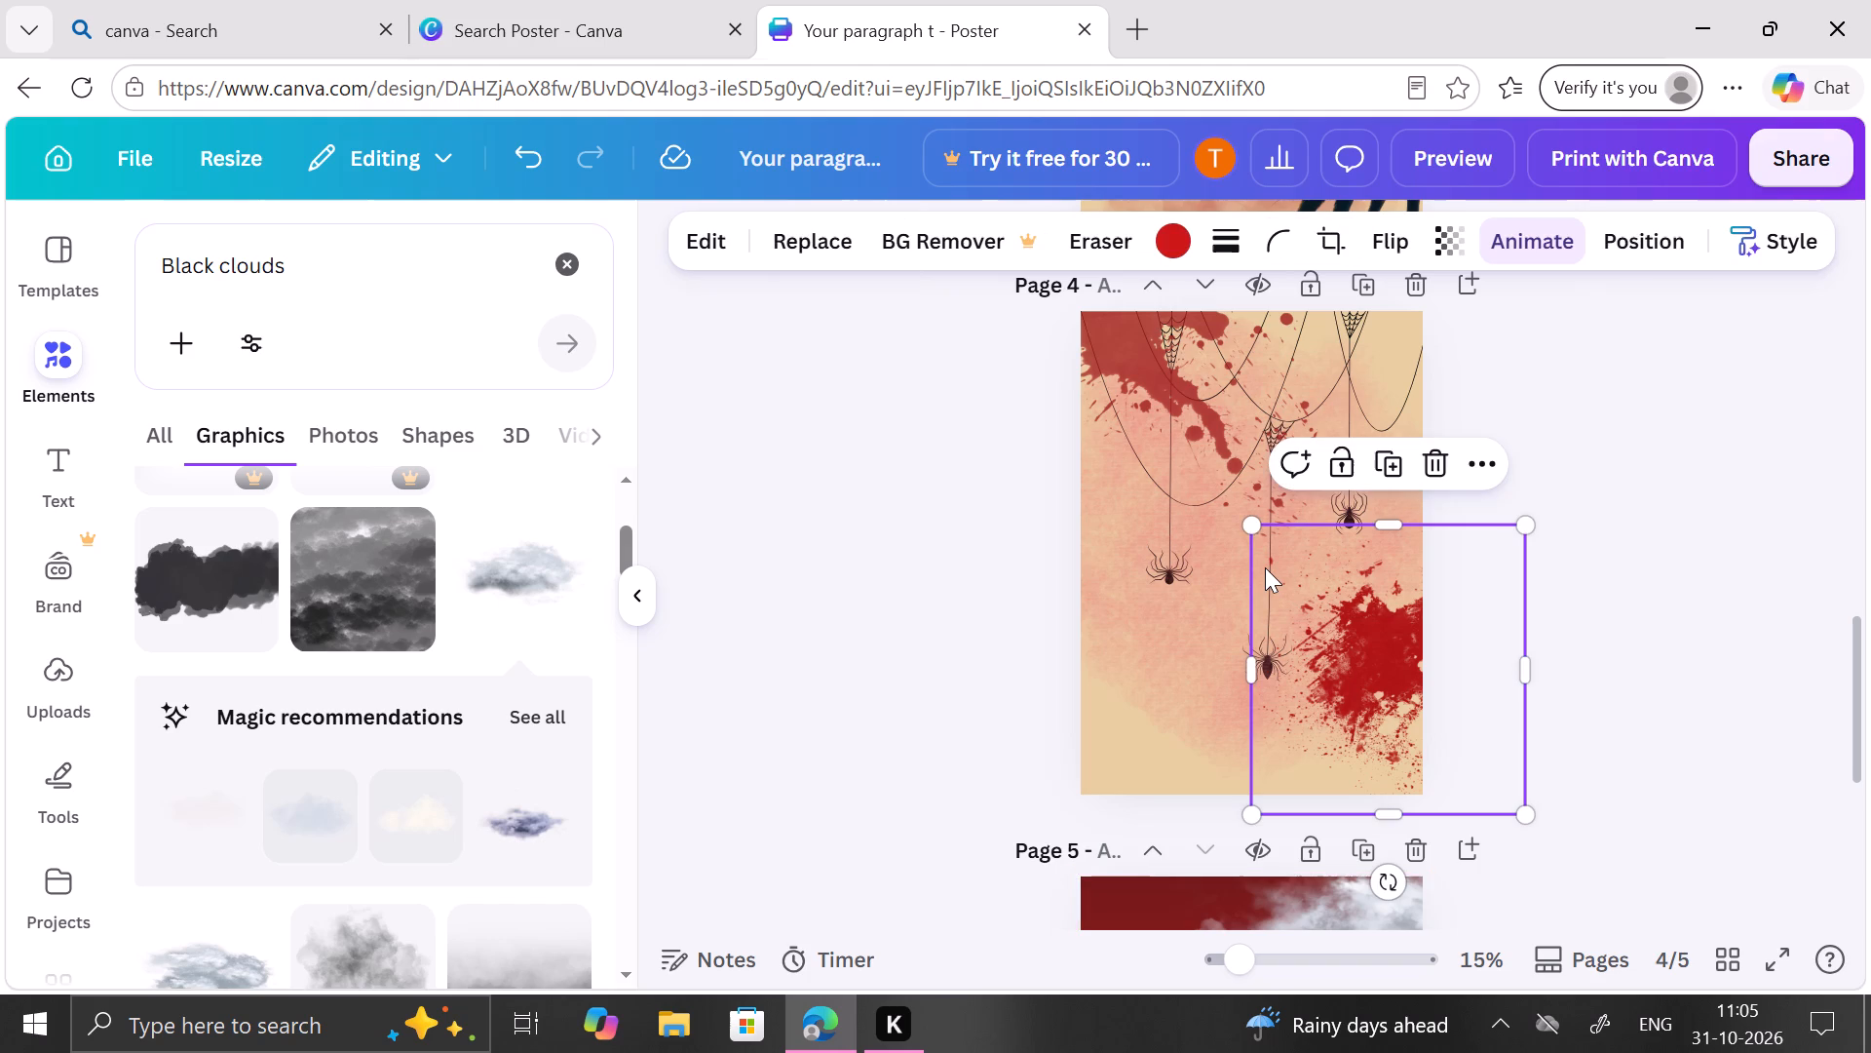
left_click(1214, 406)
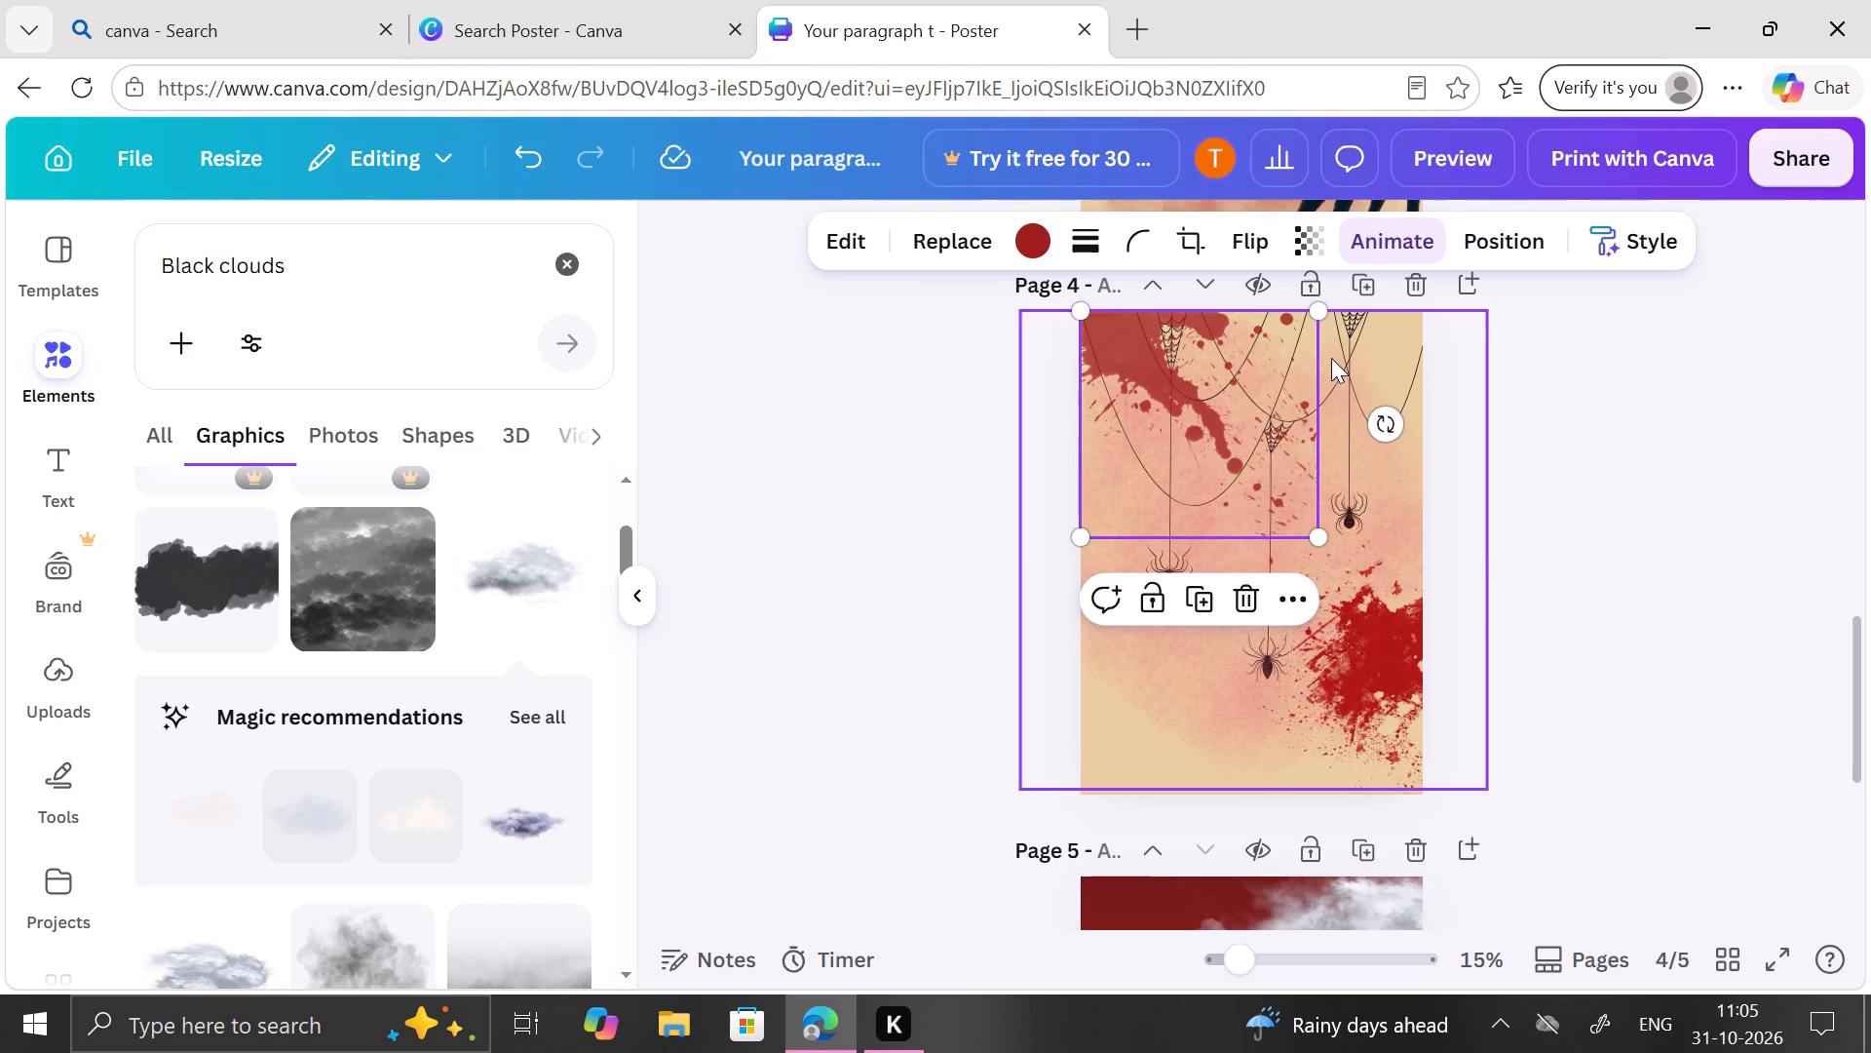
left_click(1331, 358)
left_click(1331, 358)
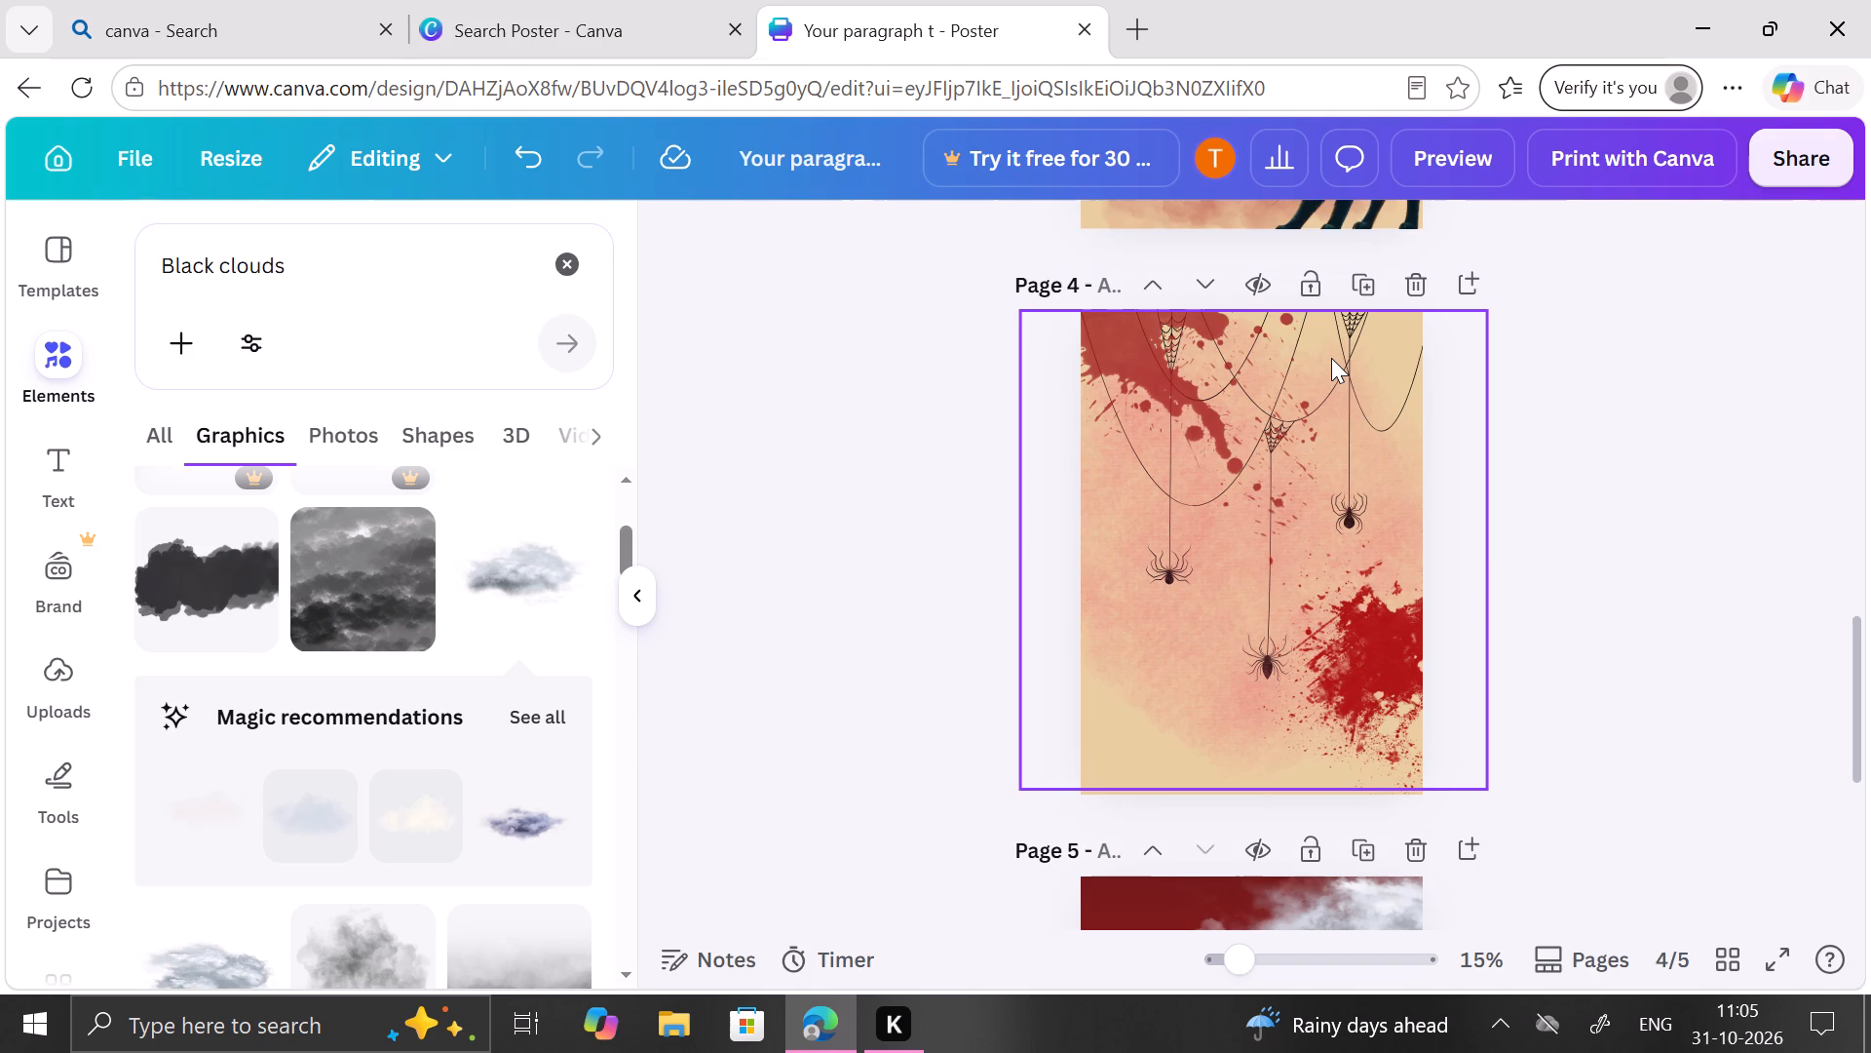
left_click(1331, 358)
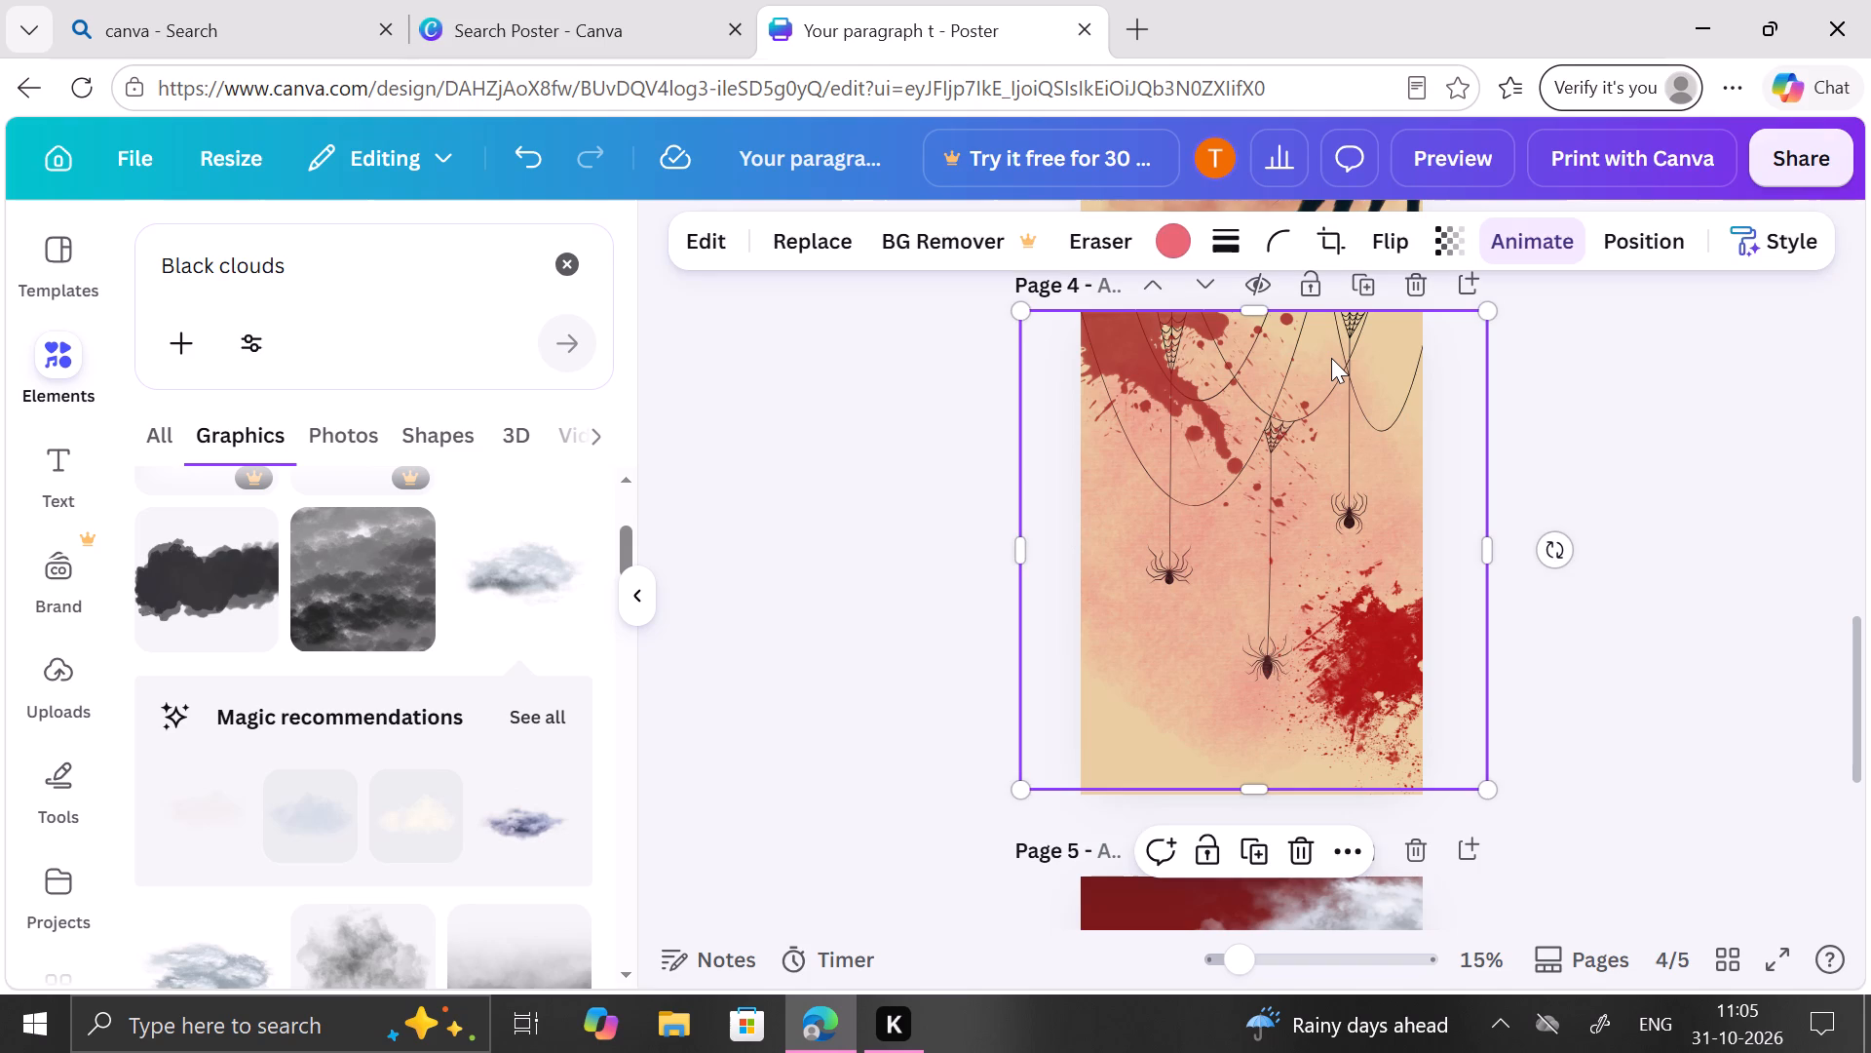
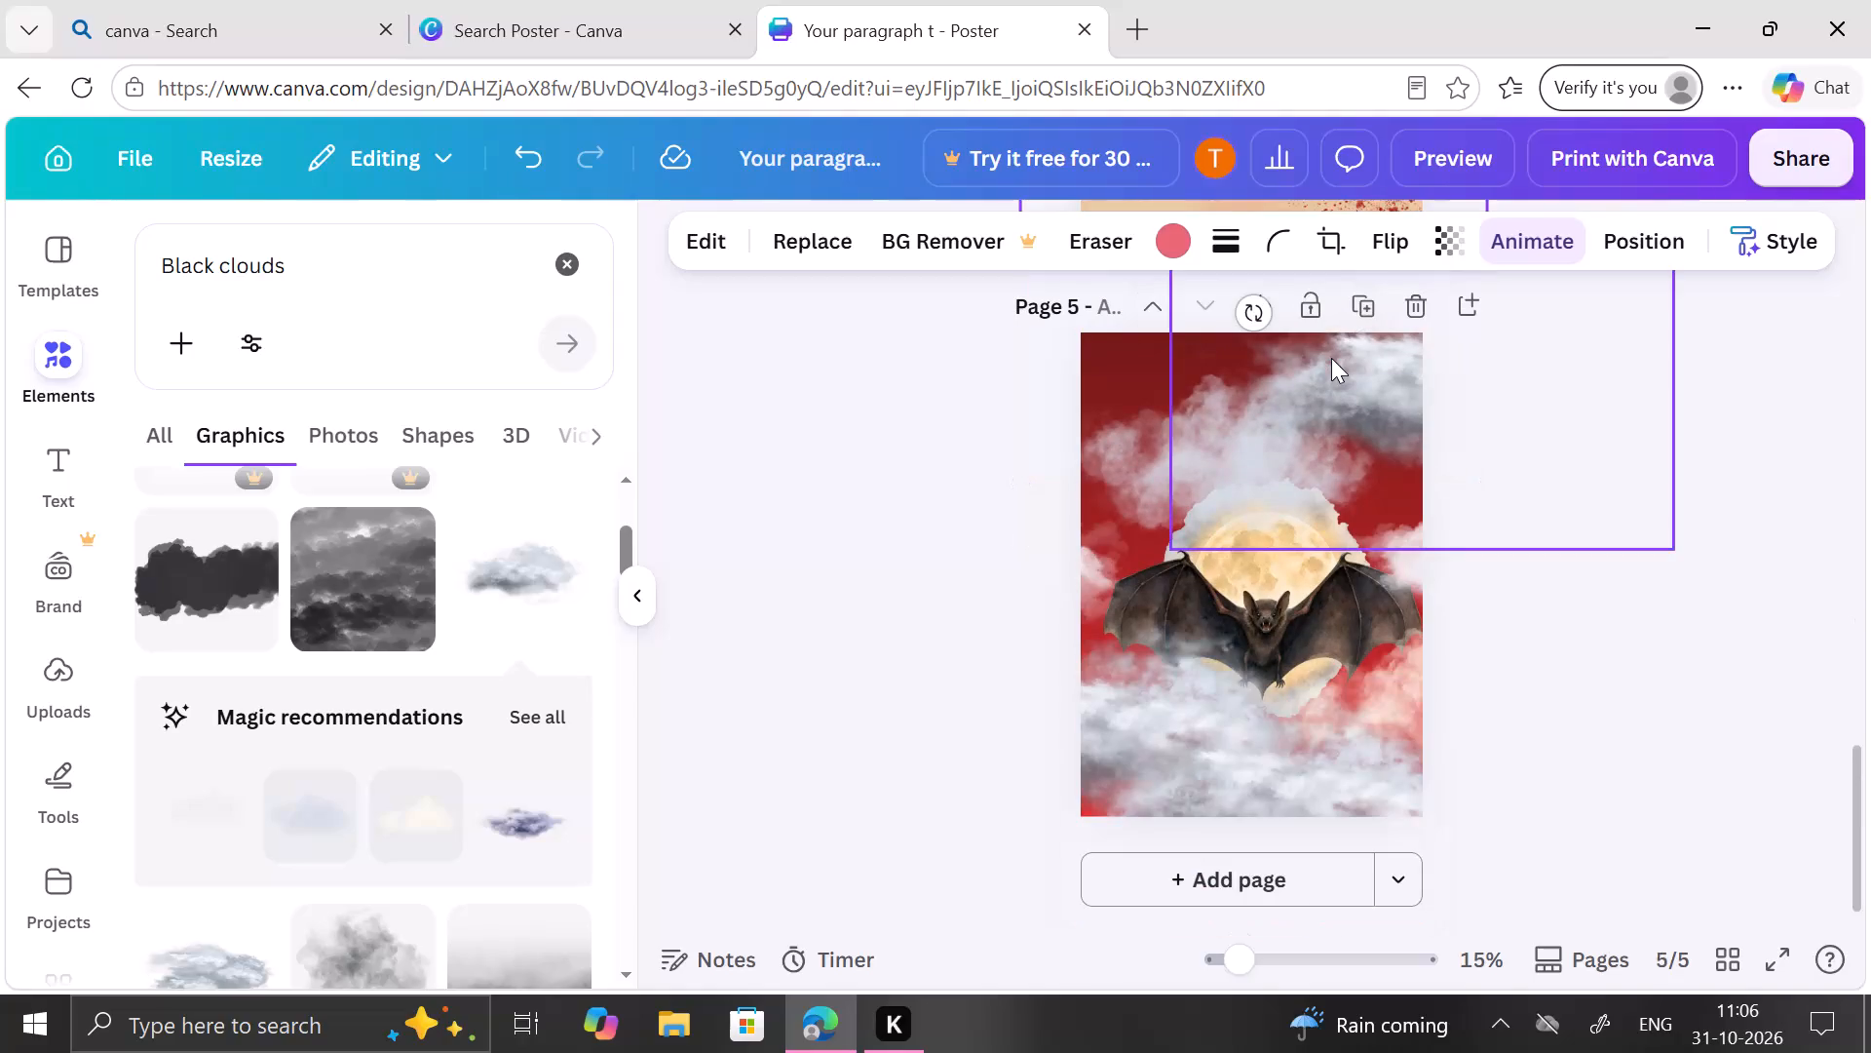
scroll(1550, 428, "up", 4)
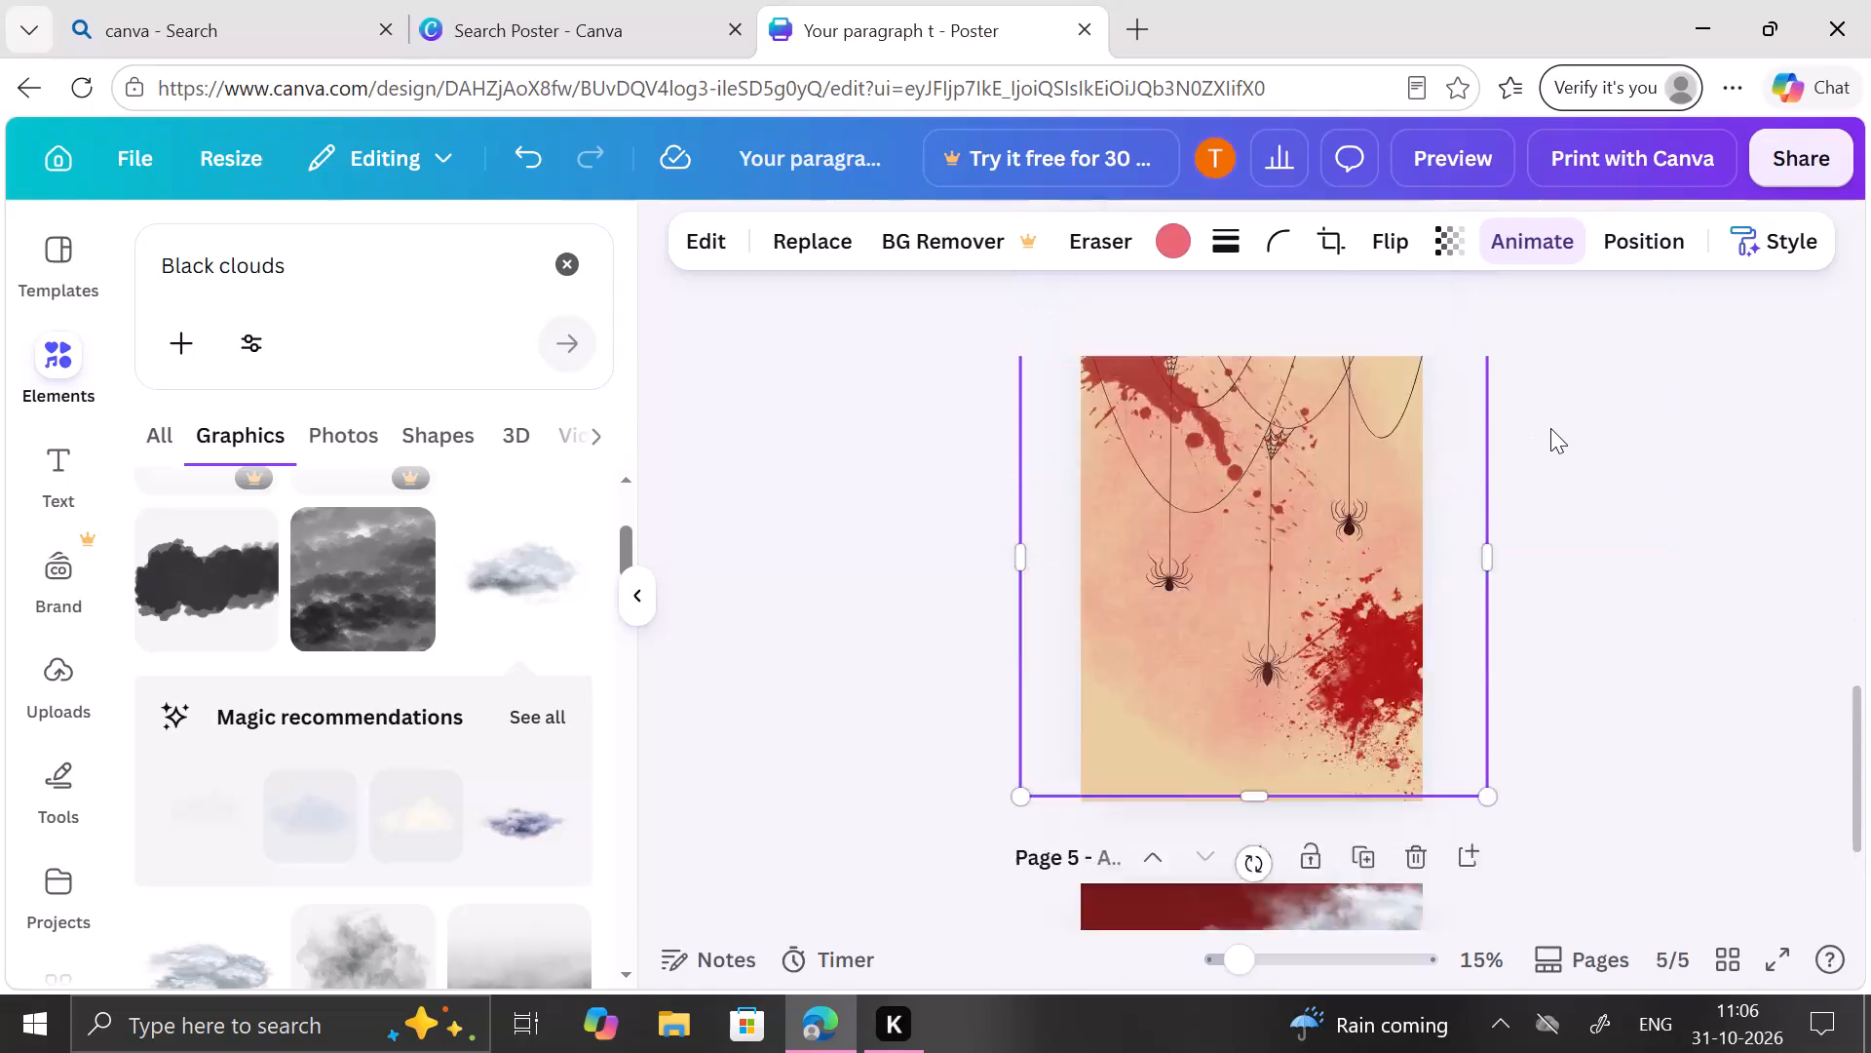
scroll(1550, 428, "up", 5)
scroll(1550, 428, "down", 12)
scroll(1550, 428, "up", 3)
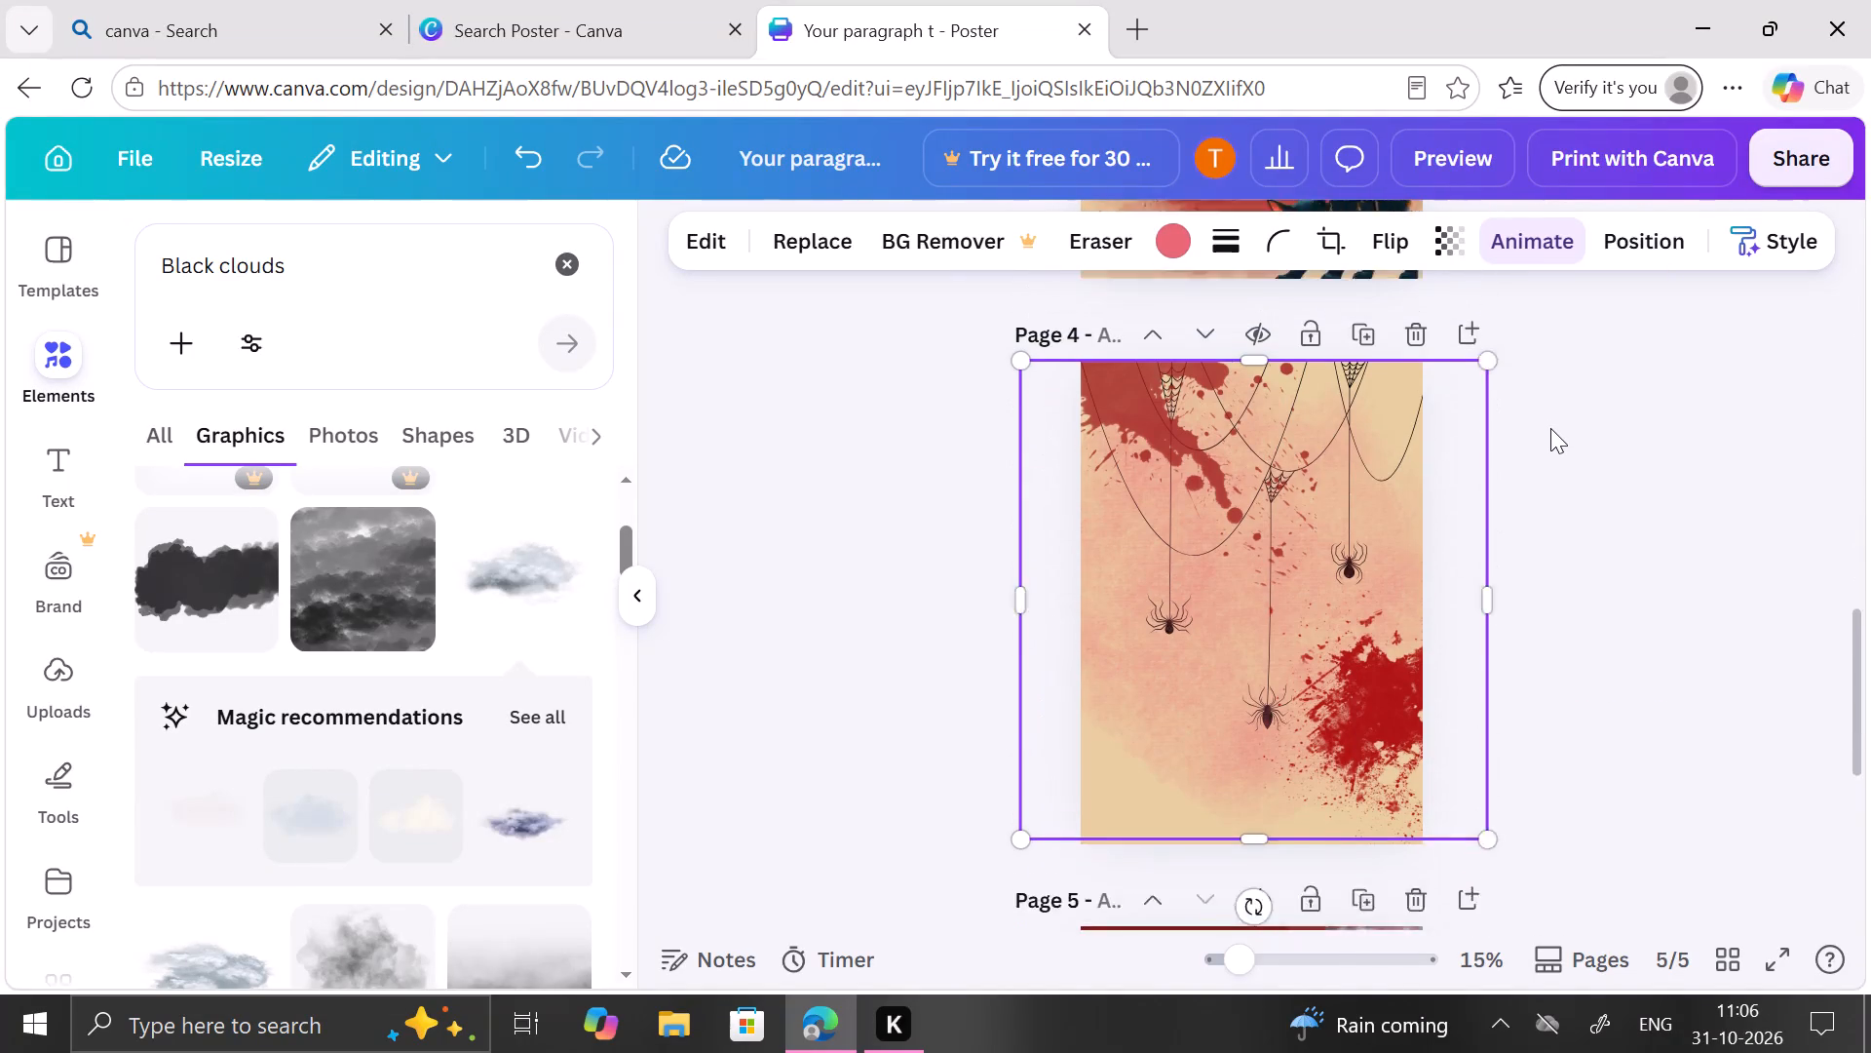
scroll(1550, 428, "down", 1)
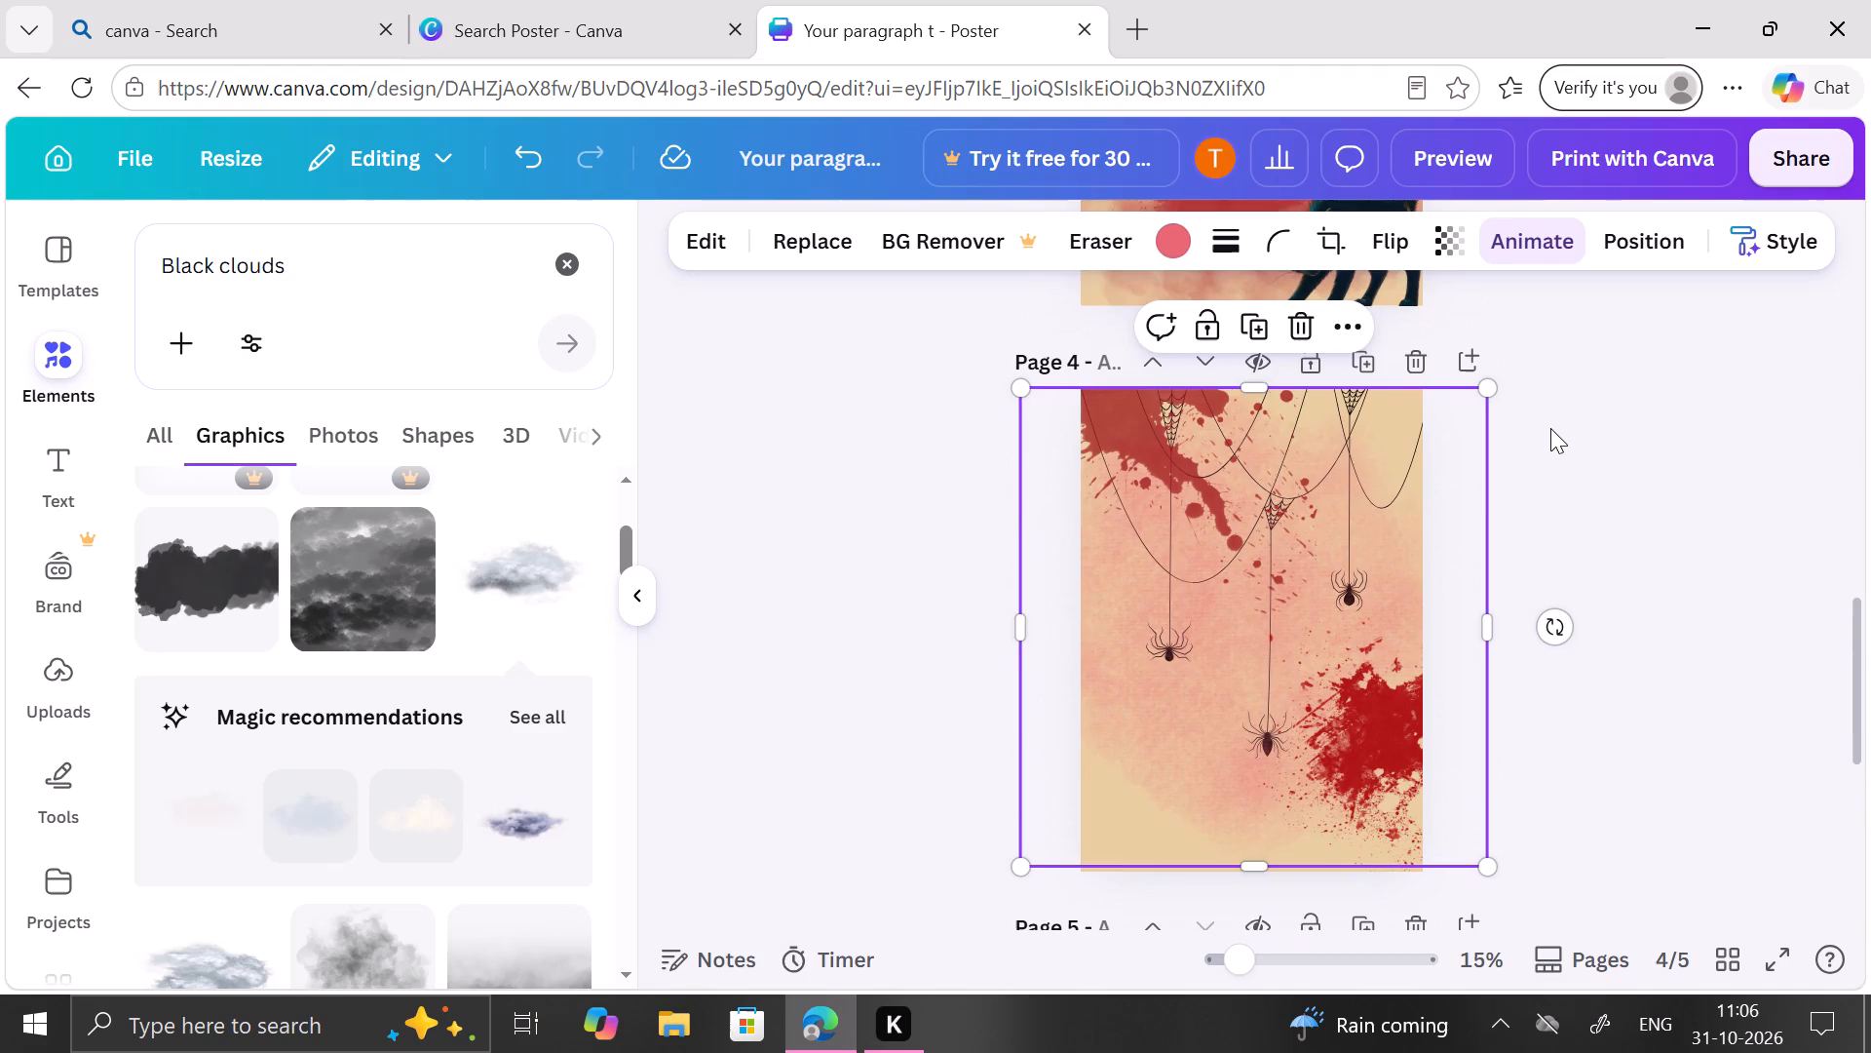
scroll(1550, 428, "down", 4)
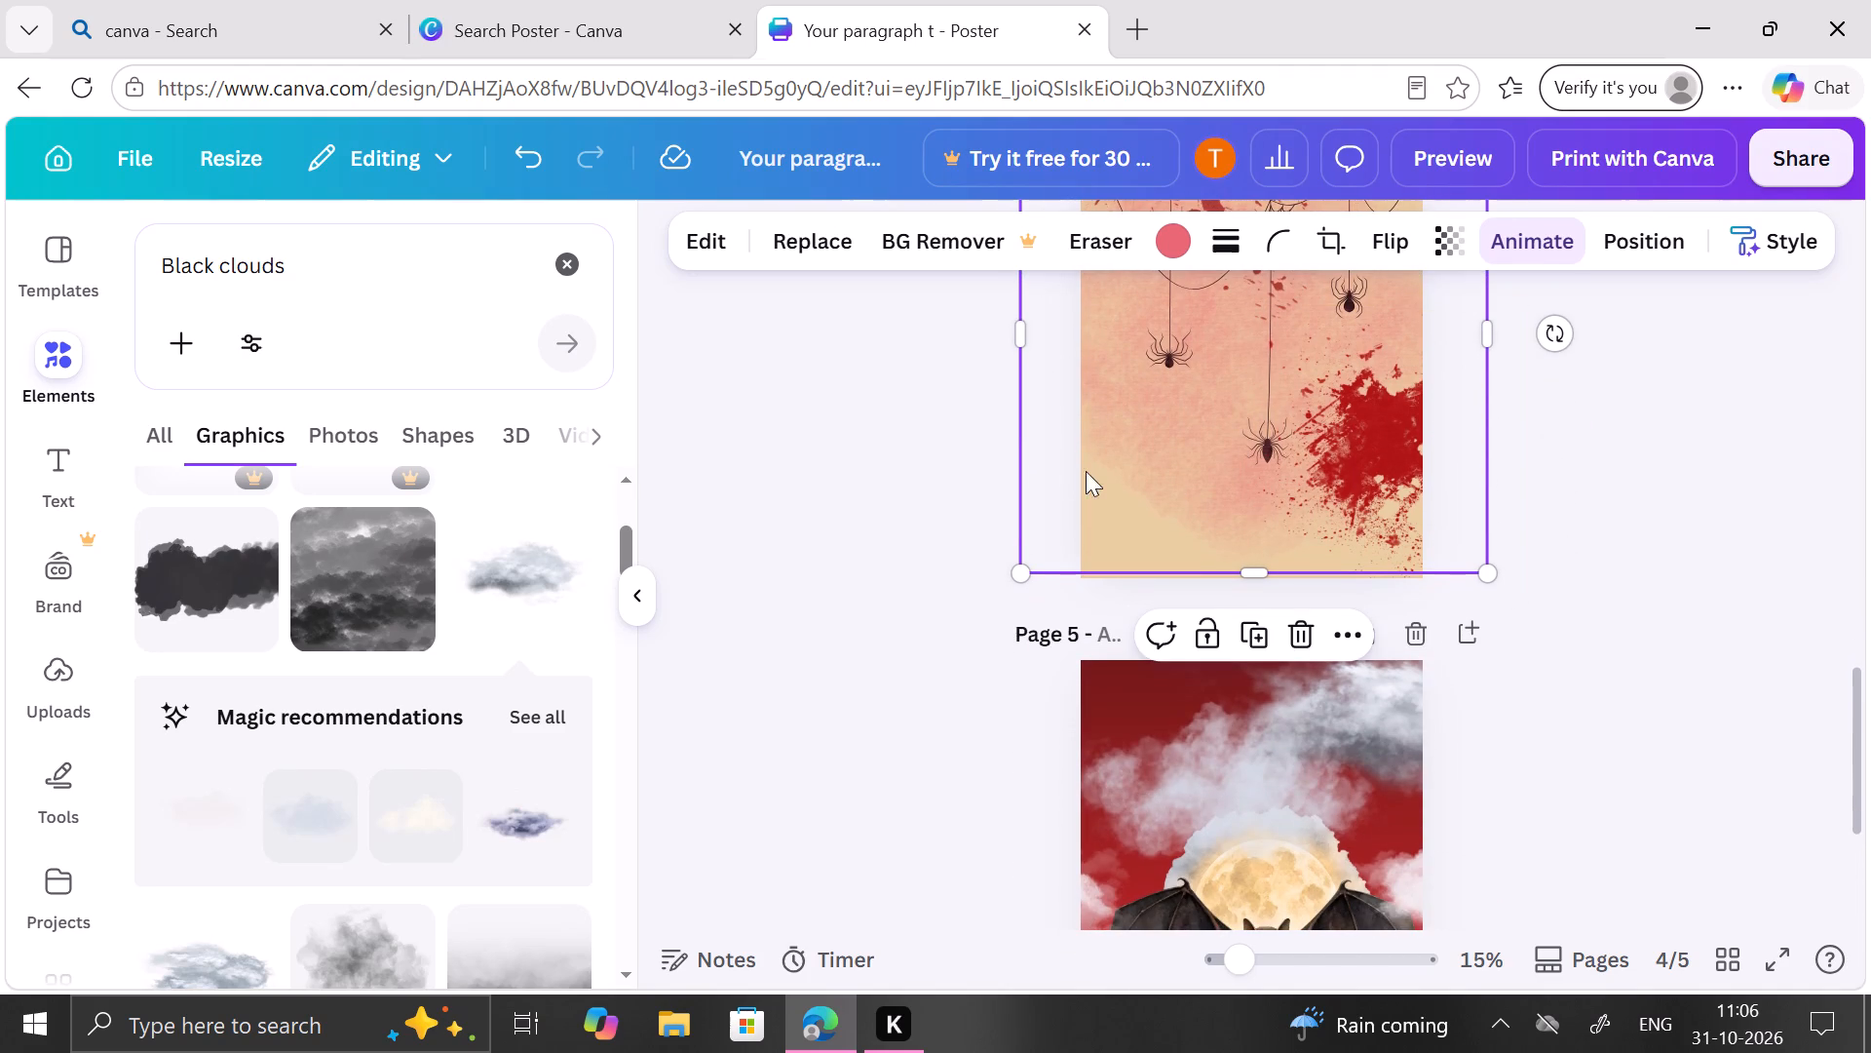
Search the elements for "spider" and browse the full set of graphics for spiders and cobwebs.
left_click(568, 274)
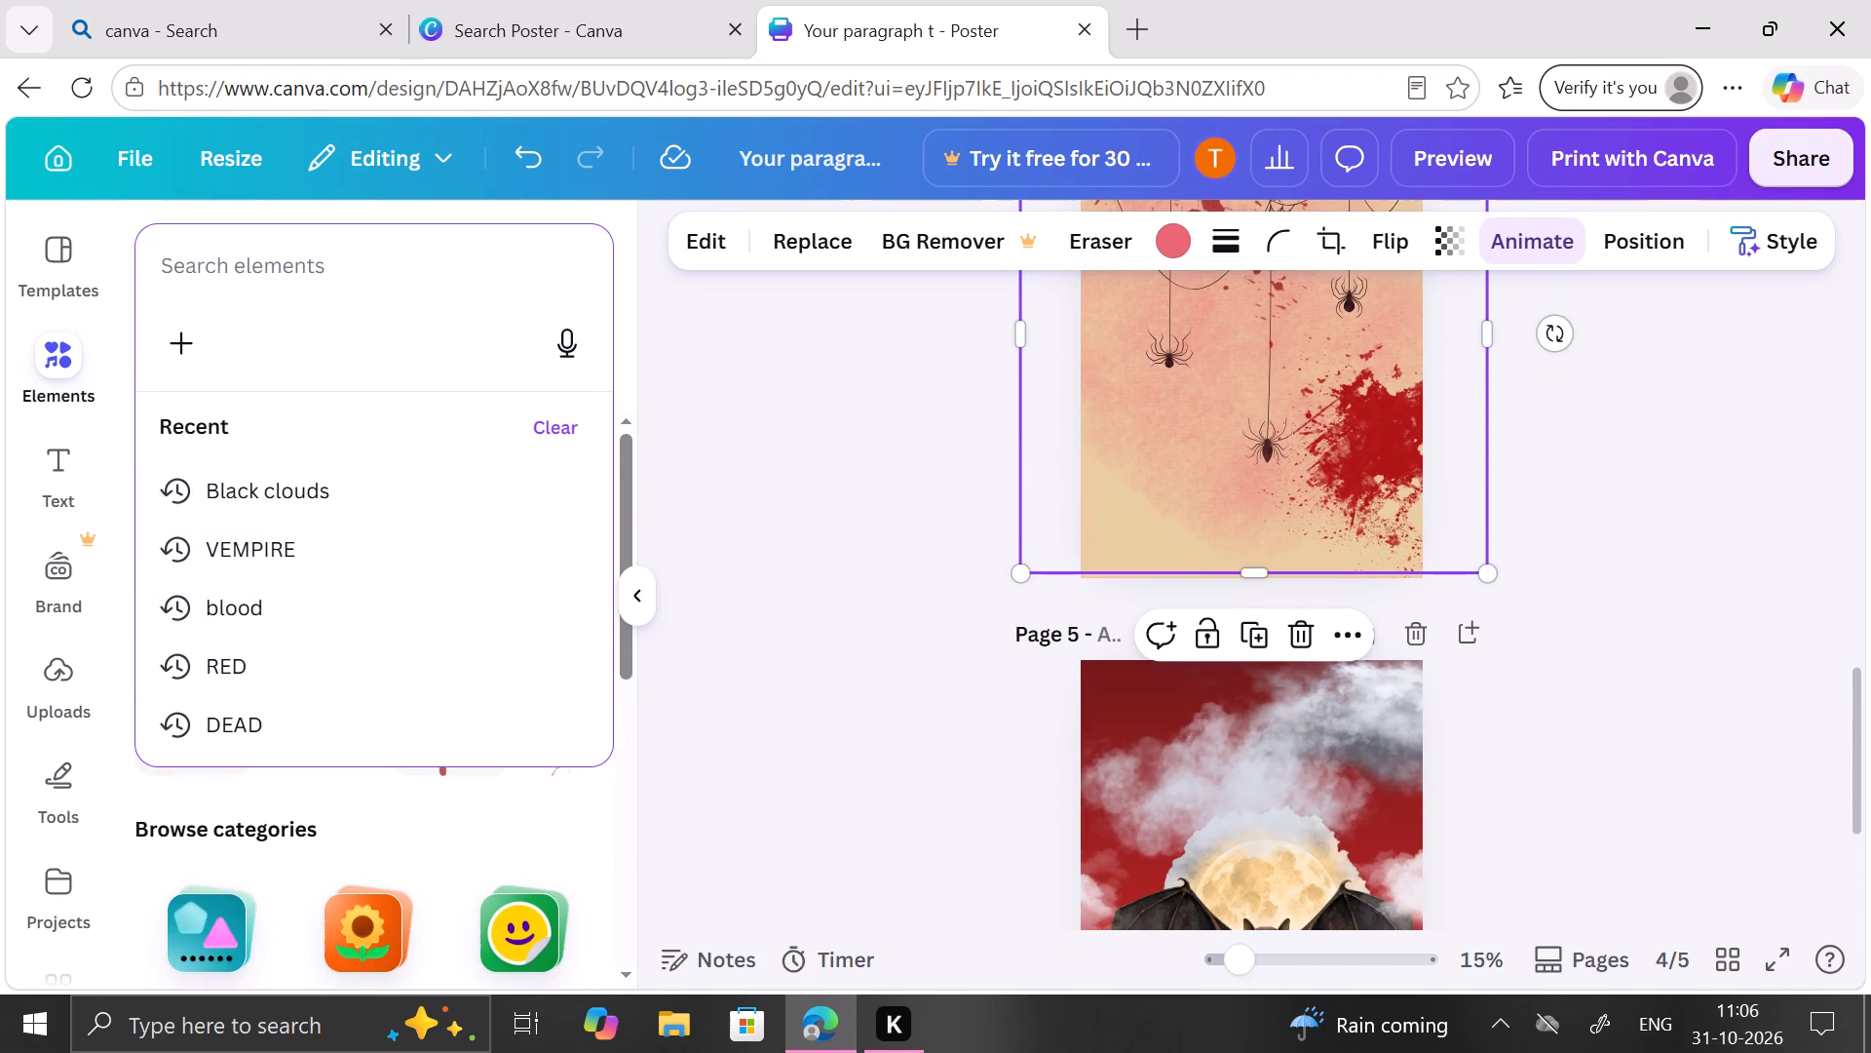
type("spi")
type("der")
key("Return")
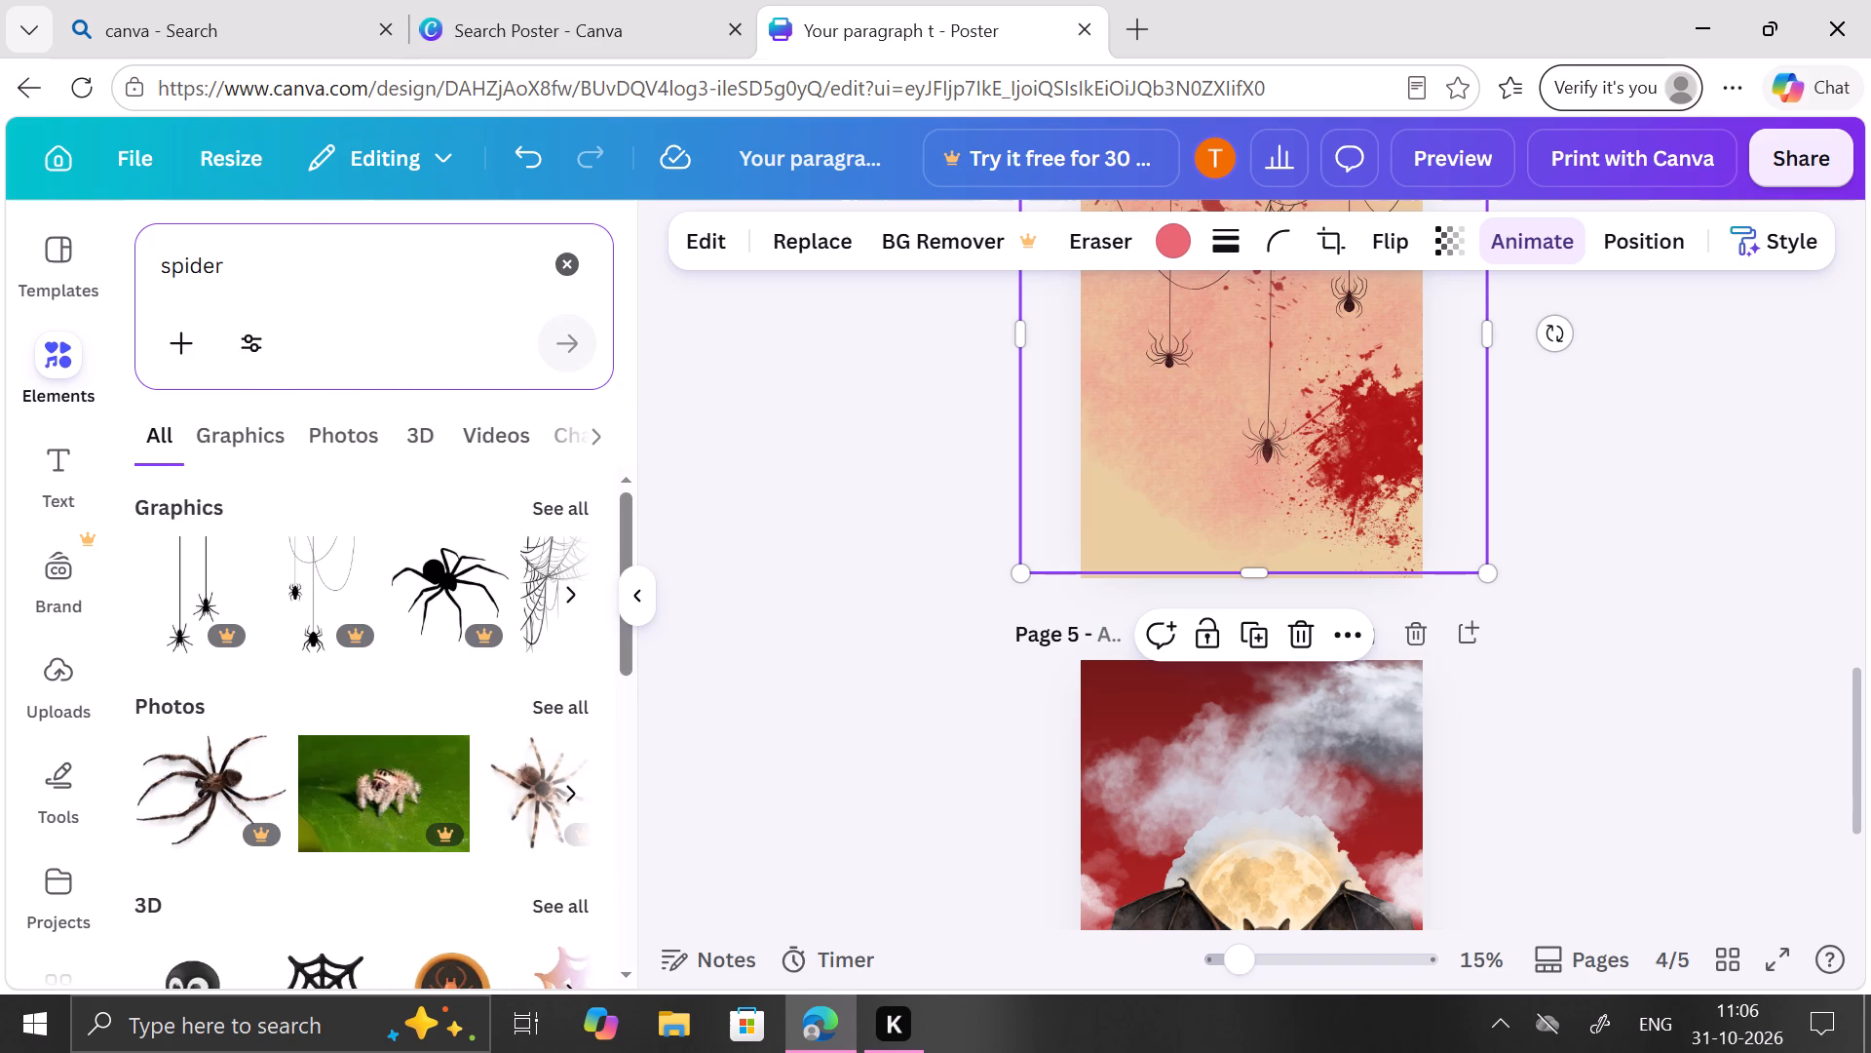
left_click(548, 516)
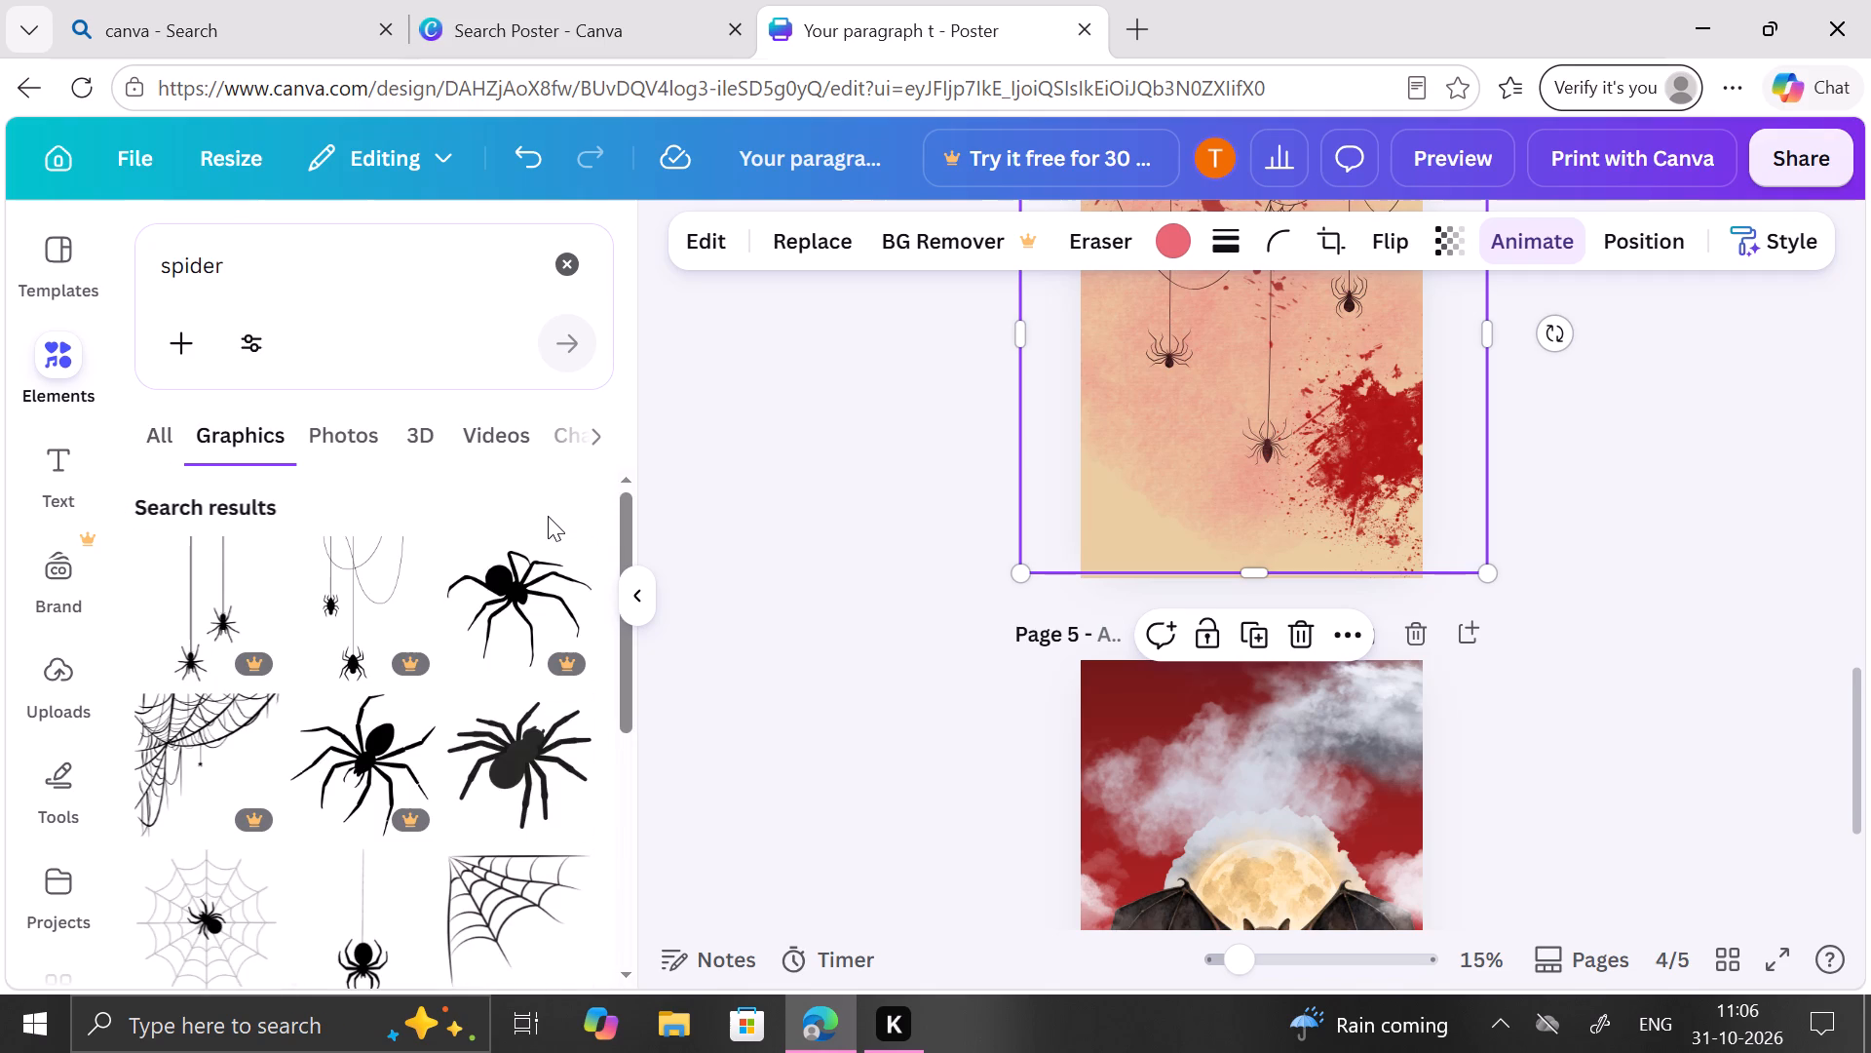
scroll(548, 516, "down", 3)
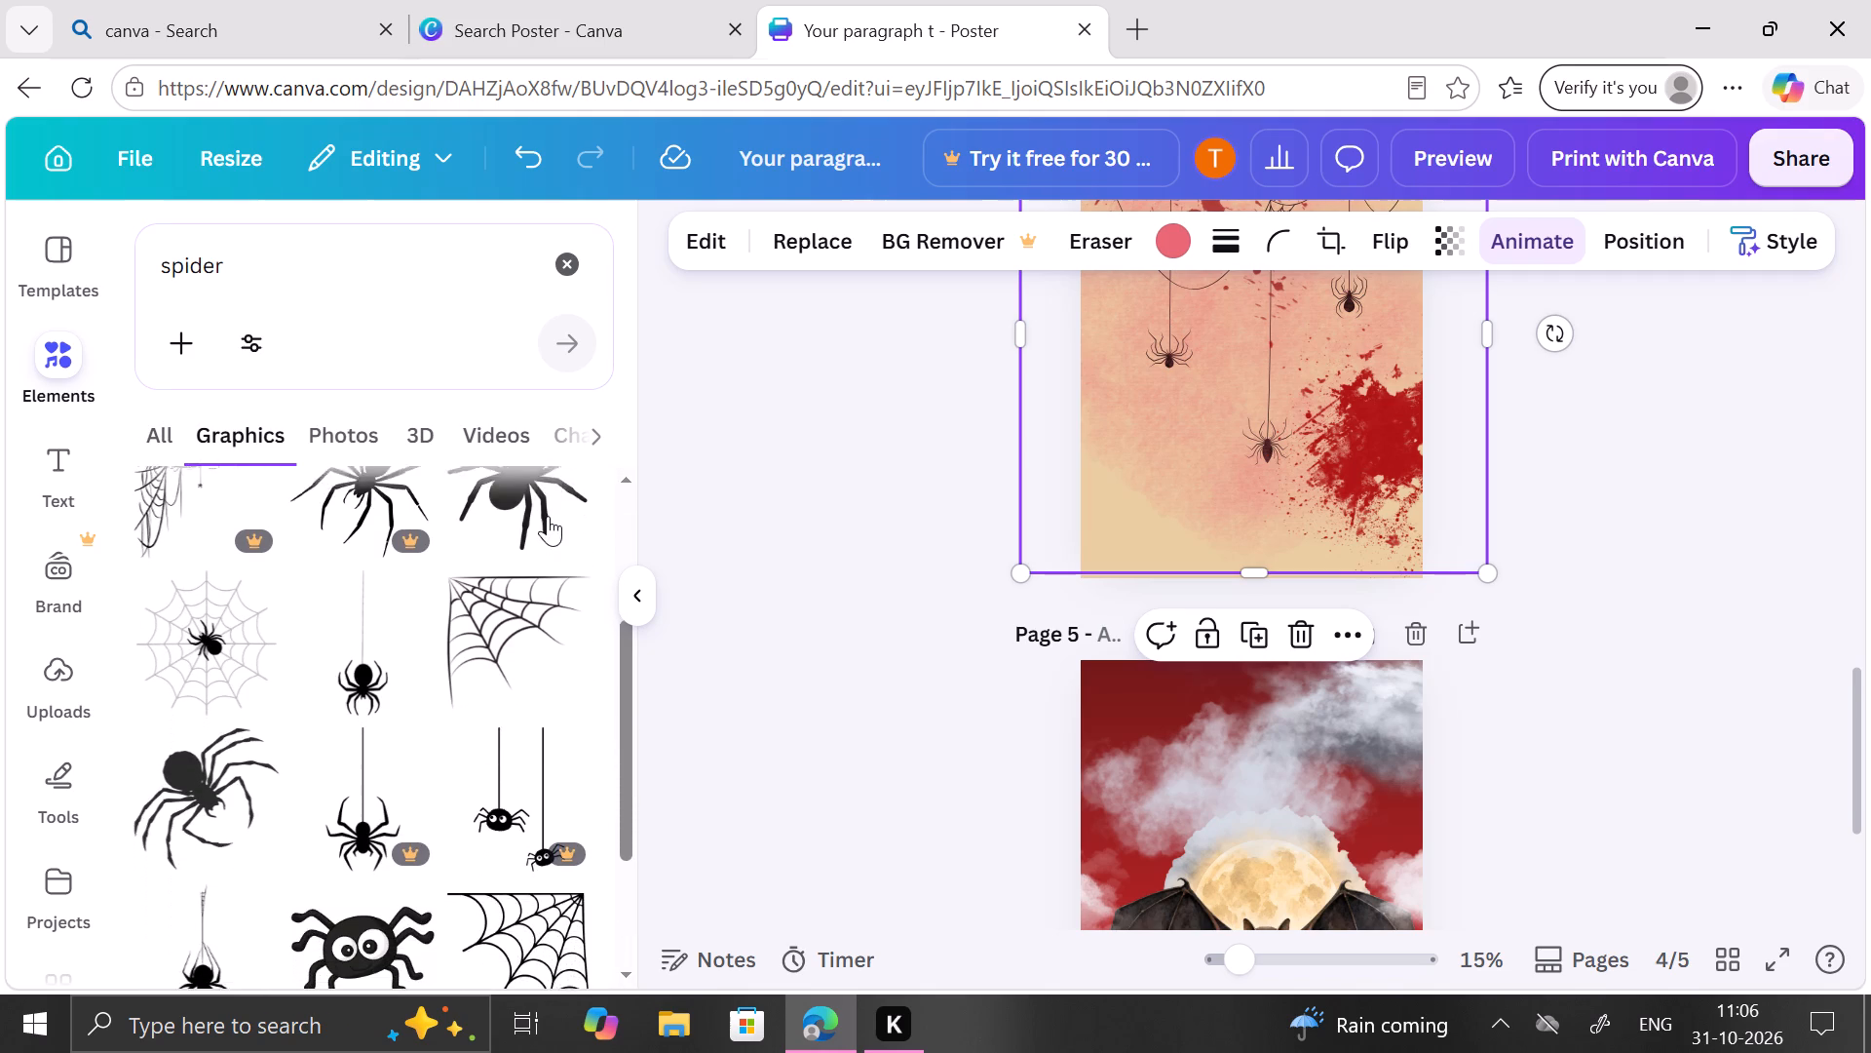
scroll(548, 516, "down", 3)
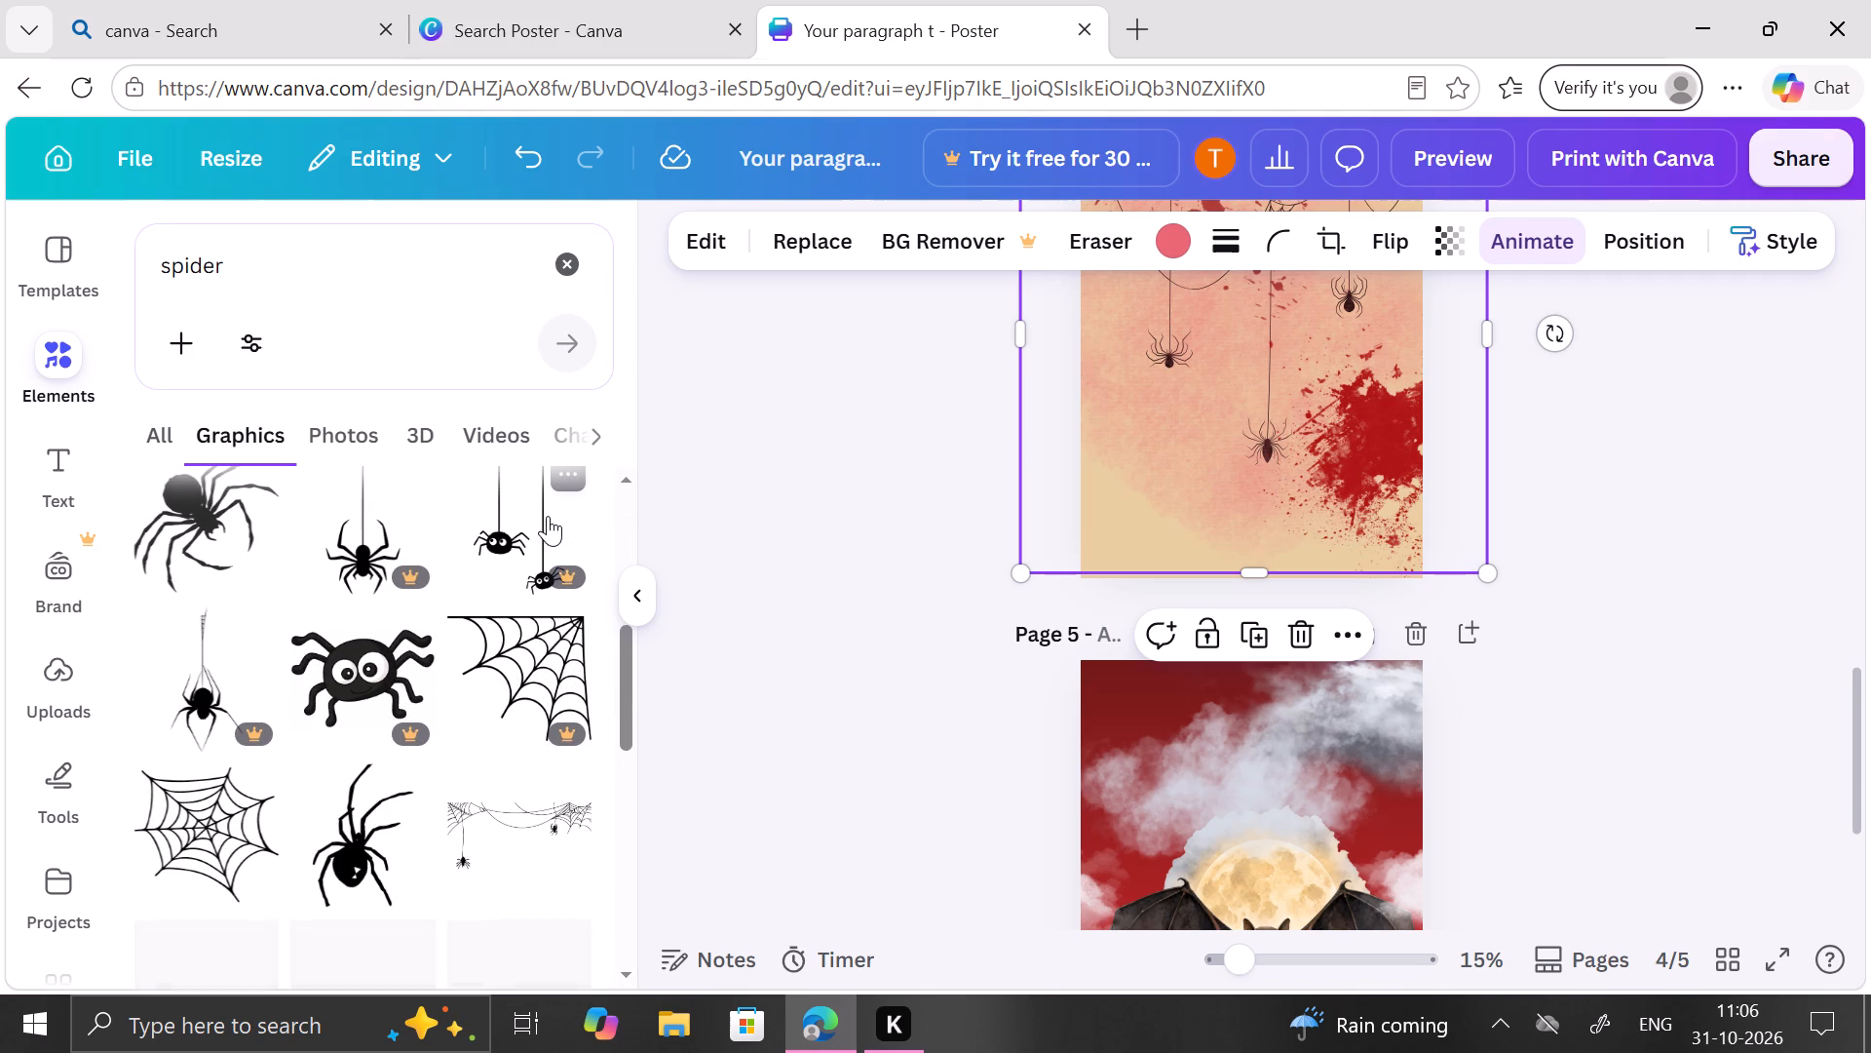
scroll(548, 516, "down", 2)
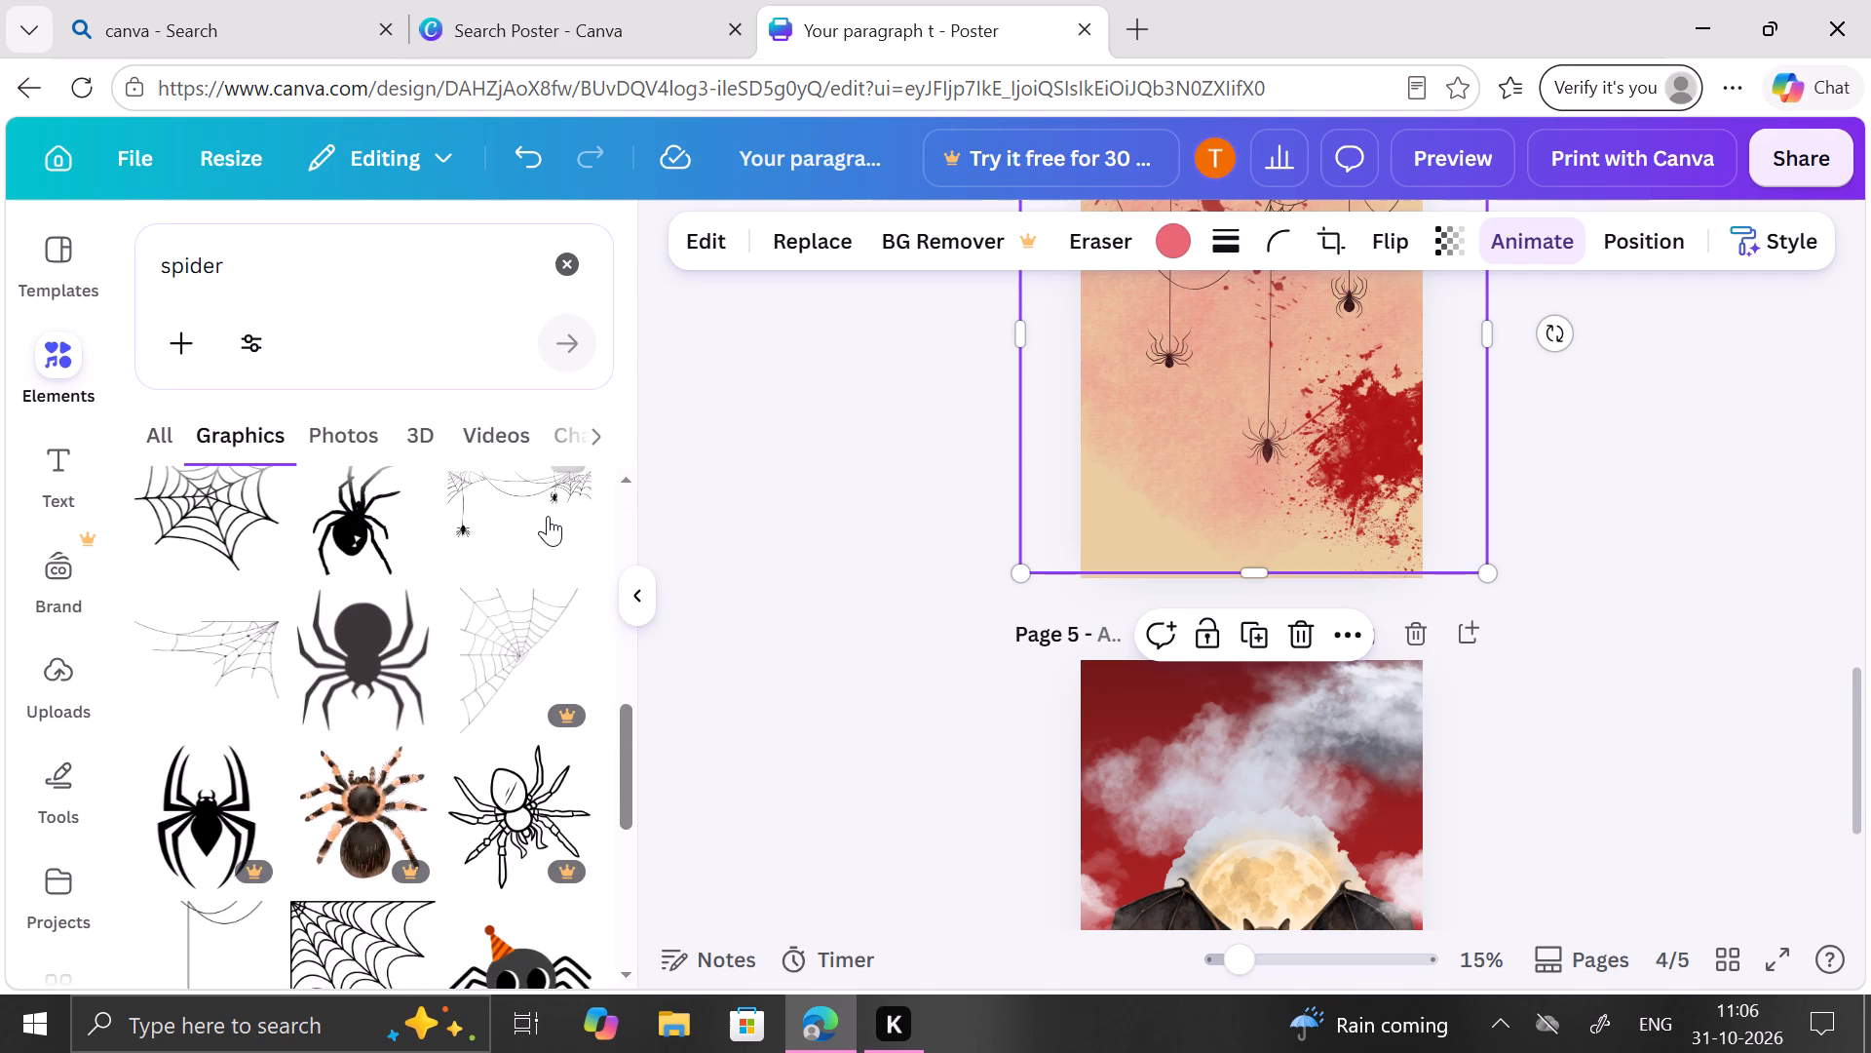
scroll(548, 516, "down", 2)
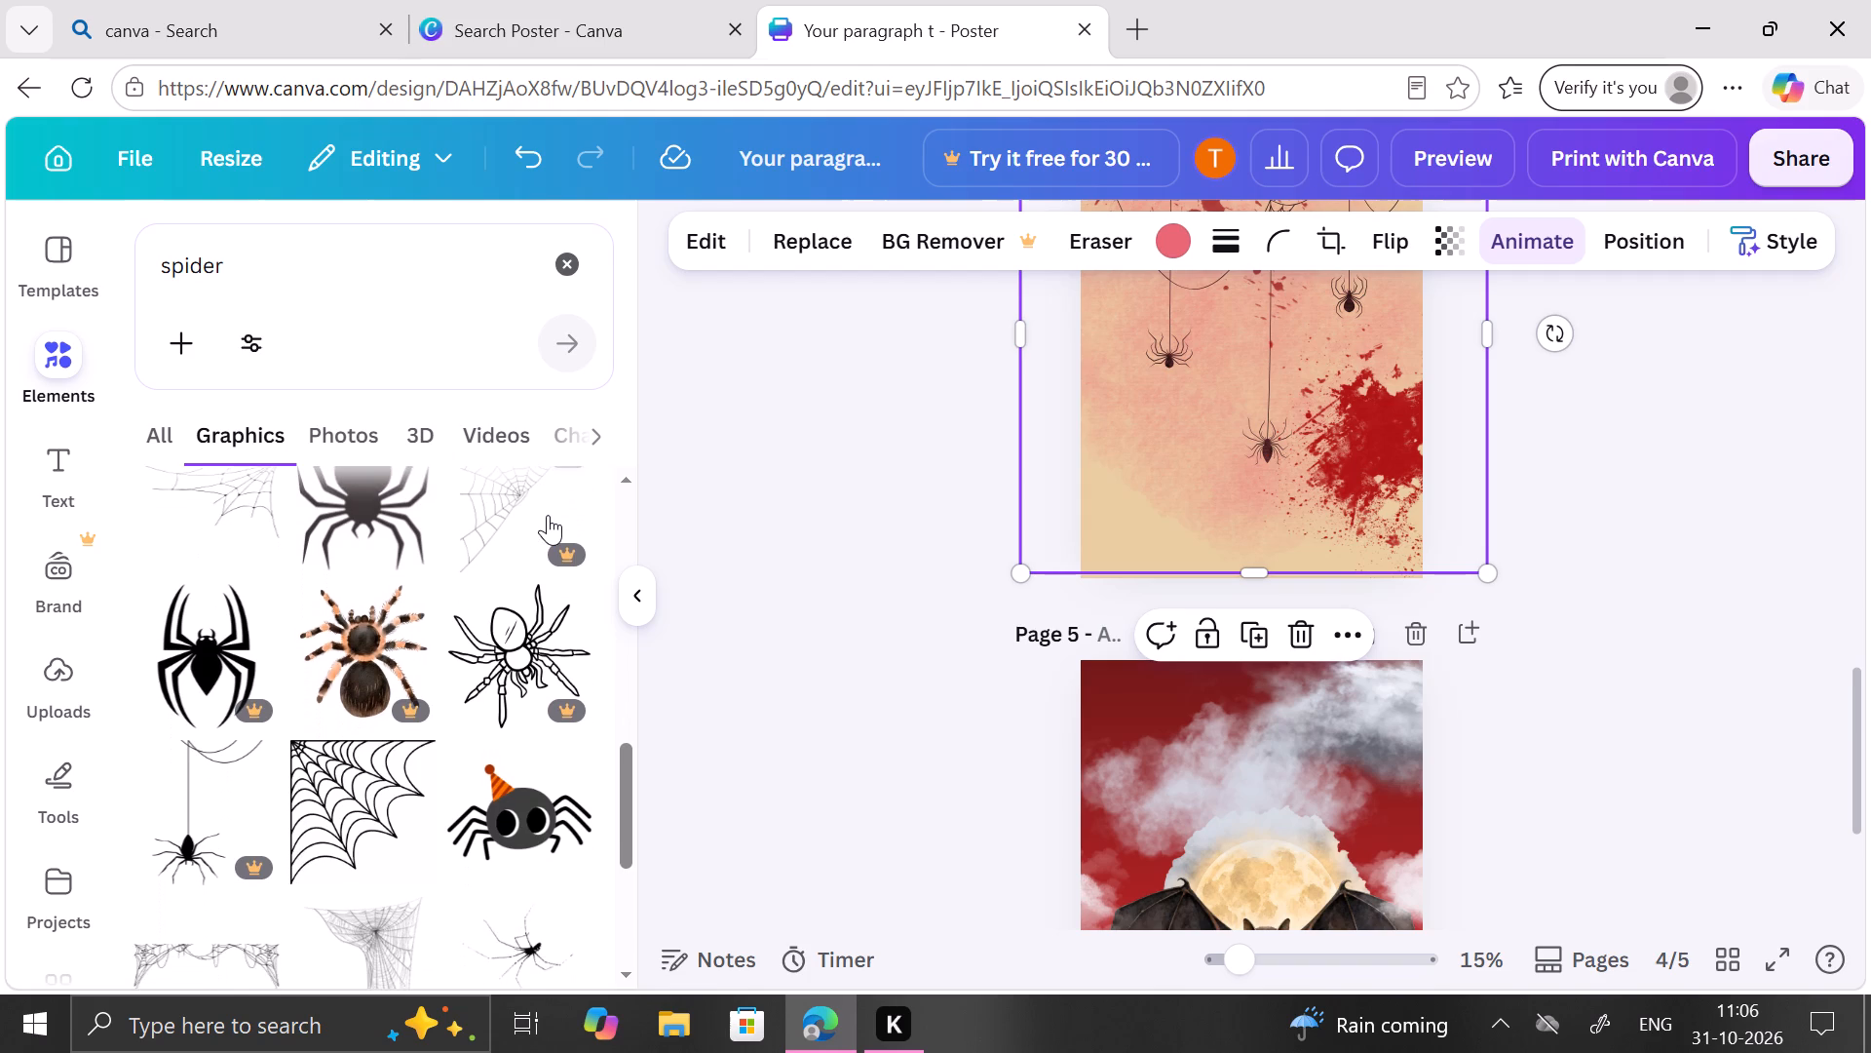
scroll(548, 515, "down", 1)
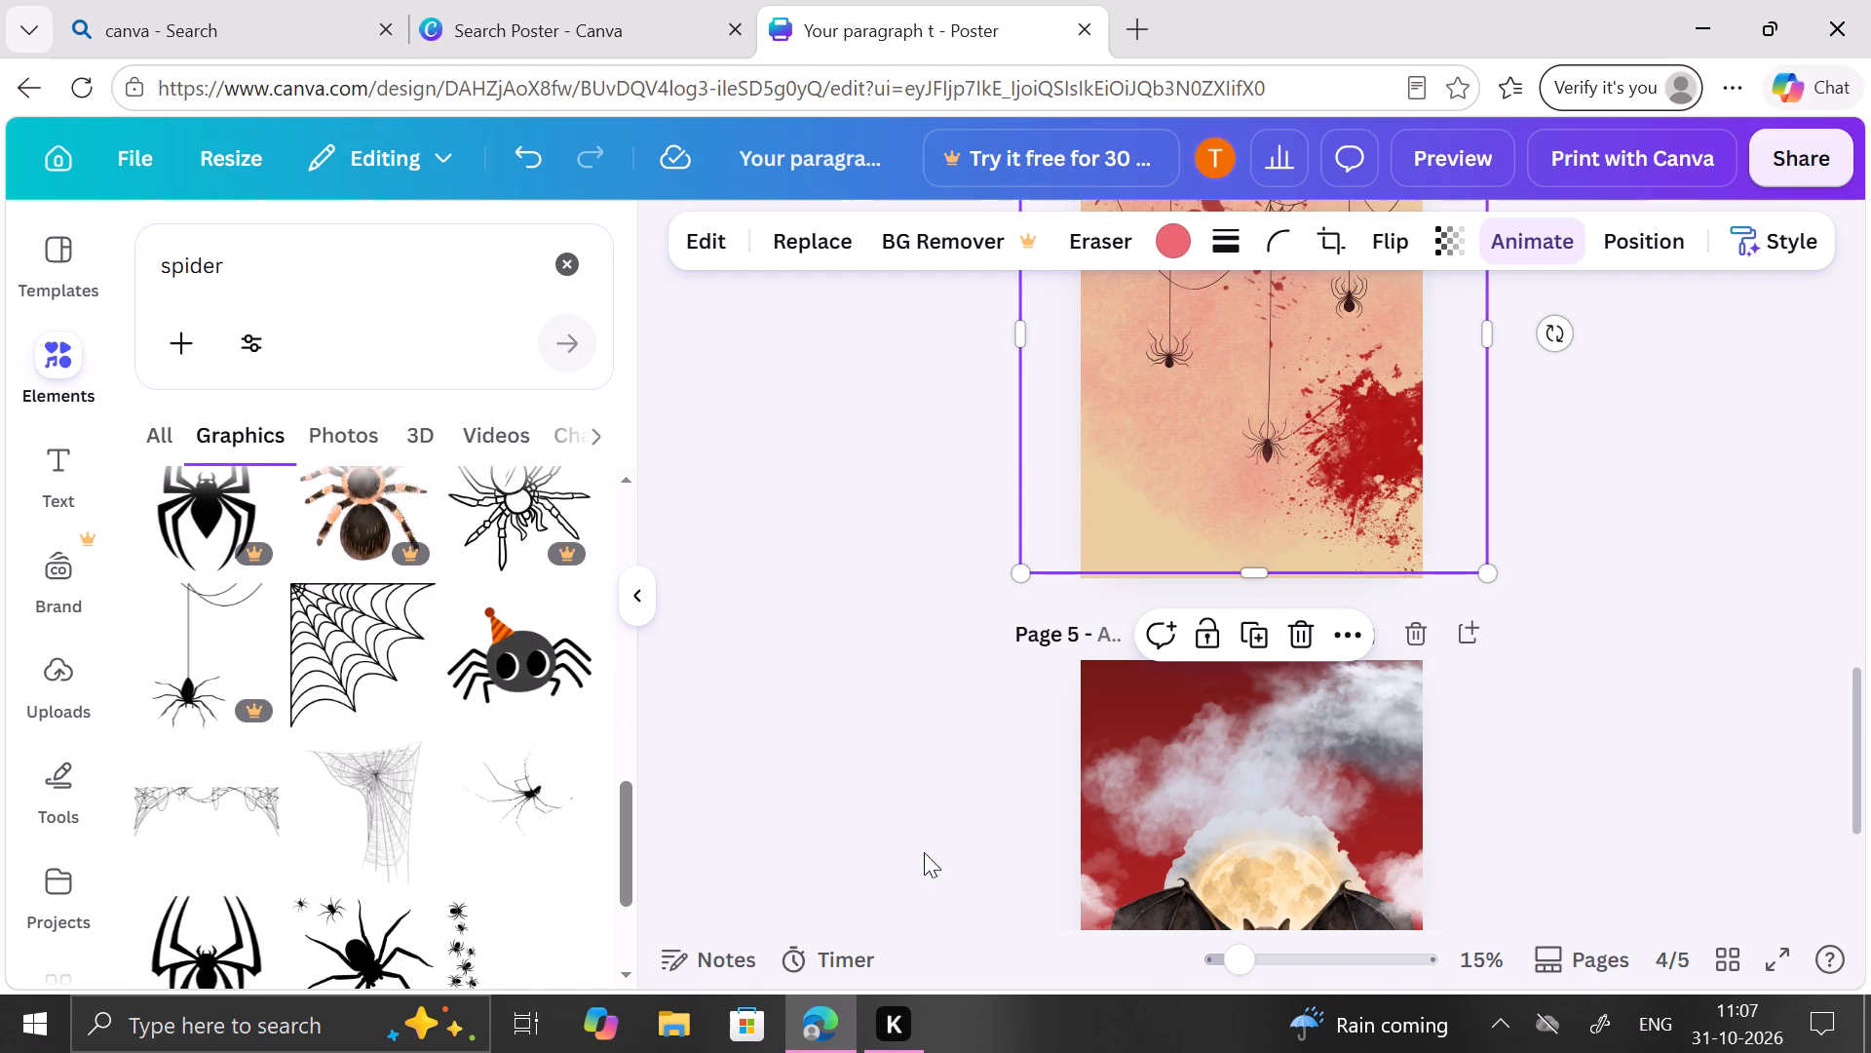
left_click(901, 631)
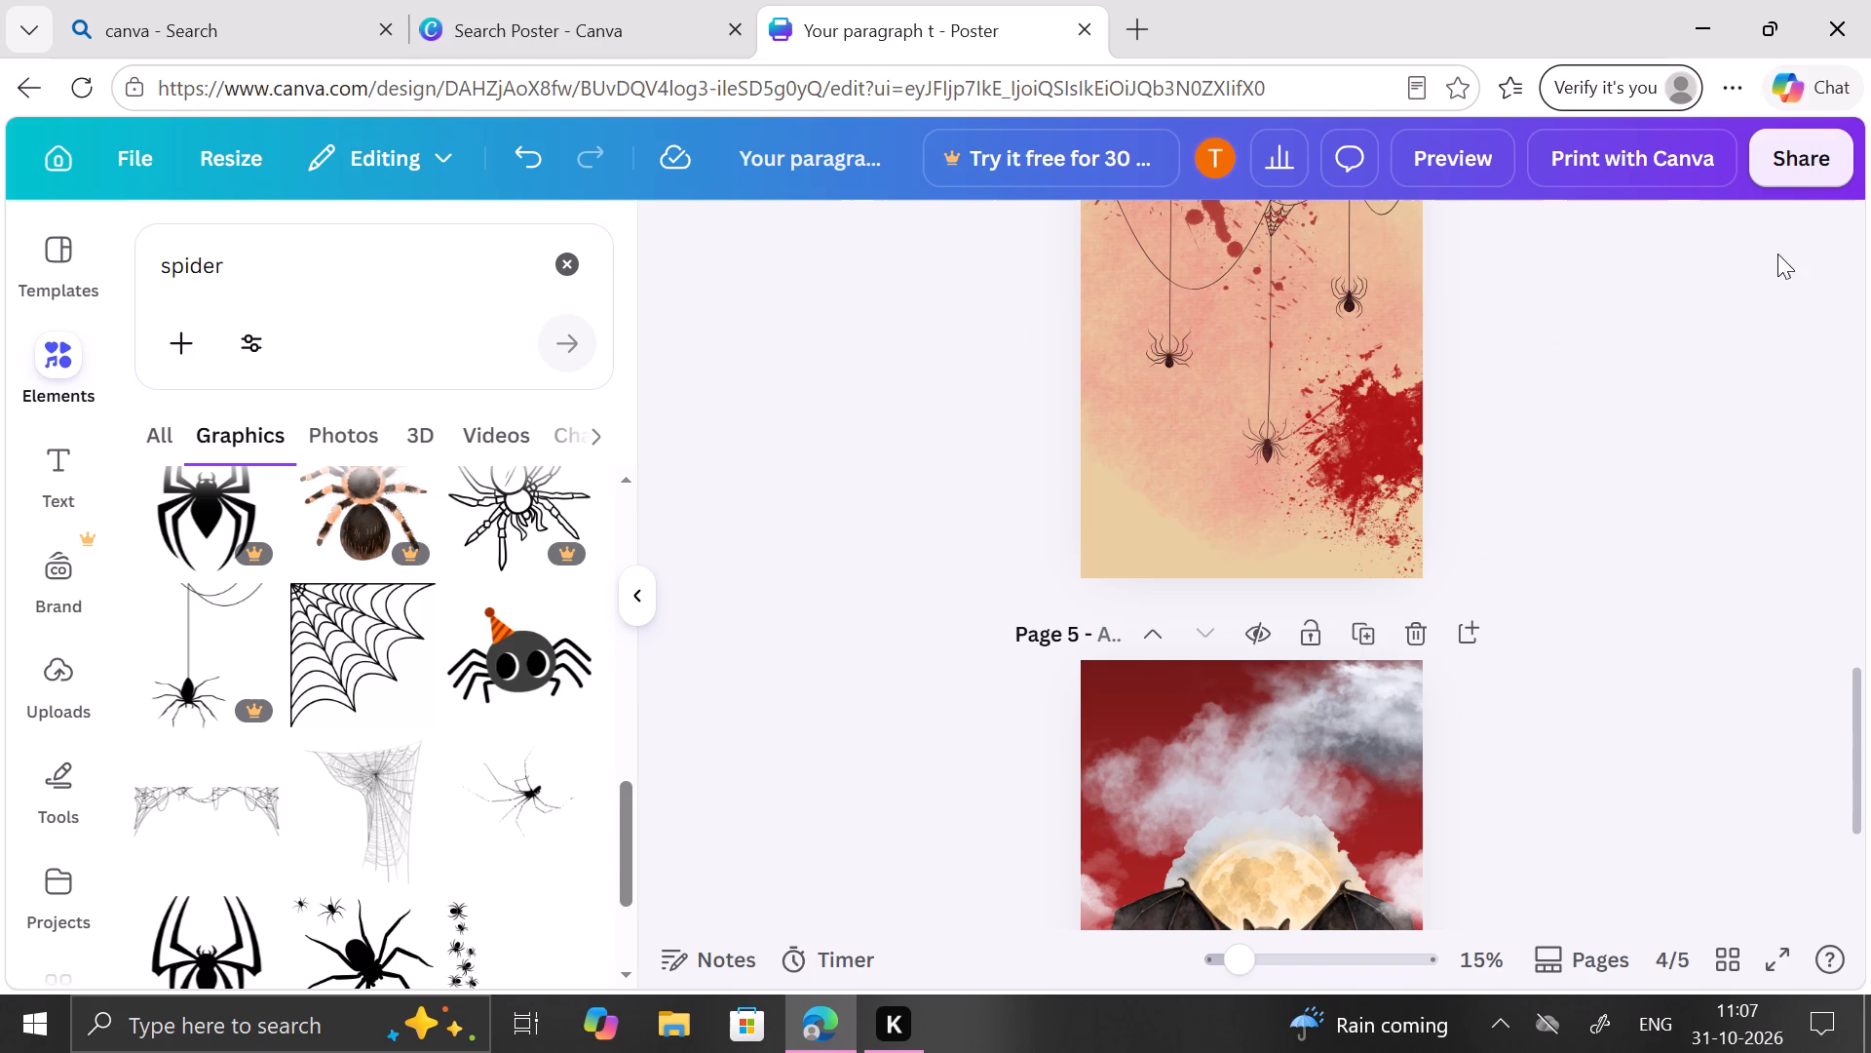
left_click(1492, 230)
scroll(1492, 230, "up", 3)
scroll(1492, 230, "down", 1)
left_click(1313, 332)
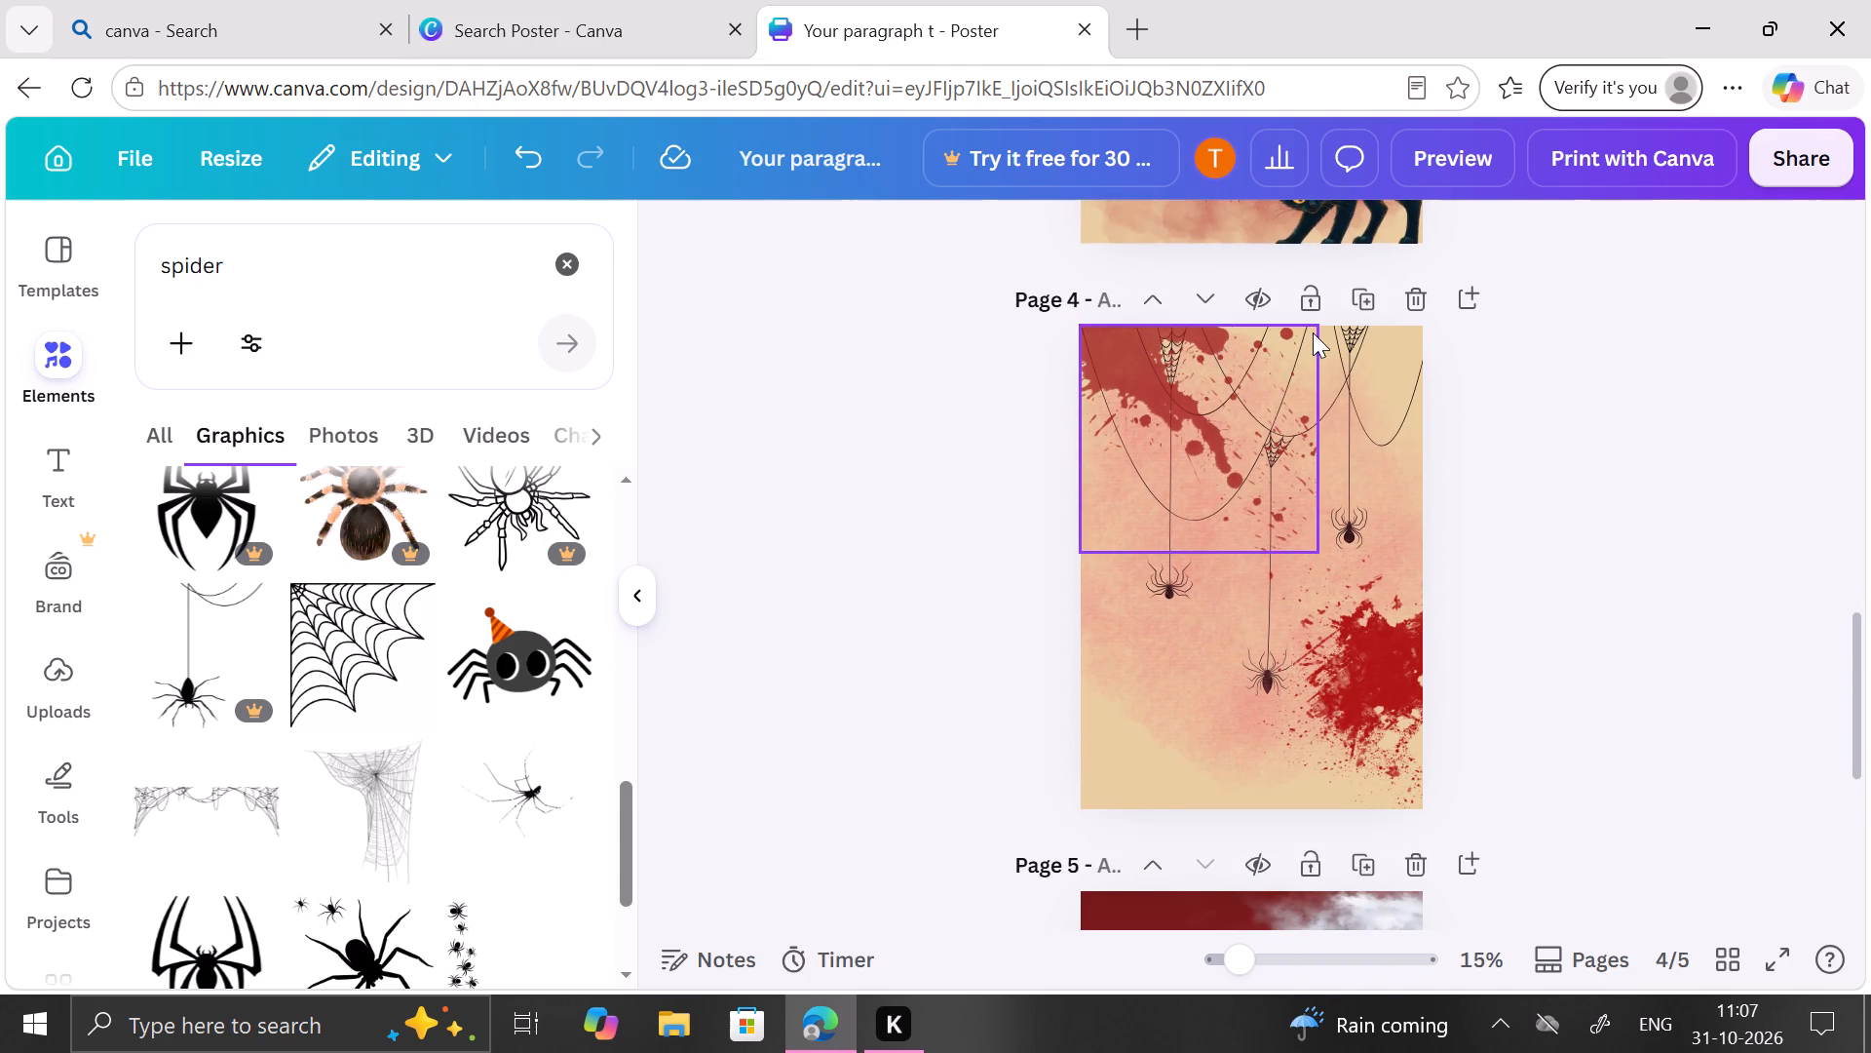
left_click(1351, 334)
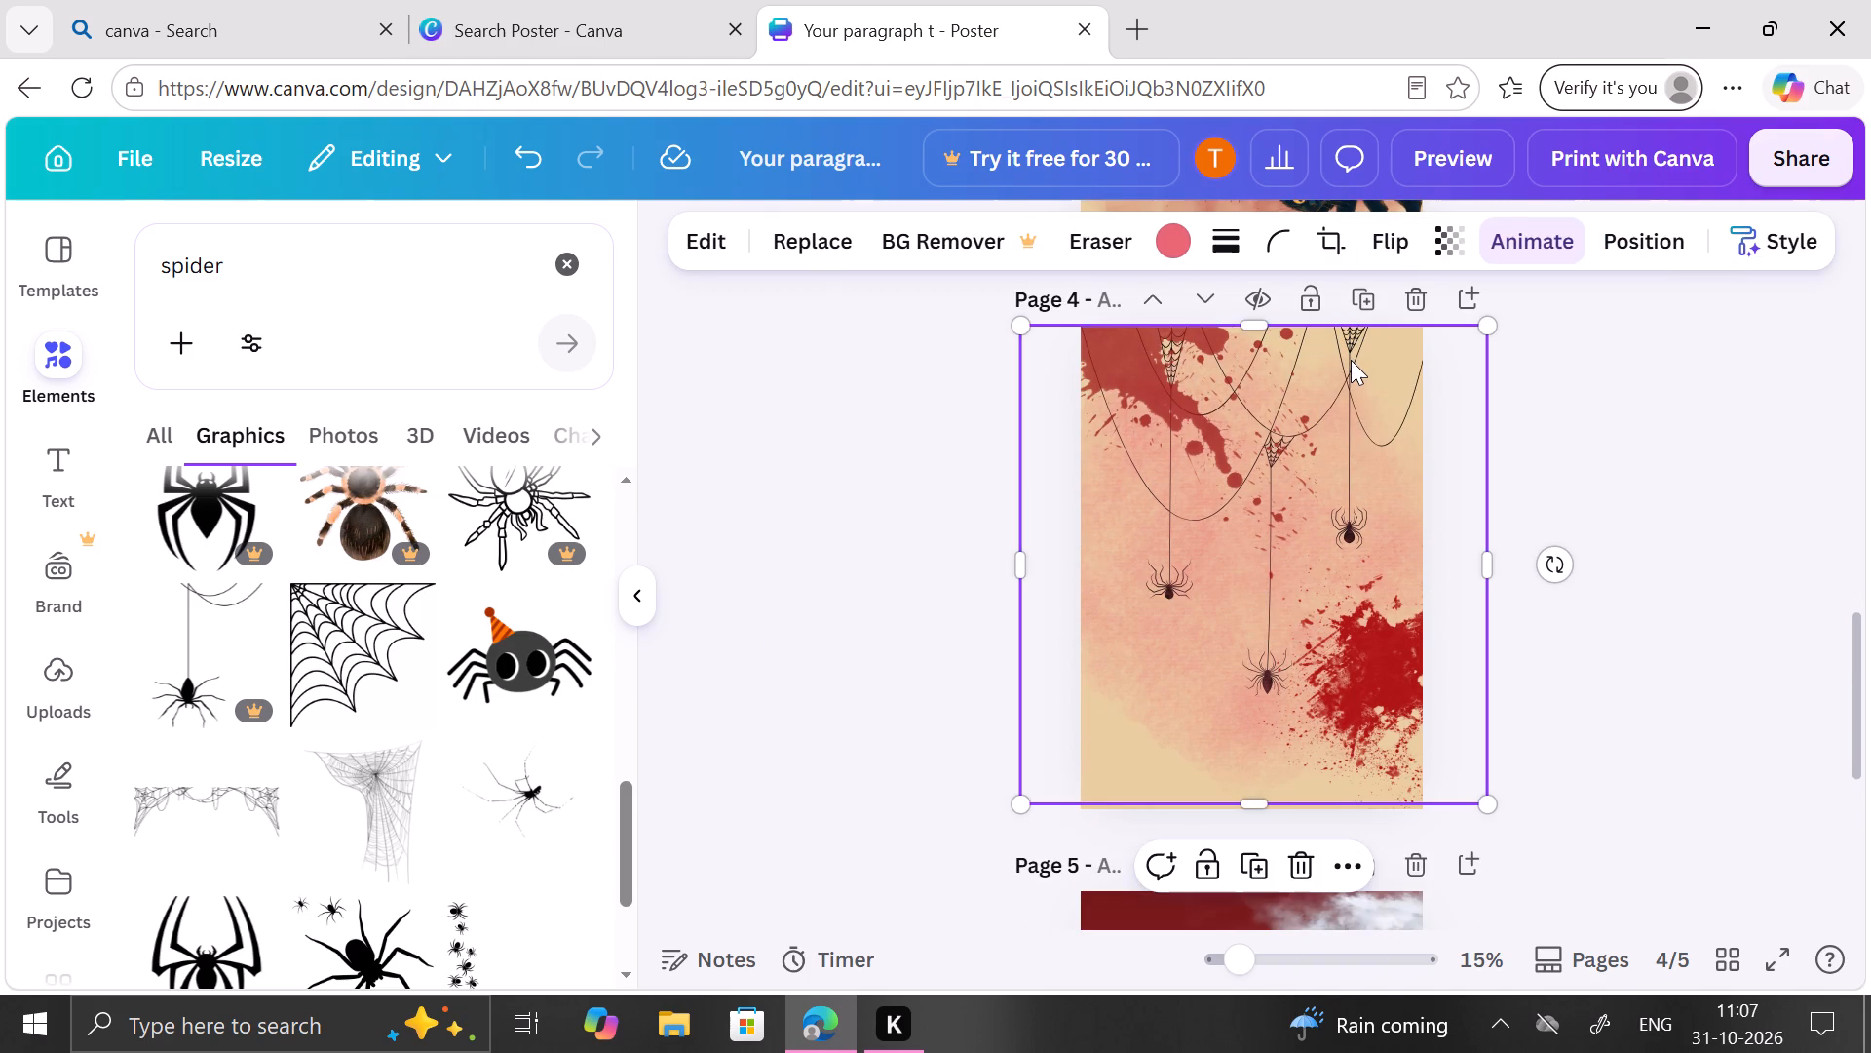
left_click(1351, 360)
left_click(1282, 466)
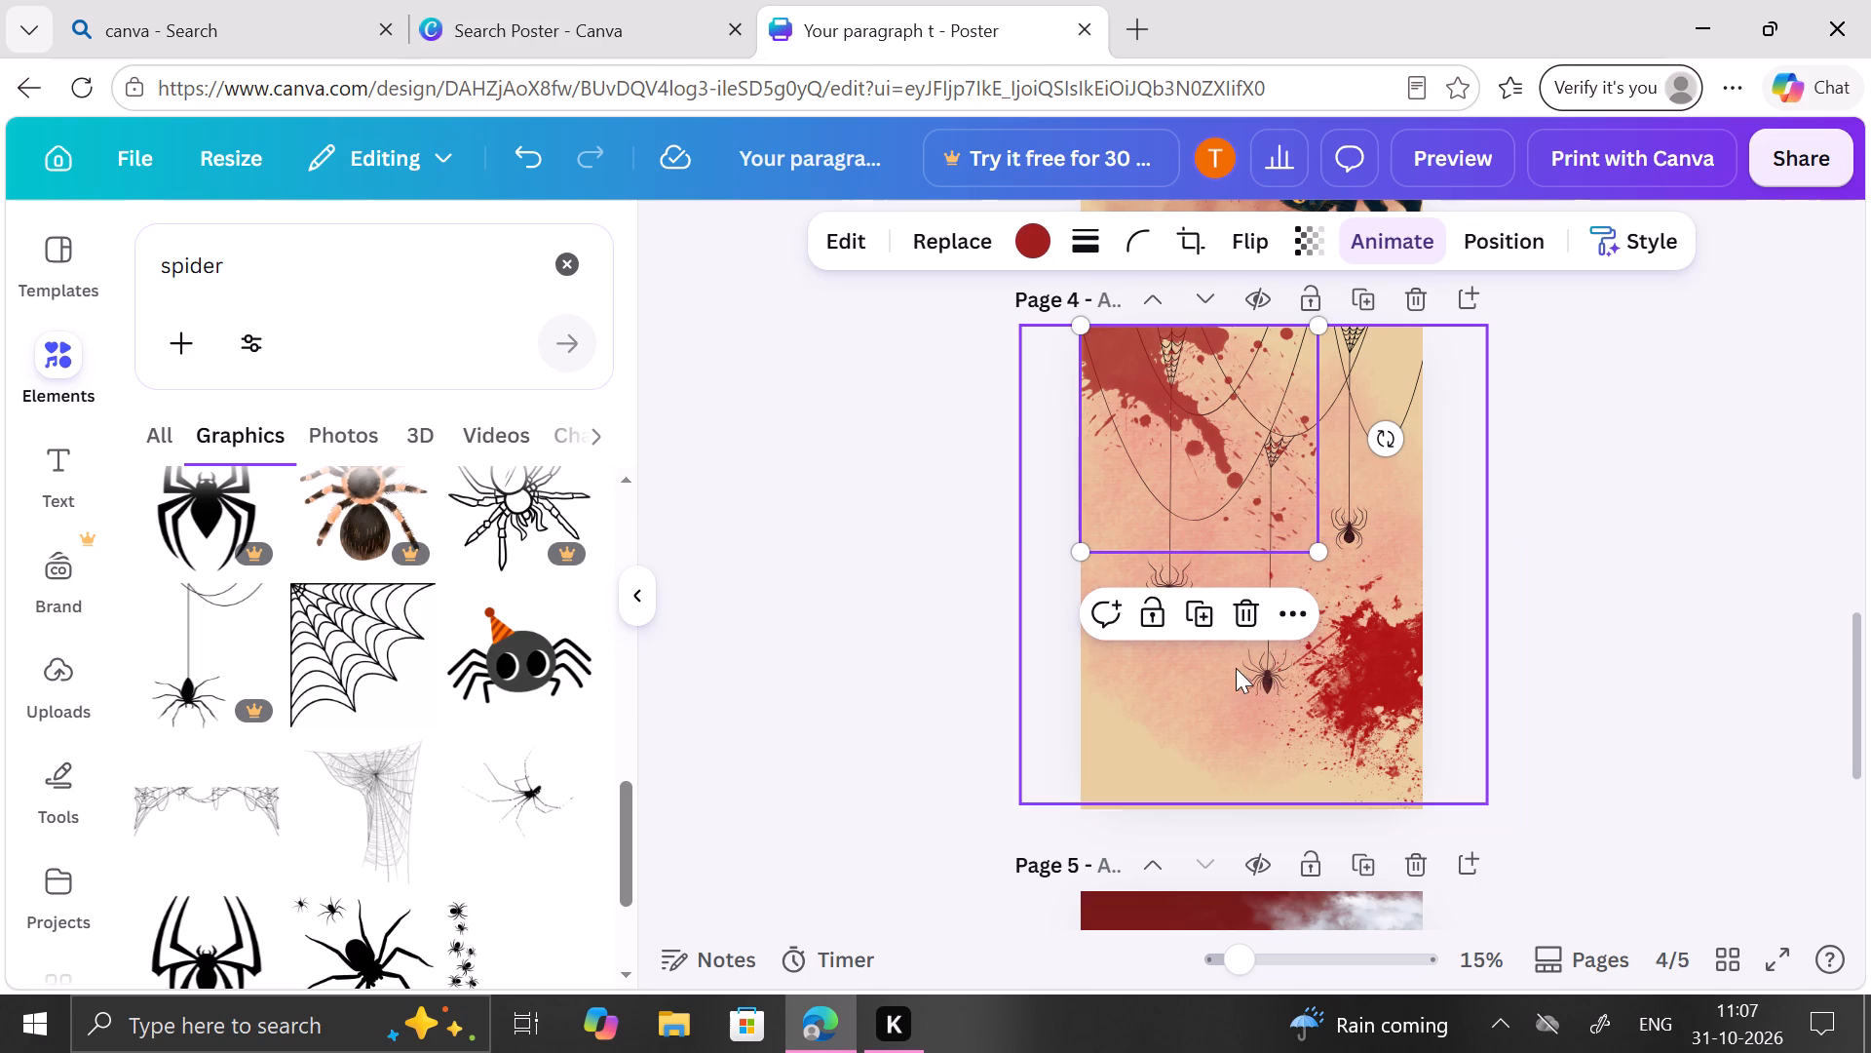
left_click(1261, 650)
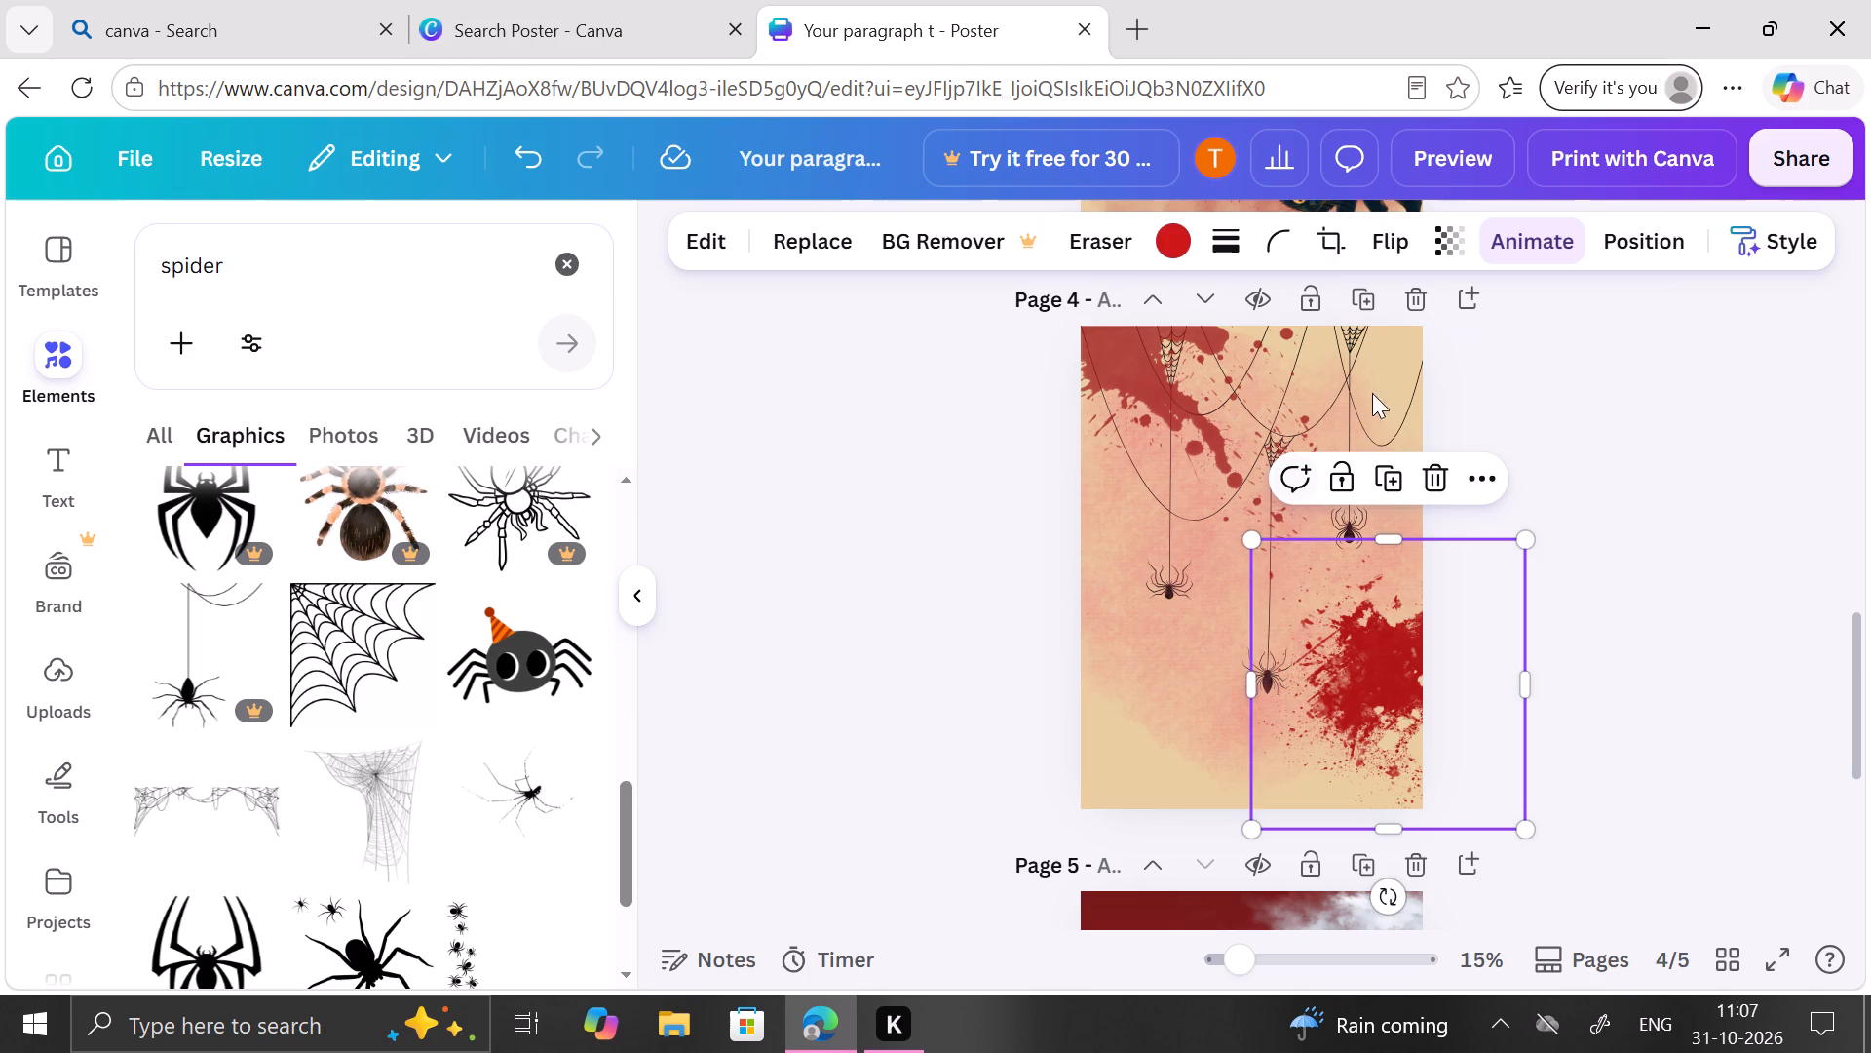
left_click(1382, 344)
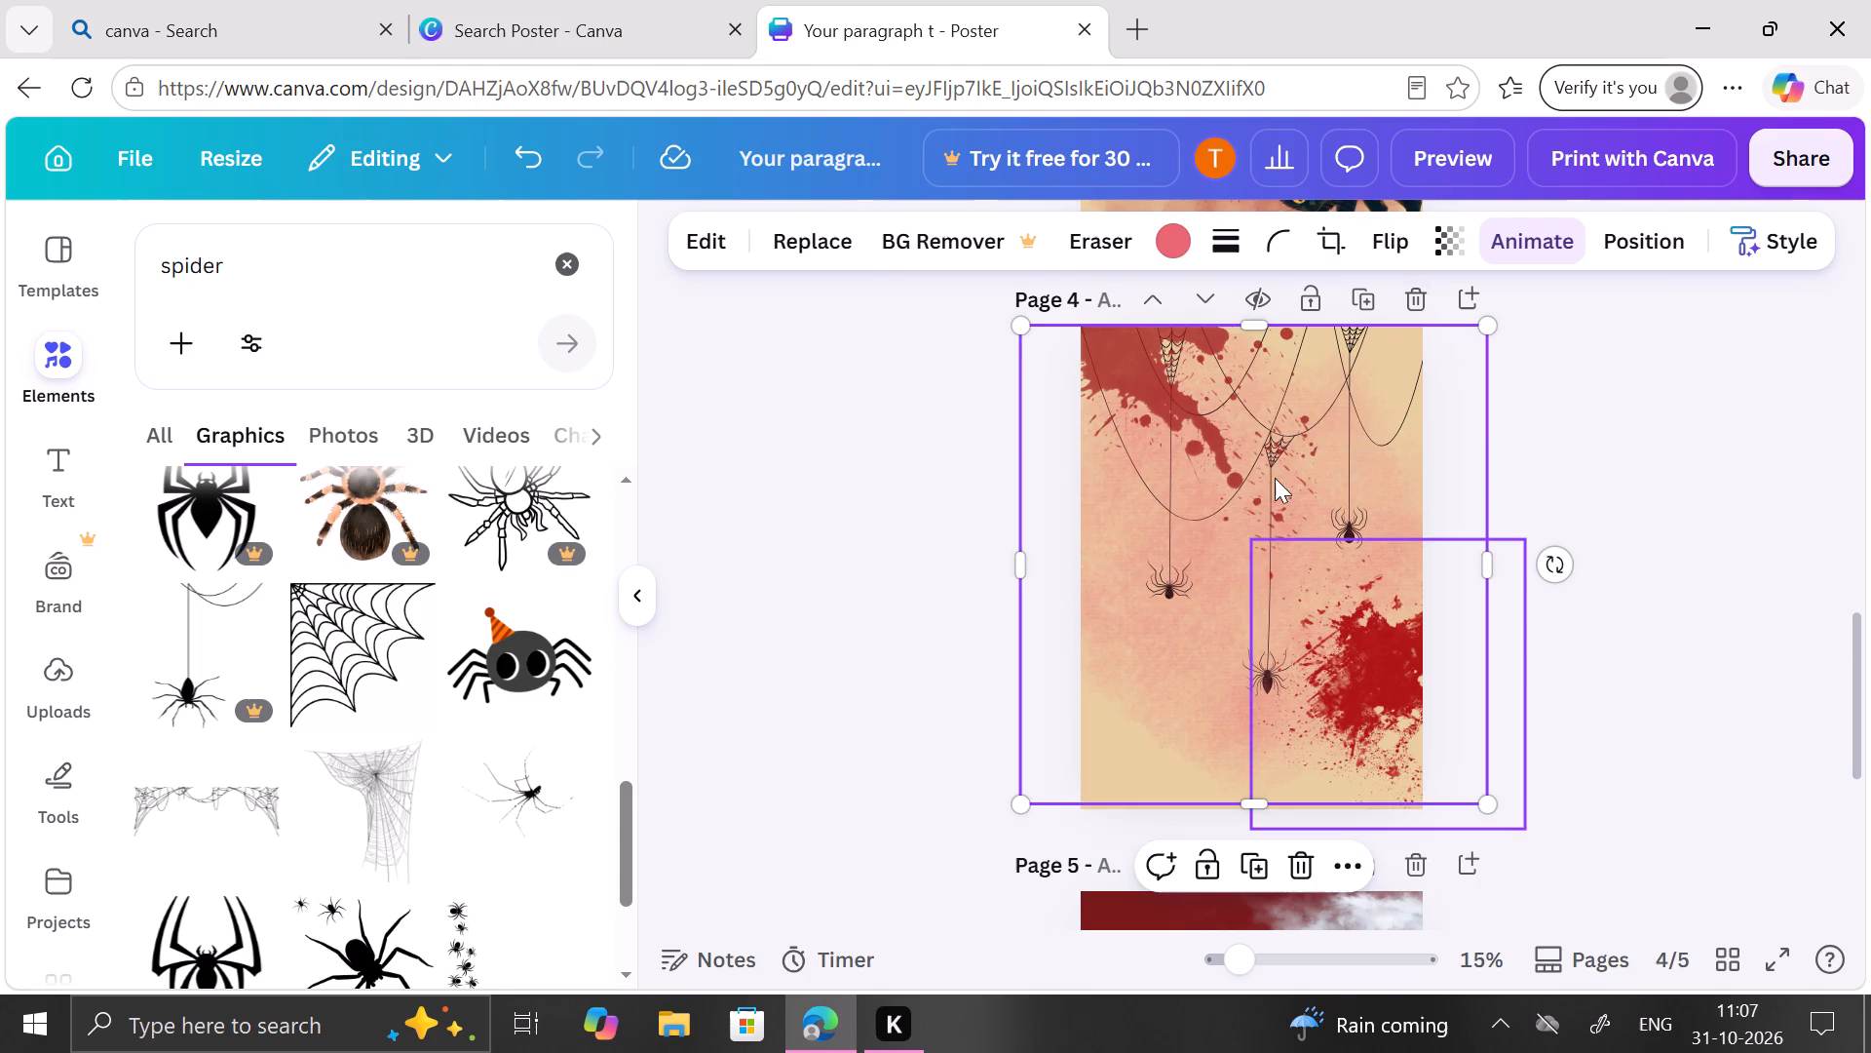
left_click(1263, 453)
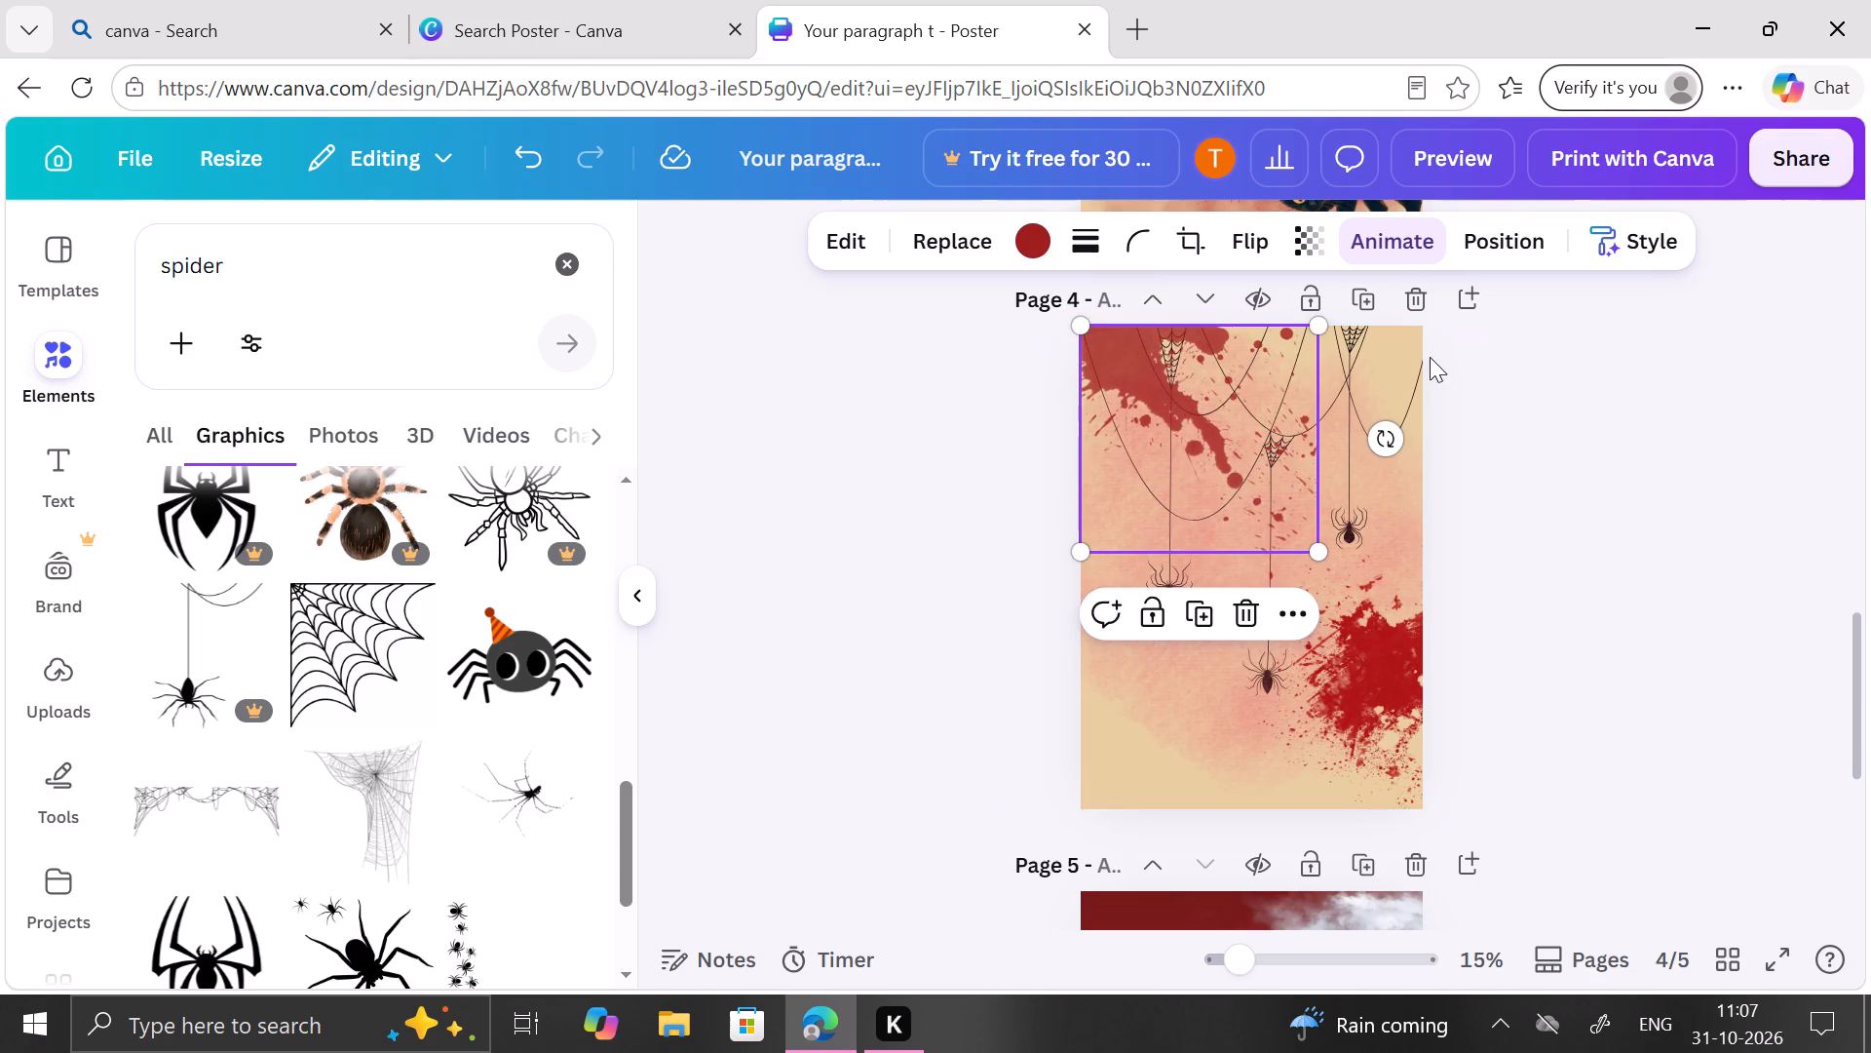
Move the large pink watercolour texture on page 4 lower and slightly to the left, then deselect it.
left_click(1402, 356)
left_click_drag(1371, 391, 1366, 406)
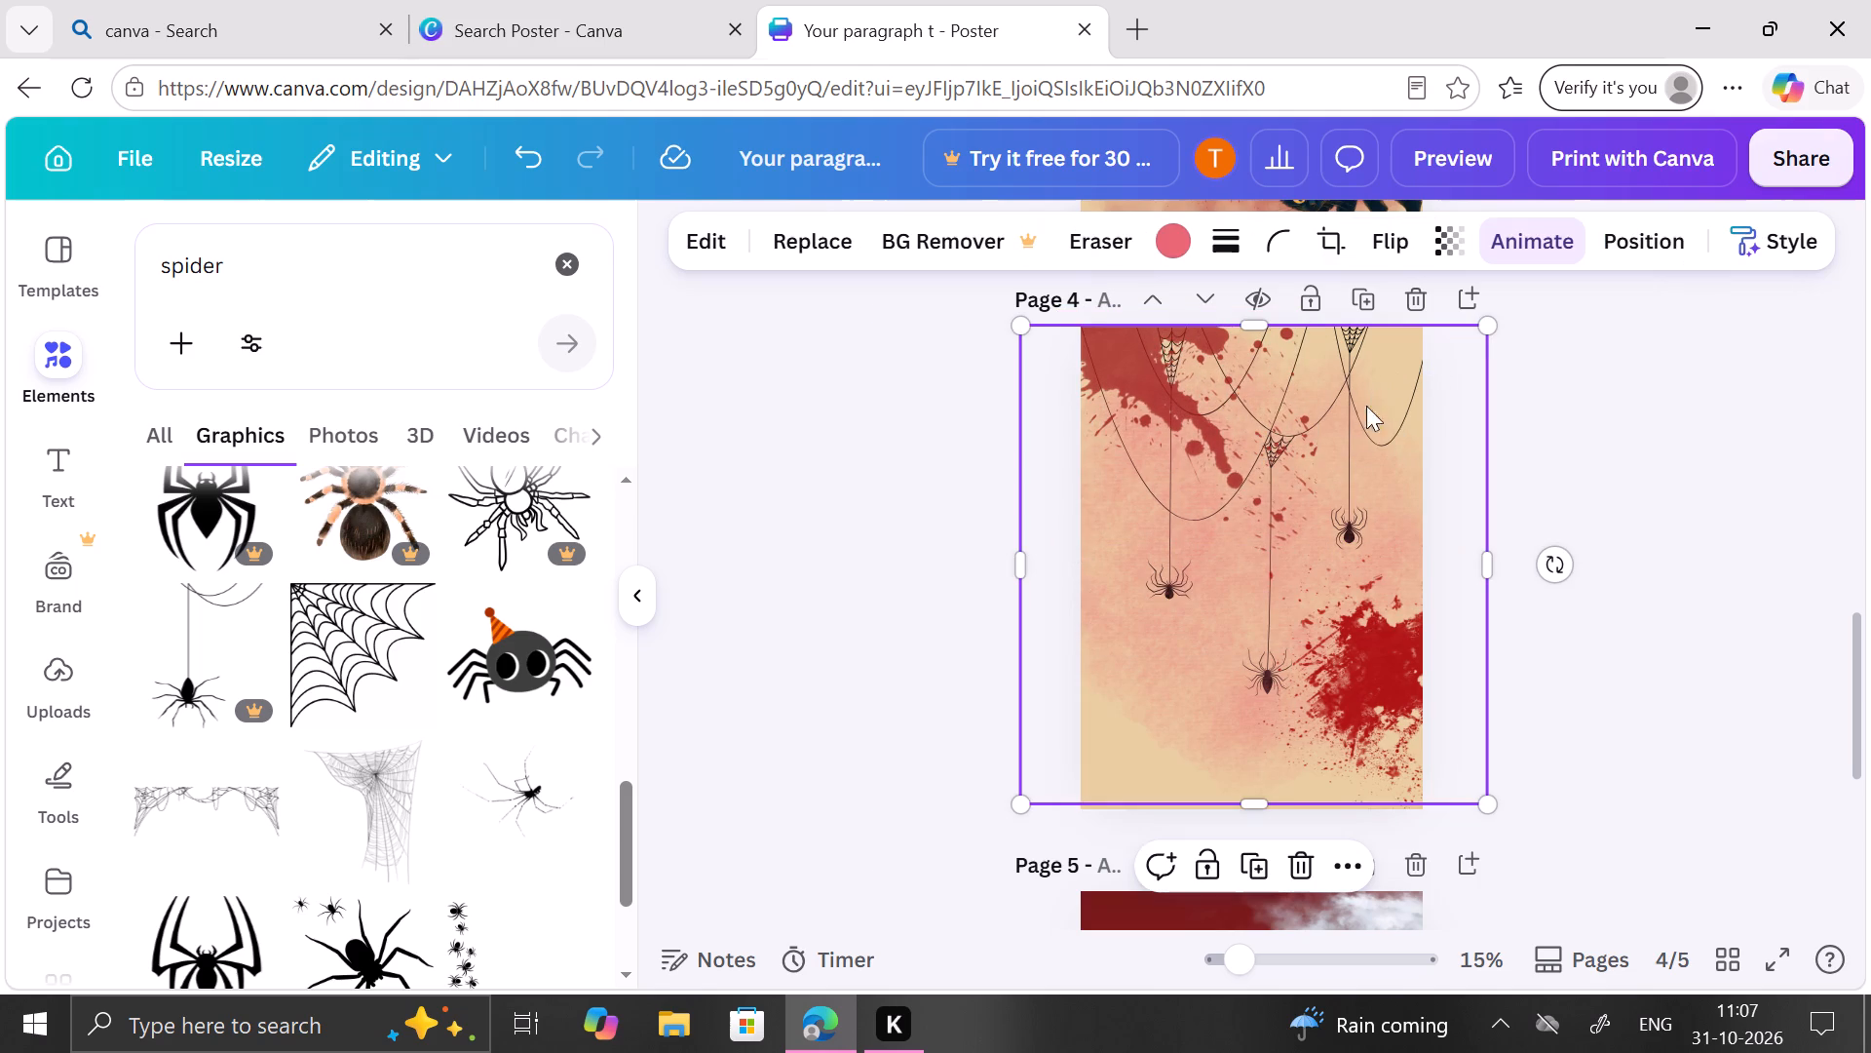
left_click_drag(1366, 406, 1349, 457)
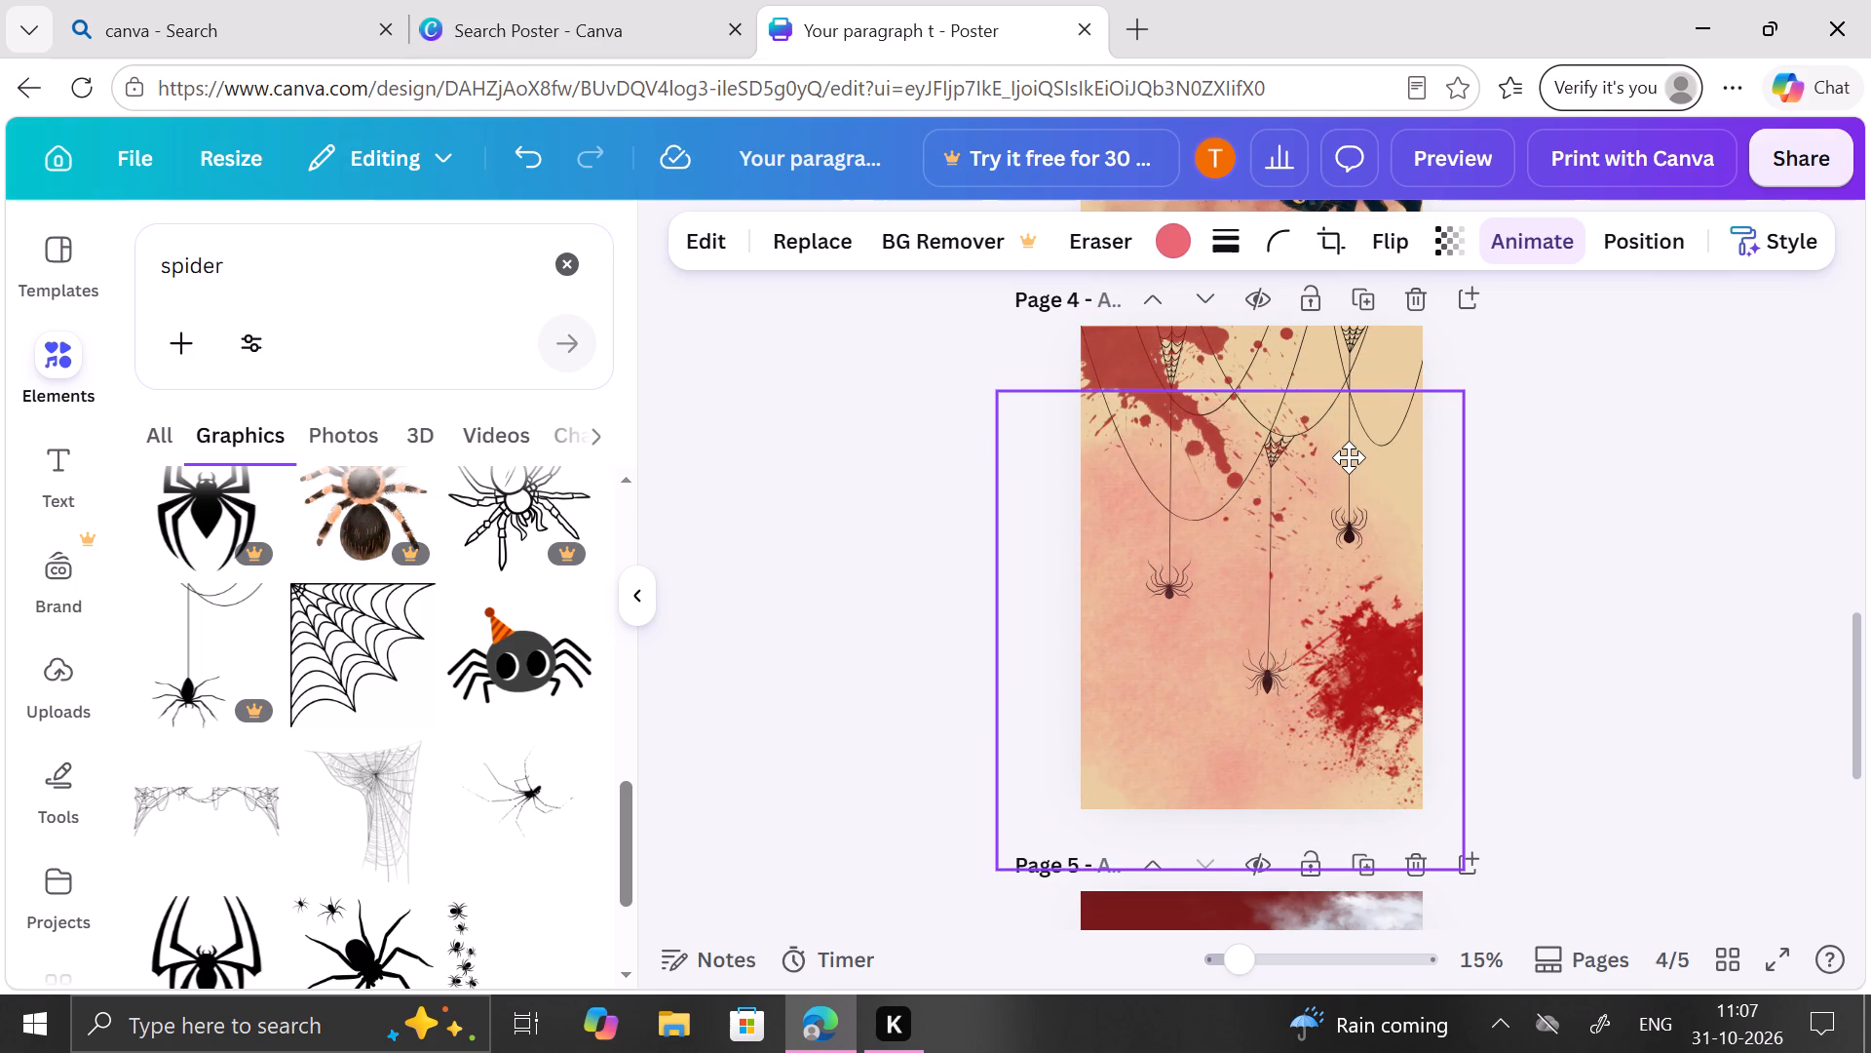
left_click_drag(1349, 457, 1349, 455)
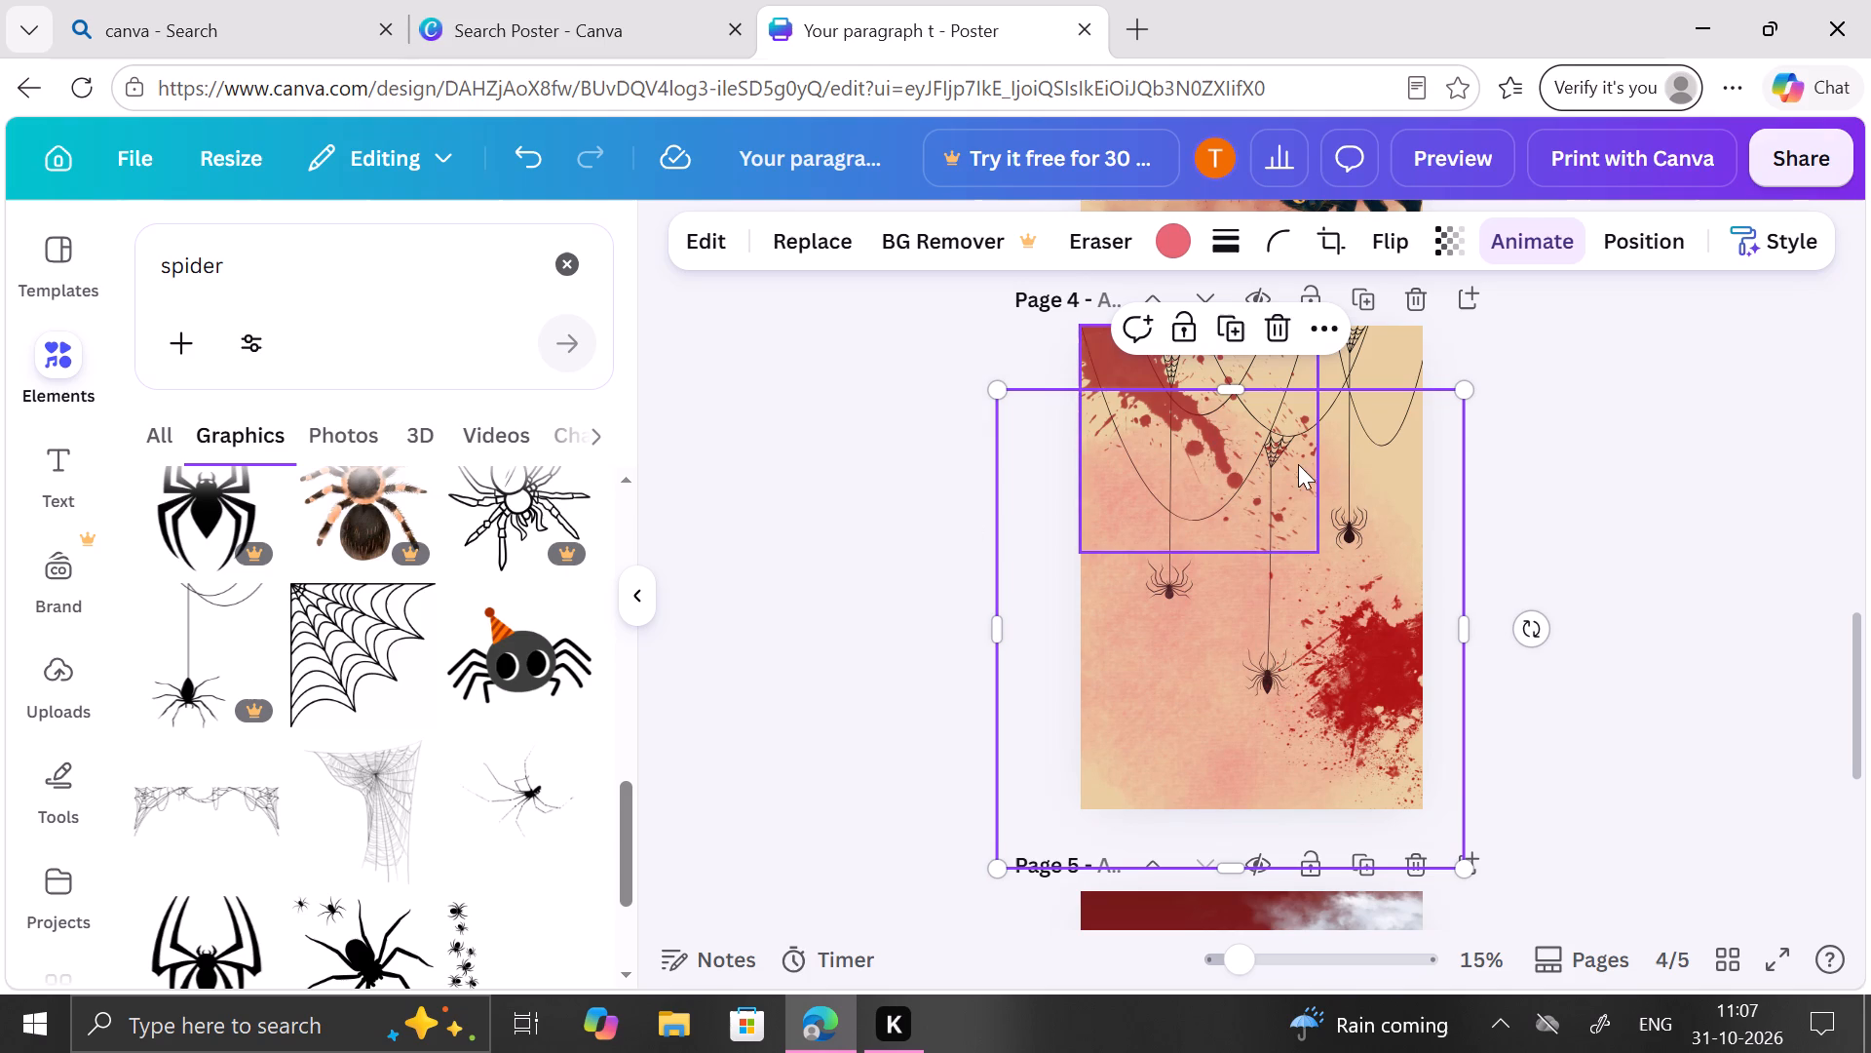
left_click(1364, 413)
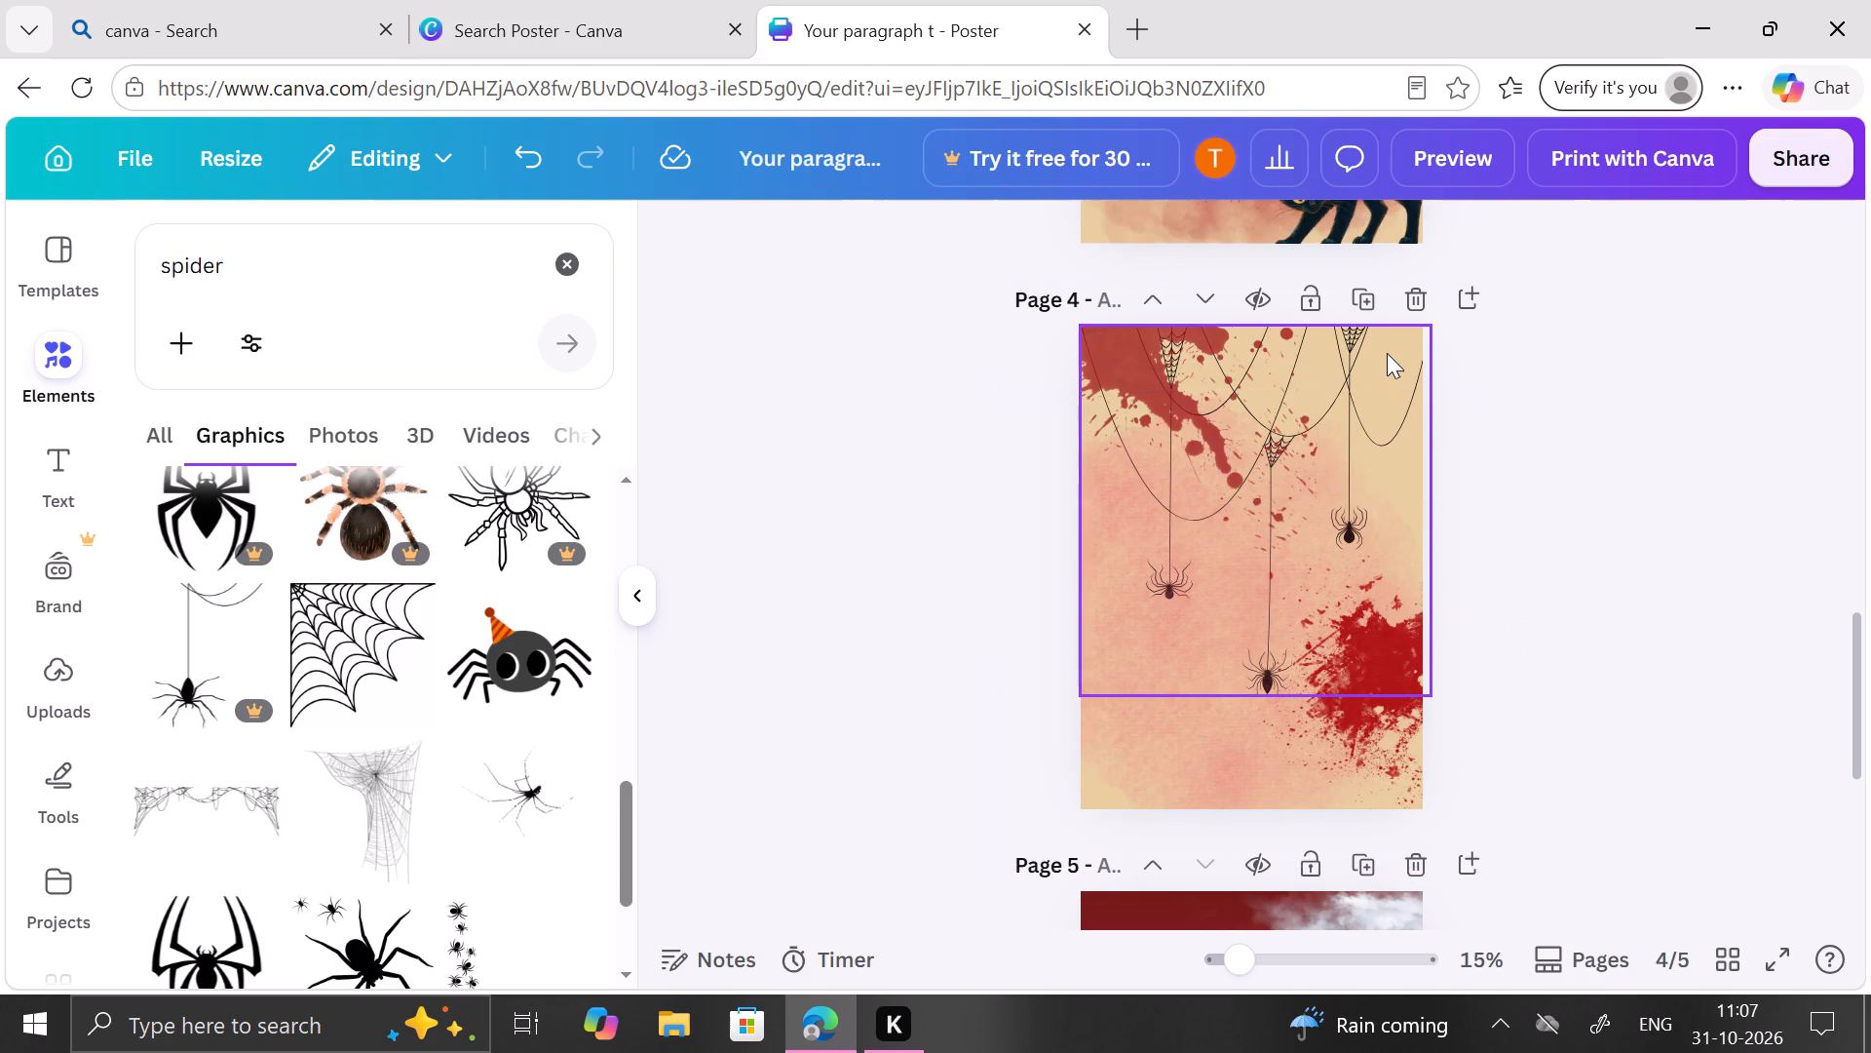
Delete the graphic of three hanging spiders and draped webs from page 4.
left_click_drag(1387, 352, 1317, 550)
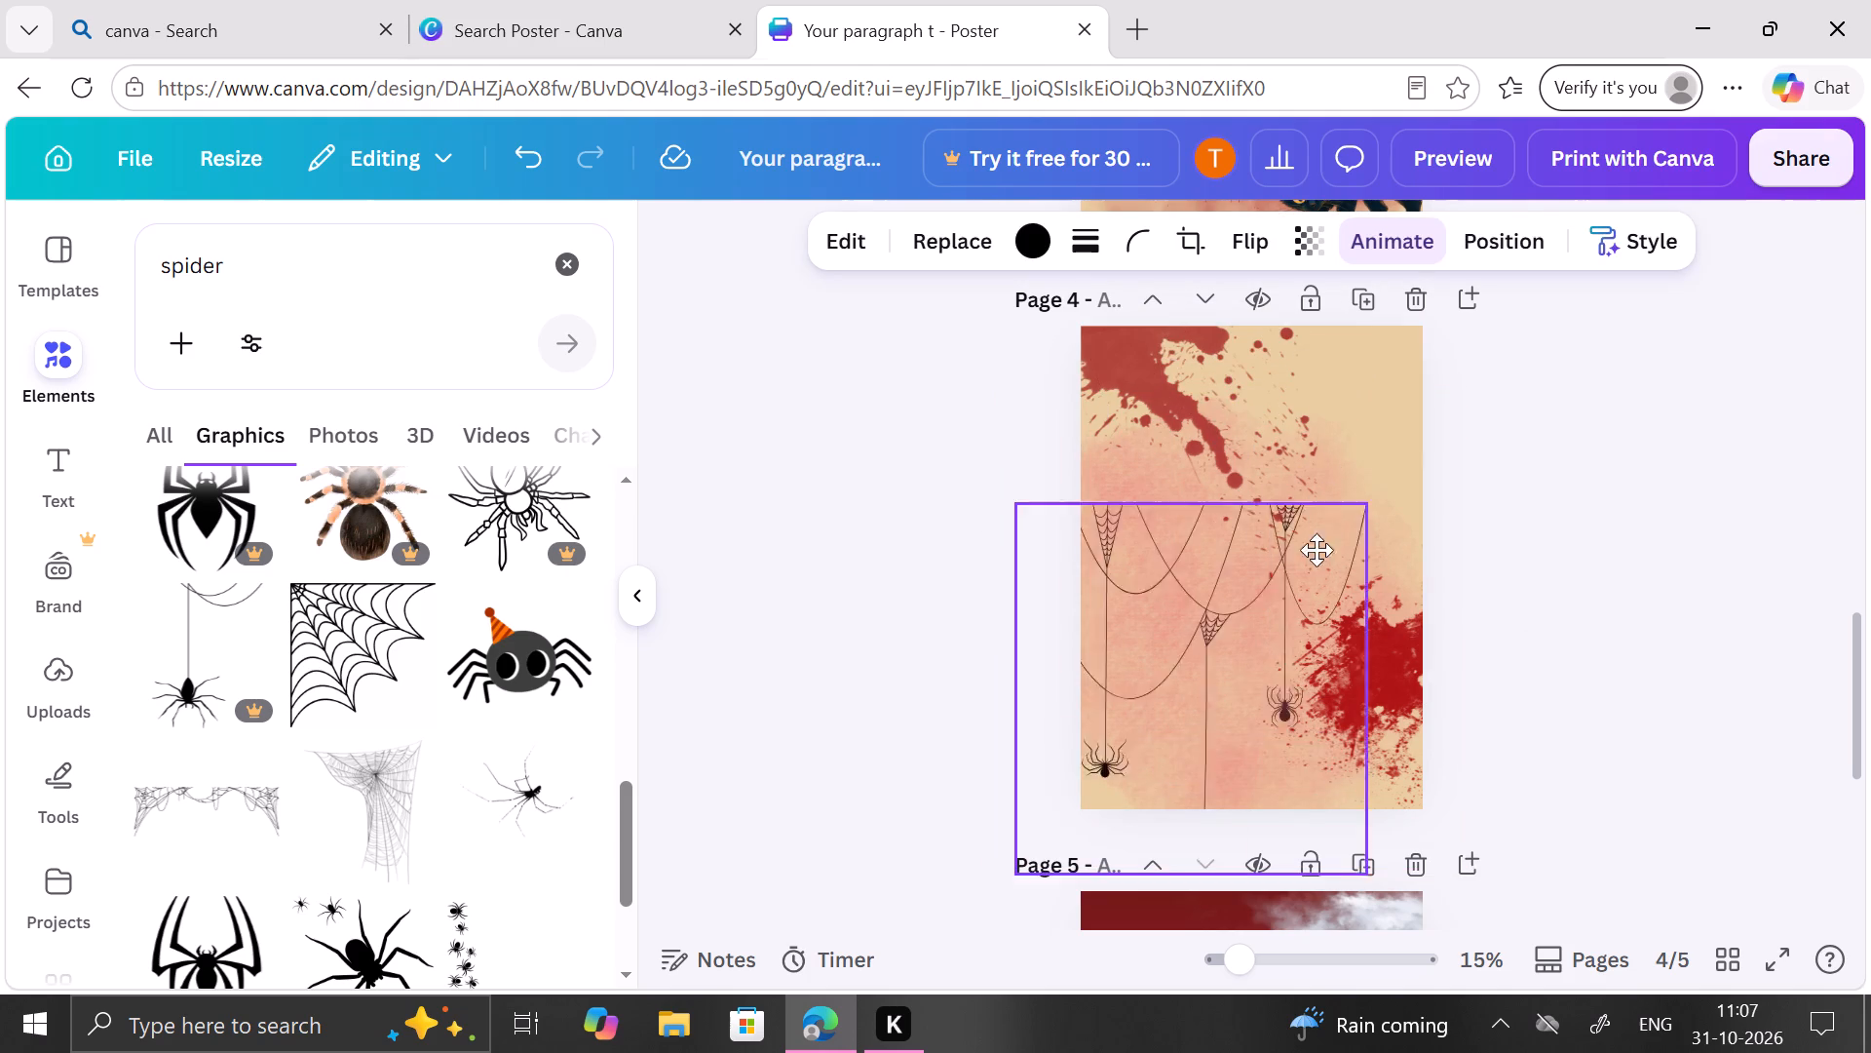
left_click_drag(1317, 550, 1378, 388)
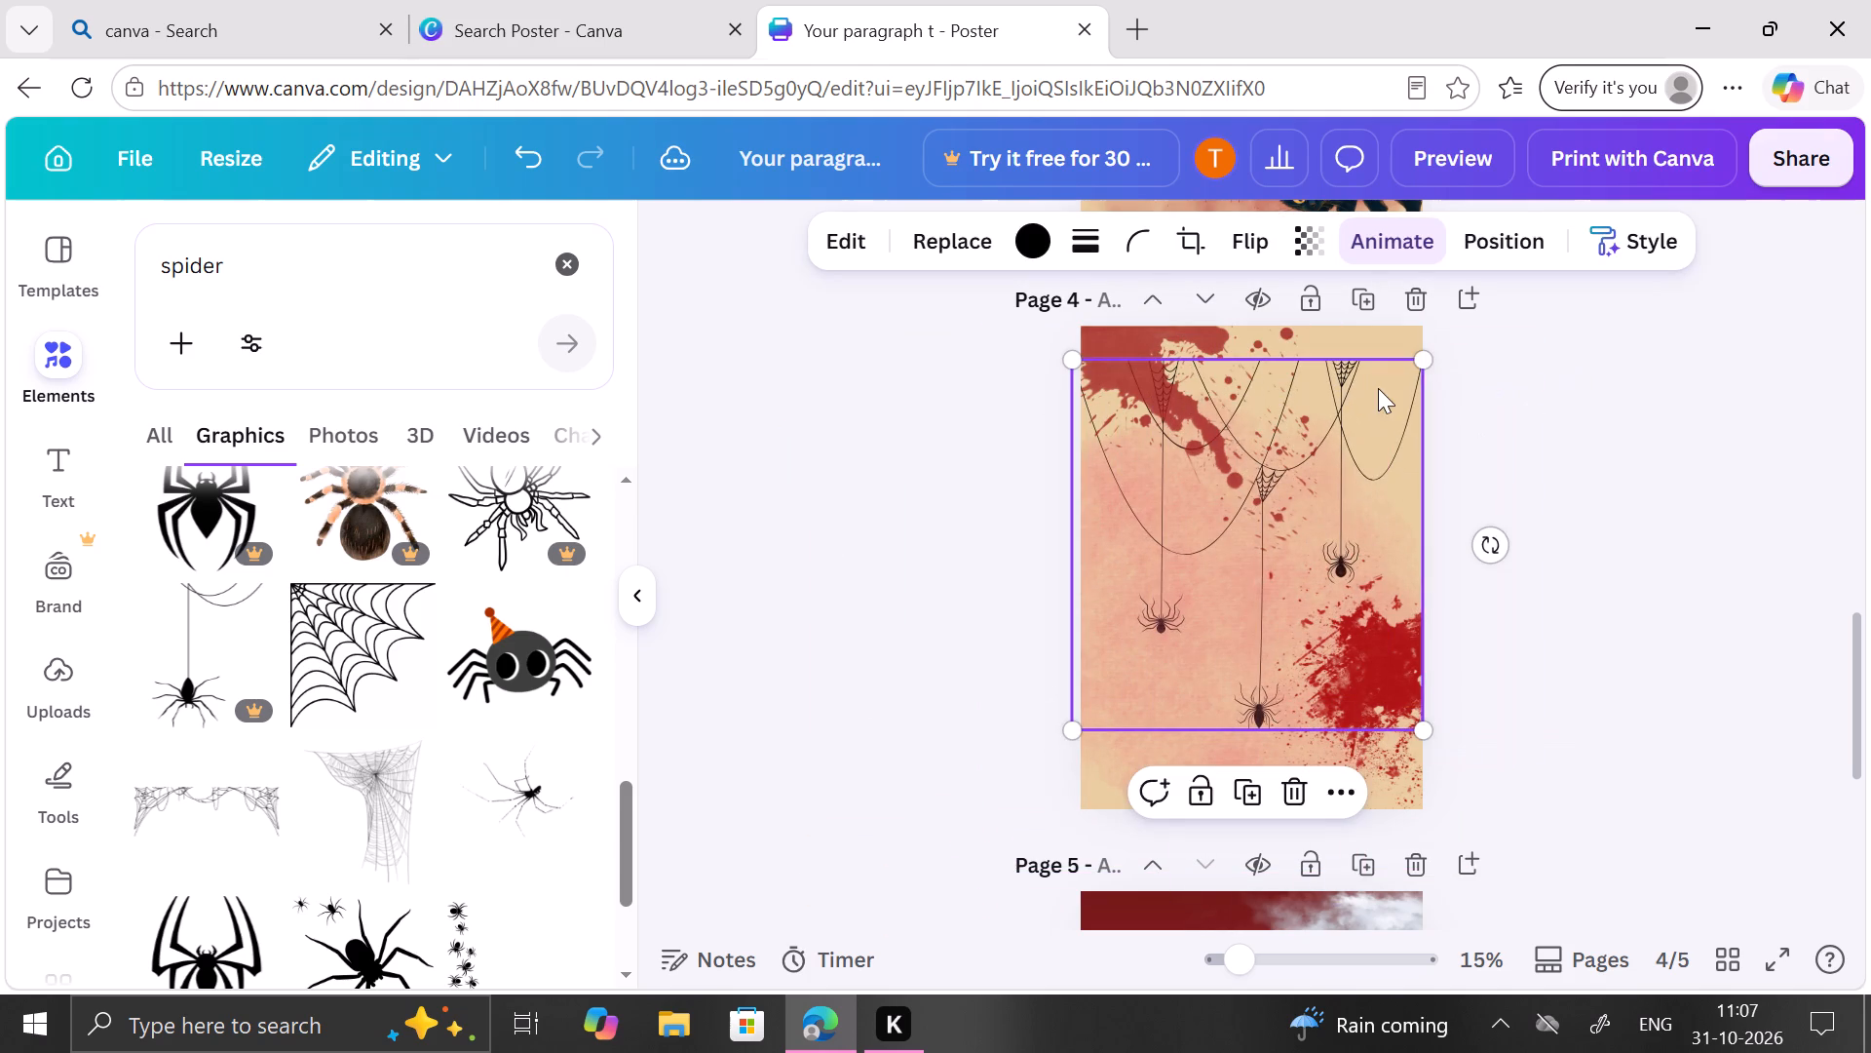
left_click(1292, 798)
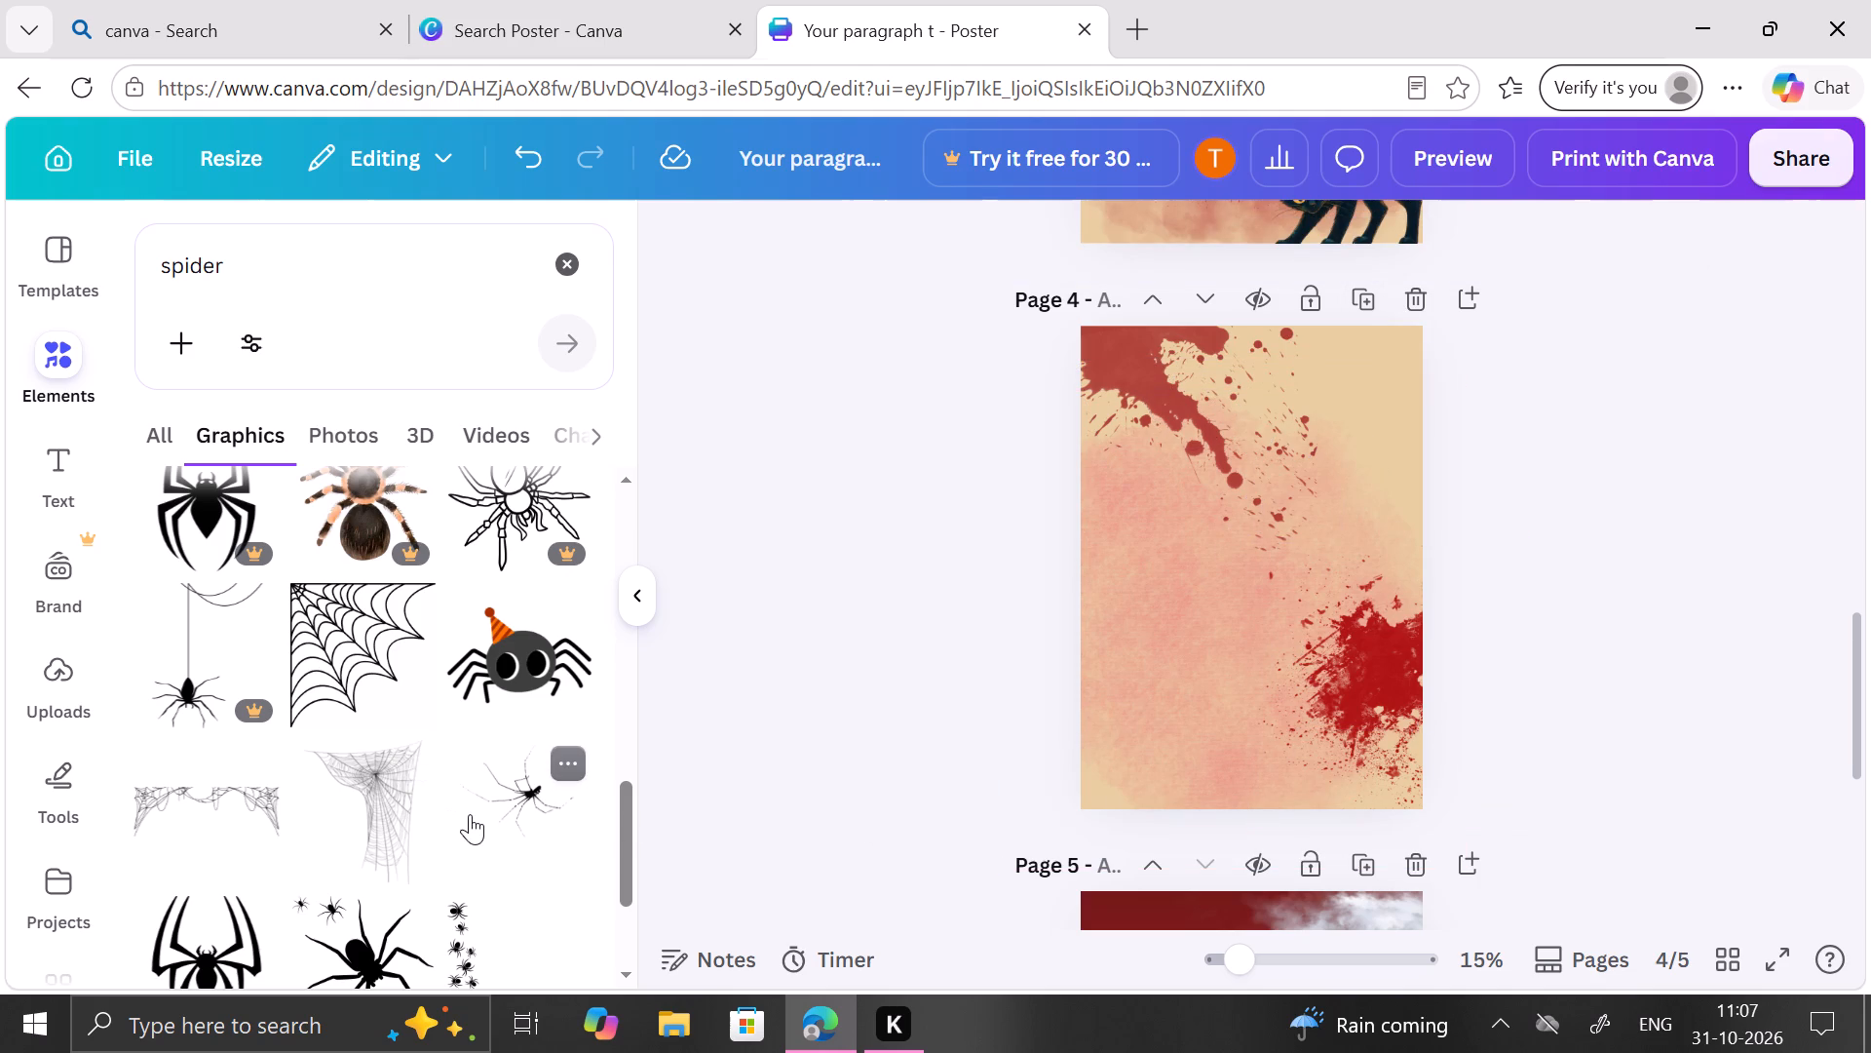
Add the draped corner cobweb graphic to page 4, align it with the page's top, and enlarge it to cover most of the page.
left_click(388, 796)
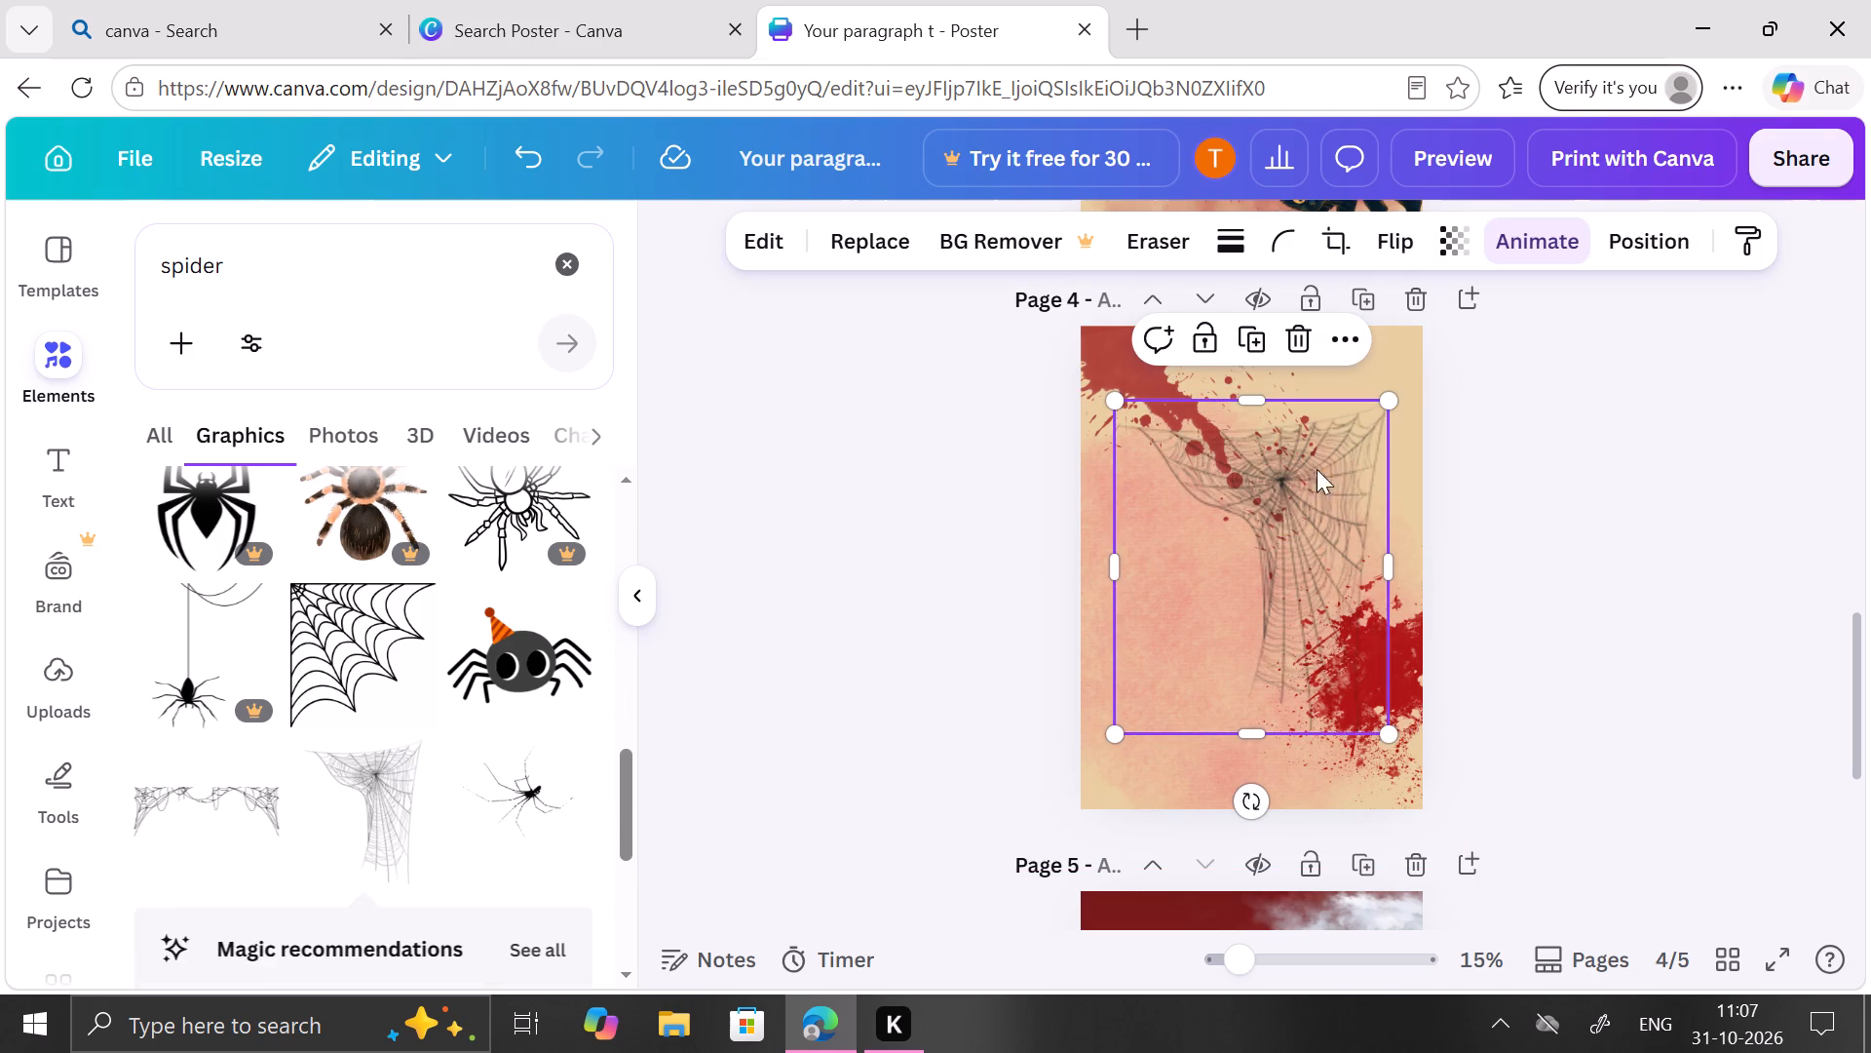
left_click_drag(1380, 405, 1420, 364)
left_click_drag(1362, 379, 1365, 326)
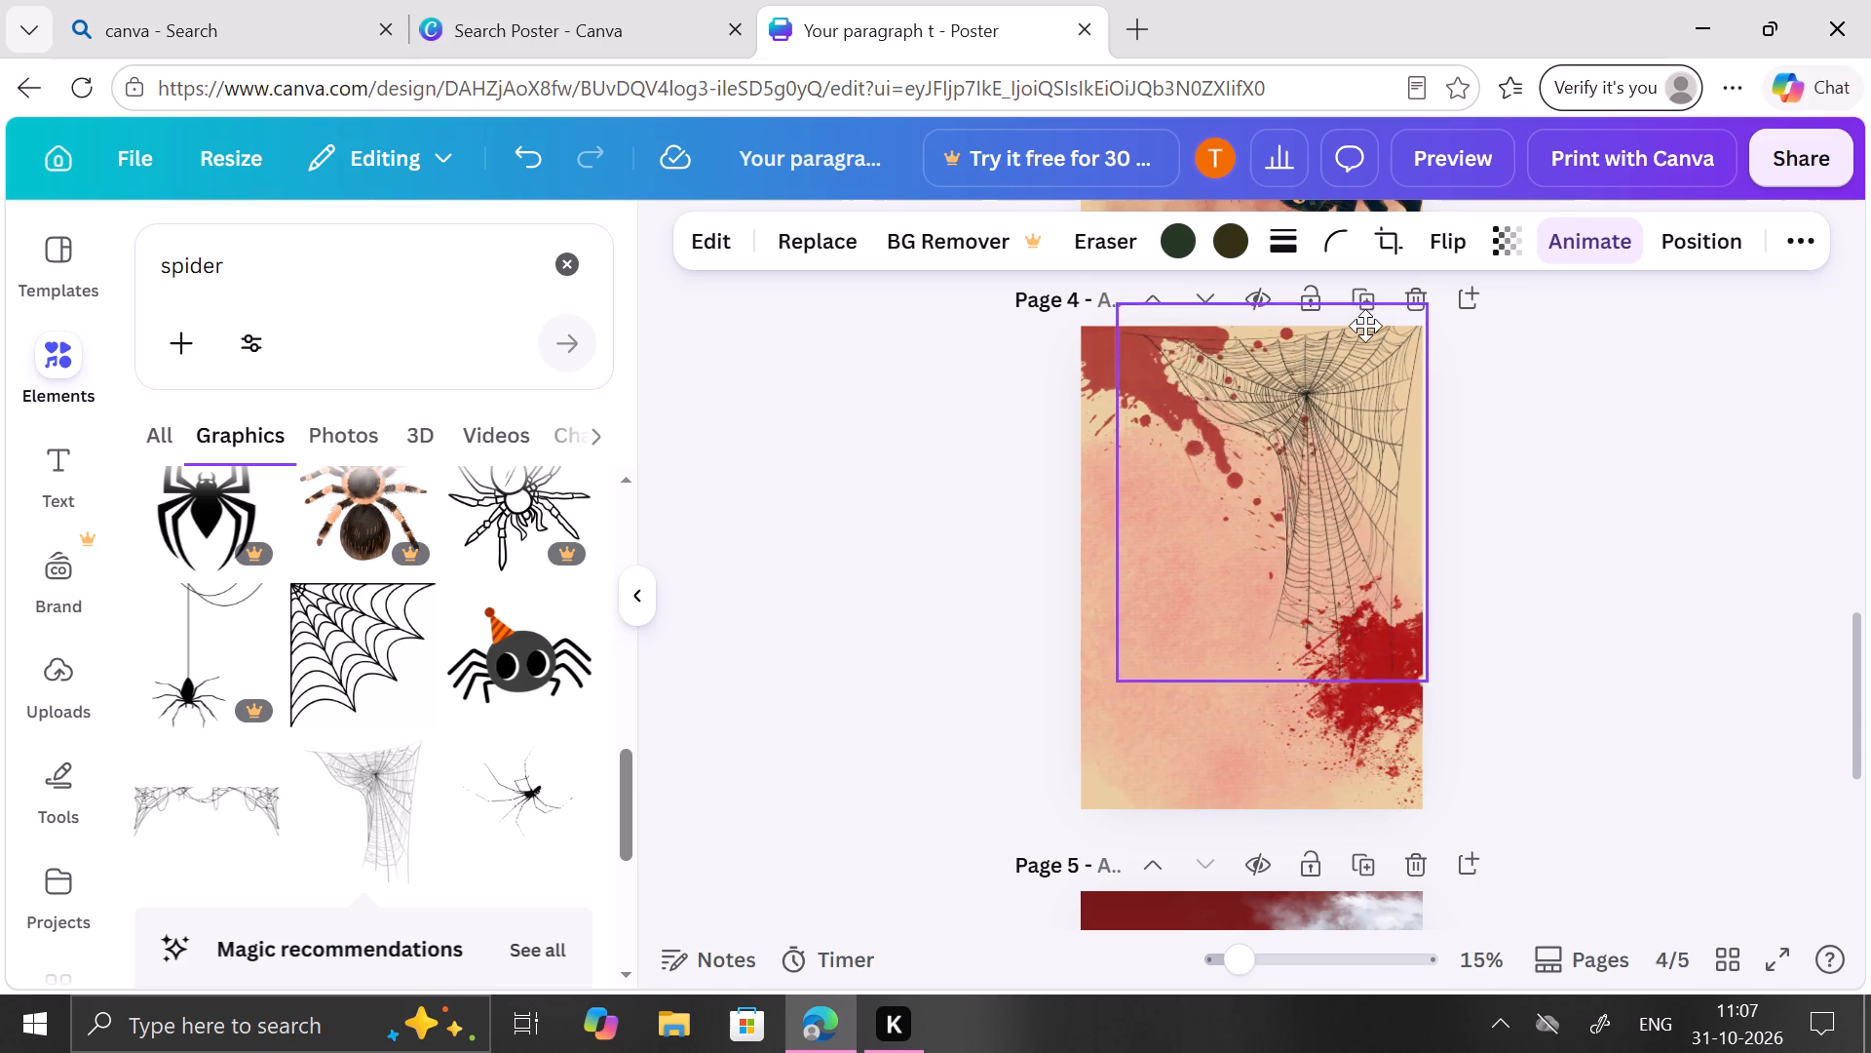
left_click_drag(1365, 326, 1325, 325)
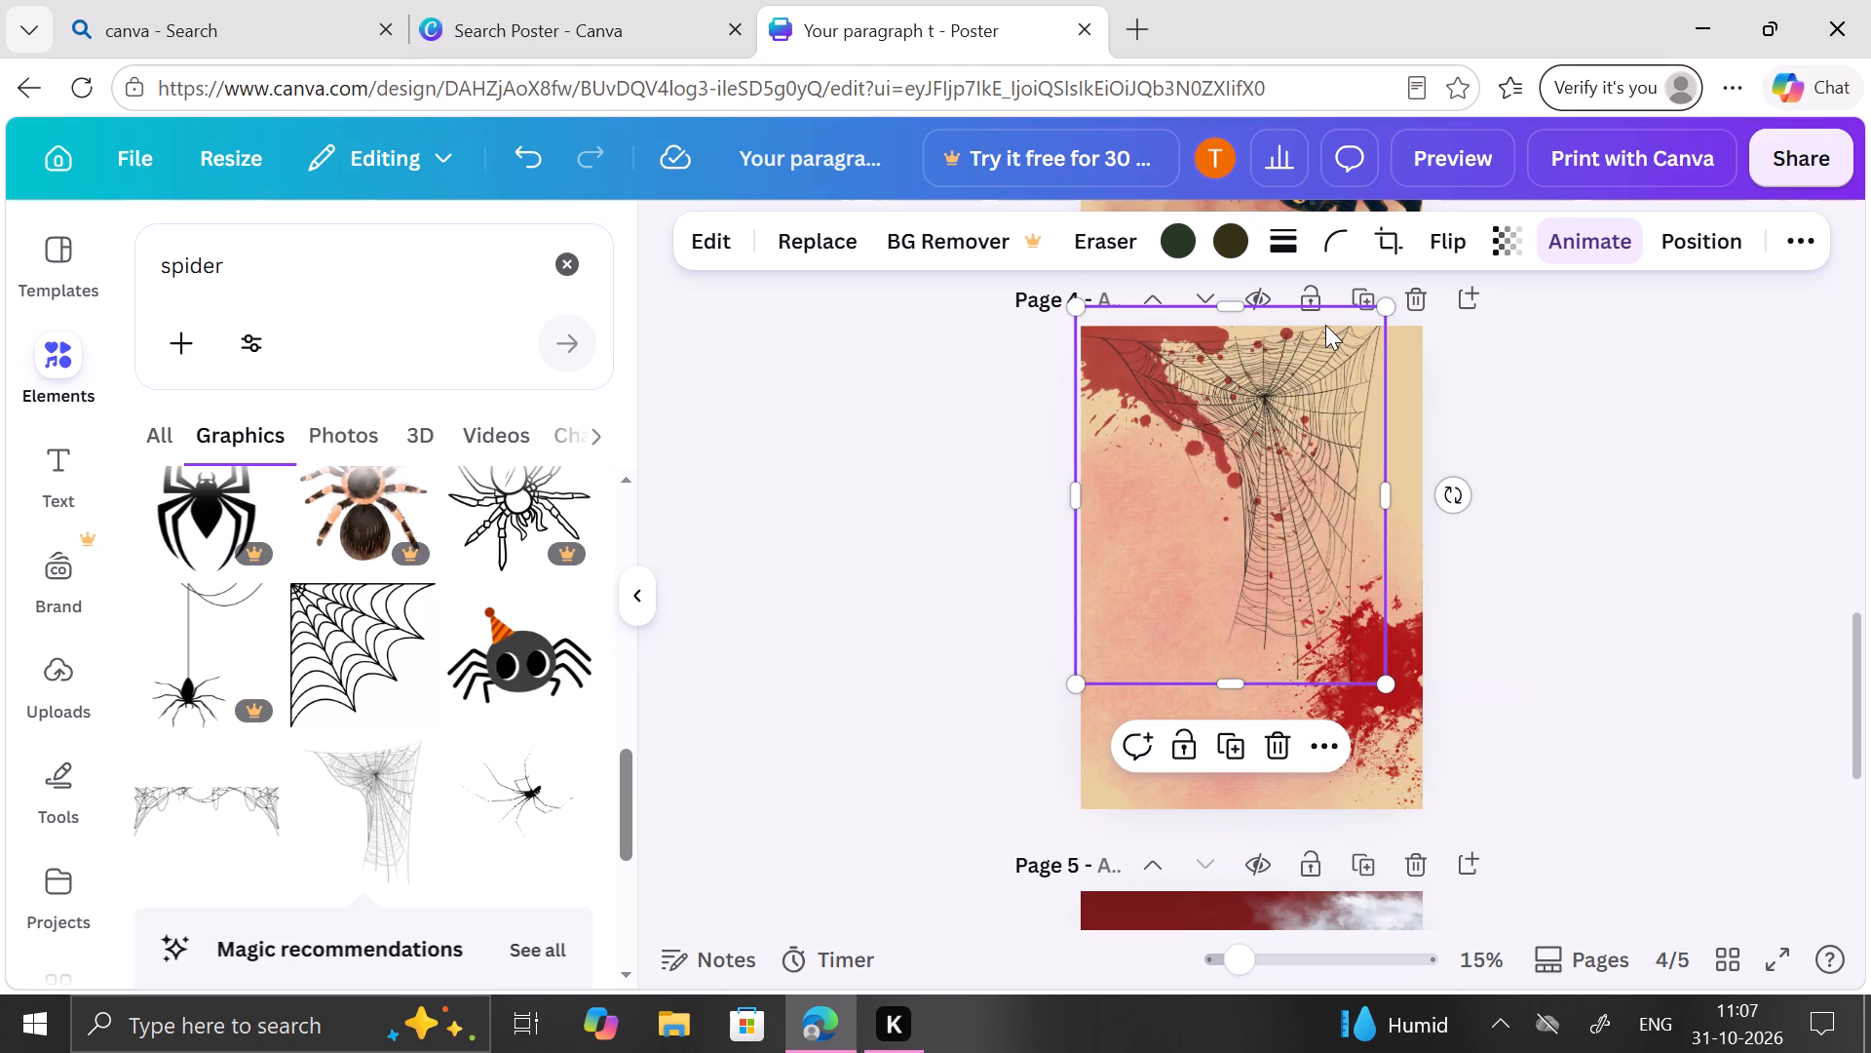
left_click_drag(1389, 678, 1444, 709)
left_click_drag(1444, 709, 1481, 749)
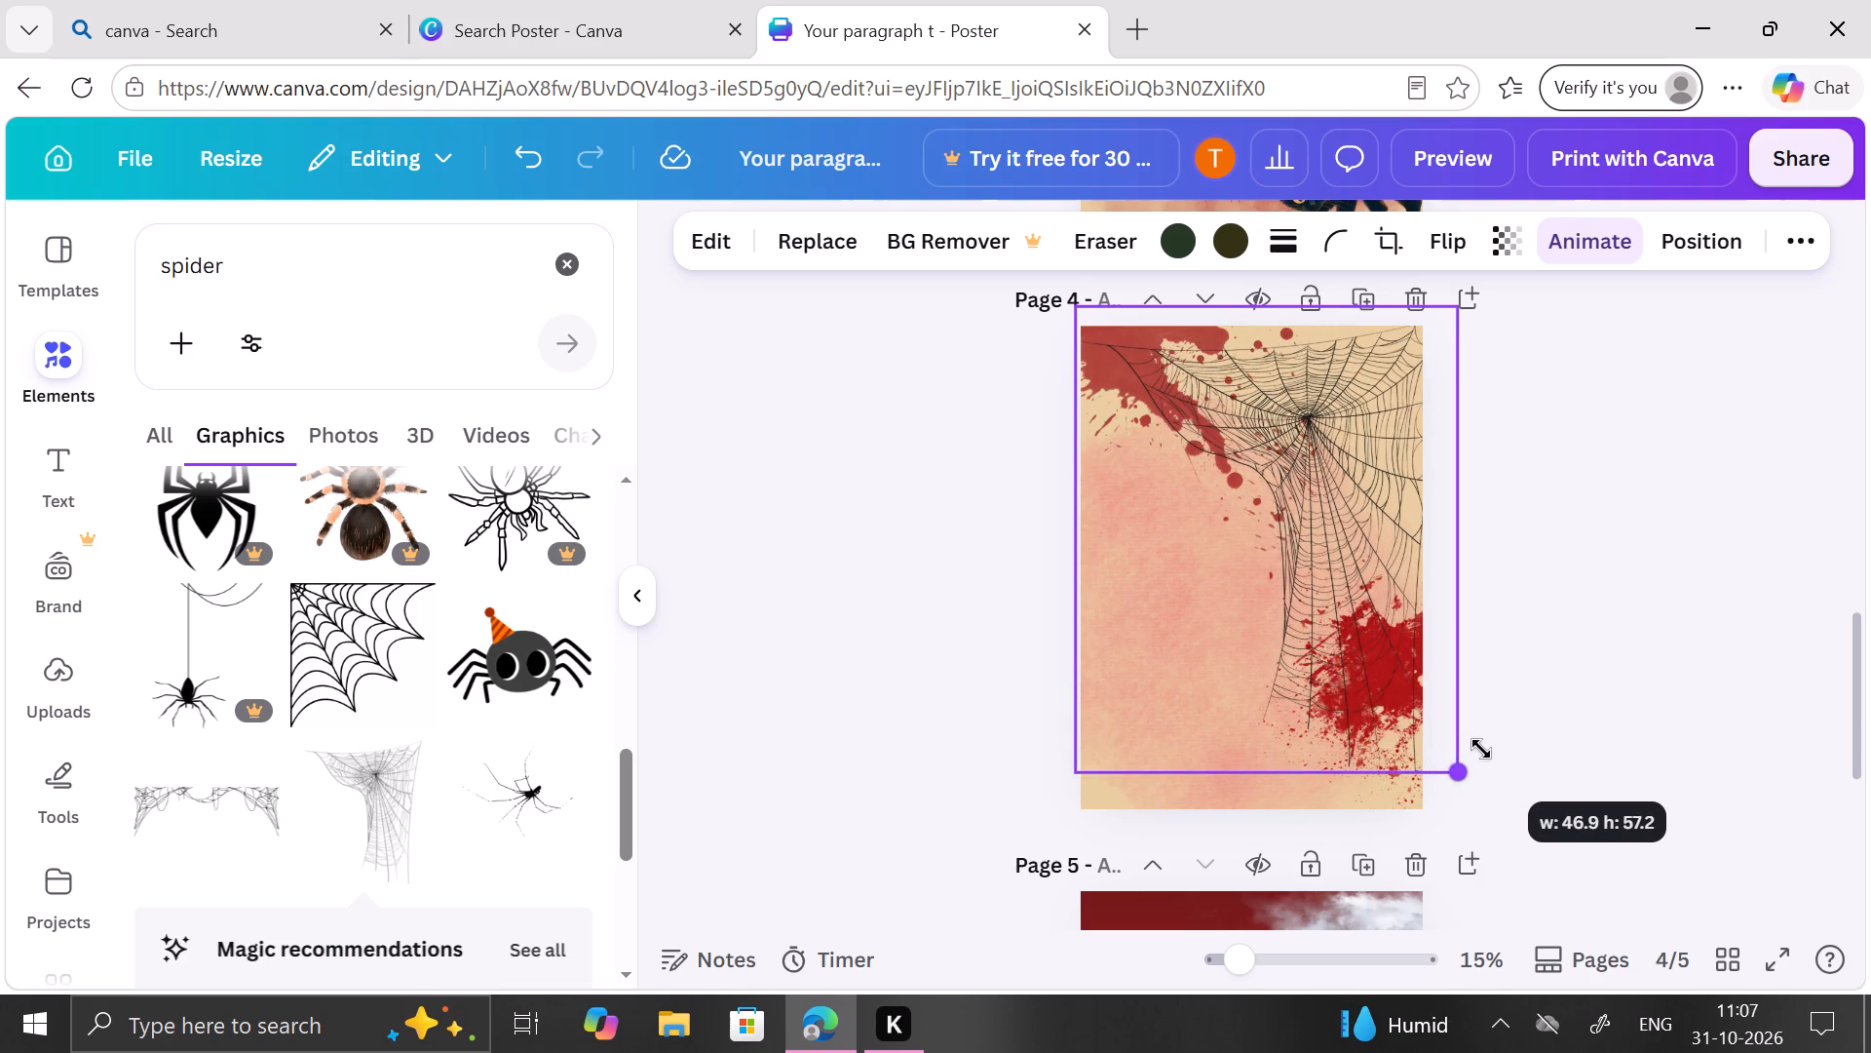
left_click_drag(1481, 749, 1488, 762)
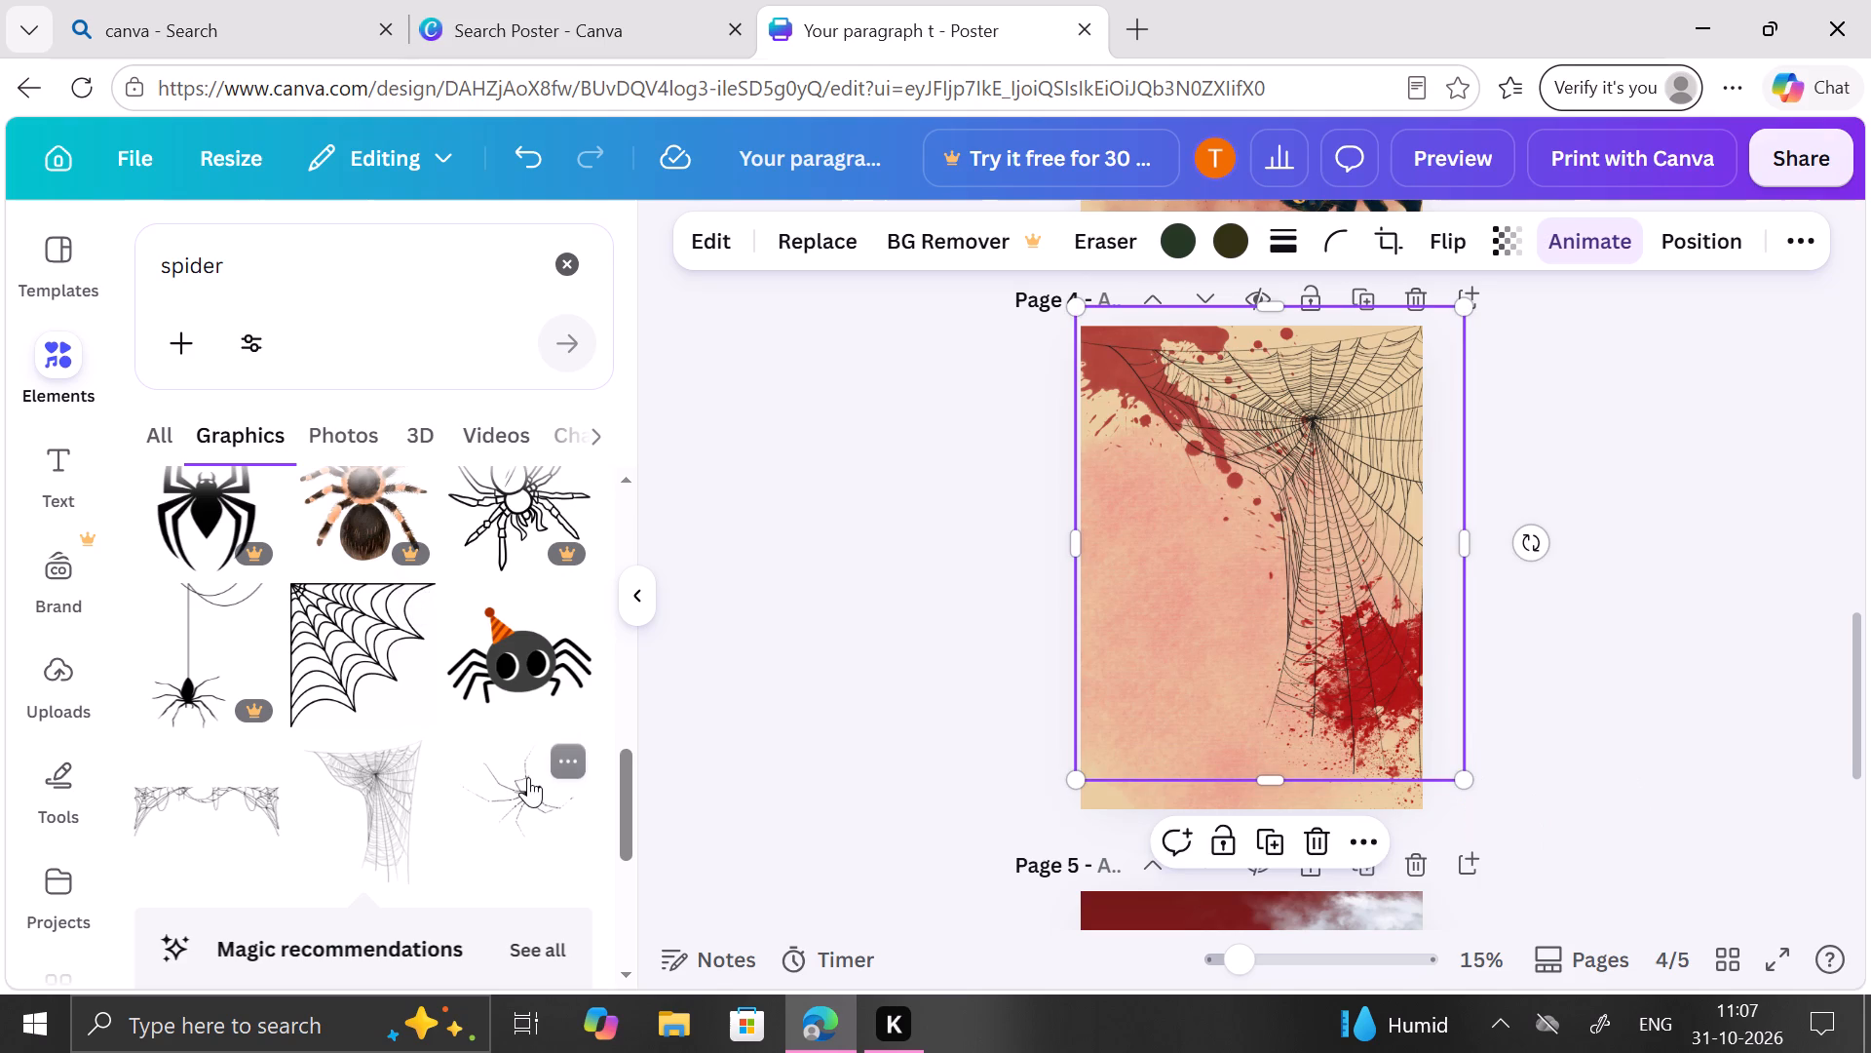
Add the long-legged black spider graphic to page 4, enlarge it, and tilt it counterclockwise.
left_click(528, 777)
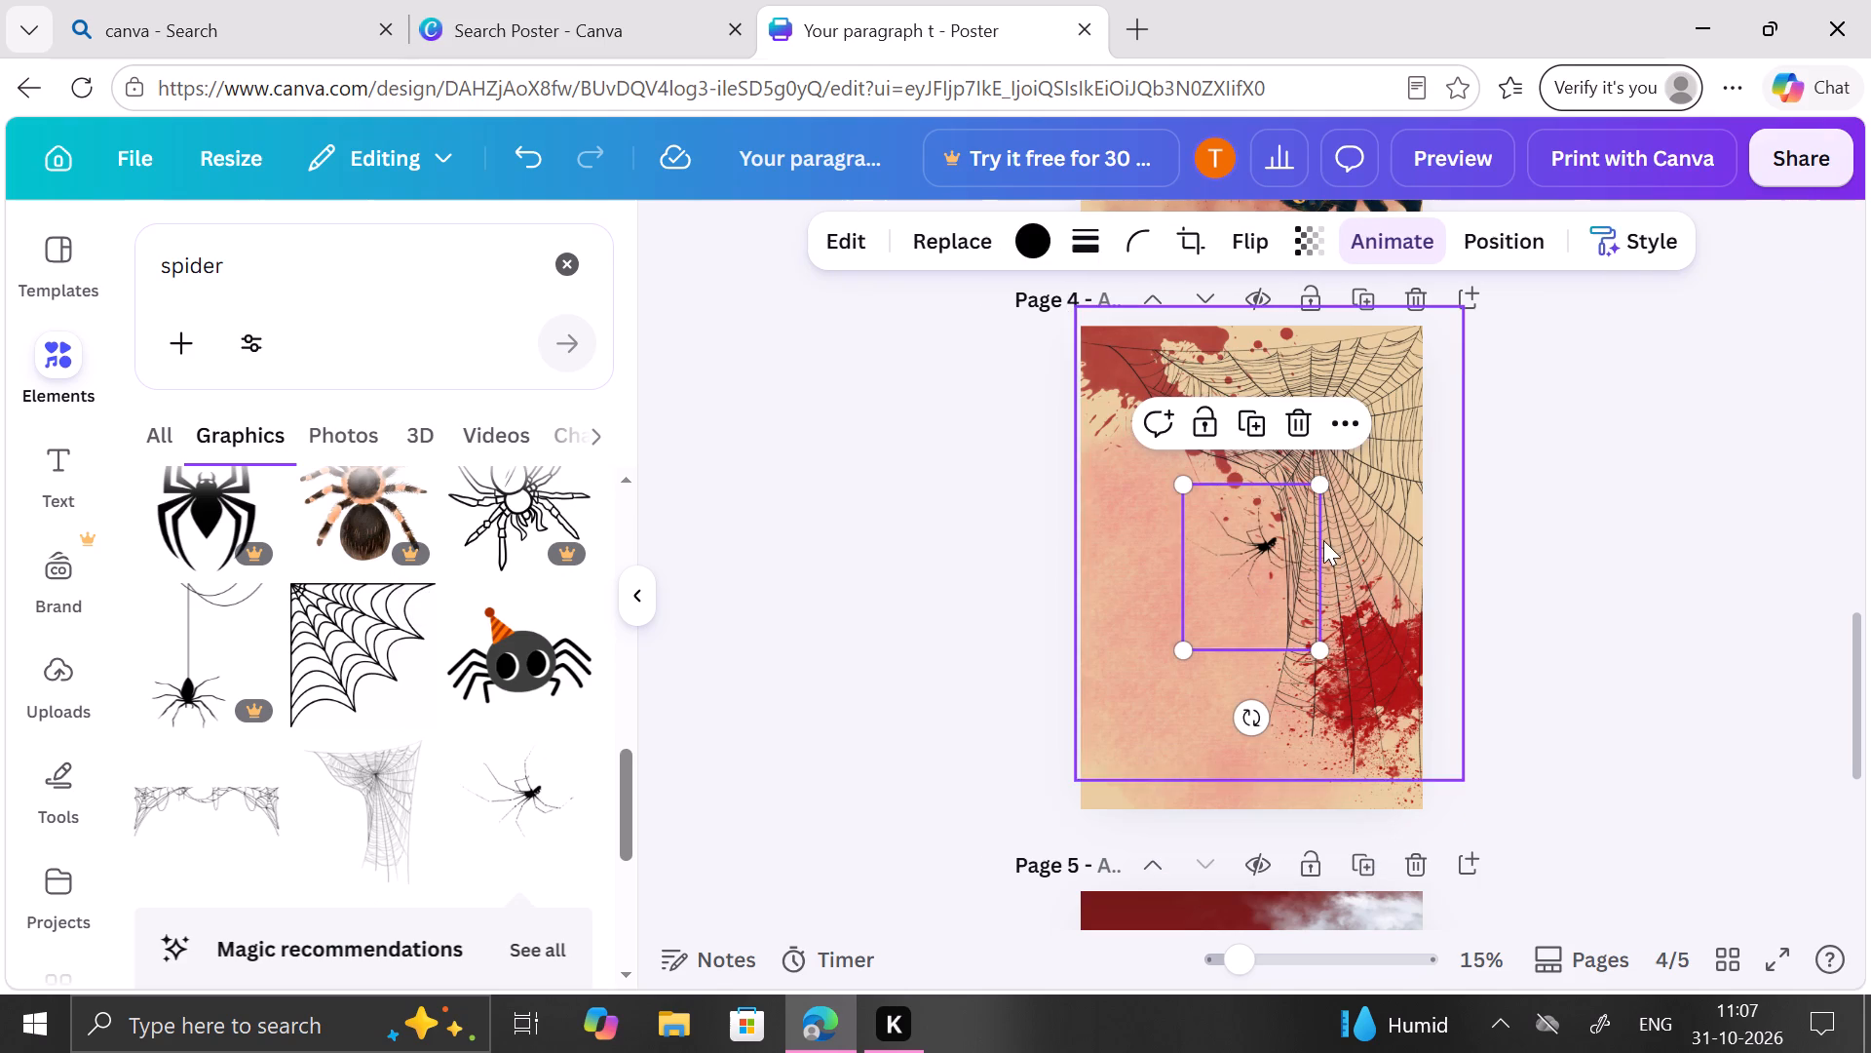
left_click_drag(1317, 482, 1372, 433)
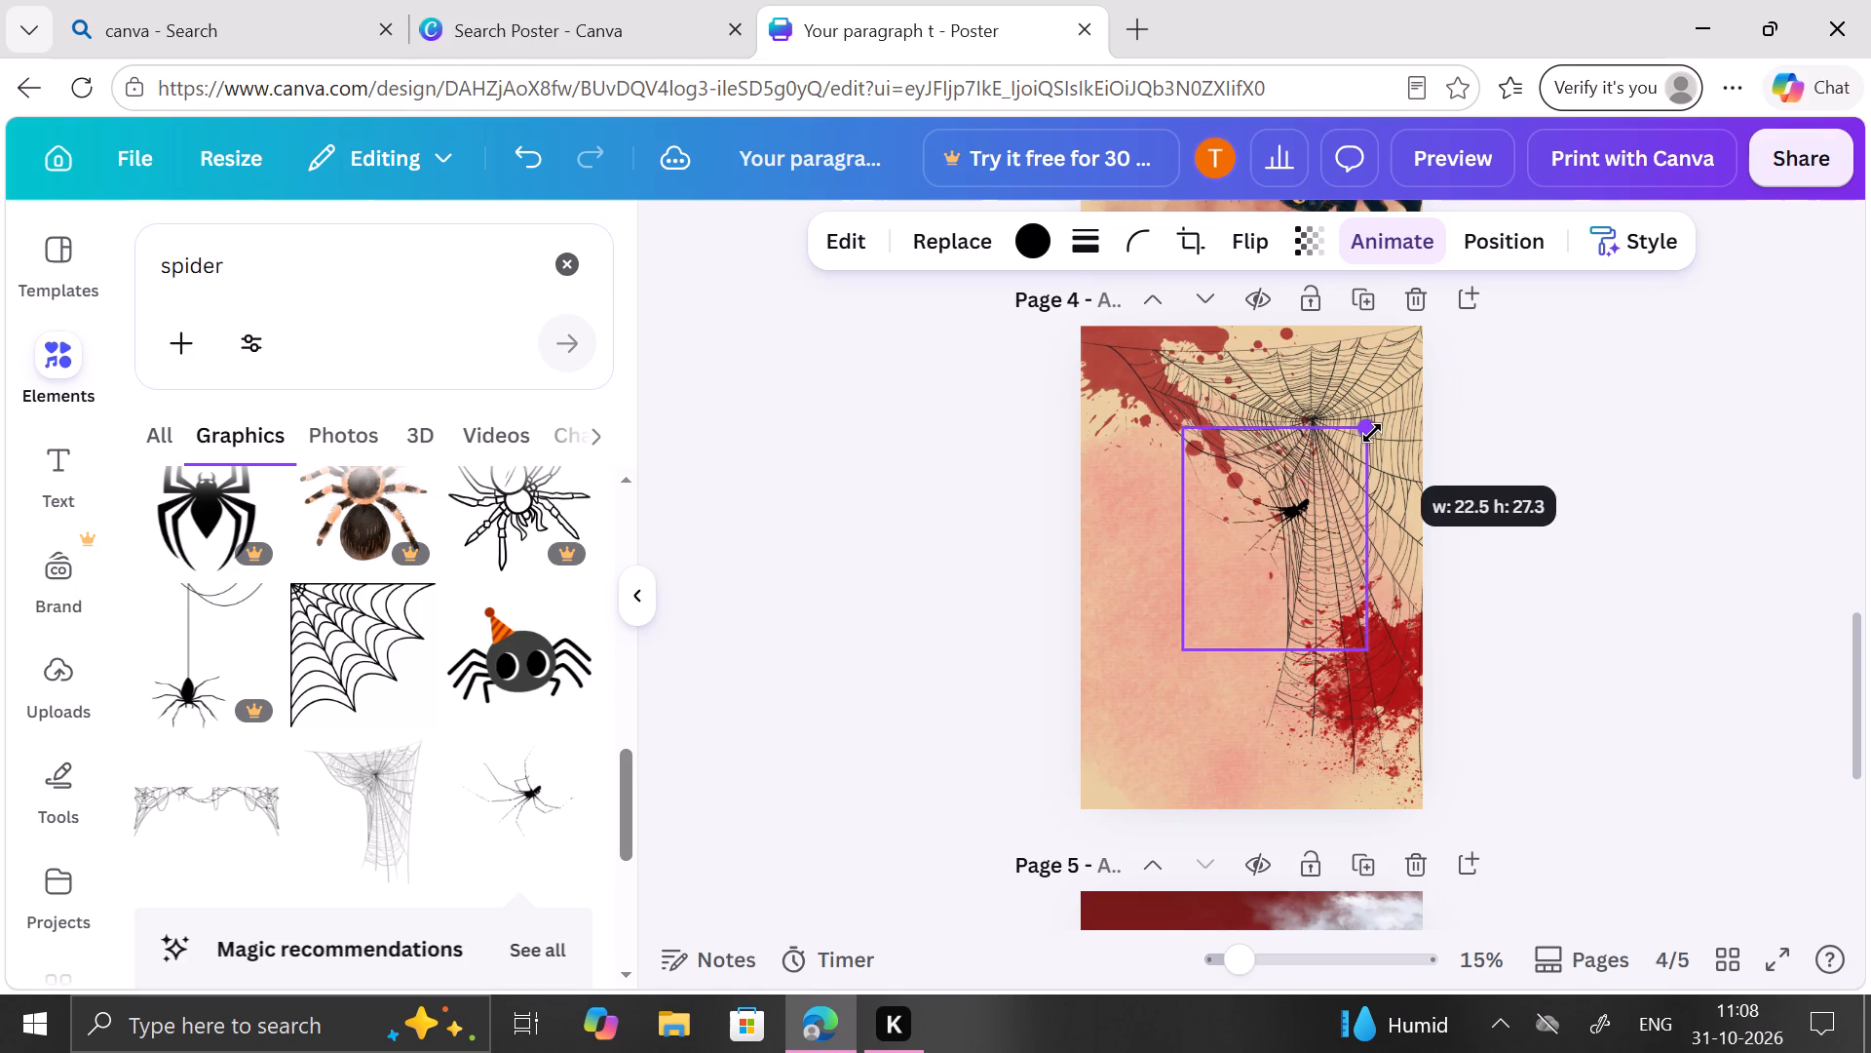
left_click_drag(1372, 433, 1417, 399)
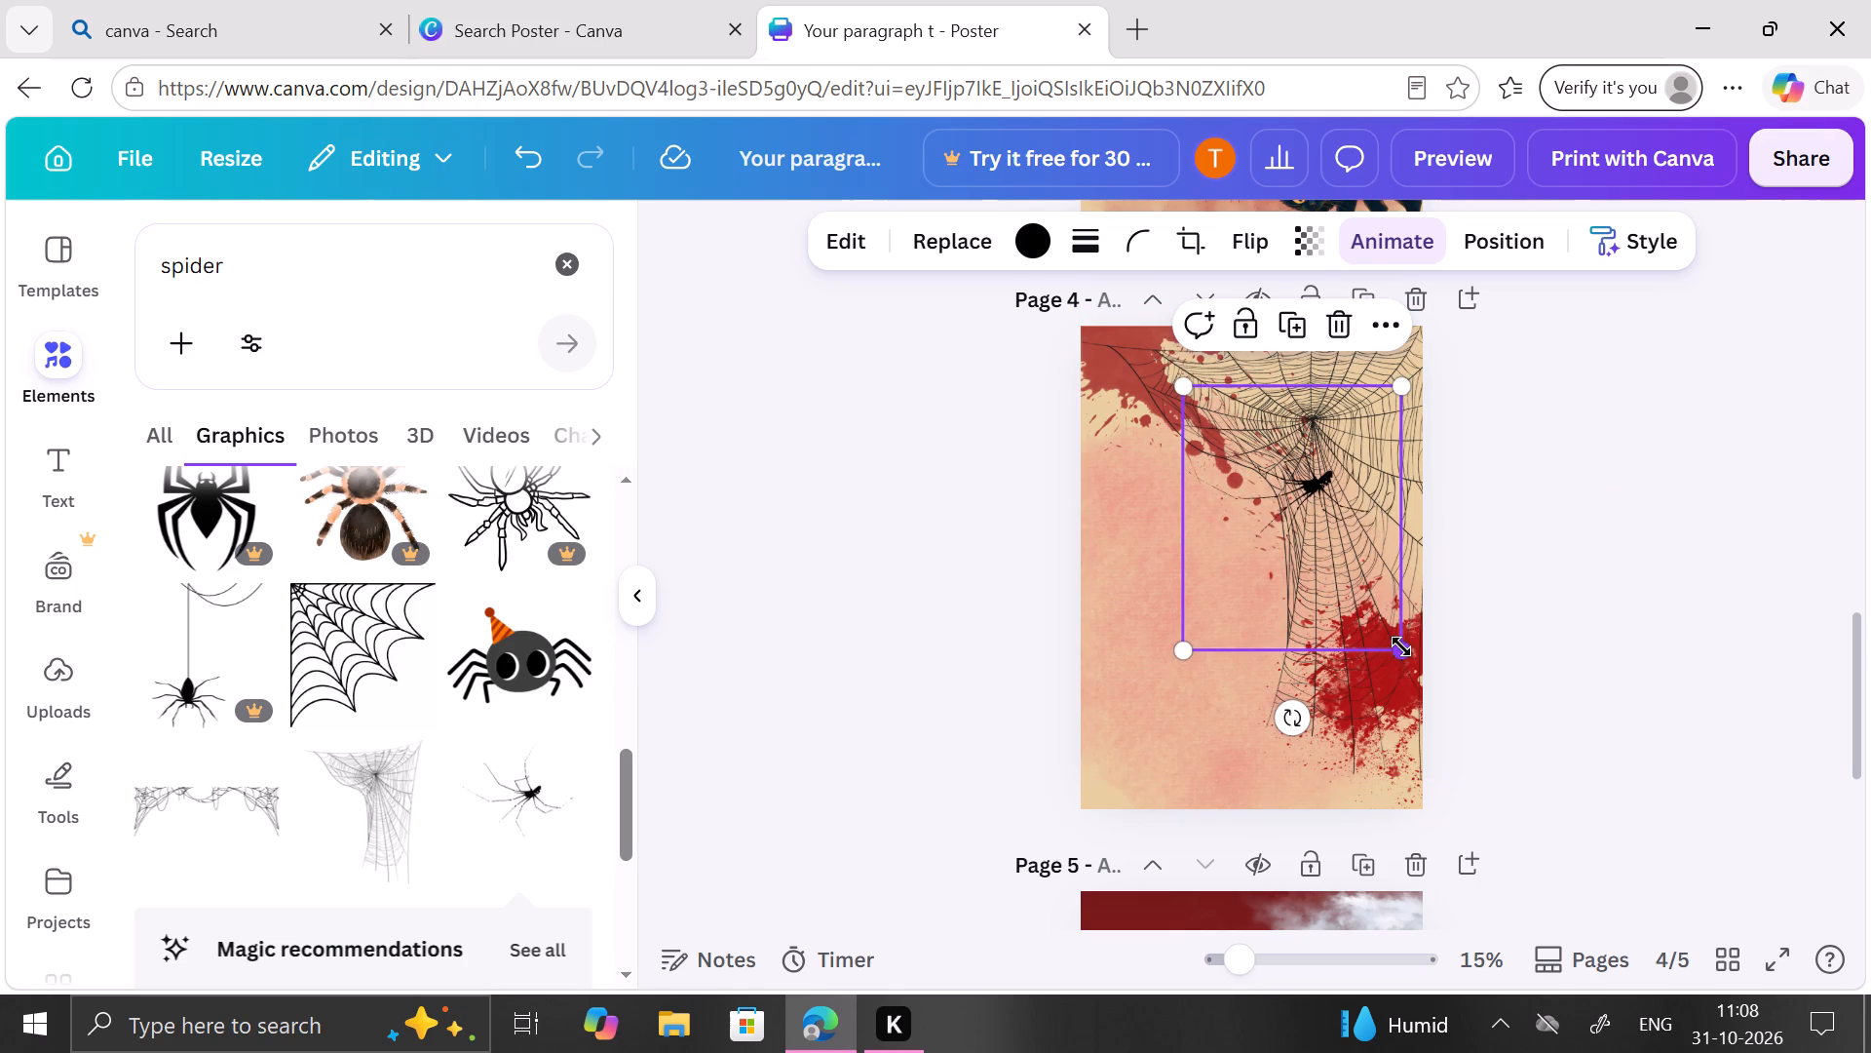
left_click_drag(1301, 714, 1411, 666)
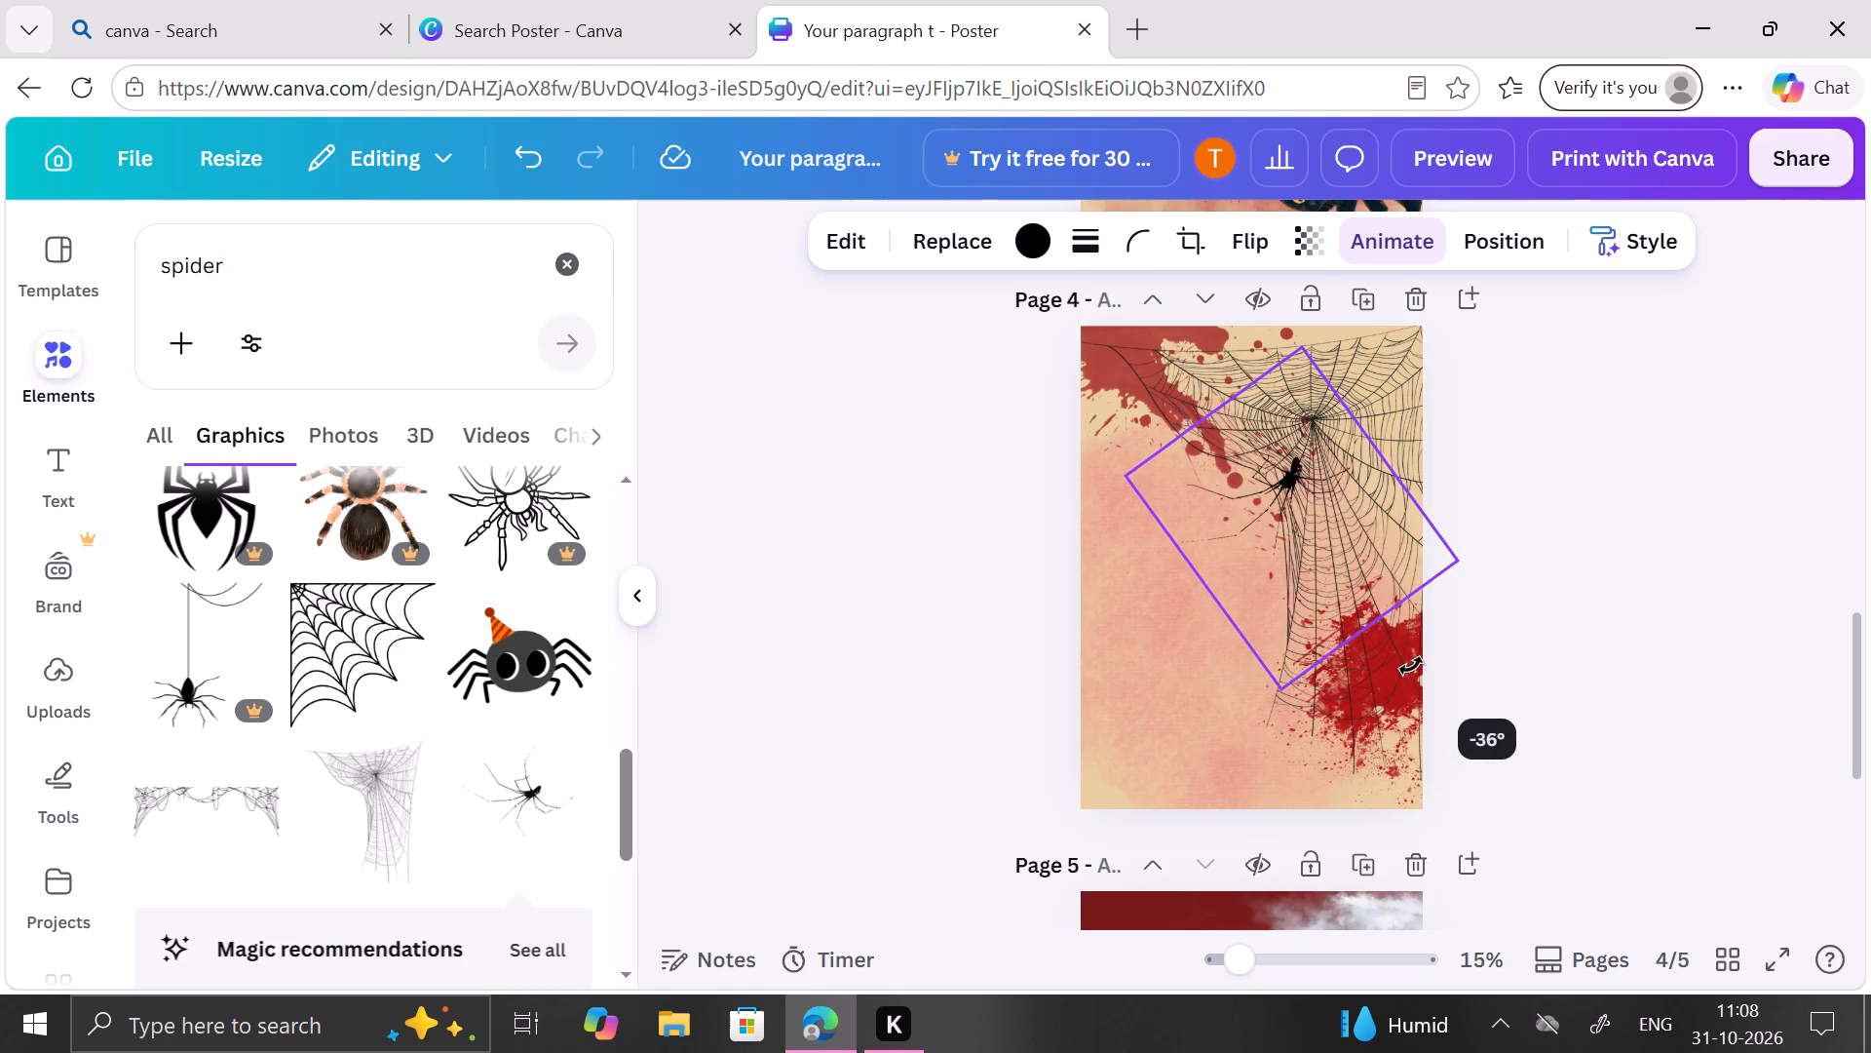
left_click_drag(1411, 666, 1374, 689)
Move the spider off the cobweb to the lower-left part of page 4, over the pink texture, and deselect it.
left_click_drag(1297, 481, 1300, 431)
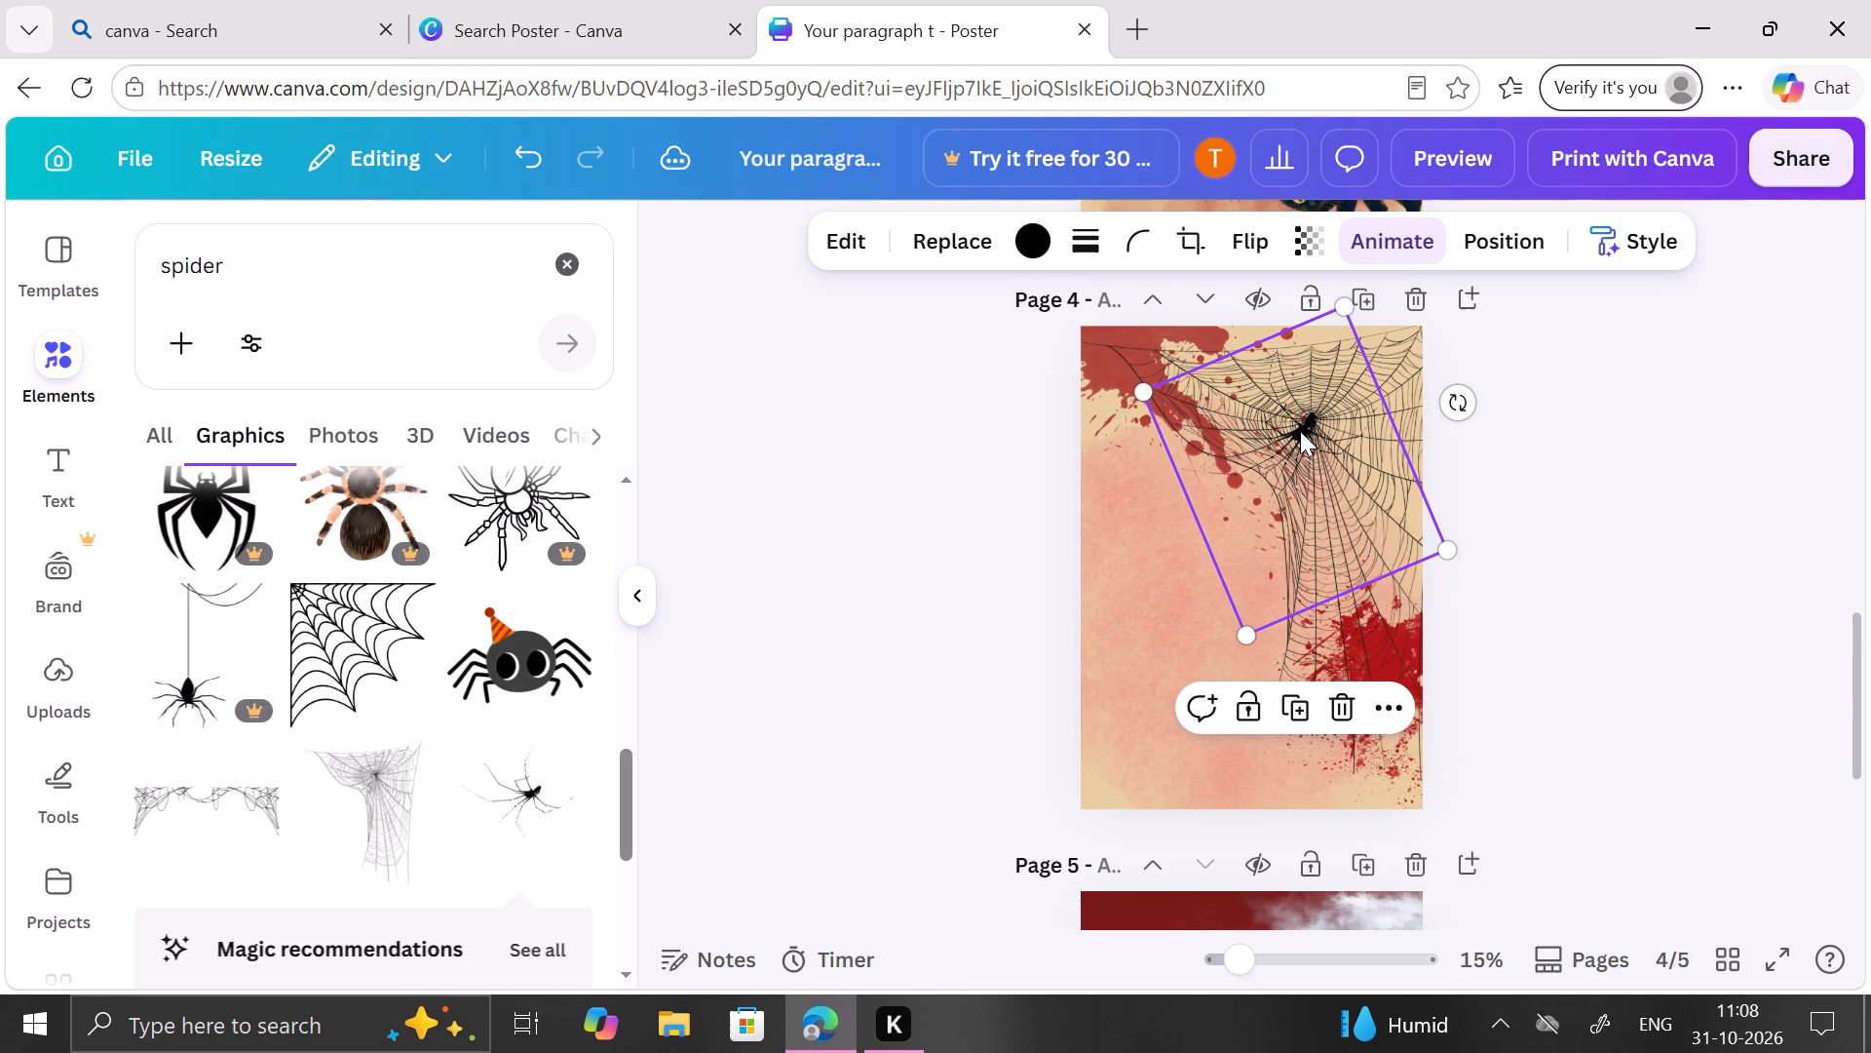
left_click_drag(1283, 494, 1221, 625)
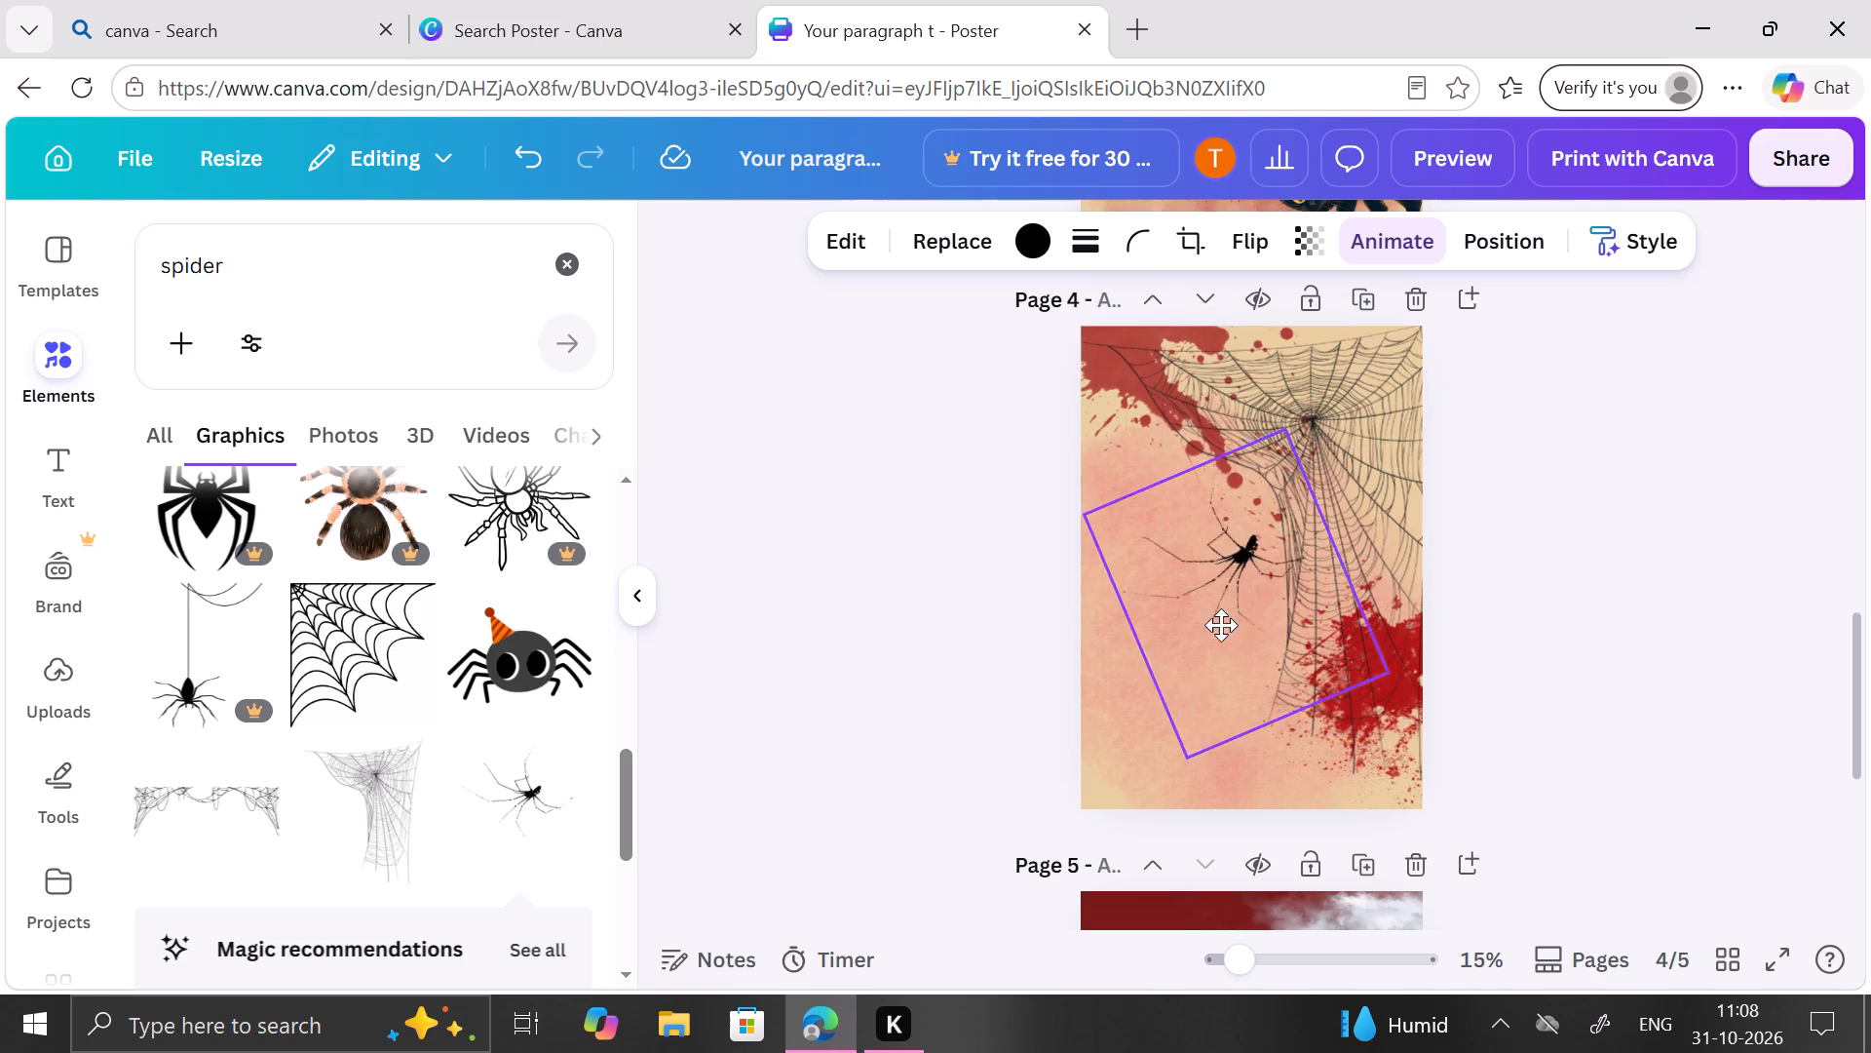
left_click_drag(1221, 625, 1176, 655)
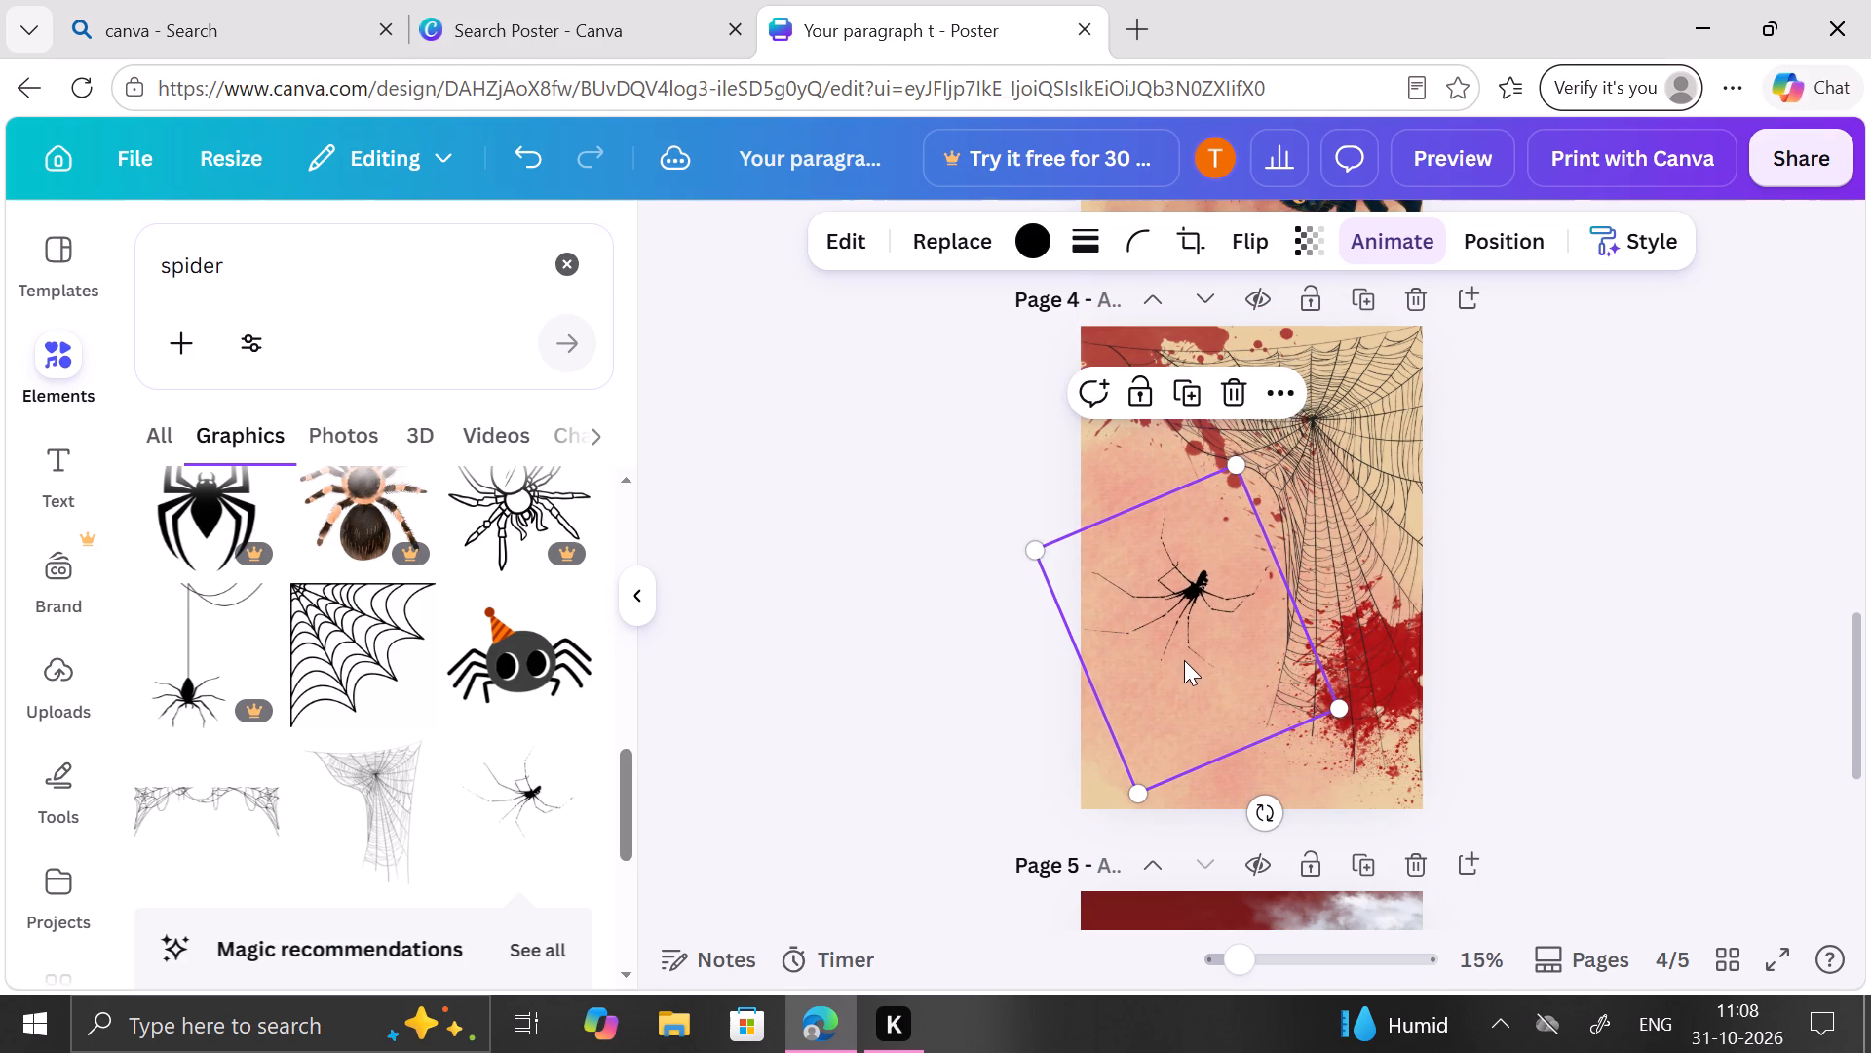
left_click_drag(1184, 661, 1190, 675)
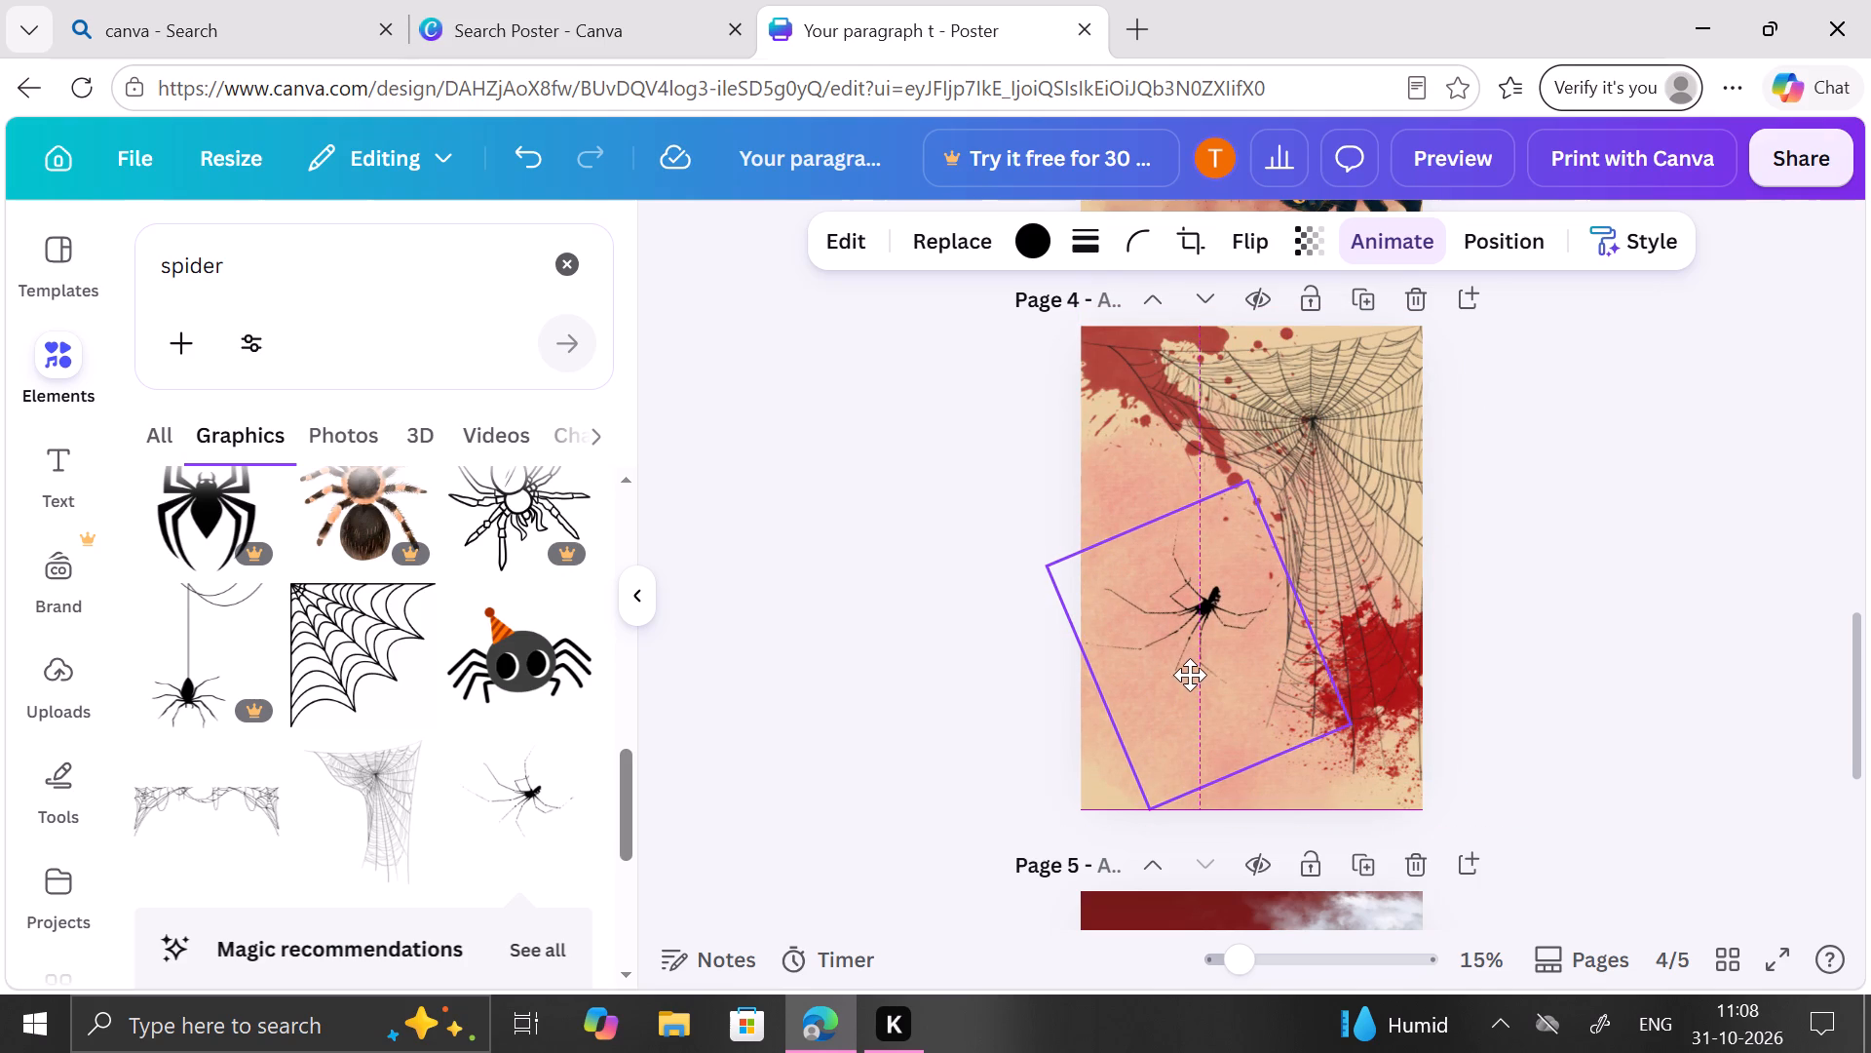
left_click_drag(1190, 675, 1189, 675)
left_click(1483, 591)
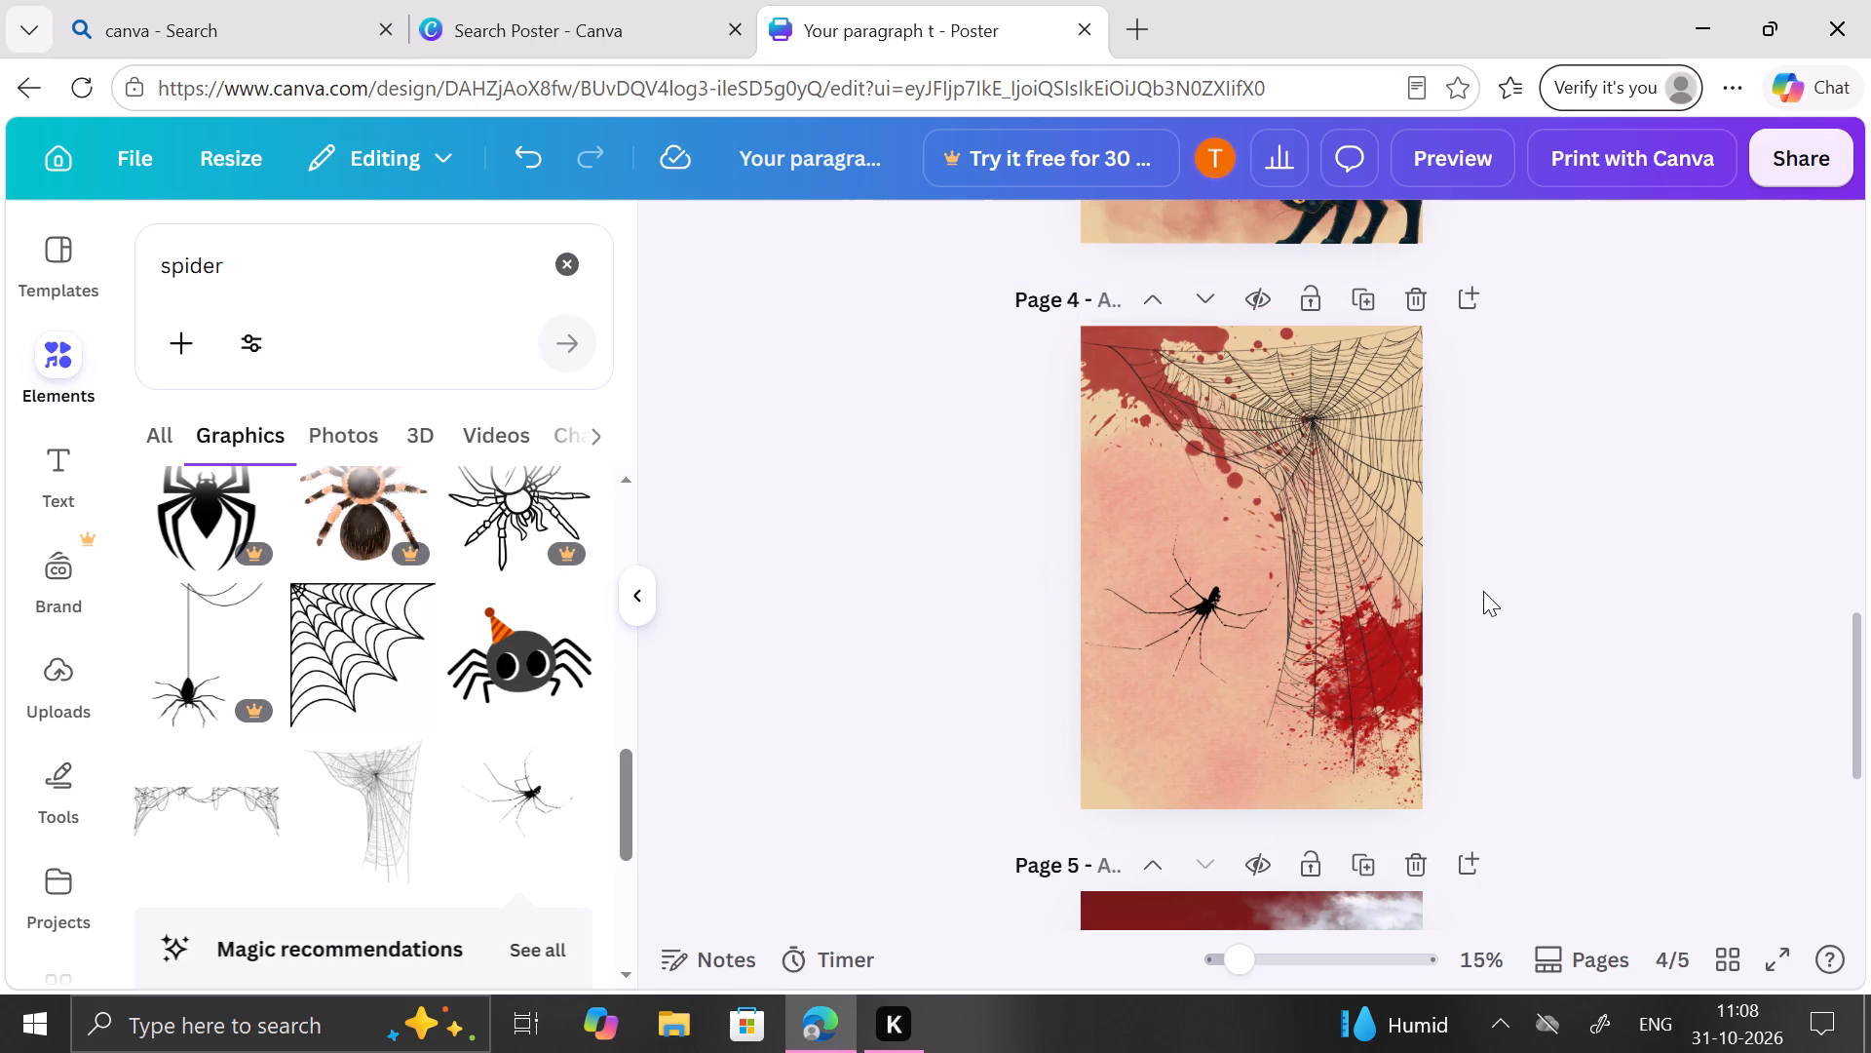
Review the reworked page 4 alongside the neighbouring cat and bat pages.
scroll(1424, 651, "up", 3)
scroll(1424, 651, "down", 5)
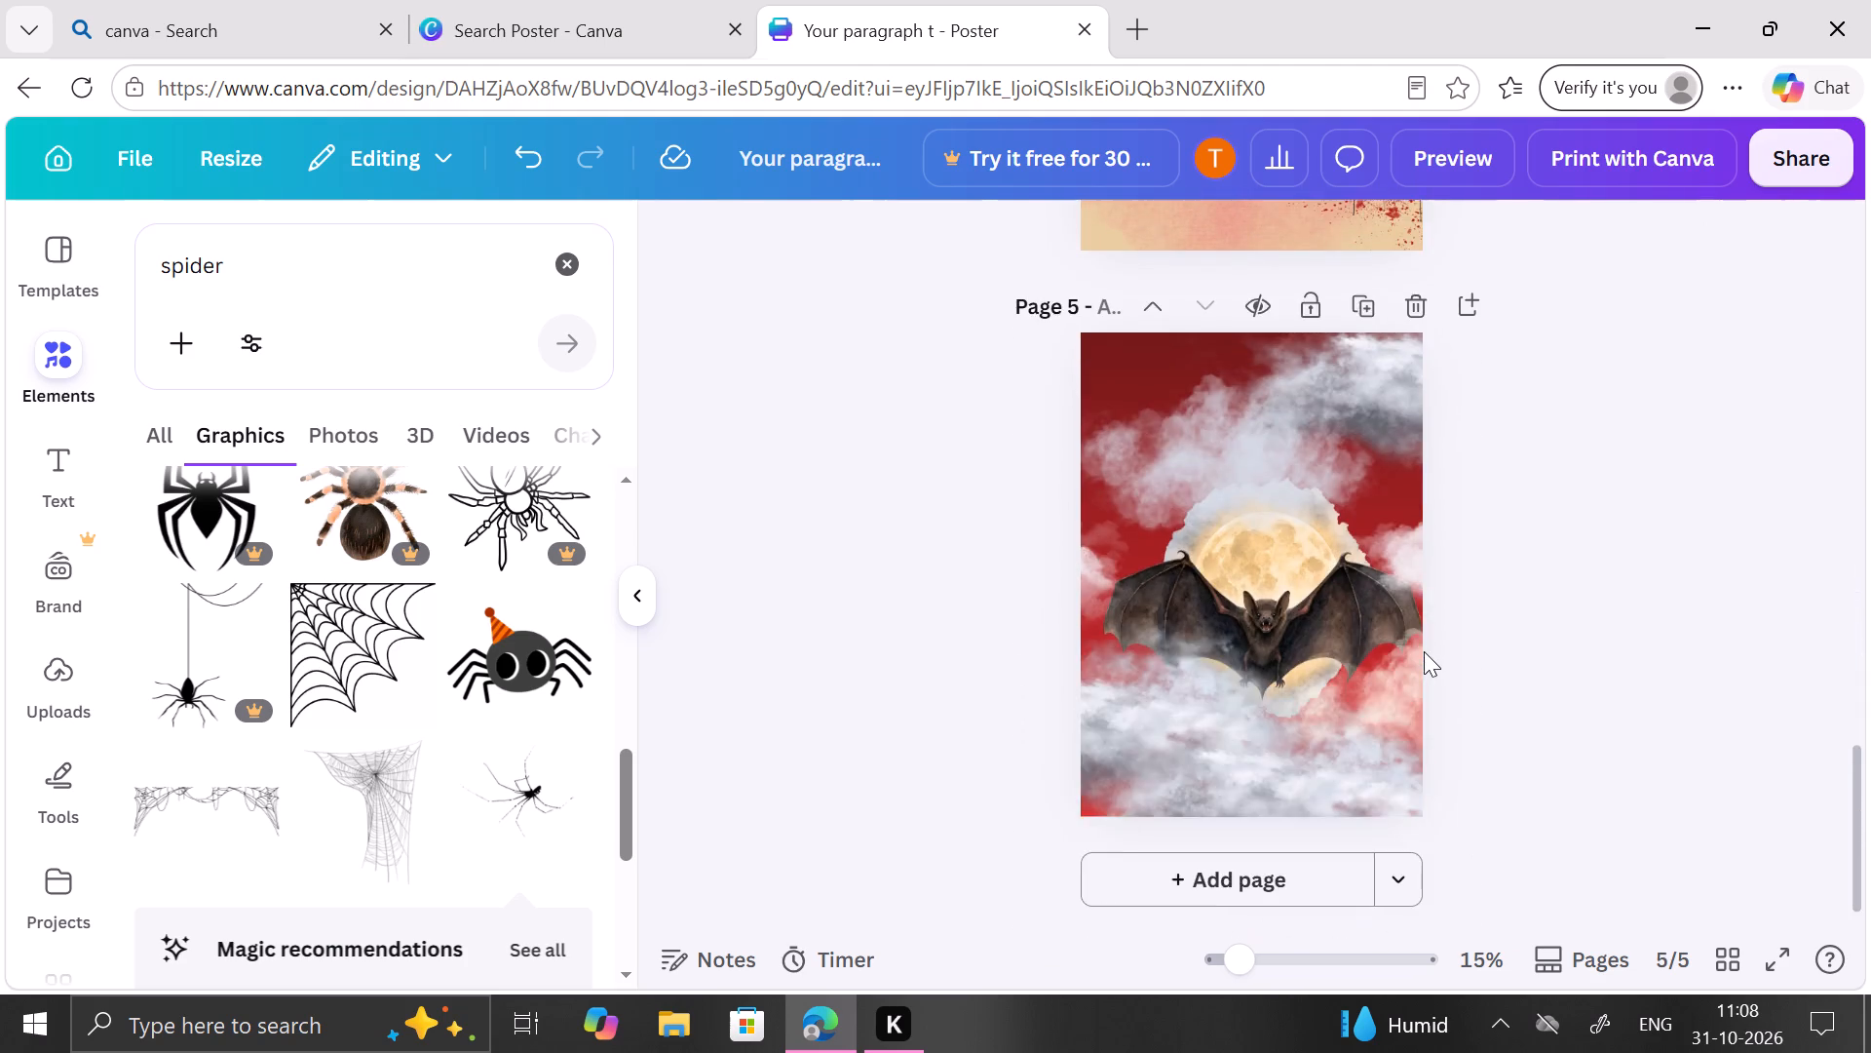
scroll(1424, 651, "up", 10)
scroll(1424, 651, "down", 6)
scroll(1424, 651, "up", 3)
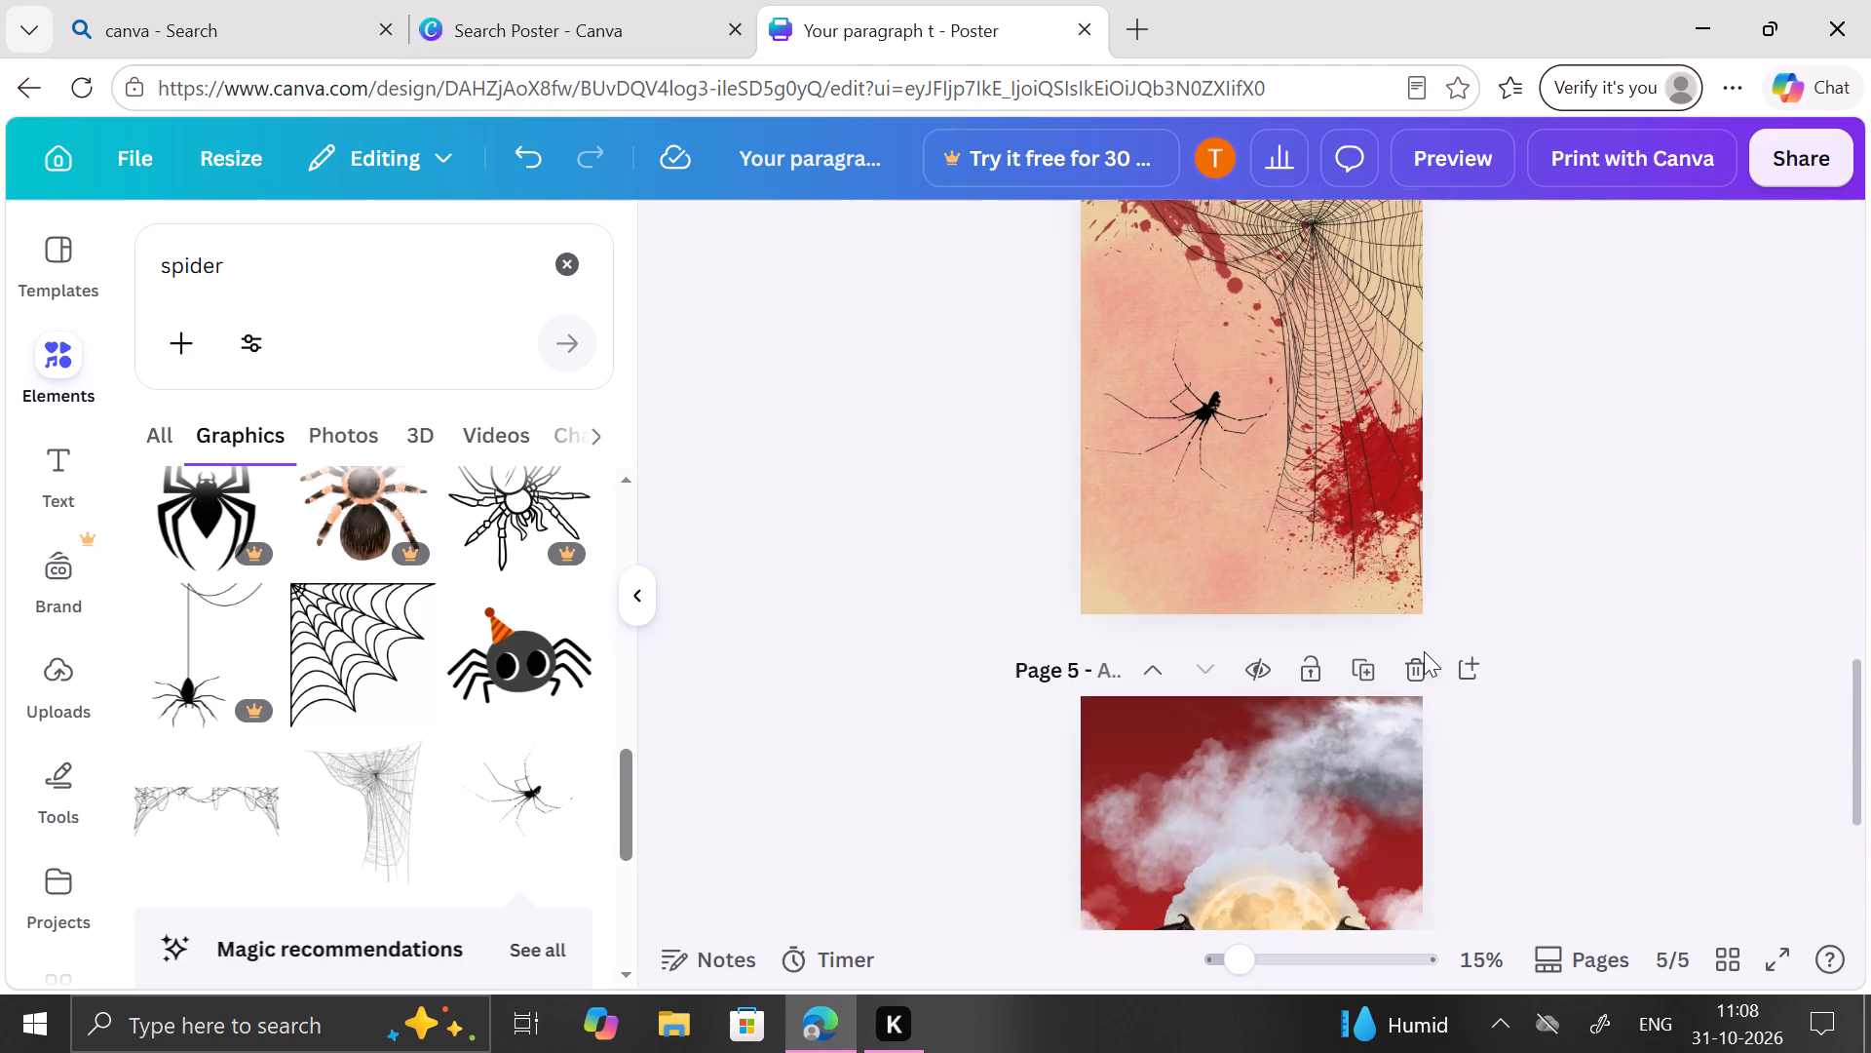
scroll(1424, 651, "down", 3)
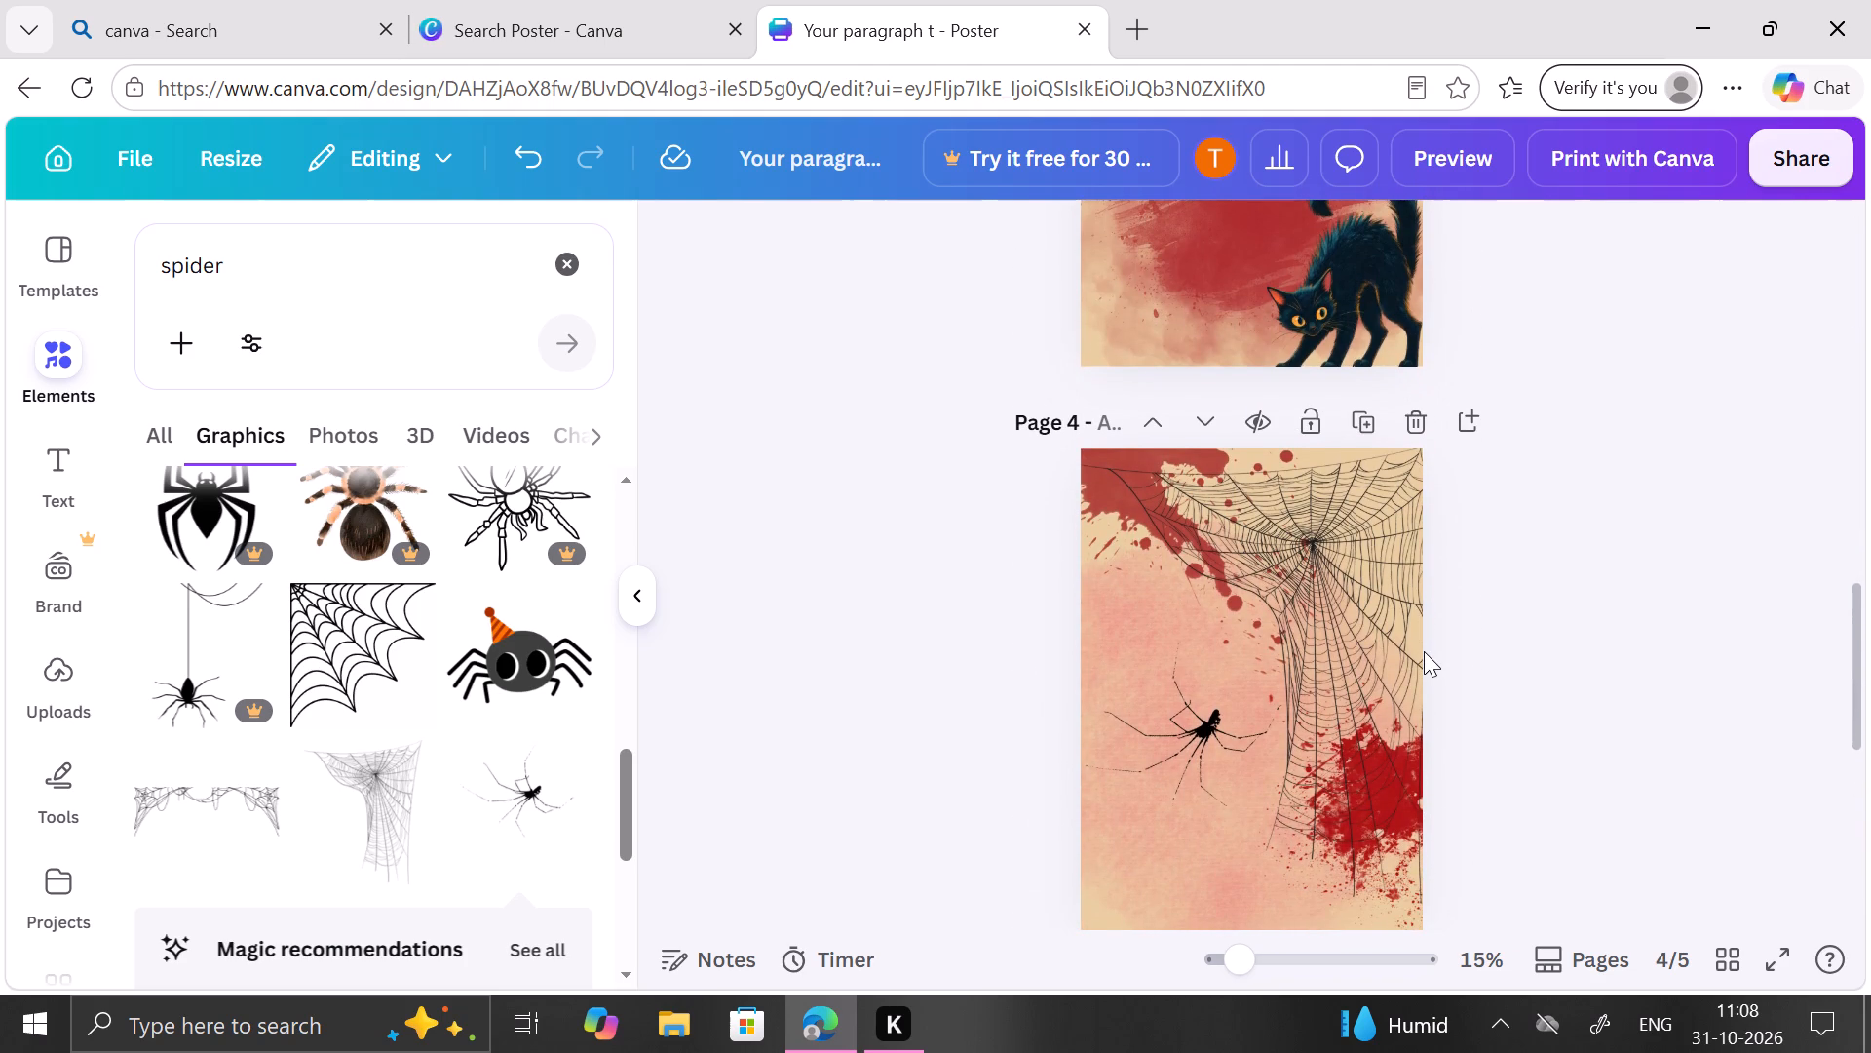
scroll(1424, 651, "down", 1)
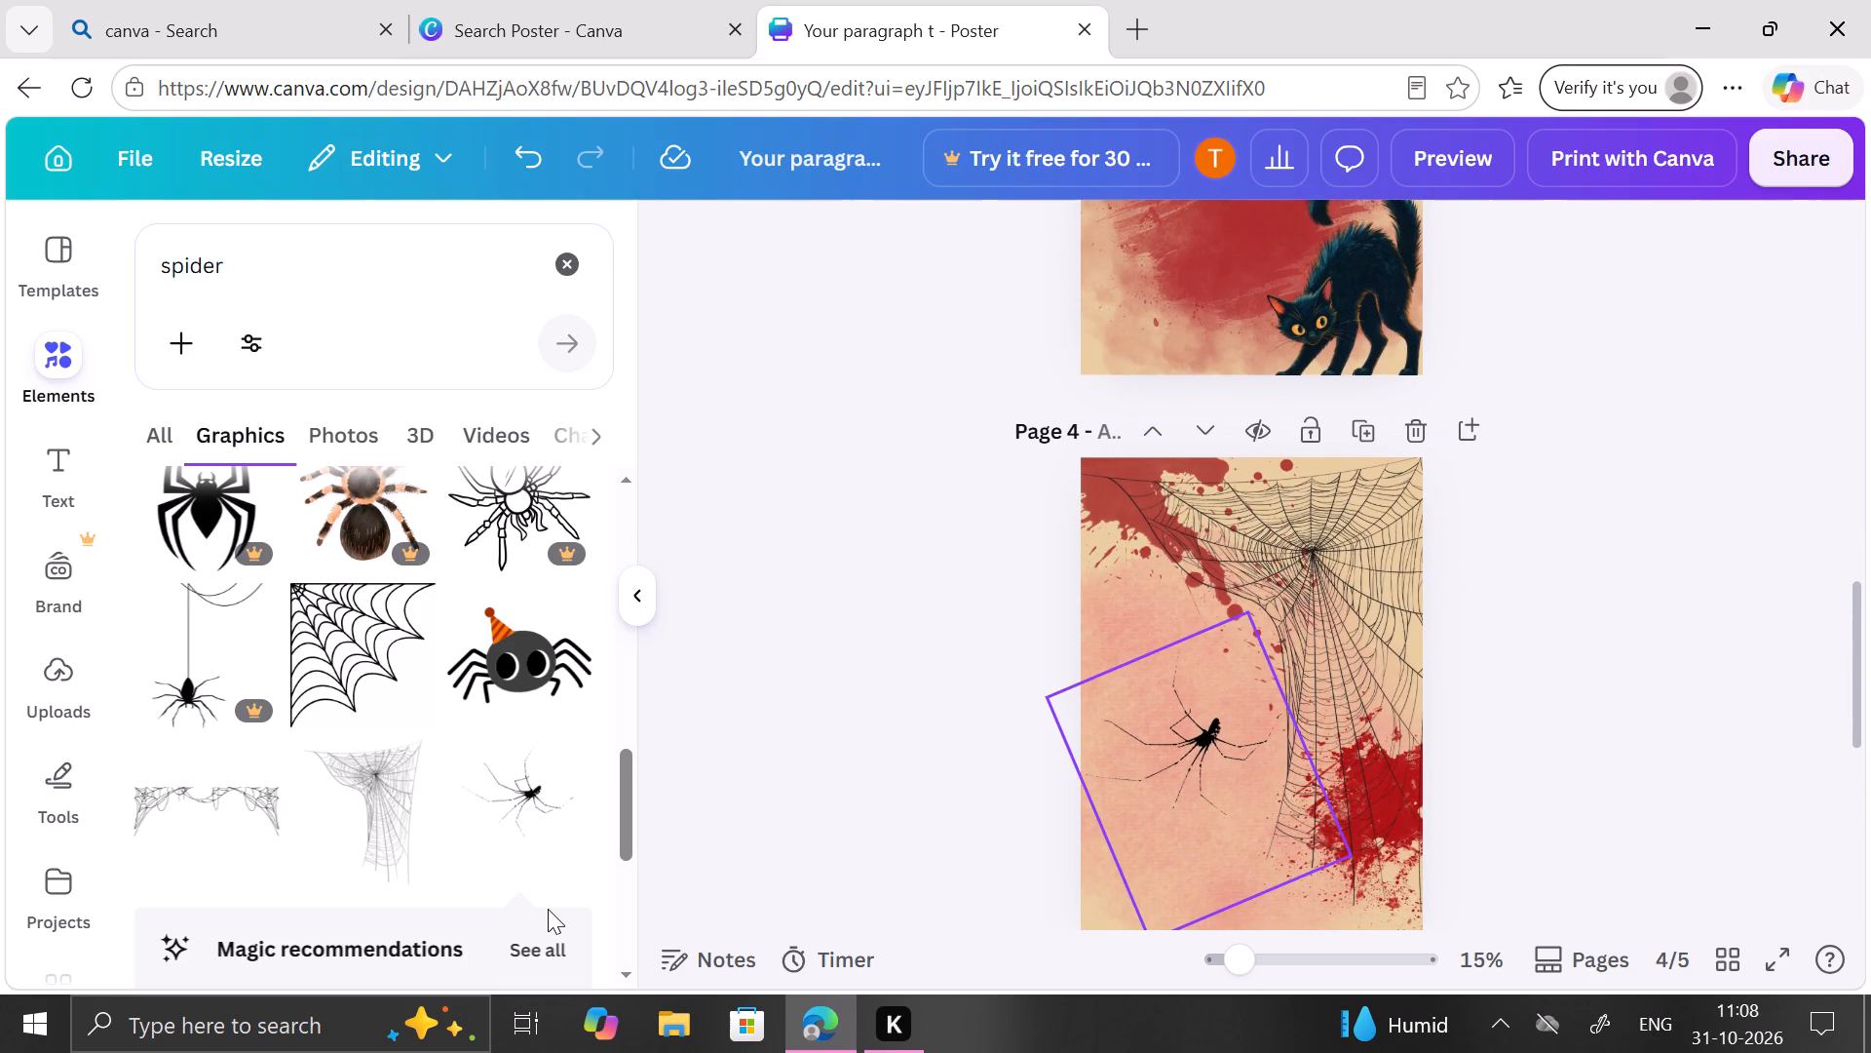
Browse further through the spider graphics for more spider and cobweb elements.
scroll(530, 909, "down", 4)
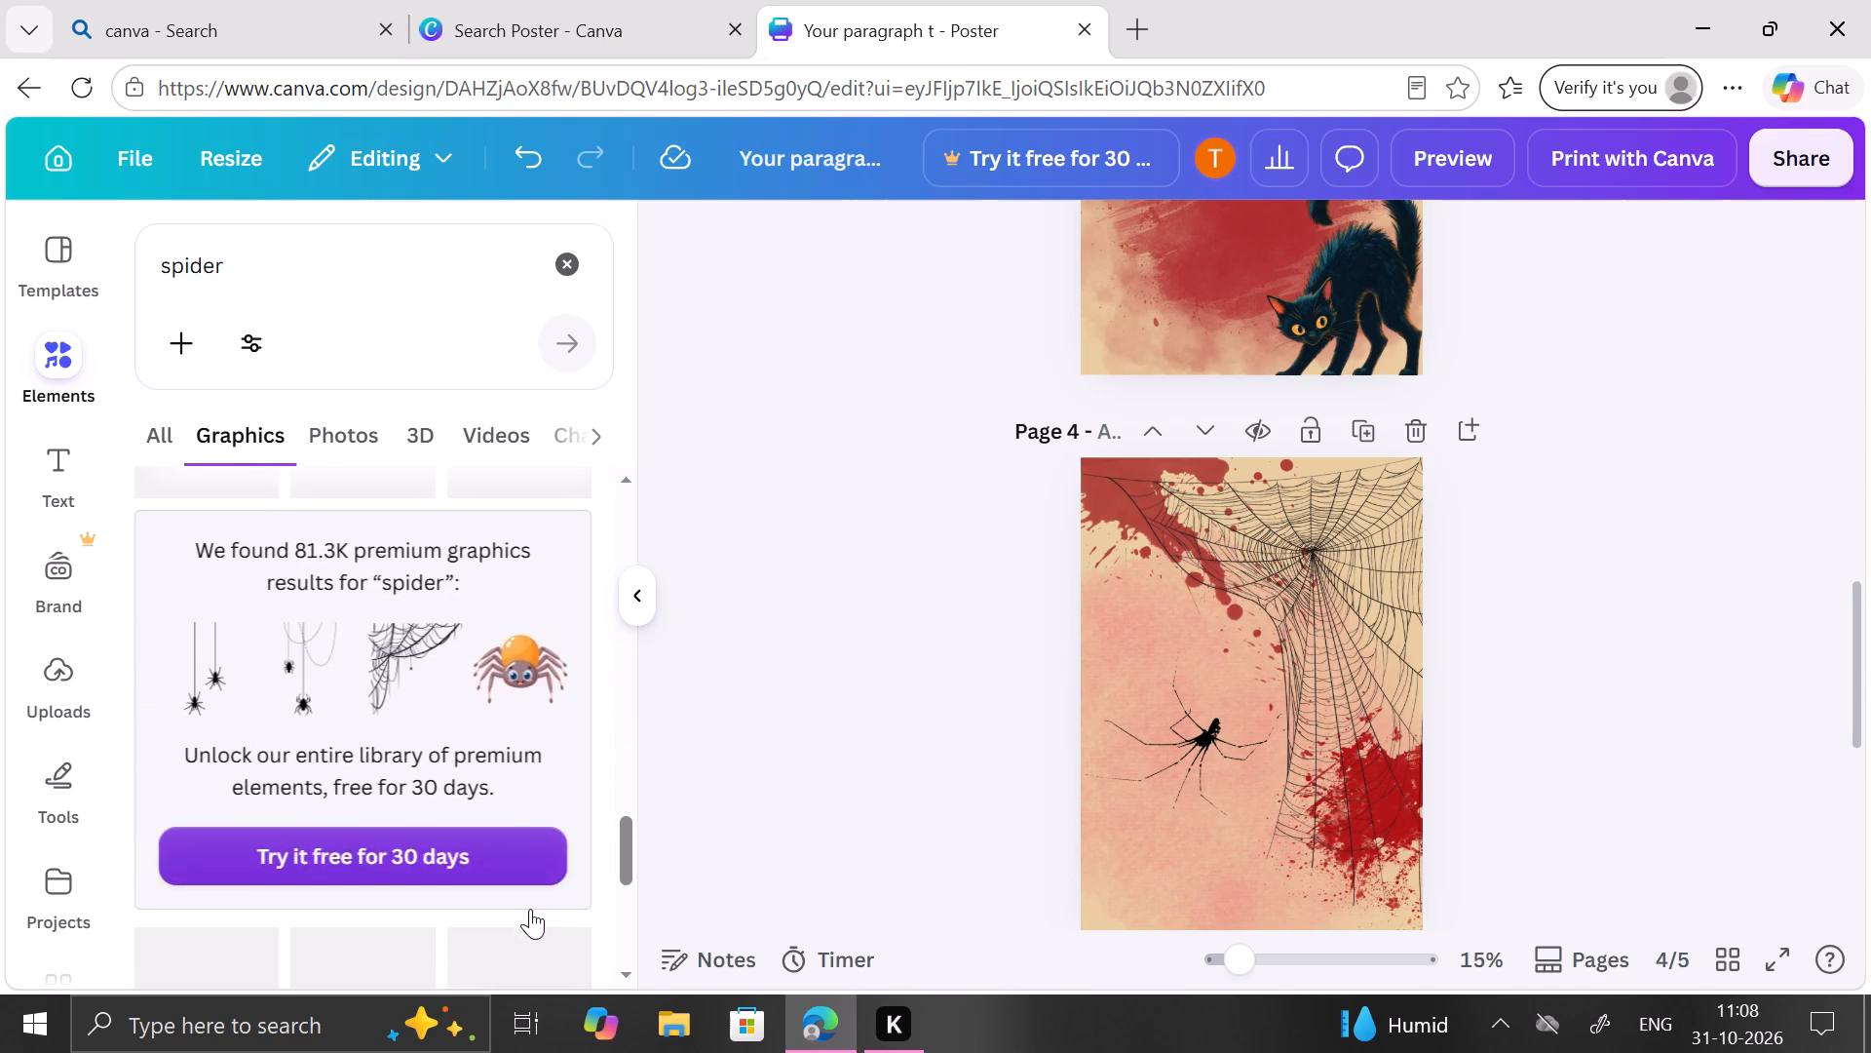
scroll(530, 909, "down", 3)
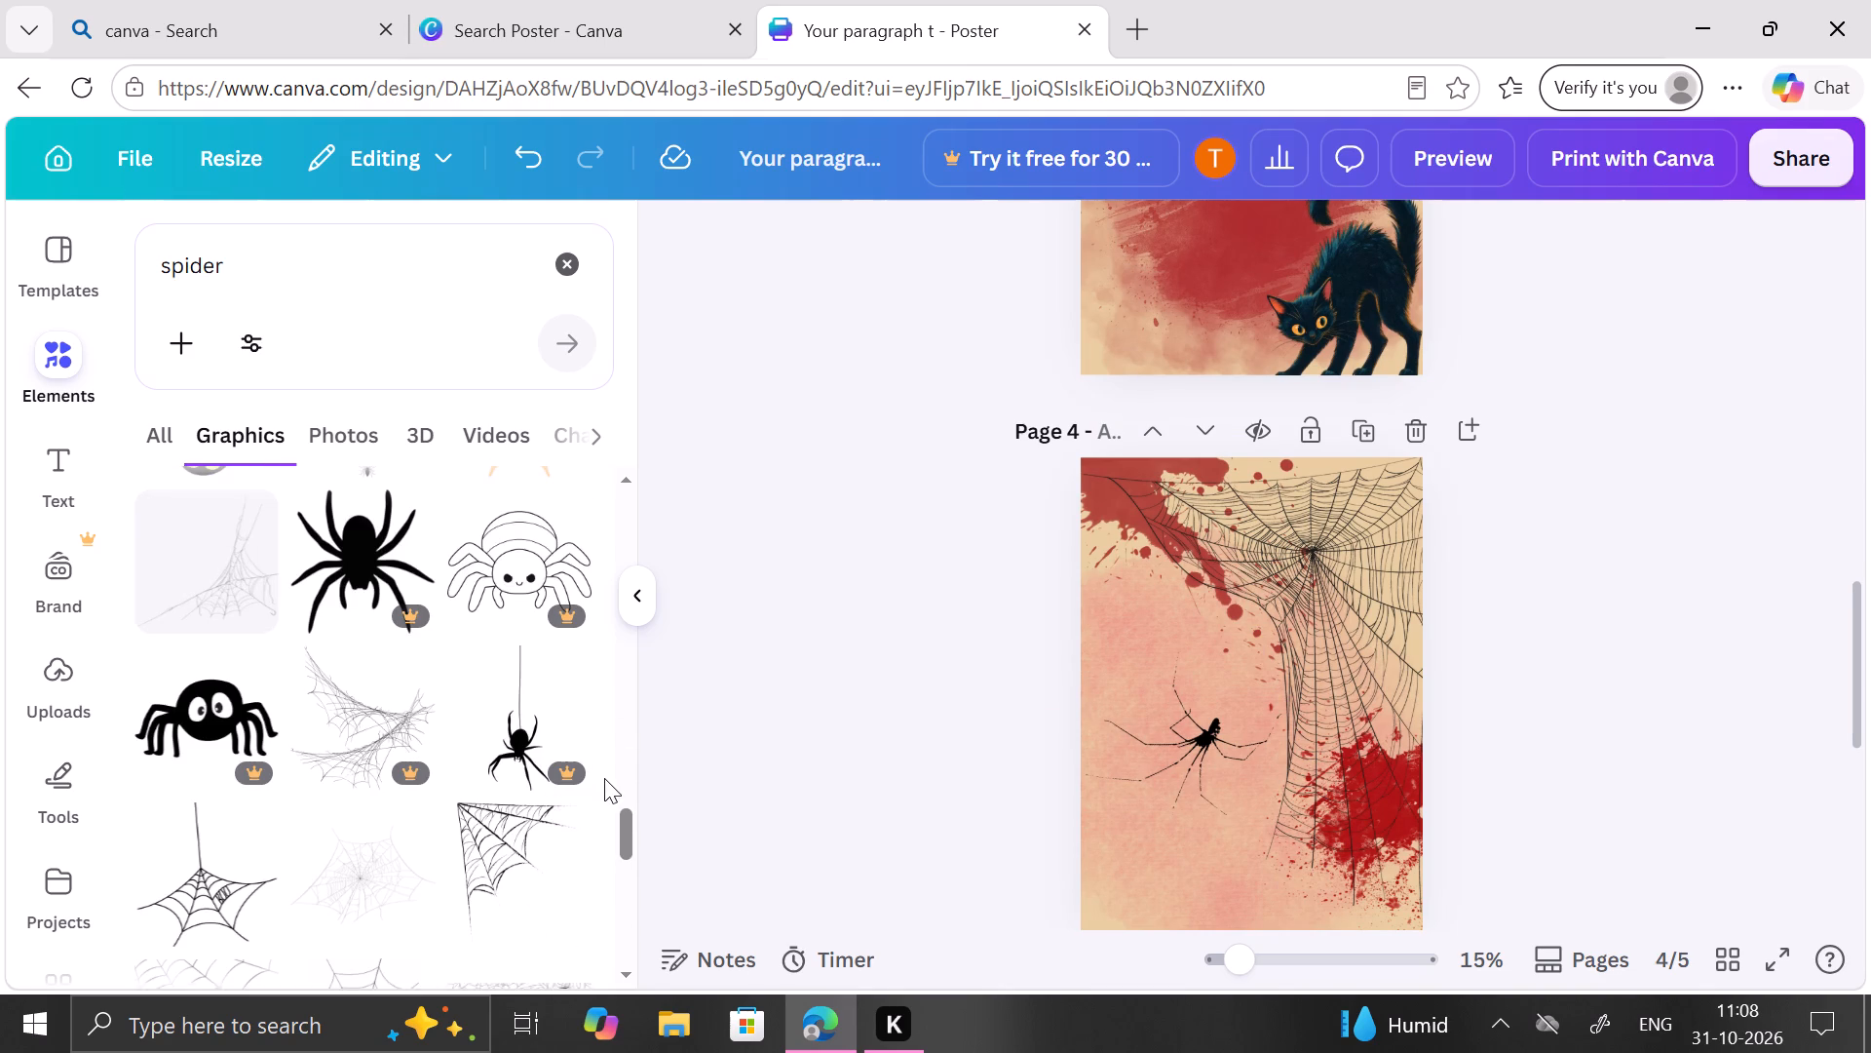
Collapse the element search results to widen the workspace and look over the invitation pages.
left_click(630, 614)
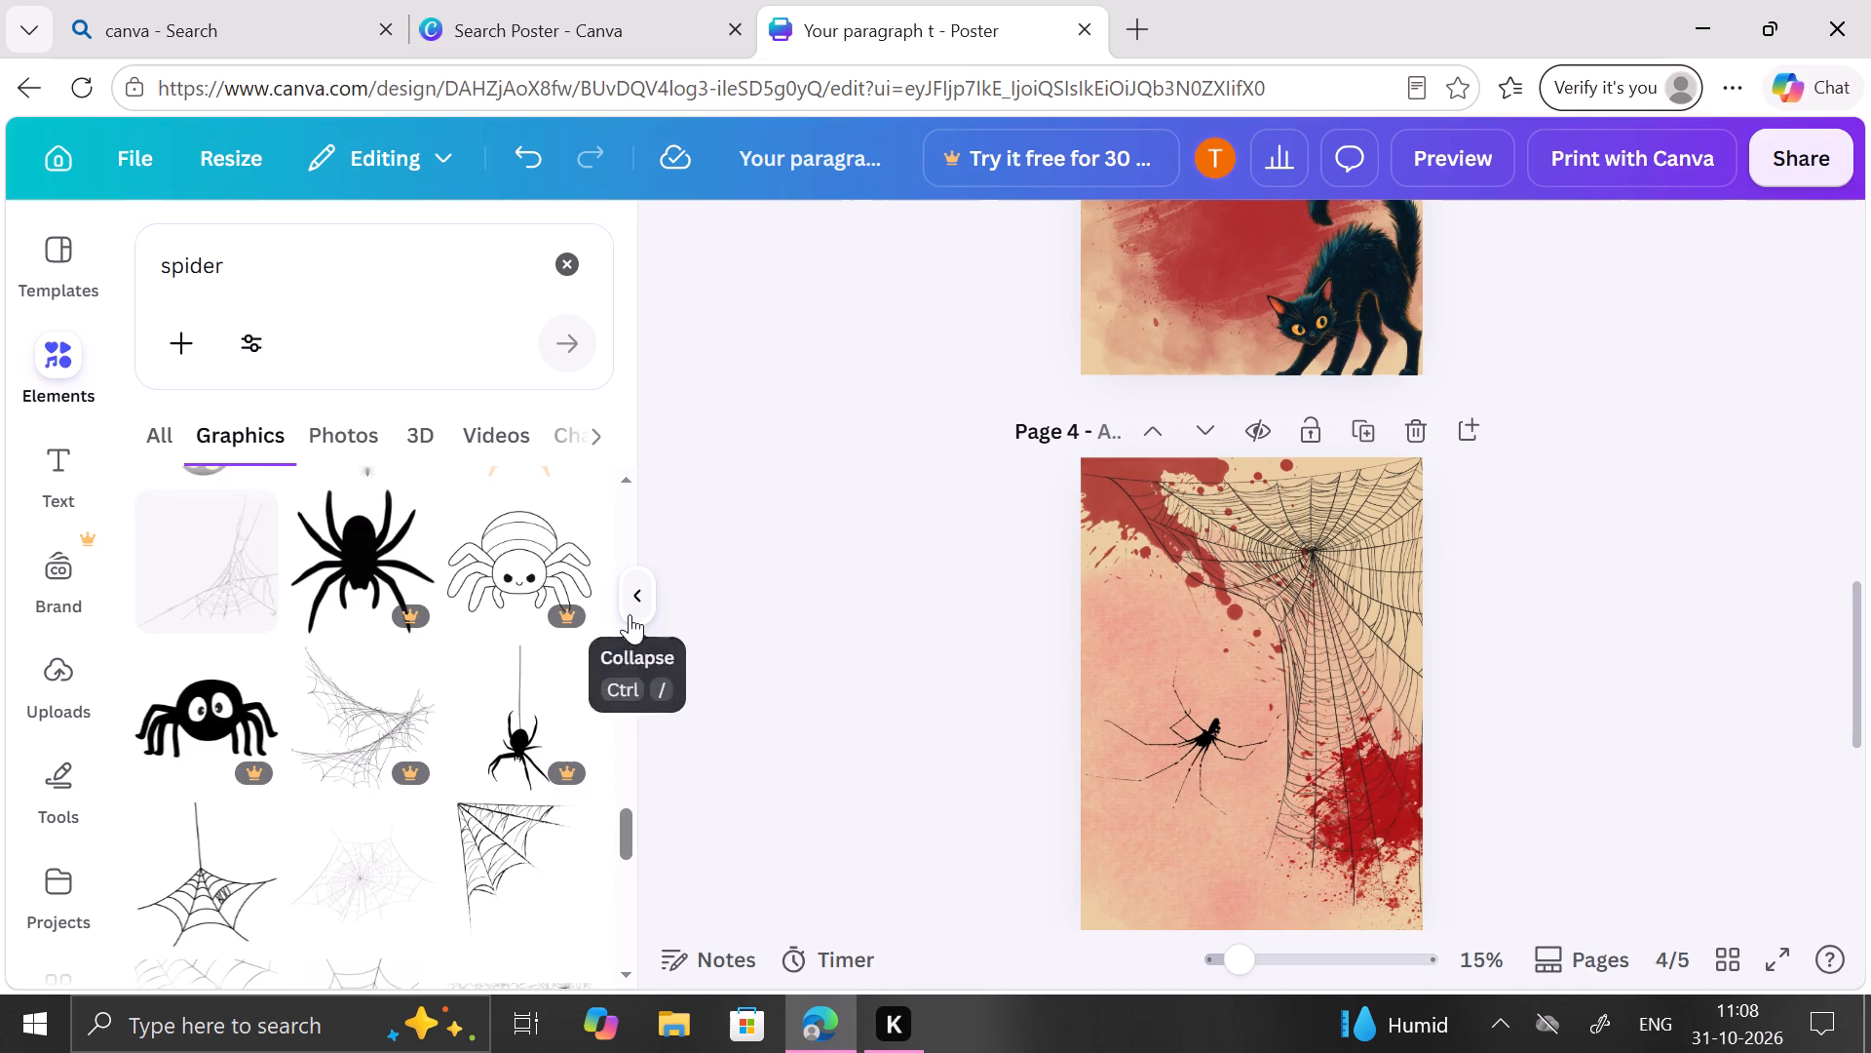
scroll(1392, 702, "down", 6)
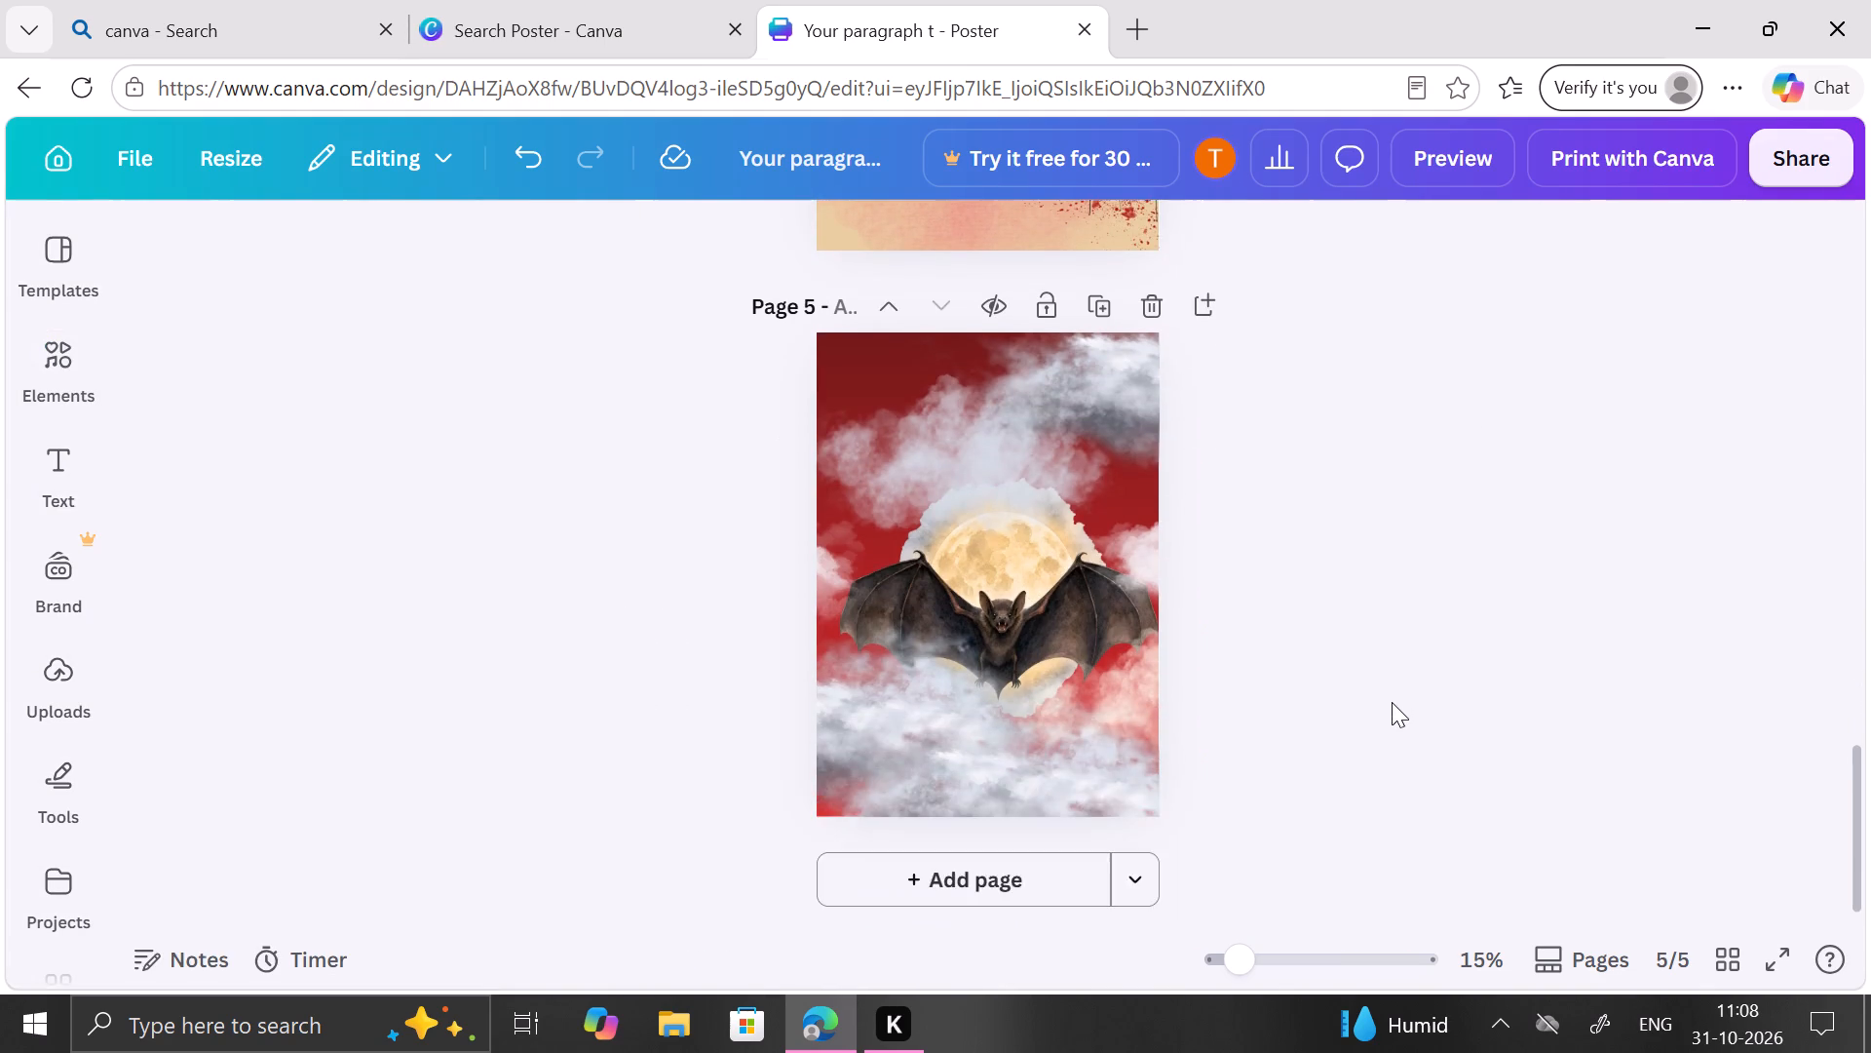
scroll(1392, 702, "up", 5)
scroll(1392, 702, "down", 4)
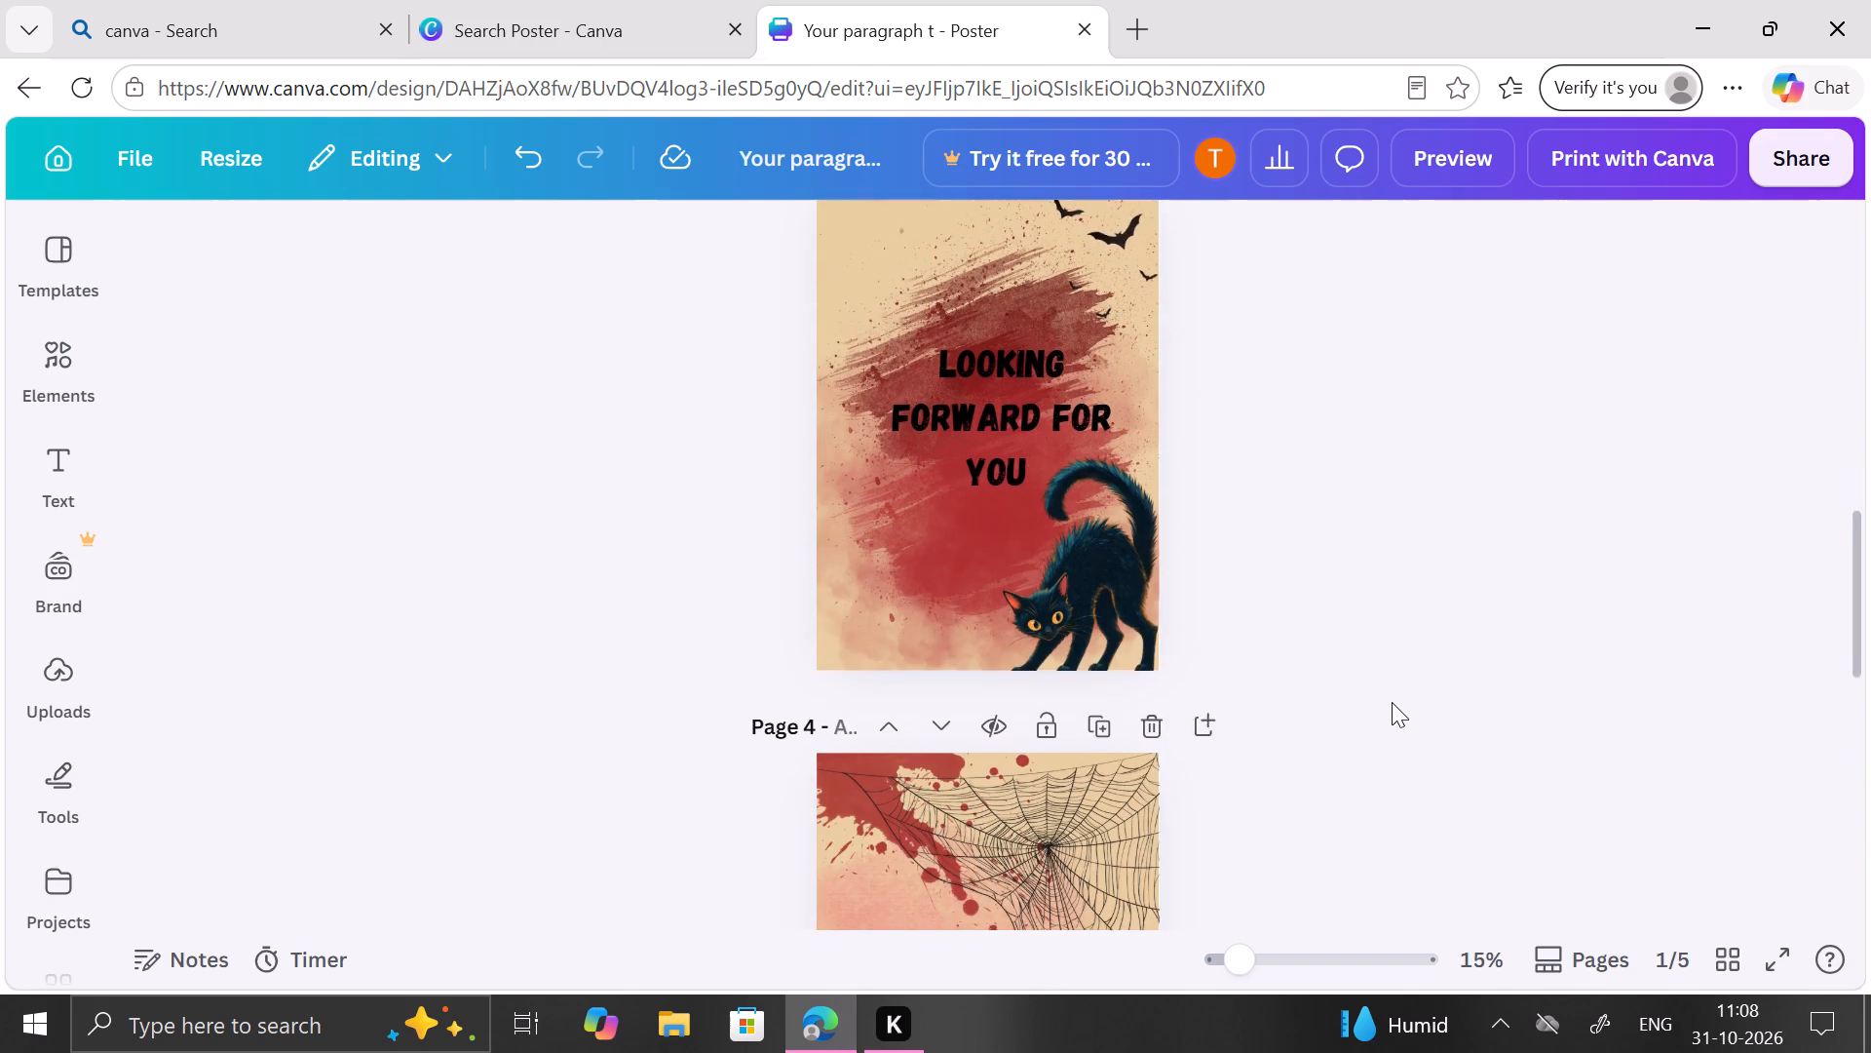
scroll(1392, 702, "down", 3)
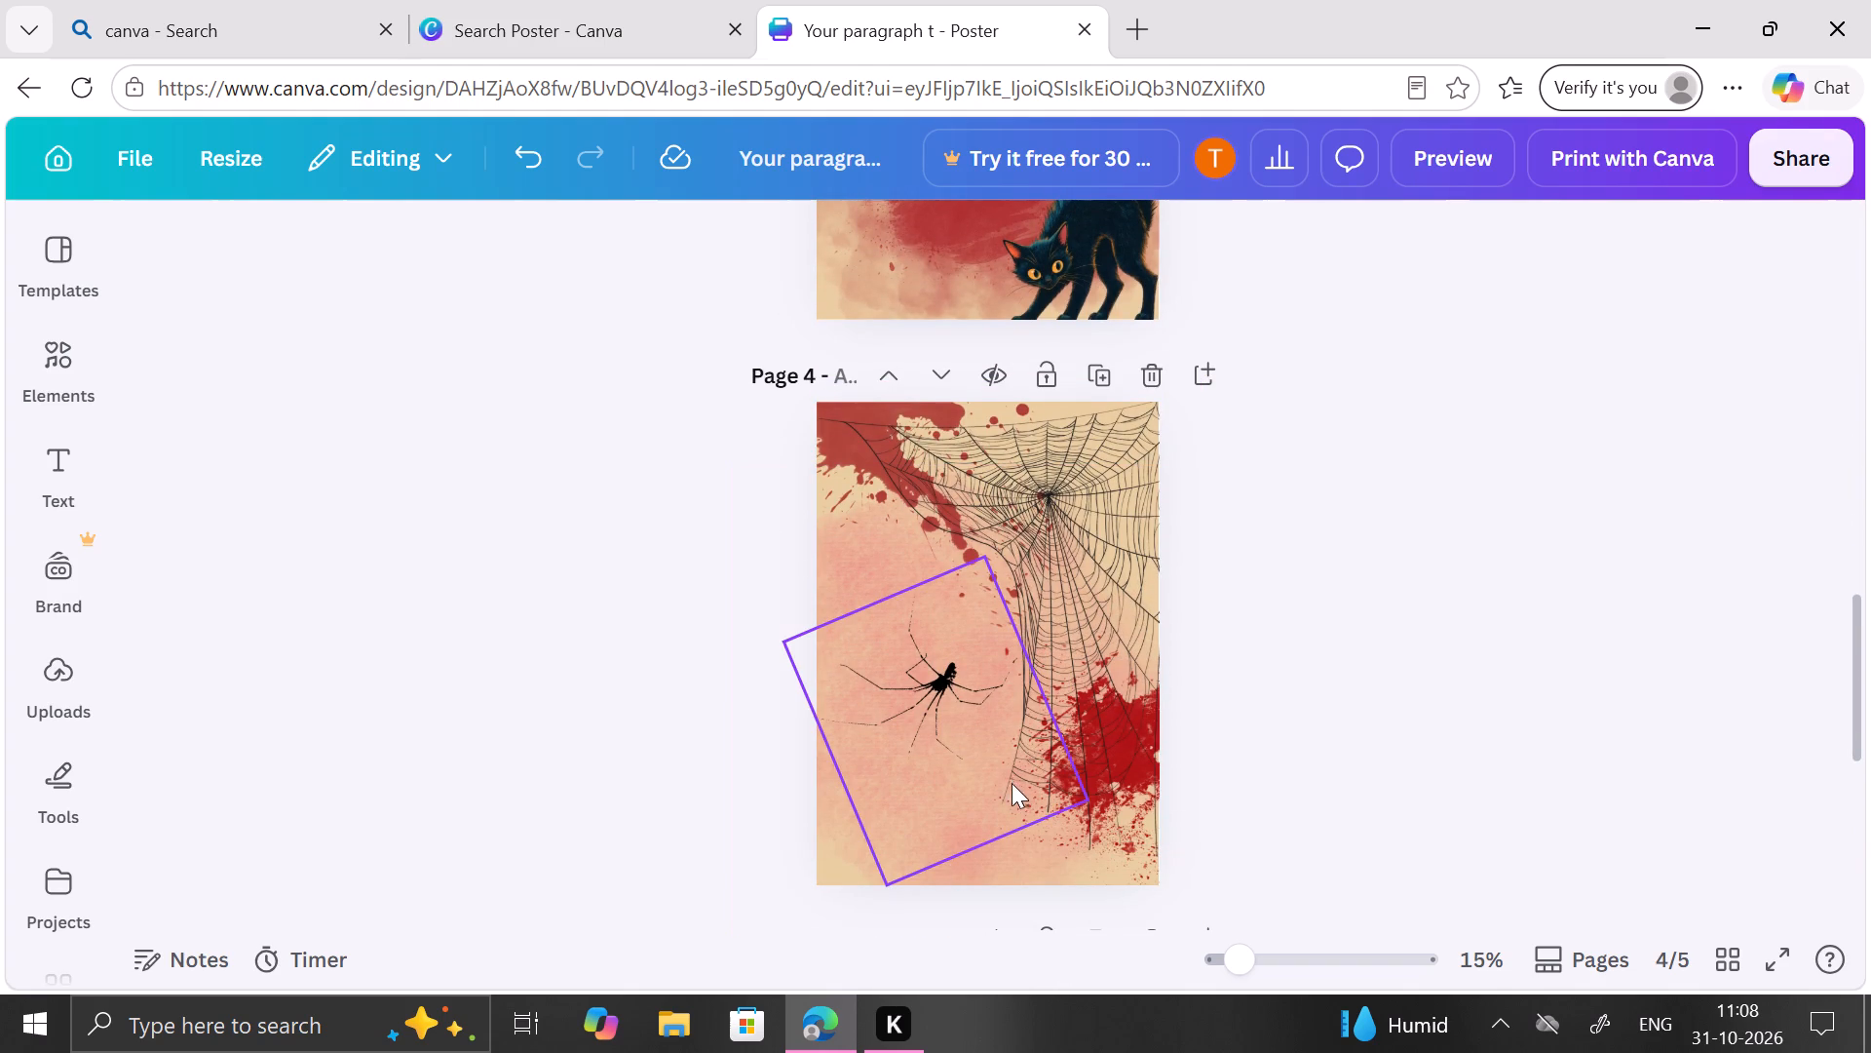
Shift the large cobweb on page 4 slightly up and to the right, then deselect it.
left_click(1031, 844)
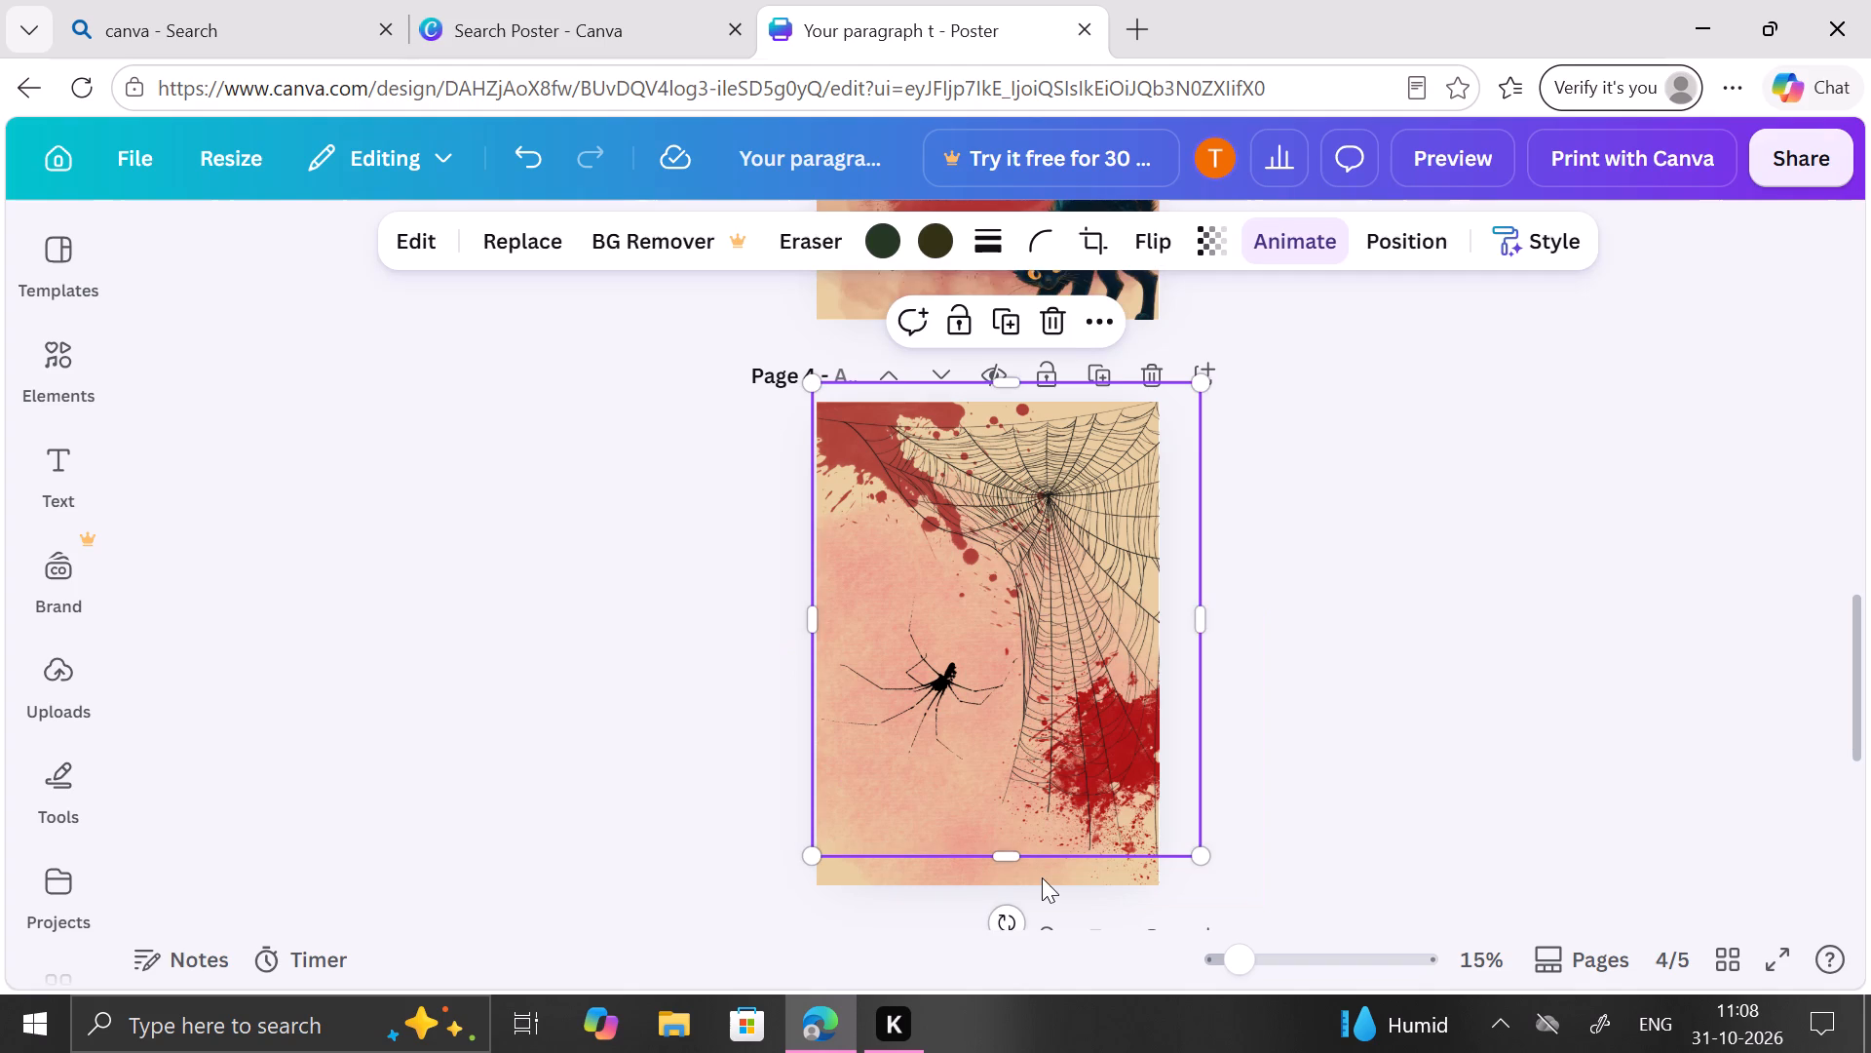
left_click(1042, 880)
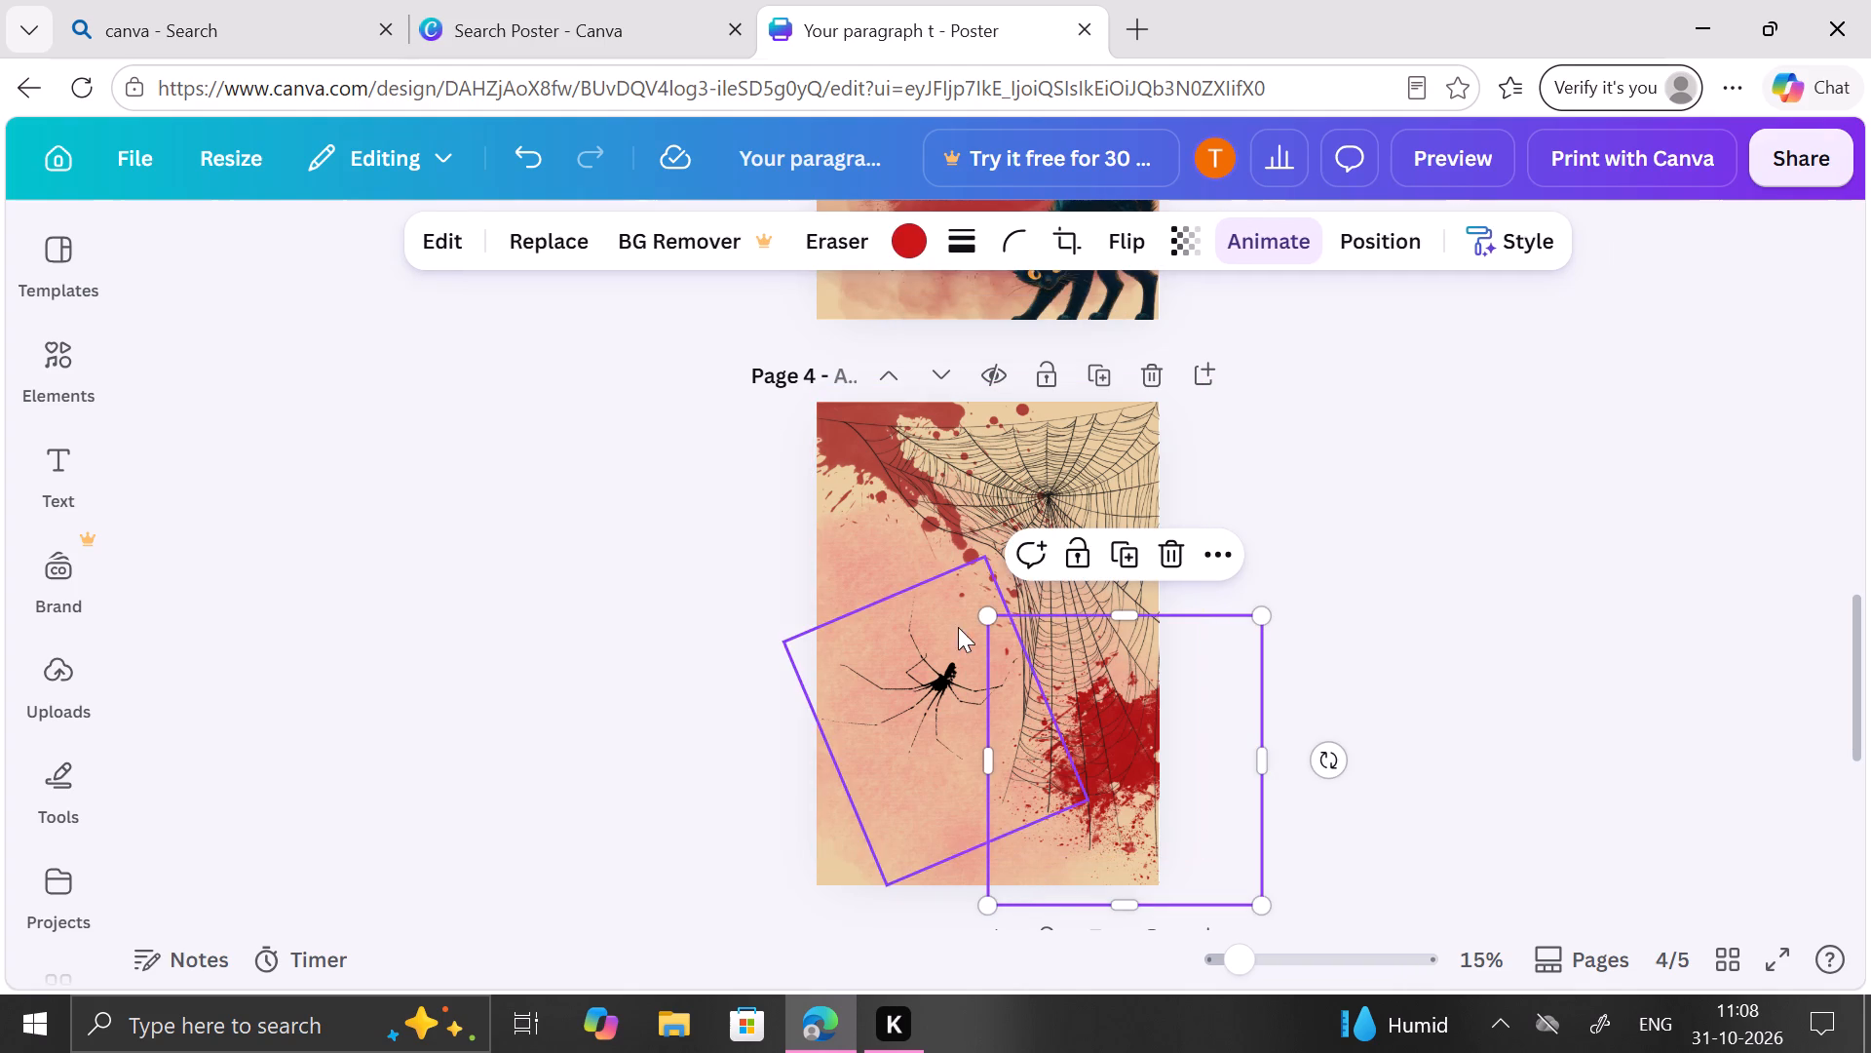
left_click(1012, 601)
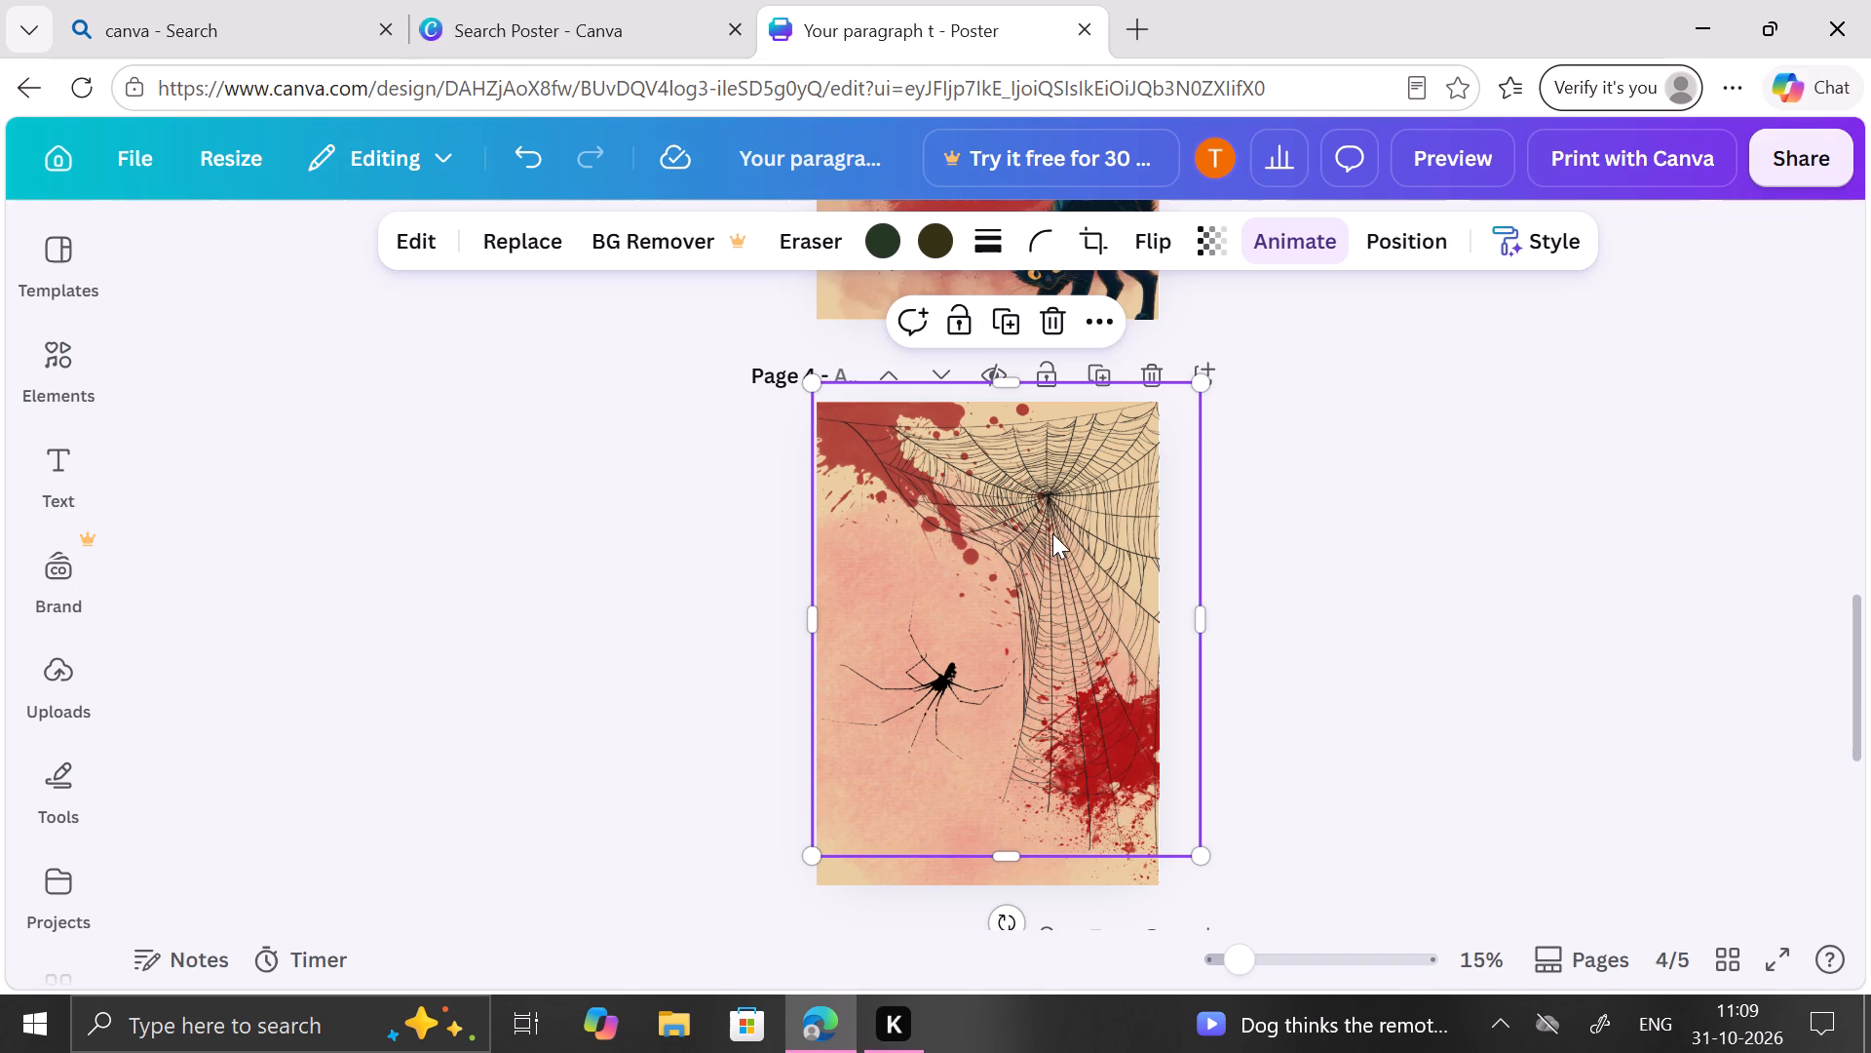
left_click_drag(1052, 532, 1056, 510)
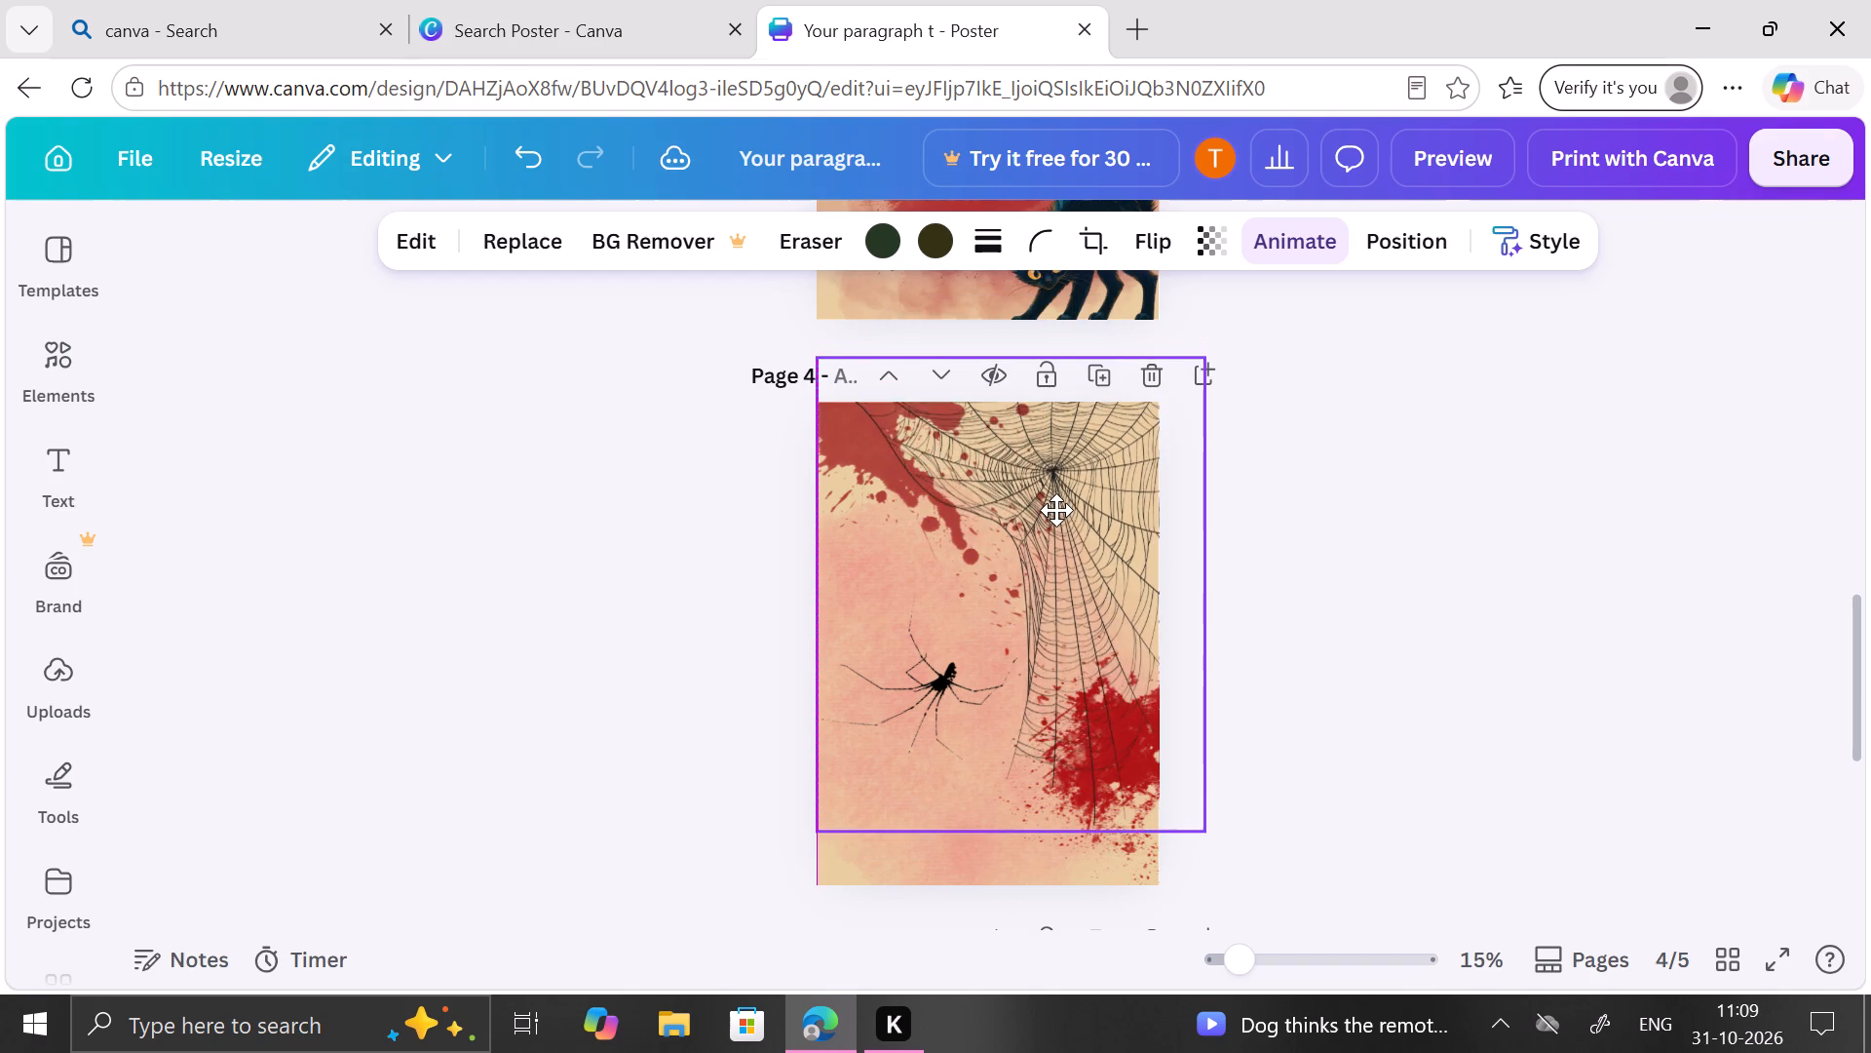
left_click_drag(1056, 510, 1056, 517)
left_click(1056, 517)
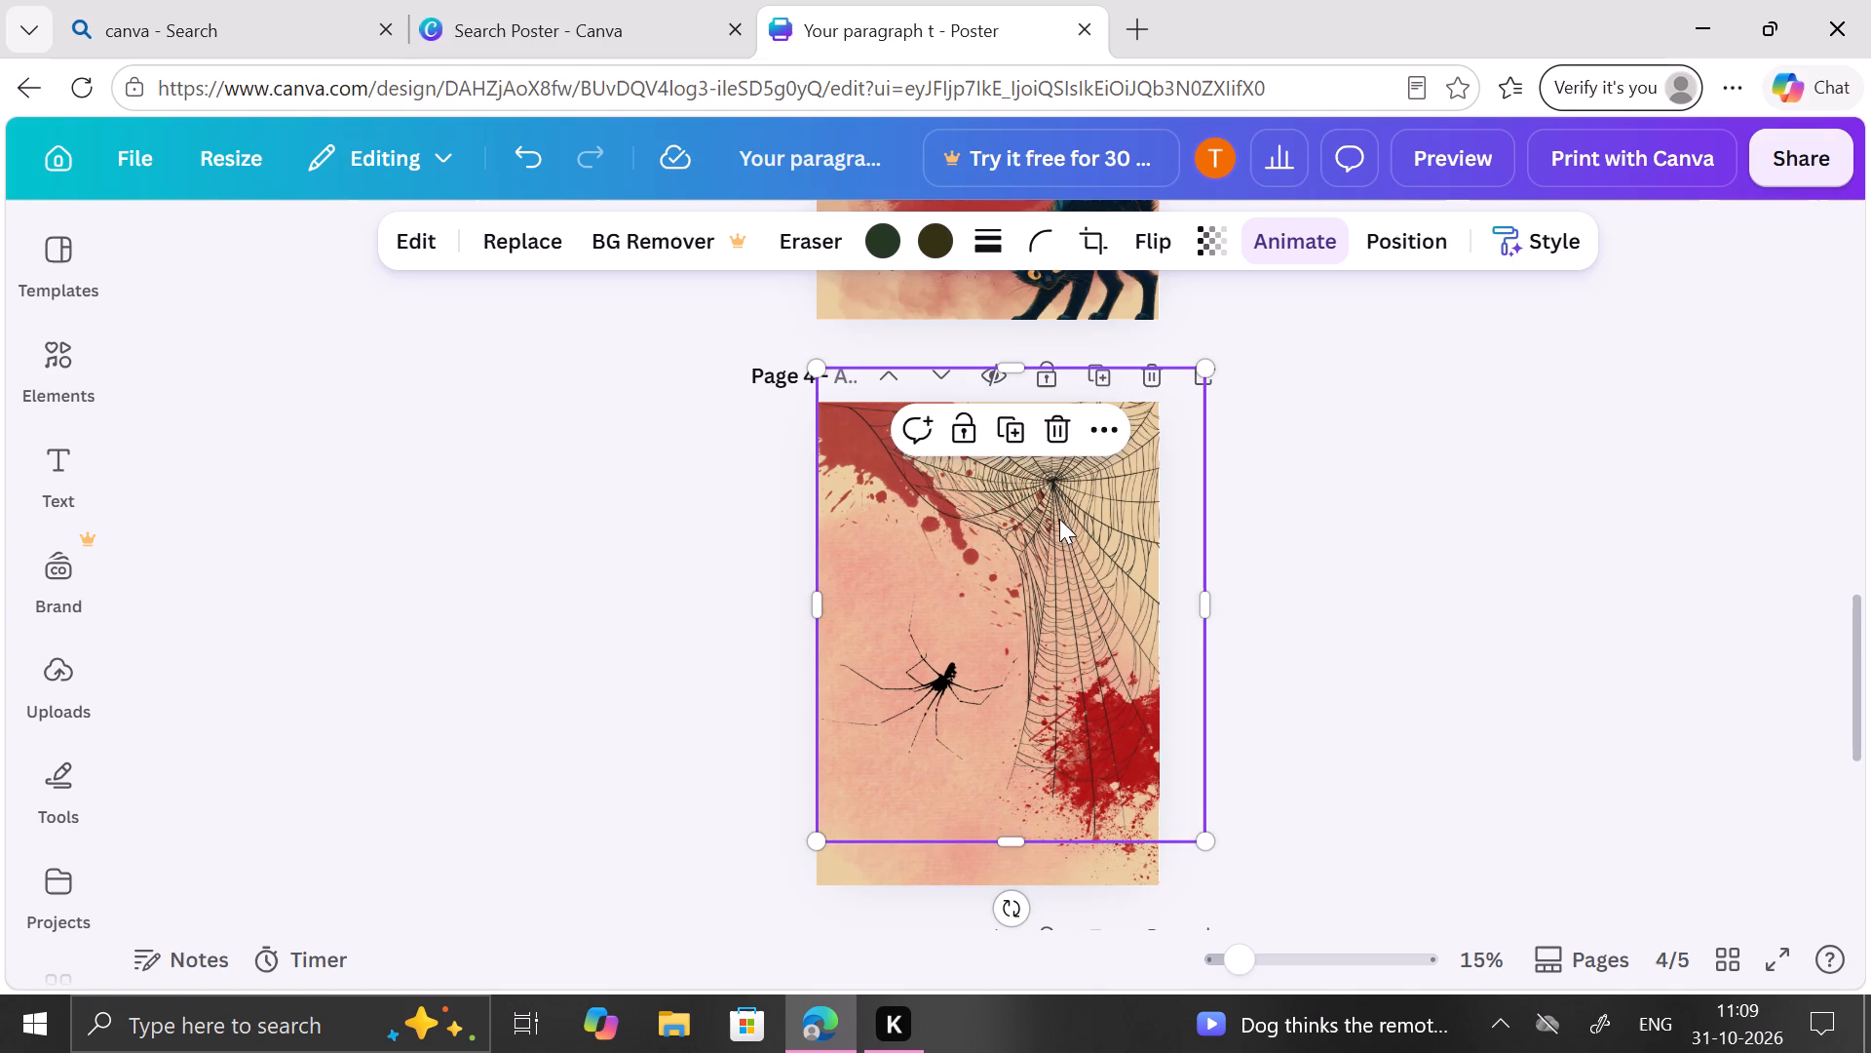
left_click(1314, 510)
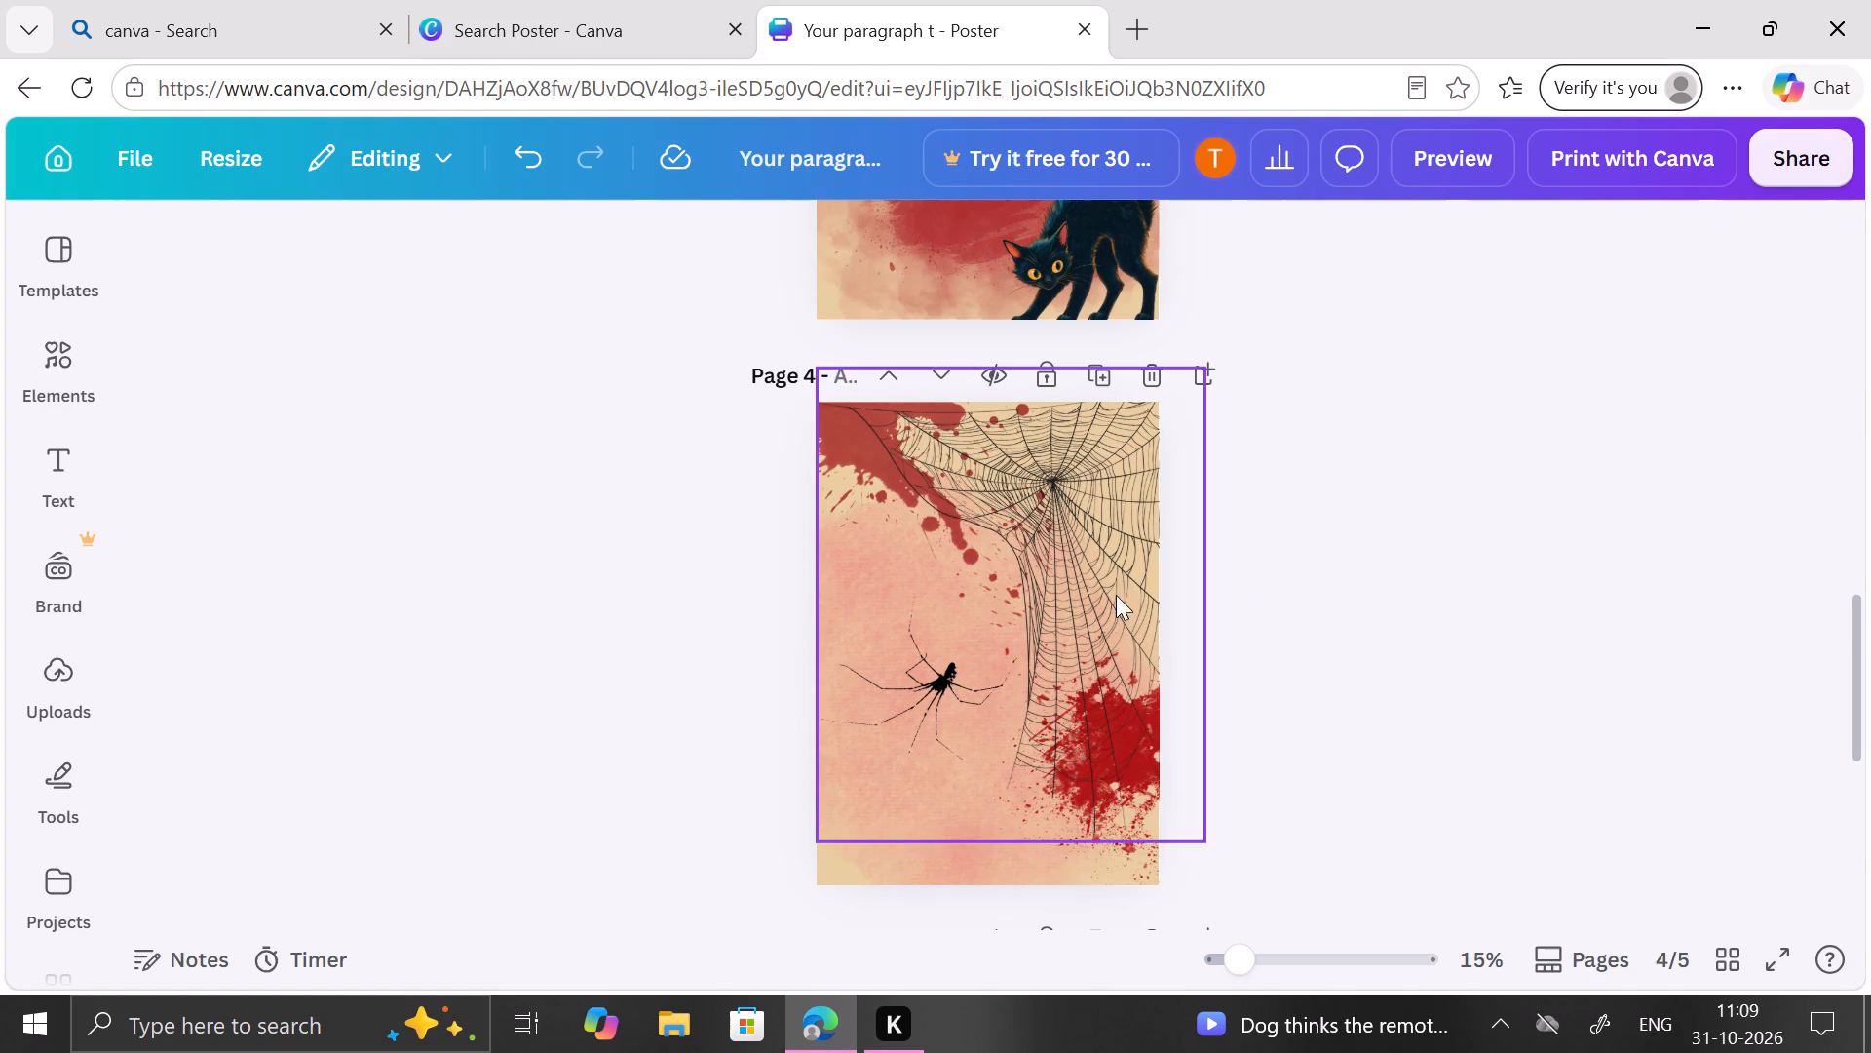
left_click(1305, 560)
Look through the whole invitation from the envelope page to the bat page.
scroll(1305, 560, "up", 2)
scroll(1305, 560, "down", 5)
scroll(1305, 560, "up", 2)
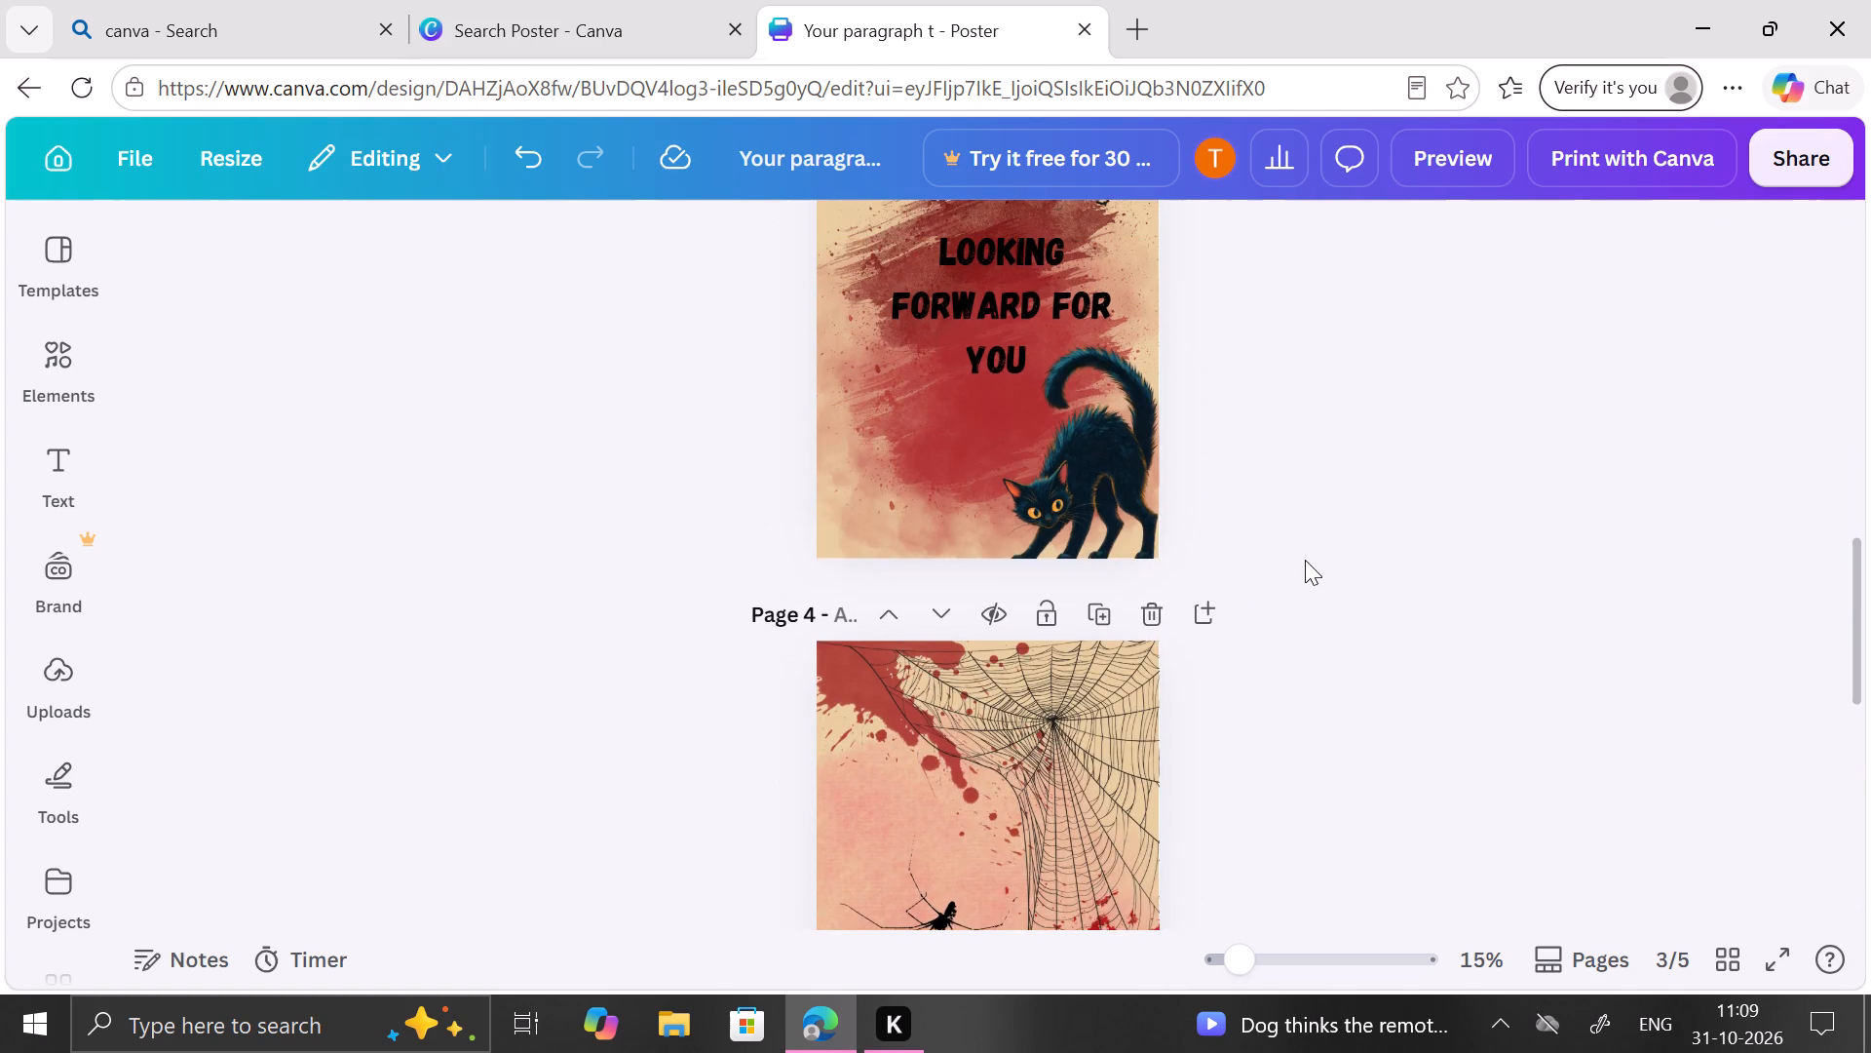
scroll(1305, 560, "up", 5)
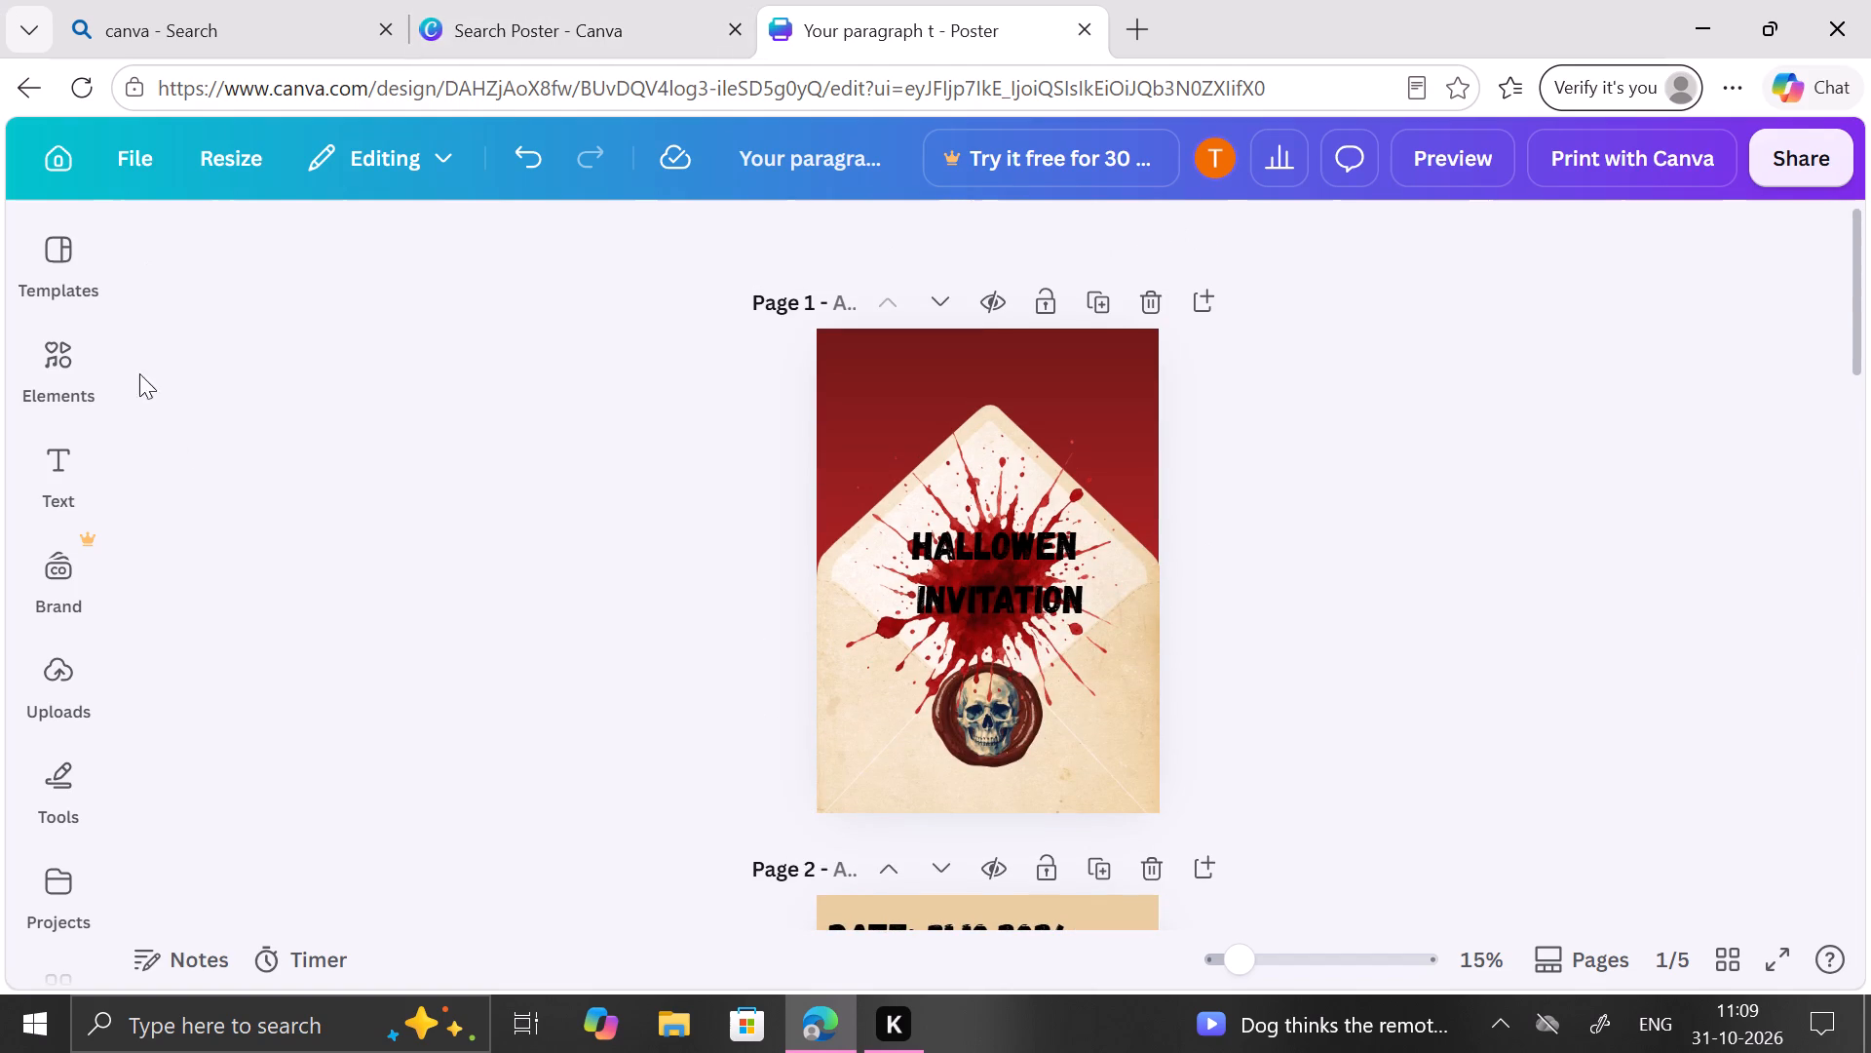
scroll(277, 441, "down", 8)
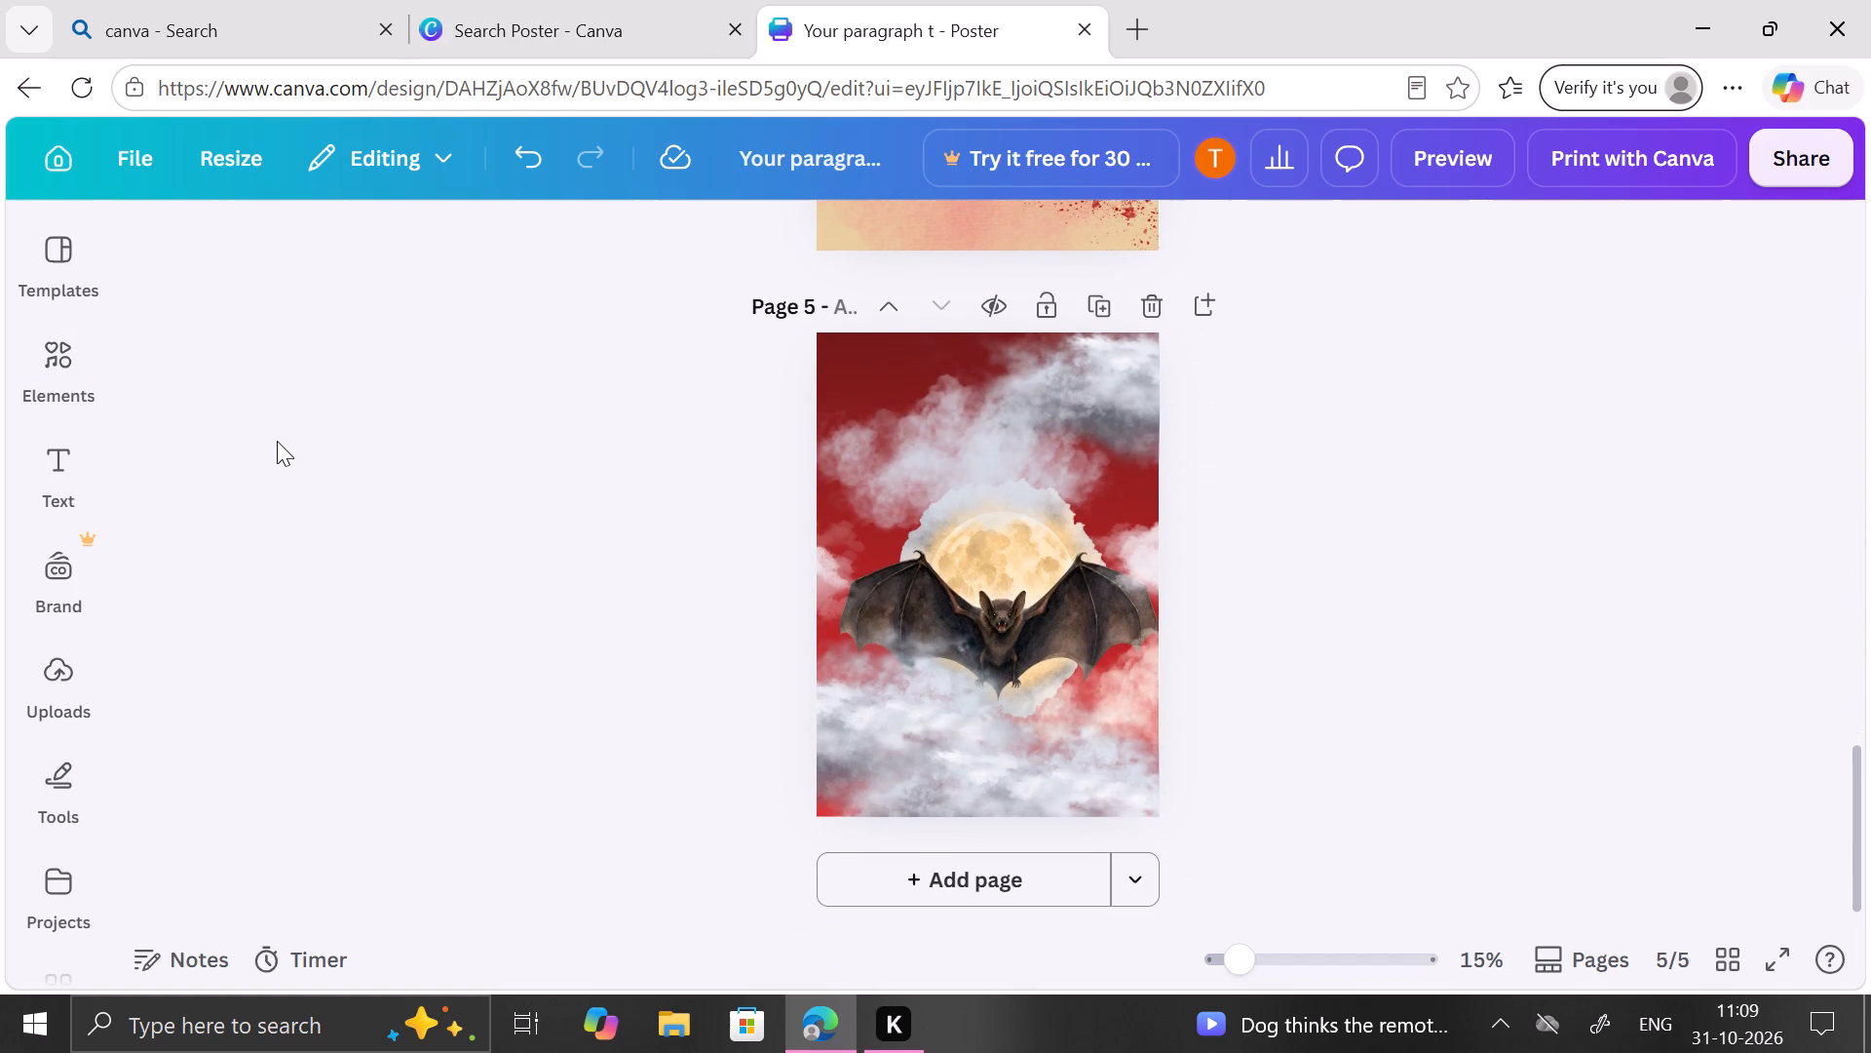
scroll(277, 441, "down", 1)
Play the animated invitation in full screen from the beginning to its end, then return to the editor.
left_click(1785, 960)
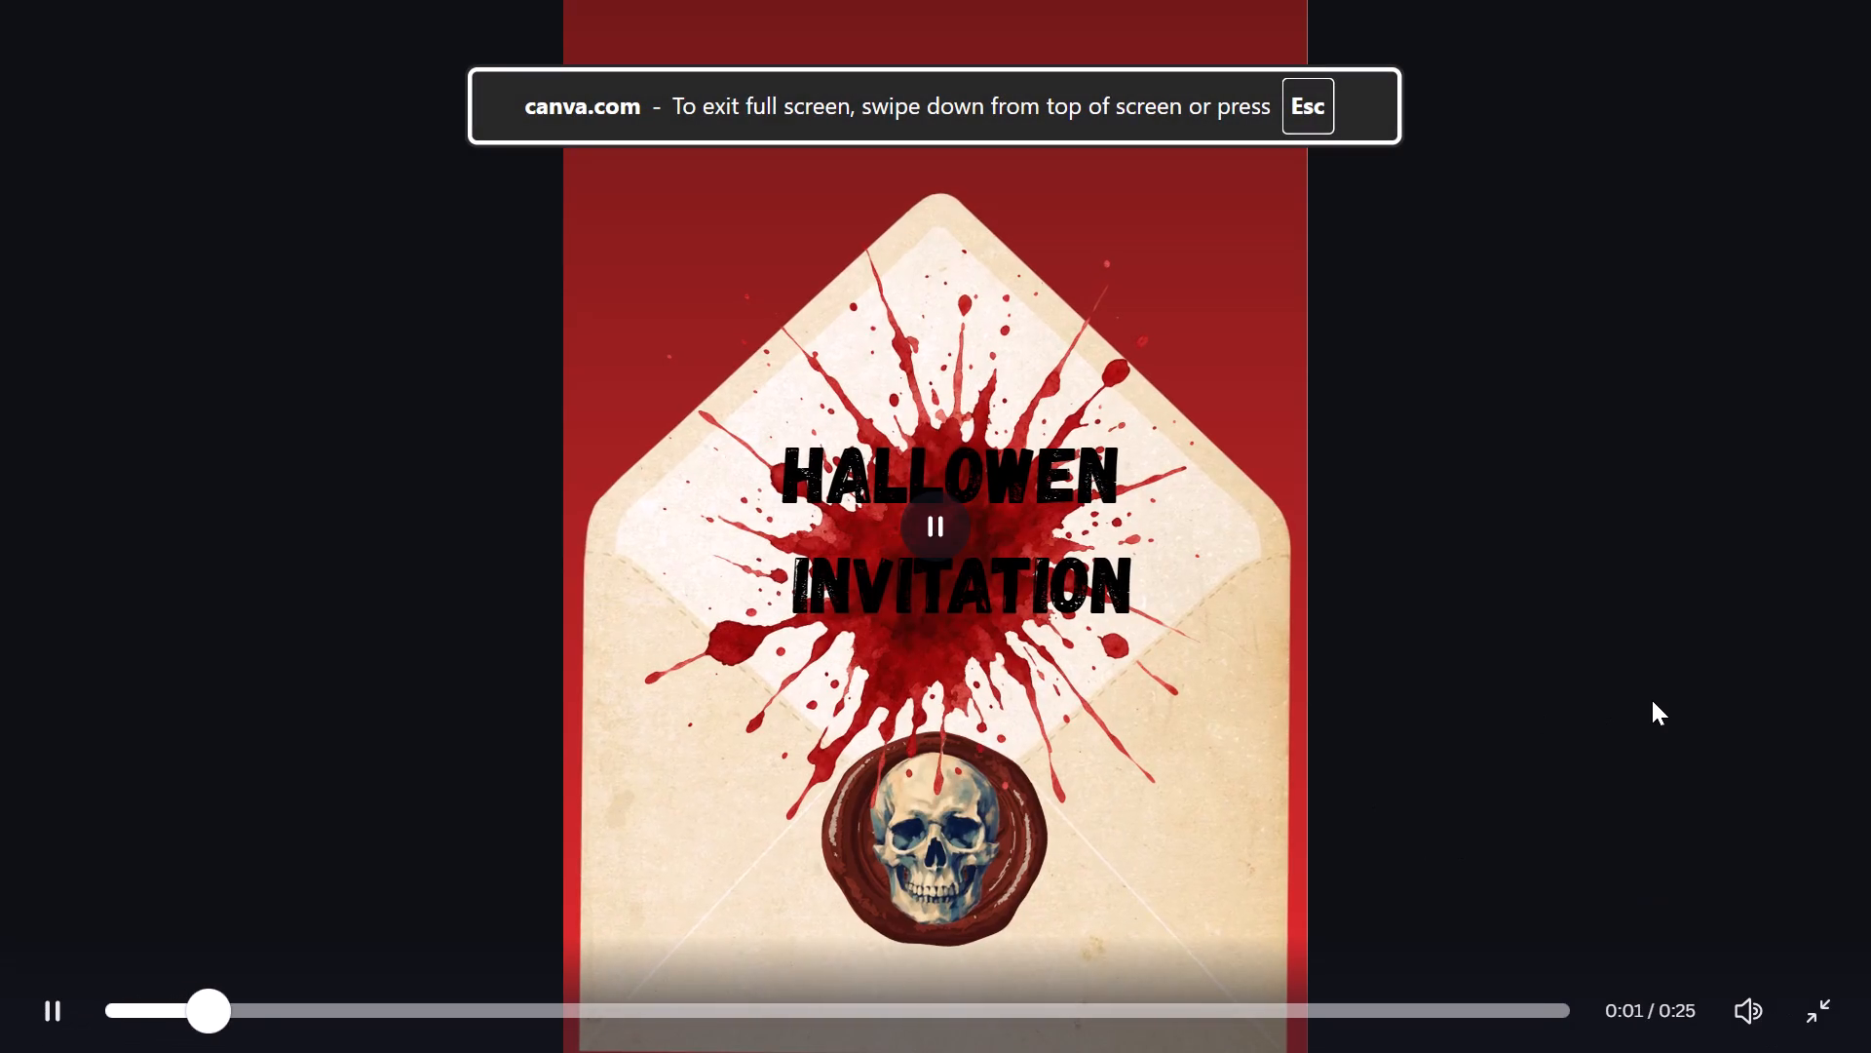
left_click(1652, 700)
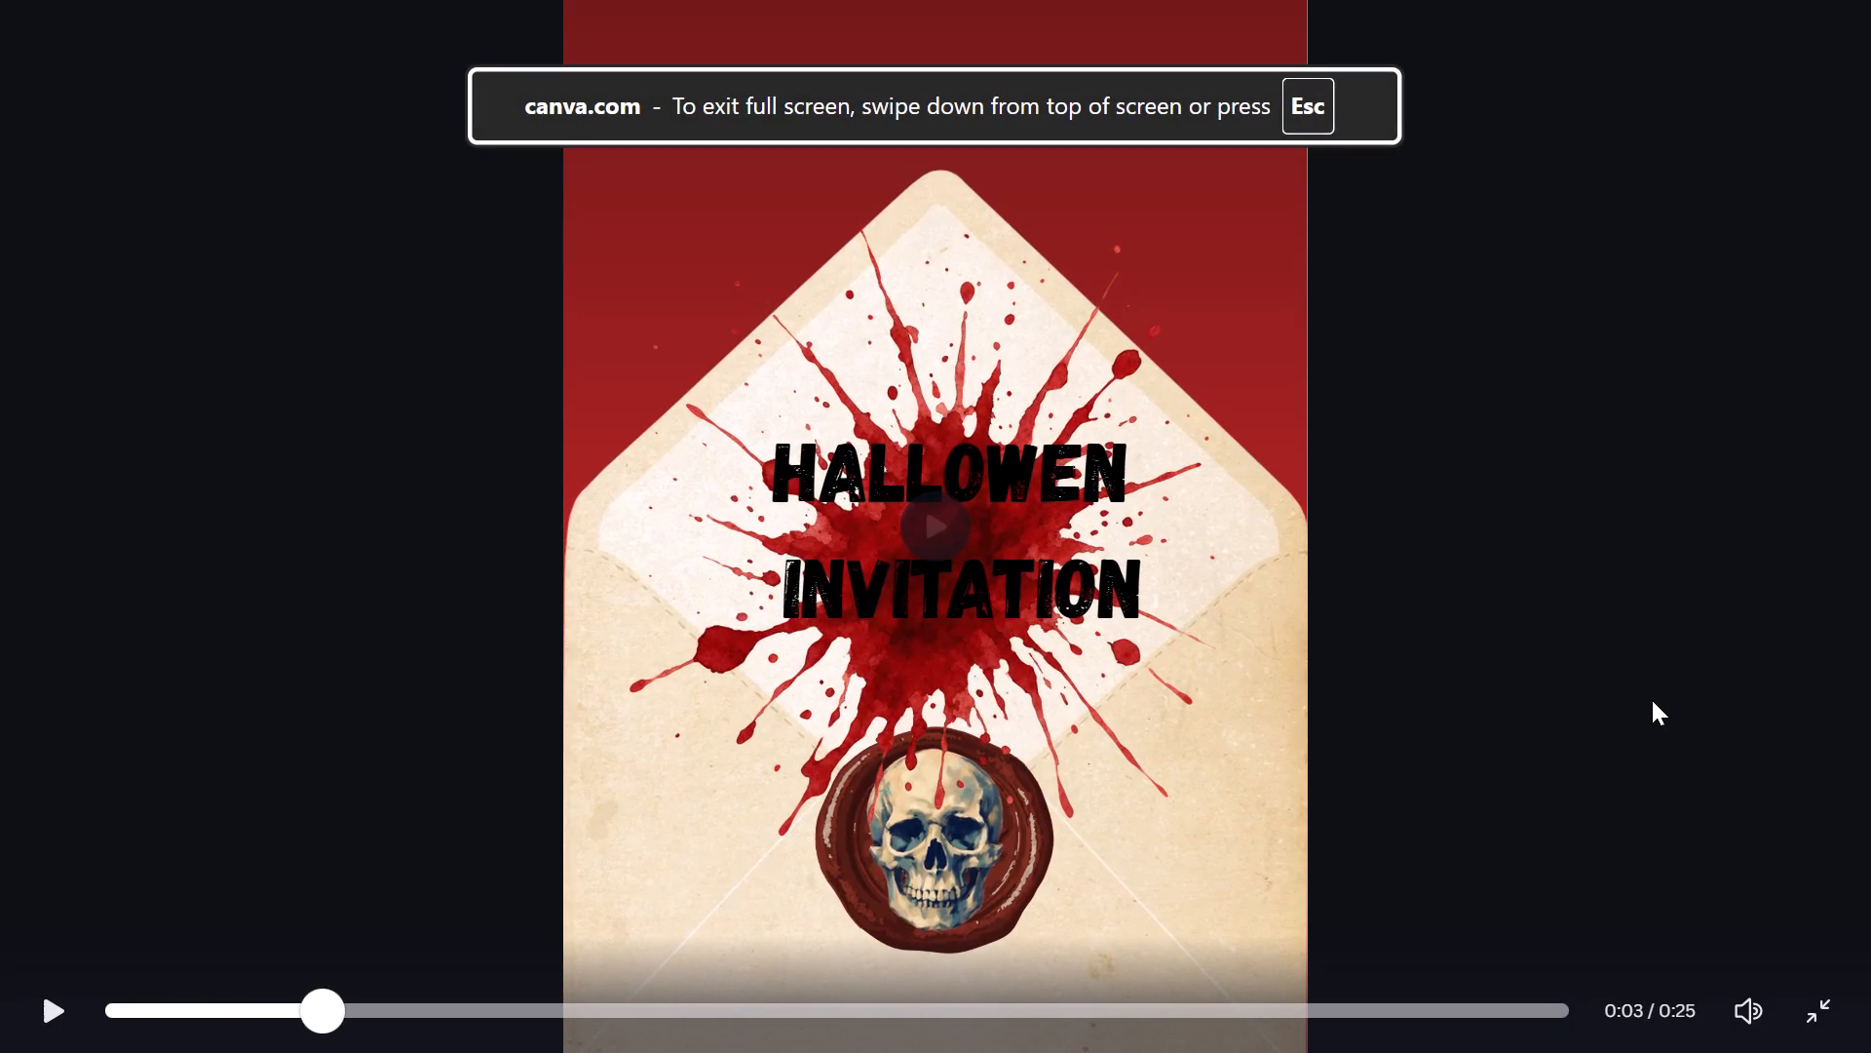
left_click(39, 1026)
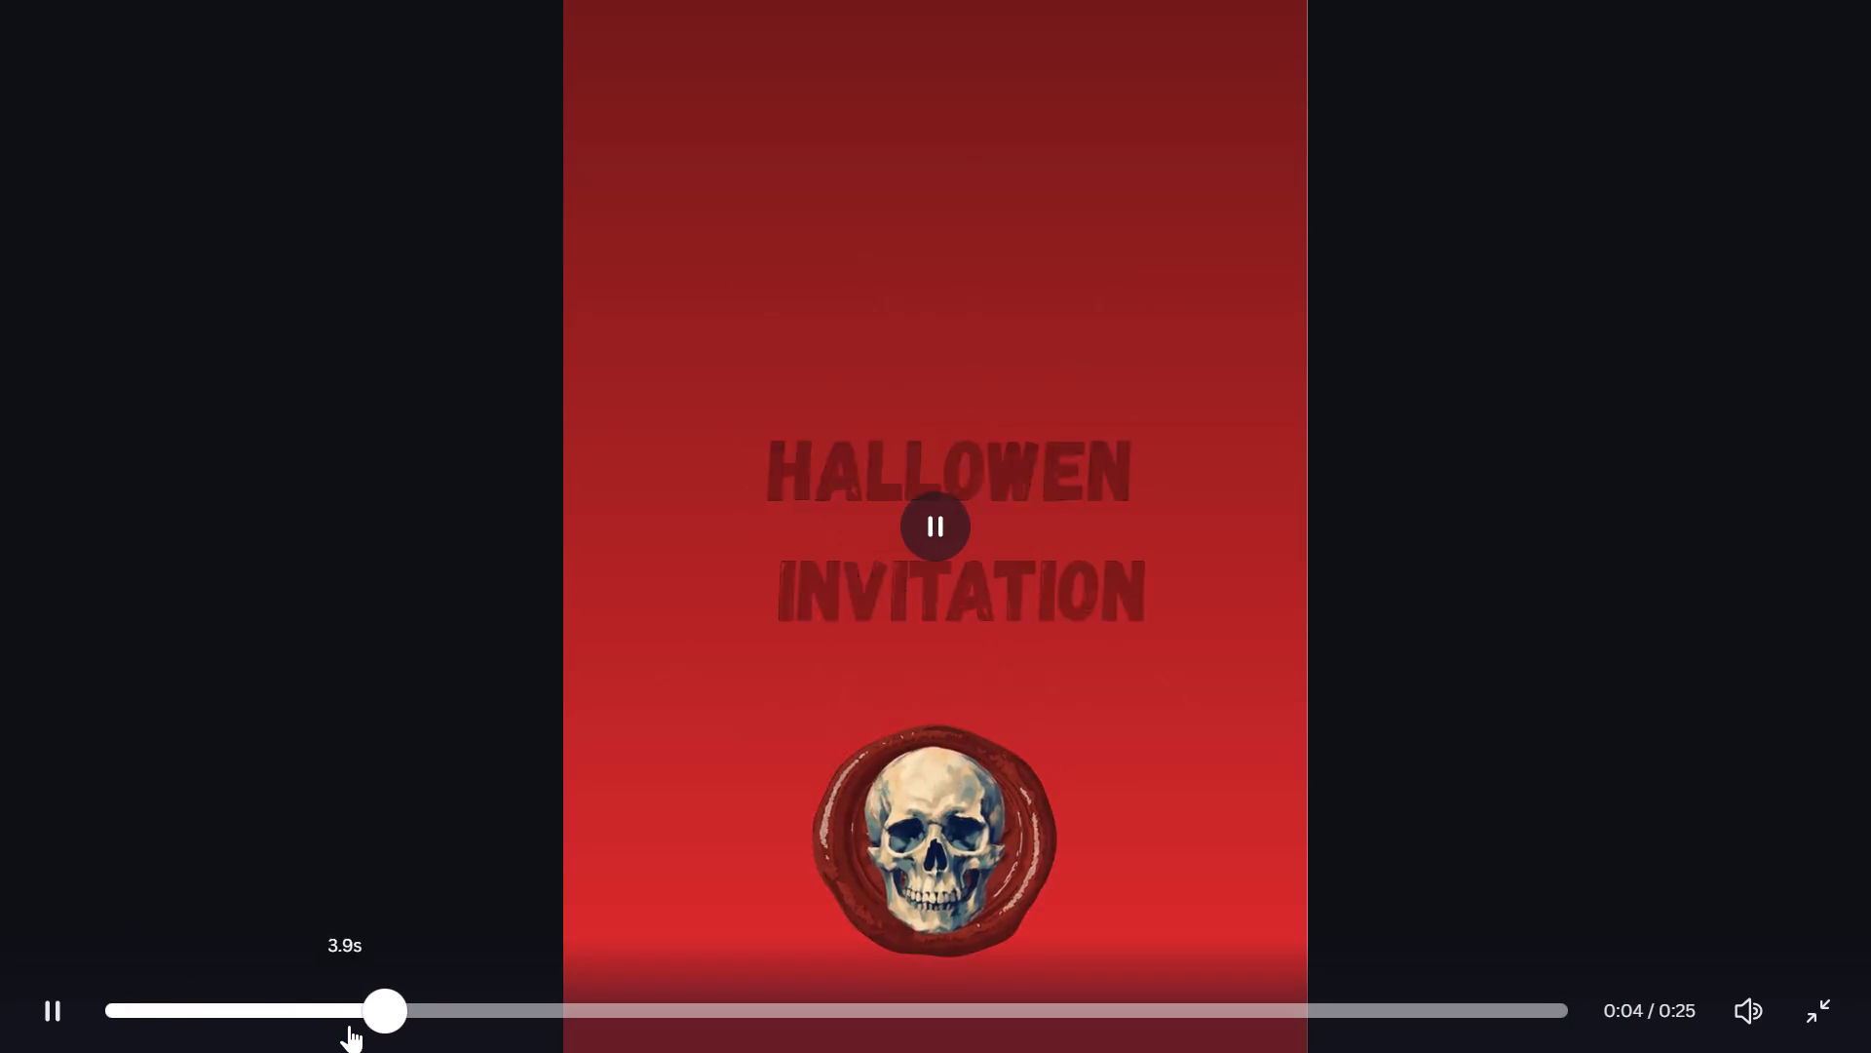
left_click_drag(414, 1020, 0, 1046)
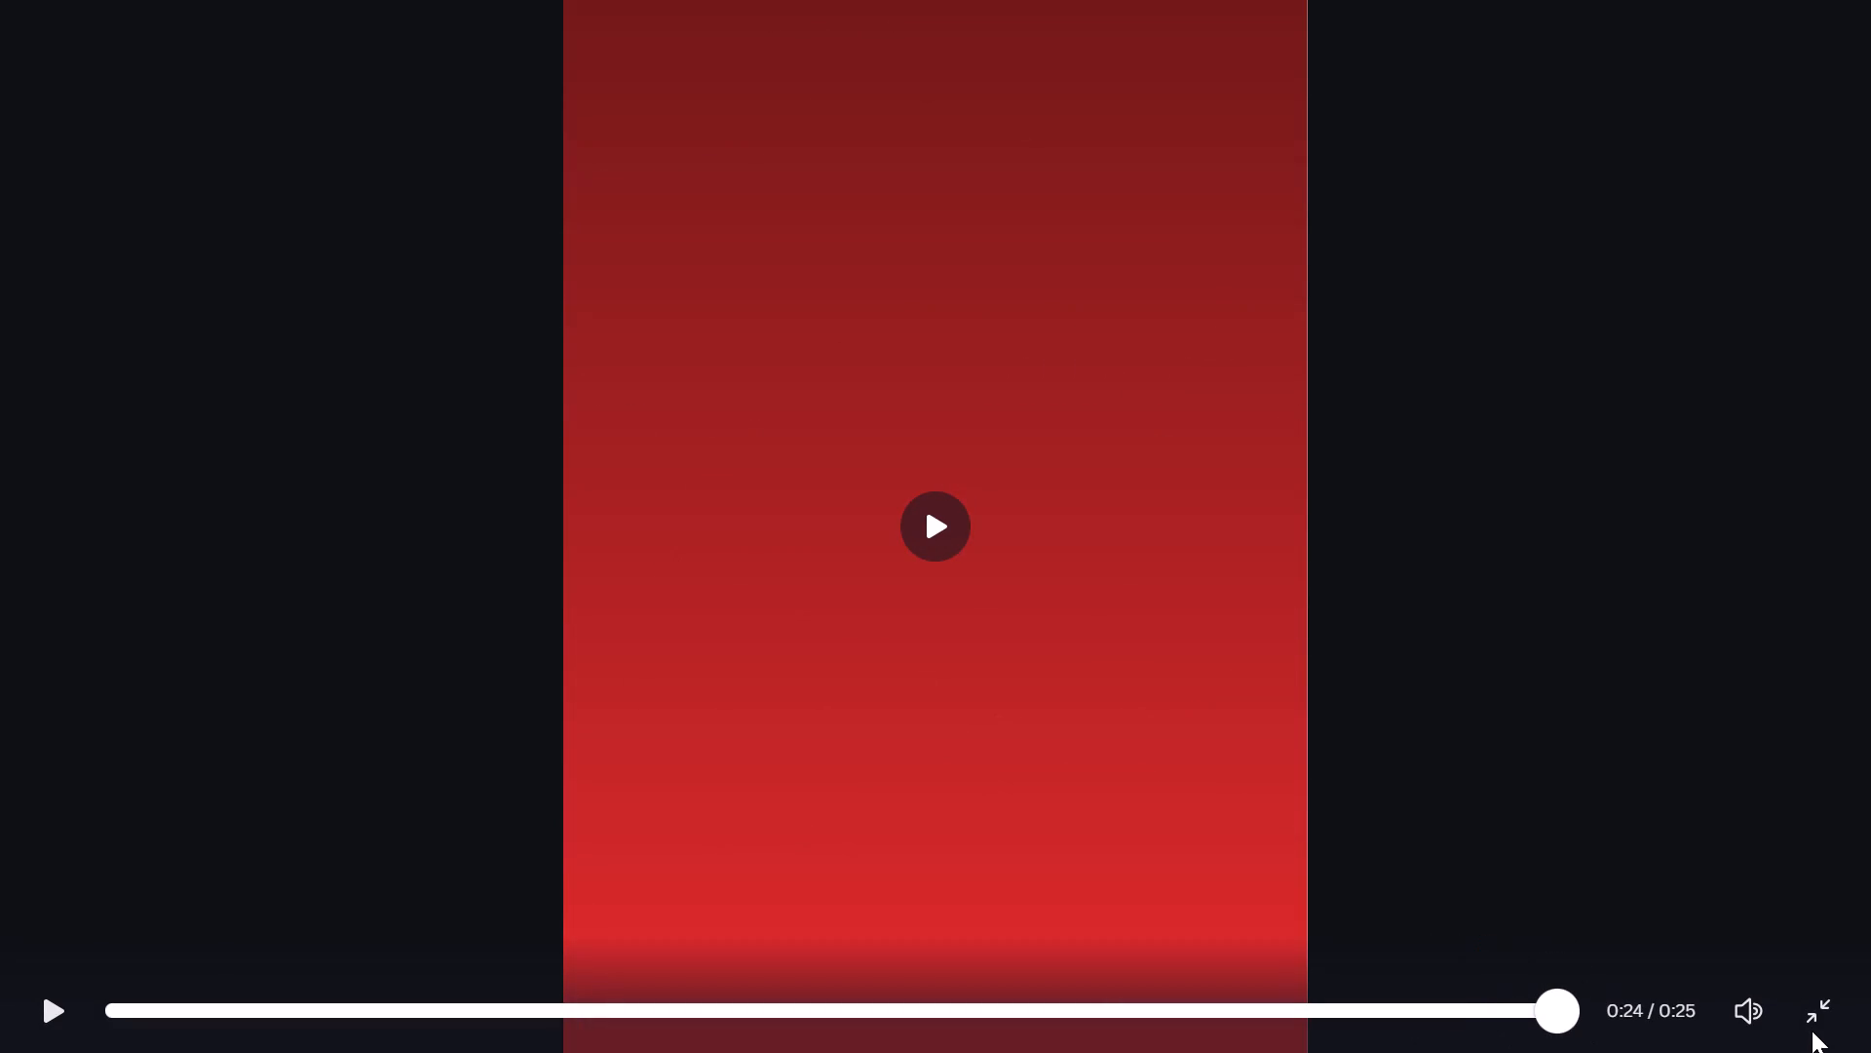
left_click(1812, 1031)
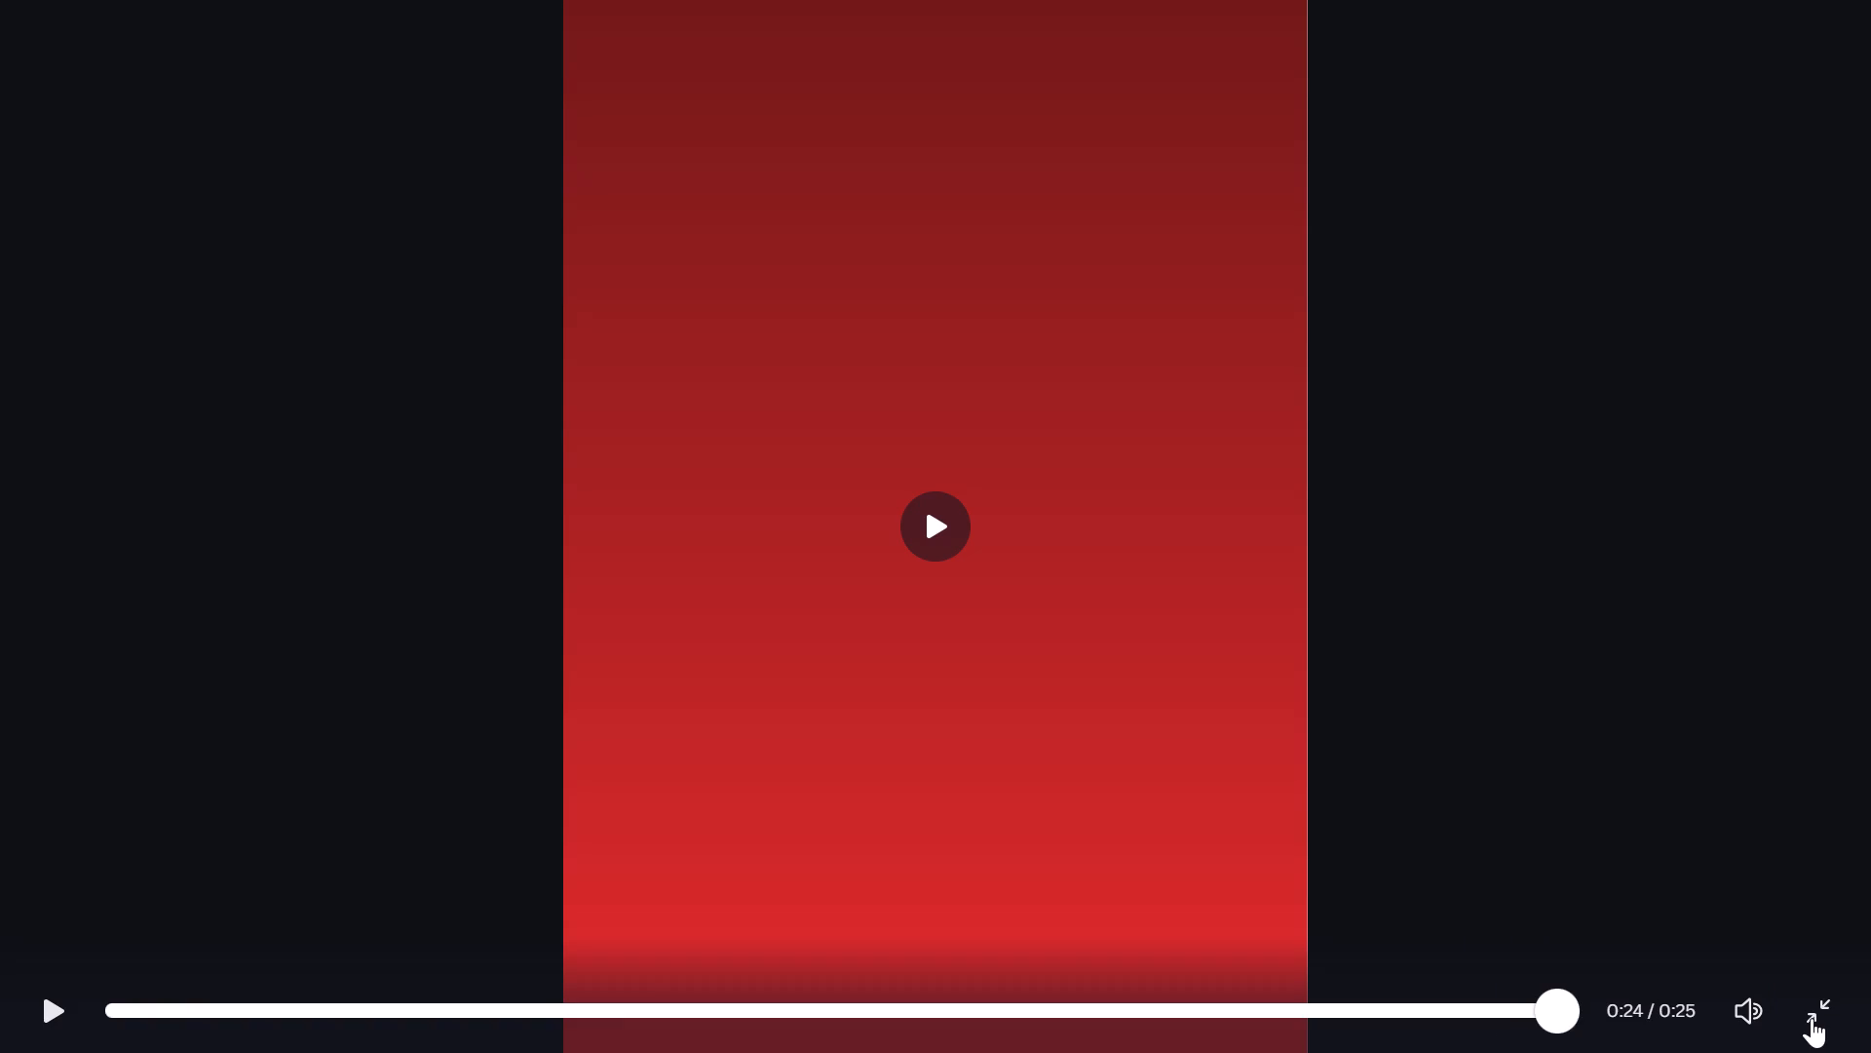
left_click(1812, 1018)
scroll(1270, 715, "up", 2)
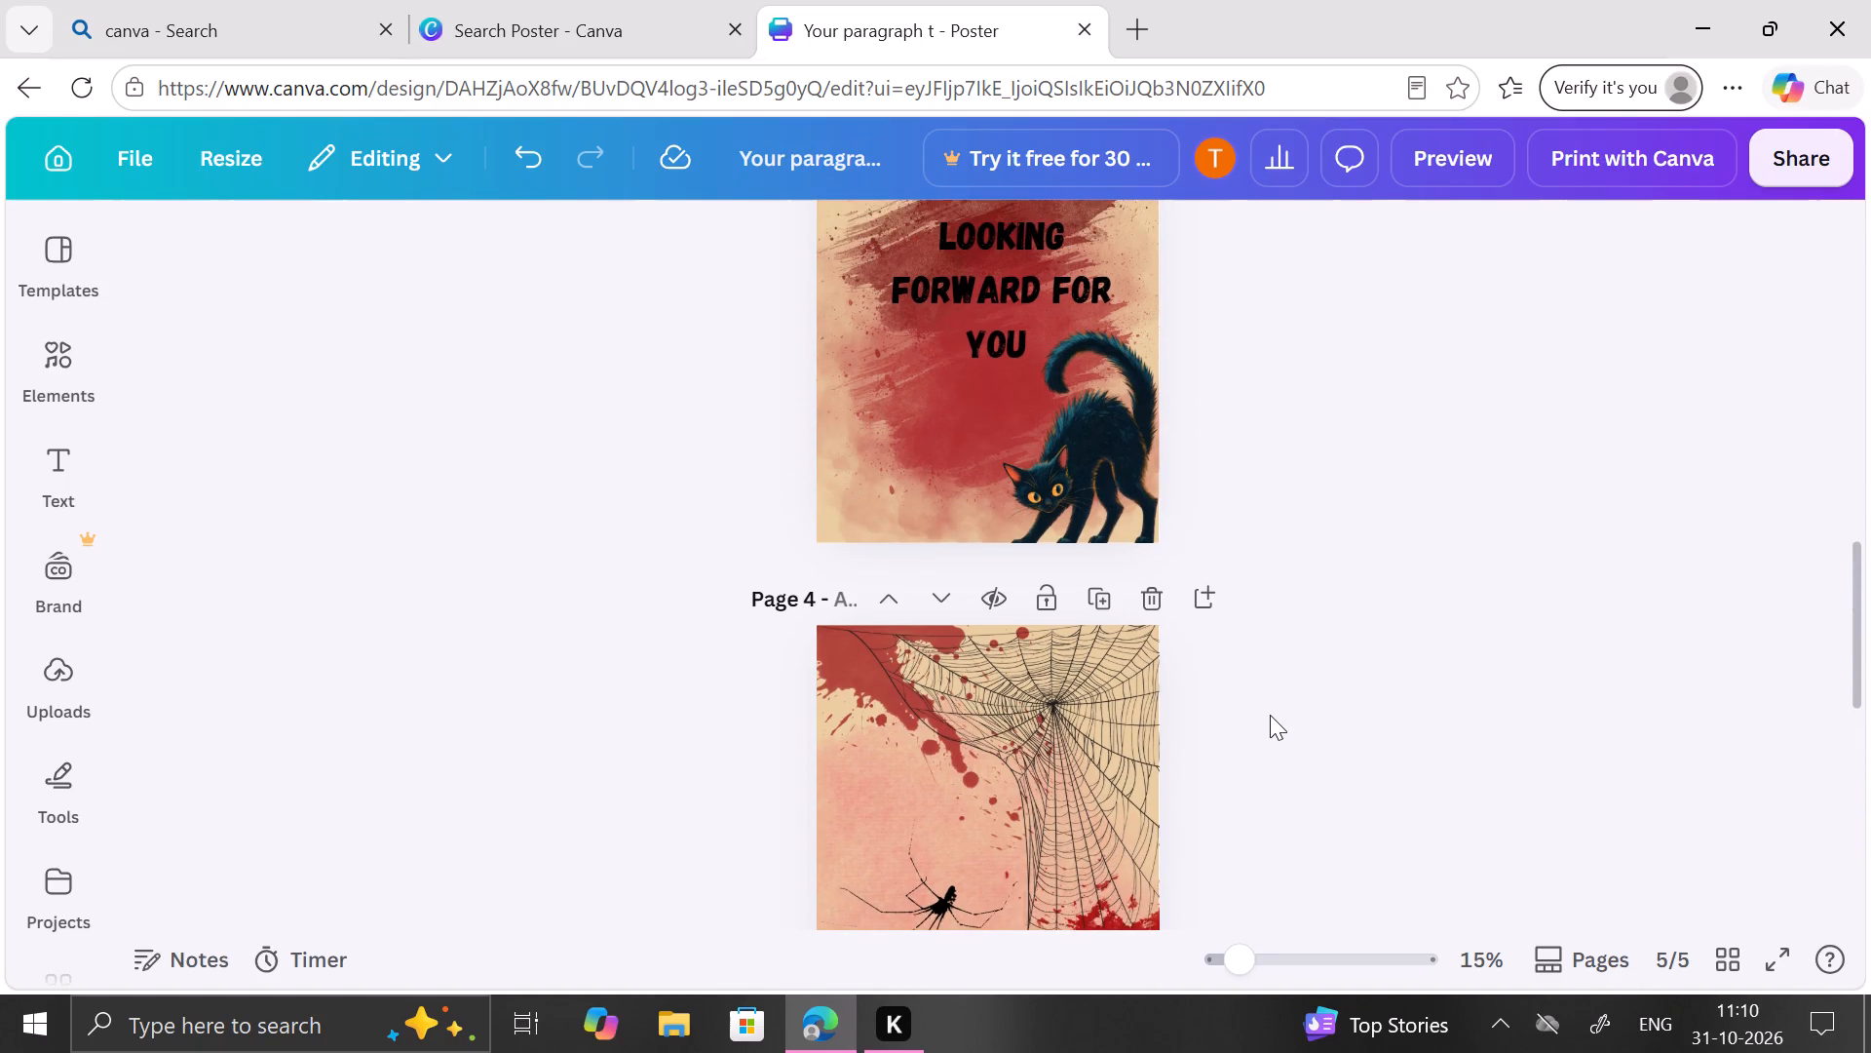
Switch the large cobweb on page 4 to the Blur animation.
scroll(1270, 715, "down", 1)
left_click(1004, 696)
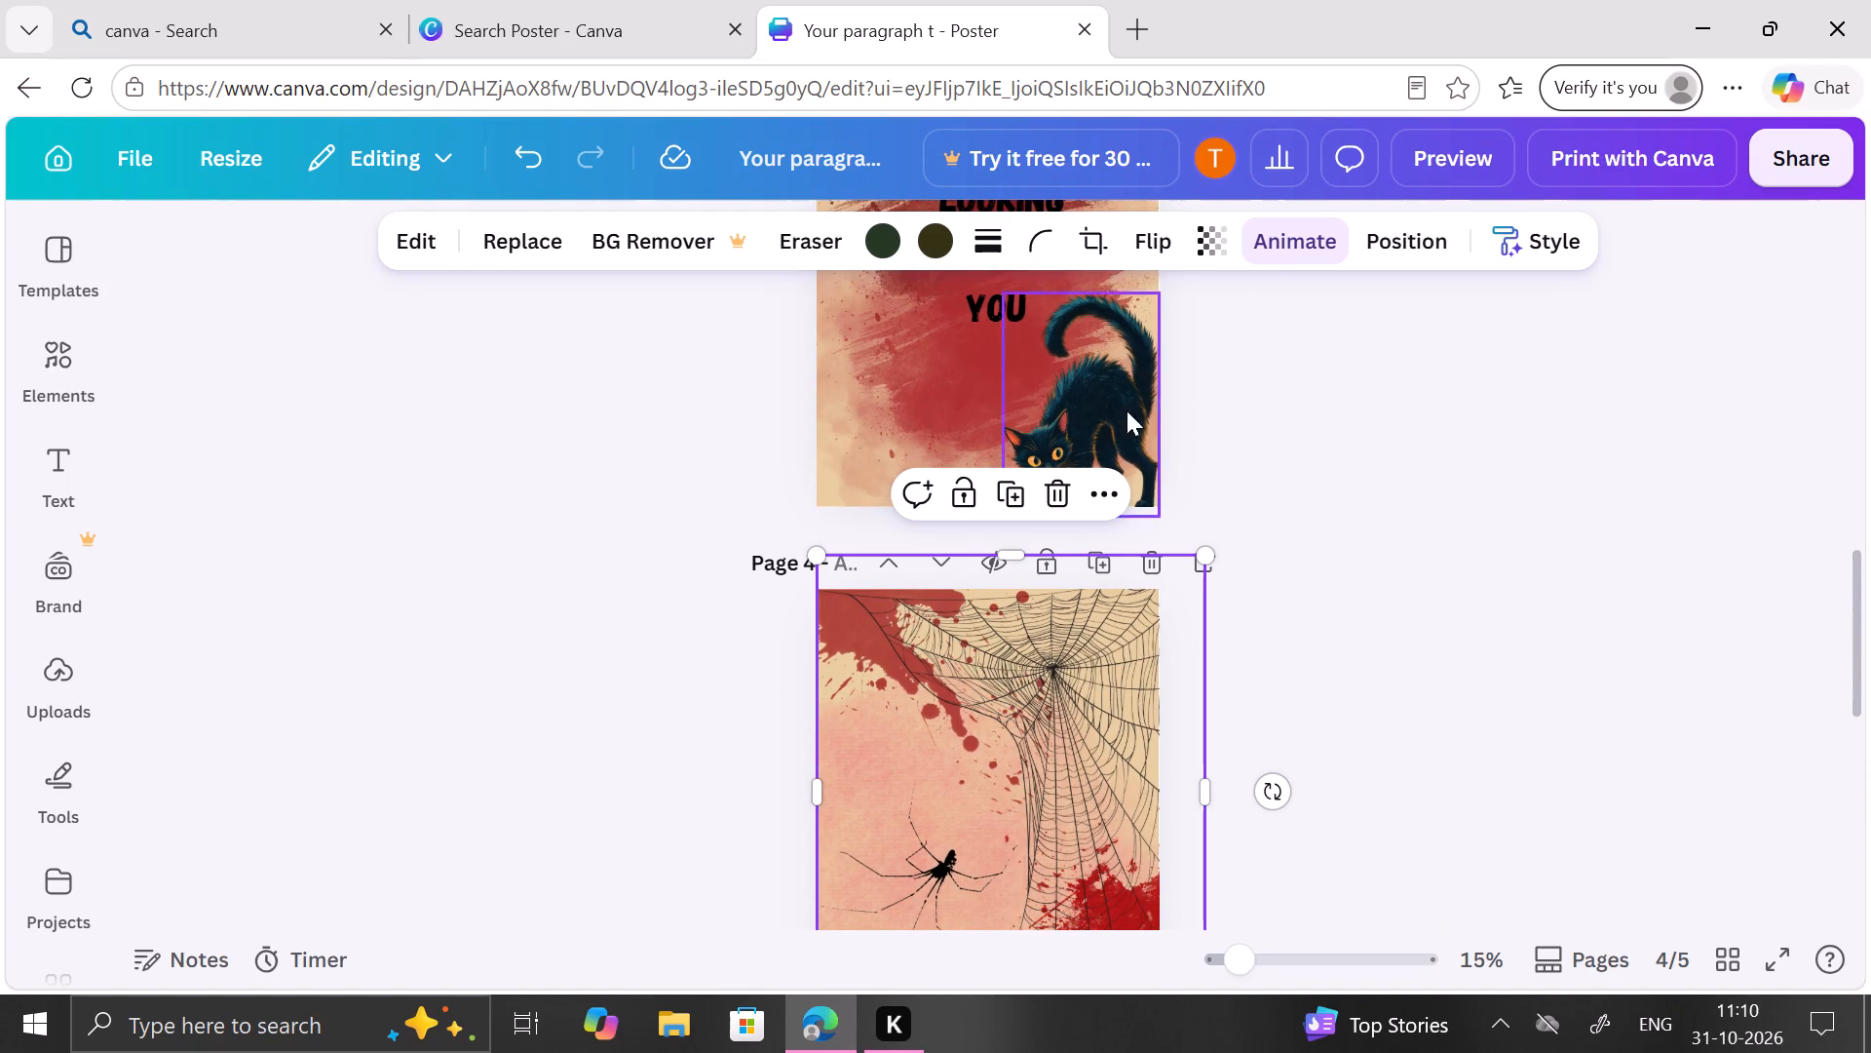
left_click(1272, 249)
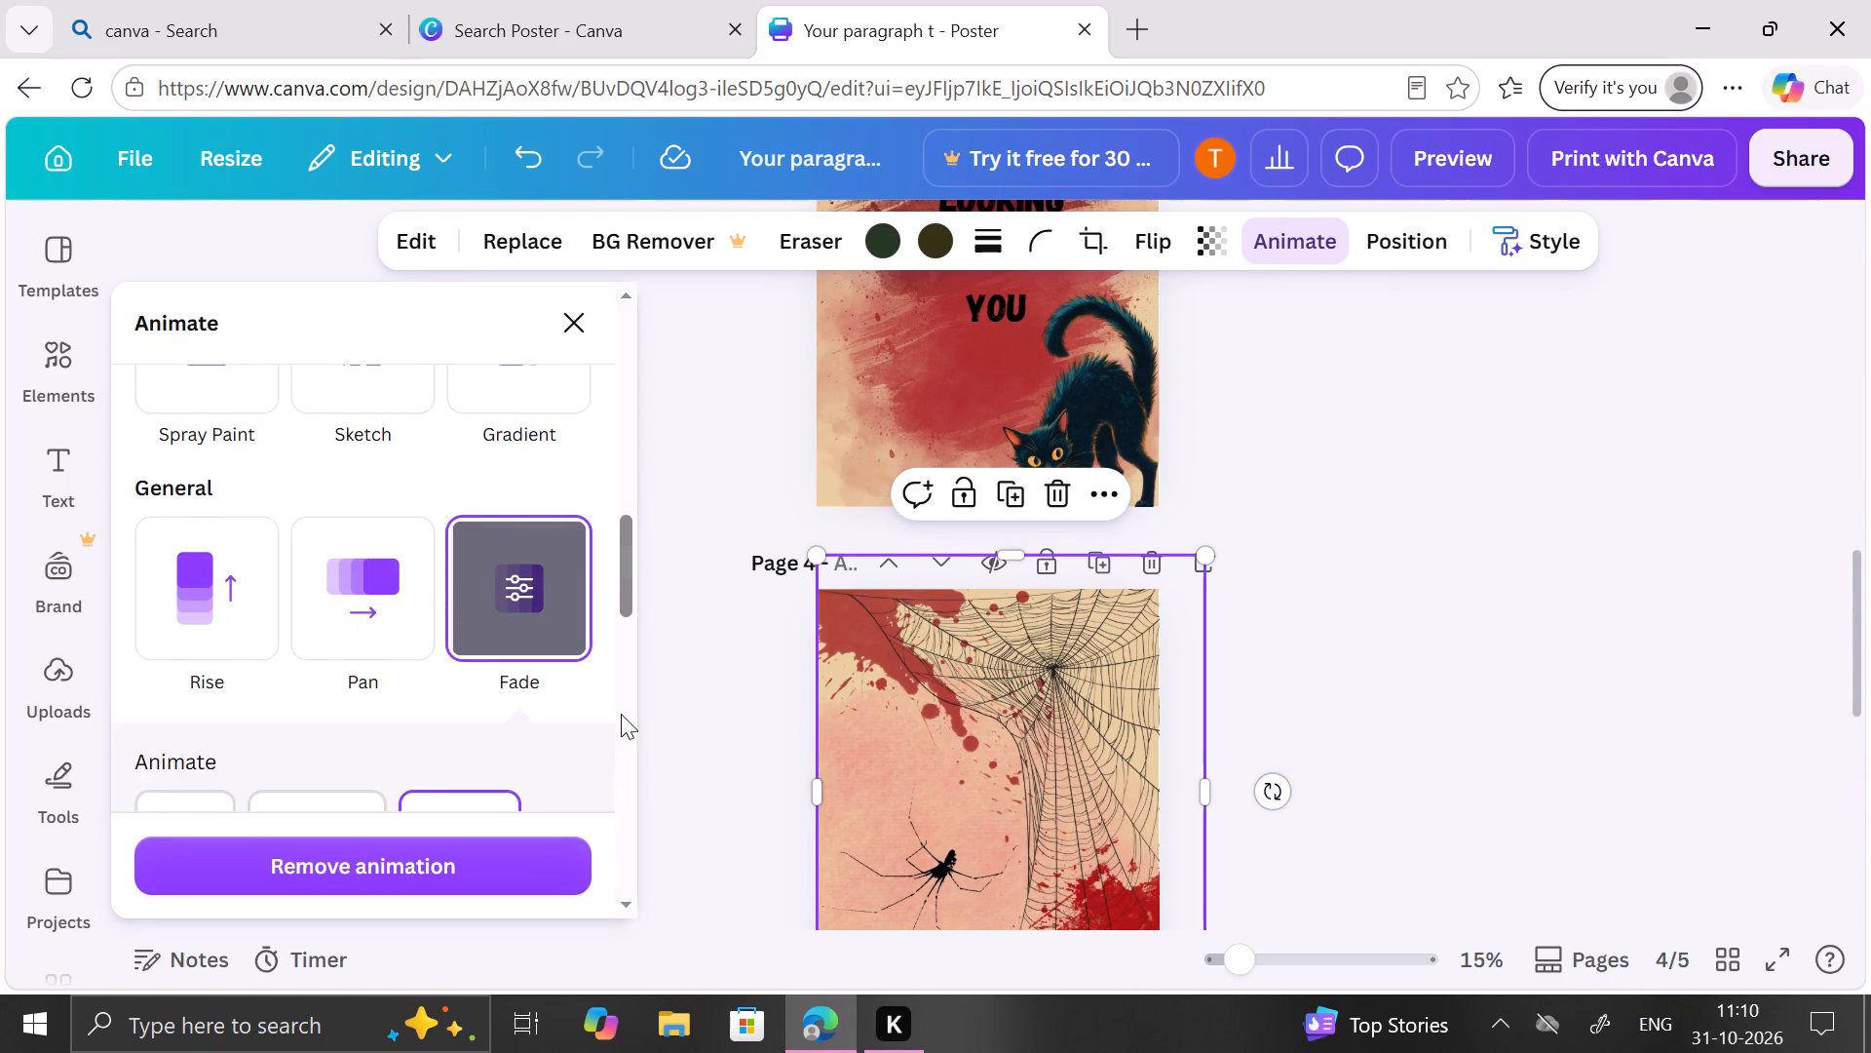
scroll(445, 693, "down", 4)
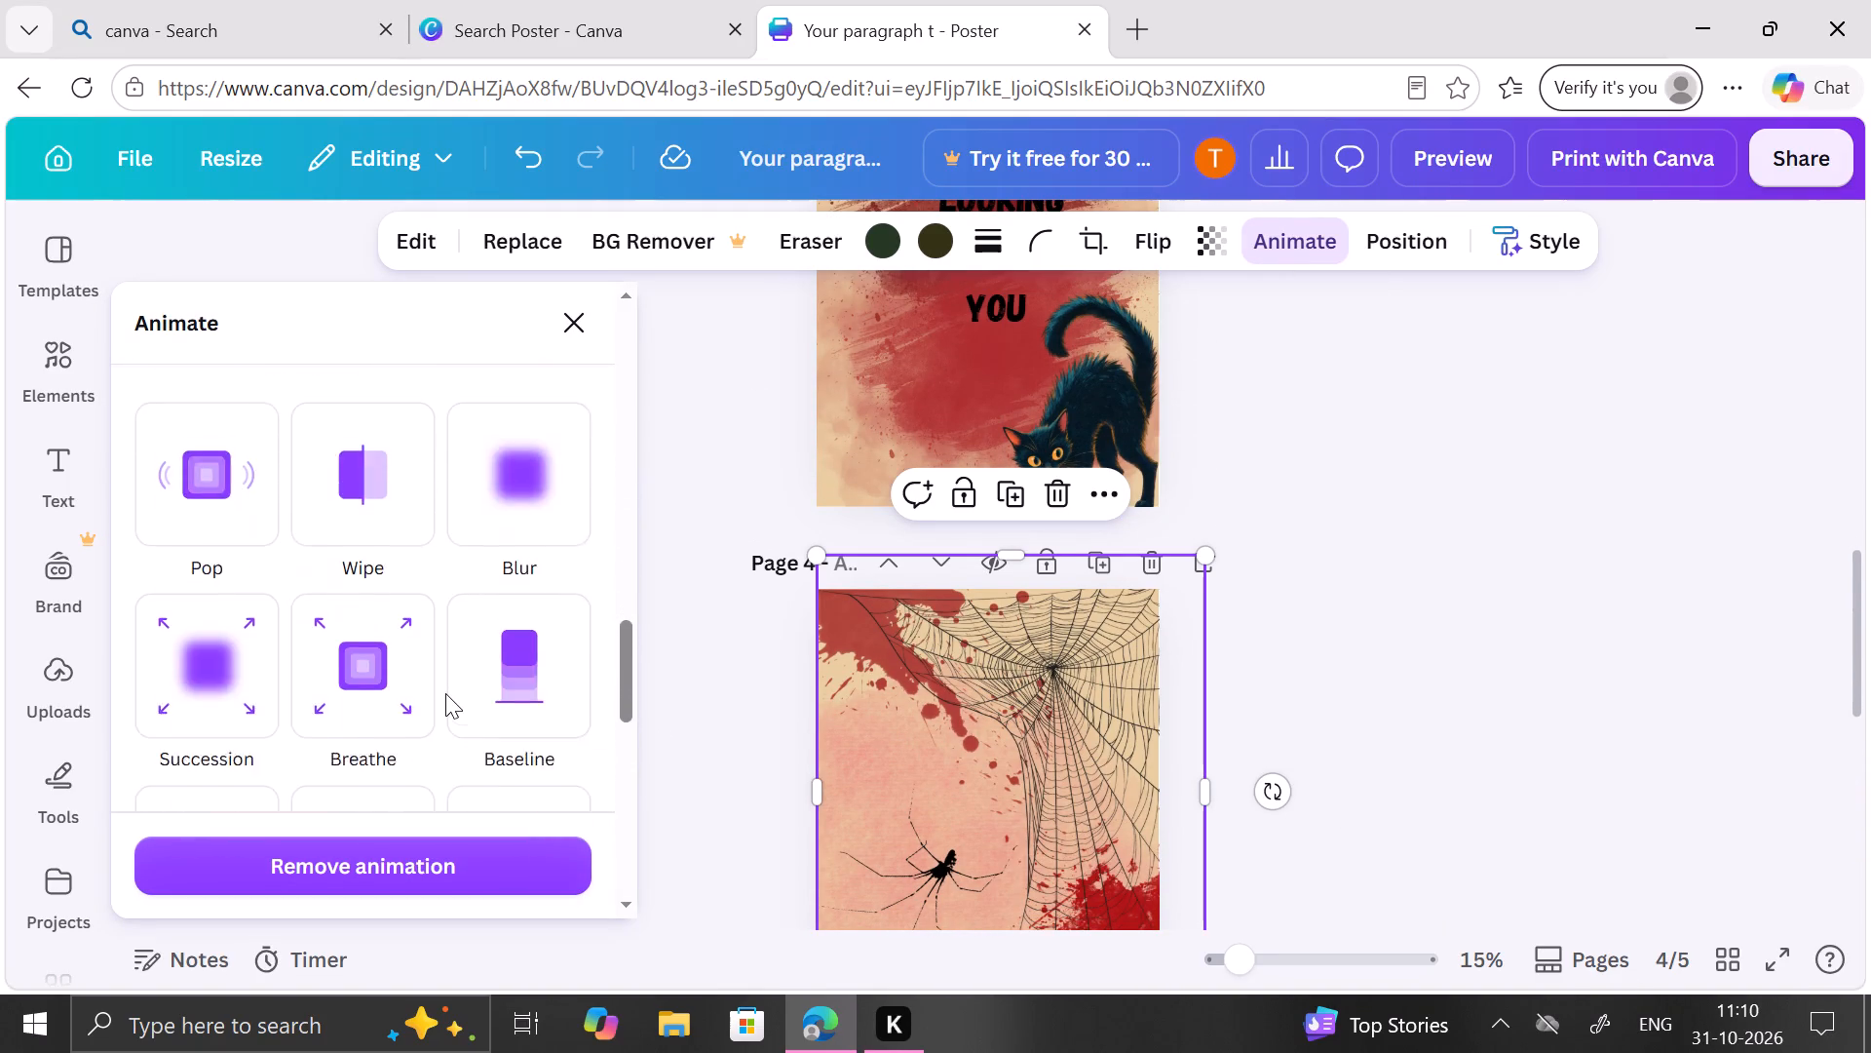
scroll(445, 693, "up", 2)
scroll(445, 693, "down", 1)
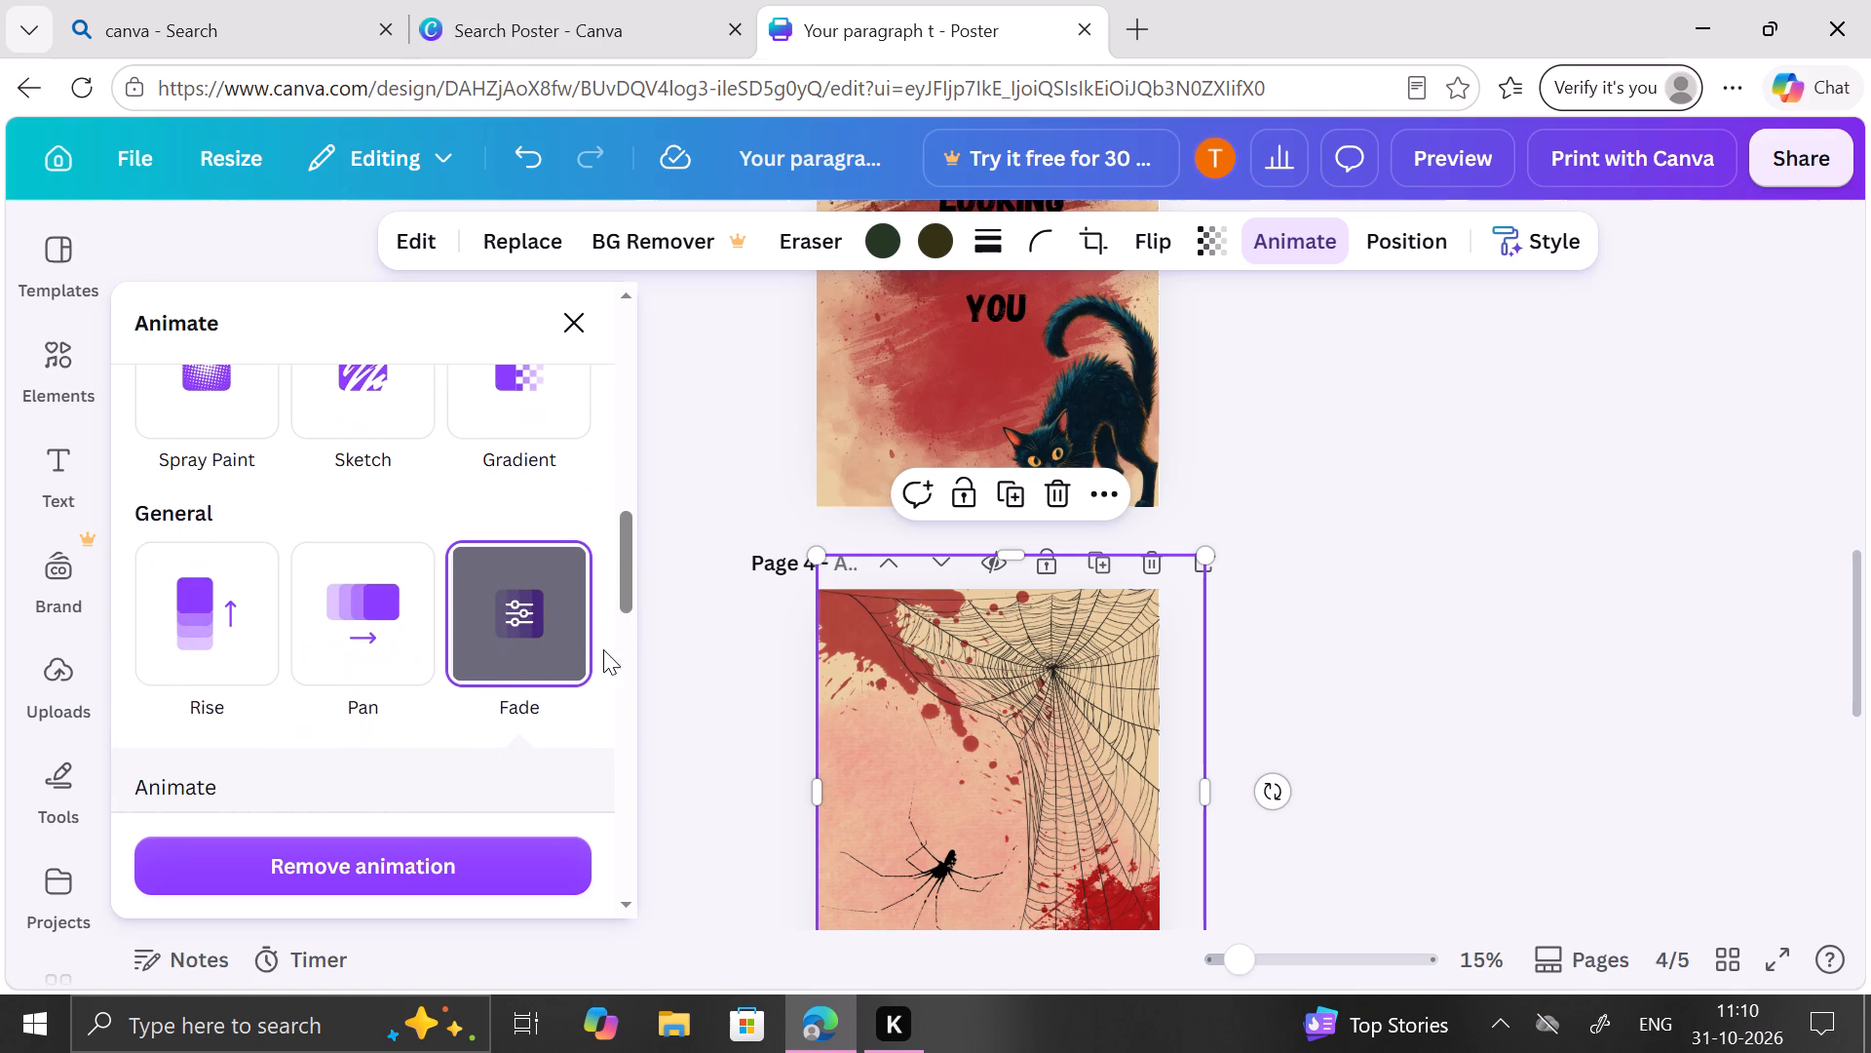
scroll(421, 709, "down", 2)
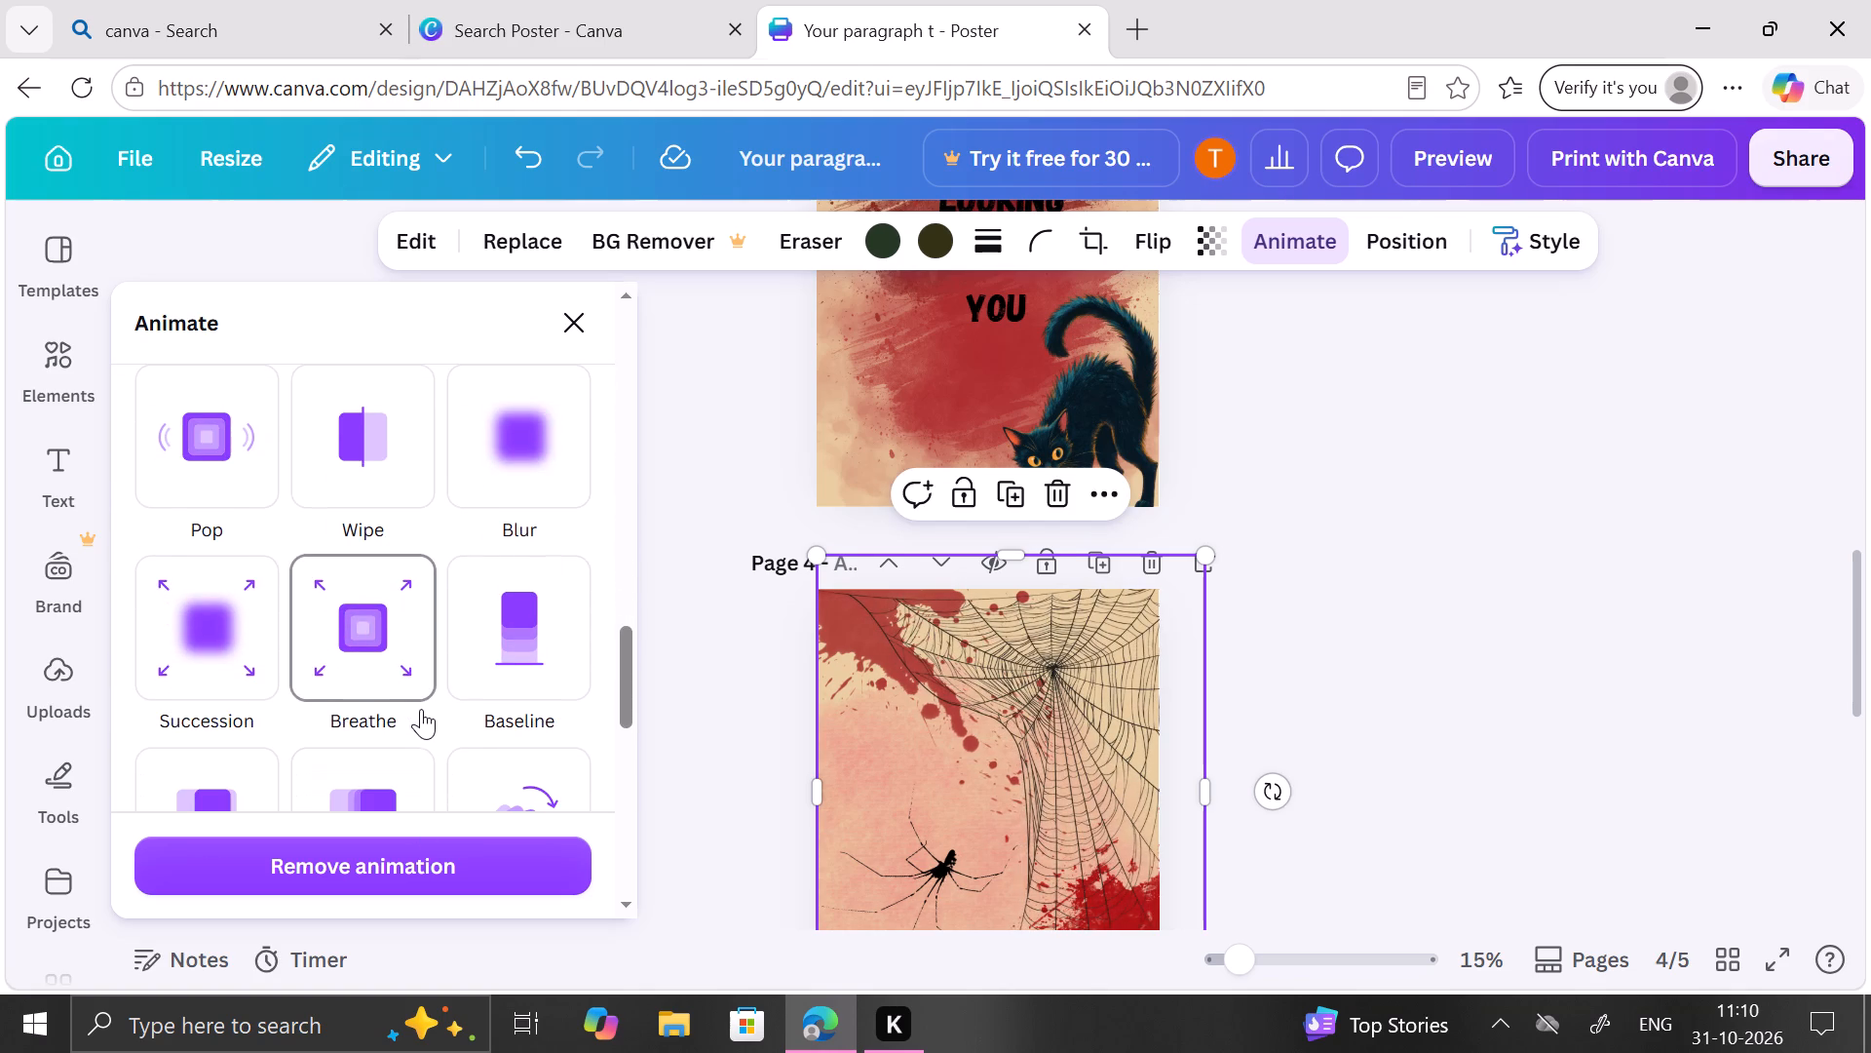
scroll(421, 709, "down", 1)
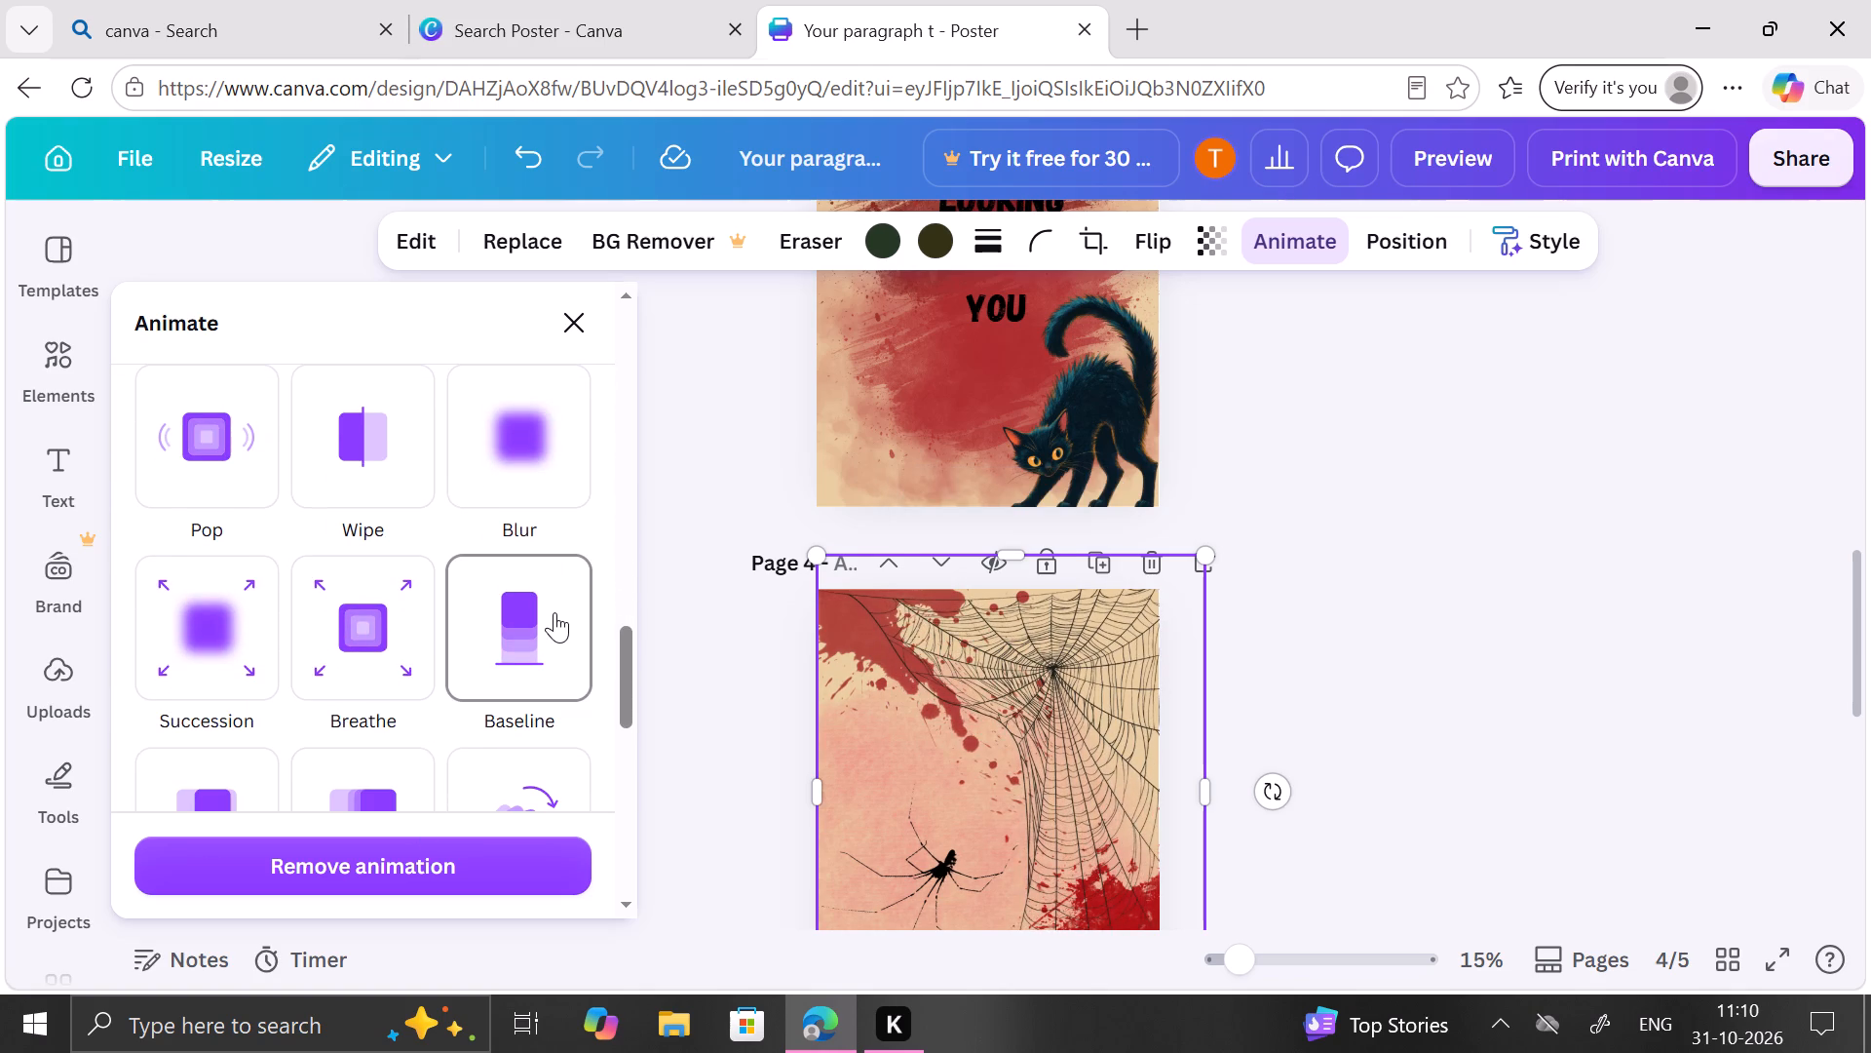
left_click(557, 422)
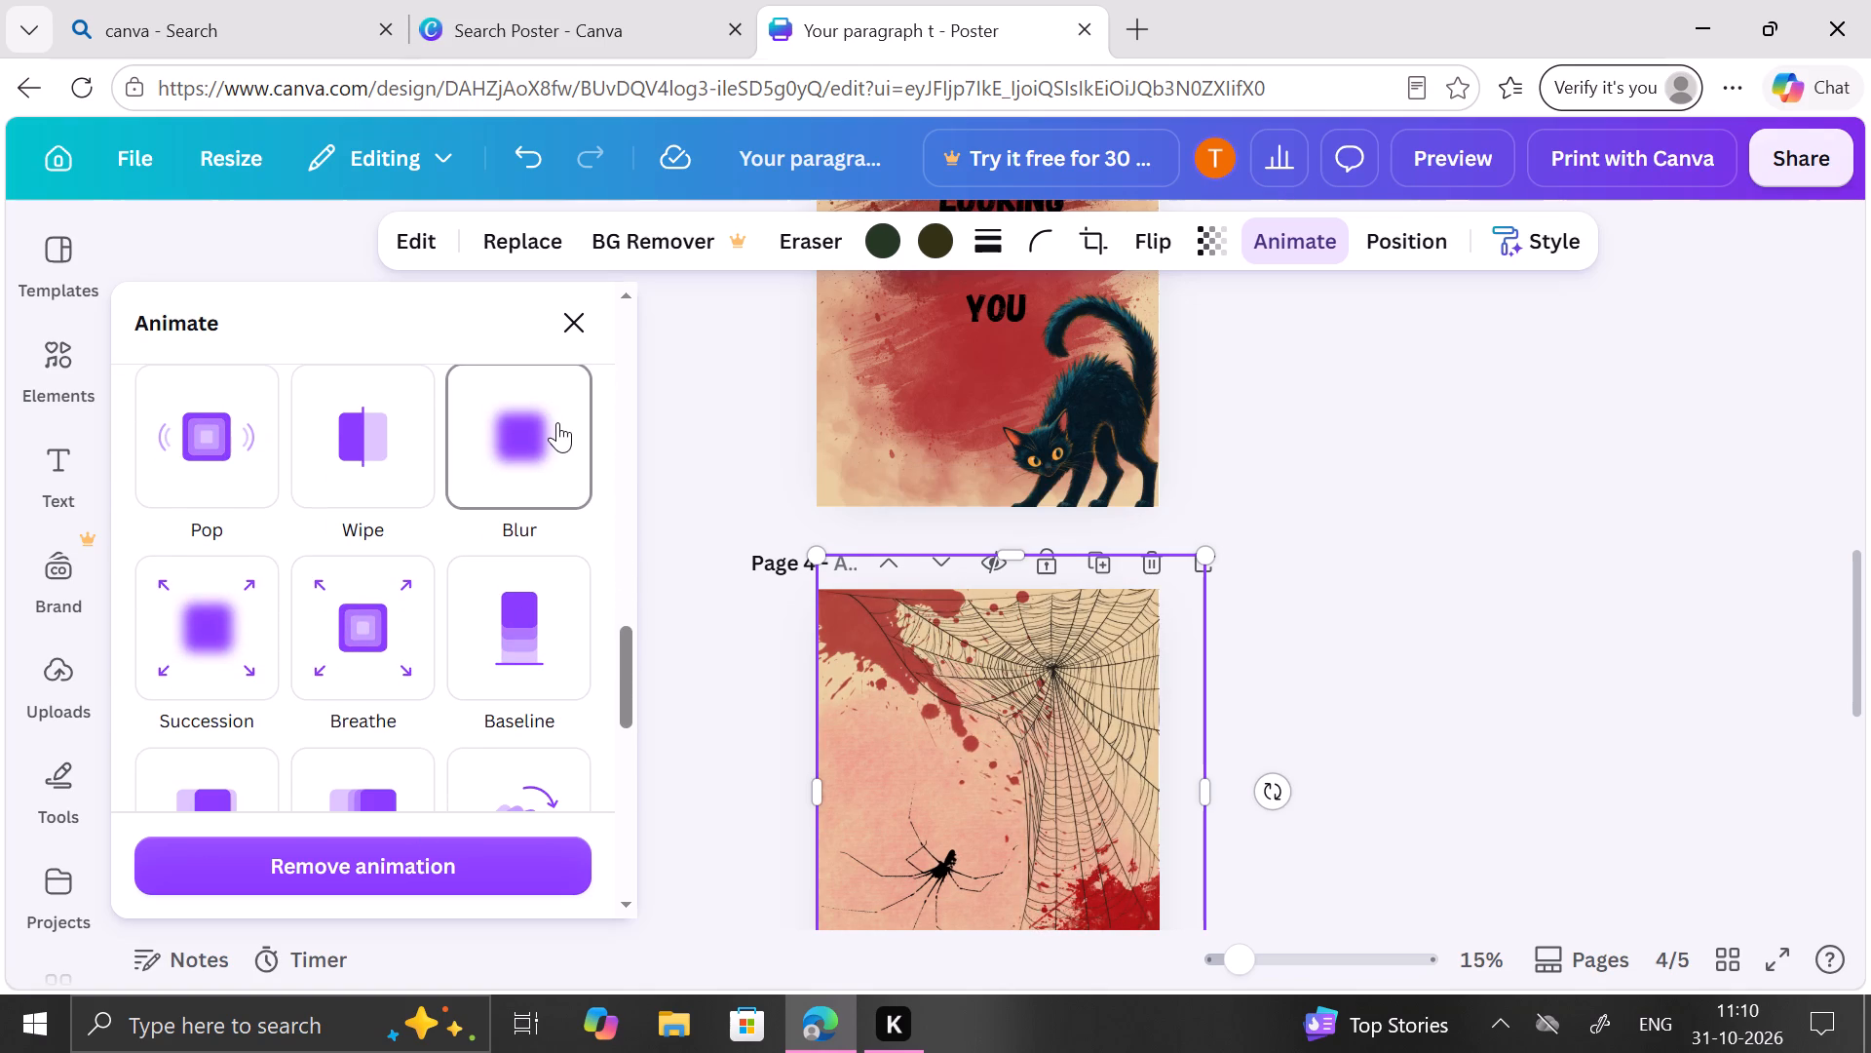
Apply the Blur animation to the spider on page 4, then clear the selection.
left_click(990, 812)
left_click(561, 724)
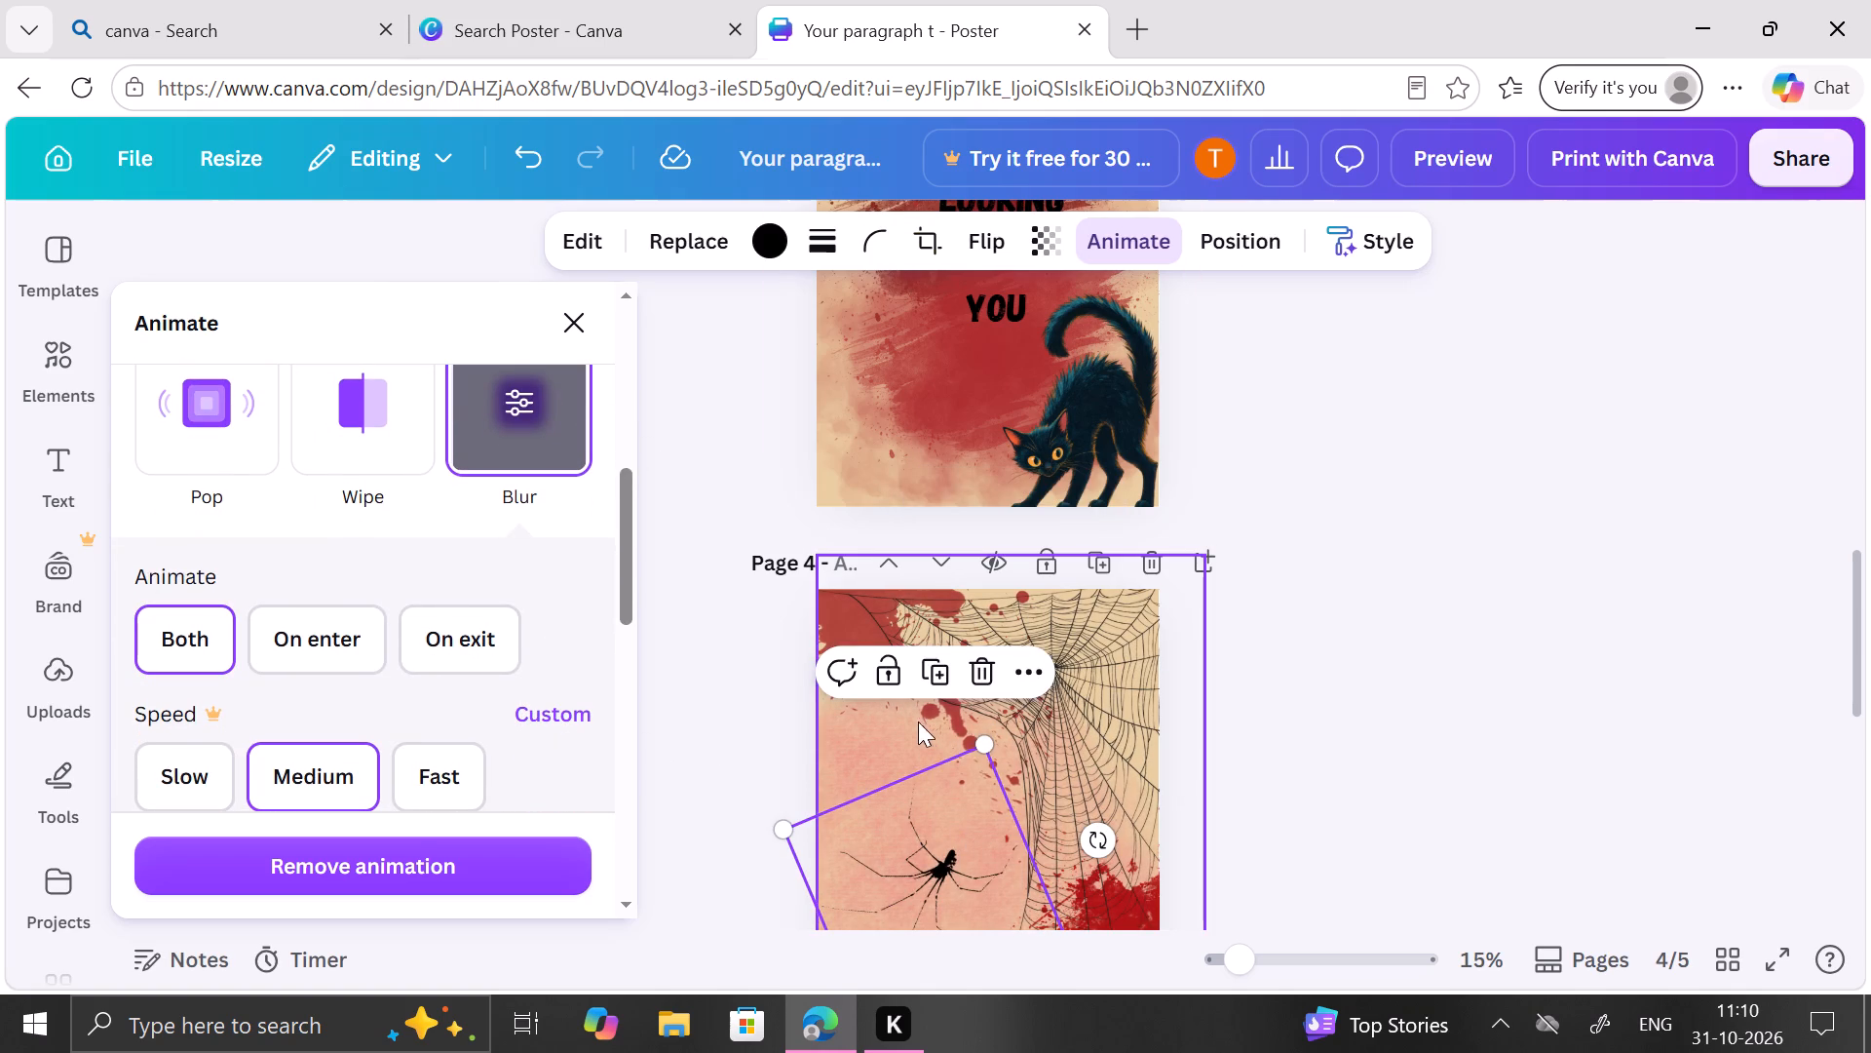
left_click(882, 702)
left_click(858, 647)
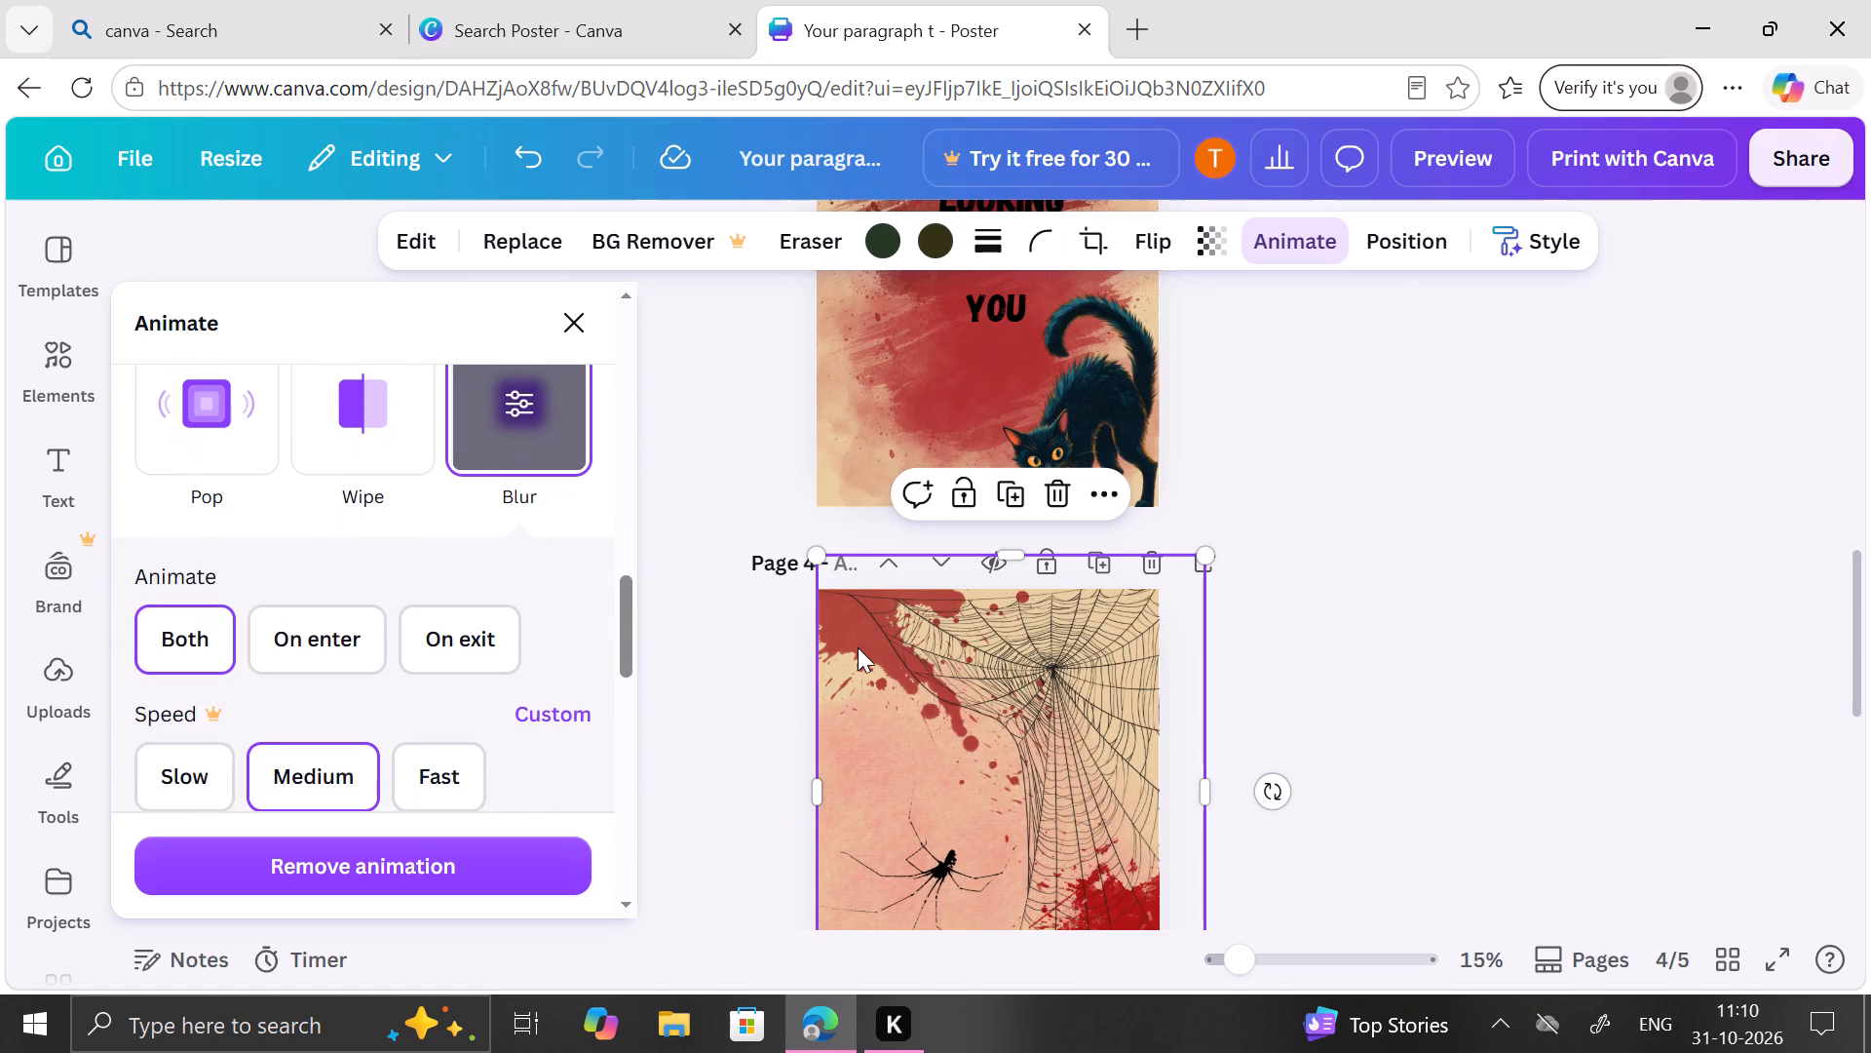
left_click(1391, 720)
Return to the envelope page and play the animated invitation in full screen.
scroll(1391, 720, "down", 8)
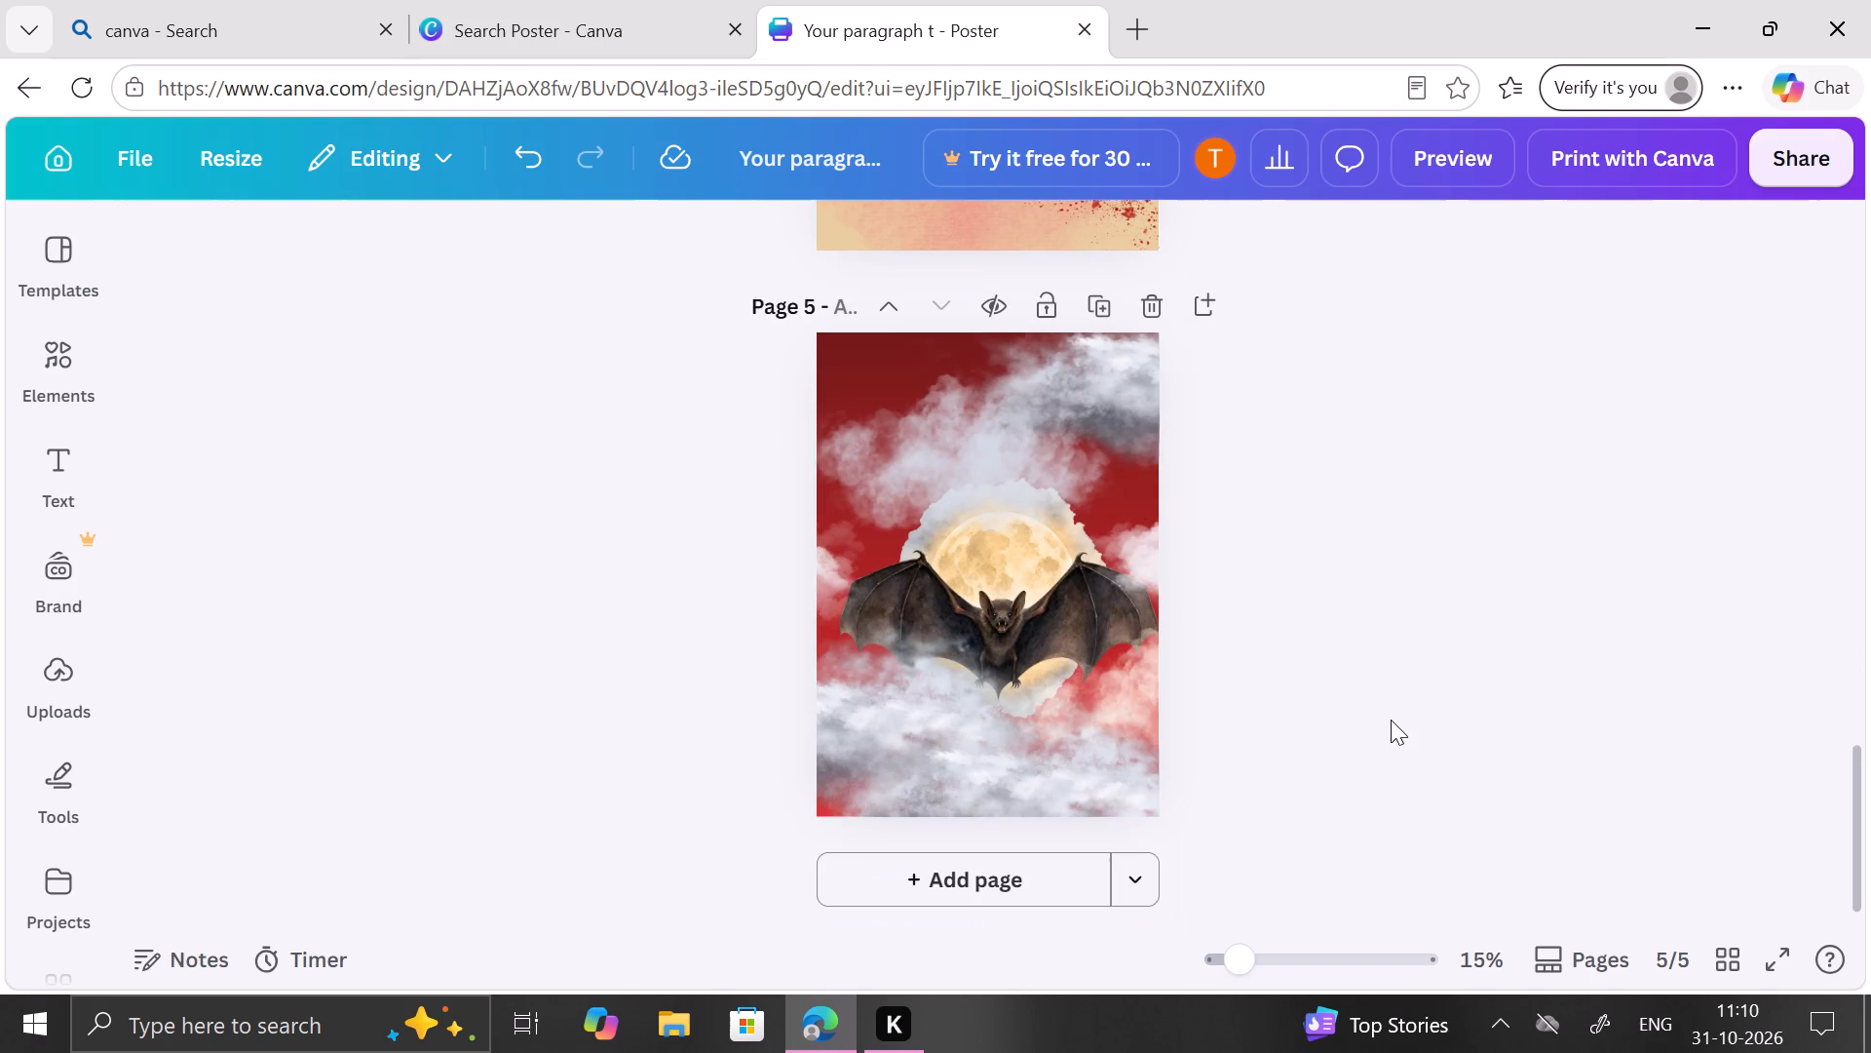
scroll(1391, 720, "down", 2)
scroll(1391, 720, "up", 3)
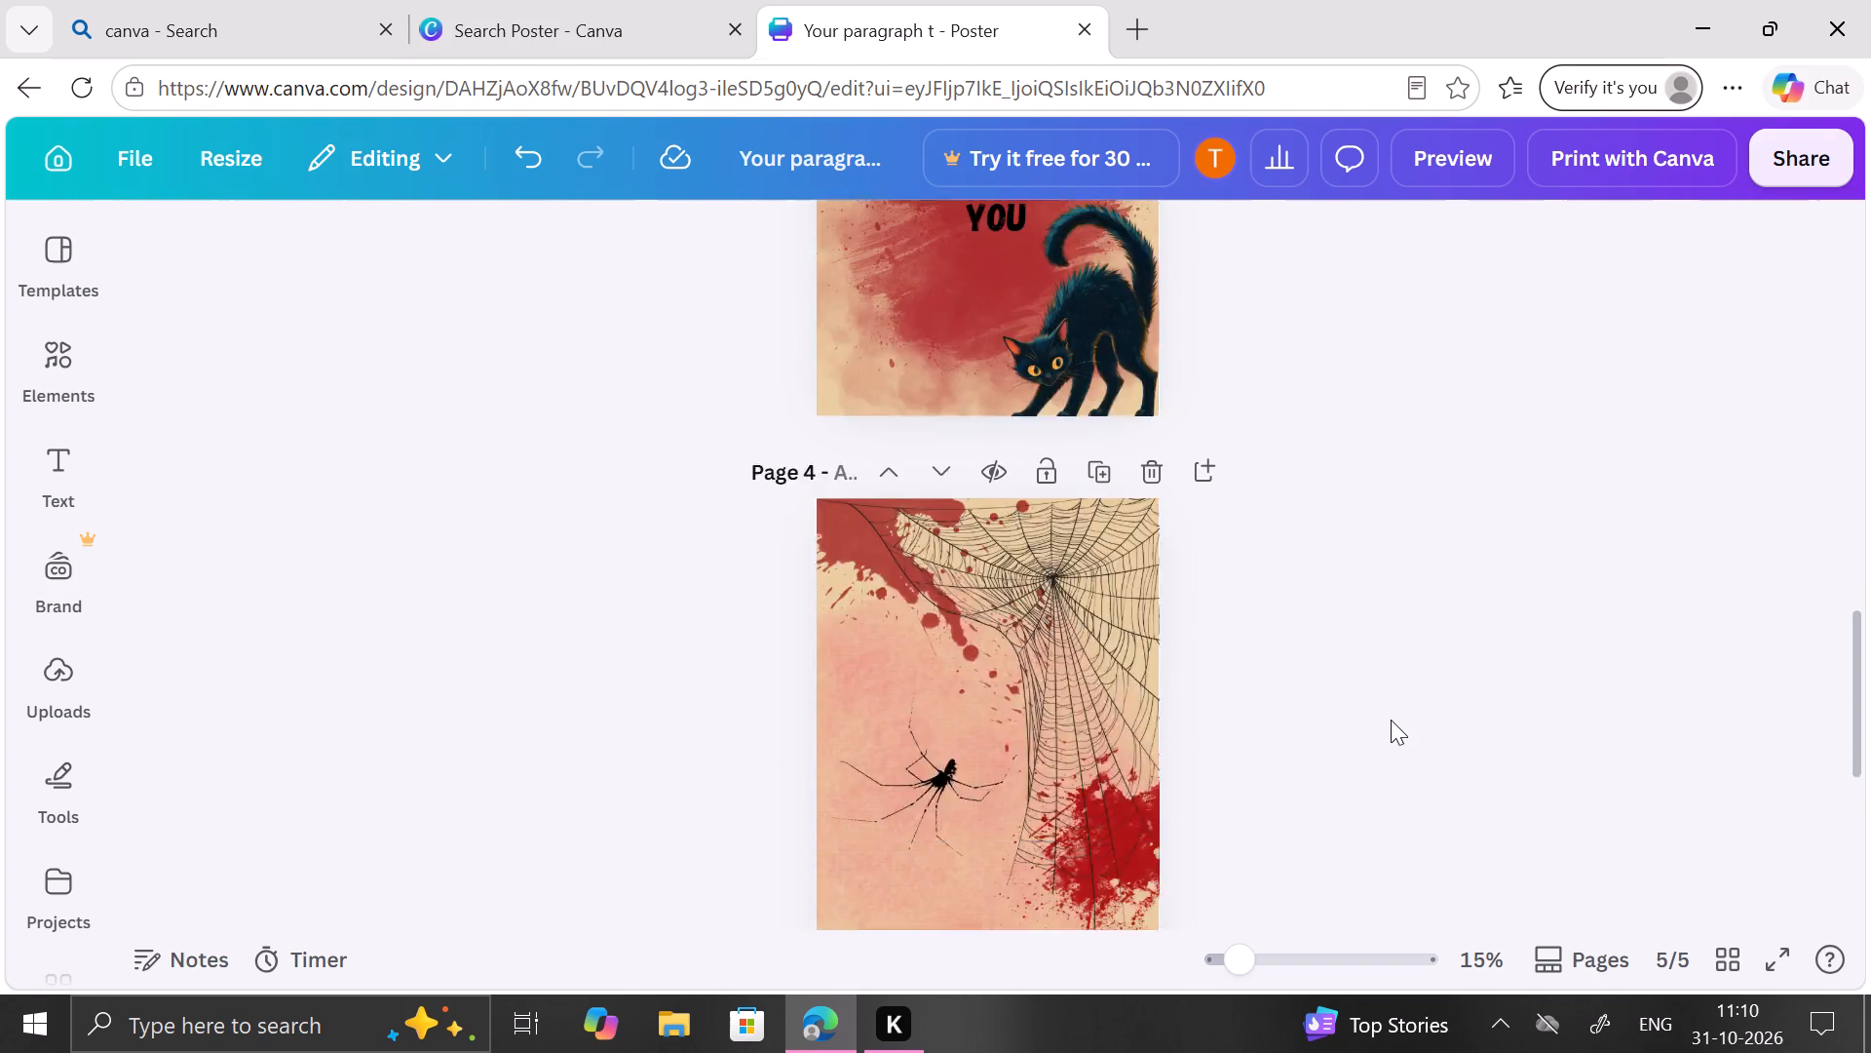
scroll(1391, 720, "up", 3)
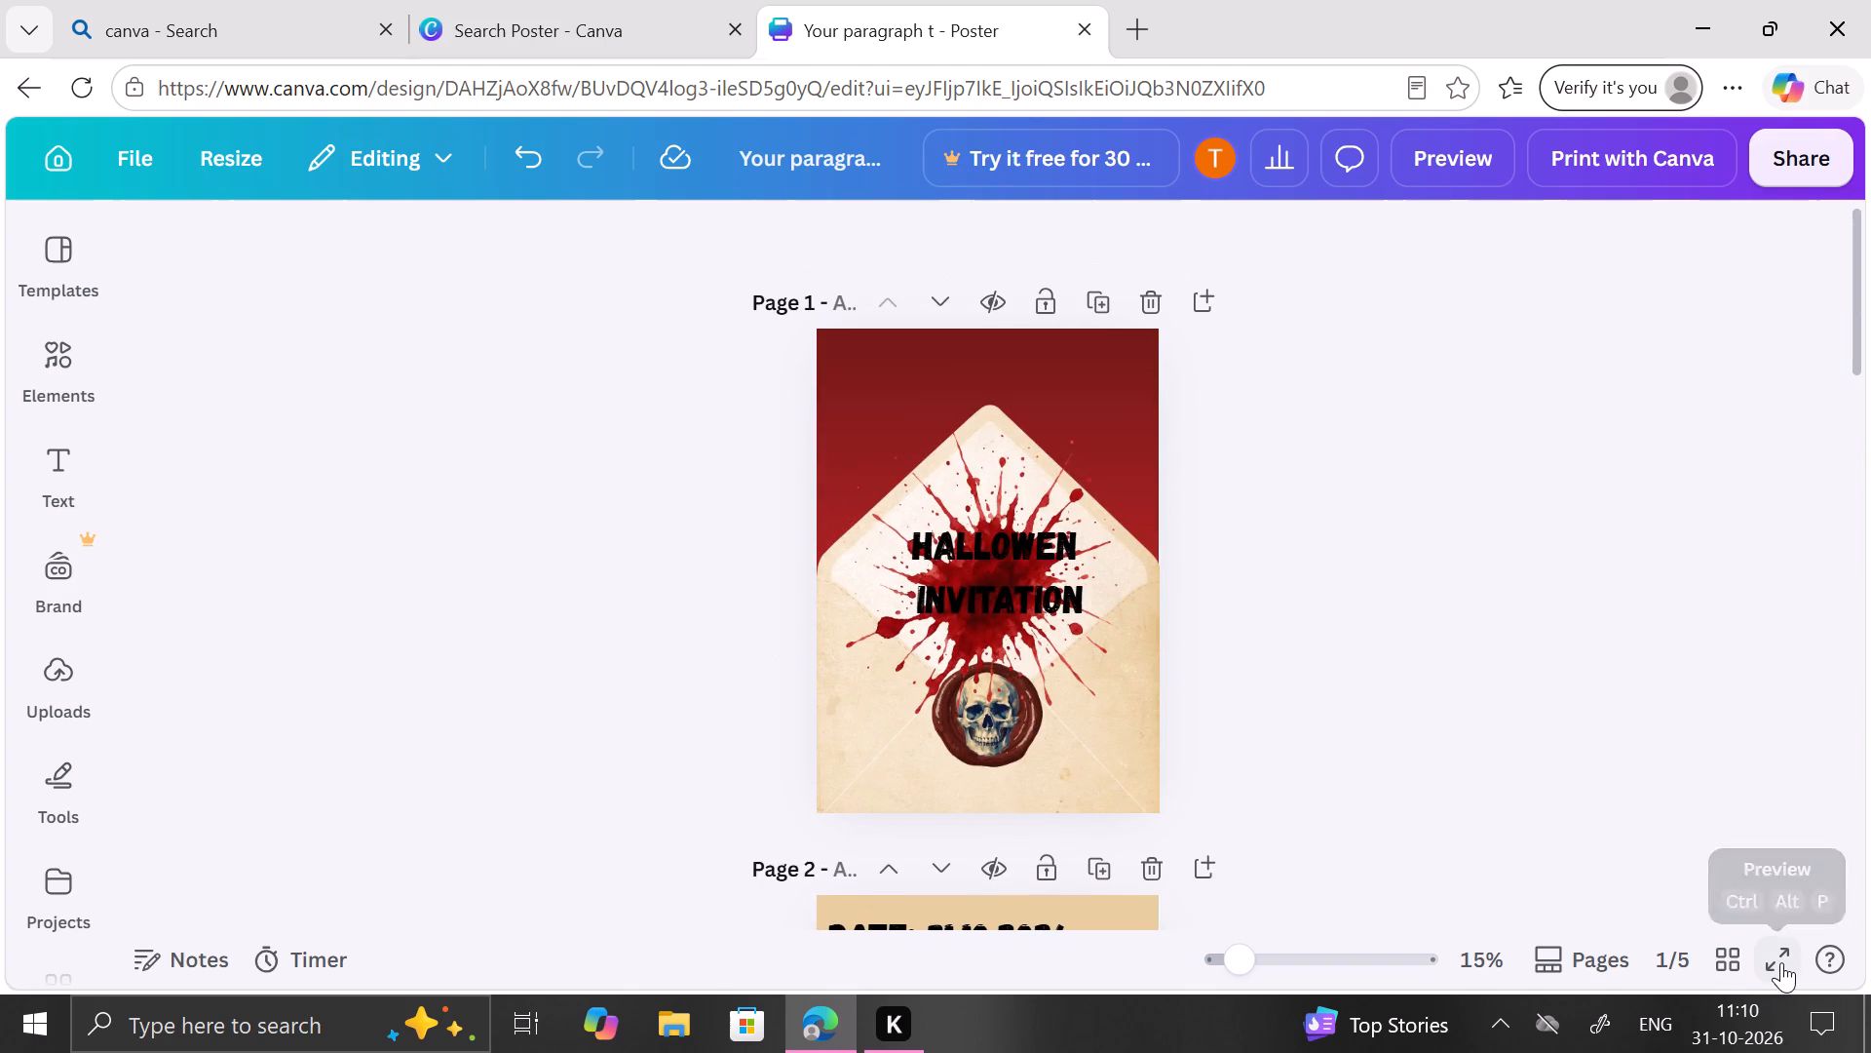
left_click(1781, 962)
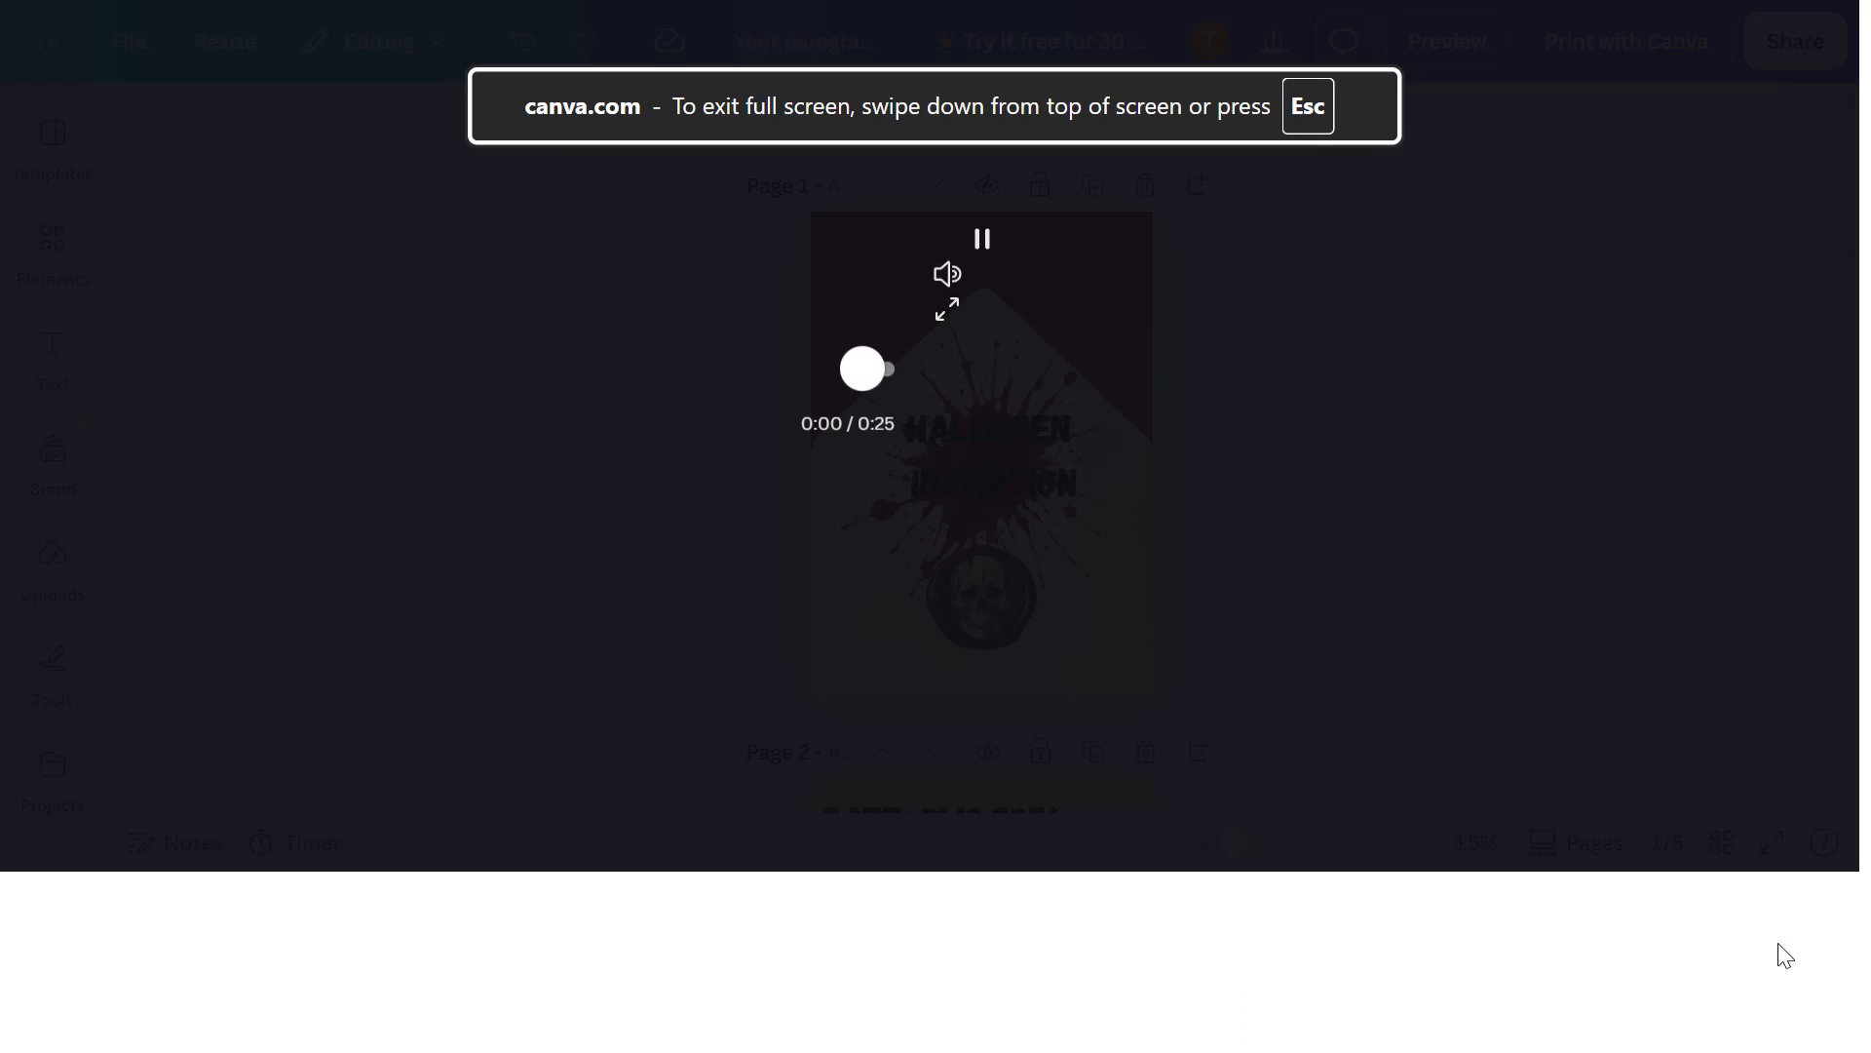
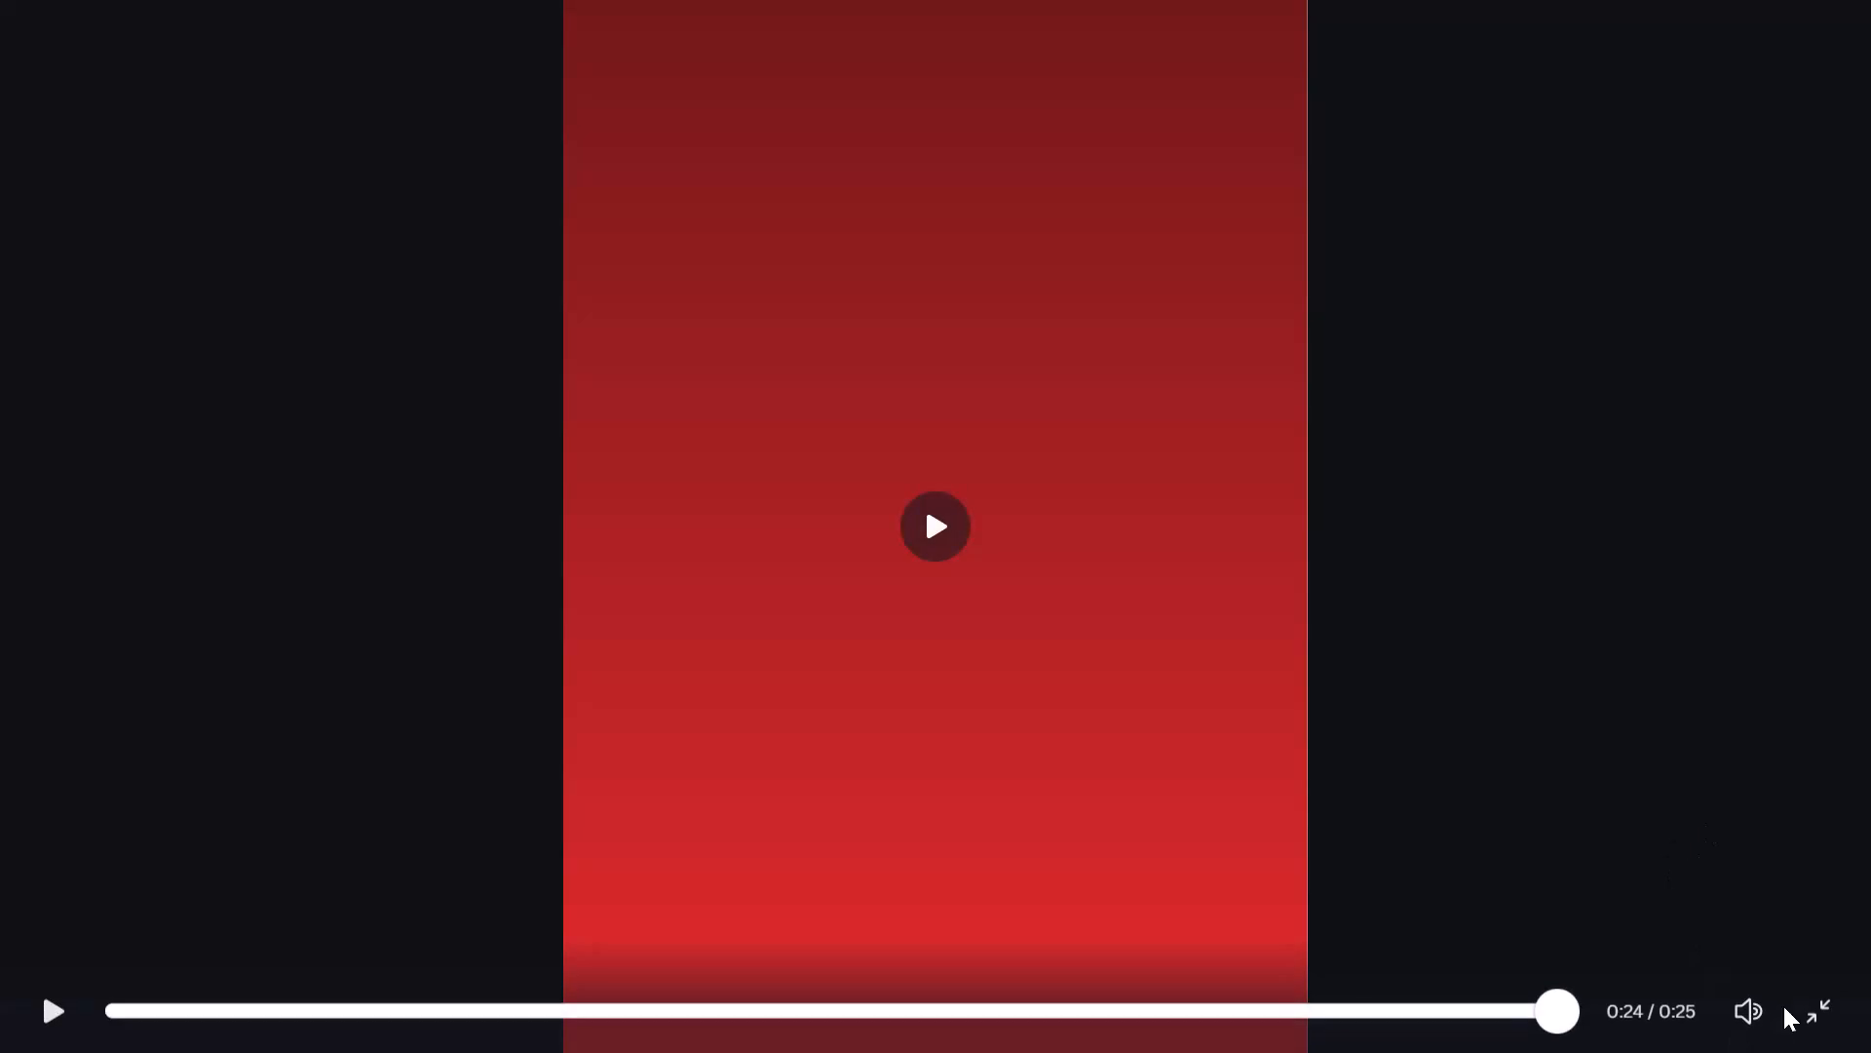
Exit the full-screen video preview and look through the Halloween invitation's pages down to the bat design on page 5.
left_click(1808, 999)
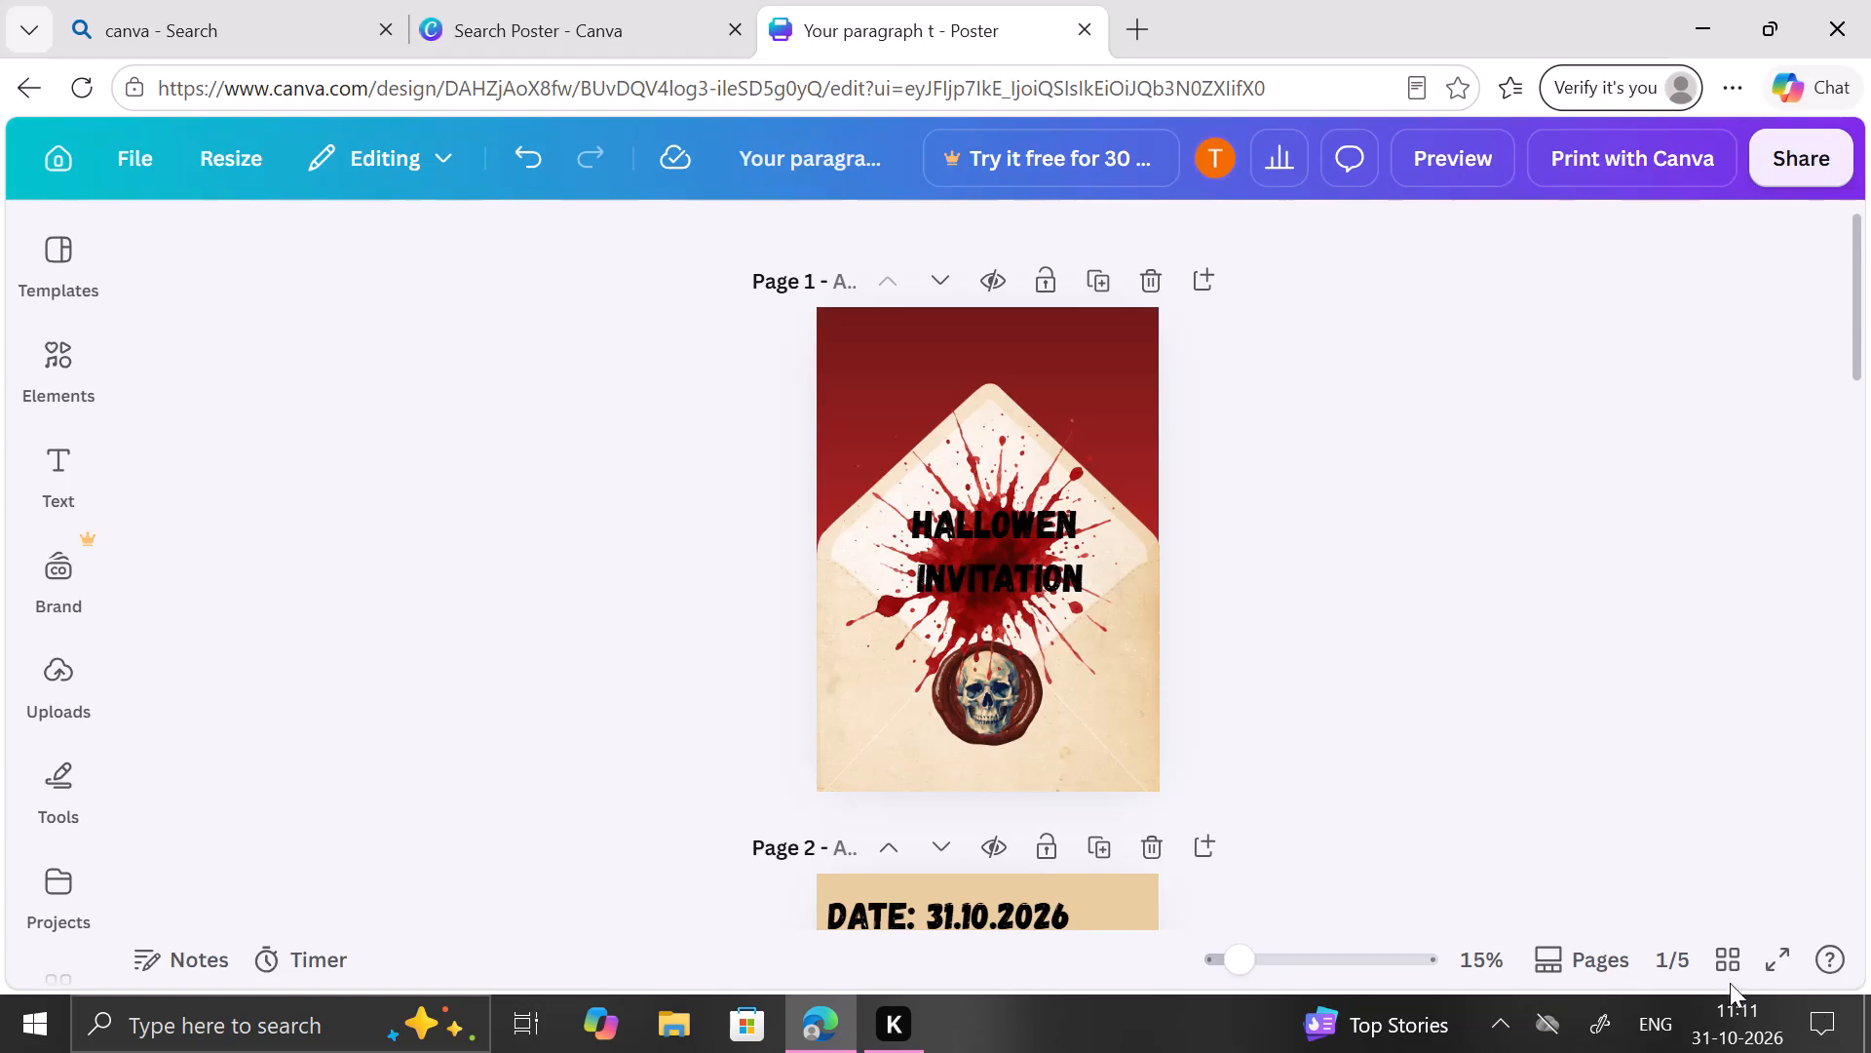
scroll(1268, 721, "down", 8)
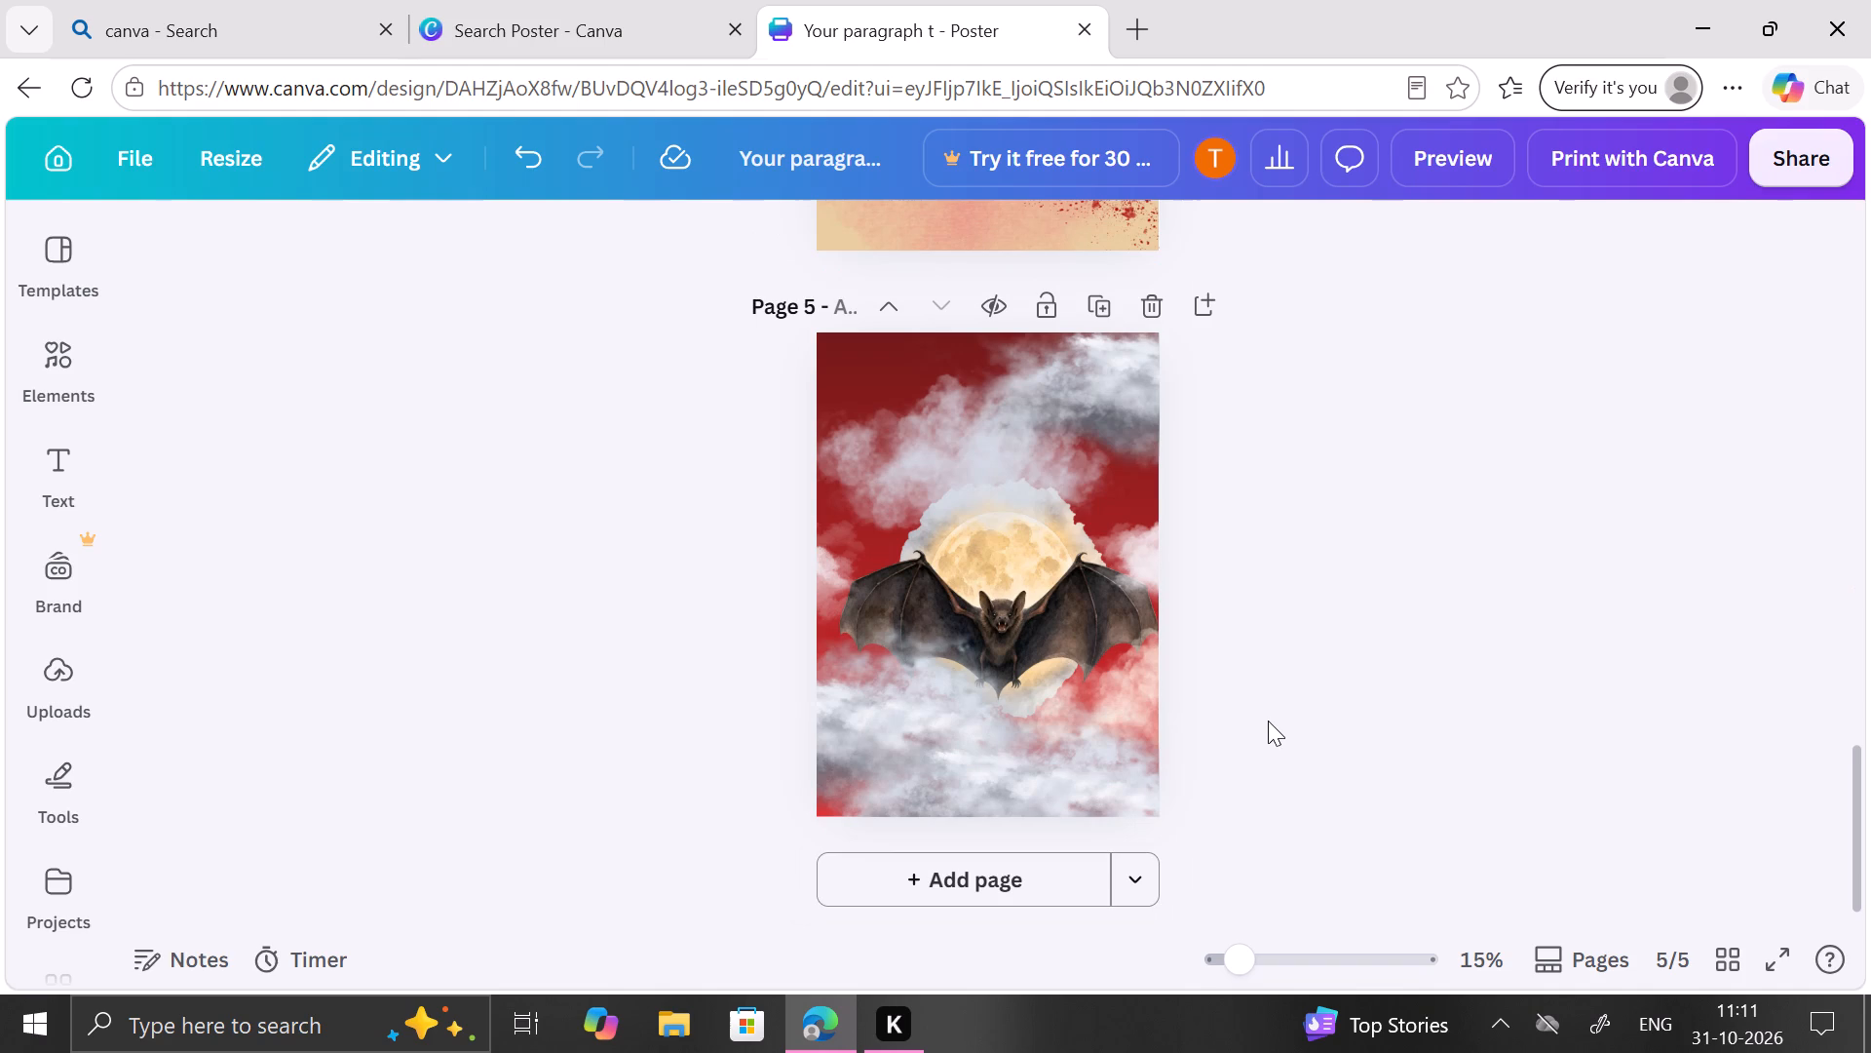
scroll(1260, 760, "up", 4)
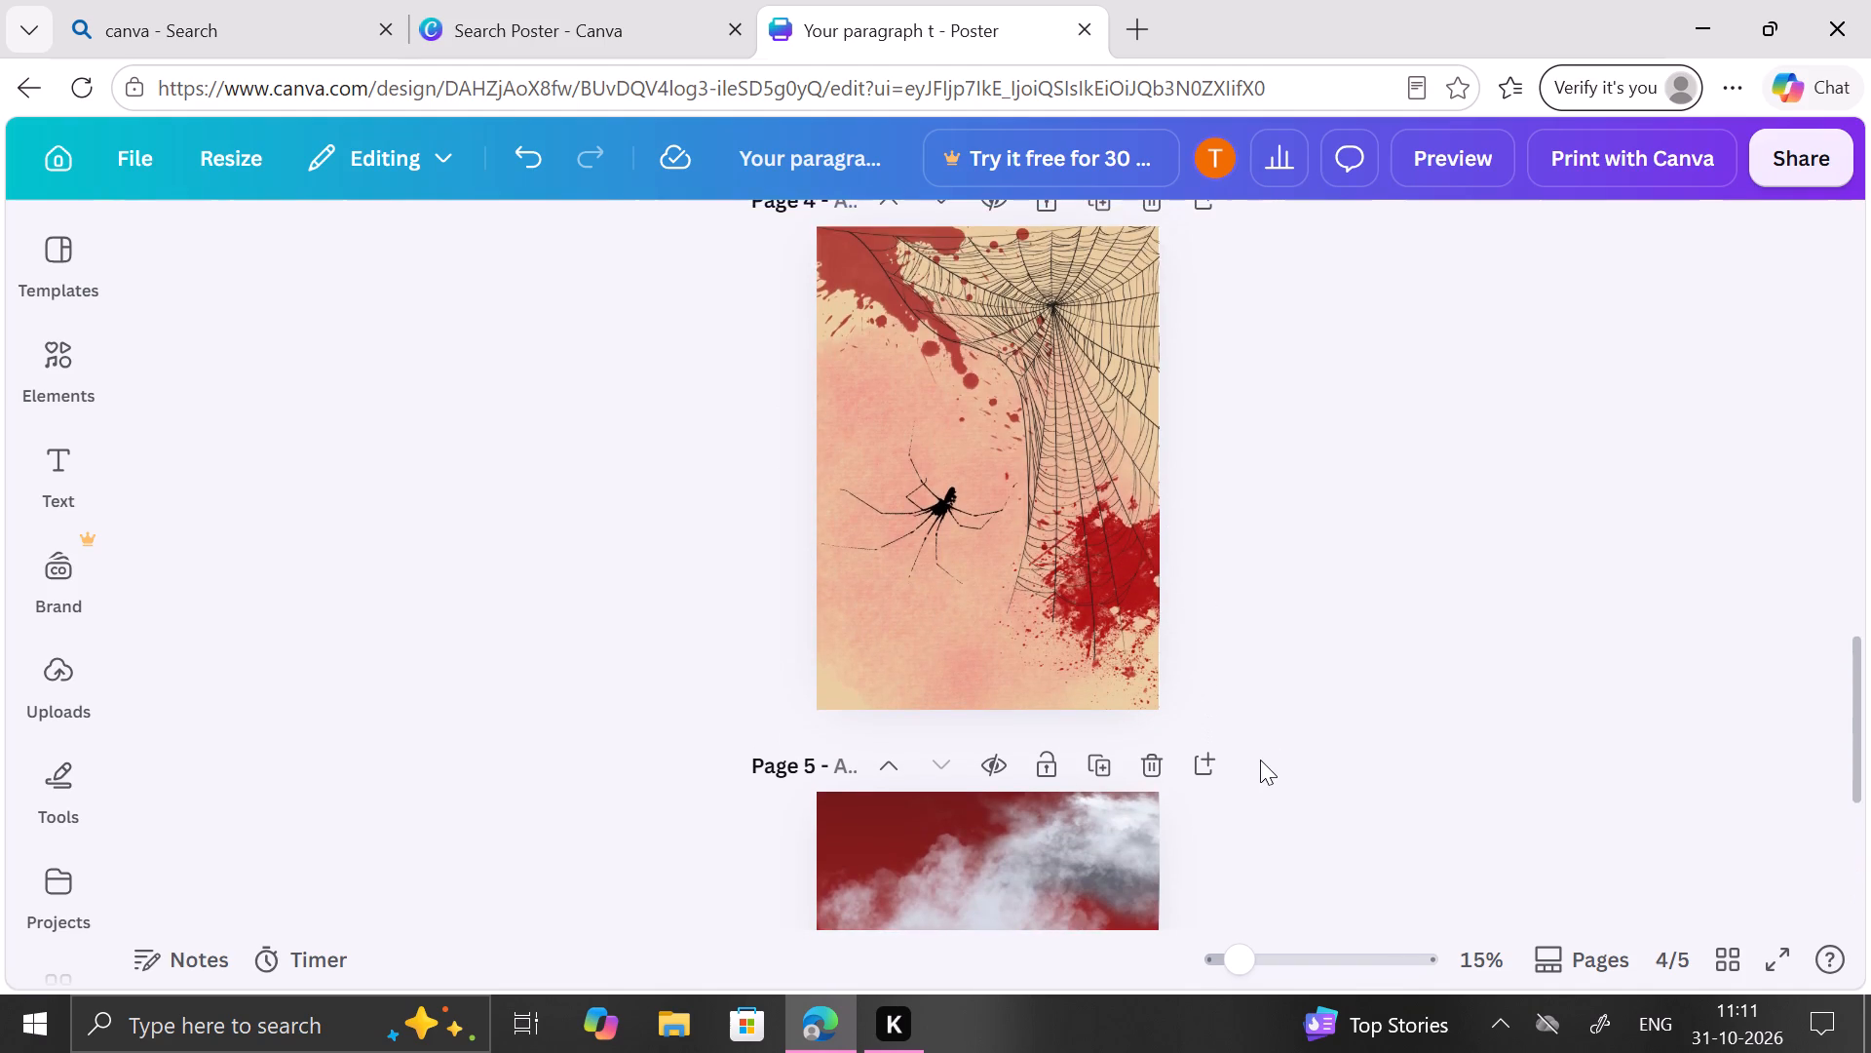
scroll(1260, 760, "down", 2)
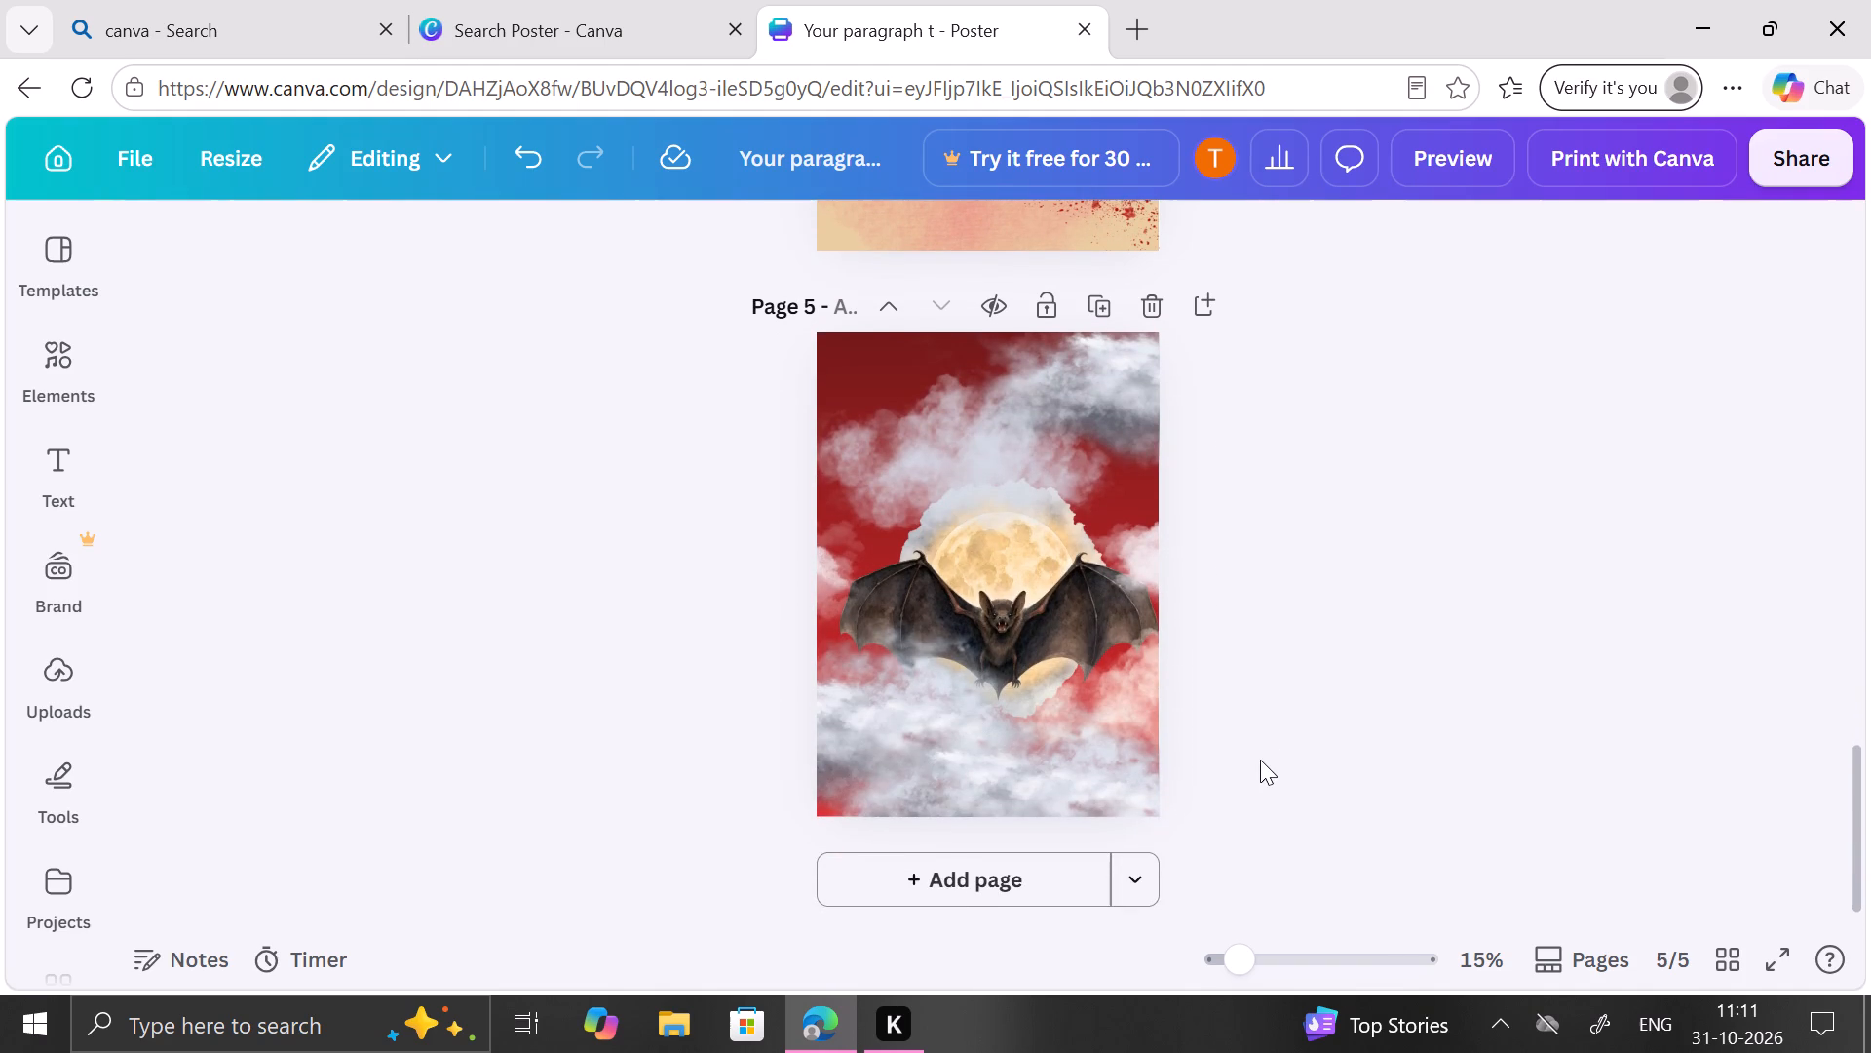
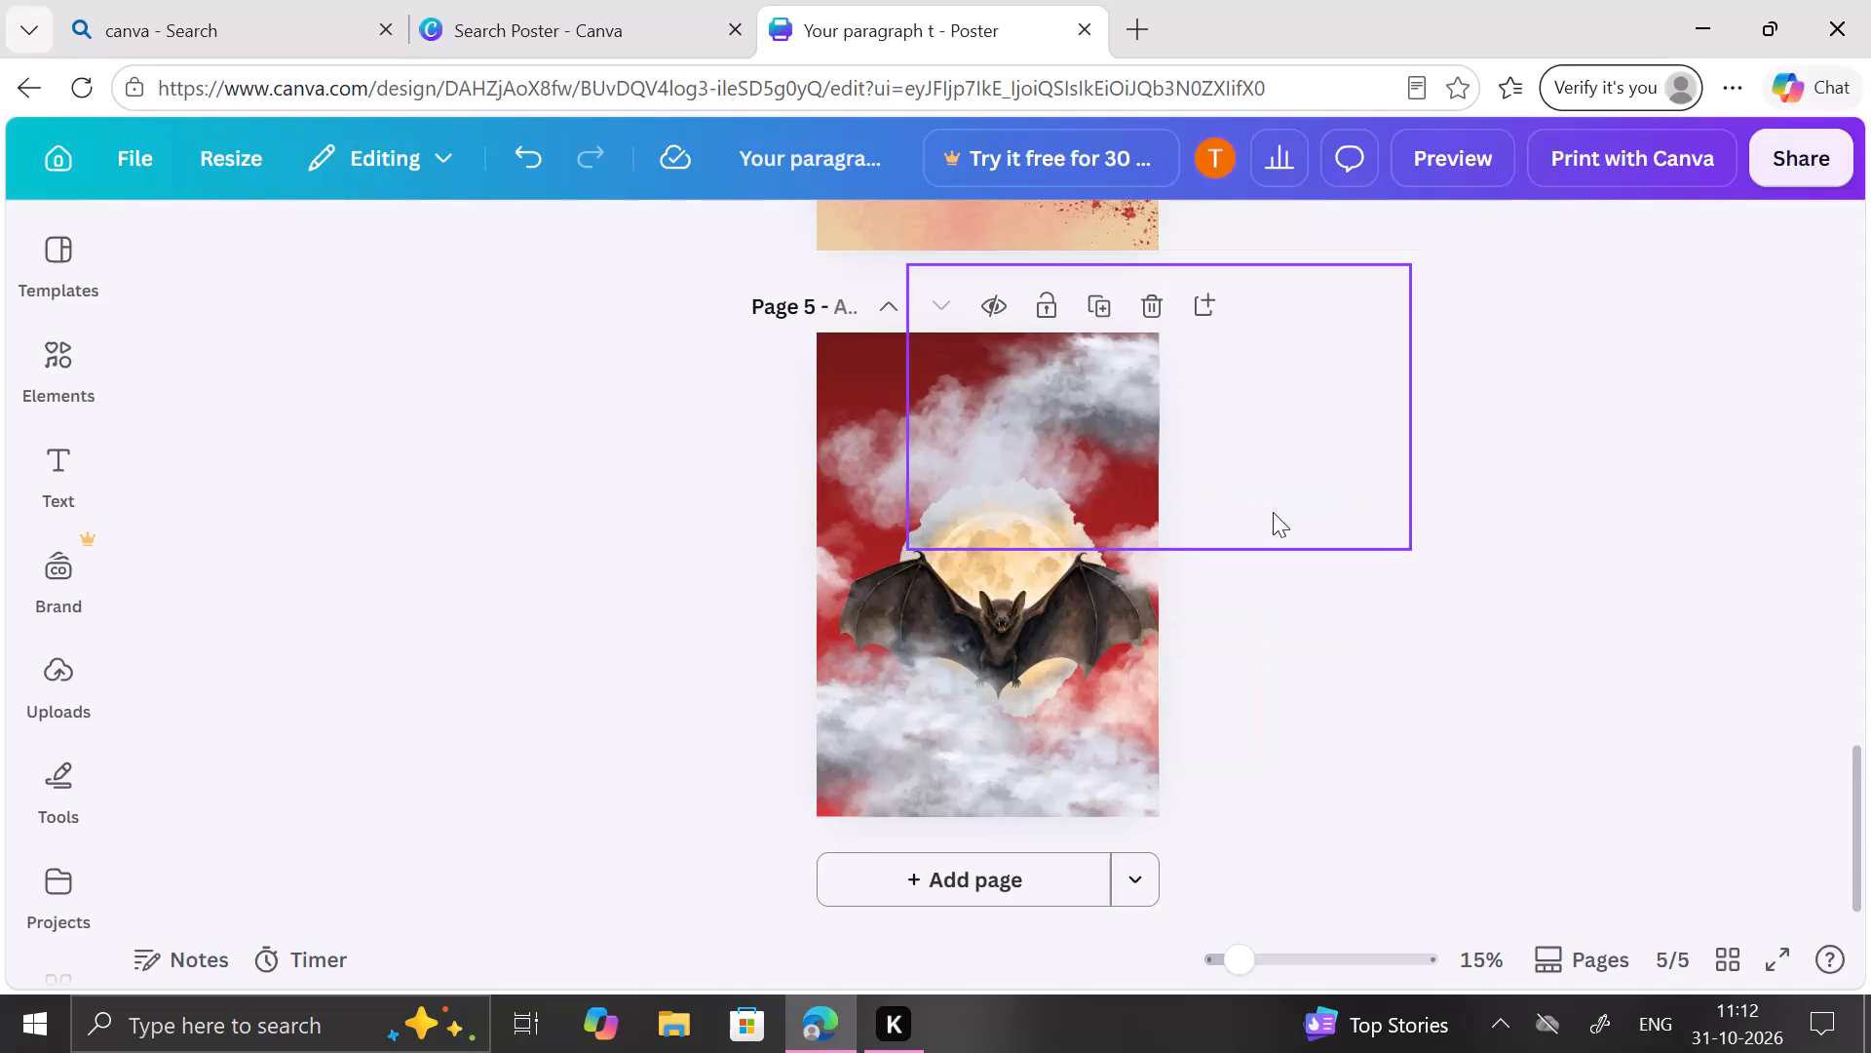
Look back over the invitation's closing pages: the black cat page, the spider web on page 4 and the bat design on page 5.
scroll(1277, 513, "up", 7)
scroll(1277, 513, "down", 3)
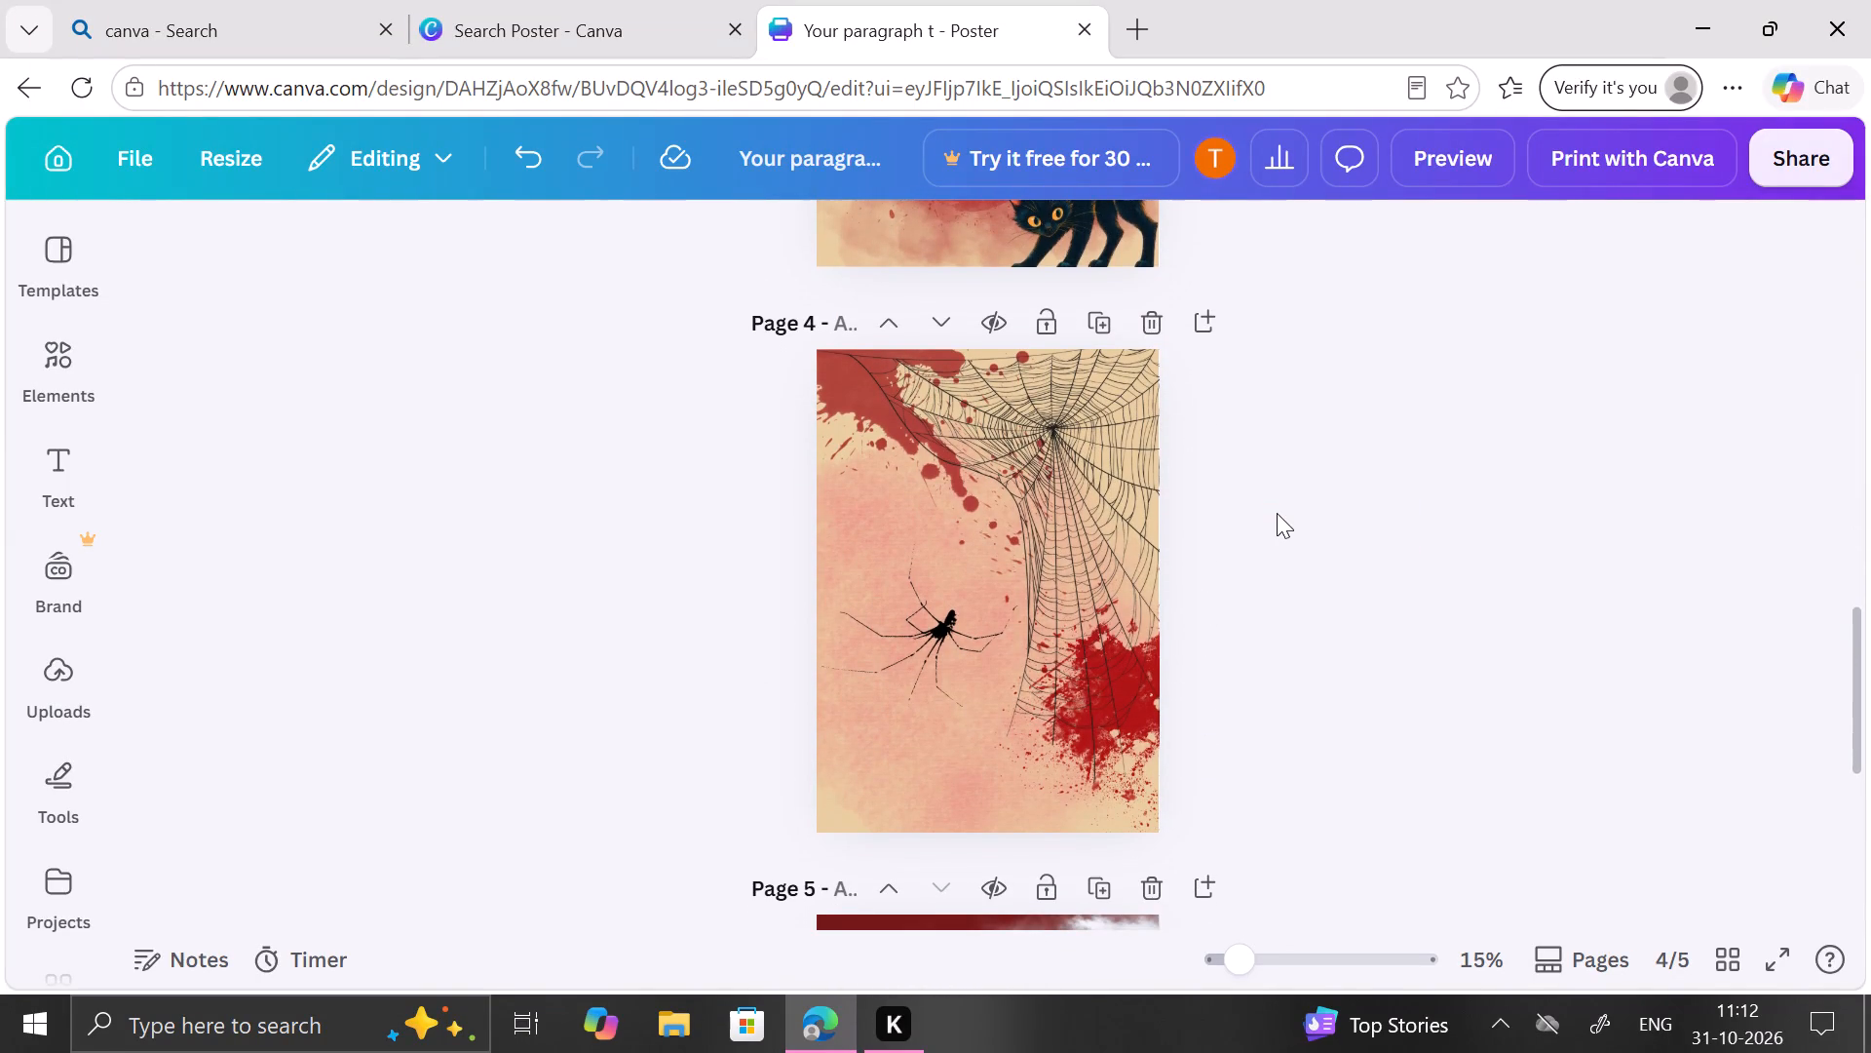
scroll(1277, 513, "down", 2)
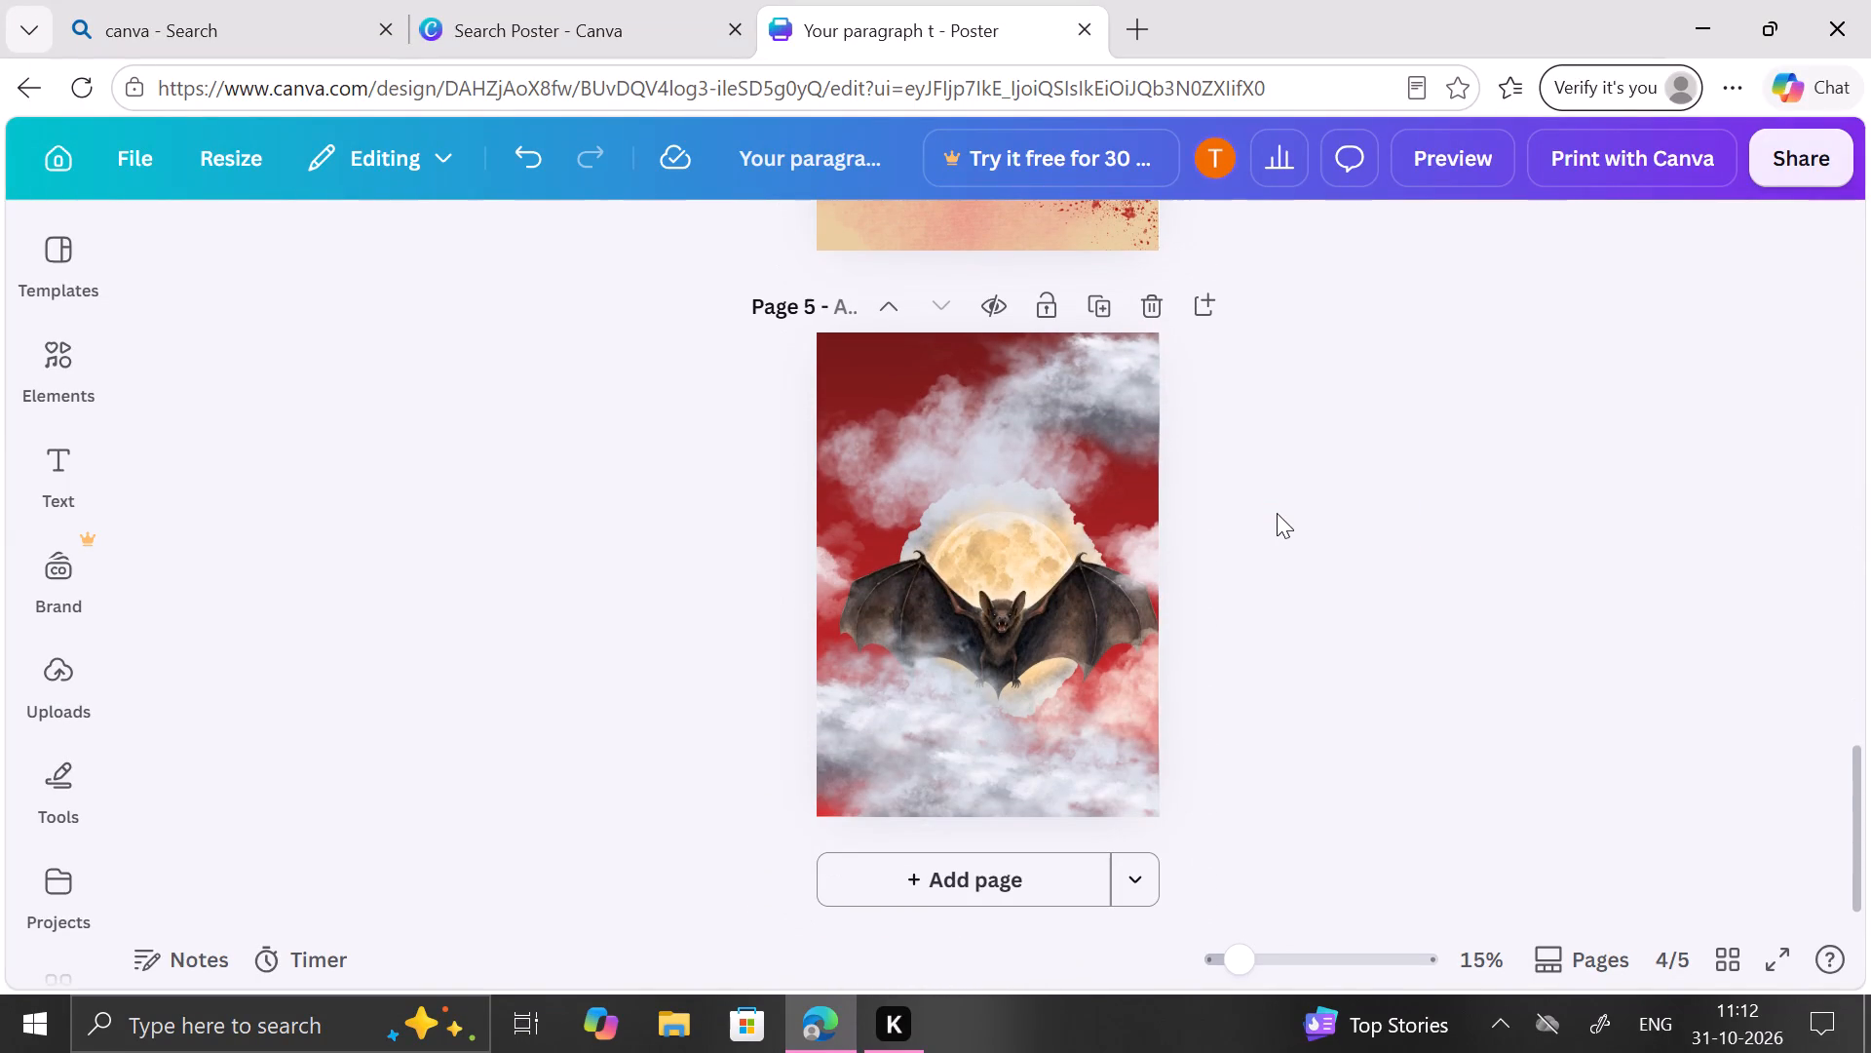
scroll(1277, 513, "down", 1)
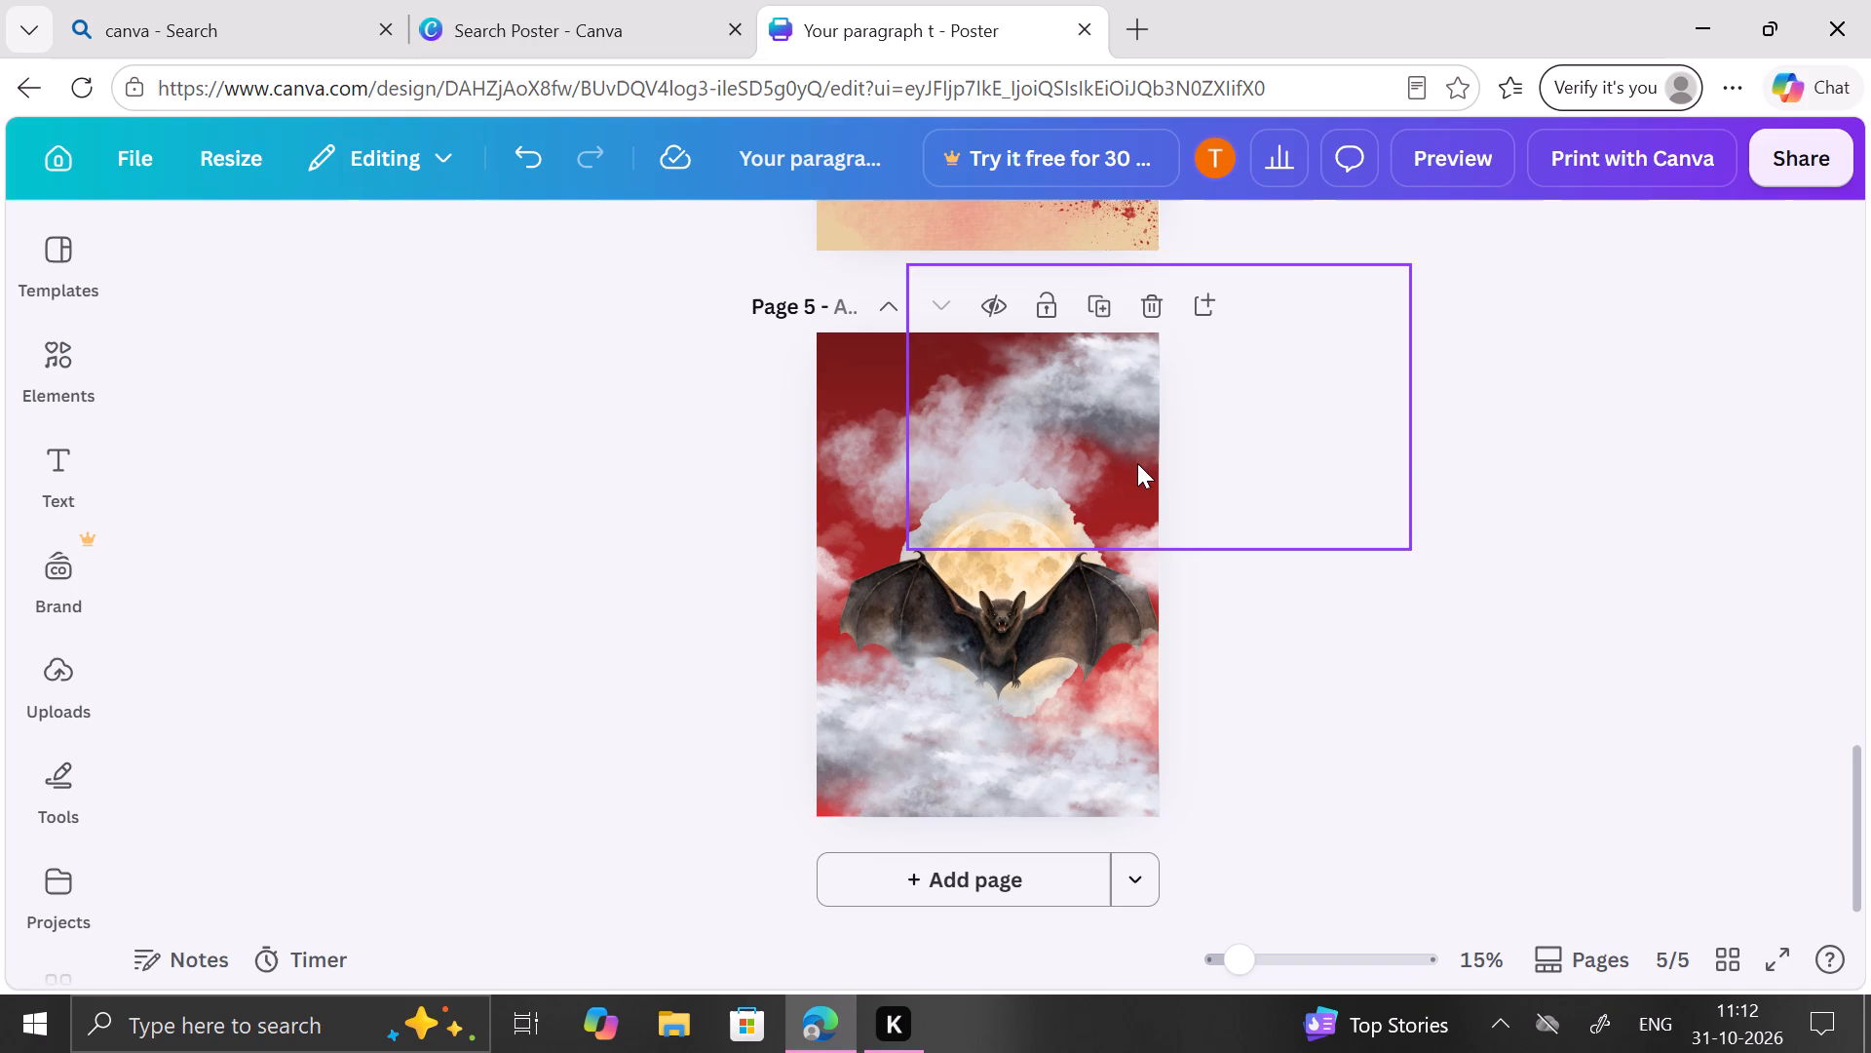
left_click(1320, 485)
scroll(1320, 485, "up", 4)
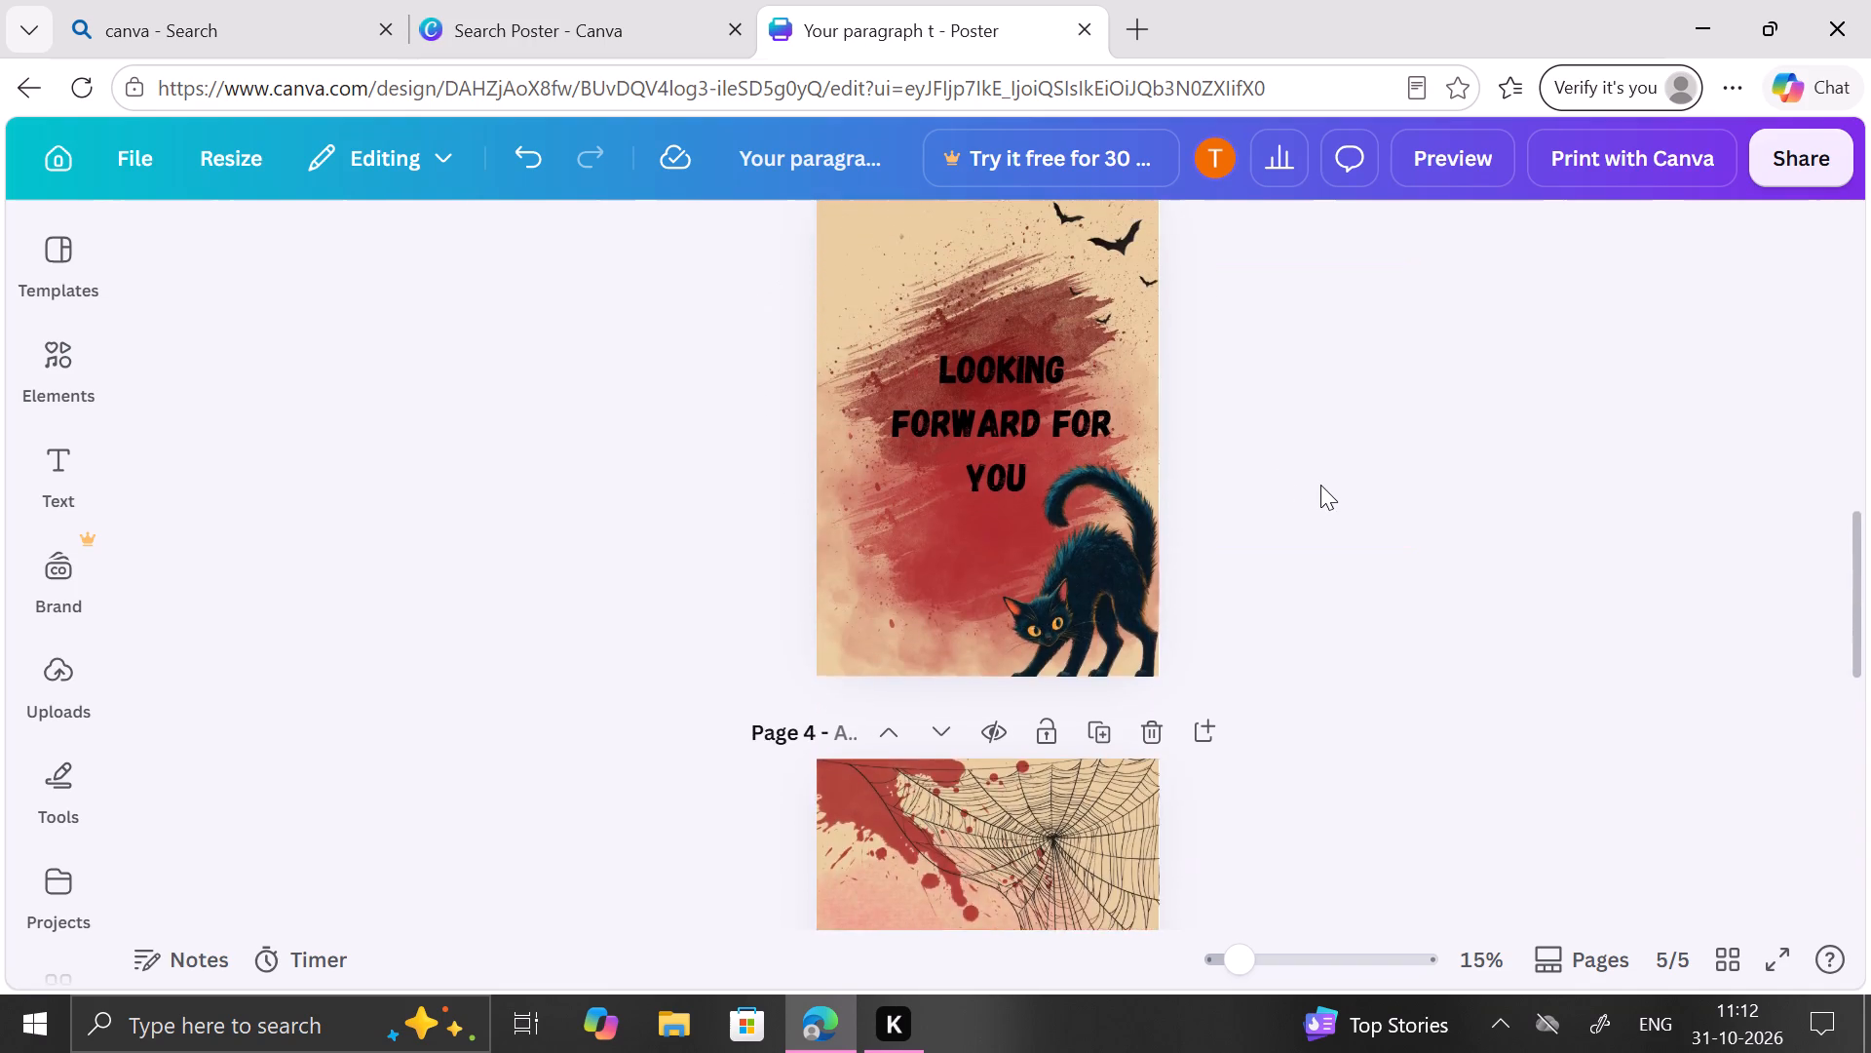
scroll(1320, 485, "up", 2)
scroll(1320, 485, "down", 4)
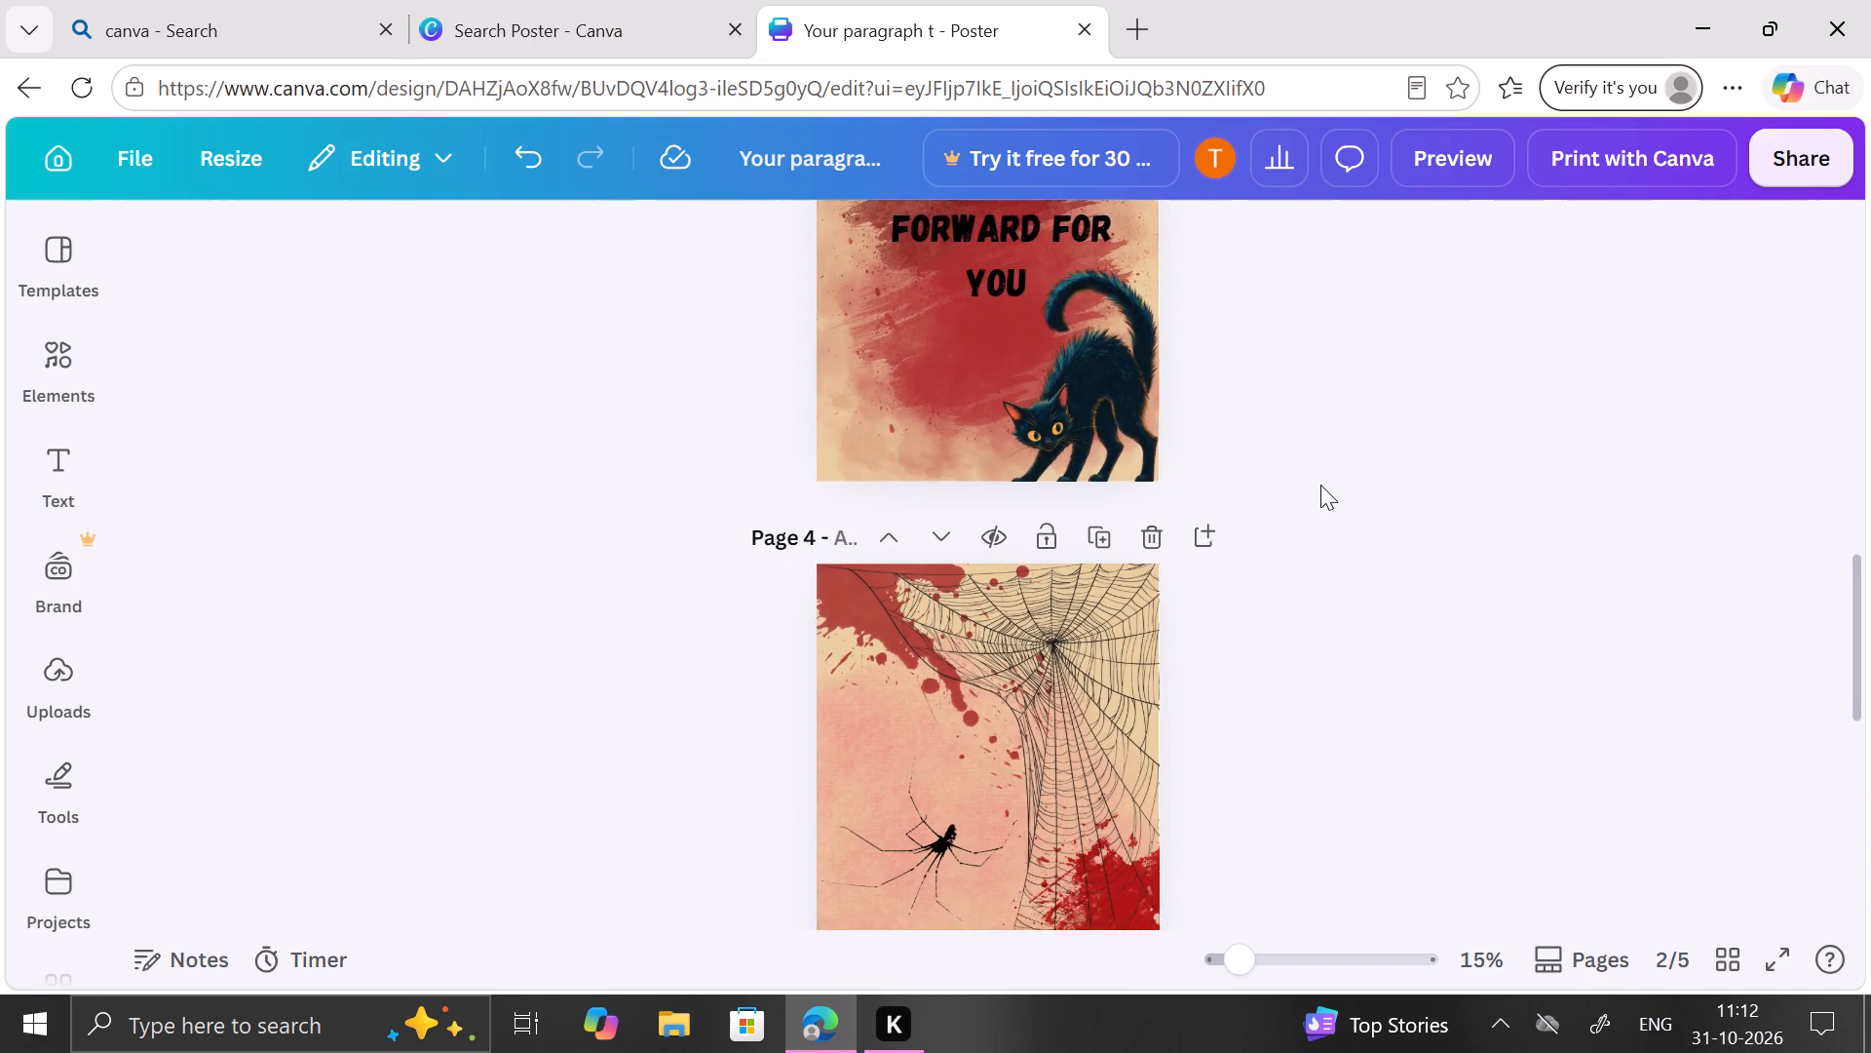
scroll(1320, 485, "down", 1)
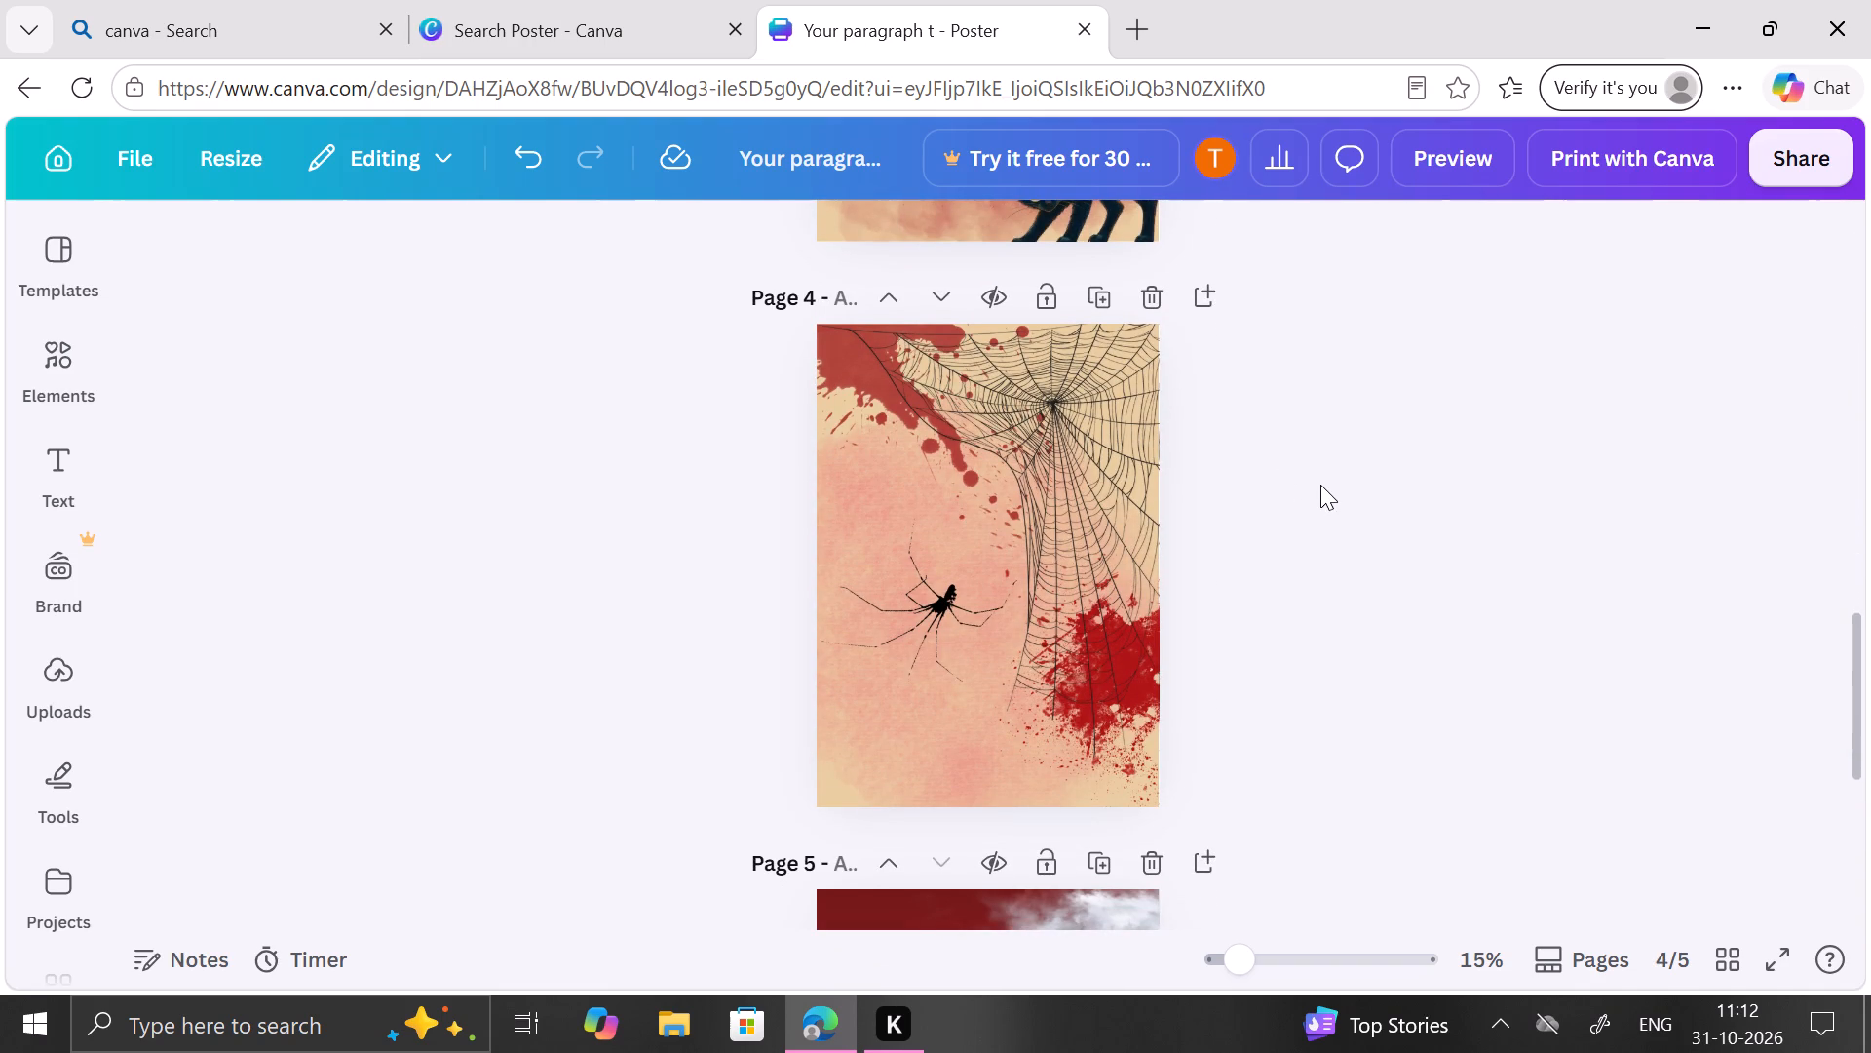
scroll(1320, 485, "down", 4)
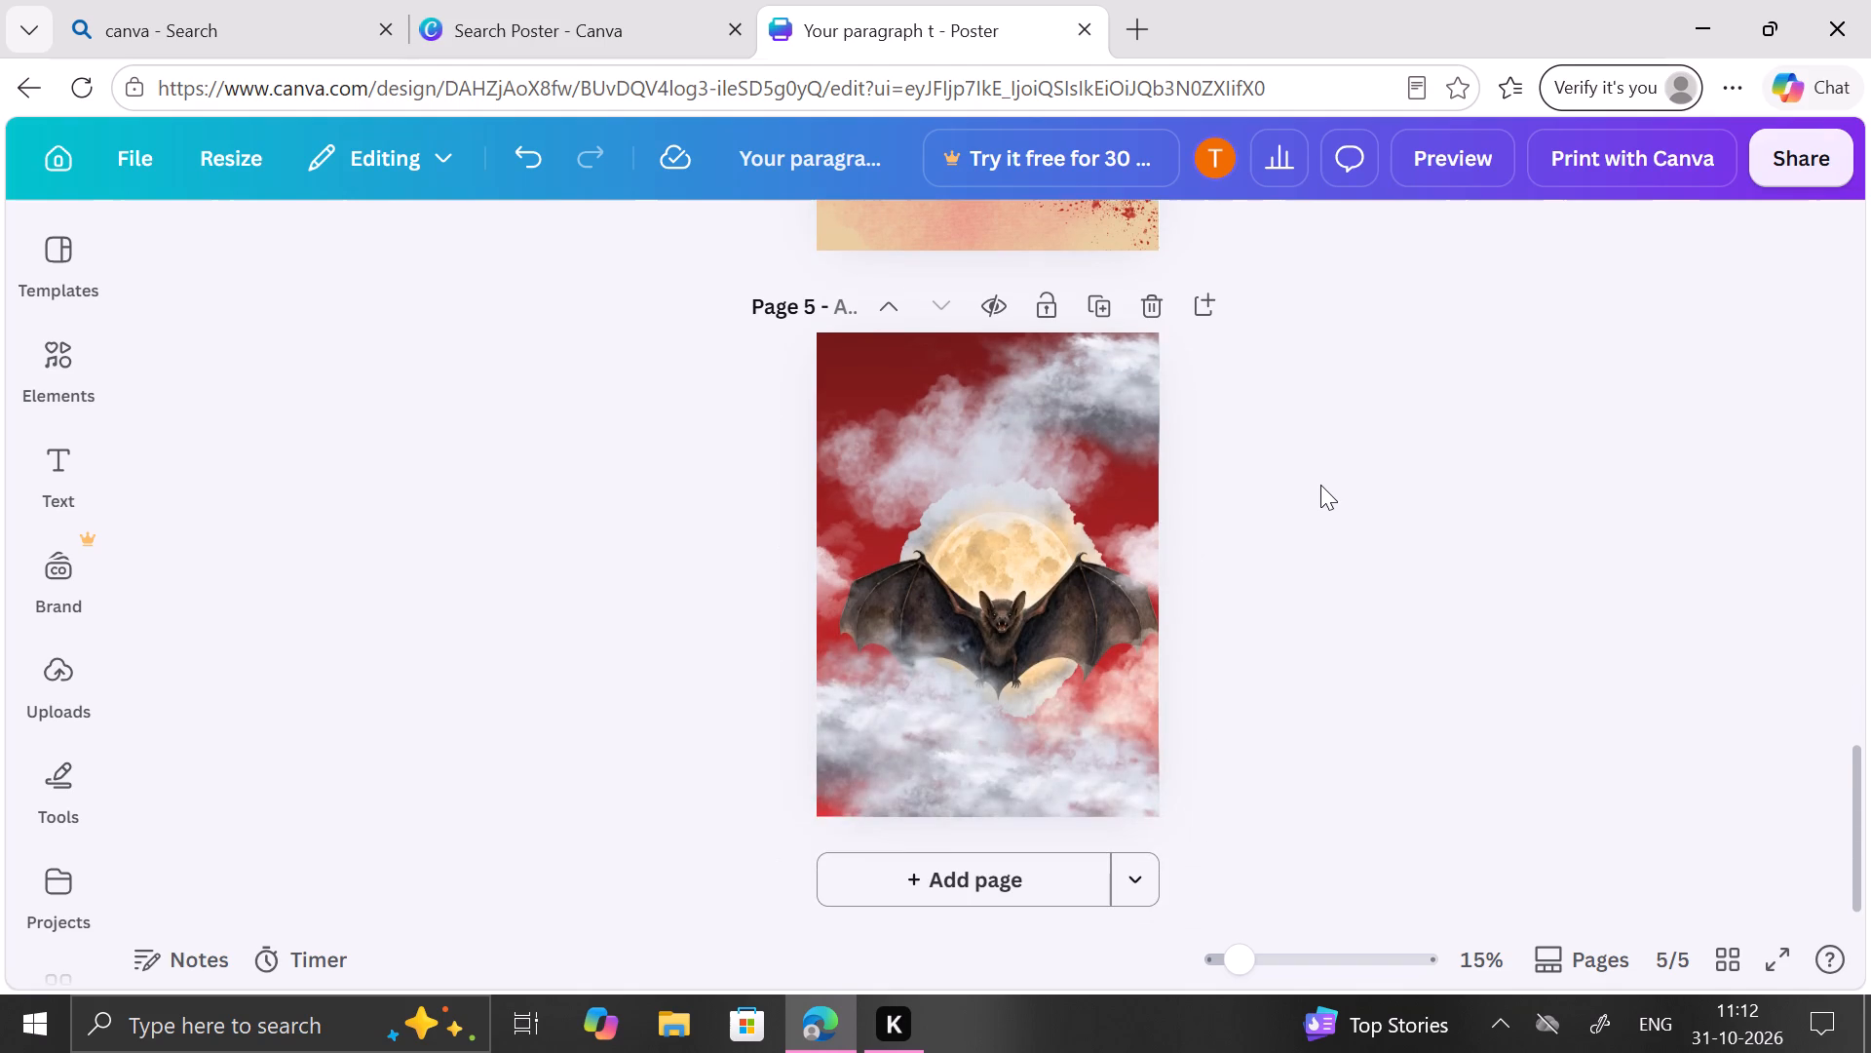
scroll(1320, 485, "up", 1)
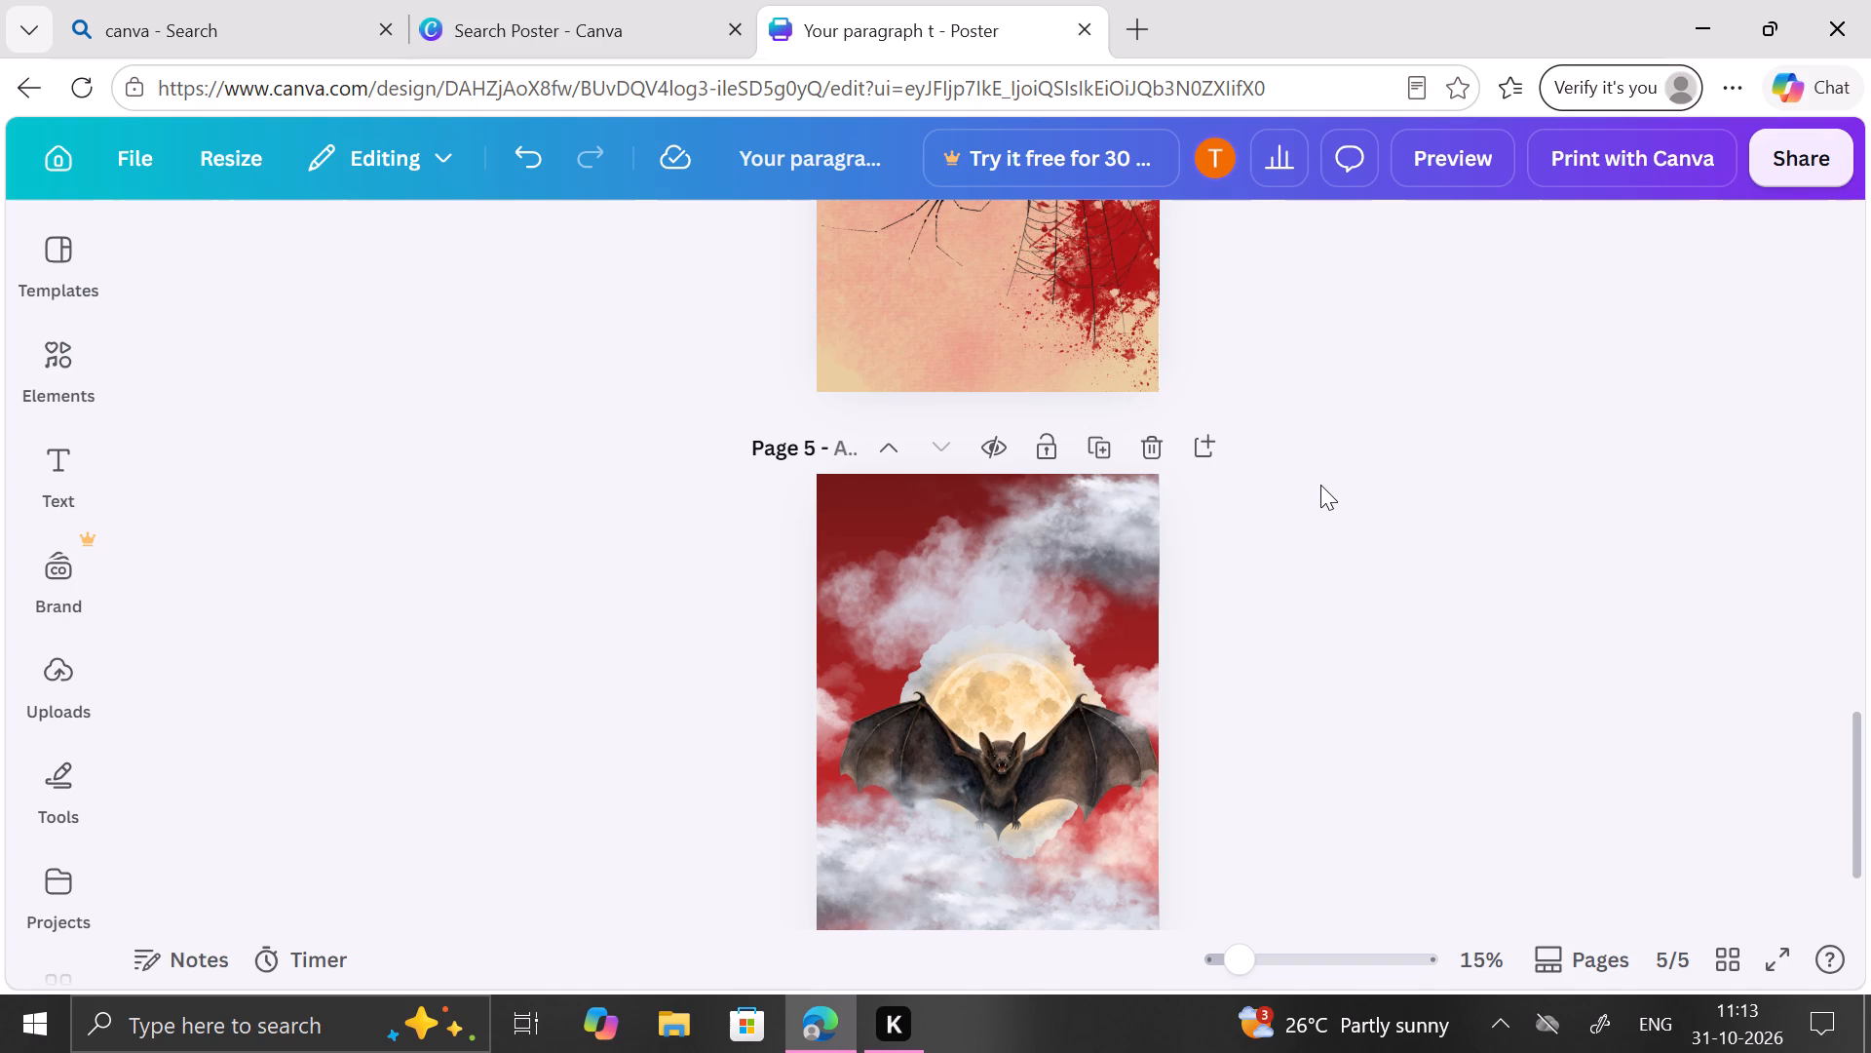
scroll(1320, 485, "down", 1)
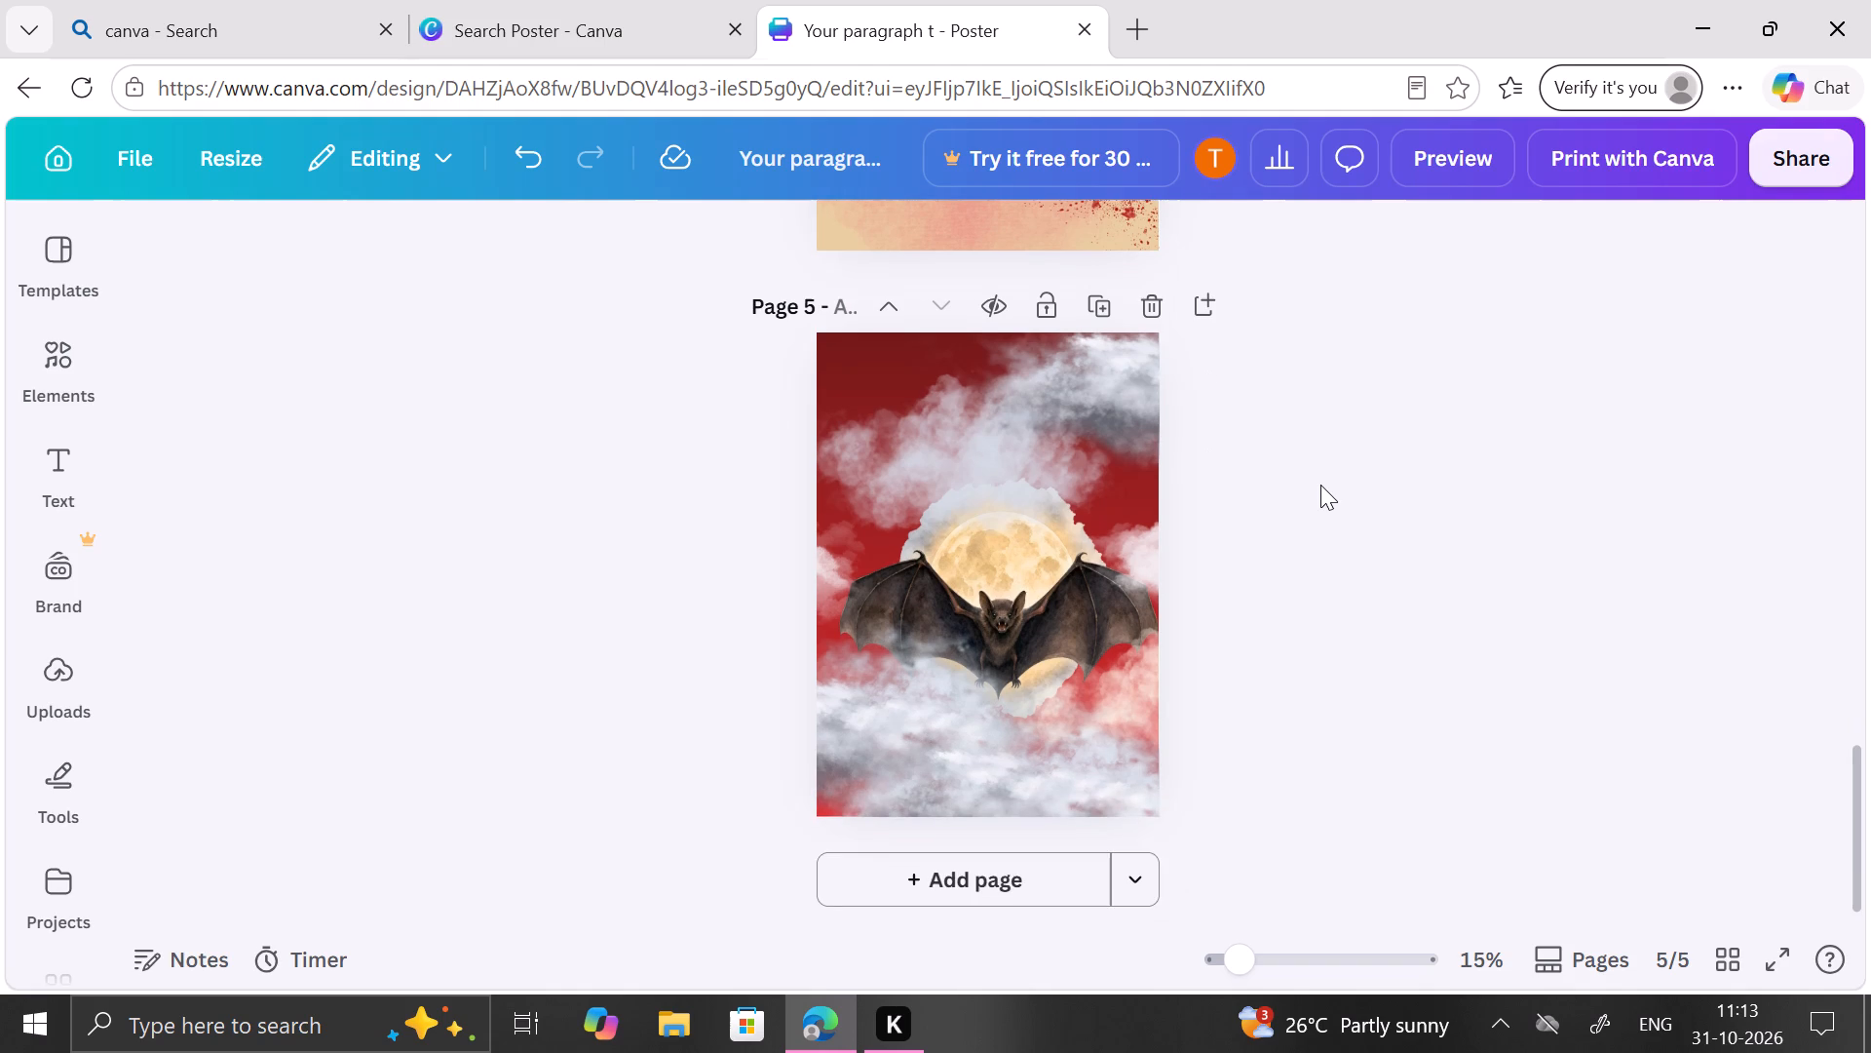
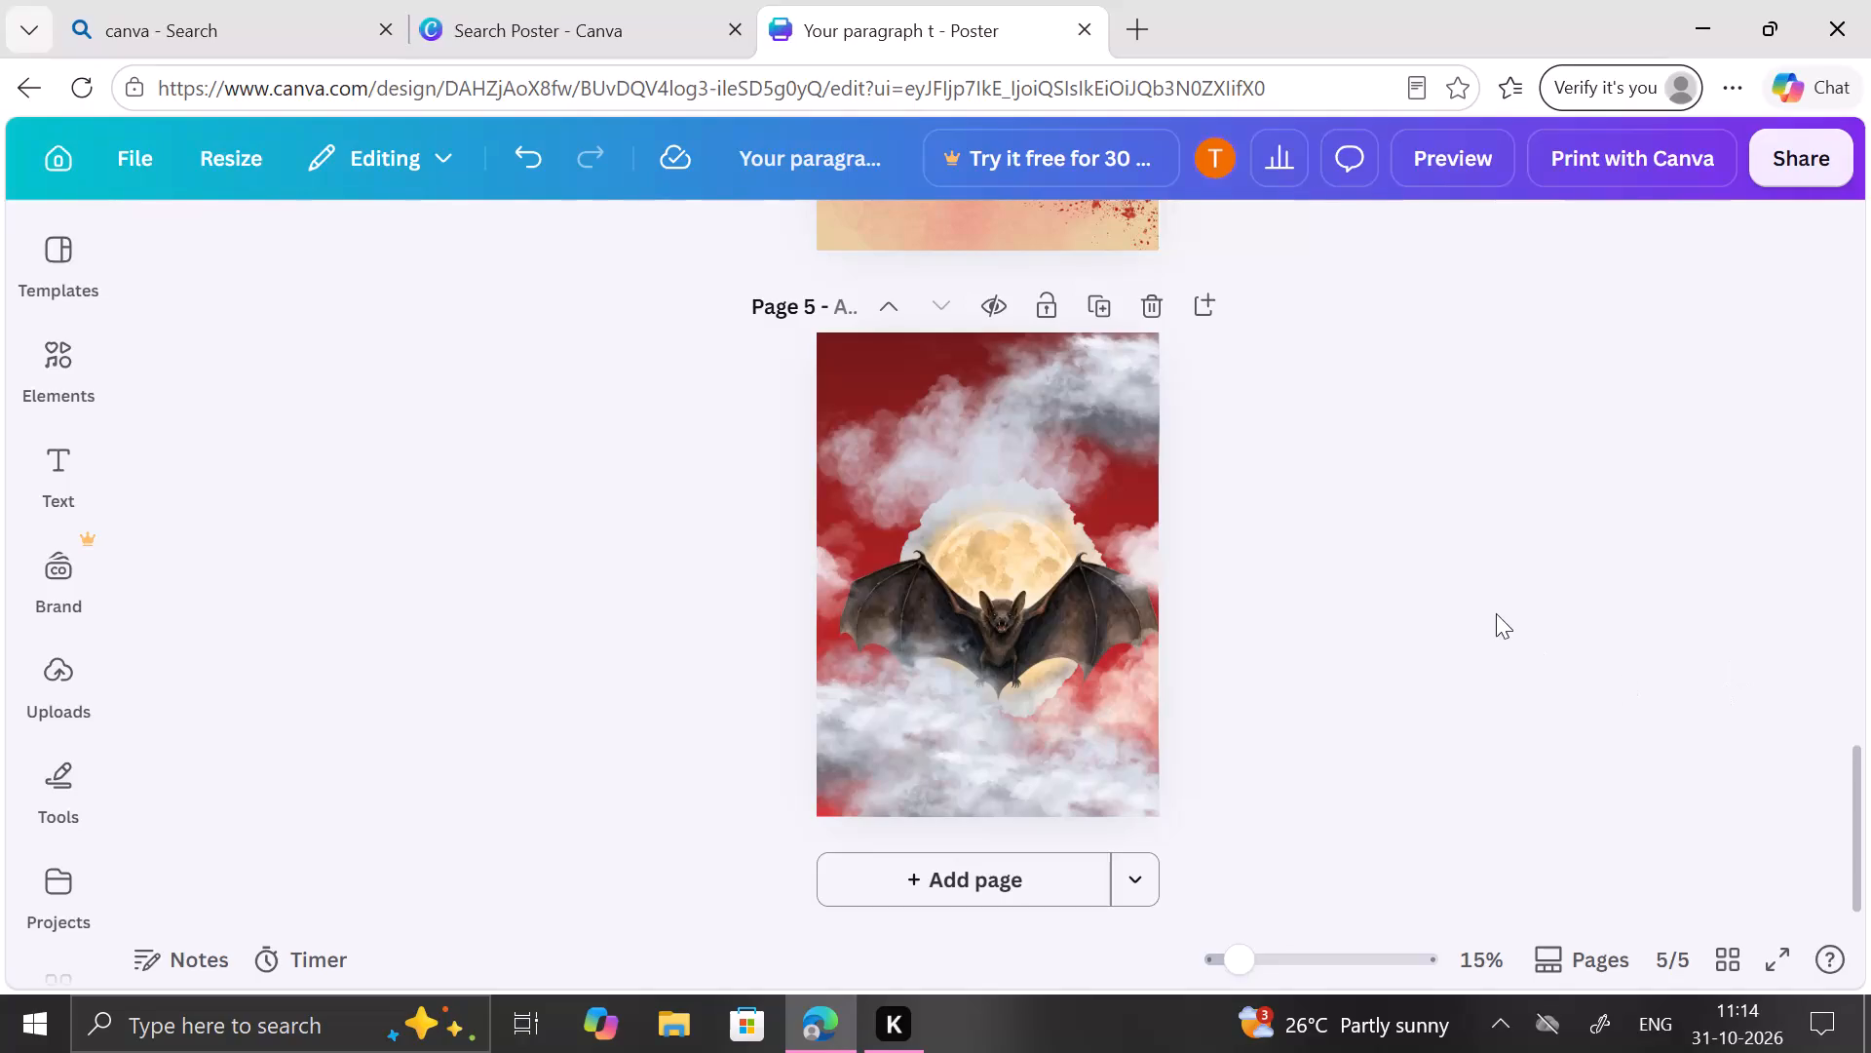
Look through the five invitation pages again, from the cover to the bat design on page 5.
scroll(1125, 518, "up", 5)
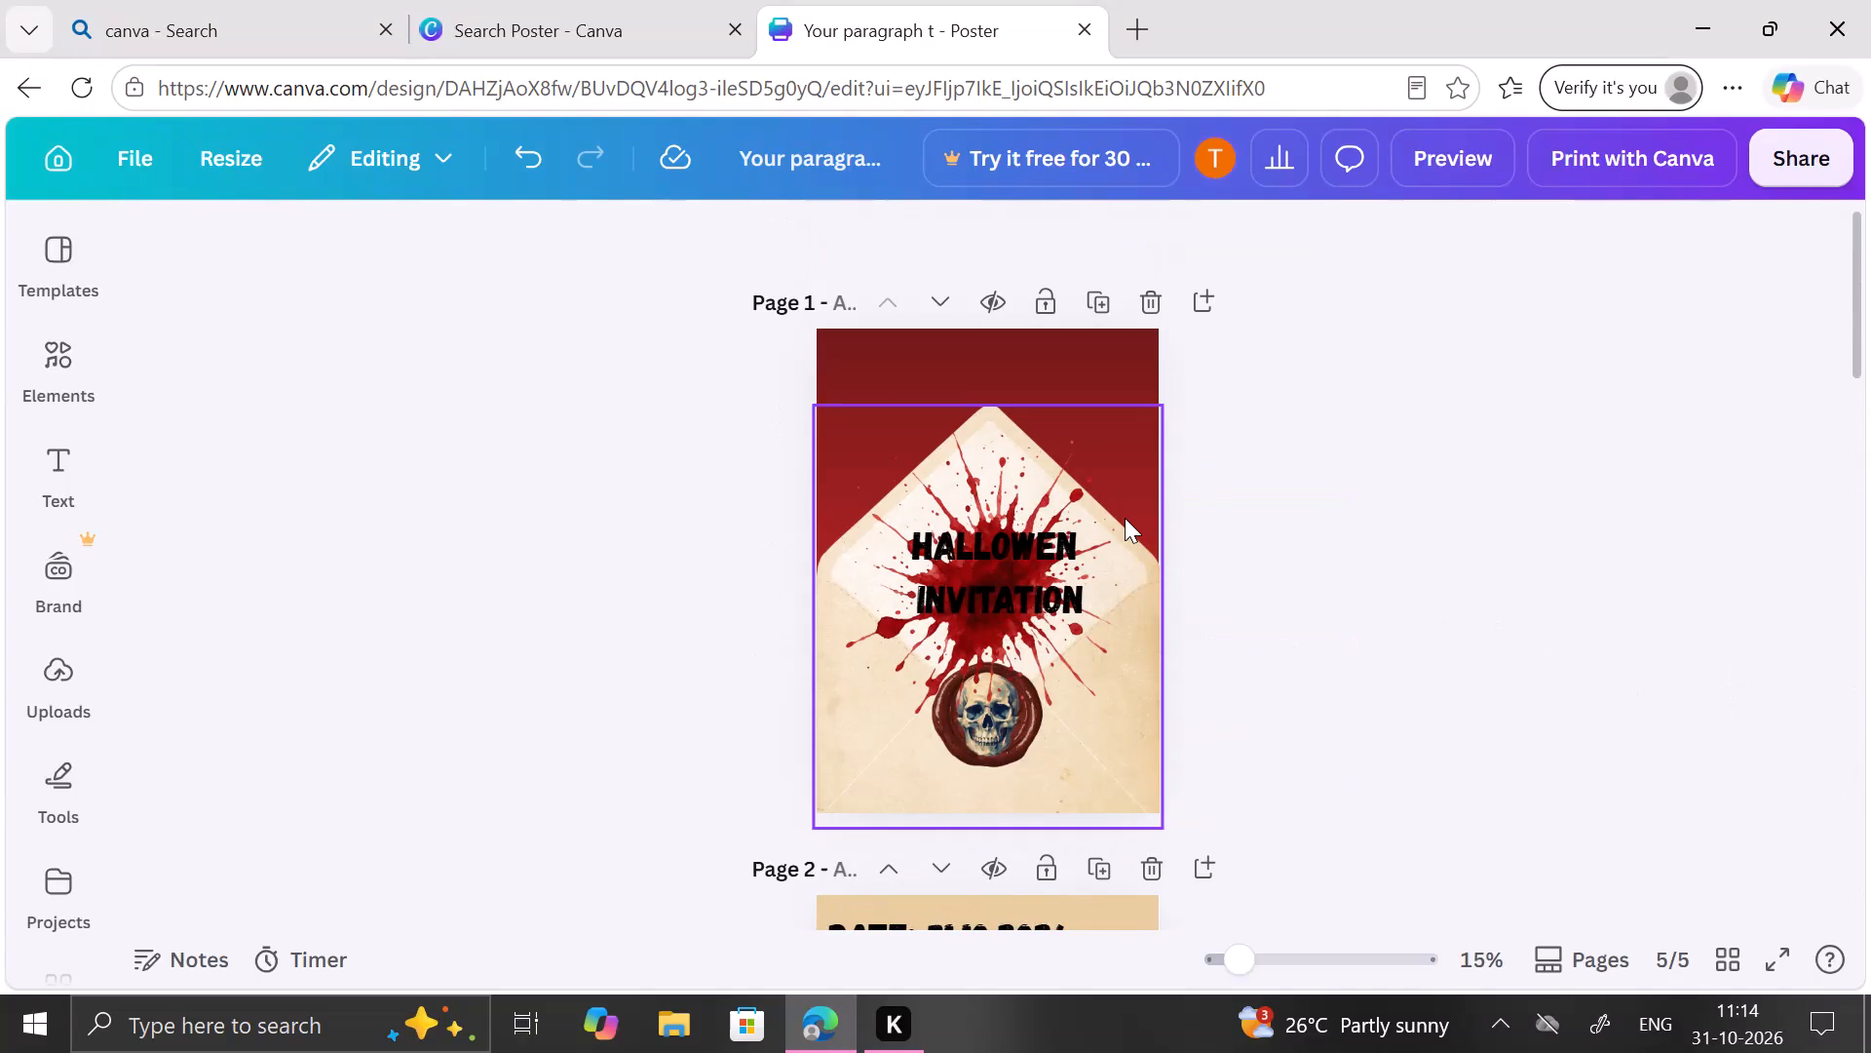
scroll(1125, 518, "down", 8)
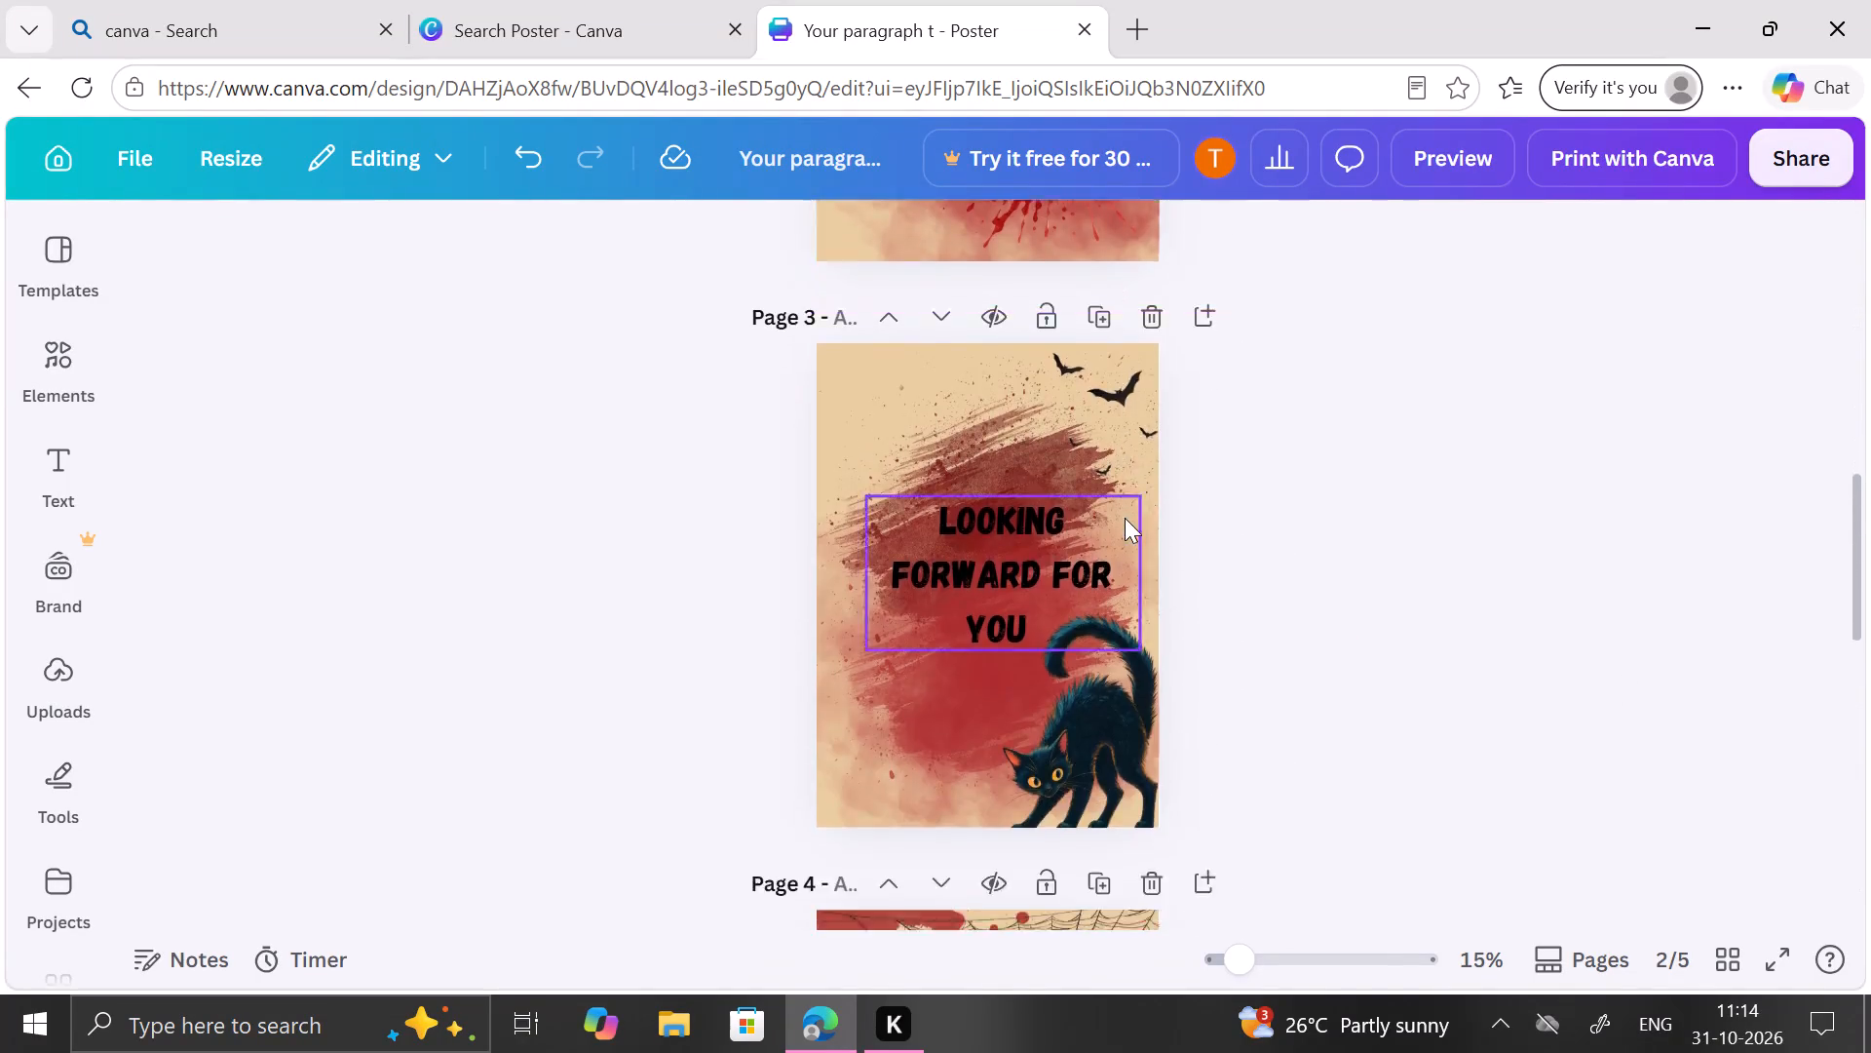
scroll(1125, 518, "down", 2)
scroll(1125, 518, "up", 3)
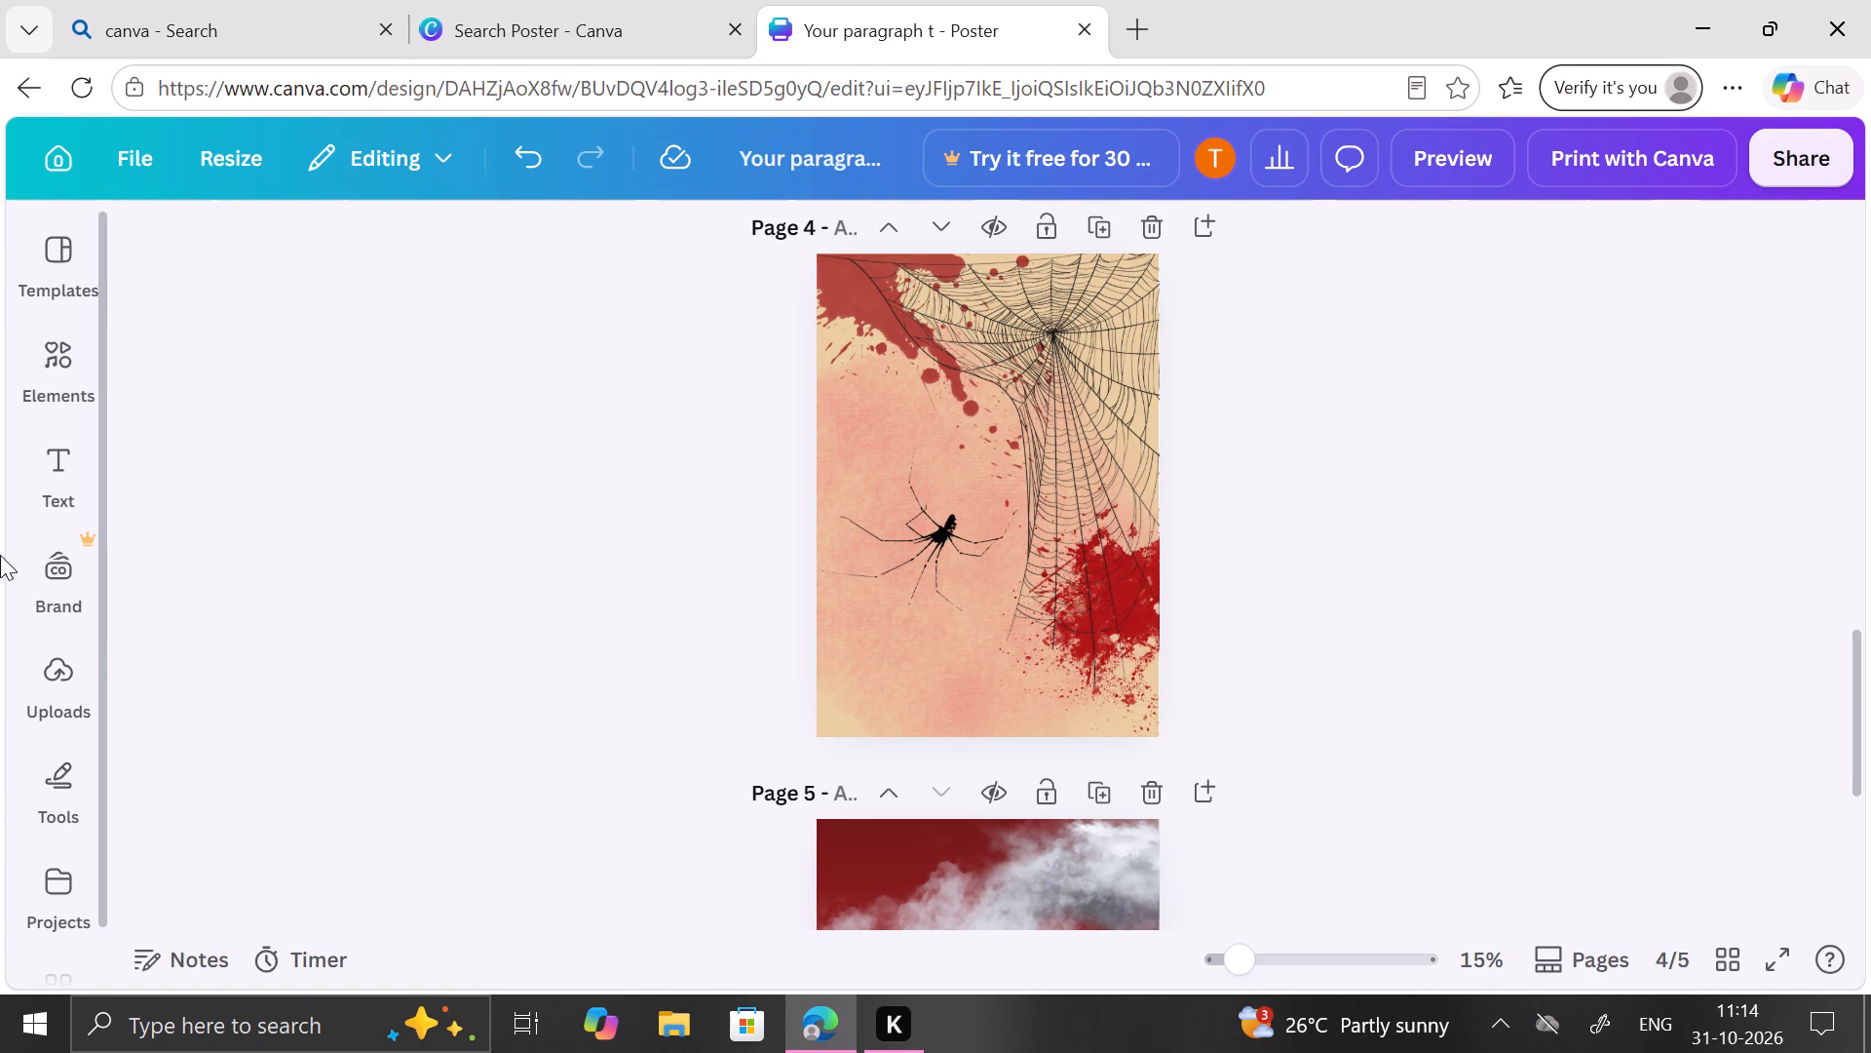
scroll(96, 648, "down", 4)
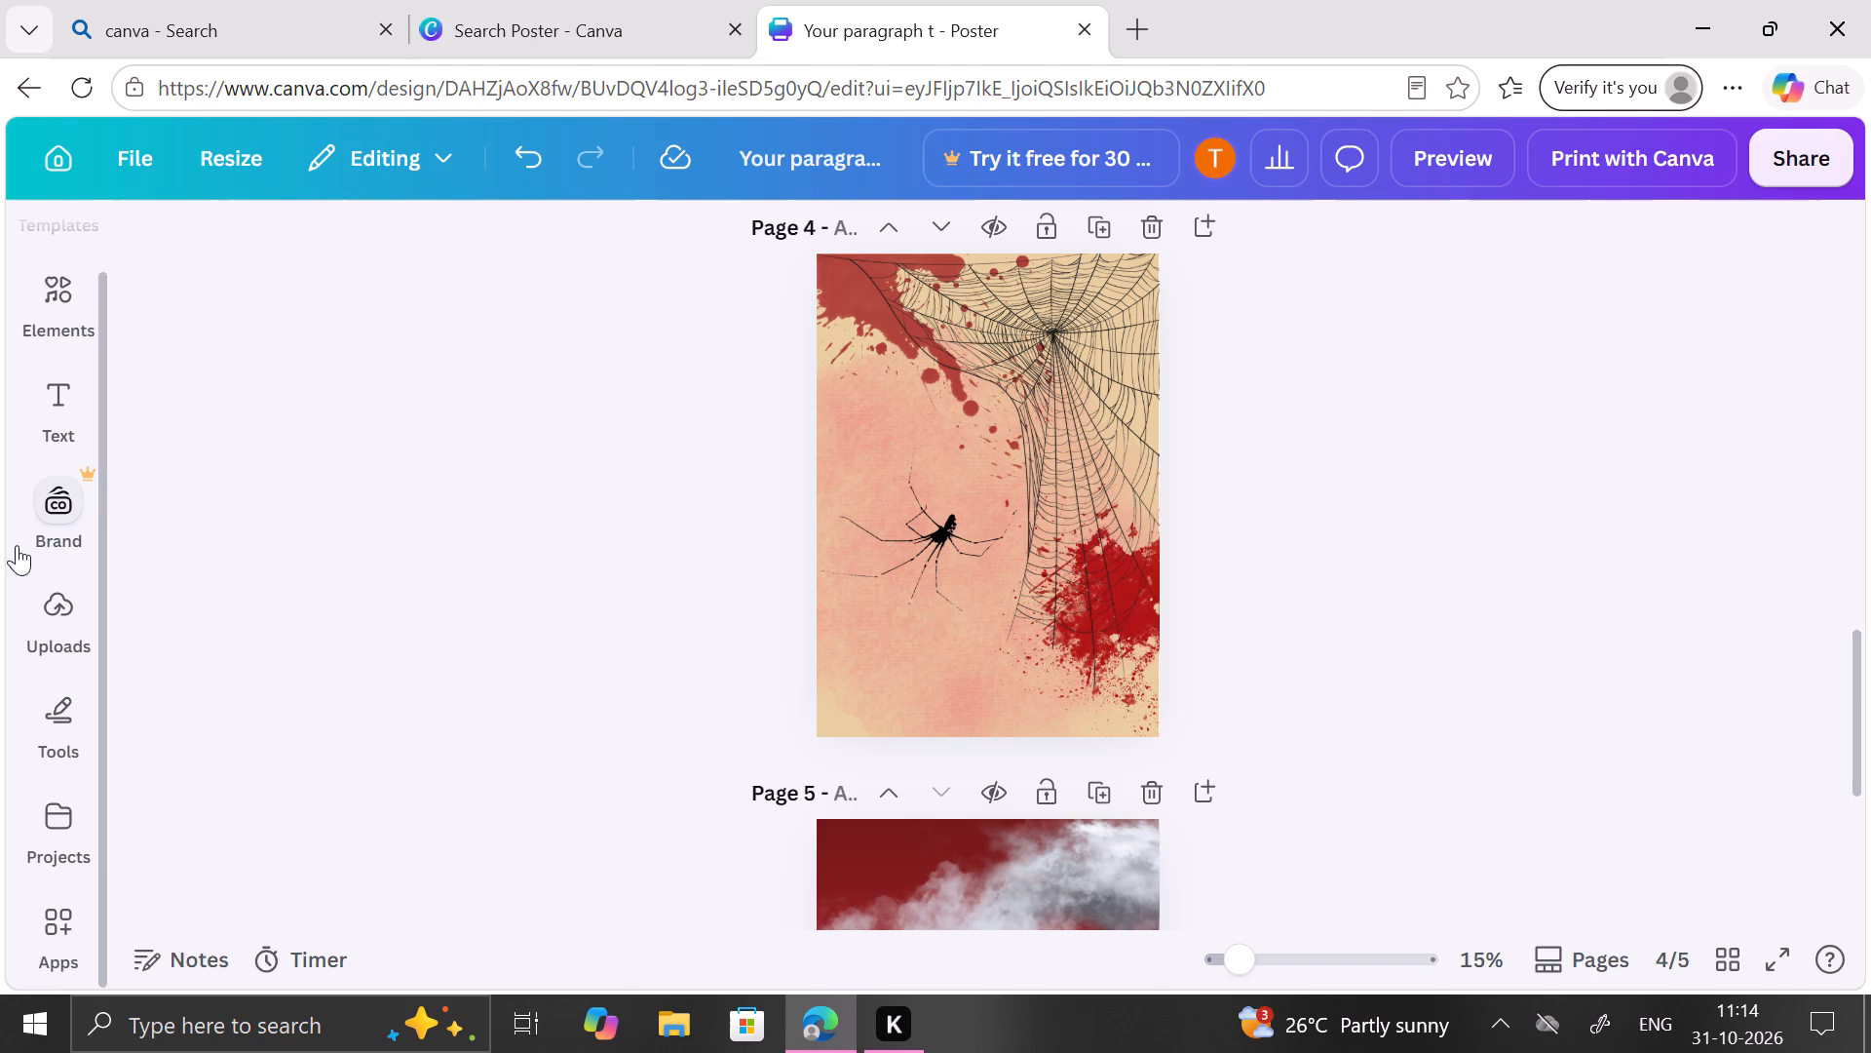
scroll(599, 589, "down", 1)
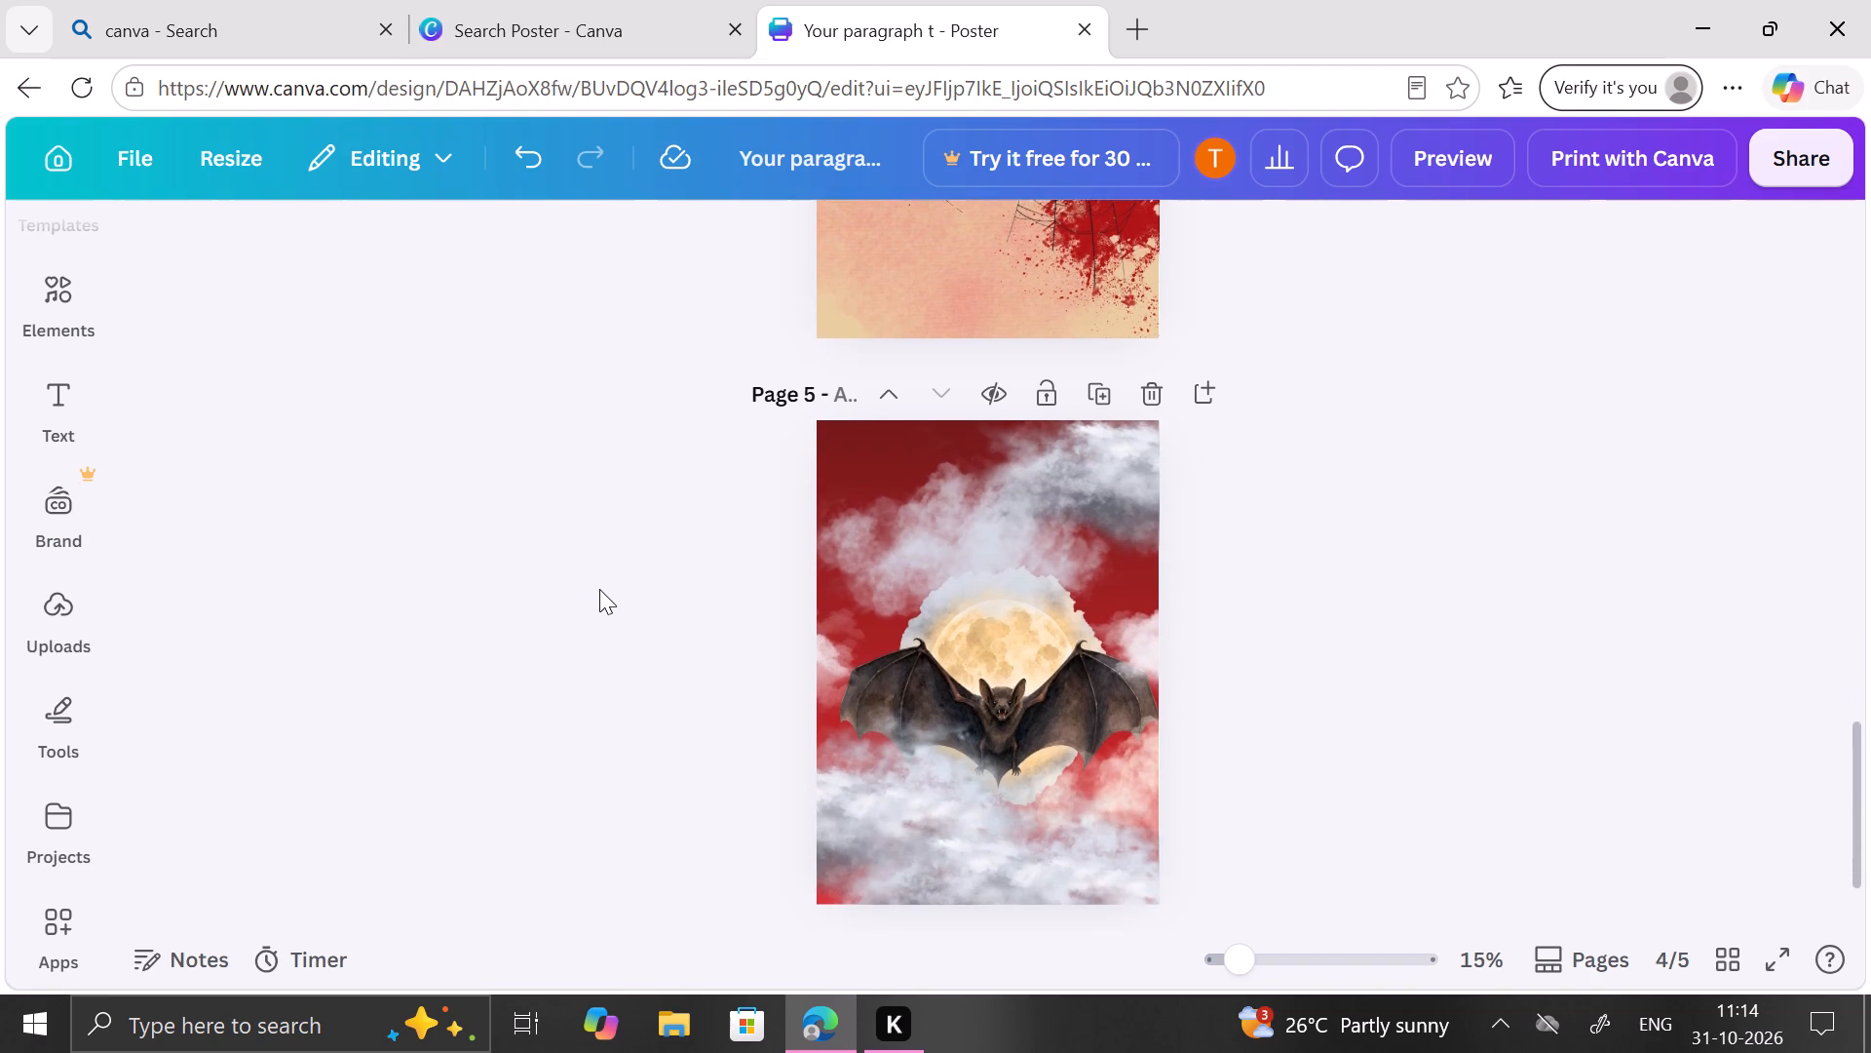
scroll(599, 589, "down", 3)
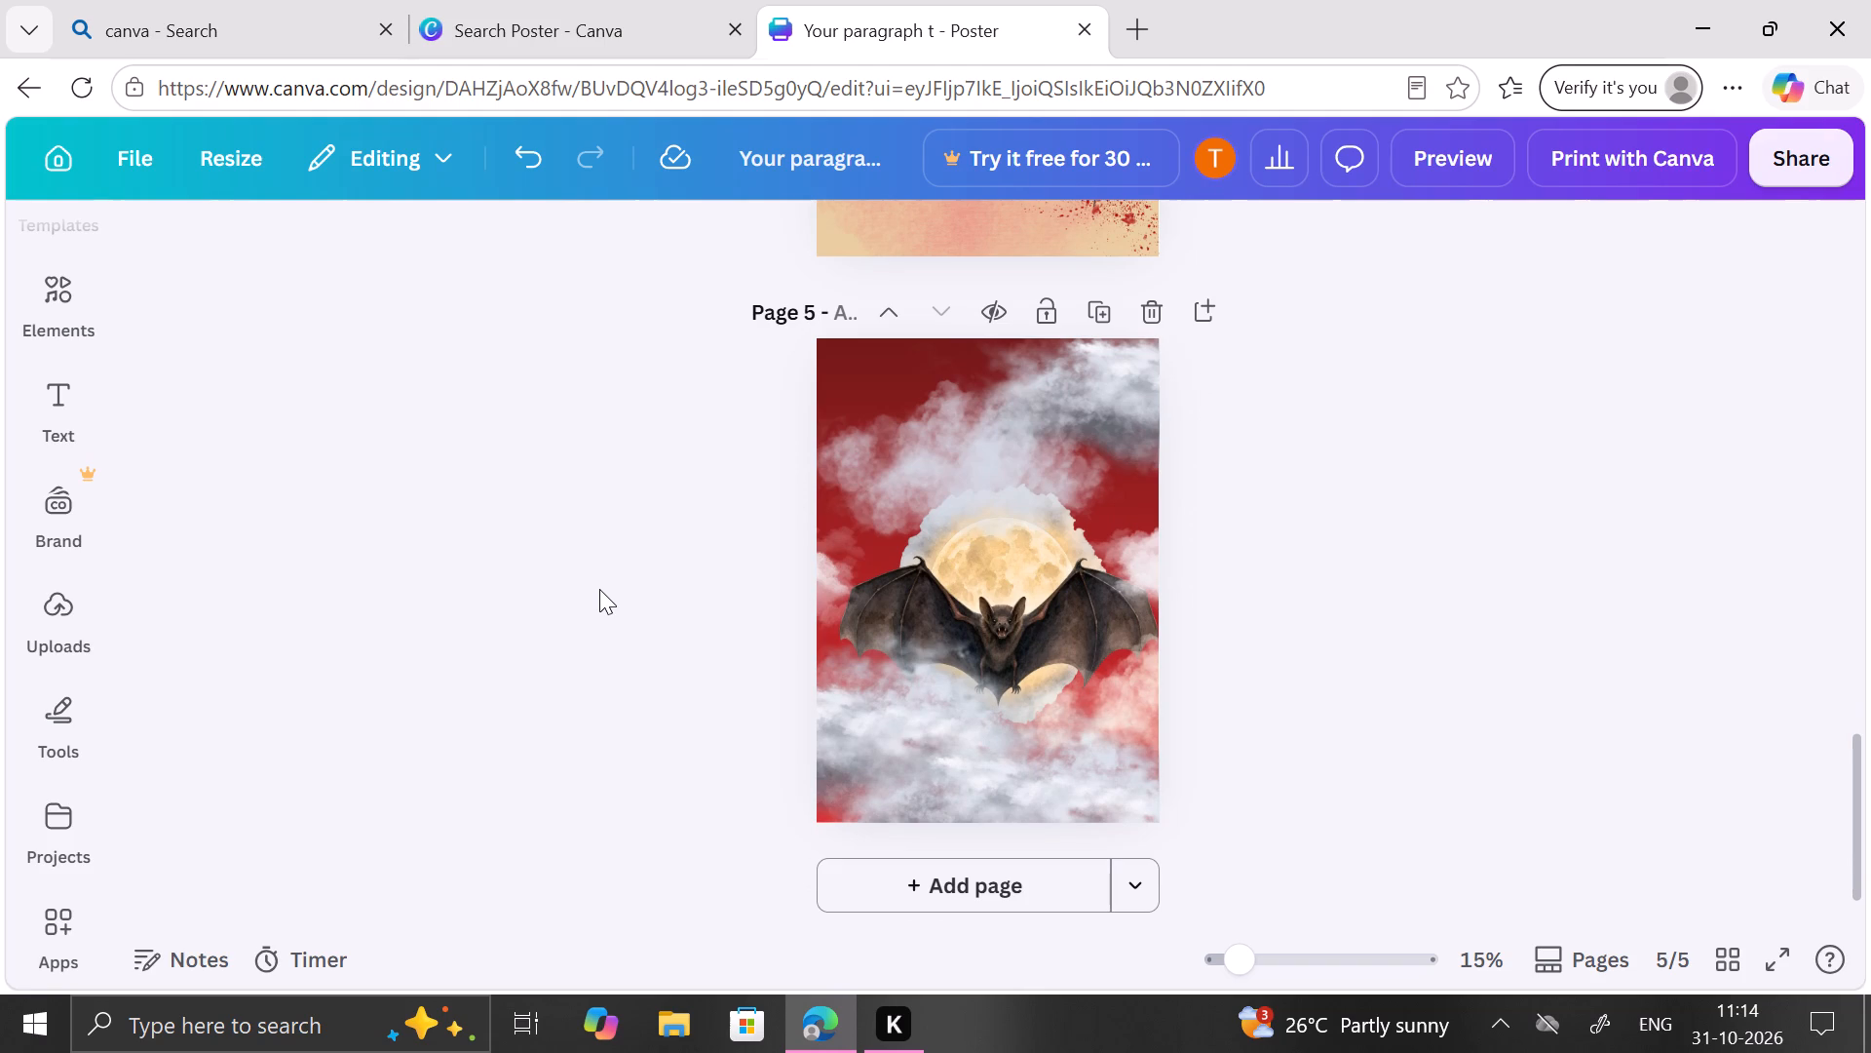
scroll(599, 589, "down", 4)
scroll(599, 589, "up", 7)
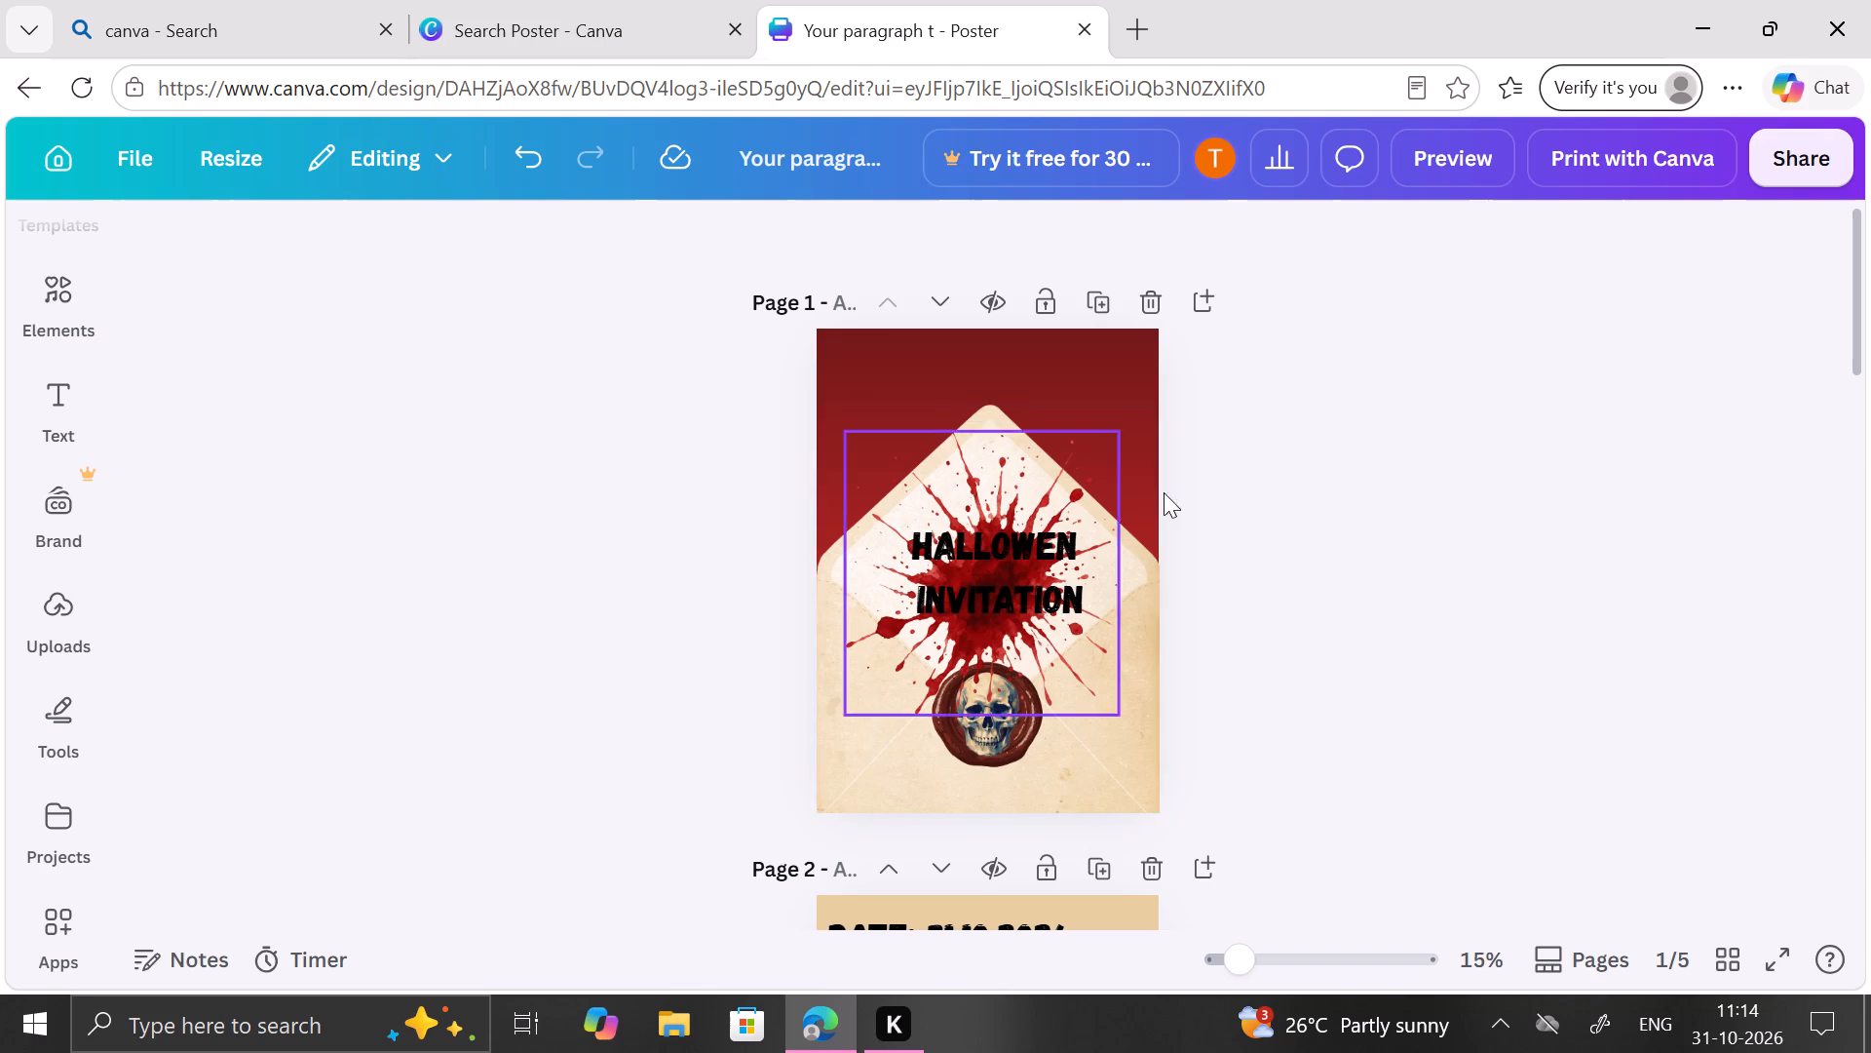
scroll(1184, 531, "down", 8)
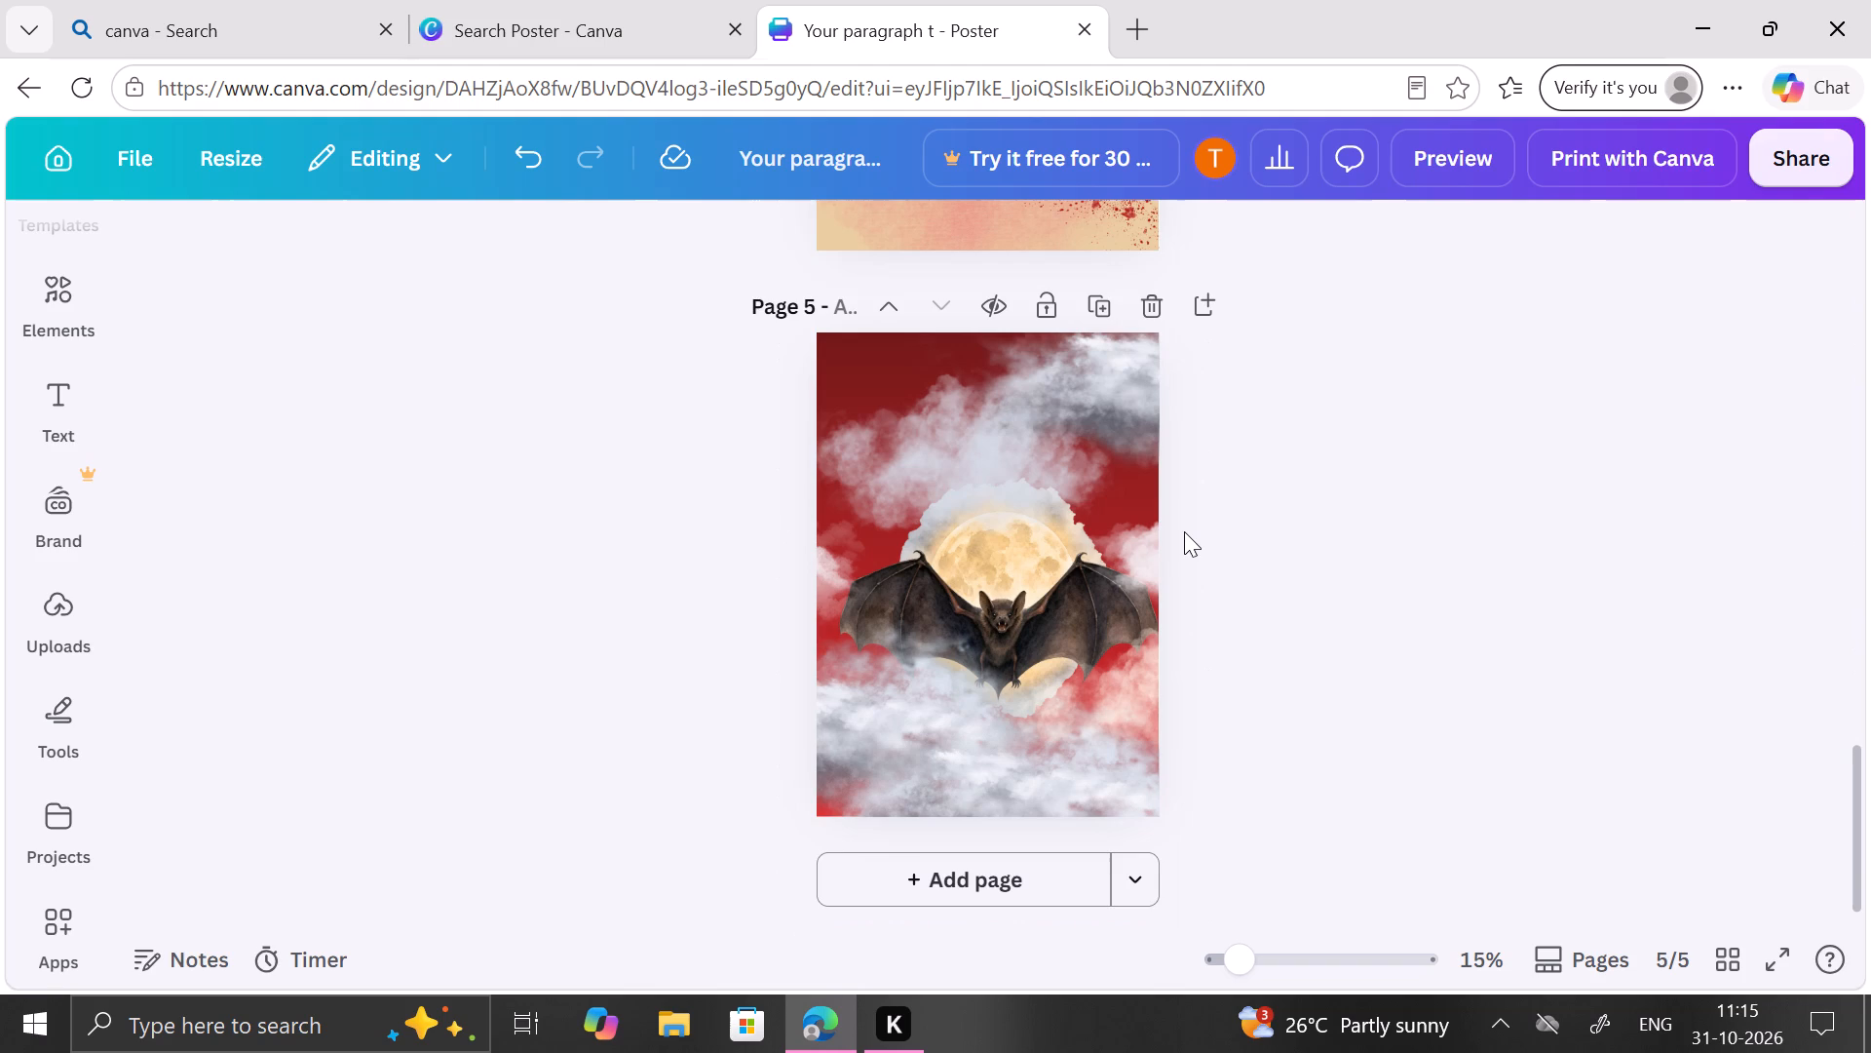
Add a new page after the bat design on page 5.
scroll(1184, 531, "down", 2)
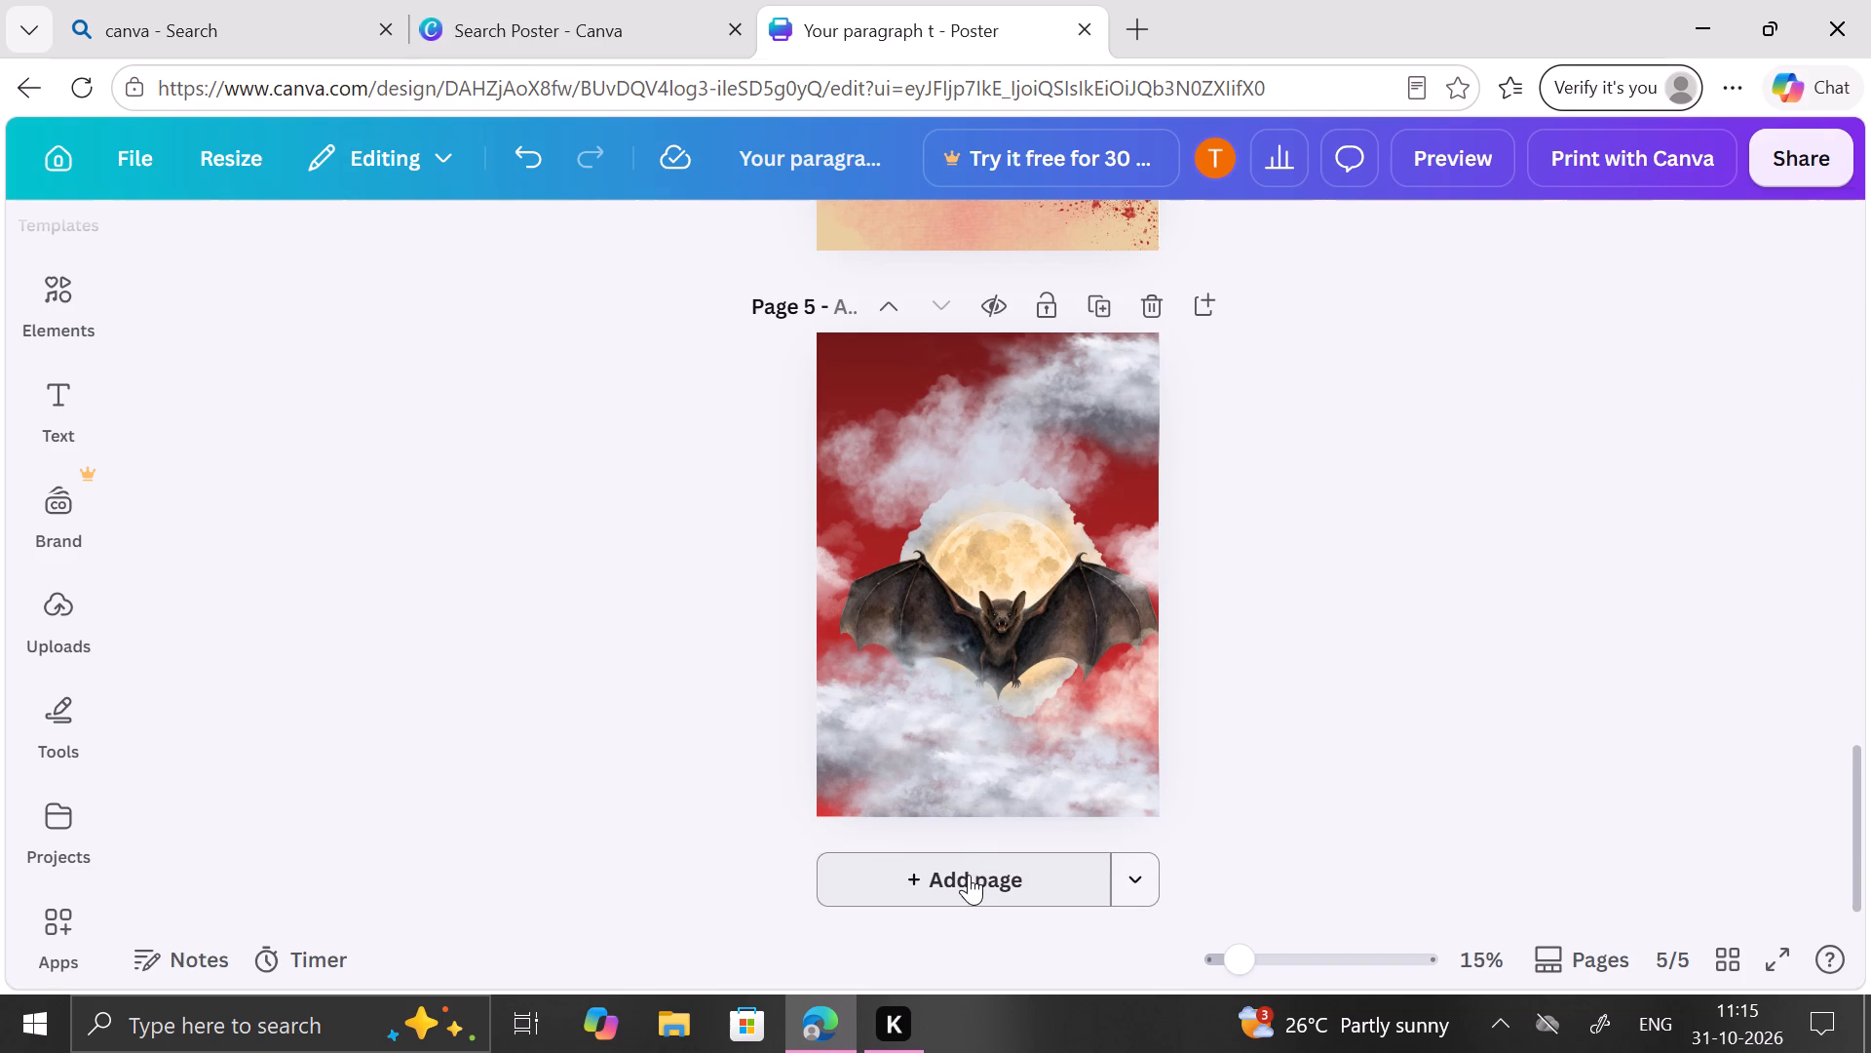
left_click(969, 875)
Set page 6's background to the plain beige already used in the design.
scroll(1026, 662, "up", 3)
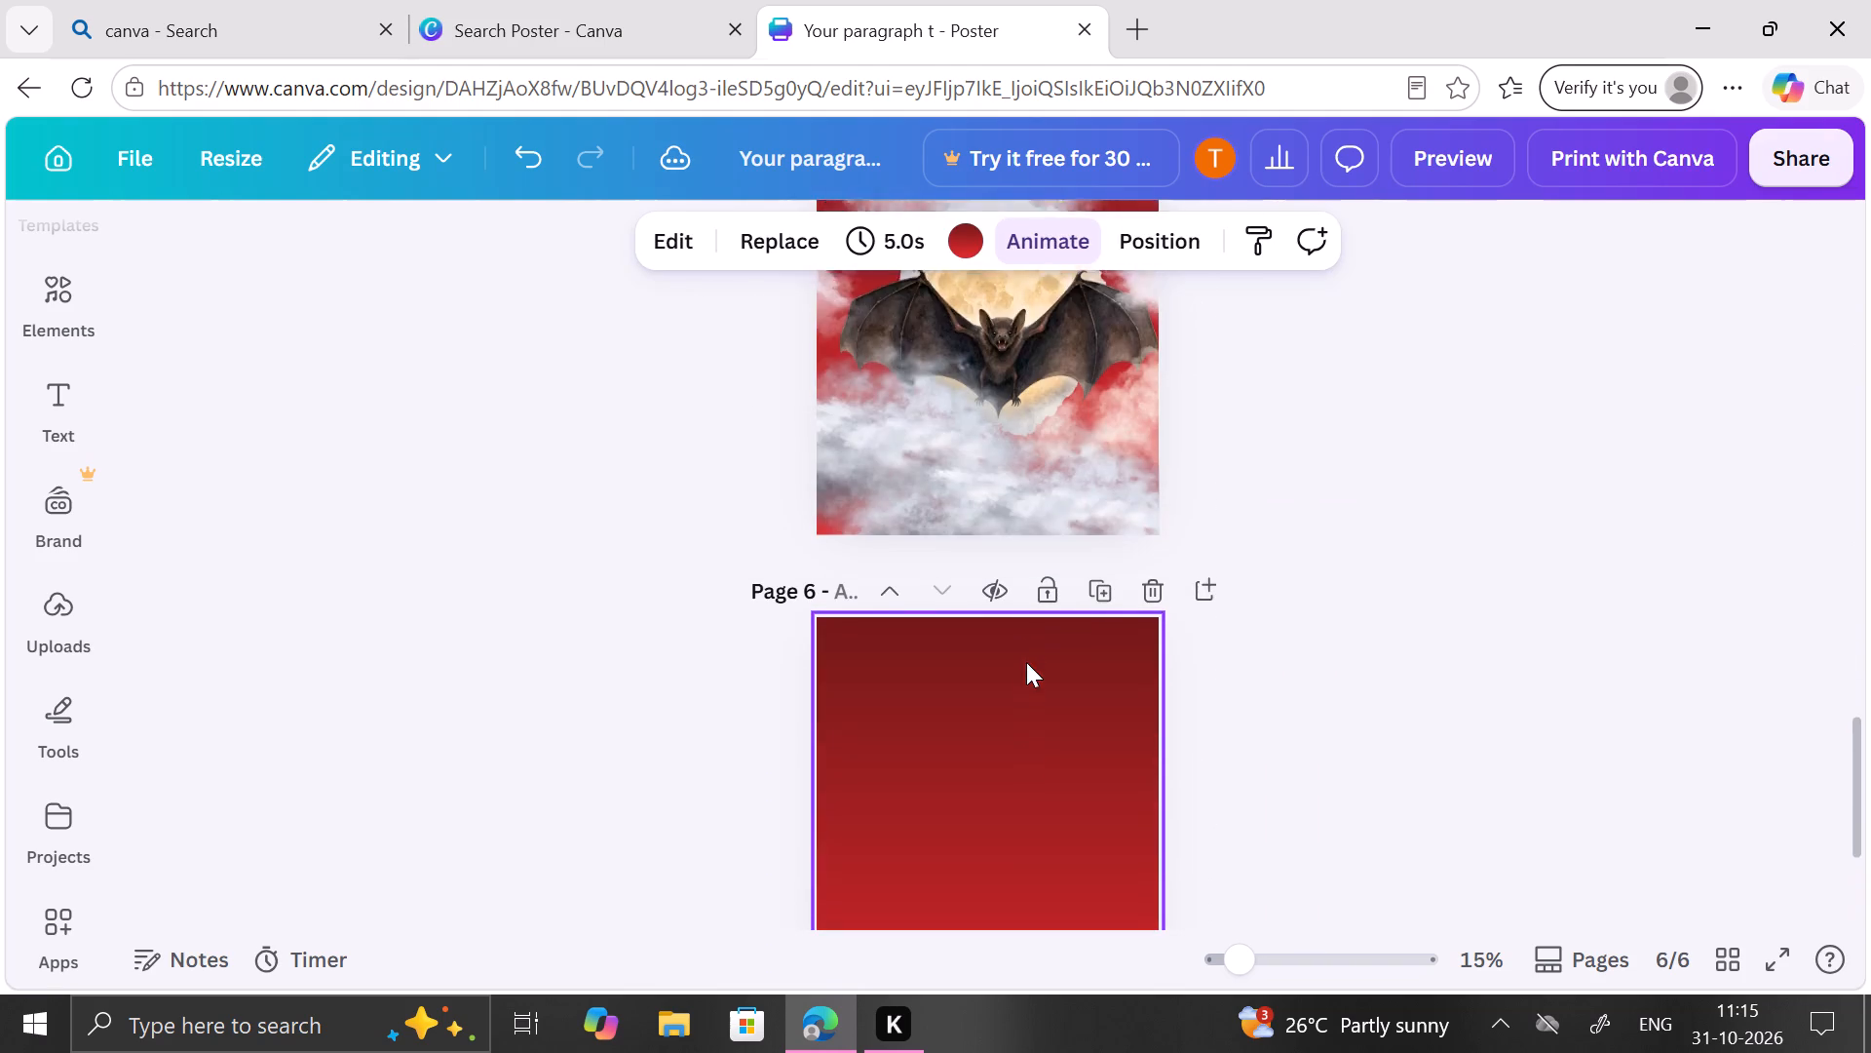
scroll(1026, 662, "up", 6)
scroll(1026, 662, "down", 6)
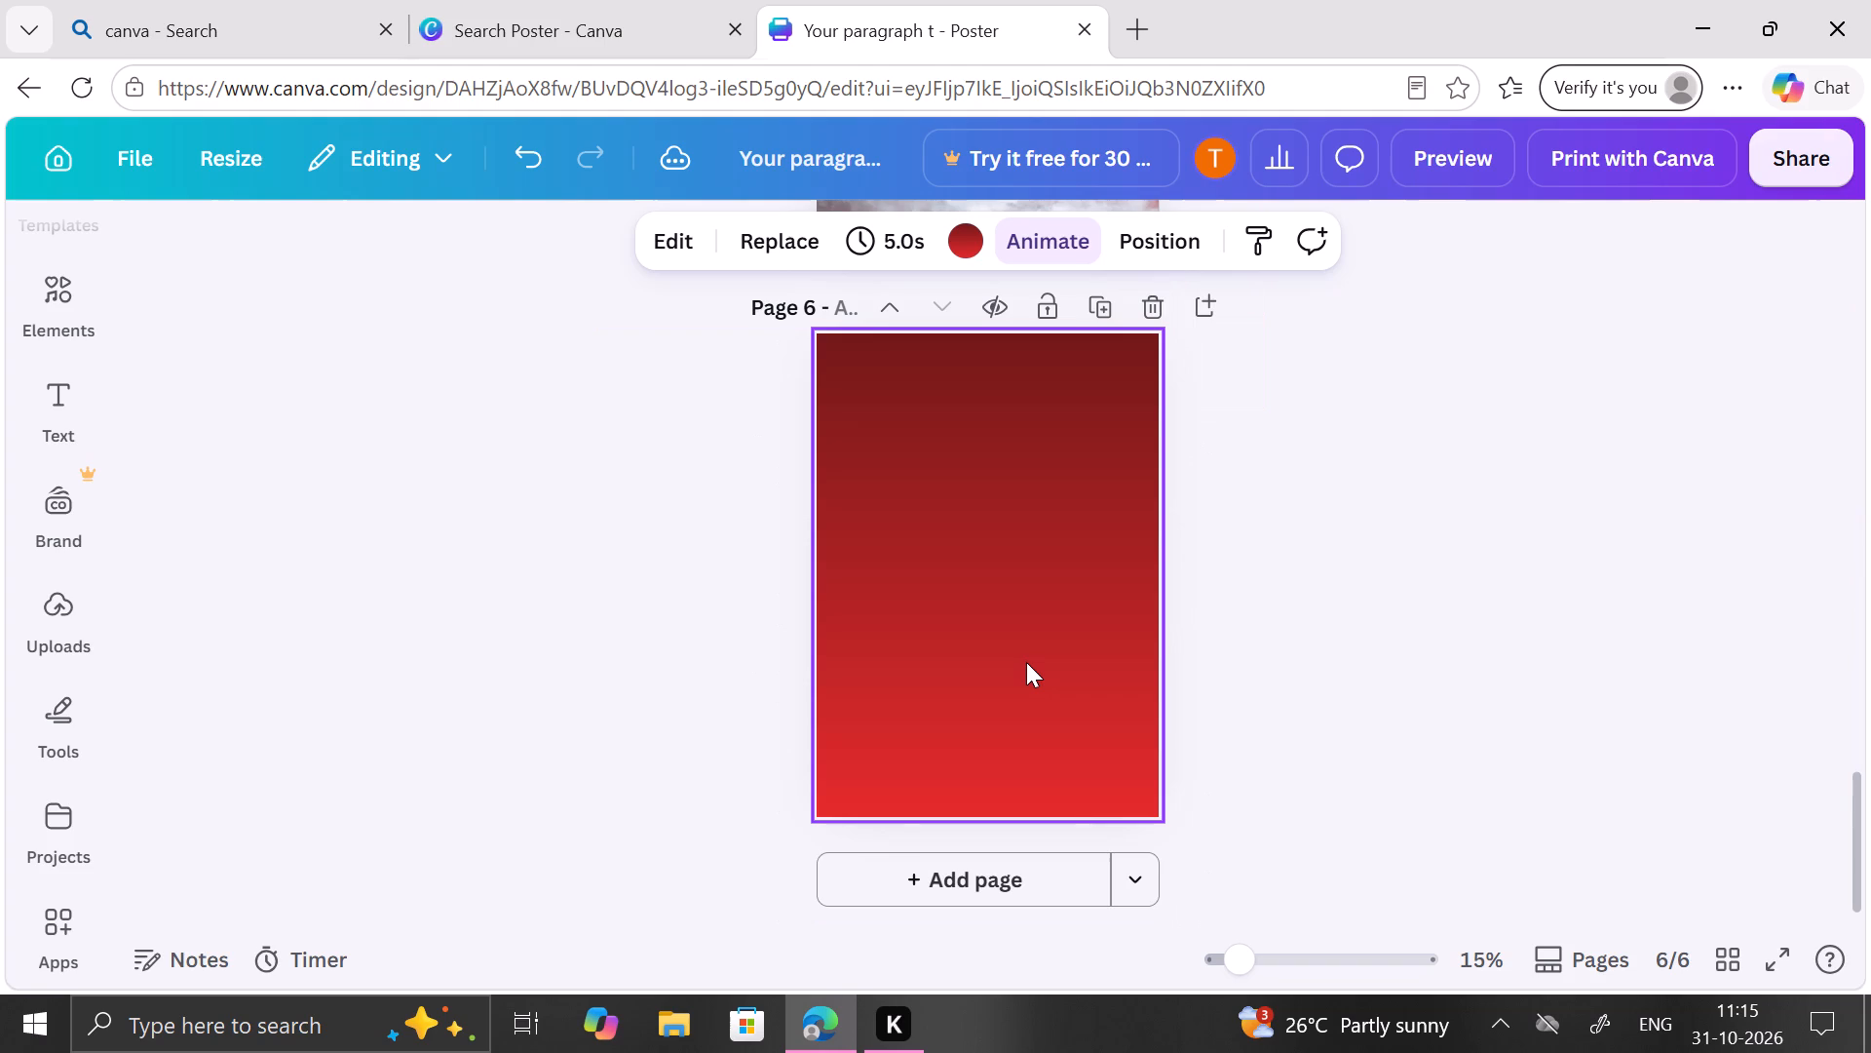
scroll(1026, 662, "up", 1)
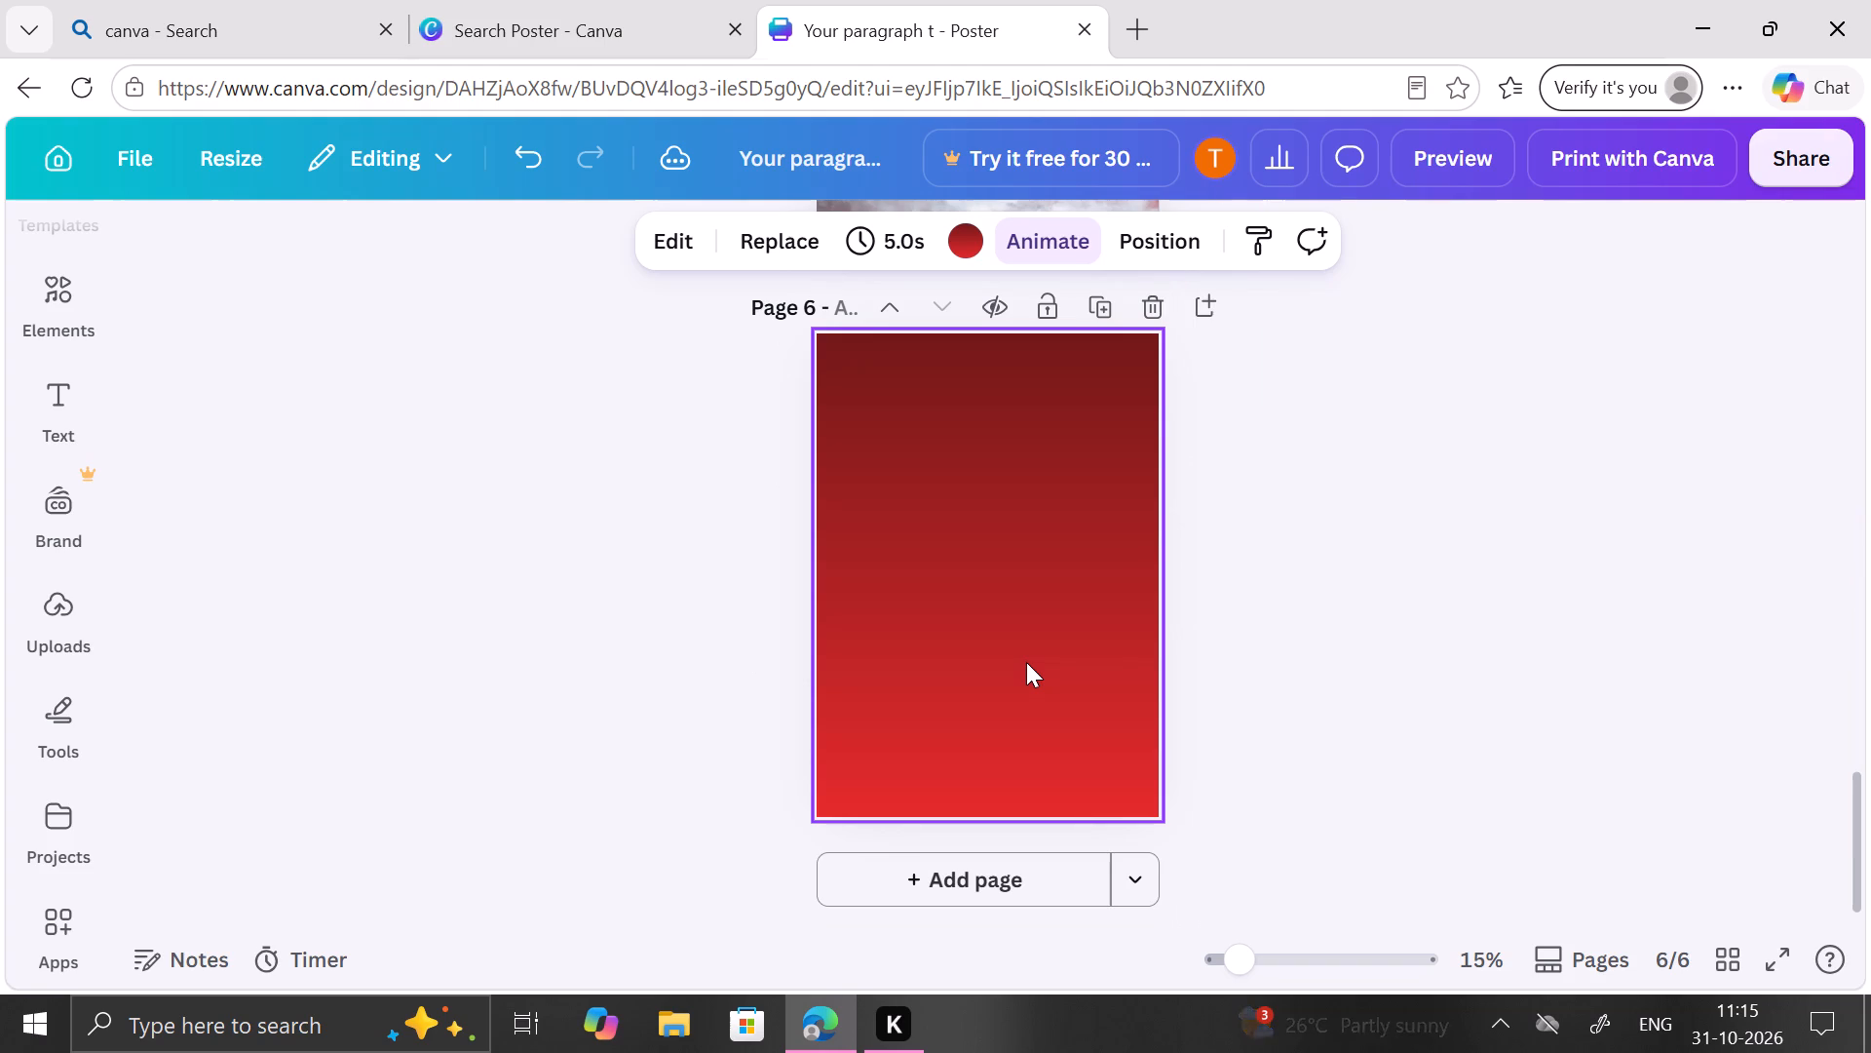
scroll(1026, 662, "up", 13)
scroll(1026, 662, "down", 4)
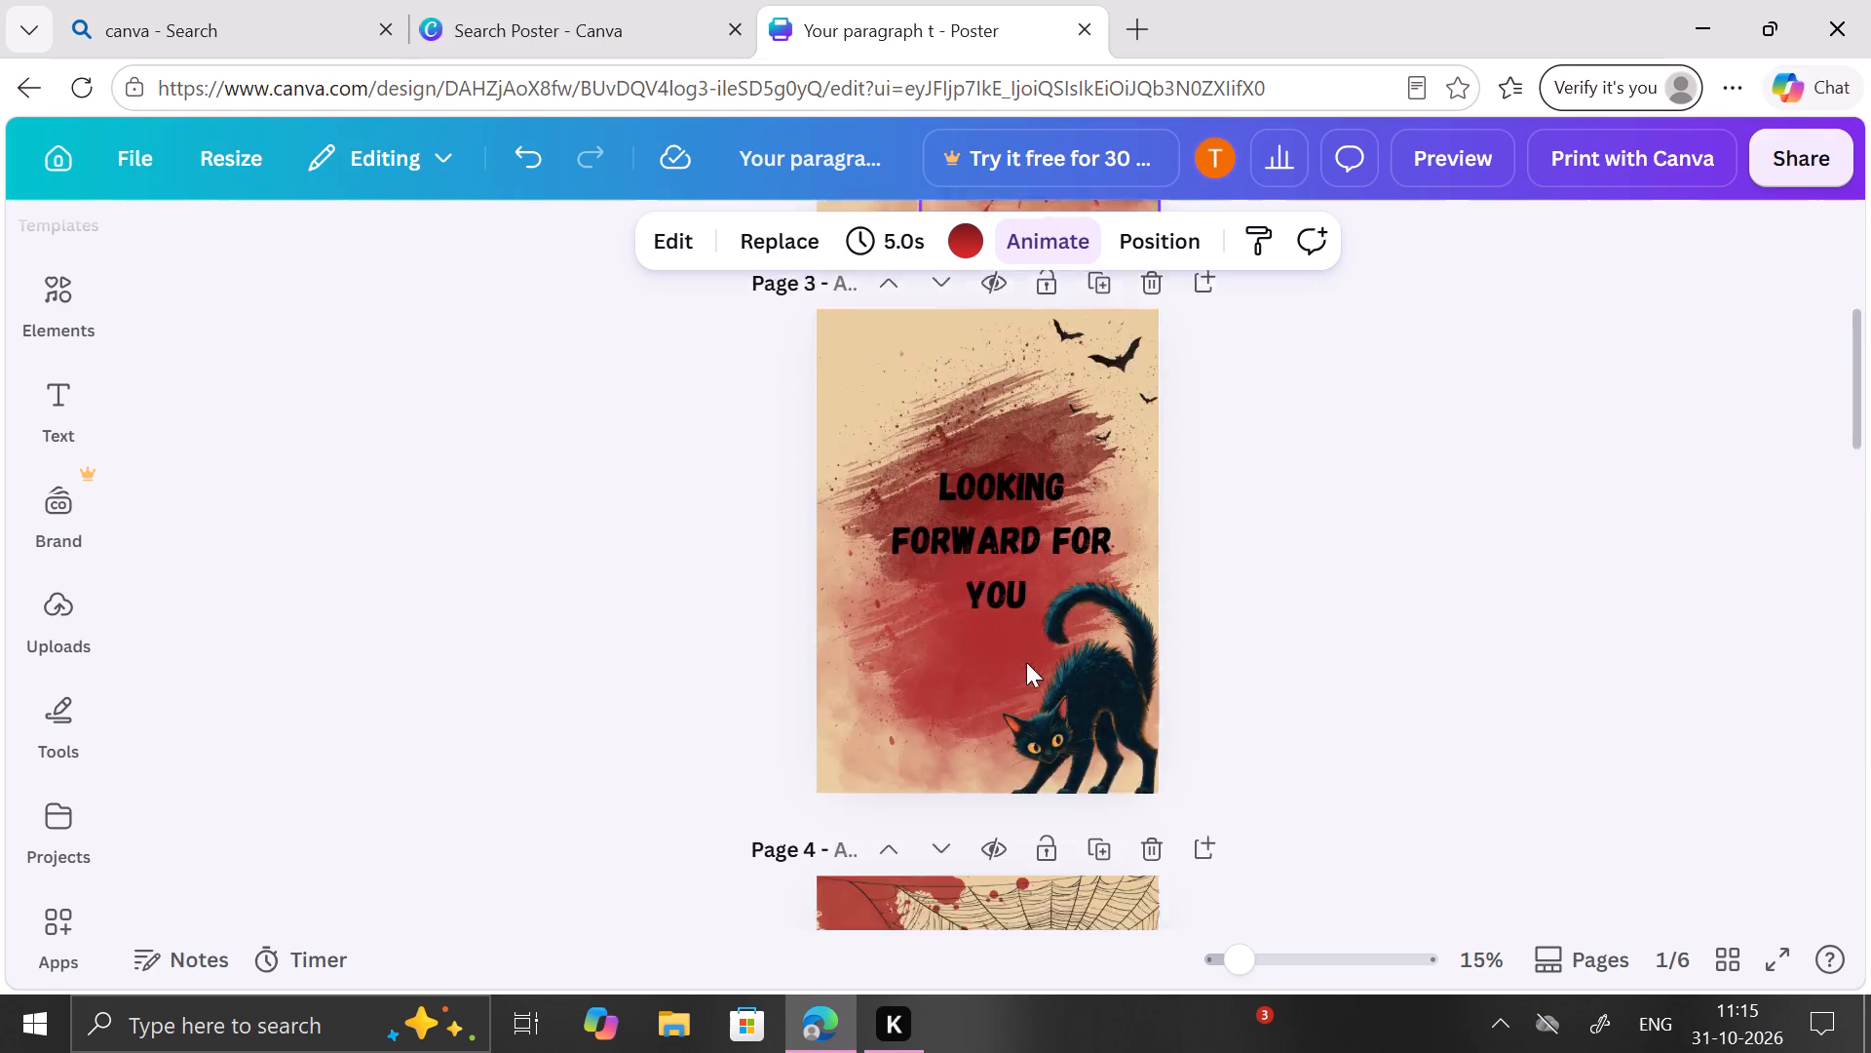
scroll(1026, 662, "down", 5)
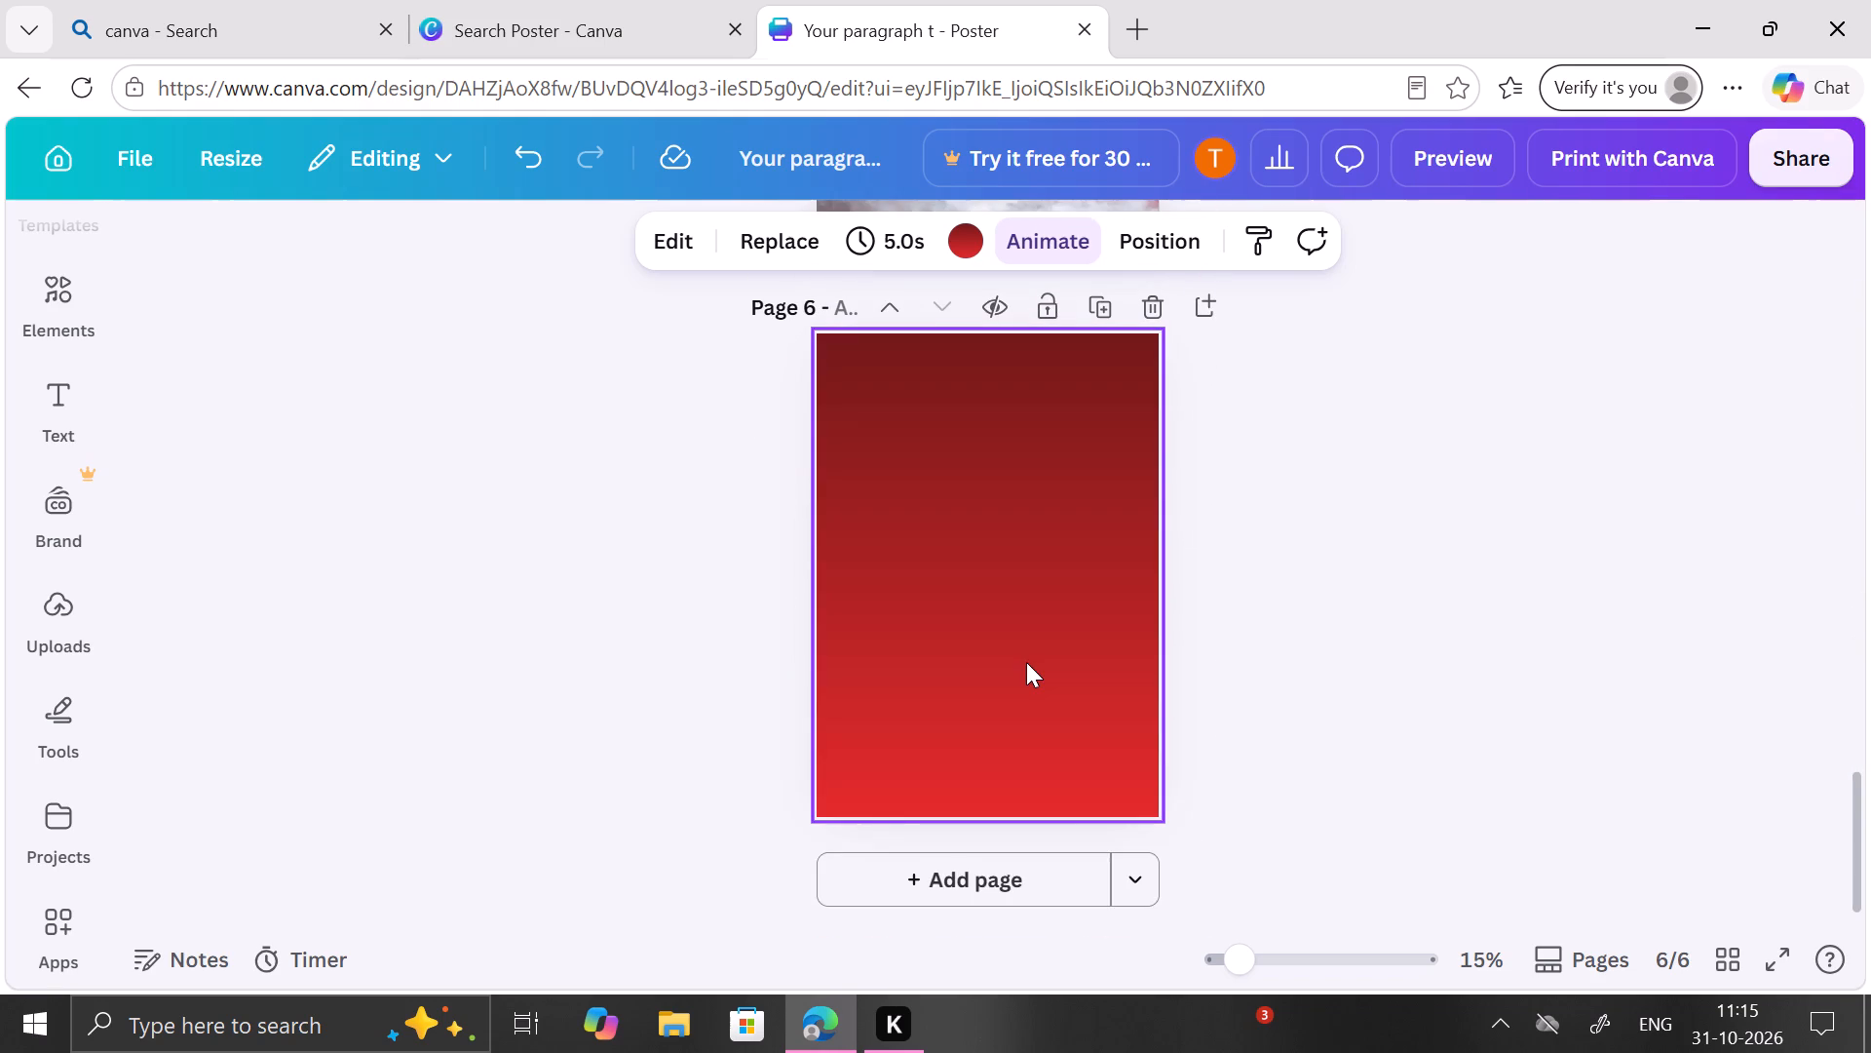
left_click(975, 241)
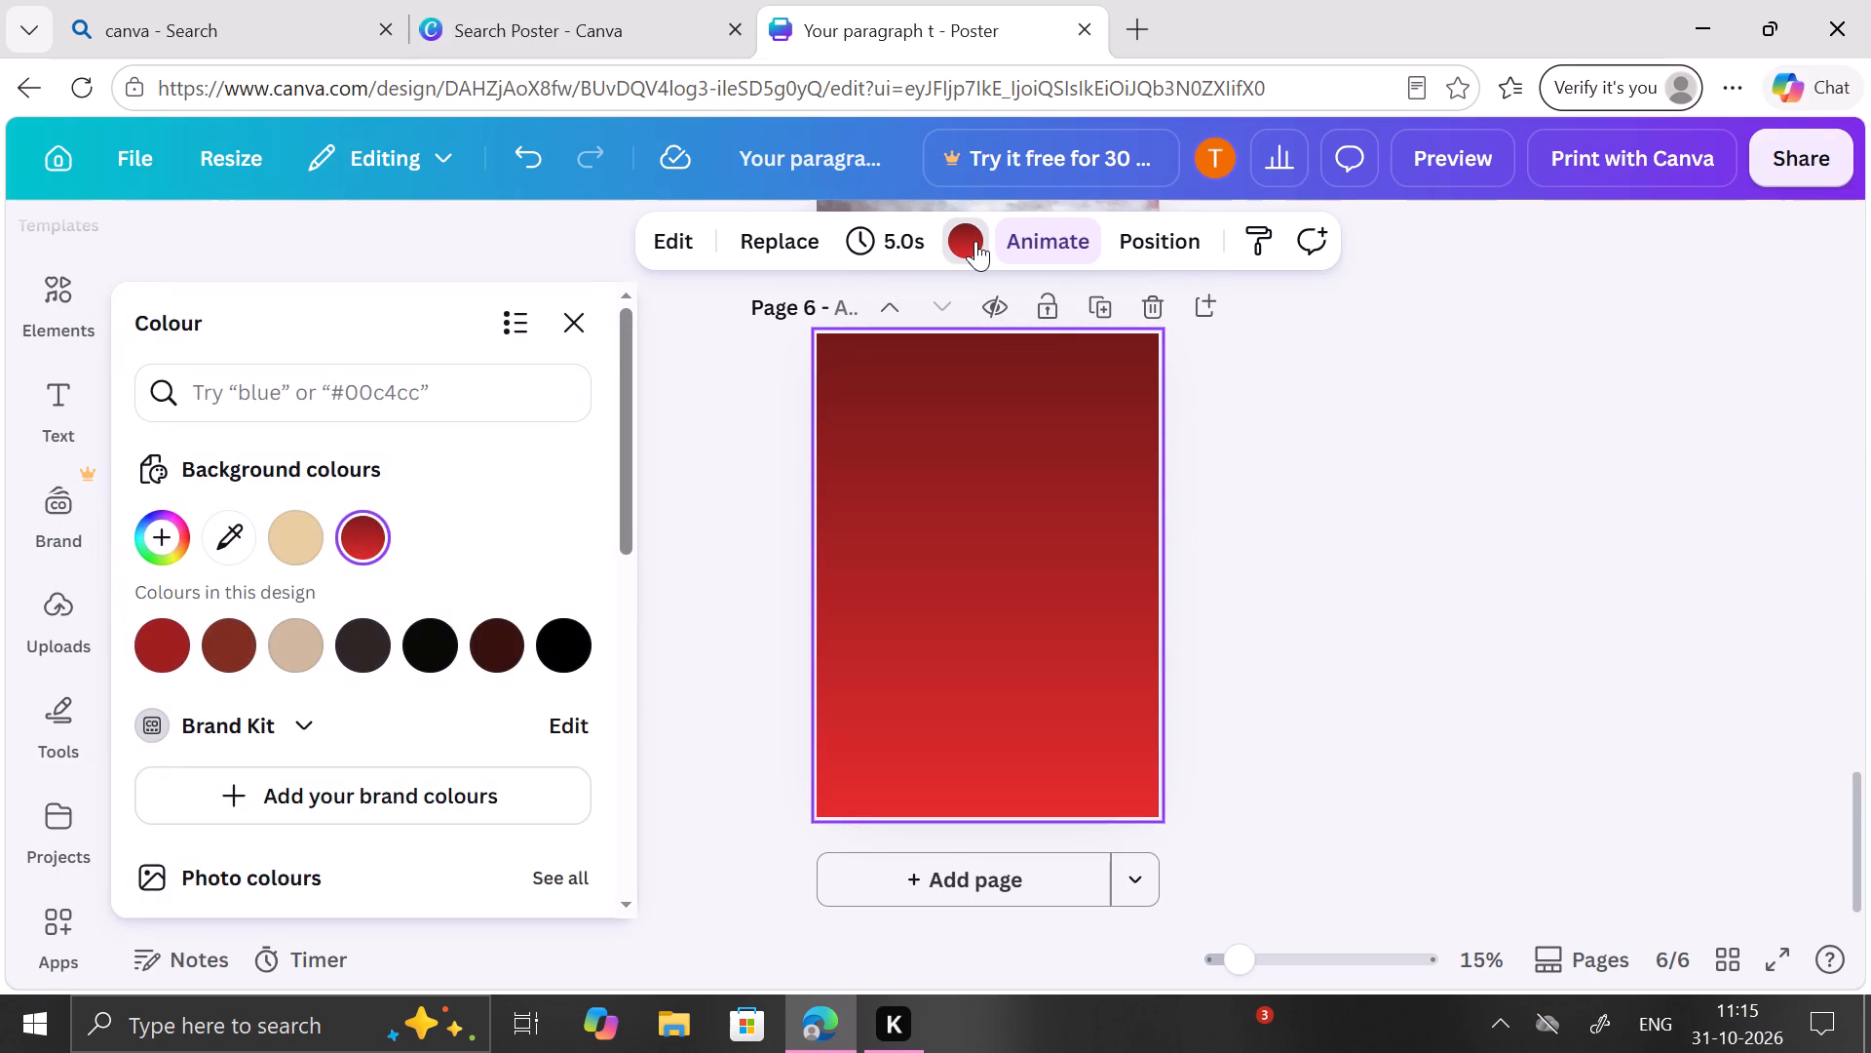
left_click(304, 547)
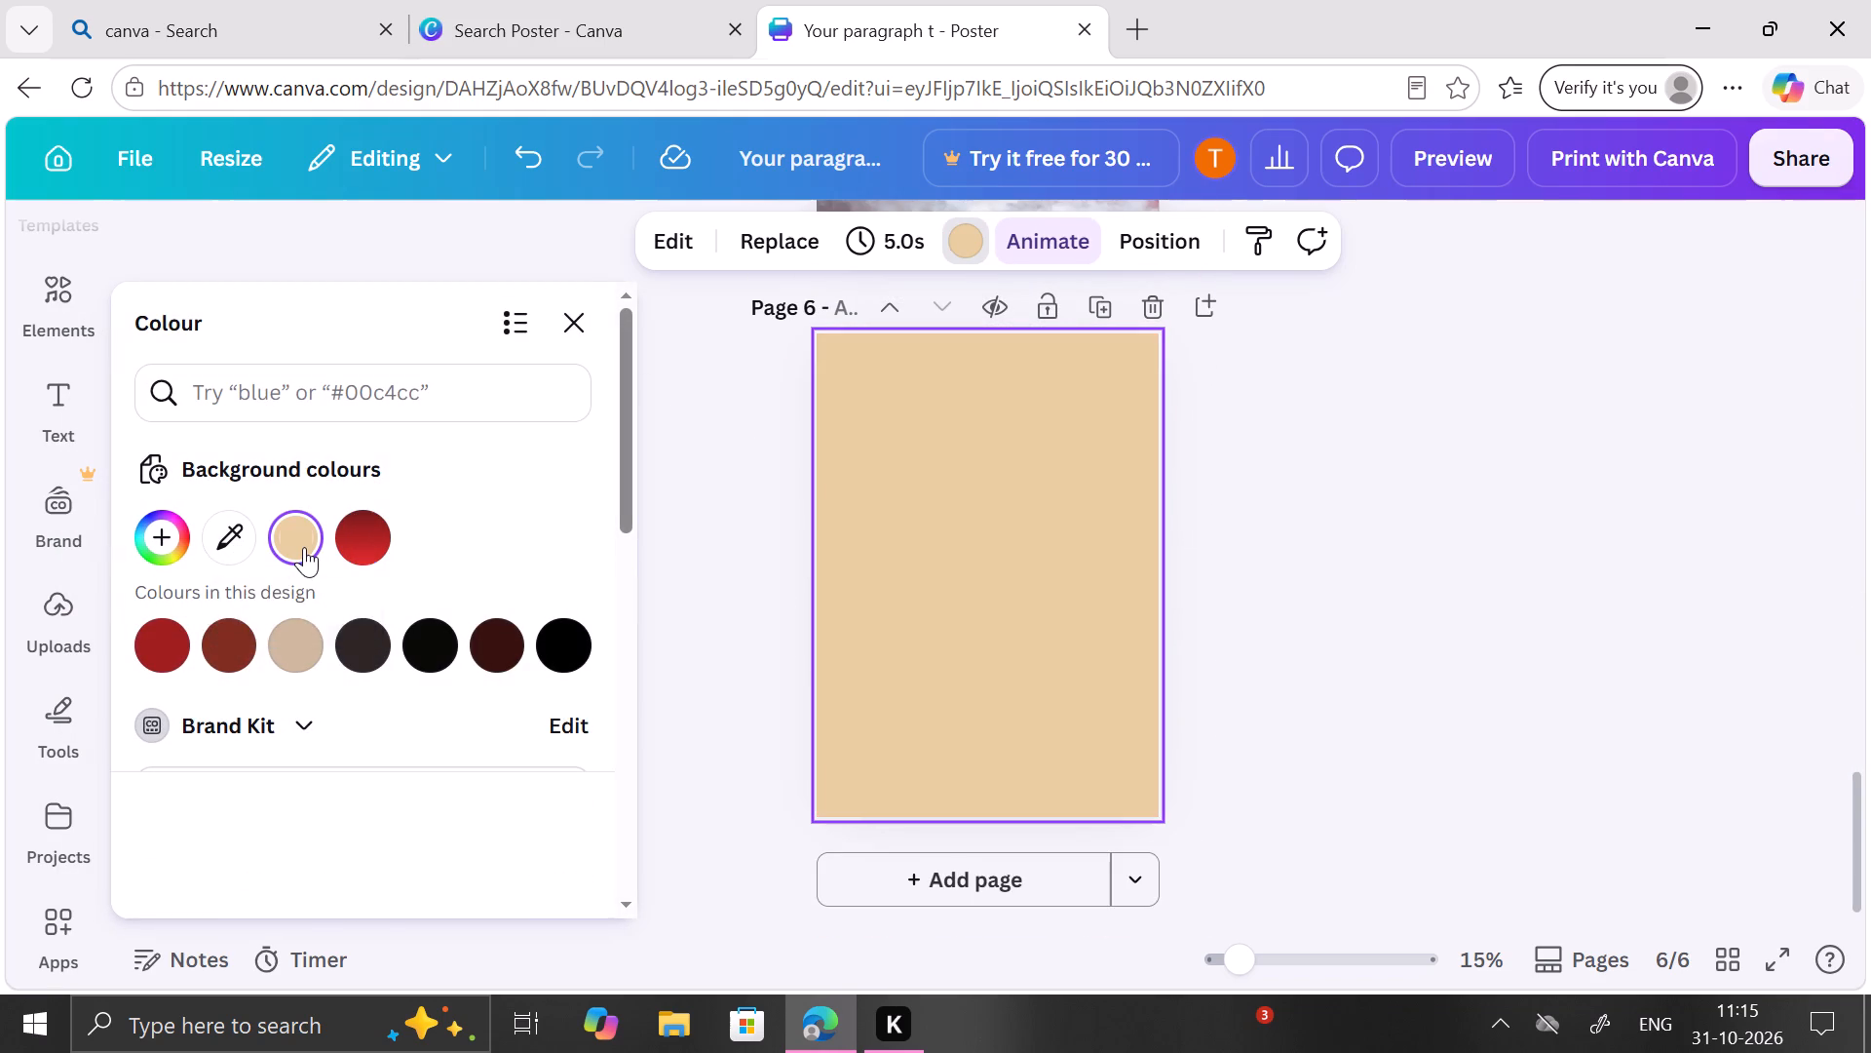
left_click(1171, 418)
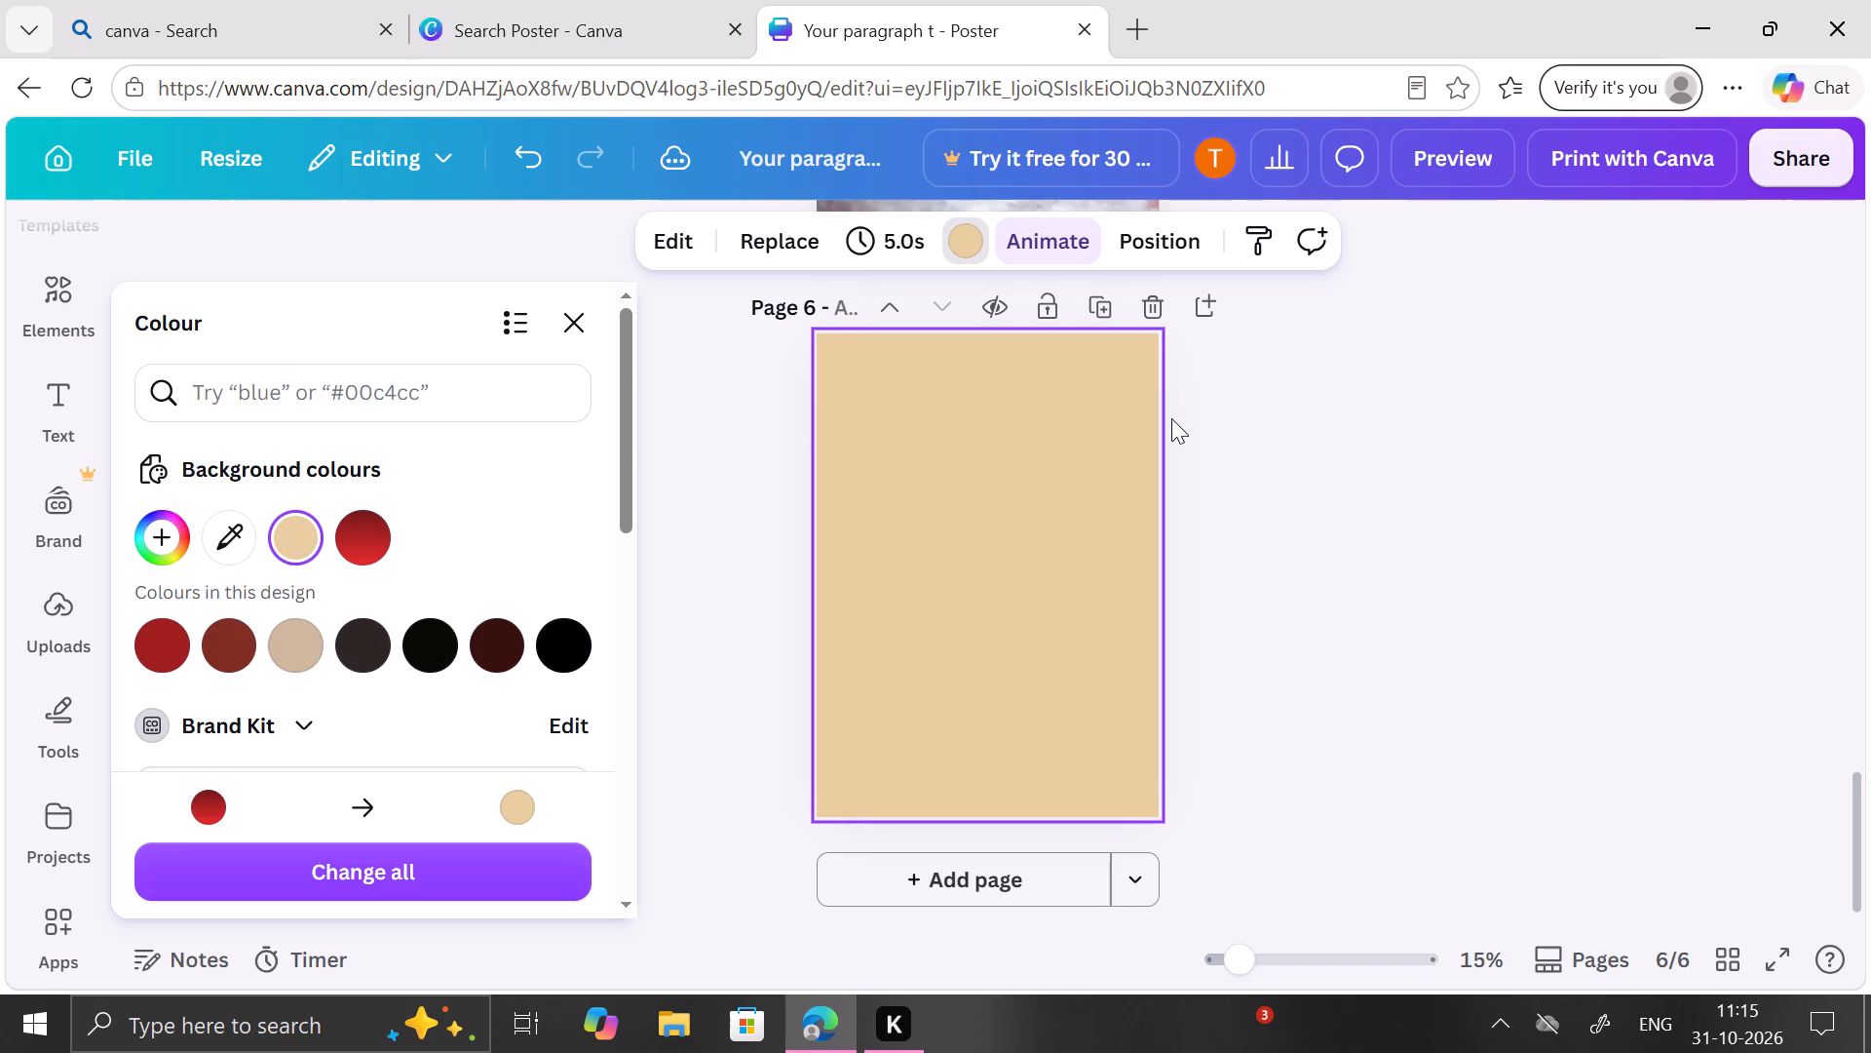
Review the earlier invitation pages, especially the black cat page and the spider web page with its large web graphic.
scroll(1171, 418, "up", 6)
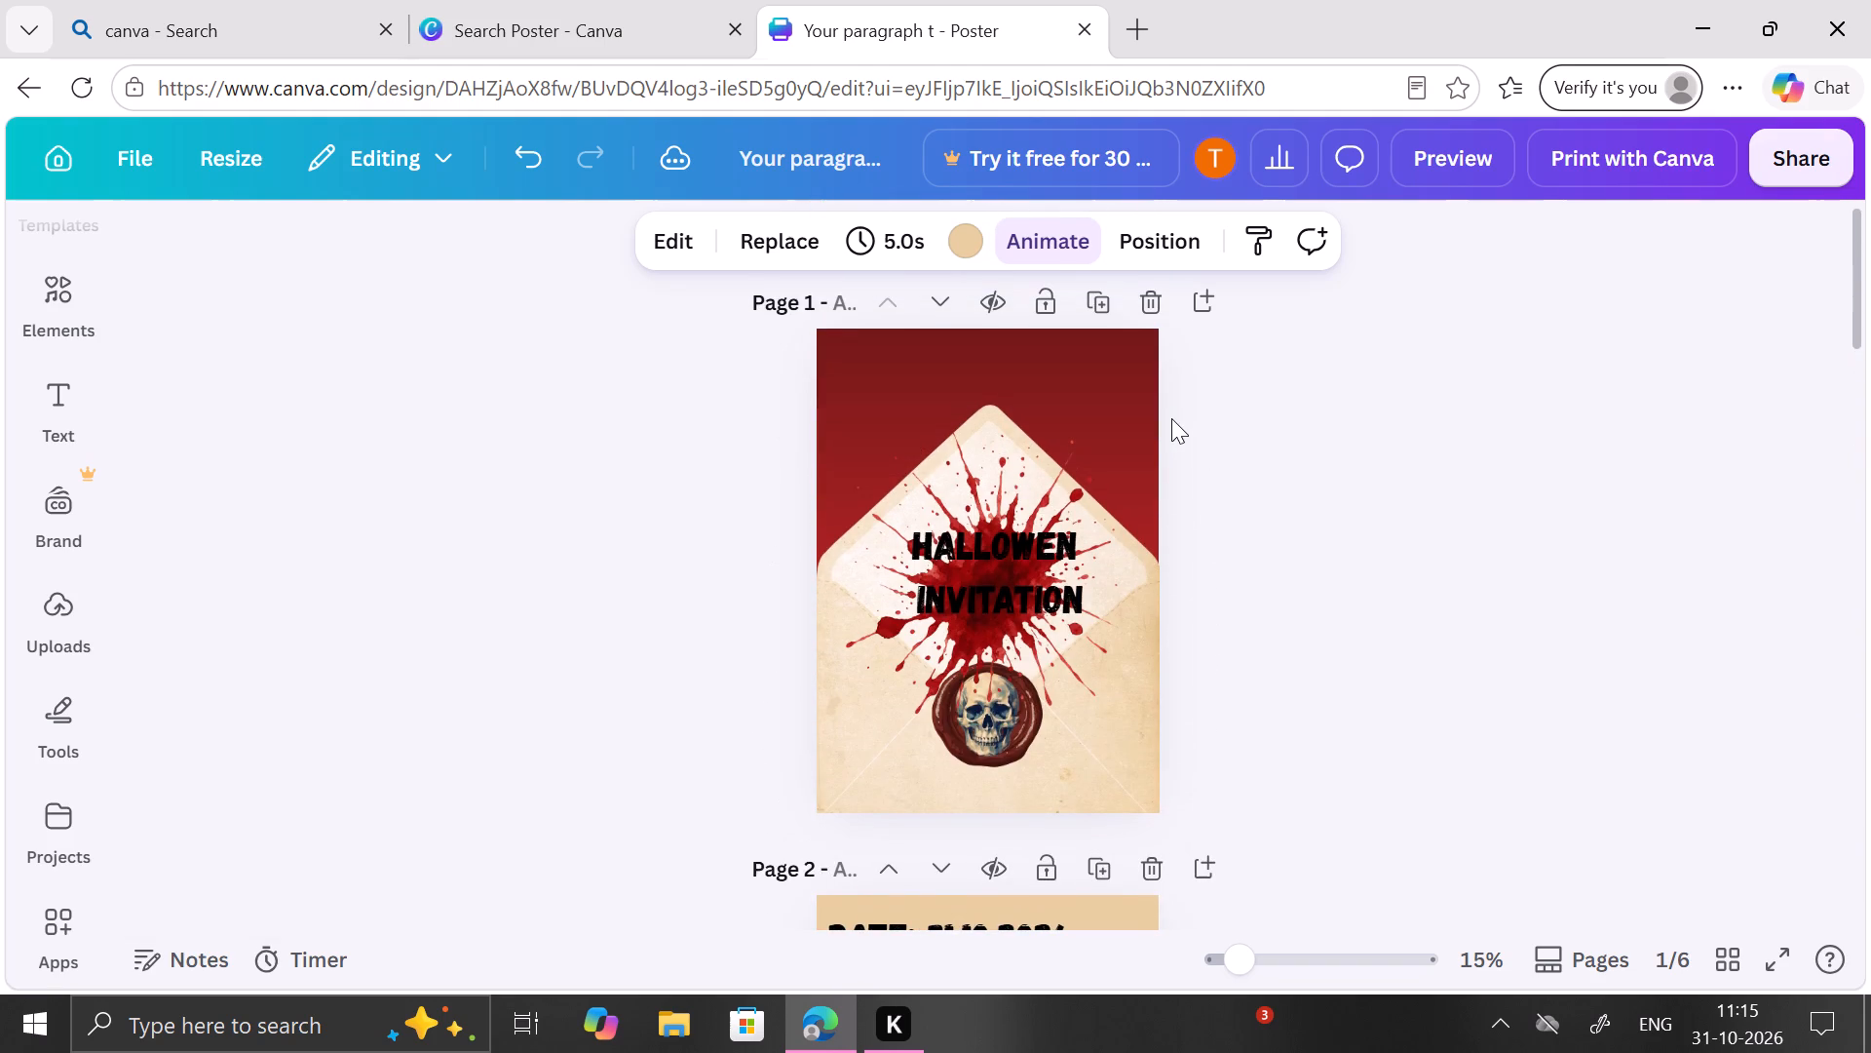
scroll(1171, 418, "down", 9)
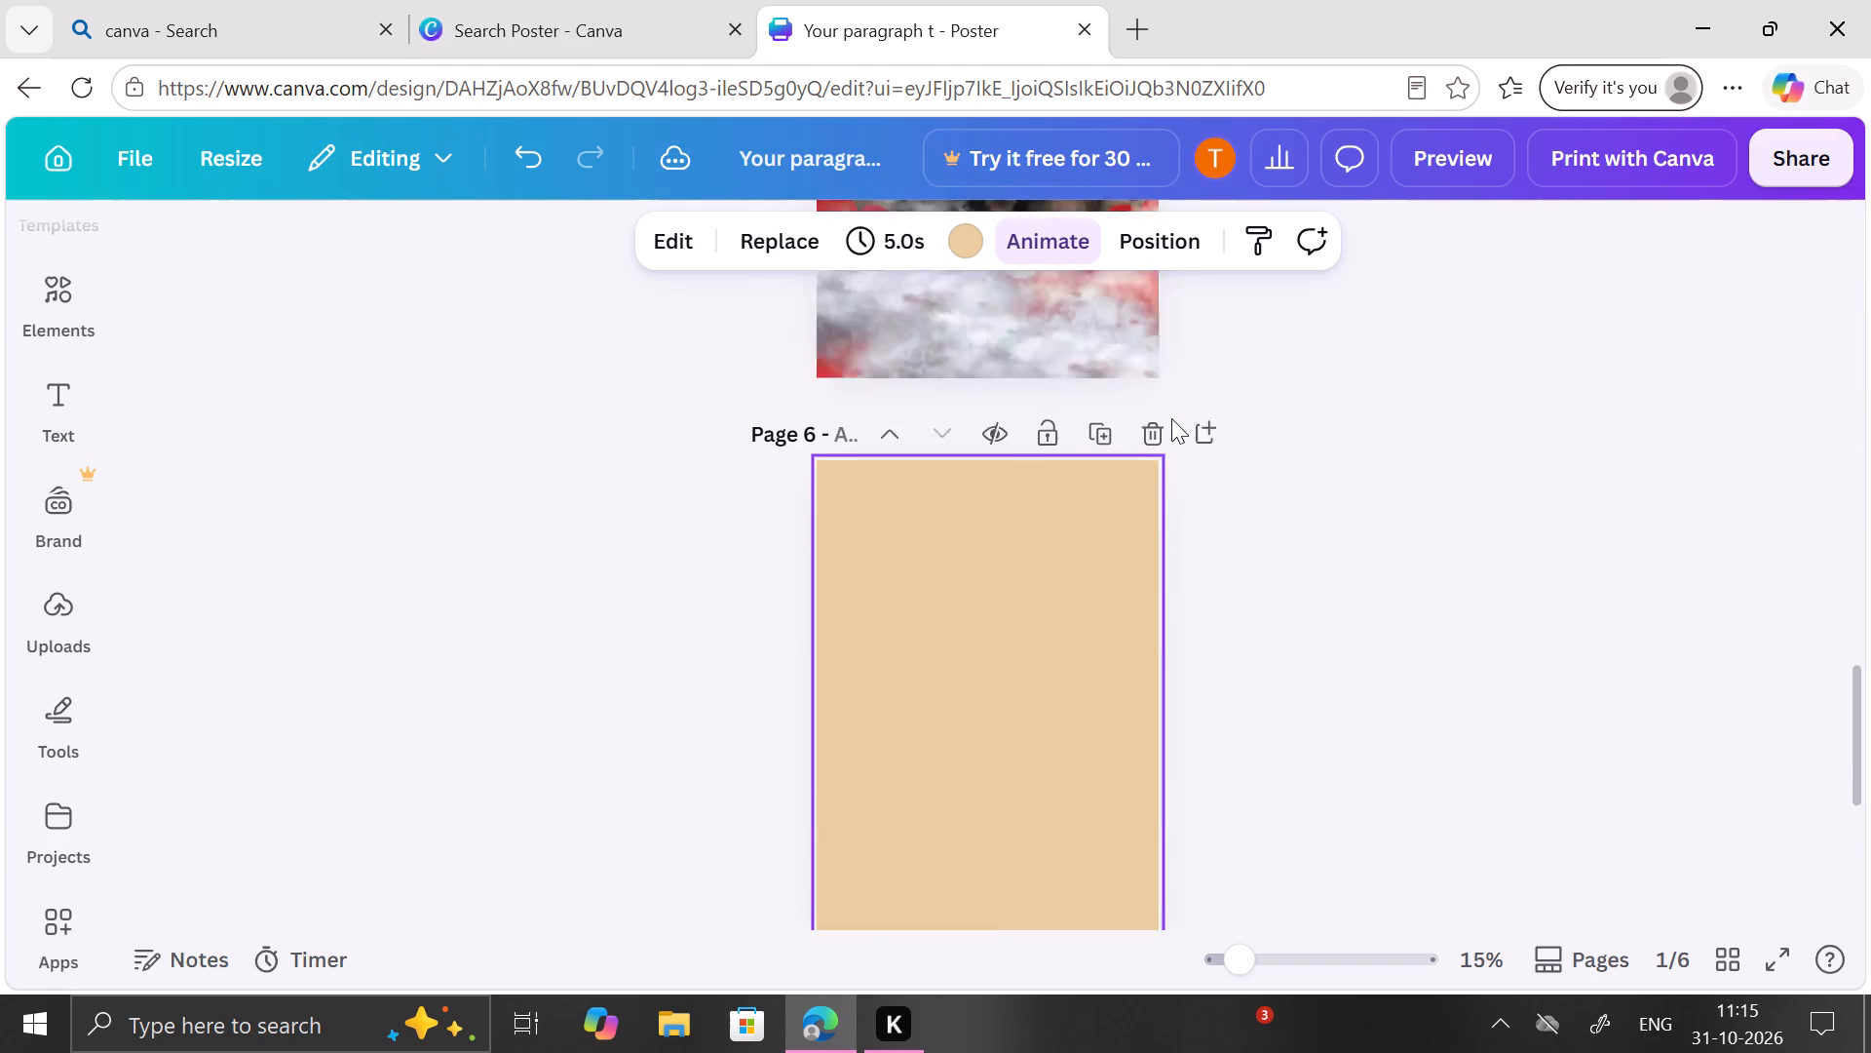
left_click(96, 317)
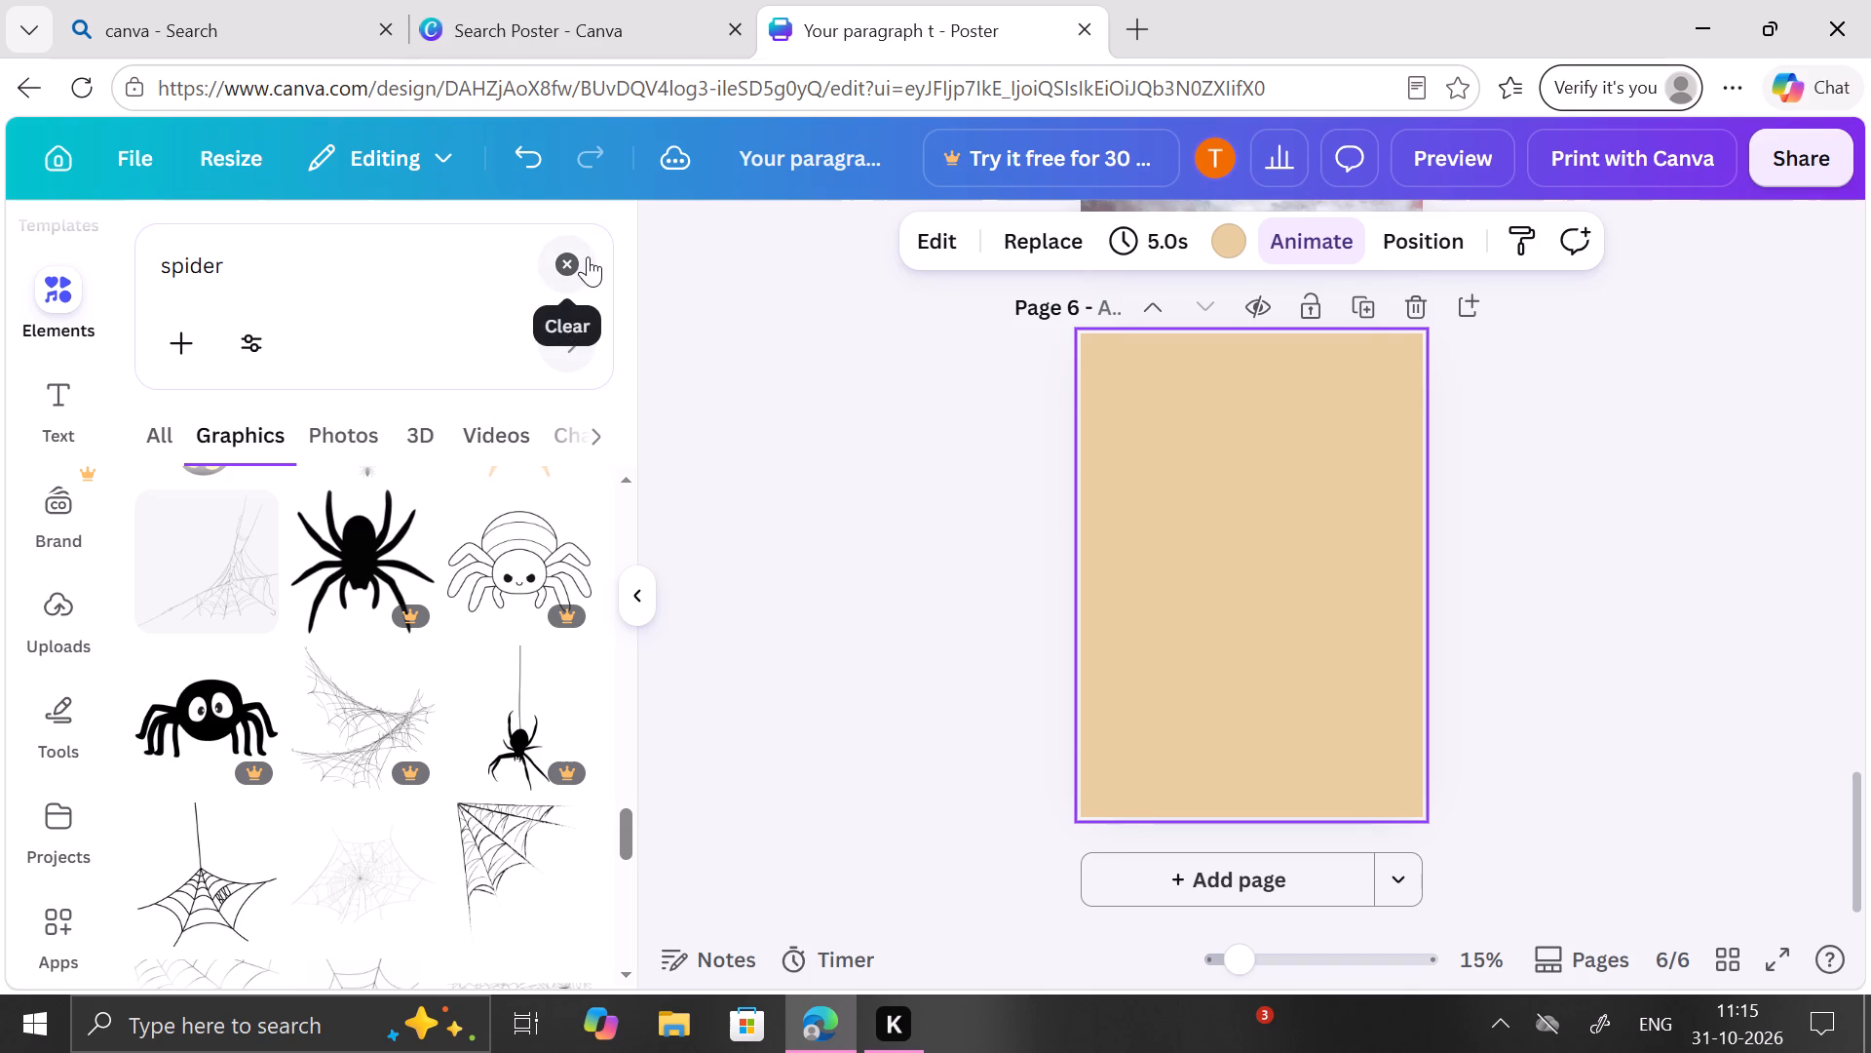
scroll(1277, 426, "up", 4)
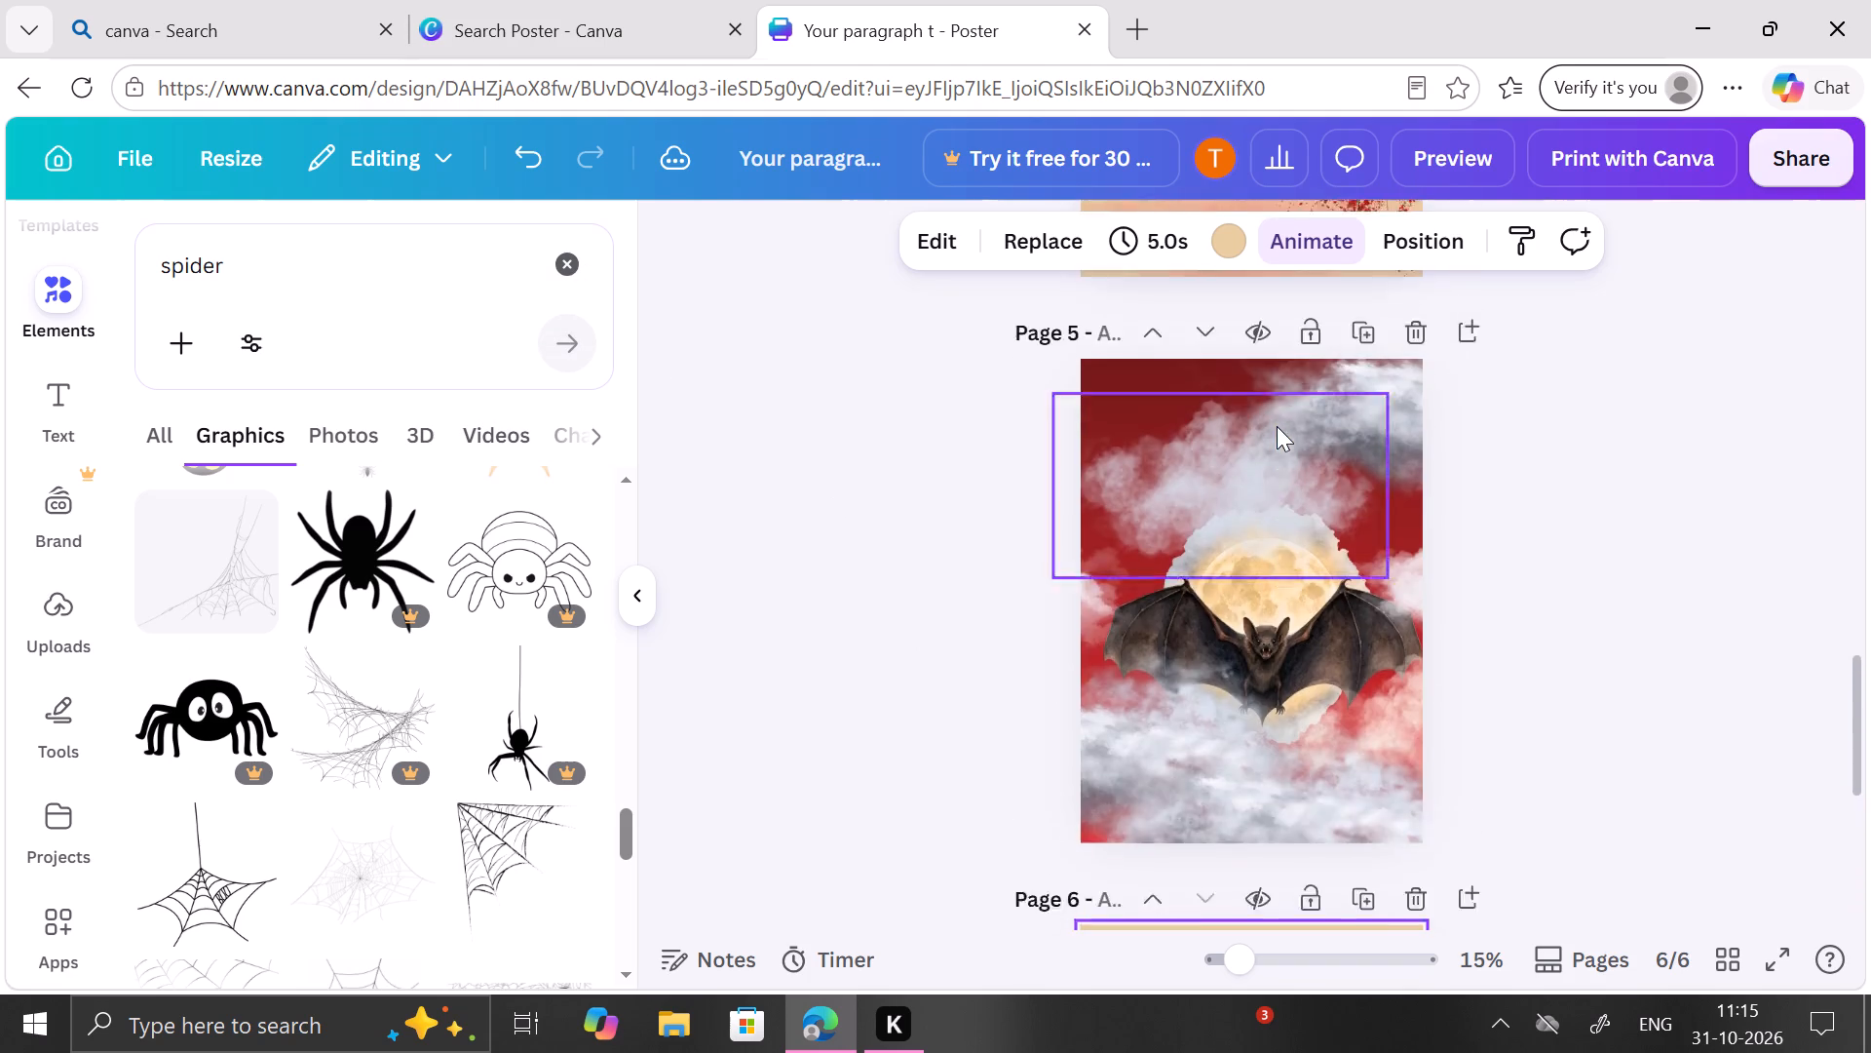
scroll(1277, 426, "up", 4)
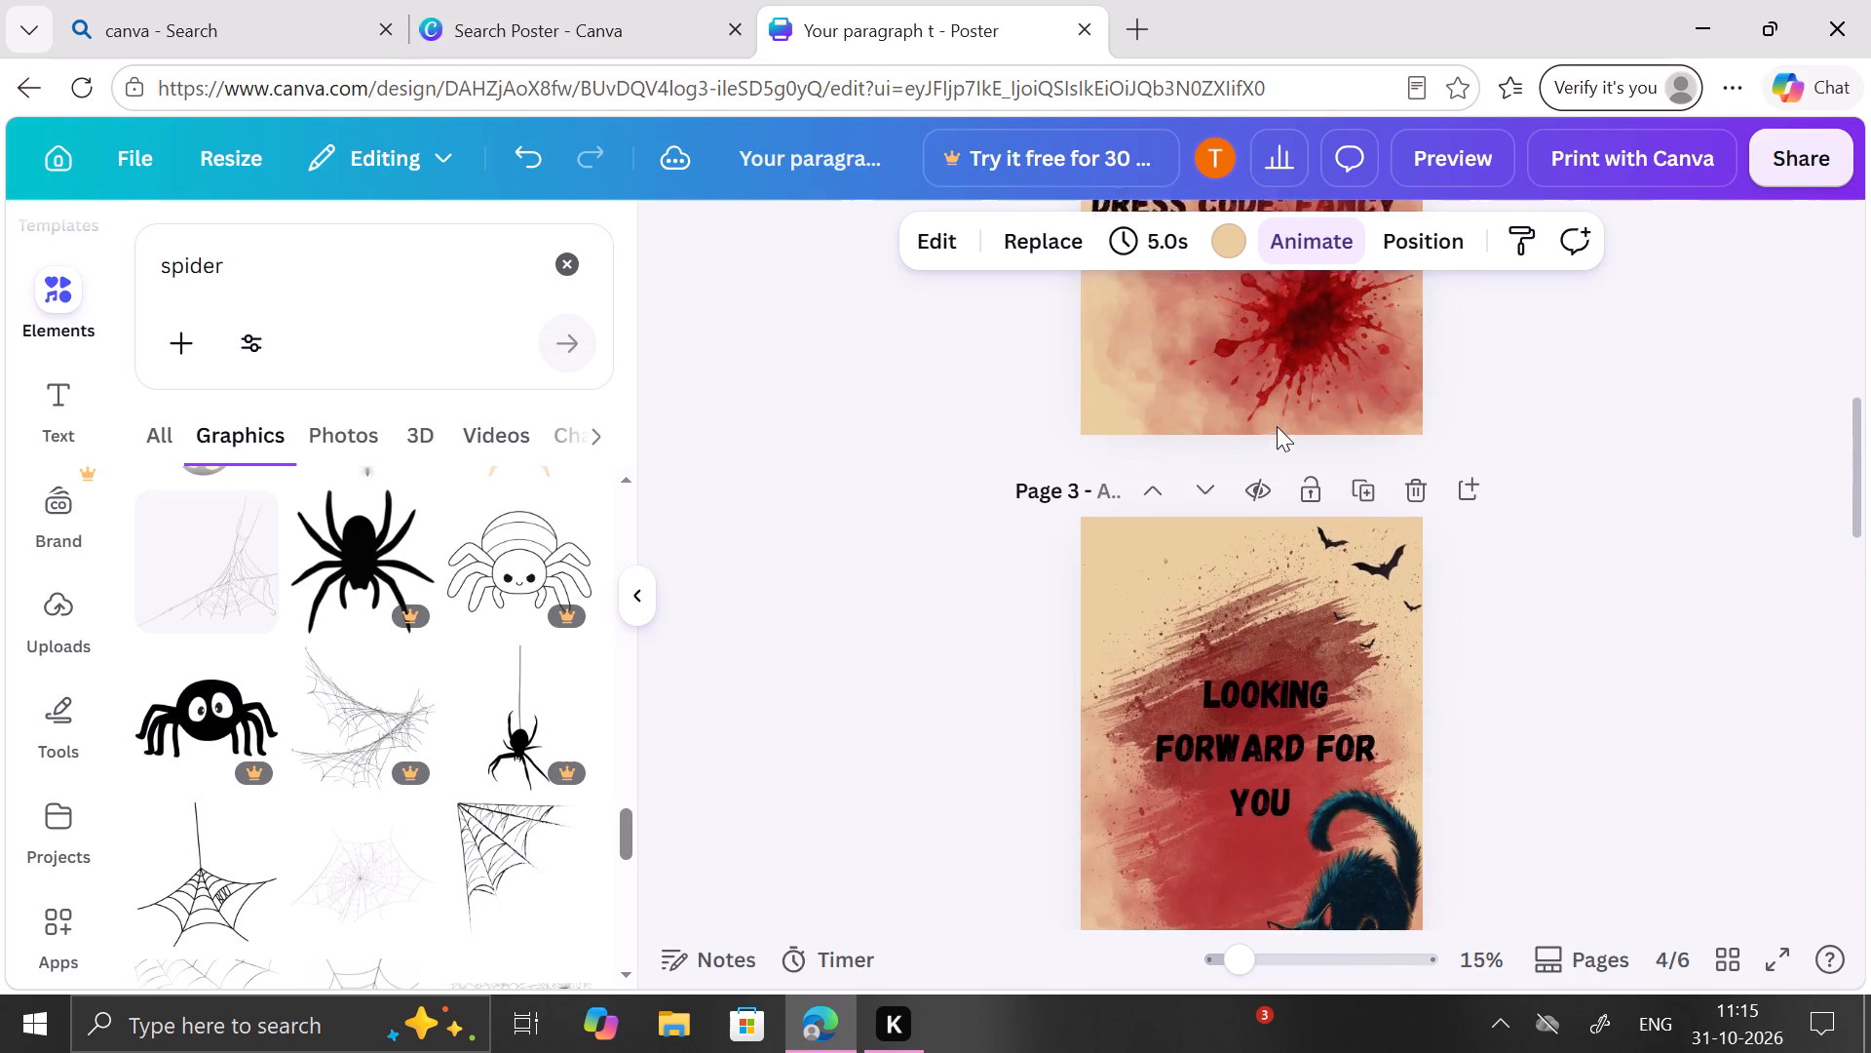
scroll(1277, 426, "up", 3)
scroll(1277, 426, "down", 2)
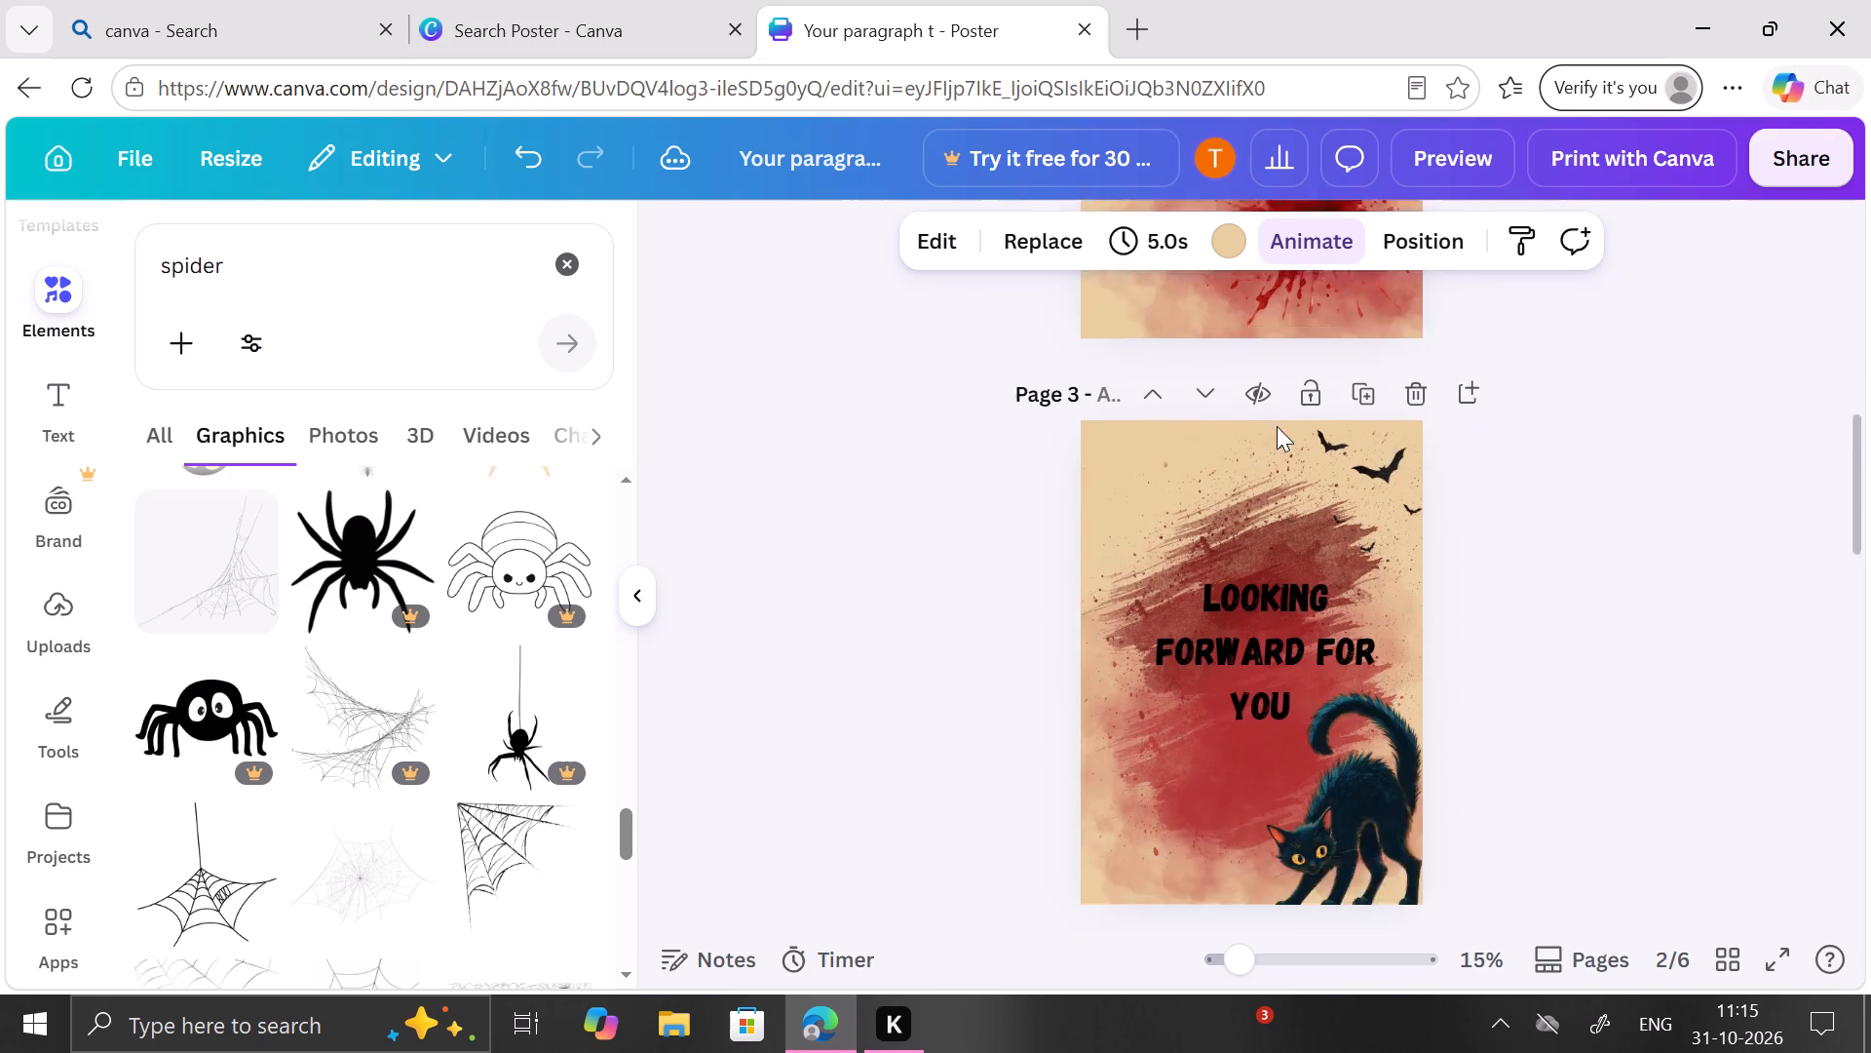
scroll(1277, 426, "down", 2)
scroll(1277, 426, "up", 2)
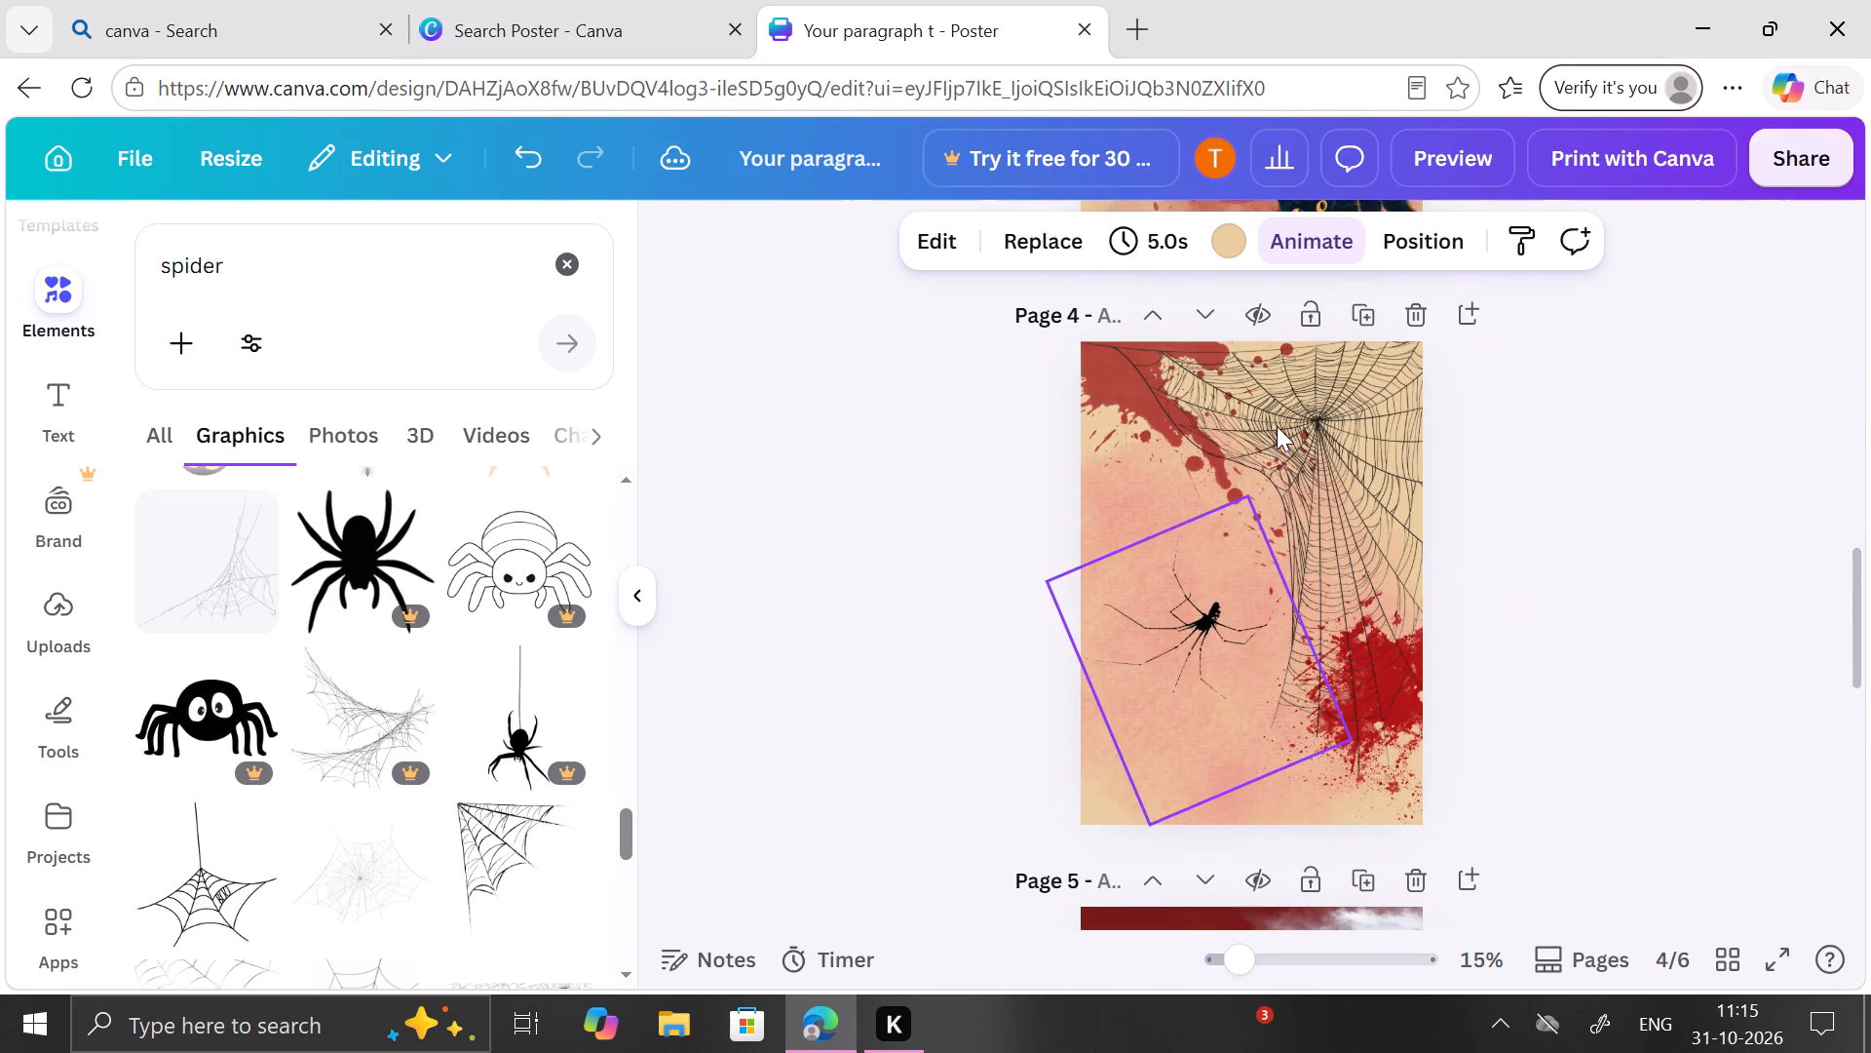
scroll(1277, 426, "up", 3)
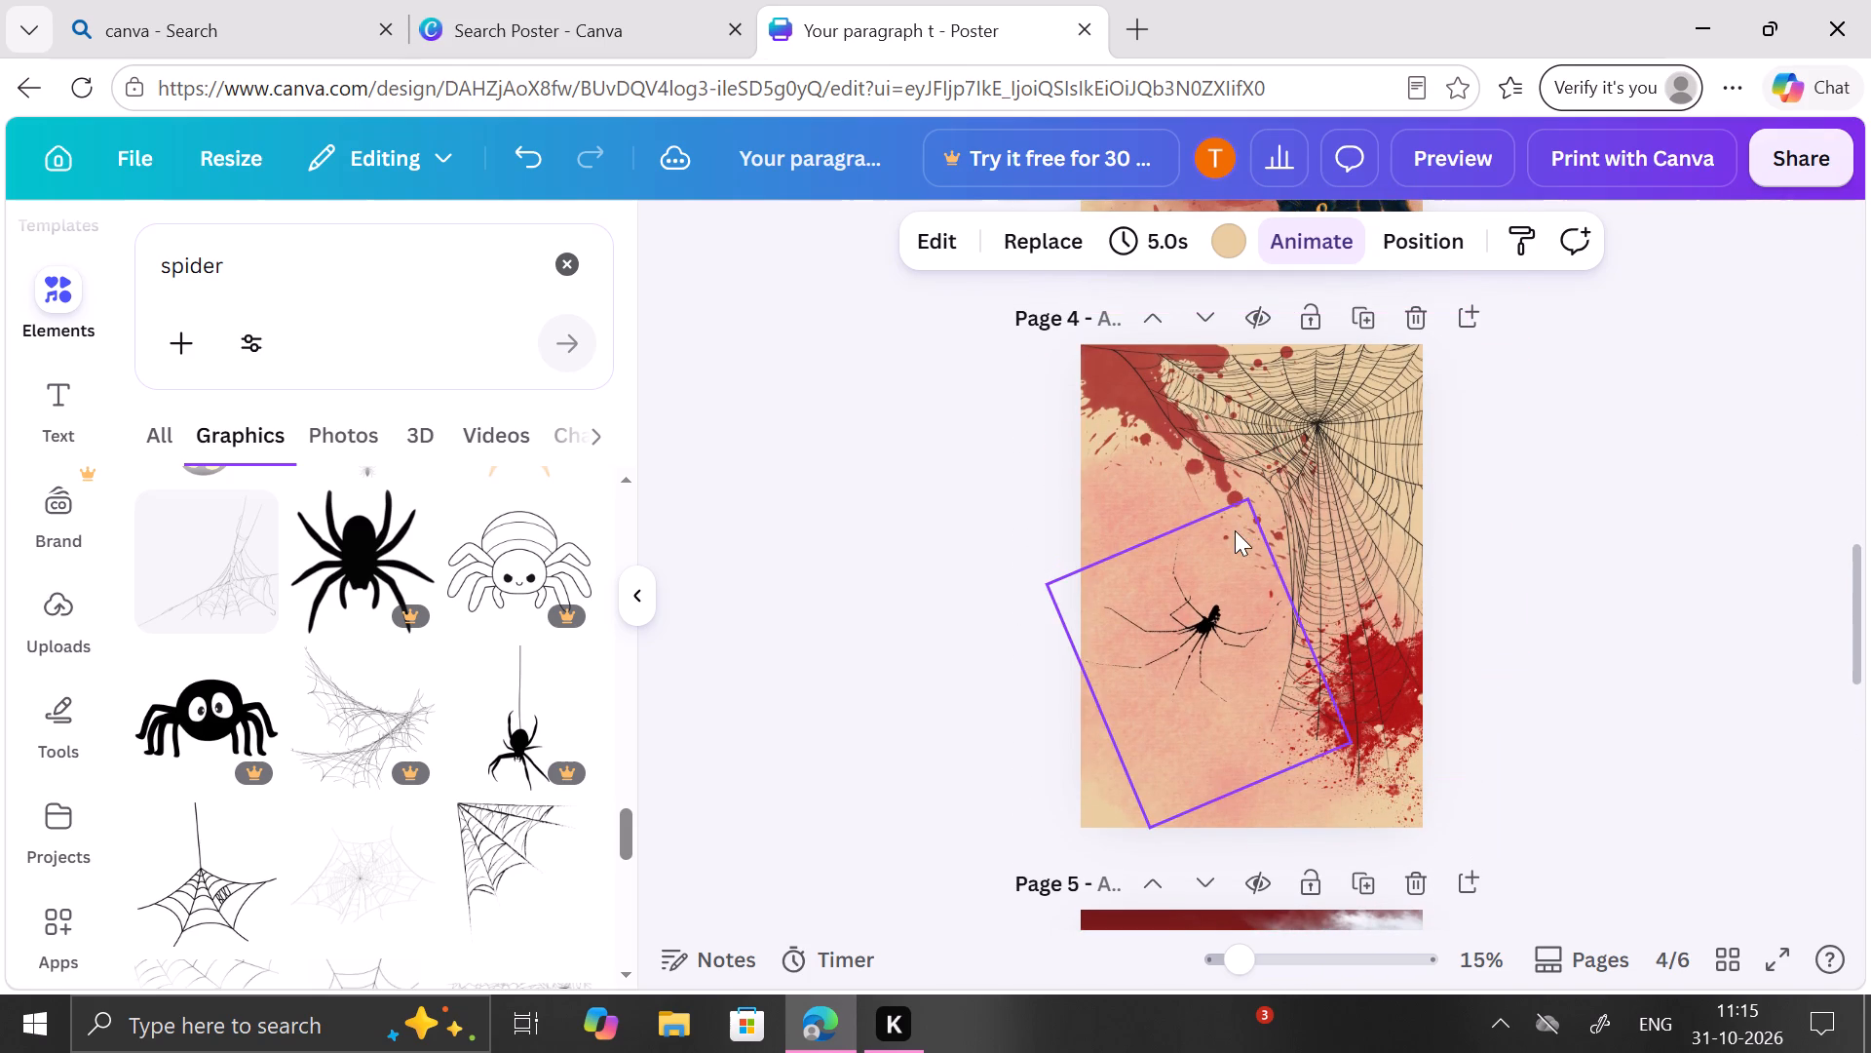
left_click(1245, 487)
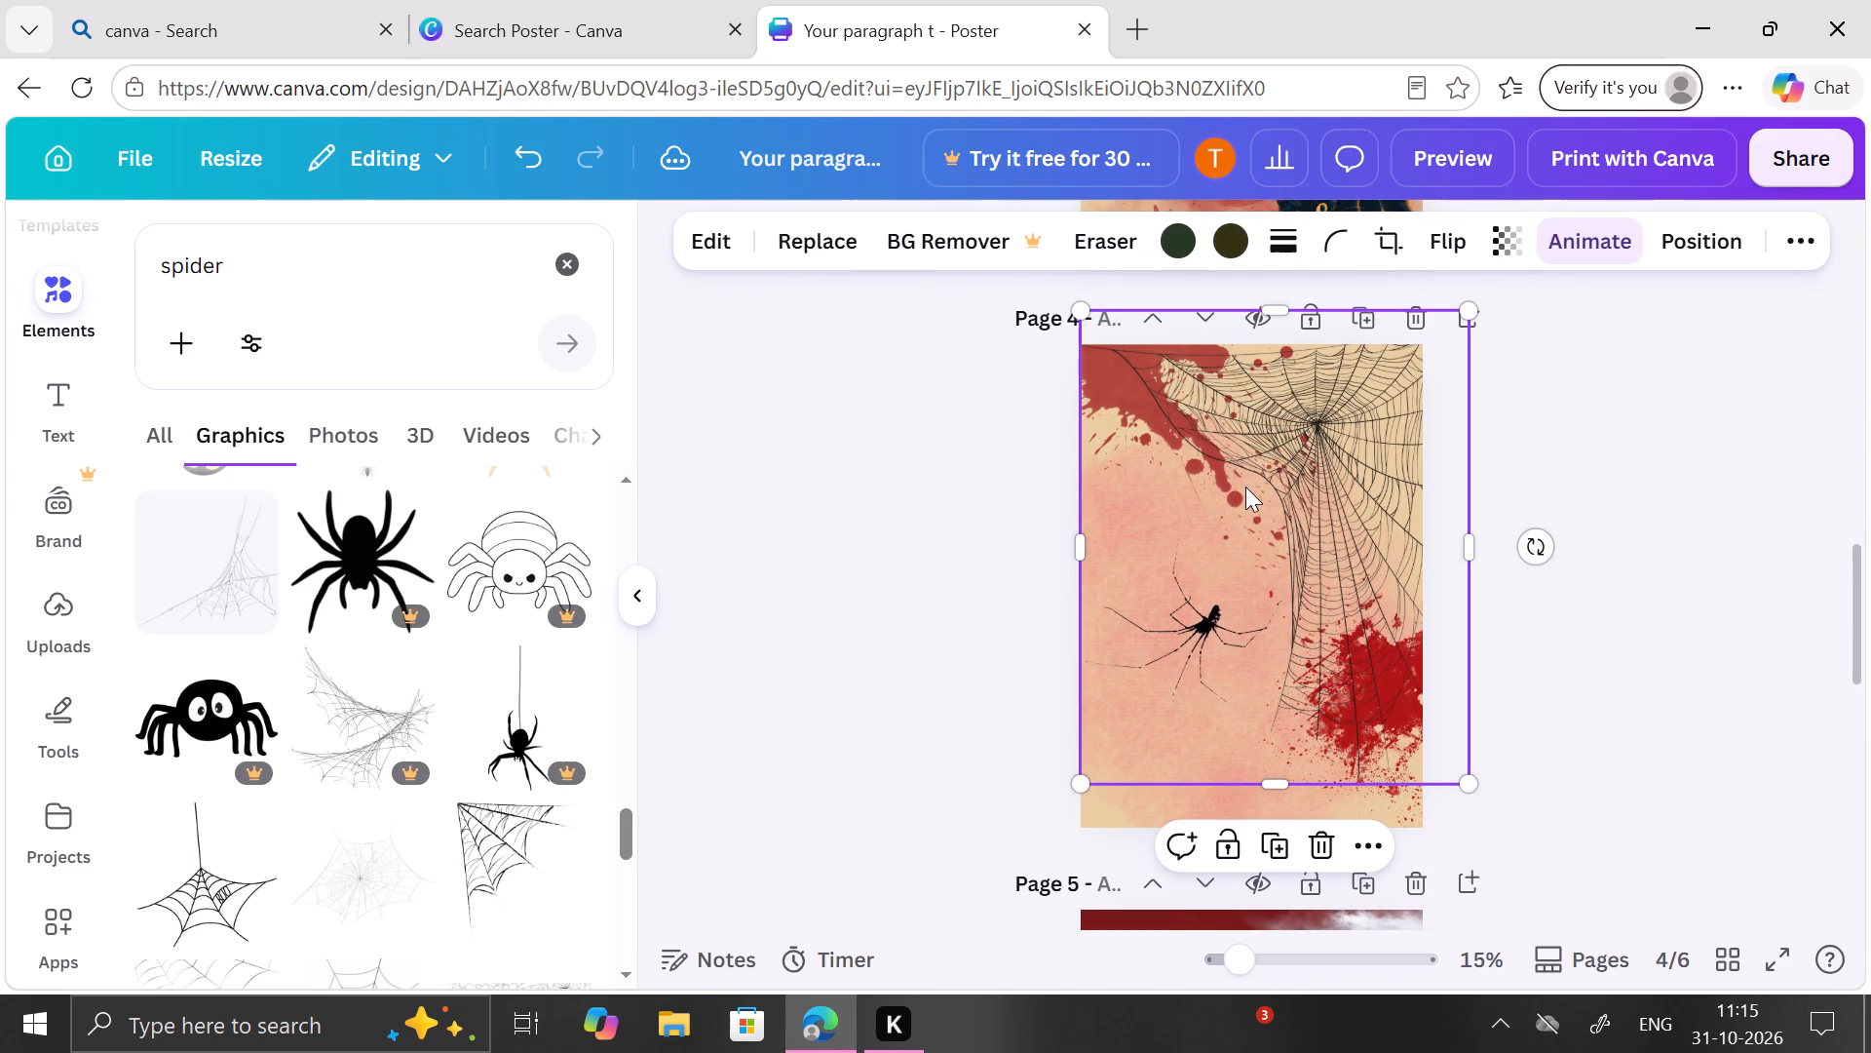
left_click(927, 412)
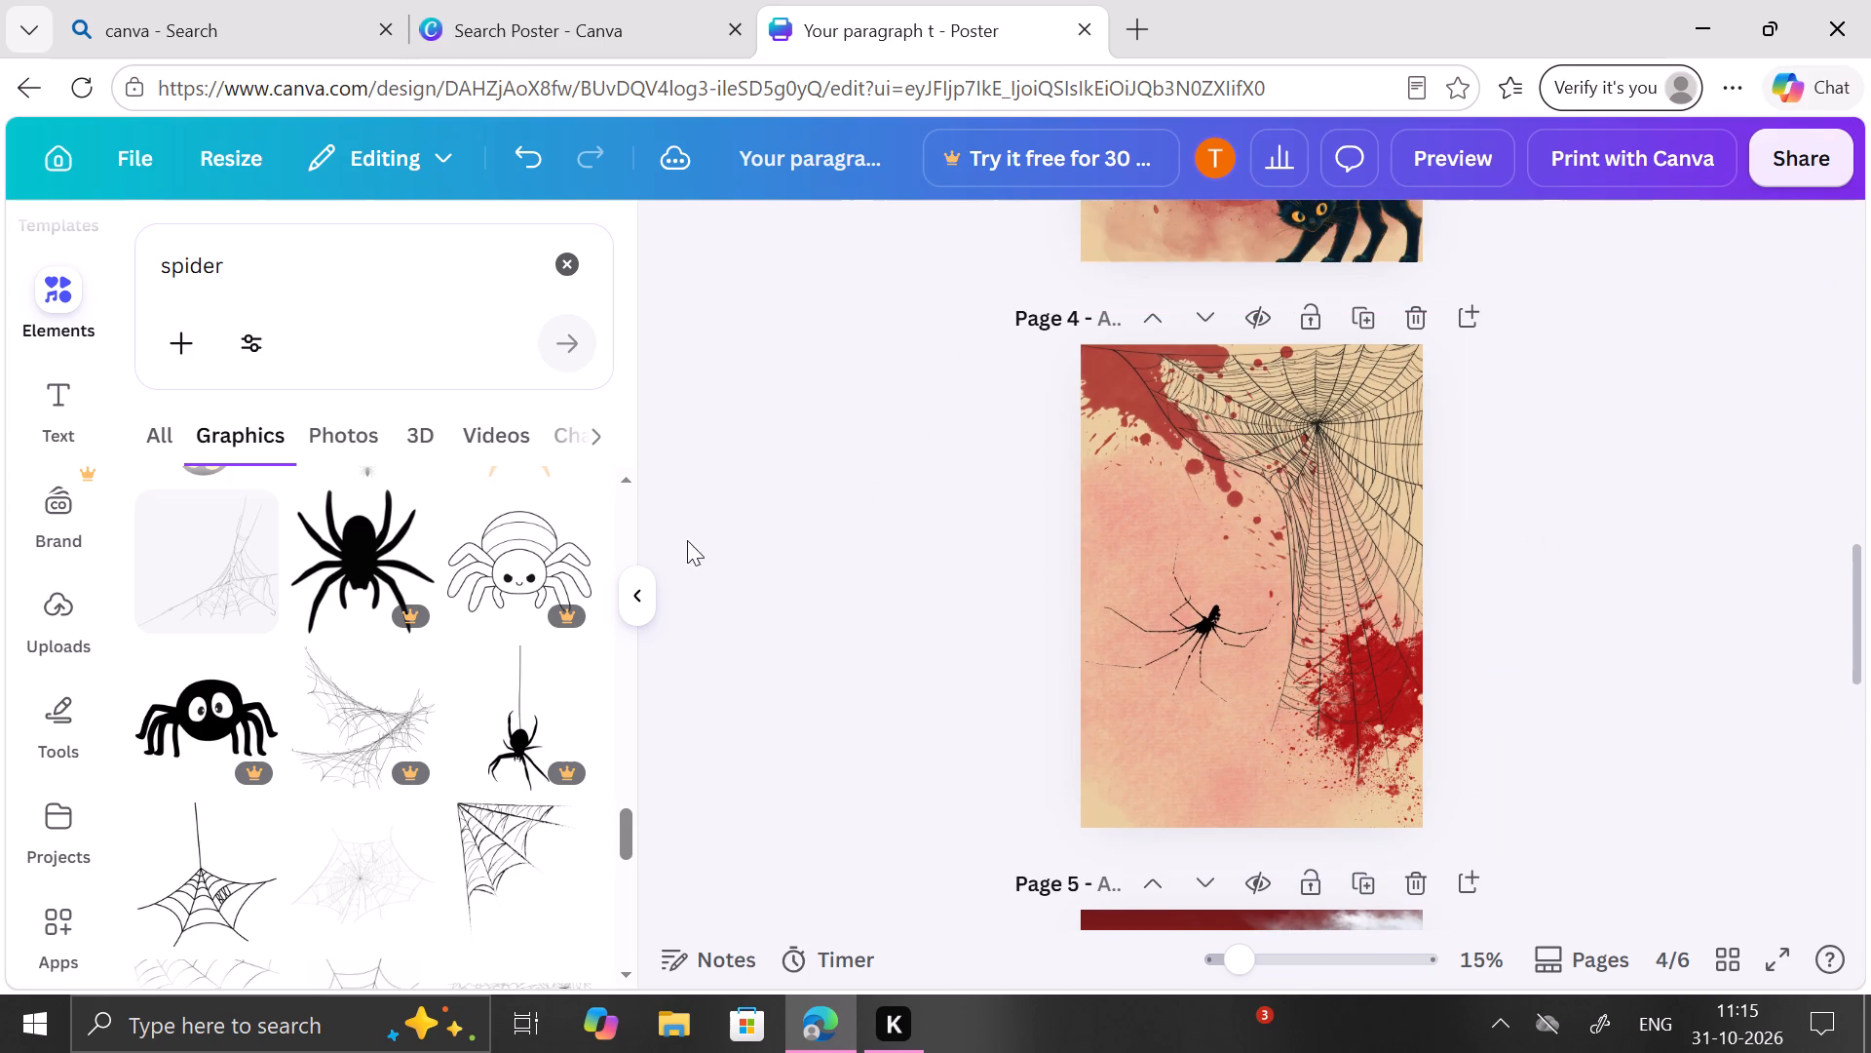
left_click(647, 605)
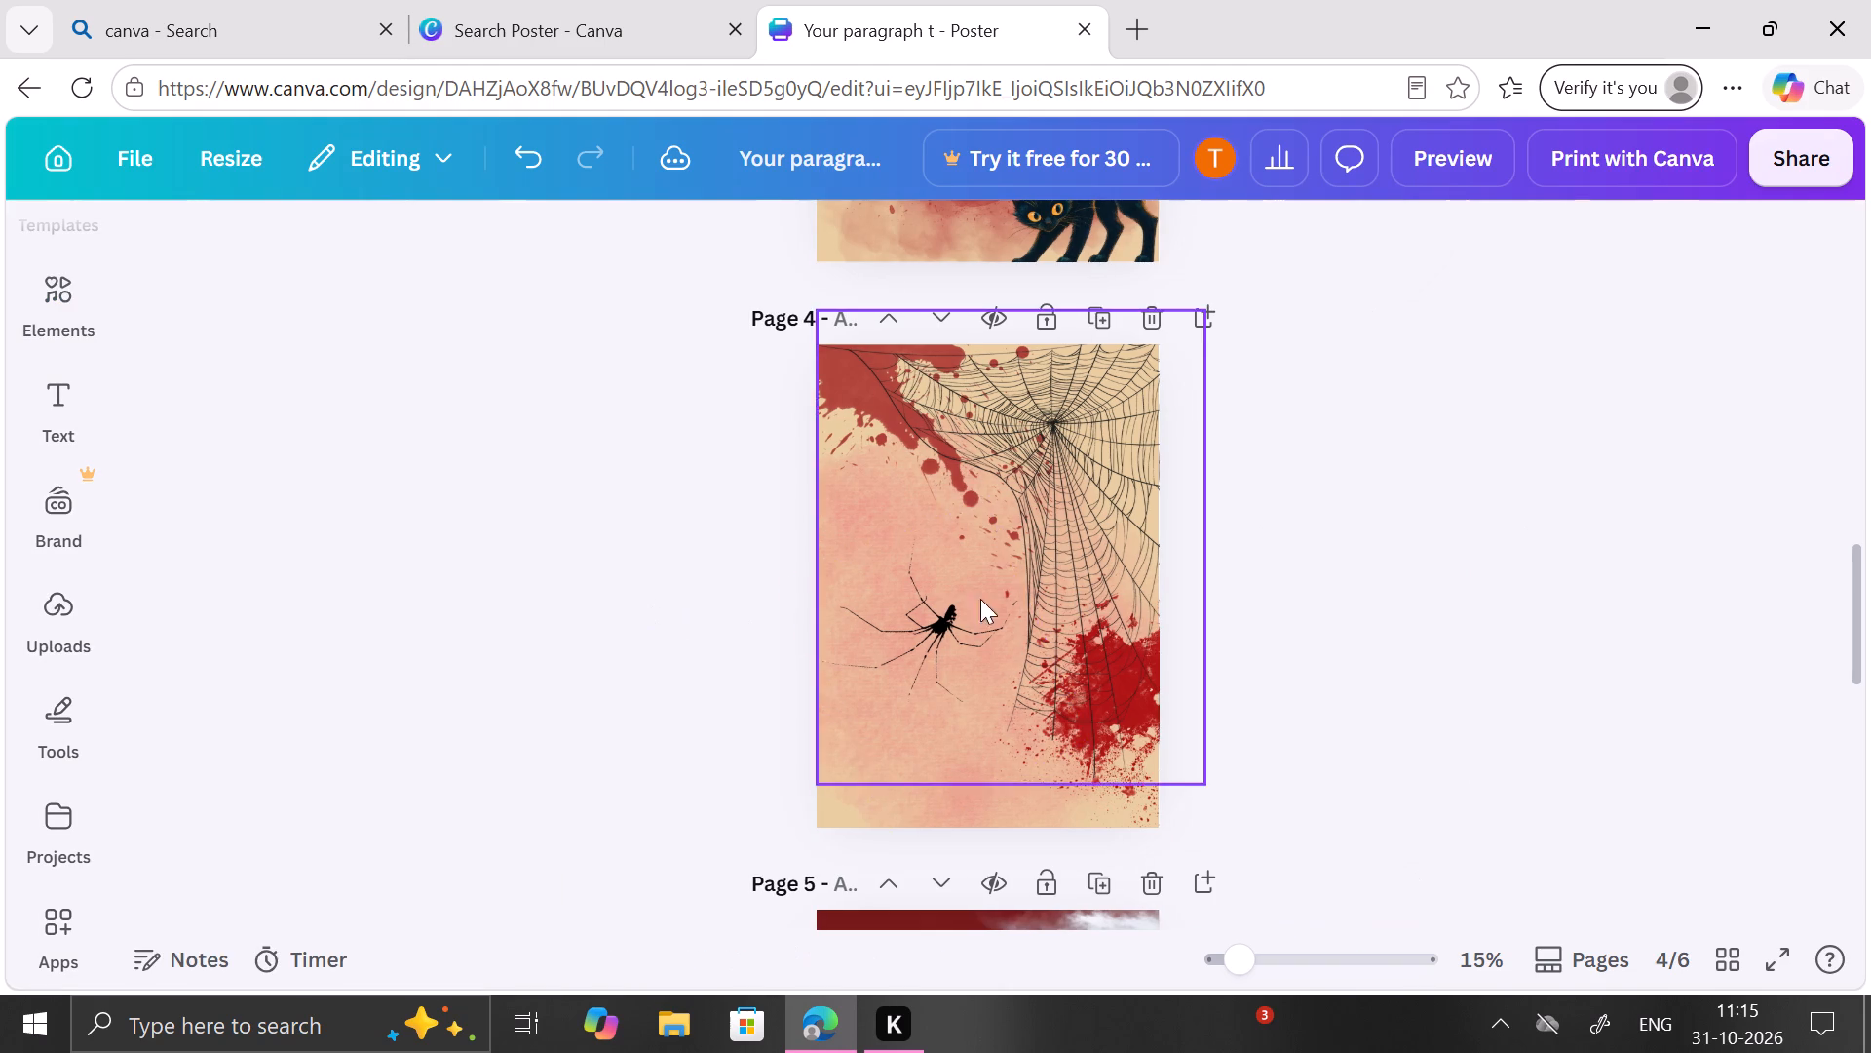
Add a heading reading "GET READY" to the spider web design on page 4.
left_click(72, 398)
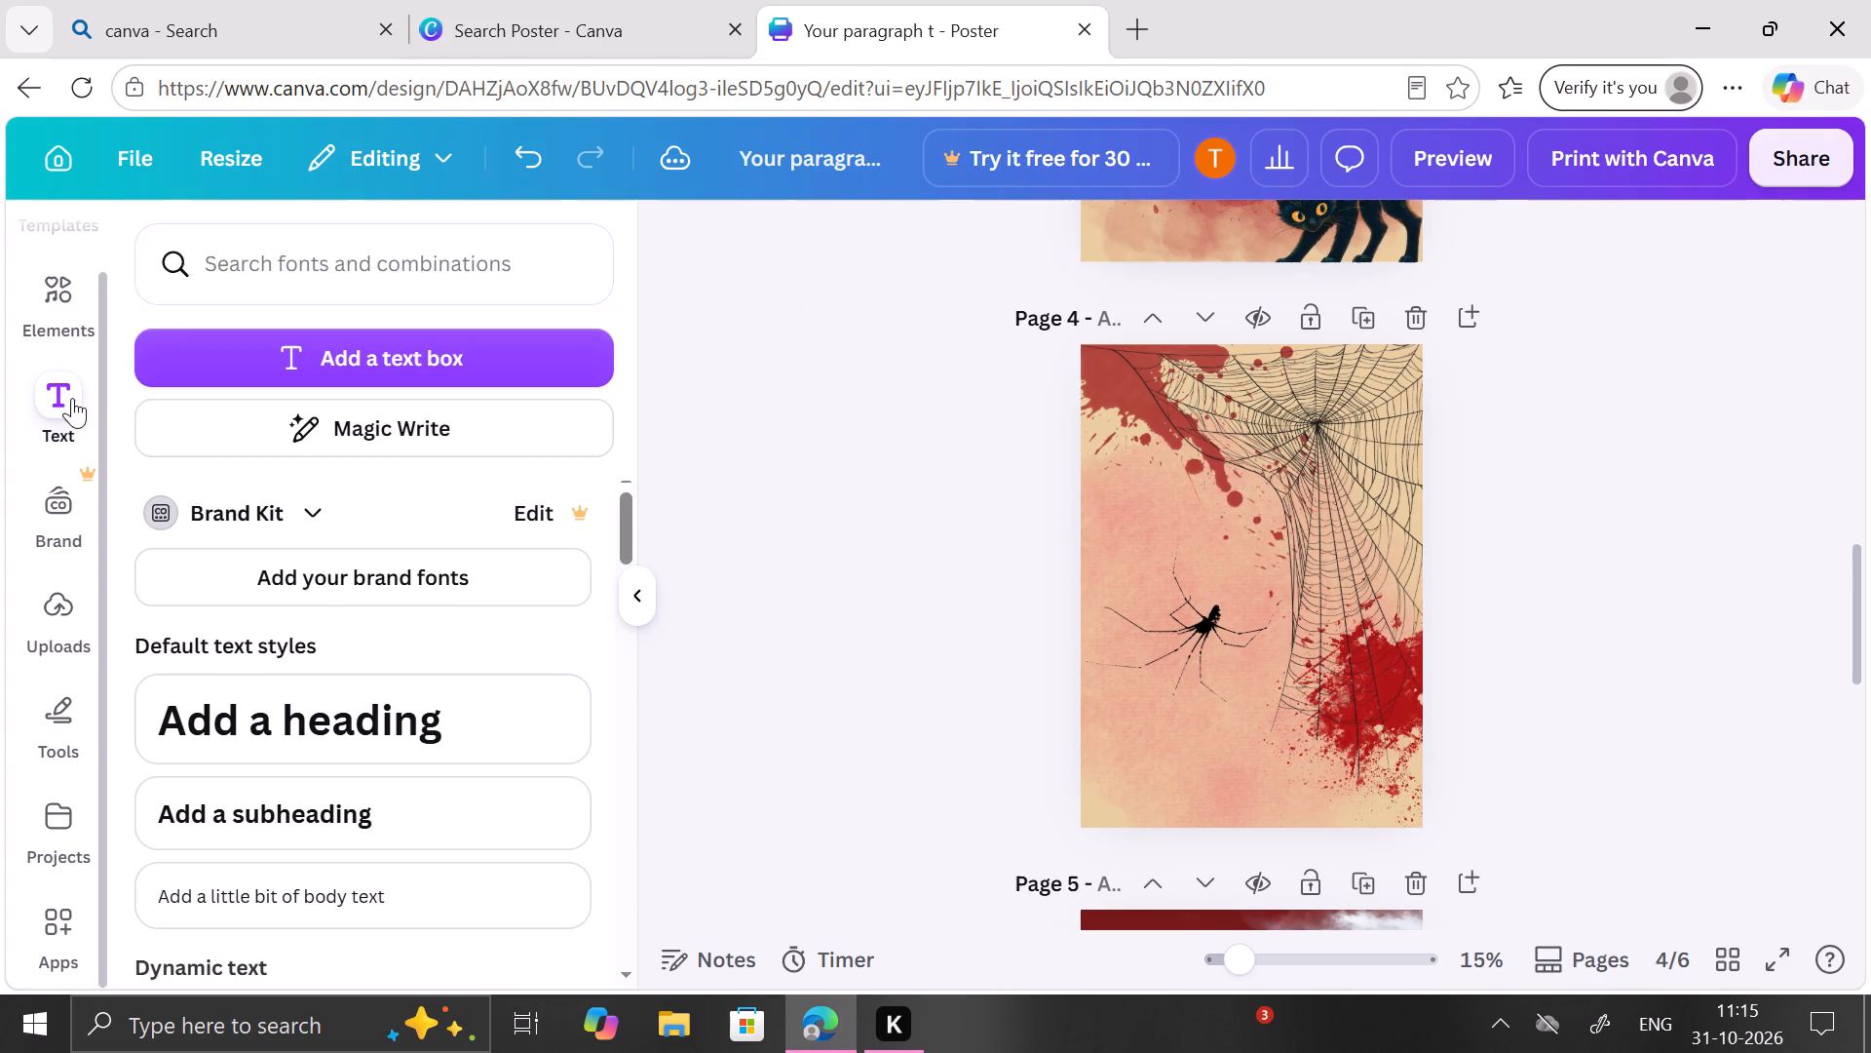
left_click(251, 740)
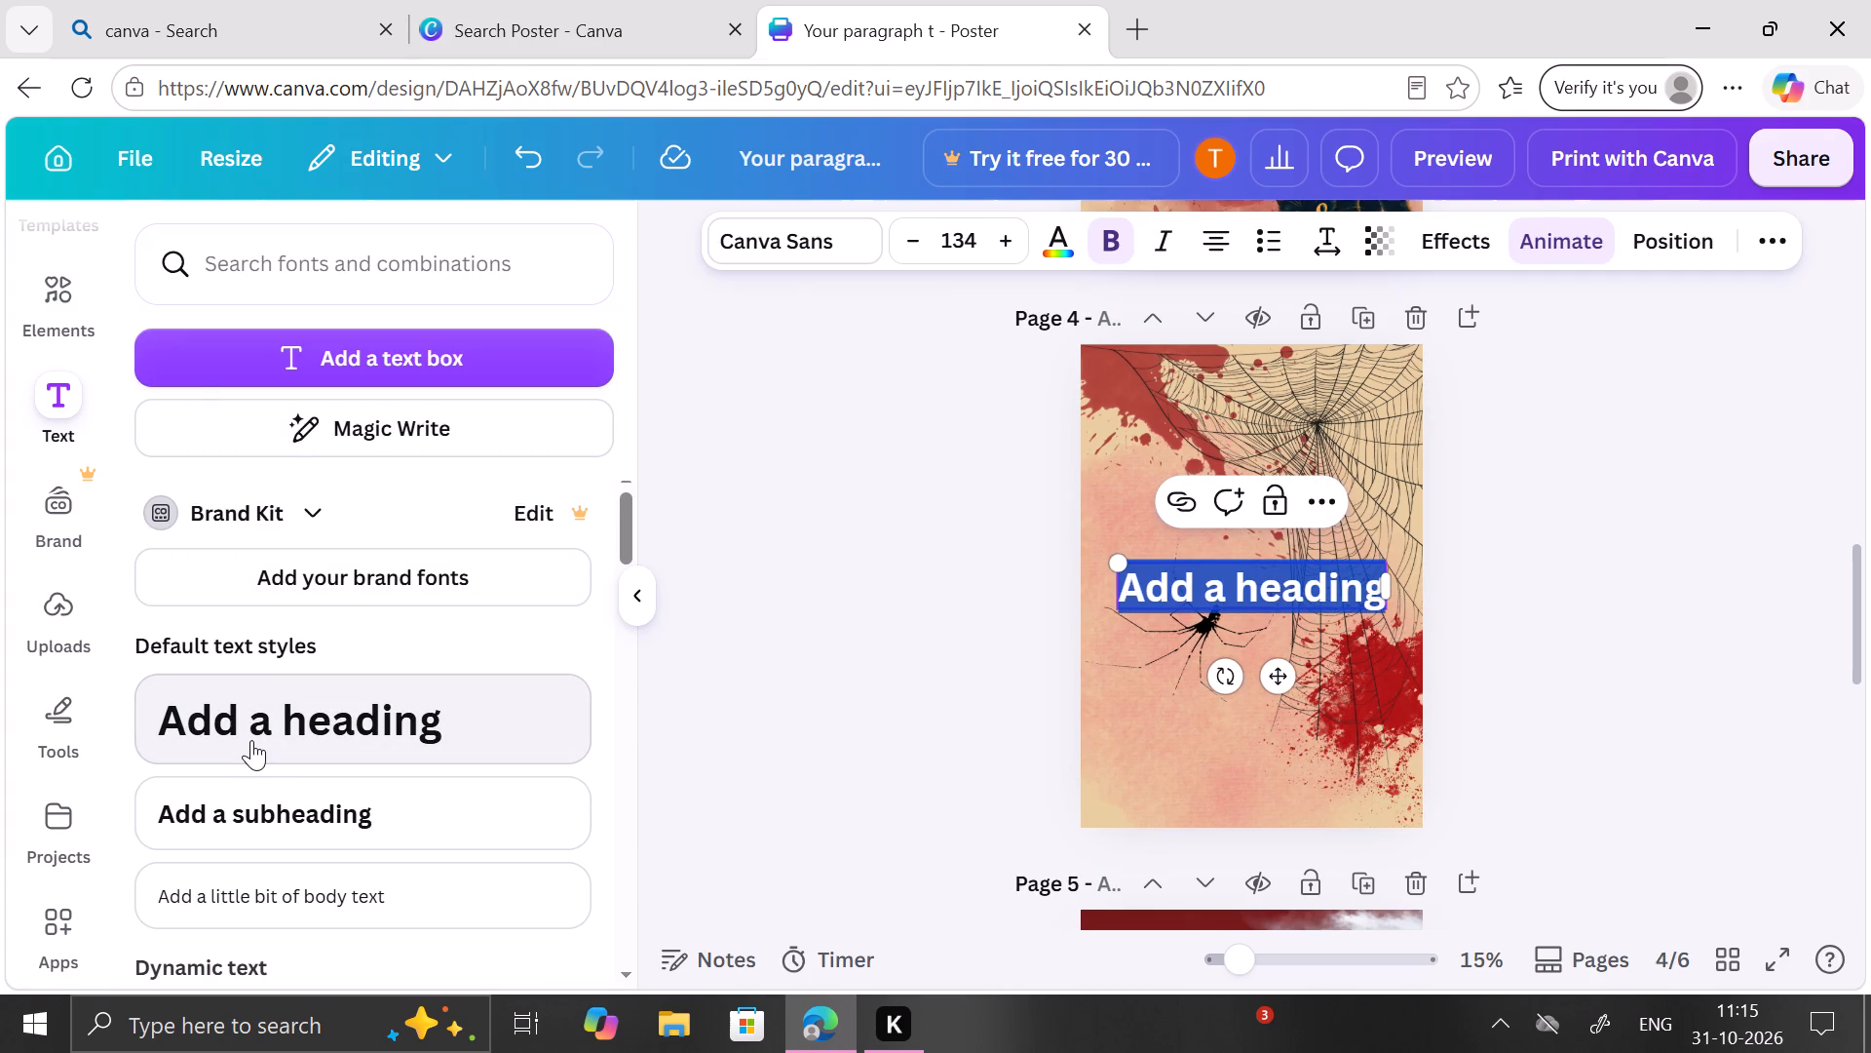
key("BackSpace")
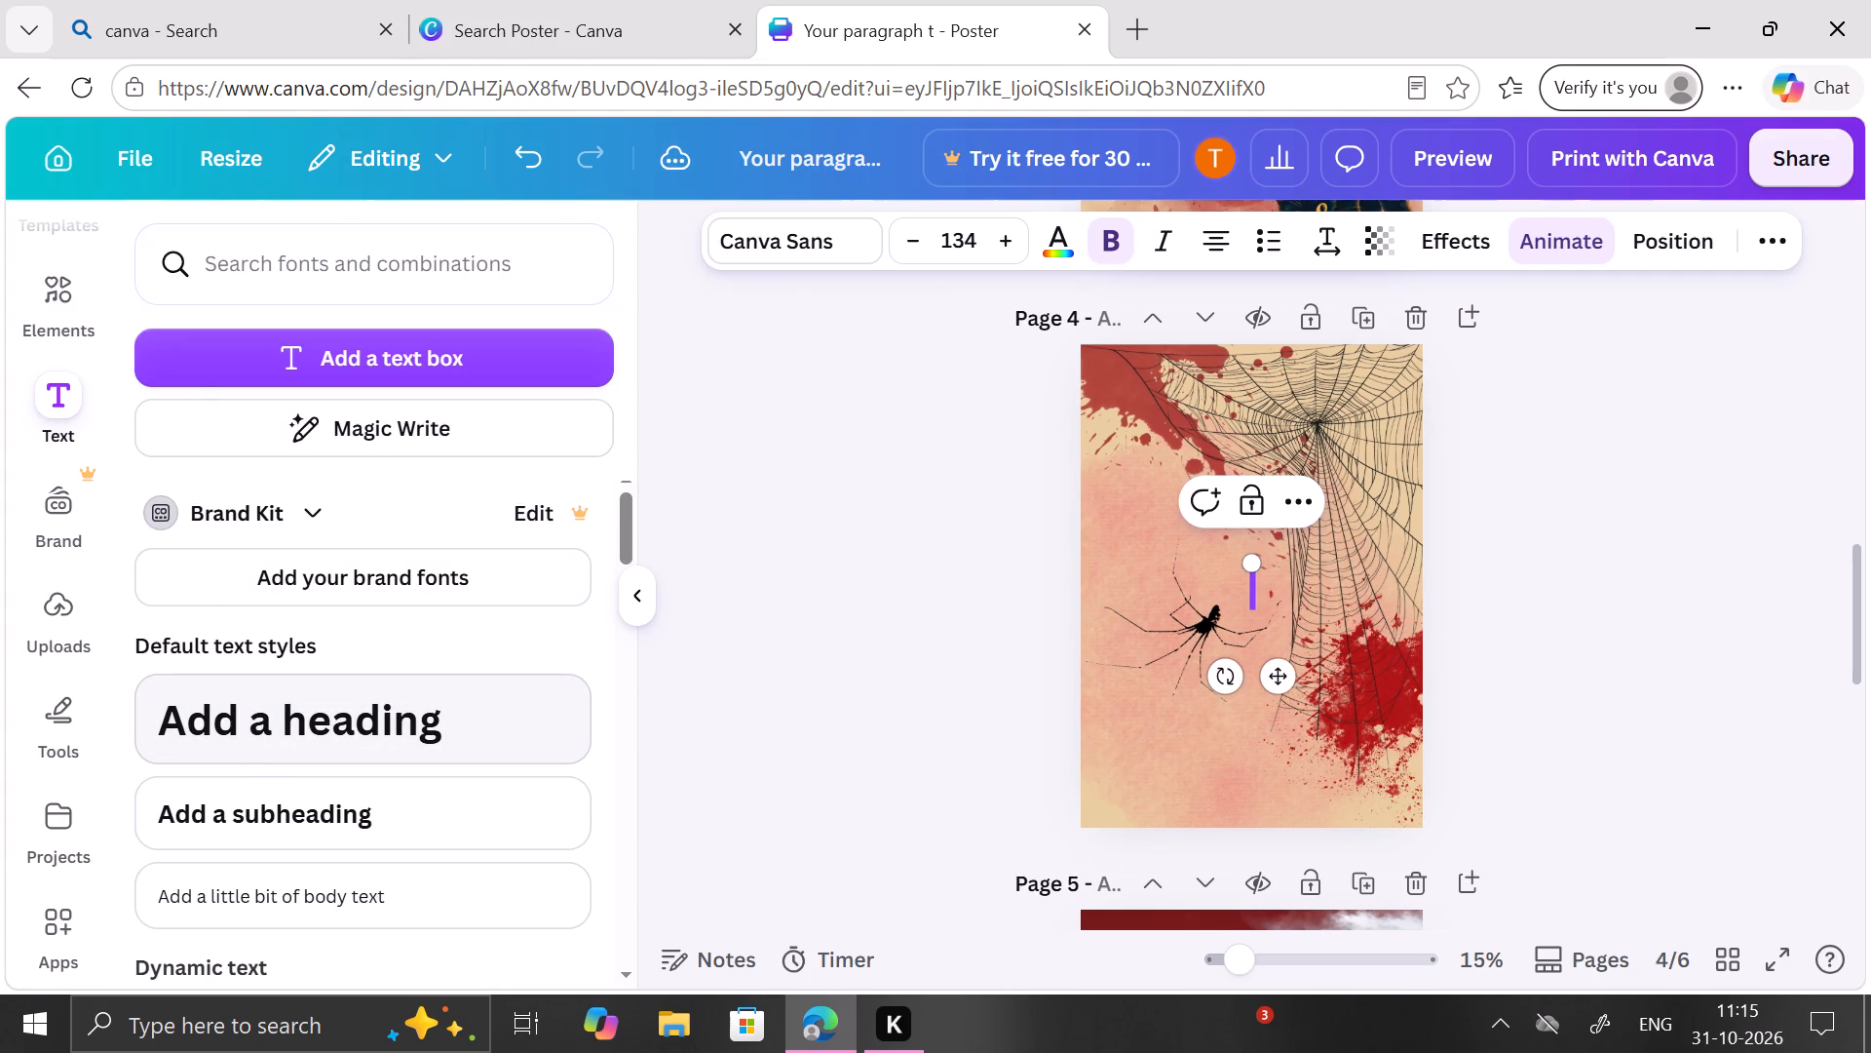
key("g")
type("et")
key("space")
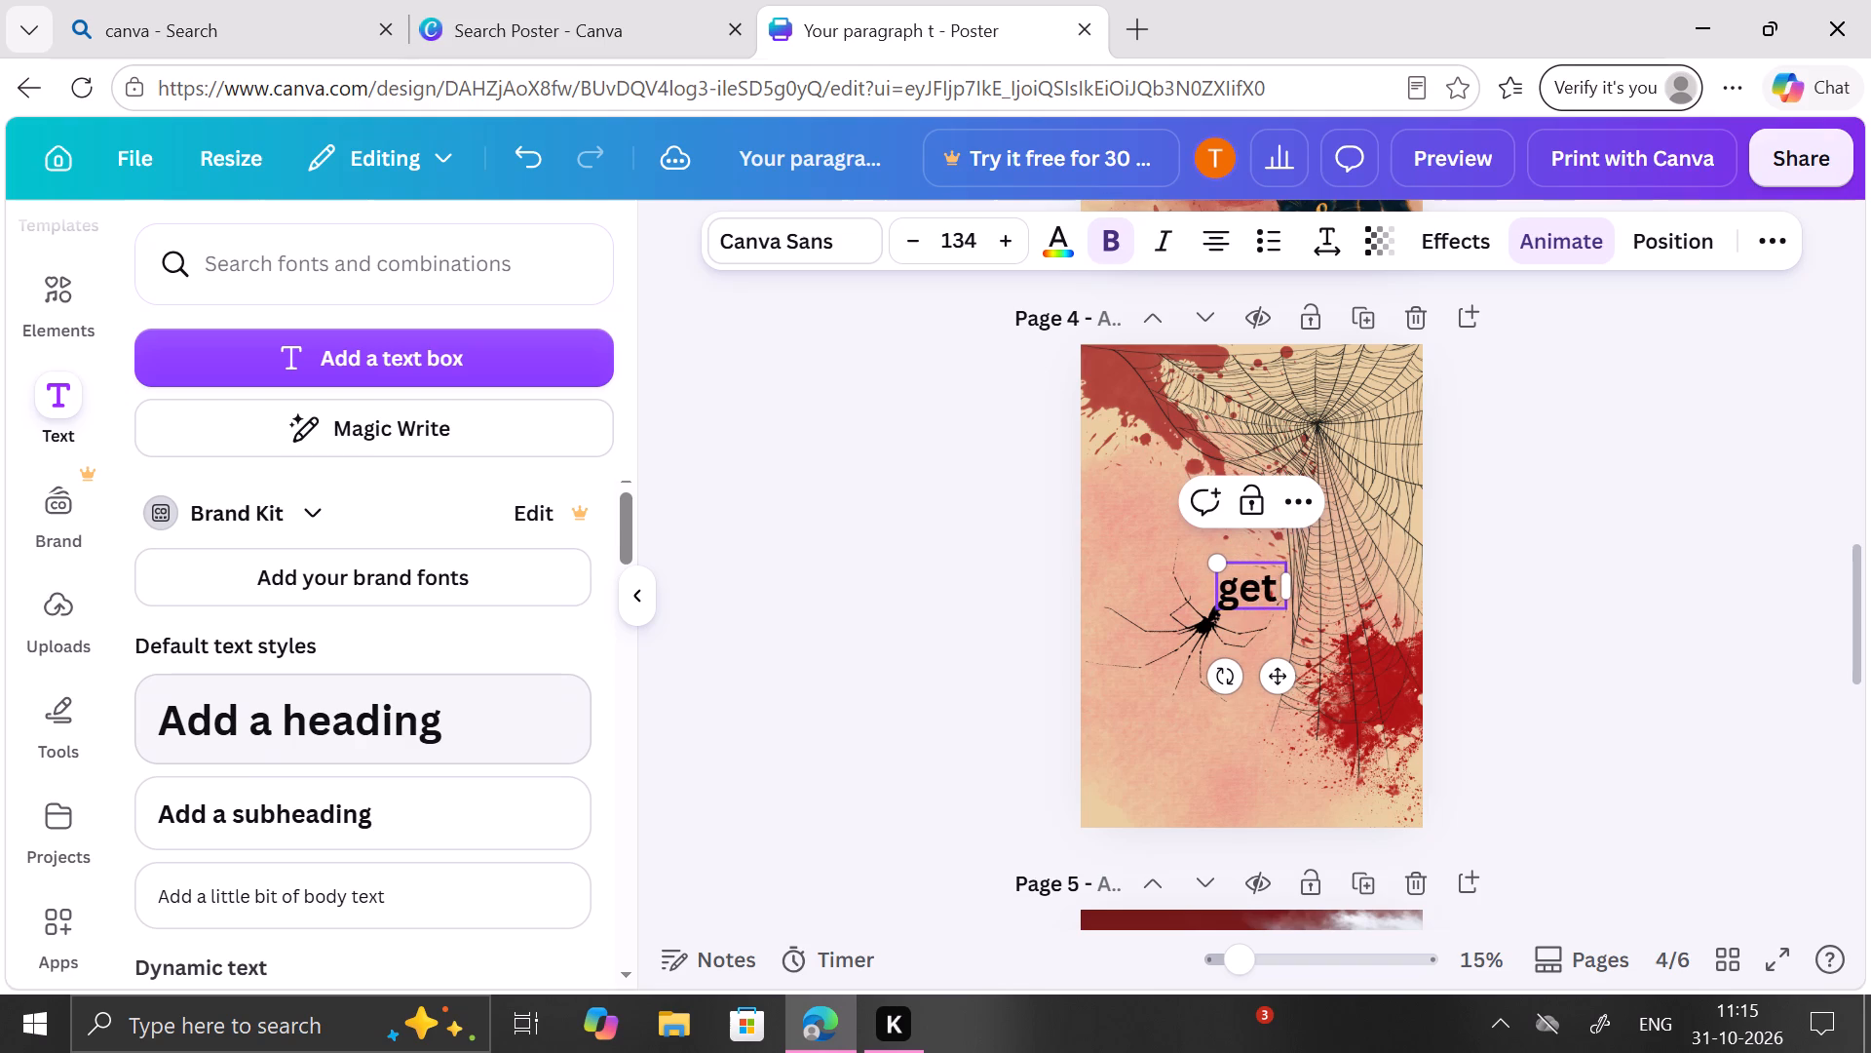
key("BackSpace")
key("BackSpace")
key("BackSpace")
key("BackSpace")
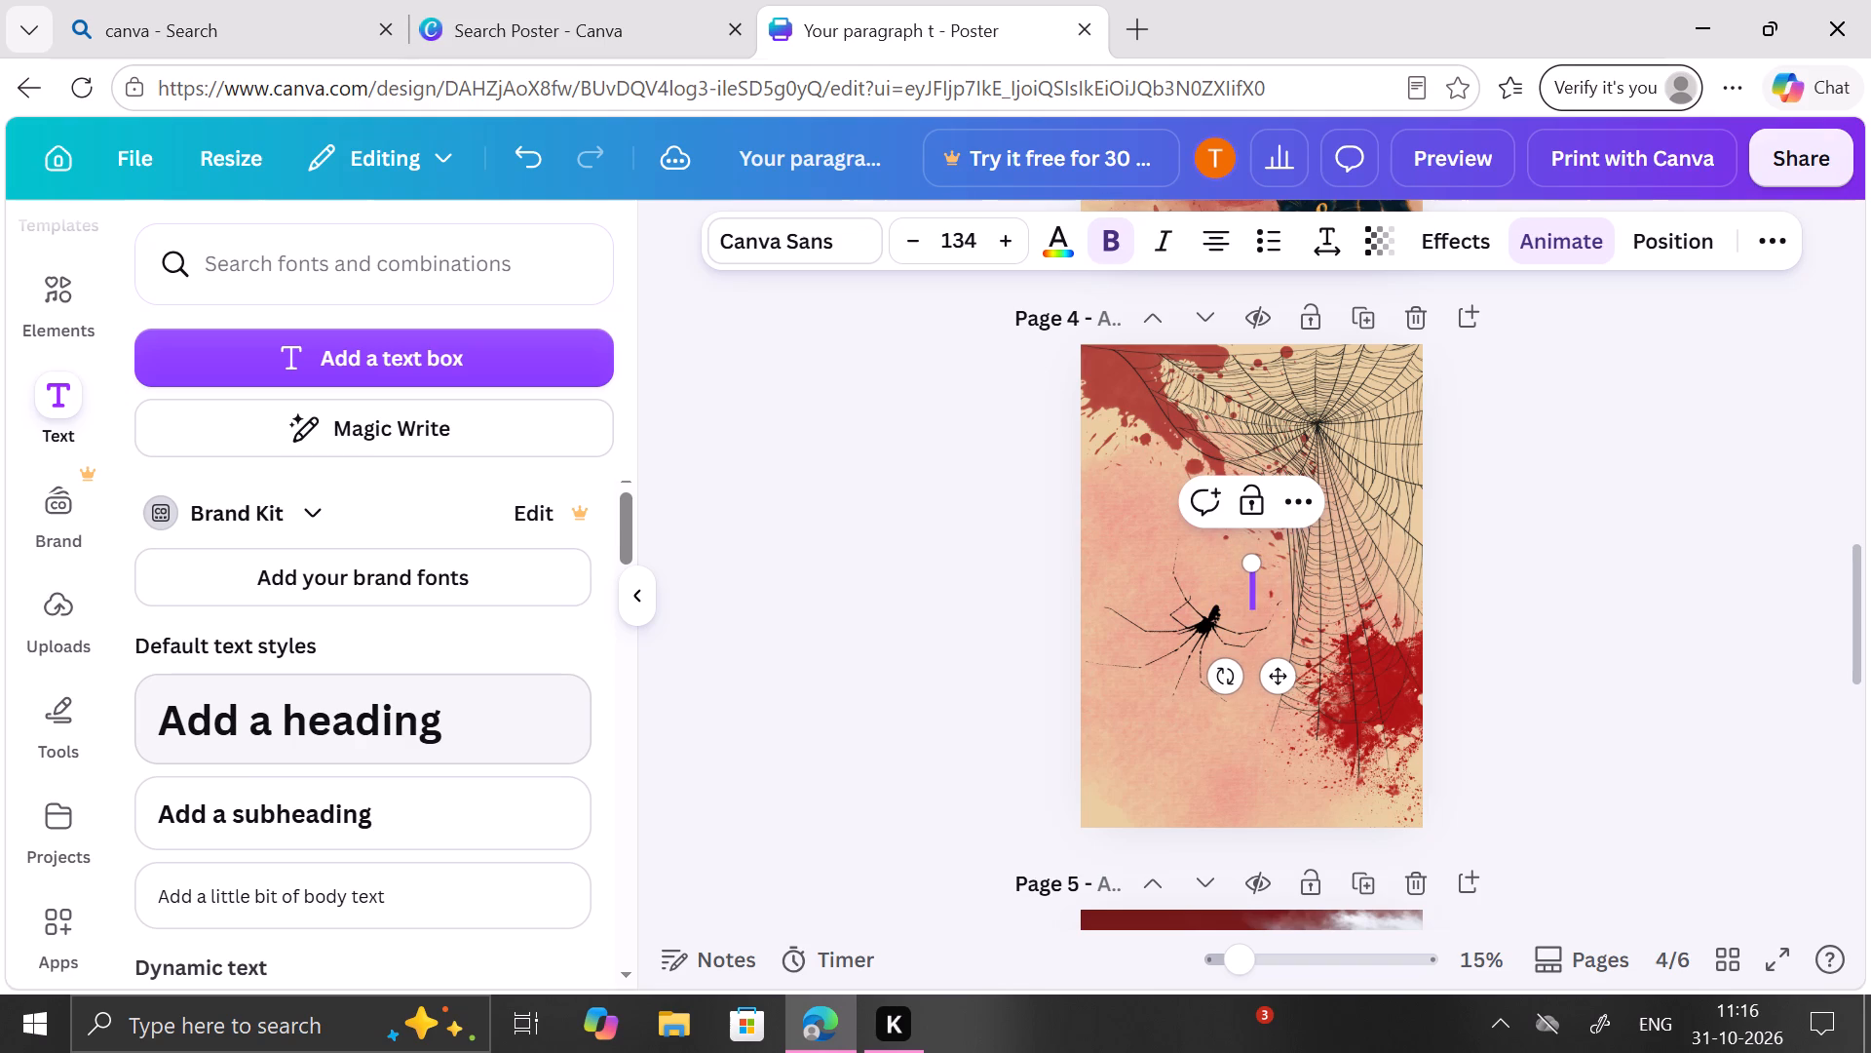
type("GET")
key("space")
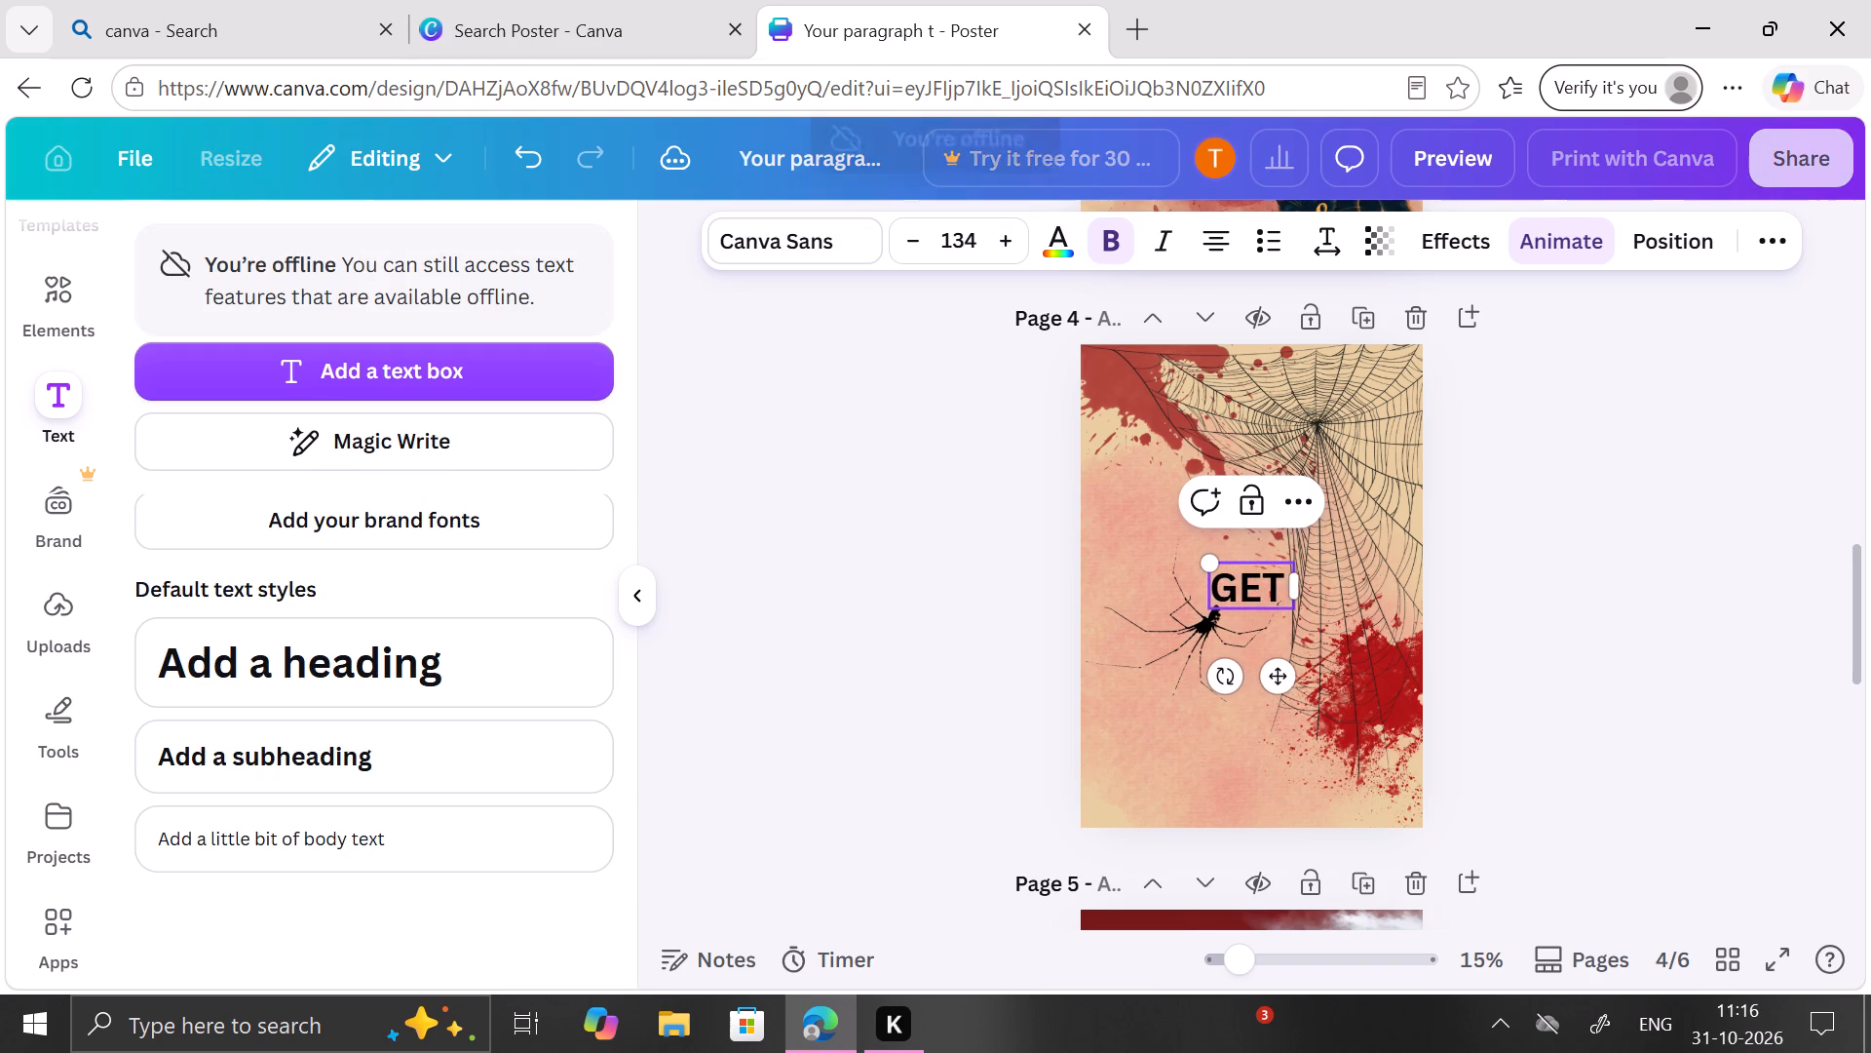
type("RES")
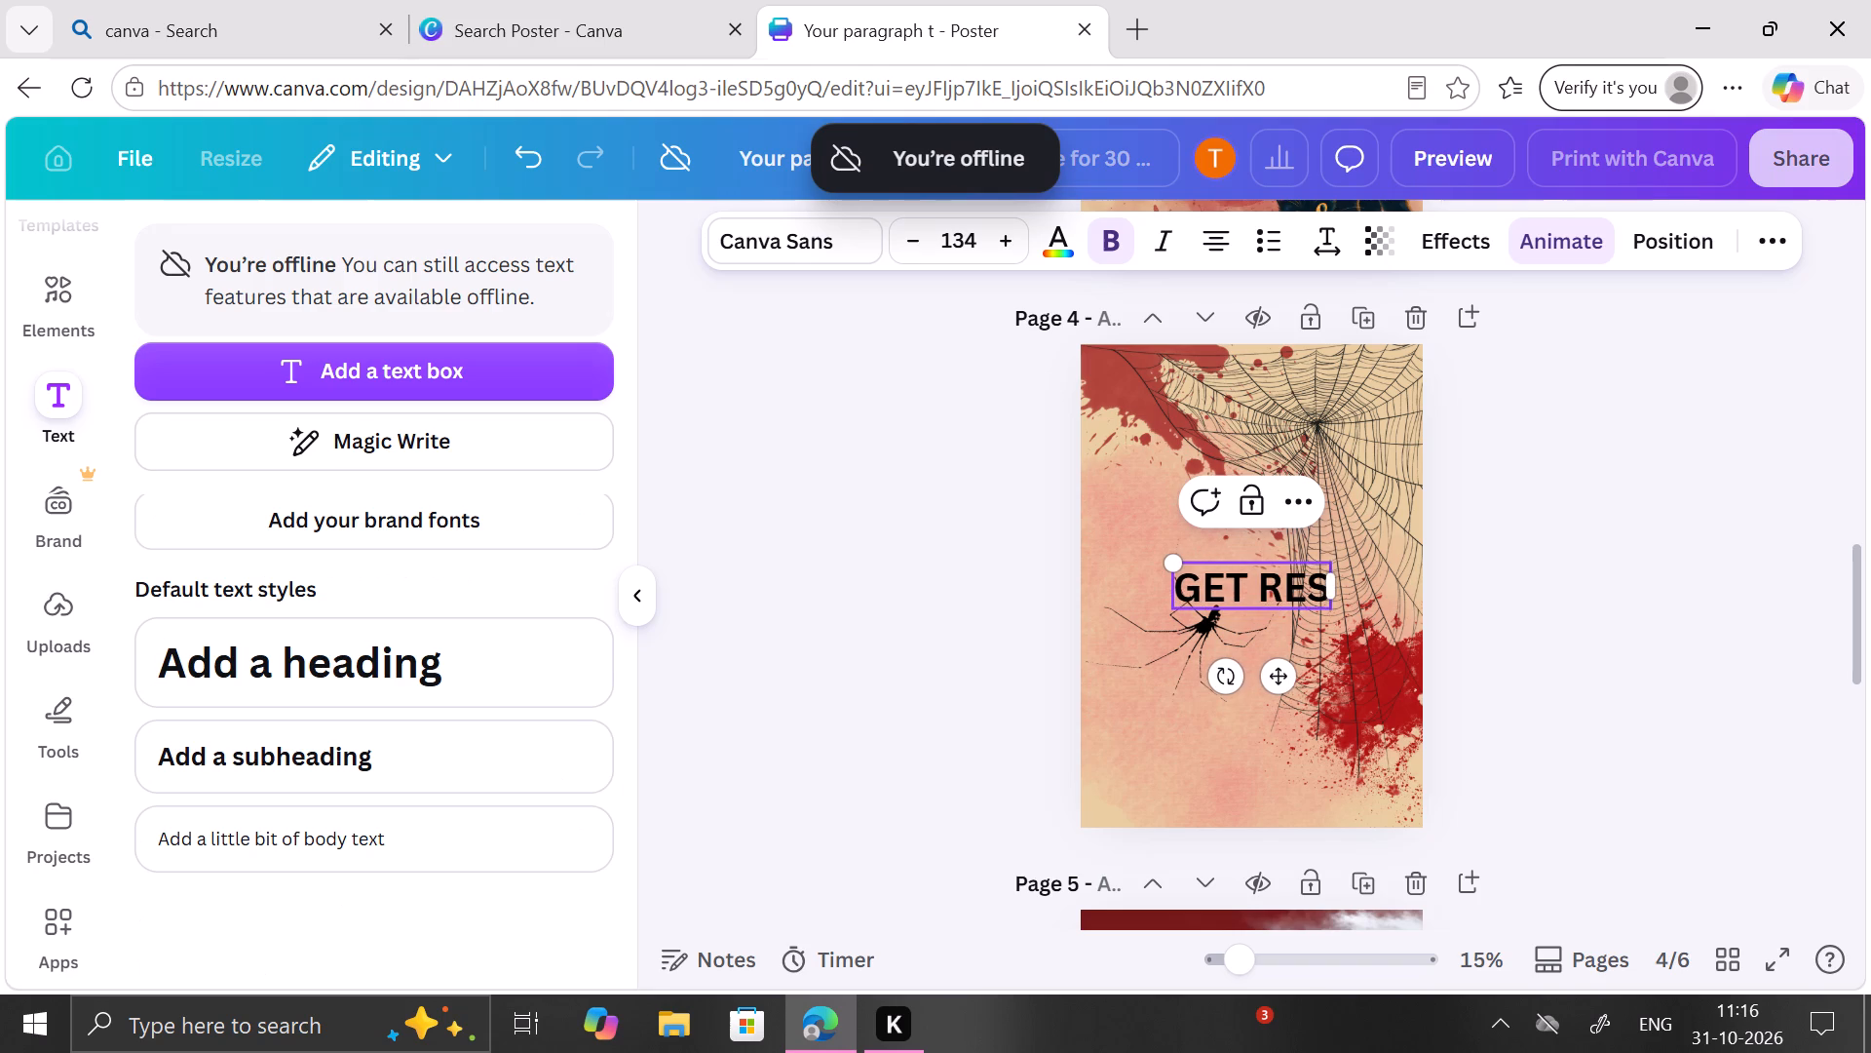
key("BackSpace")
key("a")
type("DY")
key("space")
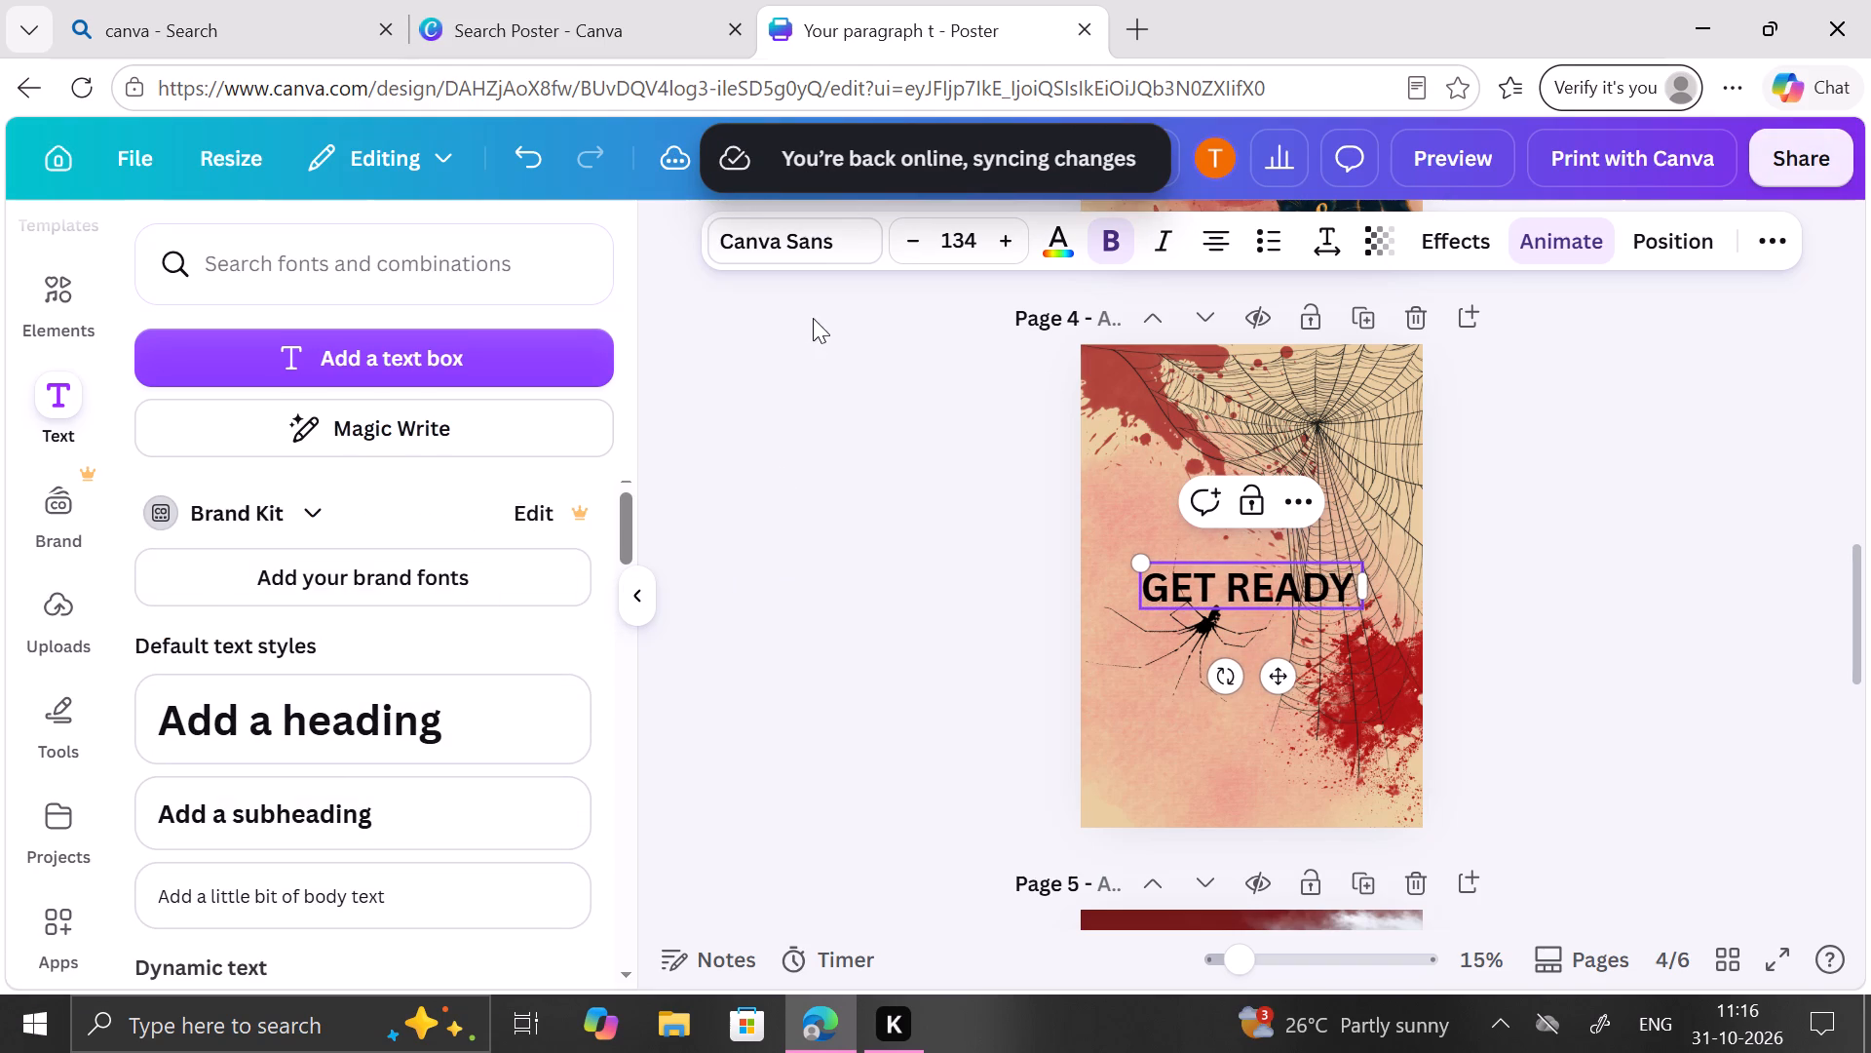
Change the GET READY heading's font to Gagalin.
left_click(818, 257)
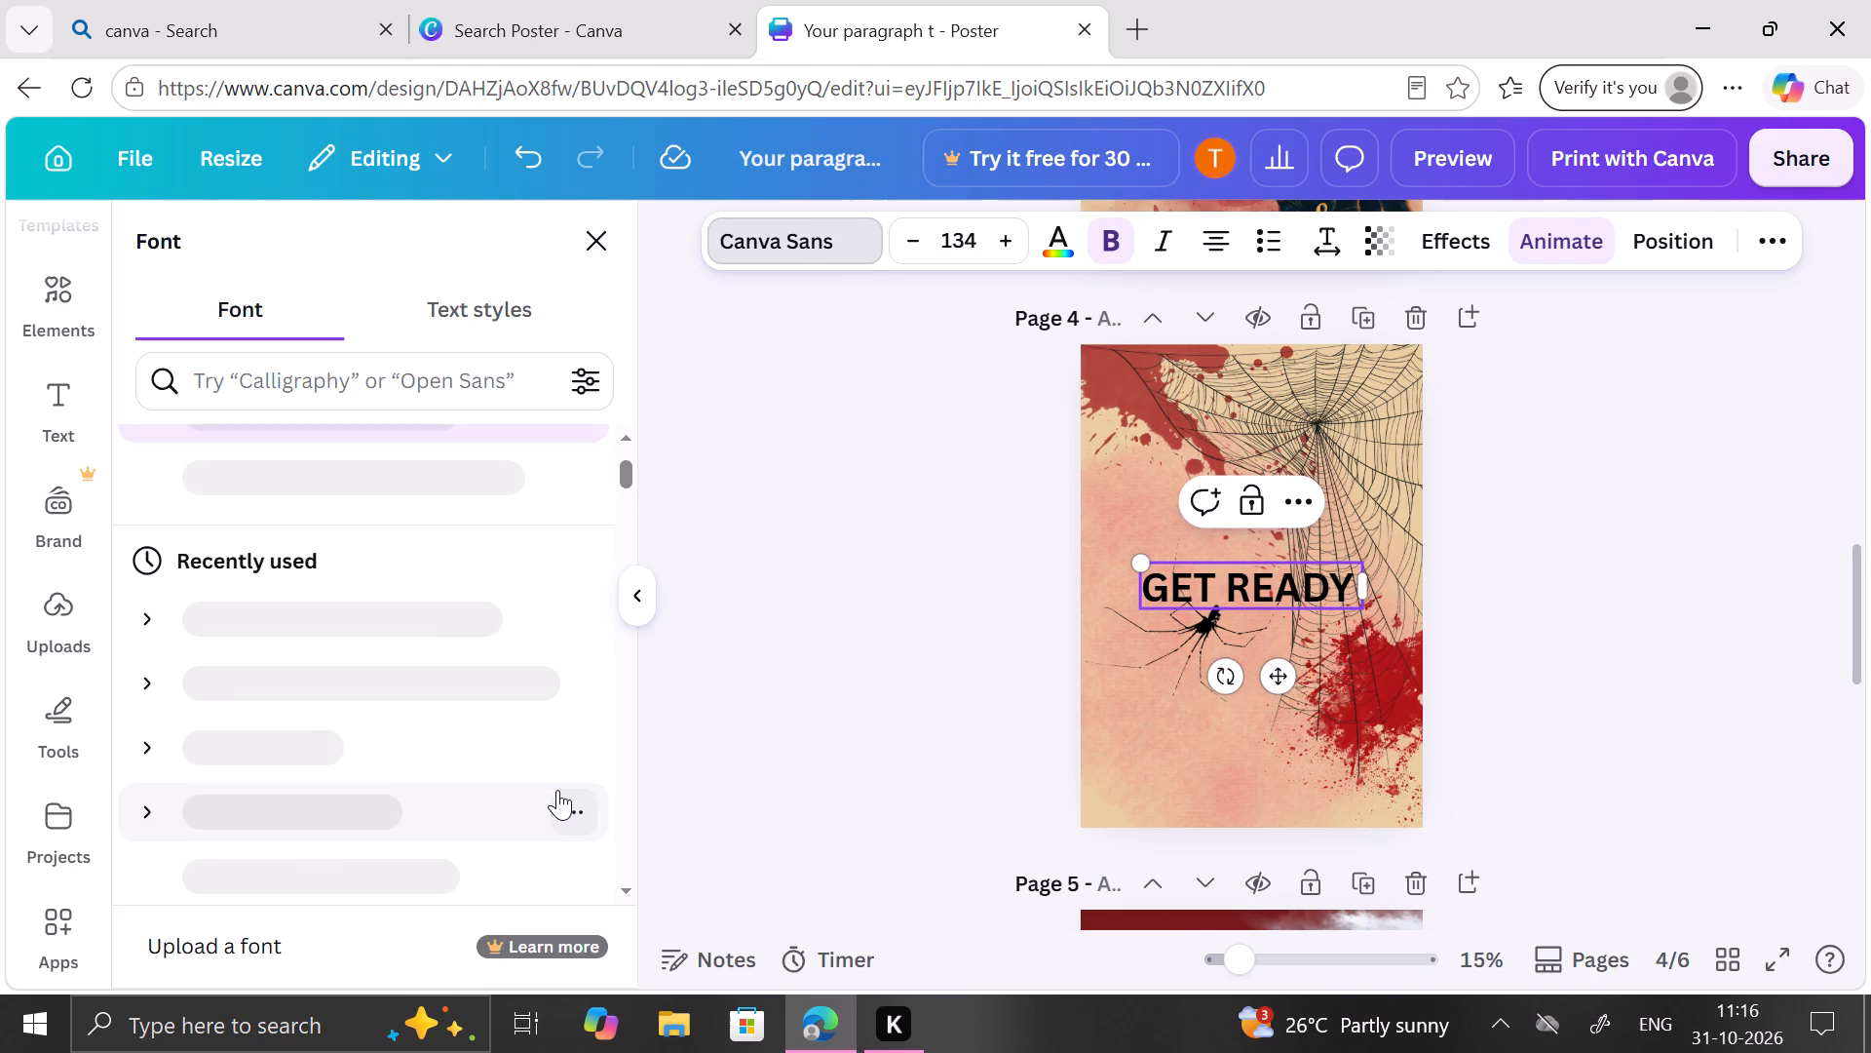
scroll(557, 790, "down", 1)
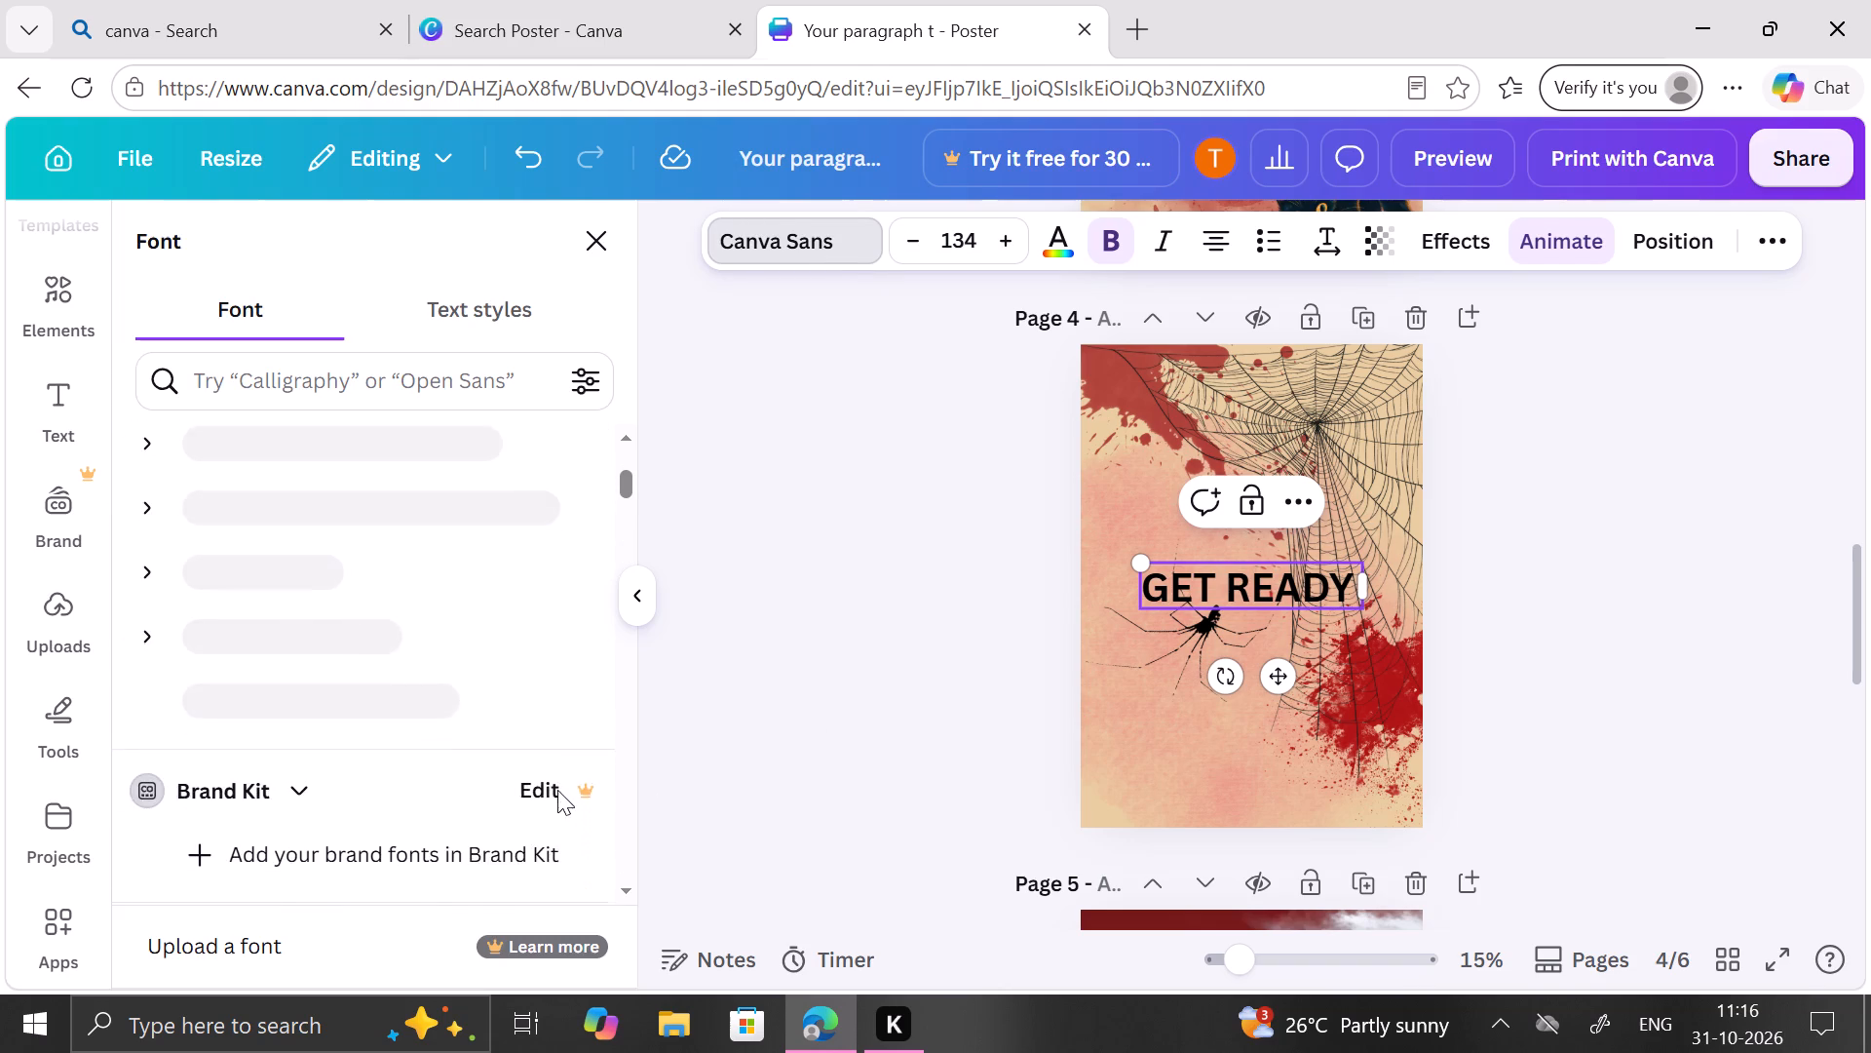
scroll(557, 790, "down", 1)
scroll(557, 790, "up", 2)
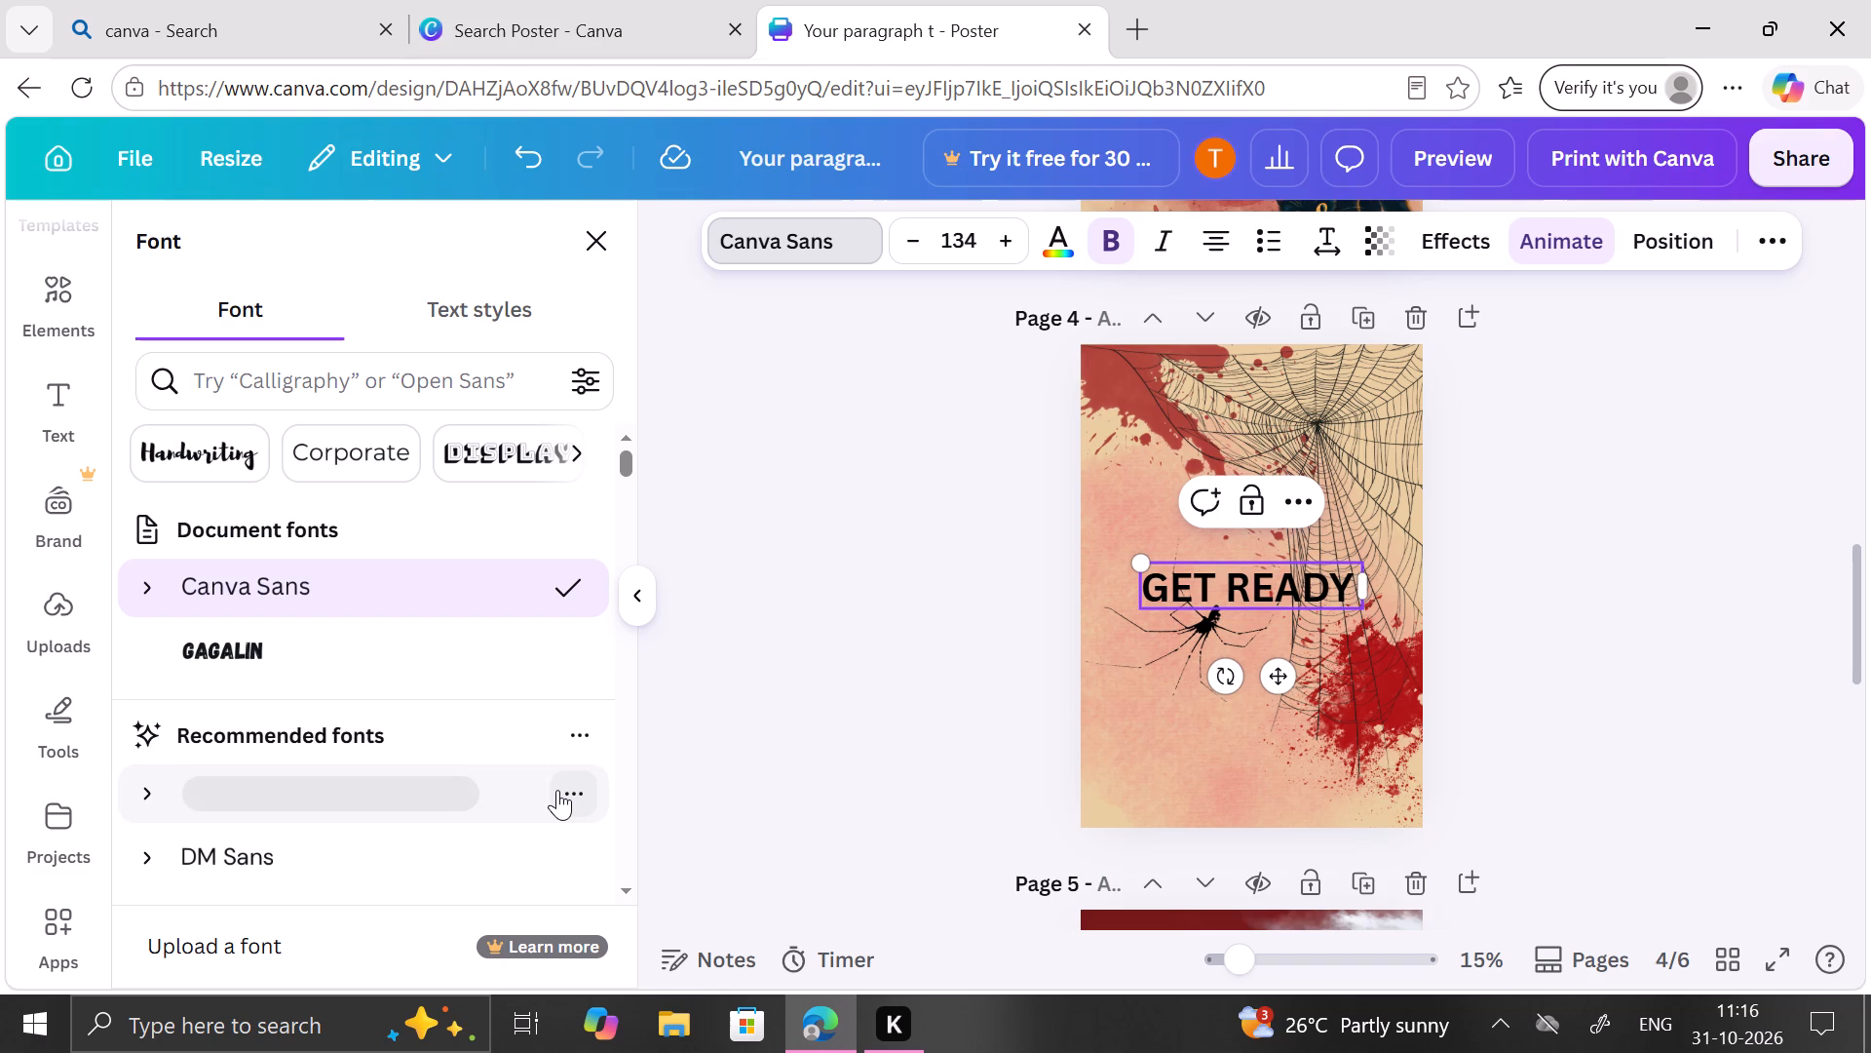
left_click(448, 630)
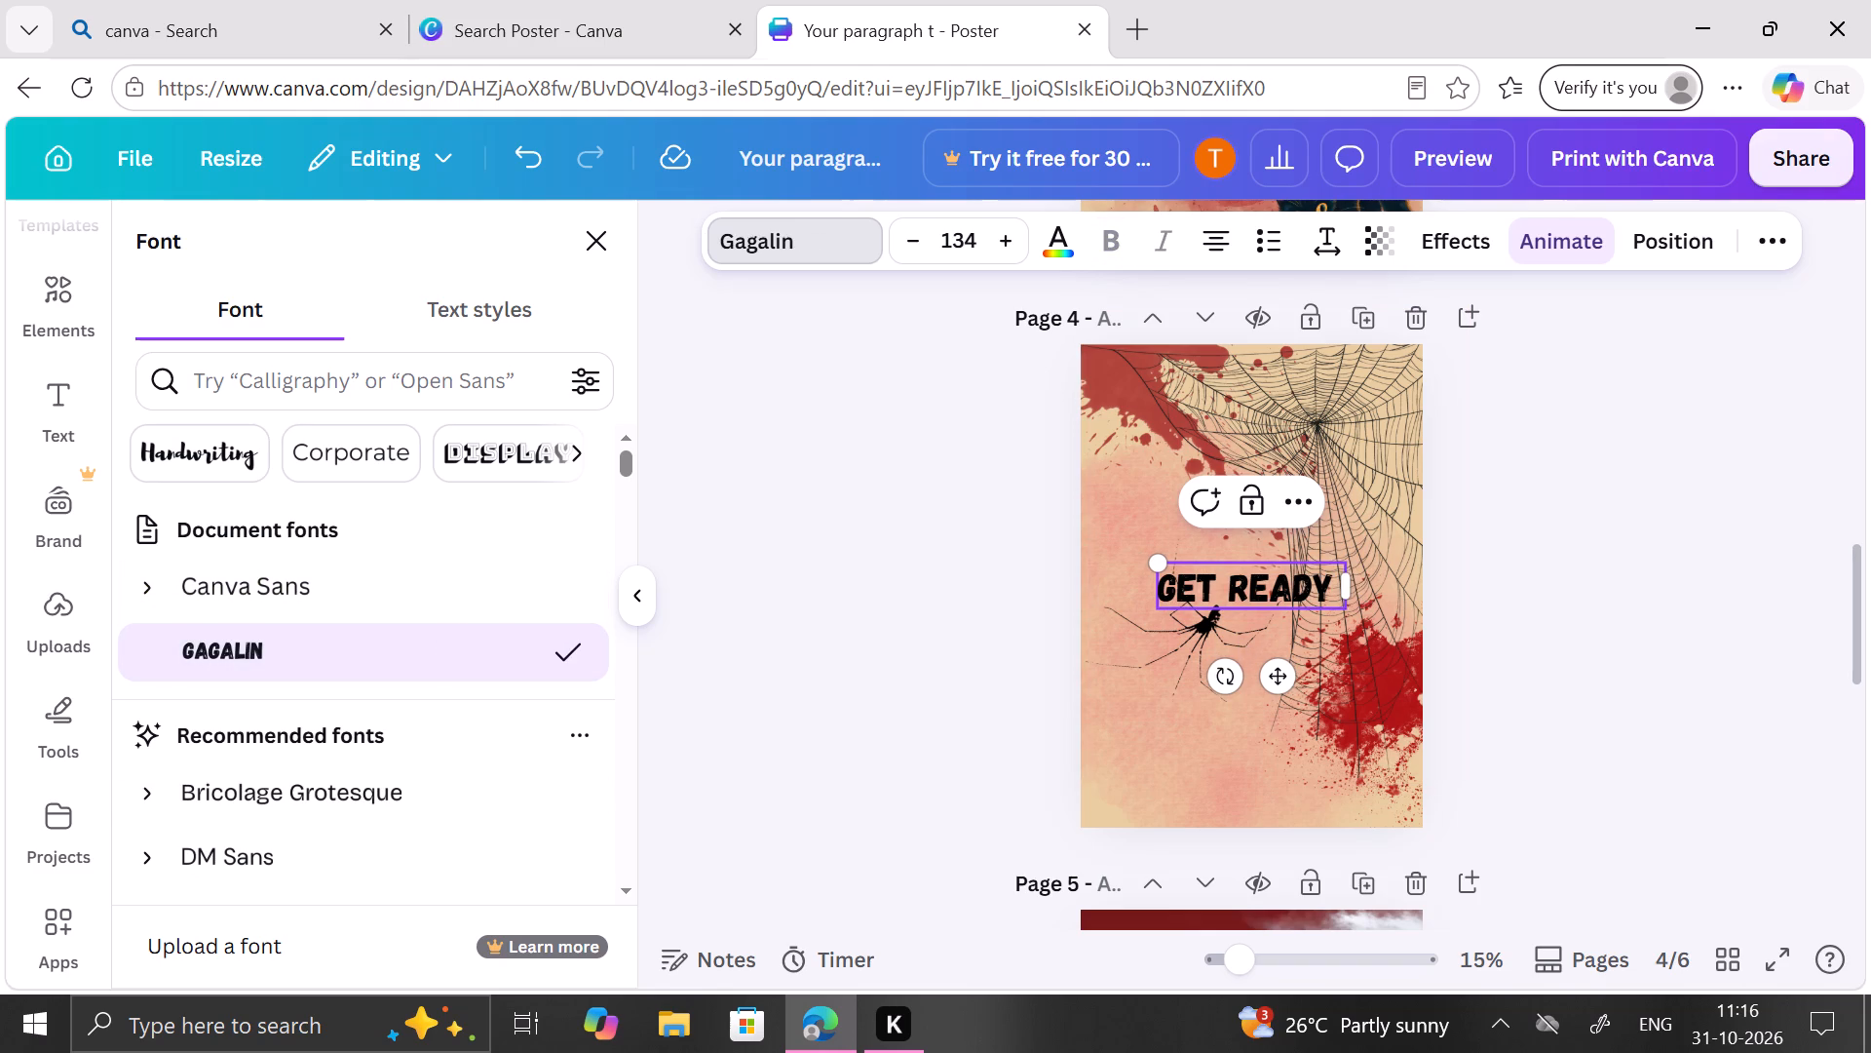
Increase the font size of the whole GET READY heading to 165.
left_click_drag(1310, 592, 1307, 541)
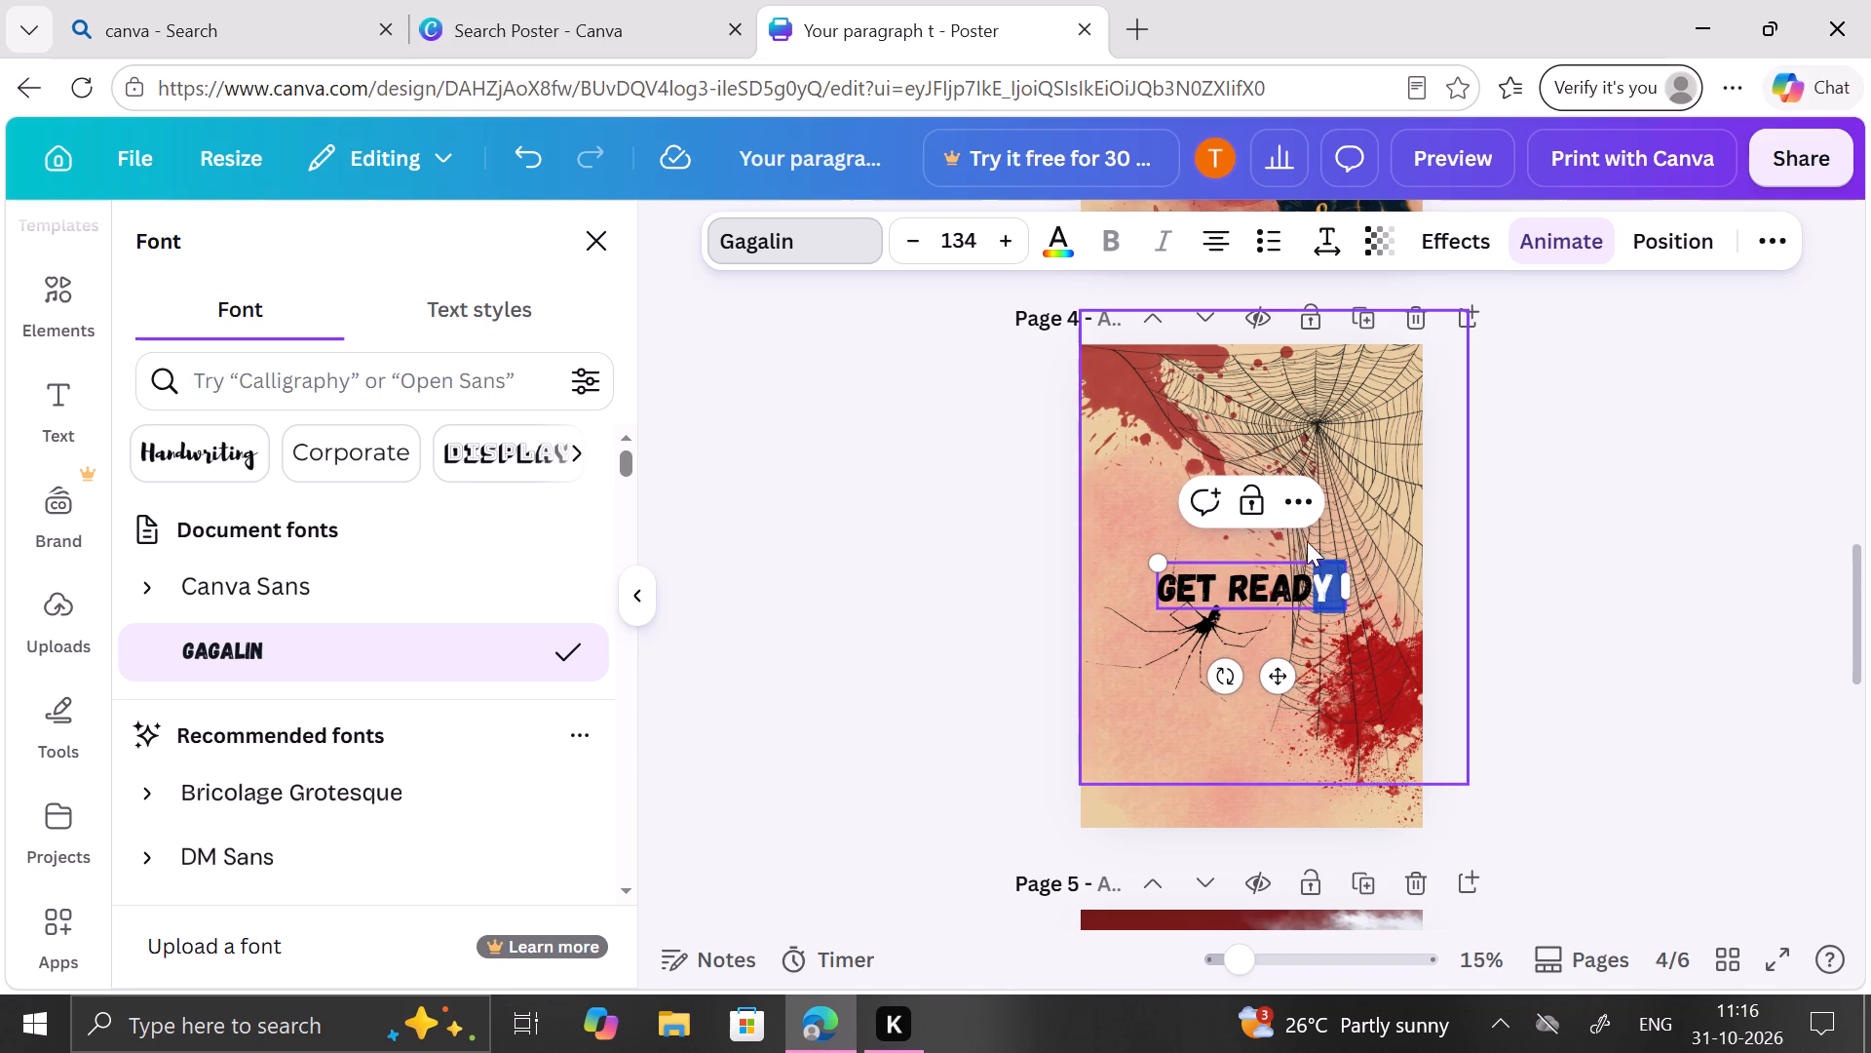
left_click_drag(1307, 541, 1246, 555)
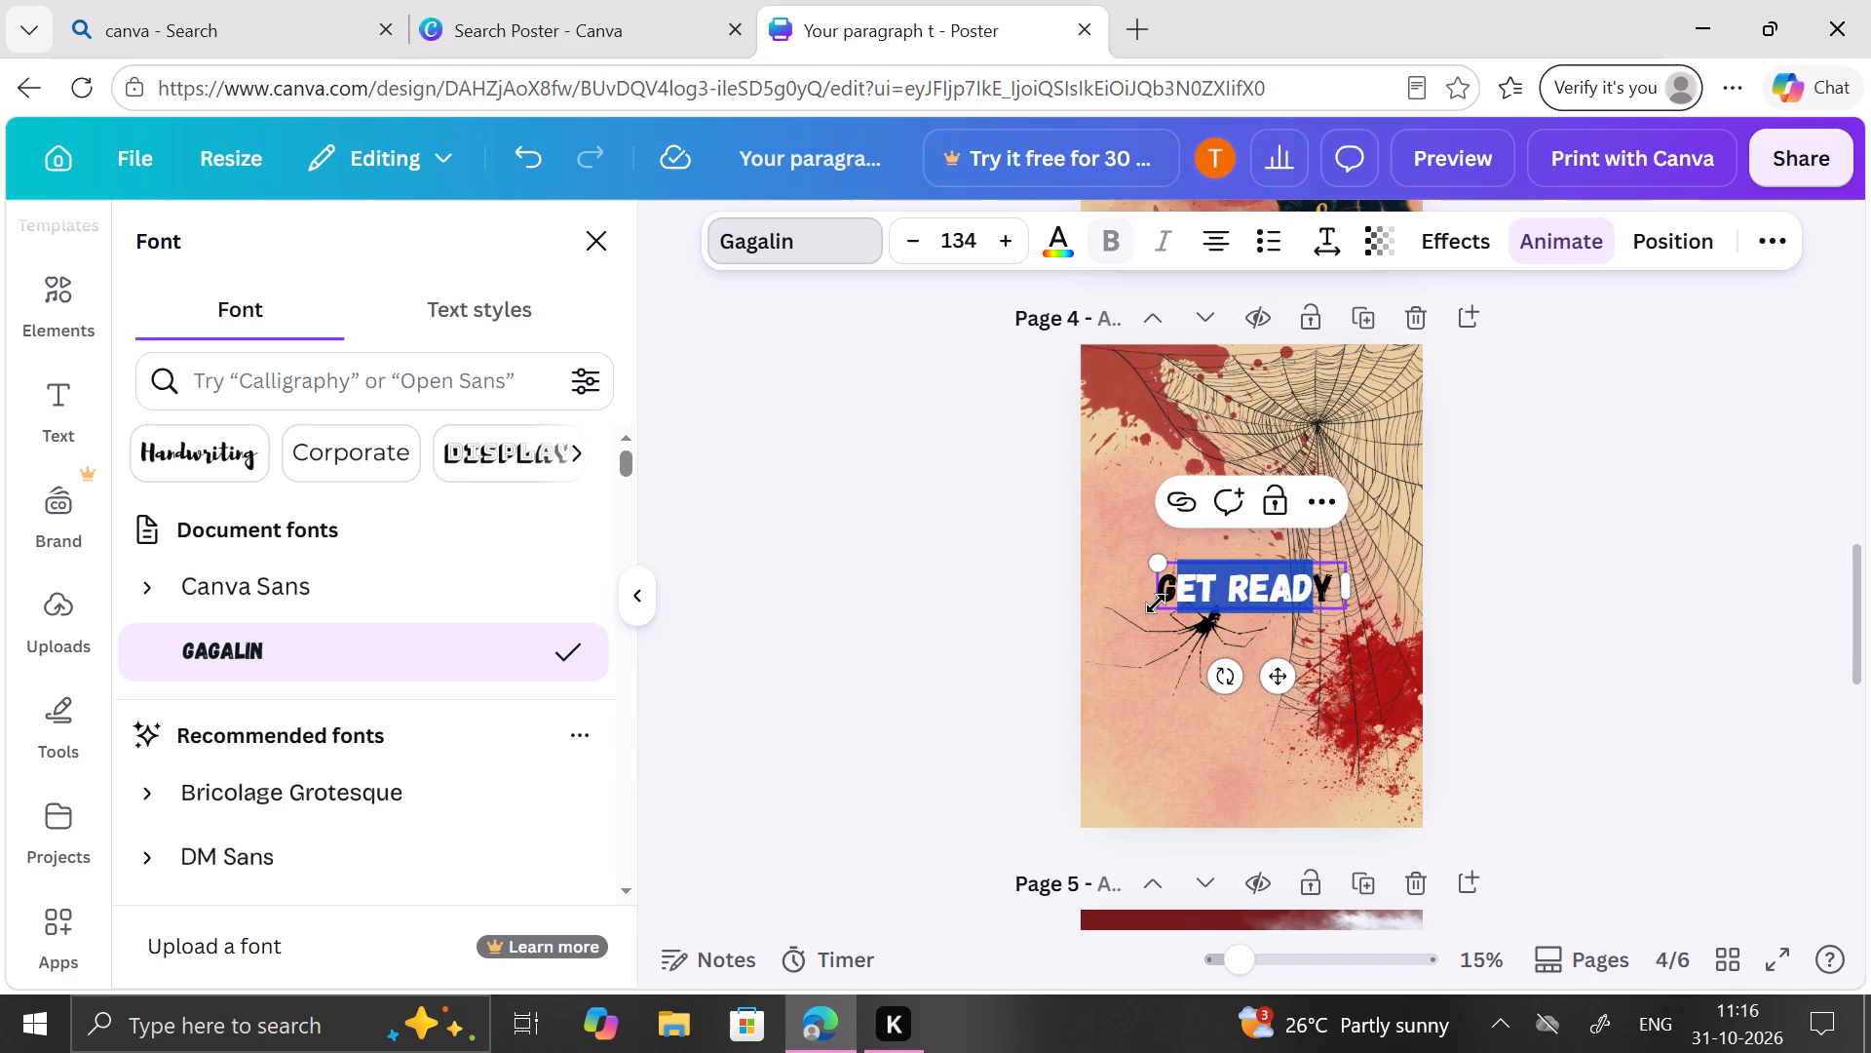
left_click_drag(1160, 580, 1348, 573)
double_click(1213, 572)
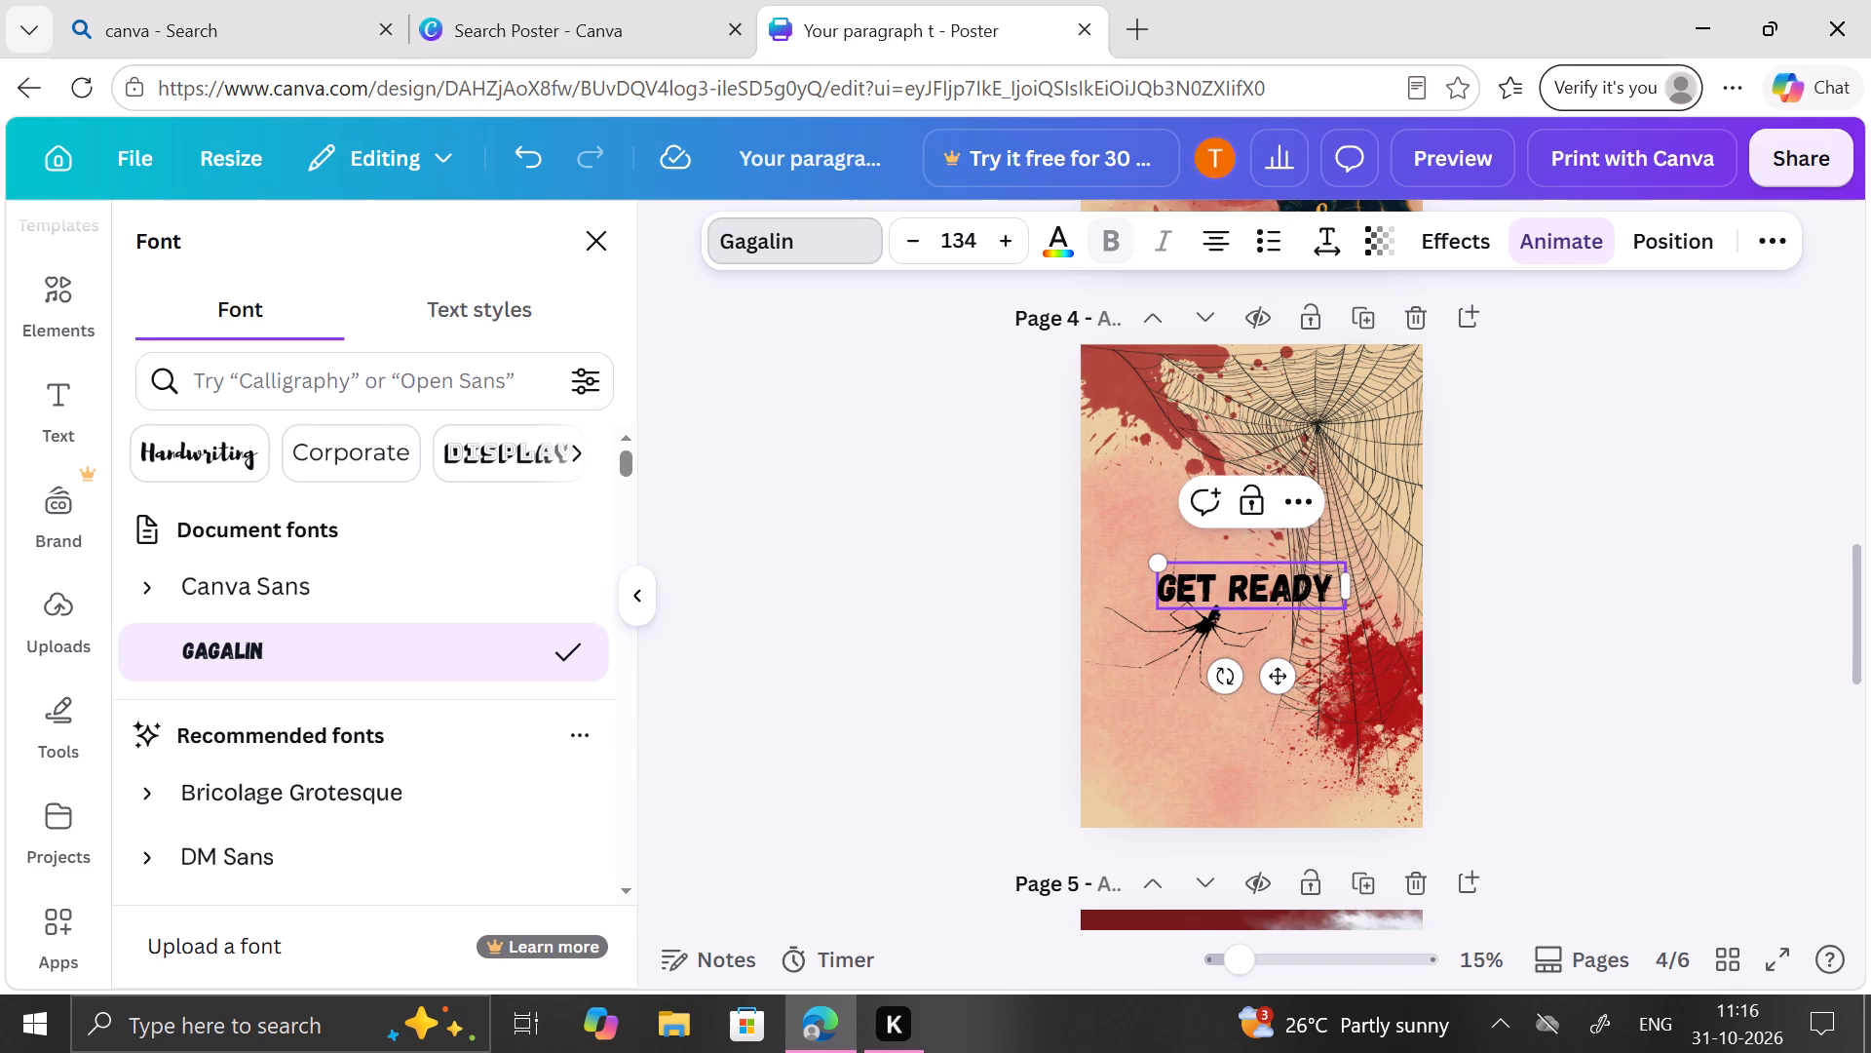
left_click_drag(1162, 579, 1370, 558)
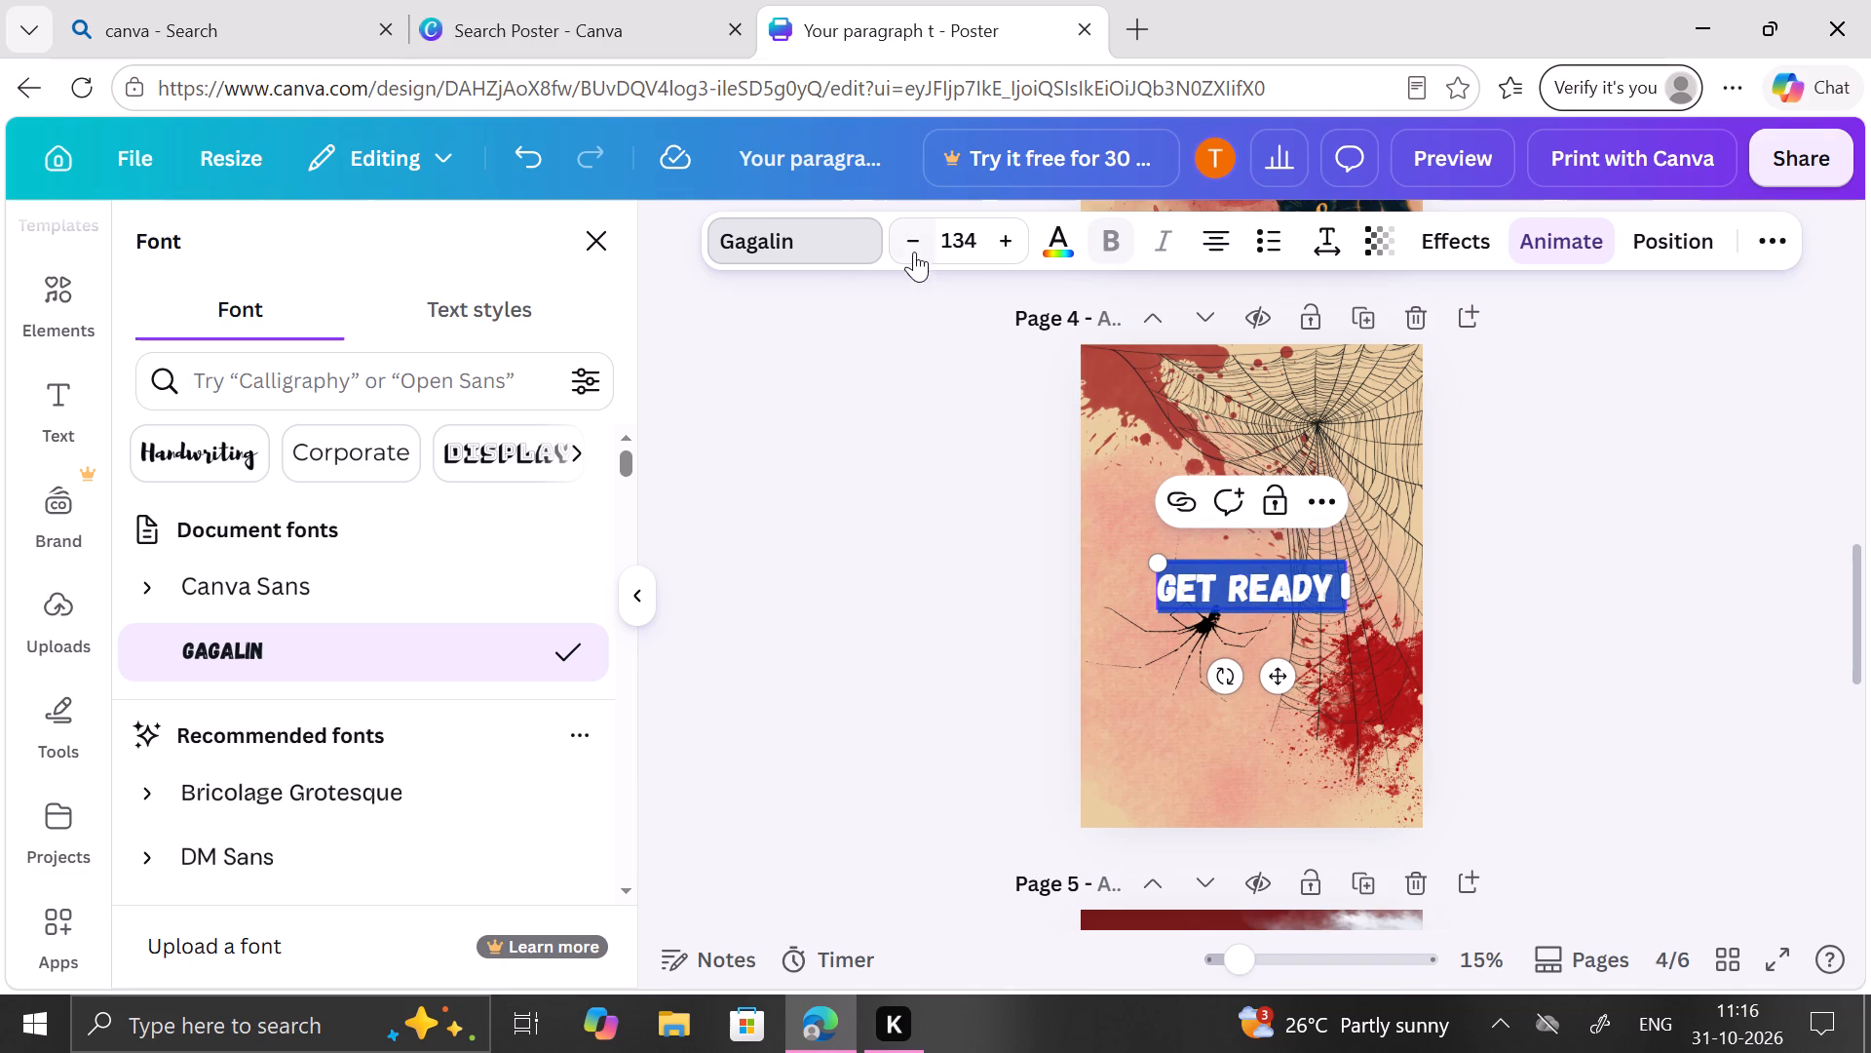
triple_click(1011, 248)
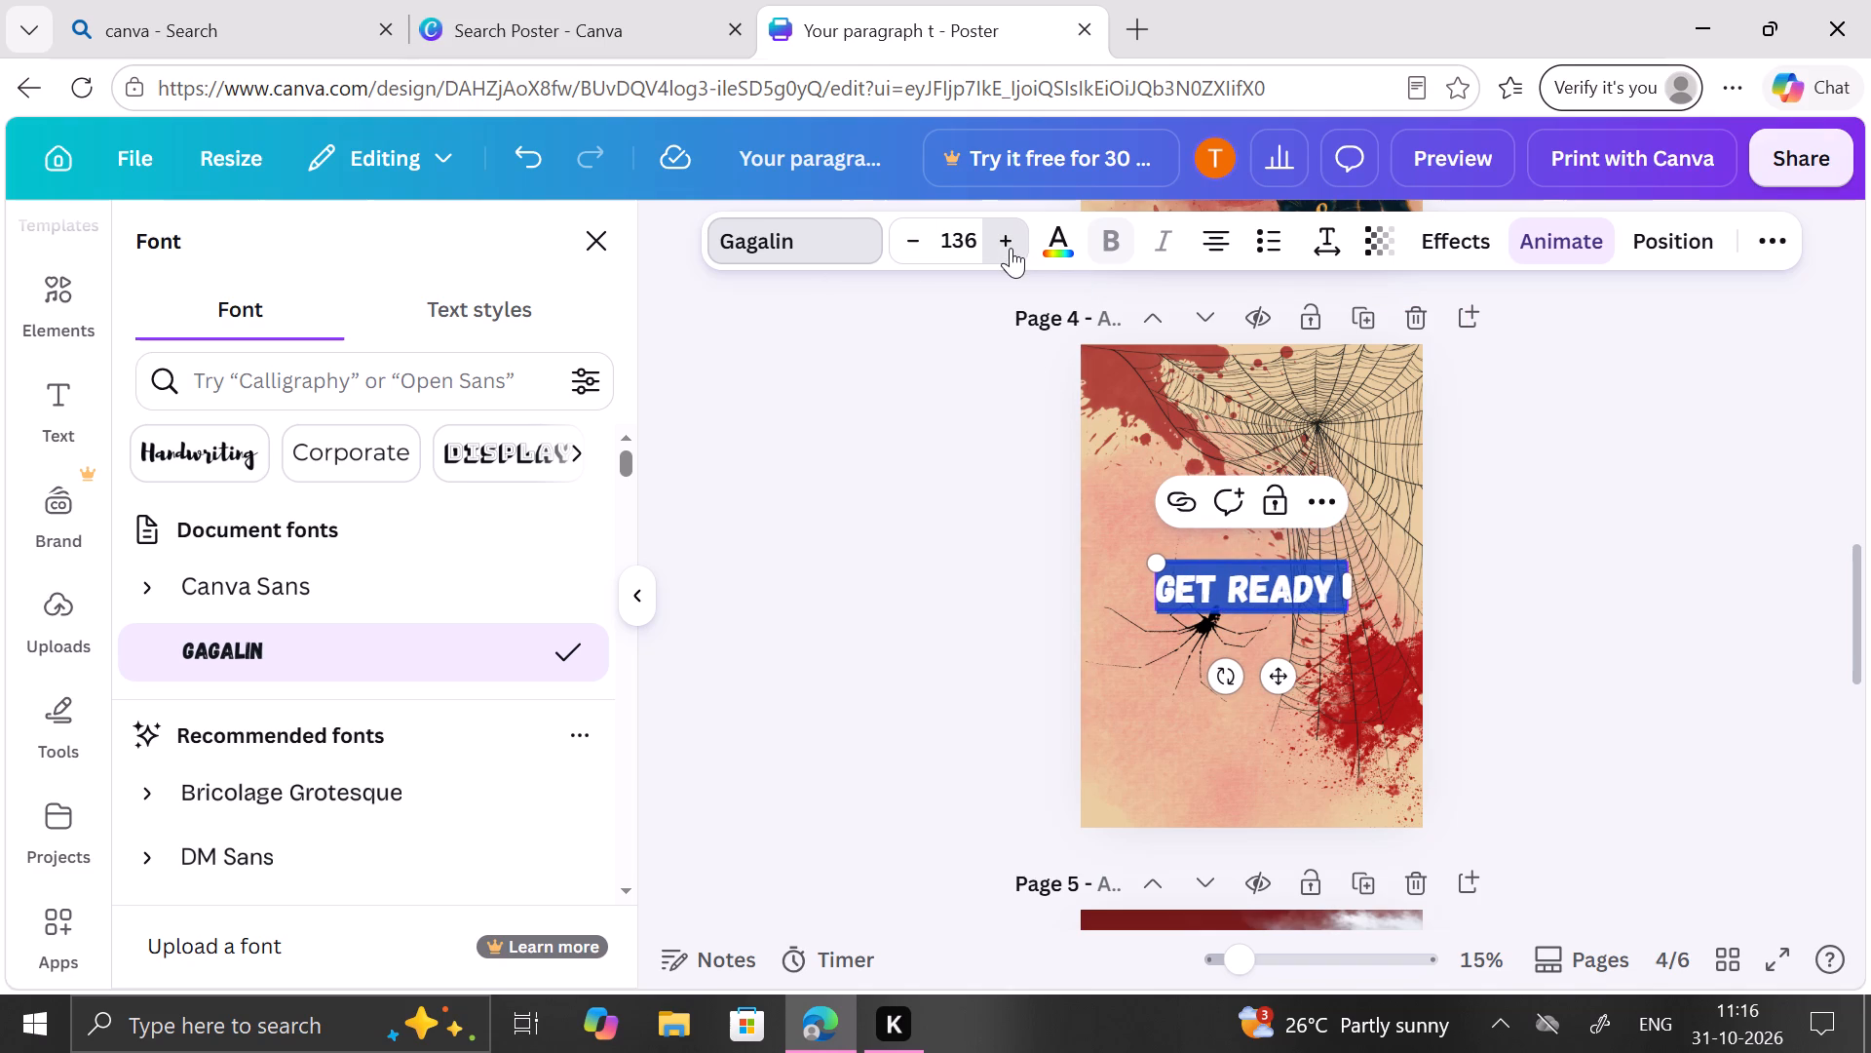
triple_click(1011, 248)
triple_click(1011, 248)
triple_click(1011, 248)
triple_click(1011, 248)
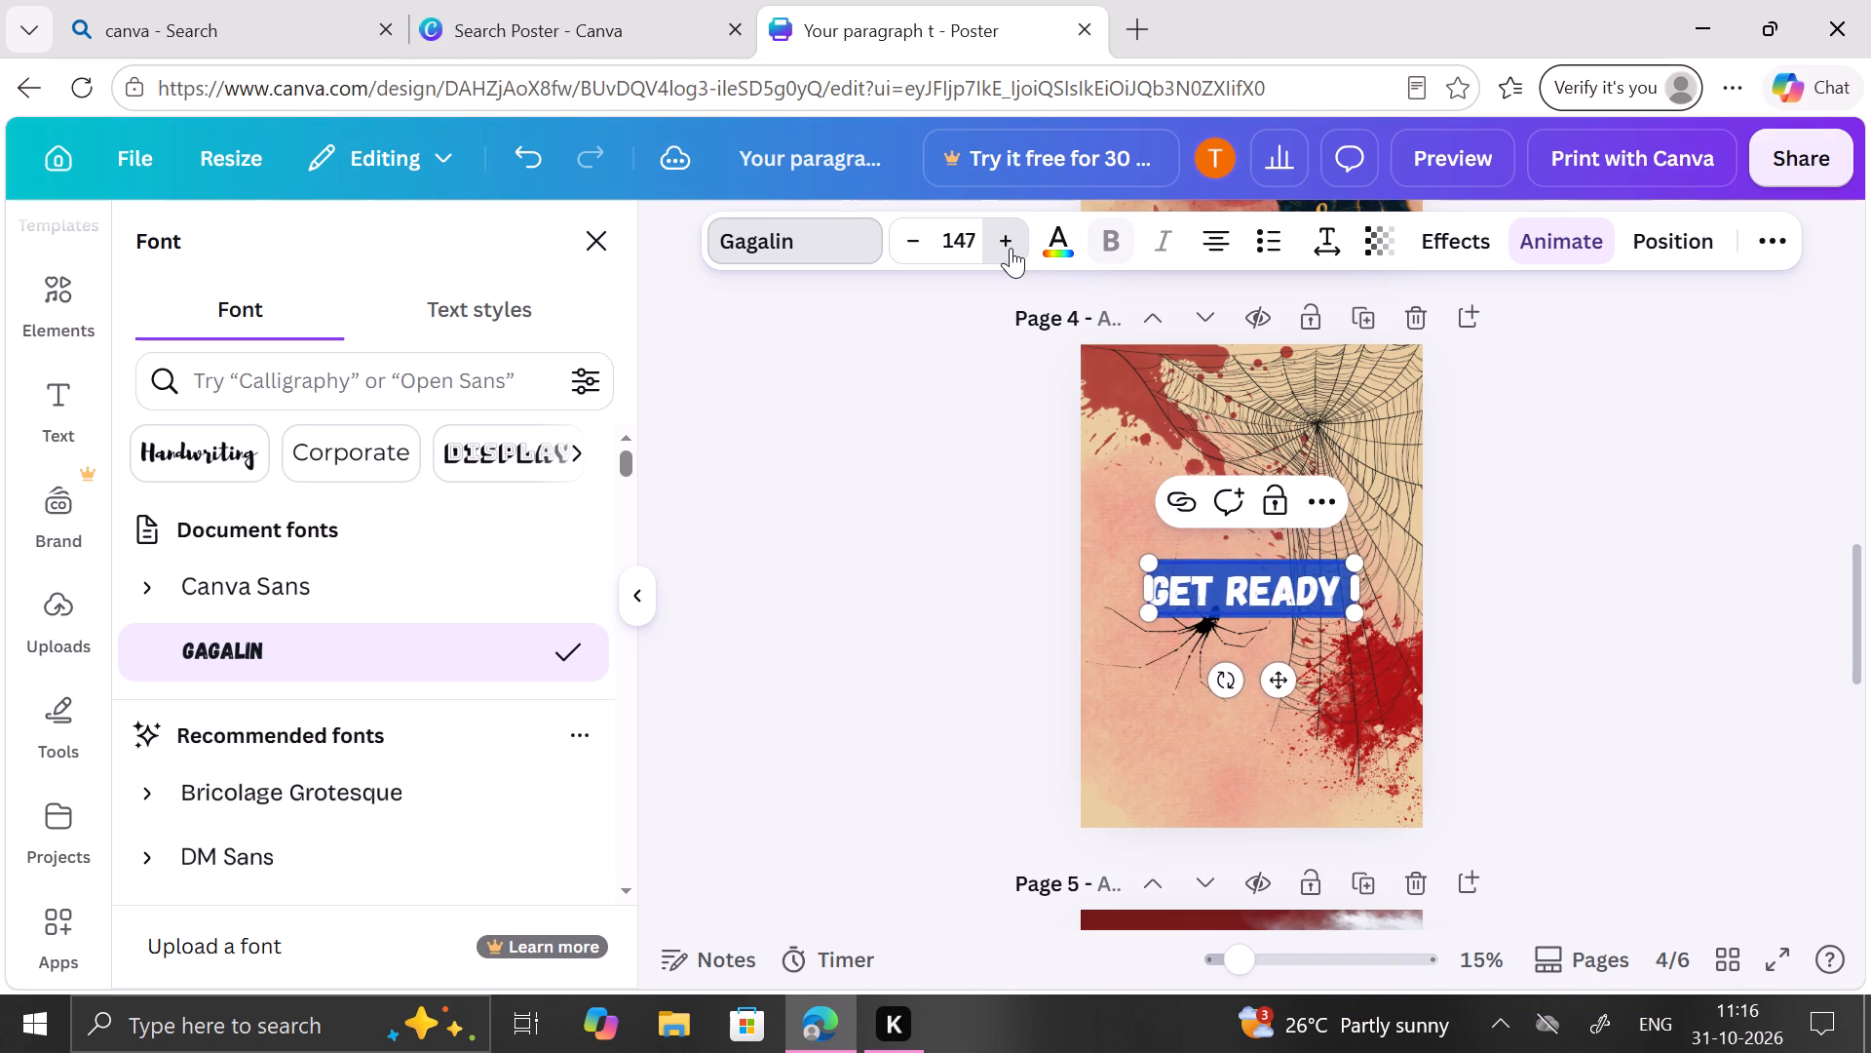
triple_click(1011, 248)
triple_click(1011, 248)
triple_click(1011, 248)
triple_click(1011, 248)
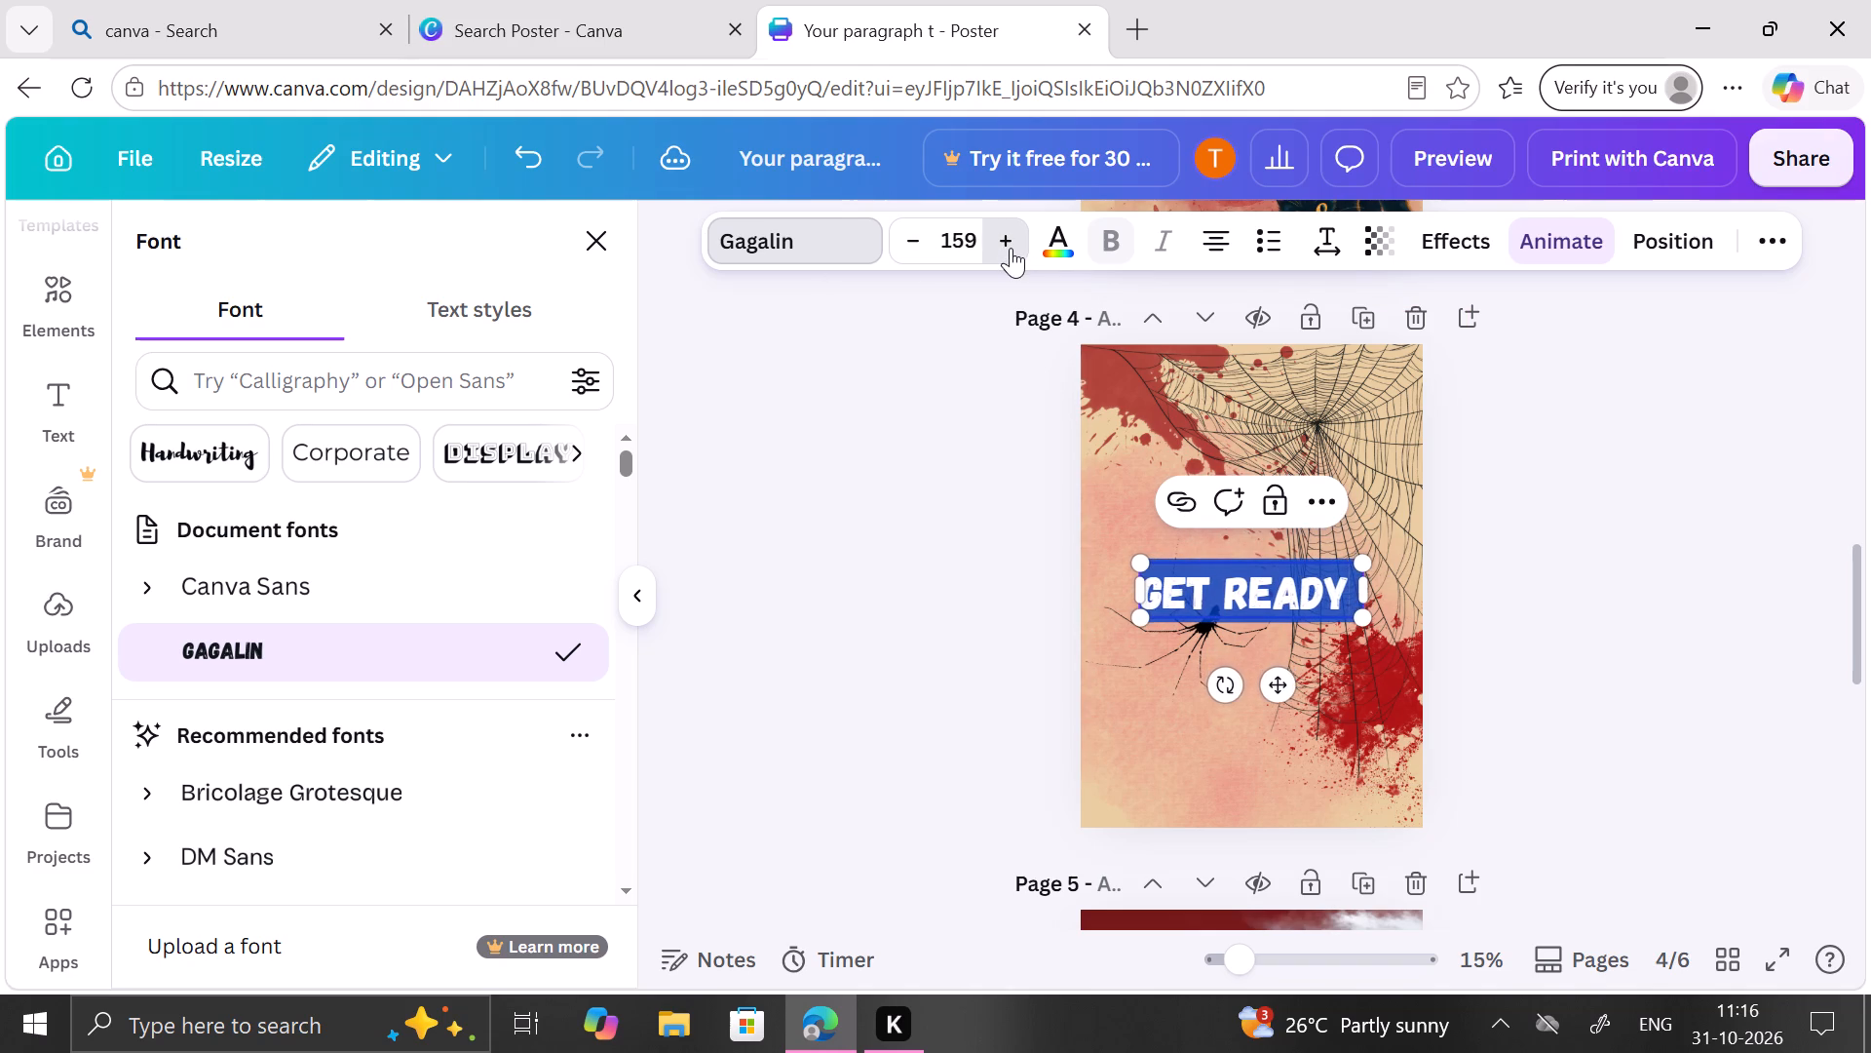
double_click(1011, 248)
double_click(1011, 248)
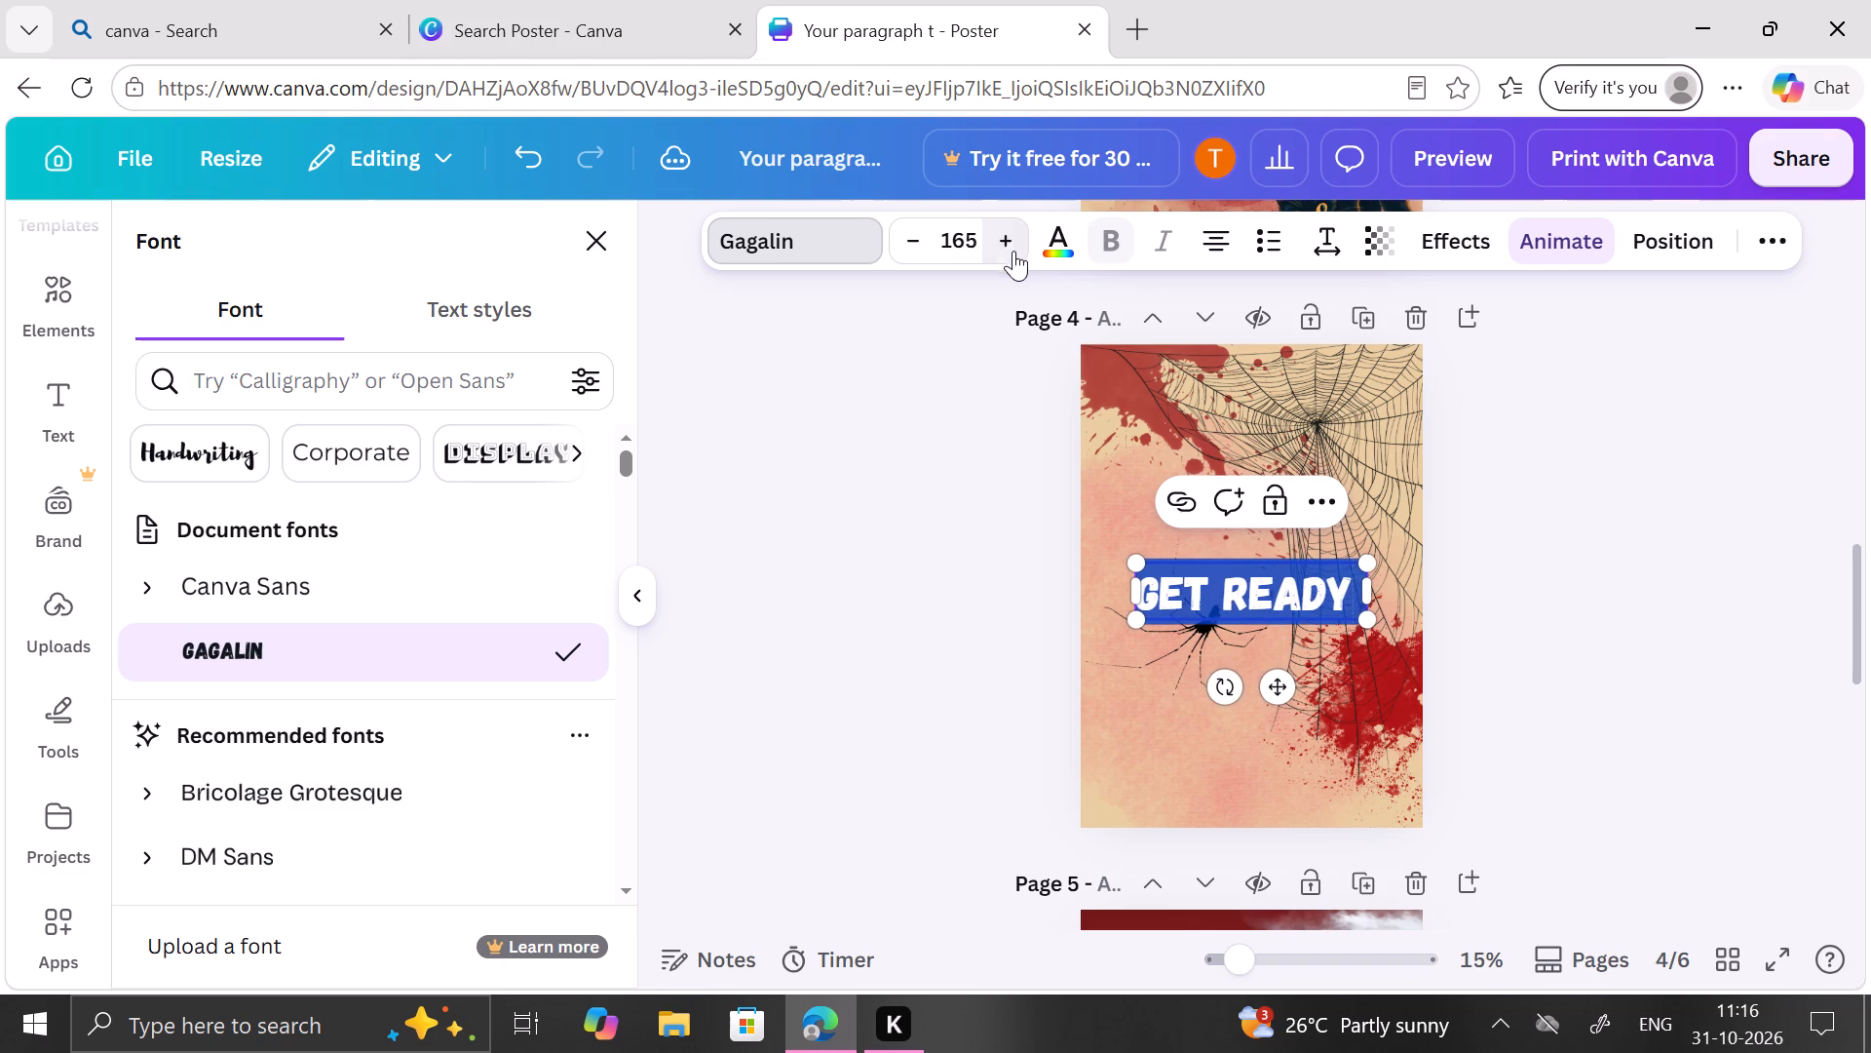
Move the GET READY heading up so it sits just above the spider on page 4.
left_click_drag(1302, 583, 1305, 516)
left_click(1490, 460)
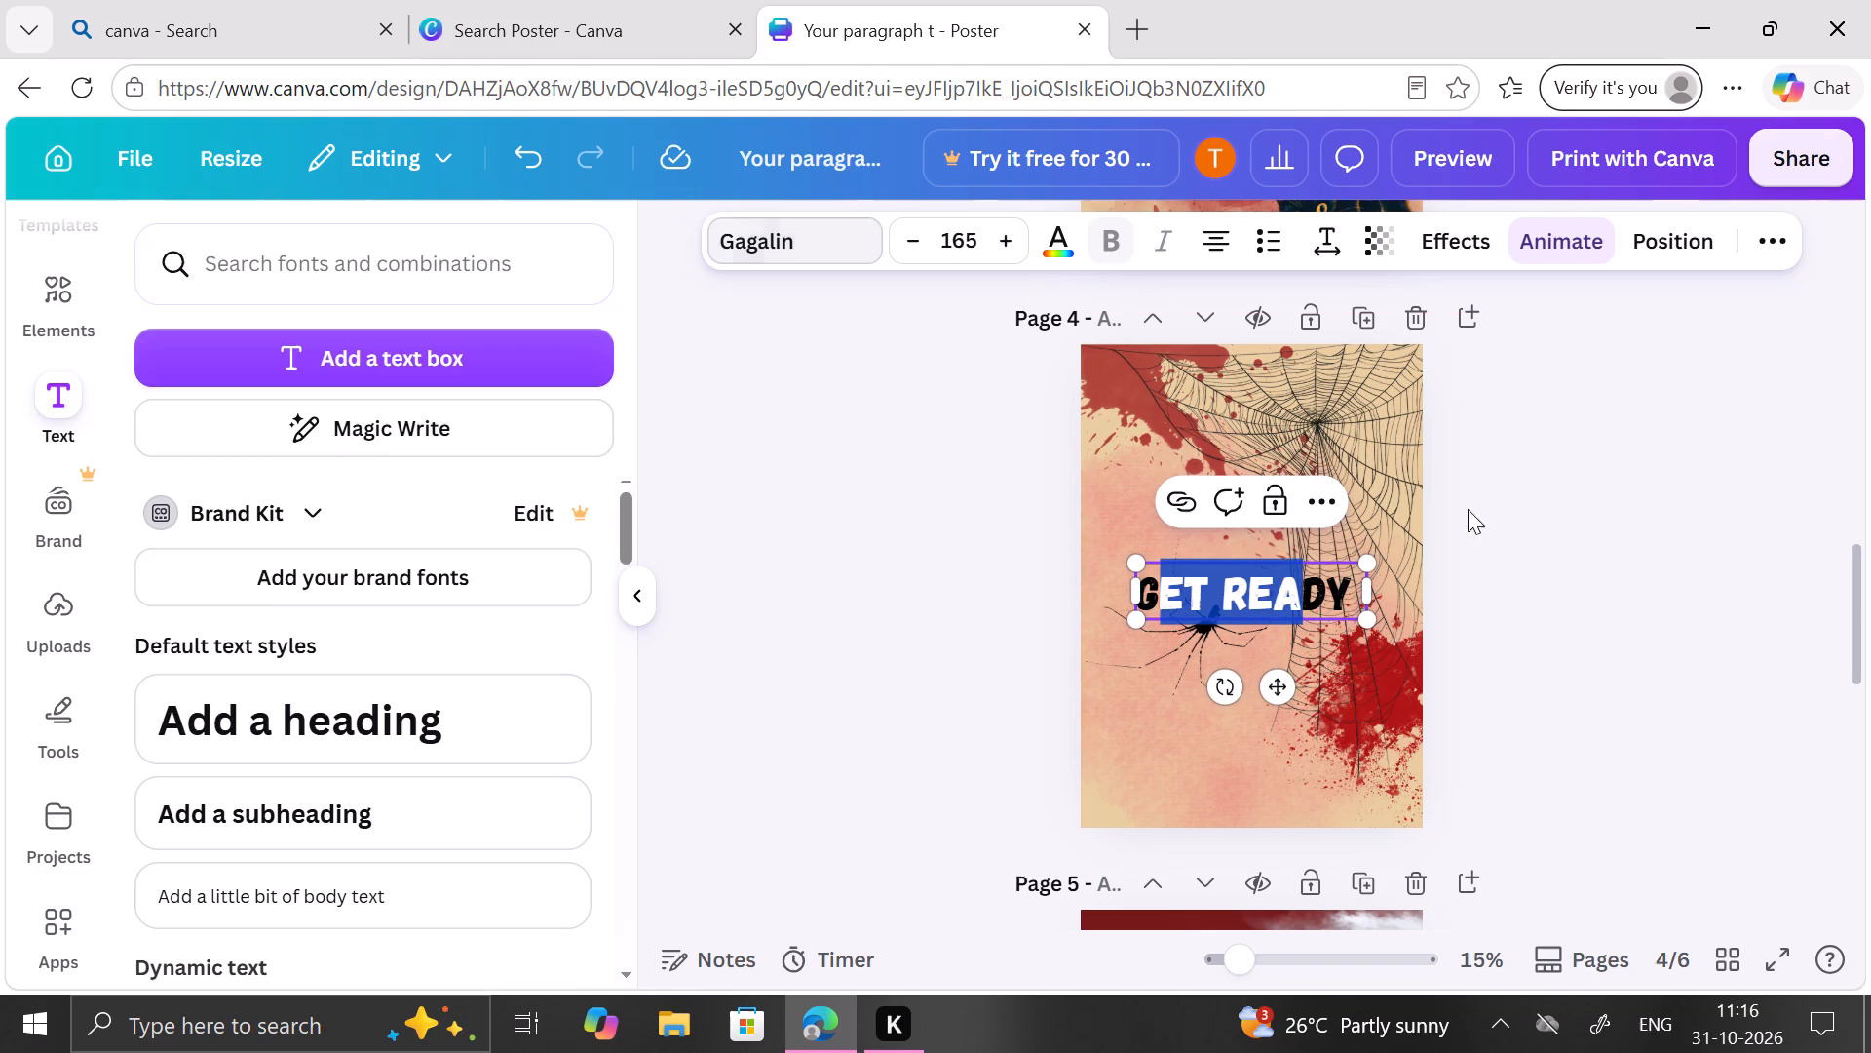
left_click(1405, 568)
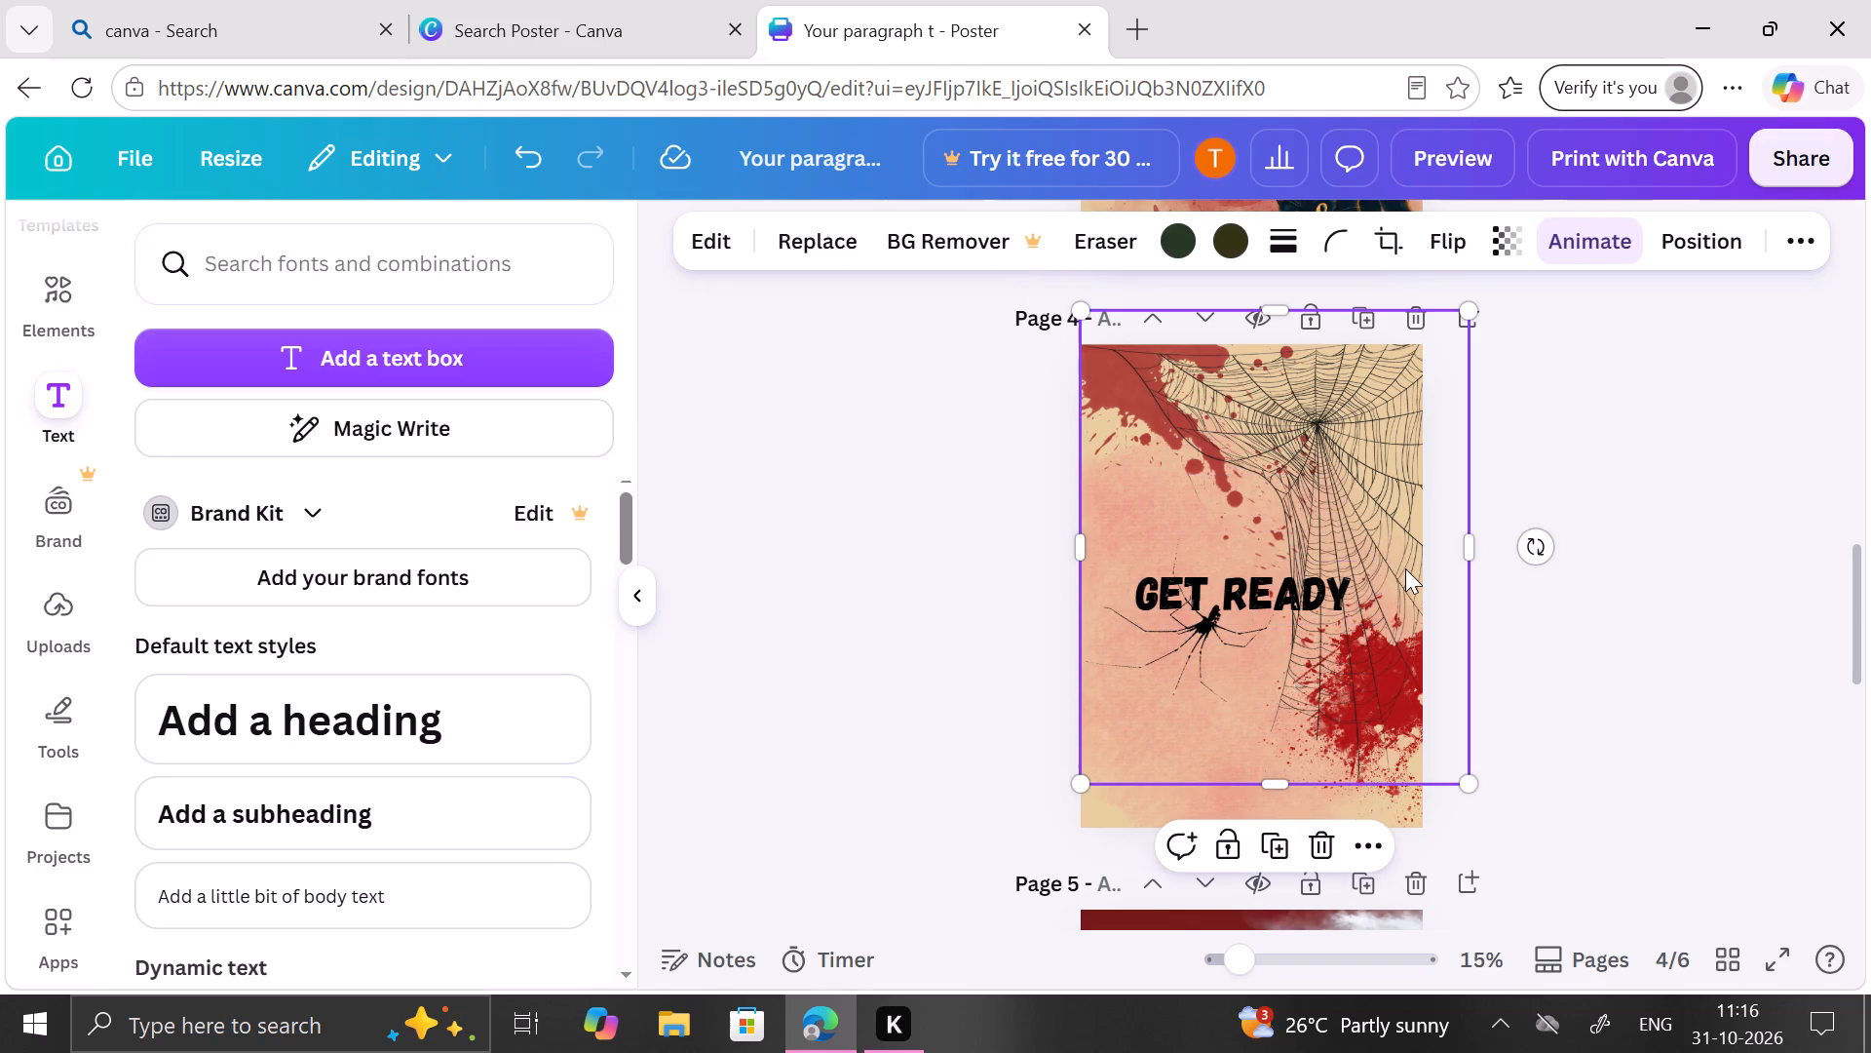
left_click_drag(1316, 577, 1323, 454)
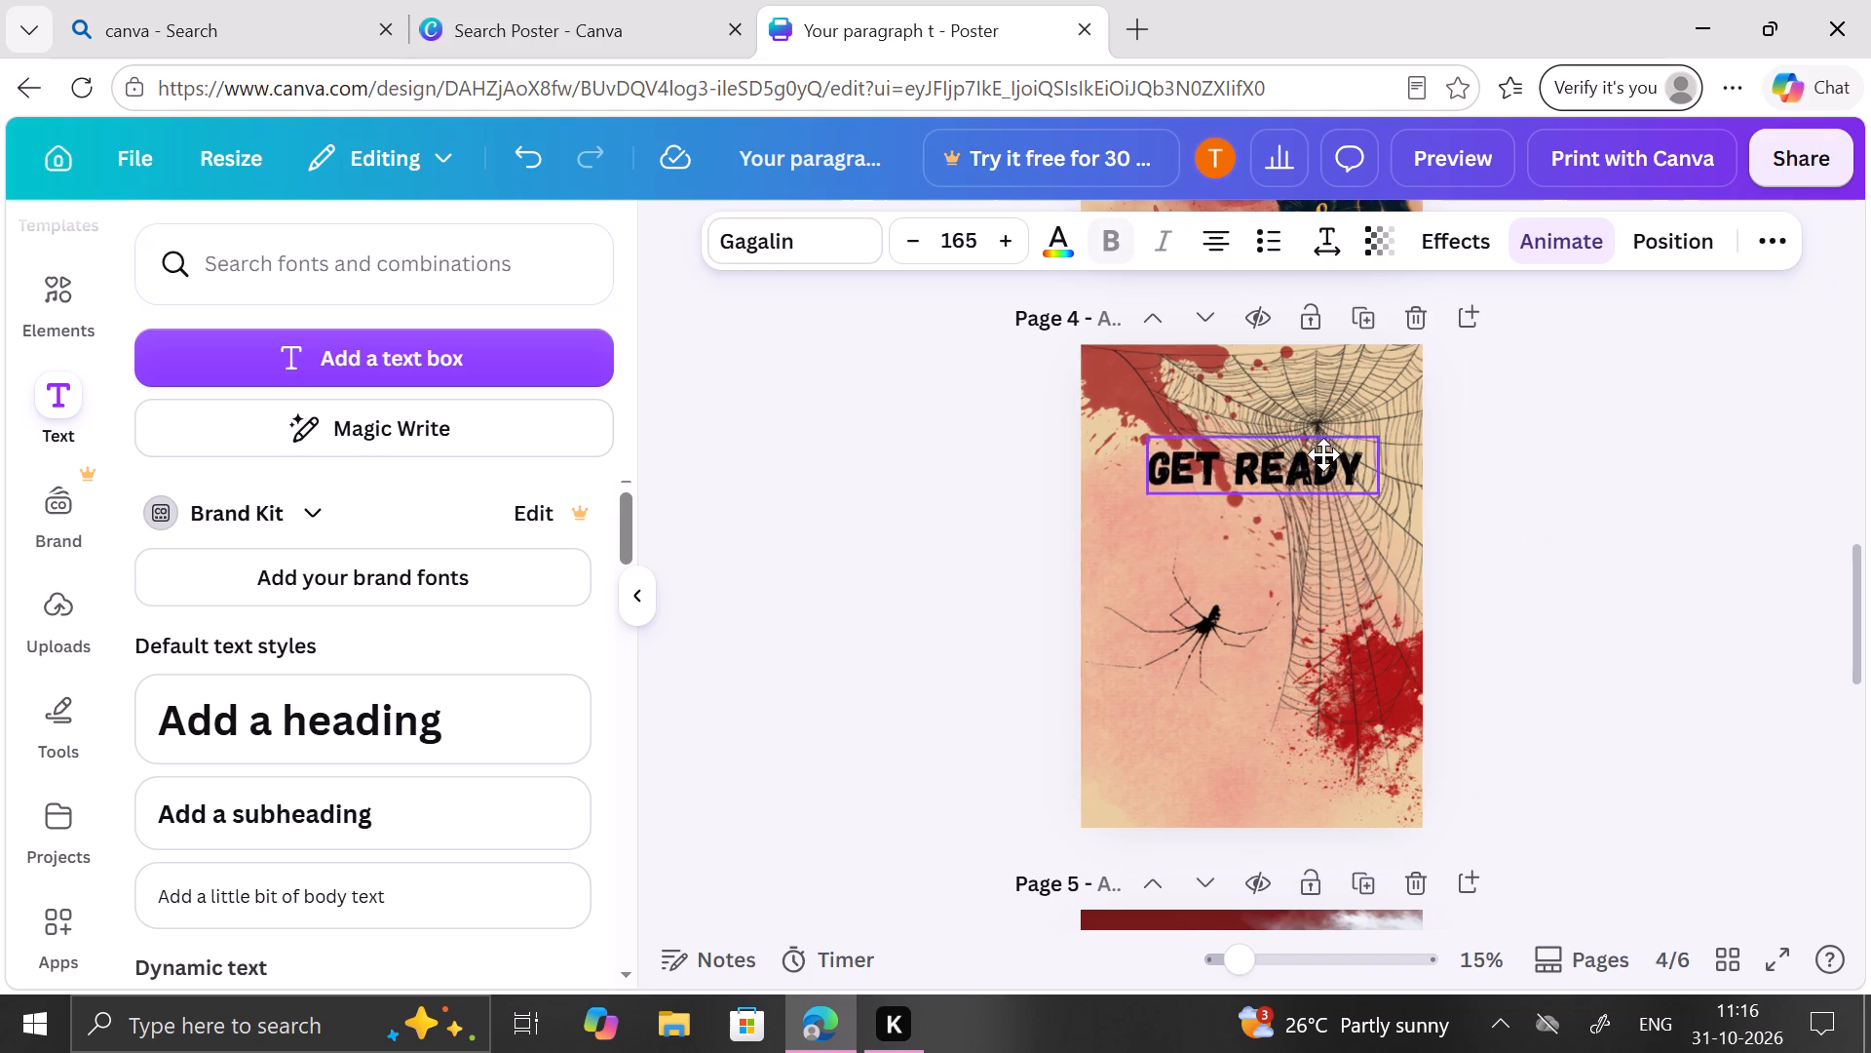
left_click_drag(1323, 454, 1326, 515)
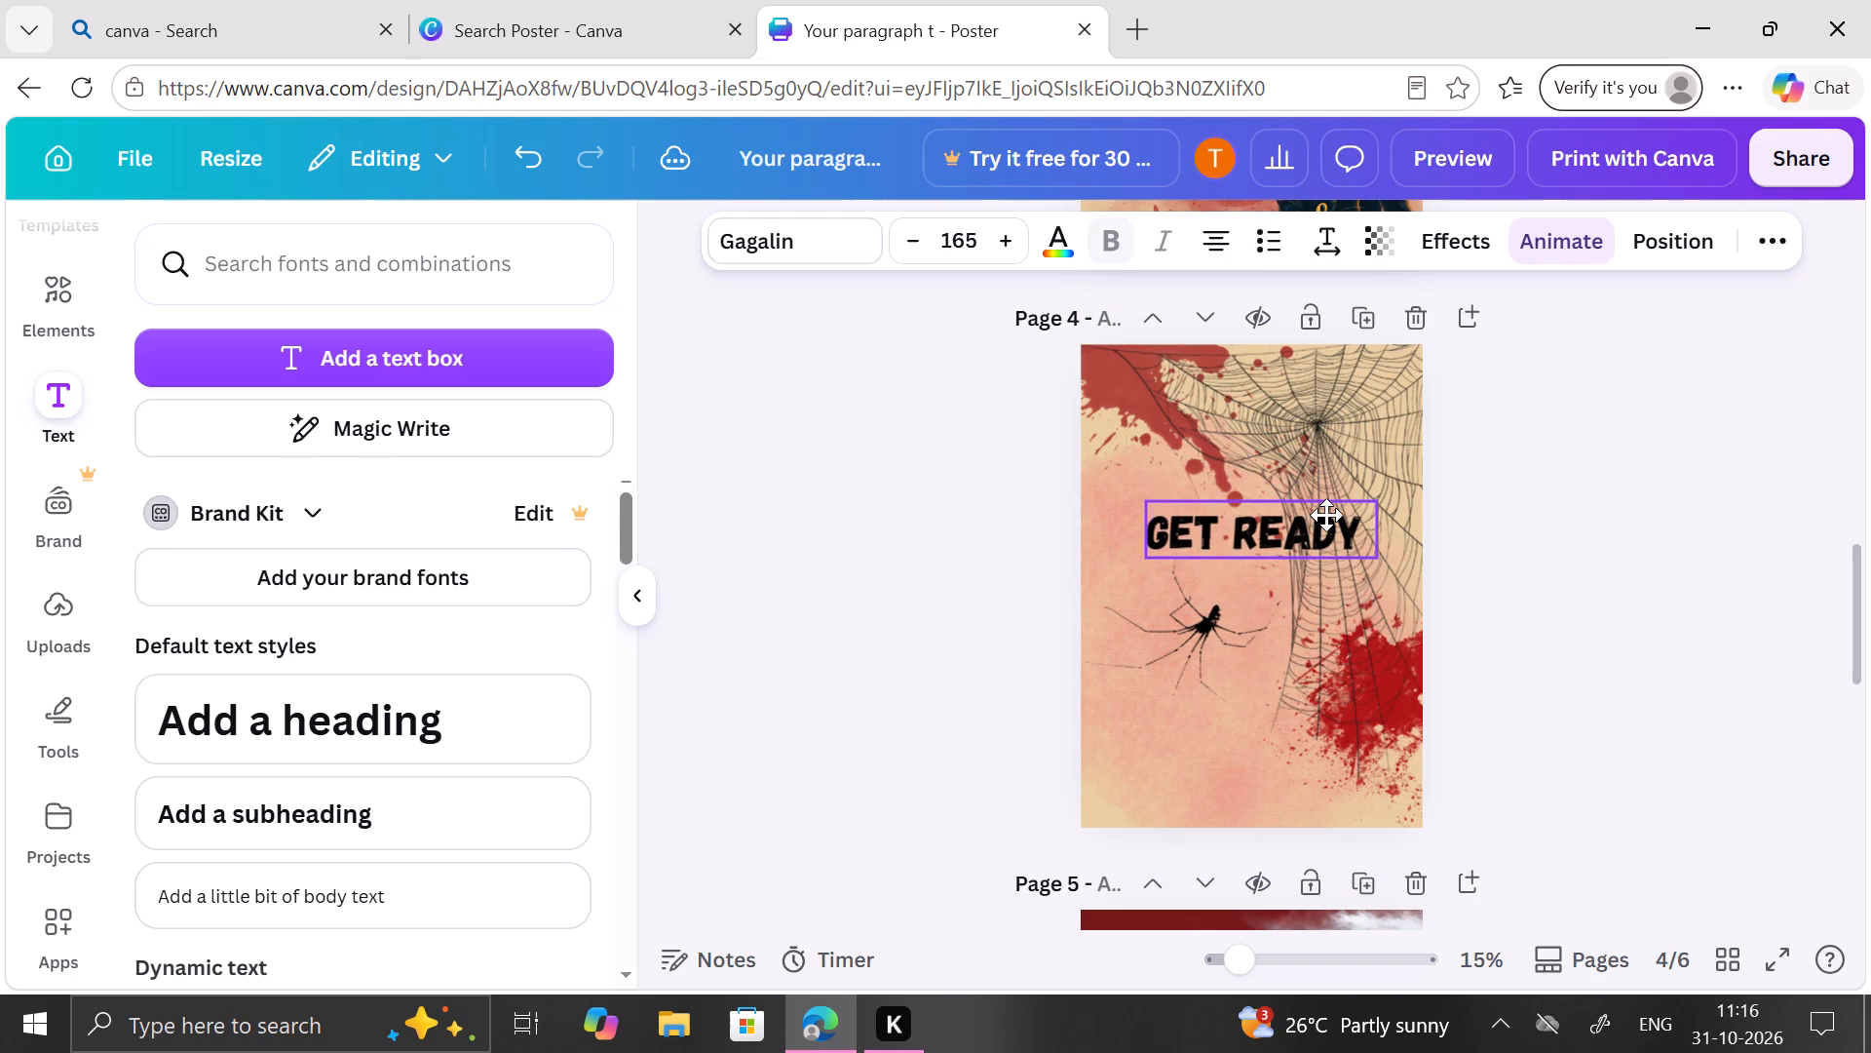
left_click_drag(1326, 515, 1326, 526)
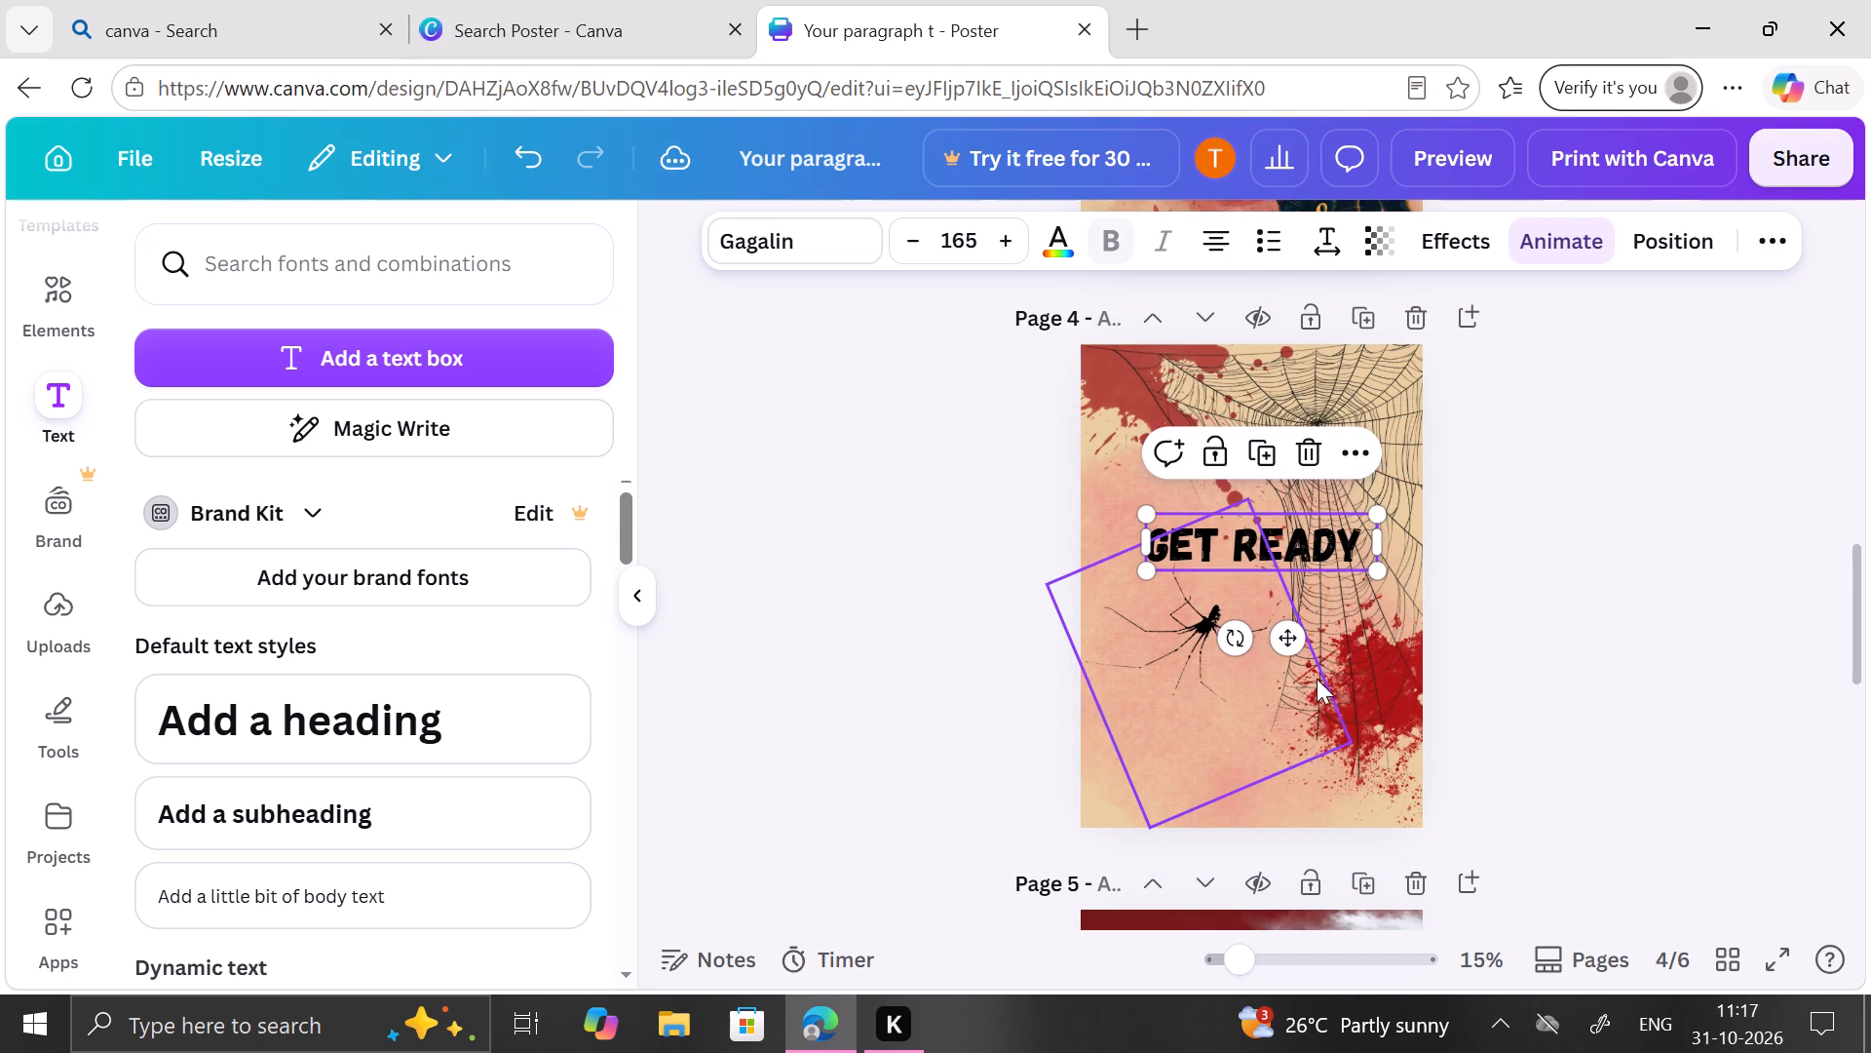
left_click(1316, 707)
left_click(1355, 760)
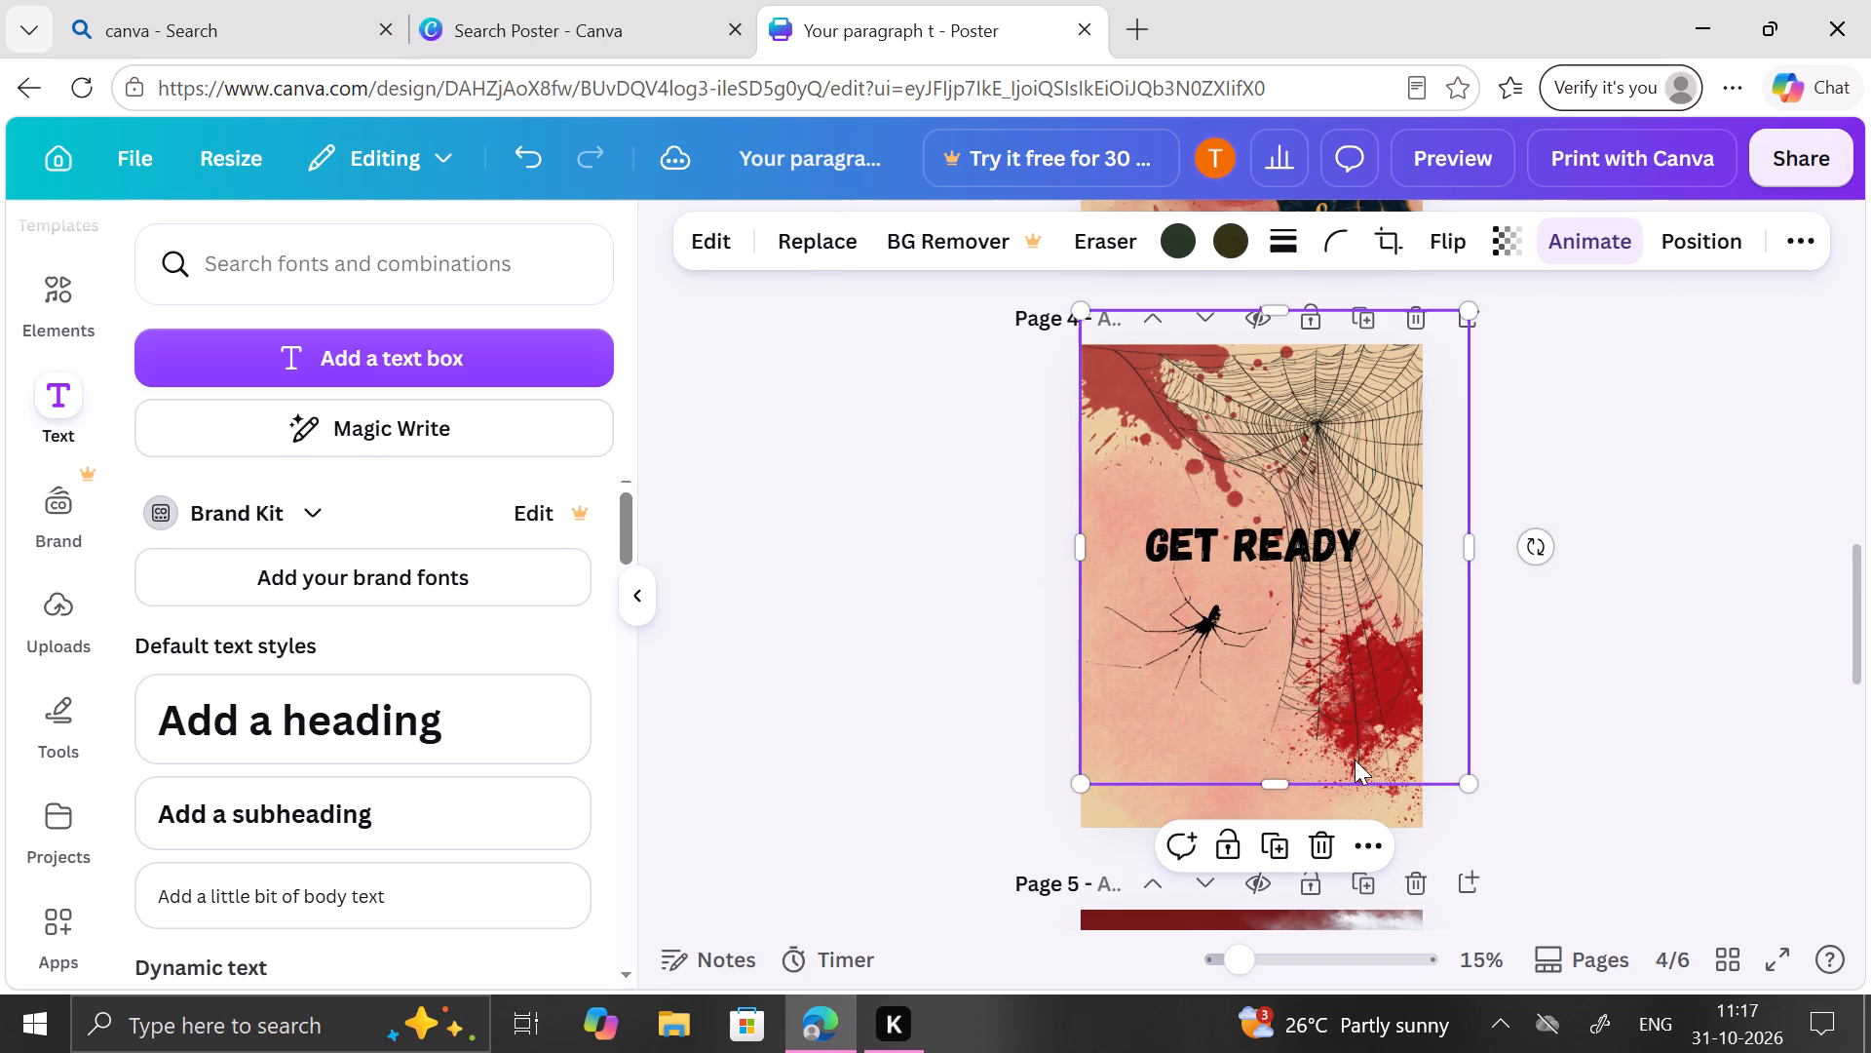
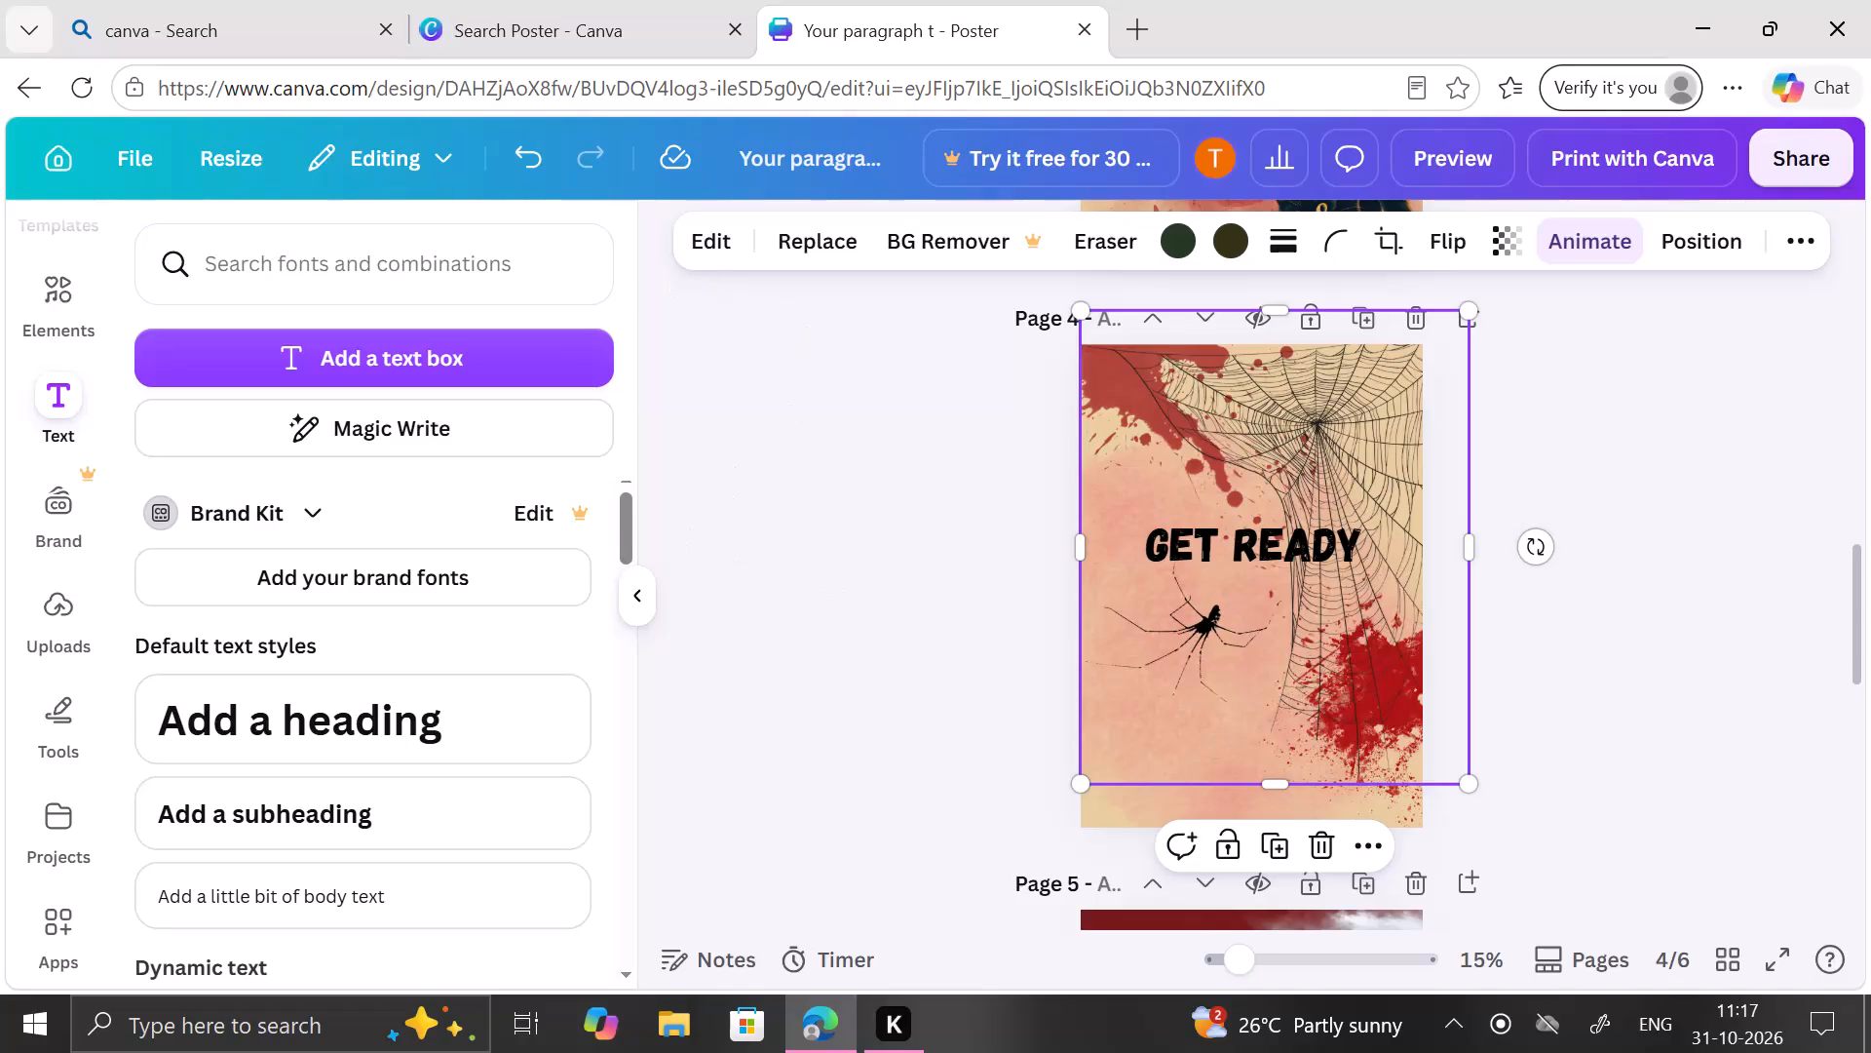
Deselect the spider web artwork on page 4 and delete the blank beige page 6.
left_click(543, 253)
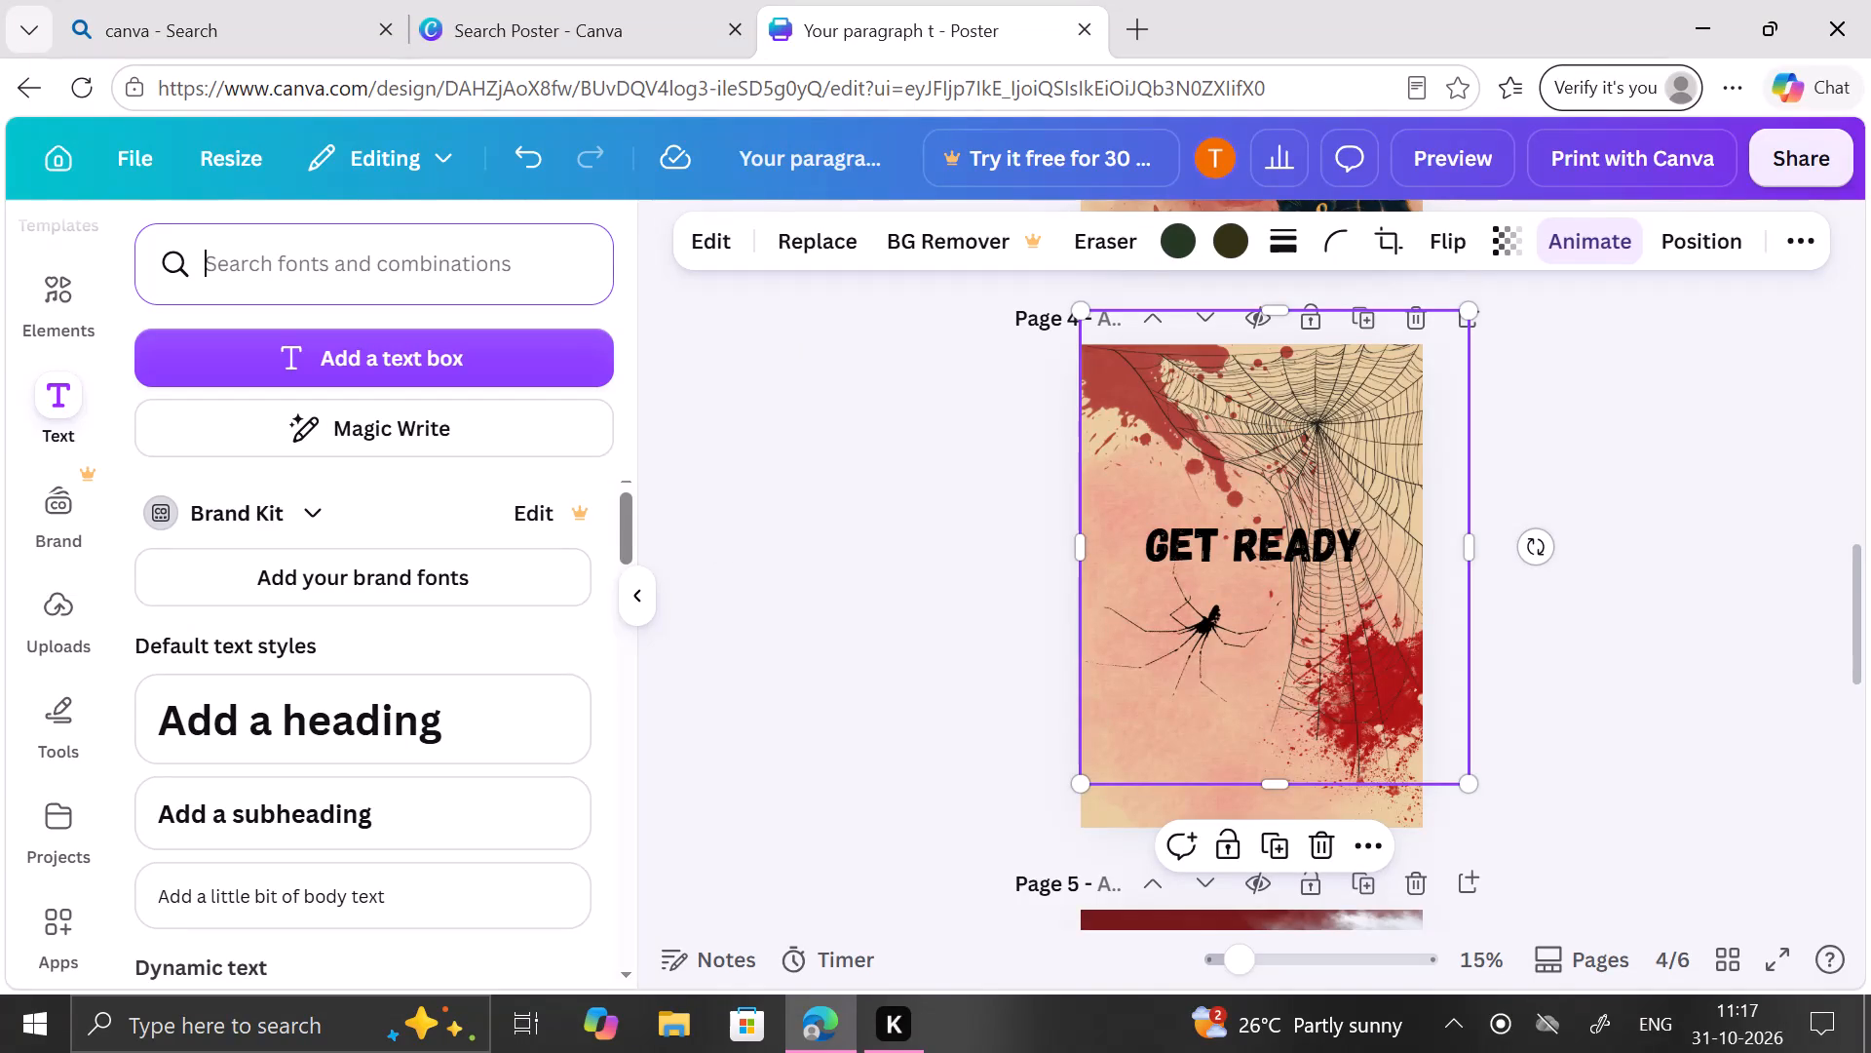
left_click(907, 591)
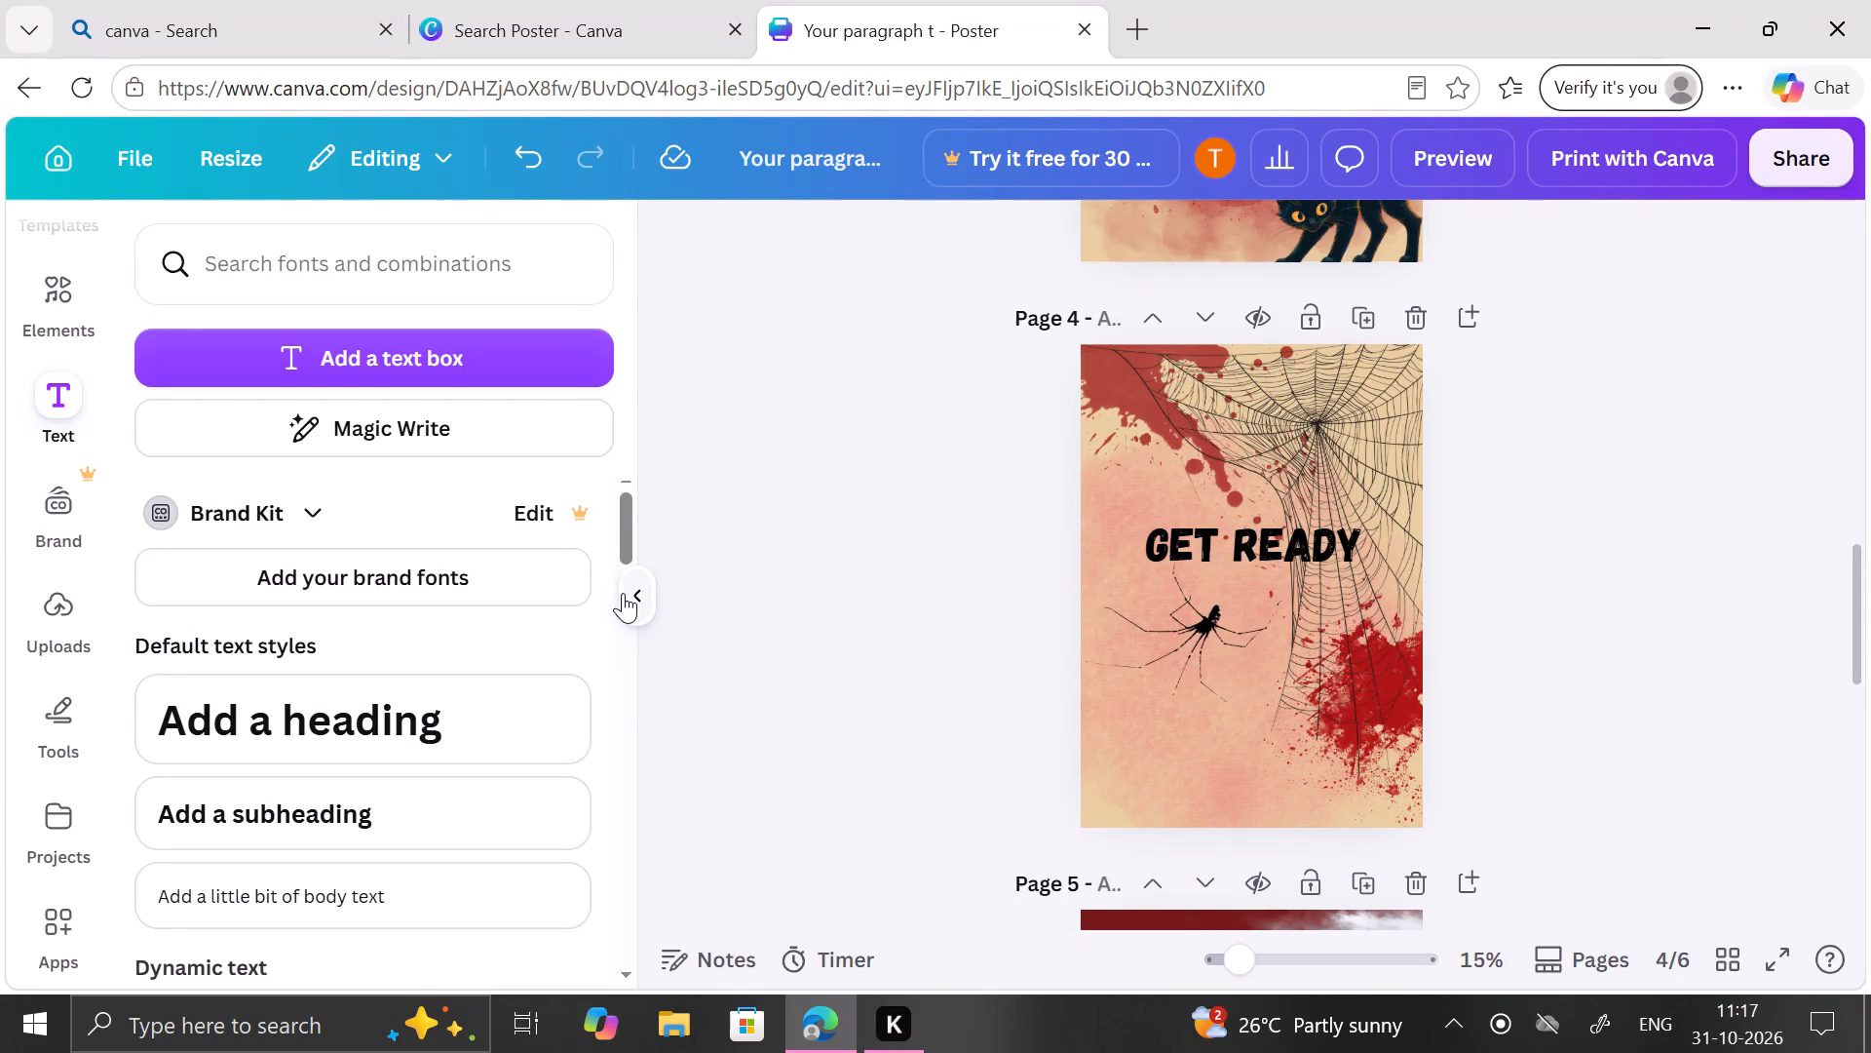
left_click(623, 593)
scroll(1317, 541, "down", 4)
scroll(1317, 541, "up", 2)
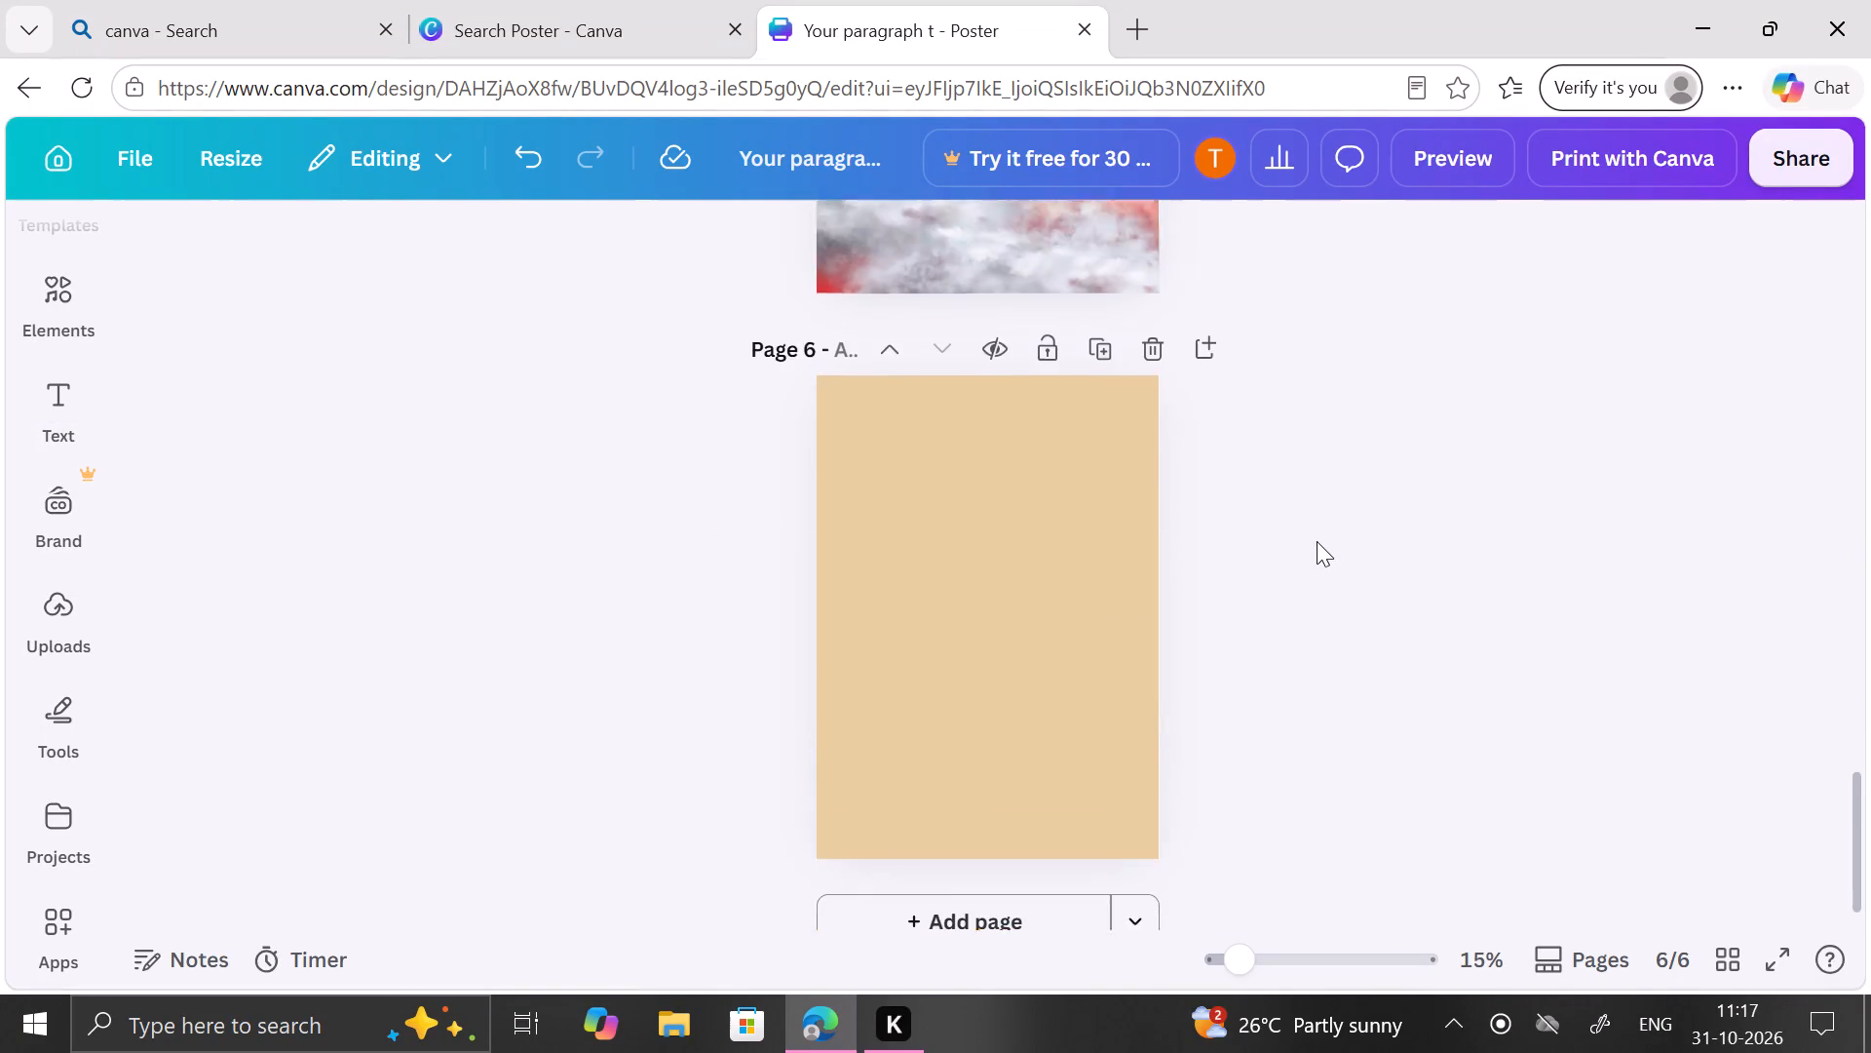
scroll(1317, 541, "up", 1)
scroll(1317, 541, "down", 4)
scroll(1317, 541, "up", 2)
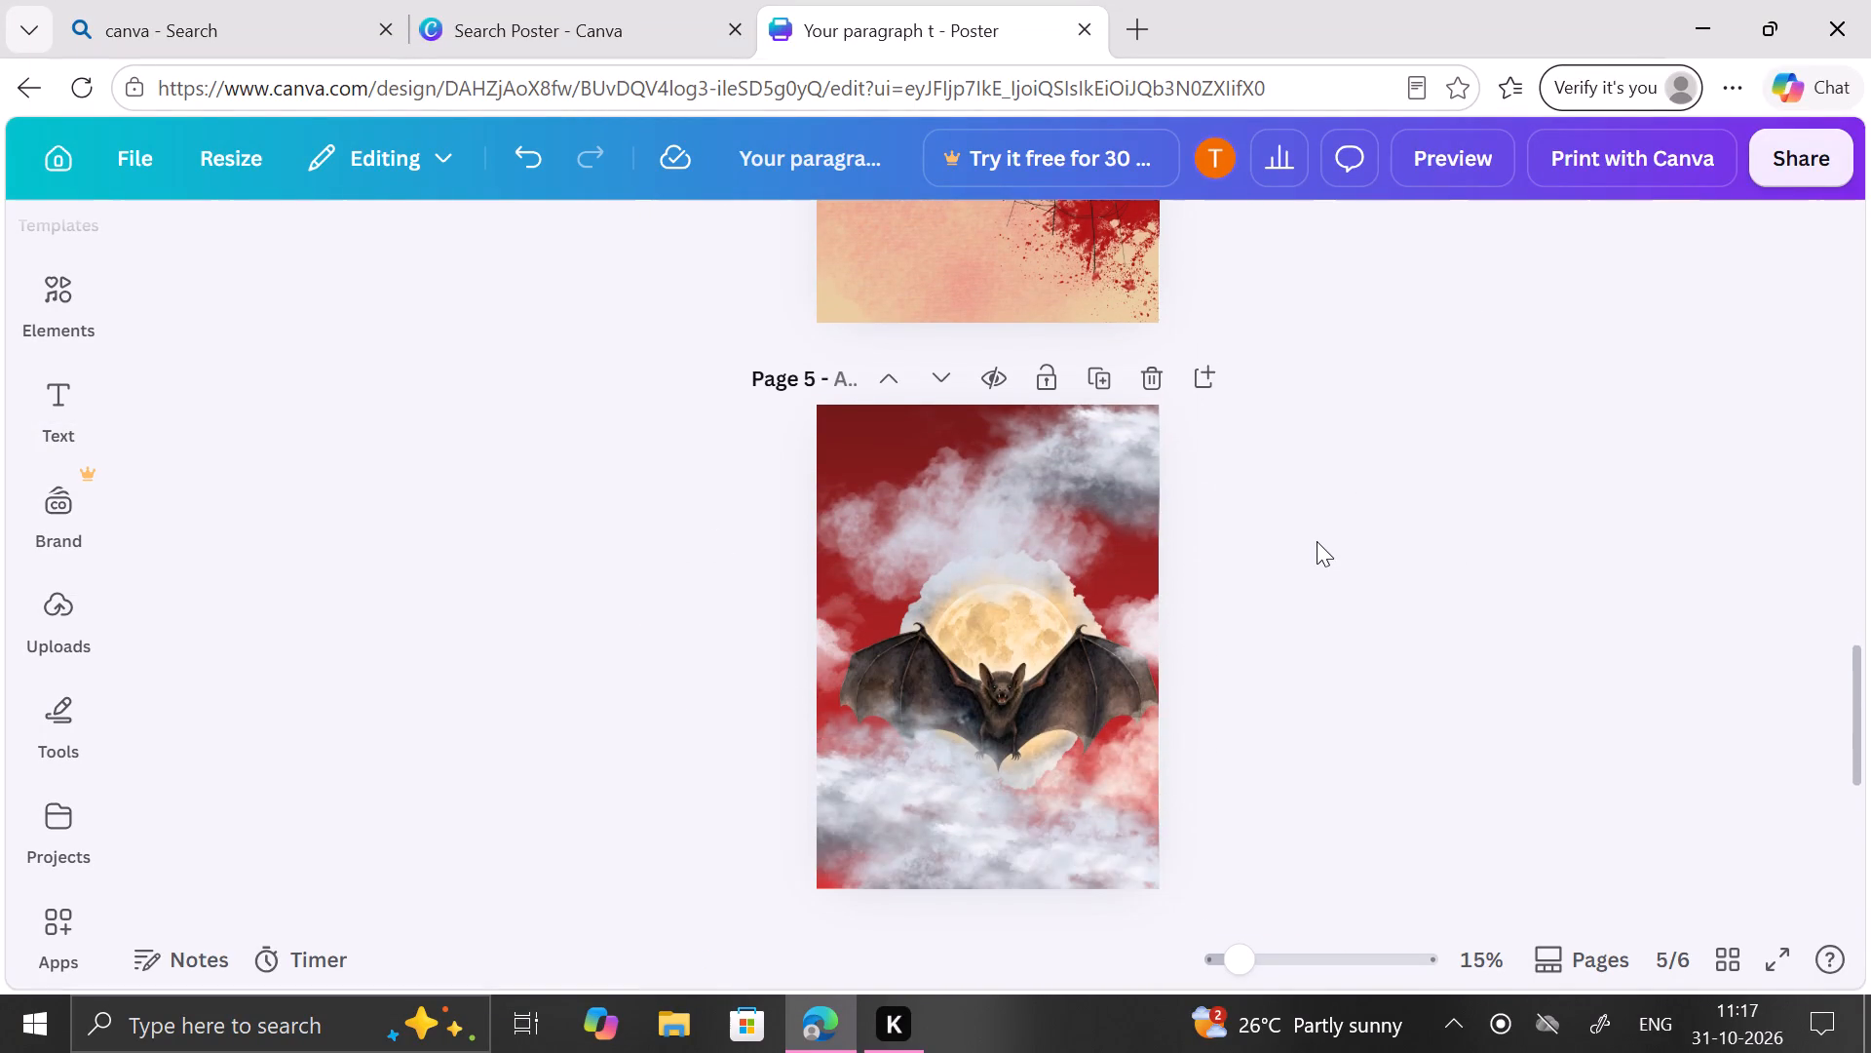
scroll(1317, 541, "up", 1)
scroll(1317, 541, "down", 3)
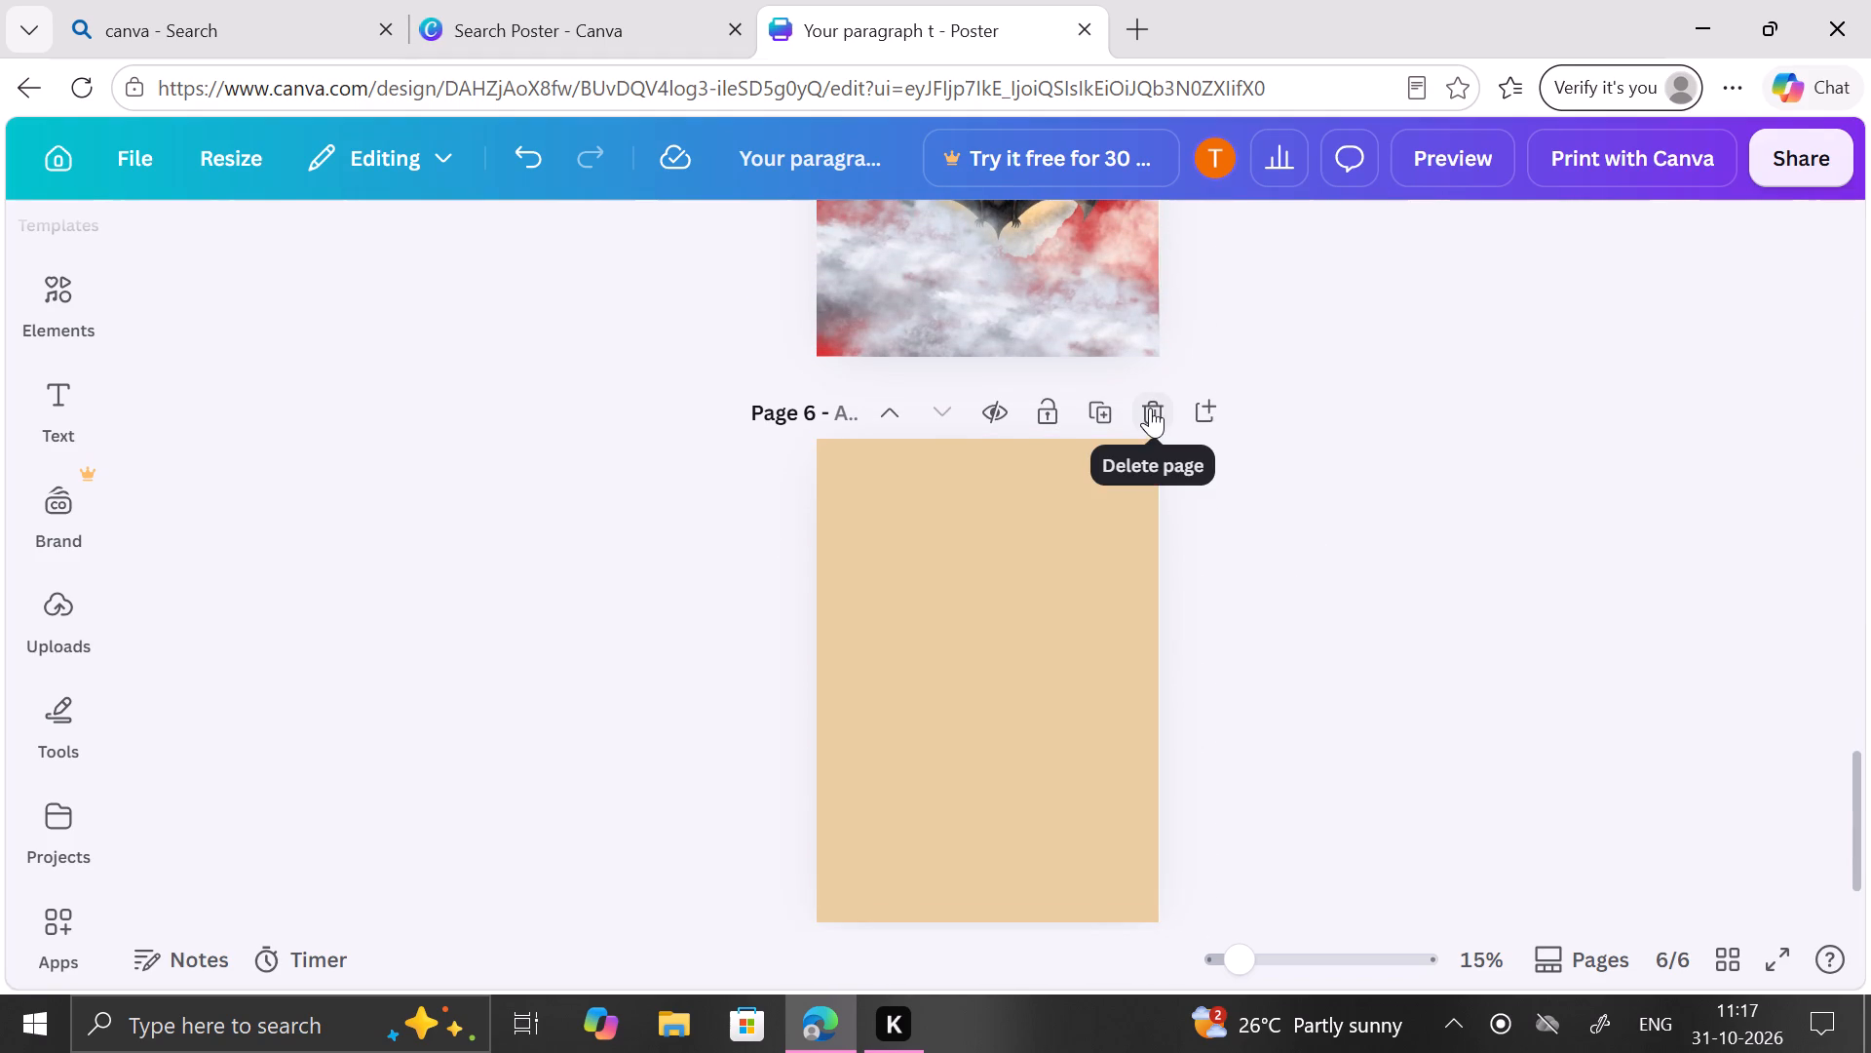
left_click(1150, 408)
Review all the invitation pages, from the envelope cover through to the bat and moon page.
scroll(1325, 560, "up", 7)
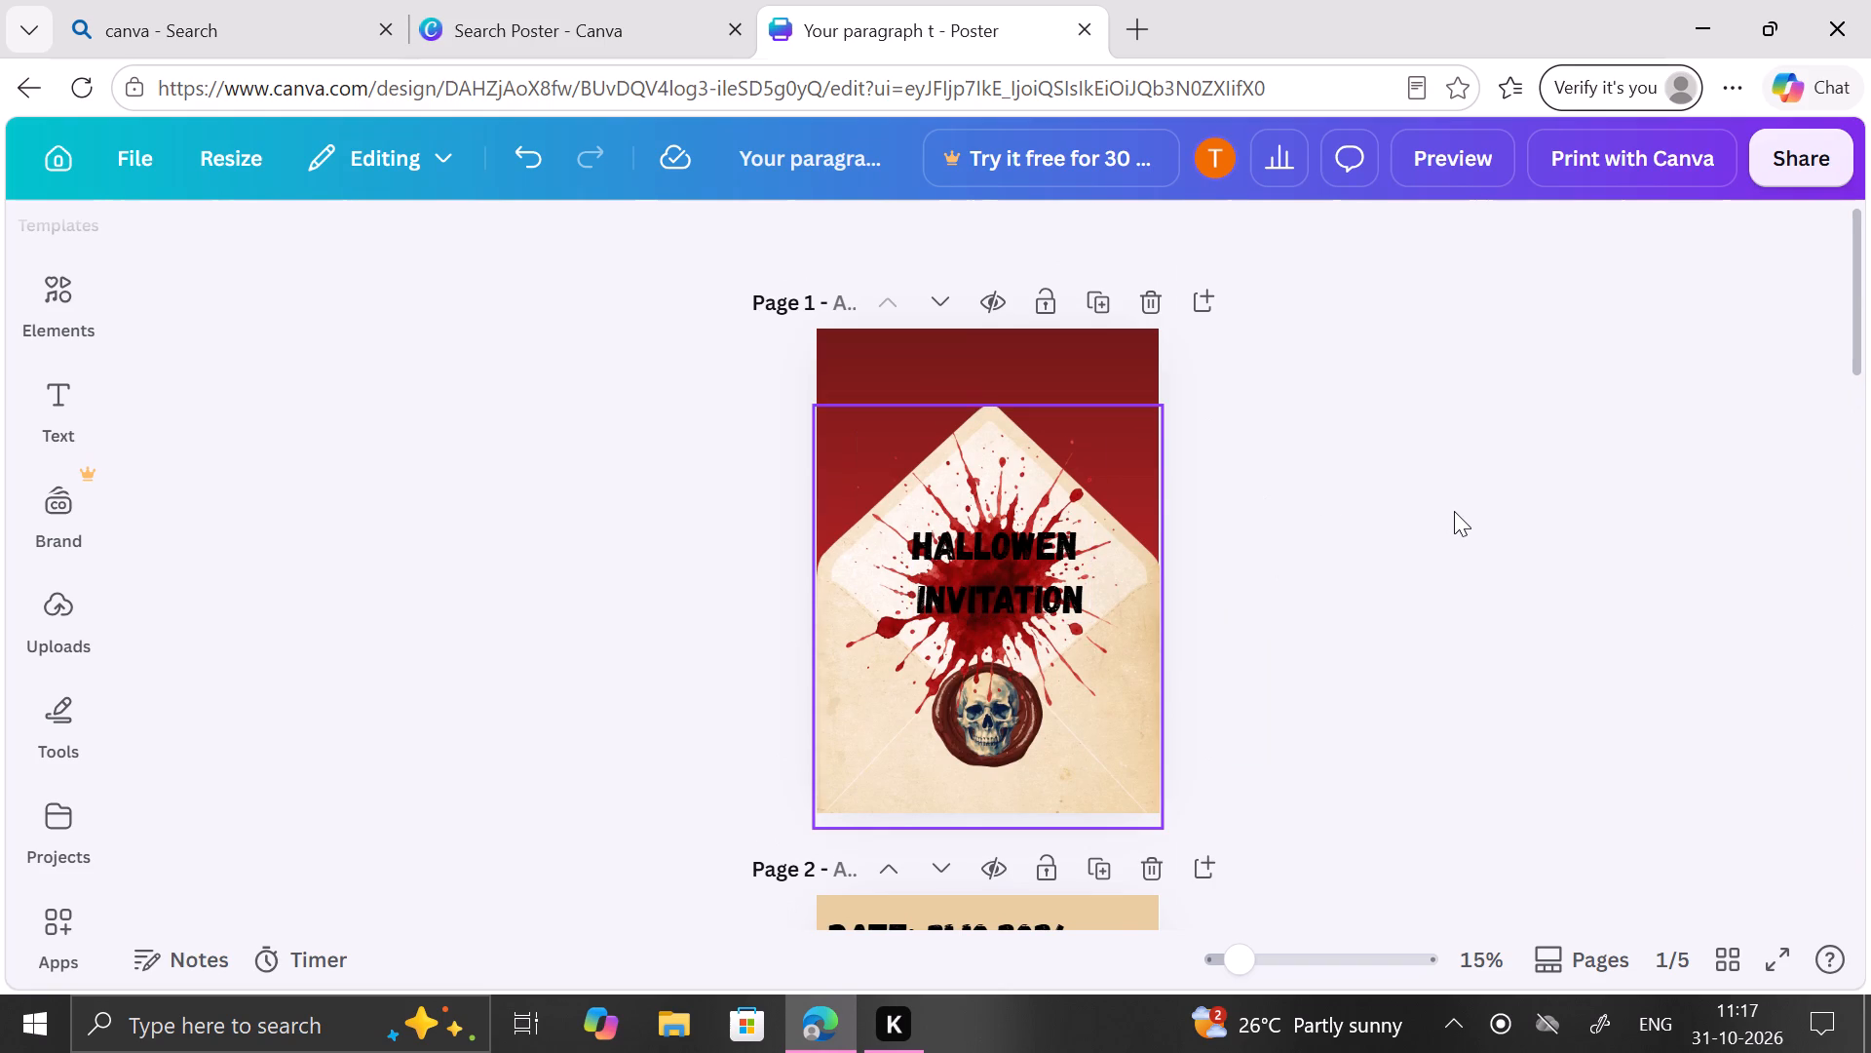
scroll(1454, 511, "down", 5)
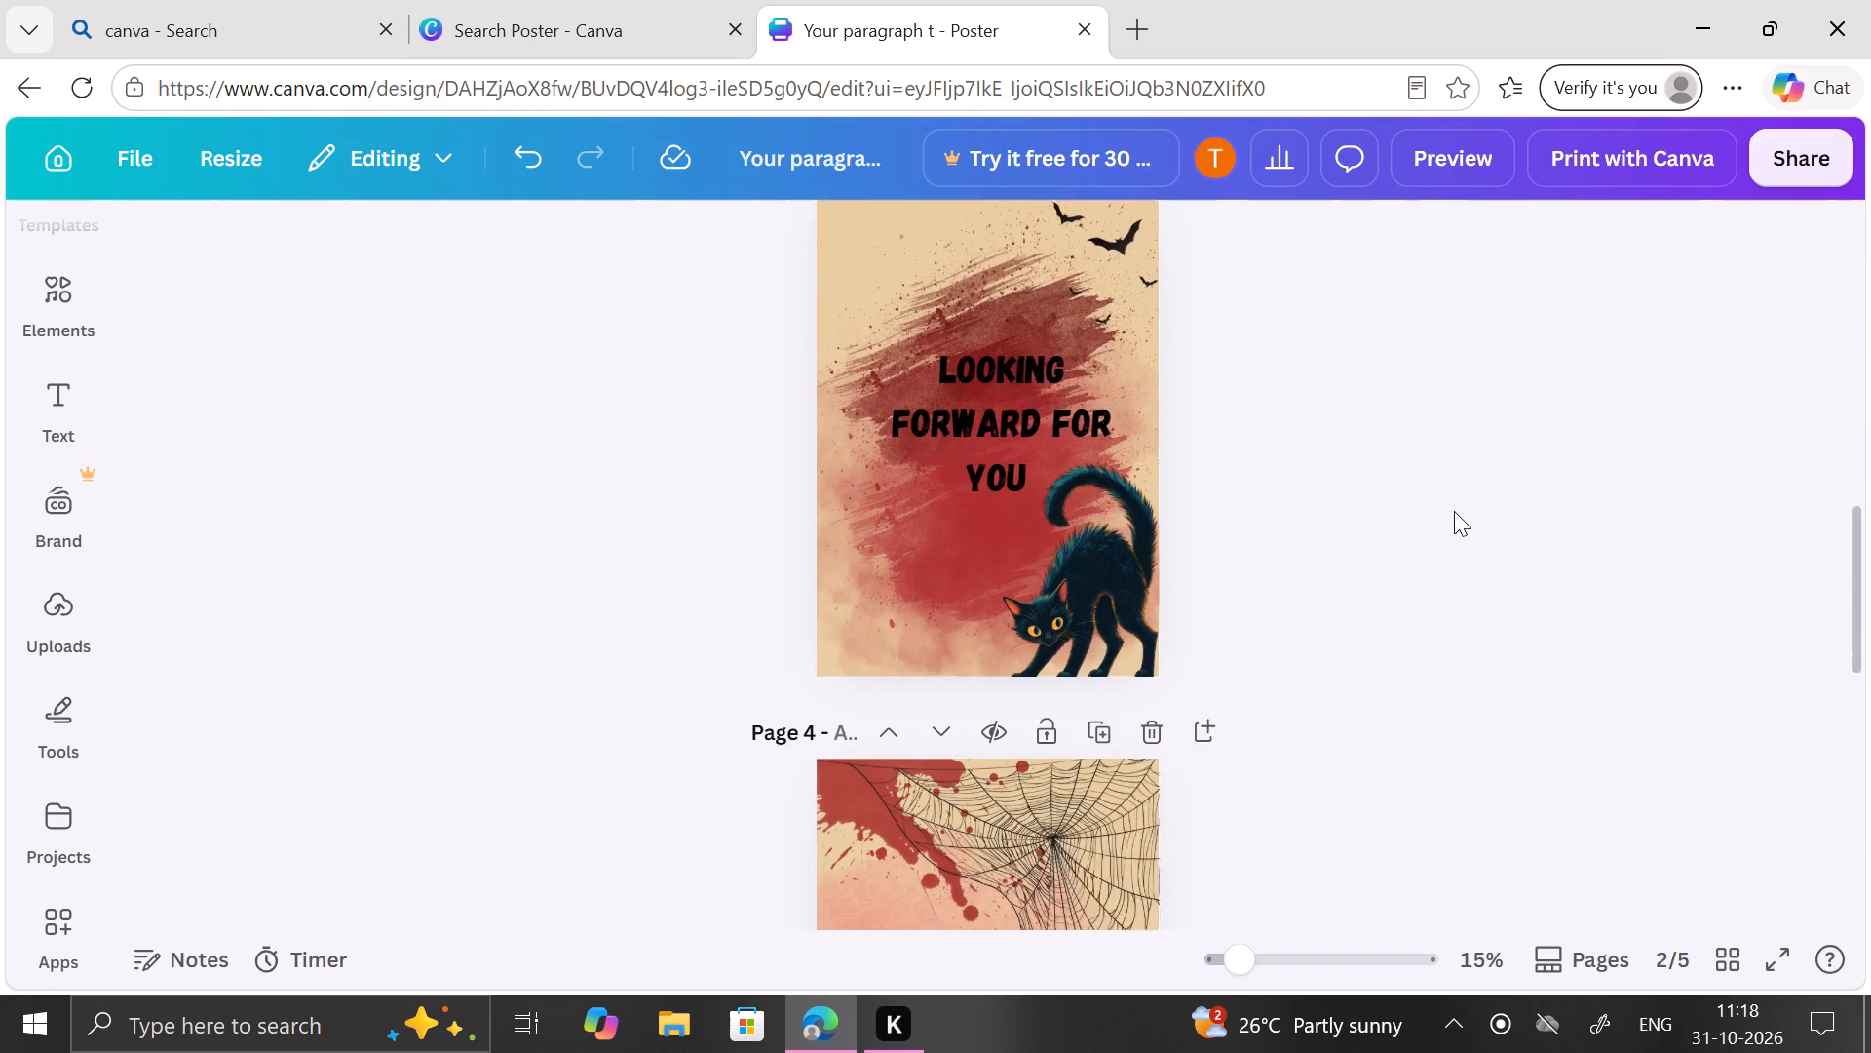
scroll(1454, 511, "down", 4)
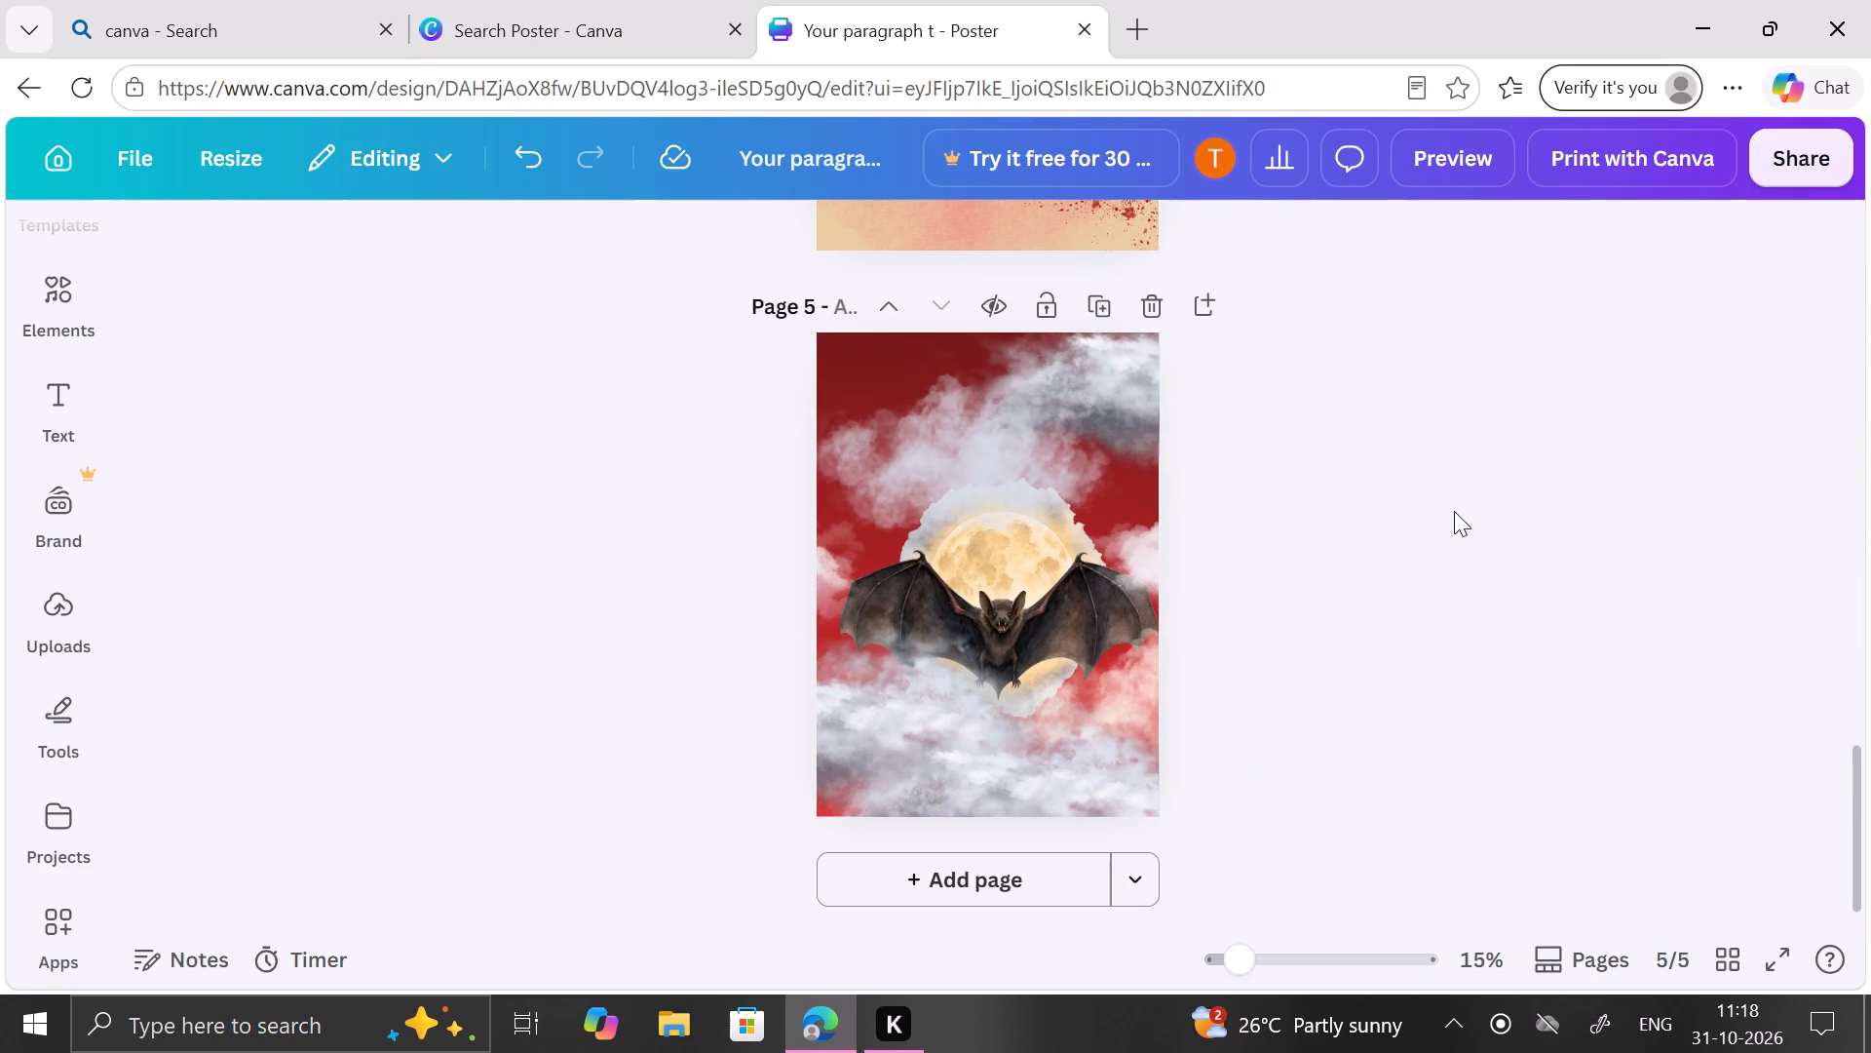
scroll(1454, 511, "down", 2)
left_click(1381, 561)
scroll(1381, 561, "up", 6)
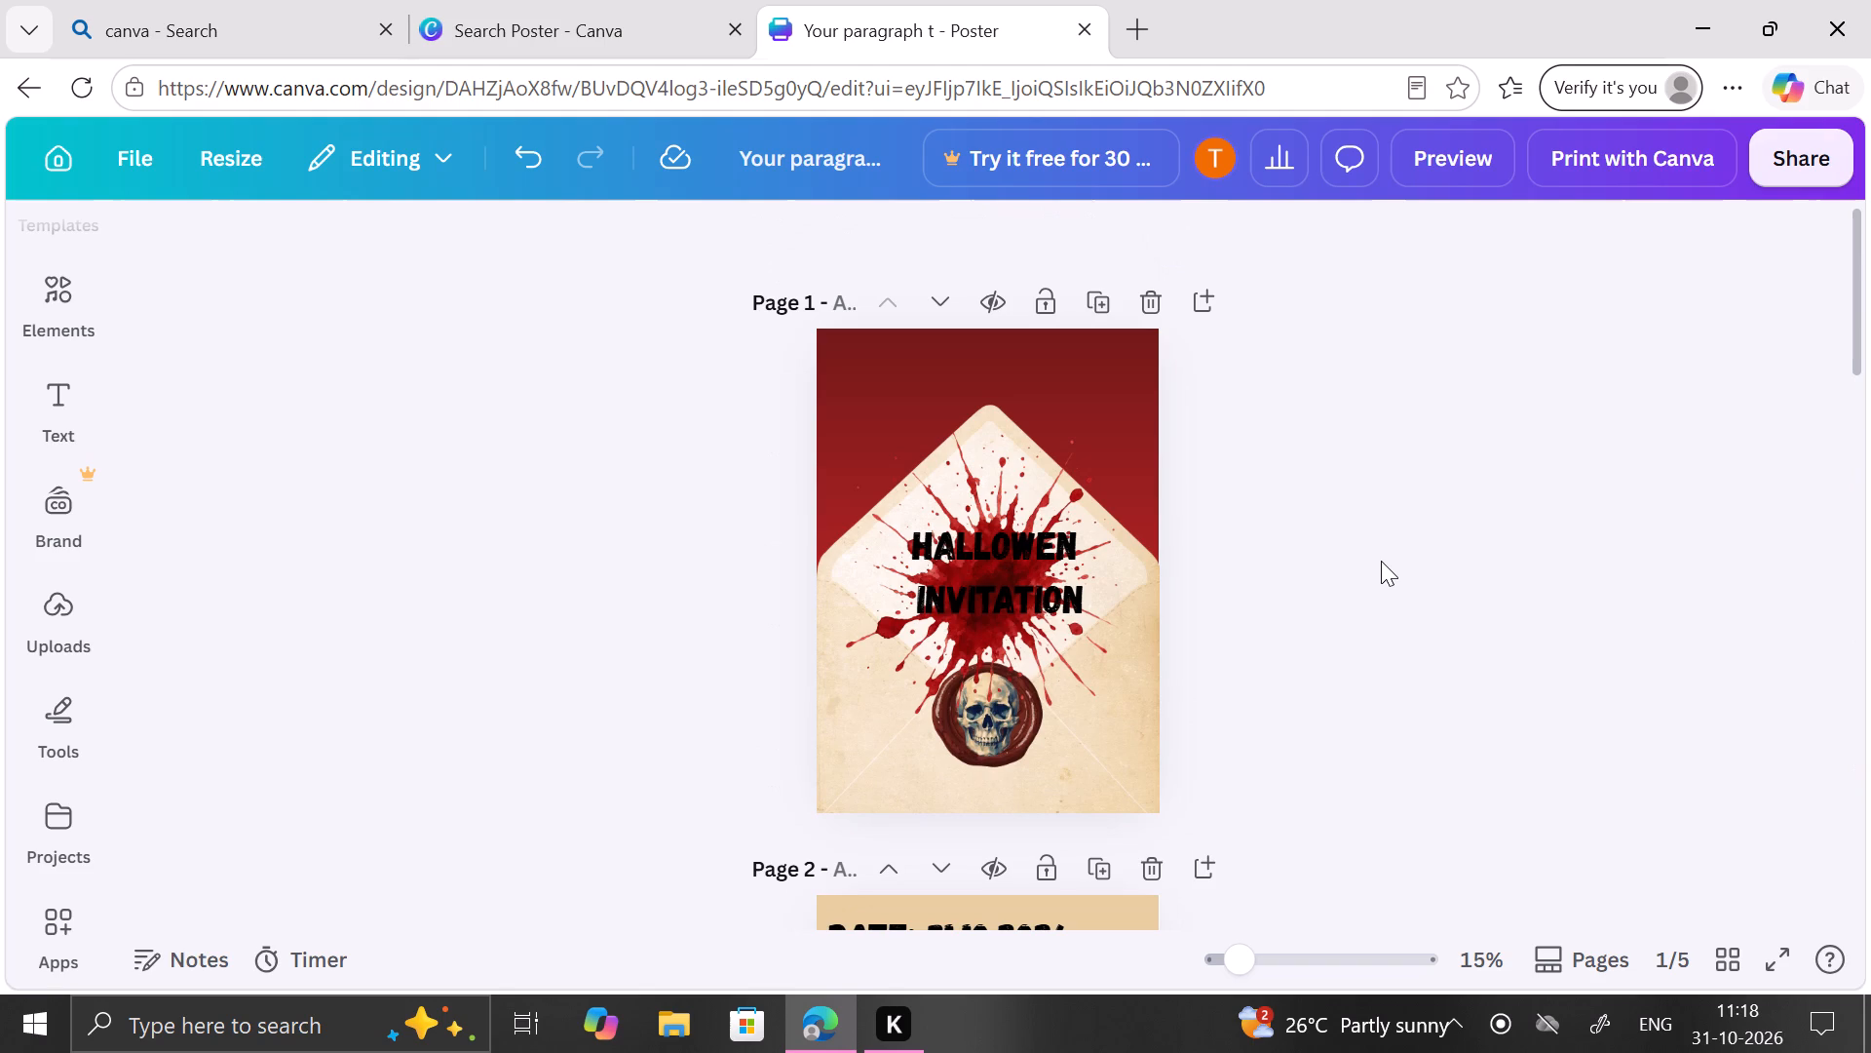
scroll(1381, 561, "down", 6)
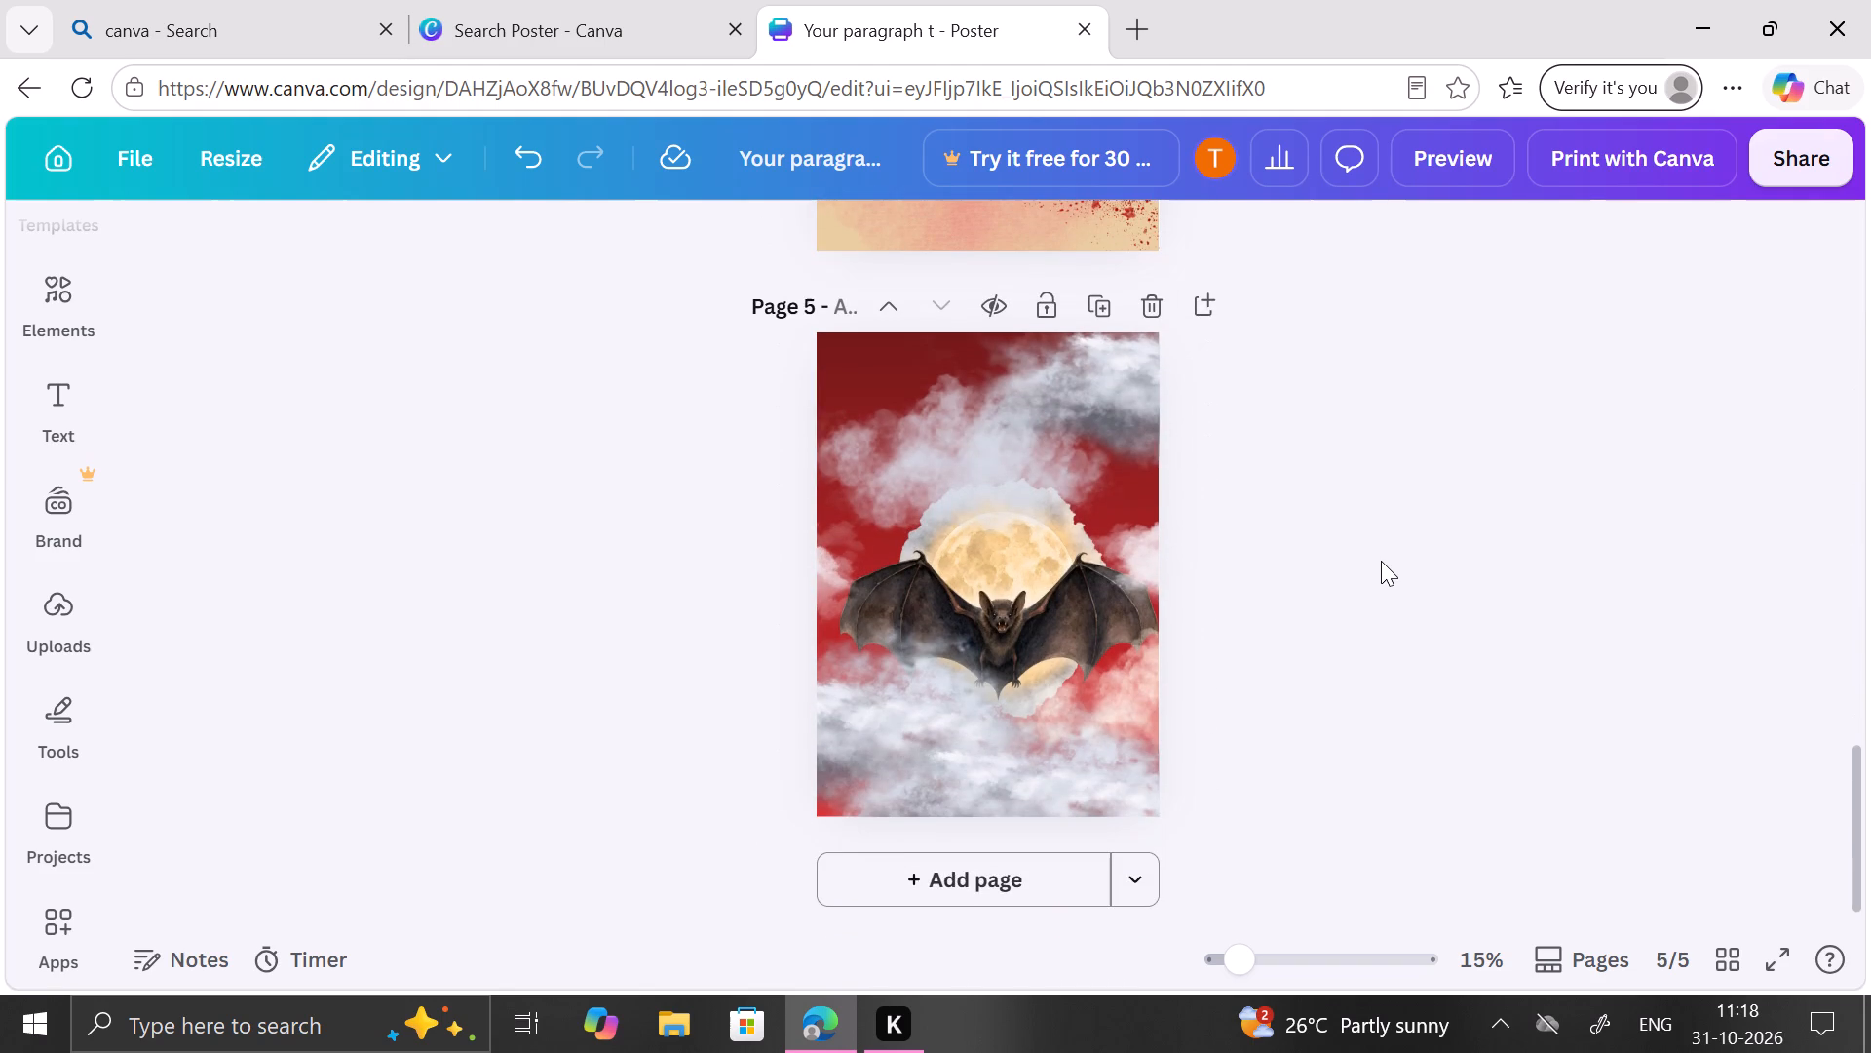
scroll(1381, 561, "up", 1)
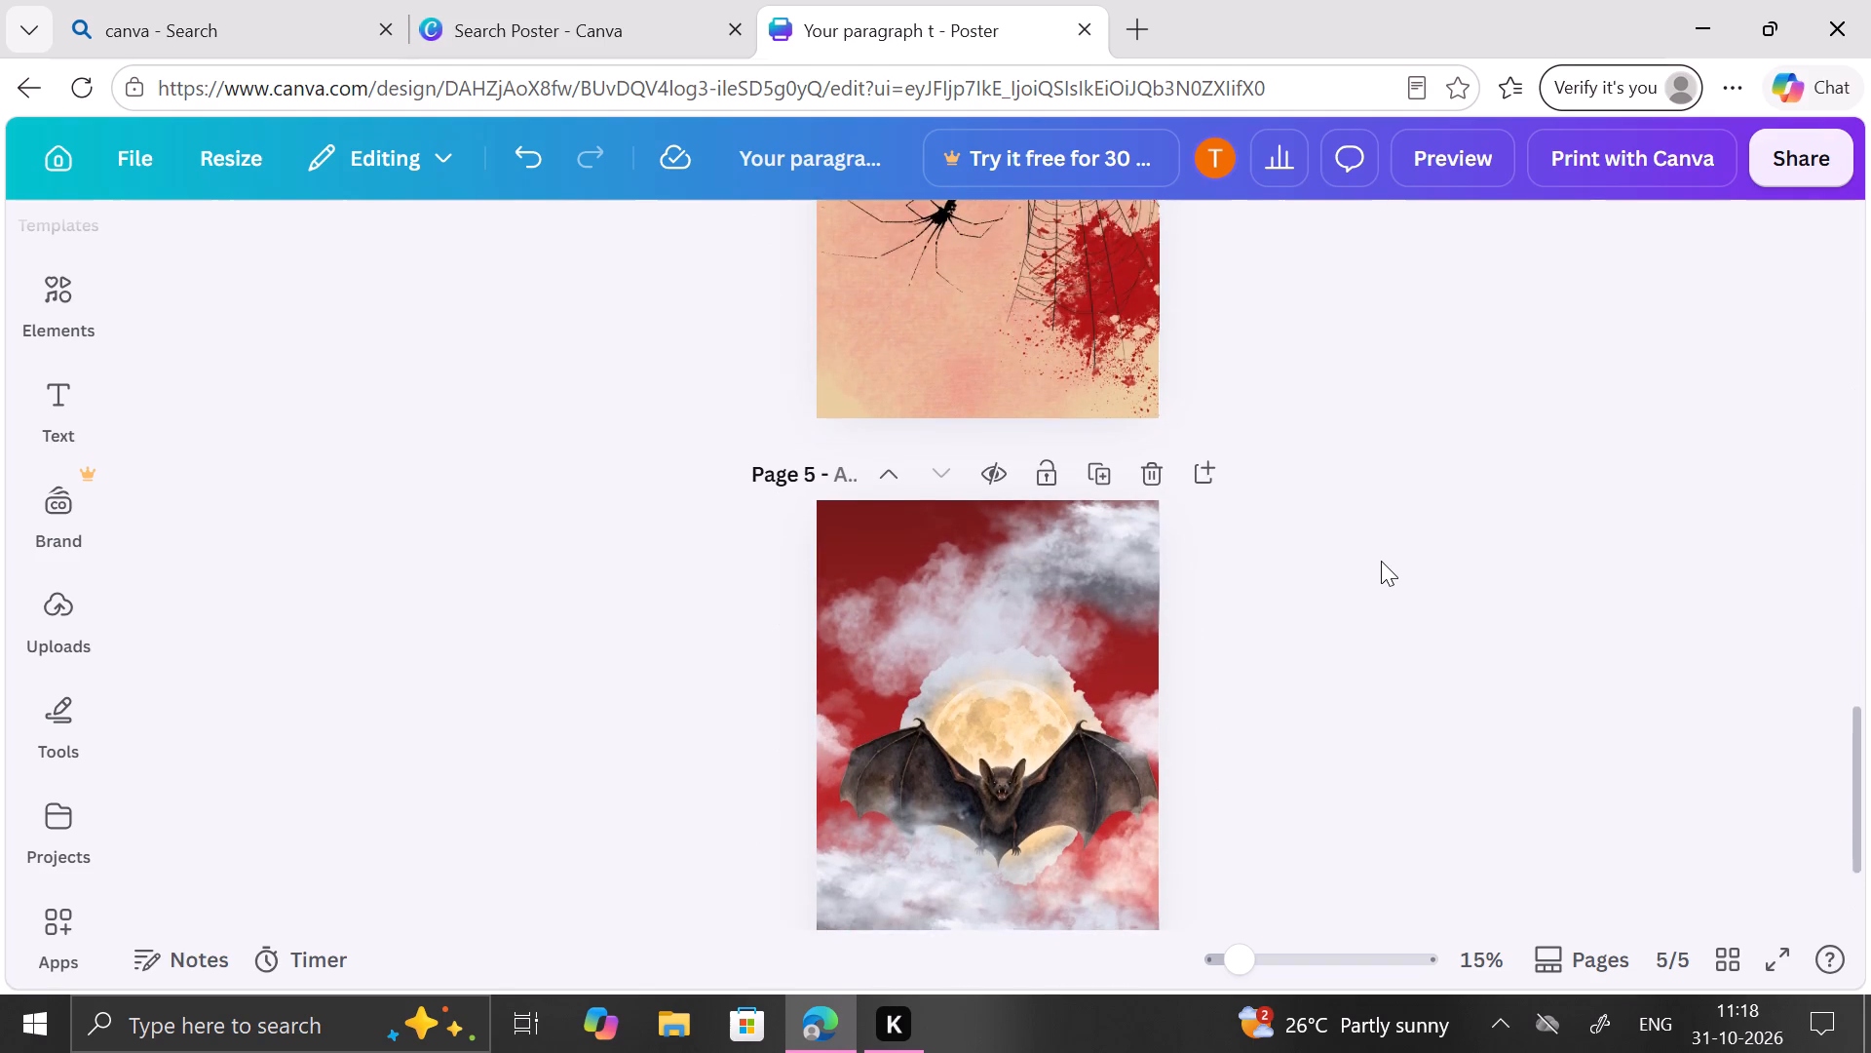
scroll(1381, 561, "up", 1)
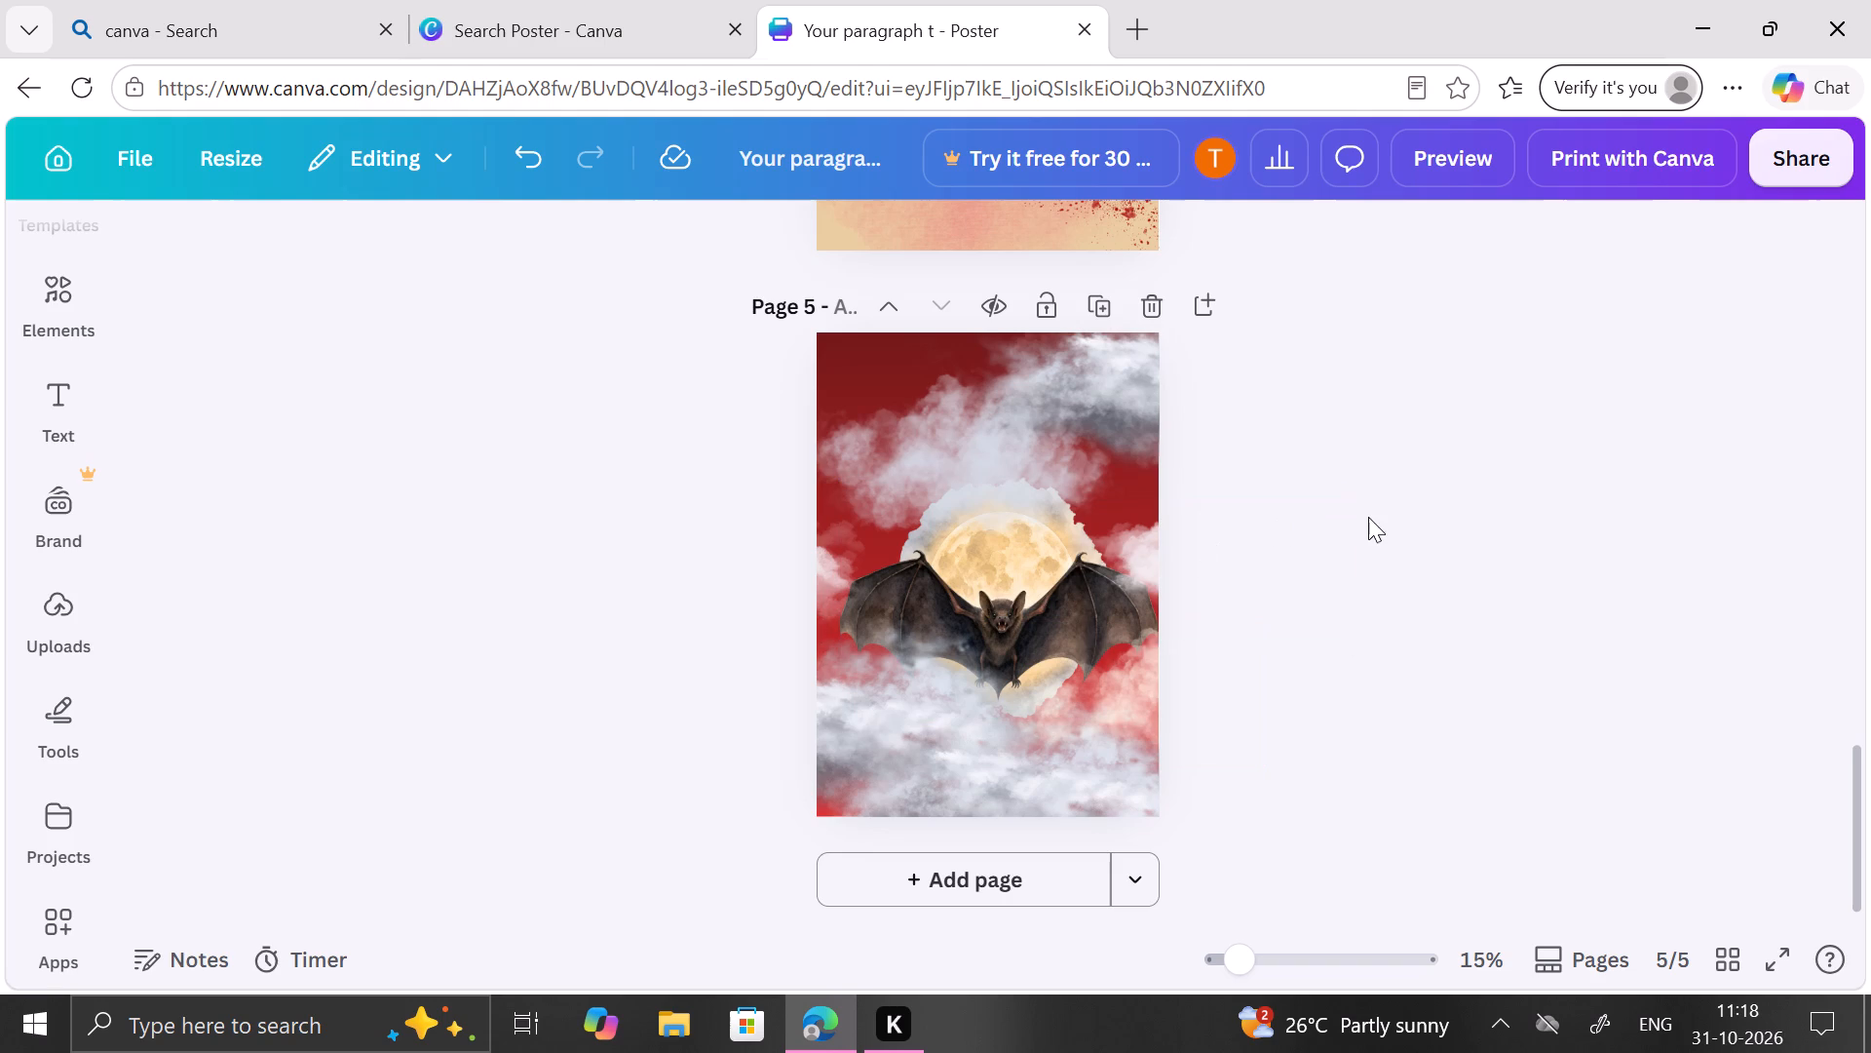
scroll(1368, 517, "up", 3)
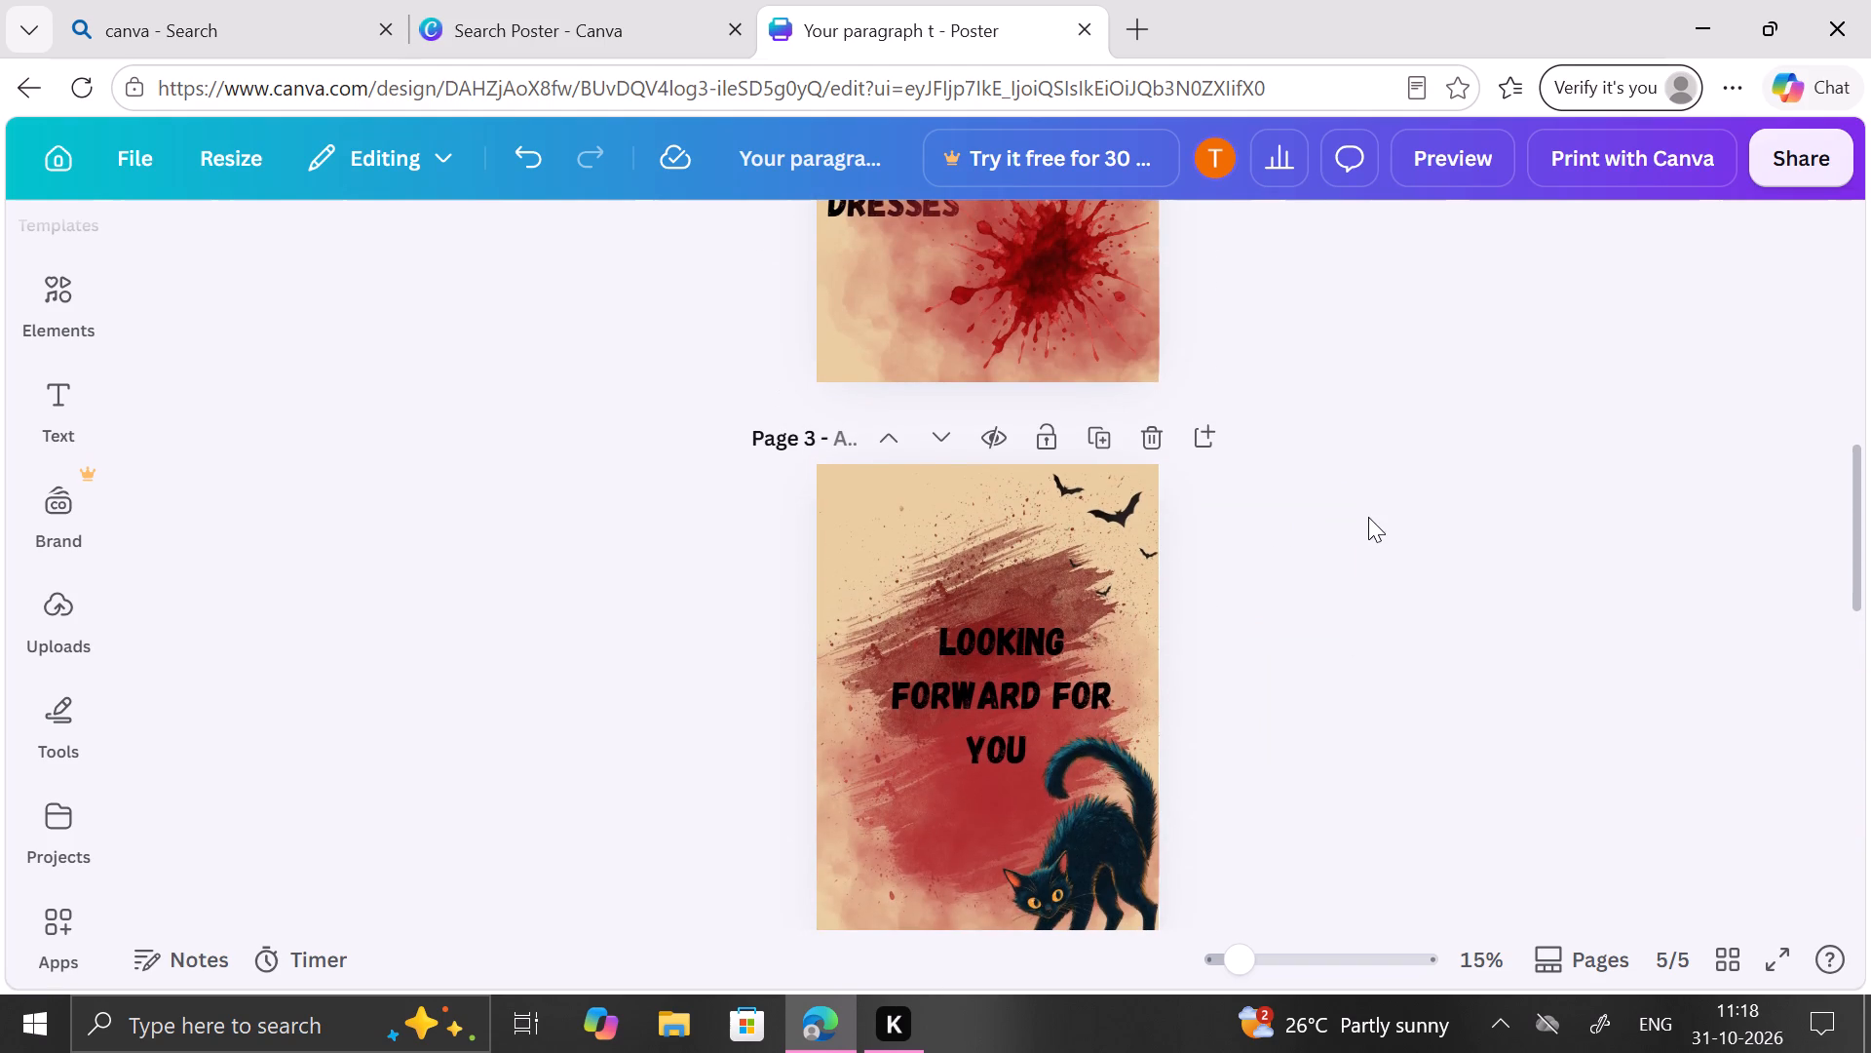
scroll(1368, 517, "up", 4)
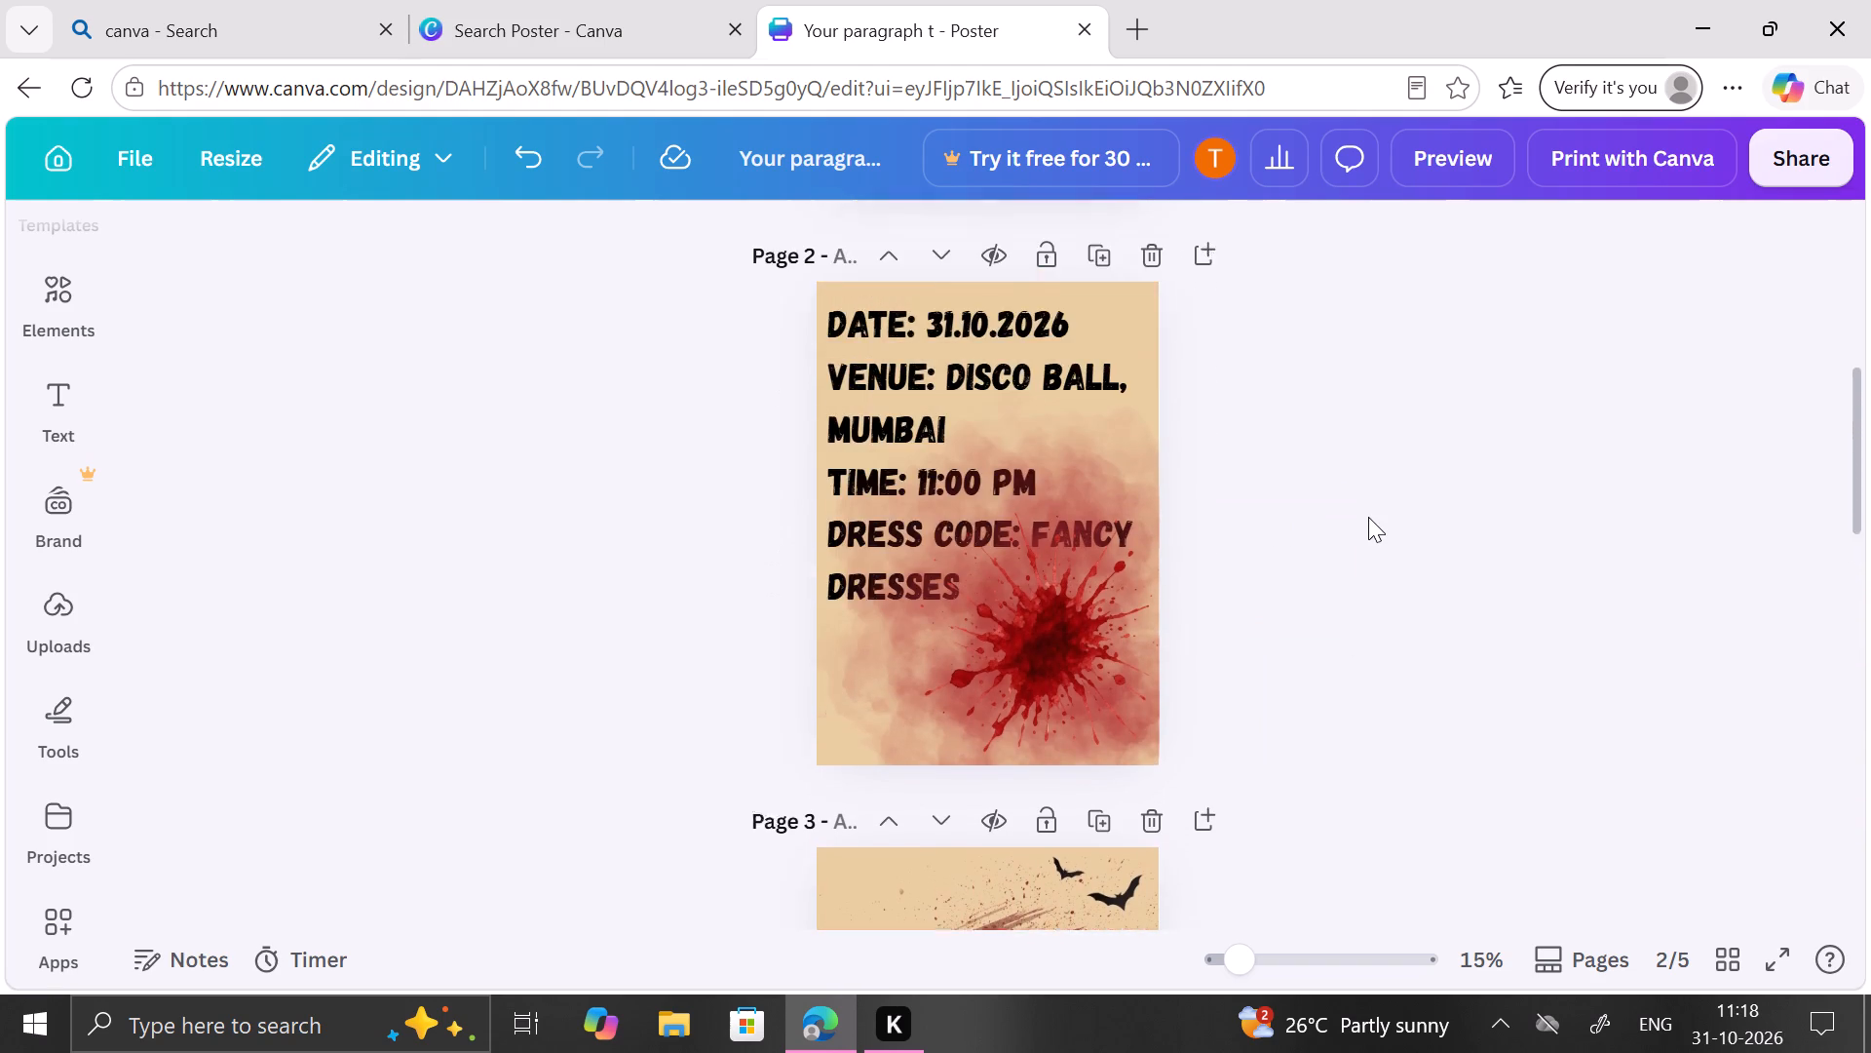
scroll(1368, 517, "up", 4)
scroll(1368, 517, "down", 3)
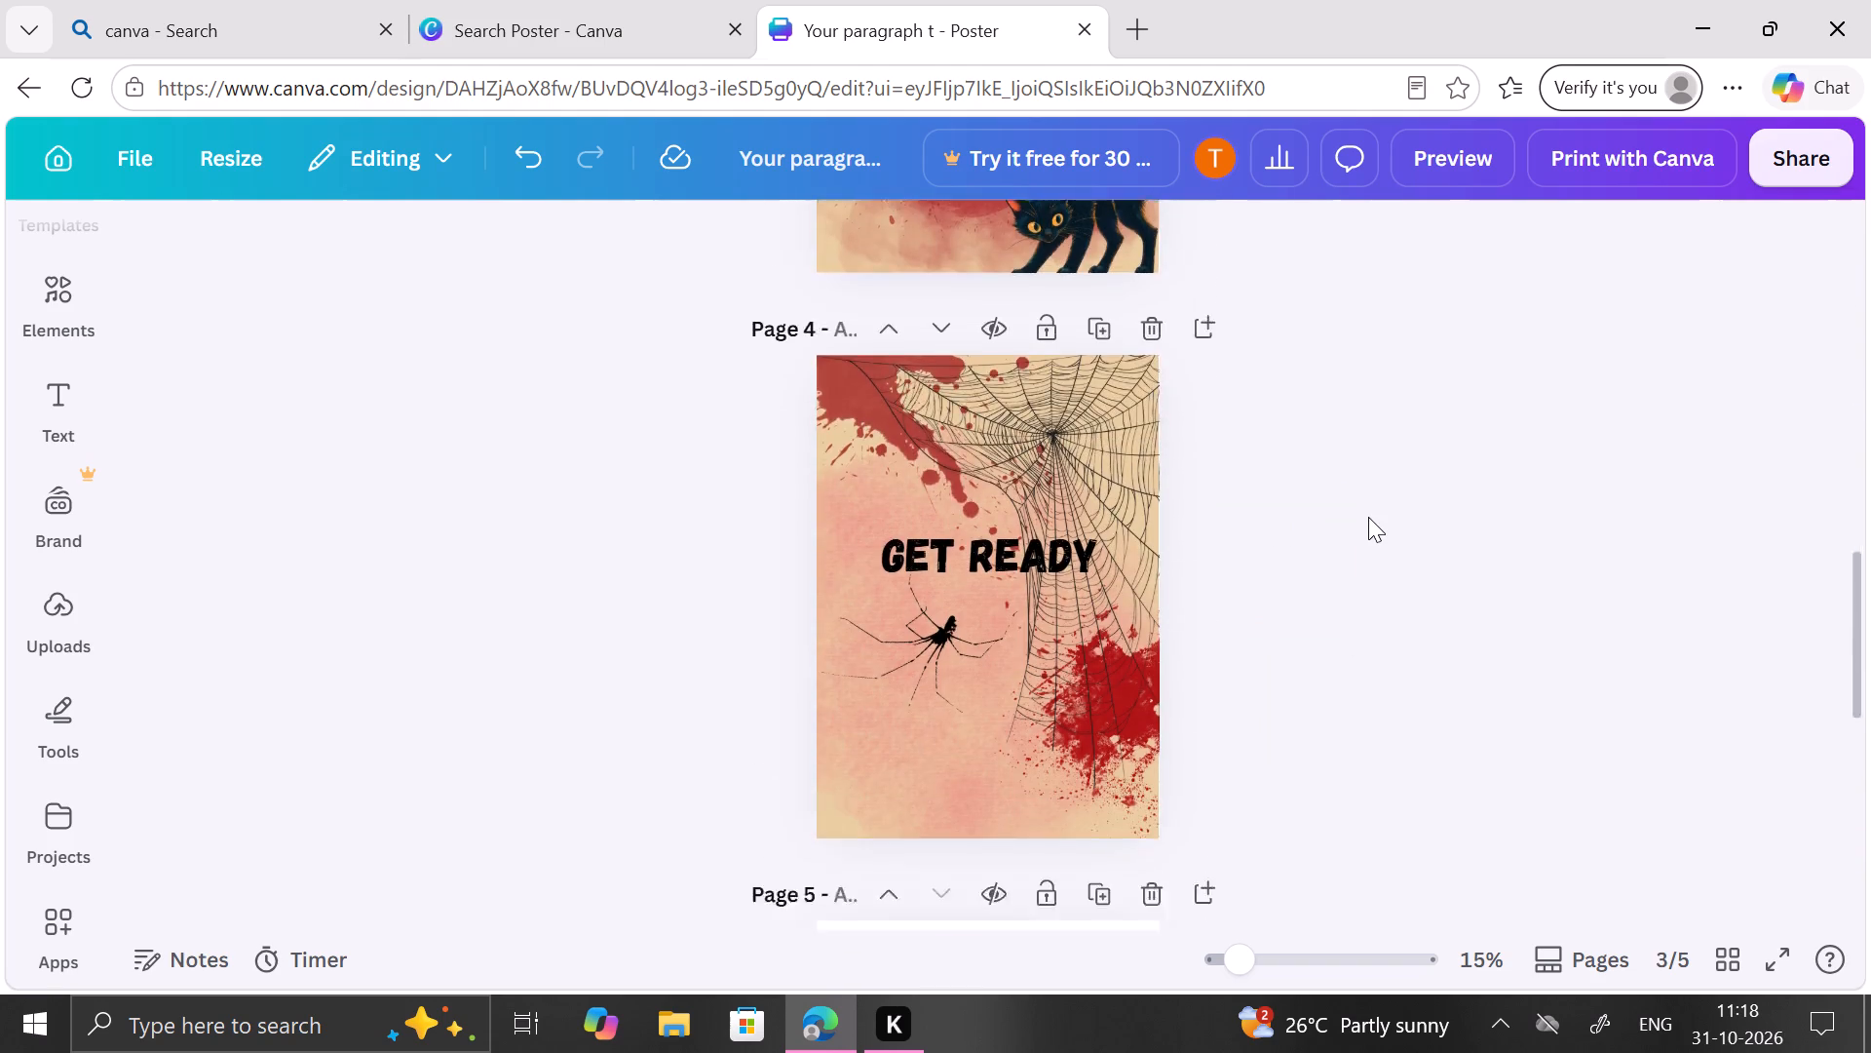
scroll(1368, 517, "down", 2)
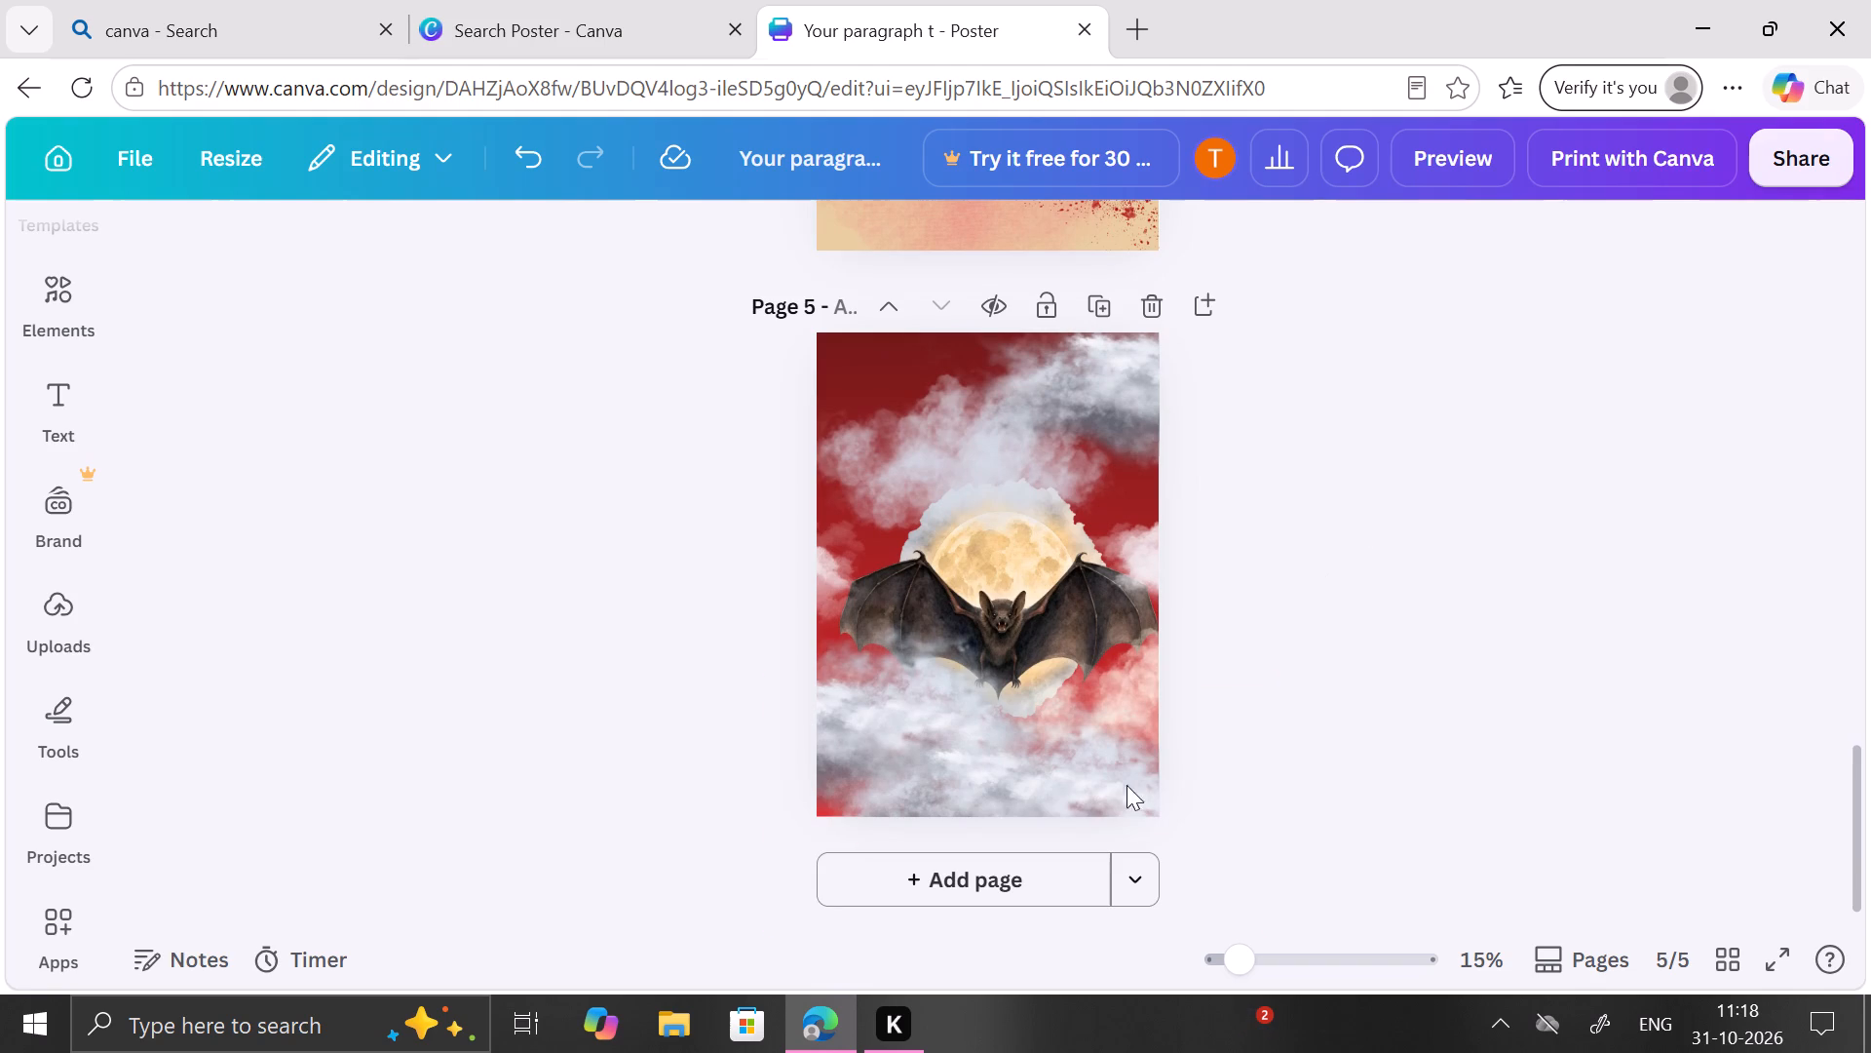
scroll(1228, 605, "up", 2)
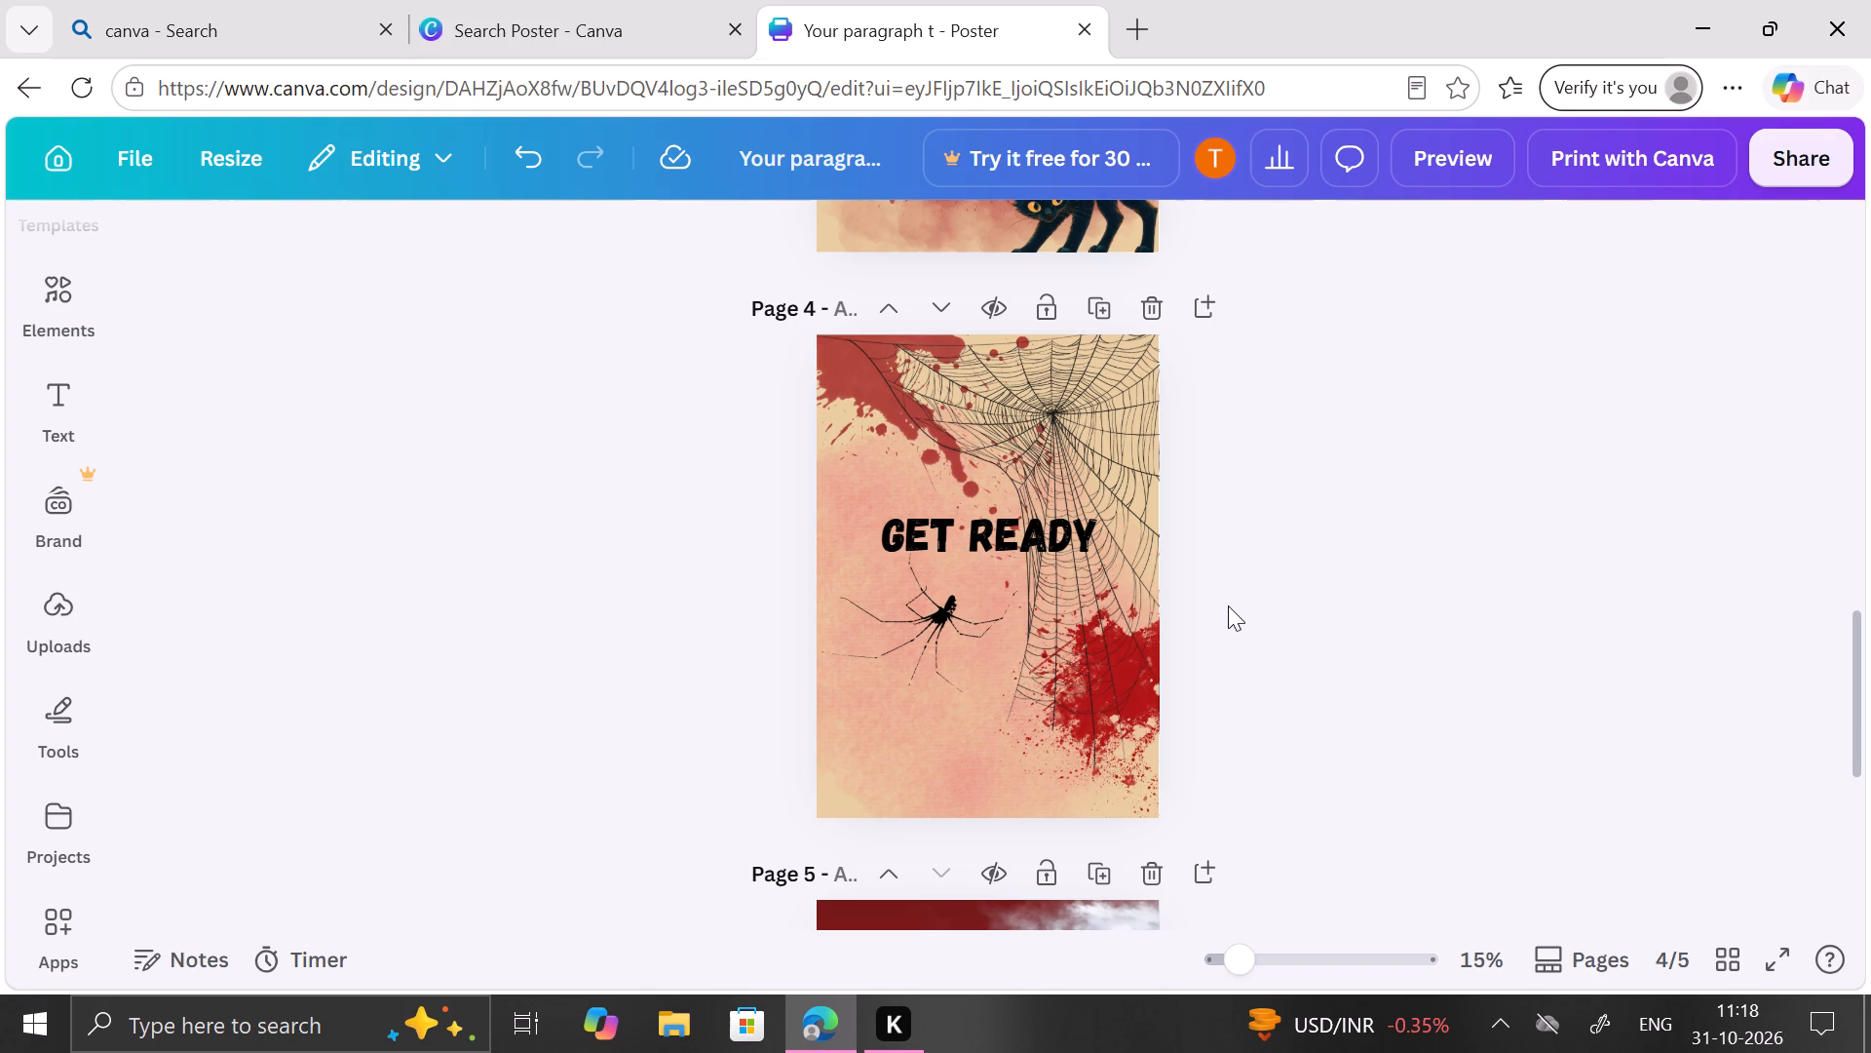
scroll(1228, 605, "down", 3)
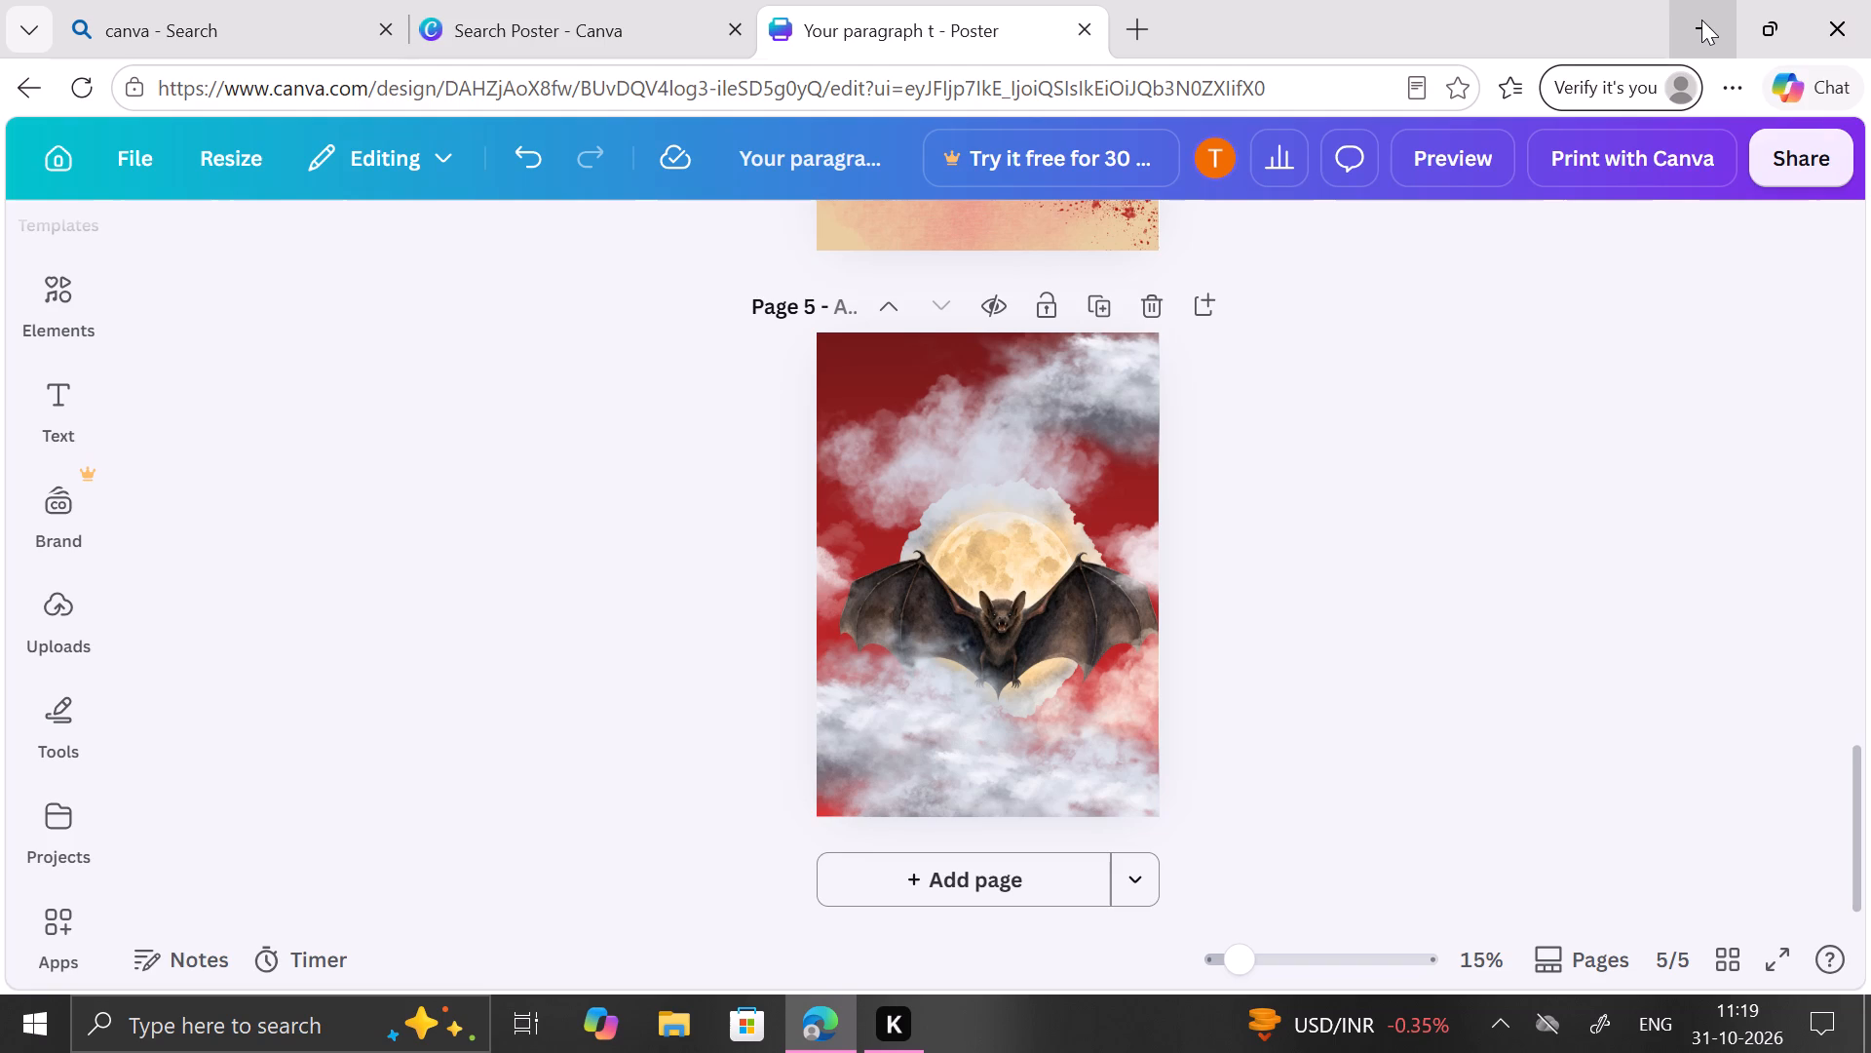
Add a new page 6 after the bat and moon page.
scroll(1388, 534, "down", 1)
left_click(998, 876)
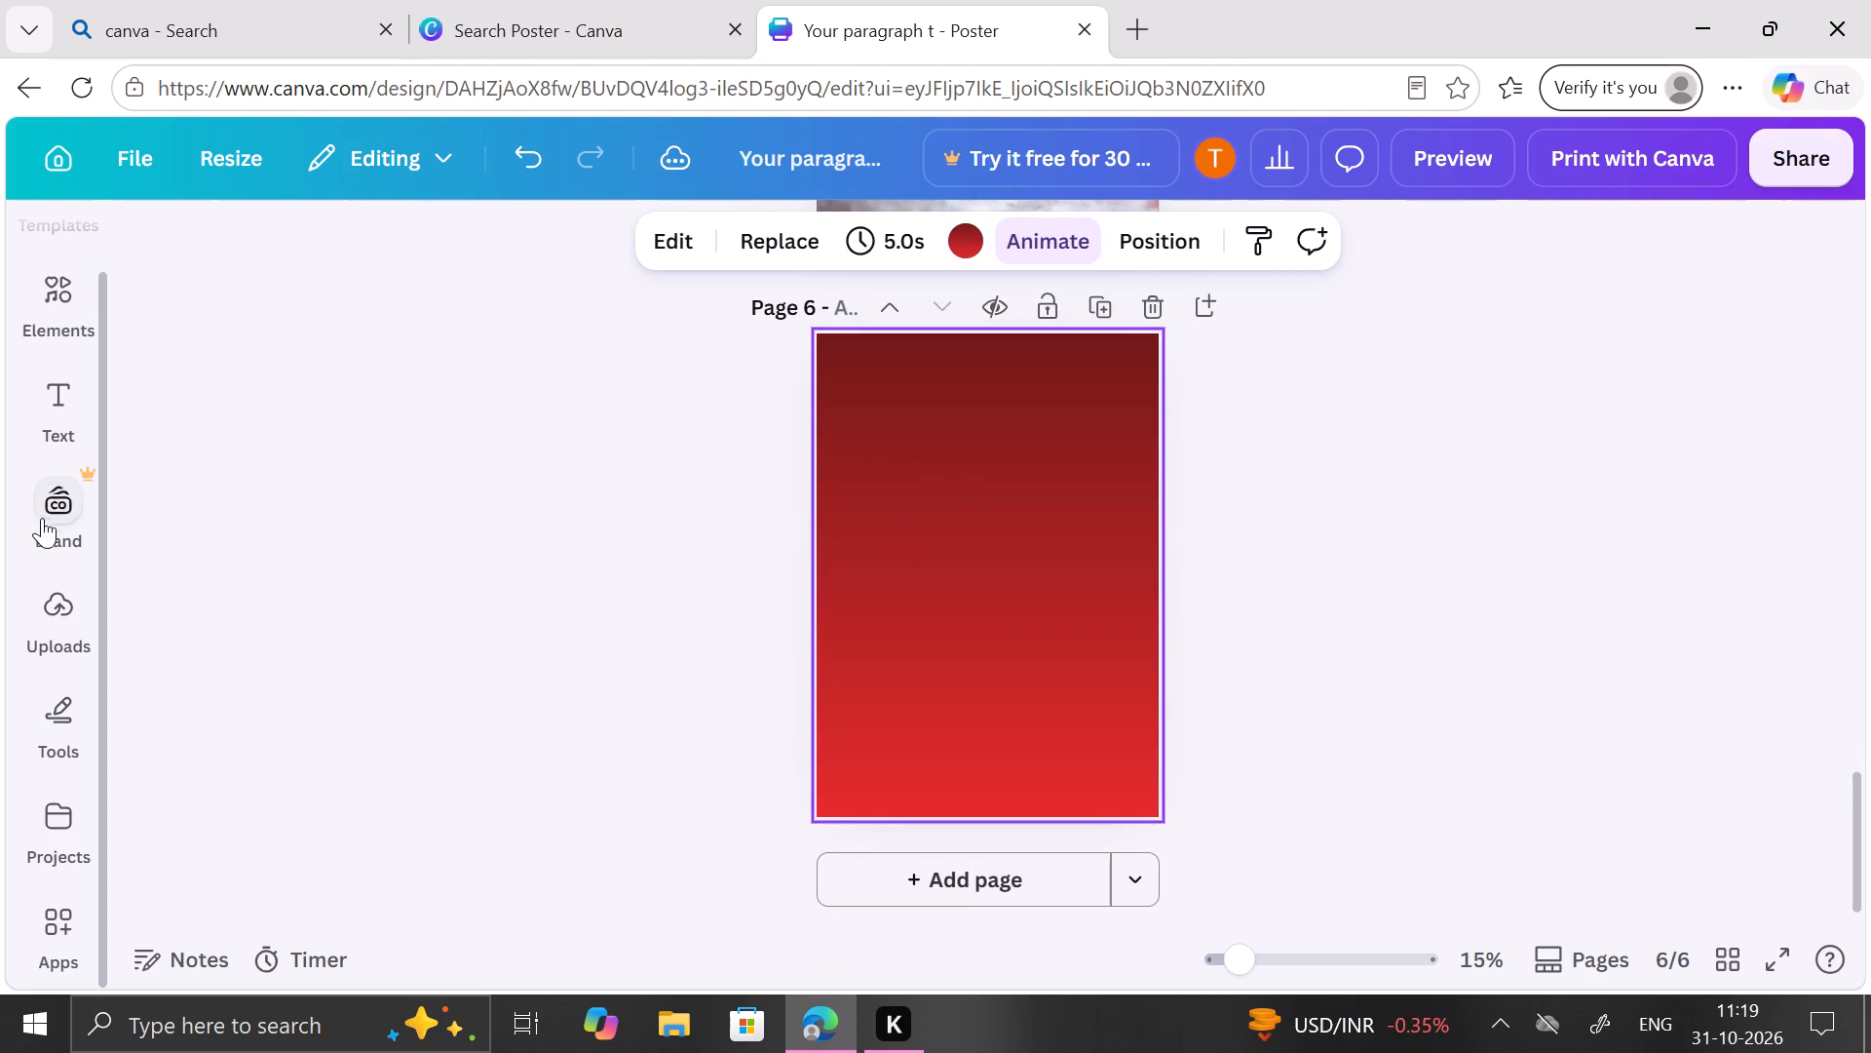
Browse the text styles, poster templates and spider graphics for something to use on page 6.
left_click(57, 444)
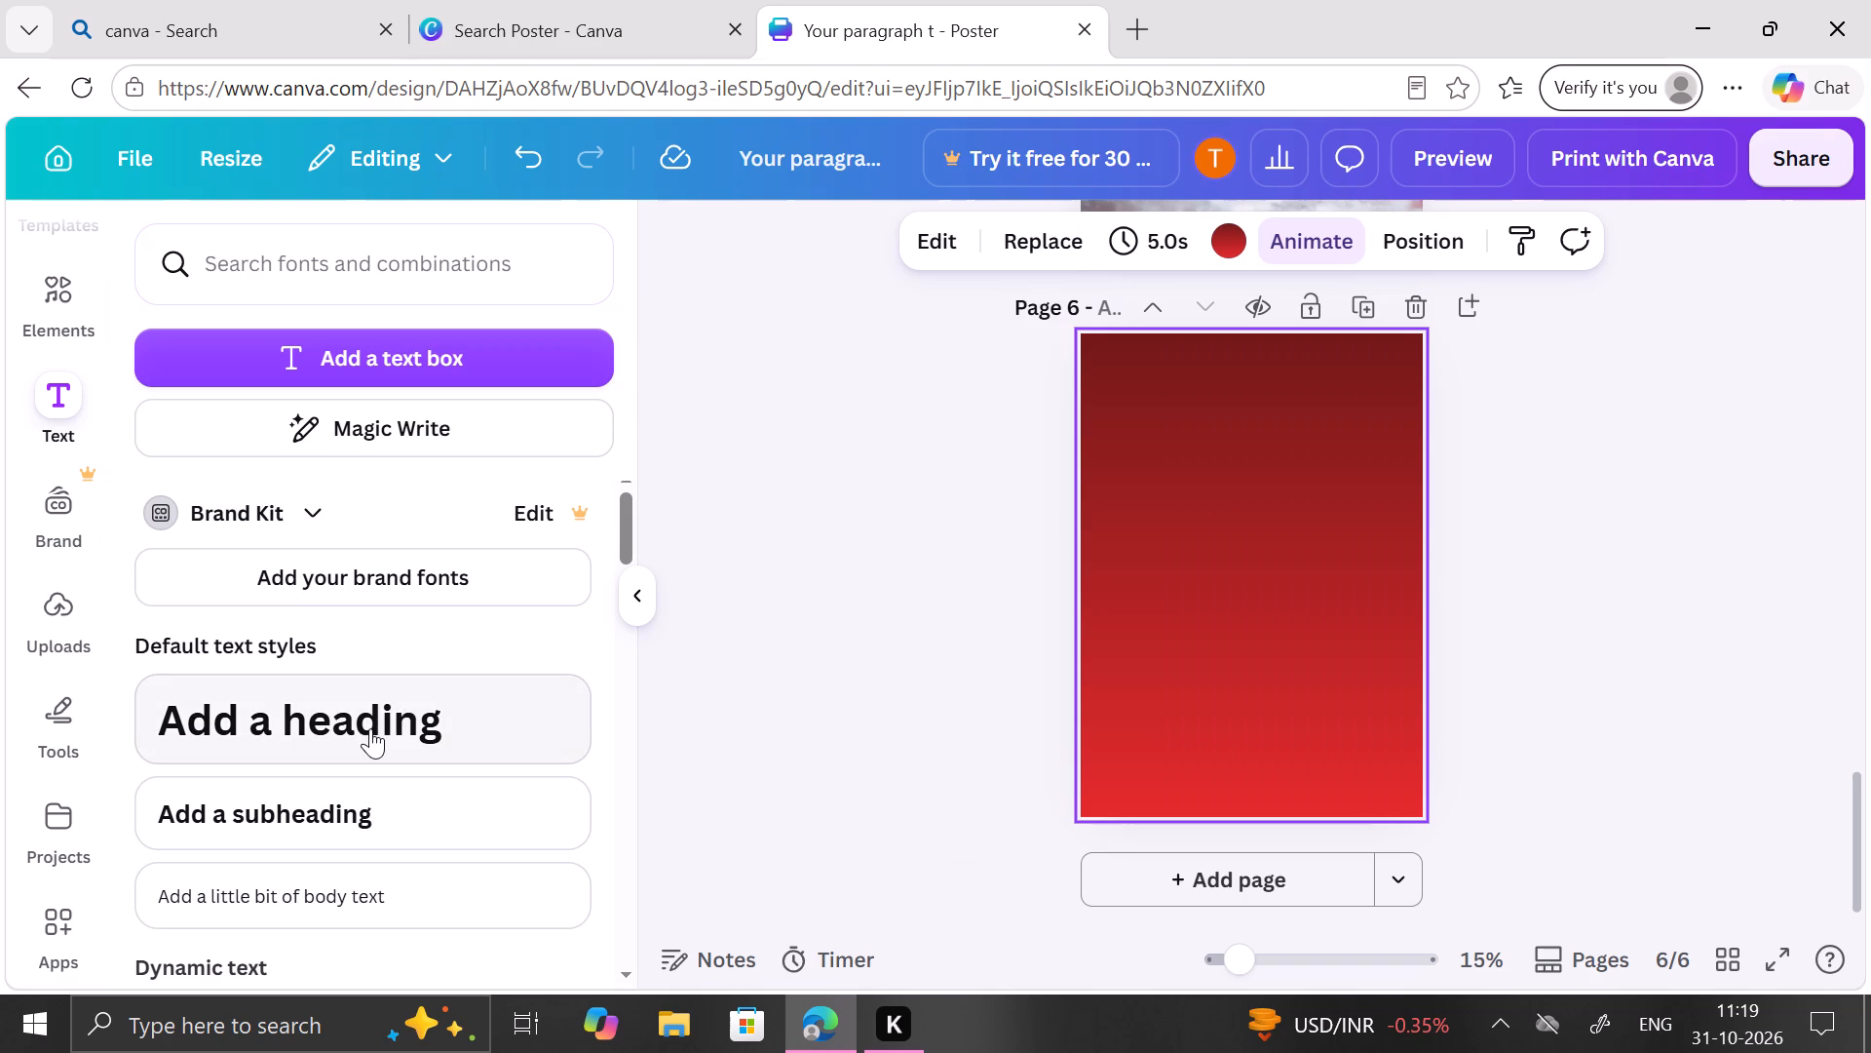
left_click(35, 292)
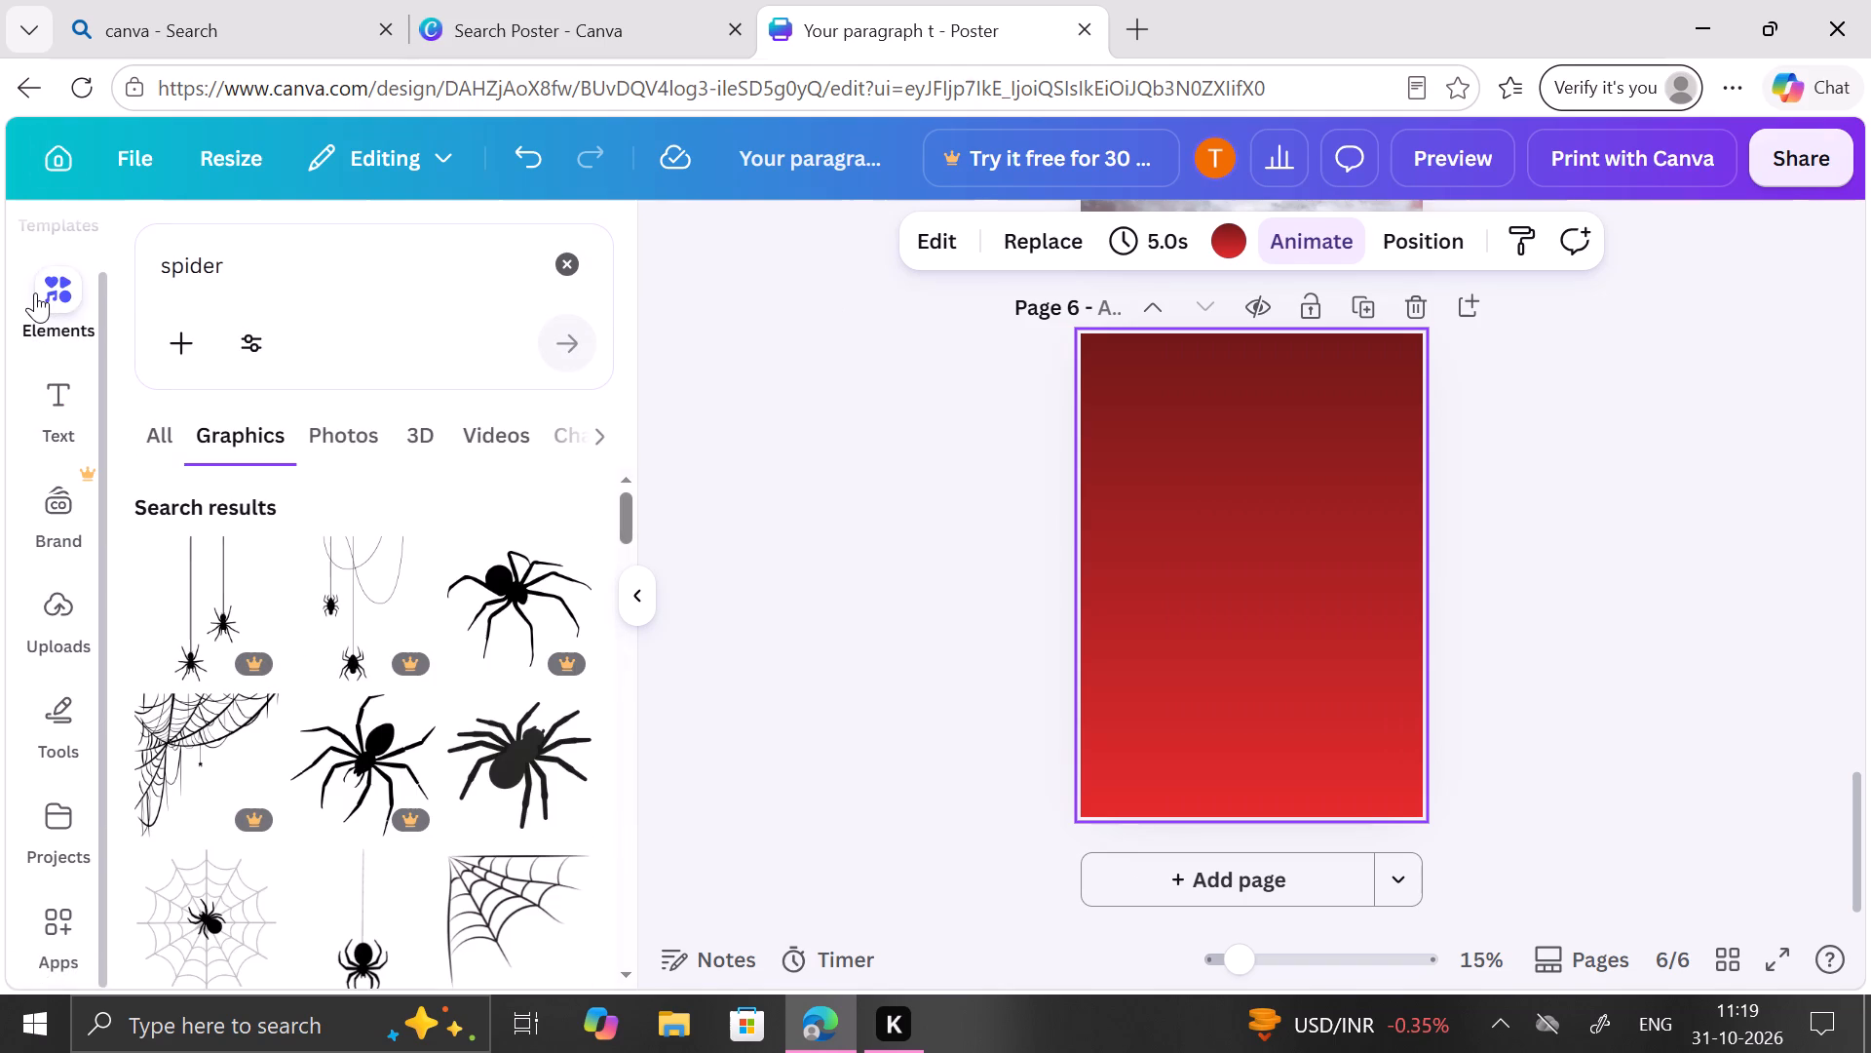
scroll(35, 292, "up", 4)
left_click(46, 267)
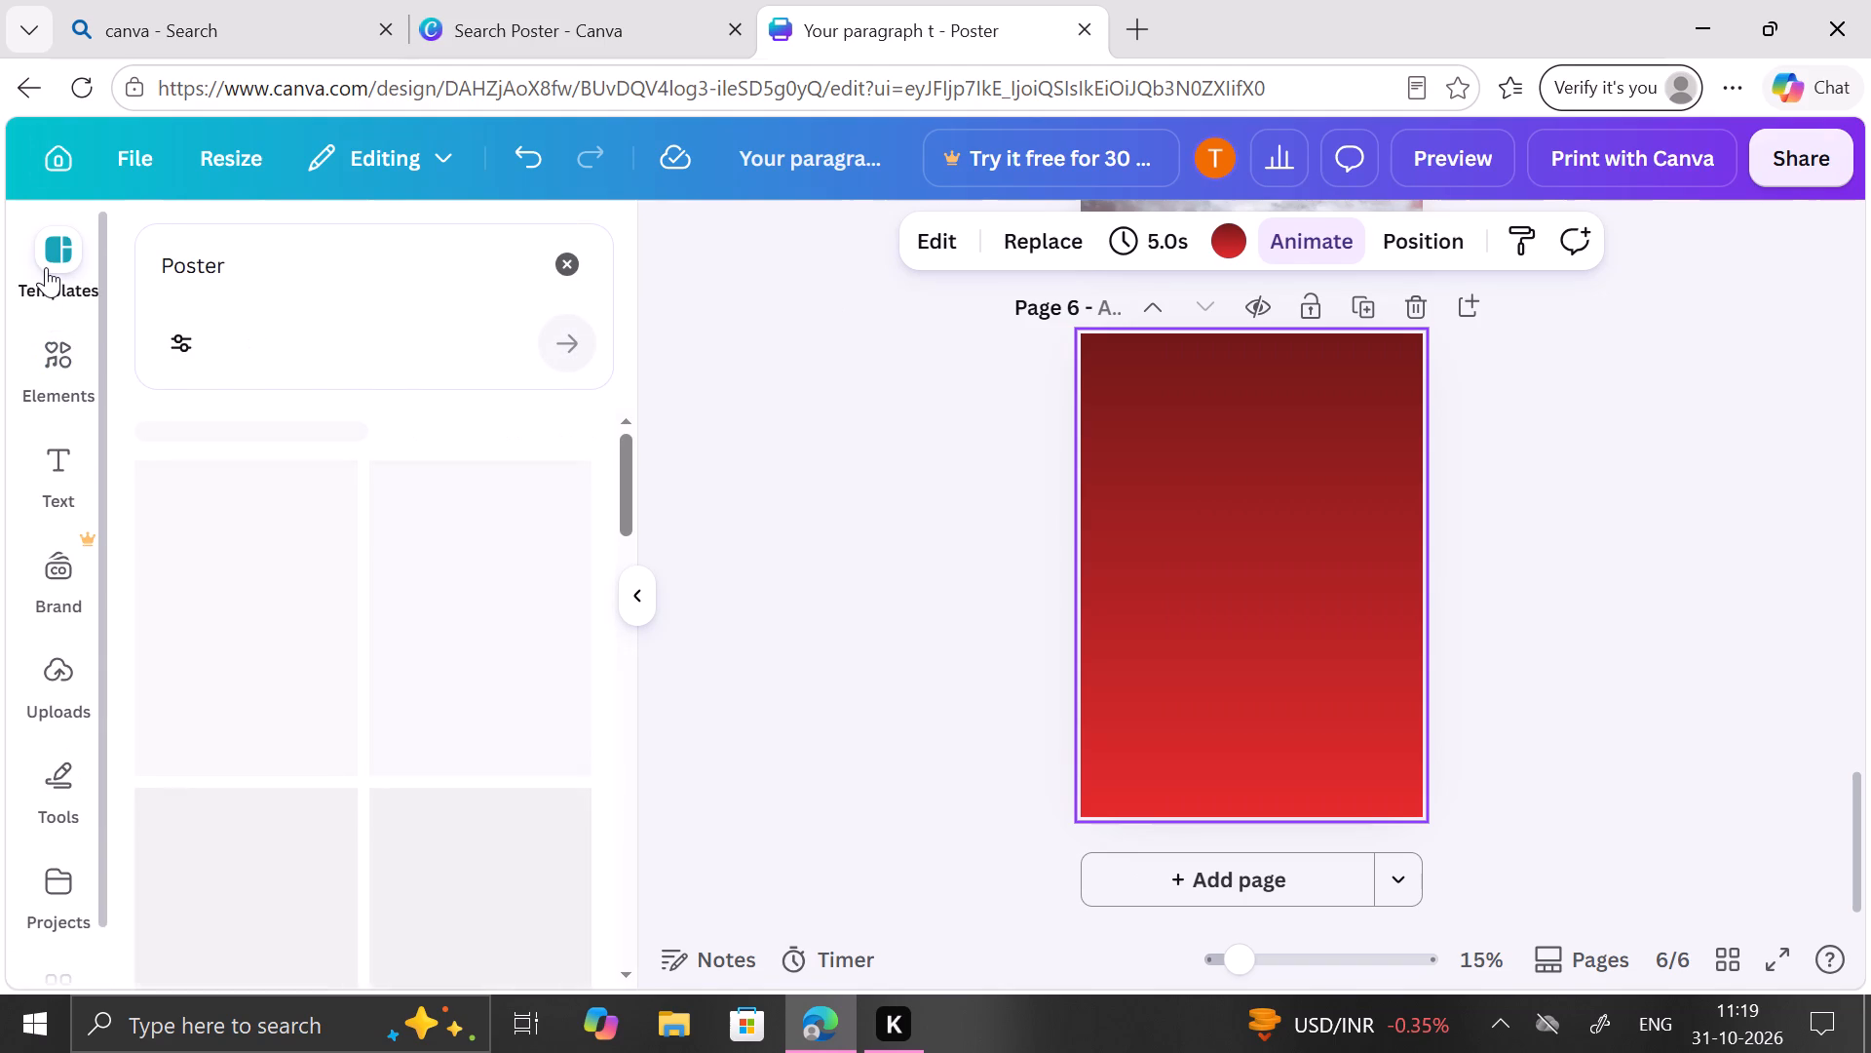
scroll(306, 464, "down", 1)
scroll(306, 464, "up", 3)
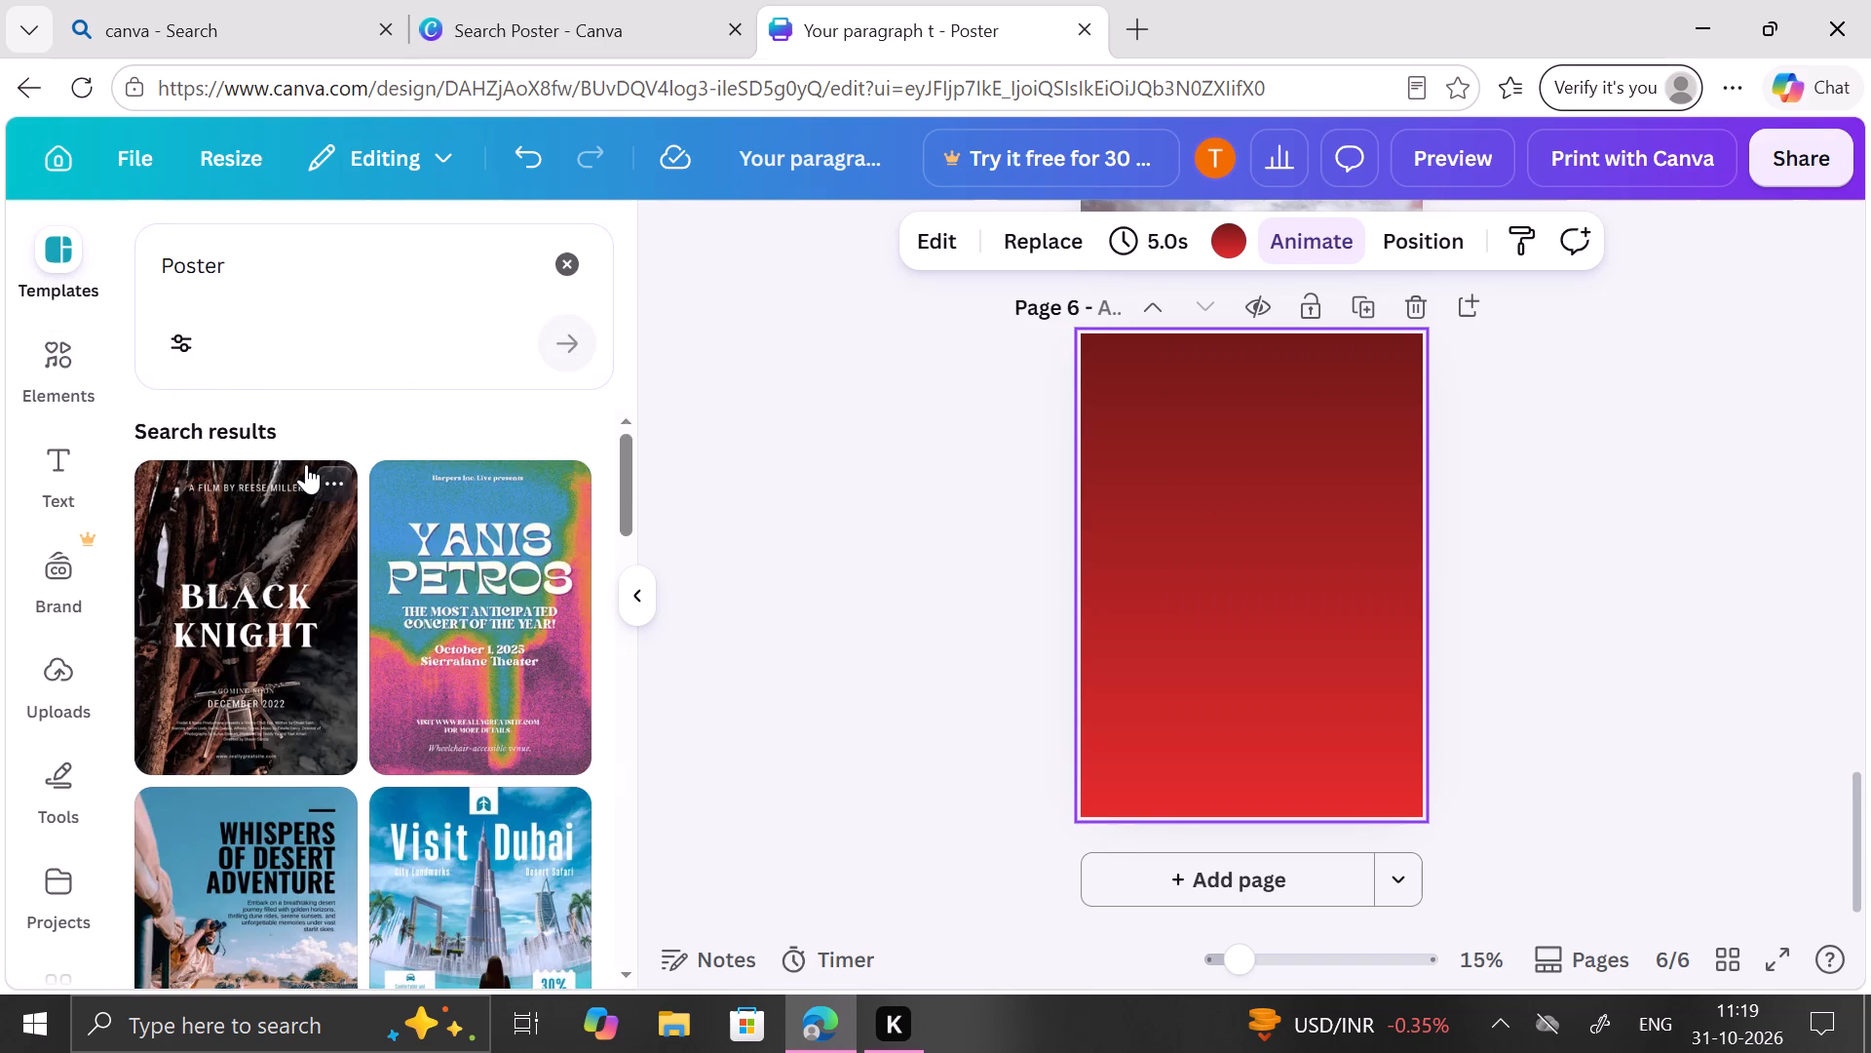
scroll(306, 464, "down", 2)
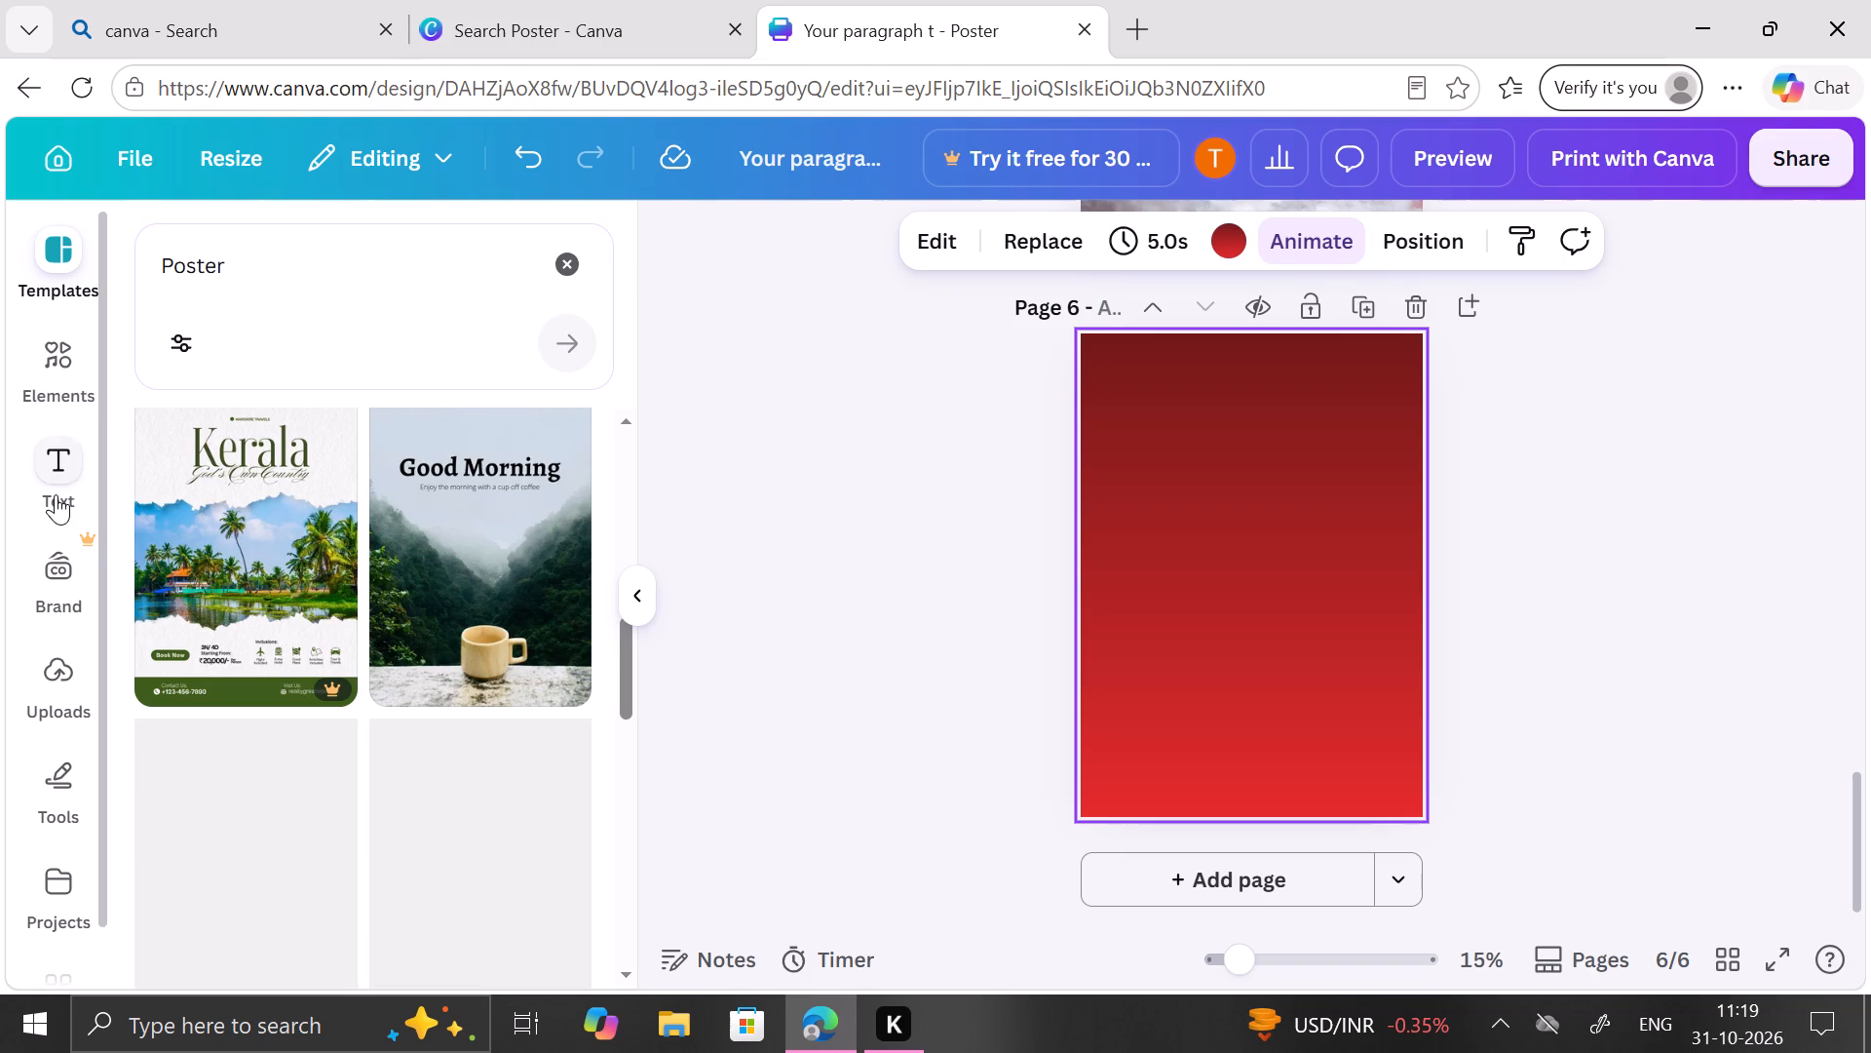
scroll(507, 658, "down", 2)
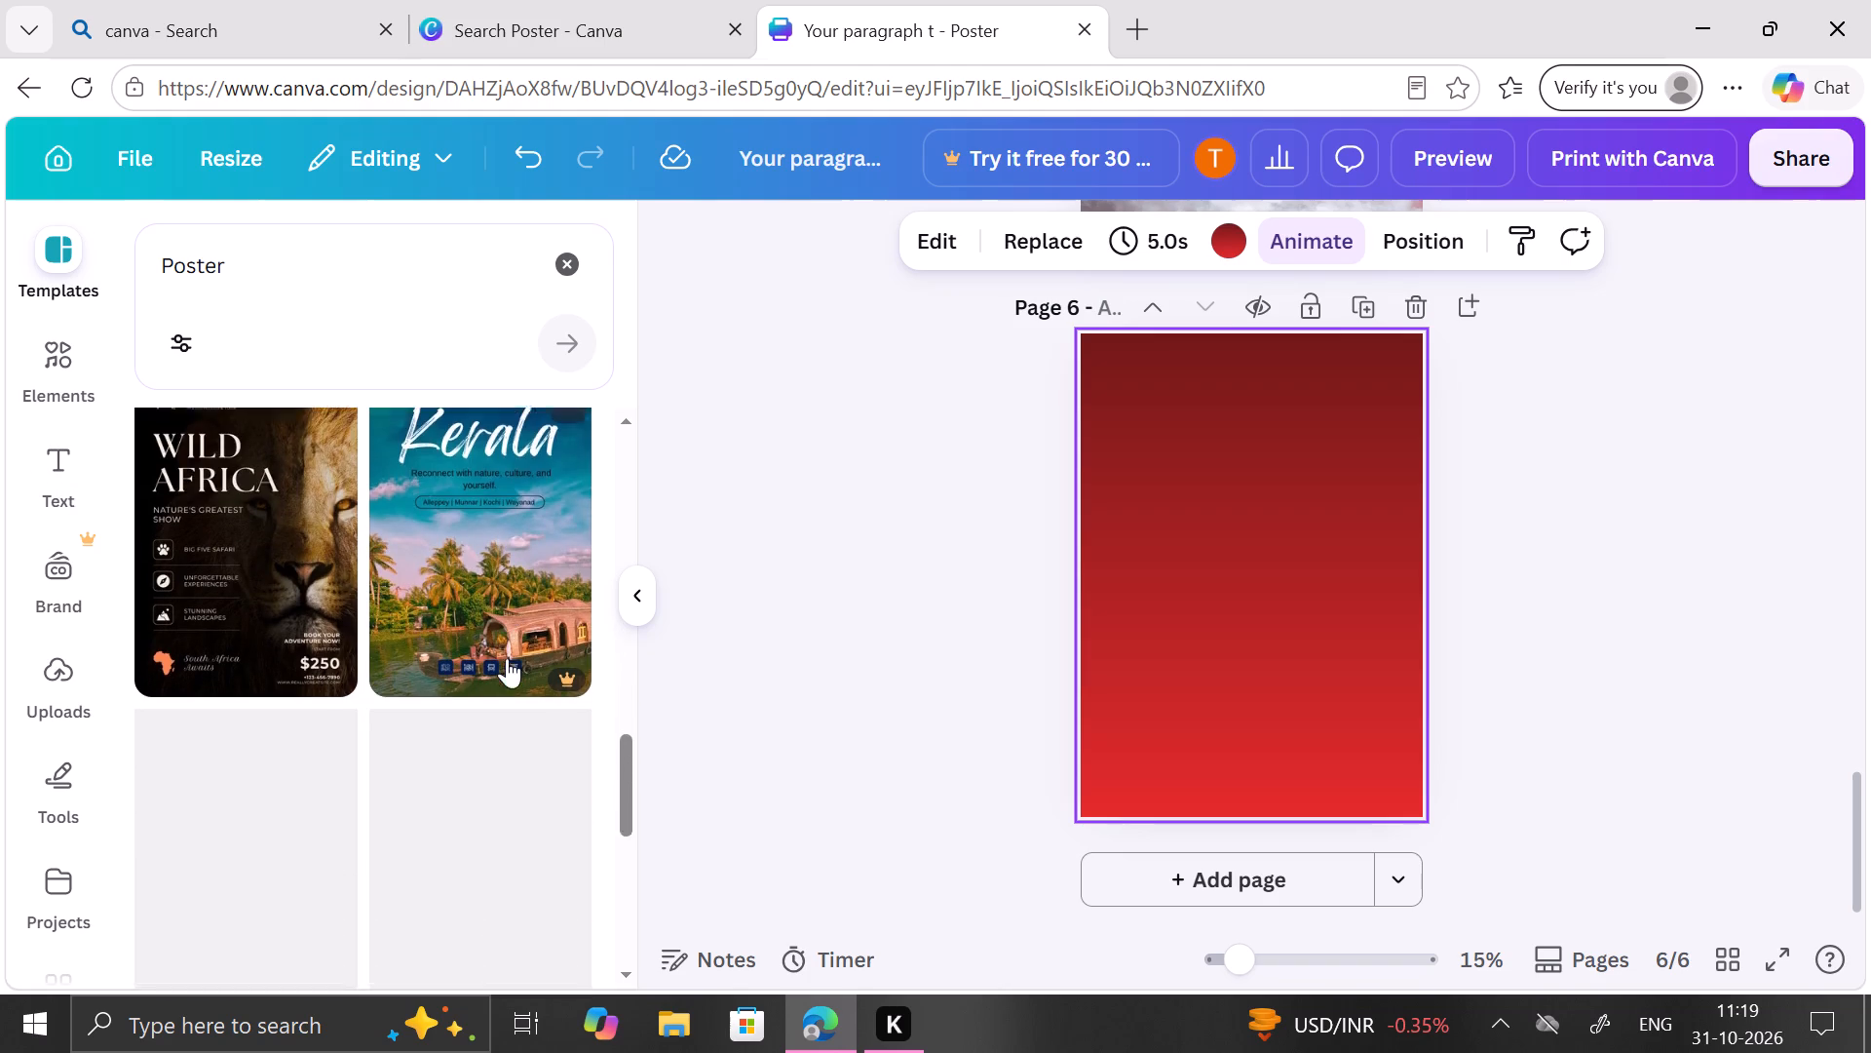
left_click(66, 387)
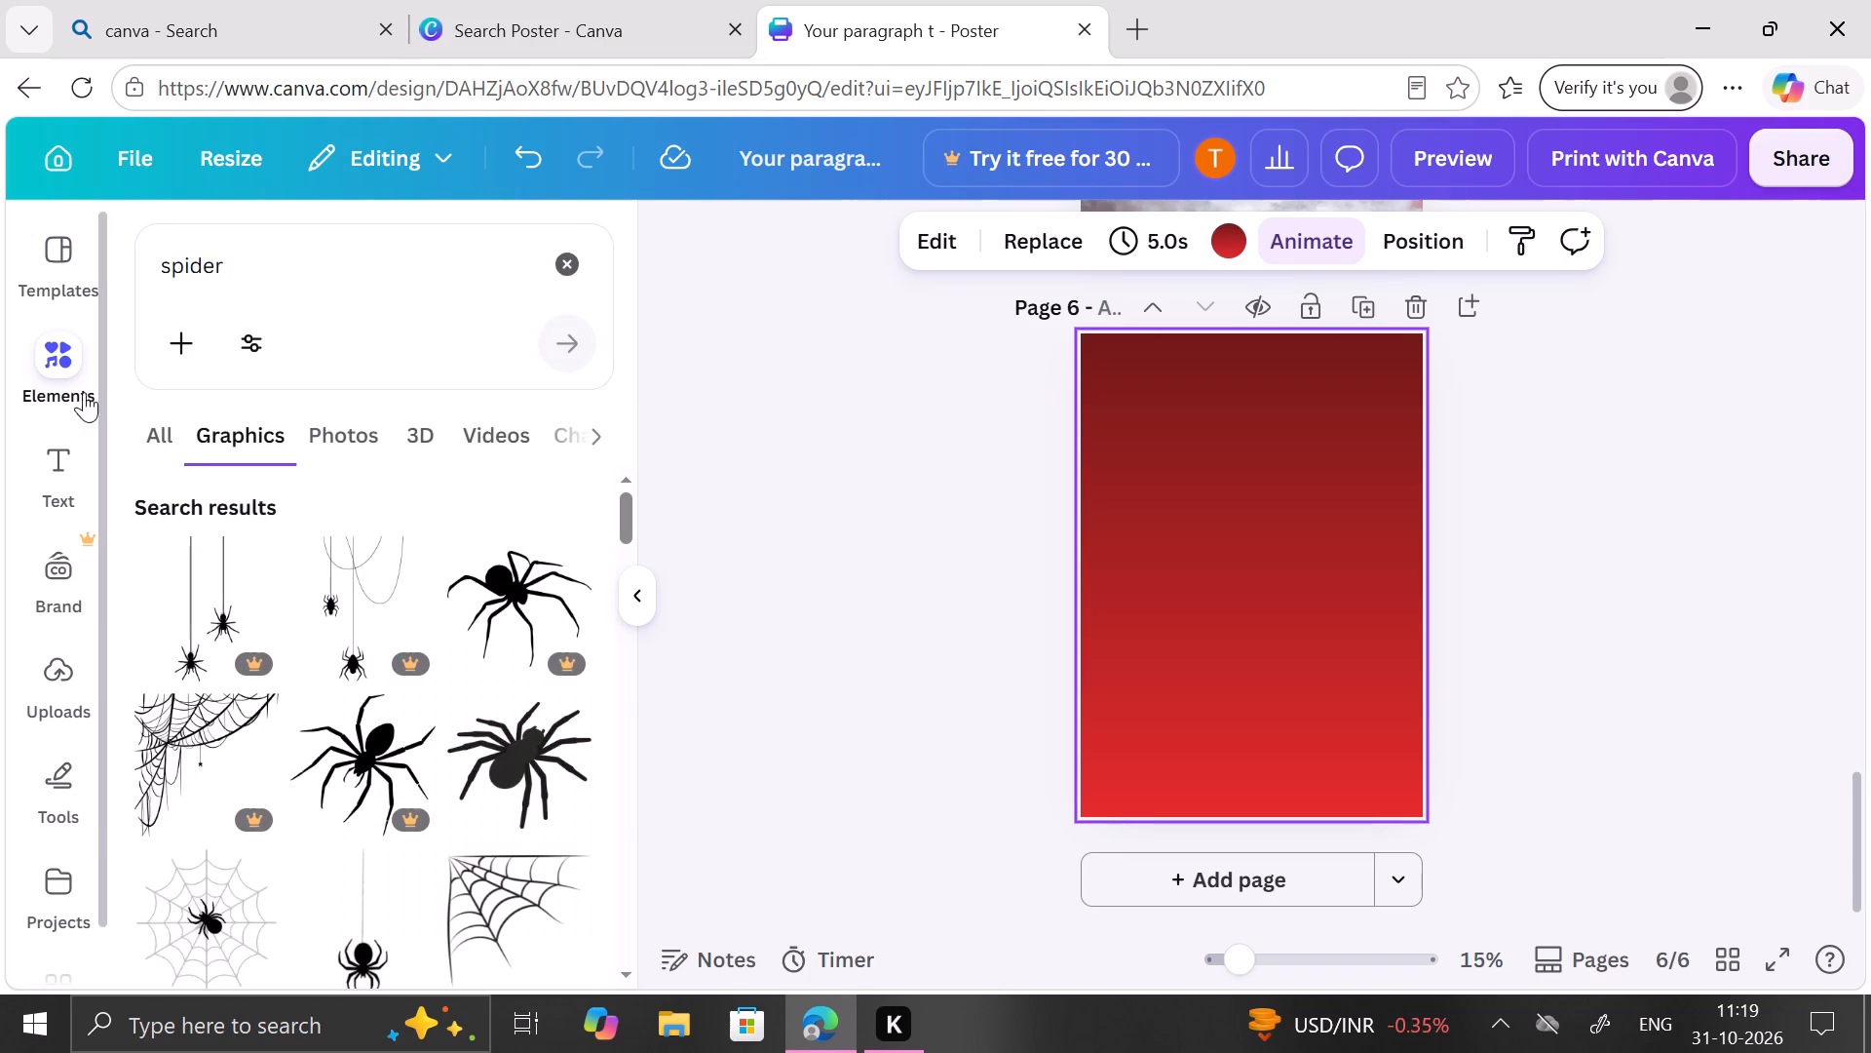
scroll(349, 756, "down", 4)
scroll(349, 756, "up", 1)
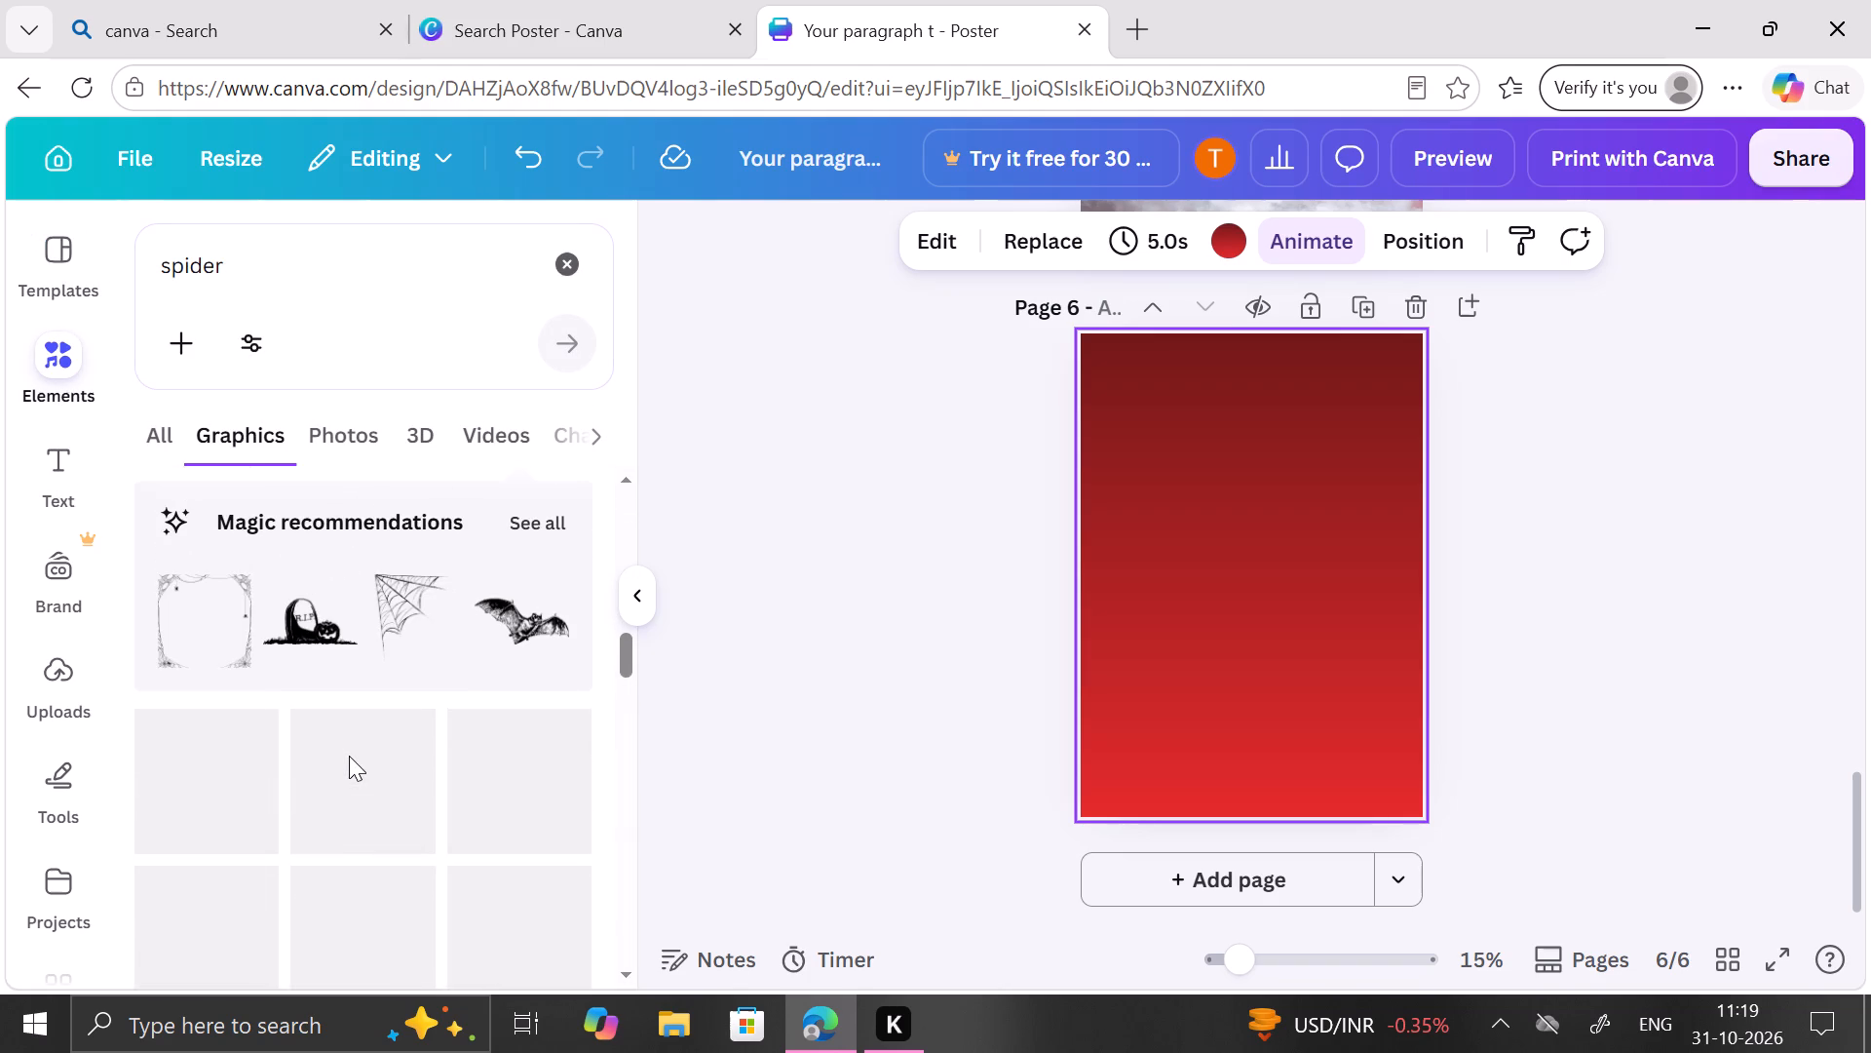
scroll(349, 756, "up", 1)
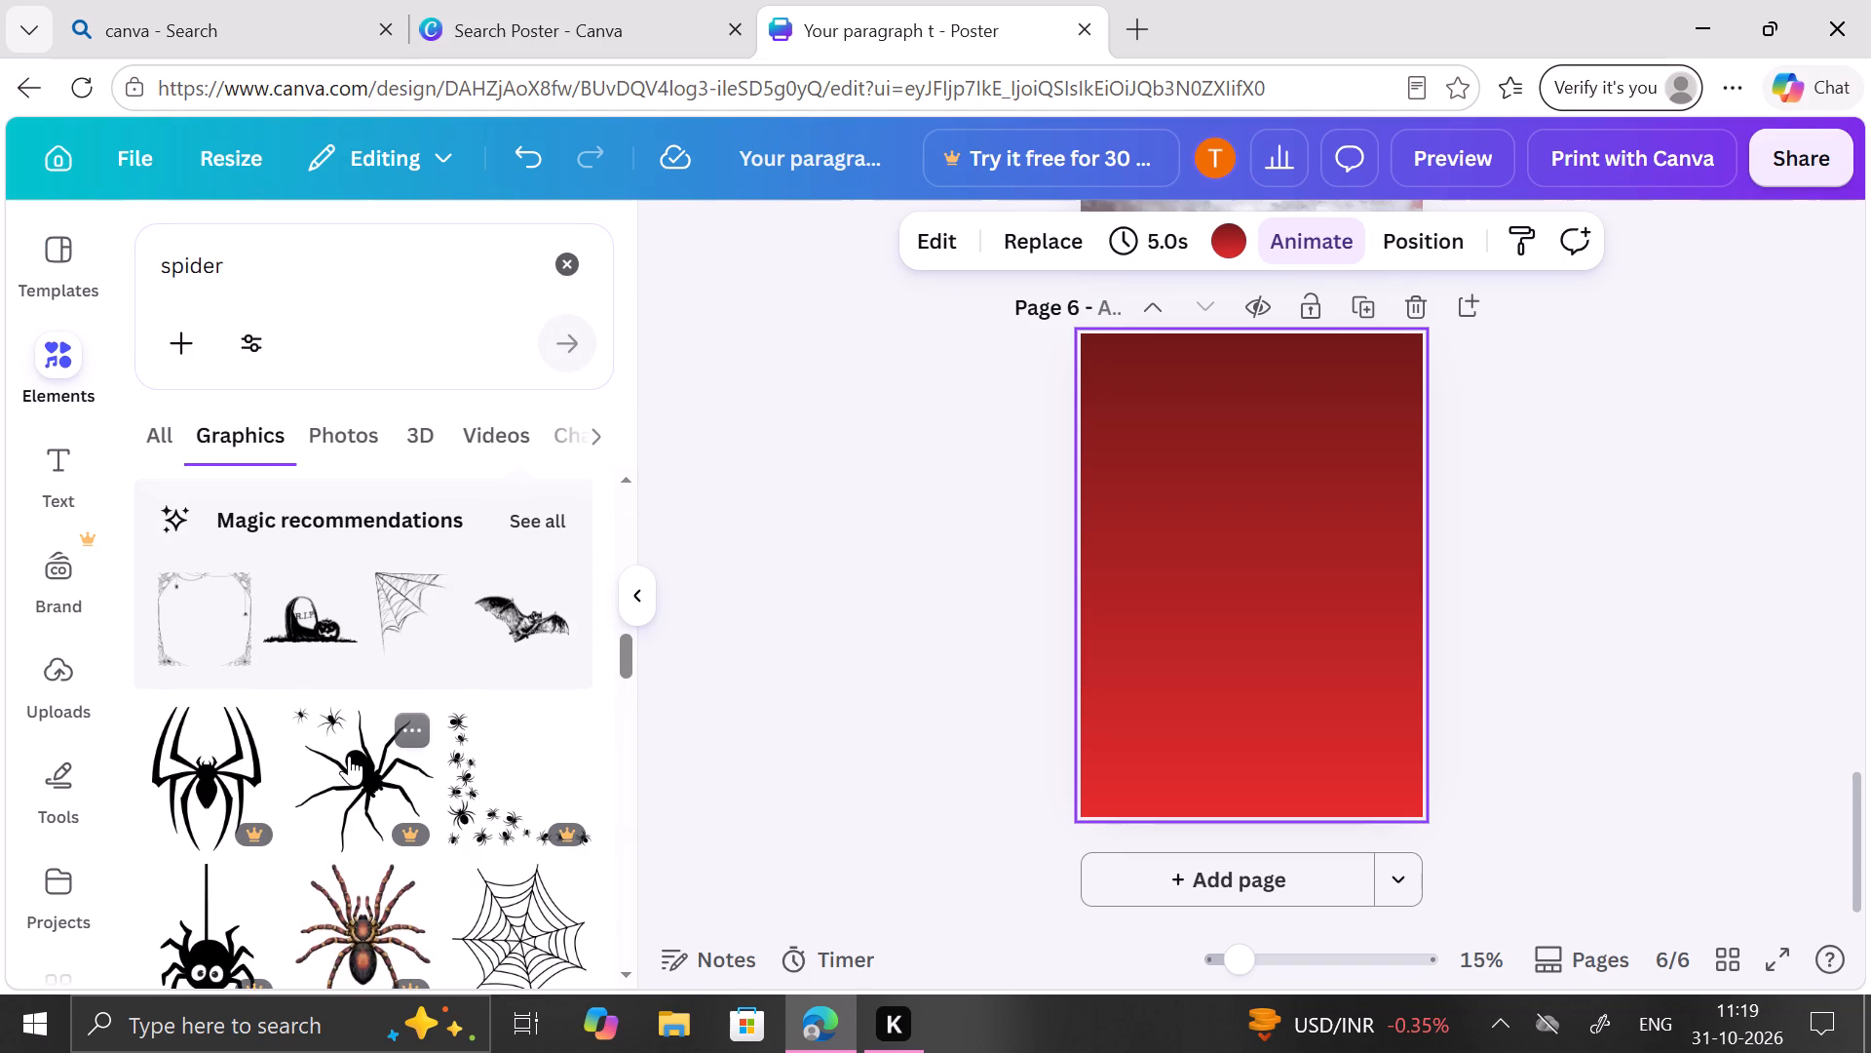
scroll(349, 756, "up", 1)
scroll(1633, 454, "up", 2)
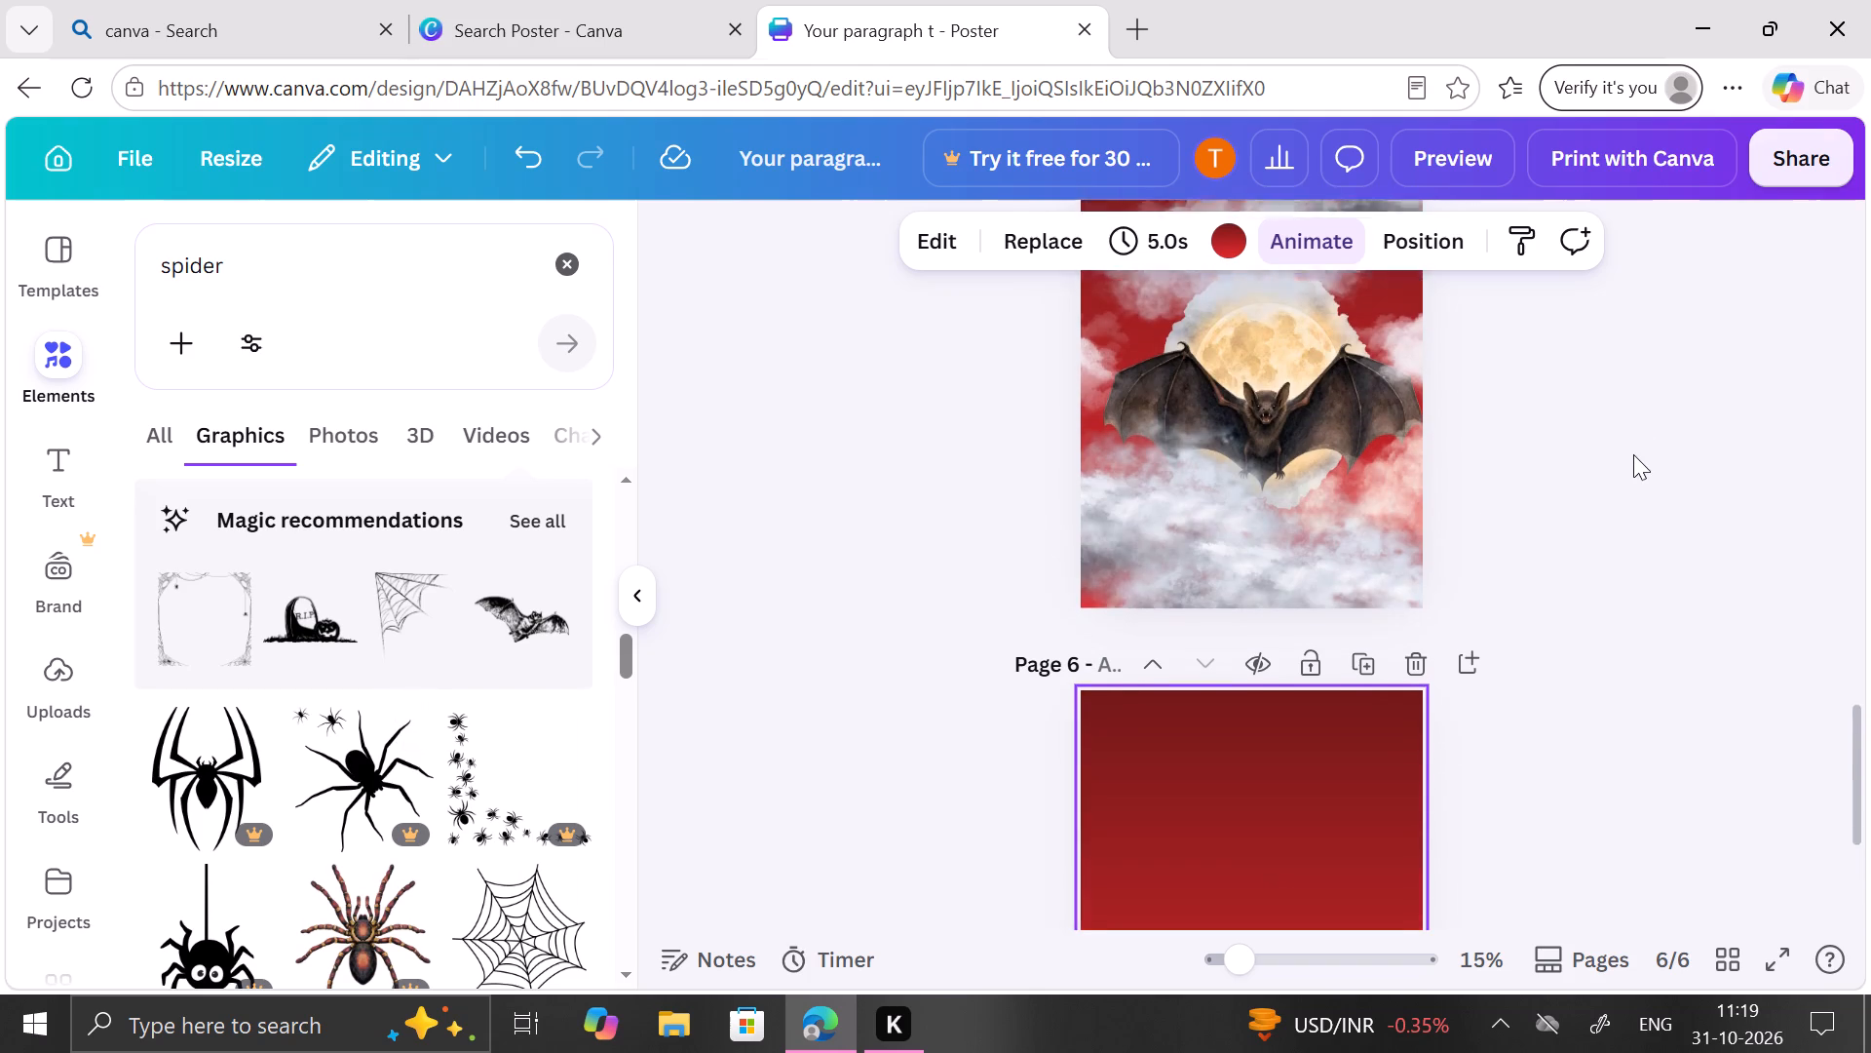
scroll(1633, 454, "down", 1)
scroll(1363, 630, "down", 3)
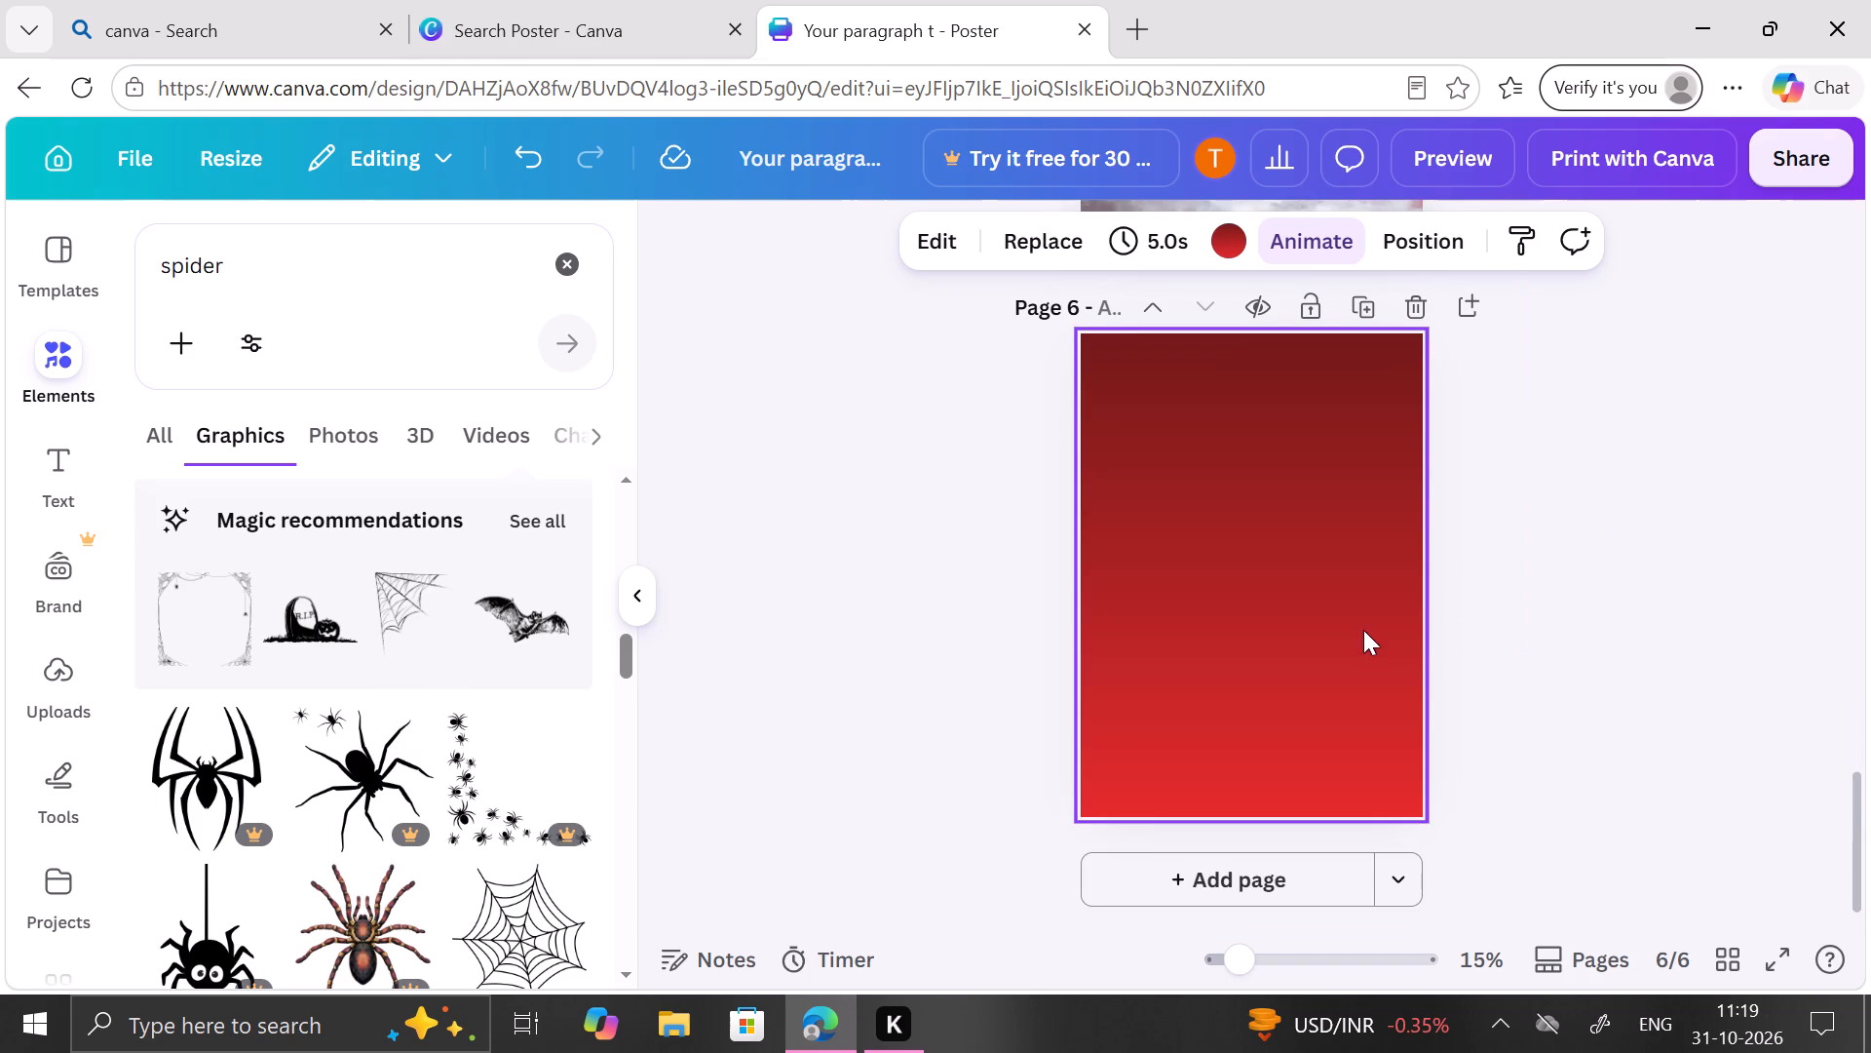
Add the recommended black bat graphic to page 6 and move it near the bottom of the page.
left_click(515, 593)
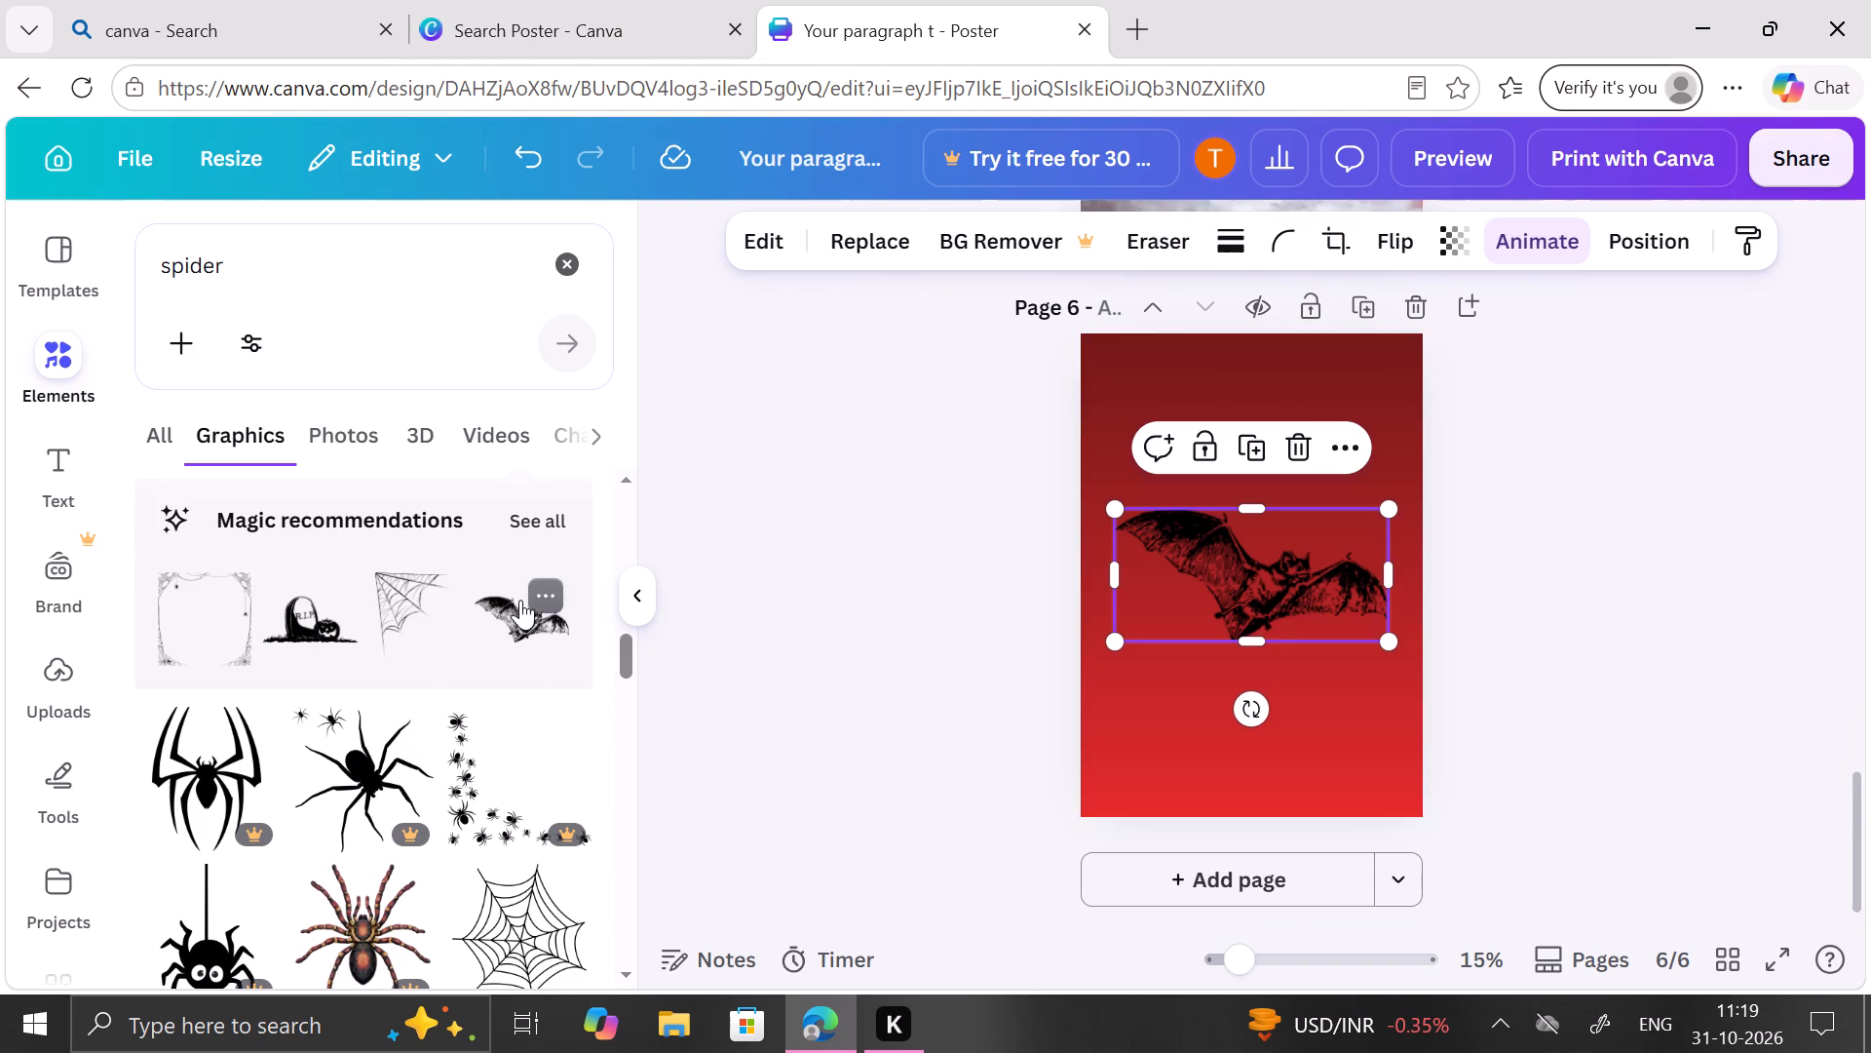
left_click_drag(1326, 614, 1275, 694)
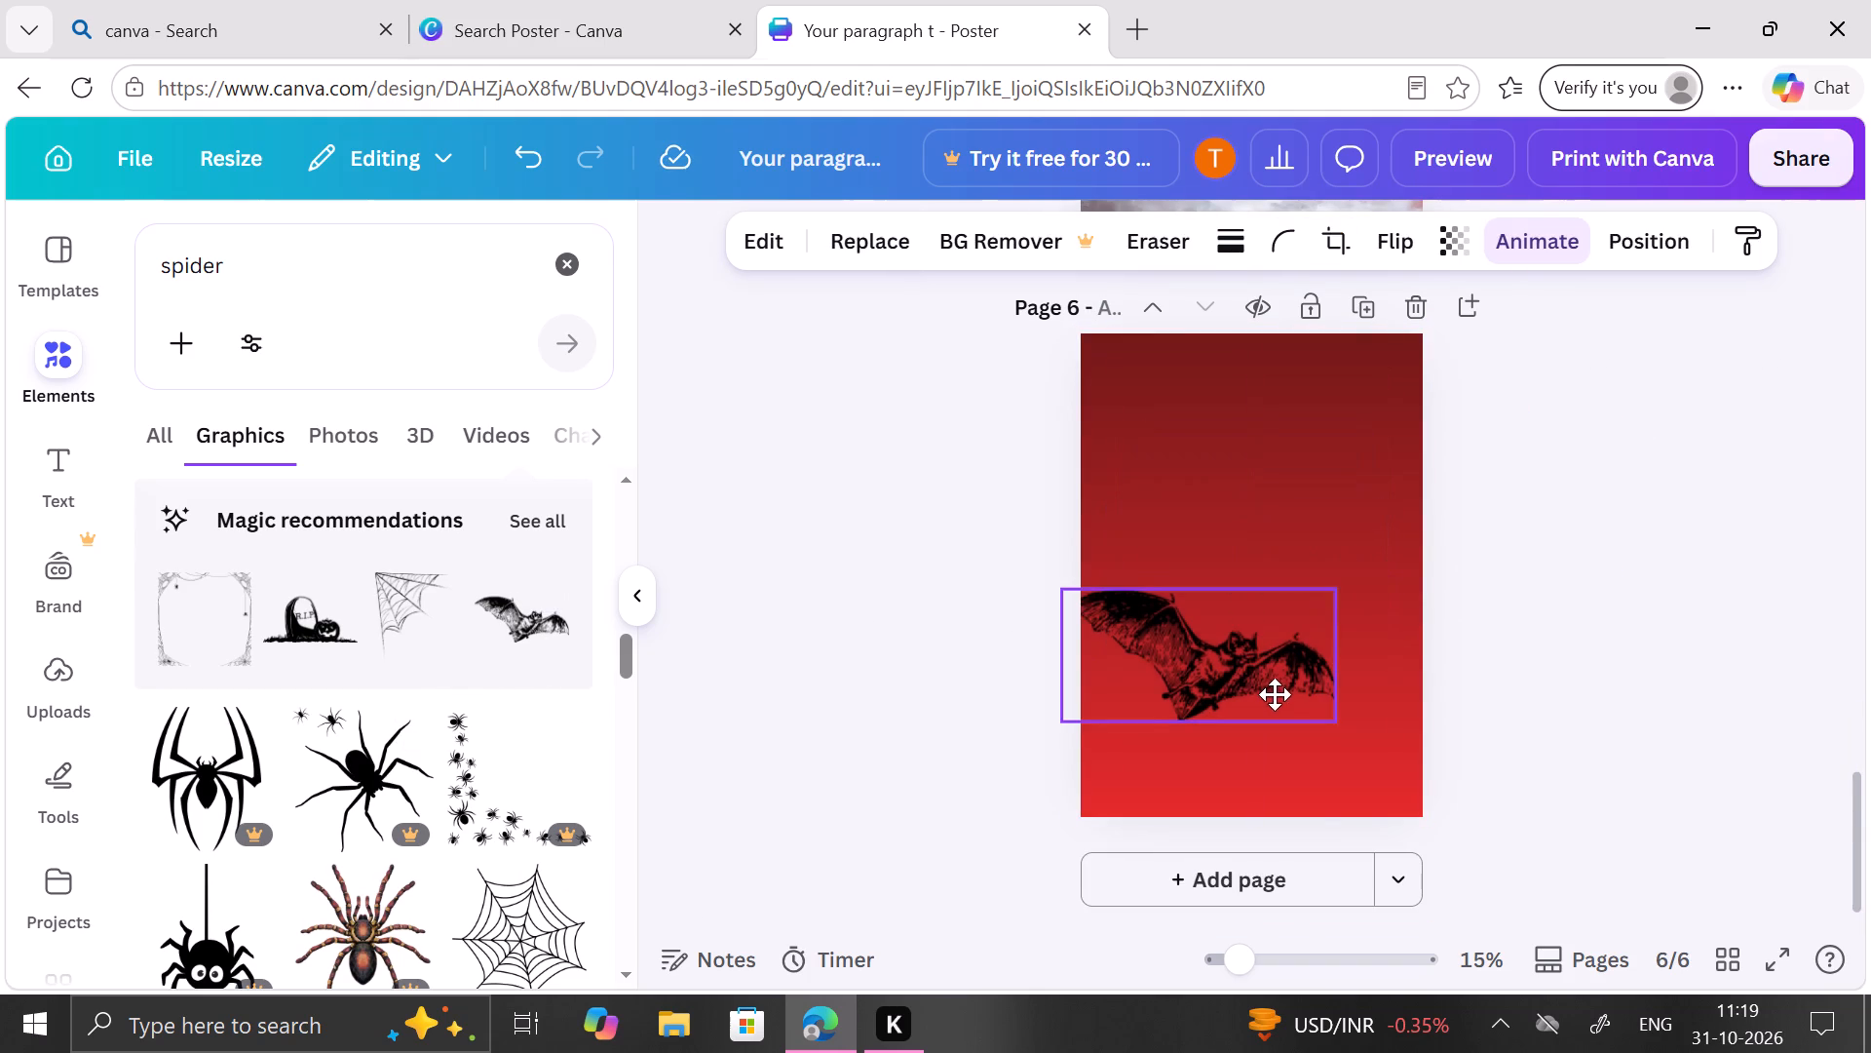
left_click_drag(1275, 694, 1304, 765)
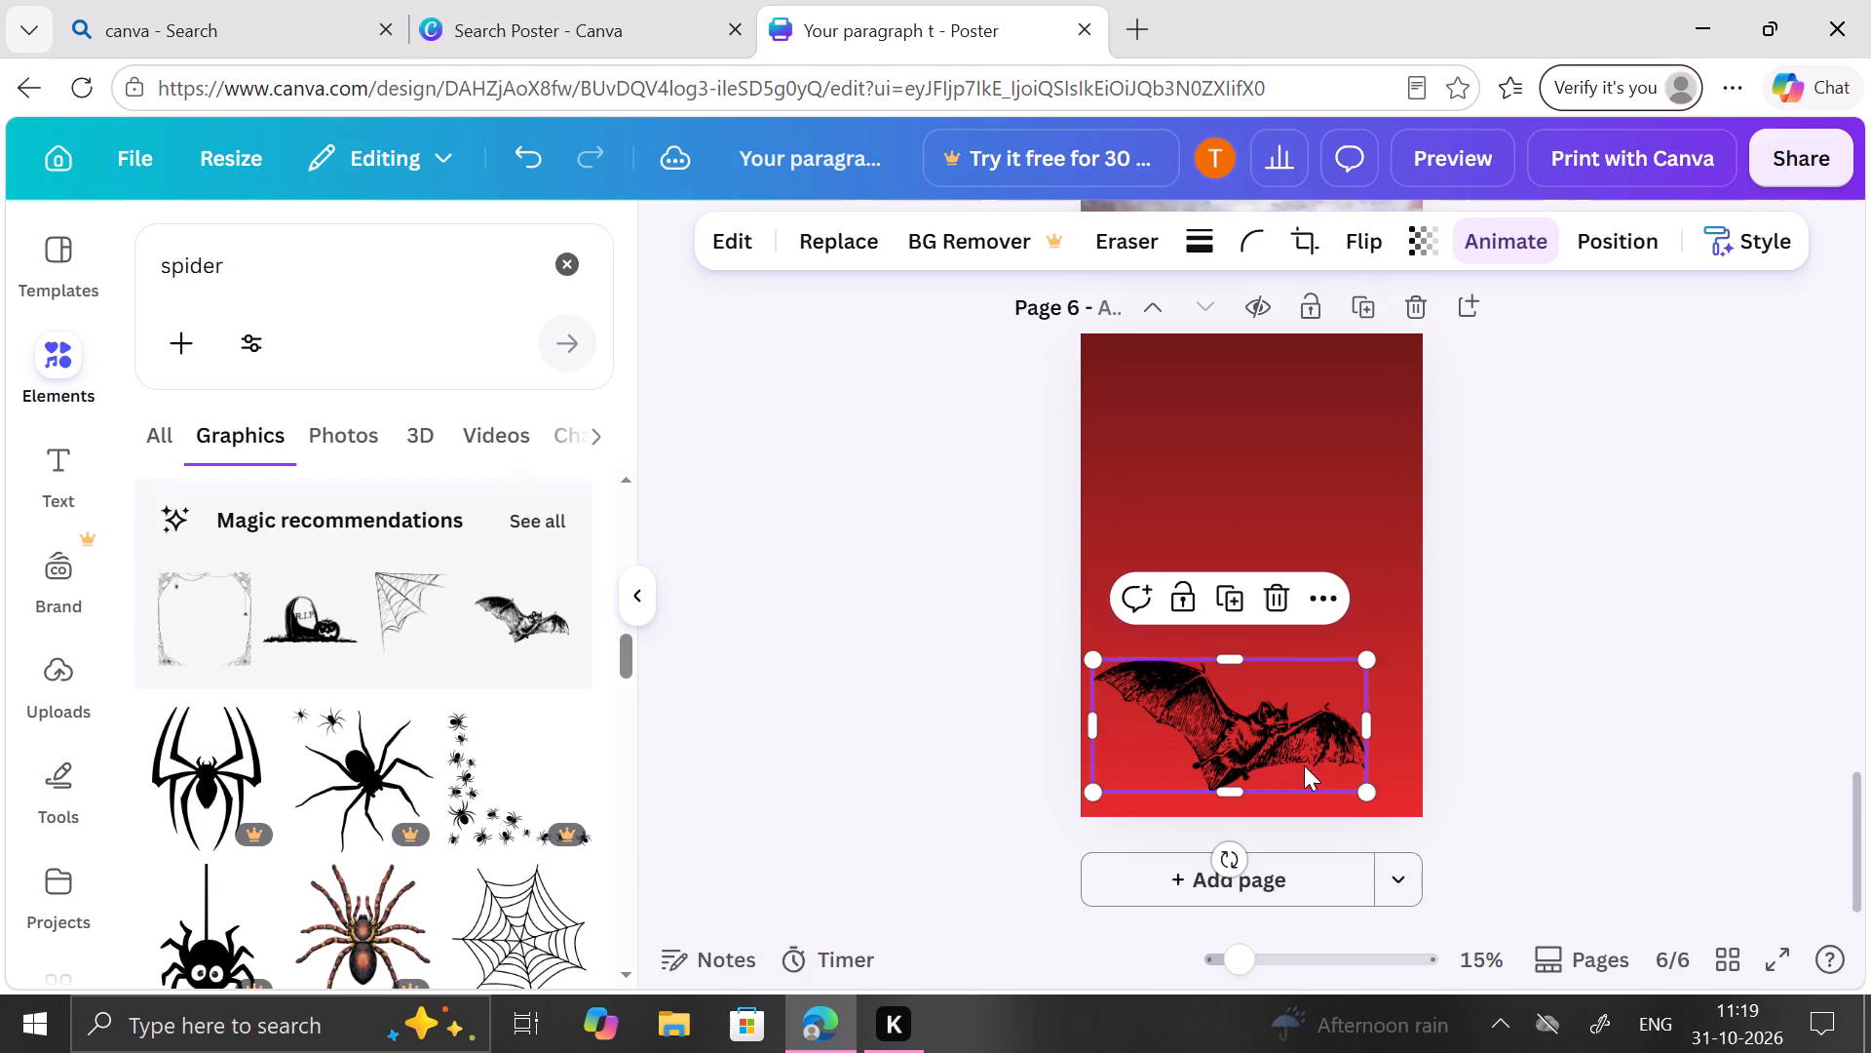
Delete the black bat graphic from page 6.
left_click(1280, 611)
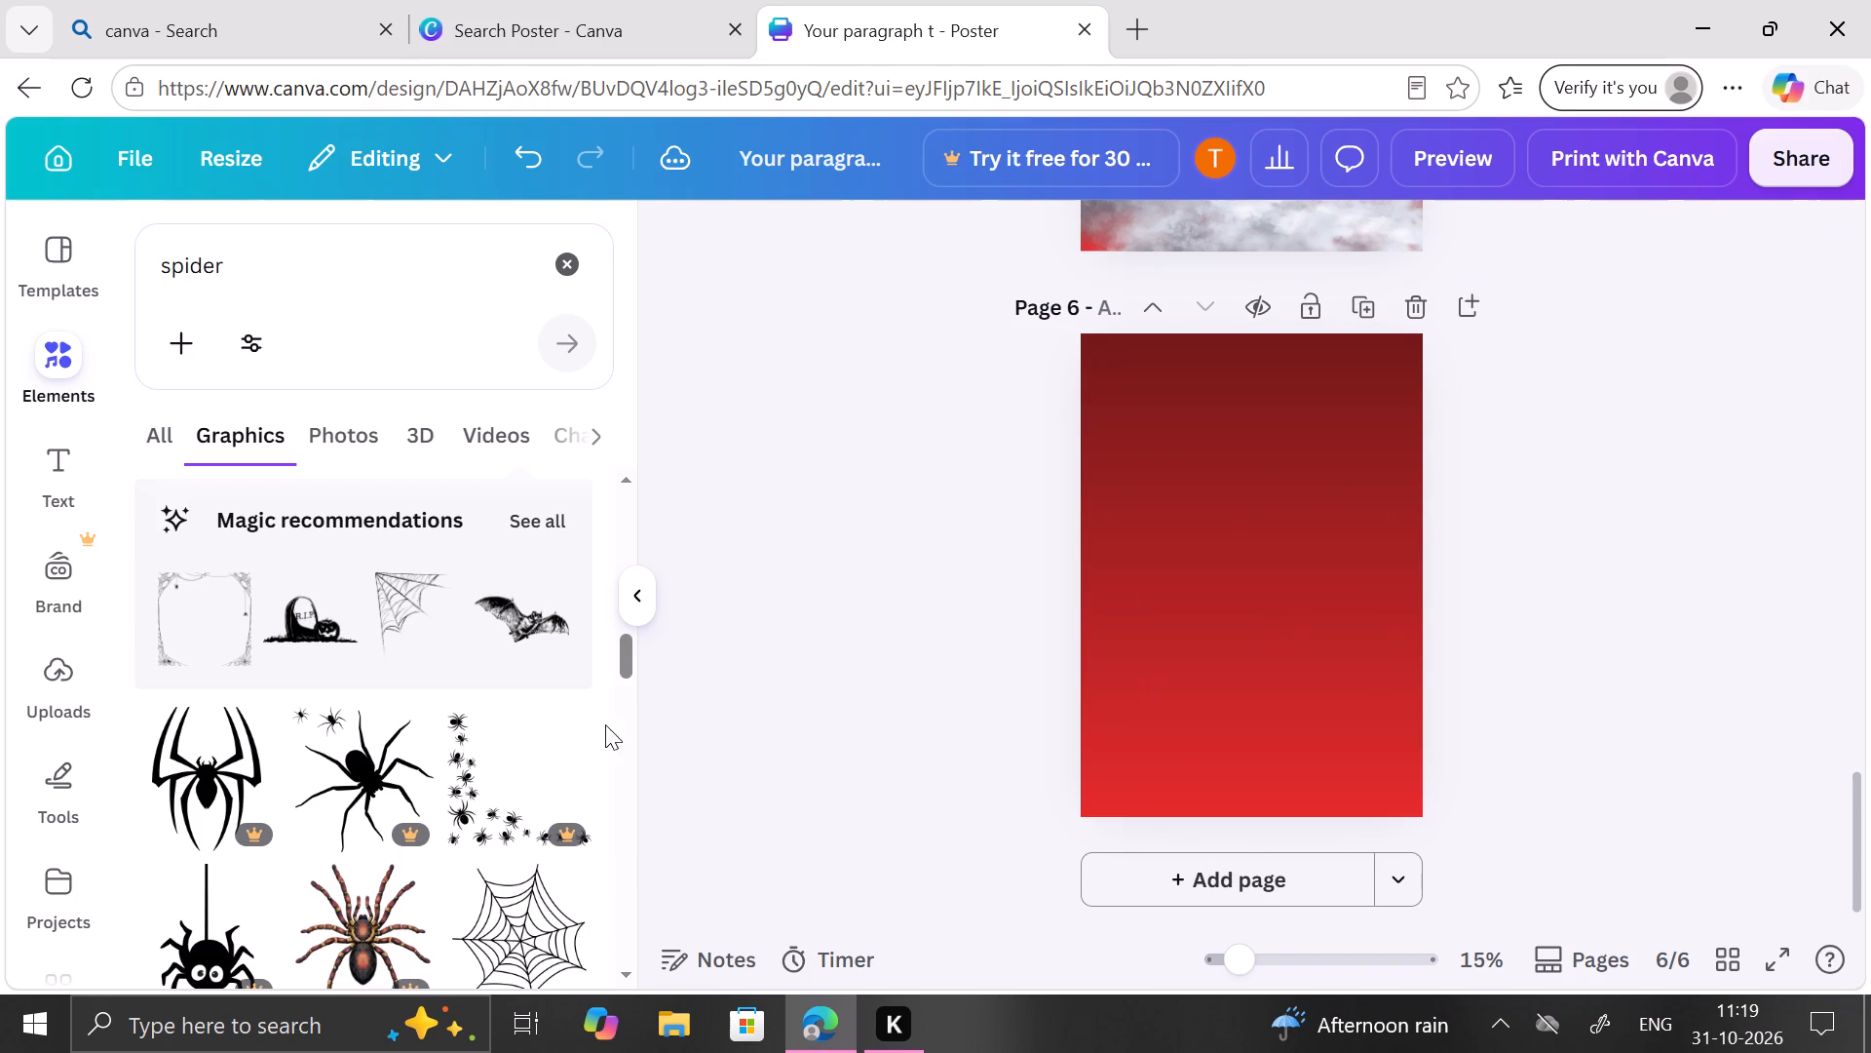
Browse further through the spider graphics for another decoration for page 6.
scroll(597, 724, "down", 3)
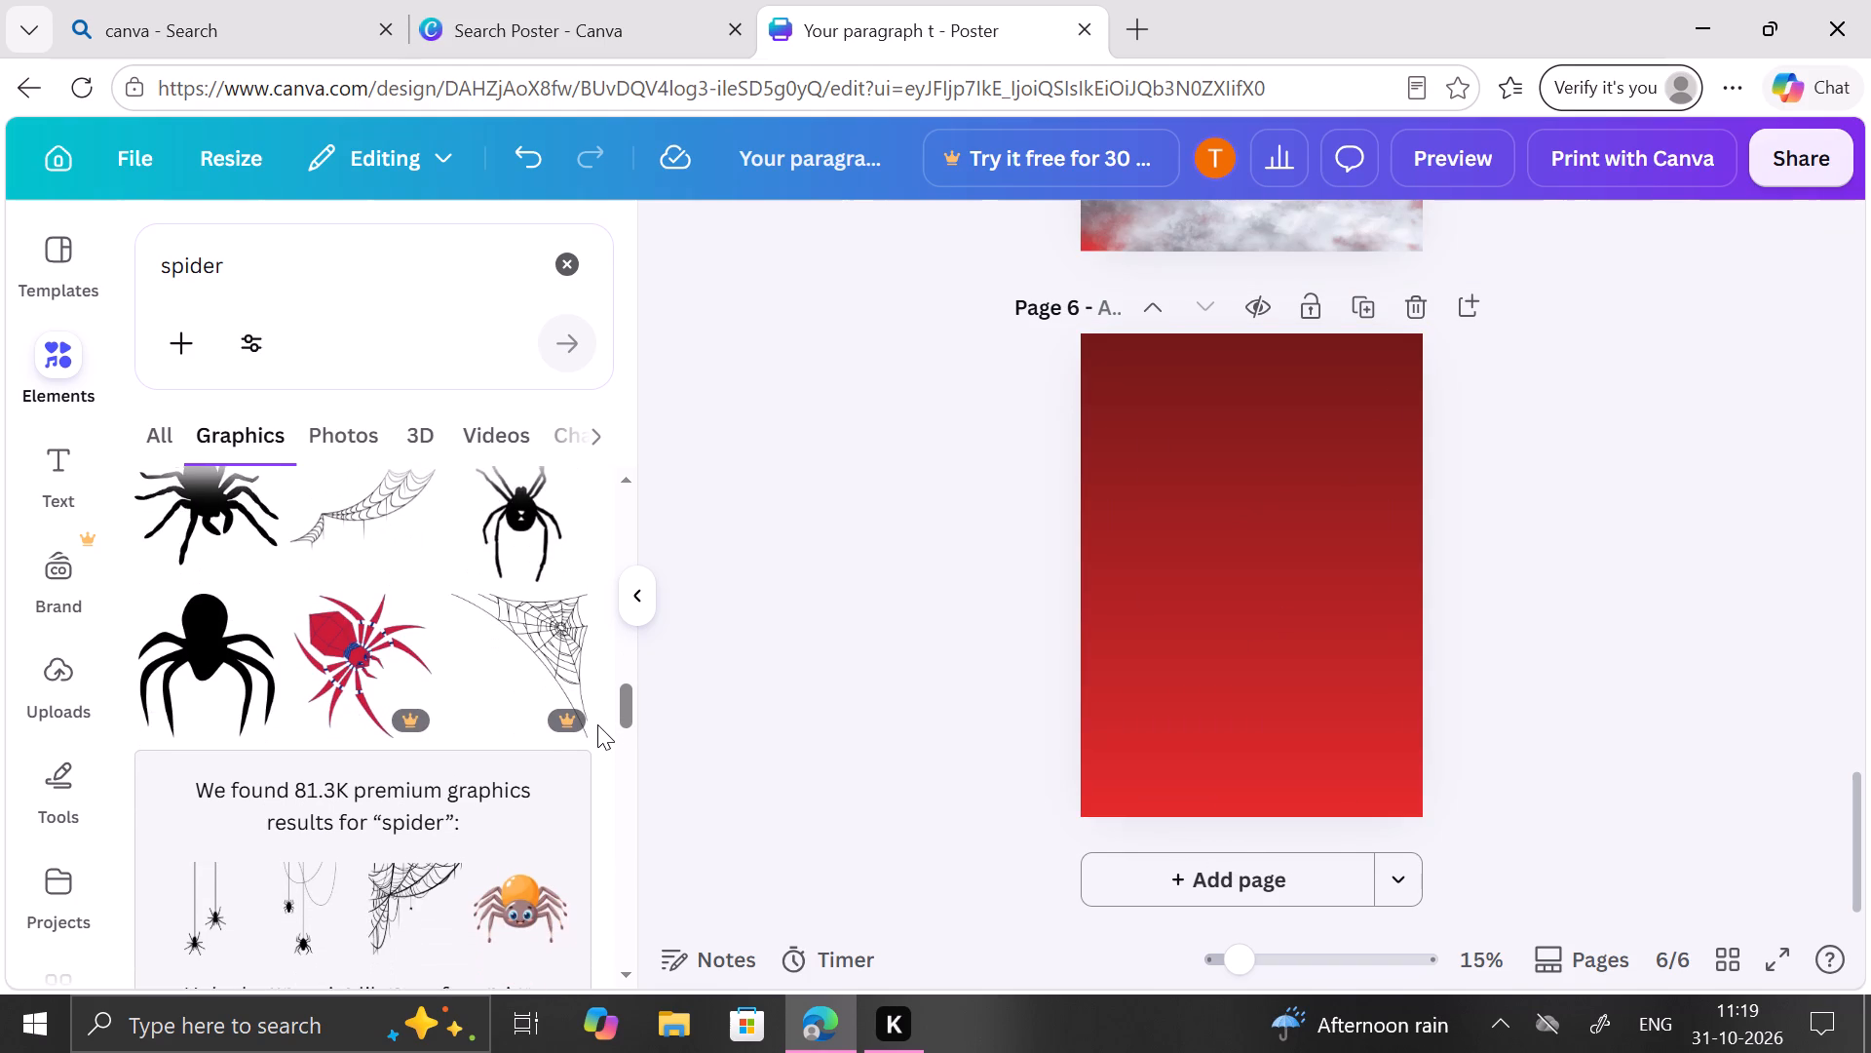
scroll(597, 724, "down", 8)
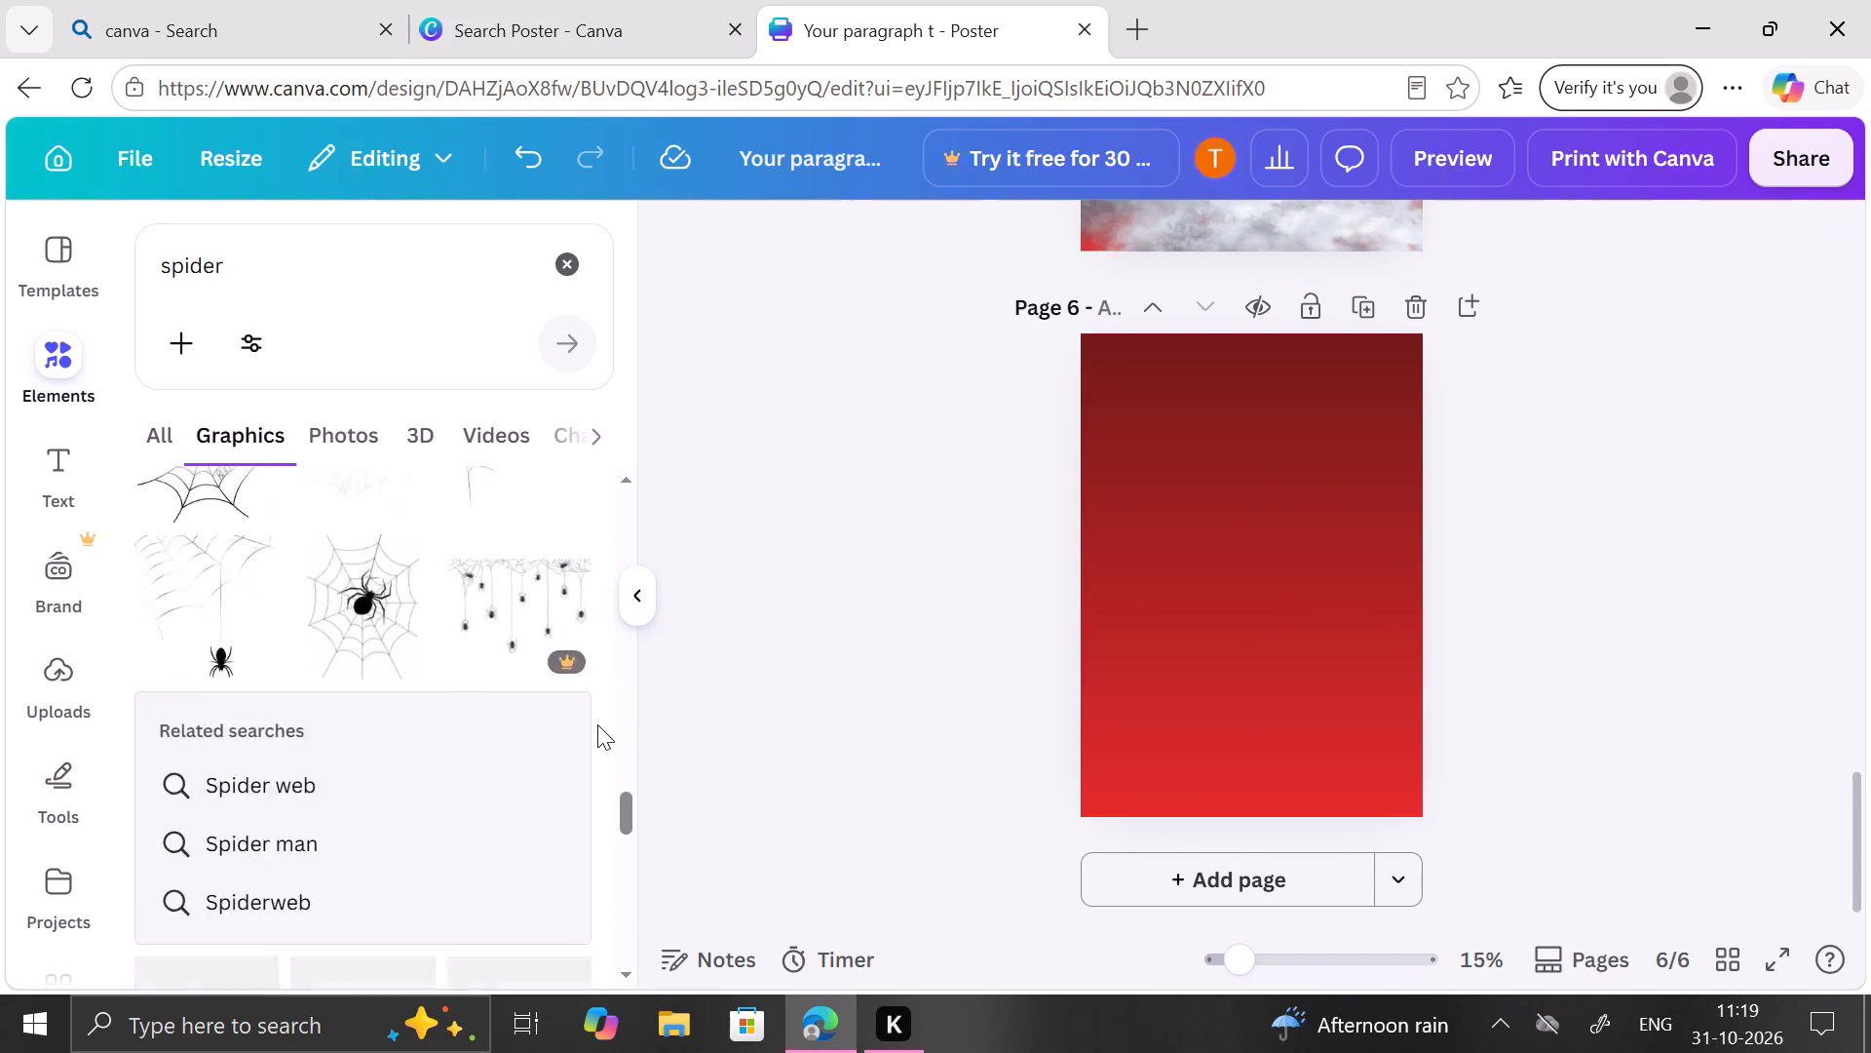
Search the elements for PUMPKIN graphics and add the realistic glowing jack-o'-lantern to page 6.
left_click(561, 253)
scroll(1217, 430, "up", 6)
scroll(1217, 430, "down", 6)
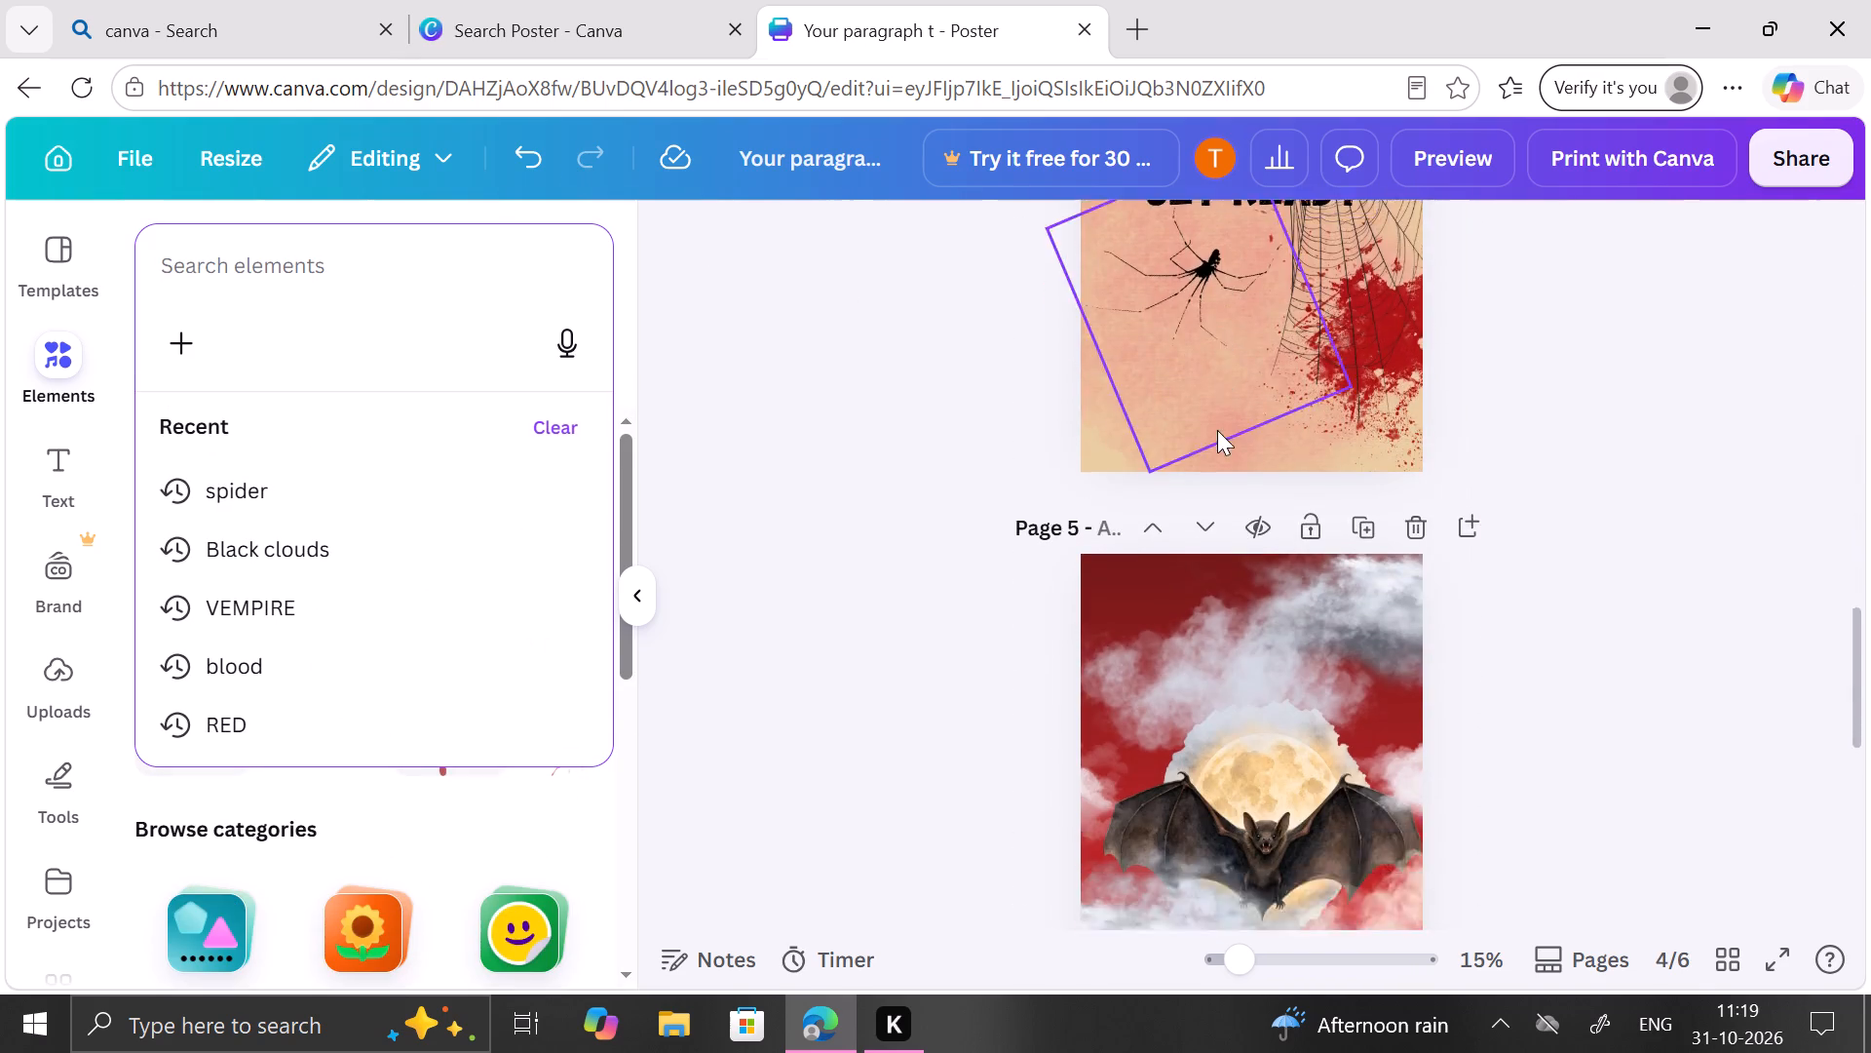
scroll(1217, 430, "down", 4)
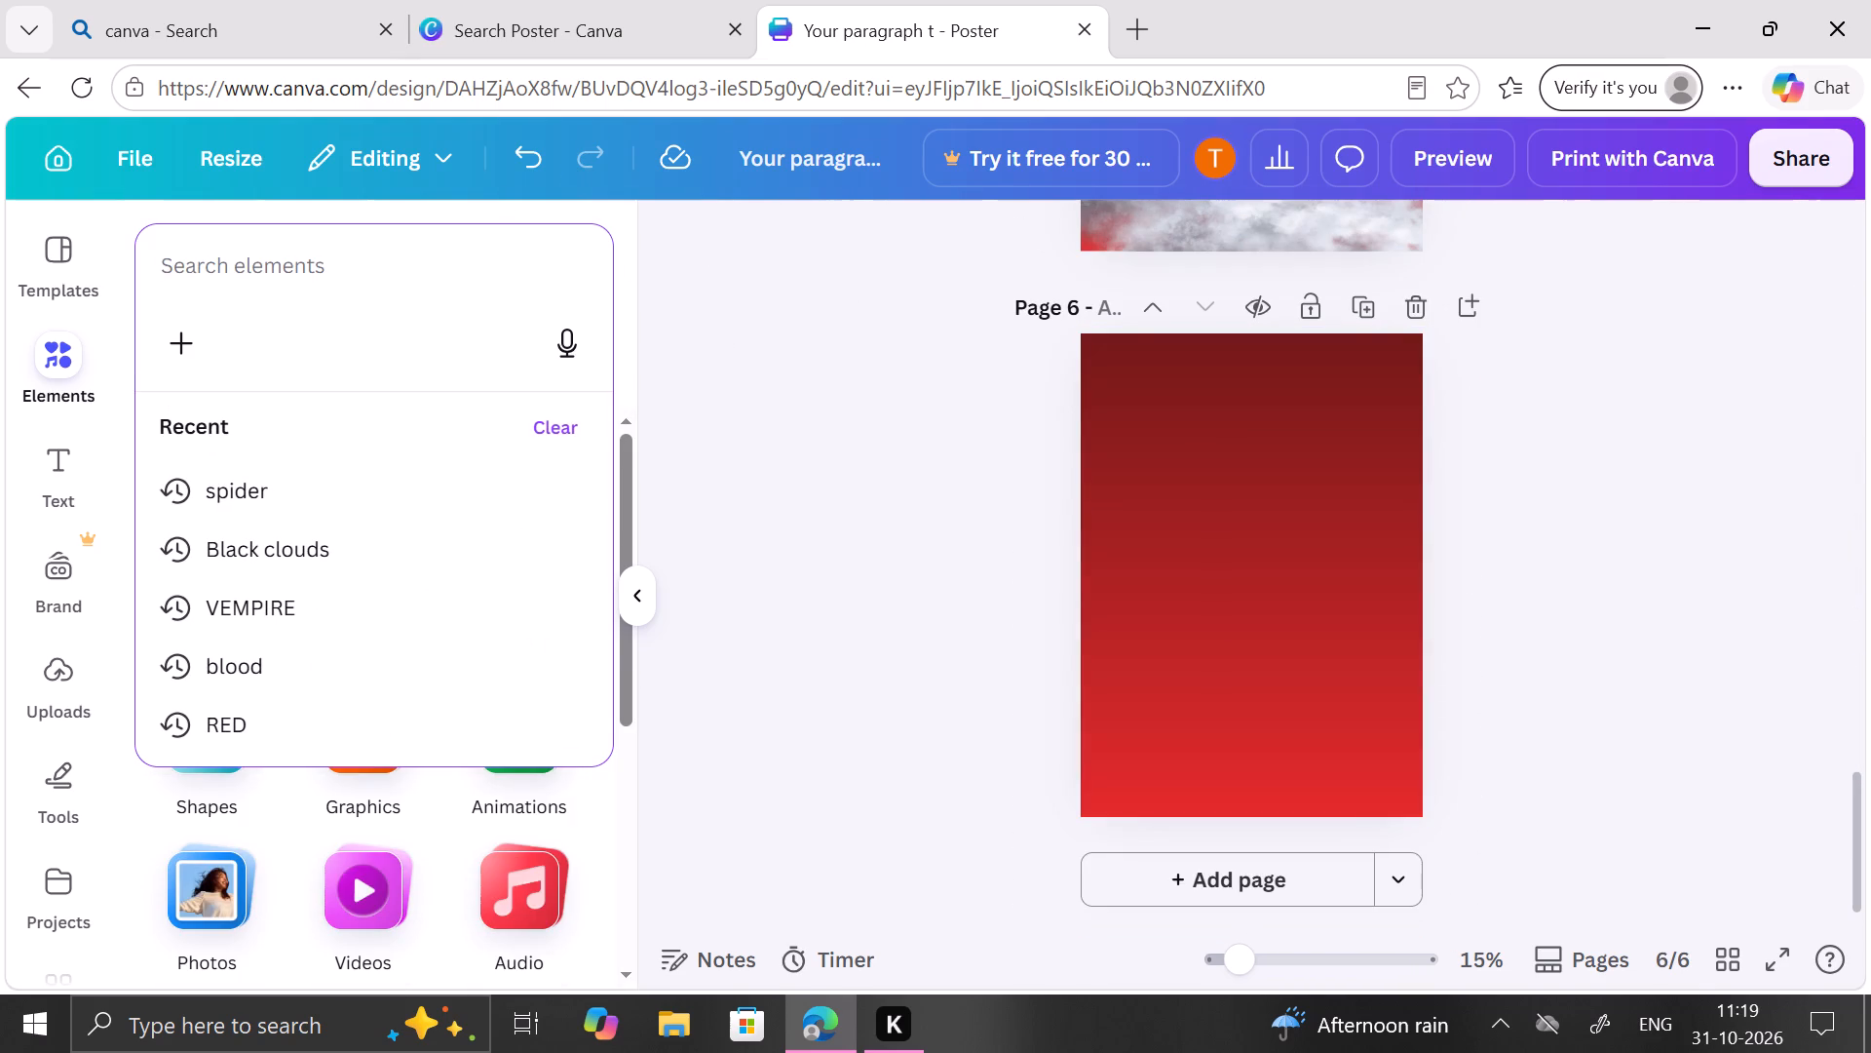
type("PUMPKIN")
key("space")
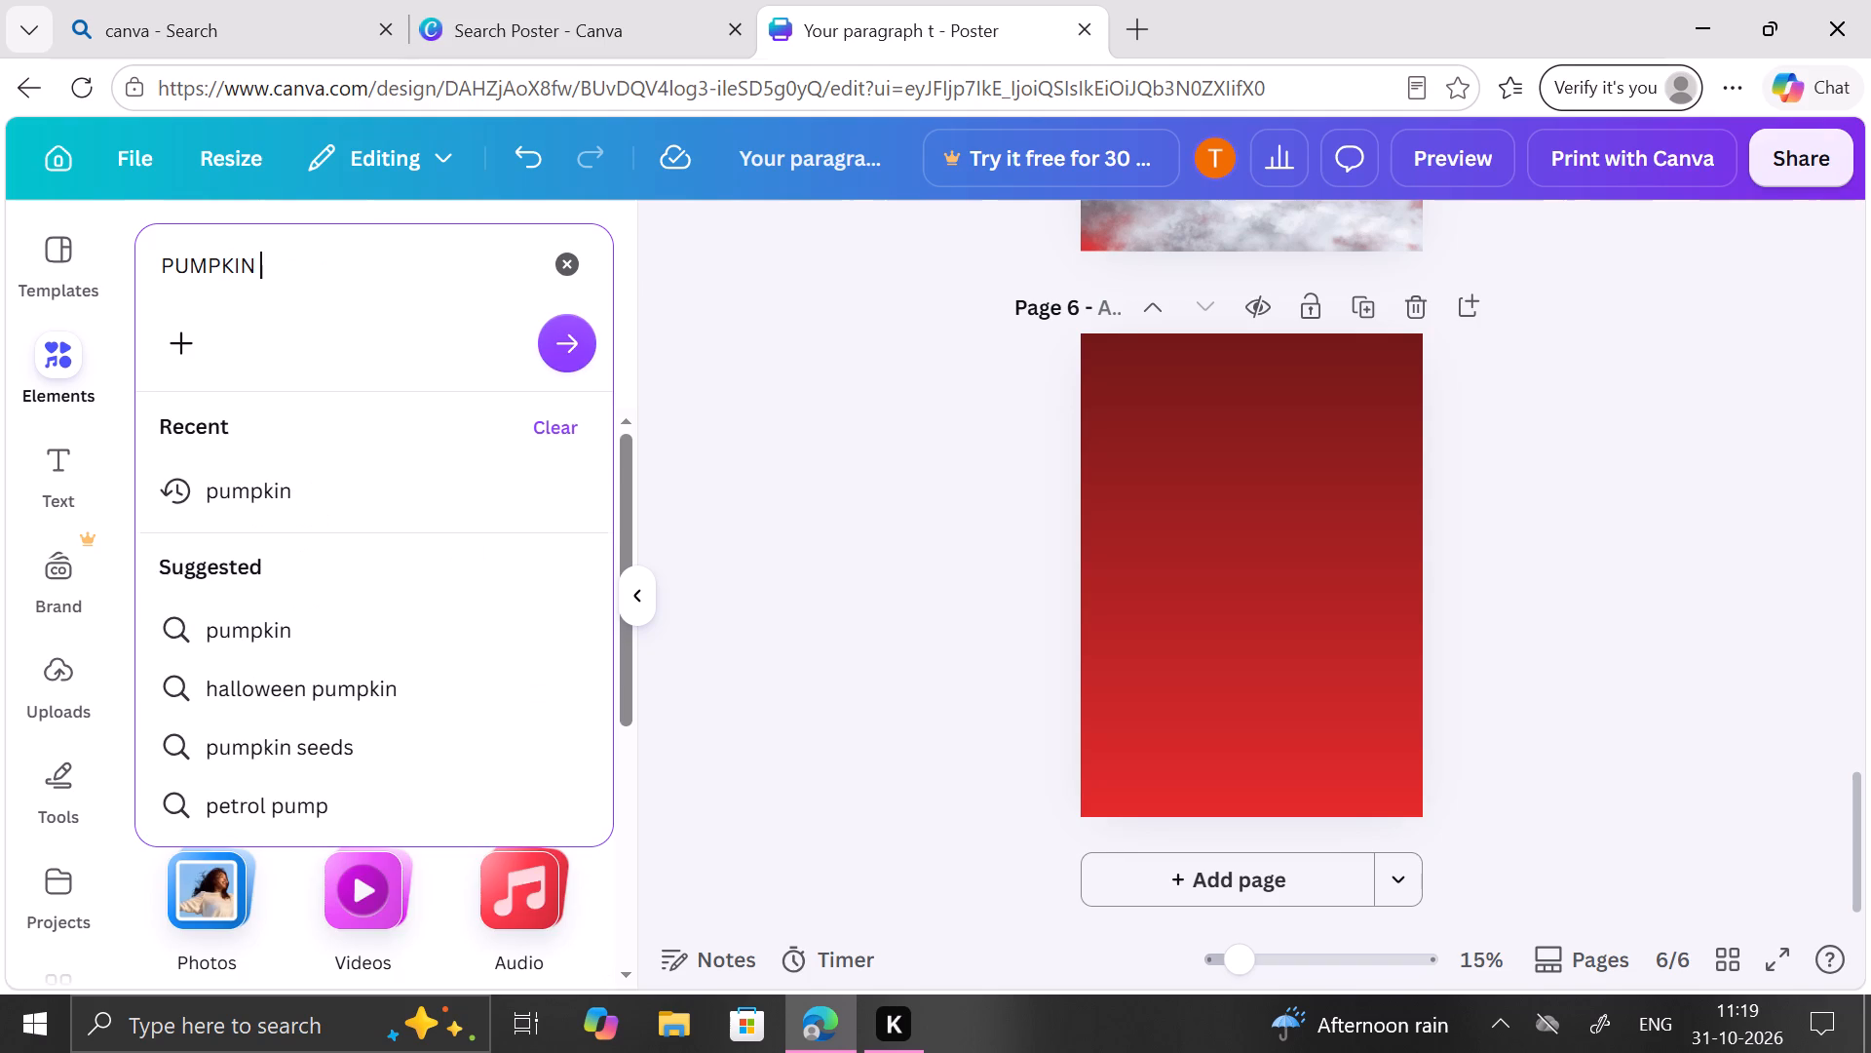
key("Return")
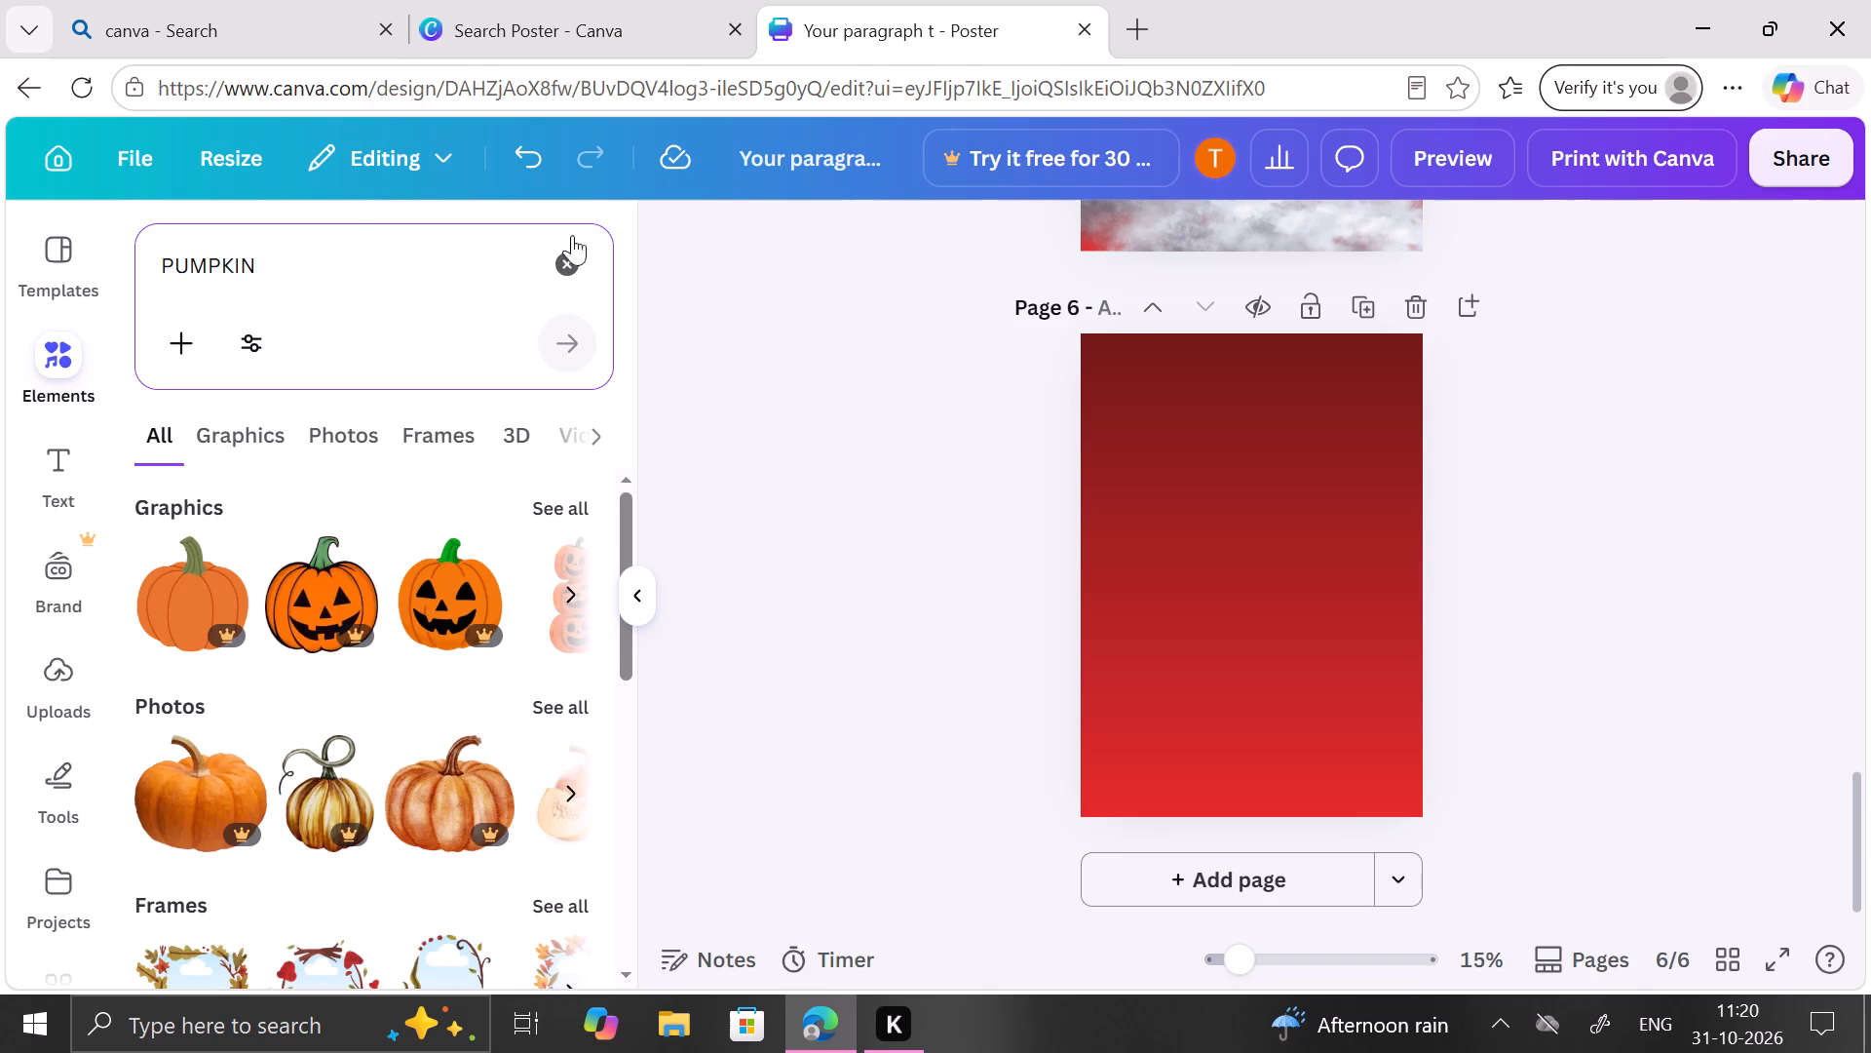
left_click(582, 512)
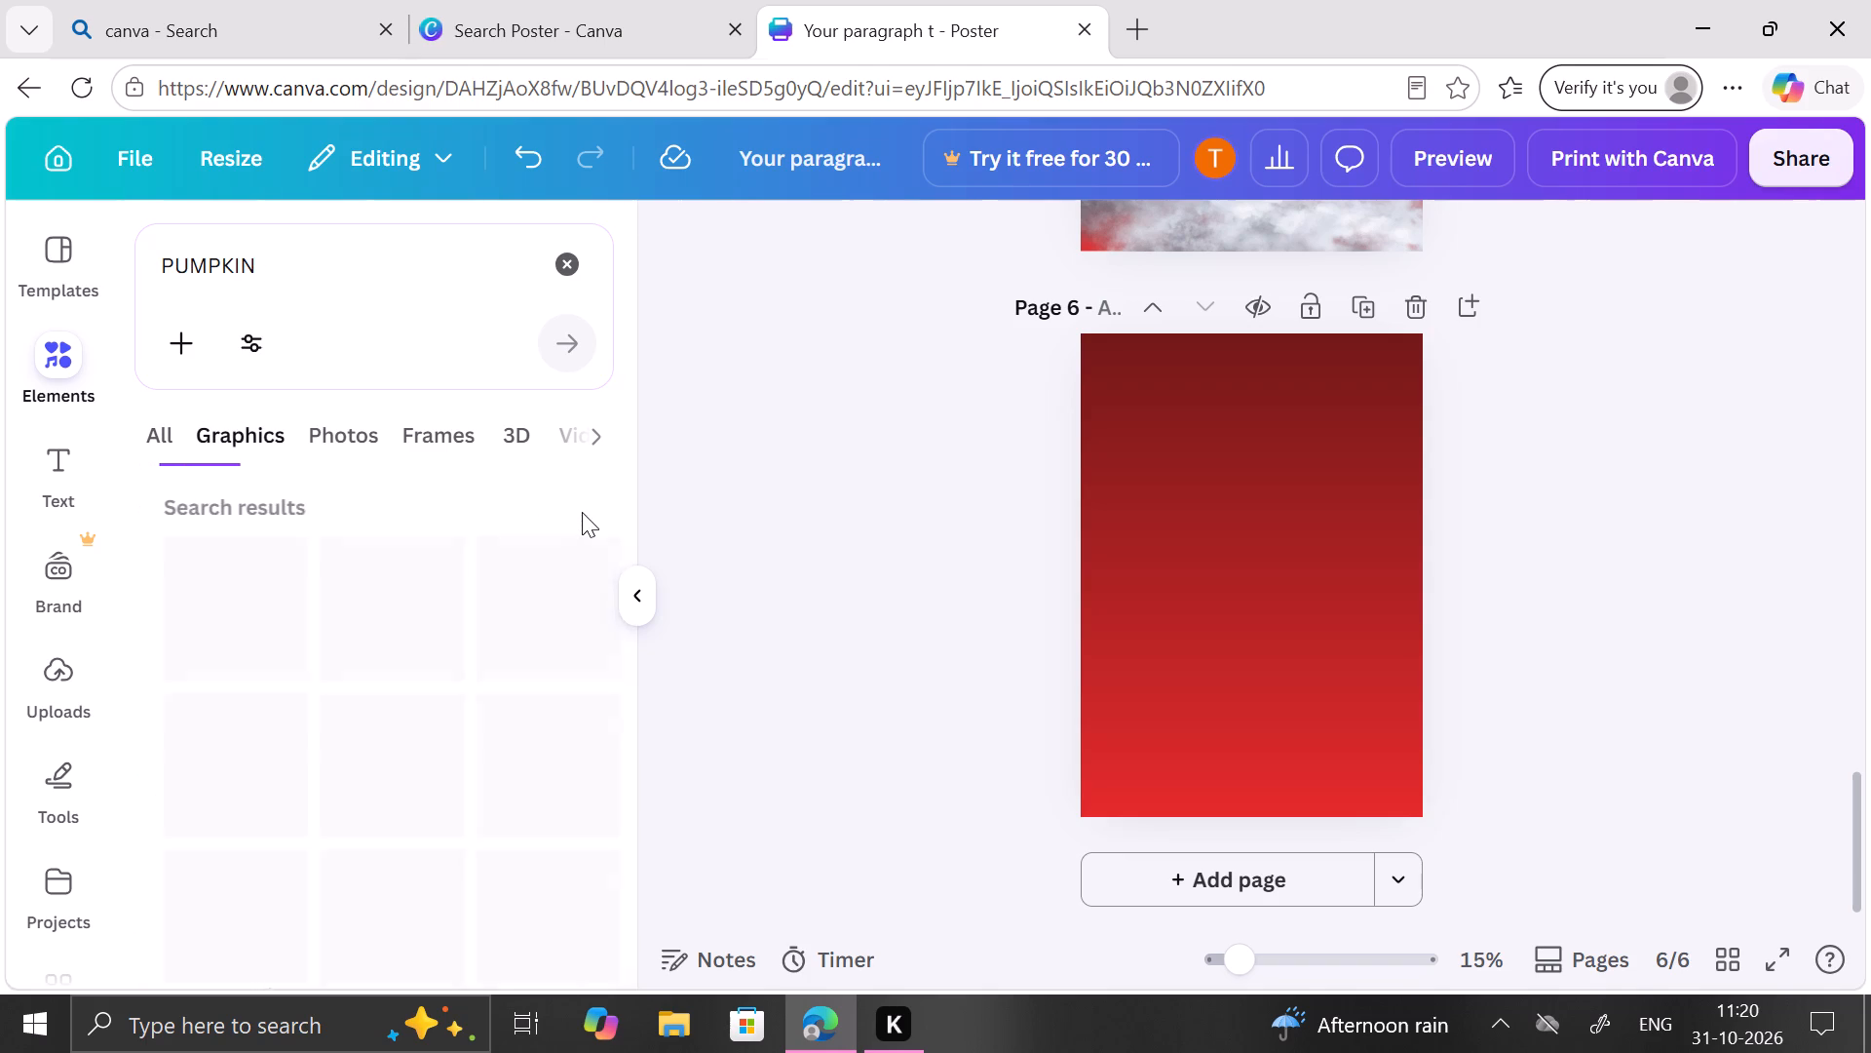
scroll(452, 612, "down", 1)
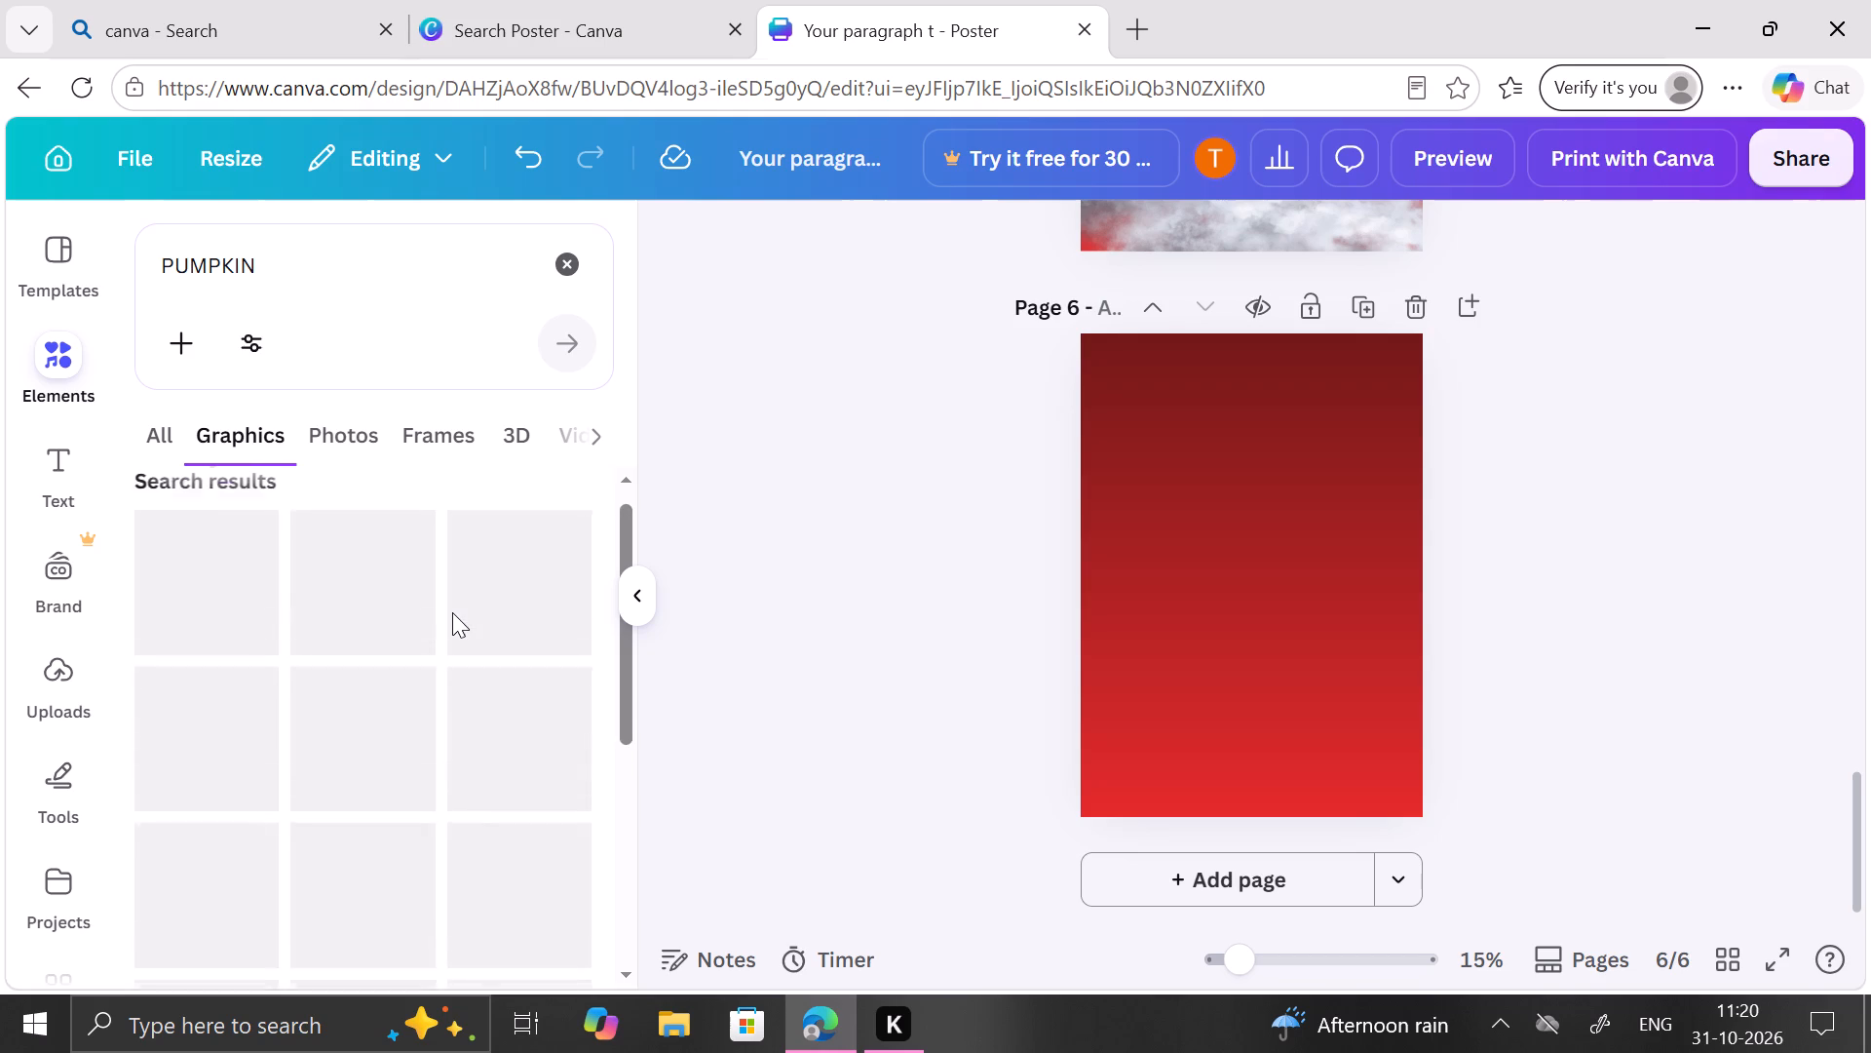
scroll(452, 612, "down", 1)
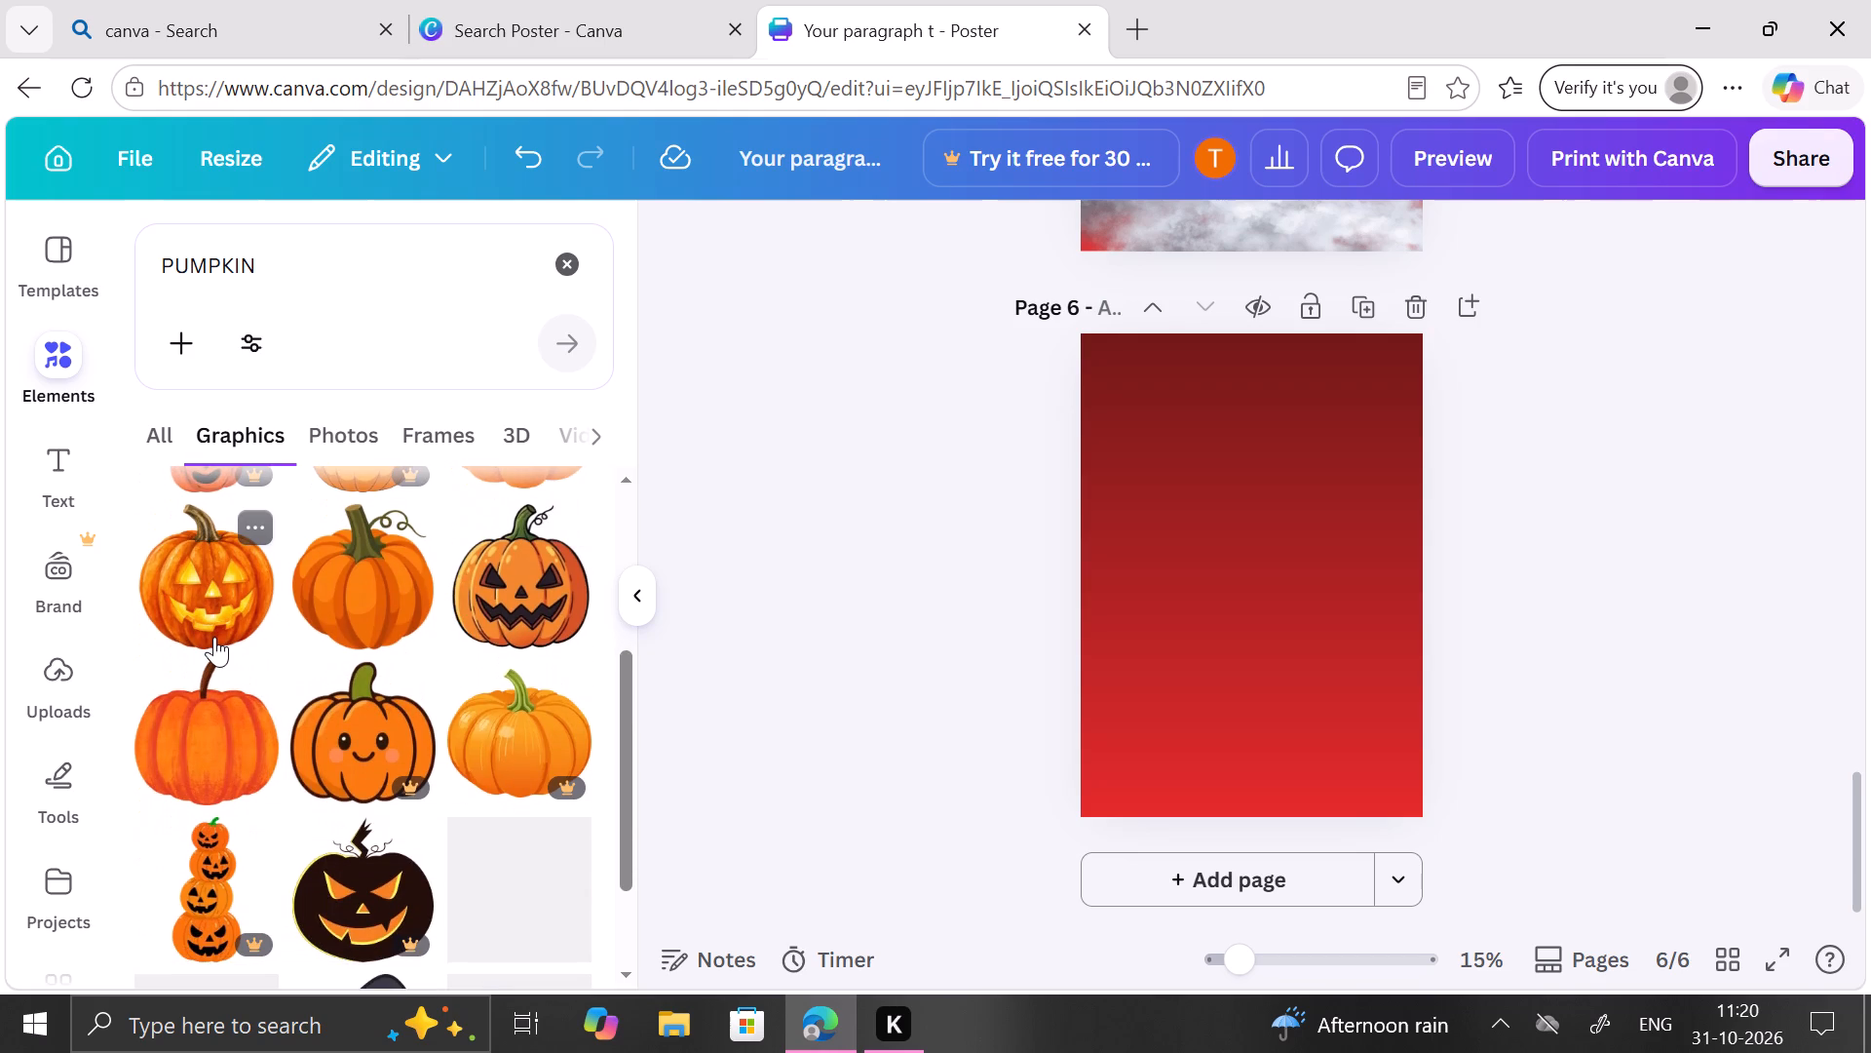
left_click(214, 637)
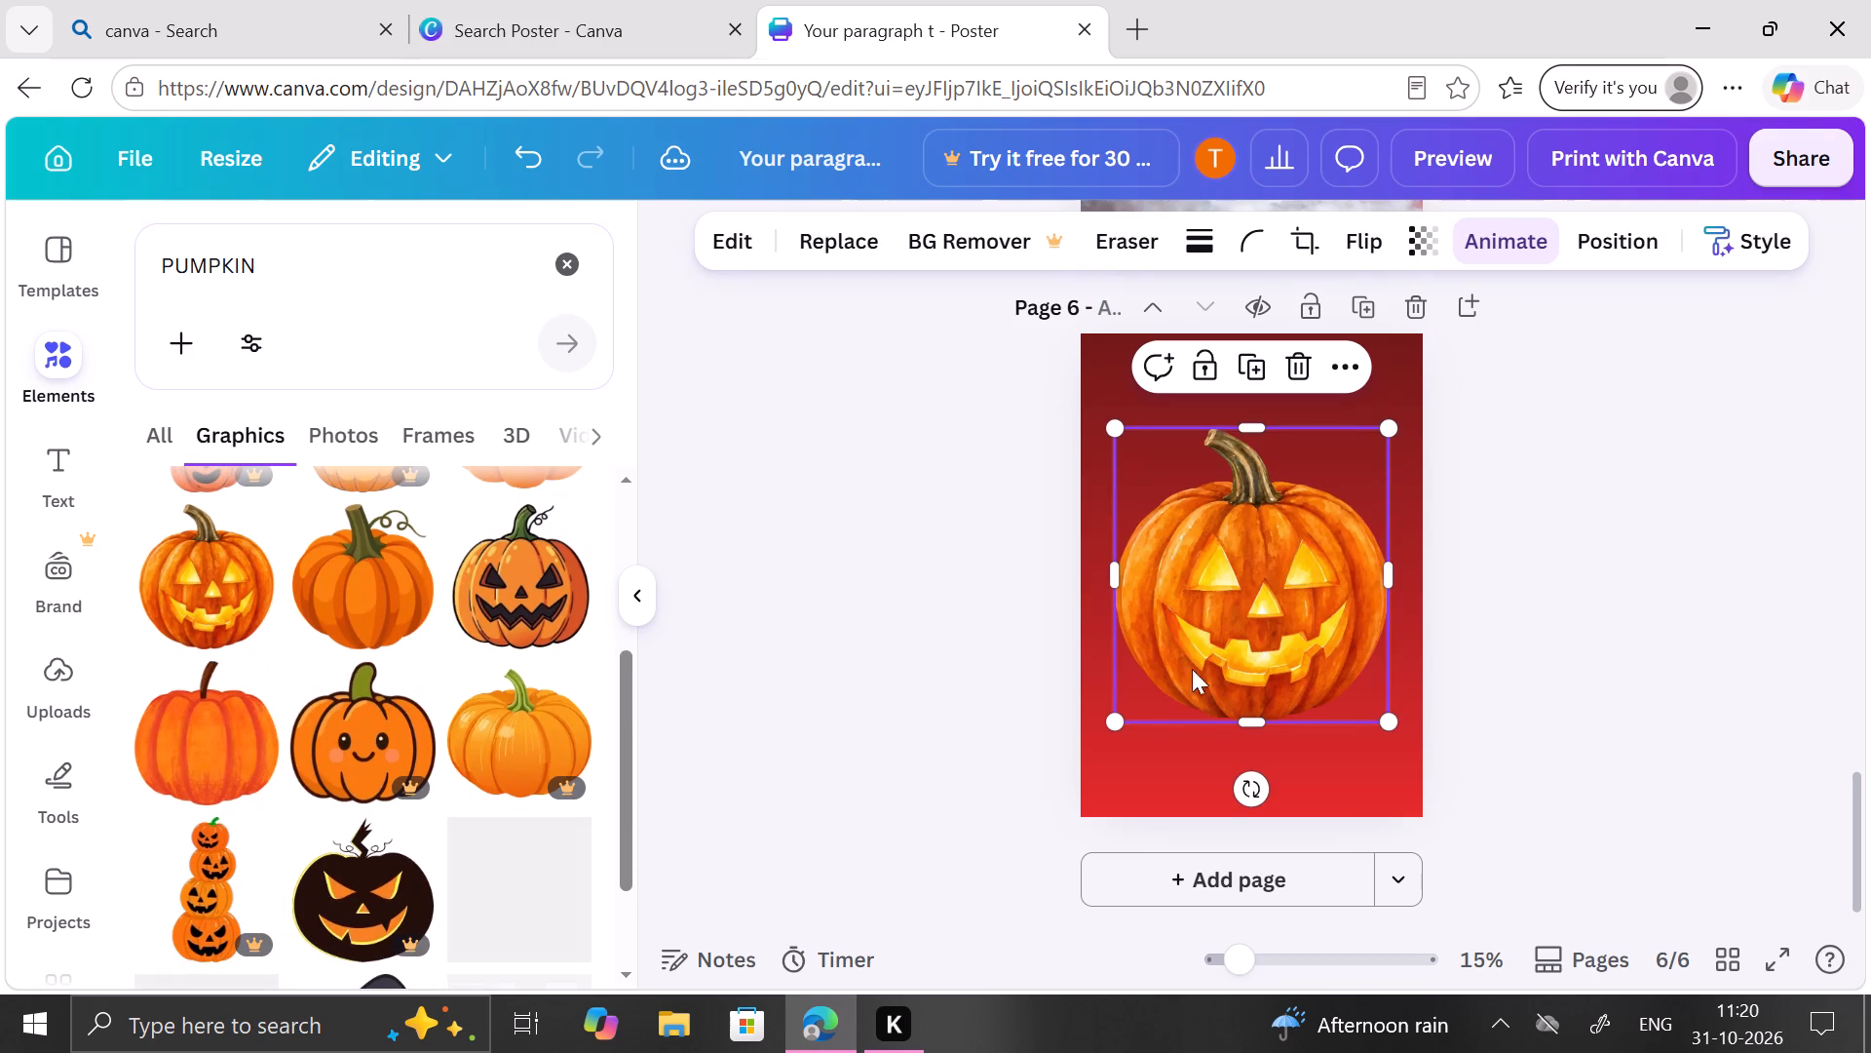
Look through more of the pumpkin graphics for other decorations for page 6.
scroll(462, 811, "down", 2)
scroll(462, 811, "up", 1)
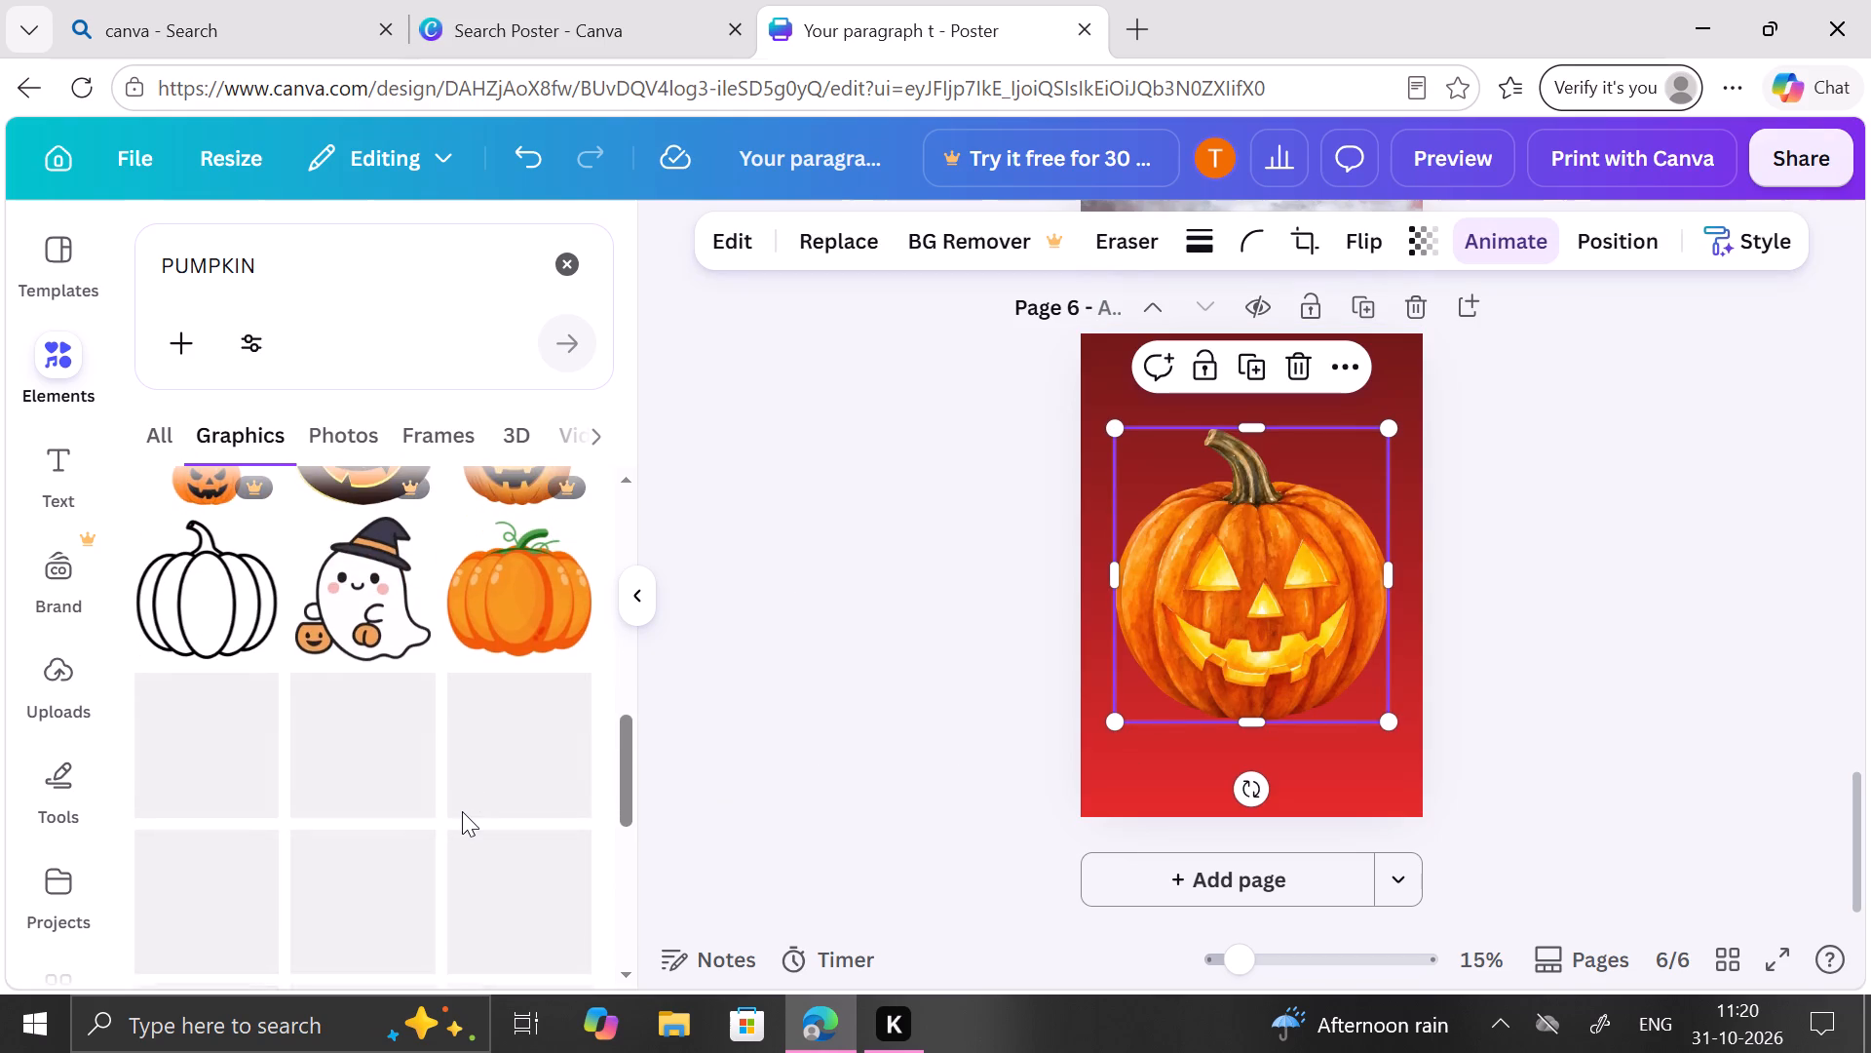
scroll(462, 811, "up", 1)
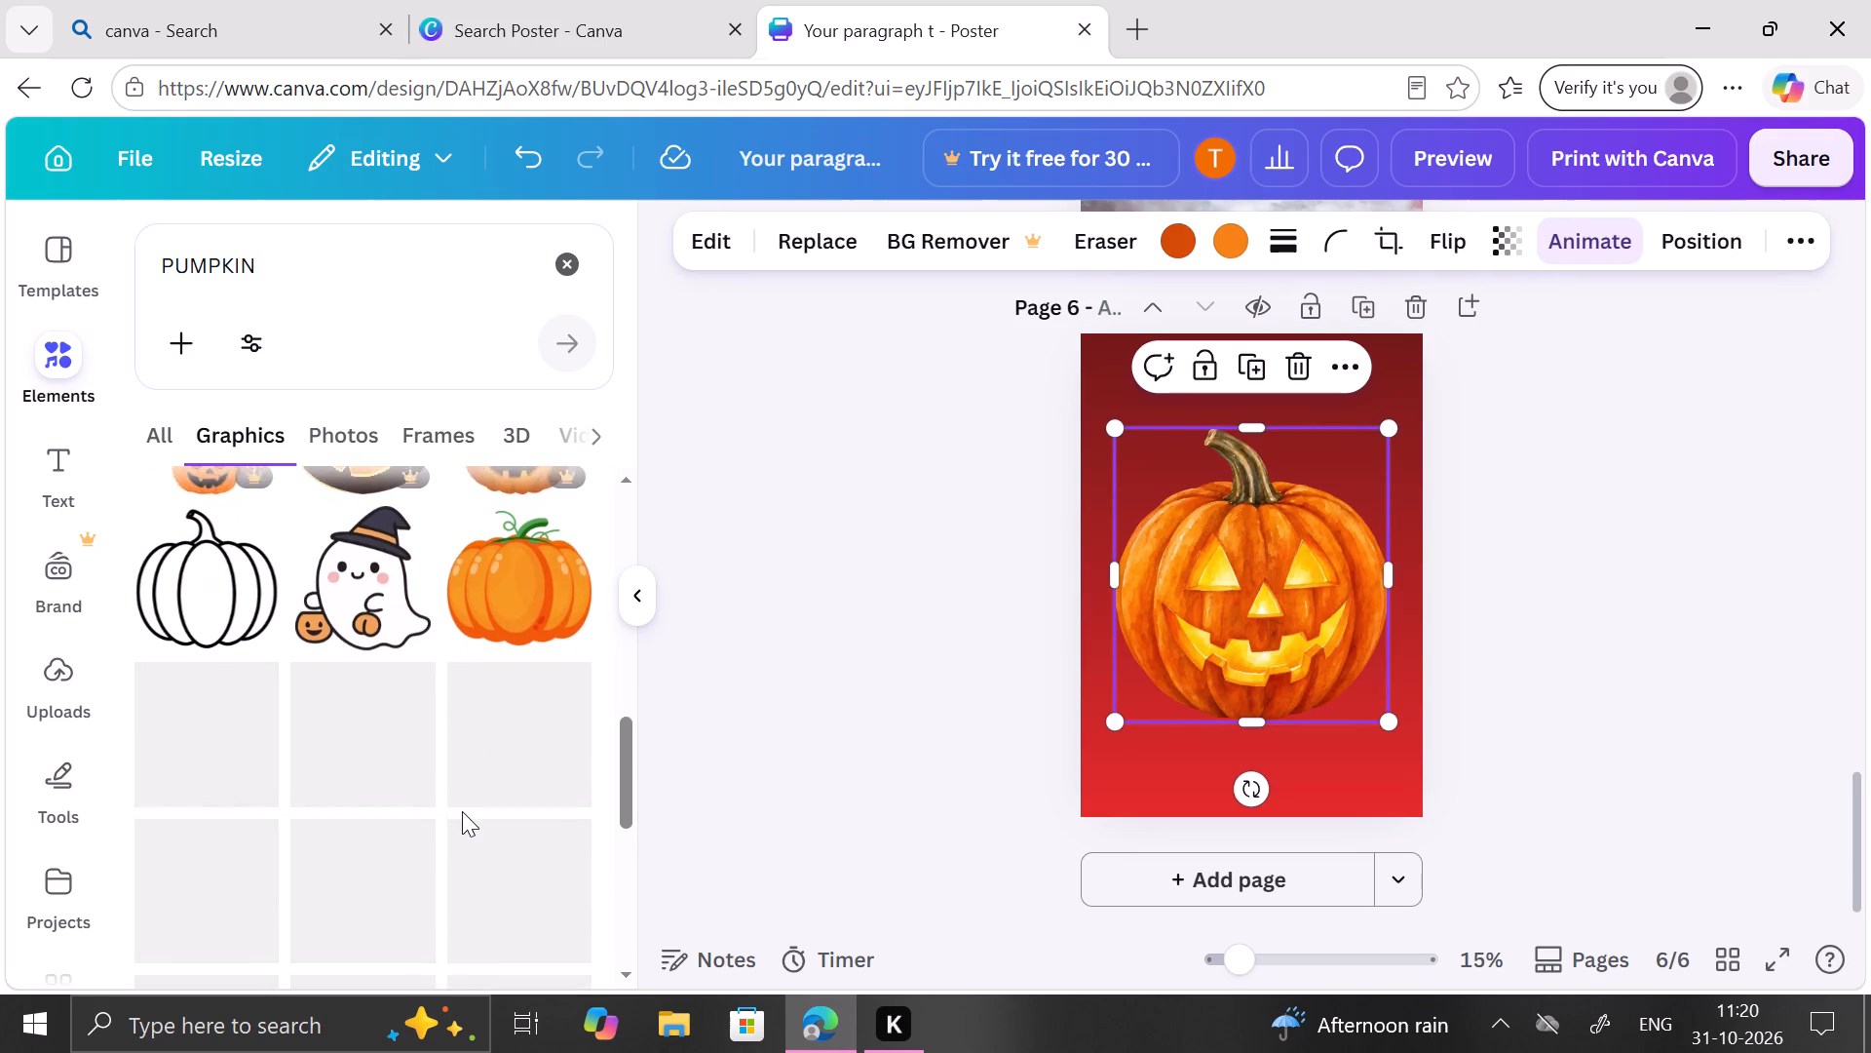
scroll(462, 811, "right", 1)
scroll(462, 811, "down", 5)
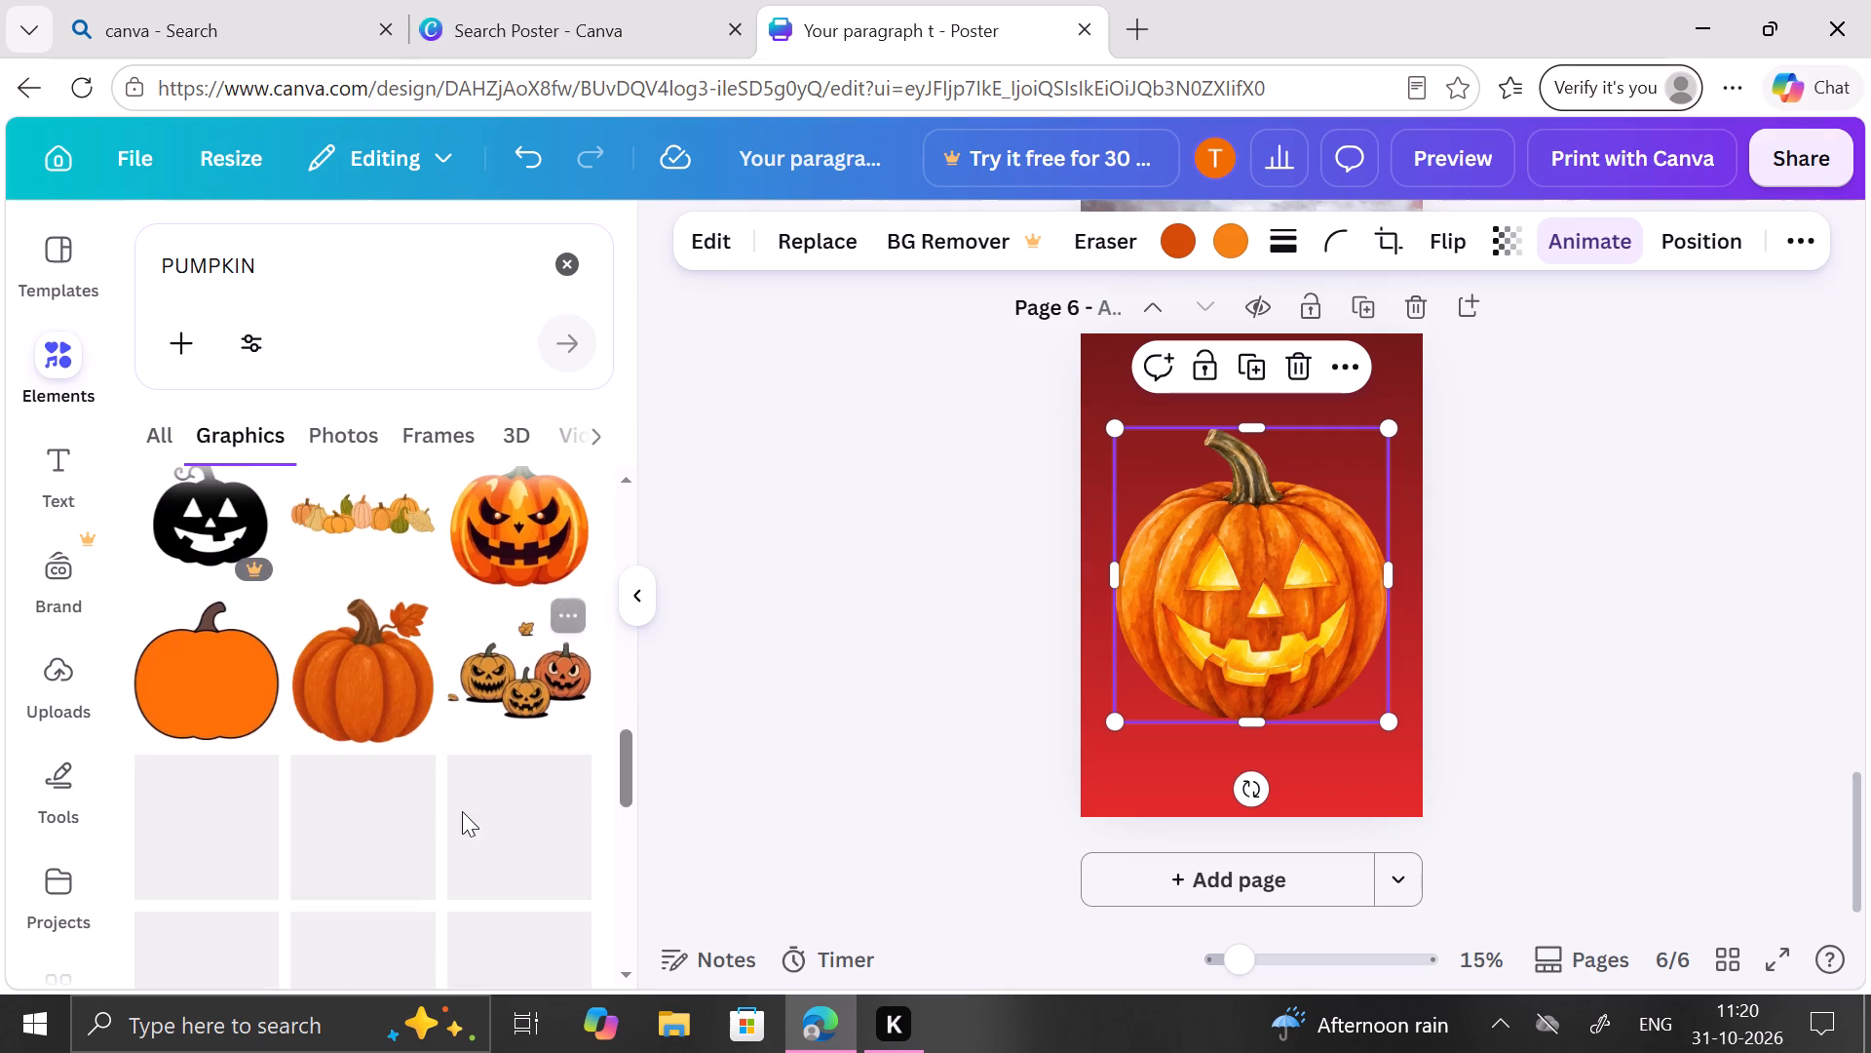
scroll(462, 811, "down", 2)
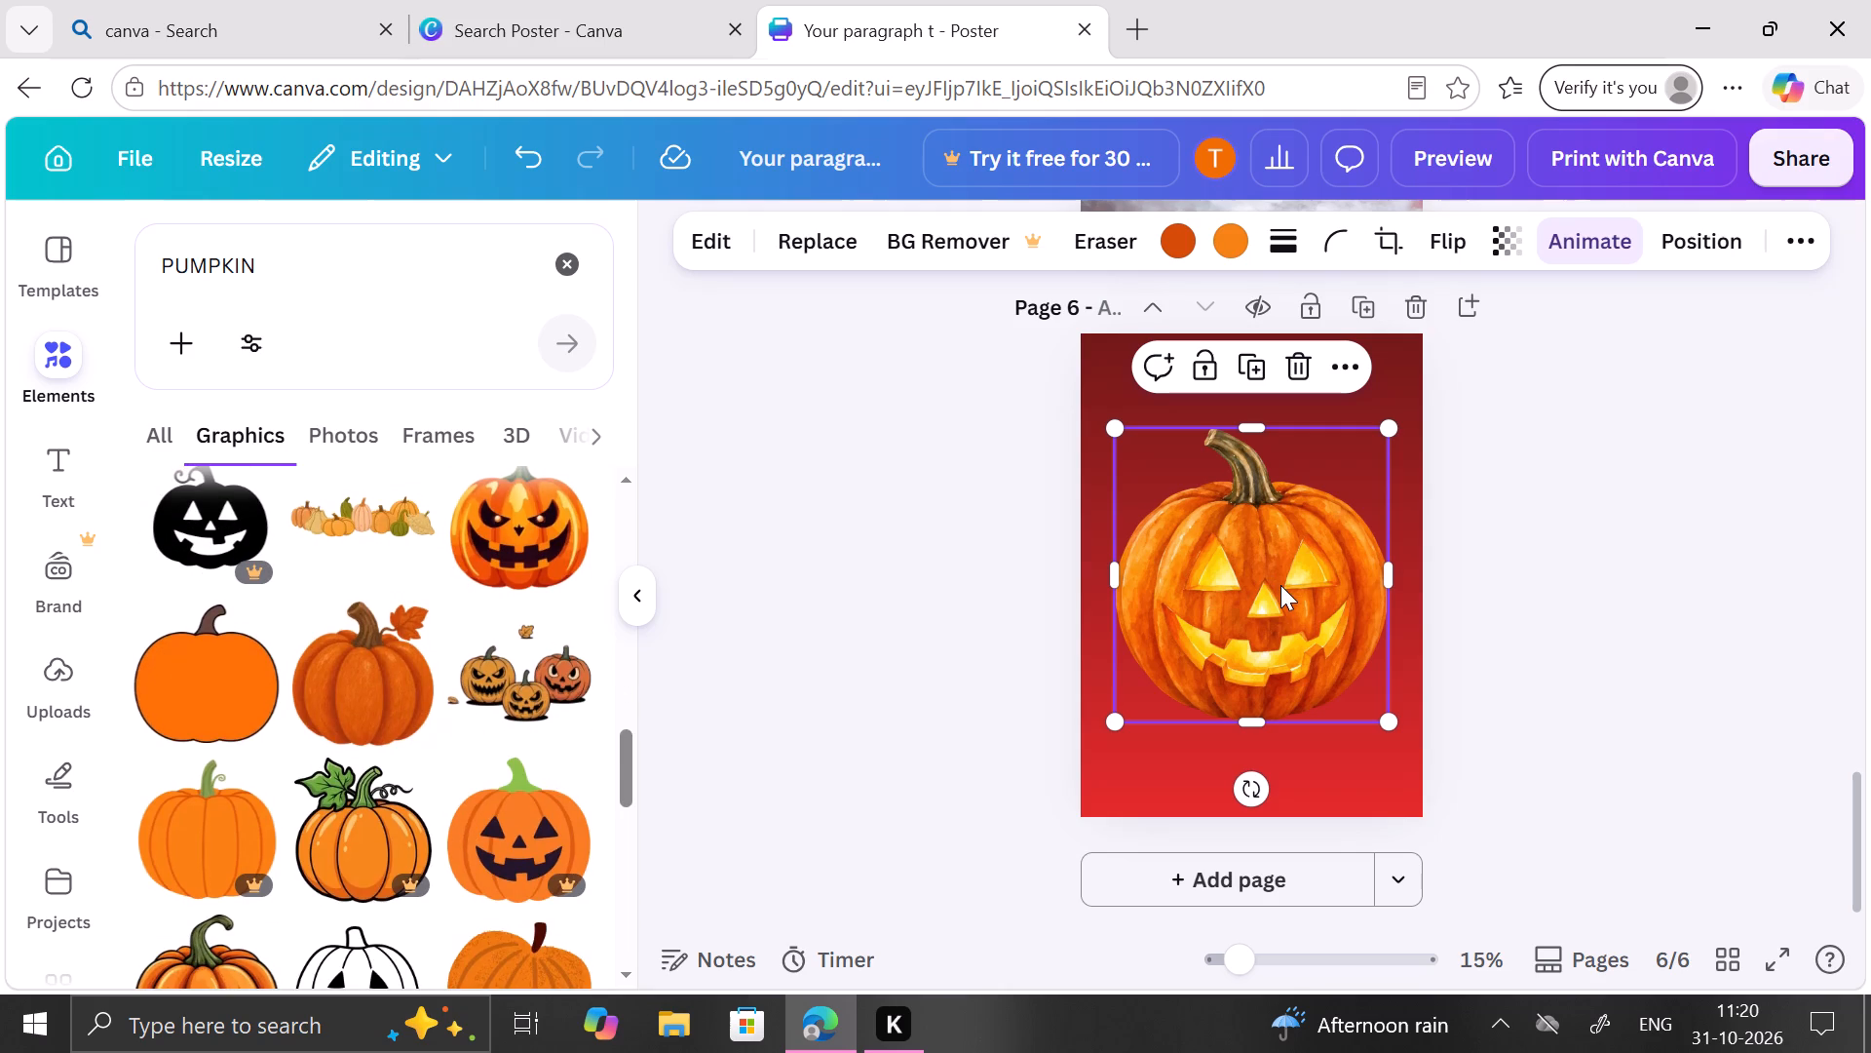
Move the jack-o'-lantern straight down to the bottom edge of page 6.
left_click_drag(1280, 585, 1282, 681)
double_click(1282, 681)
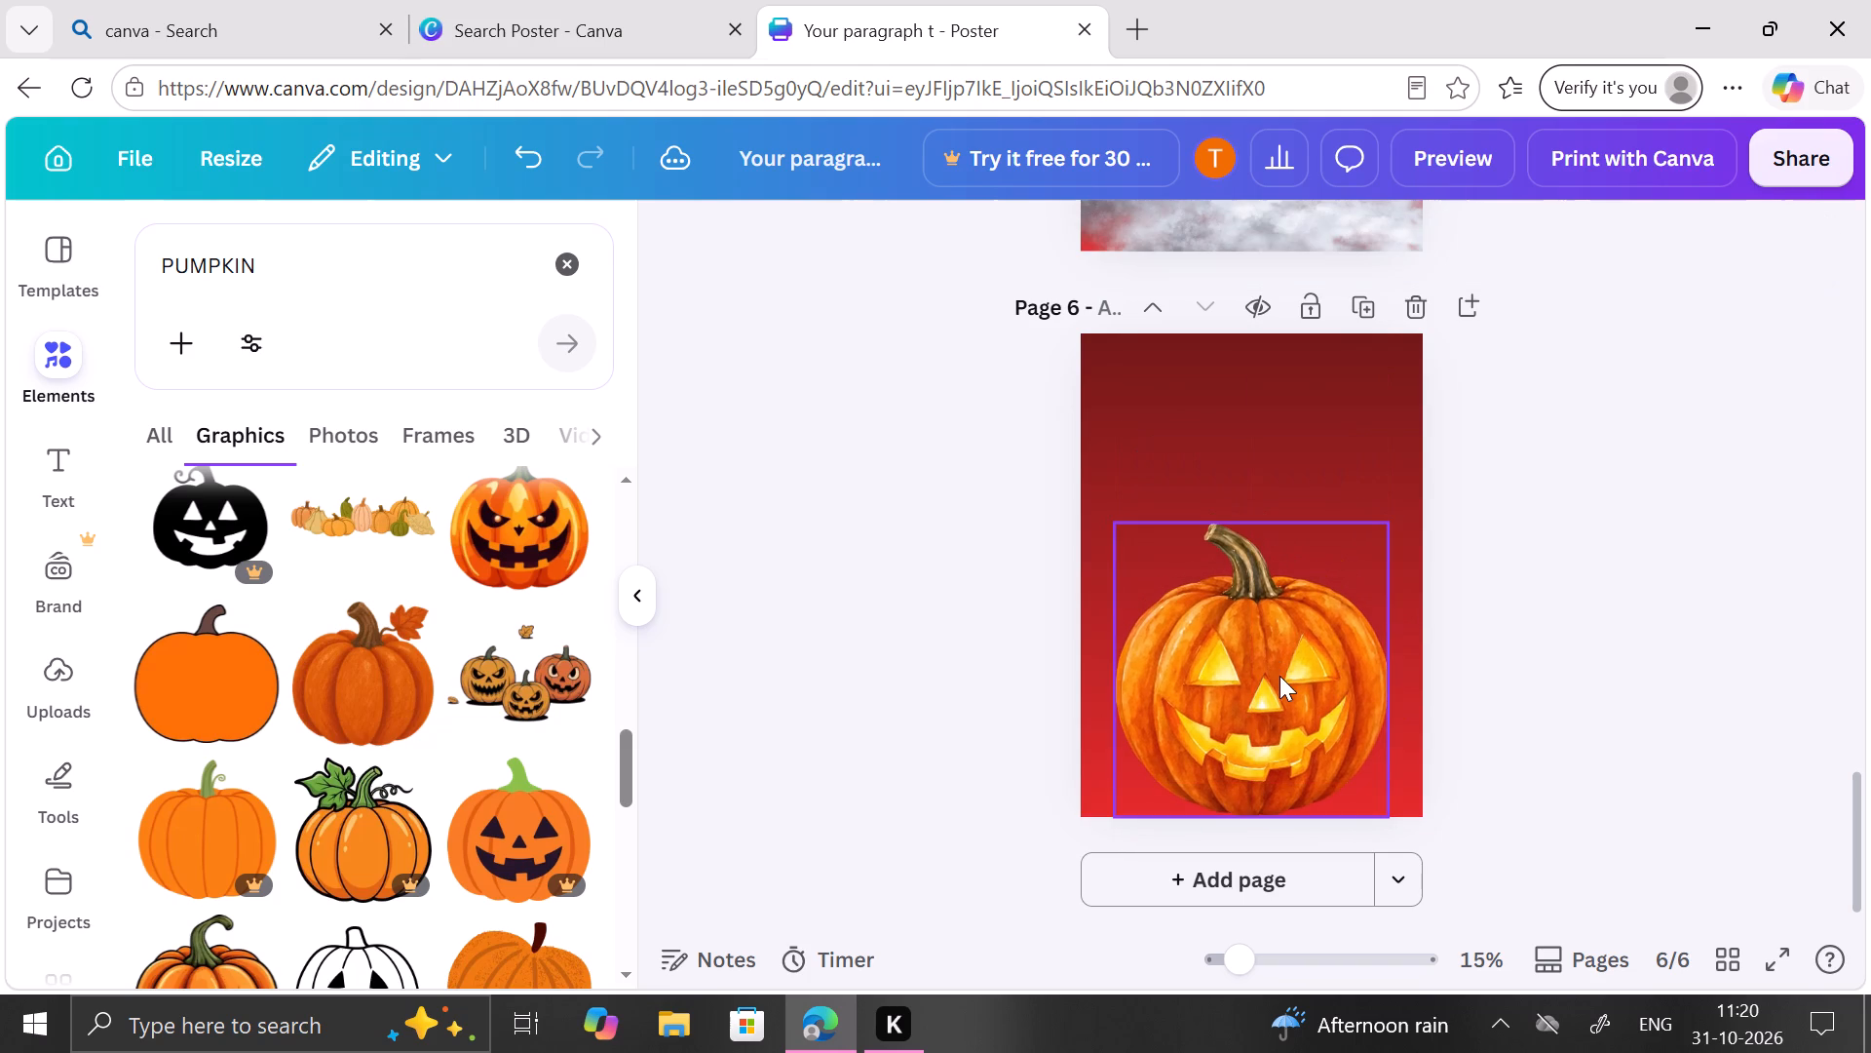
Browse the pumpkin graphics and recommended elements for something to accompany the jack-o'-lantern on page 6.
scroll(539, 676, "up", 1)
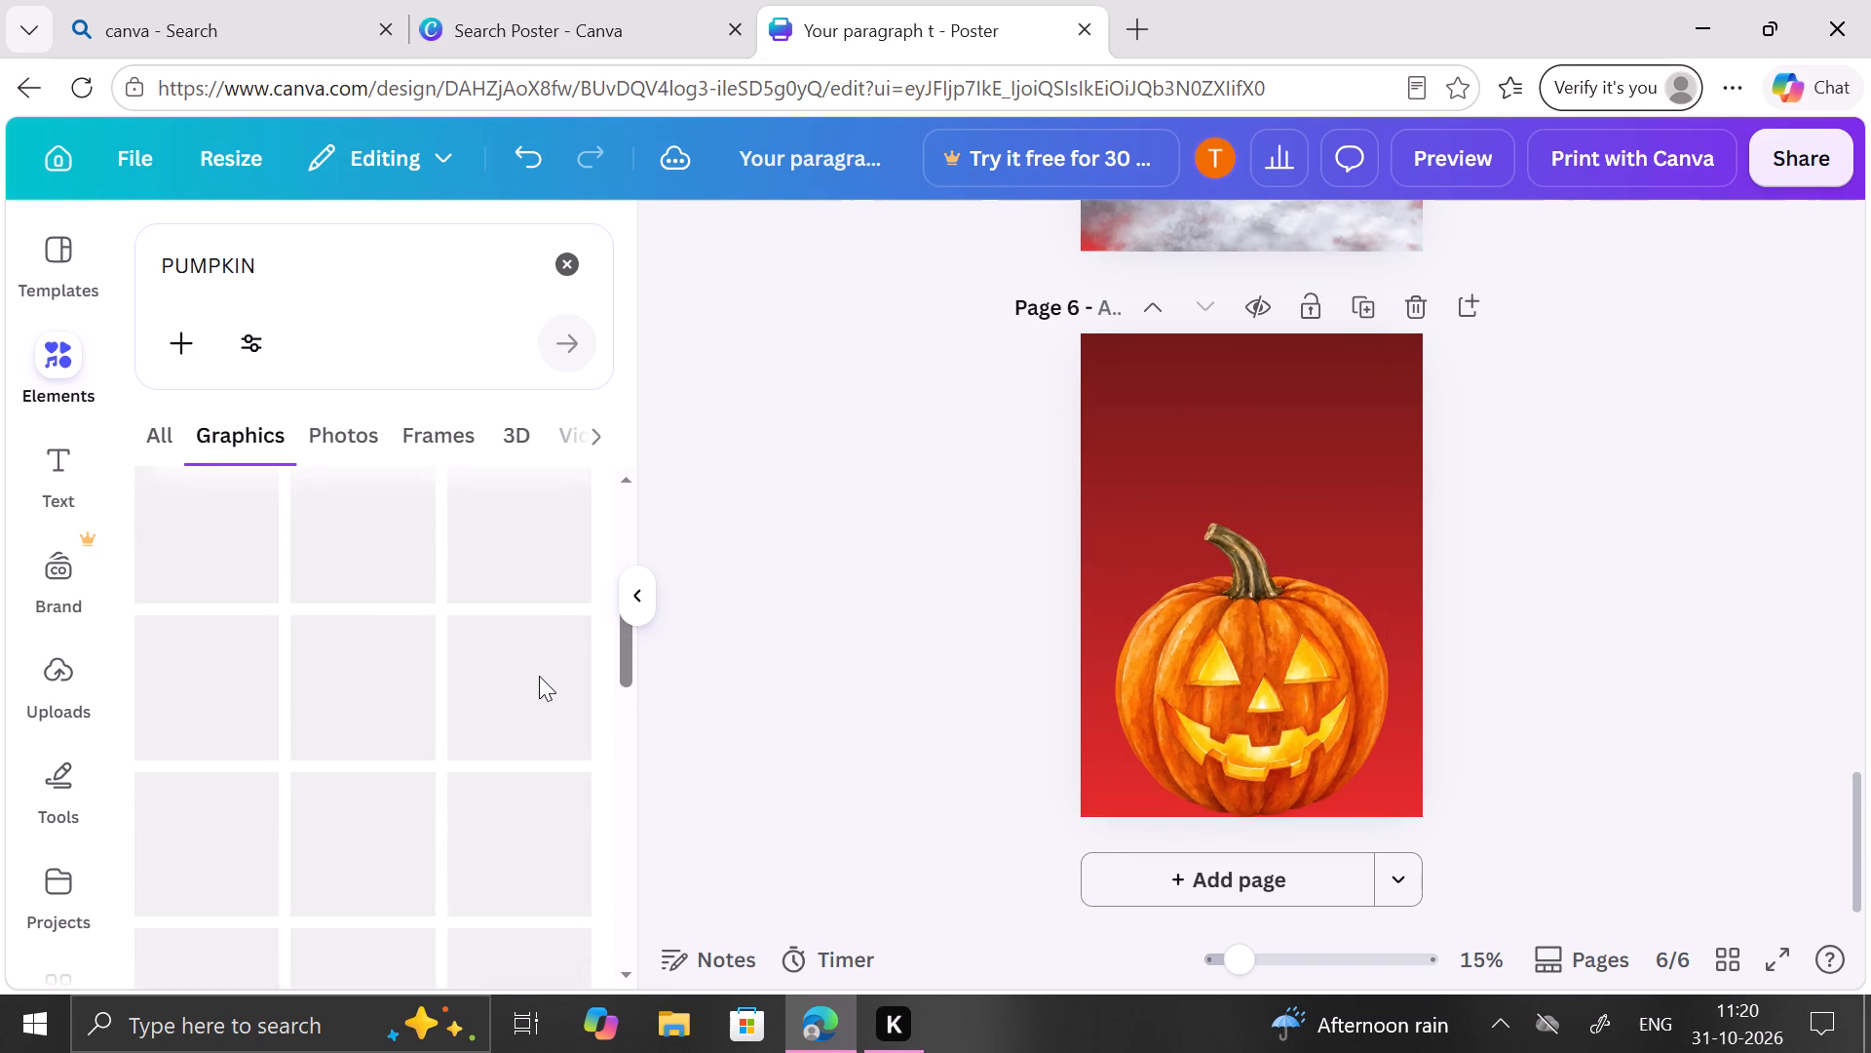
scroll(539, 676, "up", 4)
scroll(539, 676, "right", 1)
scroll(539, 676, "down", 2)
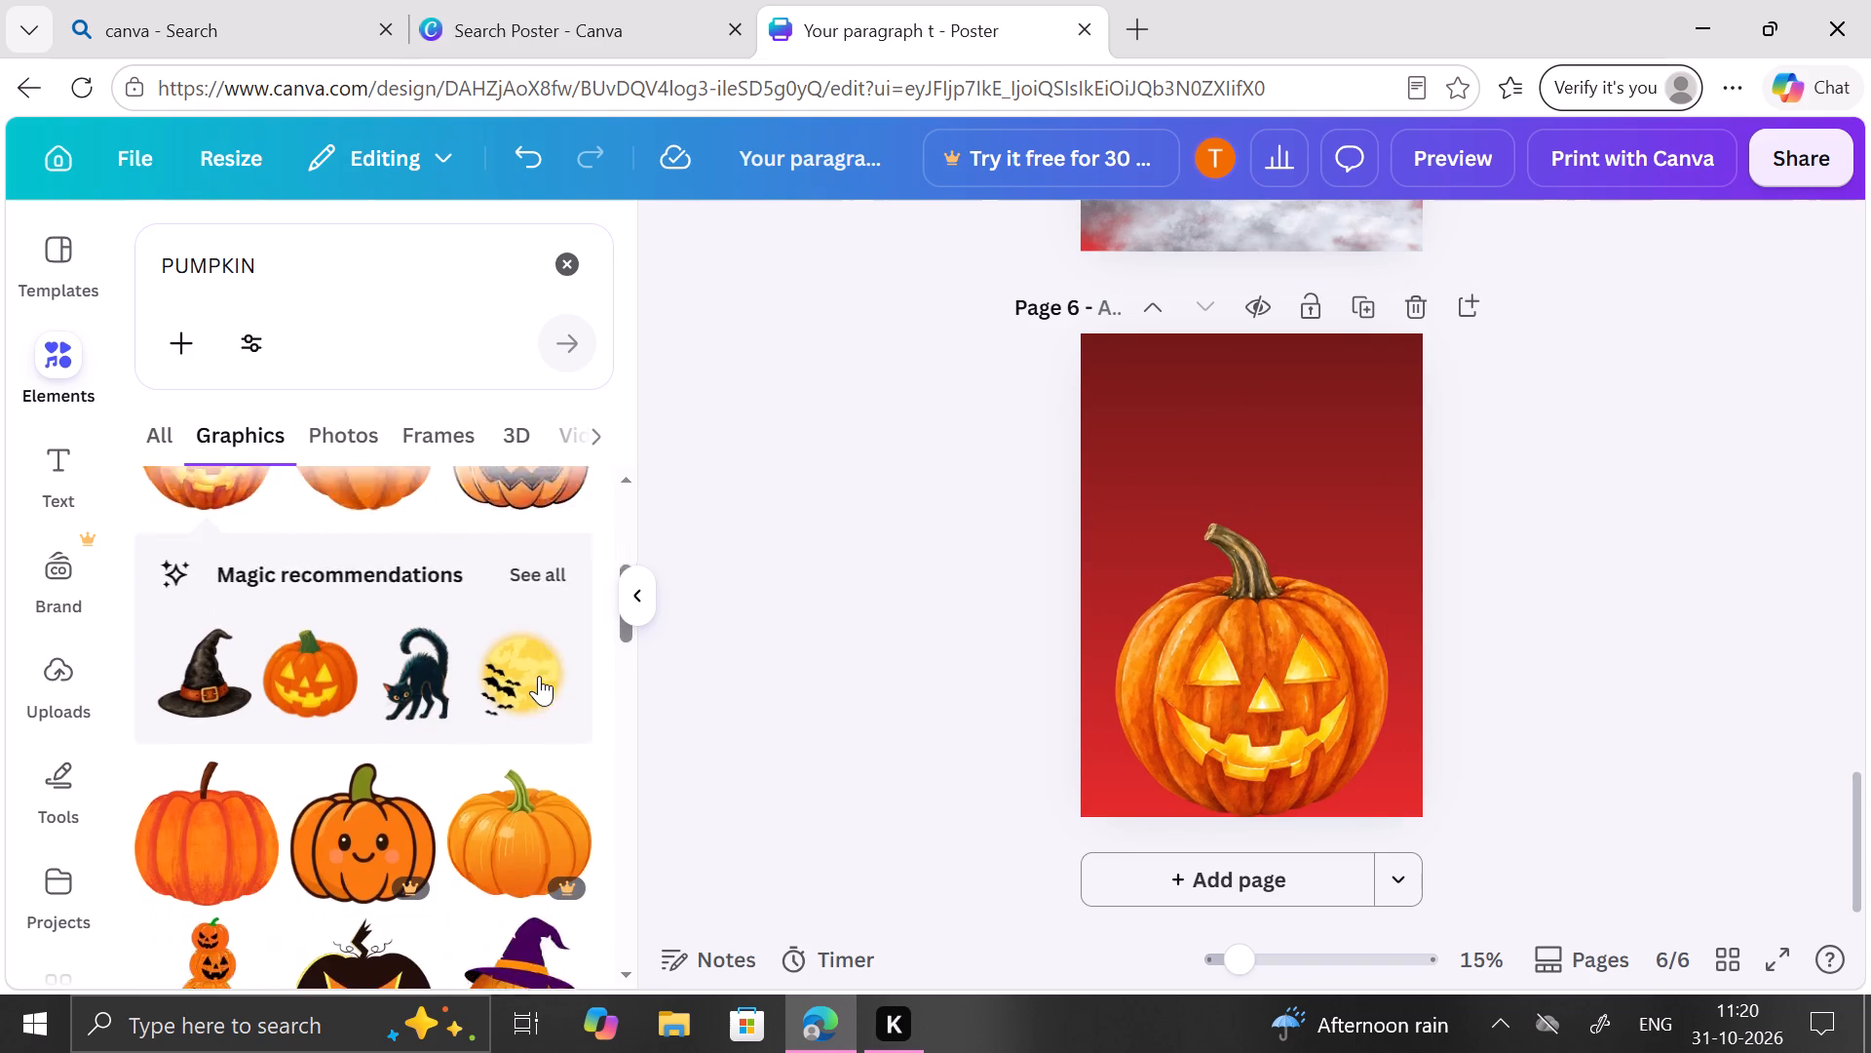
scroll(539, 676, "down", 2)
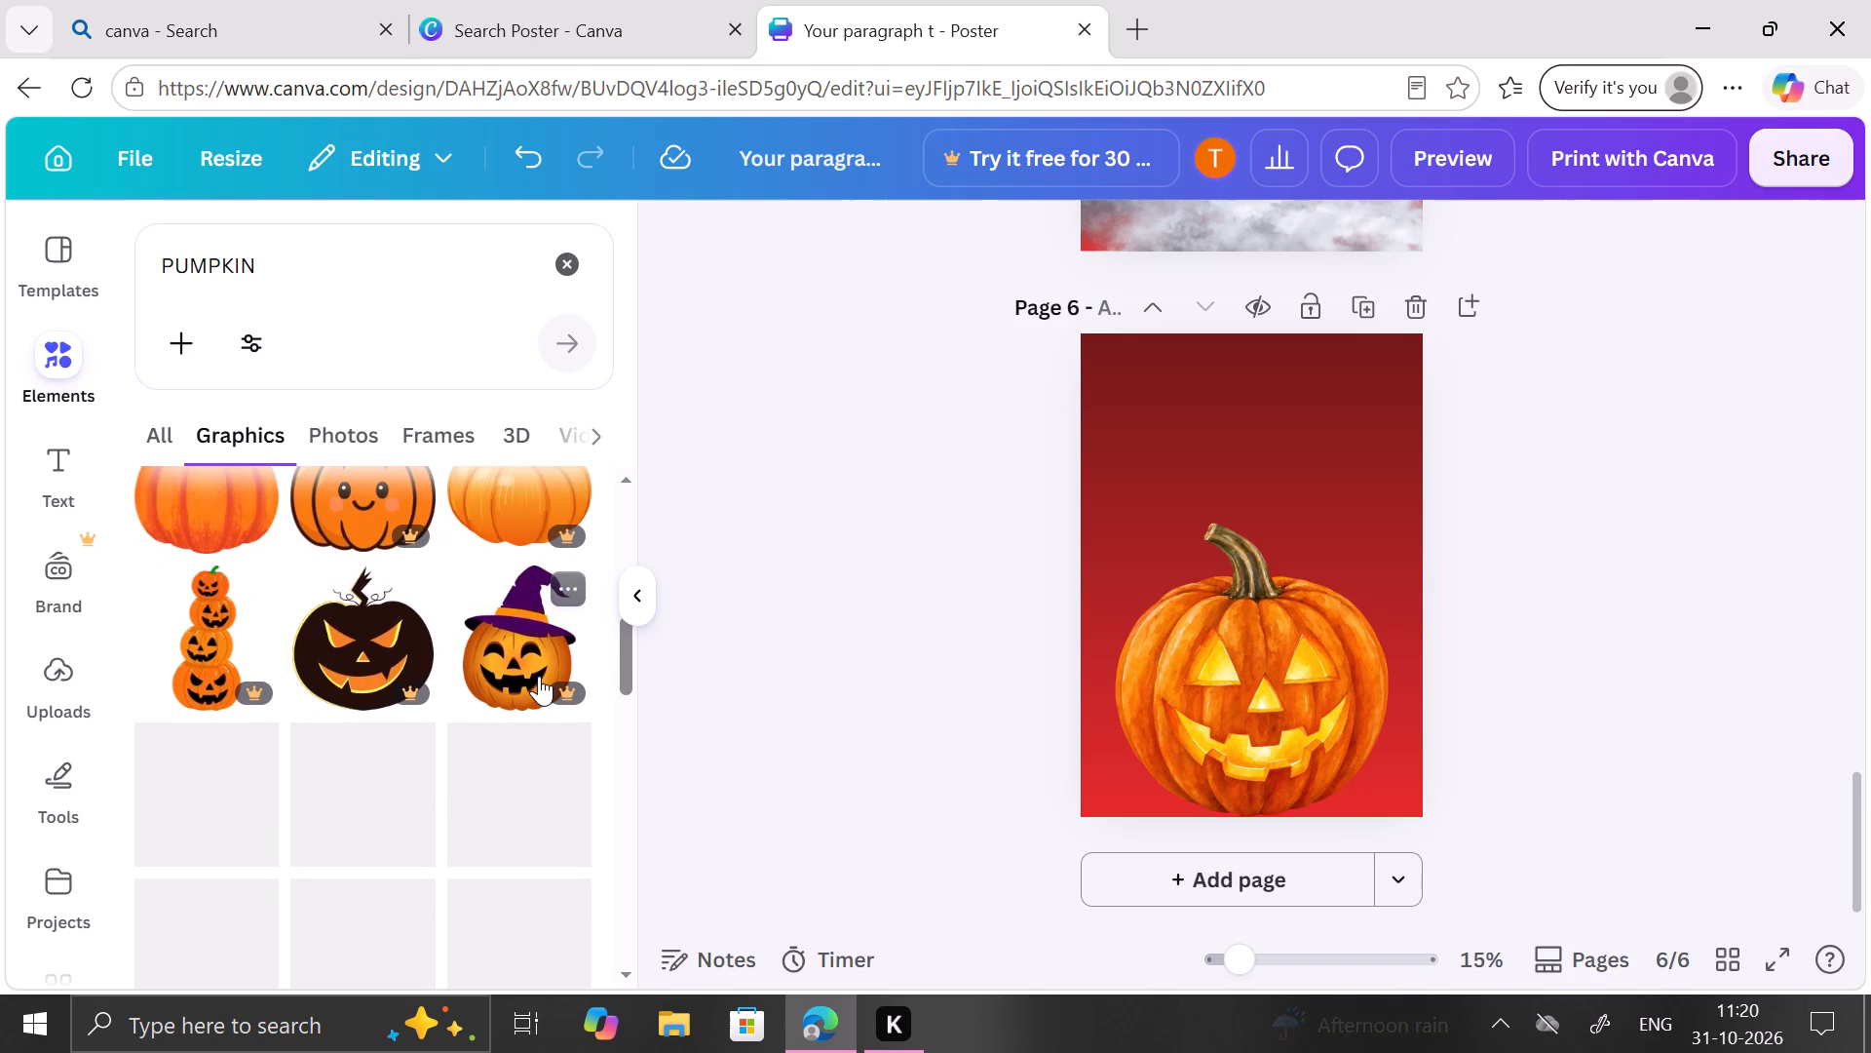
scroll(539, 676, "down", 3)
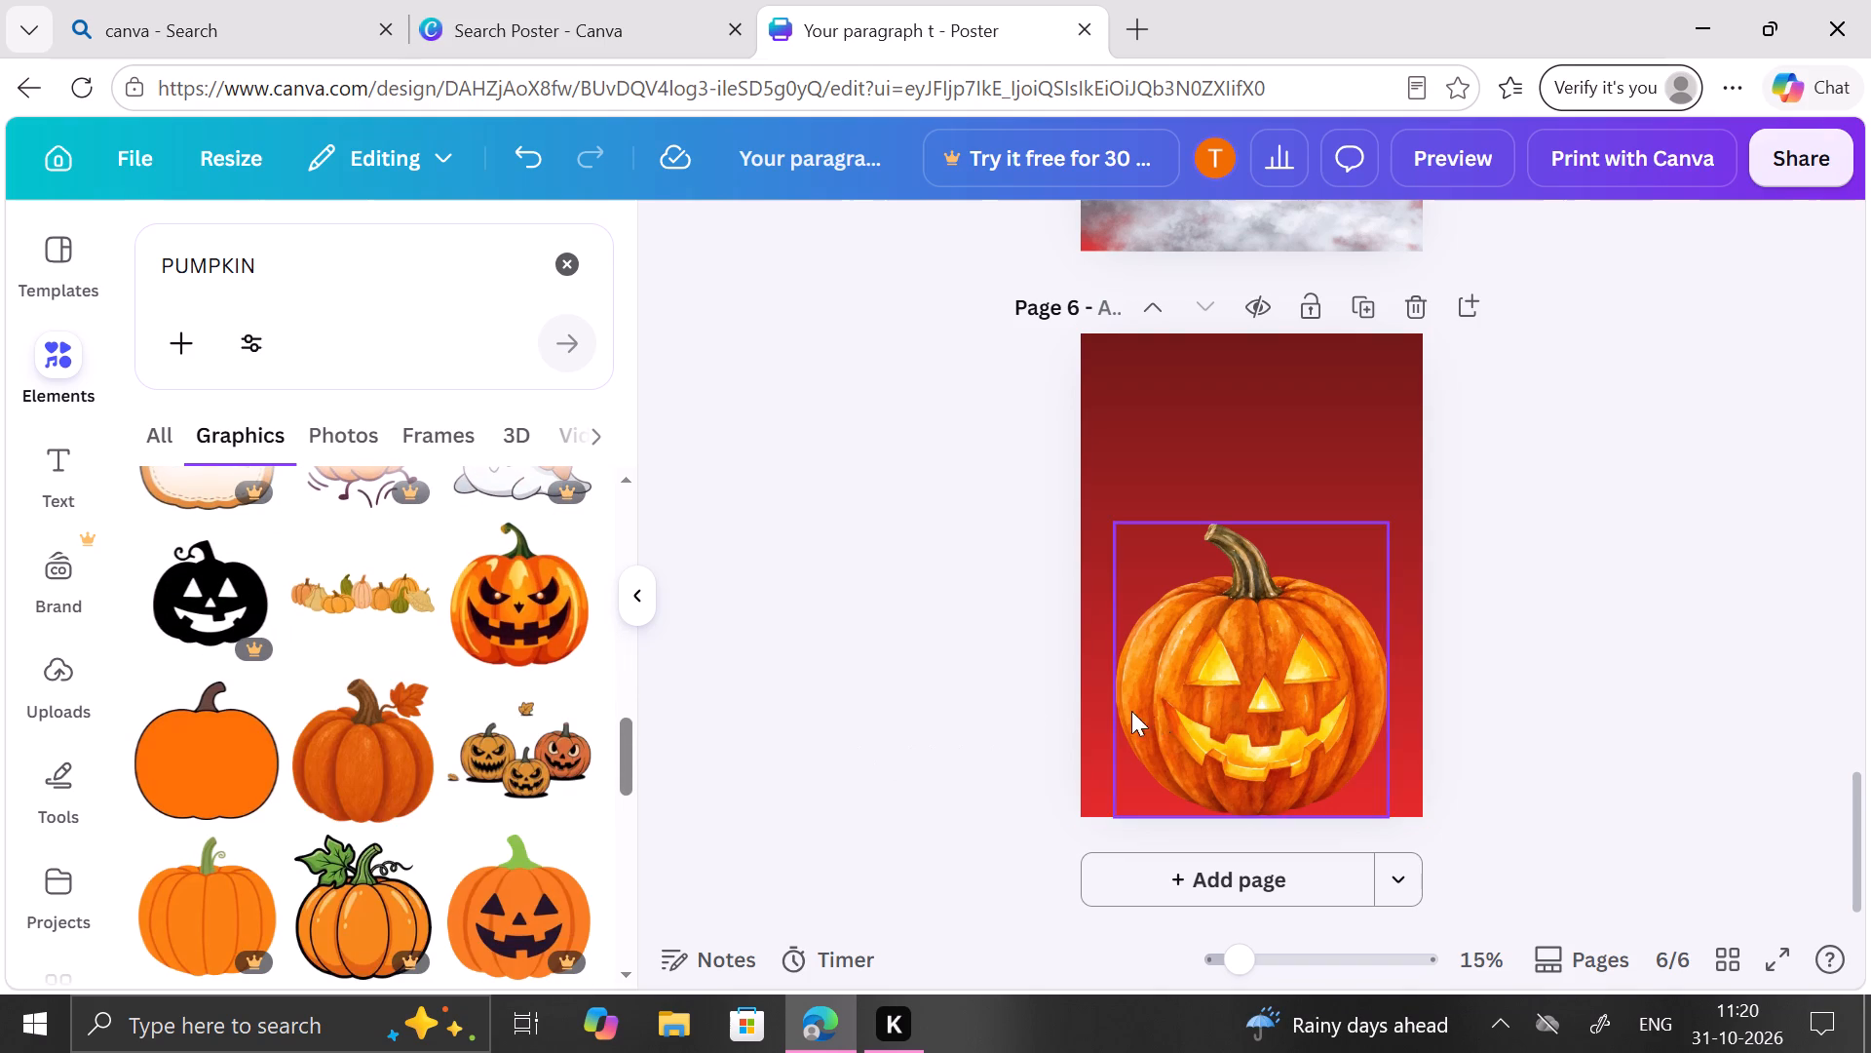
scroll(495, 768, "down", 4)
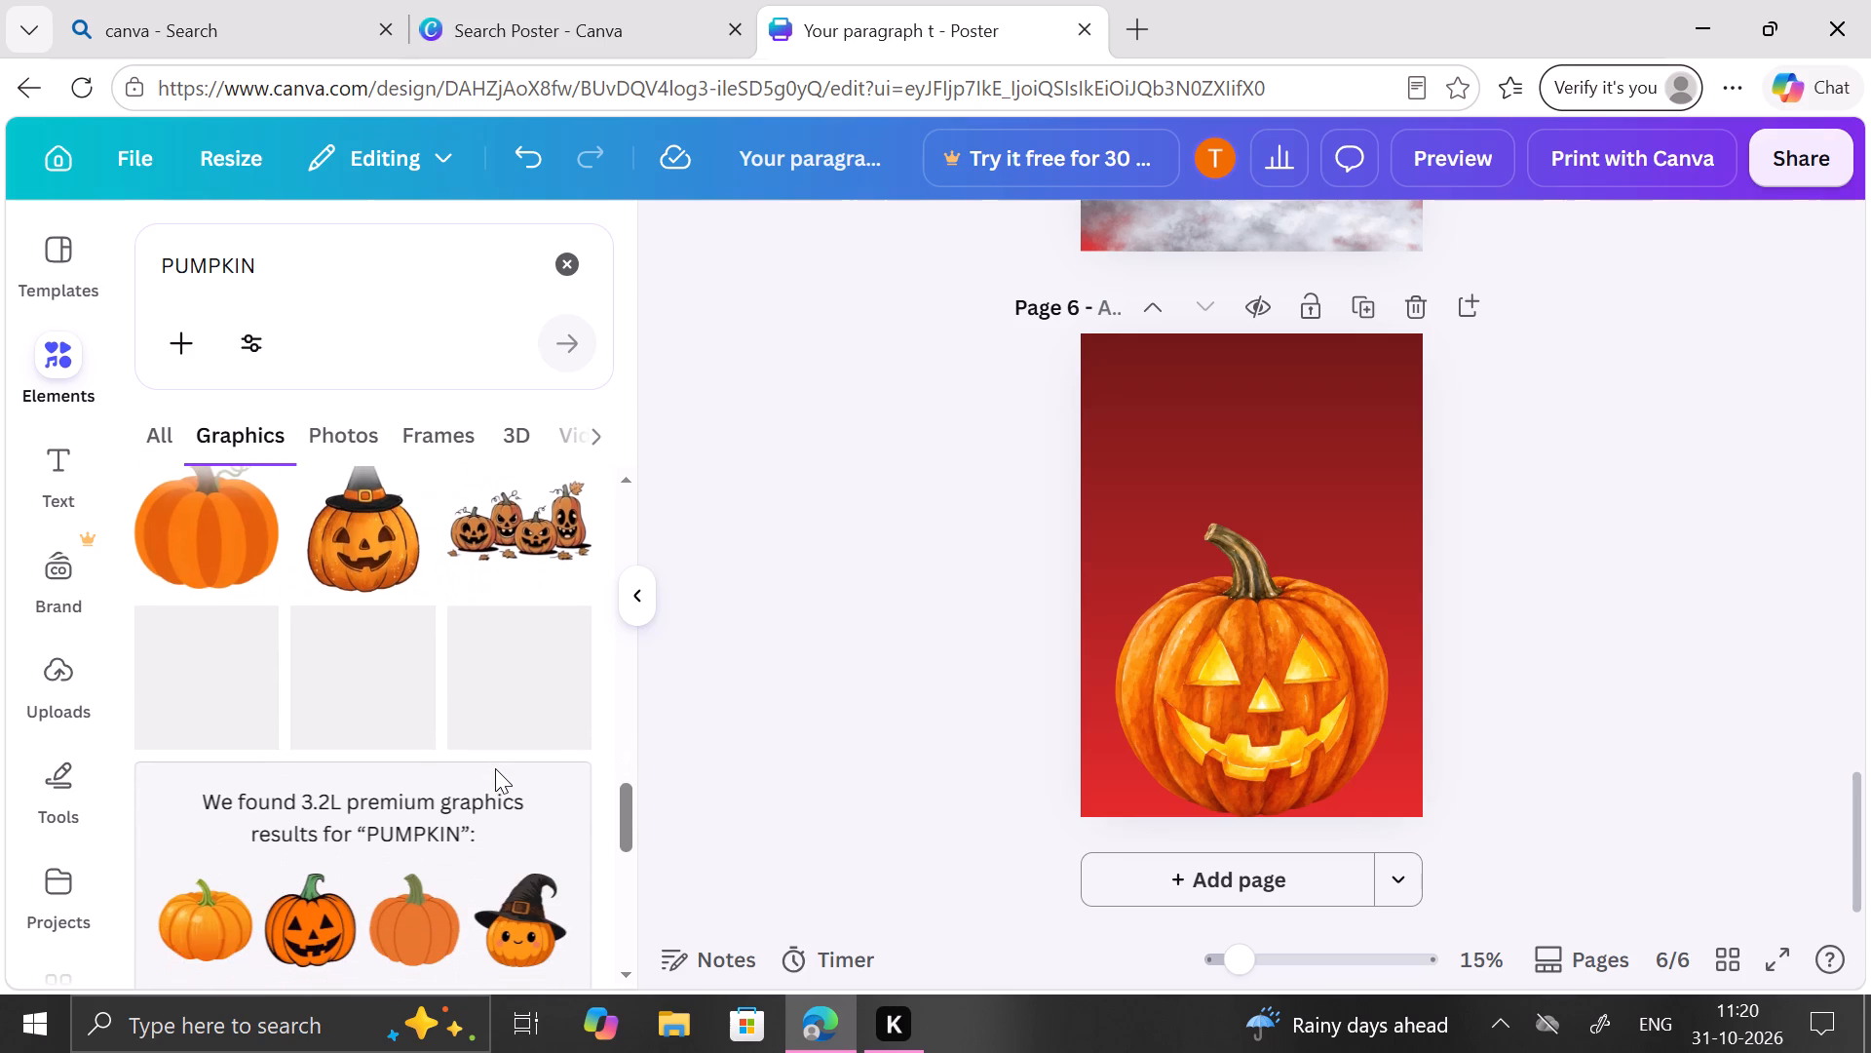
scroll(495, 768, "down", 2)
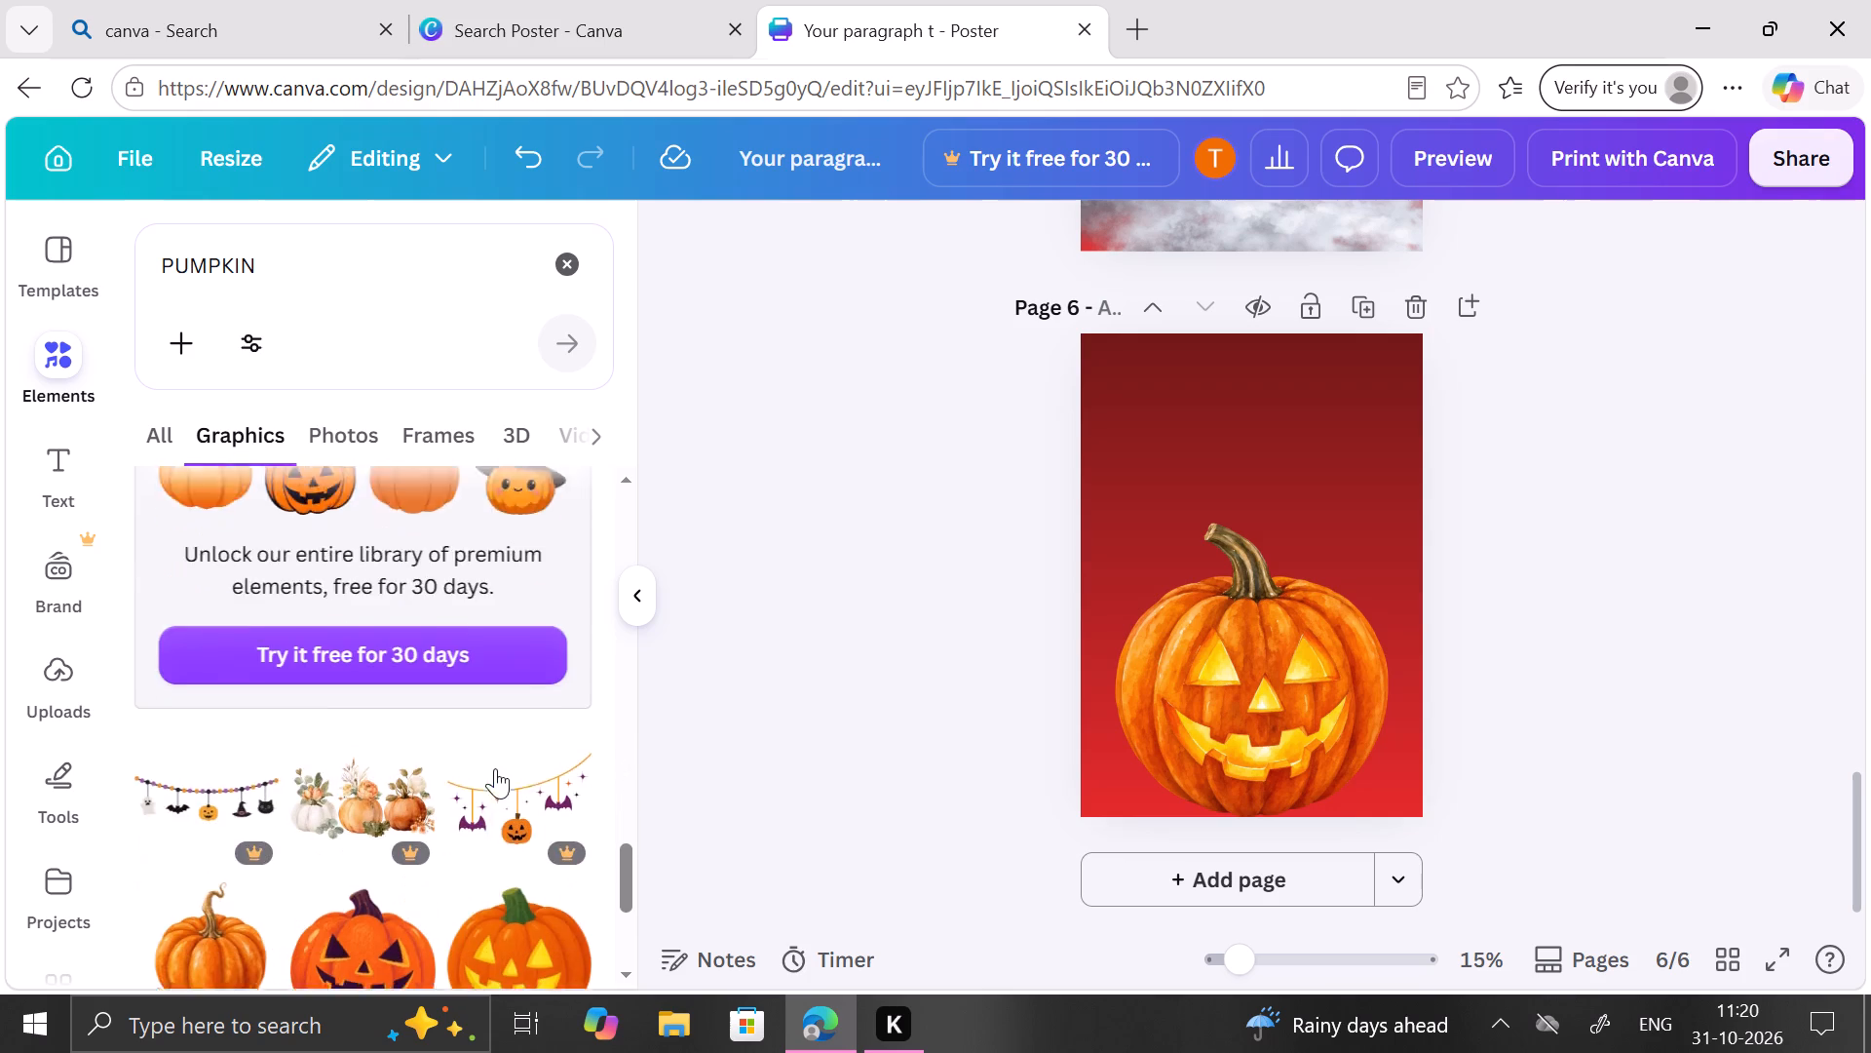
scroll(495, 768, "down", 4)
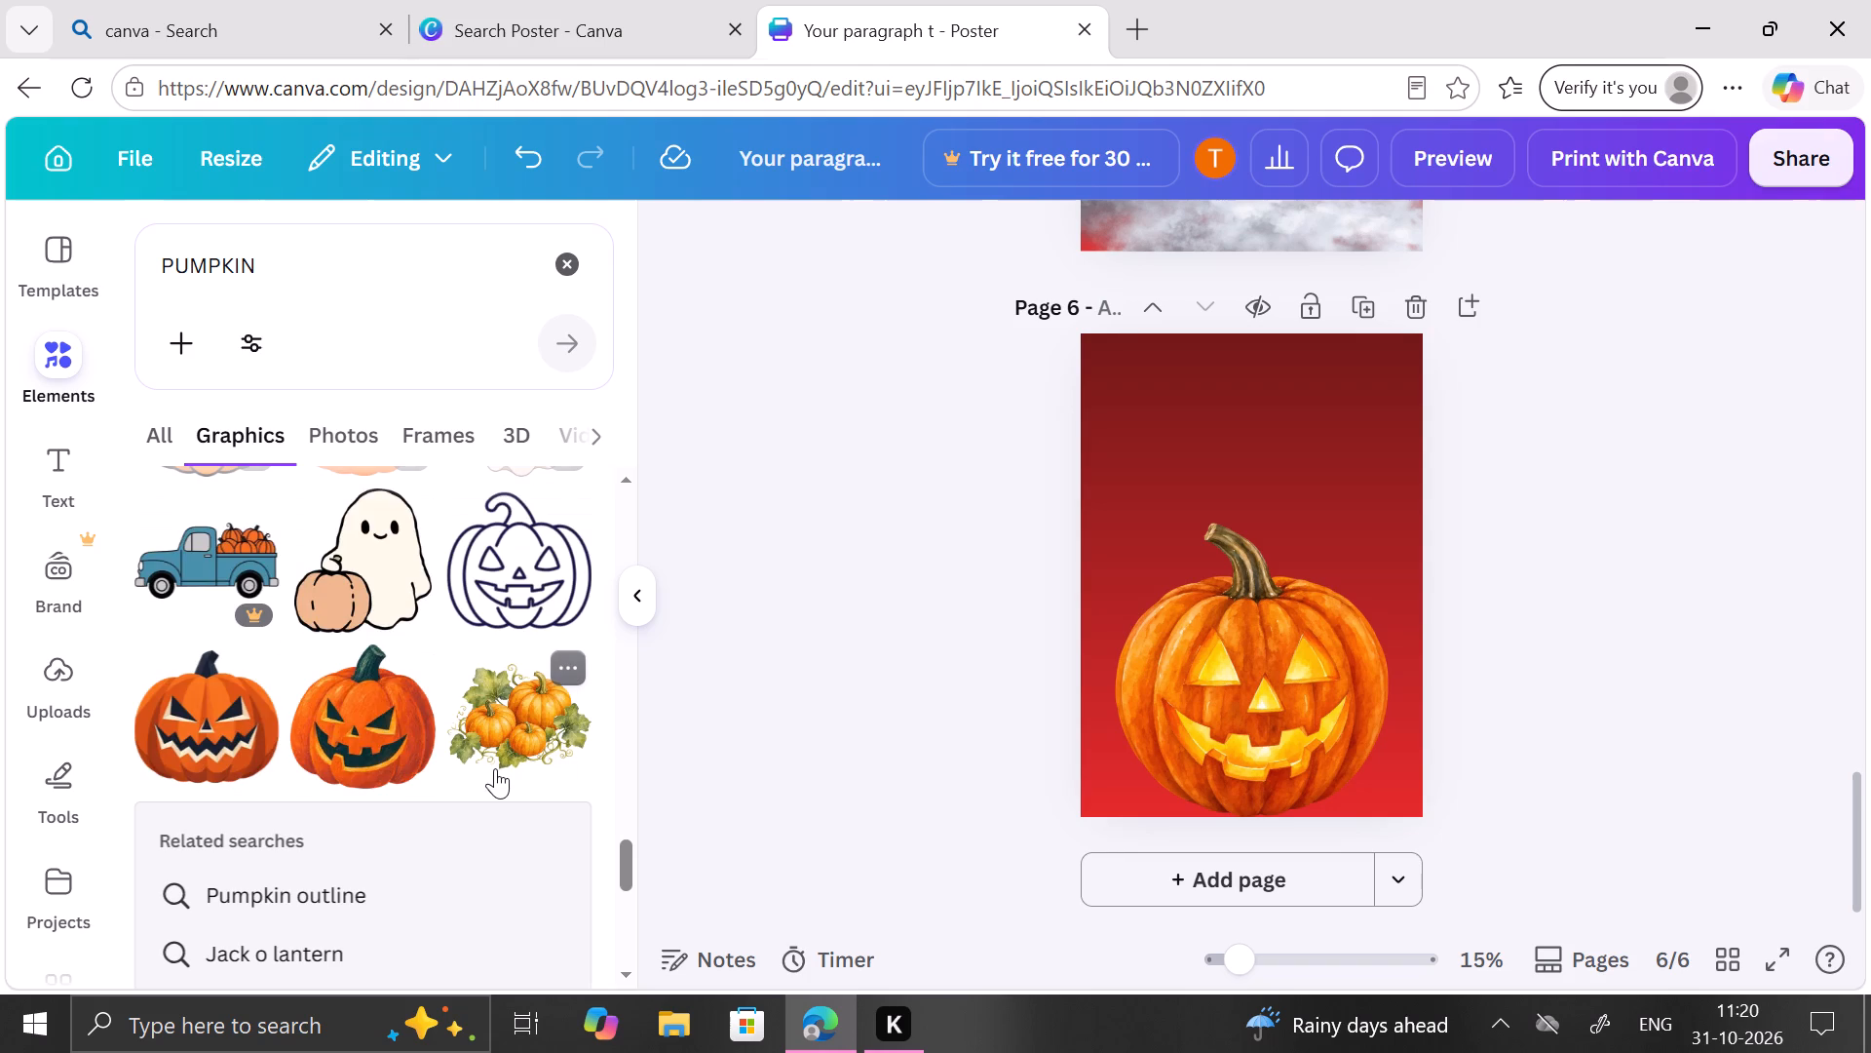
scroll(137, 728, "down", 3)
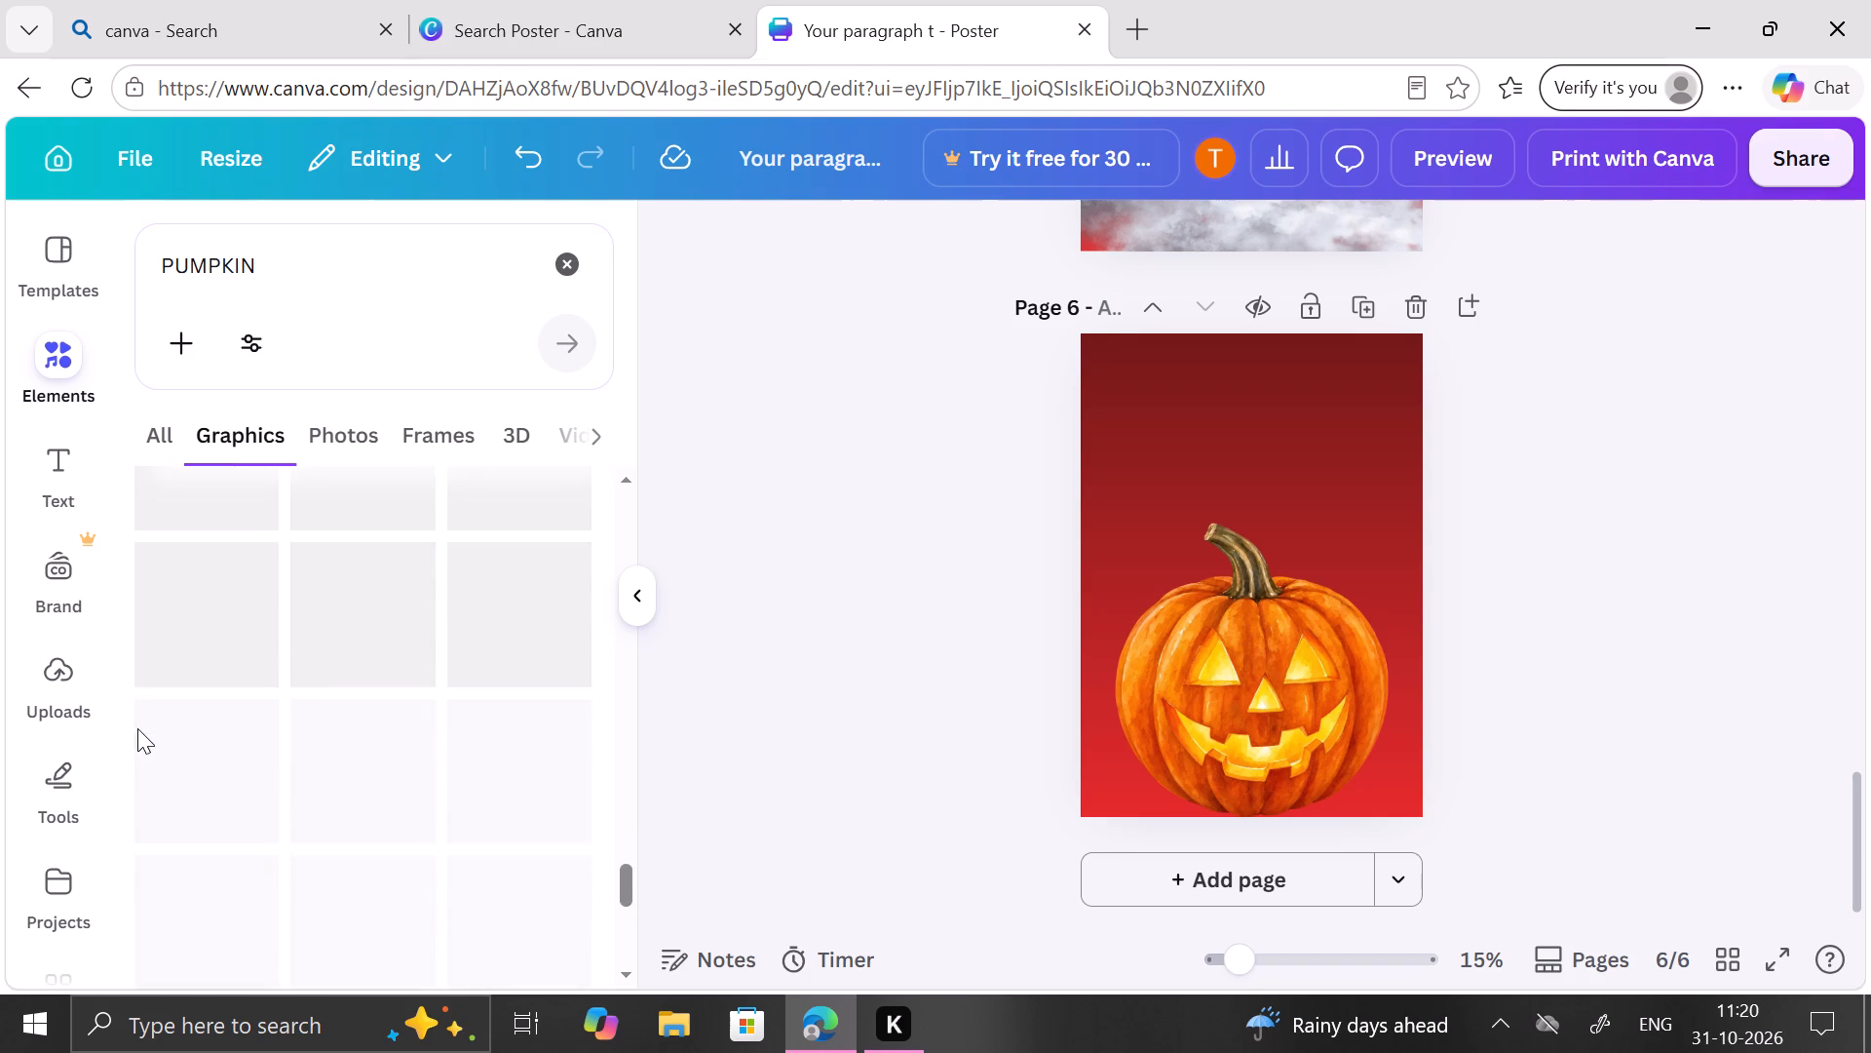
scroll(137, 728, "up", 2)
scroll(137, 728, "down", 2)
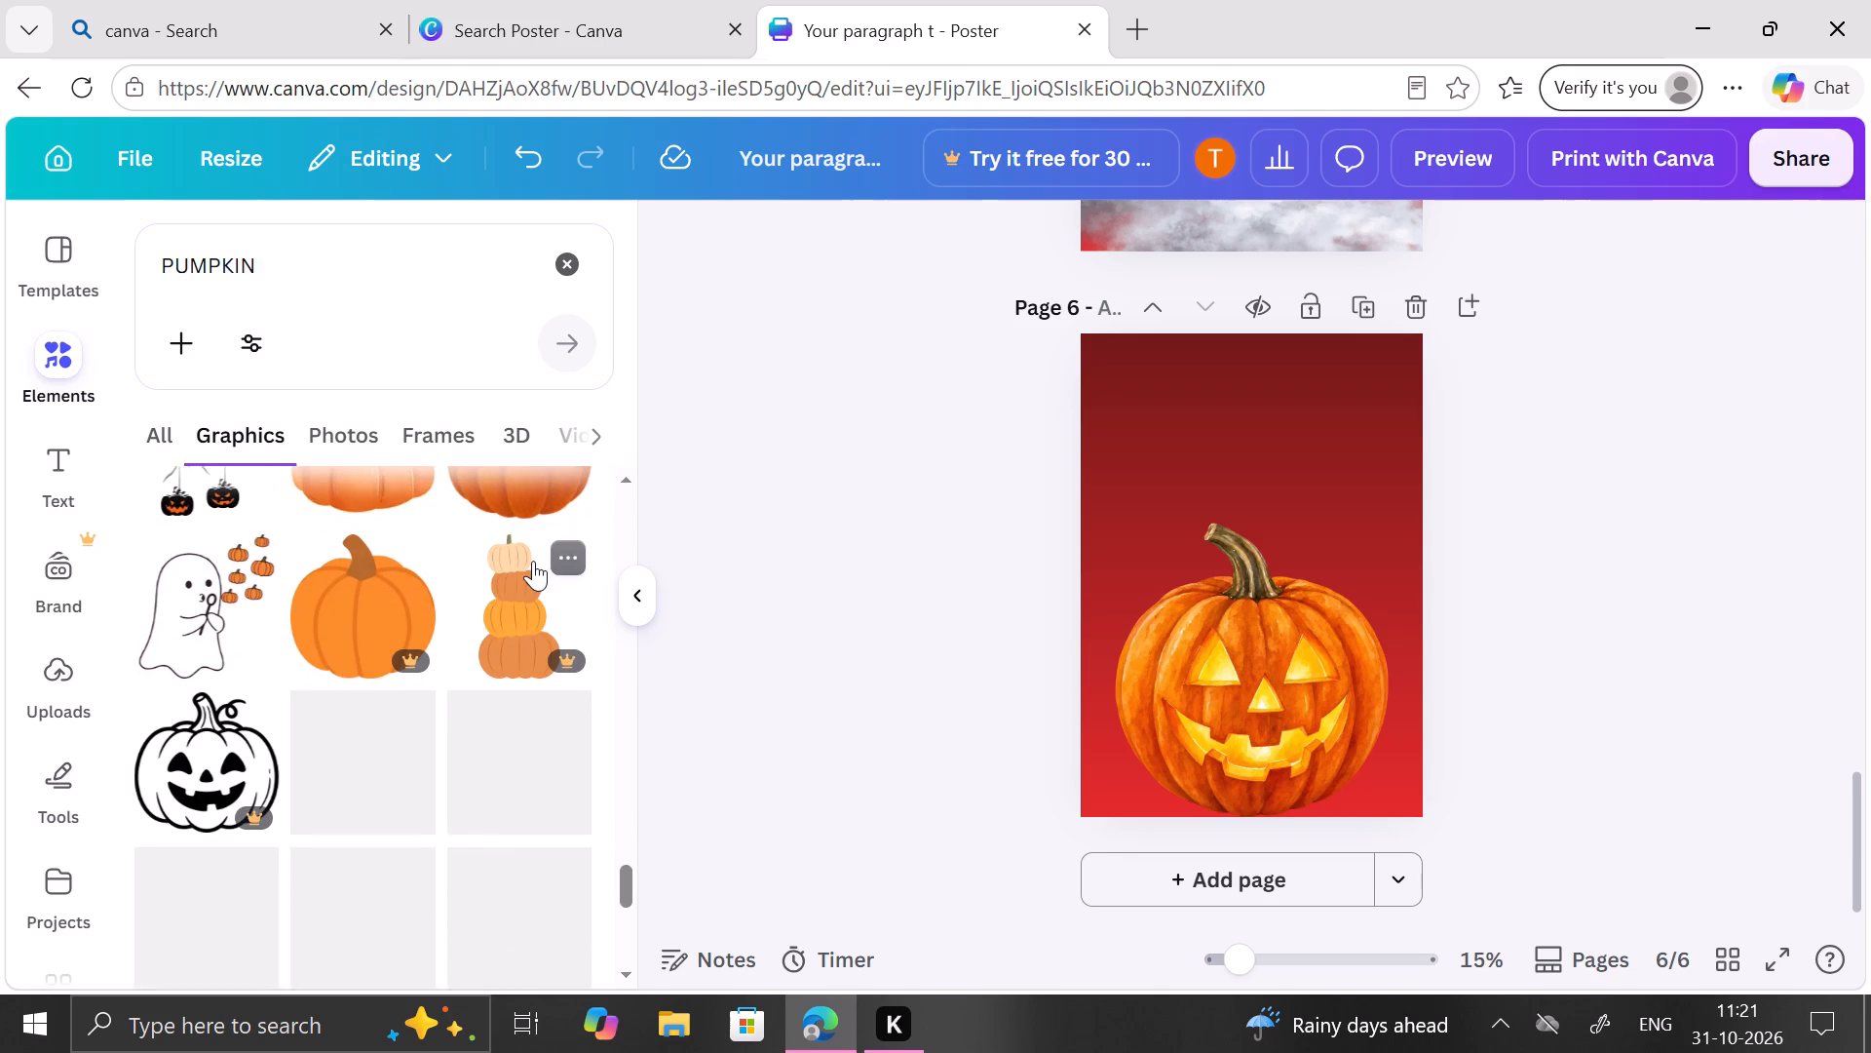
scroll(533, 561, "down", 1)
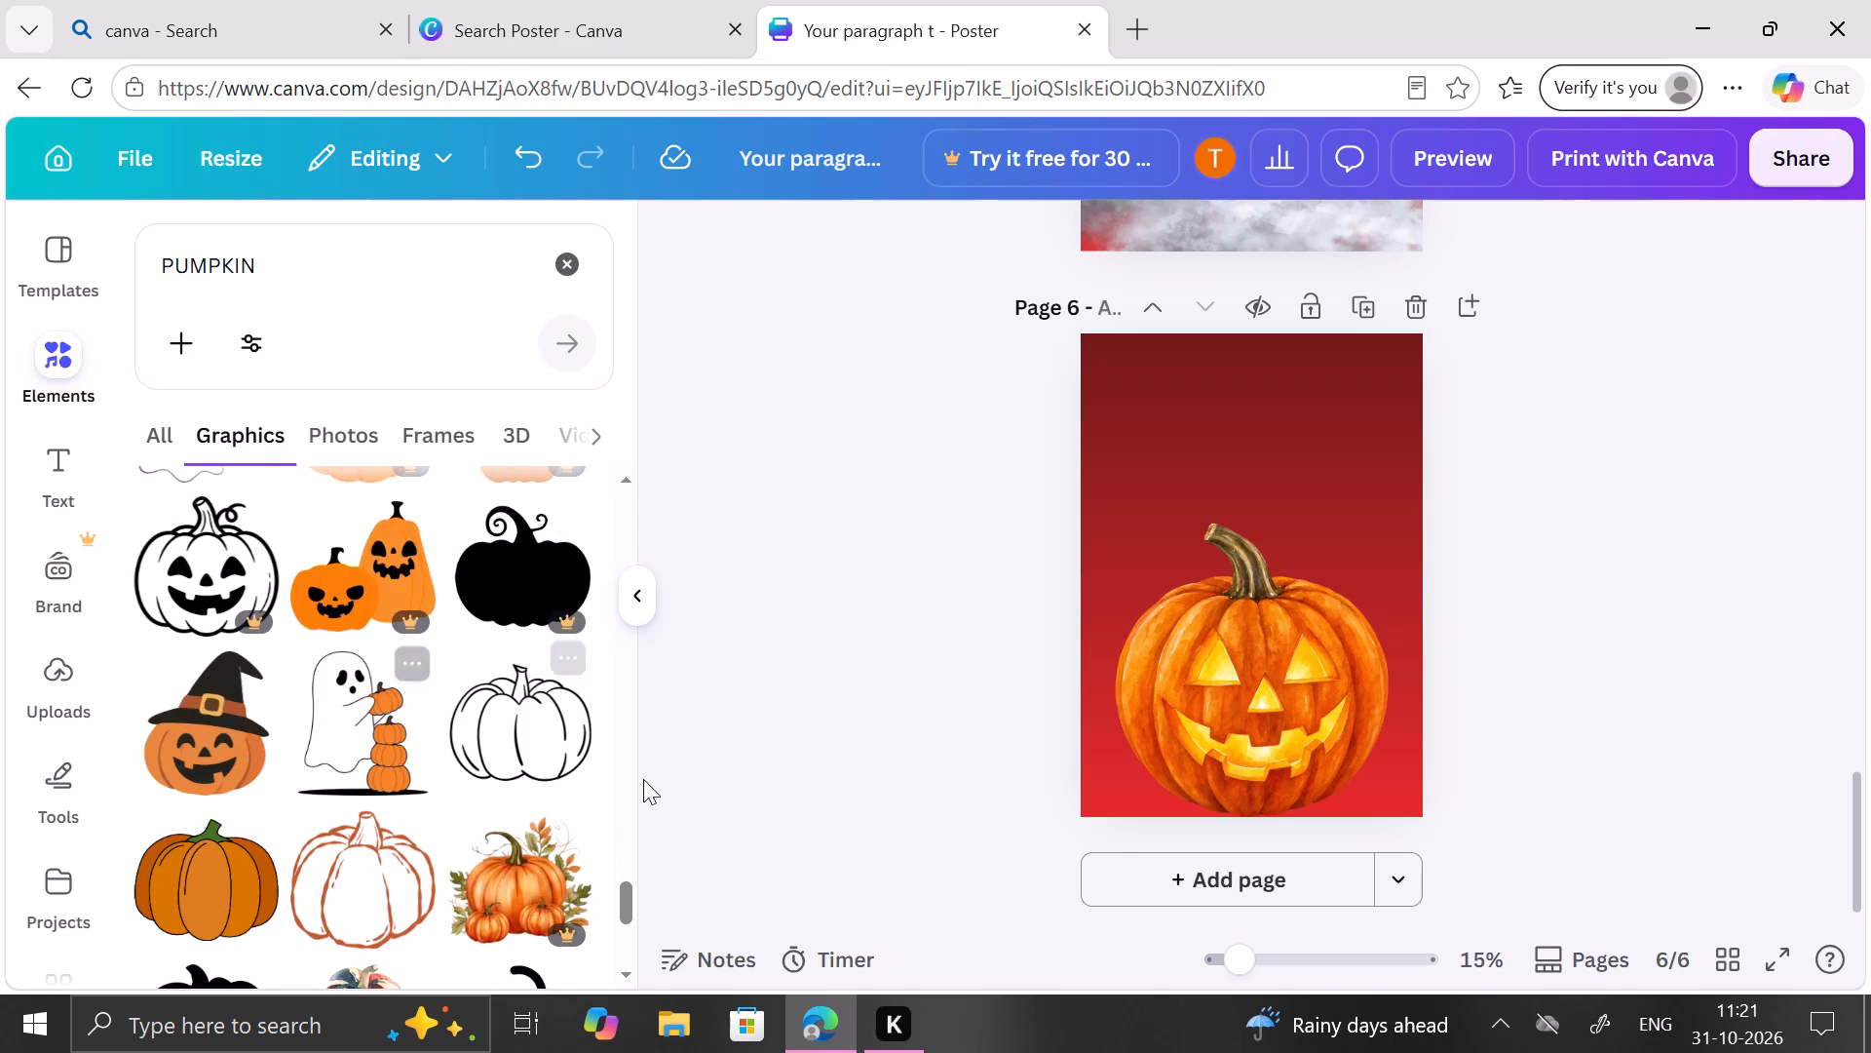
scroll(407, 801, "down", 2)
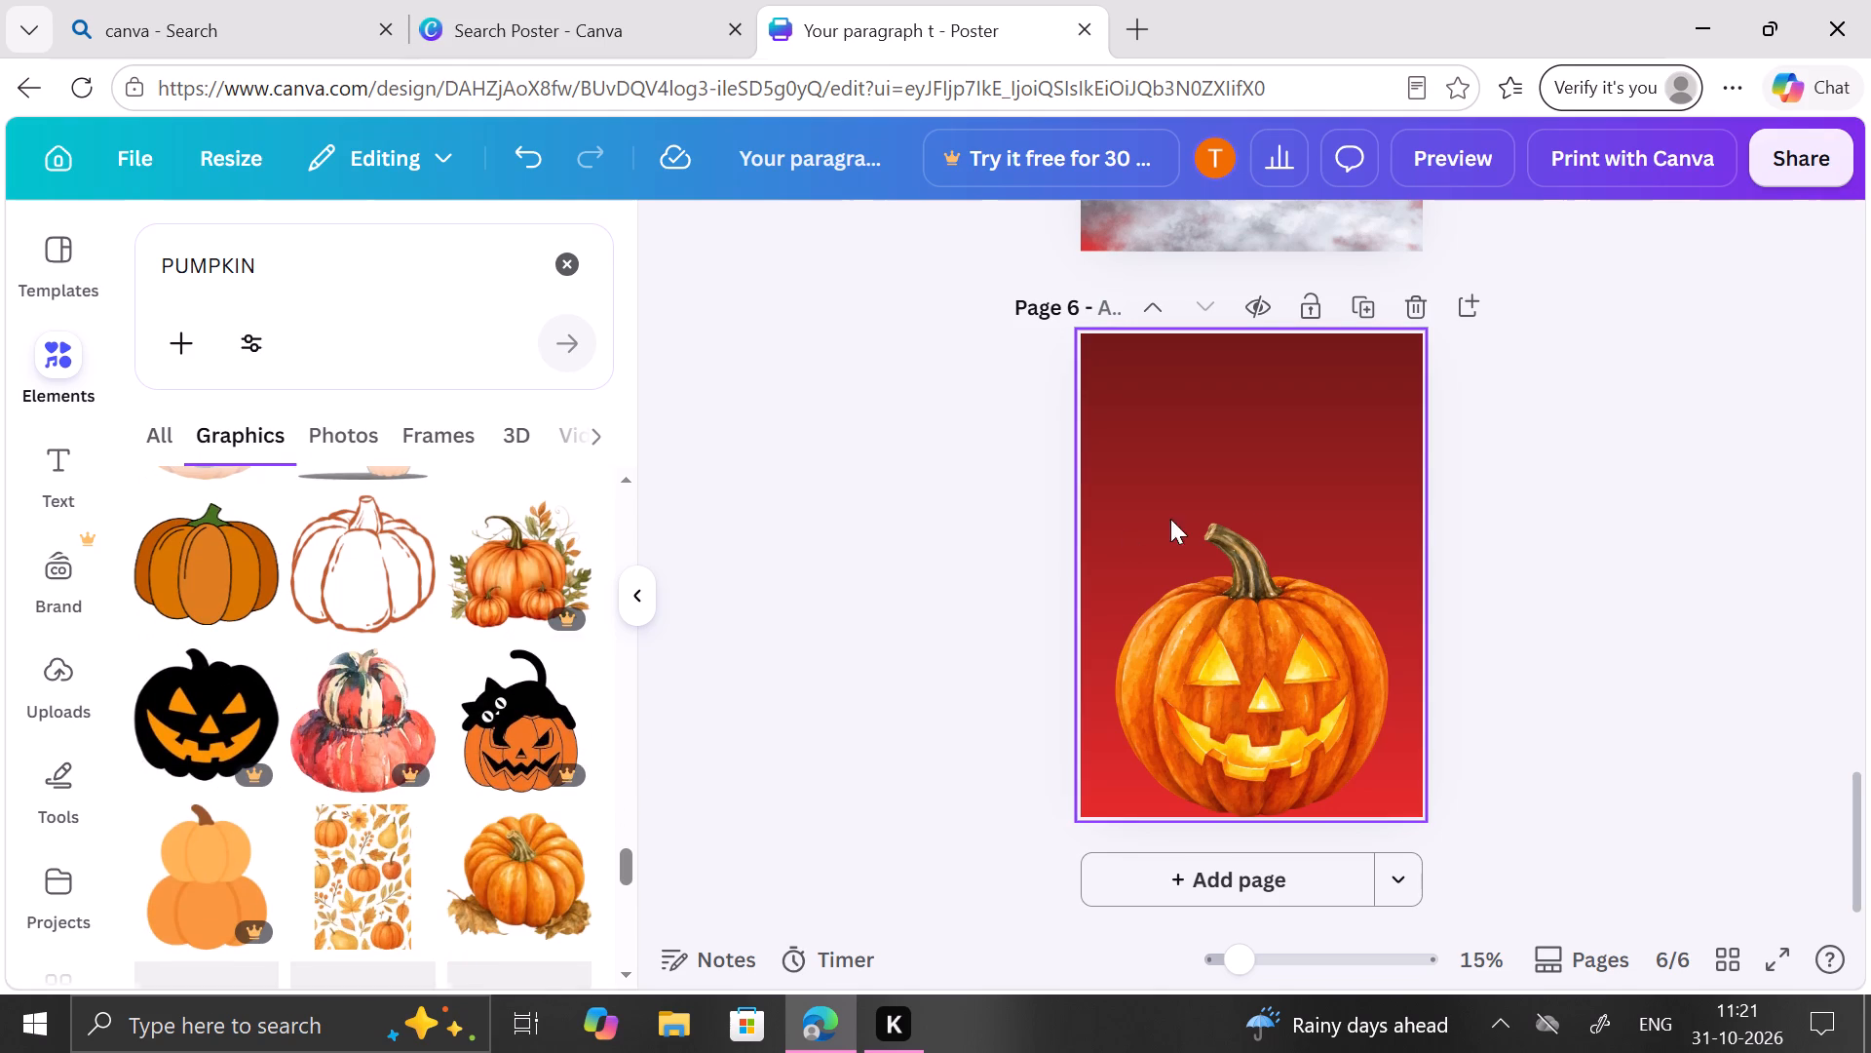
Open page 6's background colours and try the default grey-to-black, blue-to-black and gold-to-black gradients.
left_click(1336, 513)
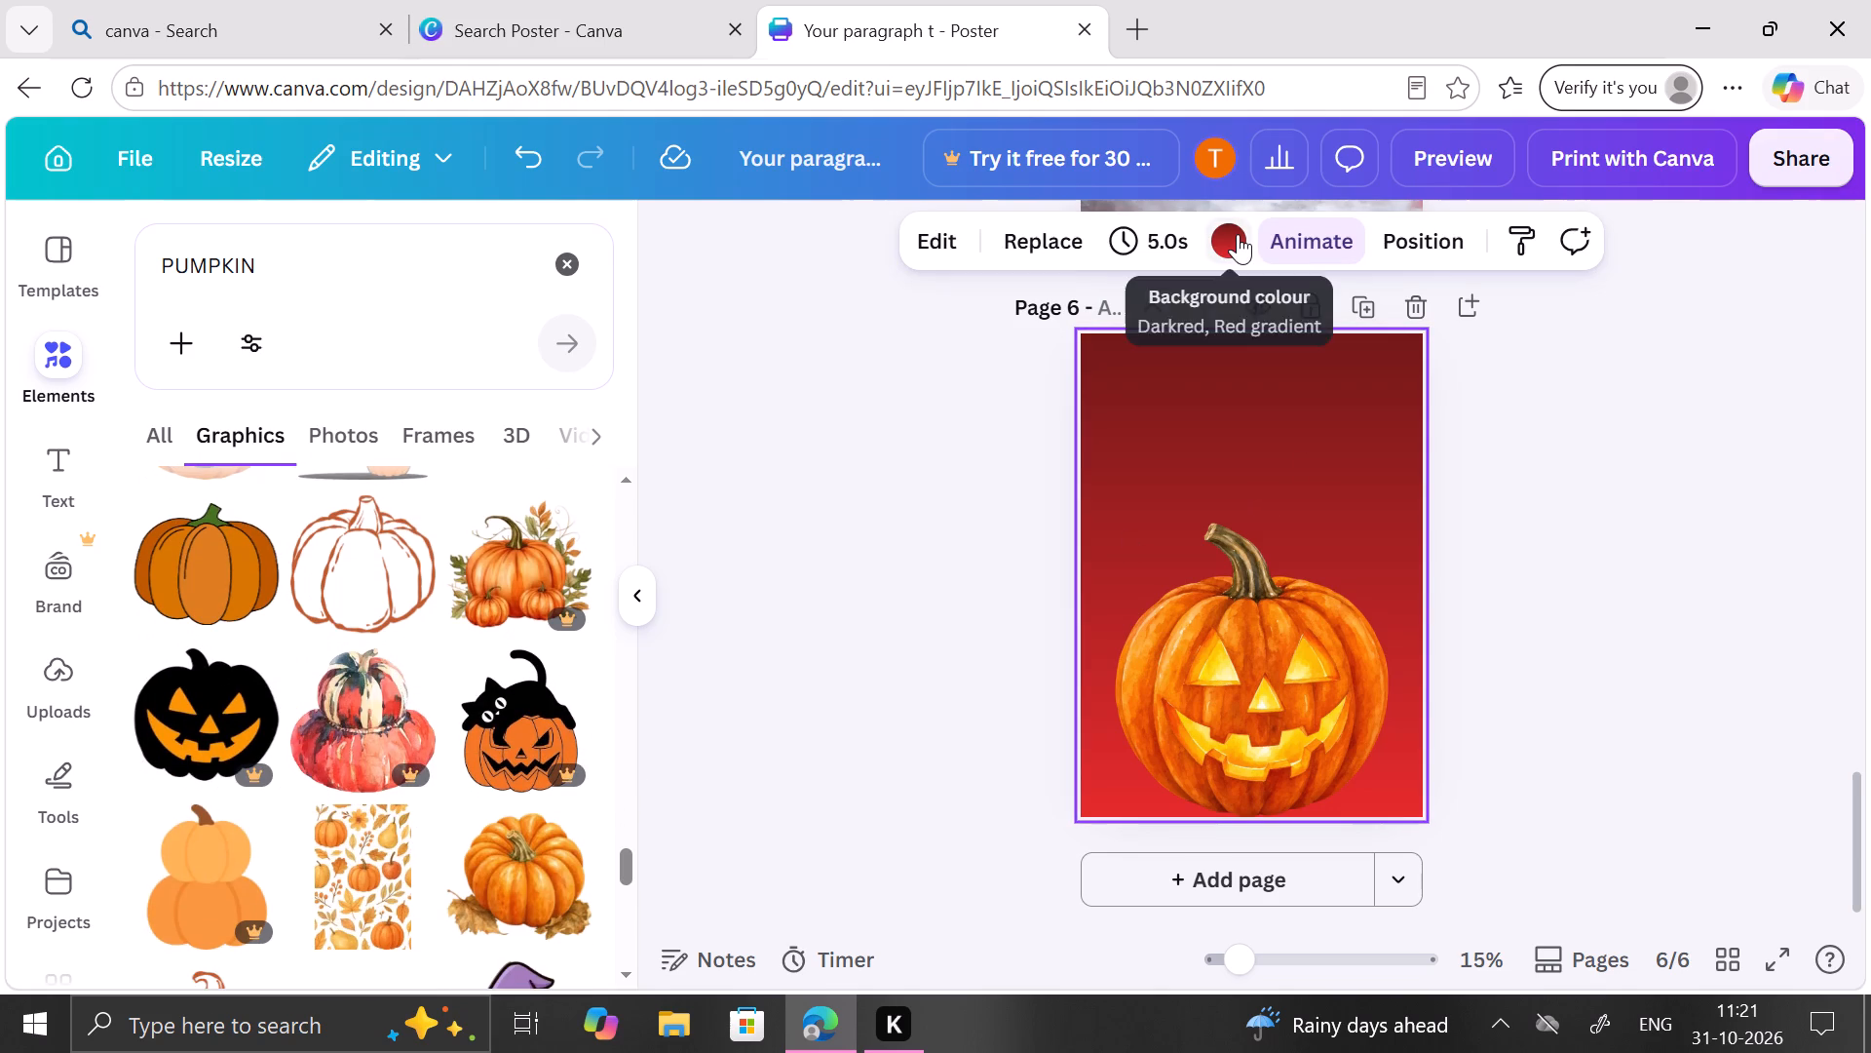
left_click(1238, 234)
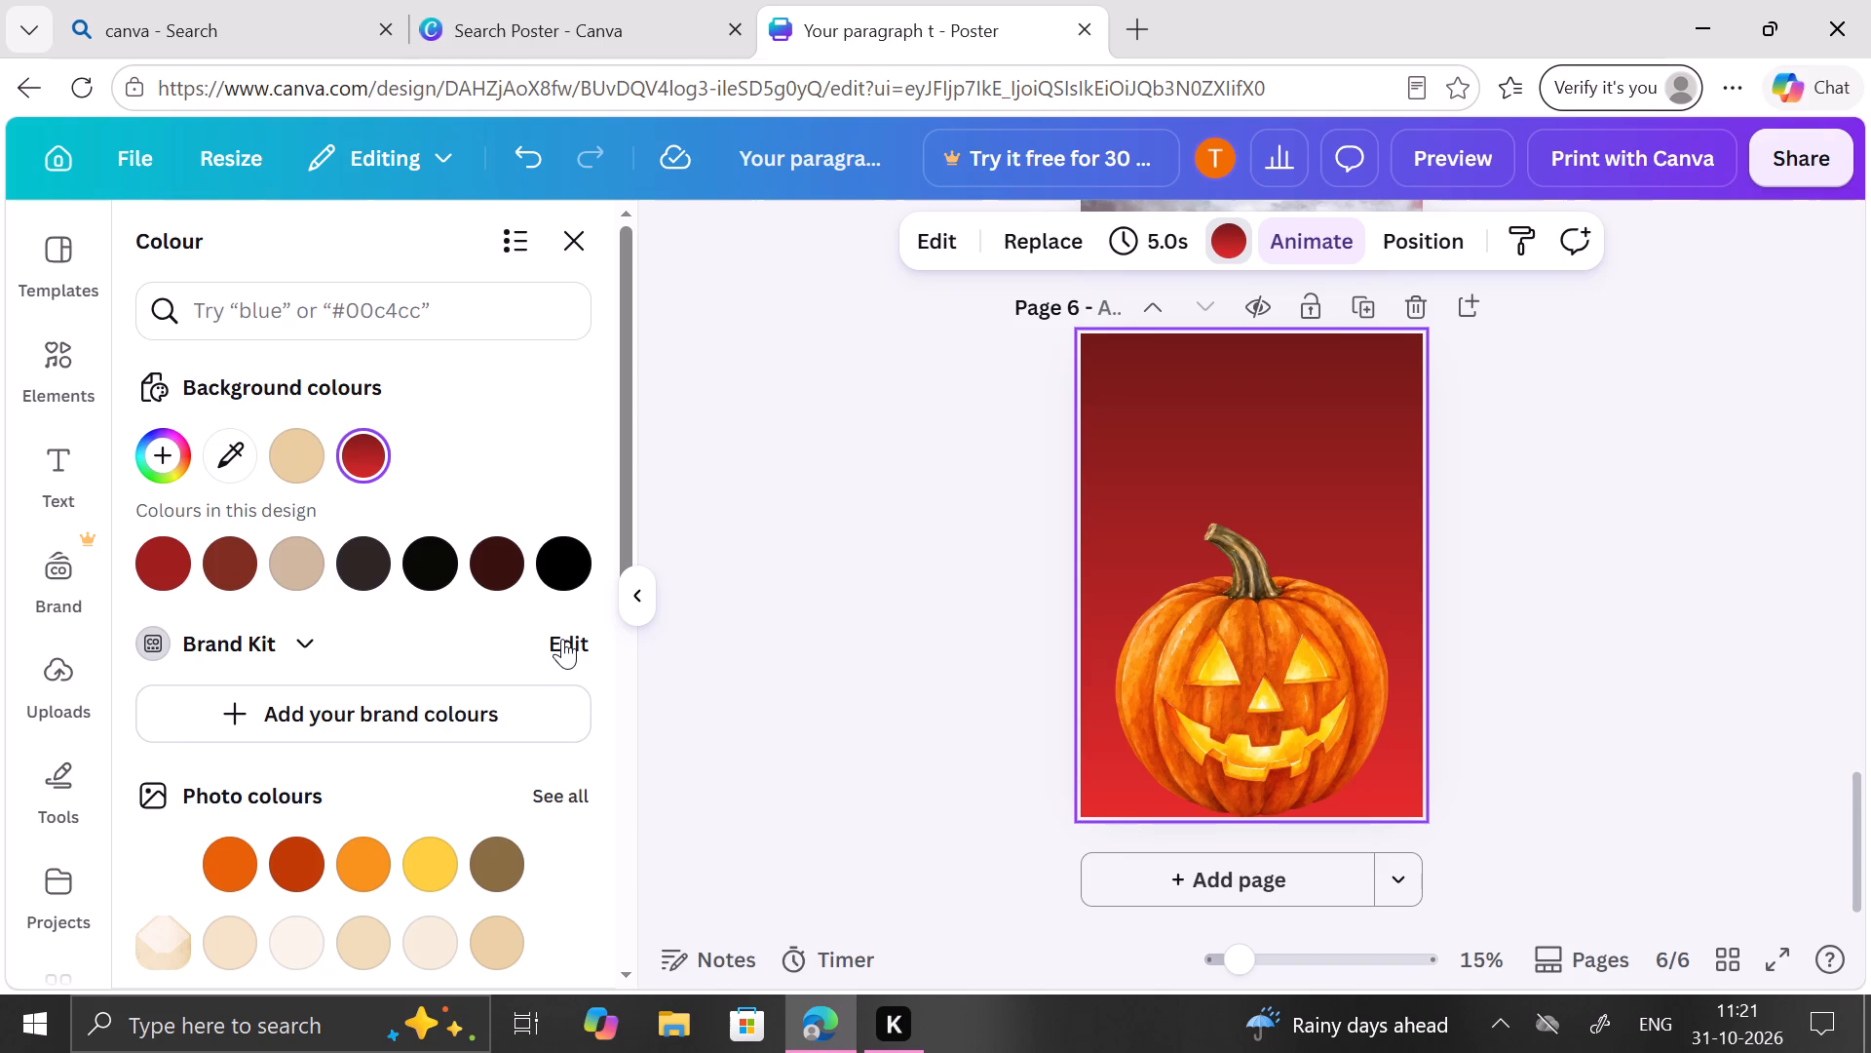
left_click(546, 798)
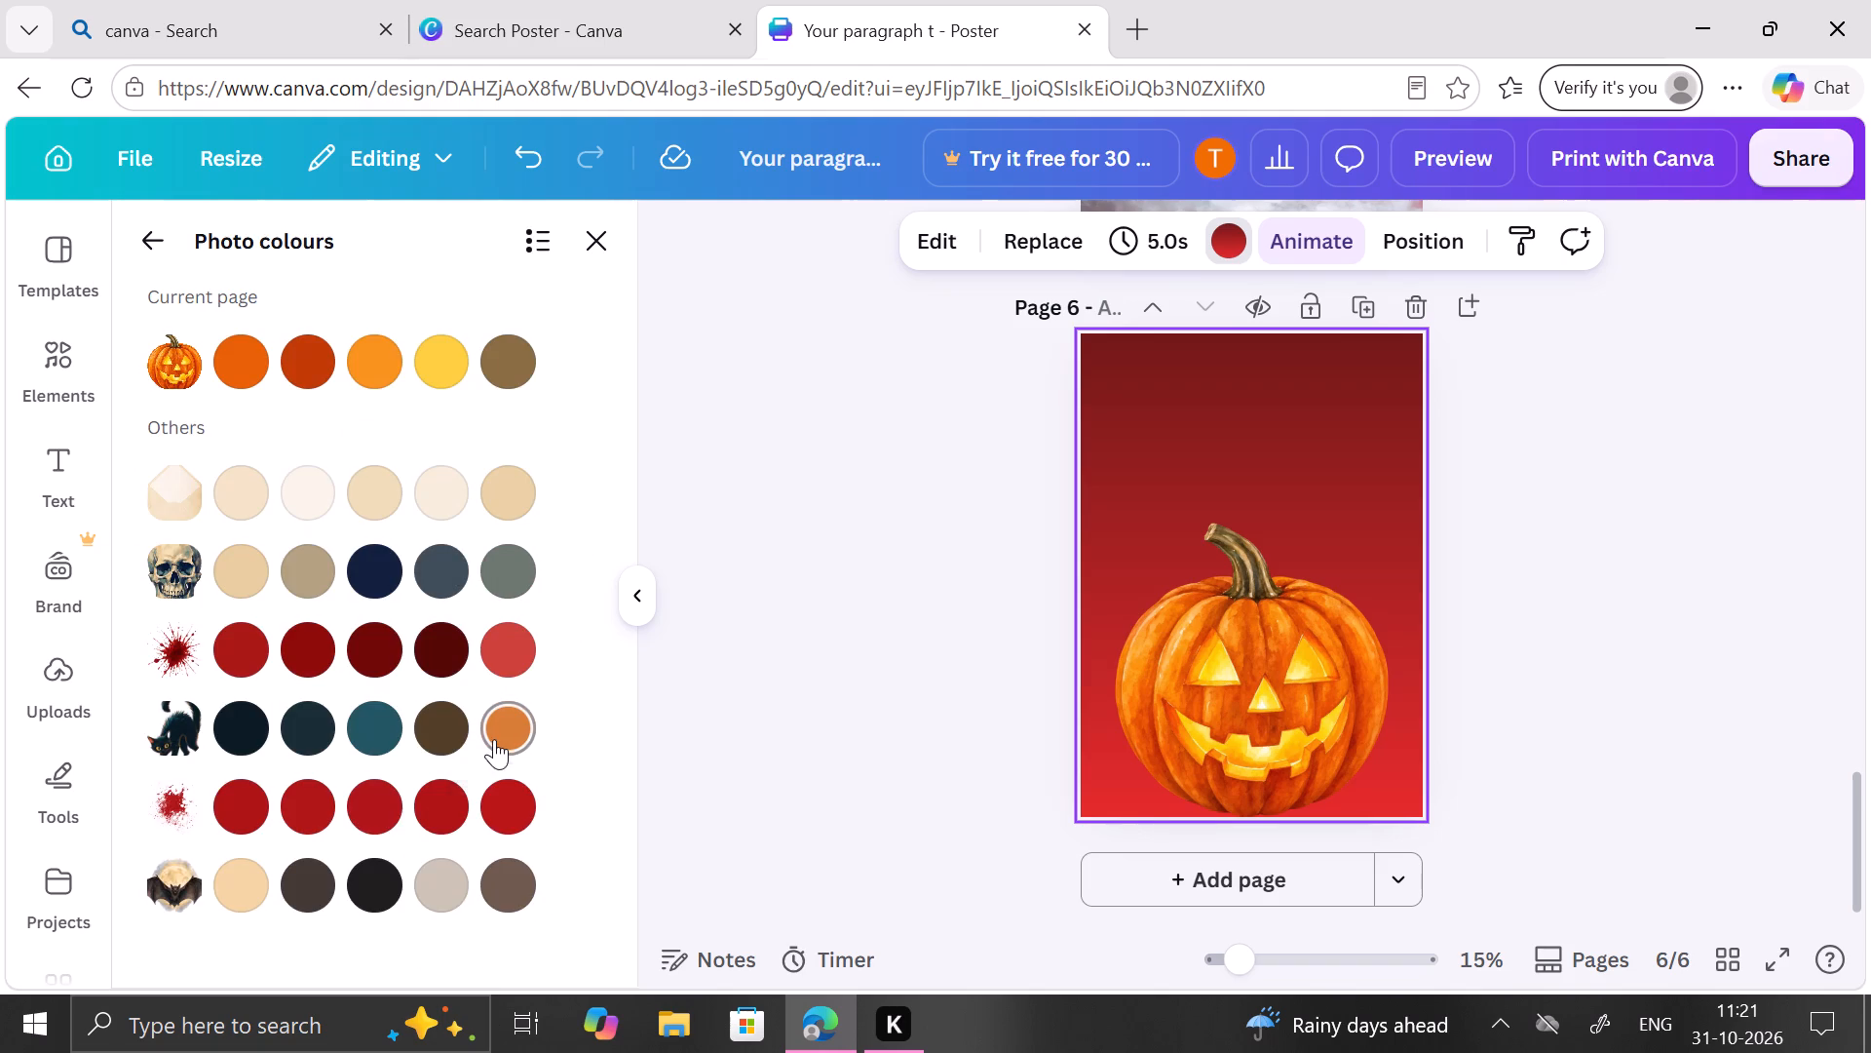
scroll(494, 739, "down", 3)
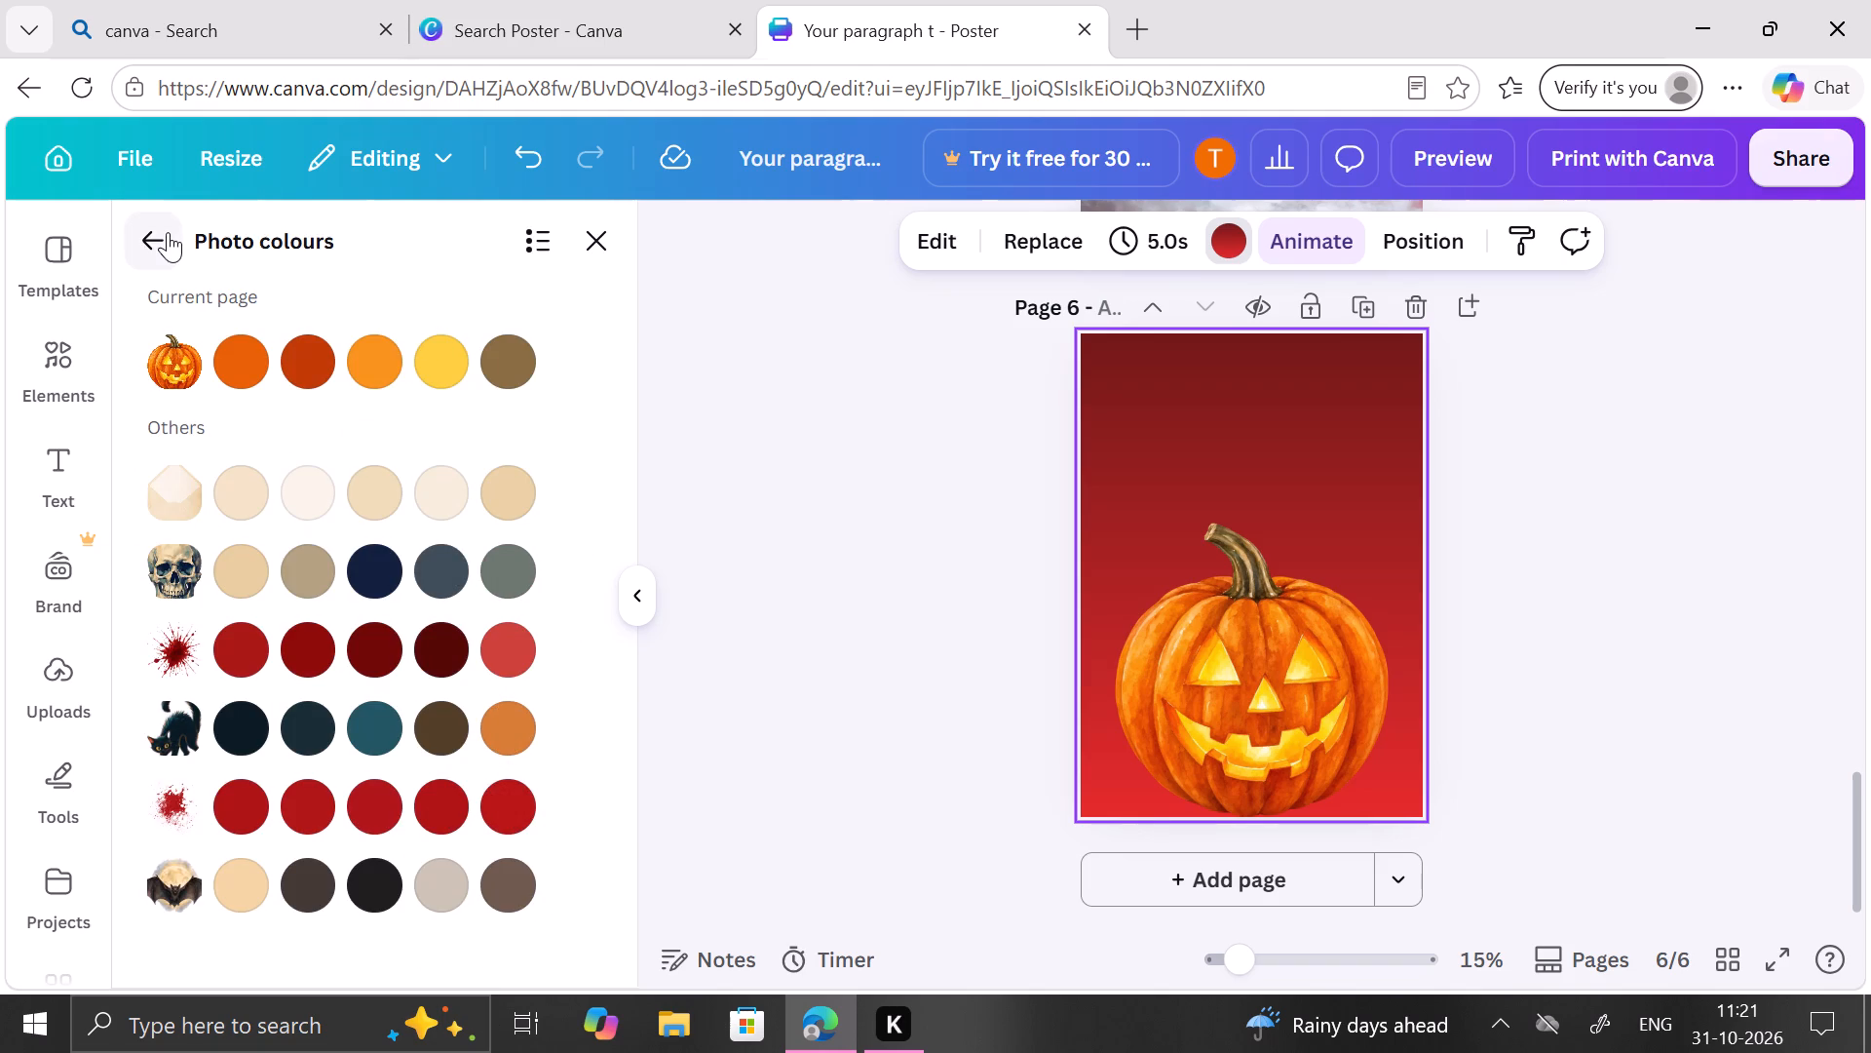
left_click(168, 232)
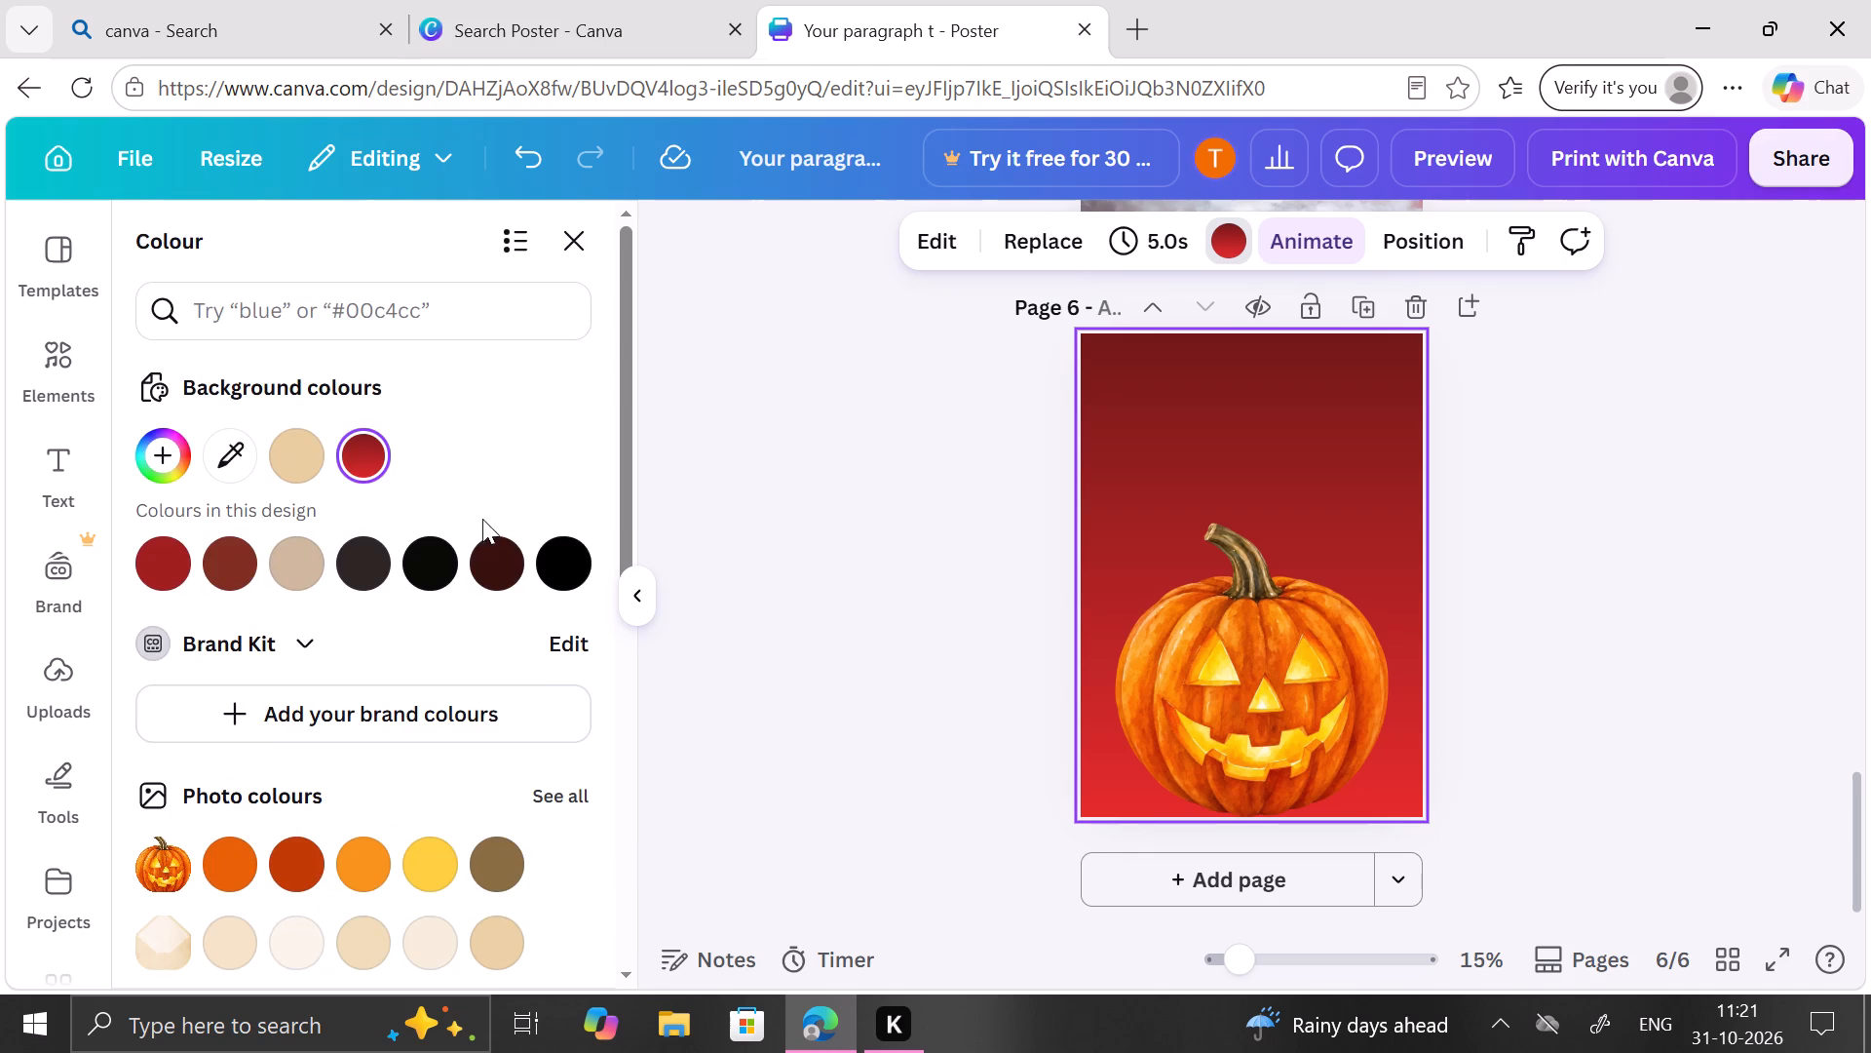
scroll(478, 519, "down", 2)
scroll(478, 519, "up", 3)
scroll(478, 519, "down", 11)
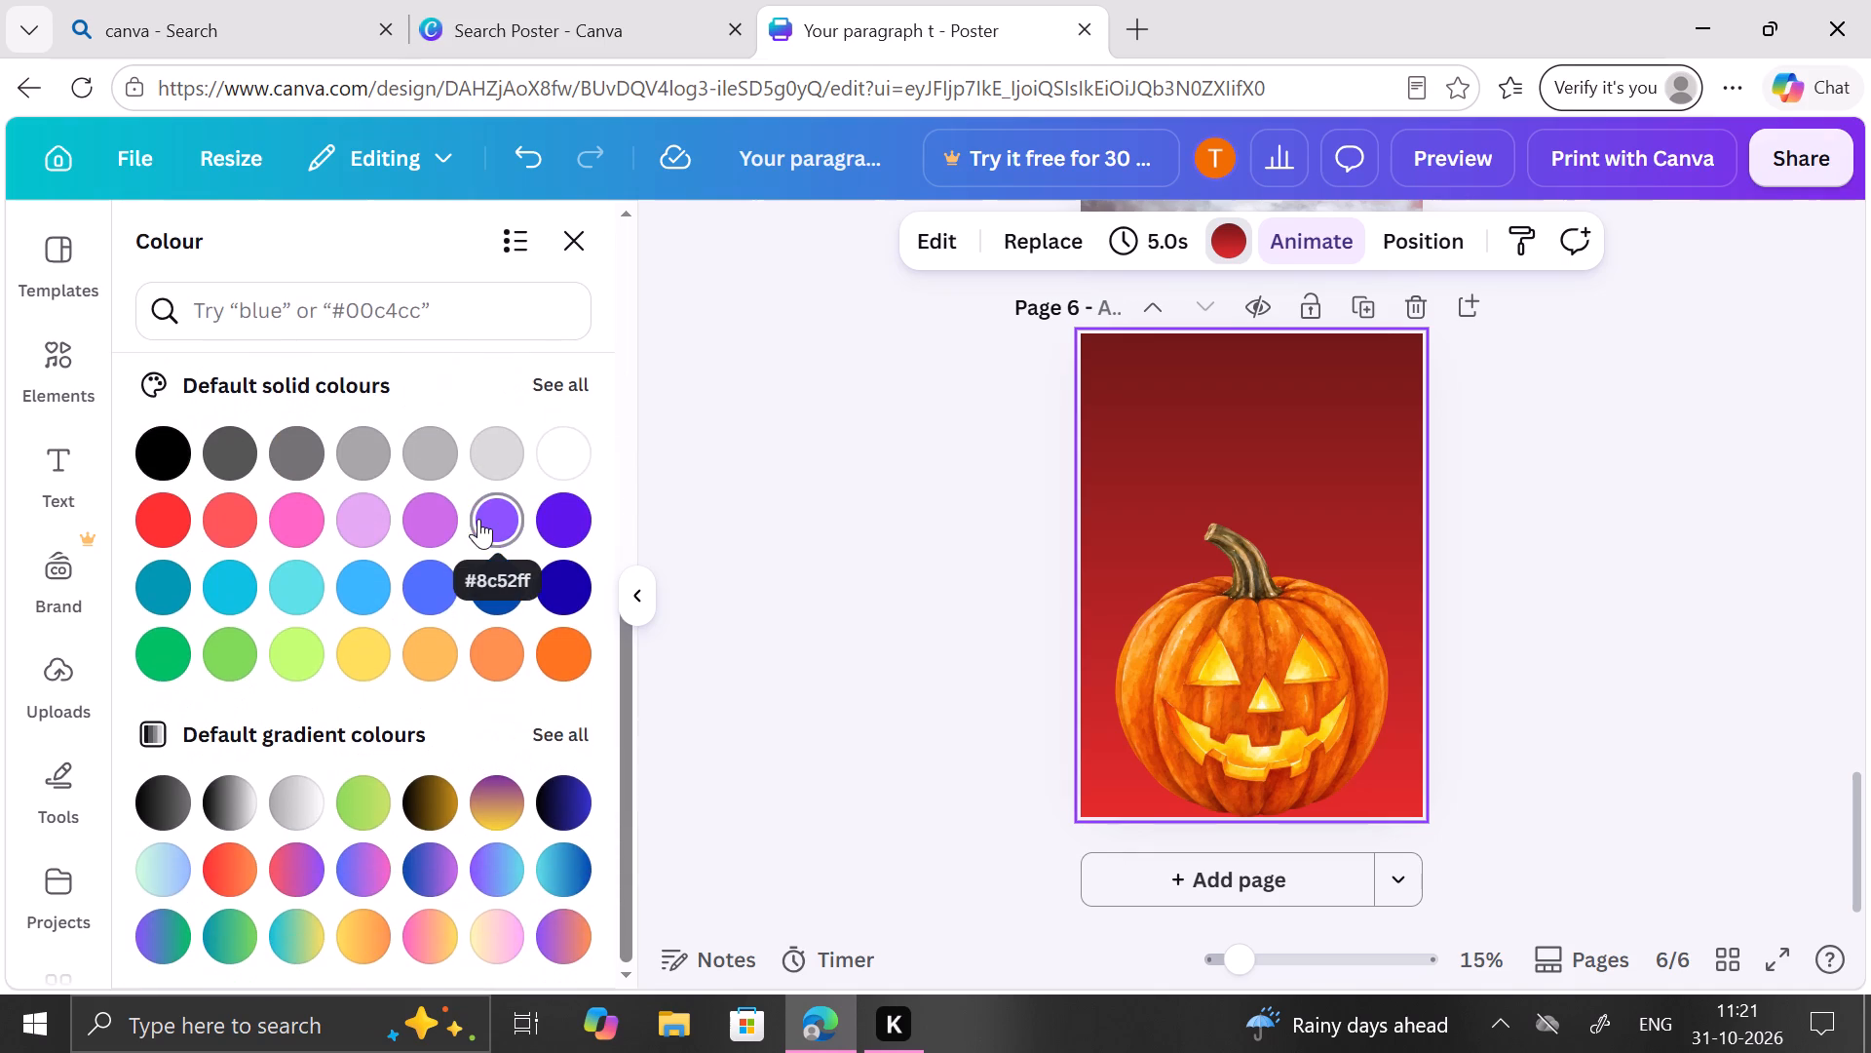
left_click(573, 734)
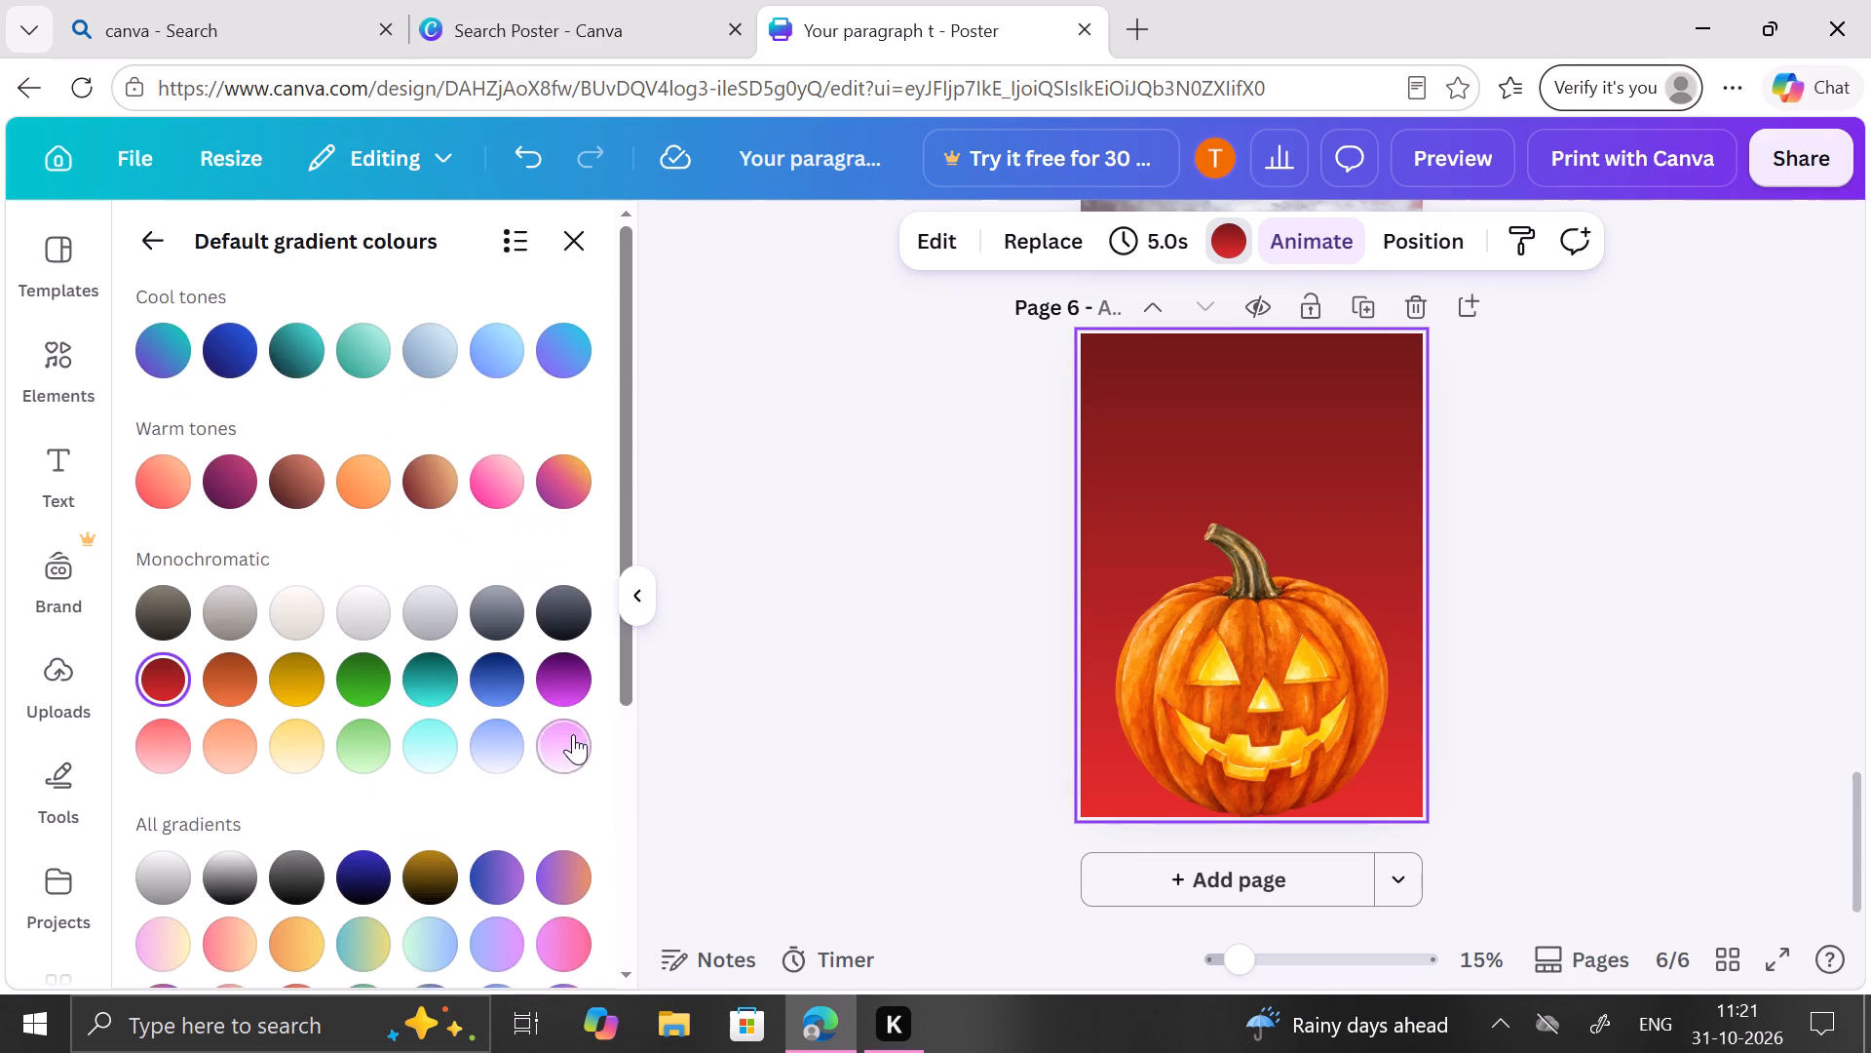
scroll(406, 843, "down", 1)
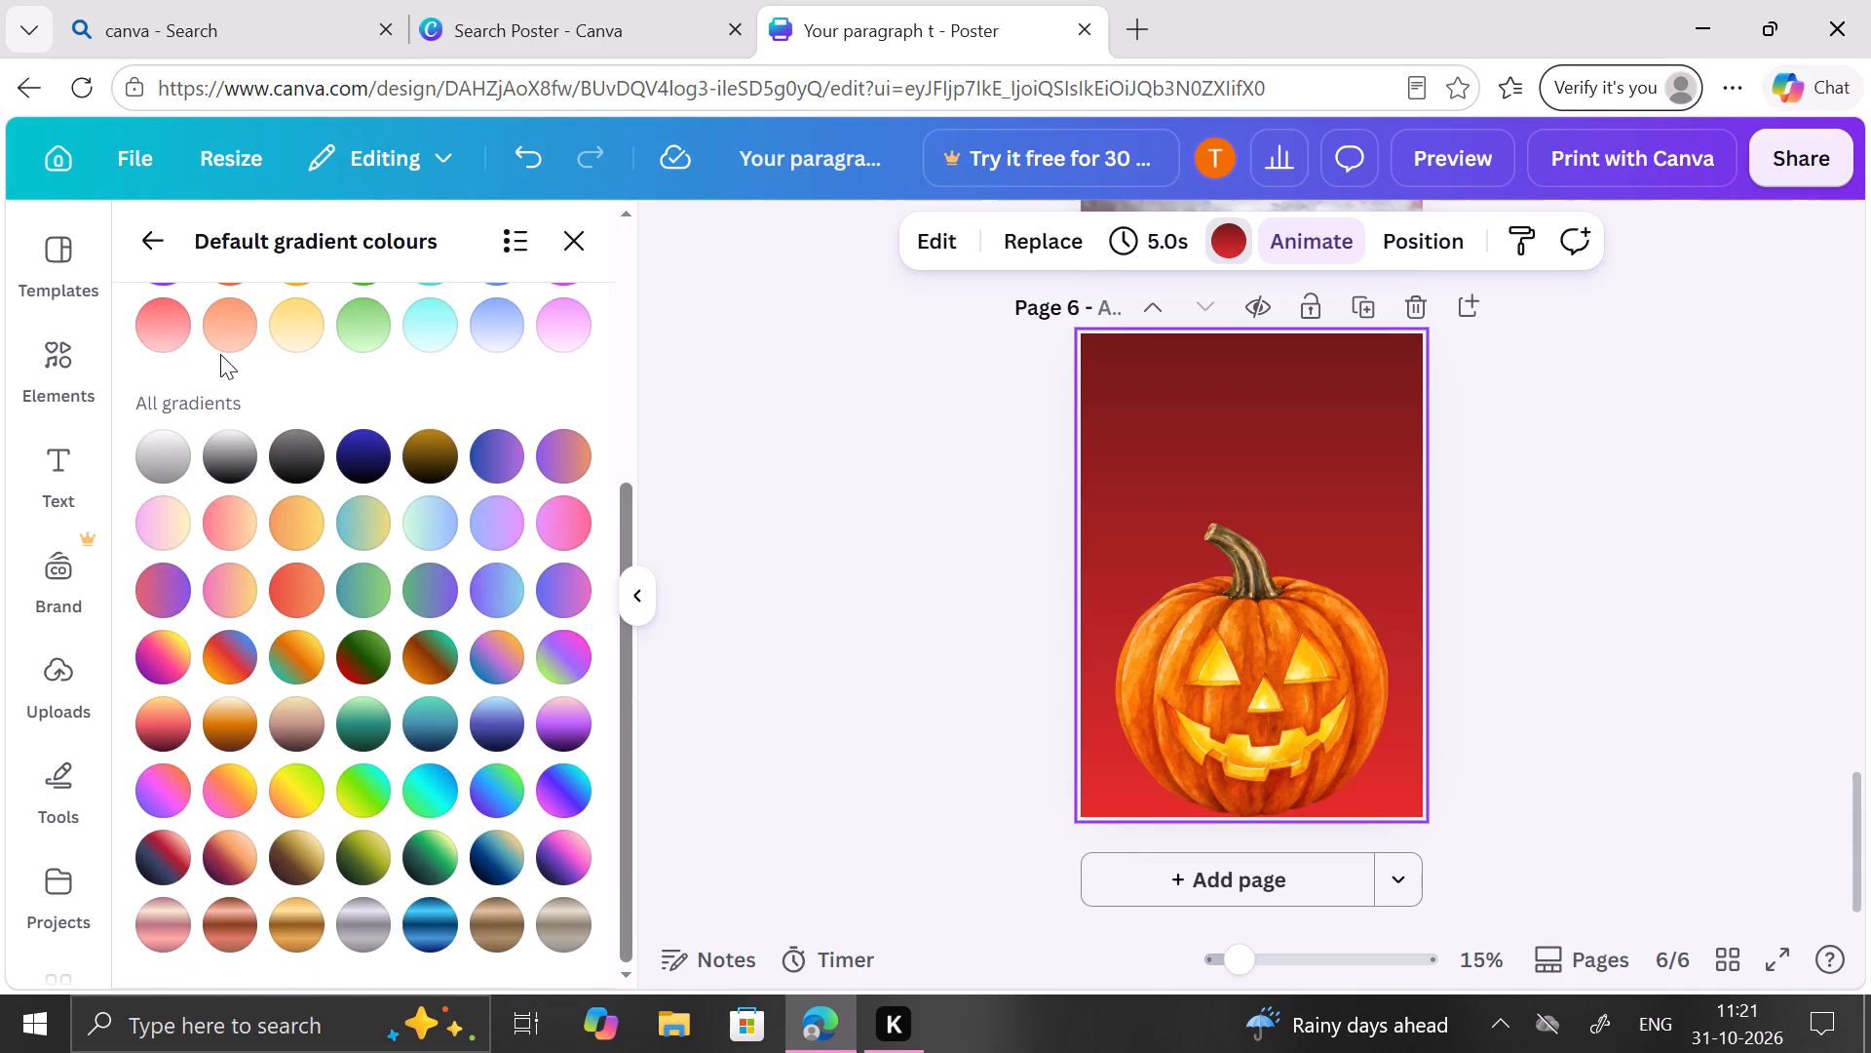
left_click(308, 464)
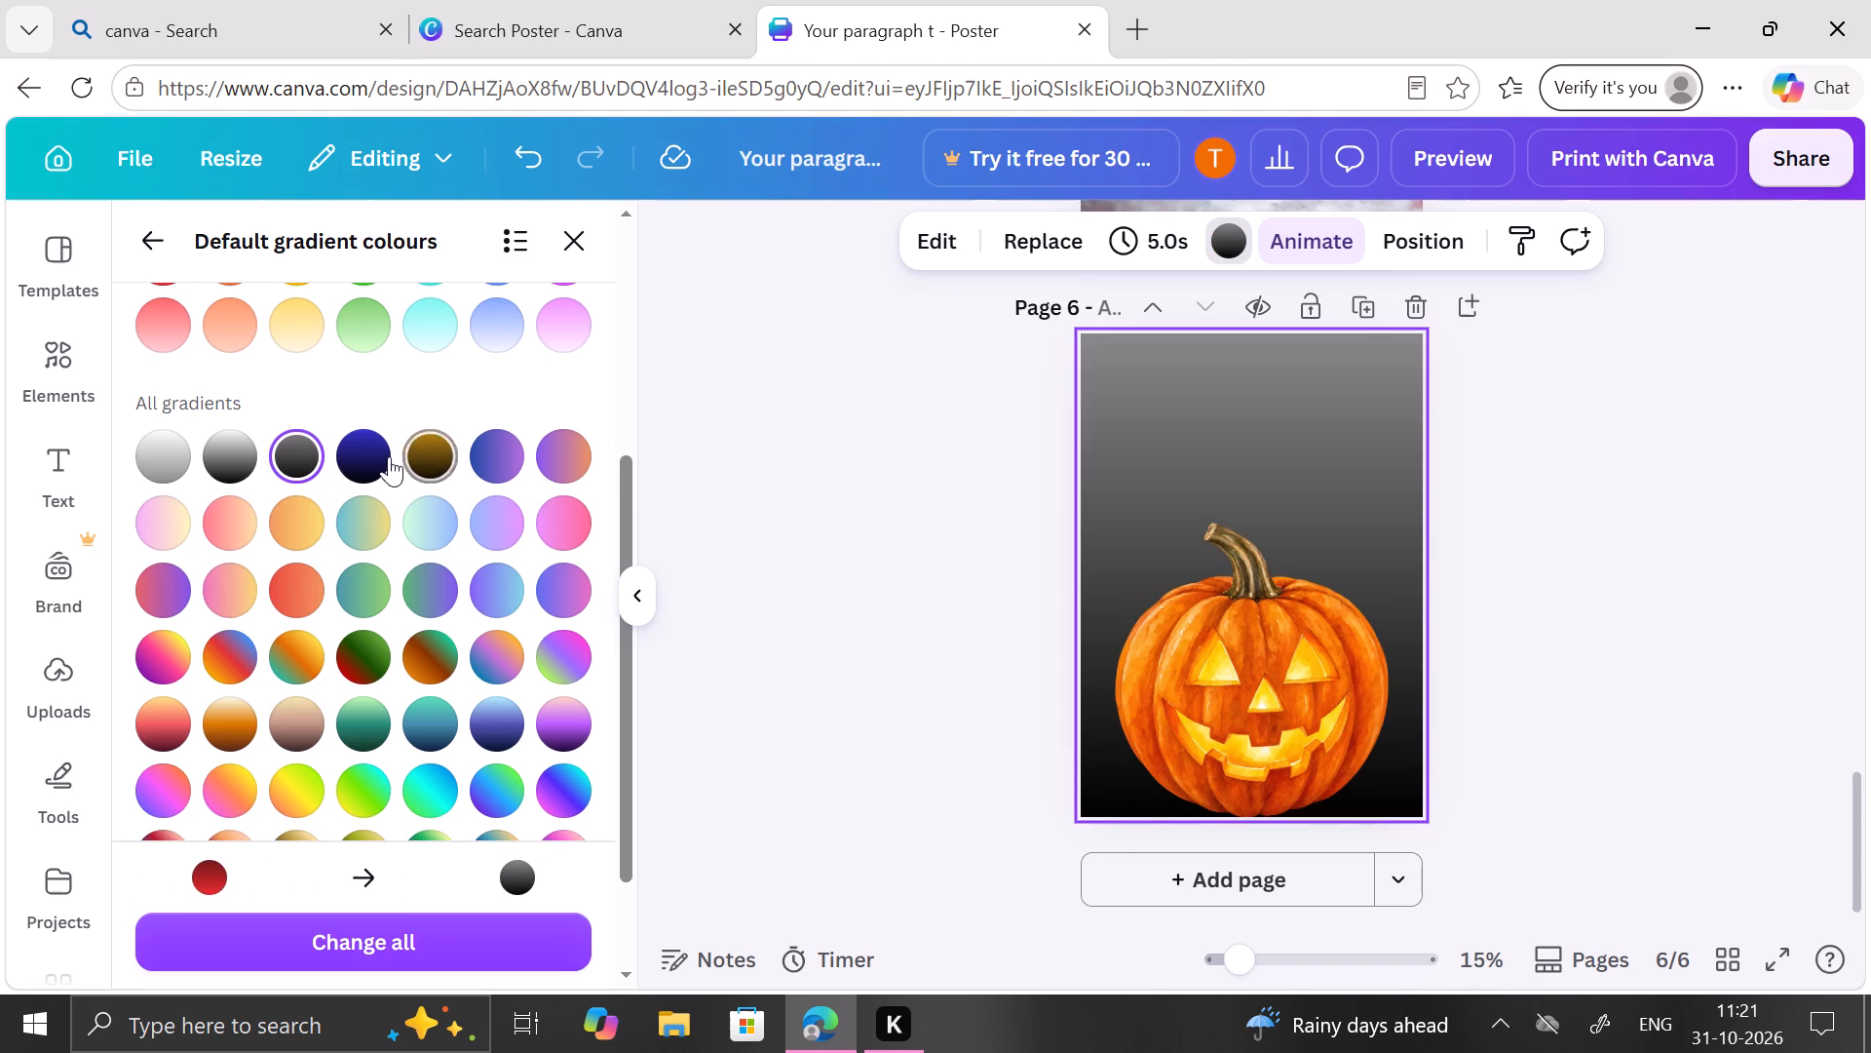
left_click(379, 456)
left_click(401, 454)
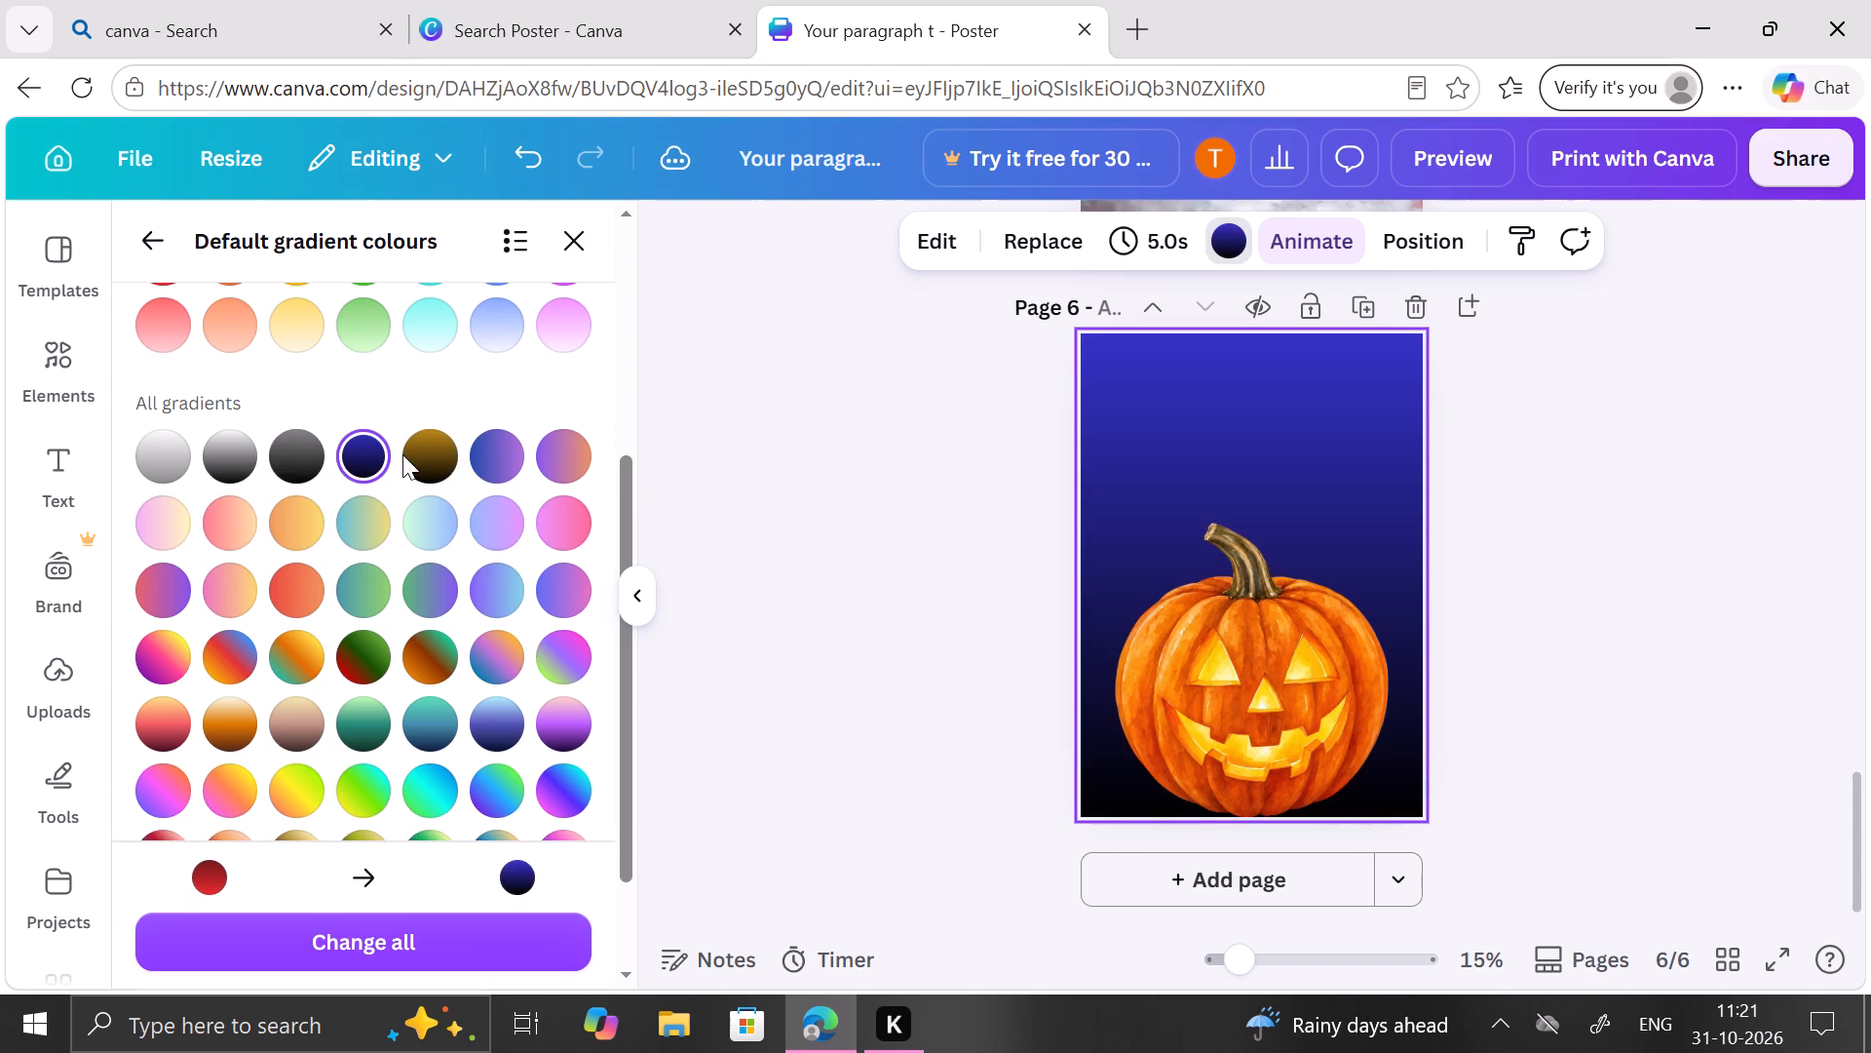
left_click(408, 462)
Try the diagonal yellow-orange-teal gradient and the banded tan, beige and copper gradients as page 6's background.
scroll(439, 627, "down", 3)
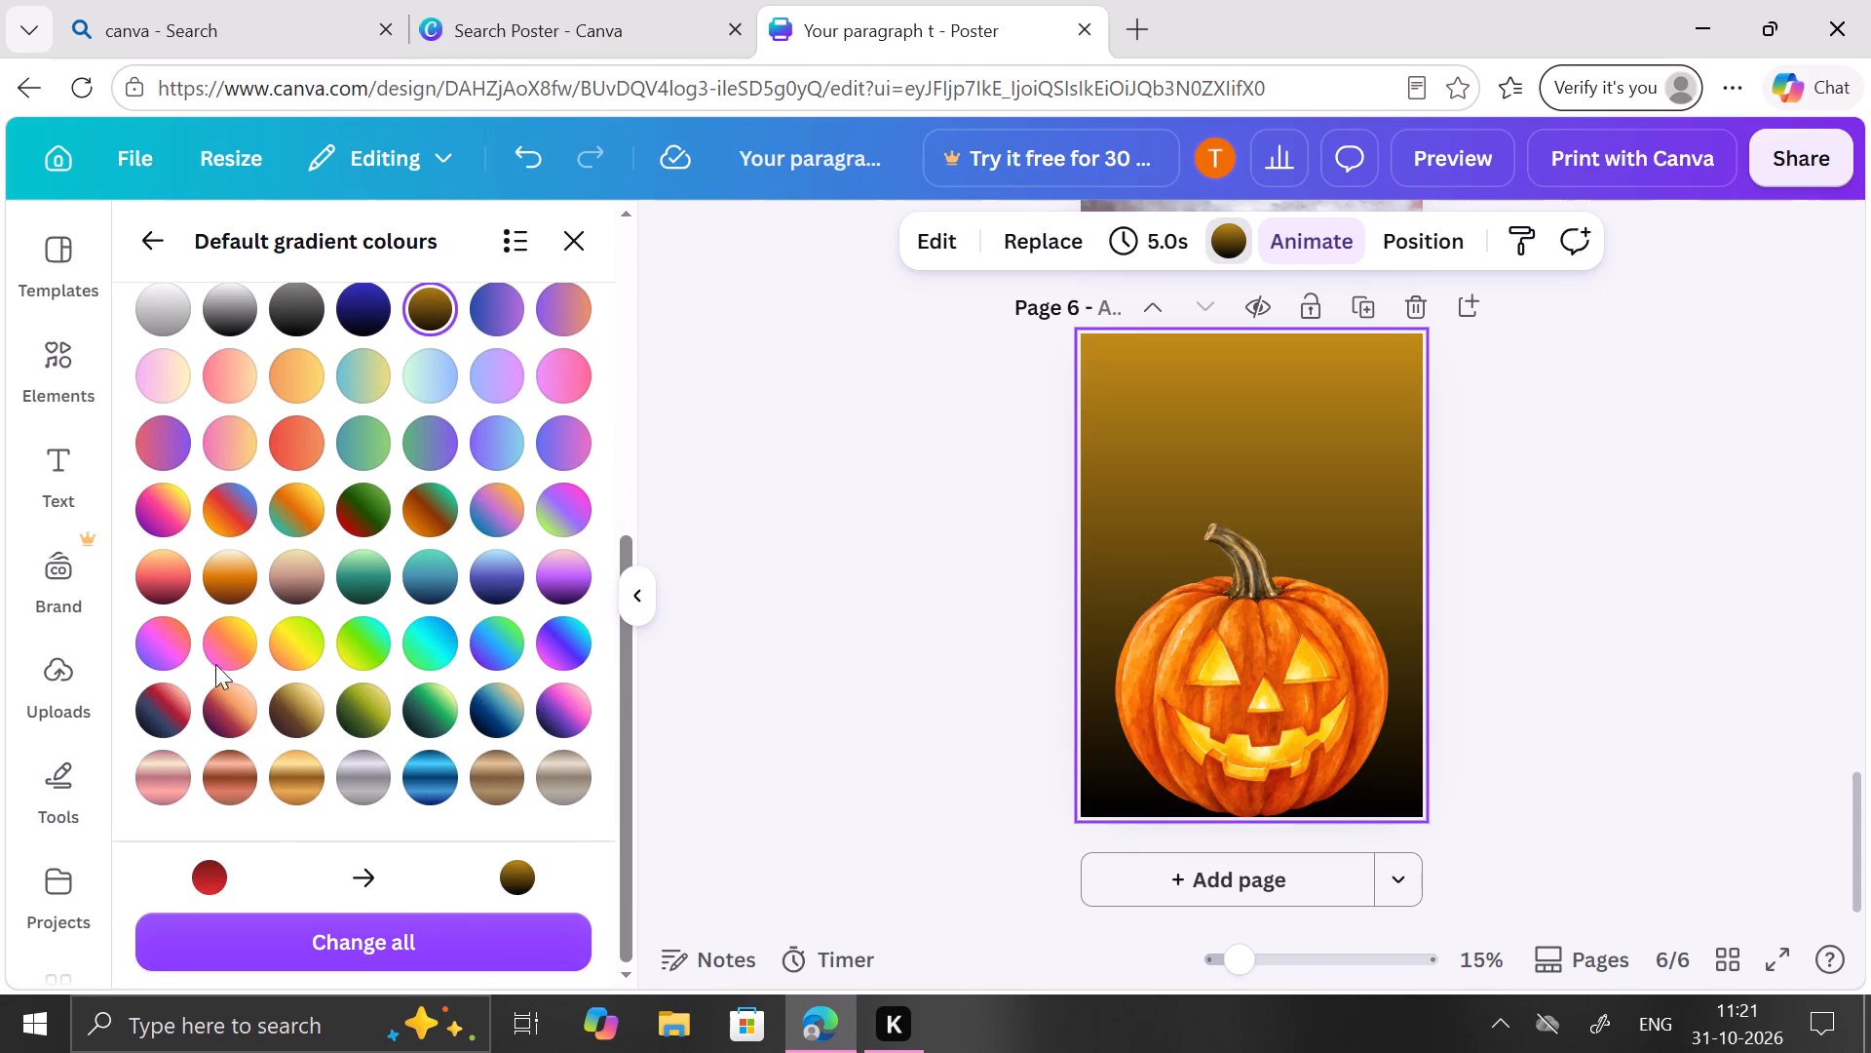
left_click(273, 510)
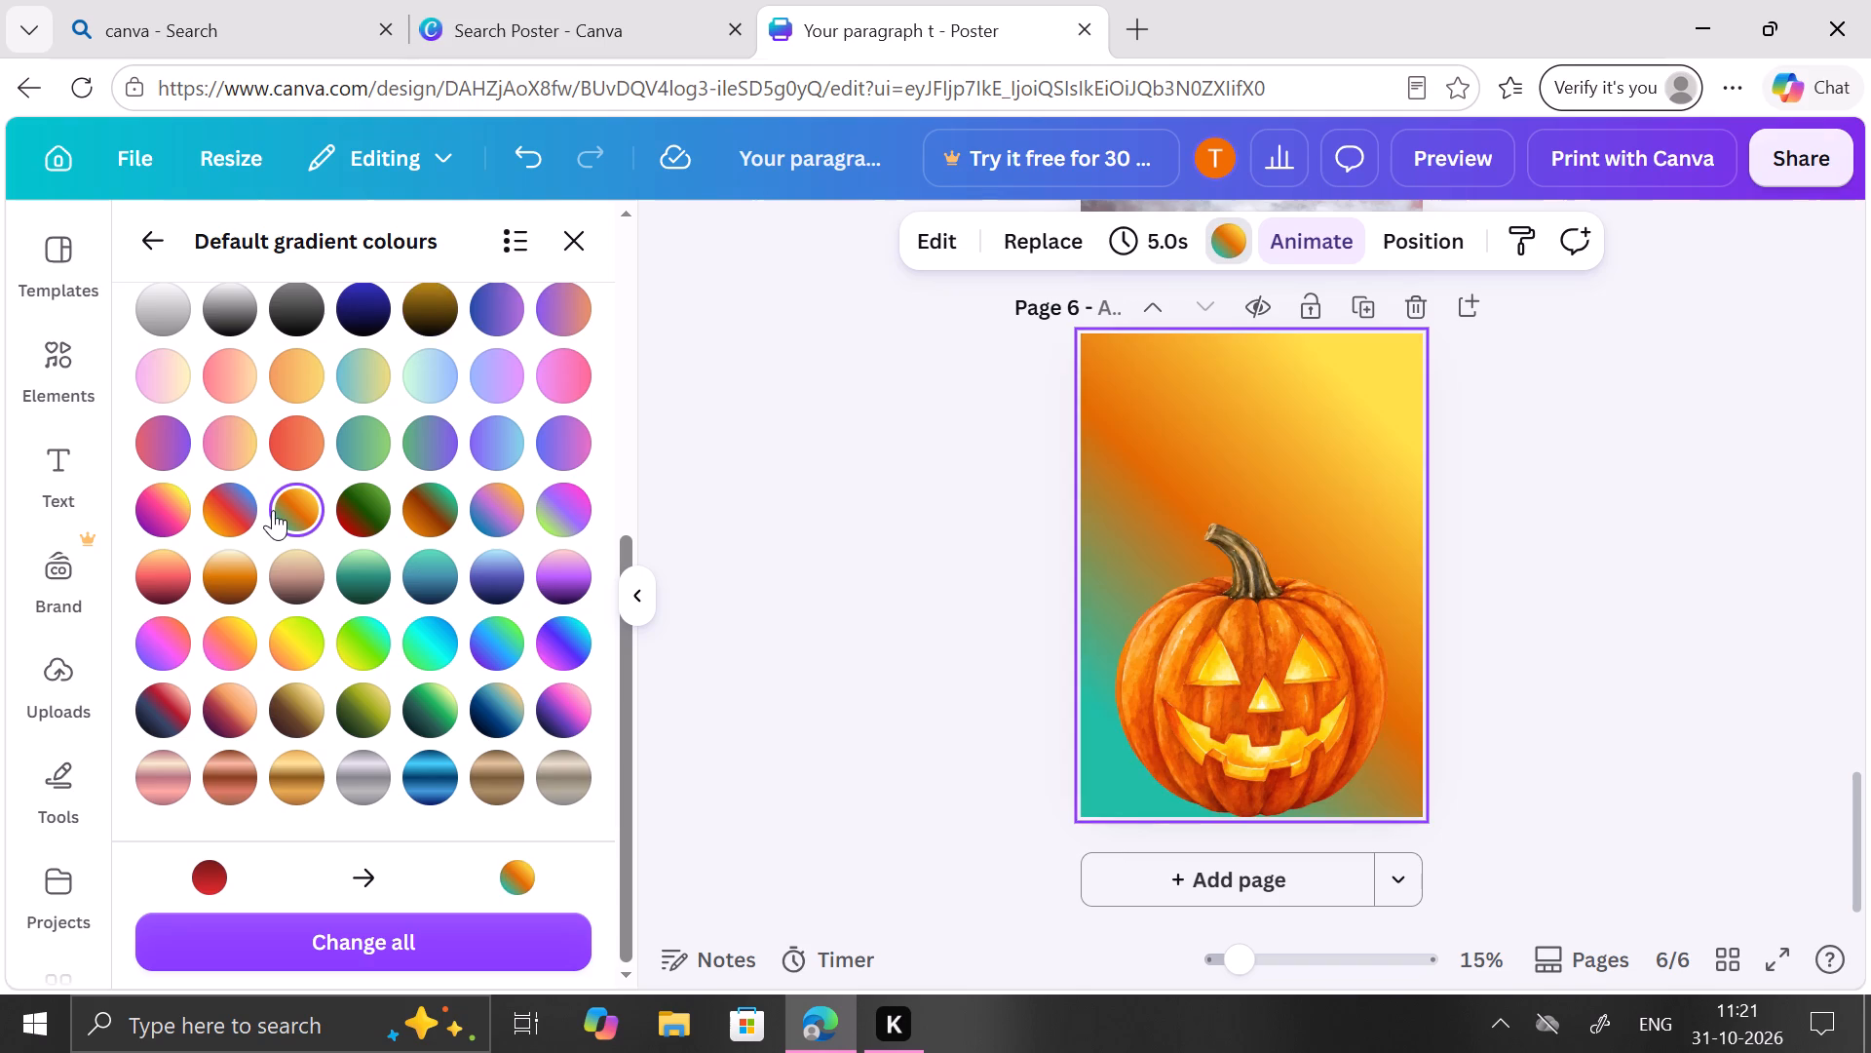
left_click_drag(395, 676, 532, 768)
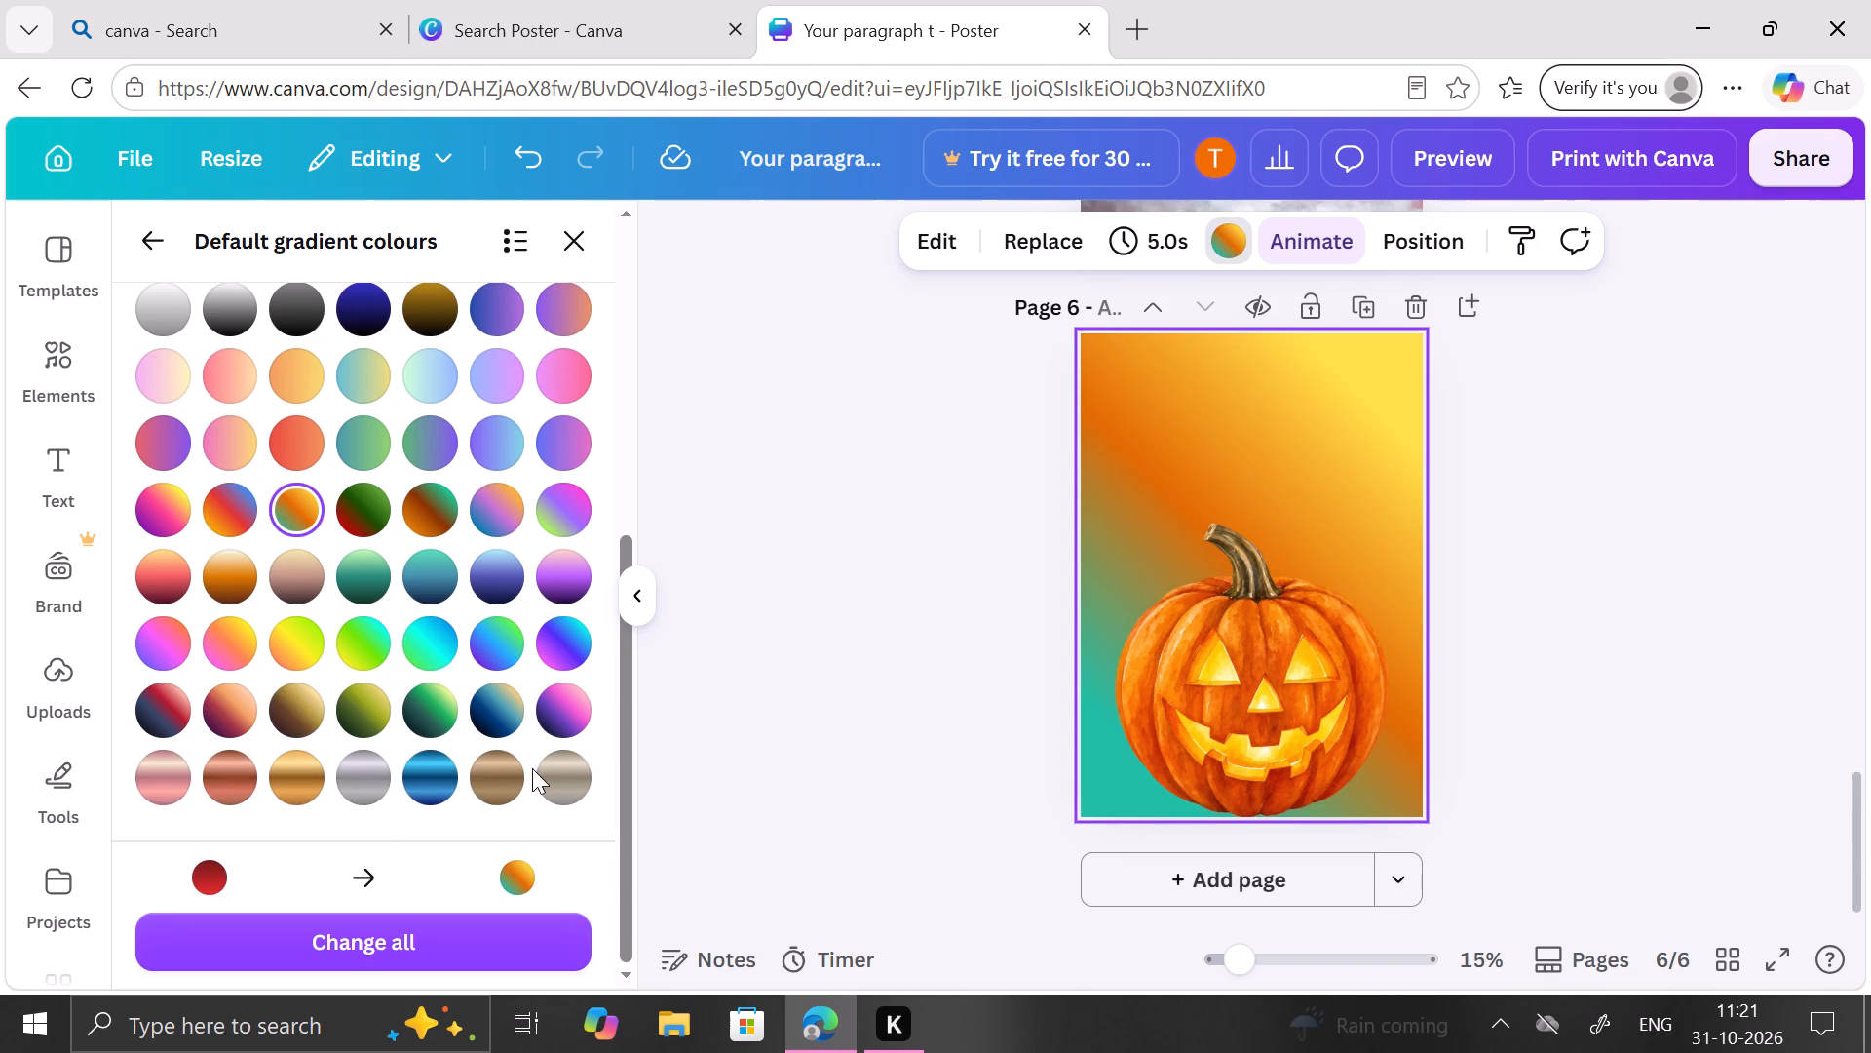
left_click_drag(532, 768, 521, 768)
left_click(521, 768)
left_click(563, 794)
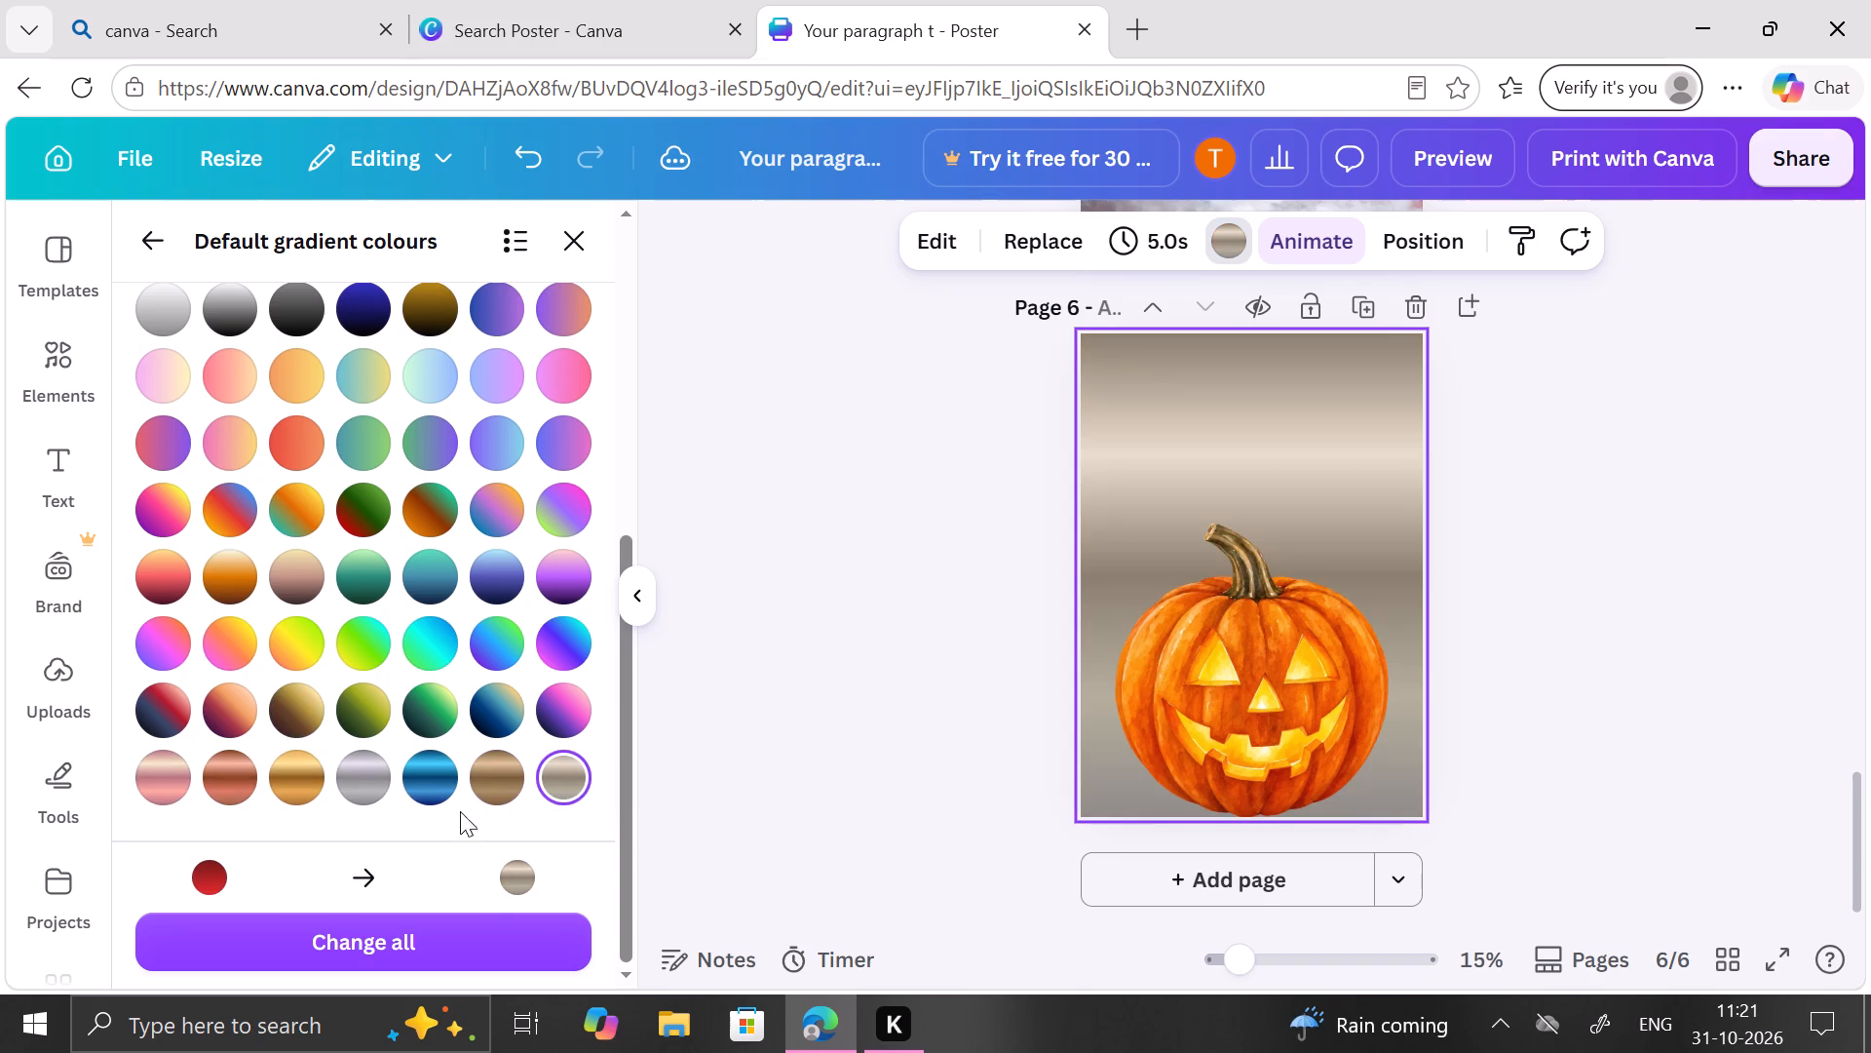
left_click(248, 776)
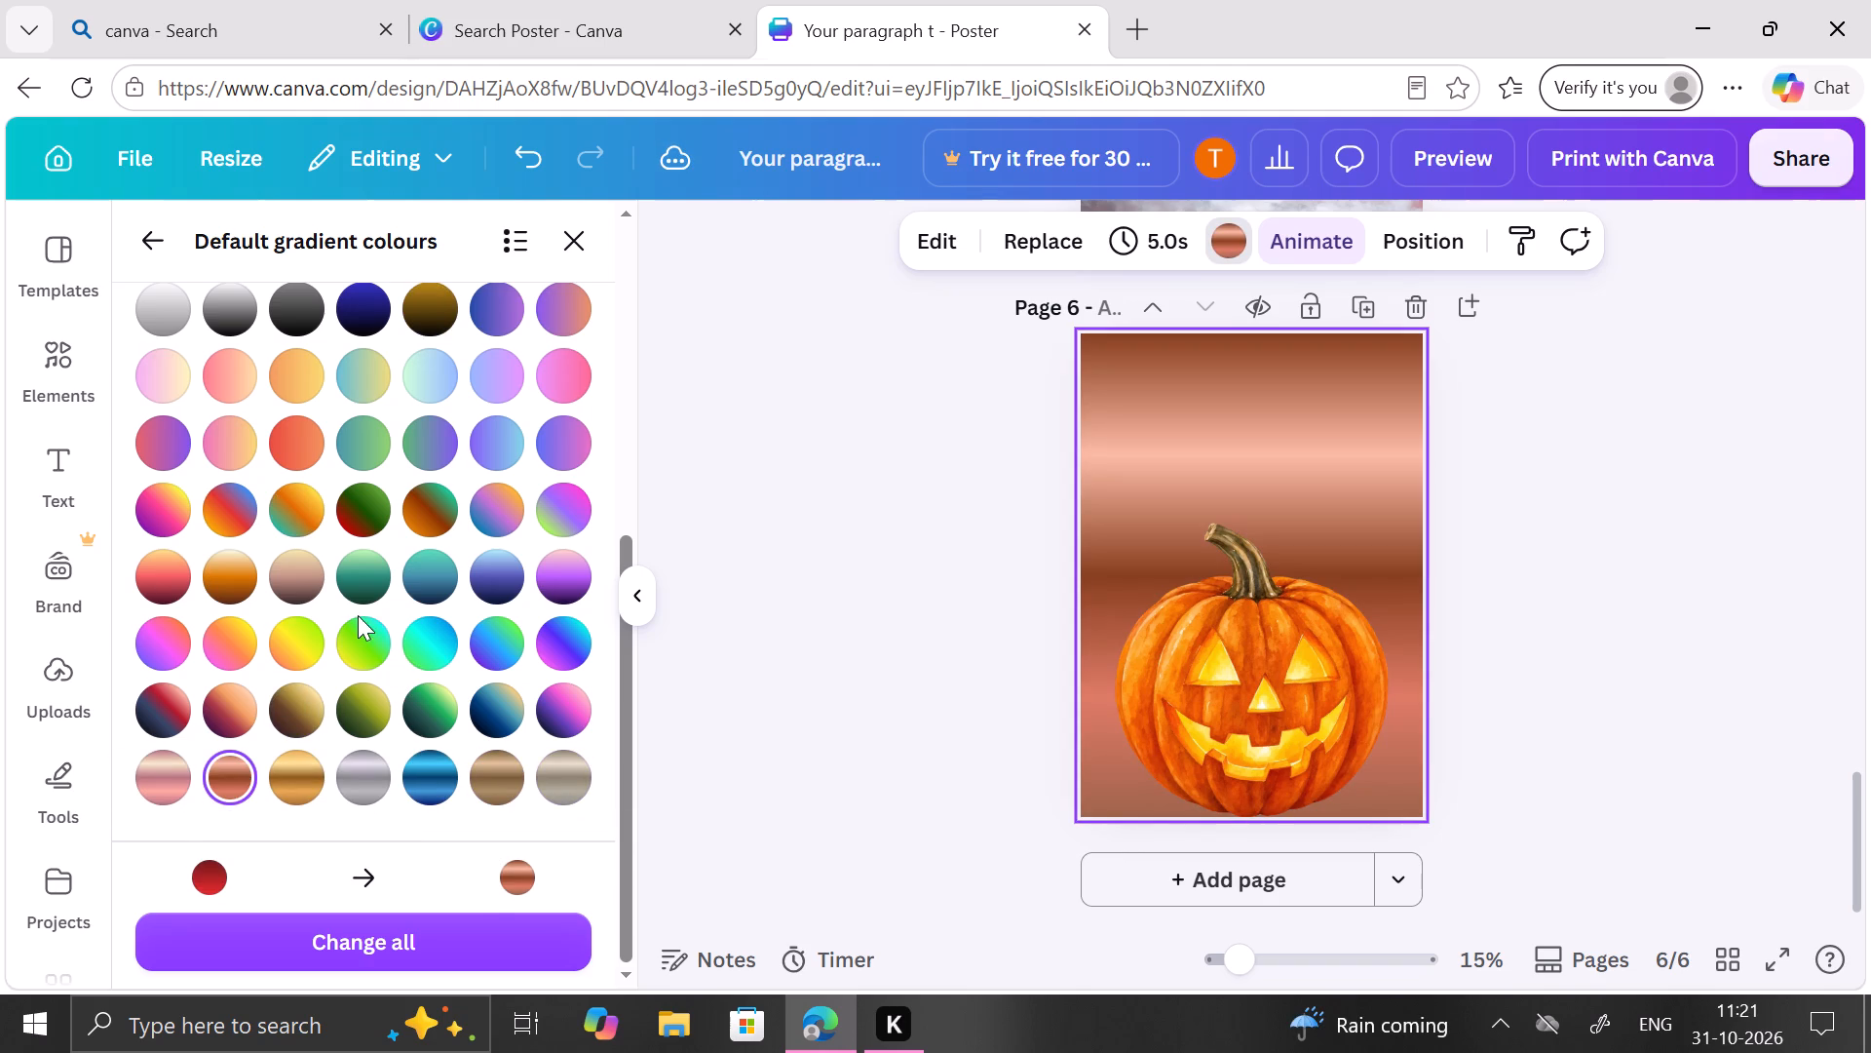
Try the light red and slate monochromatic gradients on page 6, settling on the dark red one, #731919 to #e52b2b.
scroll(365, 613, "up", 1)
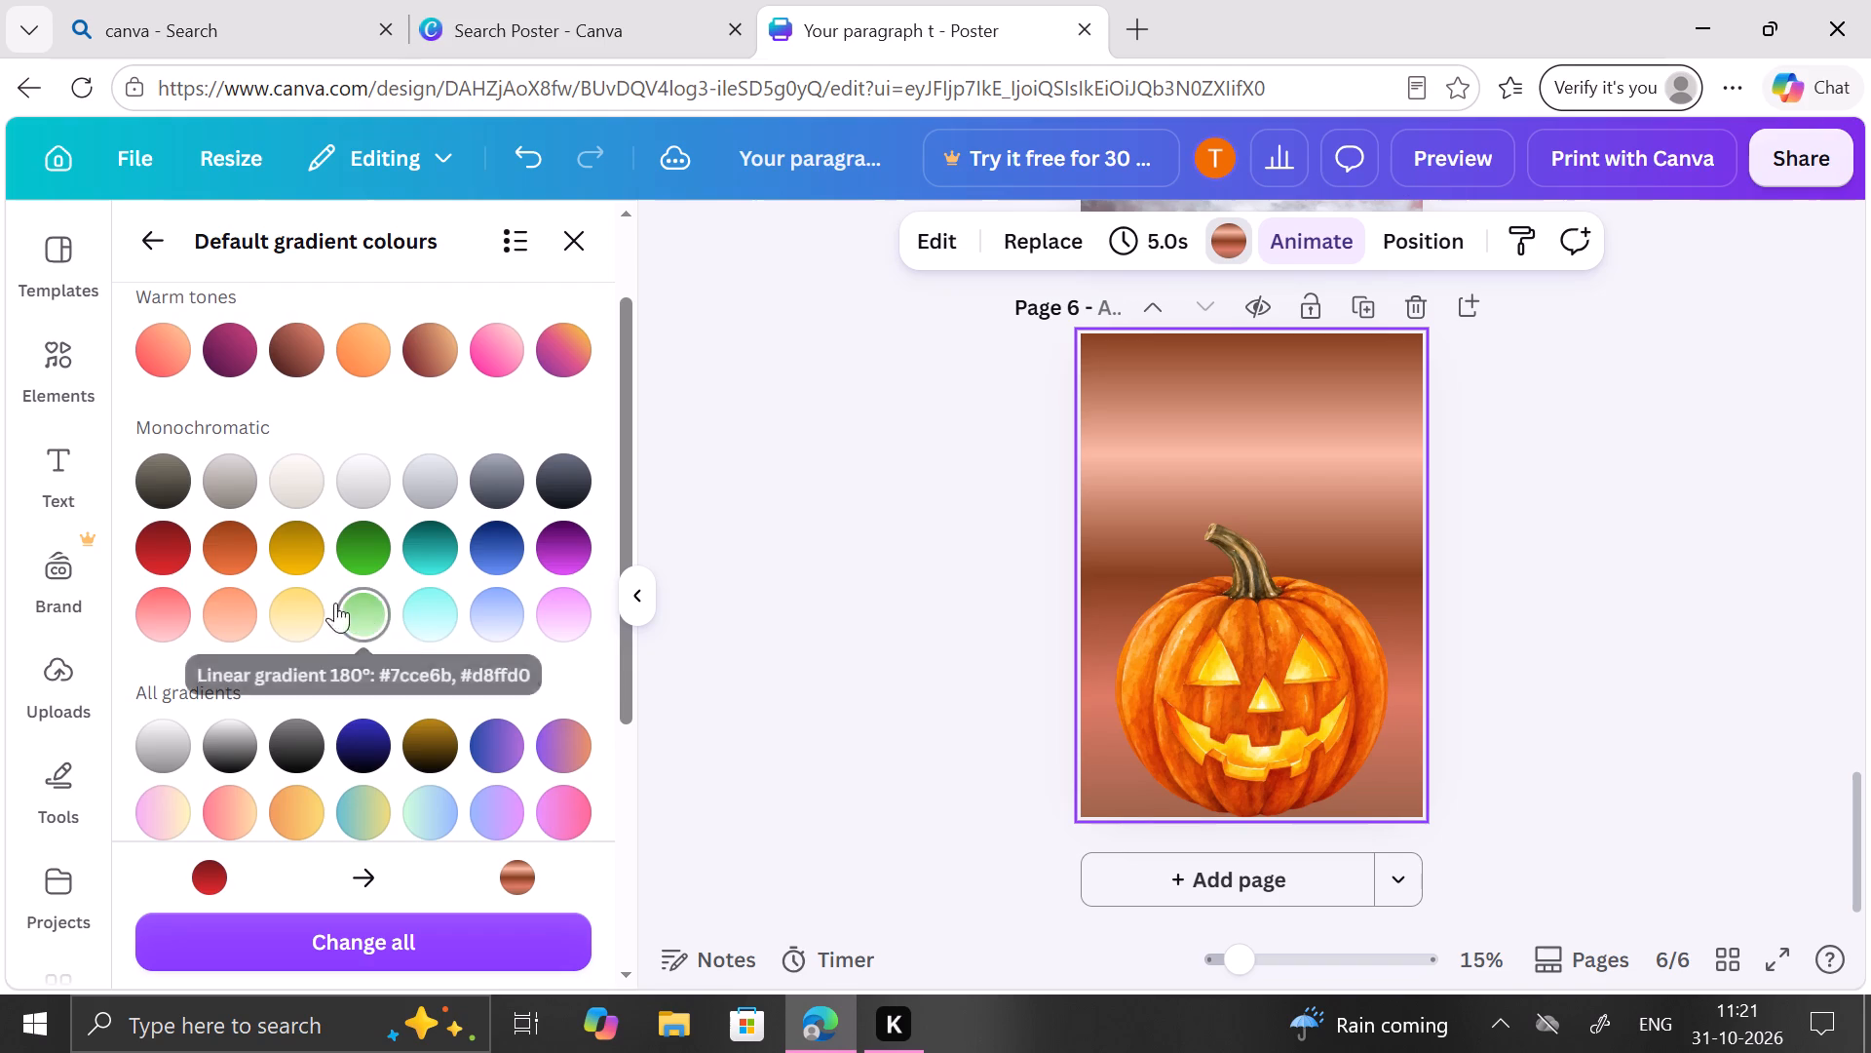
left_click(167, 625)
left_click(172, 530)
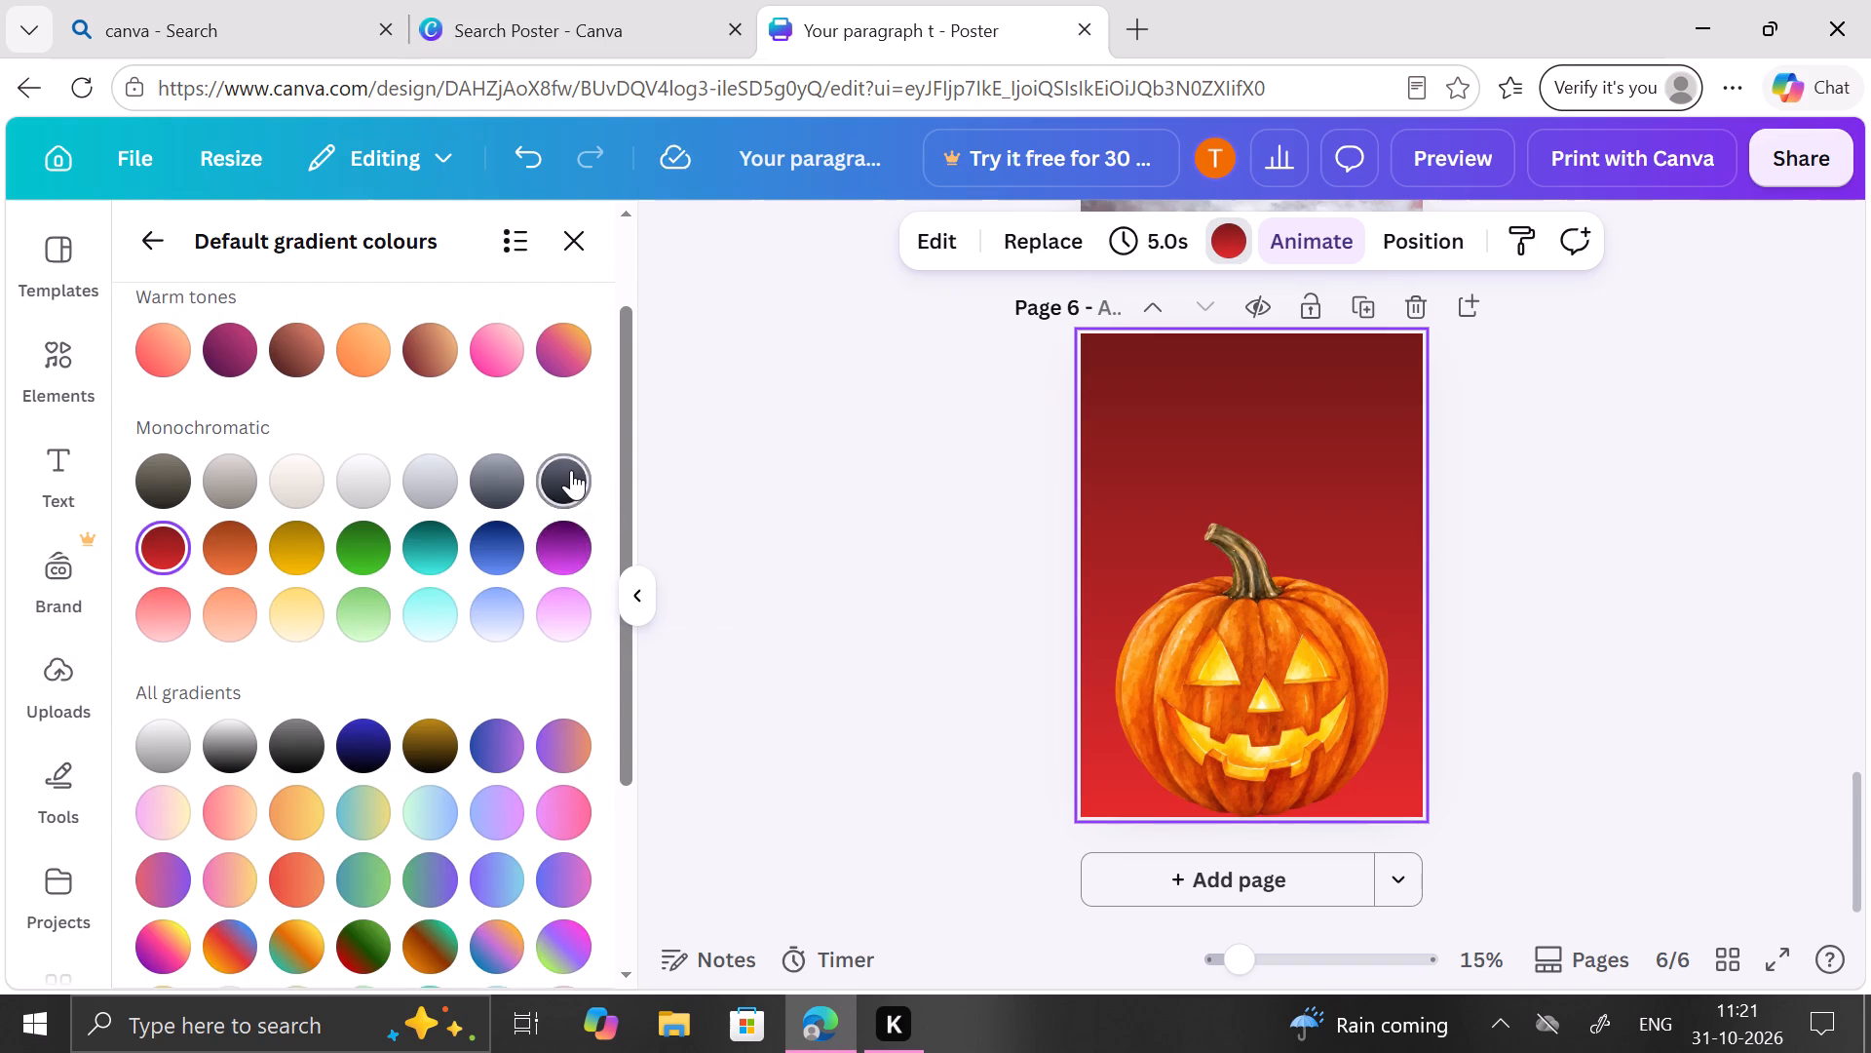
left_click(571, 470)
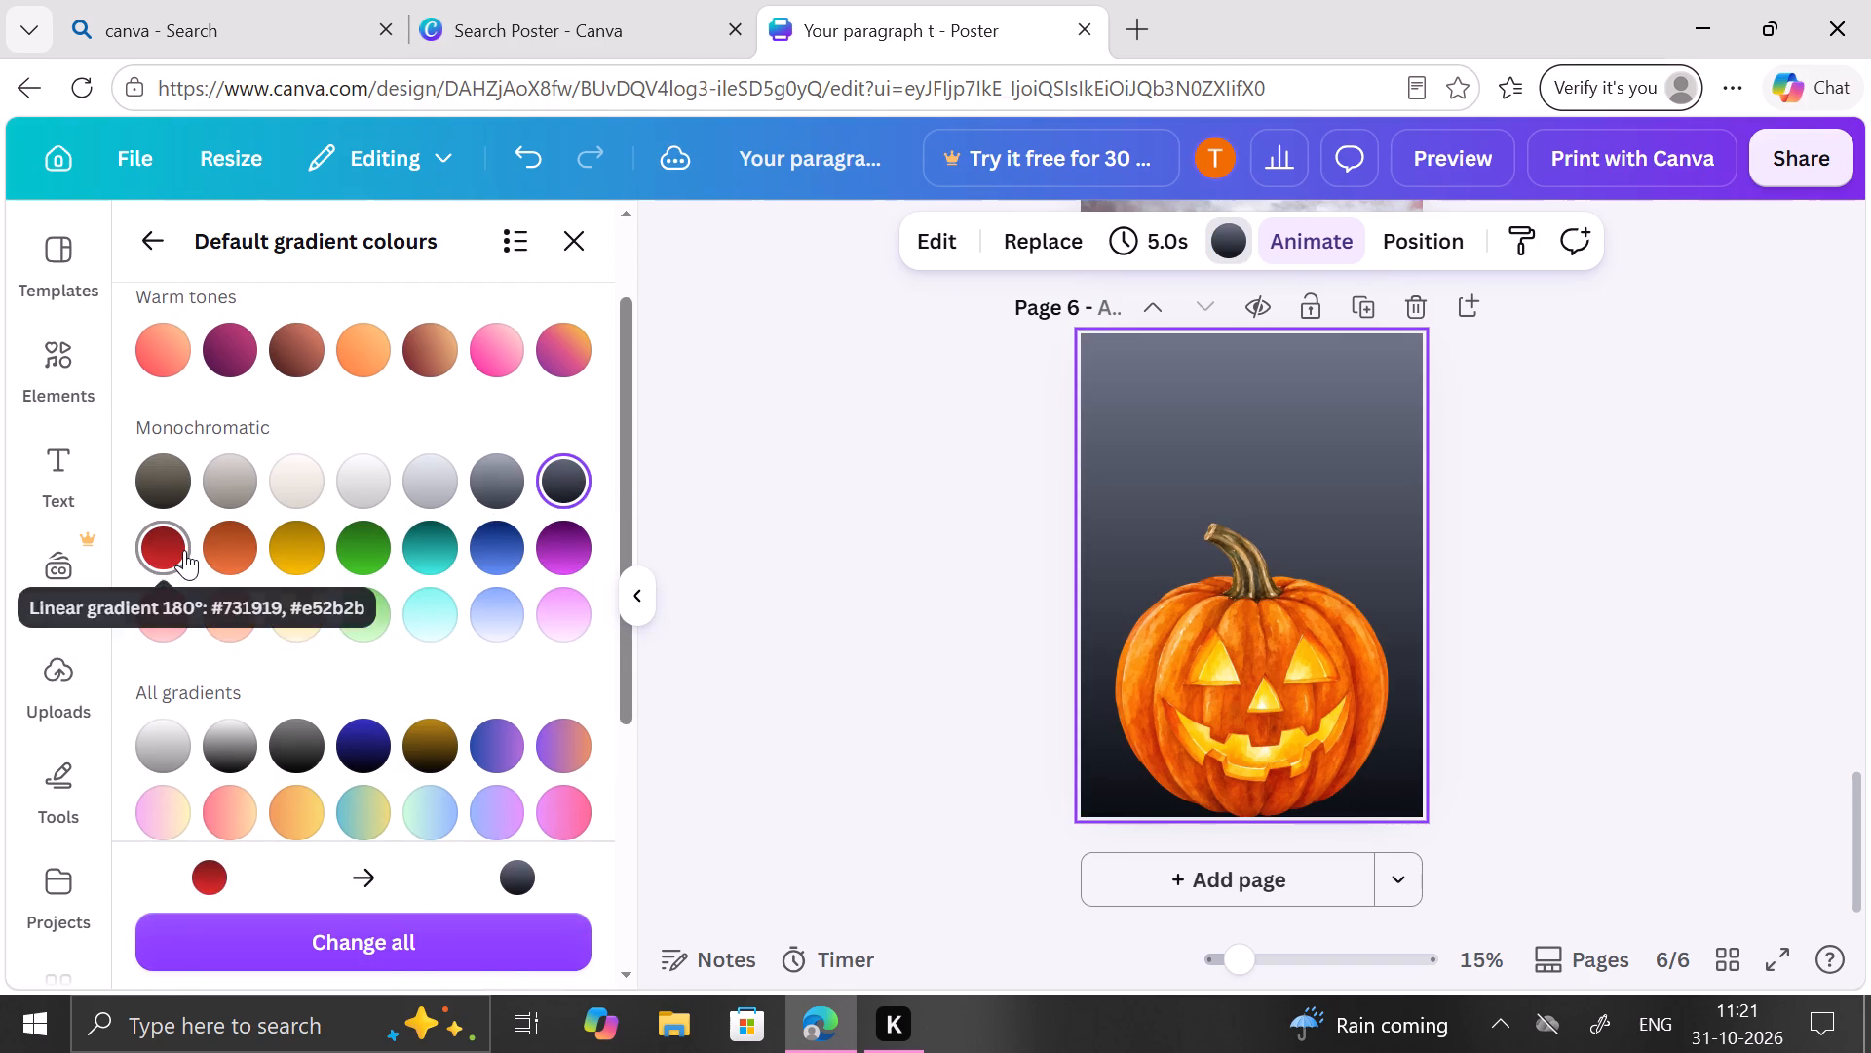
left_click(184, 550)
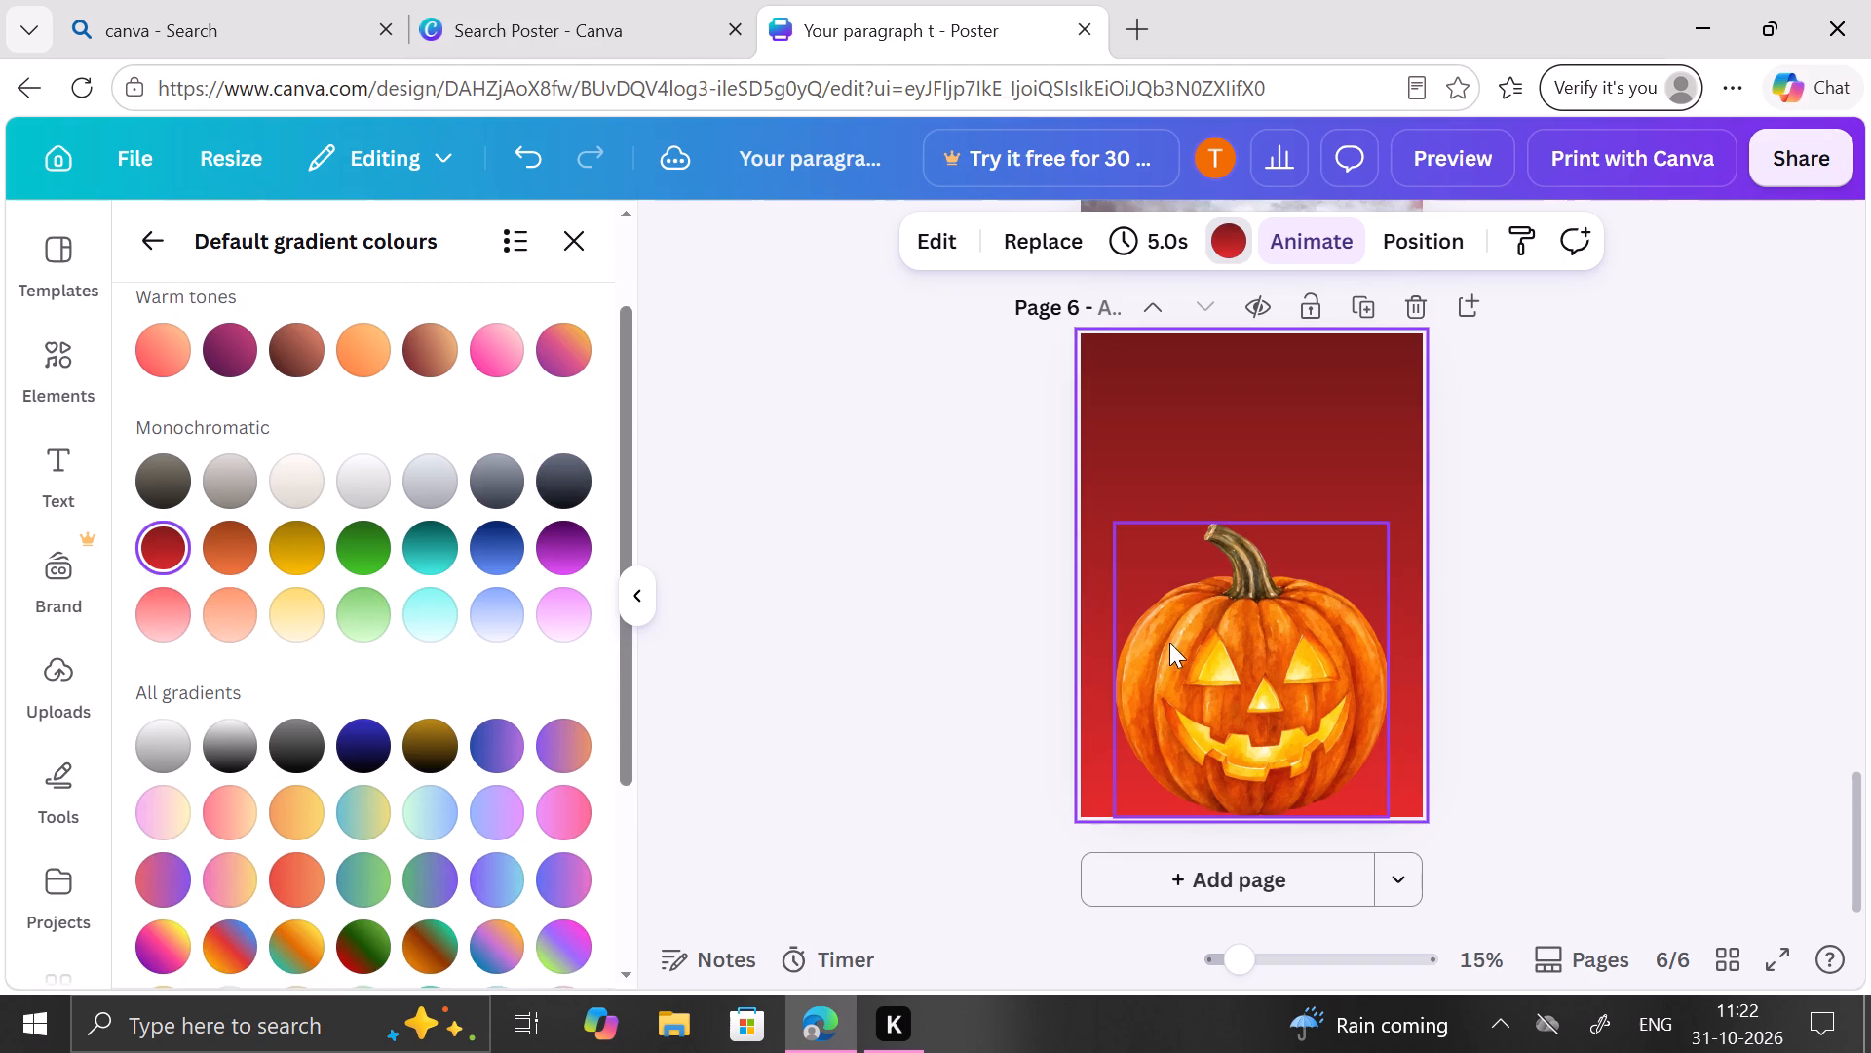
Close the background colours and look through the pumpkin graphics again for more decorations for page 6.
left_click(1191, 643)
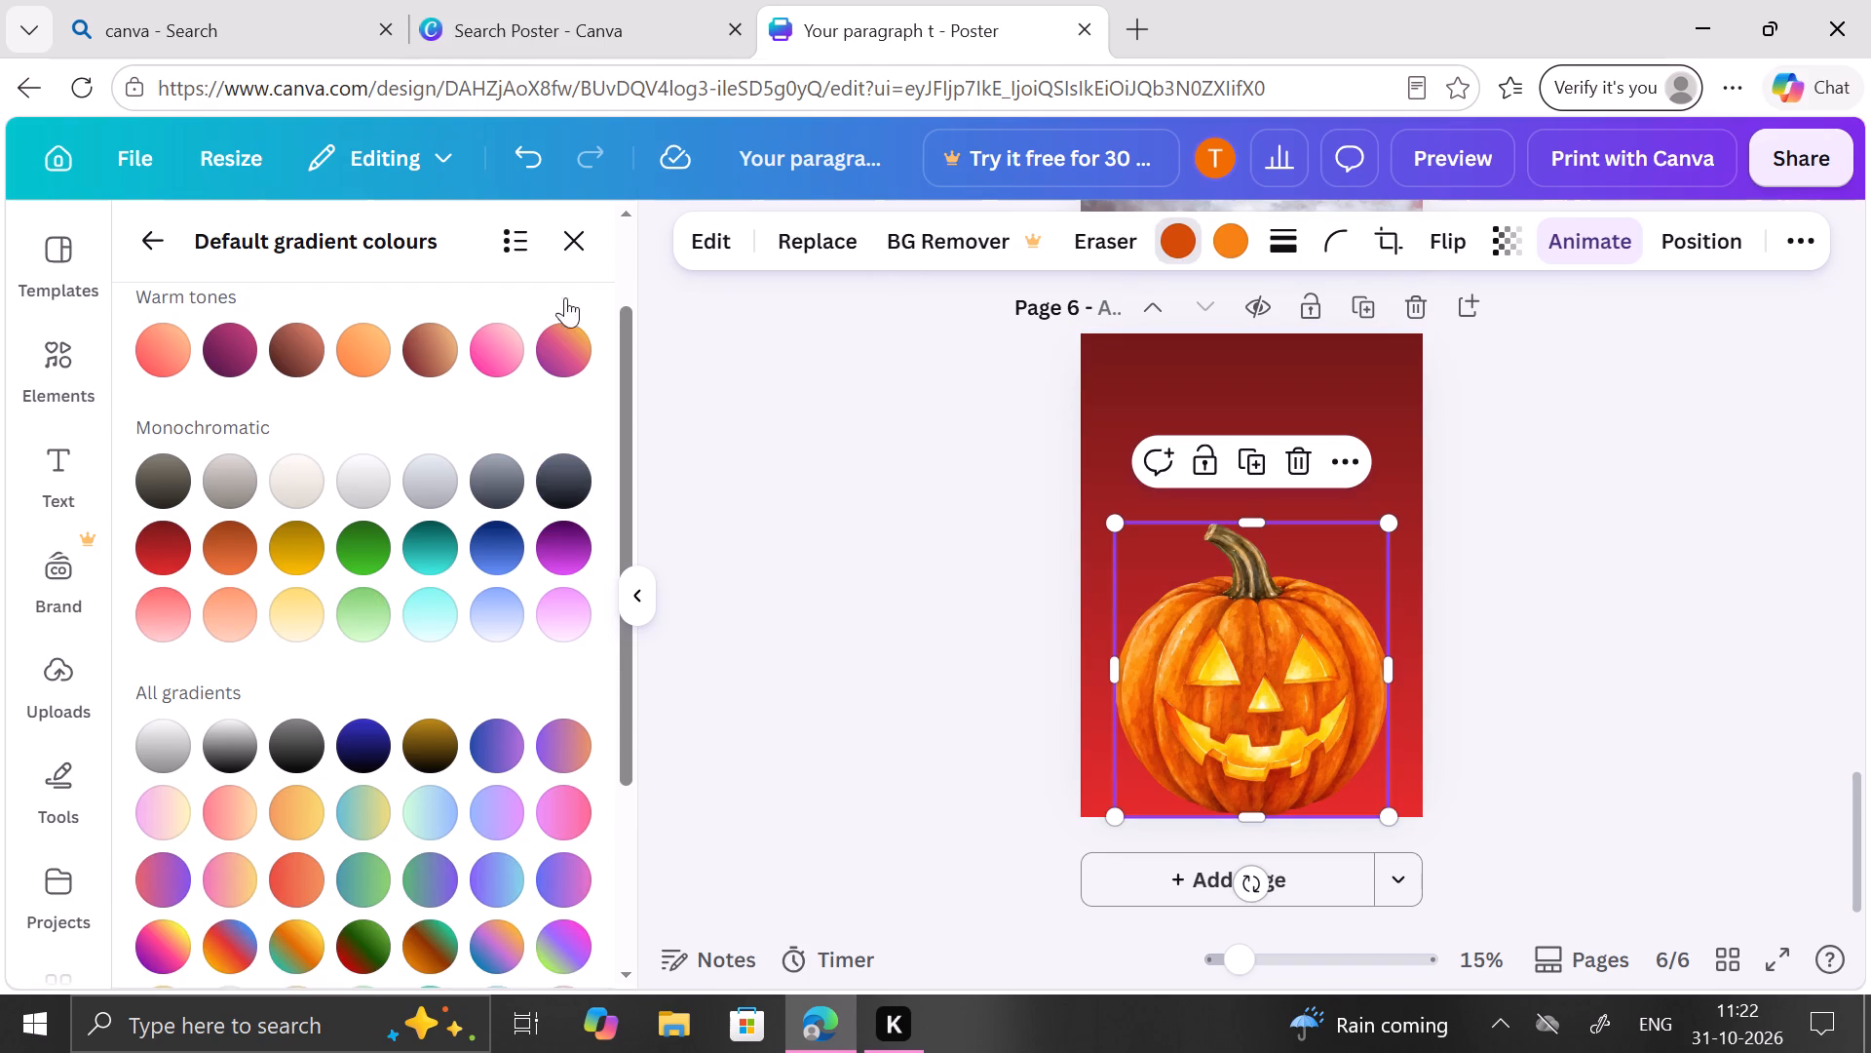
left_click(582, 256)
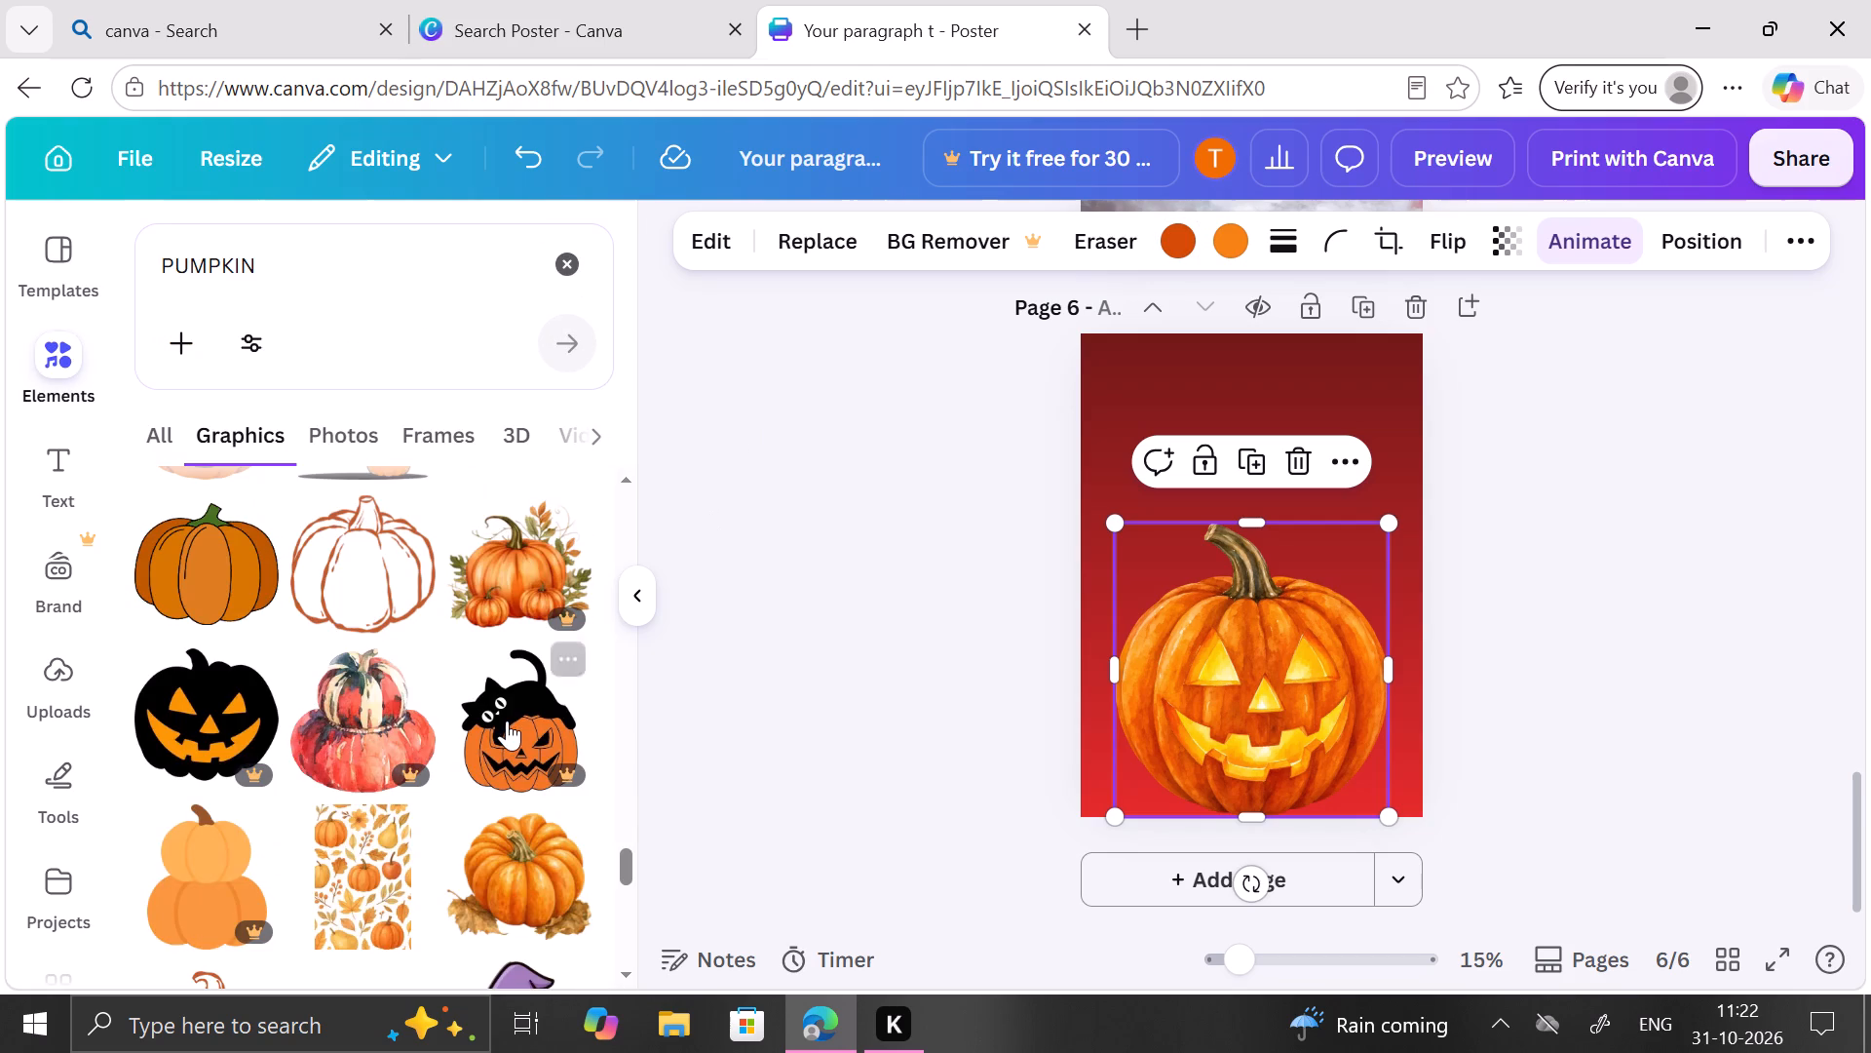
scroll(503, 723, "down", 4)
scroll(503, 723, "up", 2)
scroll(503, 723, "right", 2)
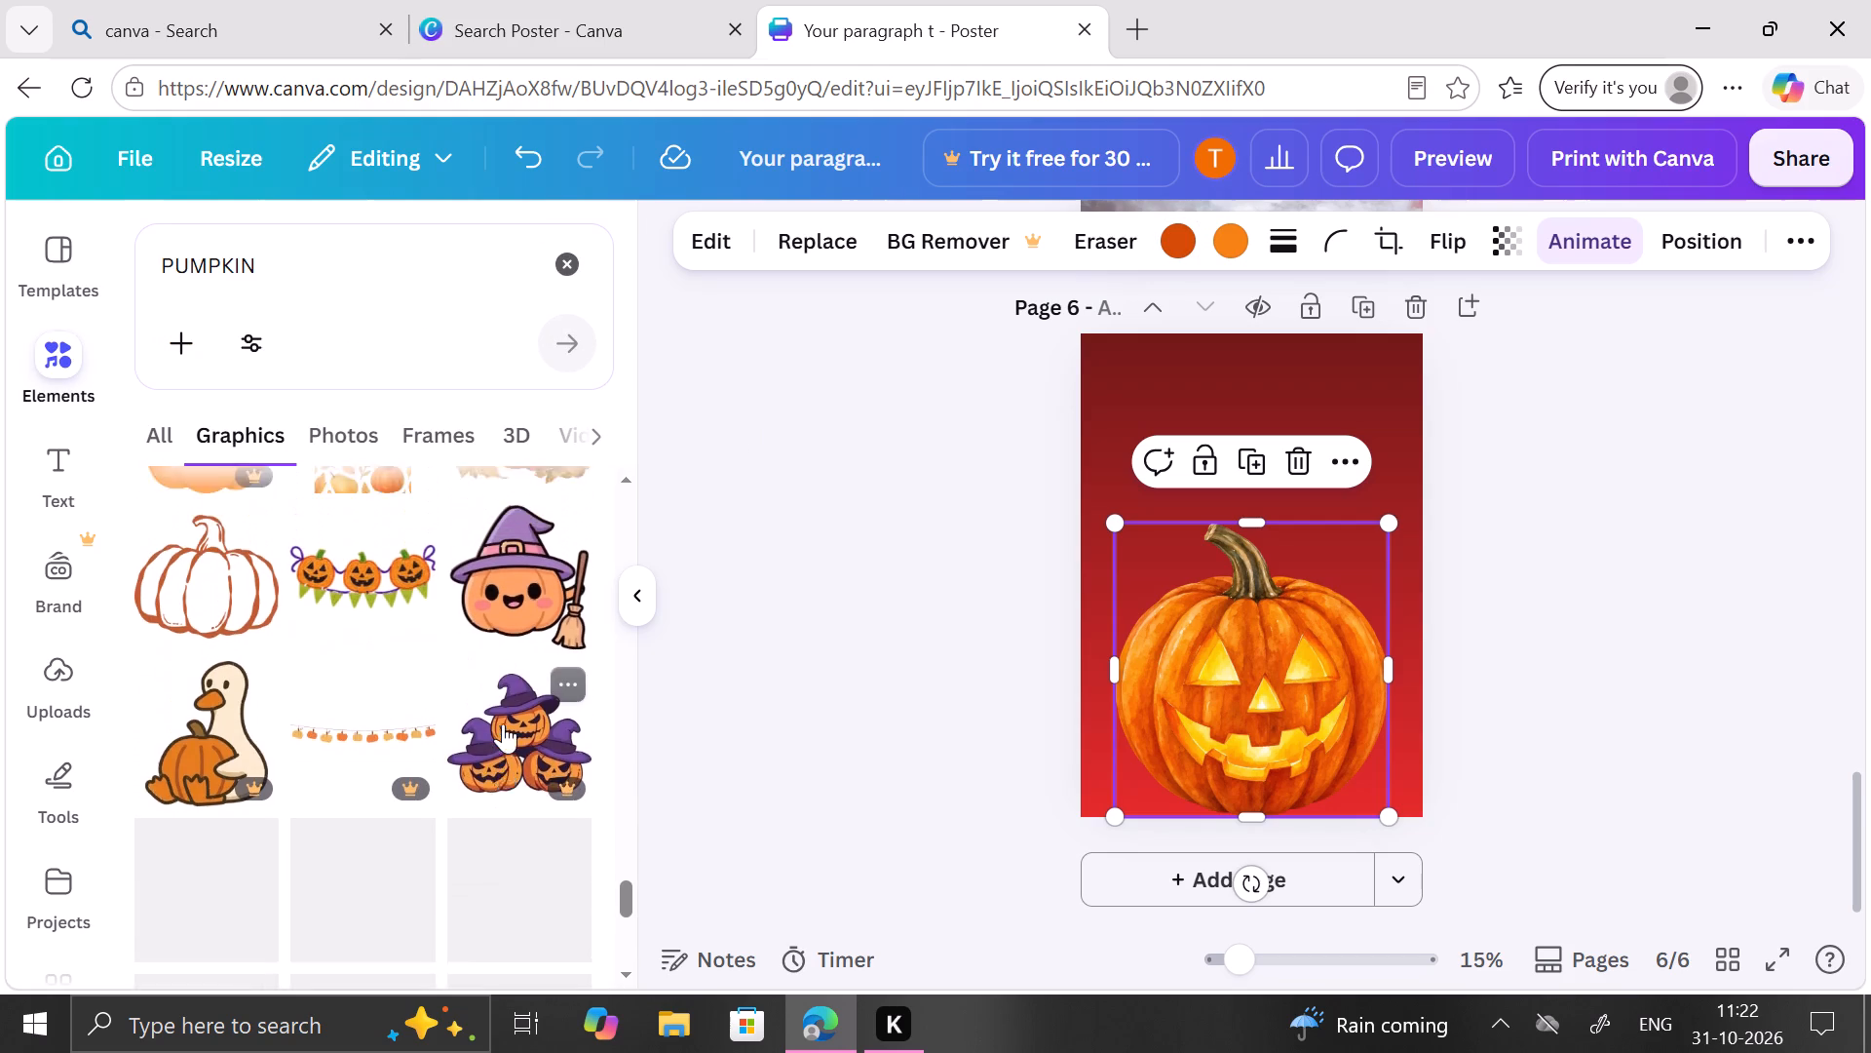
scroll(503, 723, "right", 1)
scroll(503, 723, "up", 4)
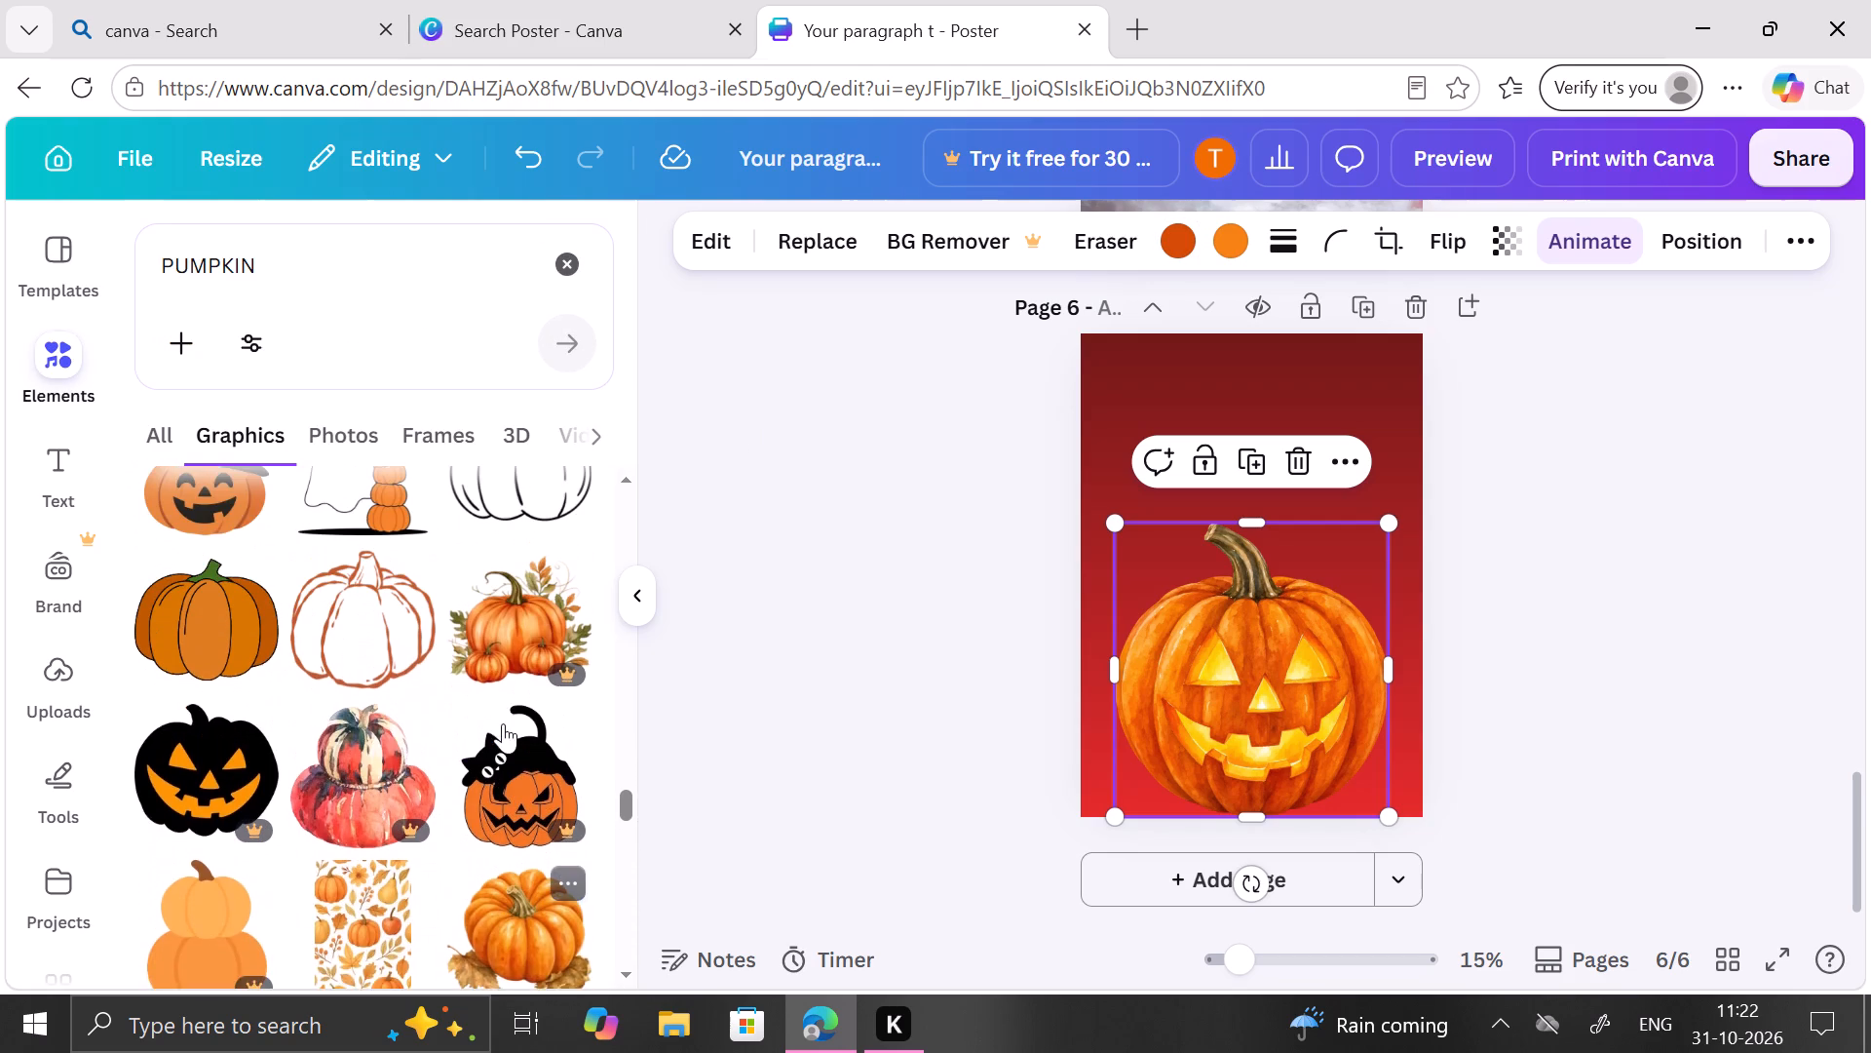
scroll(503, 723, "up", 4)
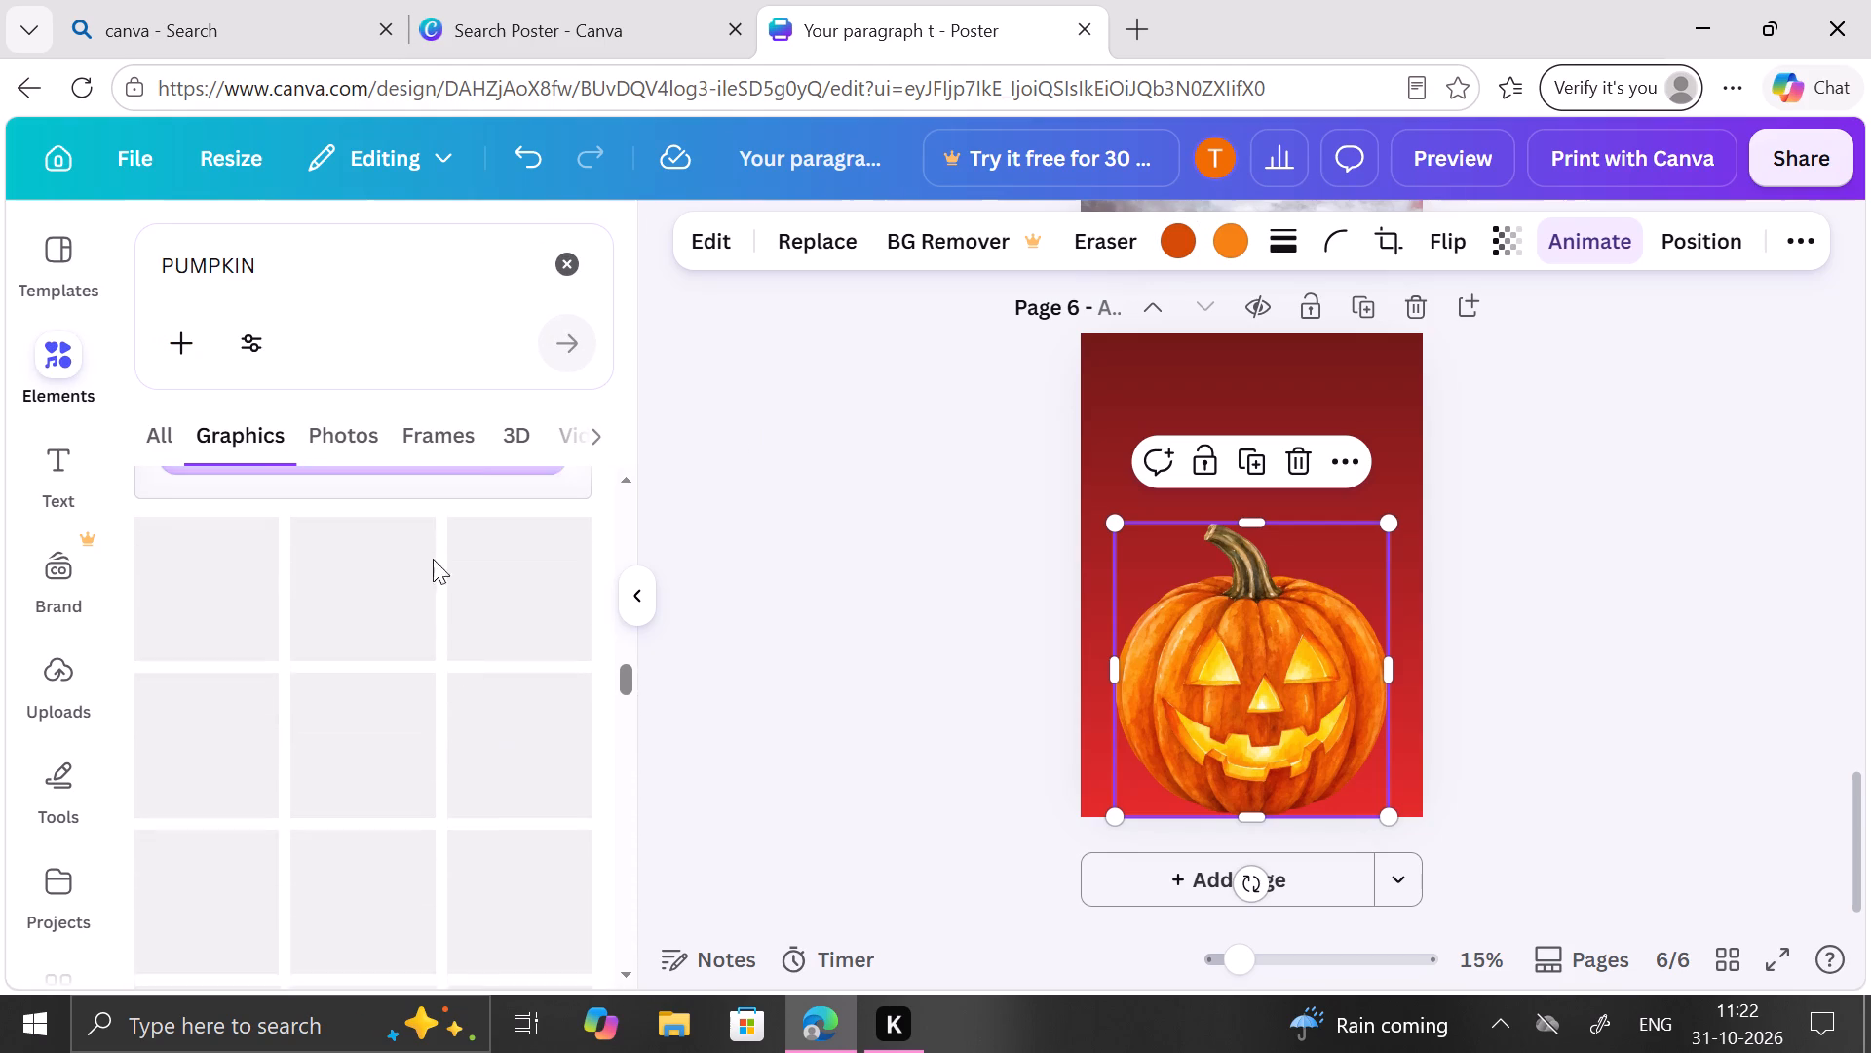
Search the elements for BAT and look through all the bat graphics for one that suits page 6.
left_click(561, 282)
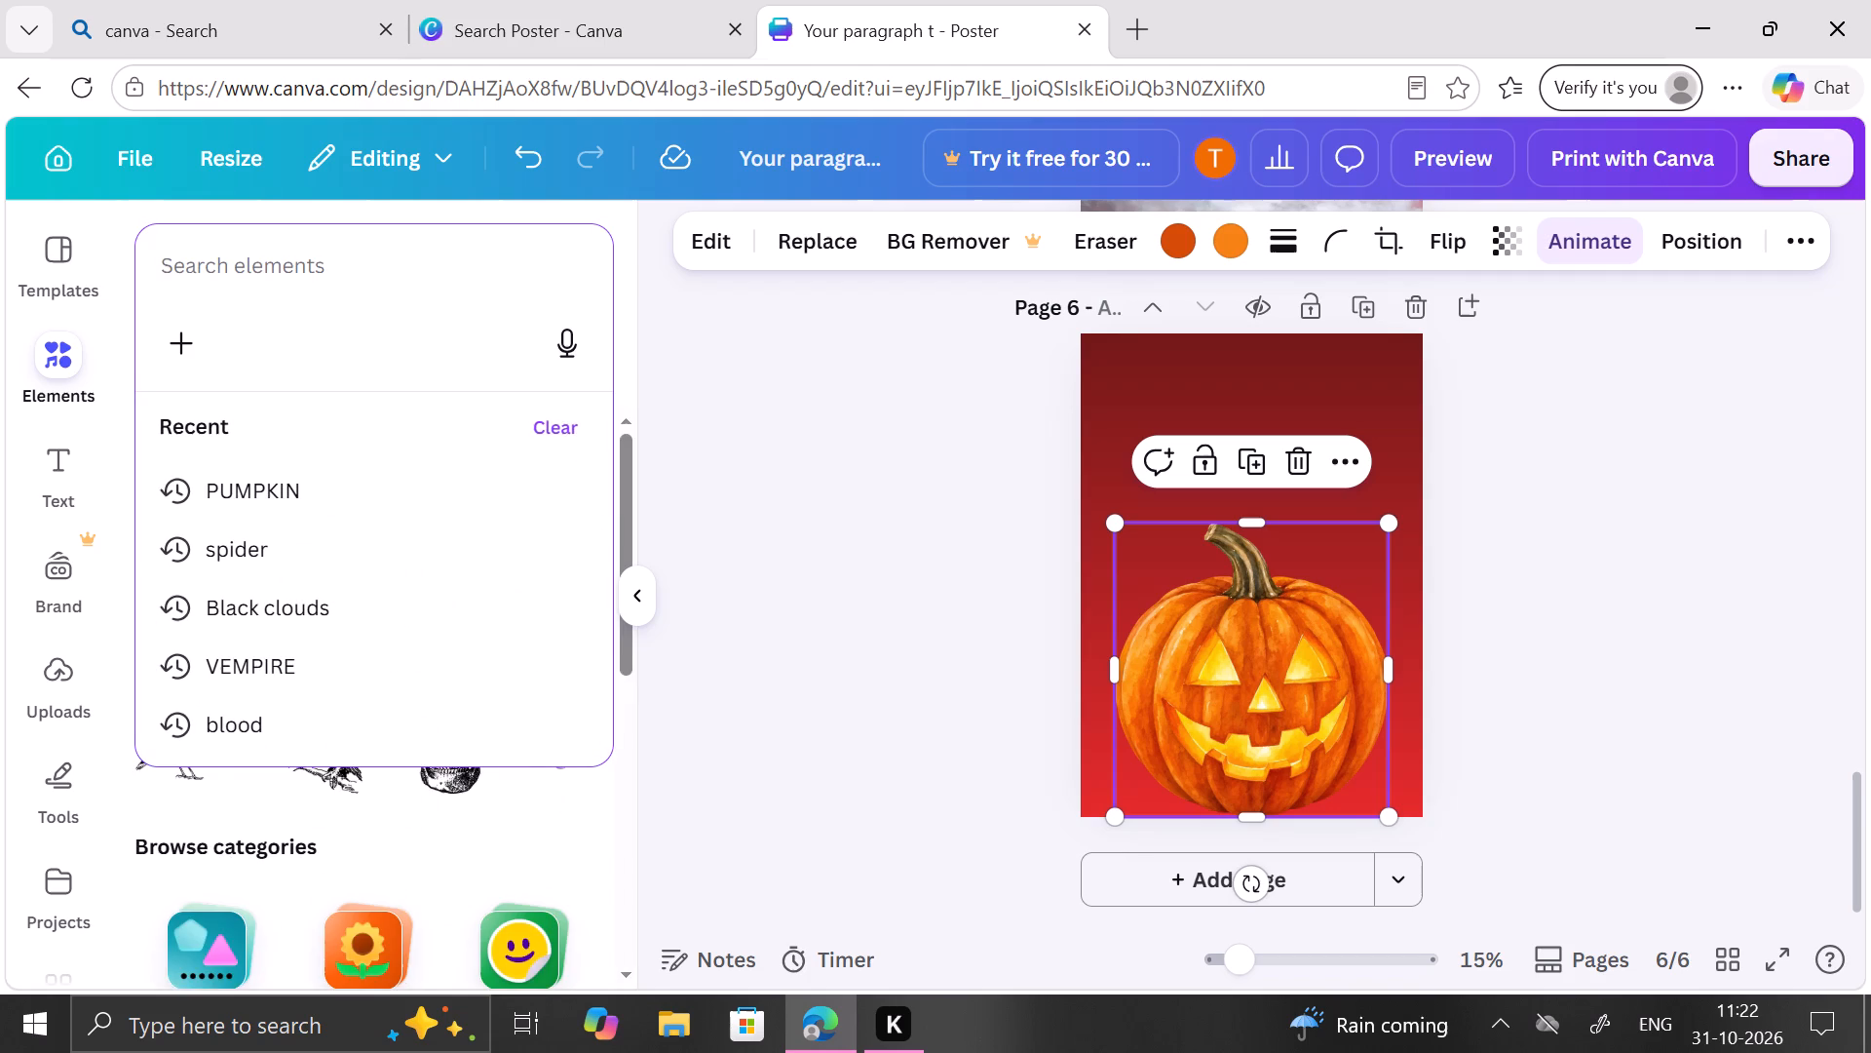
type("BAT")
key("Return")
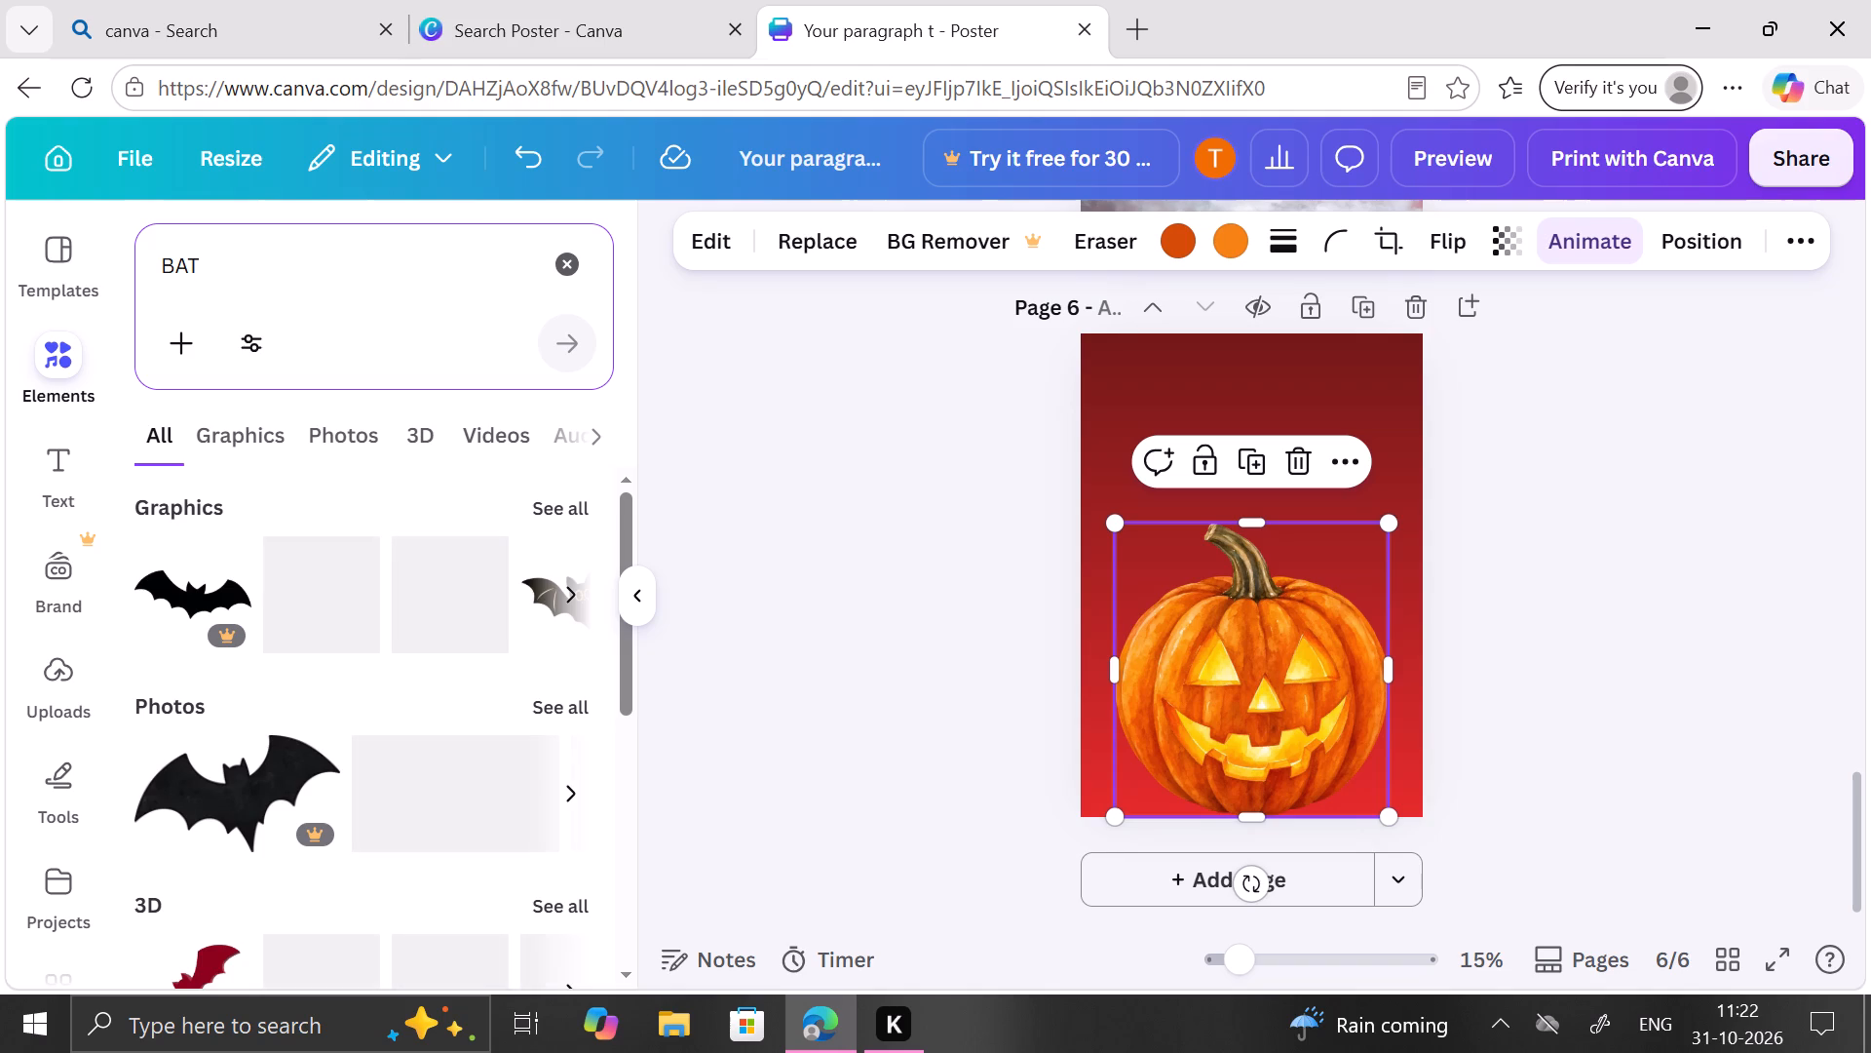
left_click(533, 503)
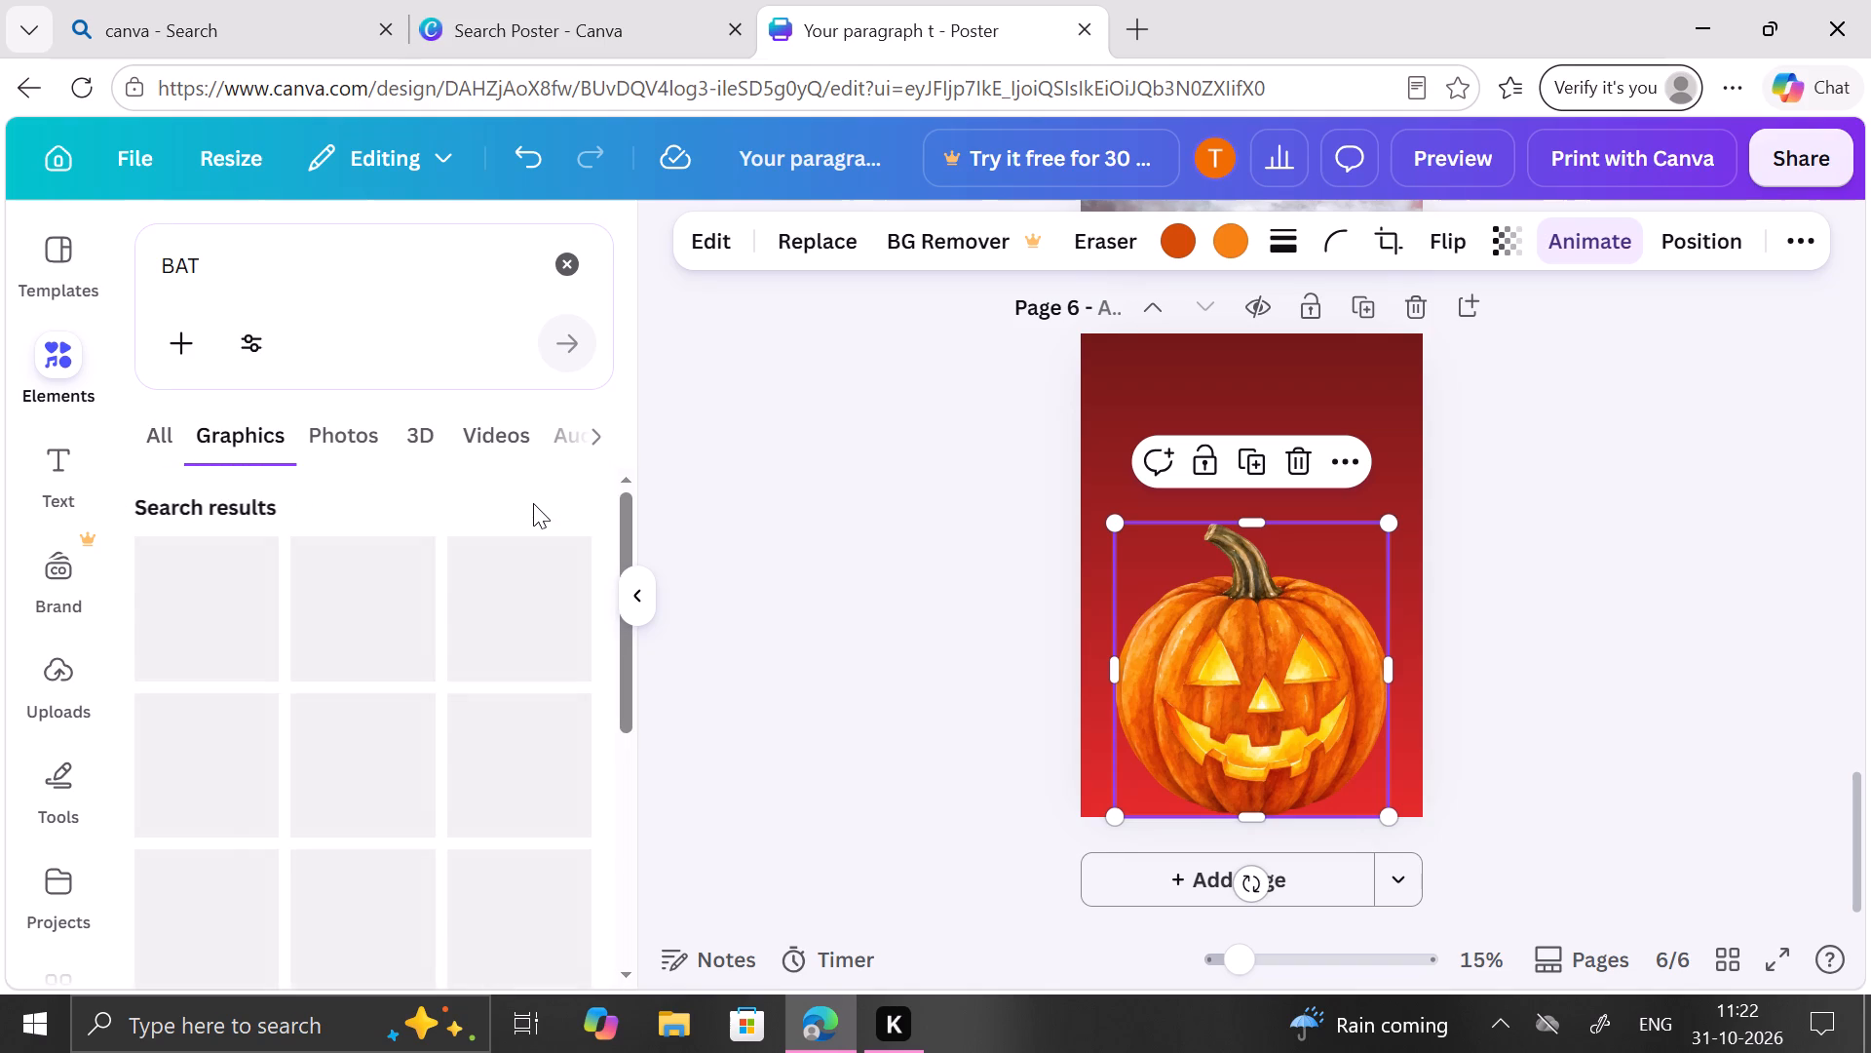
scroll(533, 503, "down", 2)
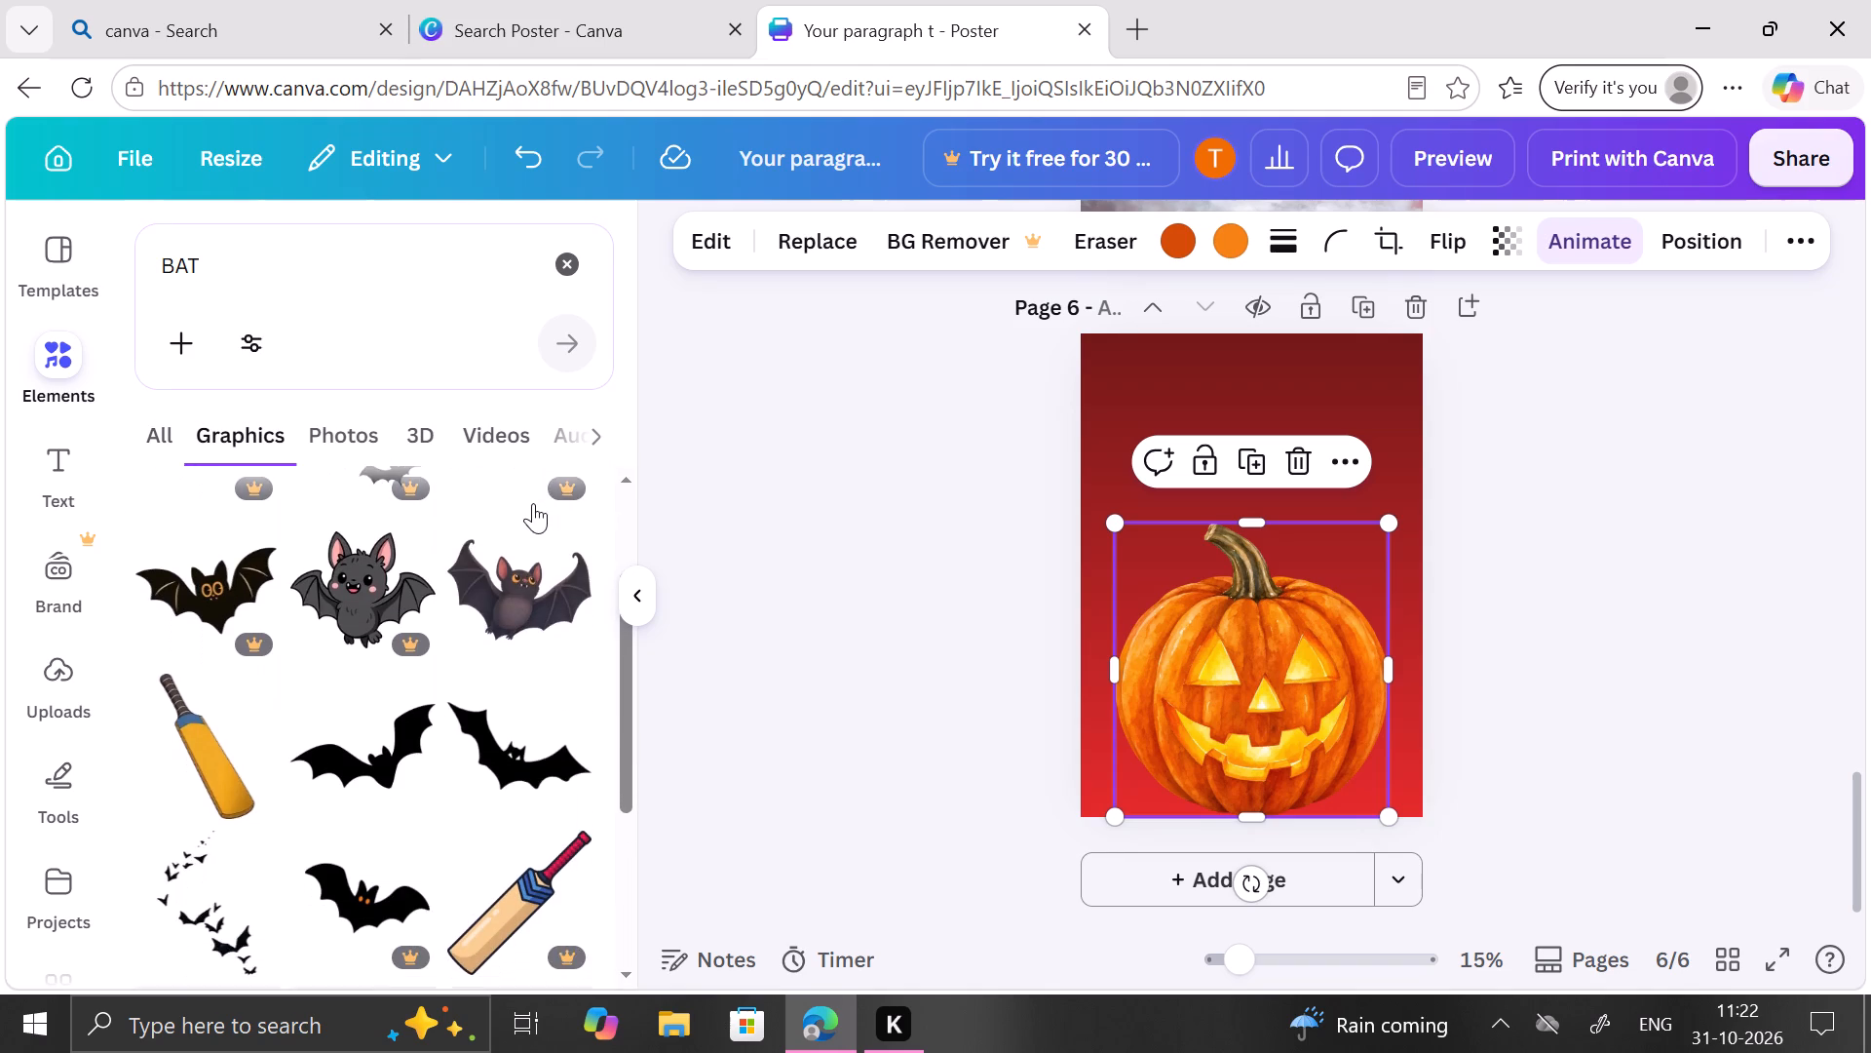
scroll(533, 503, "down", 2)
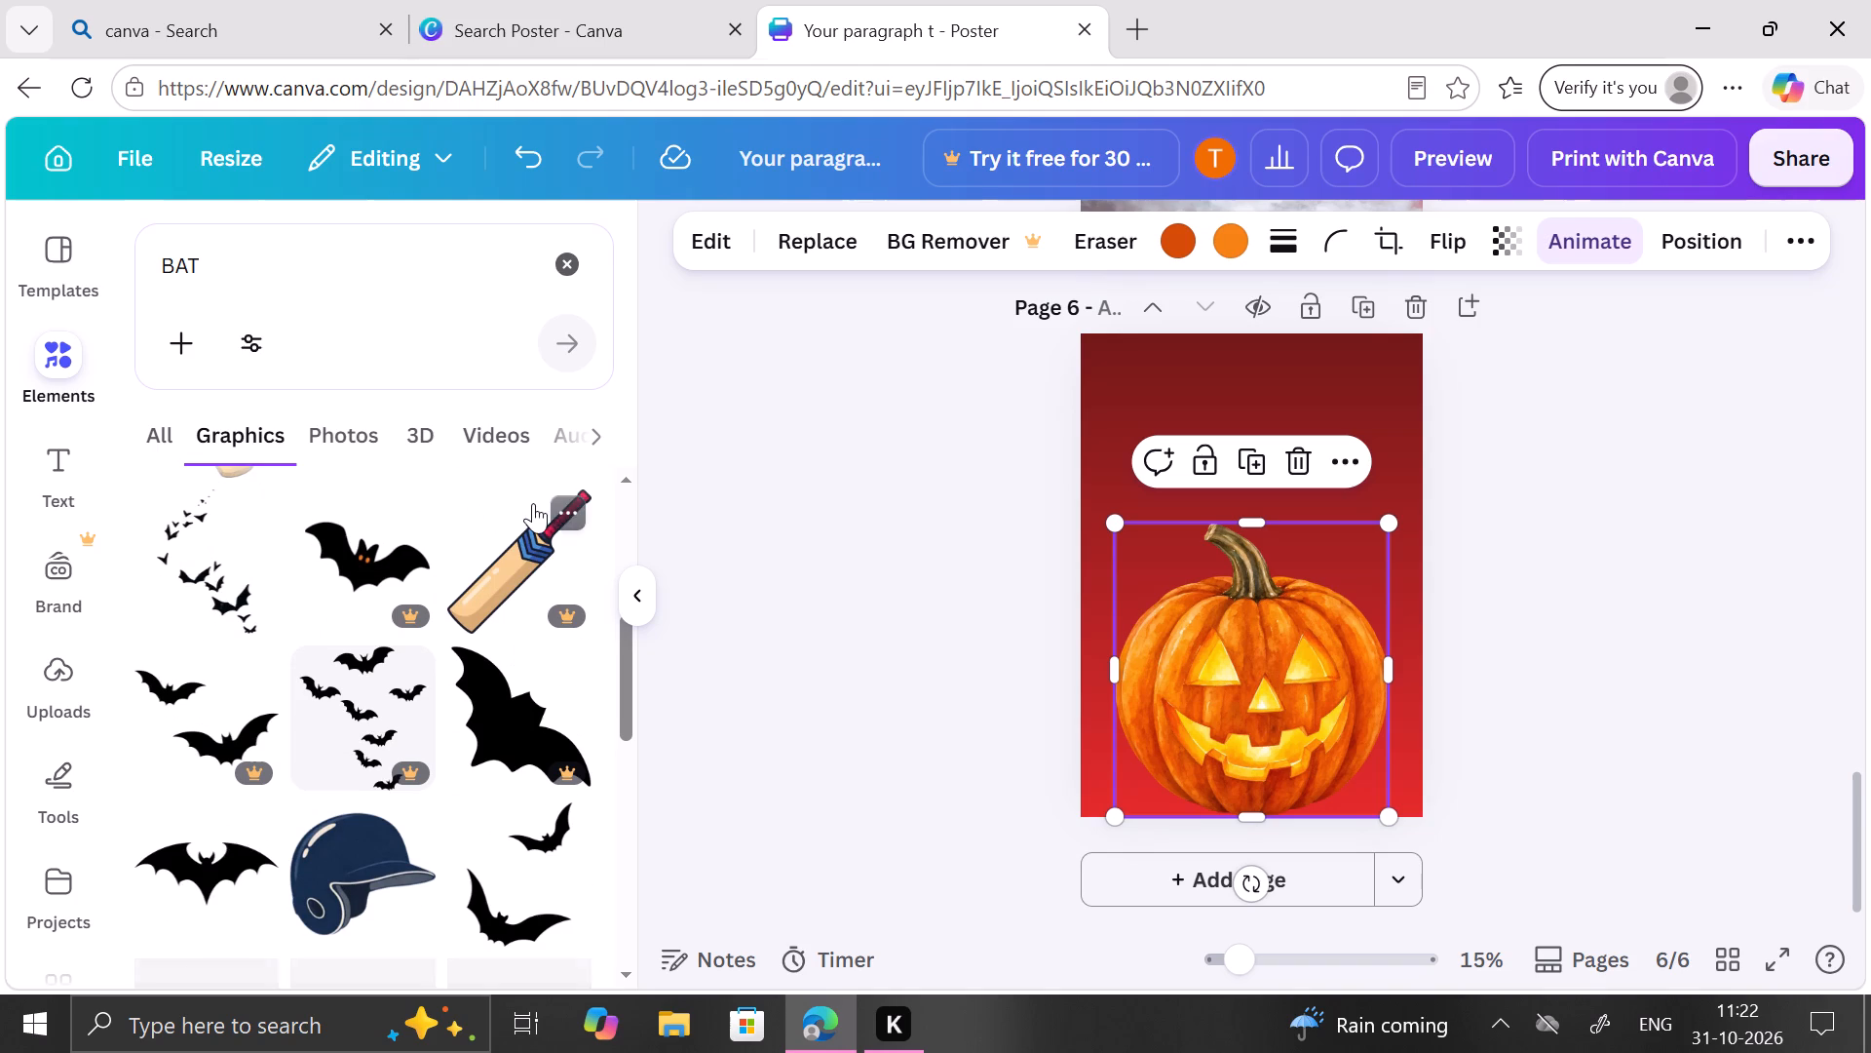
scroll(533, 503, "down", 1)
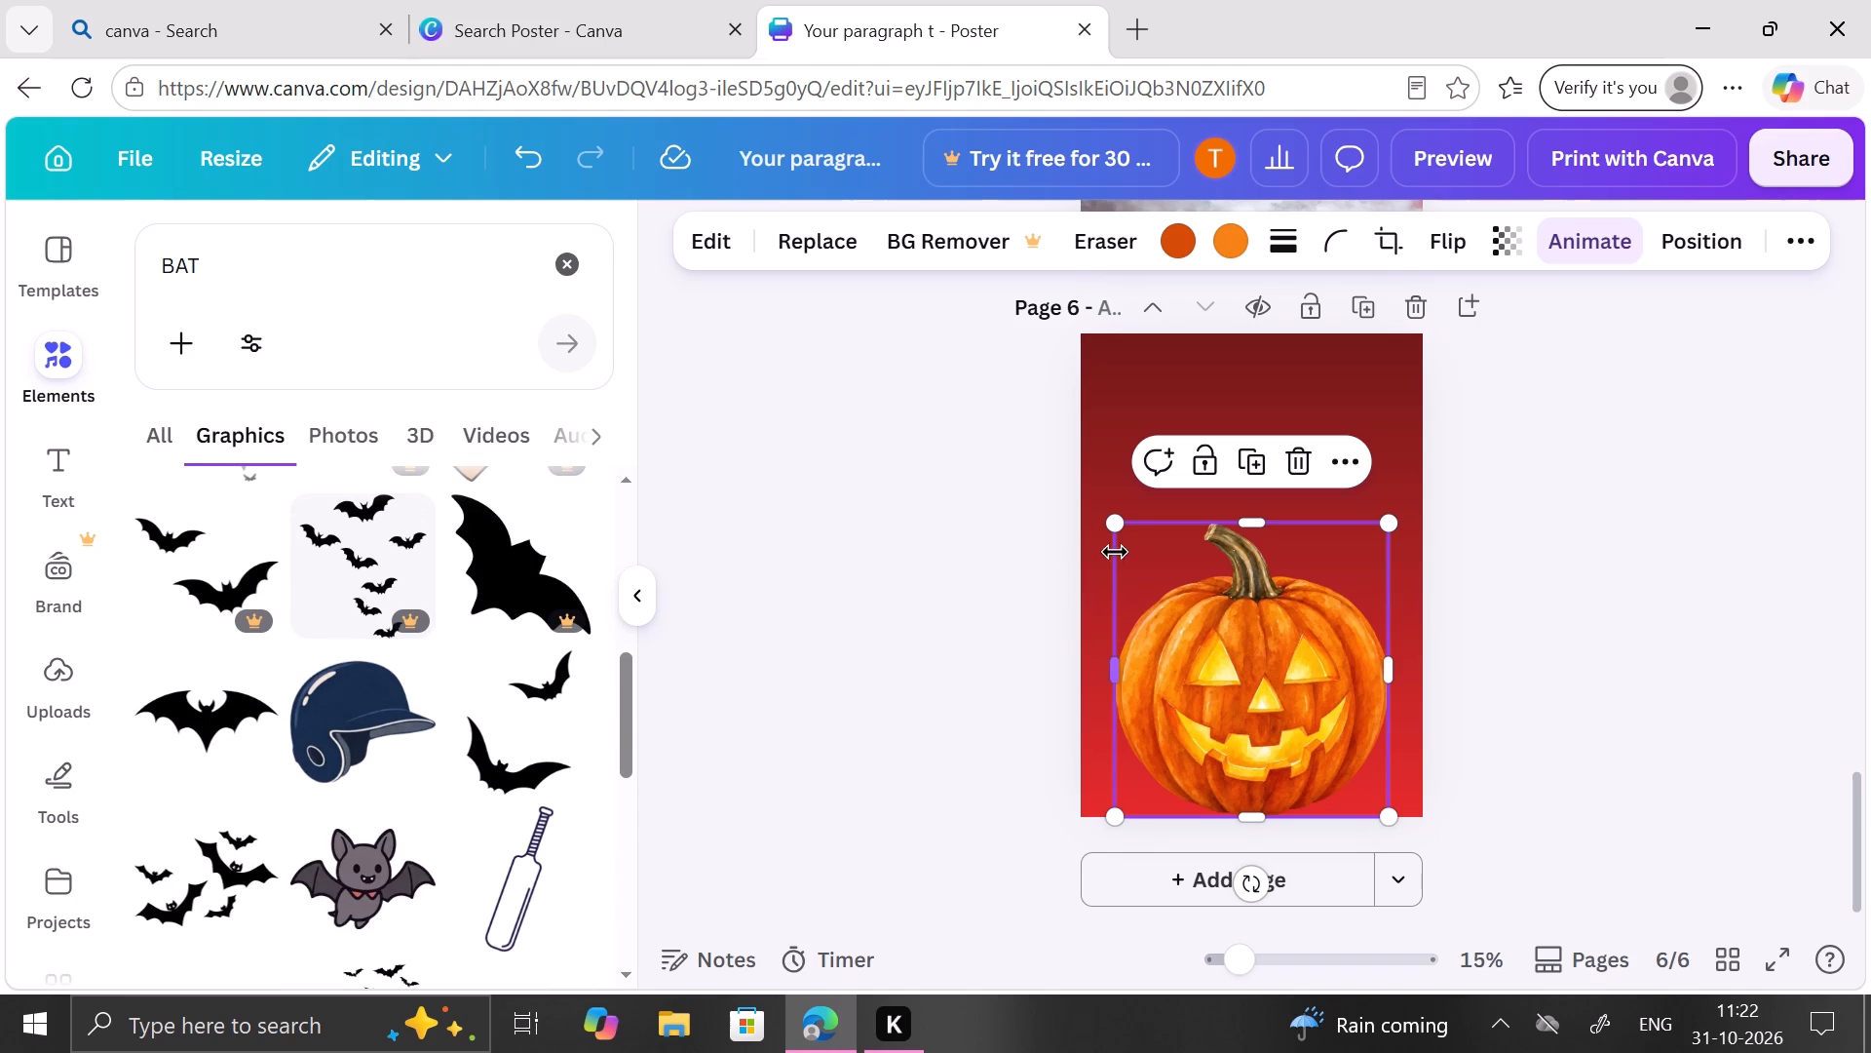
Shrink the jack-o'-lantern on page 6 to about 31 by 33, keeping its lower-right corner in place.
left_click_drag(1122, 528, 1132, 565)
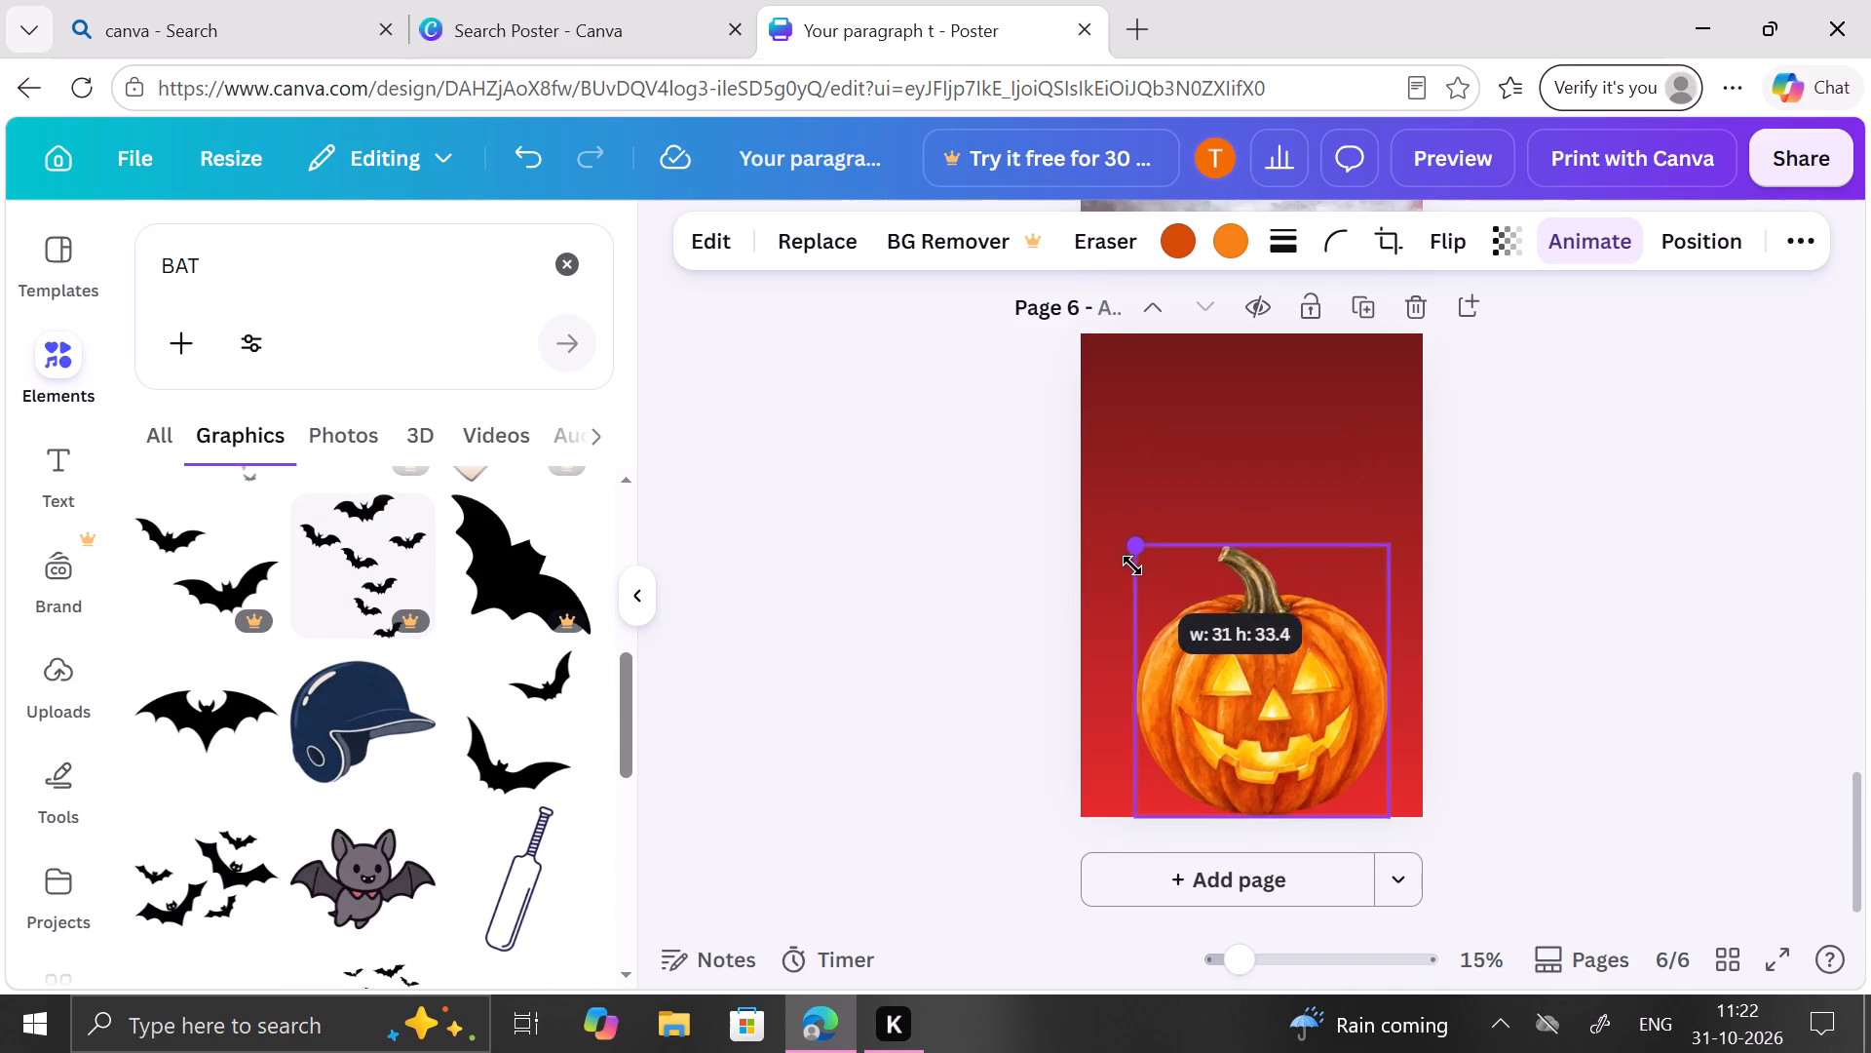
left_click_drag(1132, 565, 1128, 570)
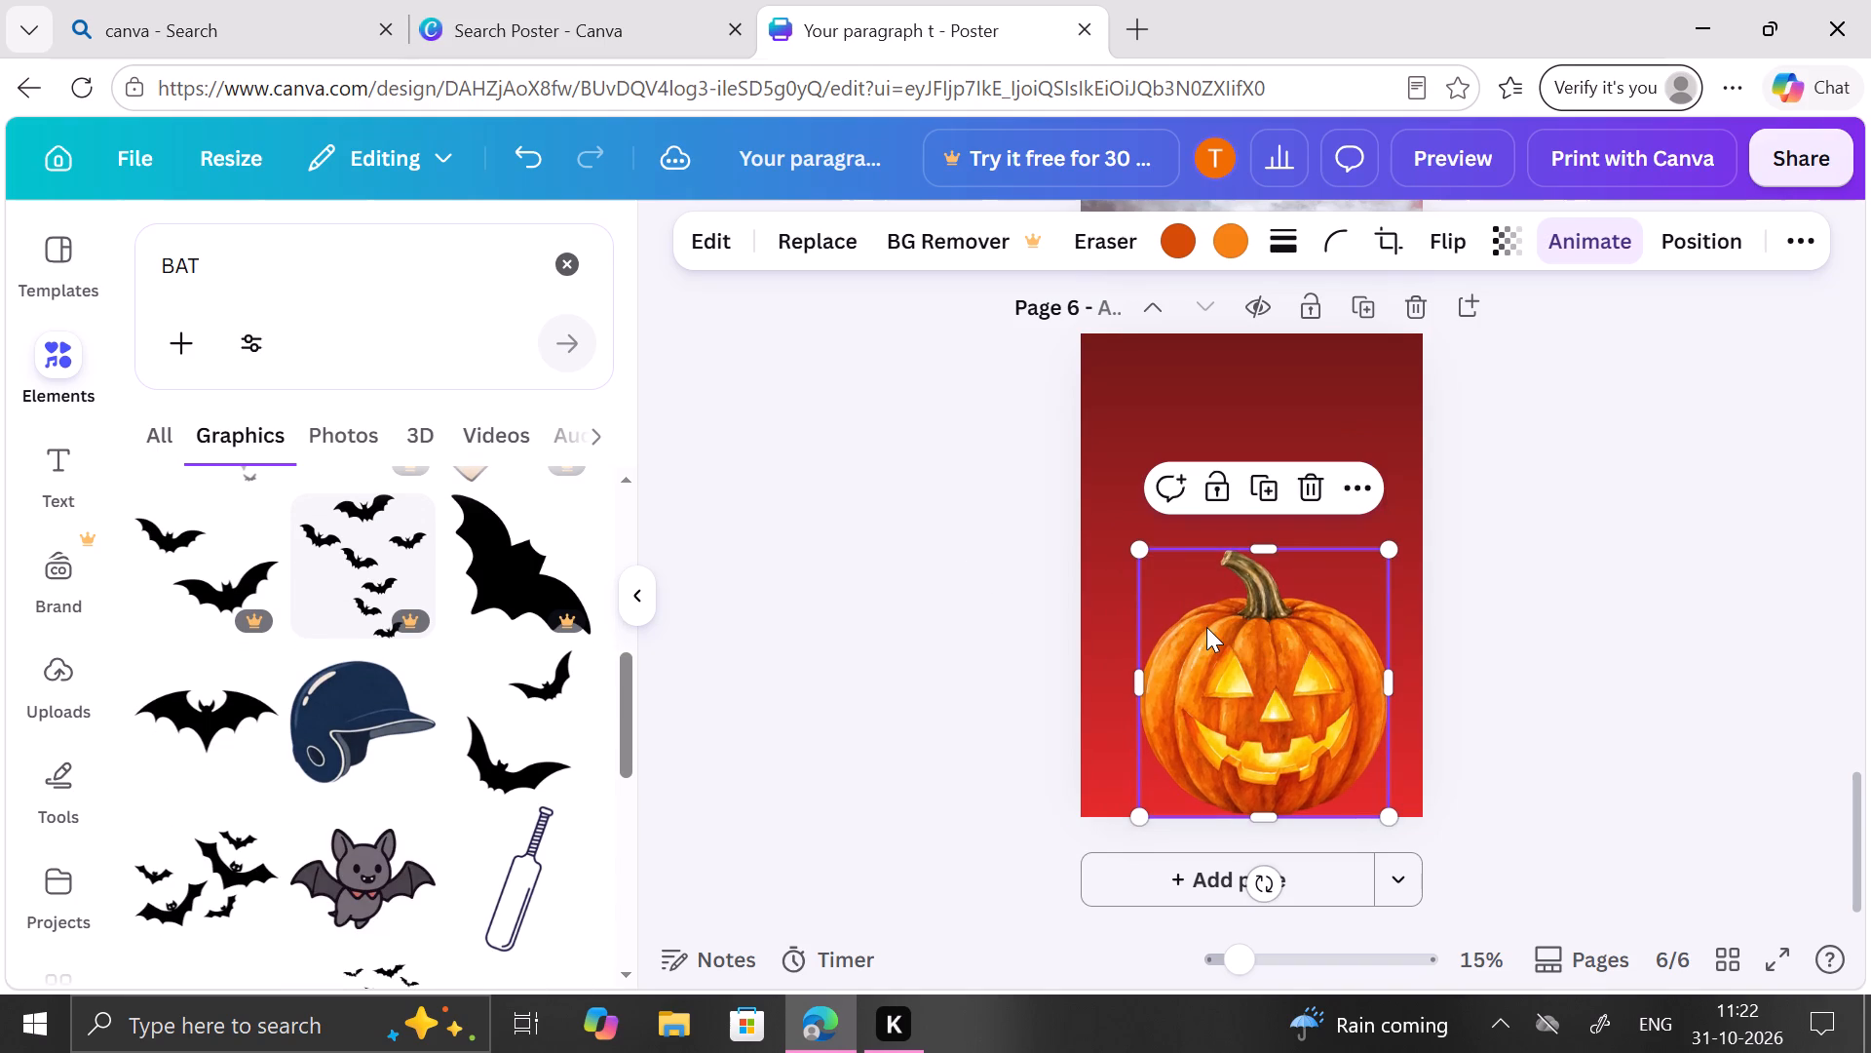
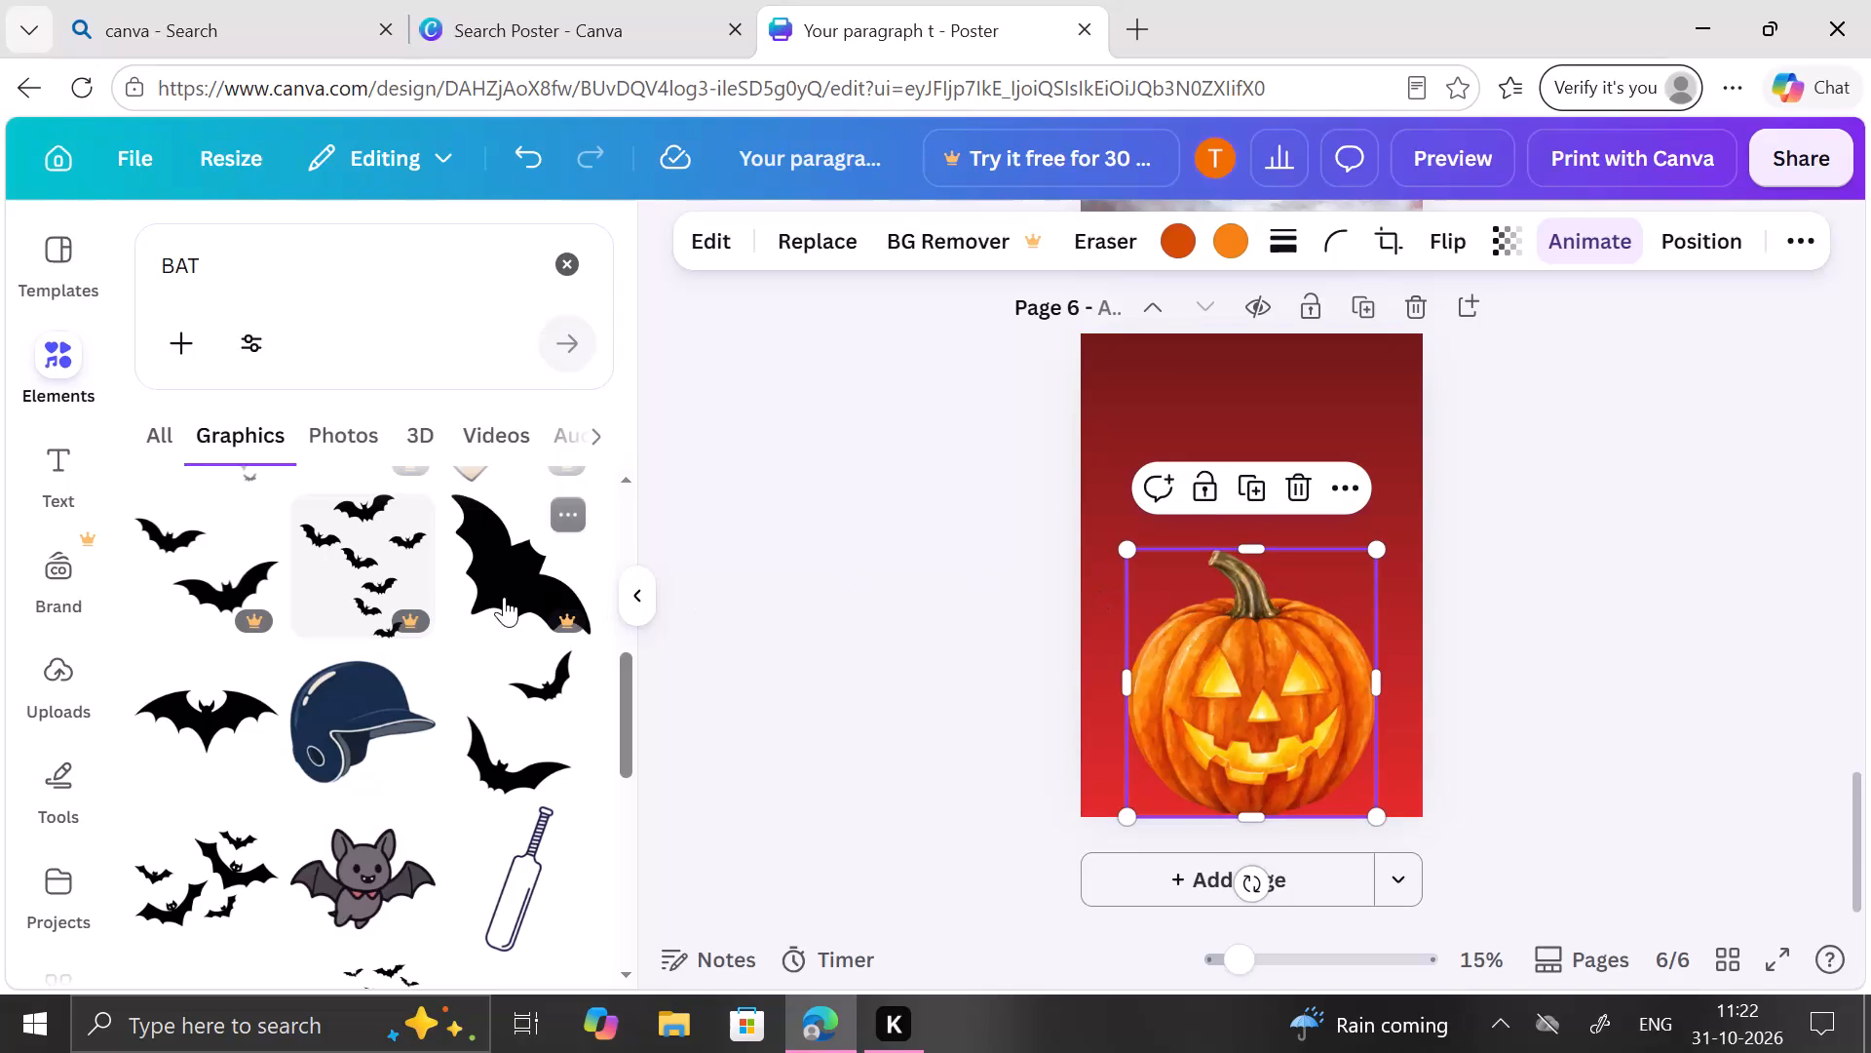
Look through the bat graphics and add the curved flock of small black bats to page 6.
left_click(855, 649)
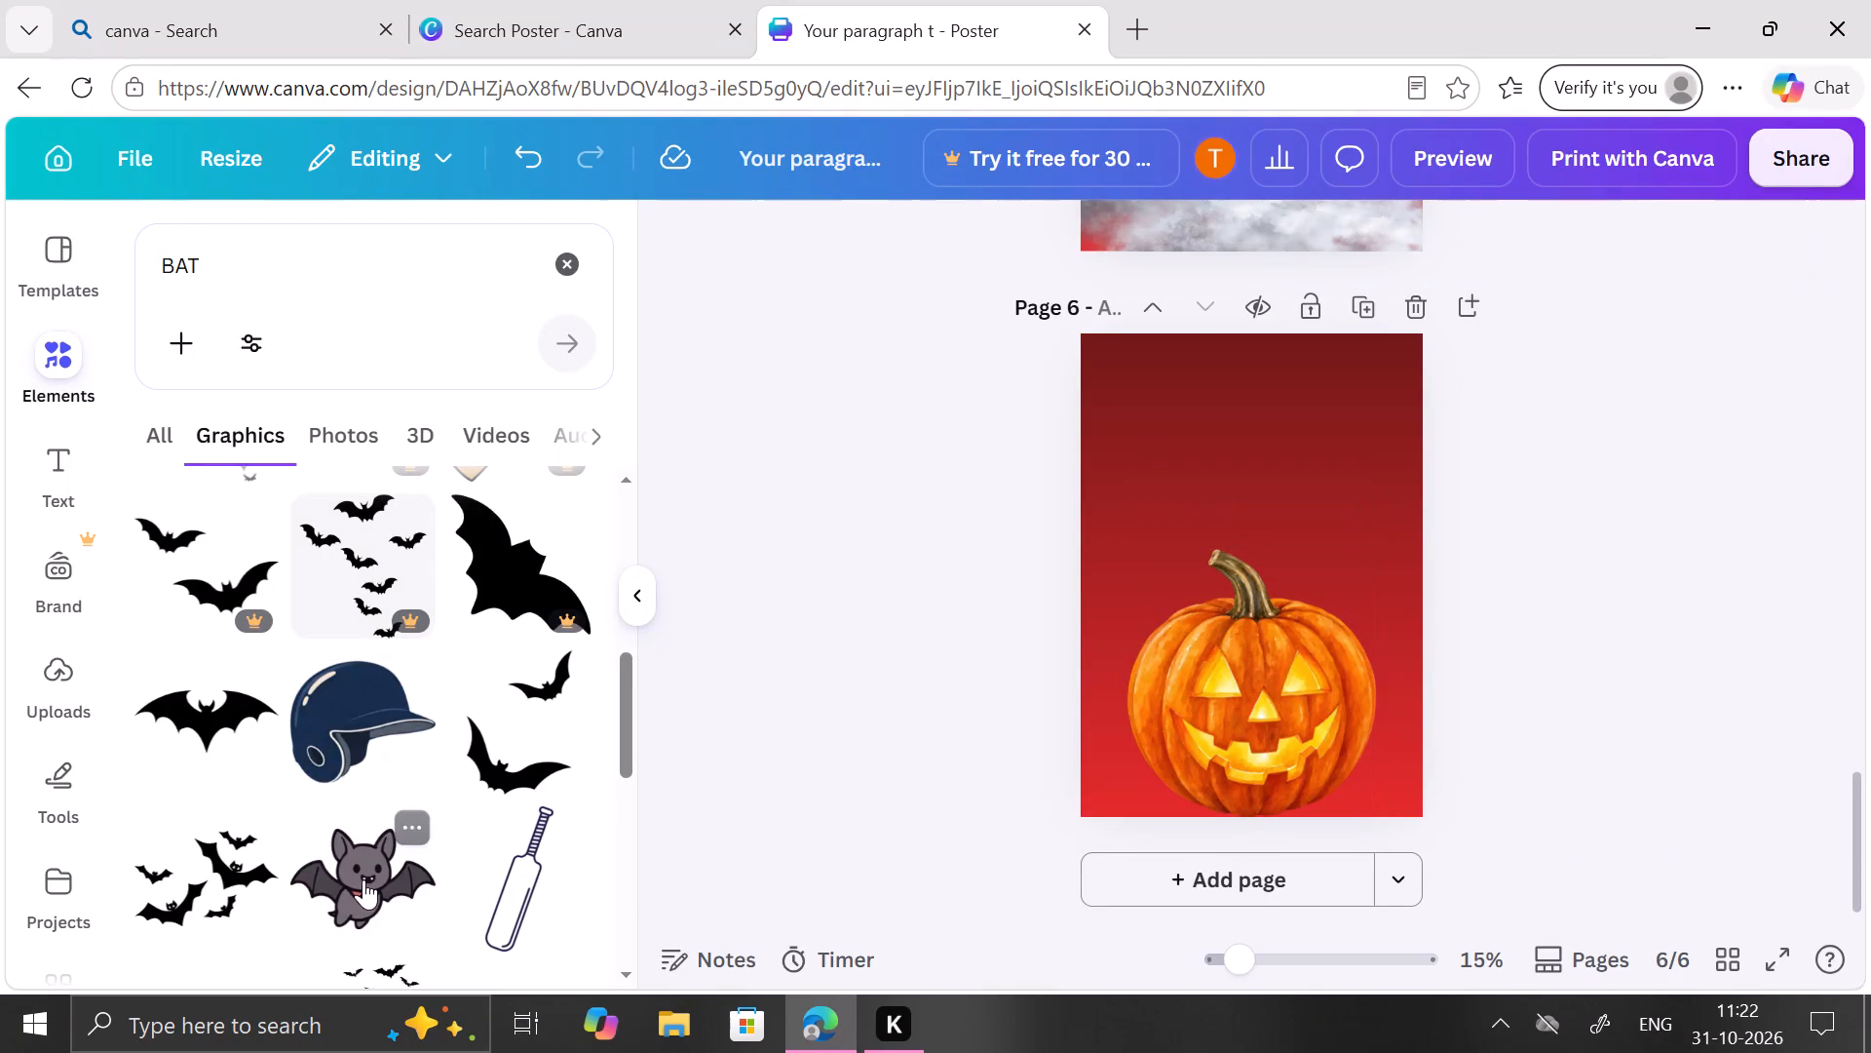
scroll(363, 879, "down", 1)
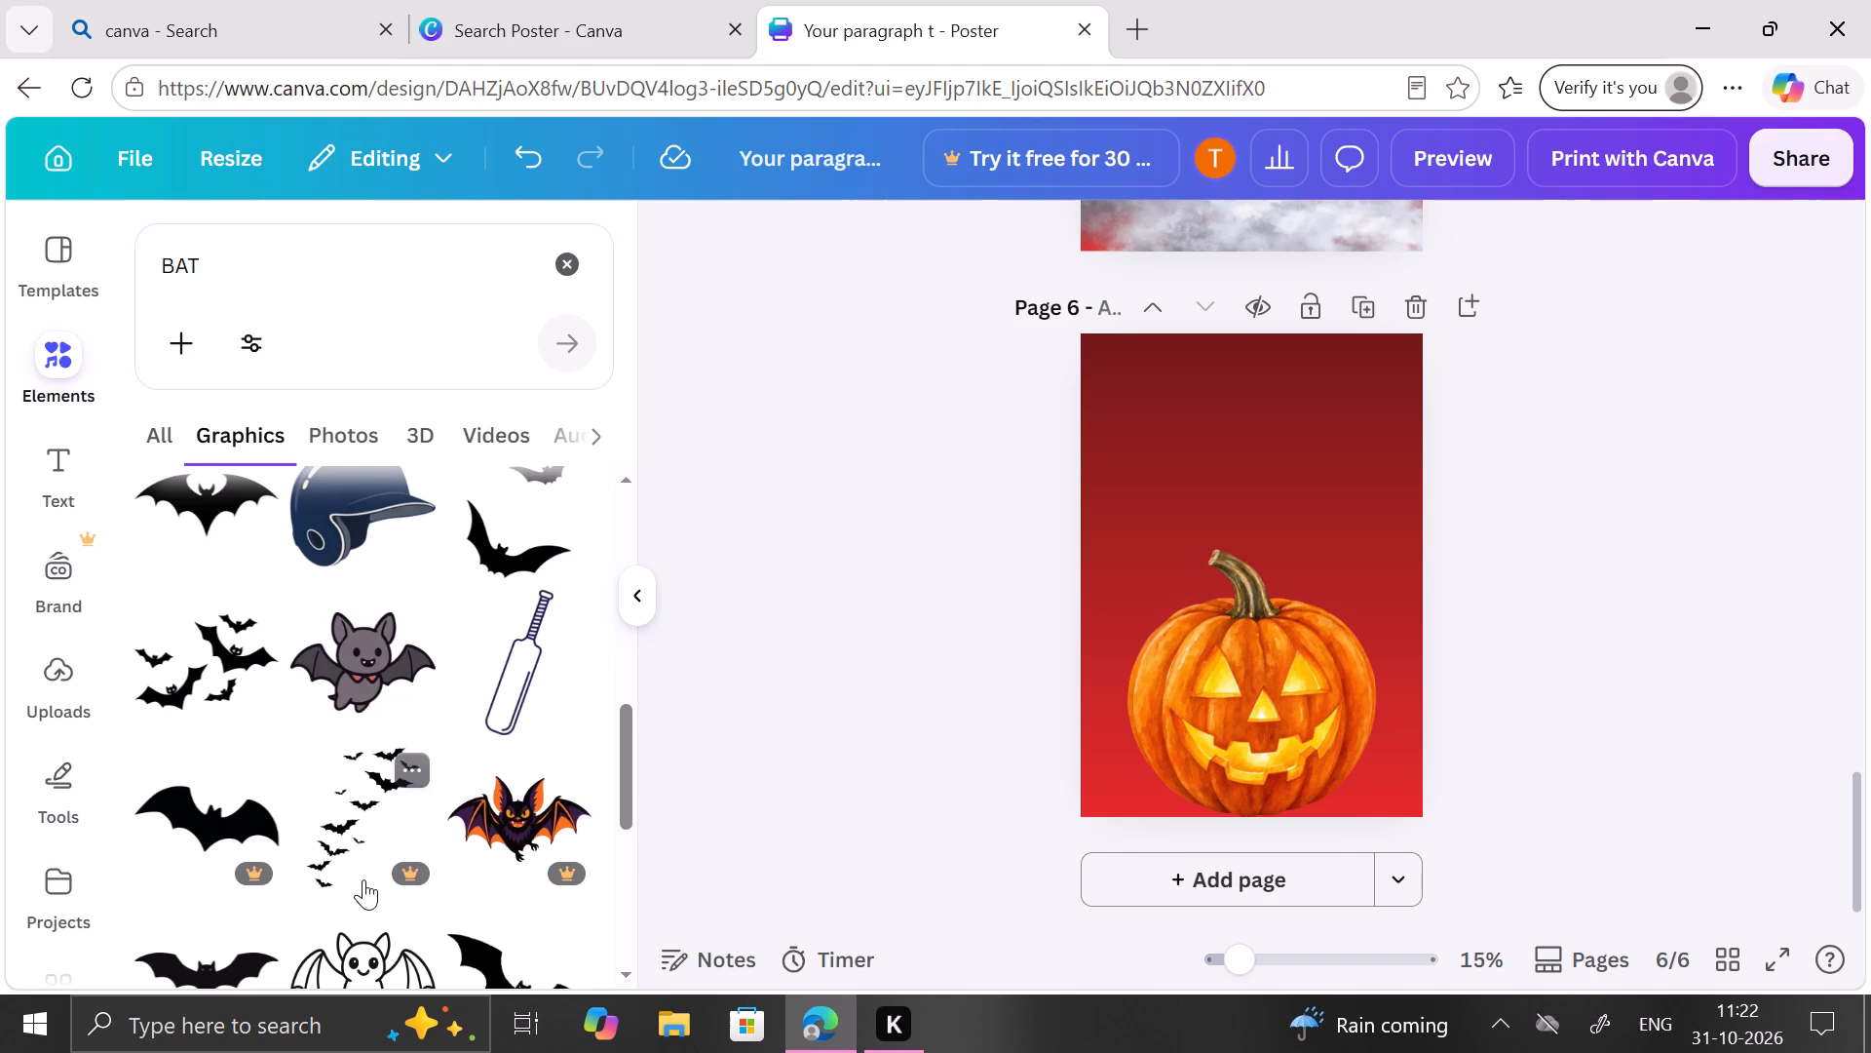
scroll(326, 720, "up", 1)
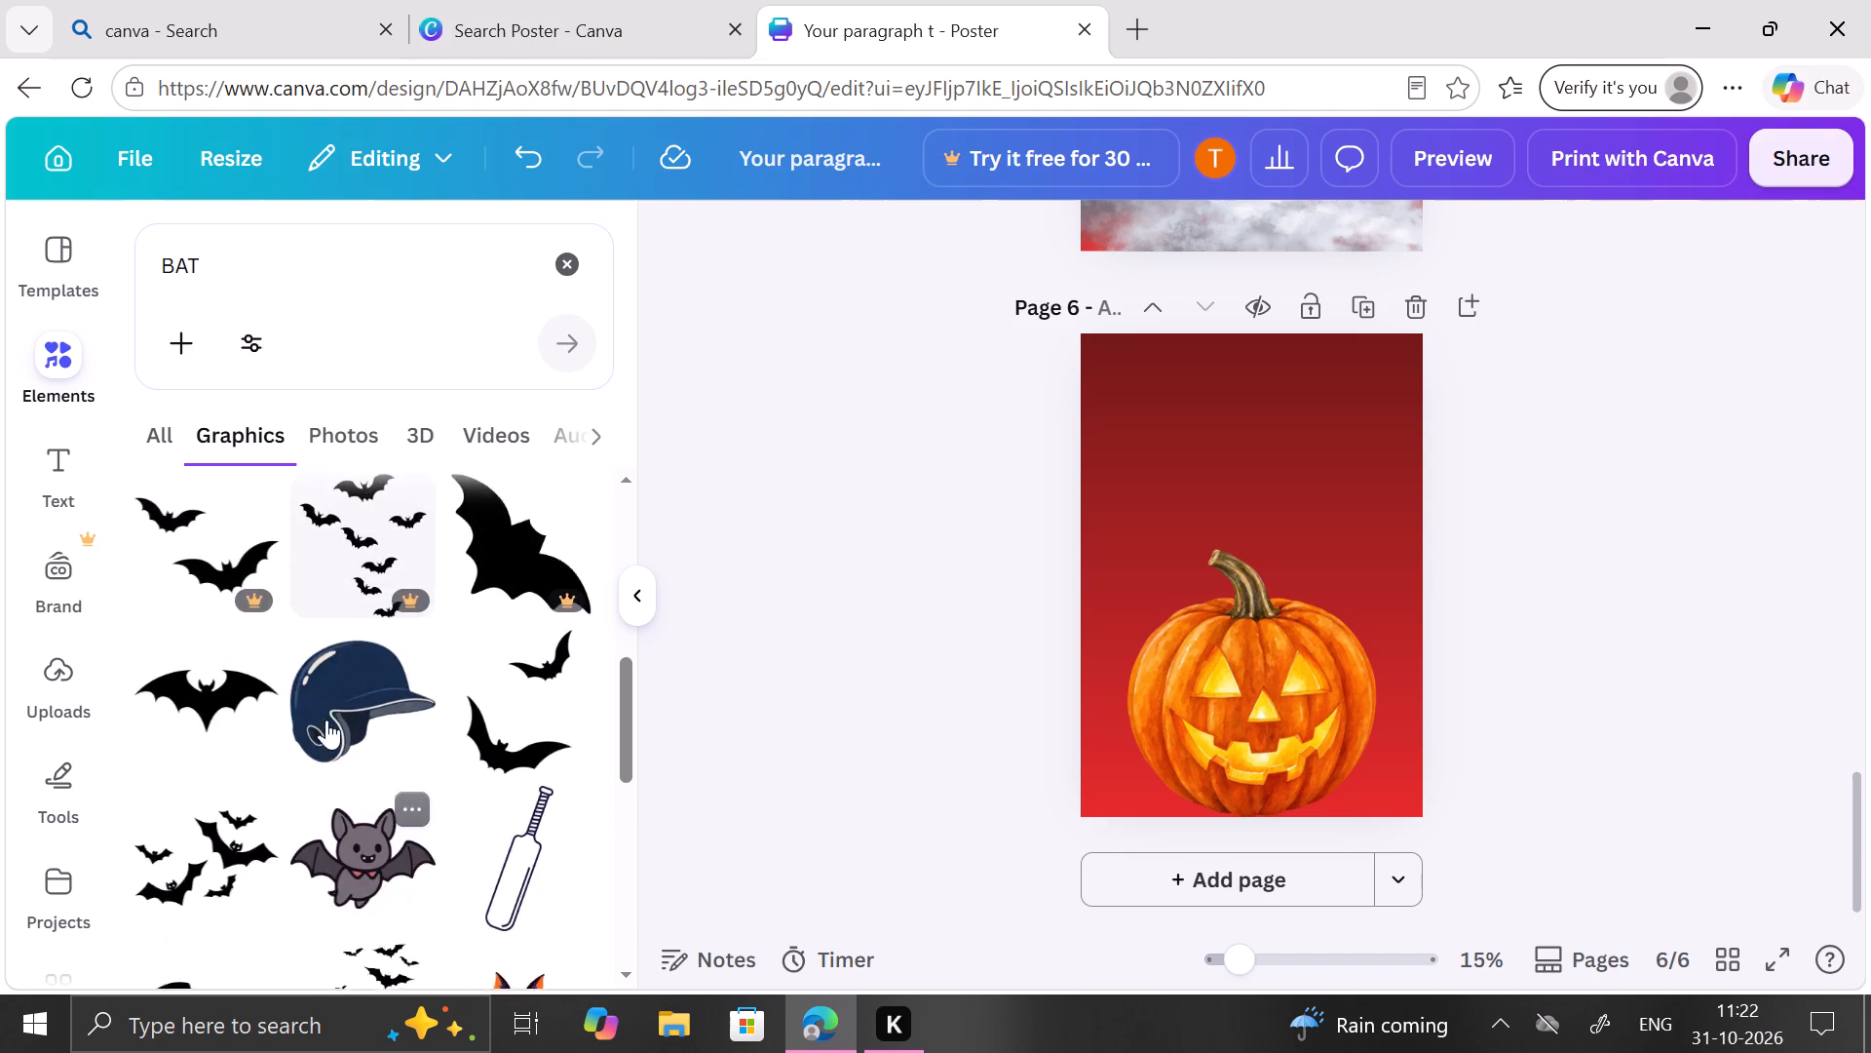
scroll(326, 720, "up", 4)
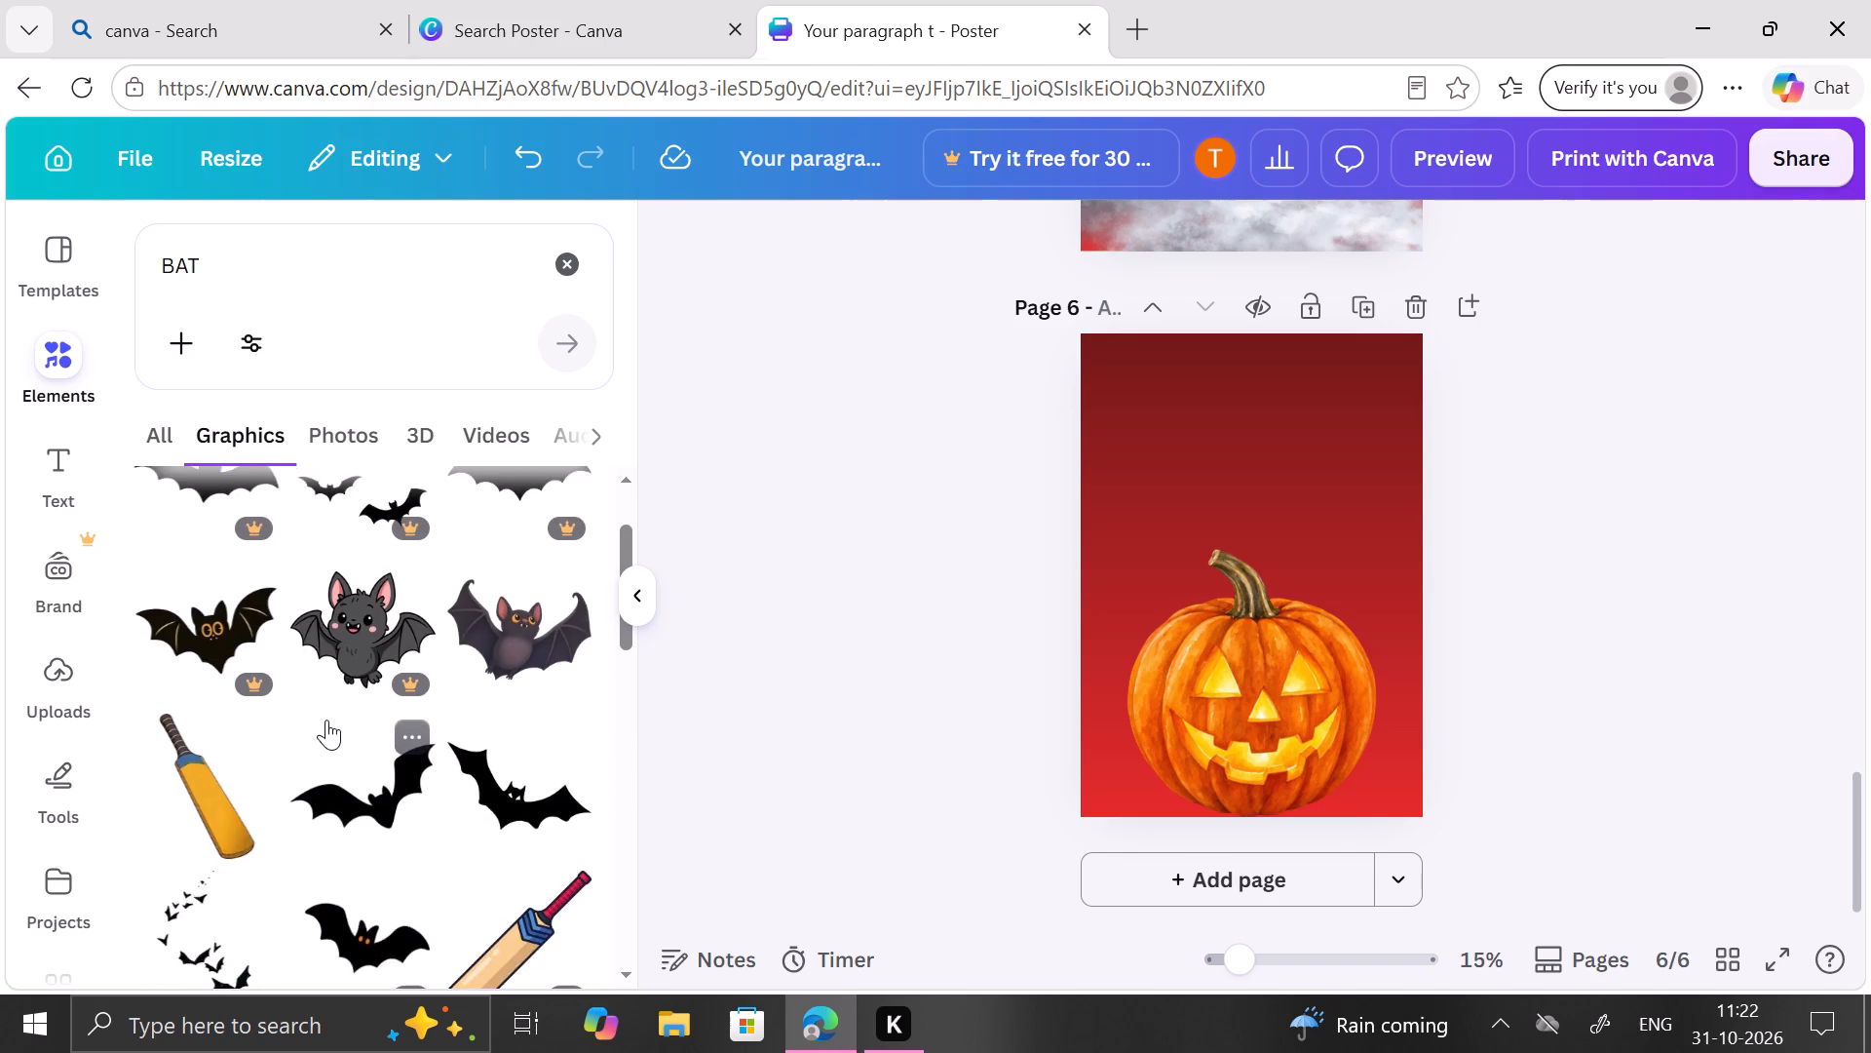
scroll(326, 720, "up", 1)
scroll(326, 720, "down", 2)
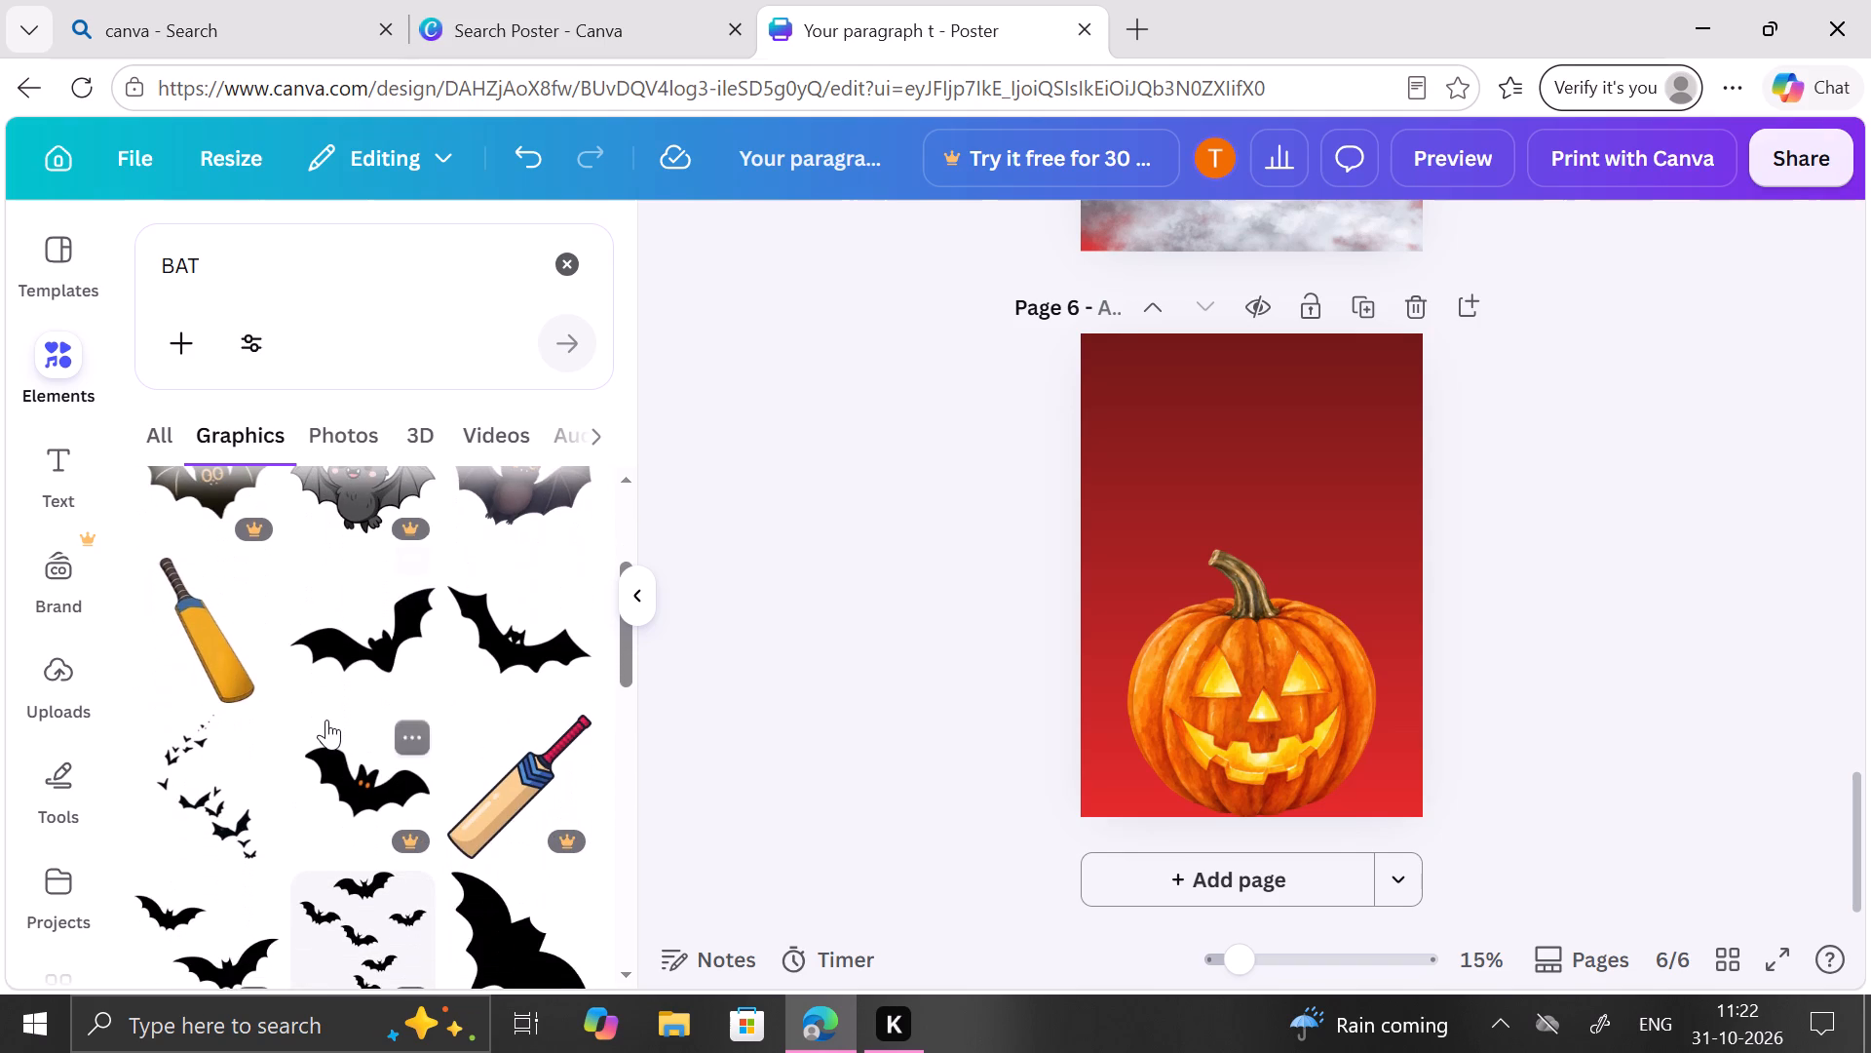
left_click(207, 828)
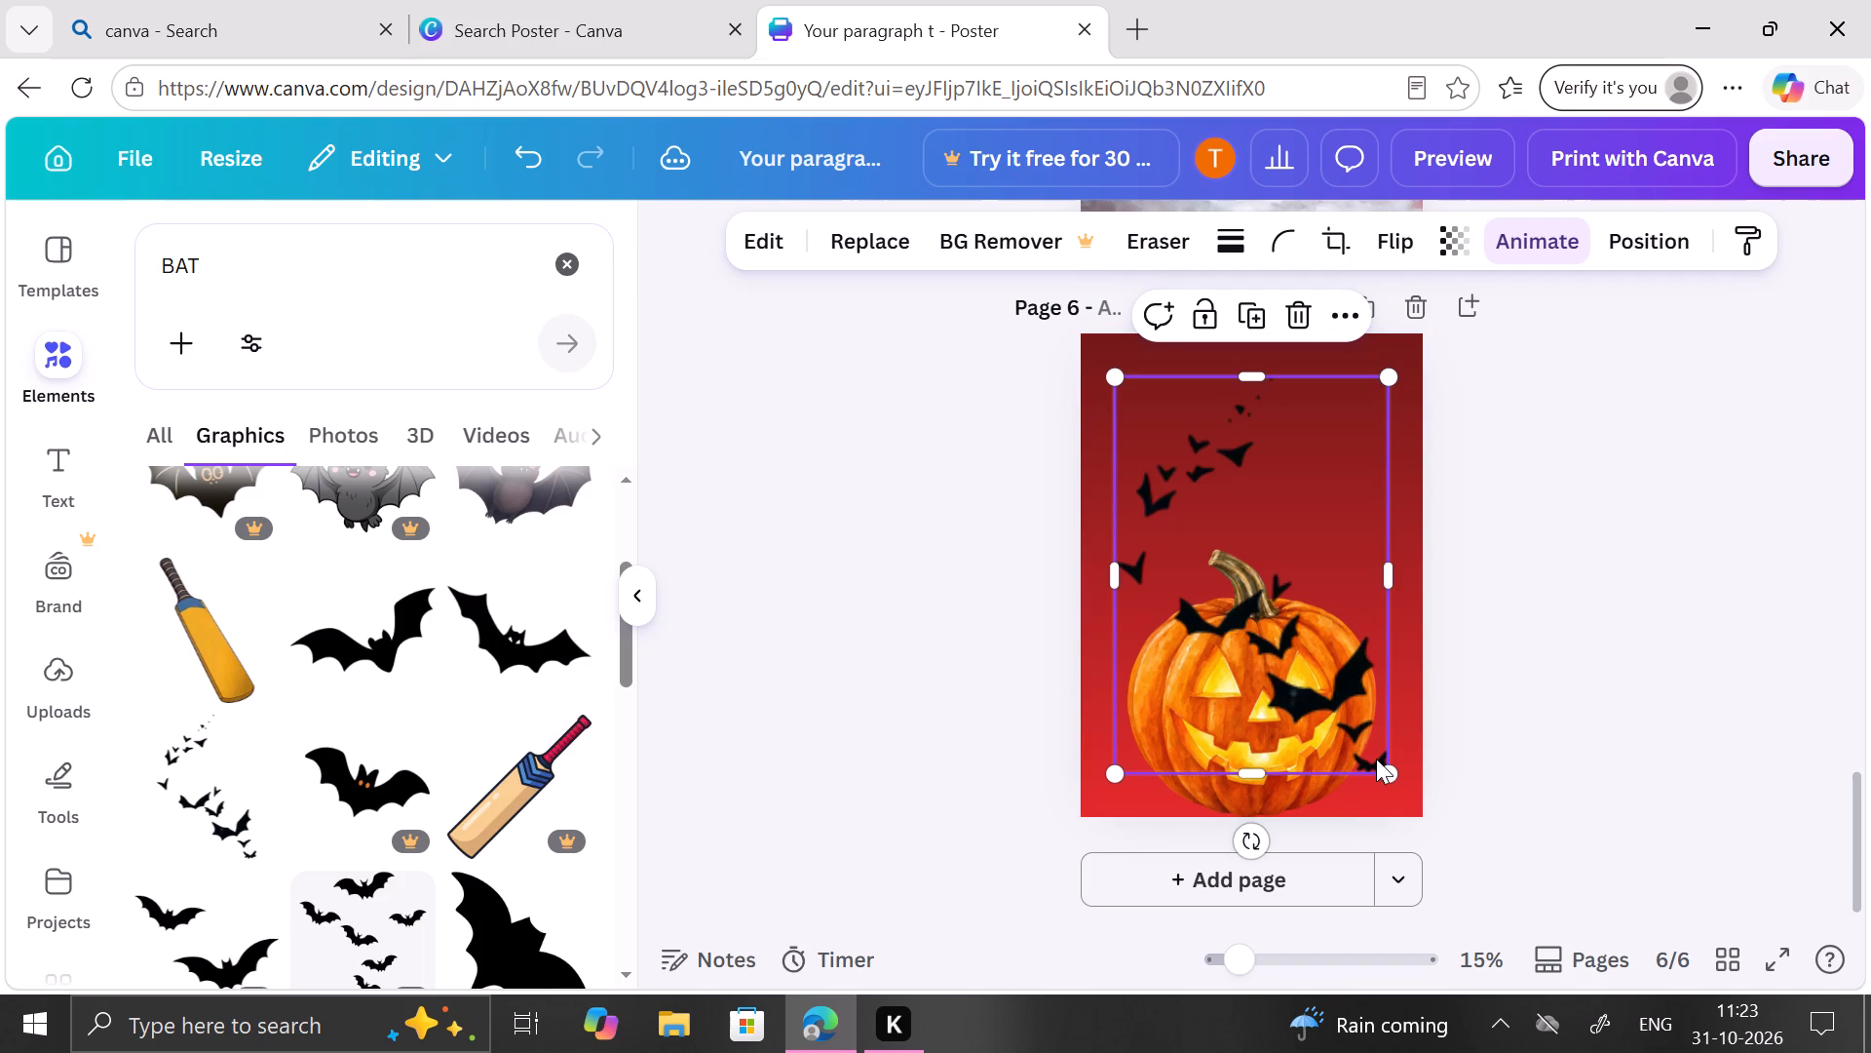
Shrink the flock of bats and move it into the upper-right corner of page 6.
left_click_drag(1396, 782, 1339, 725)
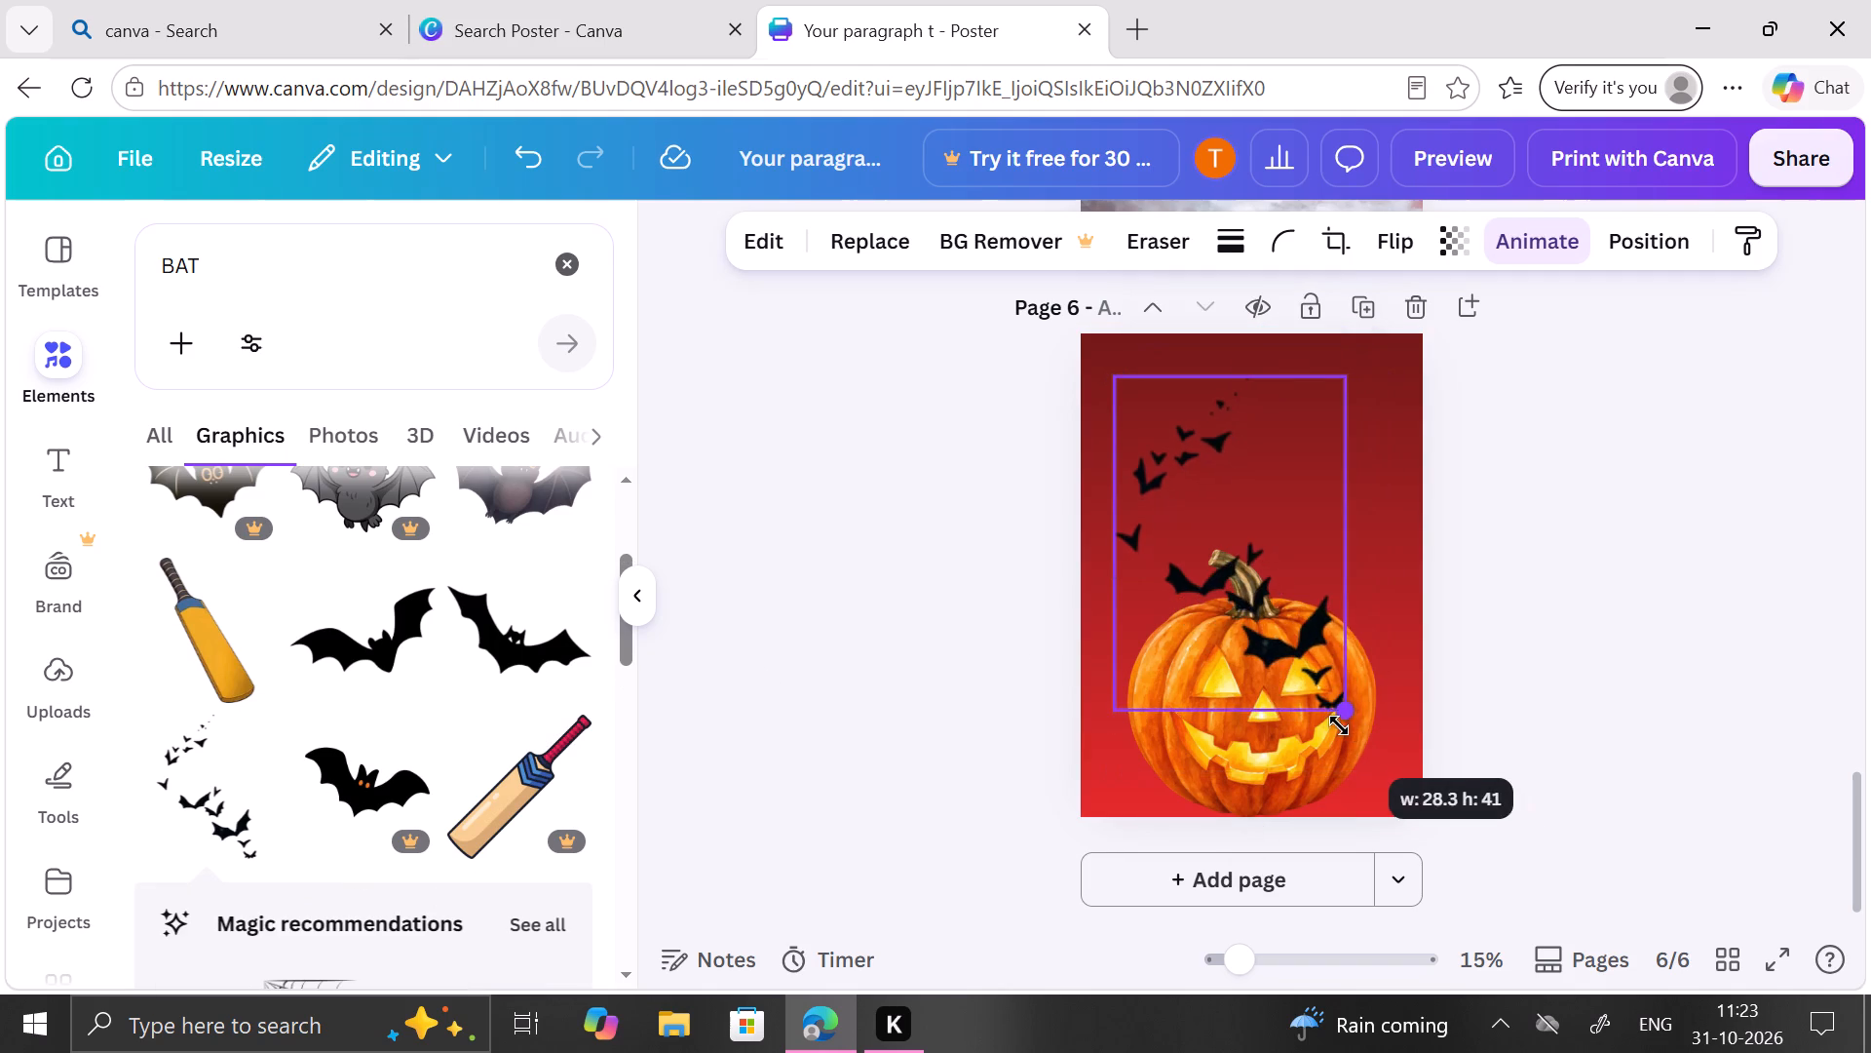
left_click_drag(1339, 725, 1307, 687)
left_click_drag(1229, 532, 1333, 490)
double_click(1333, 490)
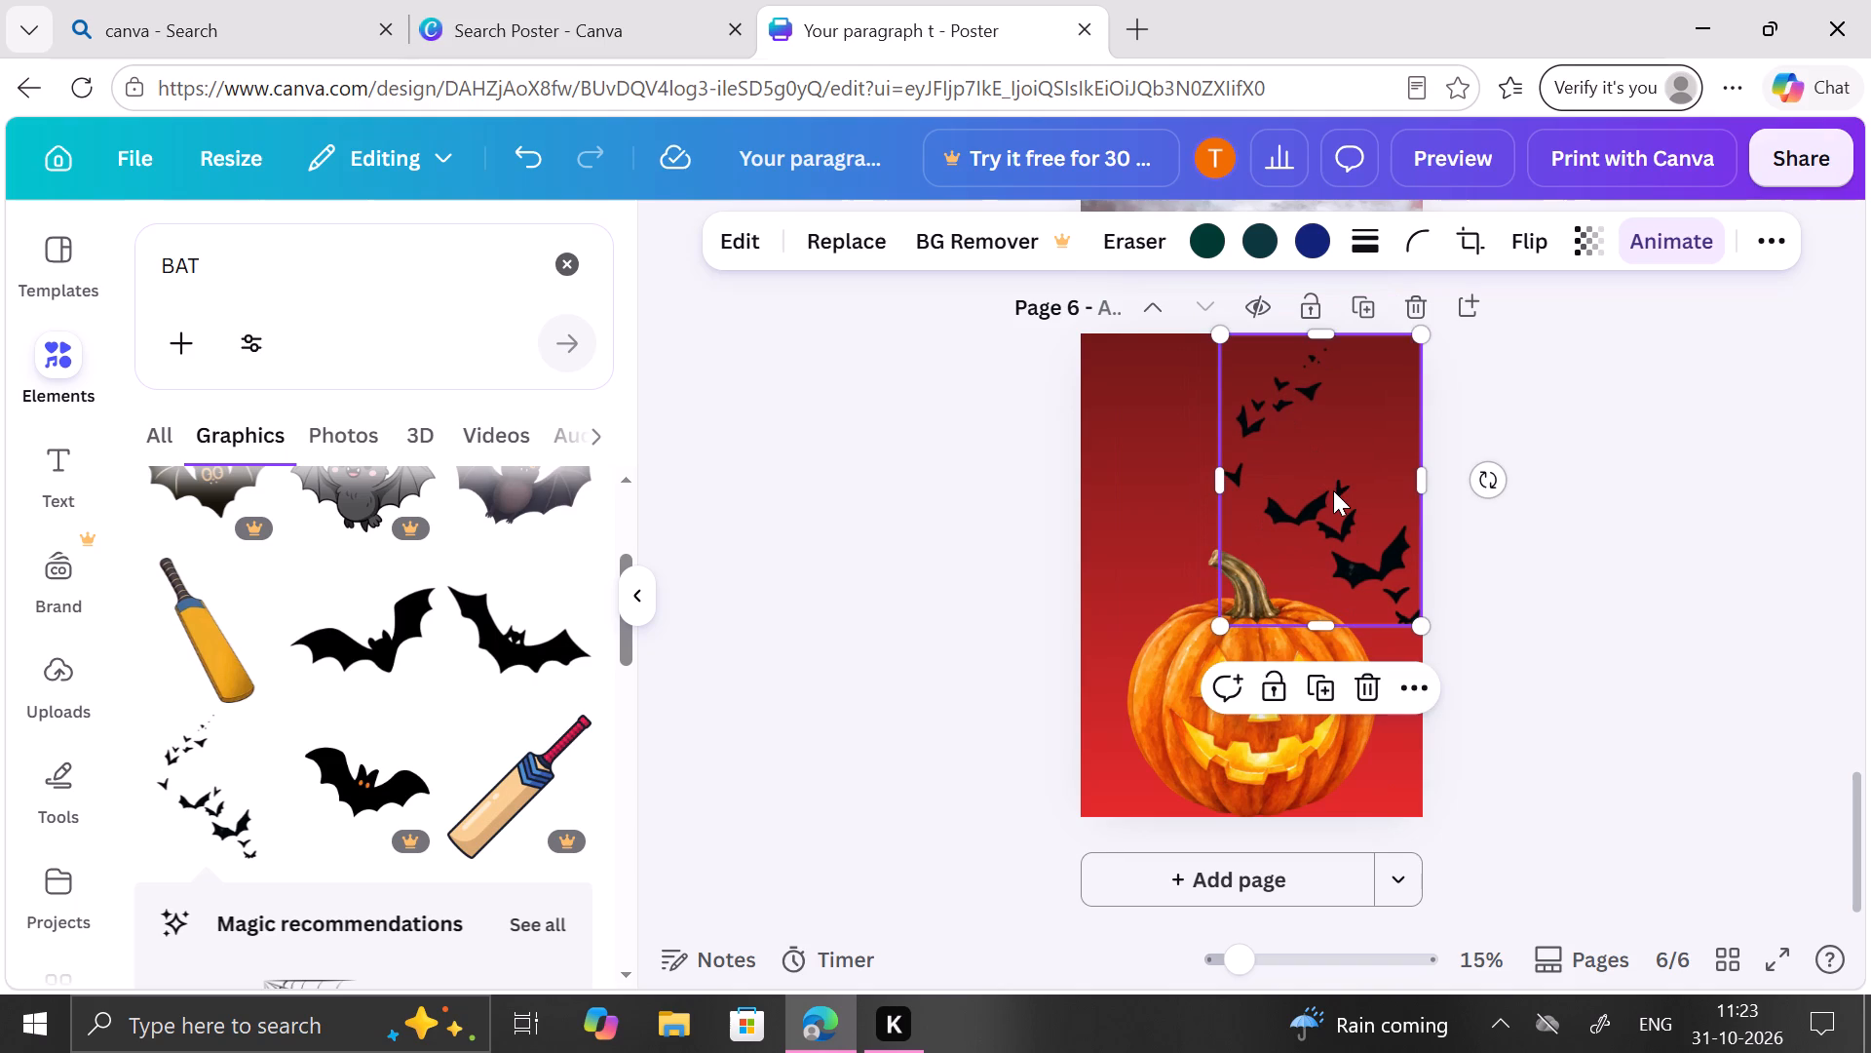
left_click(1605, 653)
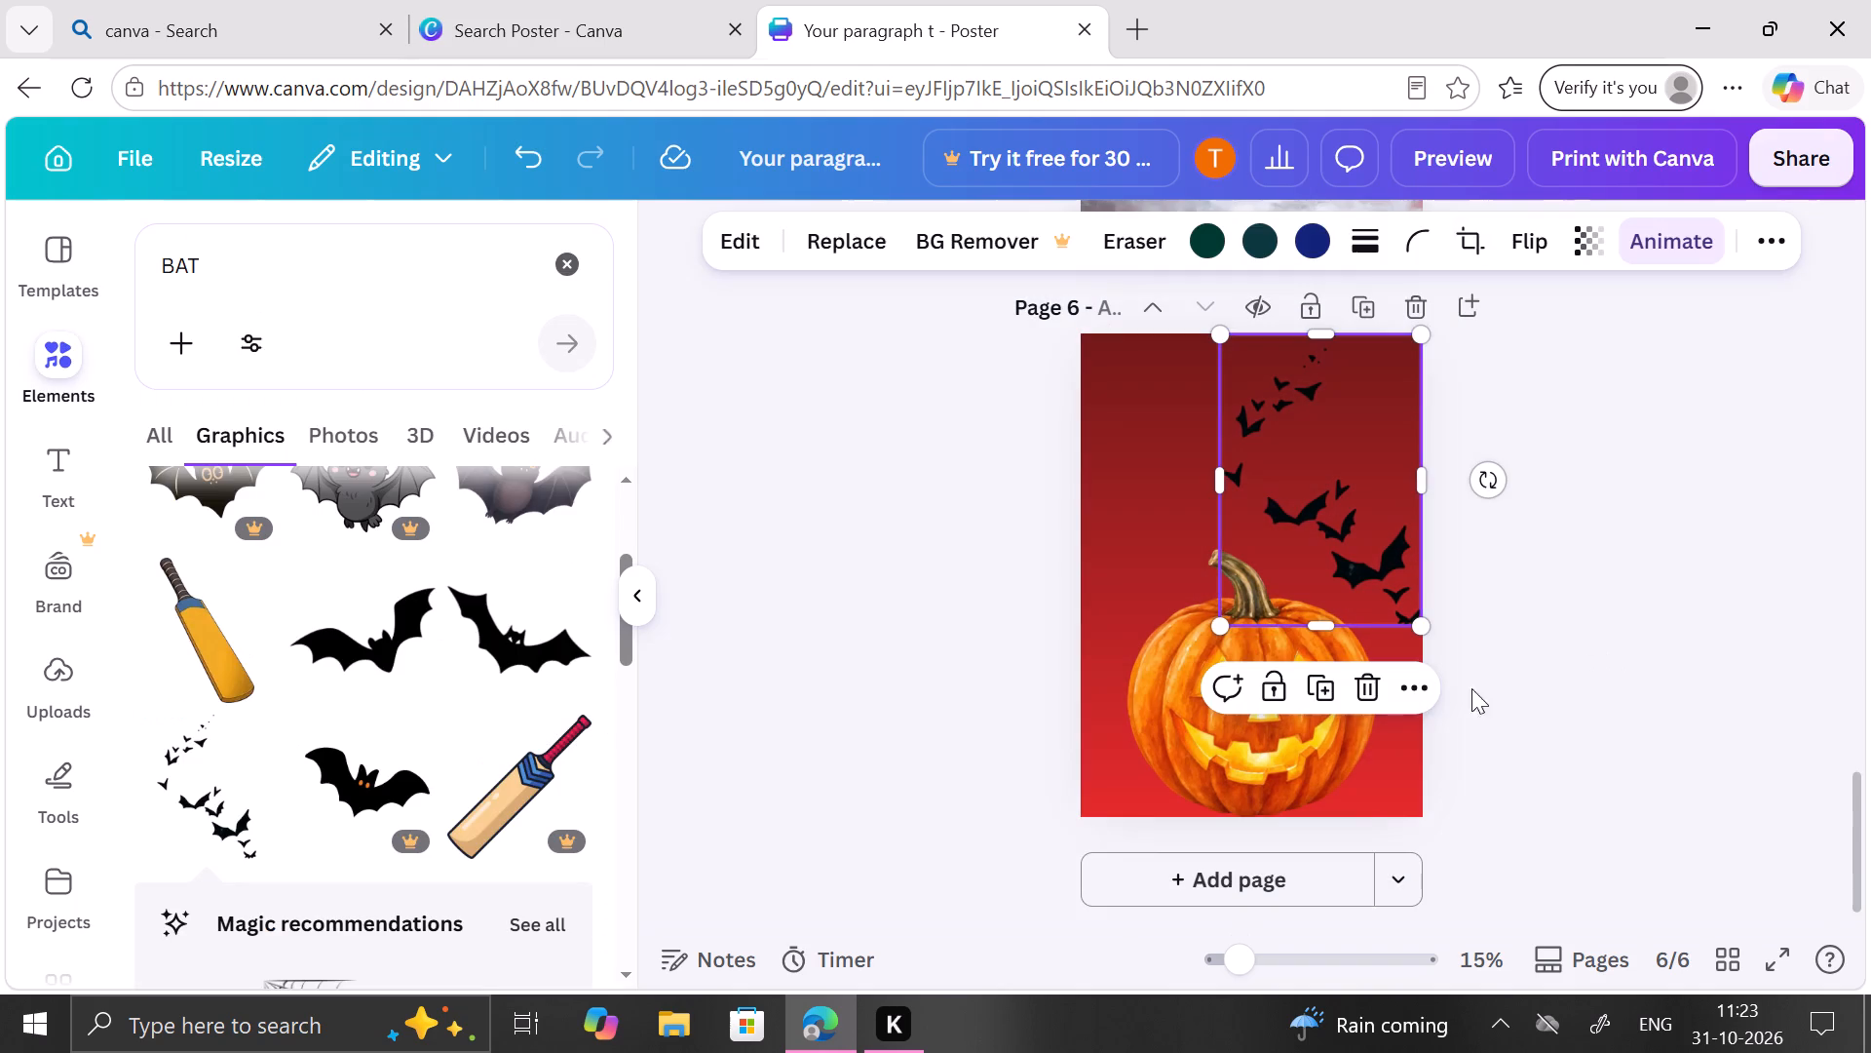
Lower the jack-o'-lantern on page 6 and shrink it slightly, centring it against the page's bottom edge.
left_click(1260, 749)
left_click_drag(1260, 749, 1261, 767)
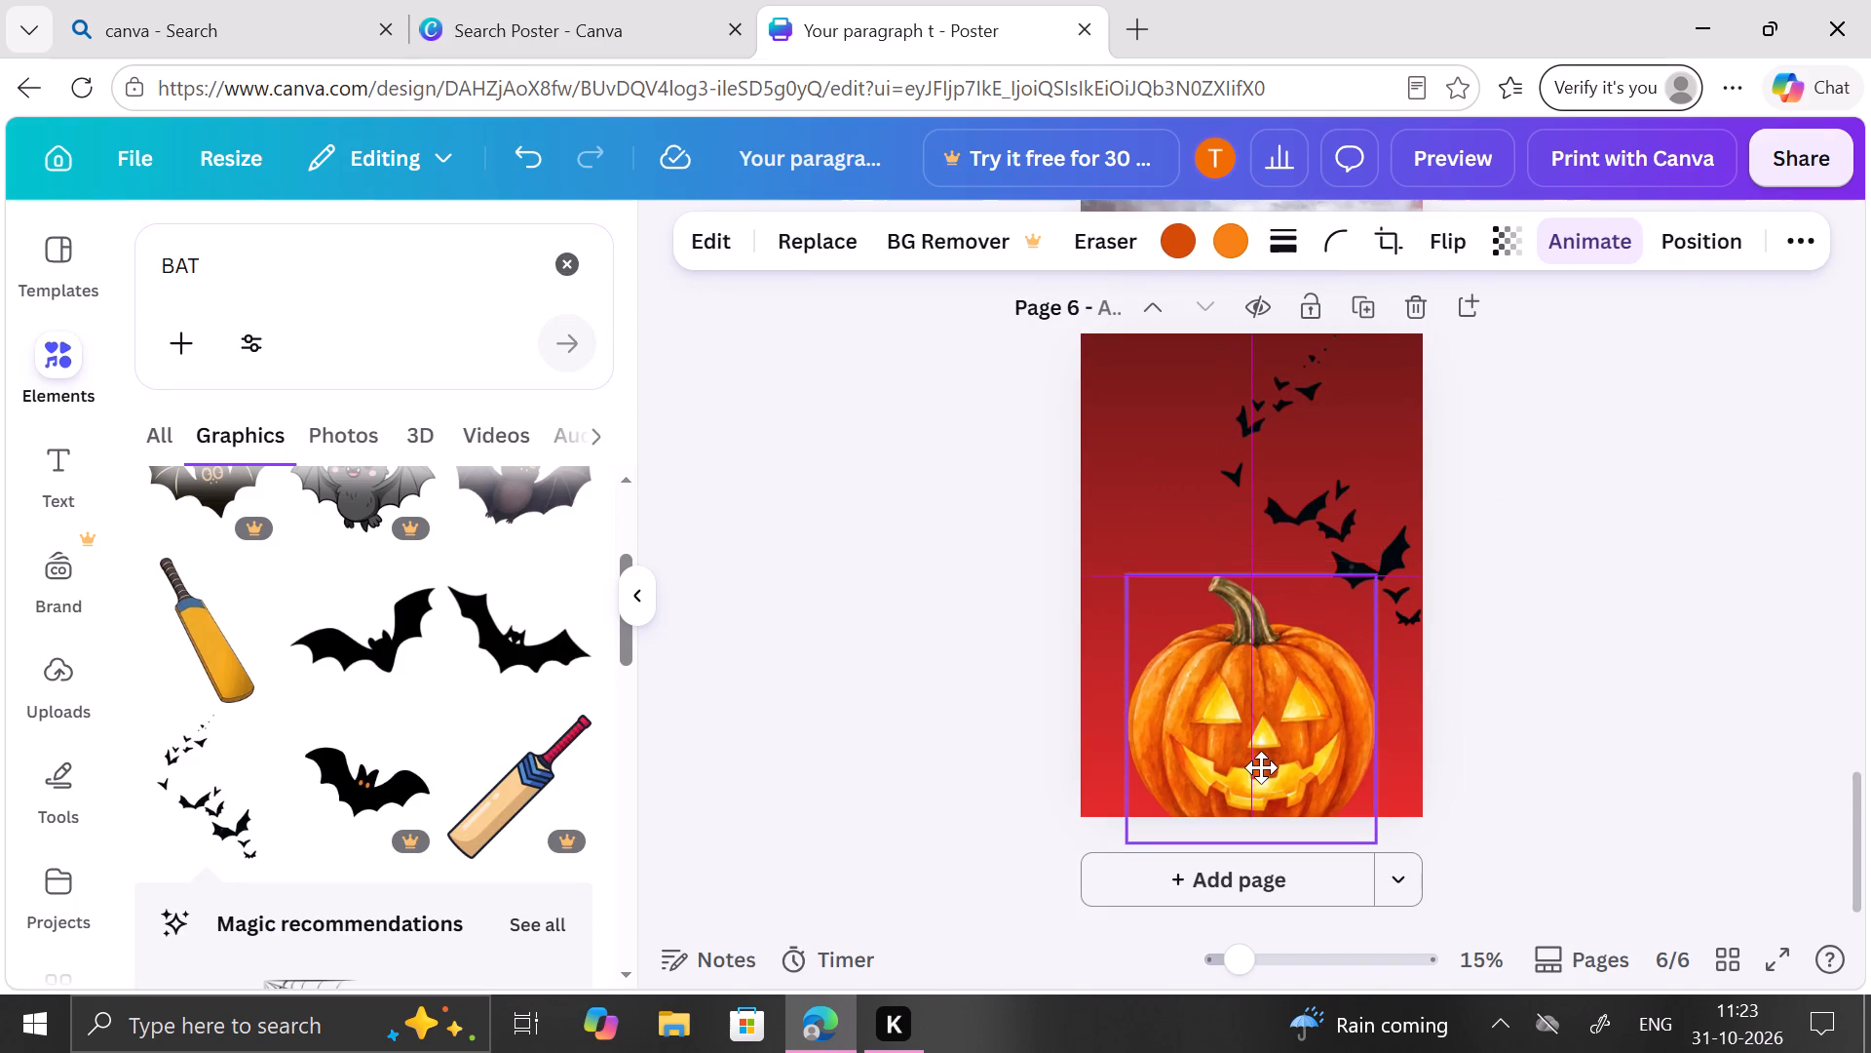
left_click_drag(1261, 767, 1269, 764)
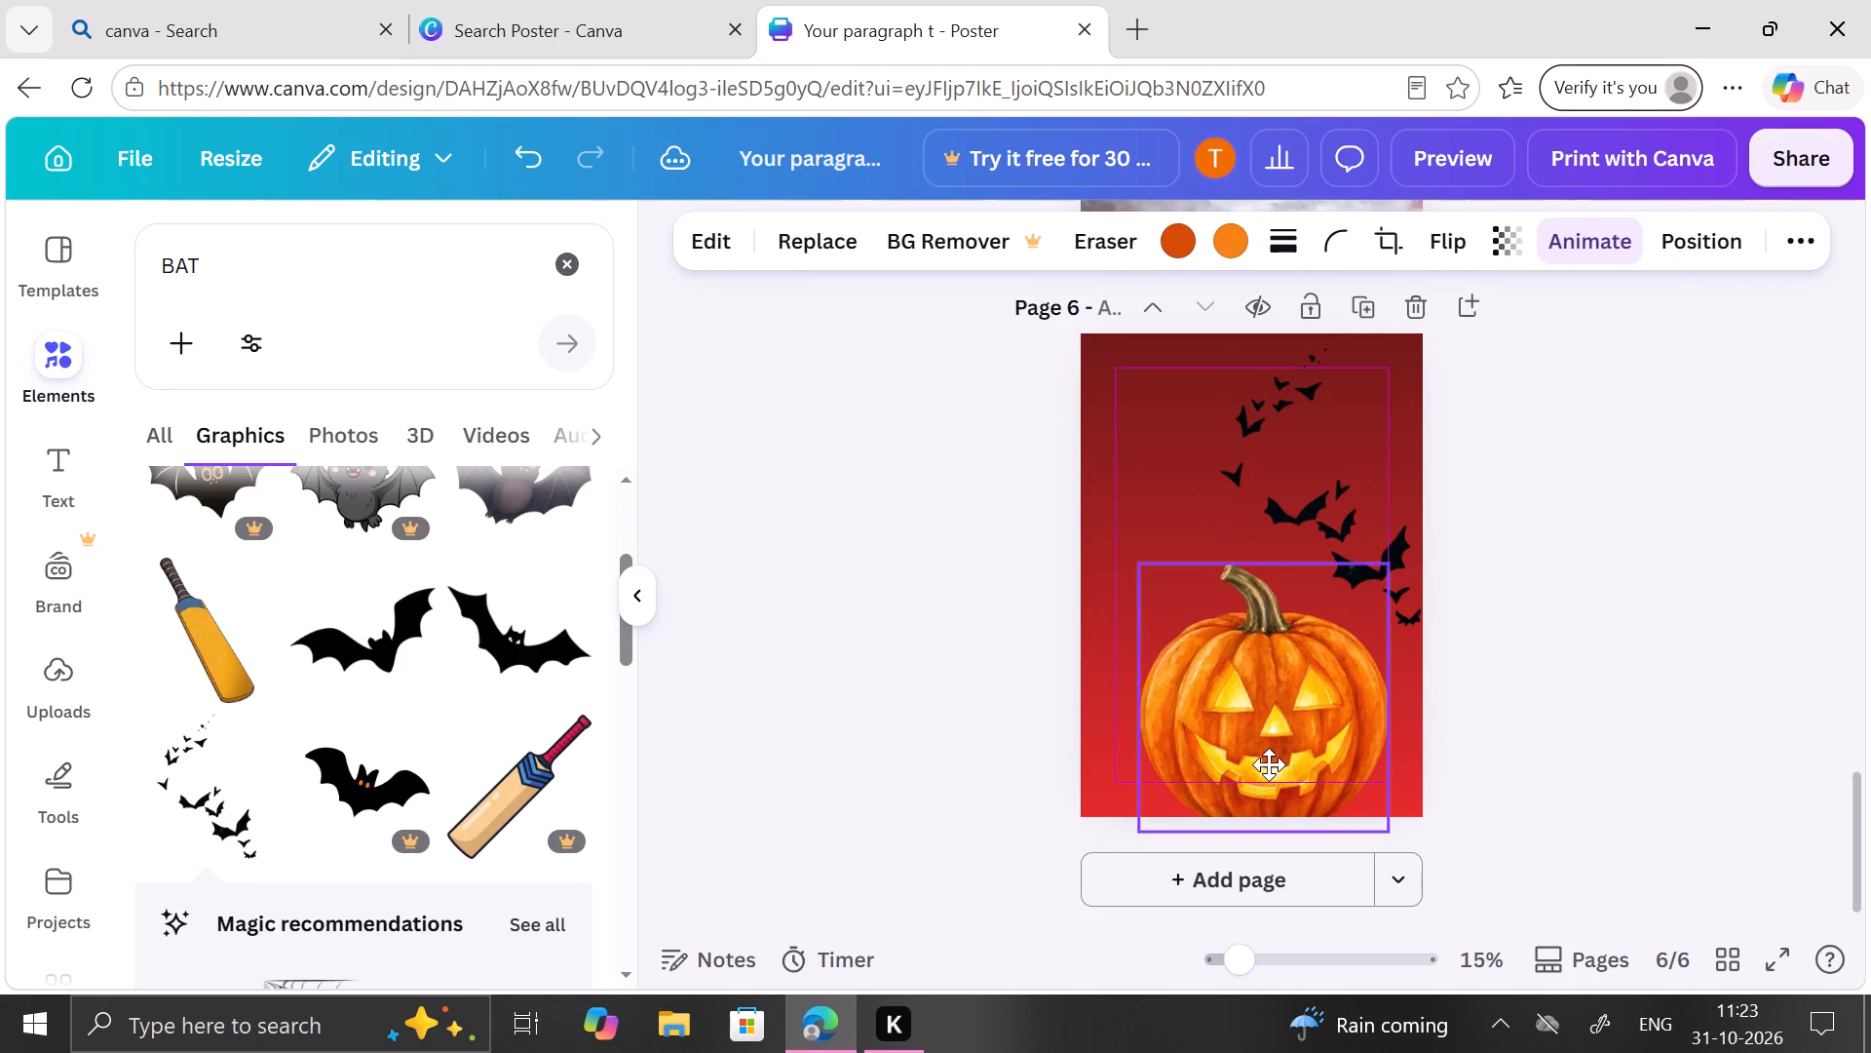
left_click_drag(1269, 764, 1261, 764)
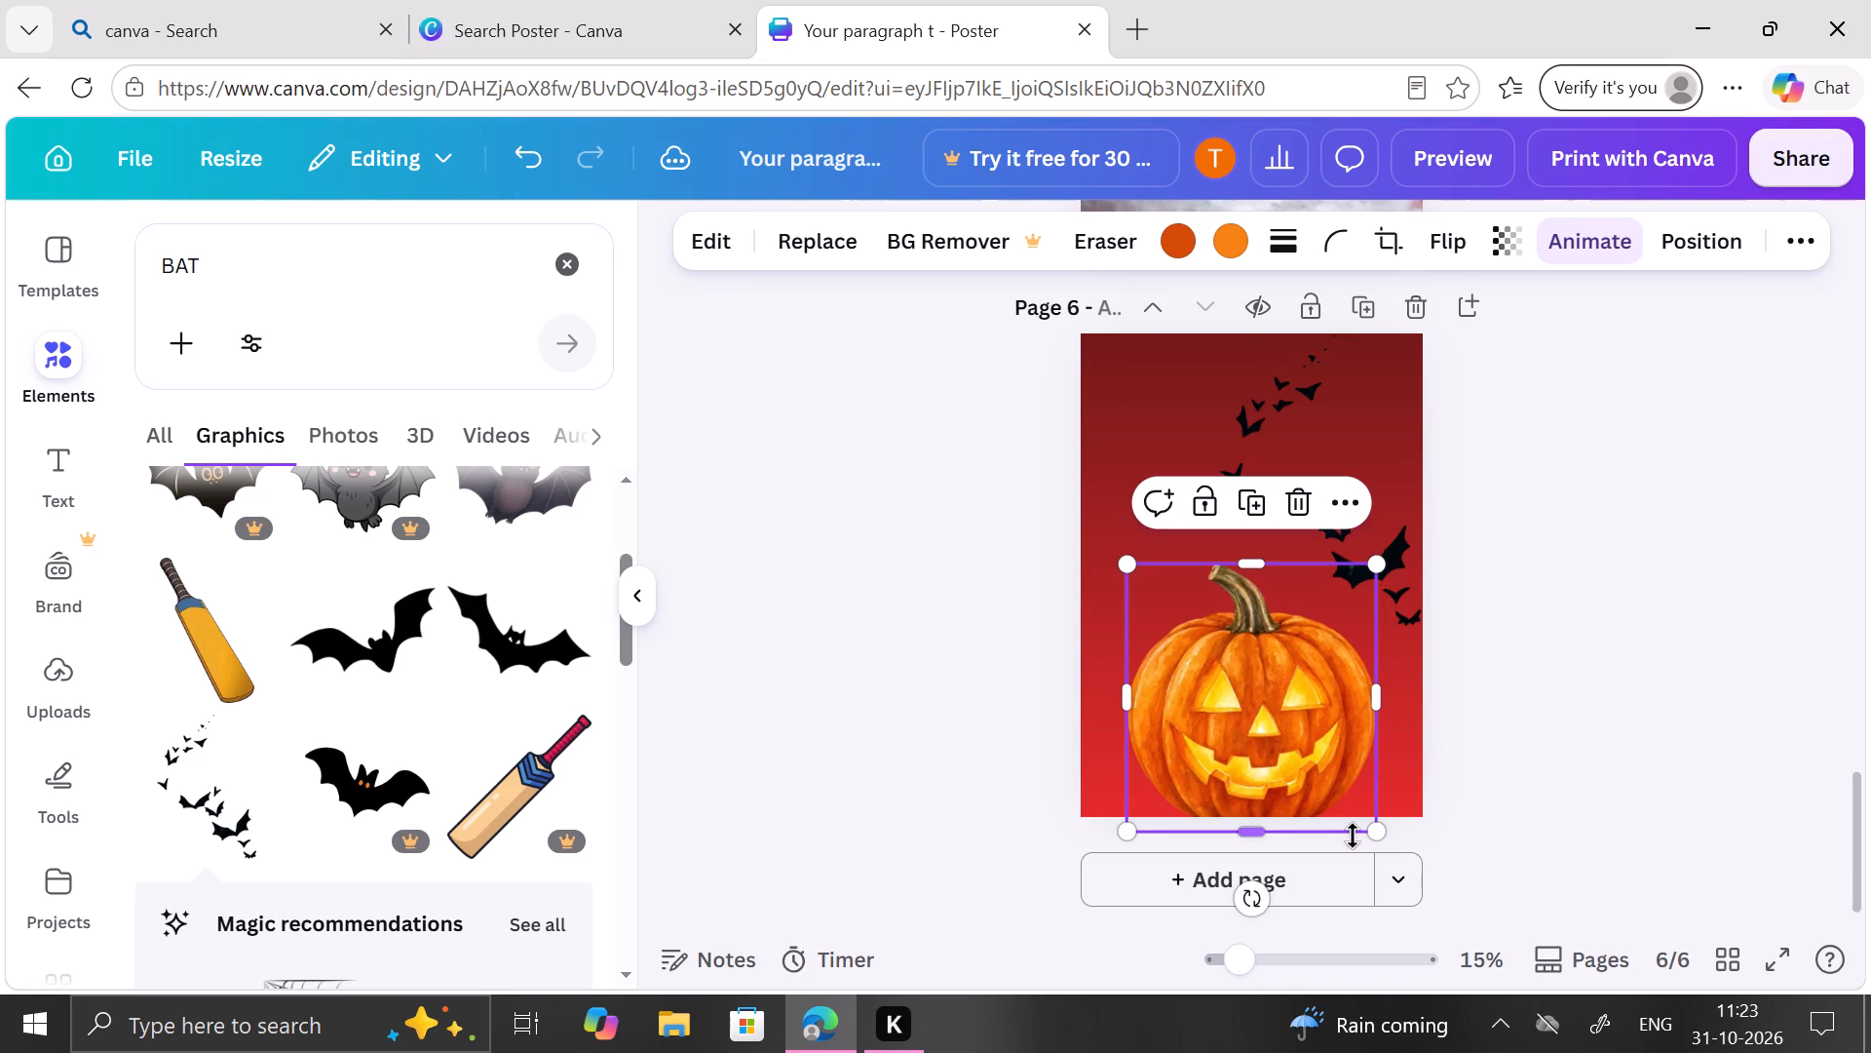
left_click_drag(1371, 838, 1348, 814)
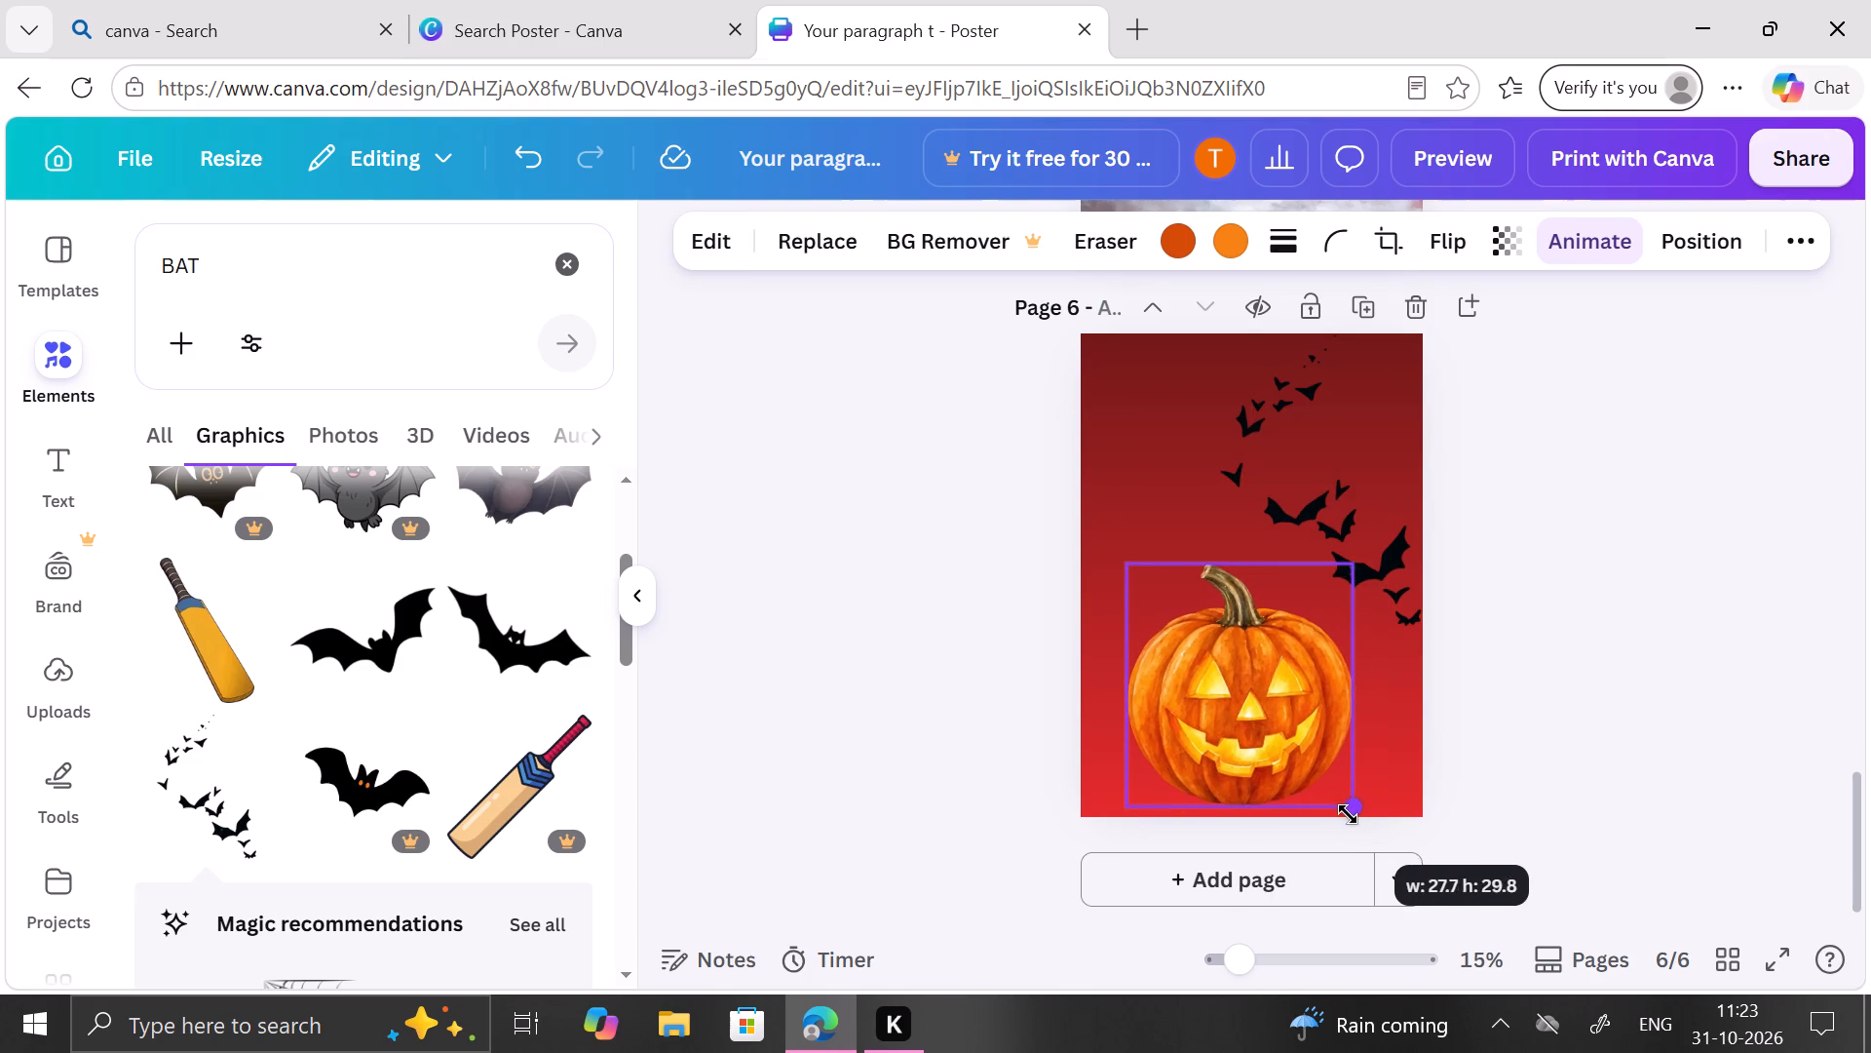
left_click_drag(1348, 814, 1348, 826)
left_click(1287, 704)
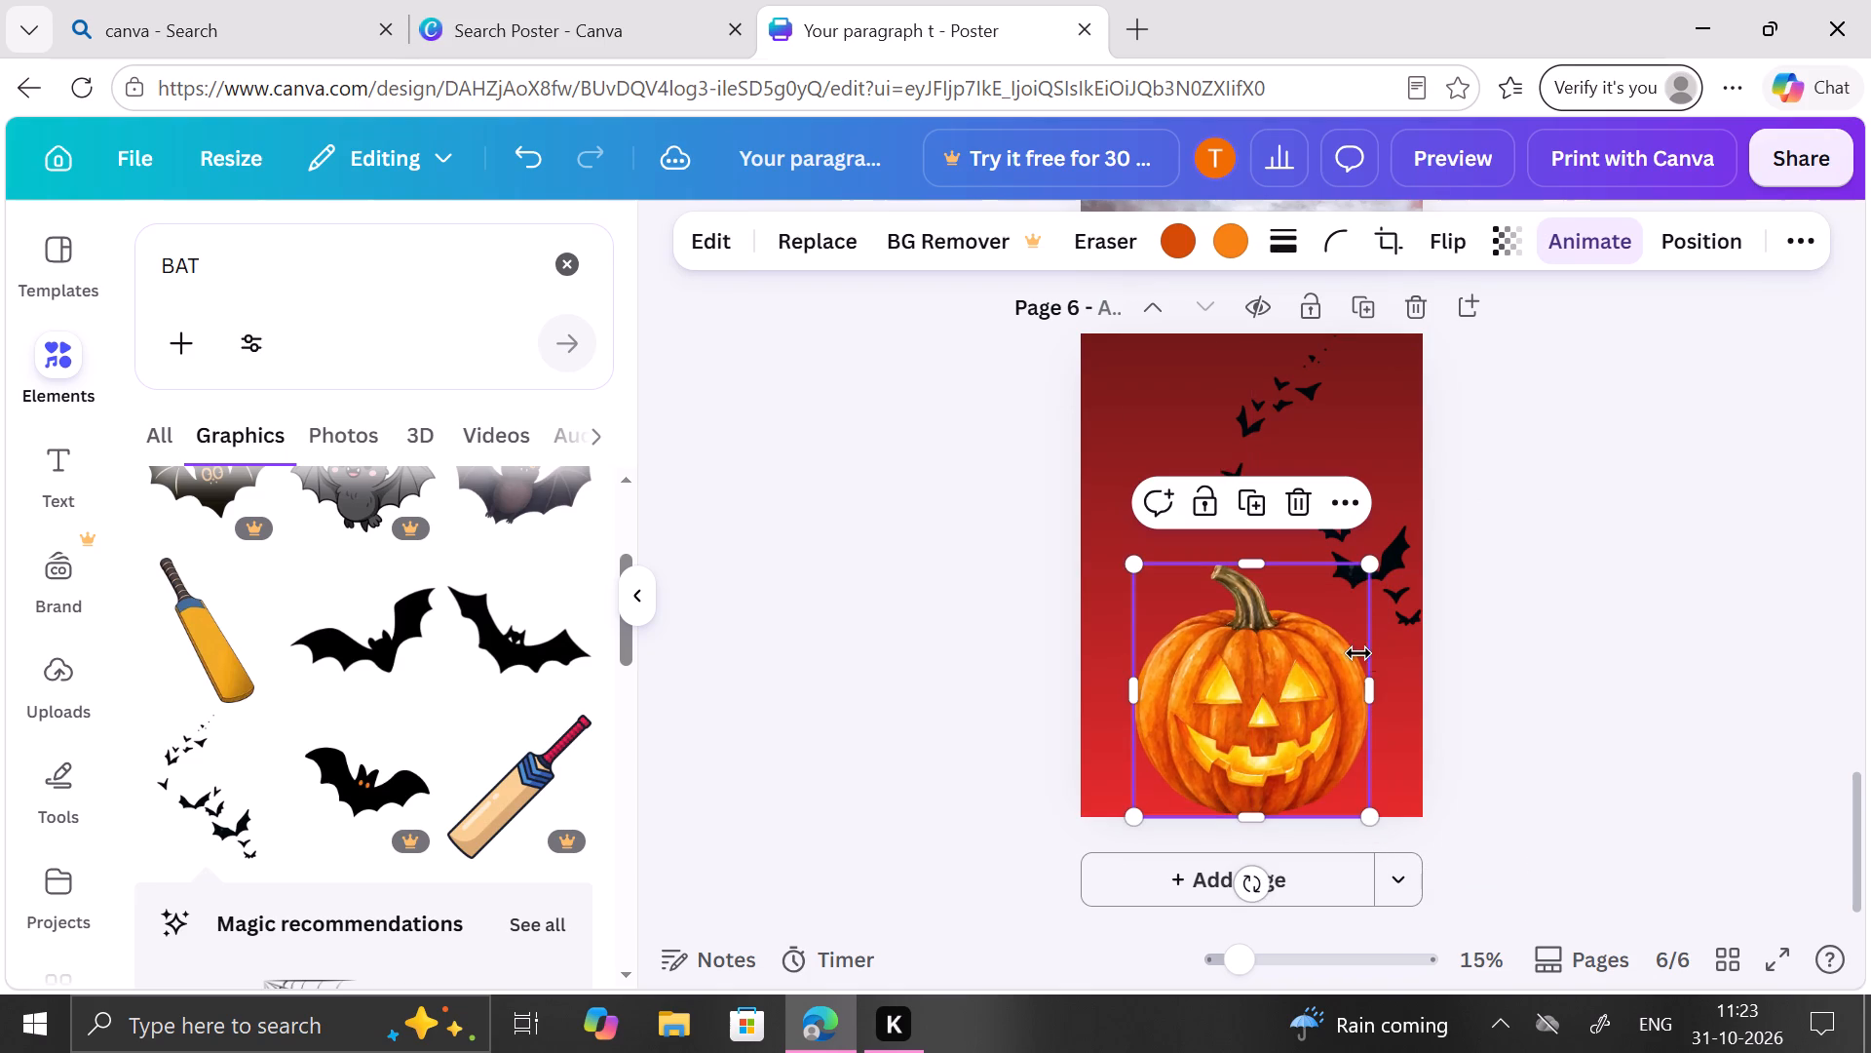
Shift the flock of bats slightly left, away from the right edge of page 6.
left_click(1403, 650)
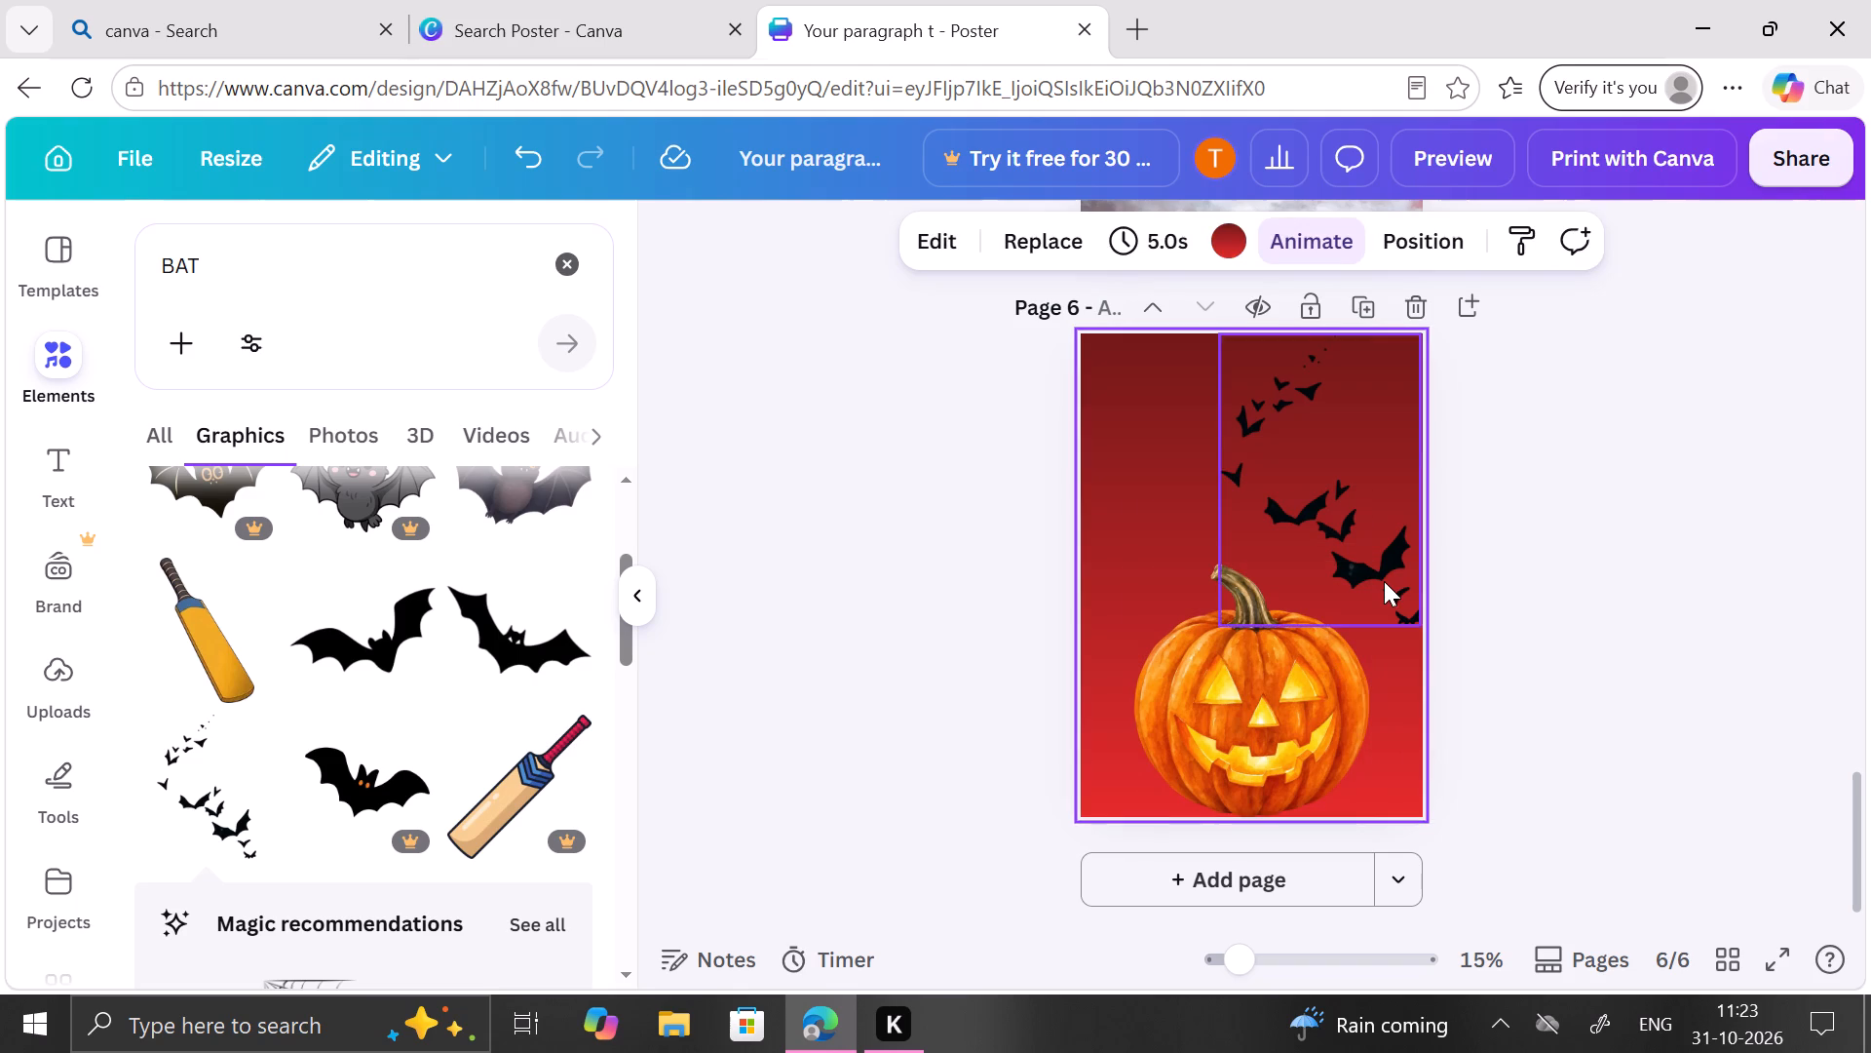
left_click_drag(1384, 581, 1373, 587)
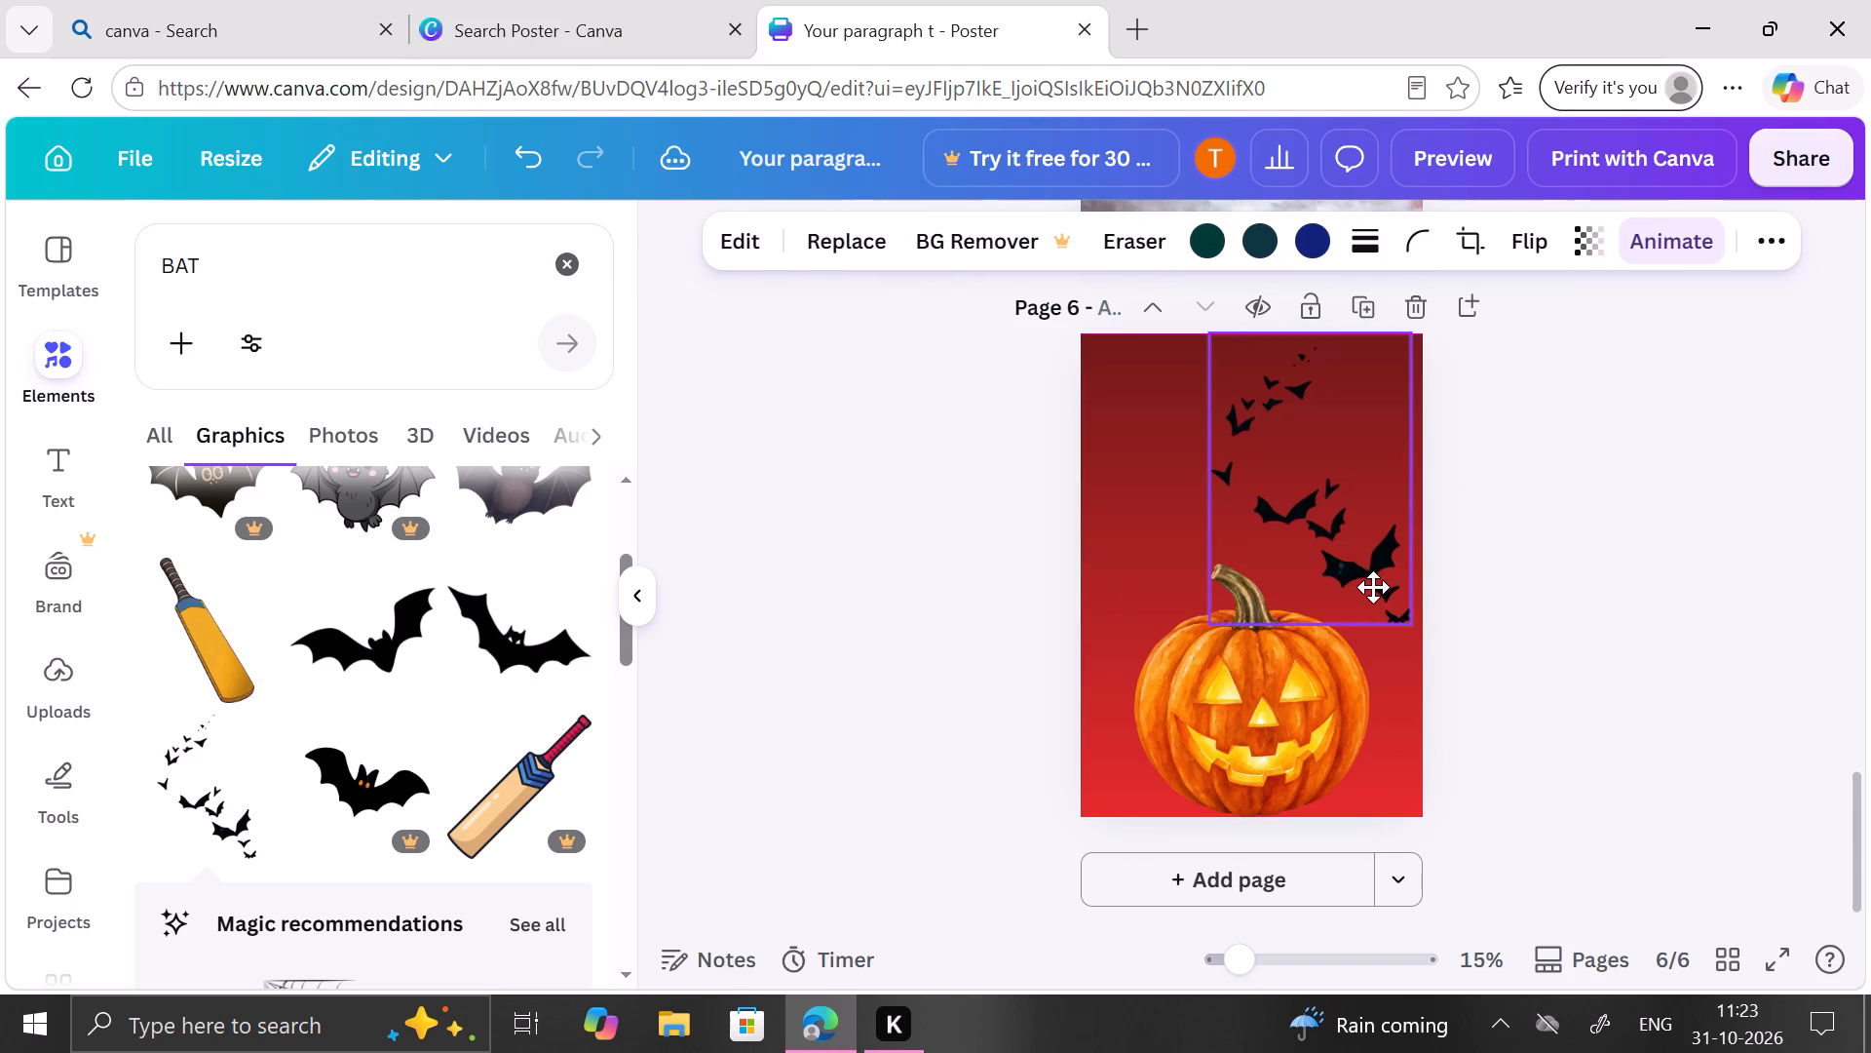
left_click_drag(1373, 587, 1368, 581)
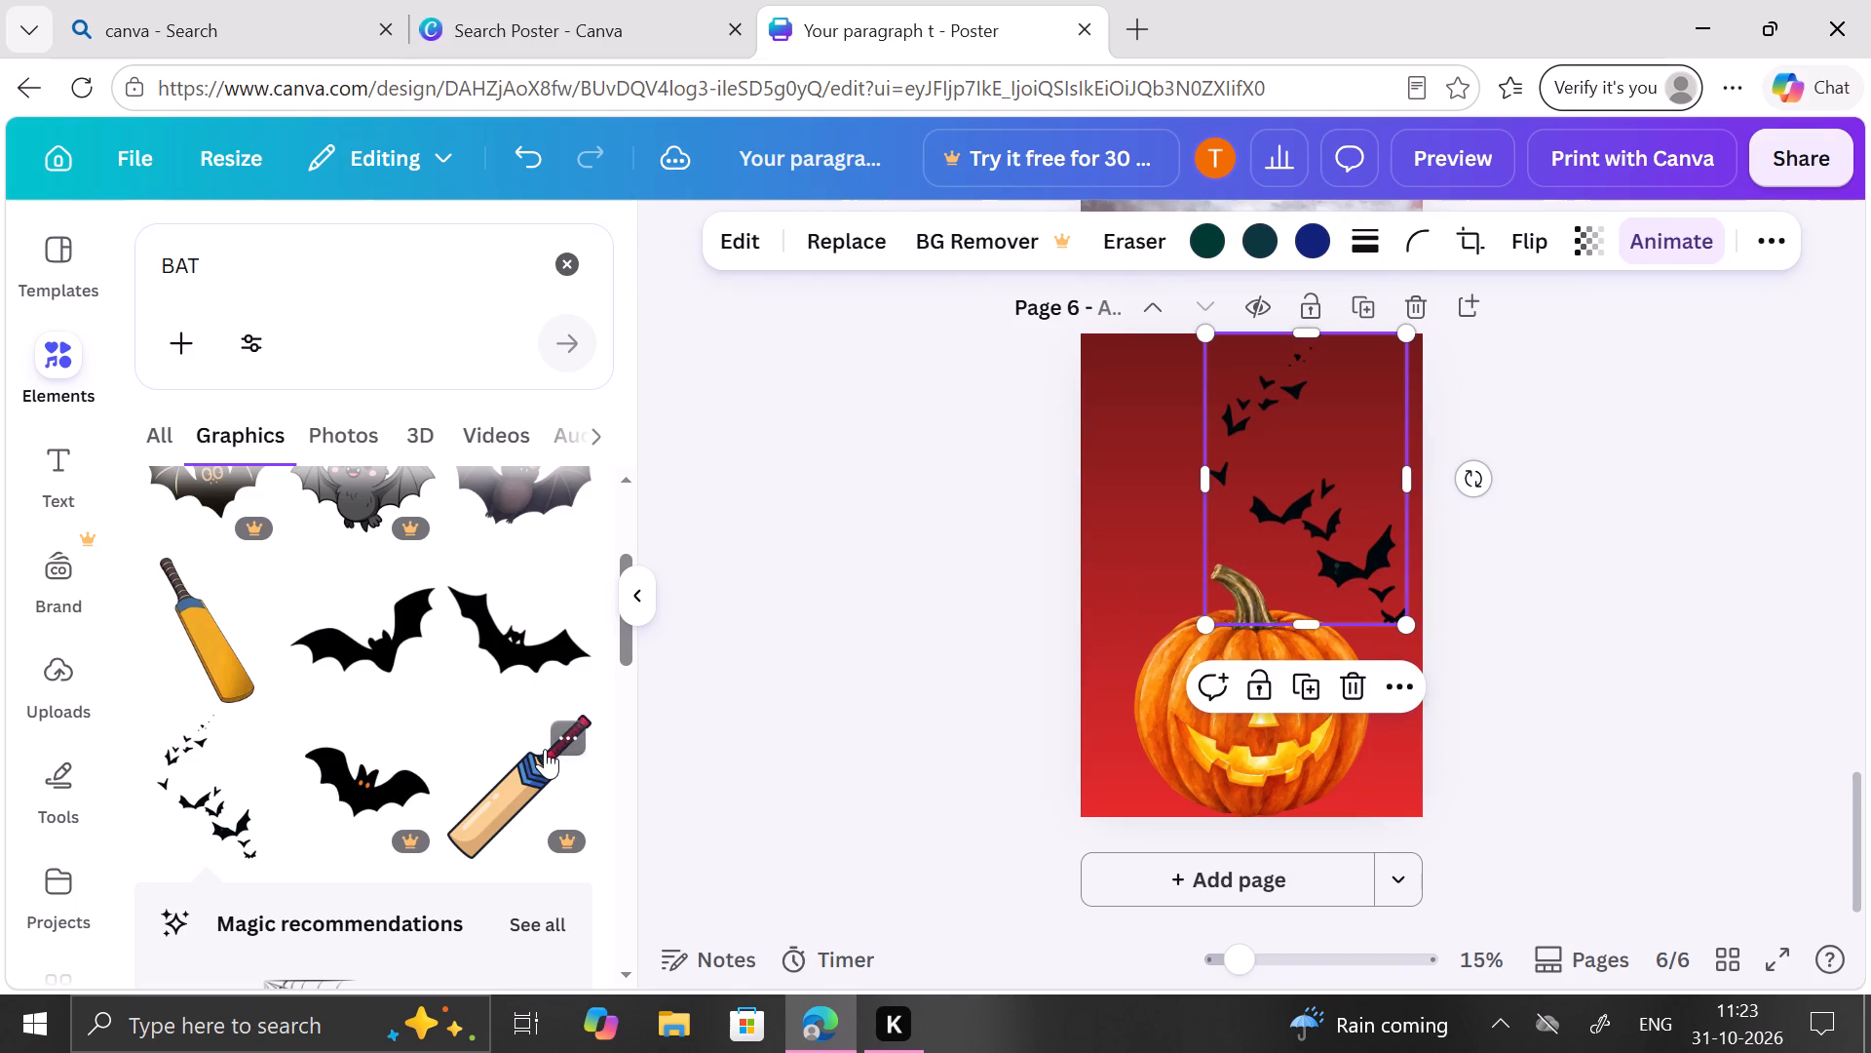
Look through the bat graphics and their recommendations again for more decorations for page 6.
scroll(545, 749, "down", 4)
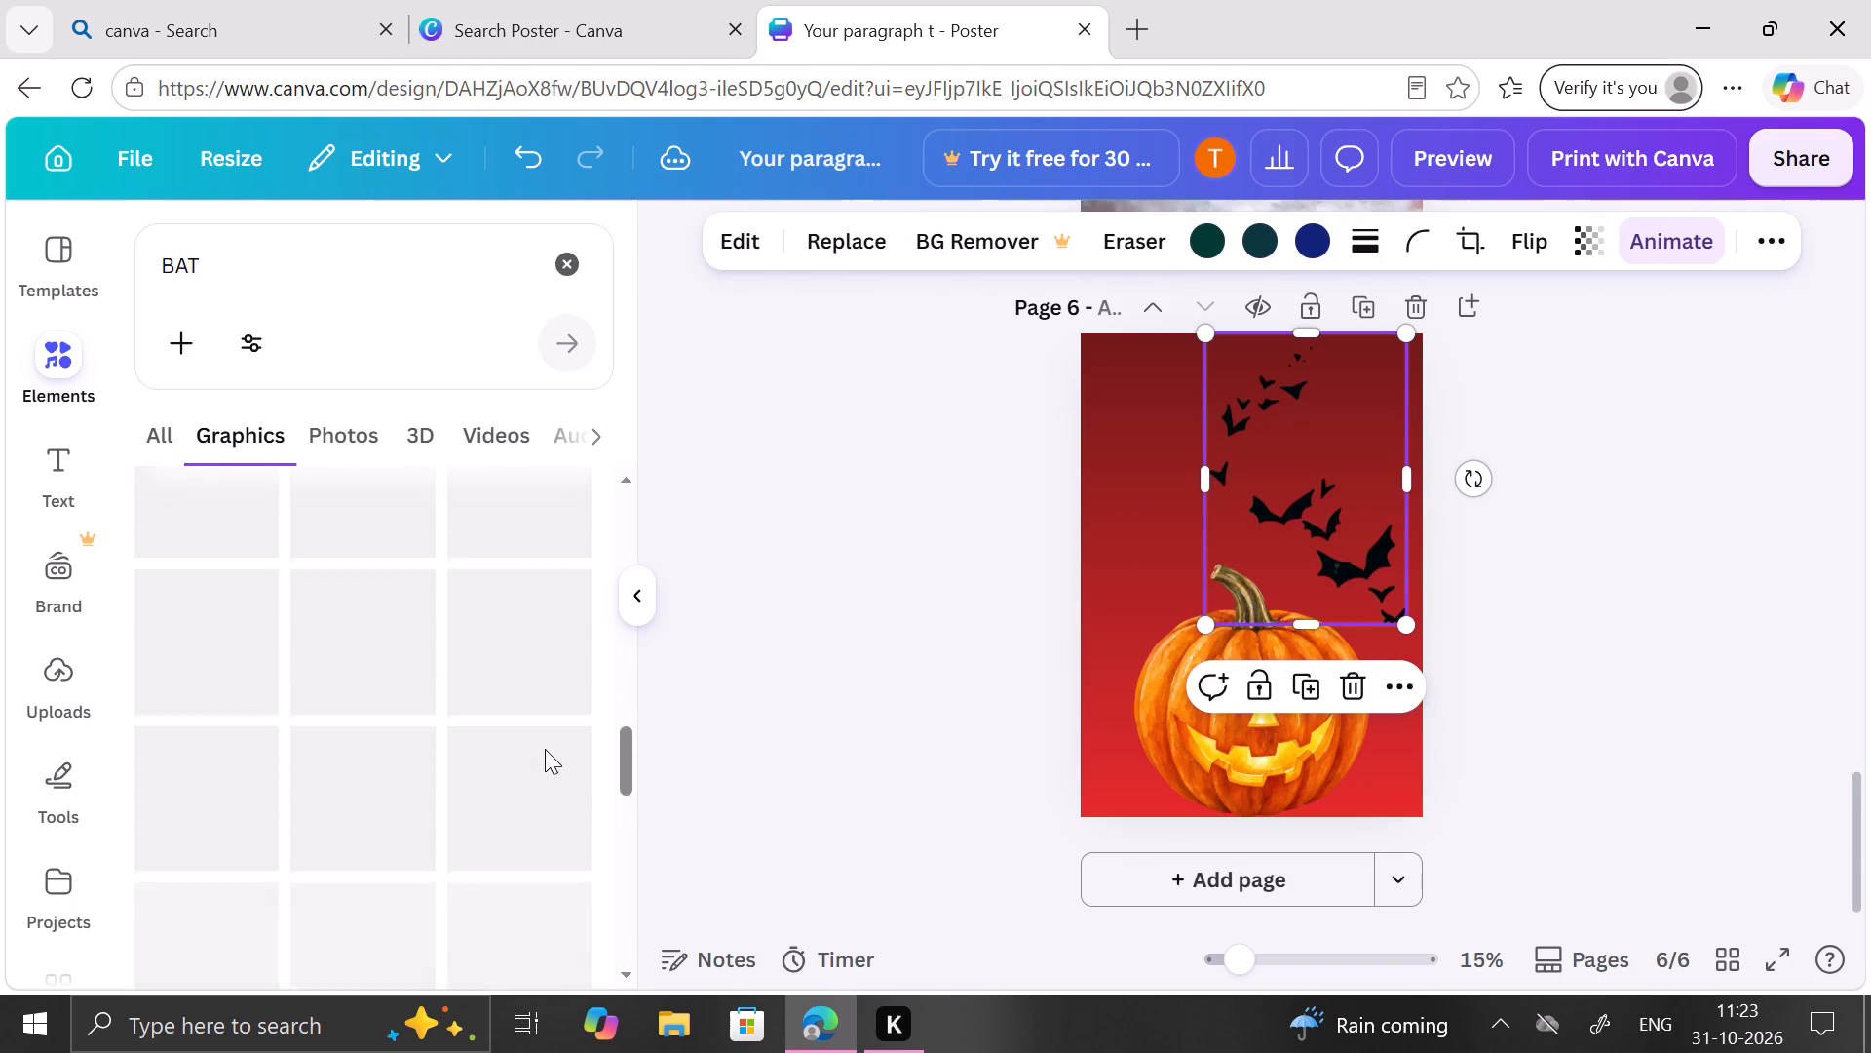
scroll(545, 749, "up", 4)
scroll(545, 749, "down", 1)
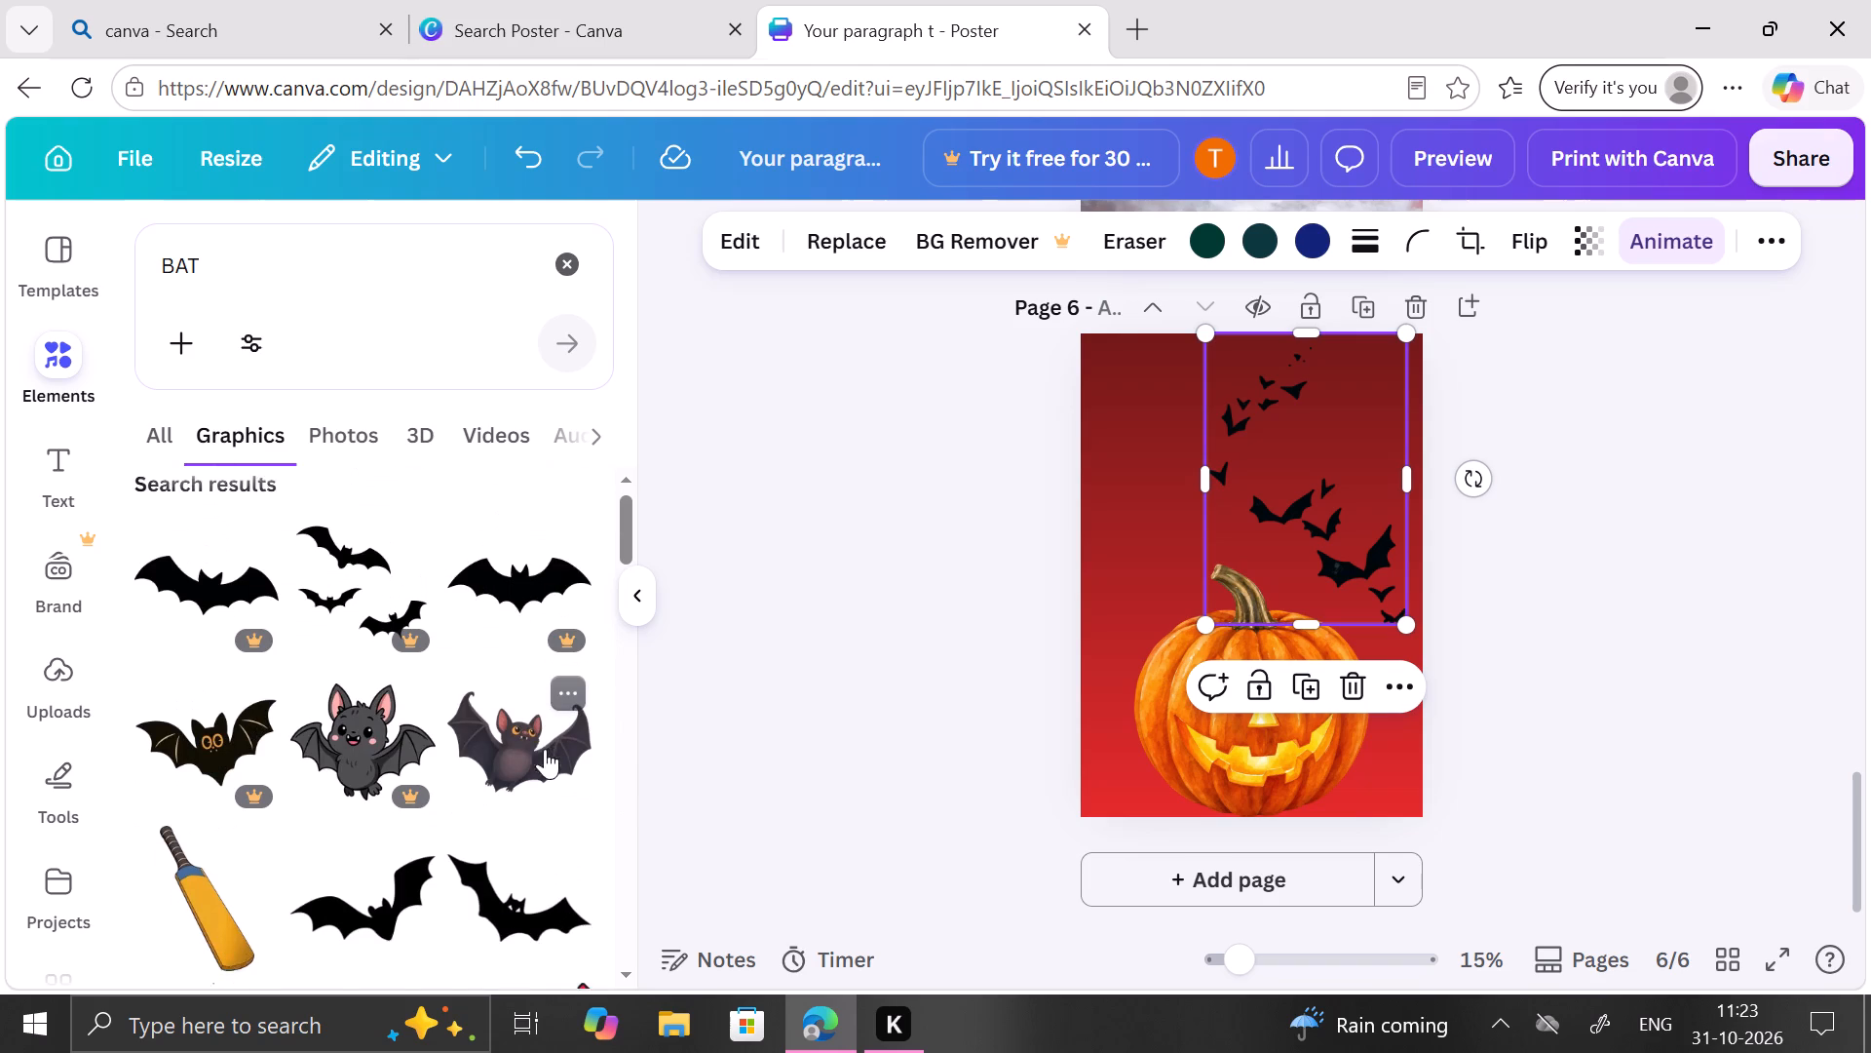
scroll(545, 749, "down", 2)
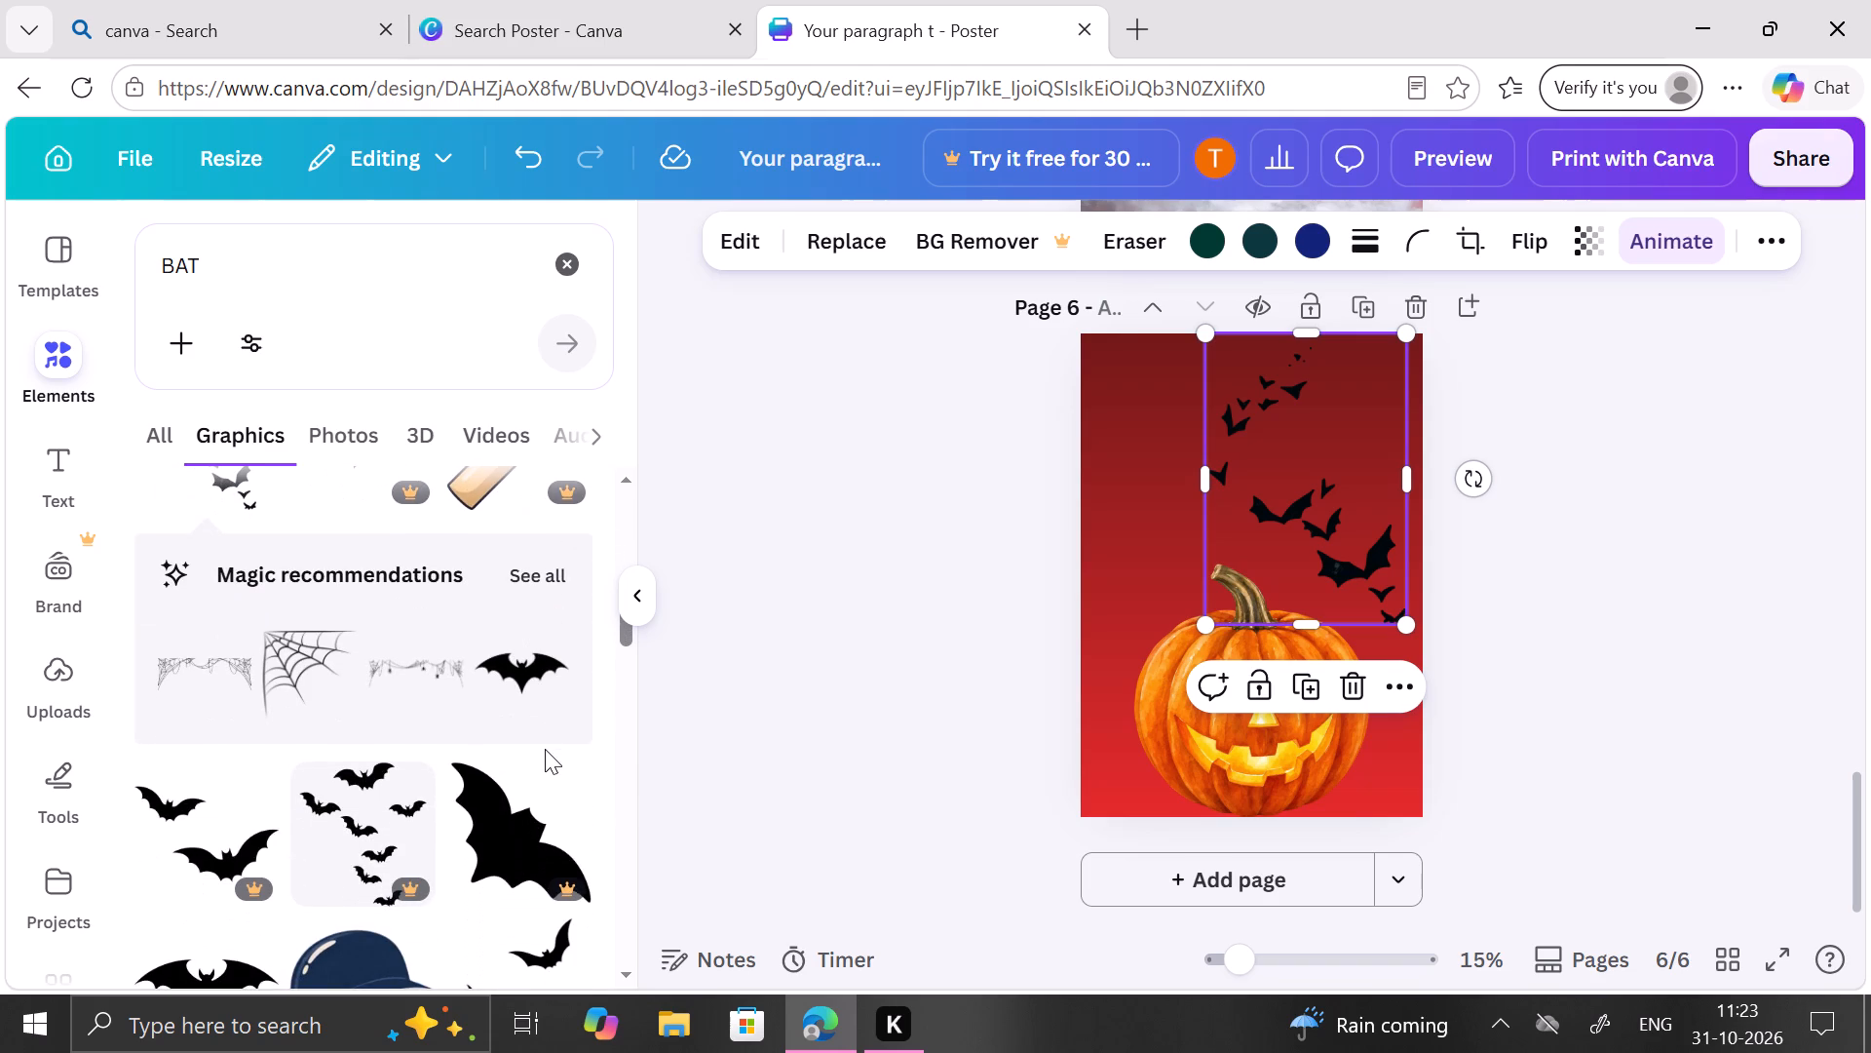
scroll(545, 749, "down", 1)
Delete the jack-o'-lantern from page 6.
left_click(1166, 724)
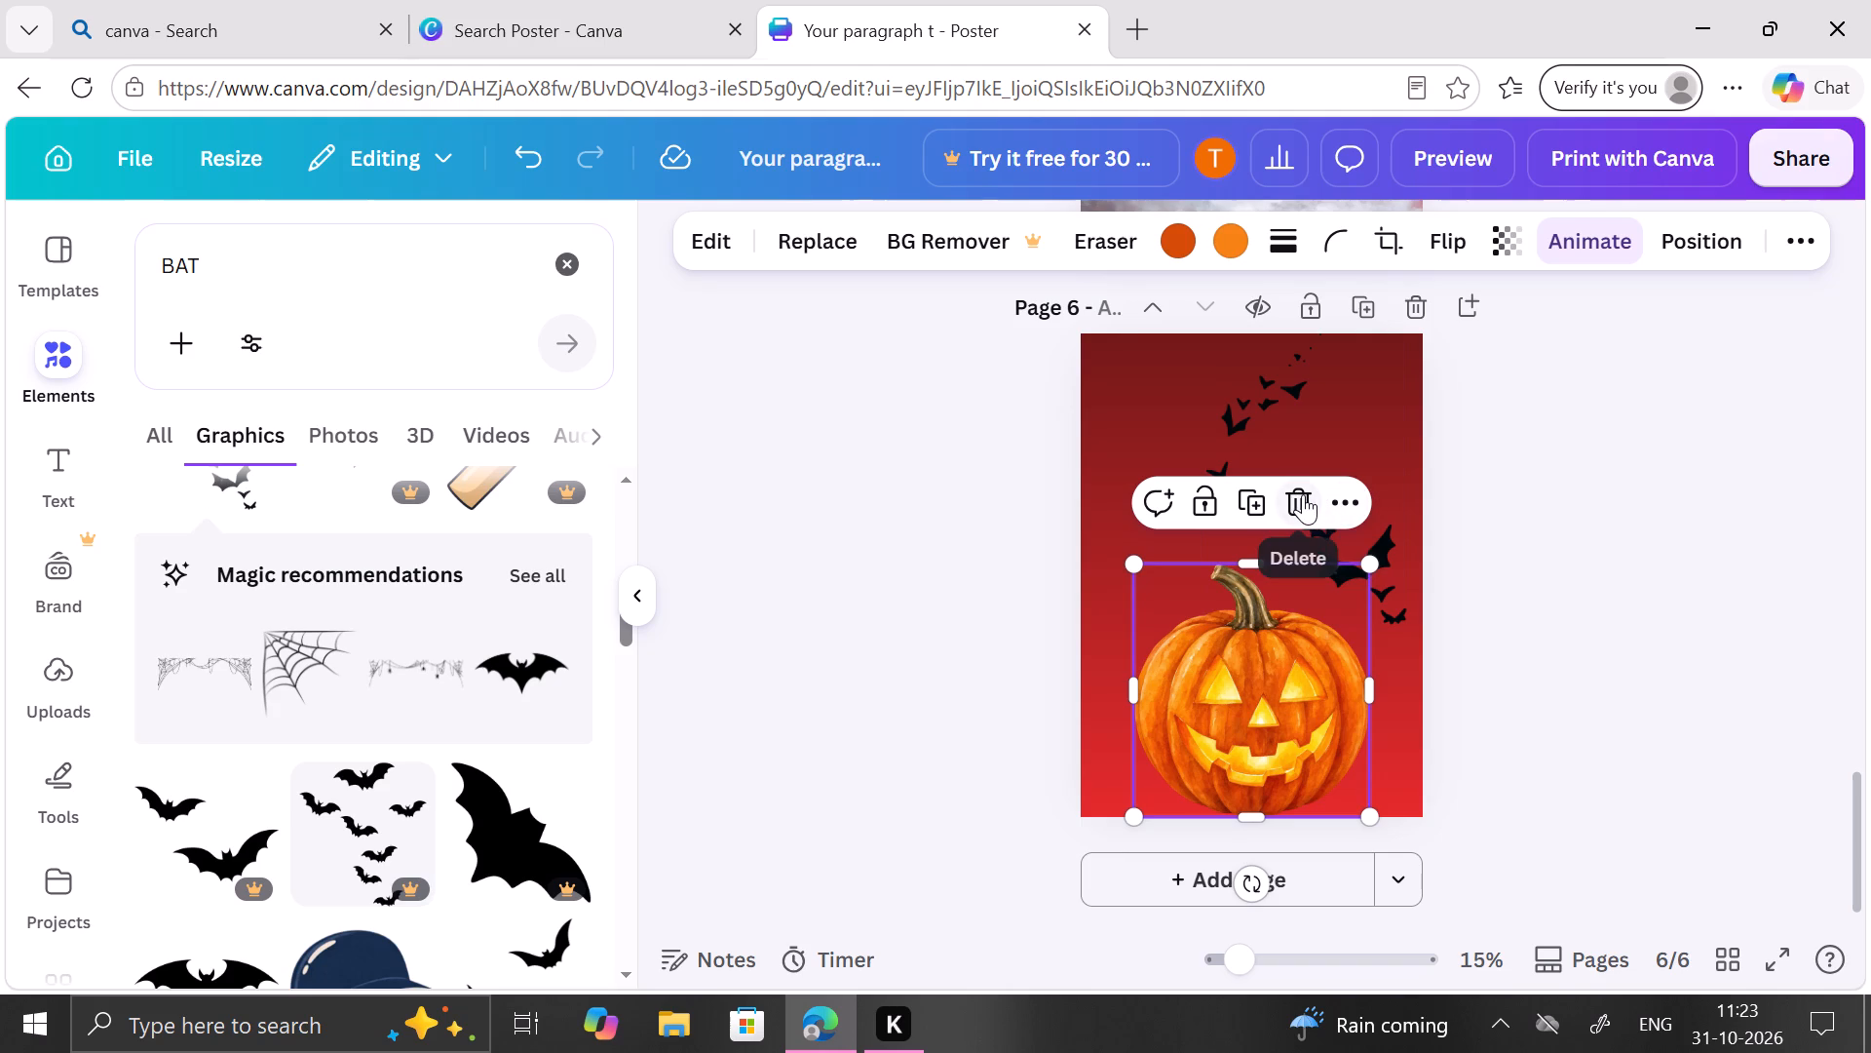
left_click(1303, 494)
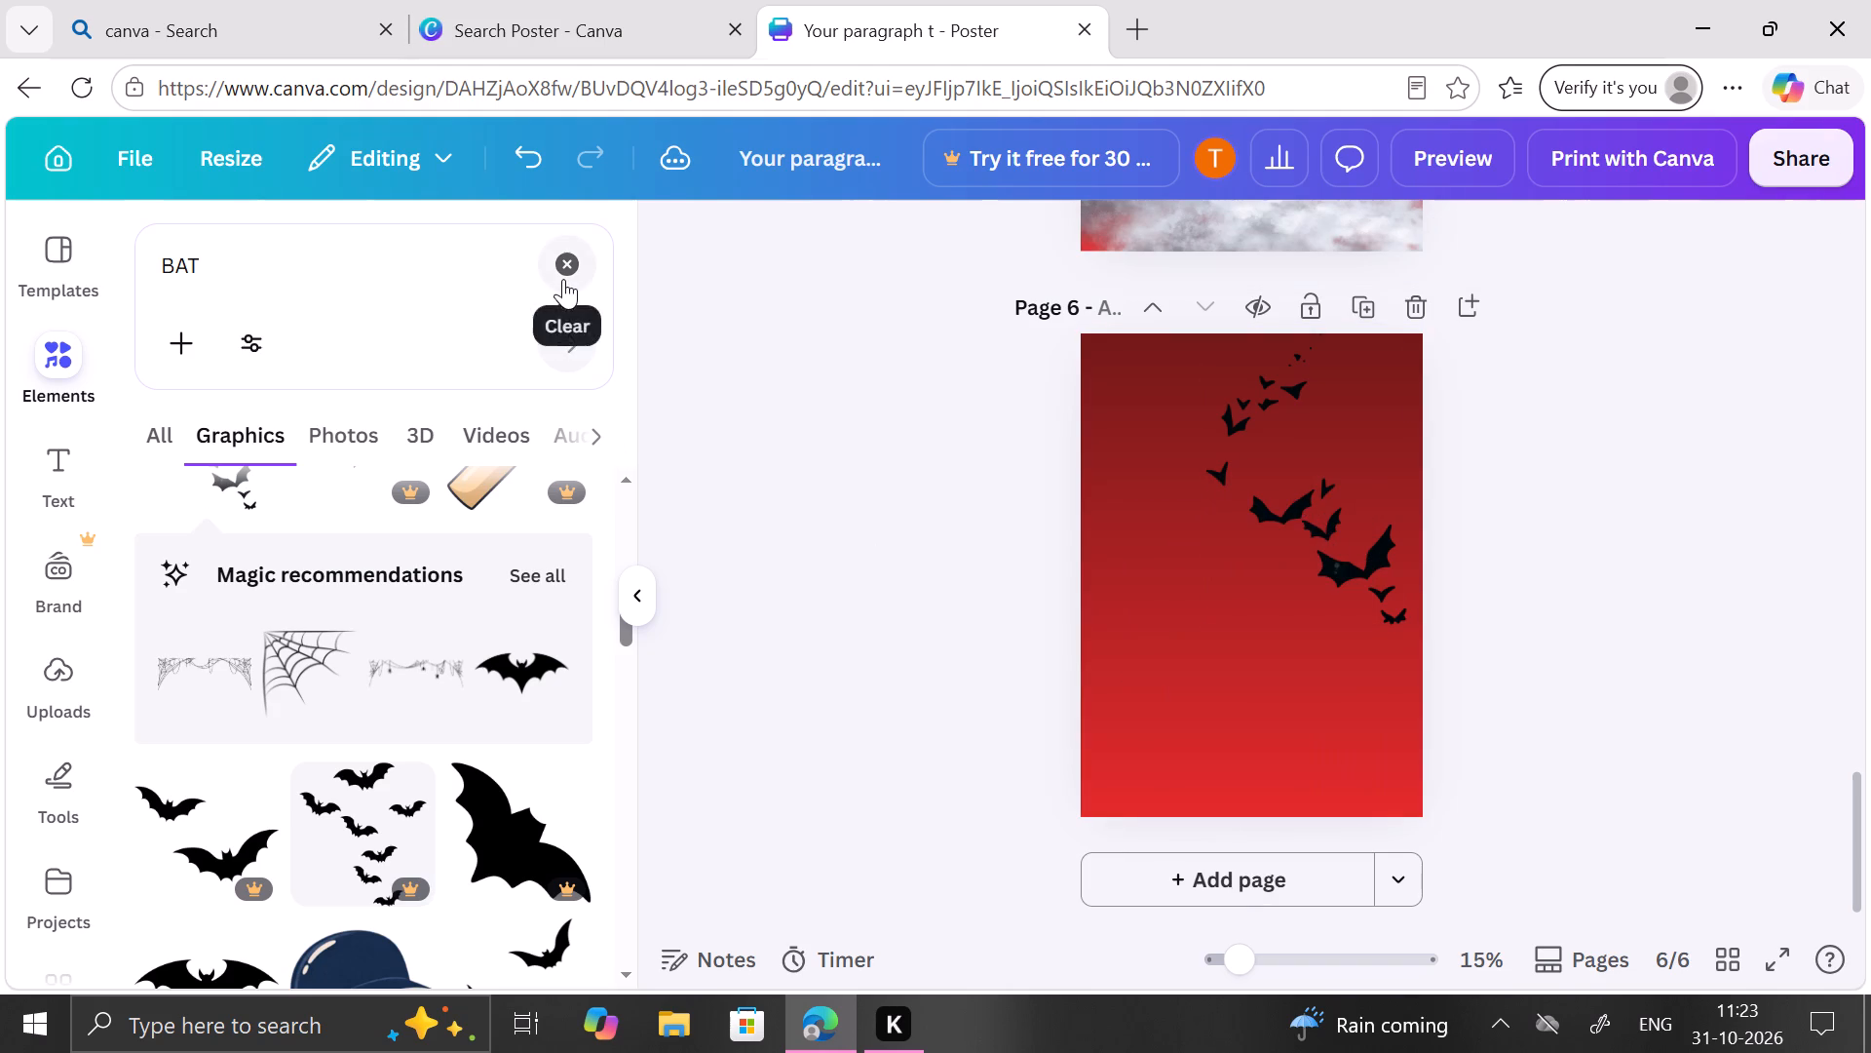
Replace the BAT search with the recent search PUMPKIN and show all the matching graphics.
left_click(563, 279)
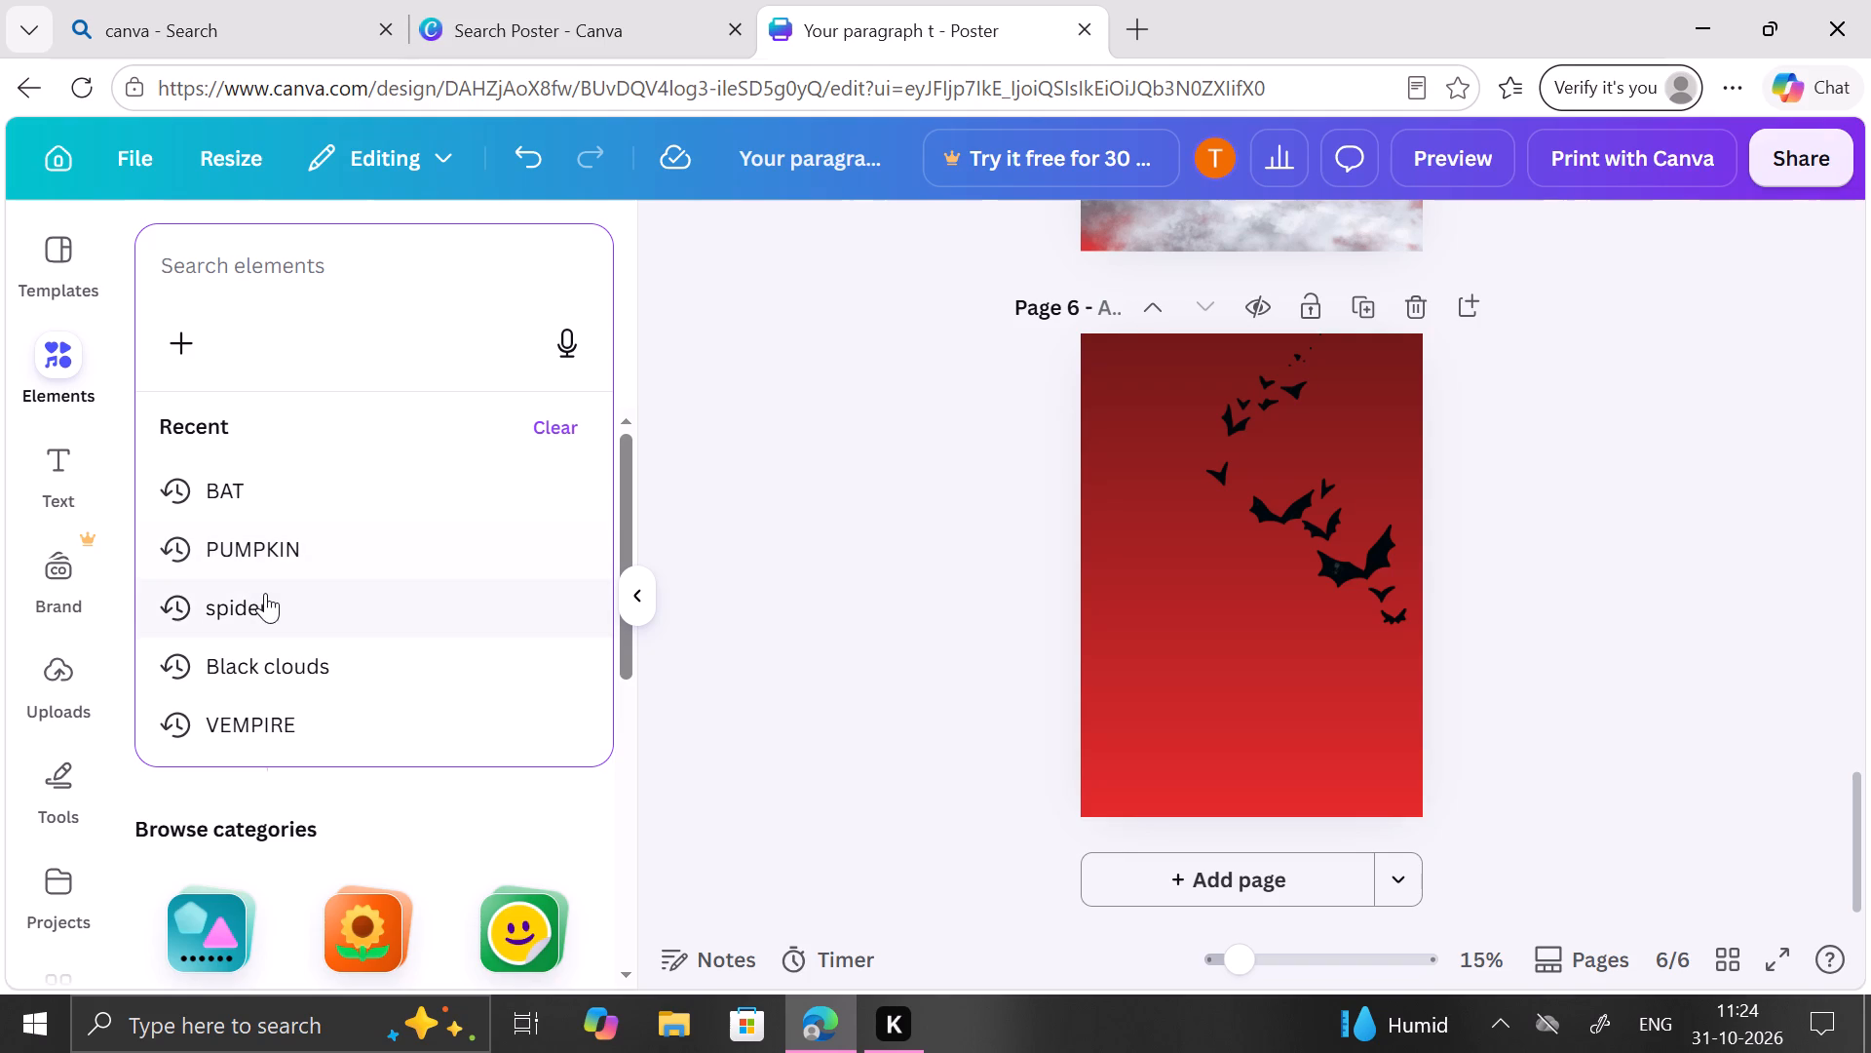
scroll(265, 593, "down", 3)
left_click(312, 562)
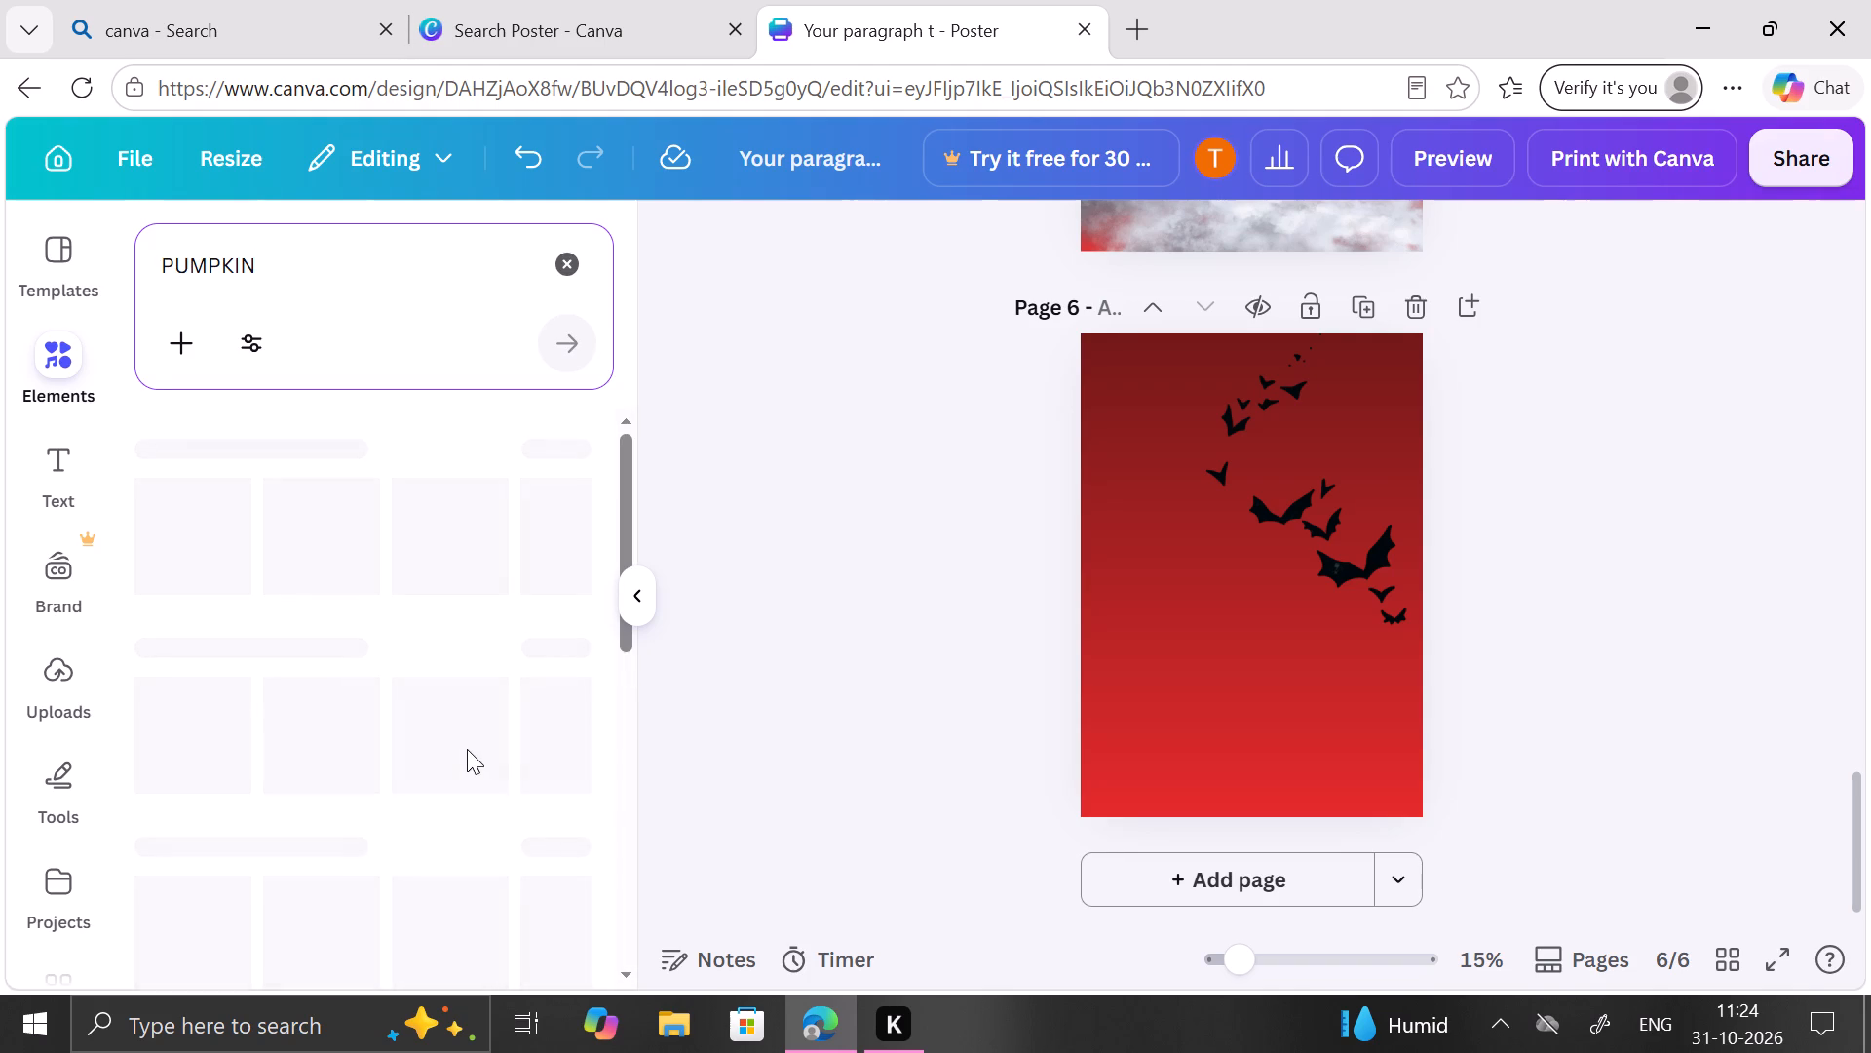
scroll(257, 793, "down", 3)
scroll(257, 793, "up", 1)
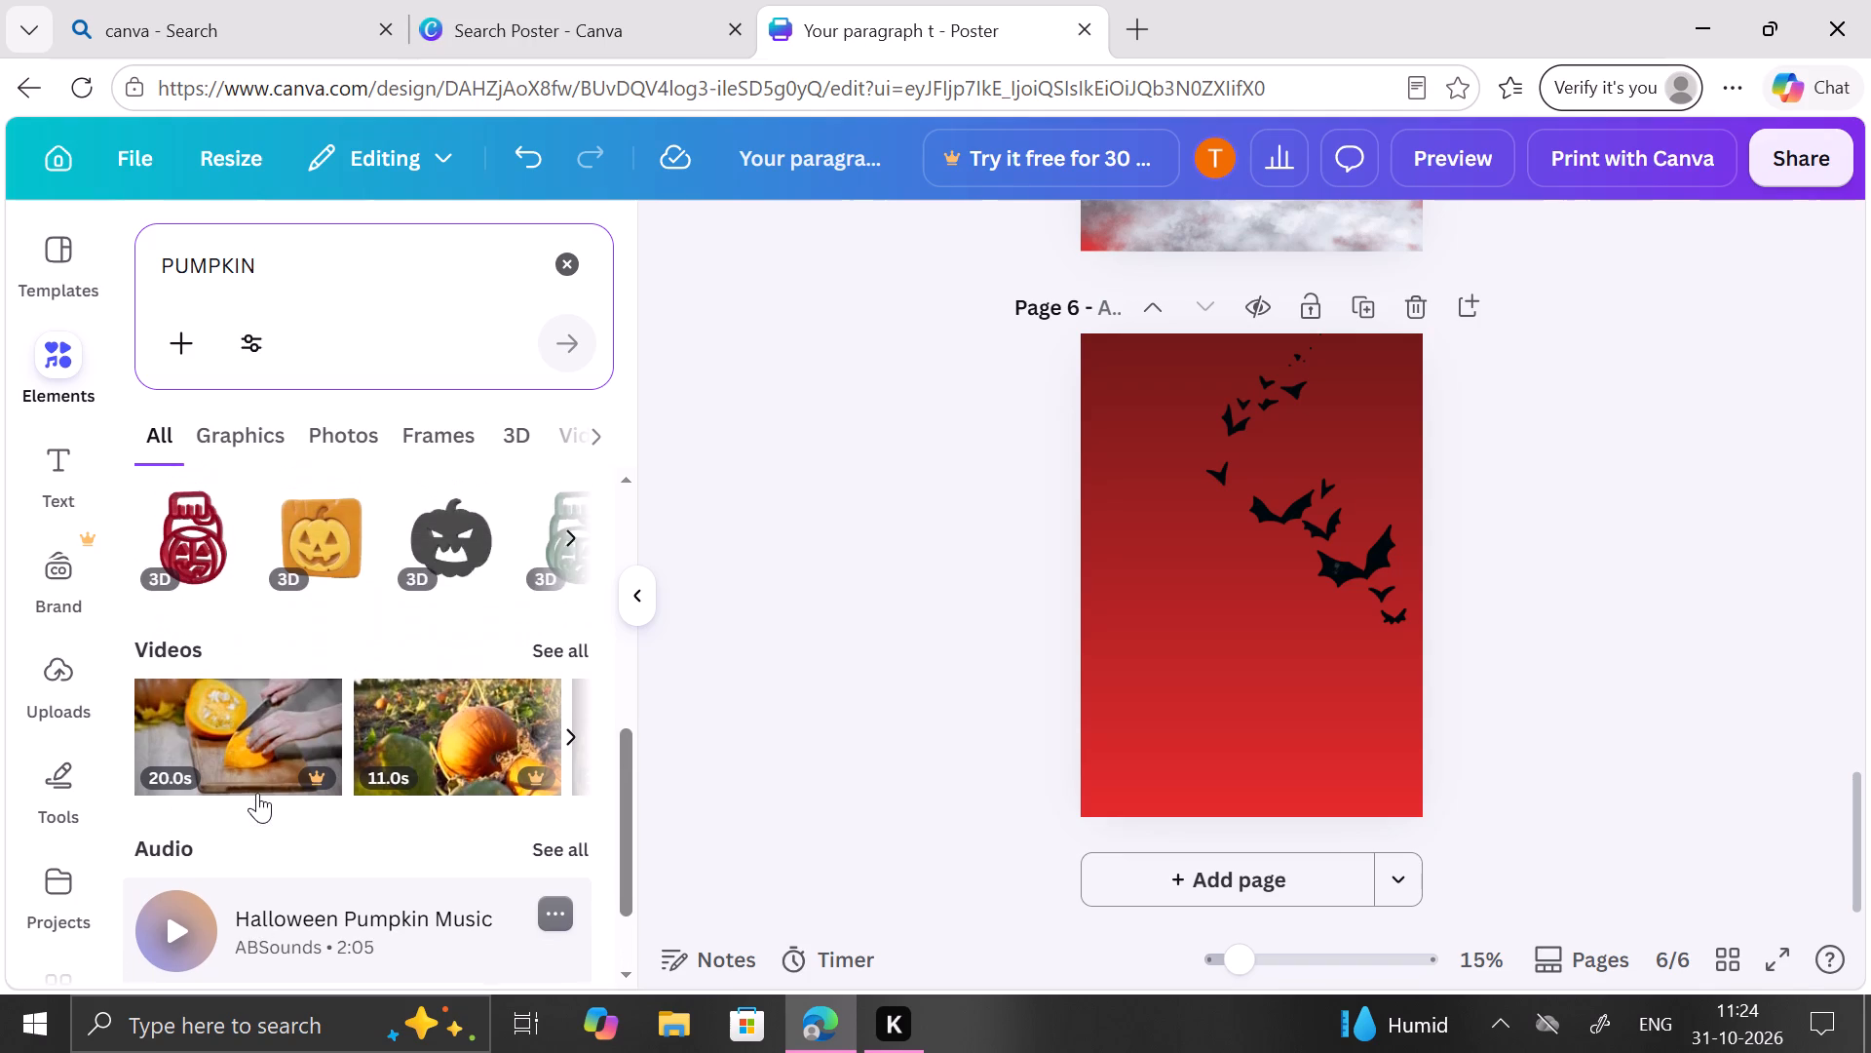
scroll(257, 793, "up", 4)
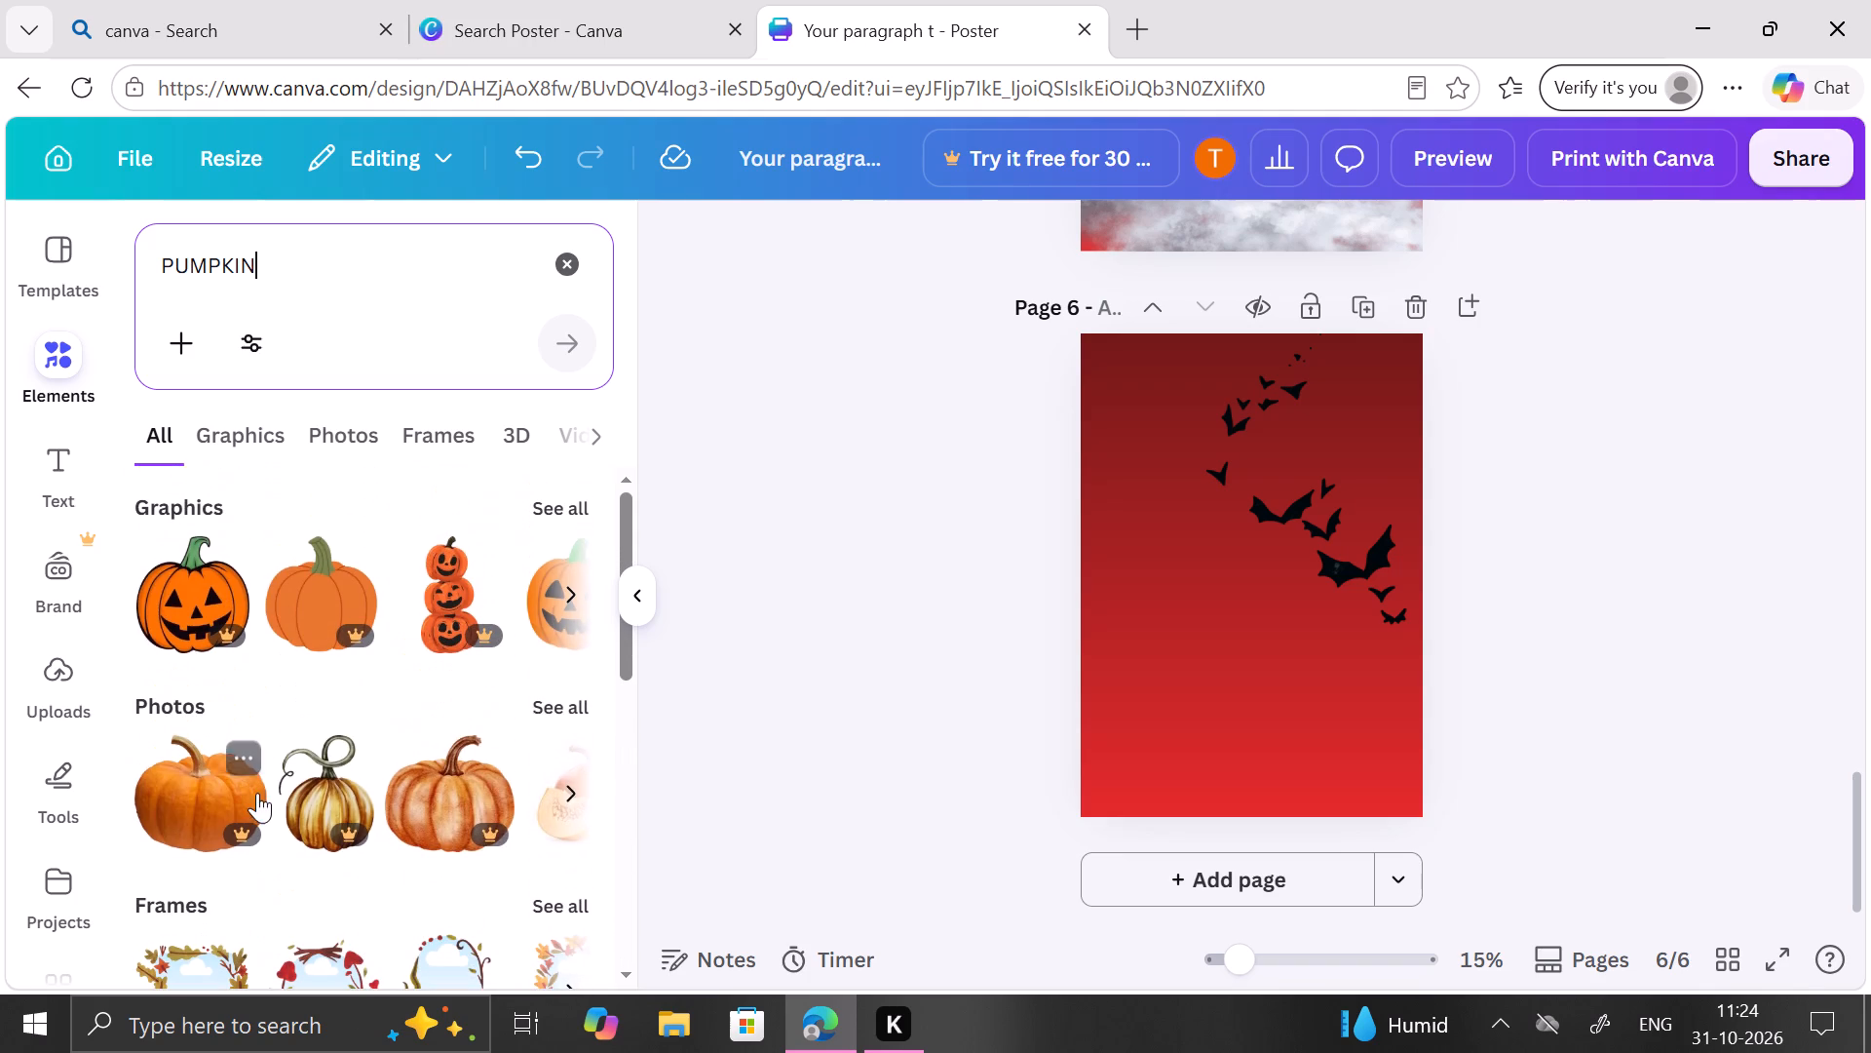
left_click(550, 493)
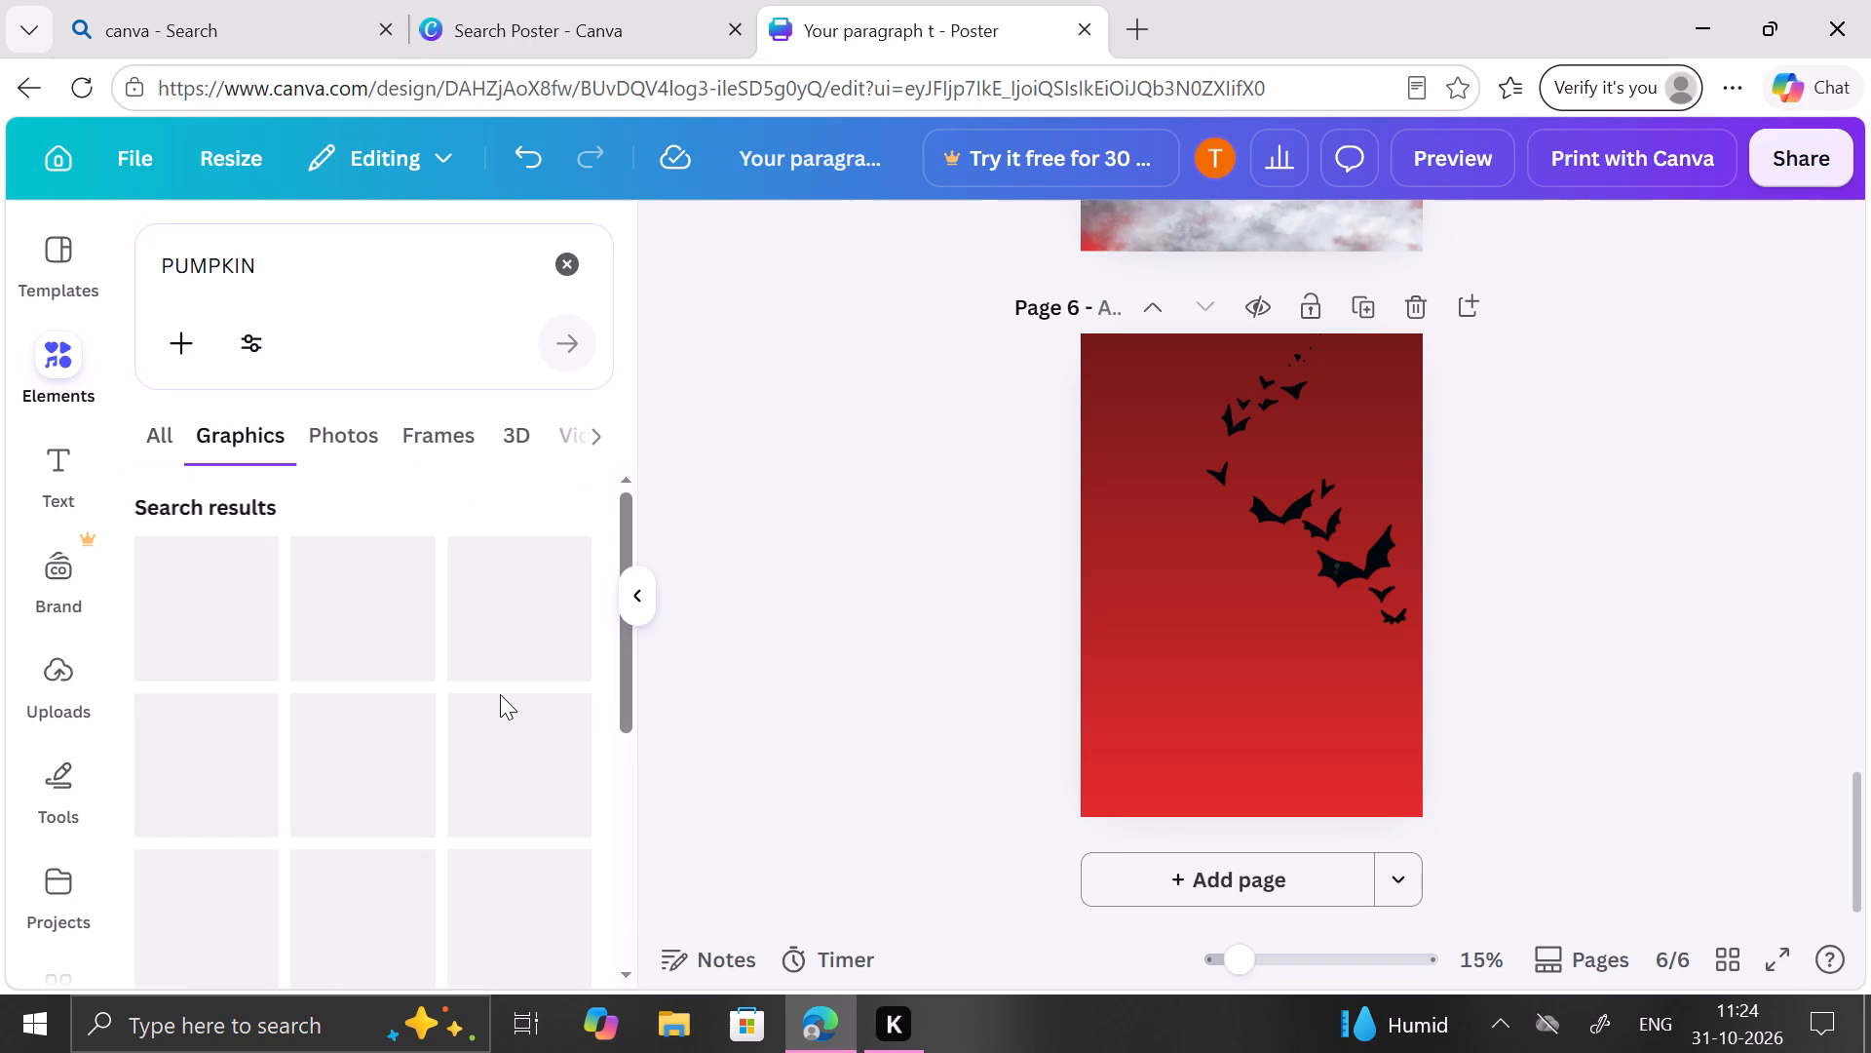
Look through the pumpkin graphics for pumpkins that suit the bottom of page 6.
scroll(500, 694, "down", 2)
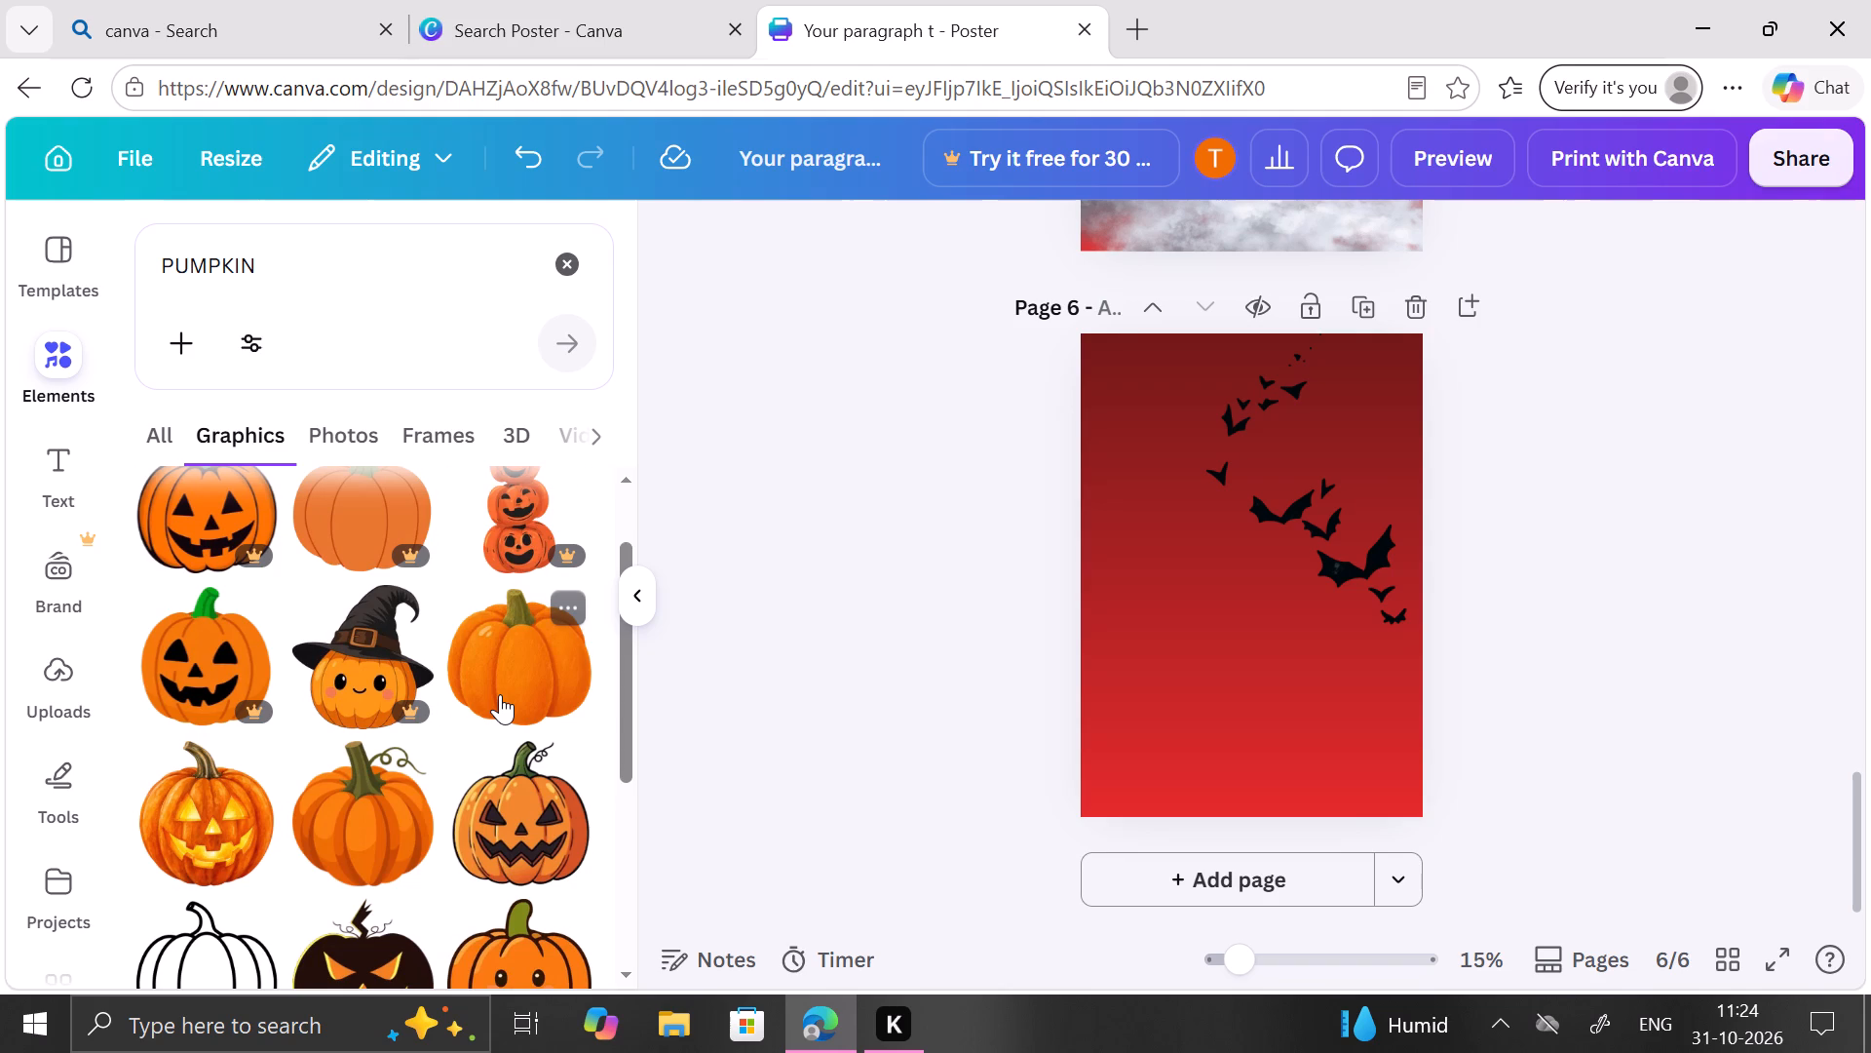
scroll(420, 924, "down", 4)
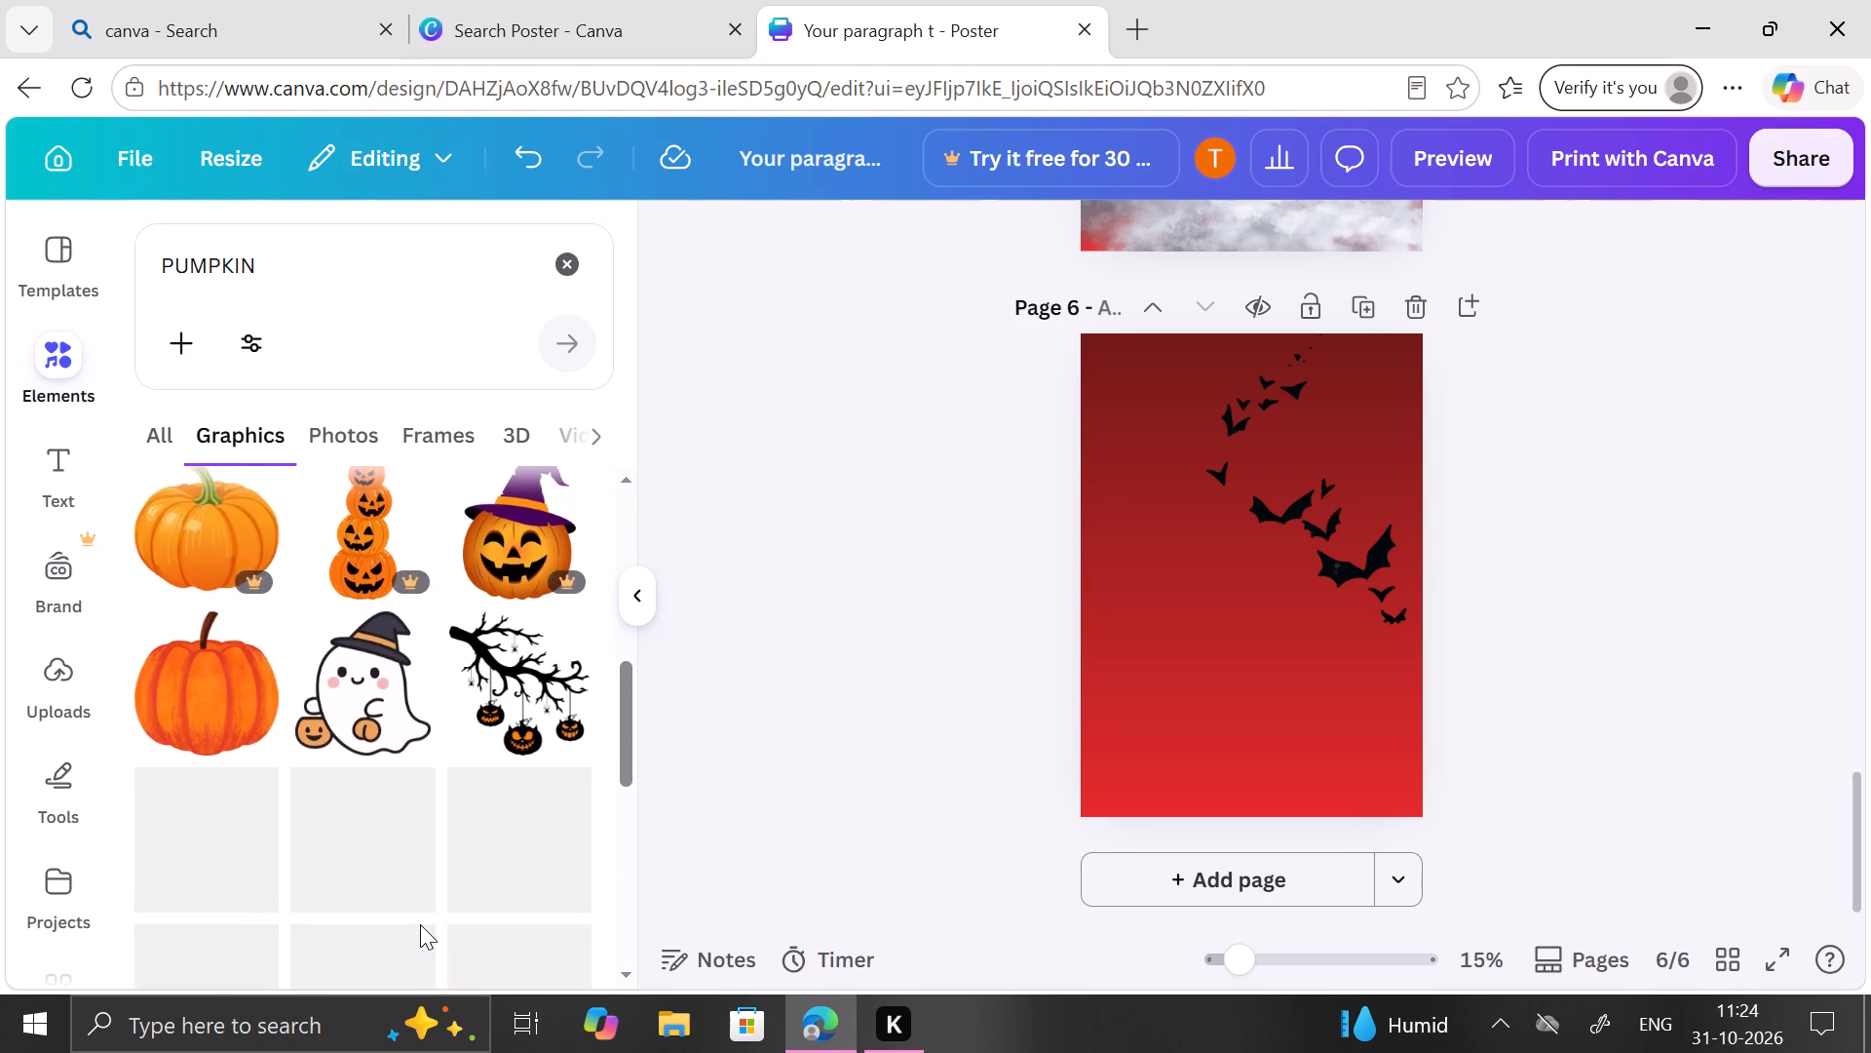
scroll(420, 924, "down", 1)
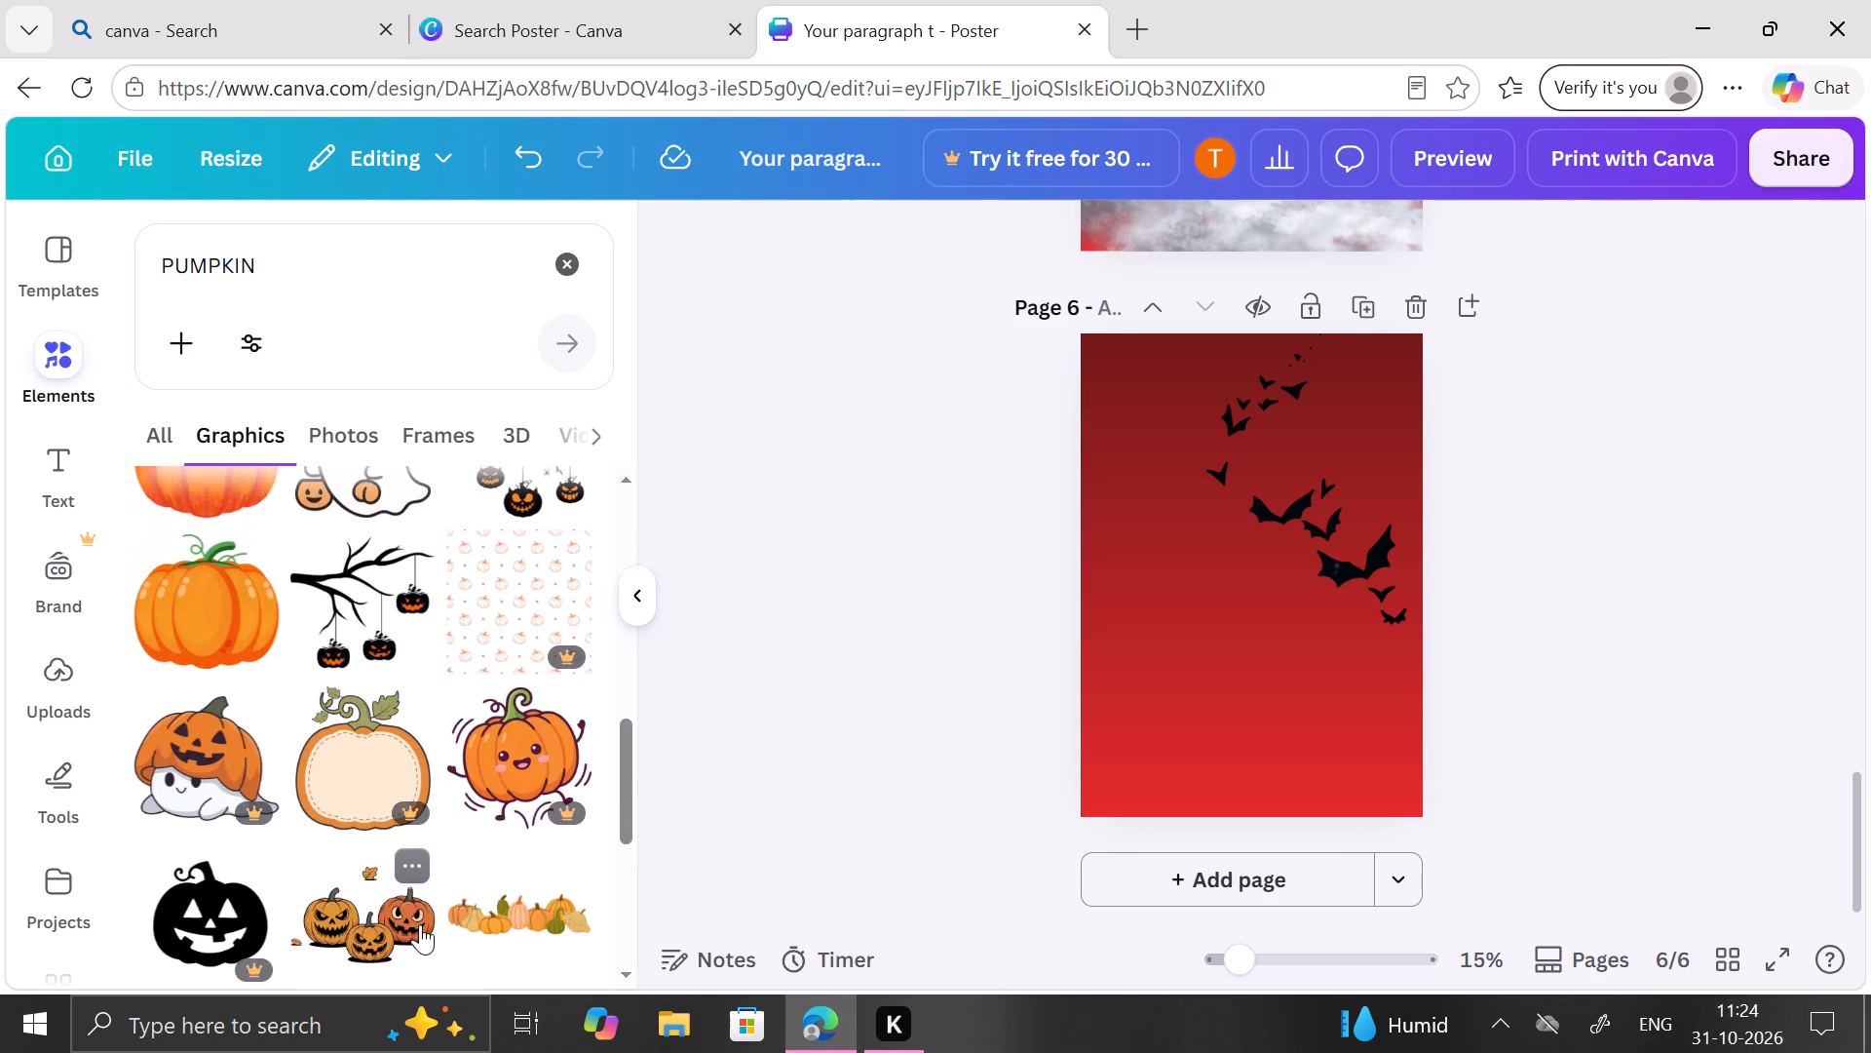
scroll(420, 924, "down", 2)
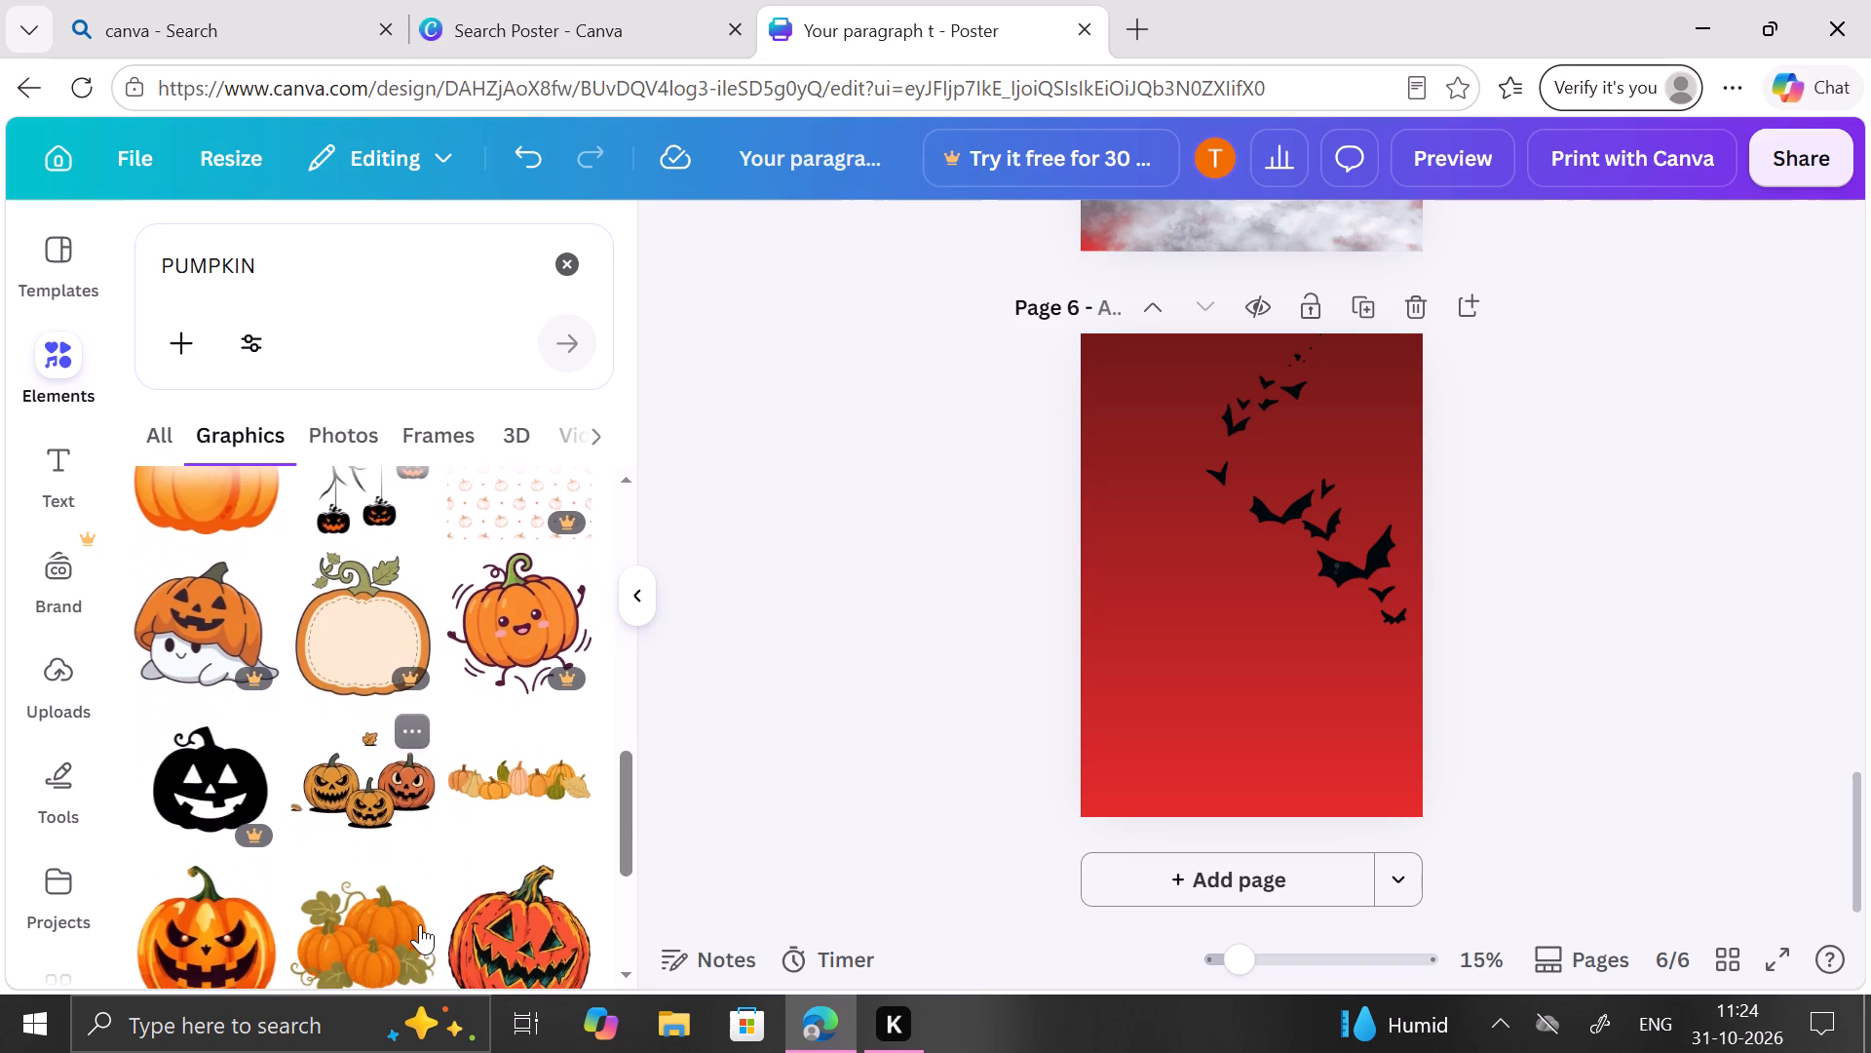
scroll(420, 924, "down", 3)
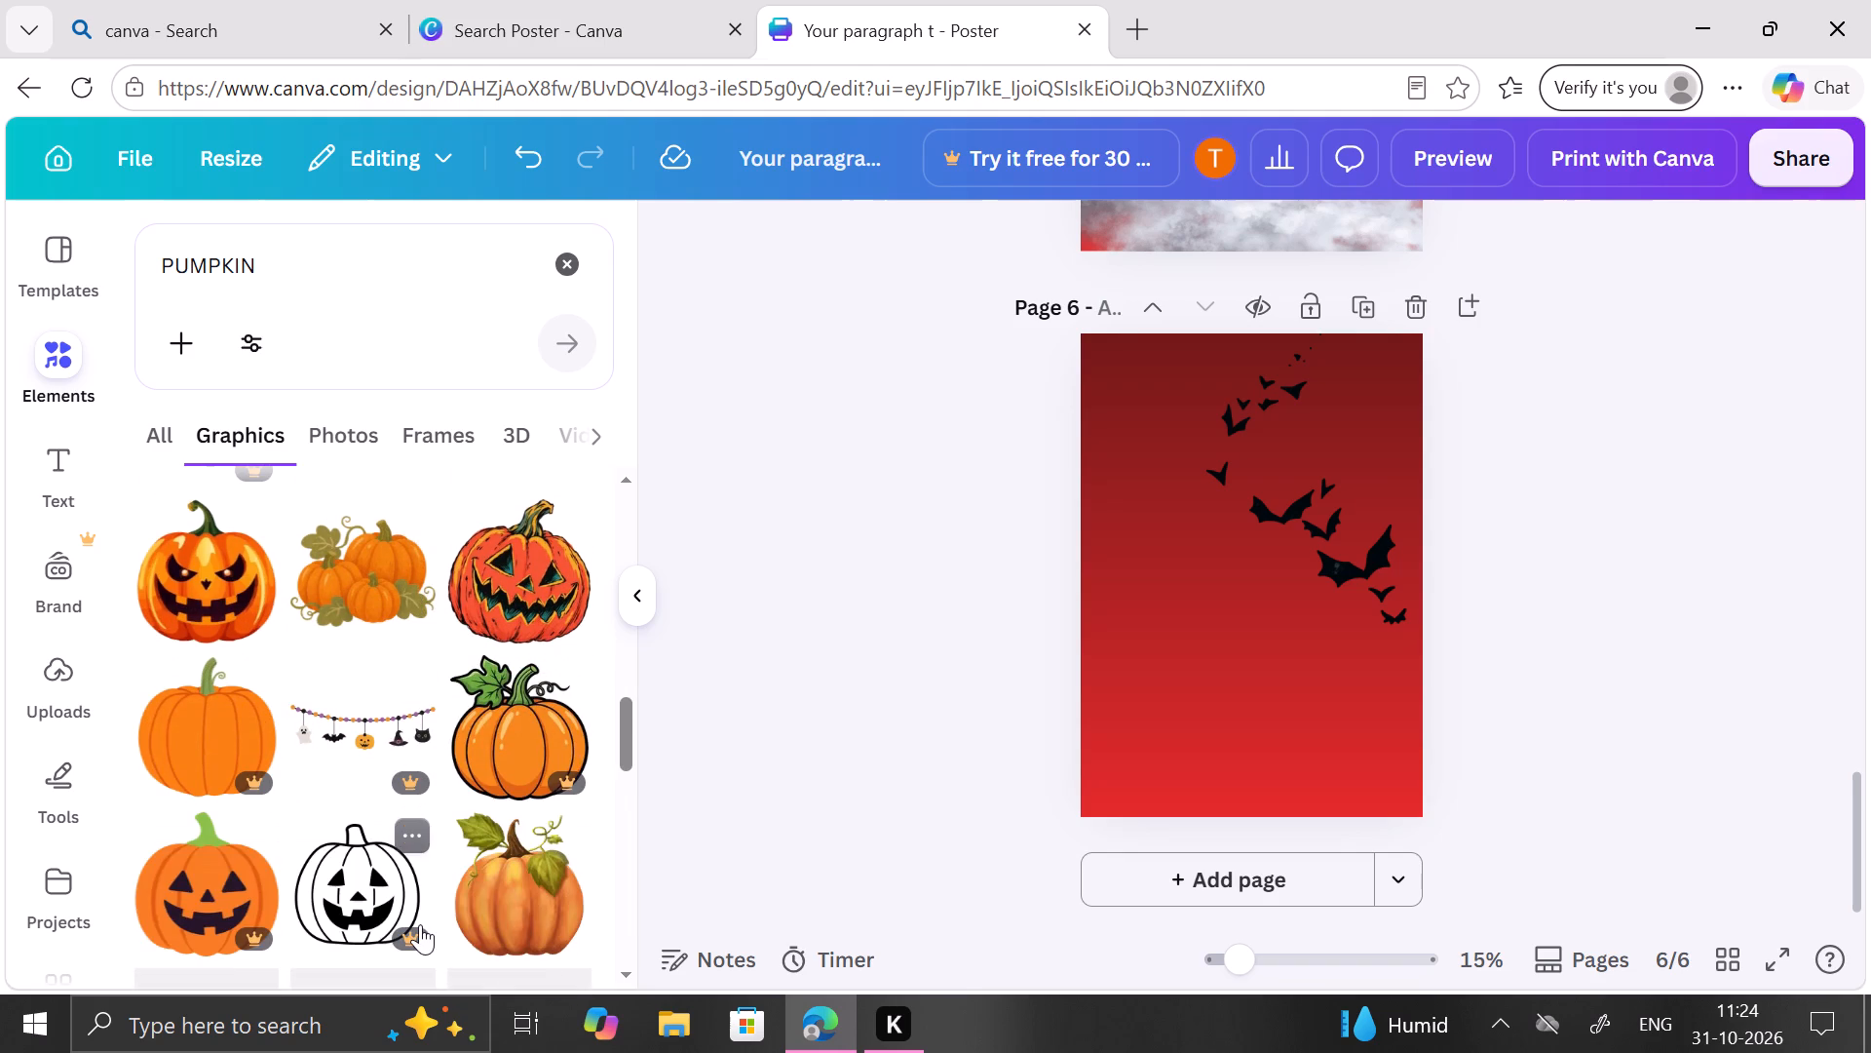
scroll(420, 924, "down", 1)
scroll(420, 924, "right", 1)
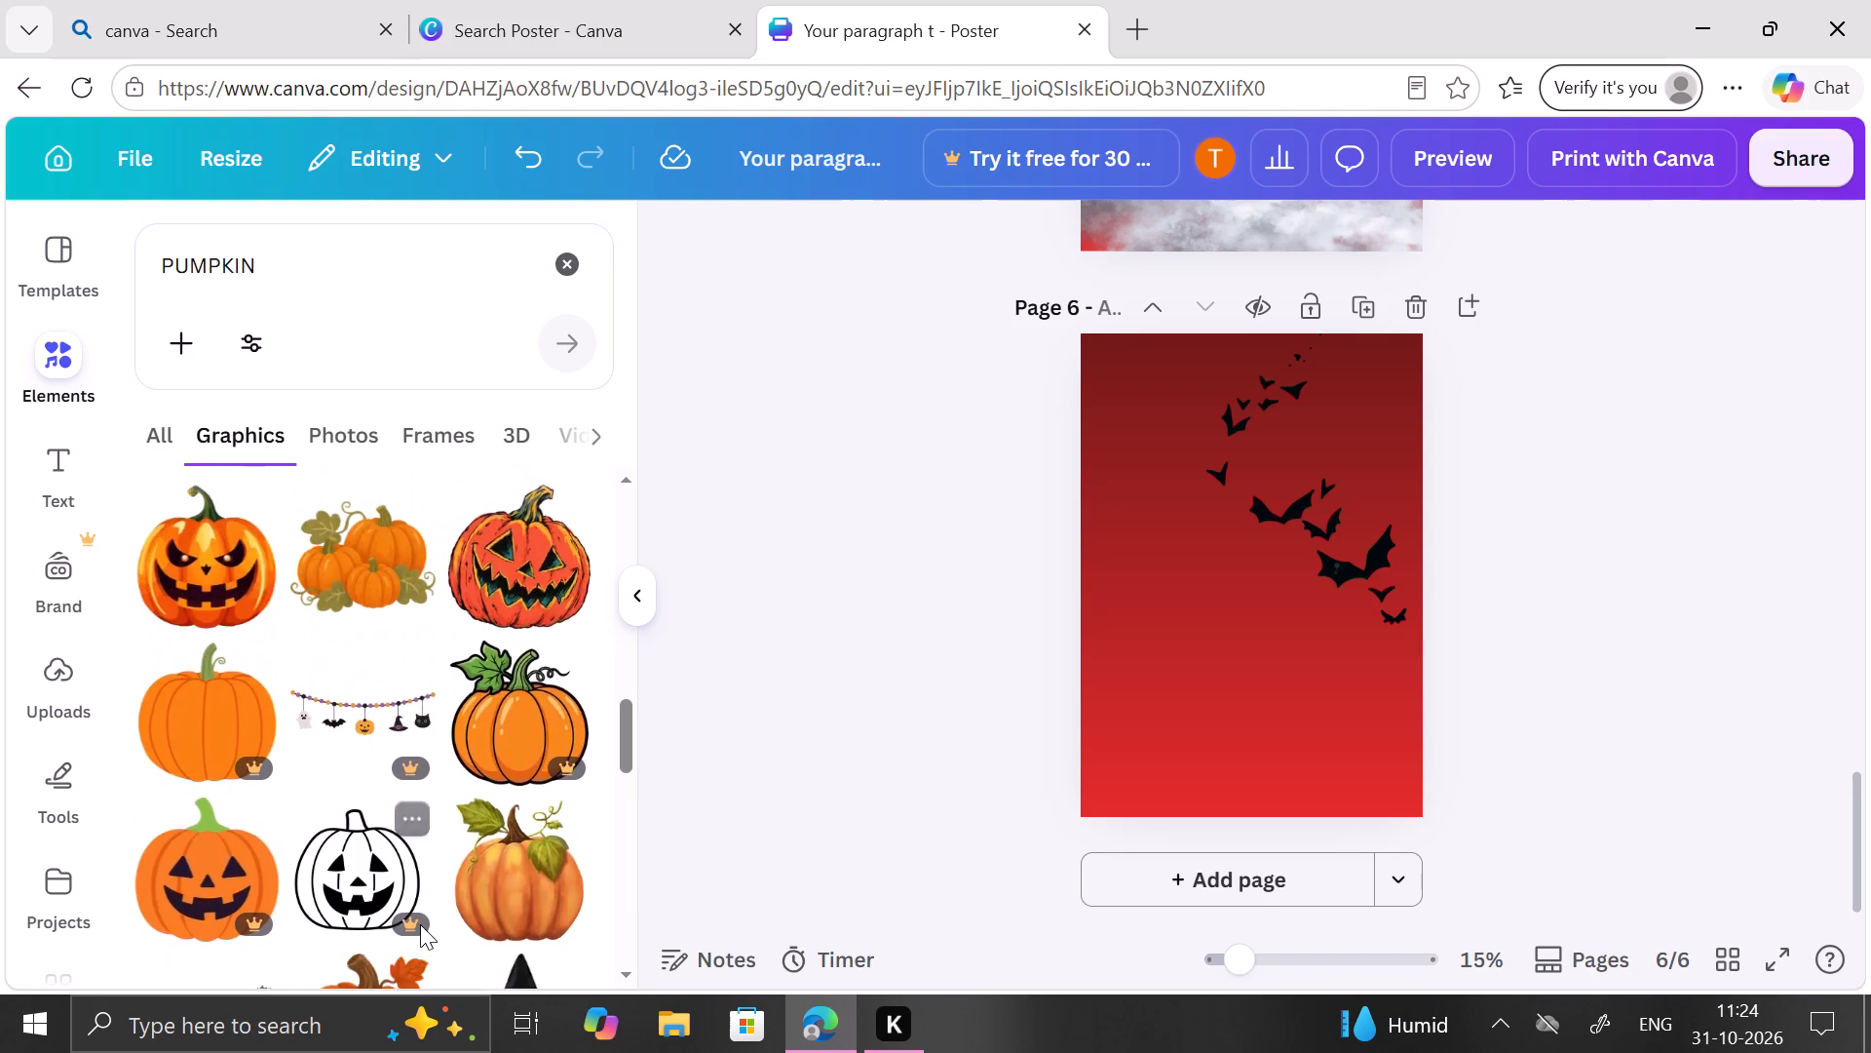
scroll(420, 924, "up", 1)
scroll(420, 924, "down", 2)
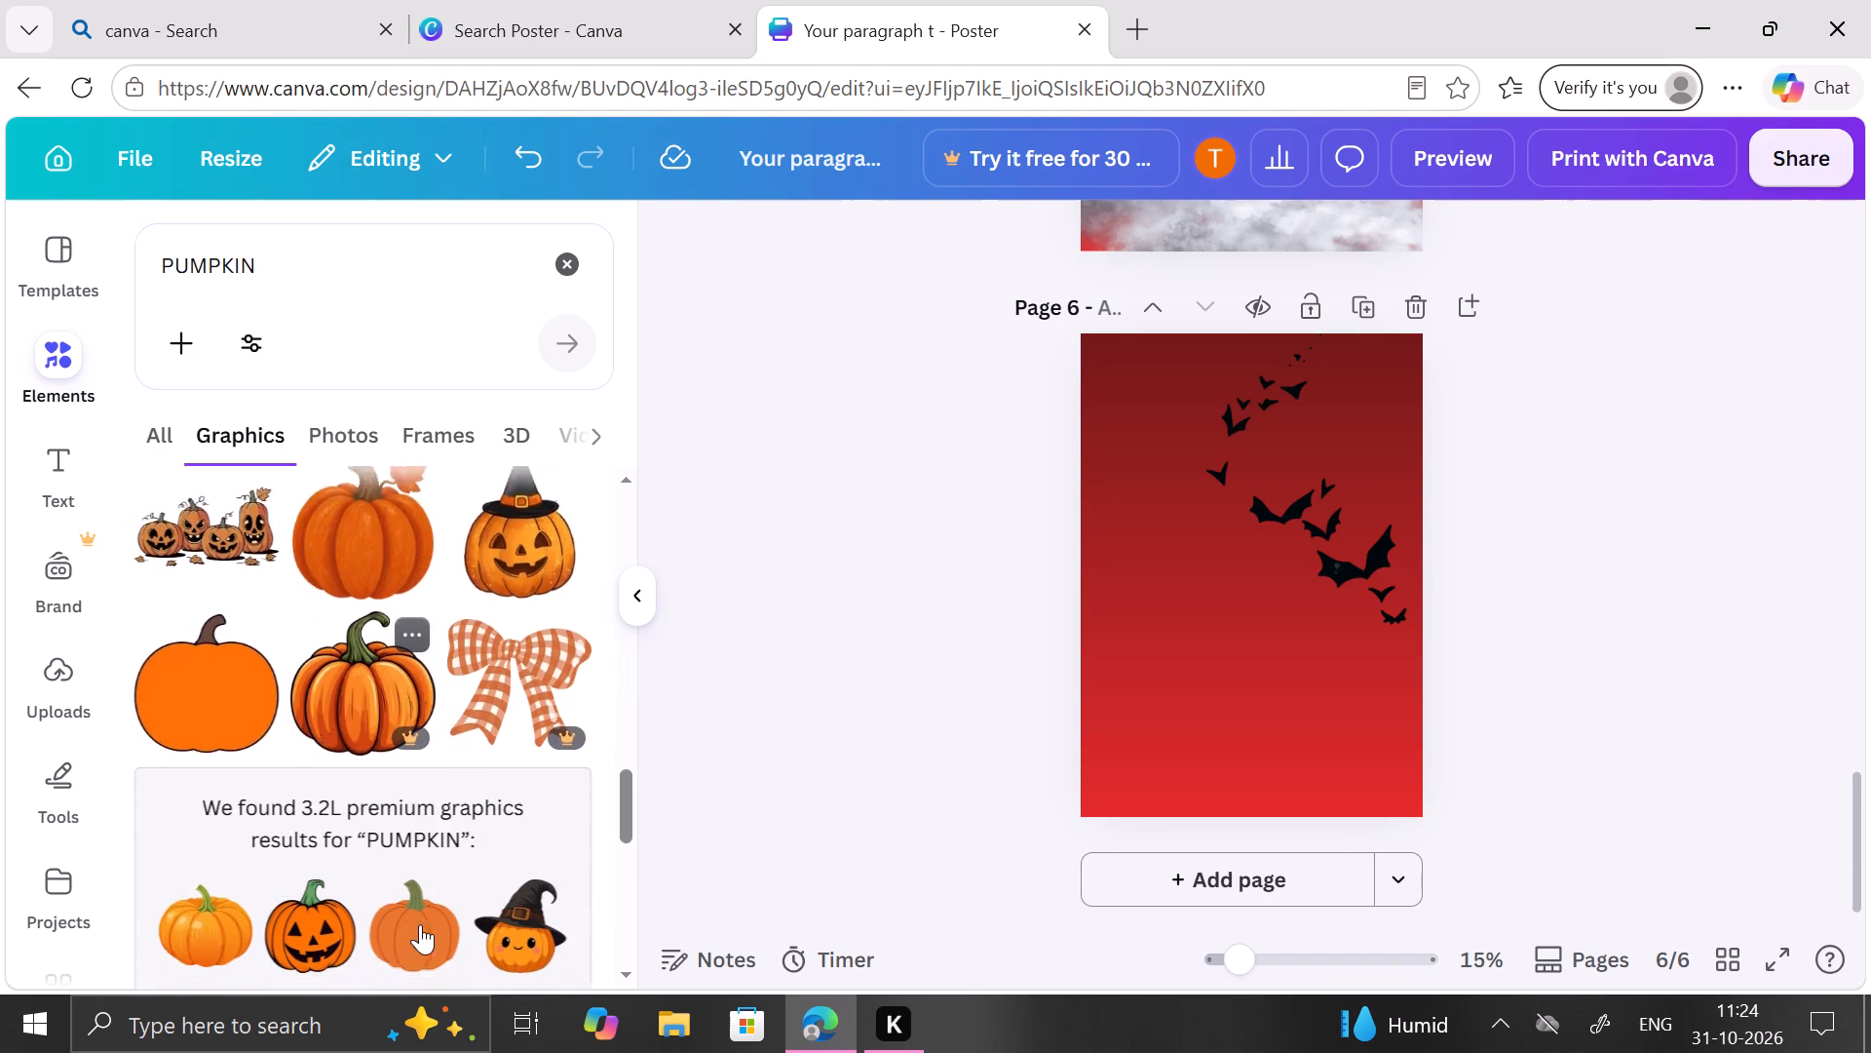
scroll(420, 924, "down", 4)
scroll(420, 924, "up", 1)
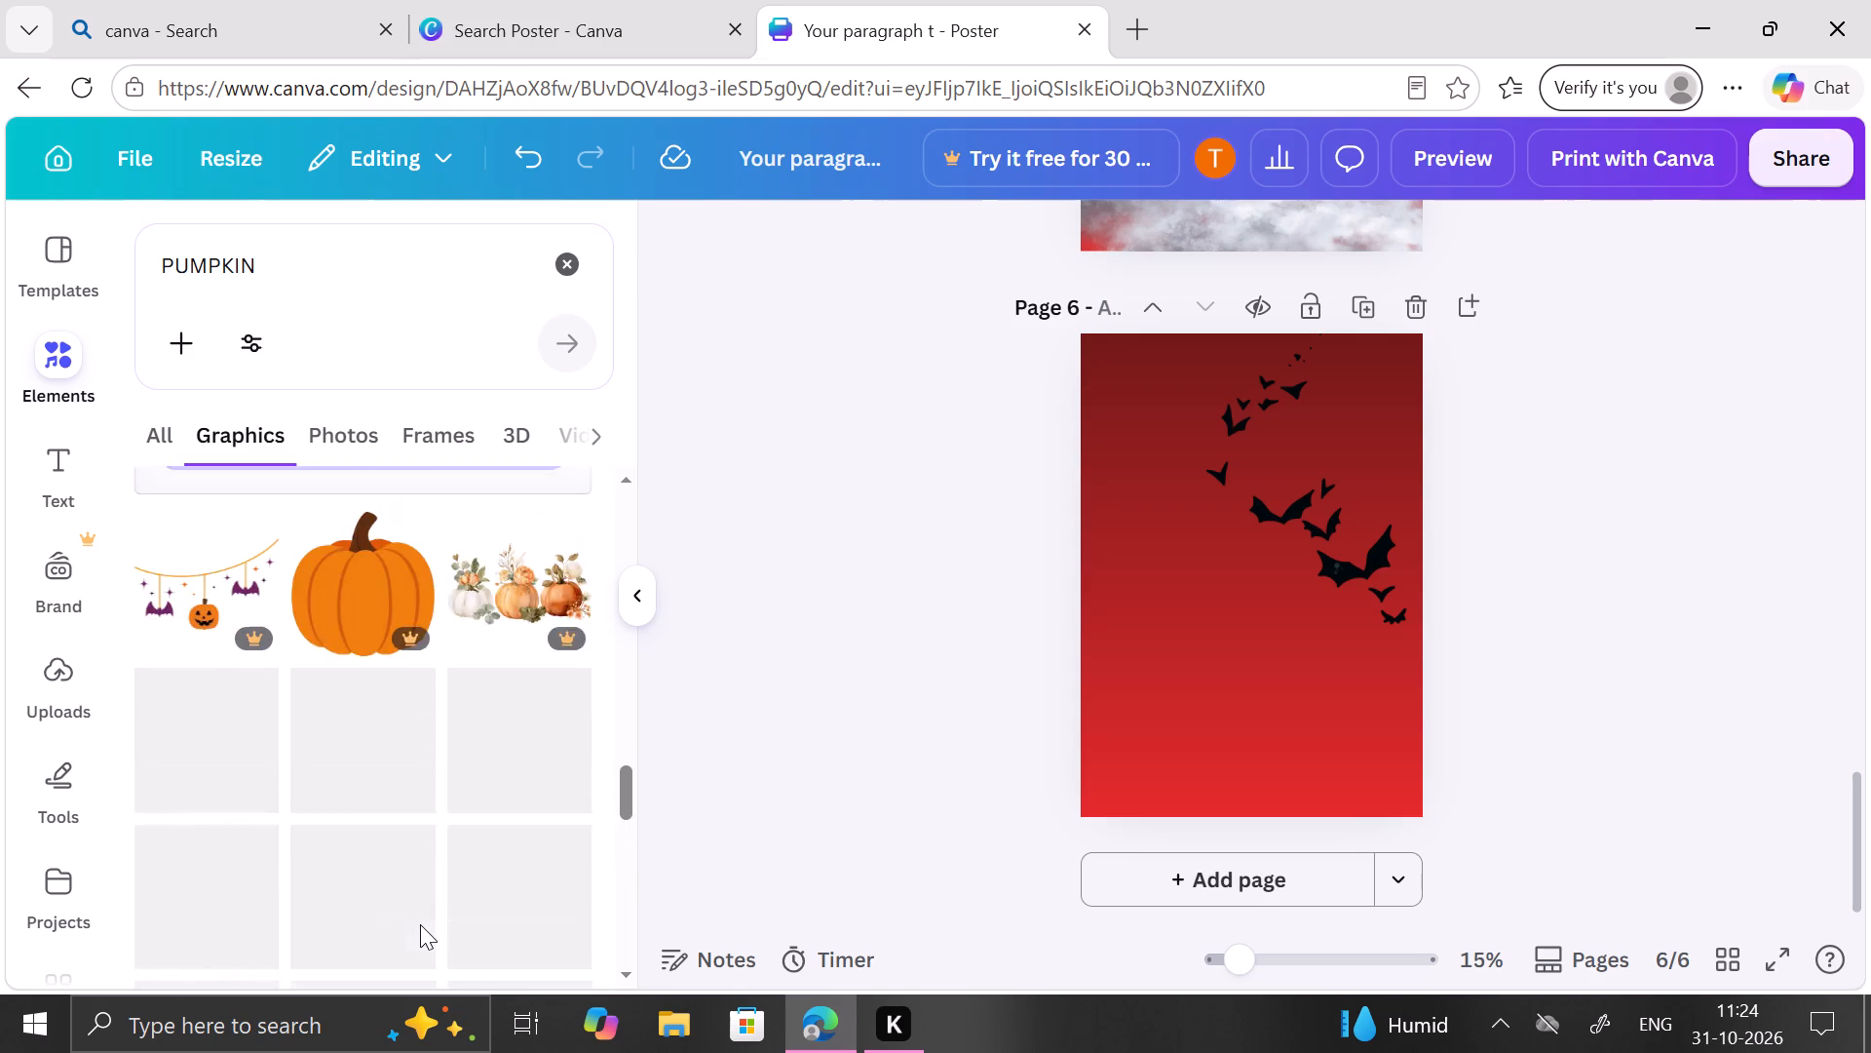
scroll(420, 924, "up", 5)
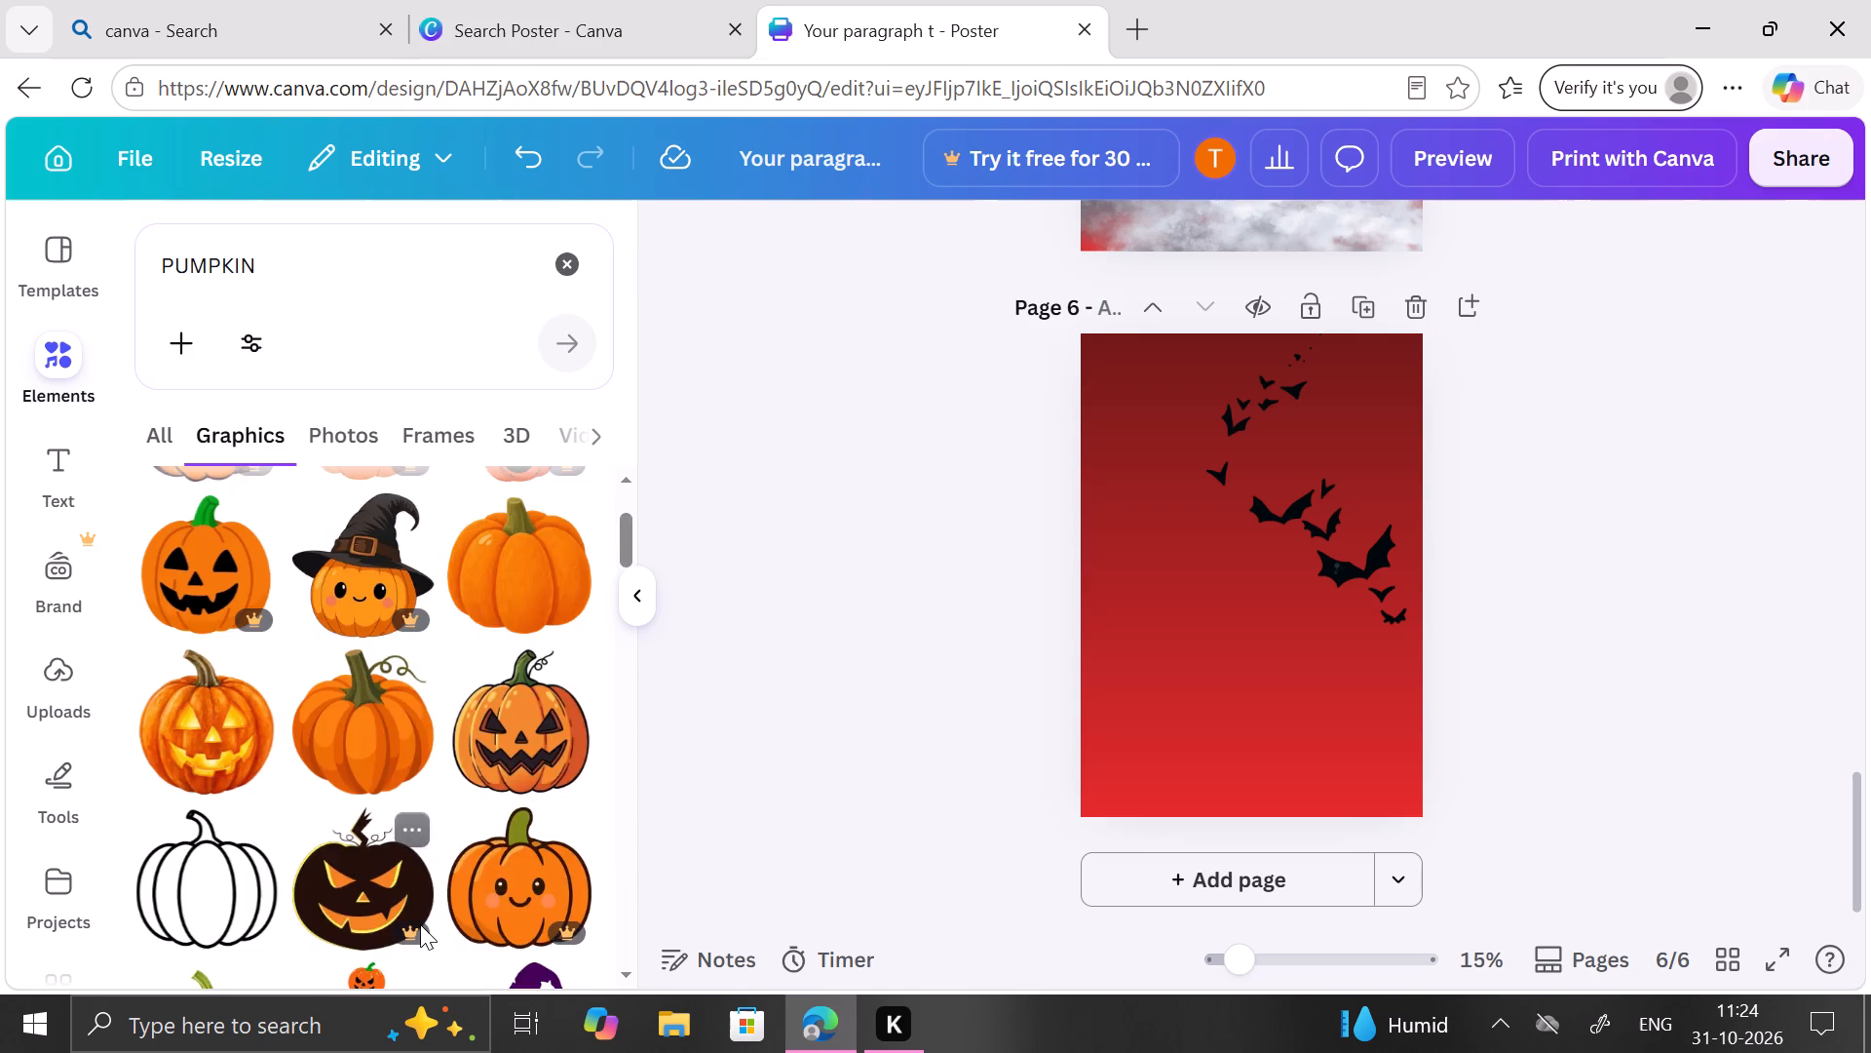
scroll(420, 924, "up", 3)
scroll(420, 924, "down", 1)
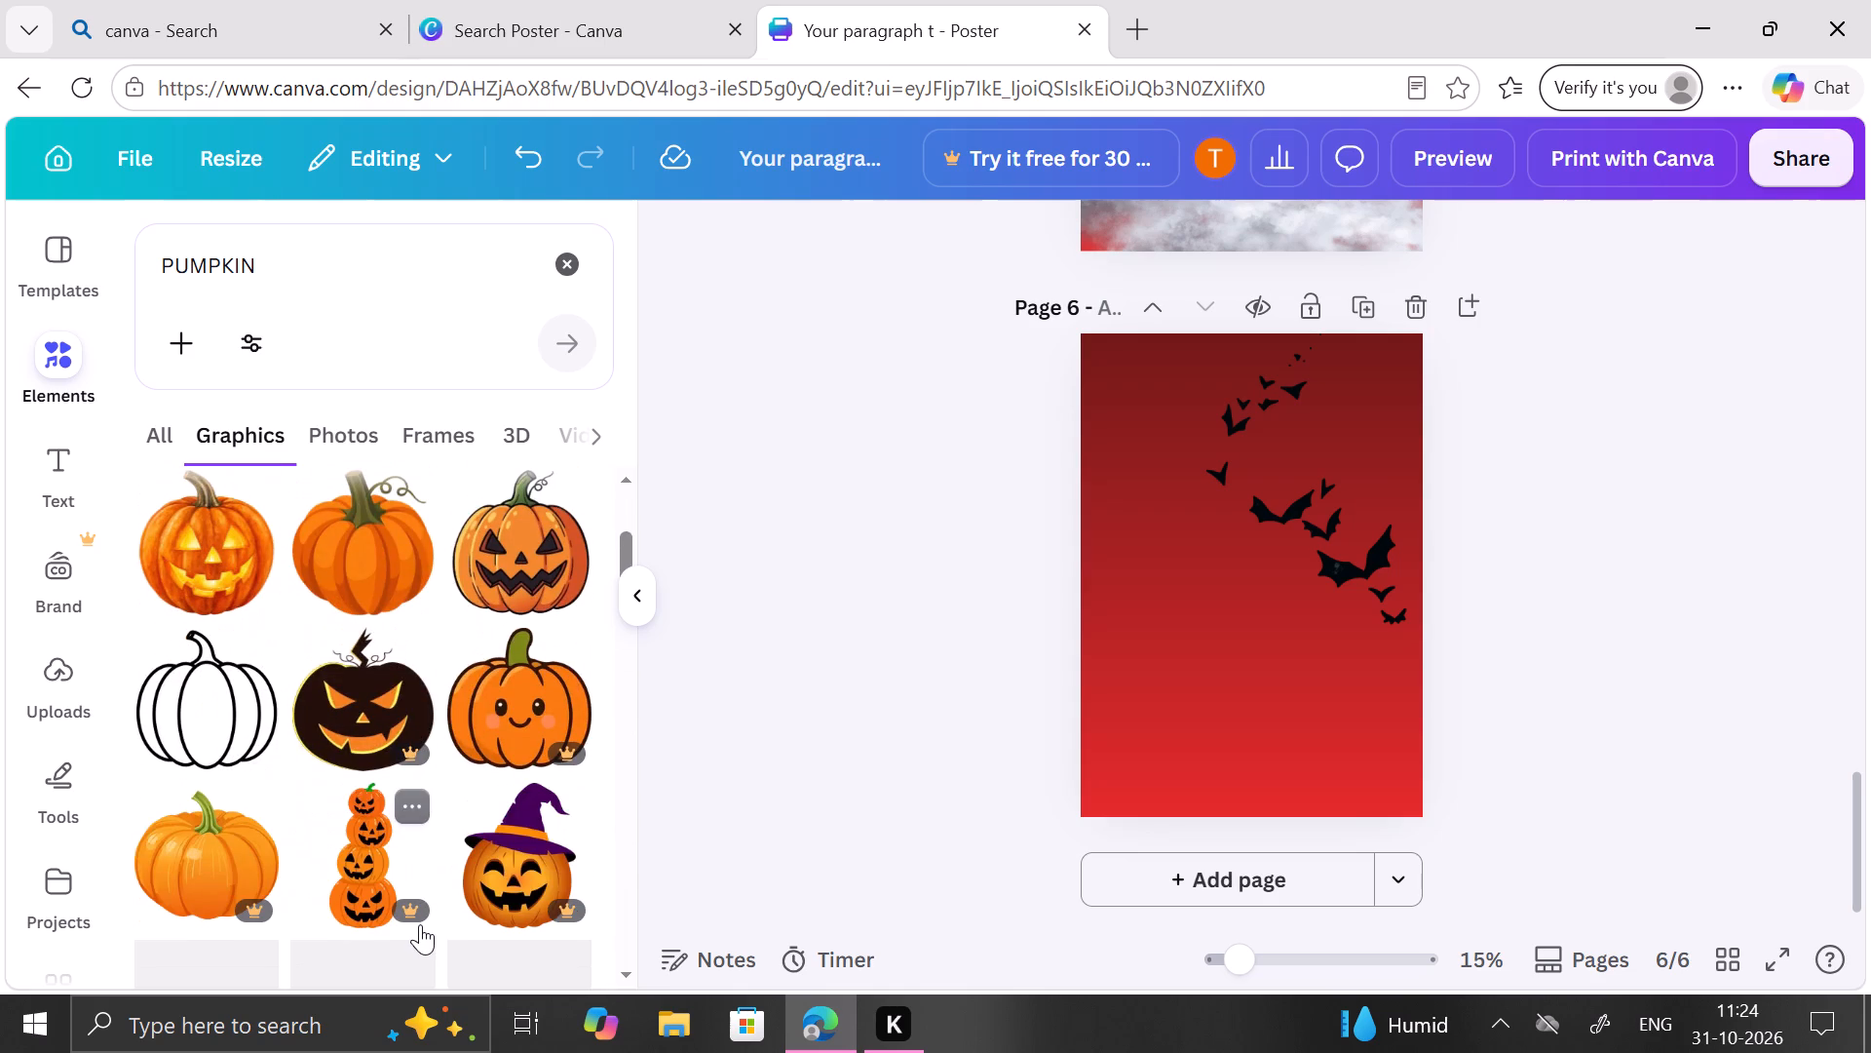
scroll(420, 924, "down", 1)
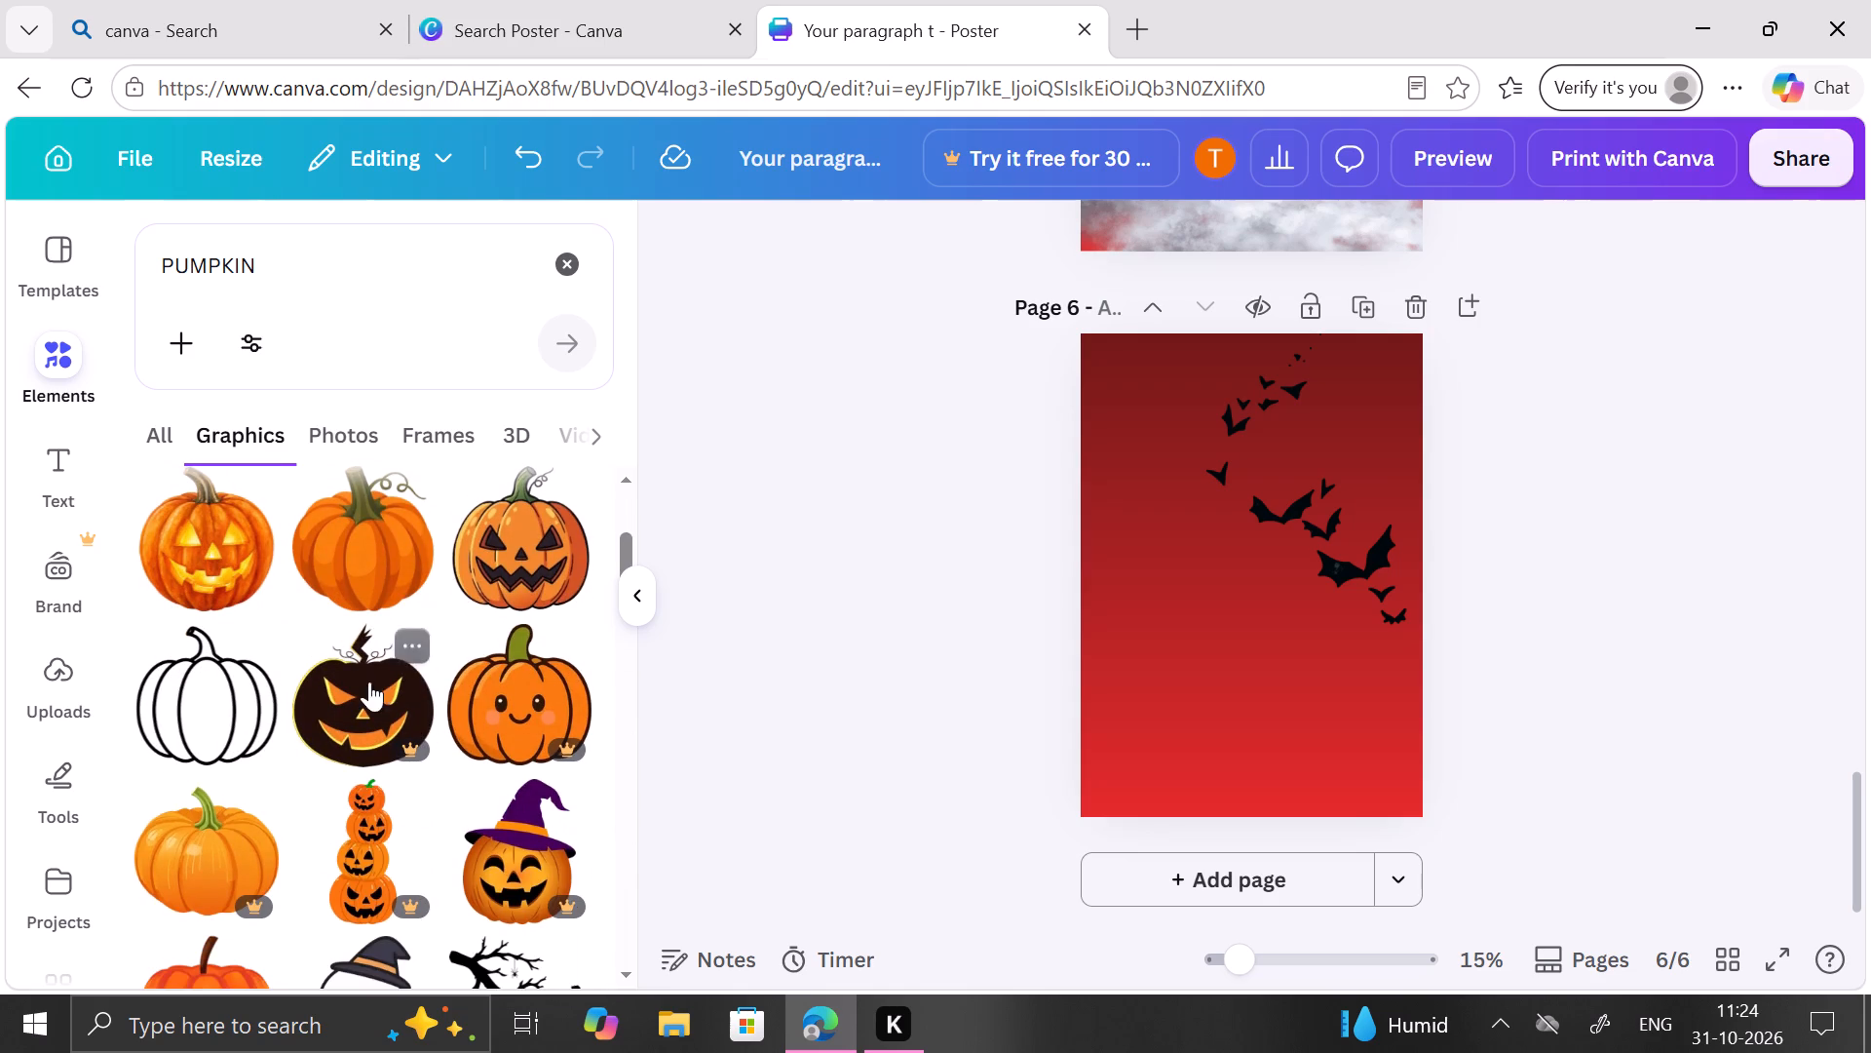
Add the plain orange pumpkin with a curly vine to page 6, shrink it and place it in the page's bottom-left corner.
left_click(359, 559)
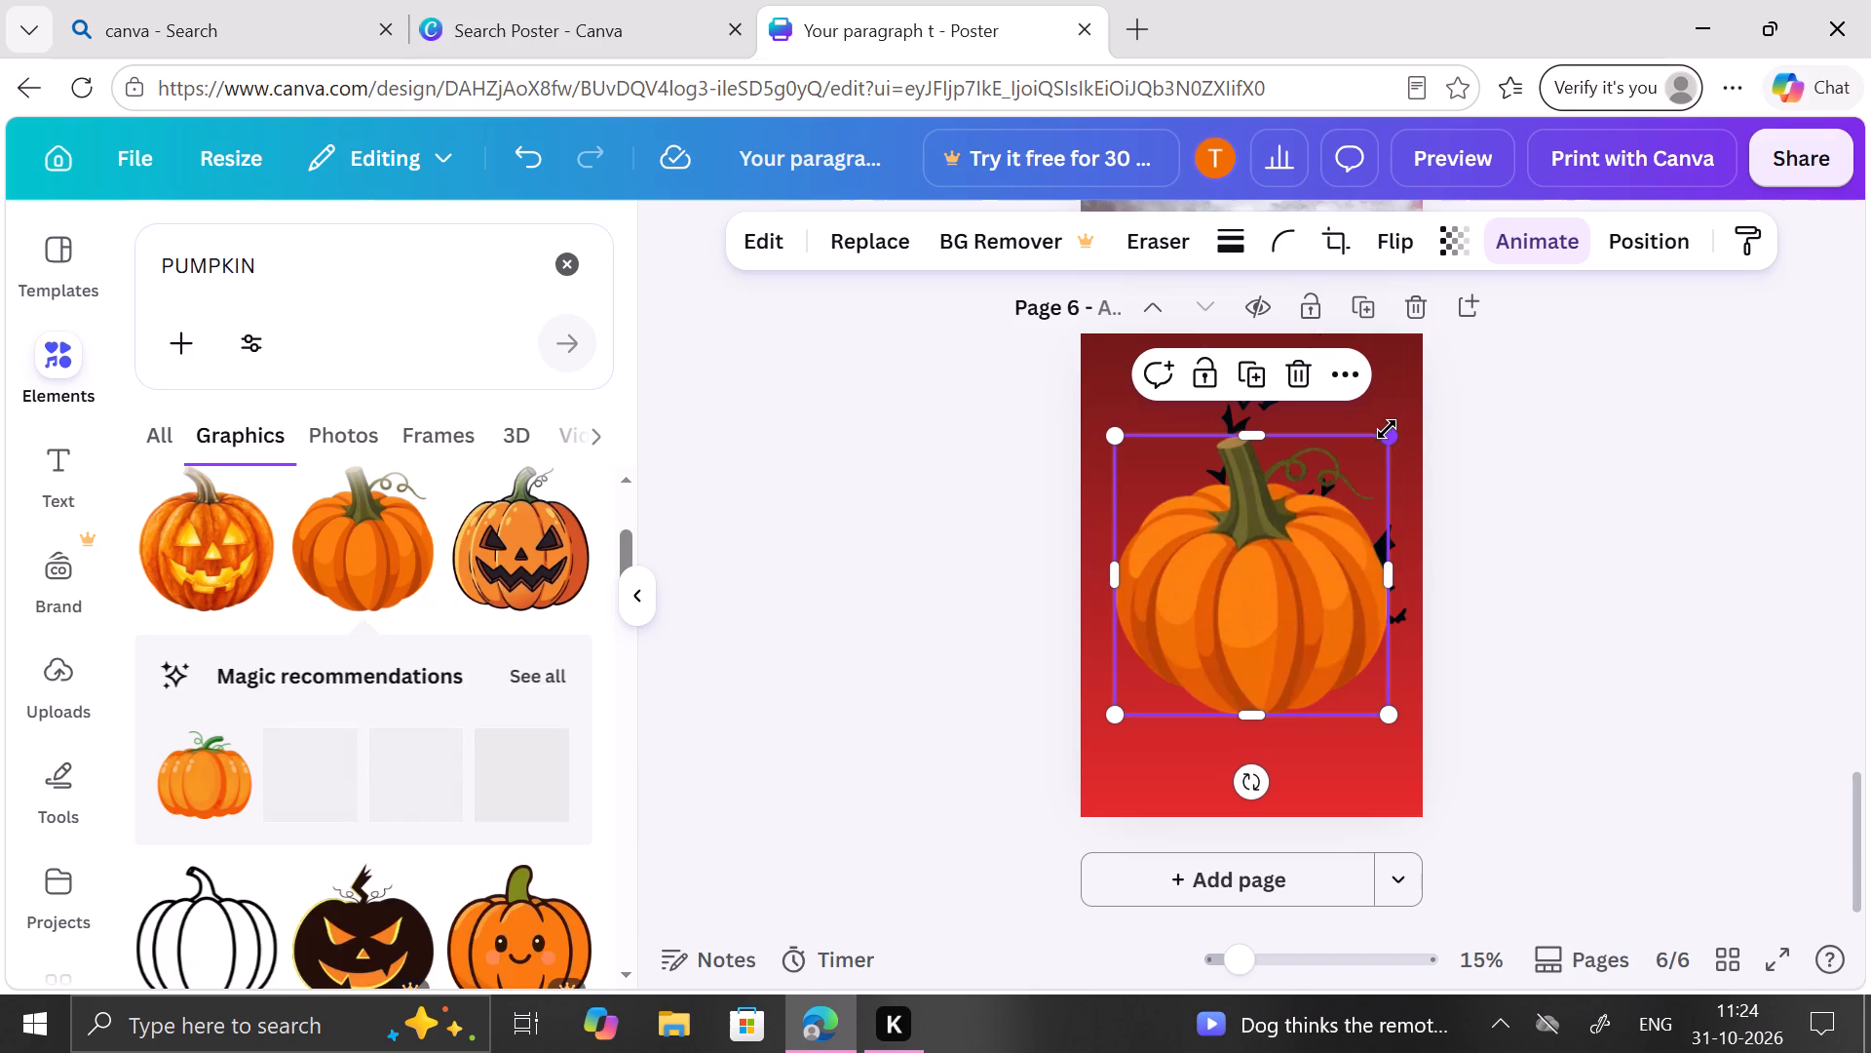
left_click_drag(1387, 429, 1354, 579)
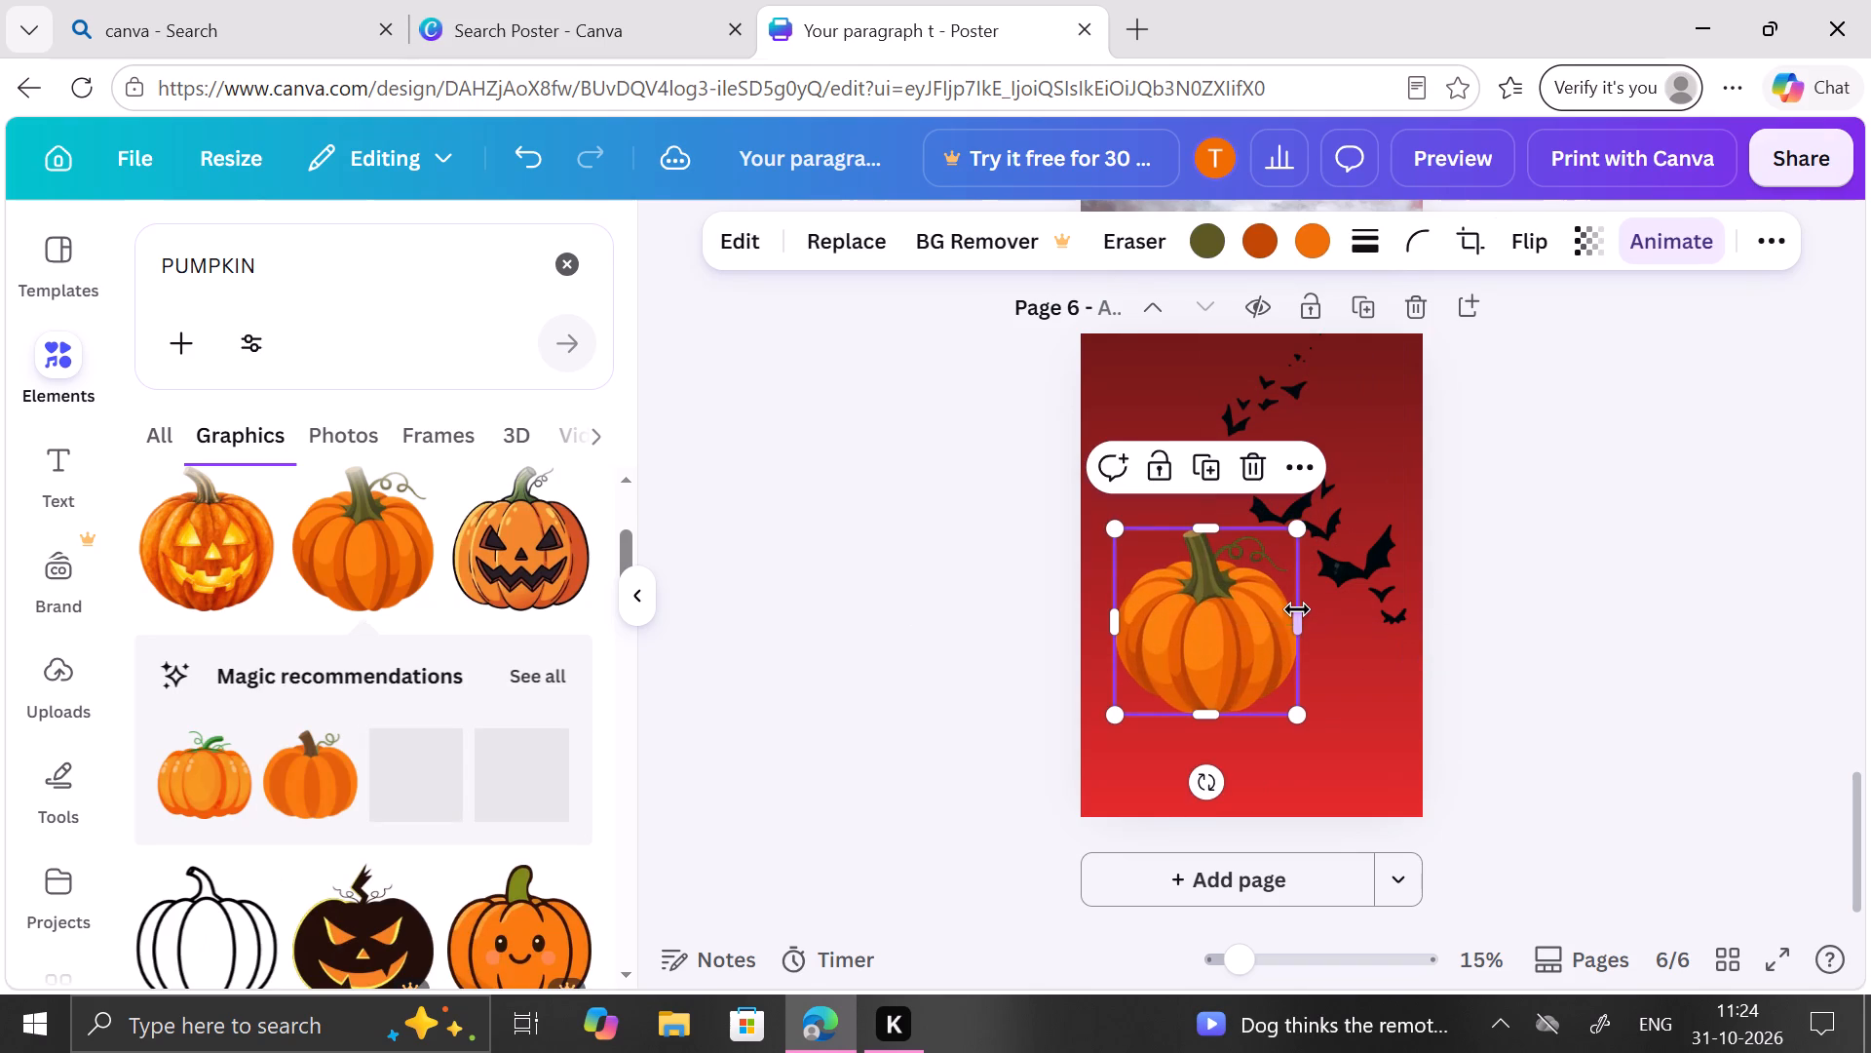
left_click_drag(1265, 616, 1241, 735)
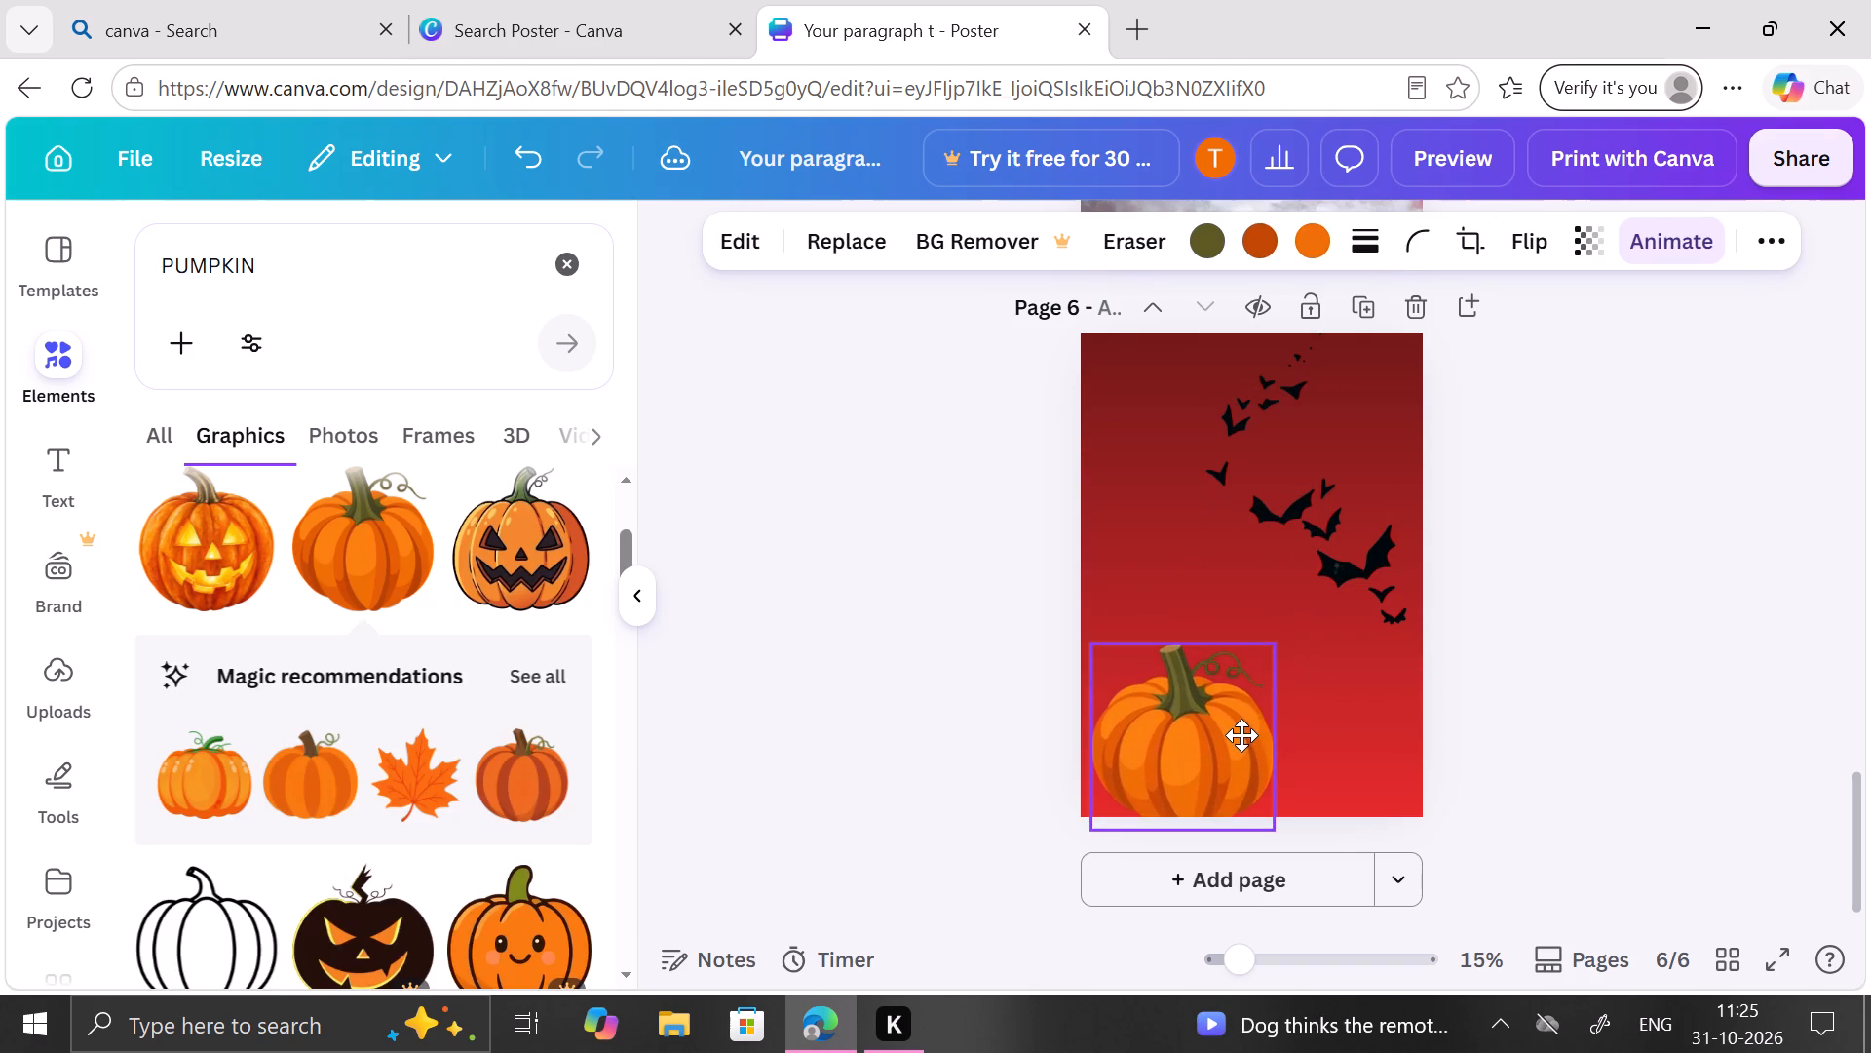
left_click_drag(1241, 735, 1239, 739)
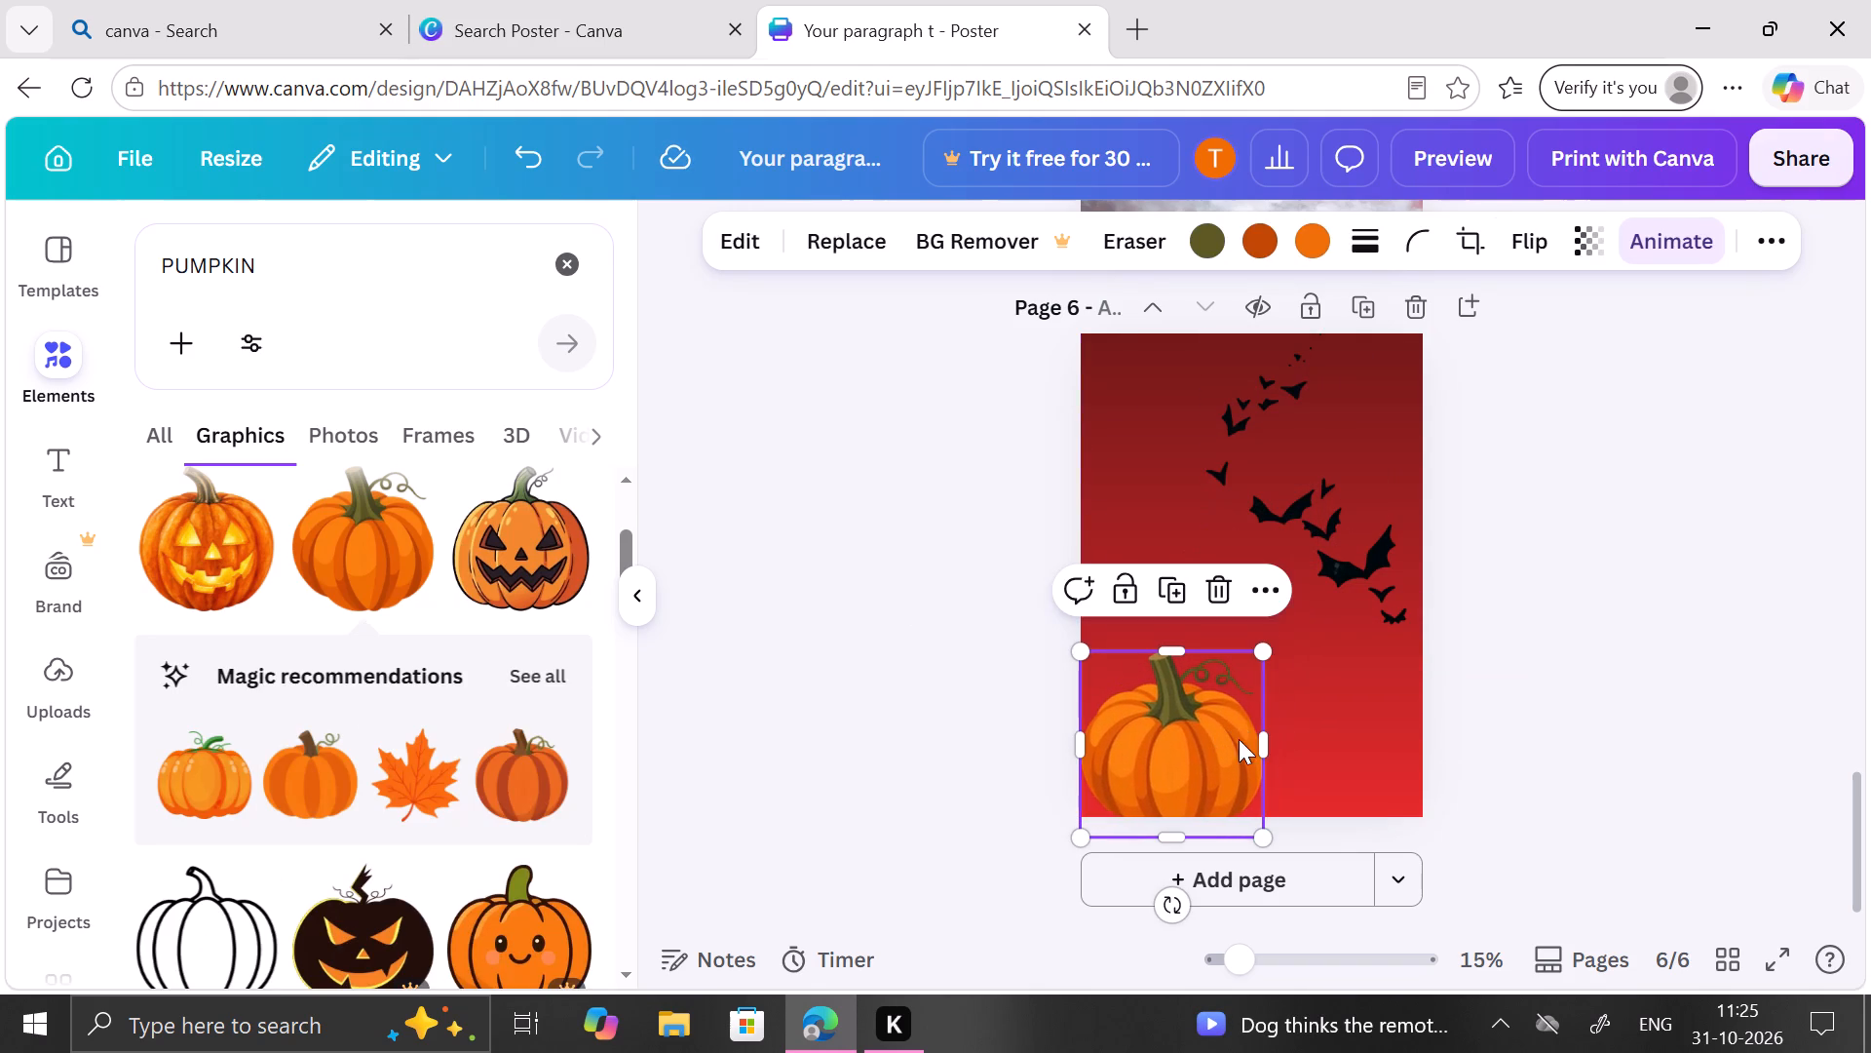
Add the recommended dark-striped pumpkin, shrink it to about 11 by 11, and place it in page 6's bottom-right corner.
left_click(519, 781)
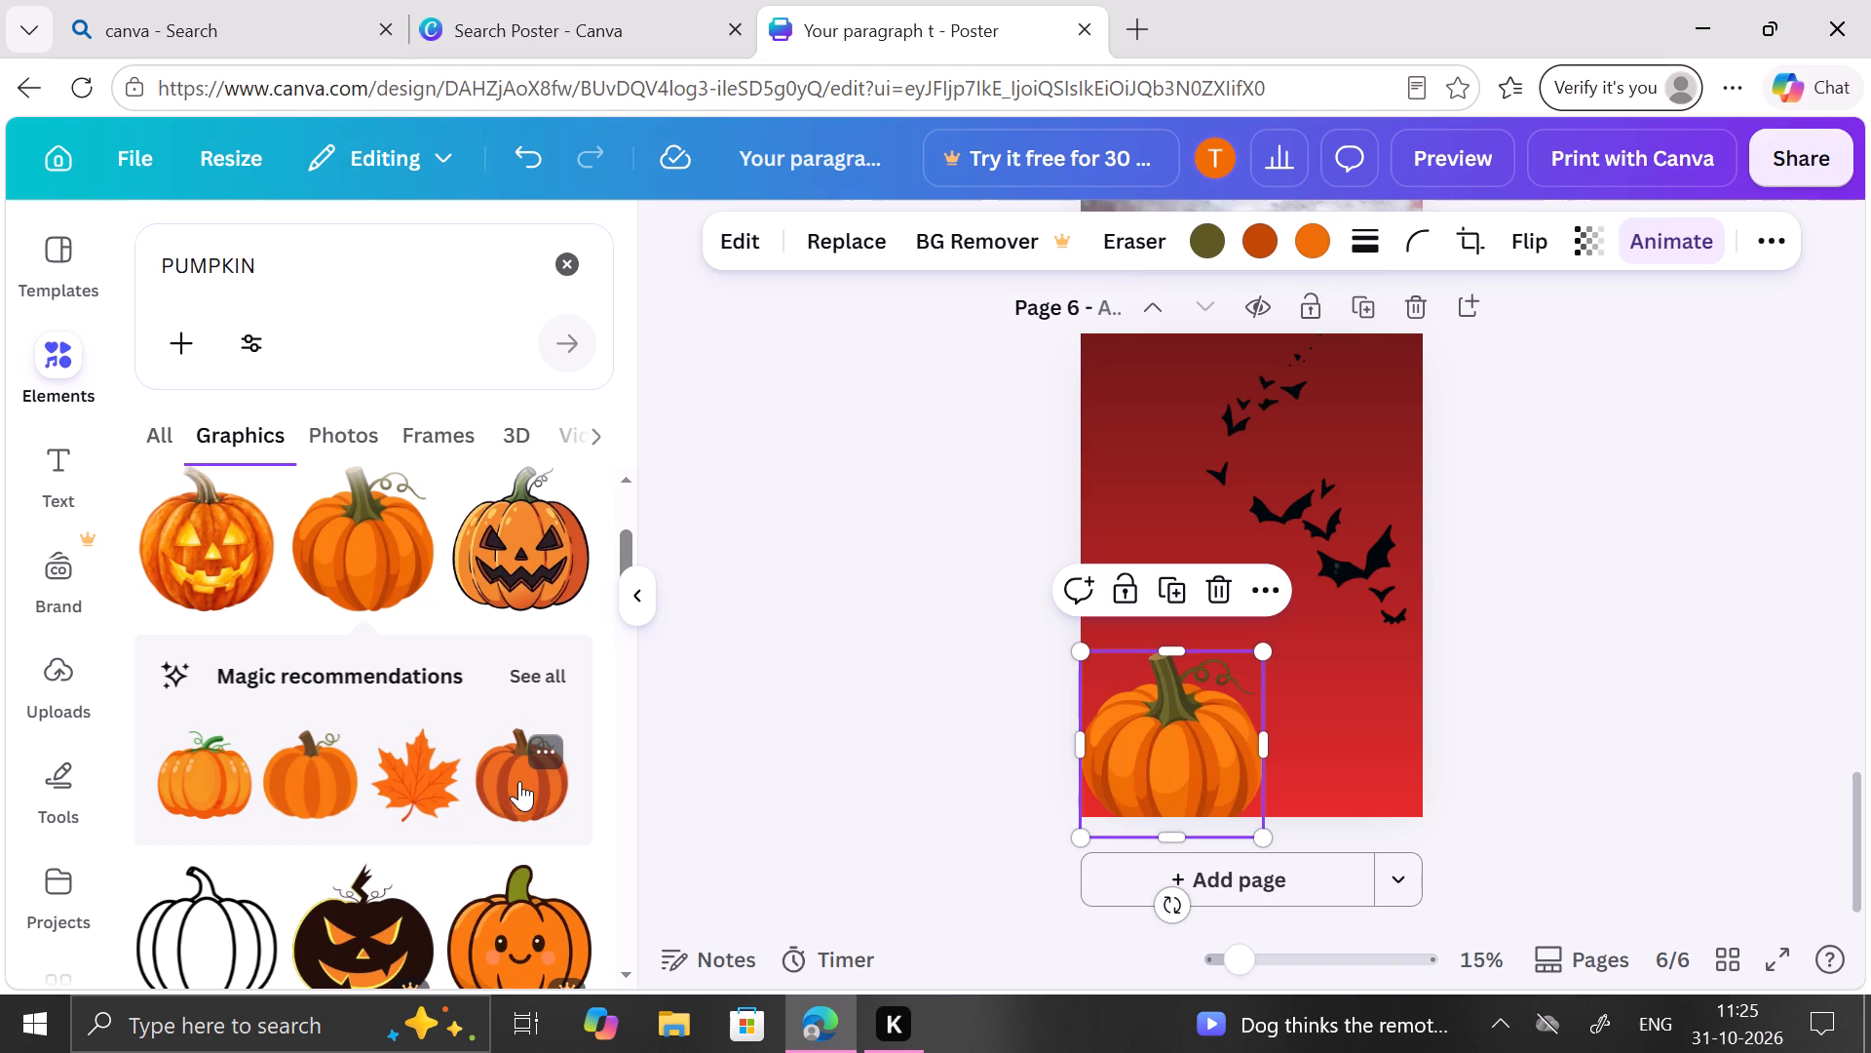
left_click_drag(1279, 507, 1279, 679)
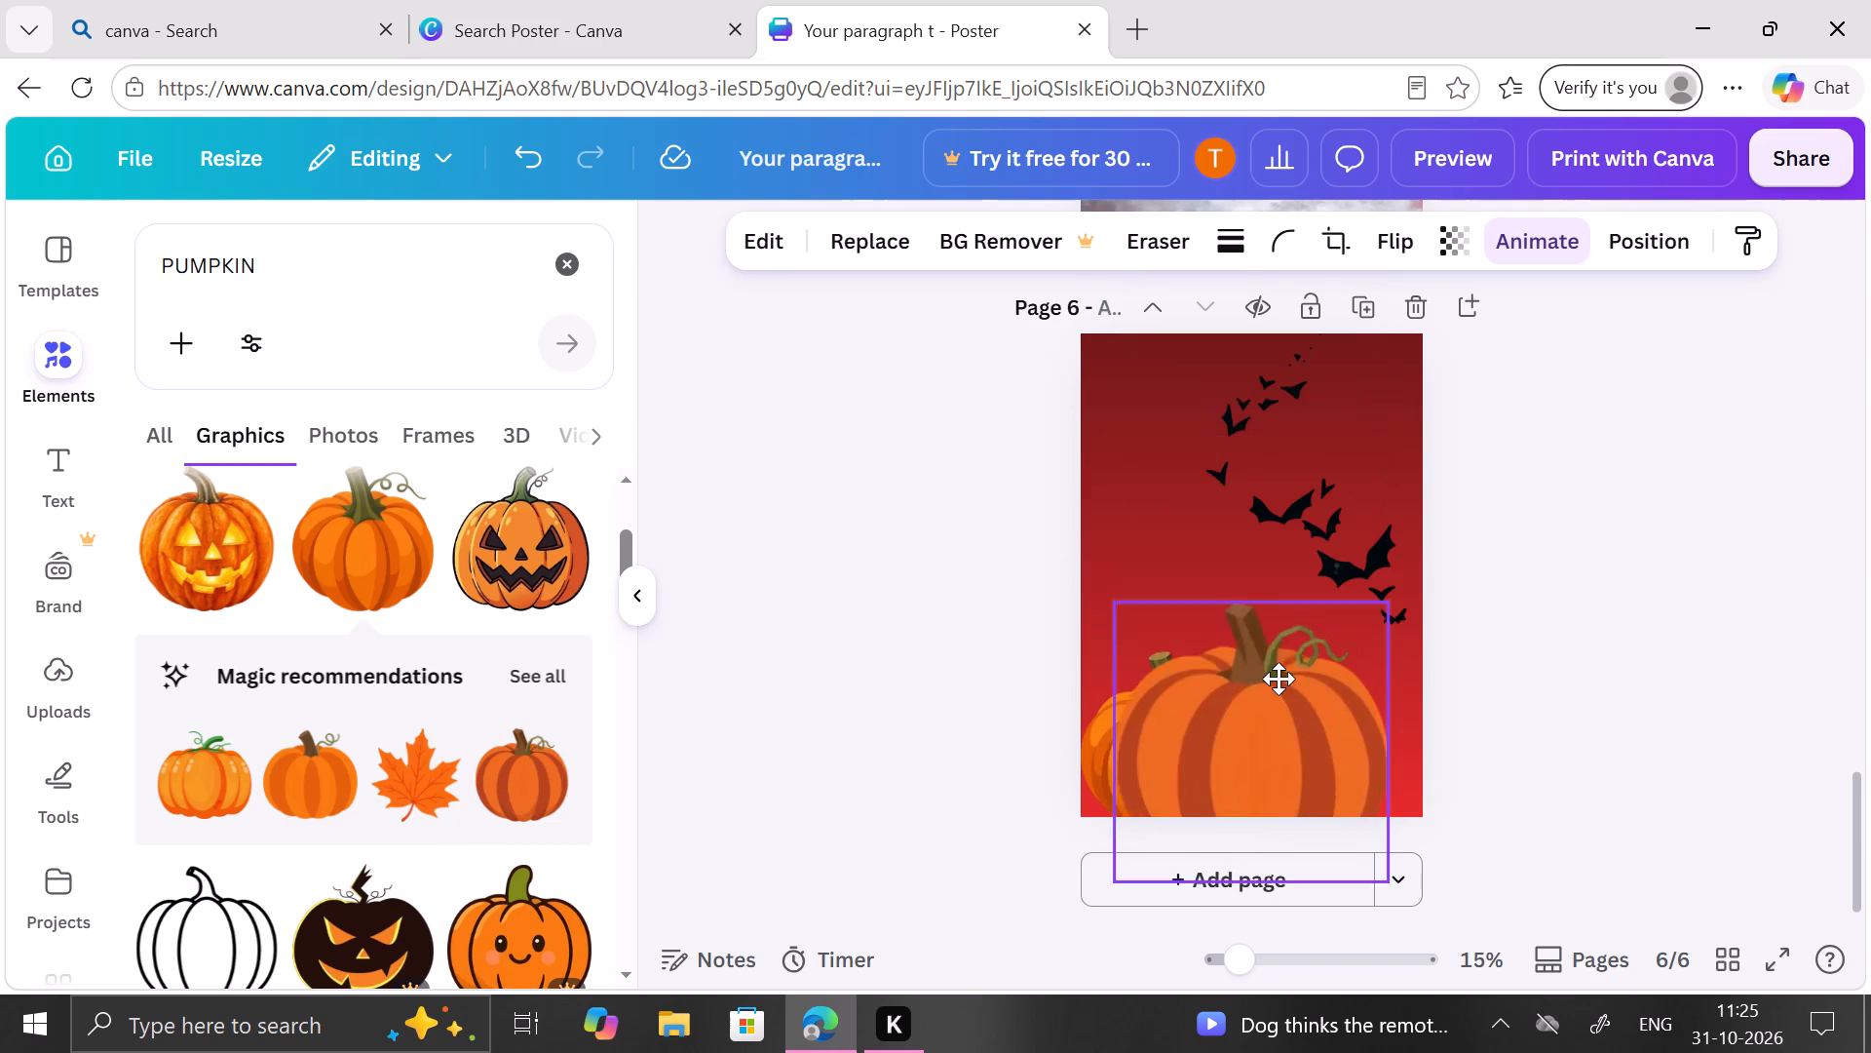
left_click_drag(1279, 679, 1365, 721)
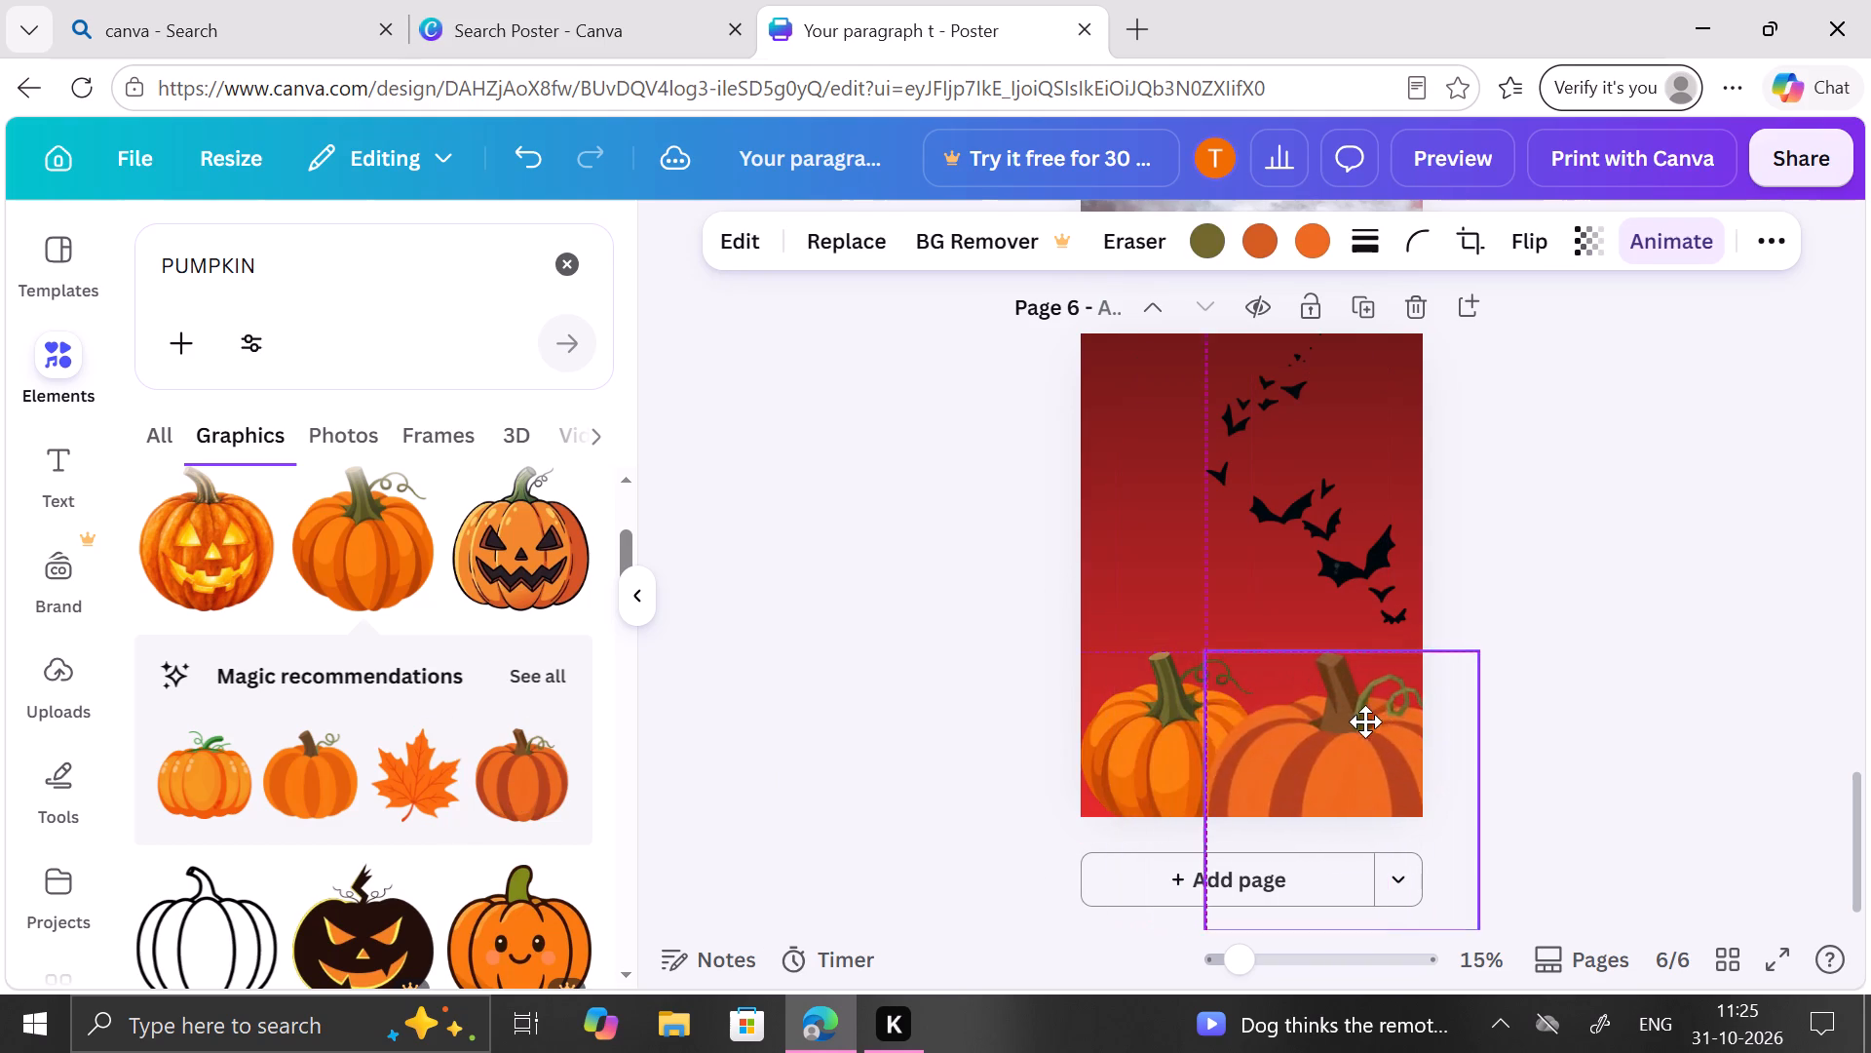
left_click_drag(1365, 721, 1270, 511)
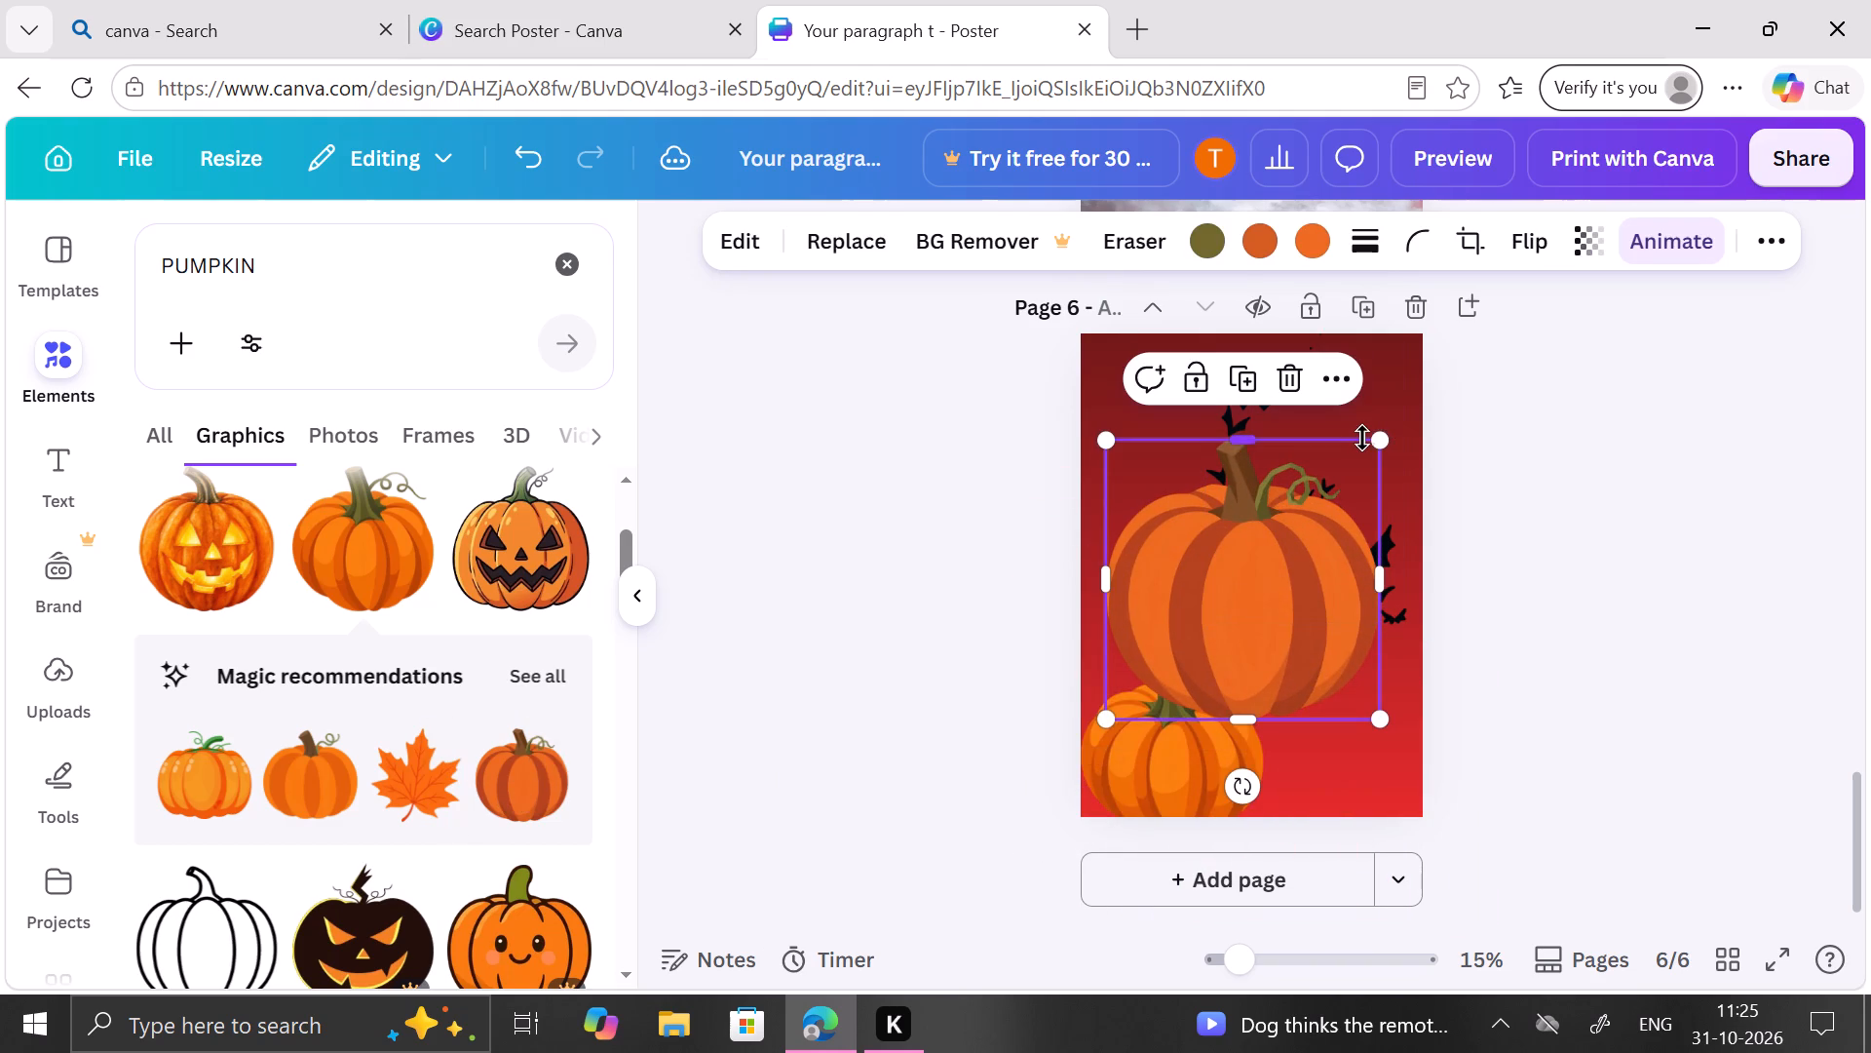
left_click_drag(1385, 439, 1193, 620)
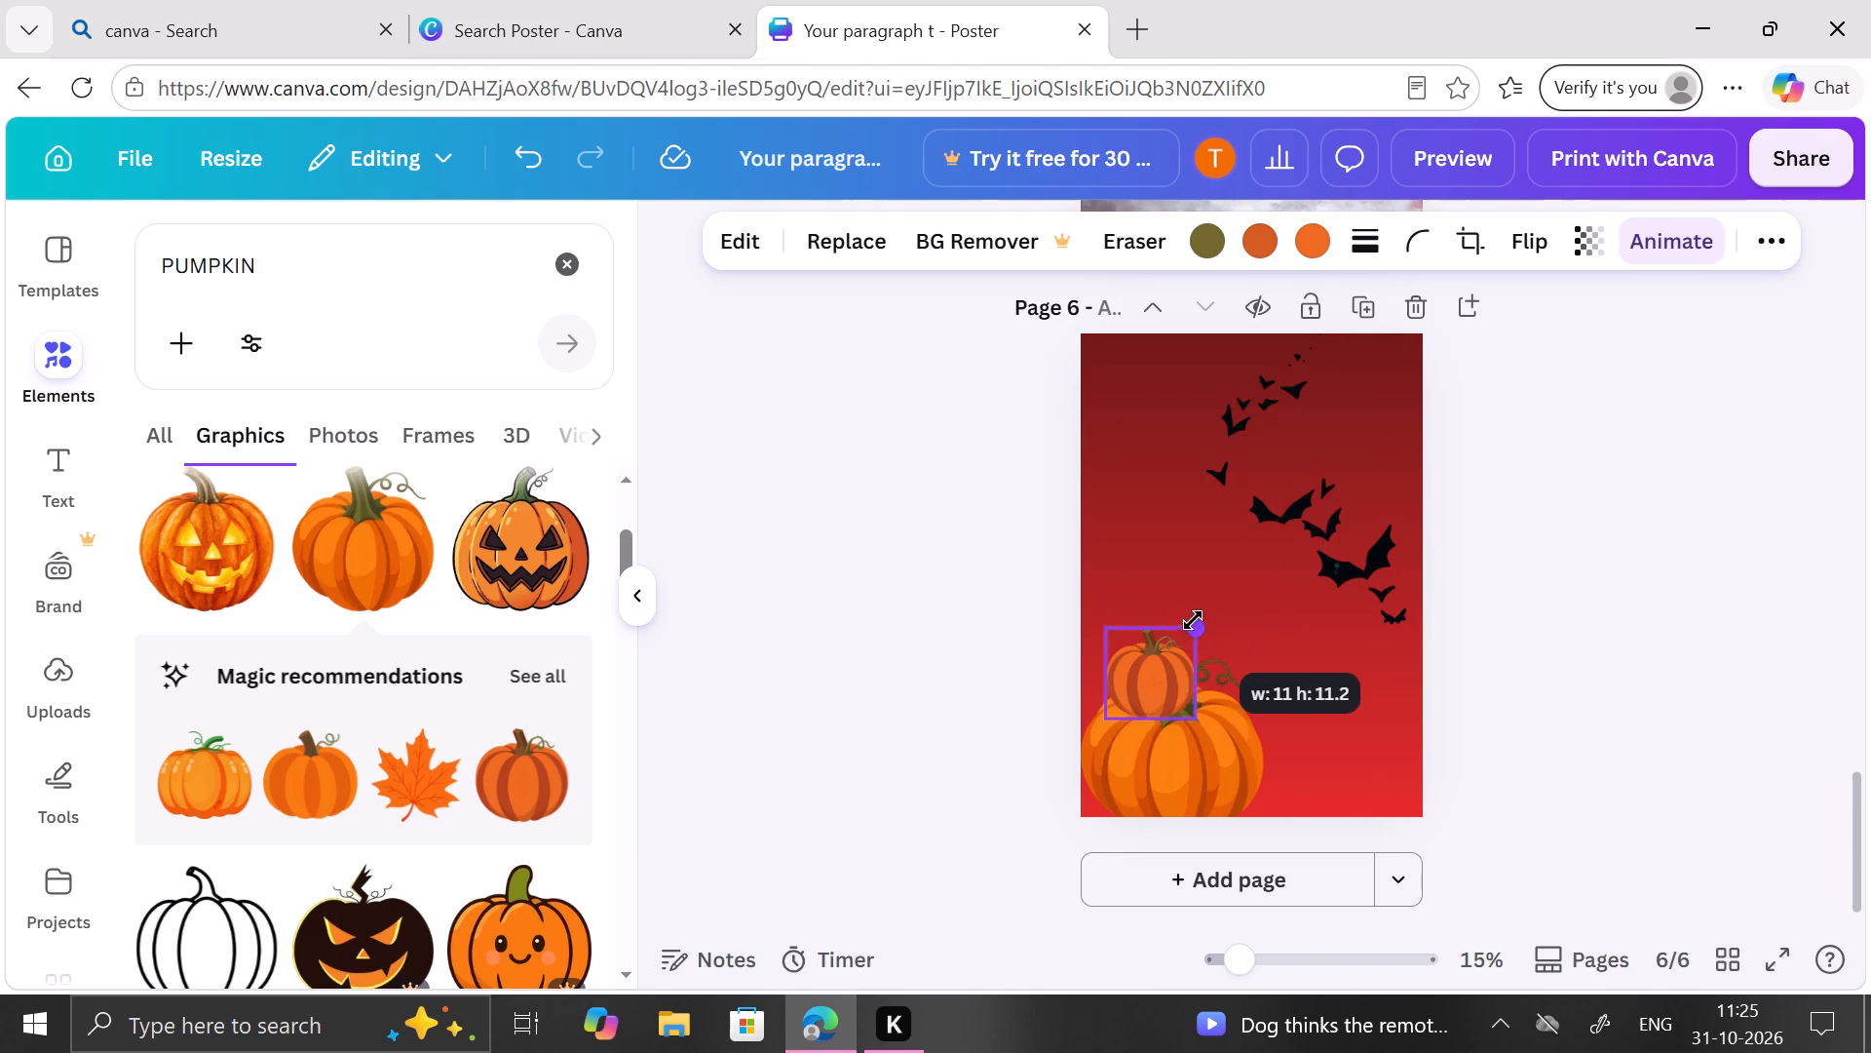
left_click_drag(1193, 620, 1199, 615)
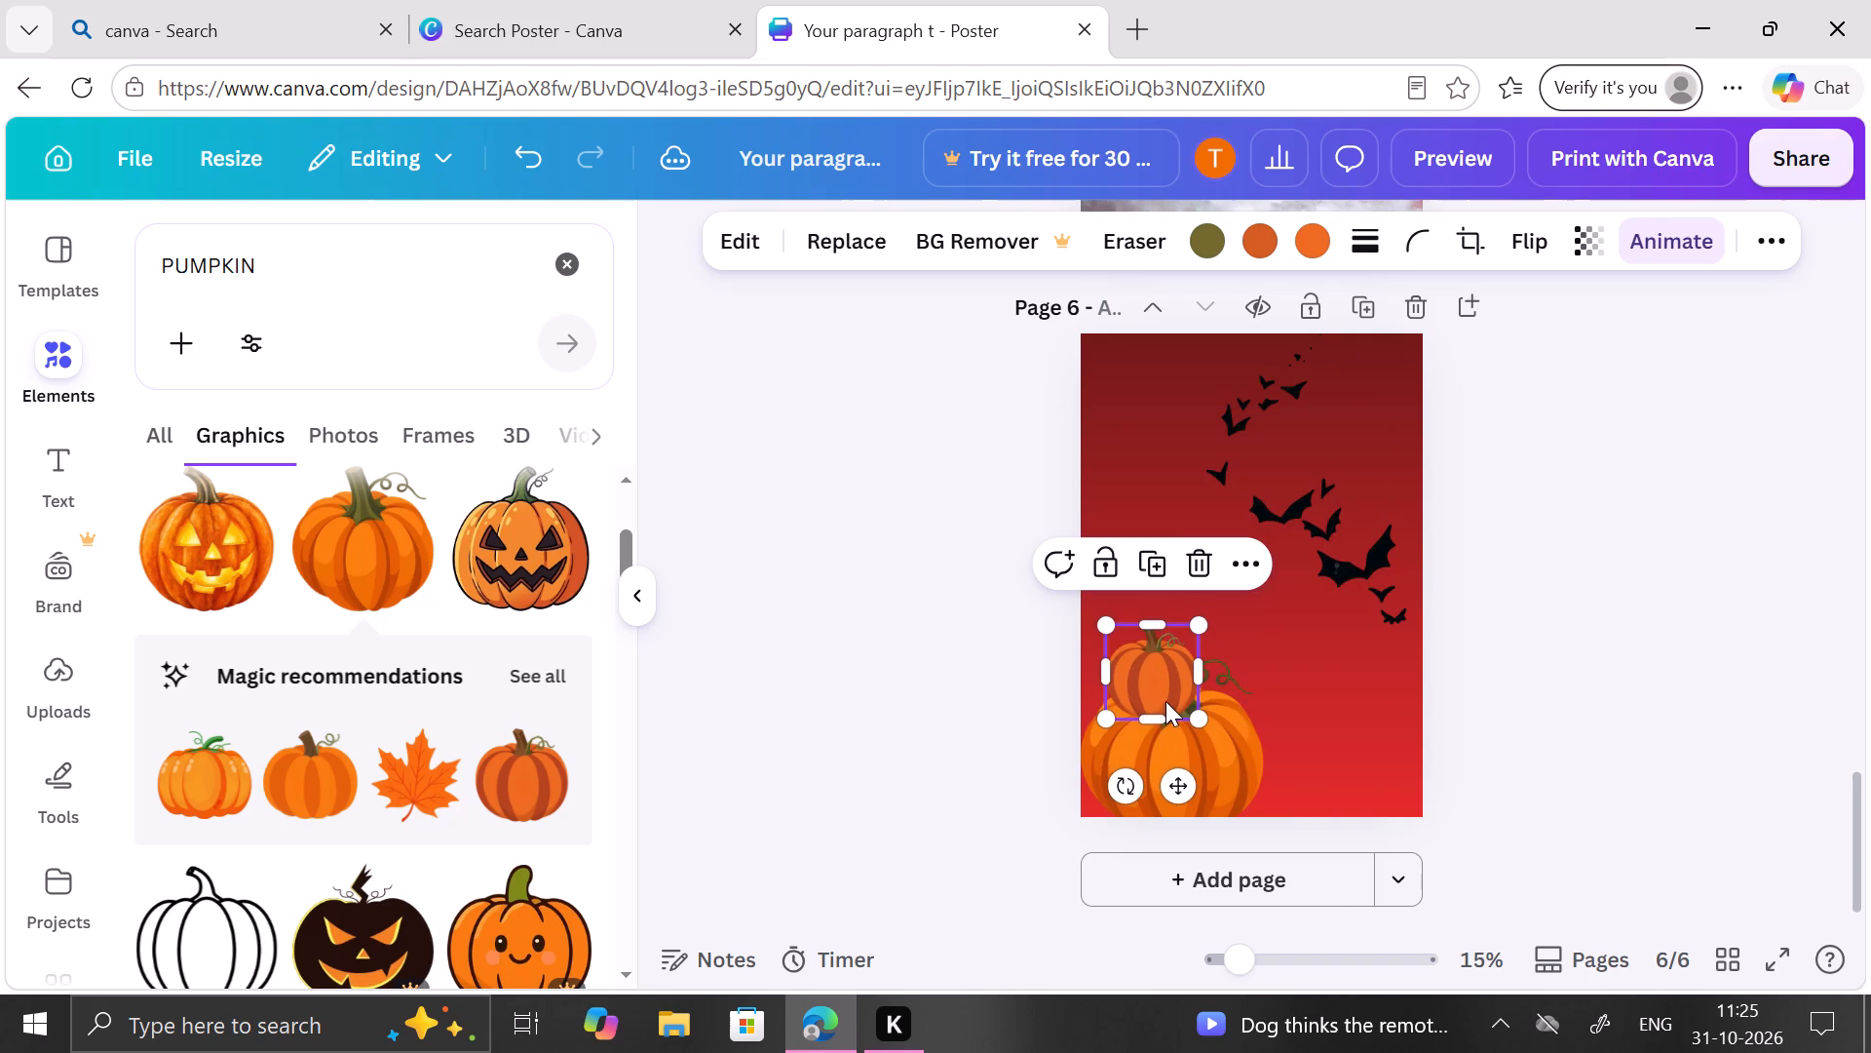
left_click_drag(1165, 699, 1388, 802)
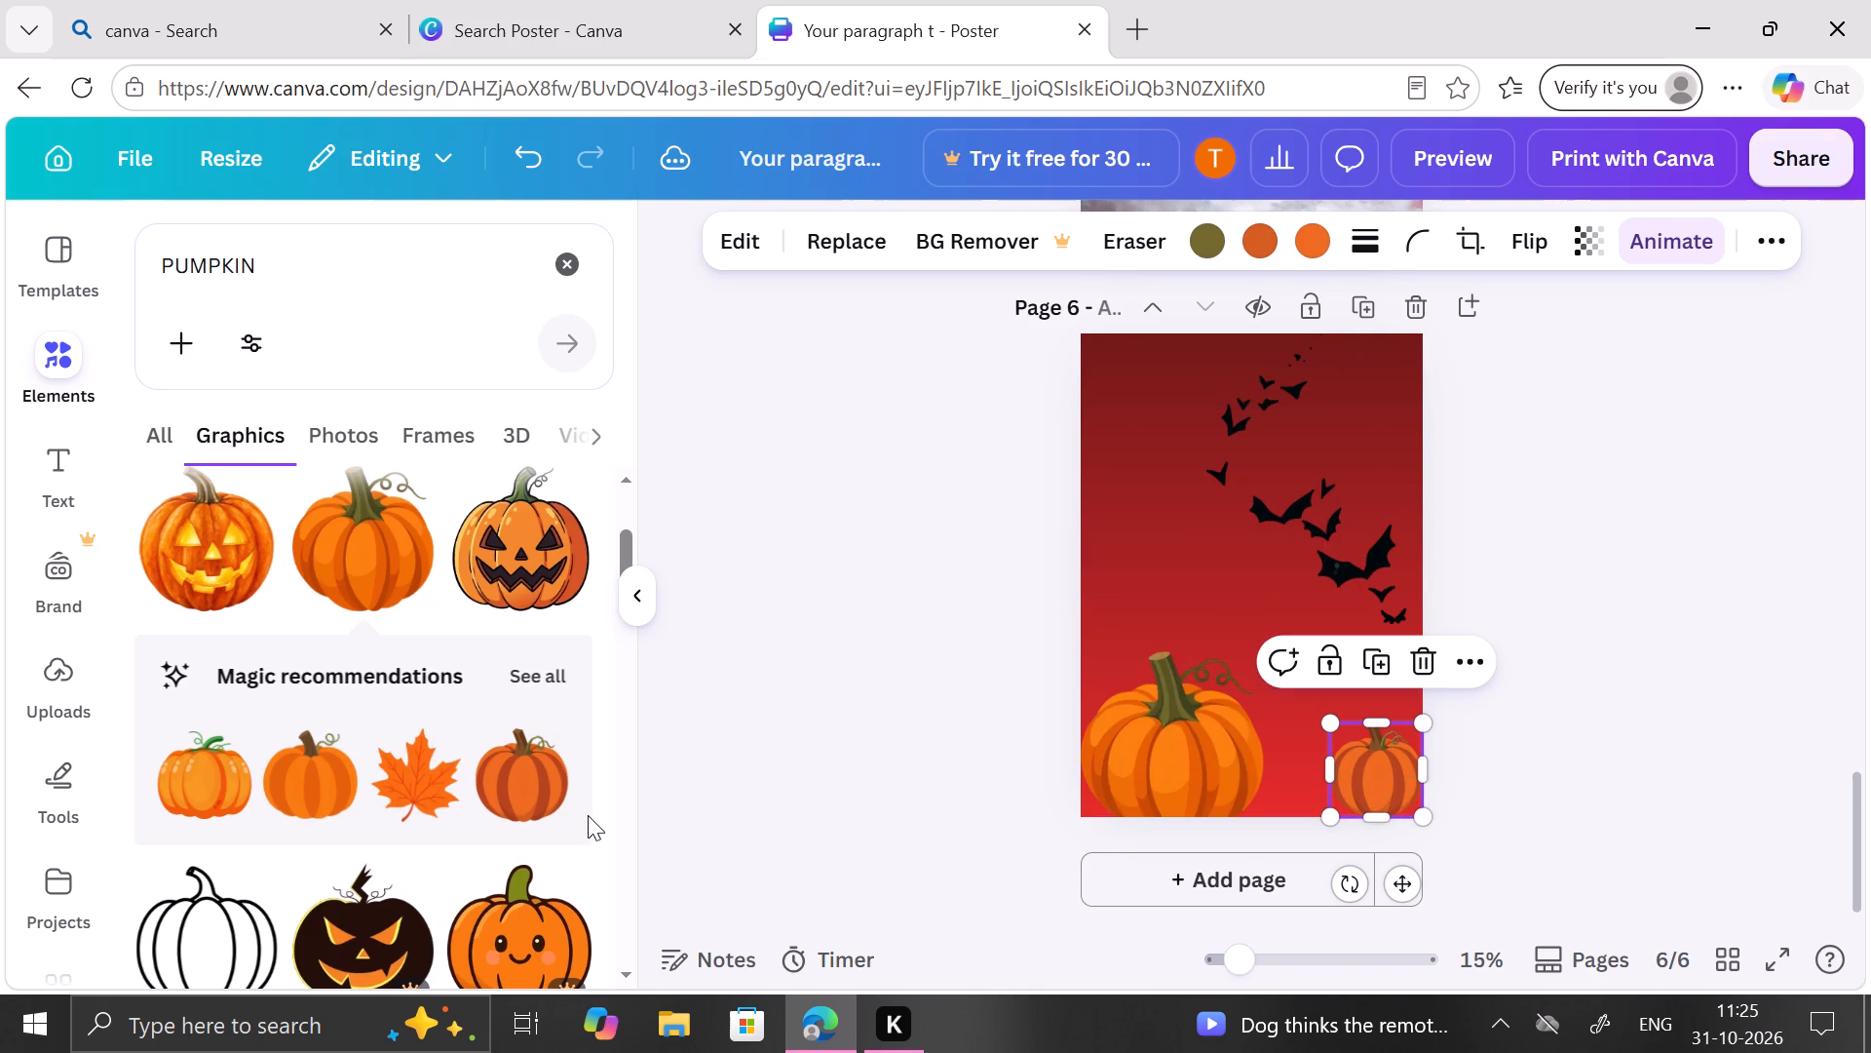
Add the recommended light orange pumpkin with a green stem, shrink it and place it between the two pumpkins at the bottom of page 6.
left_click(235, 776)
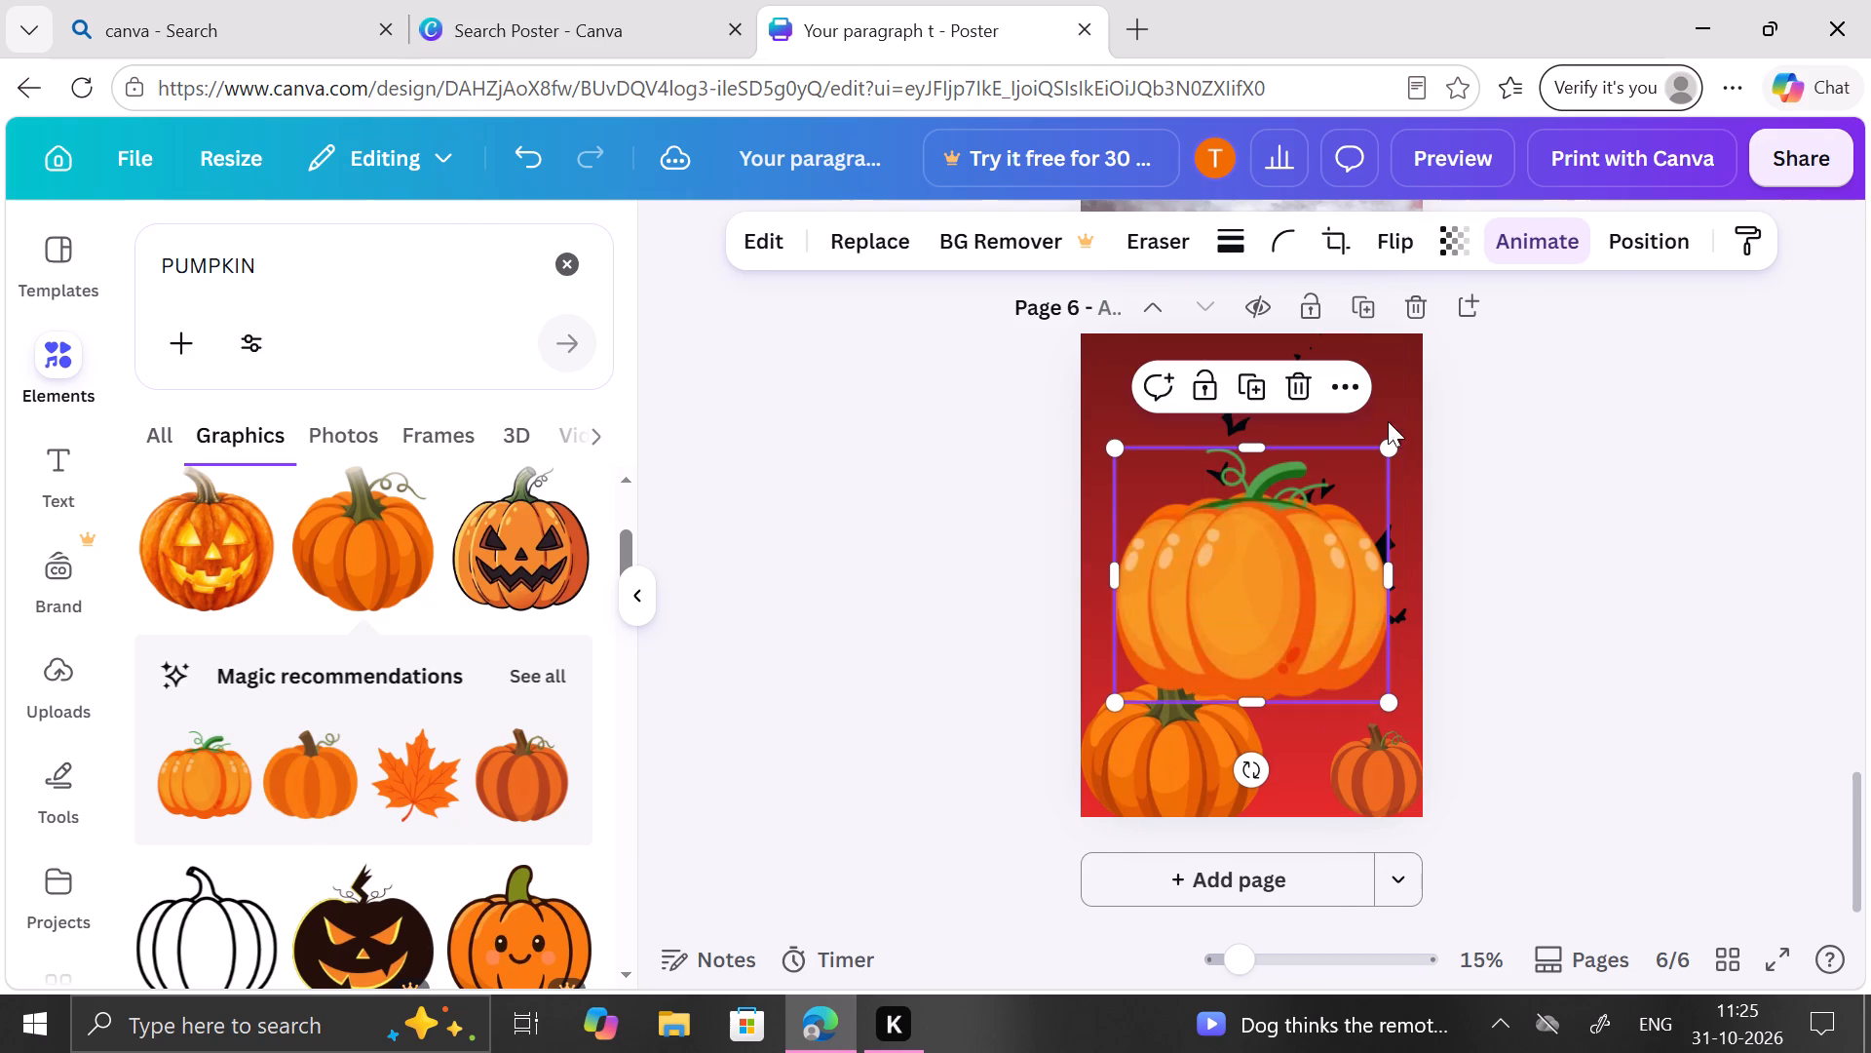
left_click_drag(1385, 455, 1239, 643)
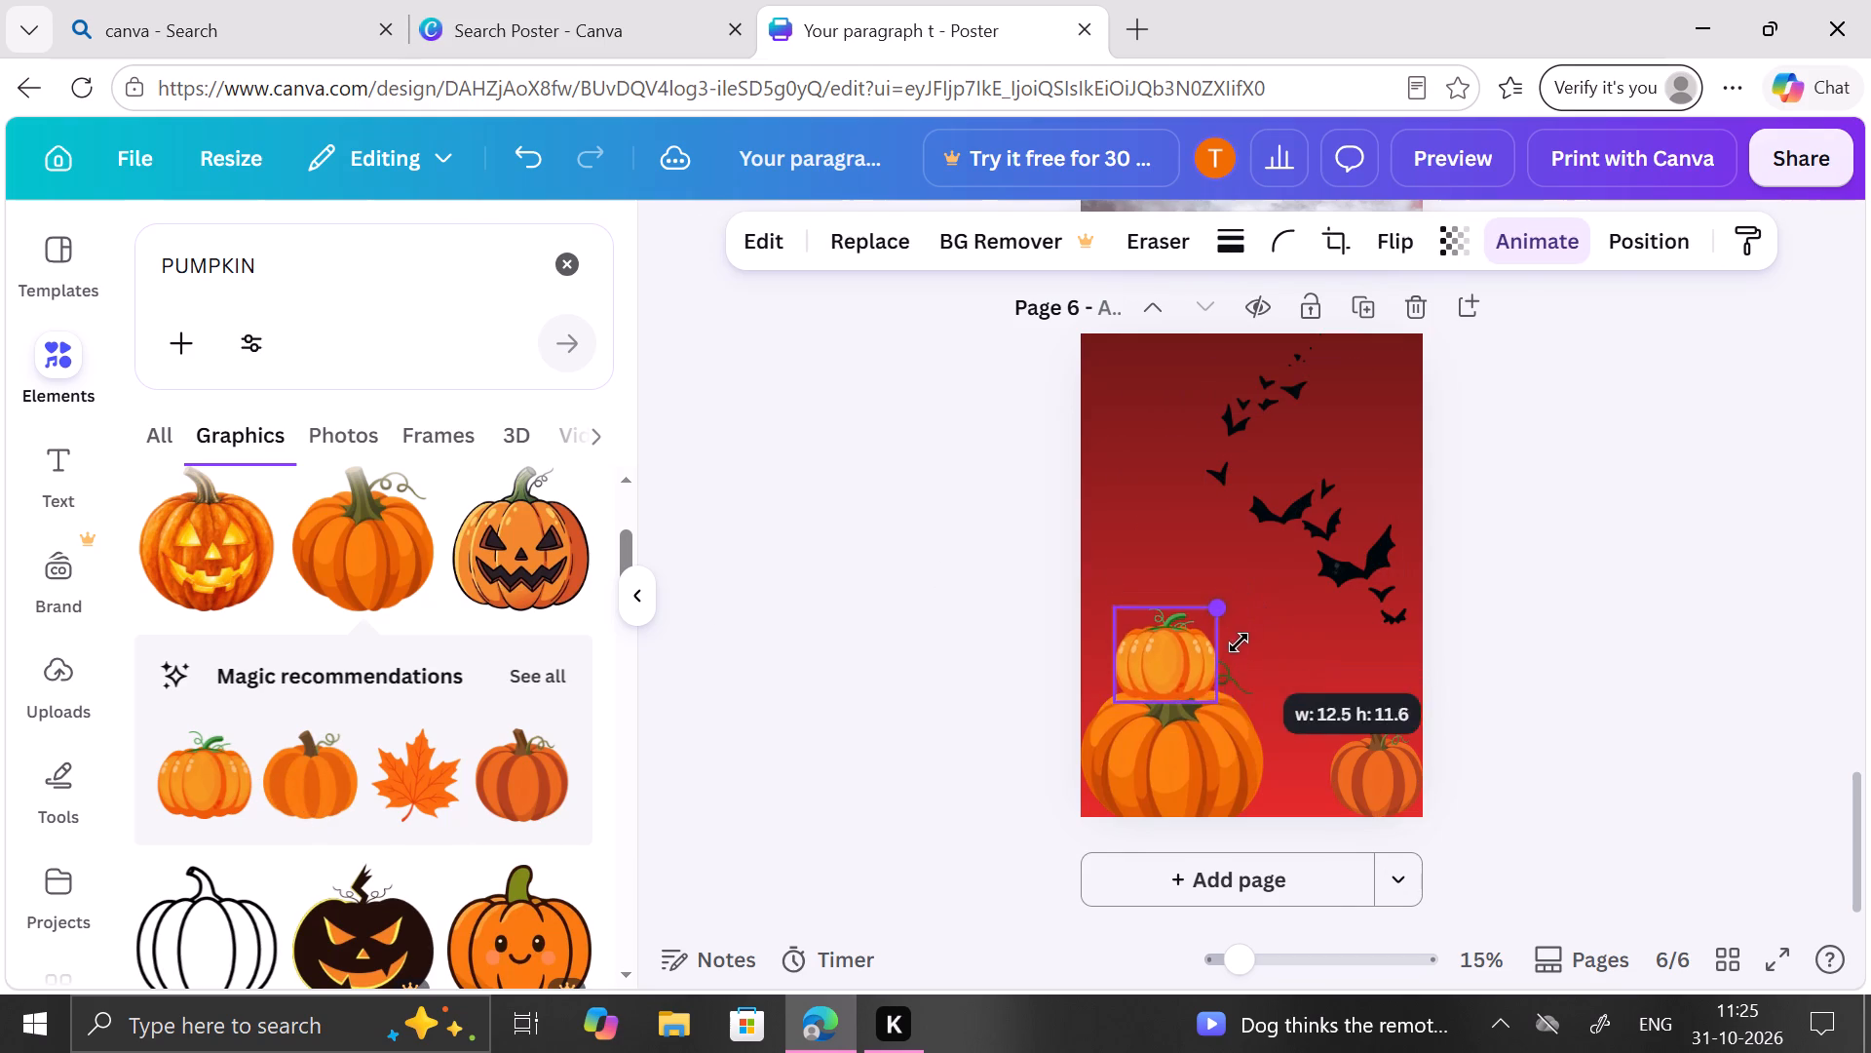
left_click_drag(1239, 643, 1290, 636)
left_click_drag(1217, 650, 1360, 759)
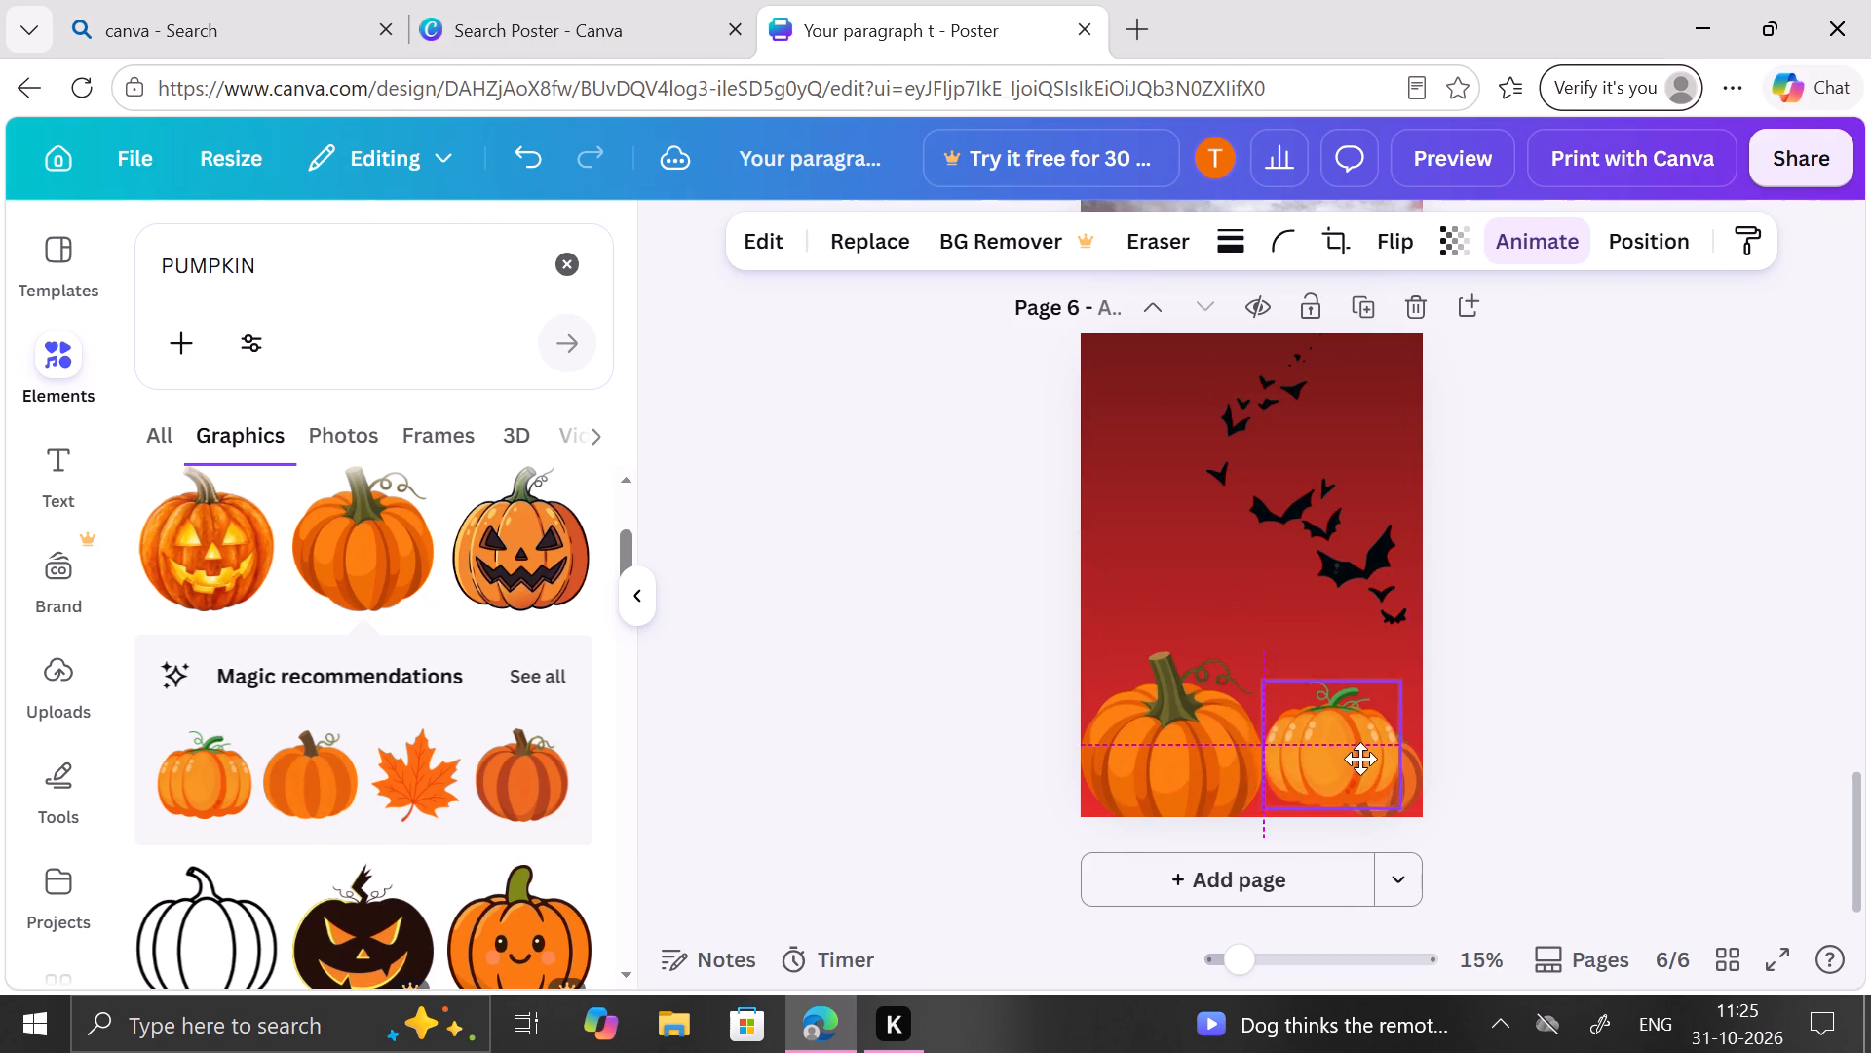
left_click_drag(1360, 759, 1340, 759)
Shift the large curly-vine pumpkin left so it runs slightly past page 6's left edge.
left_click_drag(1191, 771, 1142, 777)
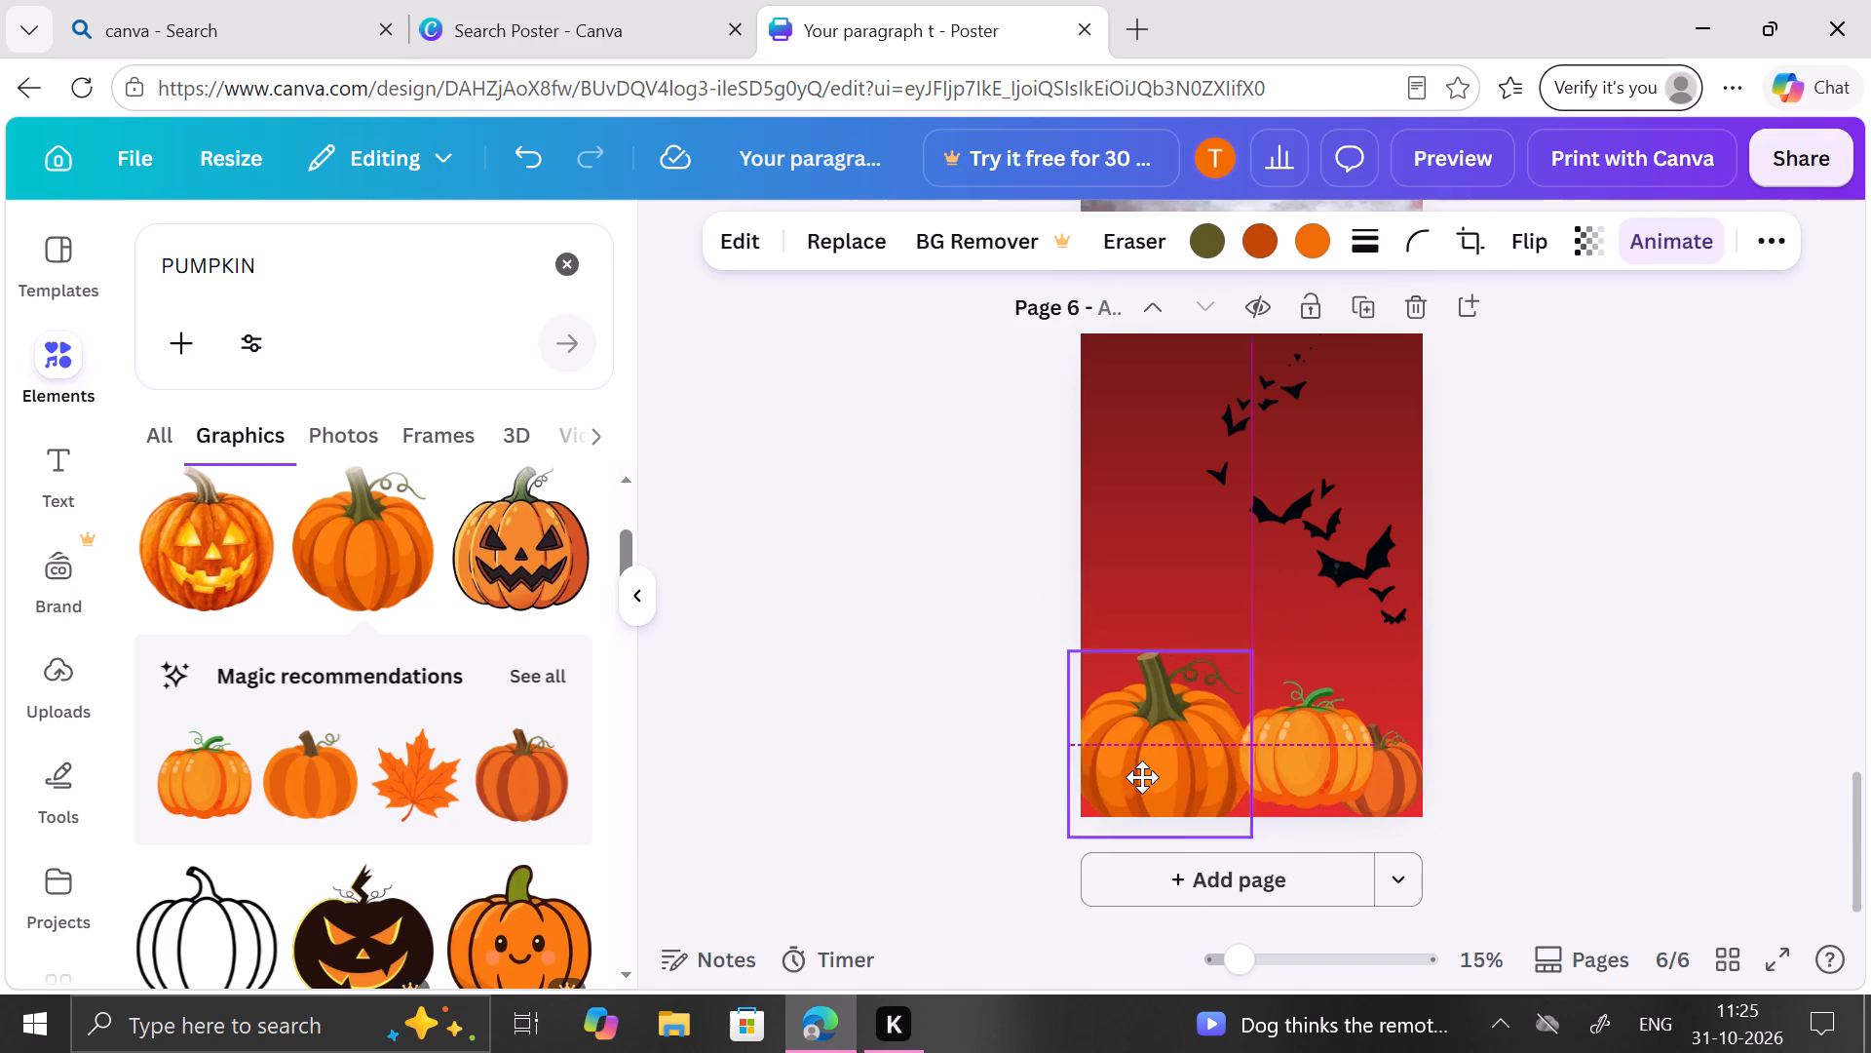
left_click_drag(1142, 777, 1169, 766)
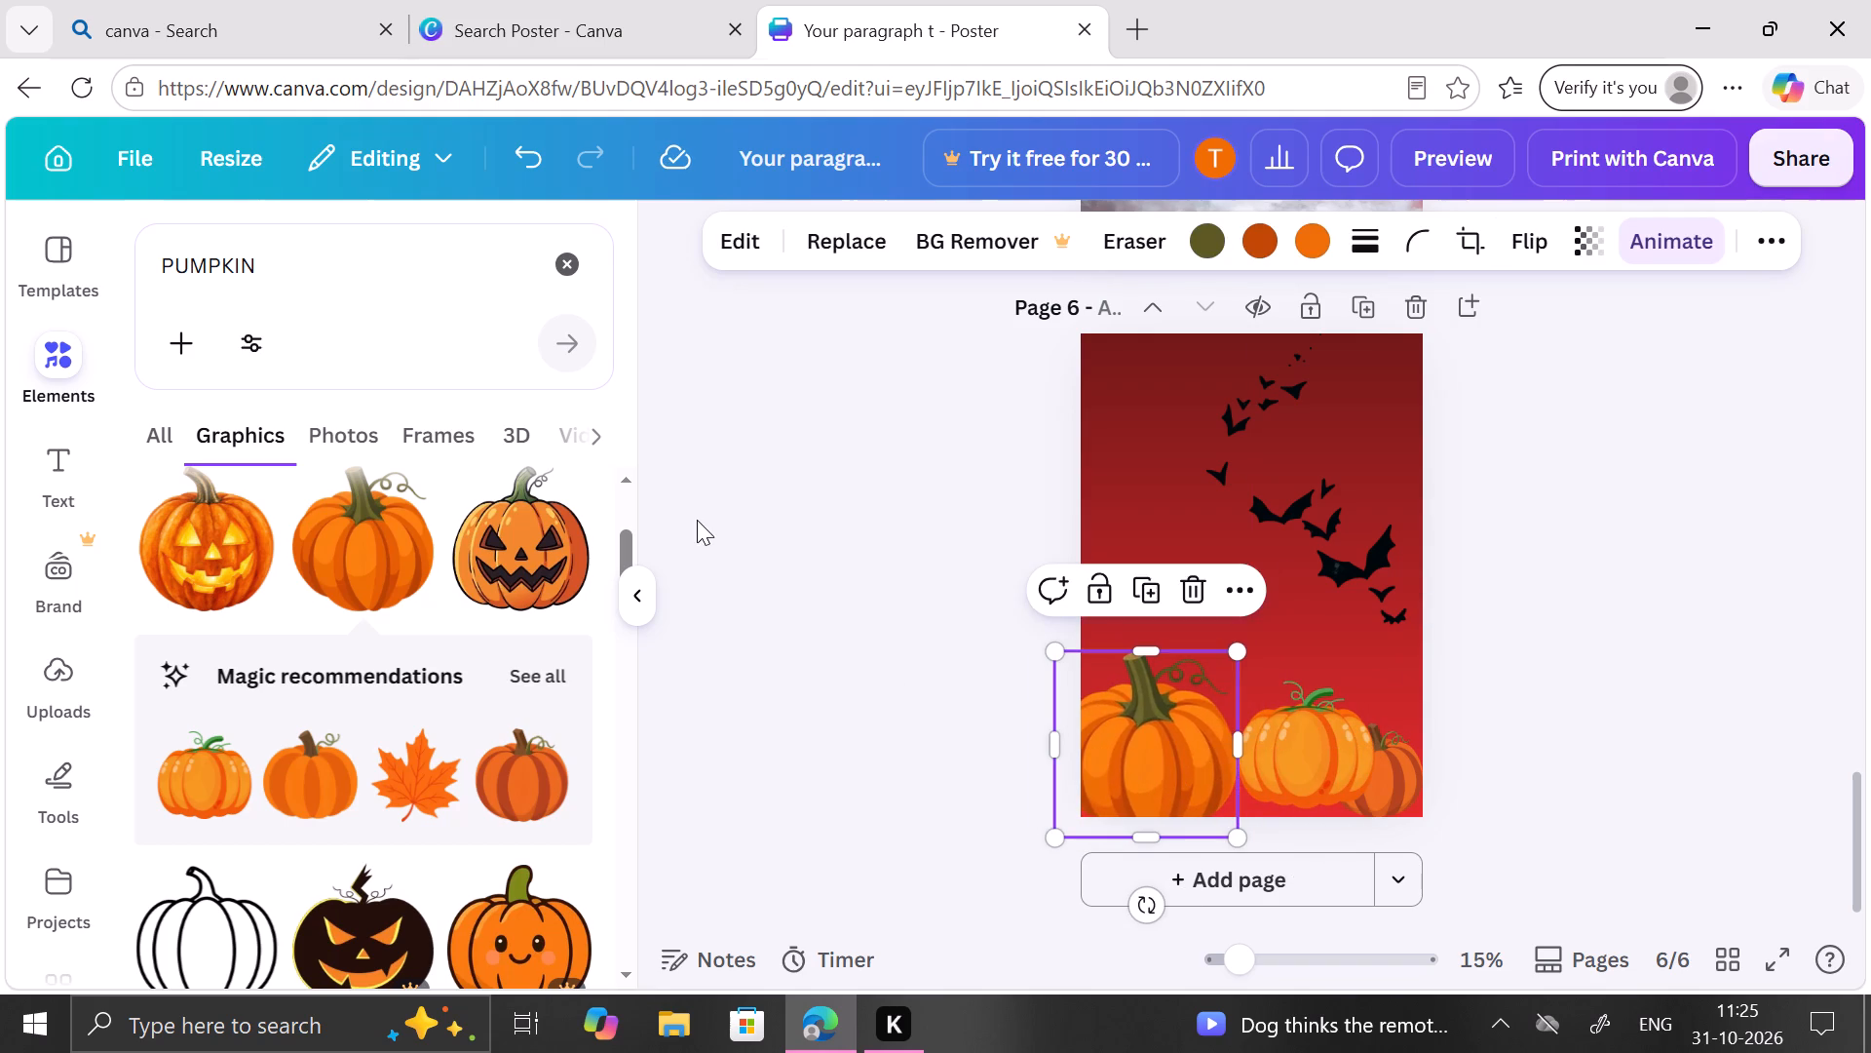
Add the glowing carved jack-o'-lantern, shrink it and centre it at the bottom of page 6 in front of the other pumpkins.
left_click(259, 523)
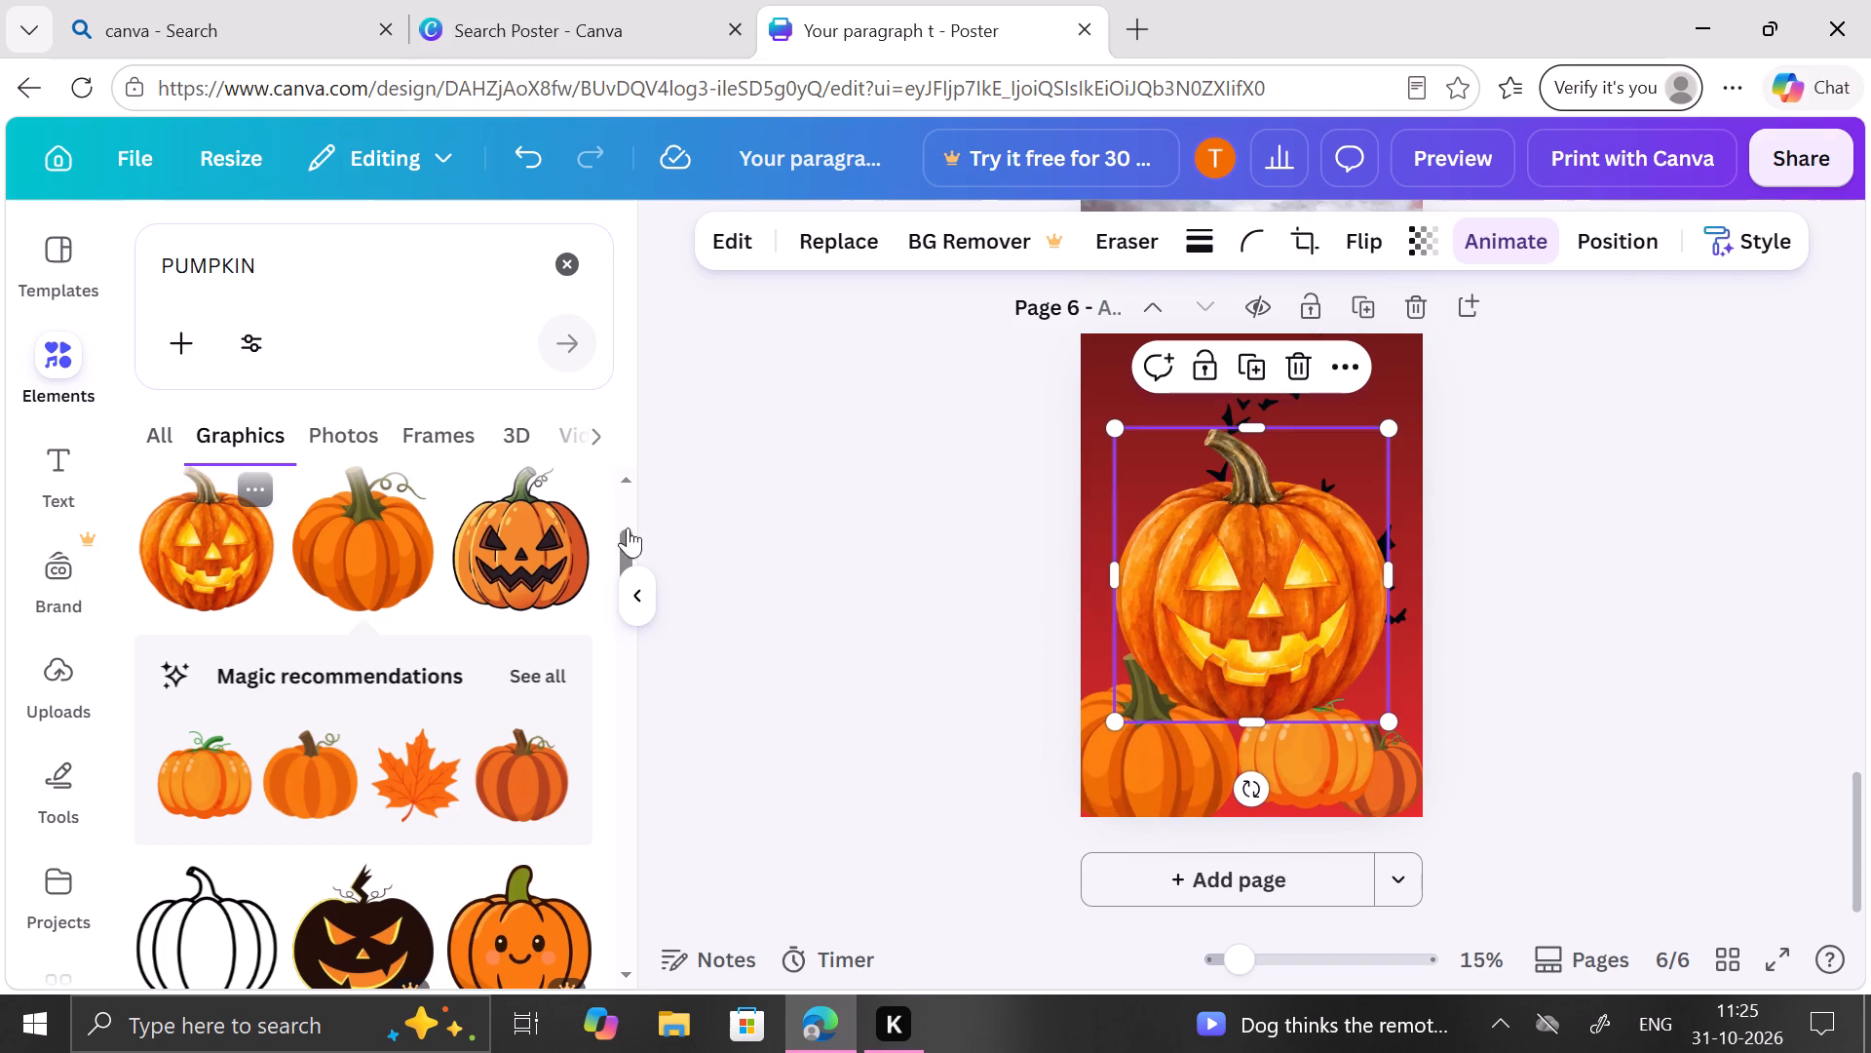
left_click_drag(1260, 526, 1298, 660)
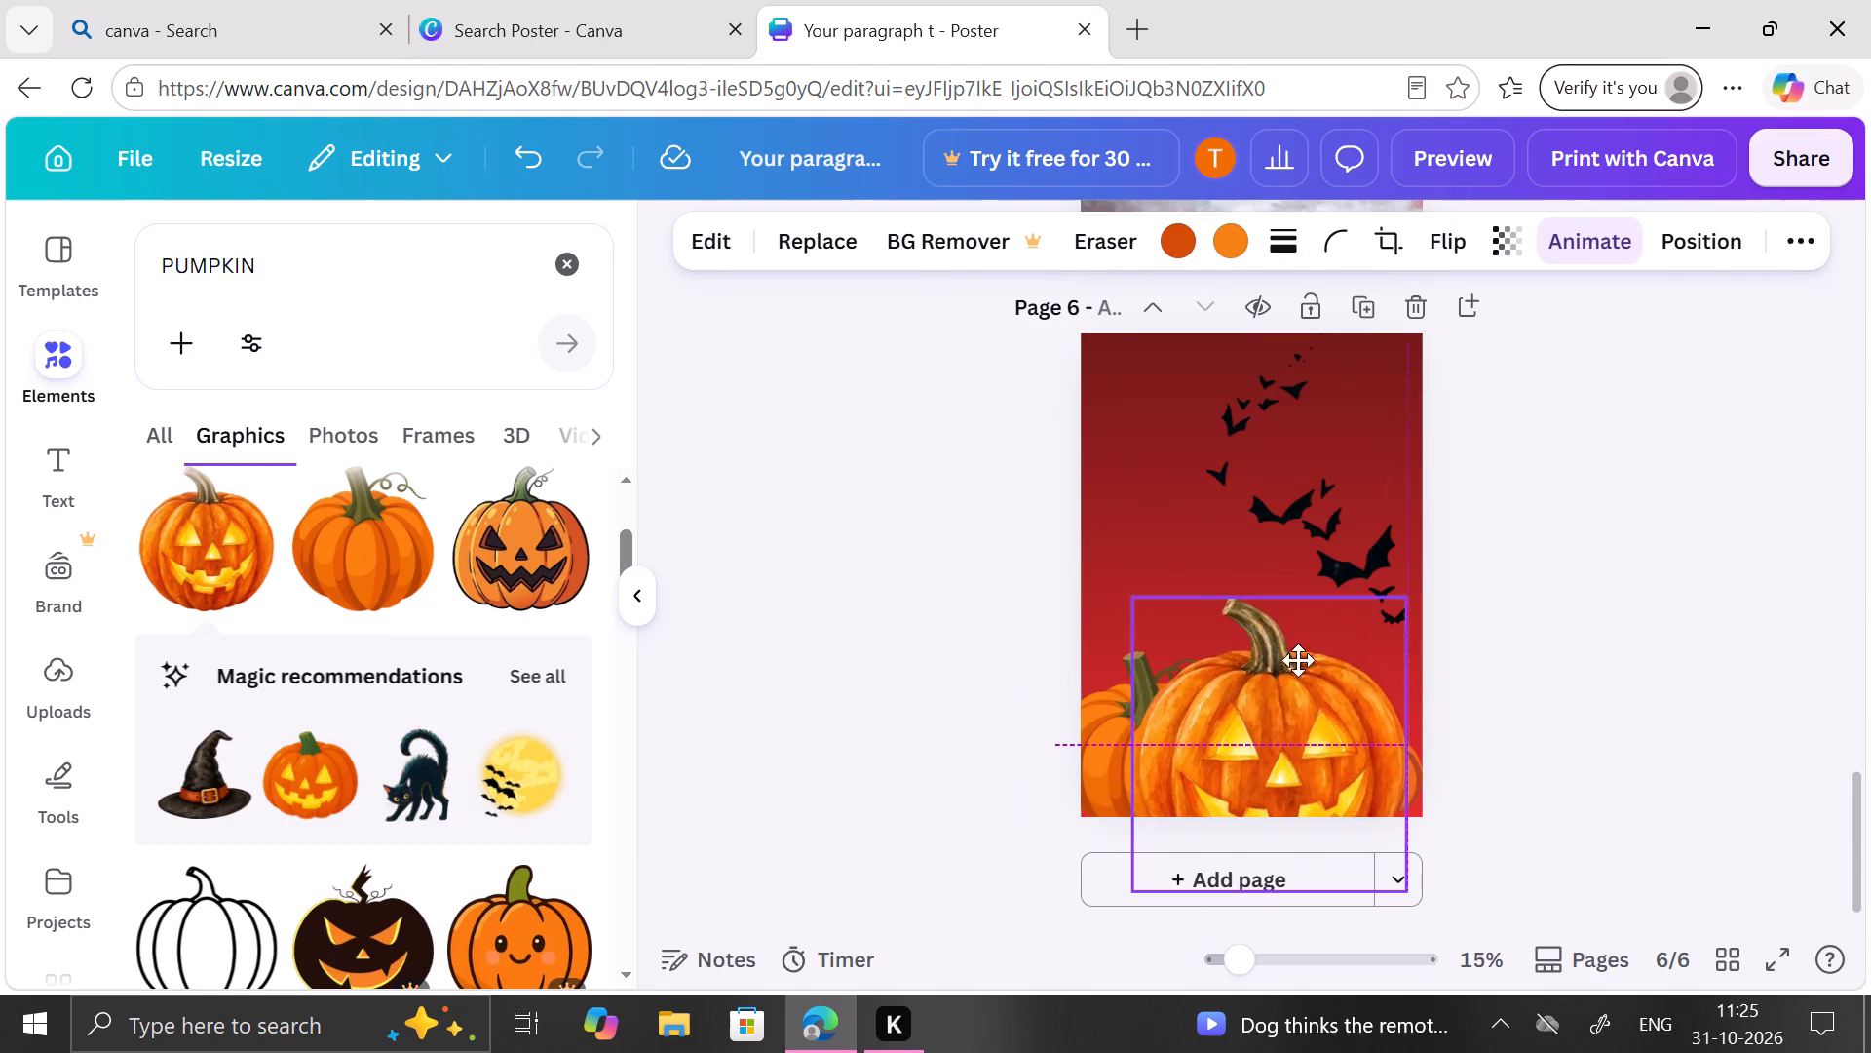
left_click_drag(1298, 660, 1269, 601)
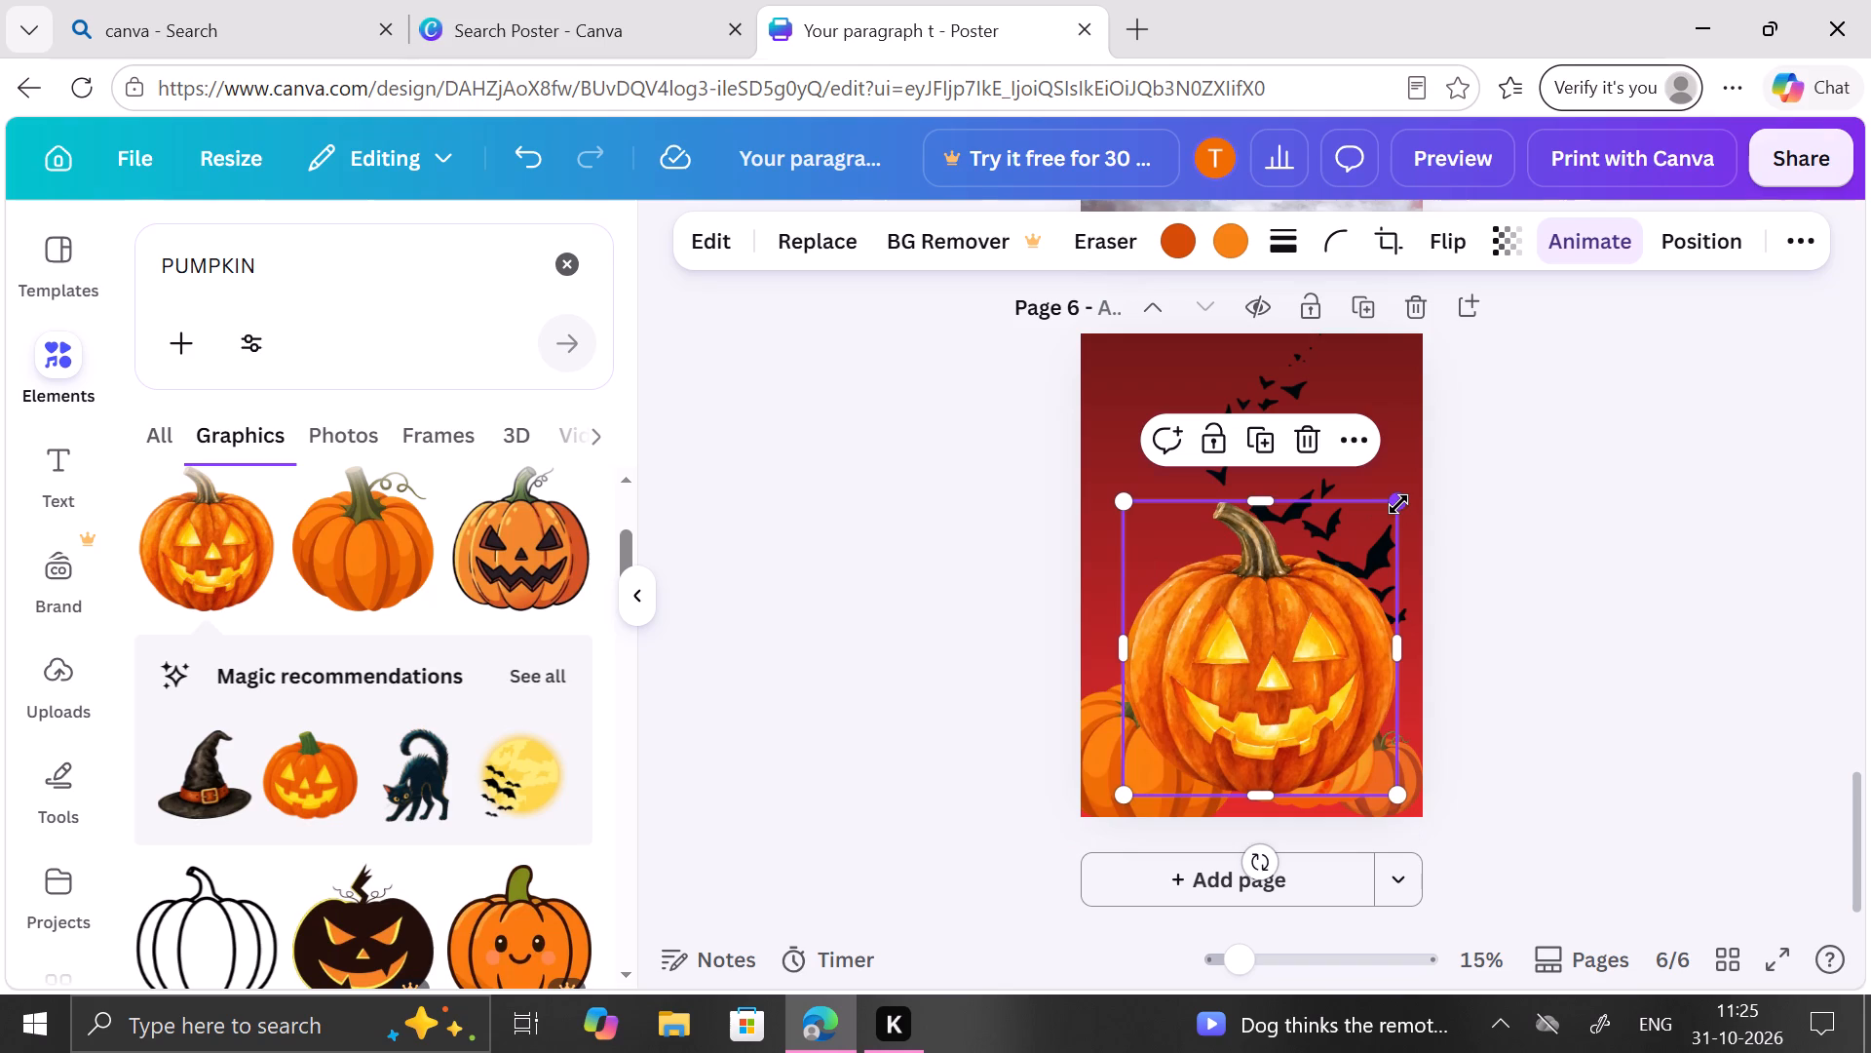
left_click_drag(1398, 504, 1375, 595)
left_click_drag(1249, 674, 1264, 715)
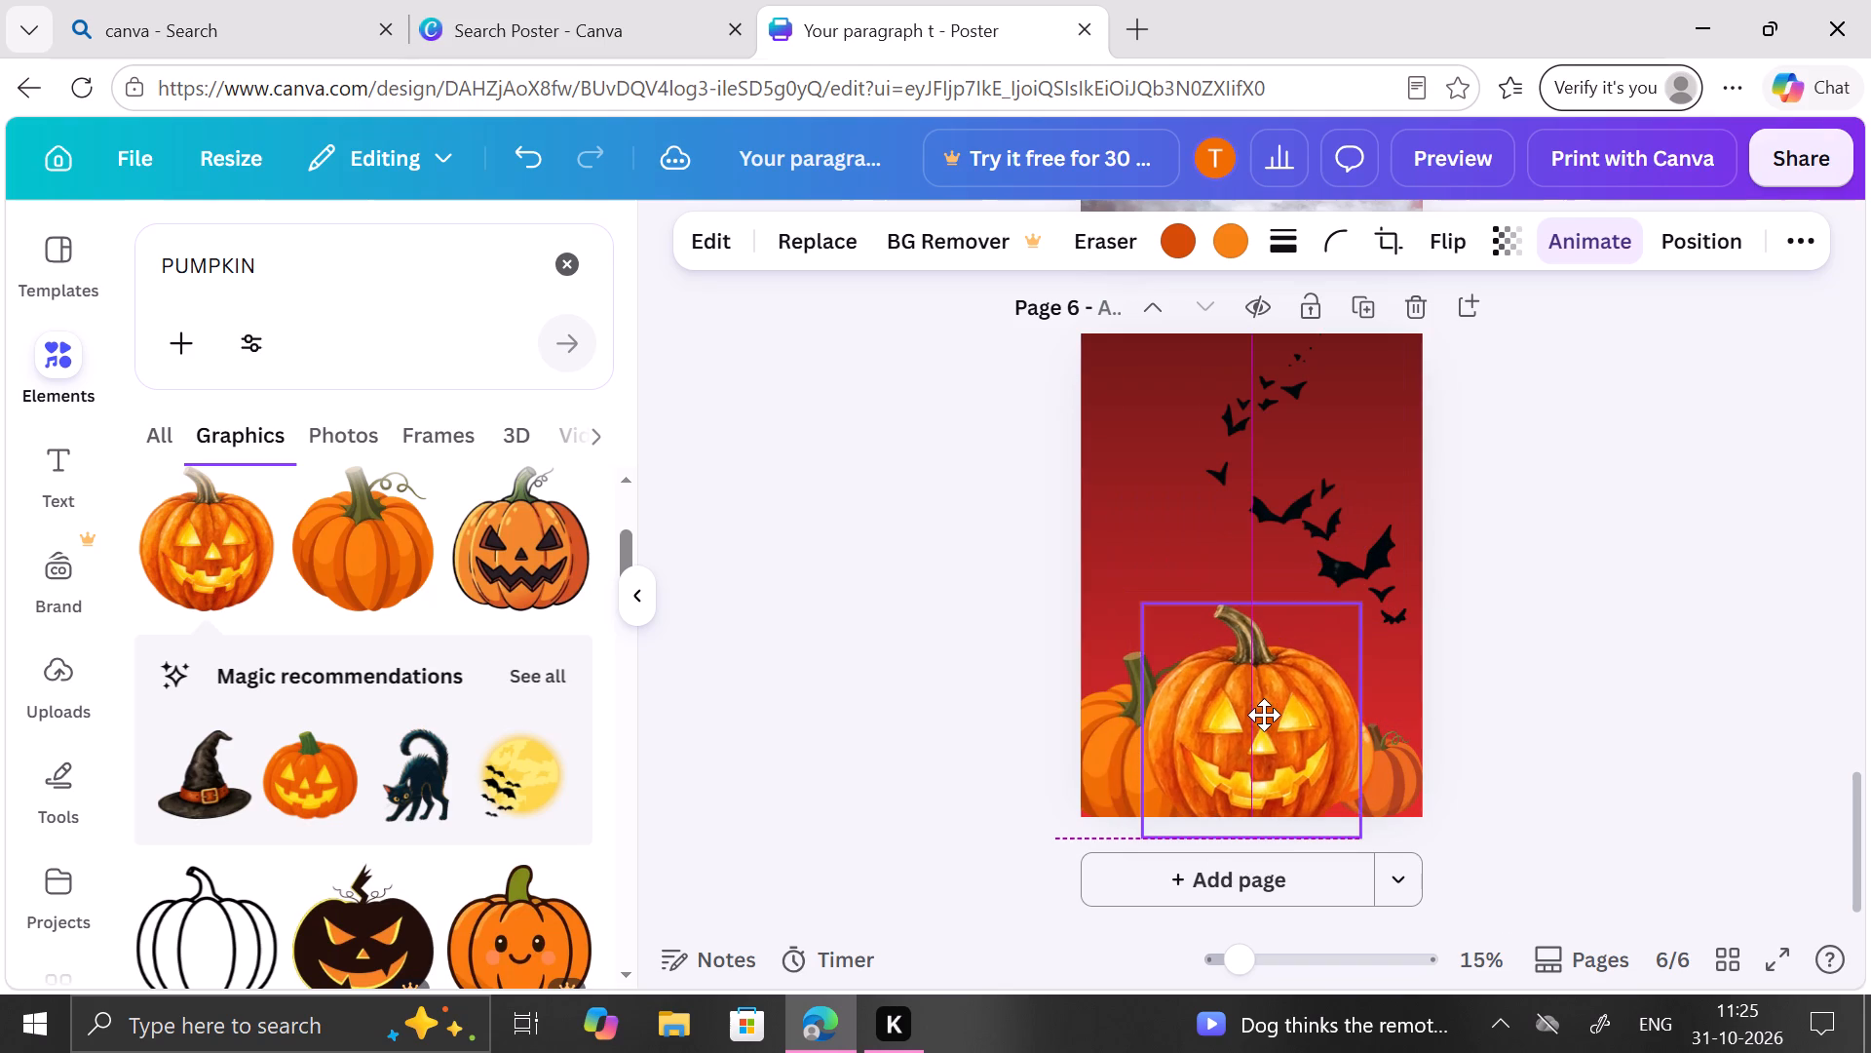
left_click_drag(1264, 715, 1259, 711)
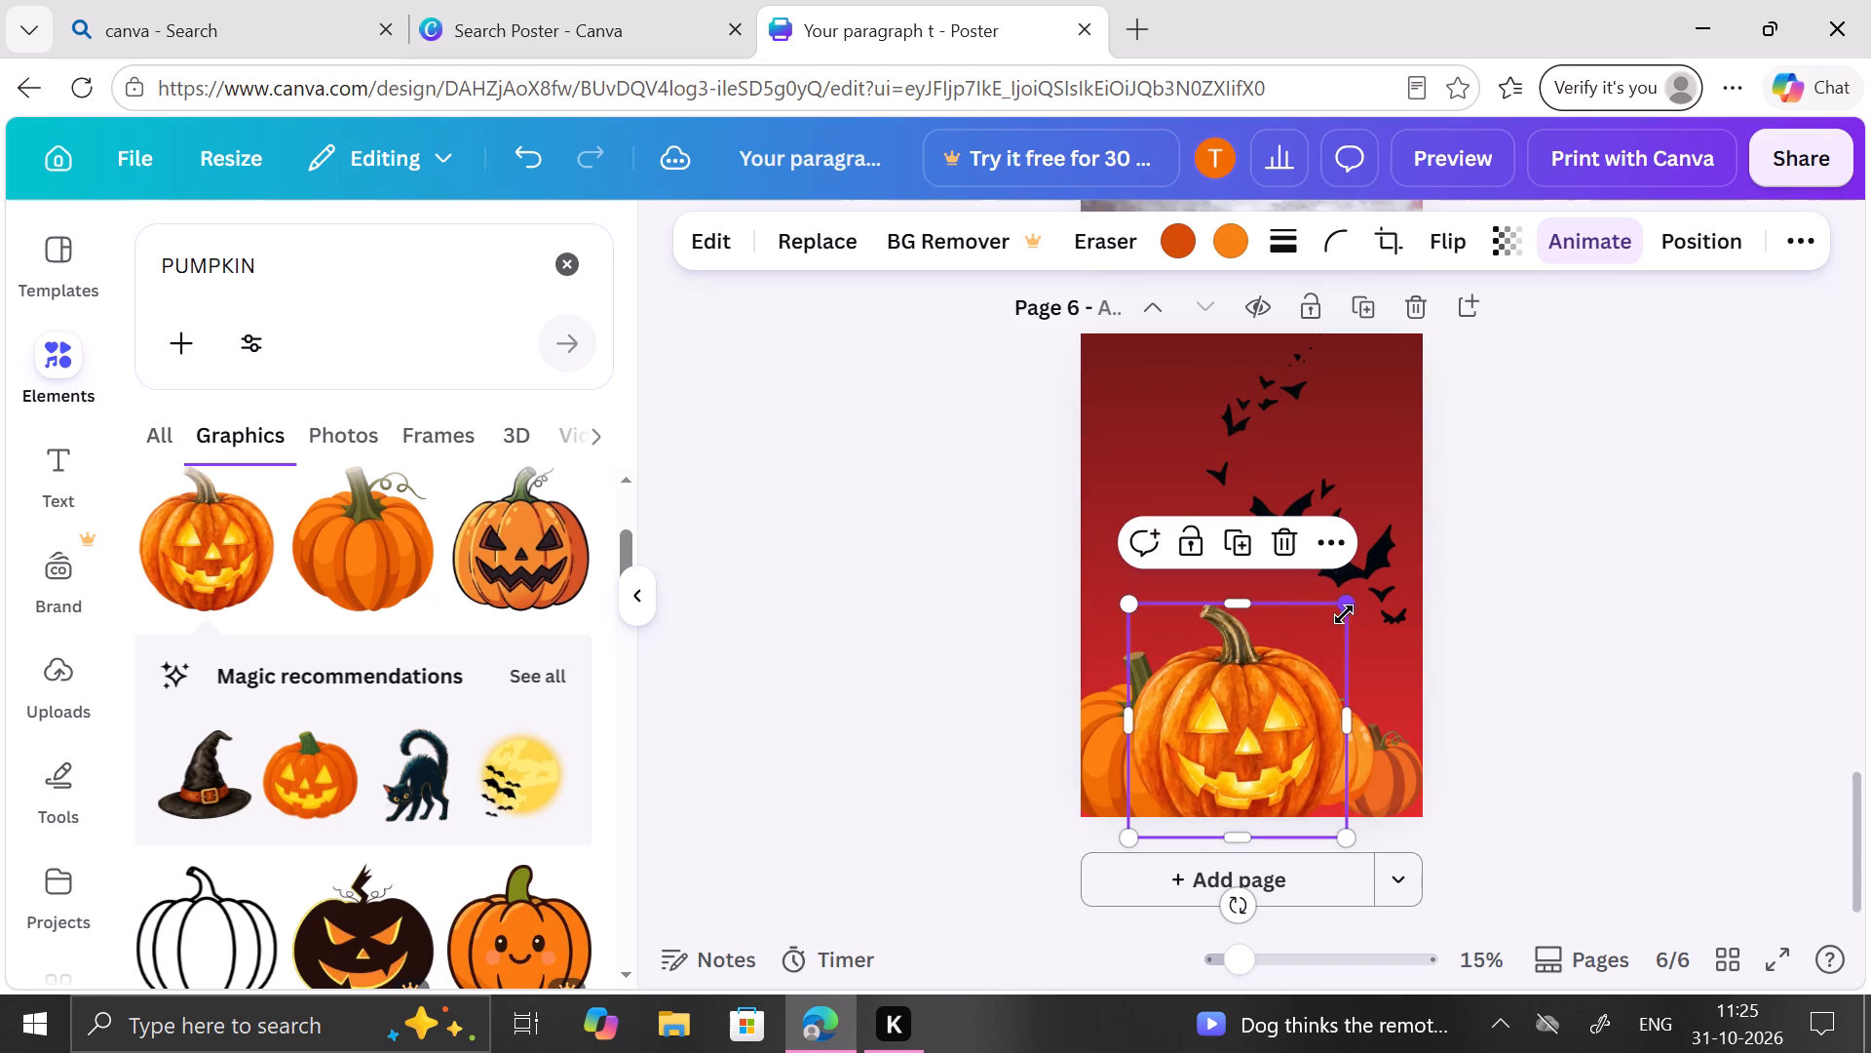
left_click_drag(1342, 614, 1335, 637)
left_click_drag(1265, 718, 1284, 706)
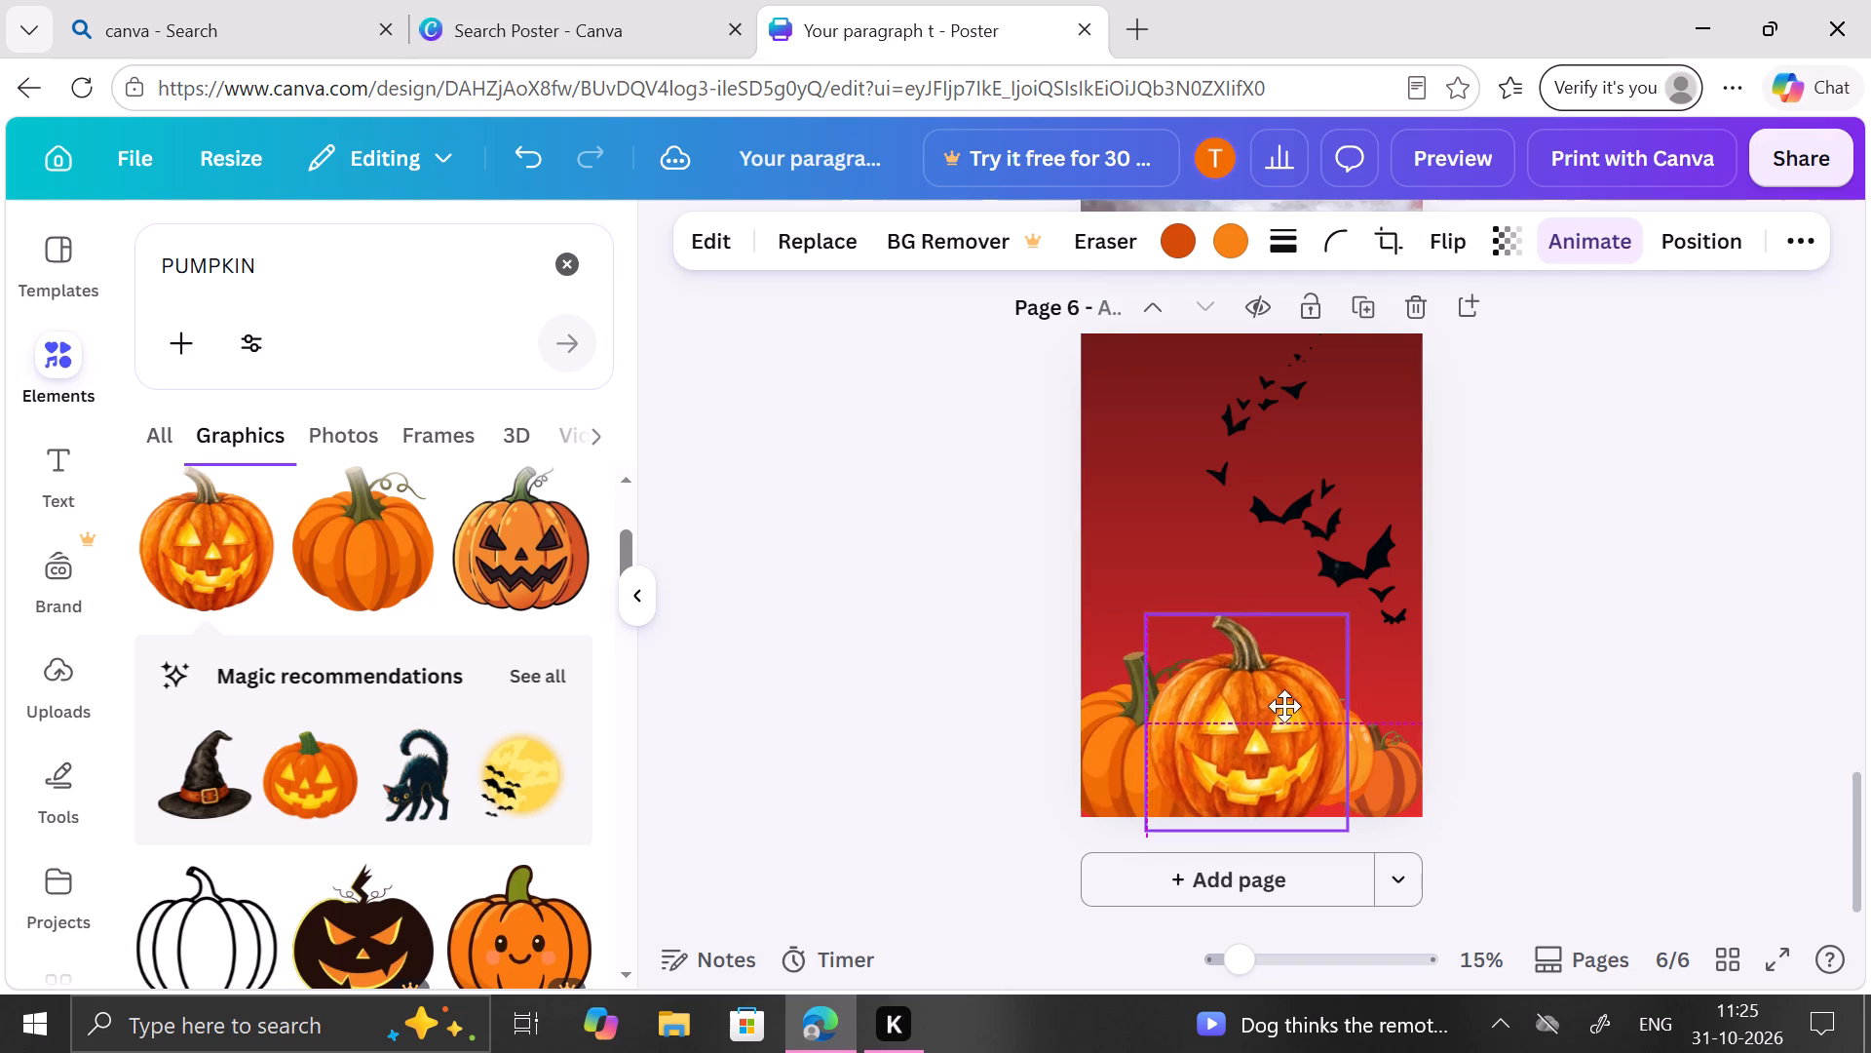
left_click_drag(1284, 706, 1282, 706)
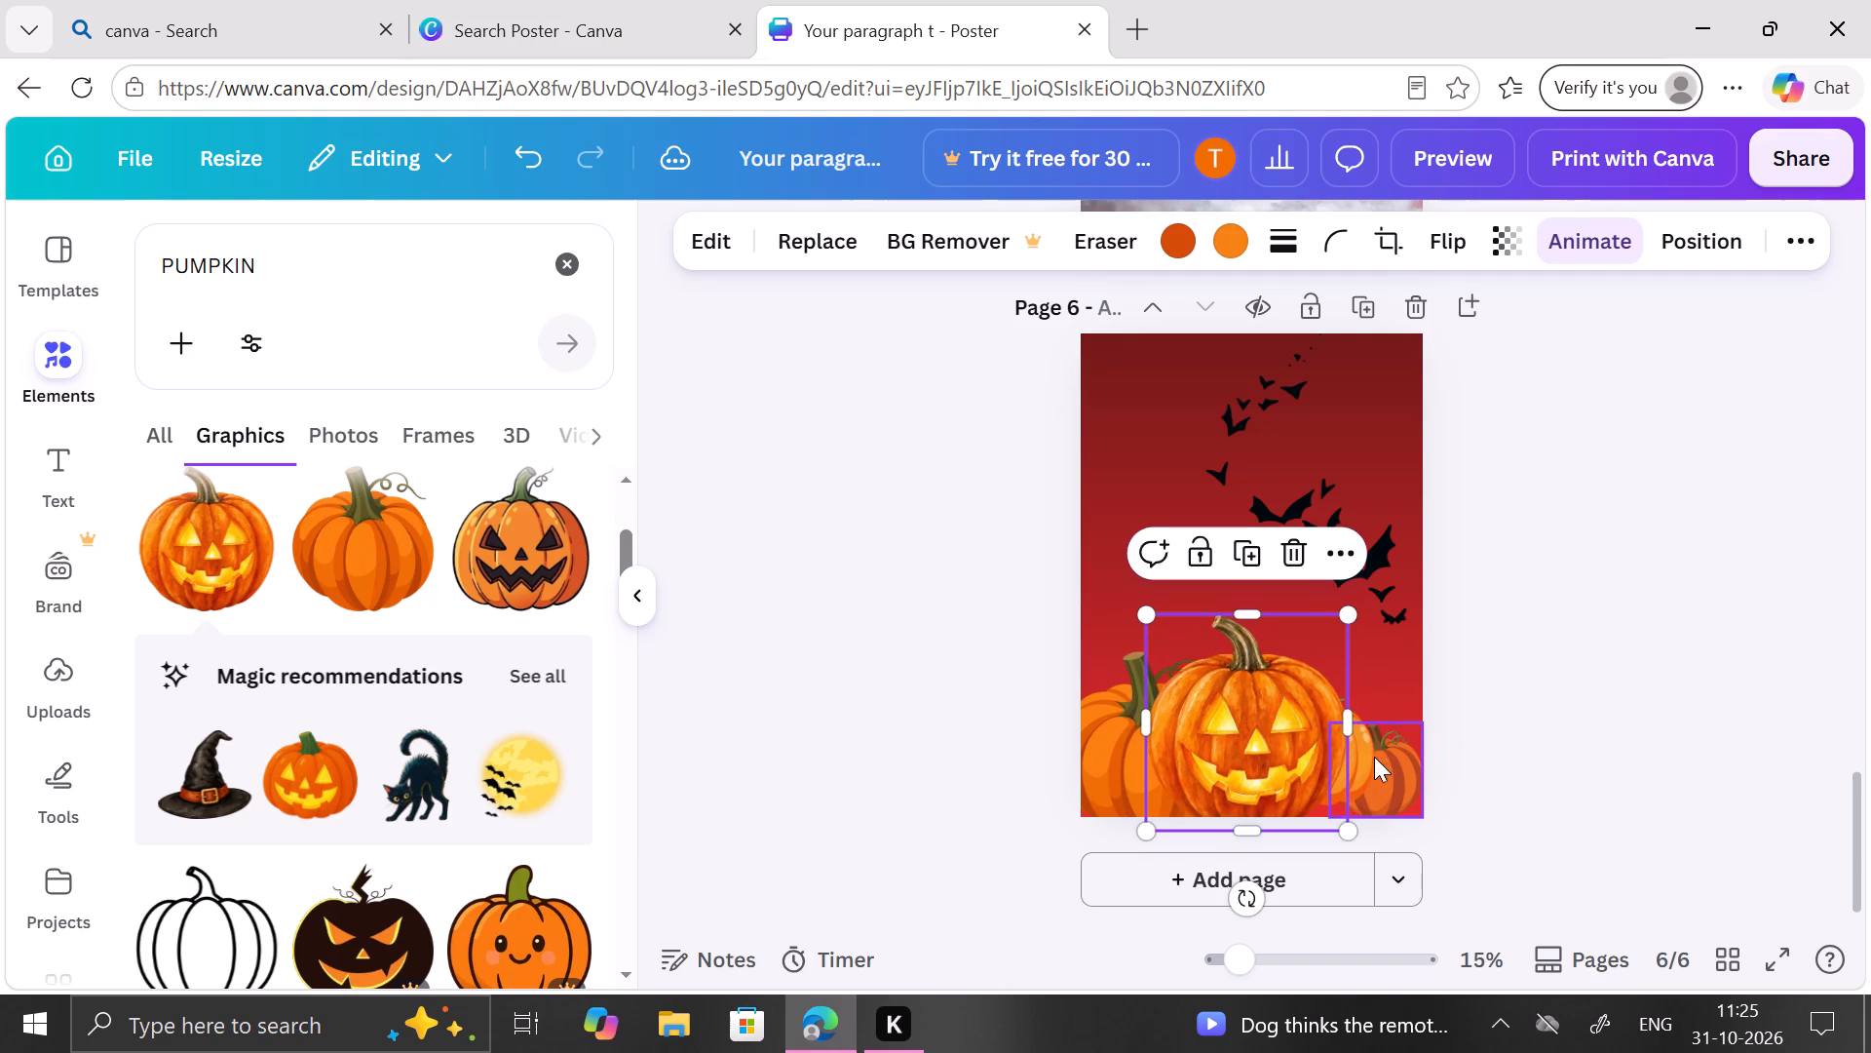
Shift the light orange green-stemmed pumpkin right so more of it shows beside the jack-o'-lantern on page 6.
left_click_drag(1367, 757, 1390, 765)
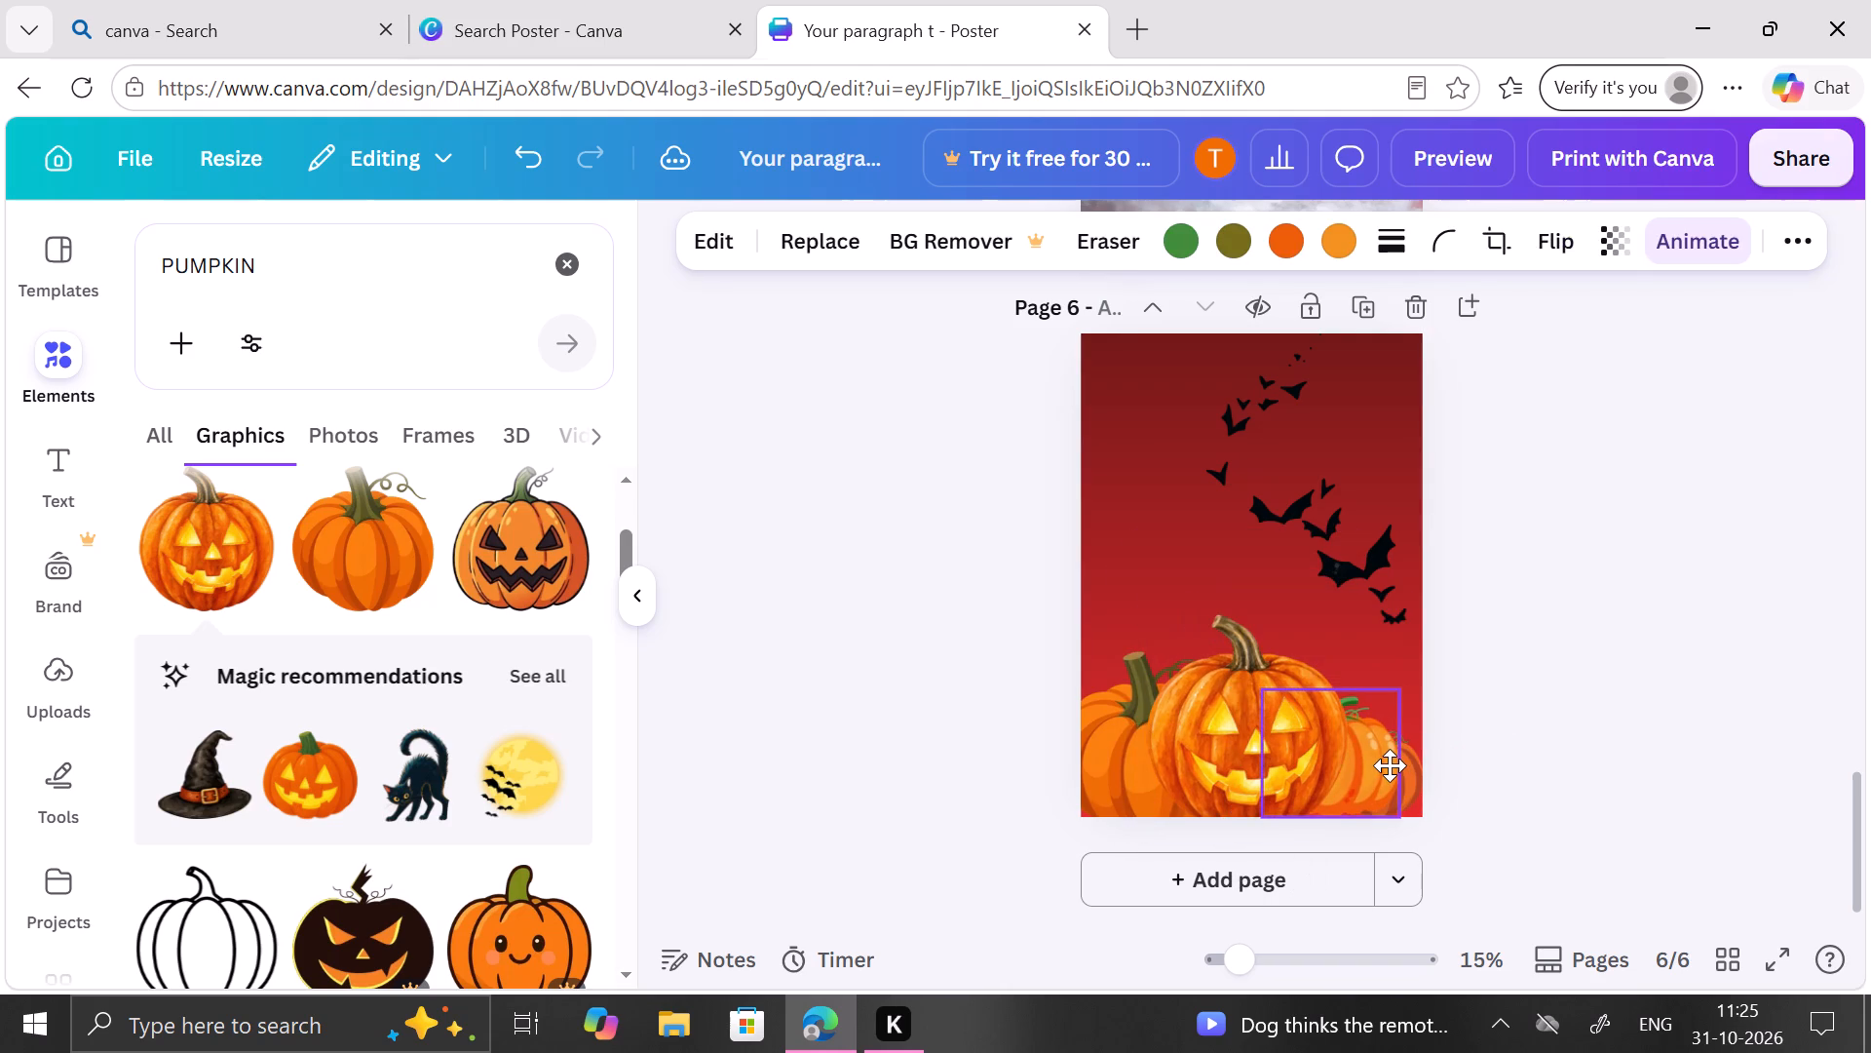
left_click_drag(1390, 765, 1397, 765)
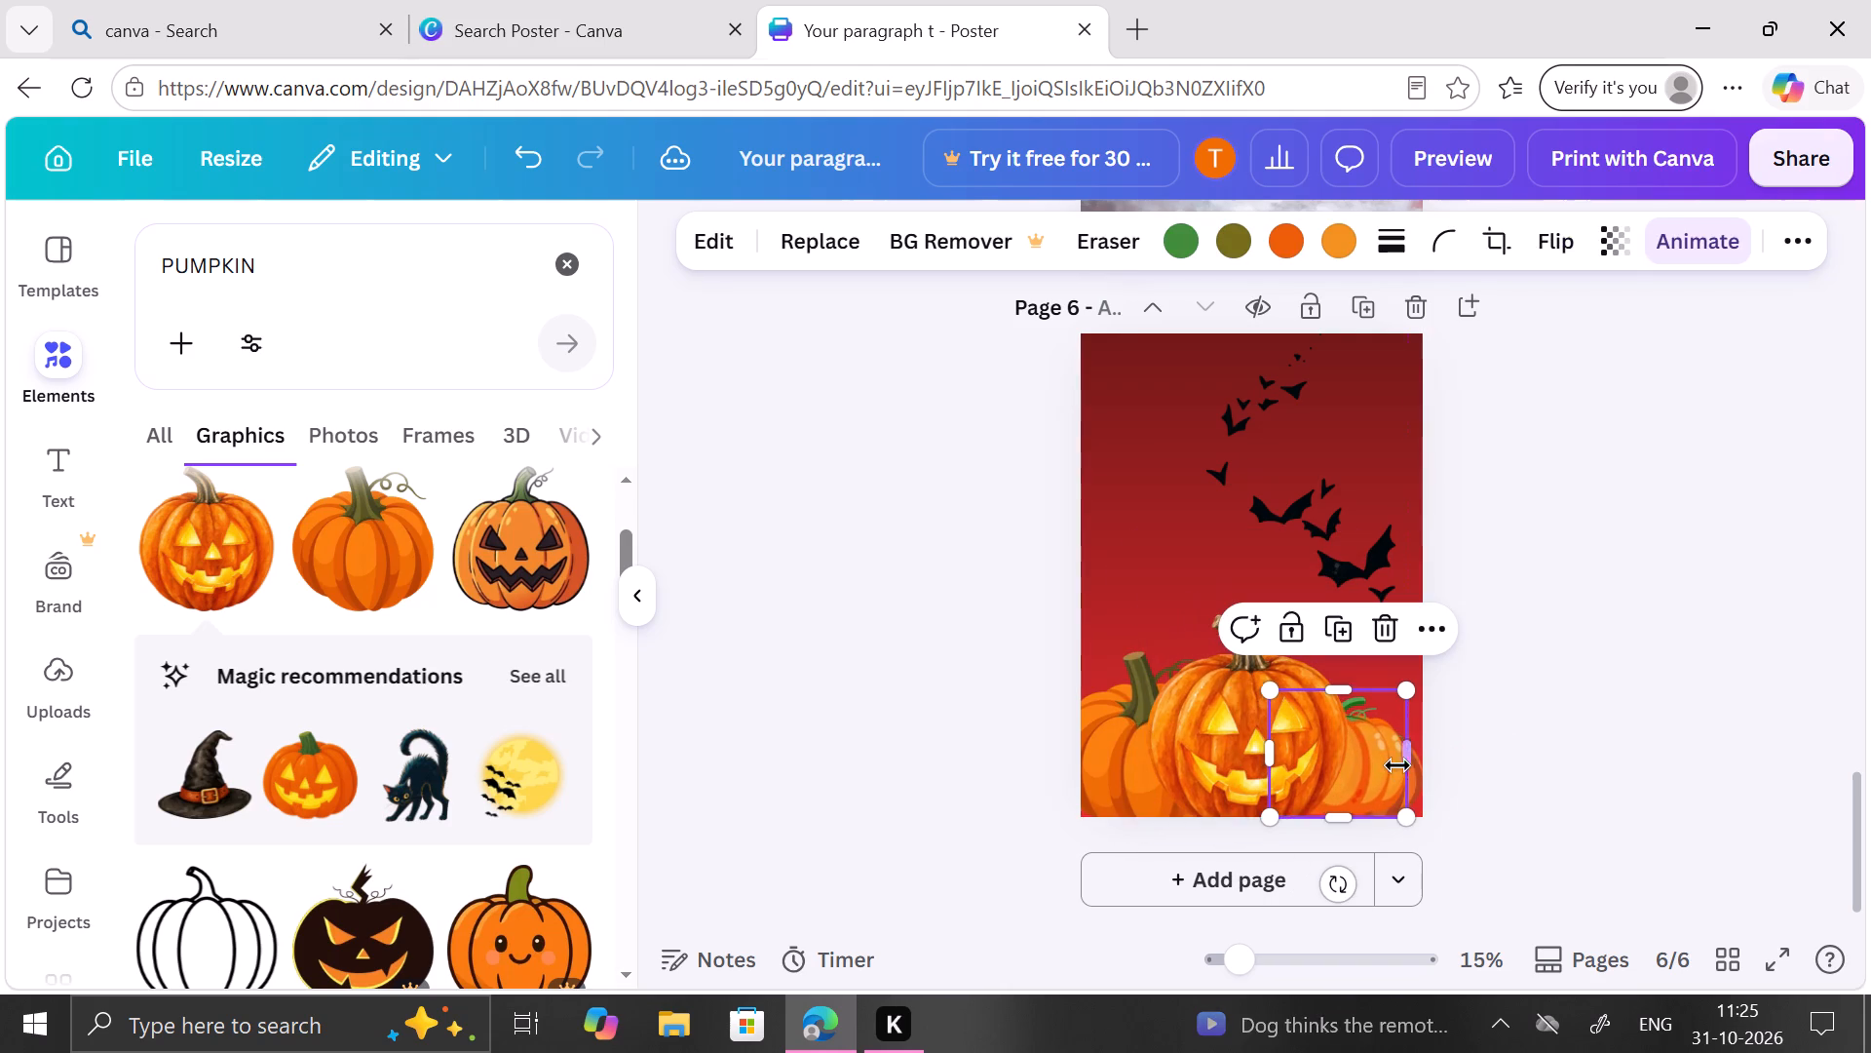
left_click(1280, 493)
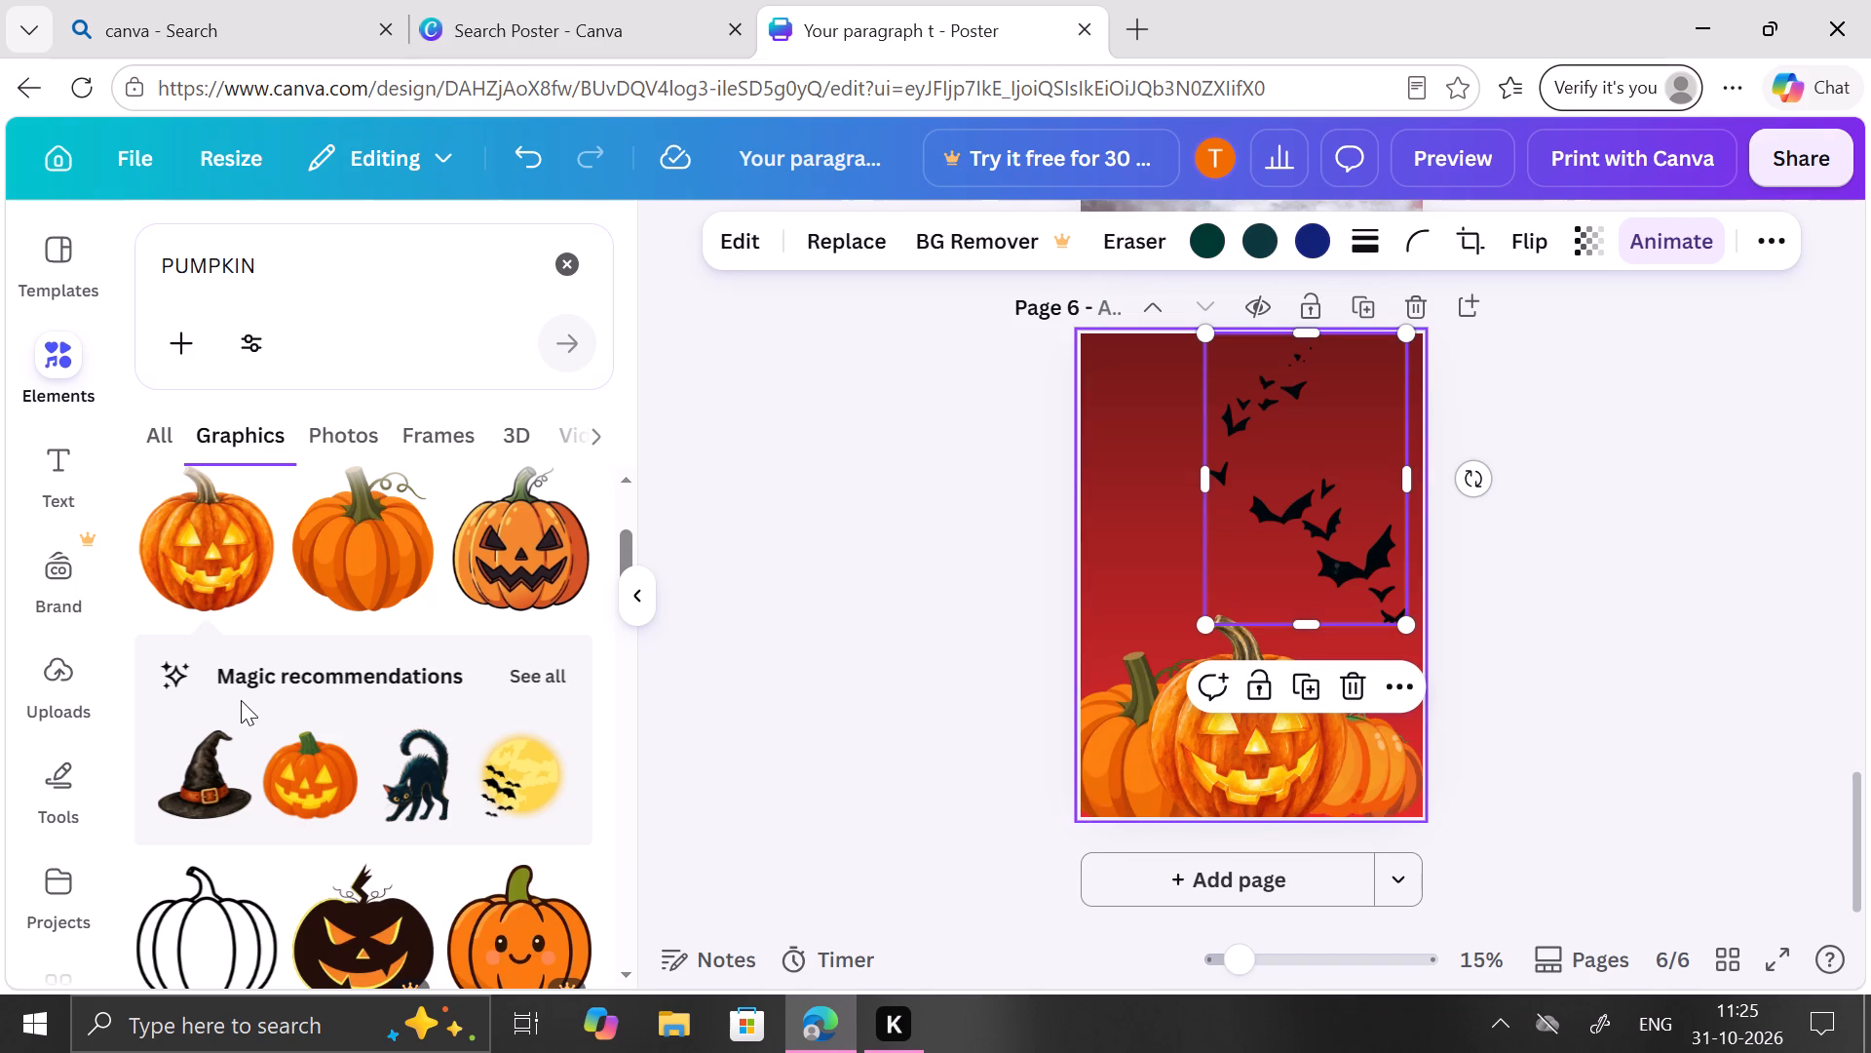
Add the recommended black witch hat with the orange band, enlarge it slightly and place it on top of page 6's jack-o'-lantern.
scroll(241, 700, "down", 3)
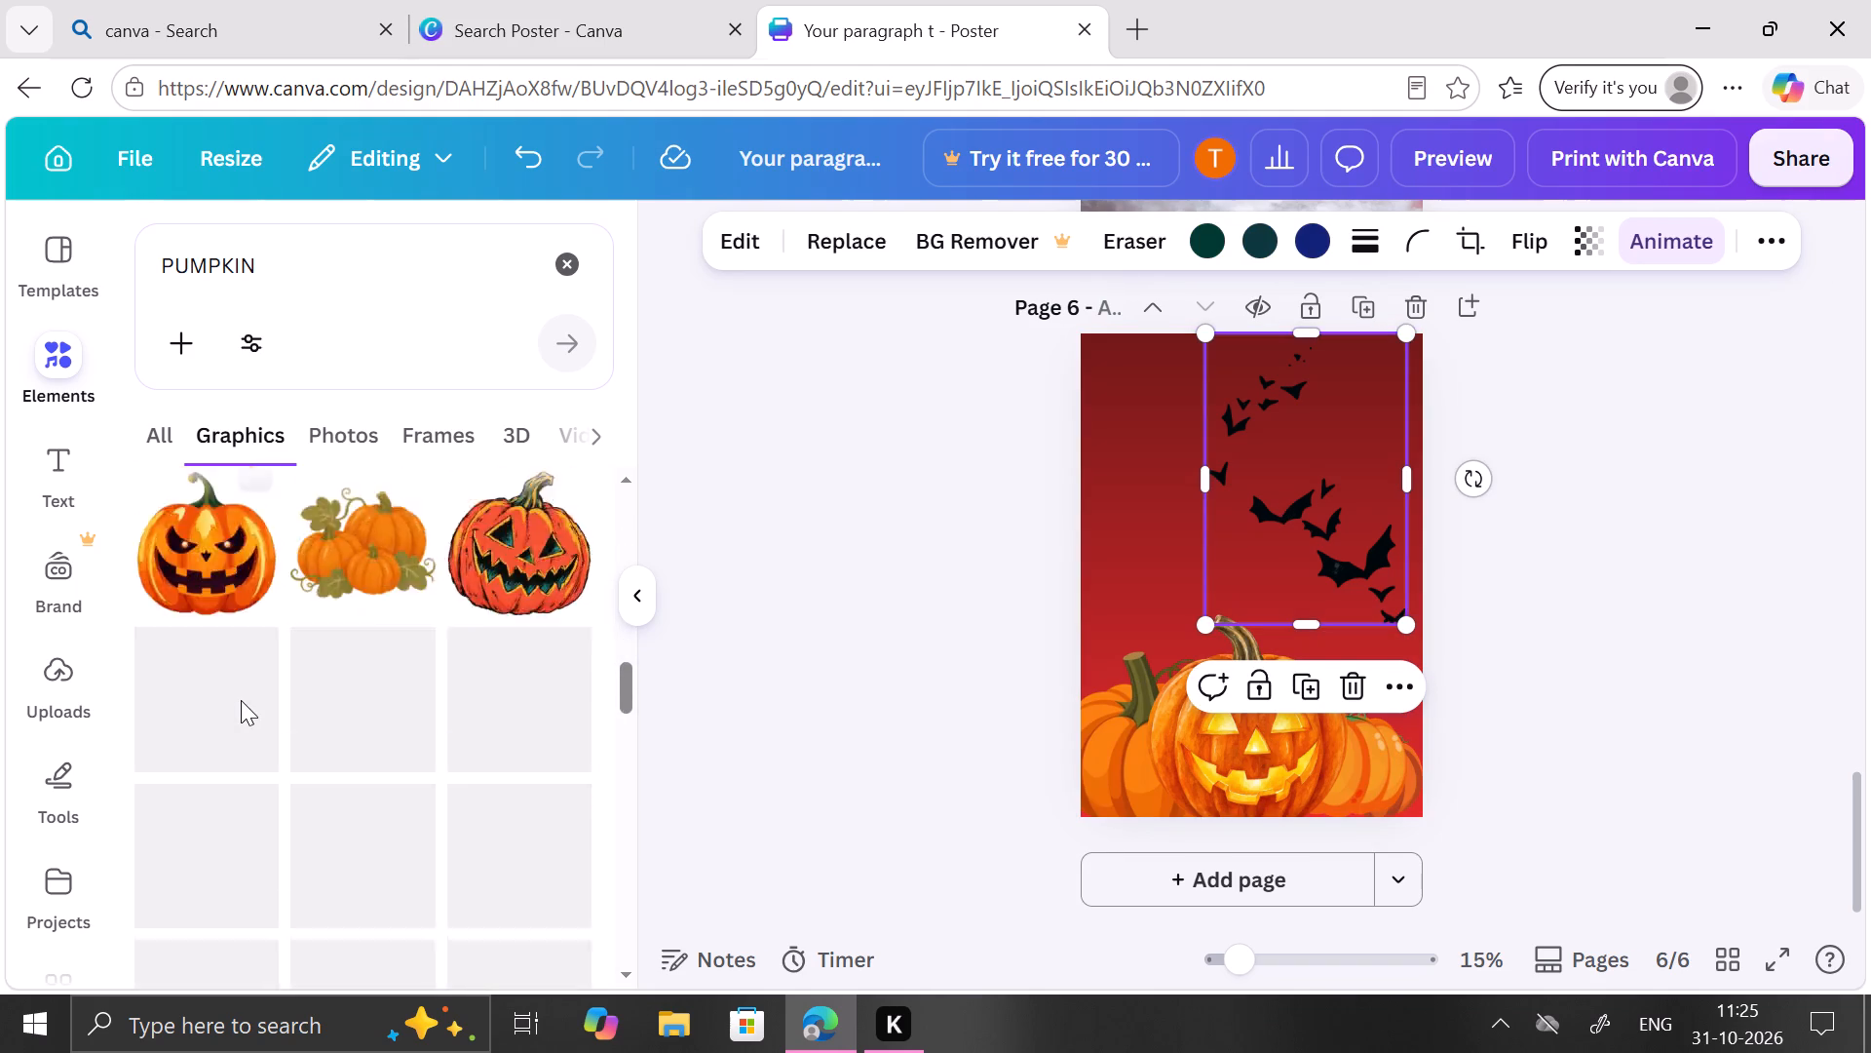
scroll(241, 700, "up", 13)
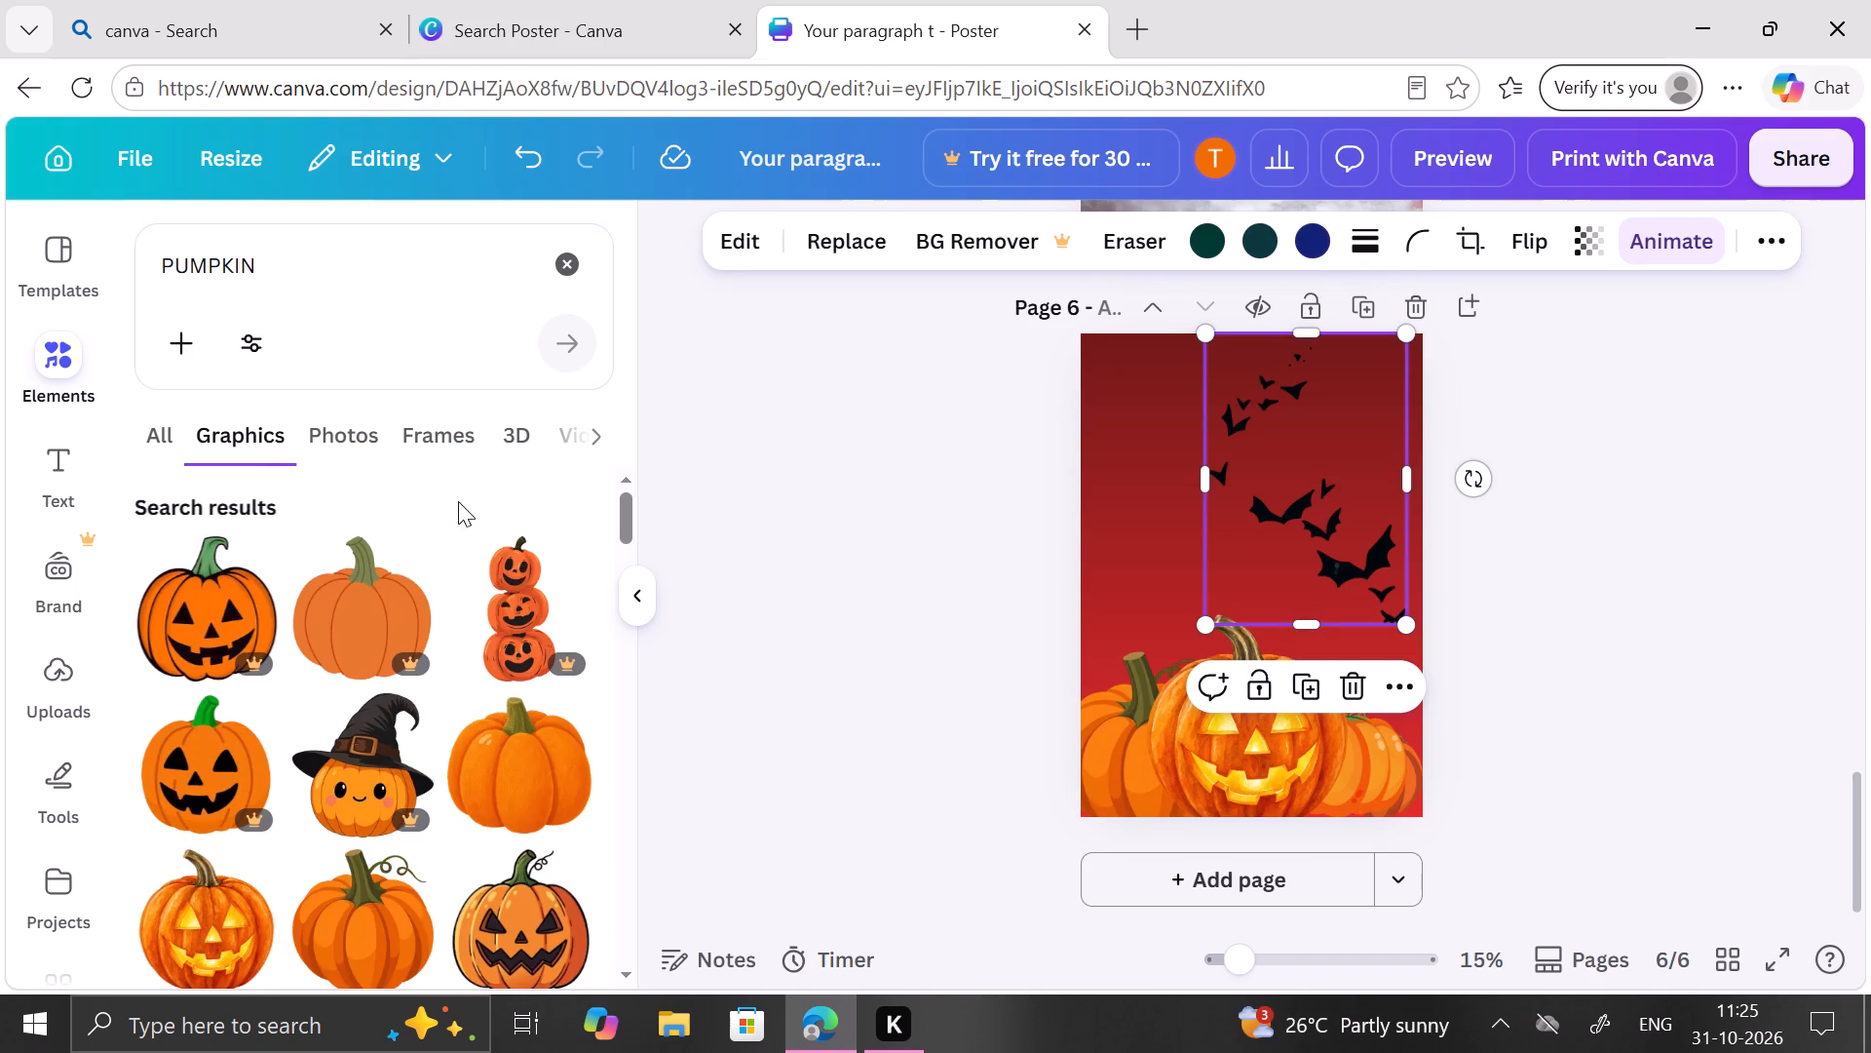
scroll(381, 716, "down", 2)
scroll(381, 716, "up", 1)
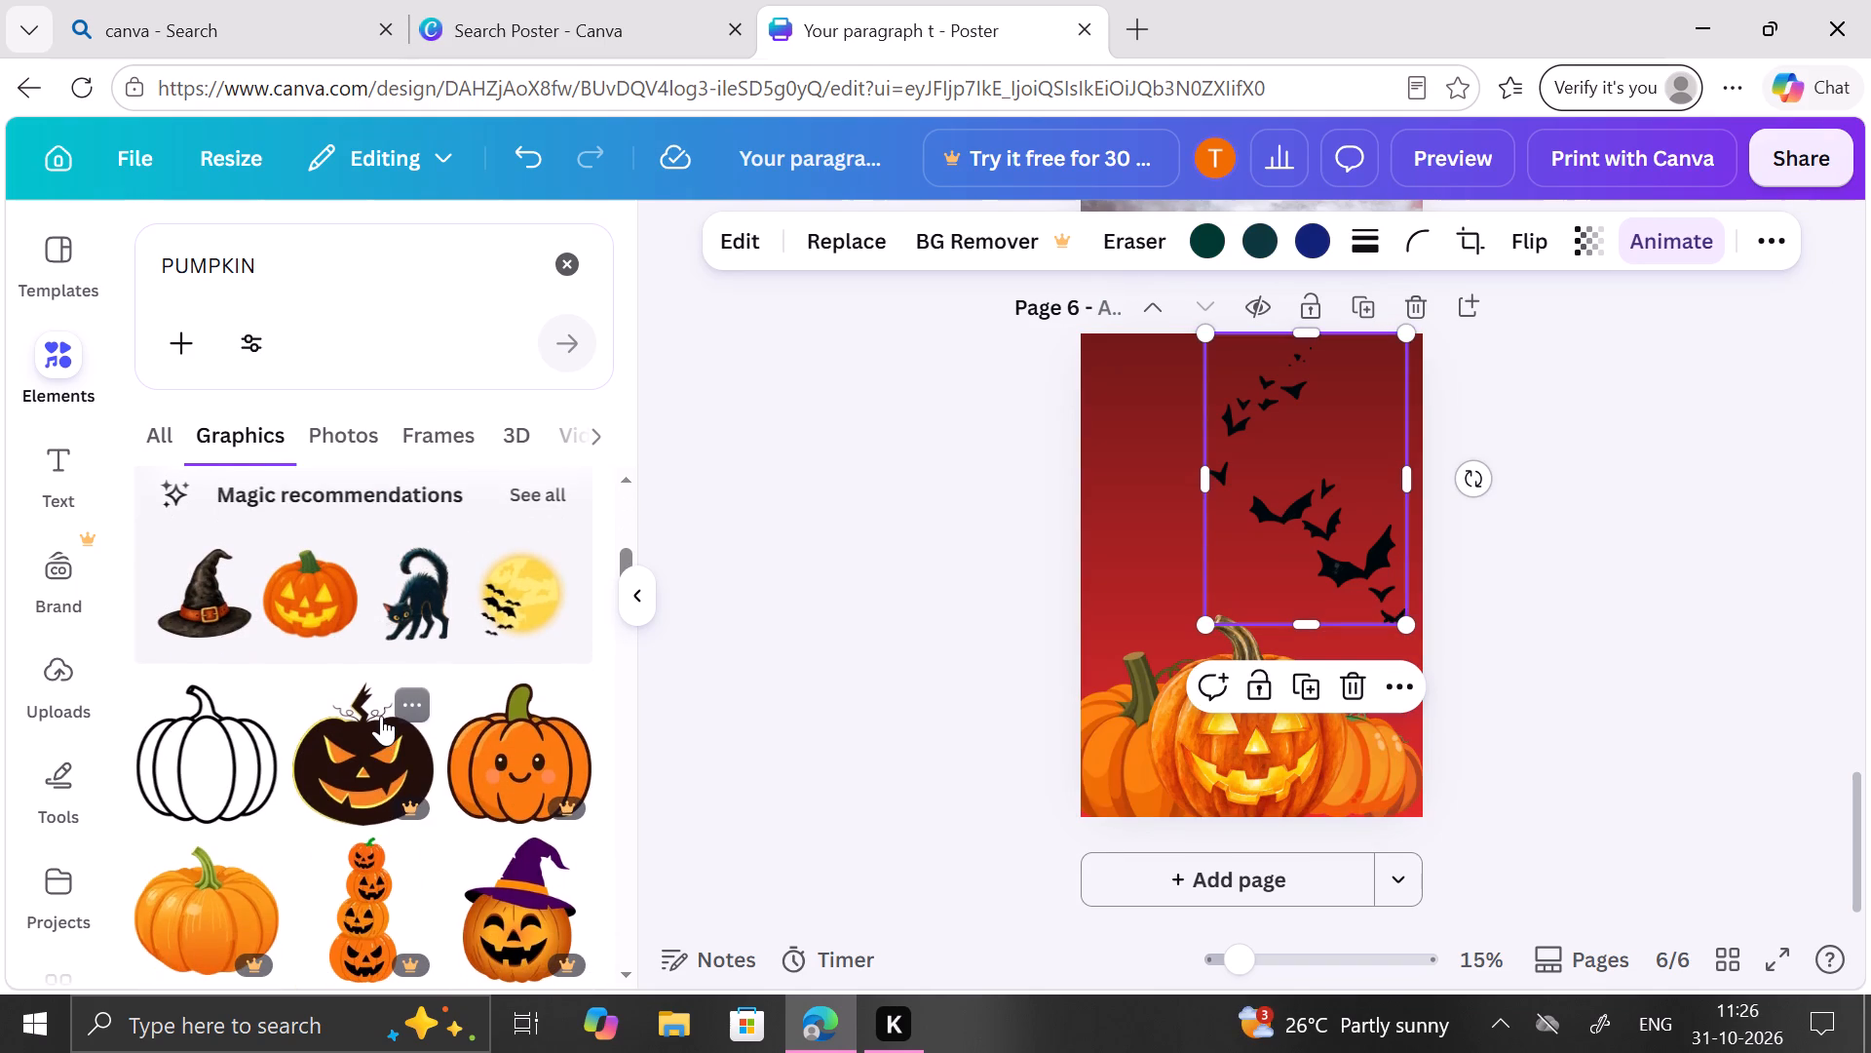
scroll(381, 716, "up", 2)
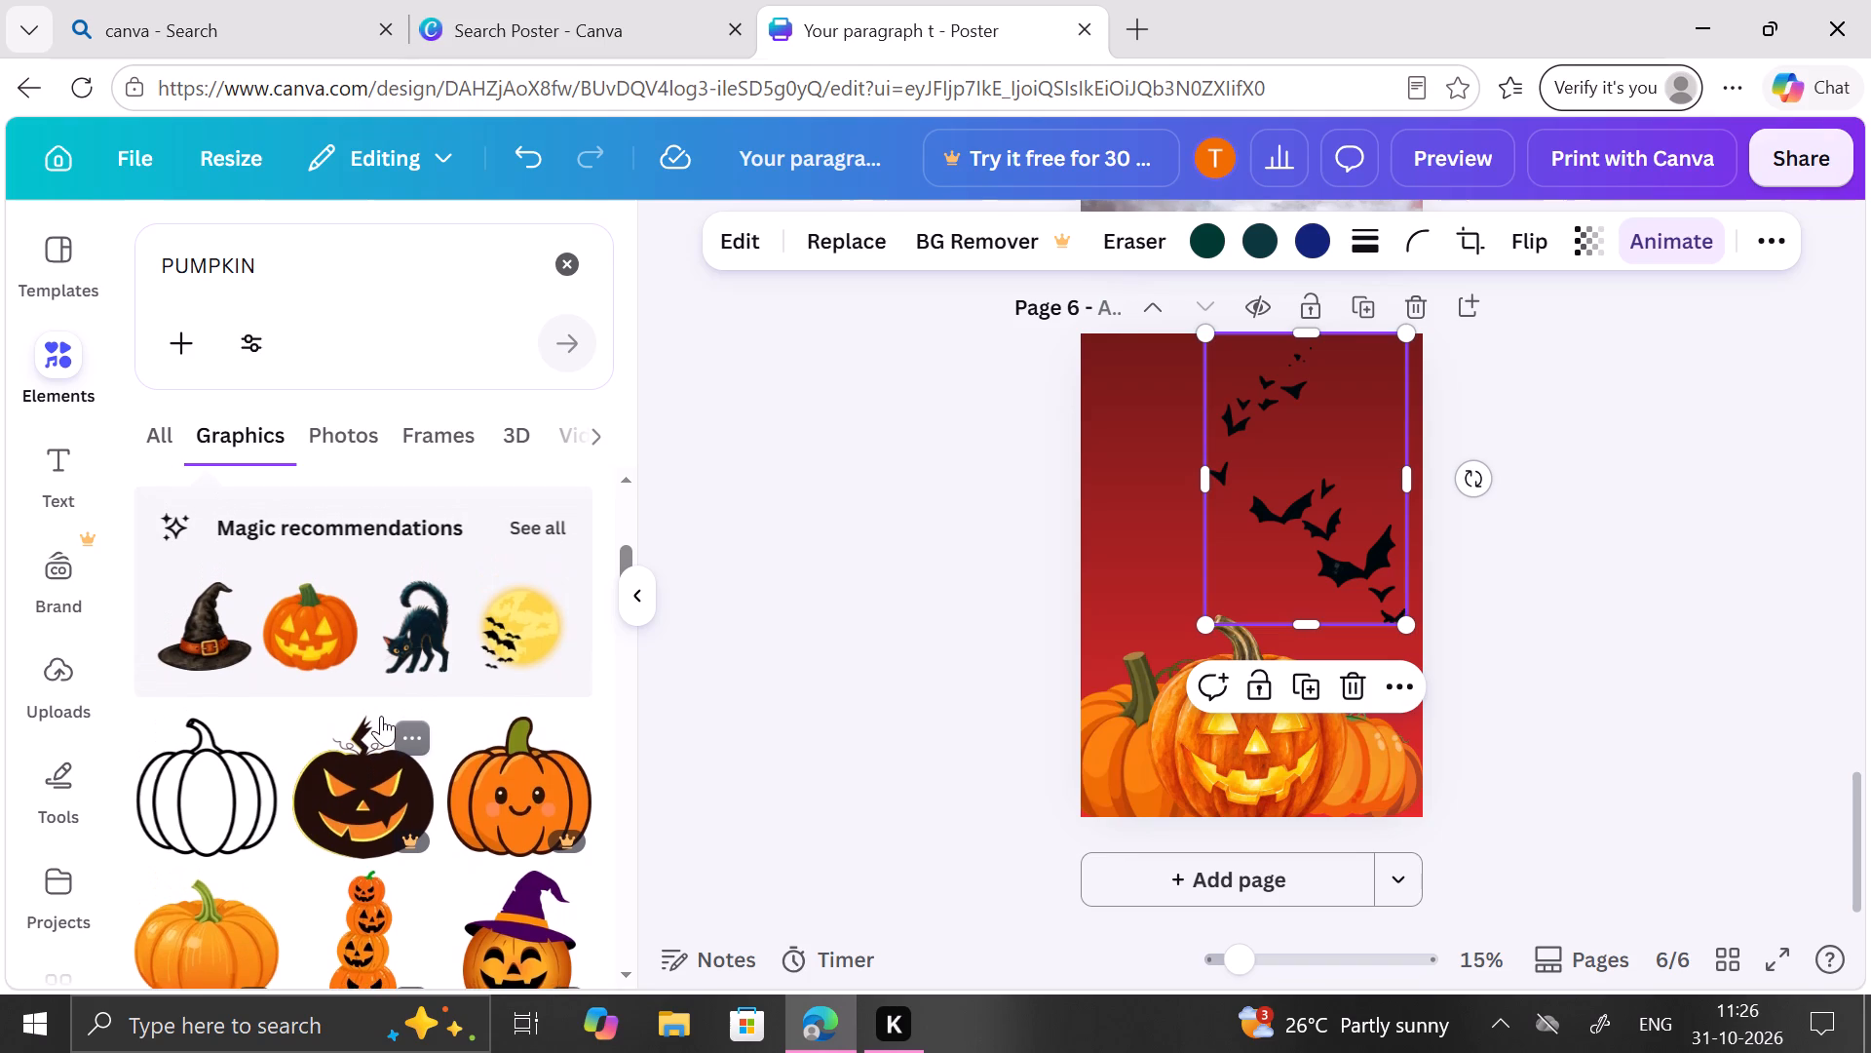
scroll(381, 716, "up", 1)
left_click(176, 654)
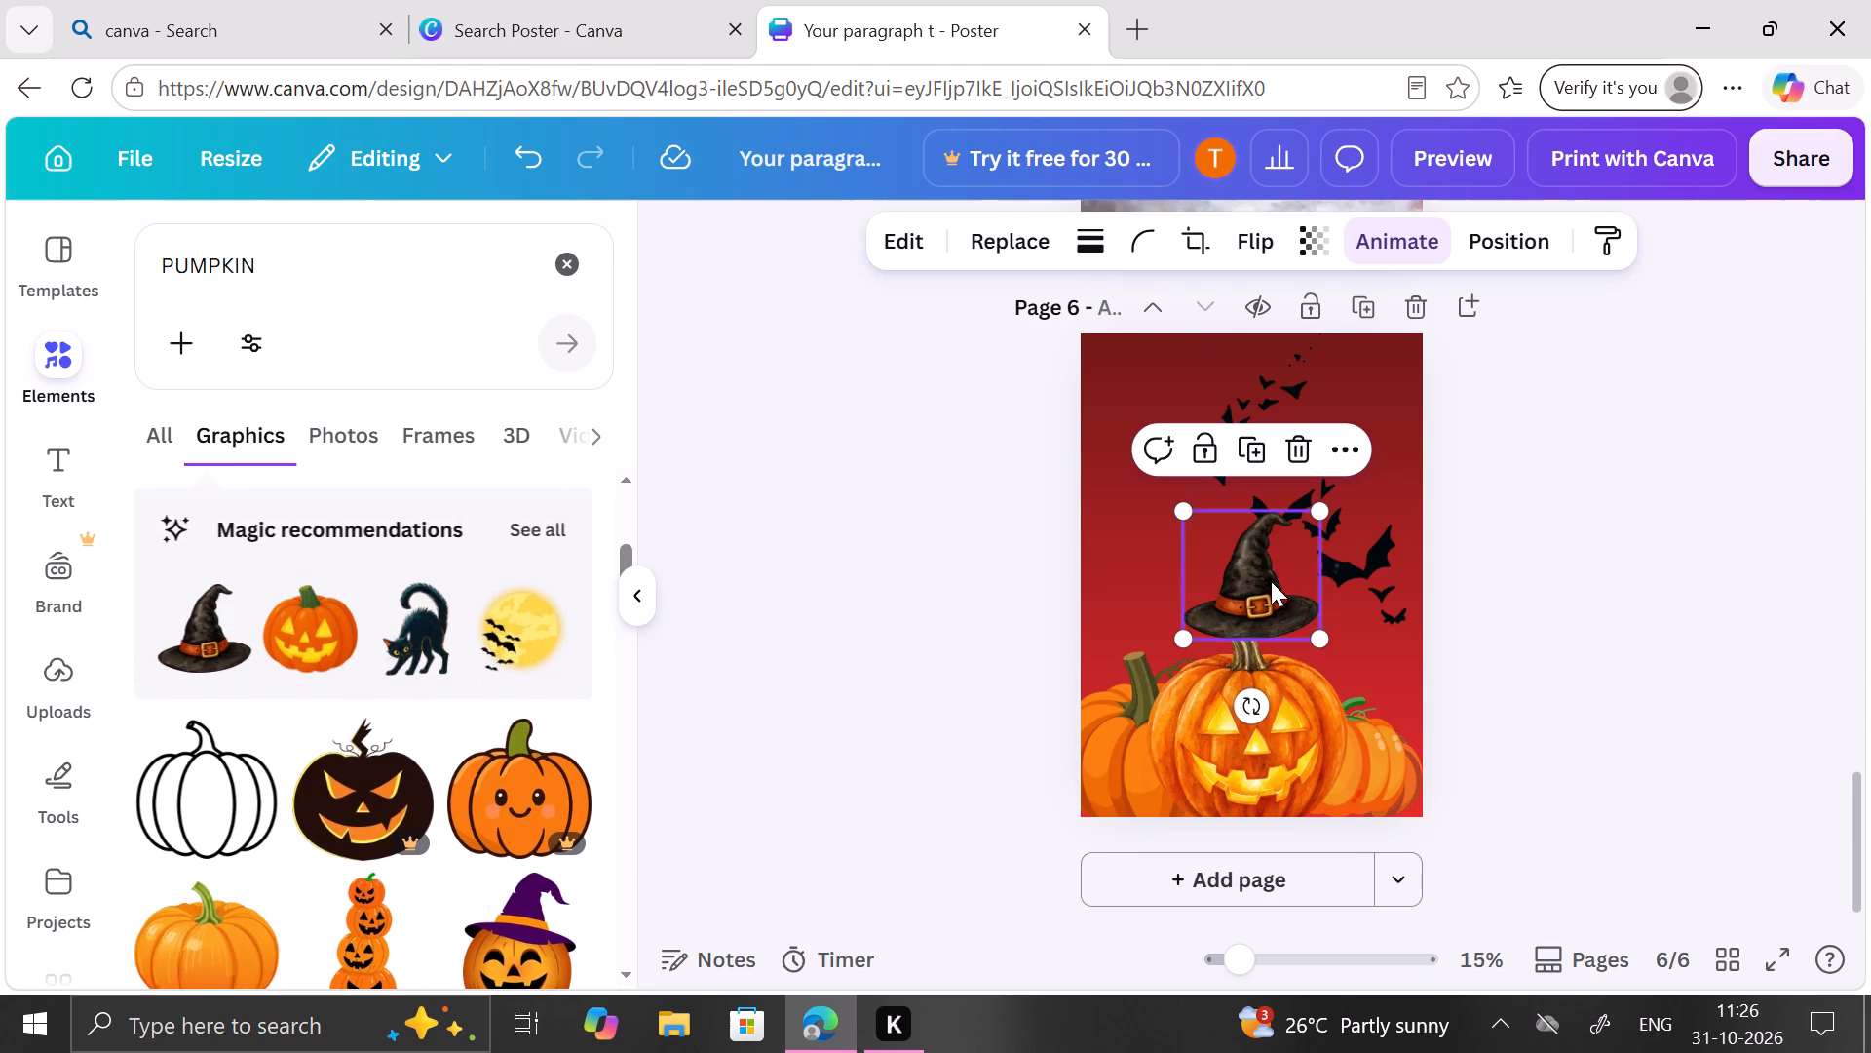
left_click_drag(1271, 581, 1268, 627)
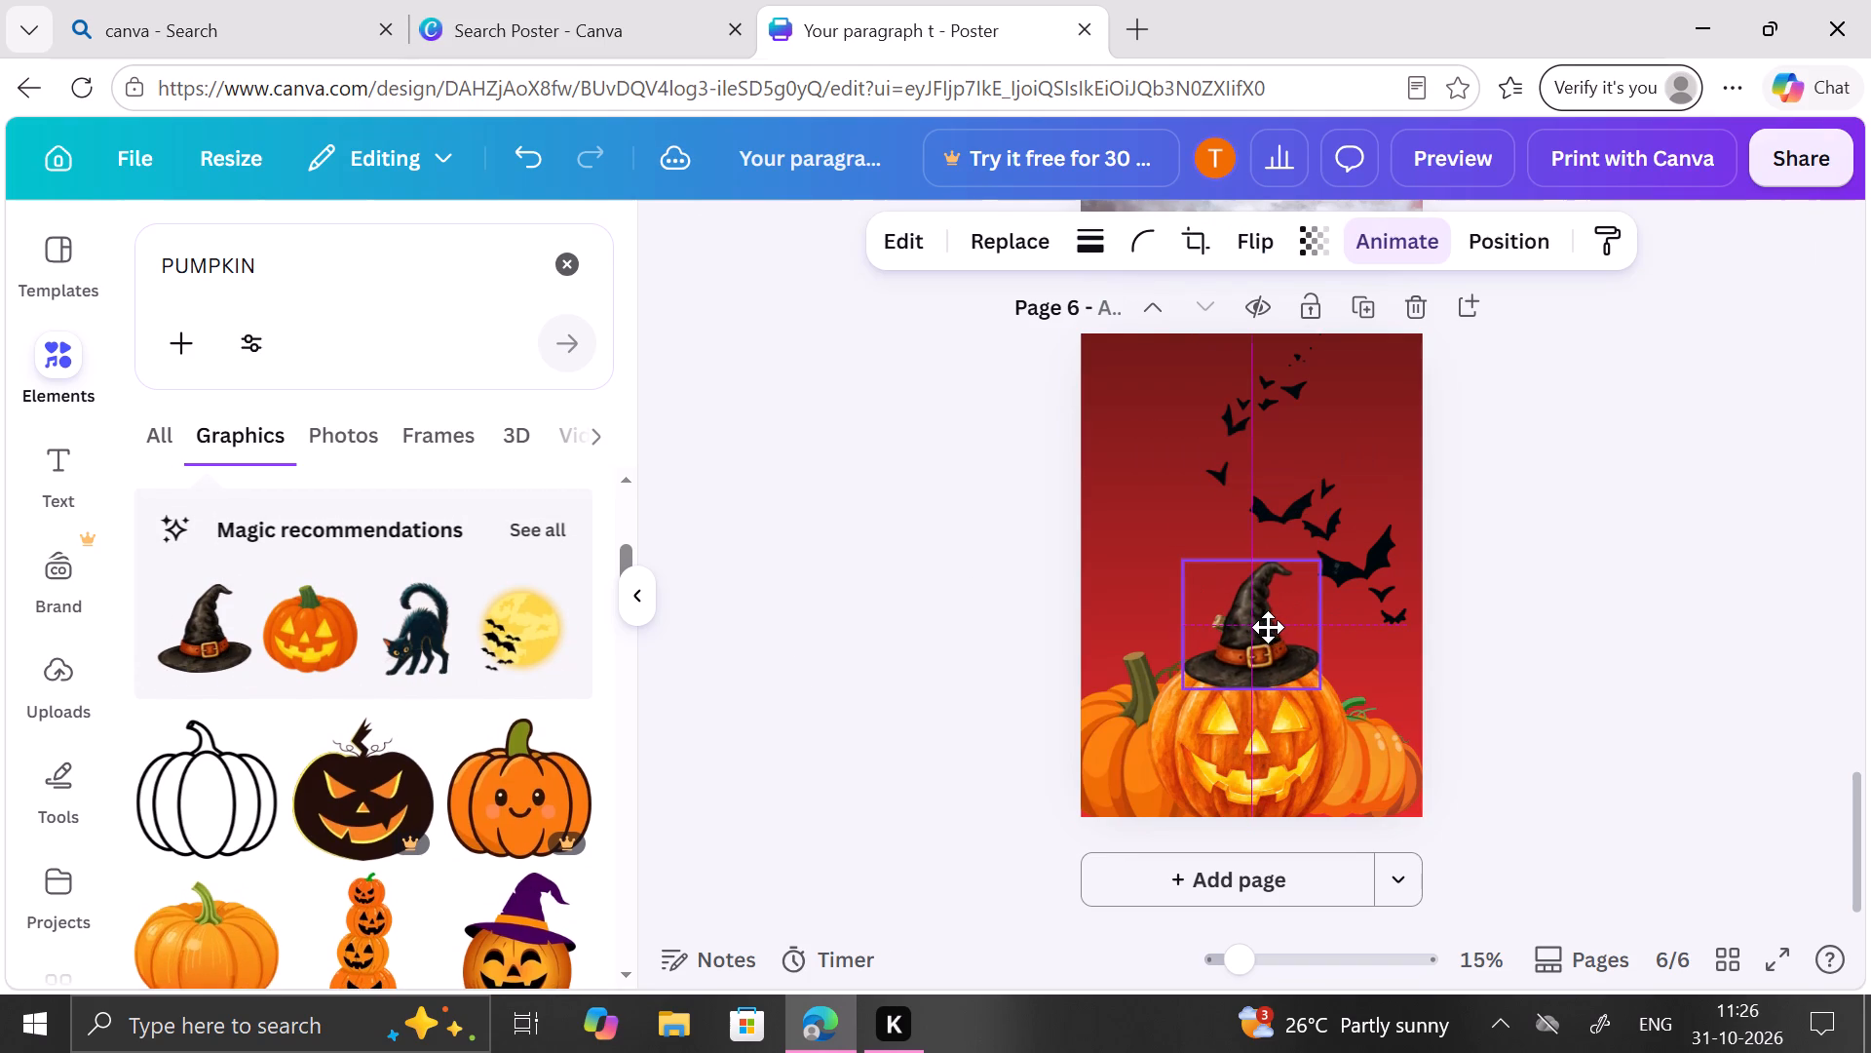
left_click_drag(1268, 627, 1259, 623)
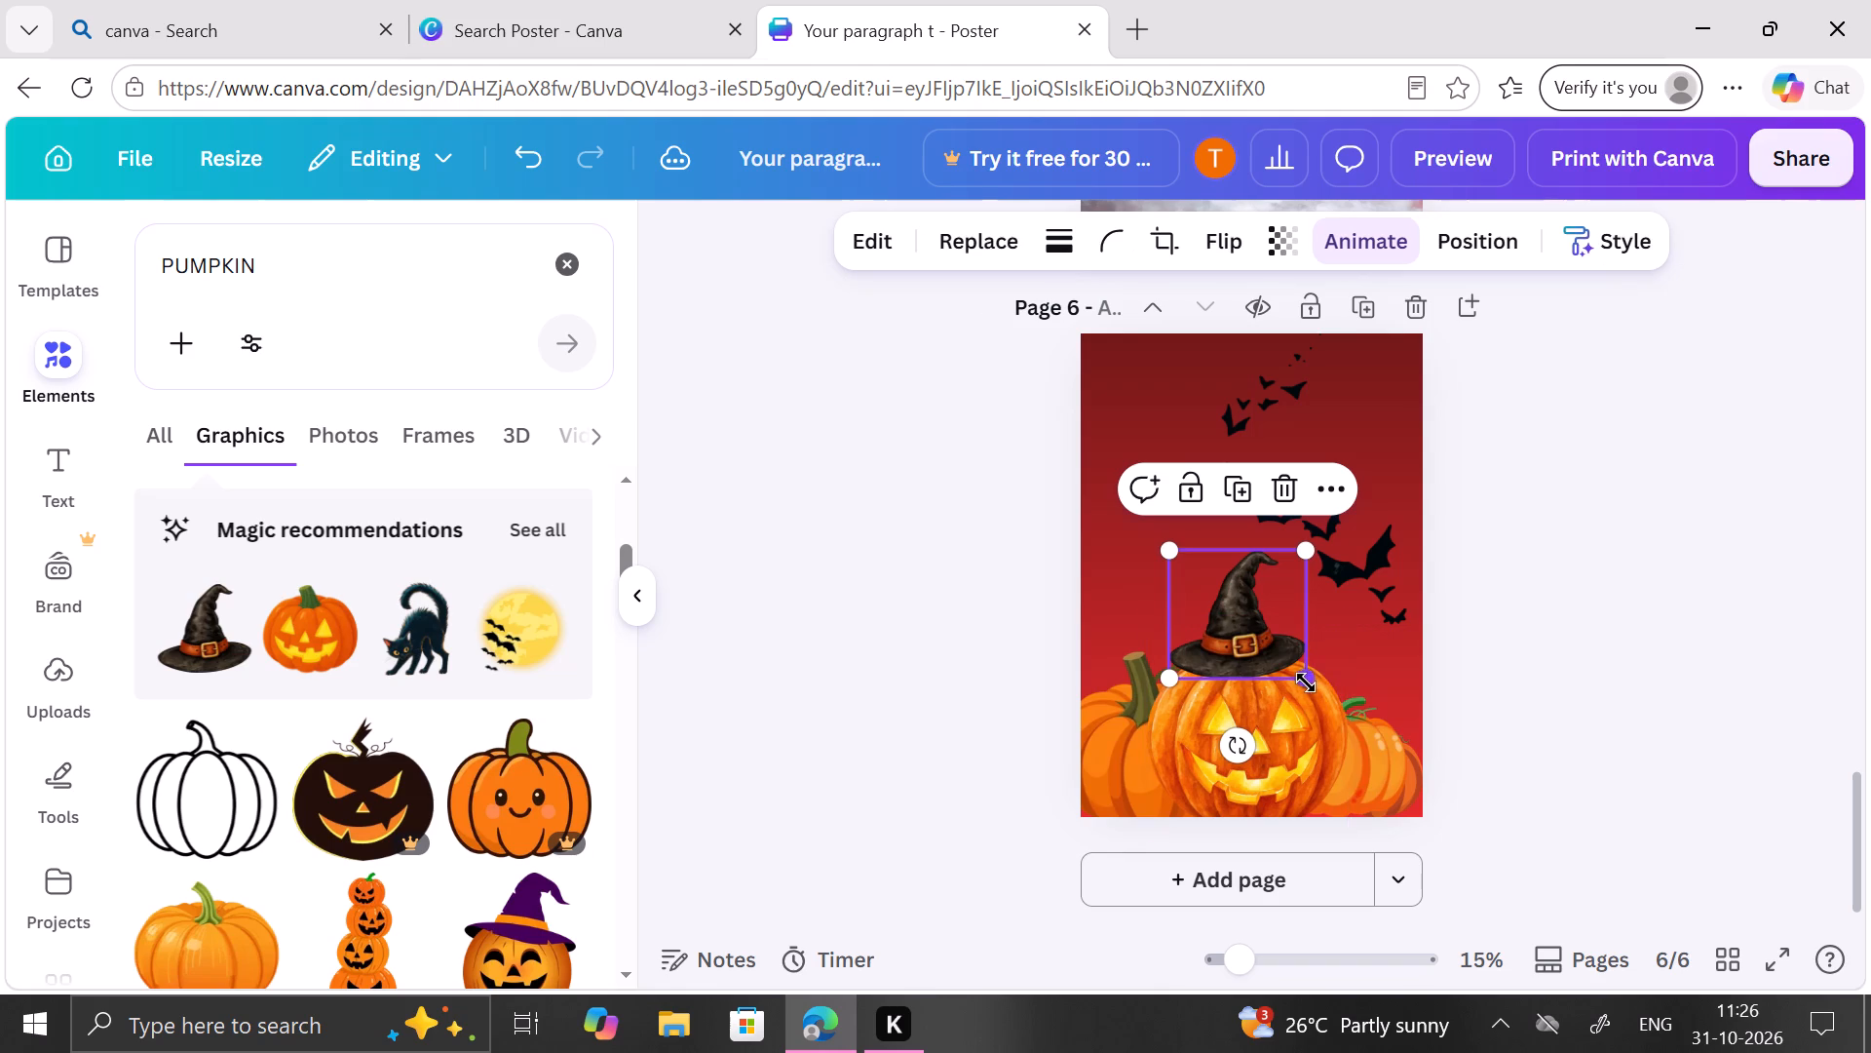
left_click_drag(1305, 681, 1326, 690)
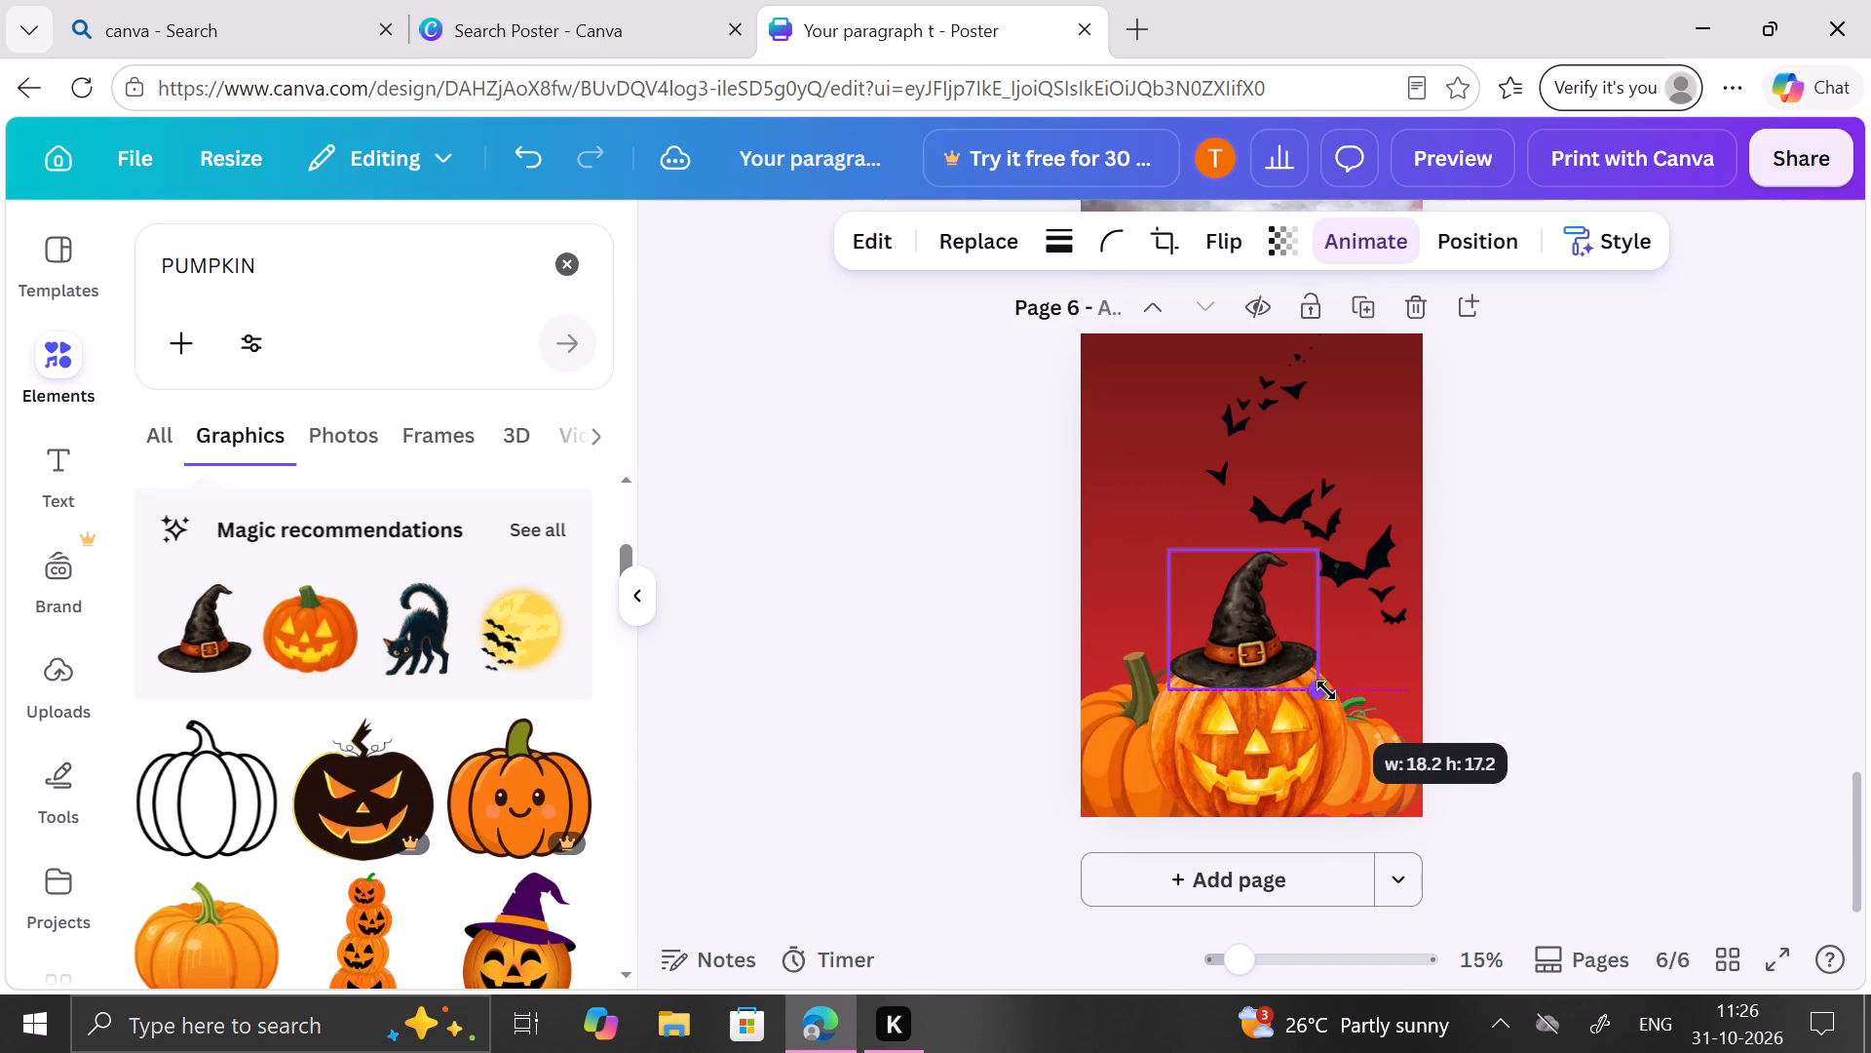
left_click_drag(1326, 690, 1327, 693)
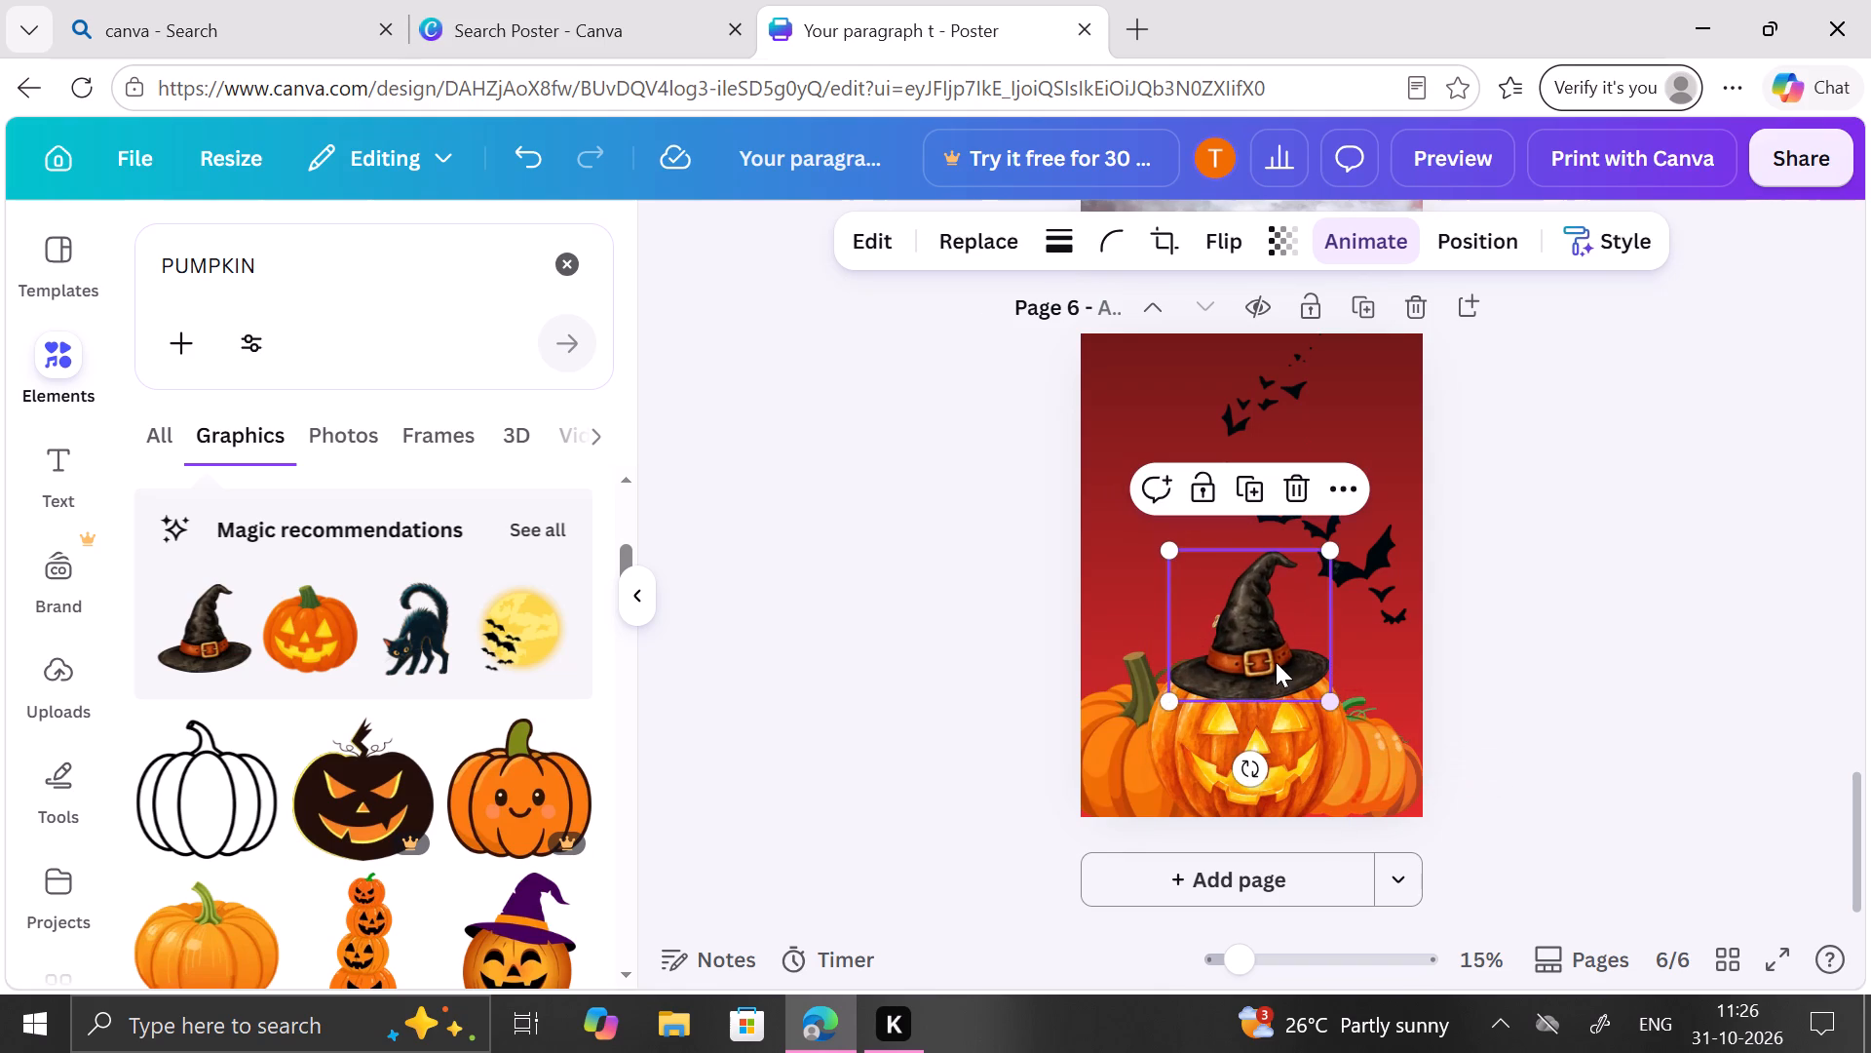
left_click_drag(1276, 662, 1264, 661)
left_click(1387, 518)
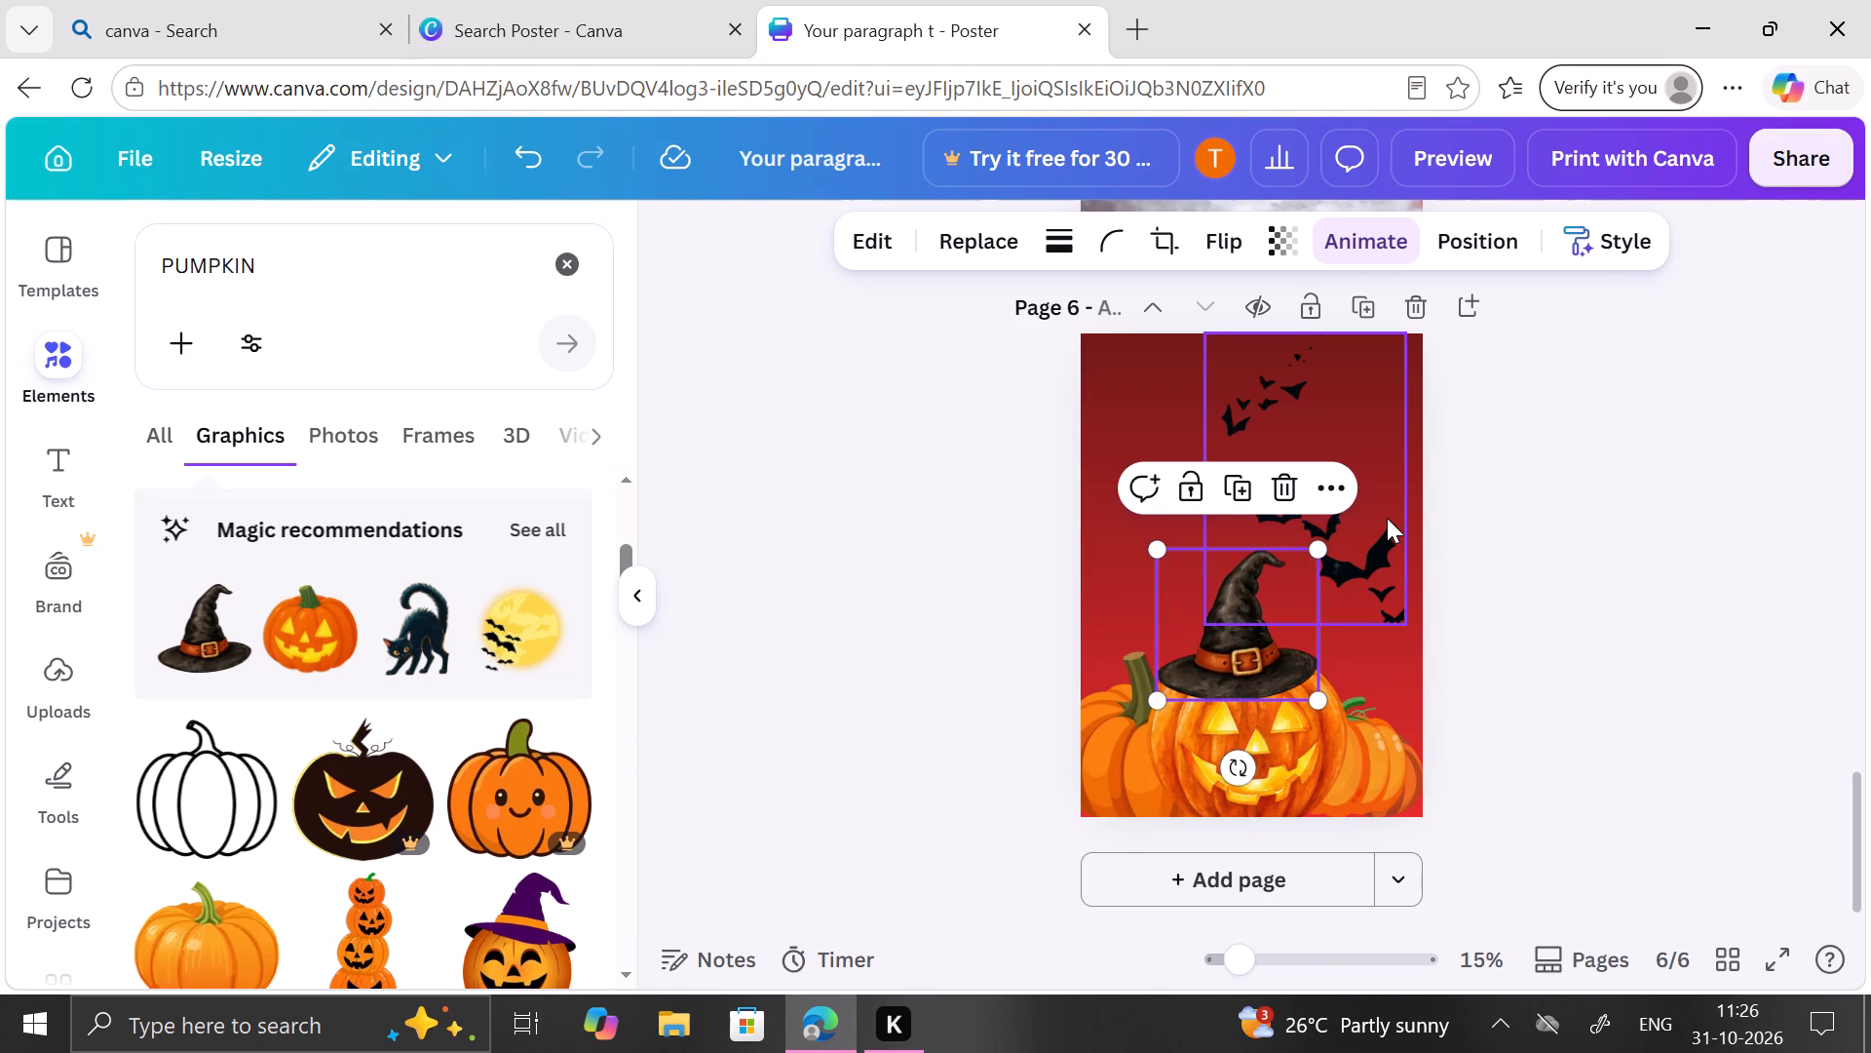
Search the elements for BAT again and browse the full set of graphics for a different bat.
left_click(561, 277)
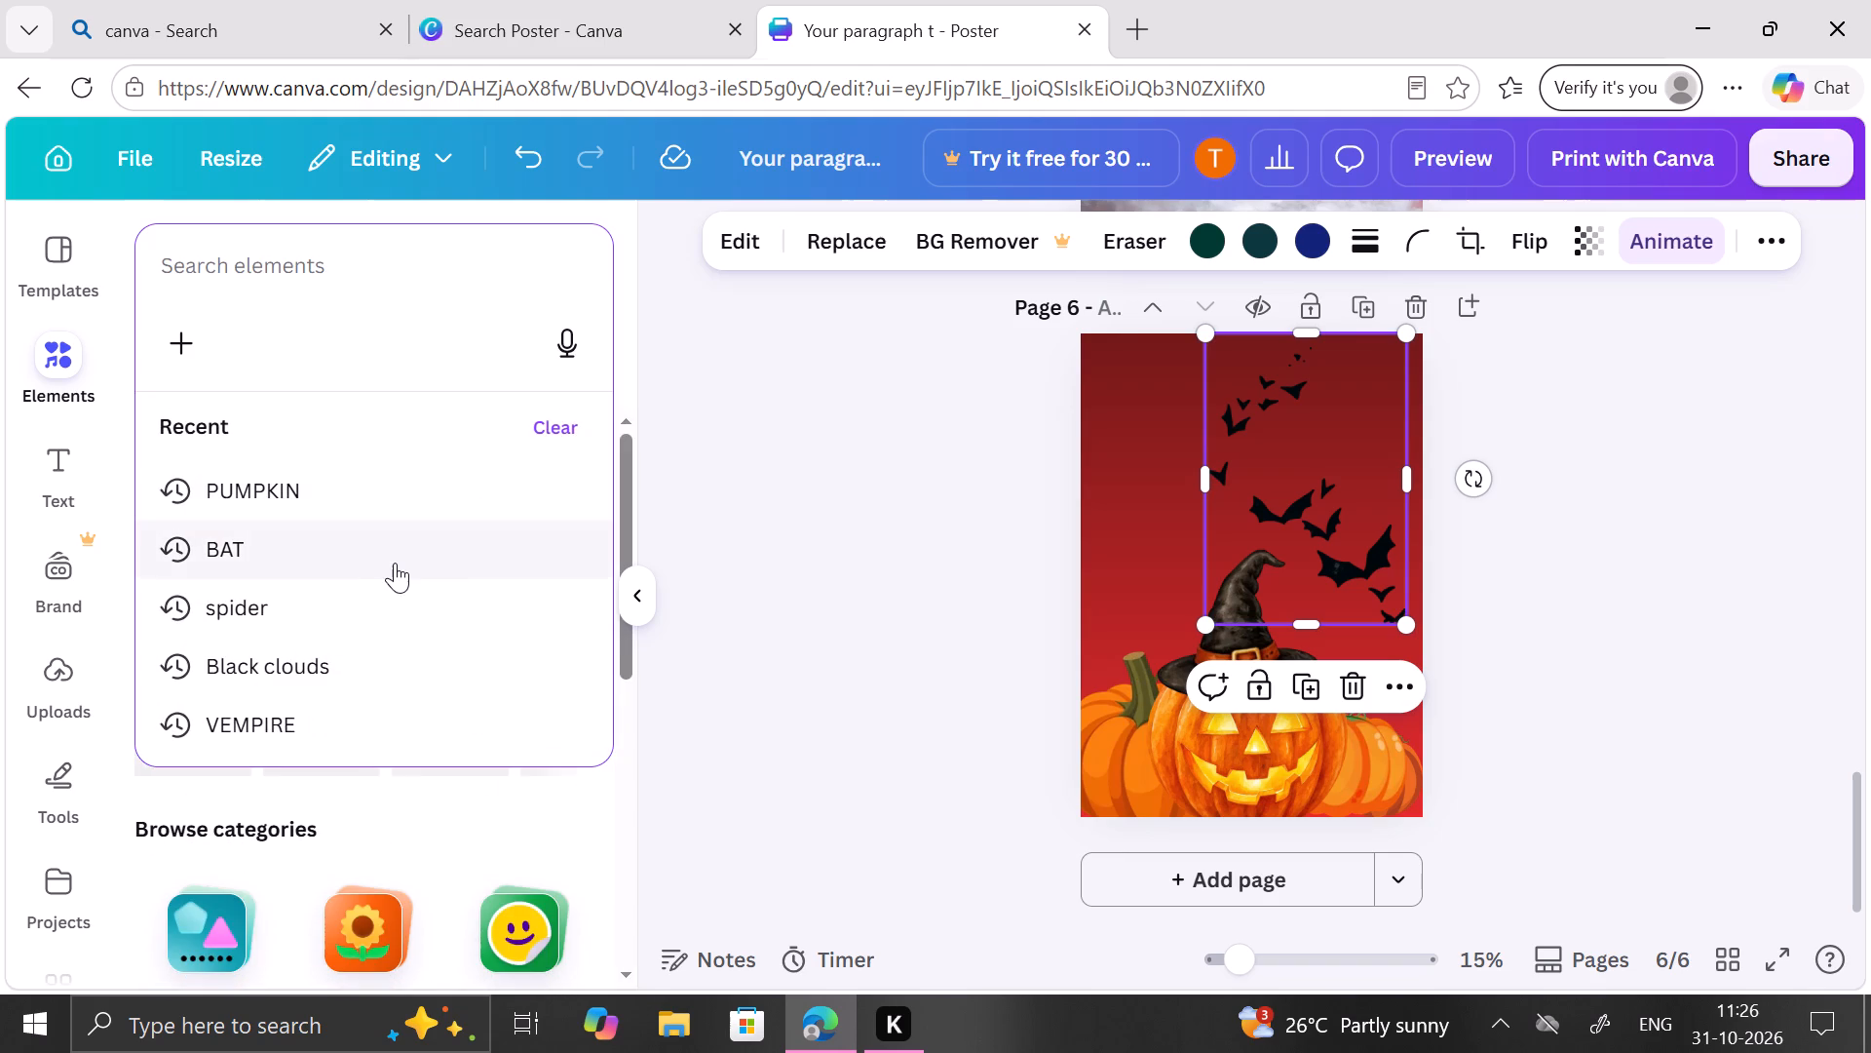
left_click(381, 563)
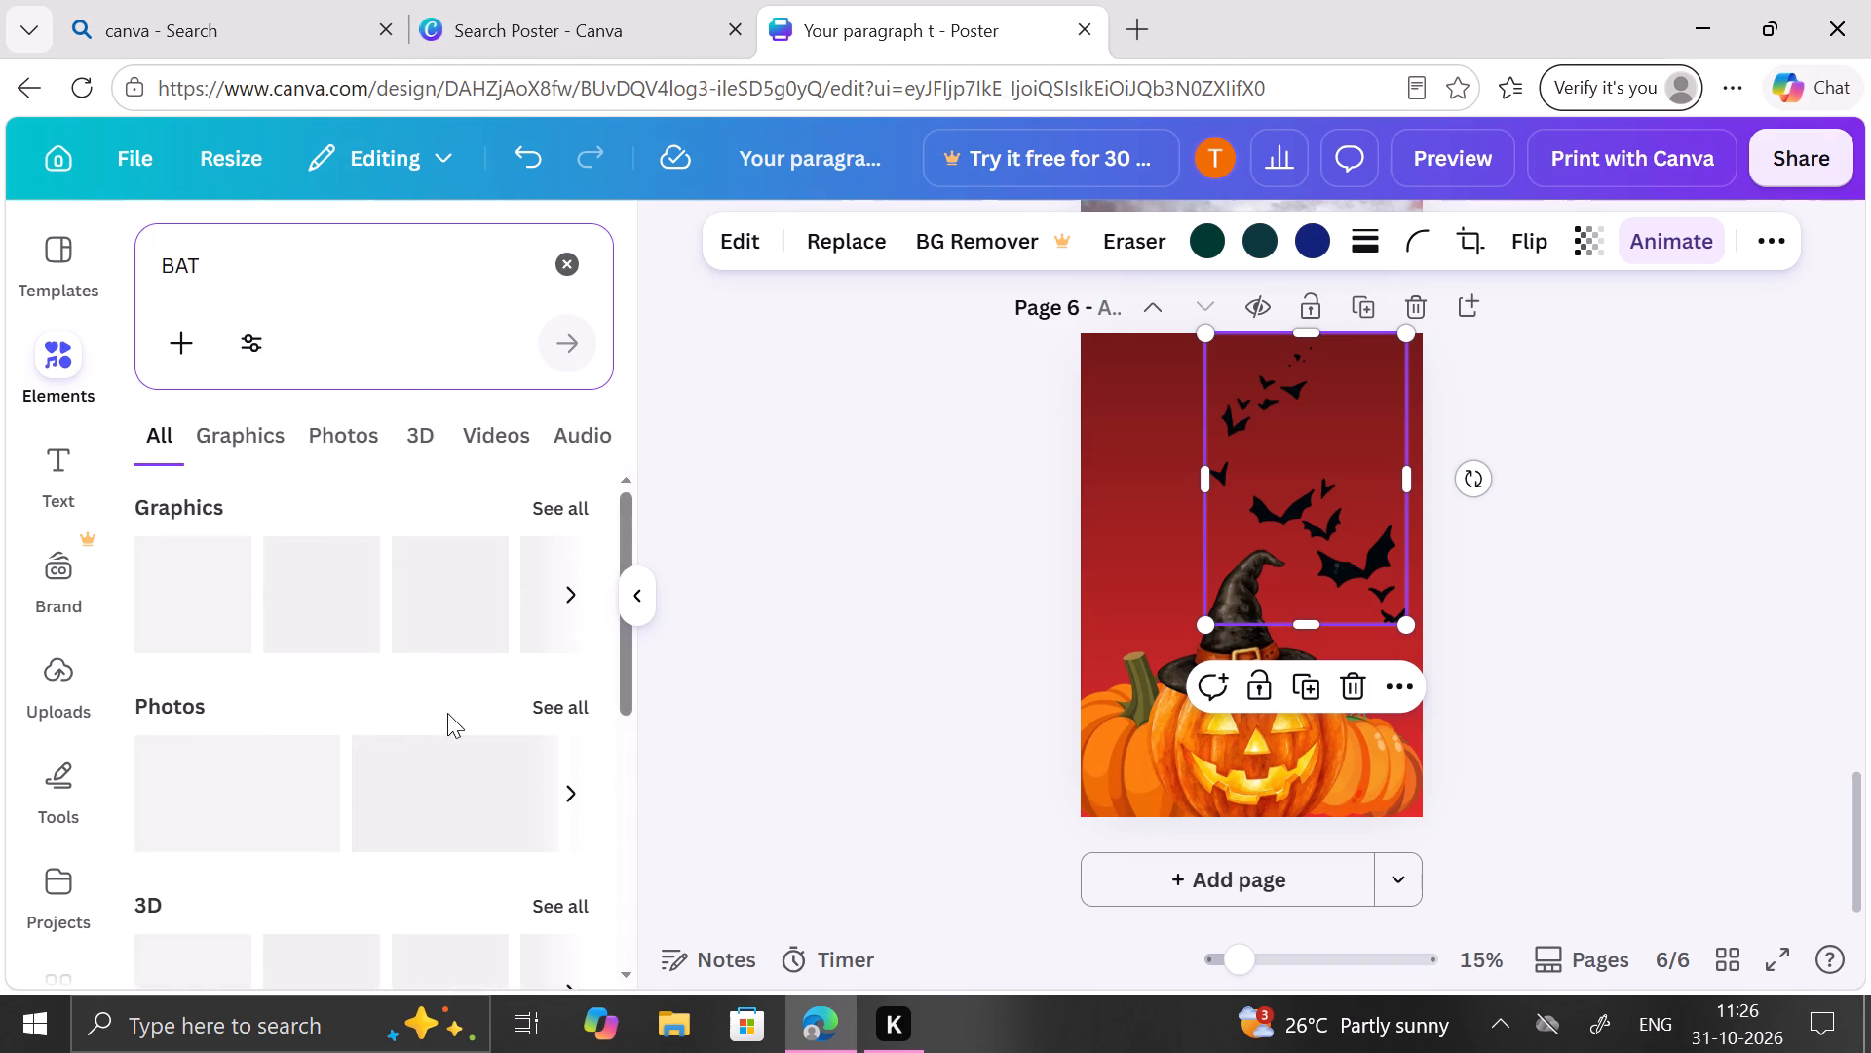
scroll(447, 713, "down", 5)
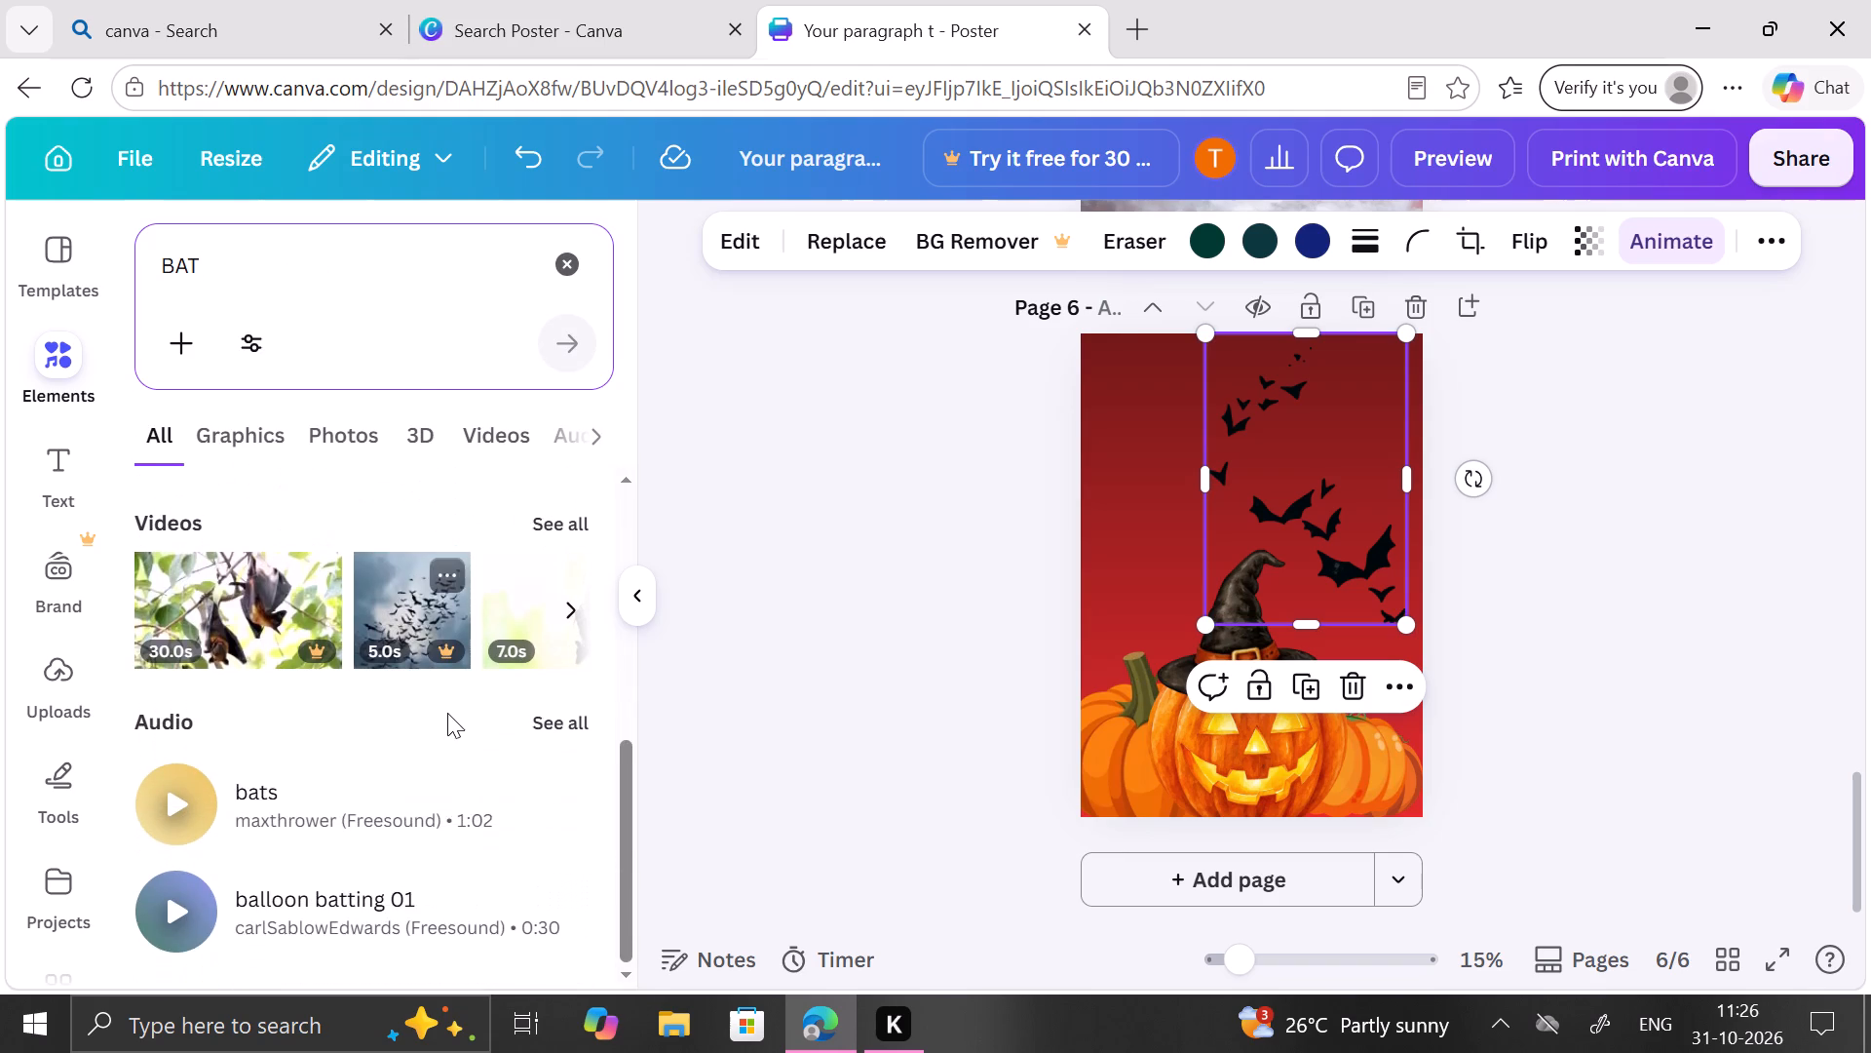
scroll(447, 713, "up", 5)
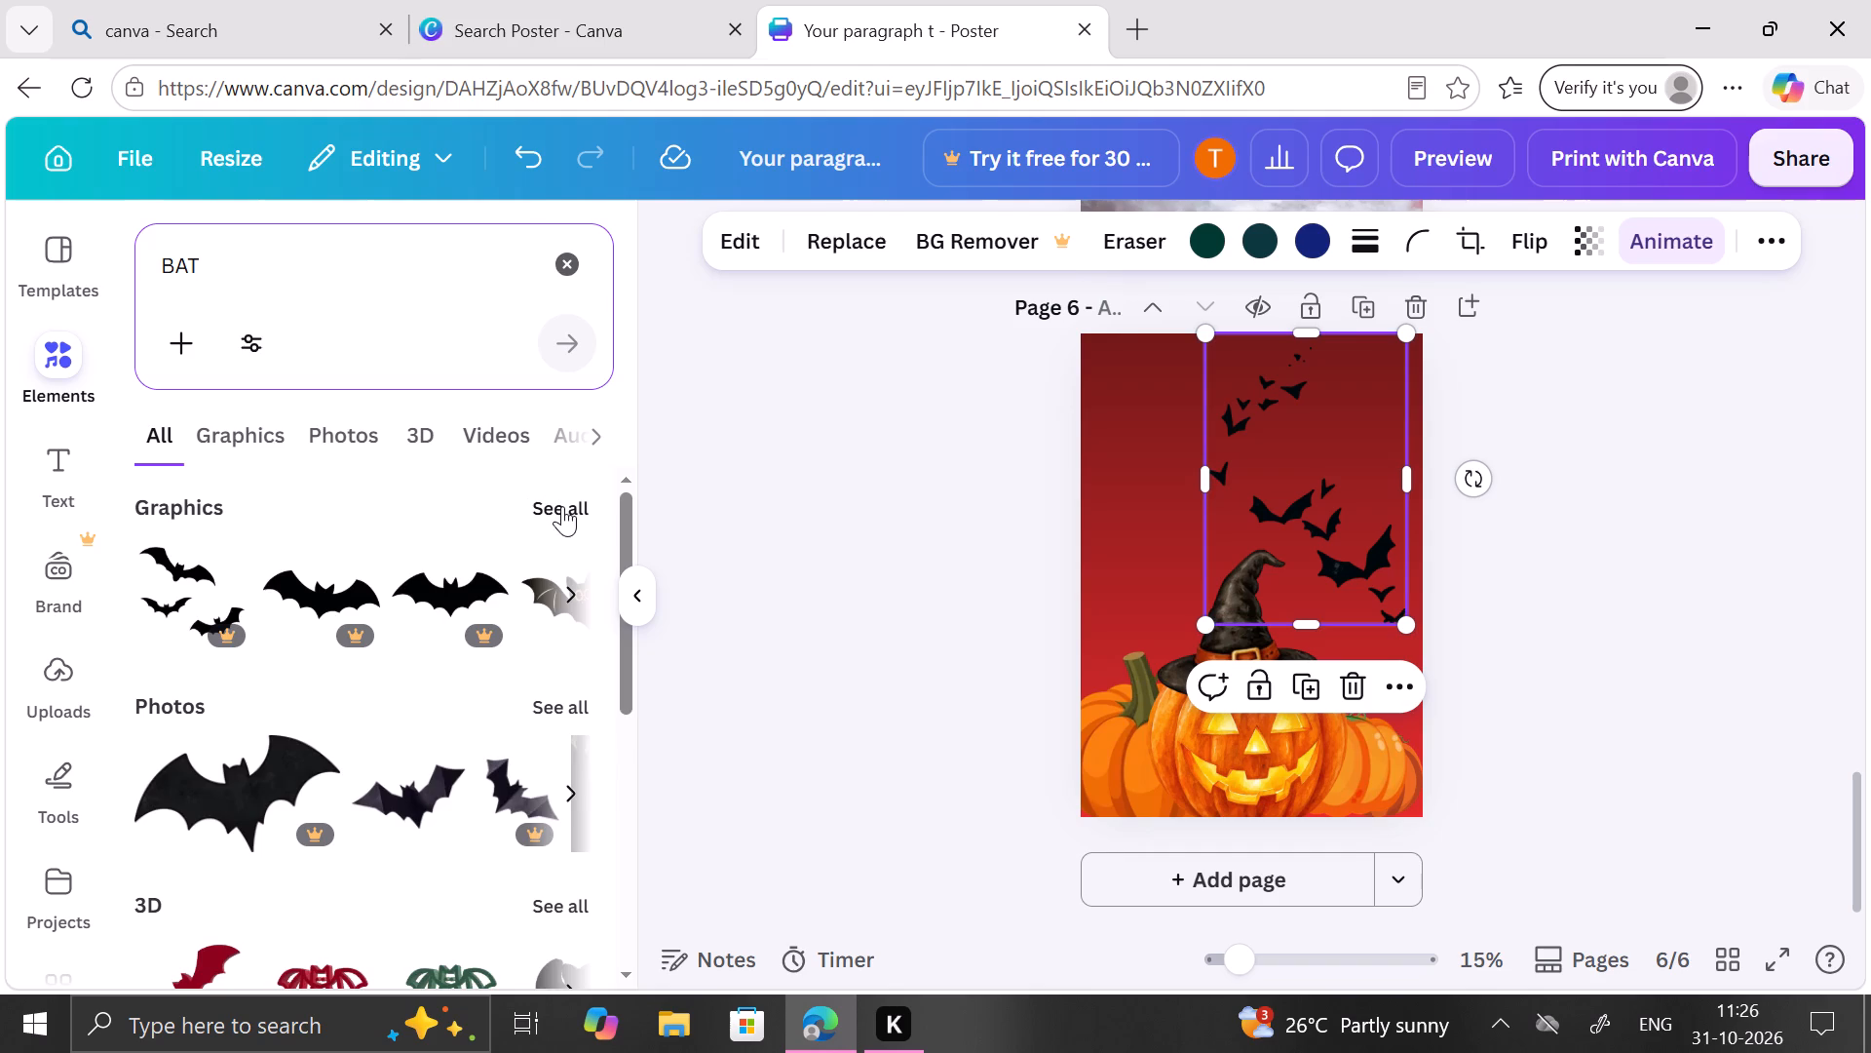
left_click(562, 506)
scroll(562, 506, "down", 1)
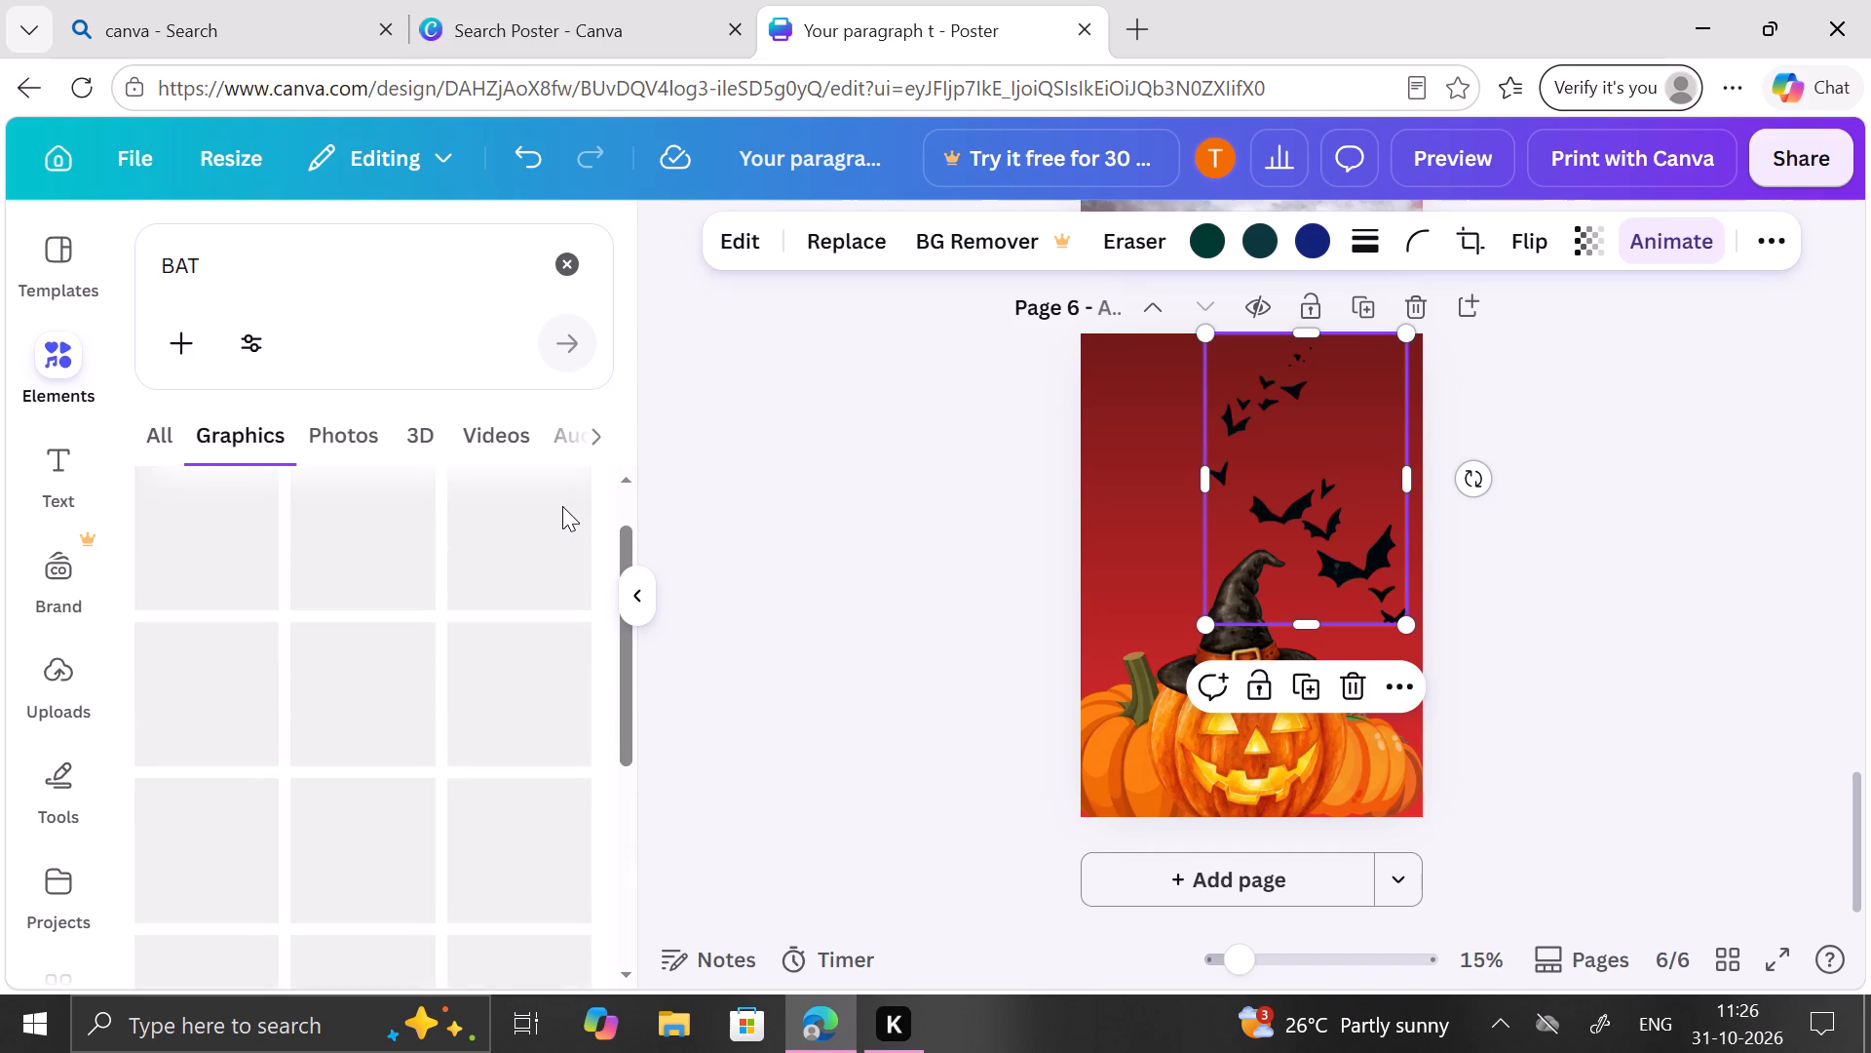
scroll(562, 506, "down", 2)
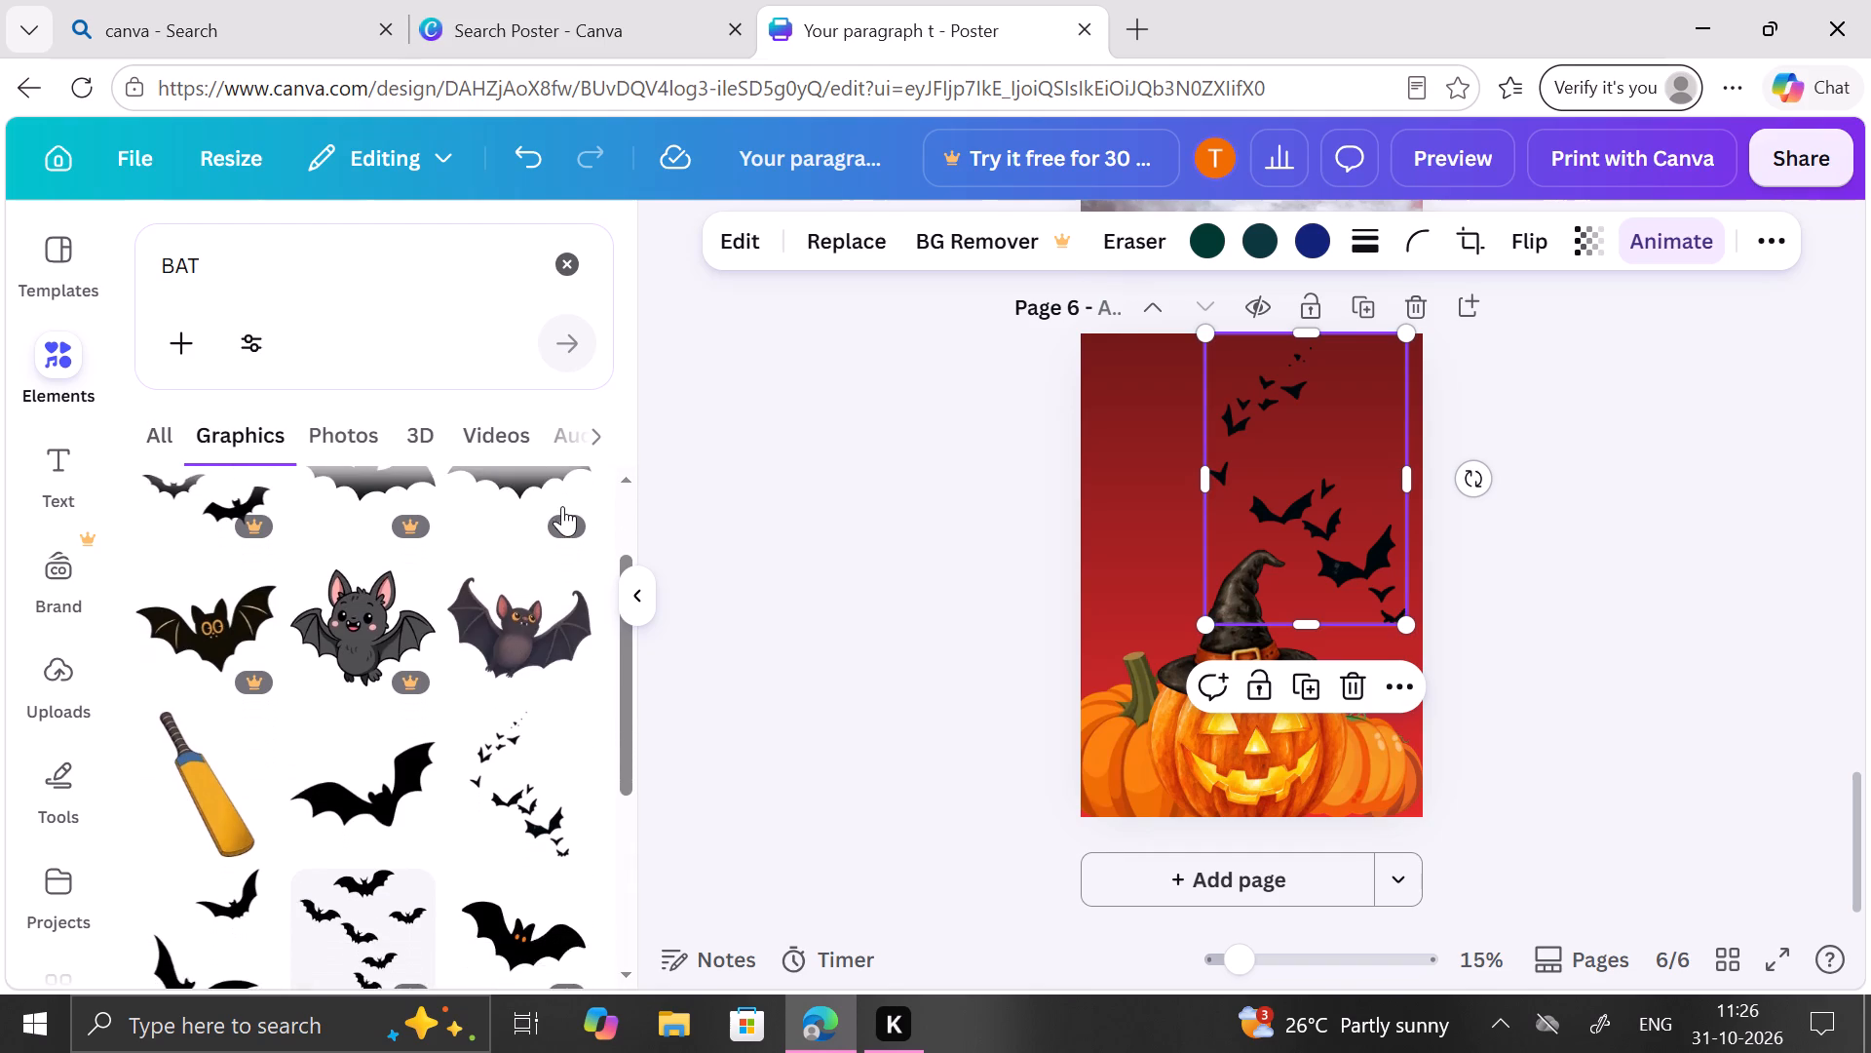
scroll(562, 506, "down", 4)
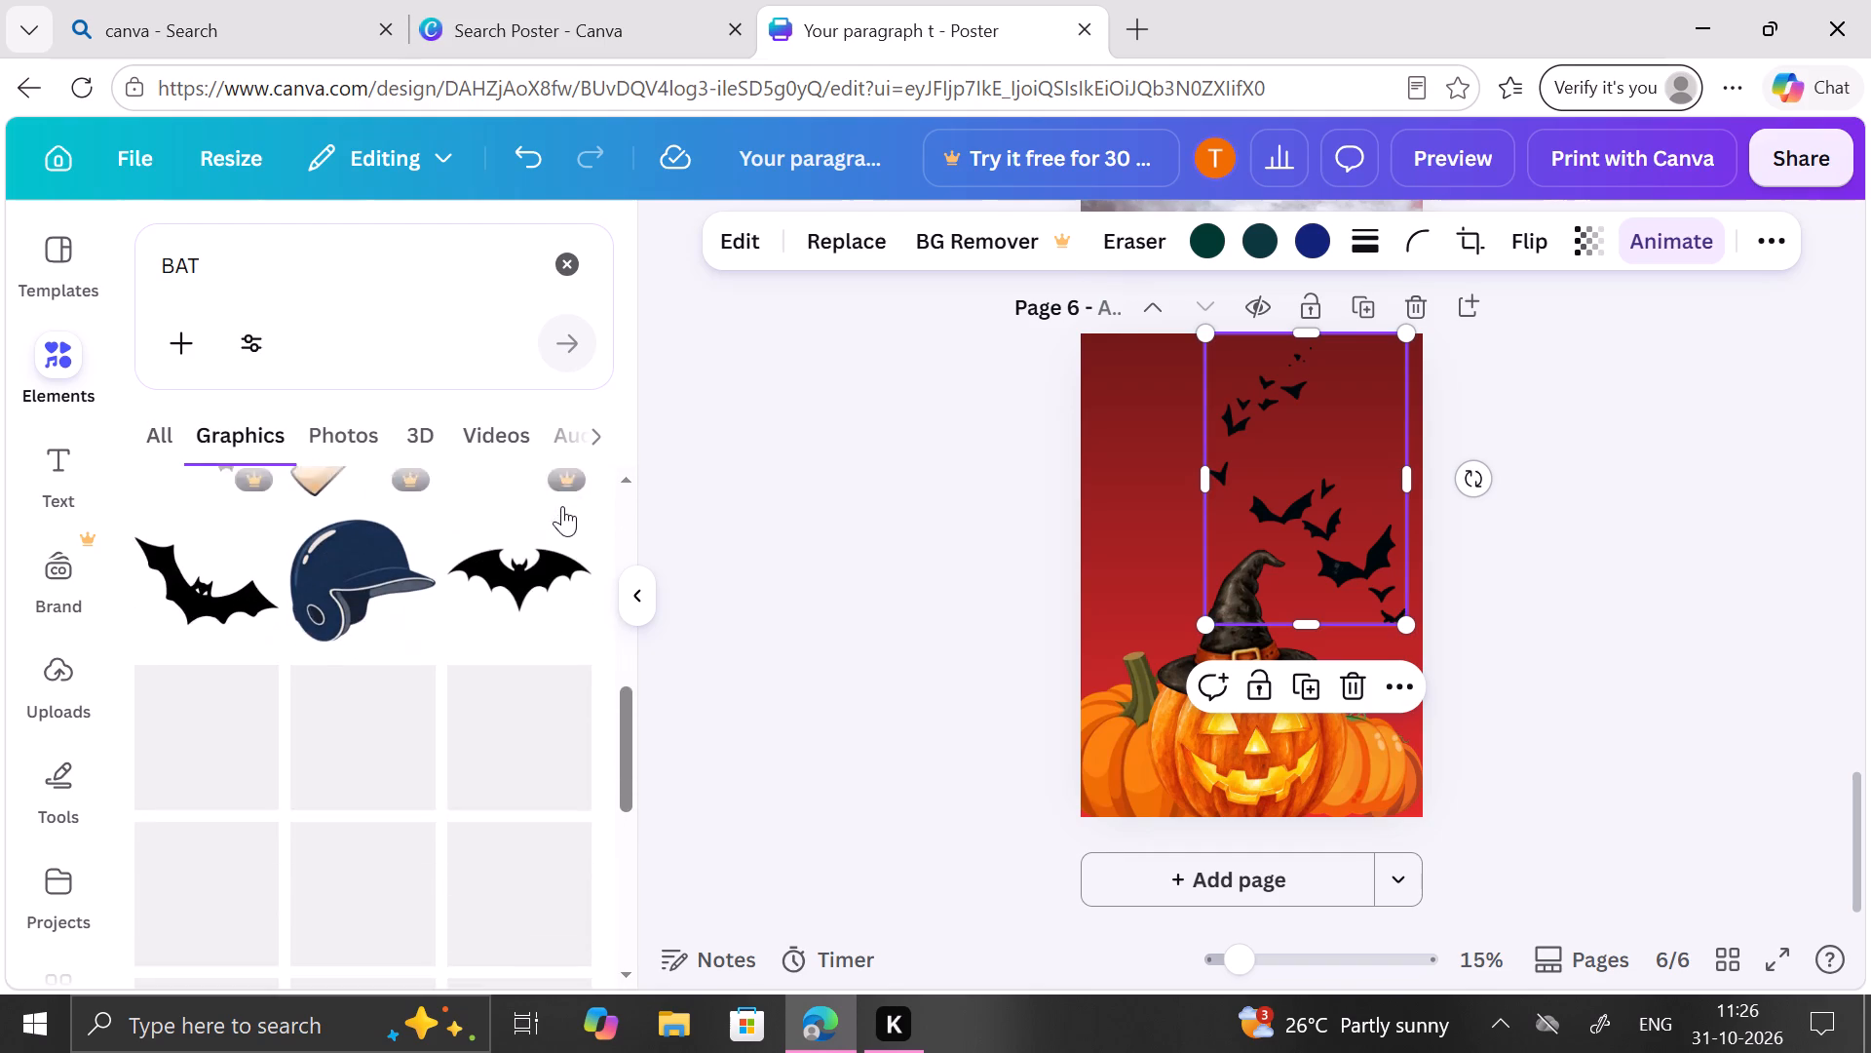
scroll(562, 506, "up", 1)
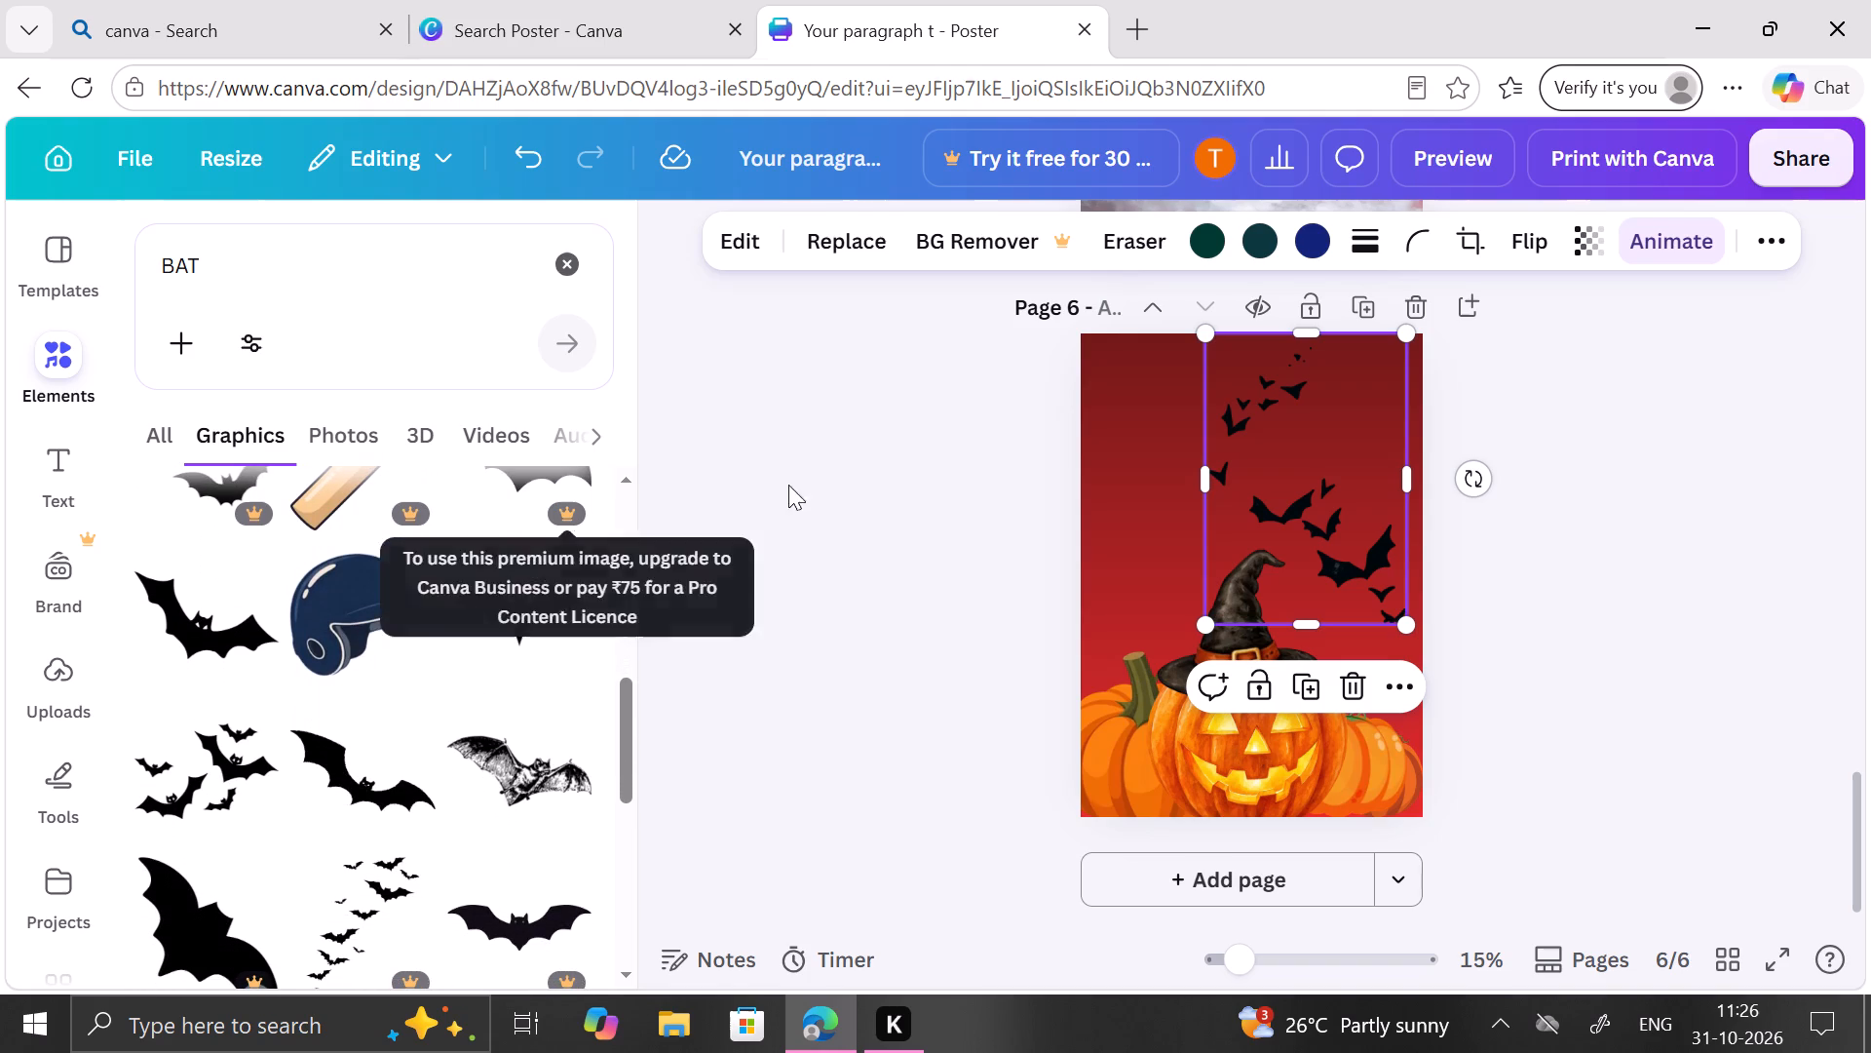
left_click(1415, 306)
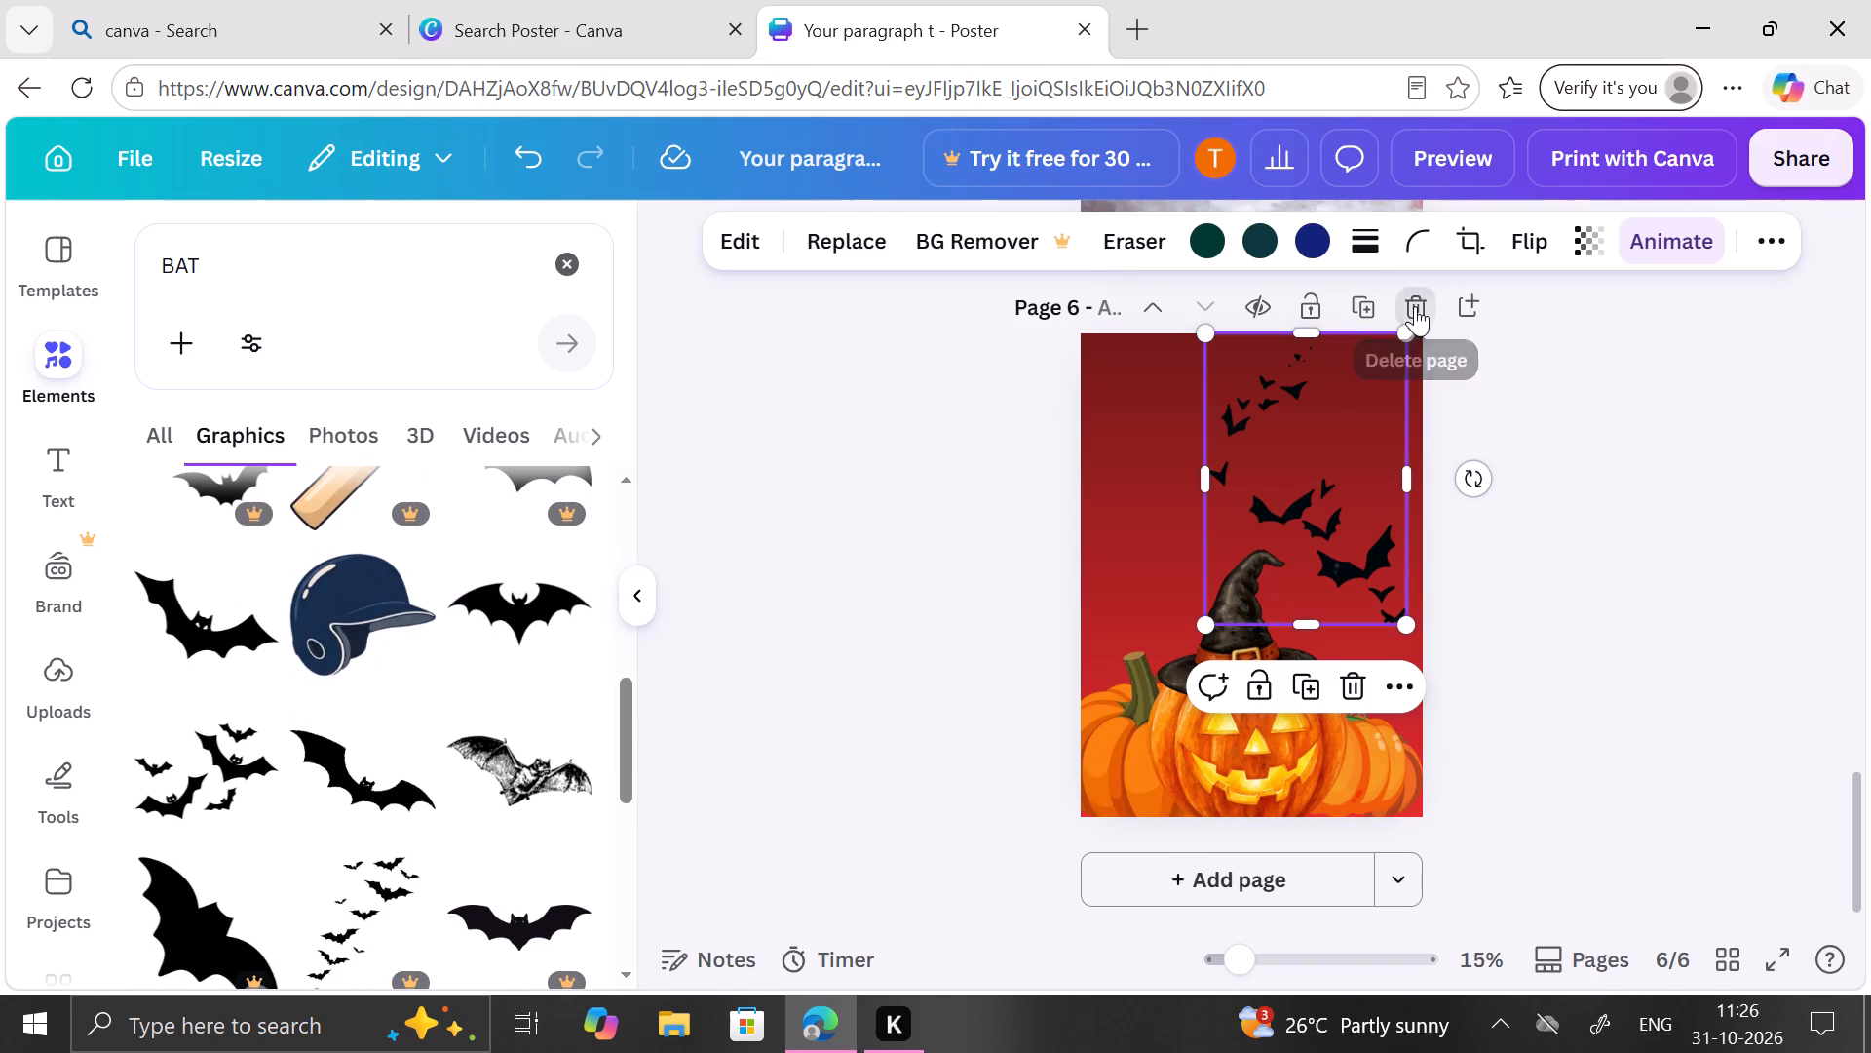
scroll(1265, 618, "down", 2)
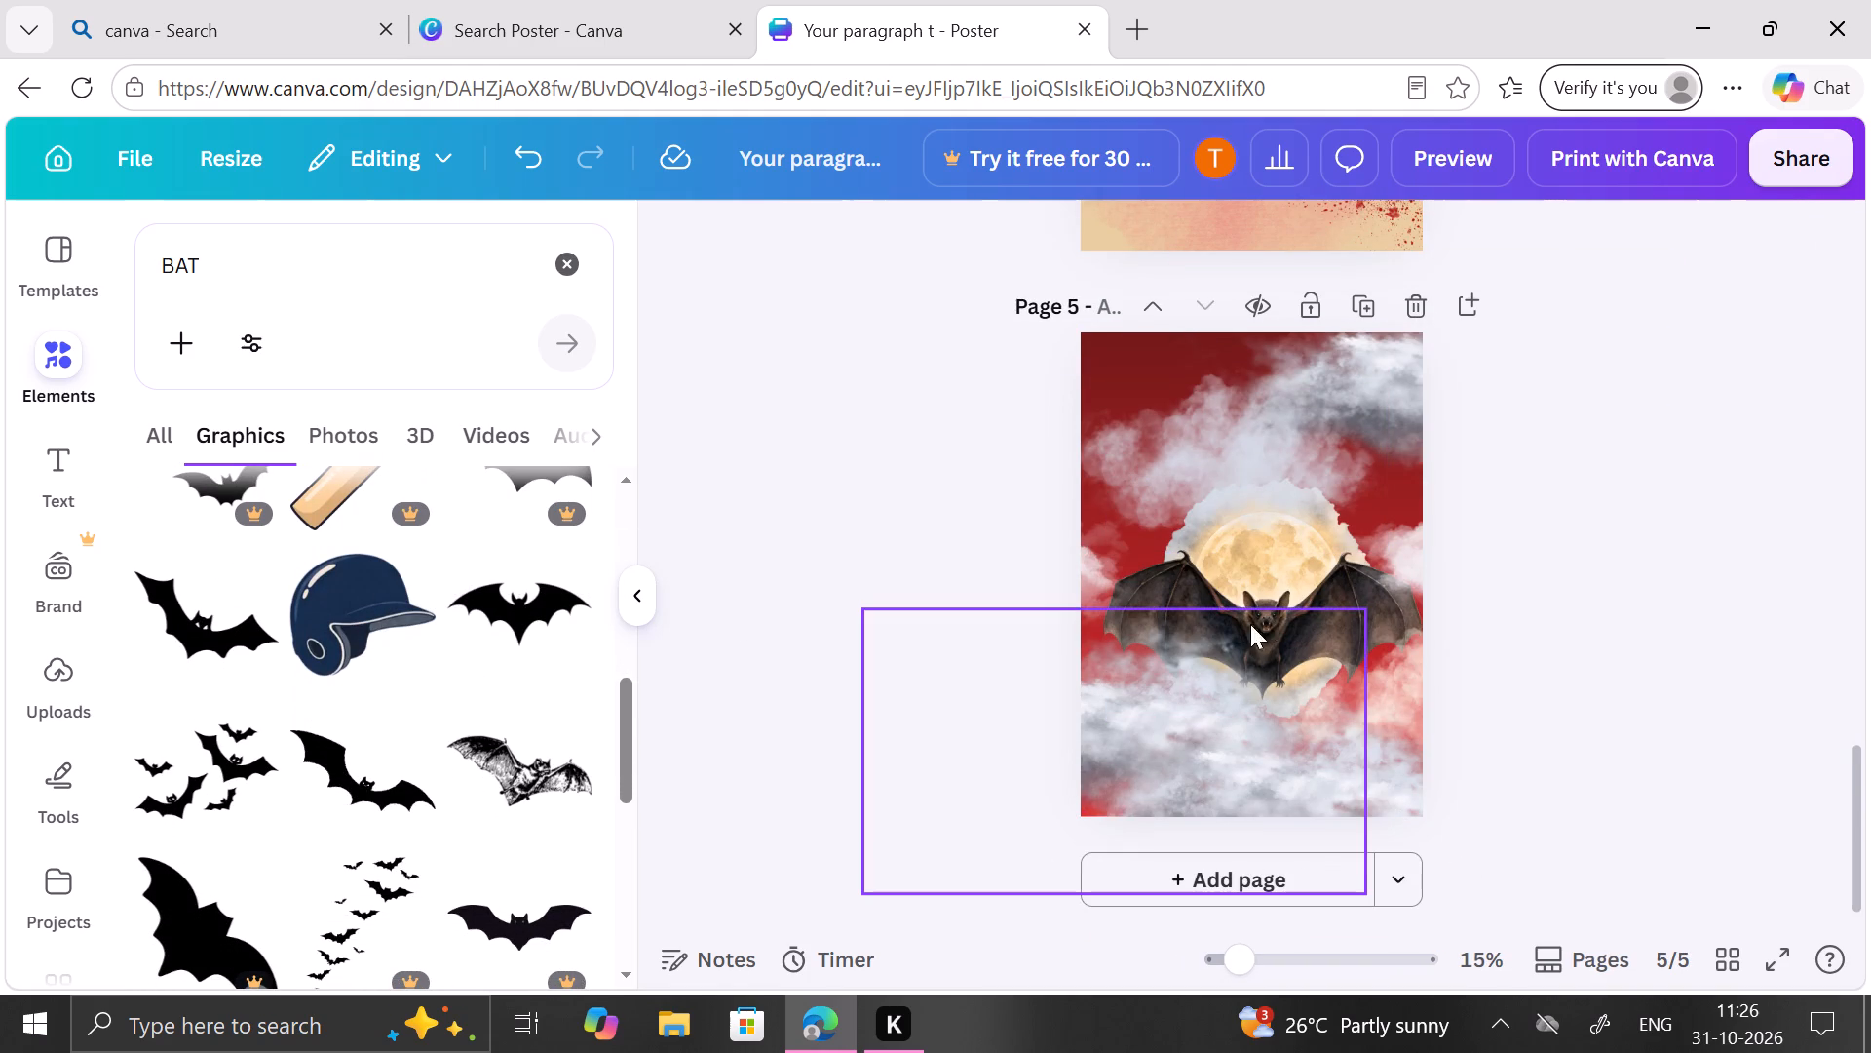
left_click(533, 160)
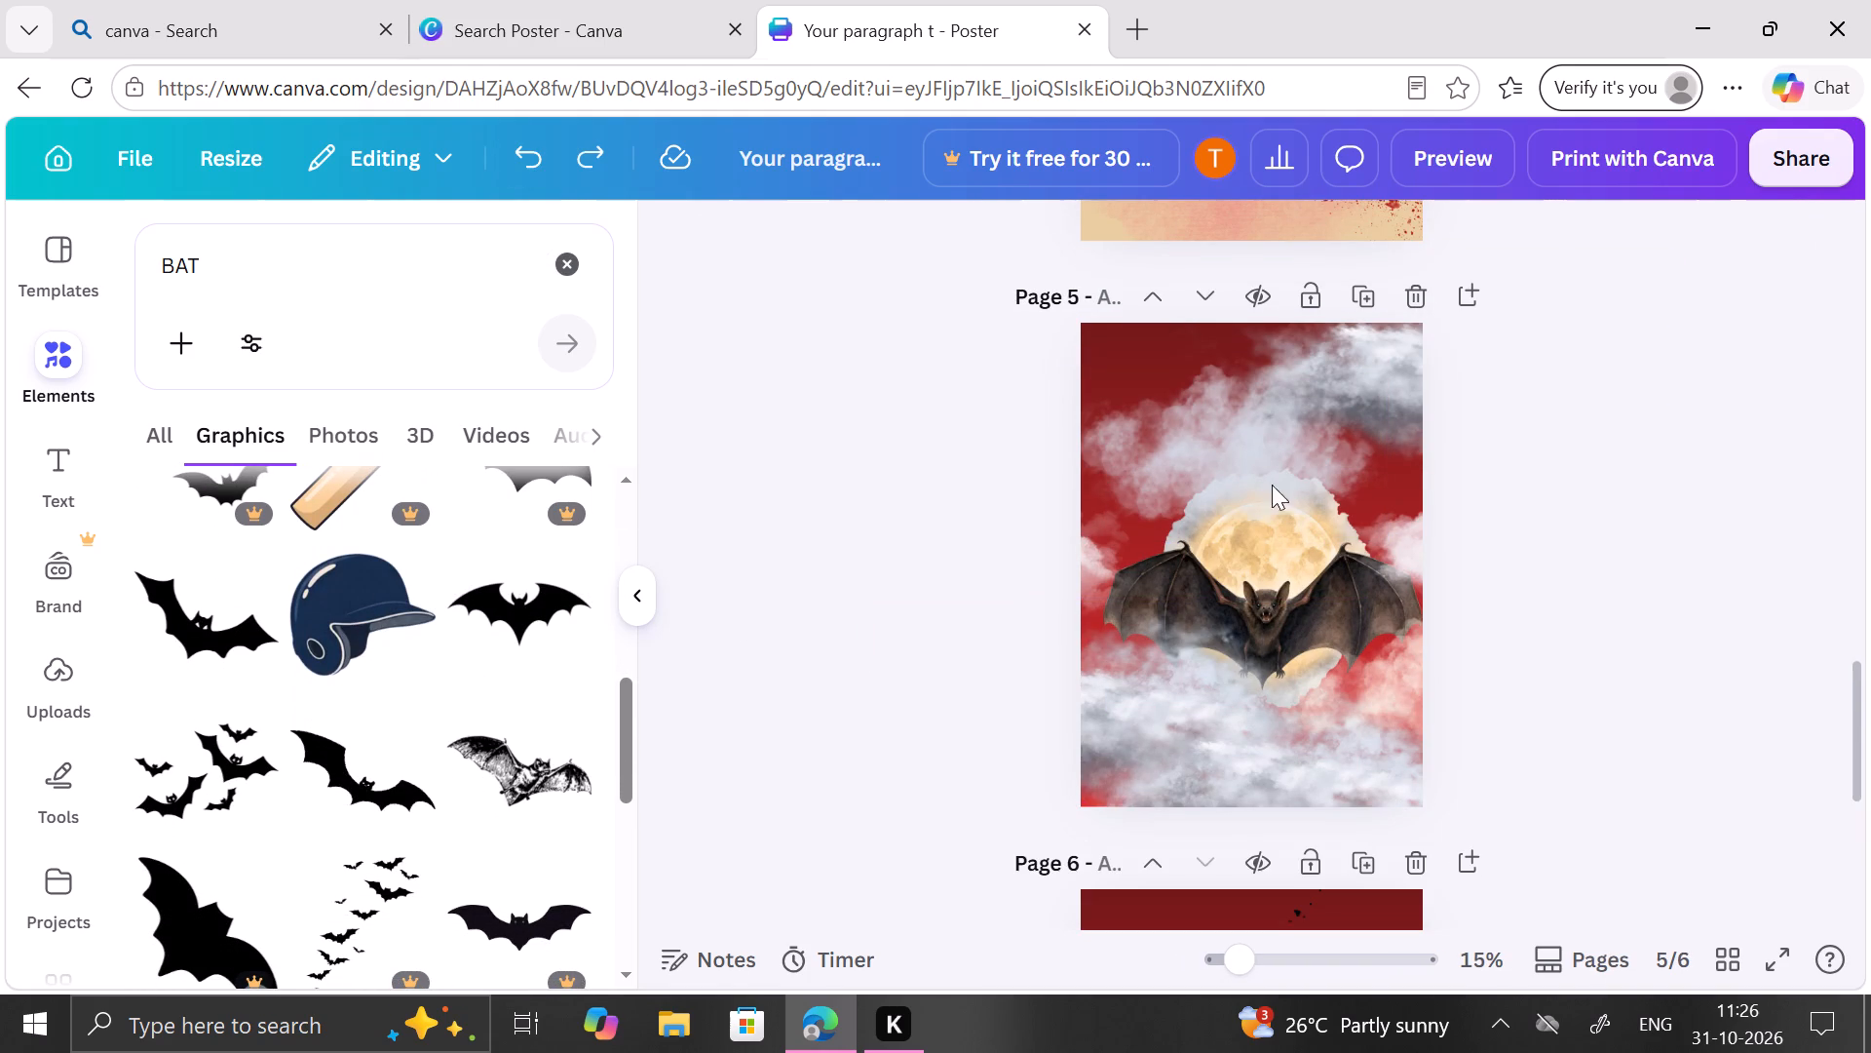
Delete the swarm of black bats from the upper part of page 6.
scroll(1312, 519, "down", 3)
left_click(1399, 487)
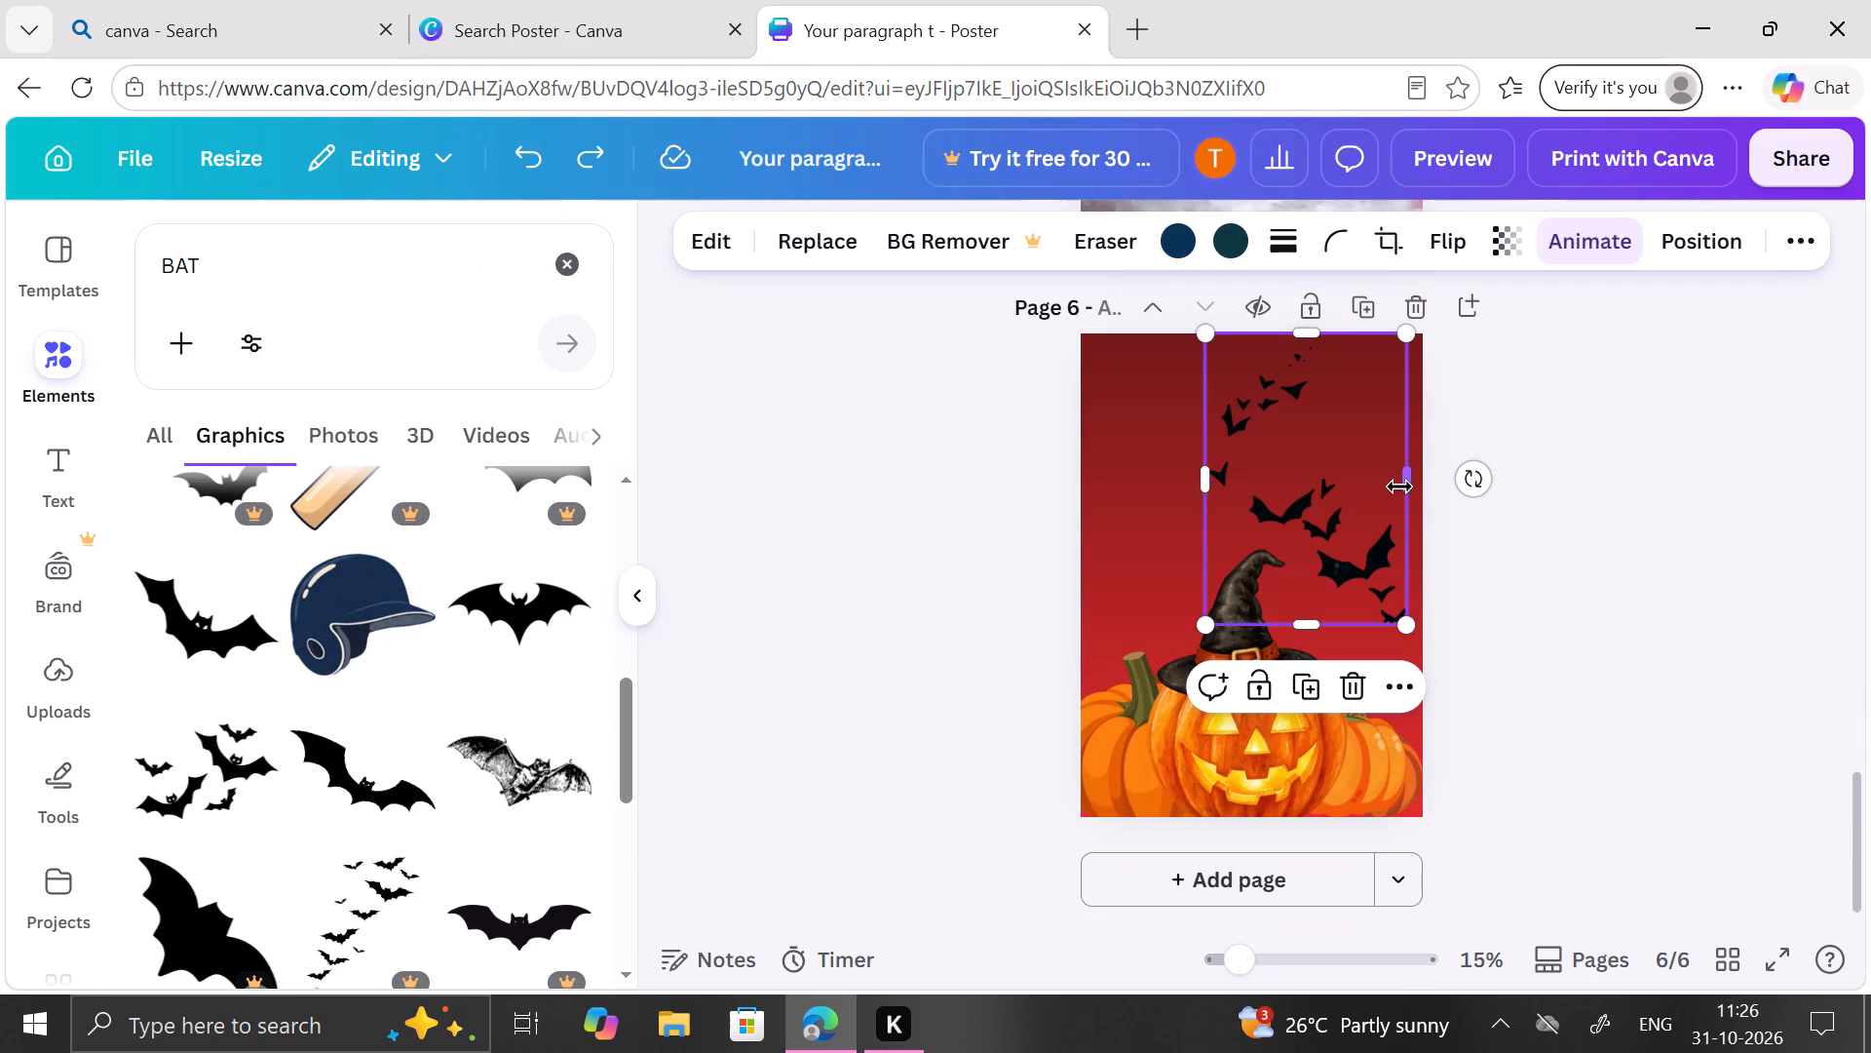
left_click(1361, 679)
Add the free sketched bat with spread wings and place it in page 6's upper right, reaching the right edge.
left_click(524, 794)
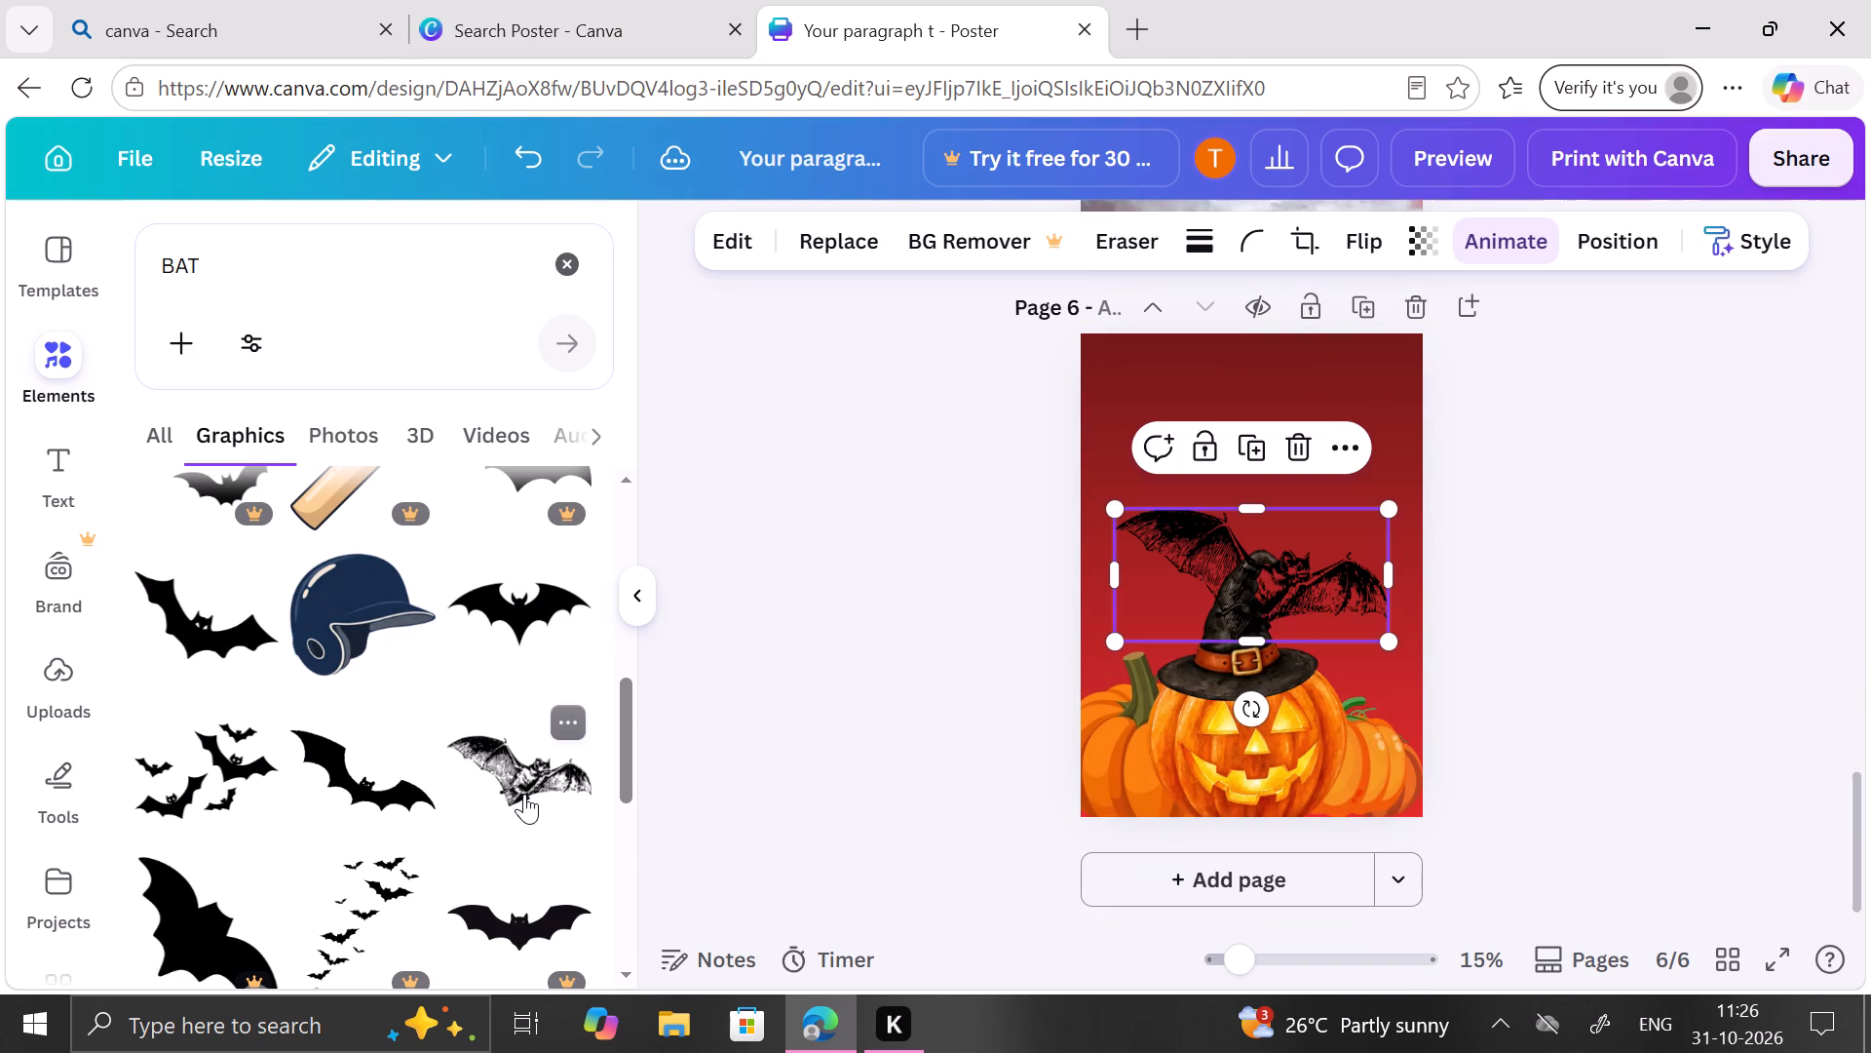
left_click_drag(1304, 604, 1341, 495)
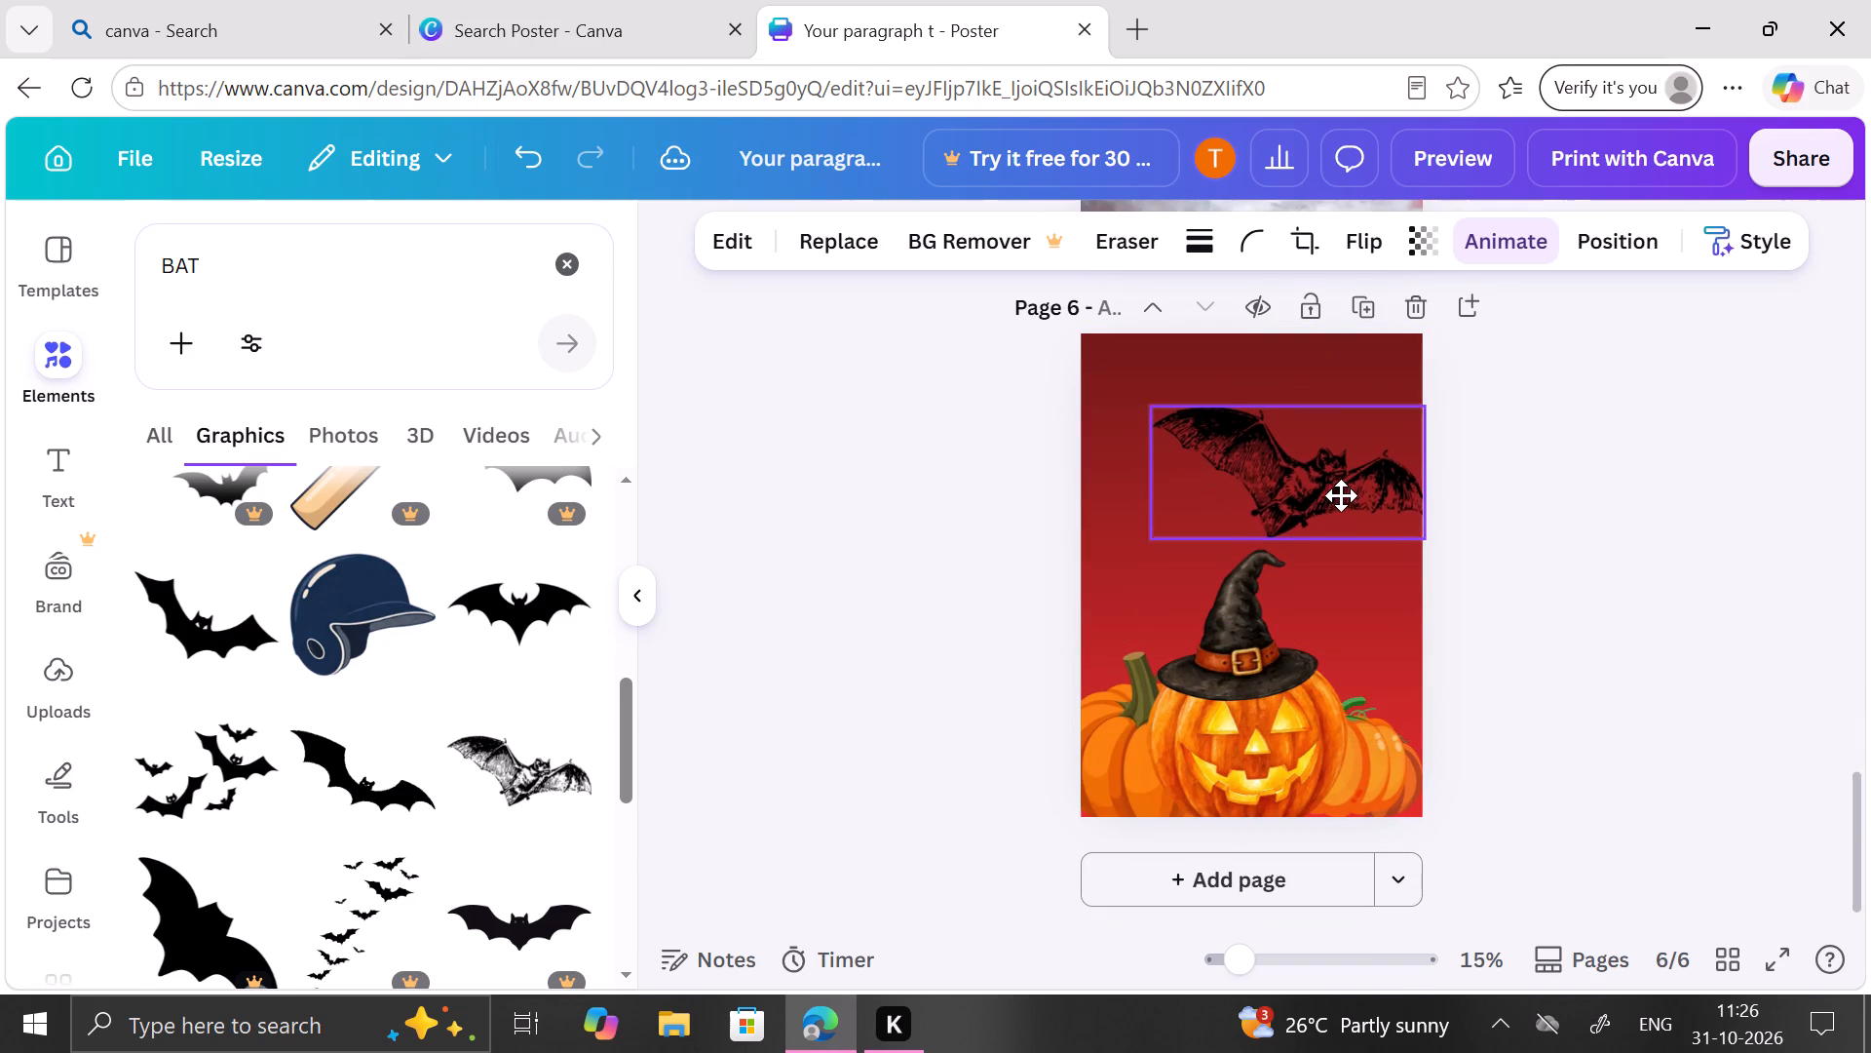
left_click_drag(1341, 495, 1312, 440)
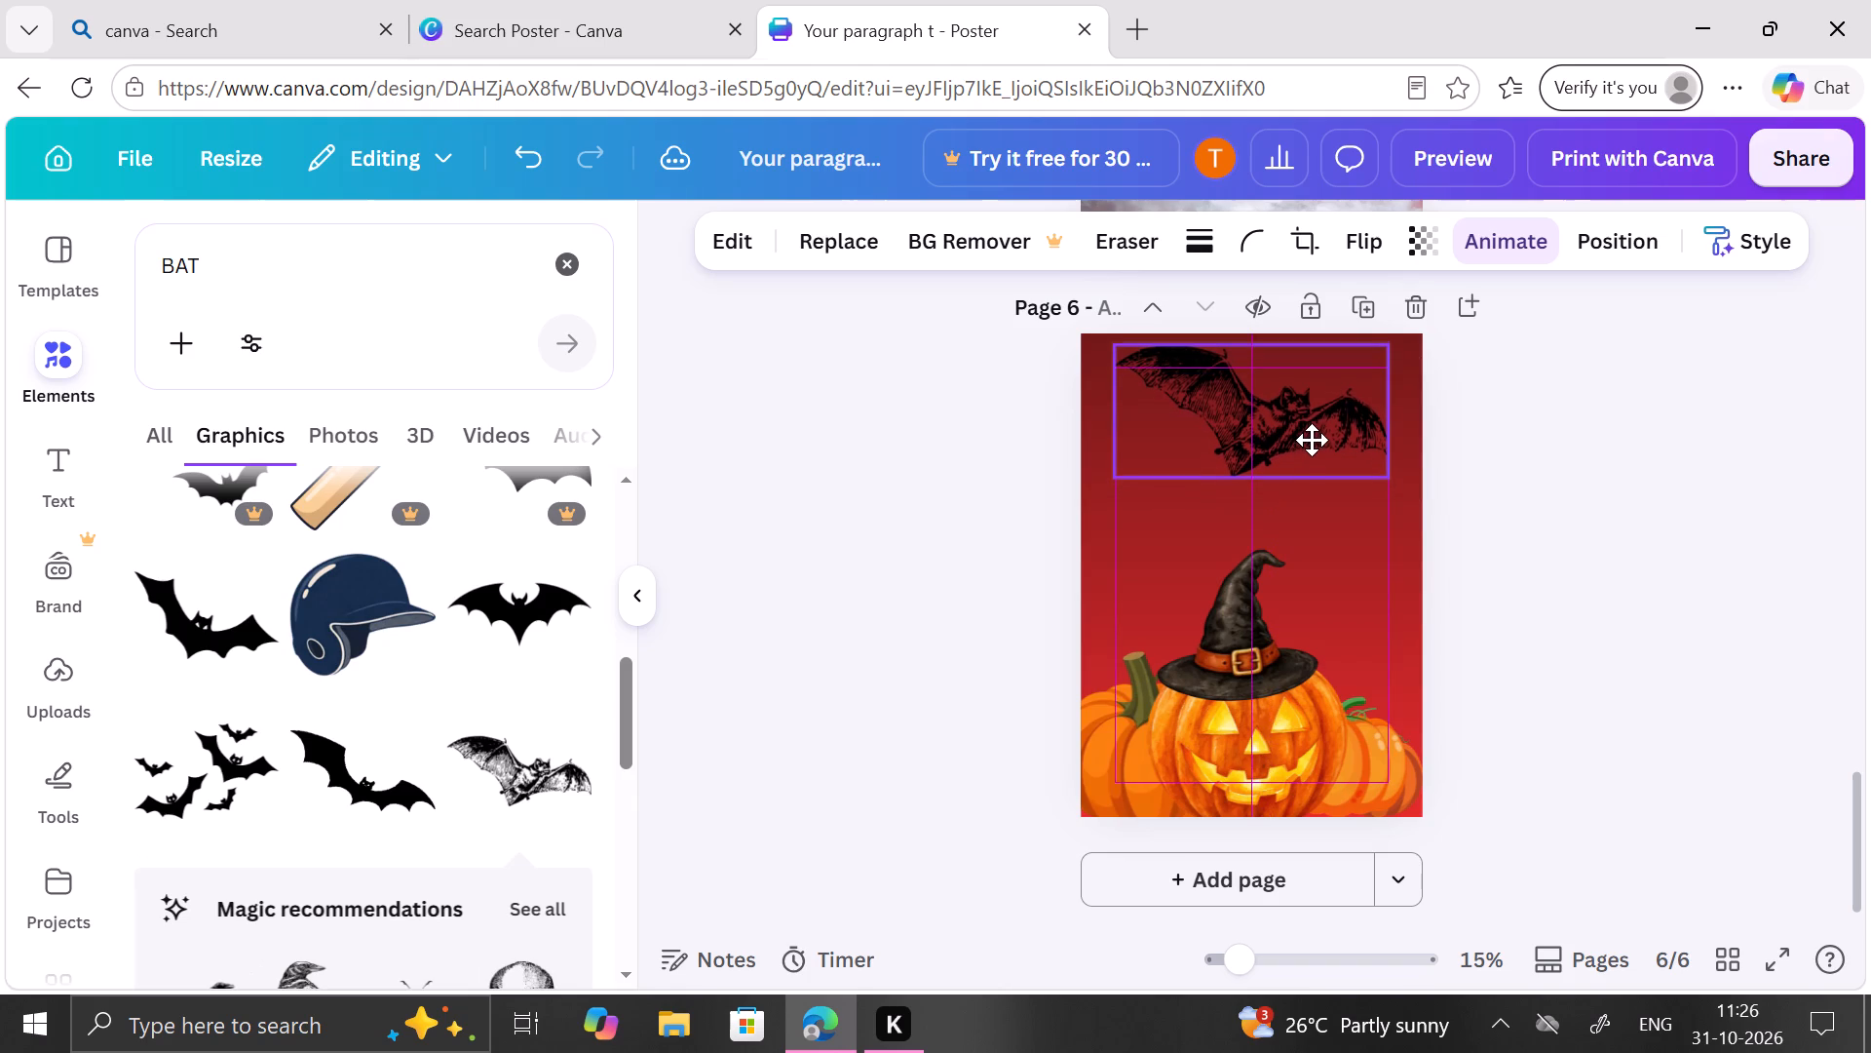
left_click_drag(1312, 440, 1325, 447)
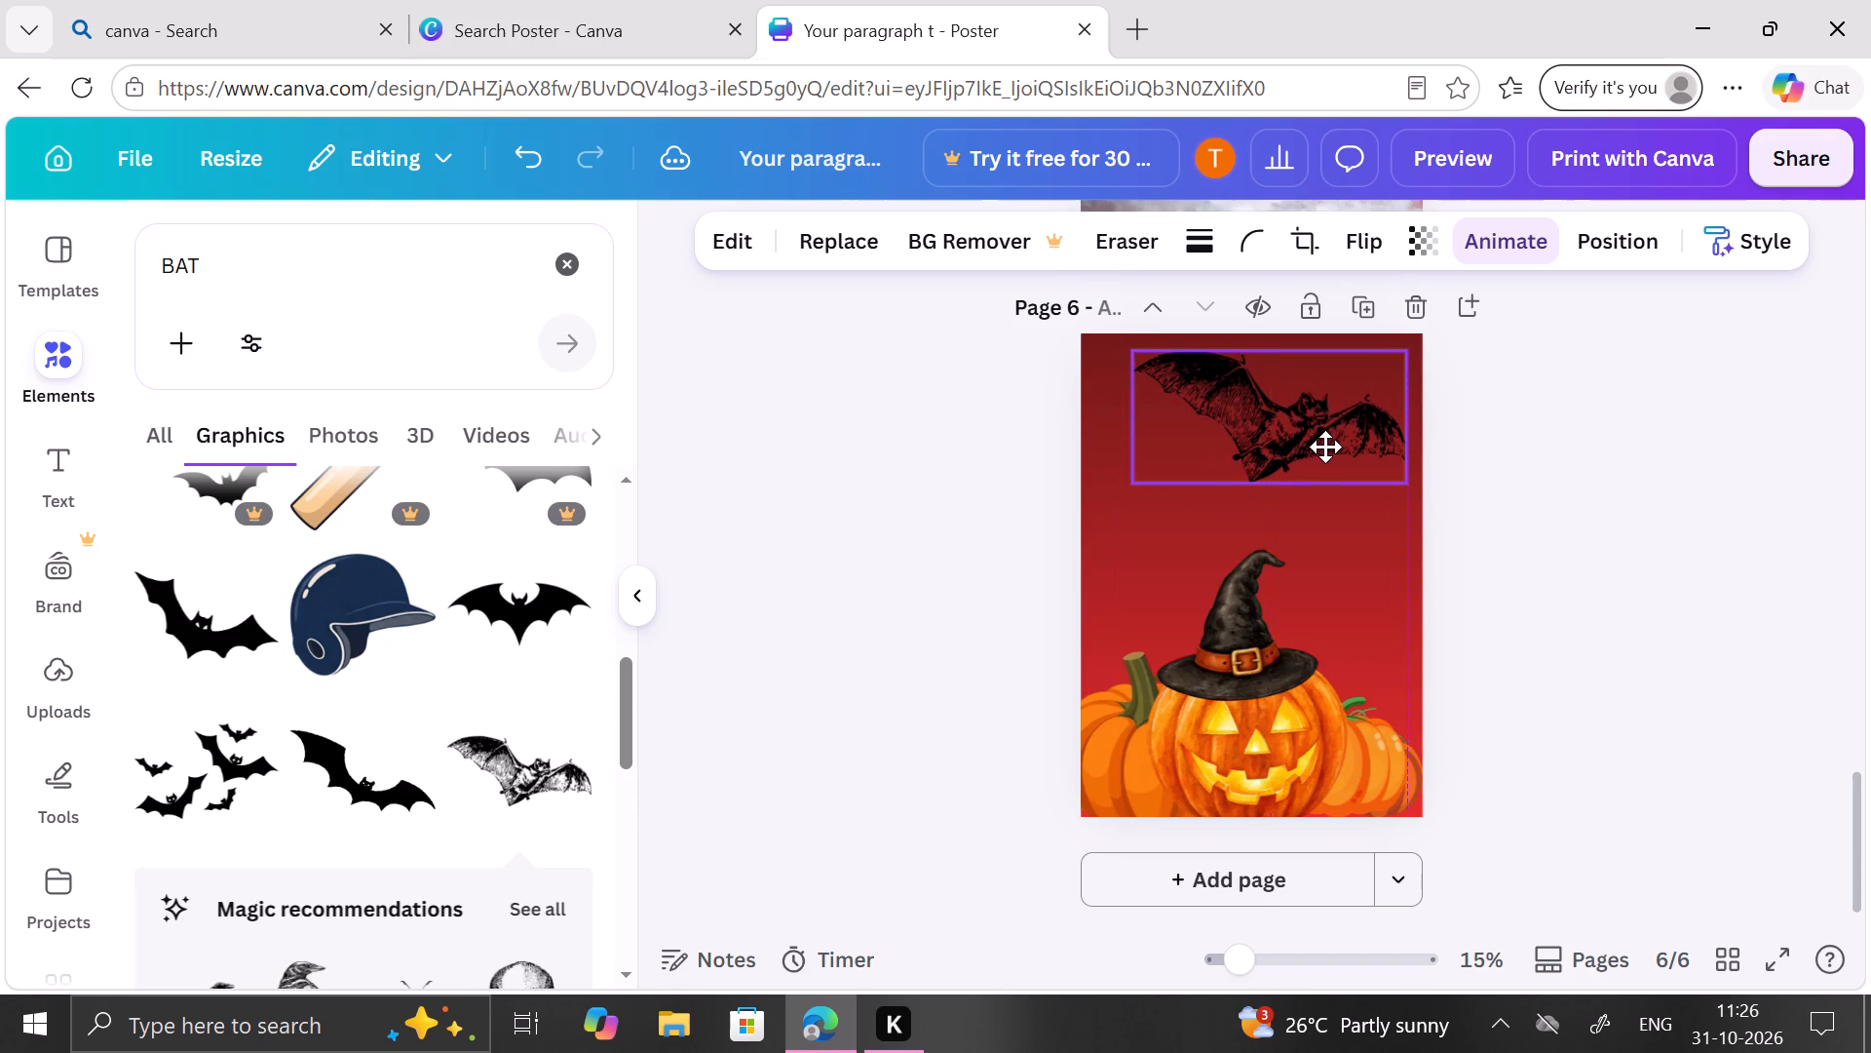
left_click_drag(1325, 447, 1336, 440)
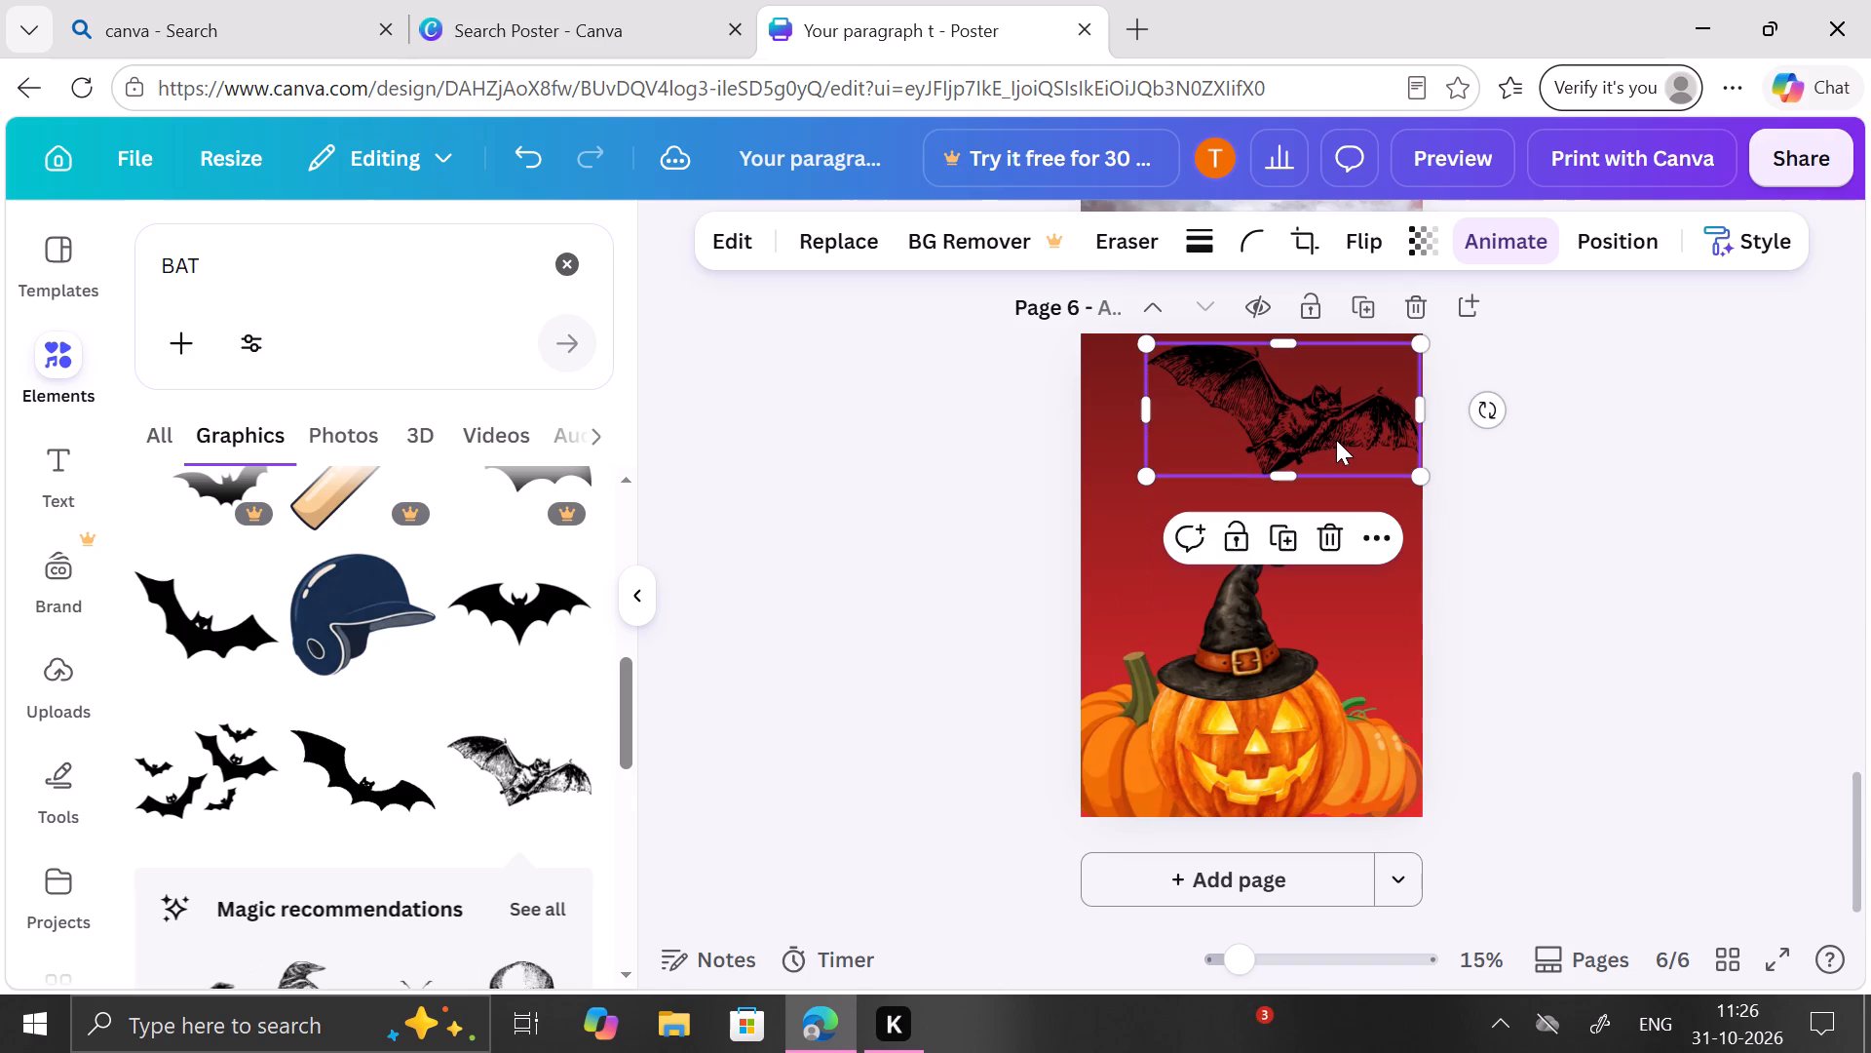
left_click_drag(1336, 440, 1347, 459)
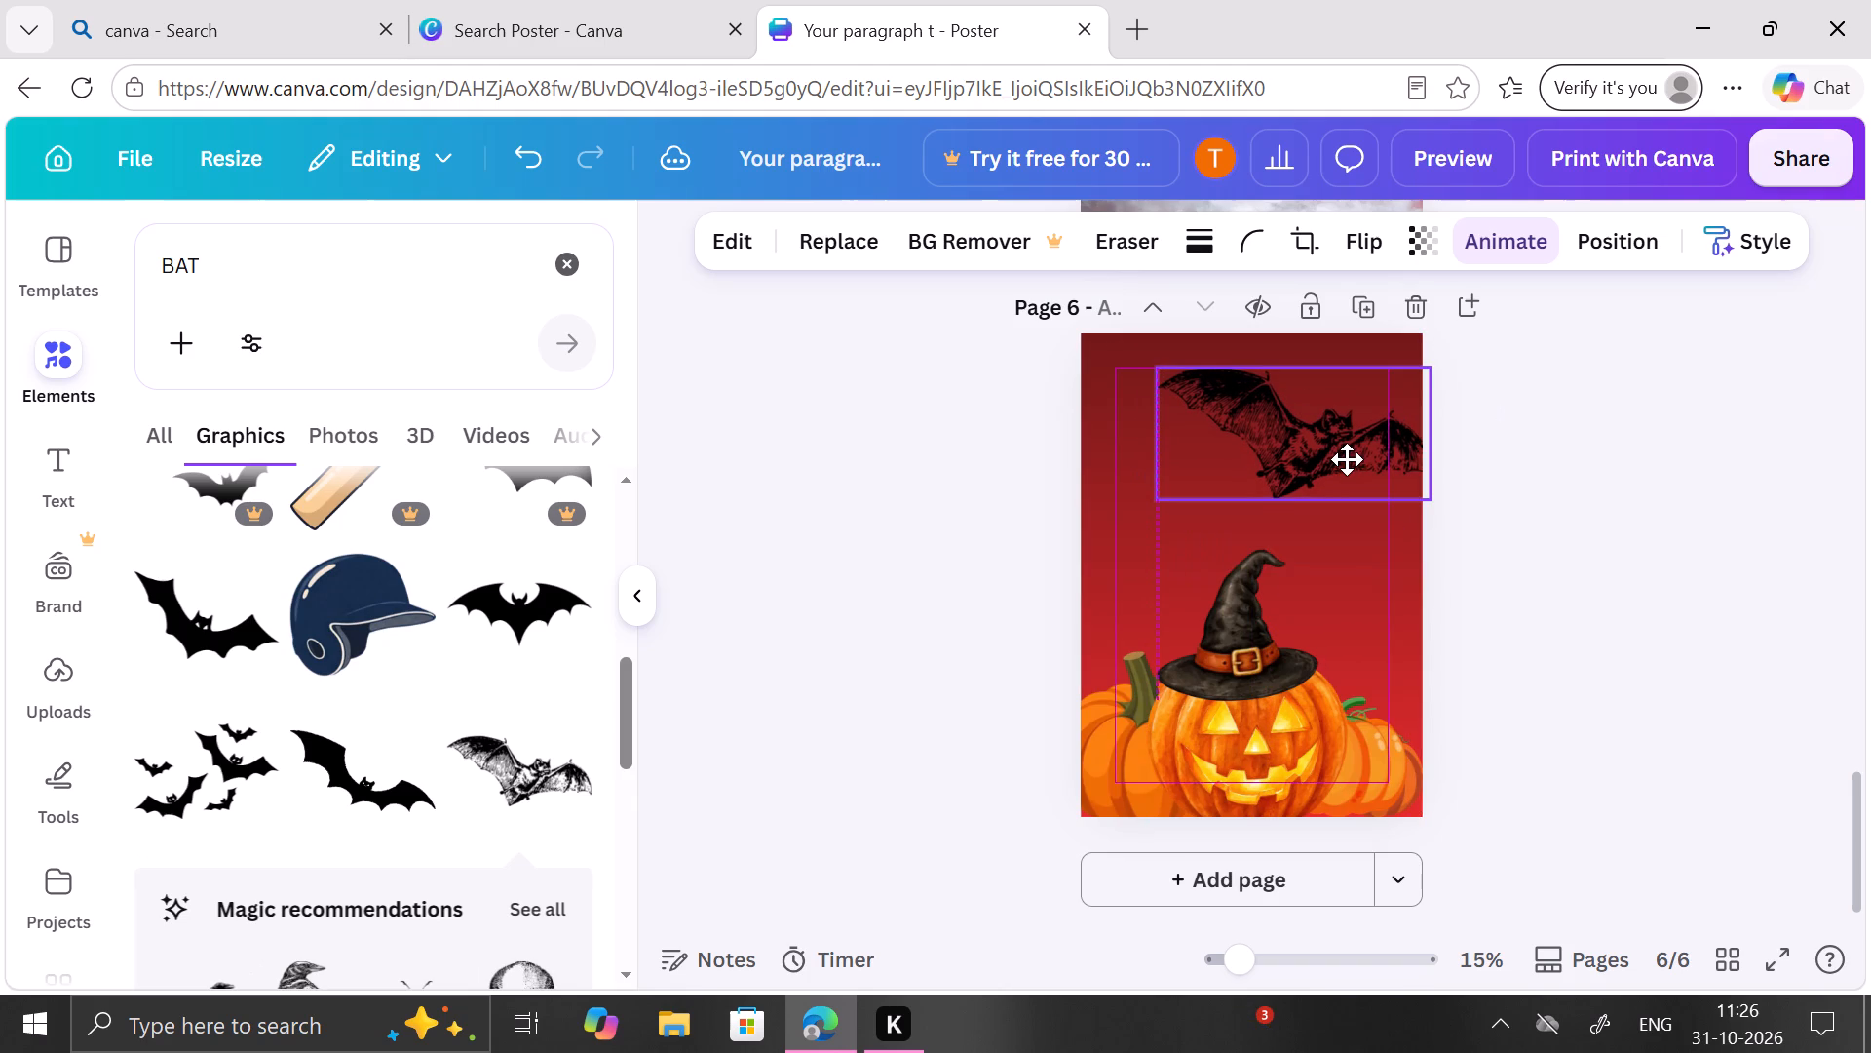
left_click_drag(1347, 459, 1341, 454)
left_click(1623, 534)
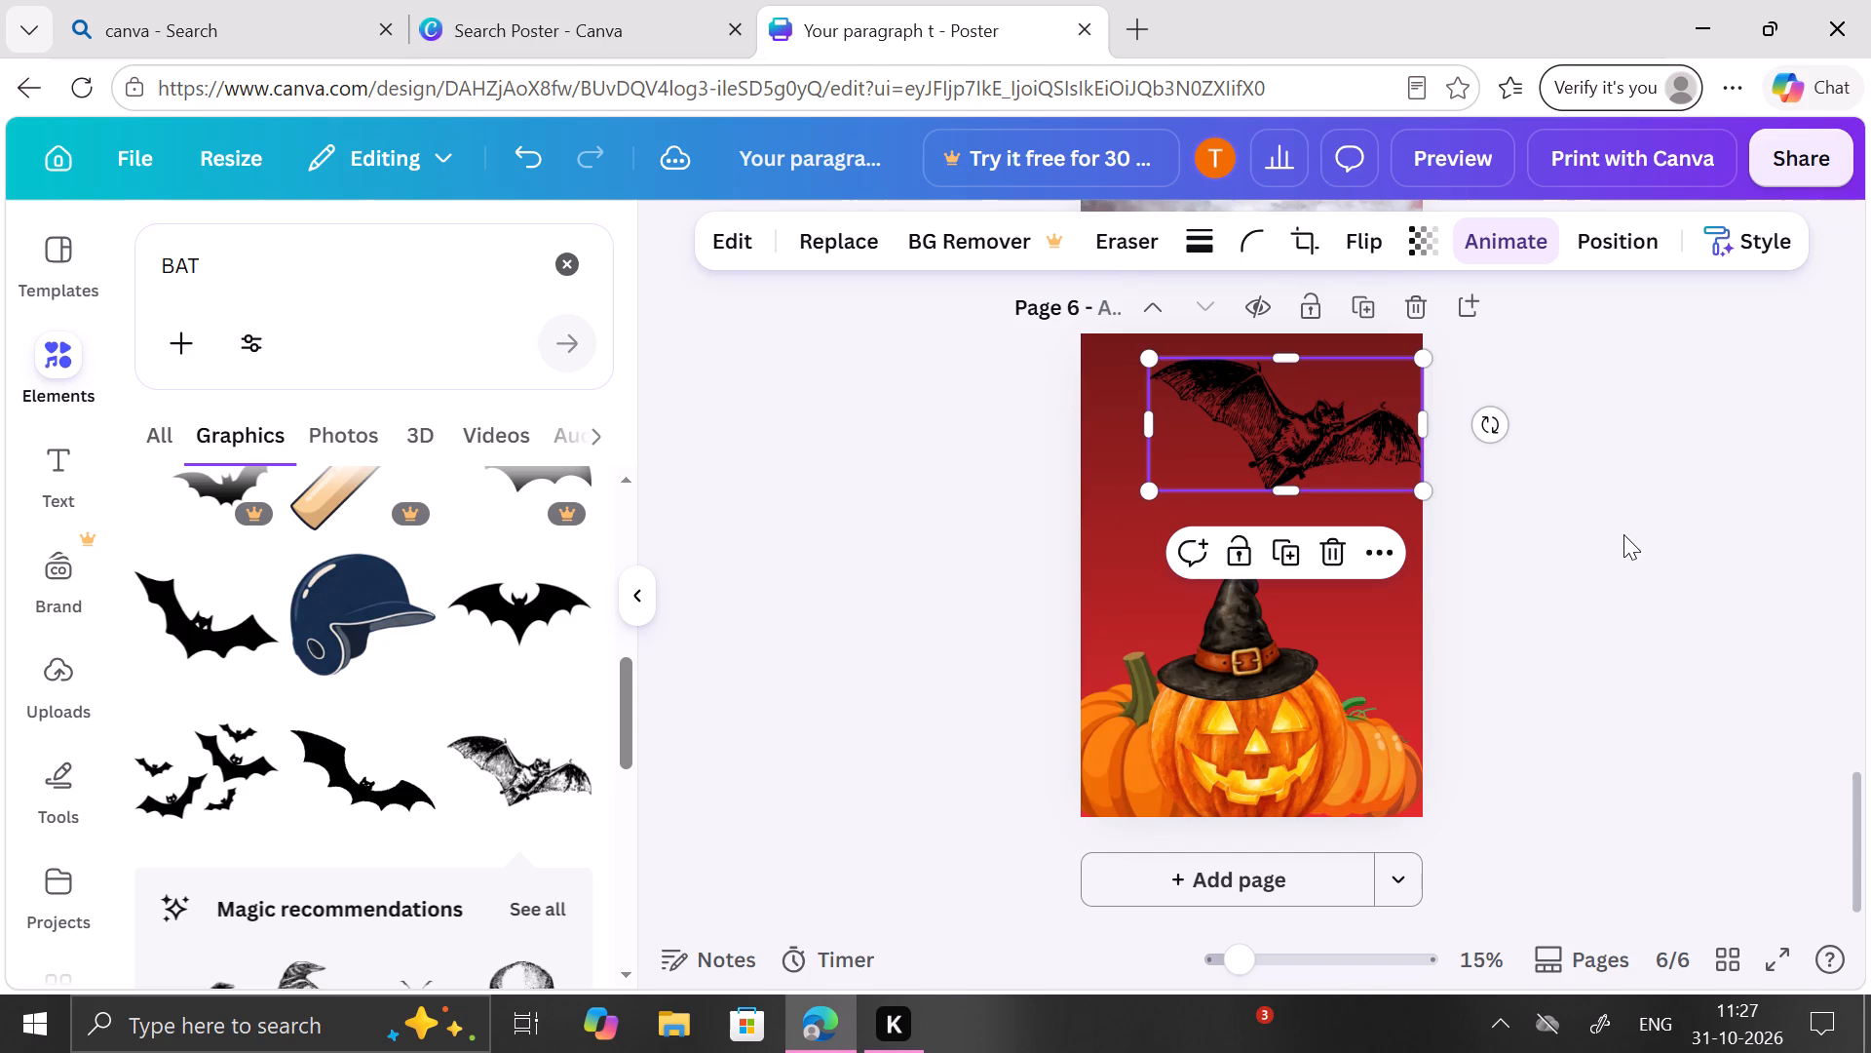
Apply the Scrapbook page animation to page 6.
left_click(1380, 550)
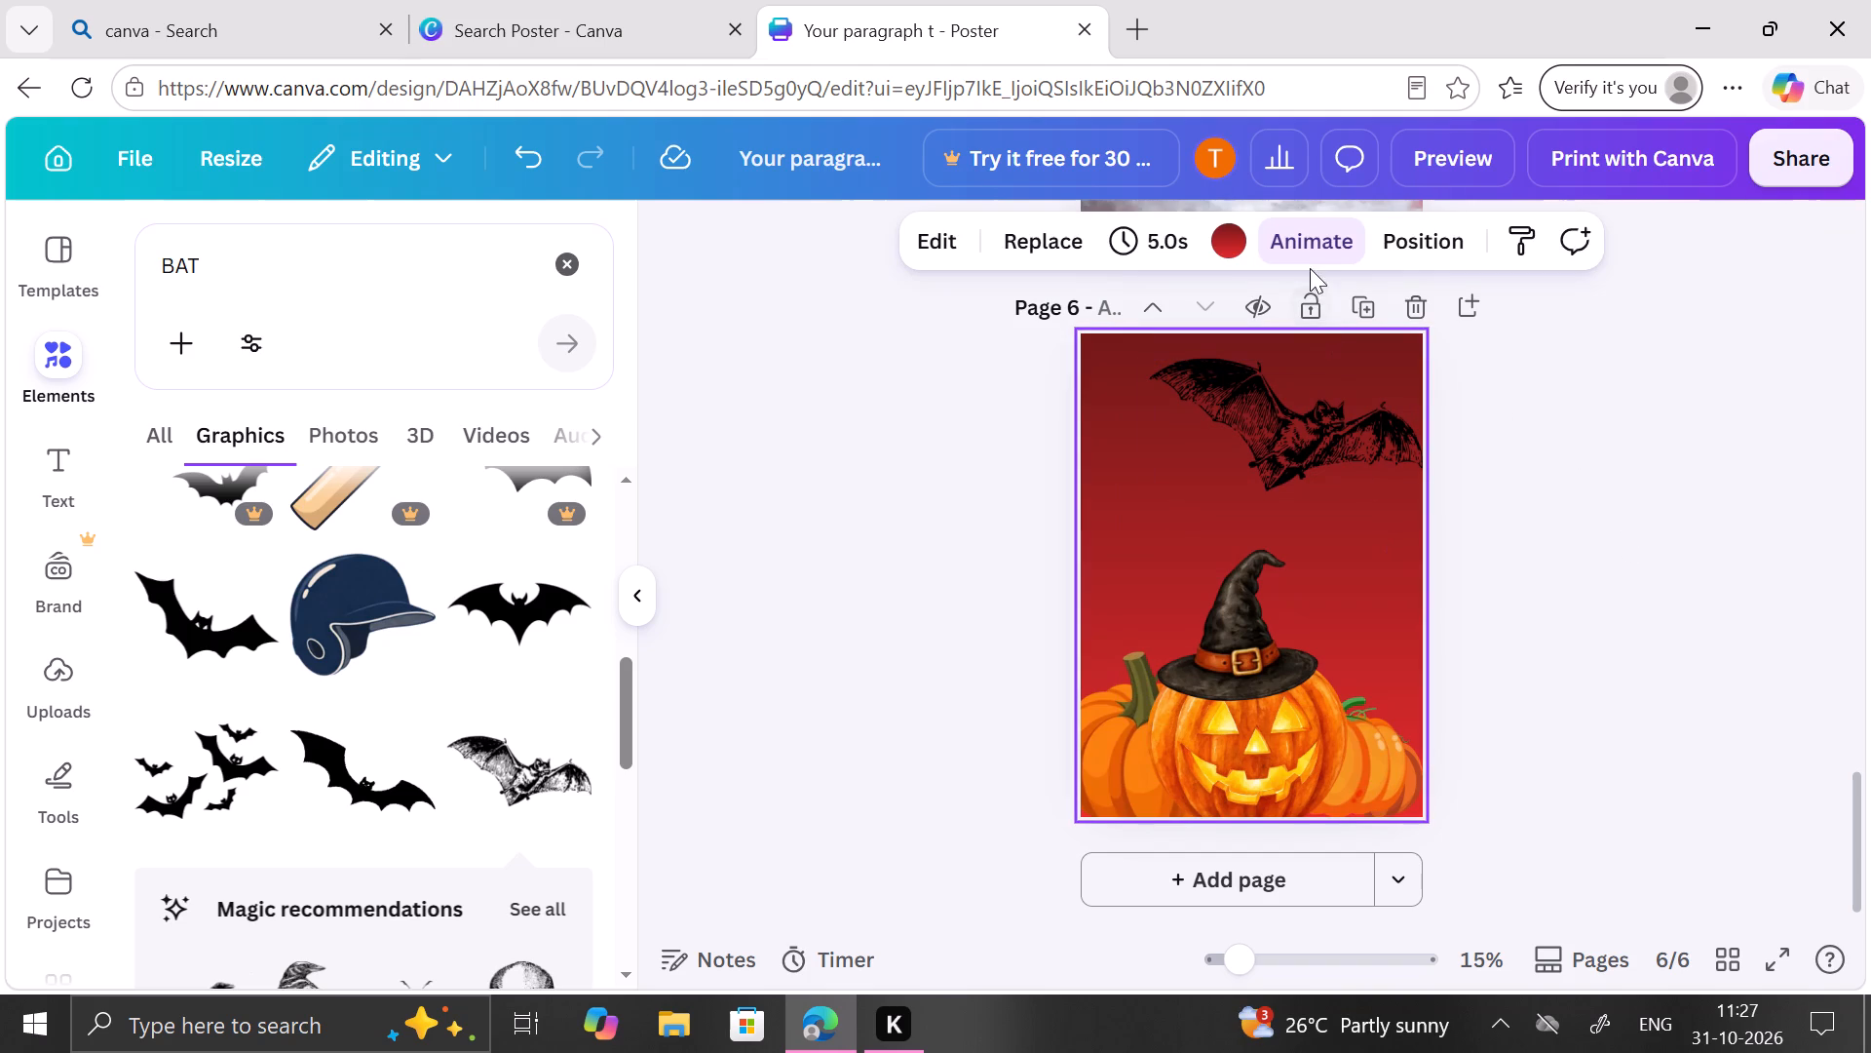
left_click(1303, 252)
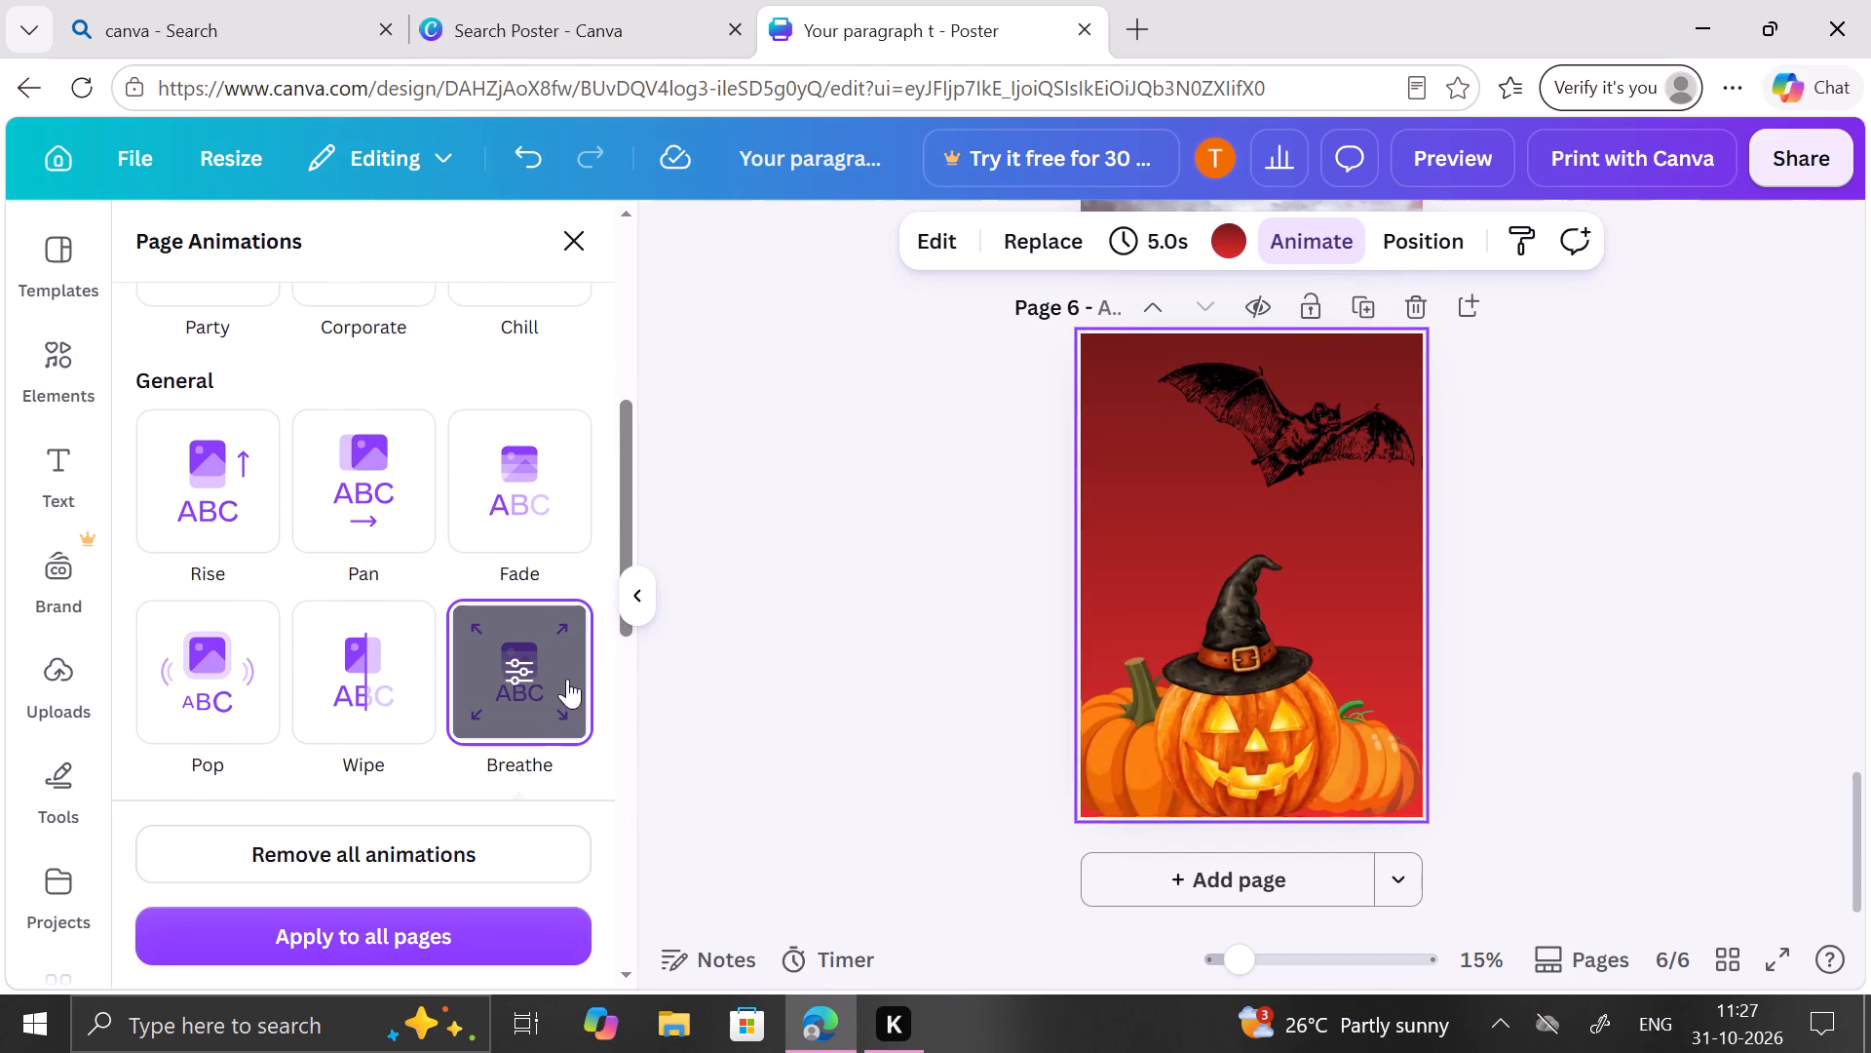
scroll(490, 718, "down", 3)
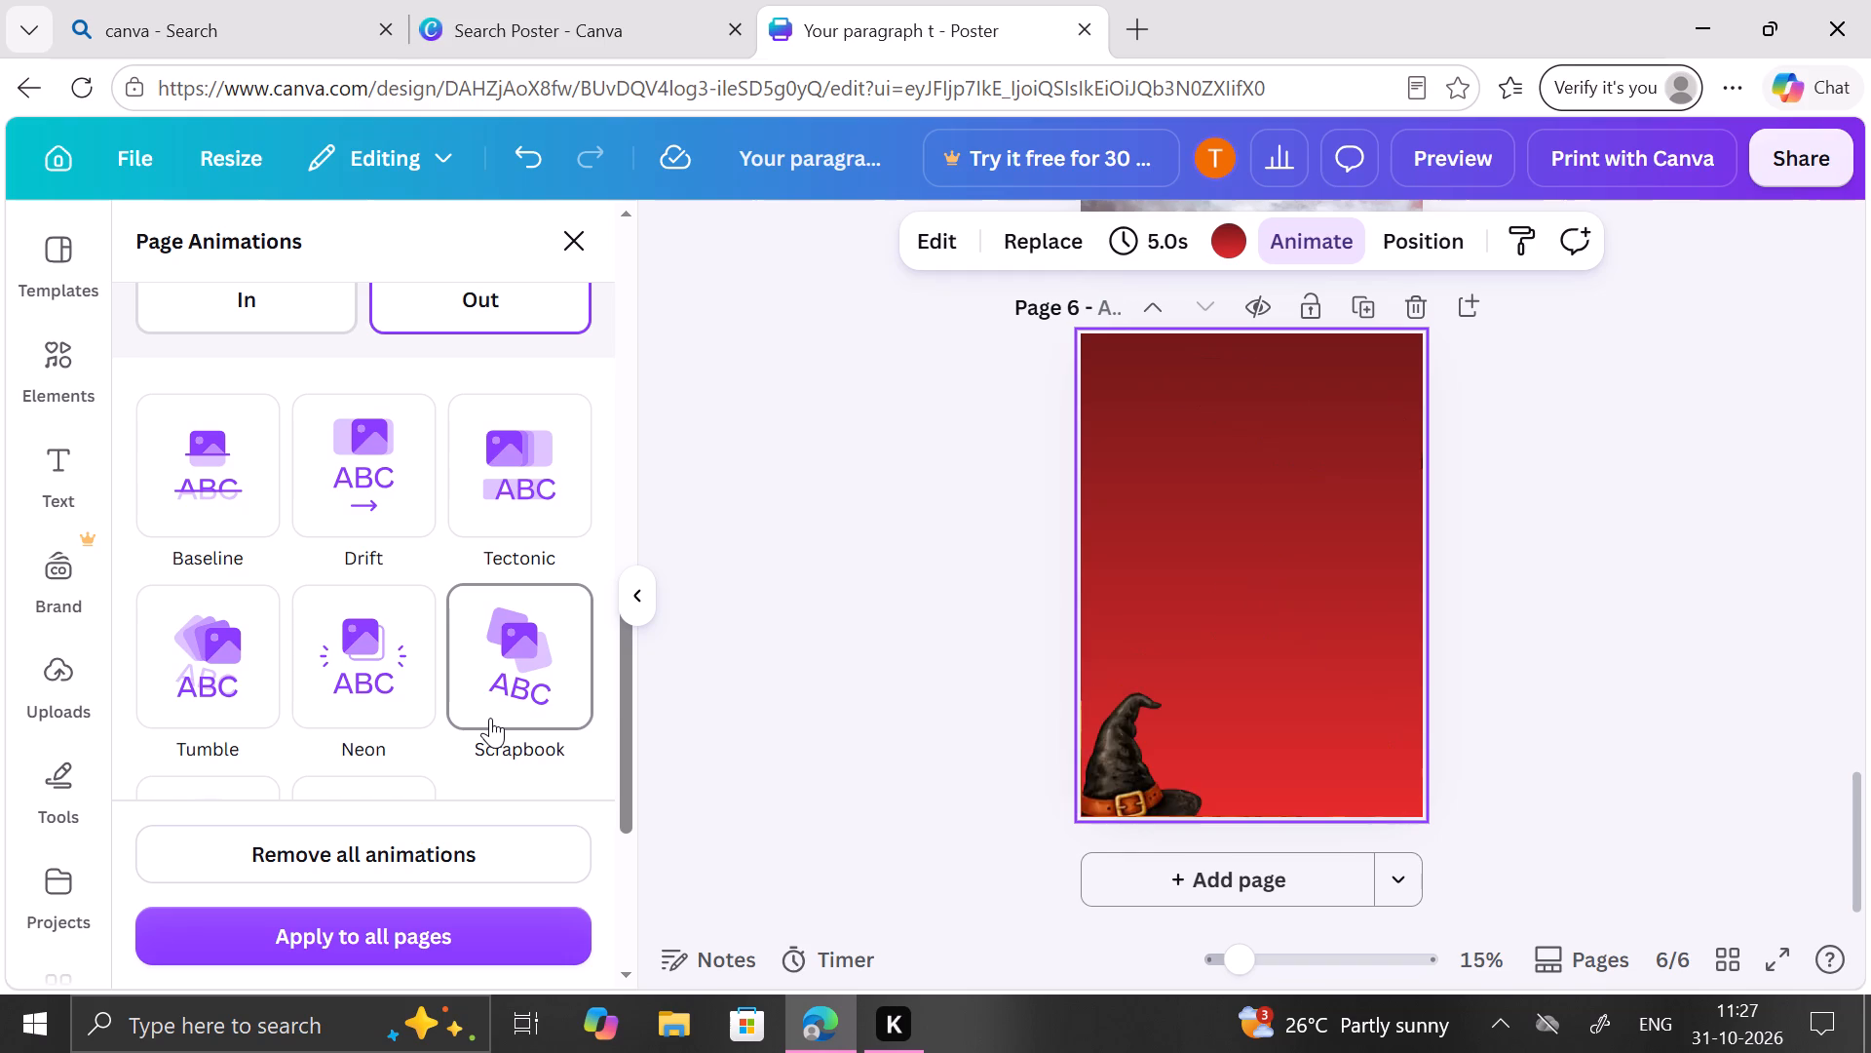
scroll(490, 718, "down", 1)
left_click(490, 718)
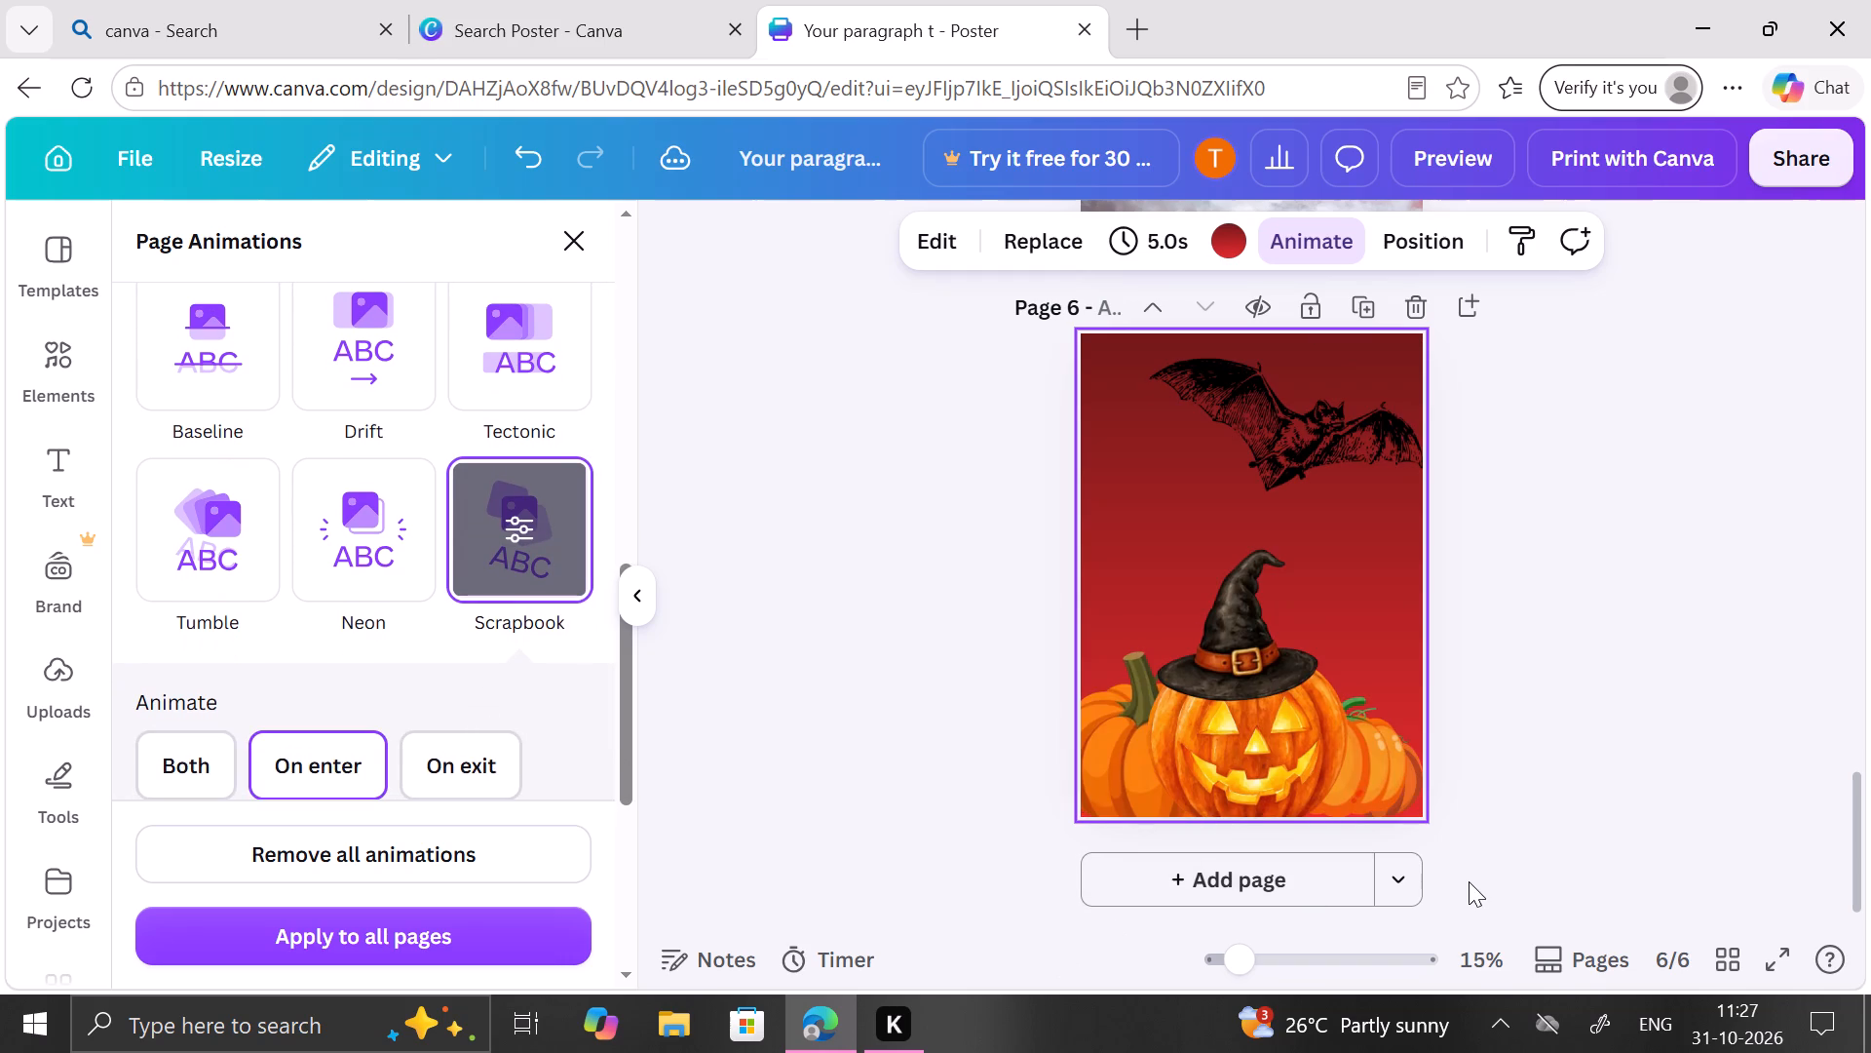
Play the whole animated poster as a full-screen preview through to page 6 and return to the editor.
left_click(1764, 960)
left_click(1764, 960)
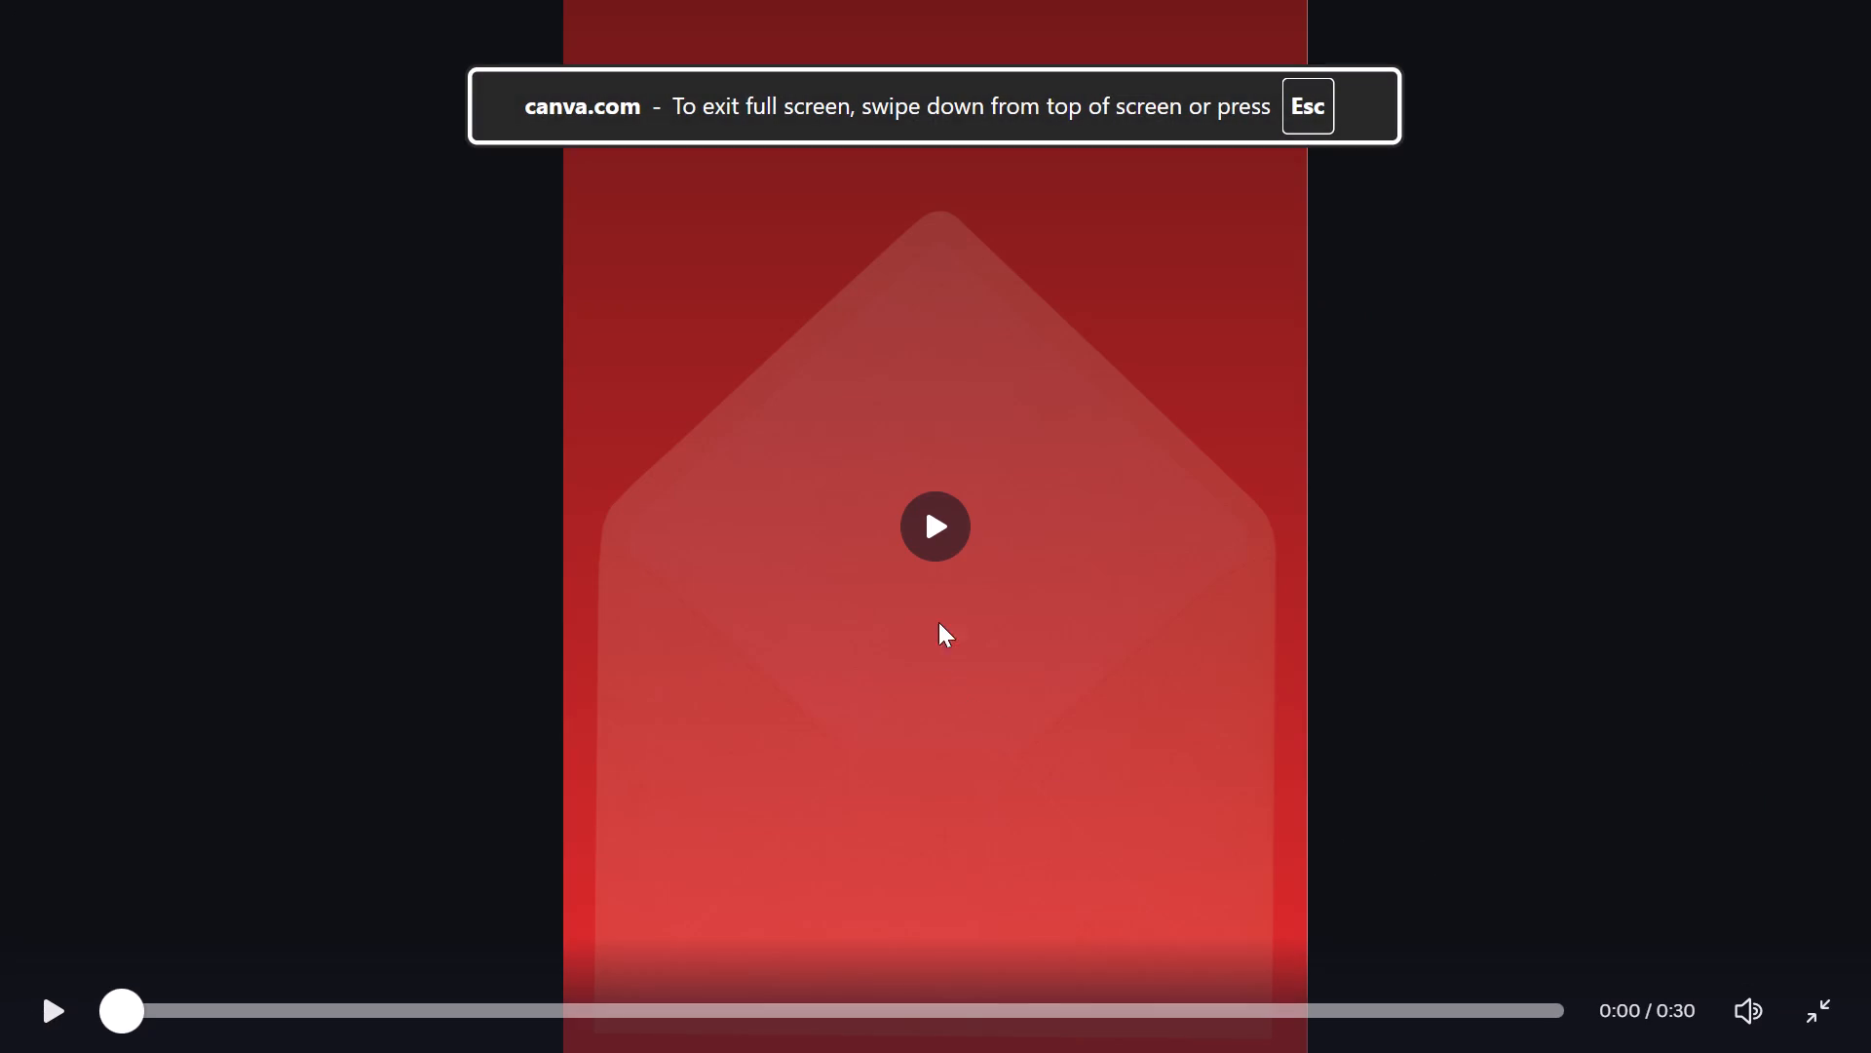
left_click(943, 536)
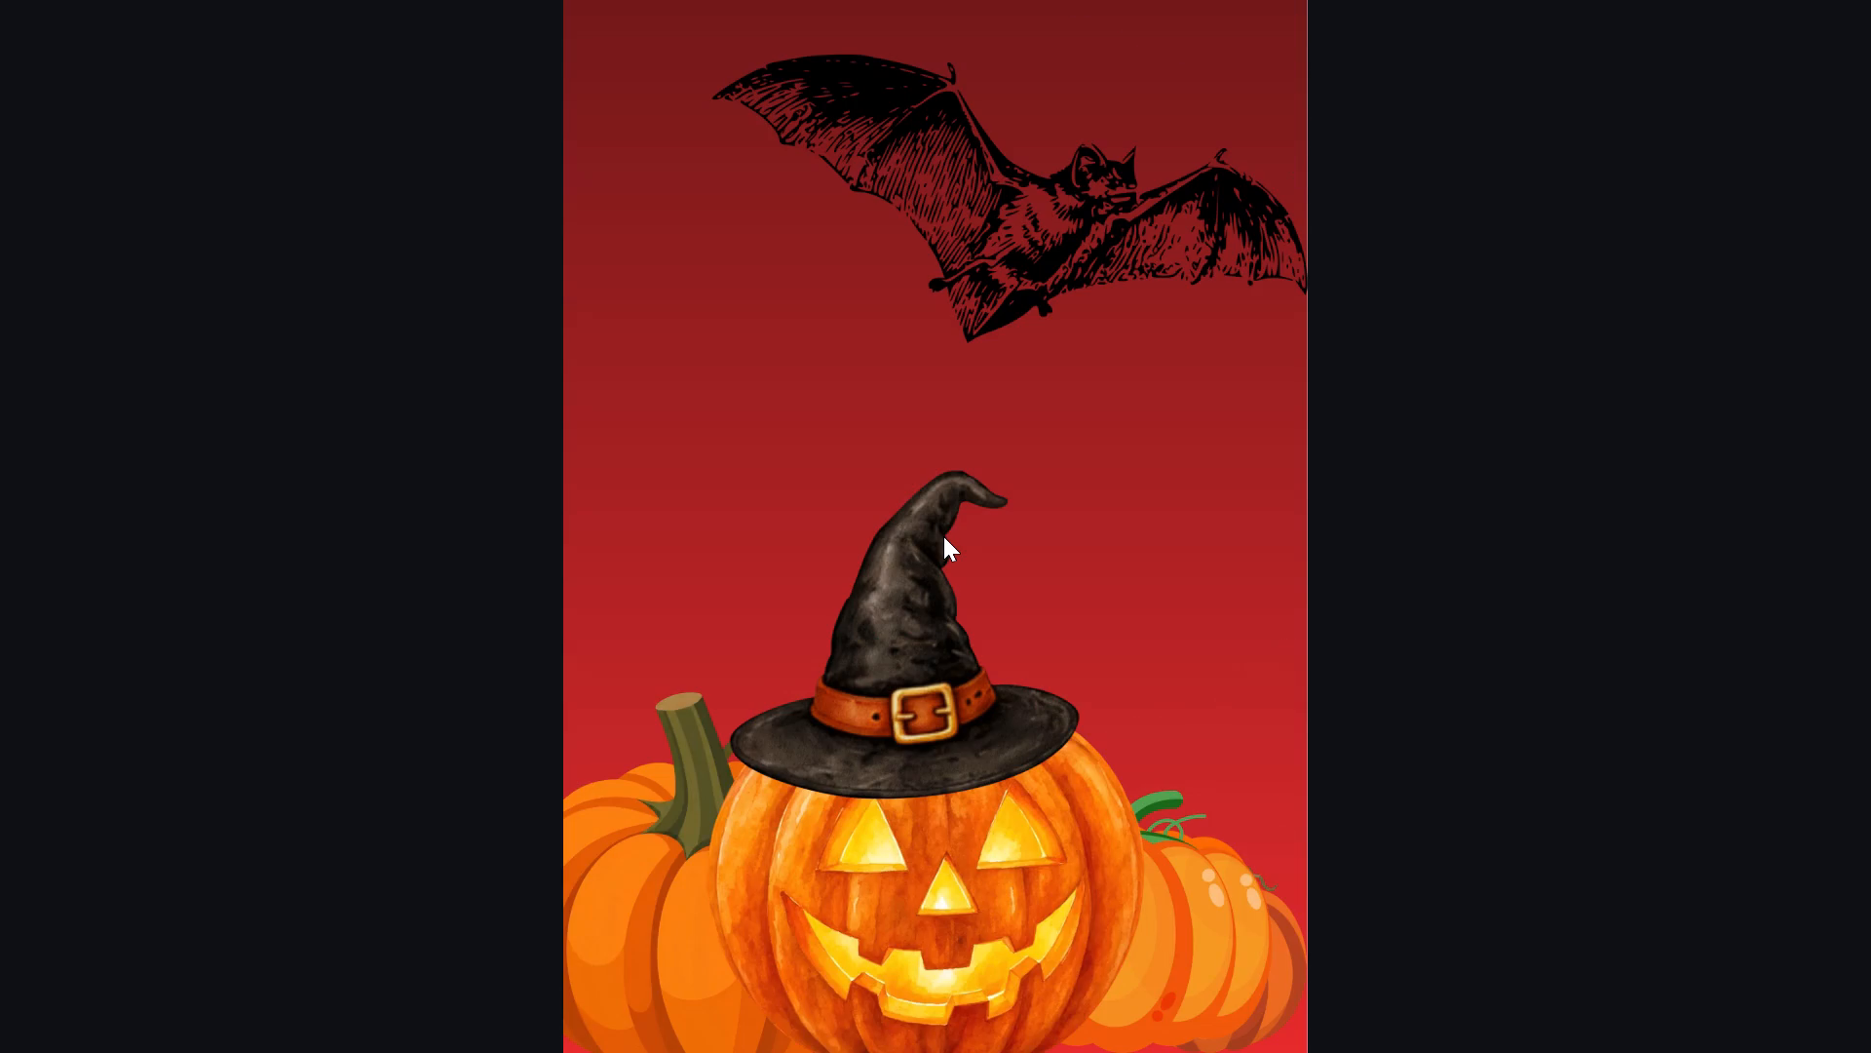
scroll(943, 536, "down", 1)
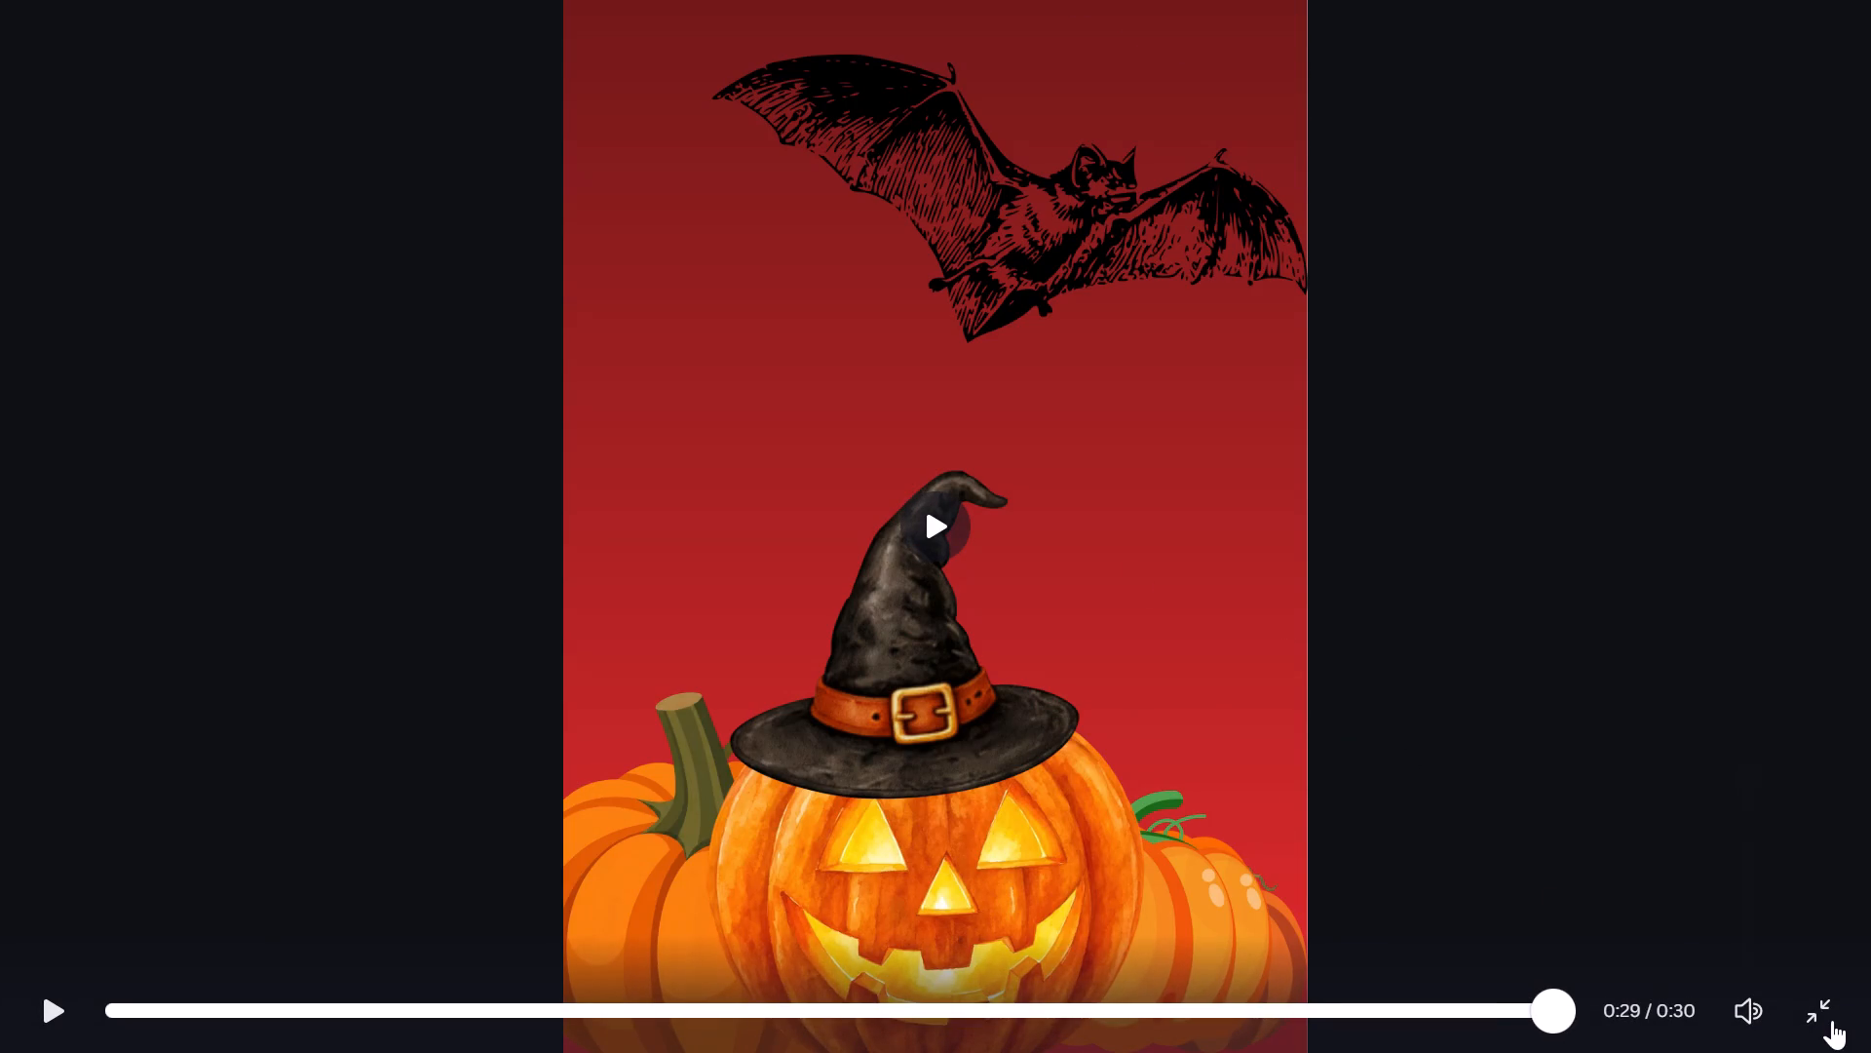
left_click(1821, 1007)
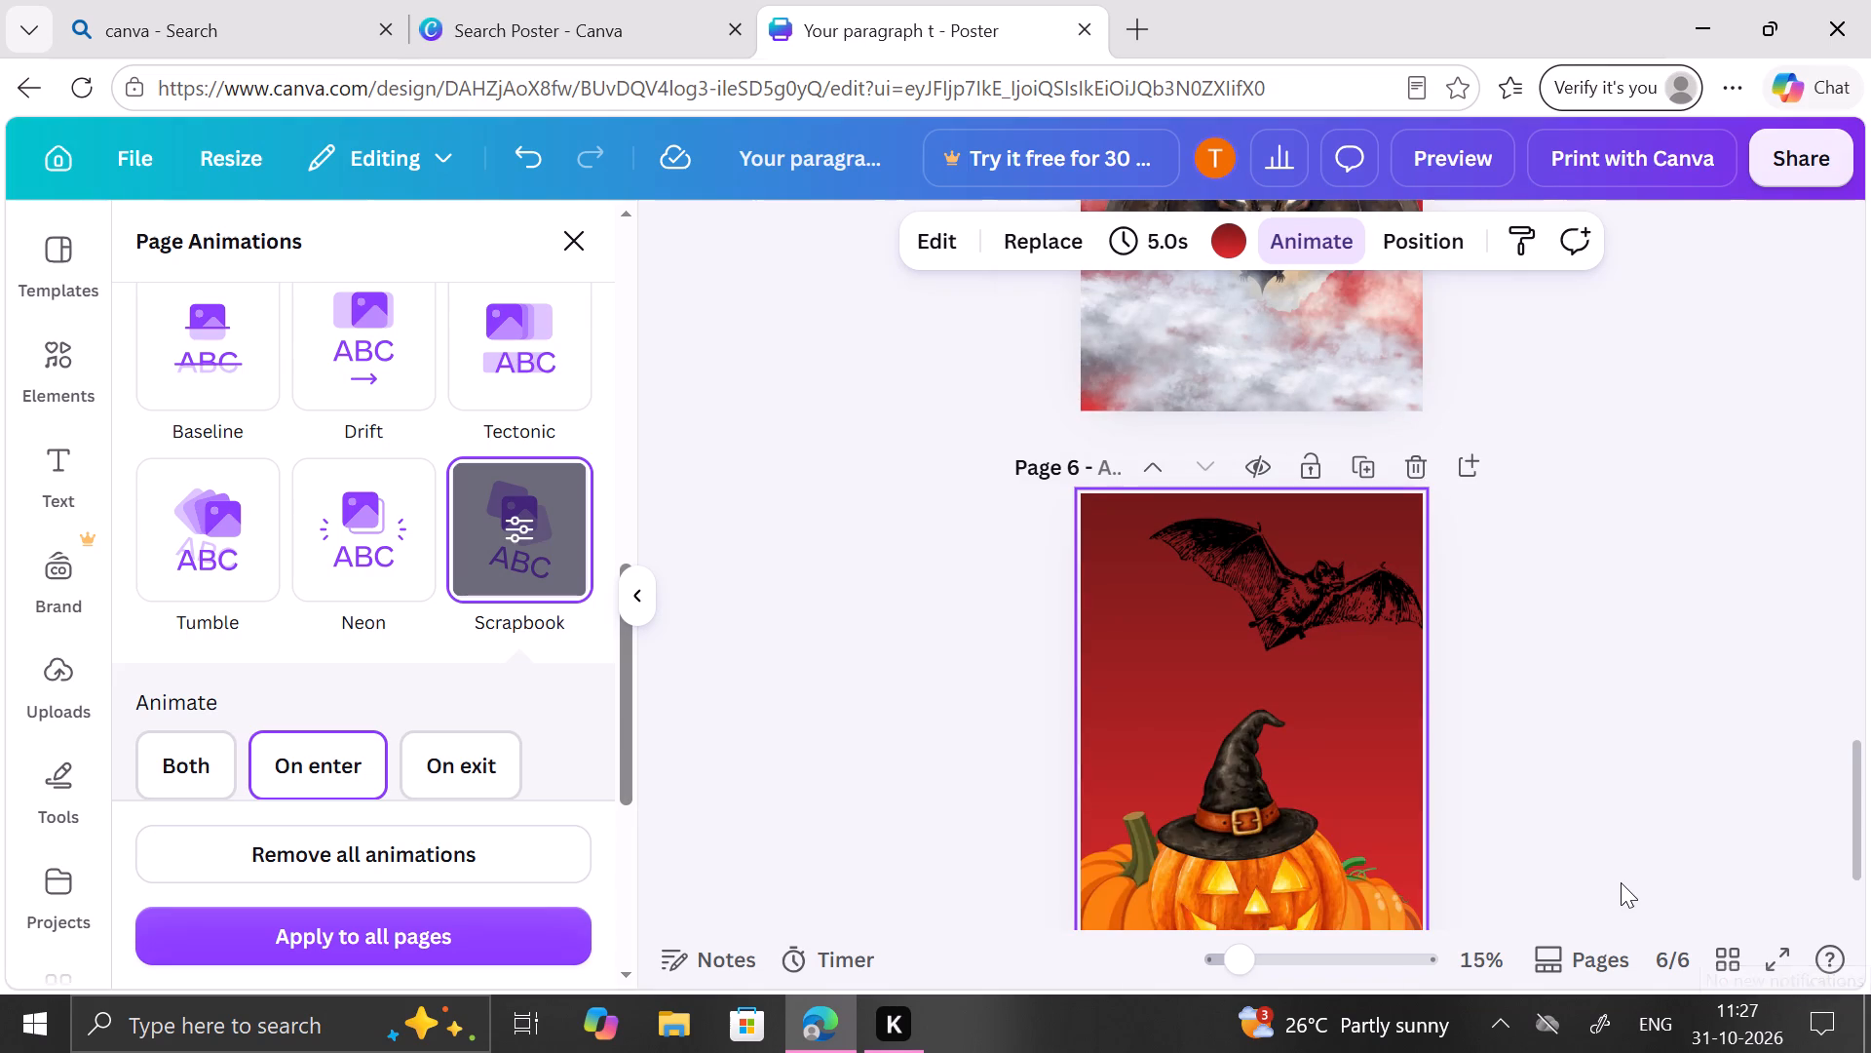
Look through the poster's pages from page 1 down to page 6 to review their designs.
scroll(1621, 882, "up", 7)
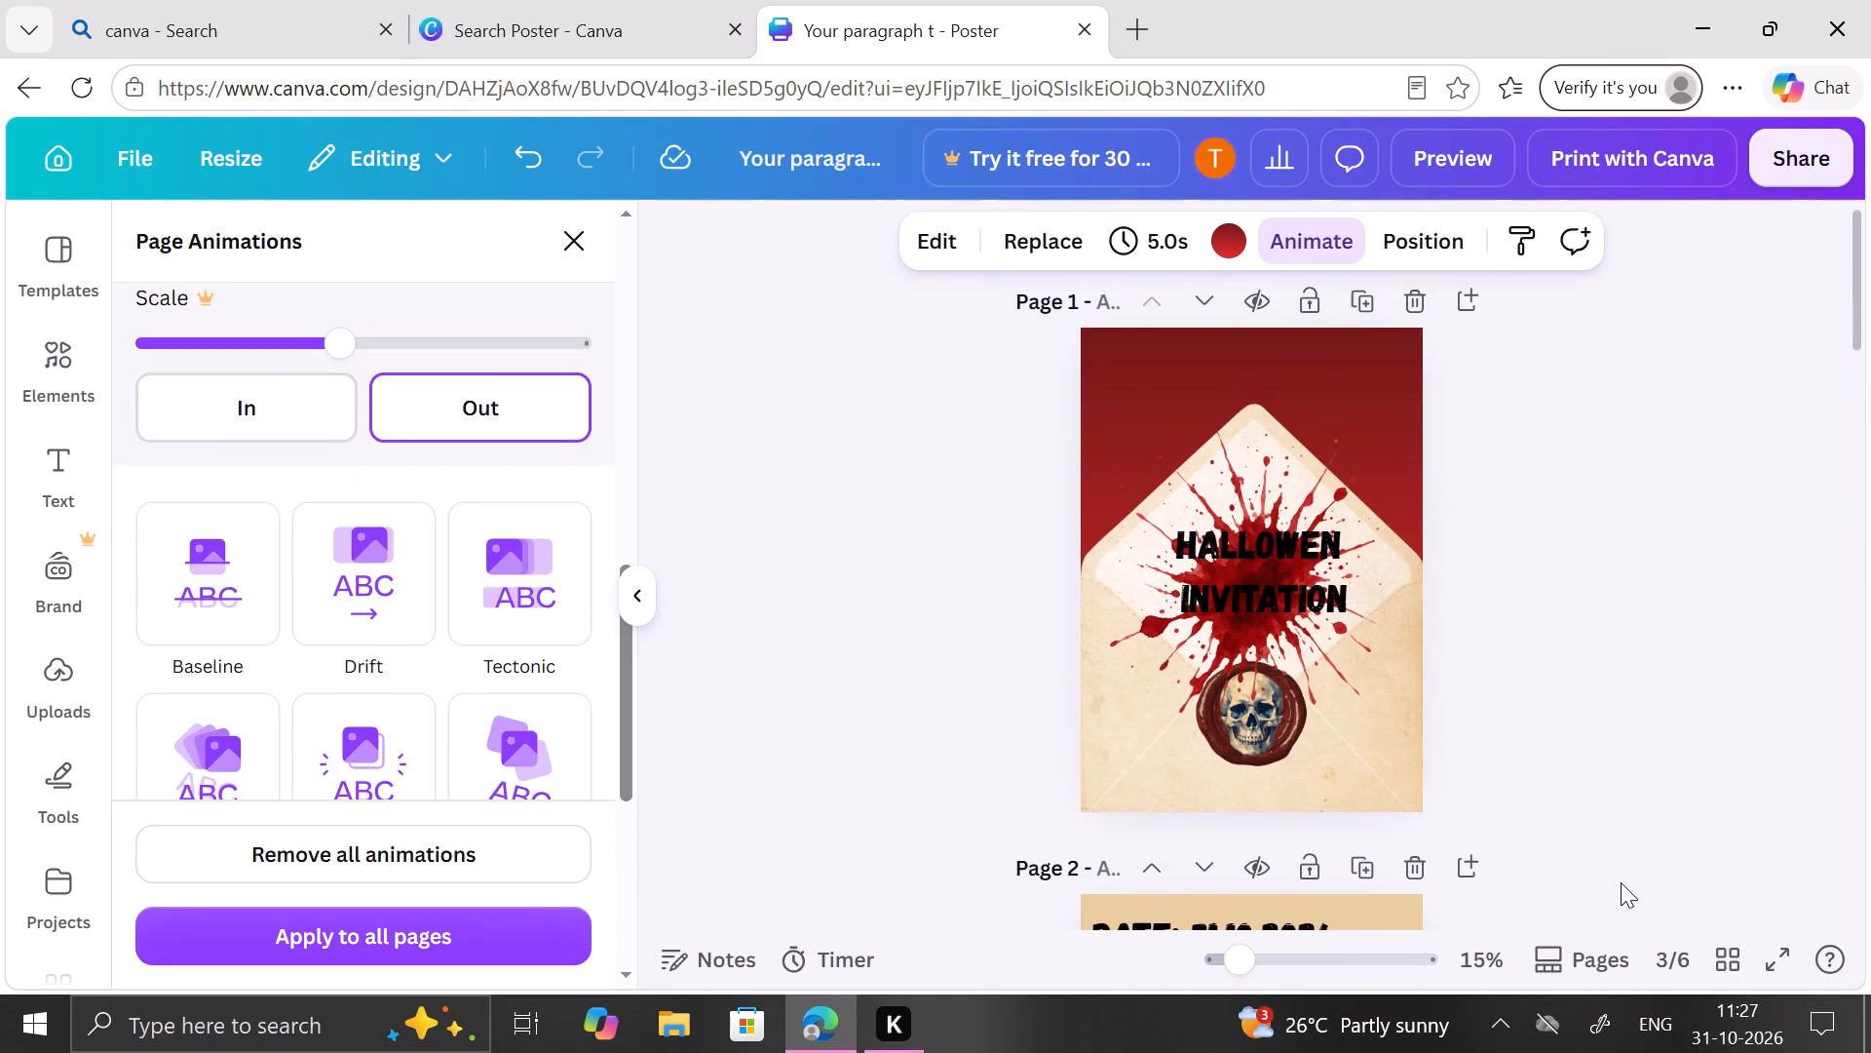
scroll(1621, 882, "up", 1)
scroll(1621, 882, "down", 5)
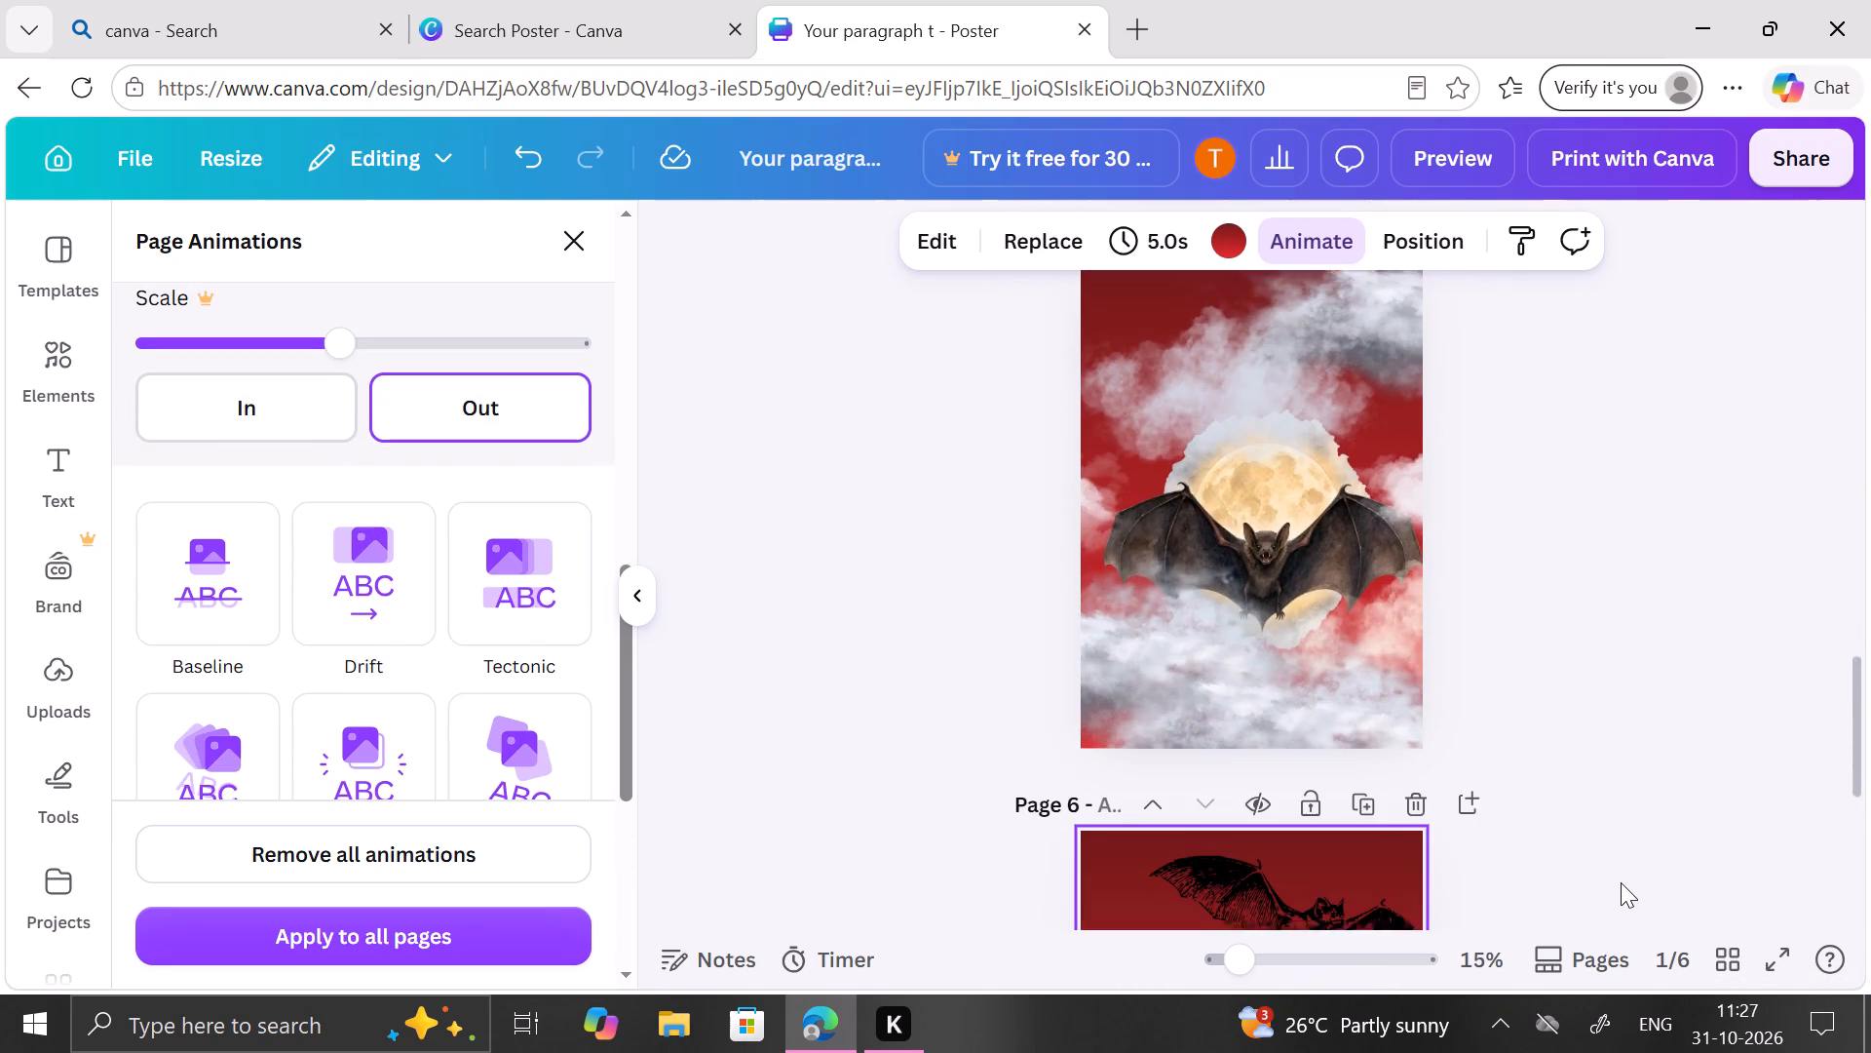
scroll(1621, 882, "down", 1)
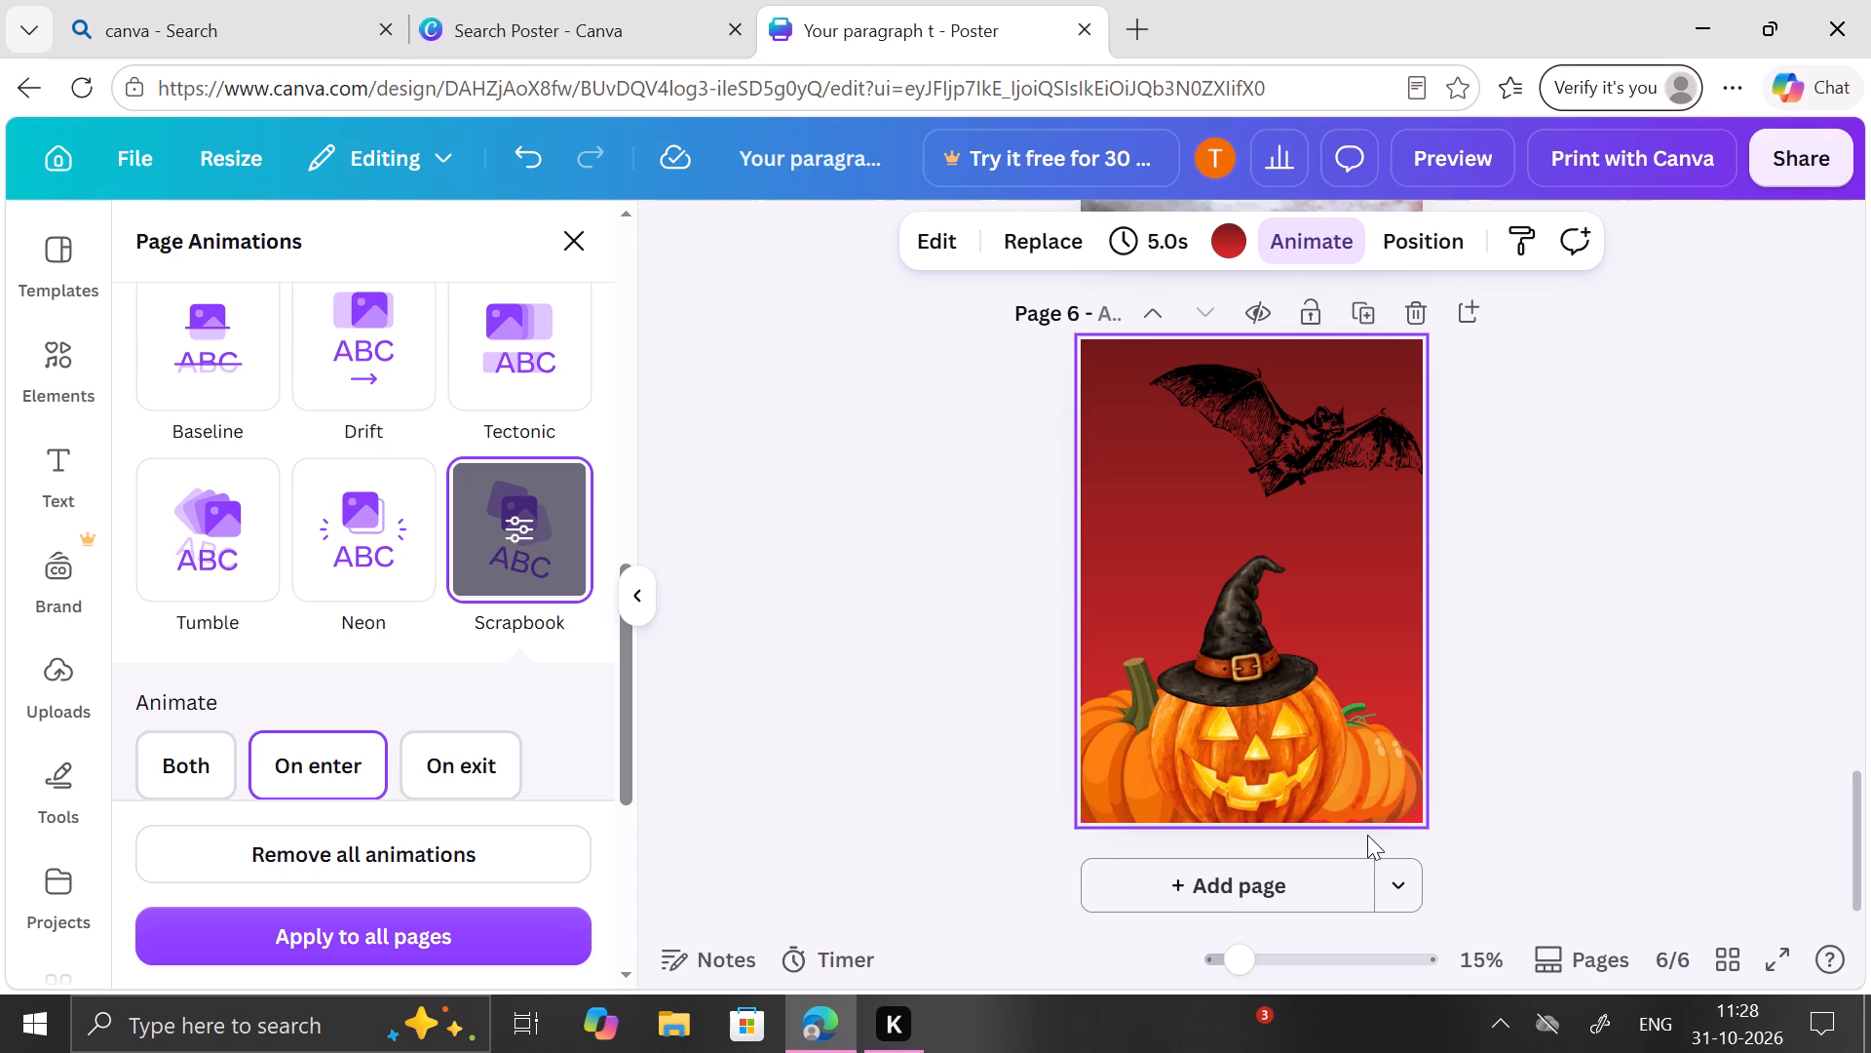
scroll(1367, 835, "down", 3)
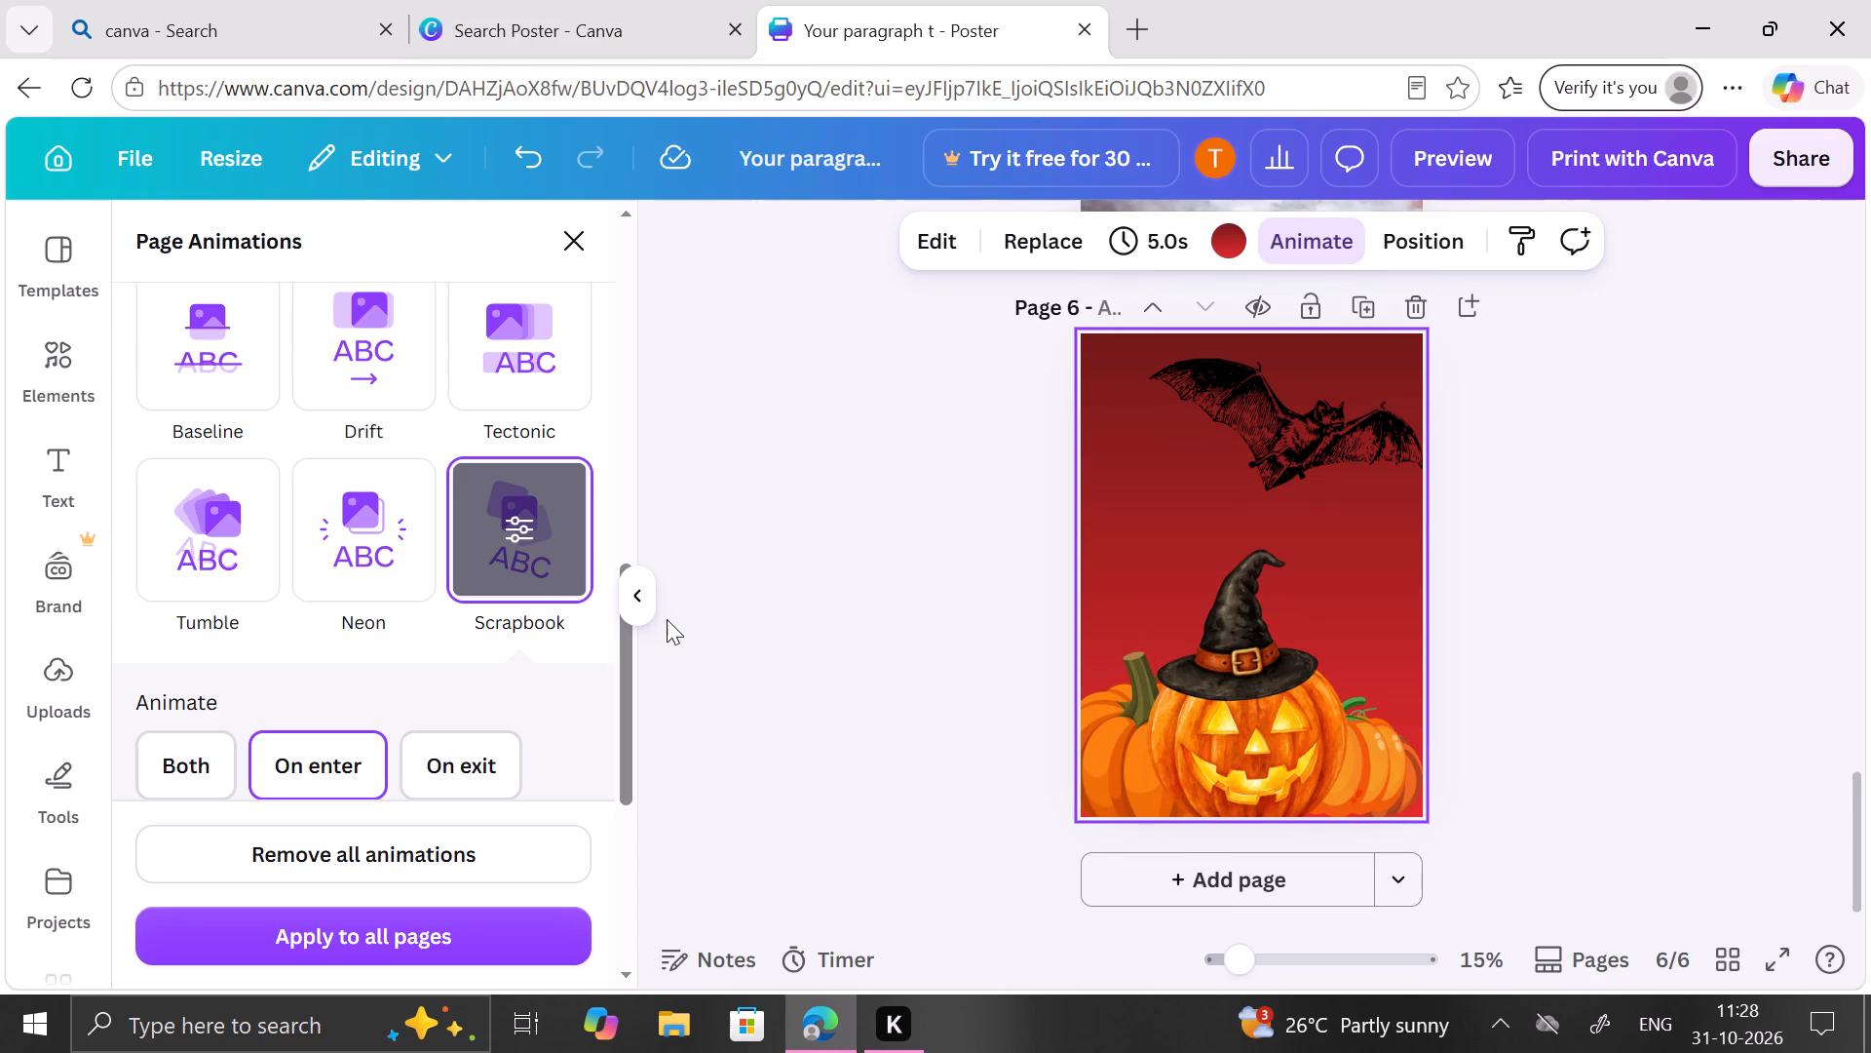
Search the elements for MOON and browse the full set of graphics for a full moon.
left_click(575, 243)
scroll(504, 432, "up", 1)
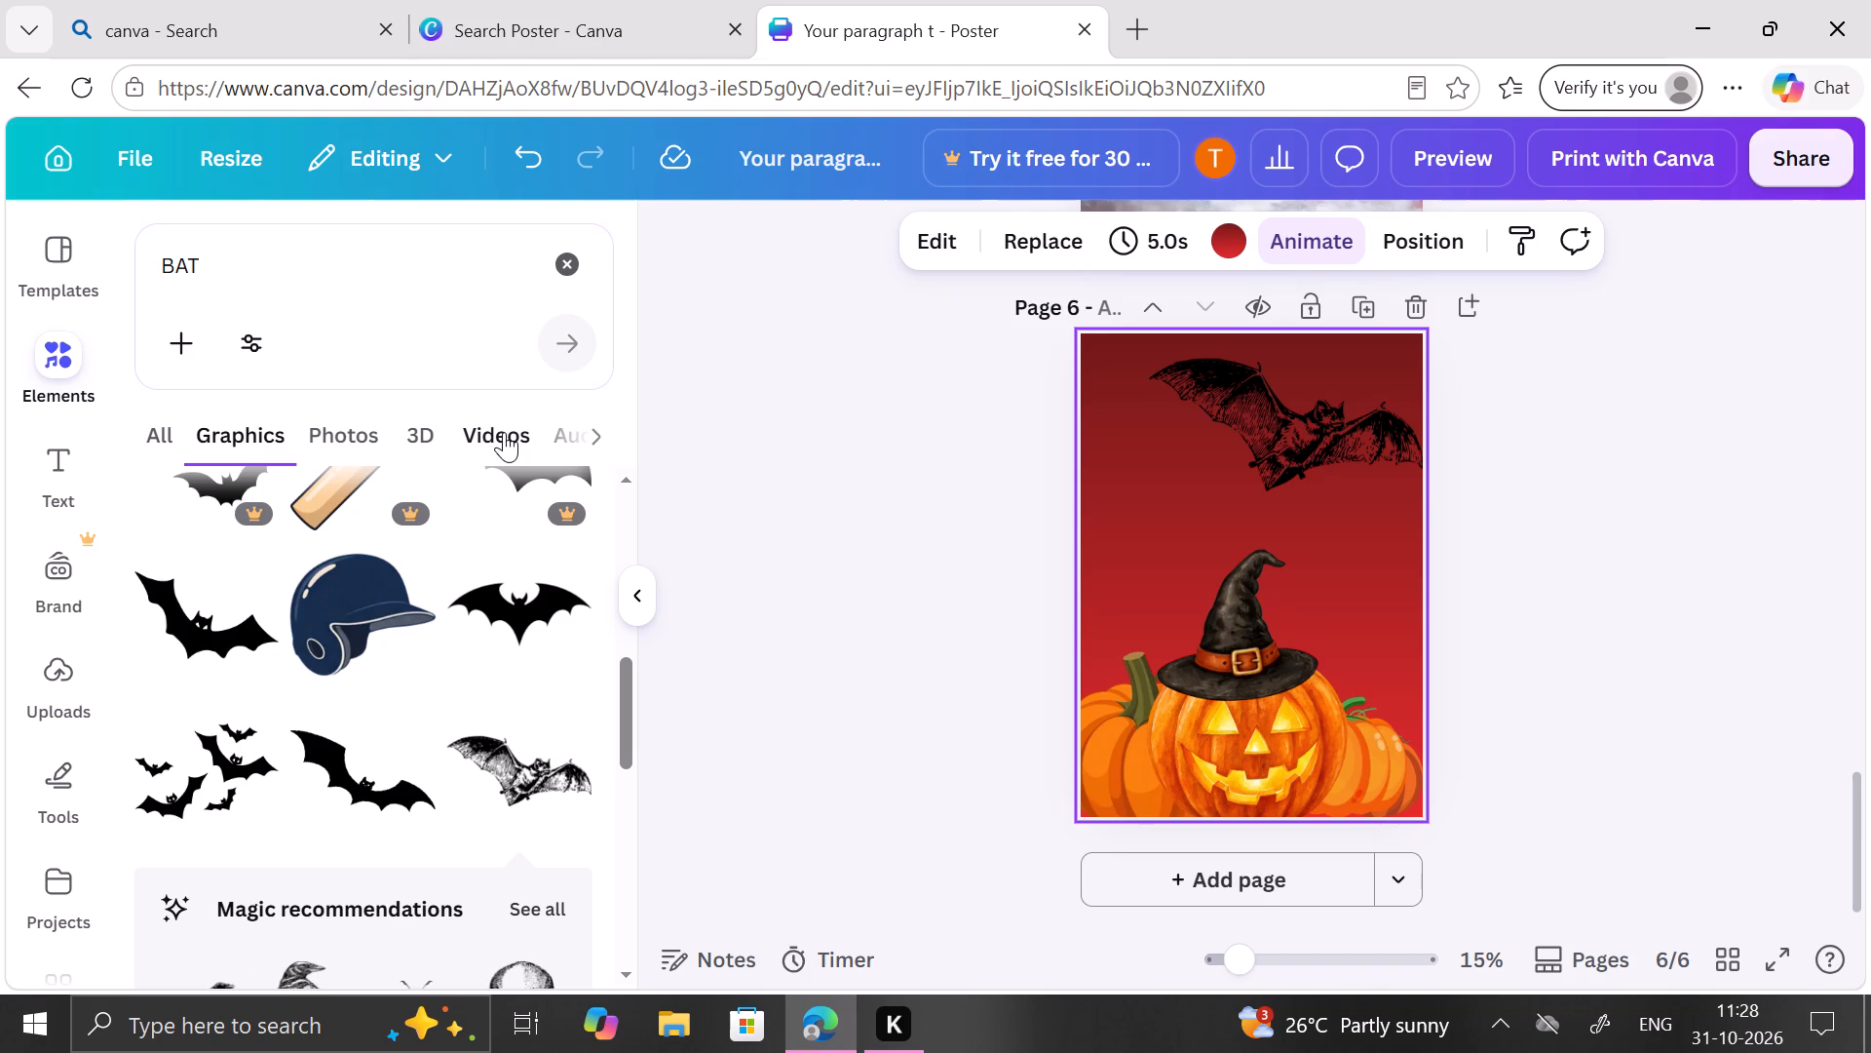
left_click(342, 279)
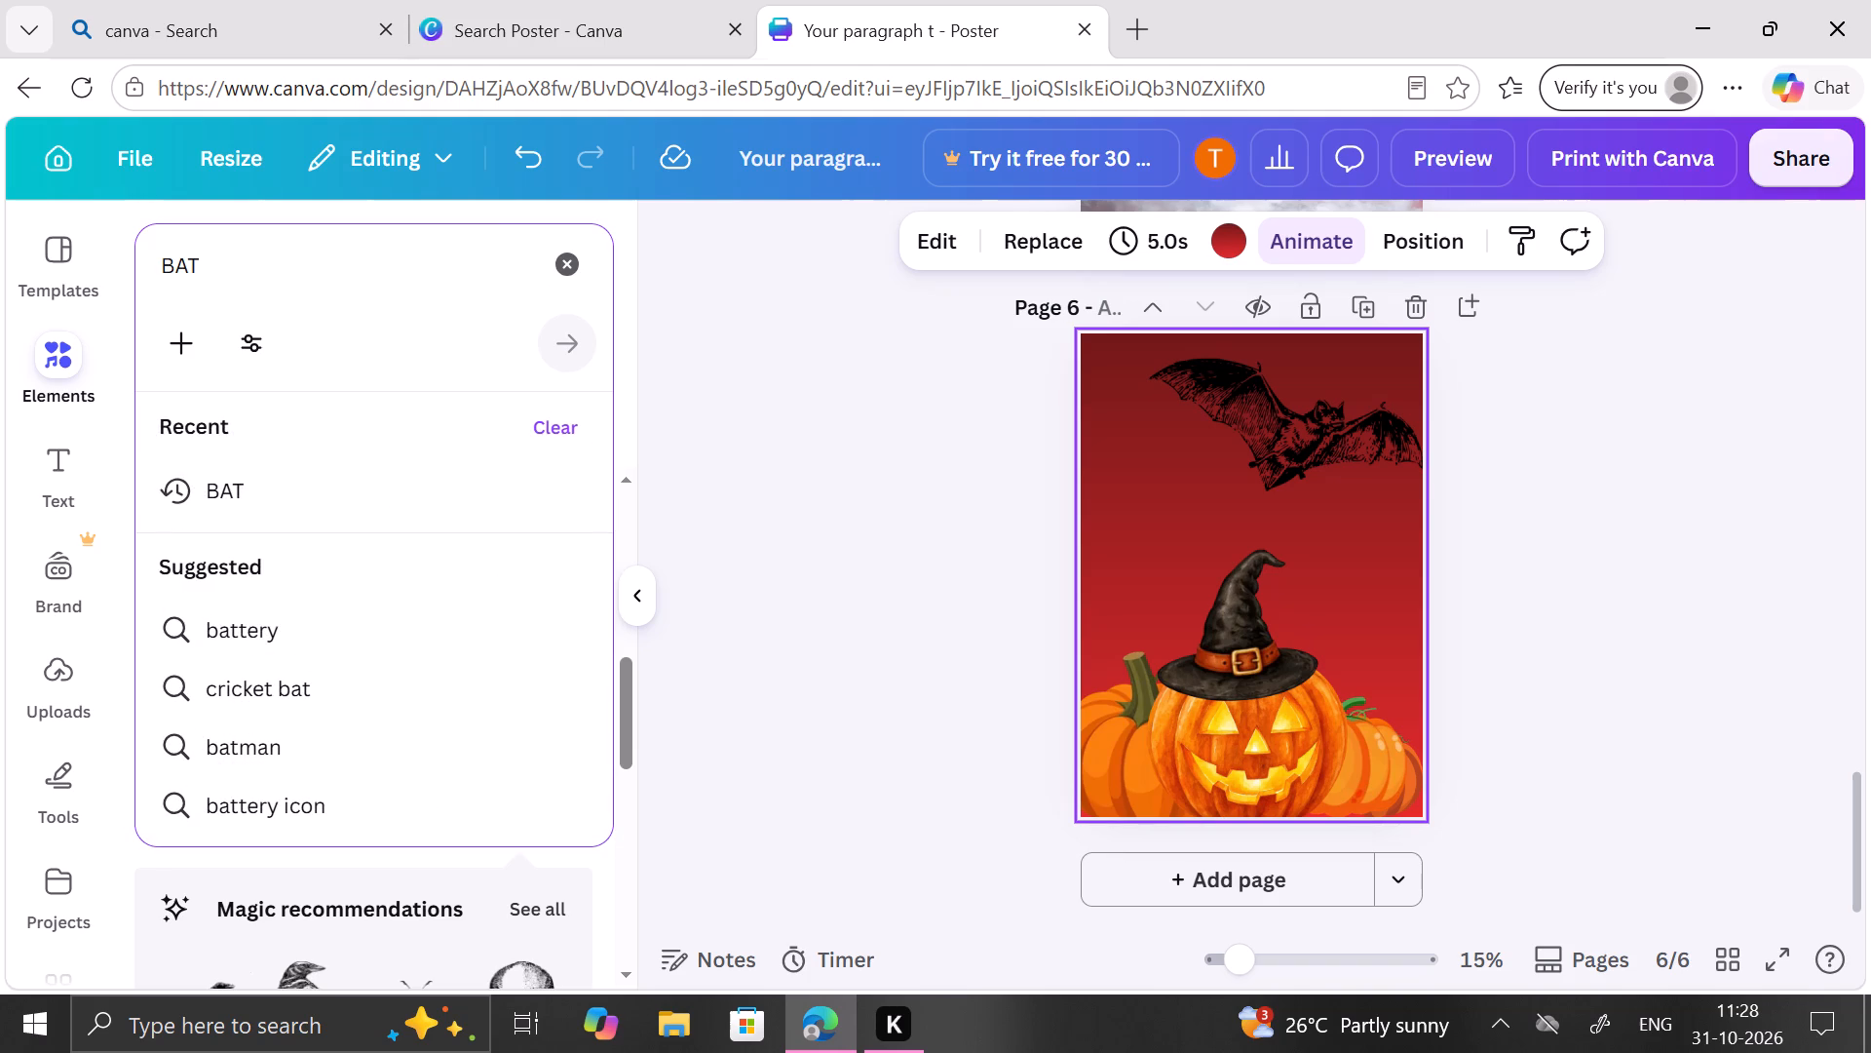
left_click(559, 259)
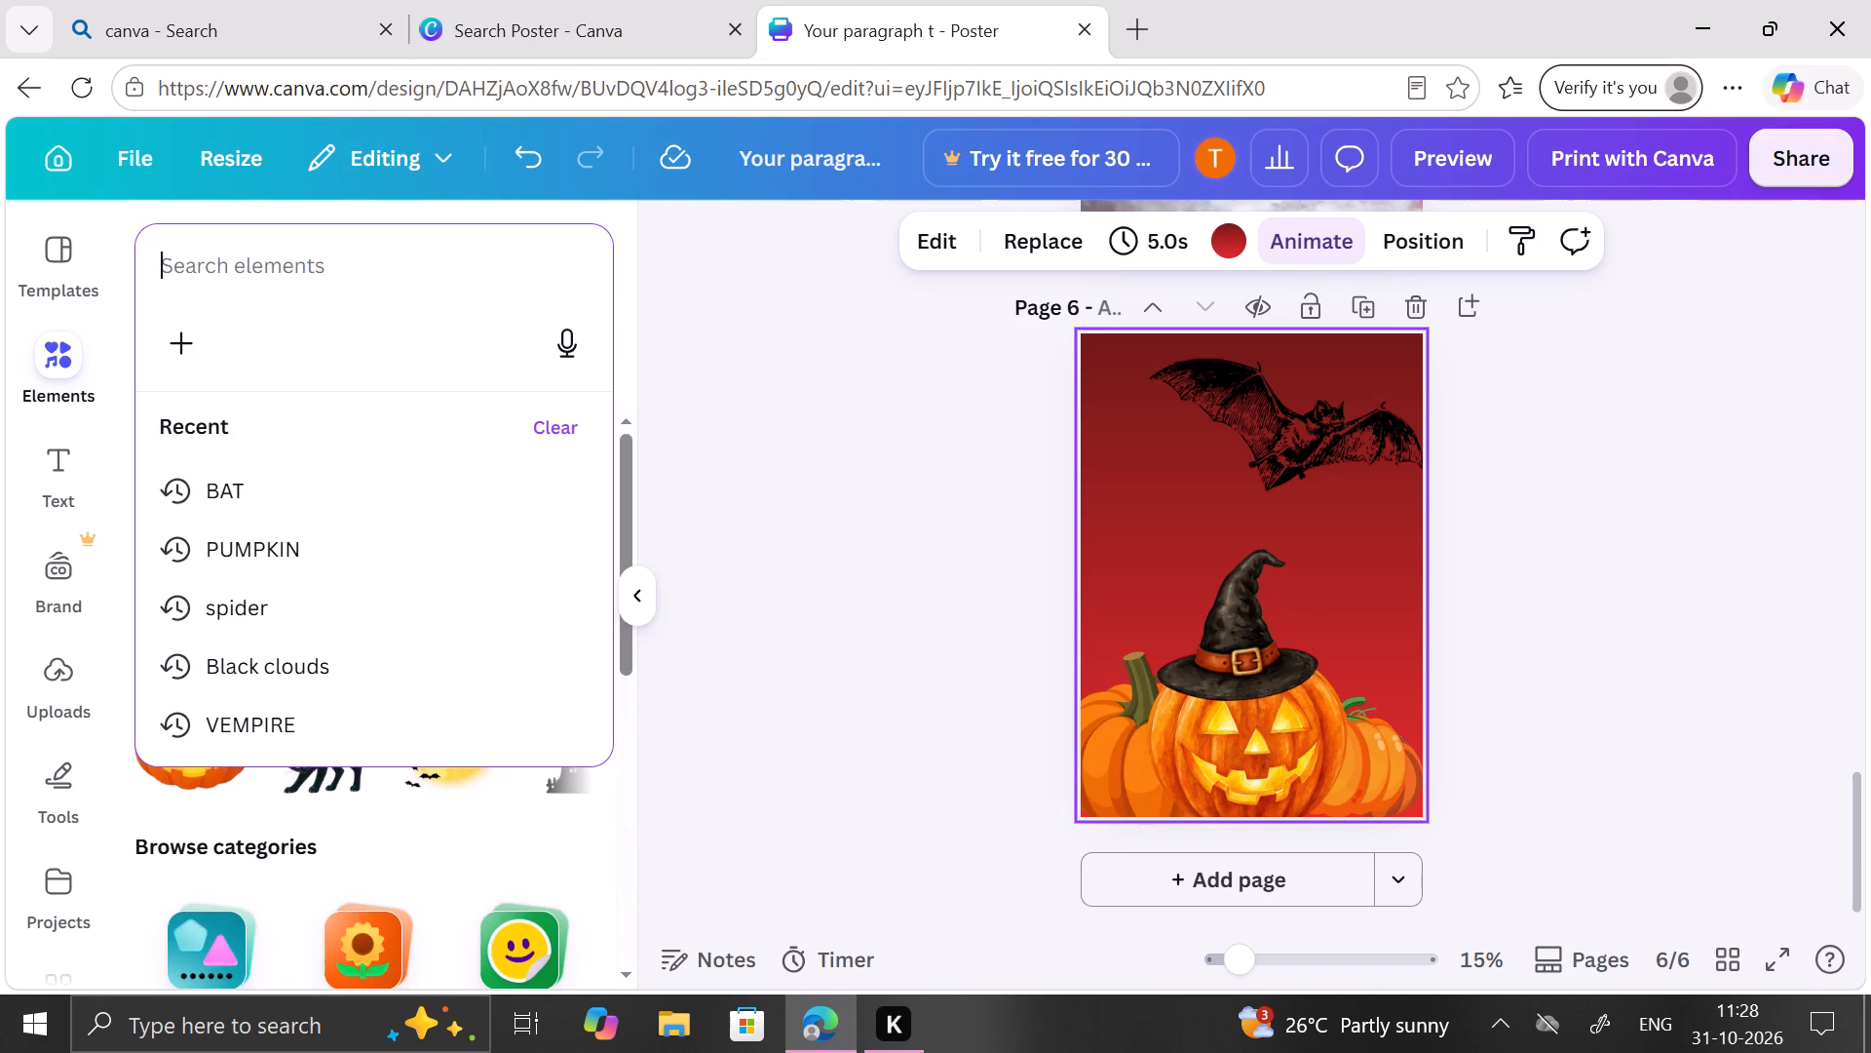
left_click(325, 625)
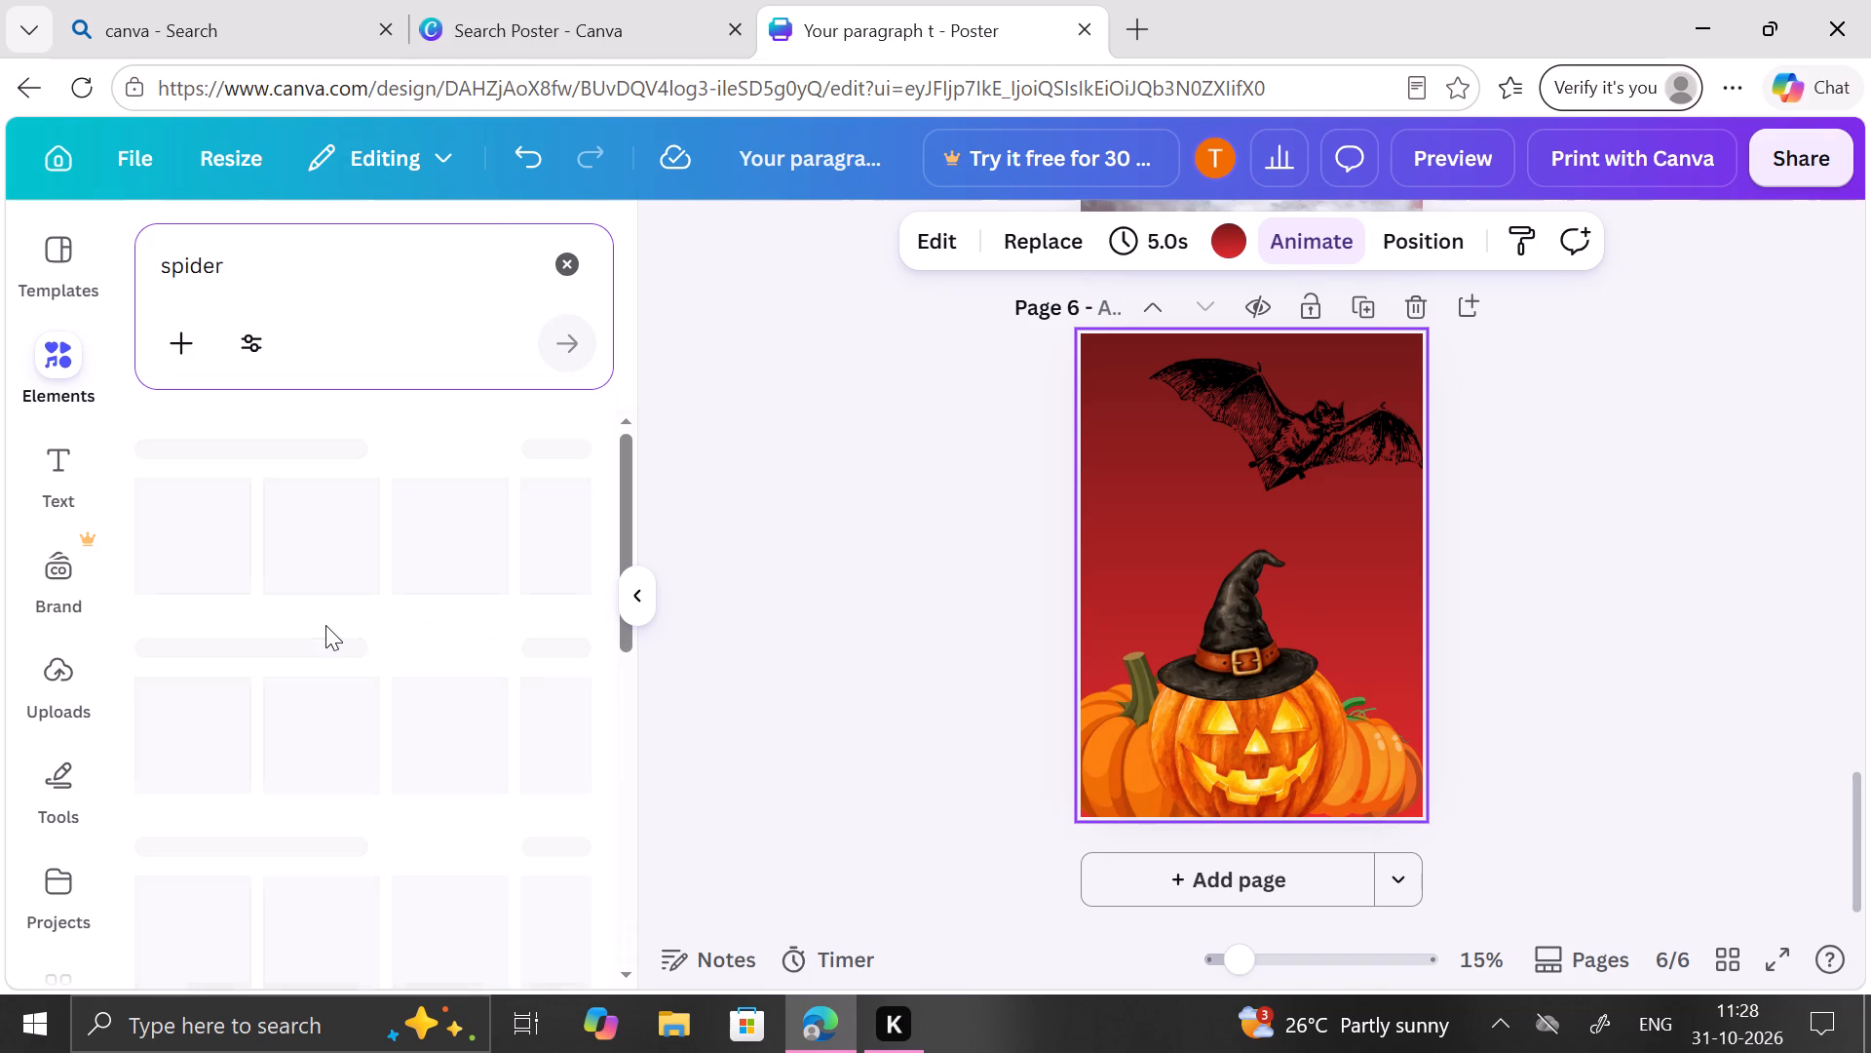
left_click(559, 276)
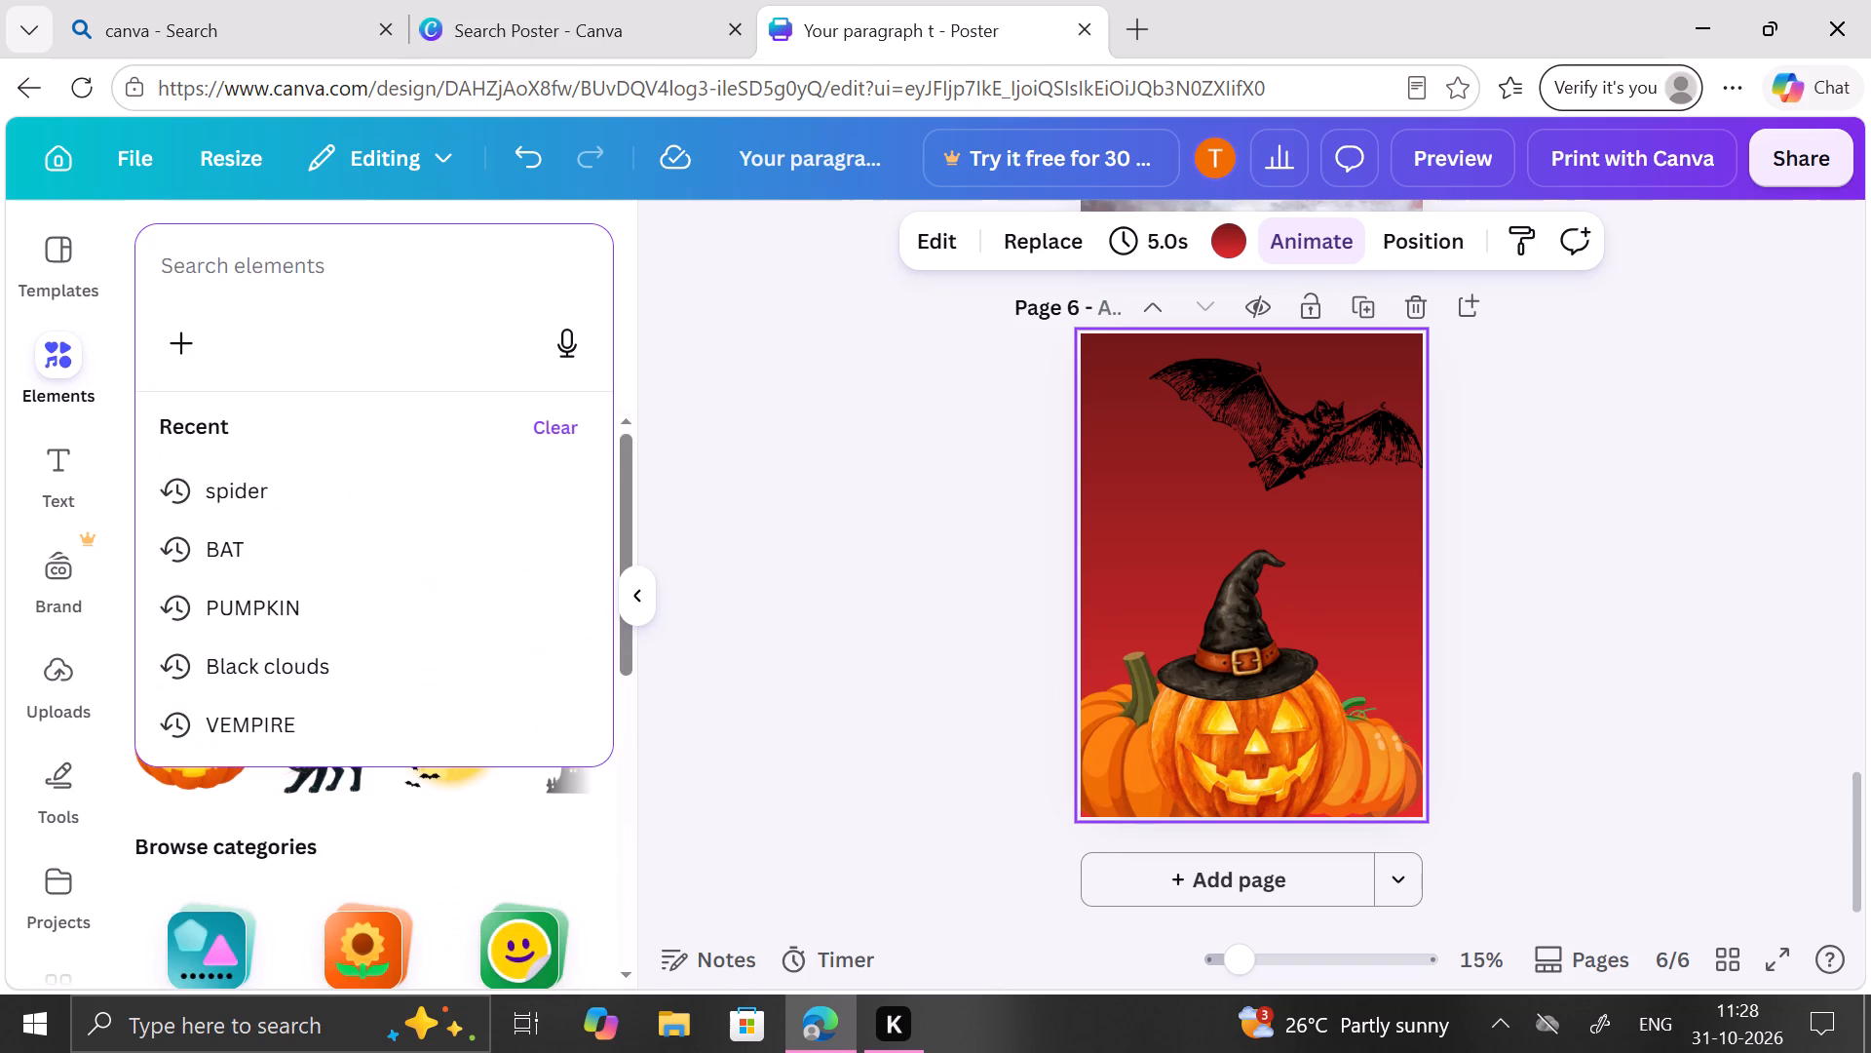
type("MOON")
key("Return")
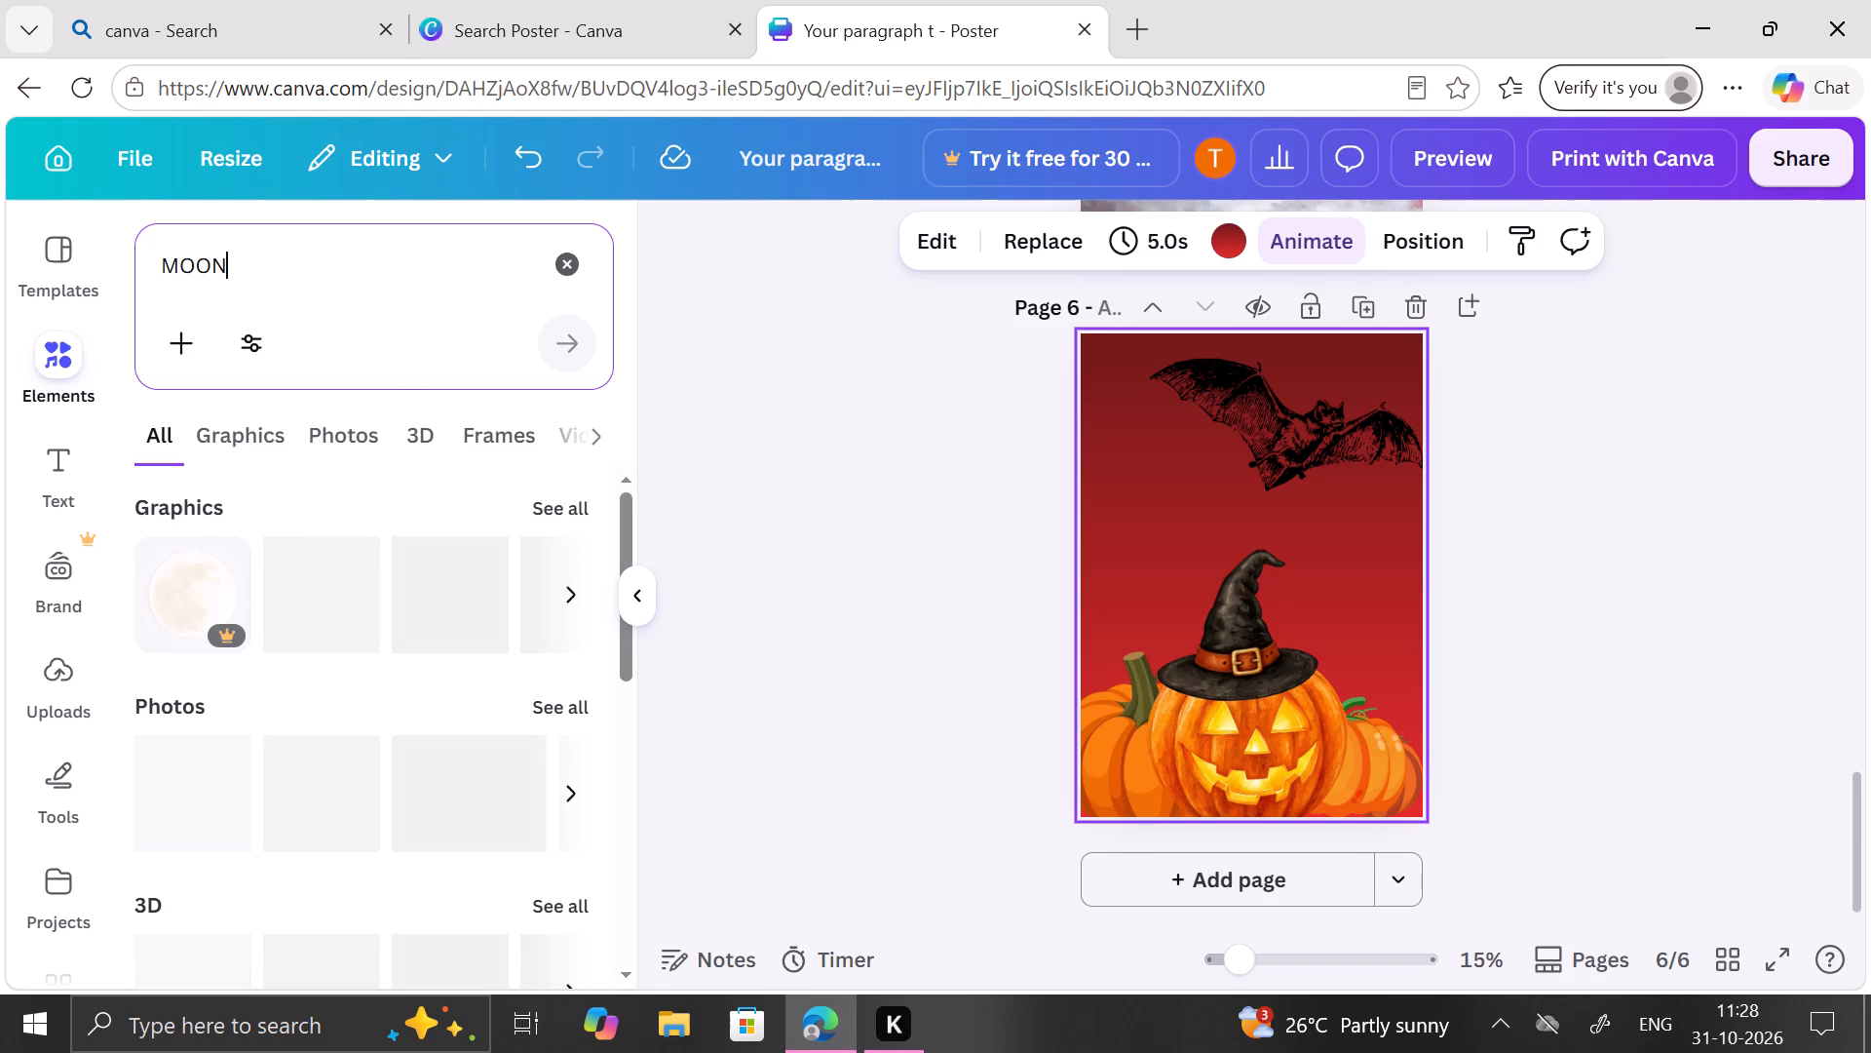
left_click(559, 505)
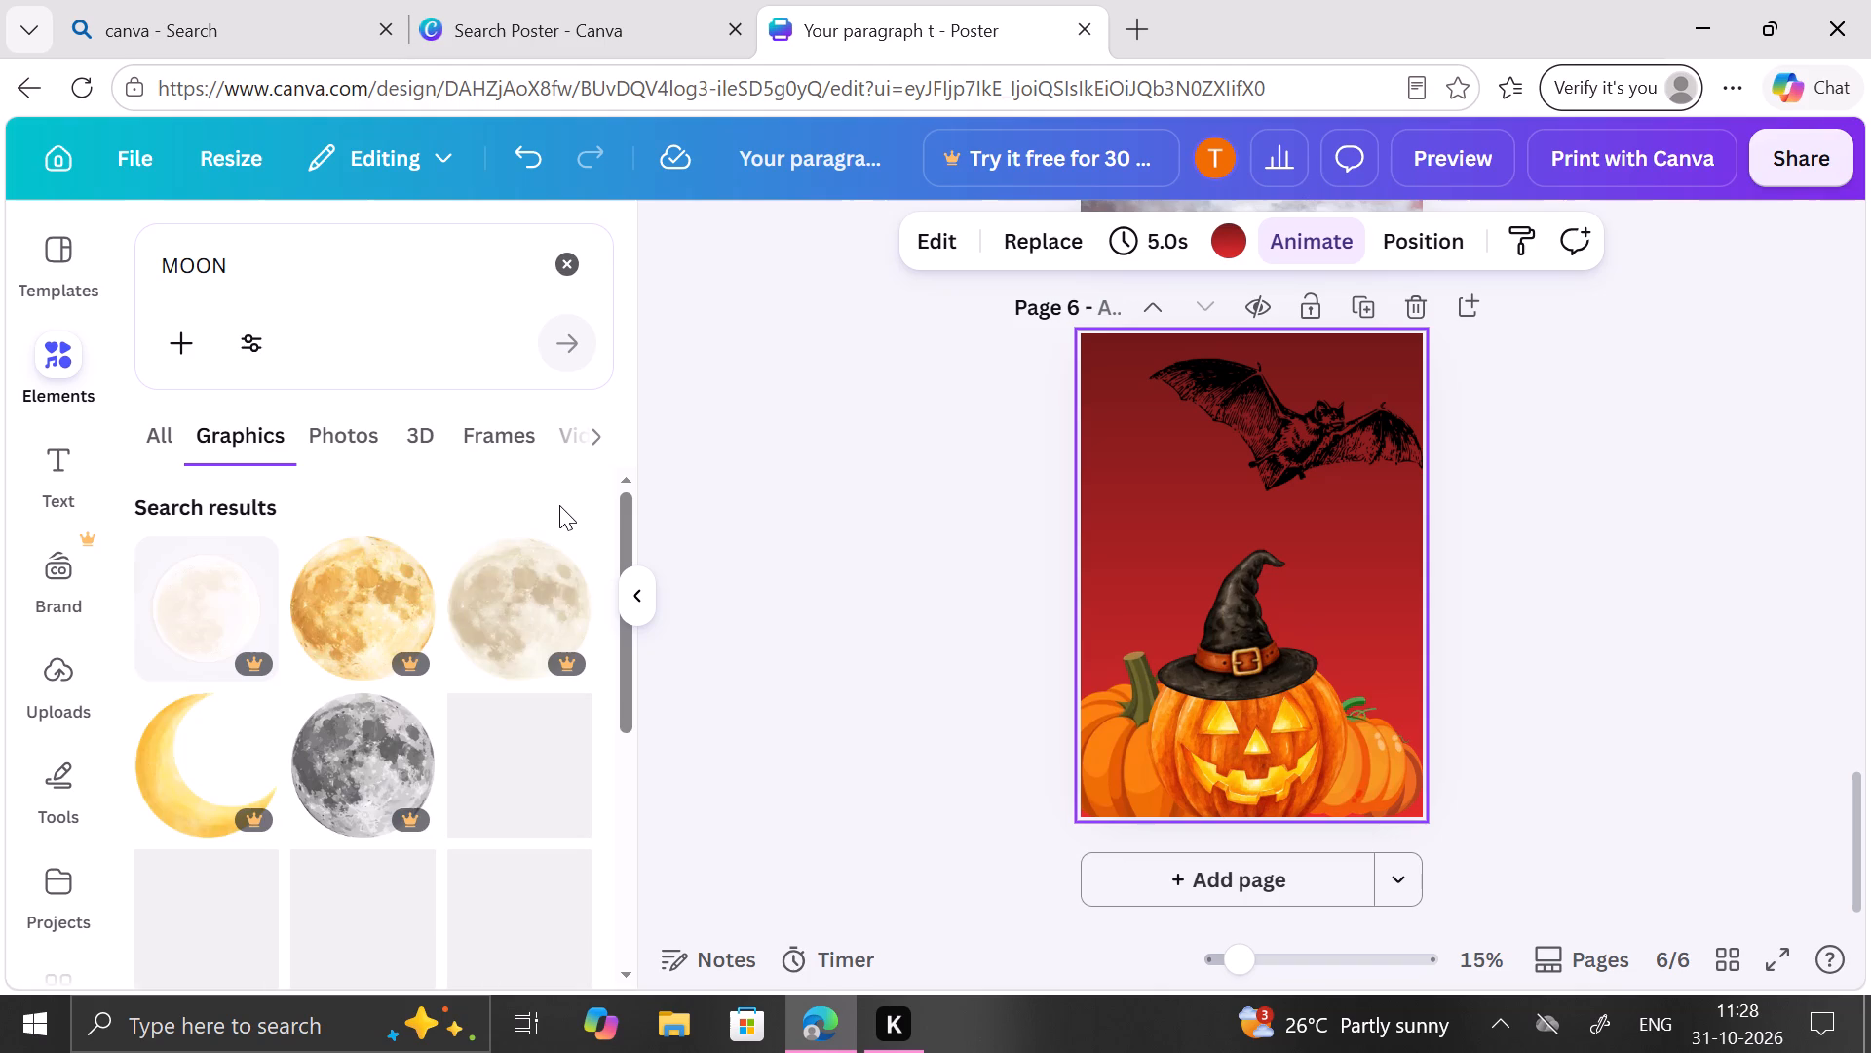
scroll(559, 505, "down", 1)
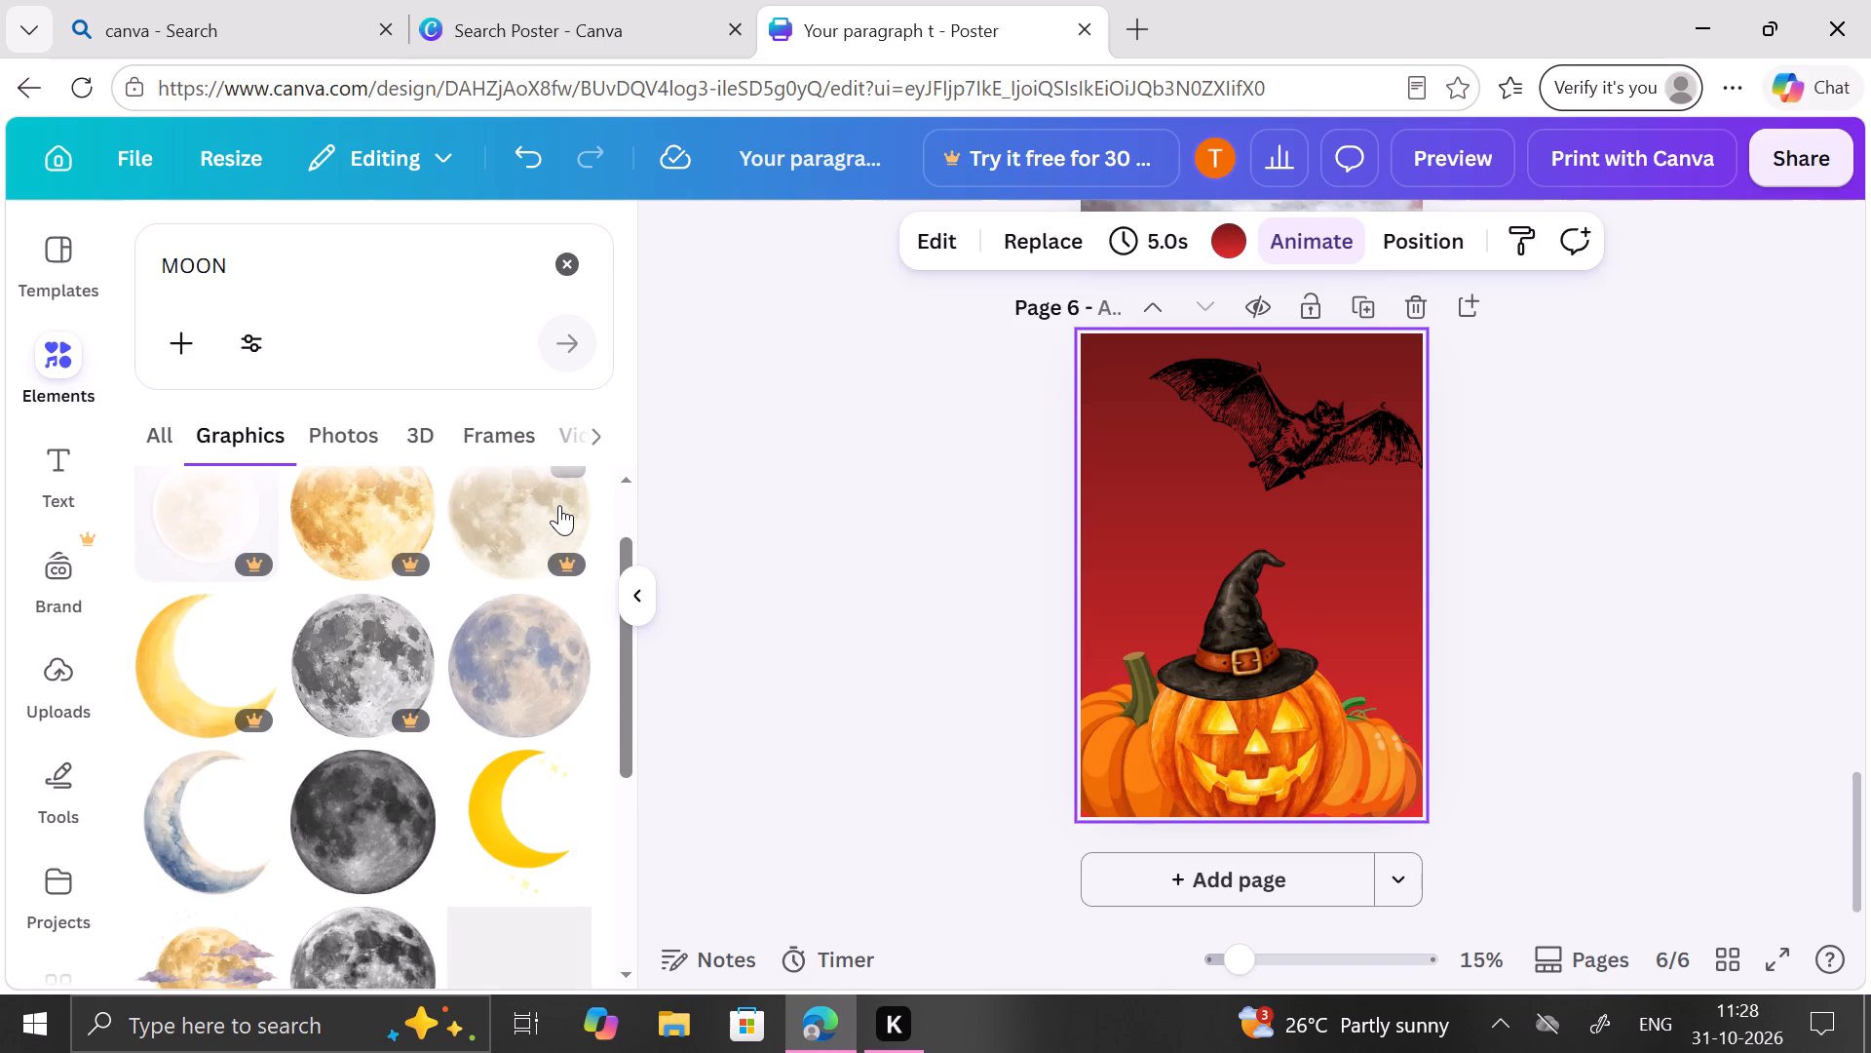
scroll(559, 505, "down", 3)
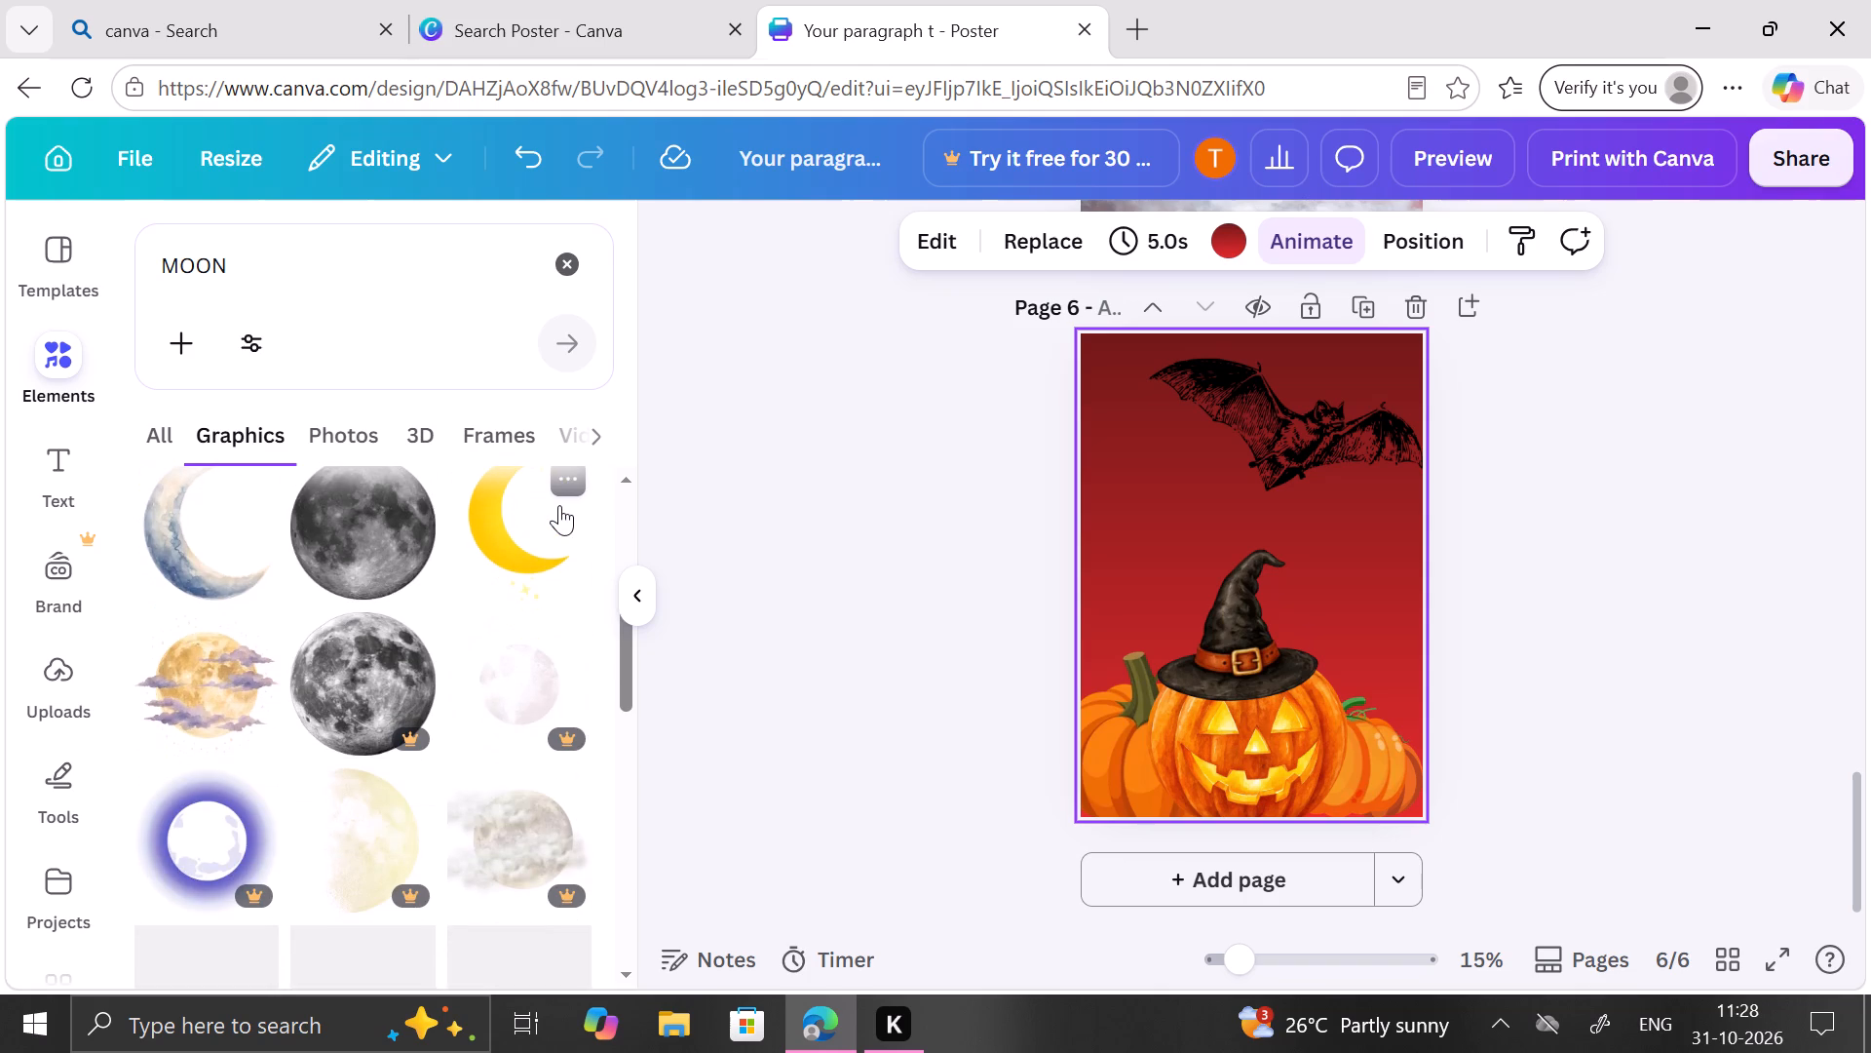
scroll(523, 692, "down", 1)
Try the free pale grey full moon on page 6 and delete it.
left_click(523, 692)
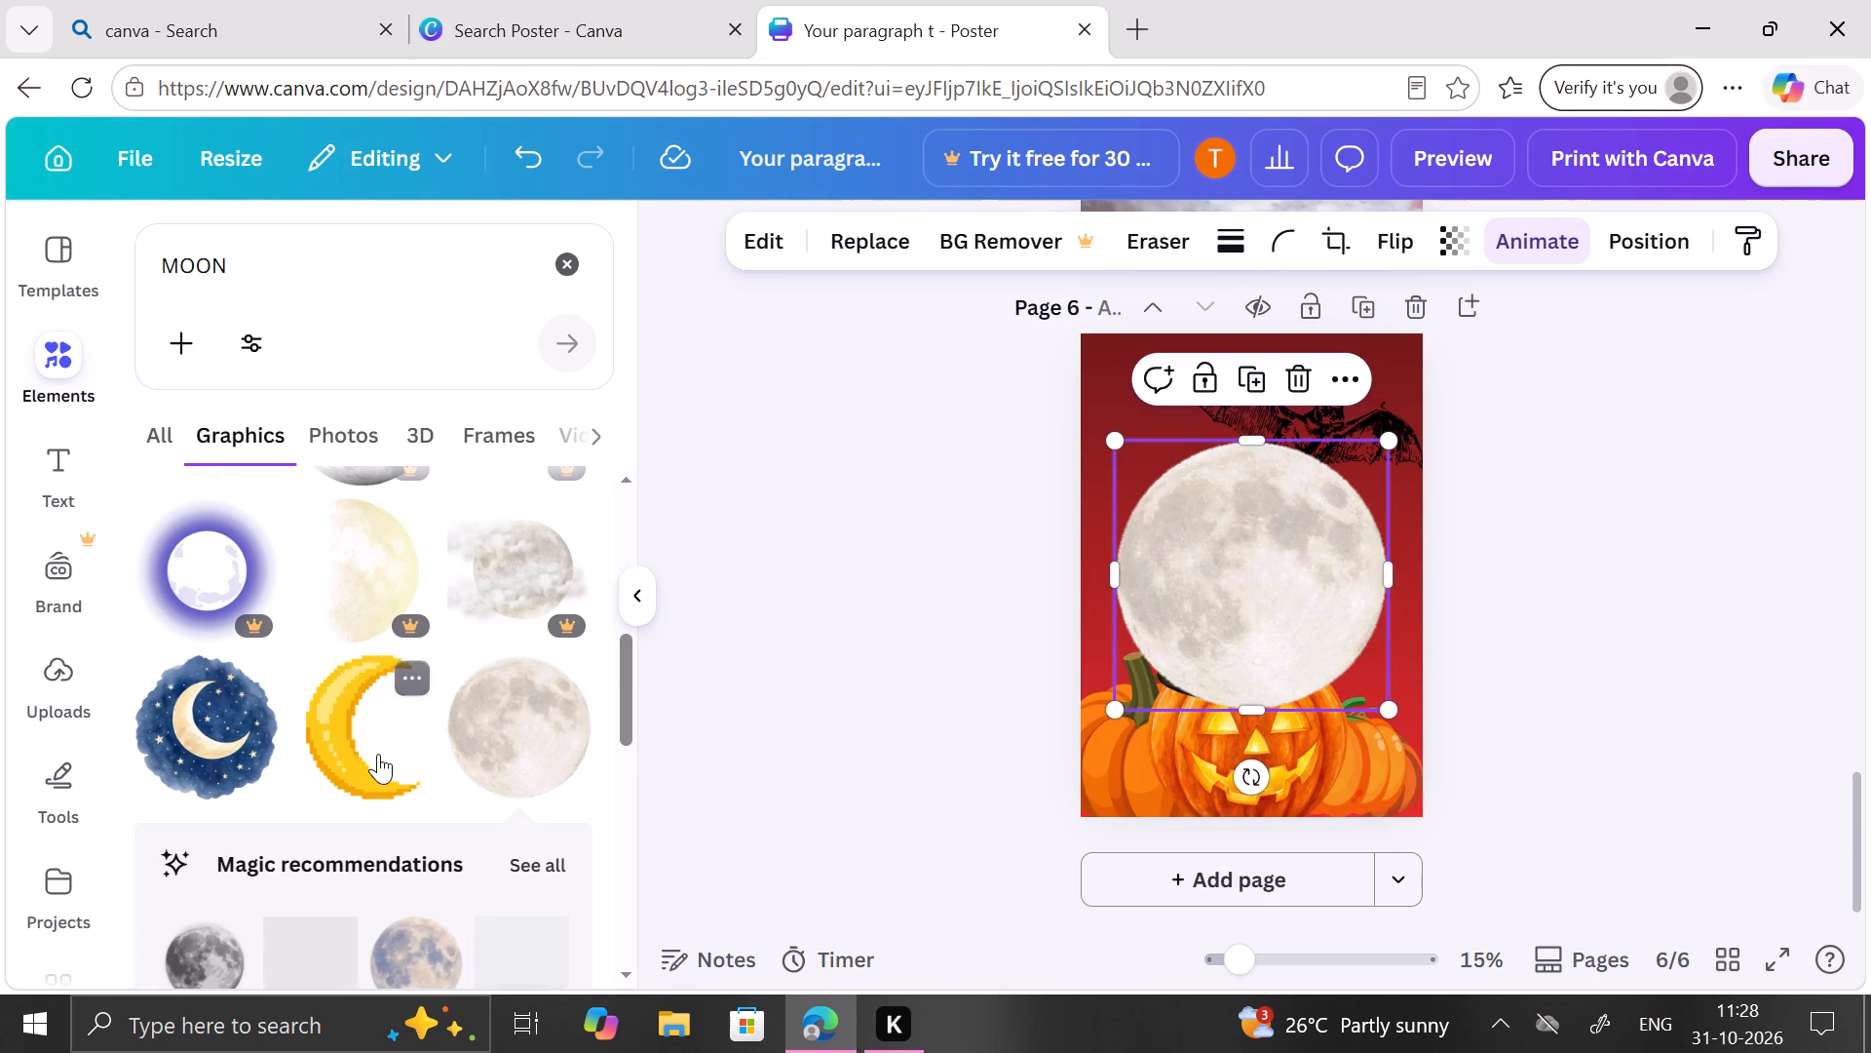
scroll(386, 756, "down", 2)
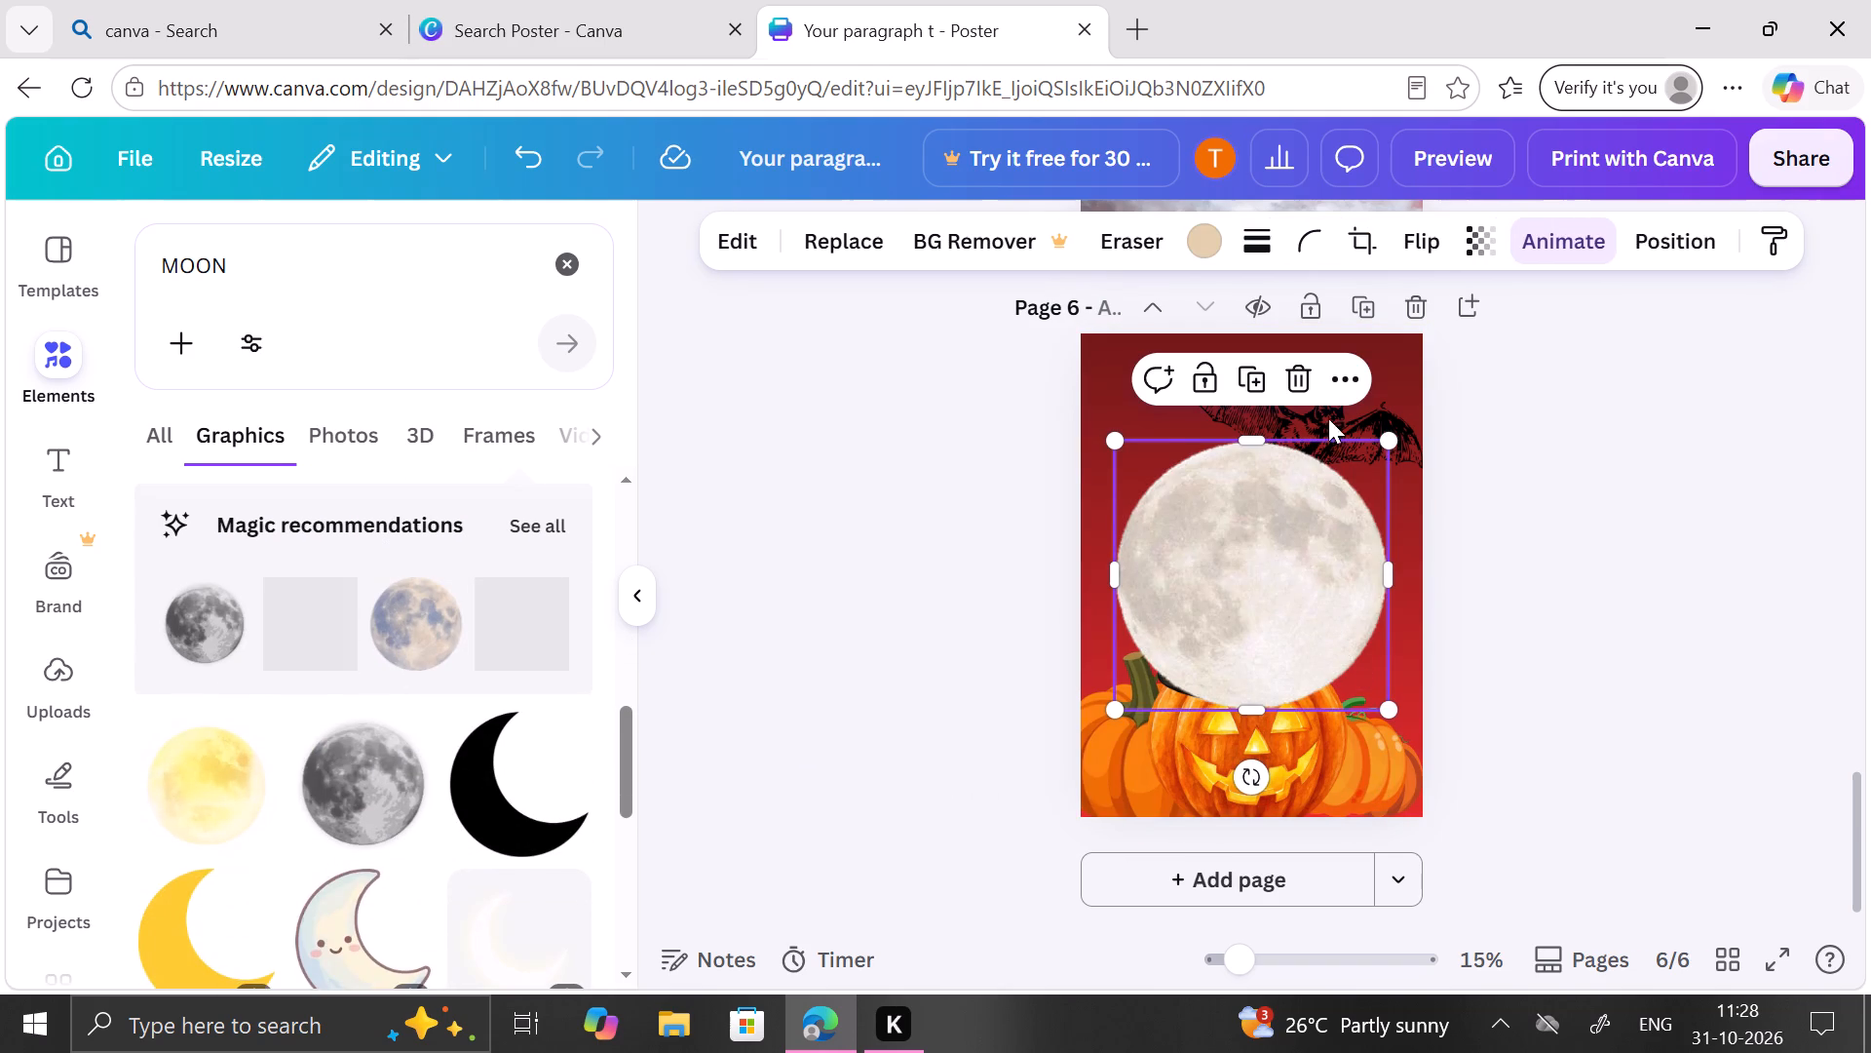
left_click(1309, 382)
Add the free glowing yellow full moon to page 6, shrink it and place it in the page's upper left.
left_click(172, 790)
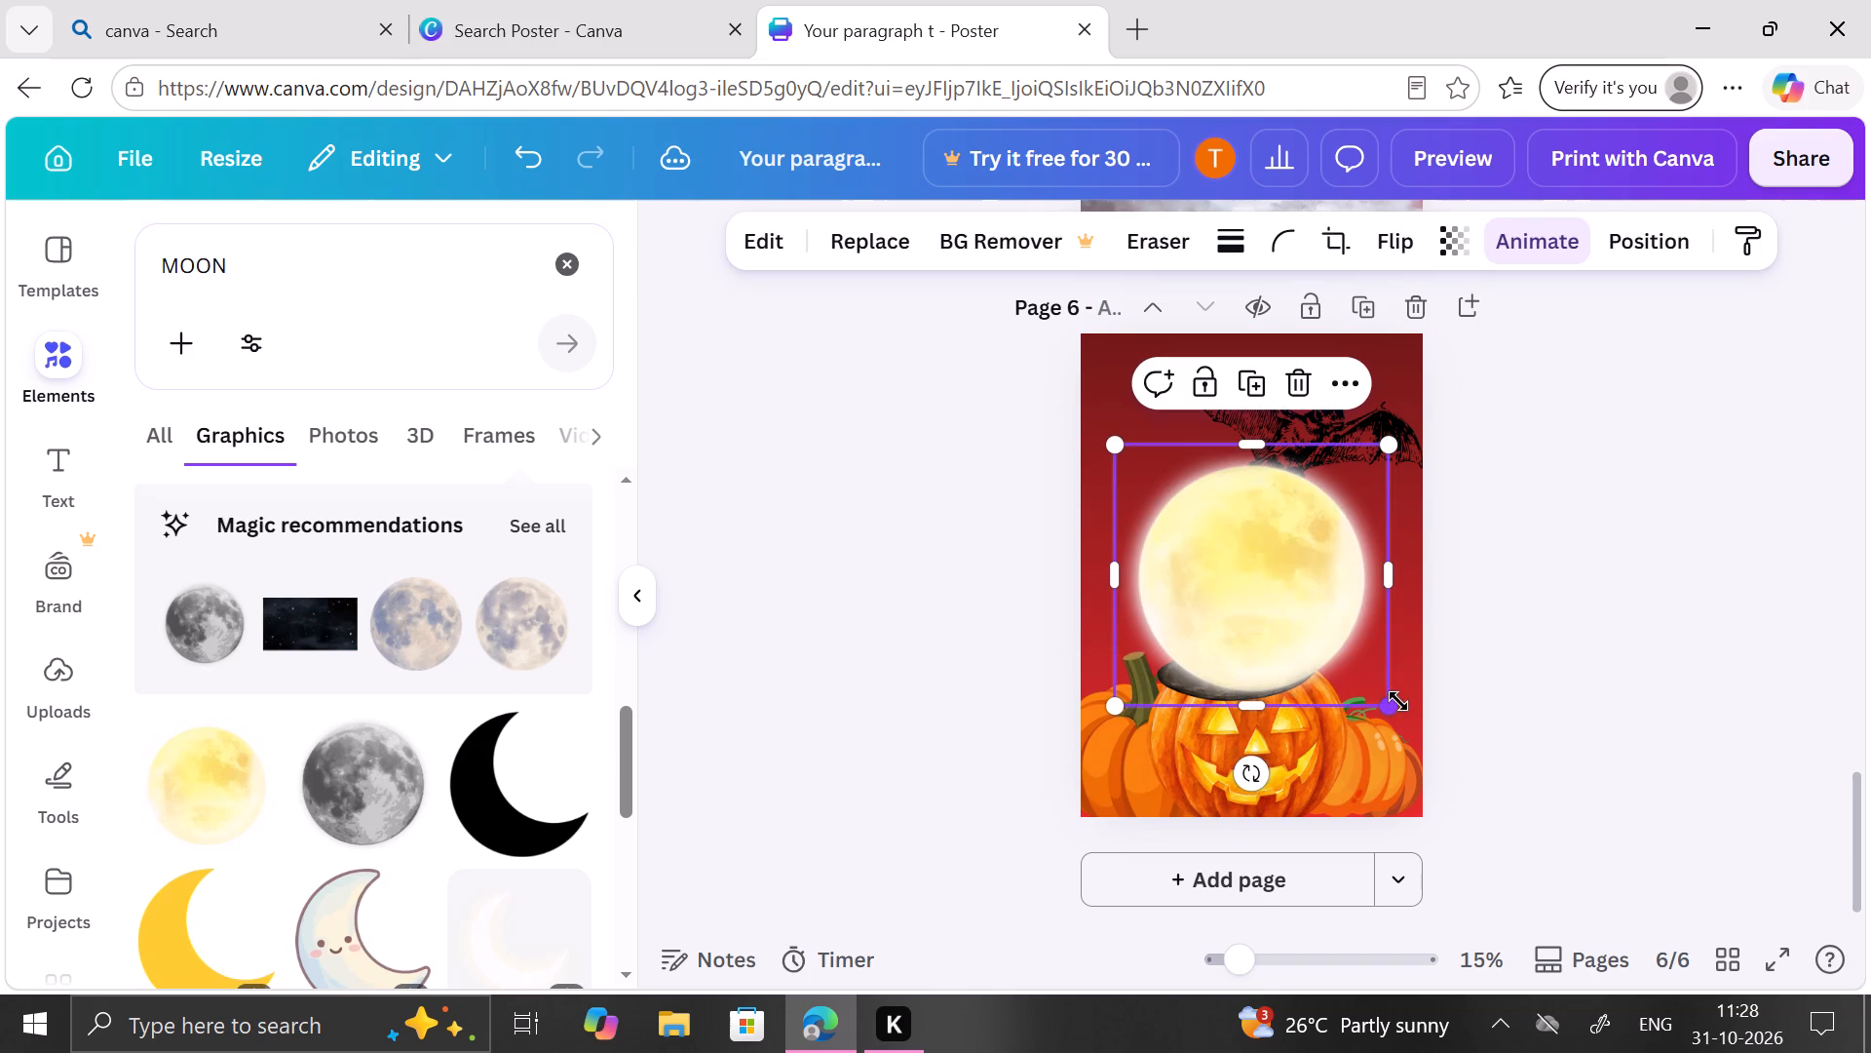
left_click_drag(1393, 707, 1348, 643)
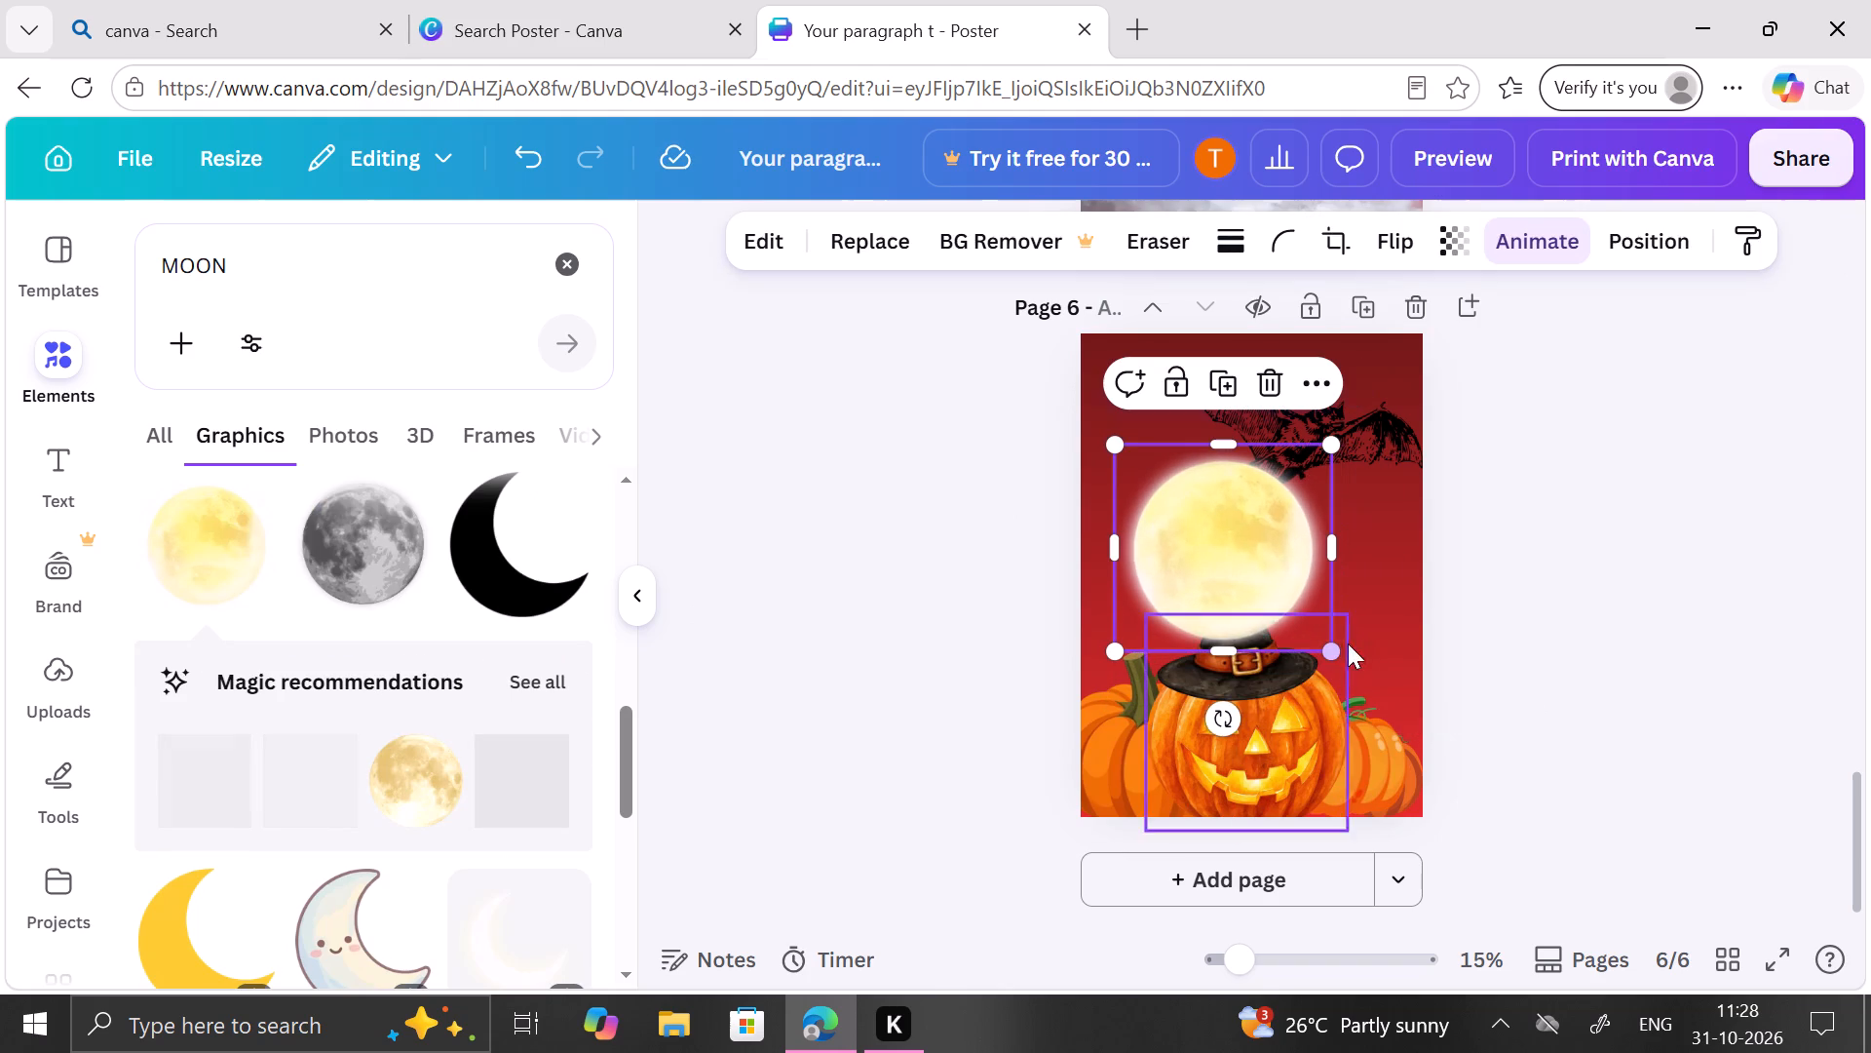
left_click_drag(1279, 552, 1246, 457)
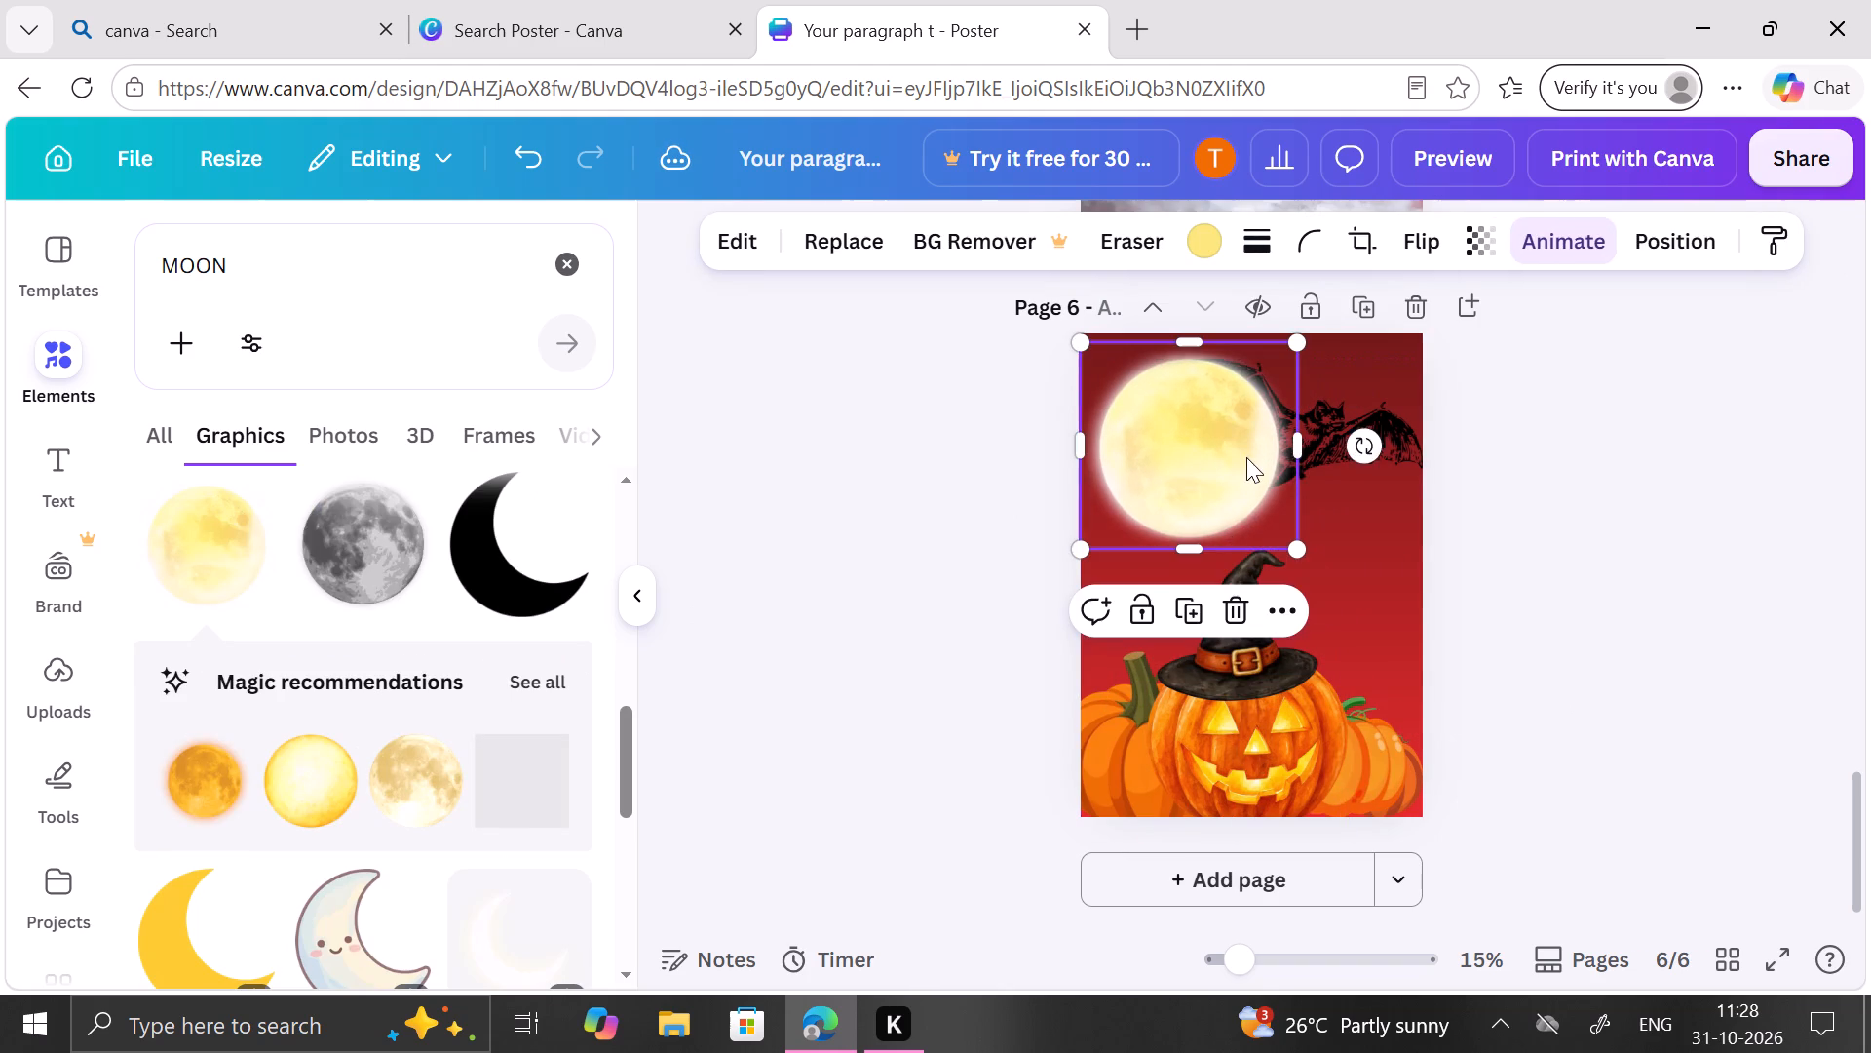
Delete the sketched bat behind the moon on page 6.
left_click(1395, 443)
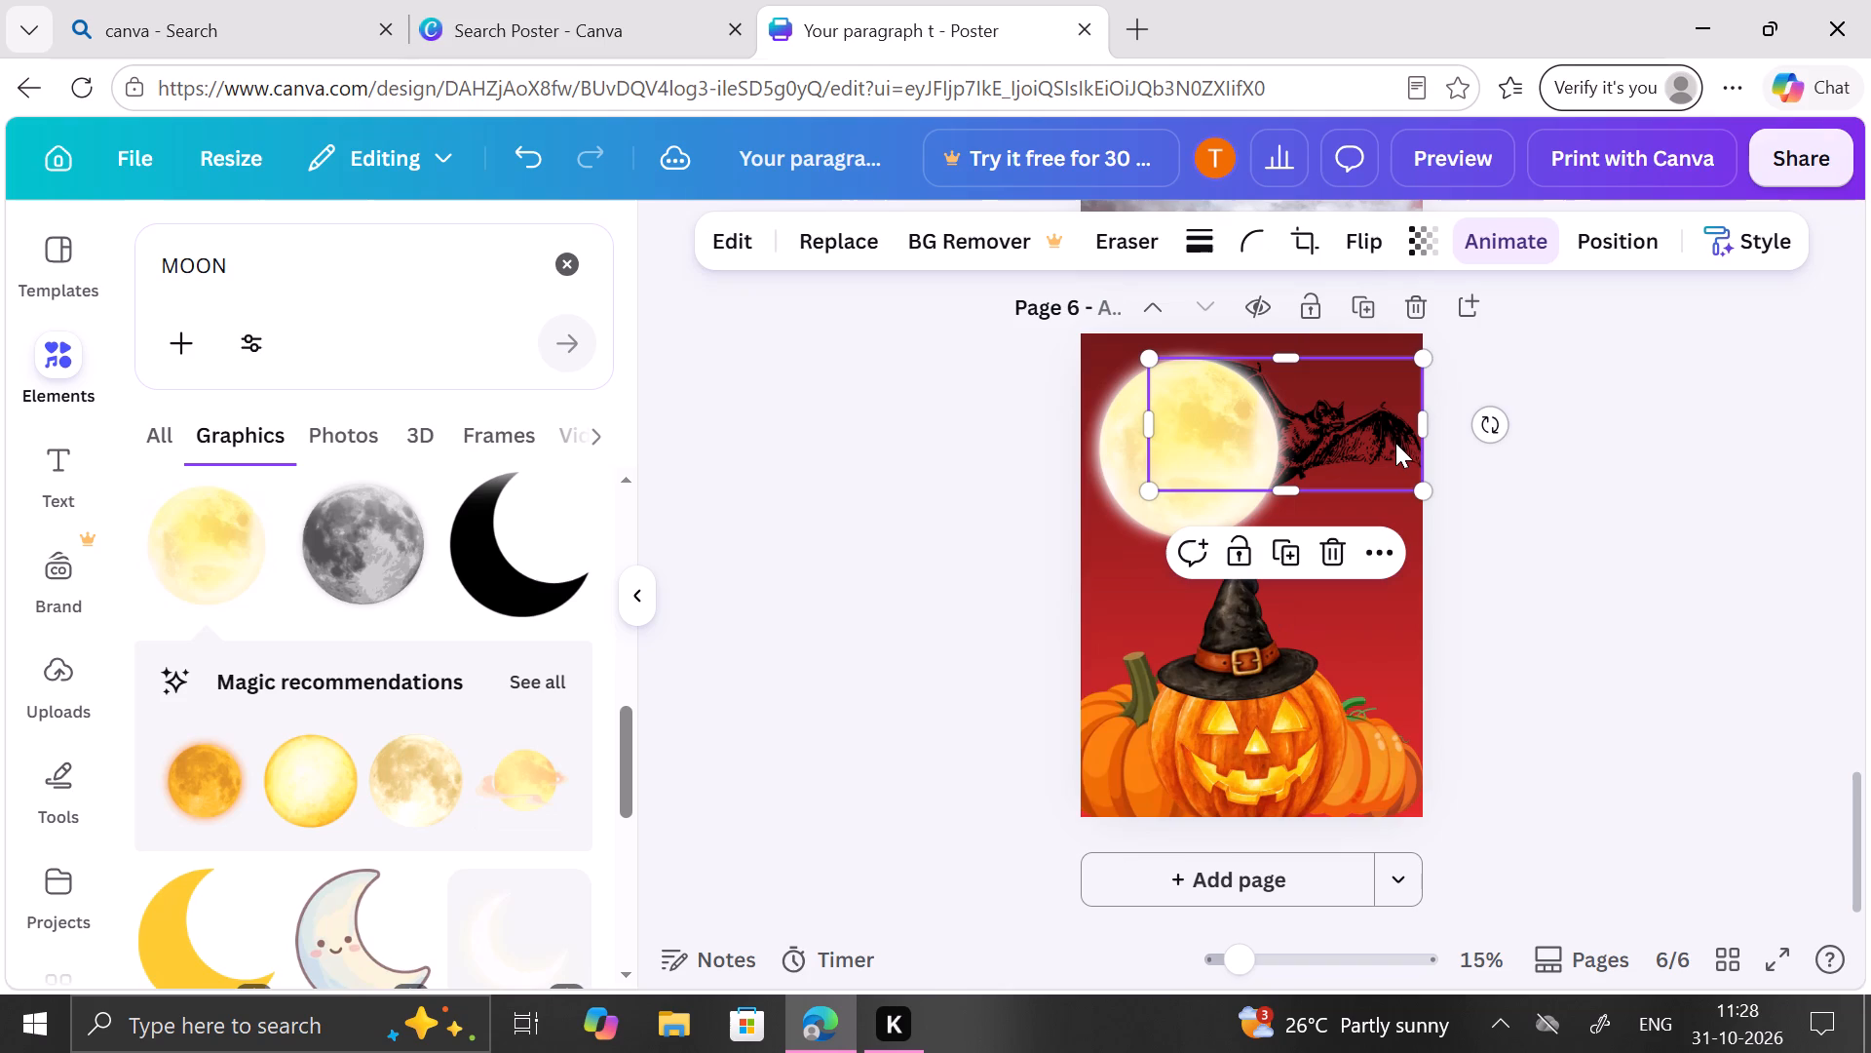
left_click(1346, 566)
Move the yellow moon slightly higher, against page 6's left edge and close to its top.
left_click_drag(1241, 491, 1252, 500)
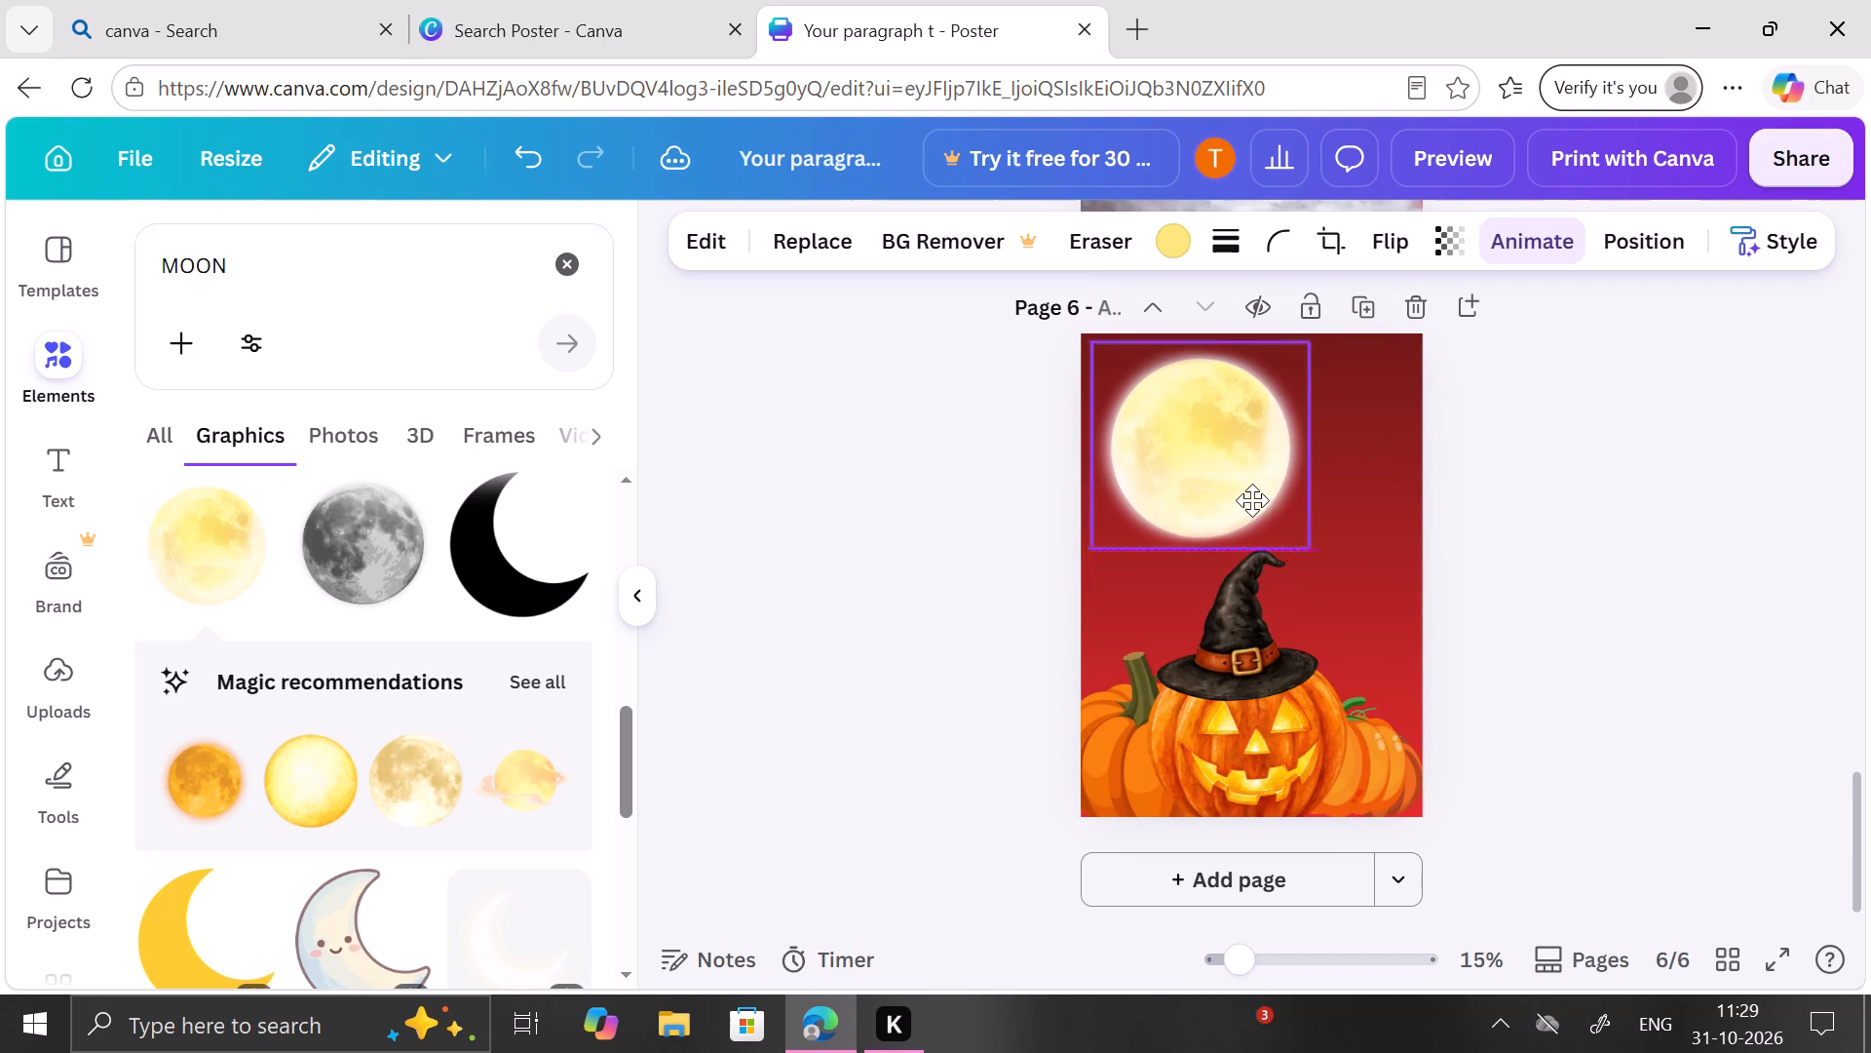
left_click_drag(1252, 500, 1242, 472)
Replace the MOON element search with BAT and show all the graphics results.
left_click(572, 262)
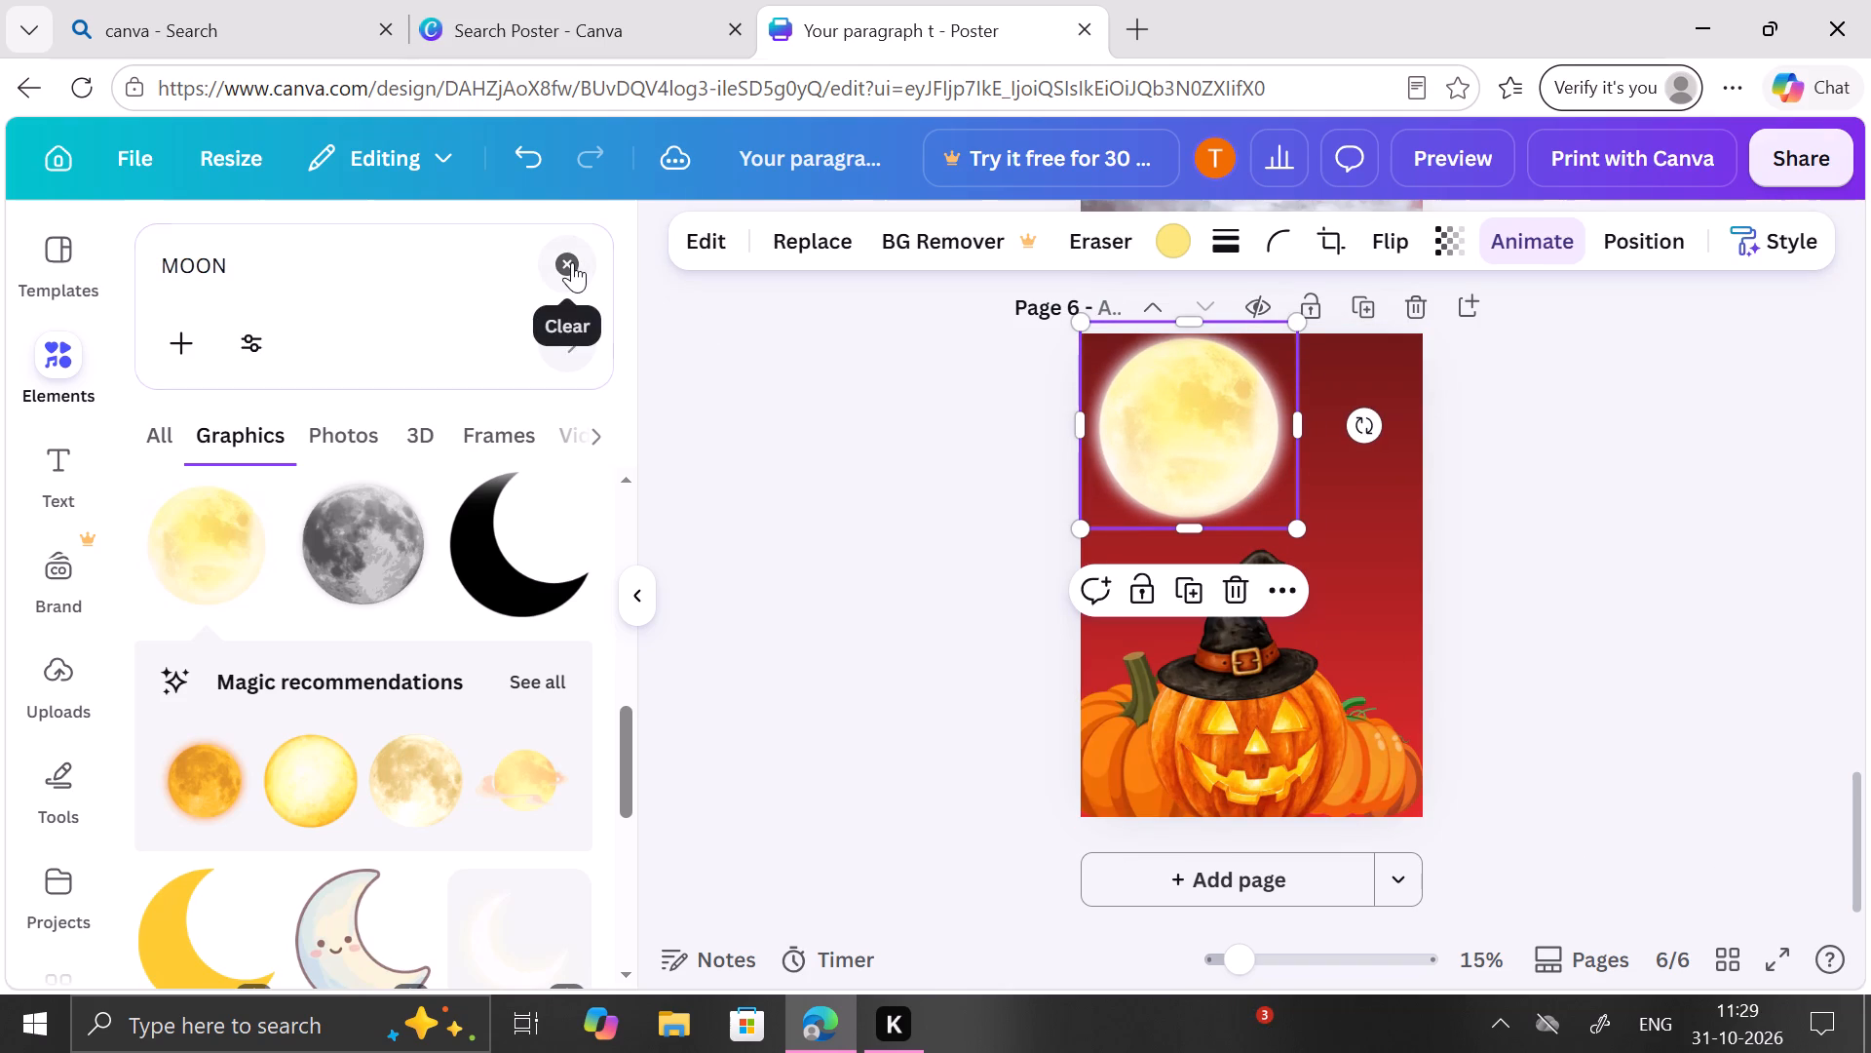
left_click(411, 566)
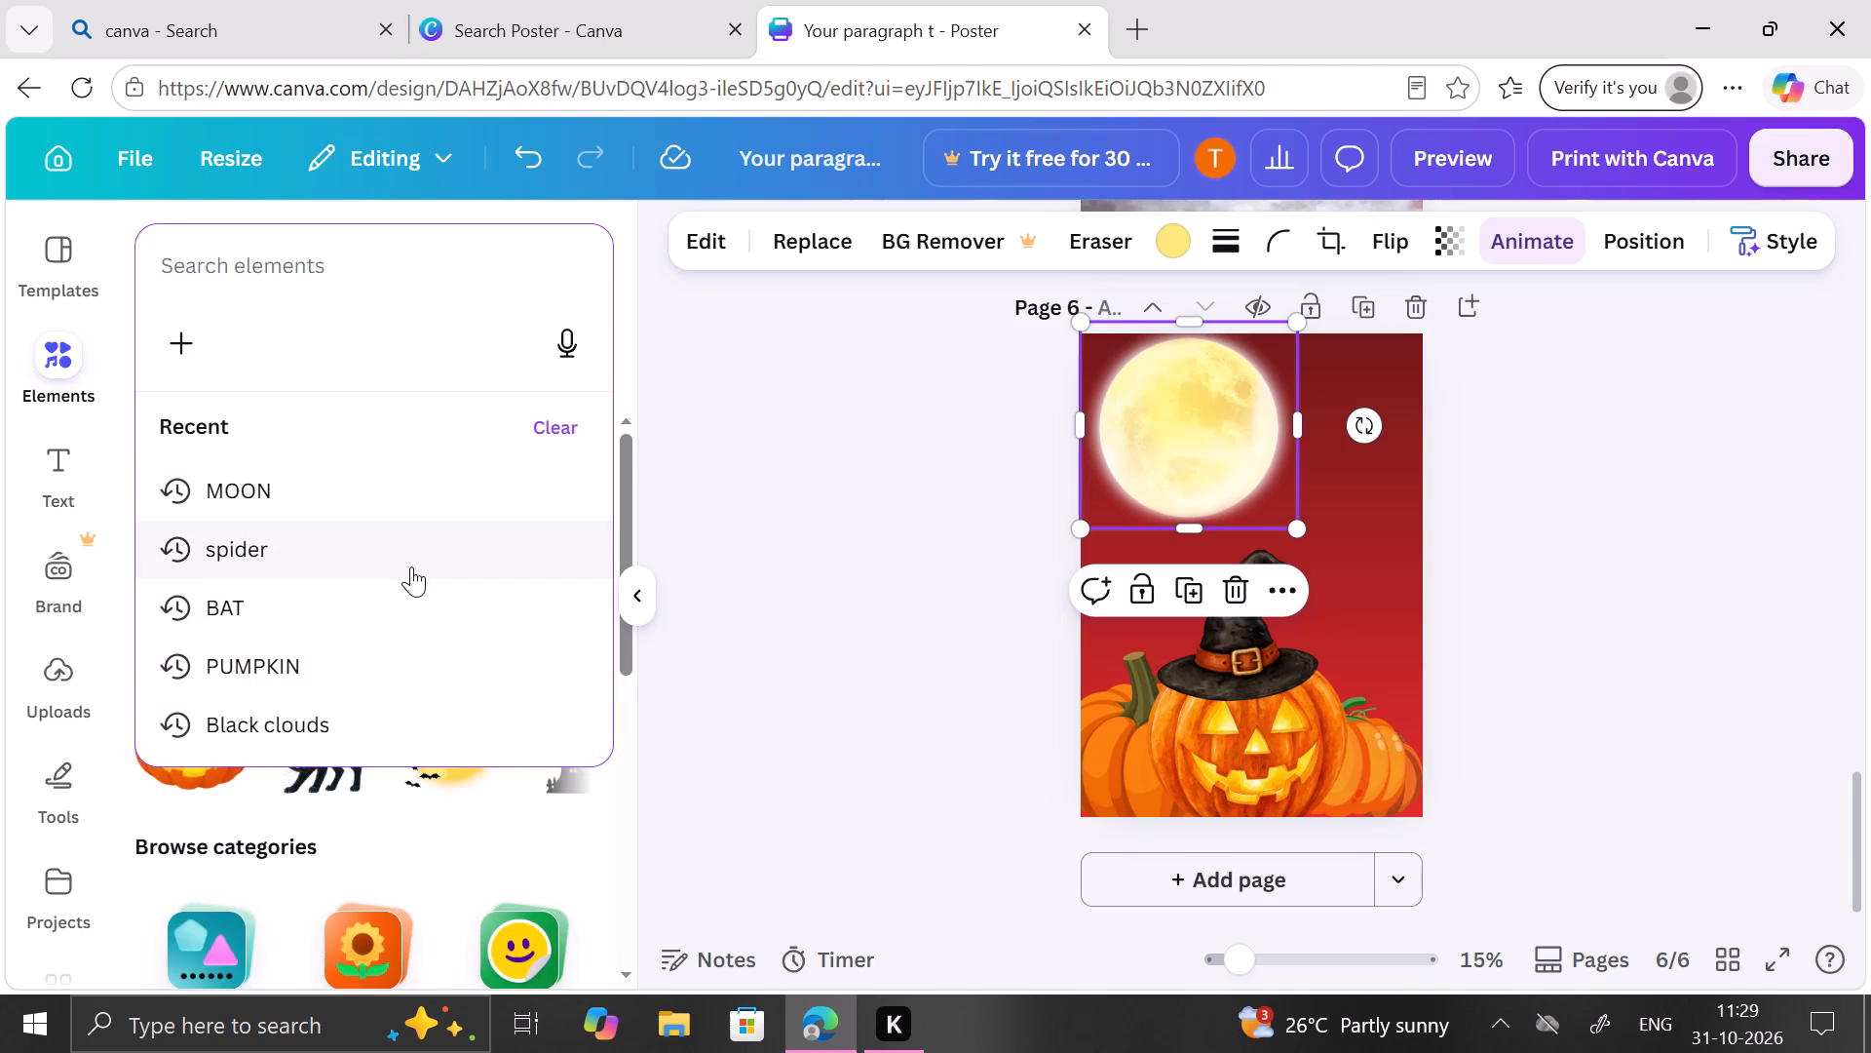
left_click(550, 276)
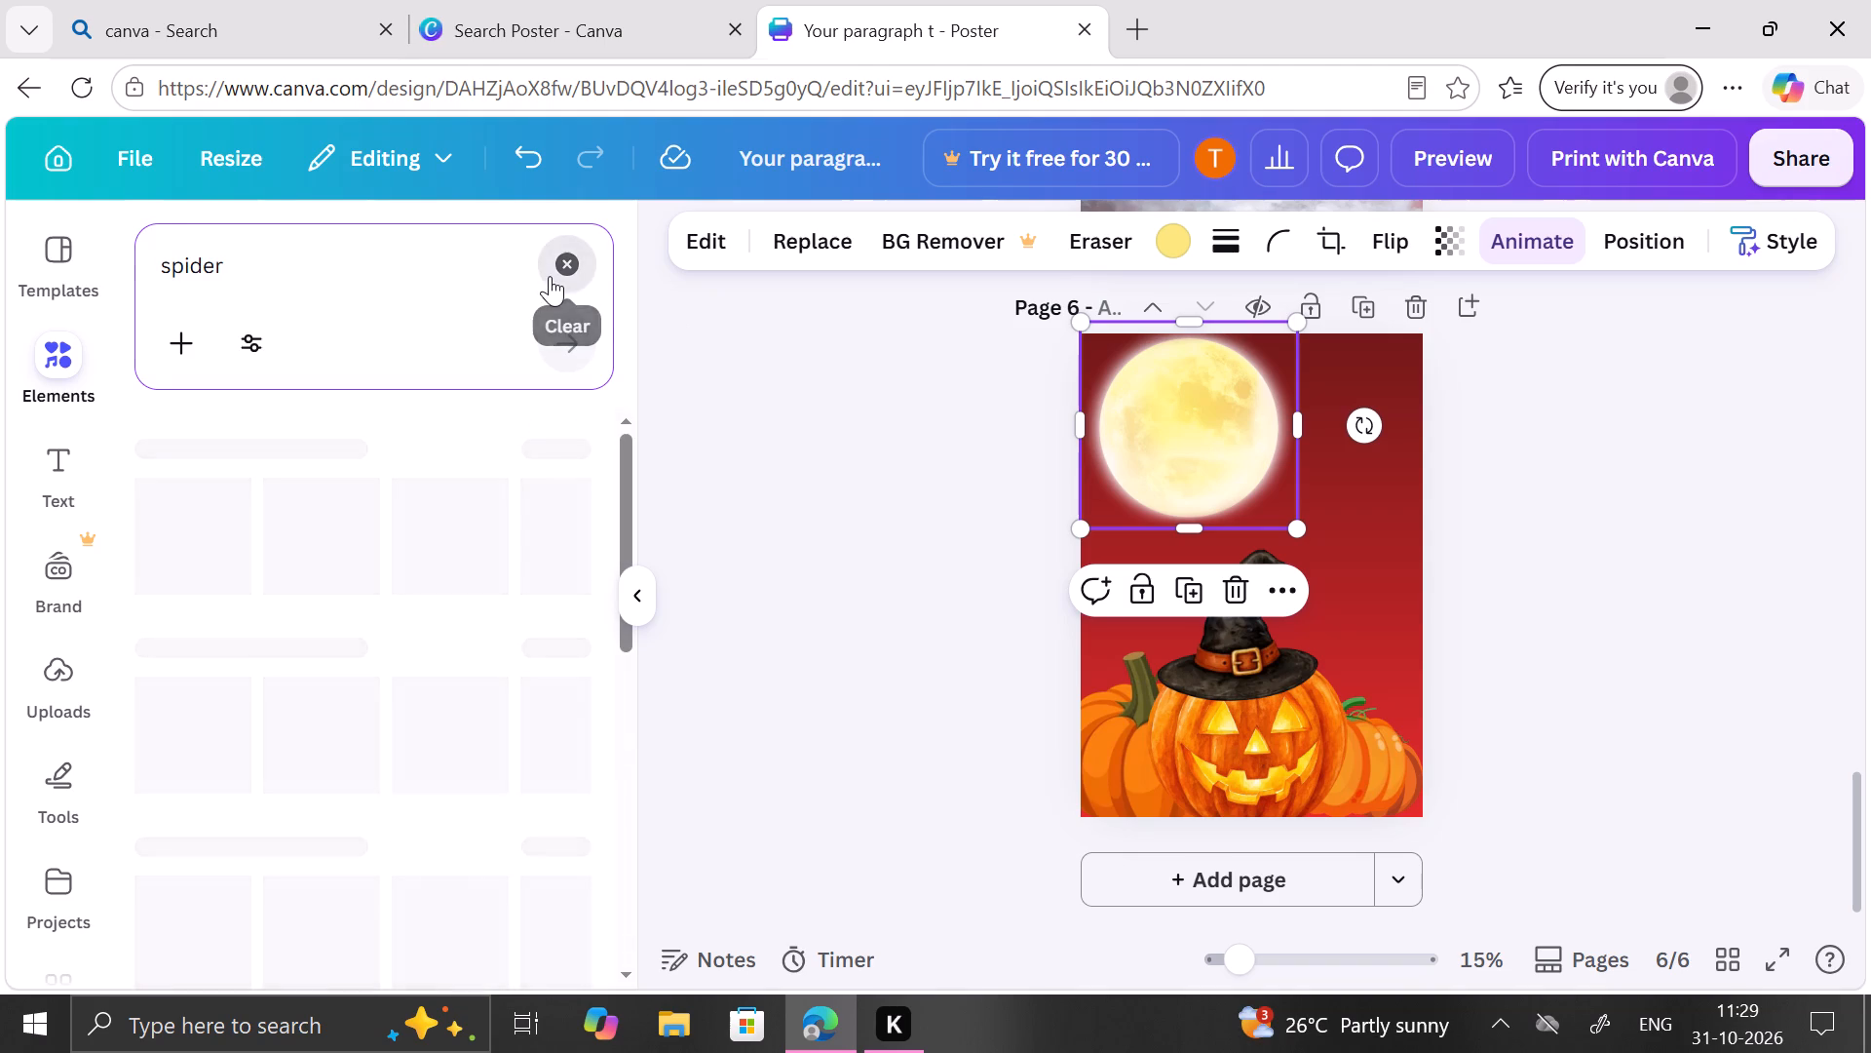
left_click(265, 594)
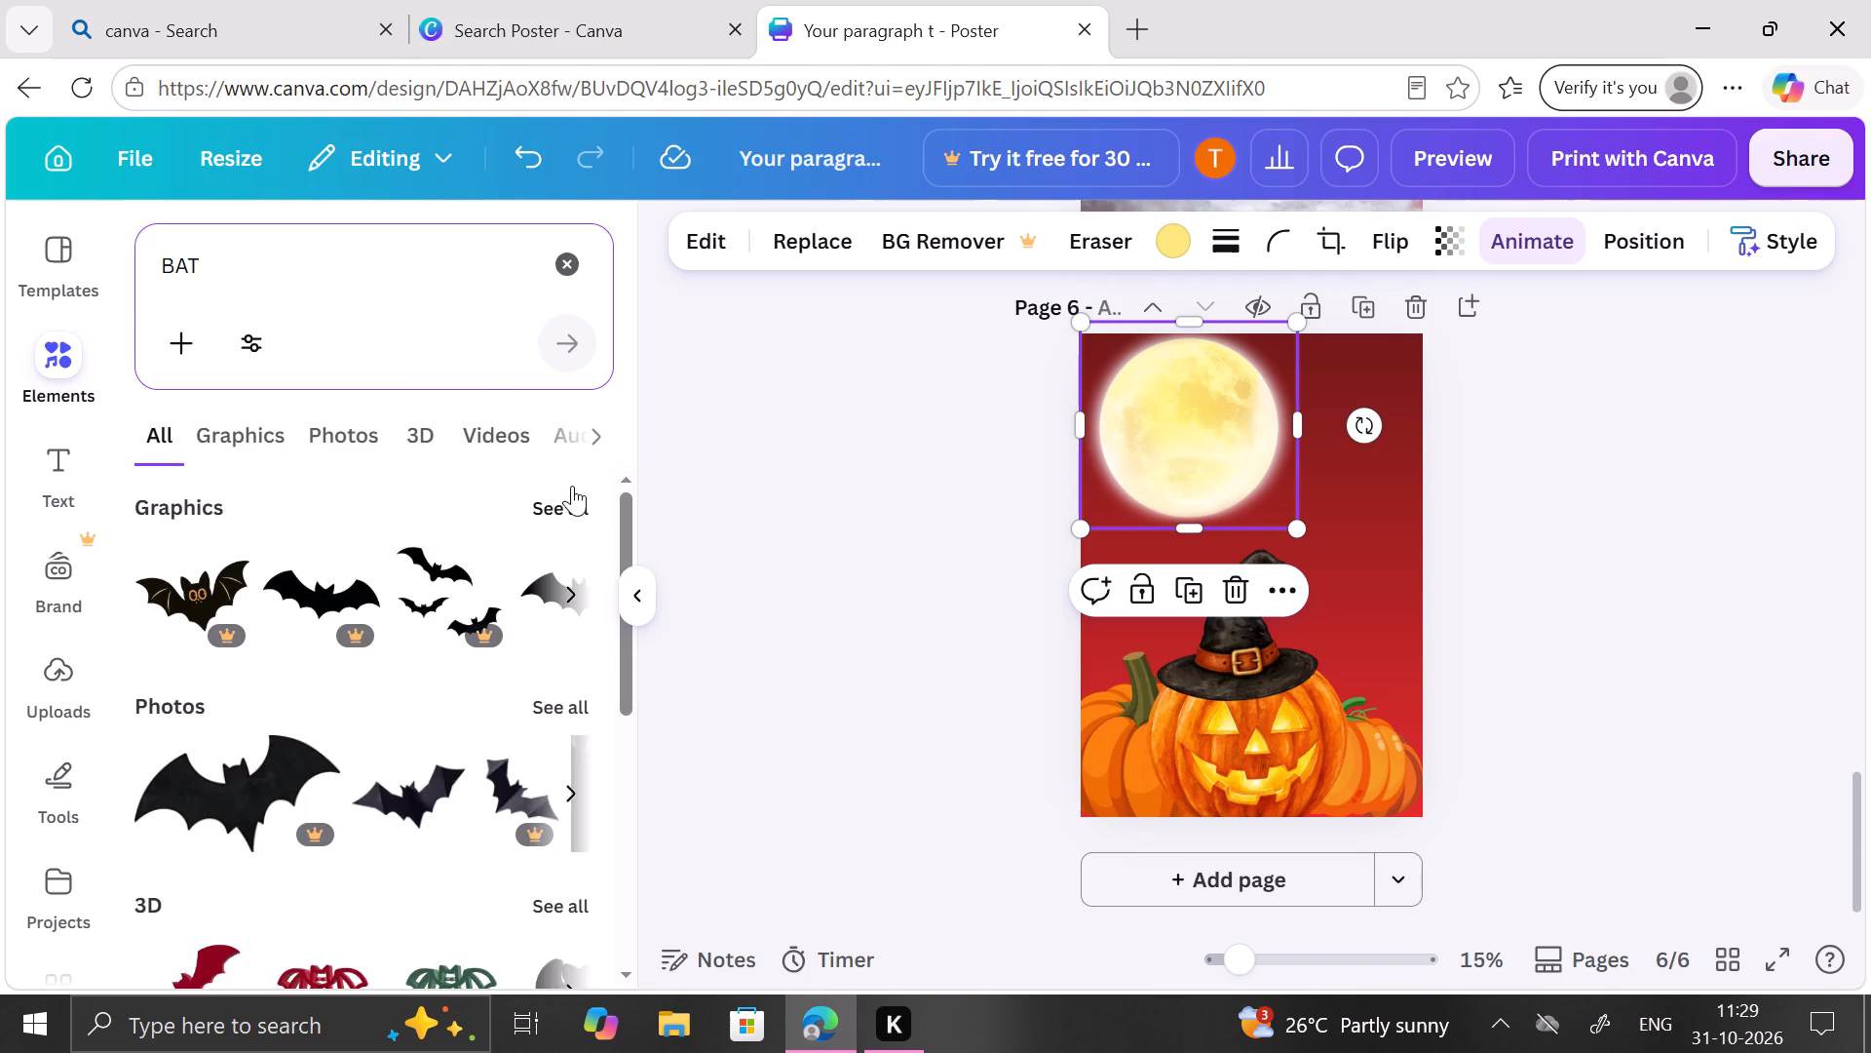
left_click(557, 498)
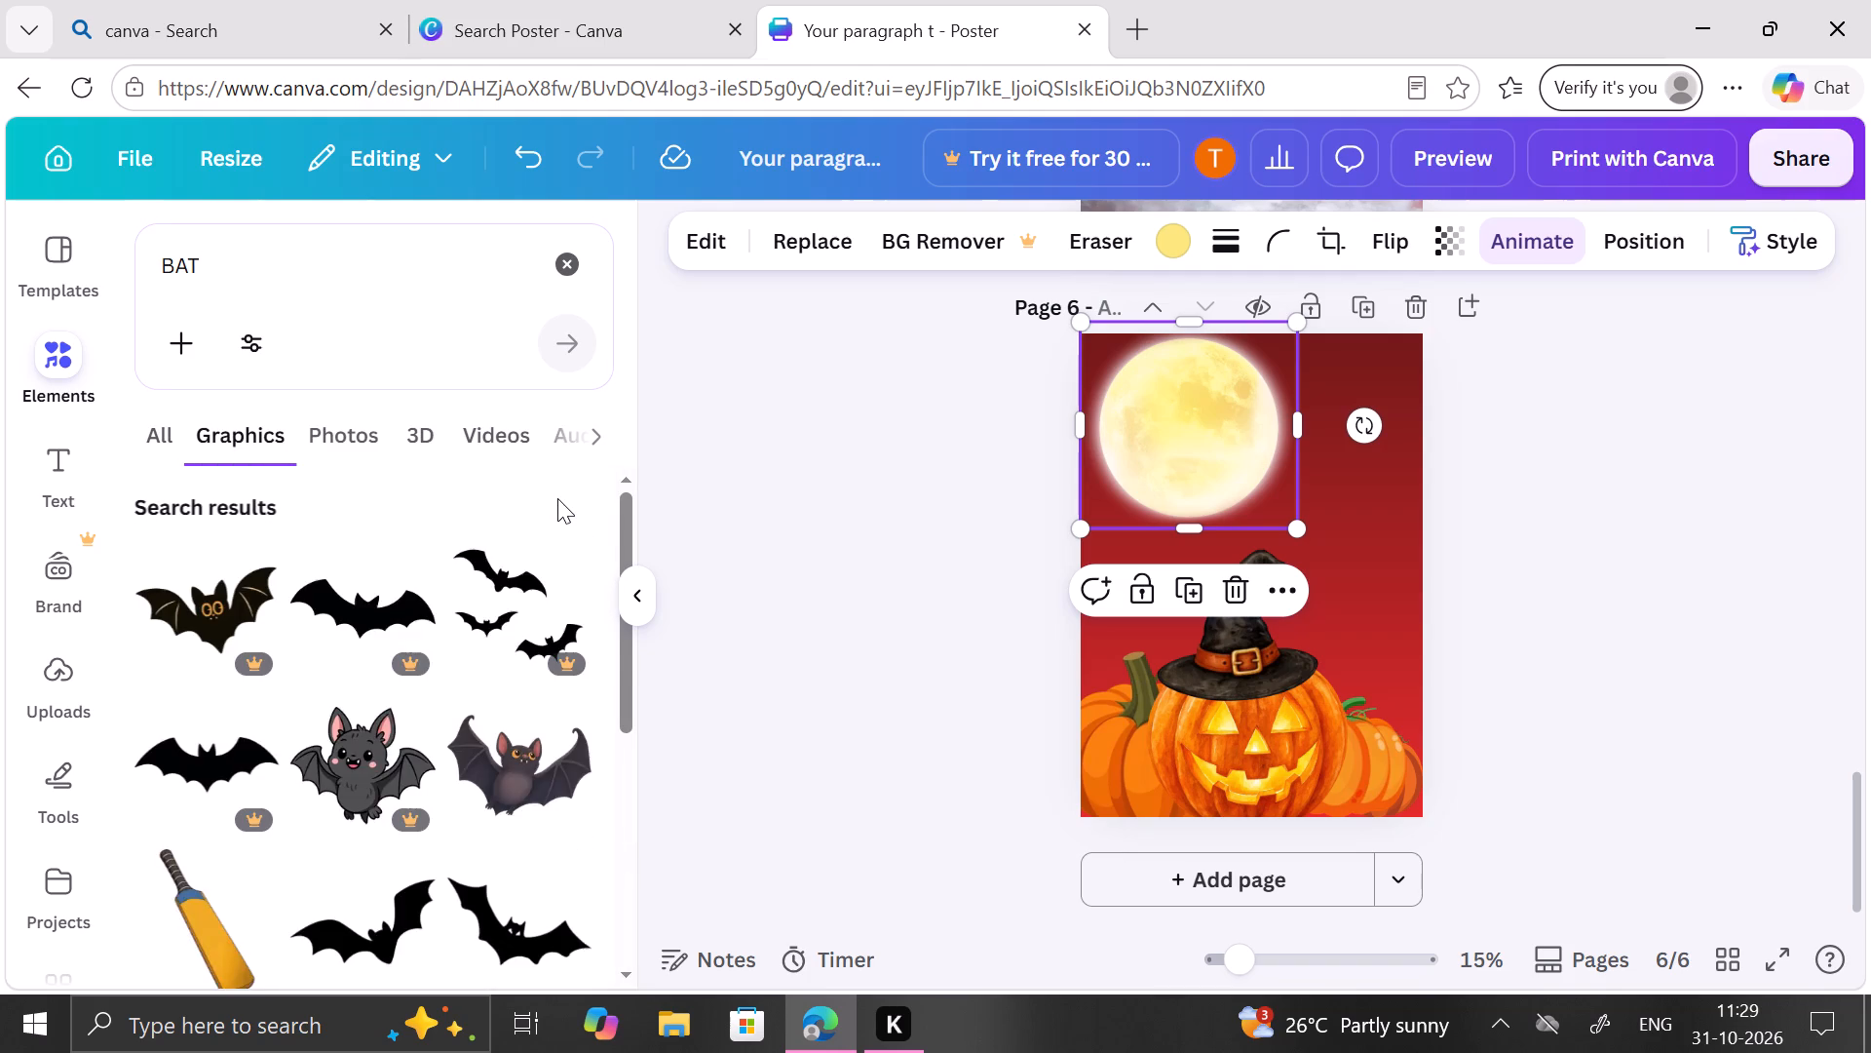
Look through the bat graphics for a free bat that suits page 6's moon scene.
scroll(557, 498, "down", 3)
scroll(557, 498, "up", 1)
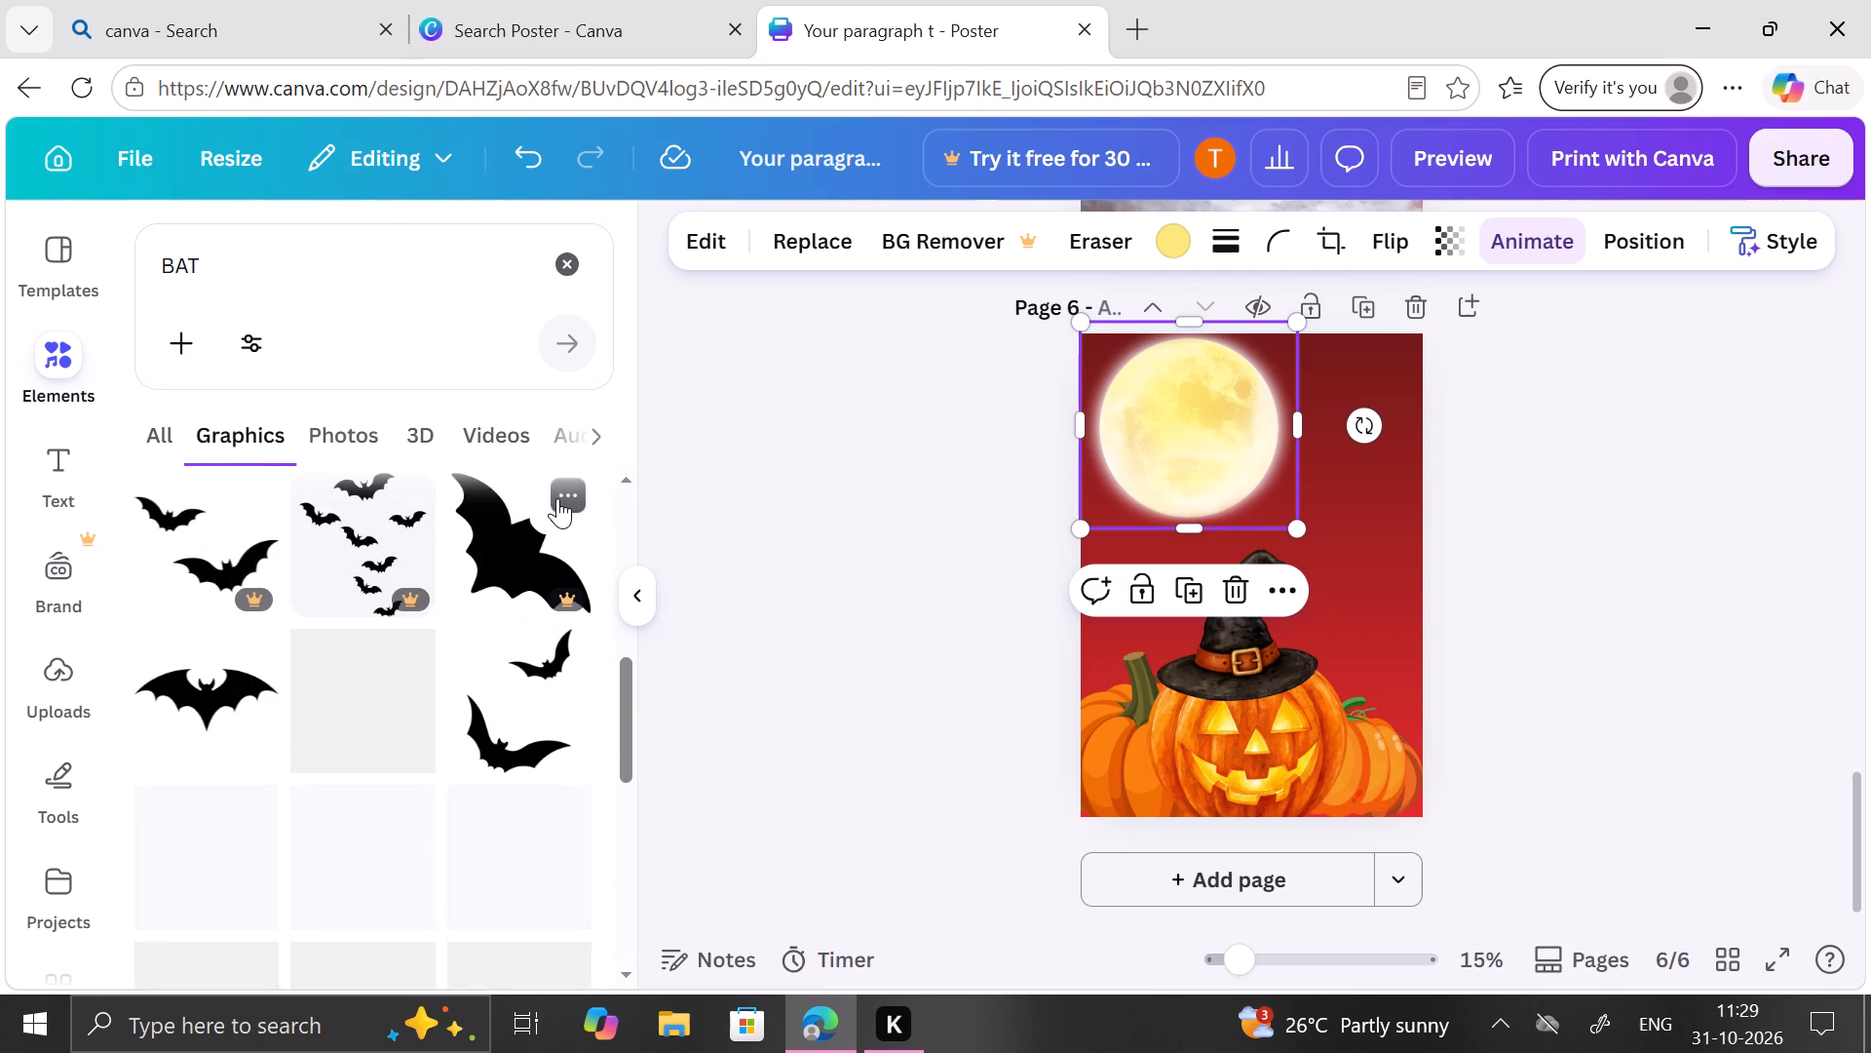
scroll(557, 498, "down", 3)
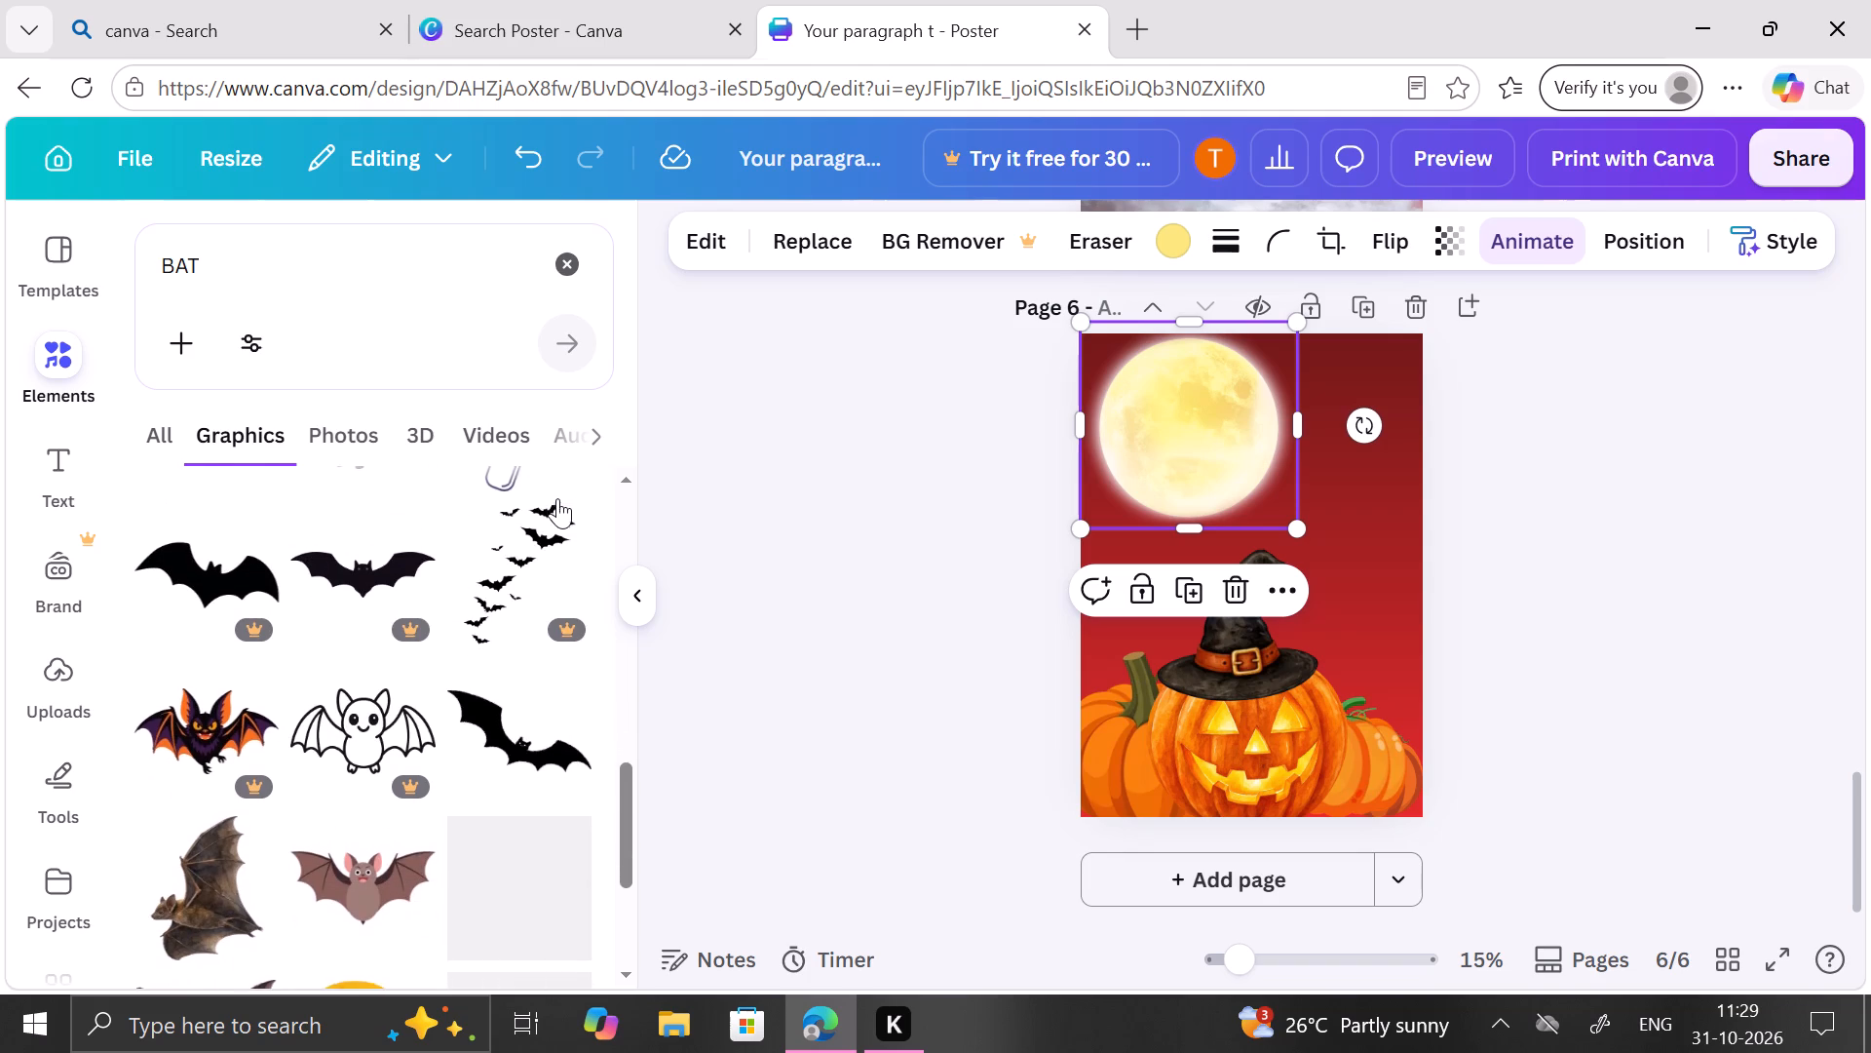
scroll(557, 498, "down", 1)
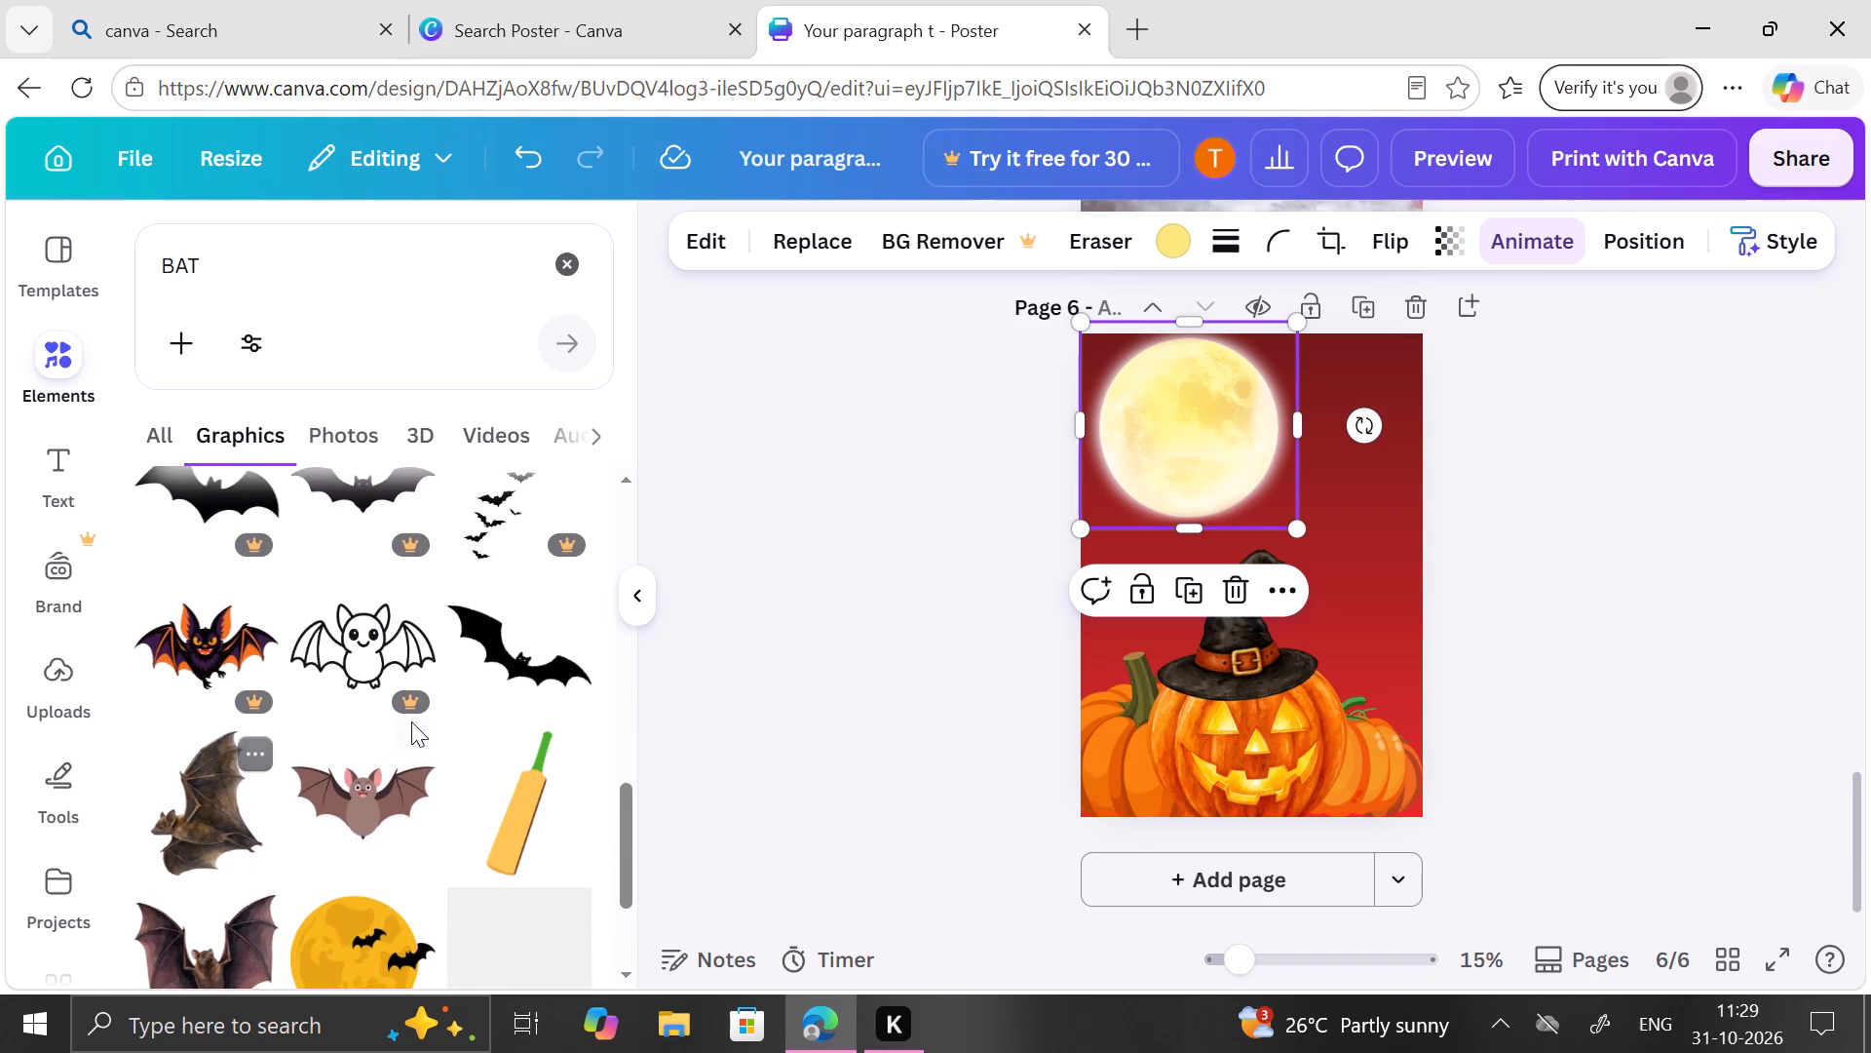
scroll(553, 709, "down", 1)
scroll(553, 709, "up", 2)
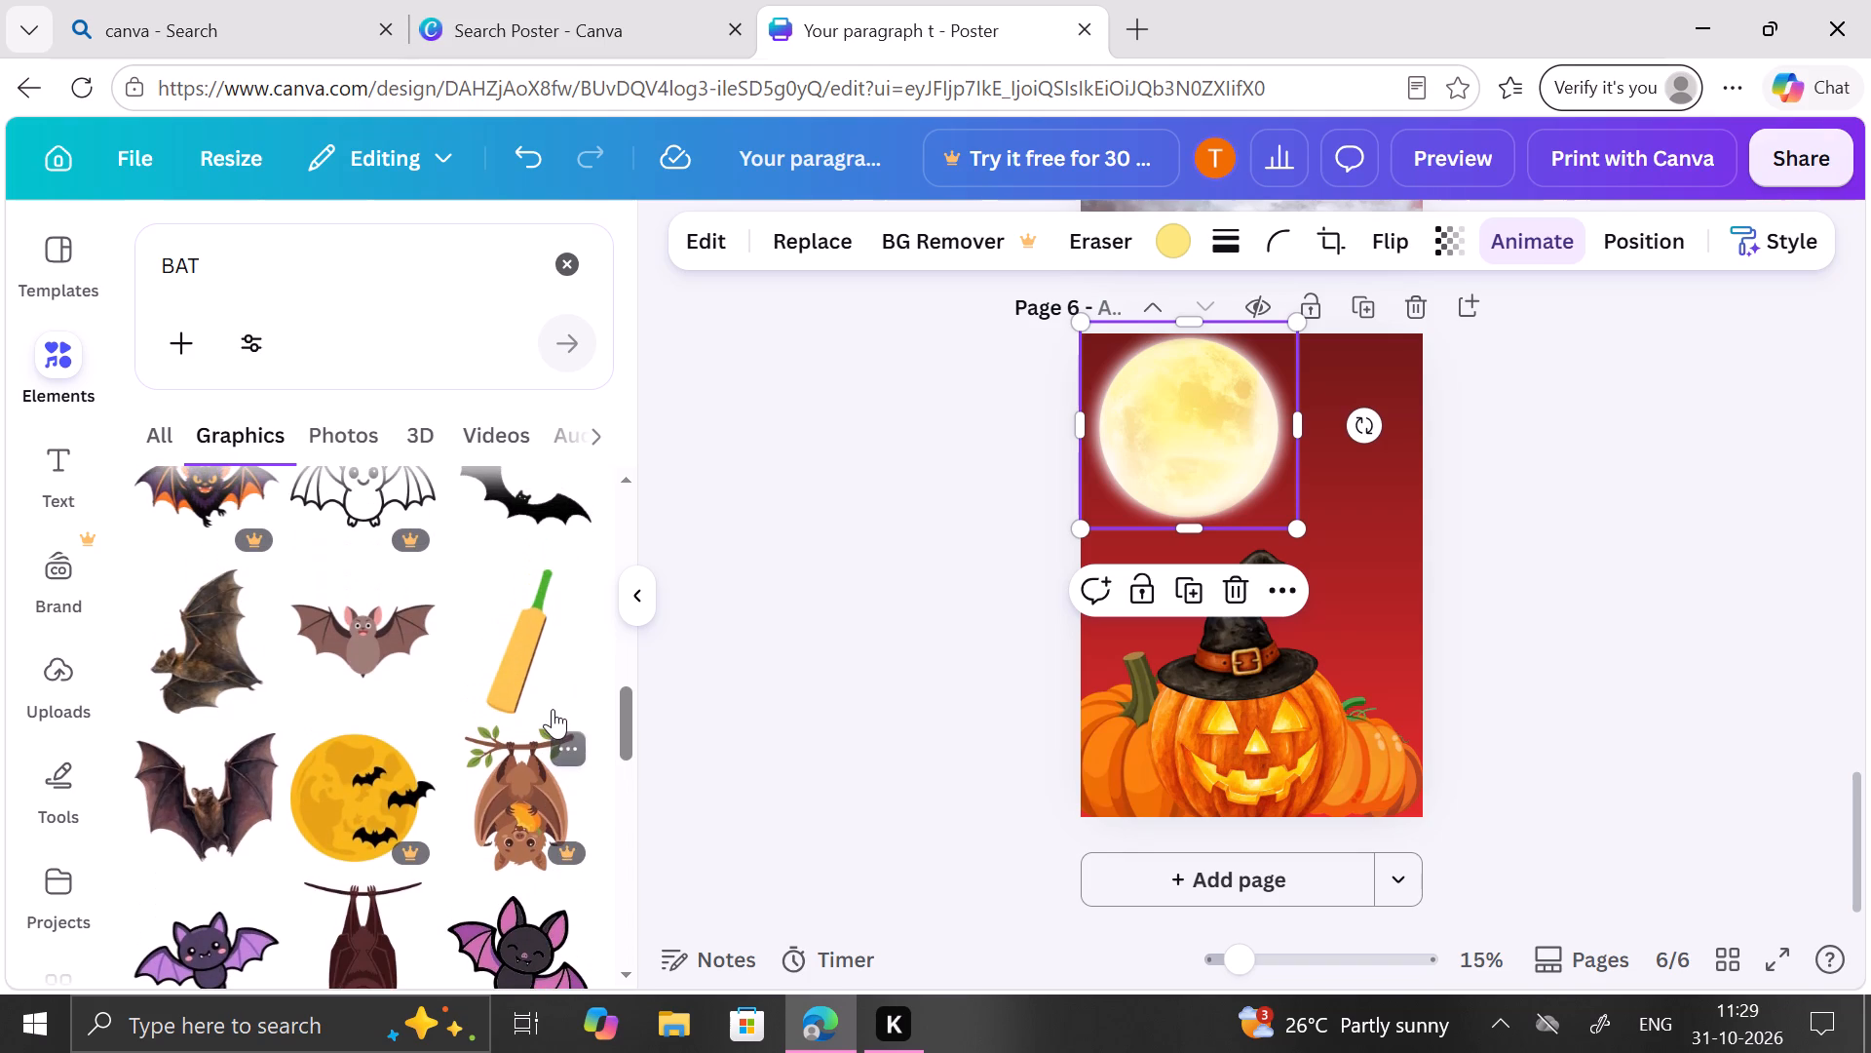
left_click(256, 766)
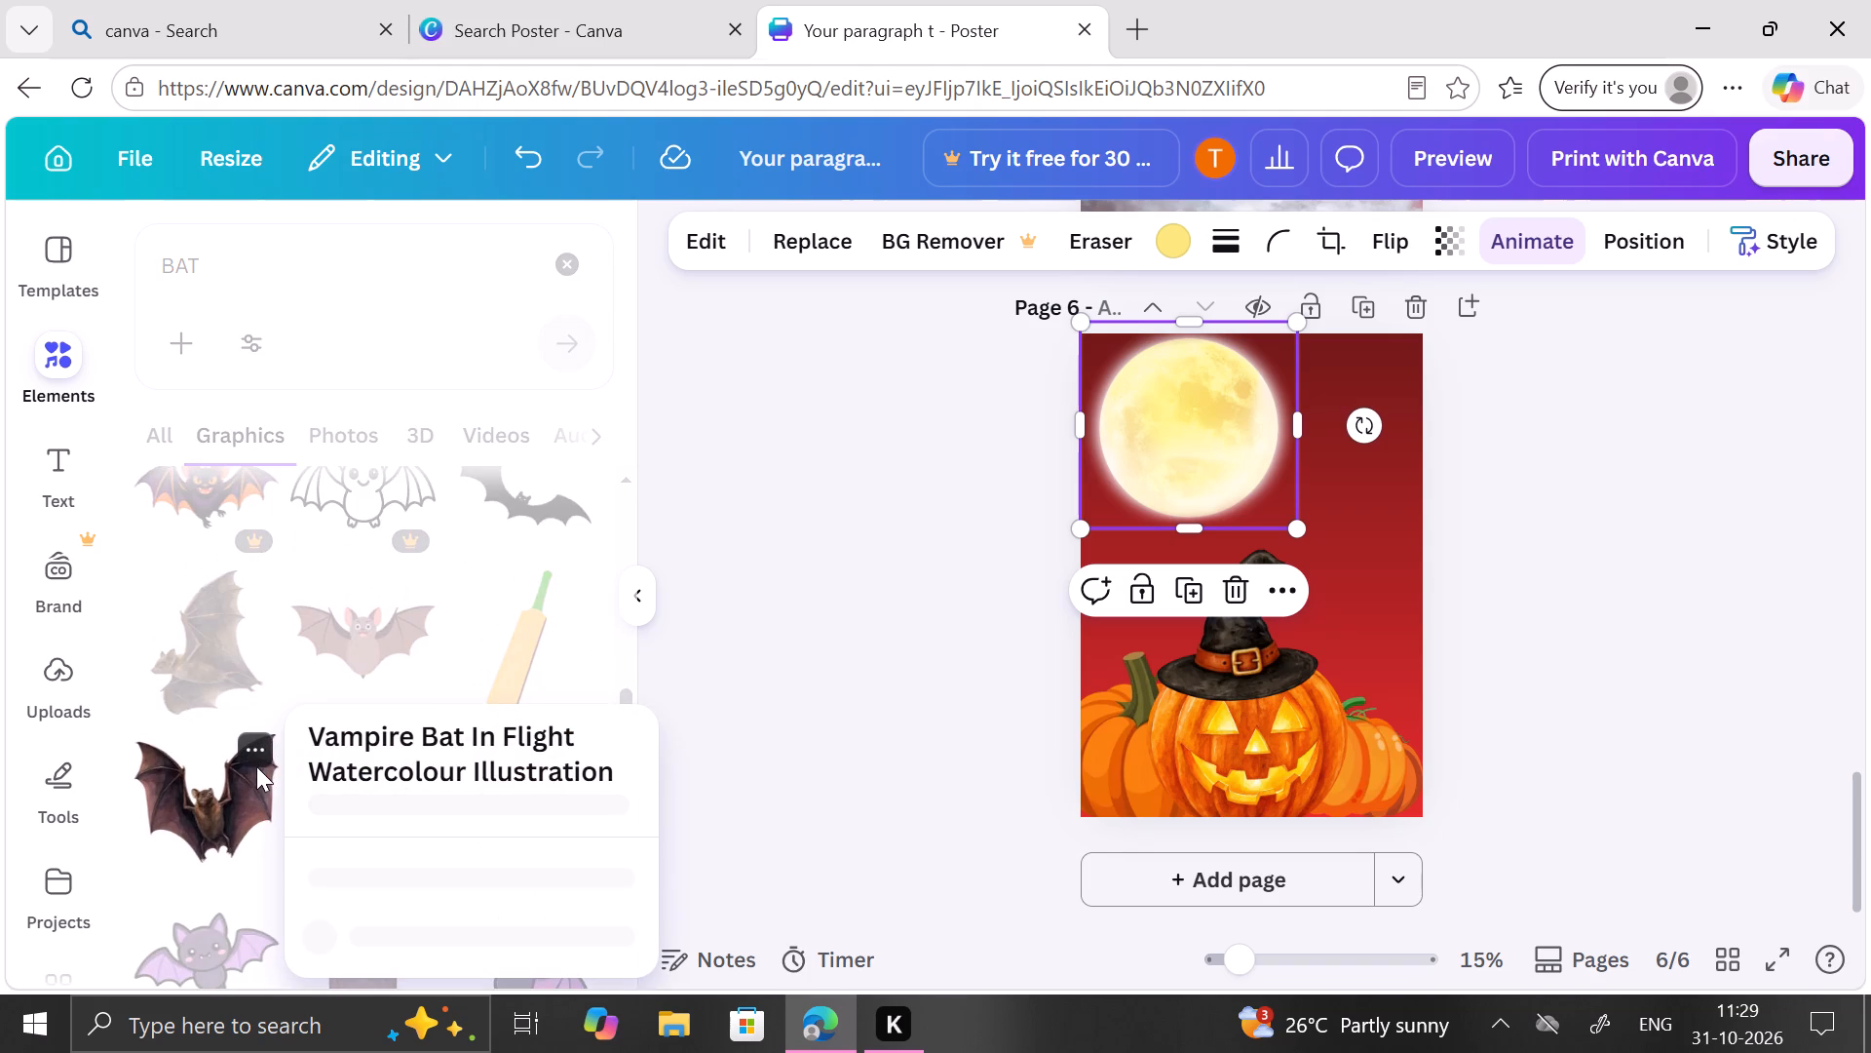
left_click(757, 692)
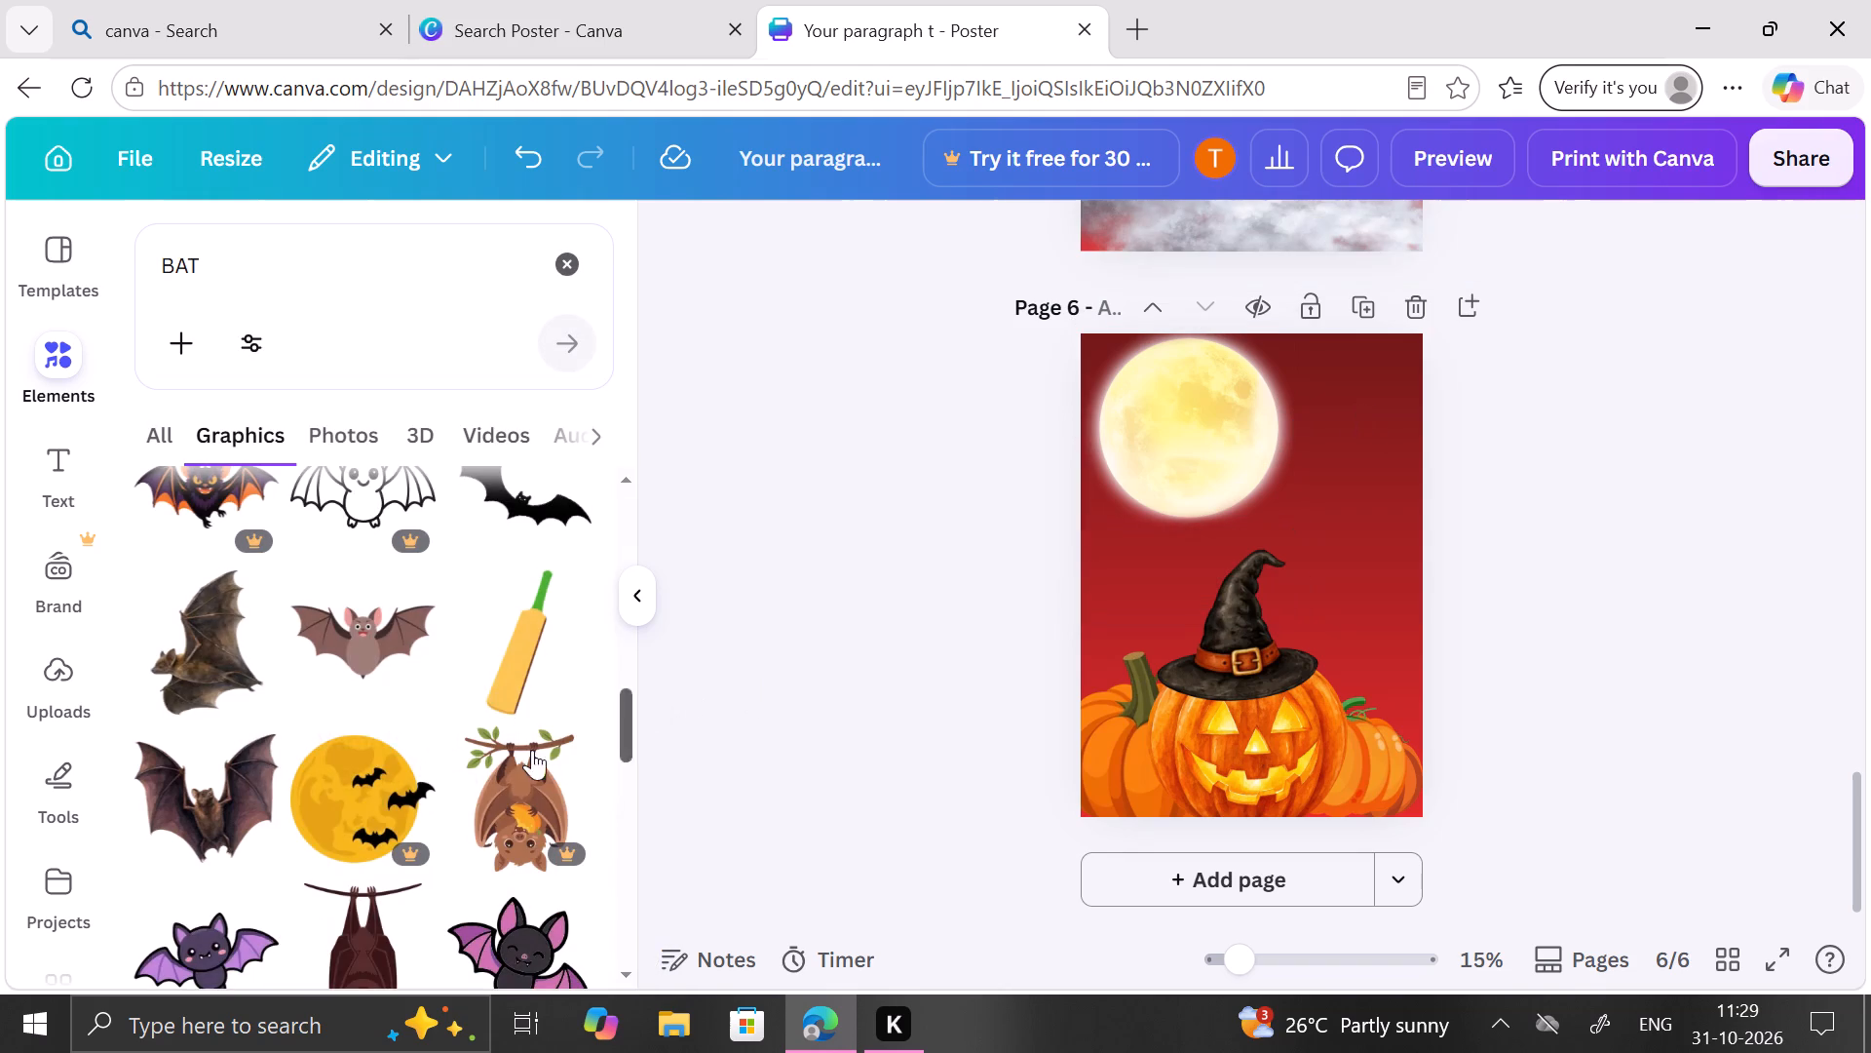
scroll(461, 757, "up", 2)
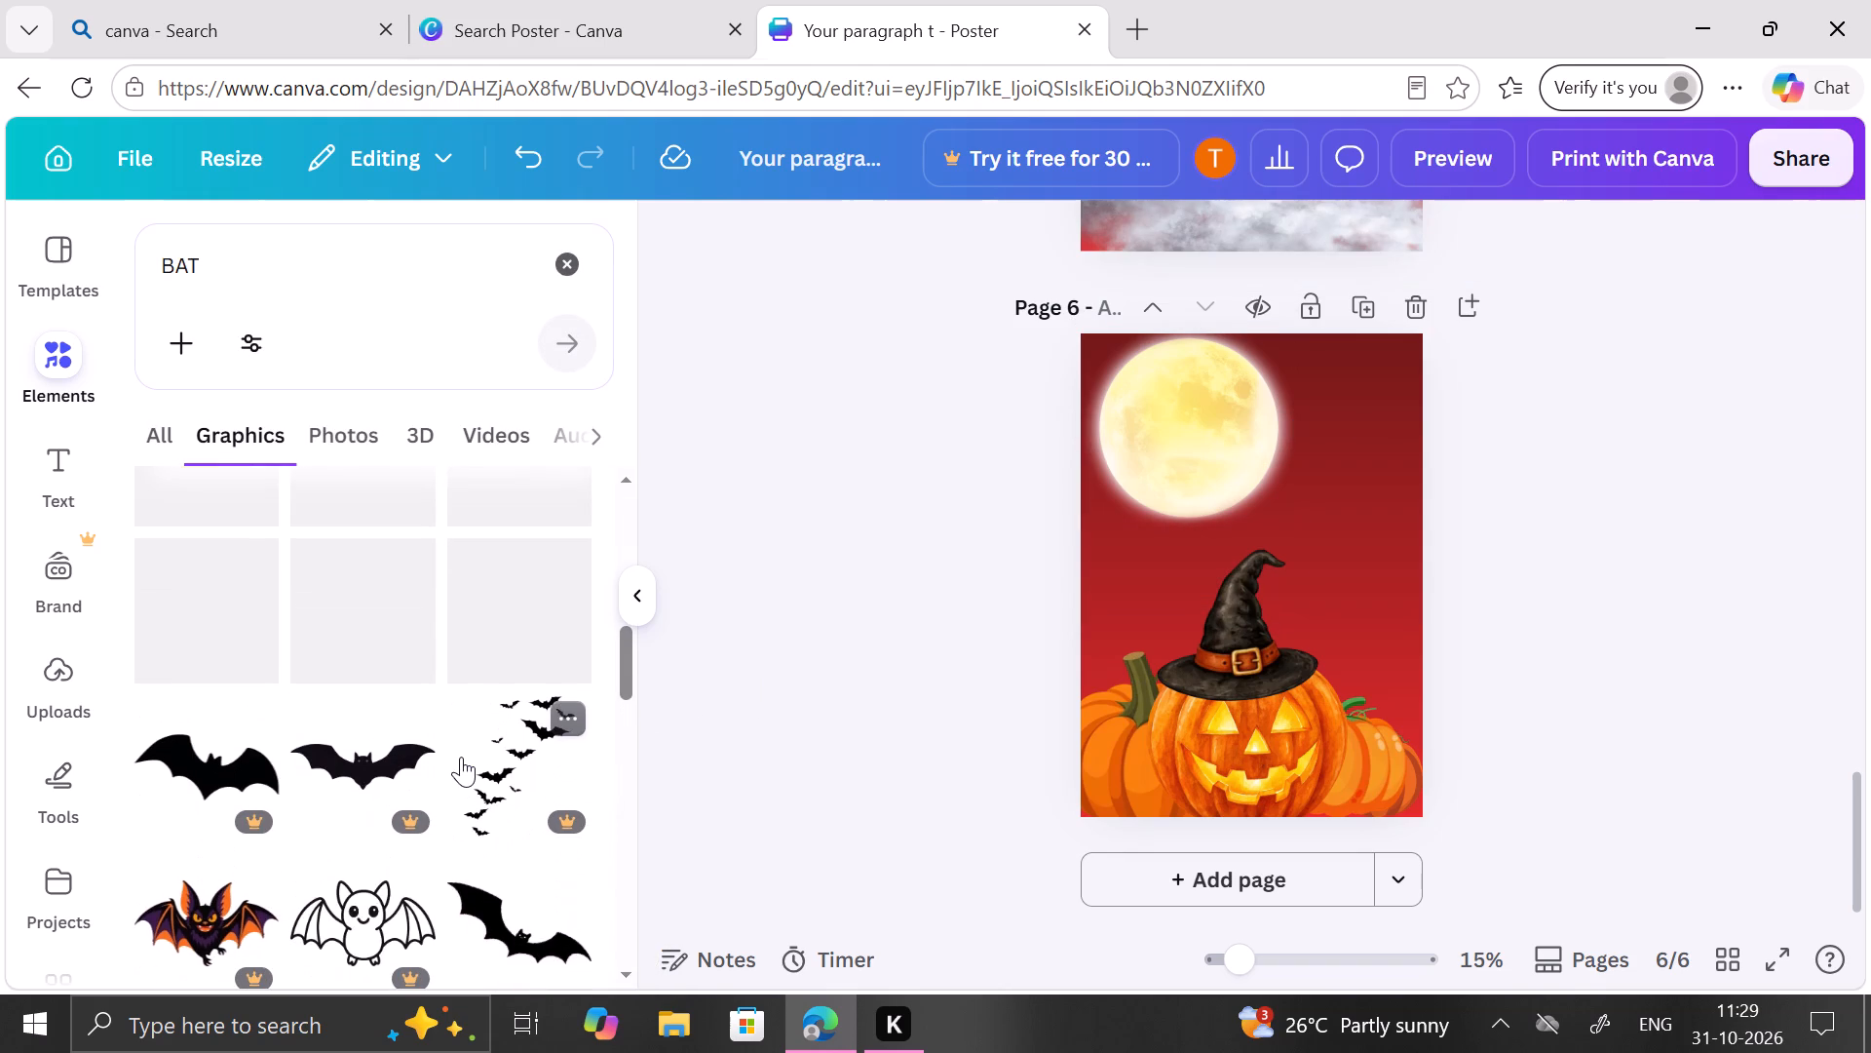
scroll(461, 757, "up", 3)
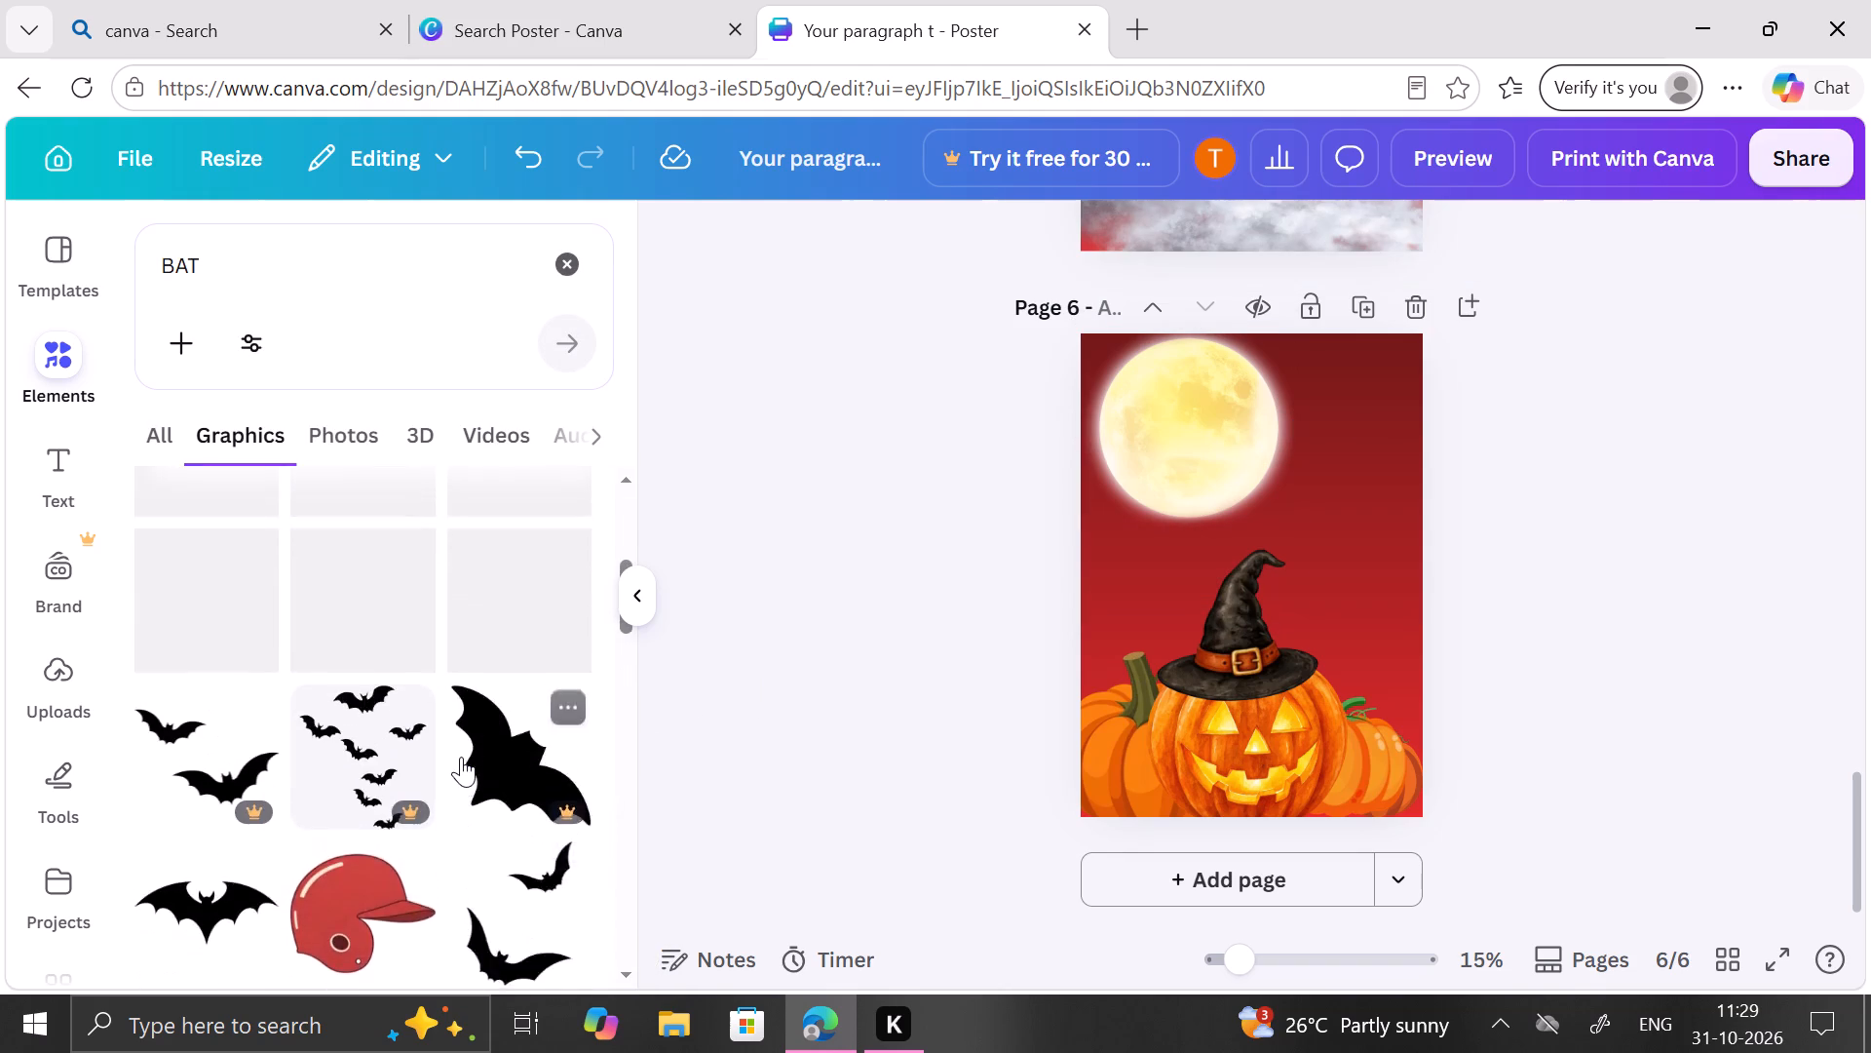
scroll(461, 757, "up", 6)
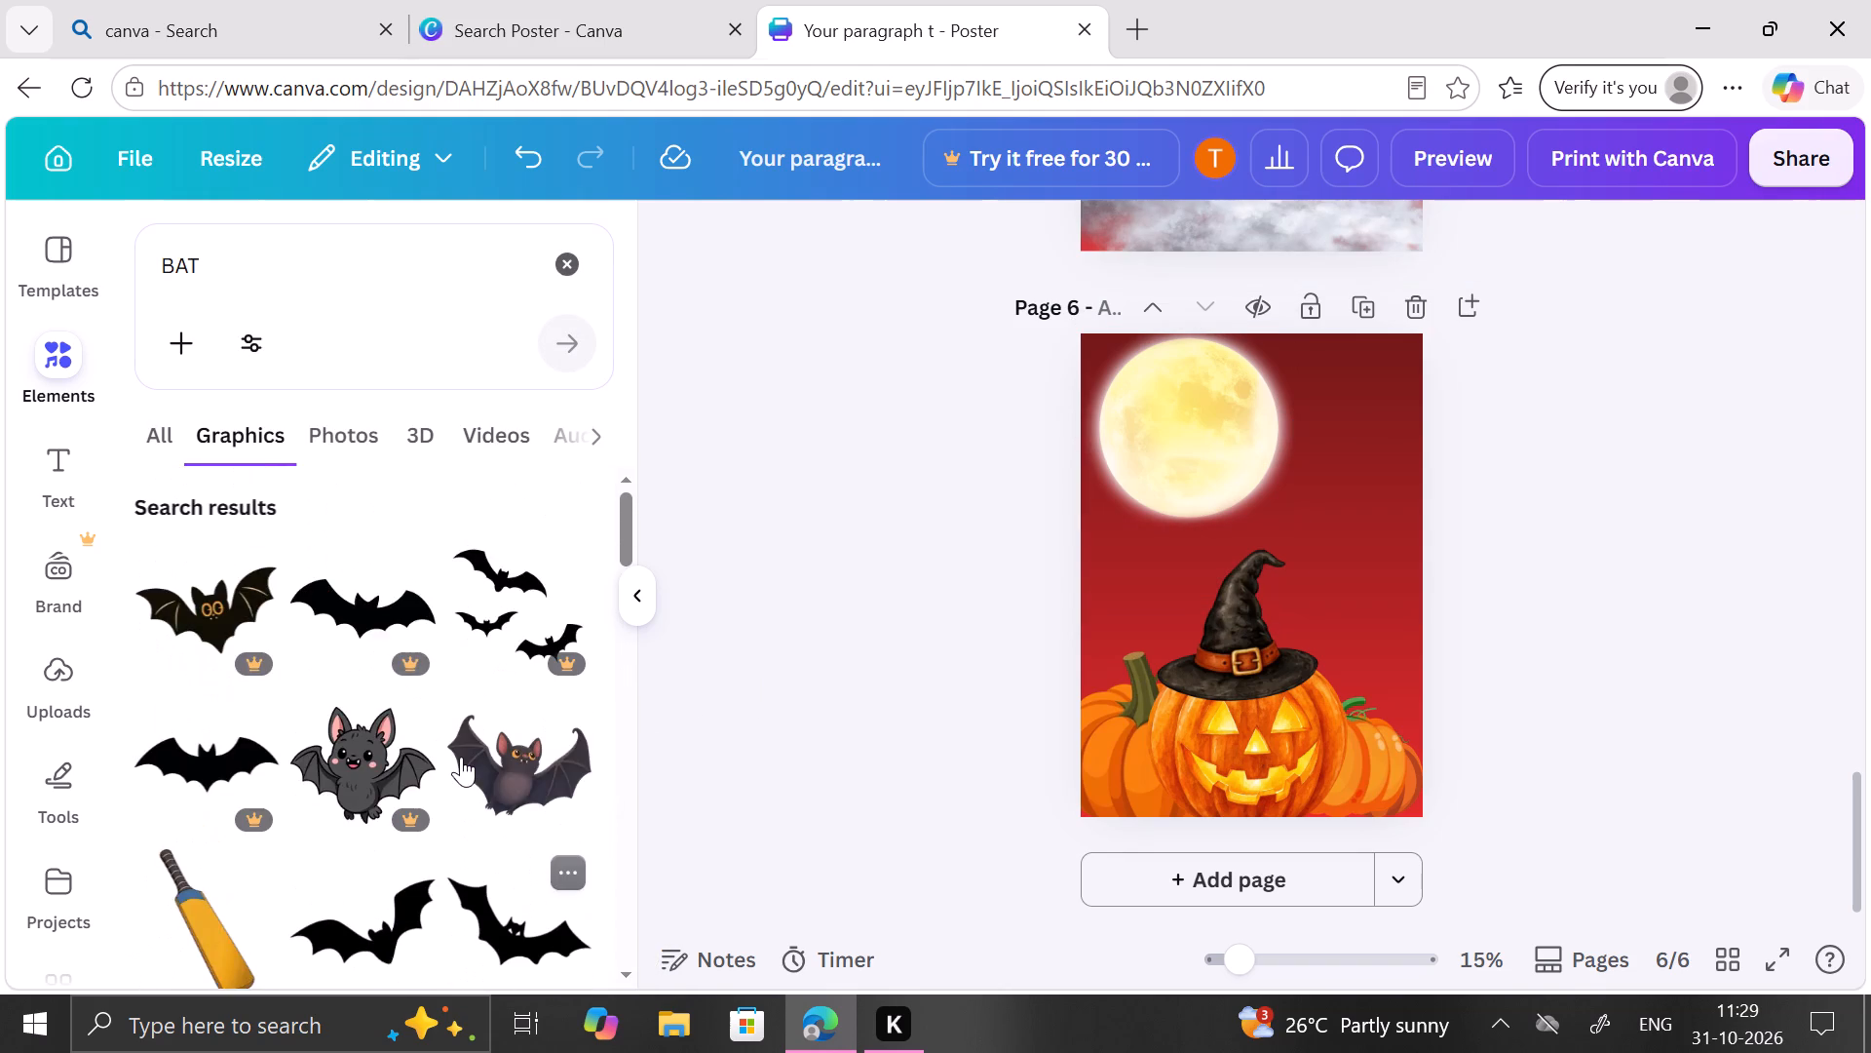
scroll(461, 757, "down", 4)
scroll(461, 757, "up", 3)
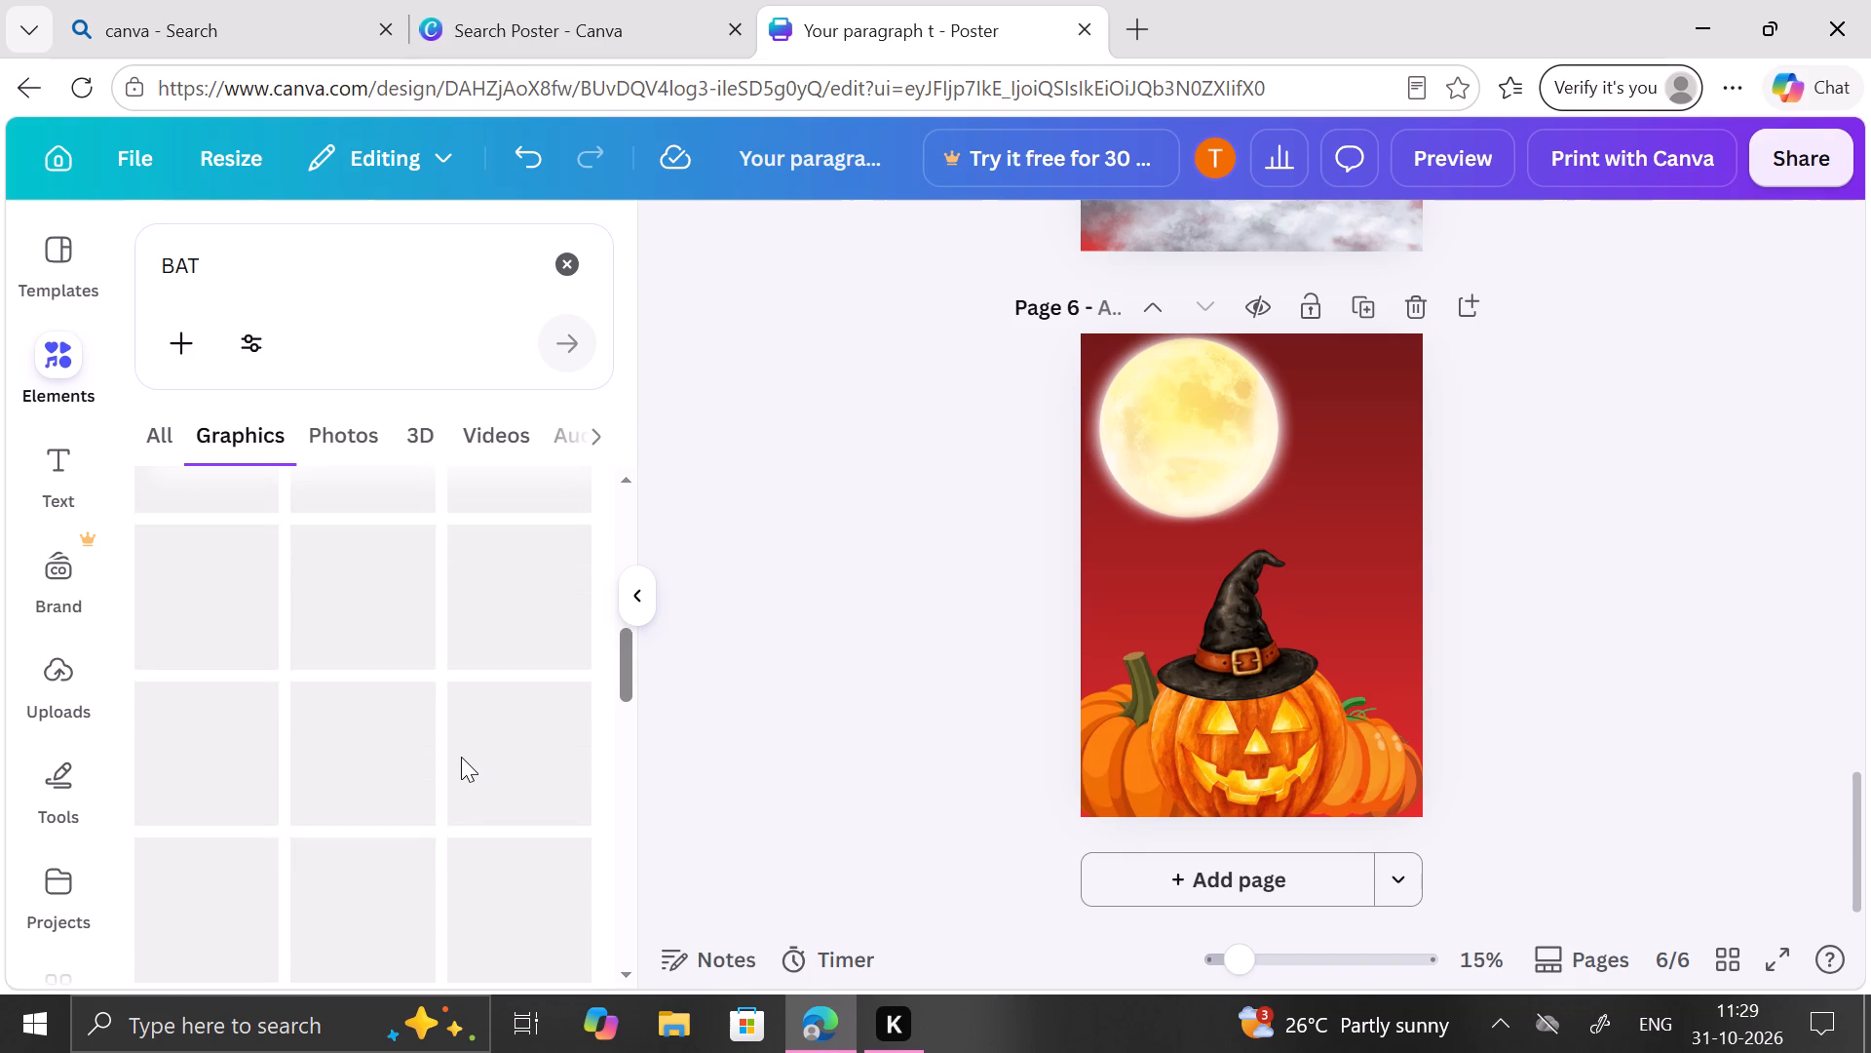
scroll(461, 757, "up", 3)
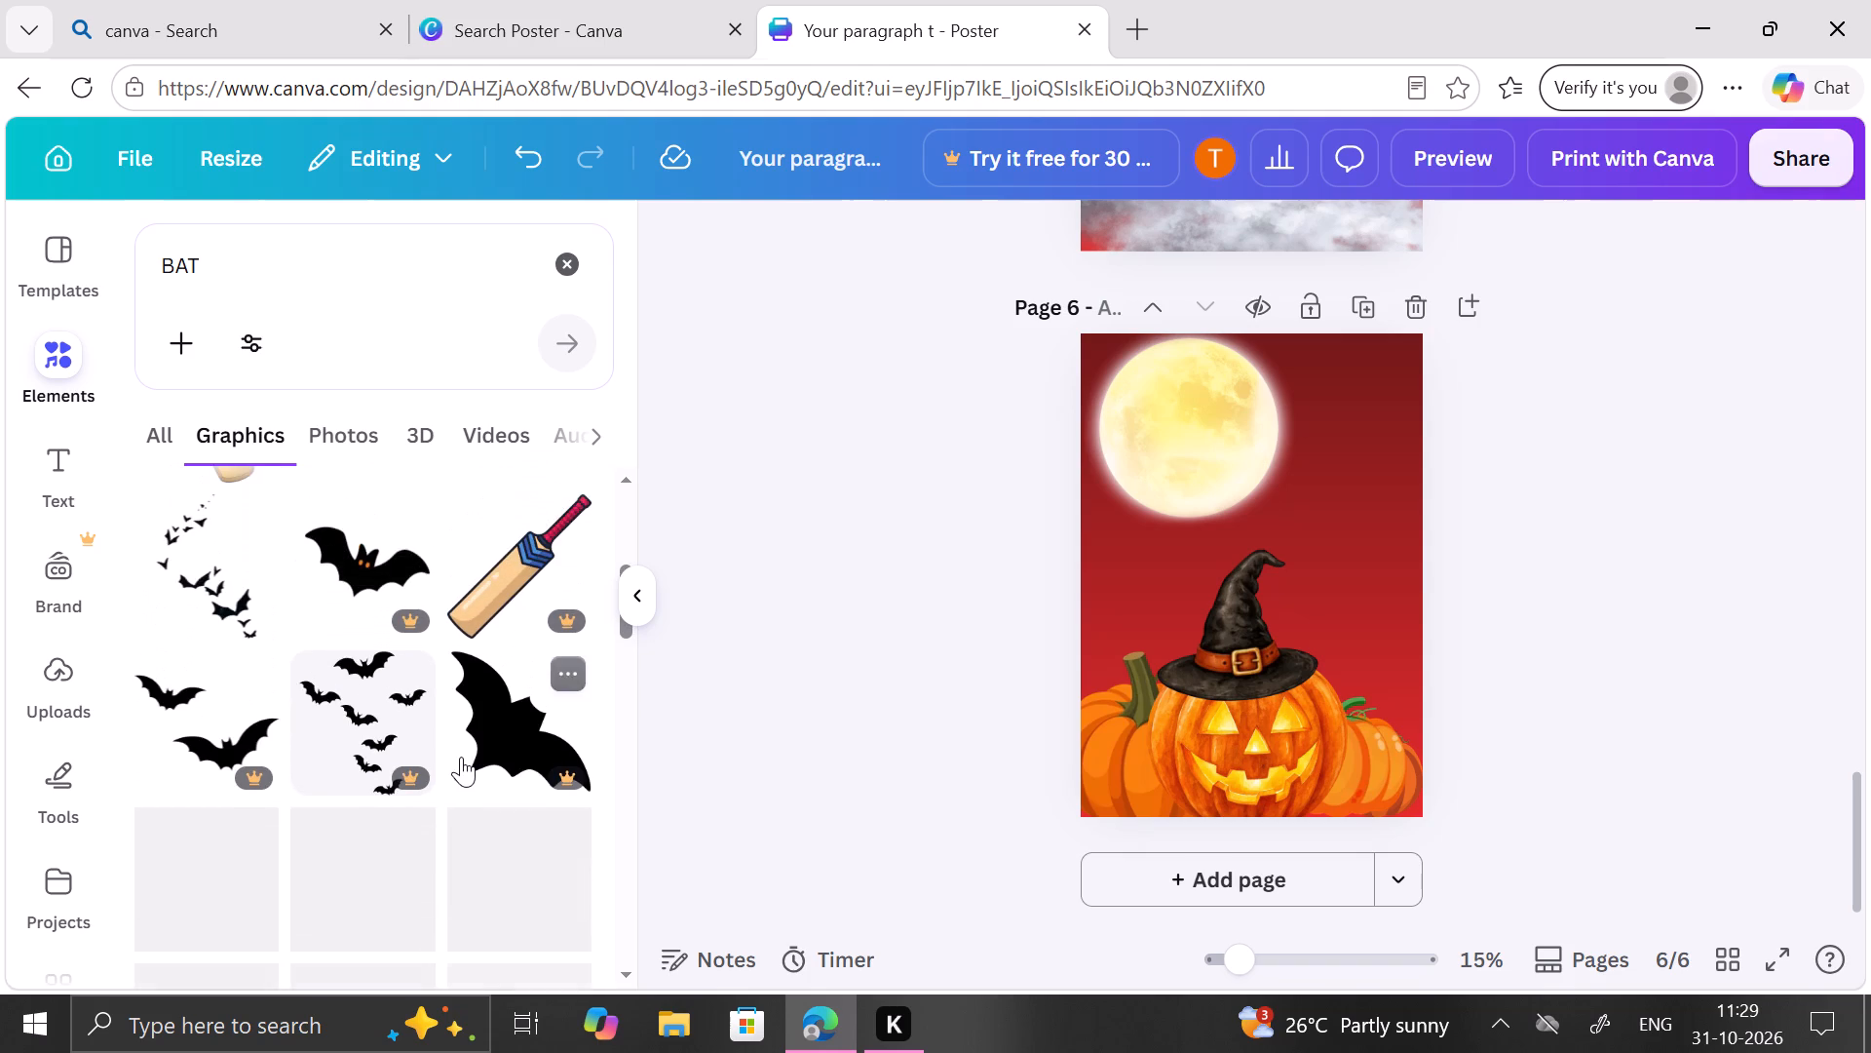
scroll(461, 757, "up", 1)
scroll(461, 757, "down", 1)
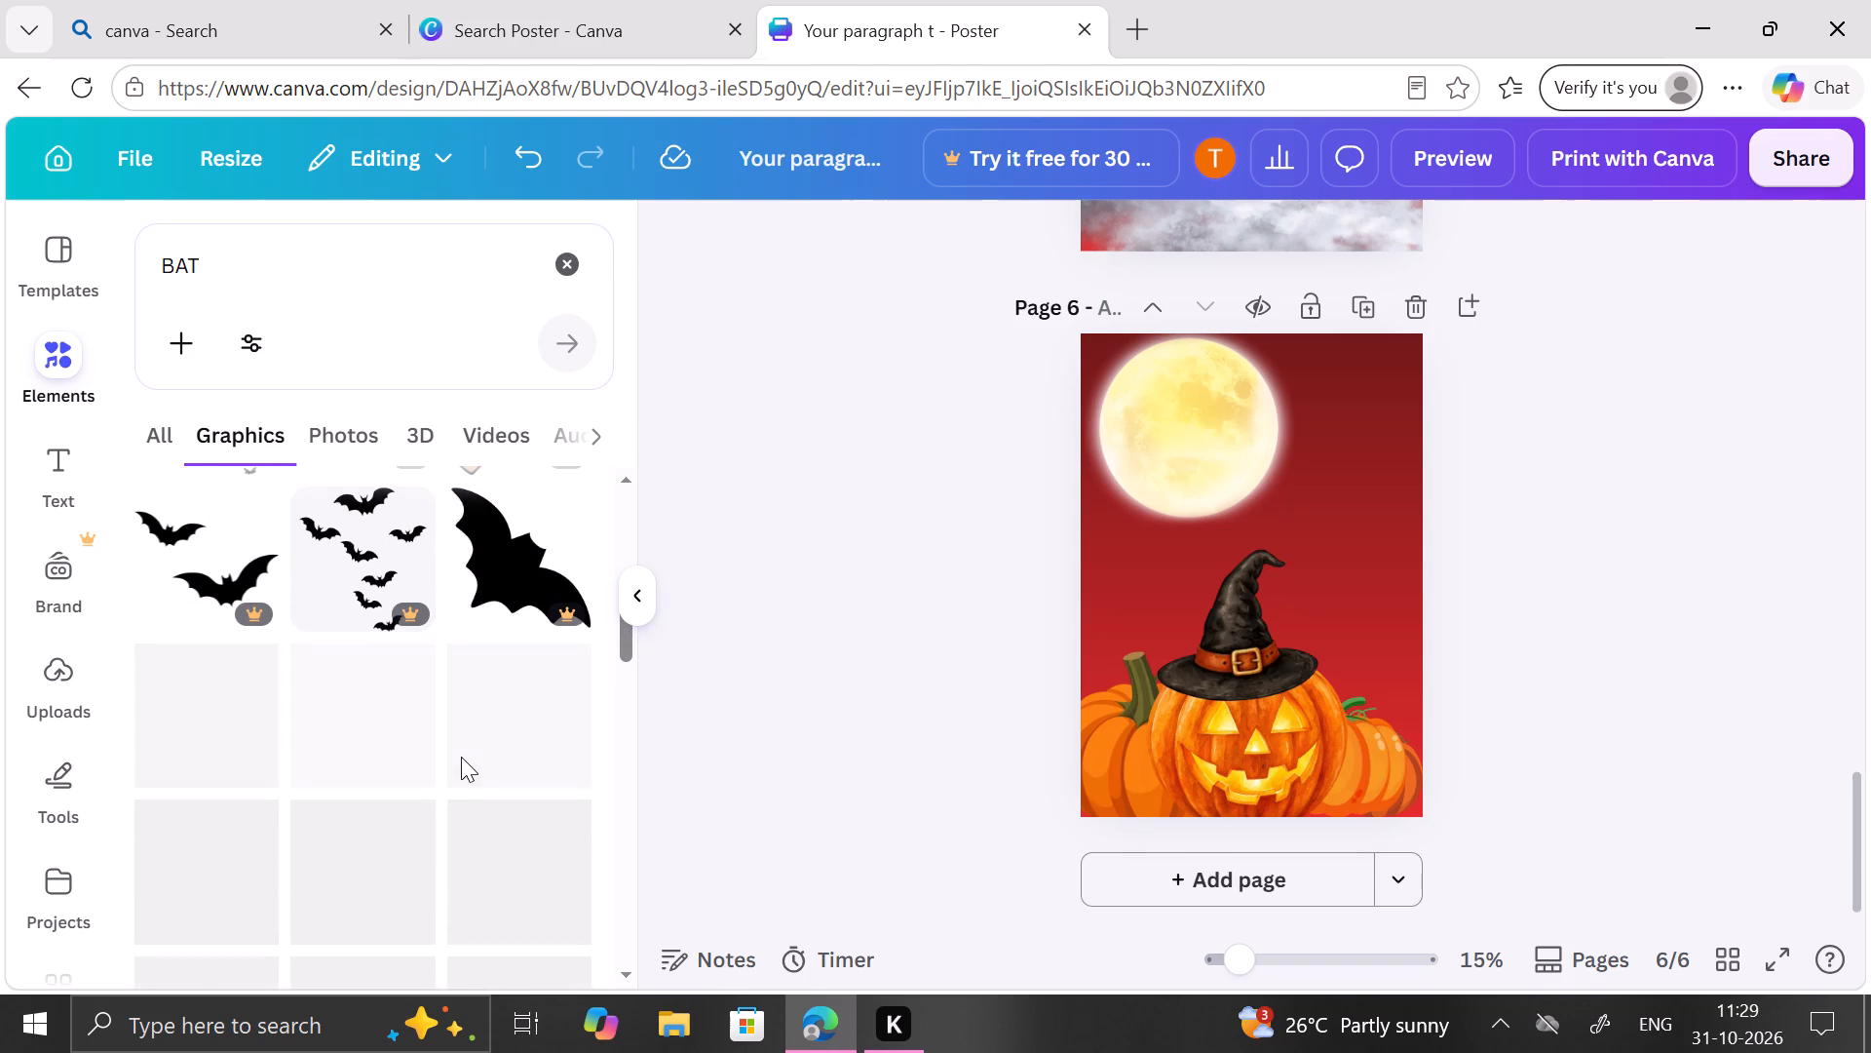
scroll(461, 757, "down", 3)
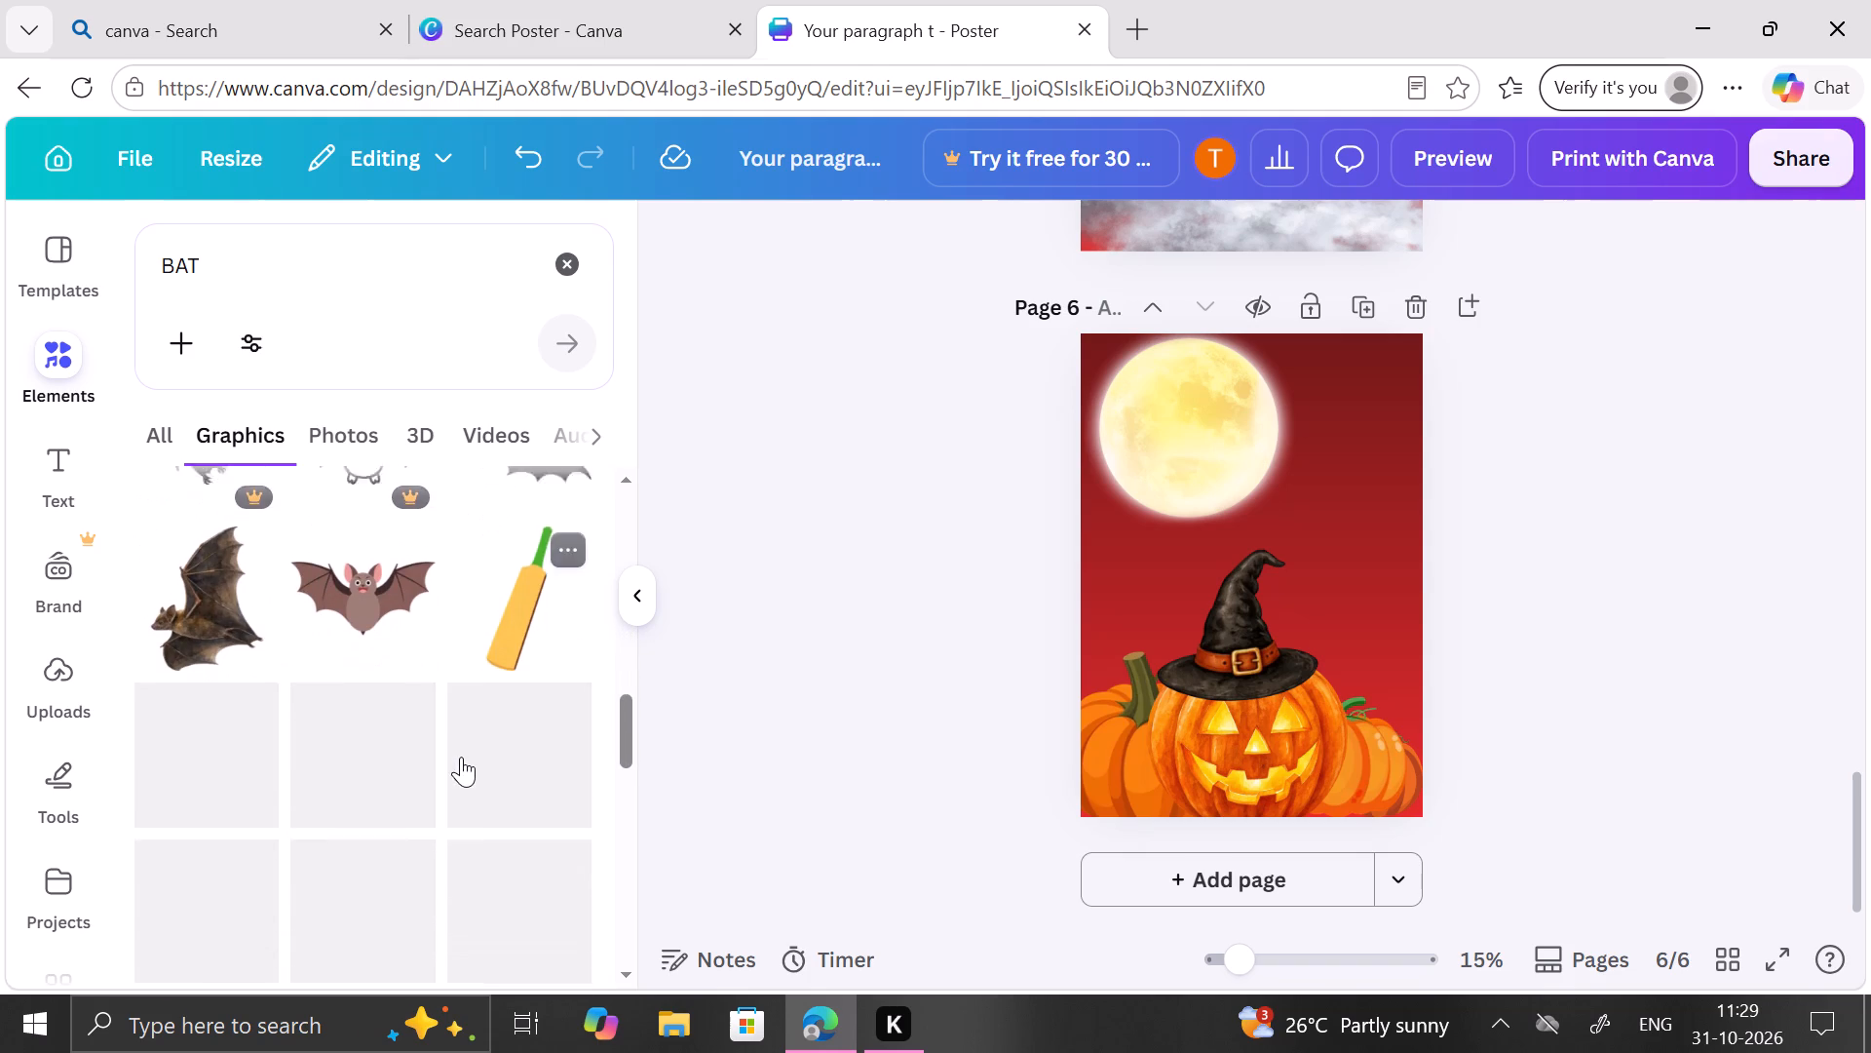
scroll(461, 757, "down", 2)
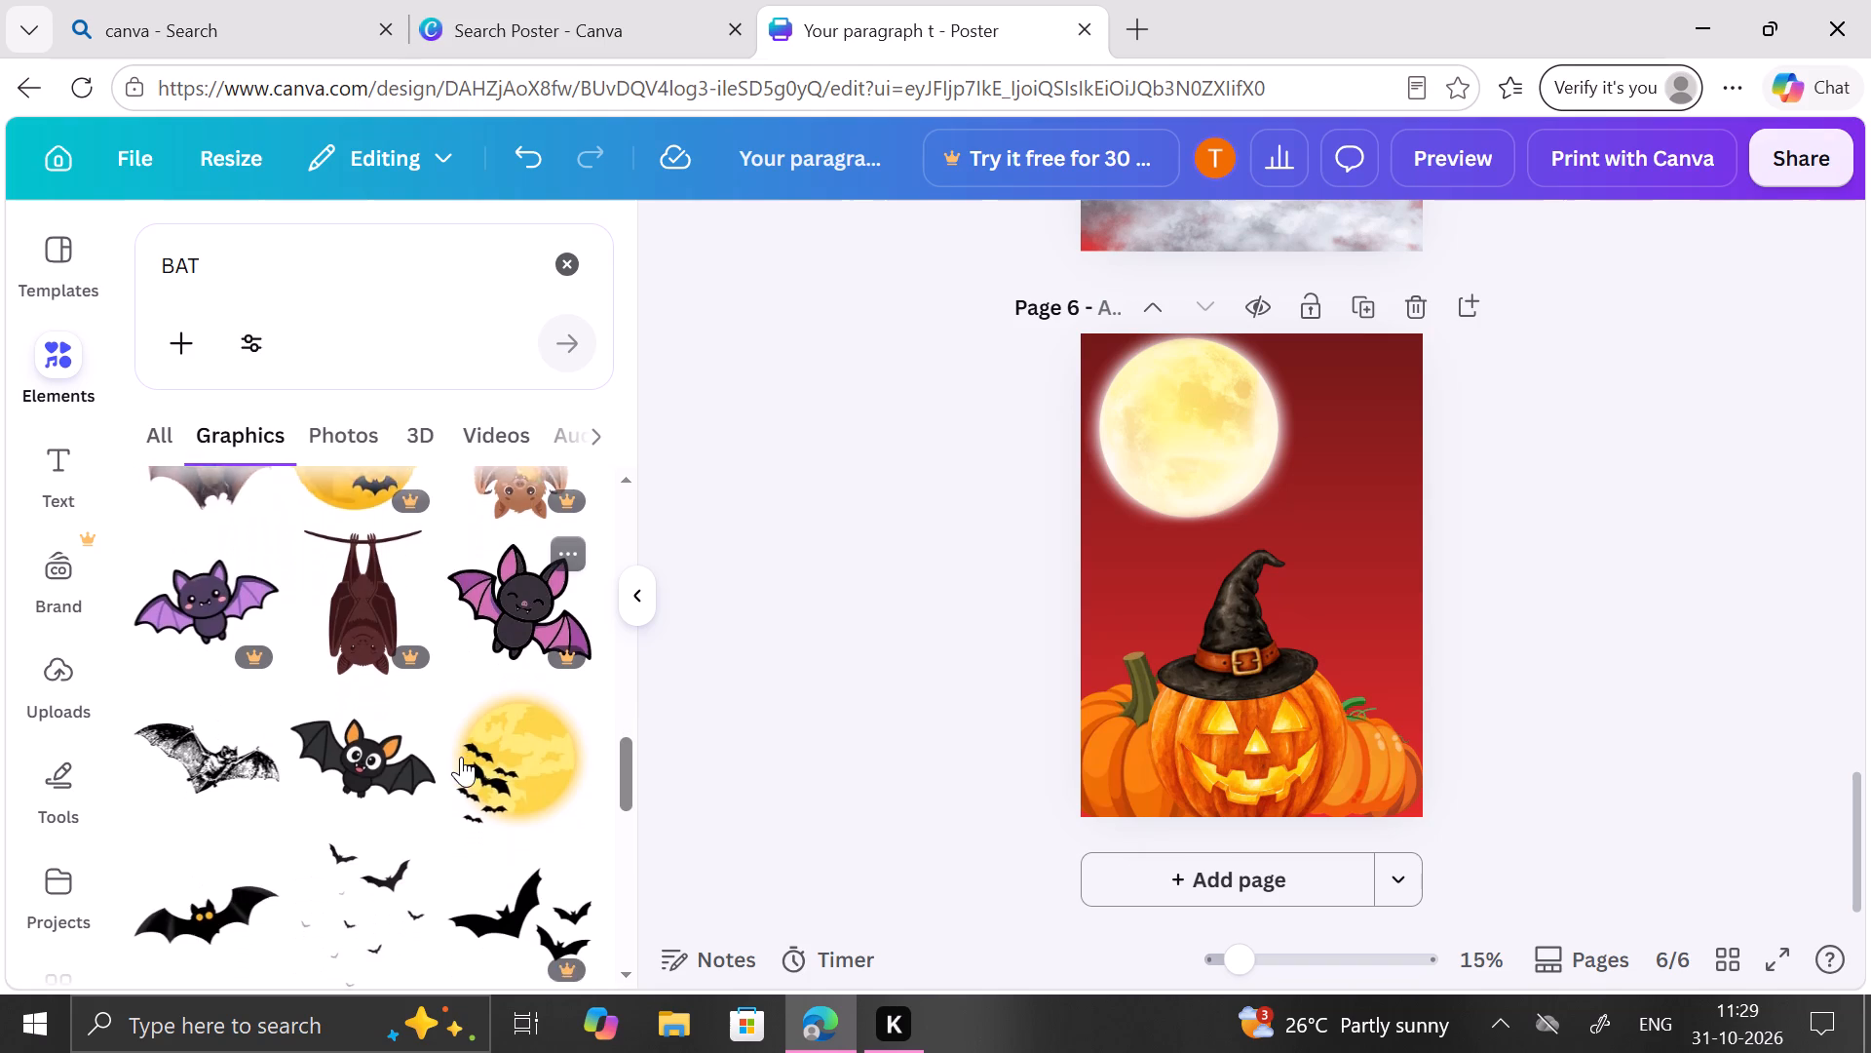
scroll(461, 757, "down", 4)
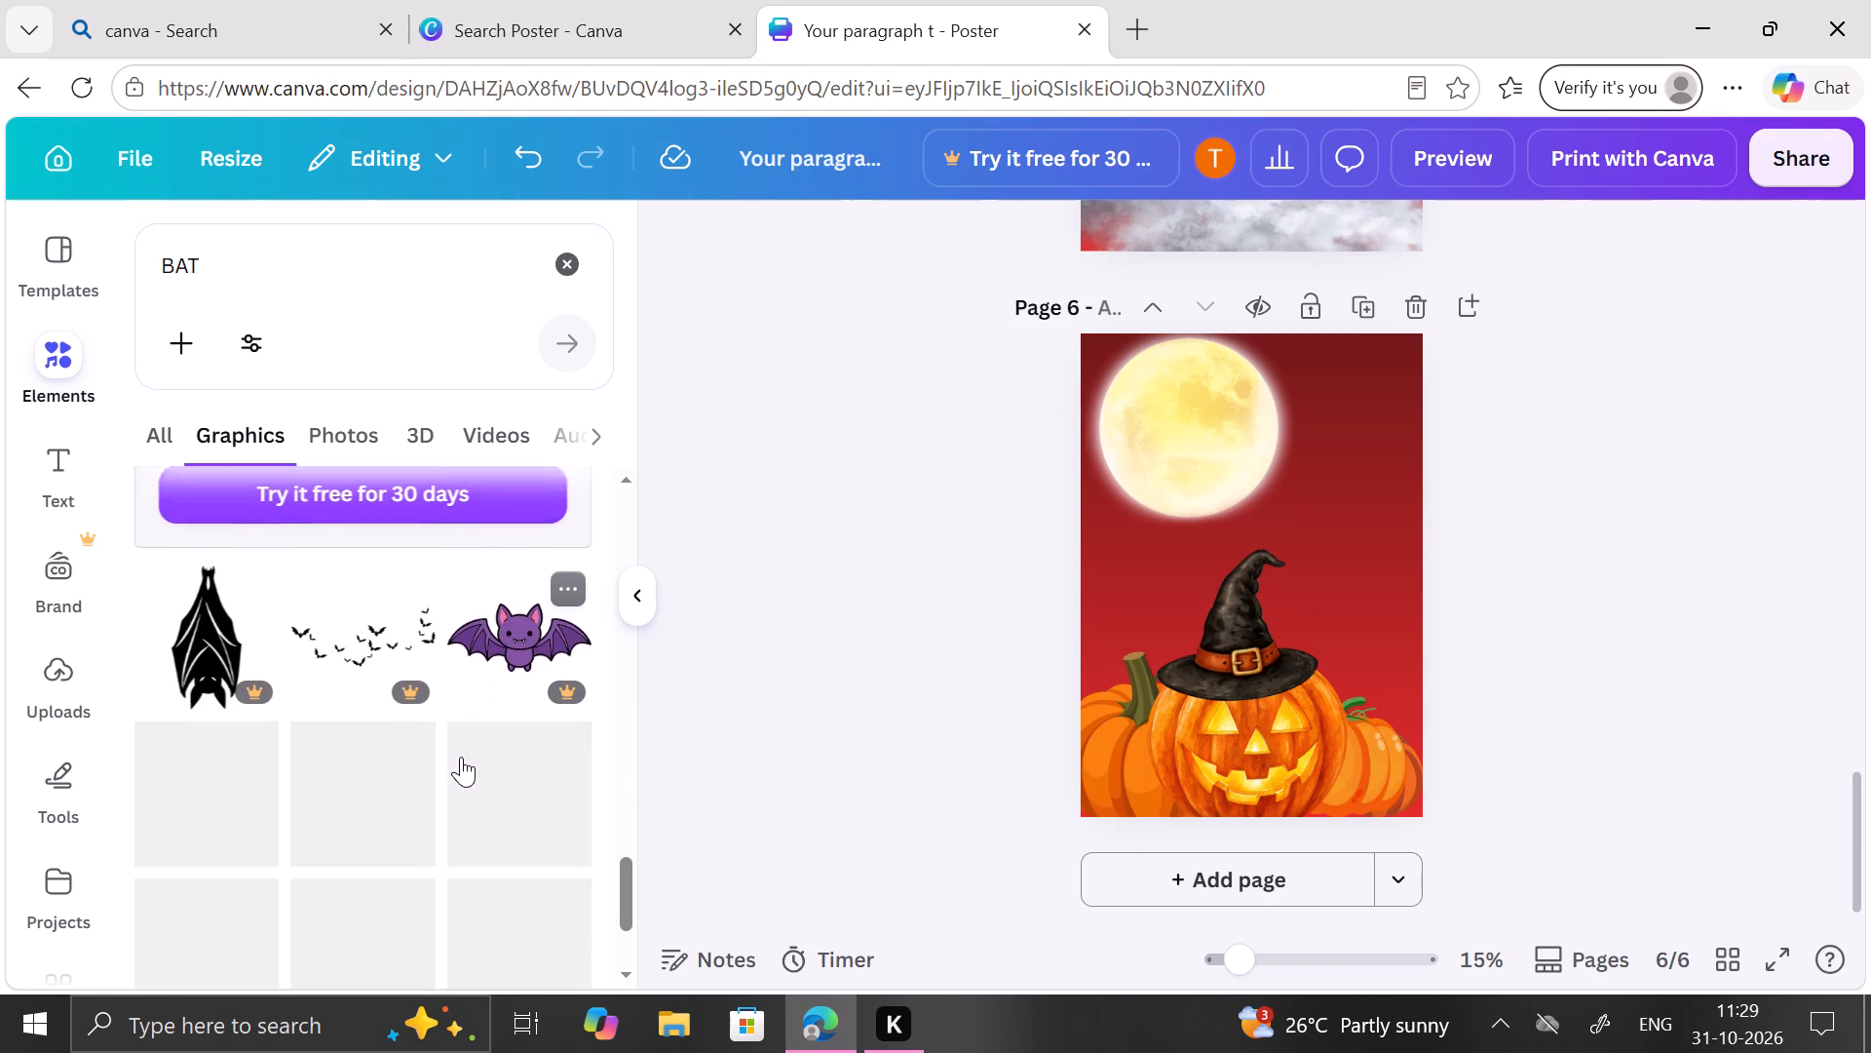
scroll(461, 757, "down", 2)
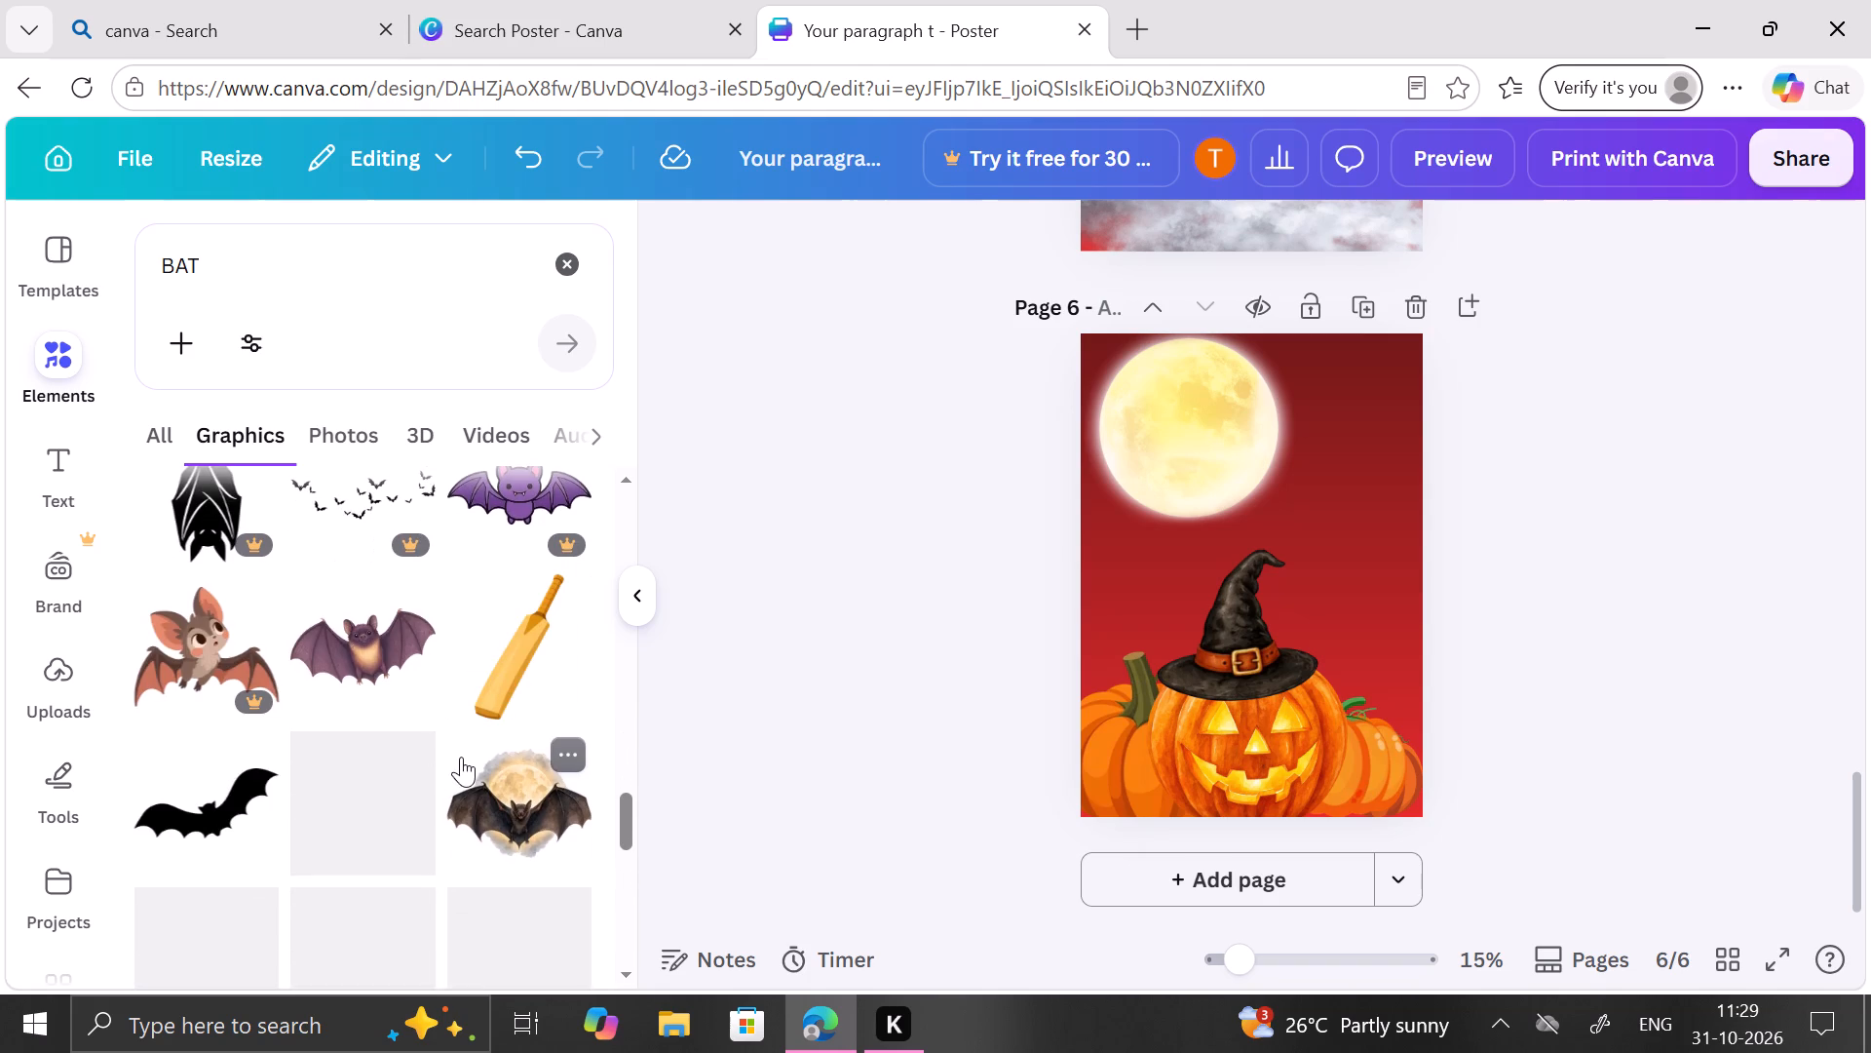
scroll(471, 806, "down", 1)
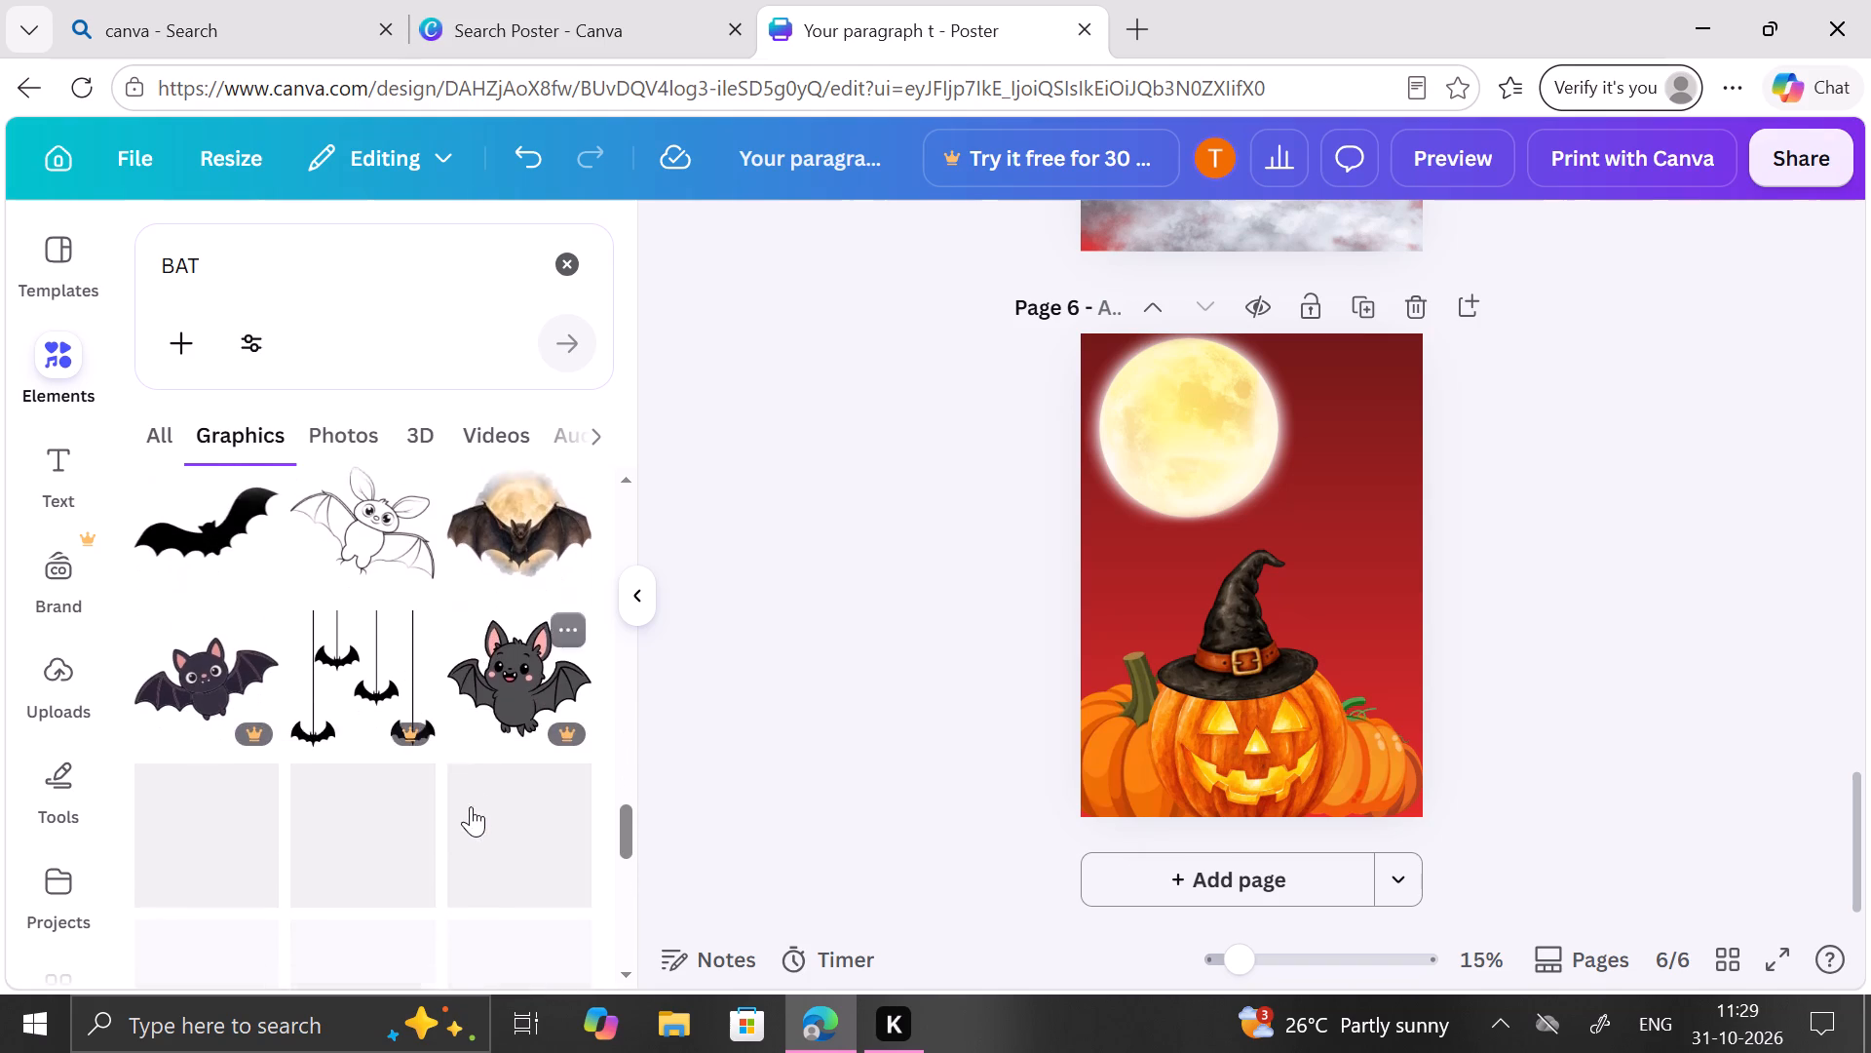
scroll(471, 806, "up", 5)
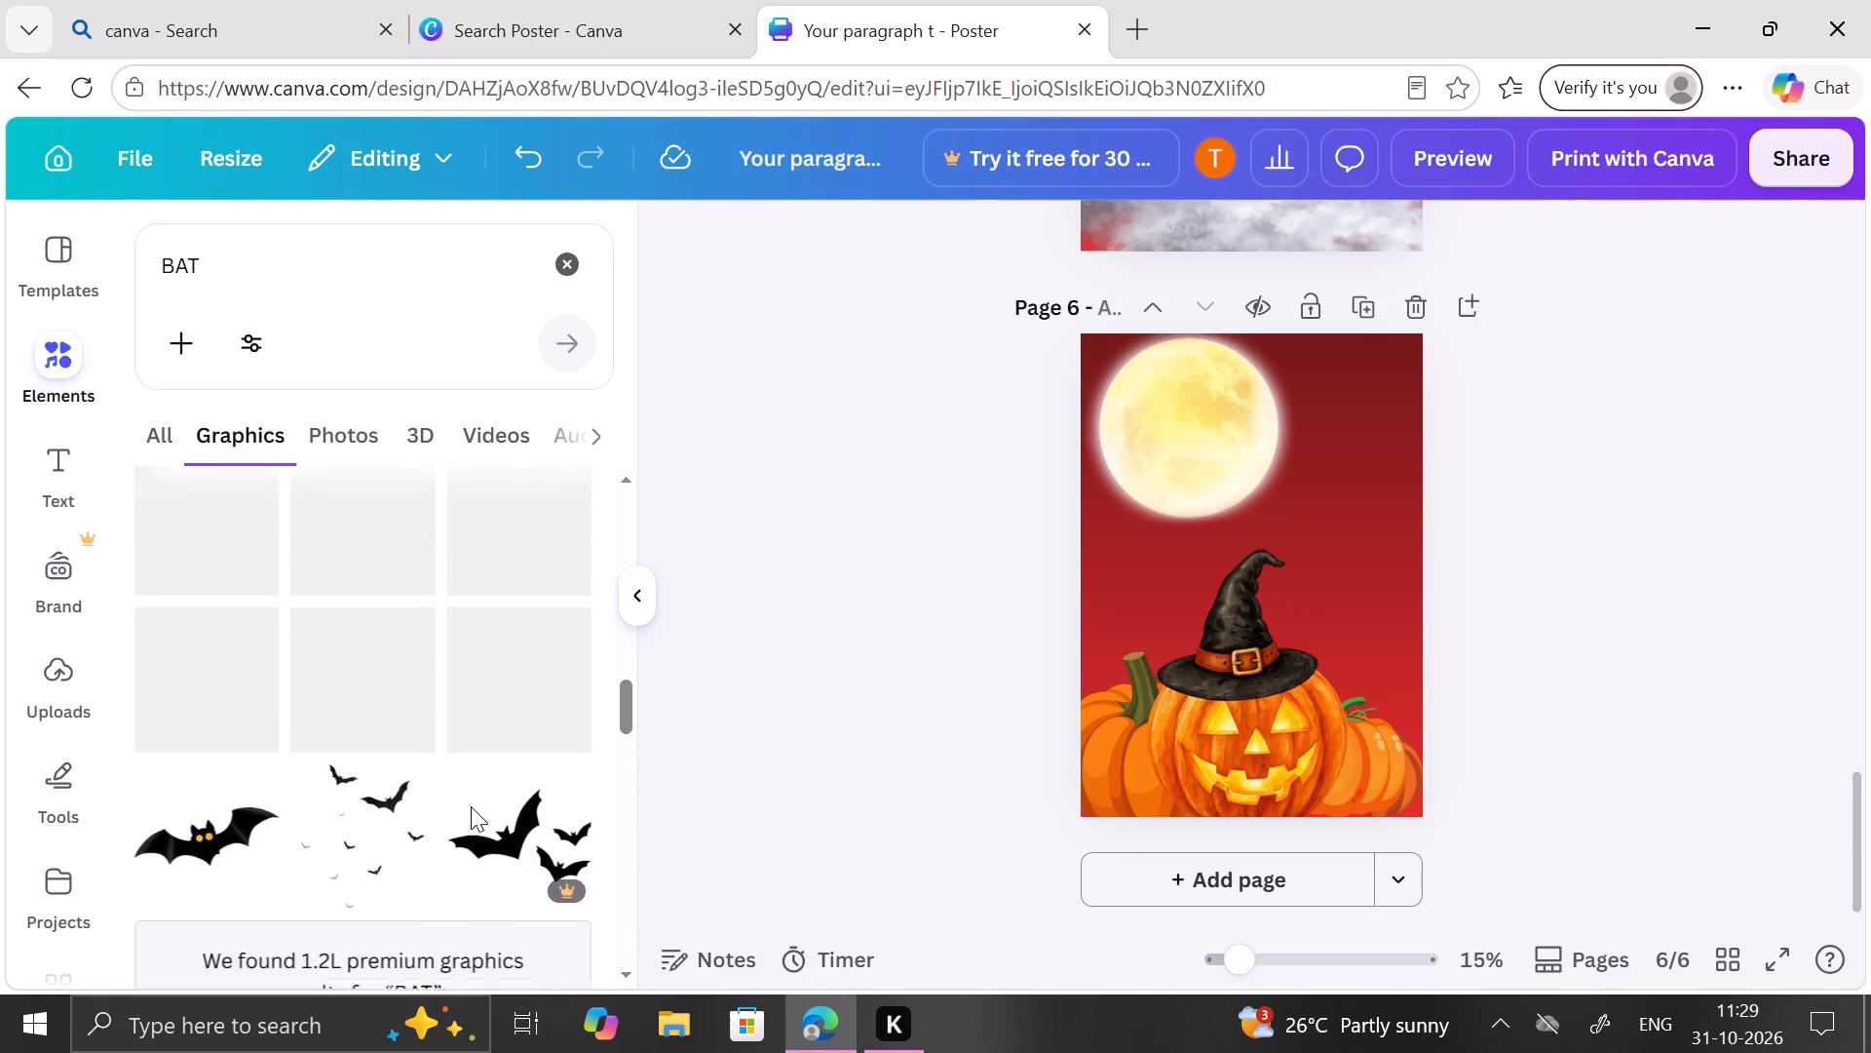
scroll(471, 806, "up", 1)
scroll(471, 806, "down", 1)
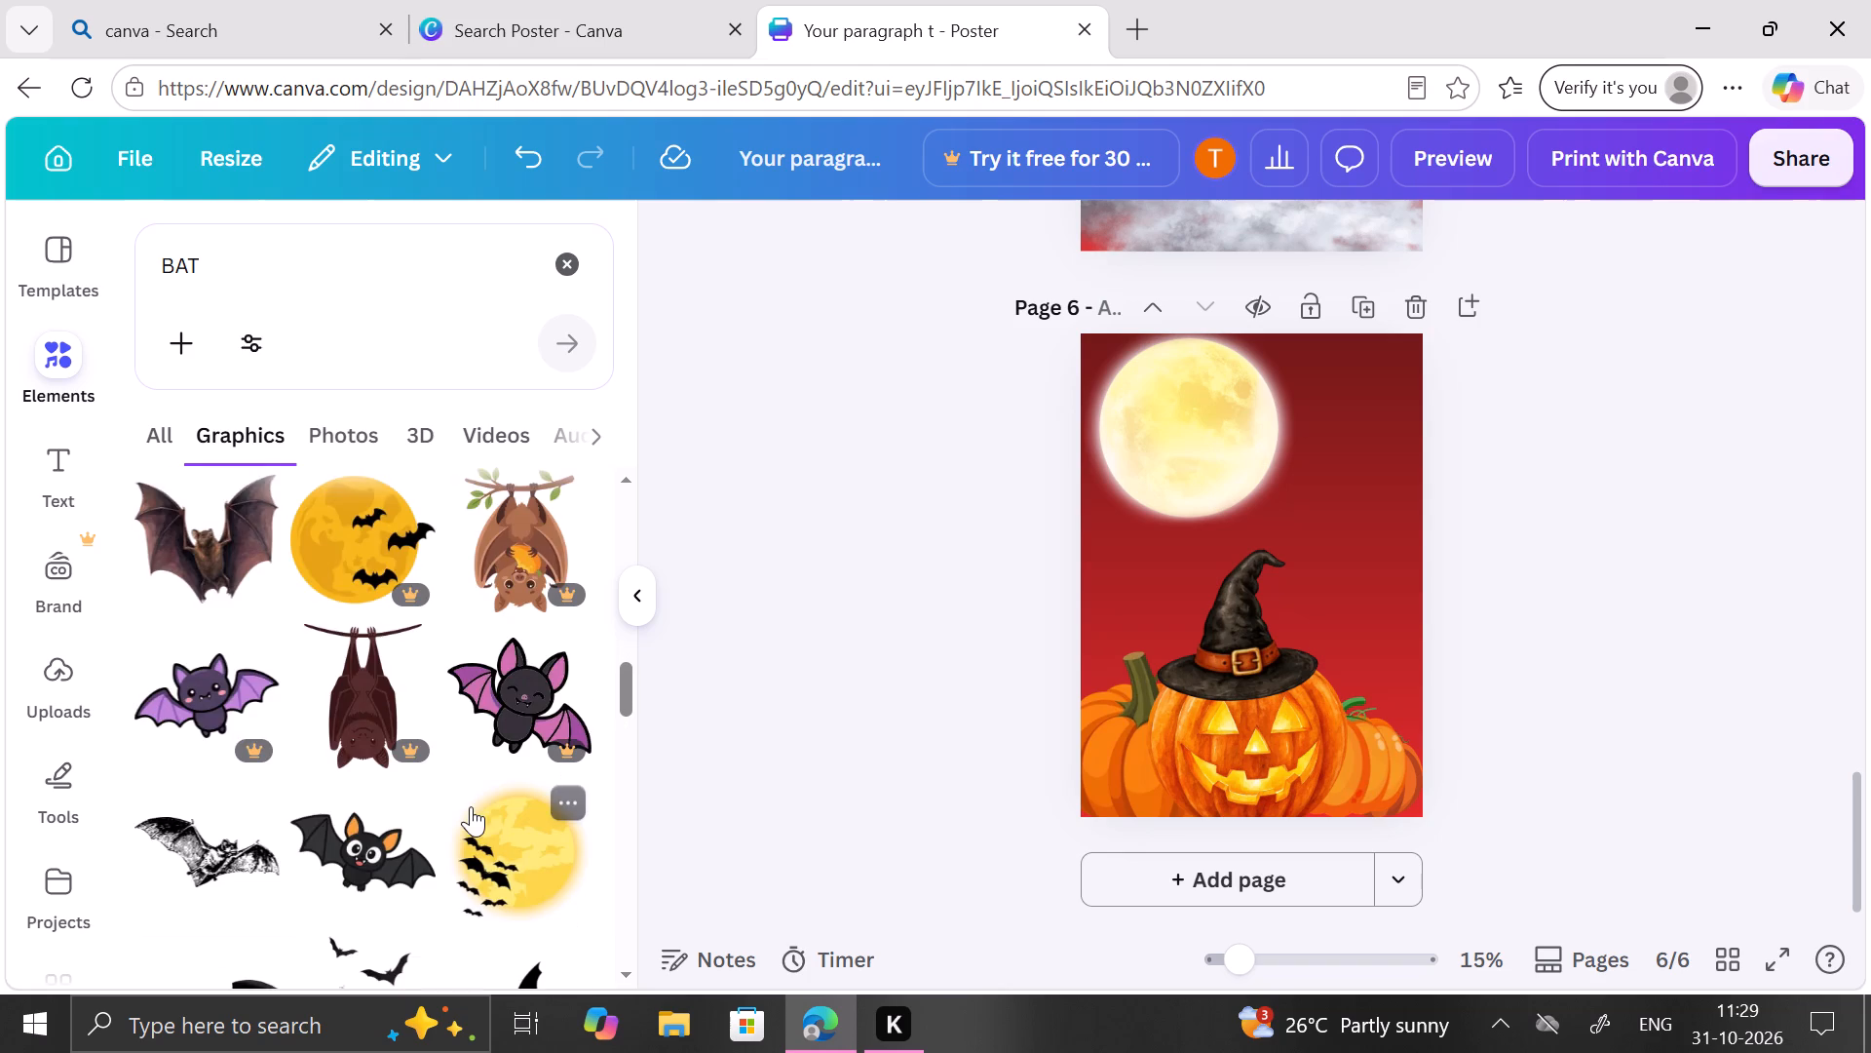
Add the free black sketched bat to page 6, shrink it to about 30 by 14, and place it overlapping the moon, against the page's right edge.
left_click(241, 837)
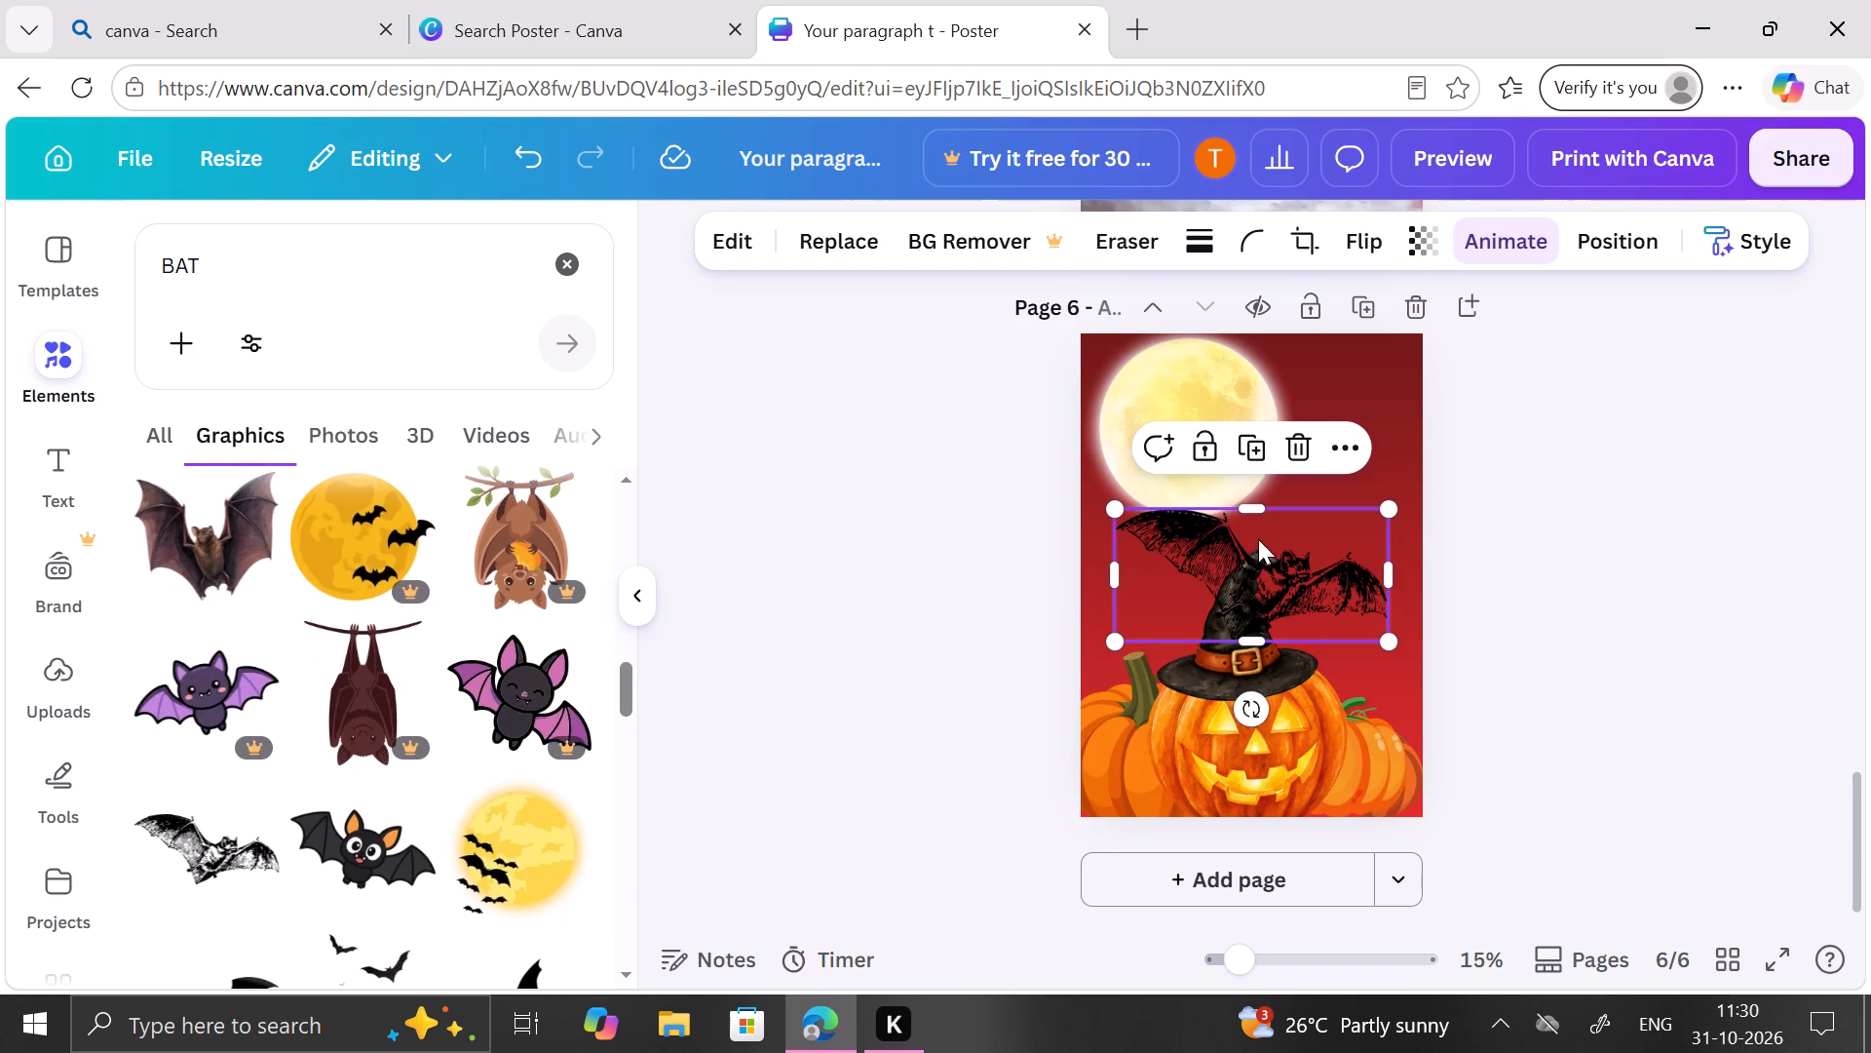
left_click_drag(1309, 539, 1337, 451)
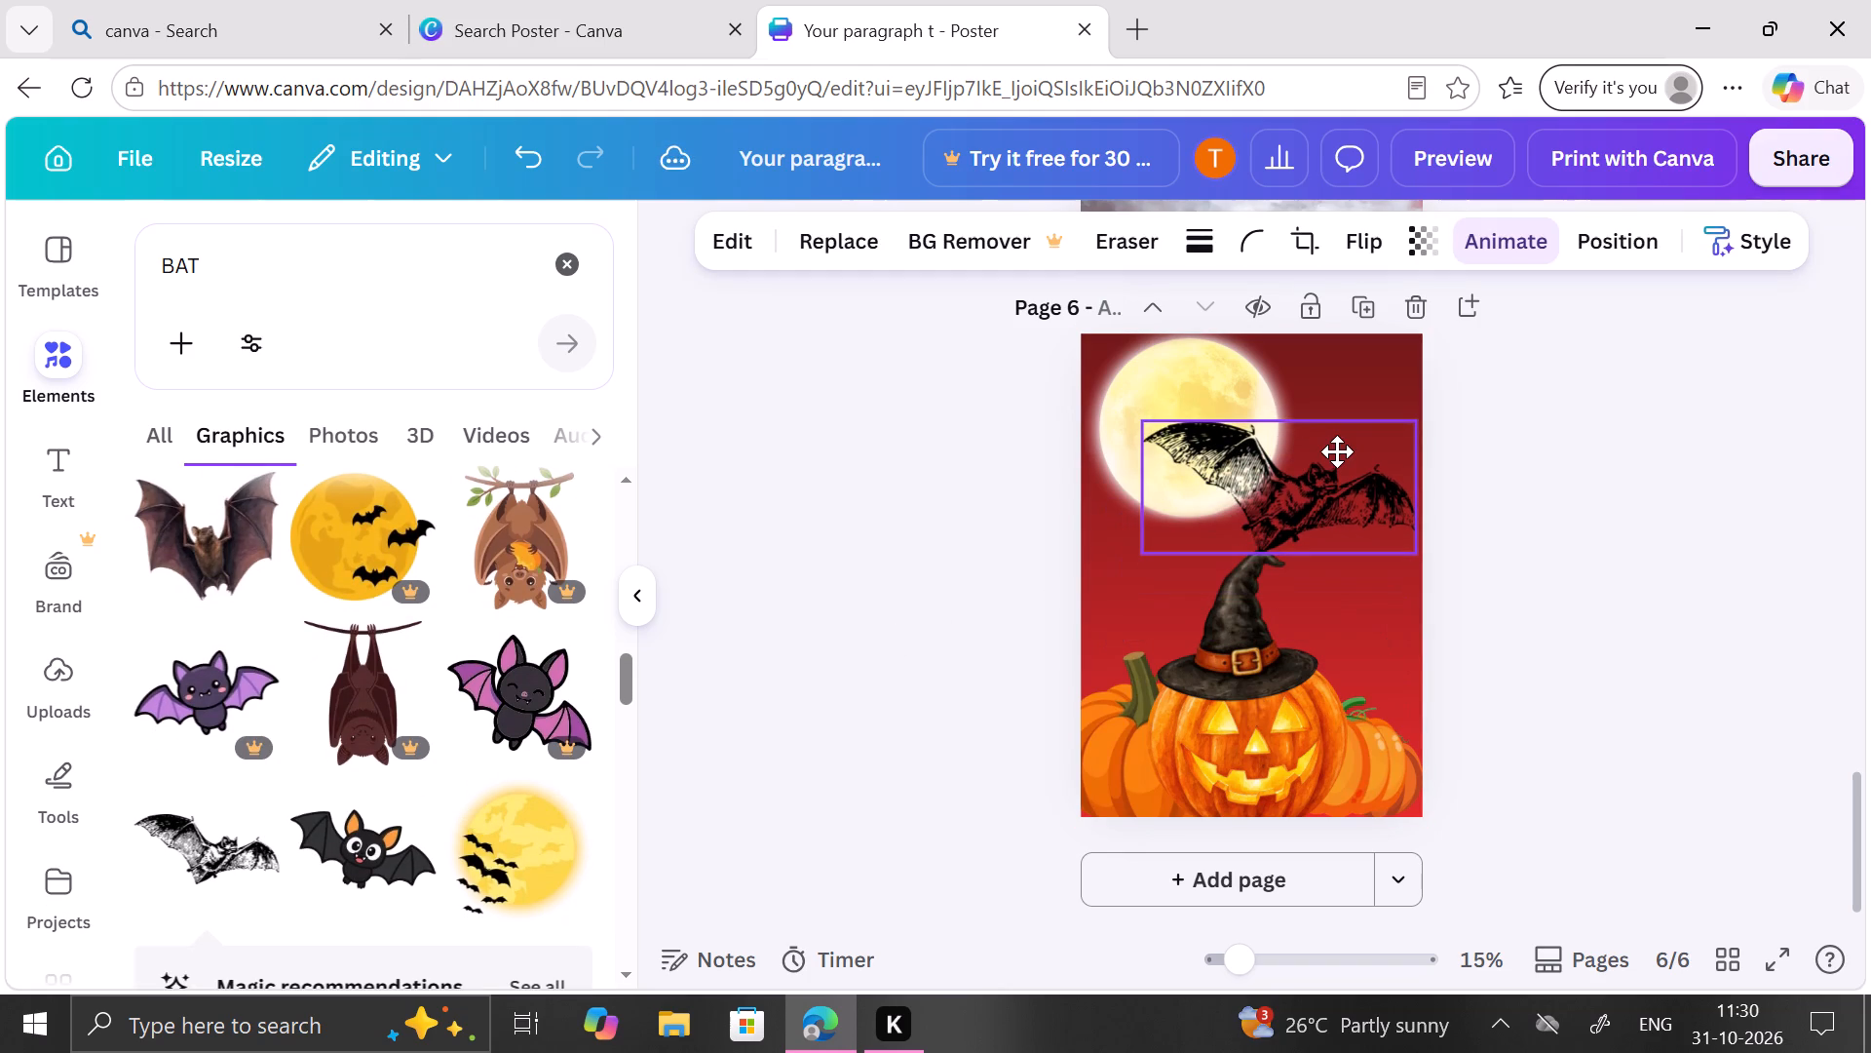
left_click_drag(1337, 451, 1327, 422)
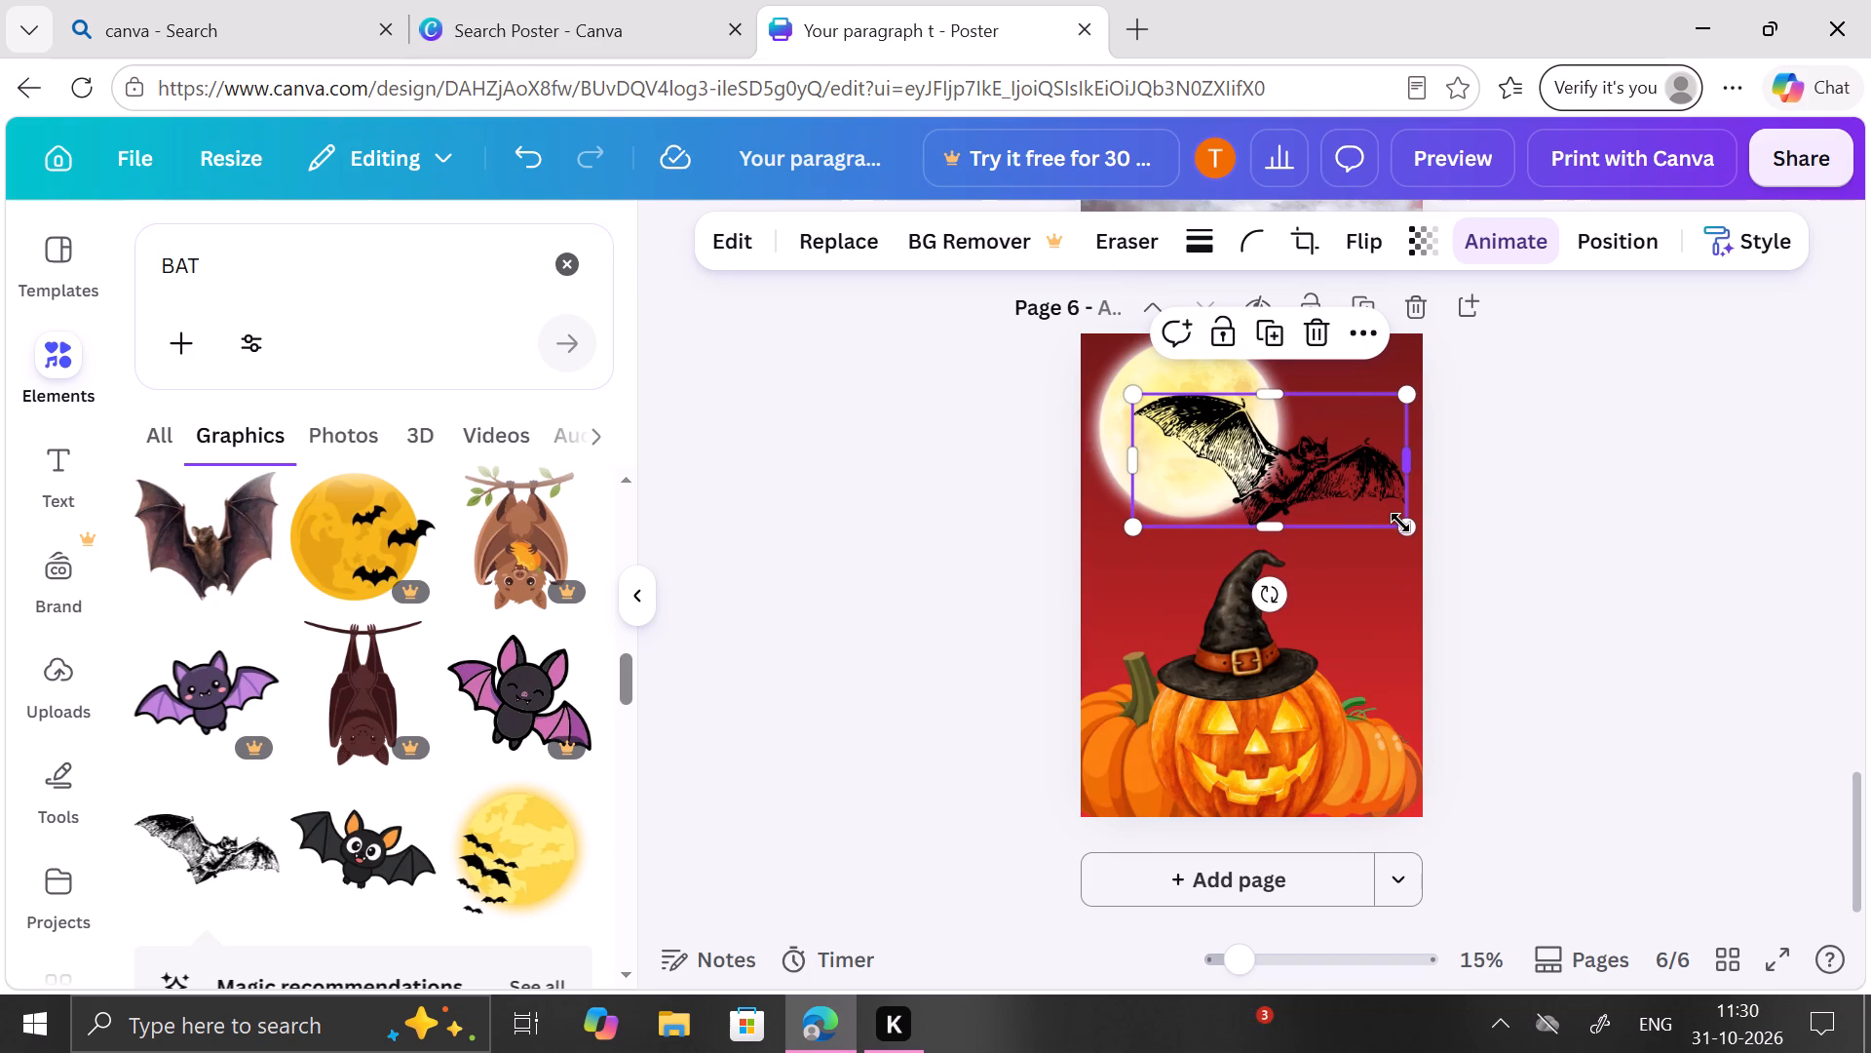
left_click_drag(1404, 529, 1401, 527)
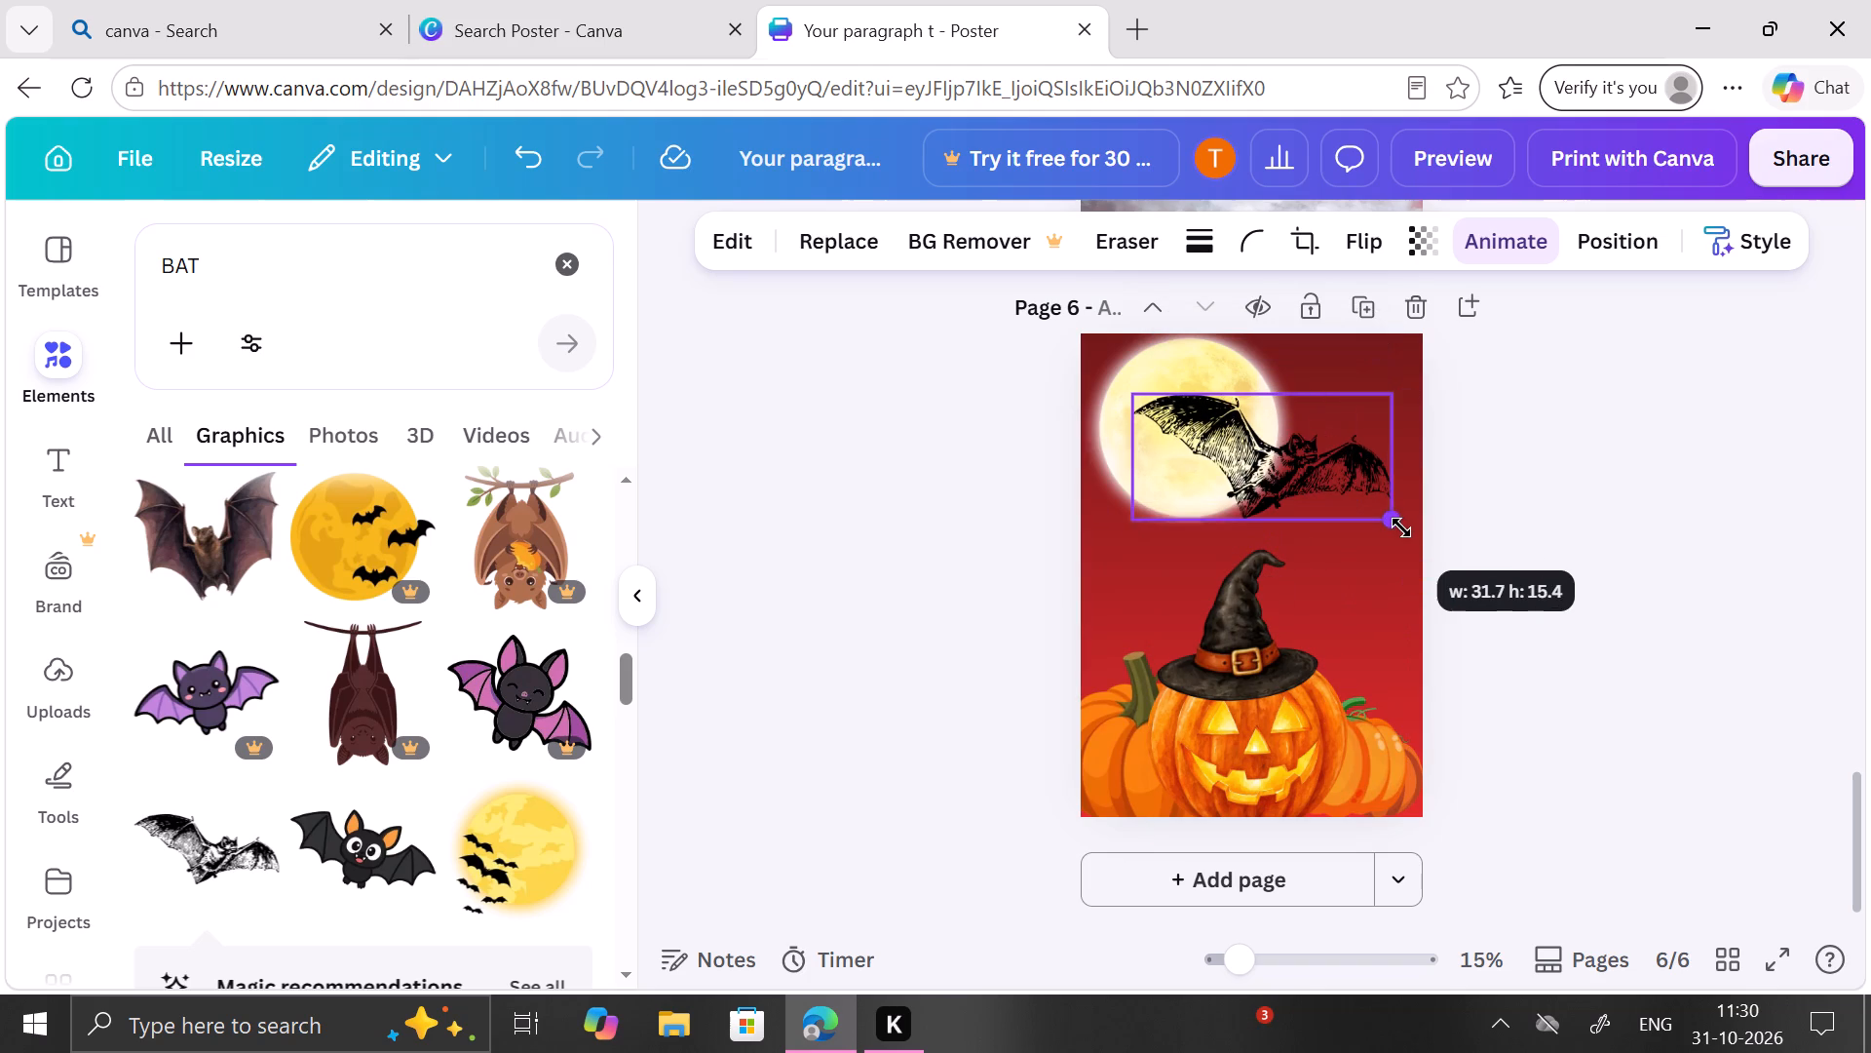
left_click_drag(1401, 527, 1381, 514)
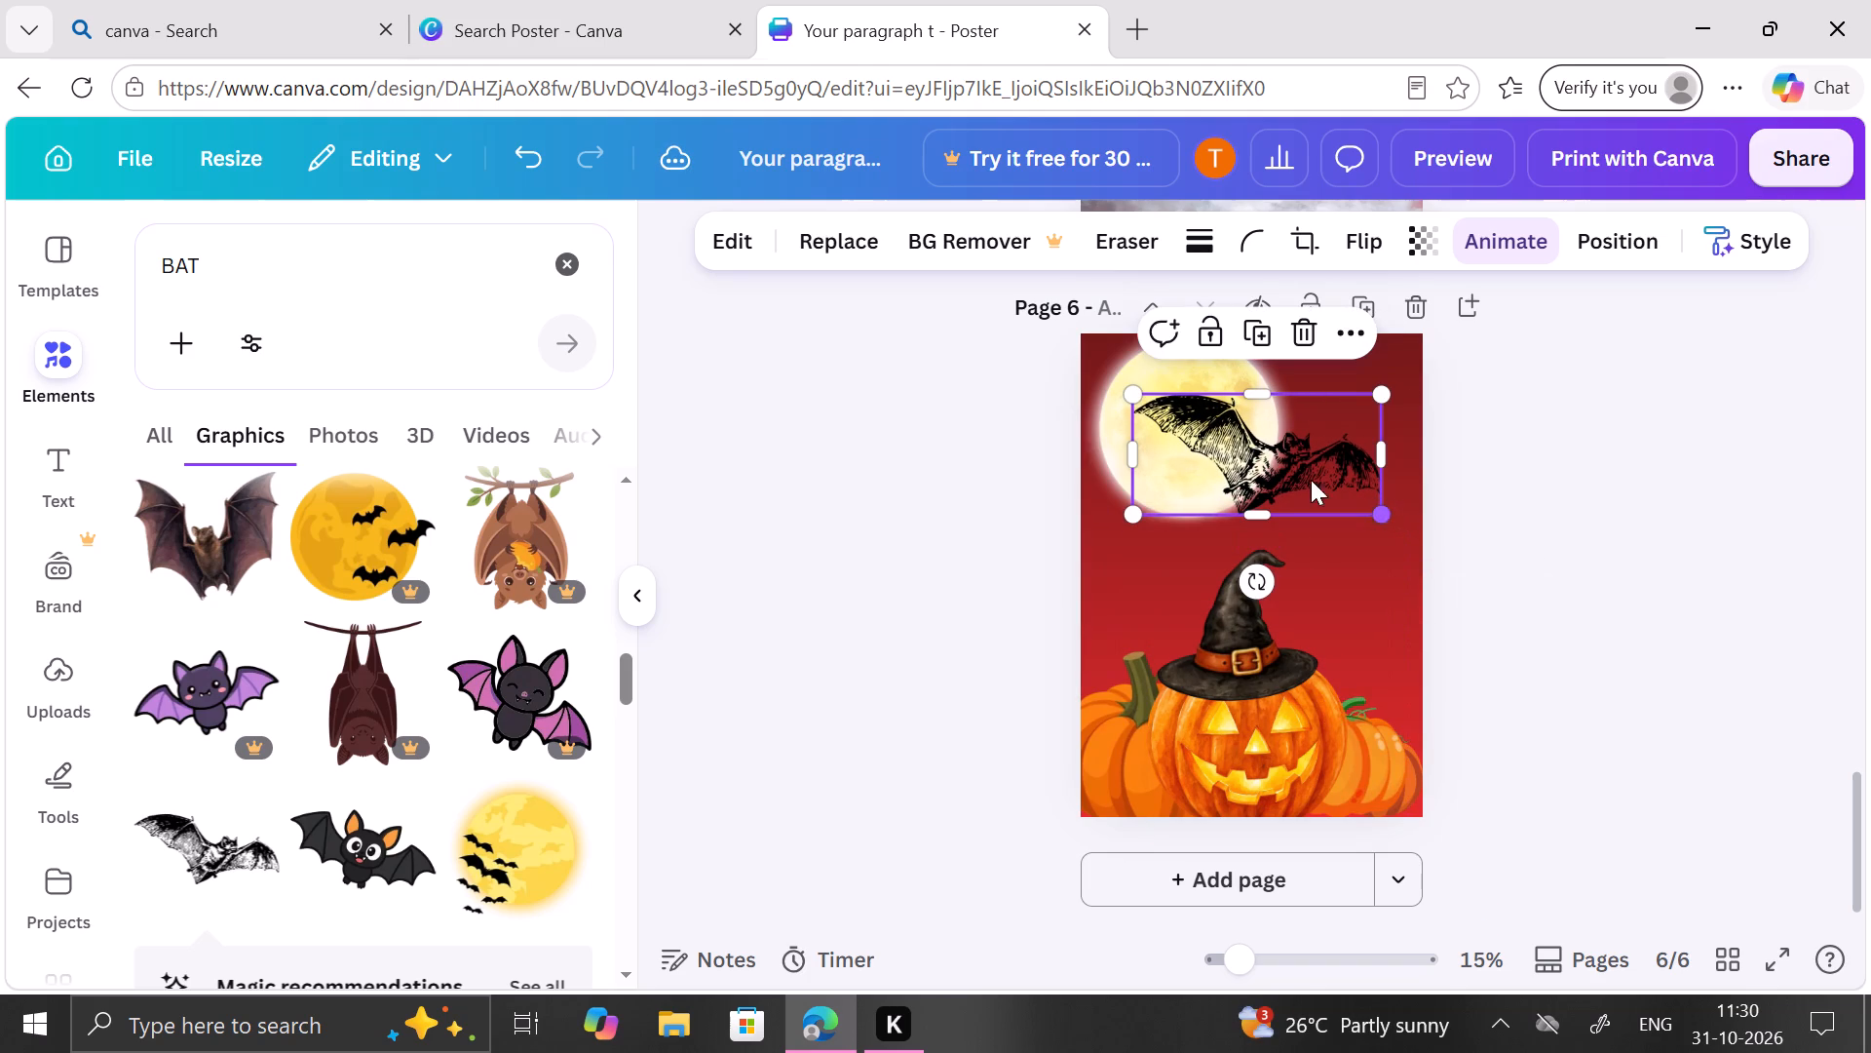
left_click_drag(1266, 469, 1303, 467)
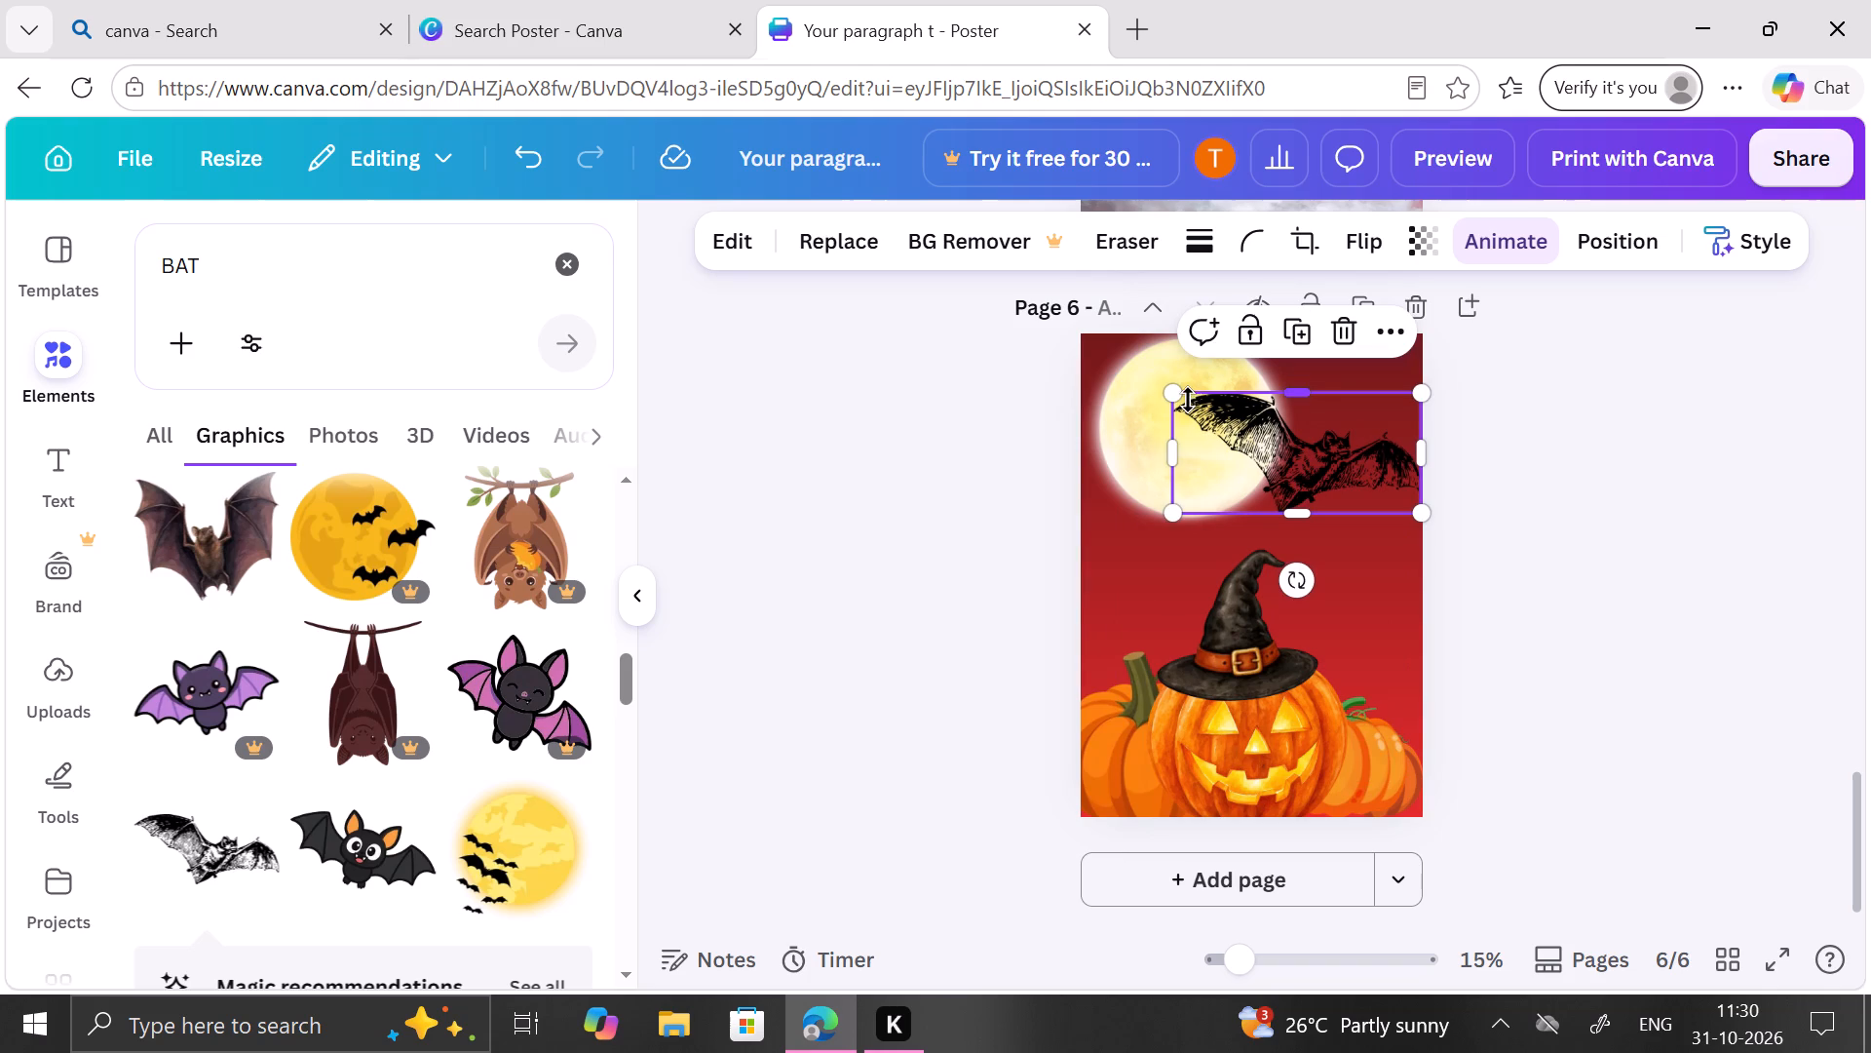
left_click(1178, 388)
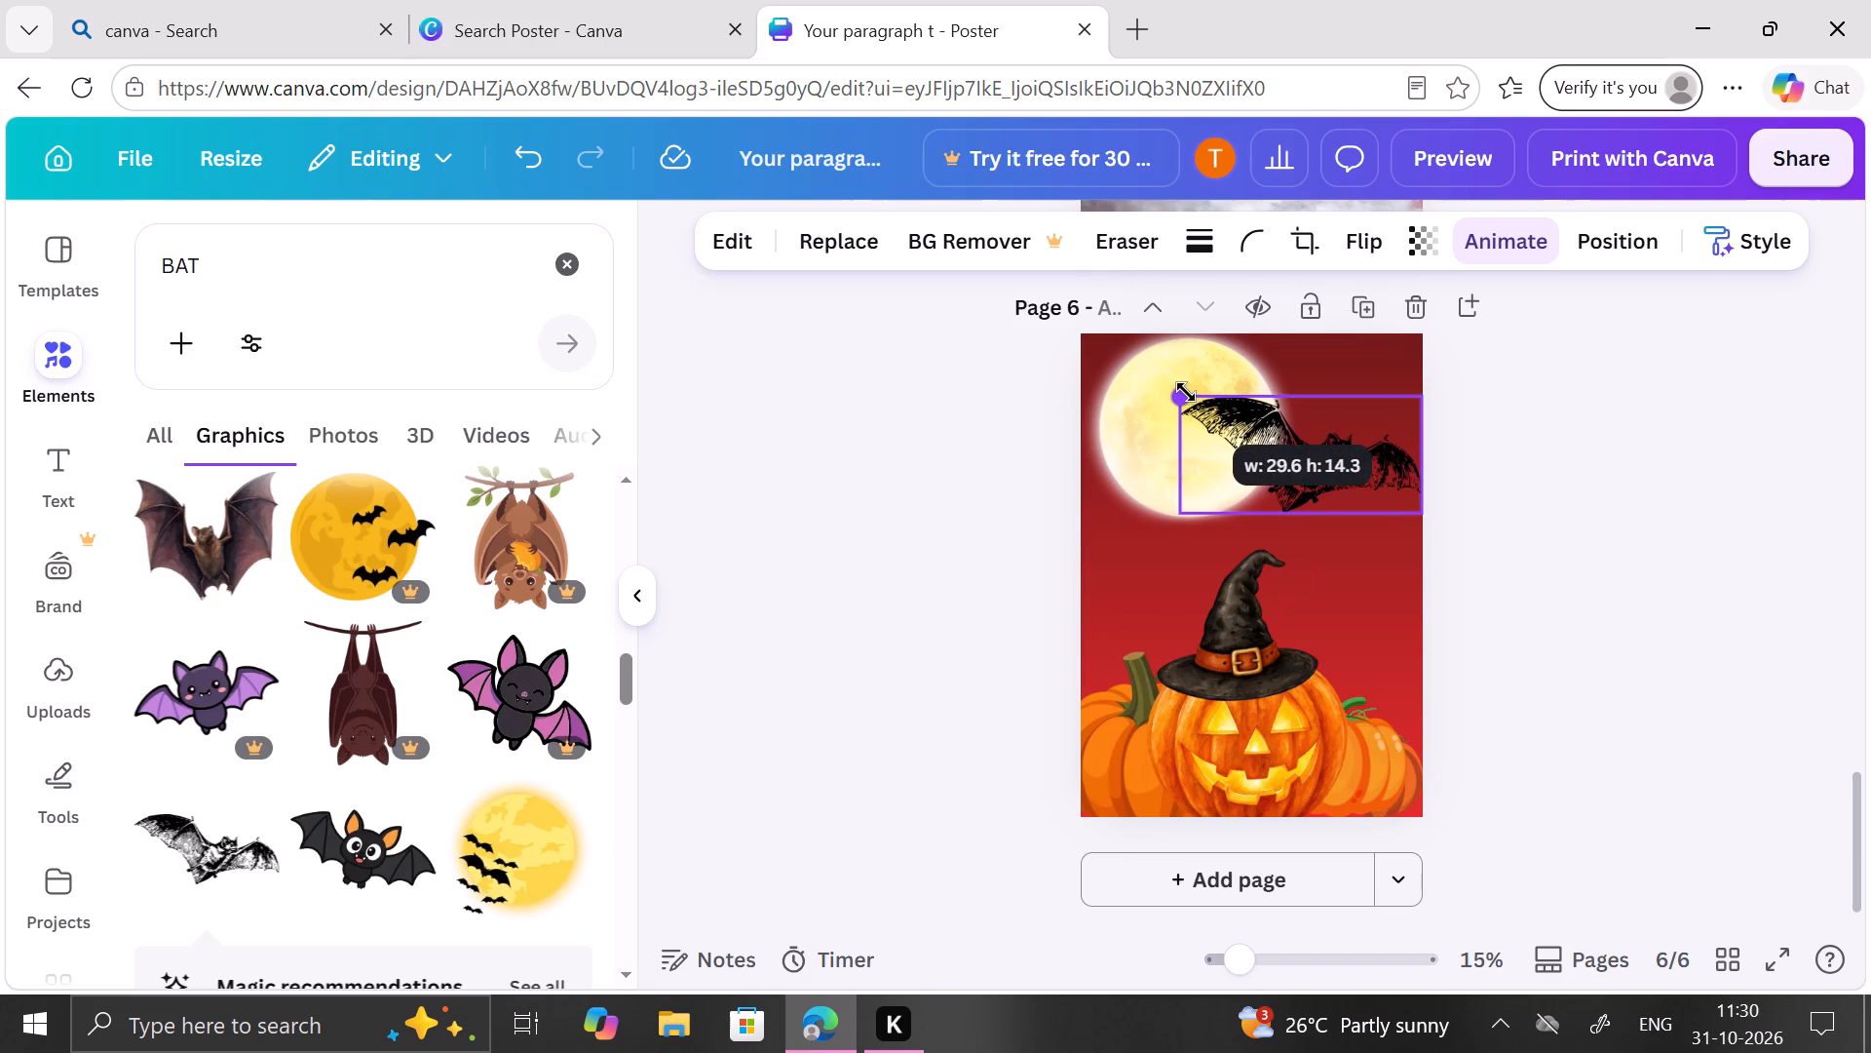
left_click(1500, 641)
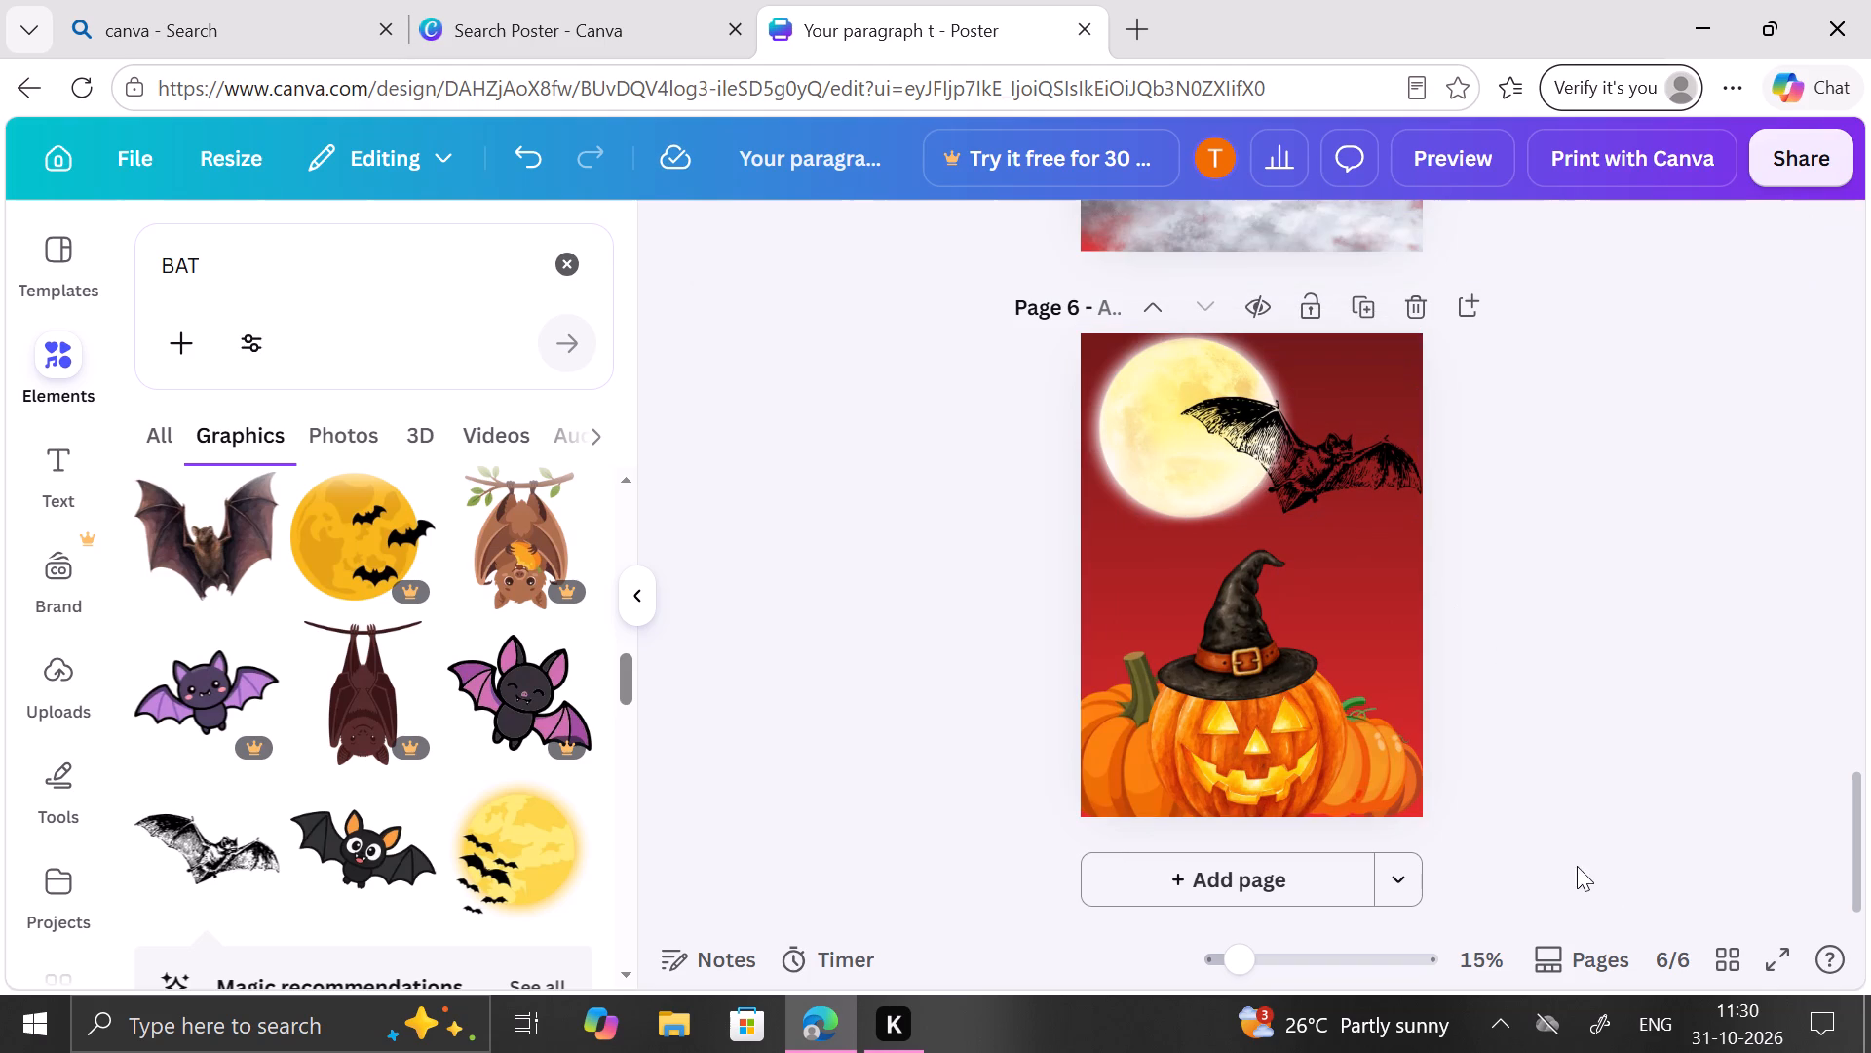
Apply the tilted-picture page animation listed directly below Tectonic to page 6.
left_click(1411, 550)
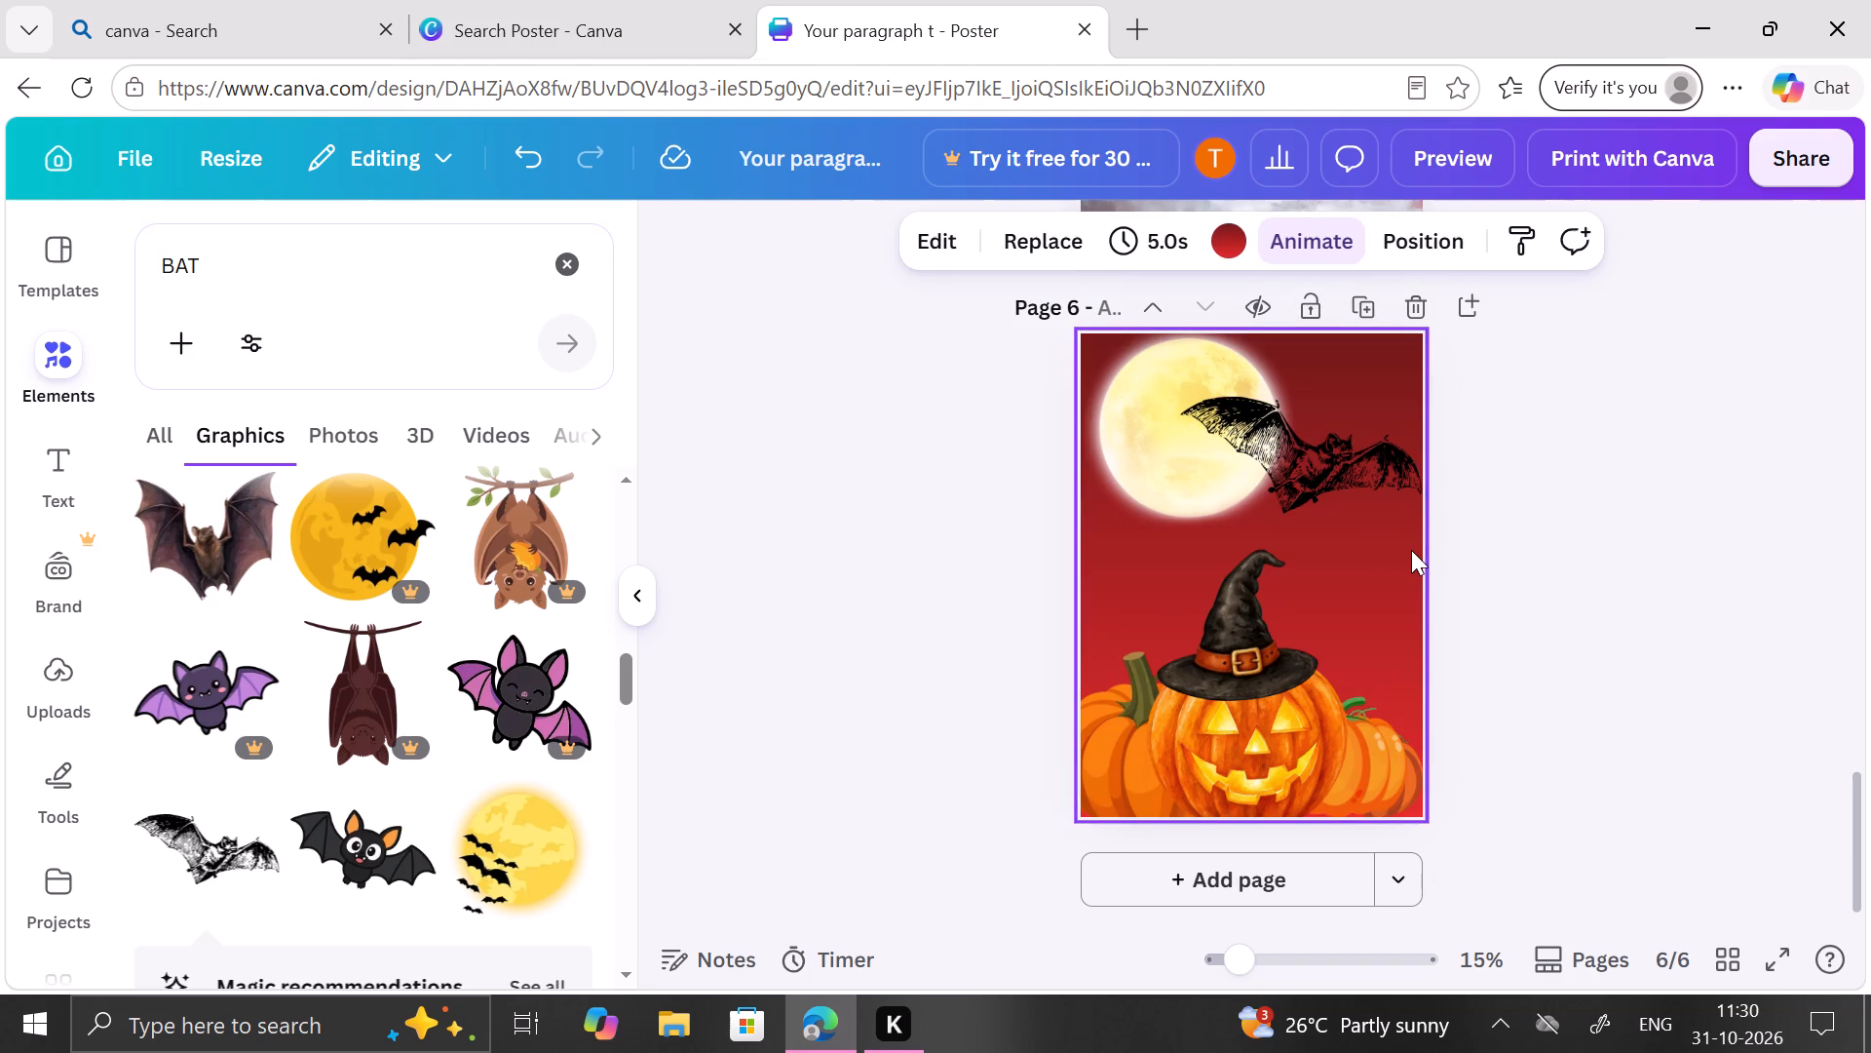
left_click(1299, 253)
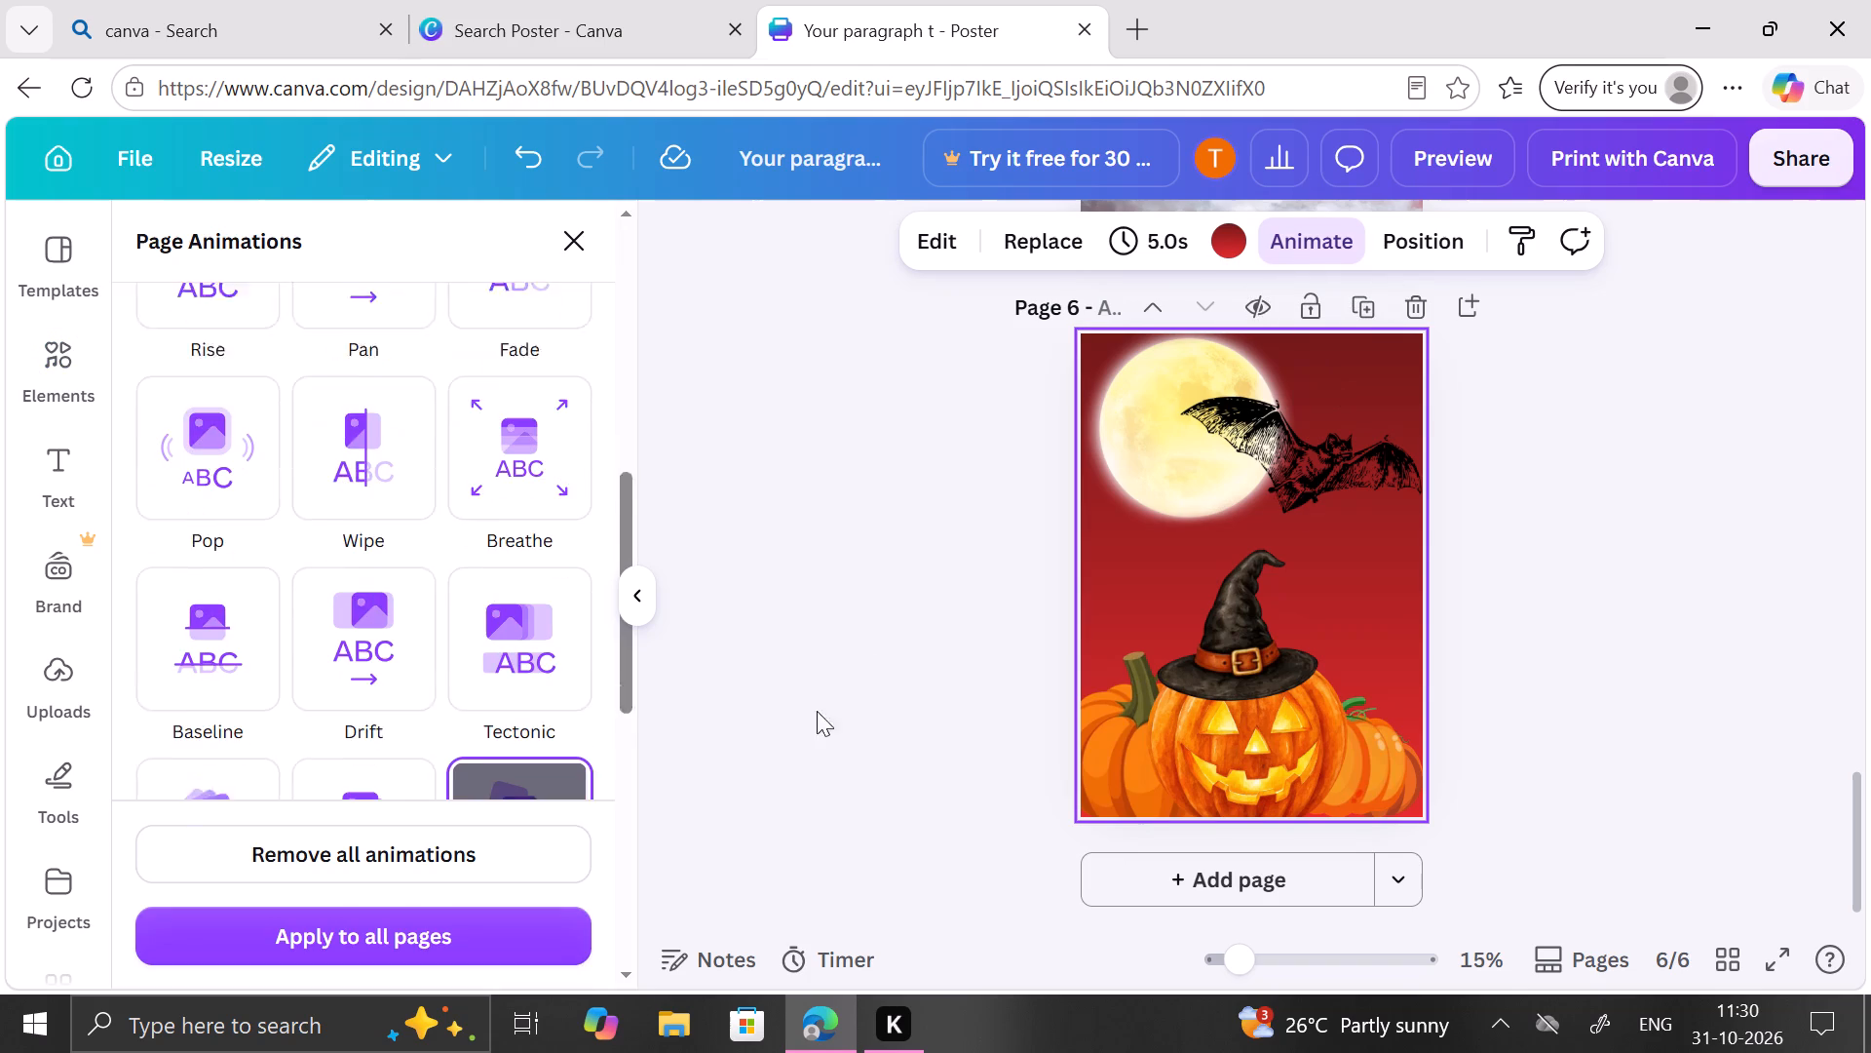
left_click(563, 693)
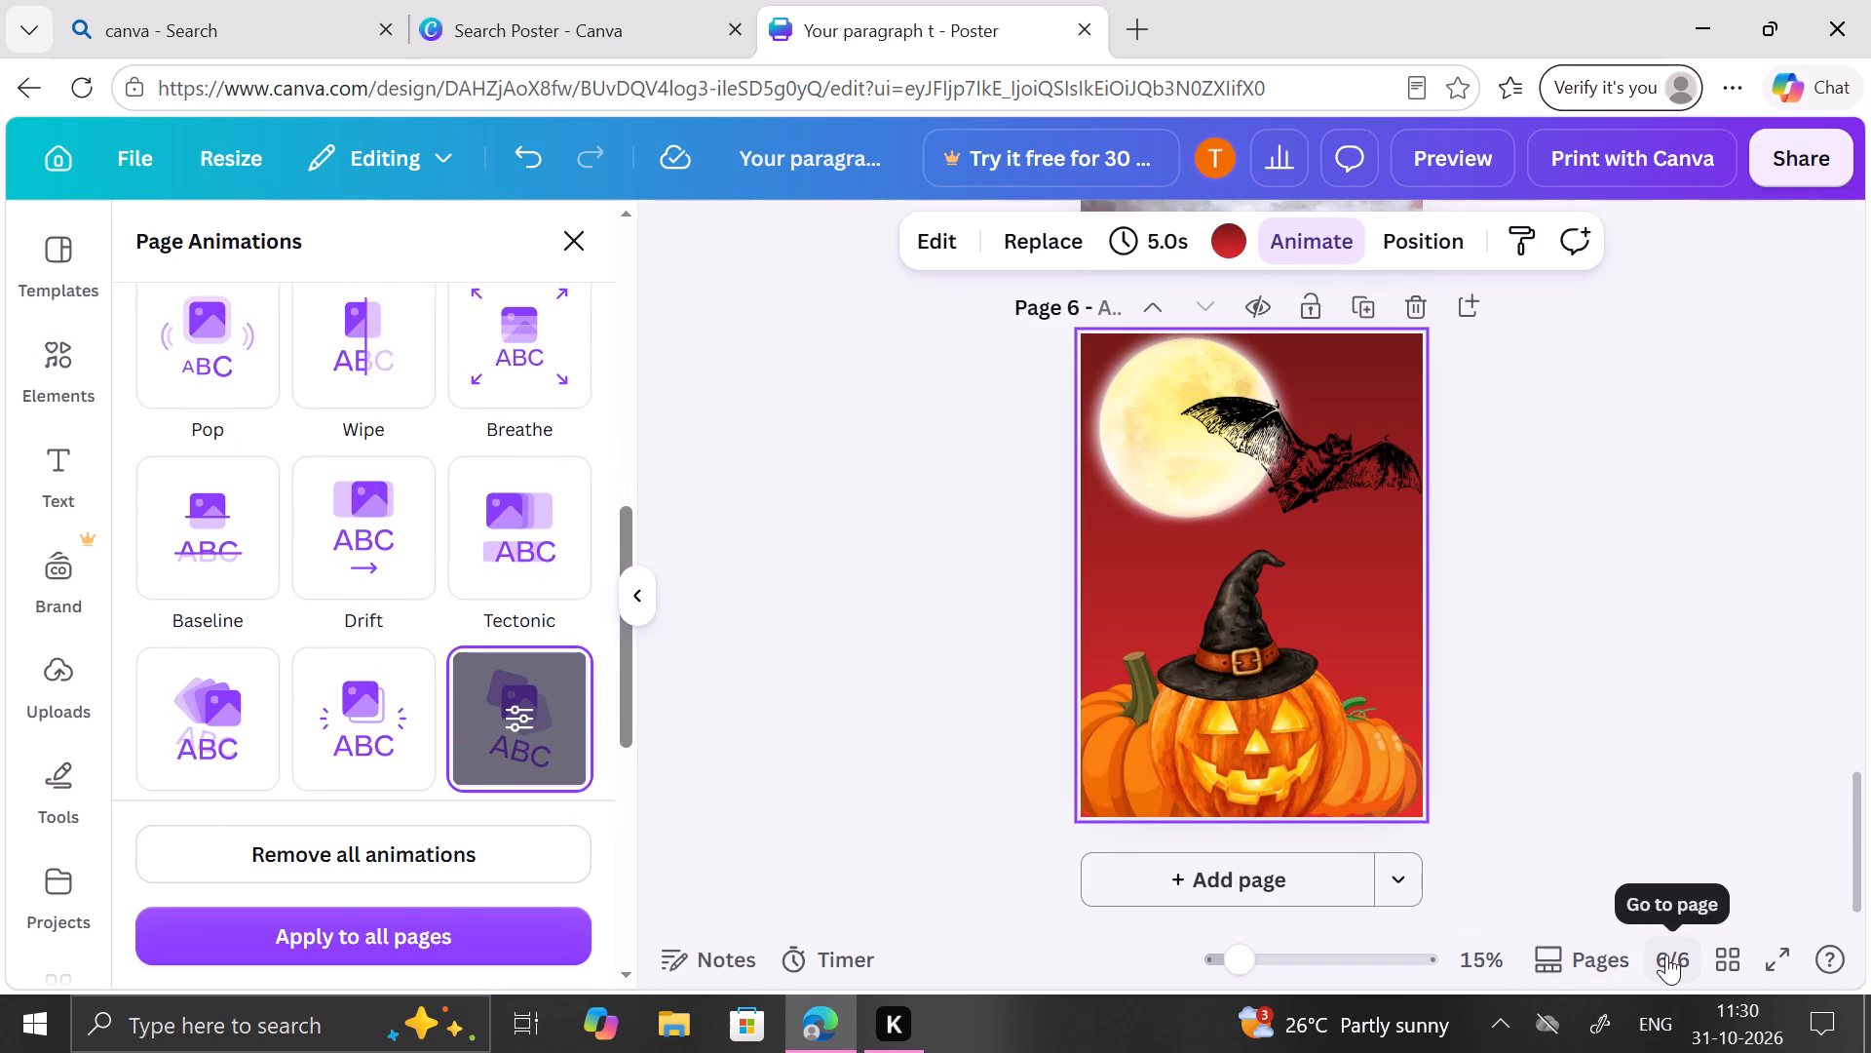
Preview the animated design in full screen, exit the preview, and look over pages 5 and 6.
left_click(1795, 963)
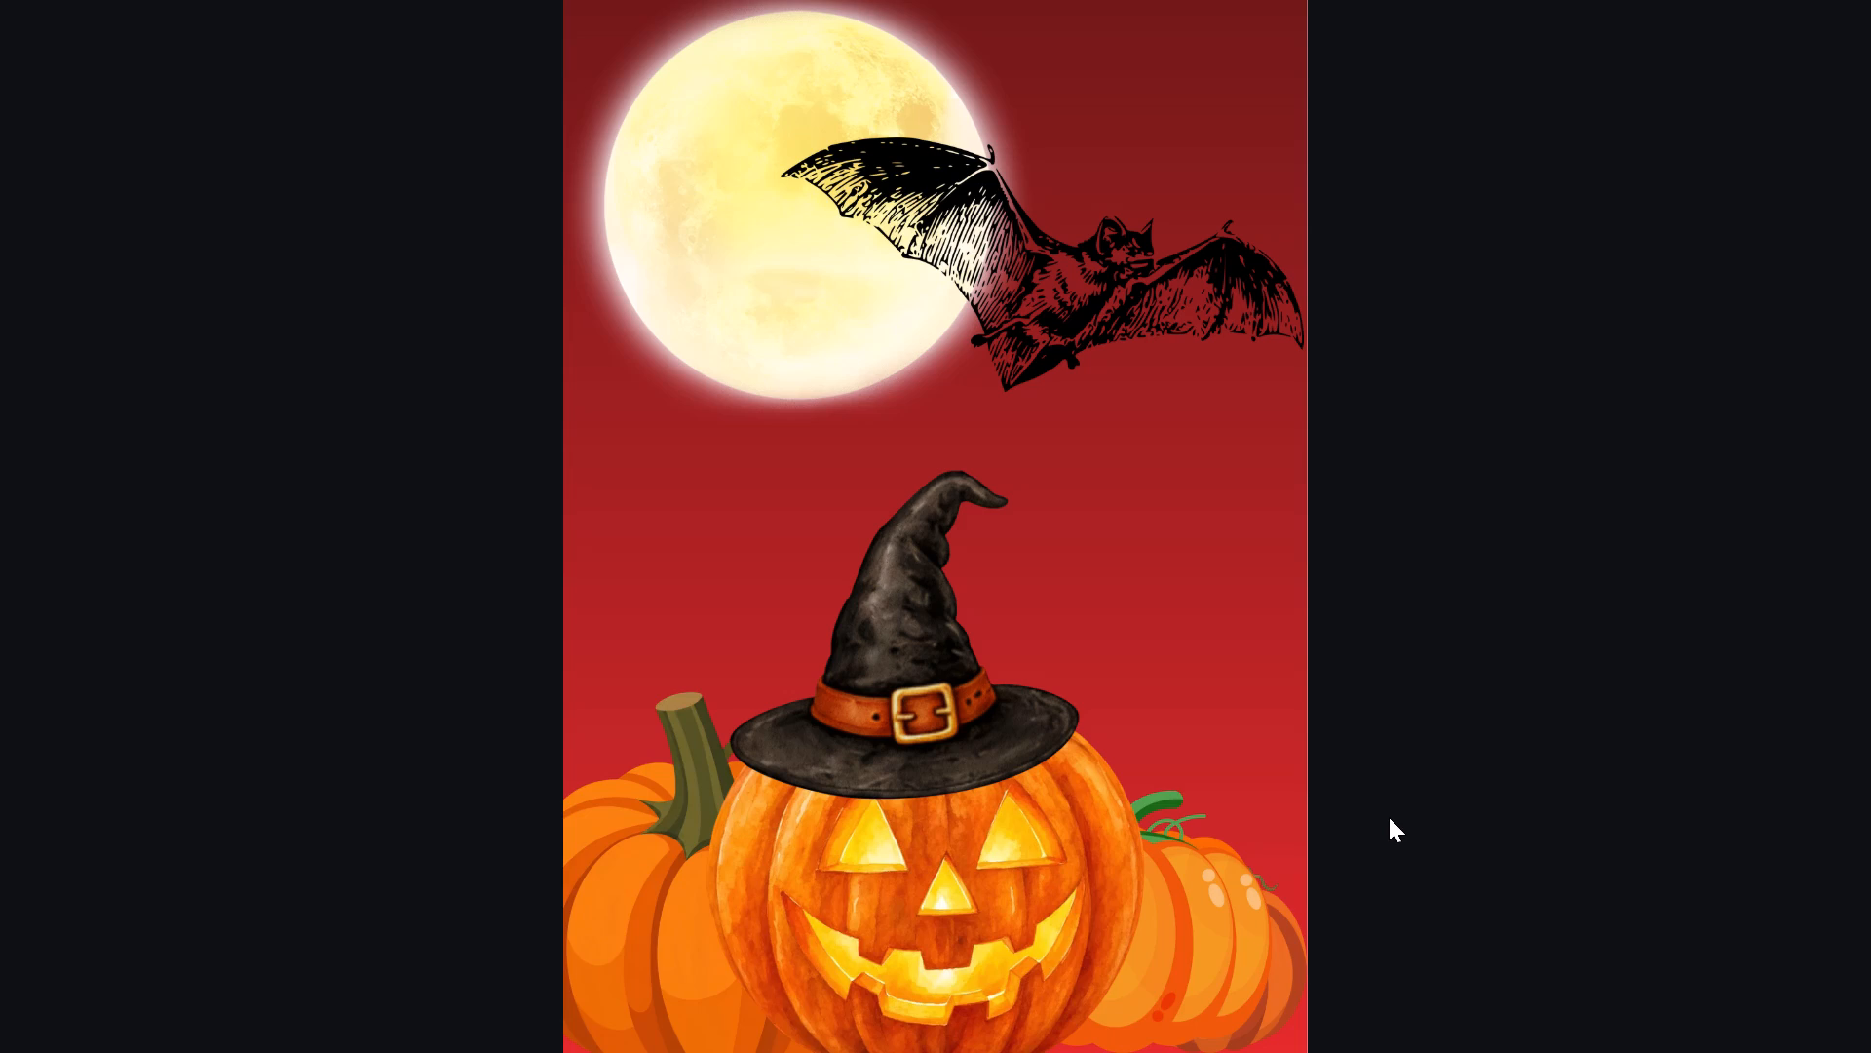
double_click(1814, 1031)
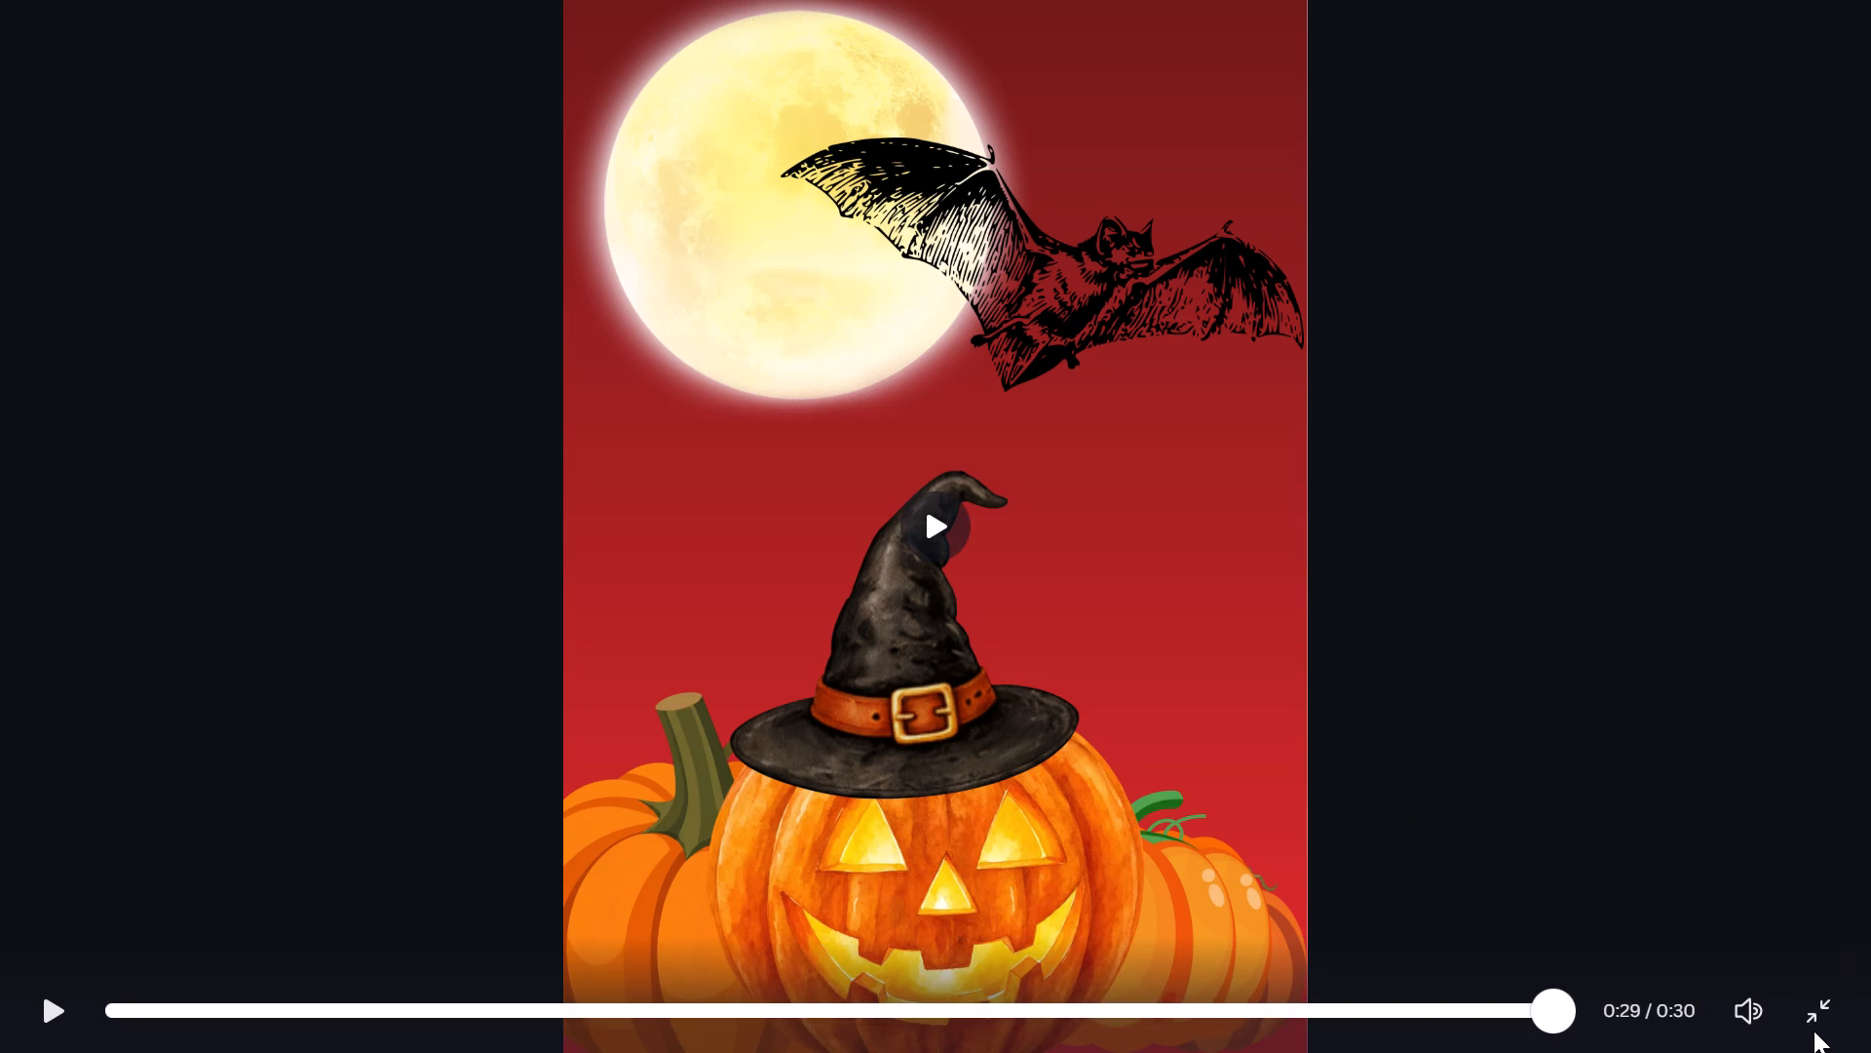
left_click(1814, 1011)
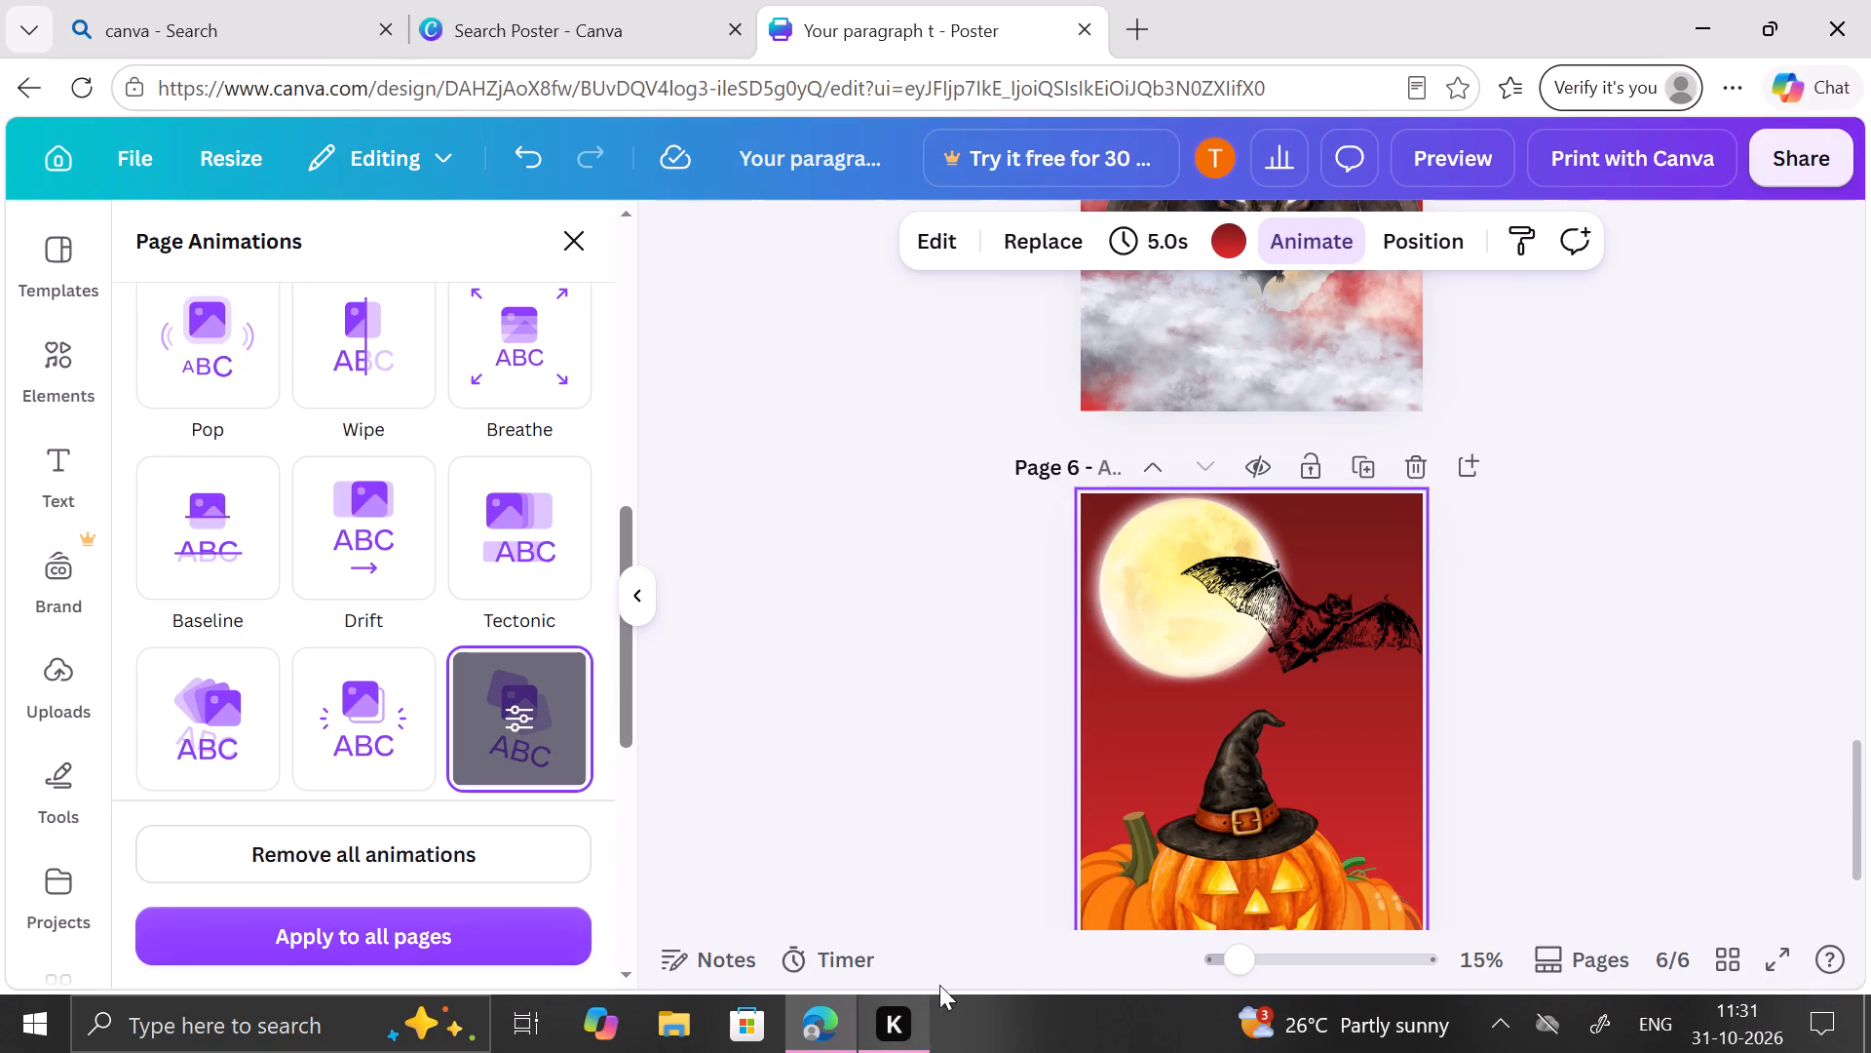
scroll(1619, 618, "down", 2)
scroll(1619, 618, "up", 5)
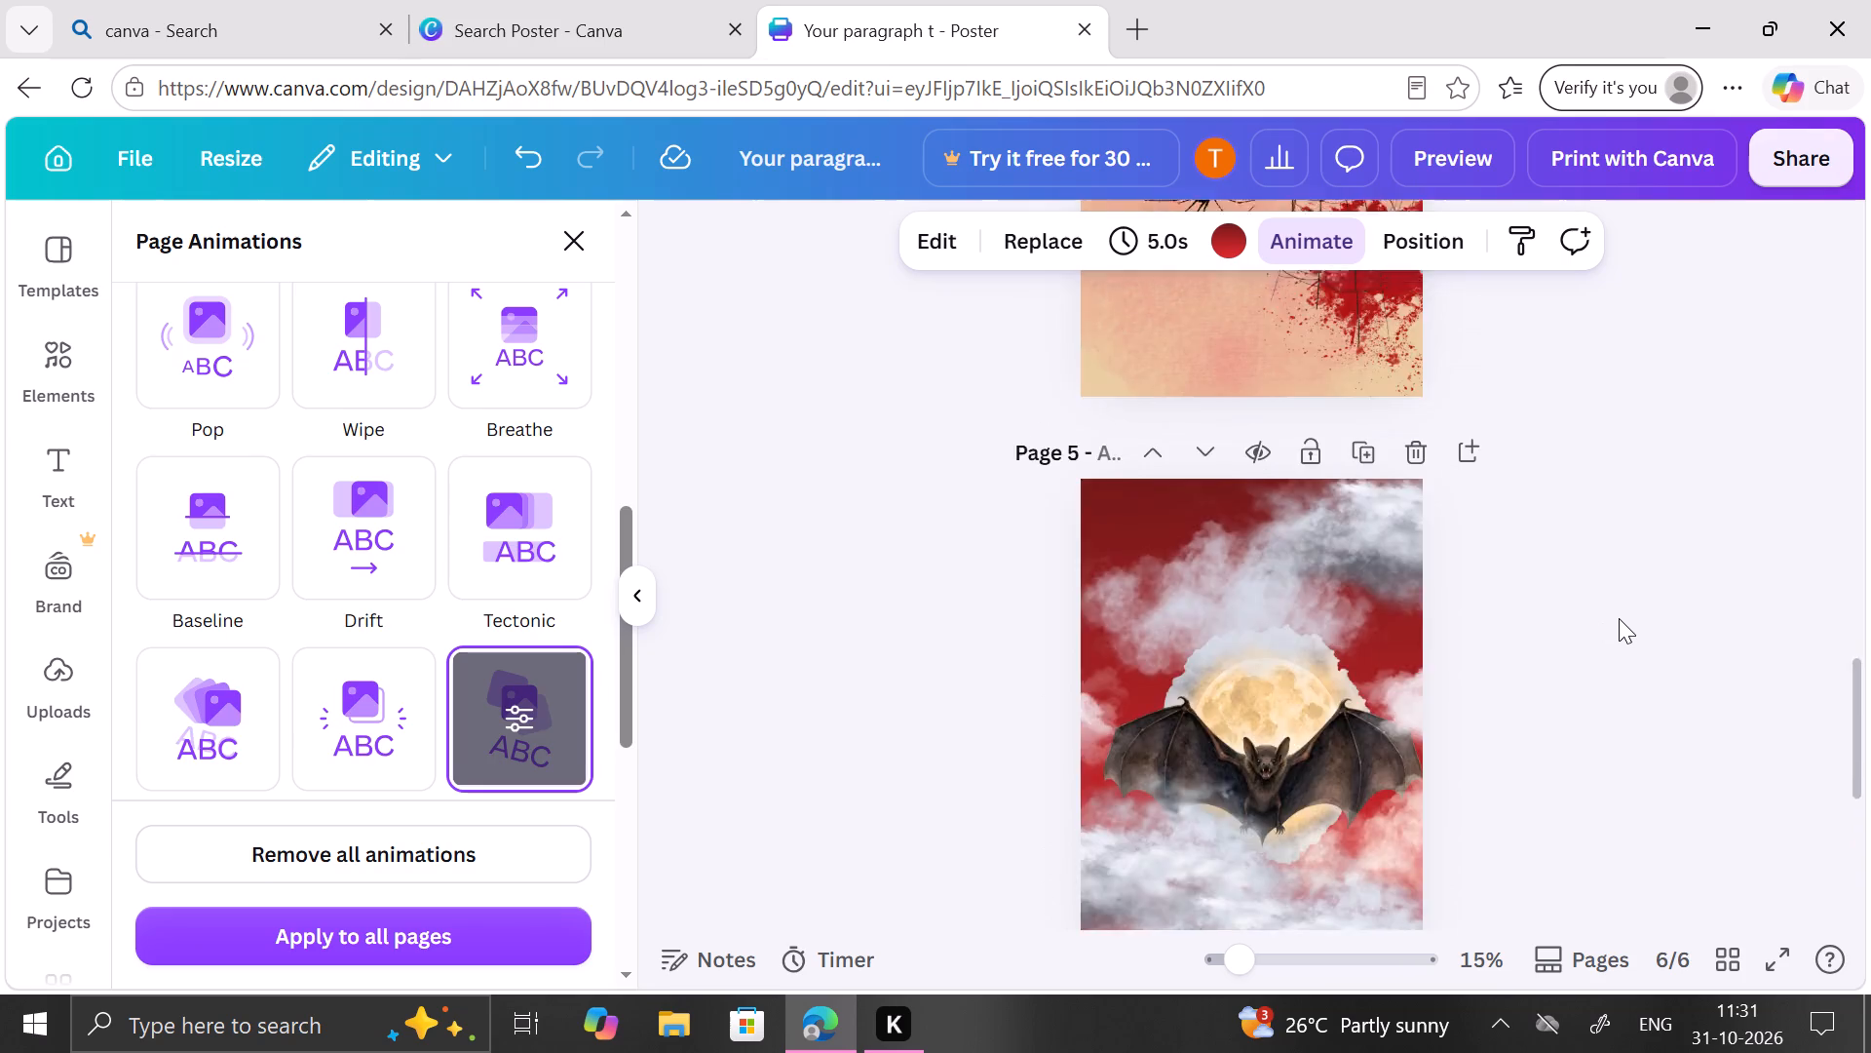
scroll(1619, 618, "down", 12)
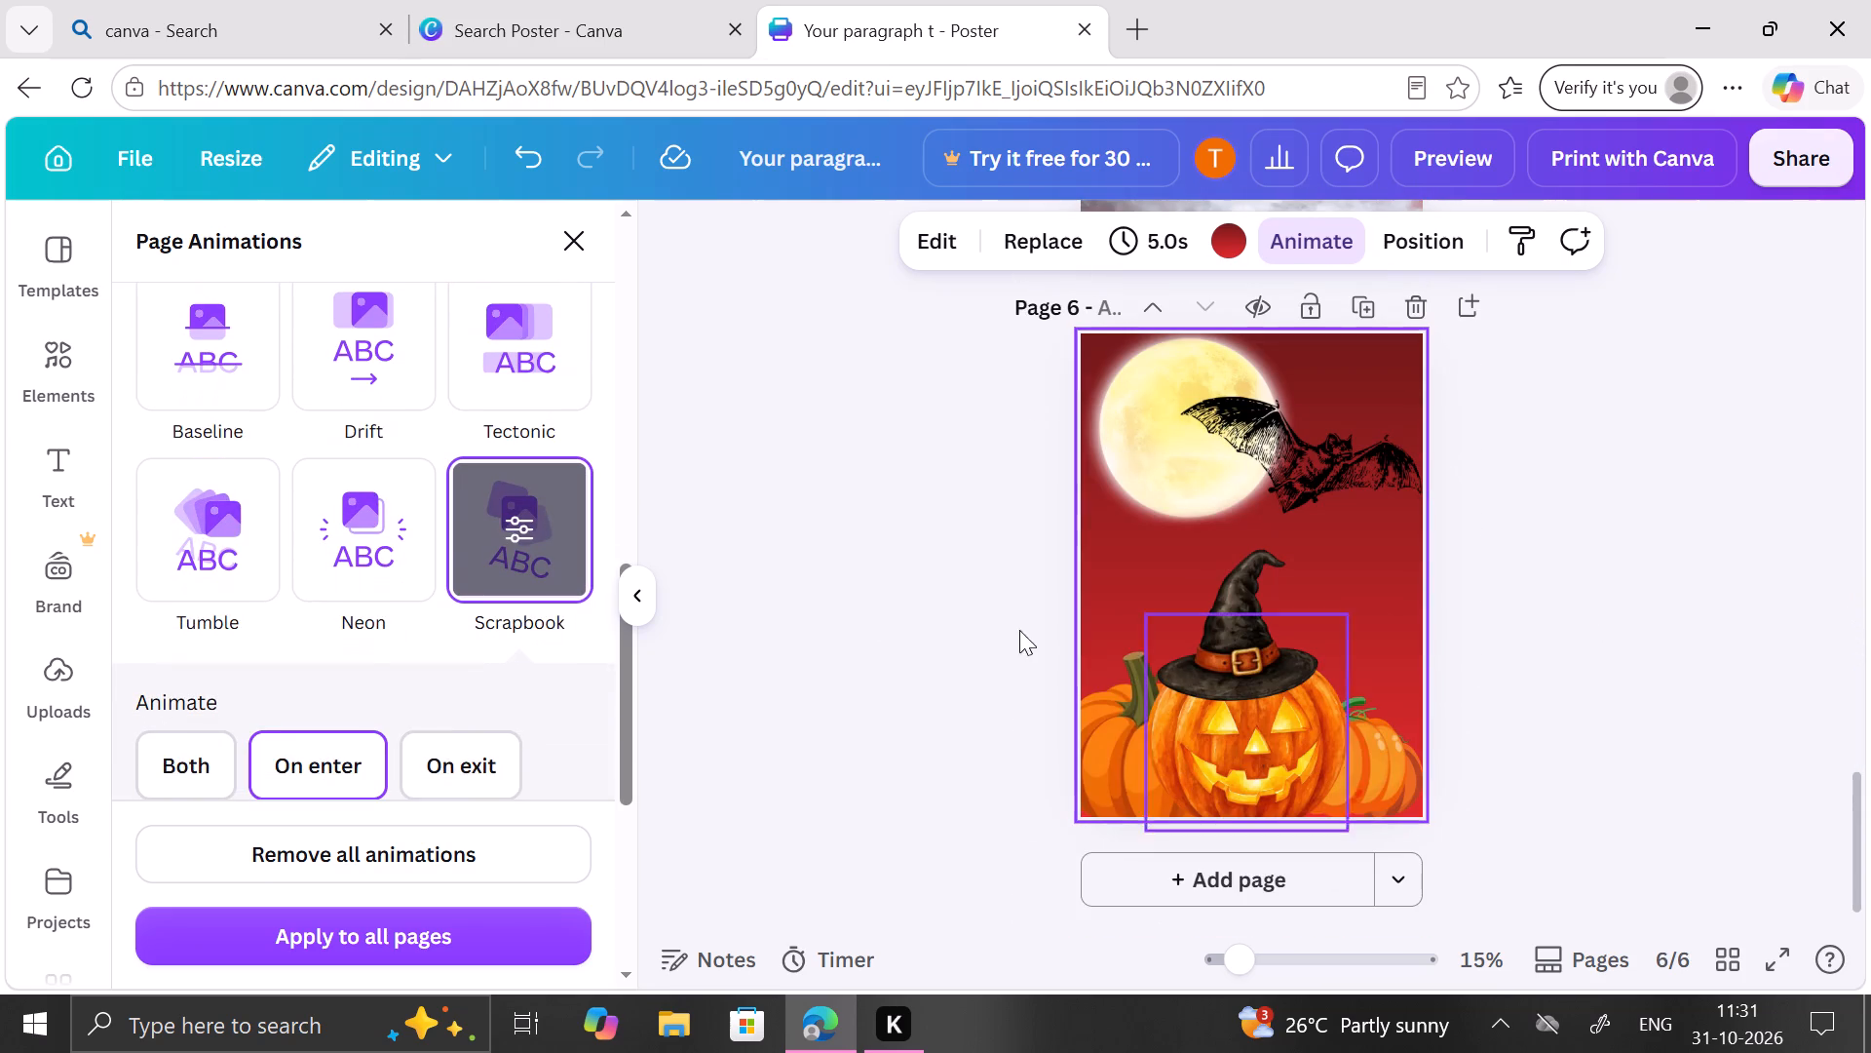
Close the page animations and replace the BAT element search with BLOOD, showing all the graphics results.
left_click(581, 250)
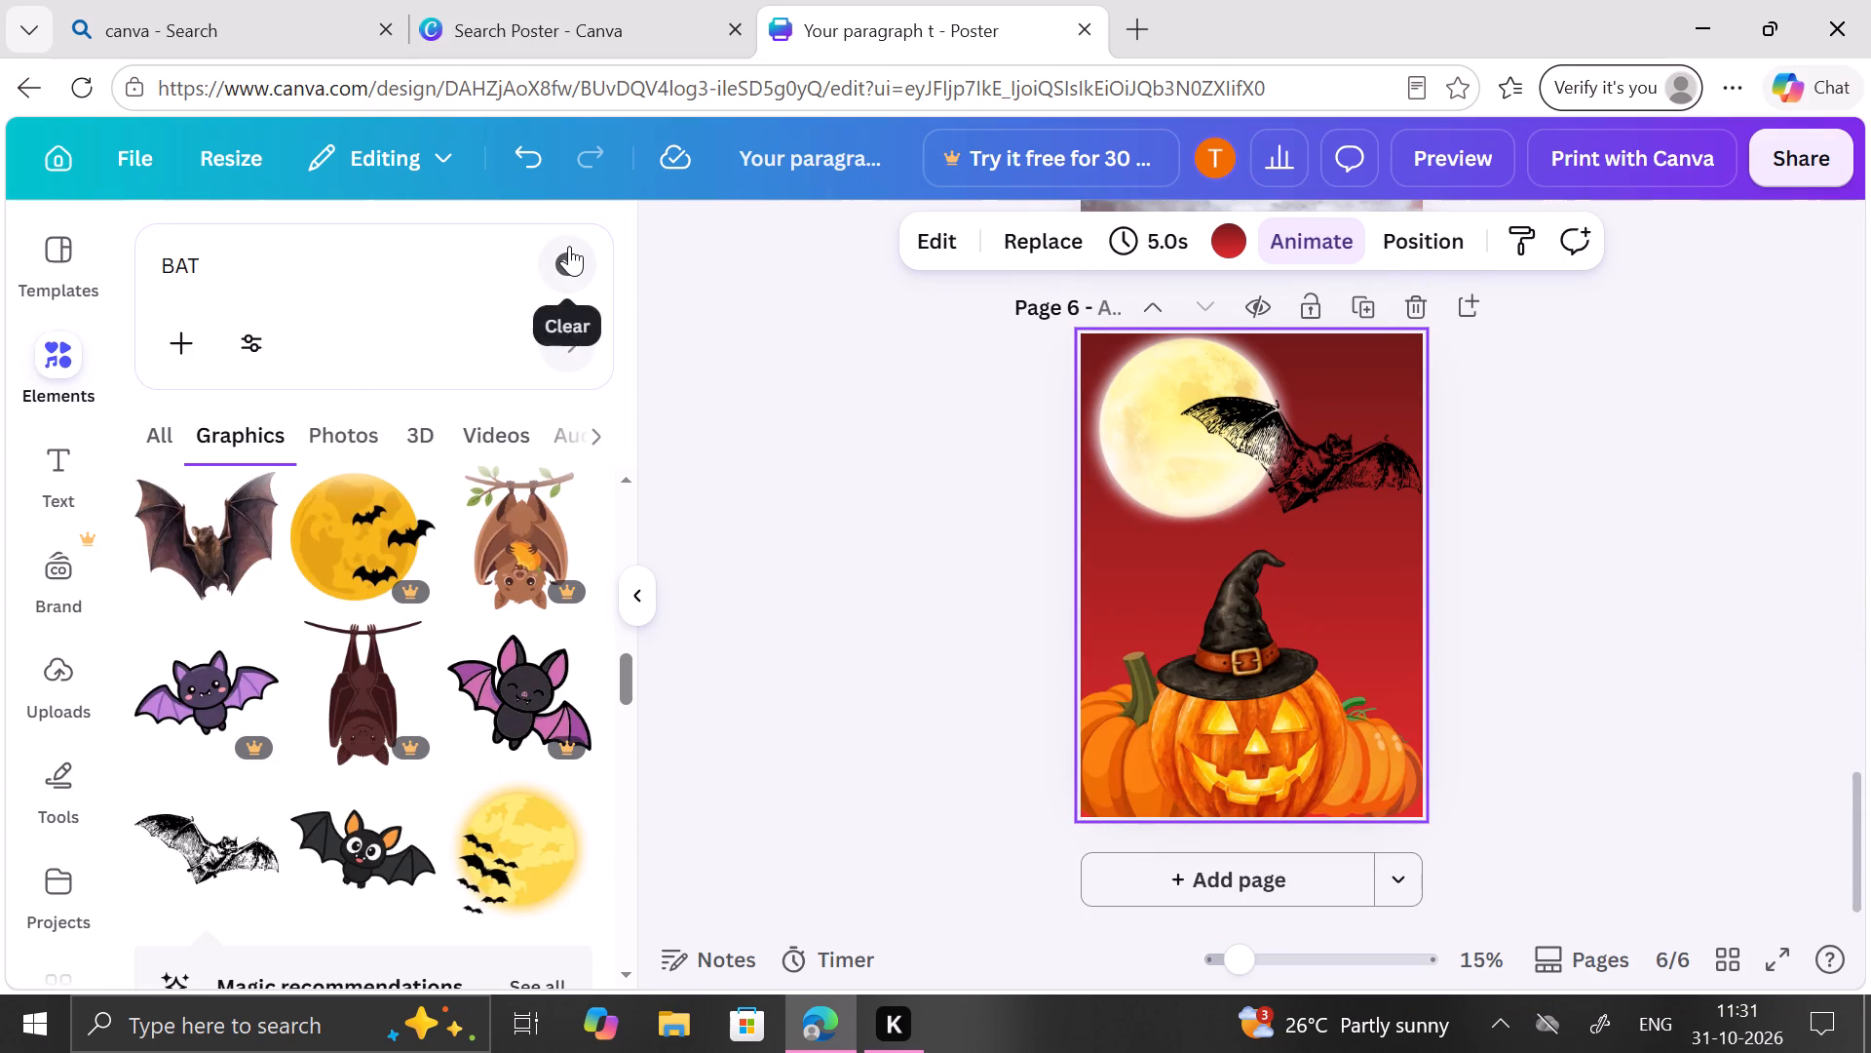
left_click(569, 246)
left_click(529, 258)
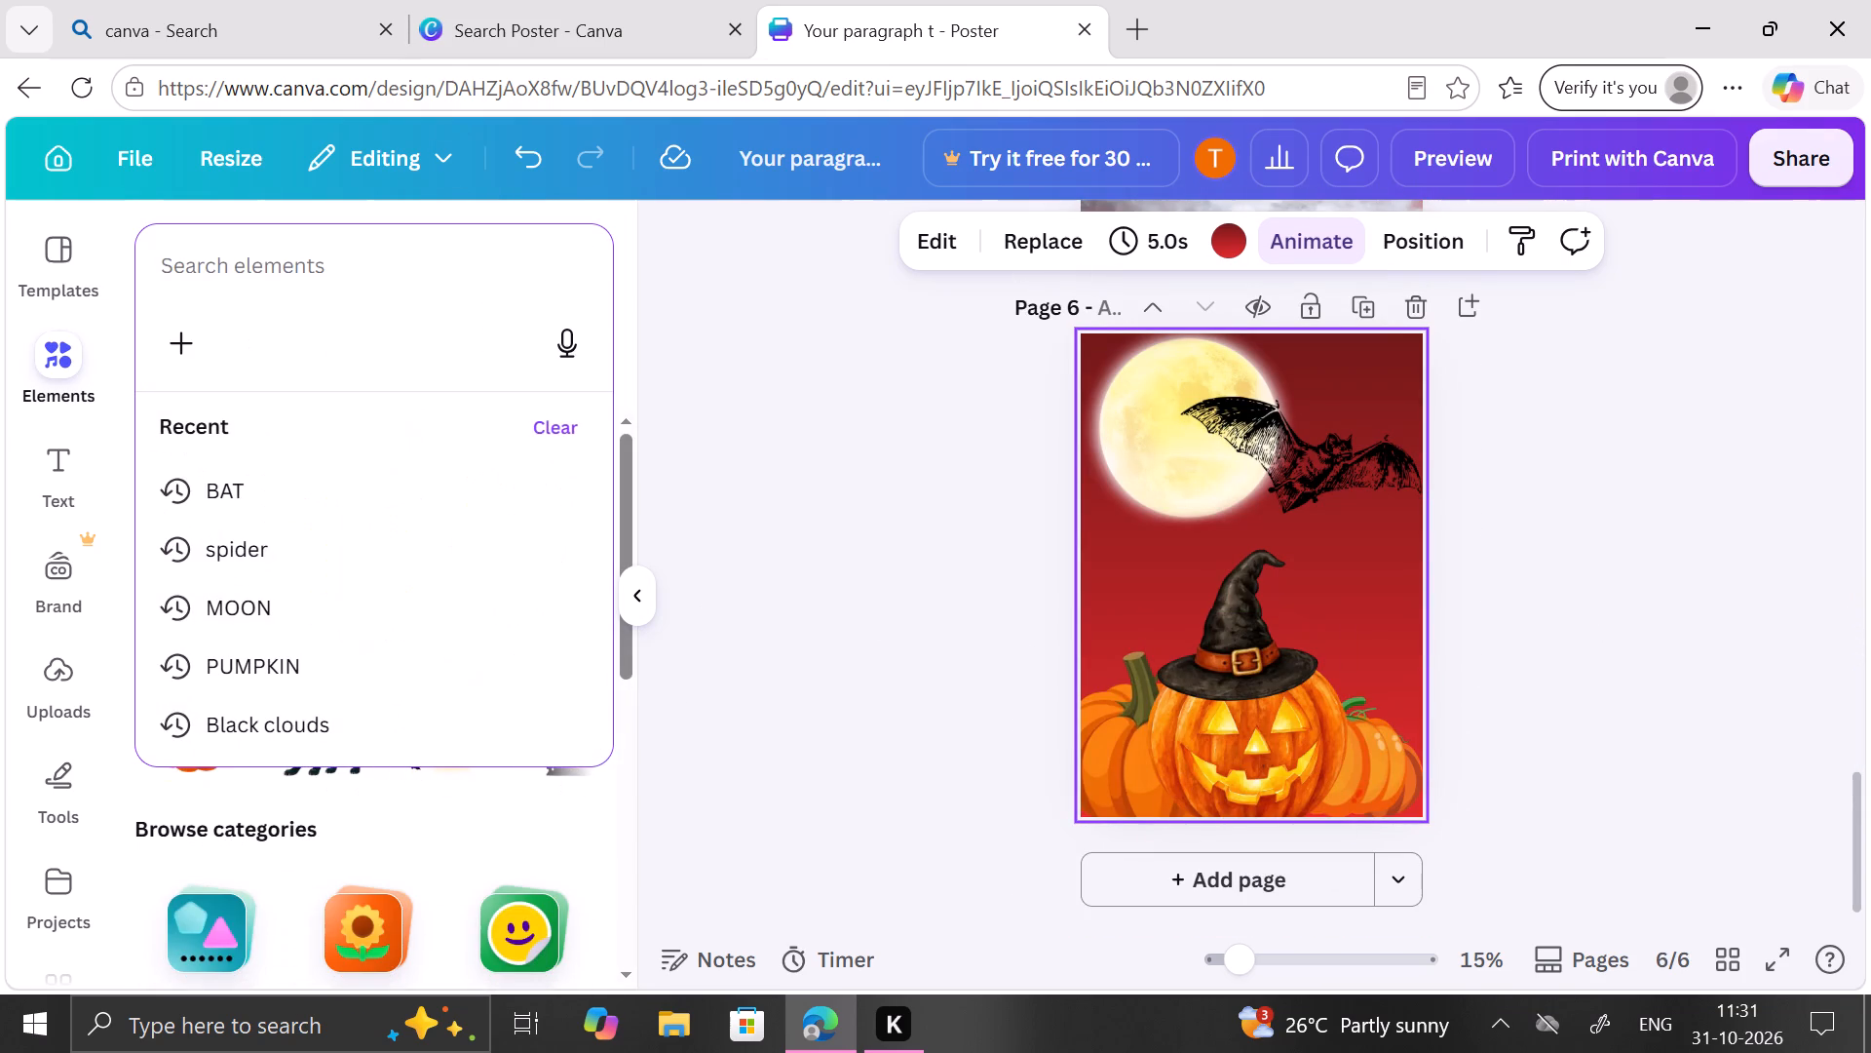
type("BLOOD")
key("Return")
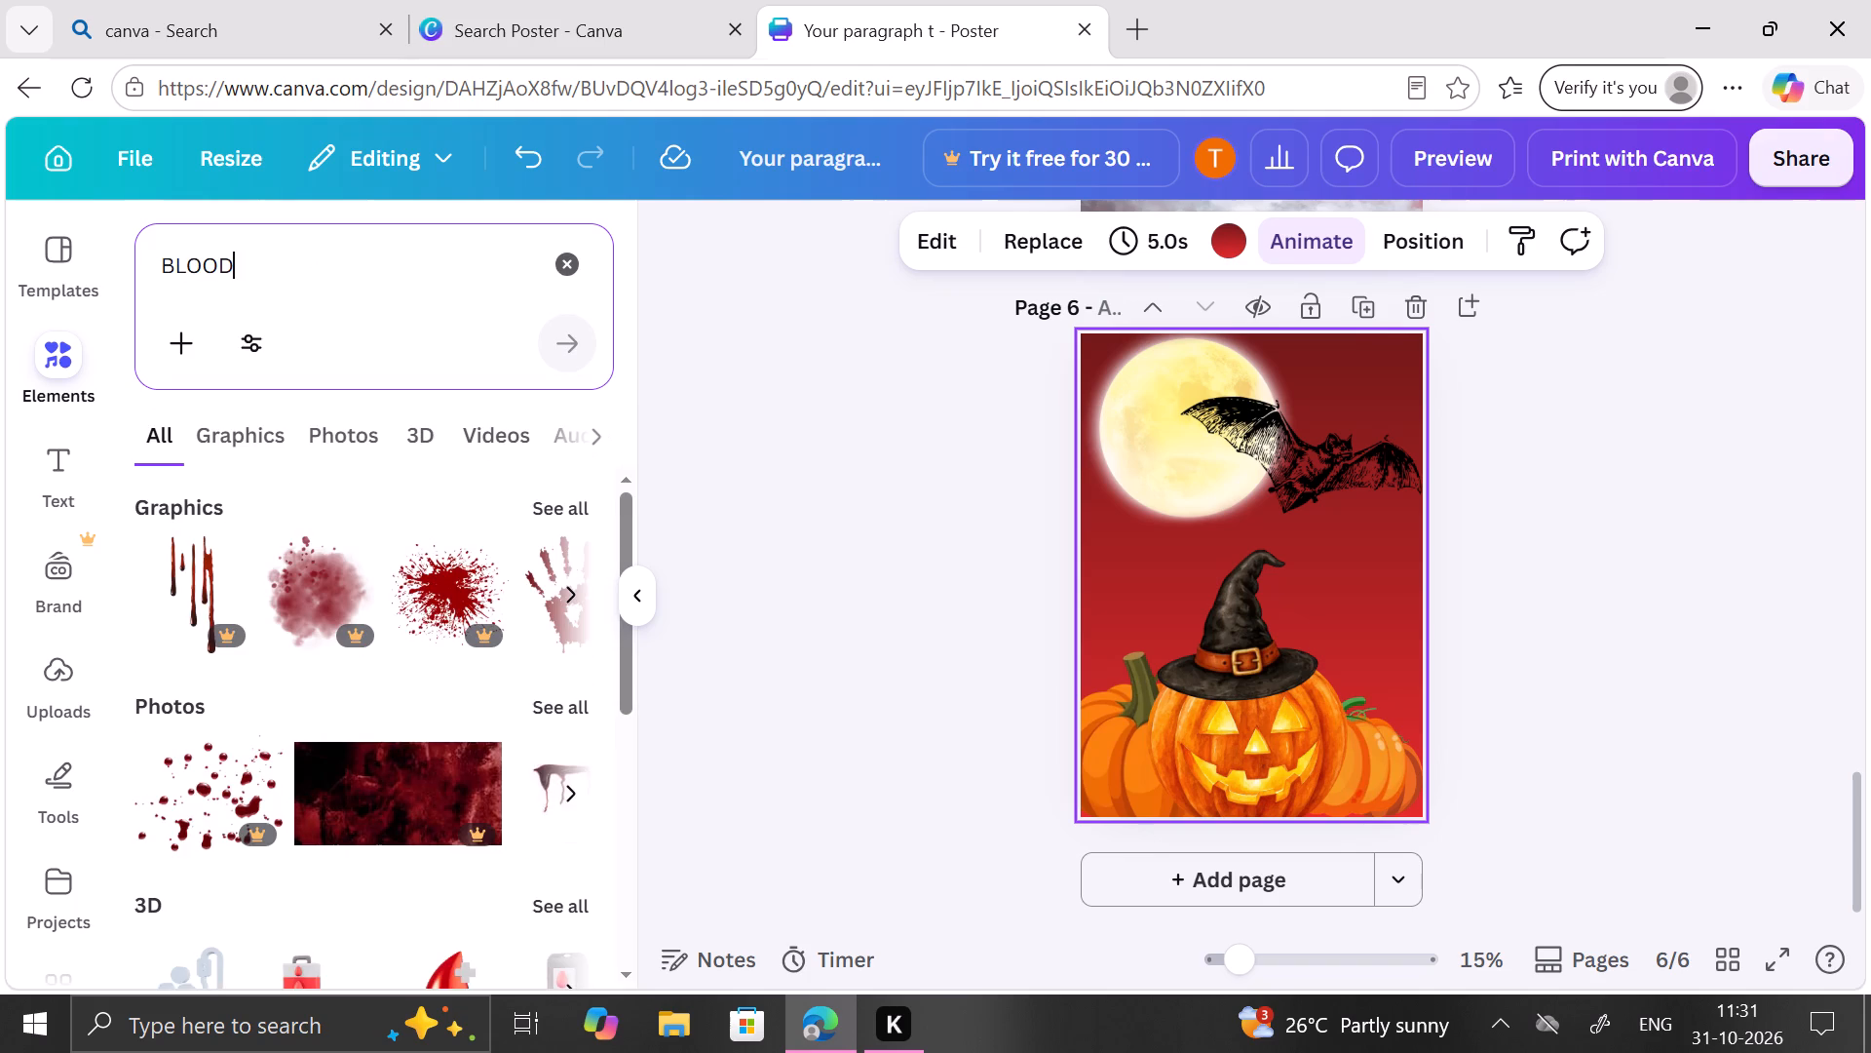
scroll(529, 258, "down", 4)
left_click(566, 496)
Add the free soft red blood-mist graphic to page 6, enlarge it, and position it to cover nearly the whole page.
scroll(566, 496, "down", 1)
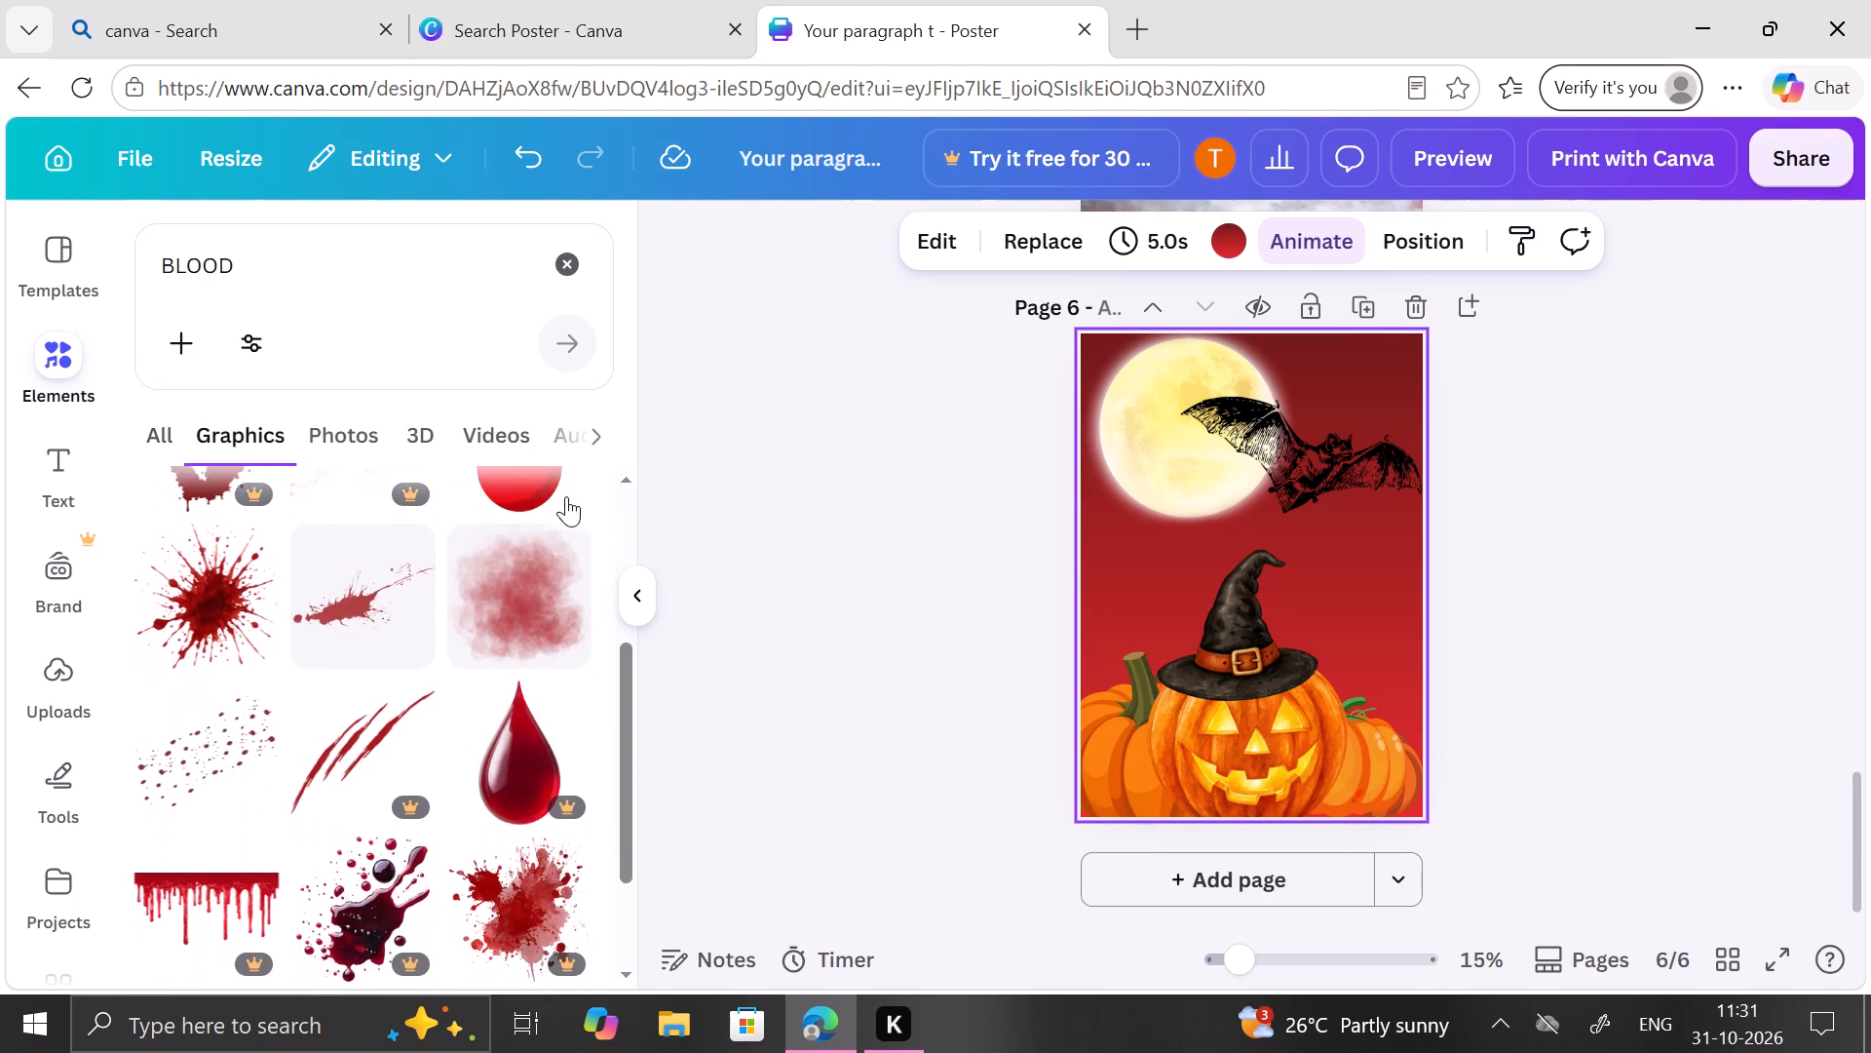
left_click(554, 523)
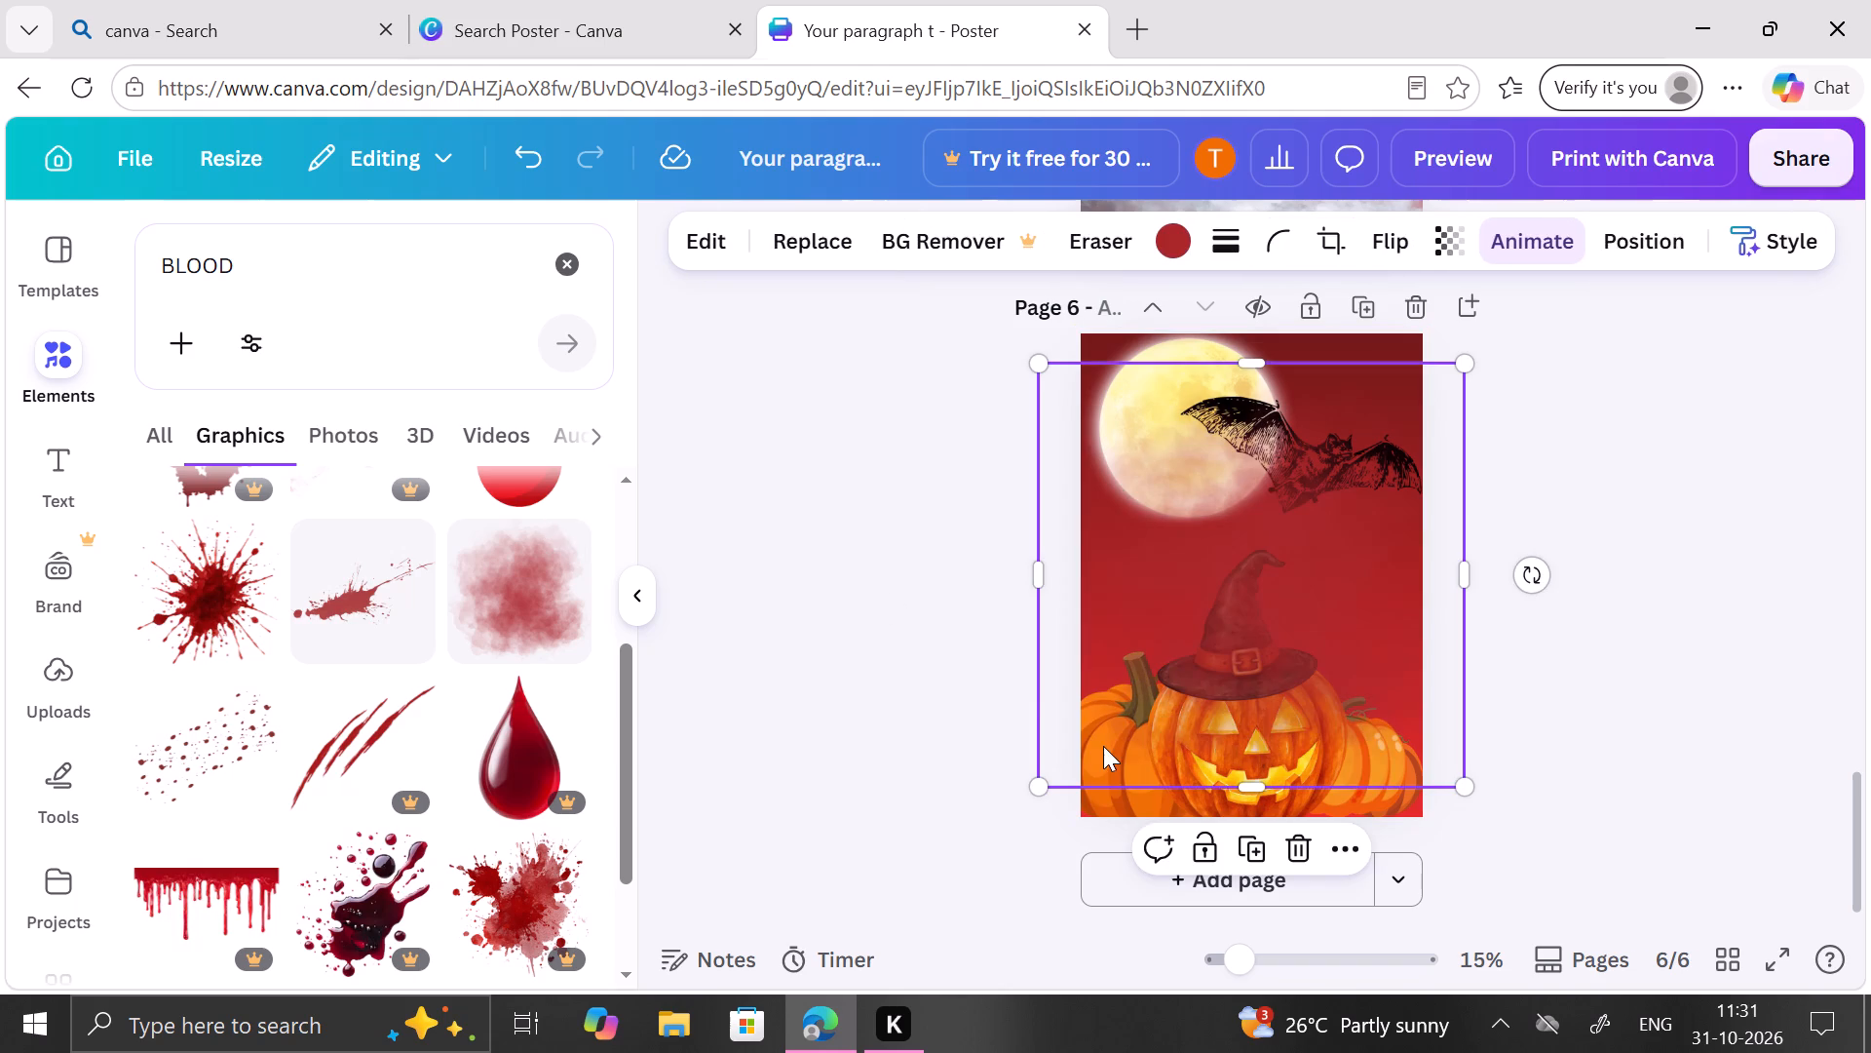
left_click_drag(1453, 798, 1464, 806)
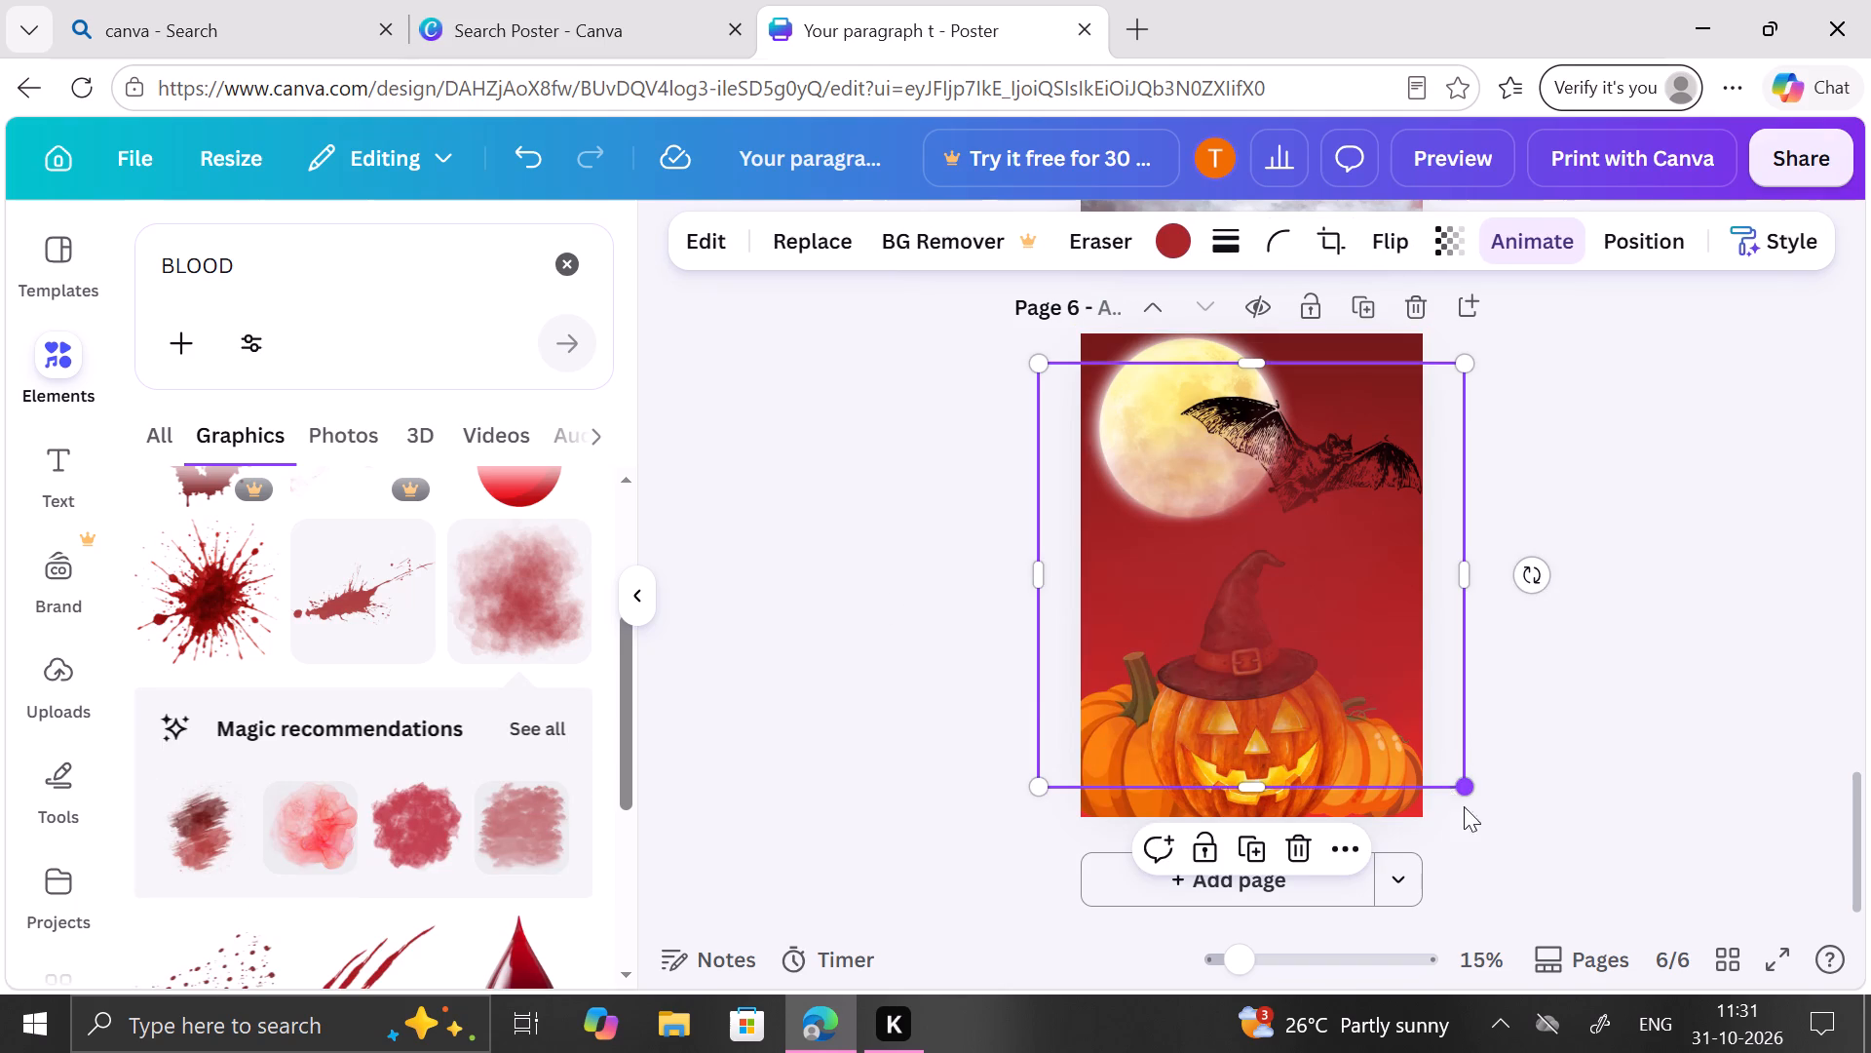
left_click_drag(1464, 806, 1537, 836)
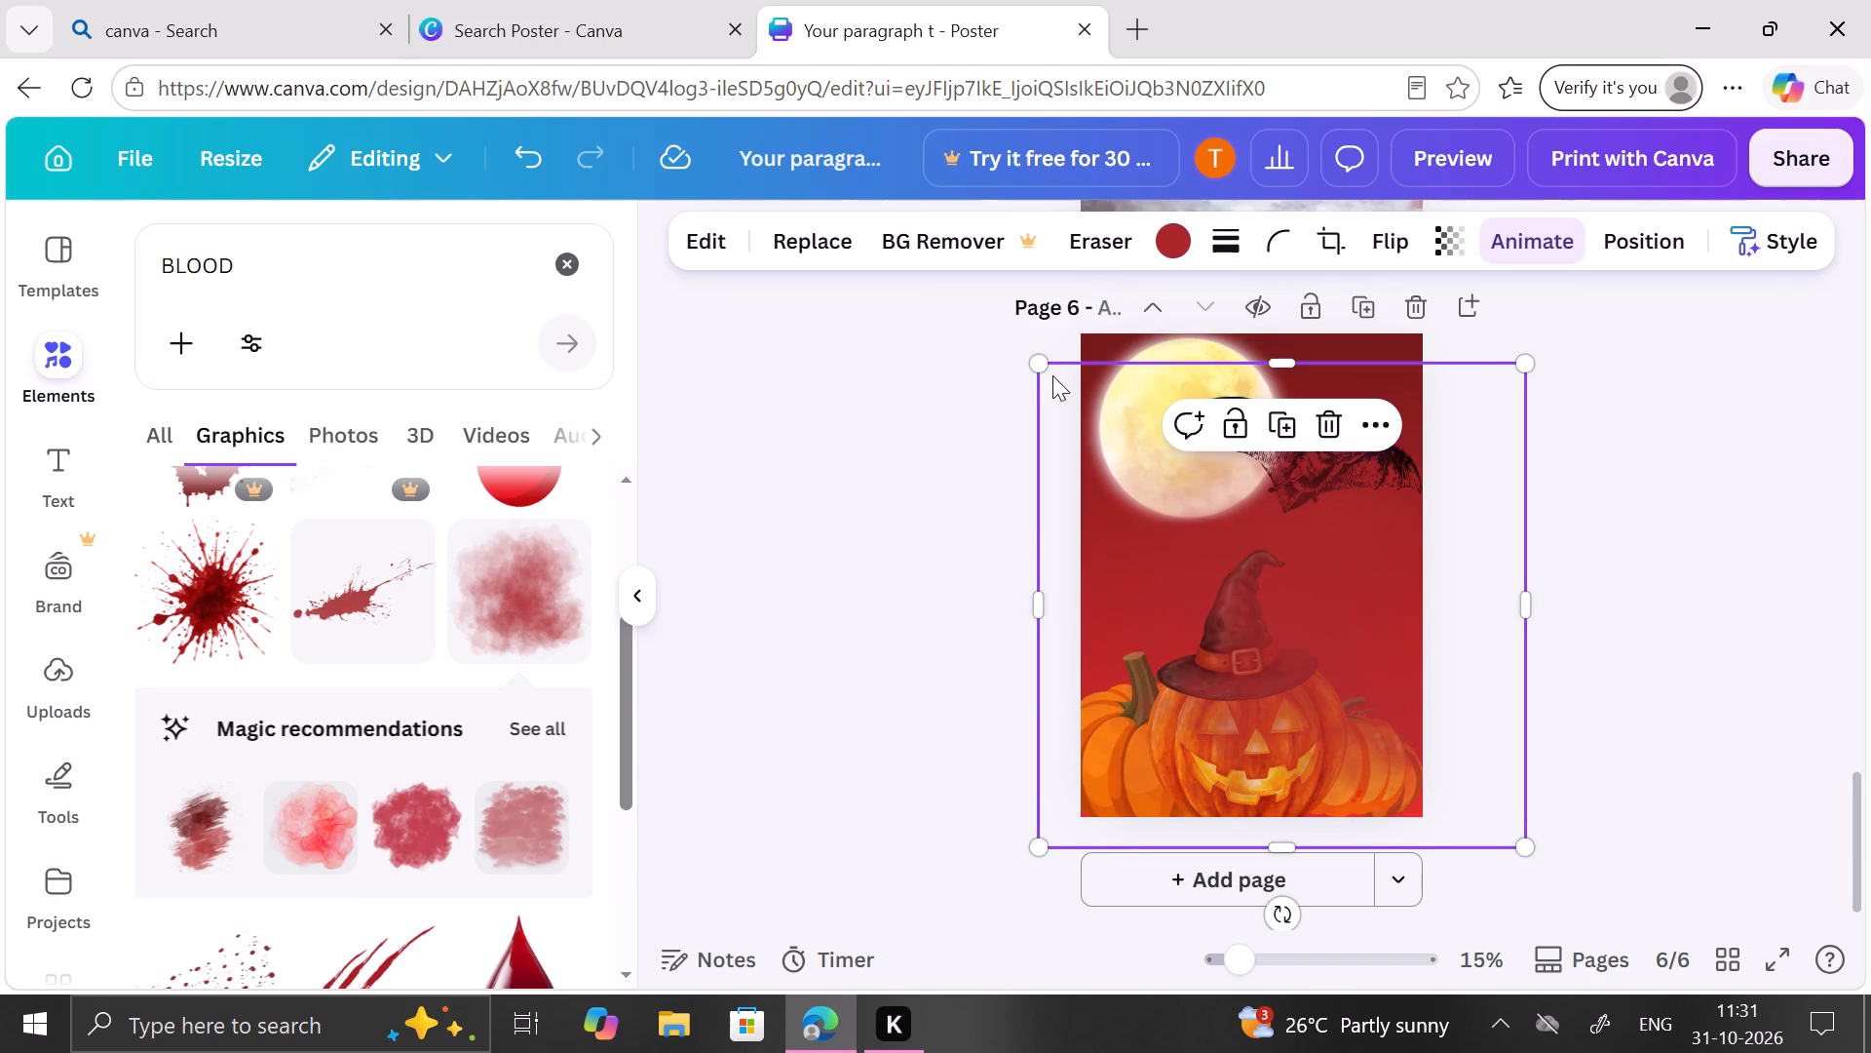
left_click_drag(1038, 347, 1061, 380)
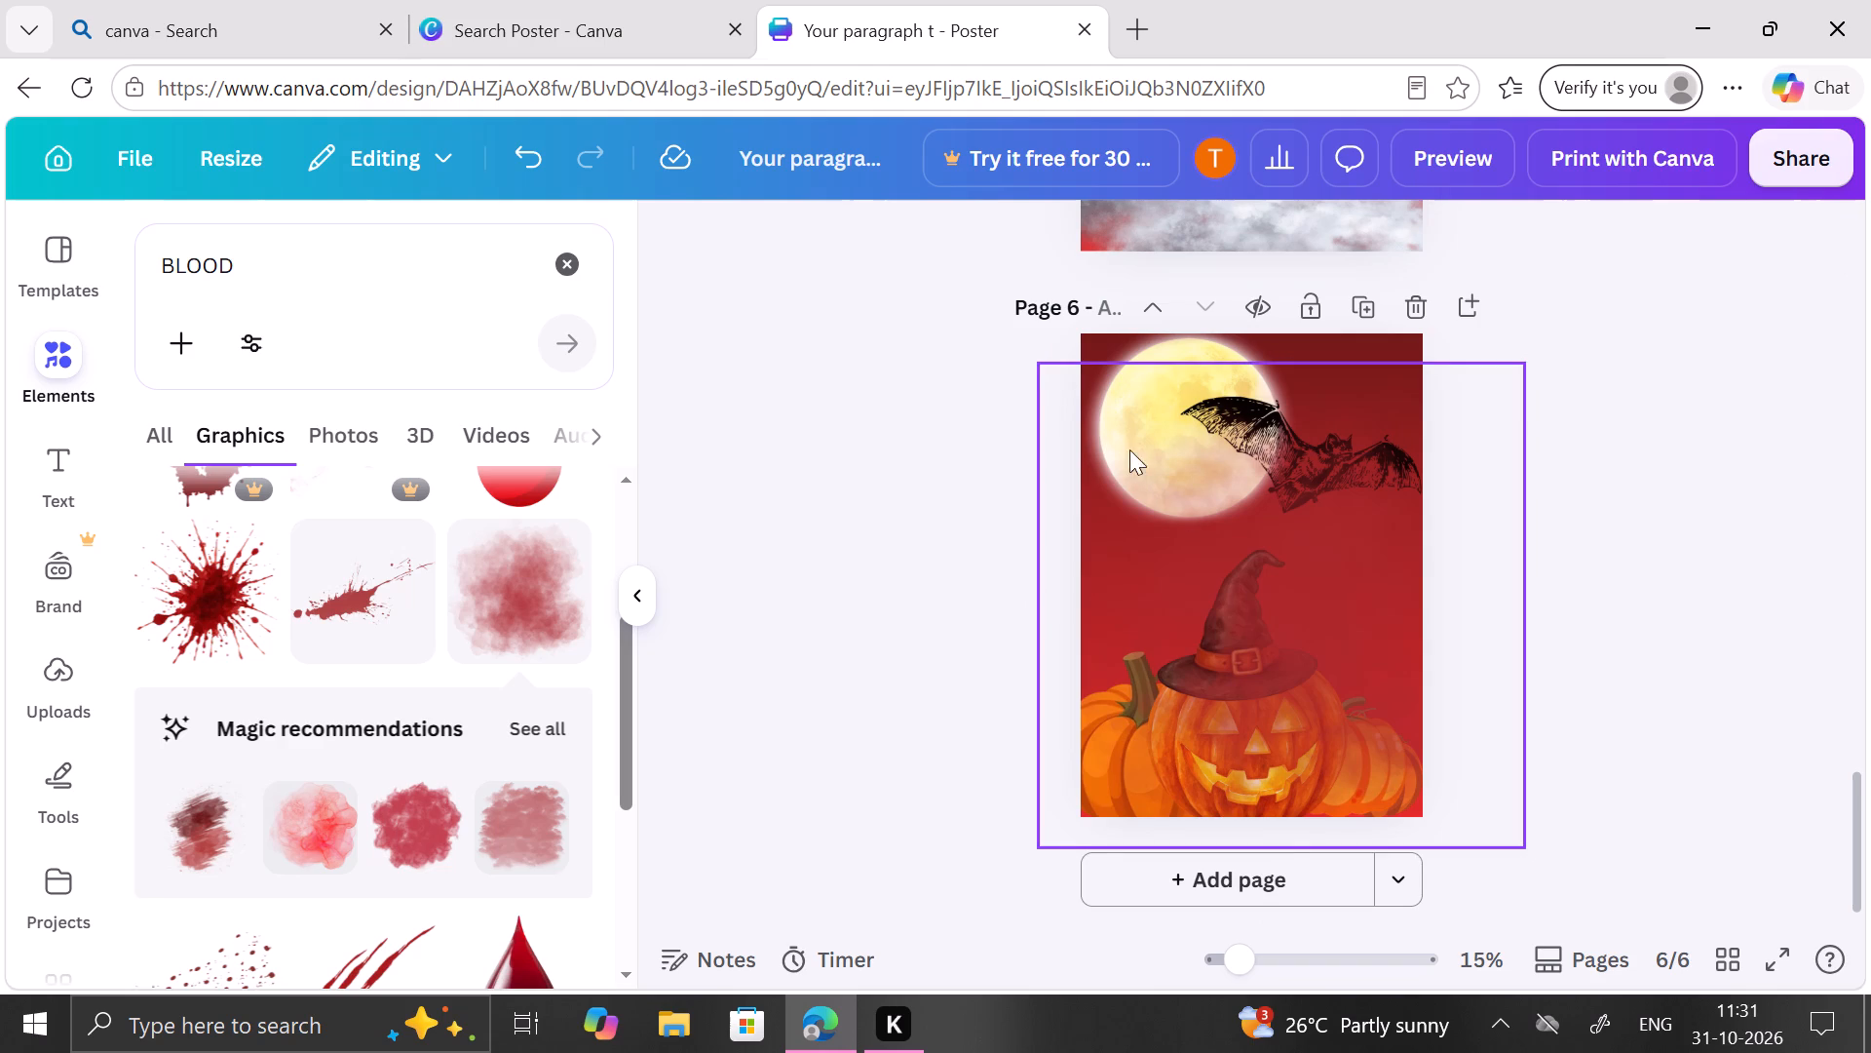
left_click_drag(1088, 406, 1042, 365)
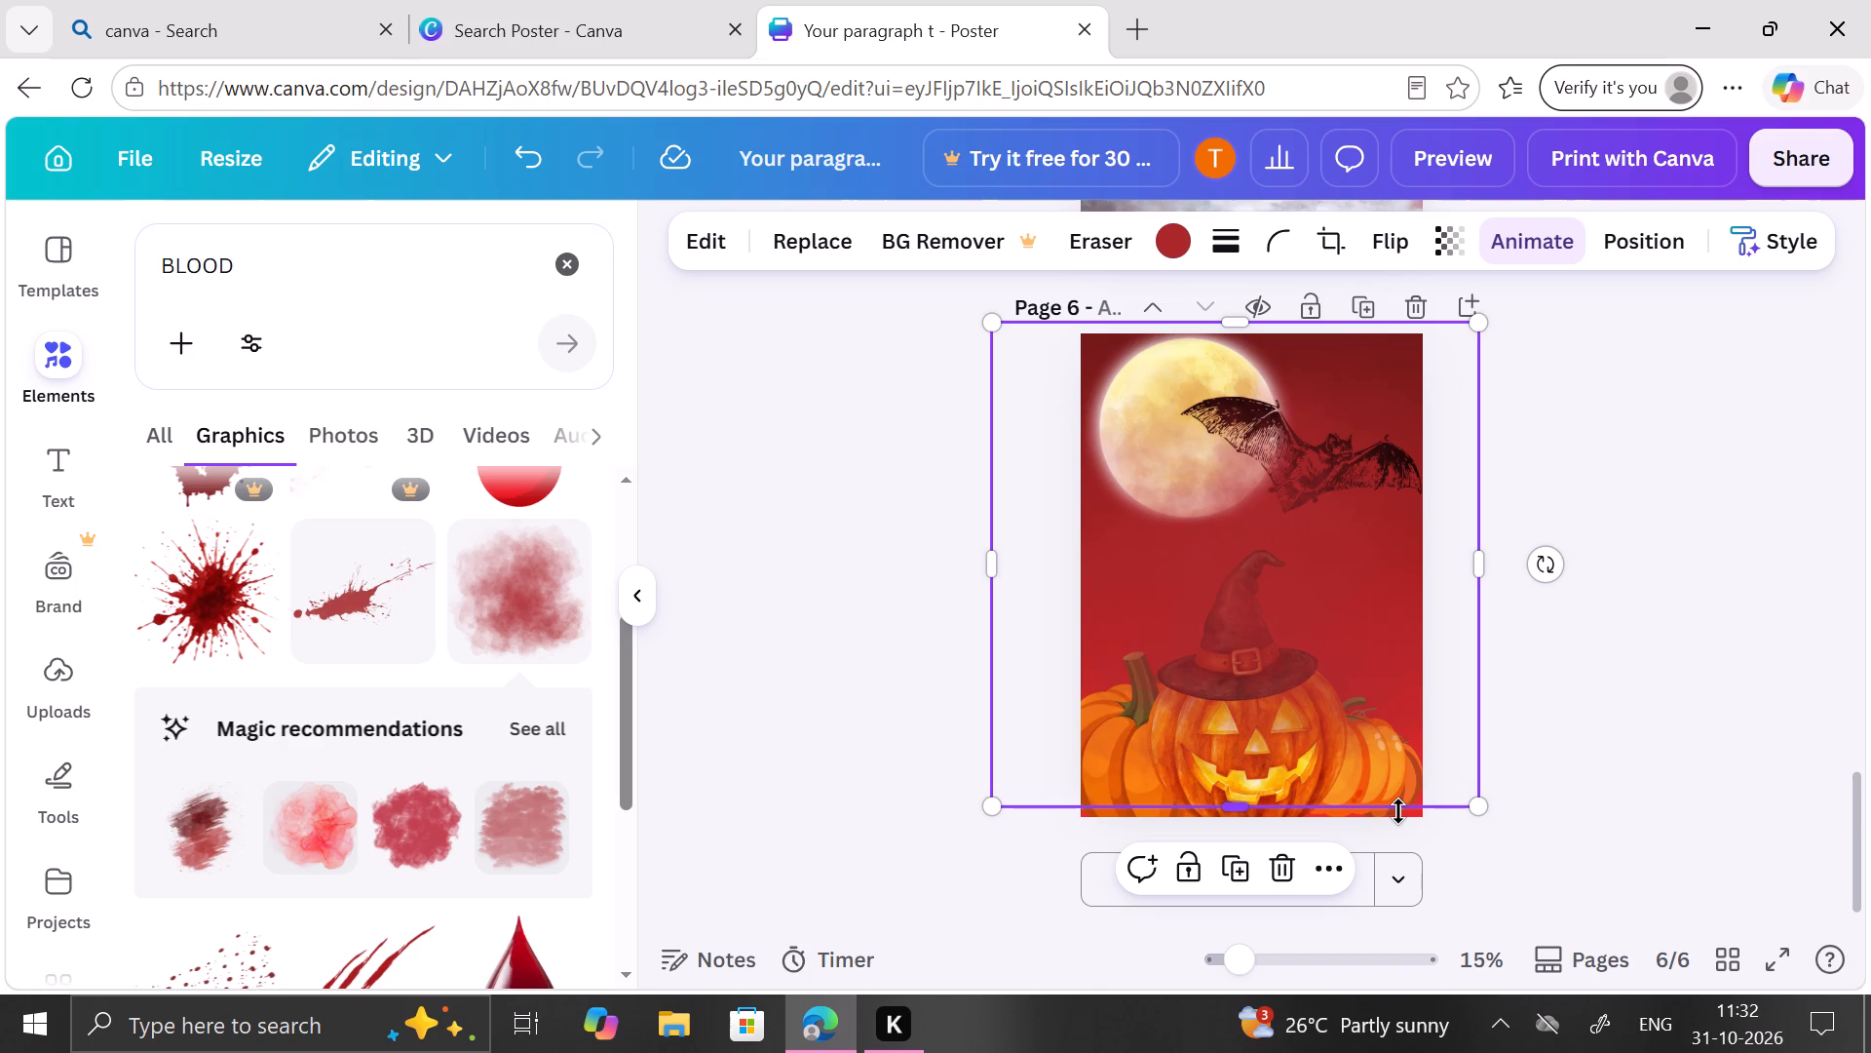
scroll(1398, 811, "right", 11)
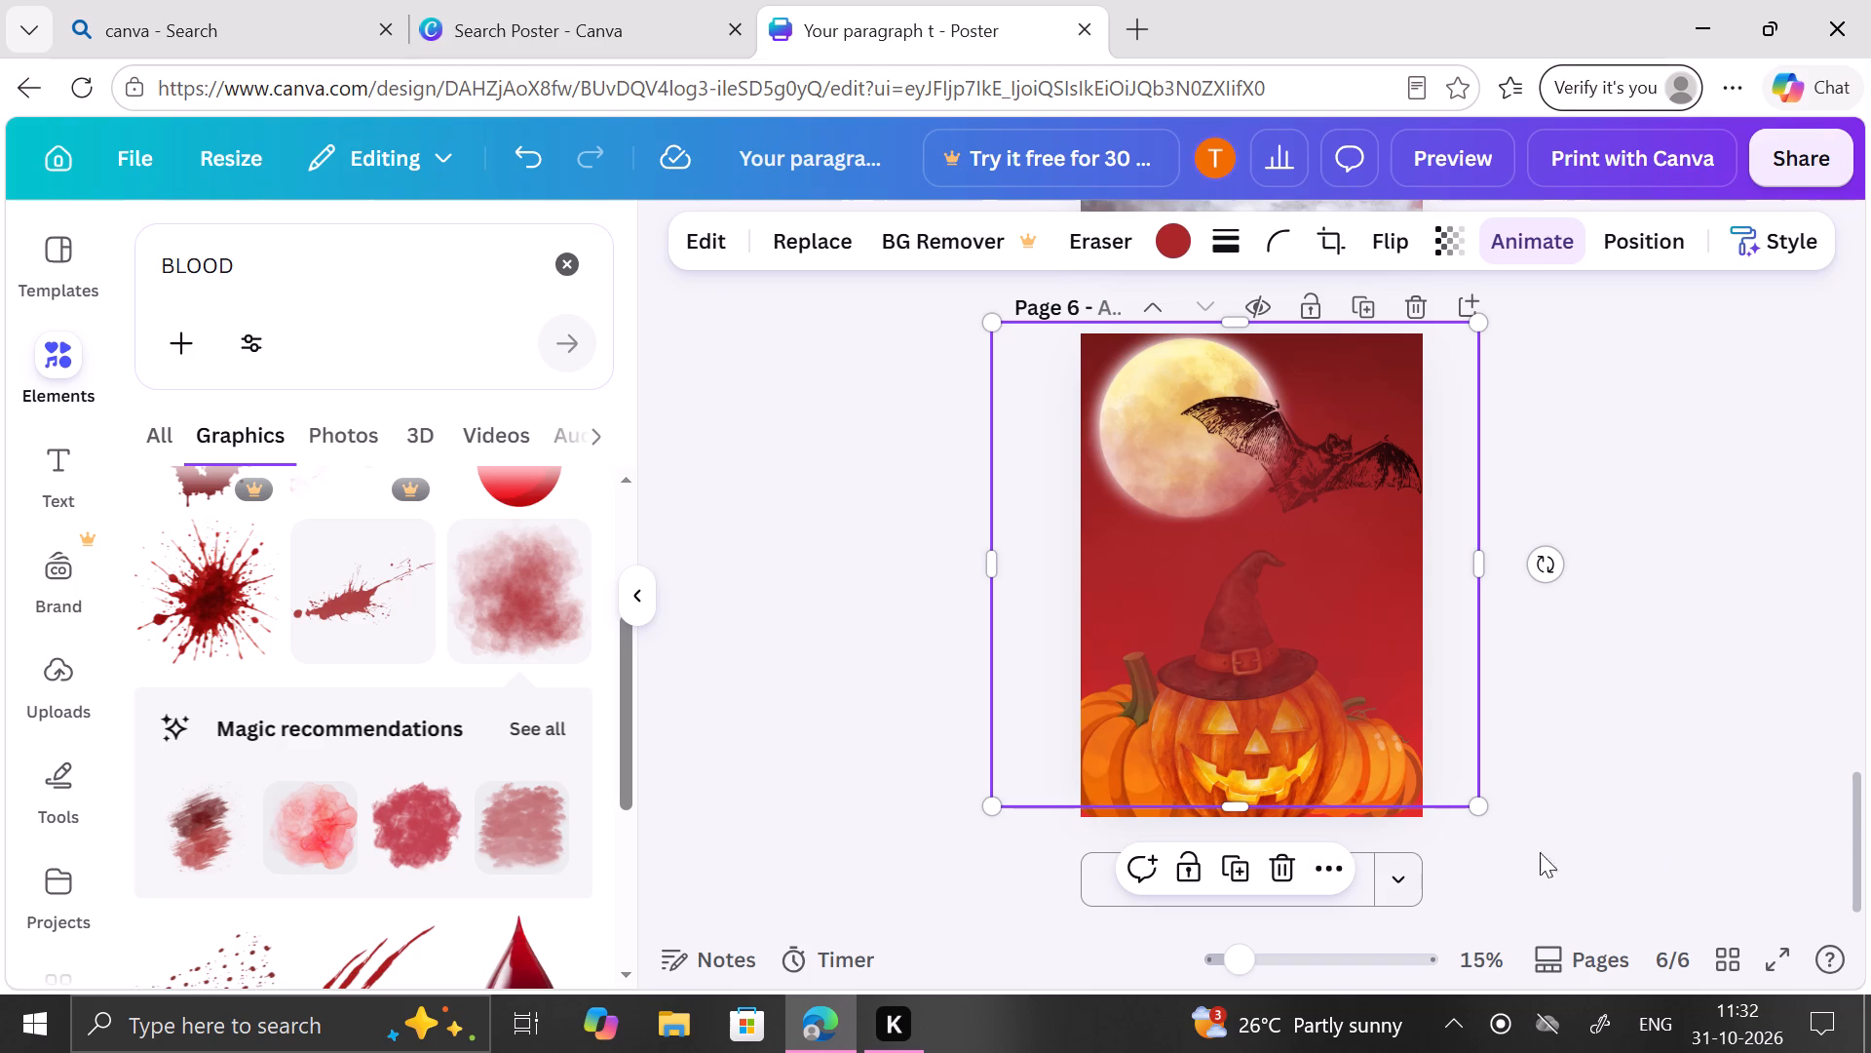
Shrink the red mist overlay on page 6 slightly from its lower-right corner.
left_click_drag(1472, 795, 1470, 795)
left_click_drag(1470, 795, 1456, 795)
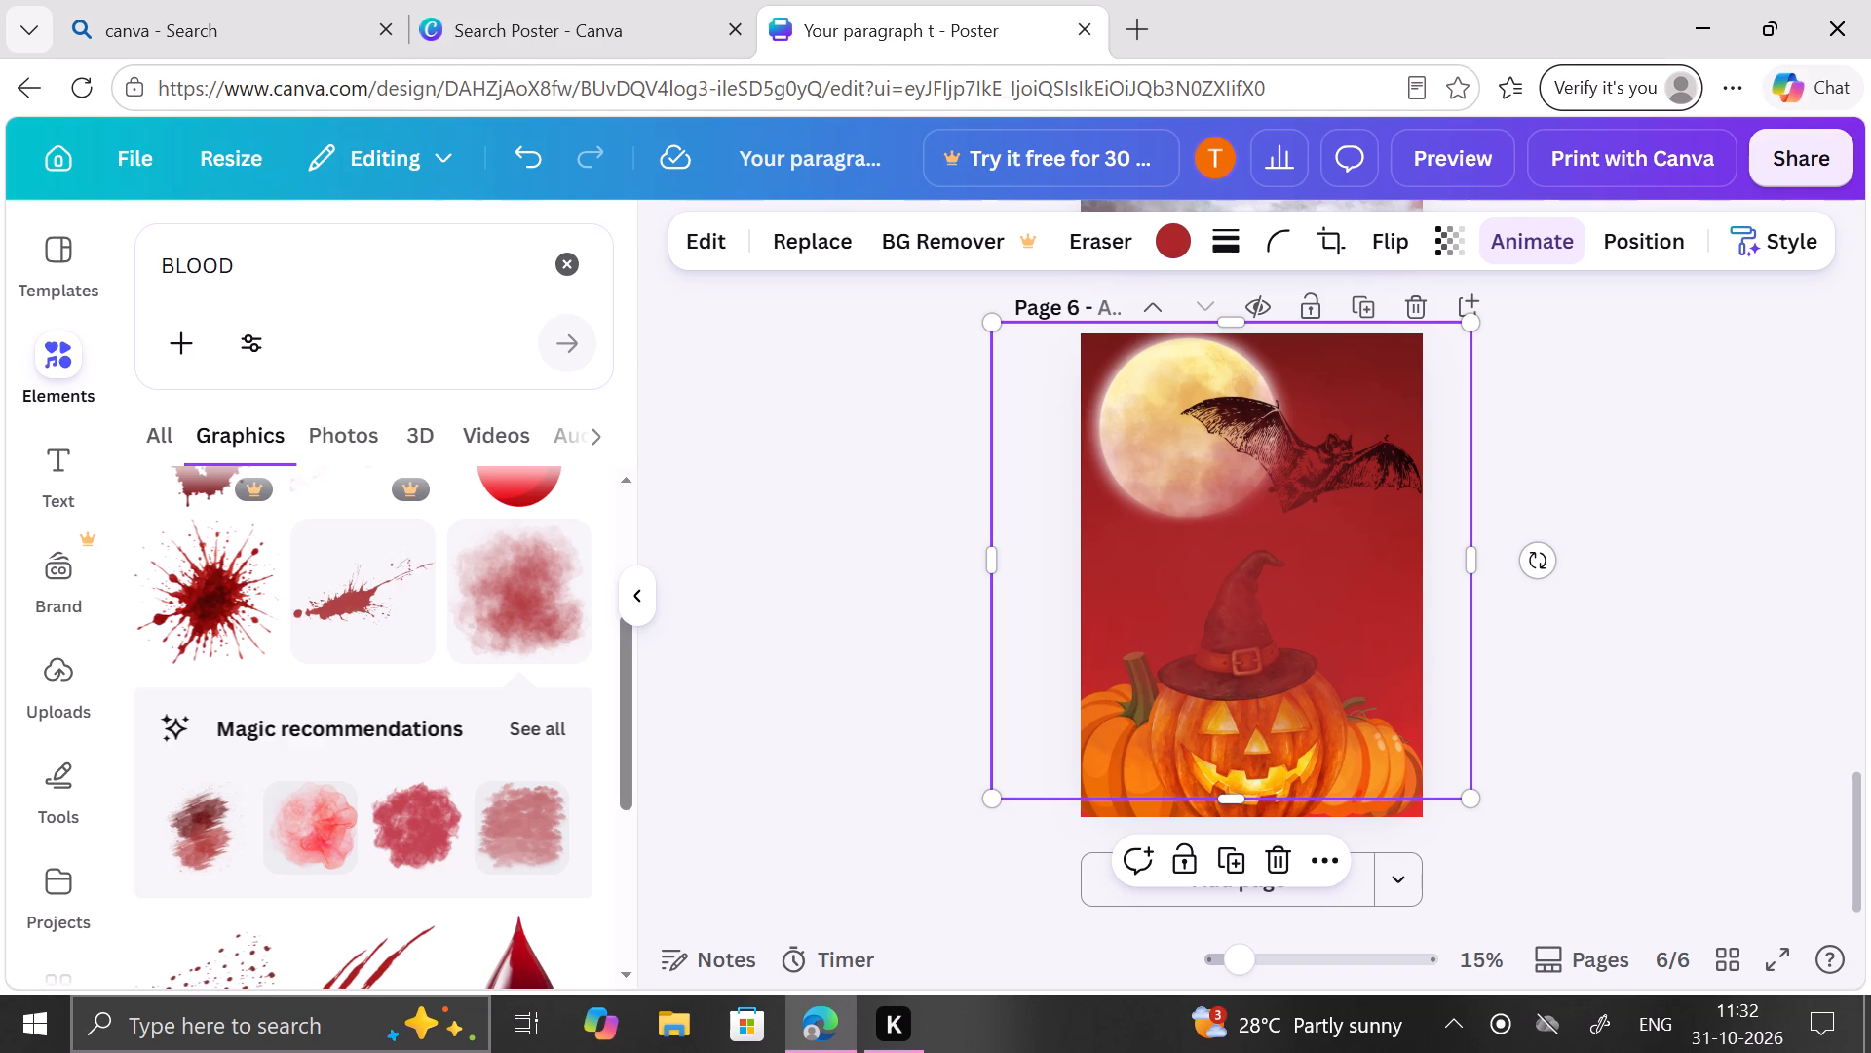
Add the free dark red blood splatter to page 6 and place it over the page's bottom-right corner, partly off the page.
scroll(363, 1013, "down", 1)
scroll(239, 1047, "down", 1)
scroll(239, 1047, "up", 2)
scroll(279, 890, "up", 1)
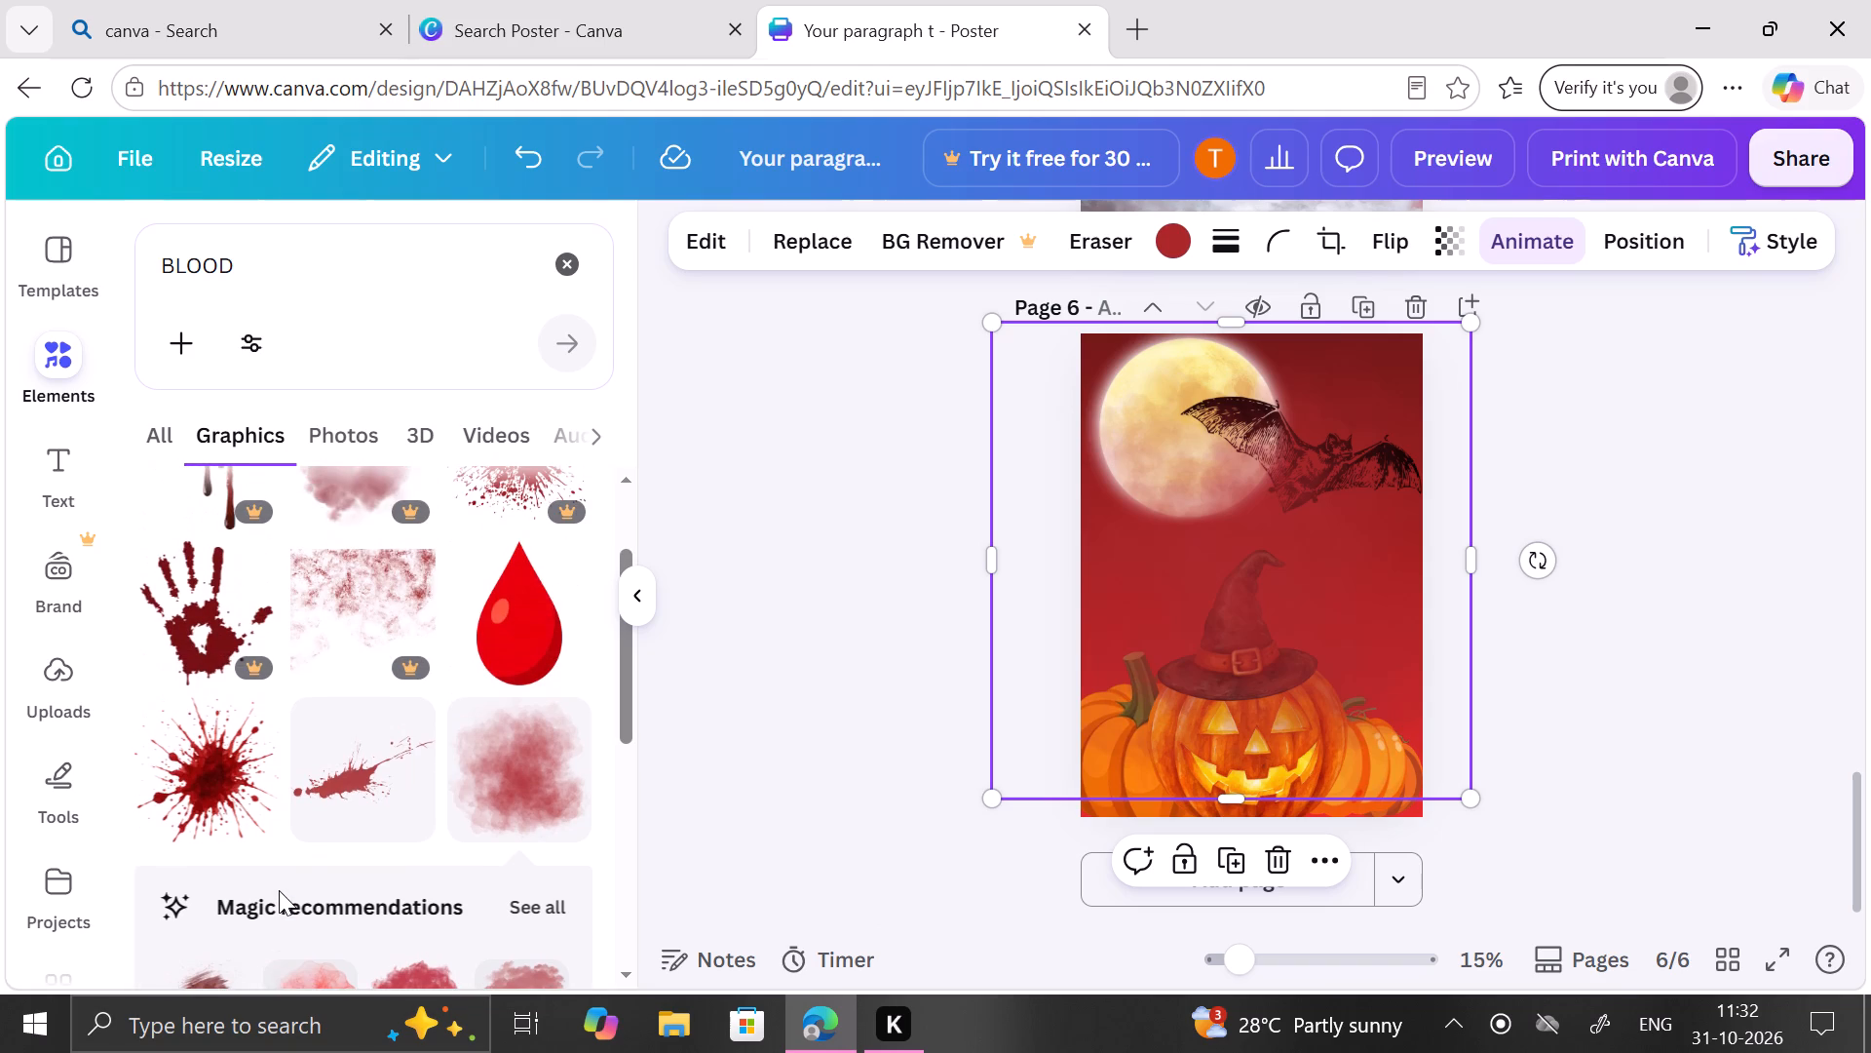
left_click(248, 799)
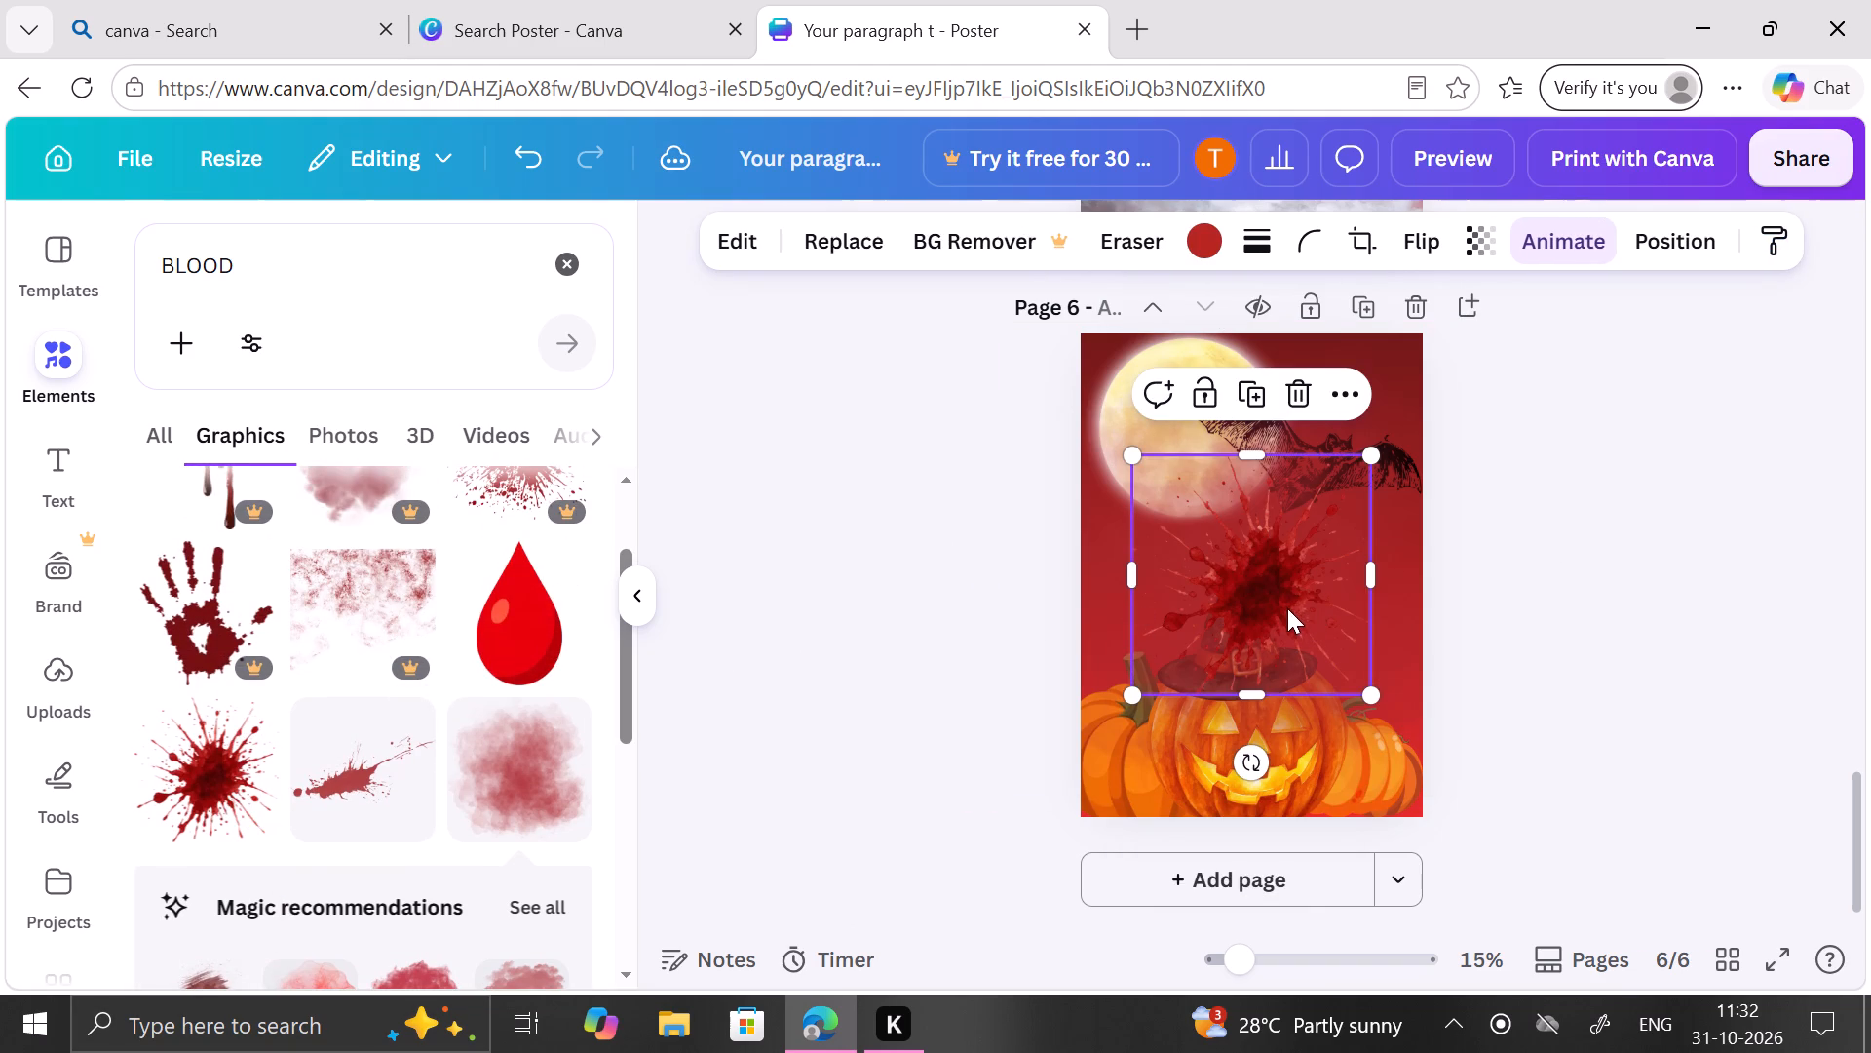
left_click_drag(1287, 608, 1433, 825)
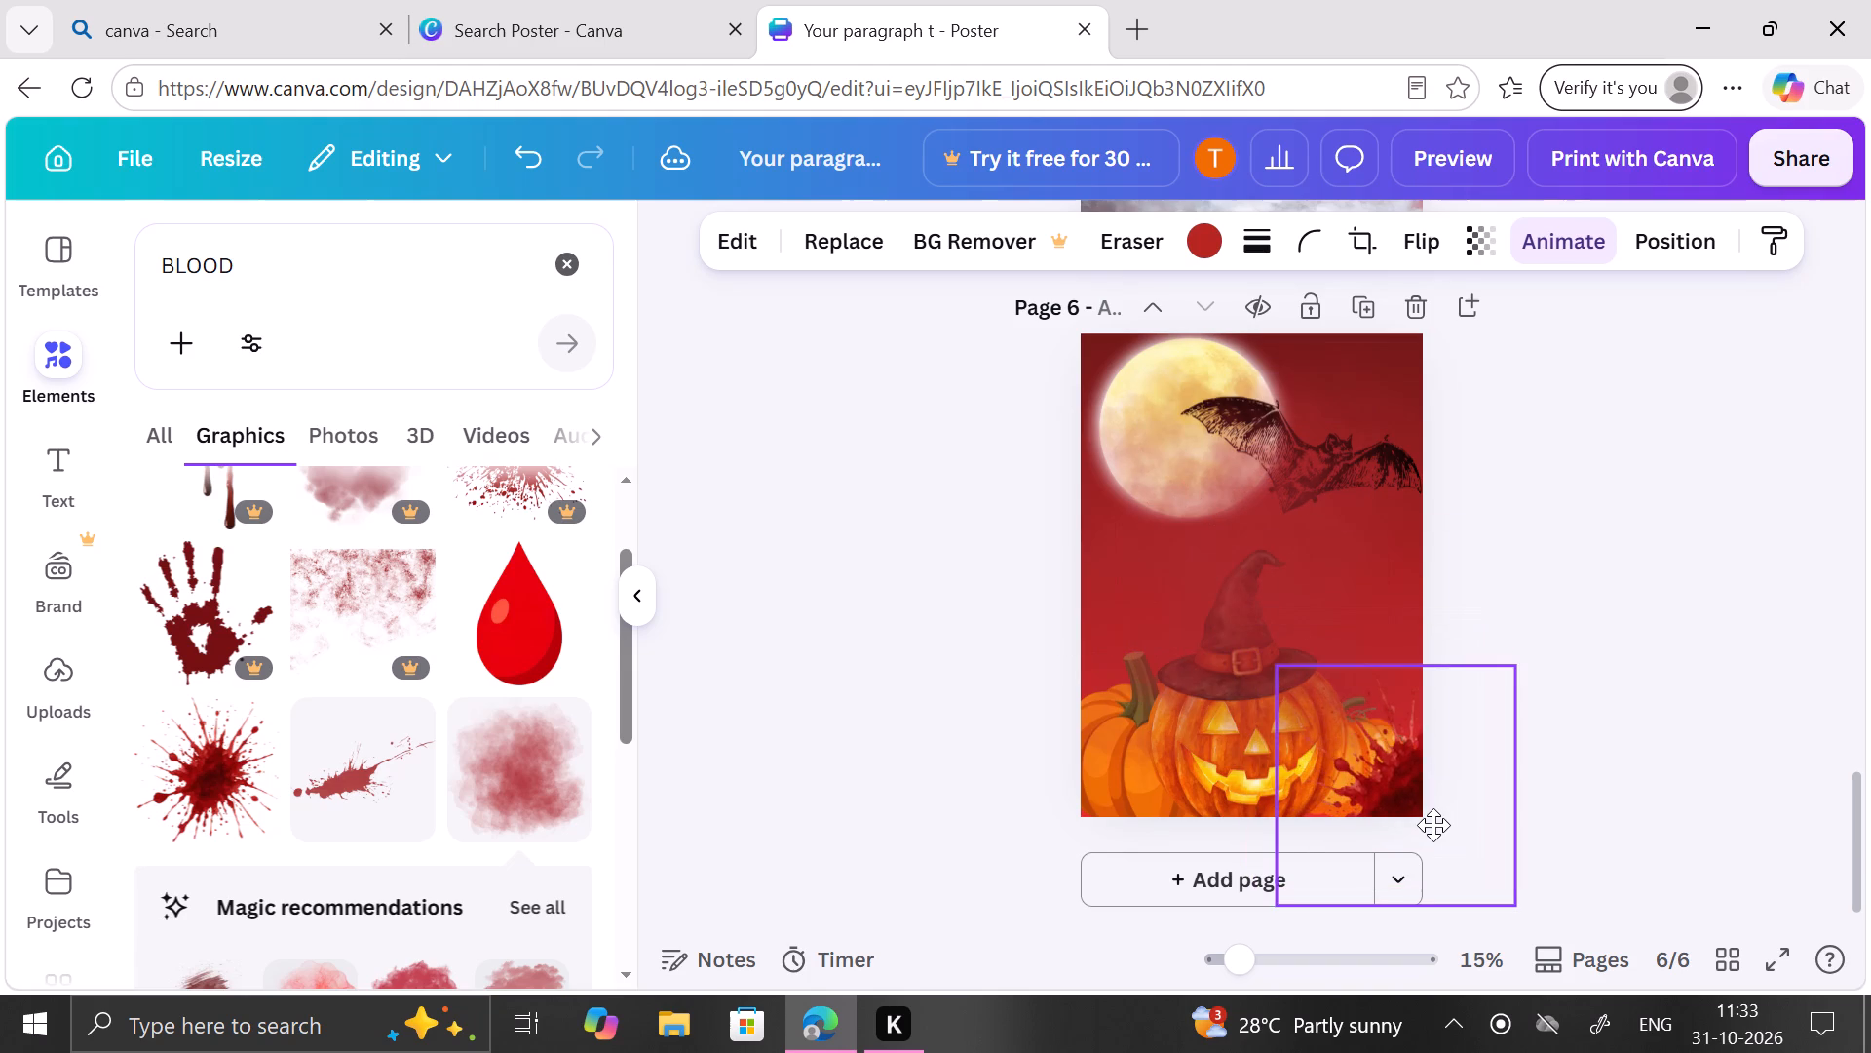
left_click_drag(1433, 825, 1454, 880)
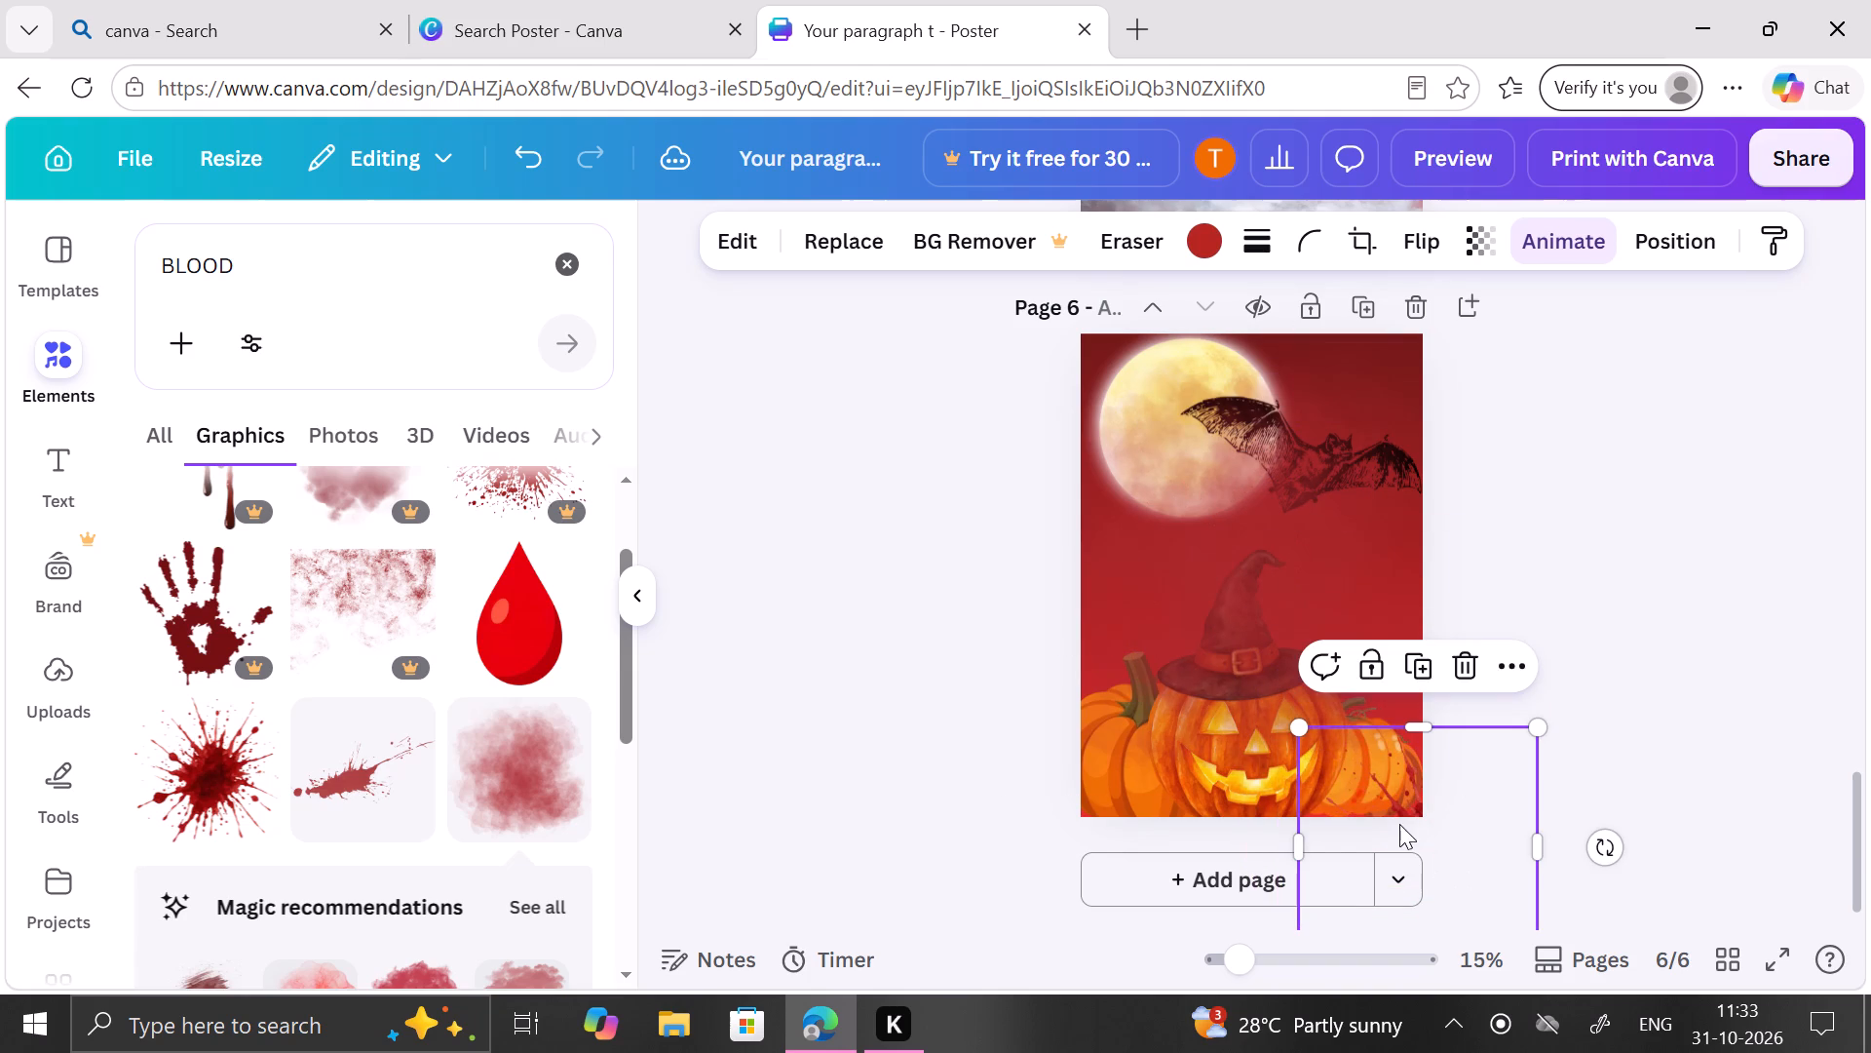
left_click(1399, 824)
left_click_drag(1399, 824, 1412, 801)
left_click(1412, 801)
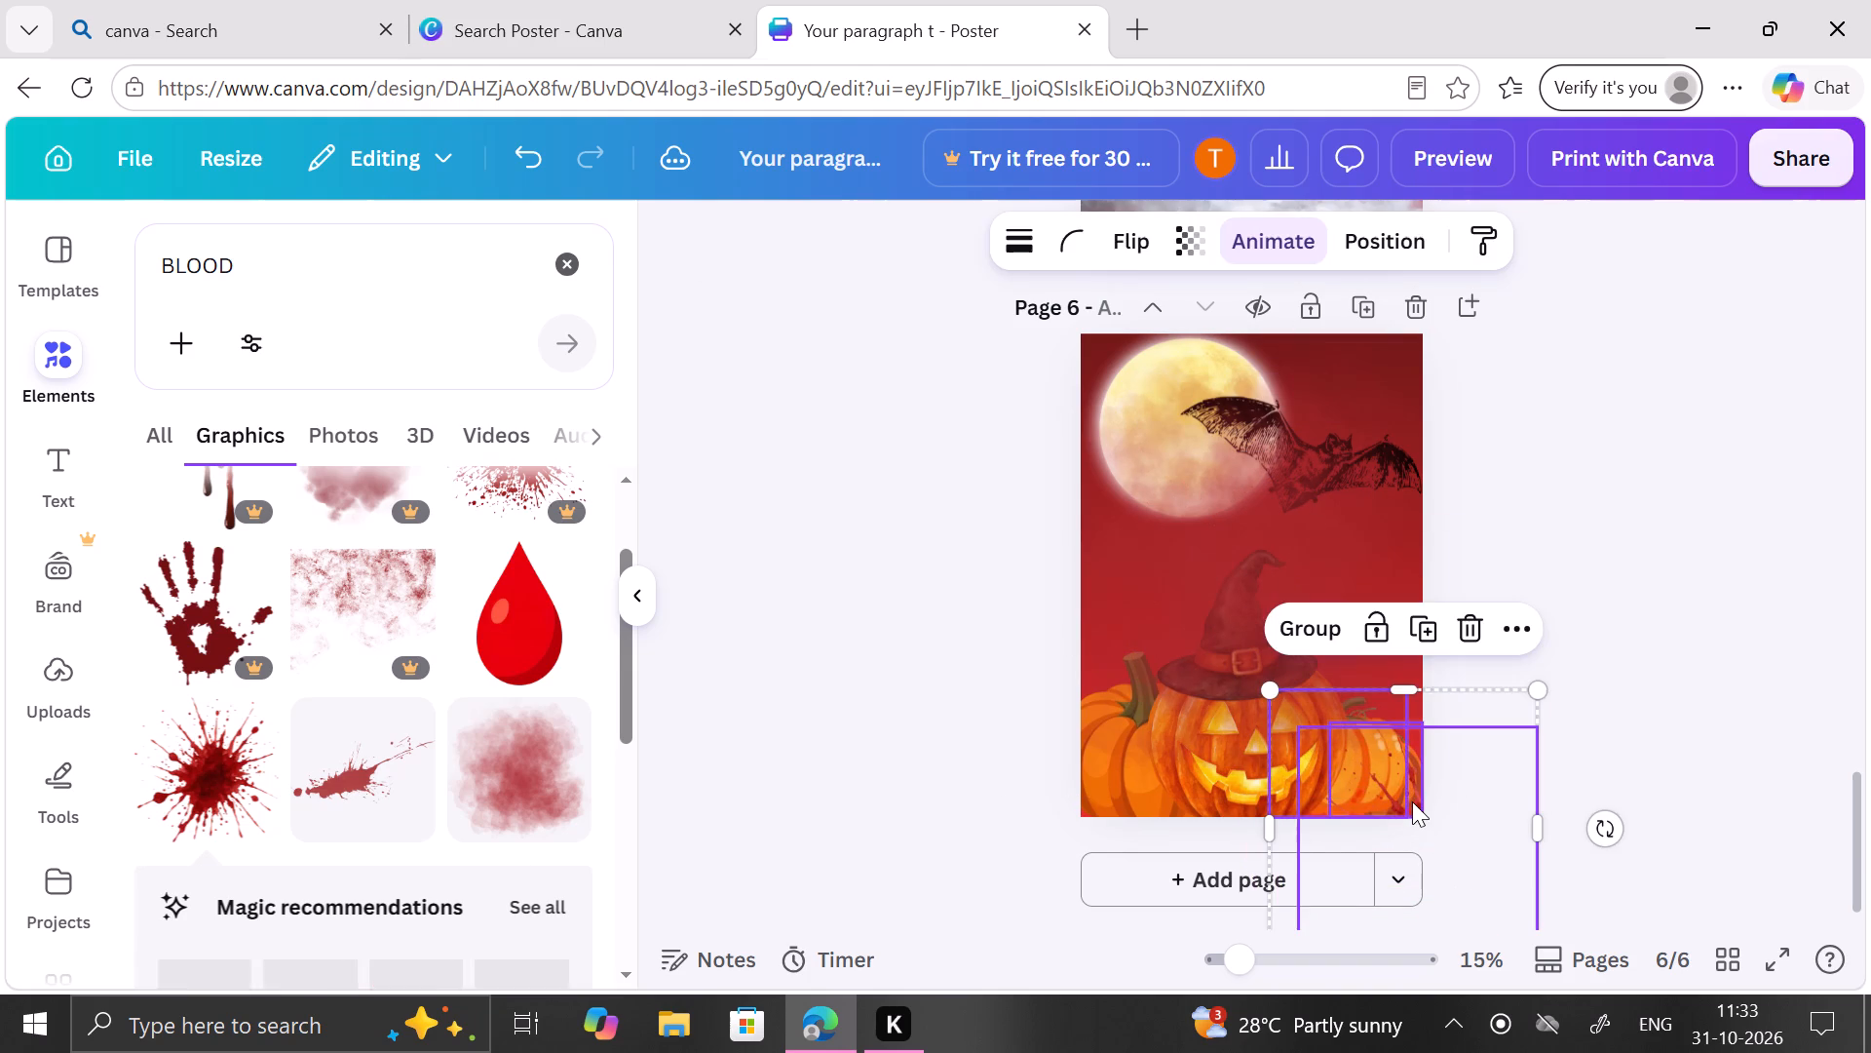
left_click_drag(1412, 801, 1415, 741)
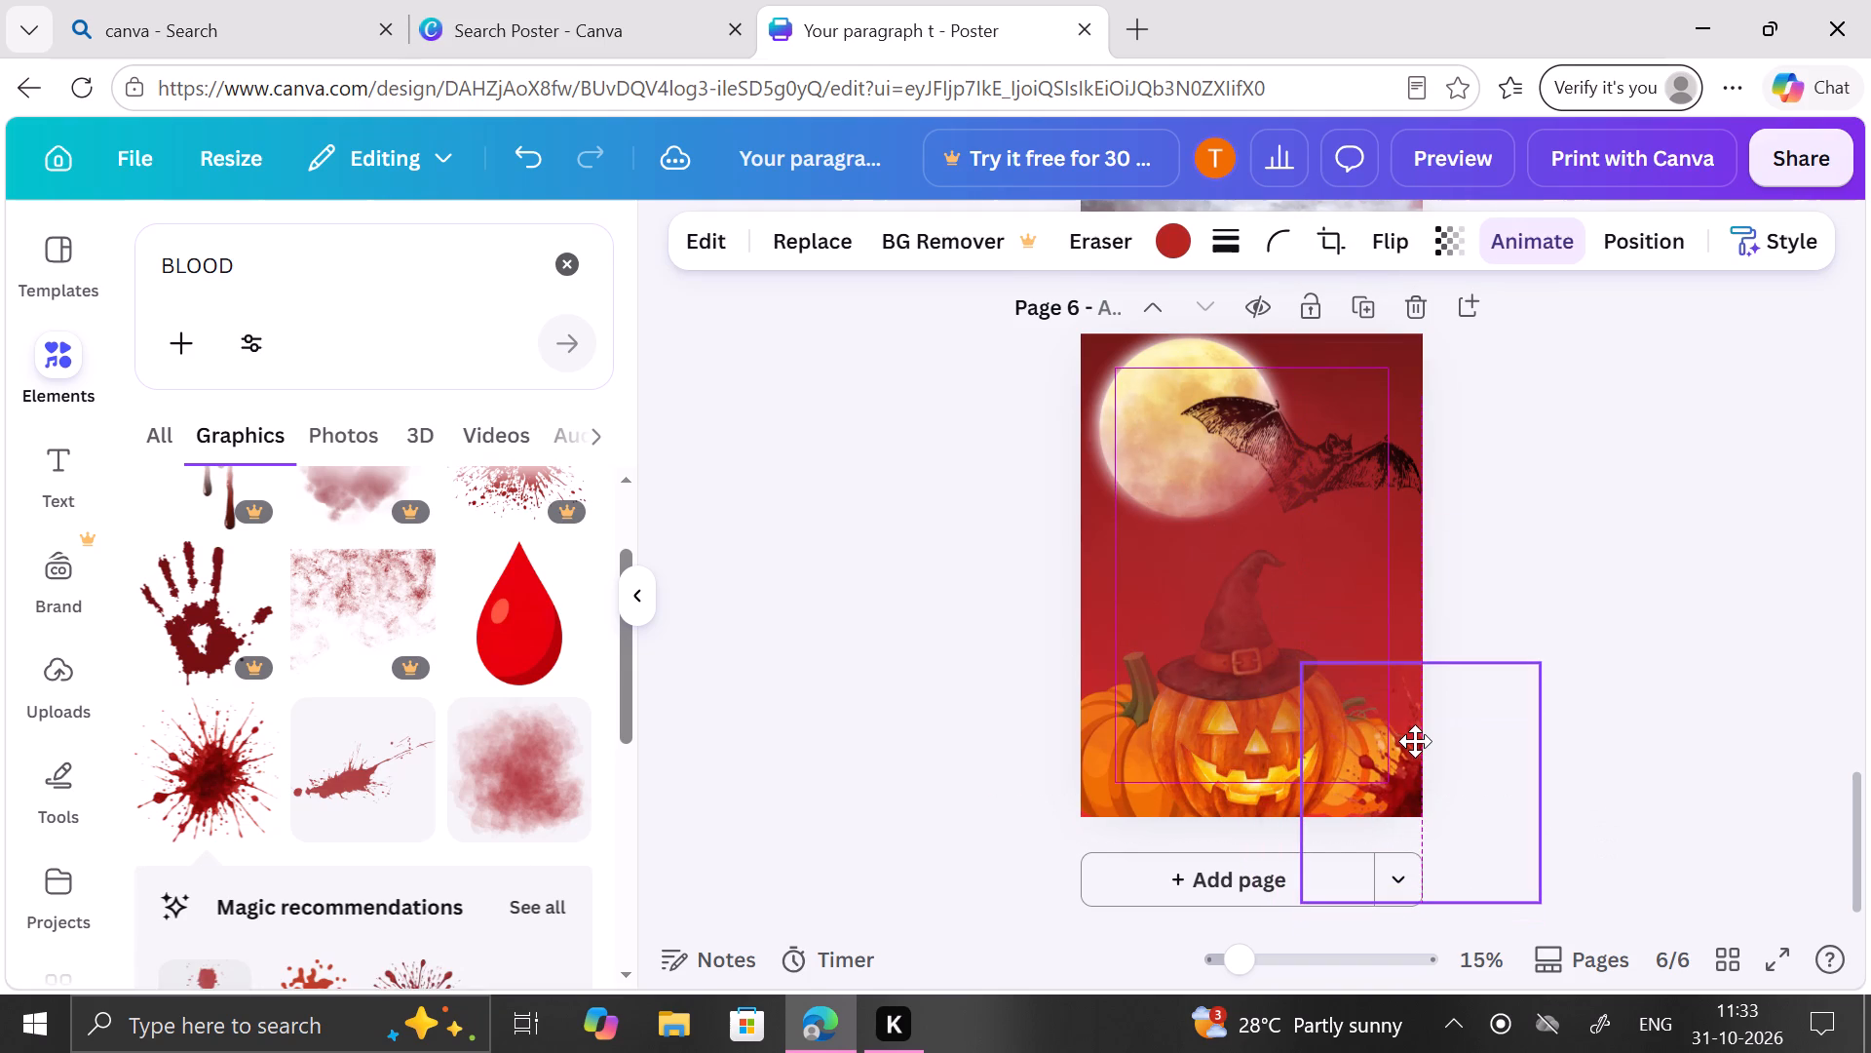
left_click_drag(1415, 741, 1412, 733)
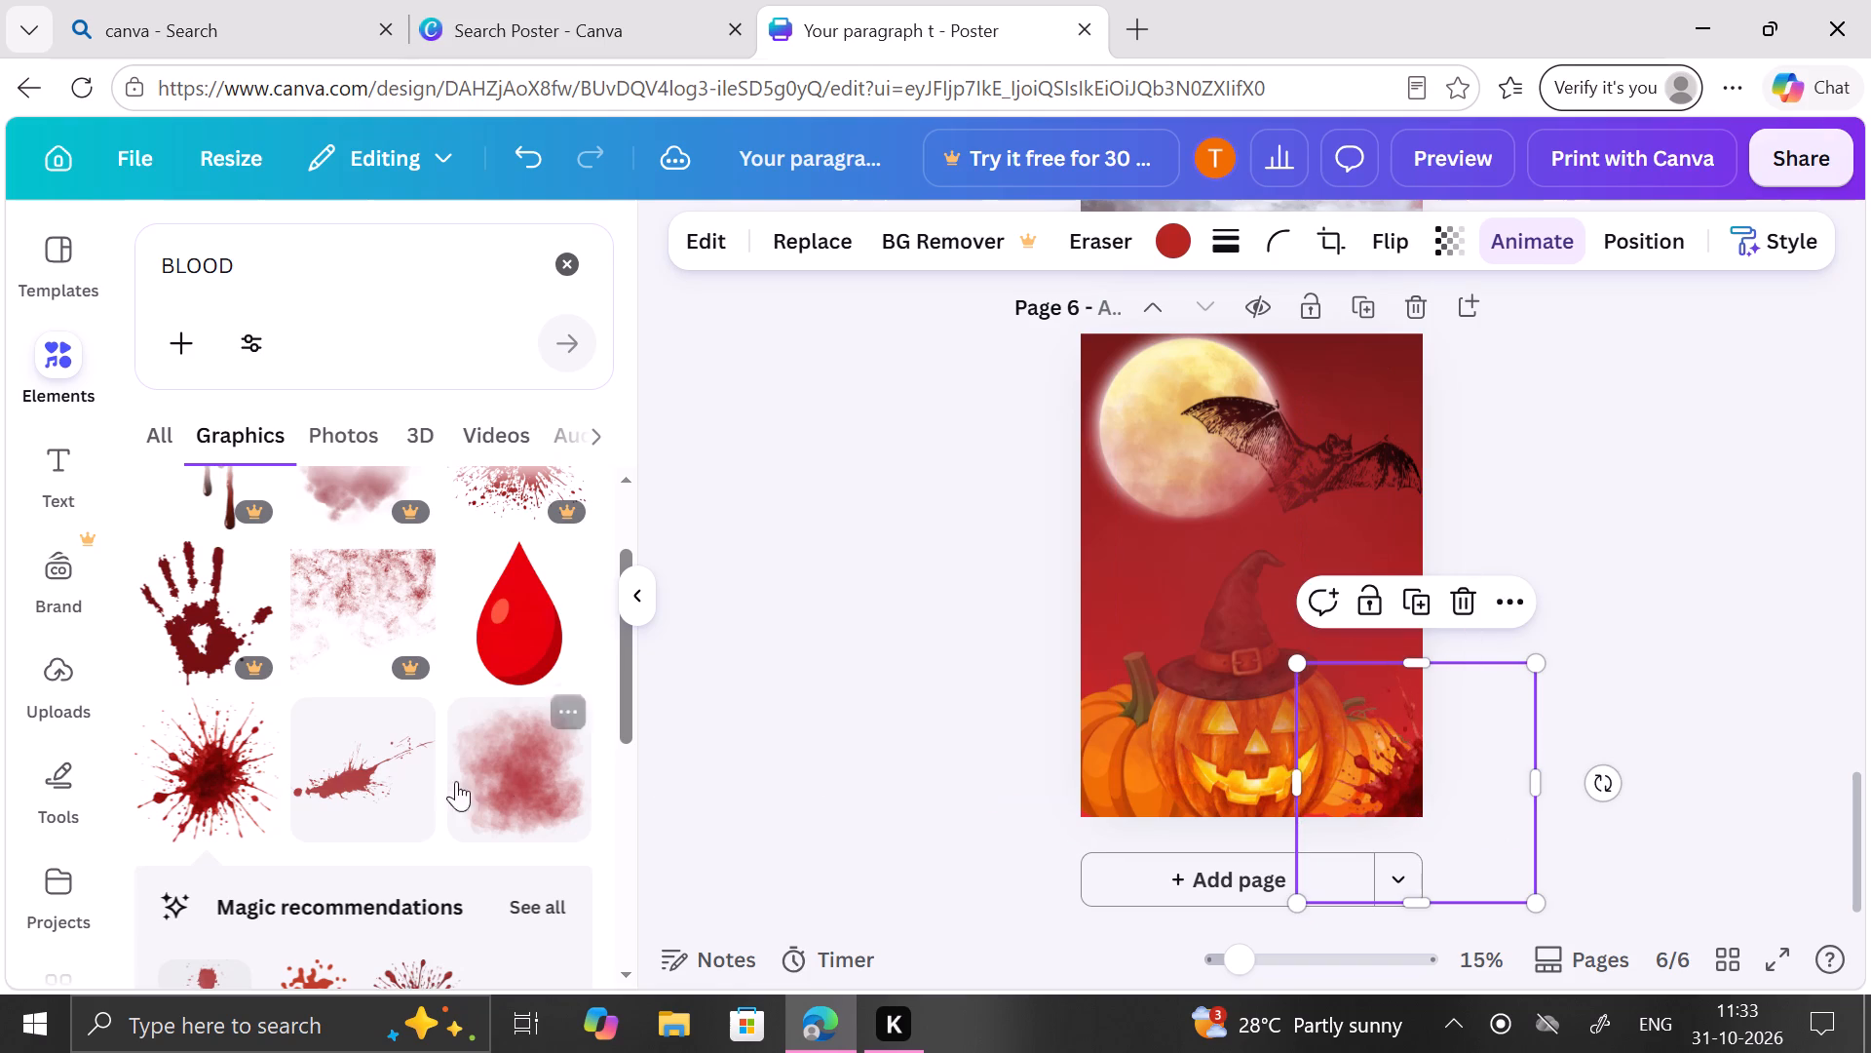
Add a second copy of the dark red blood splatter and place it over page 6's bottom-left corner, partly off the page.
left_click(232, 770)
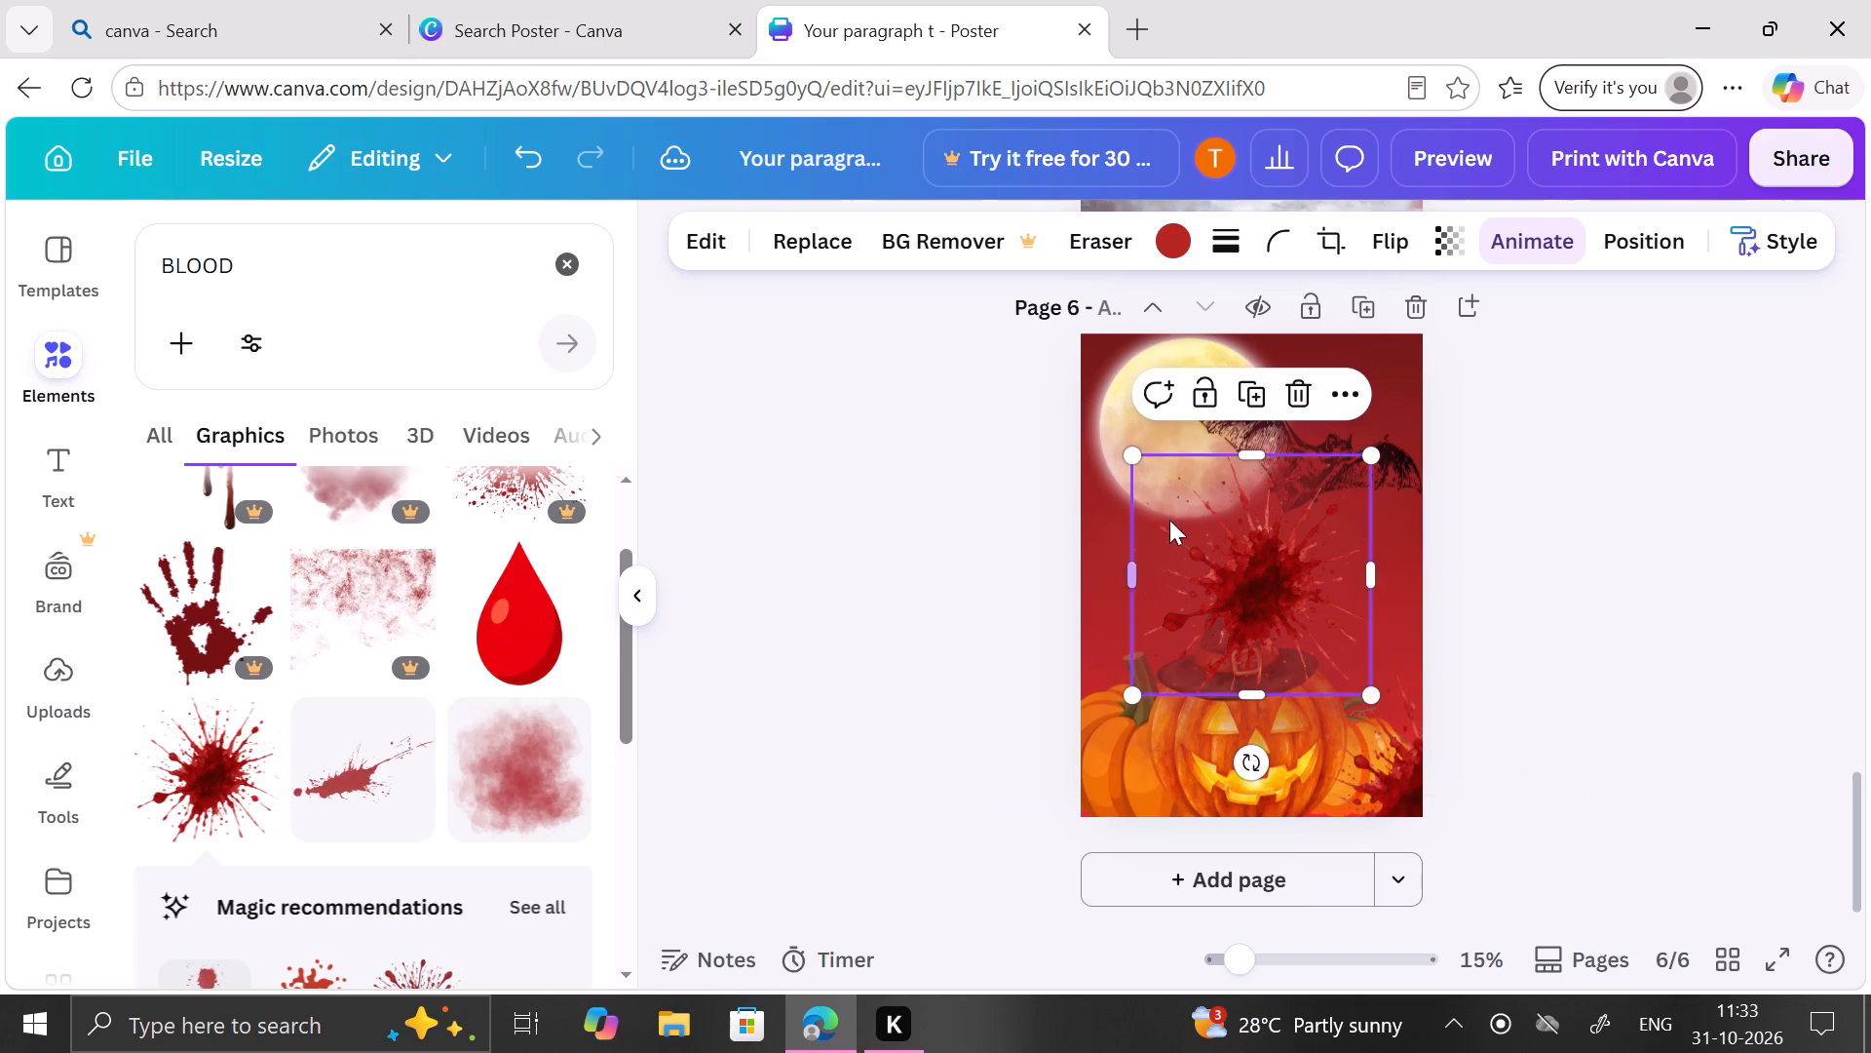
left_click_drag(1227, 538, 1053, 787)
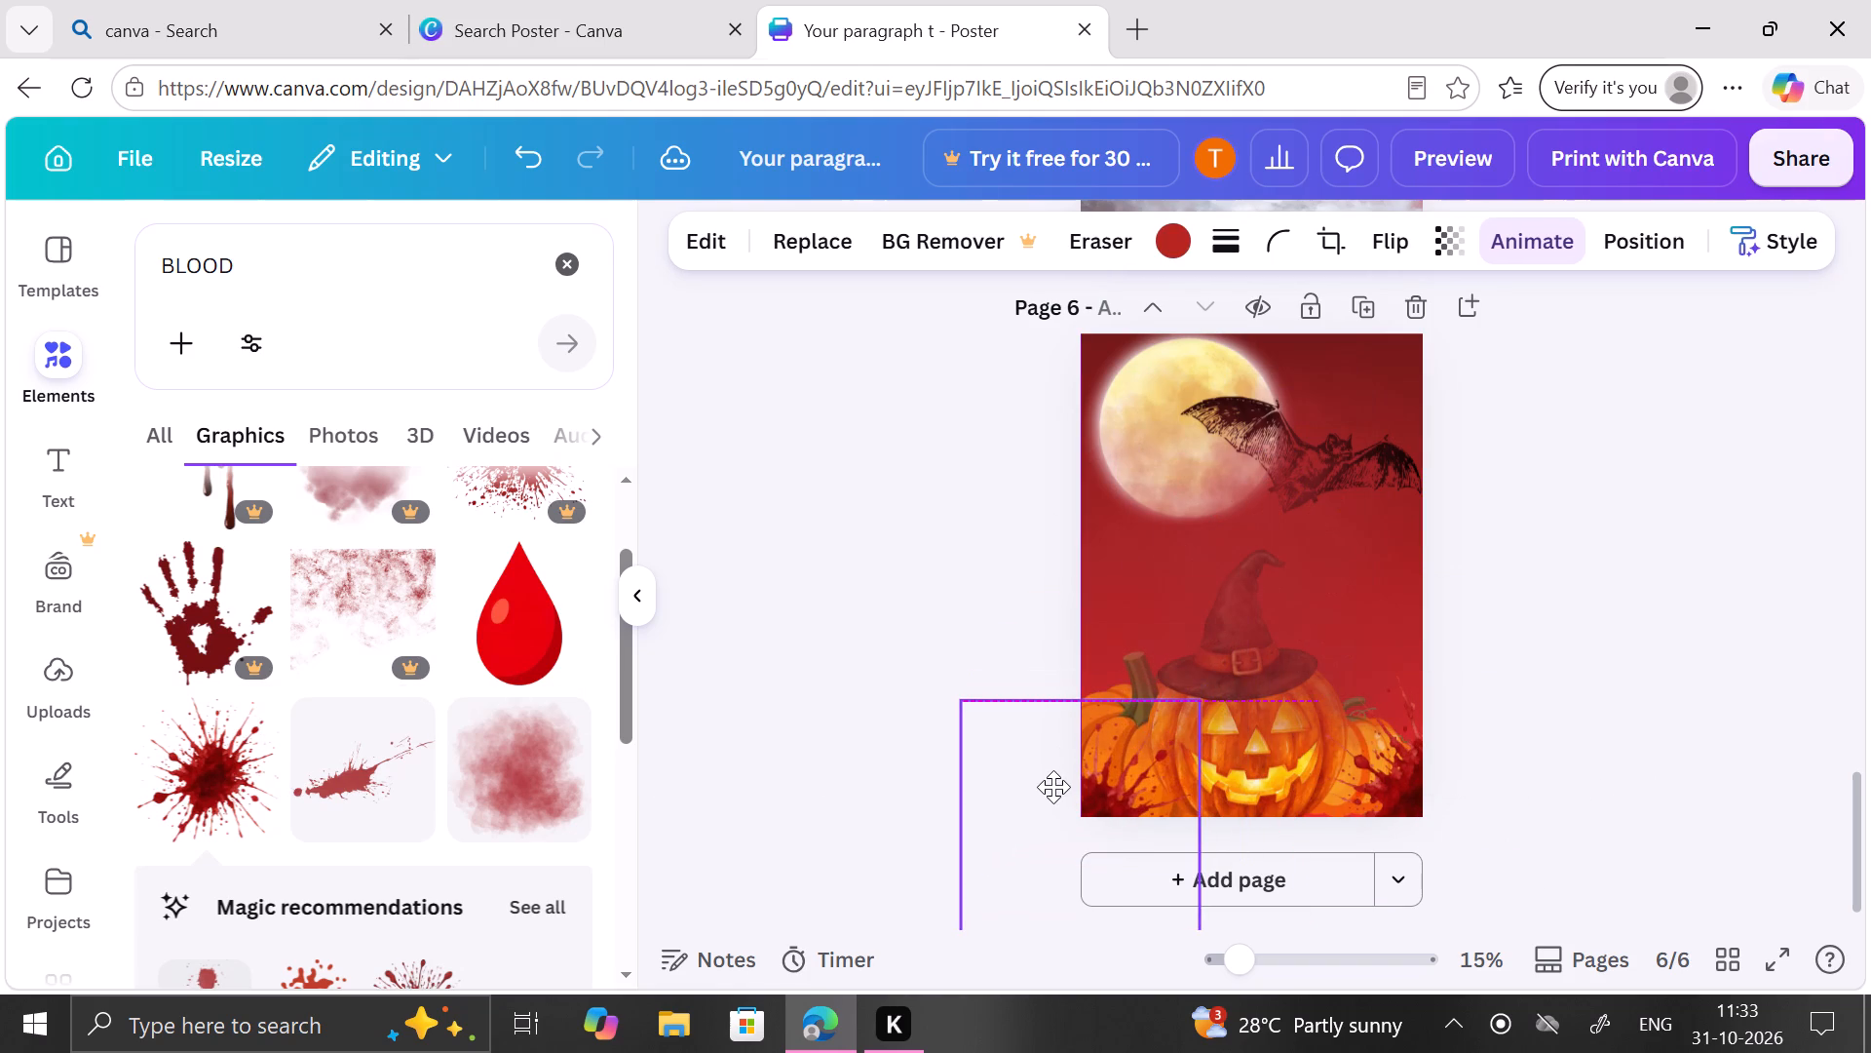
left_click_drag(1053, 787, 1055, 791)
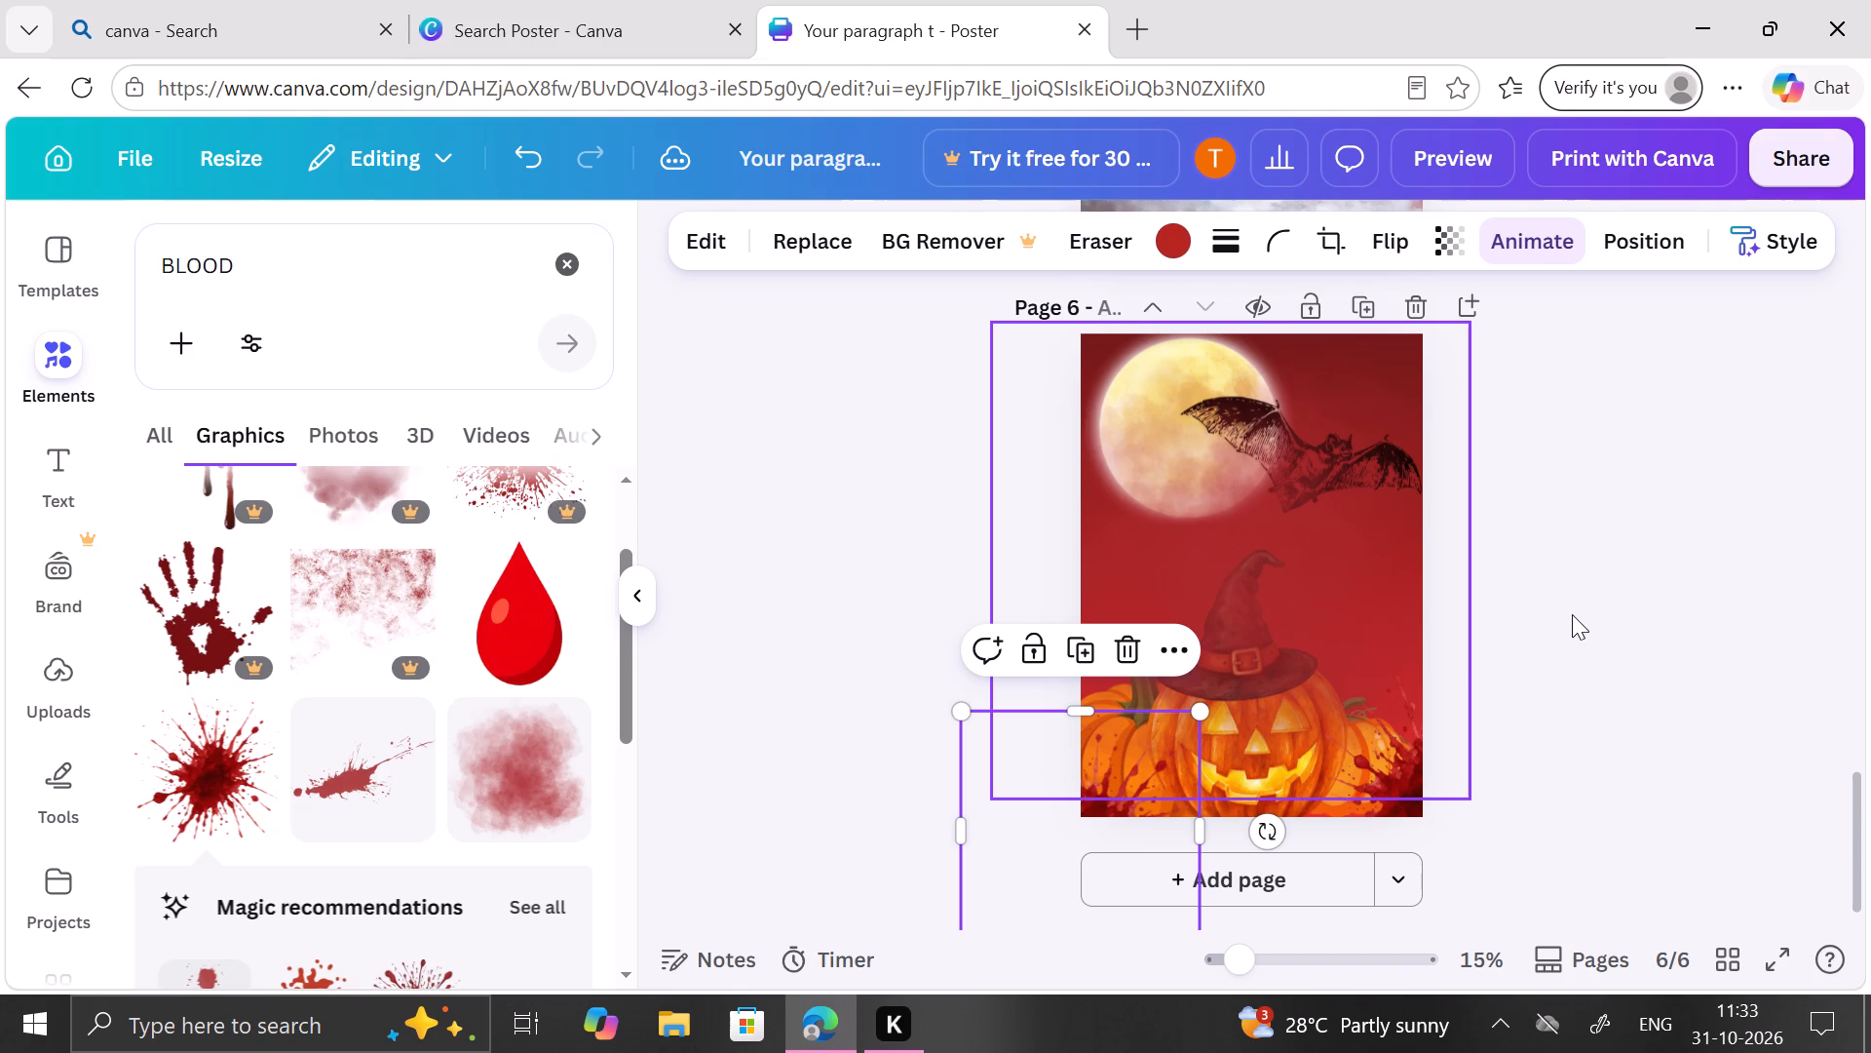
left_click(1572, 614)
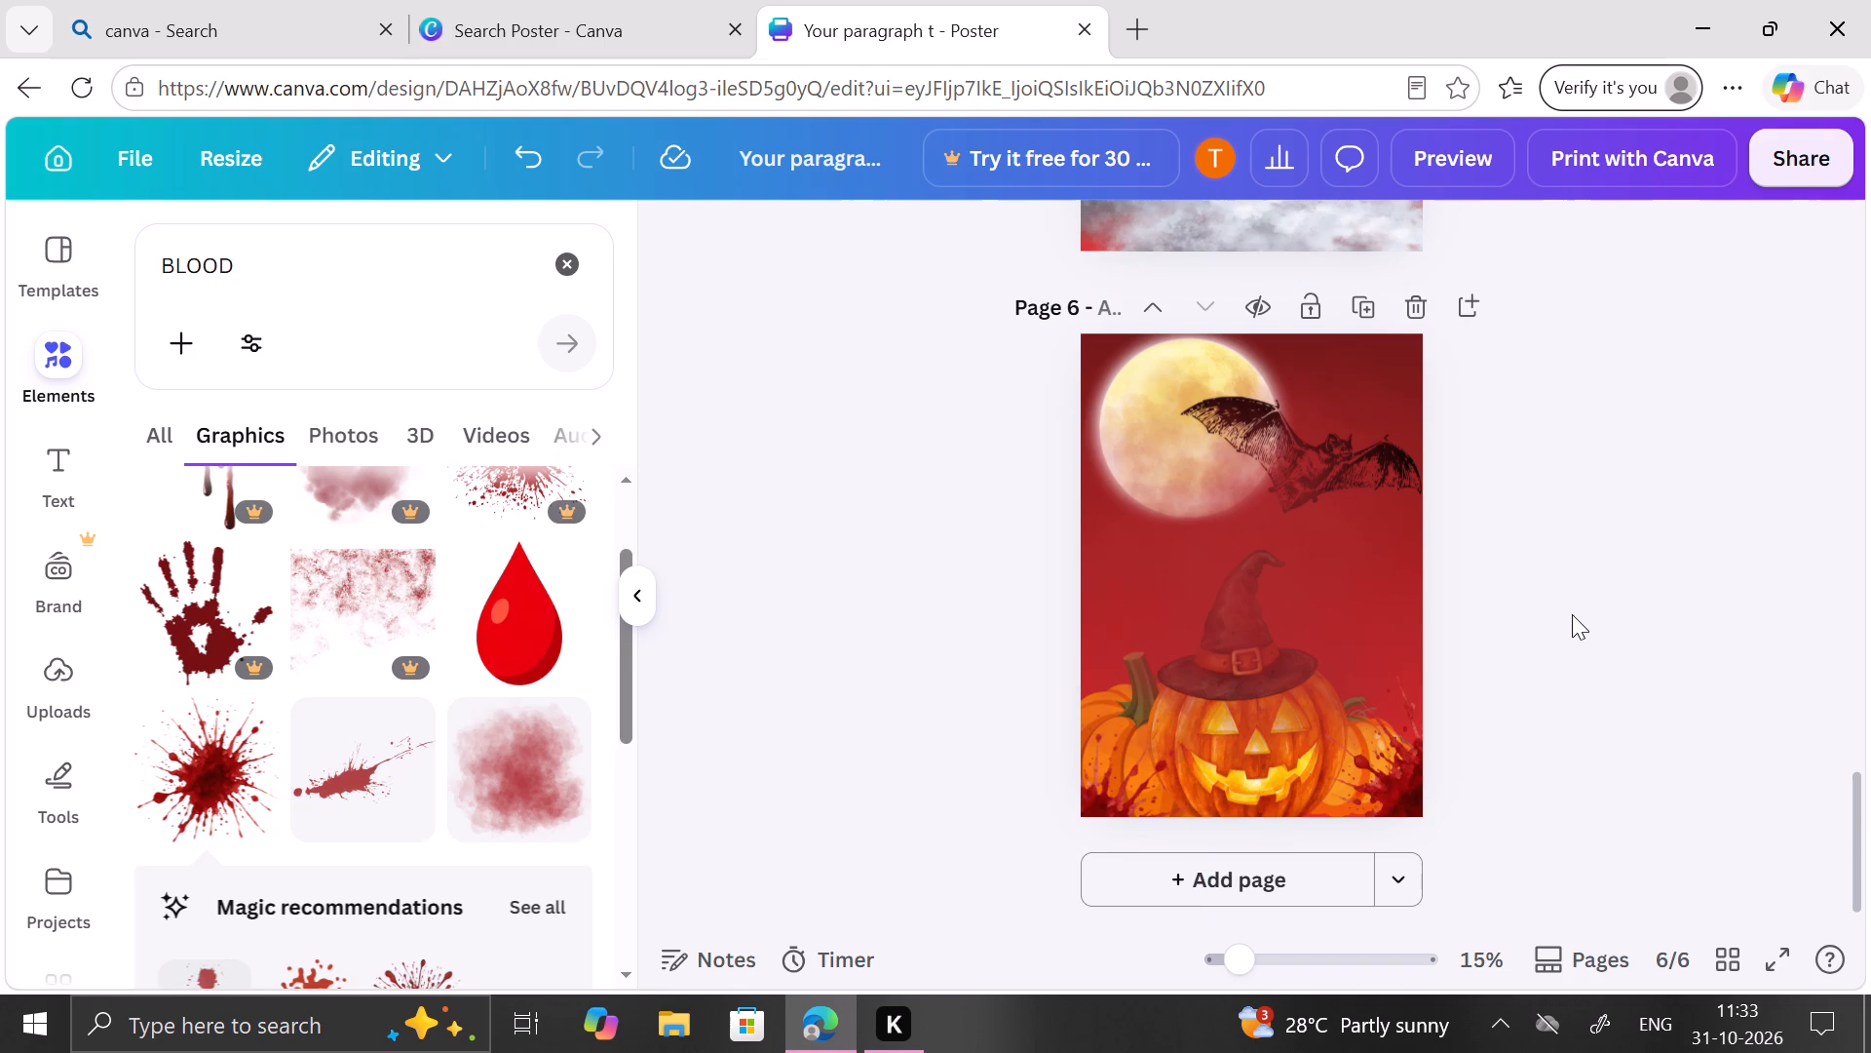
Collapse the graphics search results and look over the poster's pages between page 6 and page 1.
scroll(1572, 614, "down", 2)
left_click(1769, 755)
left_click(648, 607)
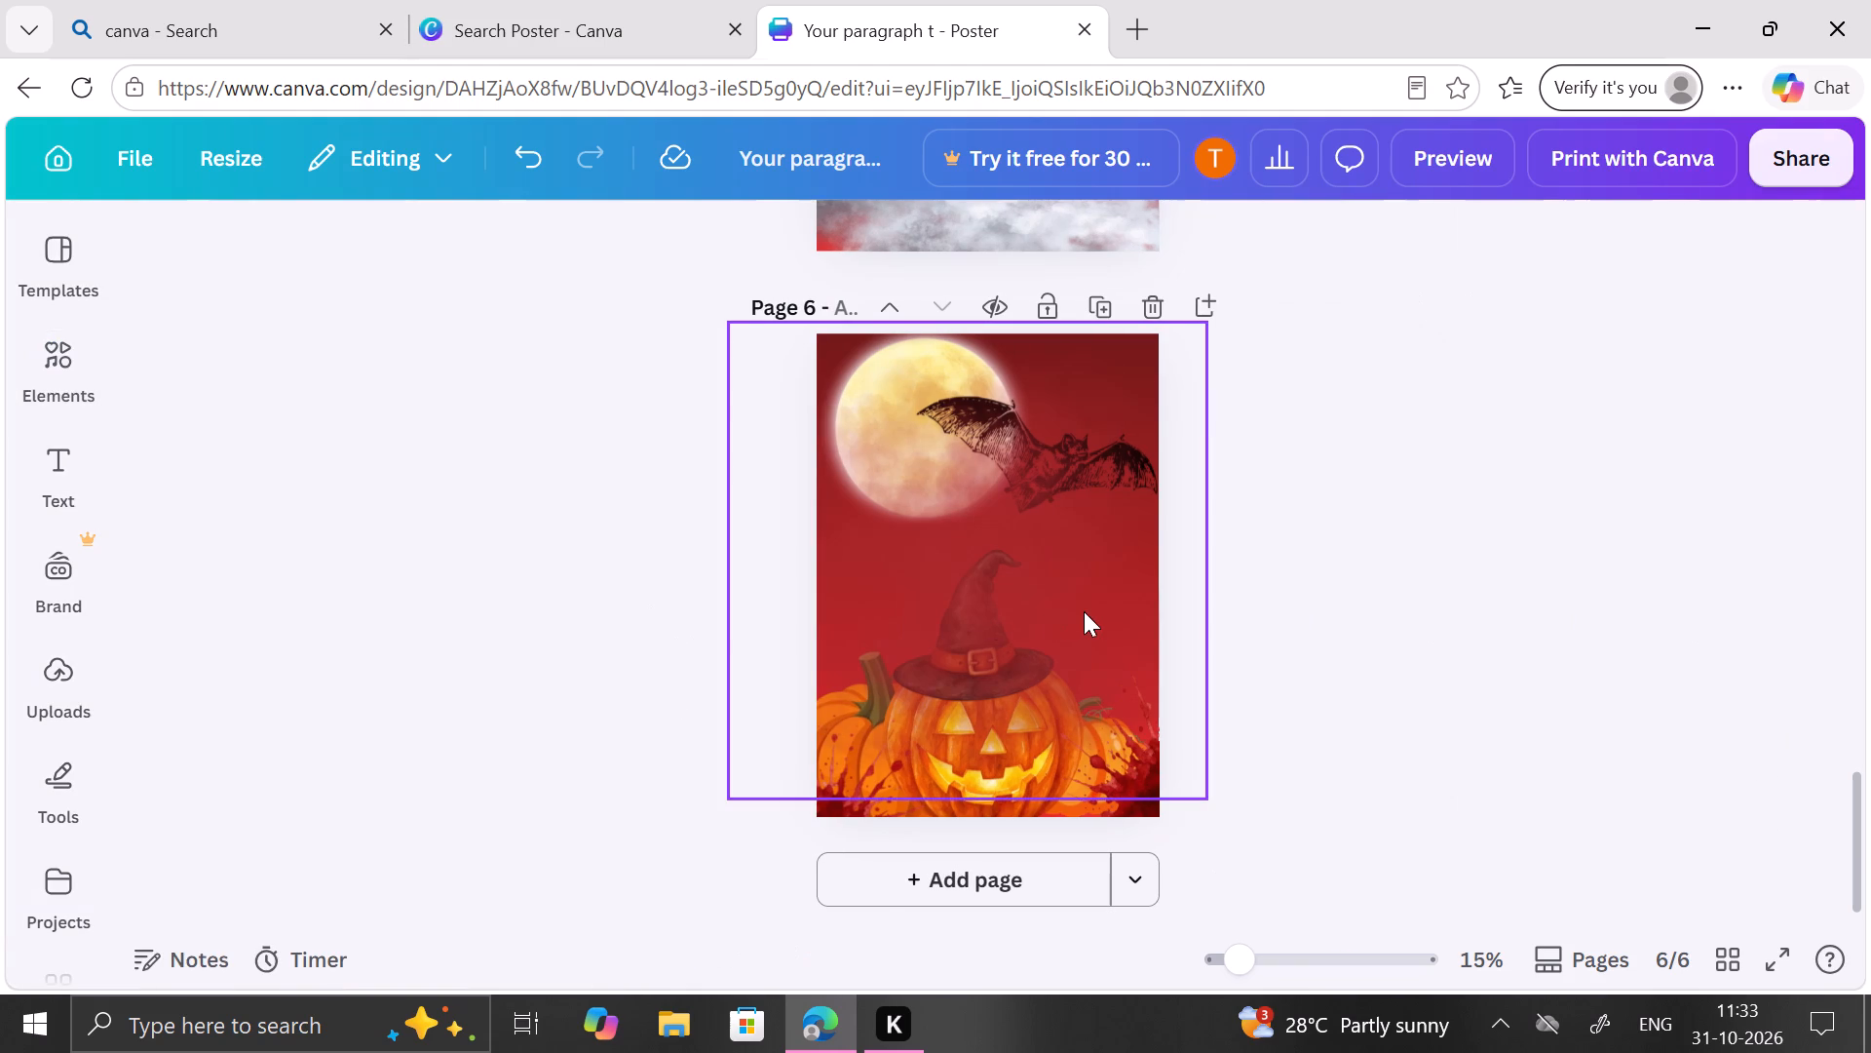
scroll(1110, 617, "up", 8)
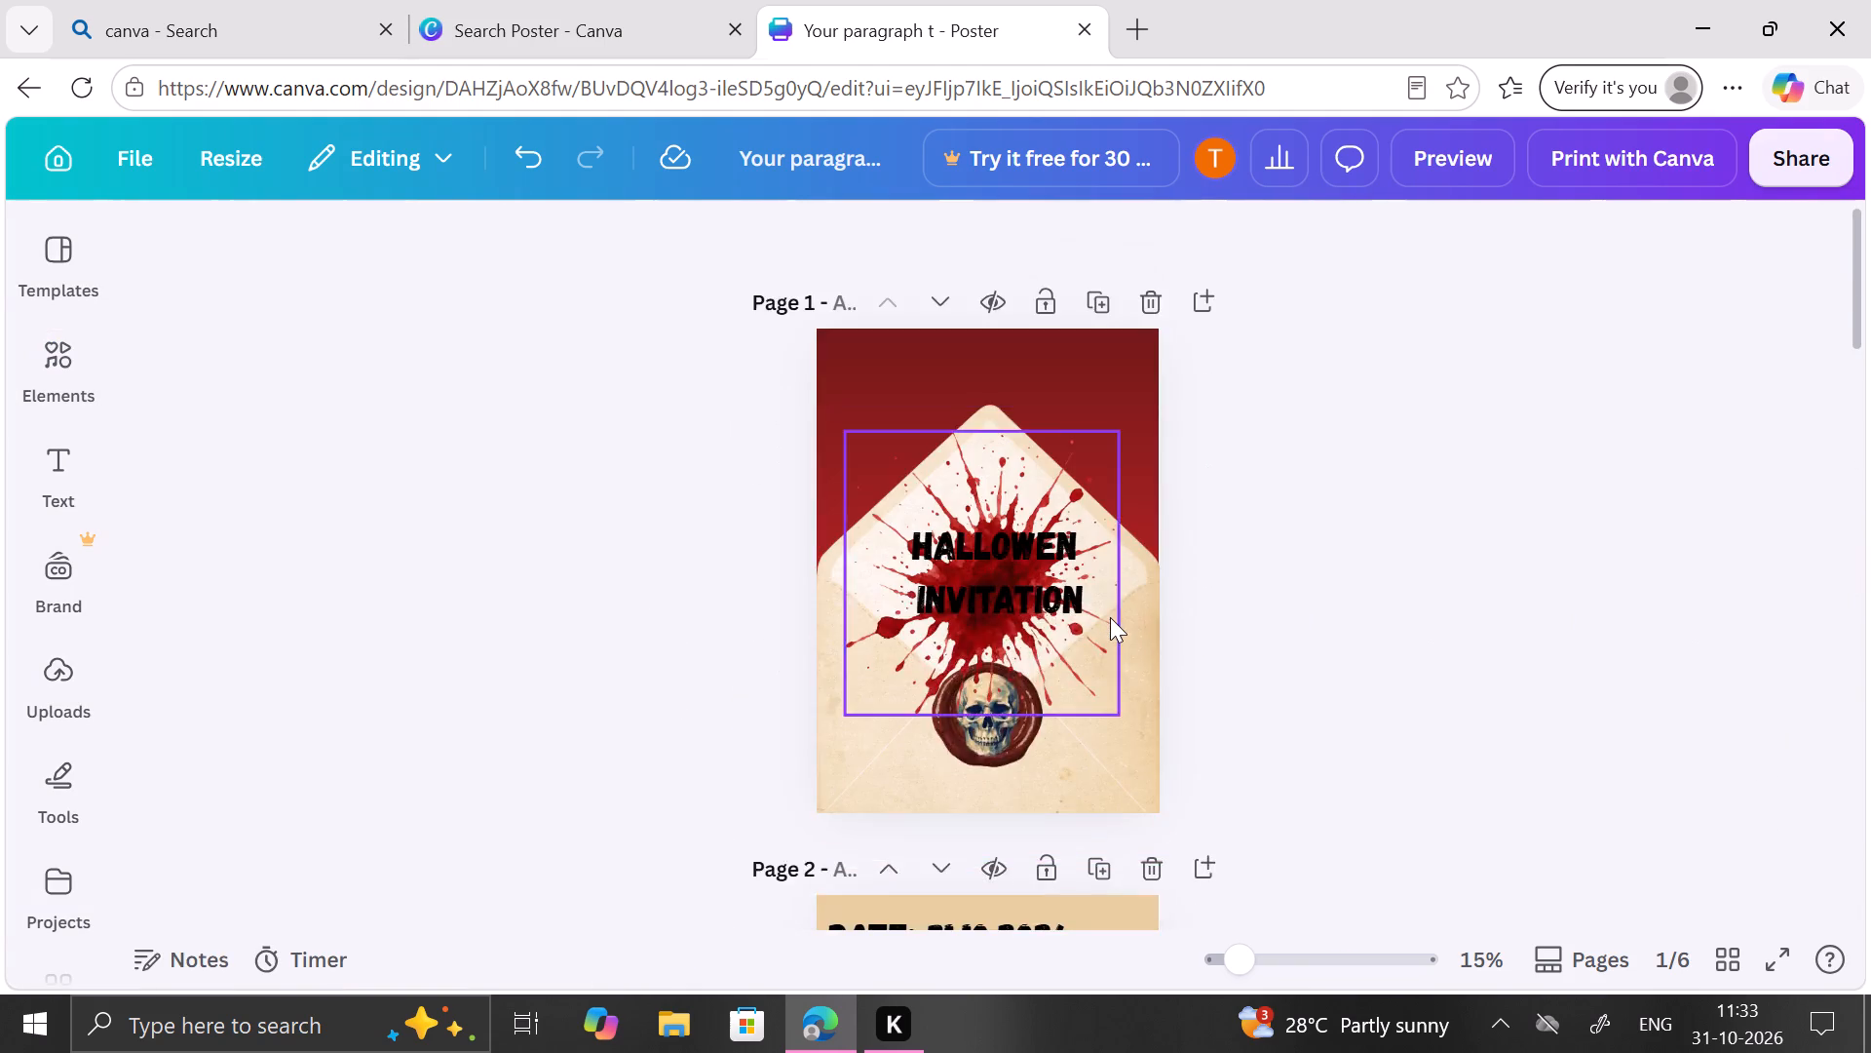
scroll(1110, 617, "down", 9)
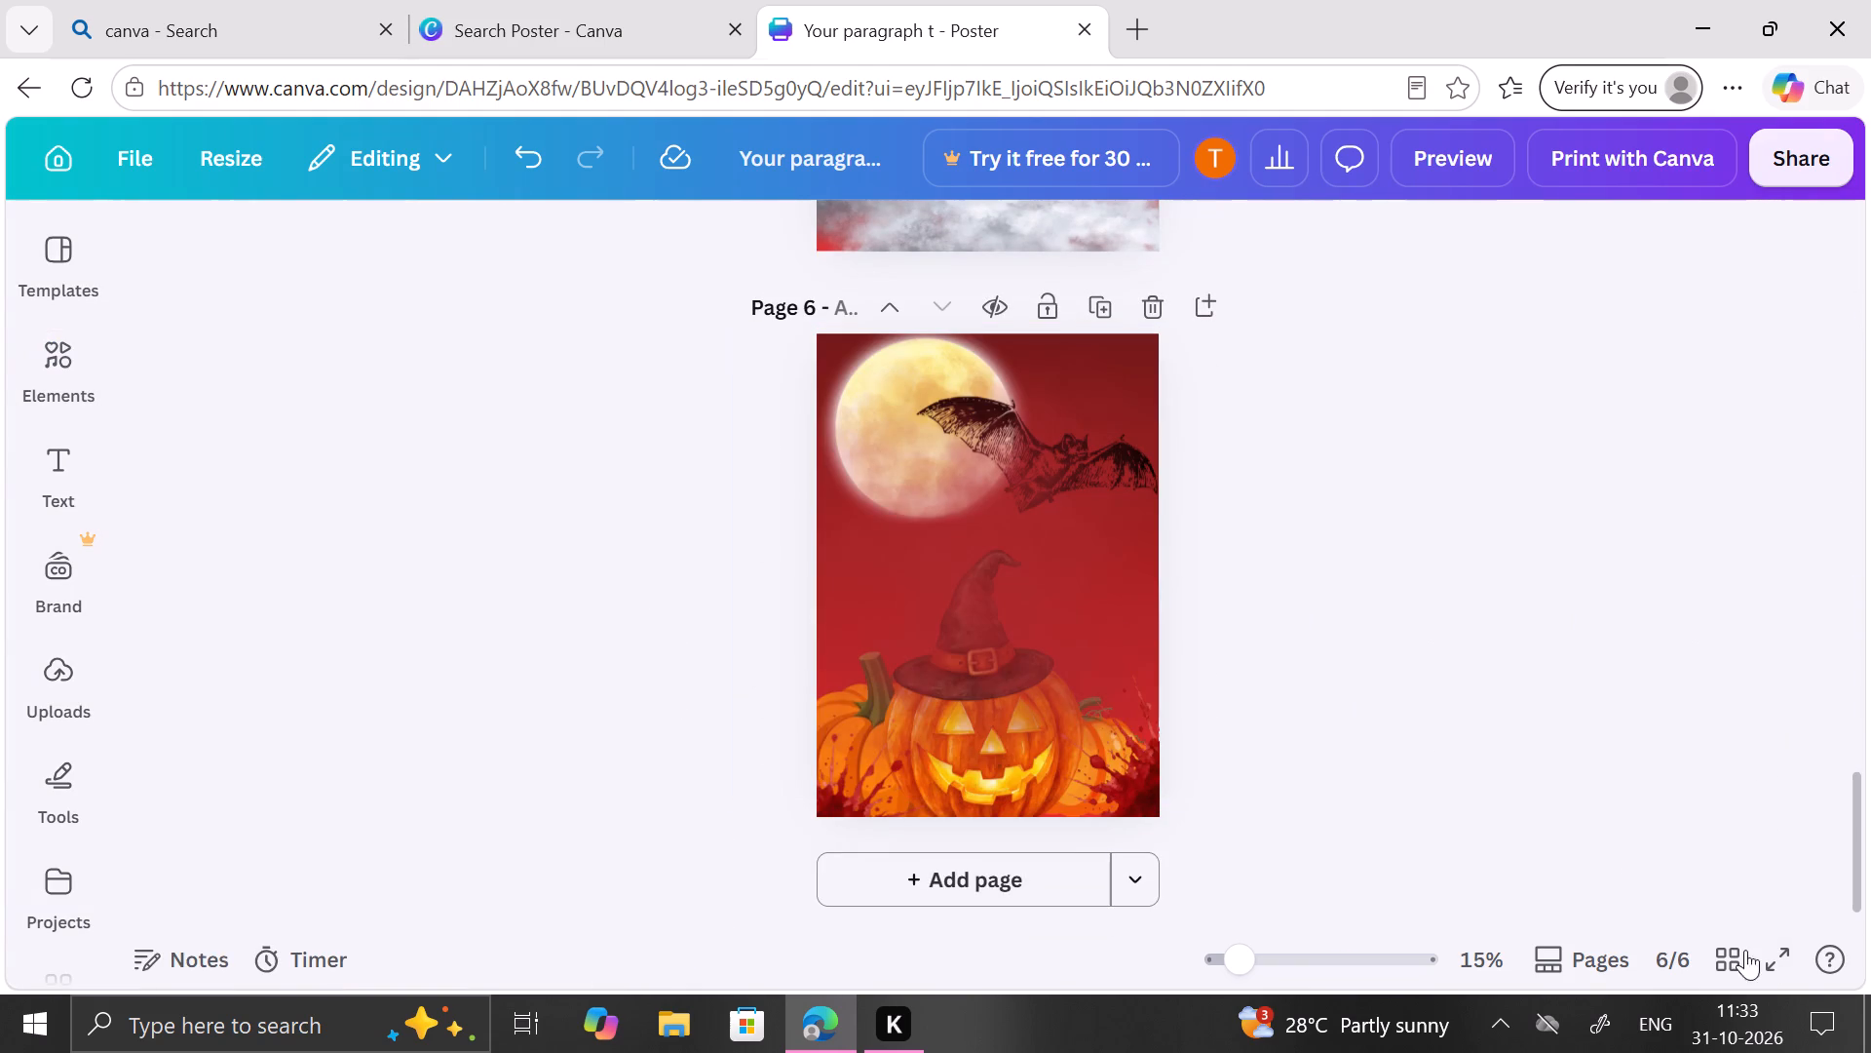
Play the whole invitation in full screen with the sound on to review its page animations.
left_click(1772, 970)
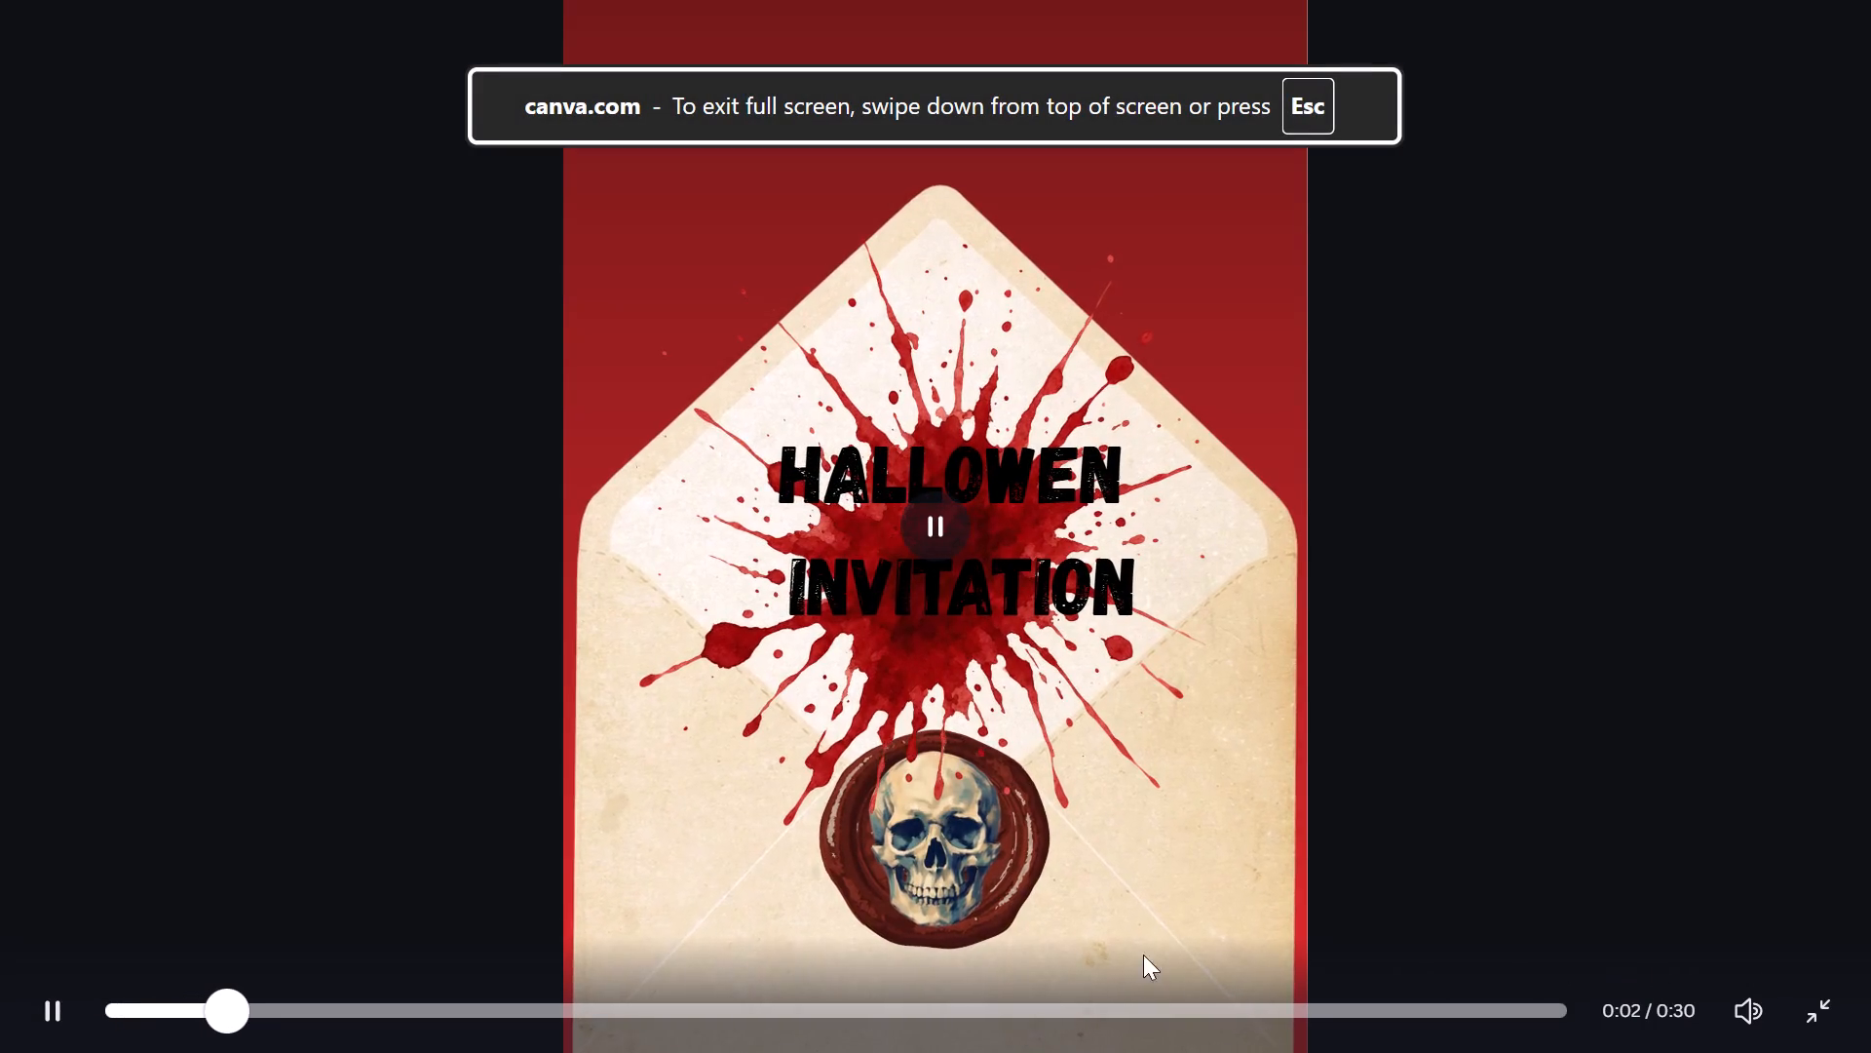
left_click(1751, 1006)
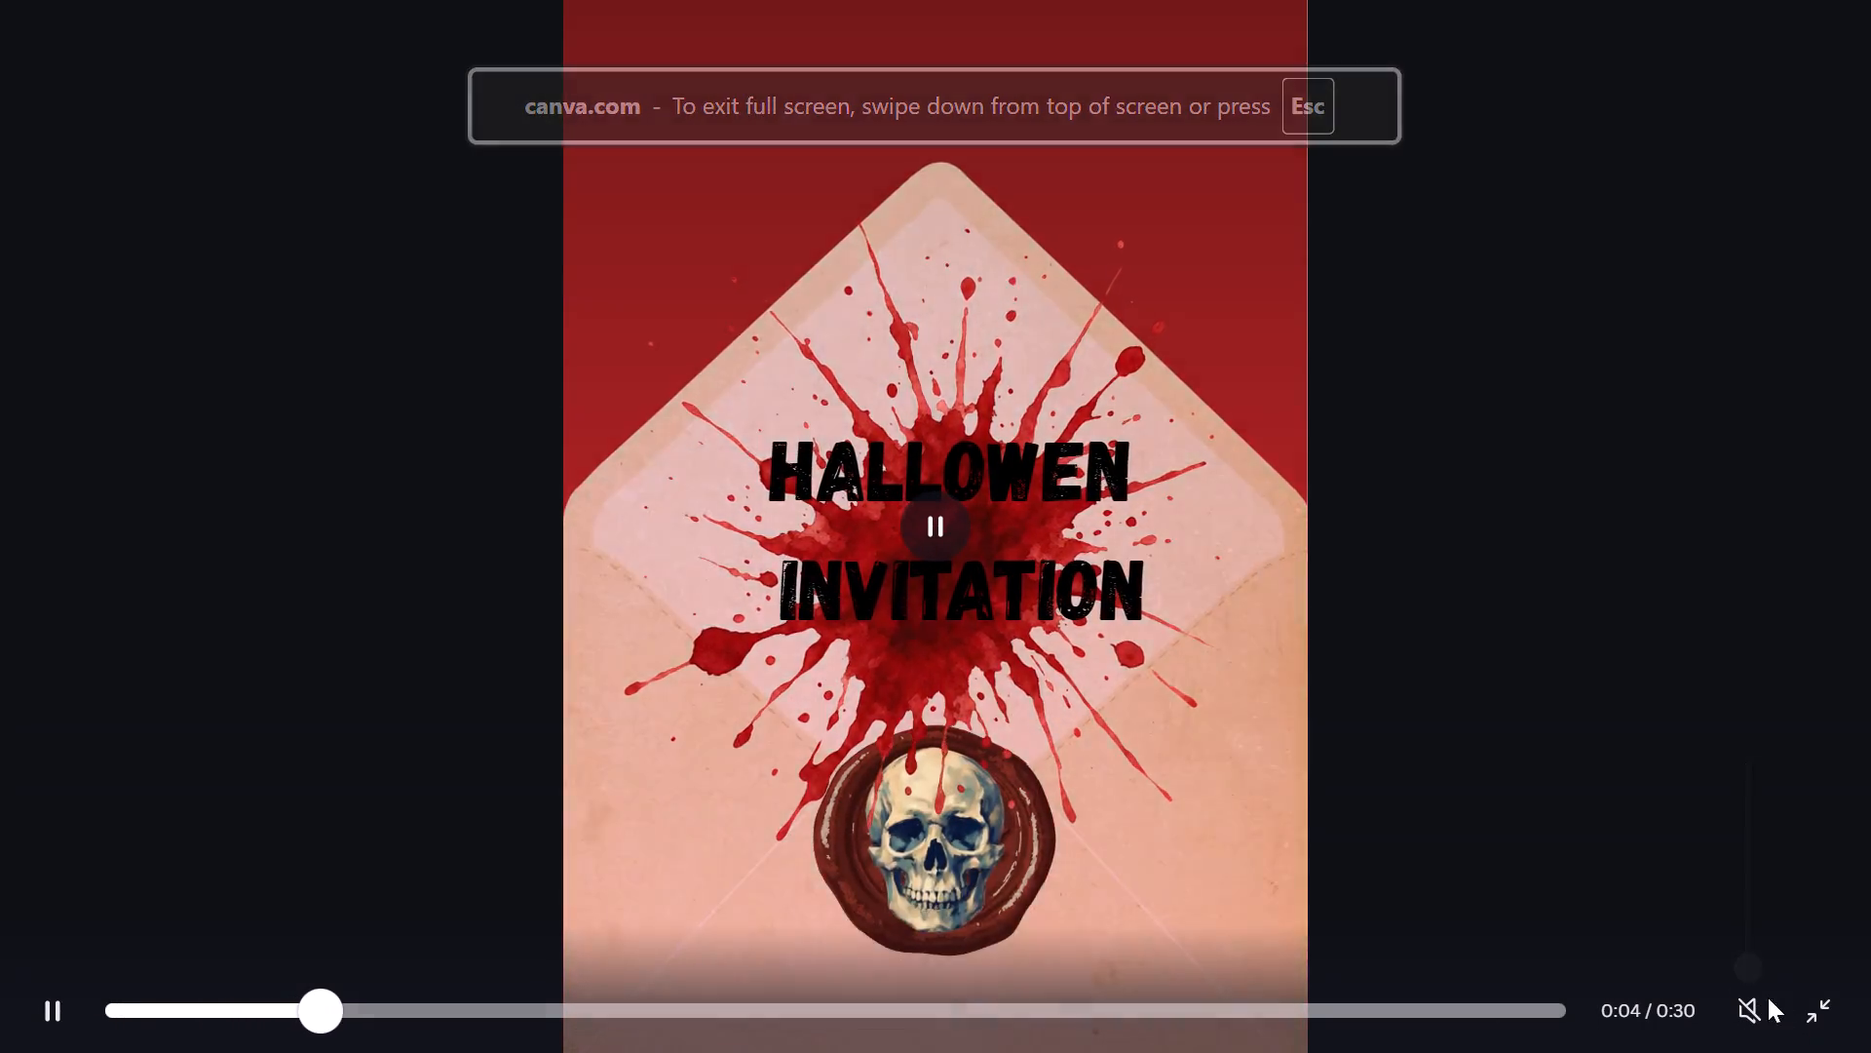
left_click(1754, 997)
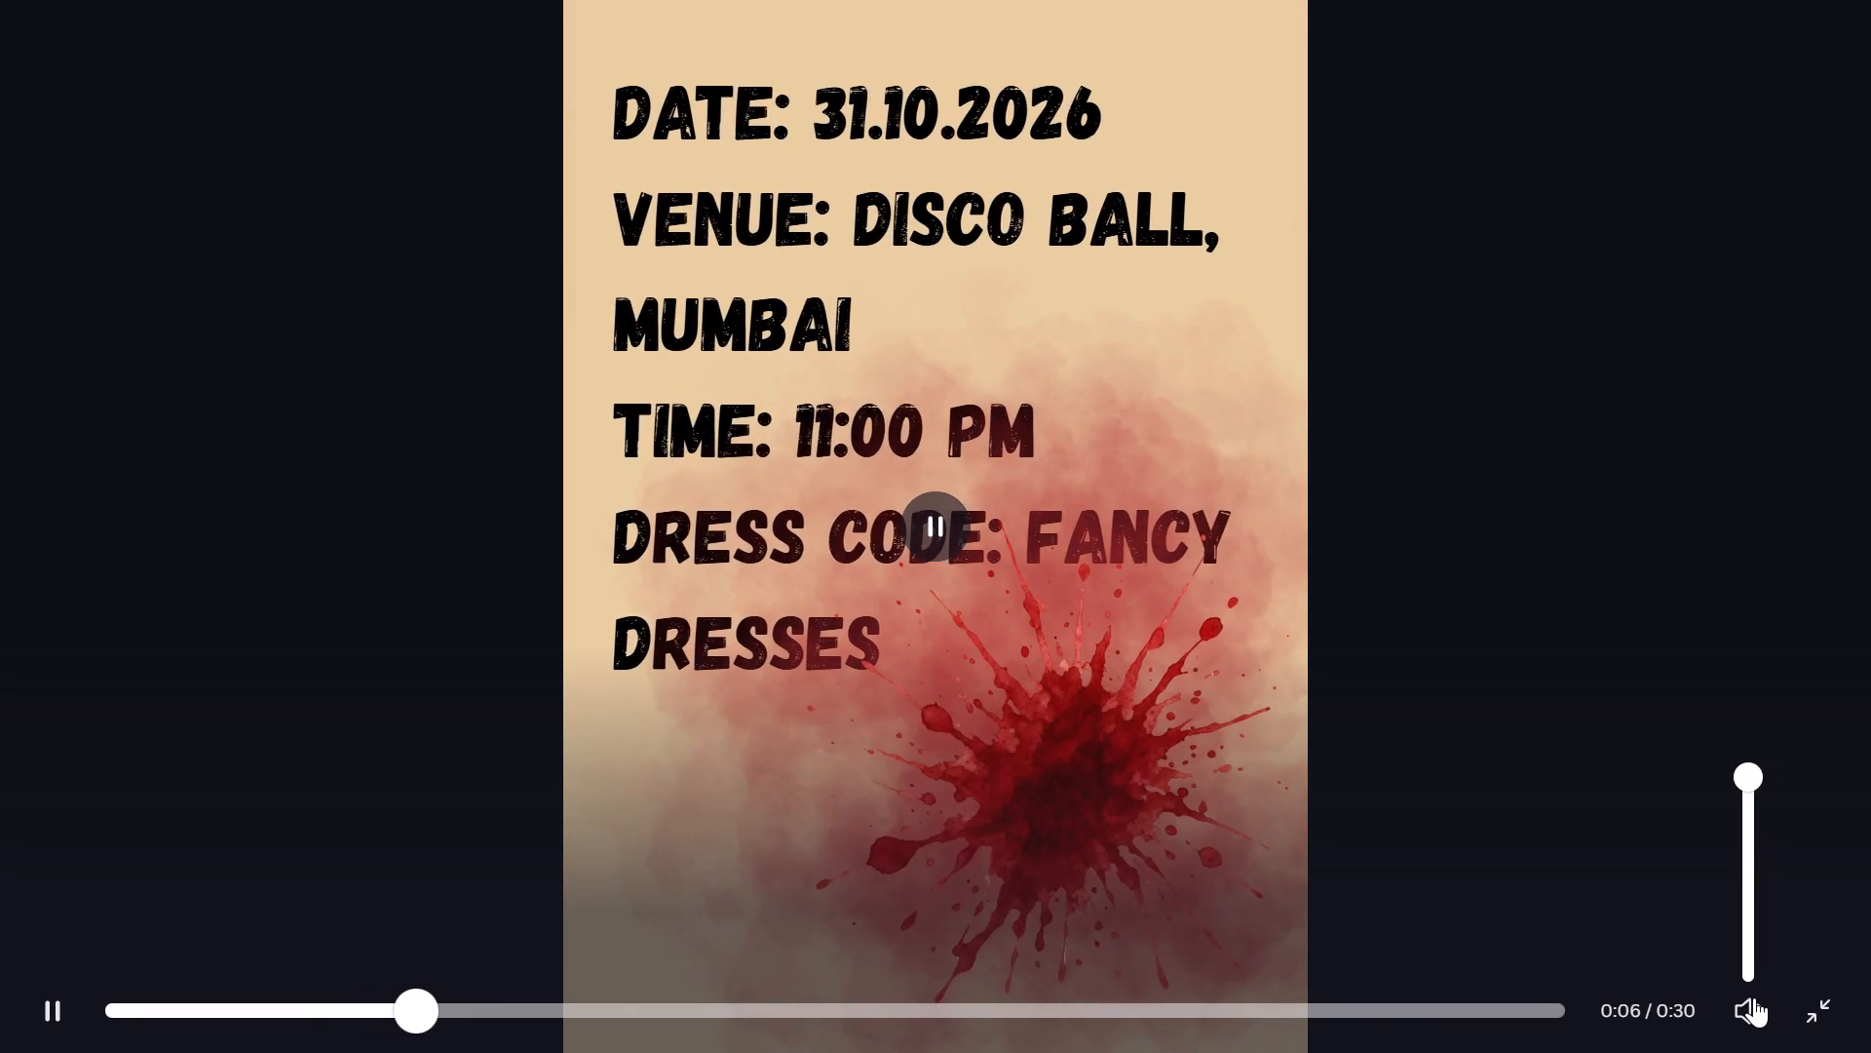
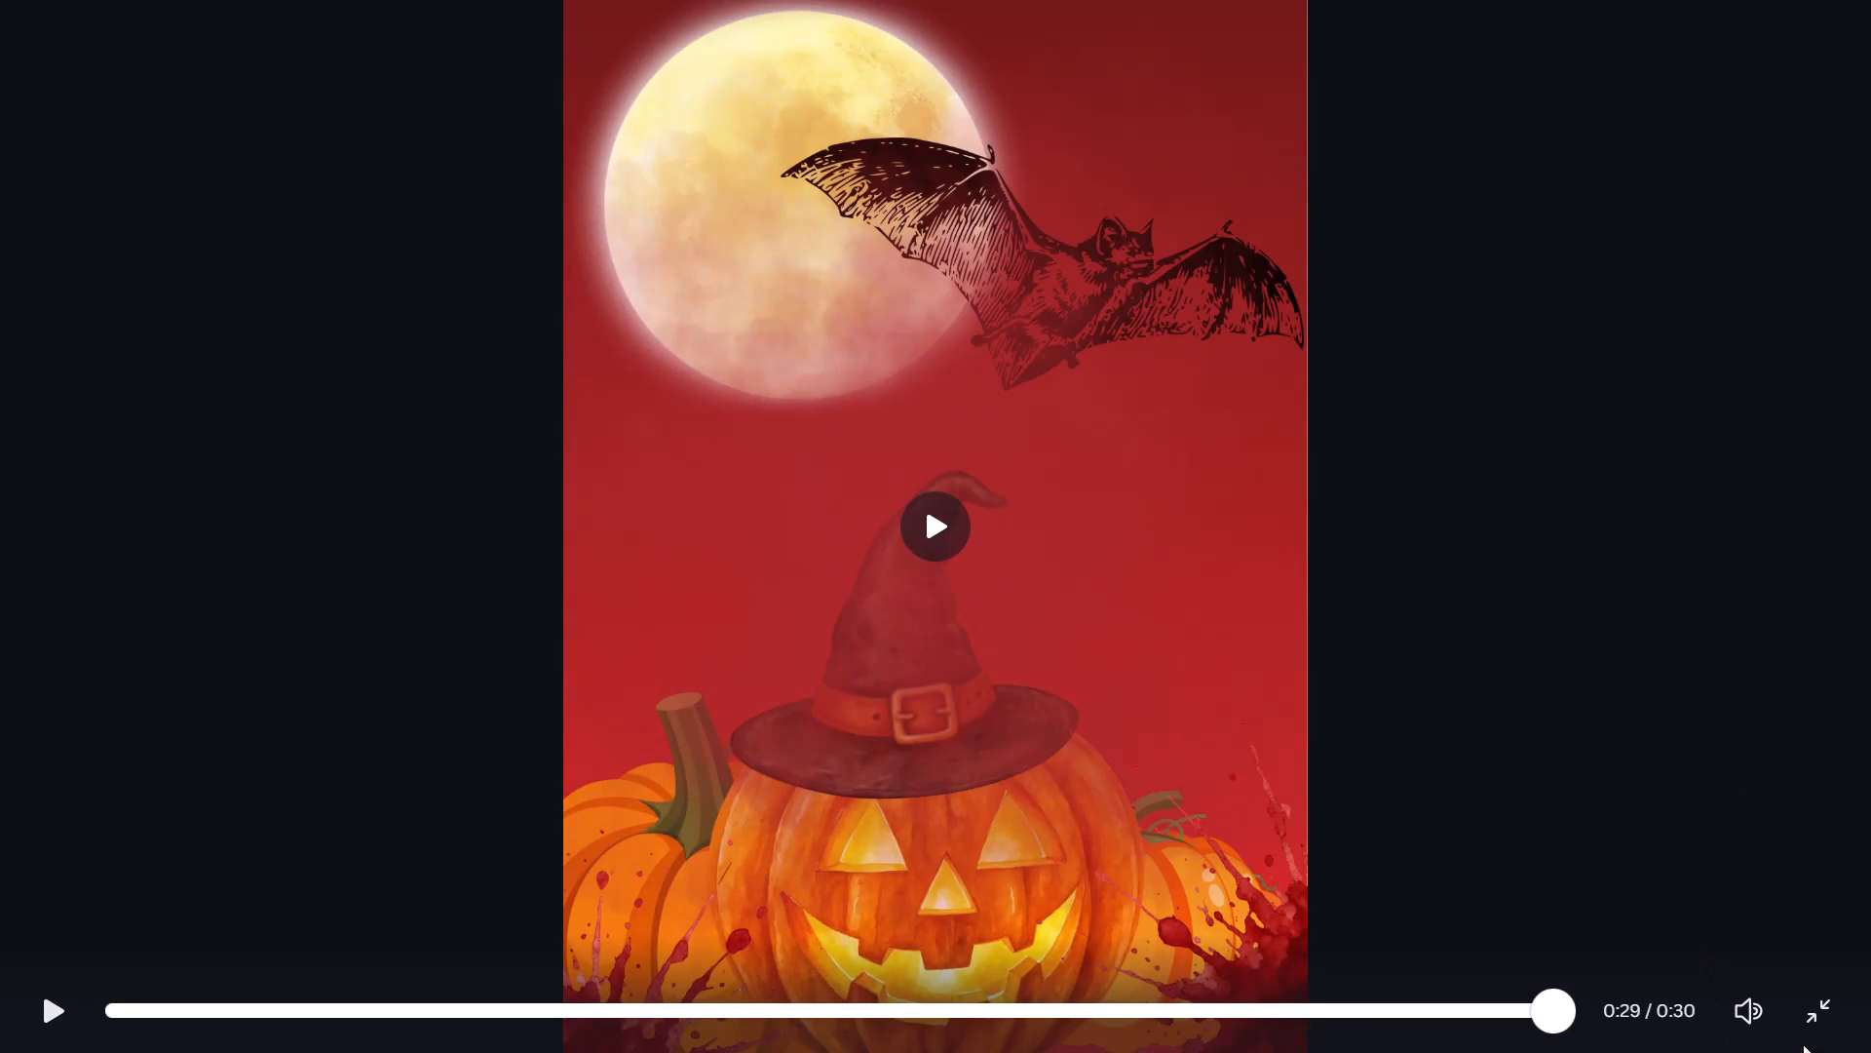
Leave full-screen playback and look over the poster's pages from page 6 back to page 1.
left_click(1816, 1013)
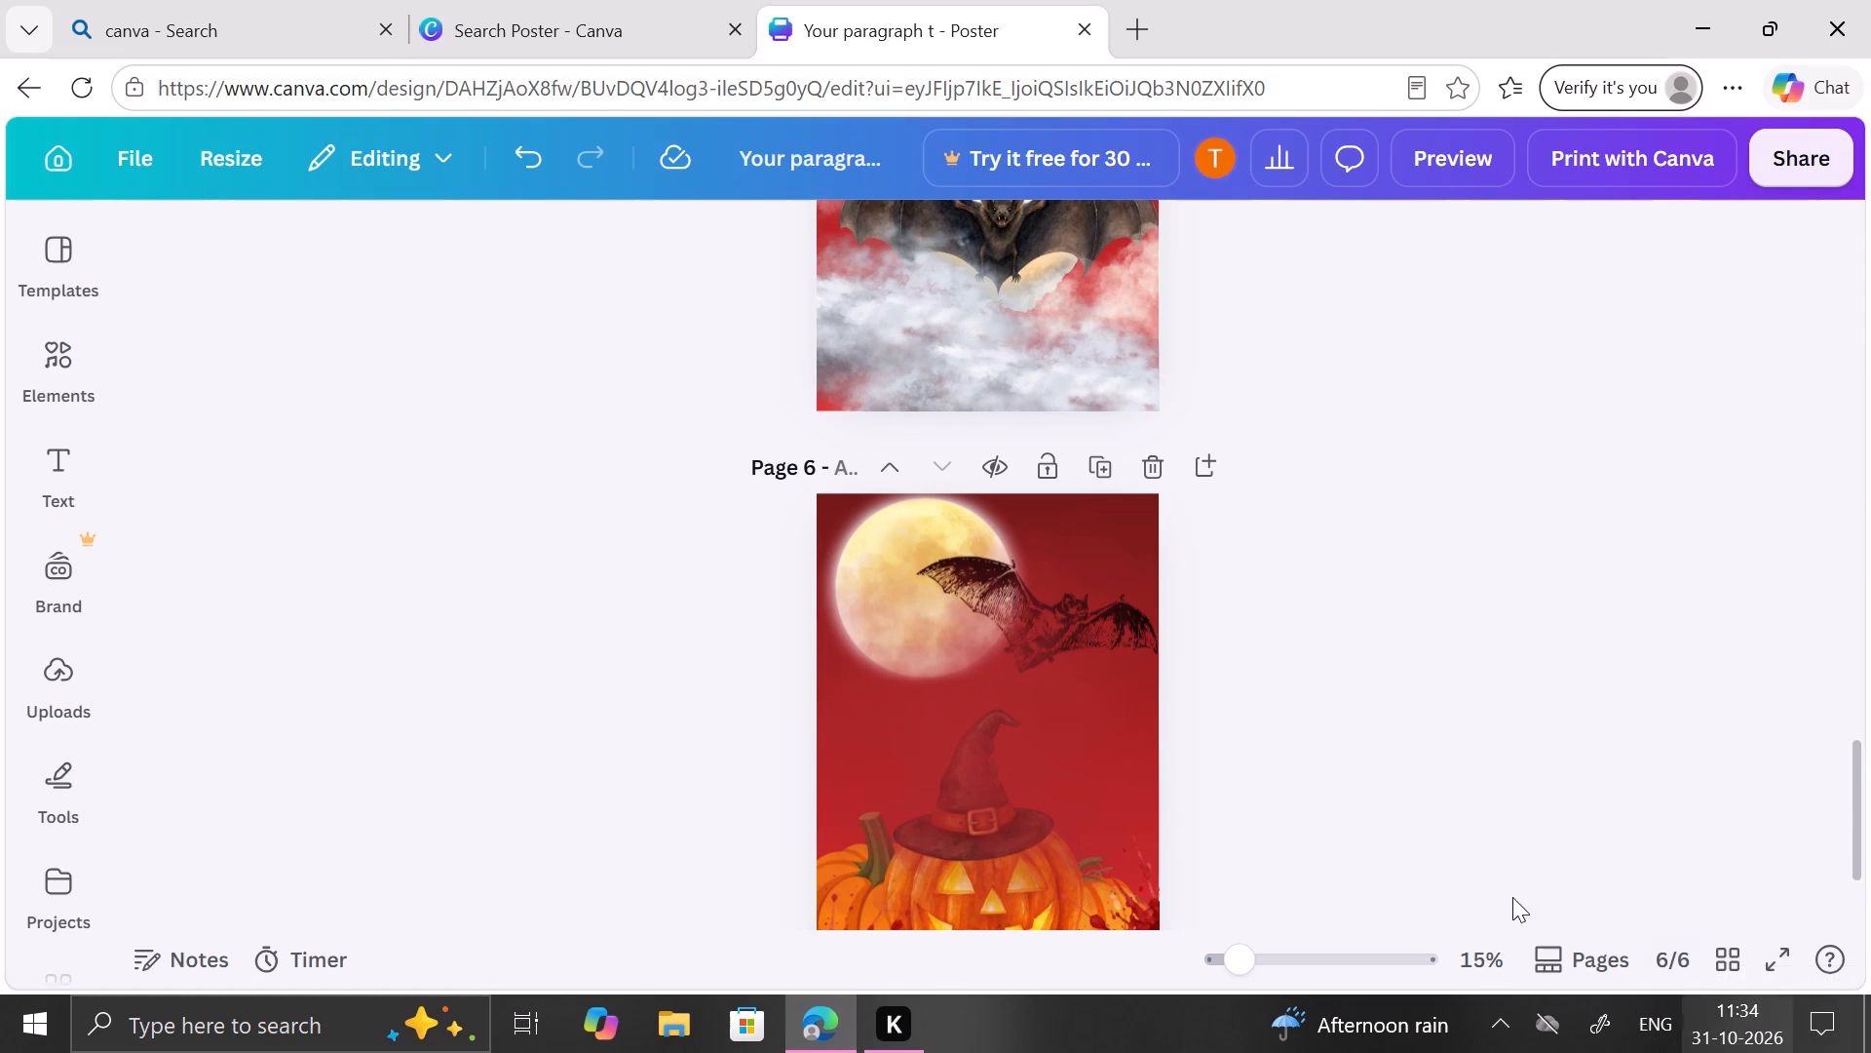
scroll(1433, 852, "down", 2)
scroll(1433, 852, "up", 2)
scroll(1433, 852, "down", 4)
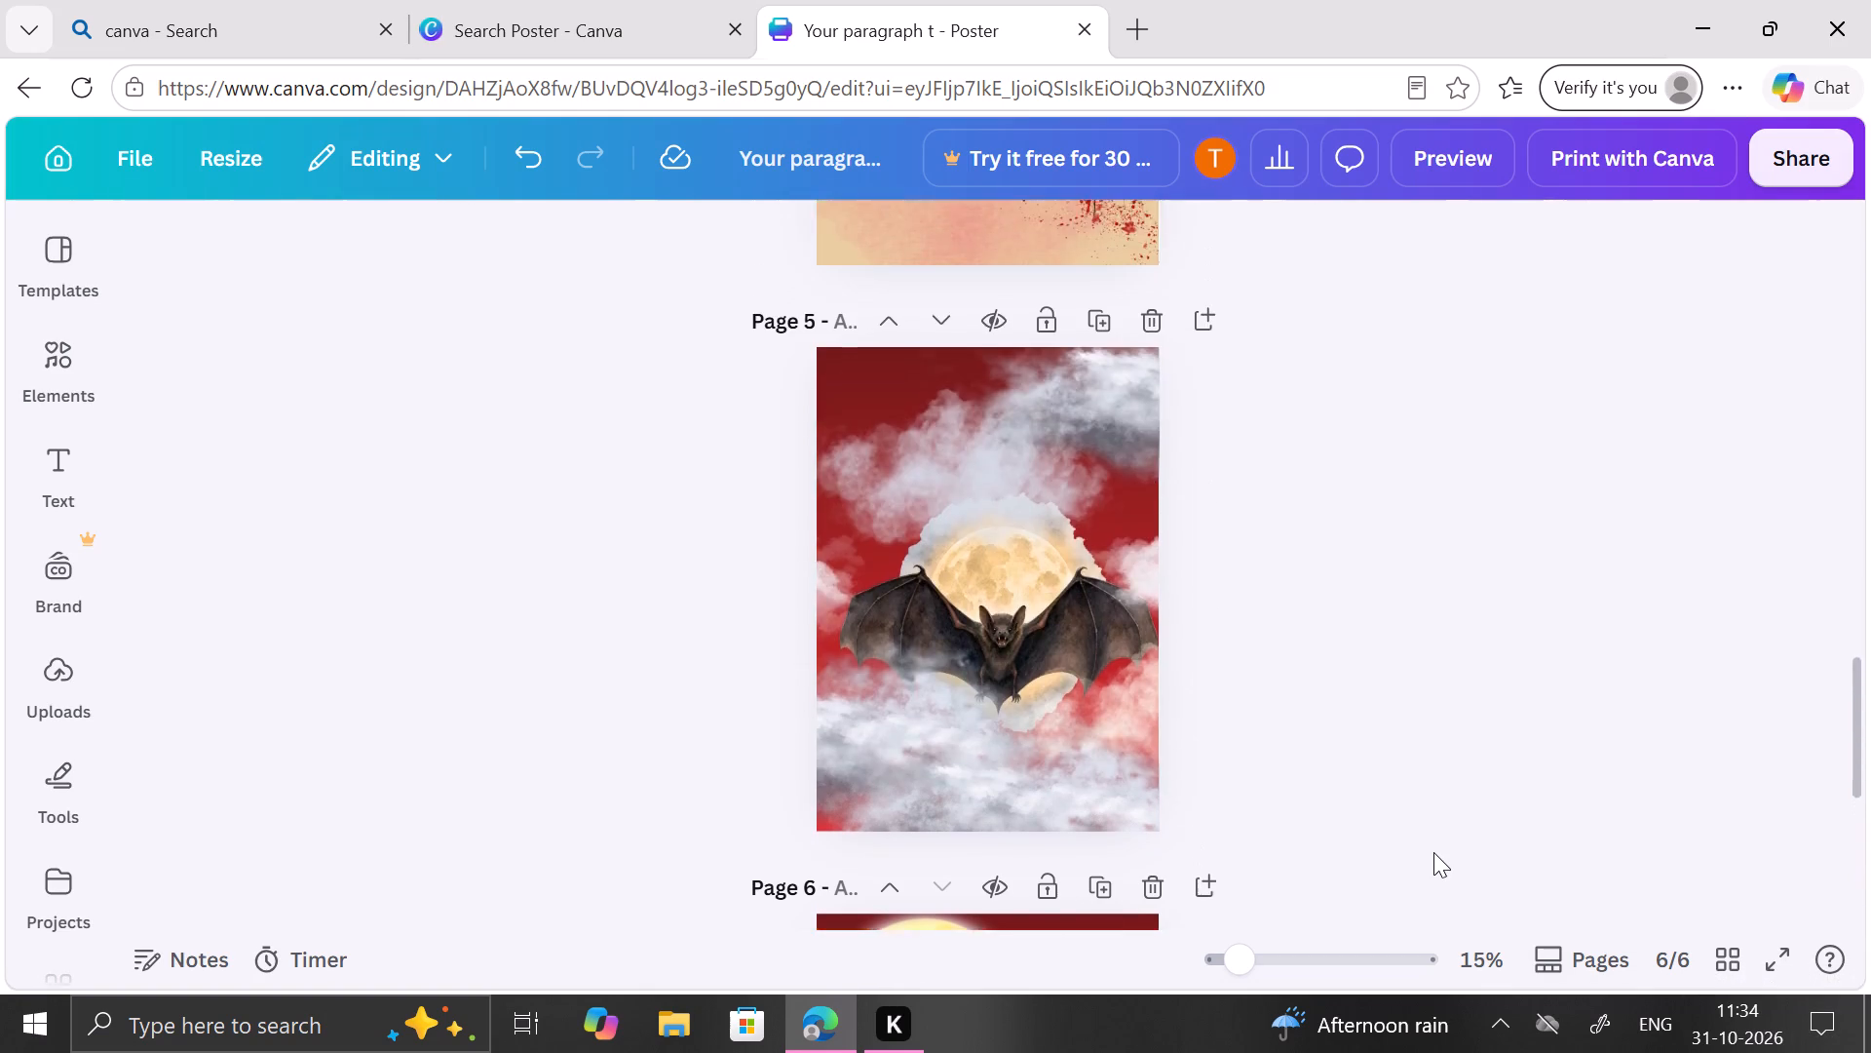
scroll(1433, 852, "up", 8)
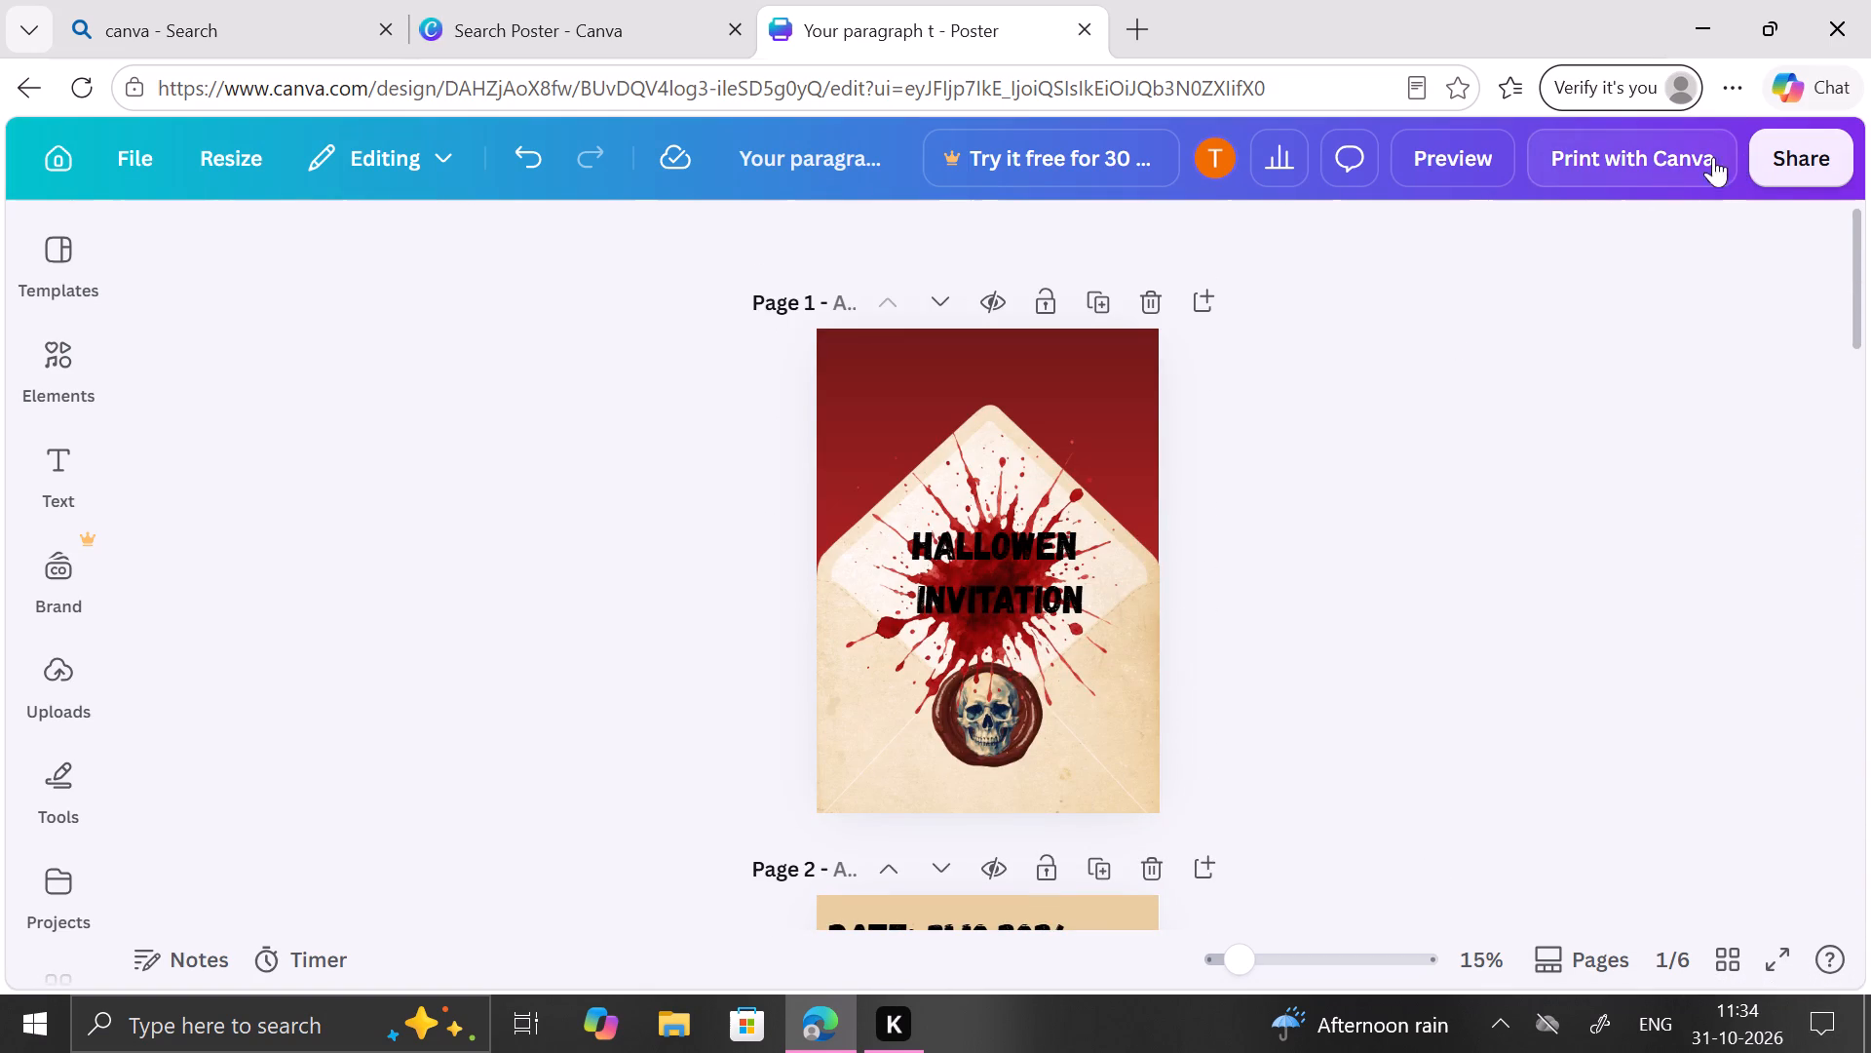
Look through the design's sharing and download options, then close them.
left_click(1791, 164)
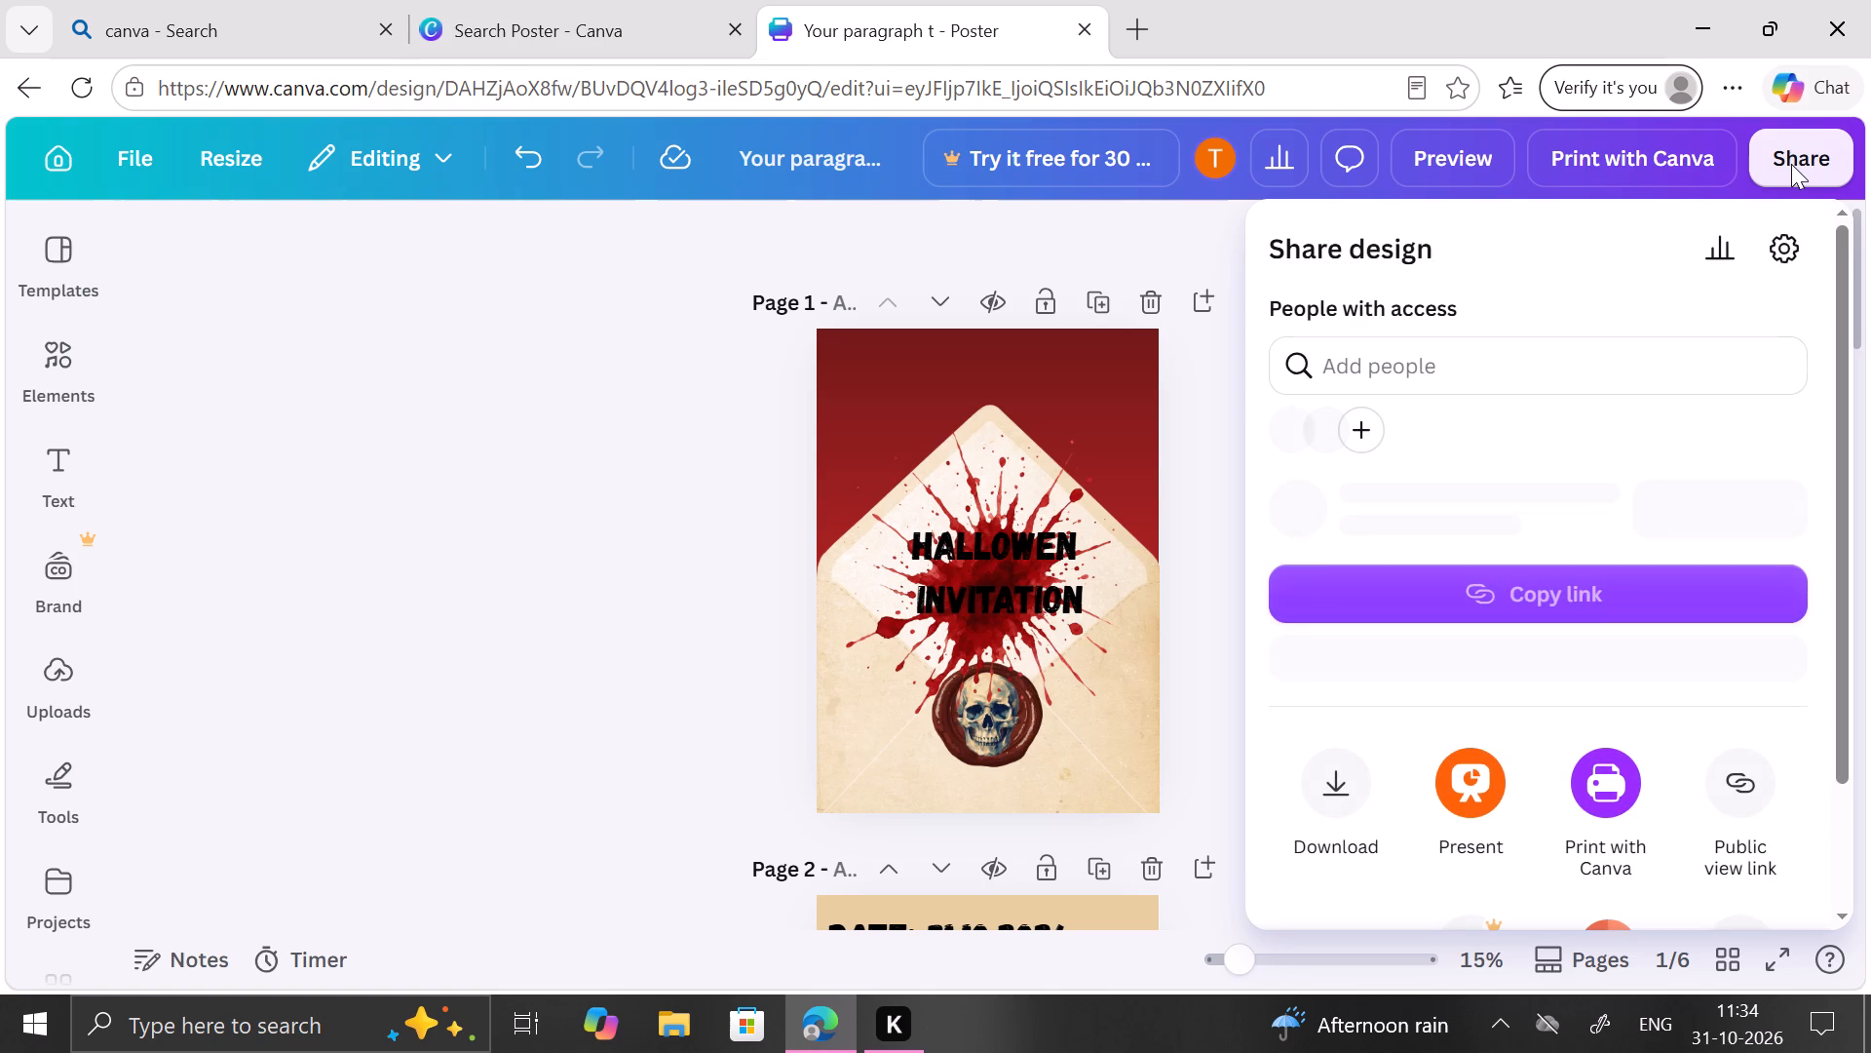
scroll(1666, 609, "down", 4)
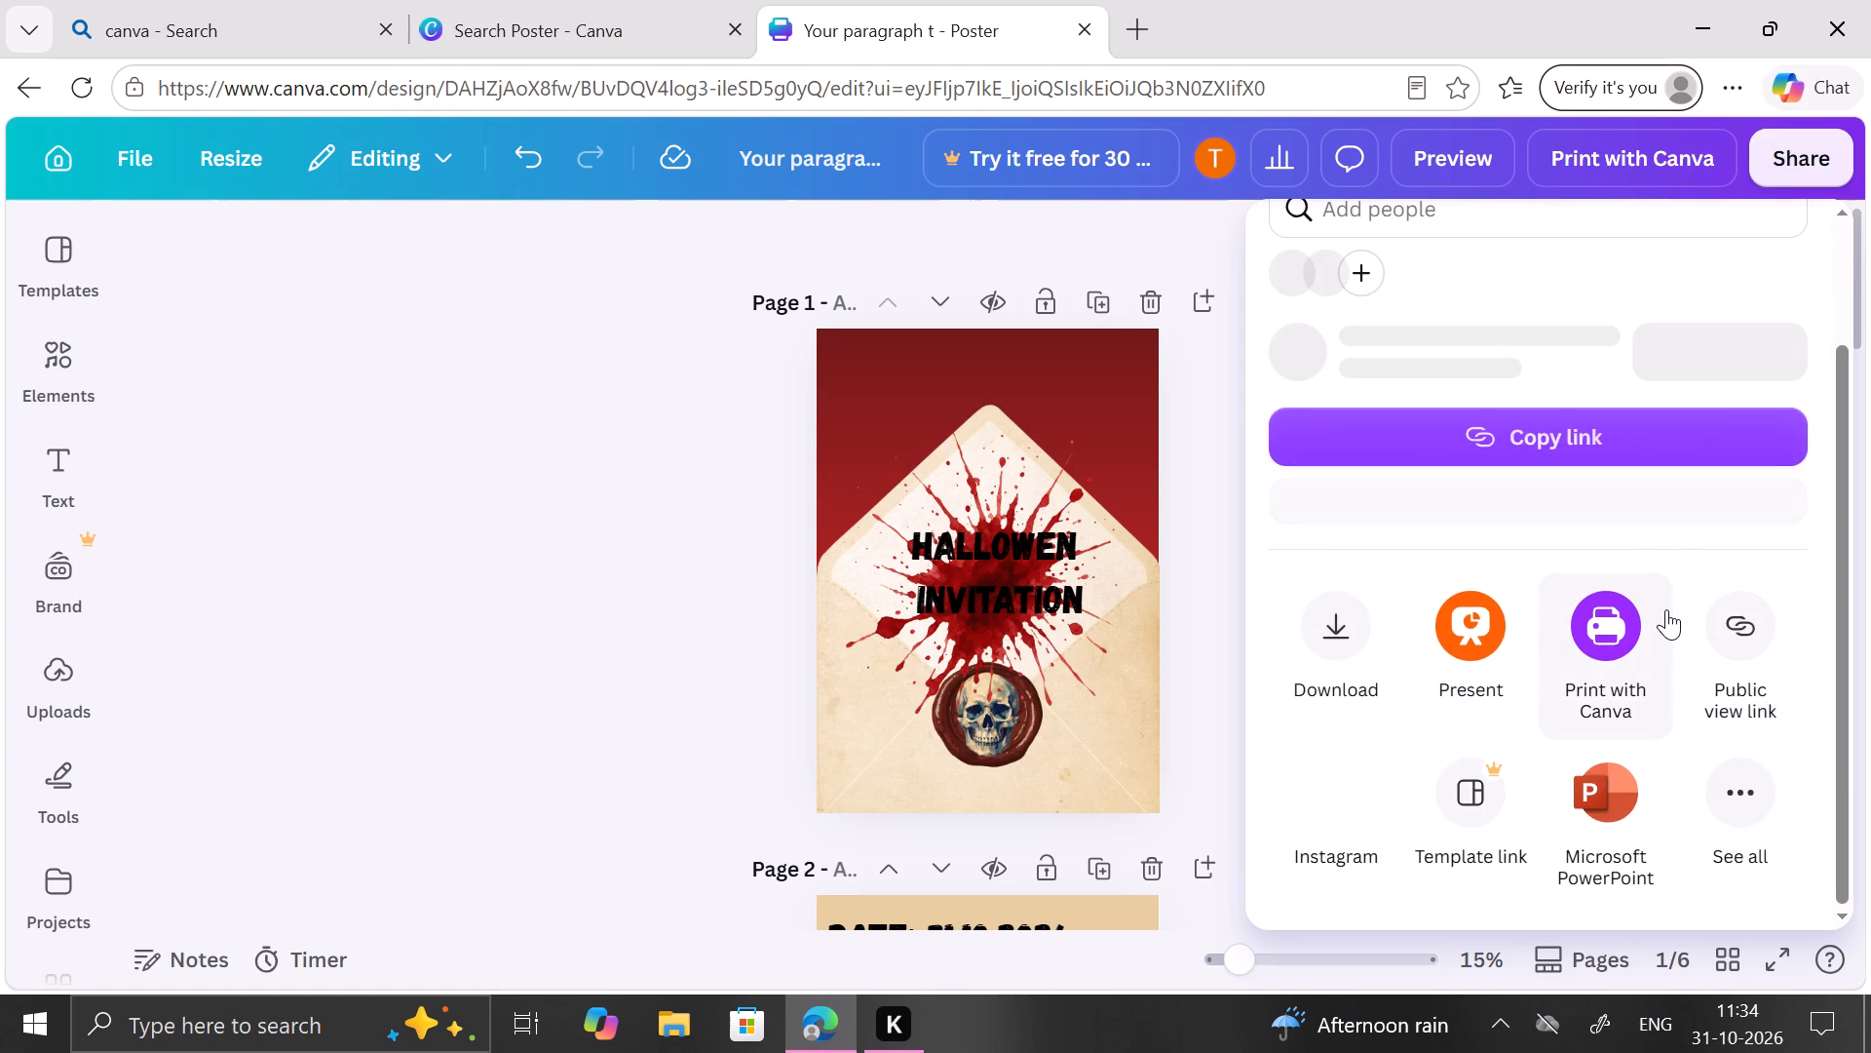
scroll(1666, 609, "down", 5)
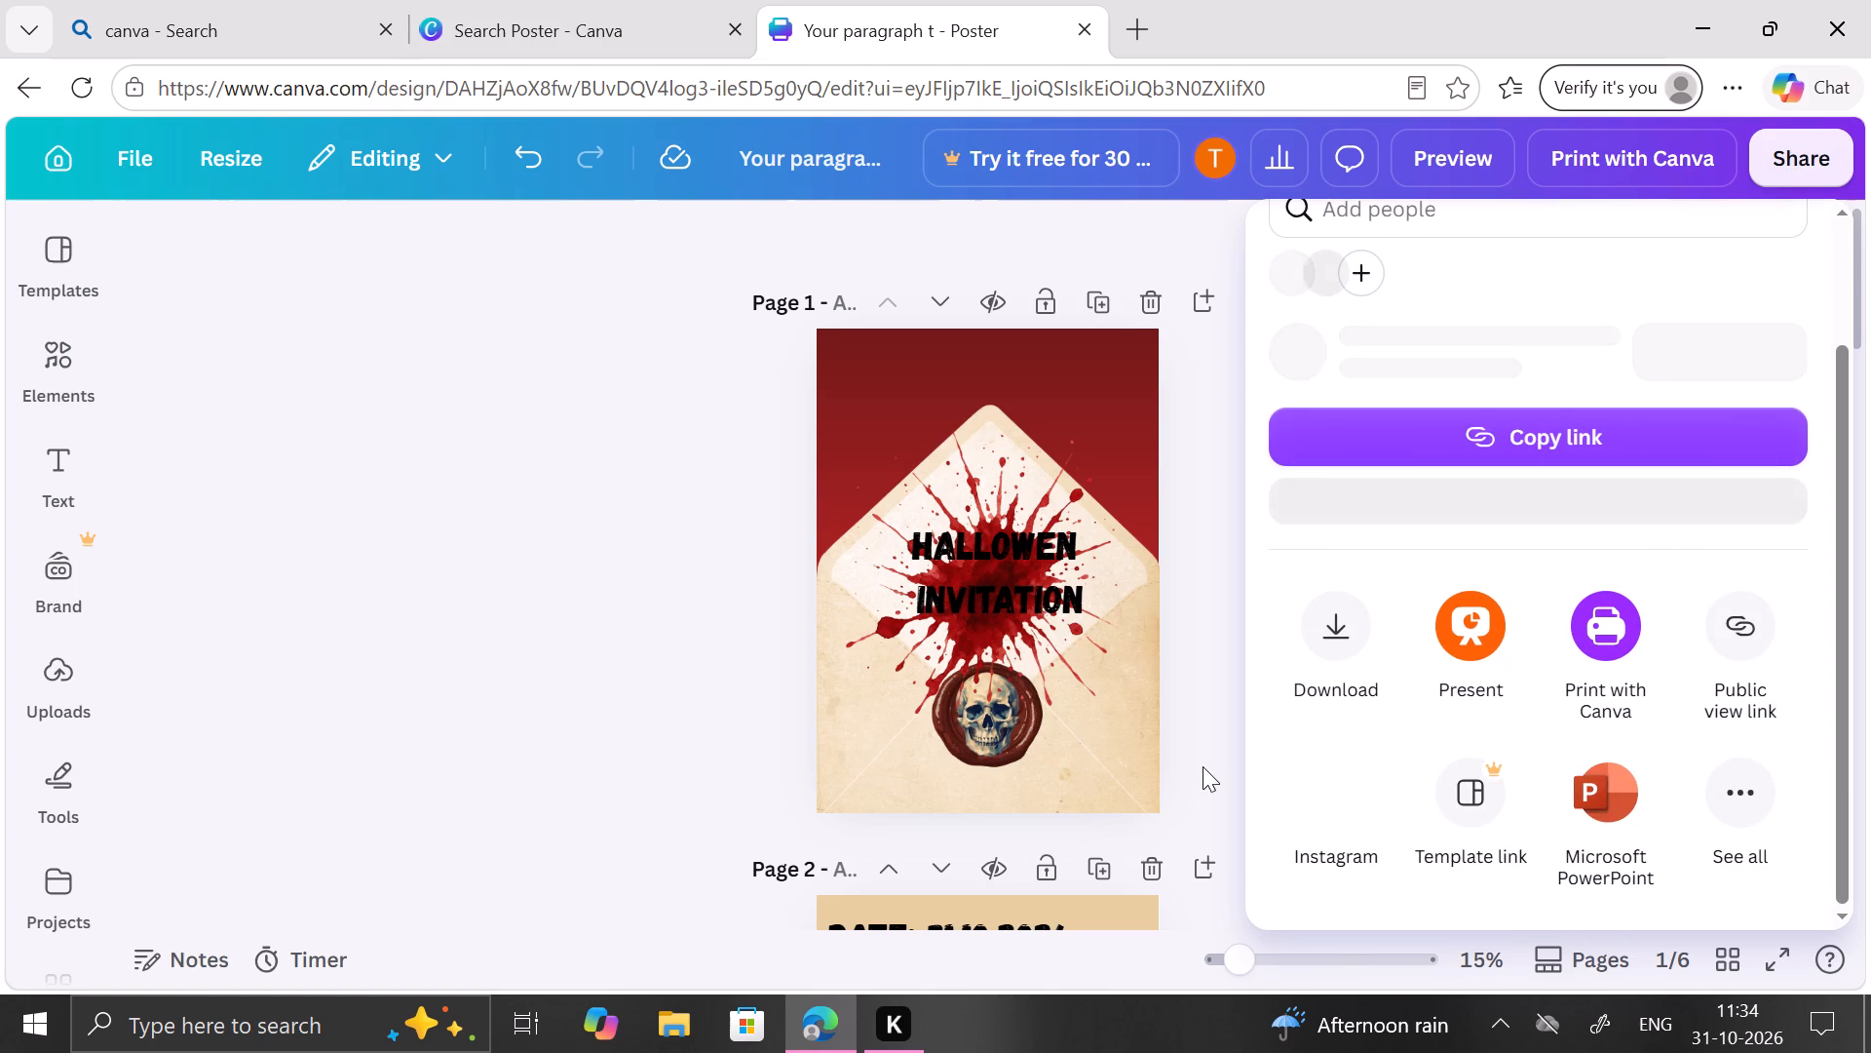
left_click(1203, 766)
Look over the poster's pages from page 1 down to page 5.
scroll(1203, 766, "down", 7)
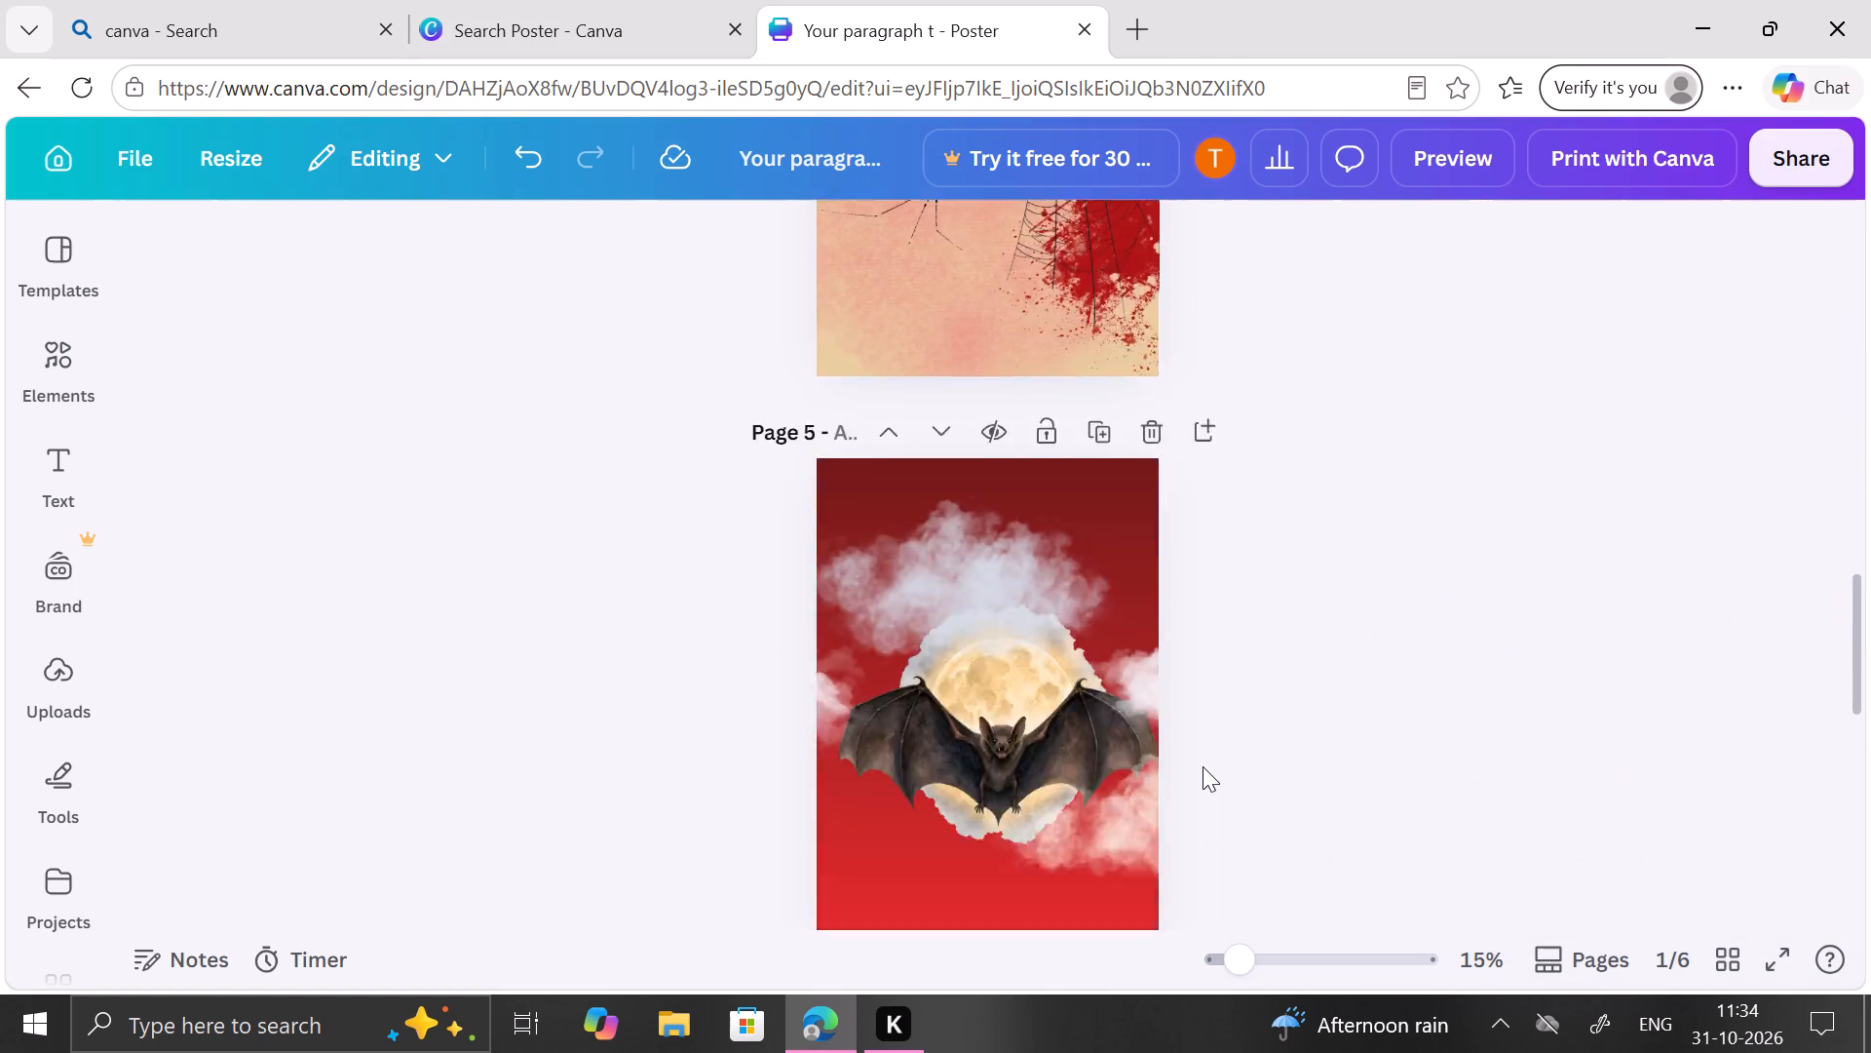